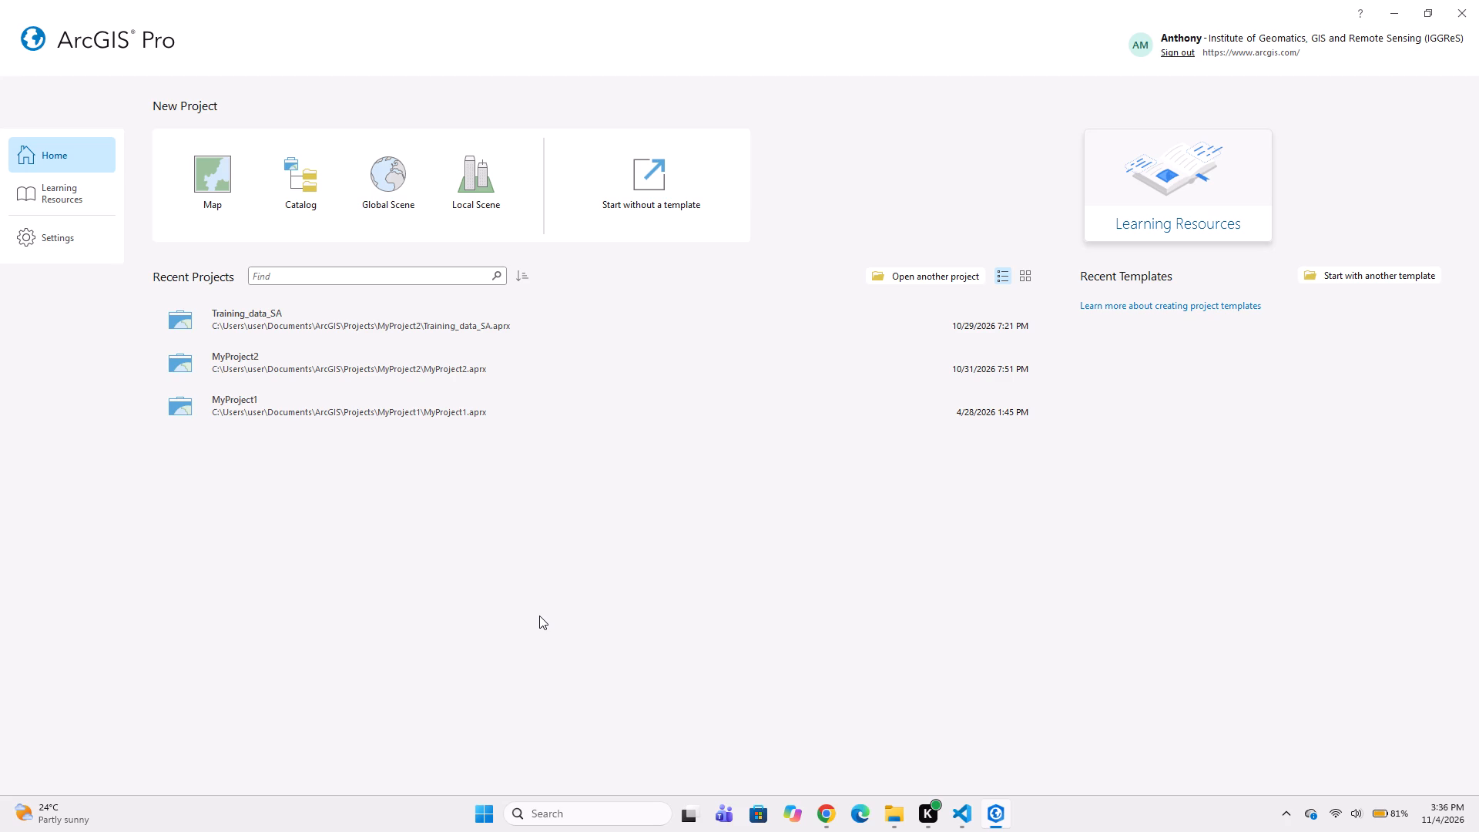
Open the recent project Training_data_SA.
double_click(234, 317)
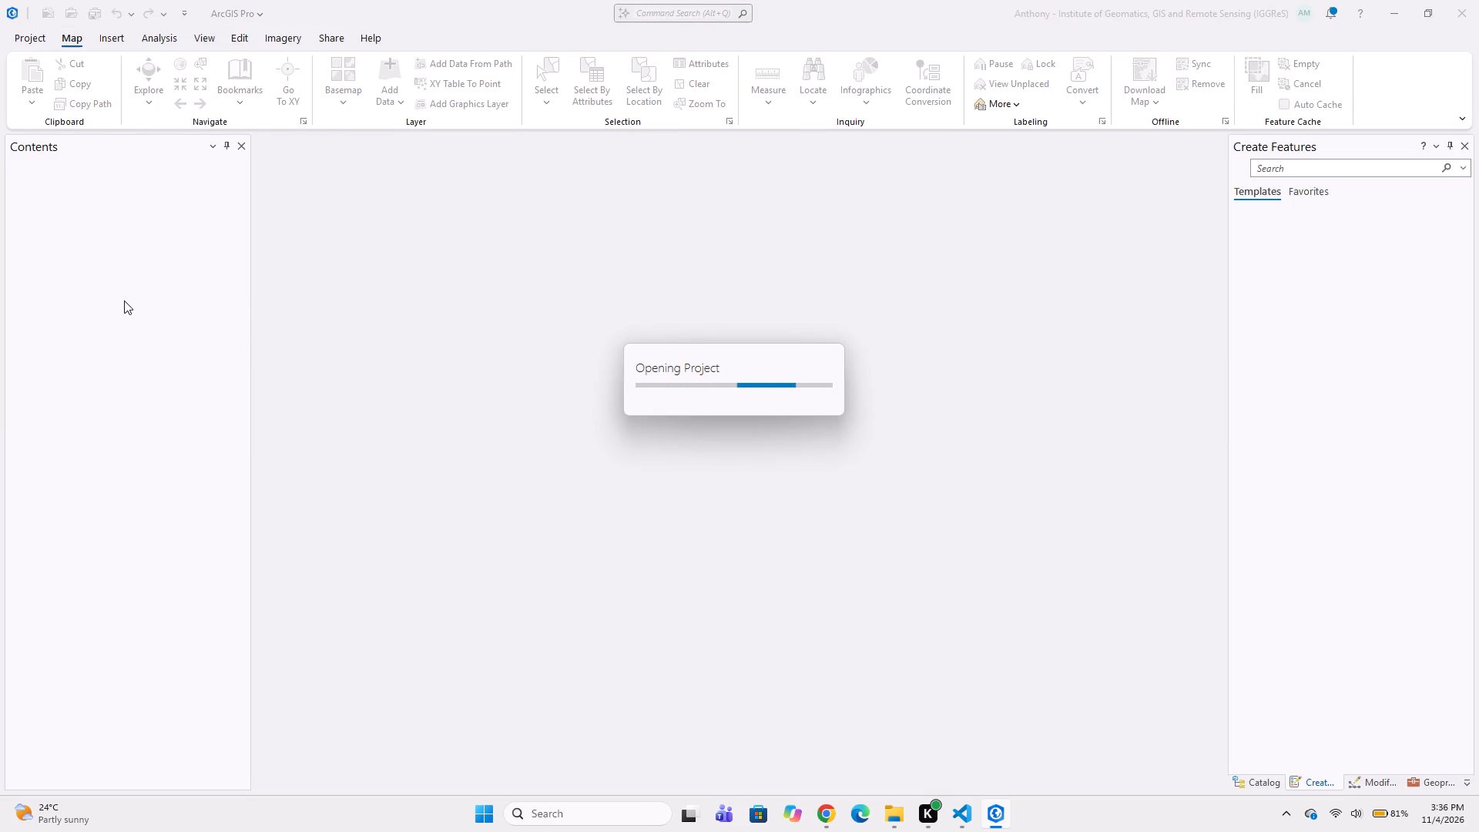
click(177, 297)
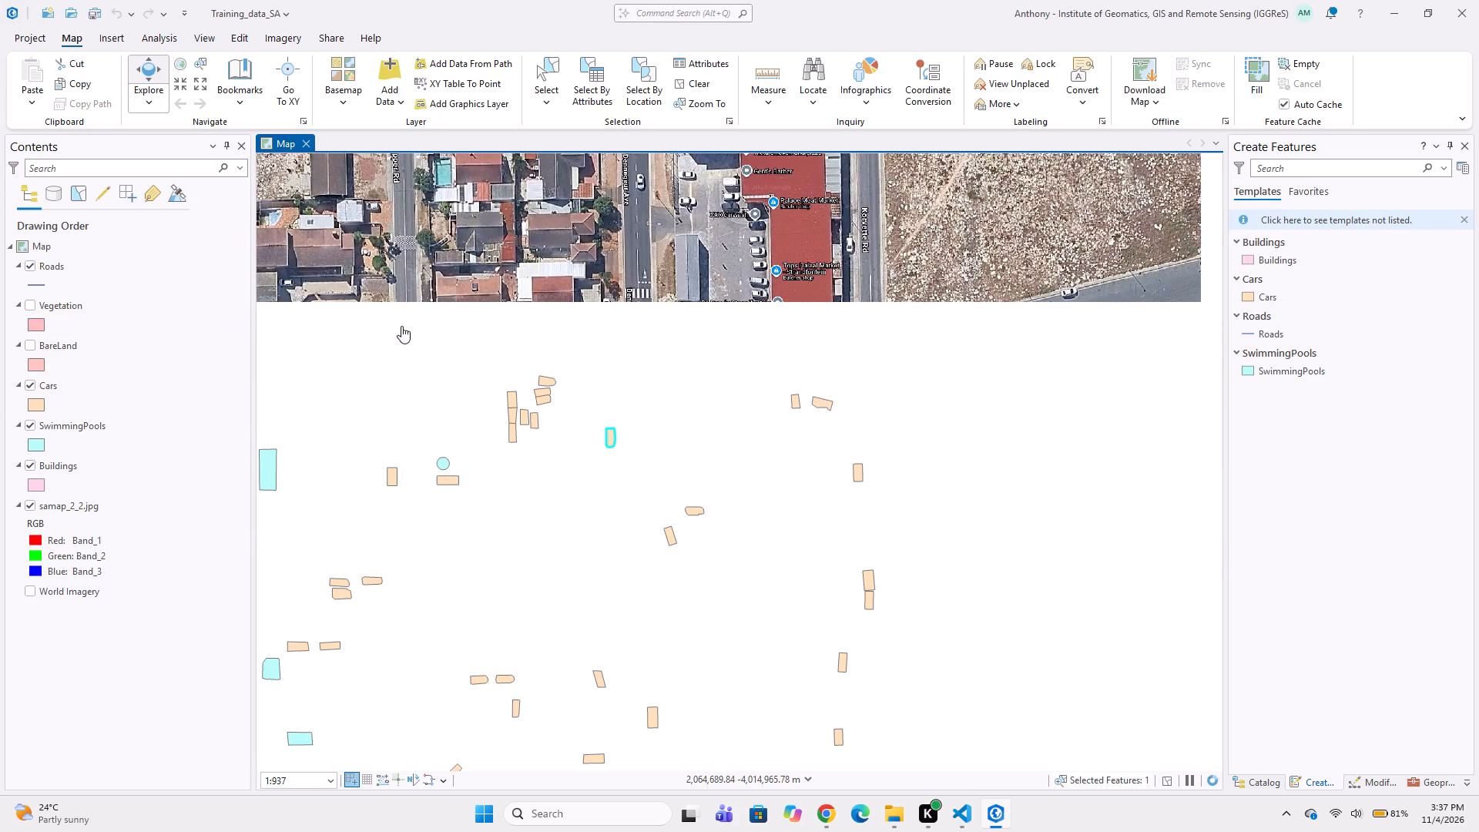
Examine the imagery for undigitized buildings north of Sloop St between Dennegeur Ave and Korvette Rd.
right_drag(604, 207, 542, 180)
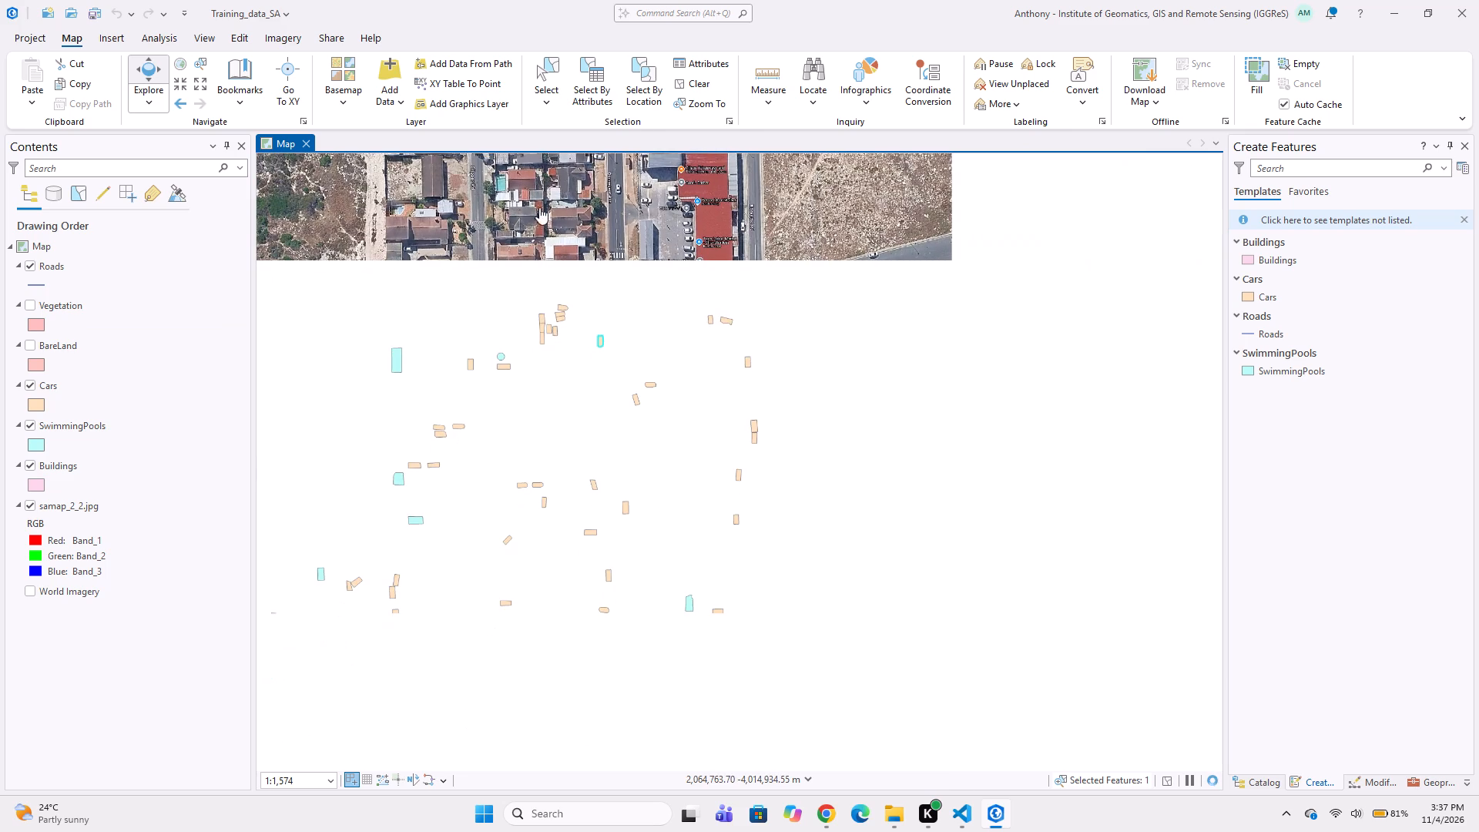
right_drag(642, 317, 629, 310)
right_click(631, 310)
right_click(631, 310)
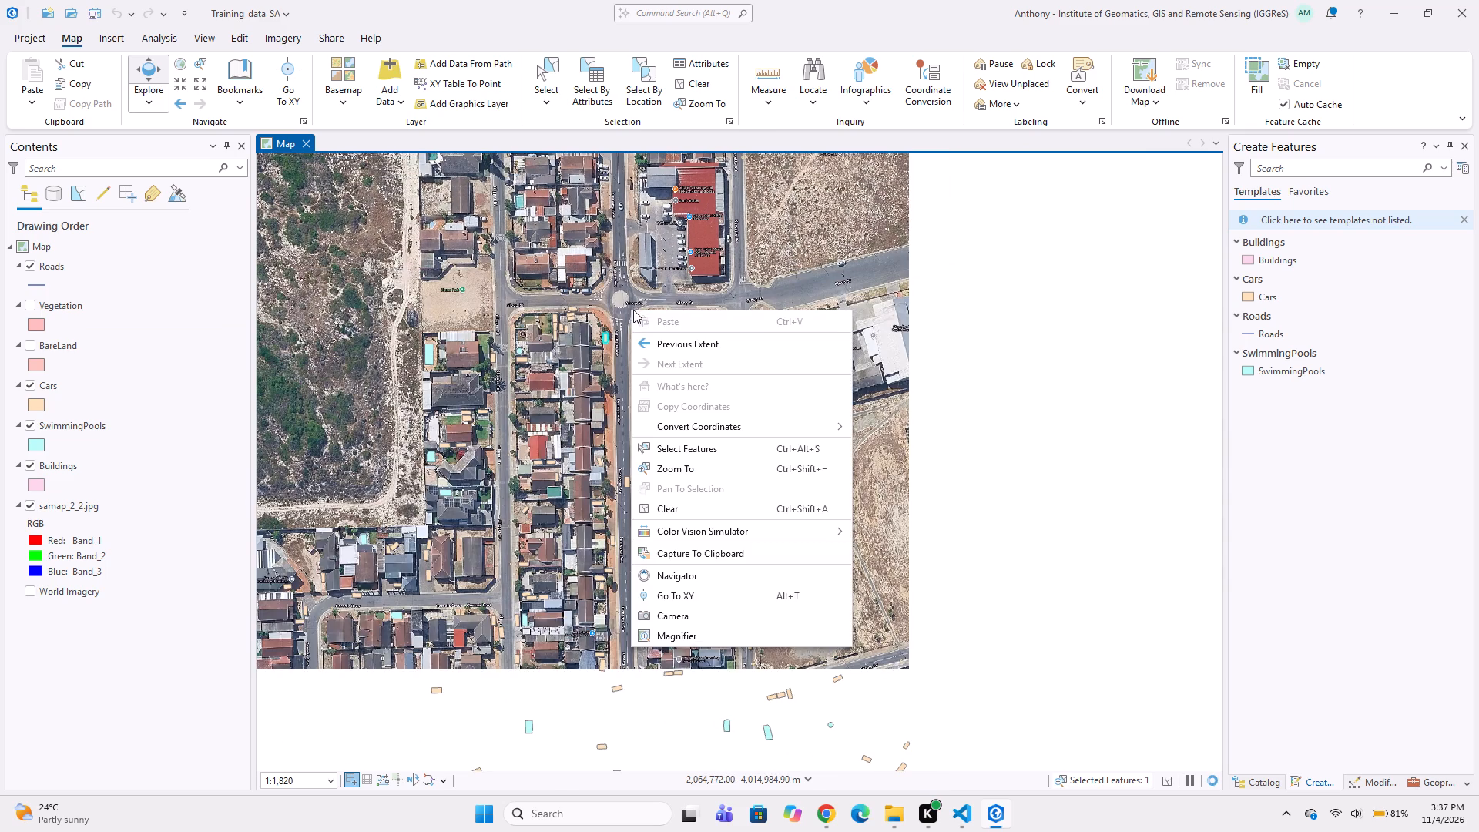
scroll(566, 288, up, 1)
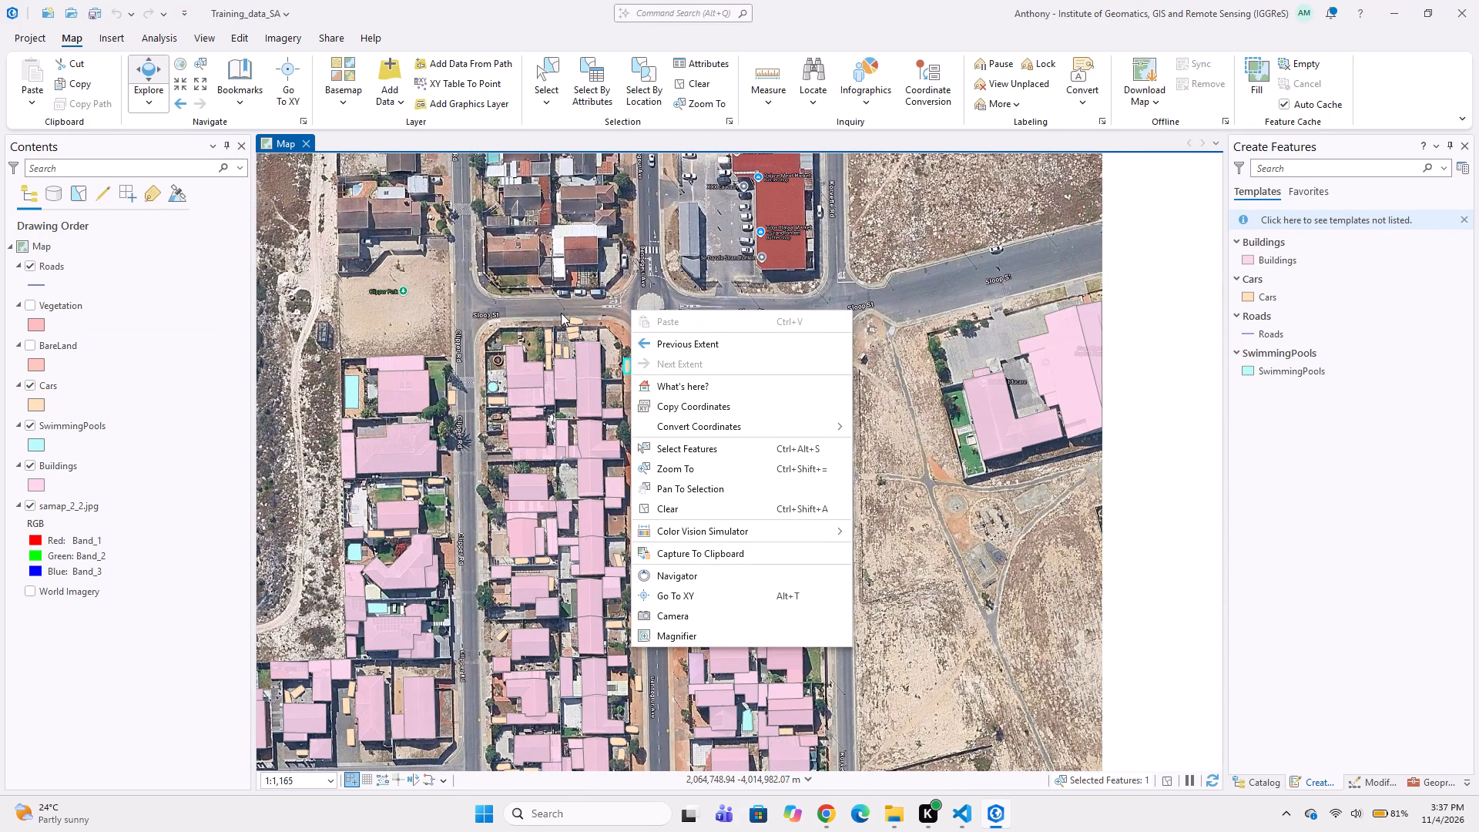
middle_drag(561, 313, 599, 488)
scroll(505, 318, up, 1)
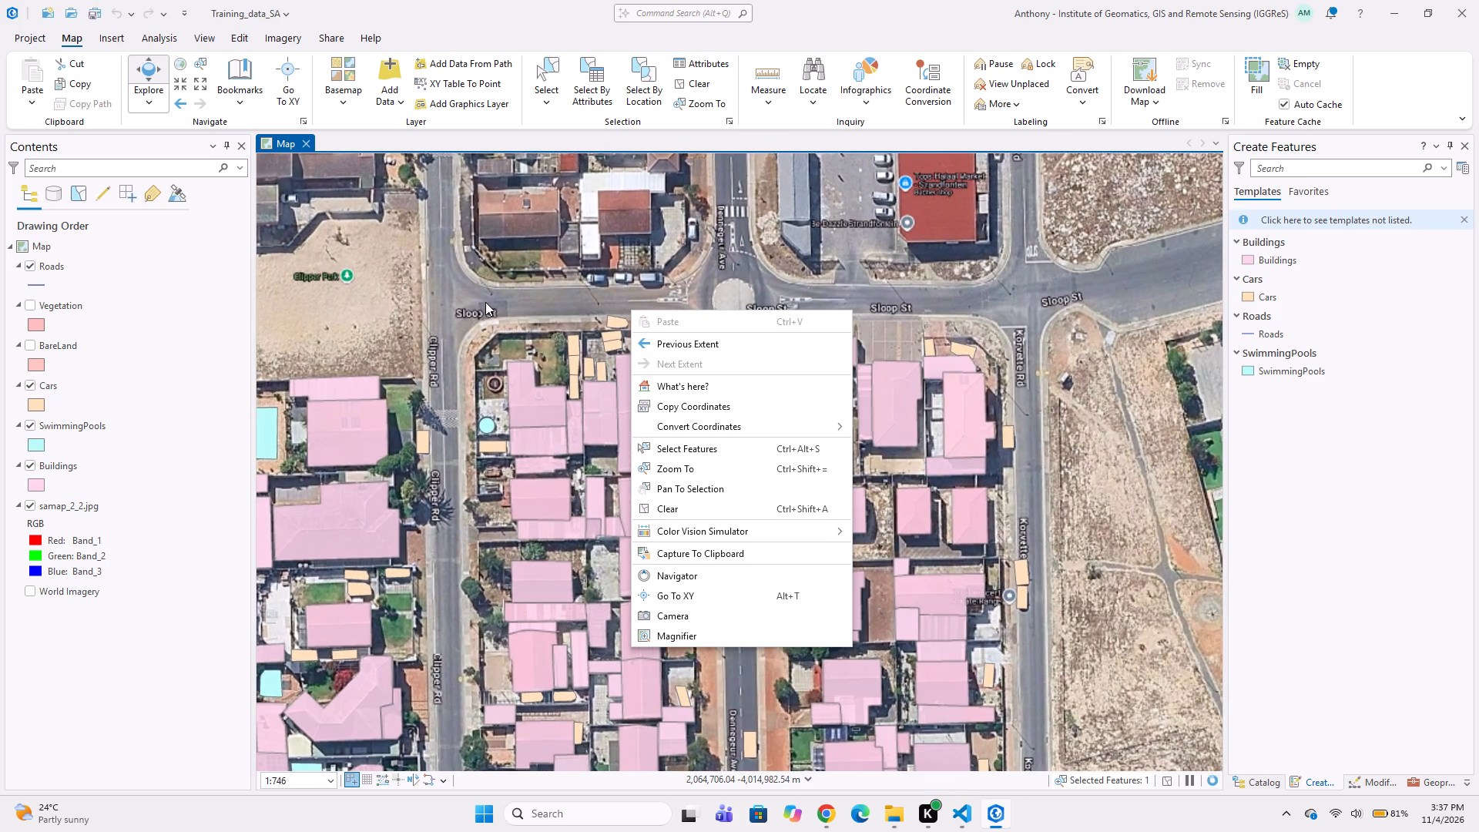
middle_drag(504, 294, 509, 304)
drag(528, 291, 577, 331)
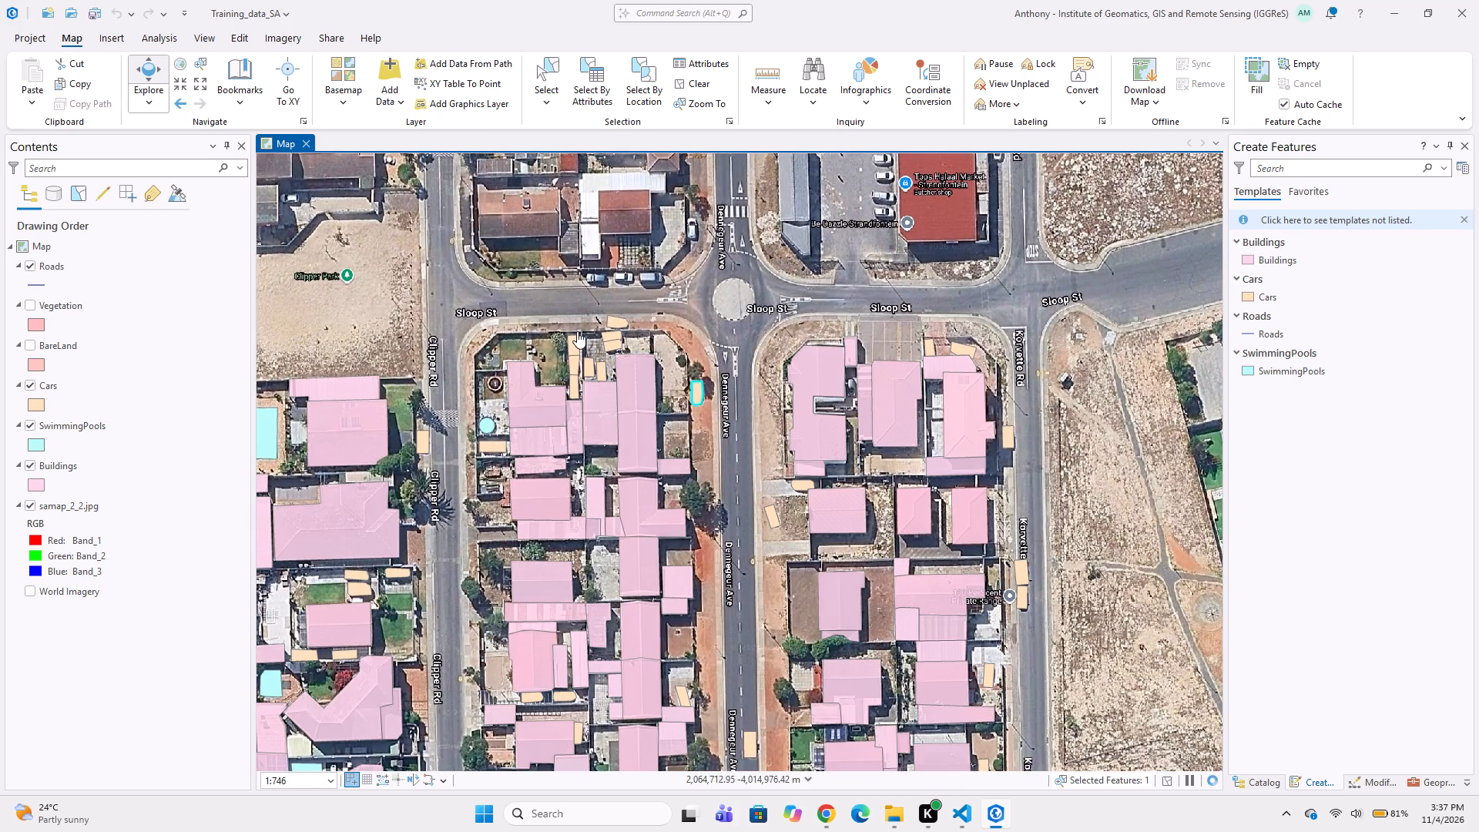
drag(577, 331, 577, 334)
drag(609, 288, 639, 404)
drag(703, 356, 642, 414)
scroll(892, 418, up, 1)
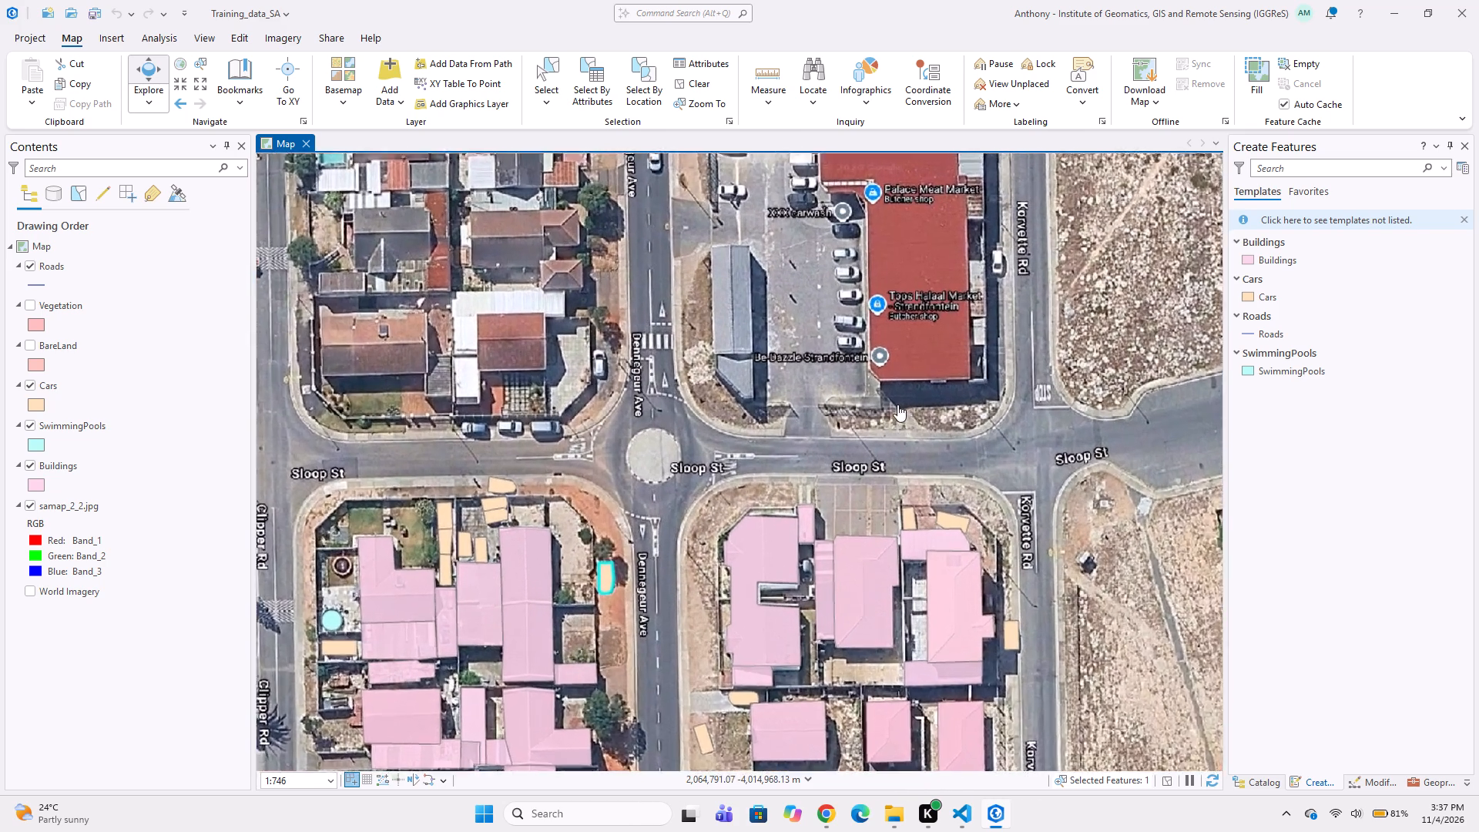
scroll(887, 423, up, 1)
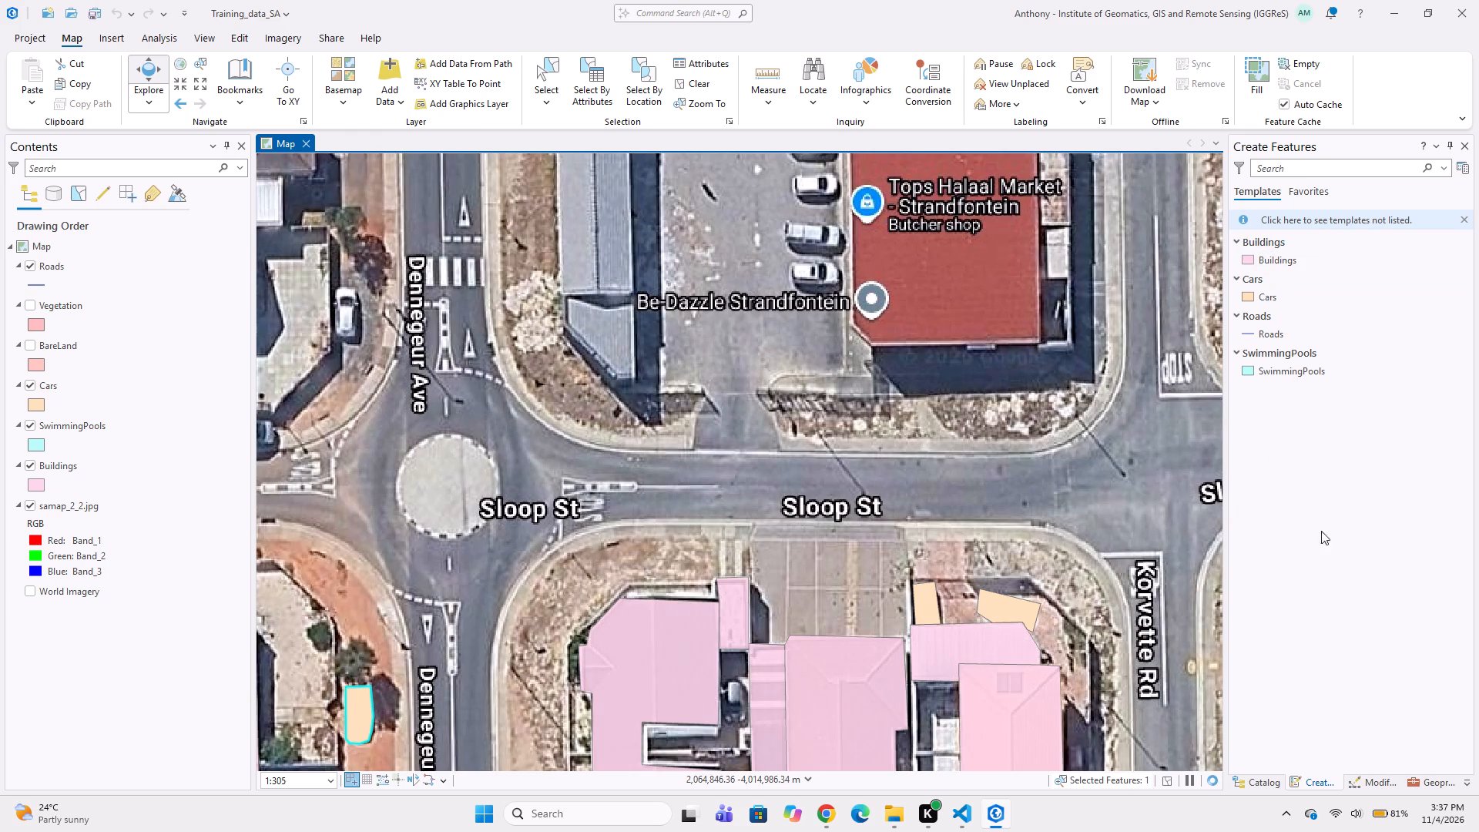
Start a Buildings polygon on the large red-roofed market building by Korvette Rd, tracing its north, east and south edges.
click(1248, 261)
scroll(814, 286, down, 1)
middle_drag(758, 264, 753, 436)
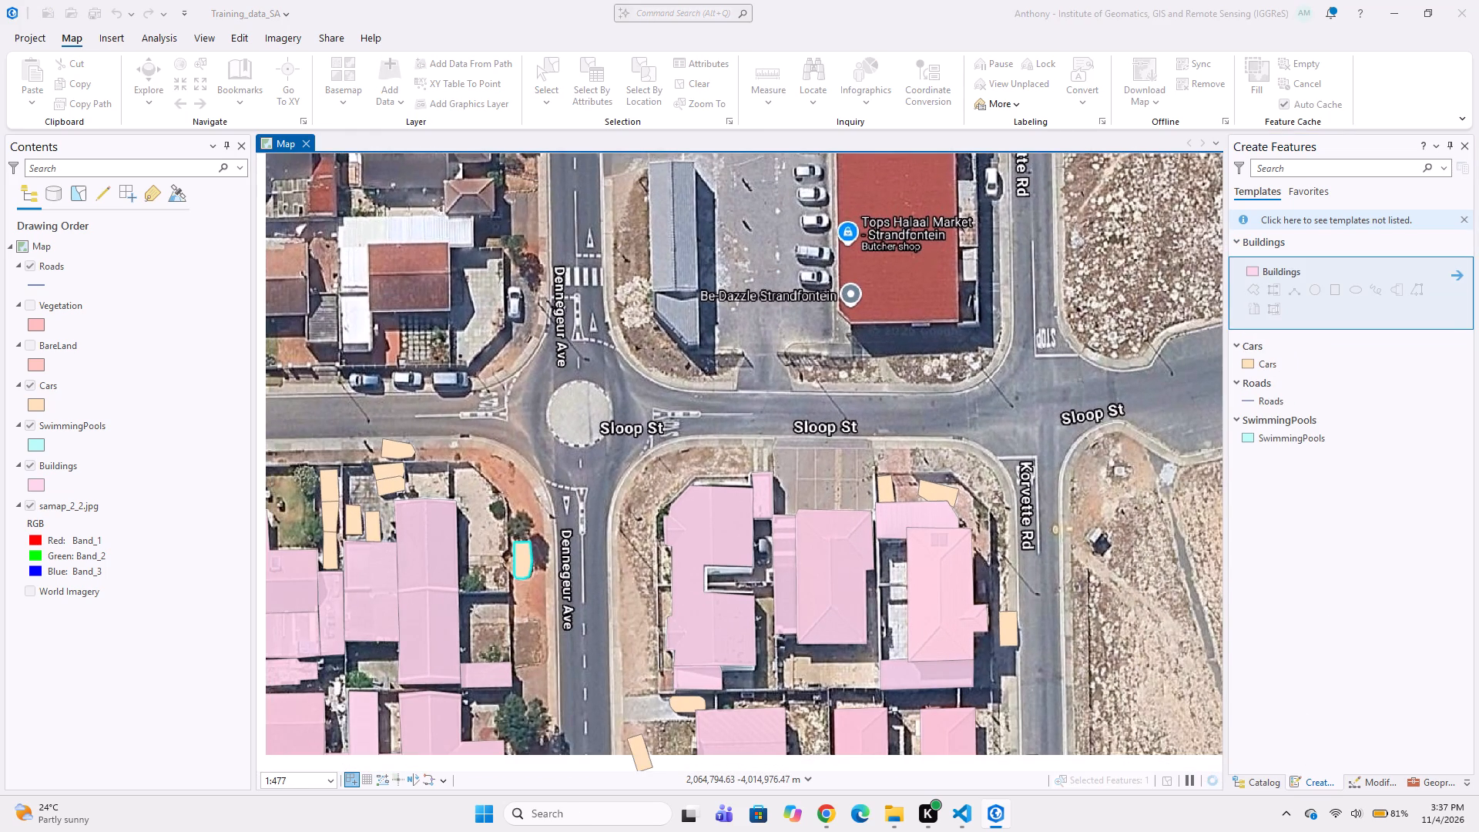
middle_drag(753, 342, 760, 453)
drag(750, 340, 753, 445)
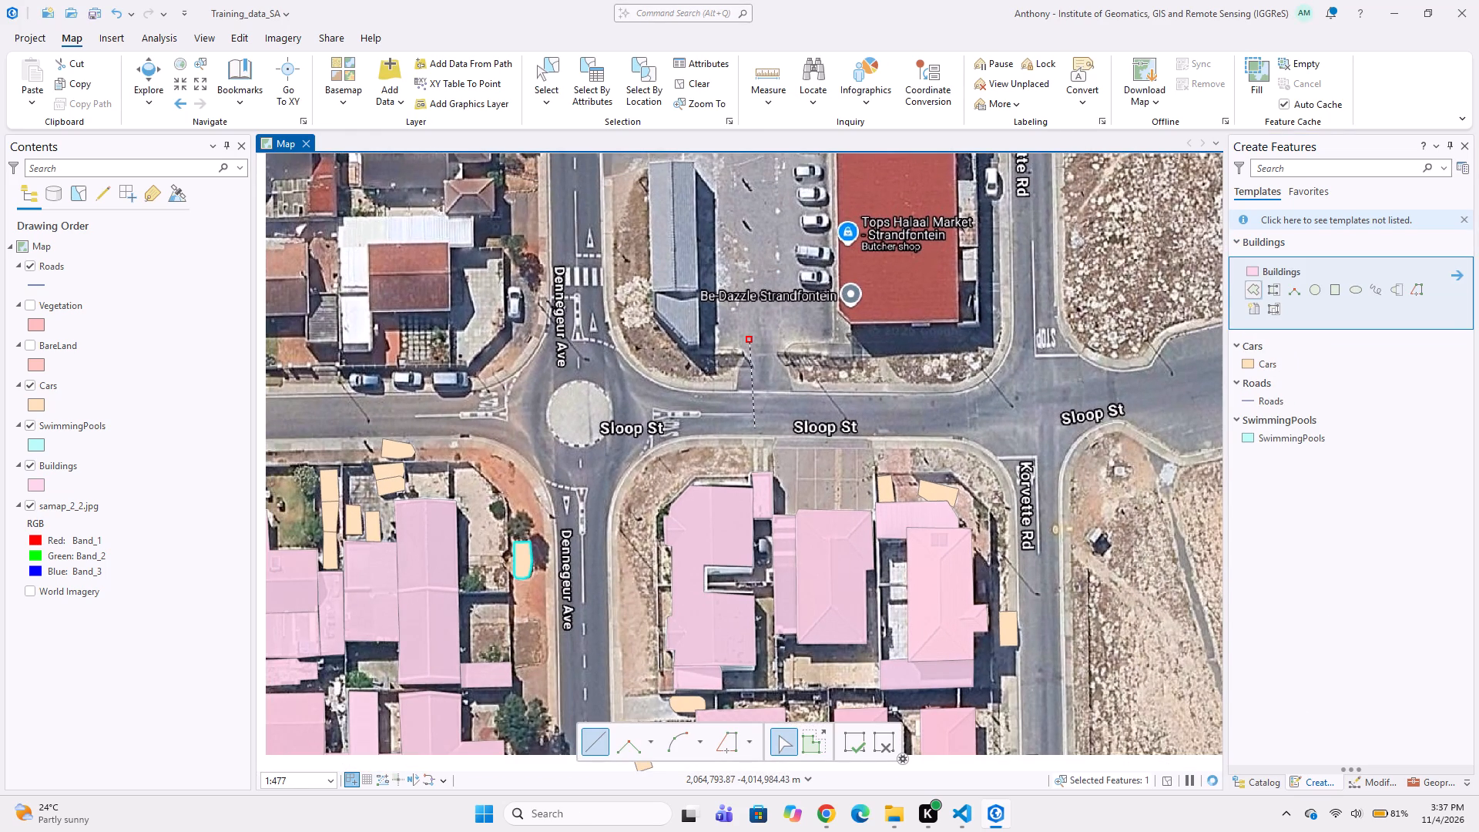
key(Escape)
middle_drag(793, 304, 728, 534)
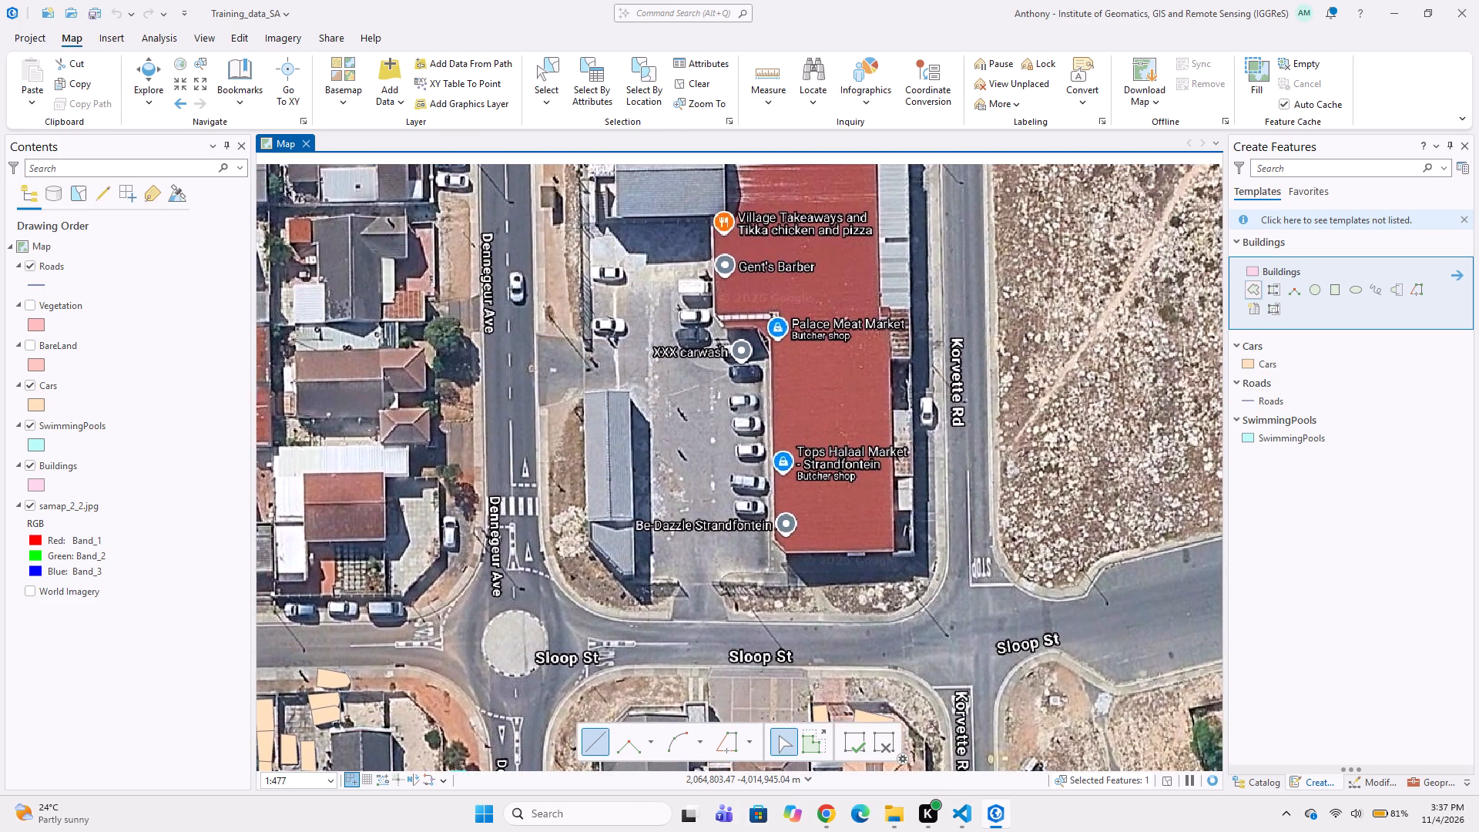
scroll(747, 315, up, 1)
middle_drag(744, 313, 709, 525)
scroll(696, 356, up, 1)
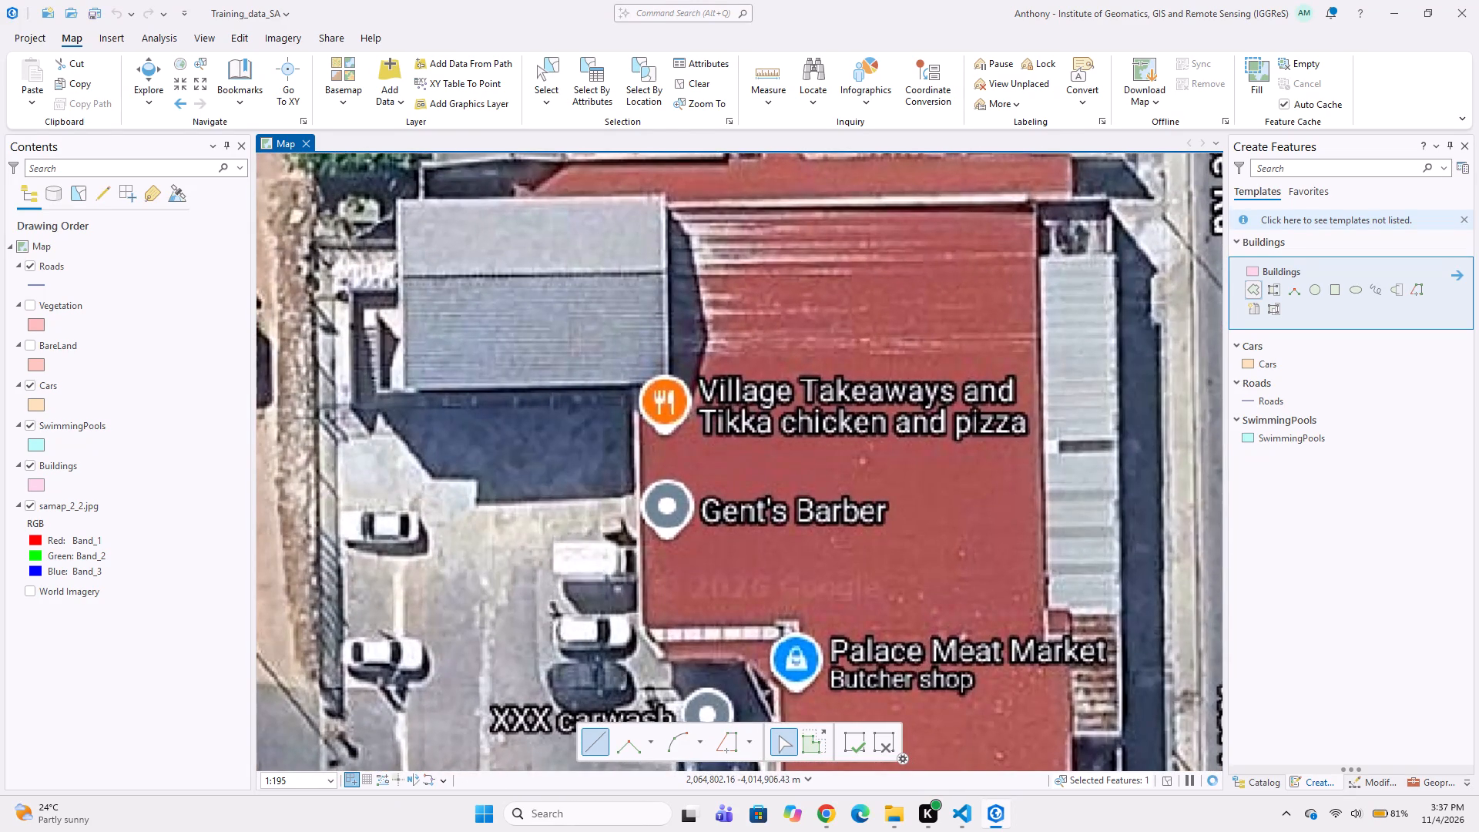
click(663, 202)
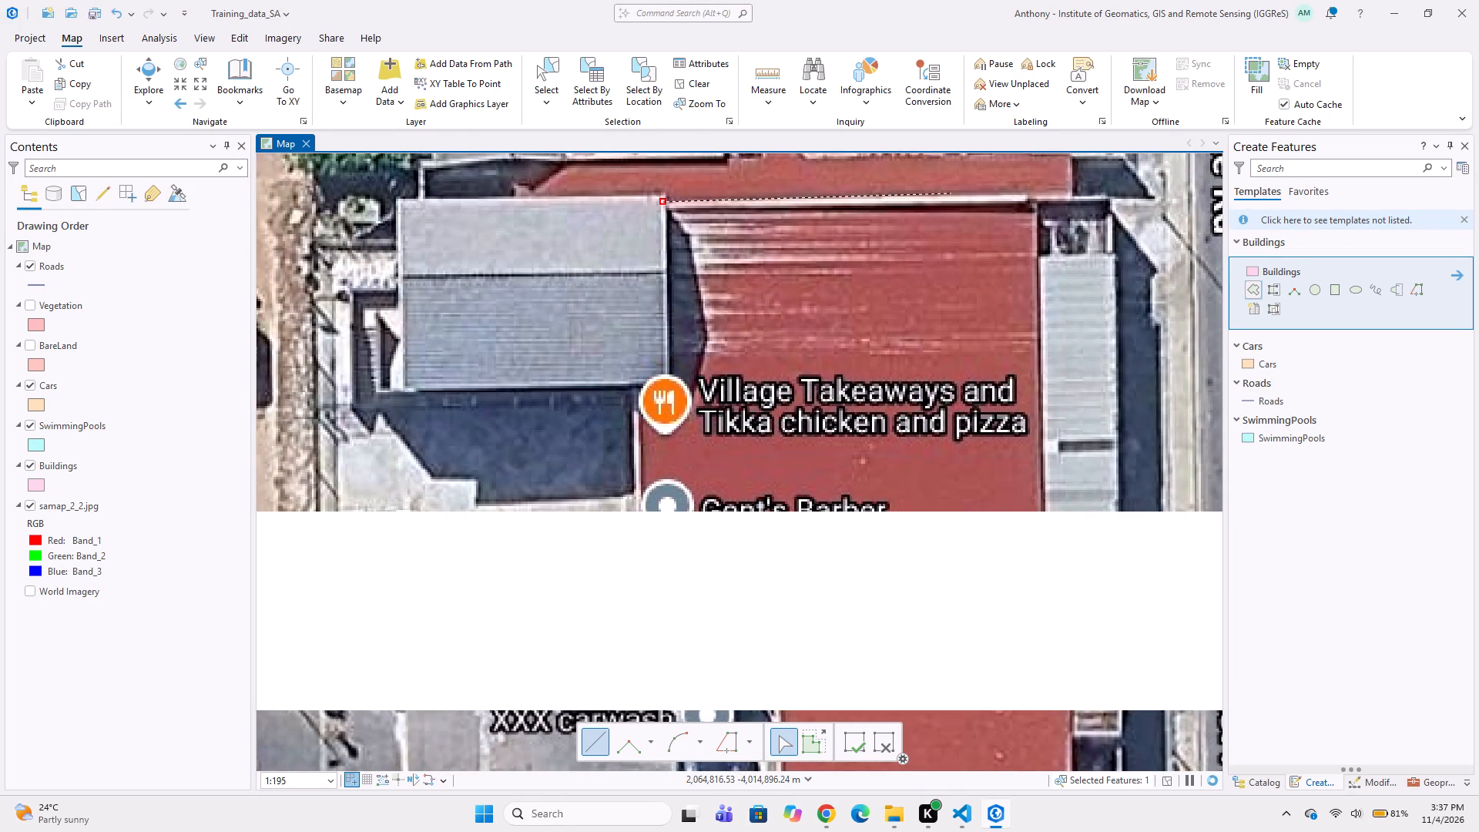
click(1035, 200)
middle_drag(1006, 441, 965, 237)
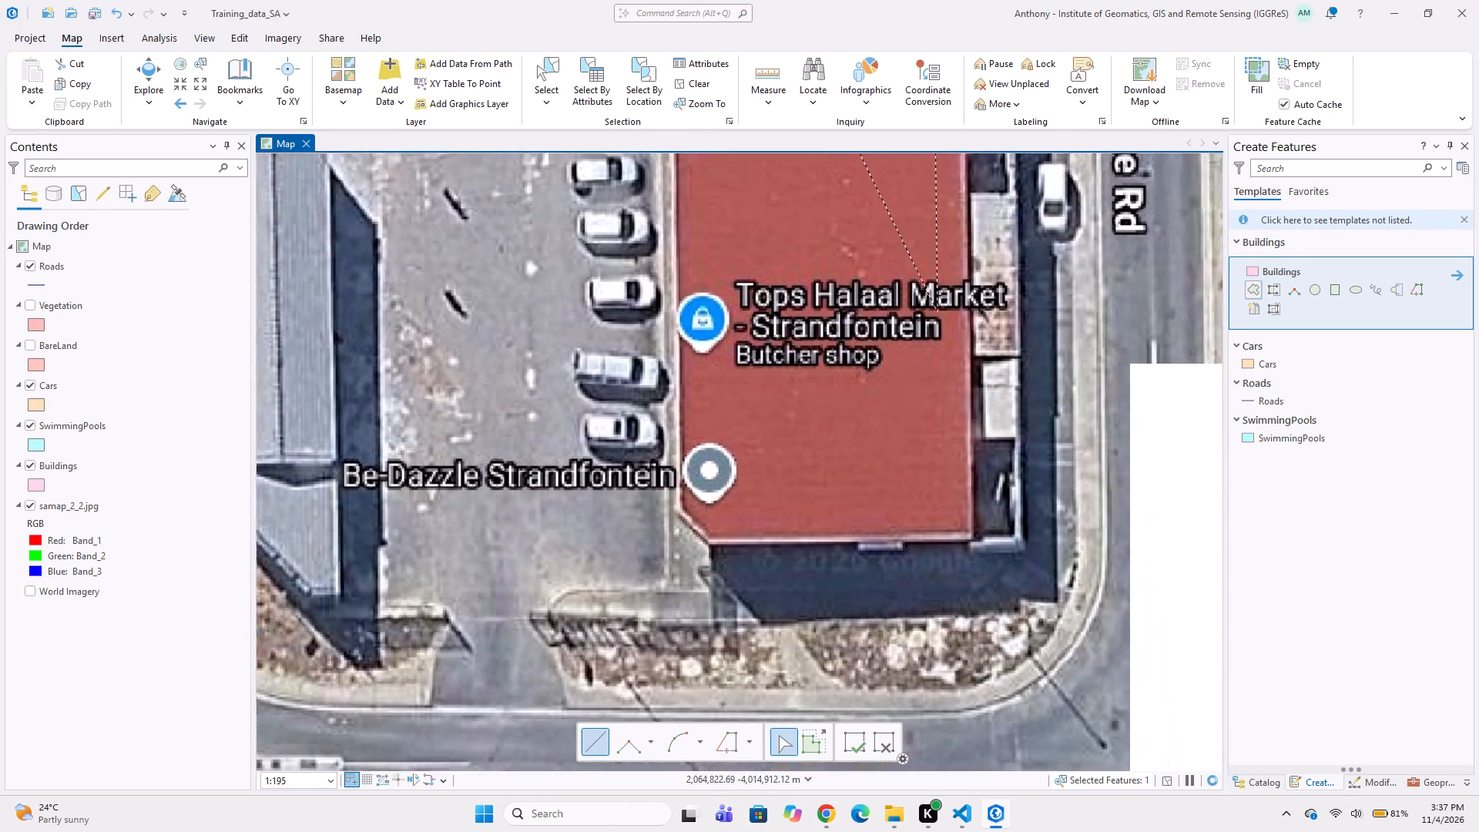
middle_drag(927, 374, 884, 517)
click(892, 409)
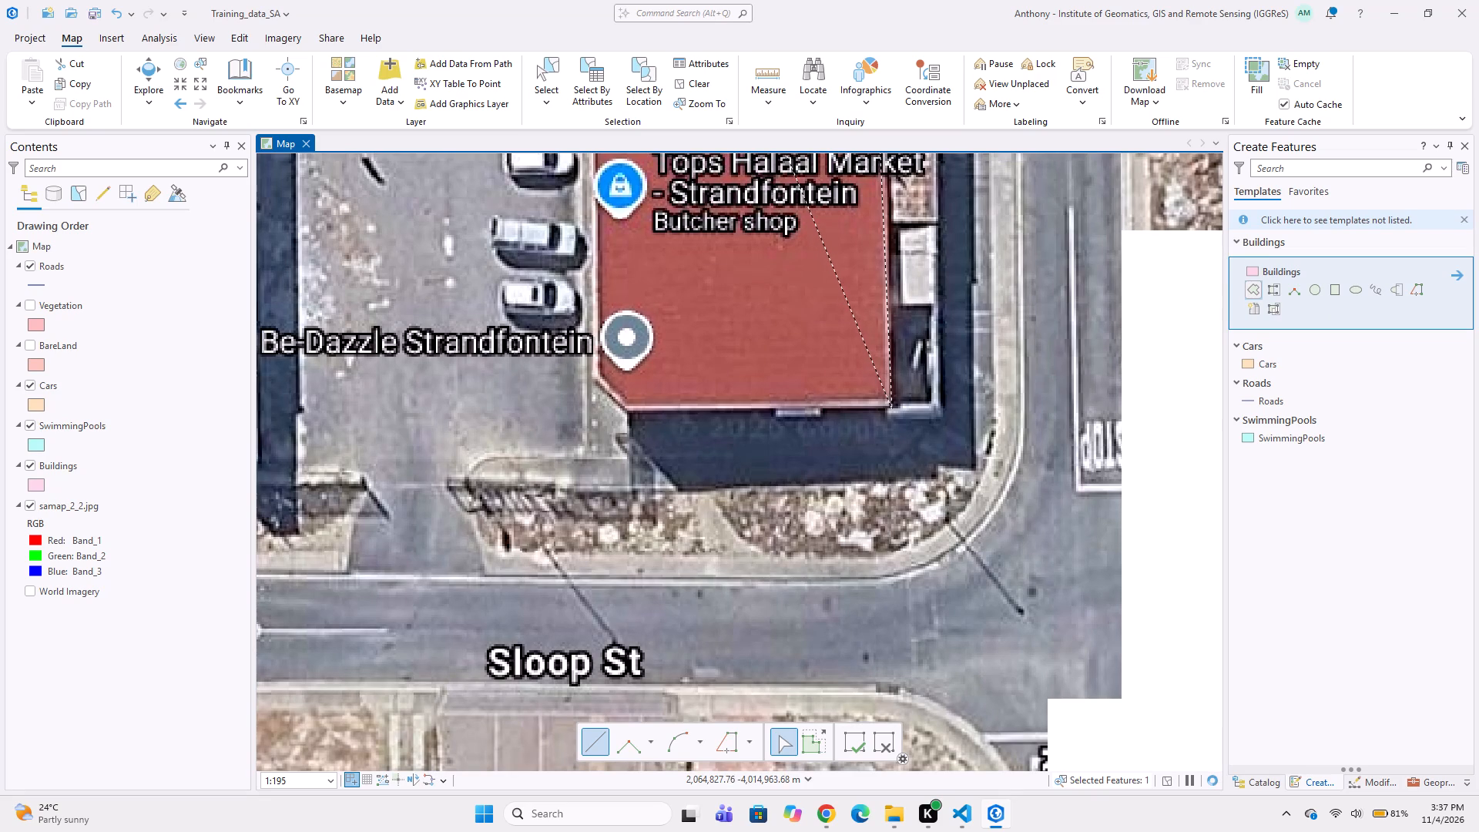
click(625, 409)
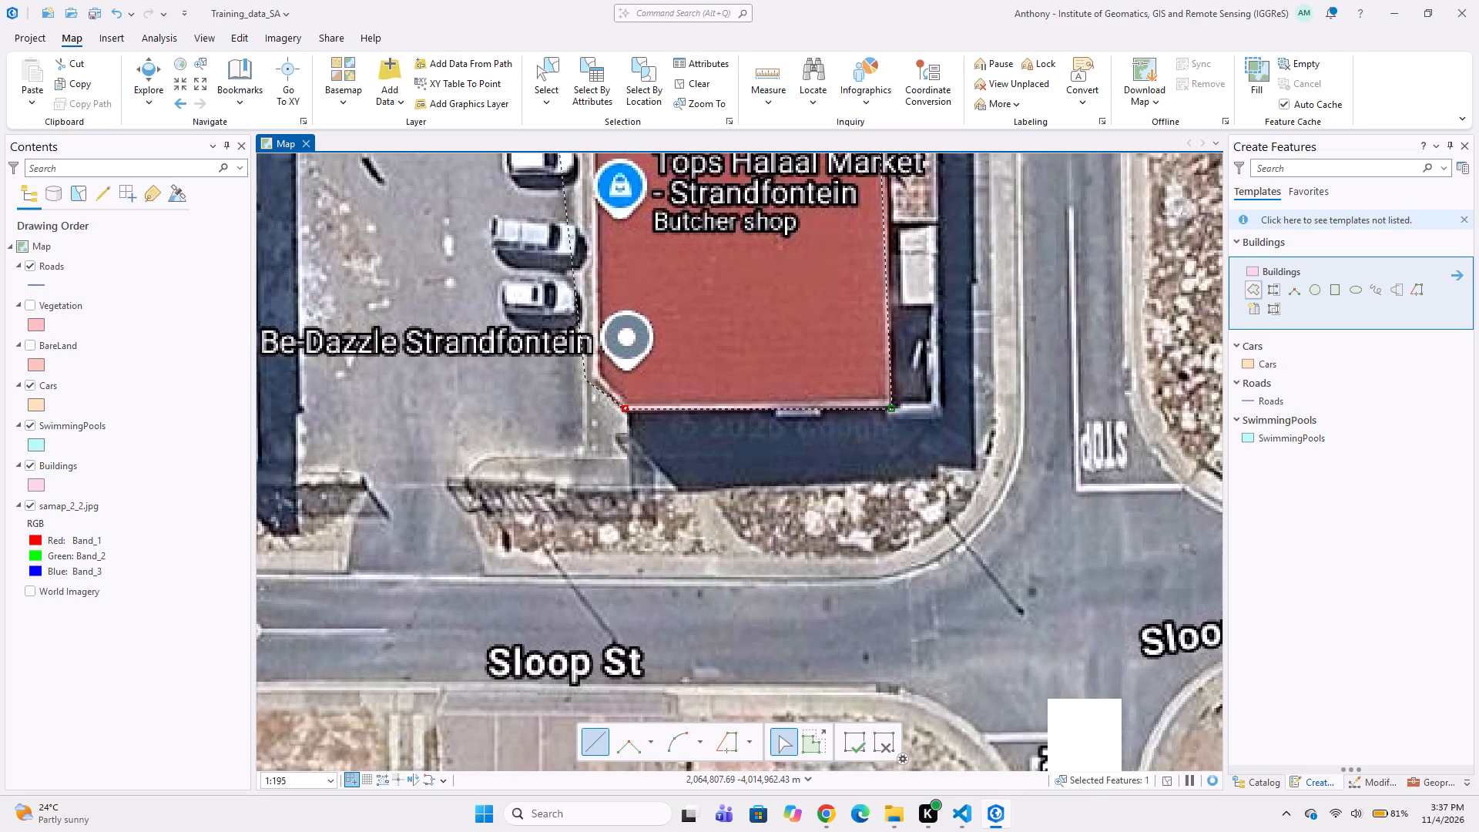
click(593, 377)
Trace the market building's west side around the carwash and Village Takeaways recesses, and finish the Buildings polygon.
middle_drag(609, 331, 606, 544)
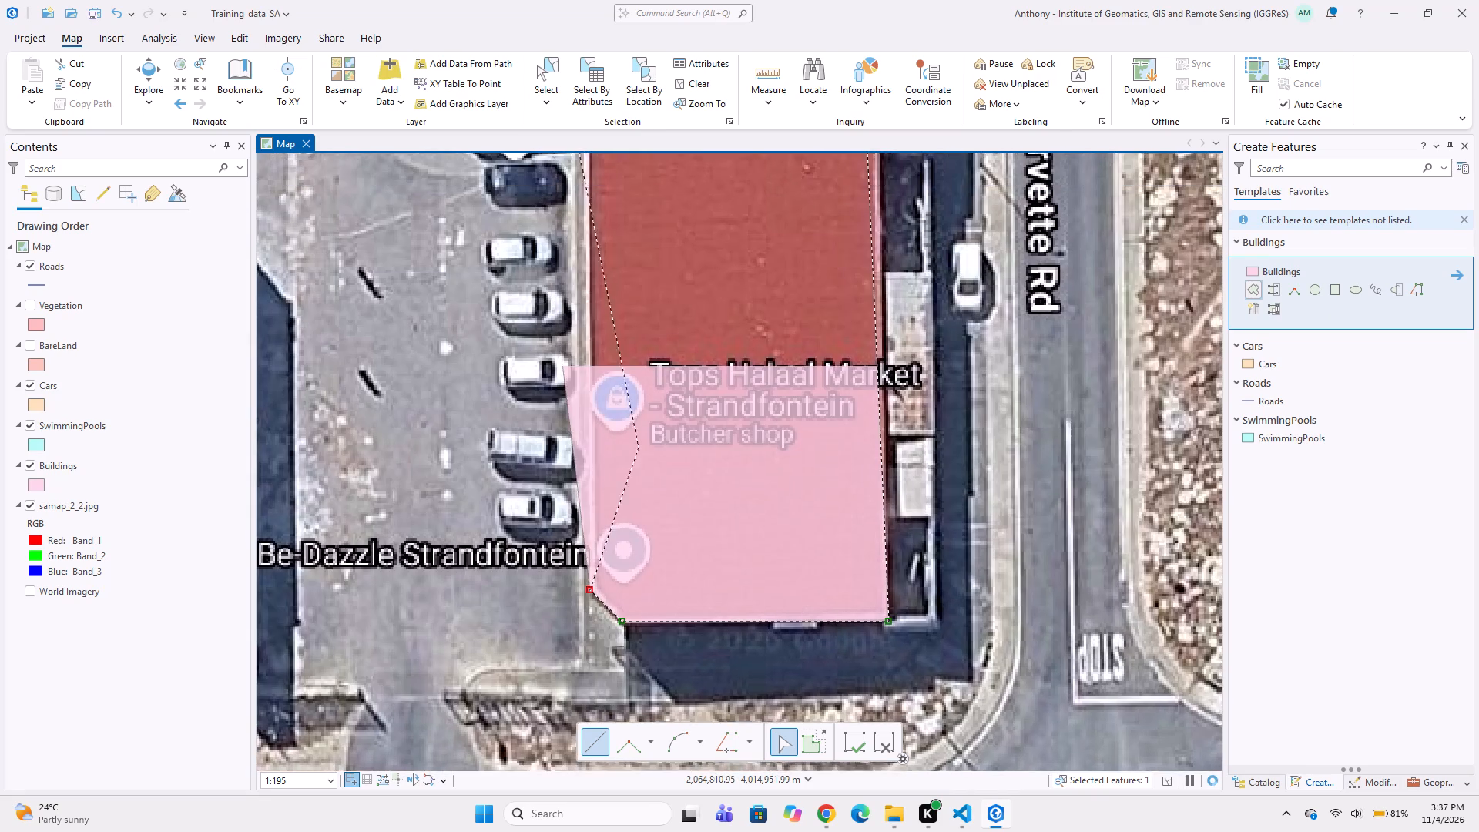
middle_drag(618, 337, 644, 512)
middle_drag(623, 361, 636, 504)
middle_drag(580, 367, 631, 466)
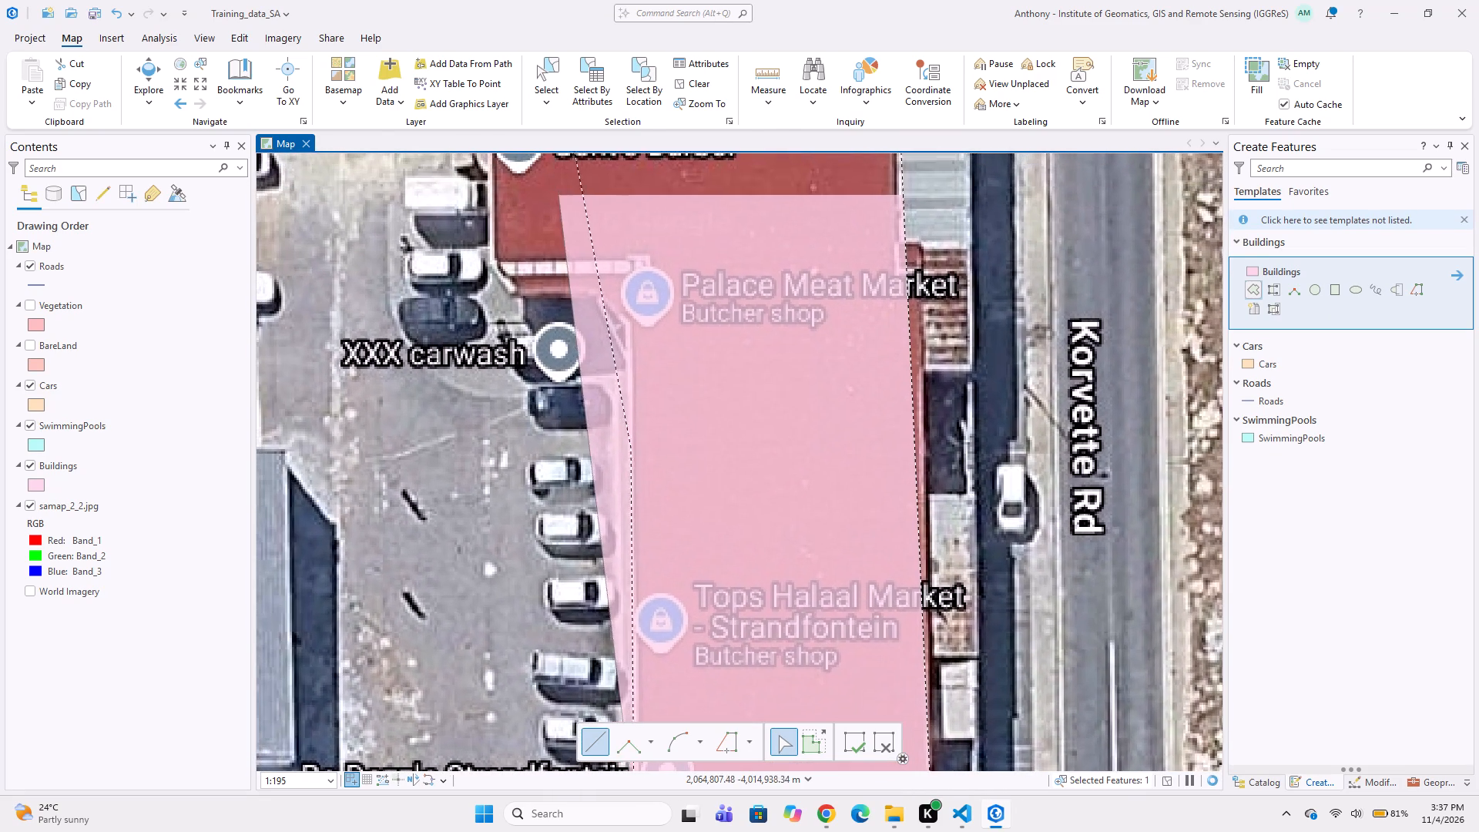
click(620, 326)
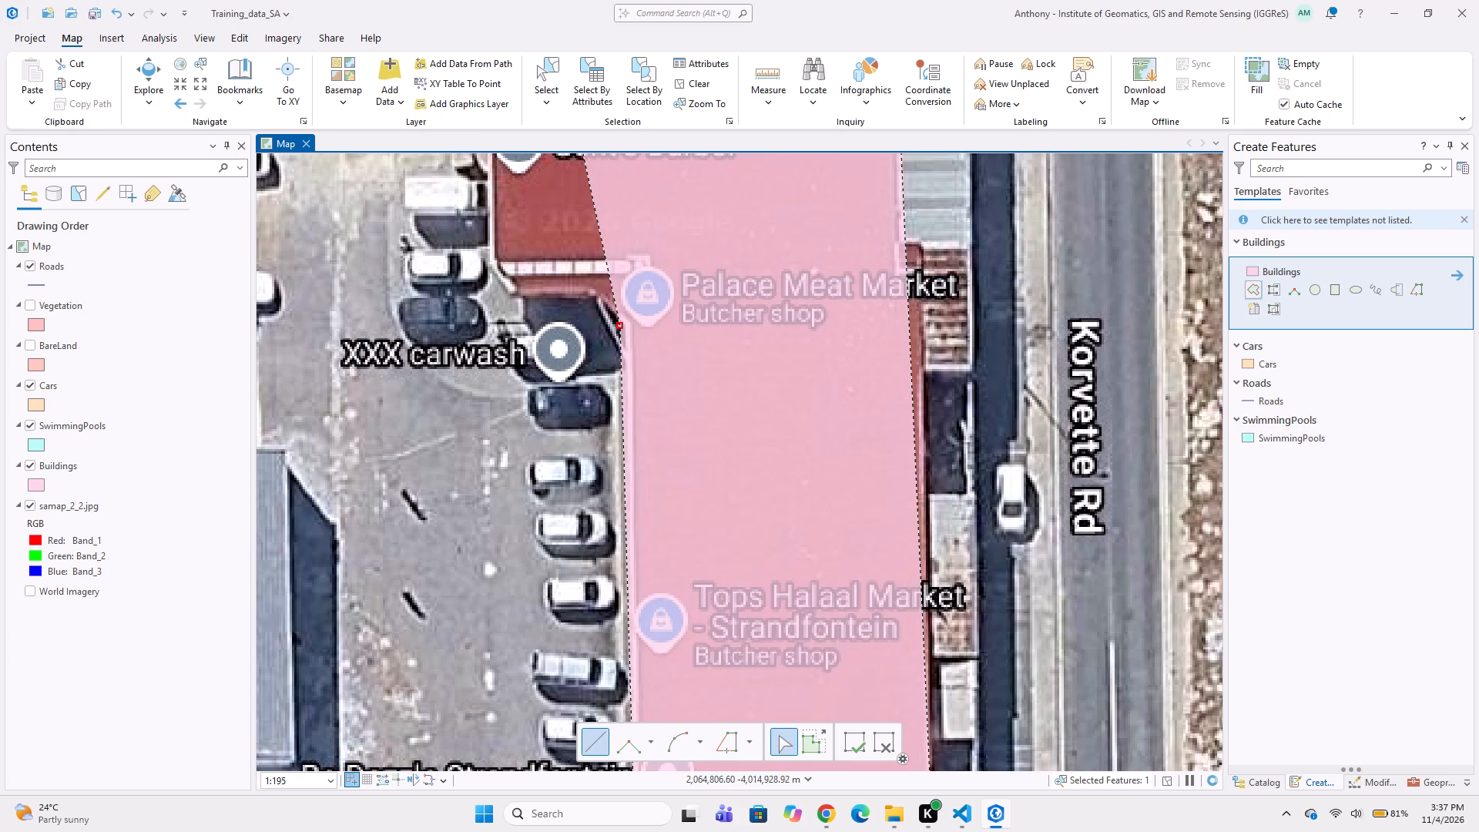
click(596, 294)
click(512, 297)
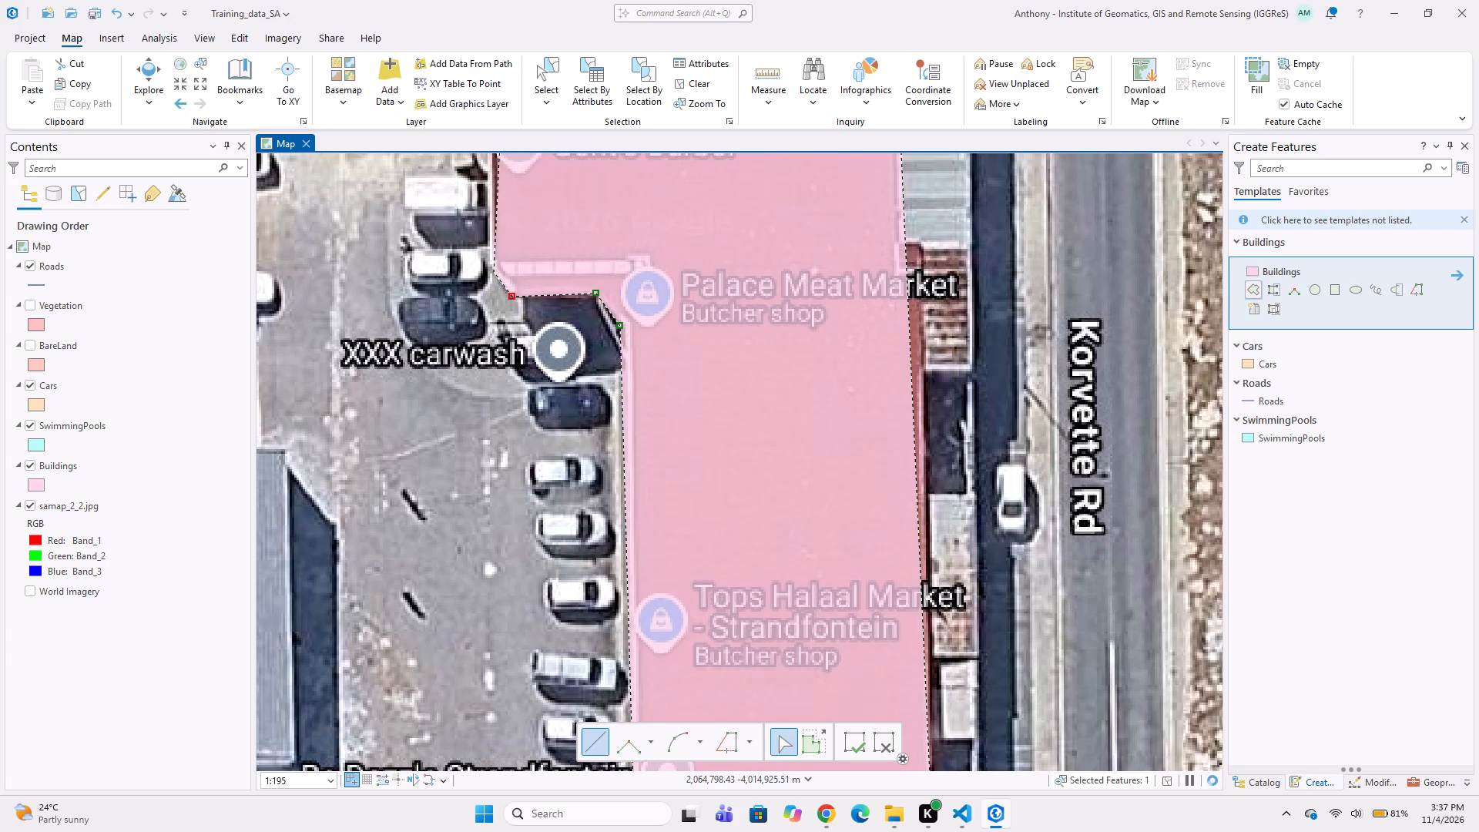
click(491, 267)
middle_drag(491, 267, 558, 471)
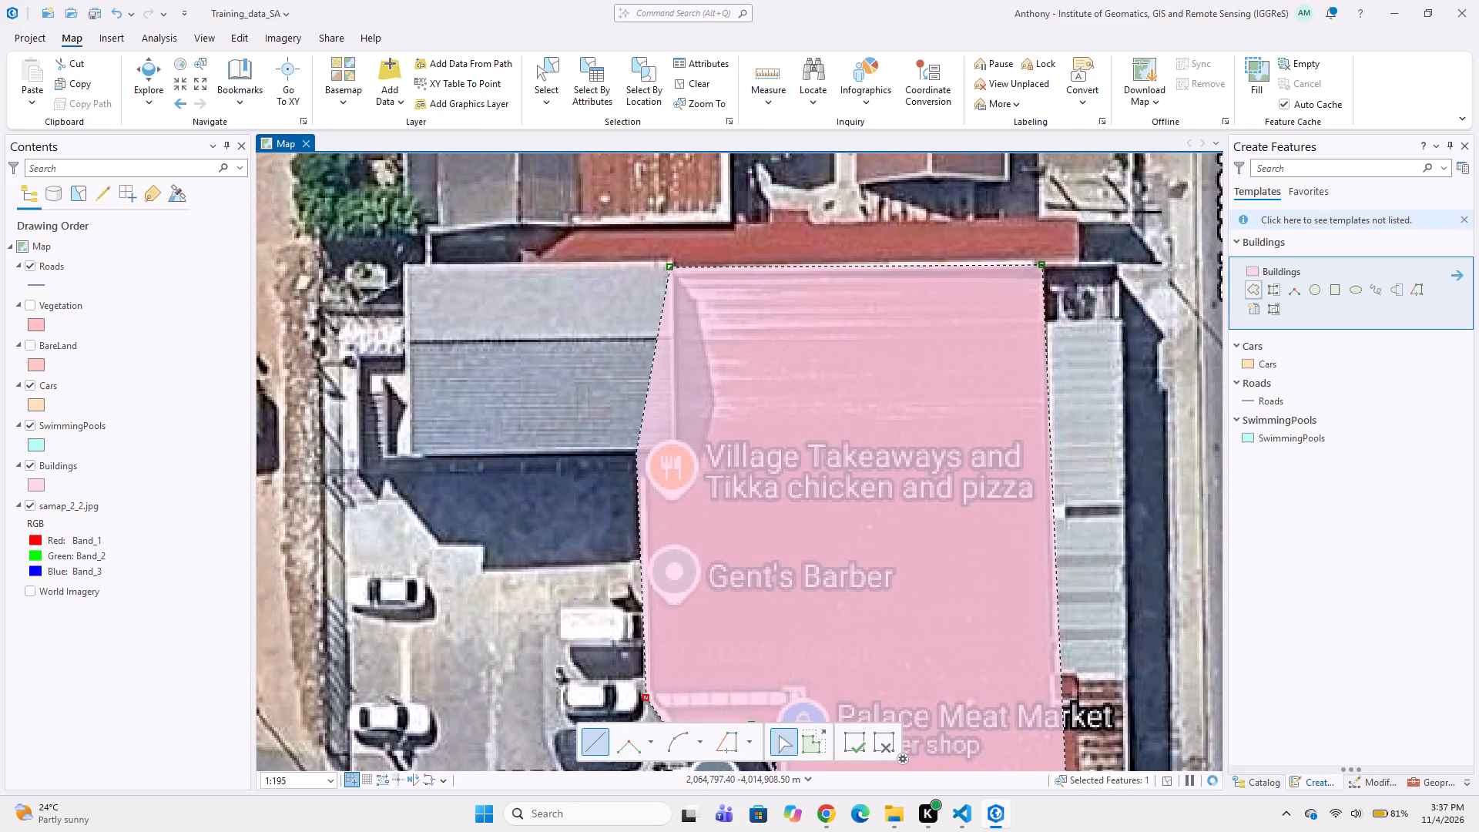
click(639, 450)
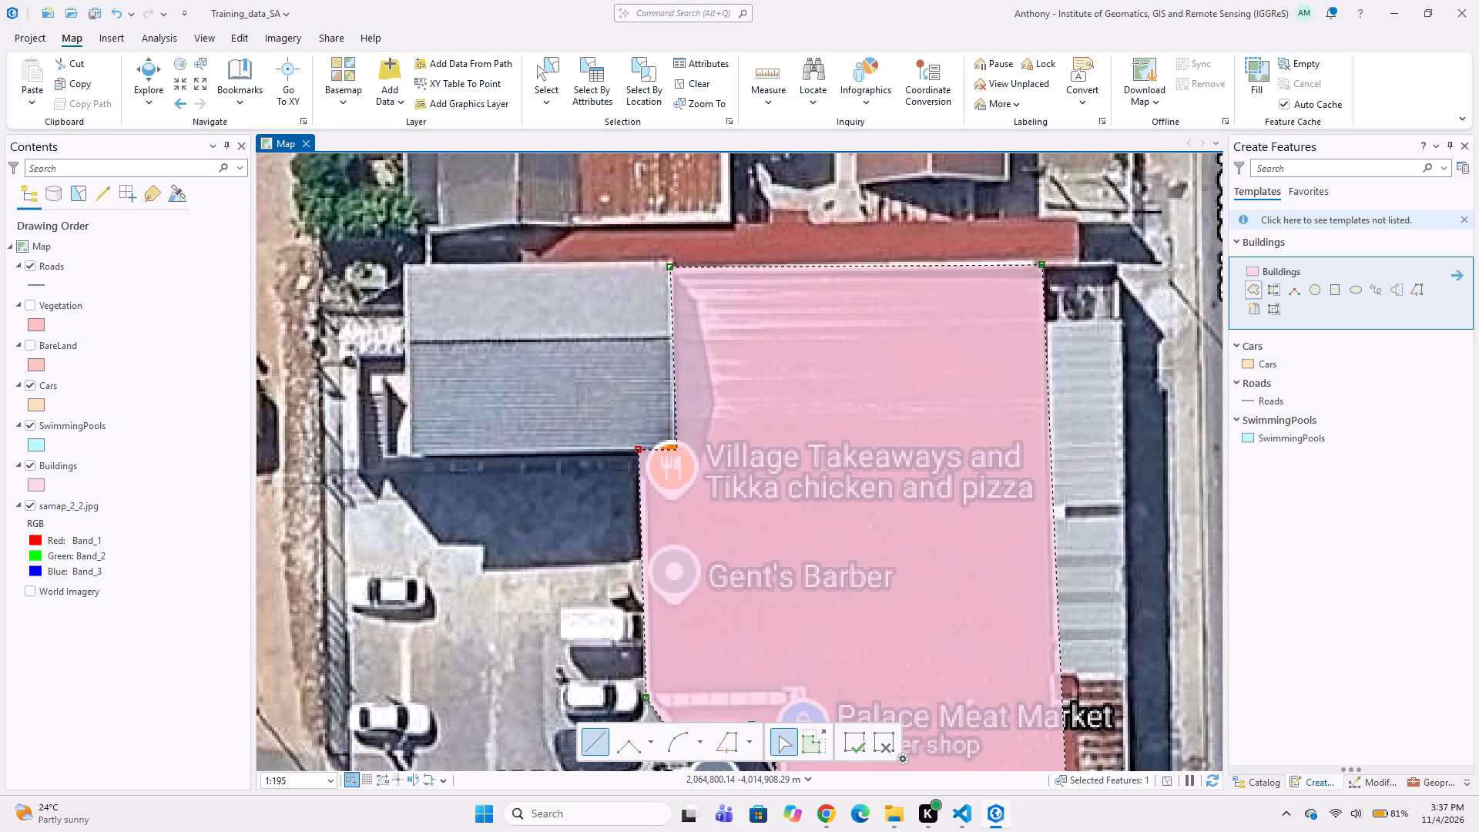
double_click(674, 452)
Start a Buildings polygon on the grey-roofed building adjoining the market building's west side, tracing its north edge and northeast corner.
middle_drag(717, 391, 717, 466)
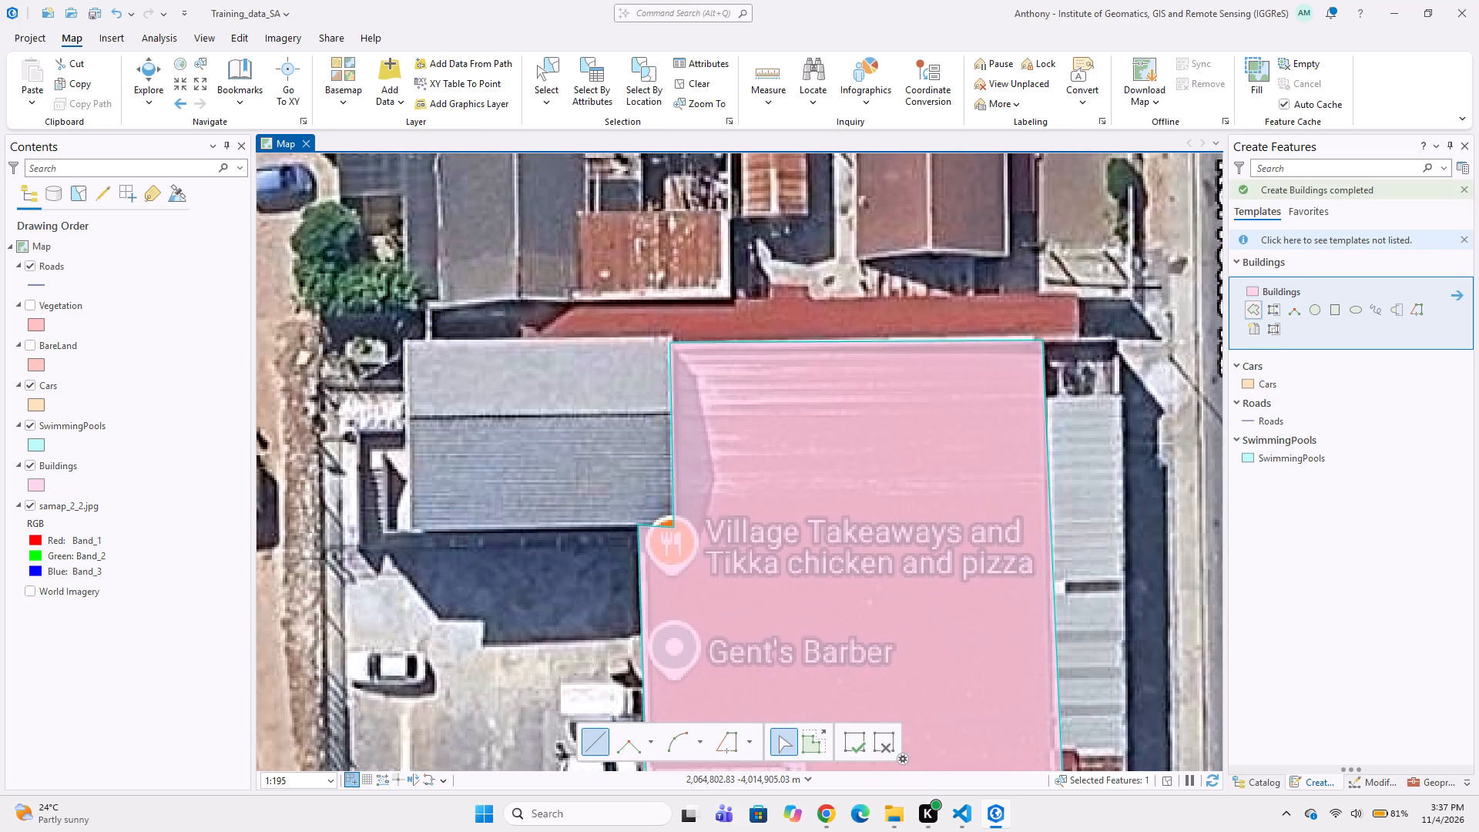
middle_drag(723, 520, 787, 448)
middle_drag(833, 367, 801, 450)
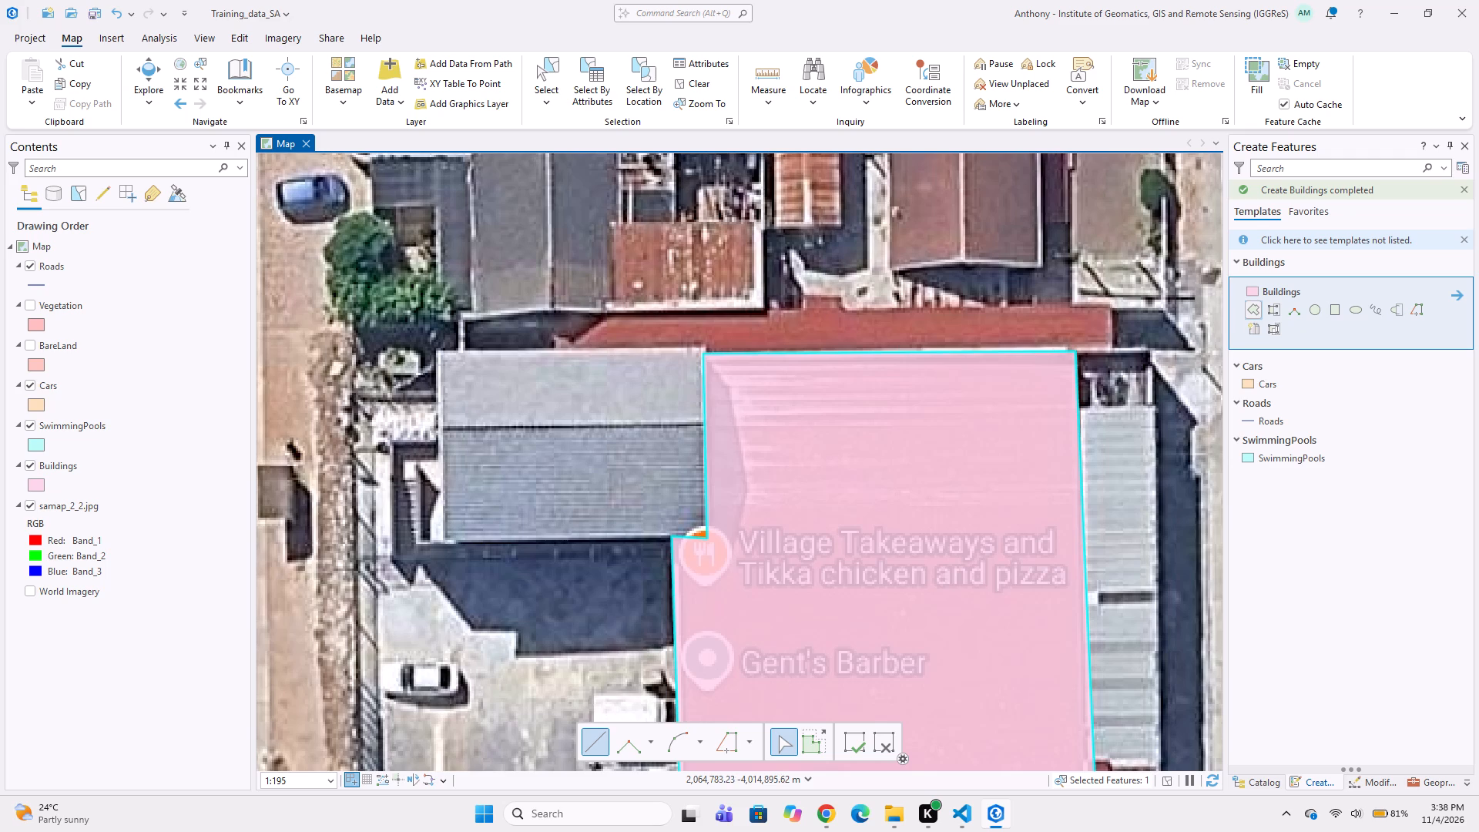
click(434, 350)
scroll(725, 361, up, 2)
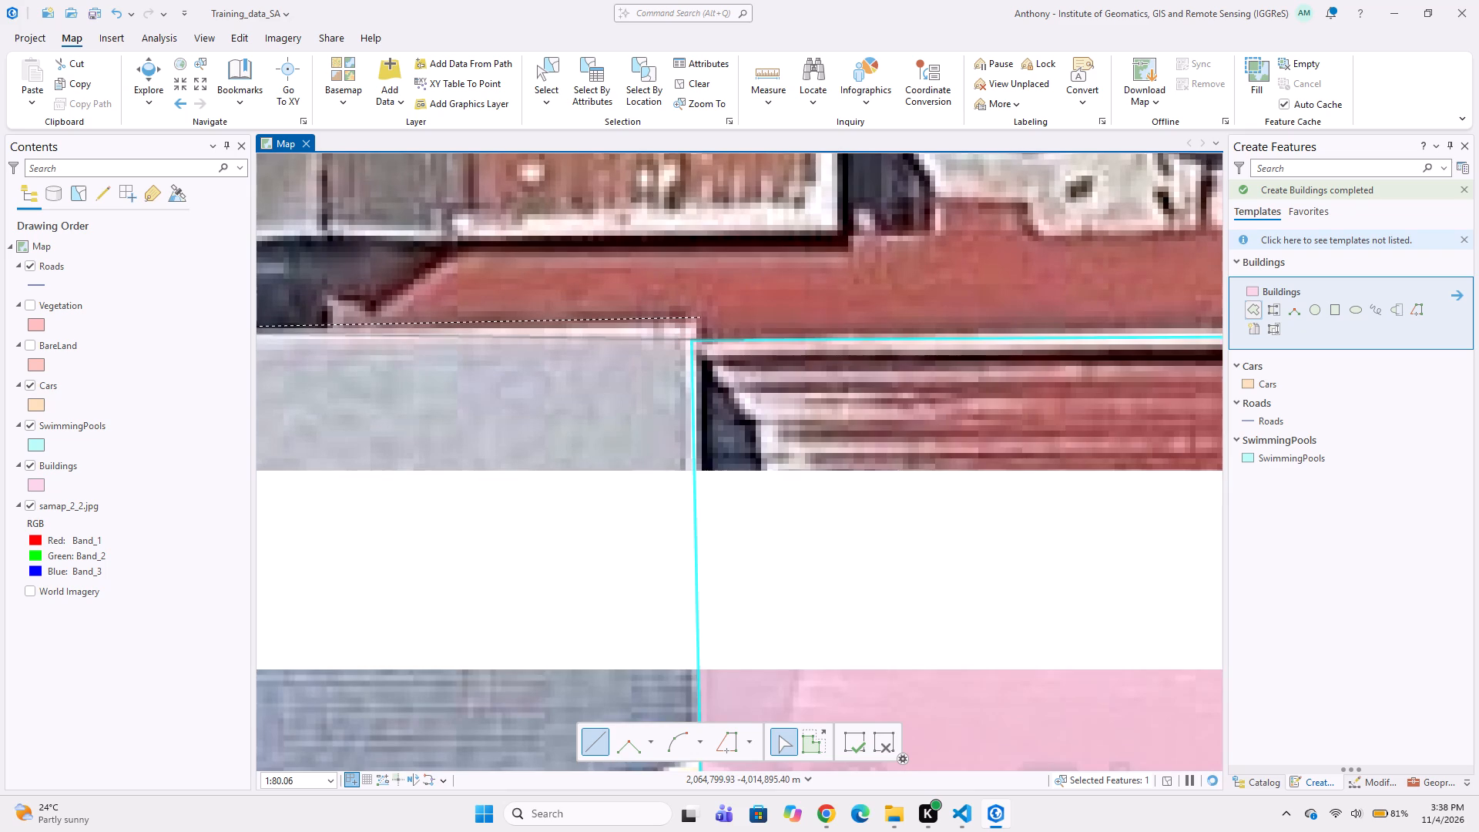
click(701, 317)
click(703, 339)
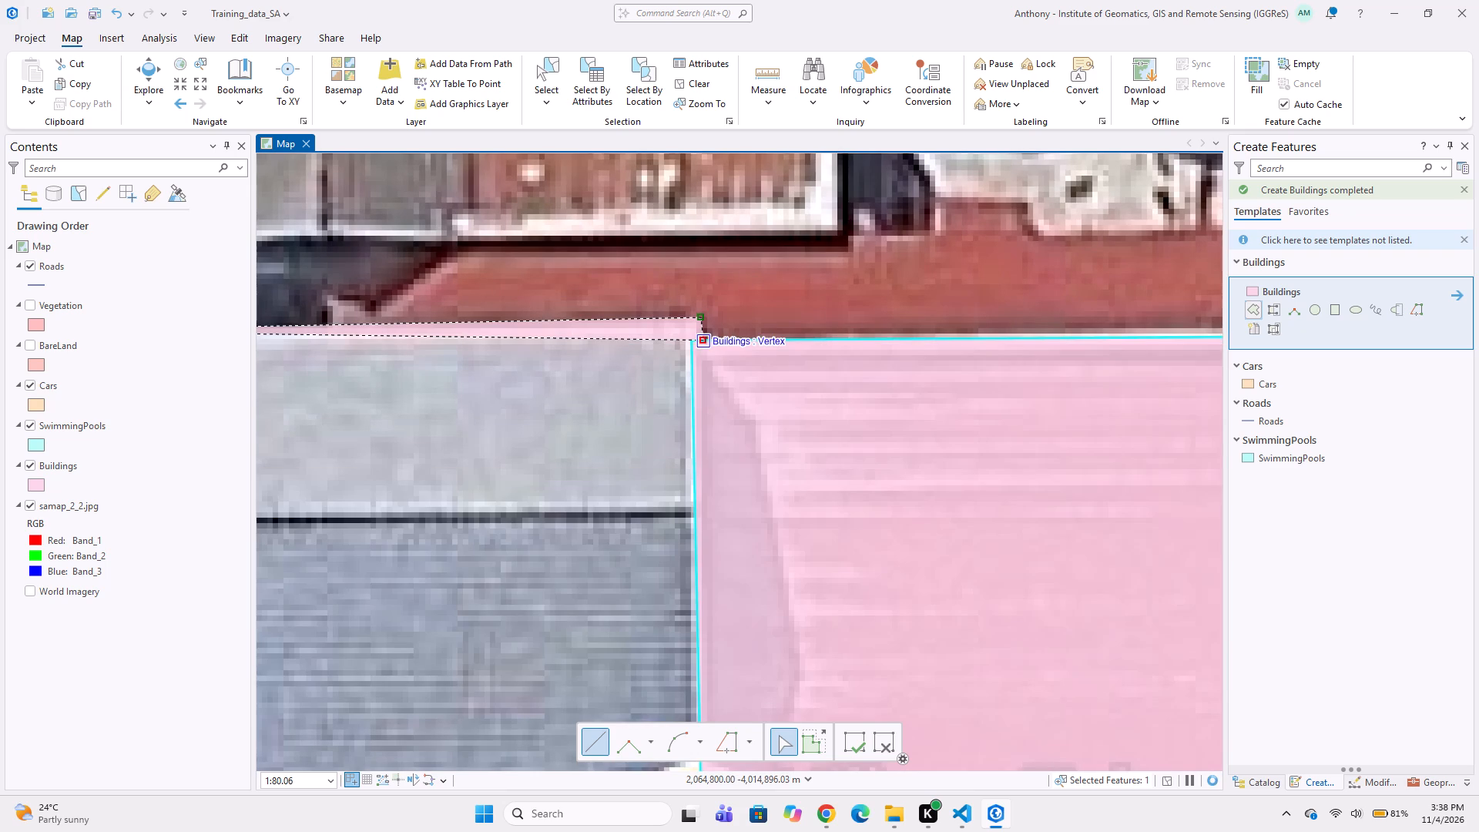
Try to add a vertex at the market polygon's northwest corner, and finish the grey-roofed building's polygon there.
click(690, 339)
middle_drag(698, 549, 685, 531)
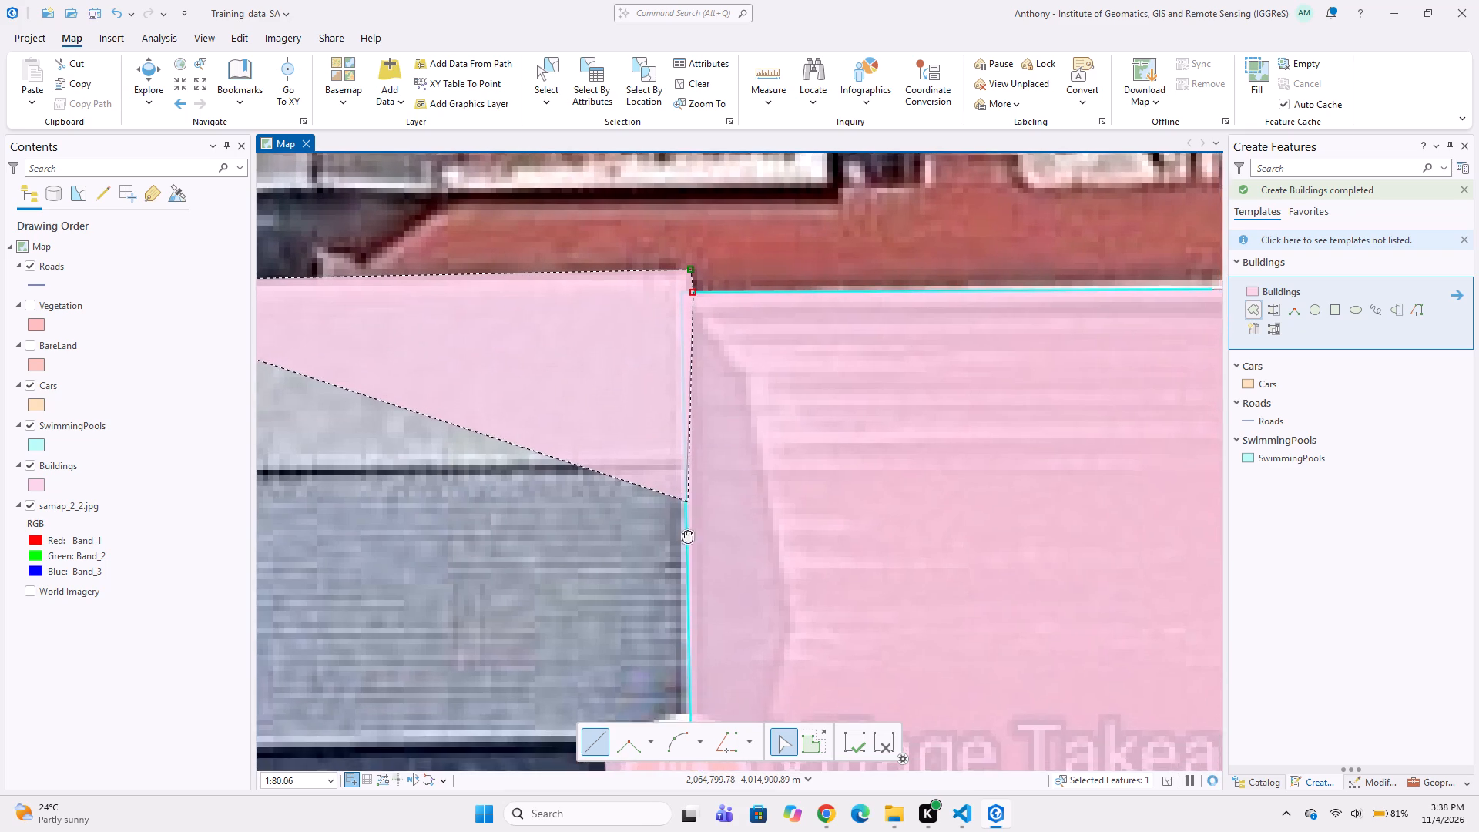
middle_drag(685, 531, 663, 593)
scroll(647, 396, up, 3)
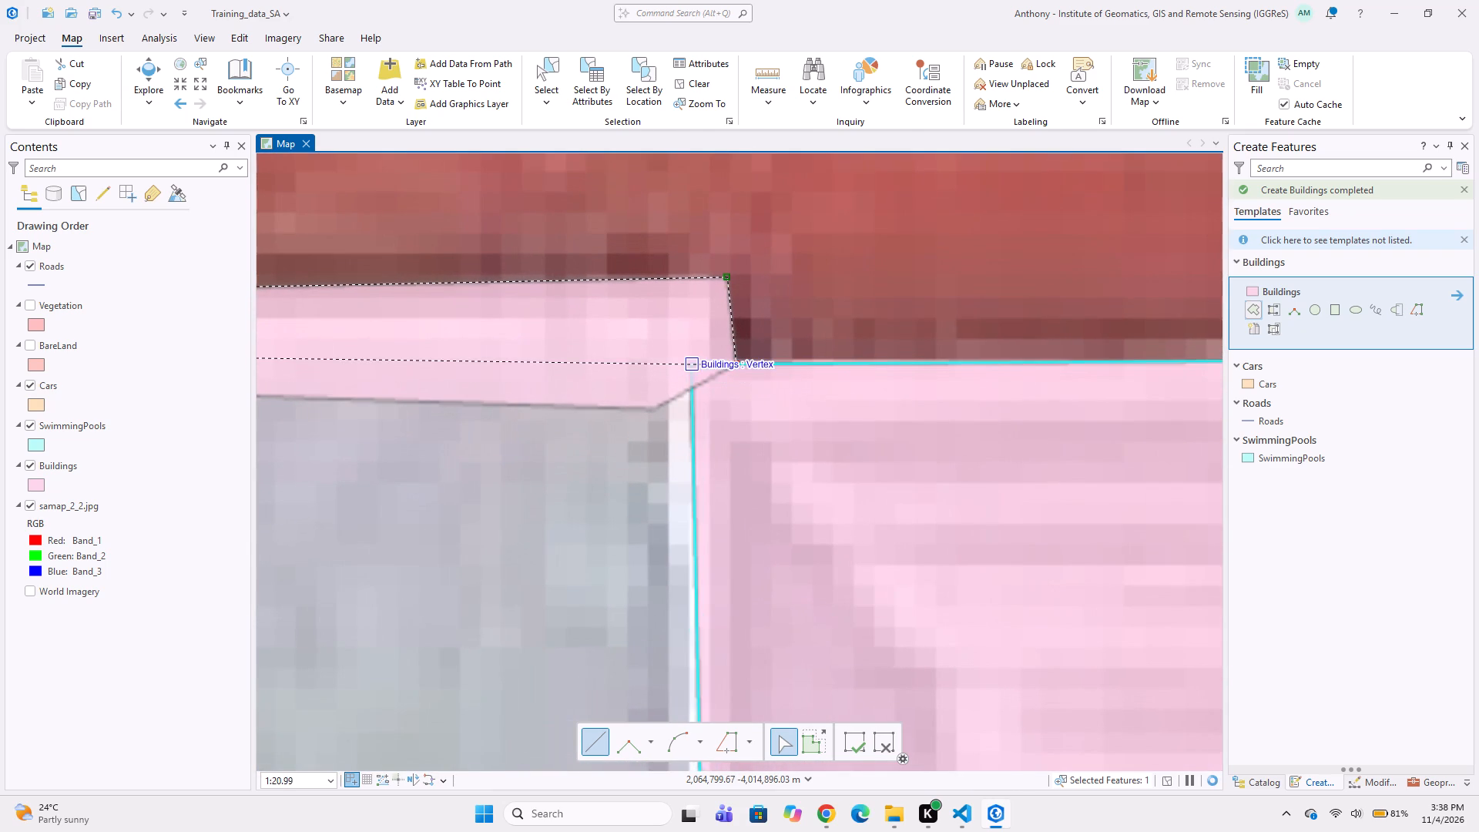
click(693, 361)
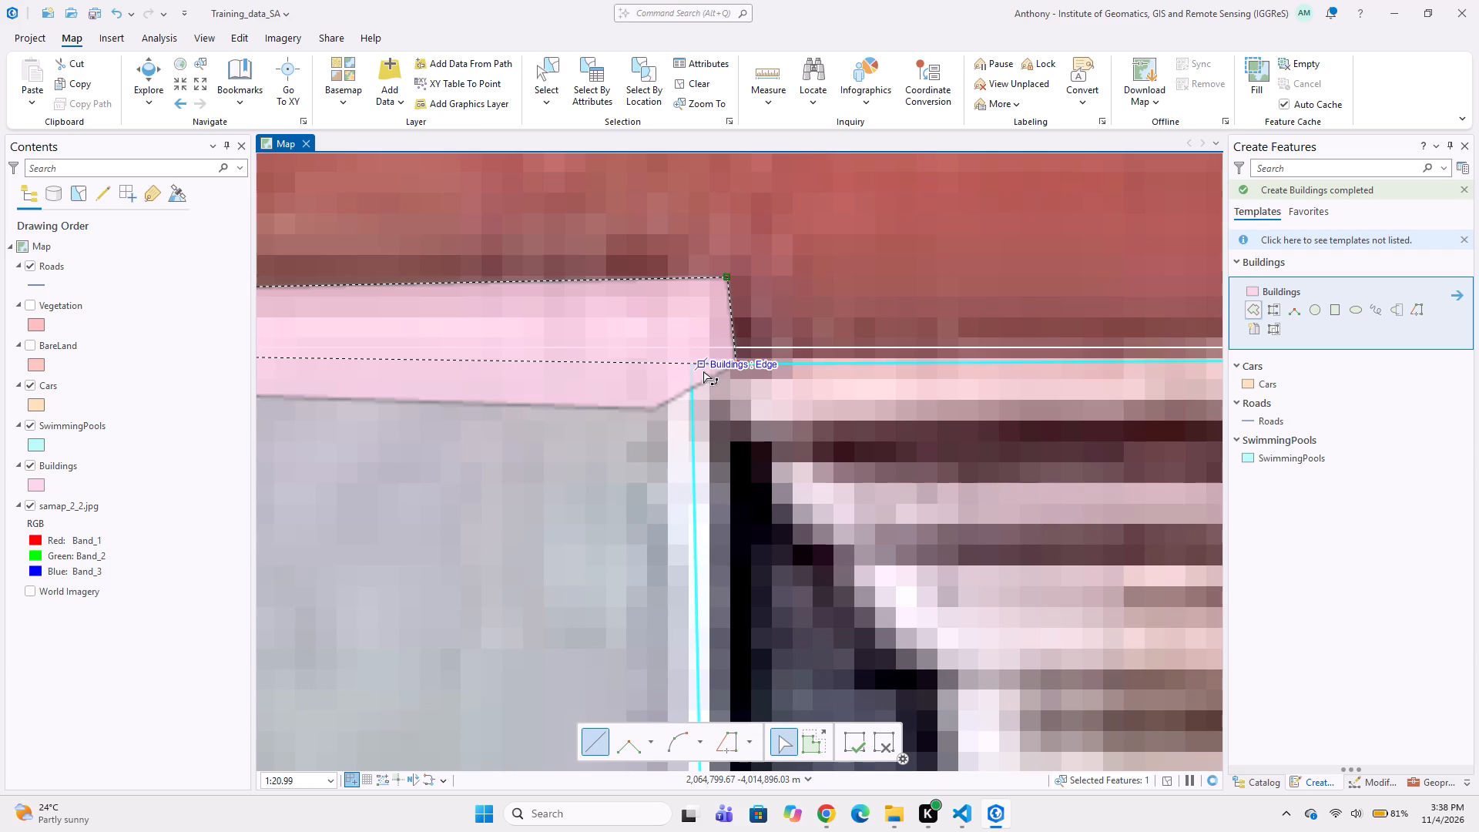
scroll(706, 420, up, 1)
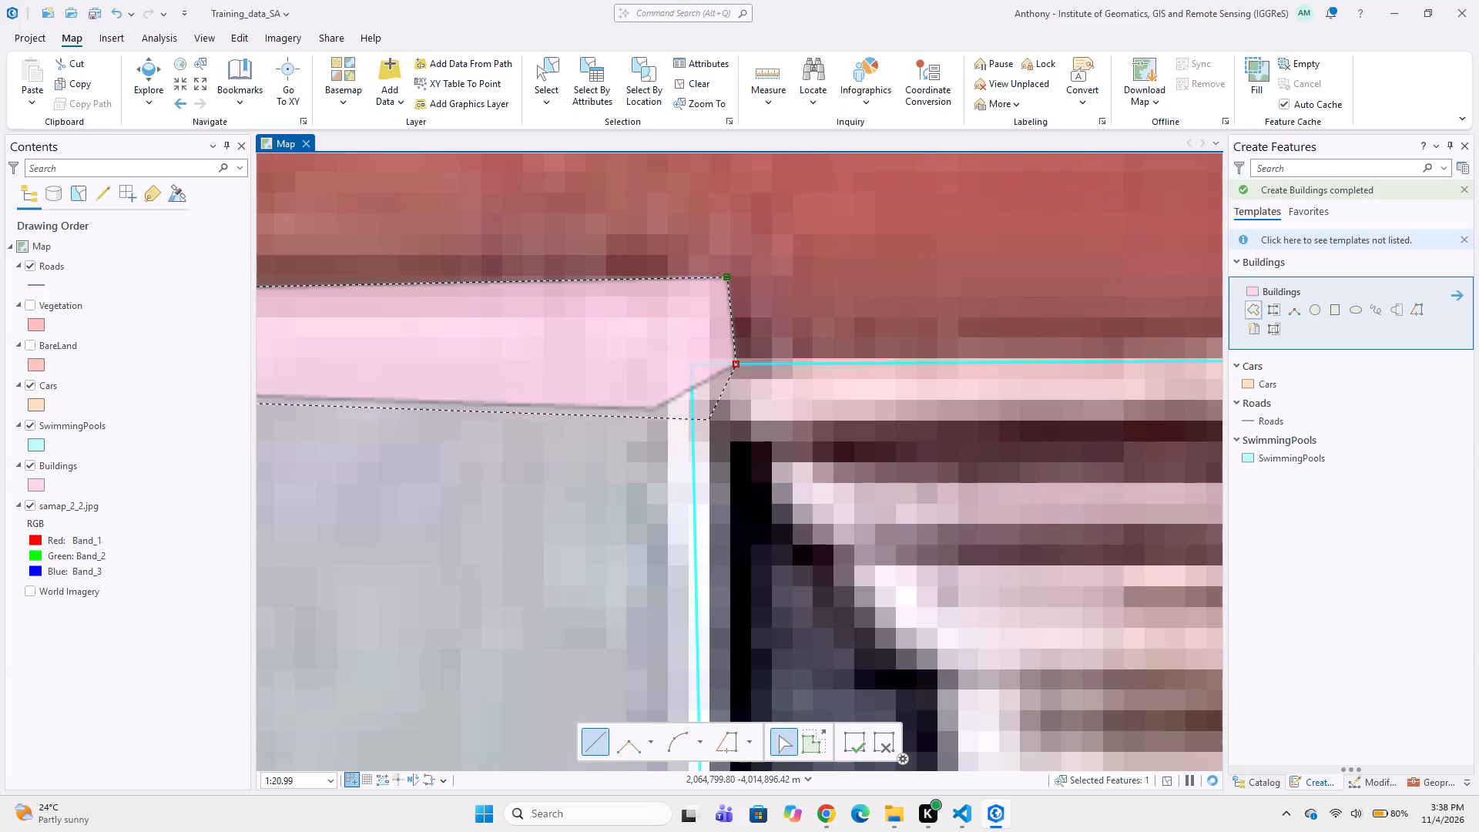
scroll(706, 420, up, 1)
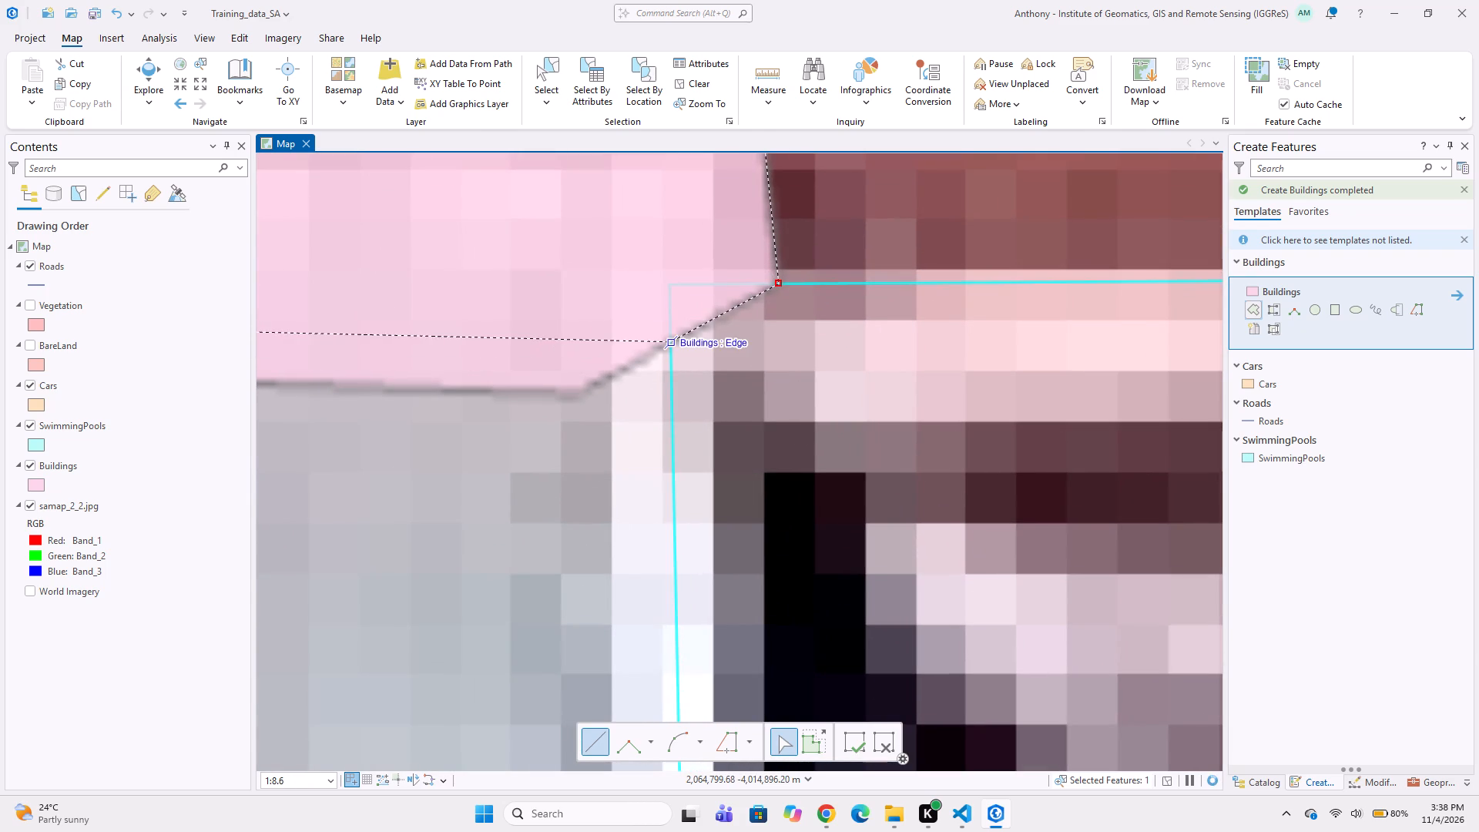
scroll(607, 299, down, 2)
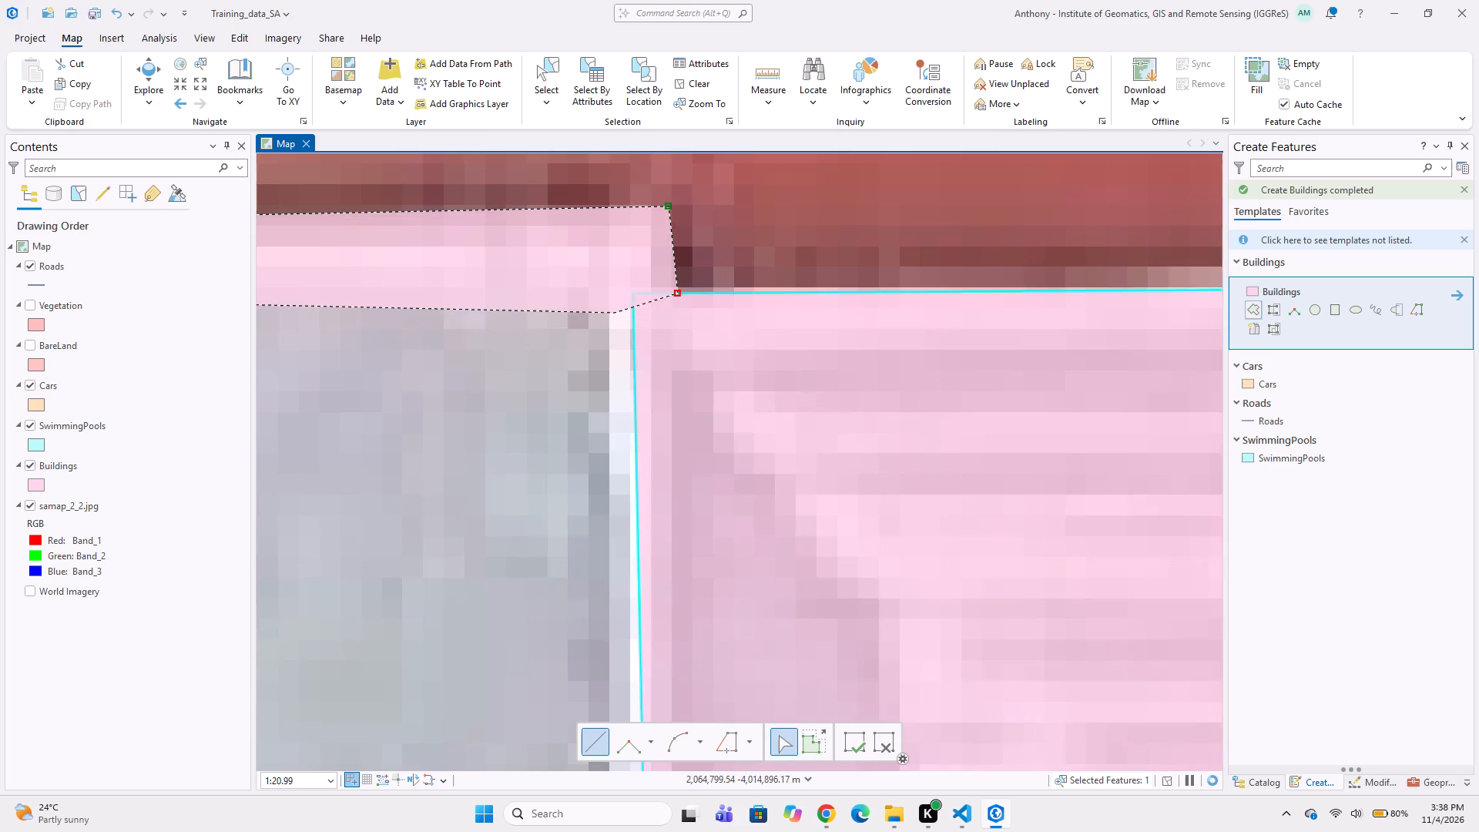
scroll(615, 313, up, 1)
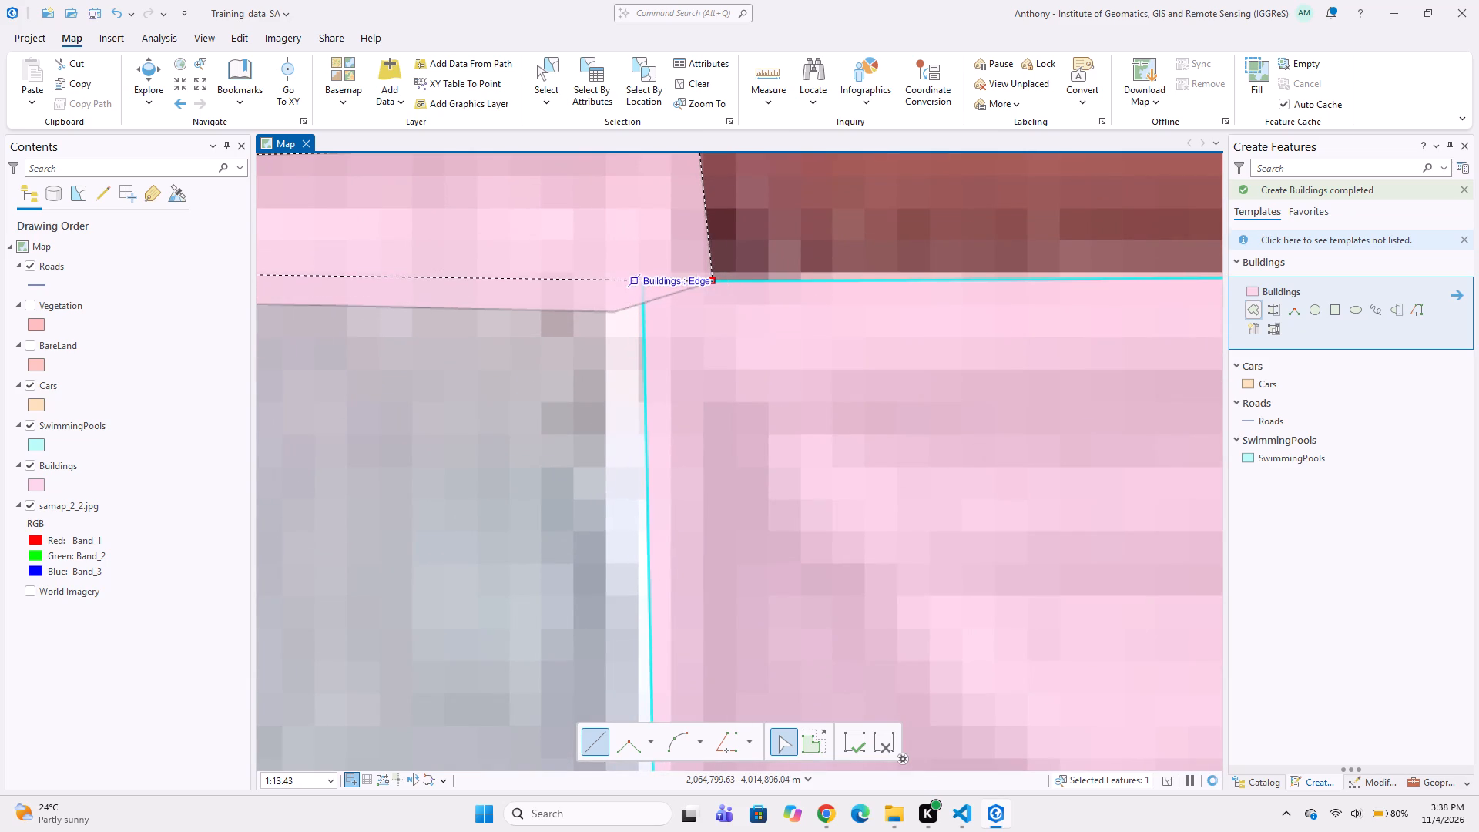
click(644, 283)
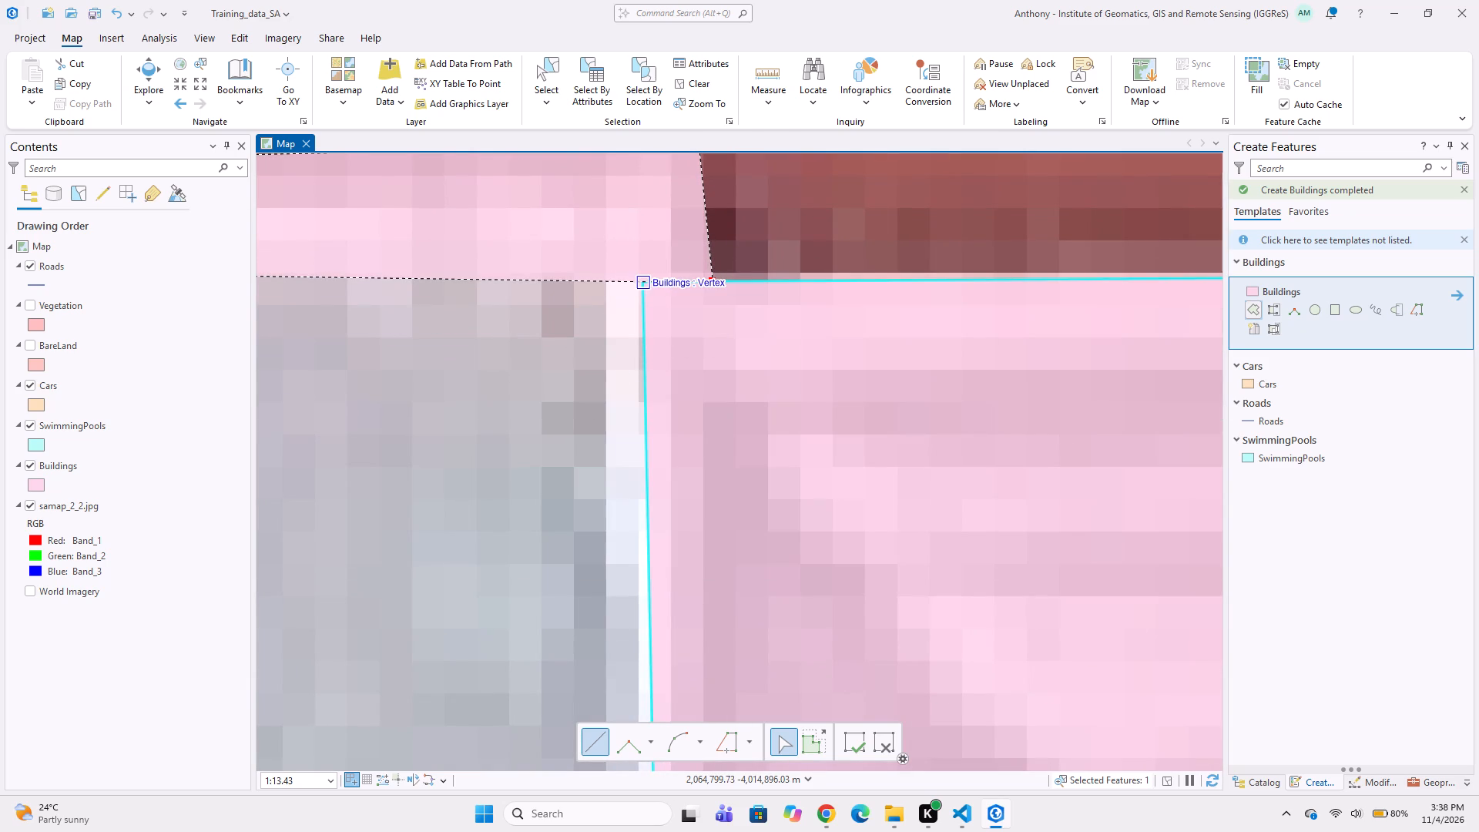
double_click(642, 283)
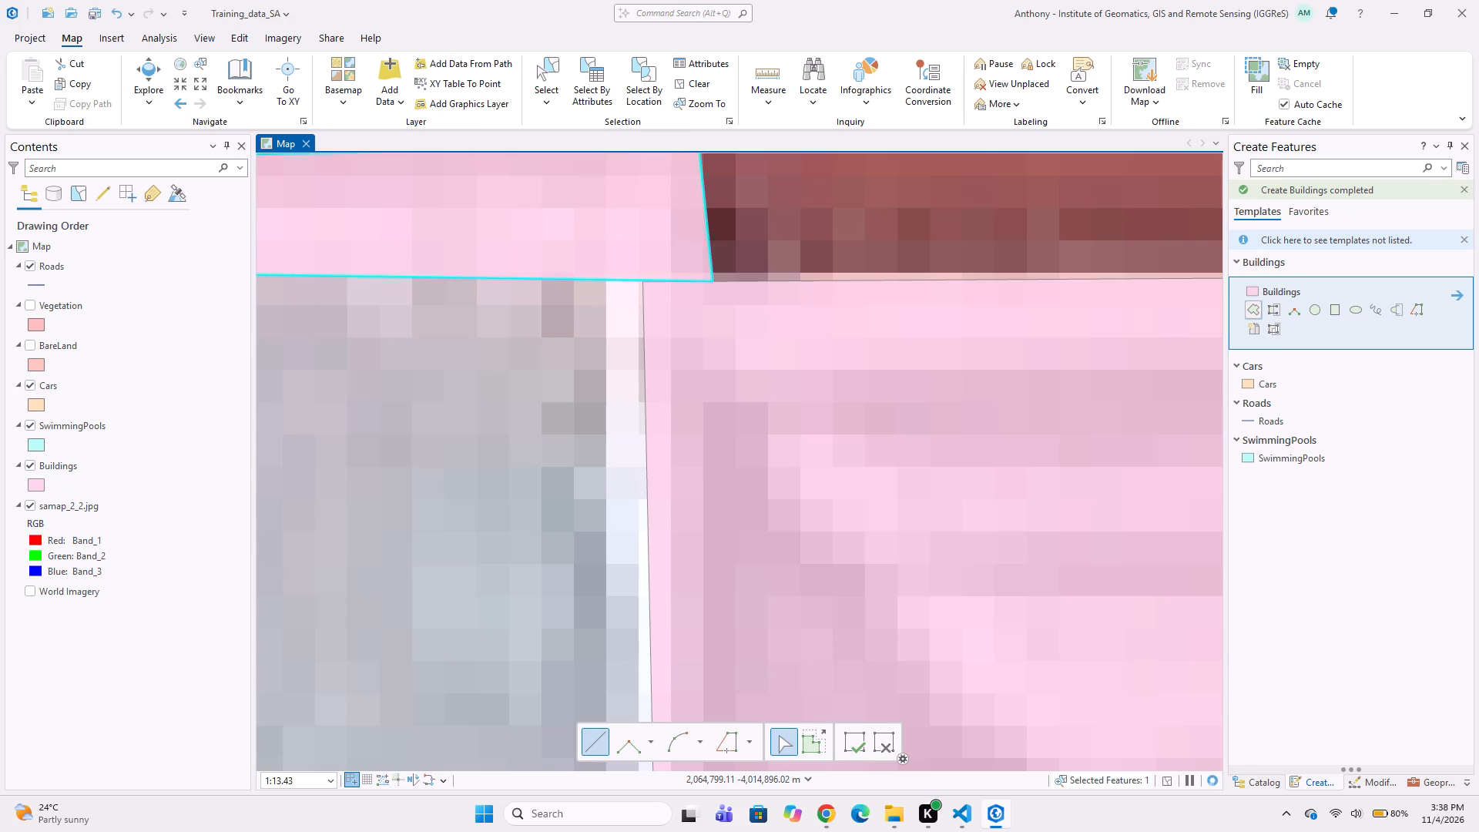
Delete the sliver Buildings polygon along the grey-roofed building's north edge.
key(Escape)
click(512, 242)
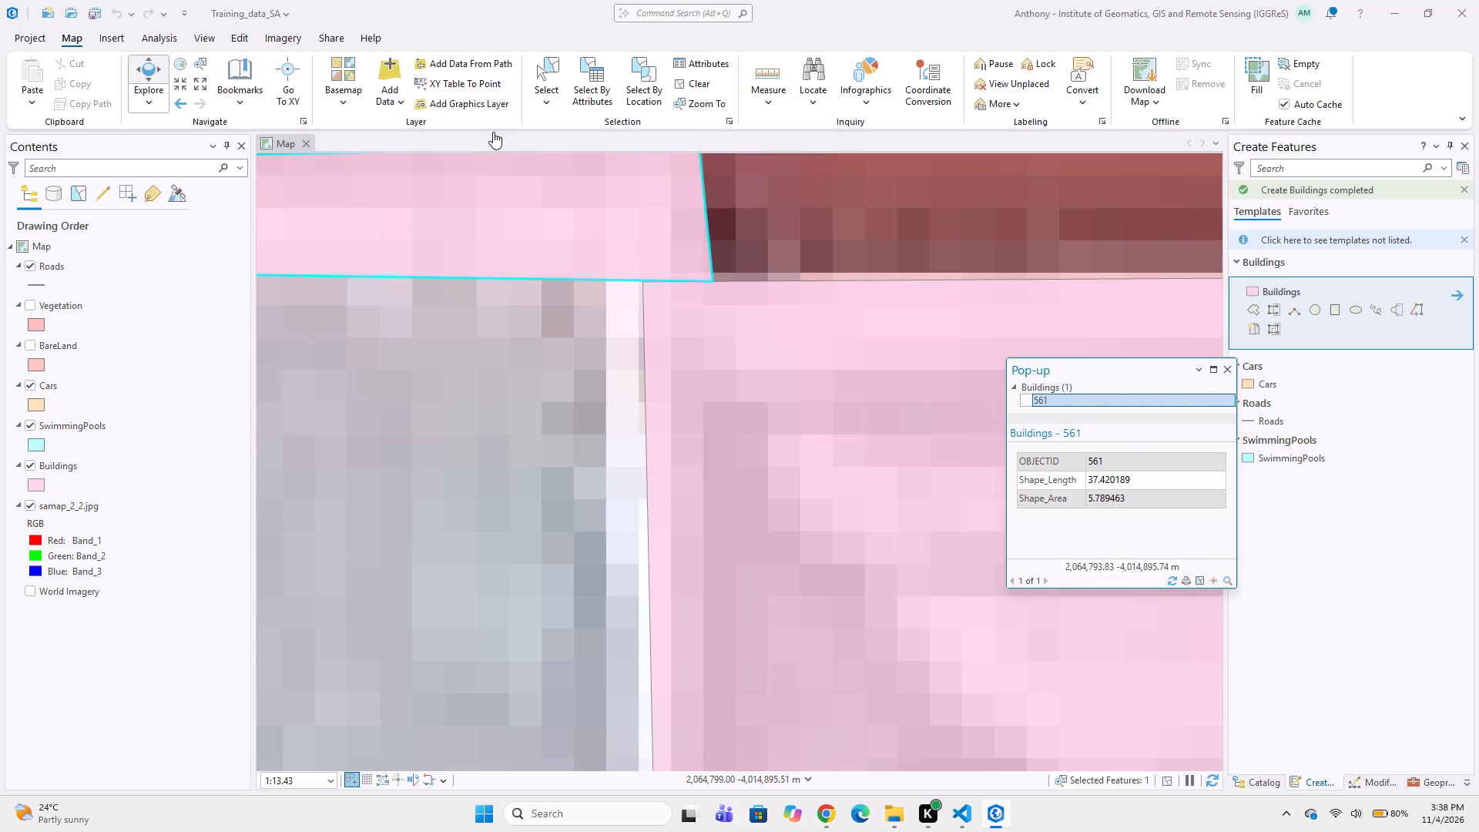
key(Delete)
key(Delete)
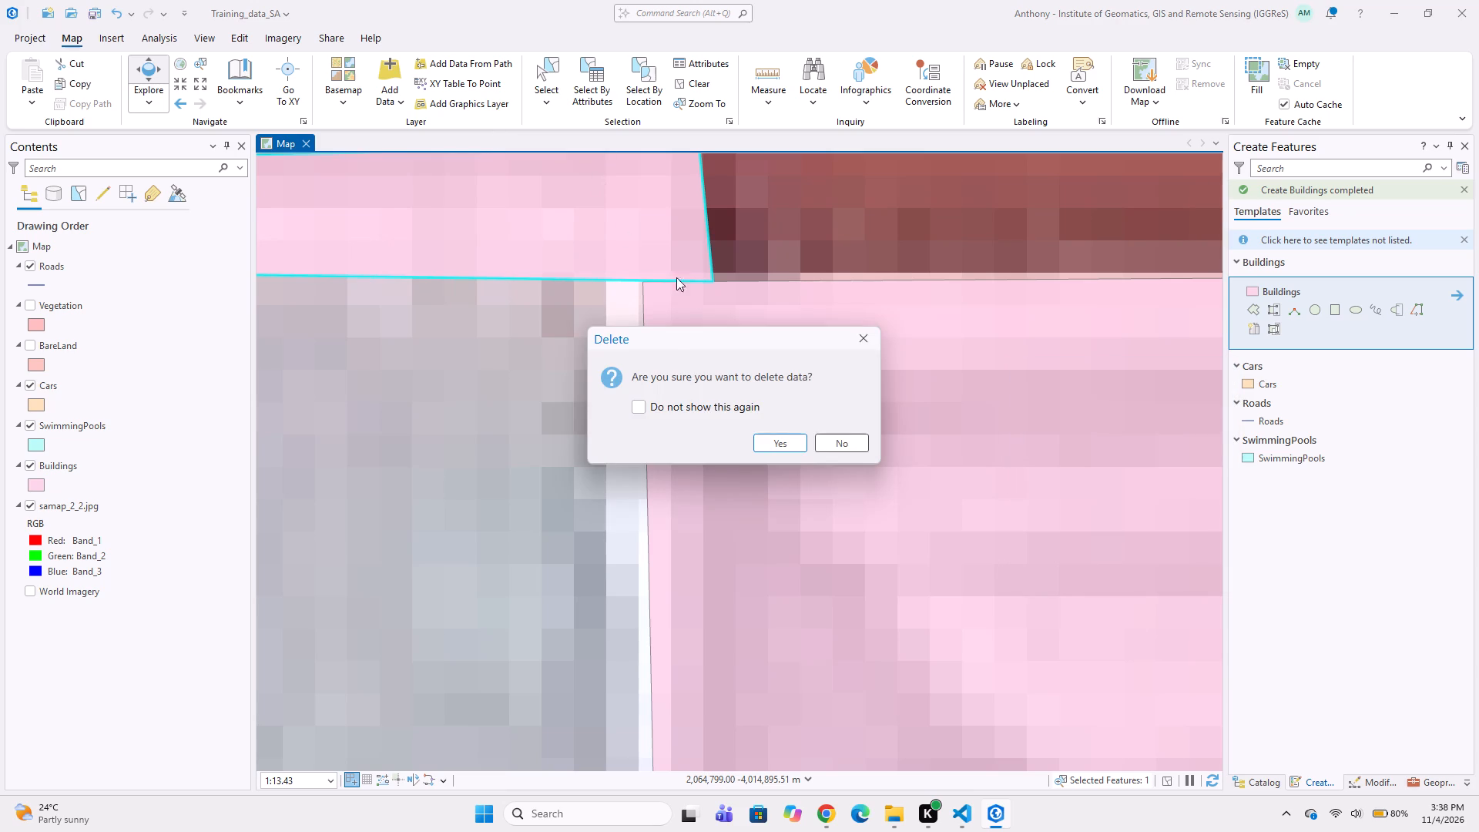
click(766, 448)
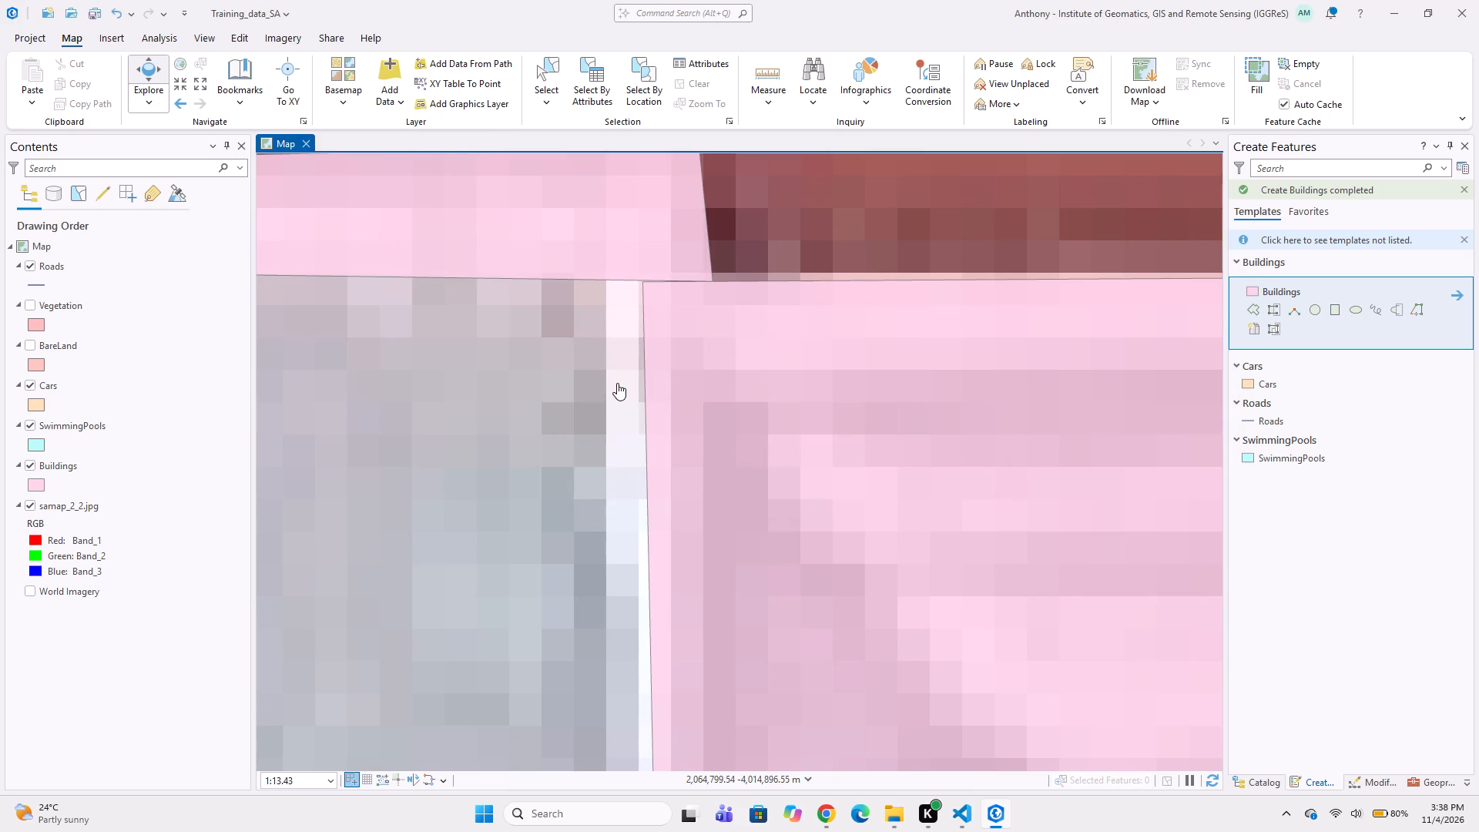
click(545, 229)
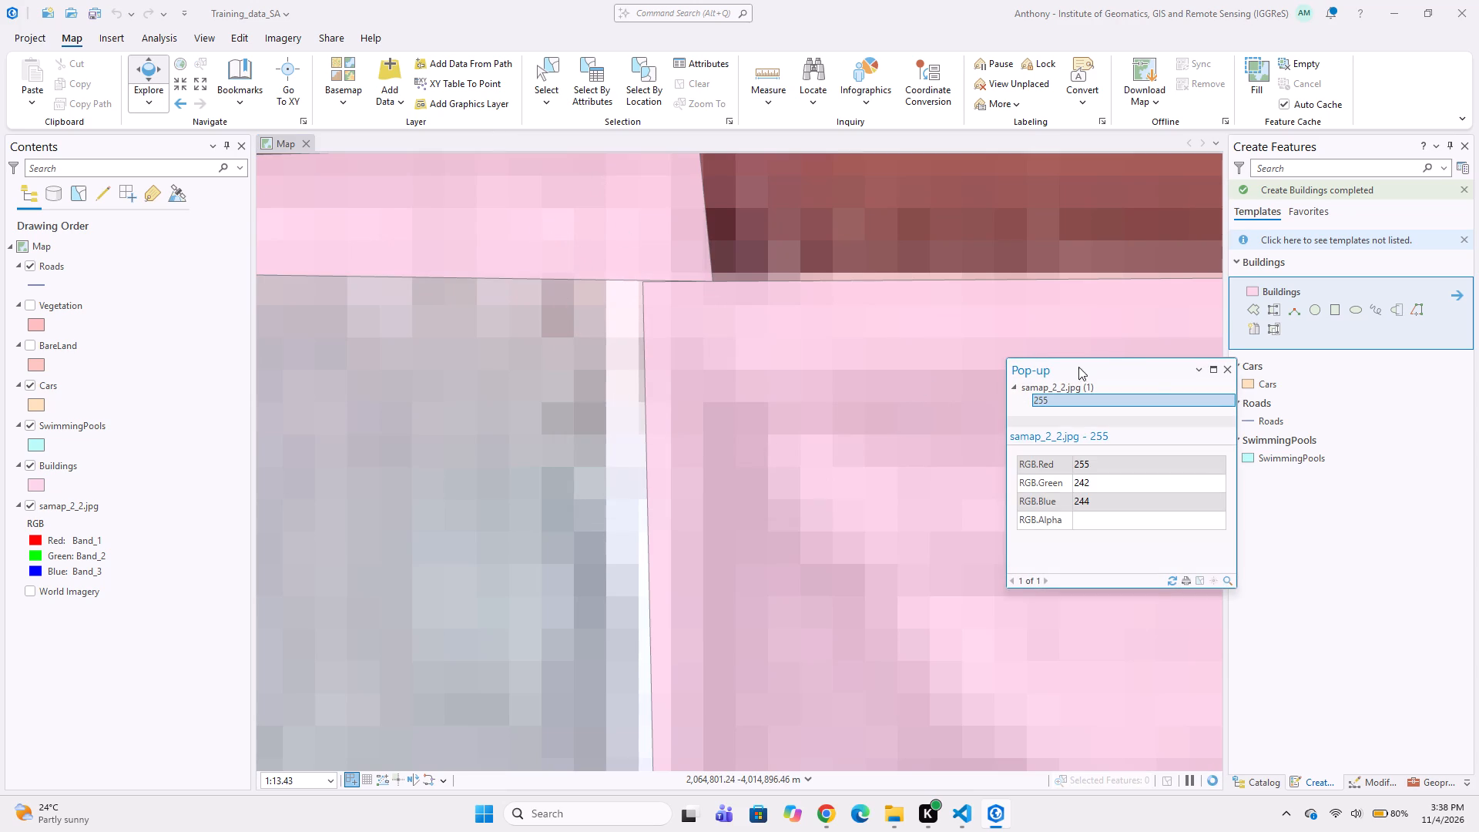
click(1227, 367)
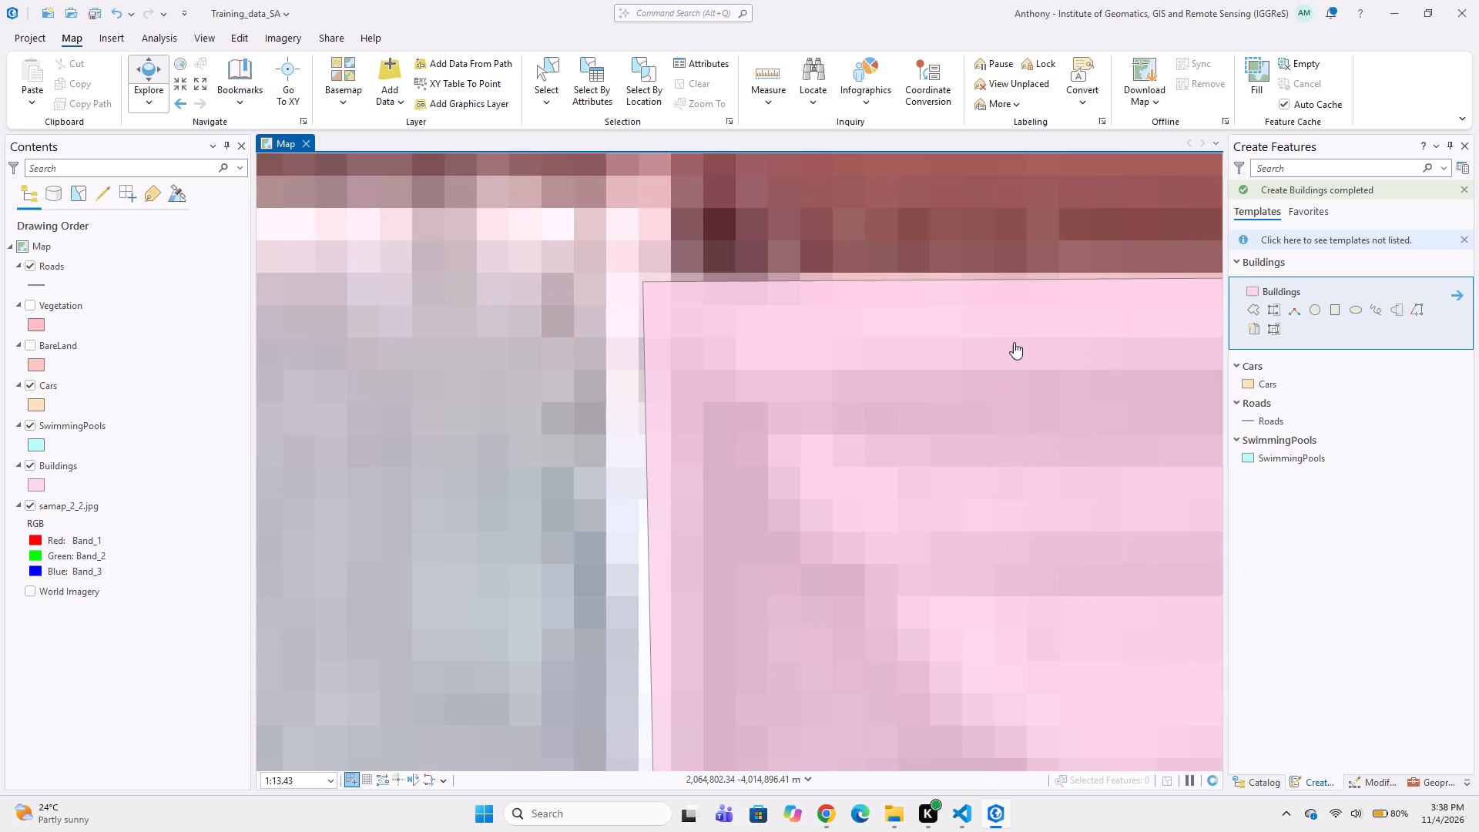
Restart the Buildings polygon on the grey-roofed building, tracing its north edge from the northwest corner and down to the market polygon.
scroll(887, 337, down, 3)
middle_drag(666, 294, 787, 304)
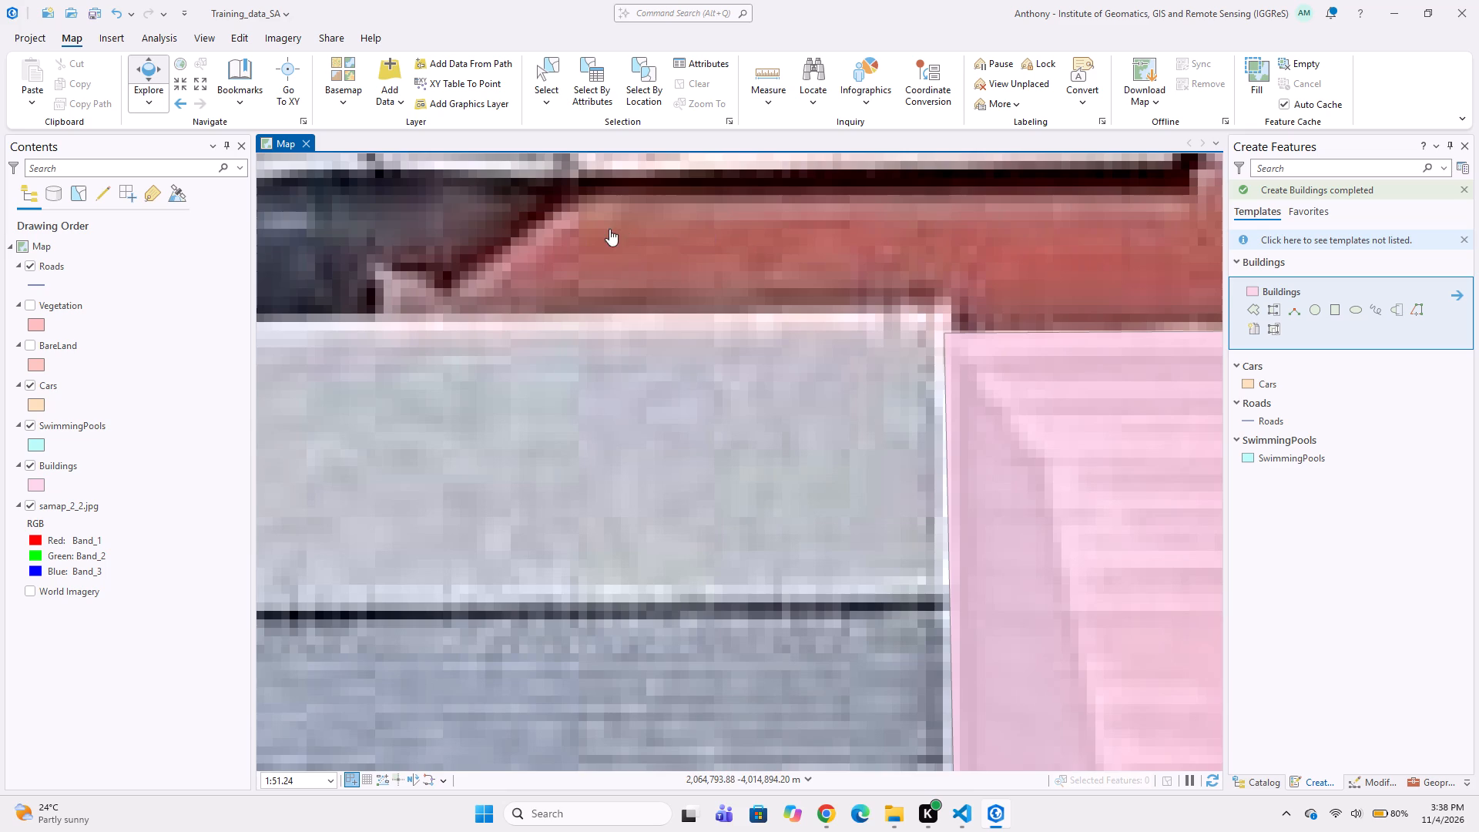
middle_drag(526, 299, 644, 317)
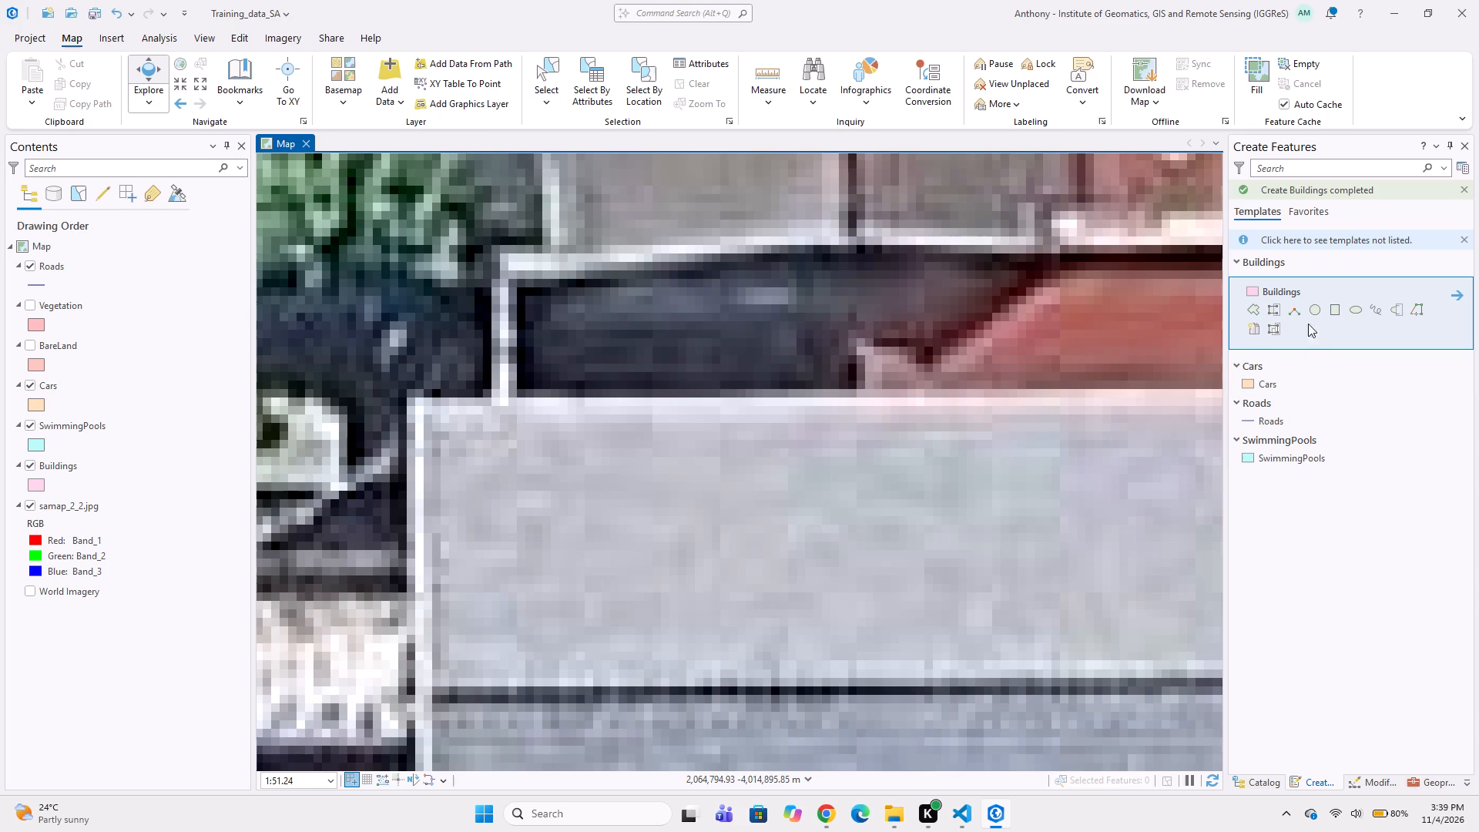
click(1256, 307)
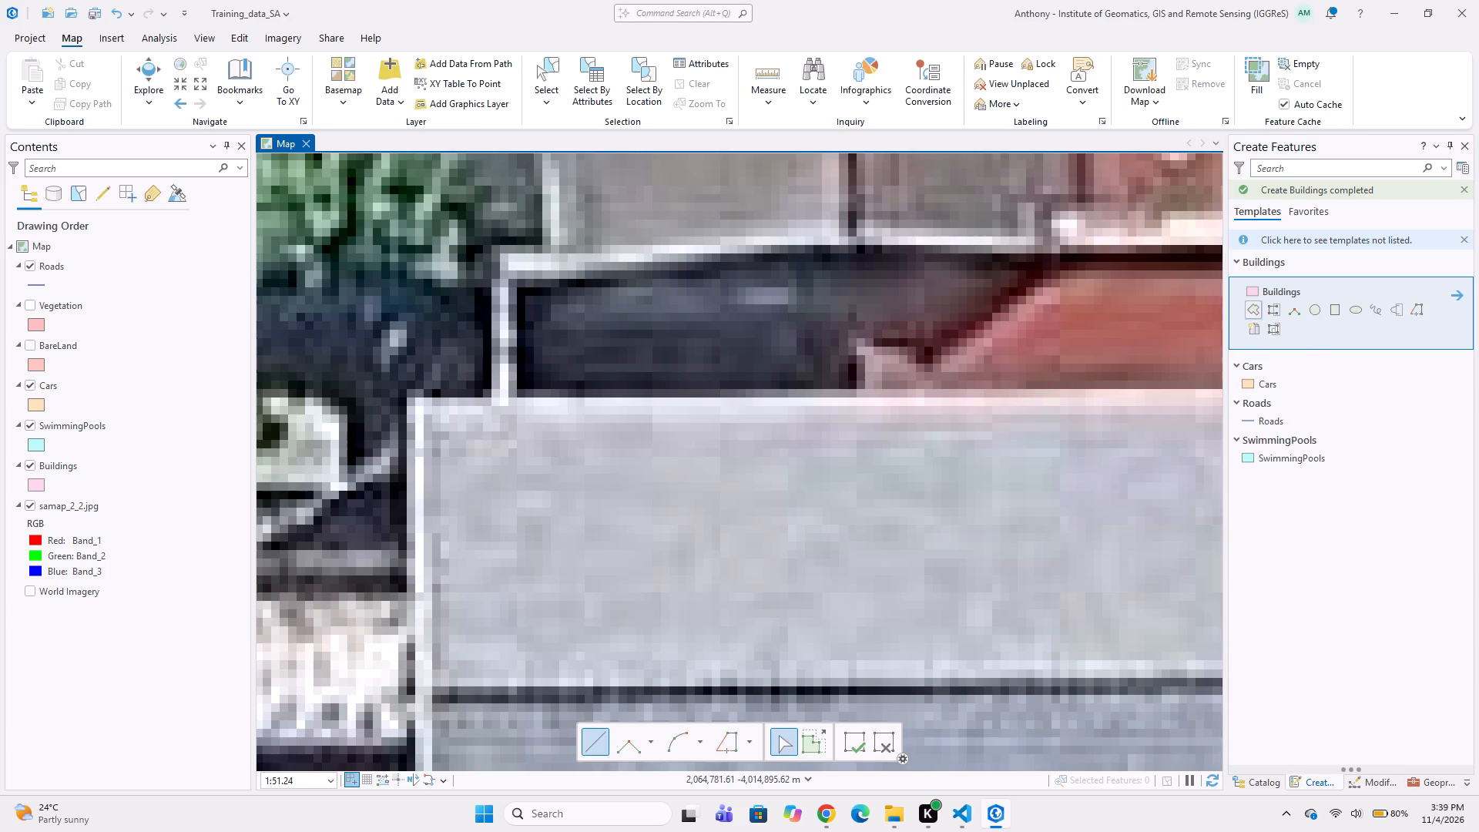
click(401, 388)
middle_drag(660, 388, 316, 371)
middle_drag(663, 398, 520, 372)
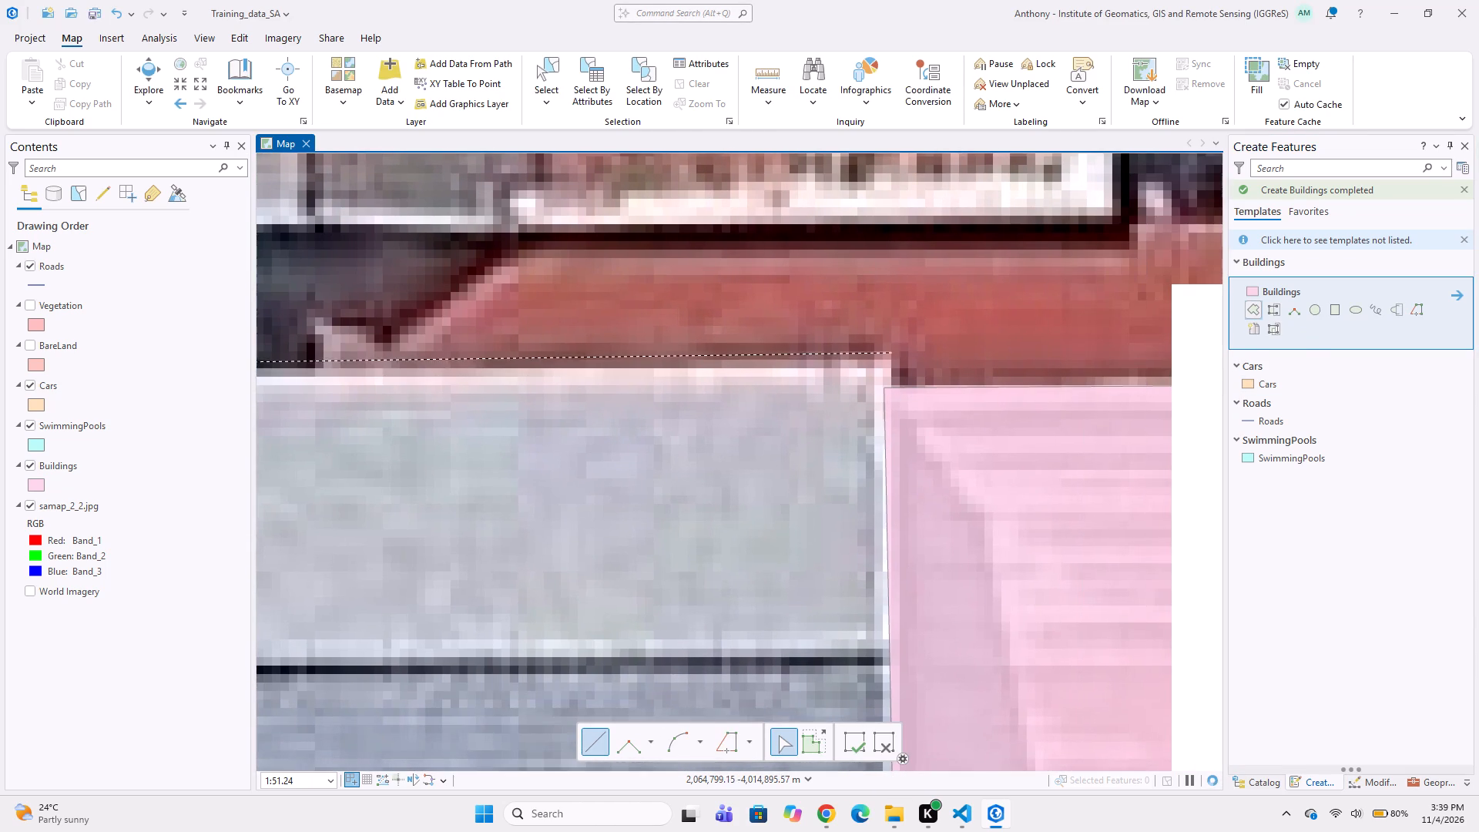
scroll(895, 351, up, 1)
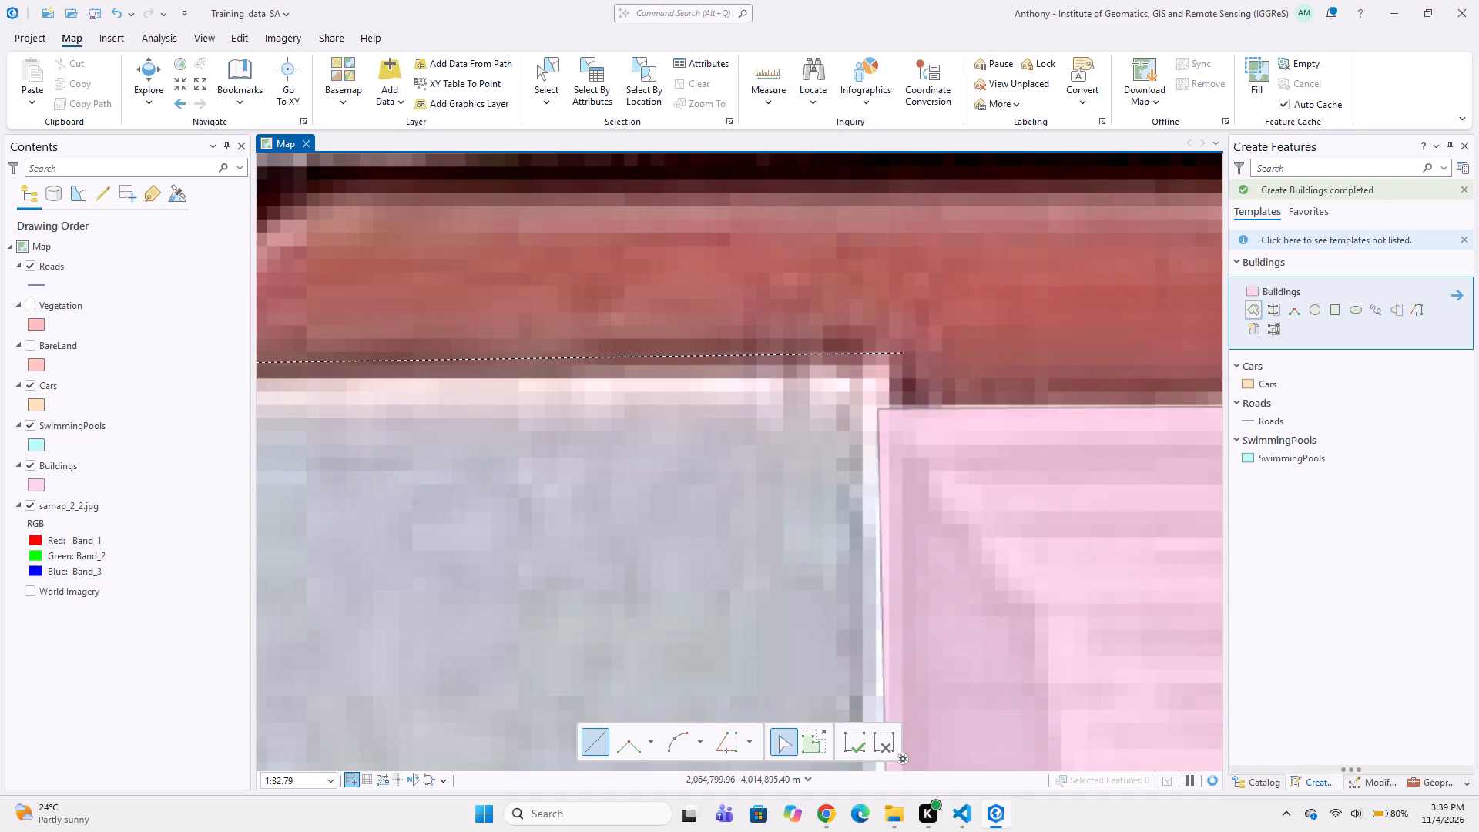
click(904, 353)
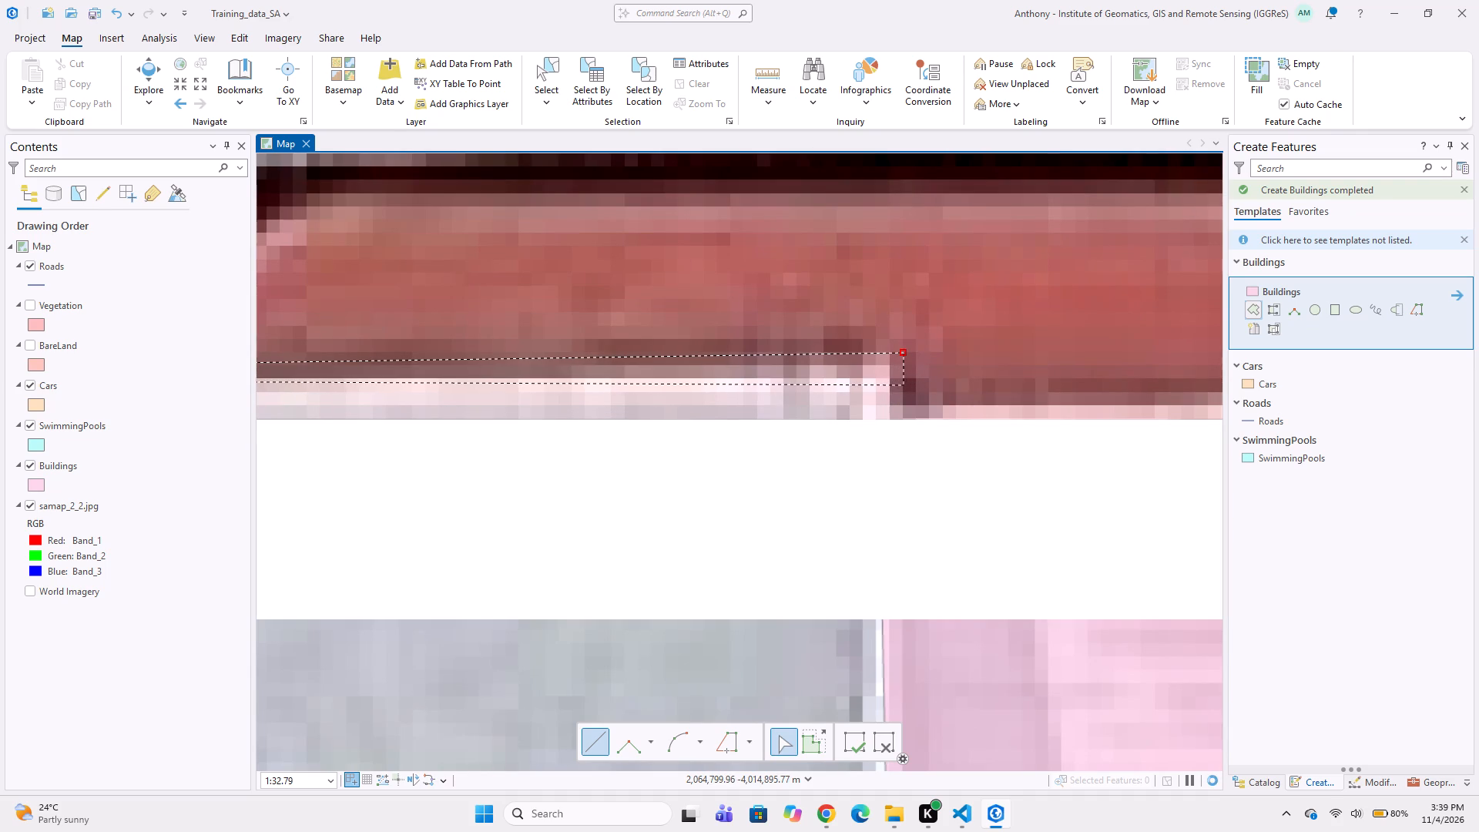
middle_drag(917, 447, 914, 439)
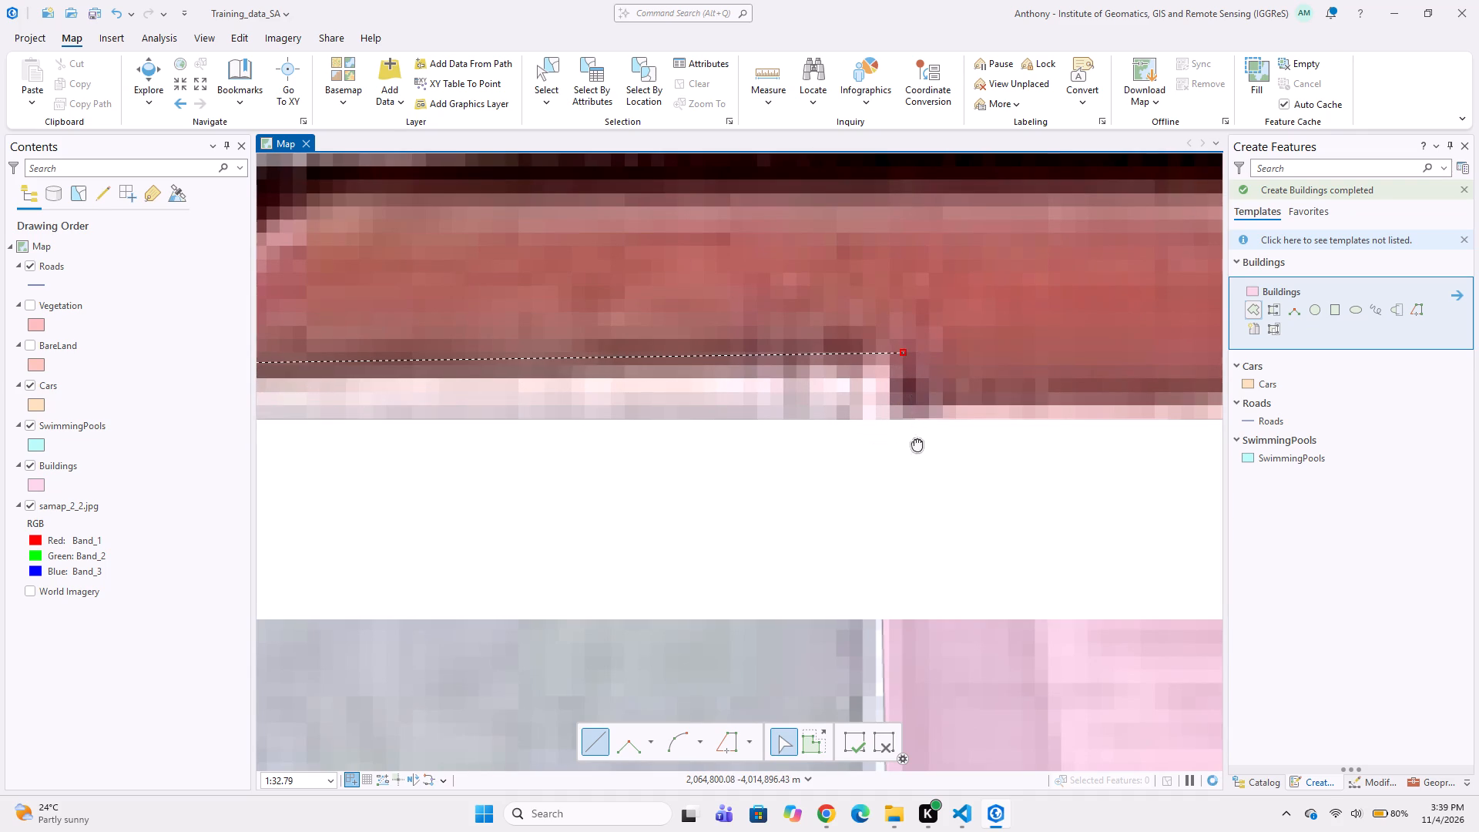
middle_drag(914, 439, 857, 304)
middle_drag(814, 280, 814, 409)
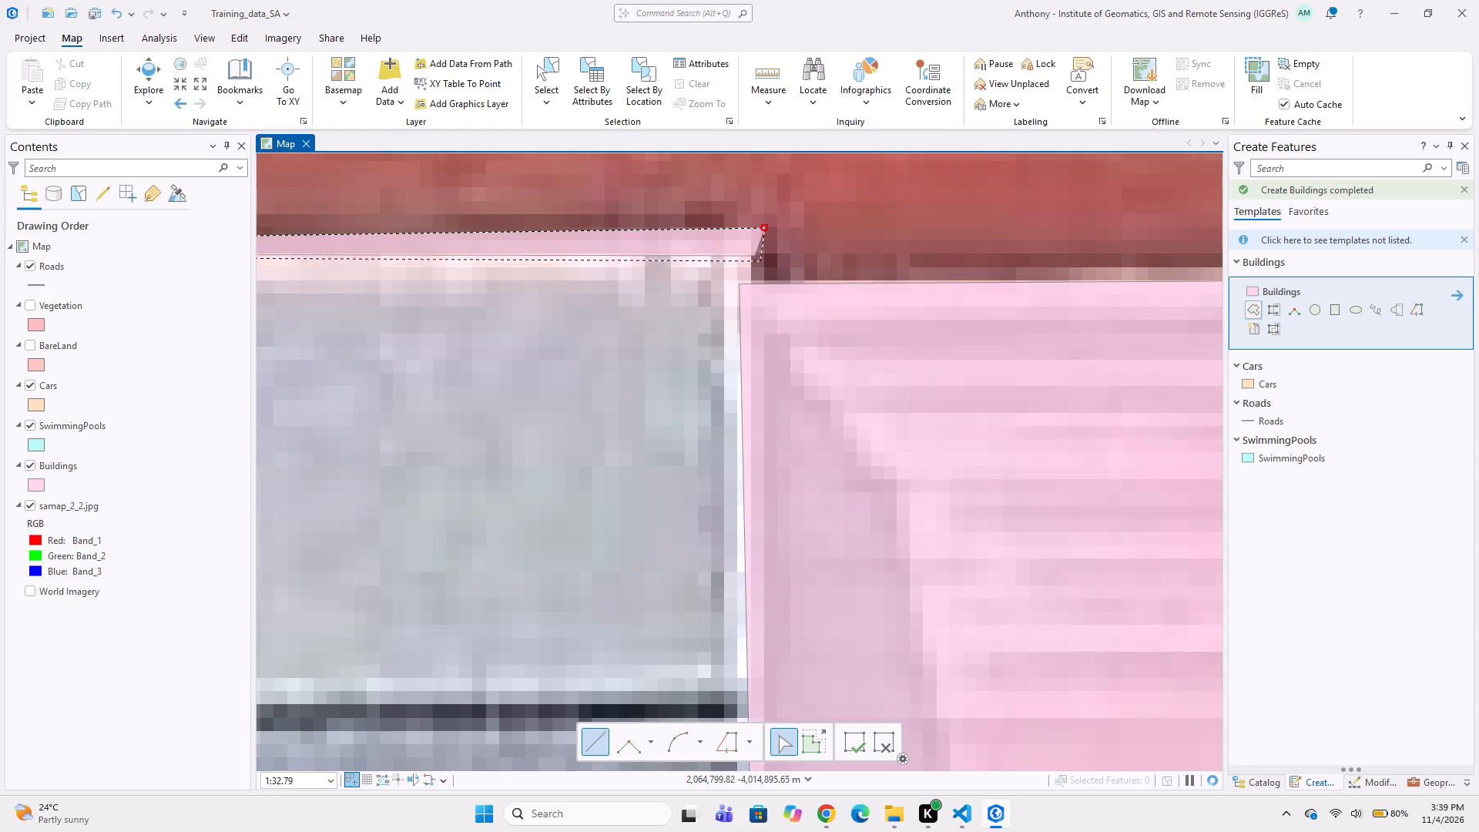
click(763, 277)
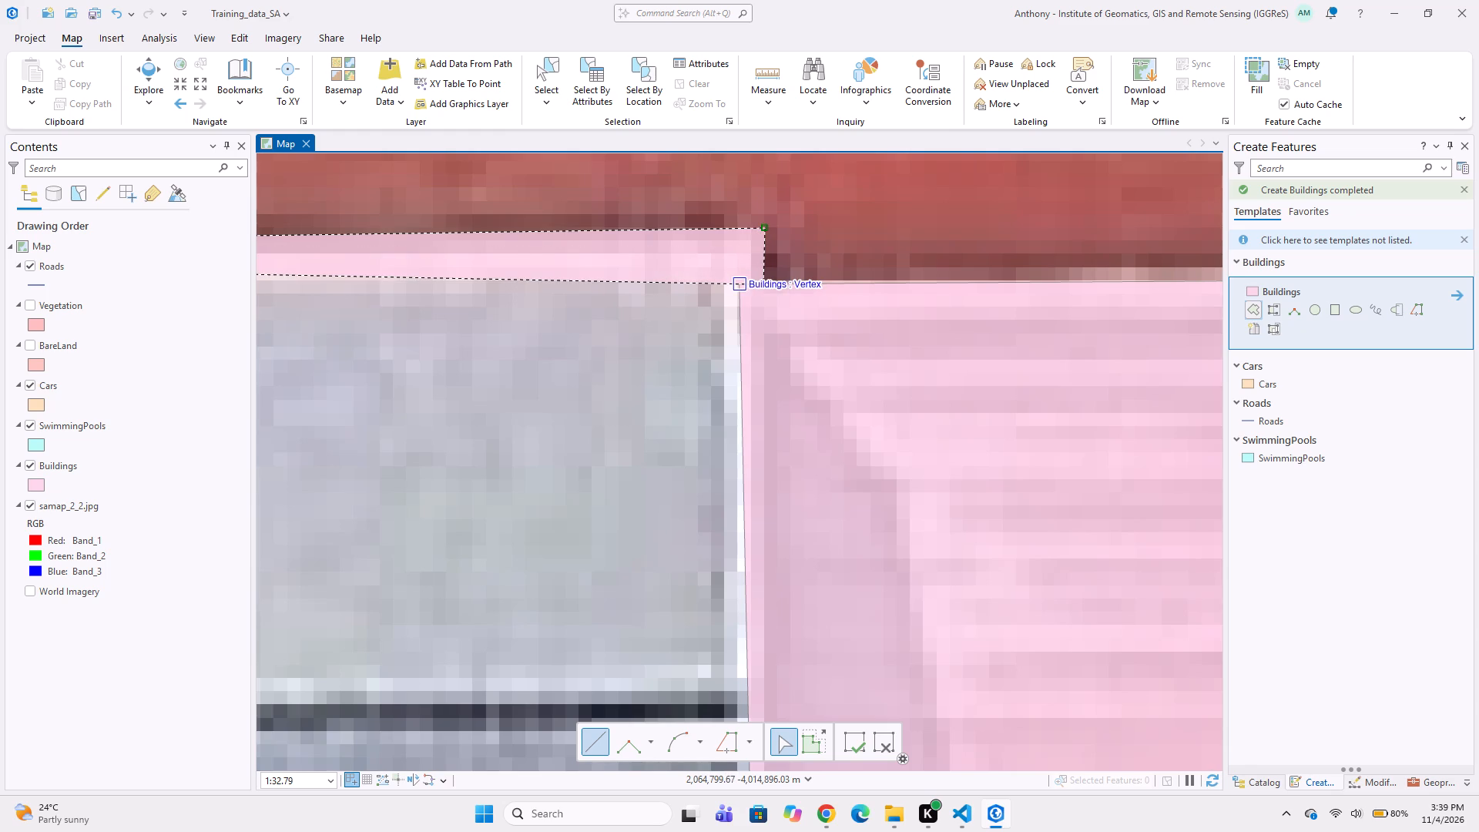
Try to add a vertex at the market polygon's northwest corner, and turn snapping off for placing it.
click(742, 280)
scroll(733, 366, up, 2)
middle_drag(701, 272, 566, 356)
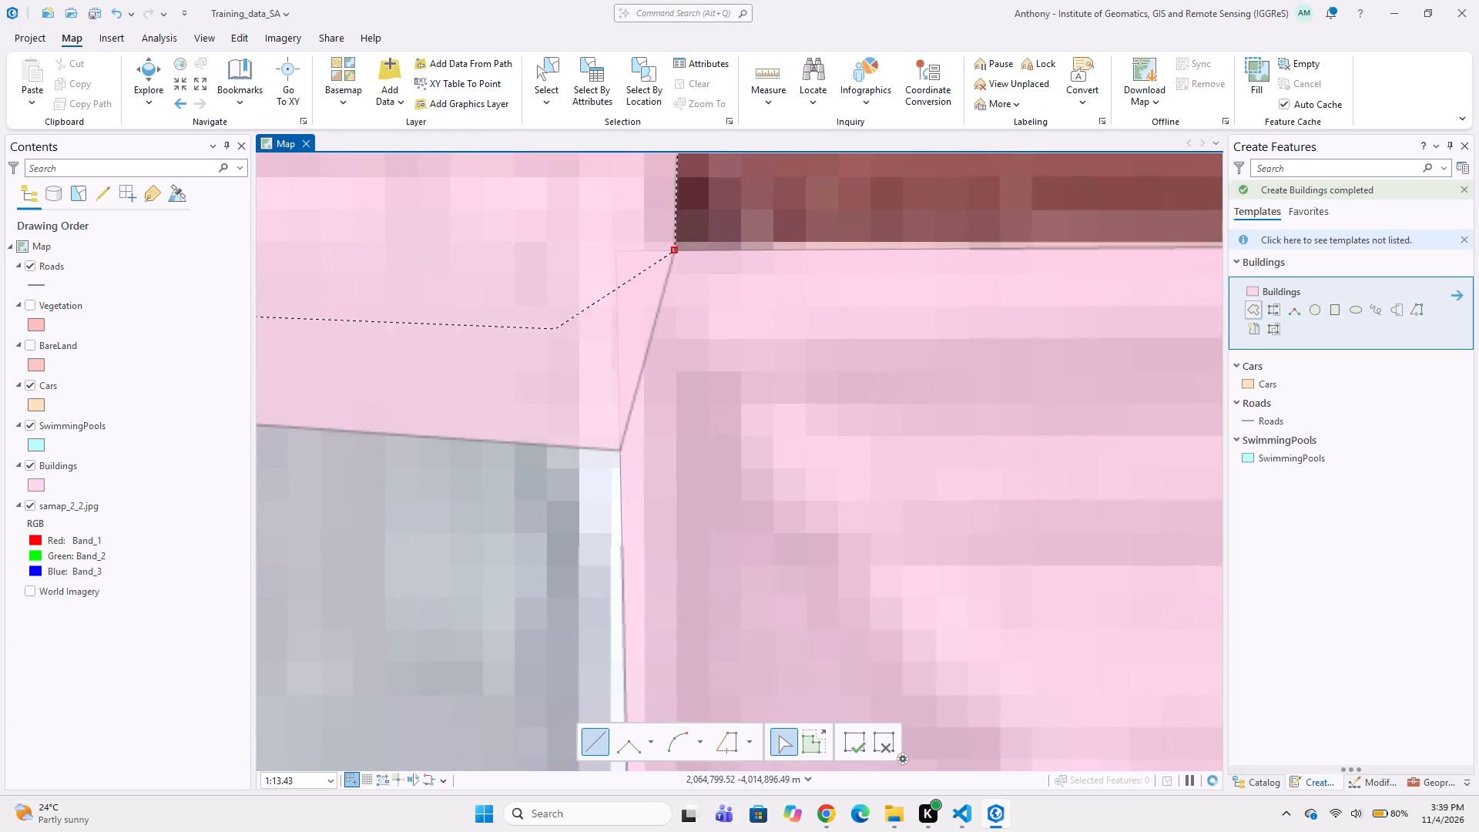
click(615, 250)
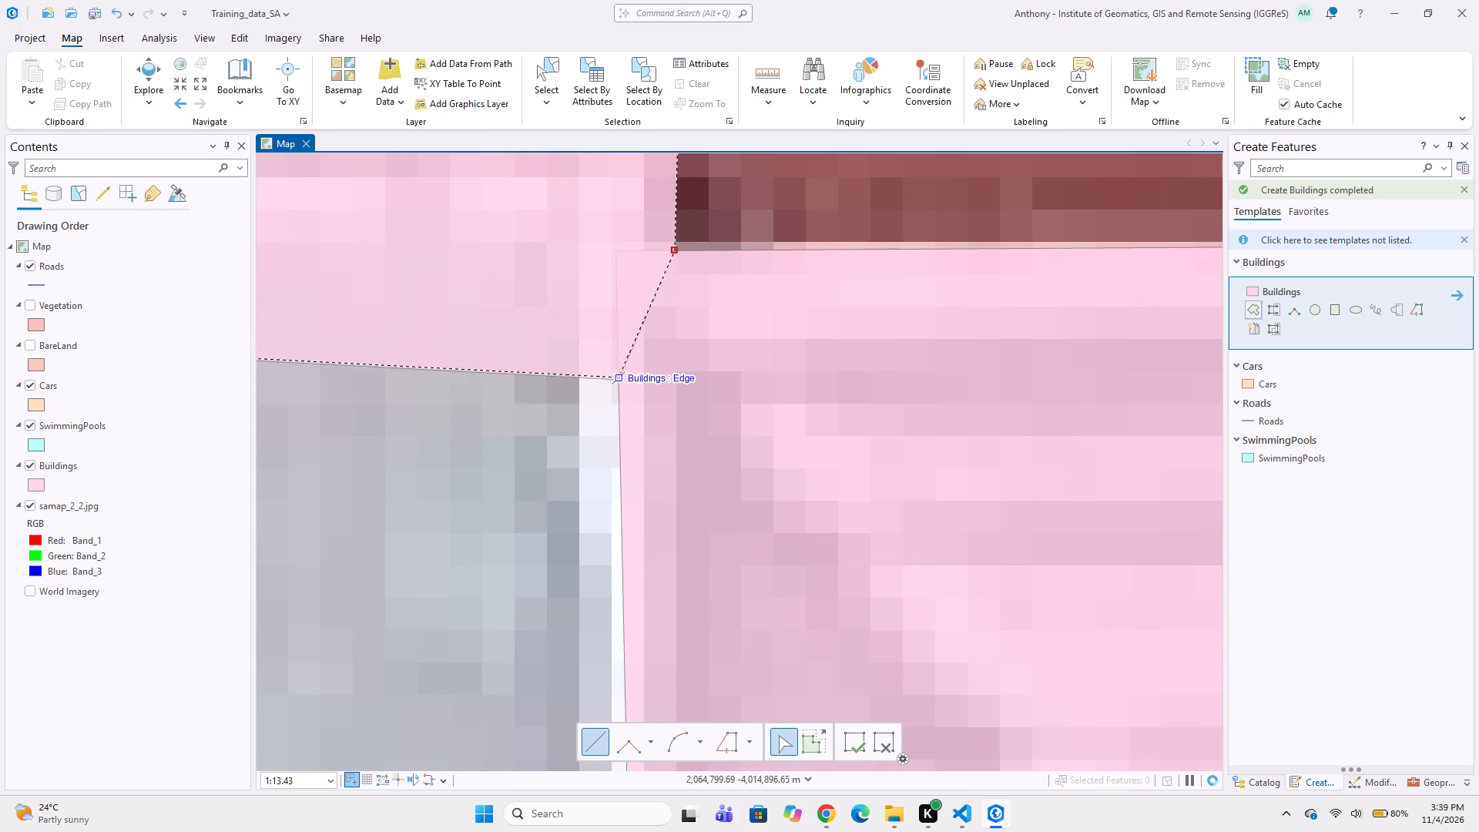
click(350, 777)
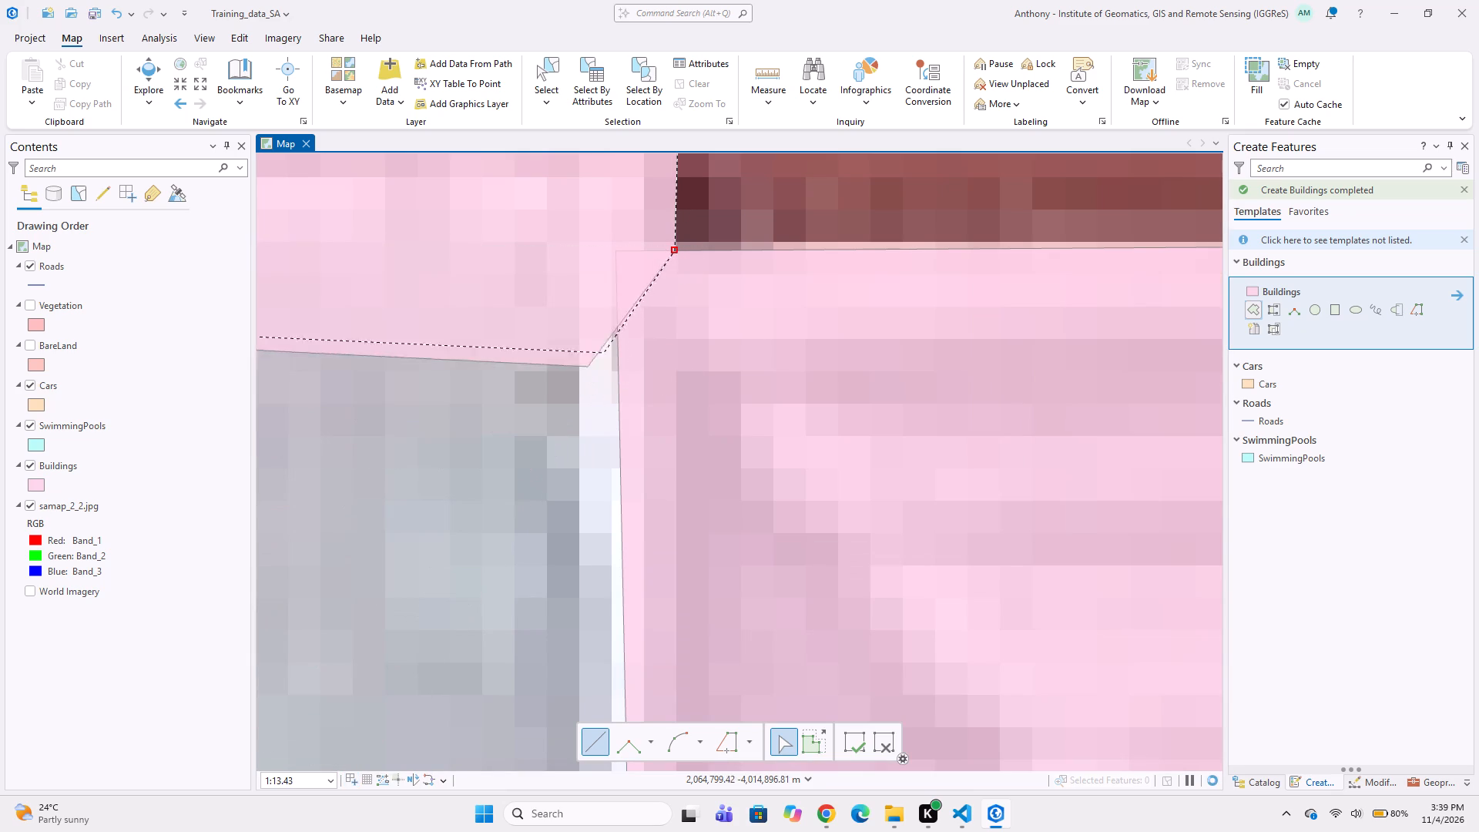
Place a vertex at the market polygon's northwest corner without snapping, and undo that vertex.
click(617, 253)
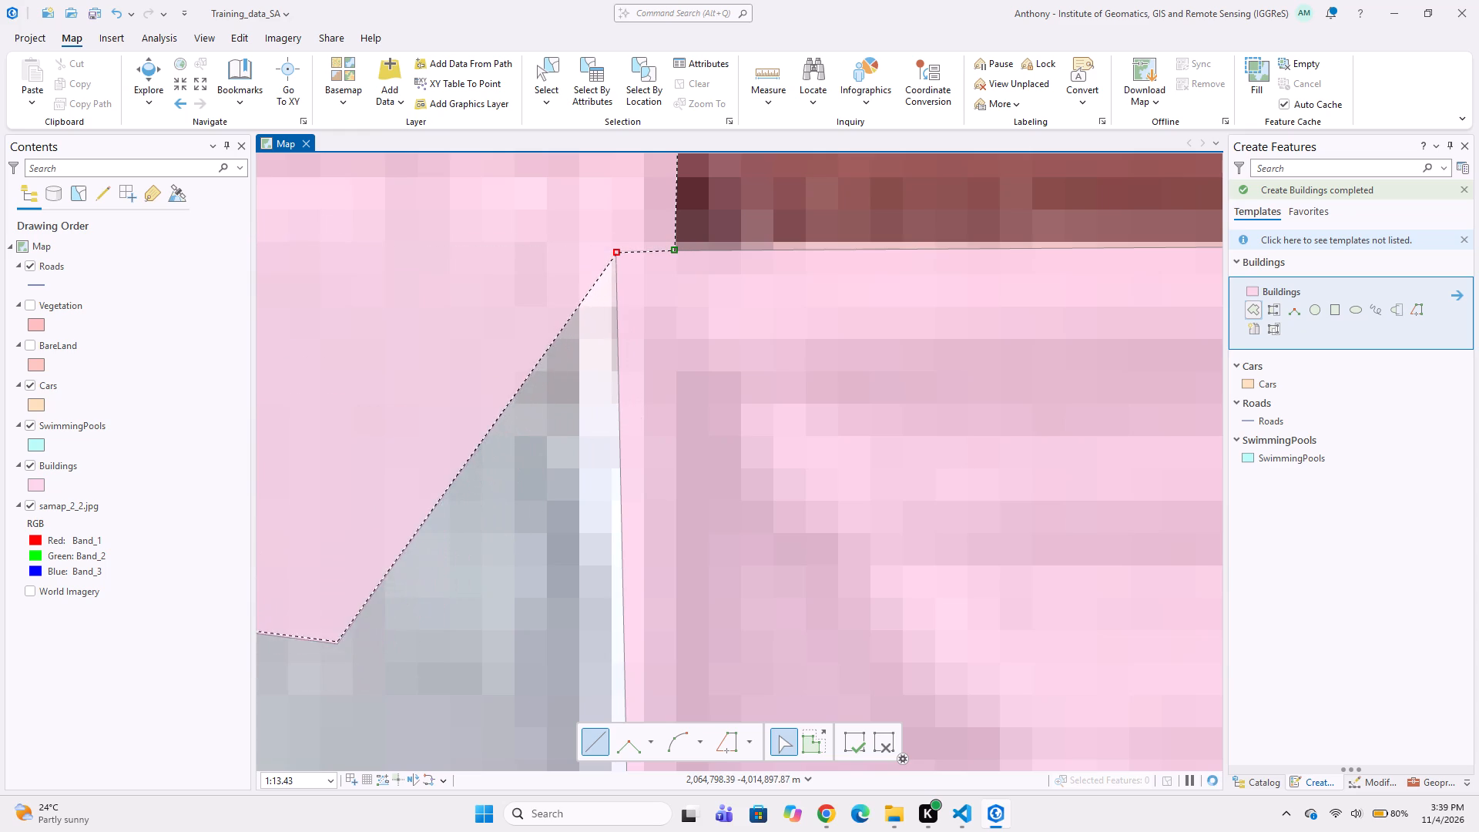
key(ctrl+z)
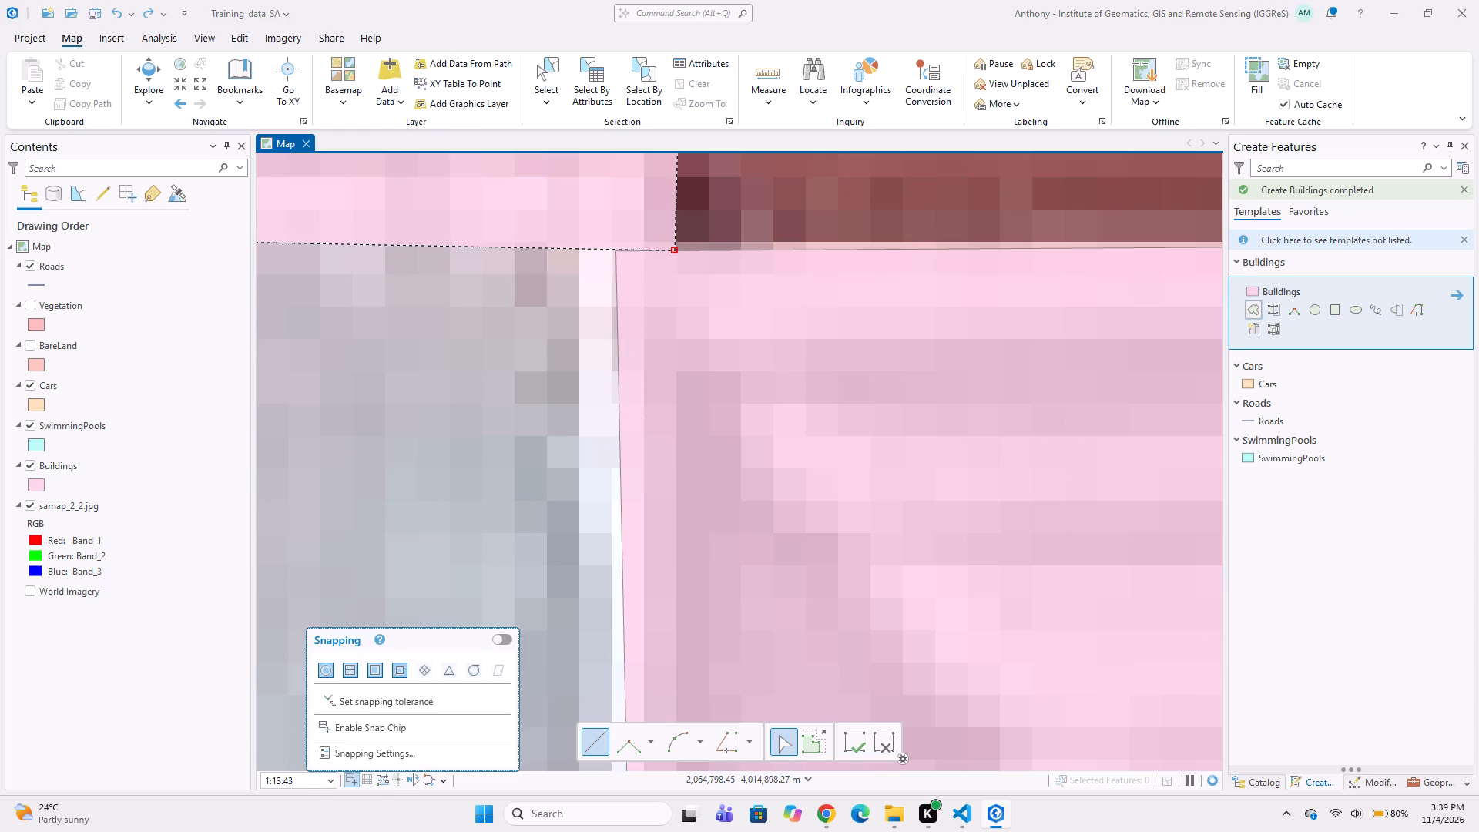
Turn snapping back on and finish the grey-roofed building's polygon along the market polygon's corner vertices and the building's south edge.
click(358, 777)
scroll(679, 234, up, 2)
scroll(501, 274, up, 1)
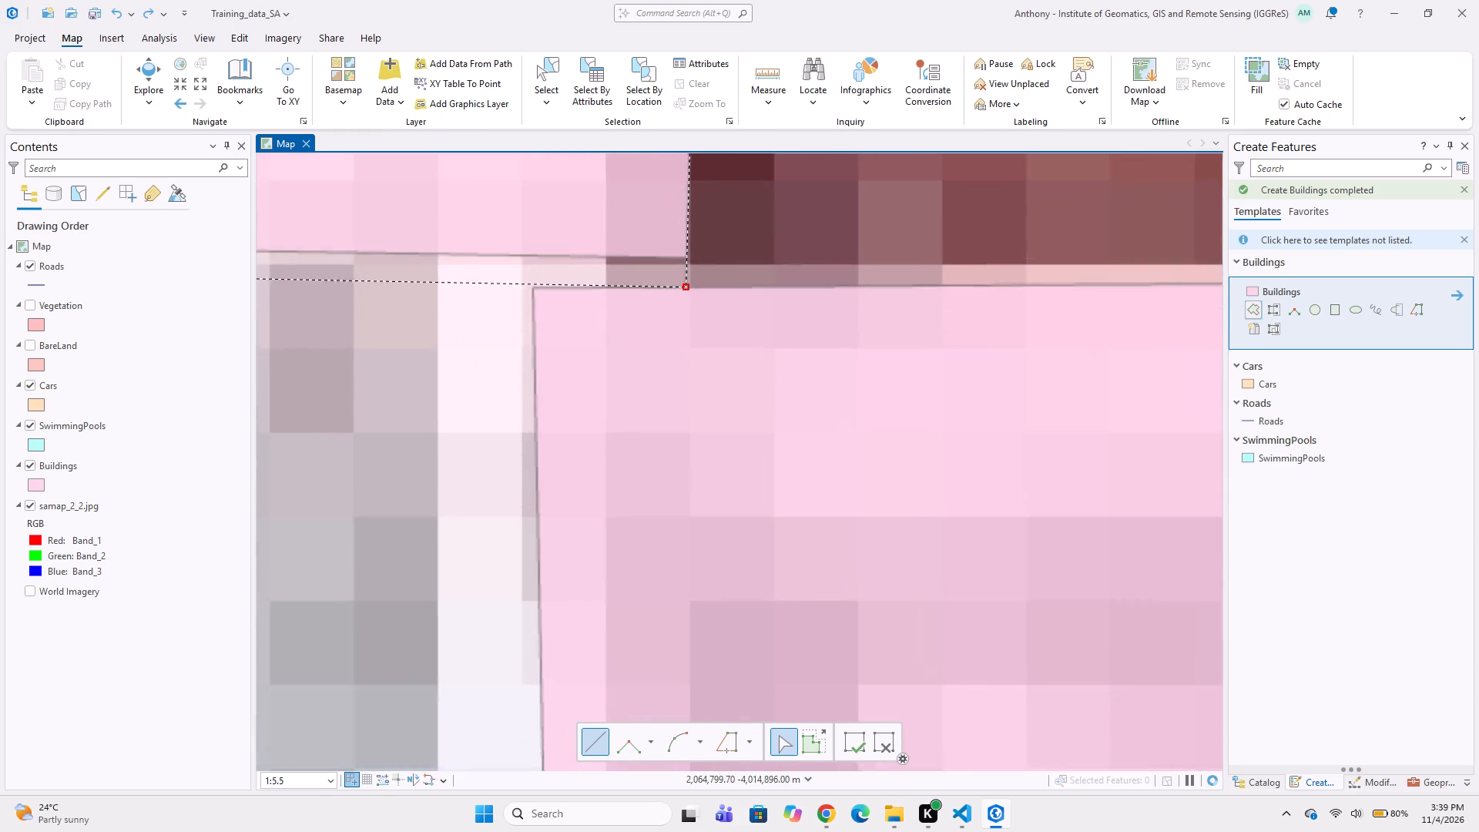
scroll(536, 285, up, 1)
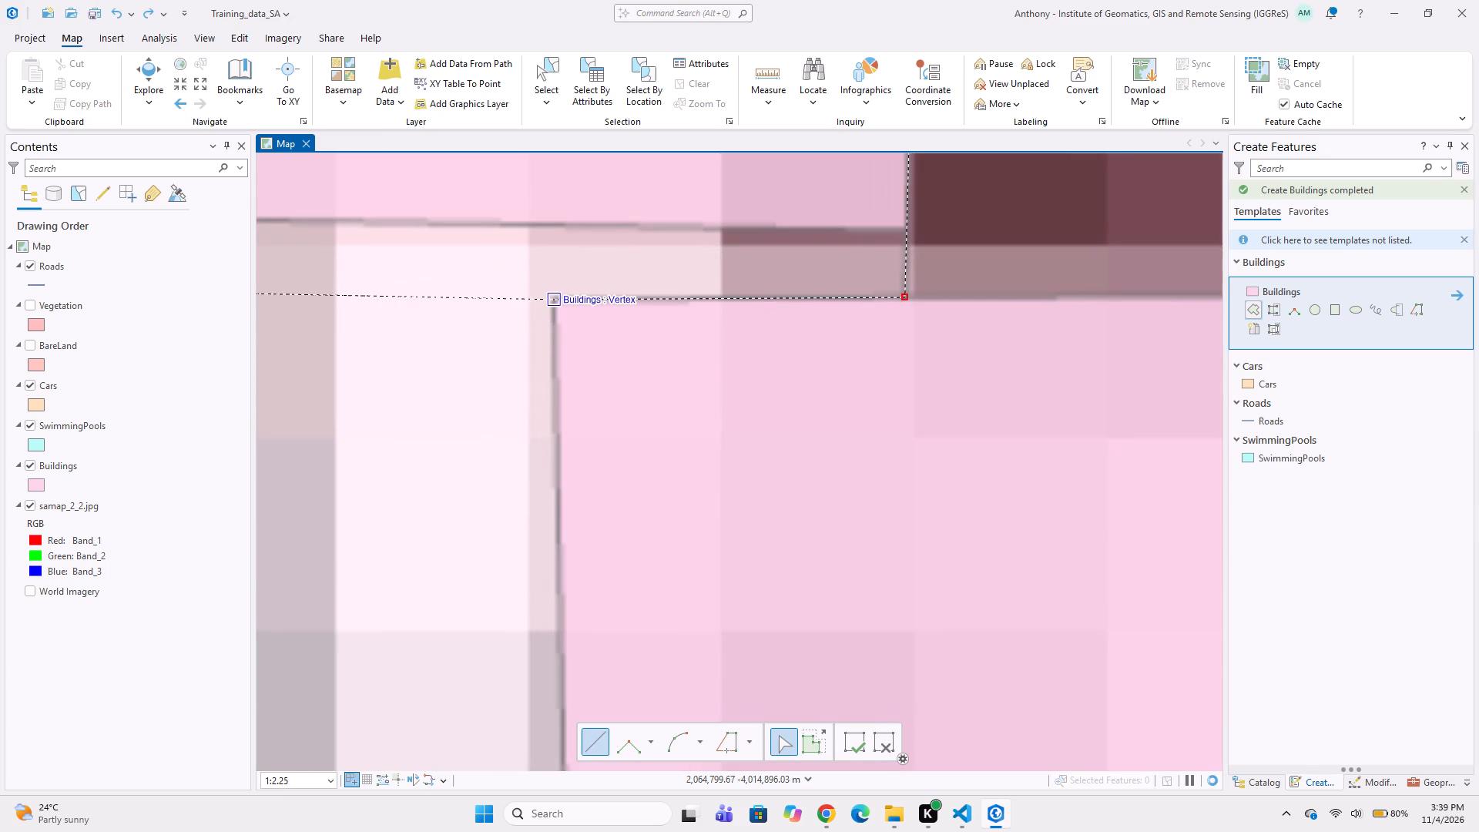
click(555, 302)
scroll(574, 485, down, 6)
middle_drag(548, 649, 593, 455)
scroll(569, 498, down, 3)
middle_drag(558, 561, 652, 367)
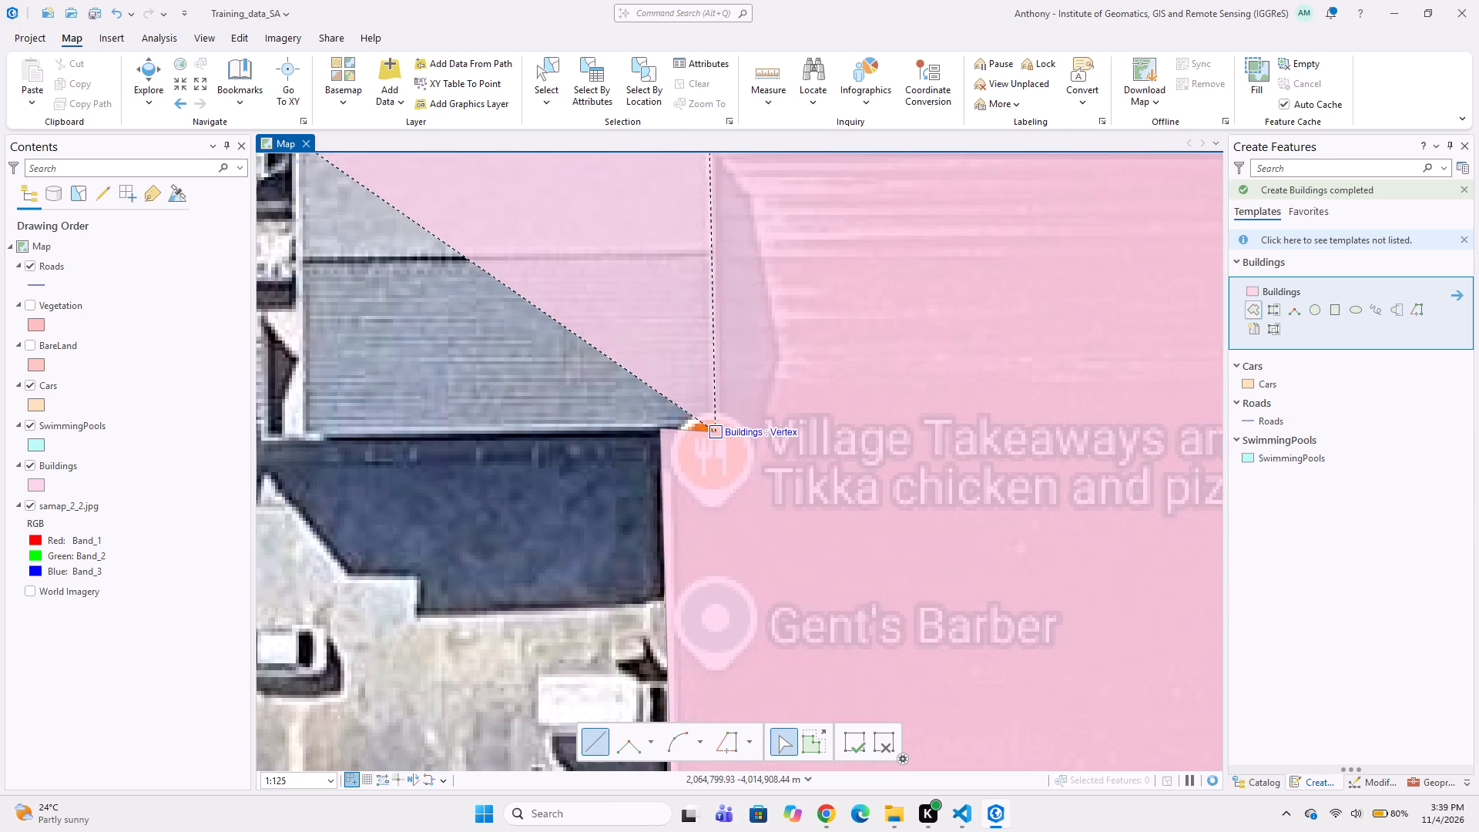
click(717, 428)
click(663, 425)
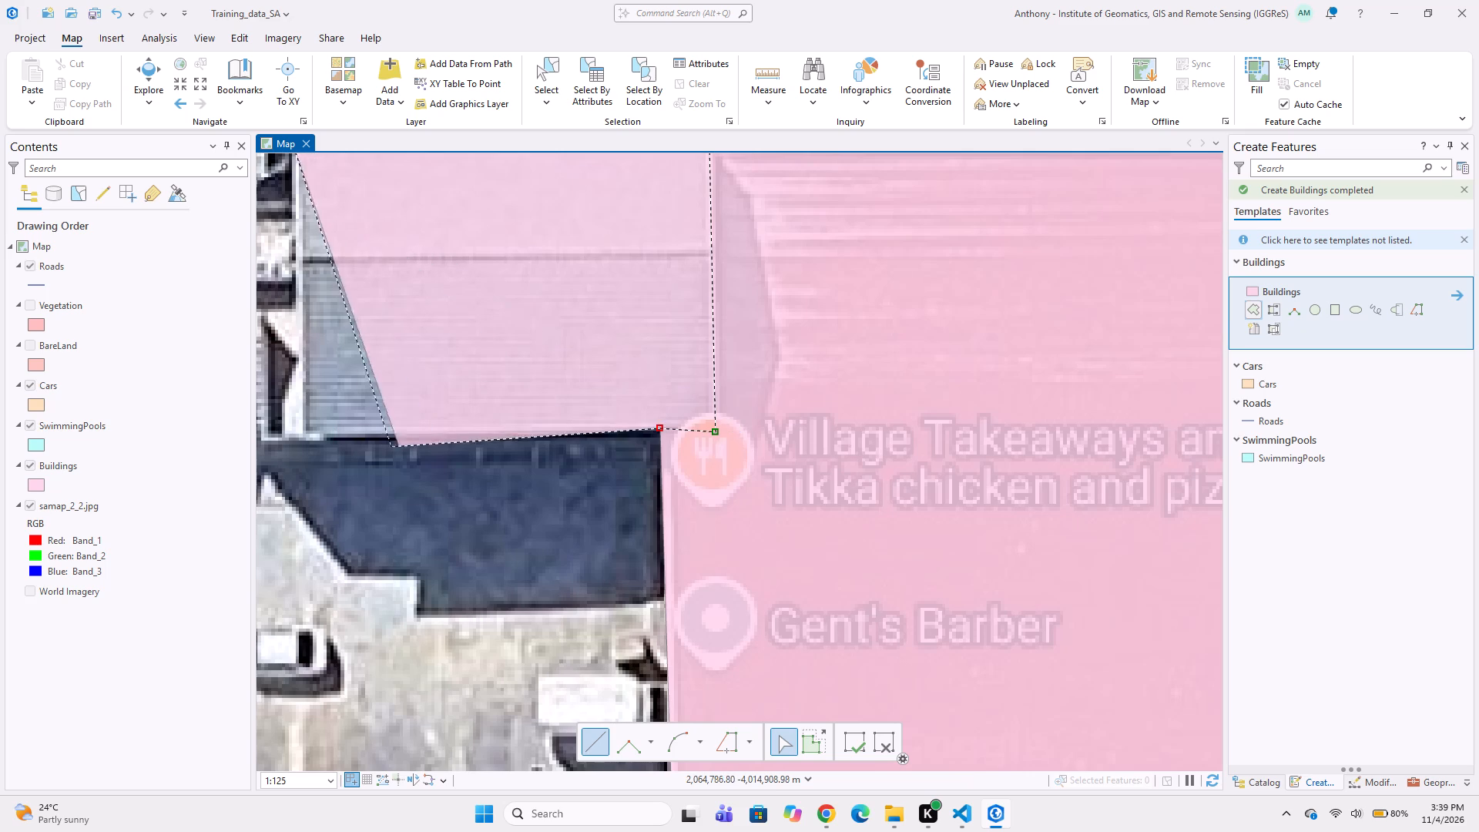
double_click(302, 437)
Digitize the long red roof strip north of the market as a Buildings polygon, snapped to the grey-roofed and market polygons.
scroll(396, 515, down, 2)
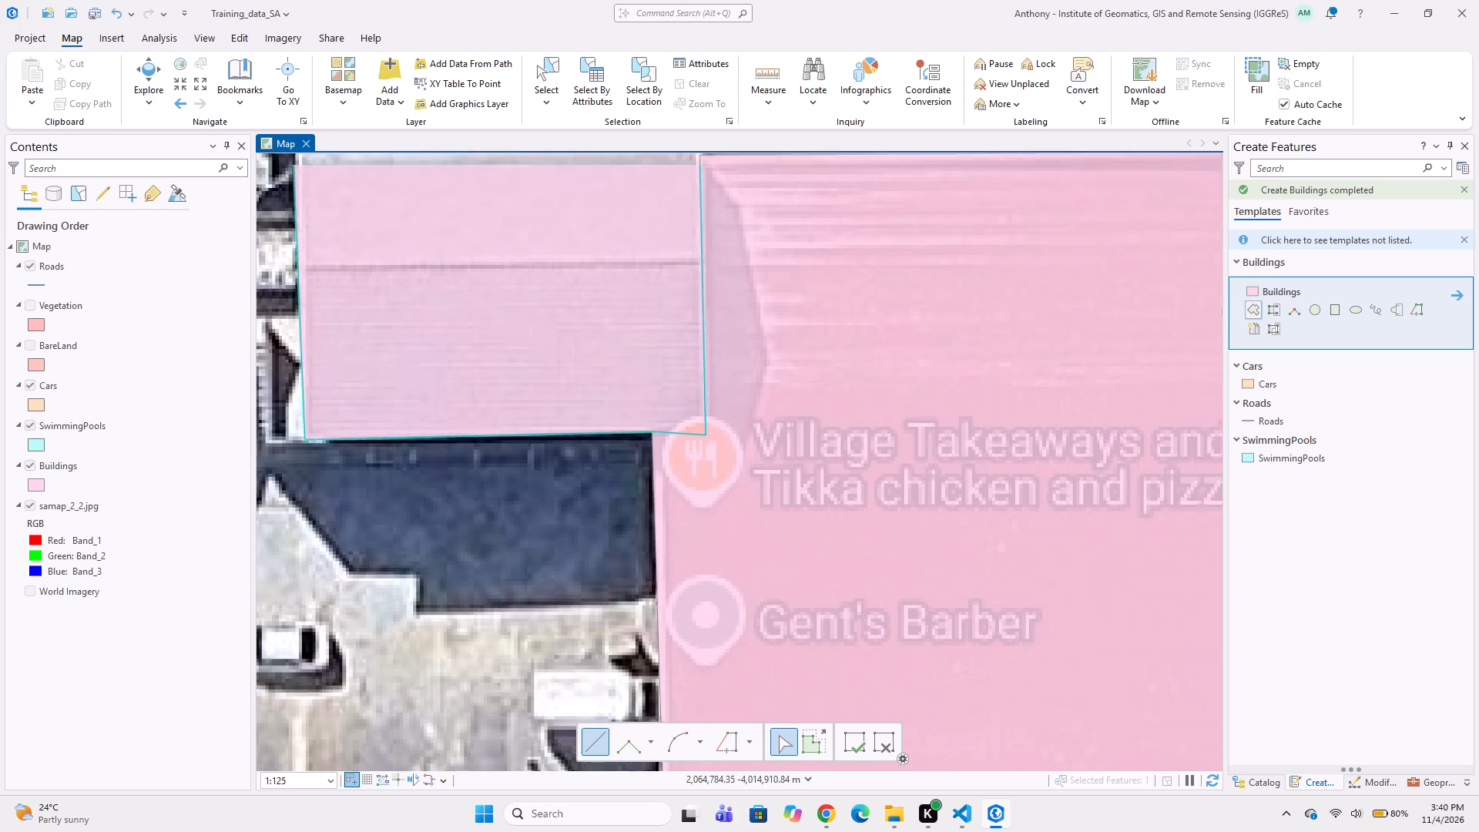
middle_drag(412, 458, 383, 569)
middle_drag(402, 367, 415, 431)
scroll(421, 531, up, 1)
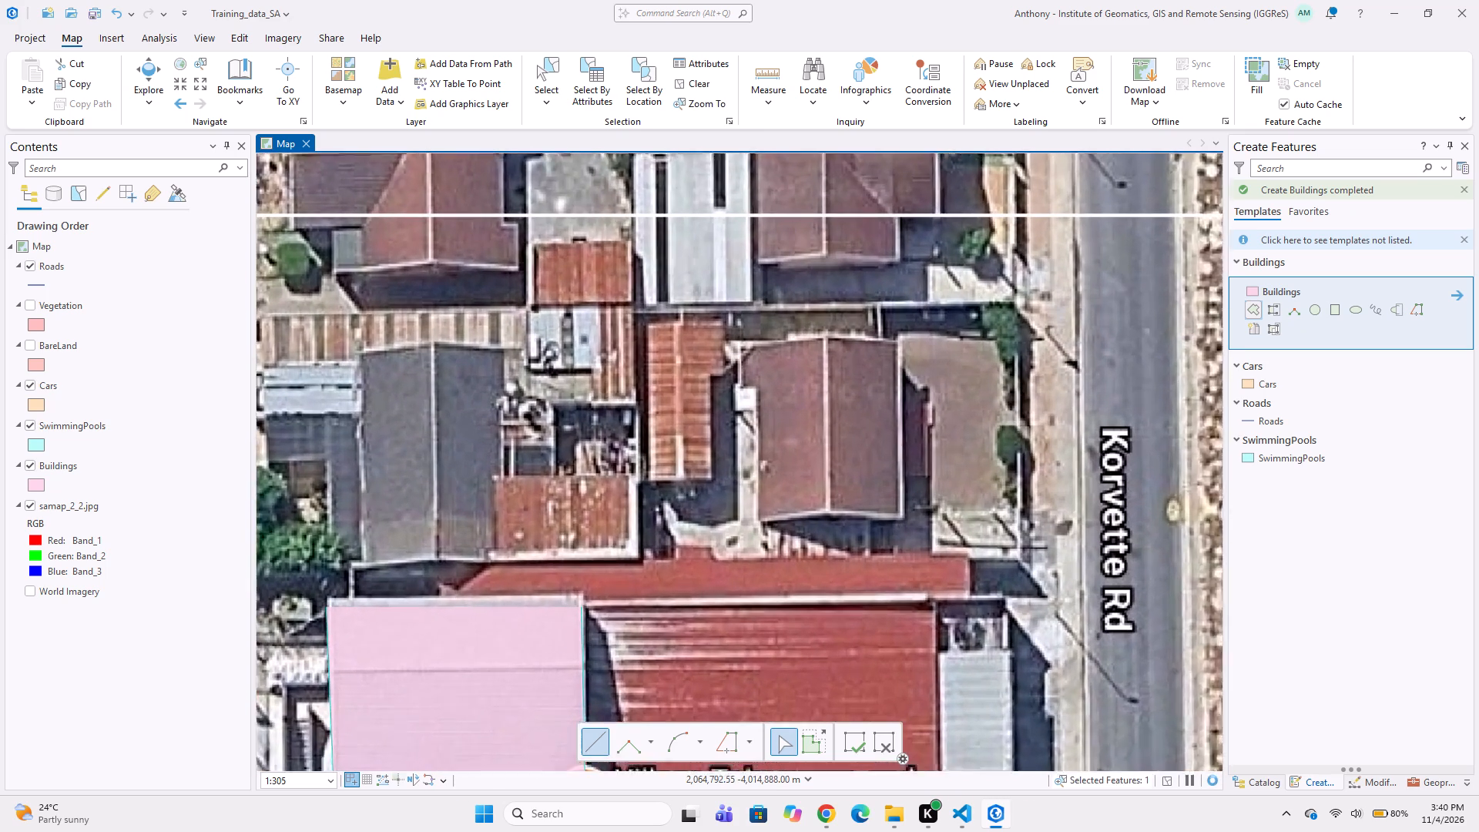
scroll(410, 595, up, 1)
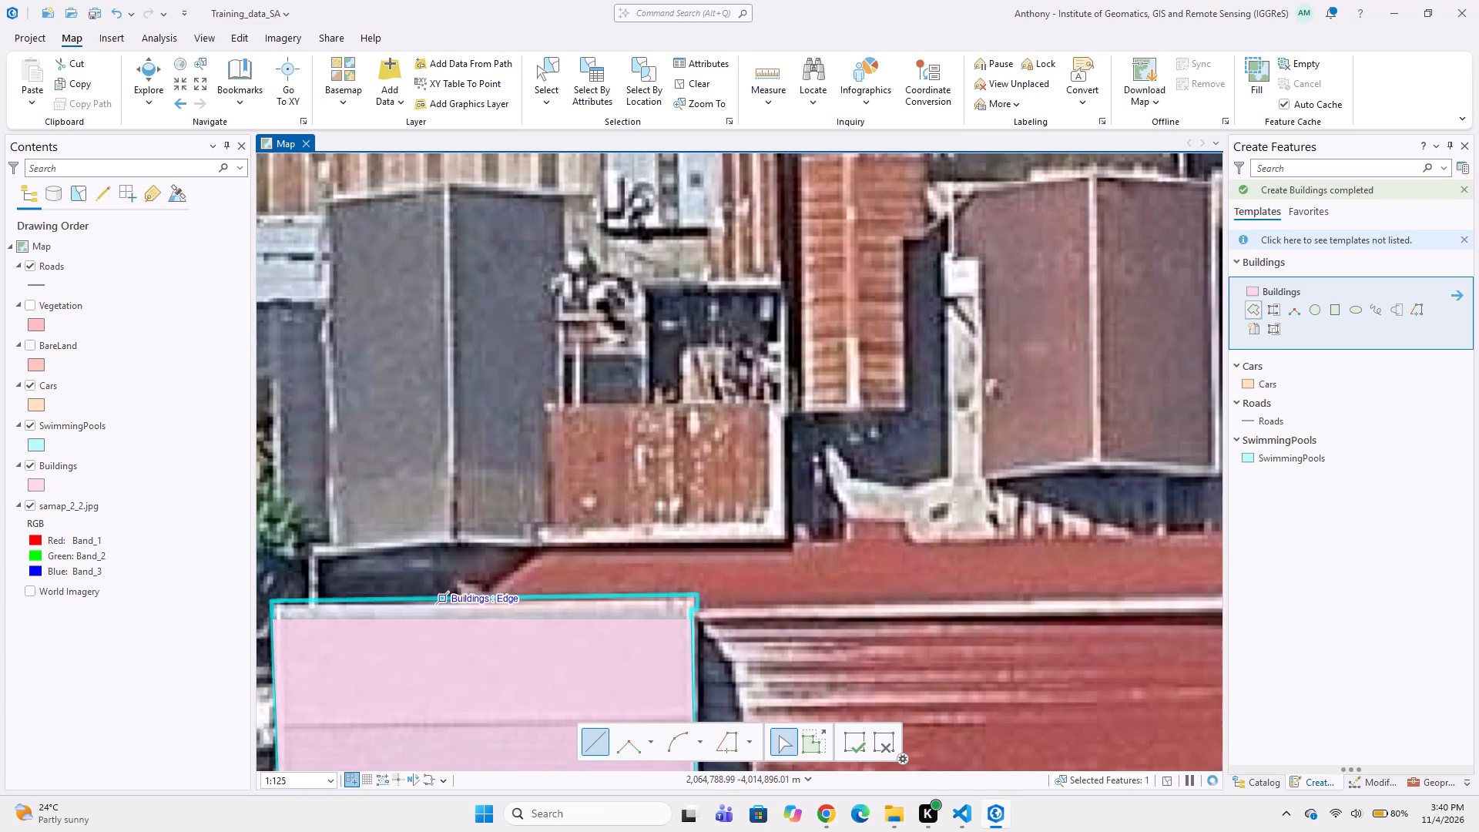
click(464, 599)
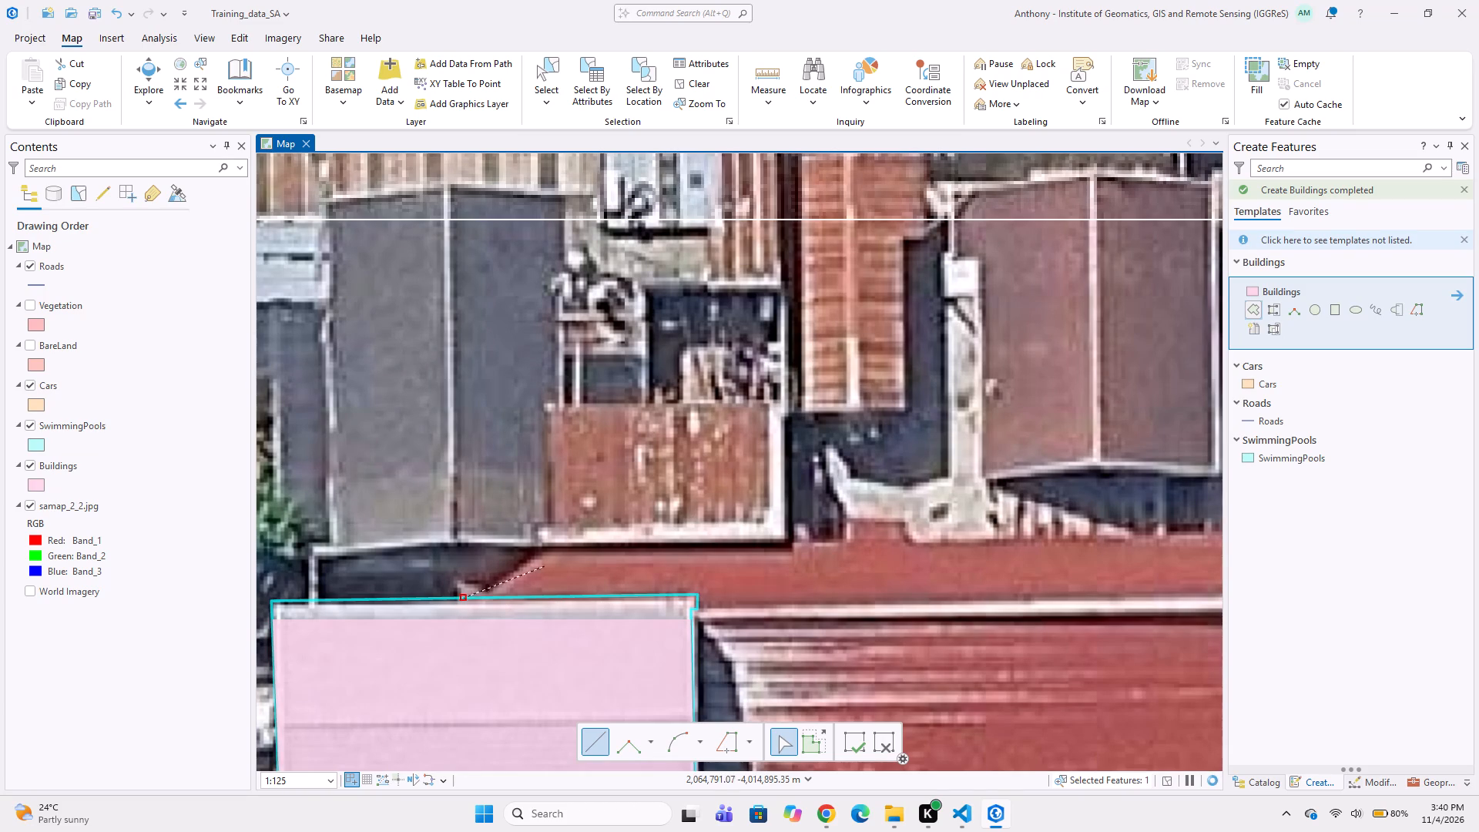
click(545, 542)
middle_drag(688, 536, 337, 498)
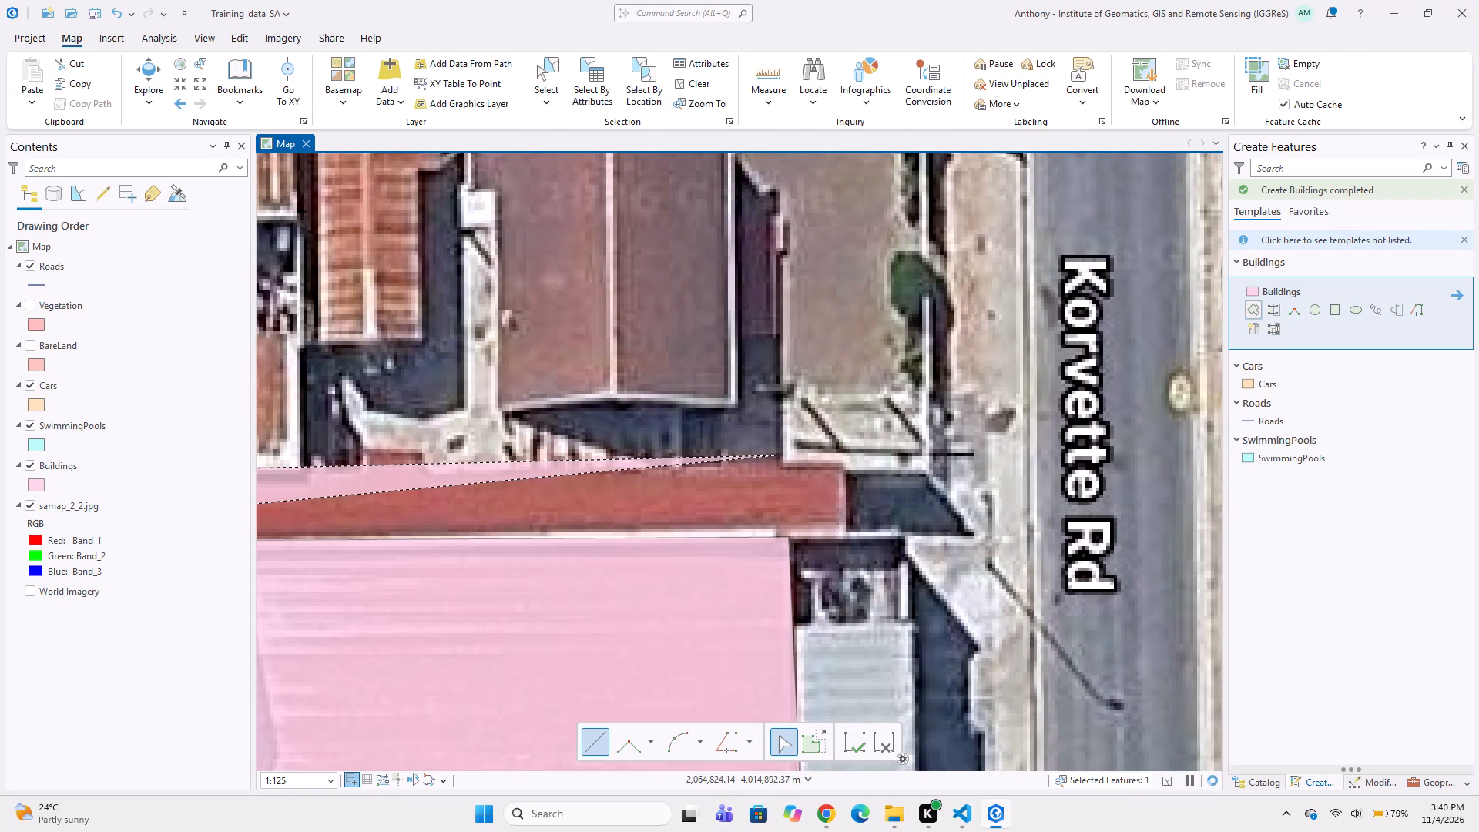
click(776, 455)
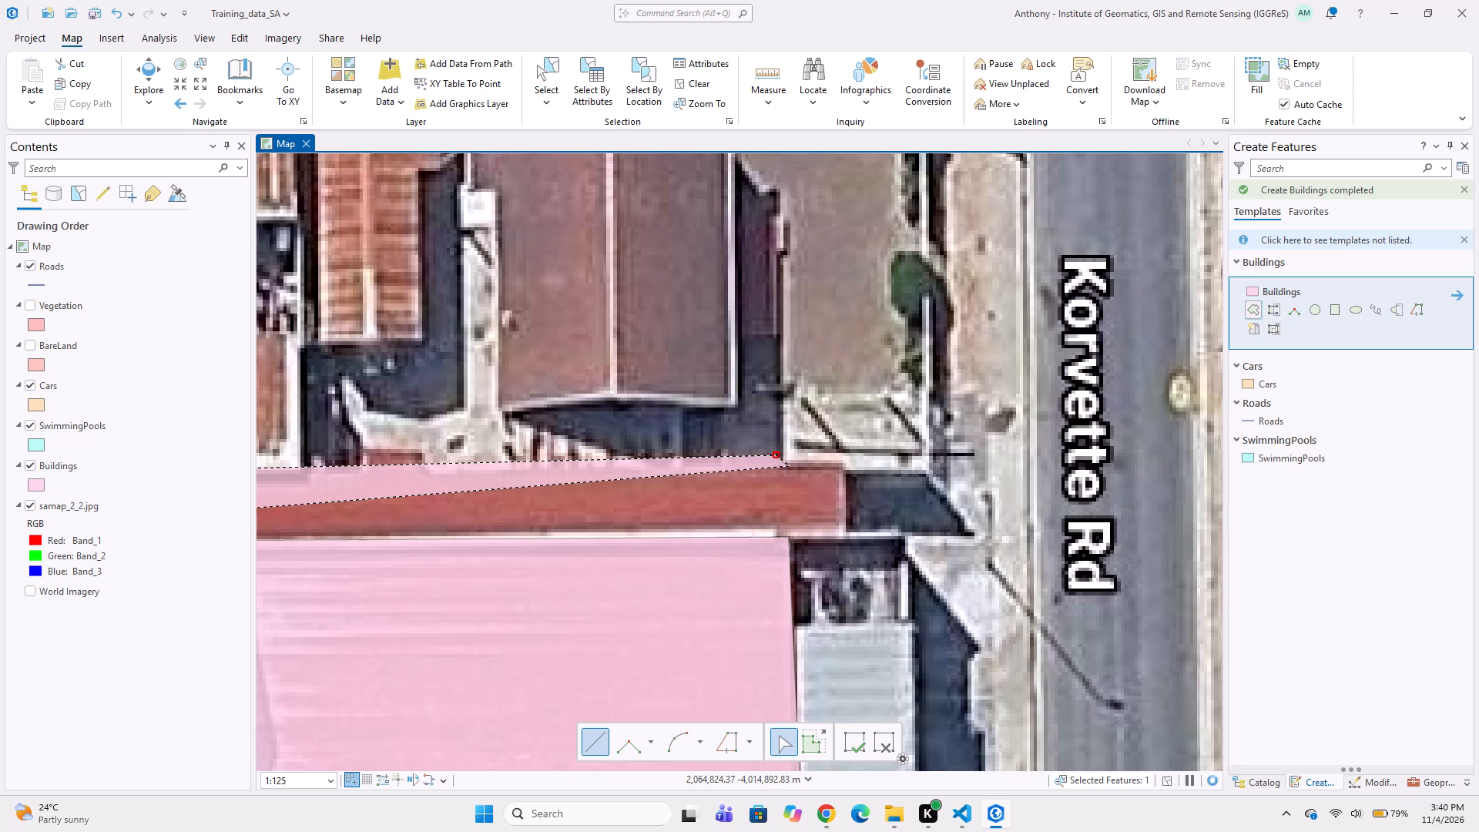
click(847, 461)
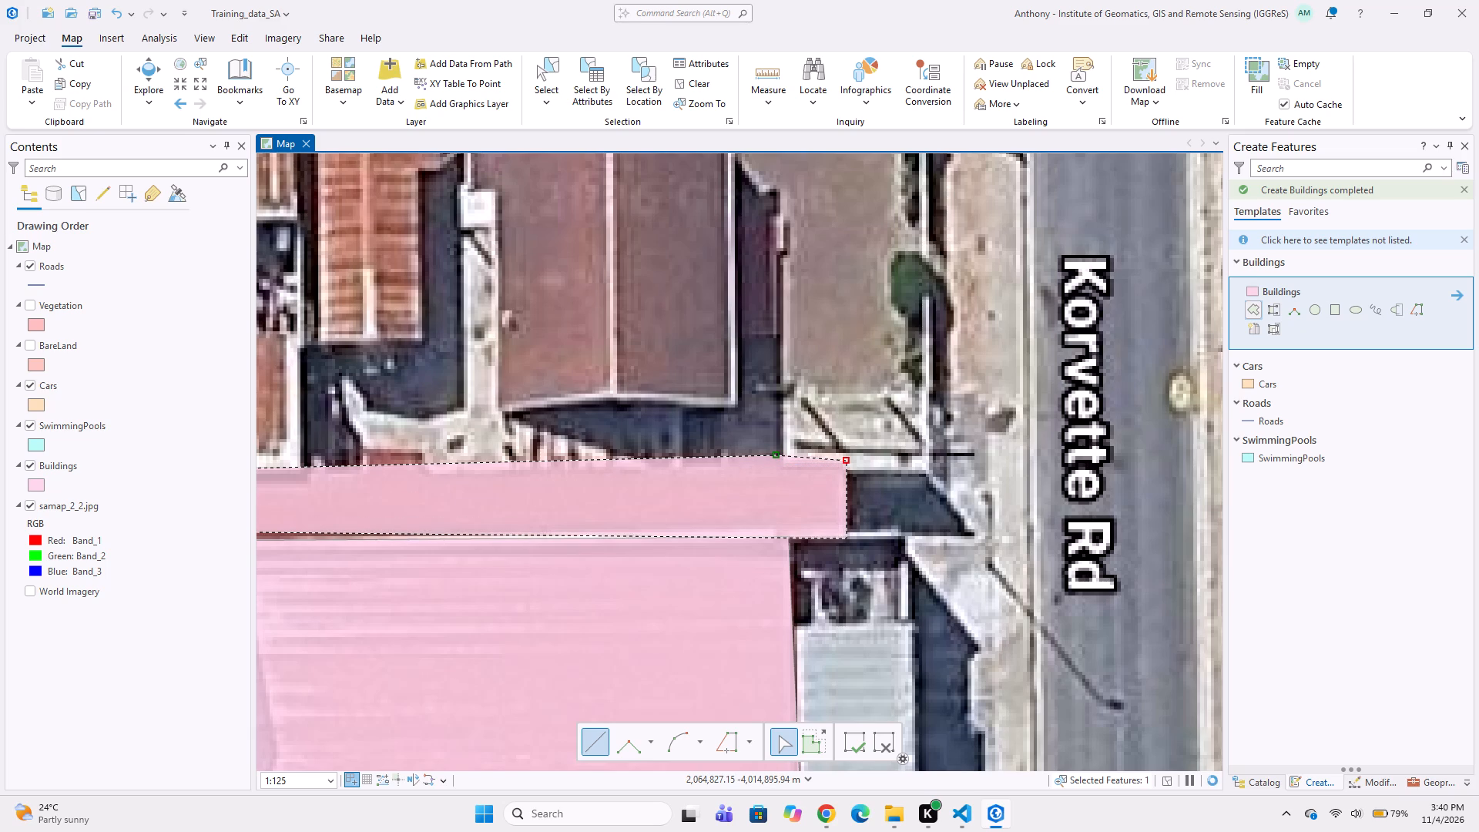
click(847, 538)
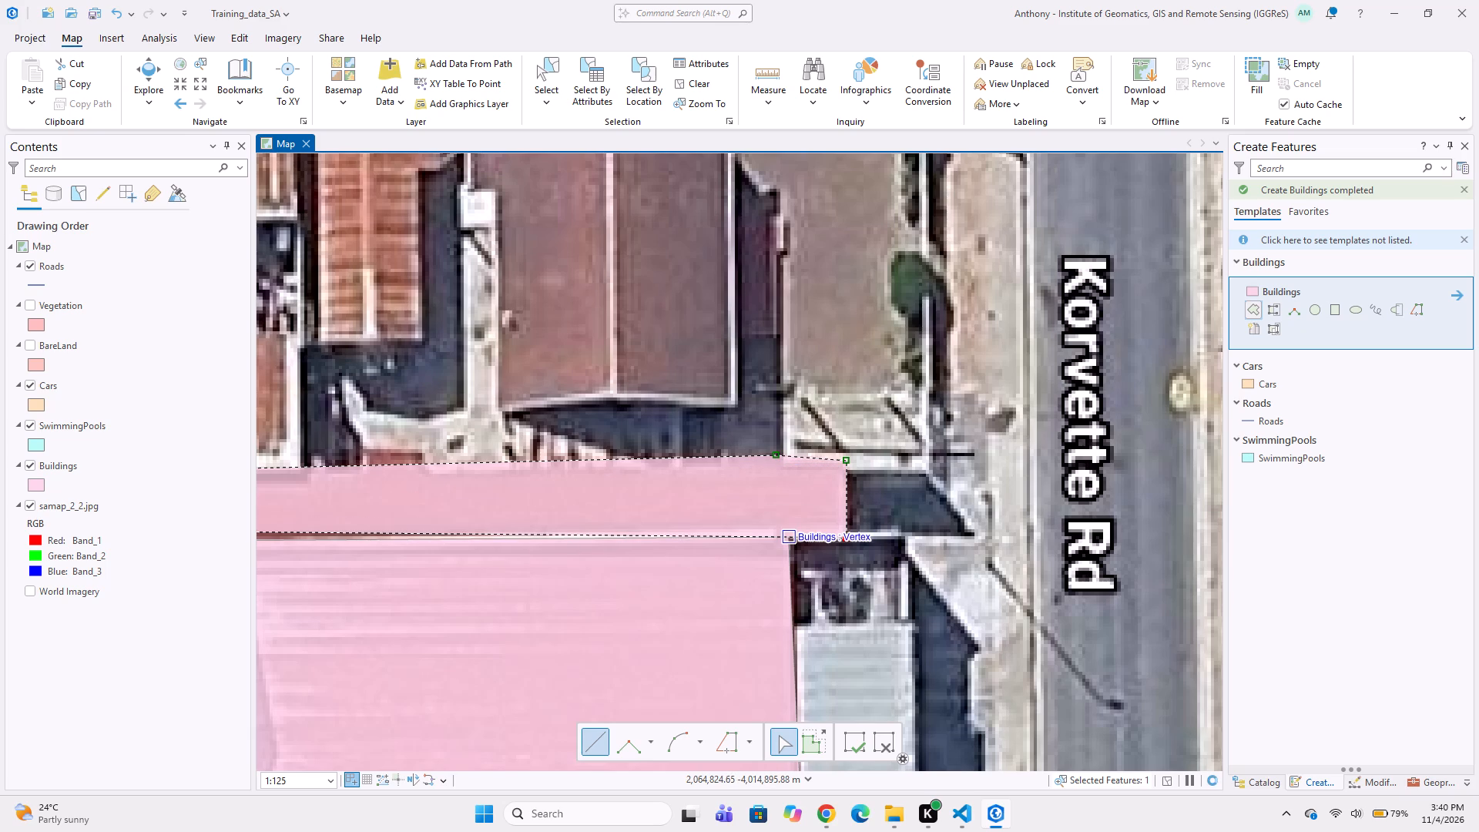
click(787, 533)
middle_drag(499, 531, 787, 450)
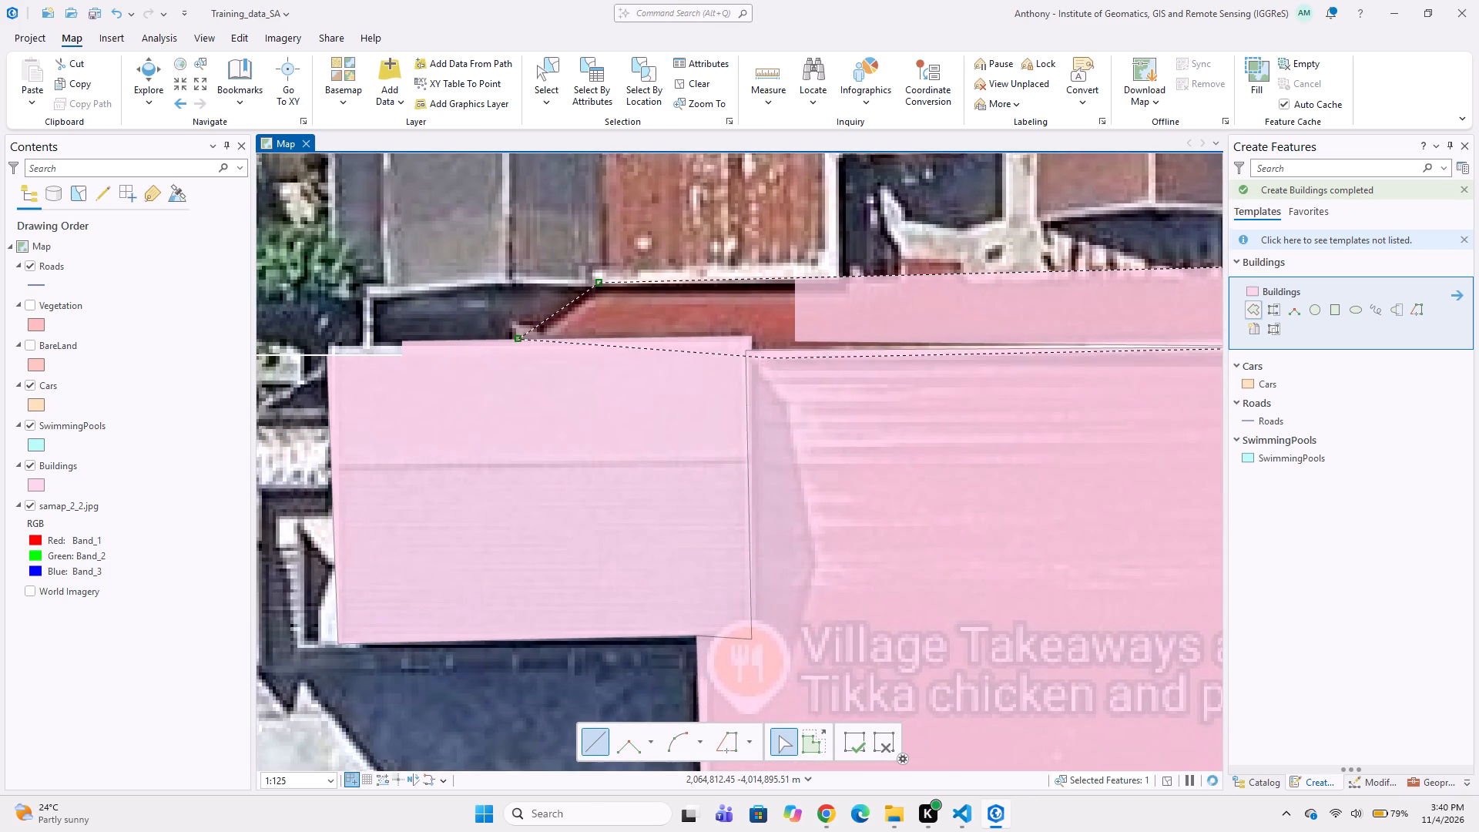
click(755, 353)
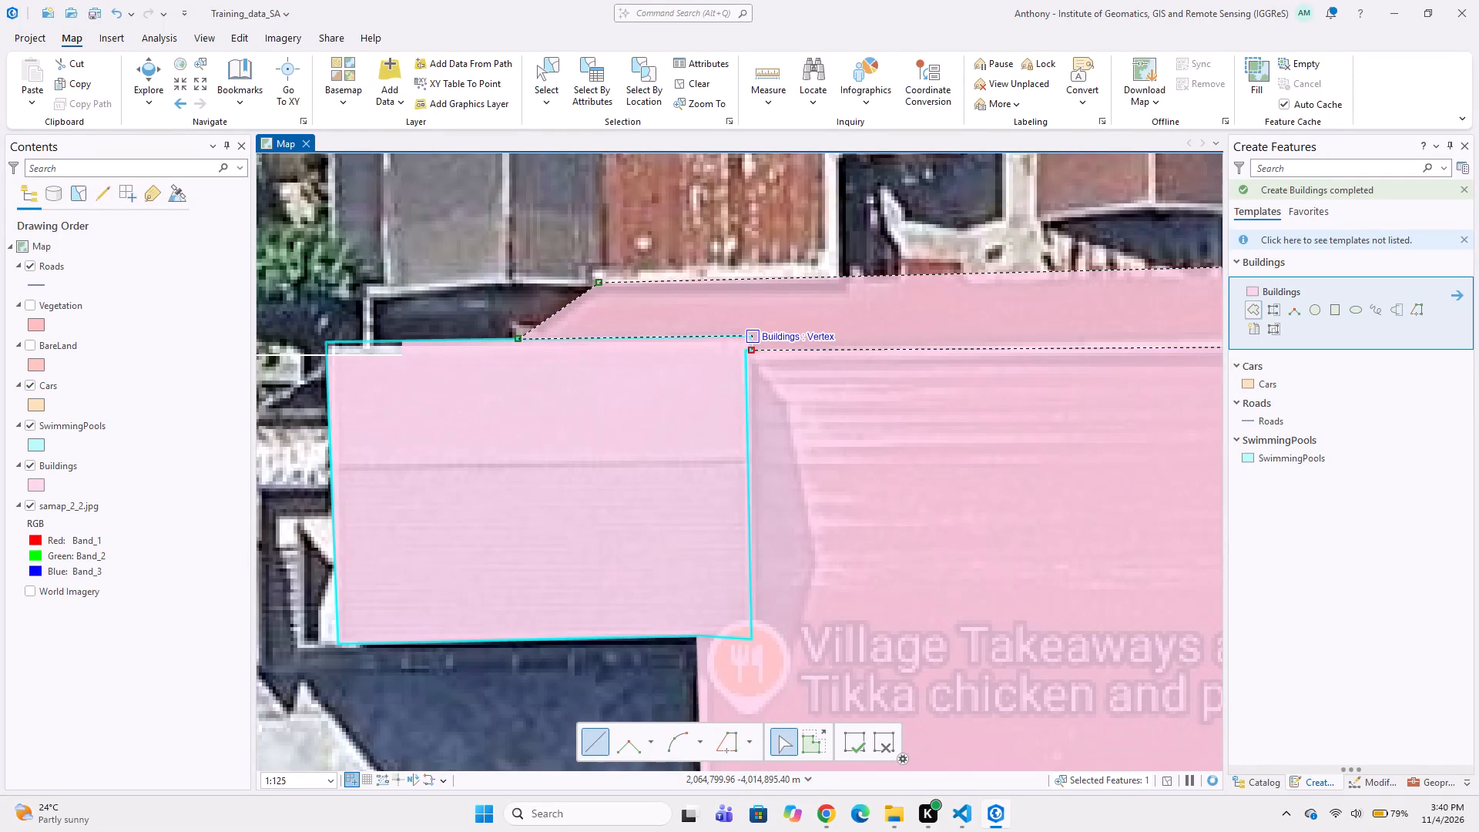
double_click(757, 337)
Digitize the rusty-roofed rectangular building directly north of the red roof strip as a Buildings polygon.
scroll(493, 493, down, 2)
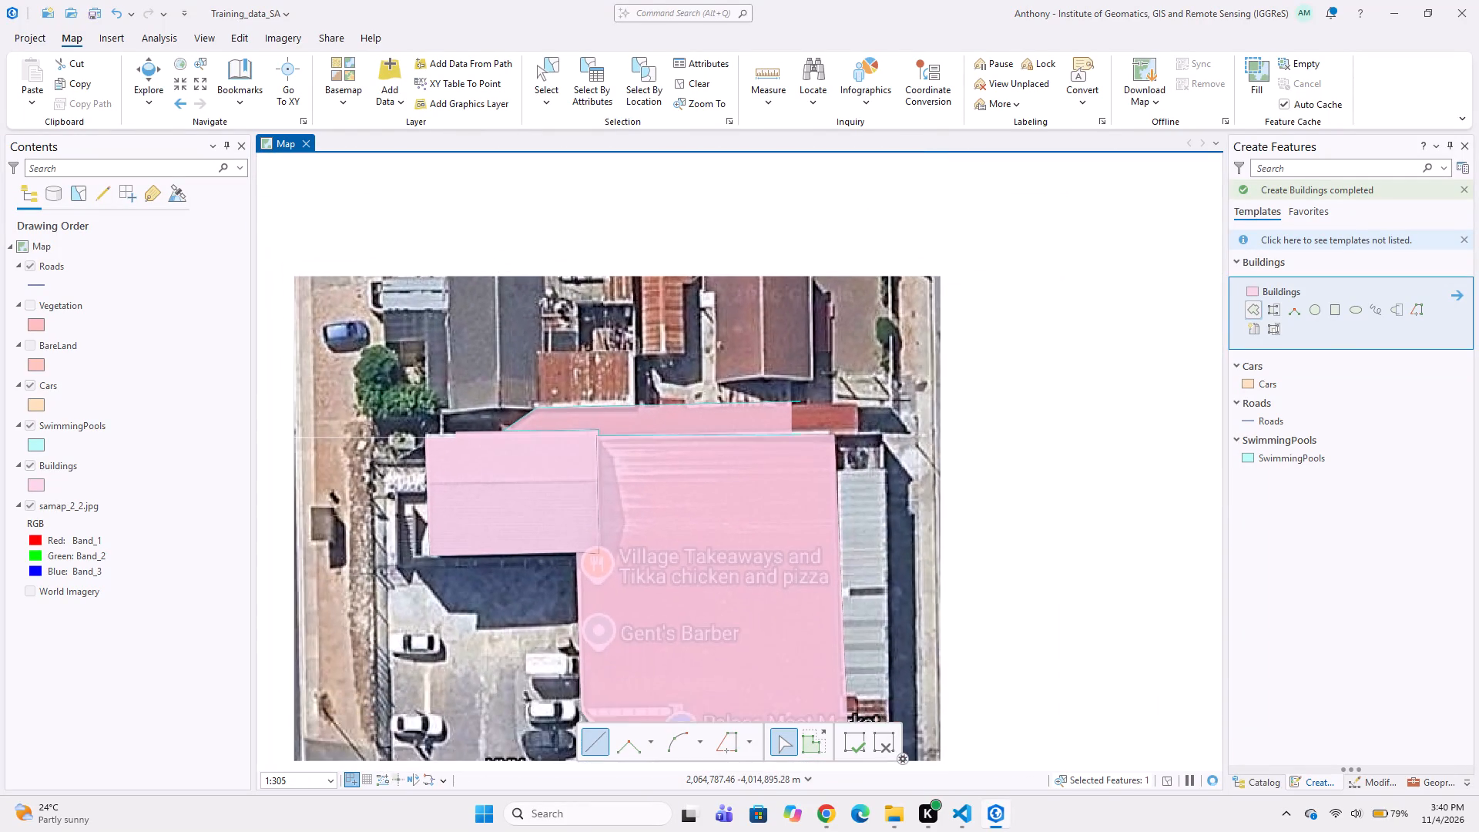
middle_drag(478, 401, 512, 495)
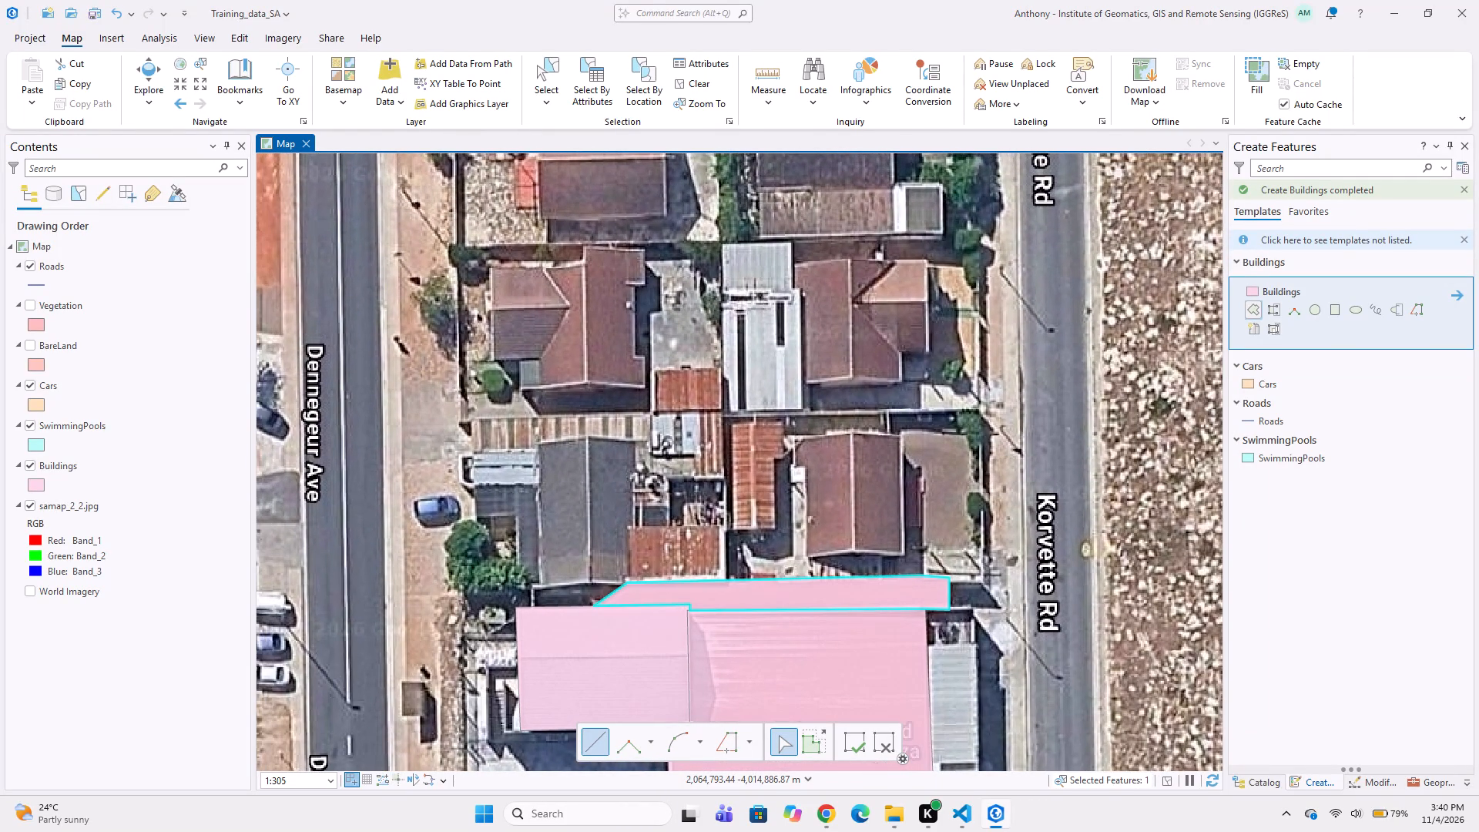
click(628, 523)
click(631, 579)
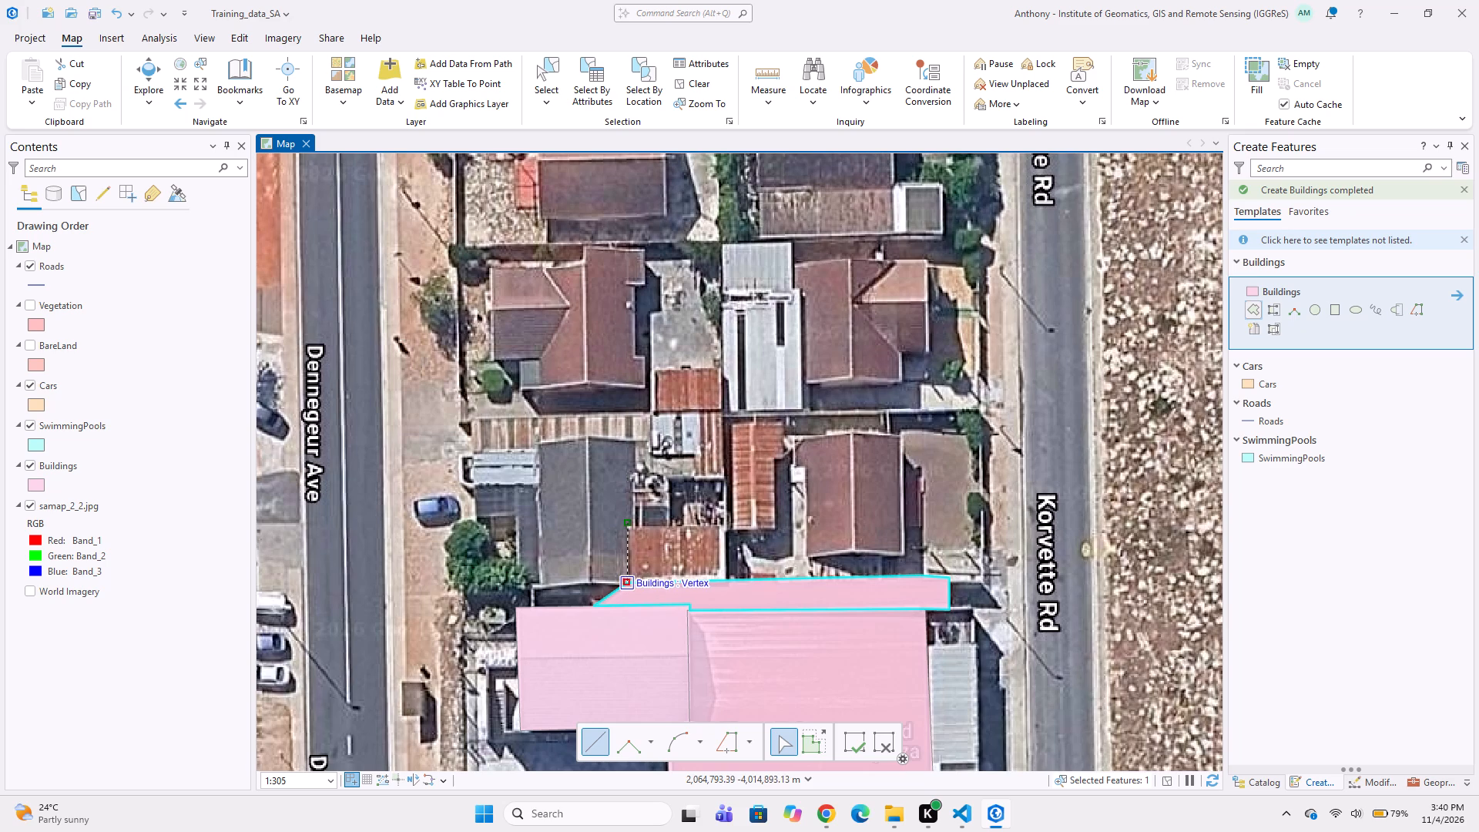
click(726, 576)
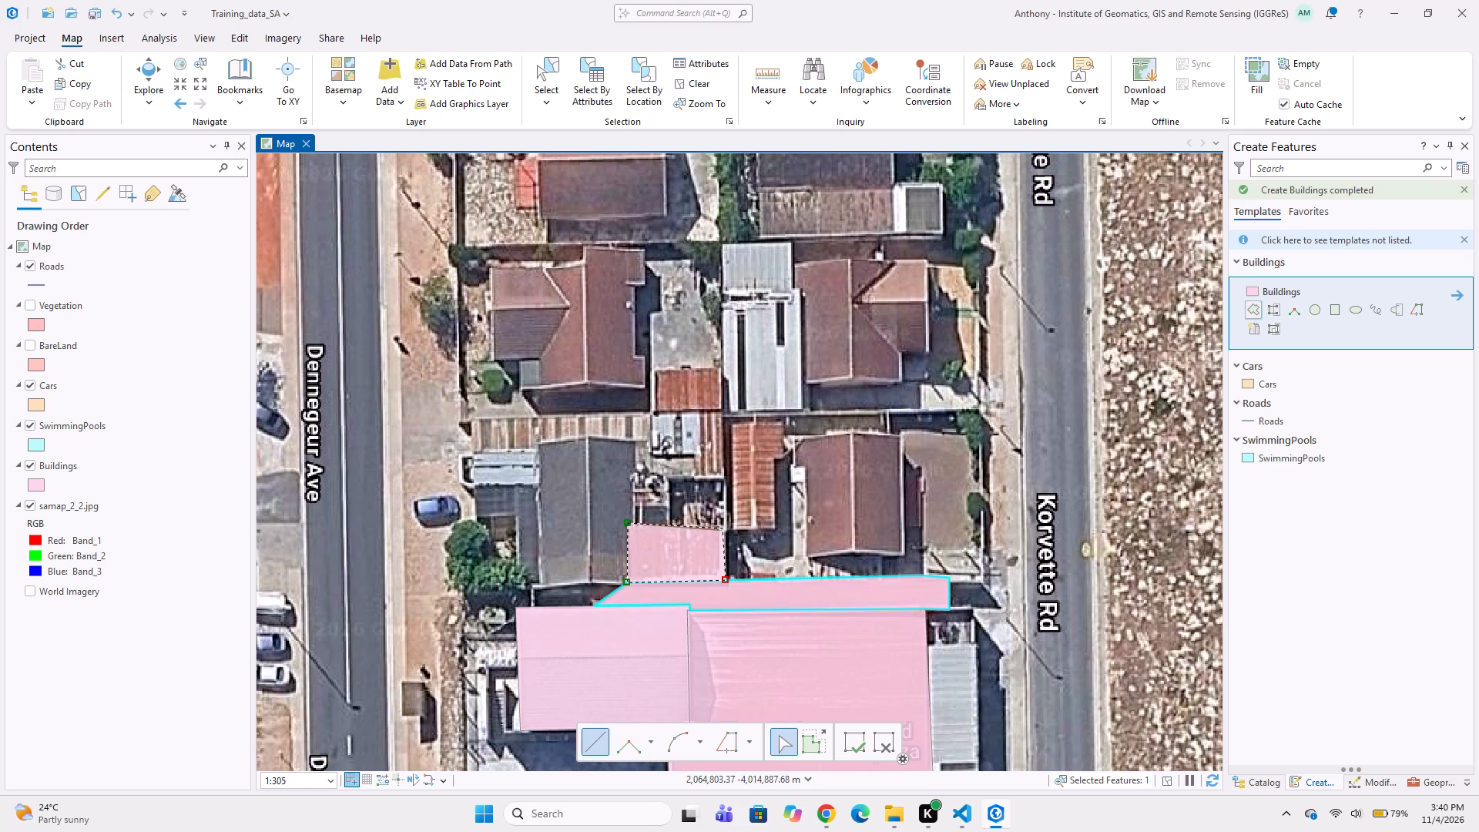
double_click(725, 525)
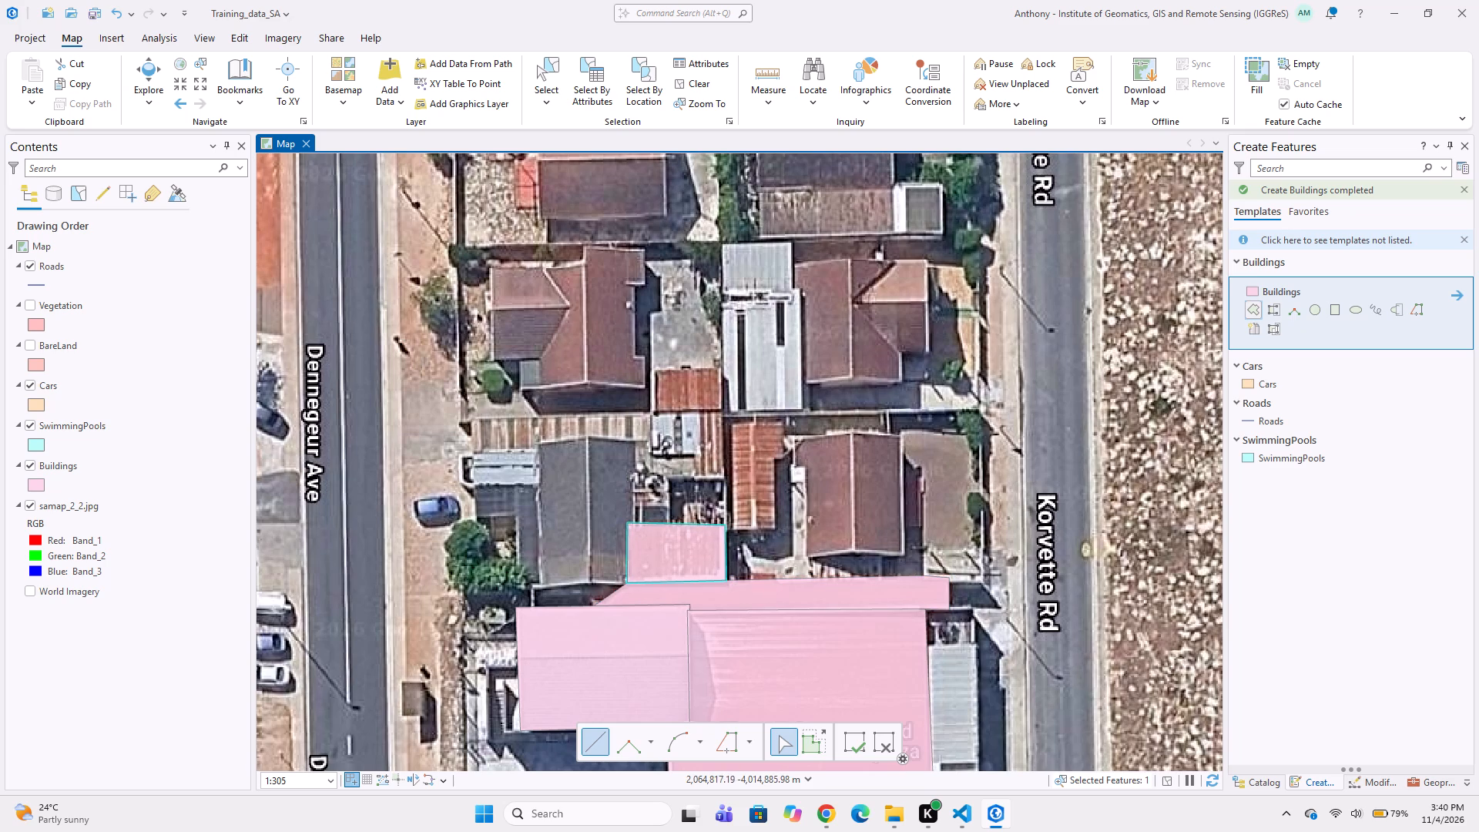
Digitize the brown gable-roofed house just west of Korvette Rd, north of the market, as a Buildings polygon including its west notch and north ridge point.
scroll(793, 439, up, 2)
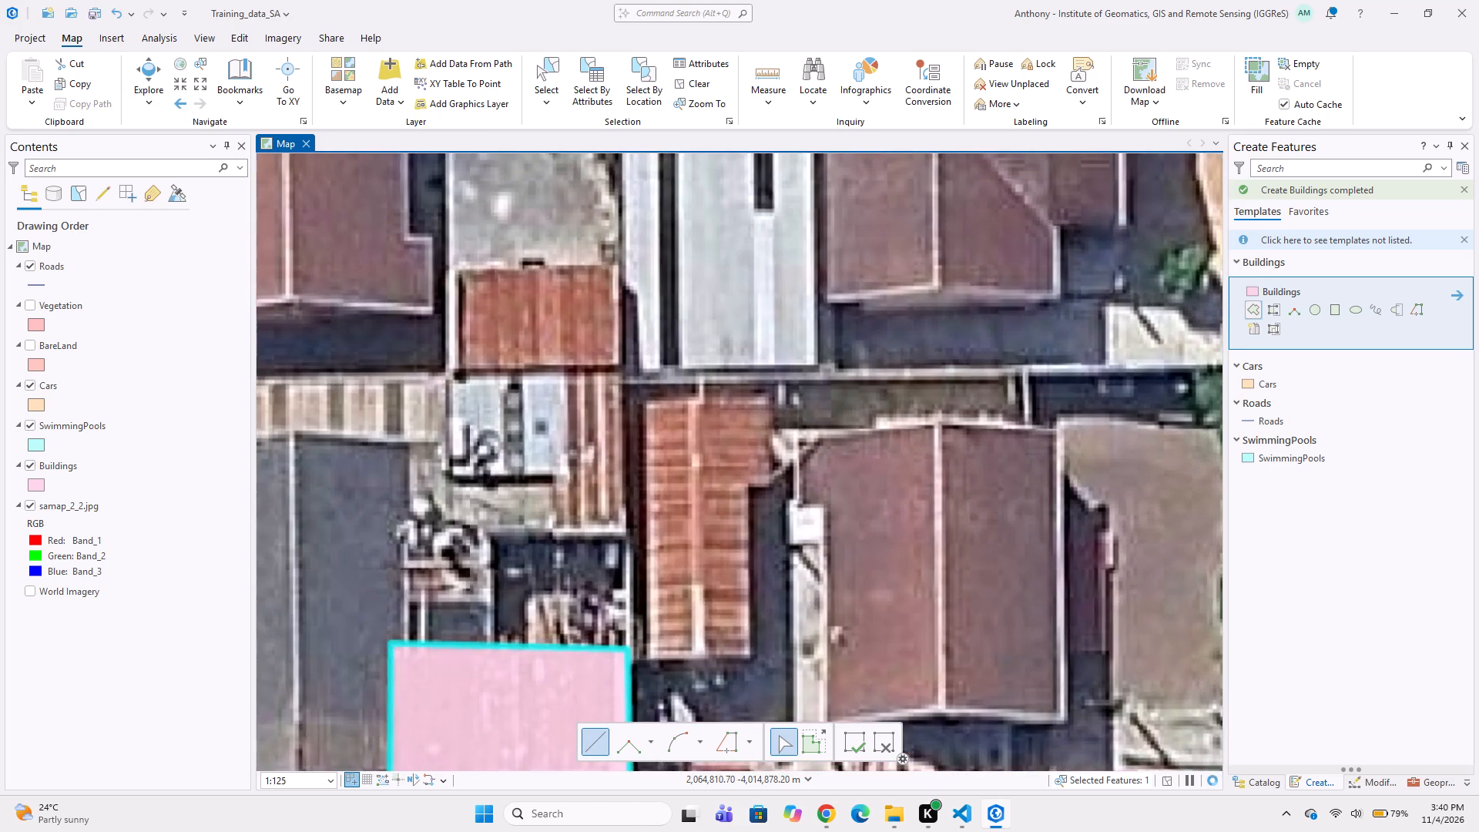
click(790, 434)
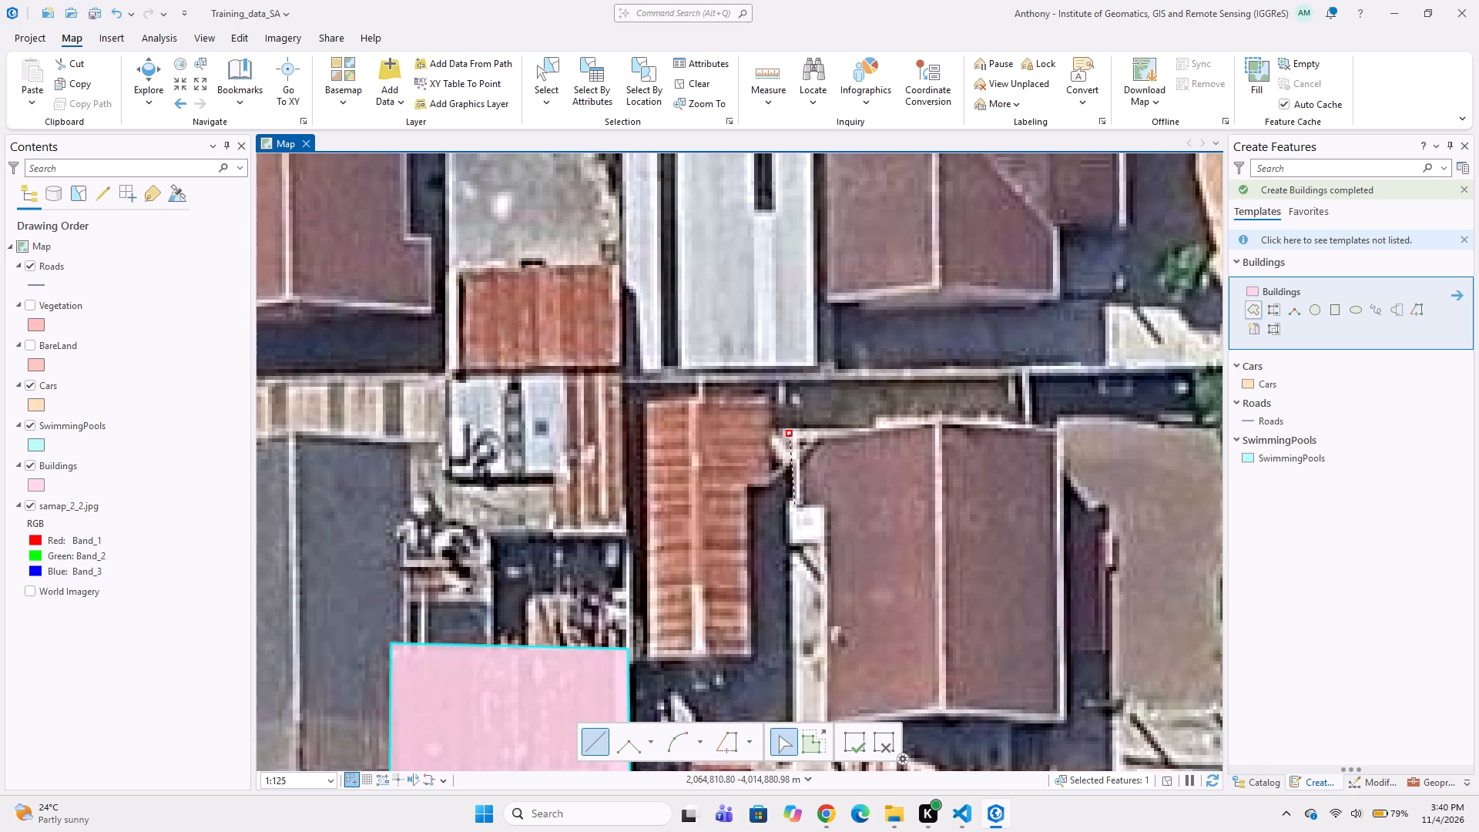
click(795, 506)
click(825, 504)
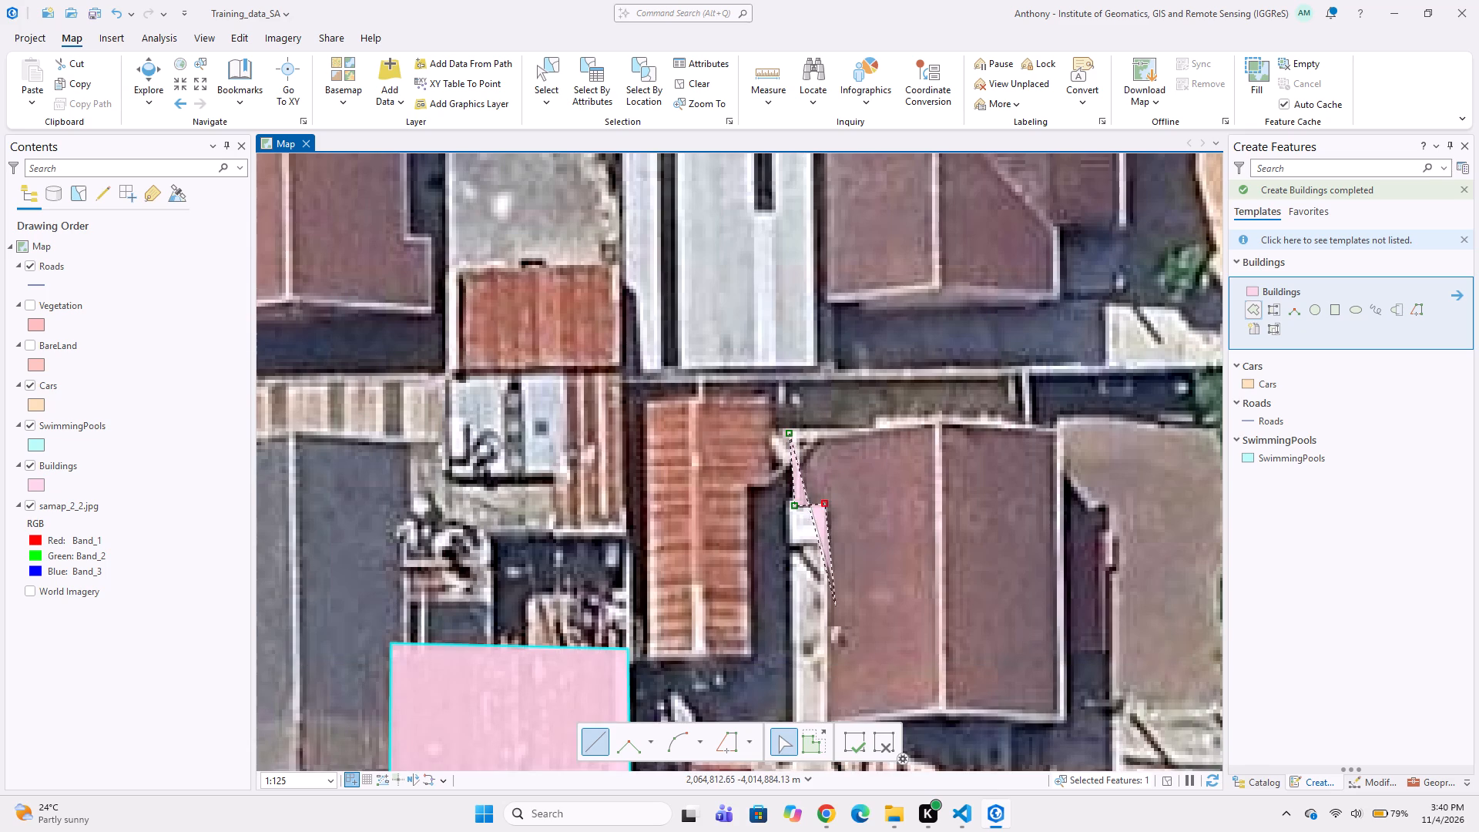
middle_drag(833, 628, 830, 498)
middle_drag(828, 493, 796, 552)
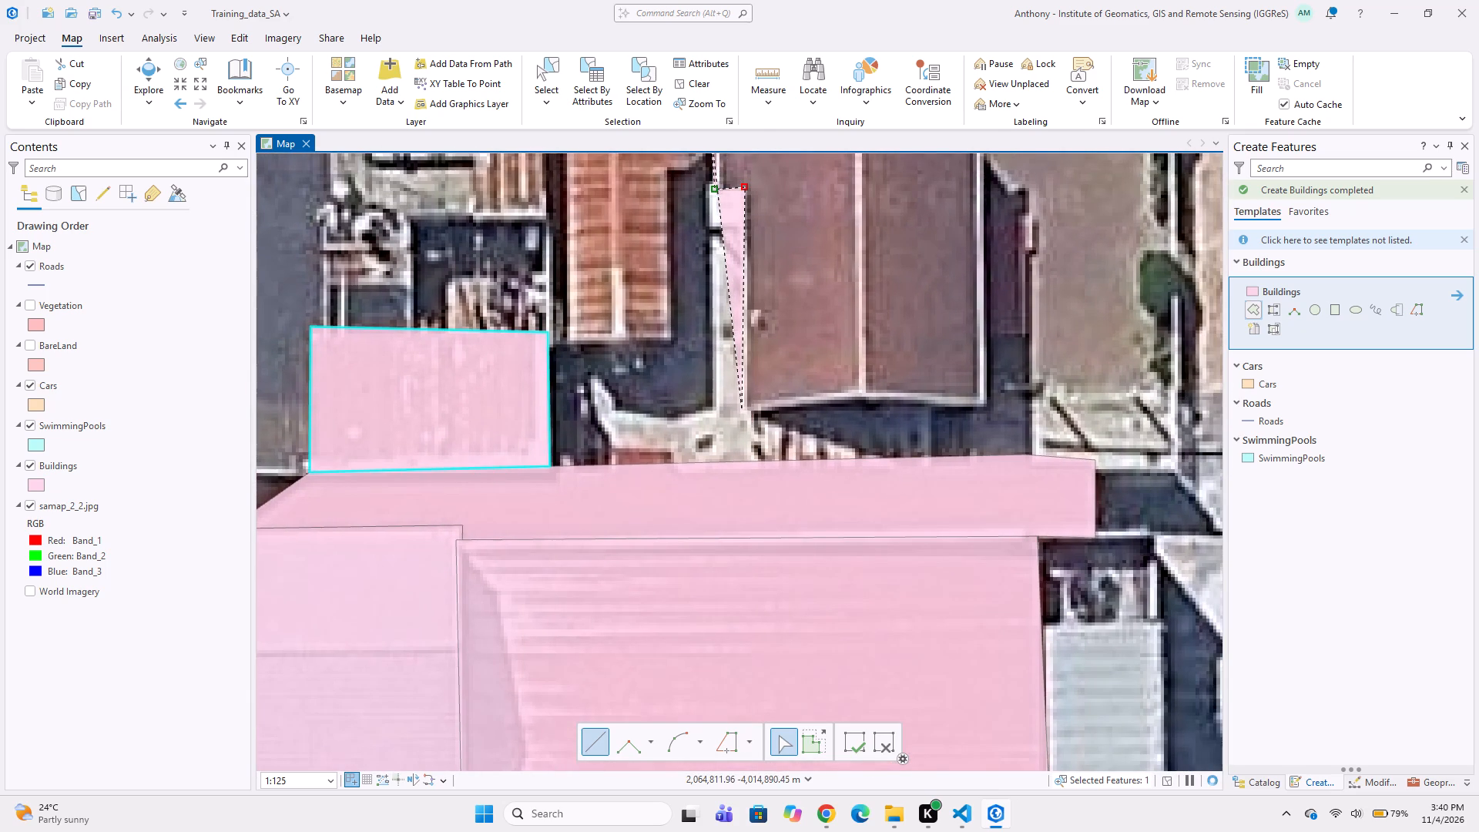
click(744, 412)
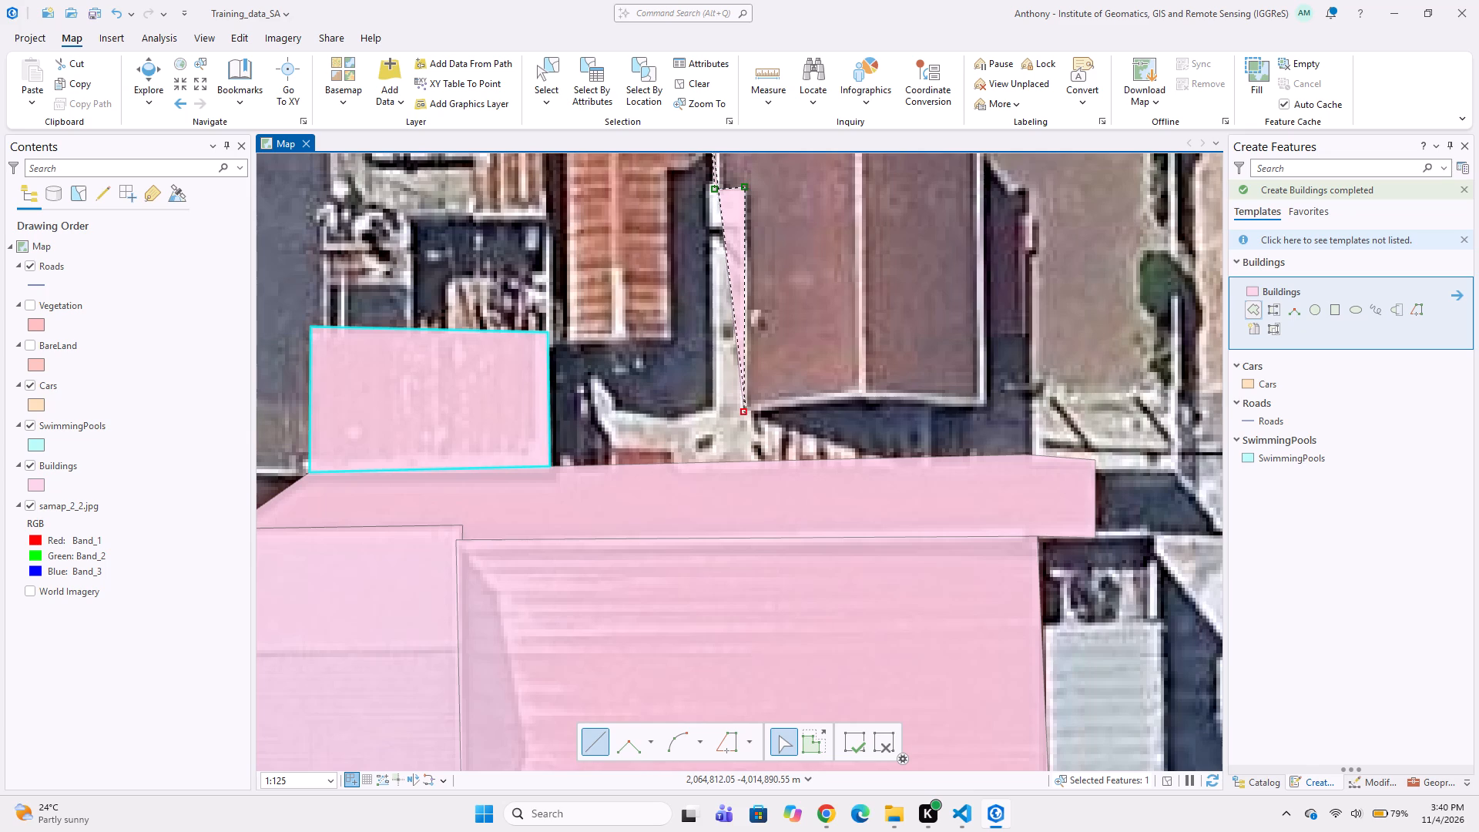
click(989, 409)
middle_drag(994, 340, 957, 542)
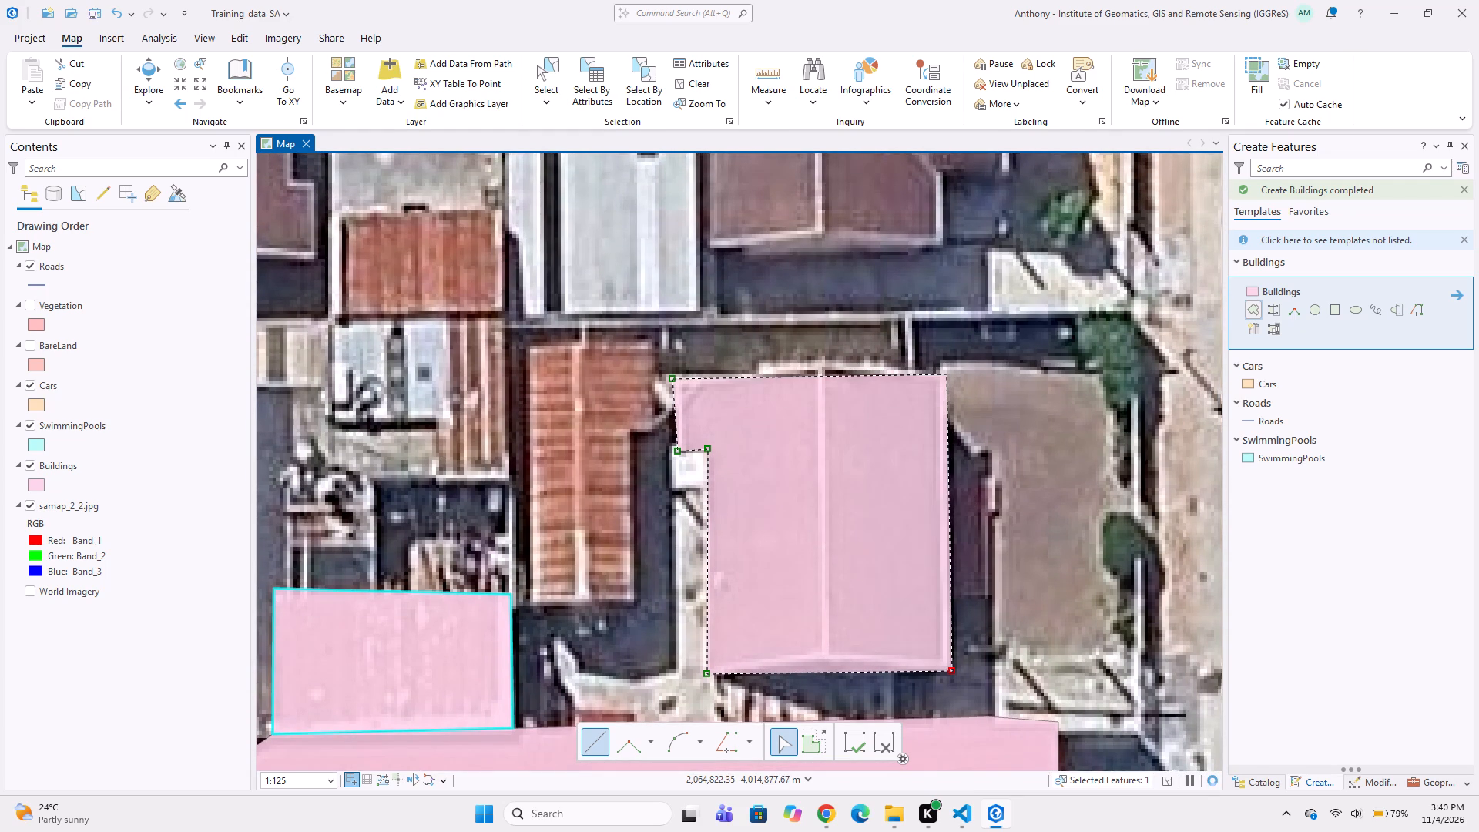
click(947, 374)
click(823, 366)
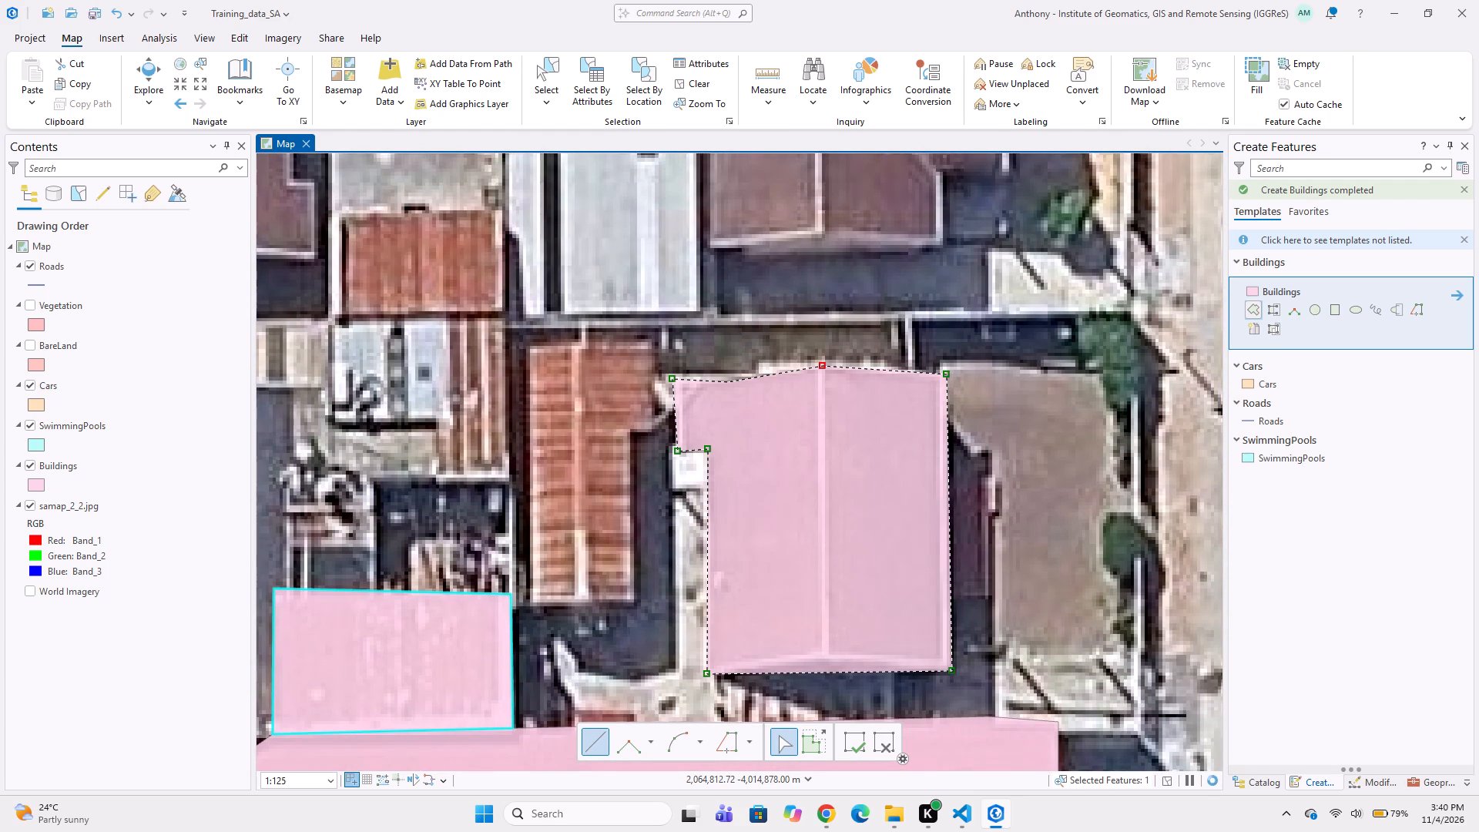
double_click(730, 374)
Digitize the narrow orange-roofed building west of the brown-roofed house as a Buildings polygon, following the step on its east side.
scroll(633, 506, down, 3)
middle_drag(518, 493, 604, 488)
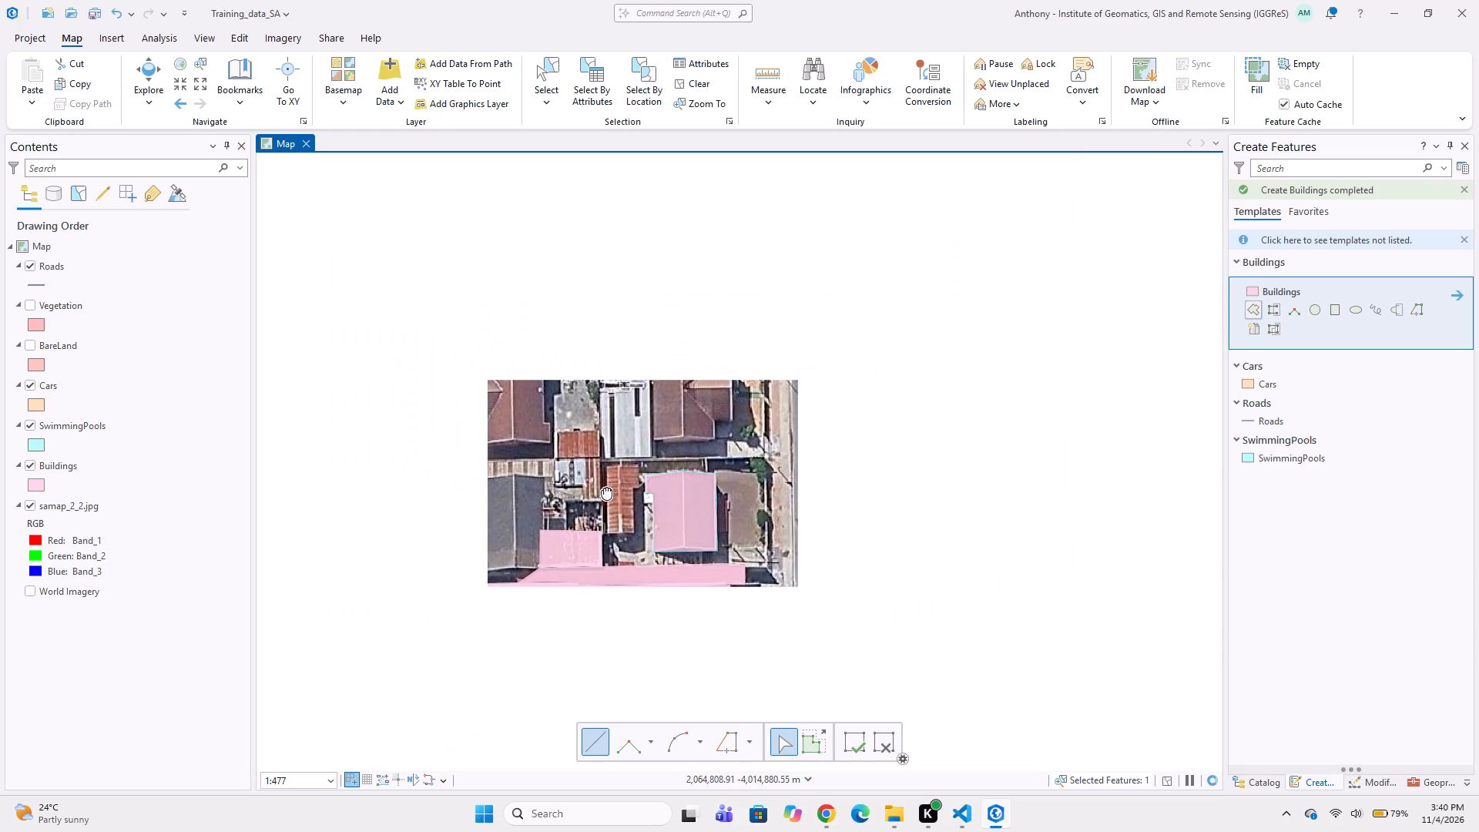
middle_drag(604, 488, 652, 488)
scroll(739, 485, up, 3)
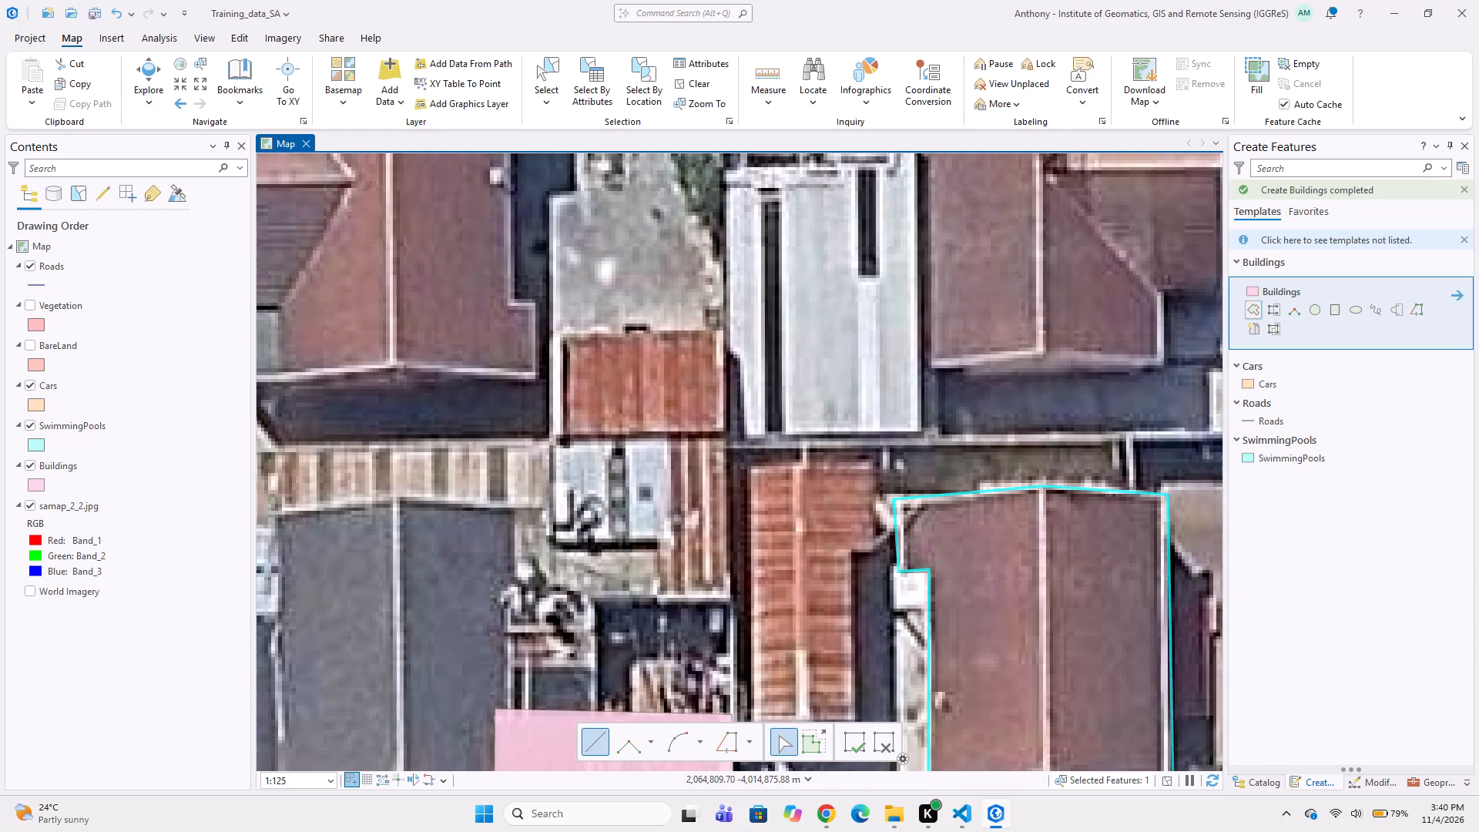
click(876, 453)
click(879, 552)
click(854, 550)
middle_drag(863, 649, 866, 493)
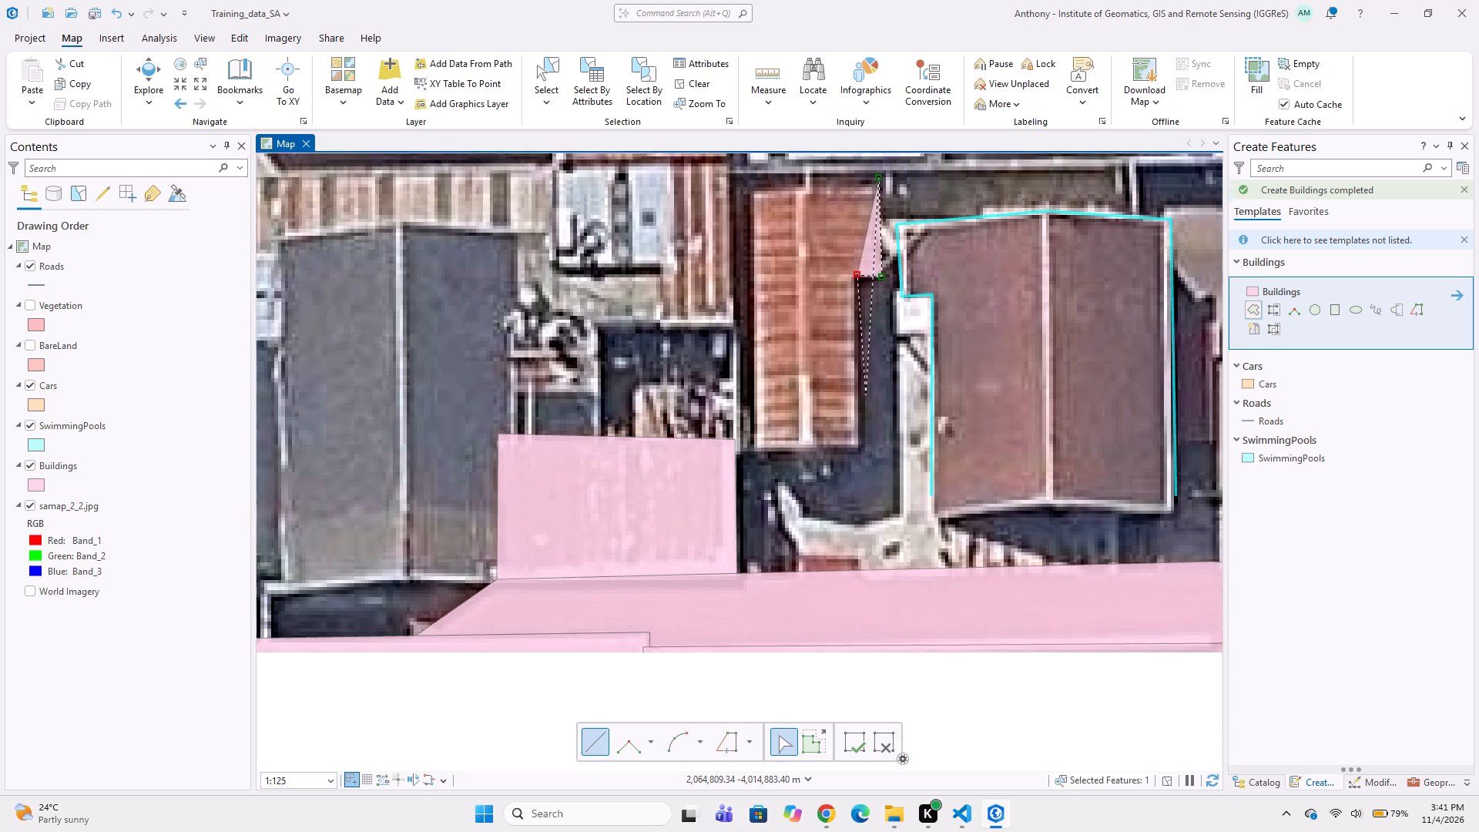
middle_drag(860, 480, 825, 619)
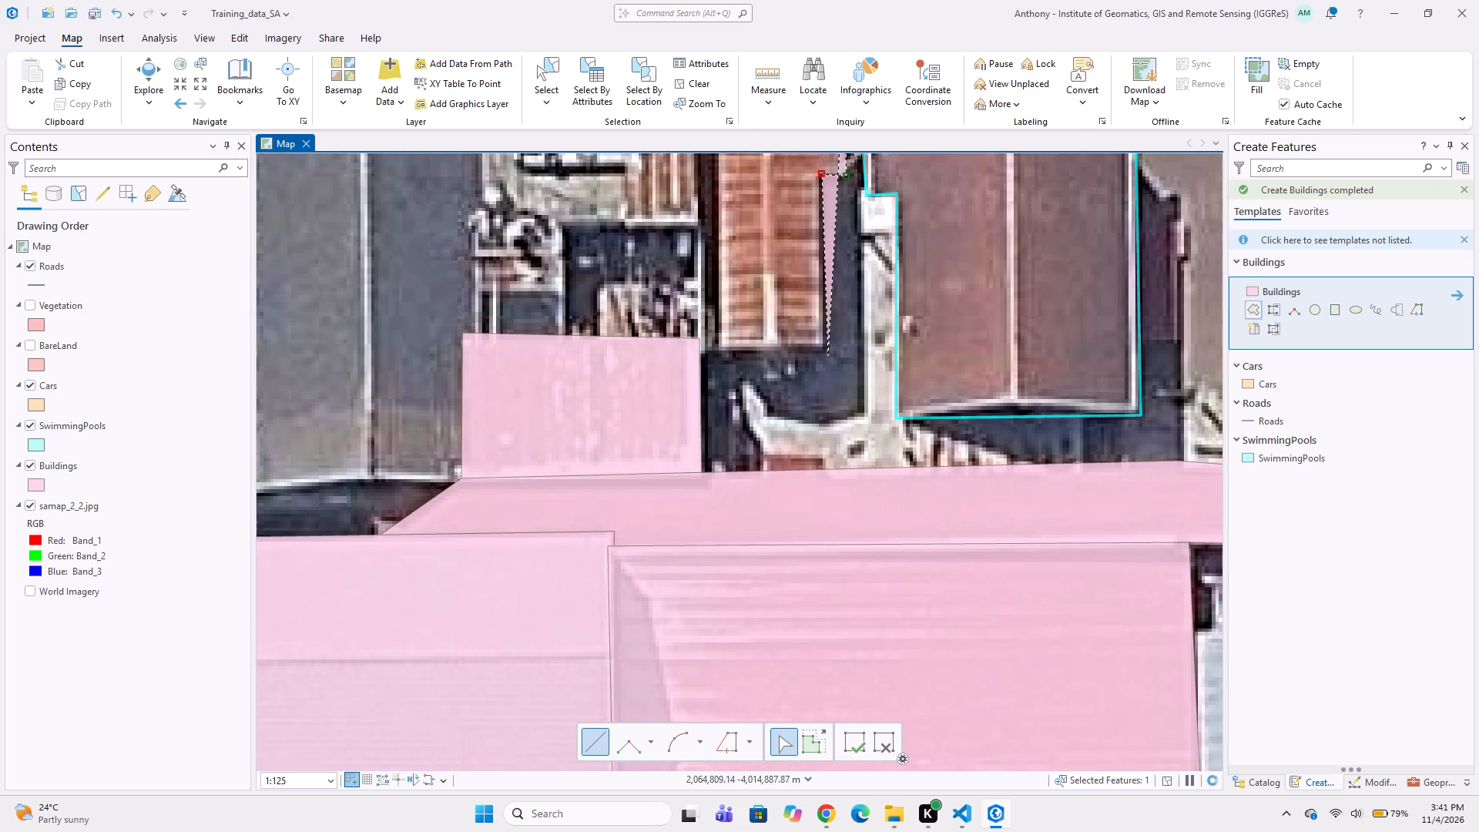
drag(825, 351, 817, 353)
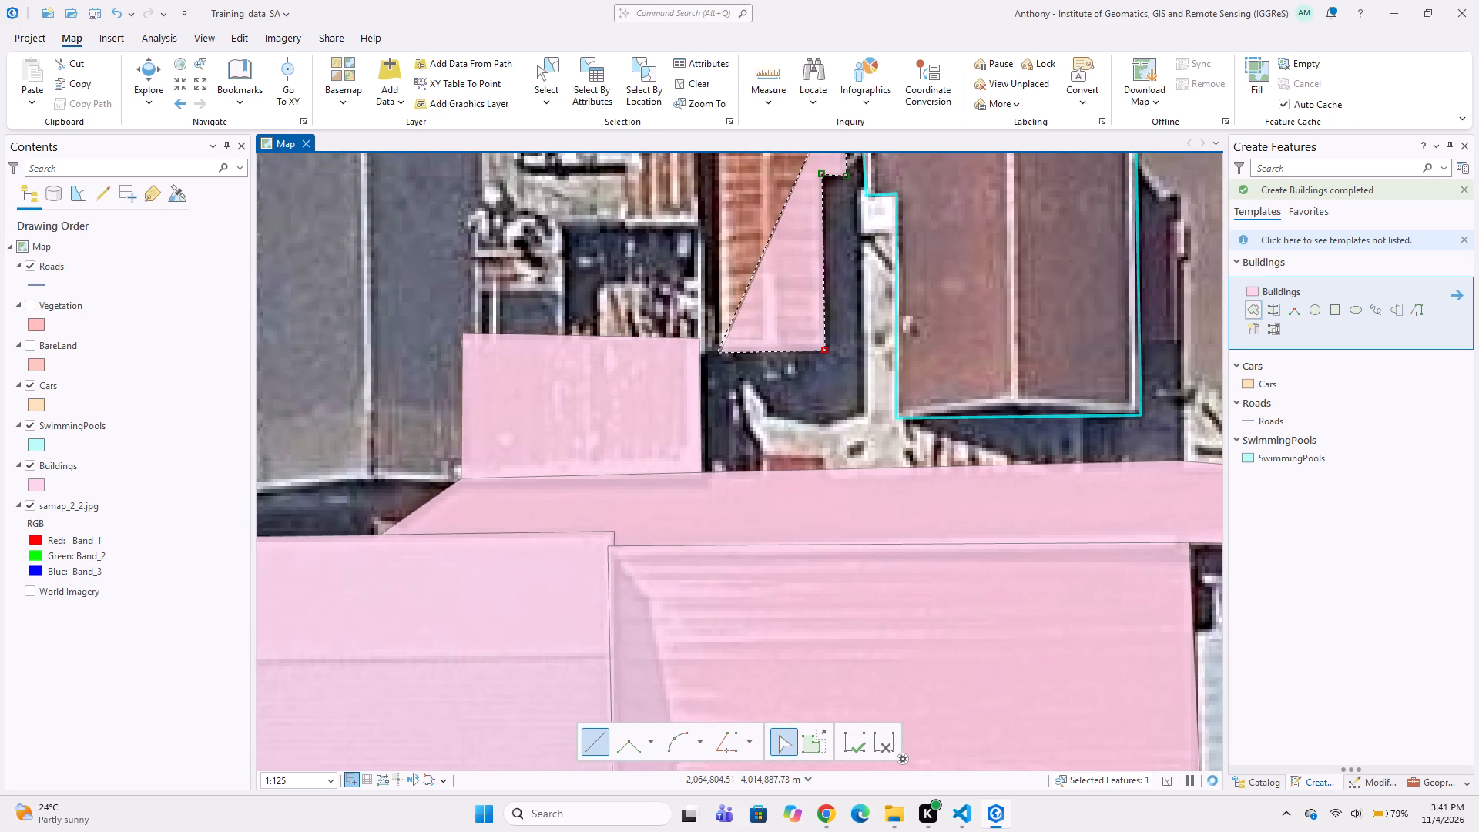
click(717, 353)
middle_drag(719, 358, 755, 552)
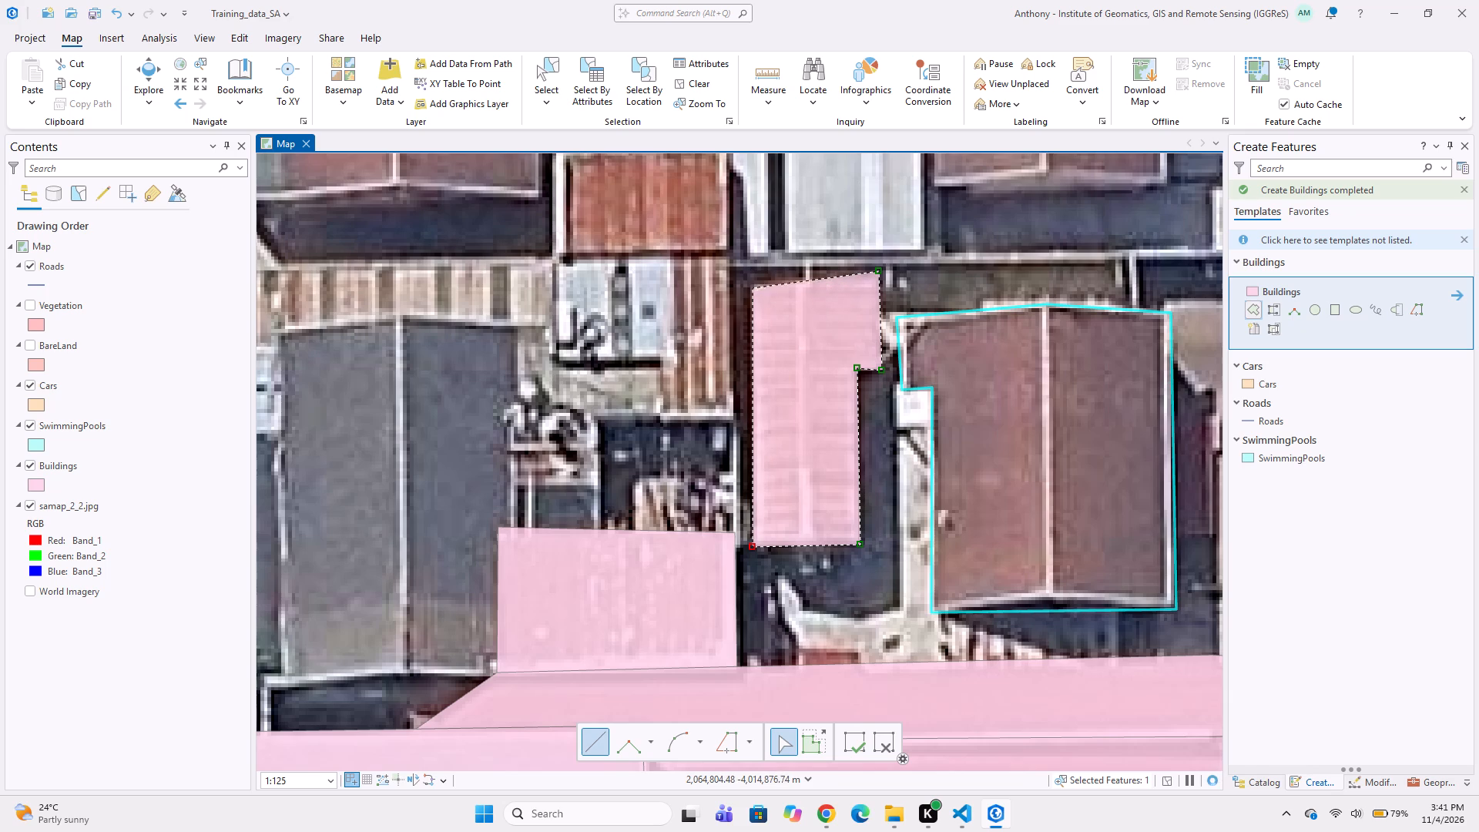
double_click(750, 277)
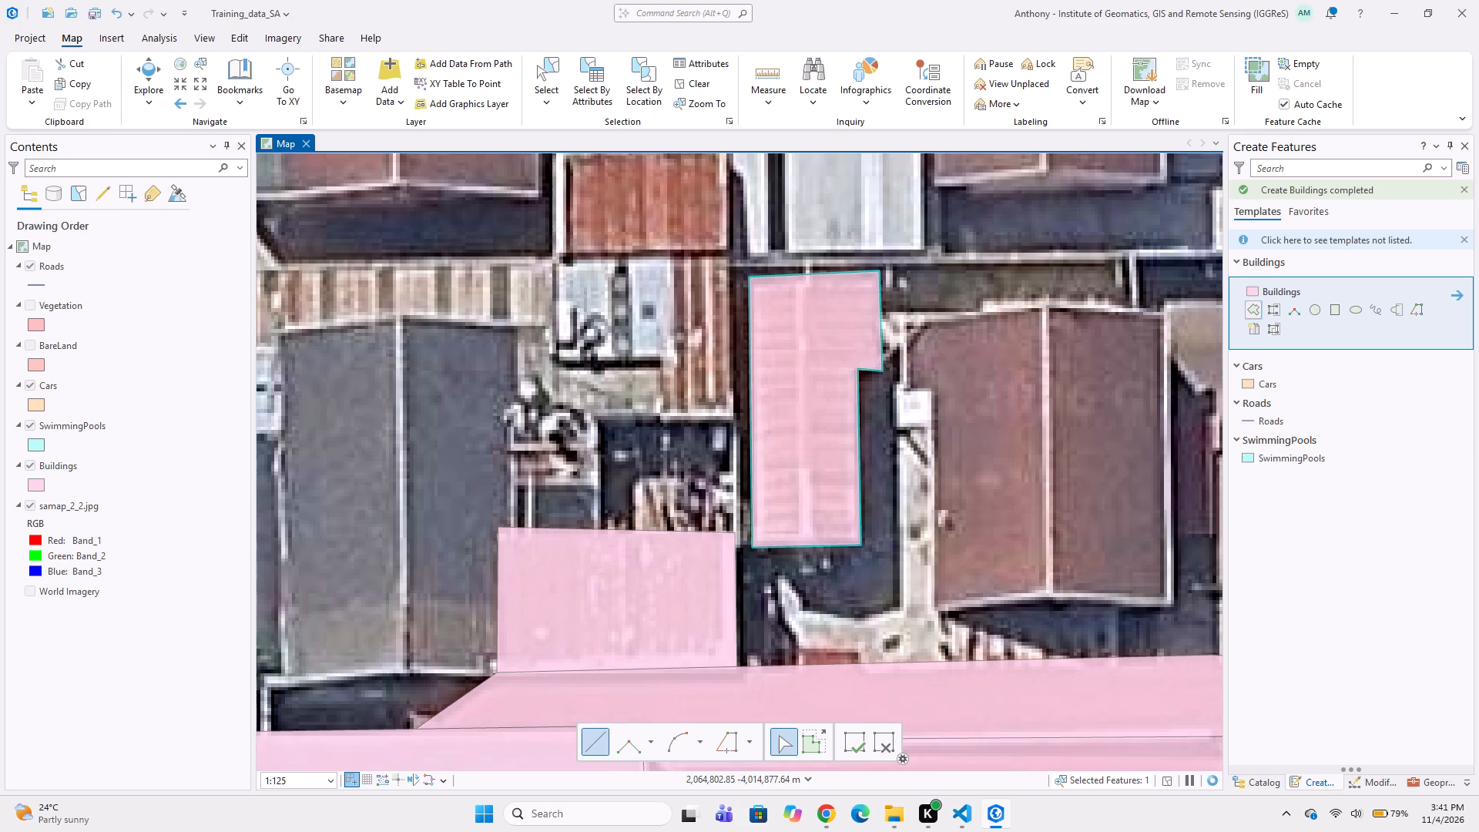
Digitize the striped rusty roof with its wider east end as a Buildings polygon, following the grey gable-roofed house's north edge.
middle_drag(725, 374, 919, 428)
middle_drag(868, 391, 685, 334)
middle_drag(726, 326, 679, 313)
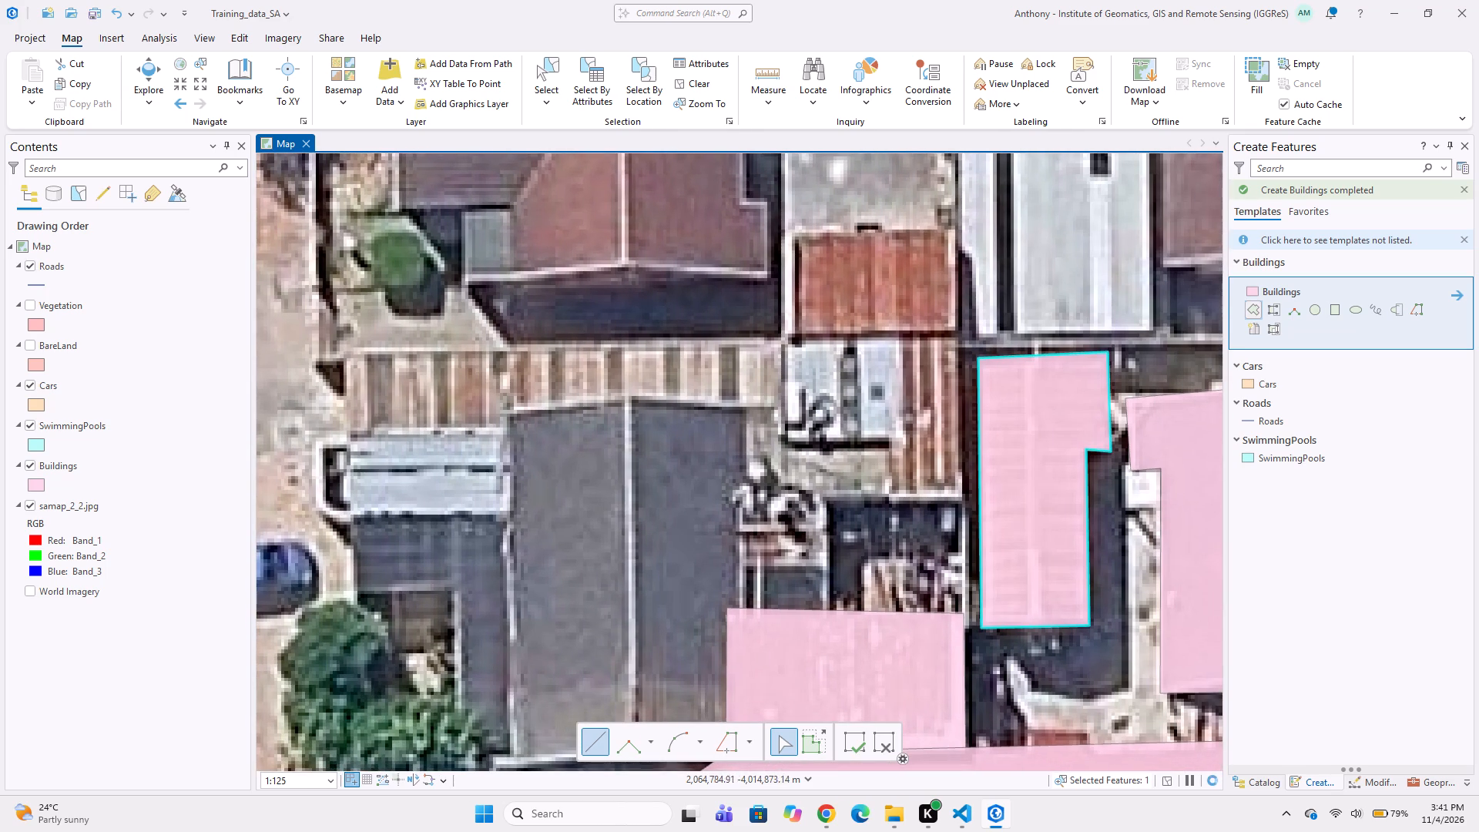
click(340, 347)
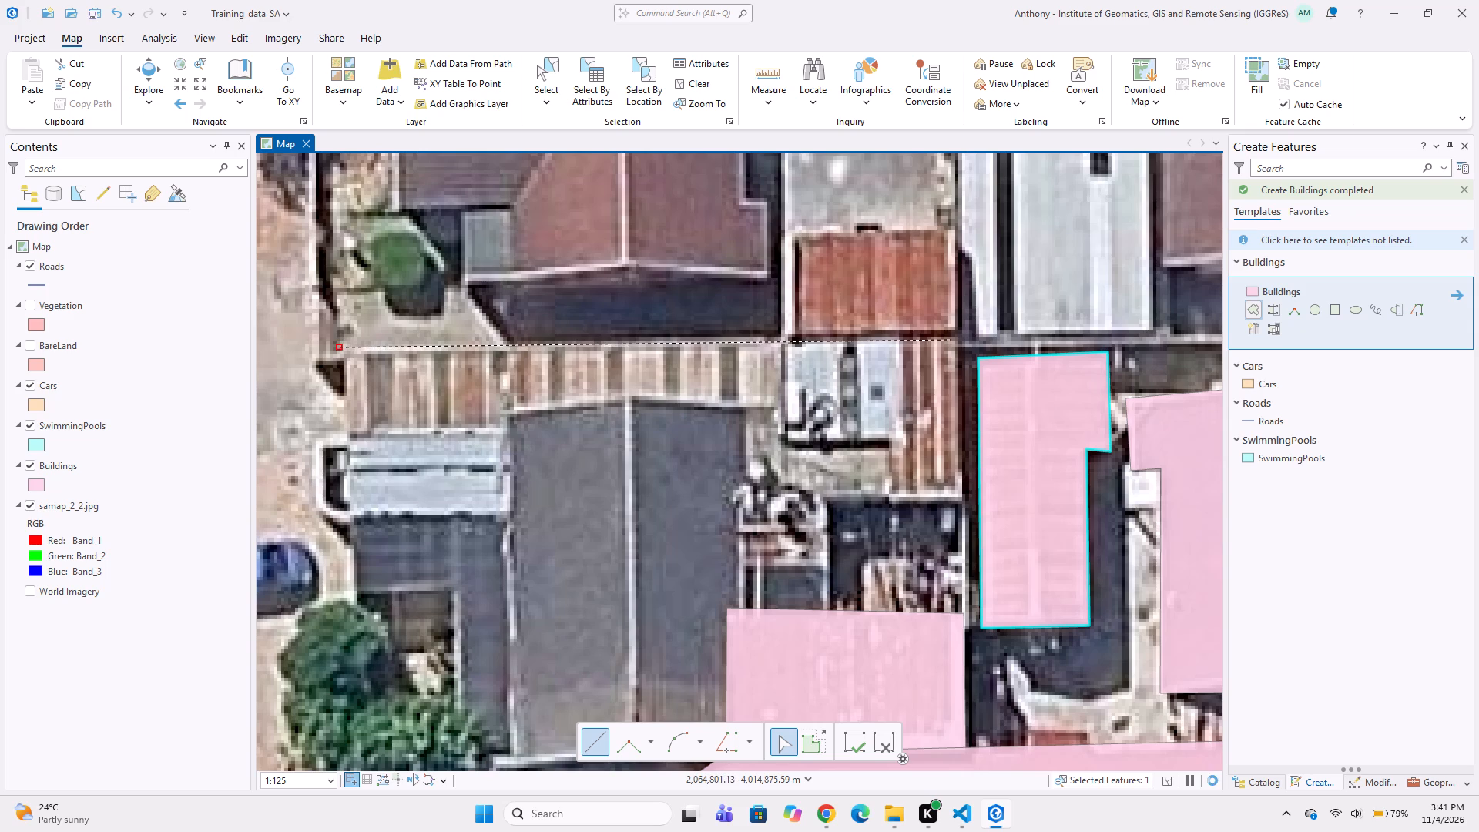
click(960, 337)
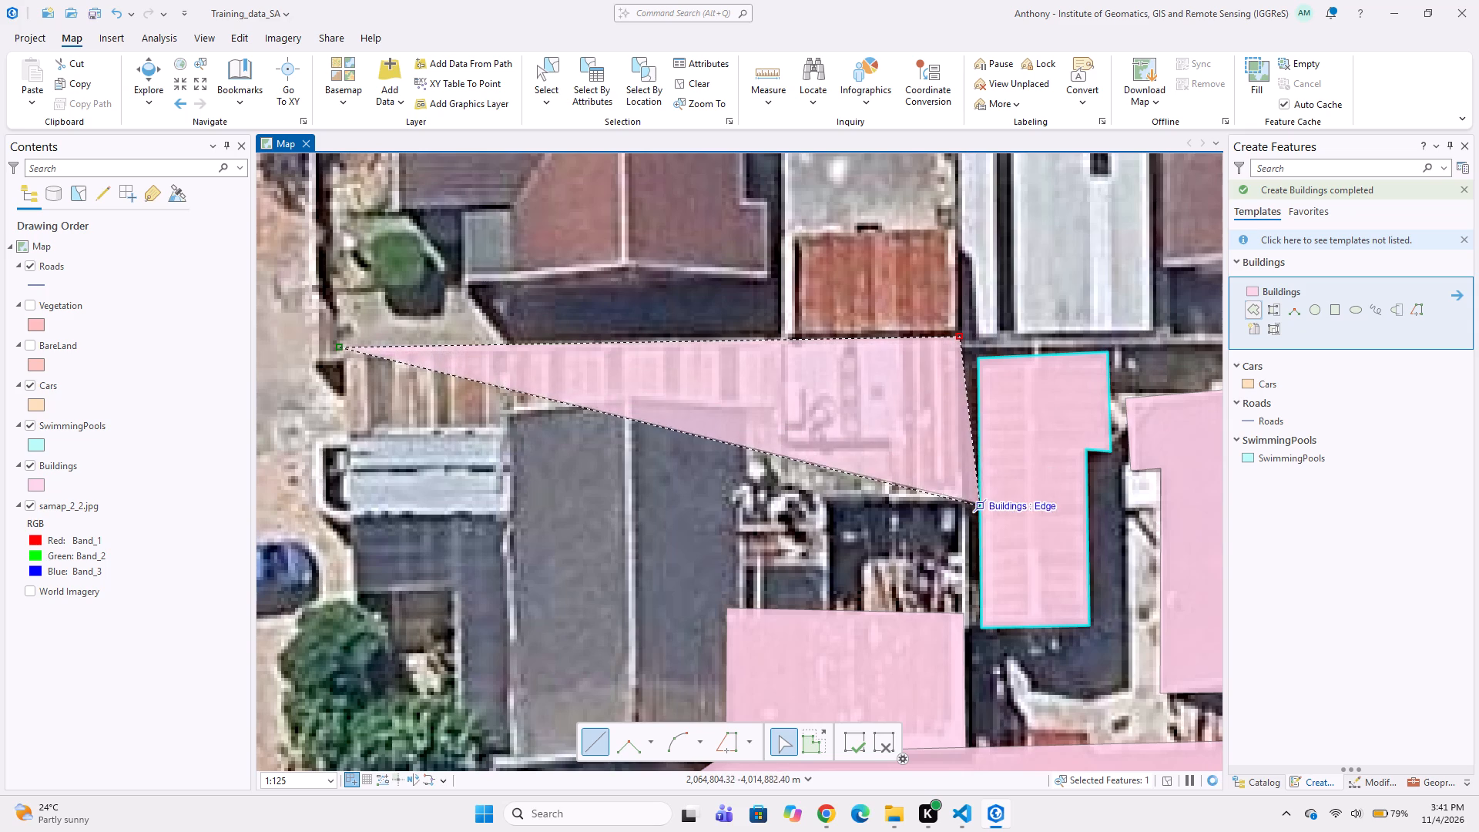
click(963, 504)
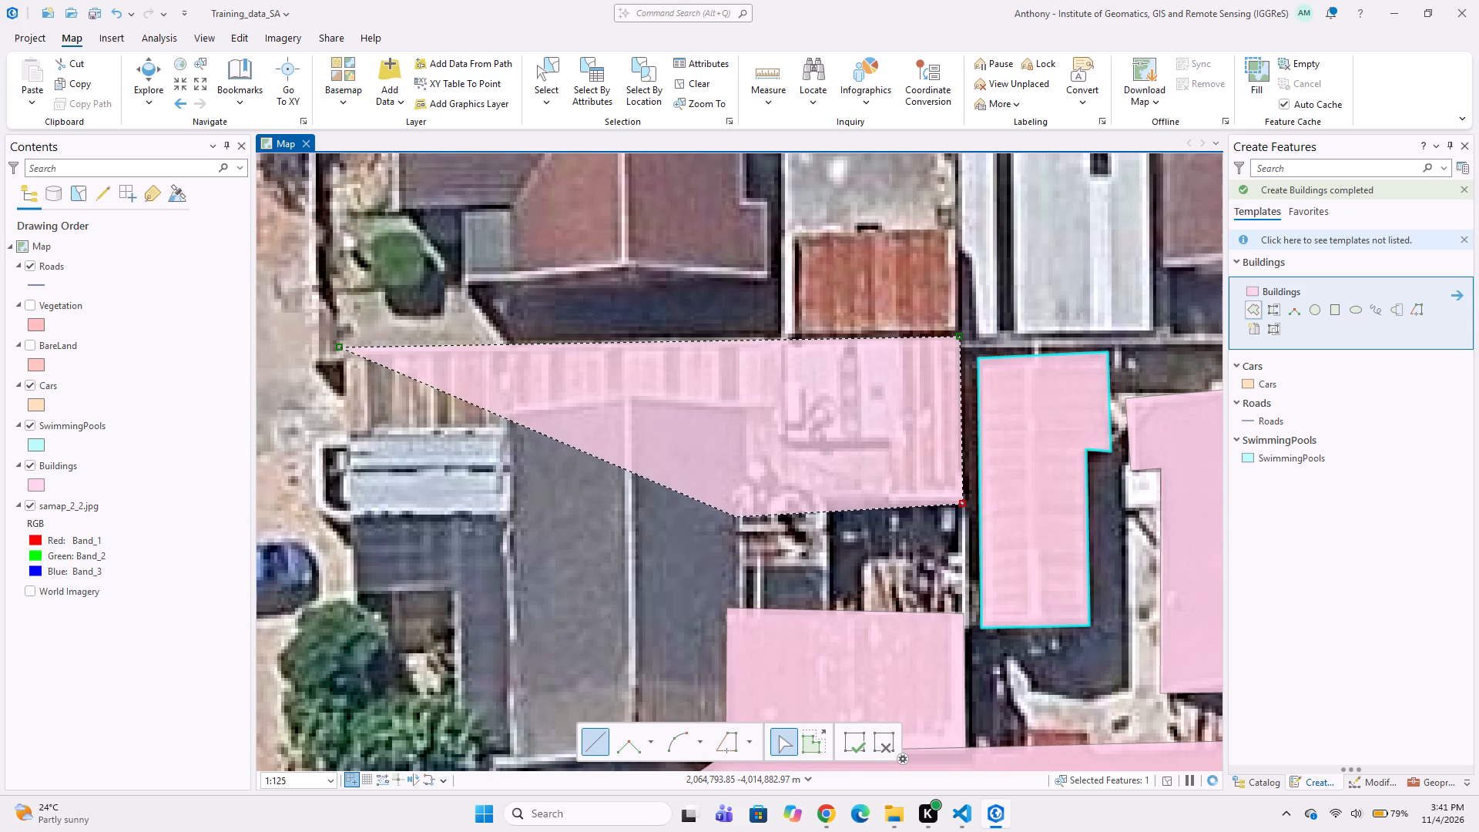
click(736, 495)
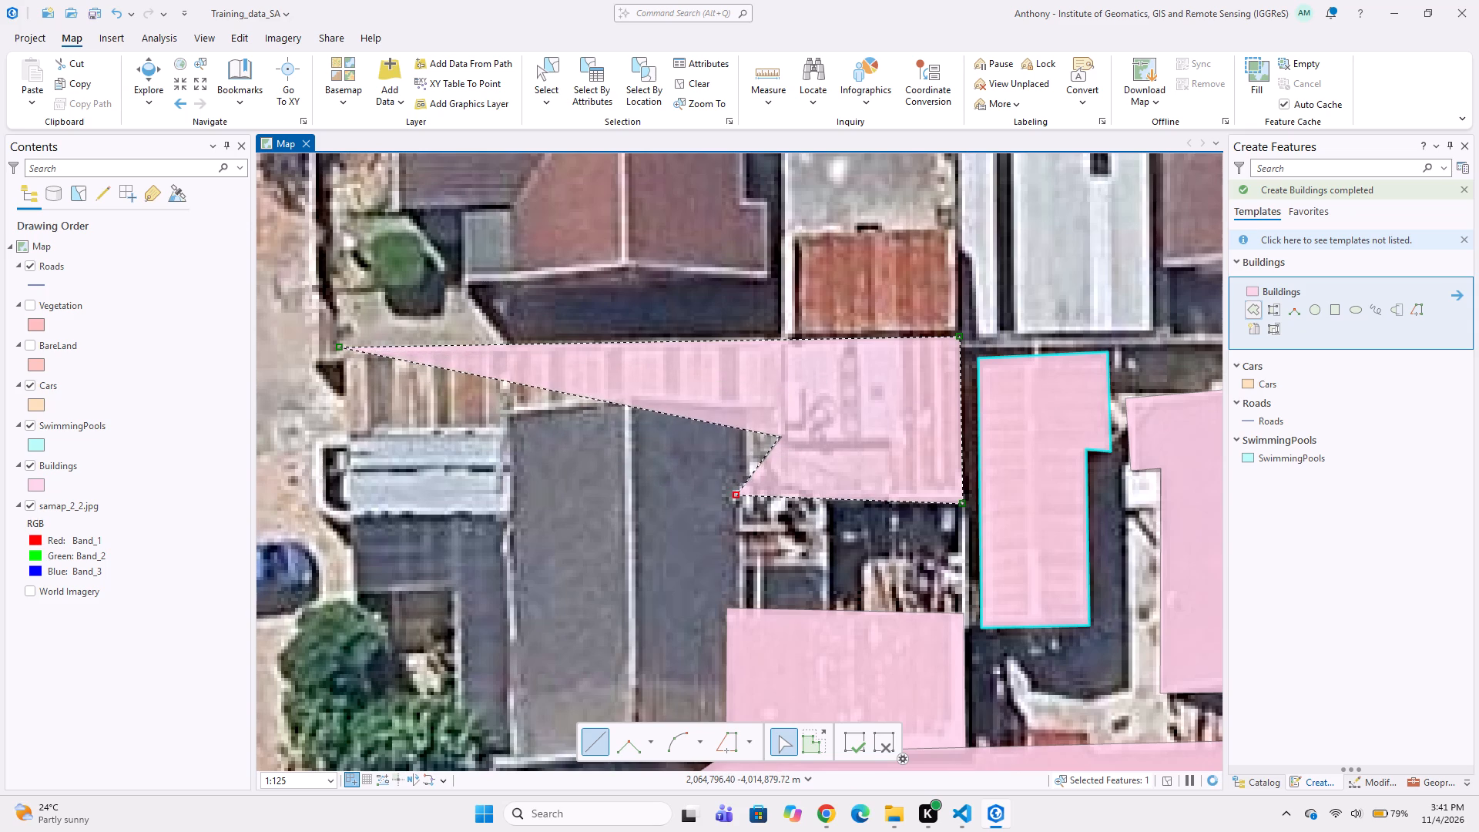
key(ctrl+z)
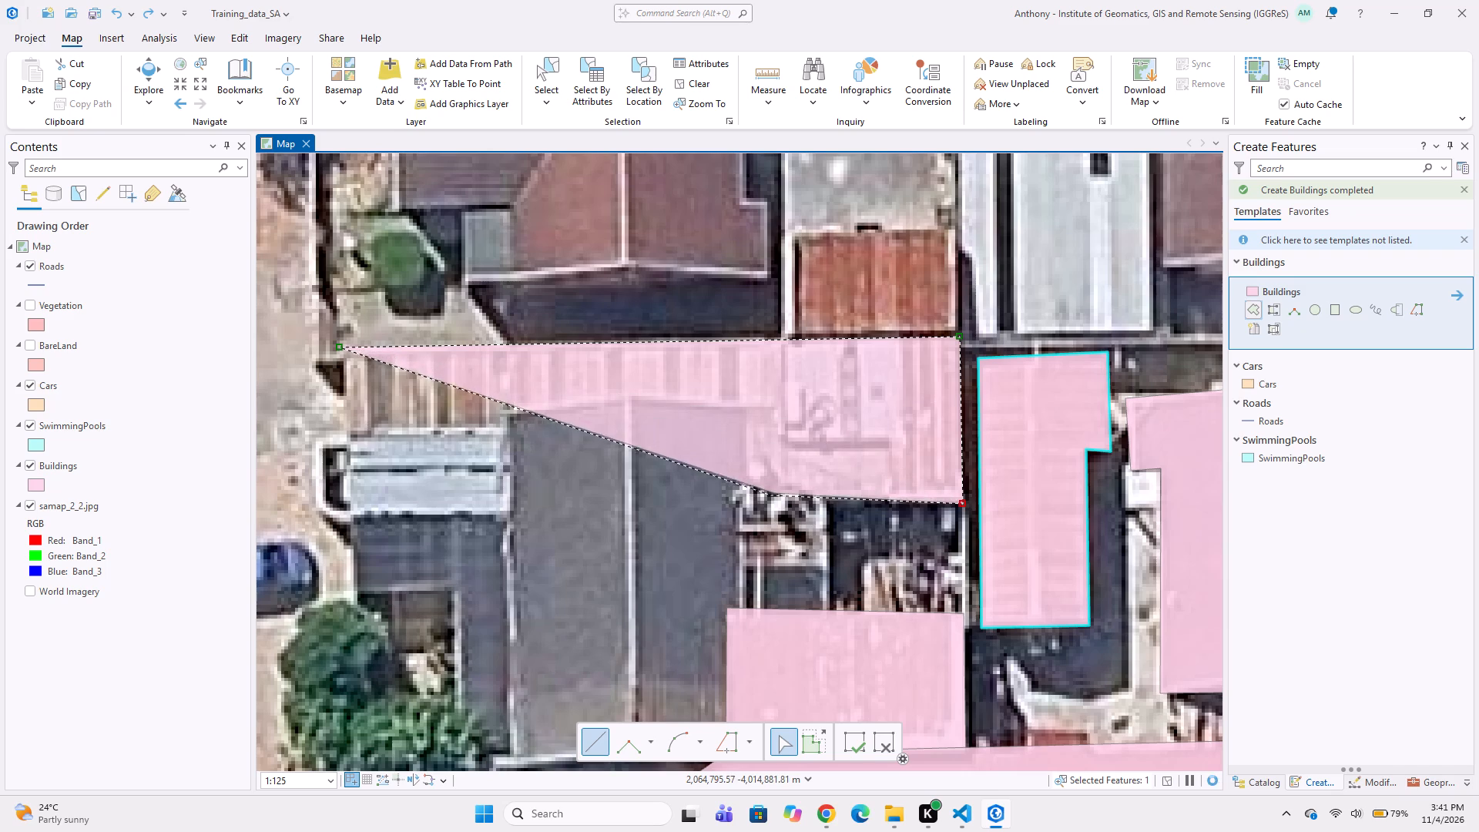
click(747, 491)
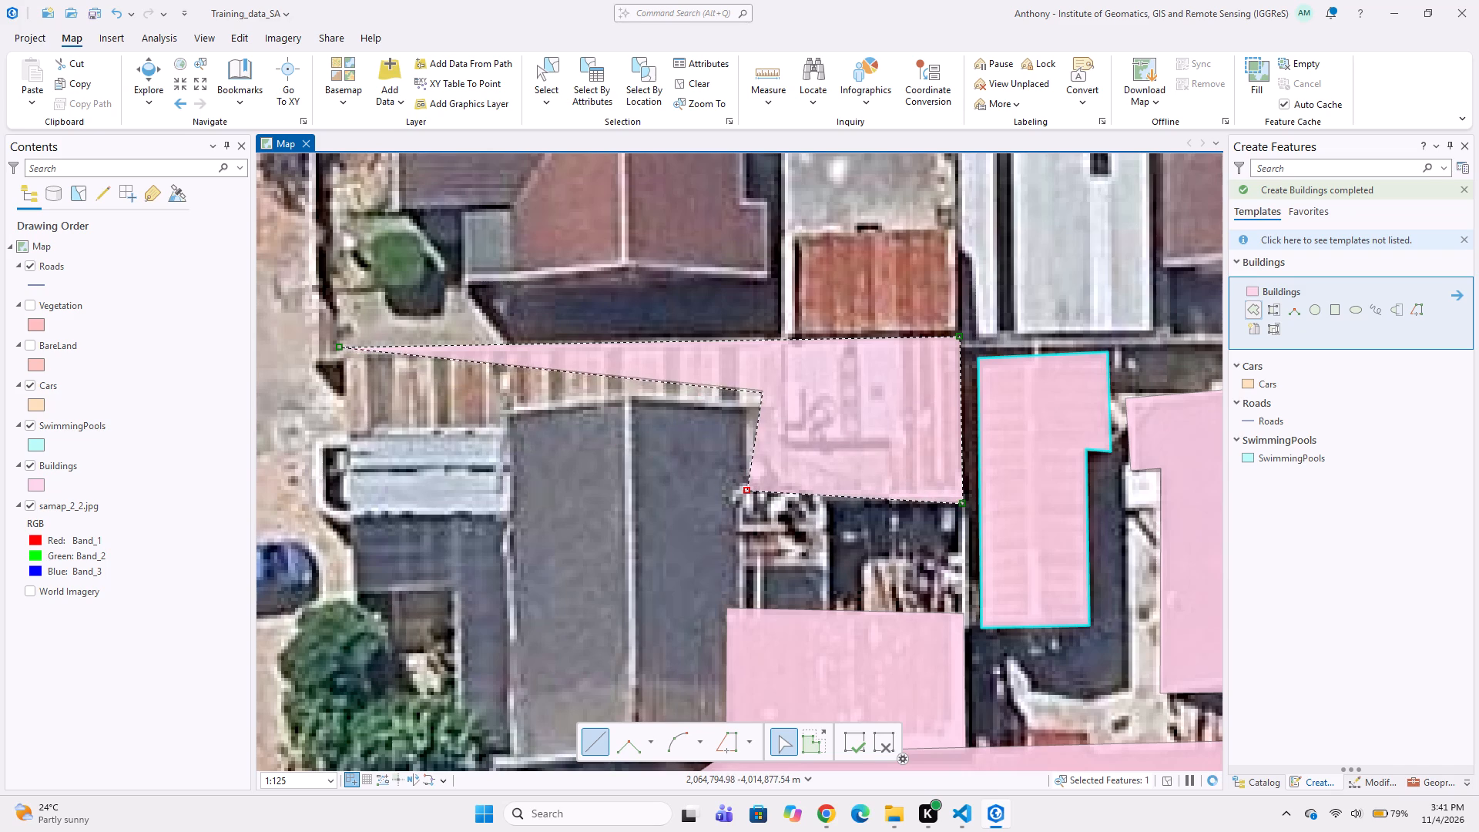
click(747, 404)
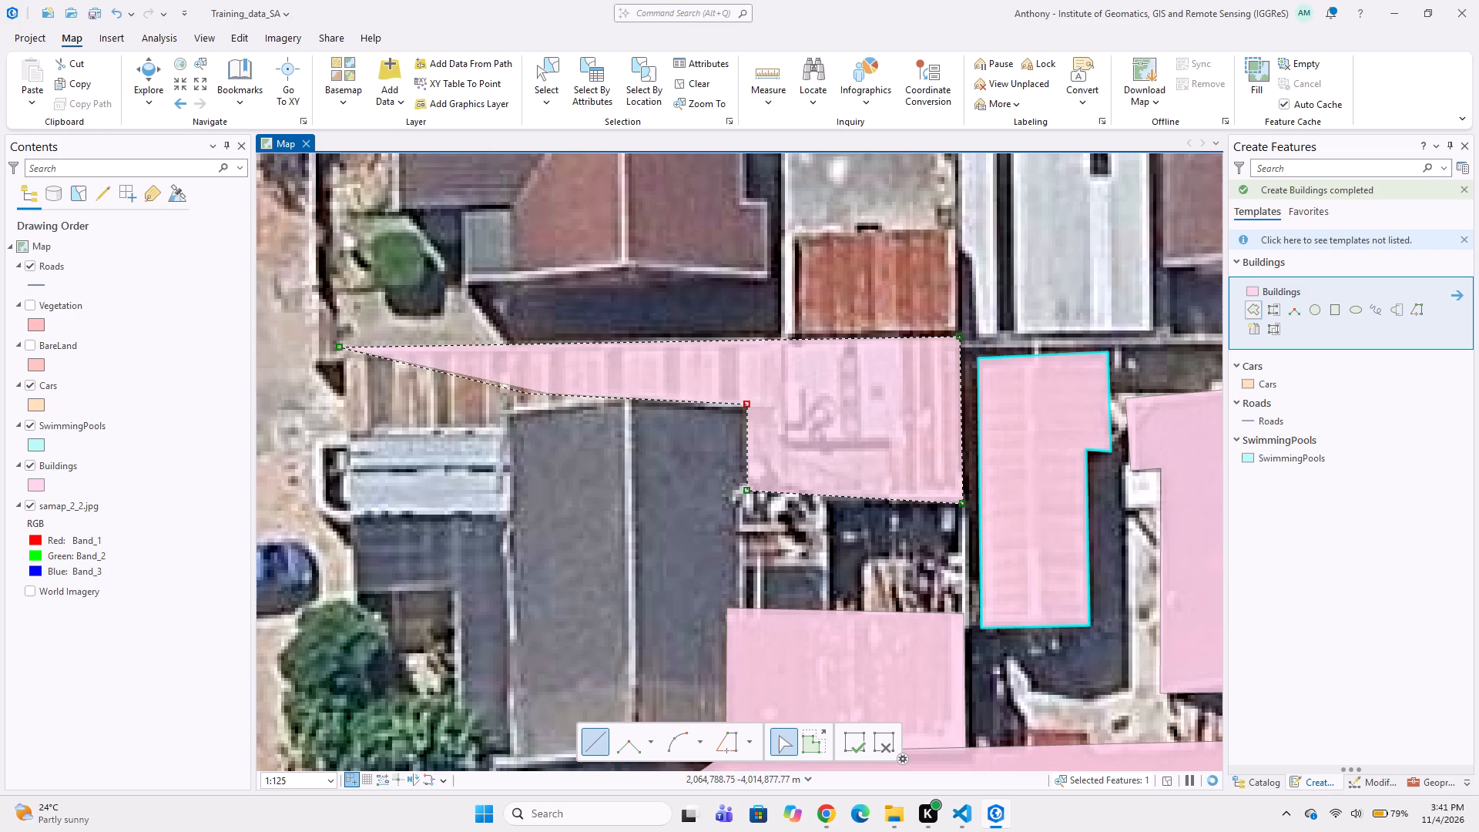
click(629, 394)
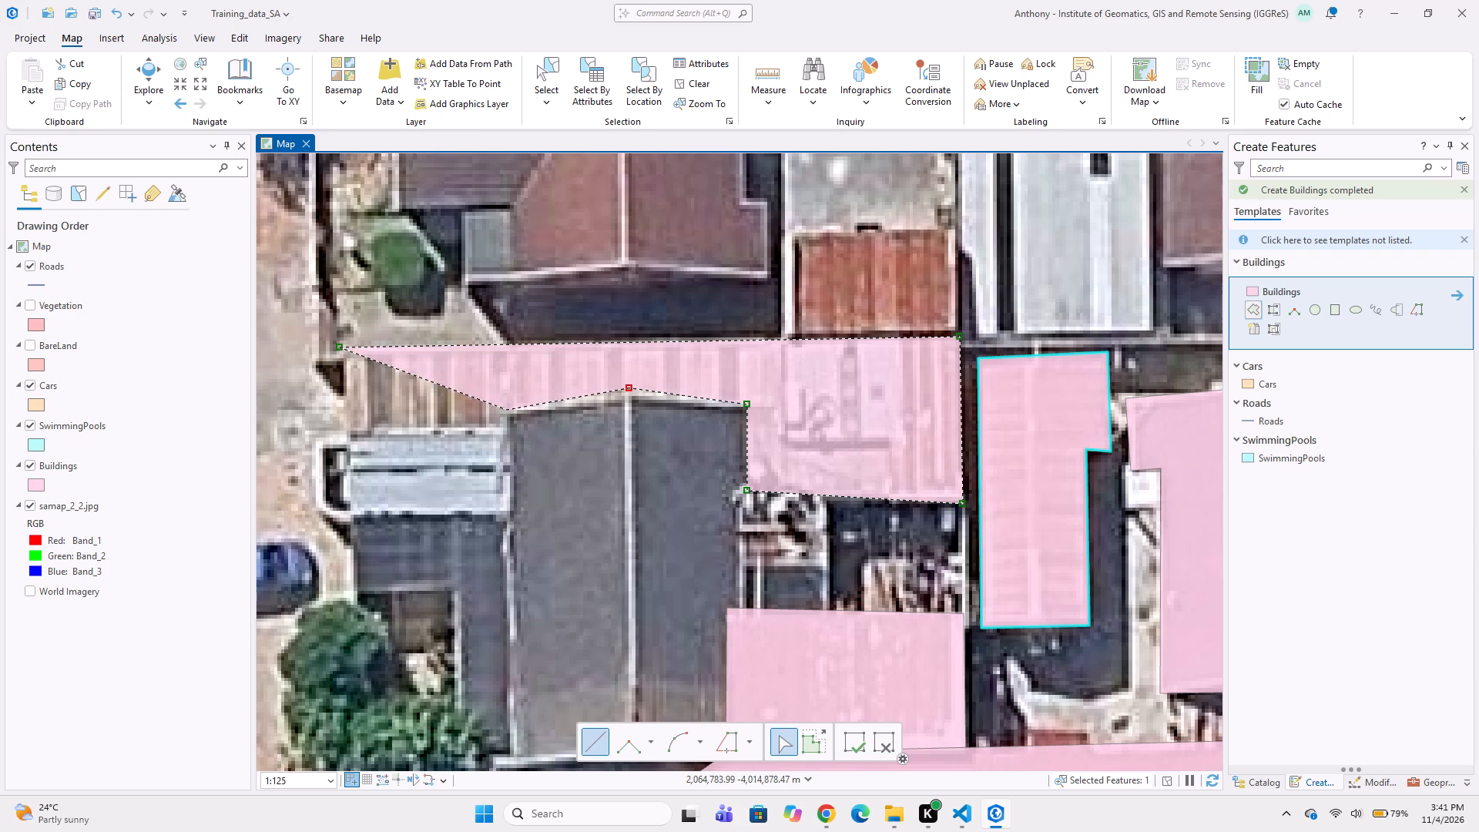
click(505, 410)
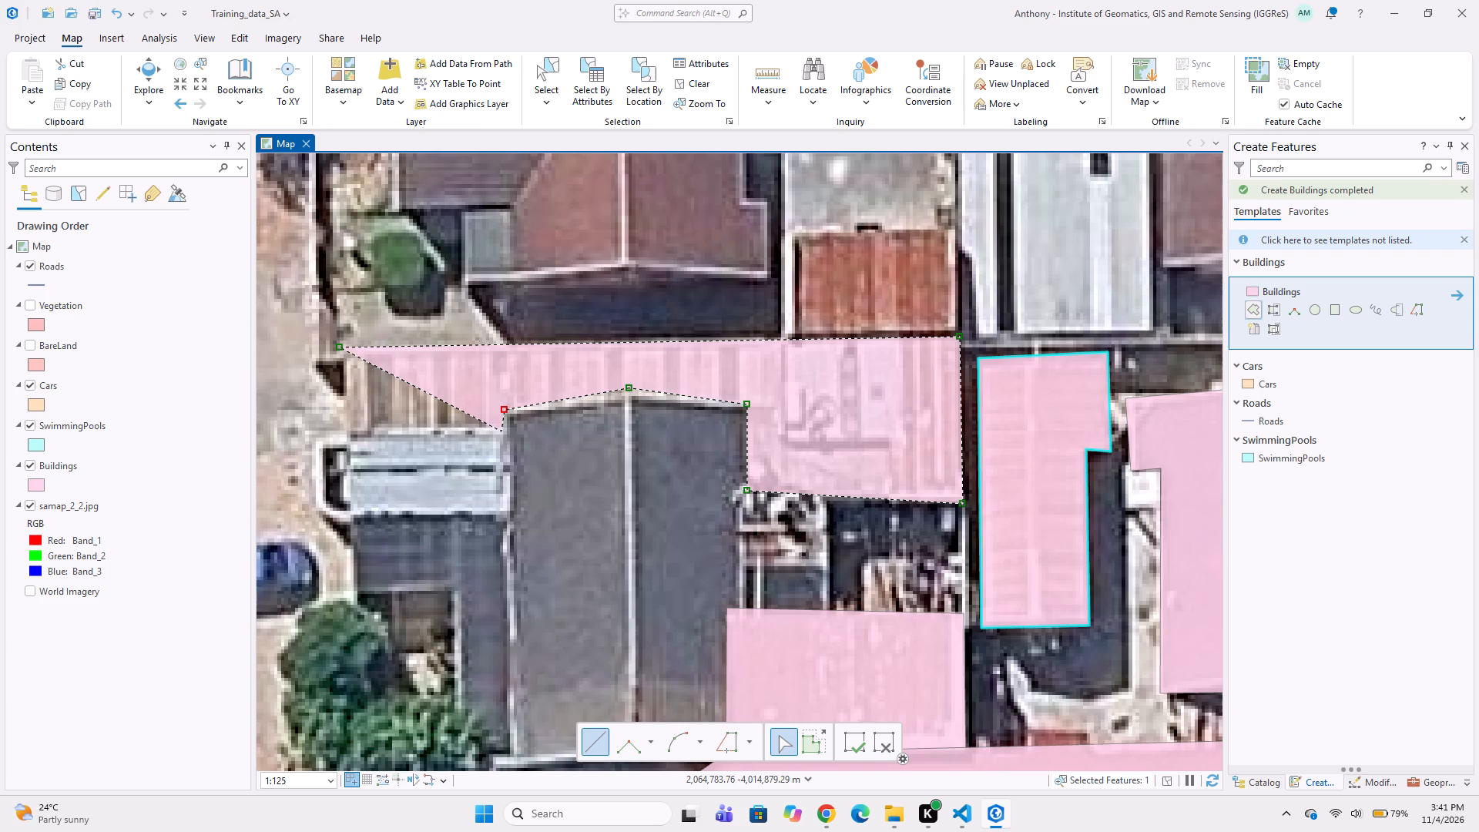
click(501, 431)
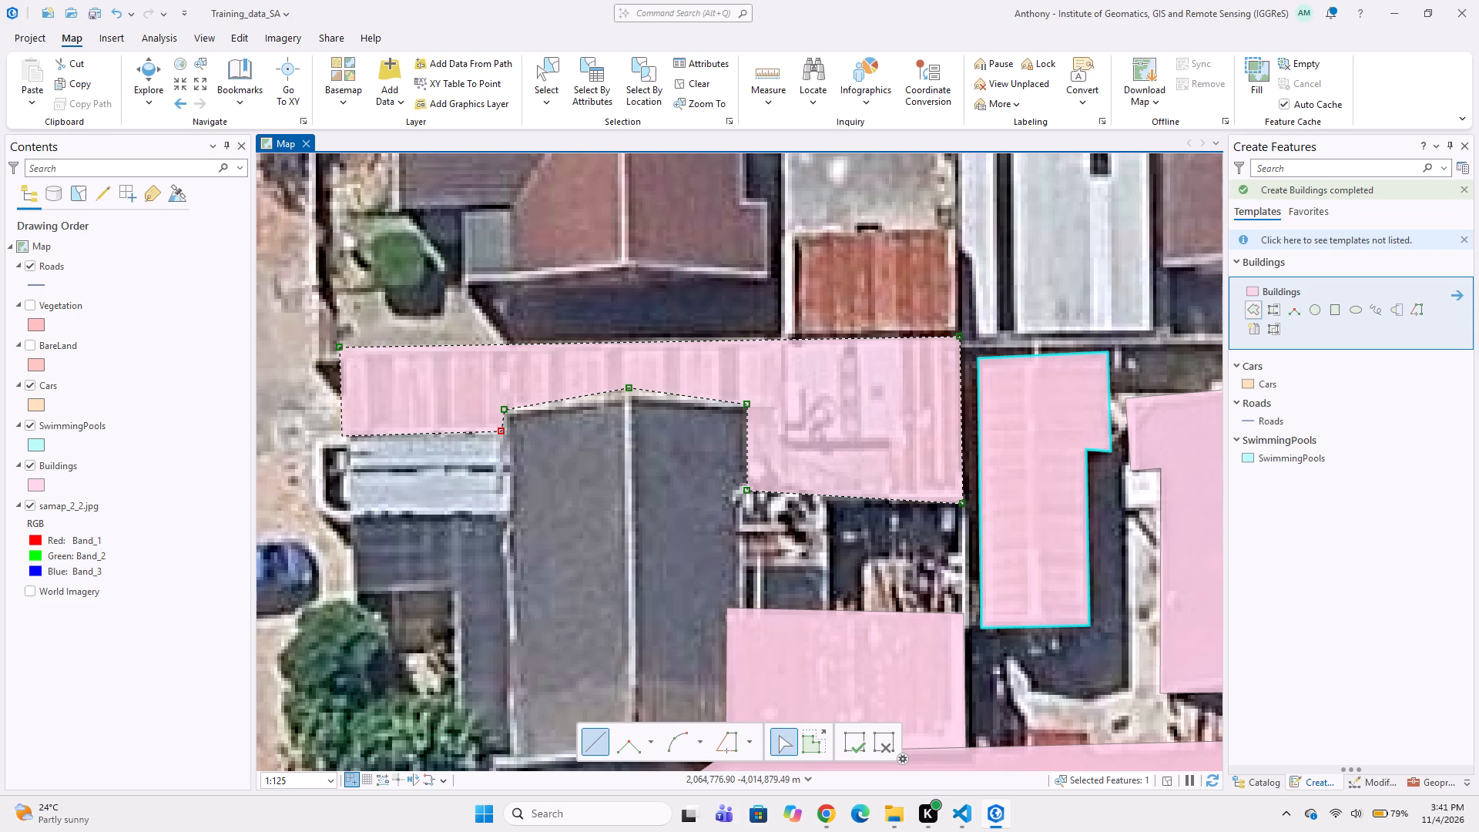
double_click(342, 436)
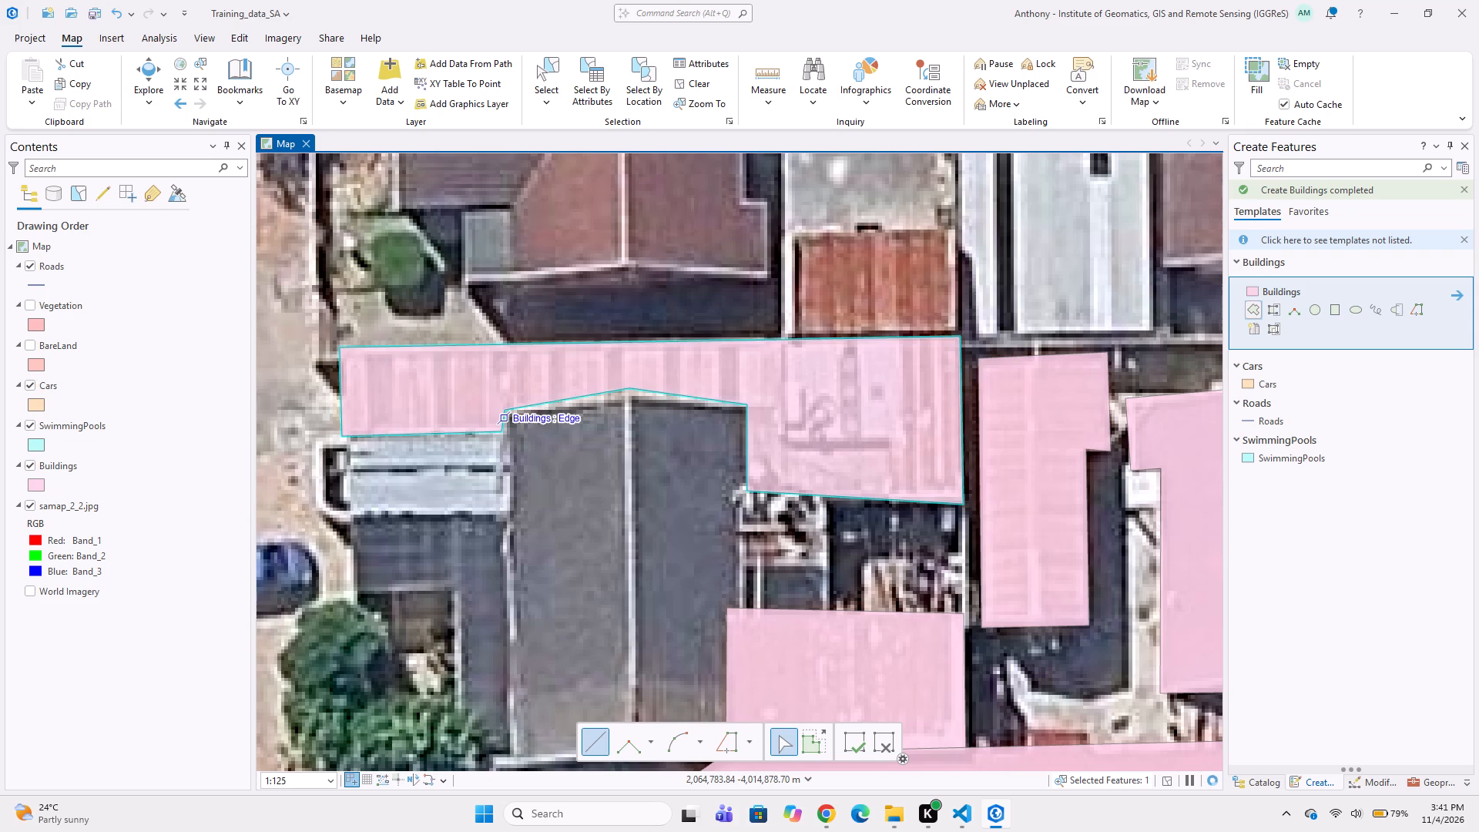
Digitize the large grey gable-roofed house as a Buildings polygon, snapped to the striped roof and the rectangular building on its east side.
click(507, 412)
click(498, 434)
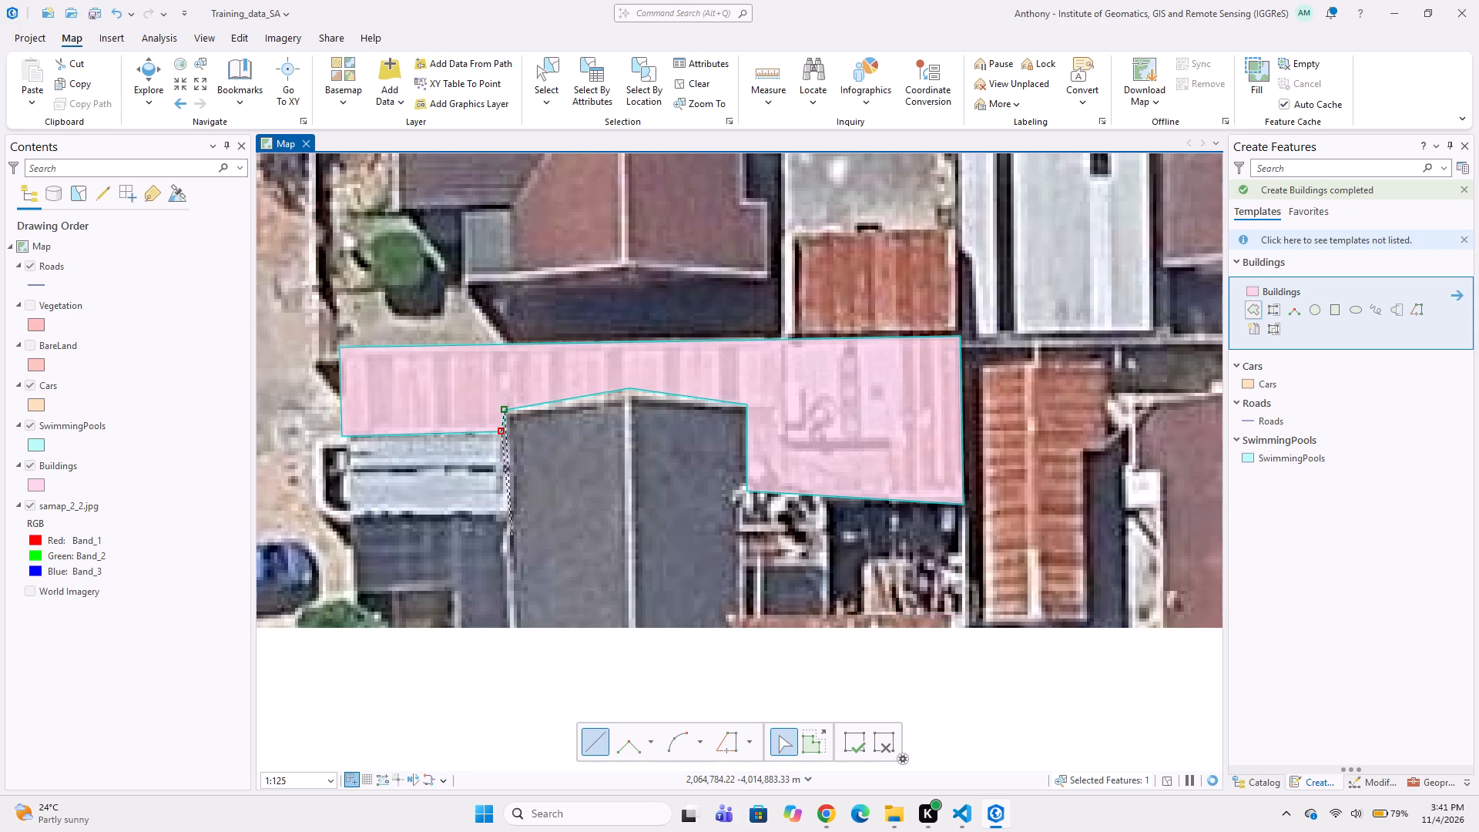
middle_drag(512, 544, 520, 396)
middle_drag(491, 482, 515, 383)
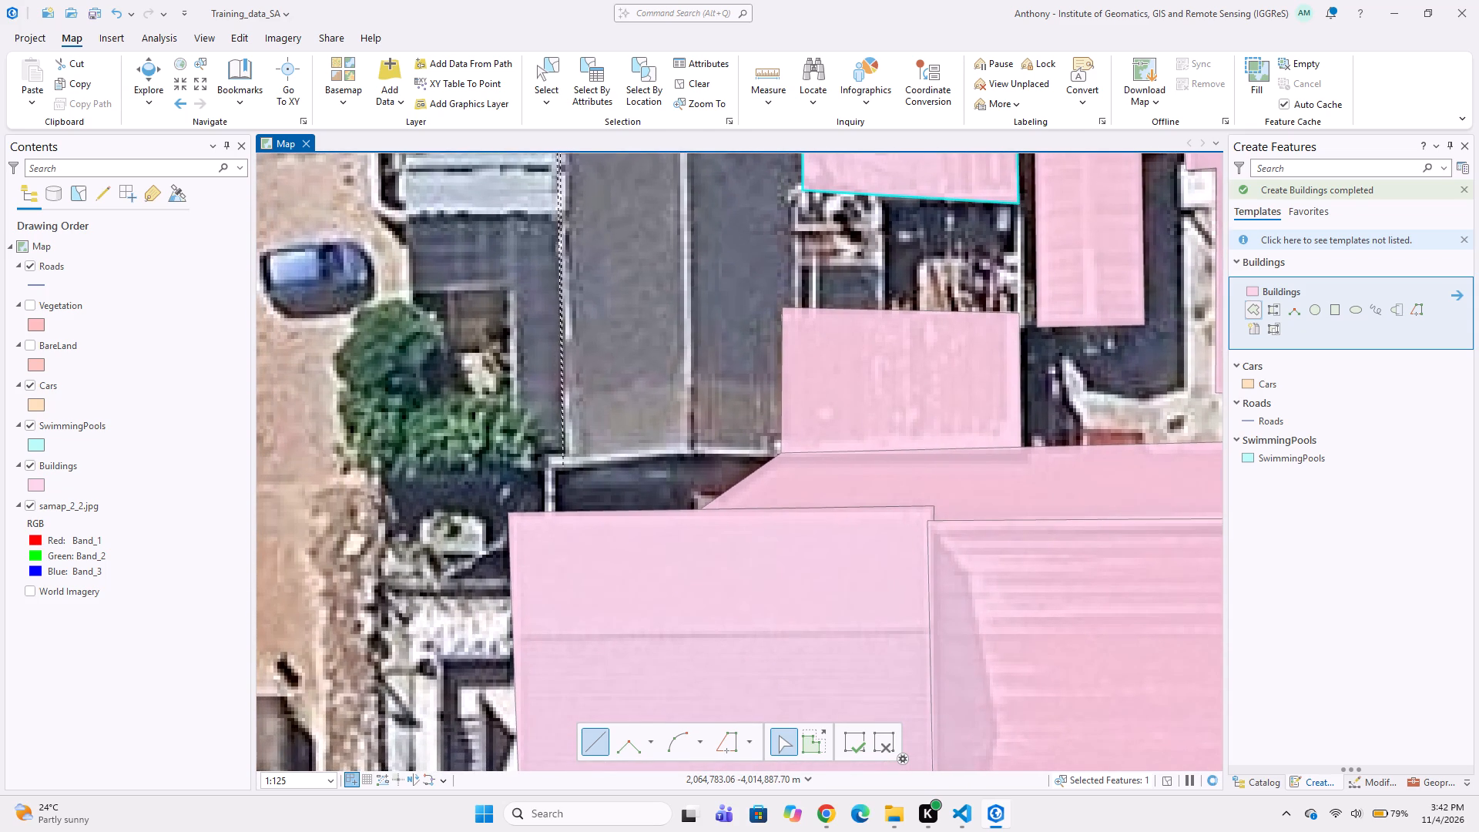
click(564, 468)
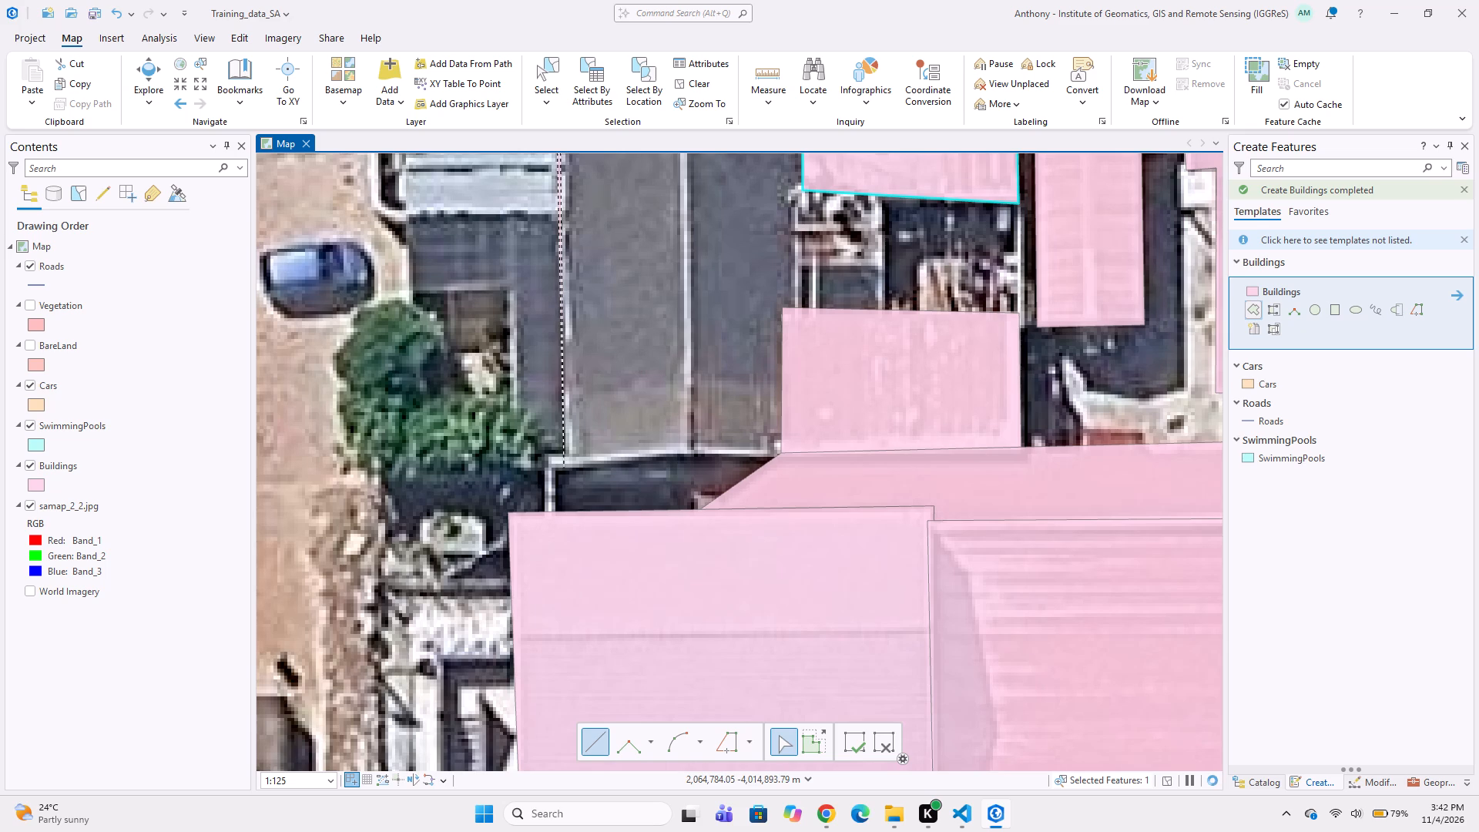
click(682, 455)
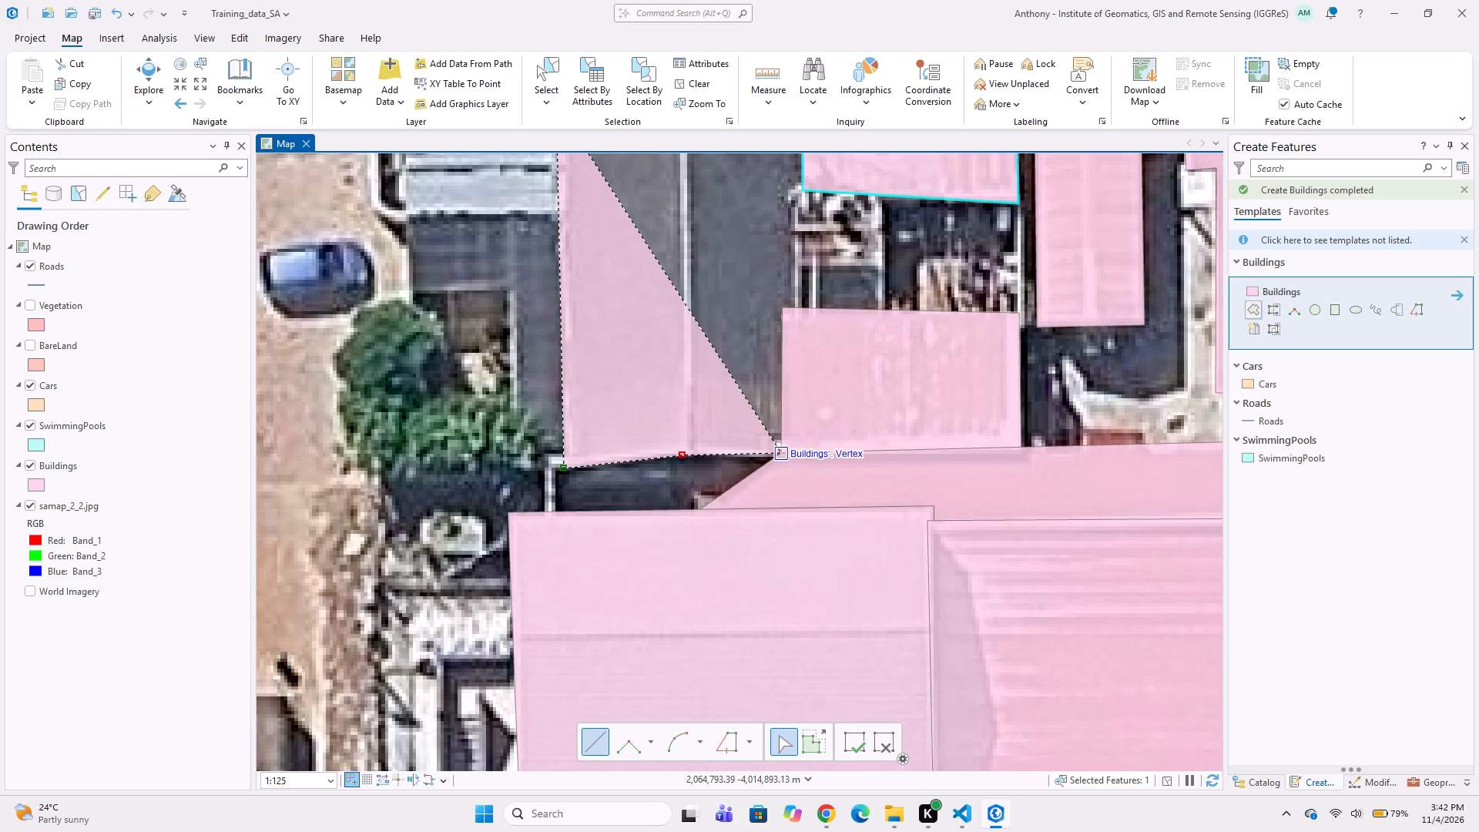
click(774, 466)
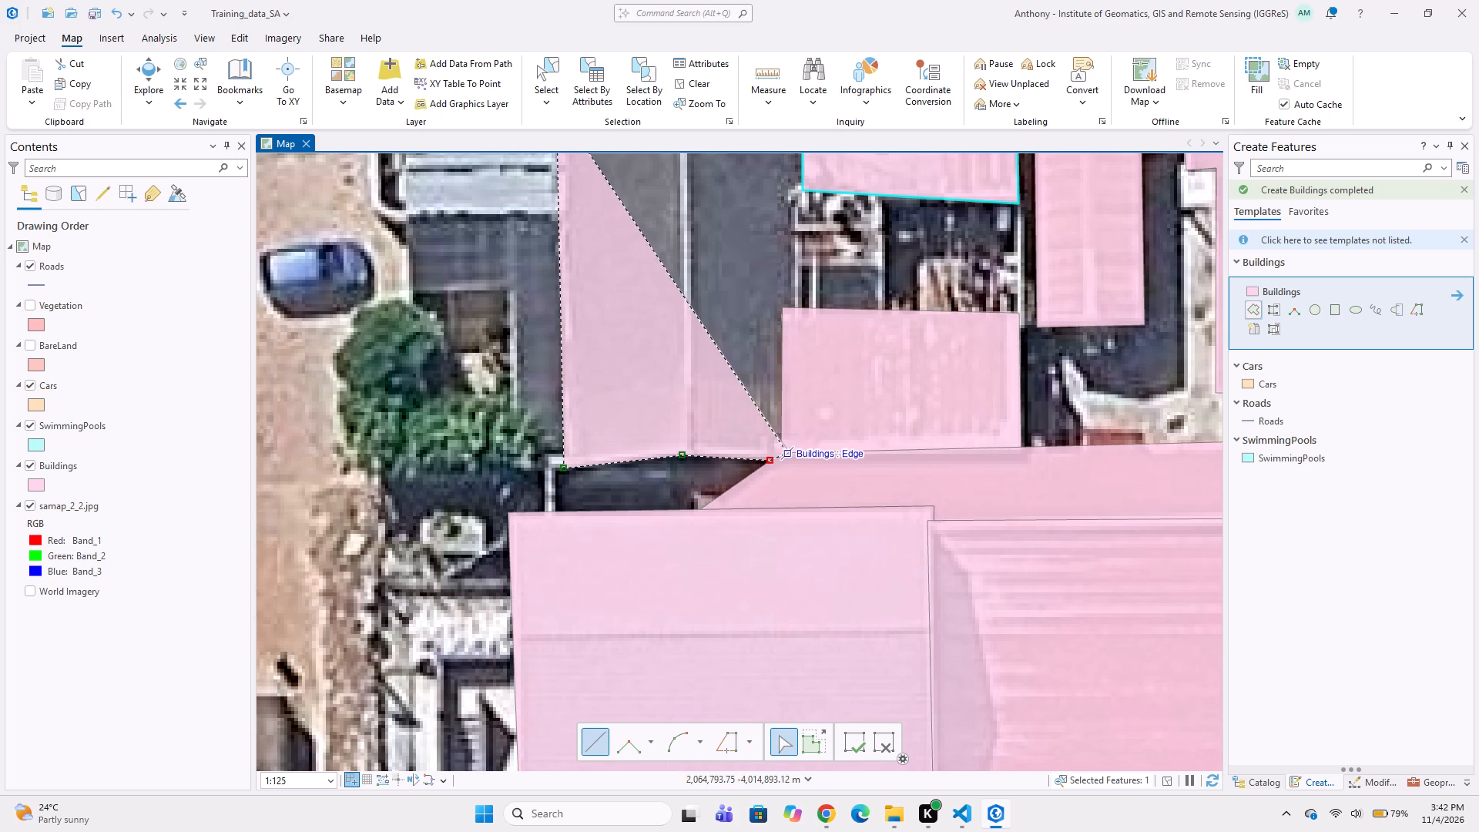
click(784, 453)
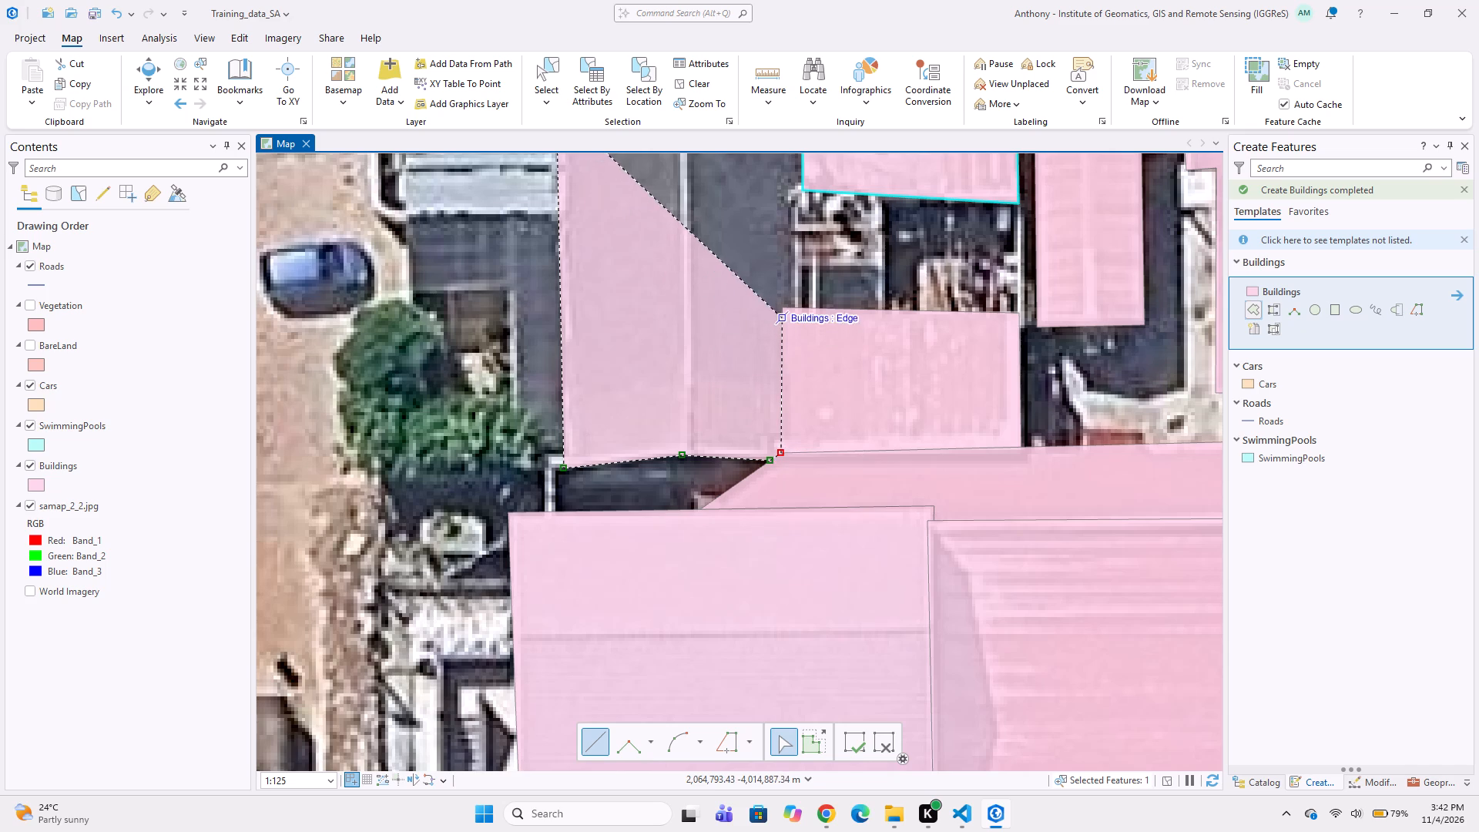
click(784, 310)
middle_drag(771, 302, 758, 450)
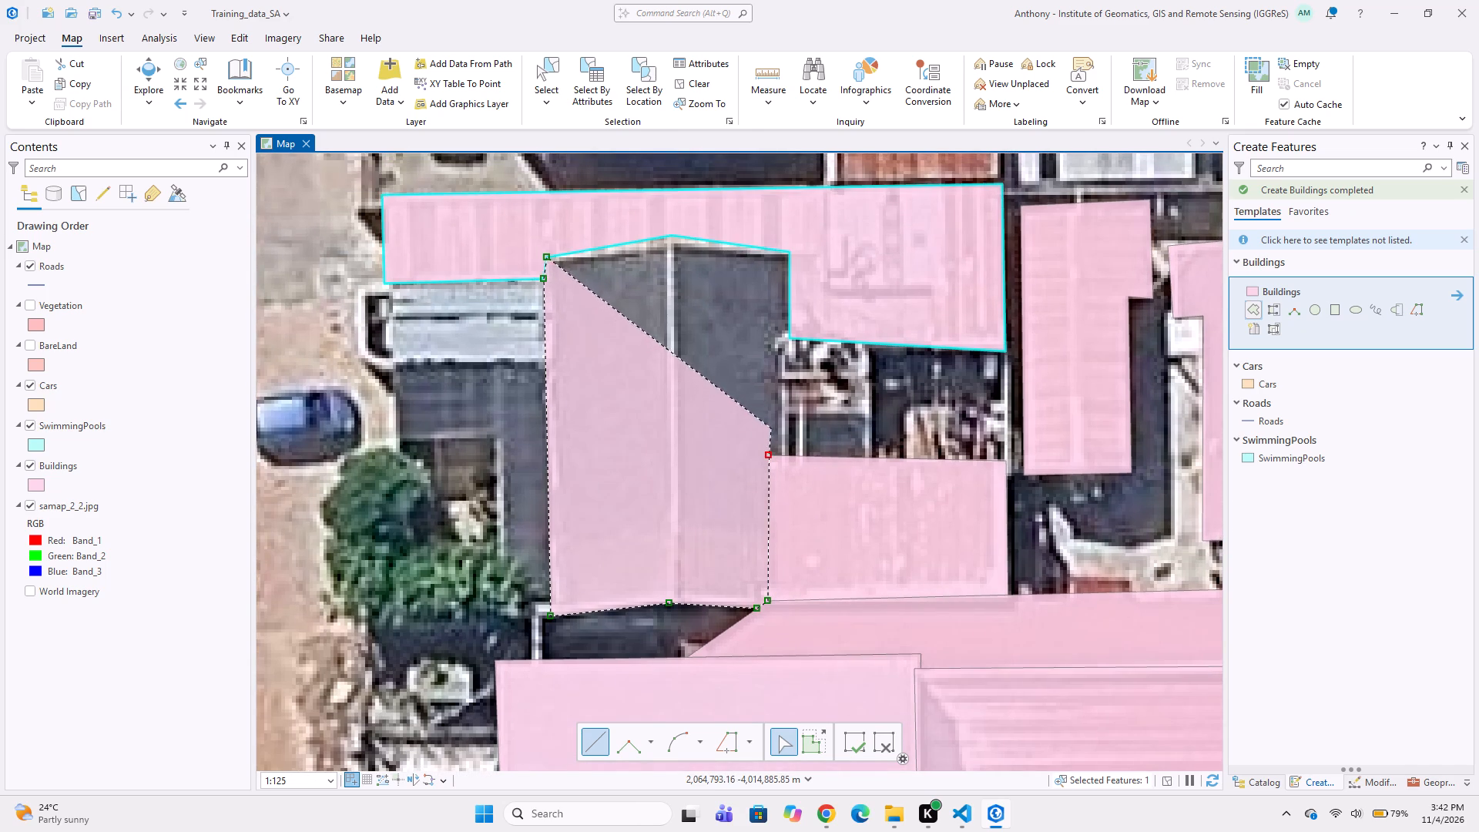
click(782, 450)
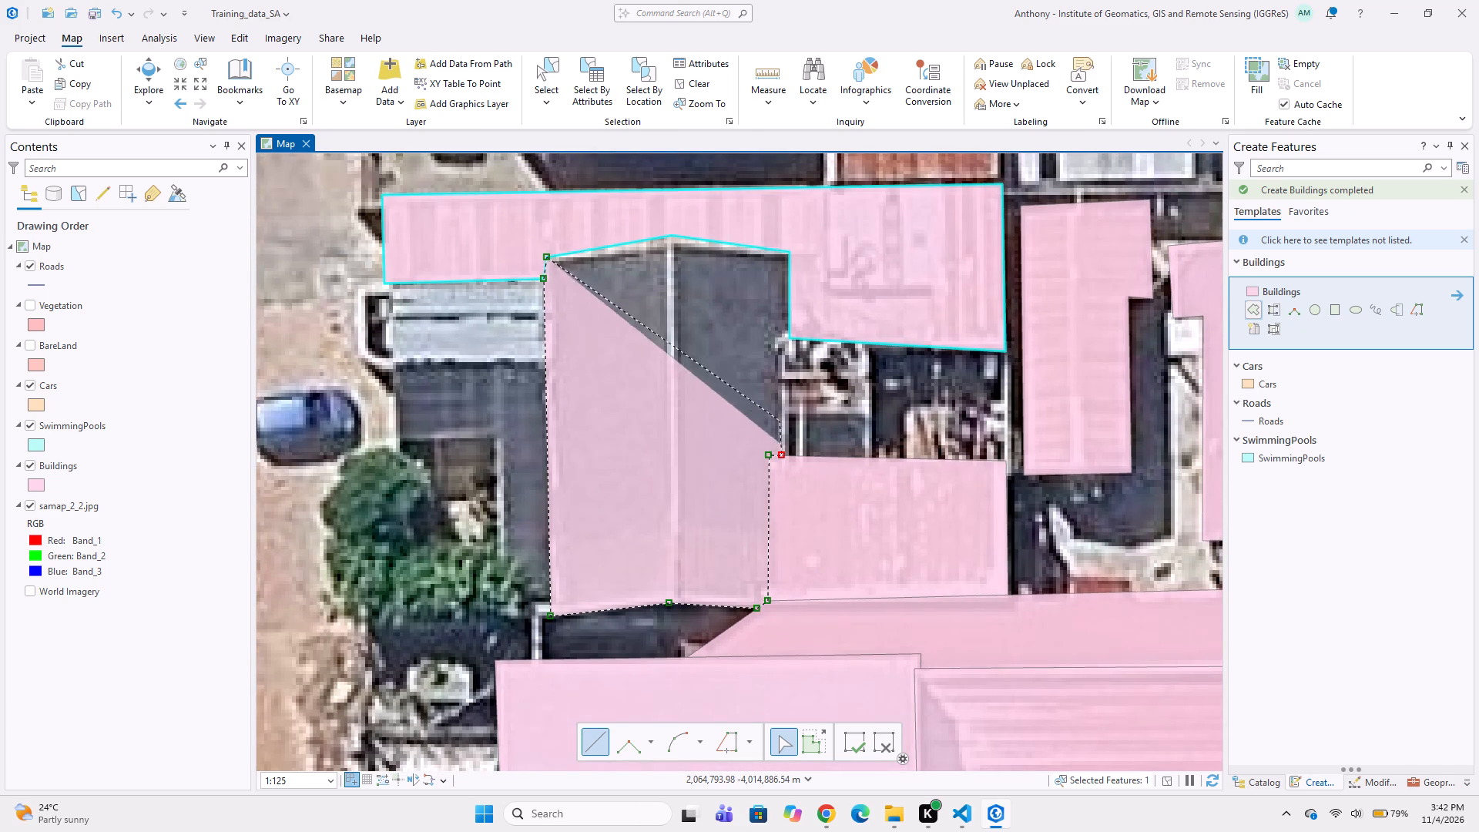
click(782, 342)
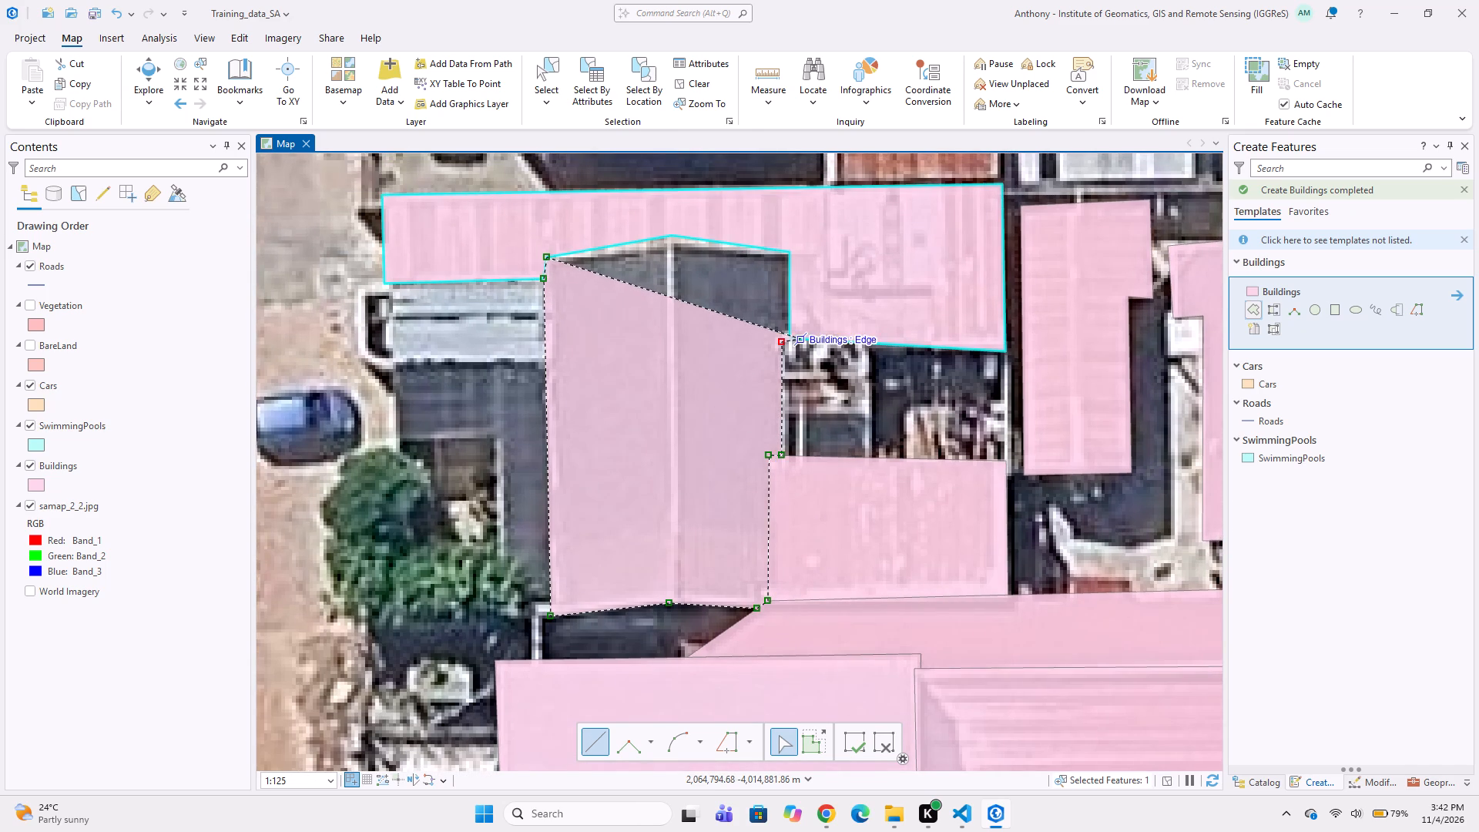
click(793, 340)
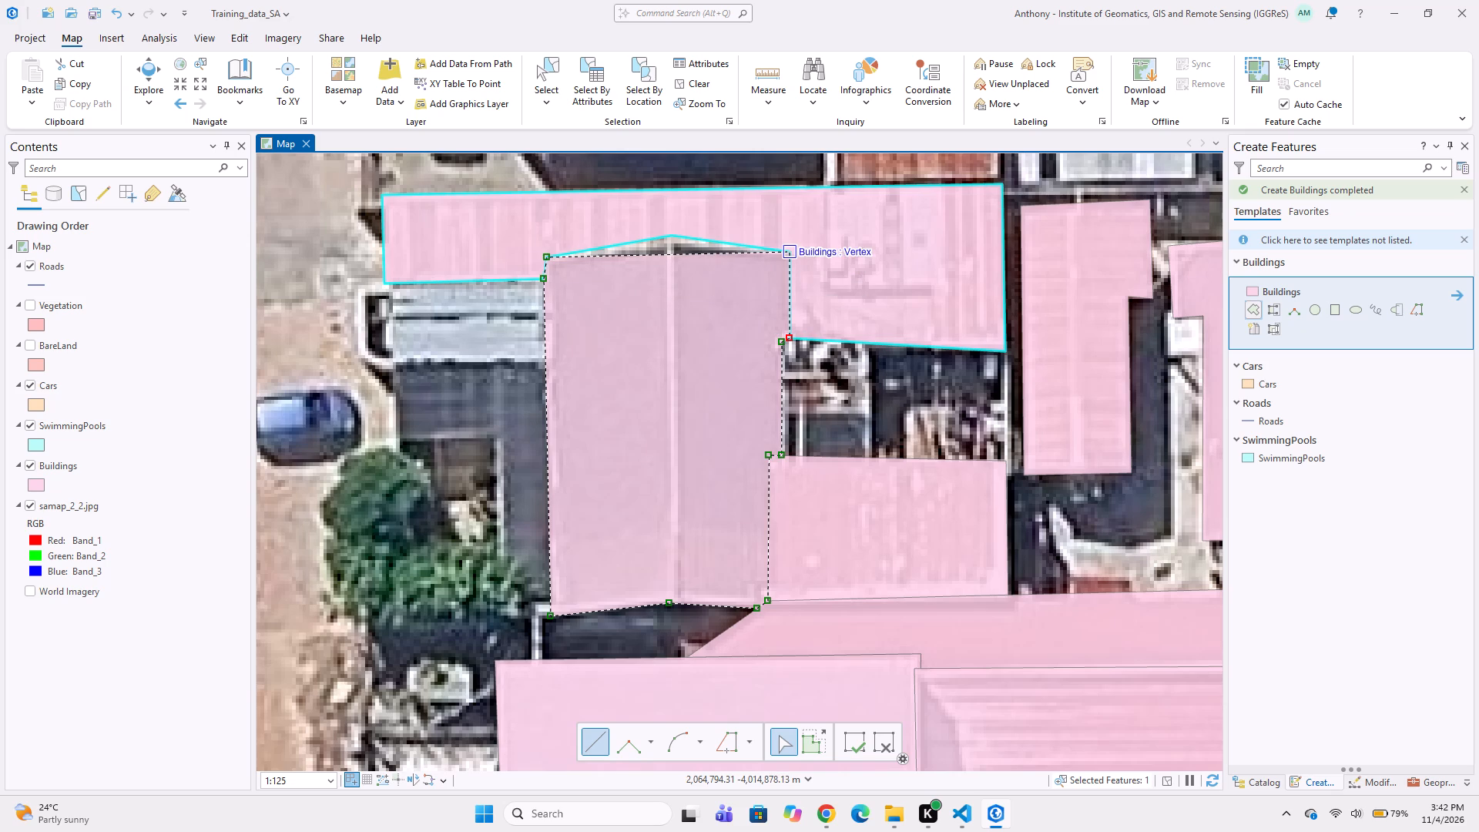
click(793, 256)
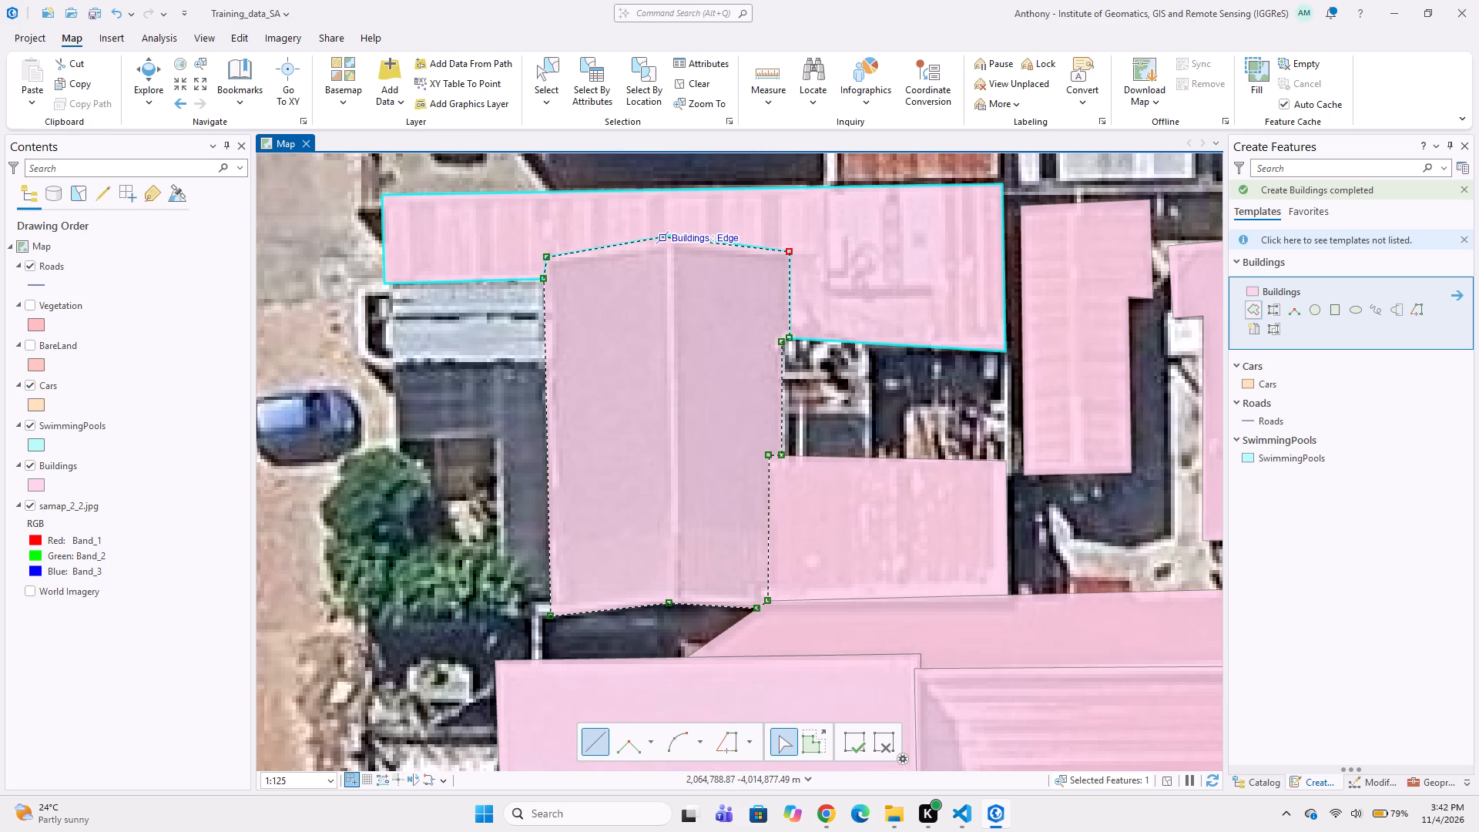
double_click(666, 240)
Digitize the small light-grey roof between the striped roof and the dark roof, west of the gable-roofed house, as a Buildings polygon.
scroll(596, 488, down, 2)
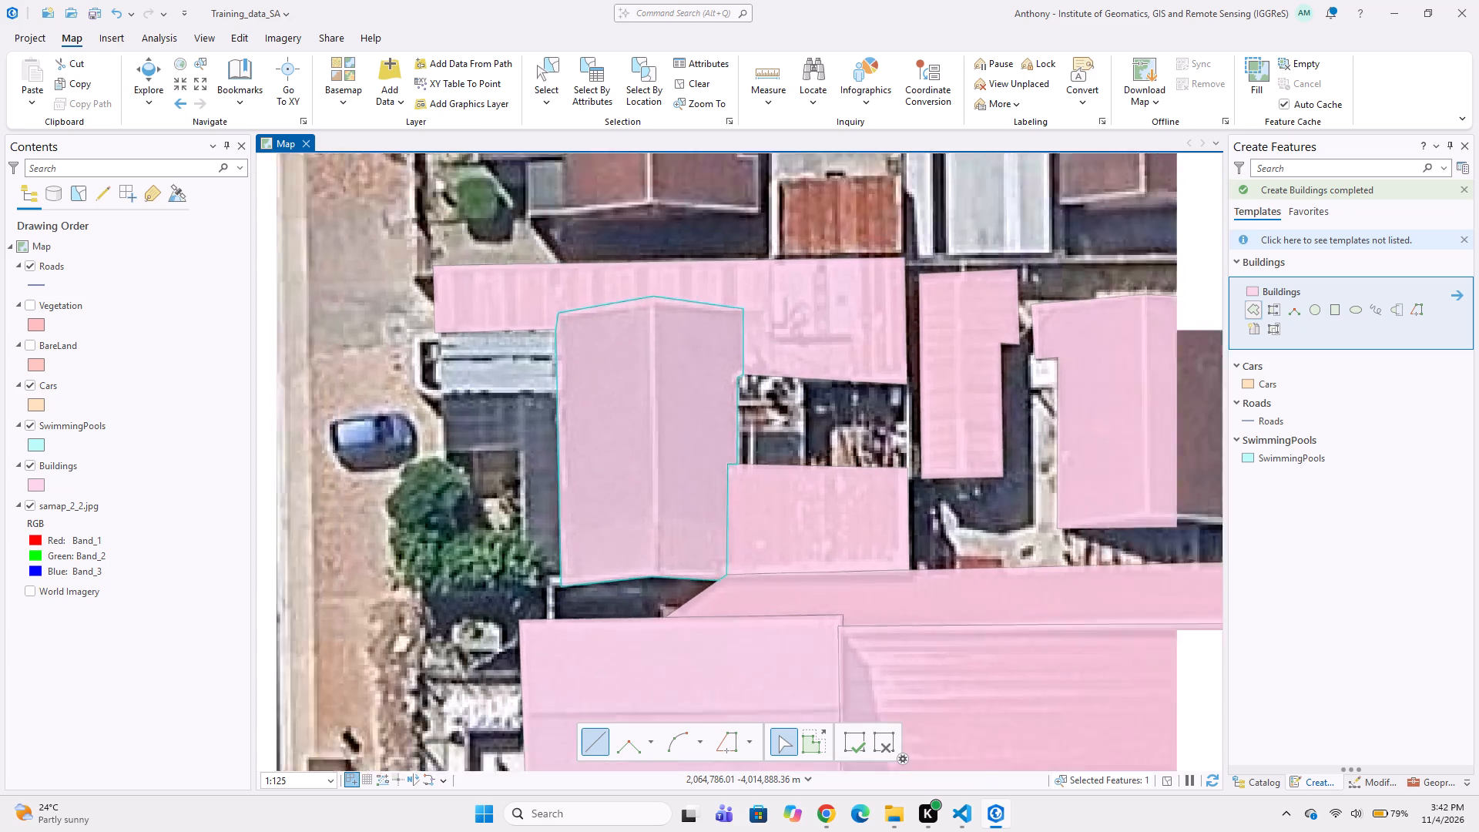
middle_drag(582, 565, 617, 372)
middle_drag(580, 361, 615, 555)
middle_drag(548, 340, 523, 458)
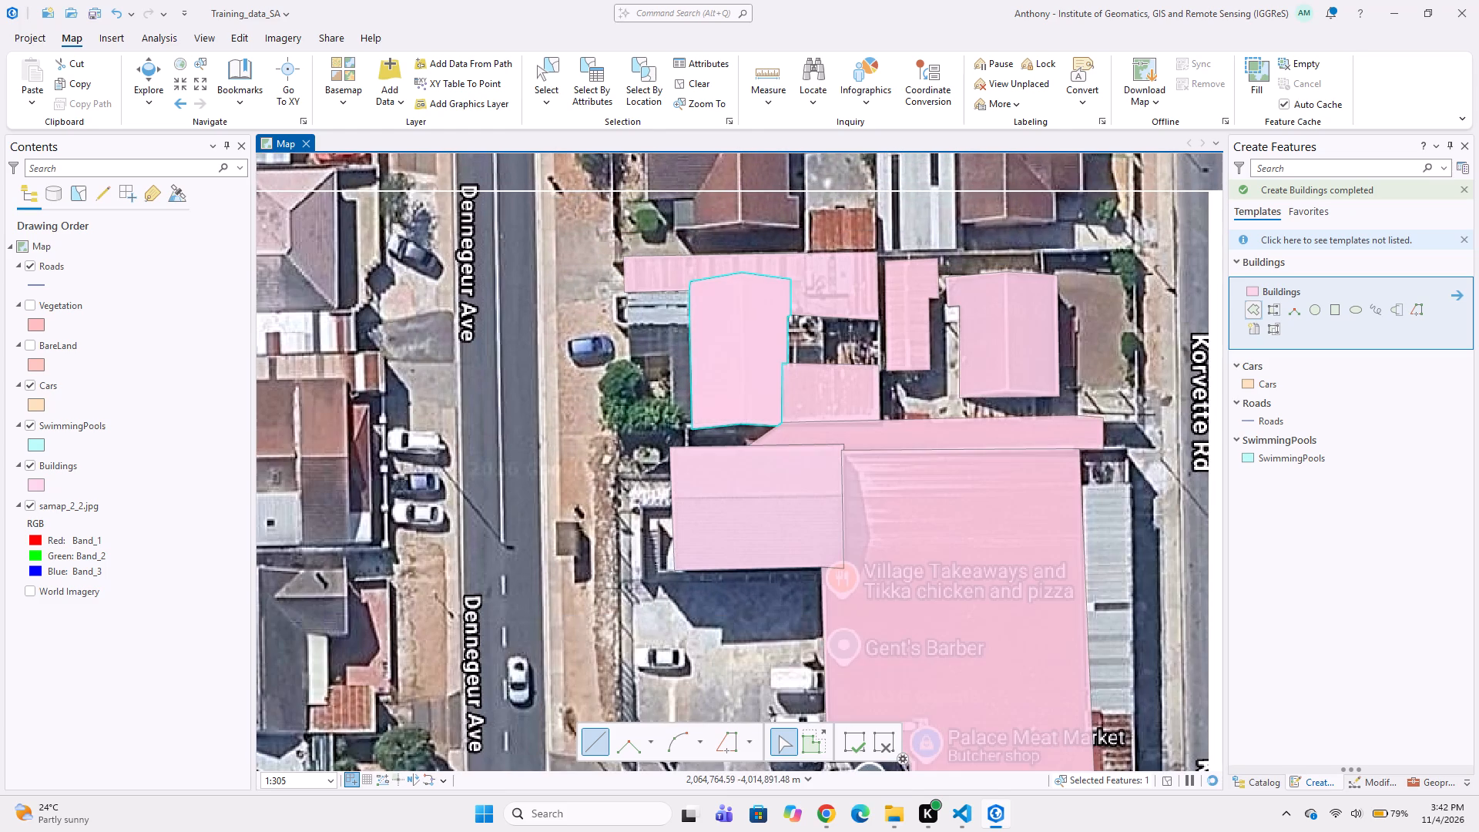
scroll(636, 272, up, 3)
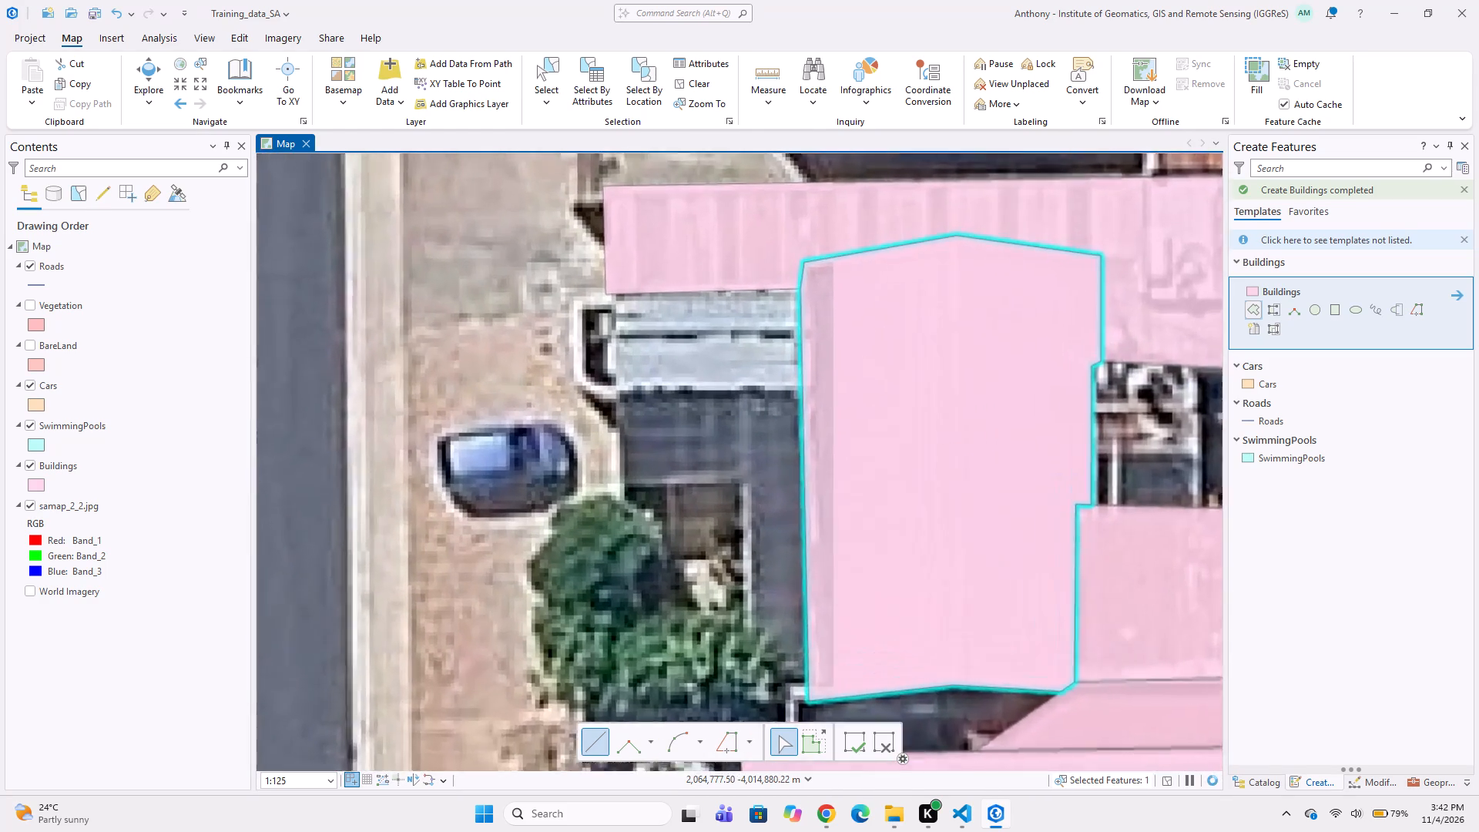
click(612, 283)
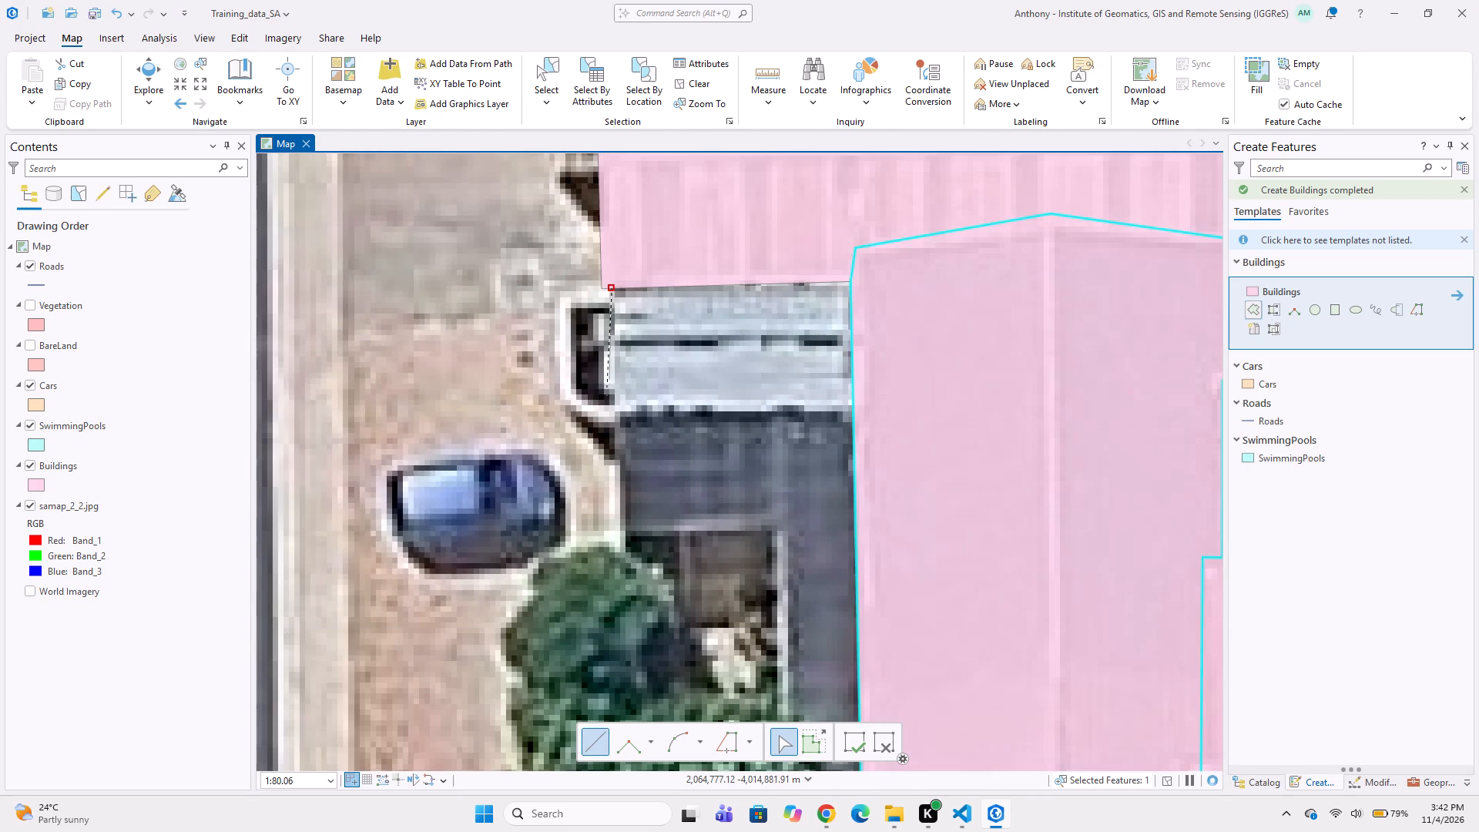
click(612, 418)
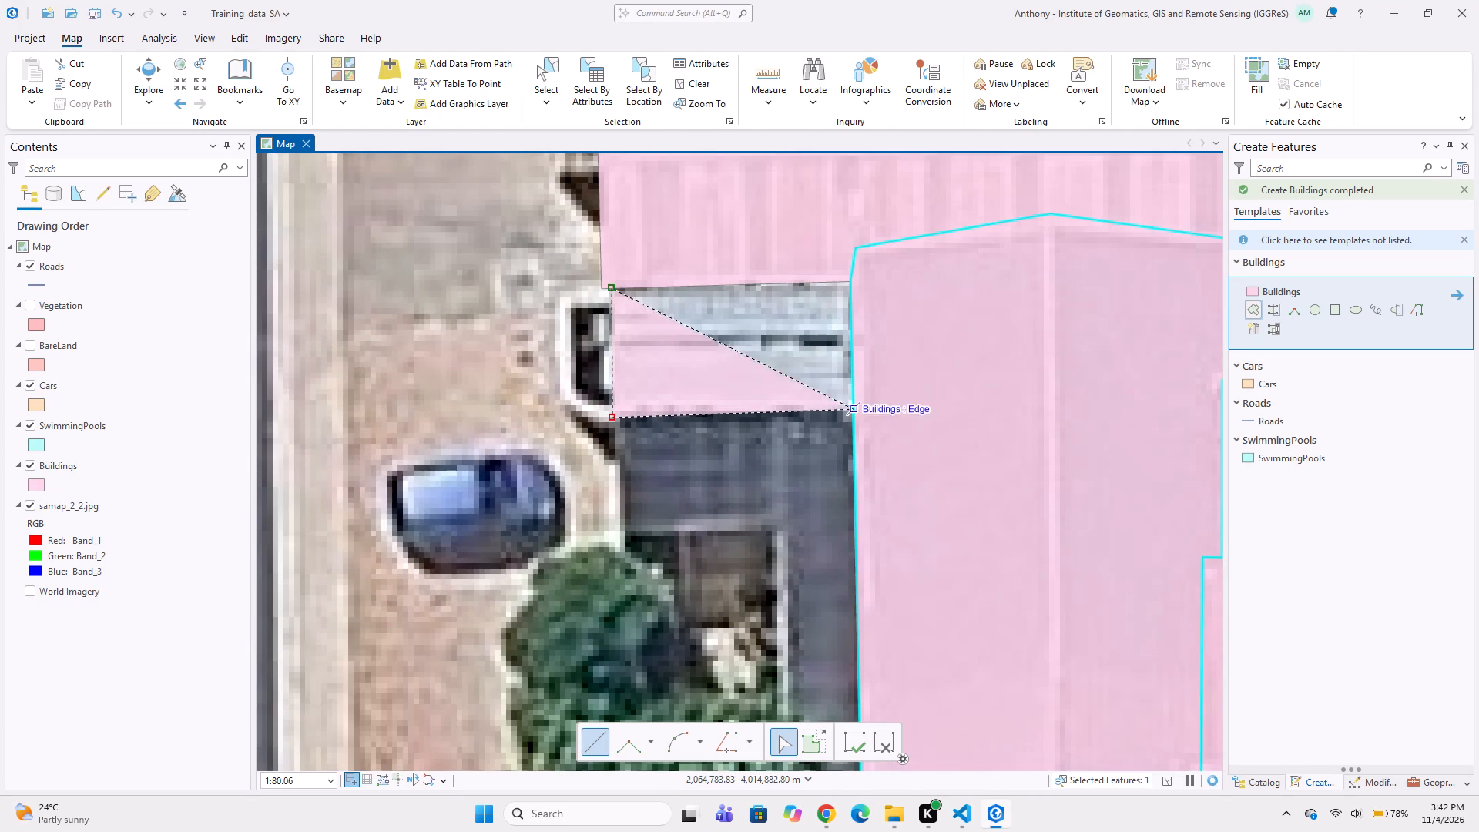
drag(855, 409, 855, 401)
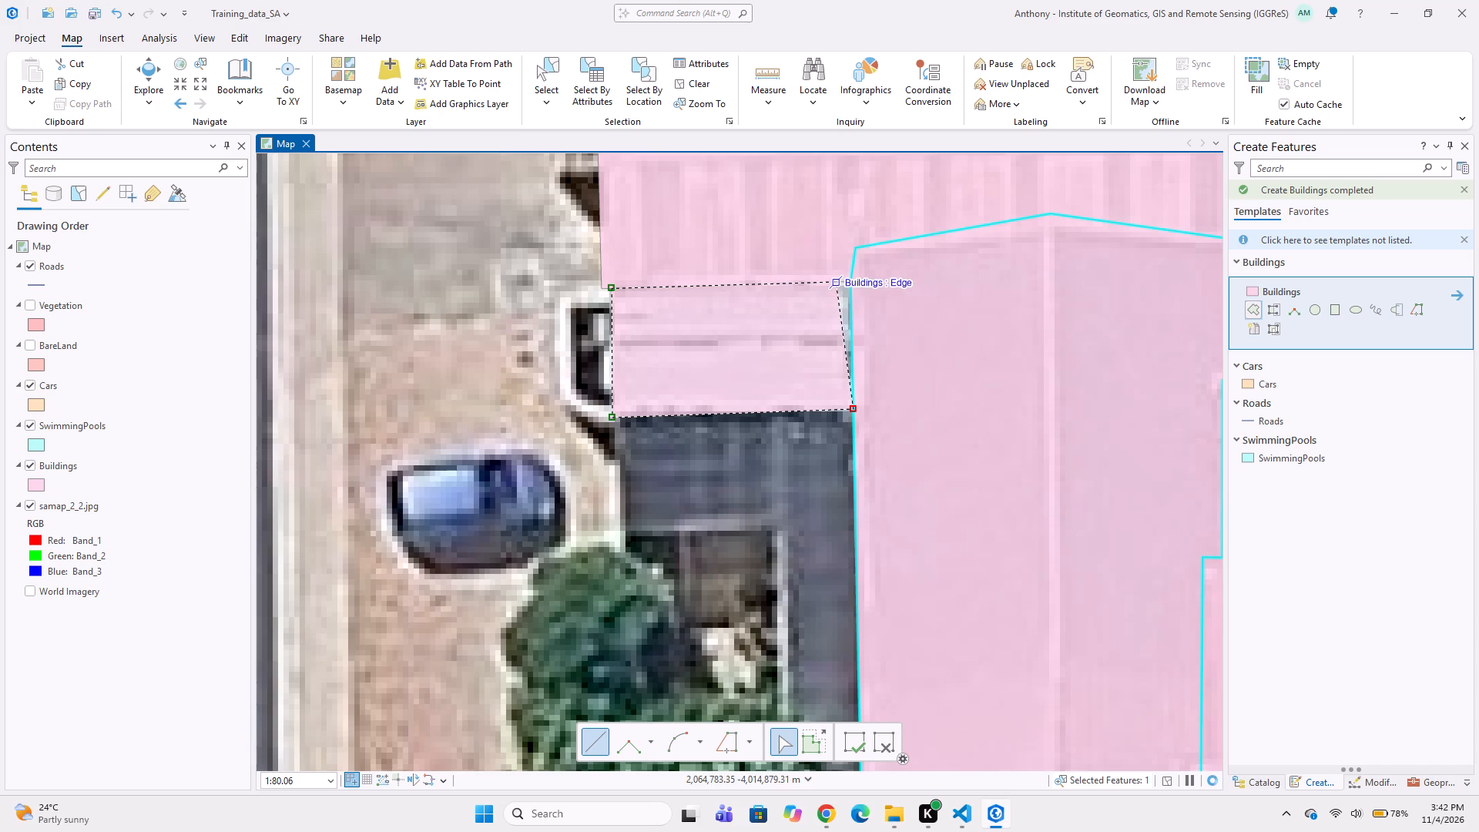
double_click(852, 280)
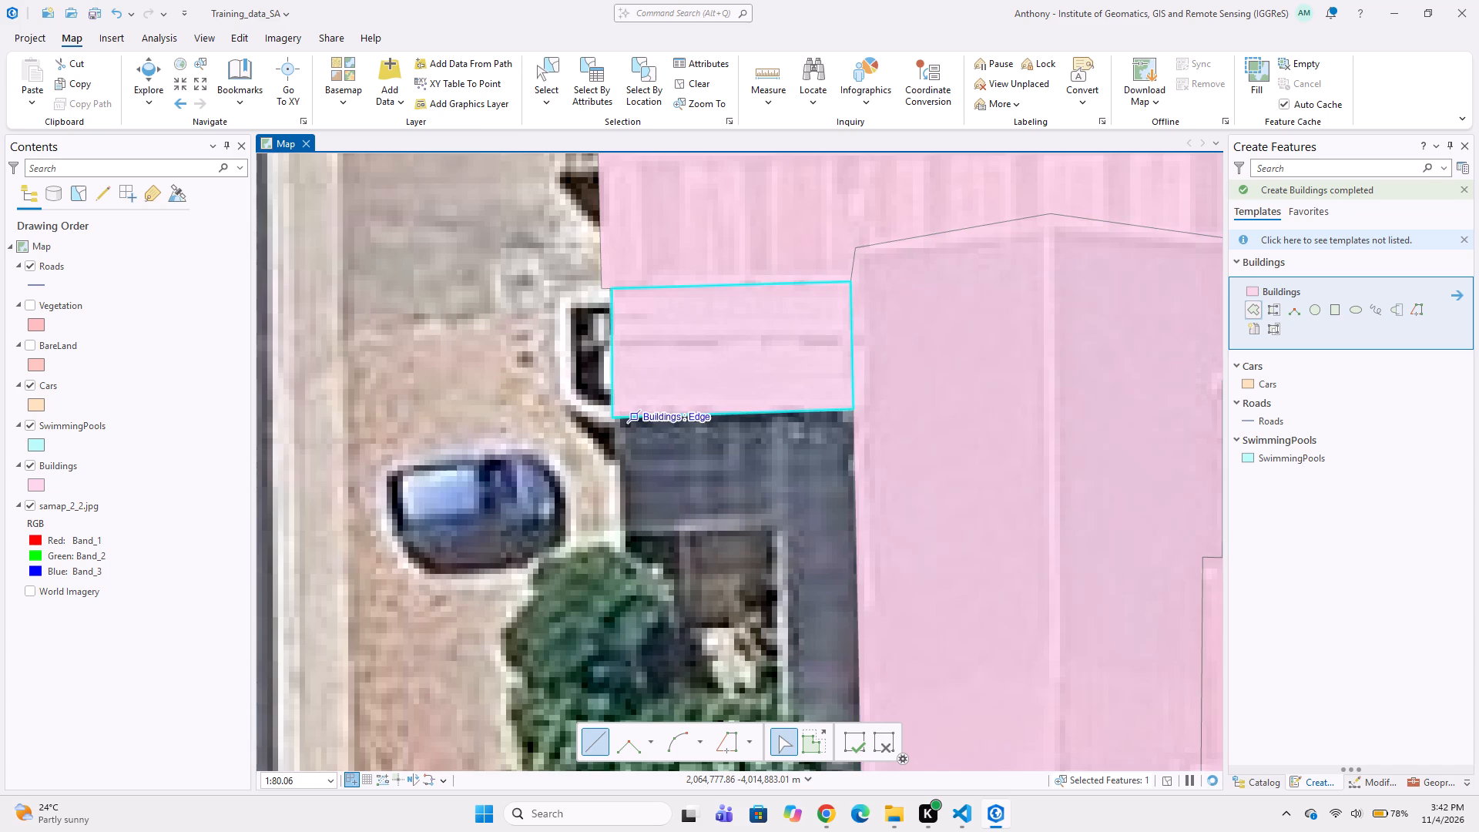
Digitize the dark L-shaped roof south of the small light-grey roof as a Buildings polygon, following the gable-roofed house's west edge and skirting the trees.
click(607, 415)
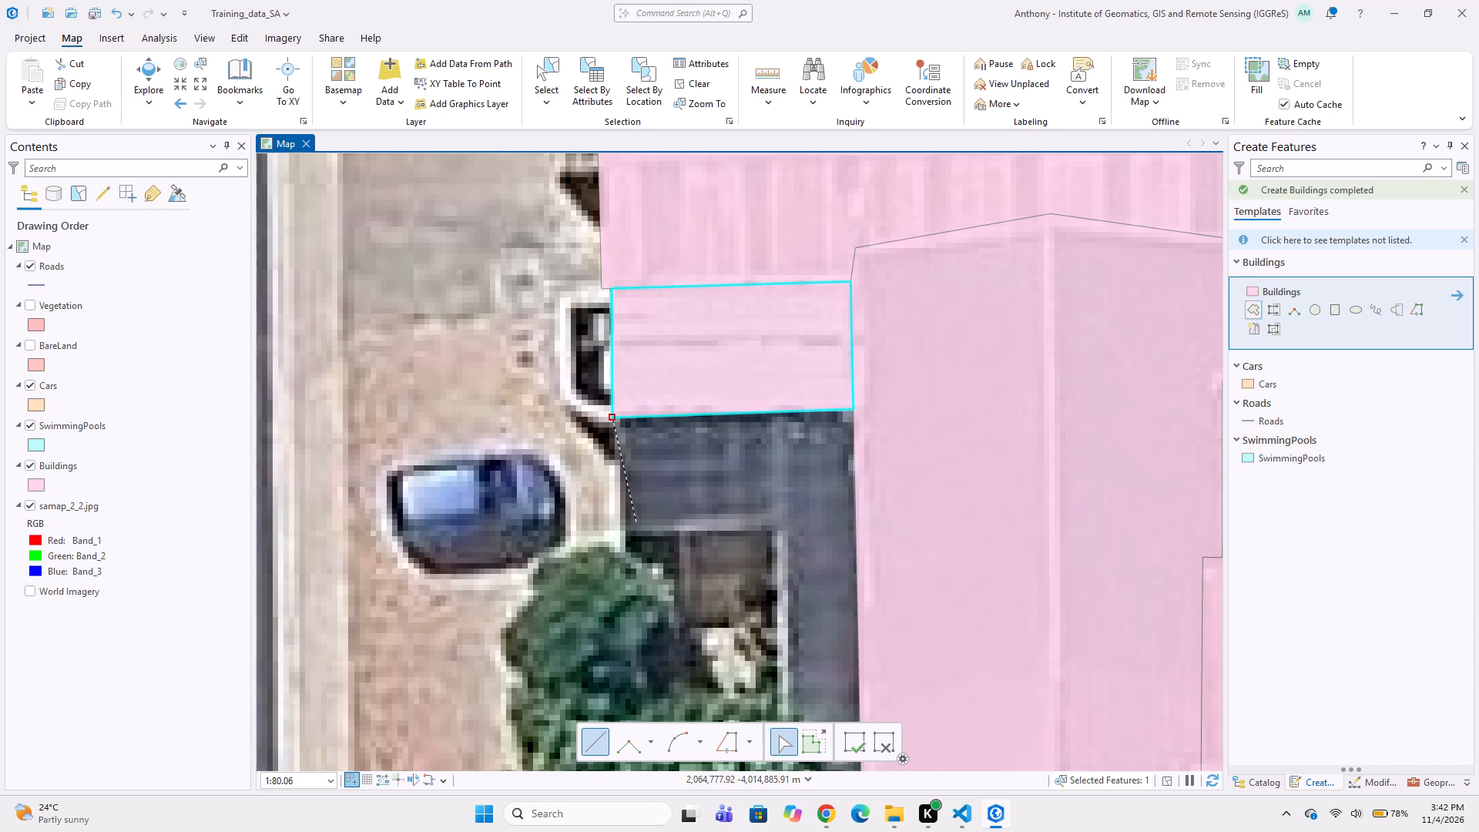
click(618, 531)
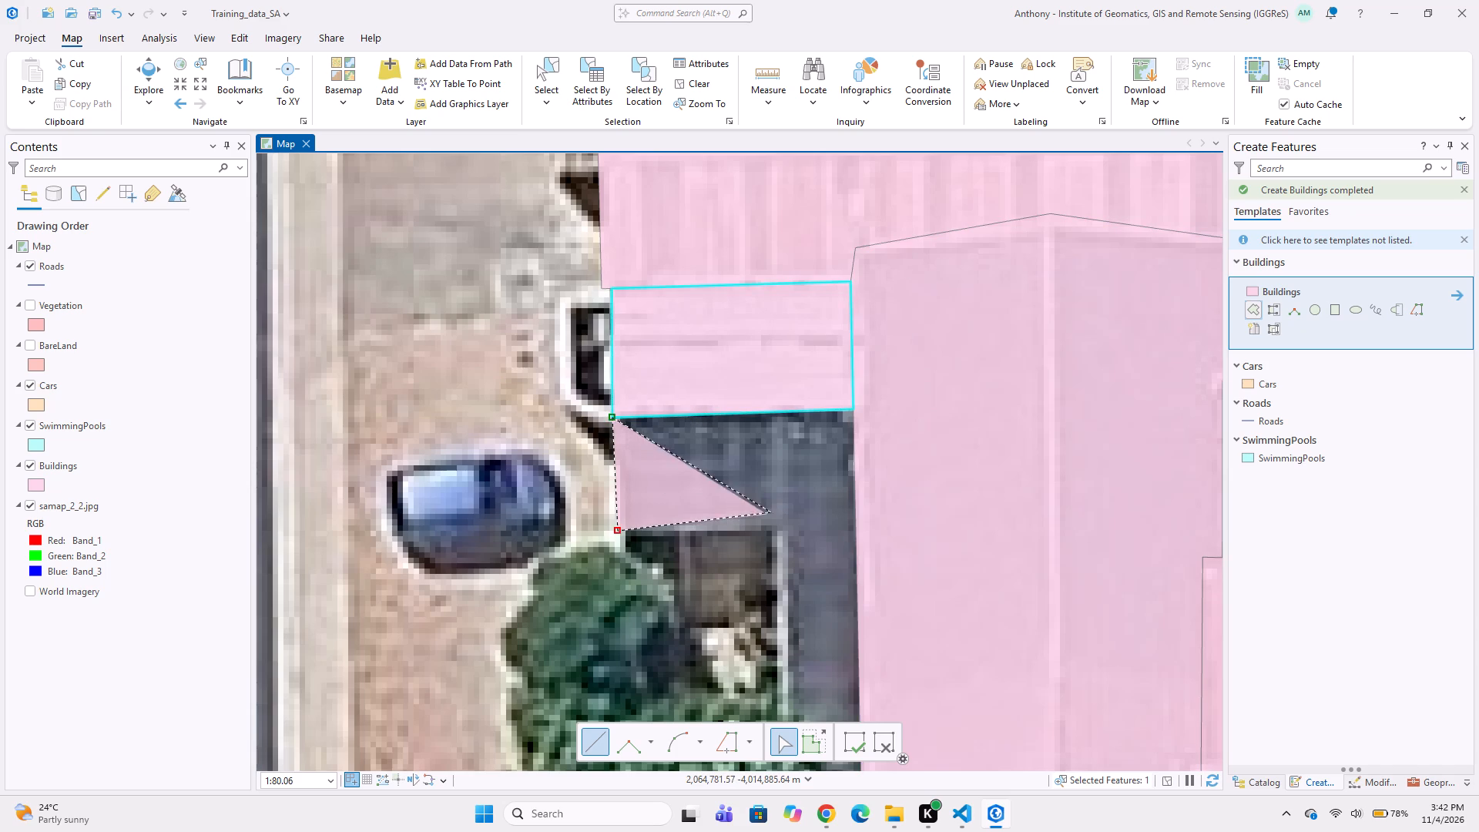
click(768, 528)
middle_drag(742, 576, 758, 377)
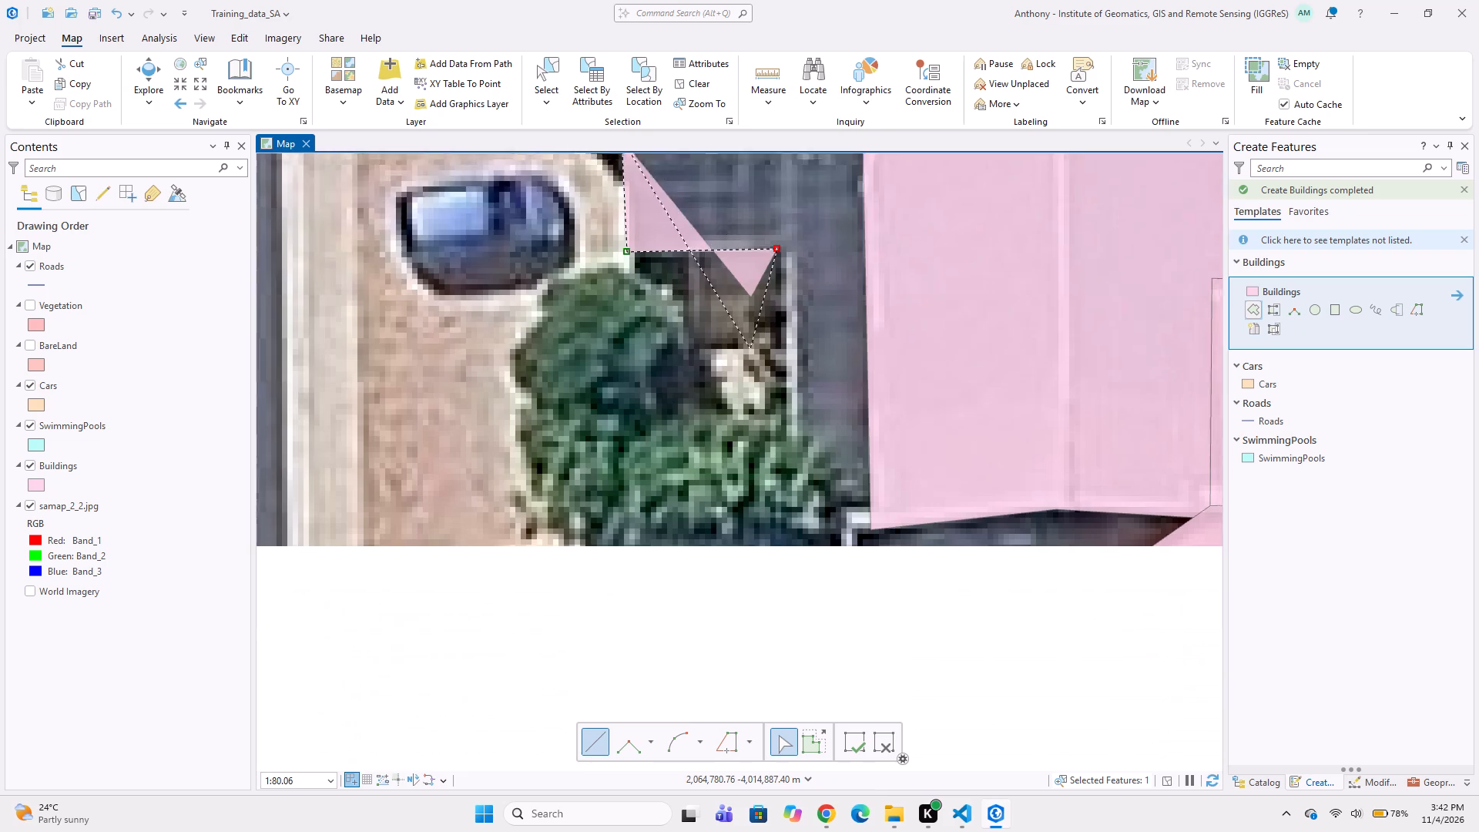
middle_drag(747, 520, 731, 482)
middle_drag(726, 485, 682, 676)
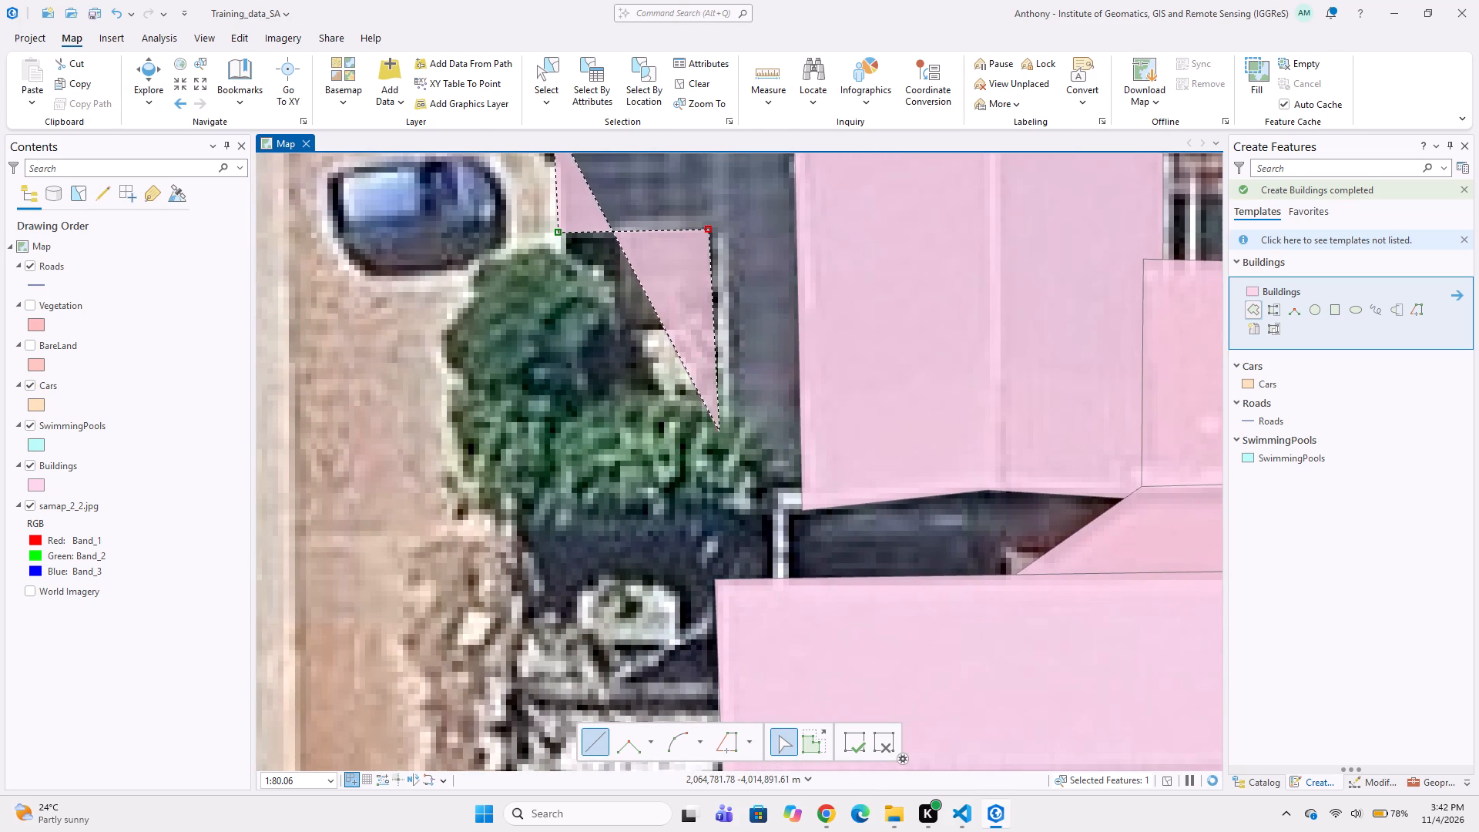
click(717, 418)
click(739, 423)
click(763, 447)
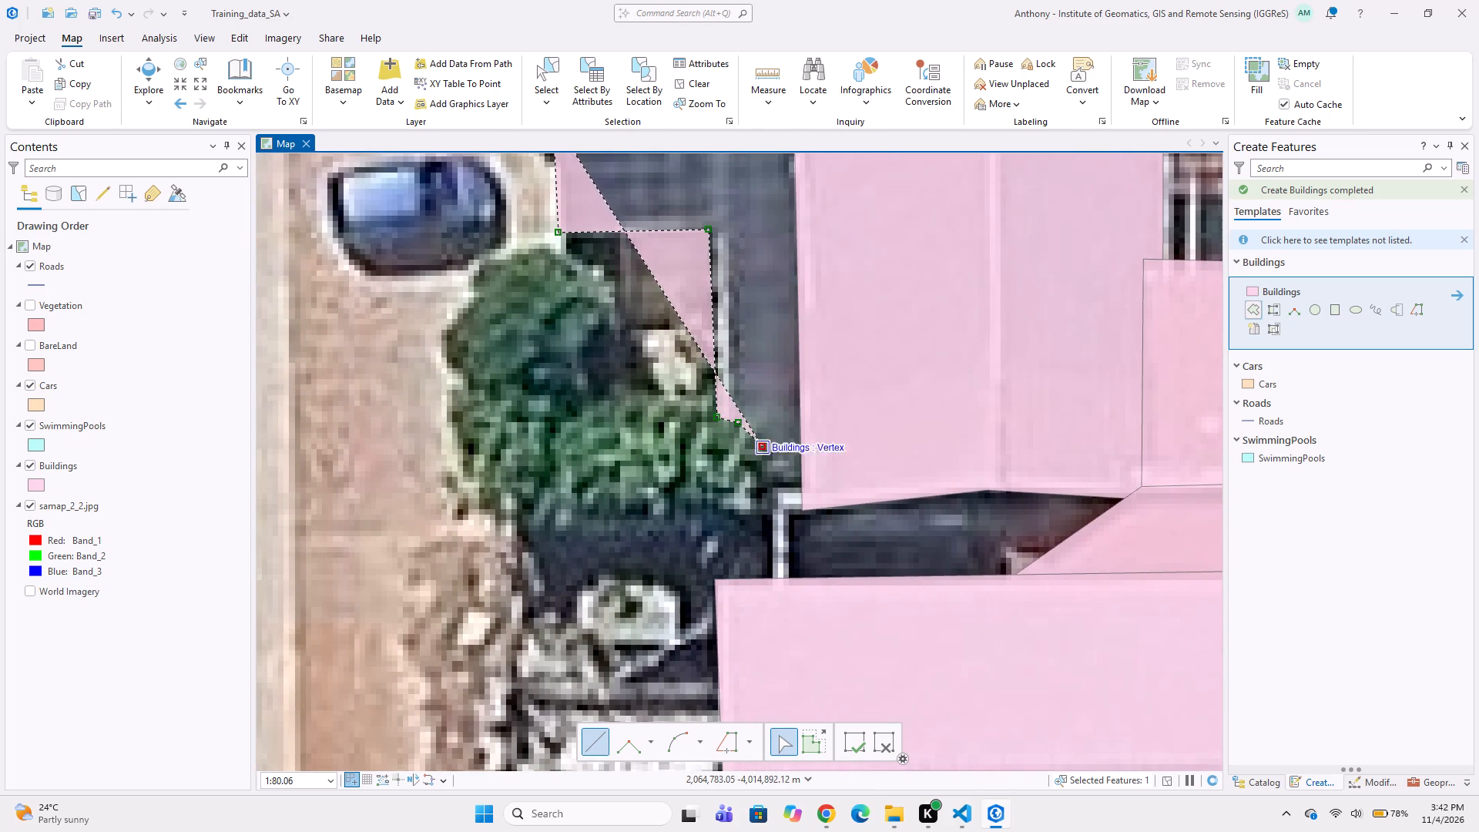
click(787, 468)
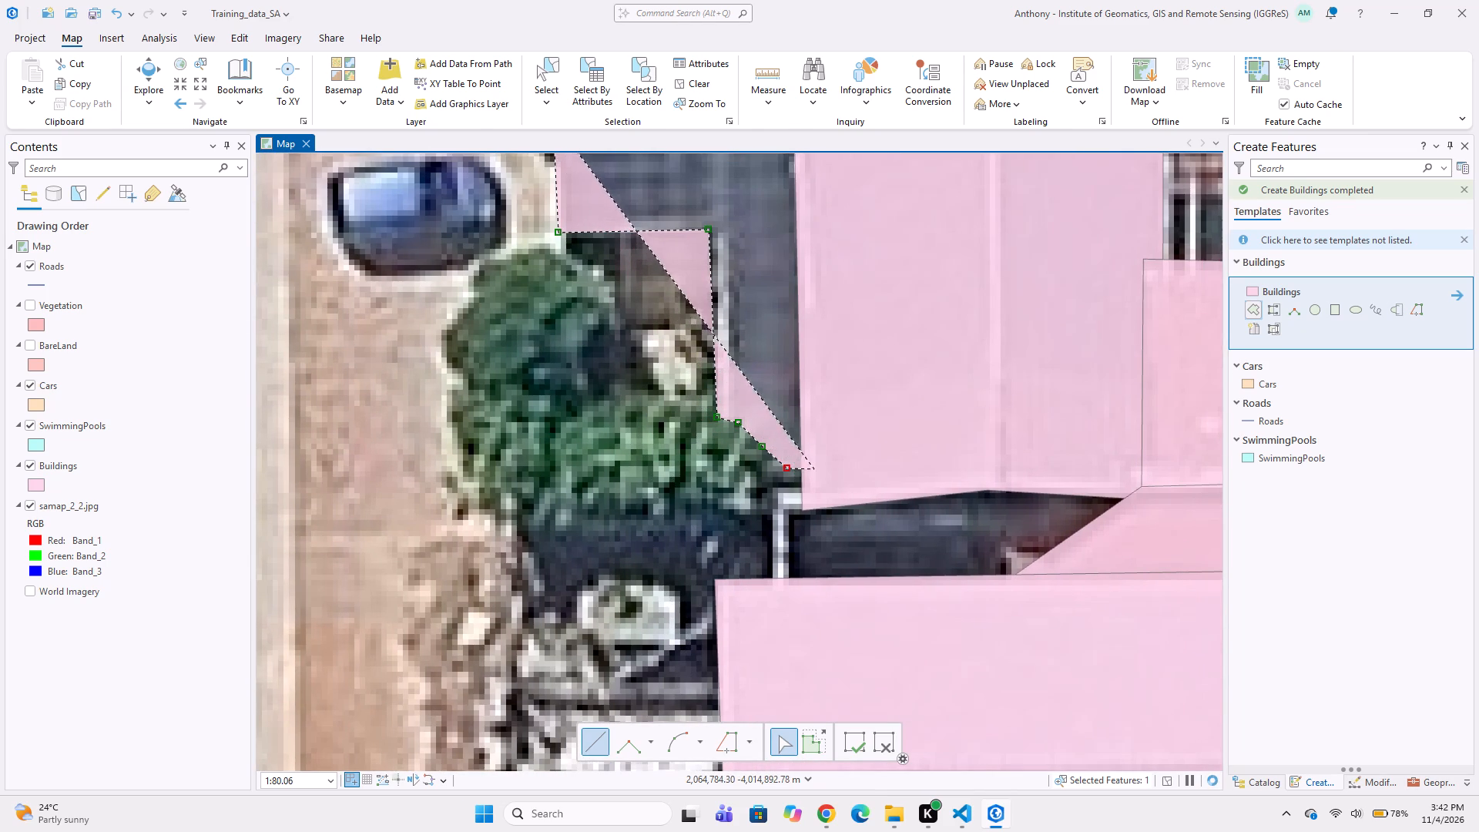
click(803, 469)
middle_drag(771, 326, 747, 520)
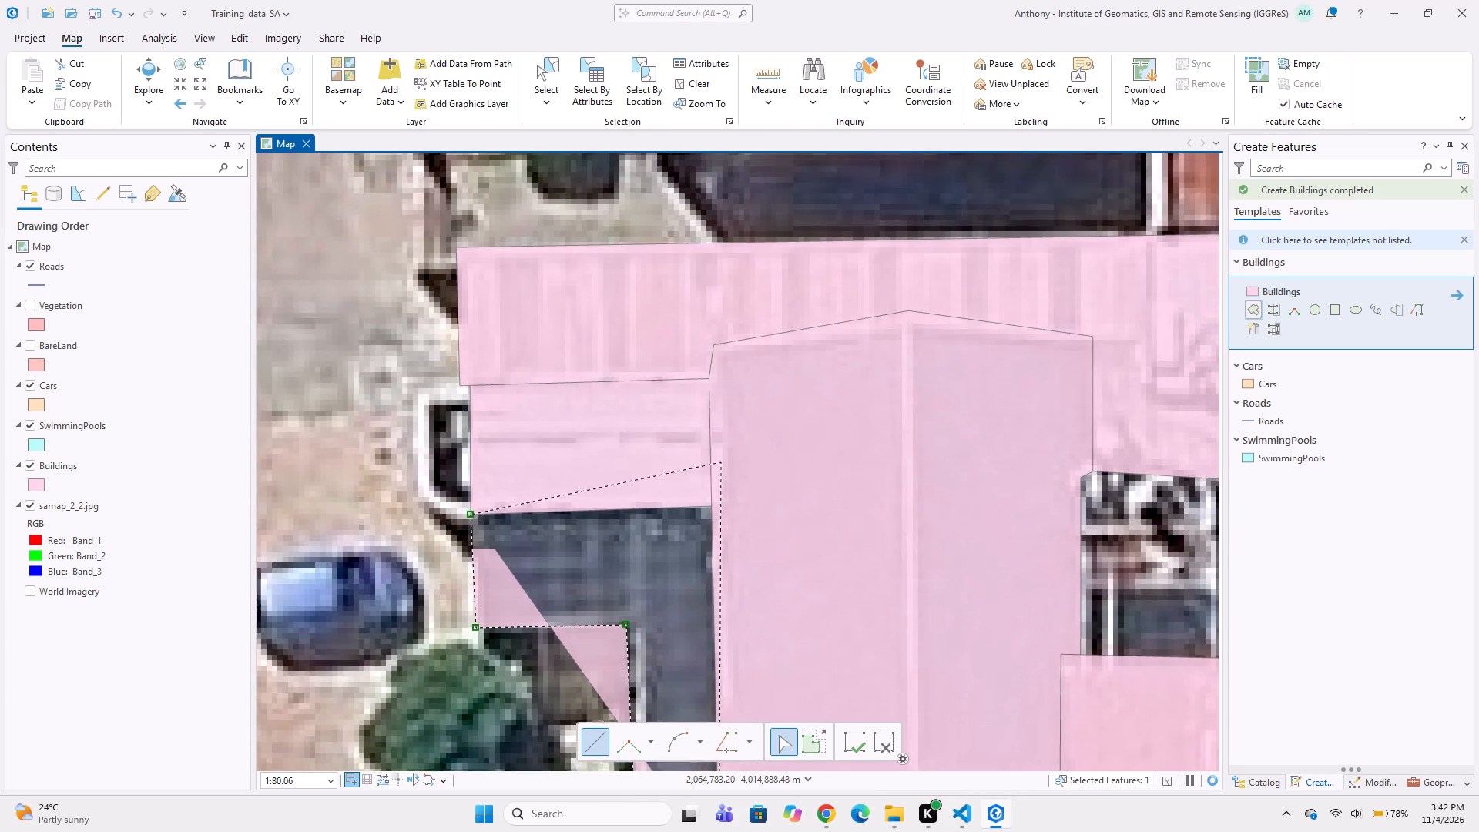
double_click(701, 520)
Digitize the blue car parked on the verge west of the L-shaped roof, beside Dennegeur Ave, as a Cars polygon.
scroll(582, 544, down, 3)
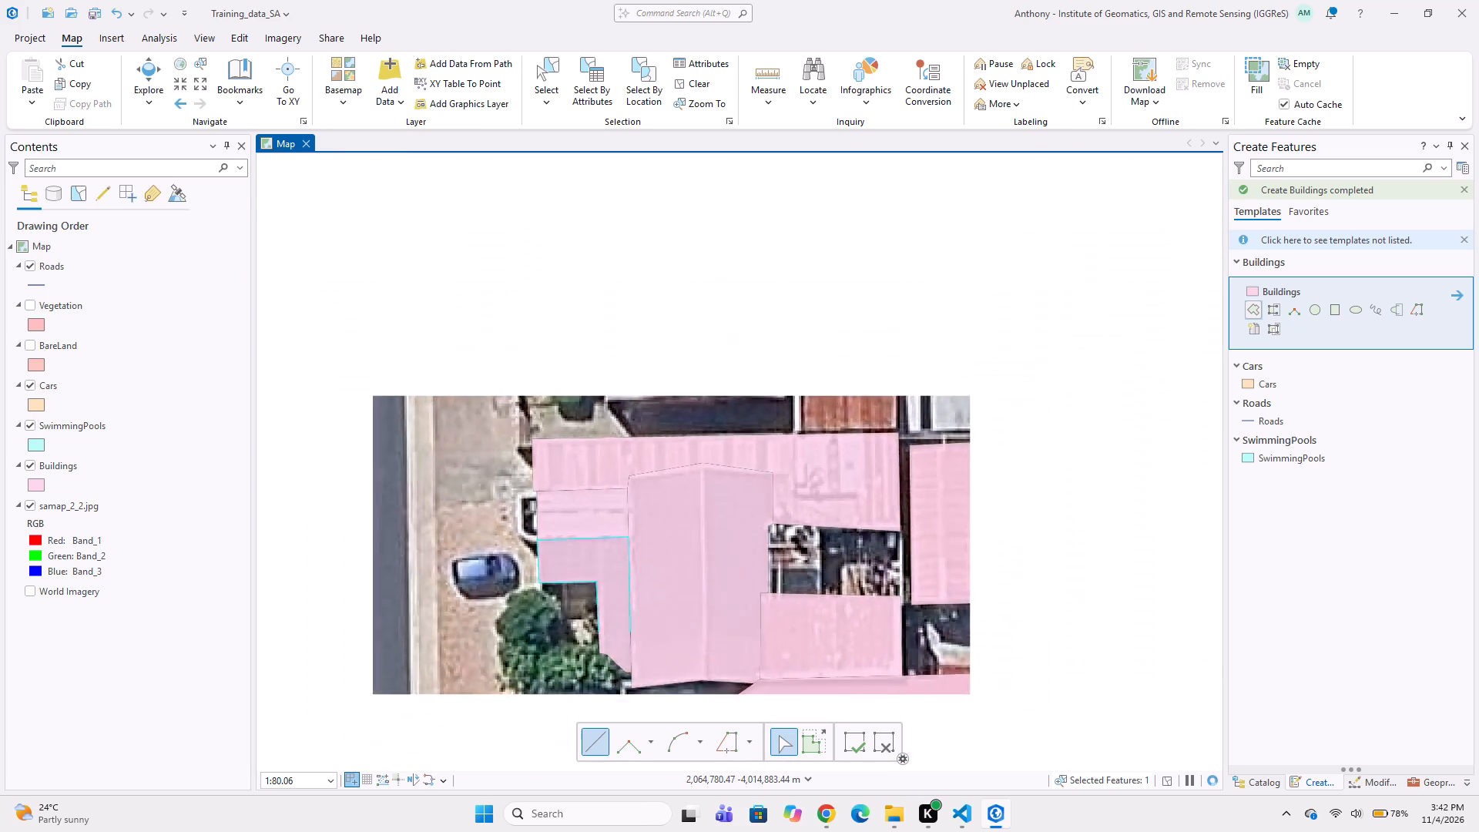
middle_drag(561, 552, 599, 423)
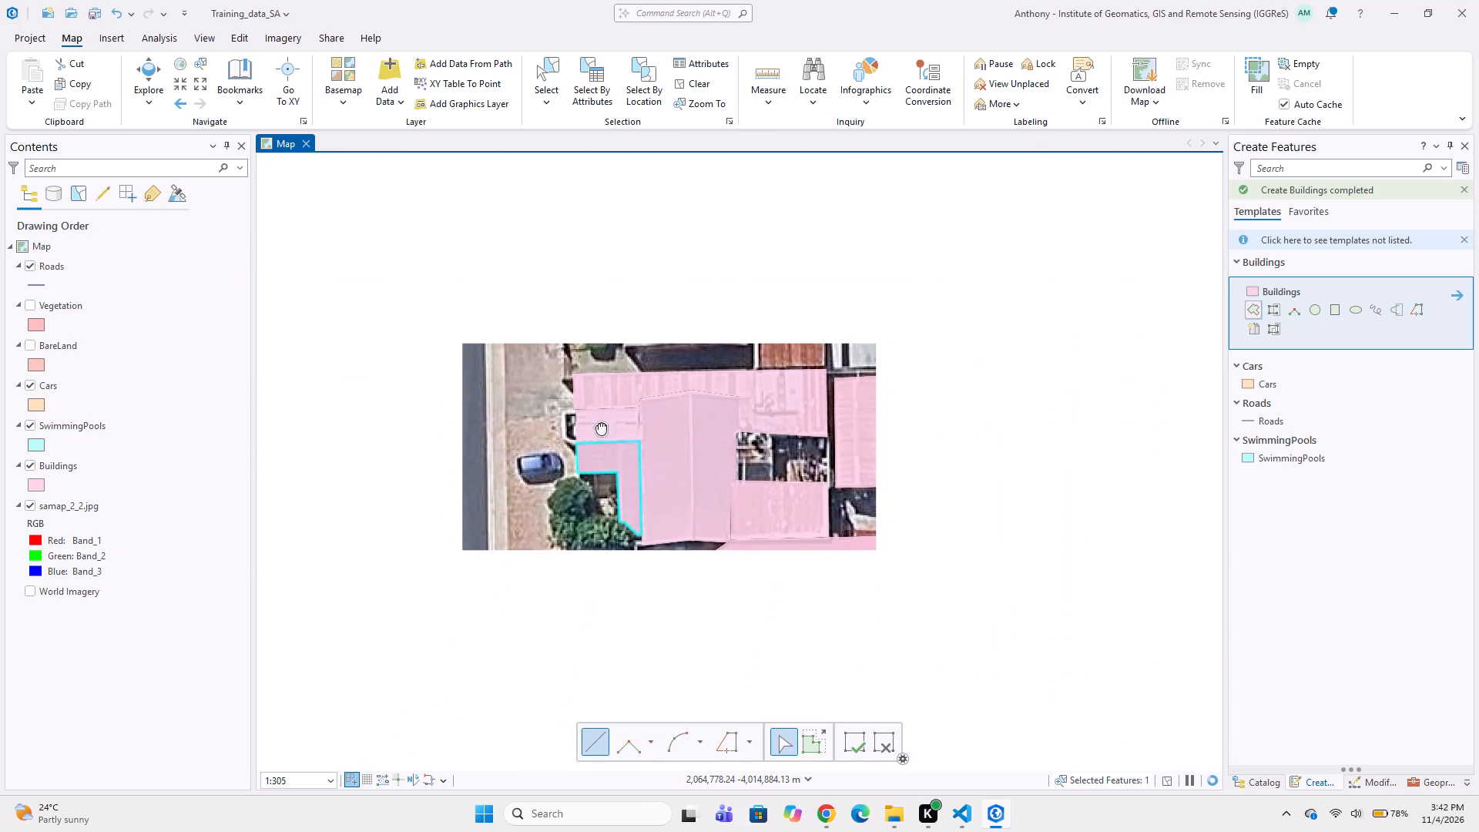
middle_drag(599, 423, 599, 421)
middle_drag(521, 501, 590, 412)
middle_drag(690, 372, 582, 385)
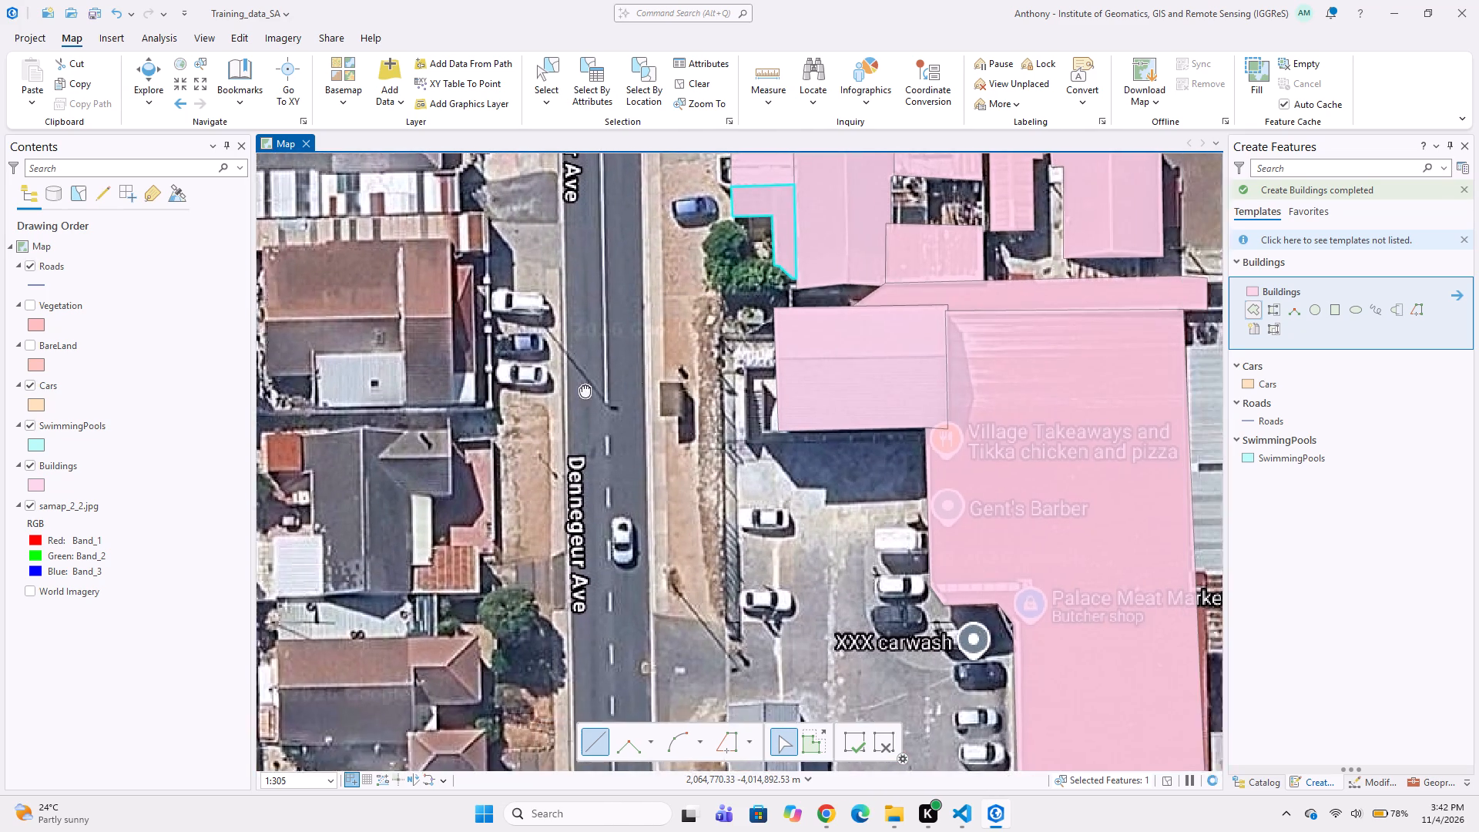
middle_drag(582, 385, 580, 387)
middle_drag(566, 351, 628, 461)
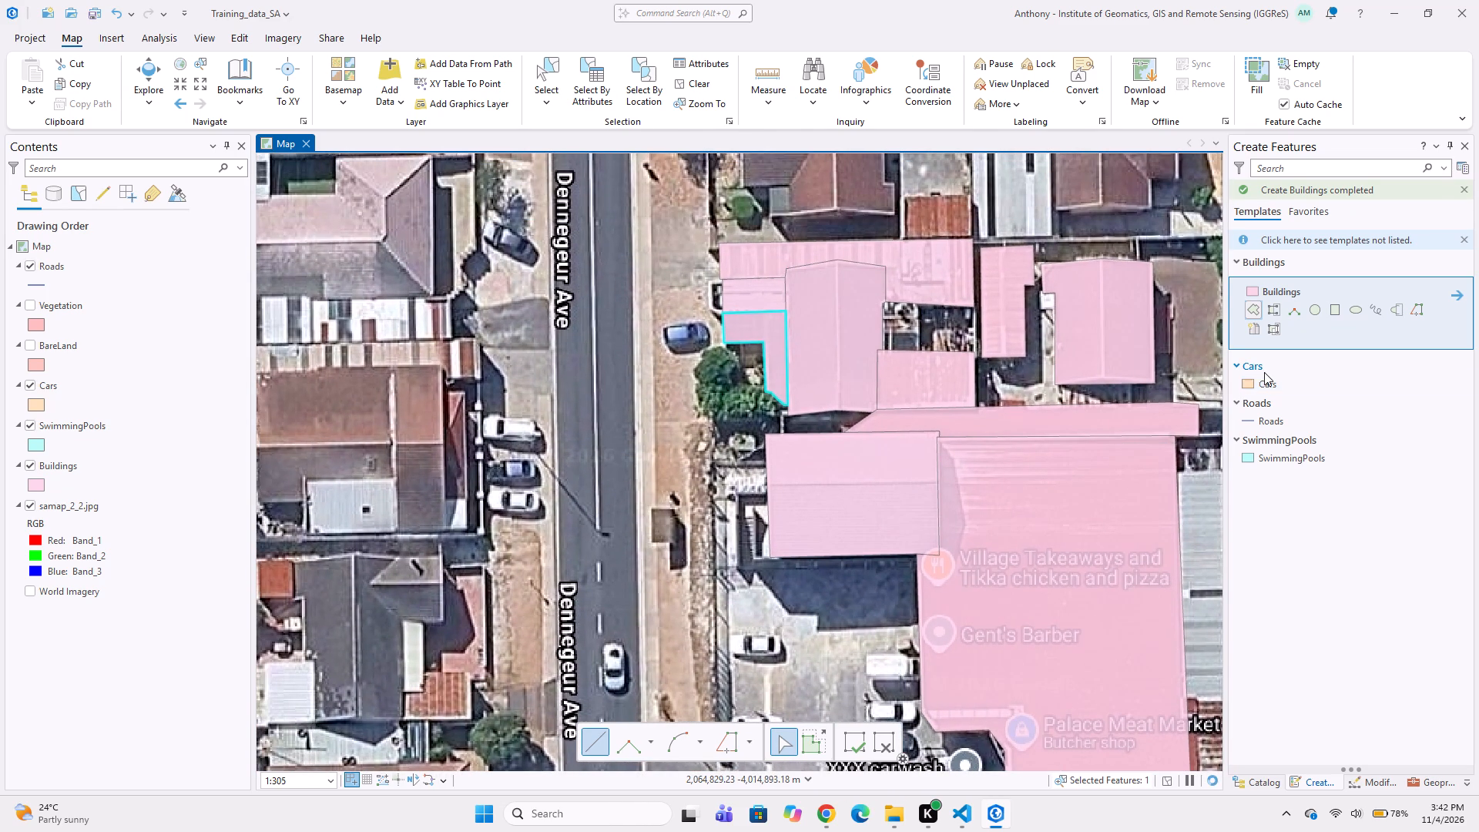
click(1269, 380)
scroll(669, 310, up, 1)
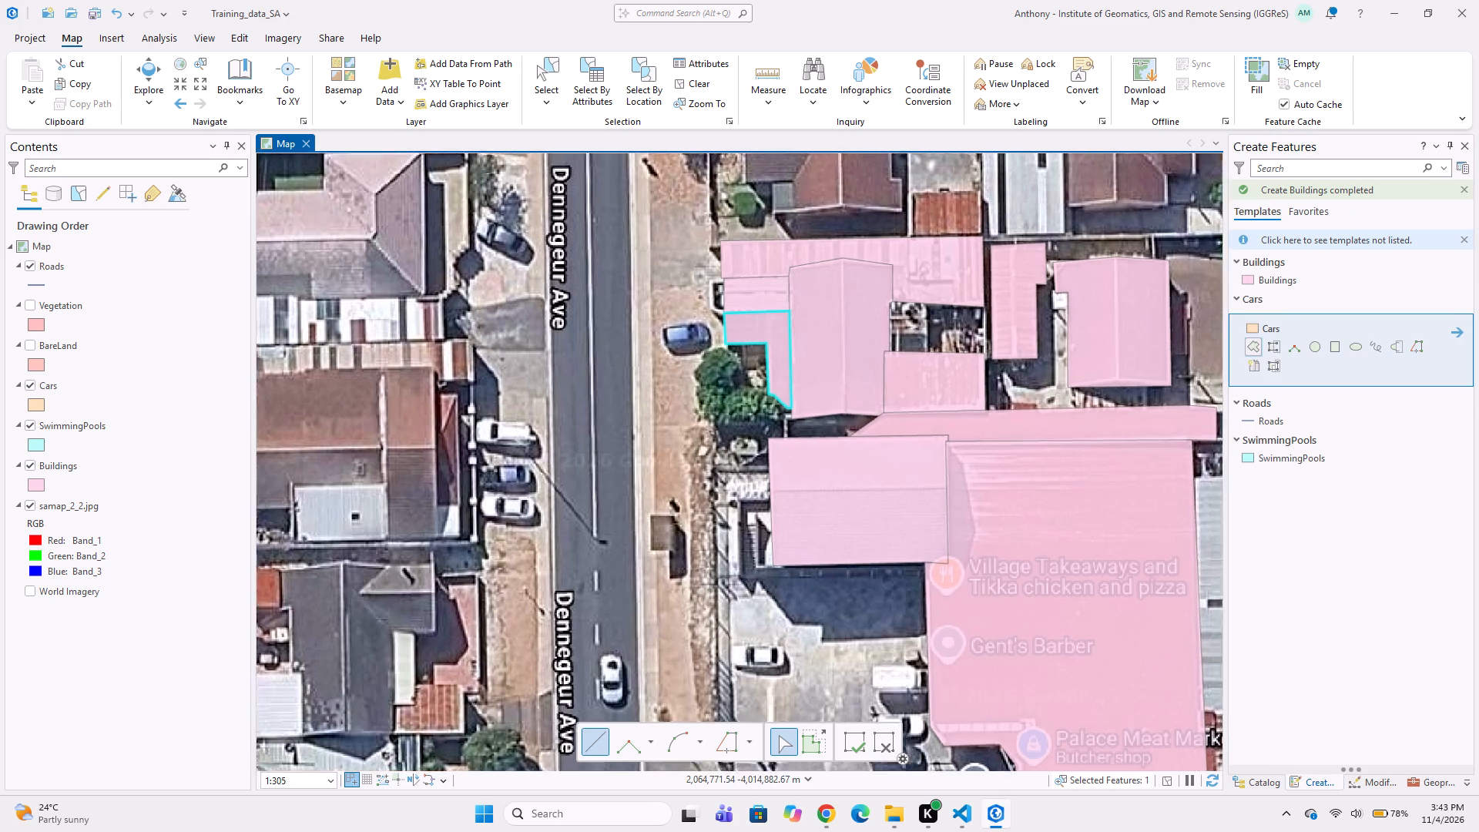
scroll(658, 329, up, 1)
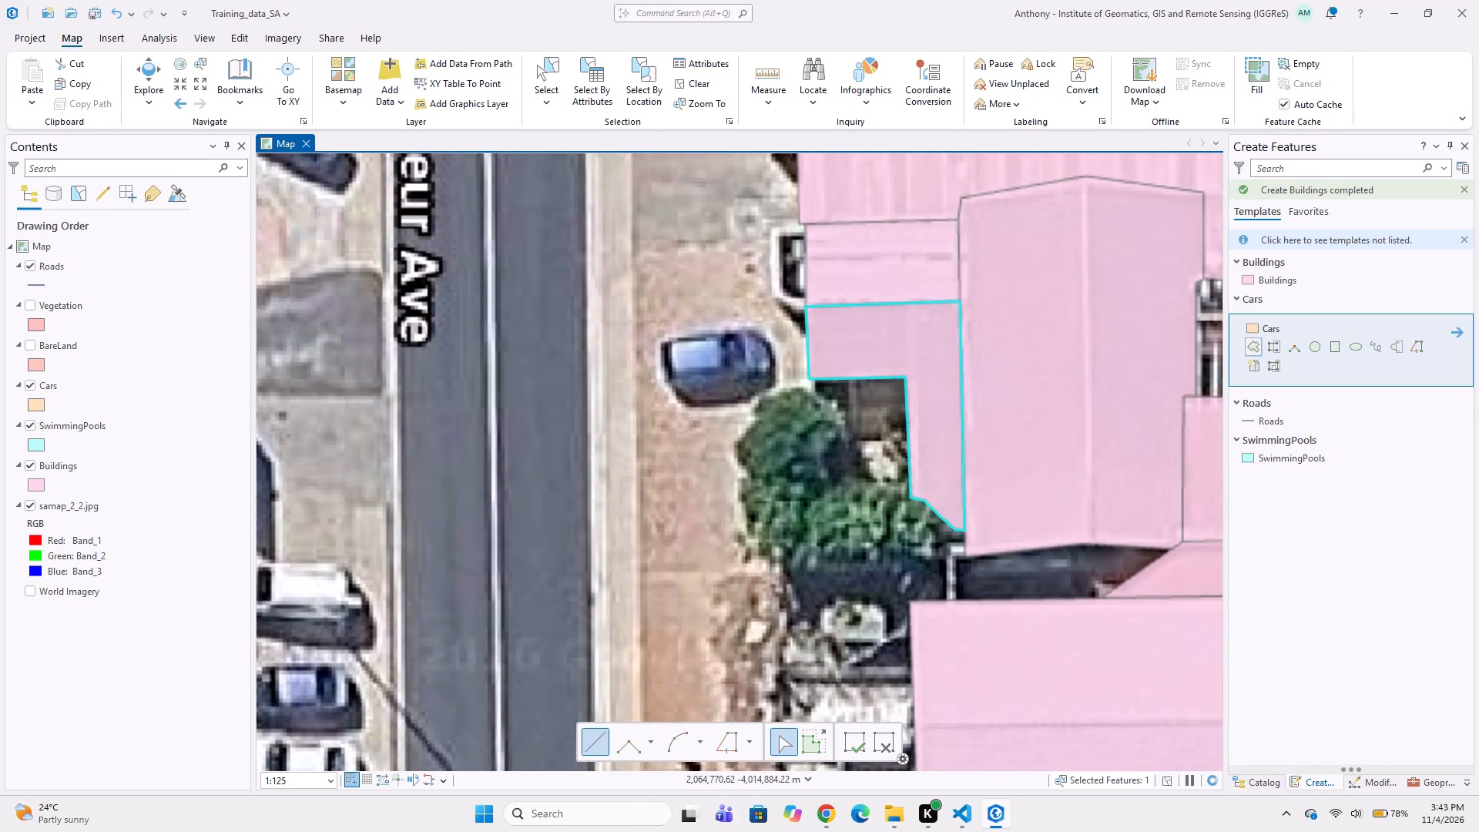
click(650, 334)
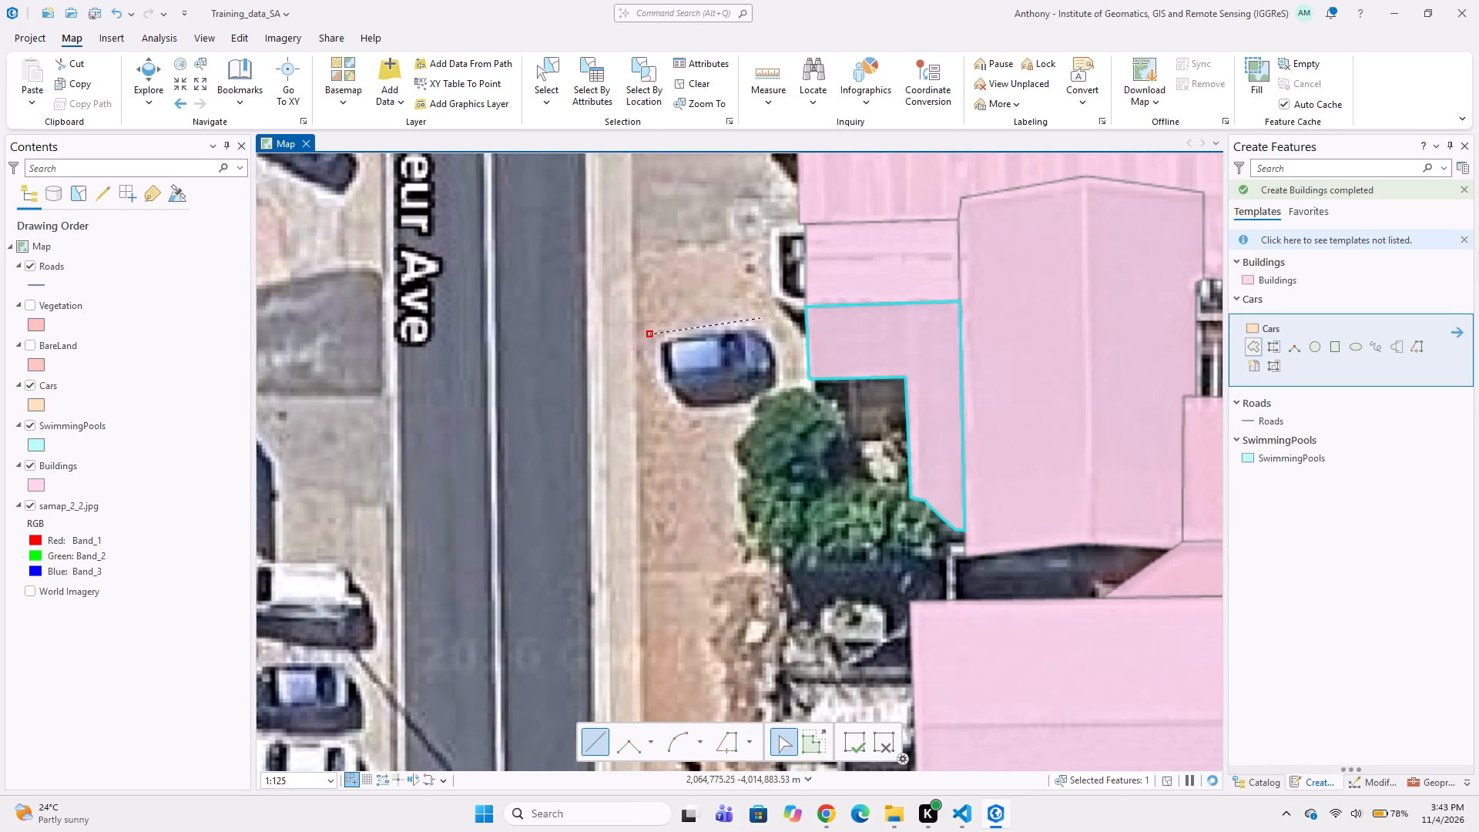
click(760, 318)
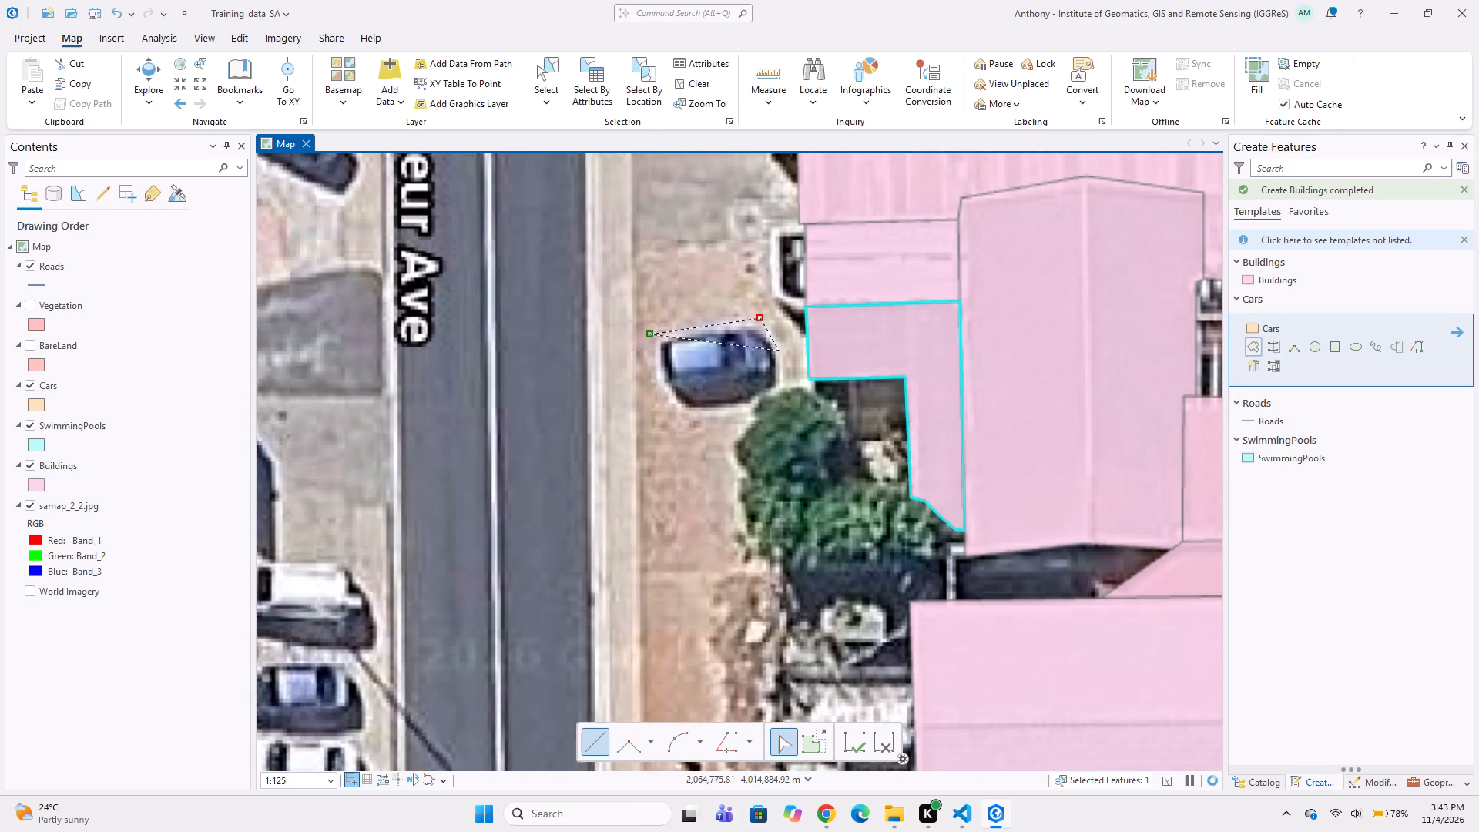
click(779, 351)
click(782, 377)
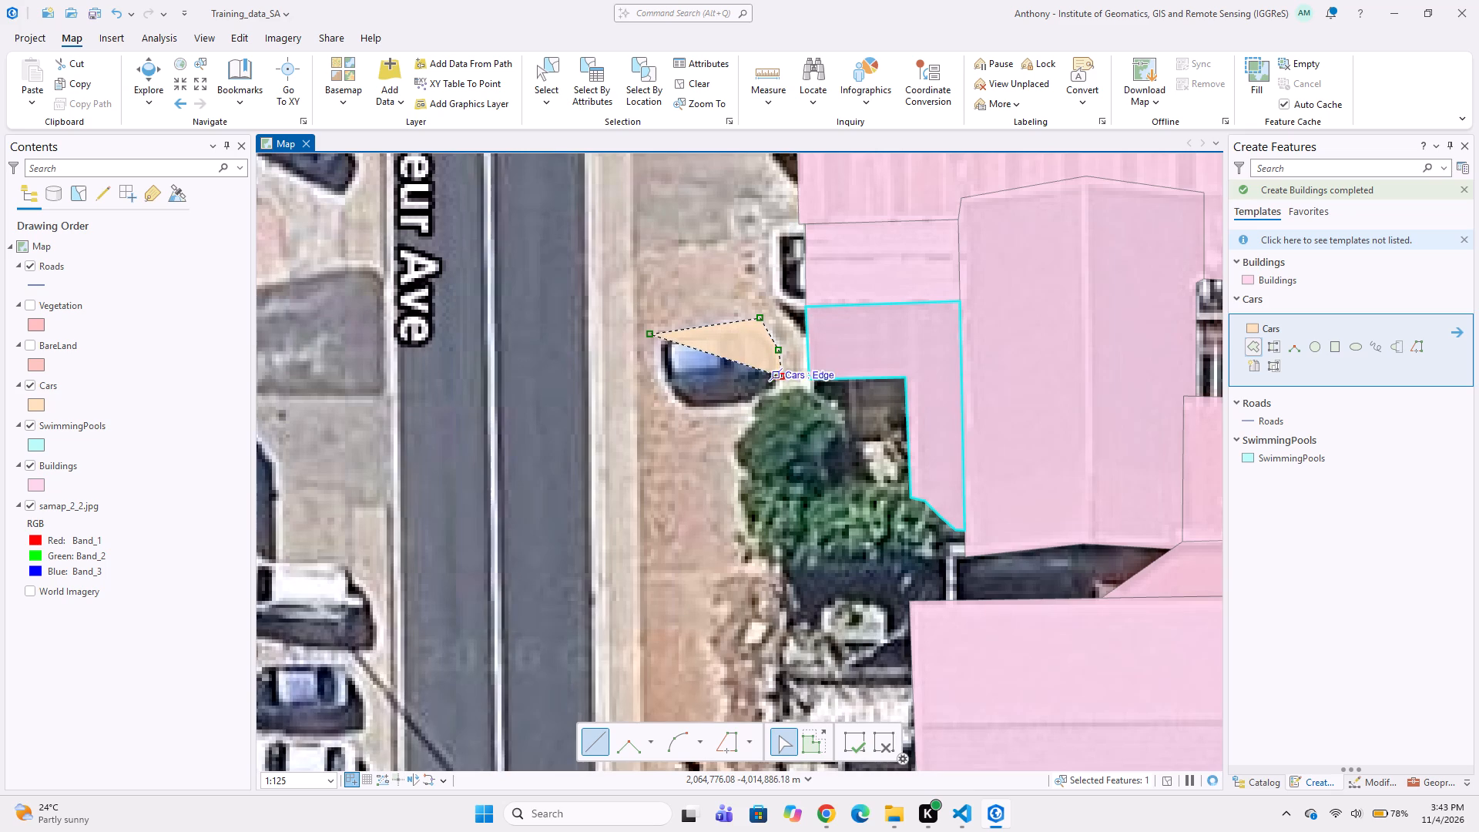
double_click(660, 388)
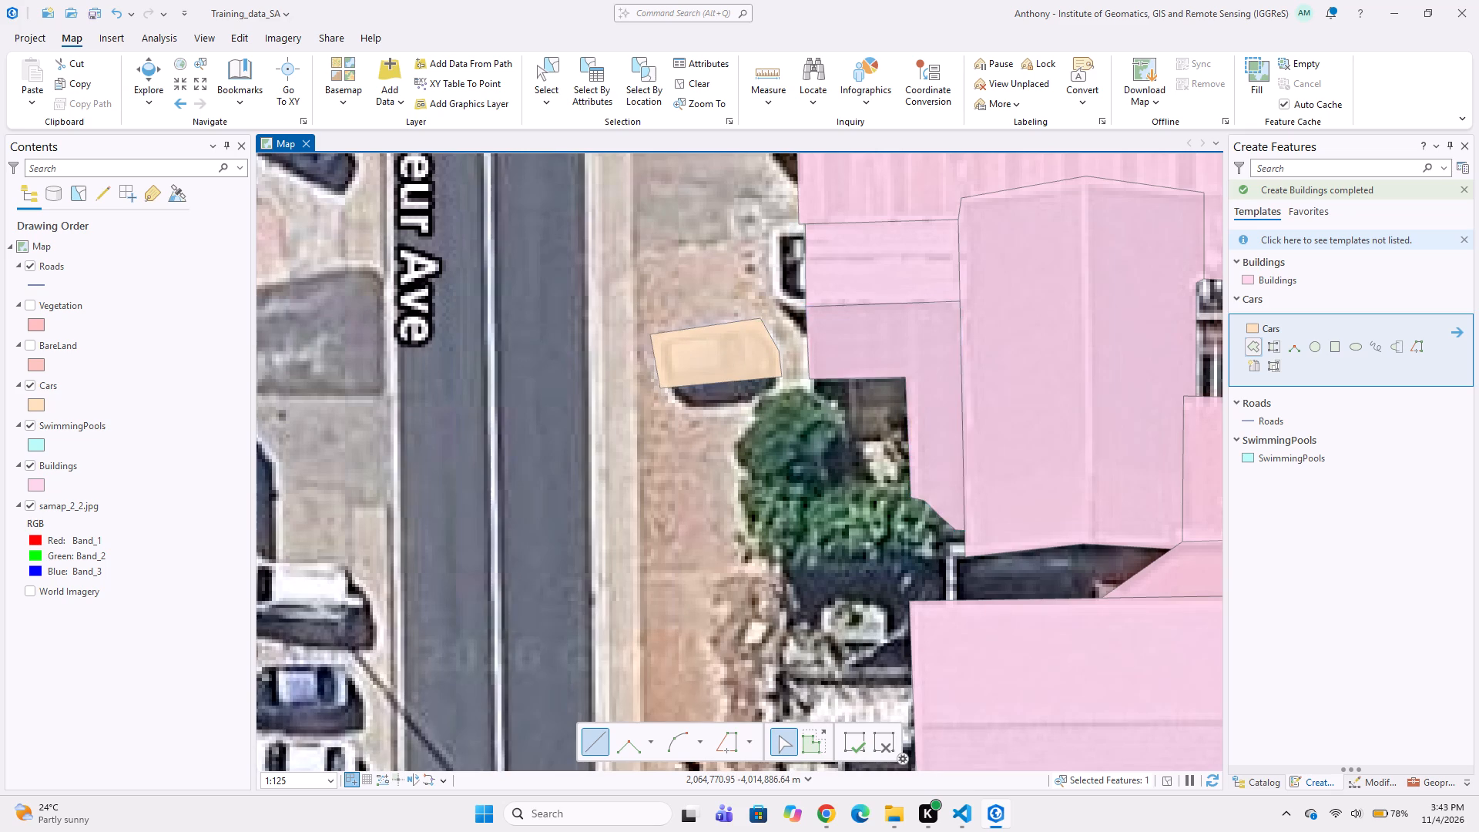
Digitize the brown-roofed house north of the striped roof as a Buildings polygon, following its stepped east side and excluding the small grey southwest annex.
scroll(639, 471, down, 2)
middle_drag(669, 455, 591, 474)
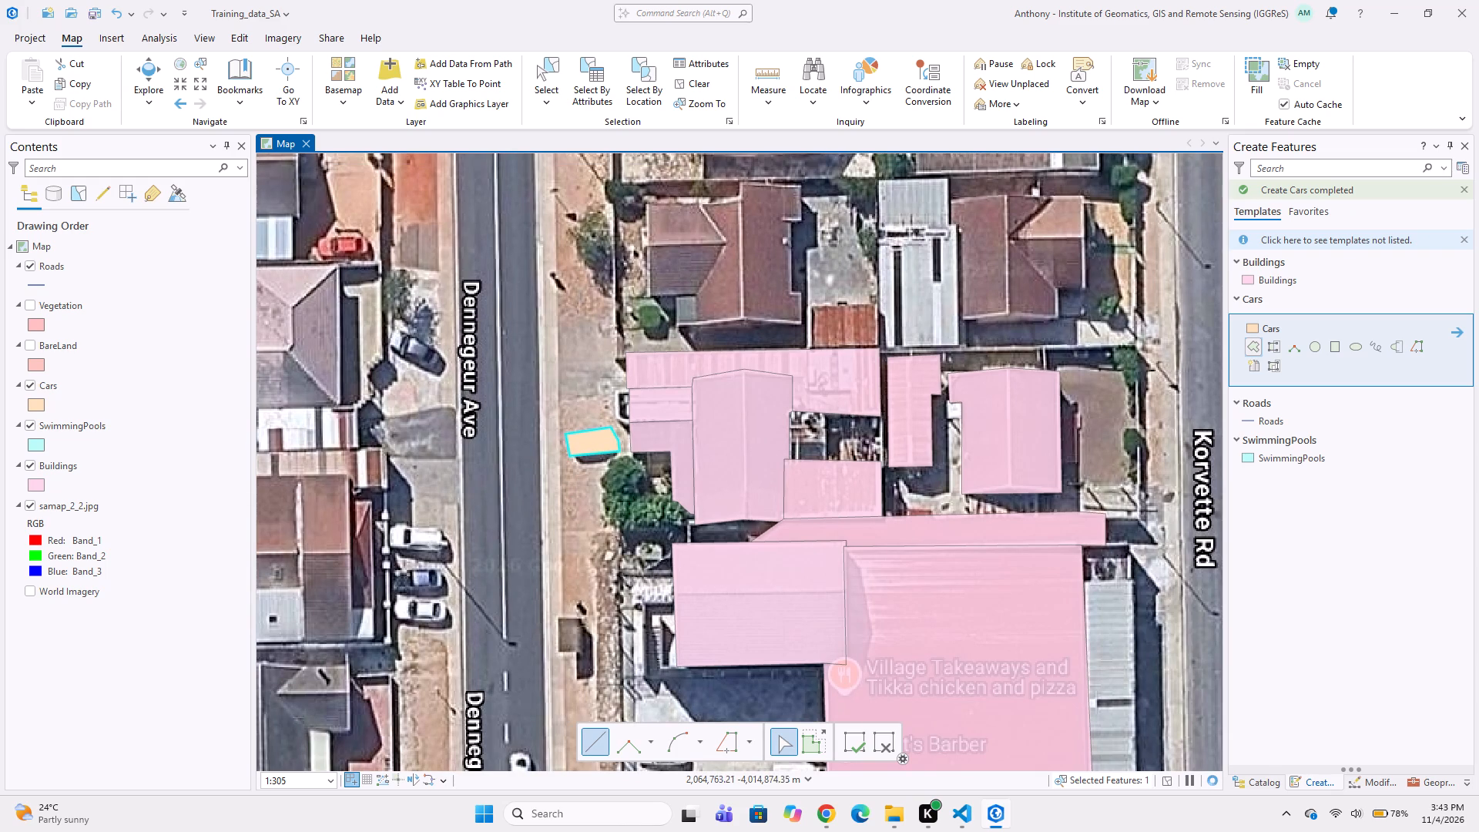
middle_drag(595, 324, 534, 423)
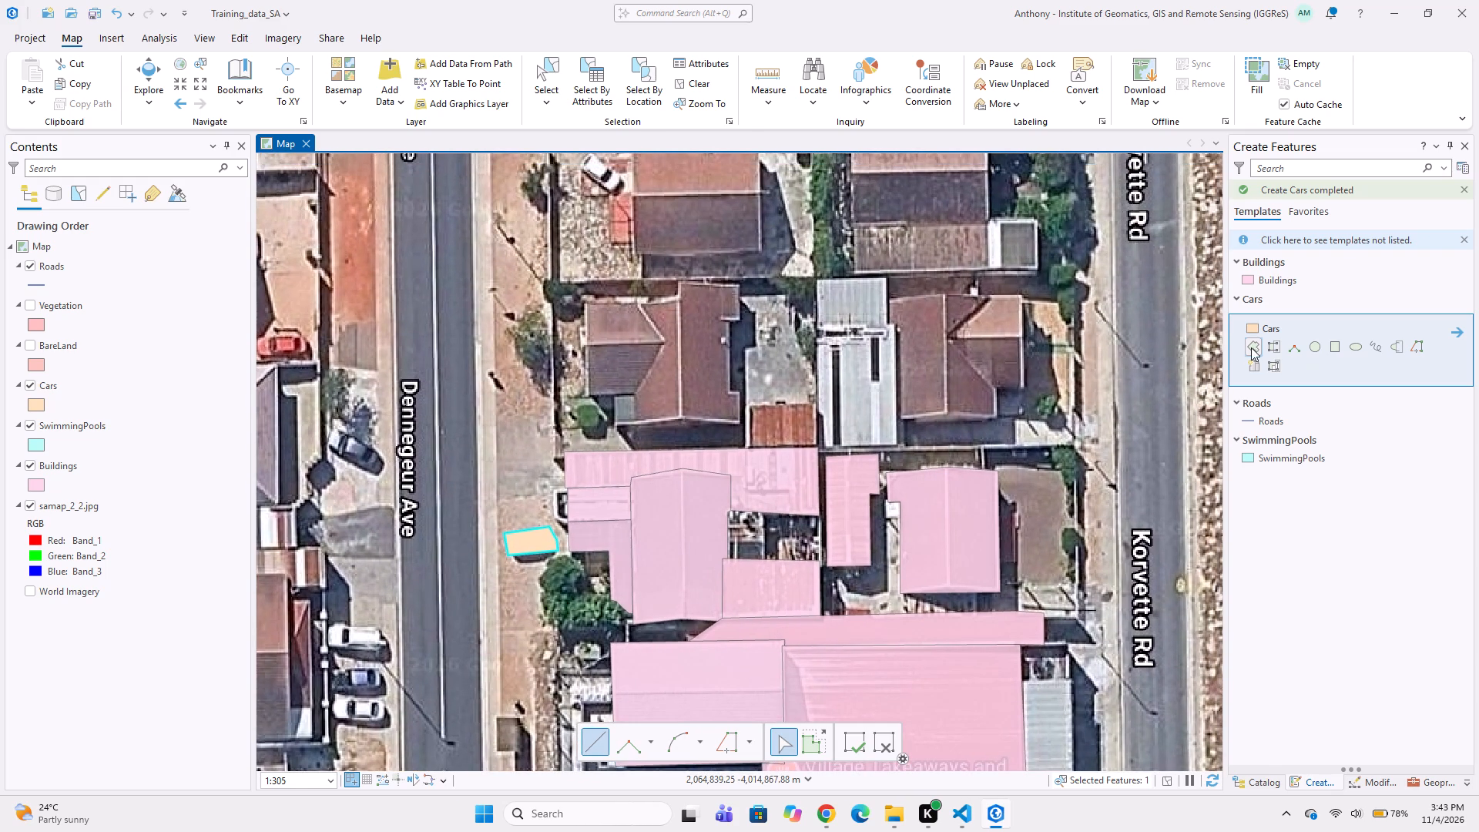
click(1243, 280)
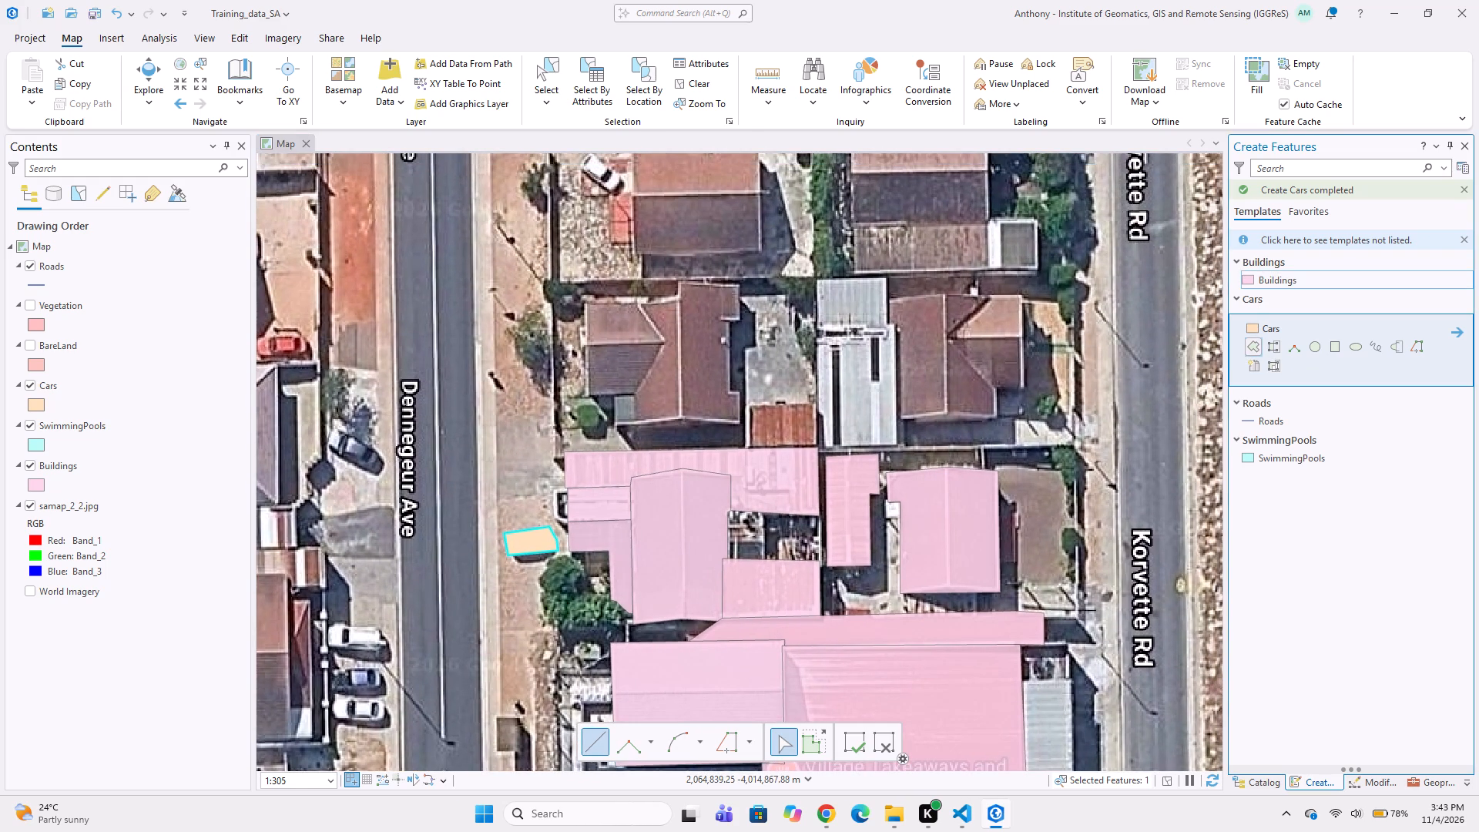
click(1269, 283)
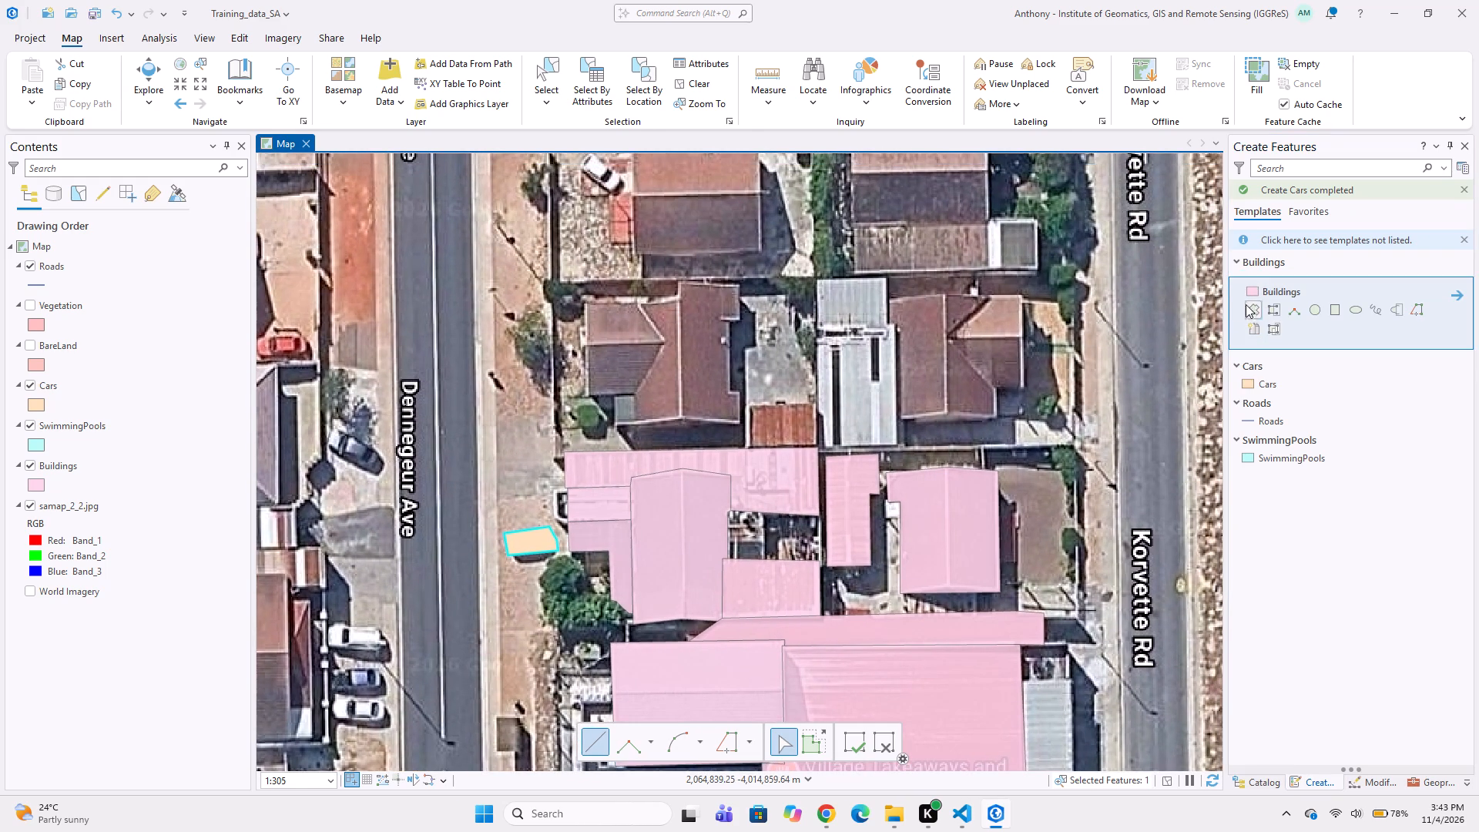
scroll(607, 301, up, 1)
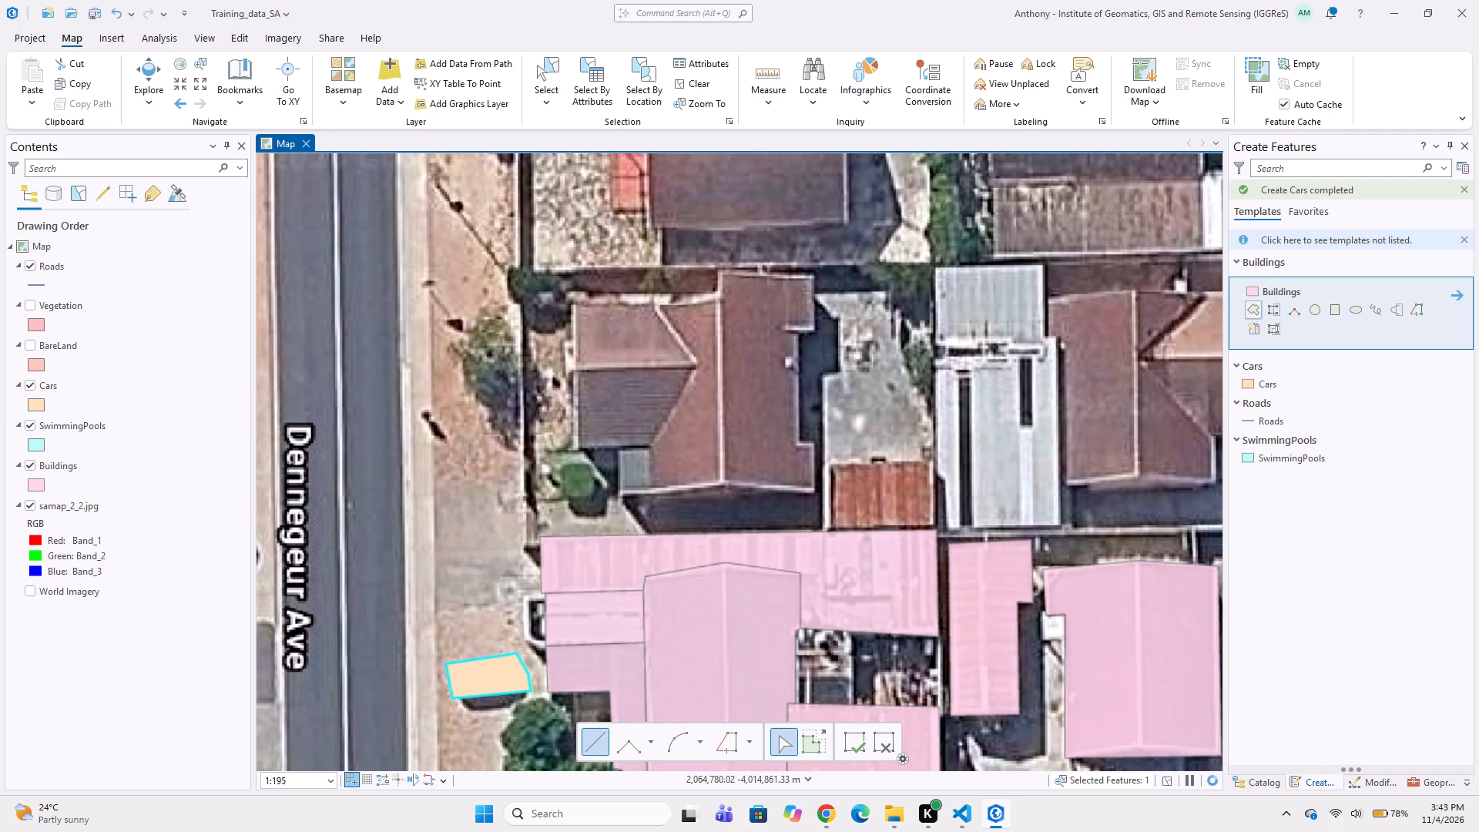
click(566, 302)
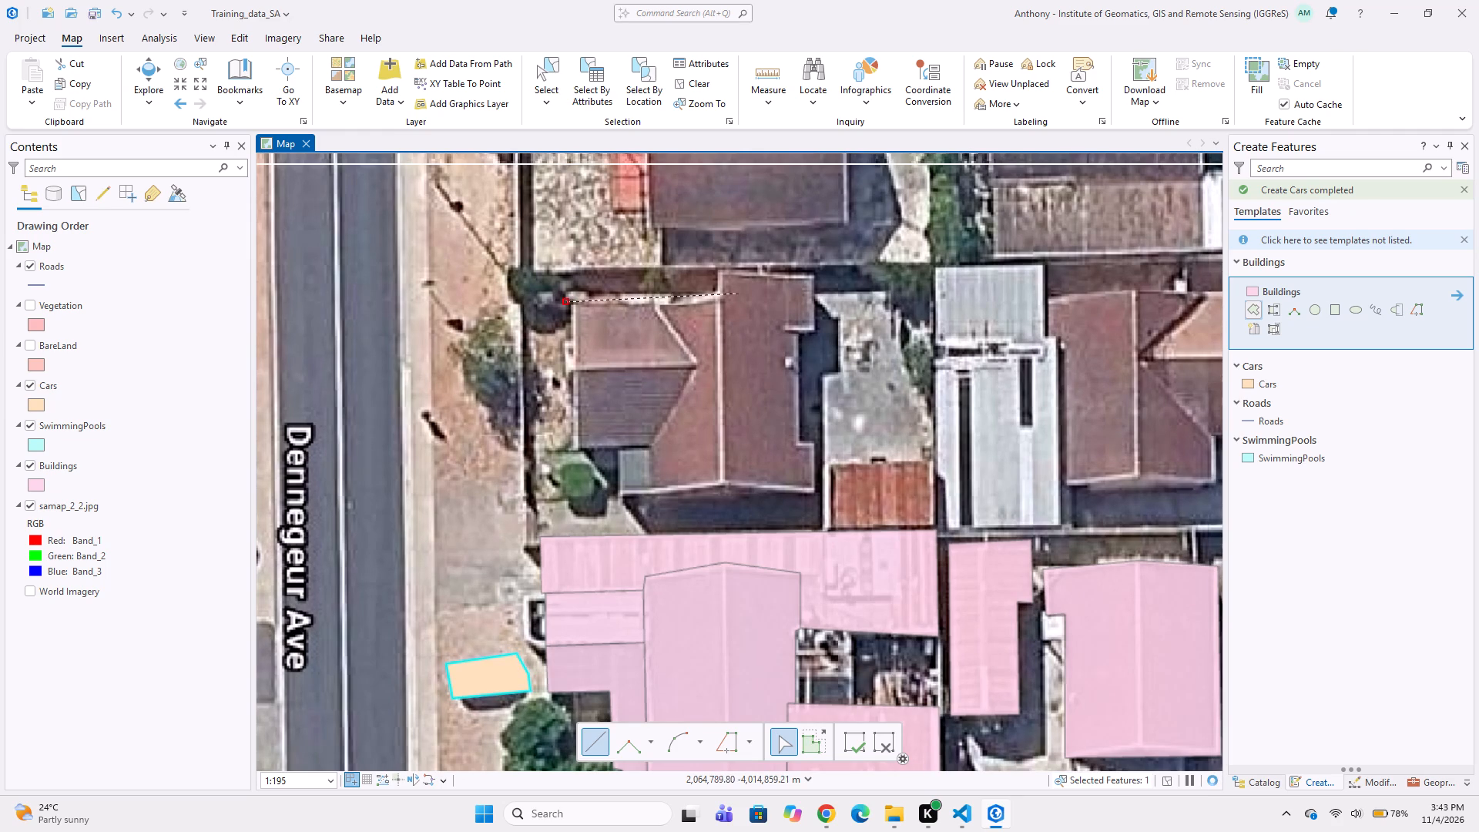
click(715, 299)
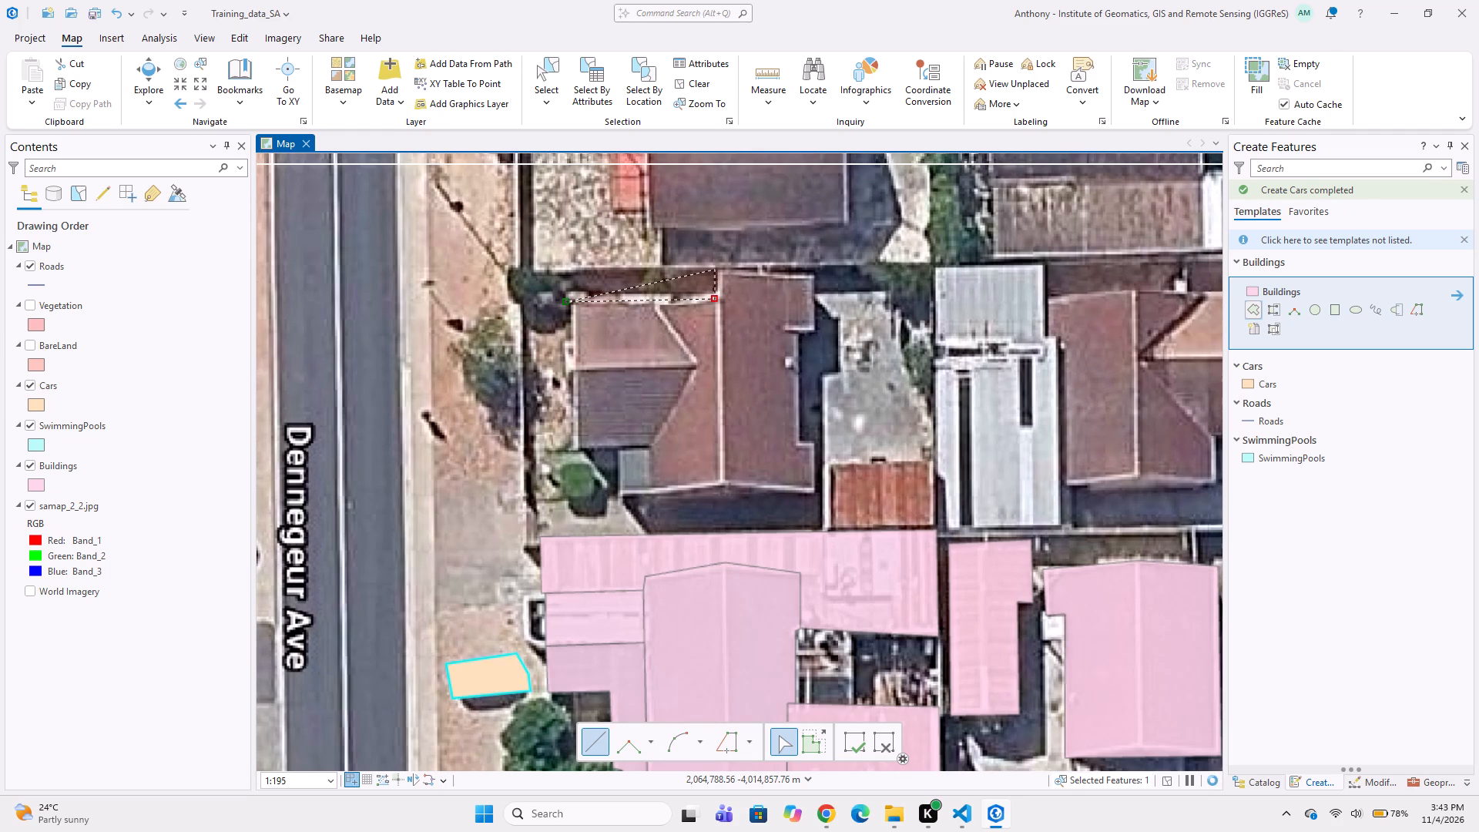
click(715, 270)
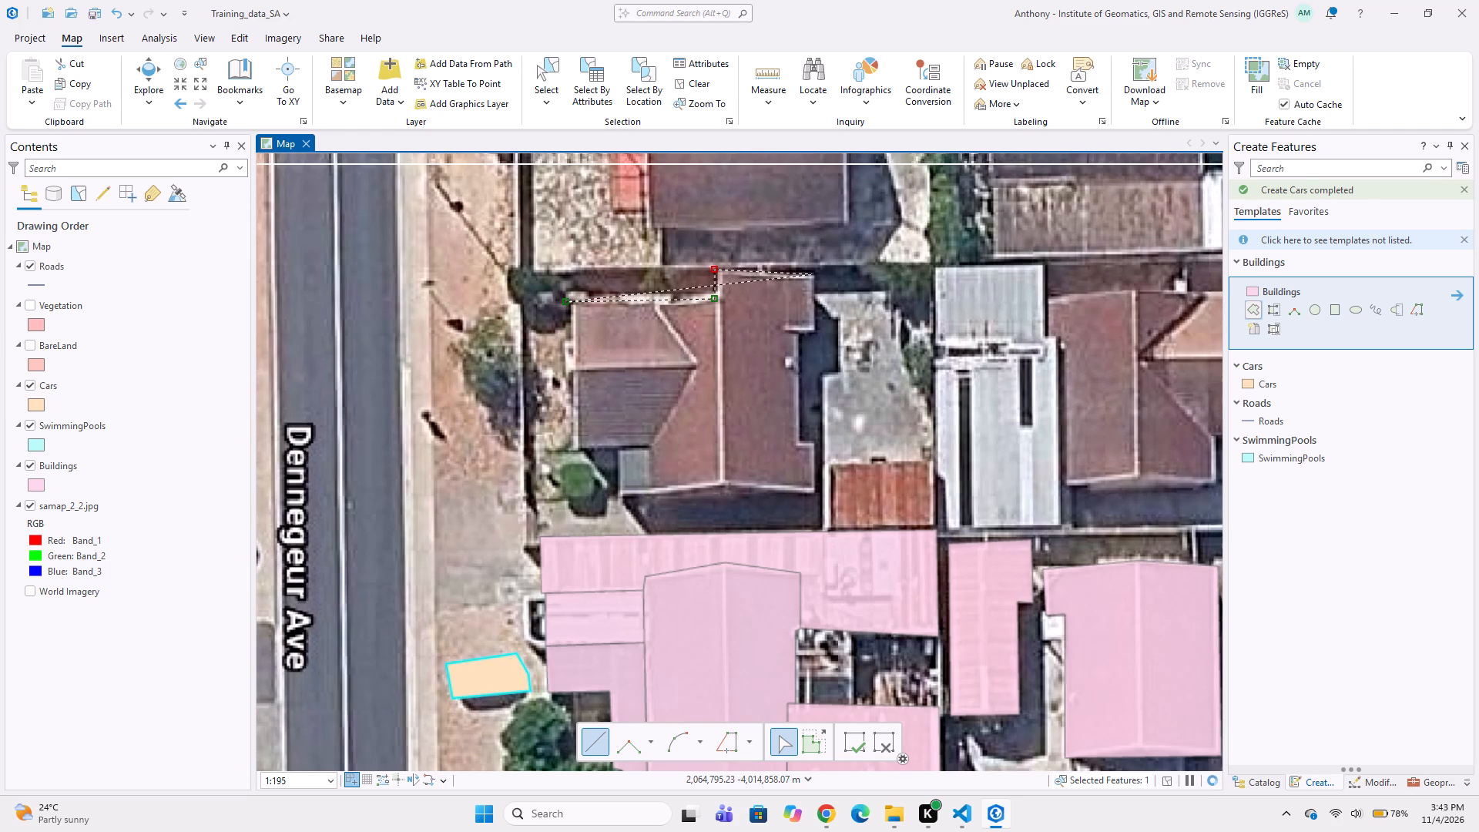
click(814, 274)
click(814, 331)
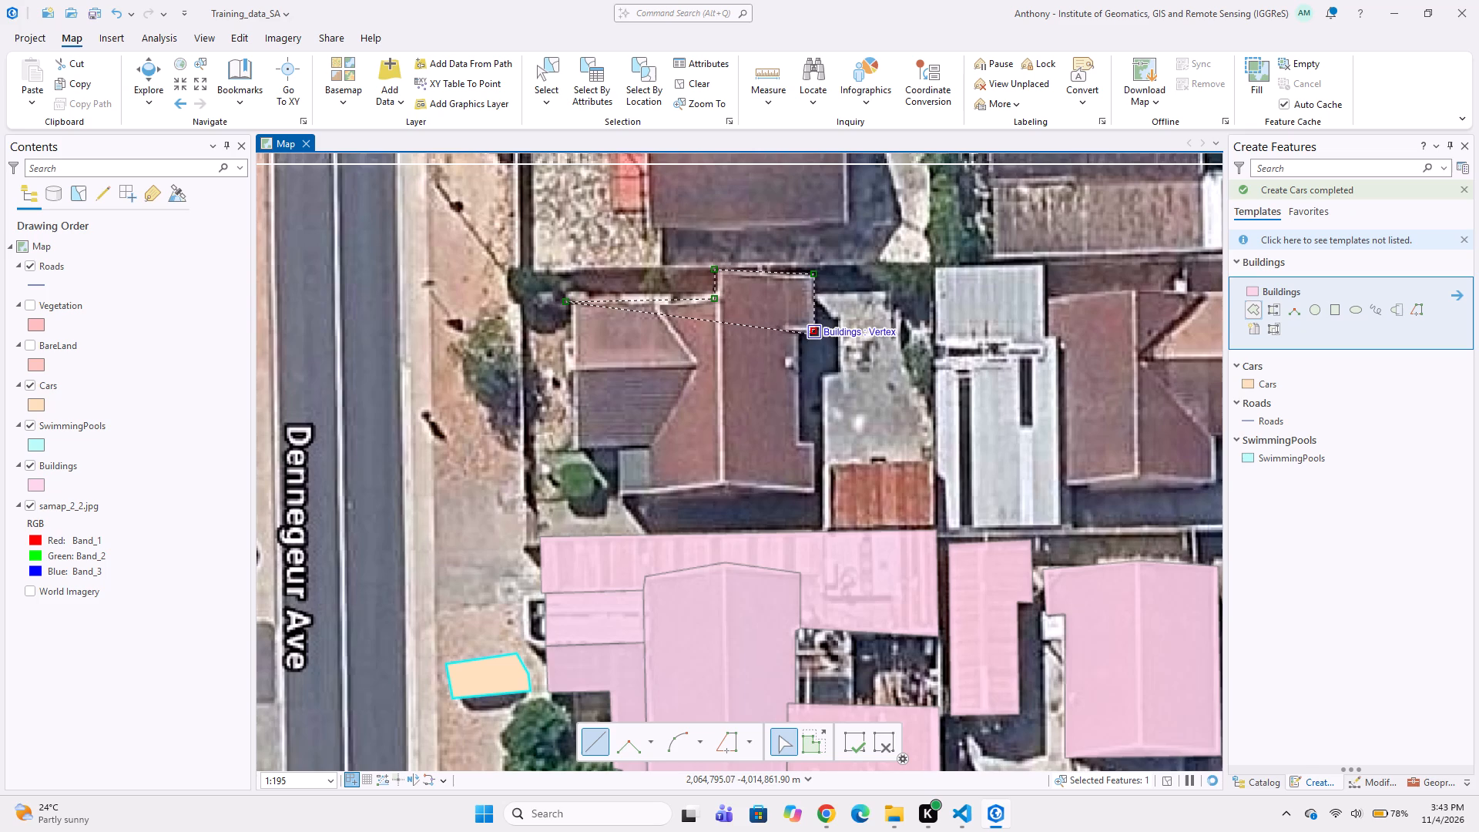
click(798, 334)
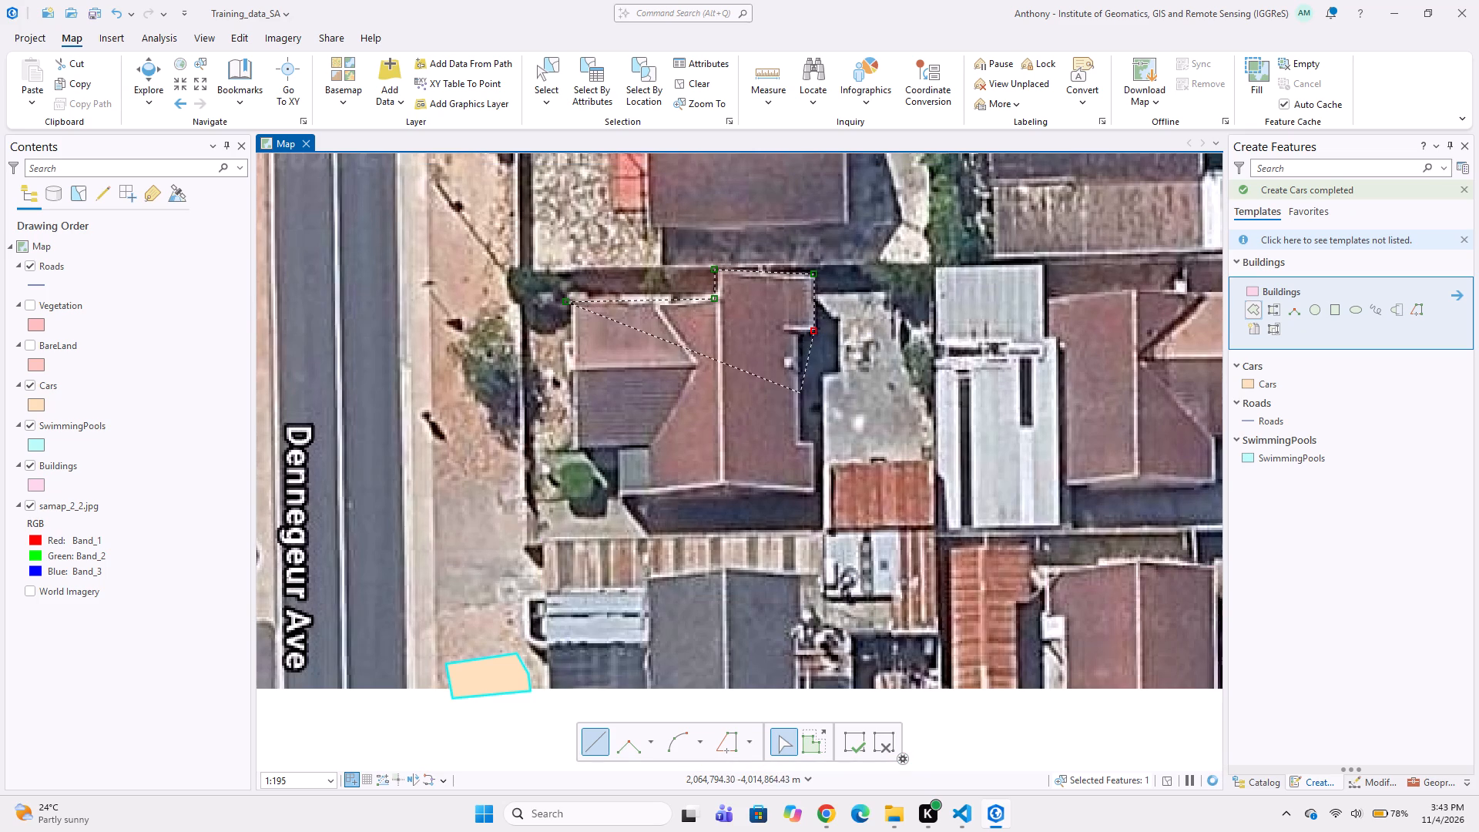
click(800, 334)
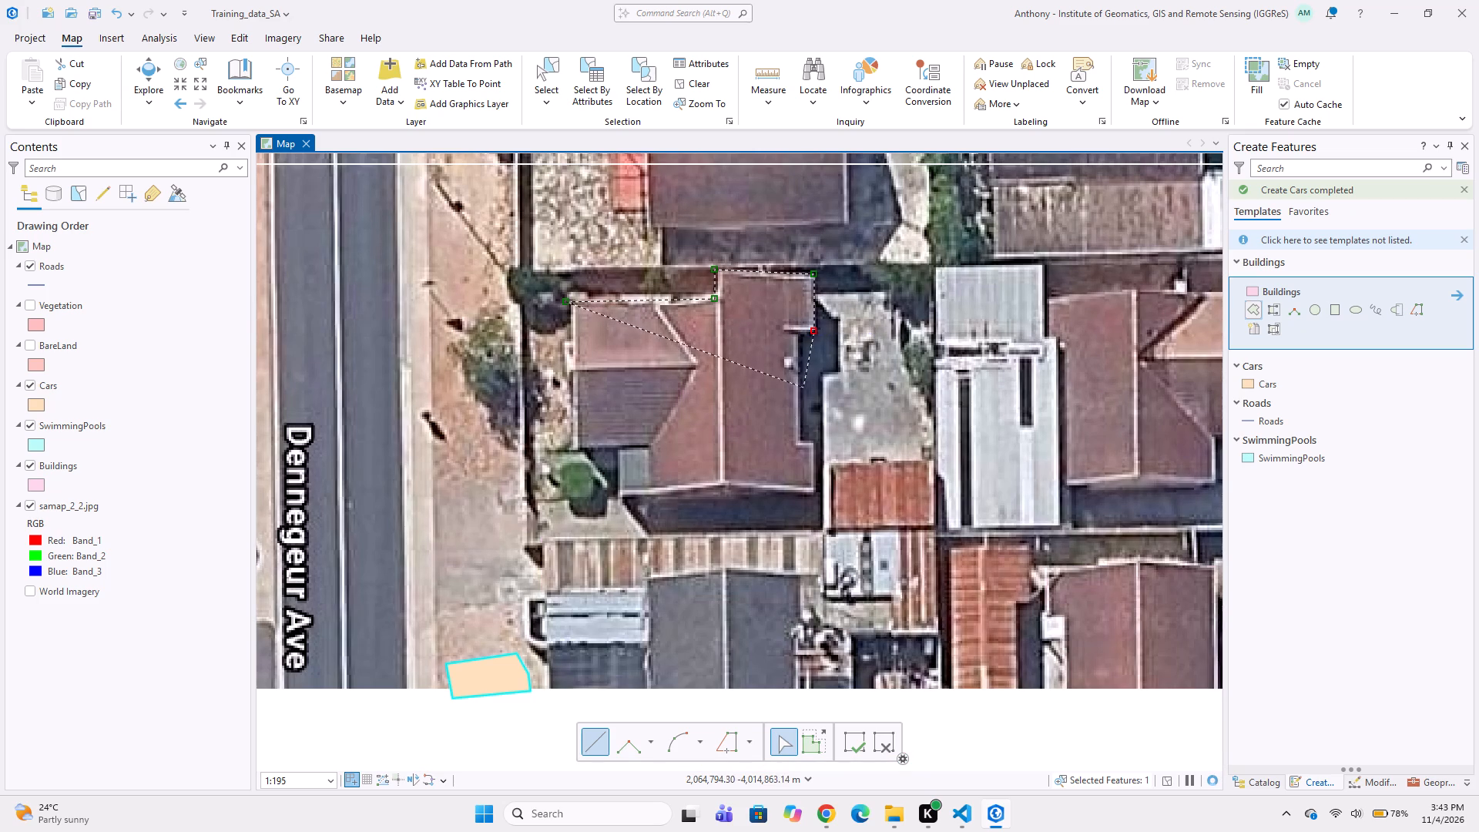
scroll(793, 326, up, 1)
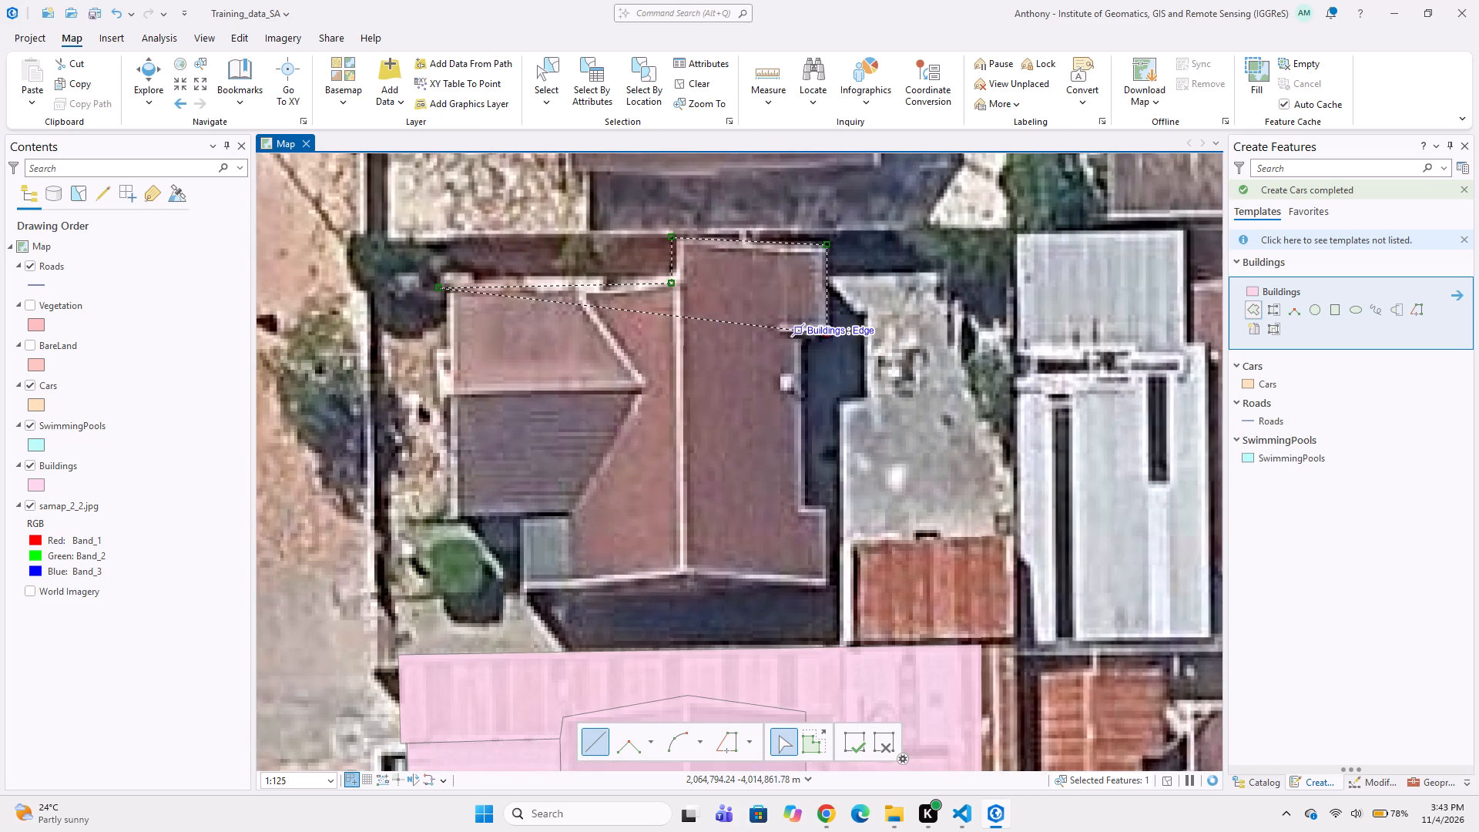
click(803, 334)
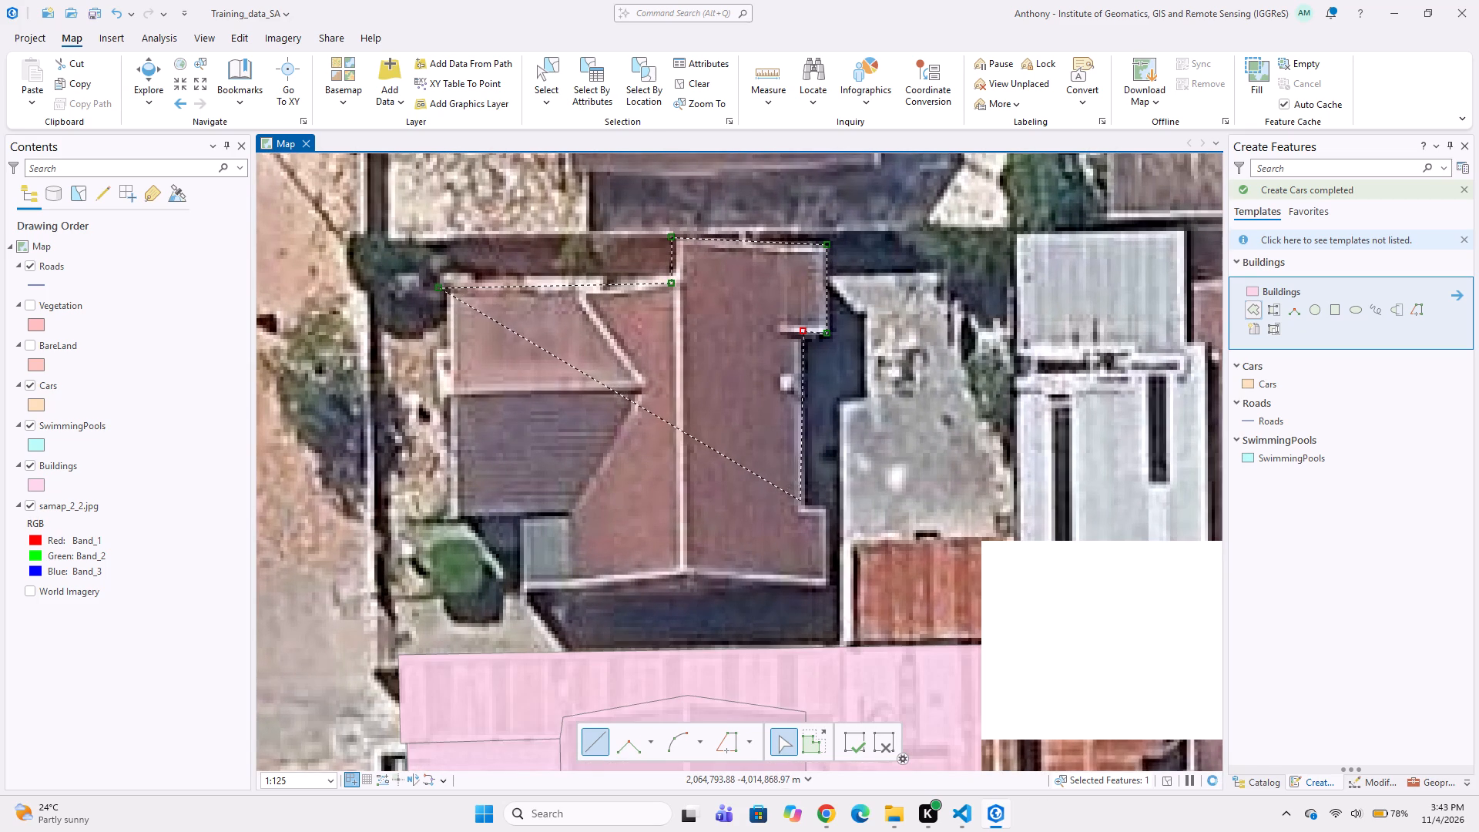
click(803, 504)
click(827, 504)
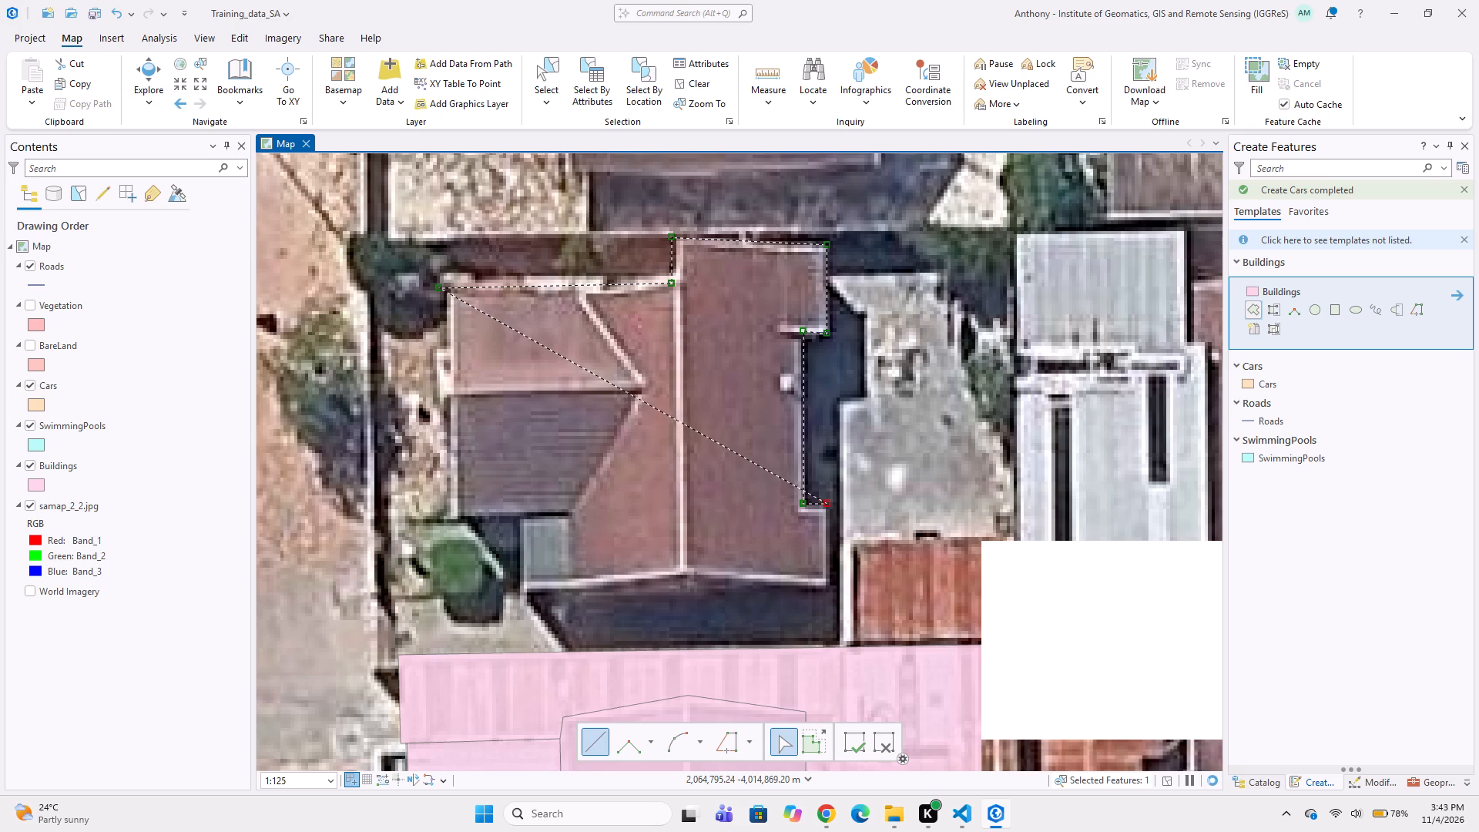
click(830, 585)
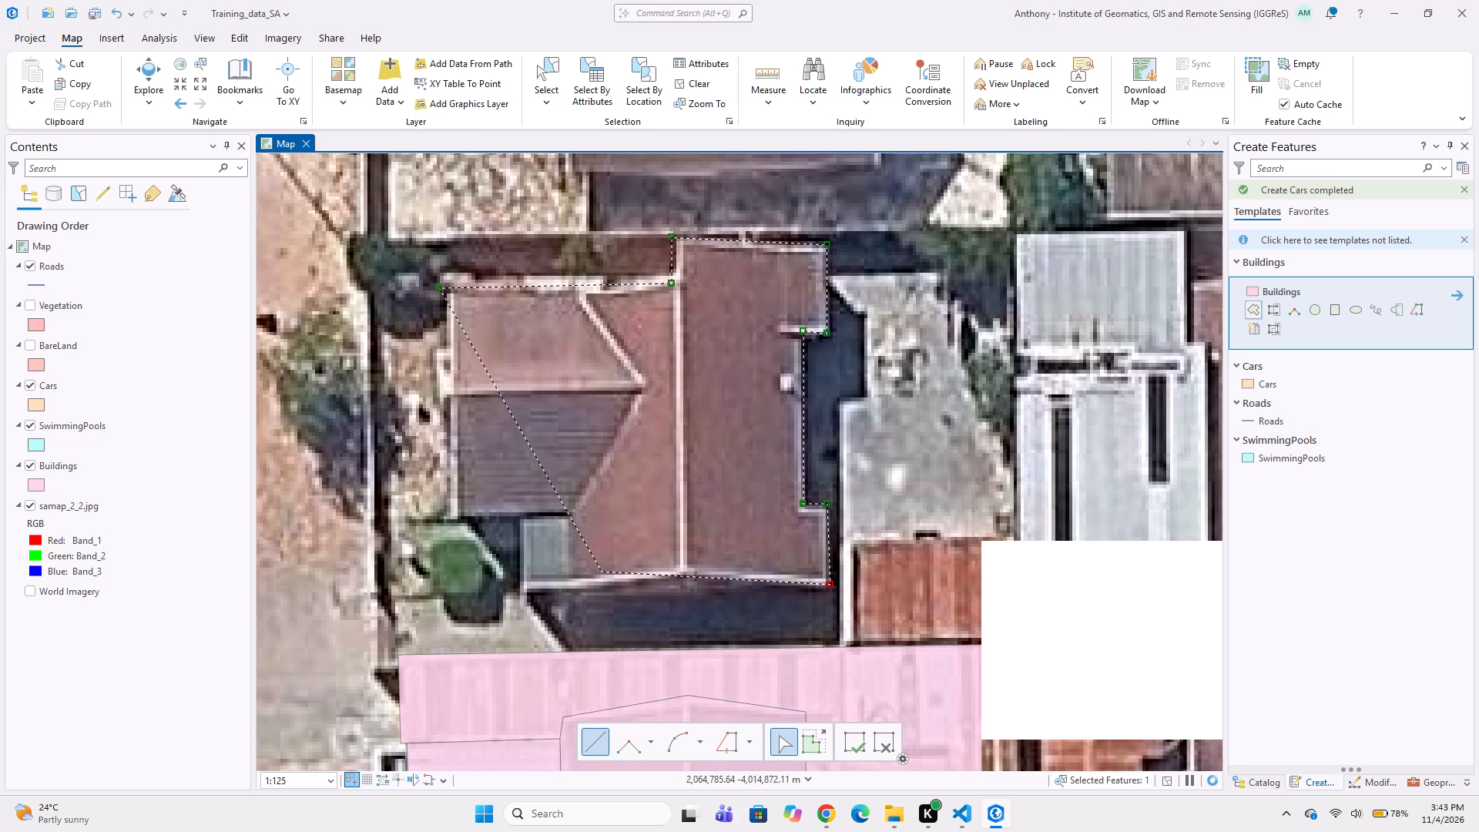
click(568, 590)
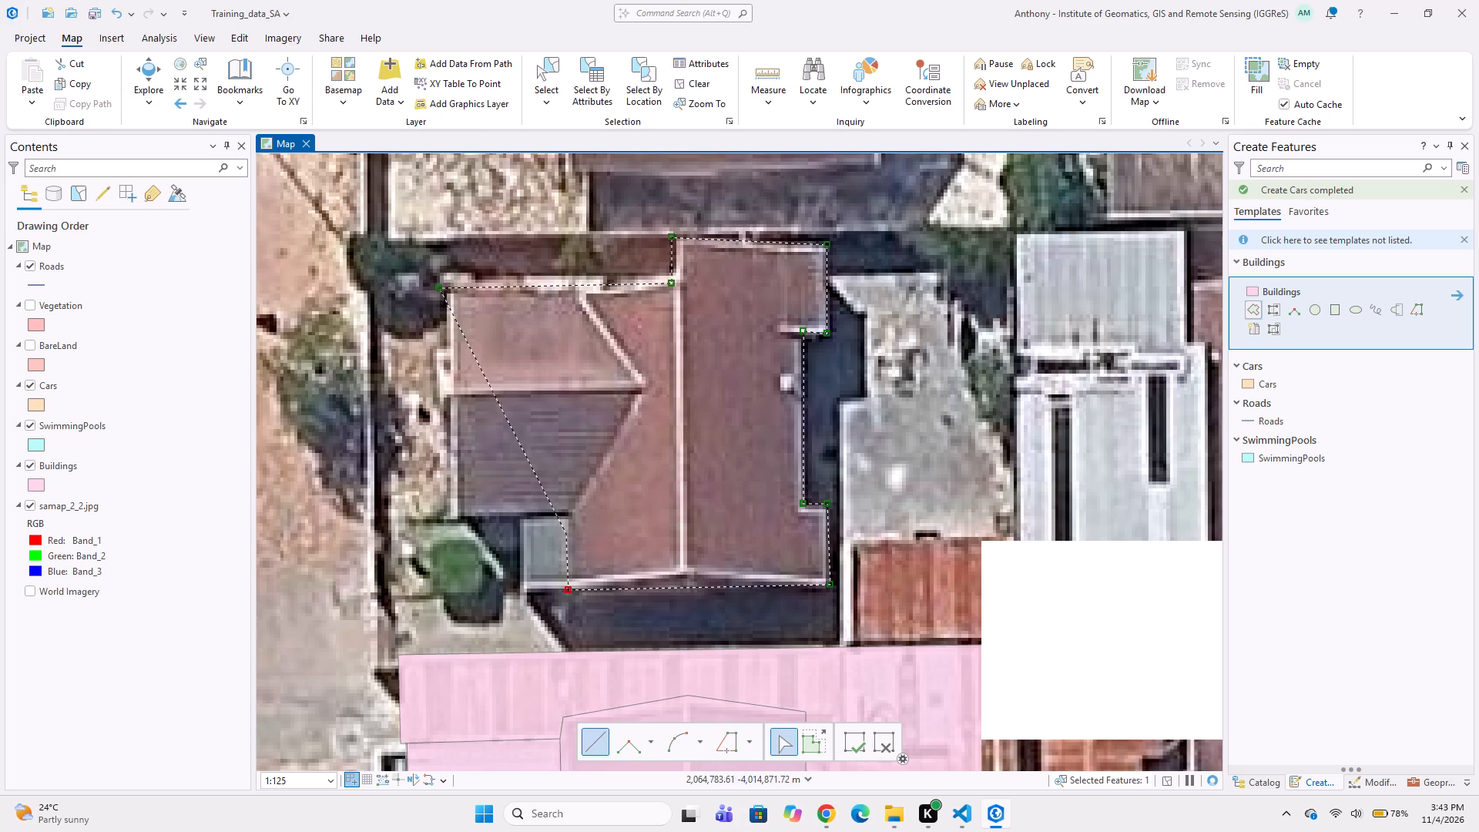
click(568, 517)
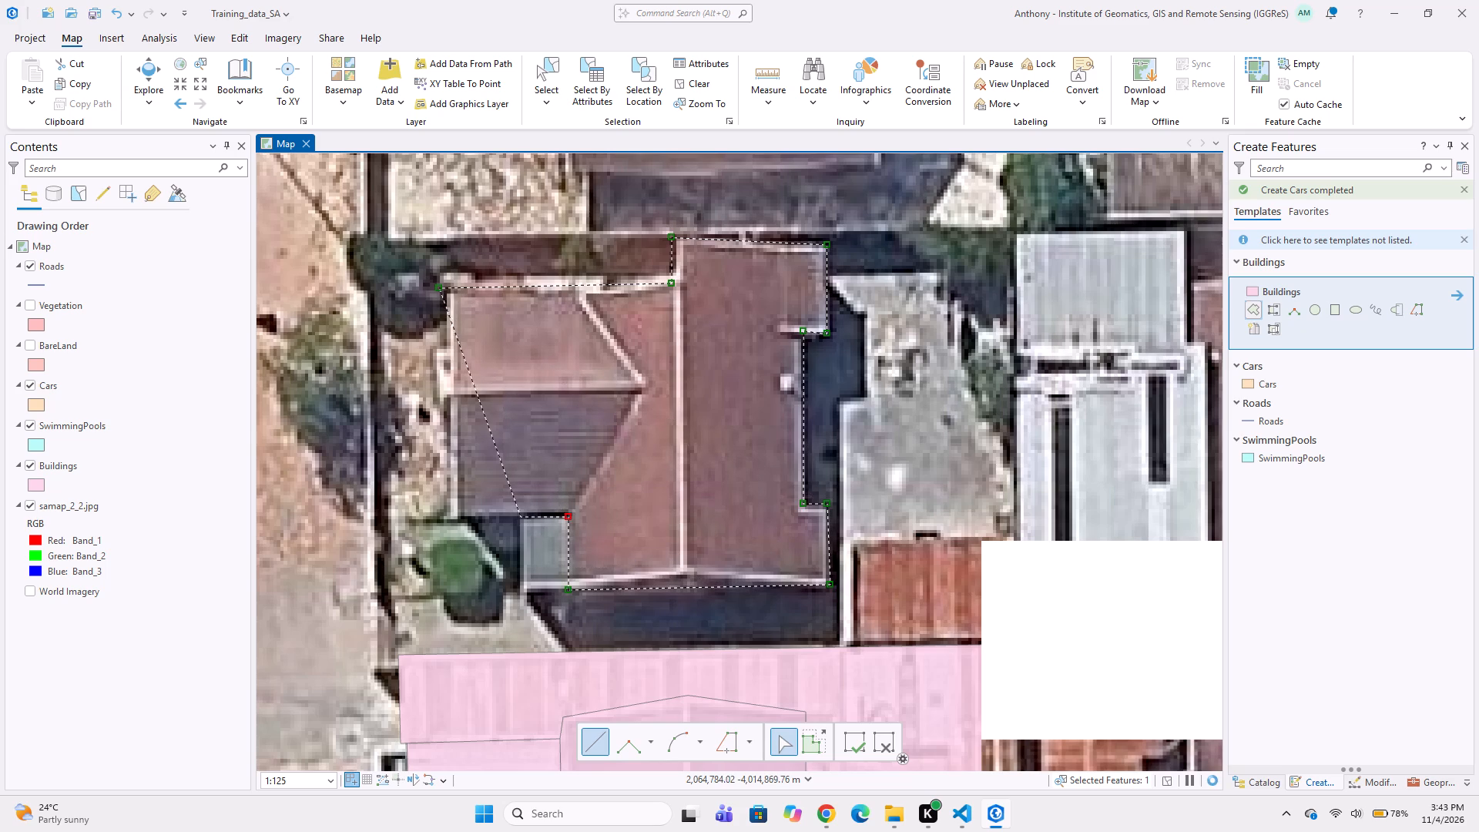
double_click(453, 520)
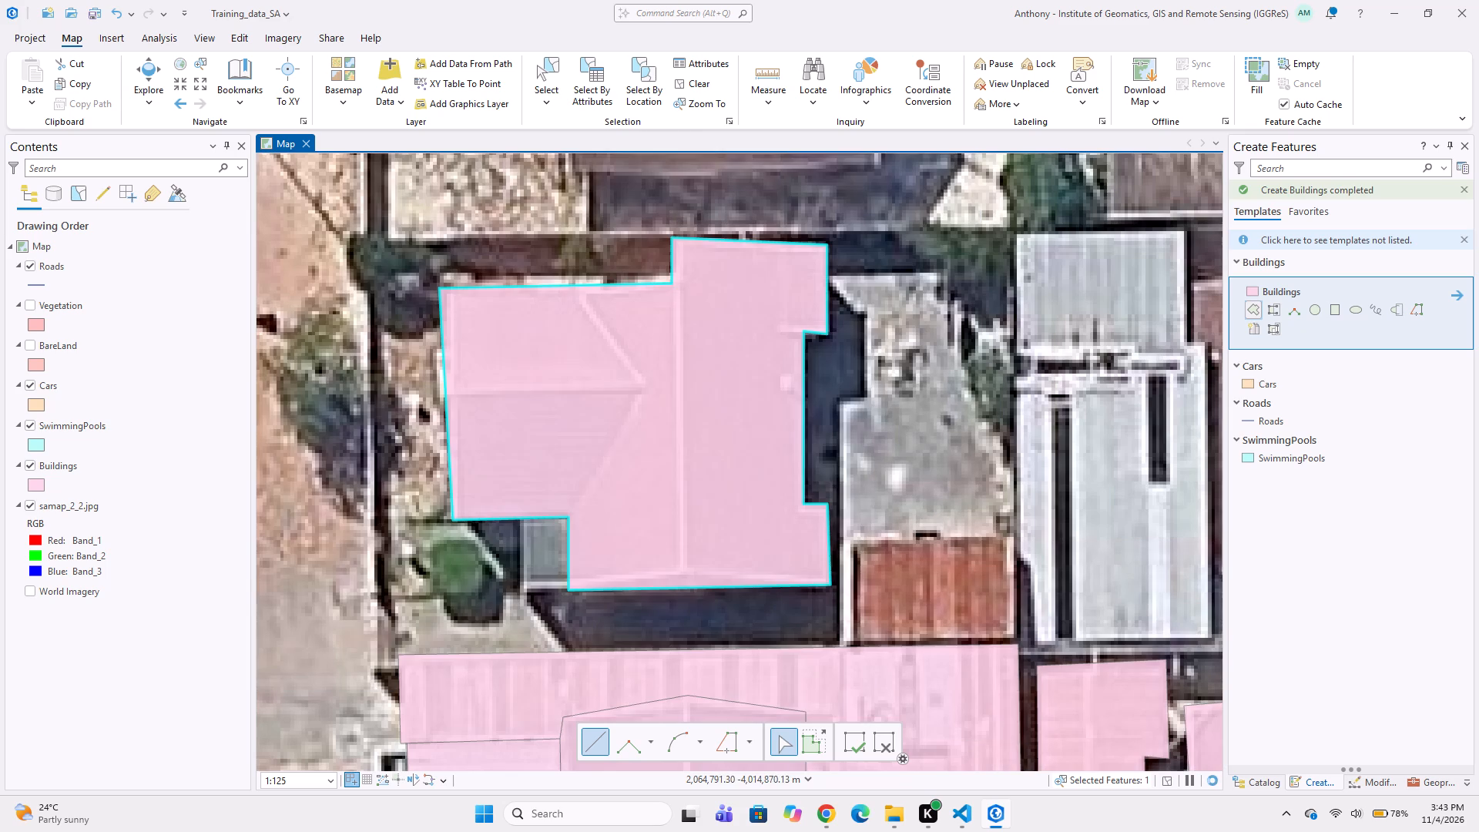
Digitize the small rust-red roof between the stepped house and the long light-grey metal roof as a Buildings polygon, down to the striped roof's edge.
click(841, 536)
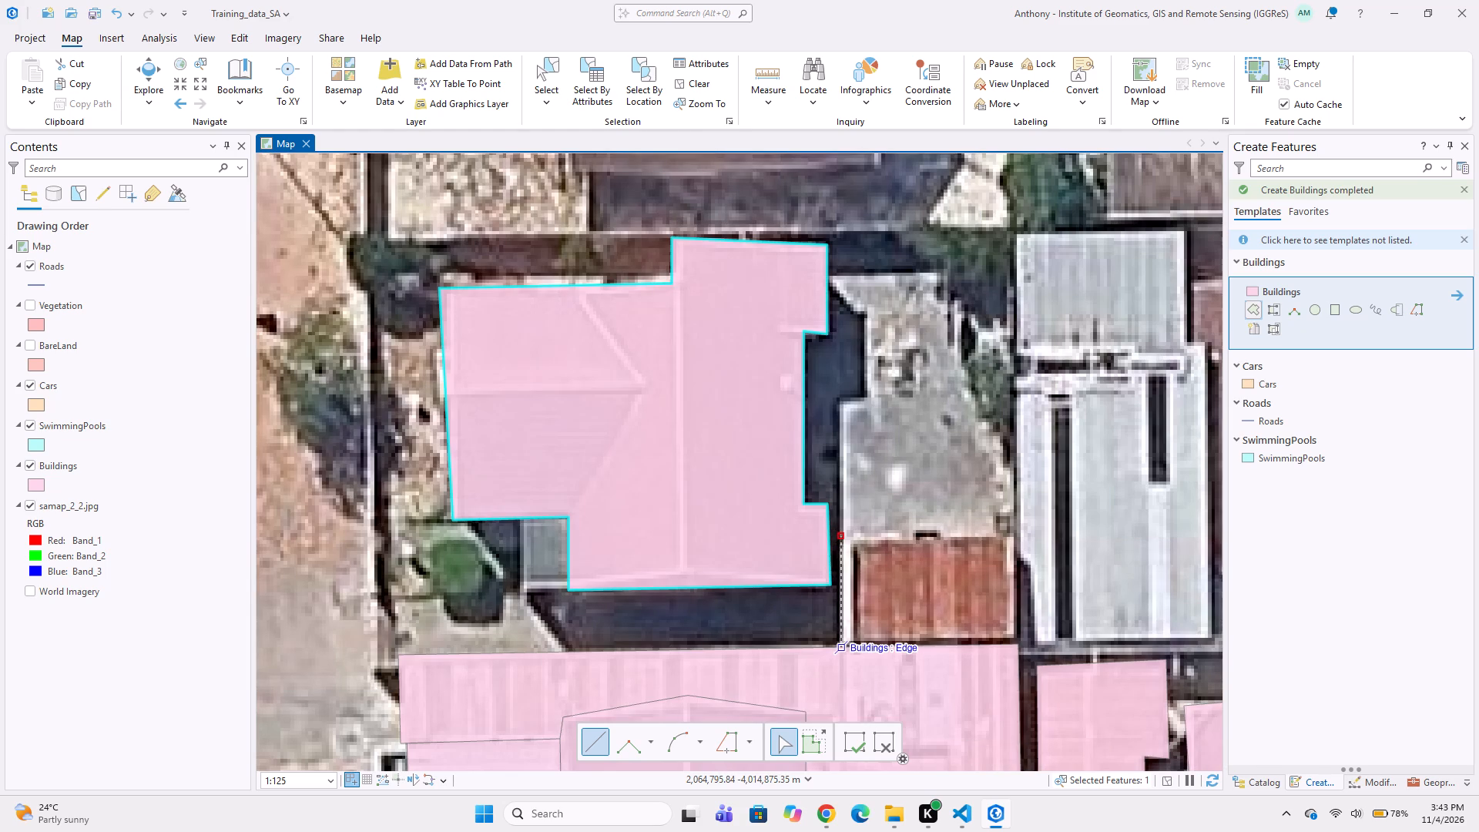
click(841, 649)
click(1019, 646)
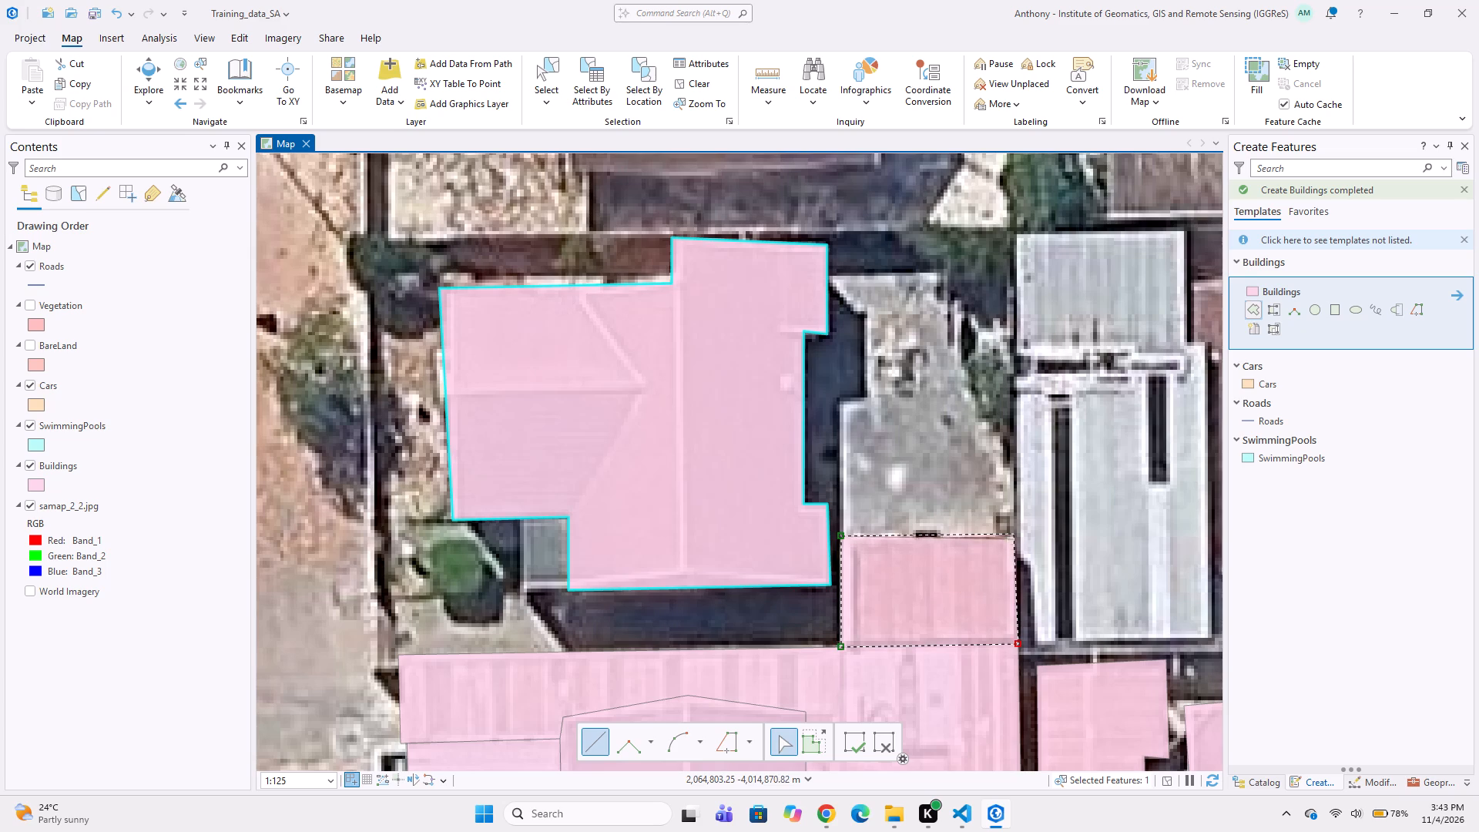
double_click(1014, 534)
Digitize the rectangular brown gable-roofed house in the next yard north, beside Dennegeur Ave, as a four-cornered Buildings polygon.
scroll(1003, 423, down, 2)
middle_drag(736, 425, 868, 441)
middle_drag(944, 464, 850, 493)
middle_drag(817, 391, 811, 495)
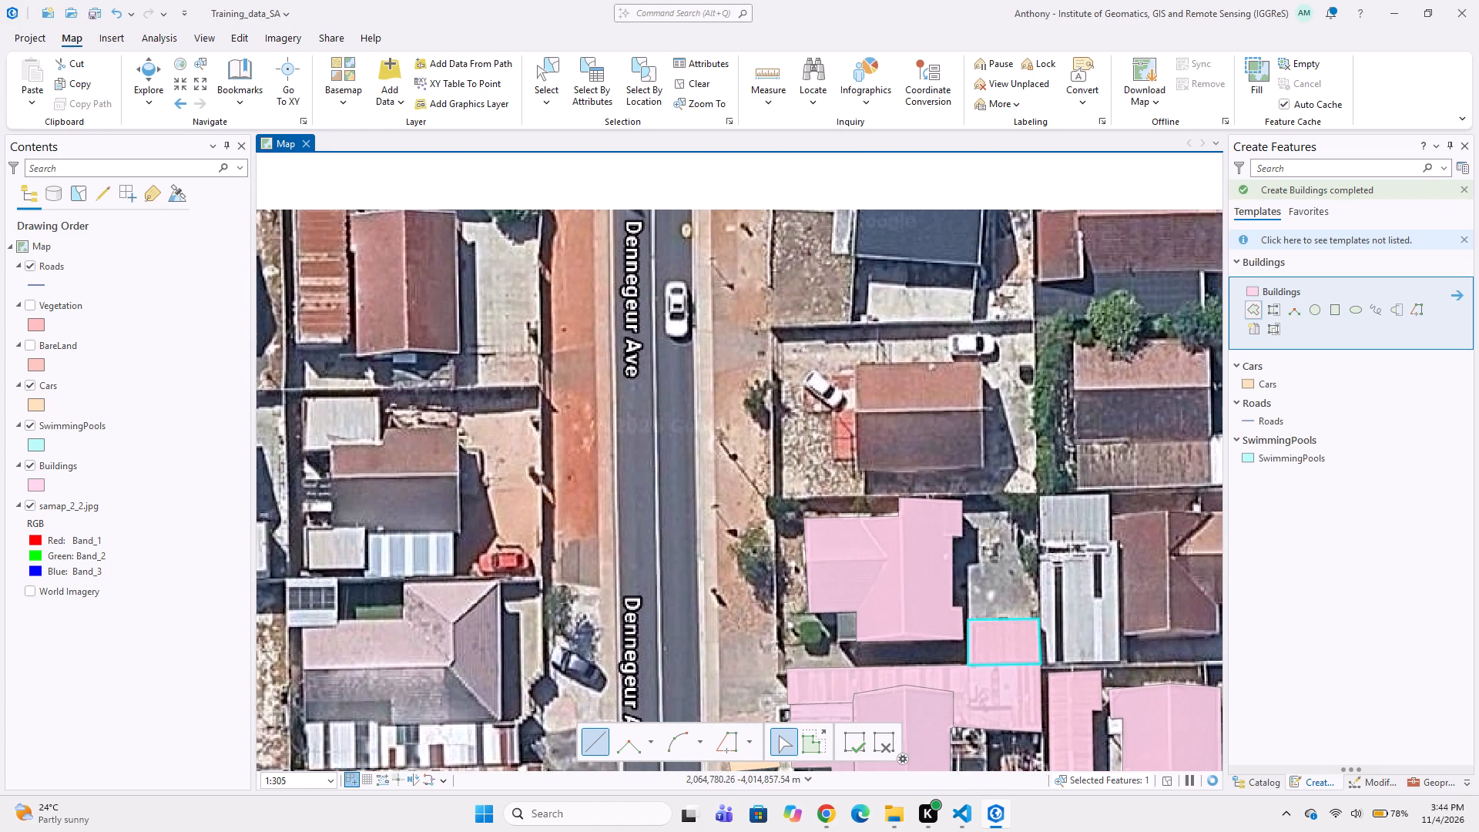
middle_drag(877, 364, 866, 434)
scroll(836, 428, up, 1)
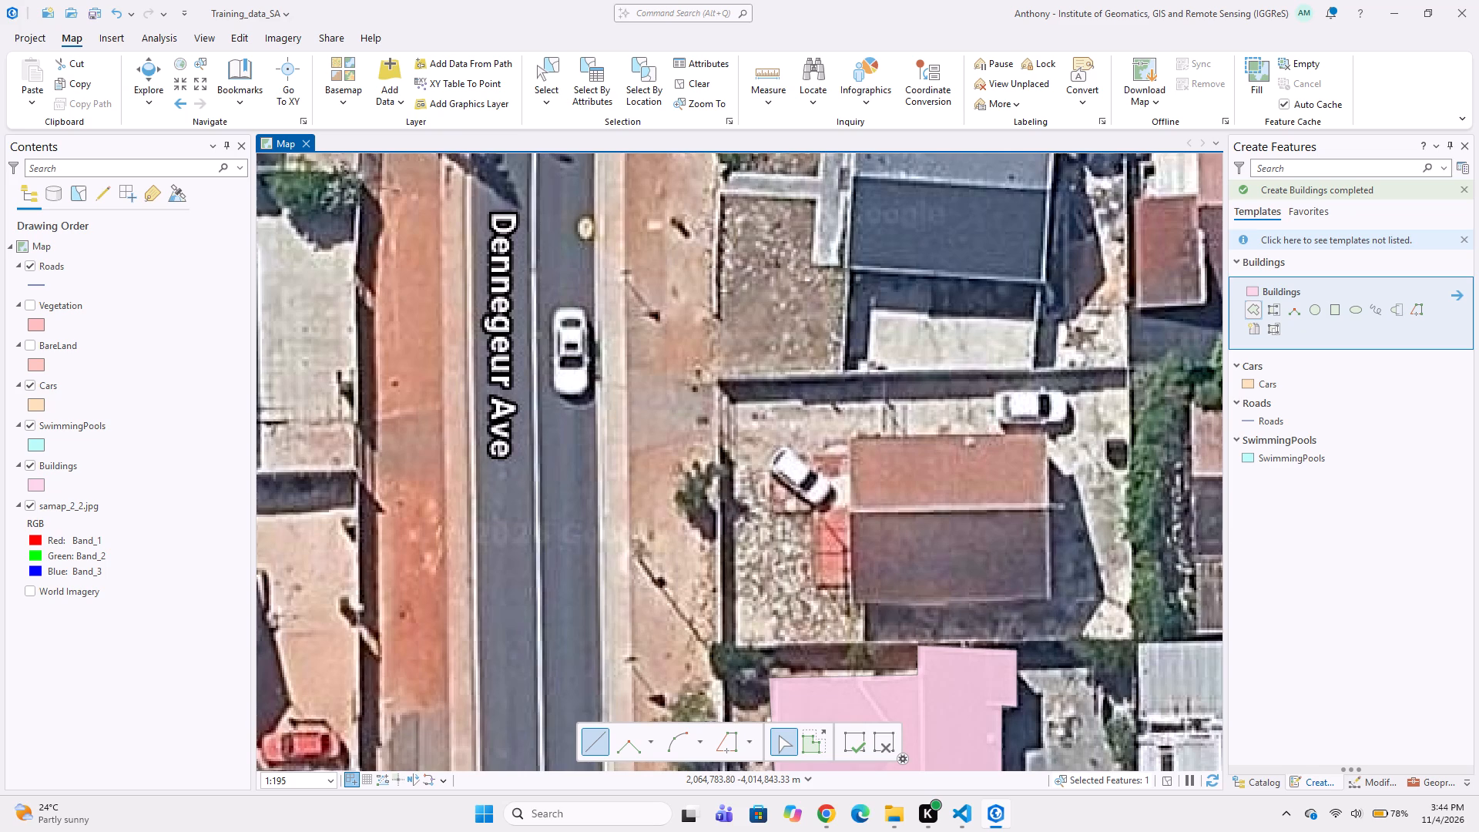
click(847, 431)
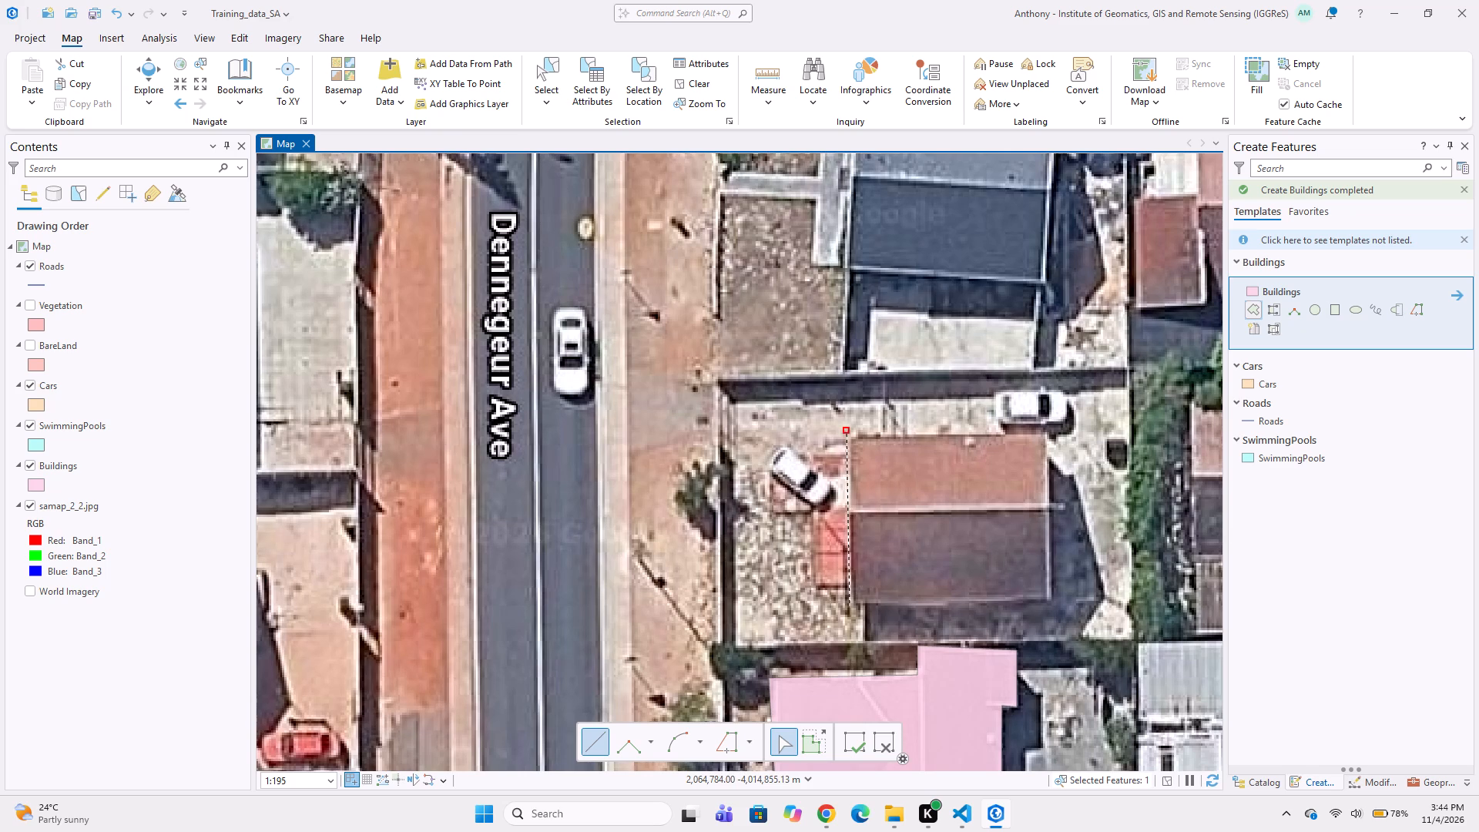
click(850, 606)
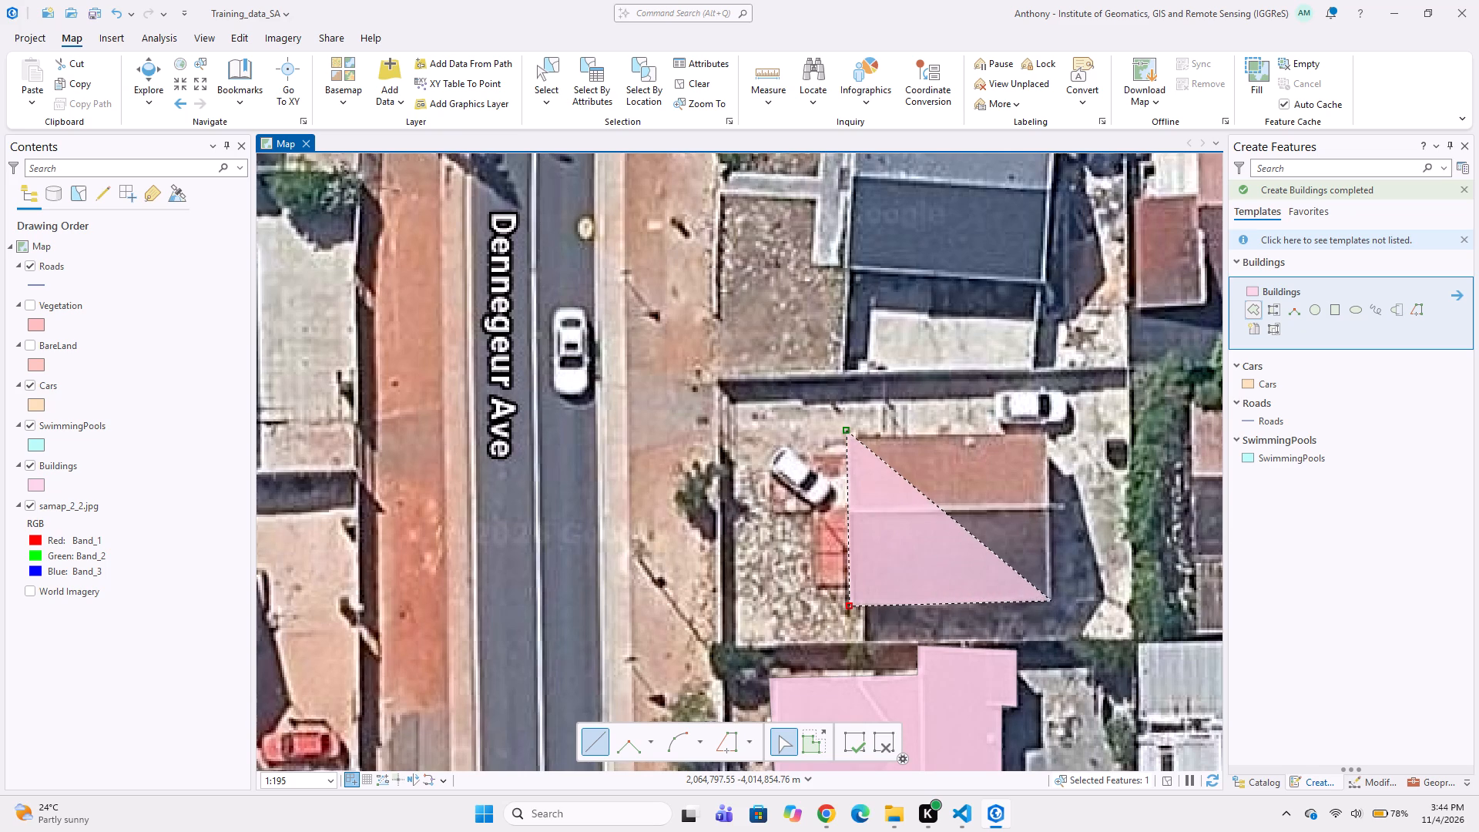
click(1051, 601)
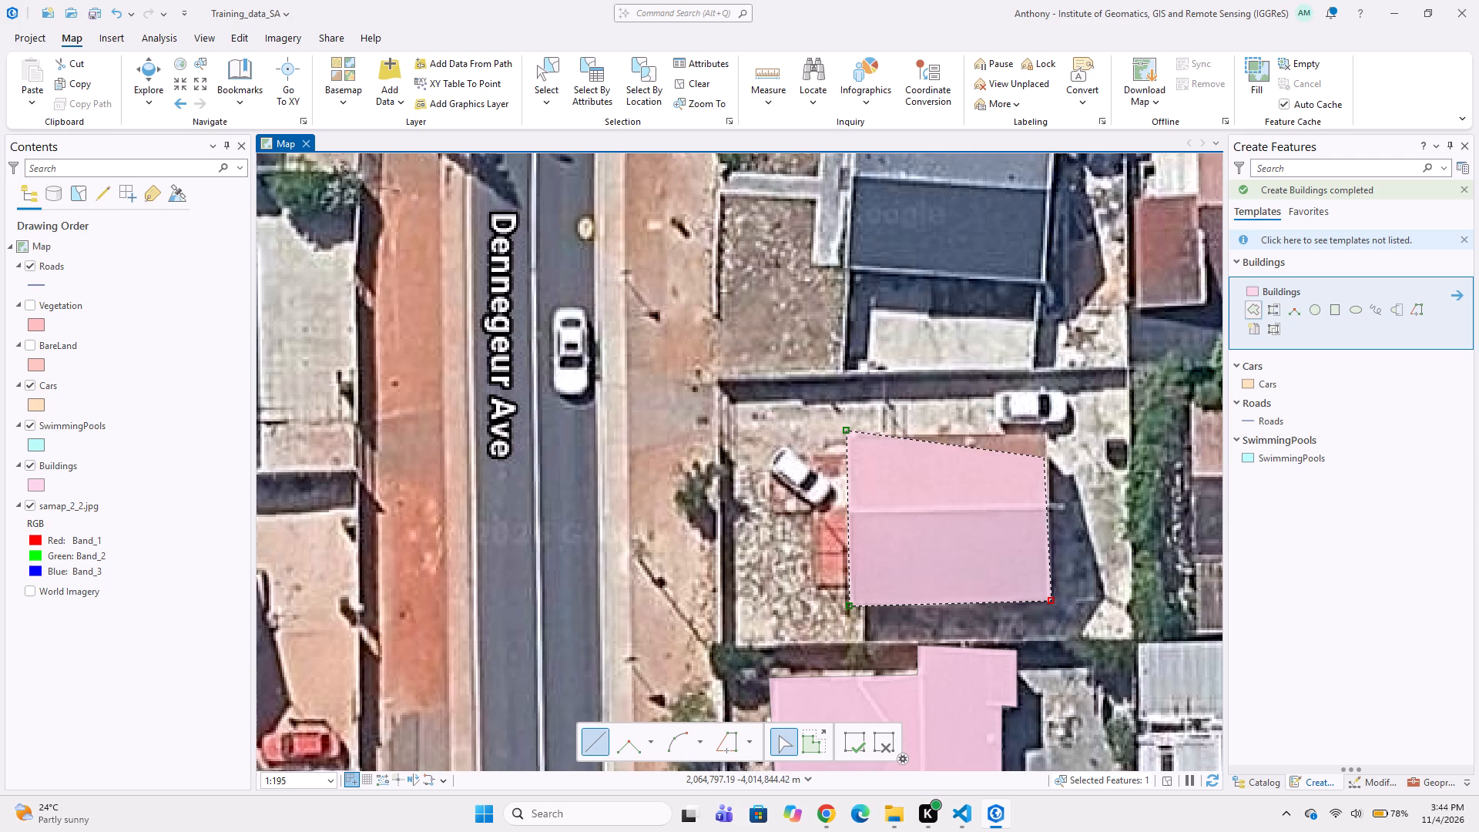
double_click(1048, 437)
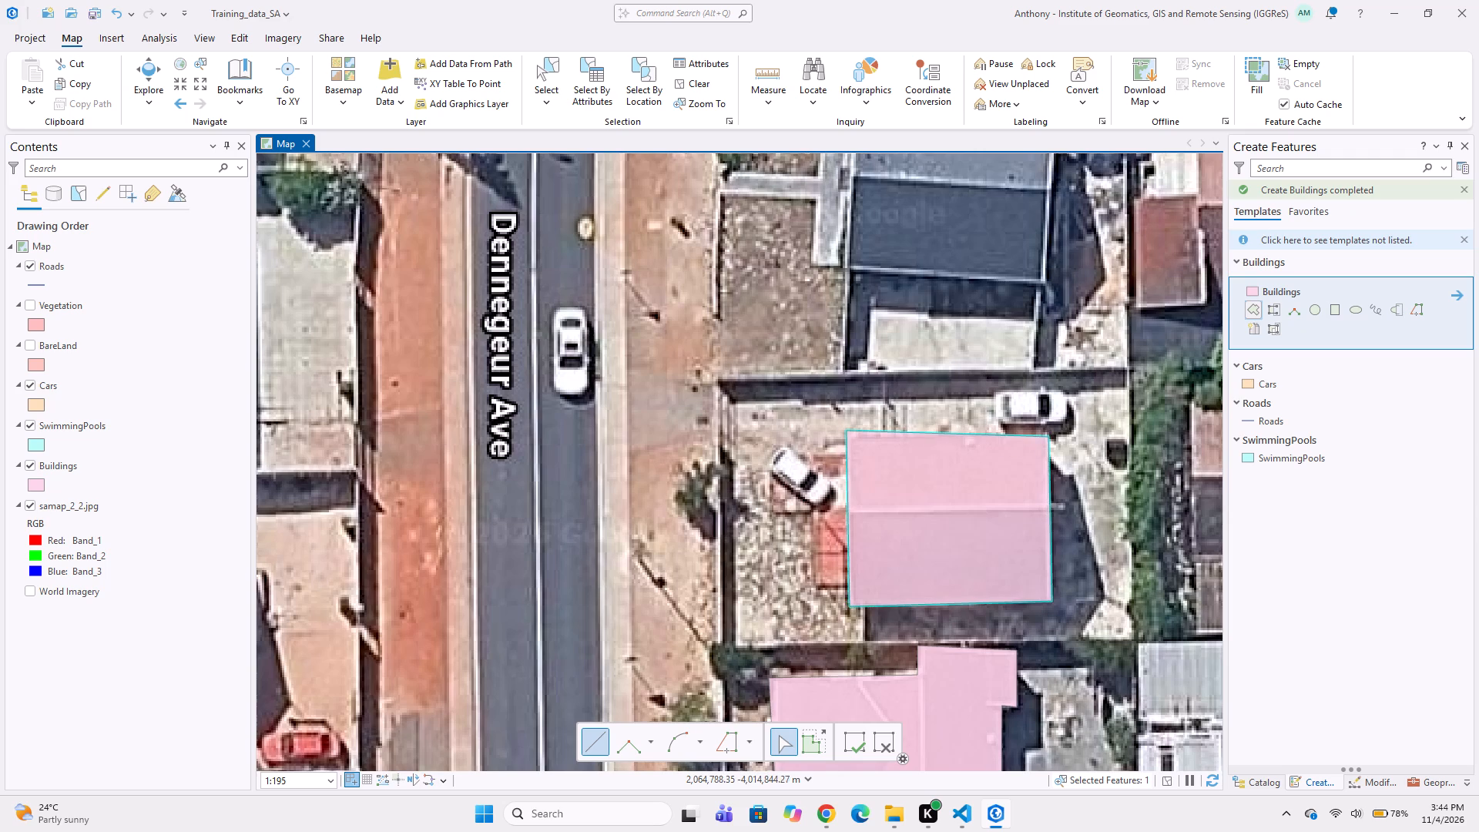
Digitize the white car parked along the north side of that rectangular house as a Cars feature, using the Rectangle tool.
middle_drag(809, 515, 833, 571)
middle_drag(962, 545, 774, 525)
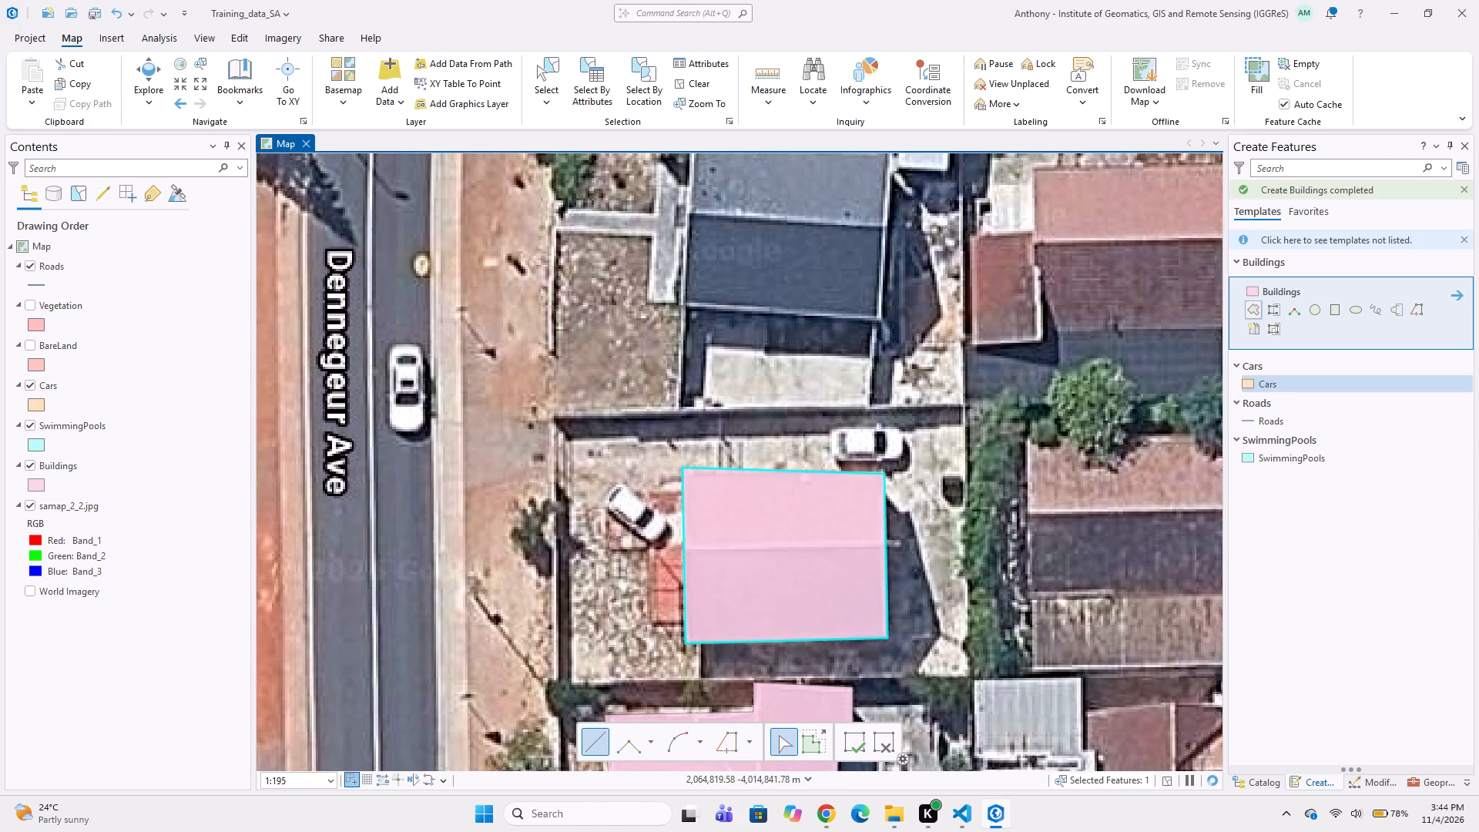
click(1275, 385)
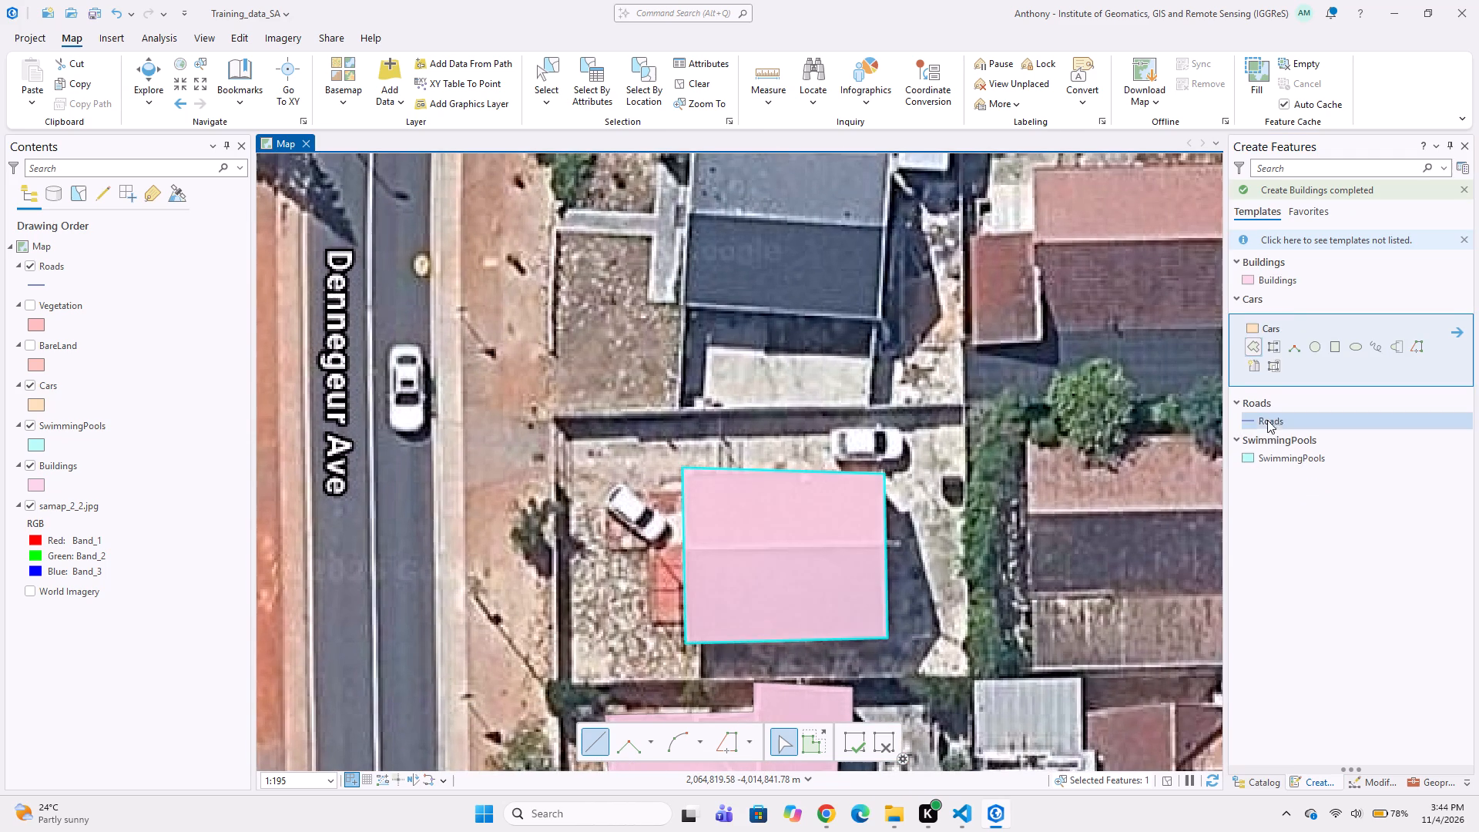
click(1332, 342)
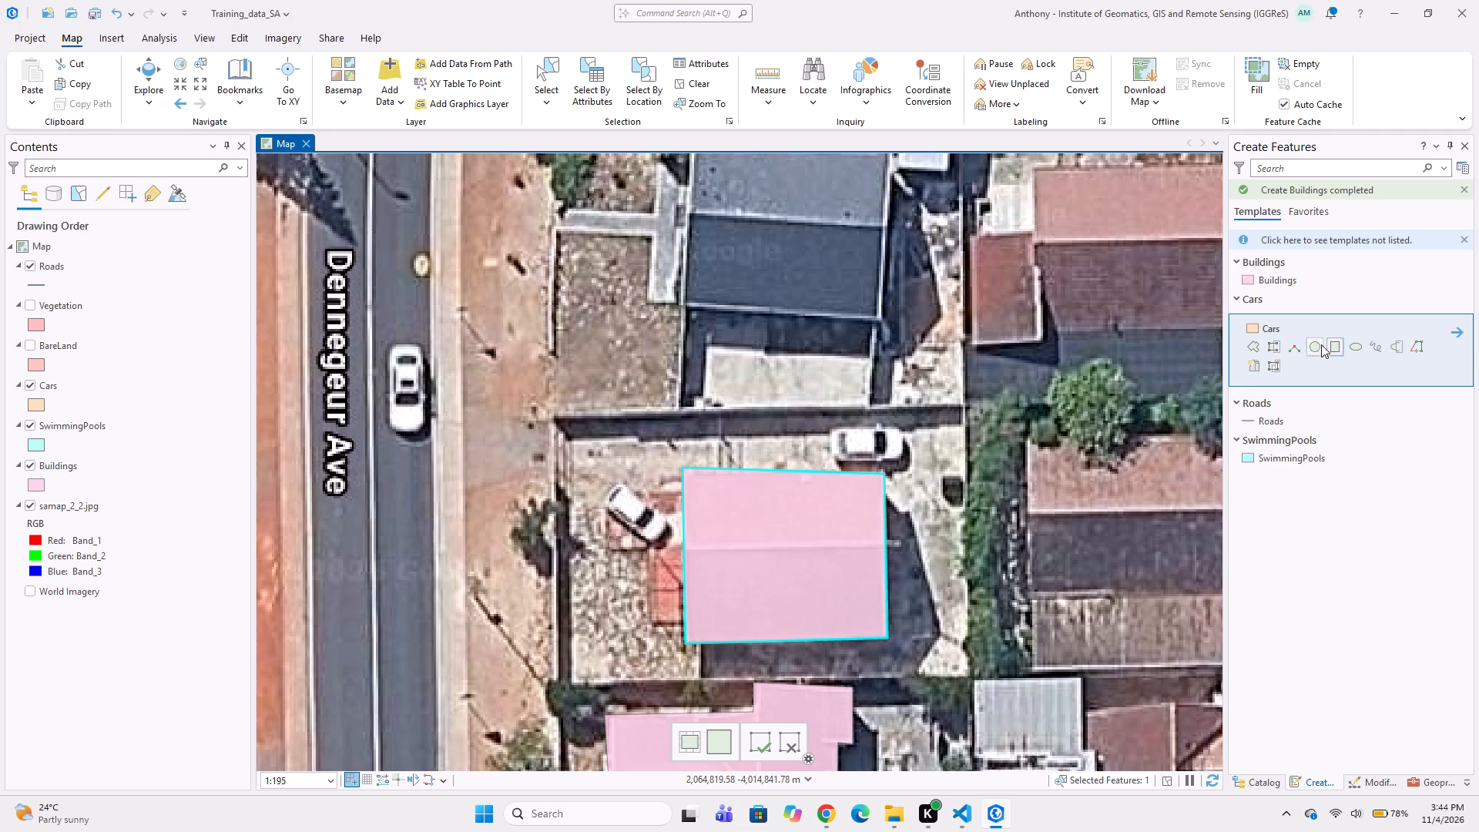
scroll(809, 471, up, 2)
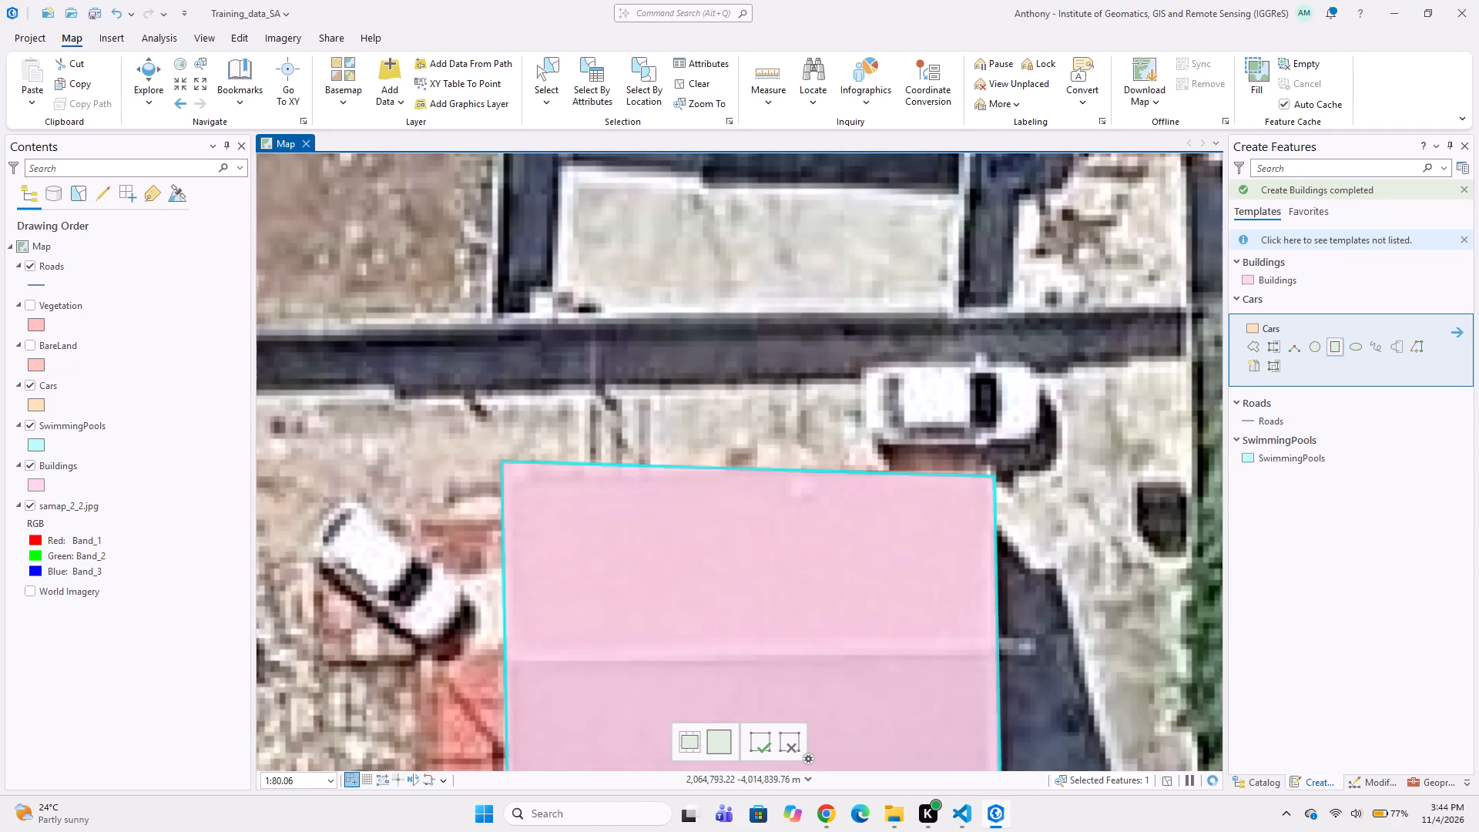
click(852, 353)
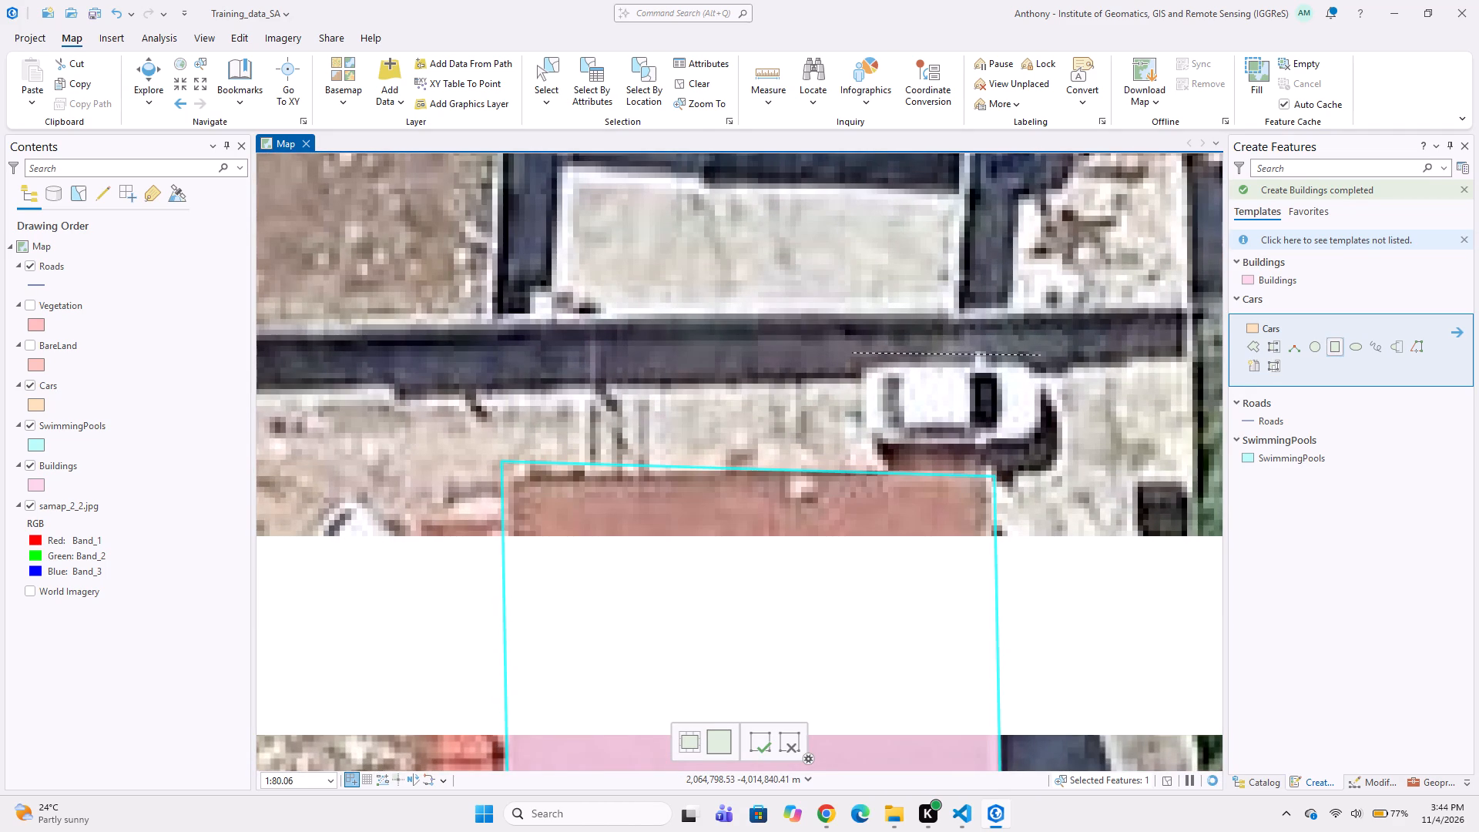
click(1041, 355)
click(1046, 452)
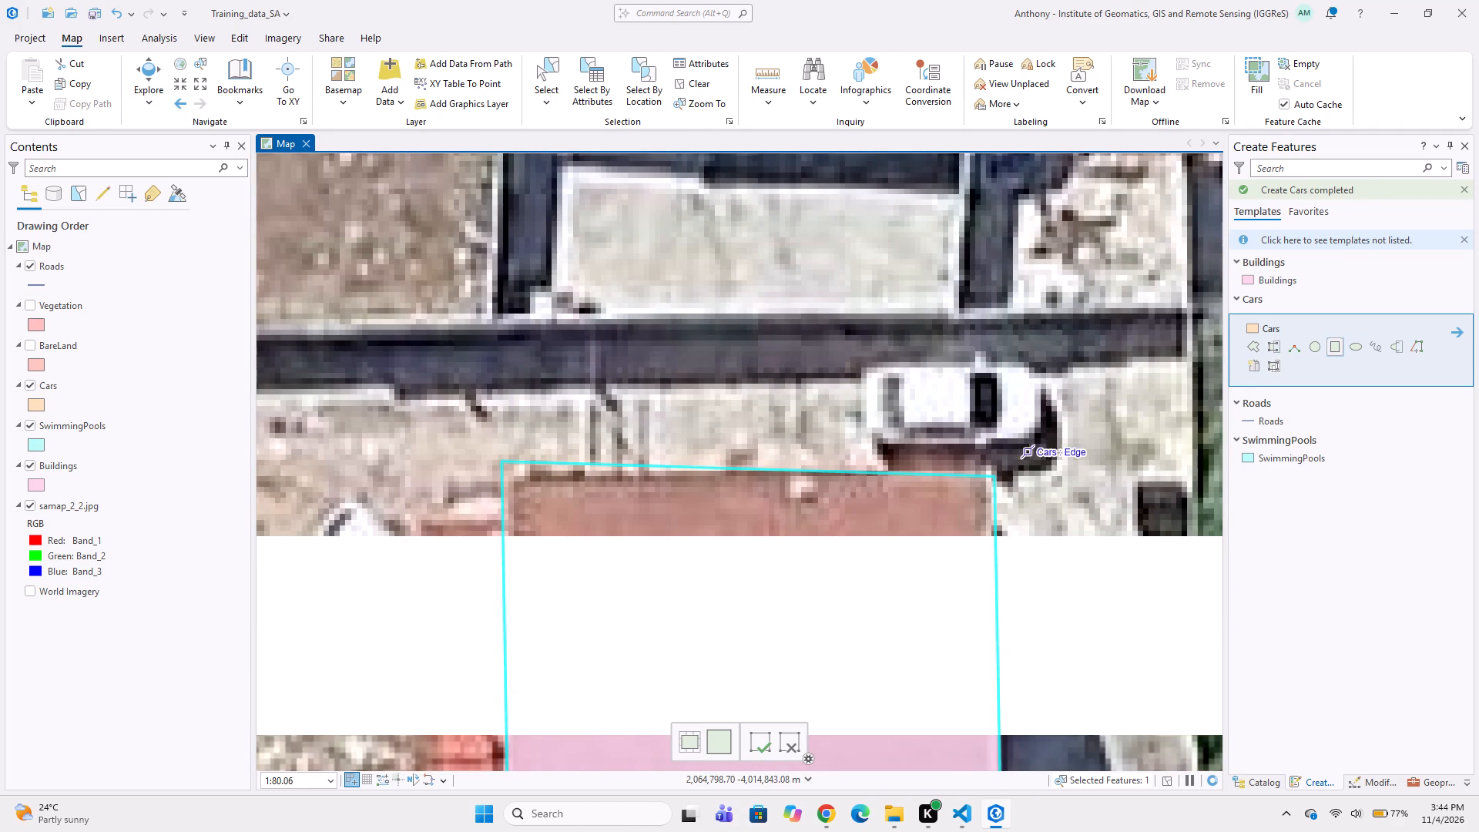
Digitize the white car parked diagonally west of the rectangular house as a rotated rectangle in Cars.
middle_drag(728, 477, 897, 399)
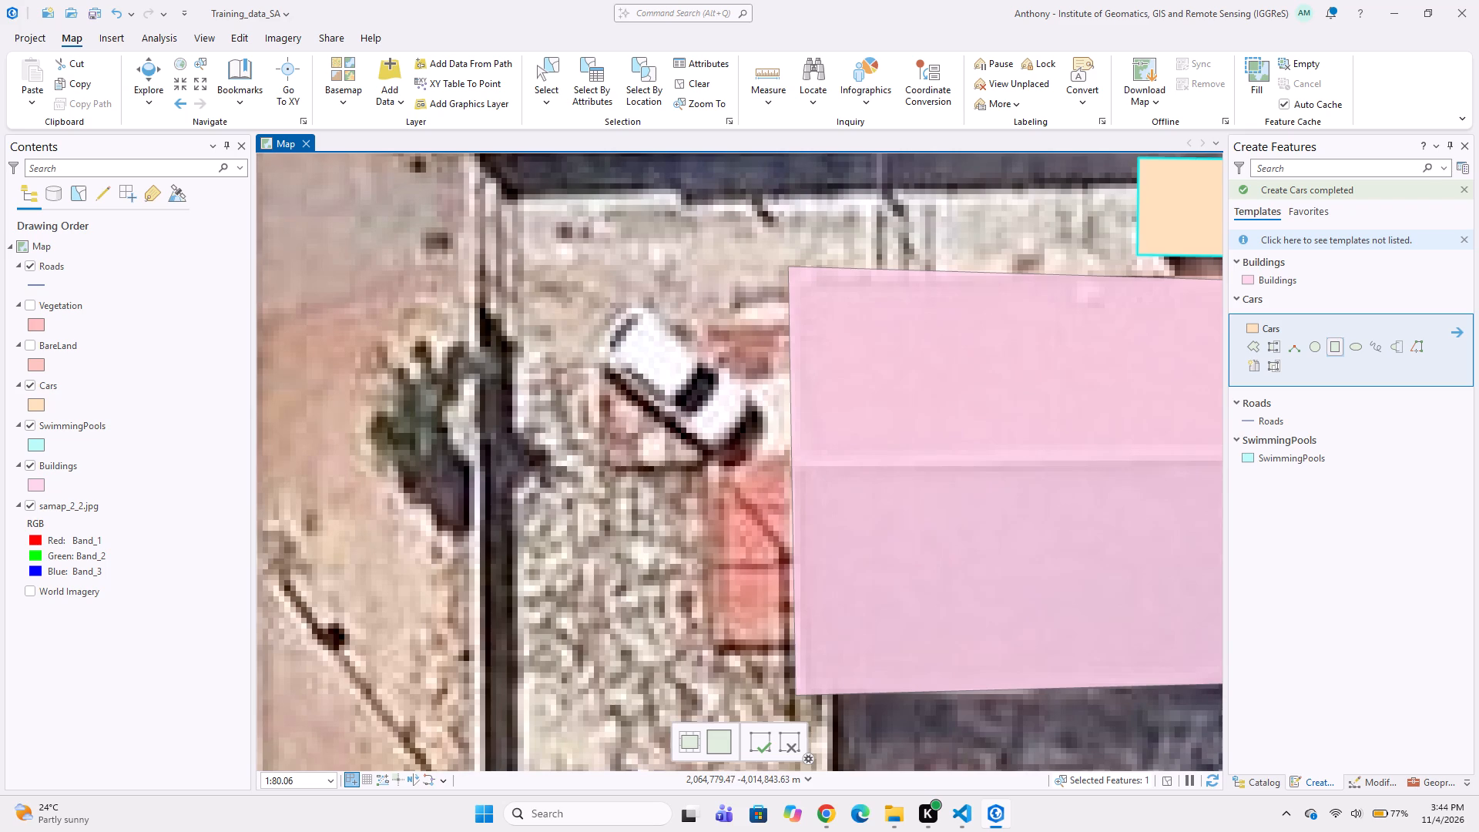
click(625, 283)
click(763, 399)
click(717, 471)
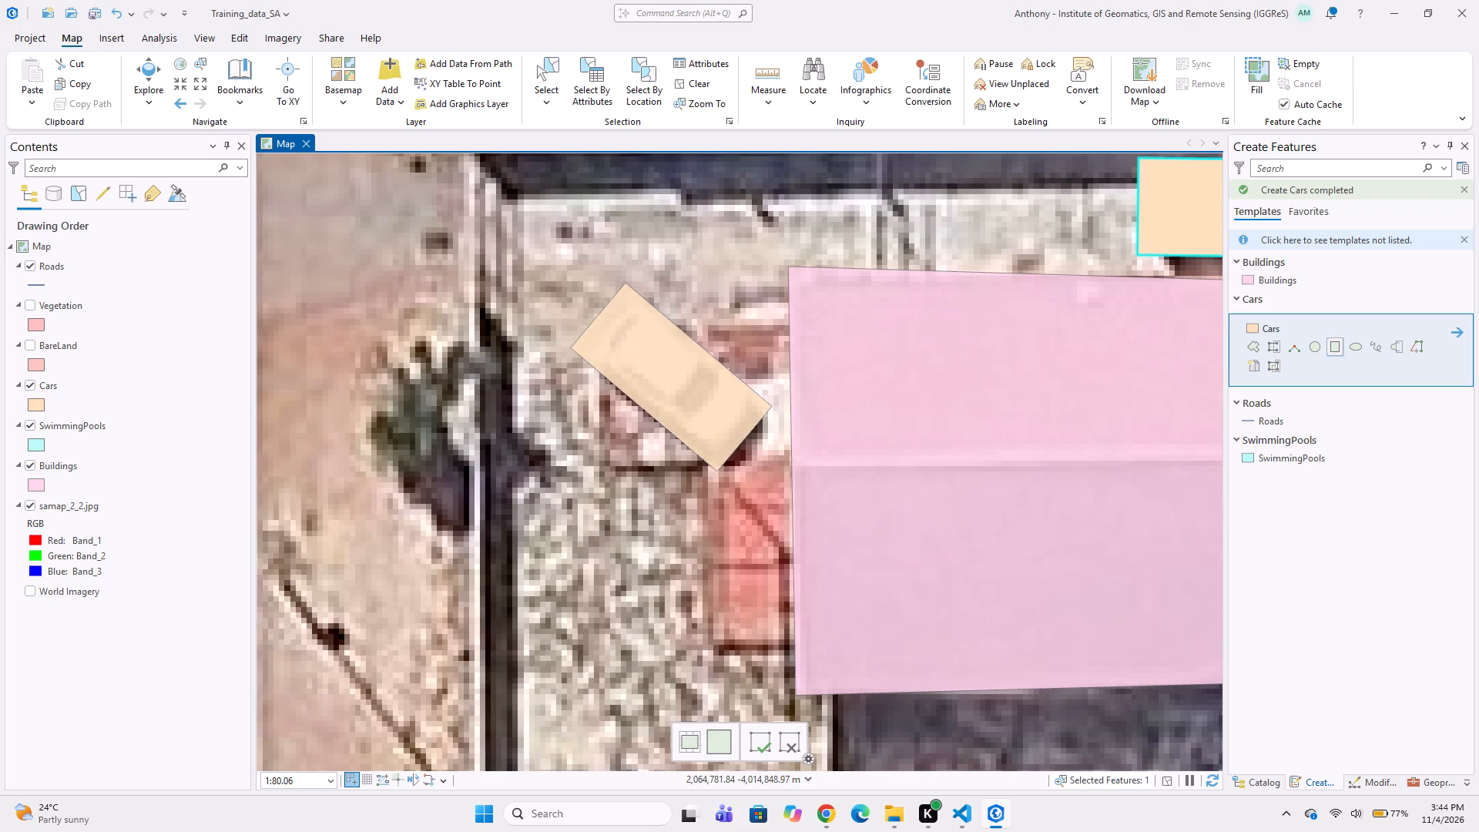
Digitize the white car driving on Dennegeur Ave, northwest of the rectangular house, as a Cars rectangle.
scroll(693, 458, down, 3)
middle_drag(607, 479, 555, 426)
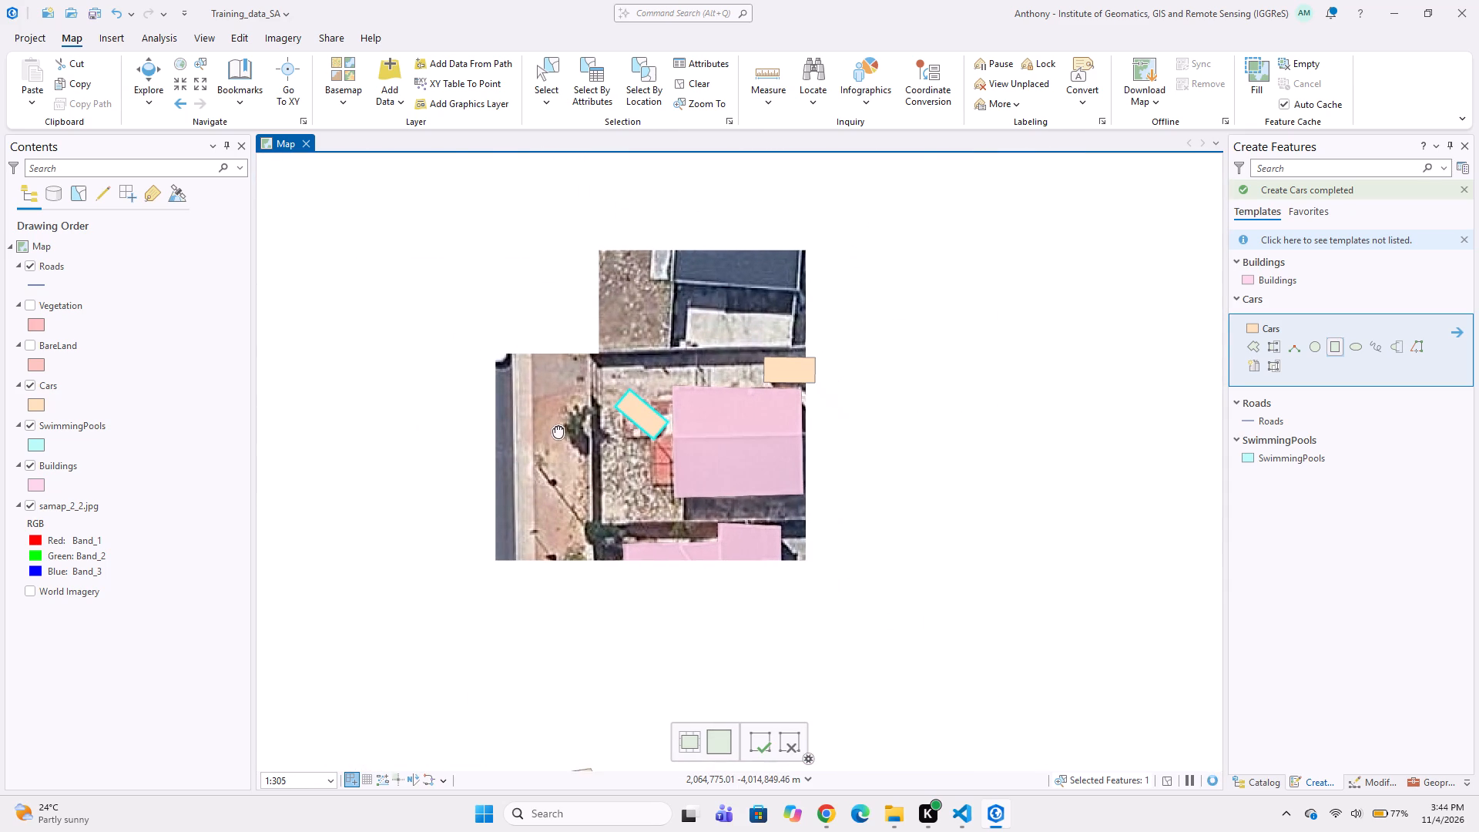
middle_drag(555, 426, 555, 428)
middle_drag(580, 468, 655, 439)
middle_drag(553, 331, 604, 445)
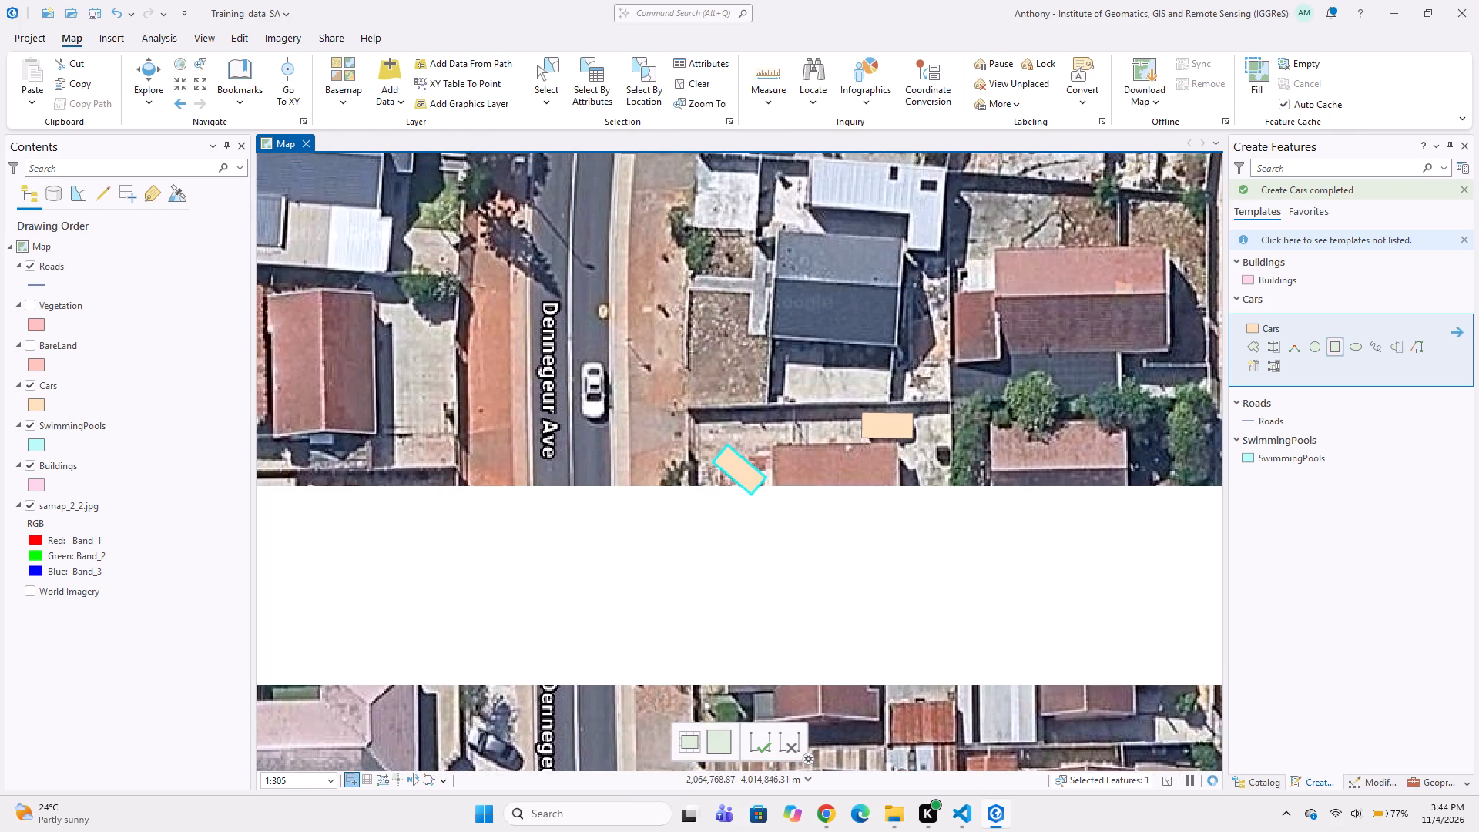
scroll(579, 331, up, 1)
scroll(582, 445, up, 1)
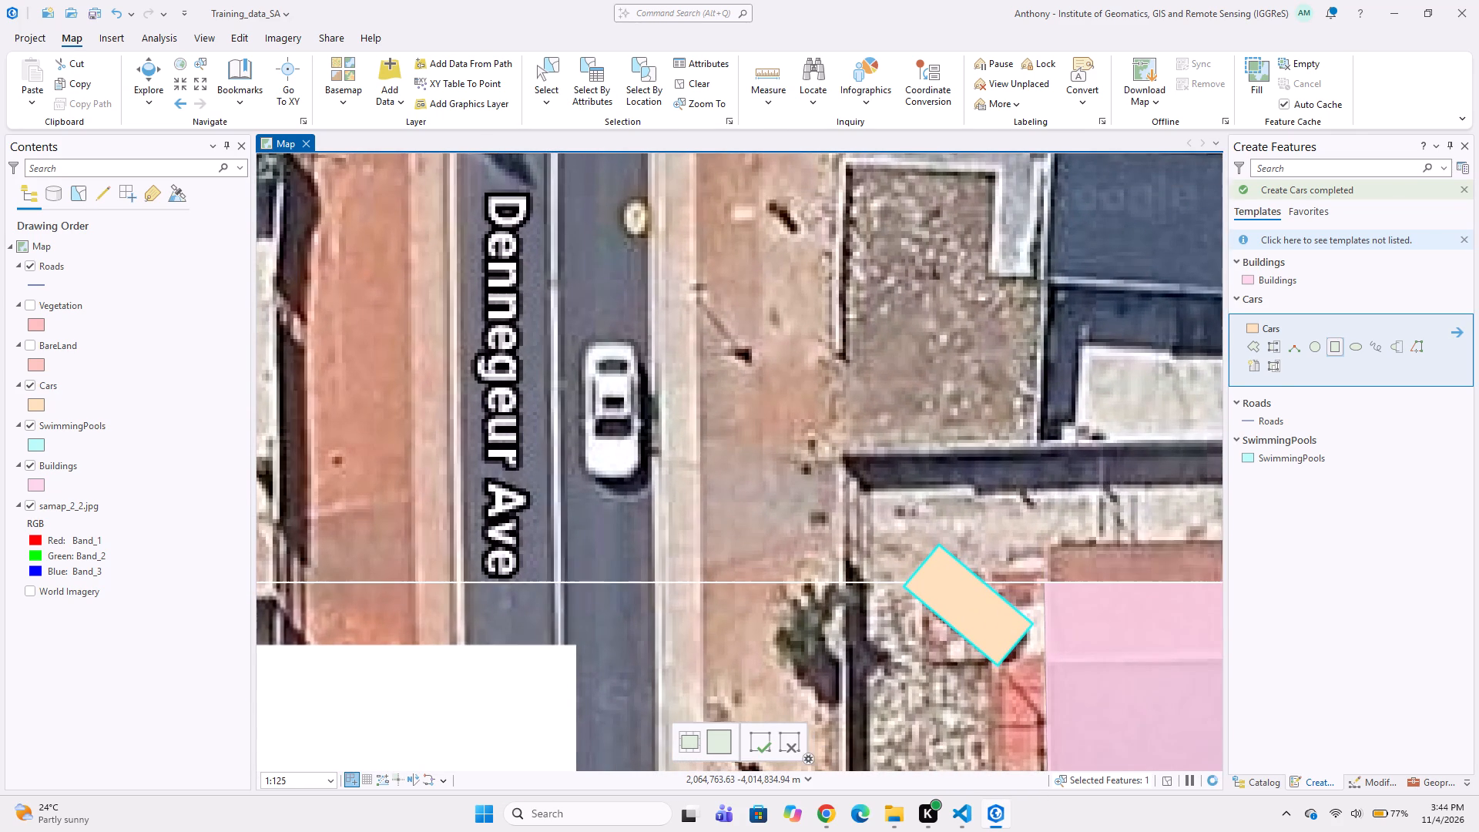
click(574, 339)
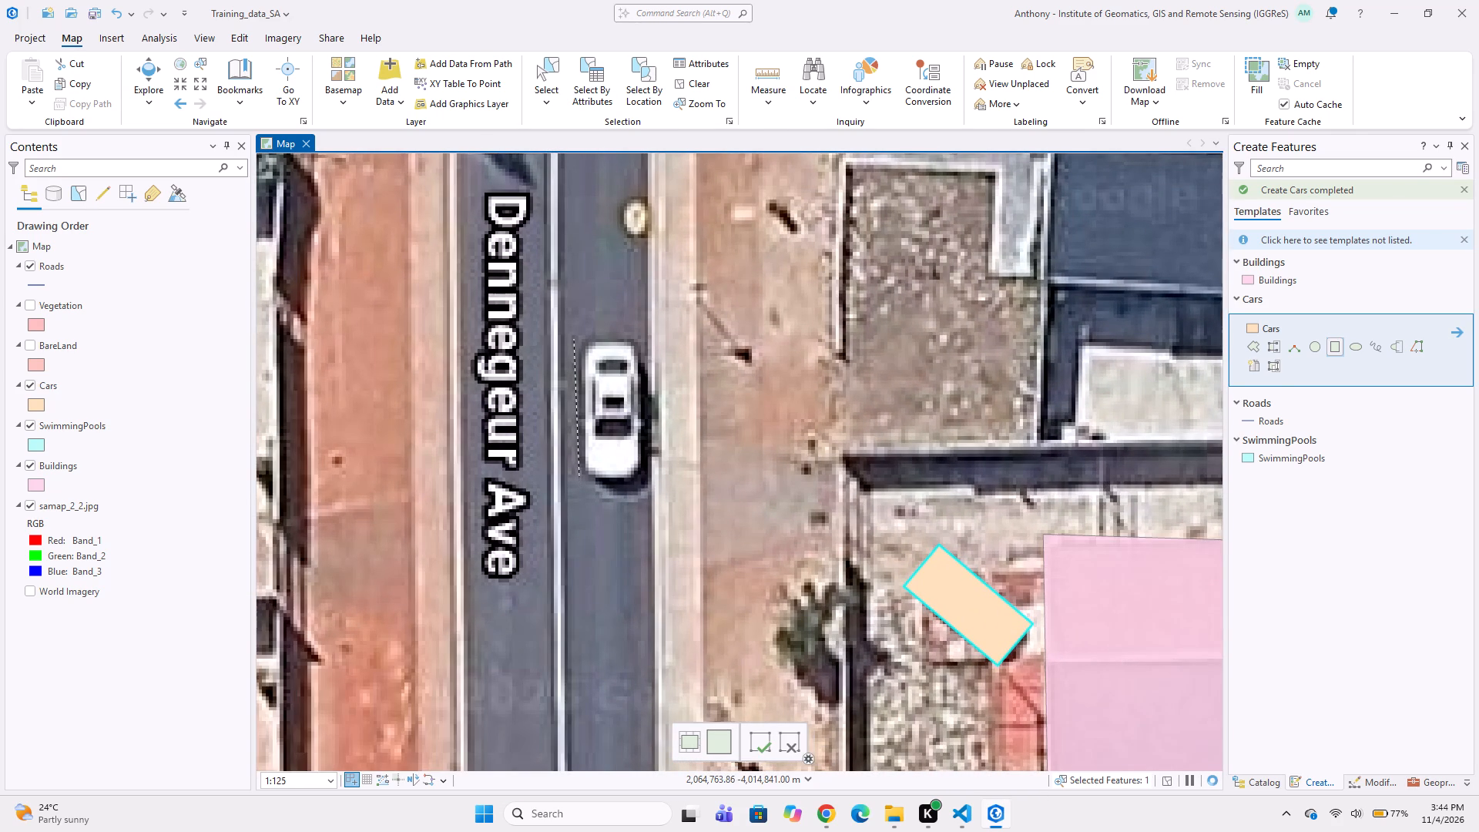
click(582, 475)
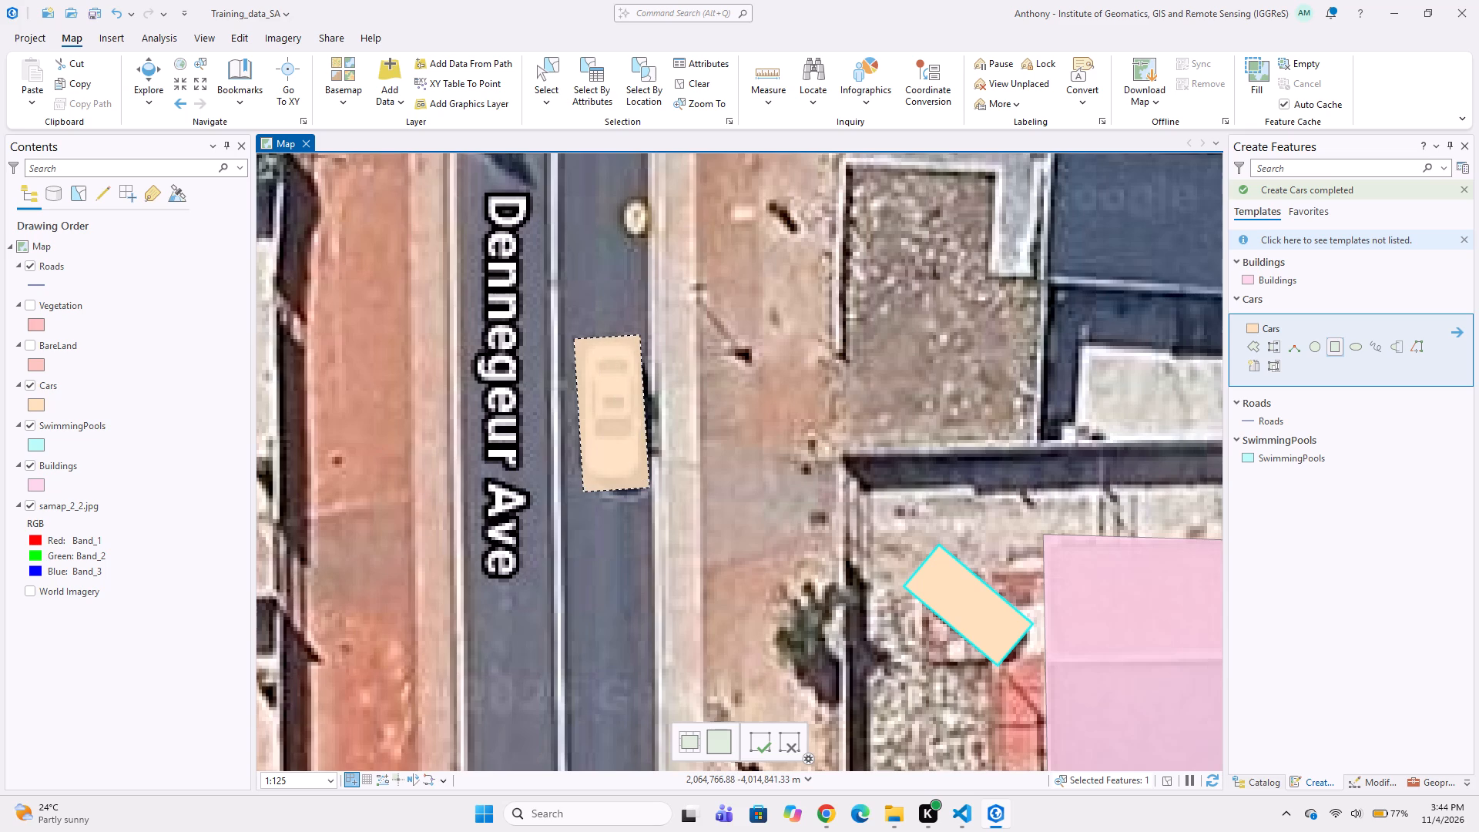
click(649, 488)
Digitize the long light-grey metal roof east of the small rust-red roof as a Buildings polygon, following the step on its east side.
scroll(591, 522, down, 2)
middle_drag(674, 571, 558, 520)
middle_drag(650, 525, 585, 480)
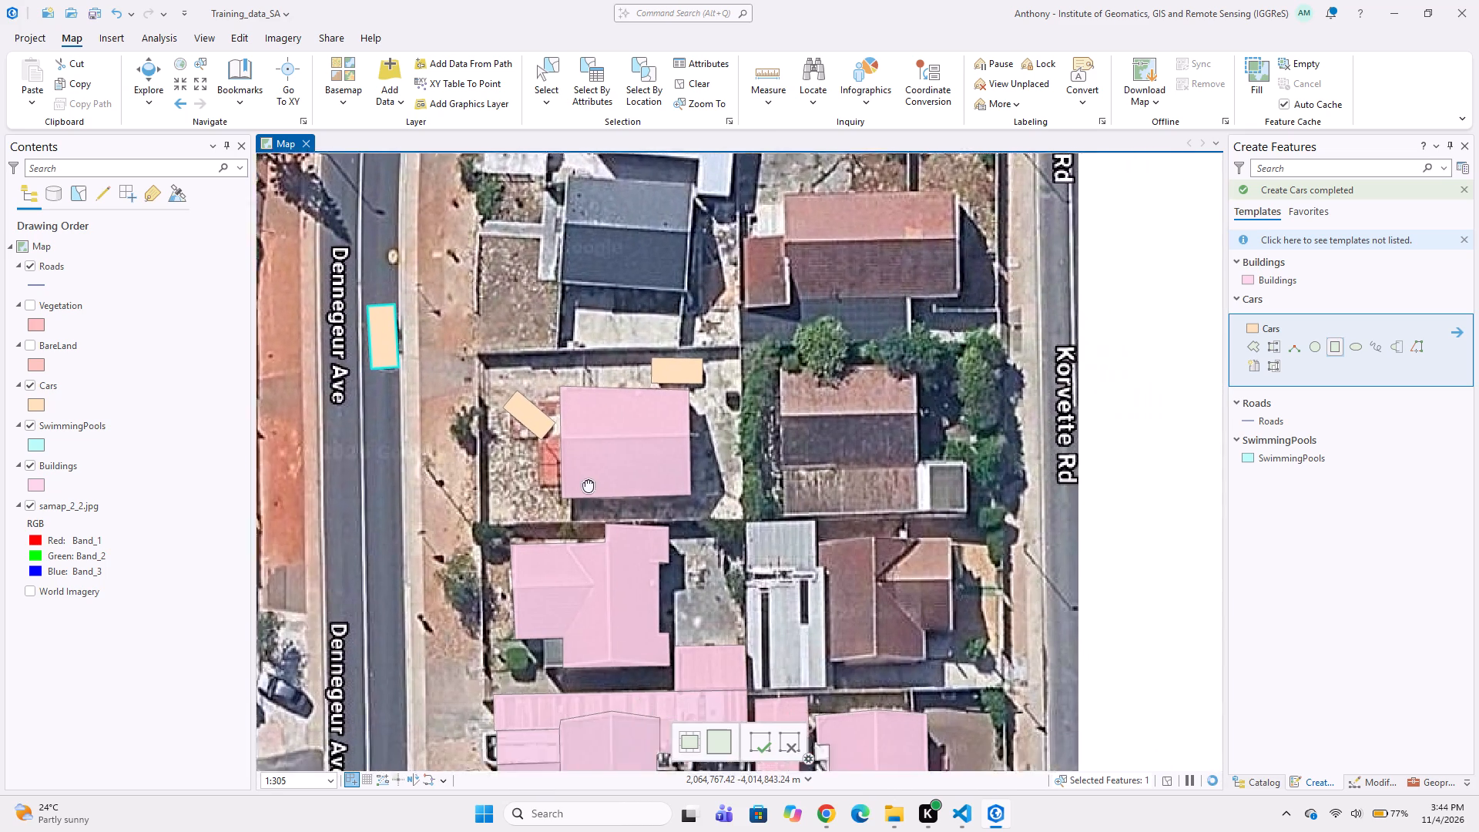
middle_drag(585, 480, 558, 450)
middle_drag(496, 477, 606, 490)
middle_drag(809, 563, 753, 498)
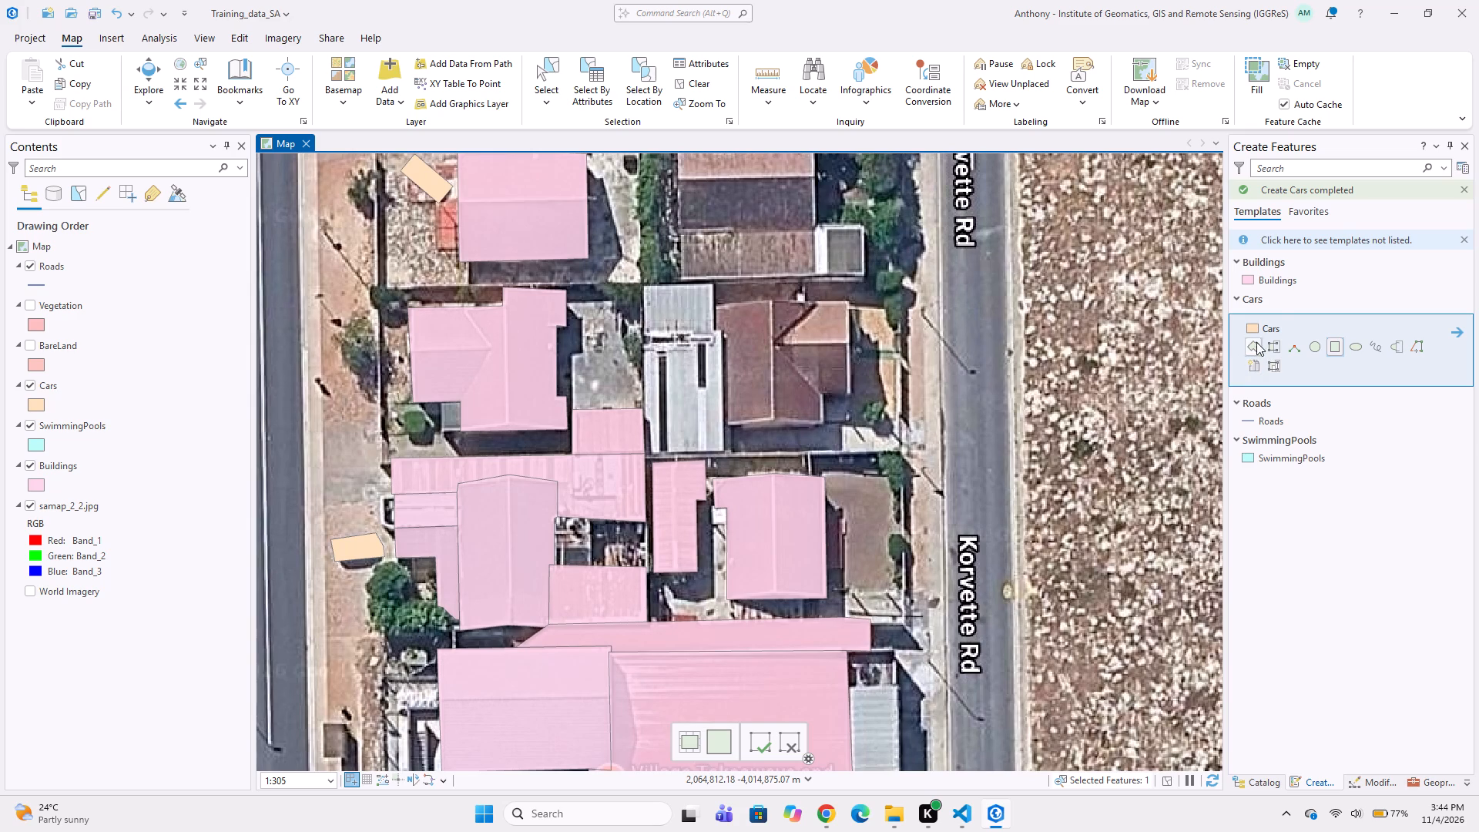
click(1265, 280)
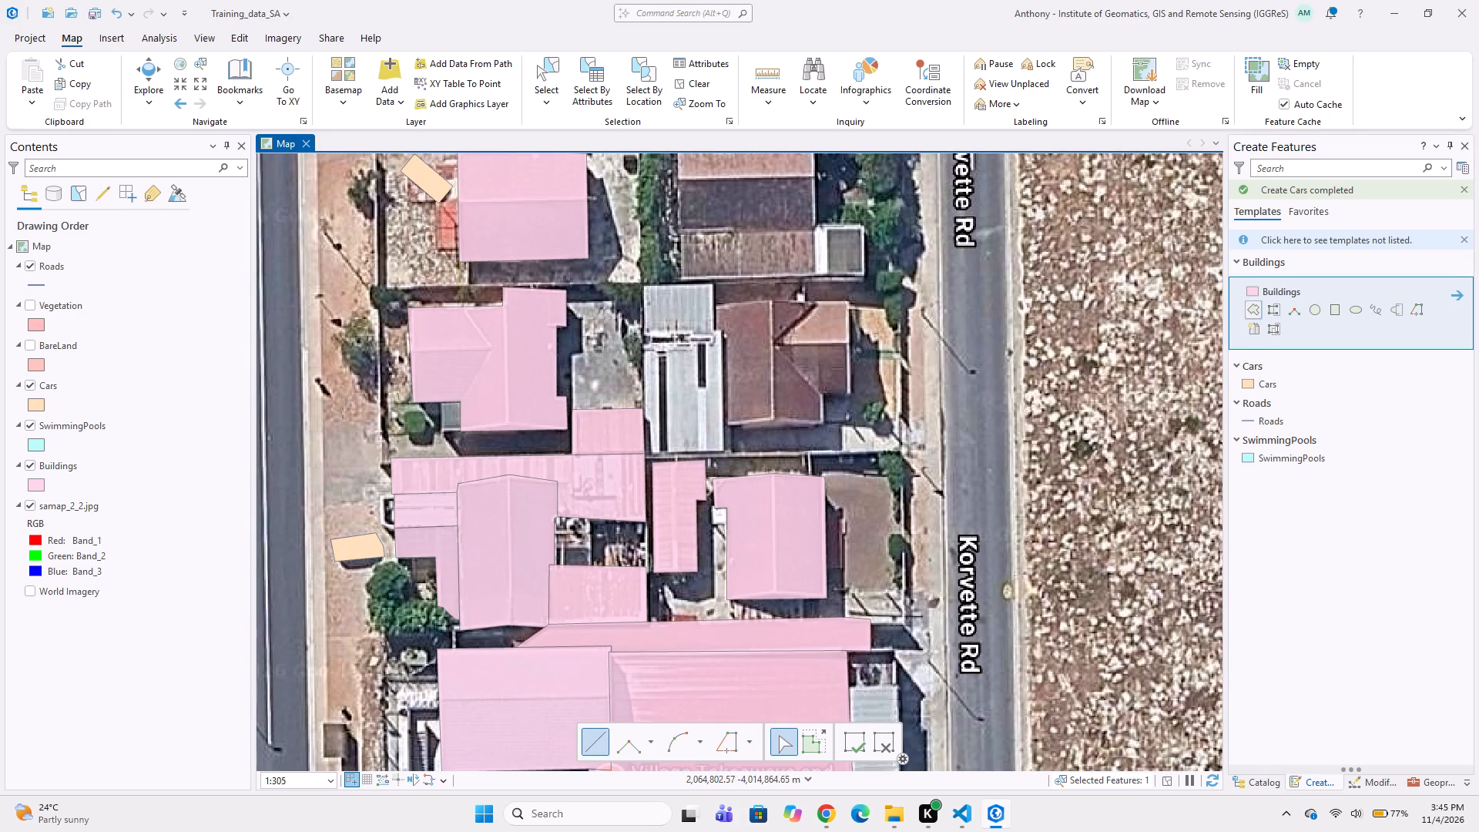
scroll(649, 304, up, 1)
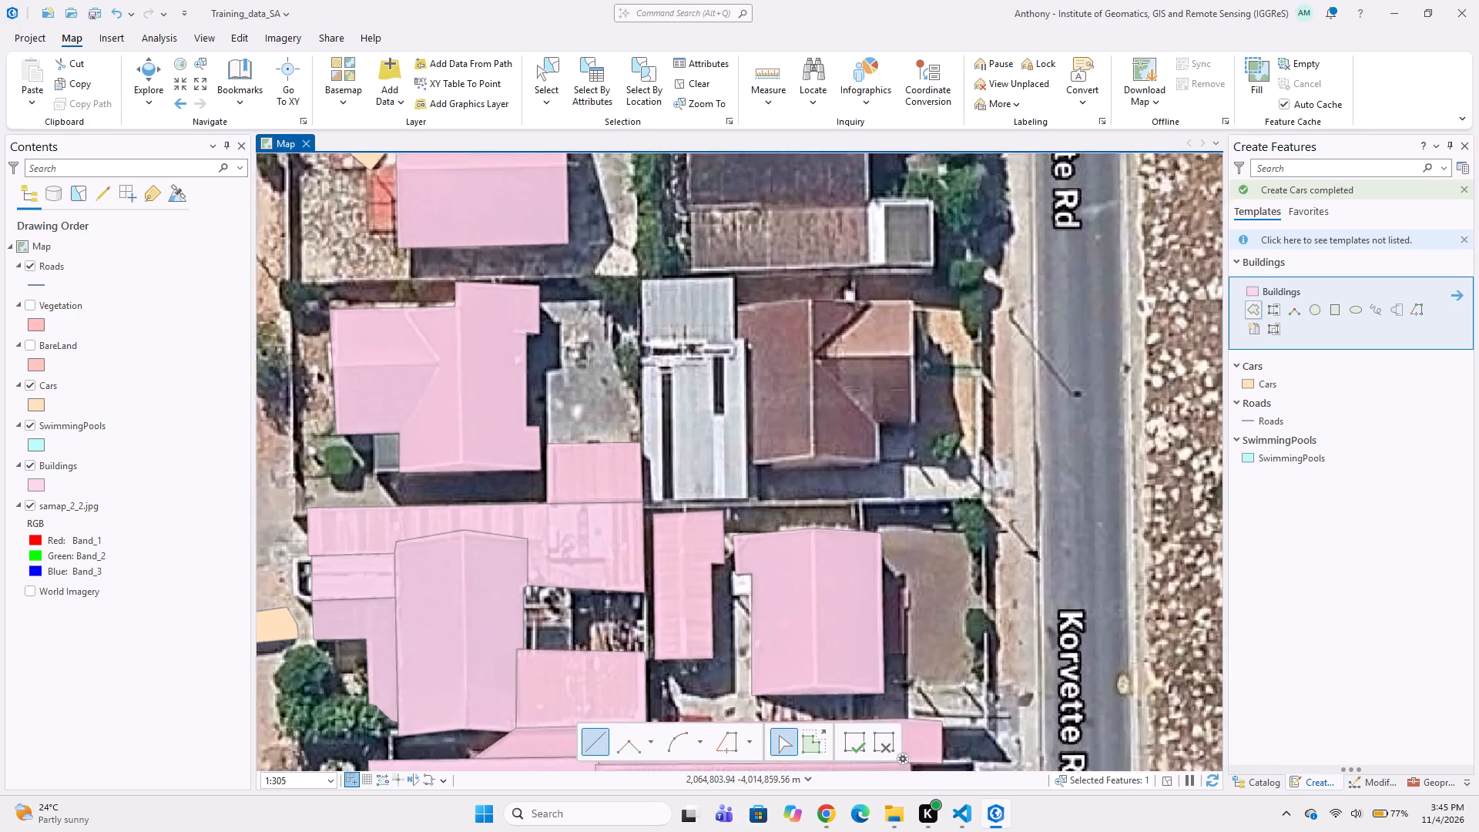
click(636, 272)
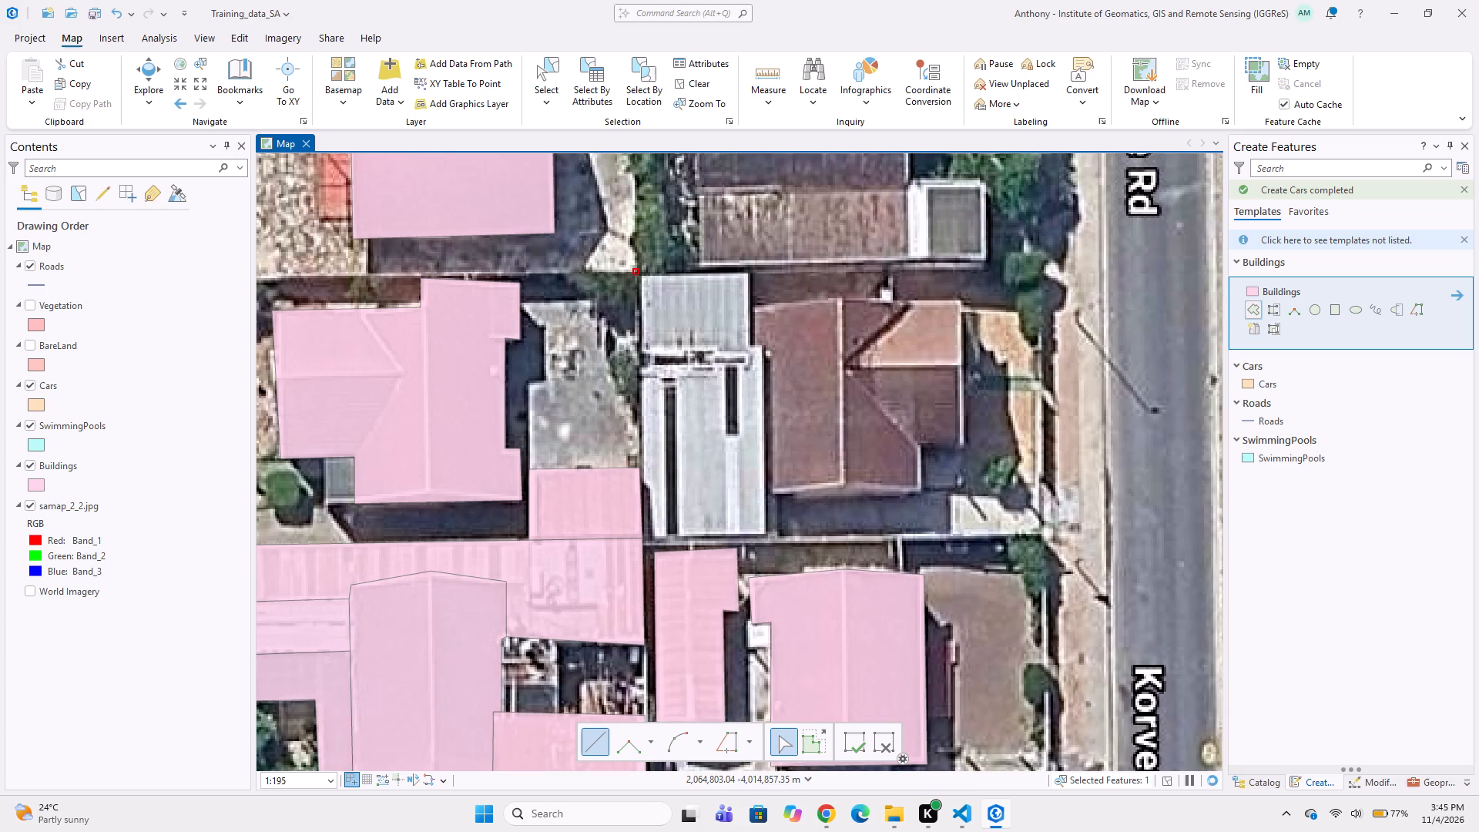
click(642, 468)
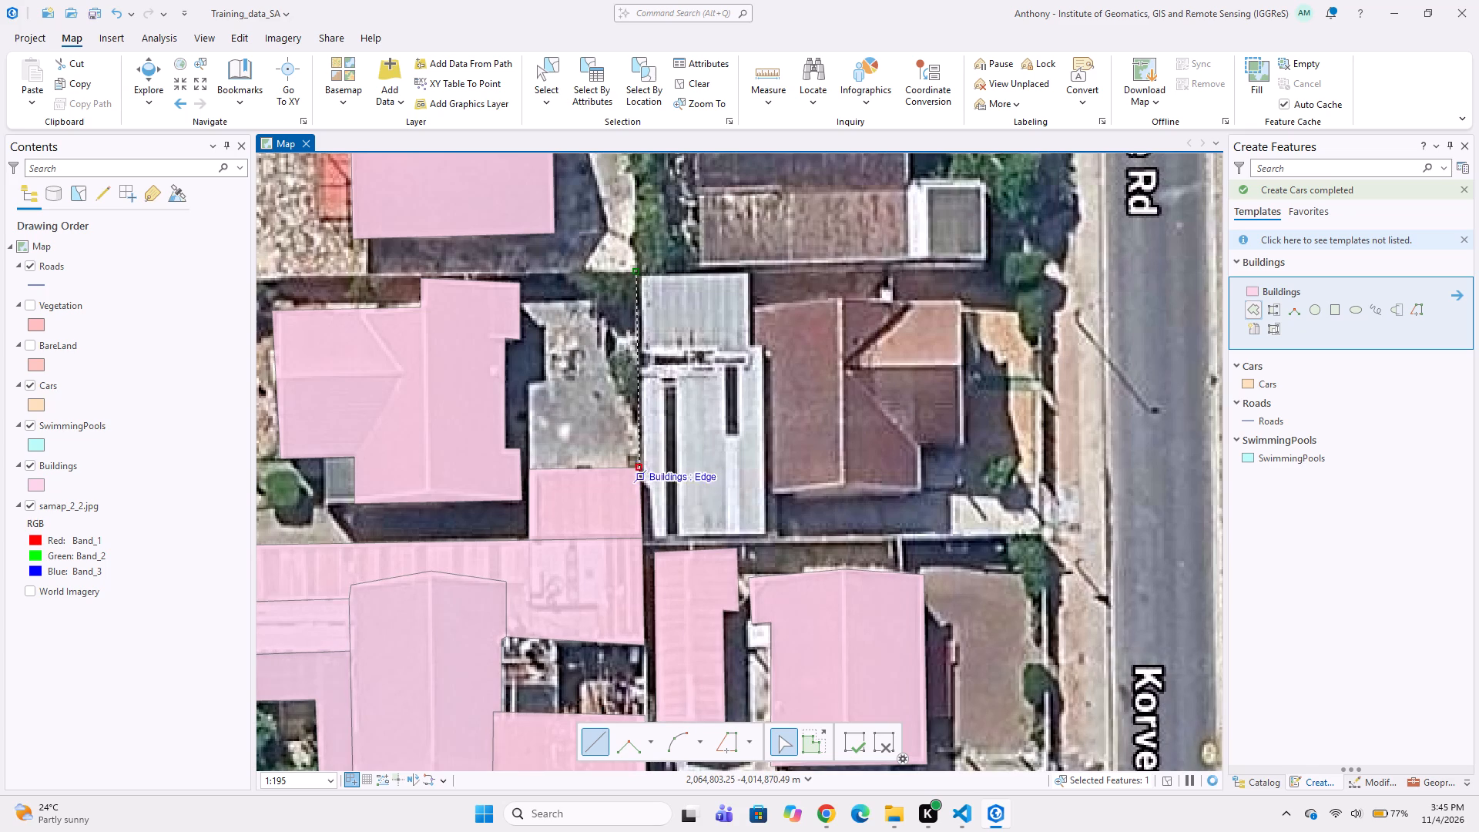
click(647, 536)
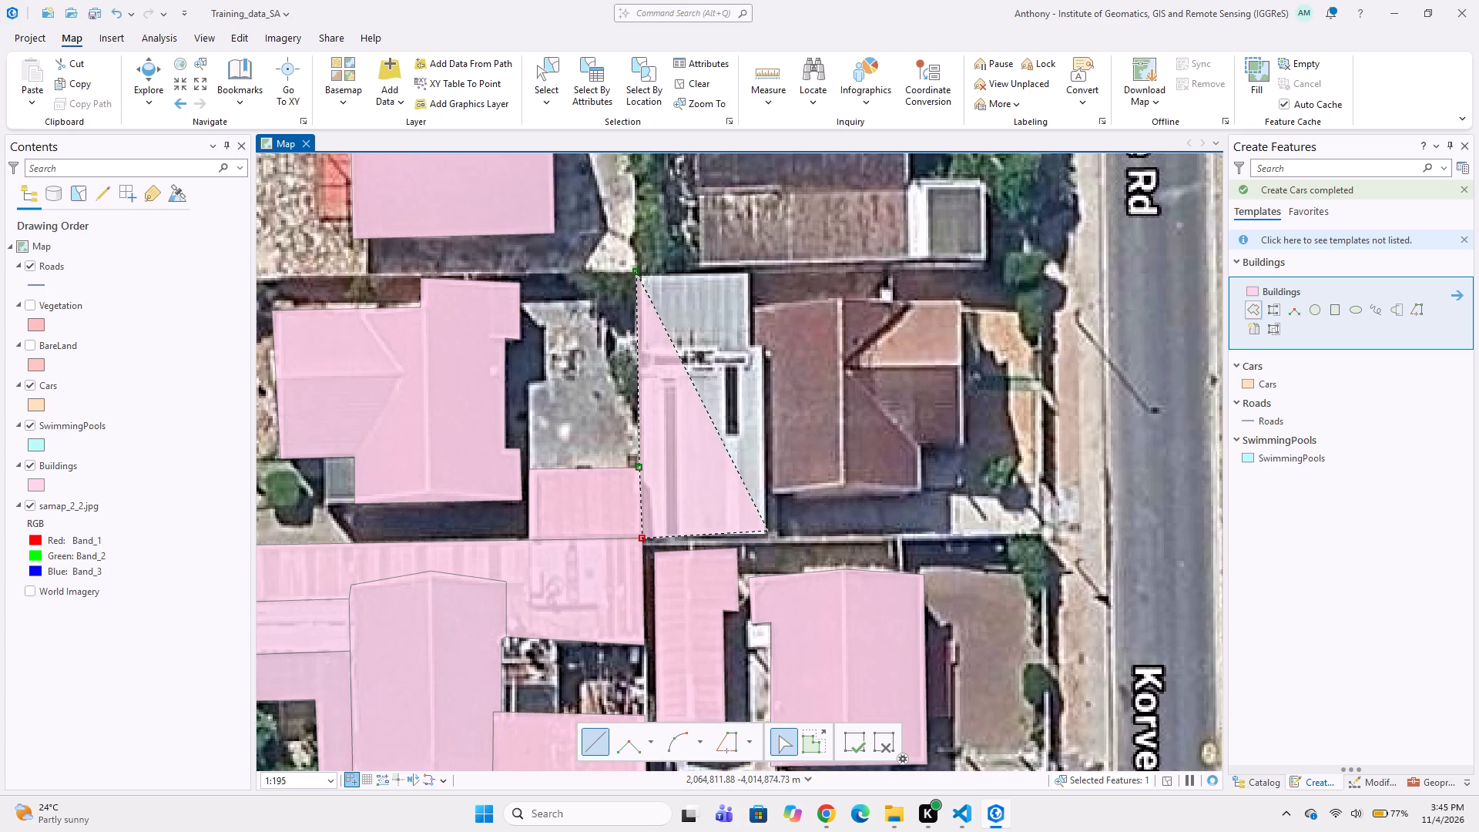
click(766, 536)
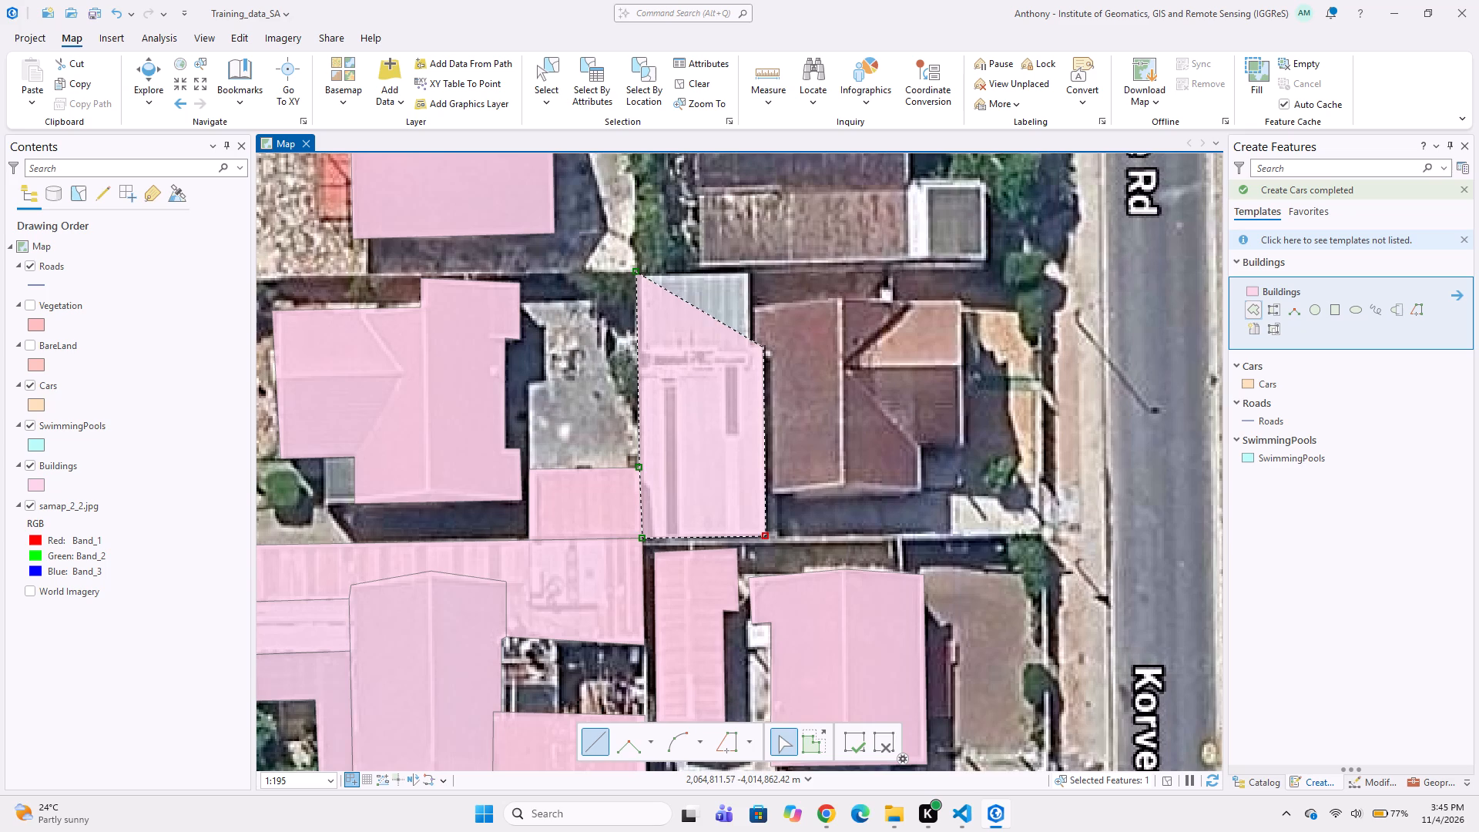
click(763, 347)
click(752, 350)
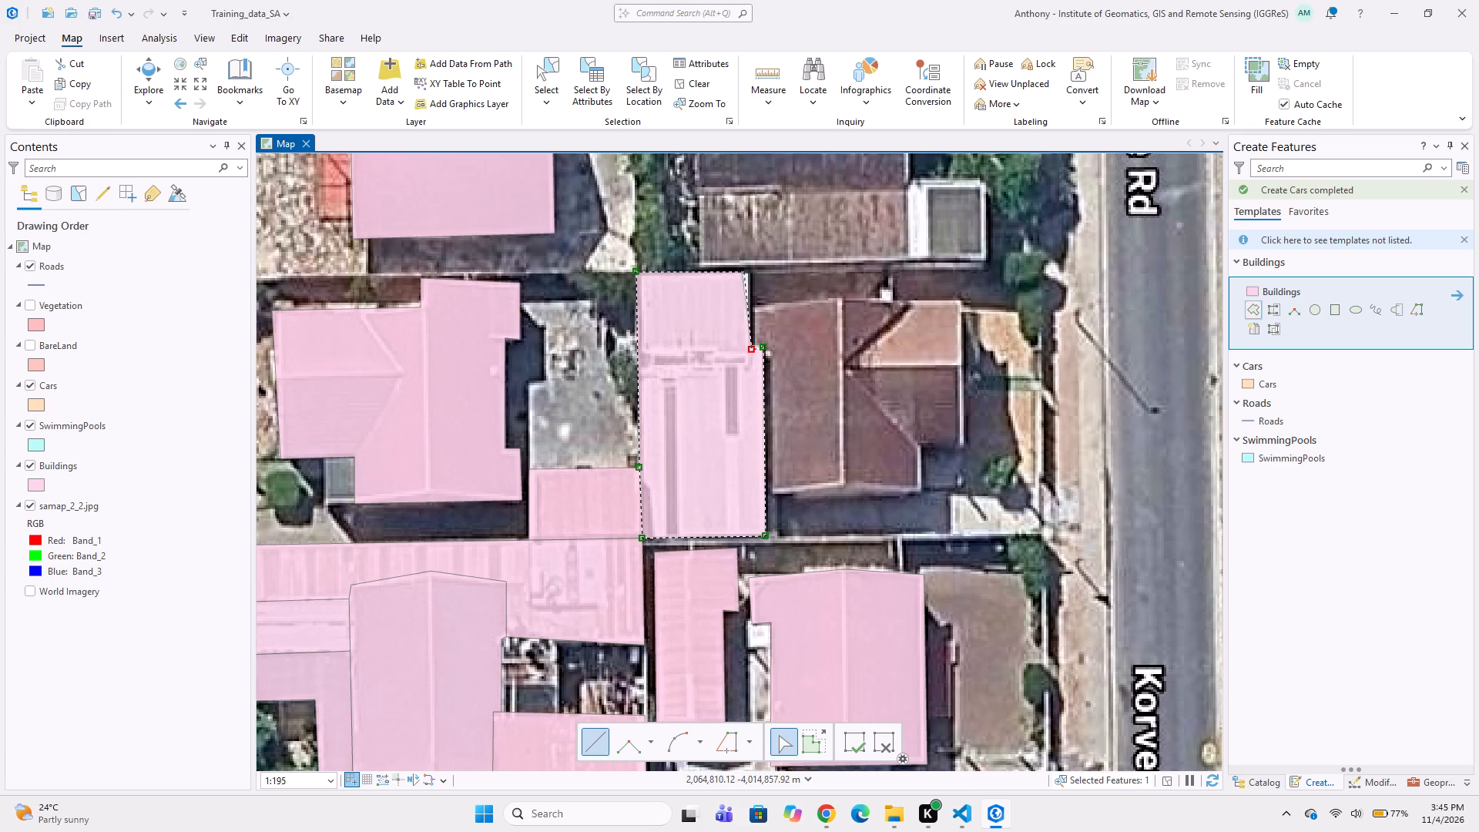
double_click(750, 269)
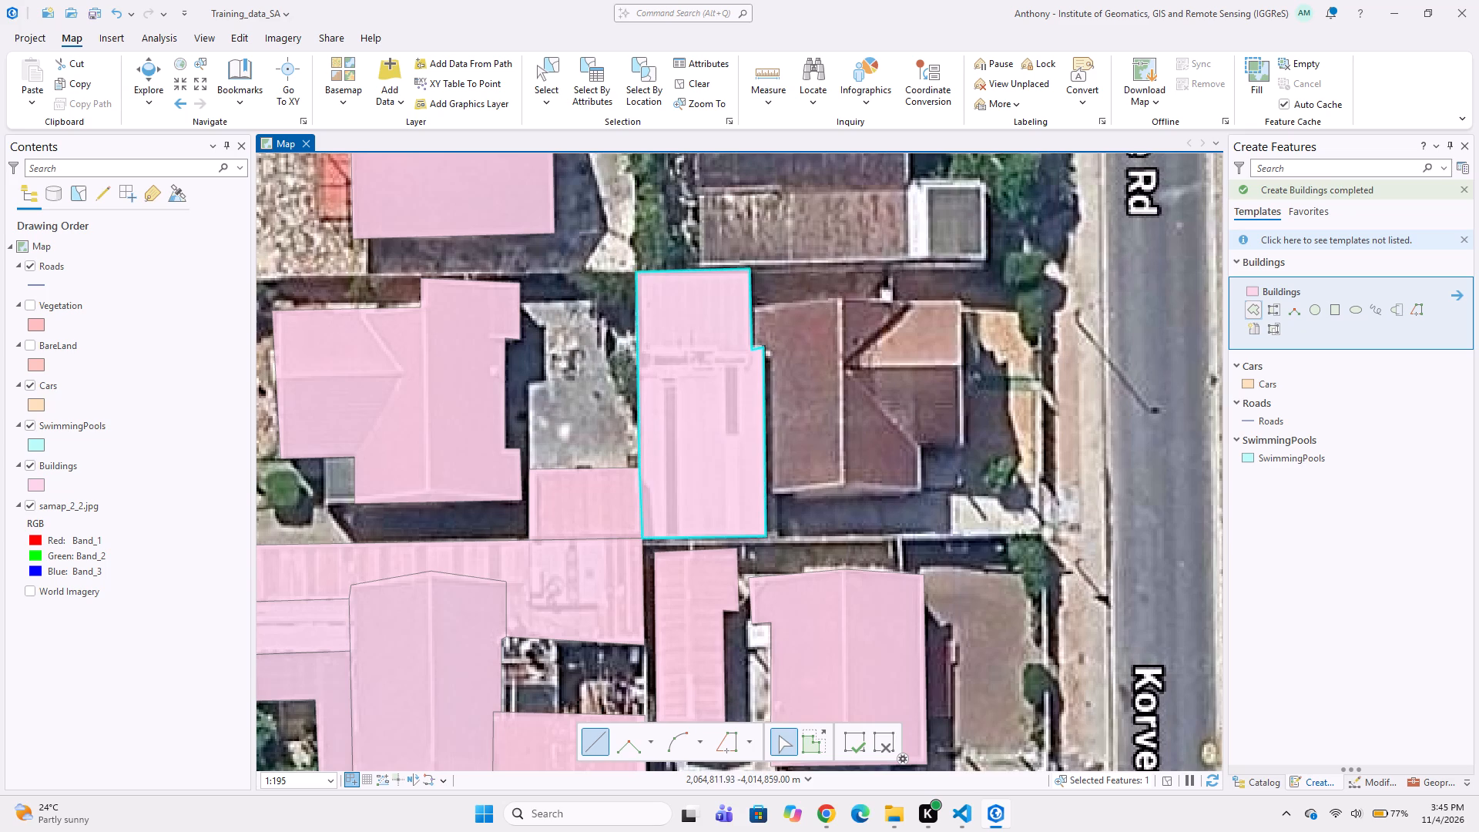
Digitize the brown hip-roofed house east of the long light-grey metal roof as a Buildings polygon, following their shared stepped edge.
click(755, 304)
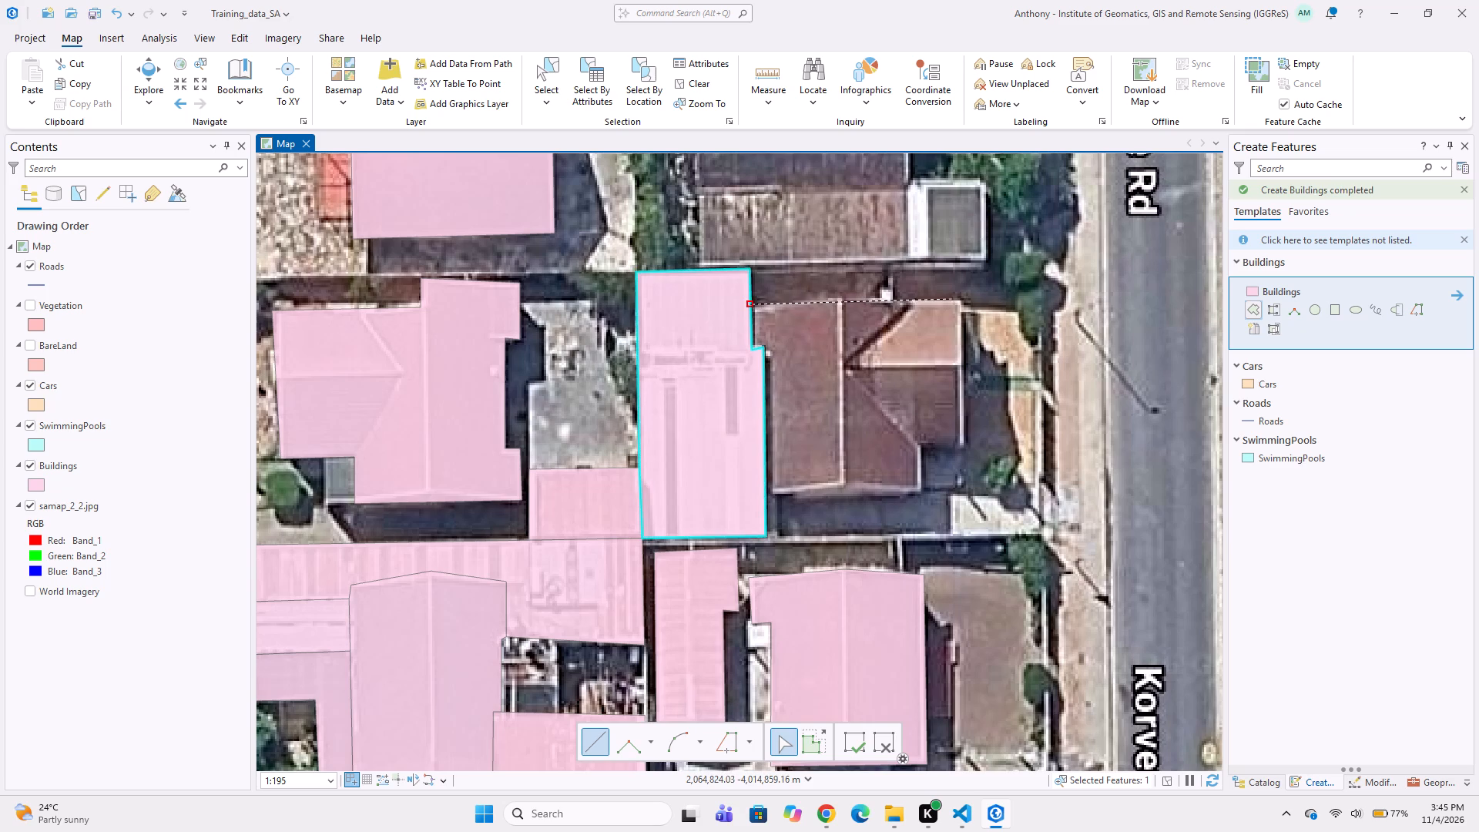
click(960, 299)
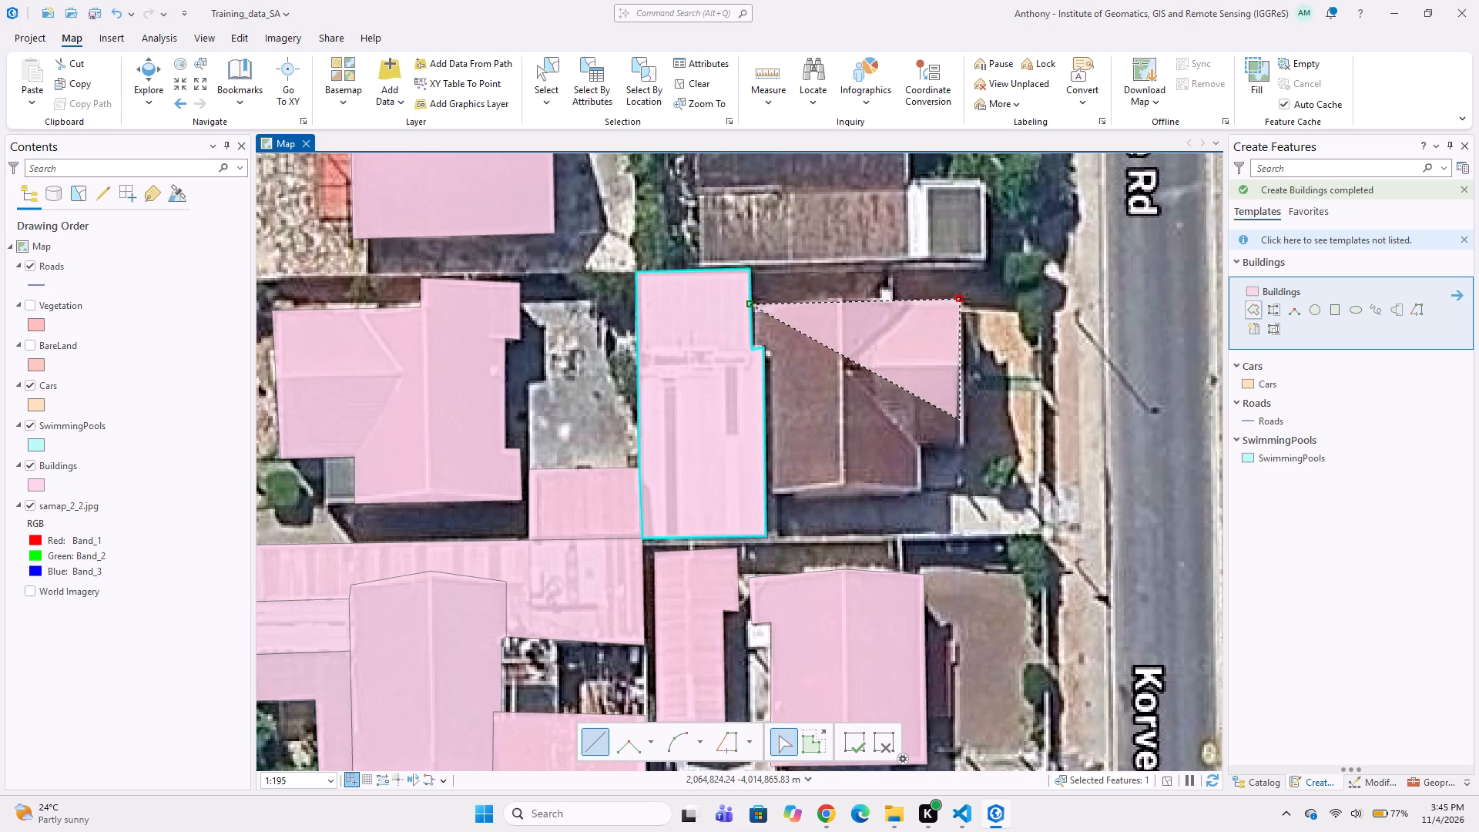
click(962, 447)
click(922, 447)
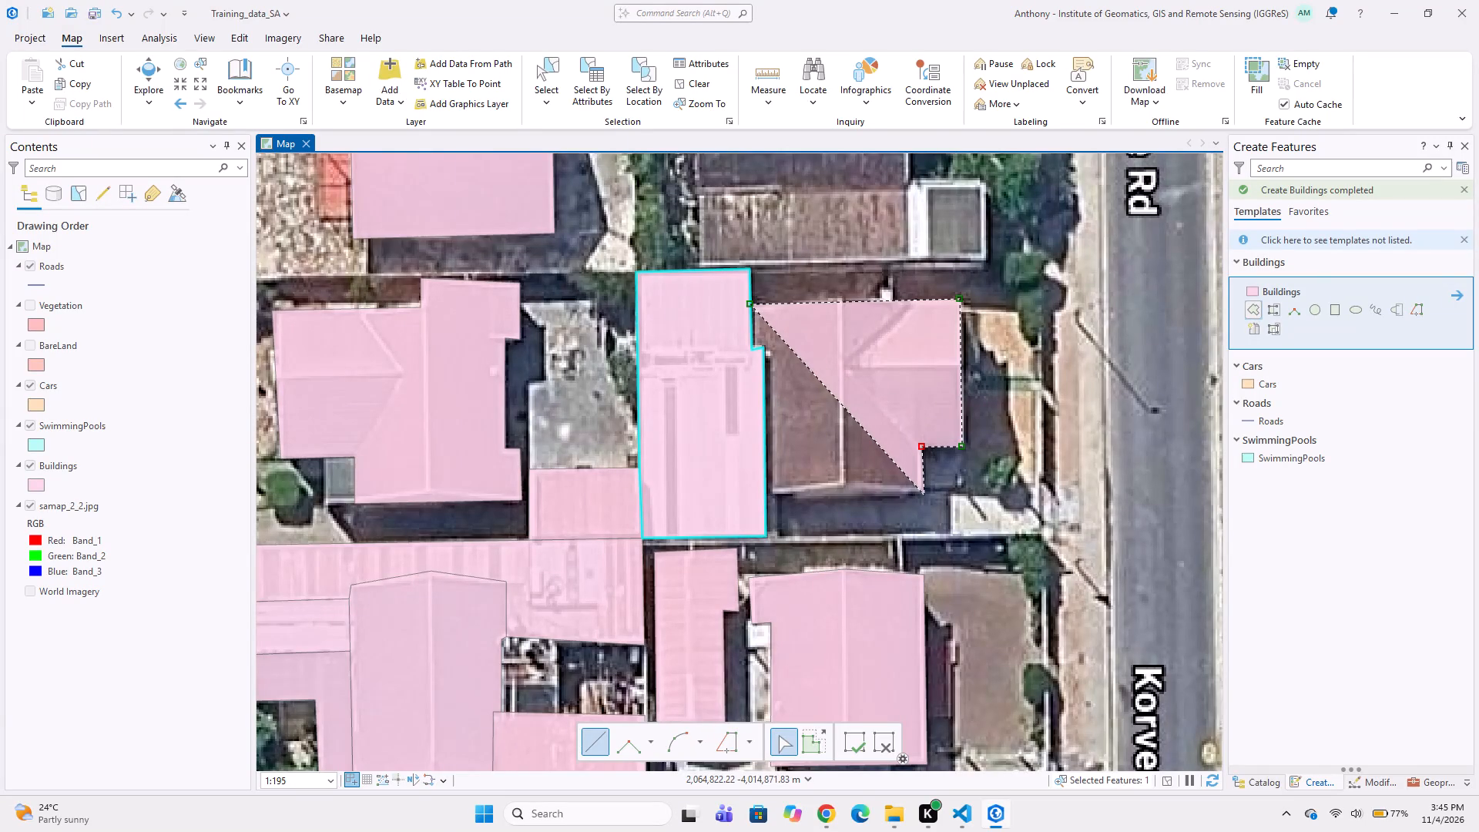
click(924, 495)
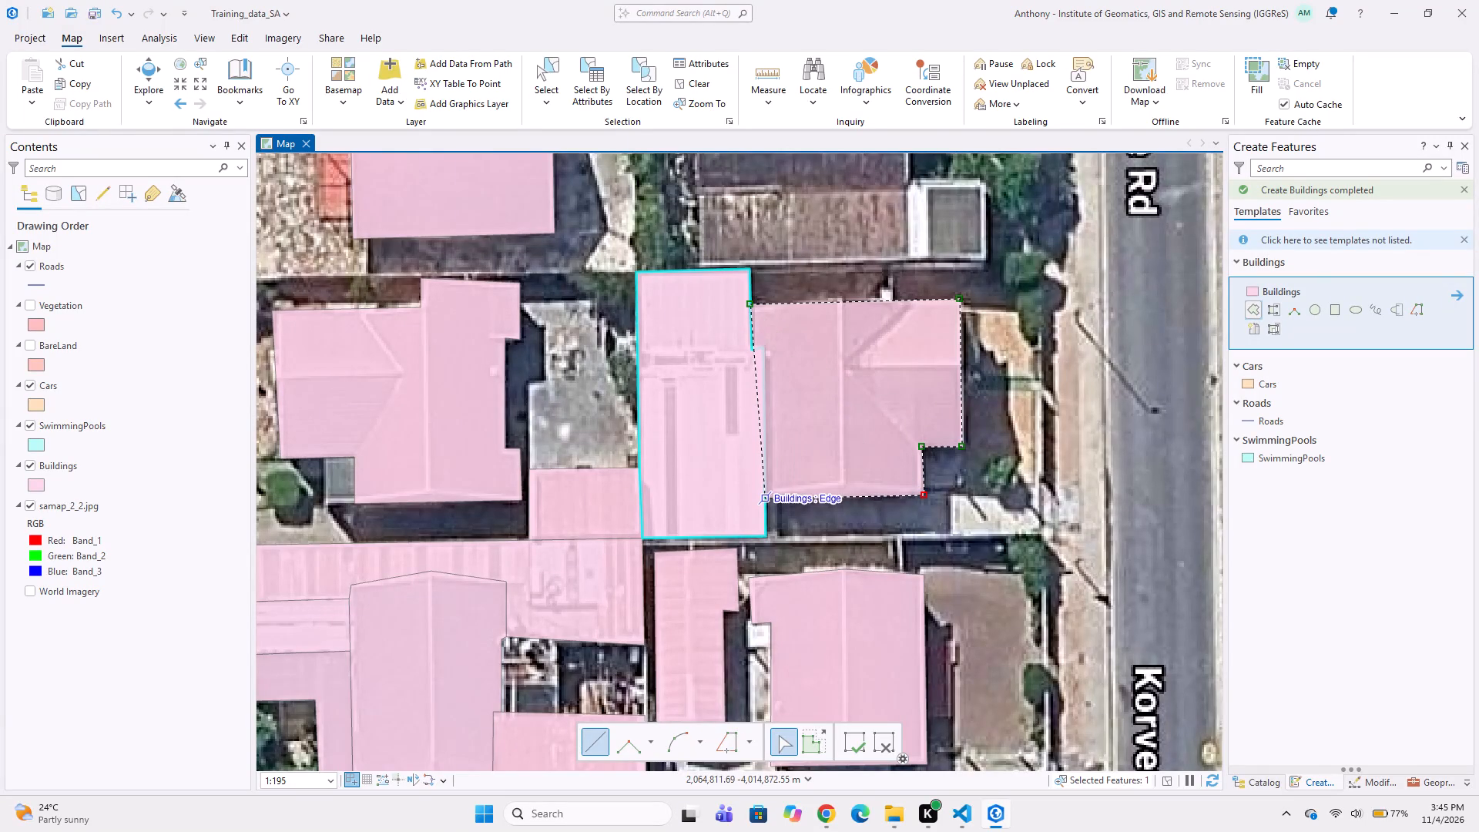
click(766, 495)
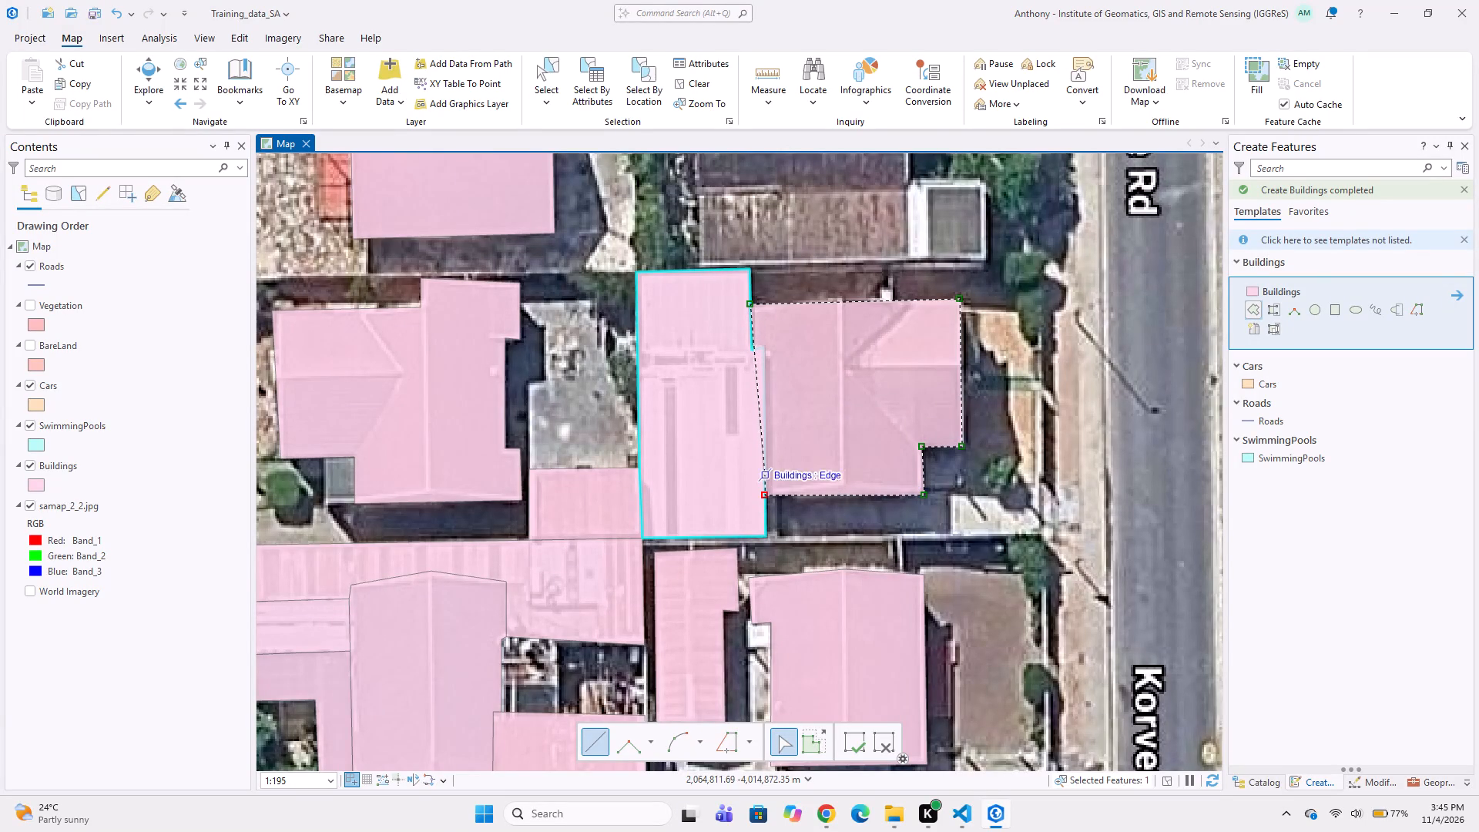
click(766, 350)
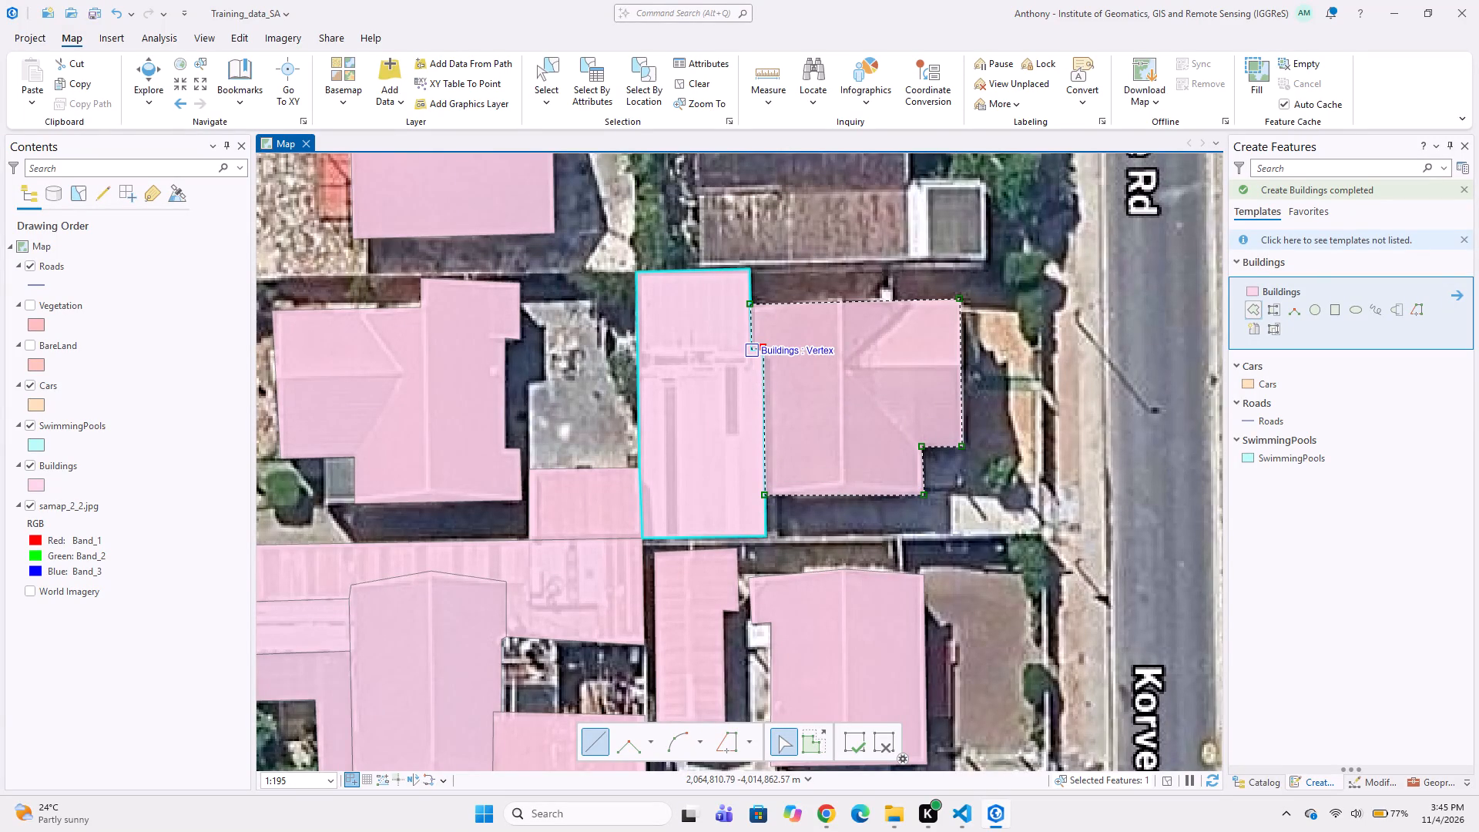
double_click(753, 350)
Digitize the brown-roofed house directly north as a Buildings polygon, including its small southeast annex and following the tree crowns along its north edge.
scroll(752, 495, down, 1)
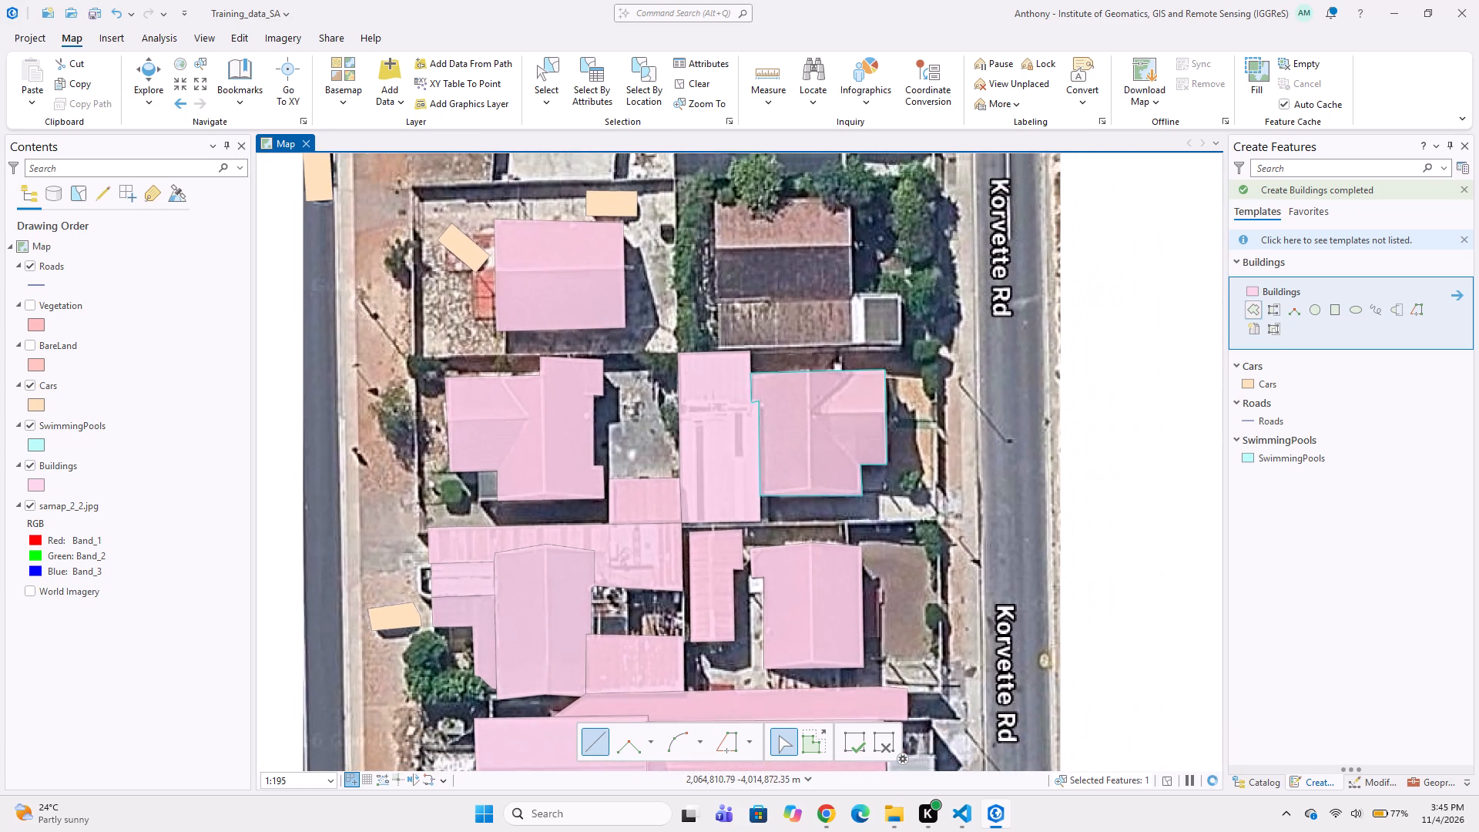
middle_drag(924, 485, 933, 544)
middle_drag(793, 313, 798, 380)
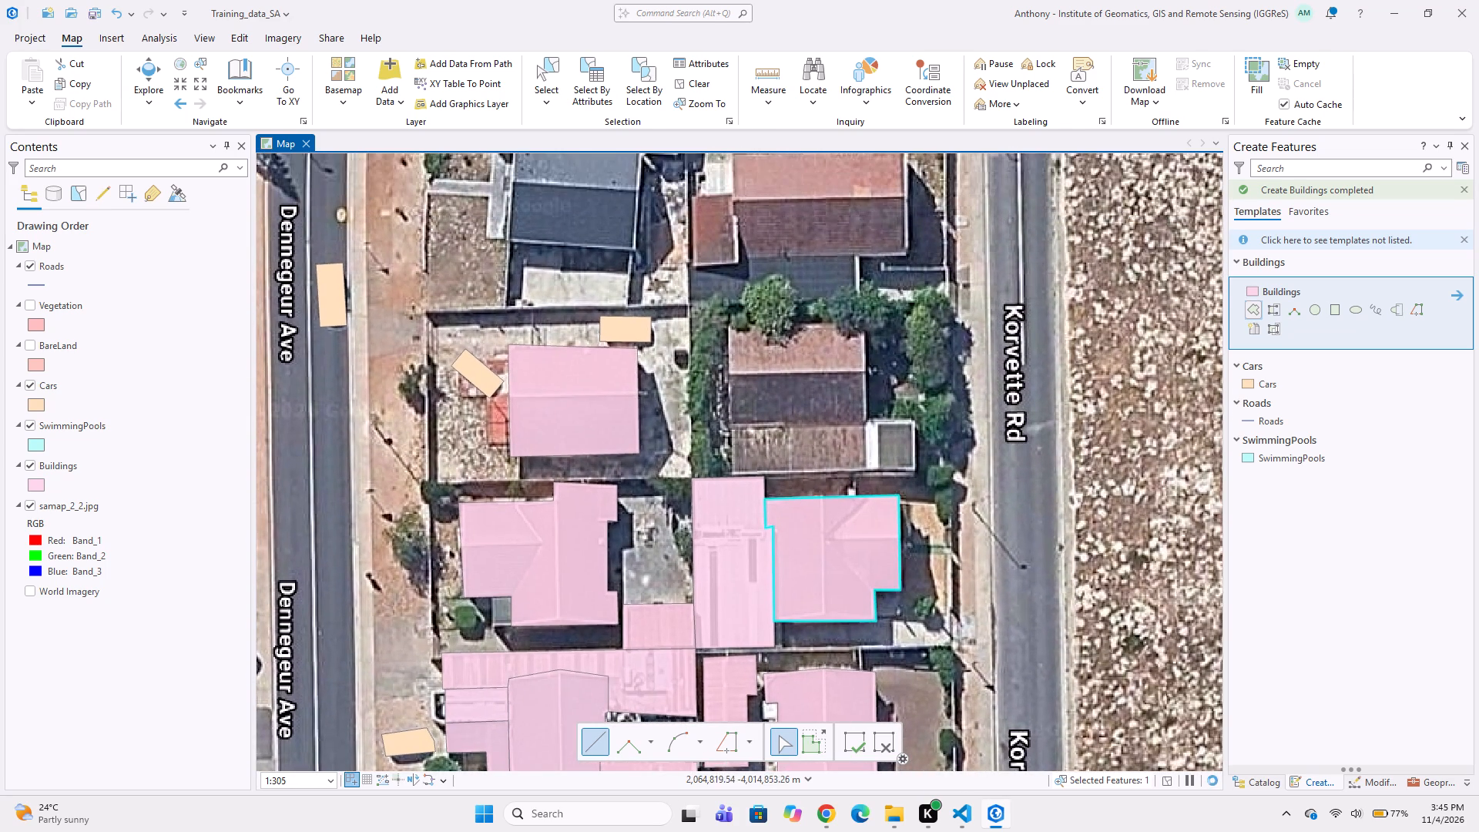
middle_drag(771, 423, 787, 493)
scroll(733, 380, up, 1)
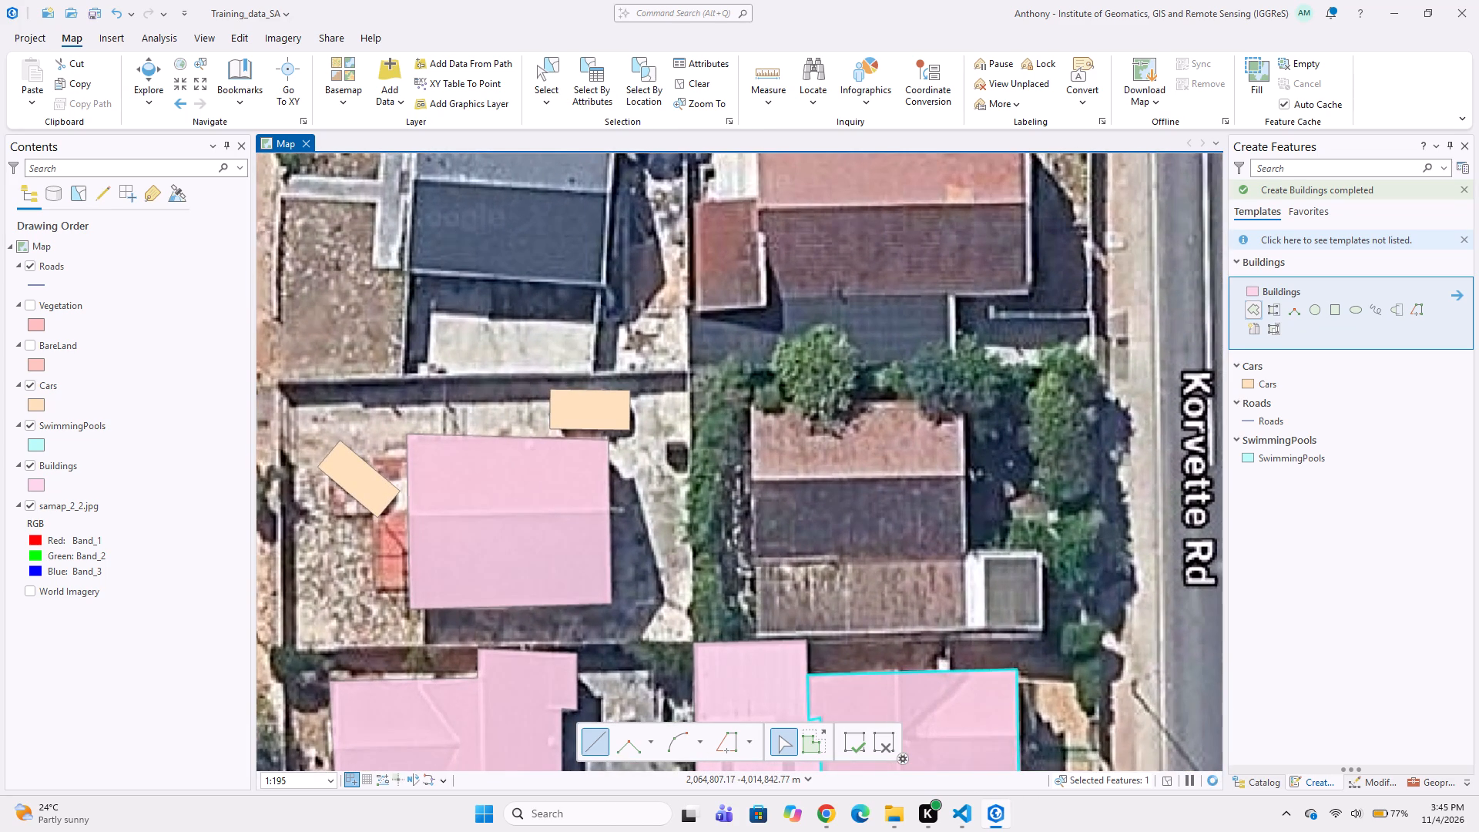
click(750, 401)
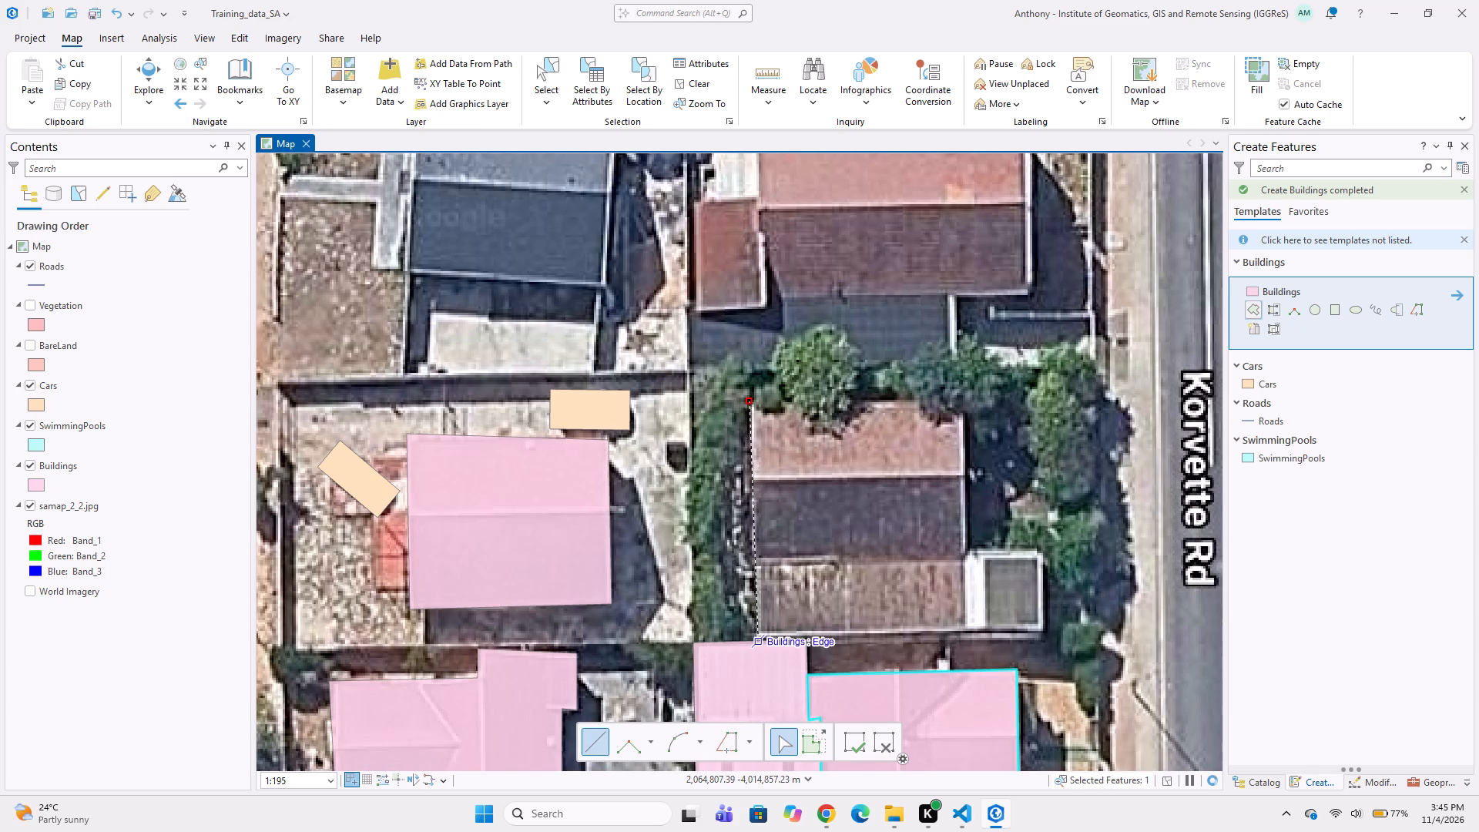
scroll(744, 588, up, 2)
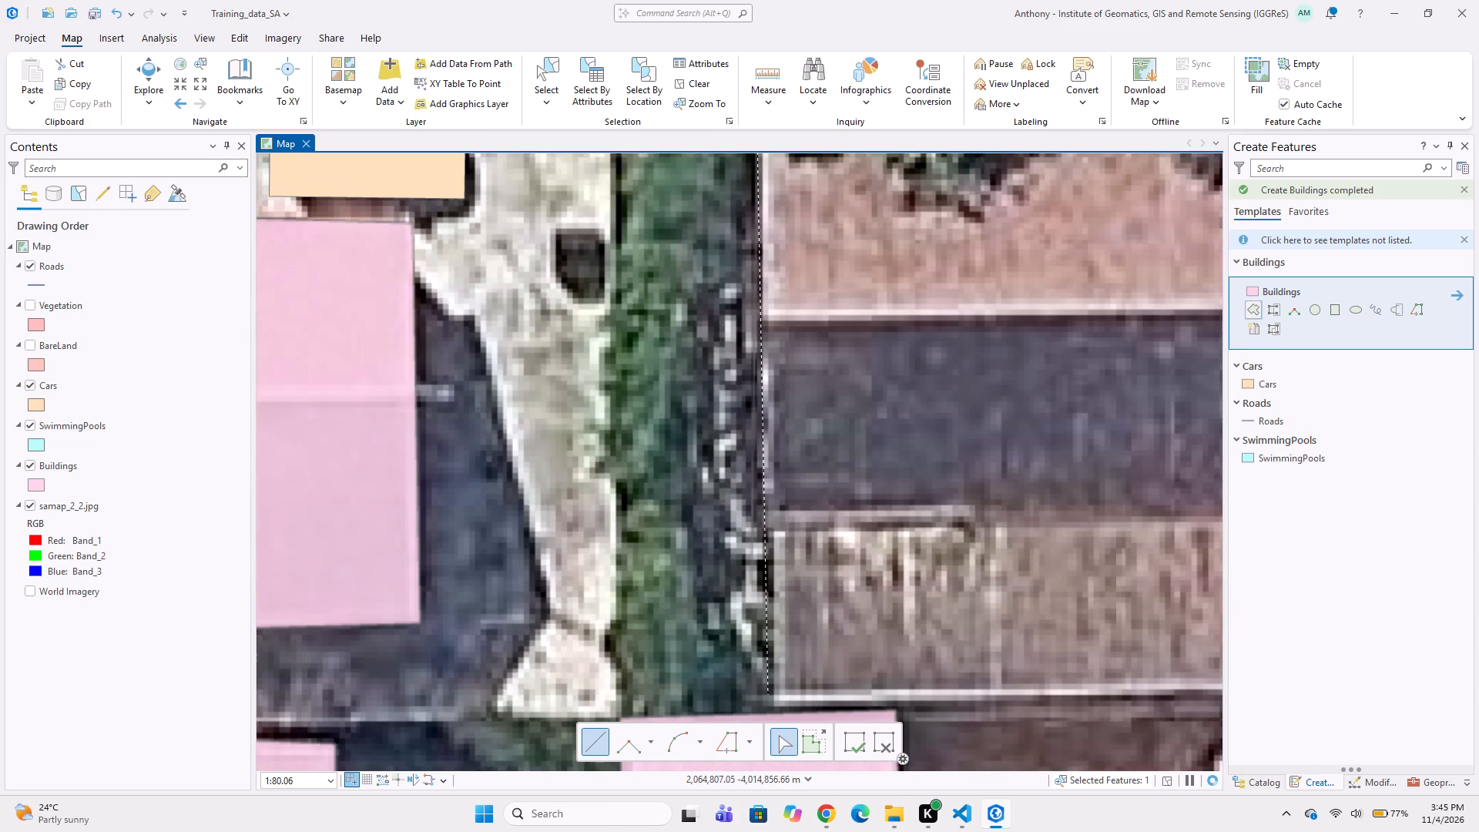
click(773, 700)
scroll(753, 653, down, 2)
middle_drag(825, 606, 656, 547)
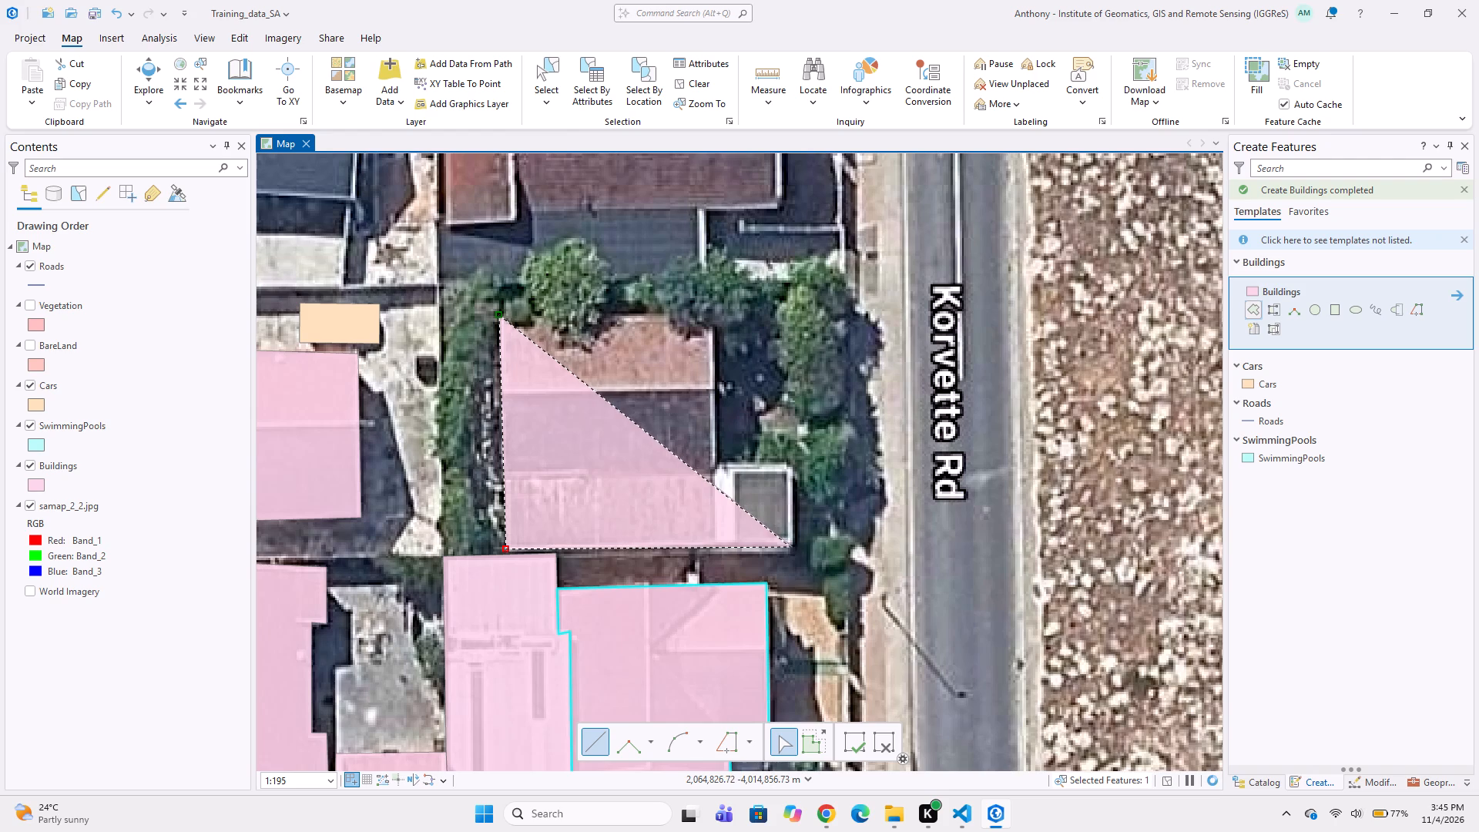
click(793, 547)
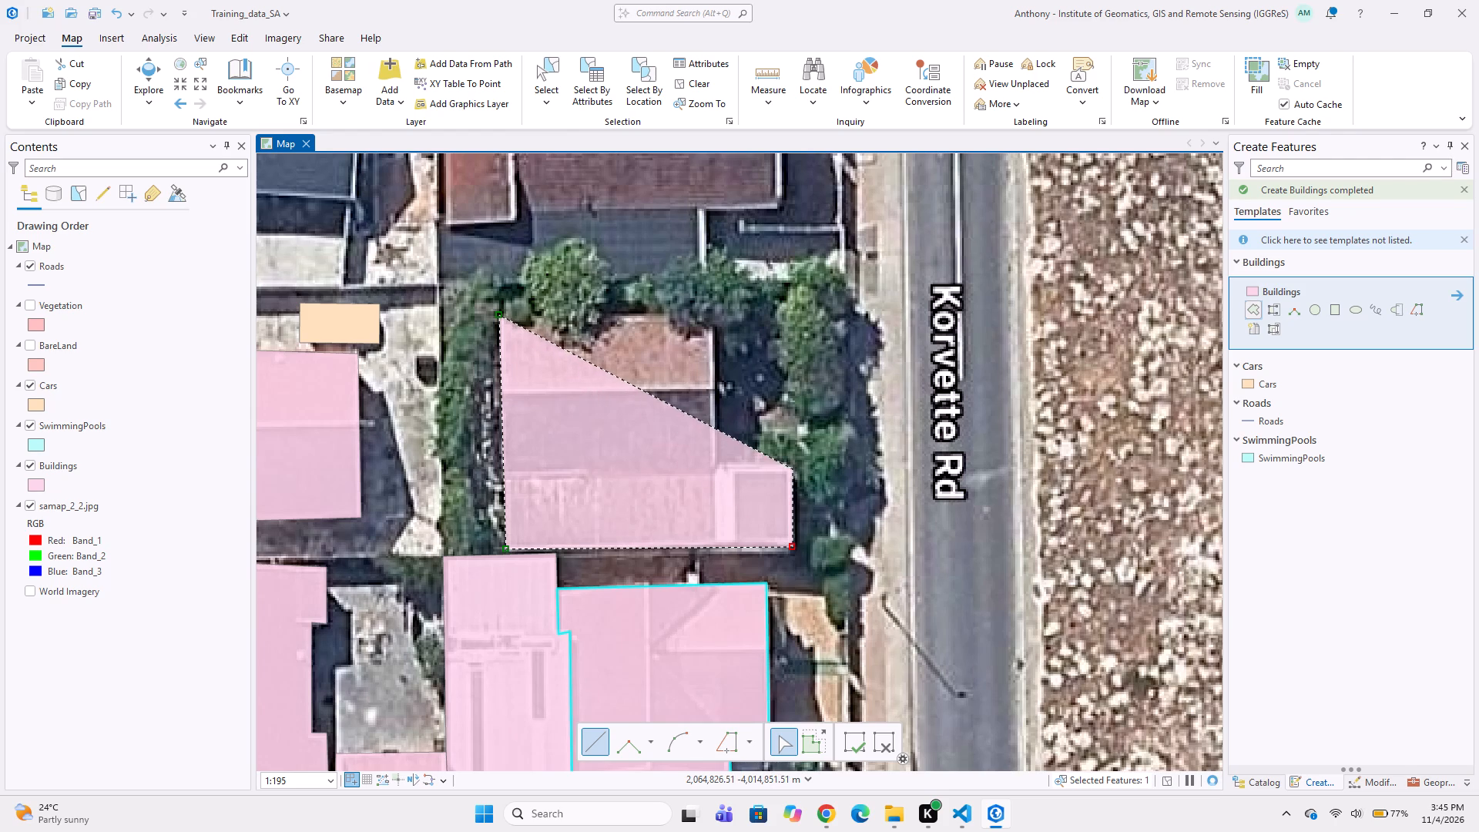
click(795, 461)
click(717, 461)
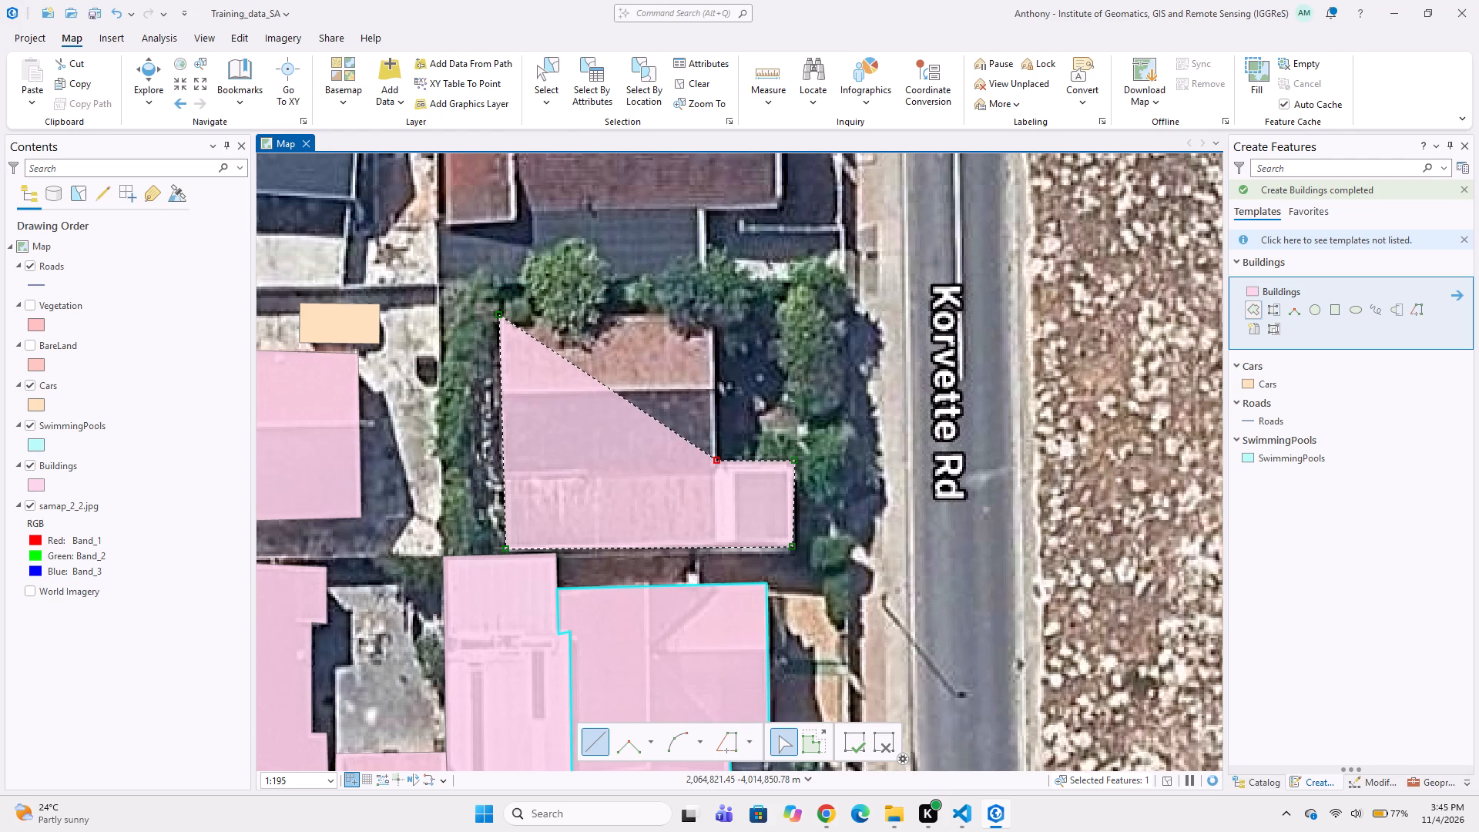
click(714, 326)
click(696, 344)
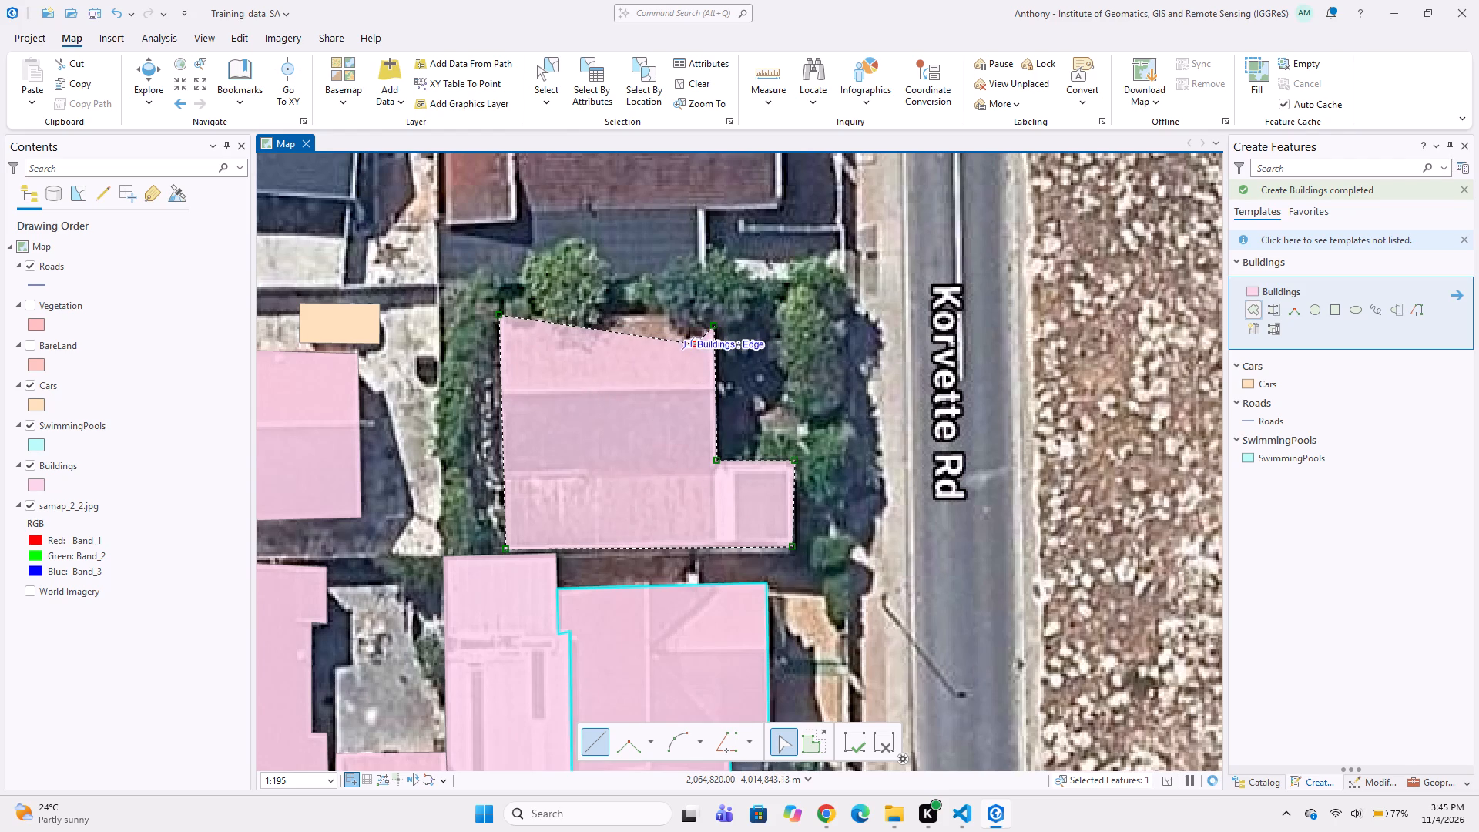
click(679, 340)
click(663, 315)
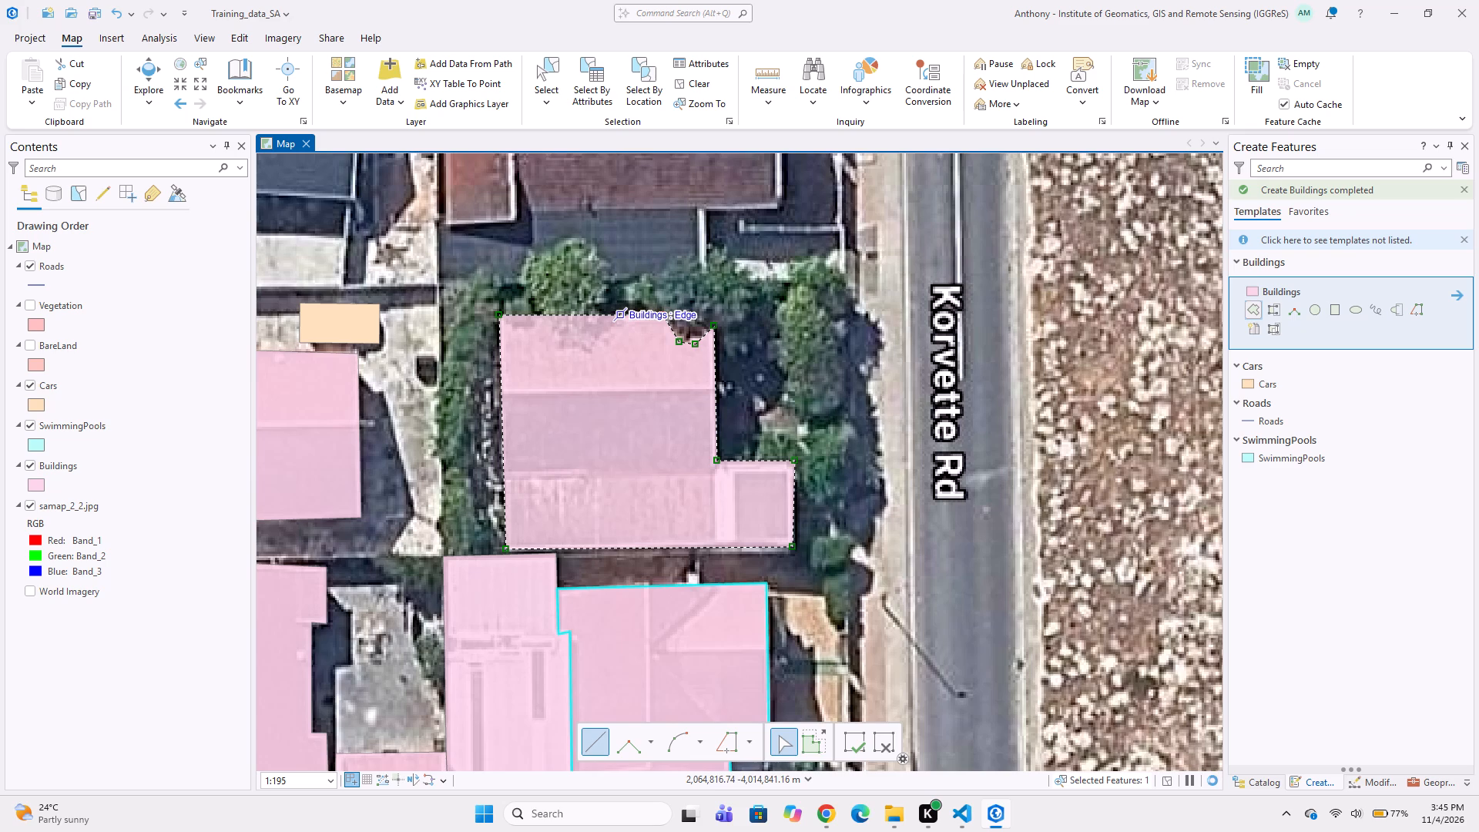
click(615, 310)
click(622, 324)
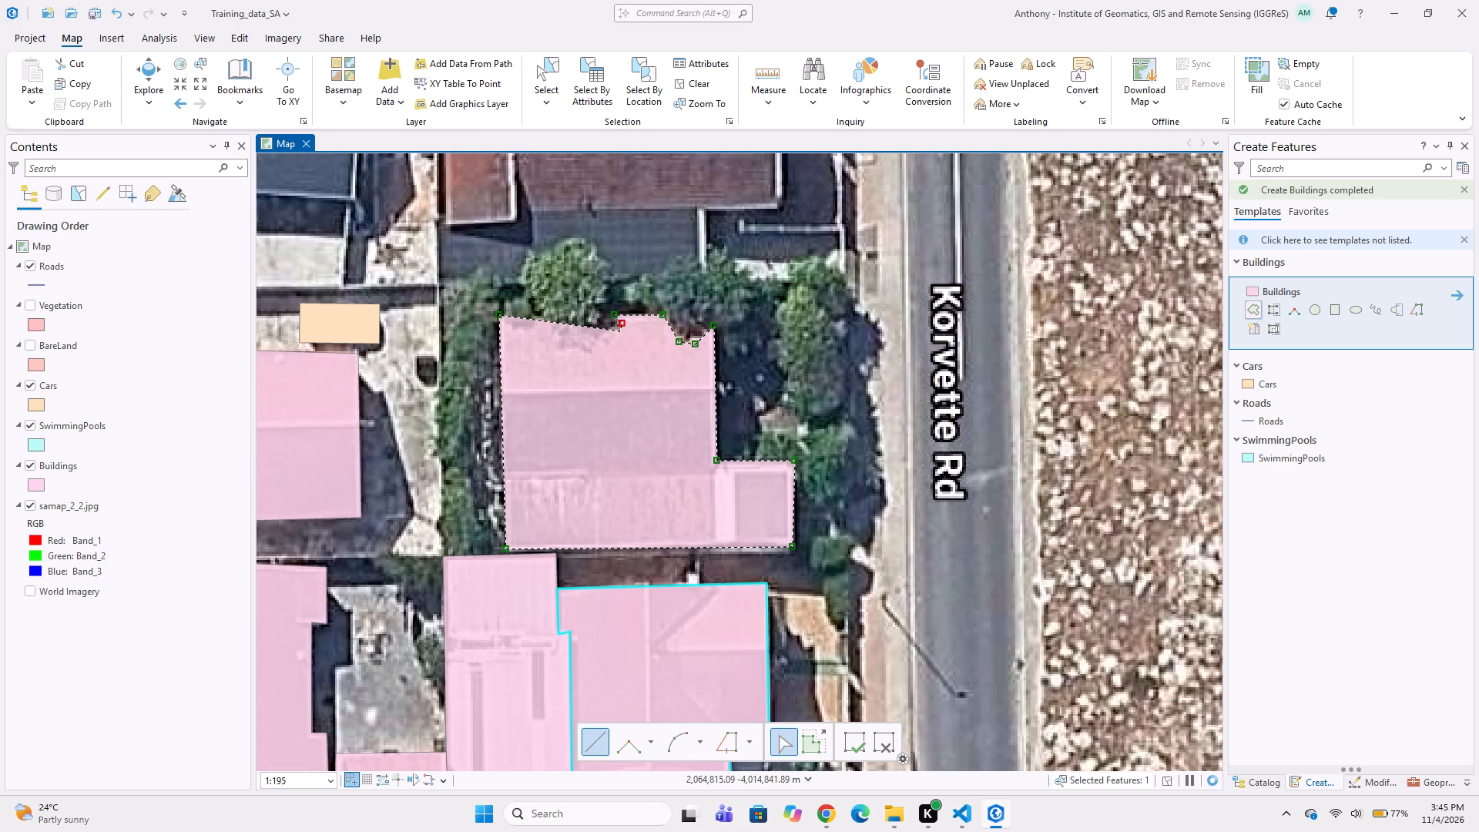
click(618, 337)
click(596, 350)
click(588, 355)
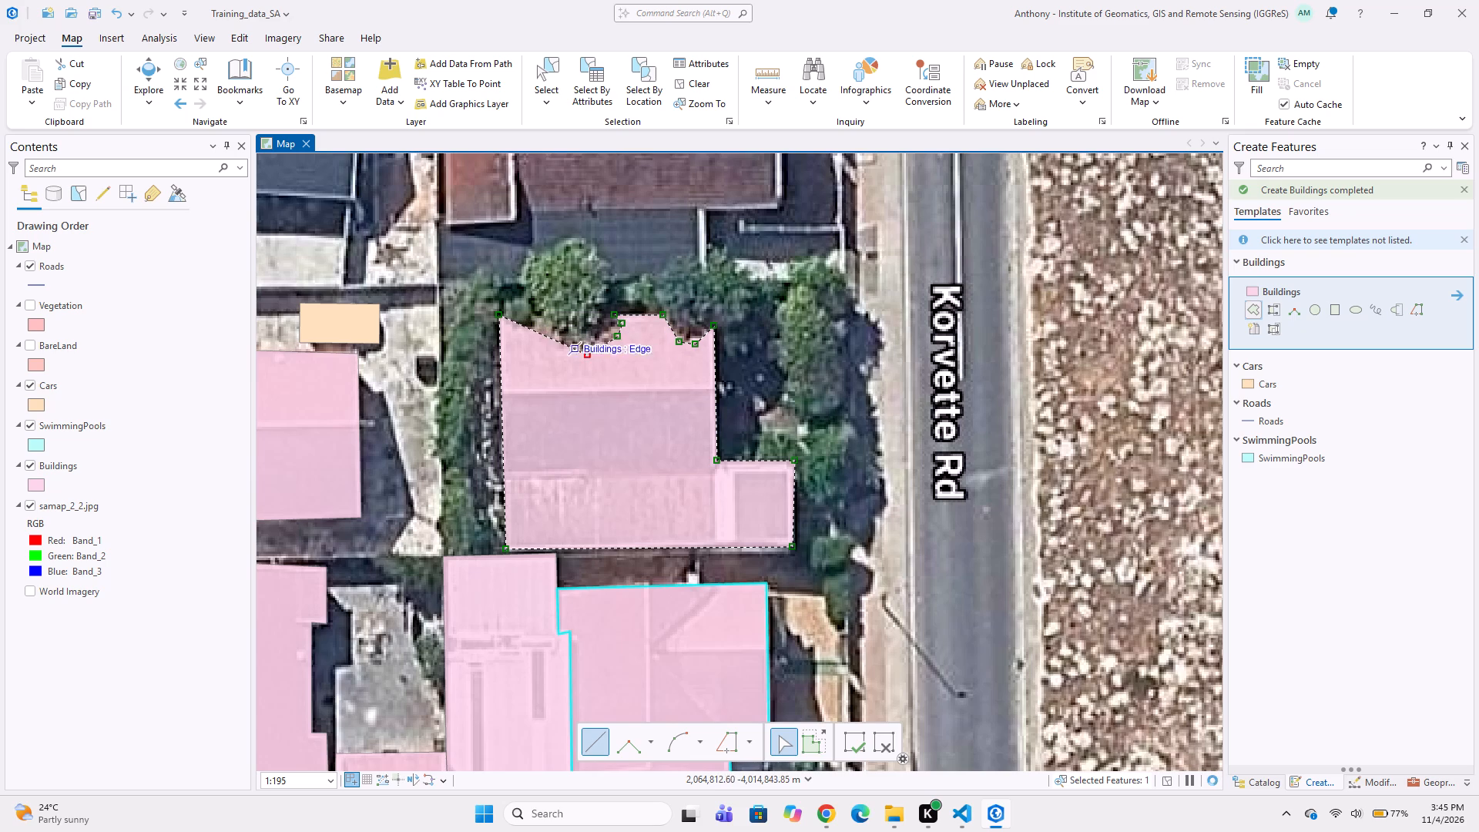
click(550, 347)
click(539, 329)
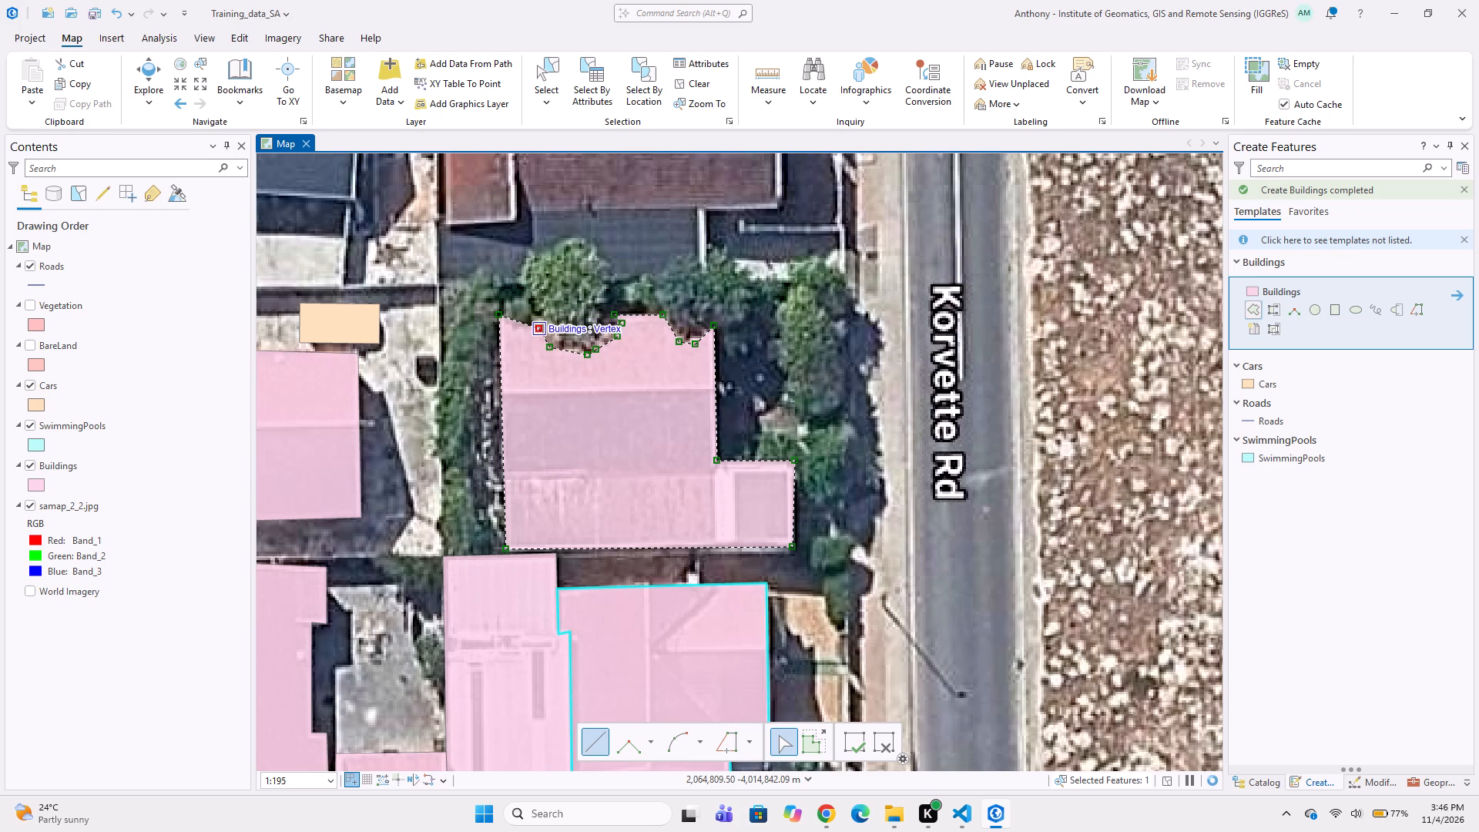
click(521, 334)
double_click(507, 326)
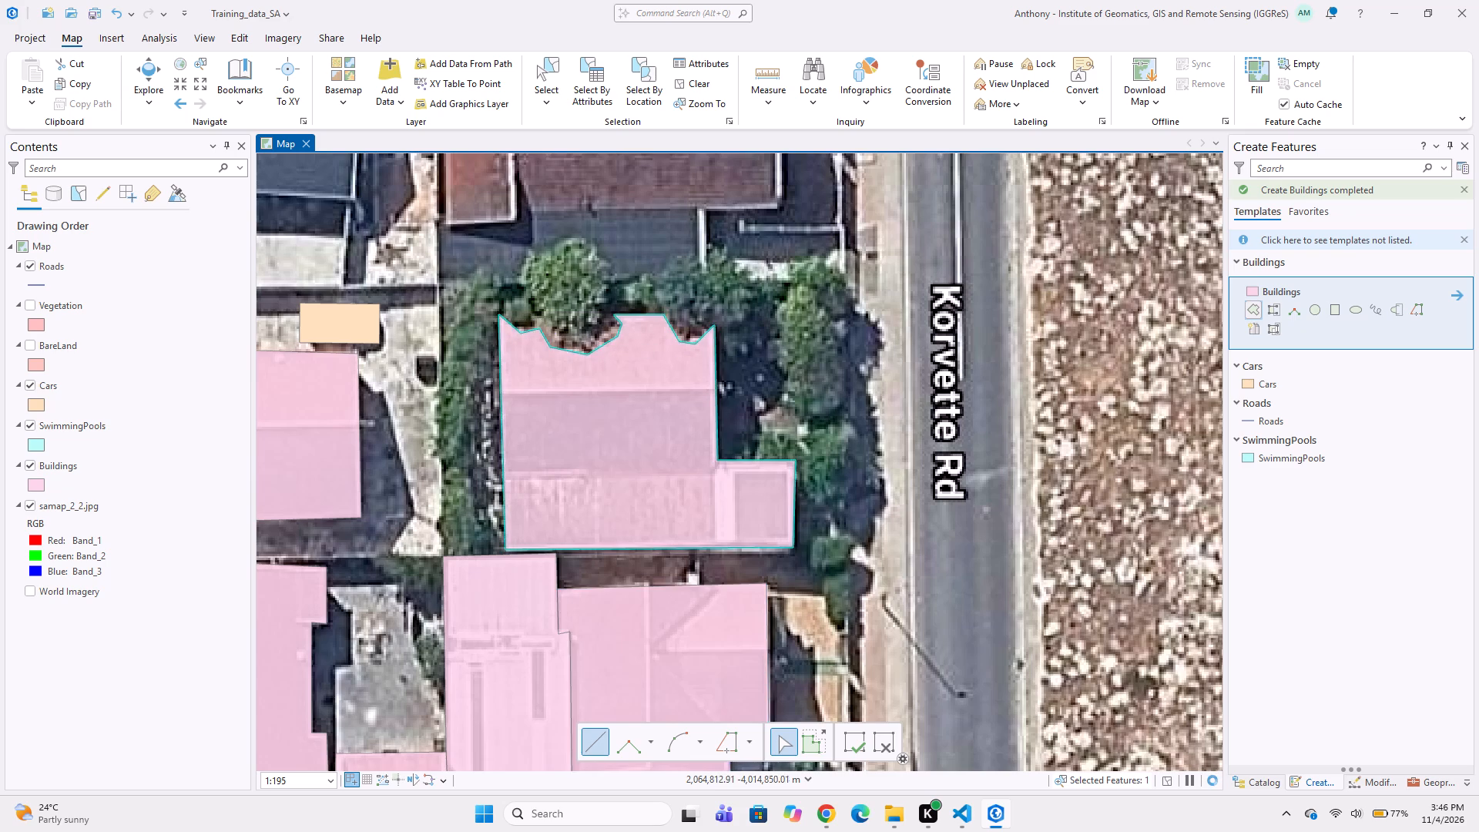
Digitize the dark grey lean-to roof along the south side of the next red-brown house north as a Buildings polygon, following the tree crowns on its south edge.
scroll(566, 468, down, 2)
middle_drag(537, 474, 631, 477)
middle_drag(585, 350, 617, 436)
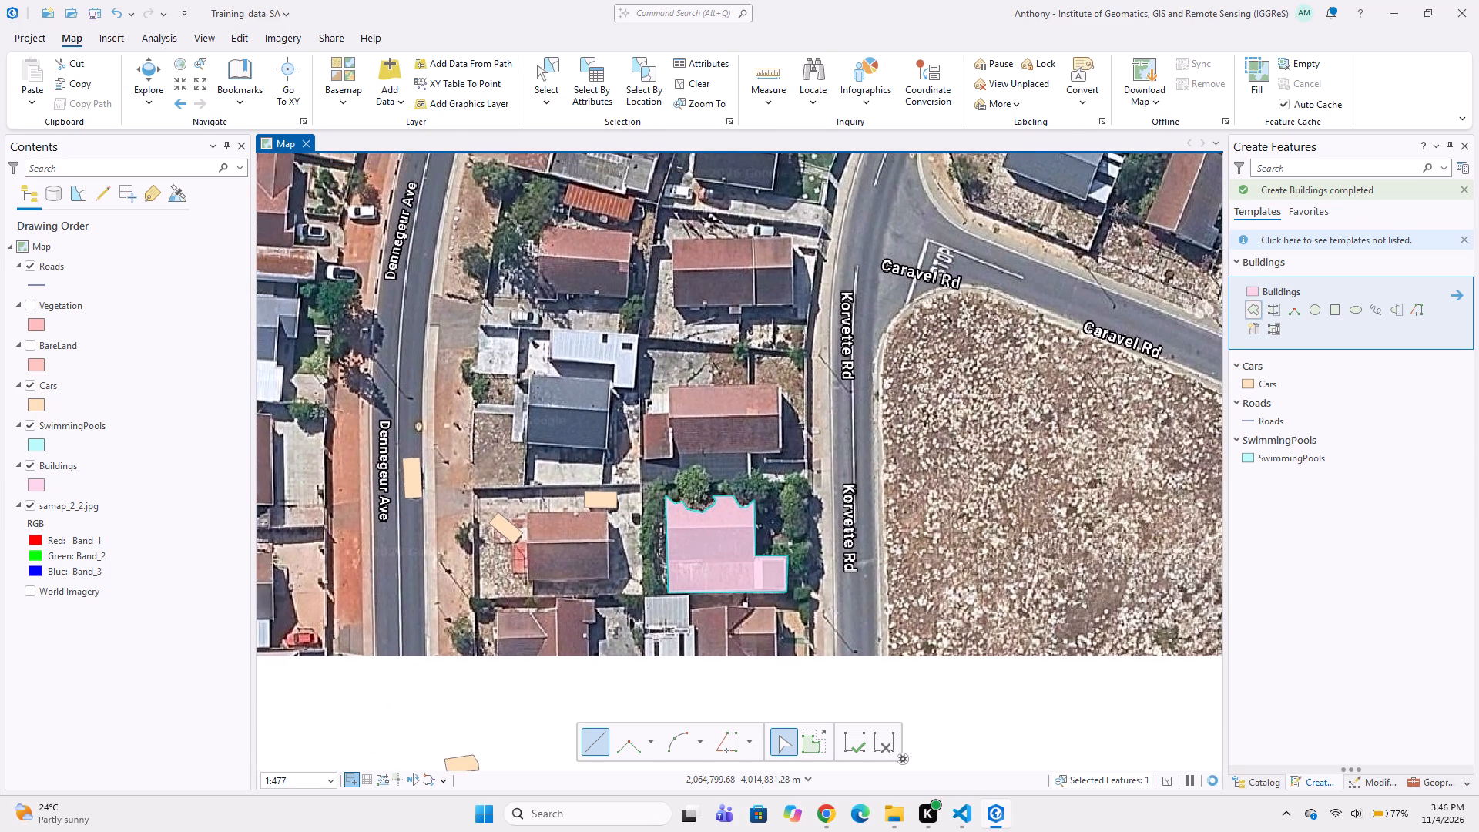
scroll(701, 434, up, 1)
scroll(663, 493, up, 1)
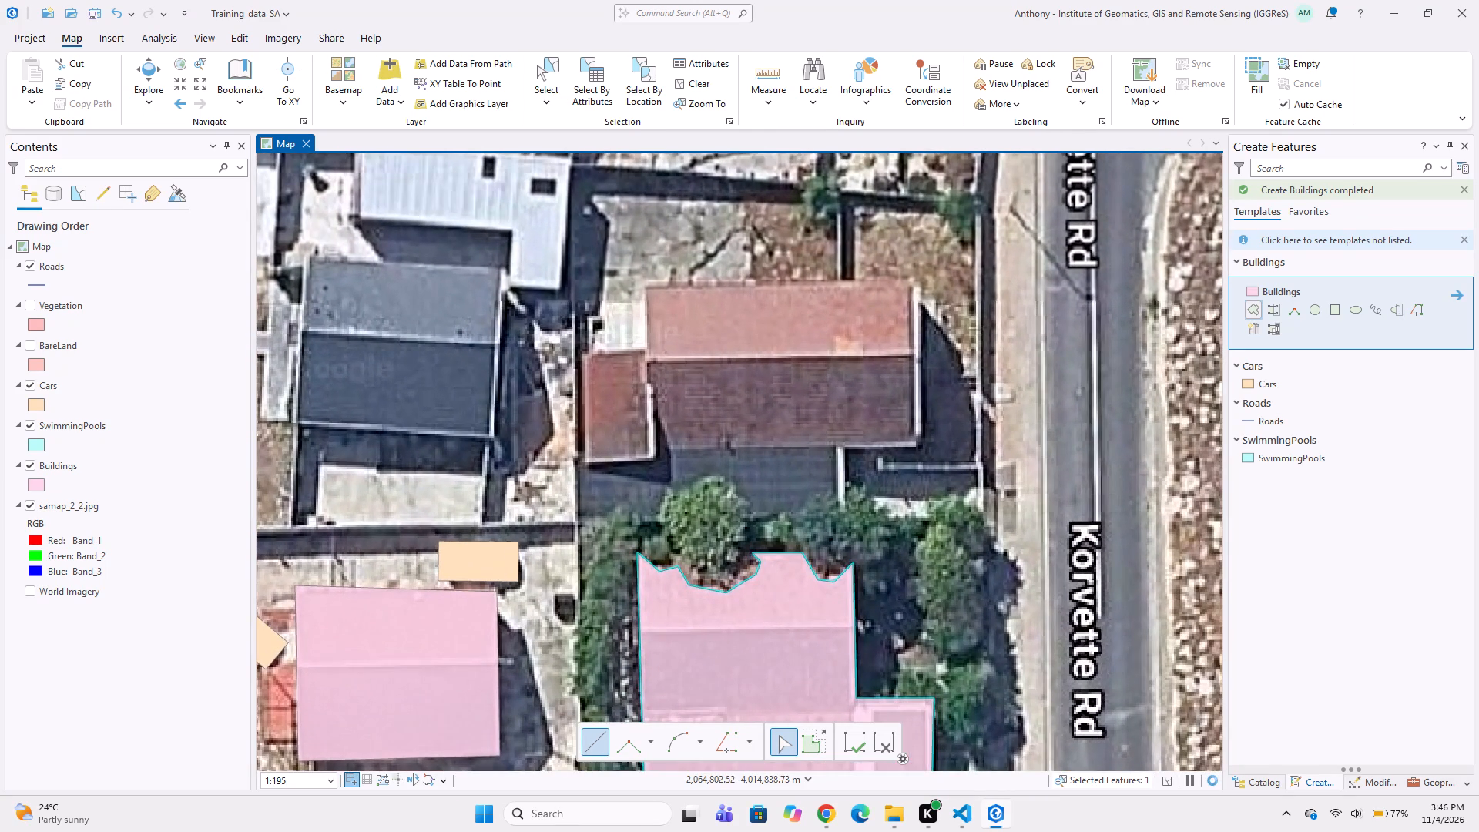
click(575, 455)
click(585, 455)
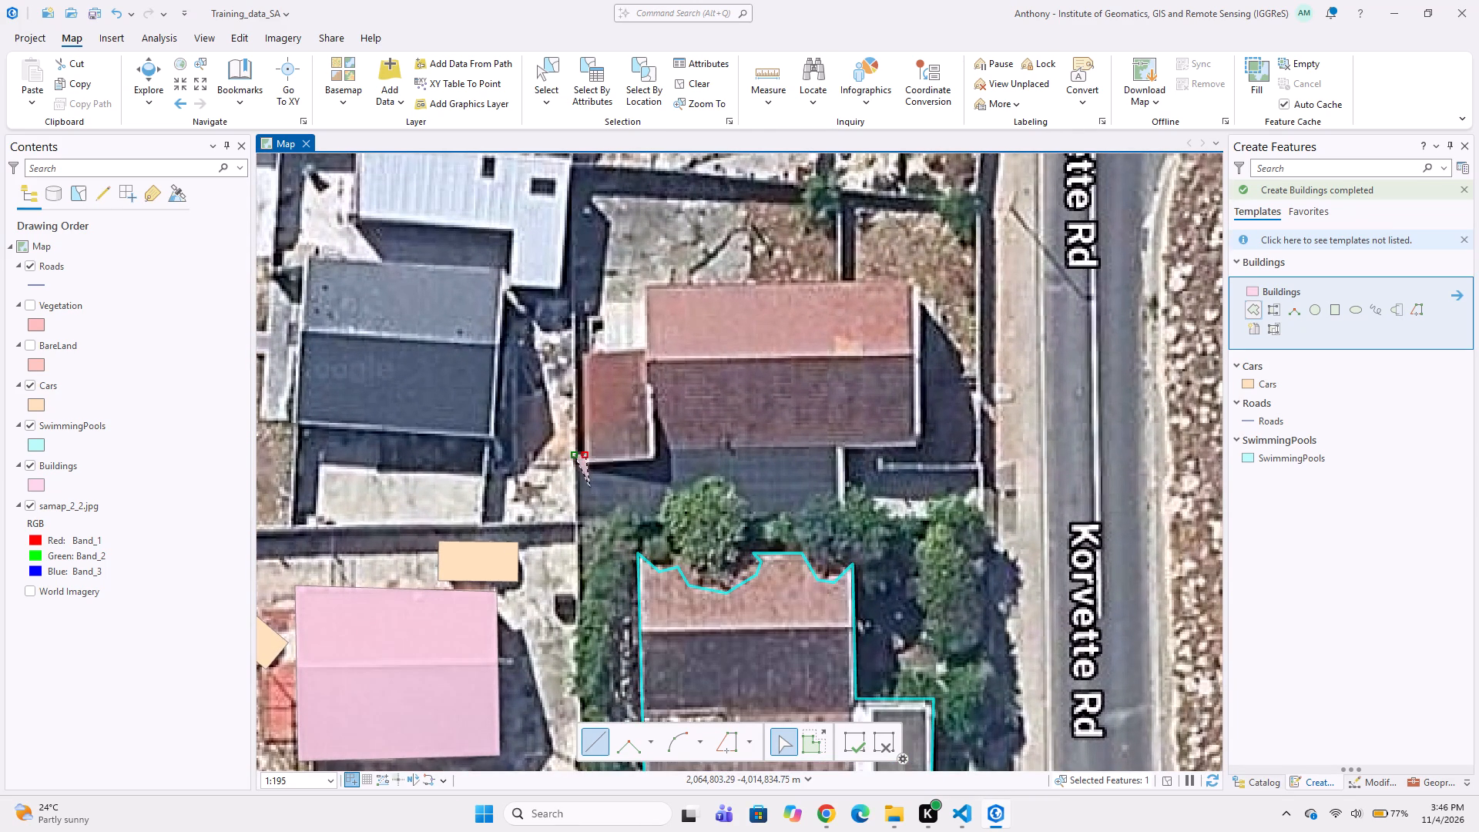
click(585, 464)
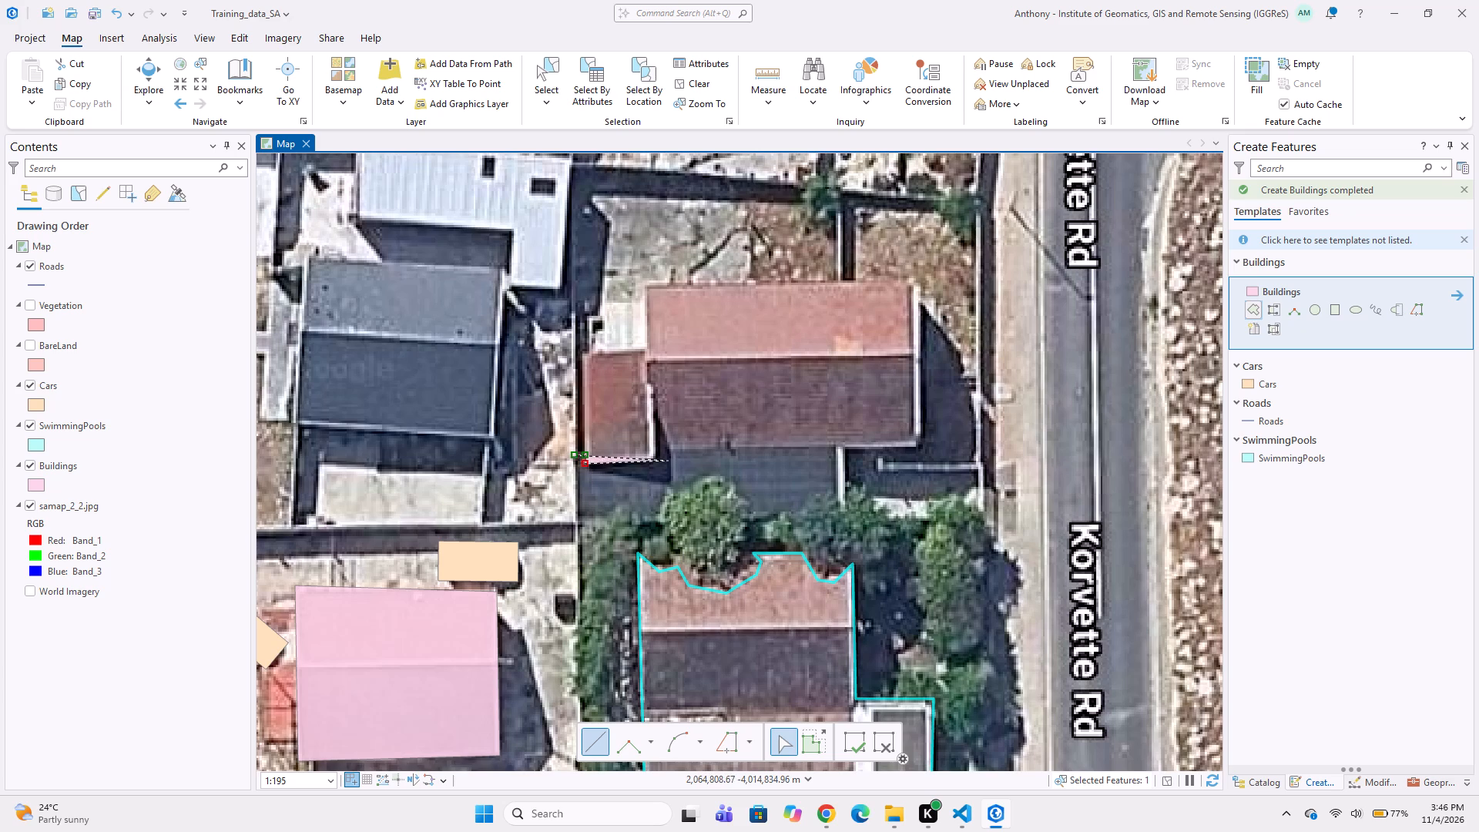
click(650, 458)
click(652, 445)
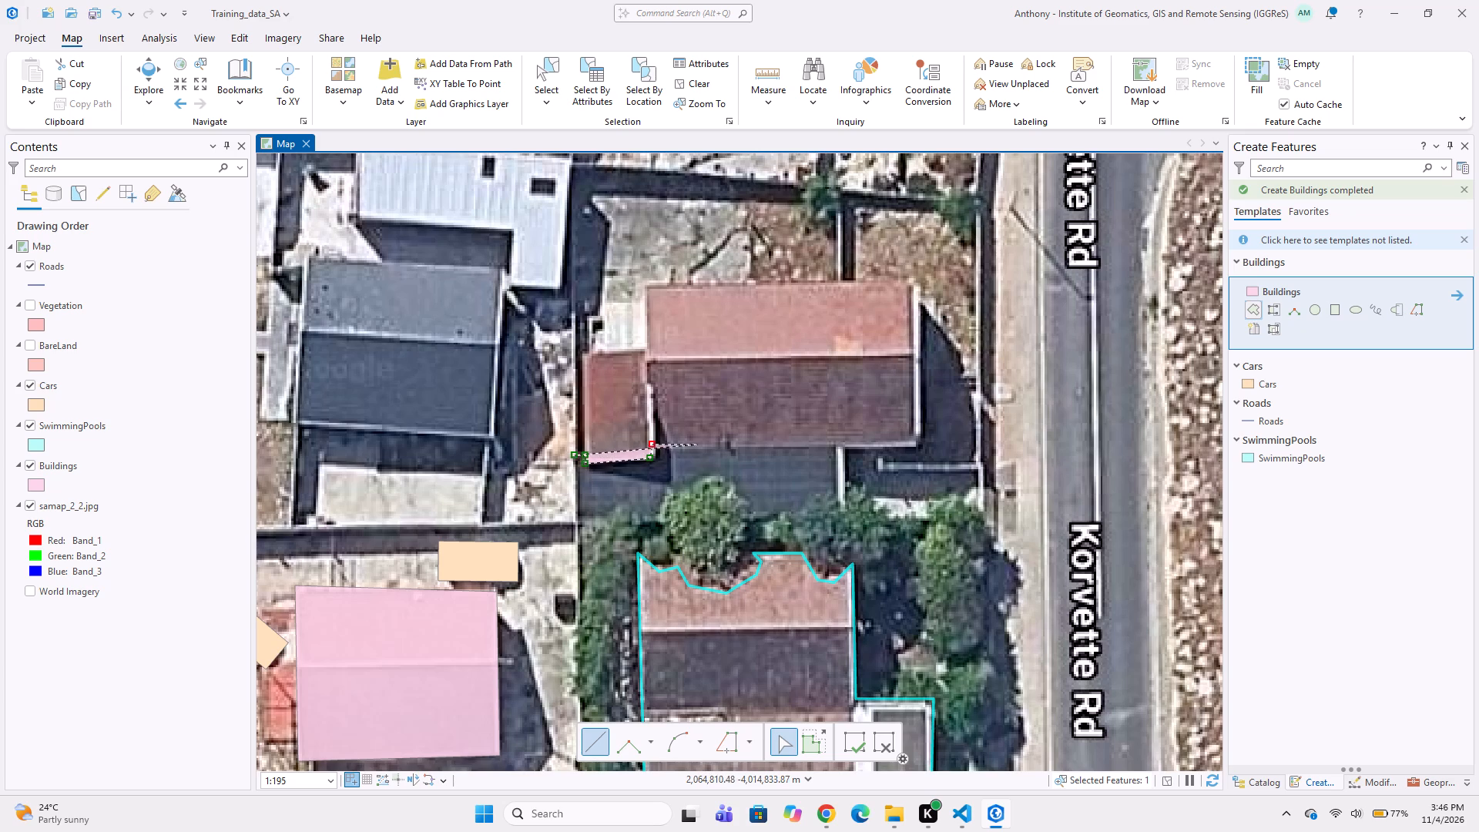
click(836, 445)
click(836, 493)
drag(814, 491, 796, 491)
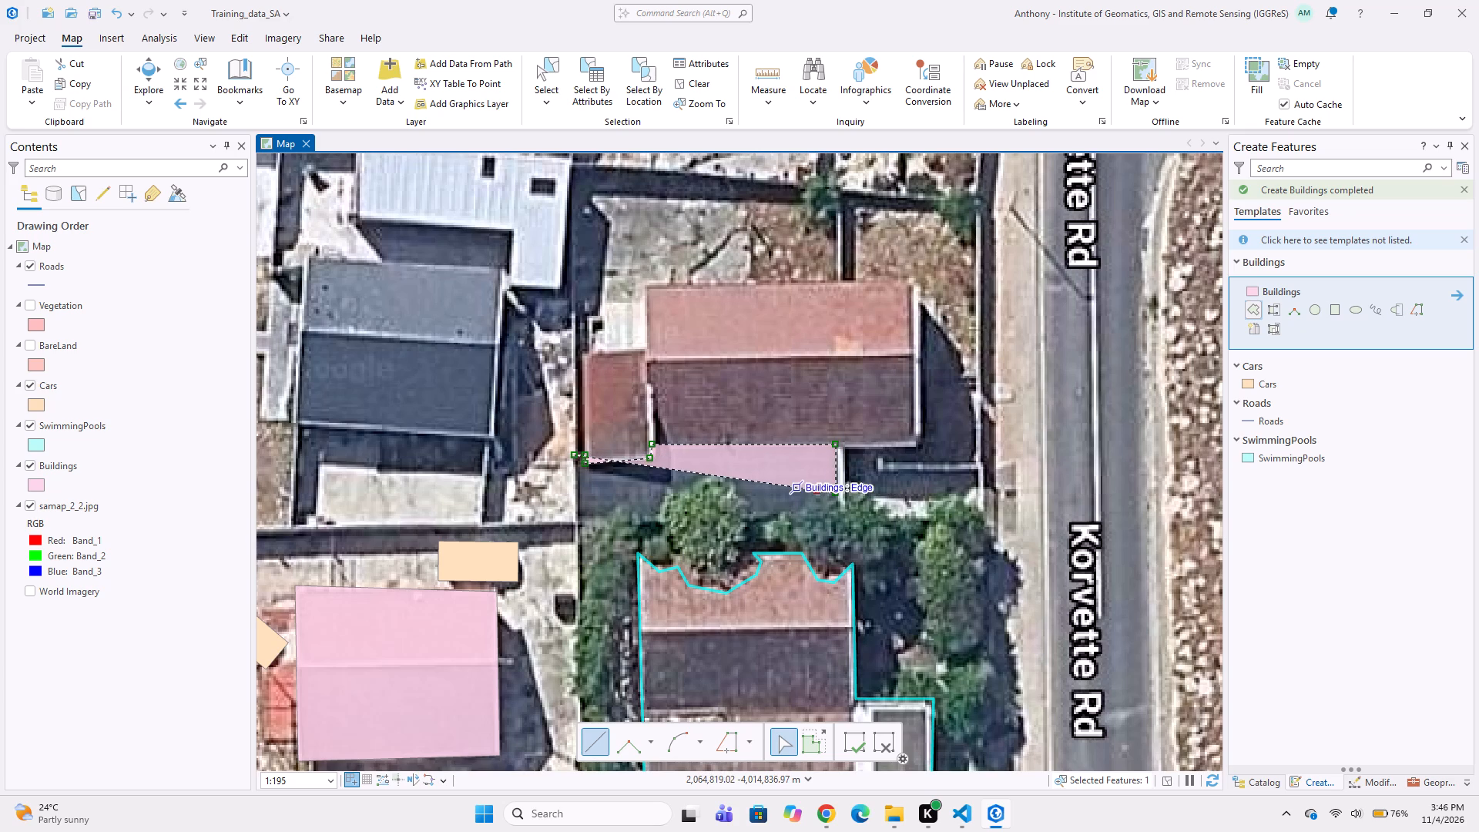
click(798, 504)
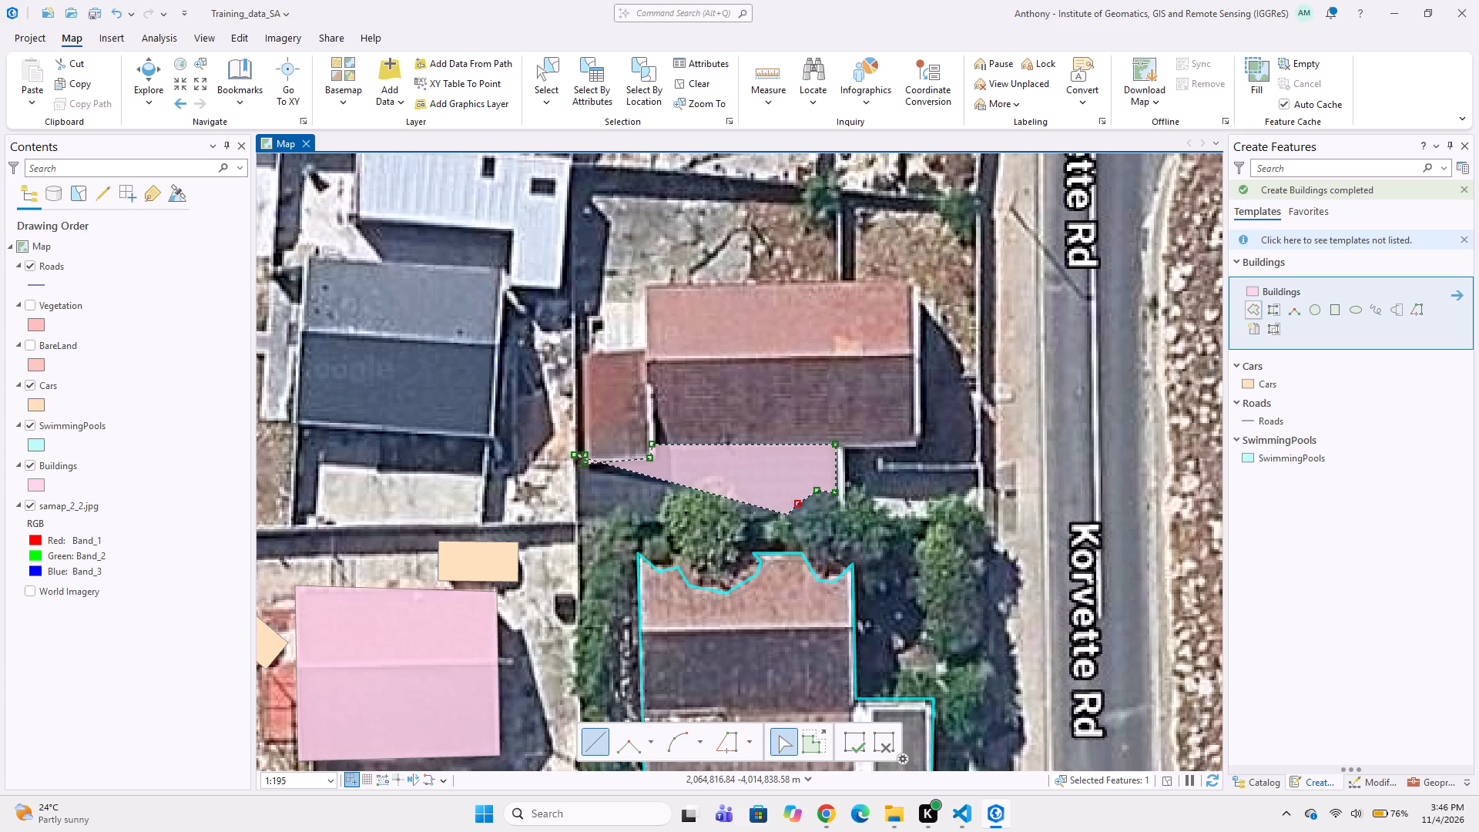
click(785, 515)
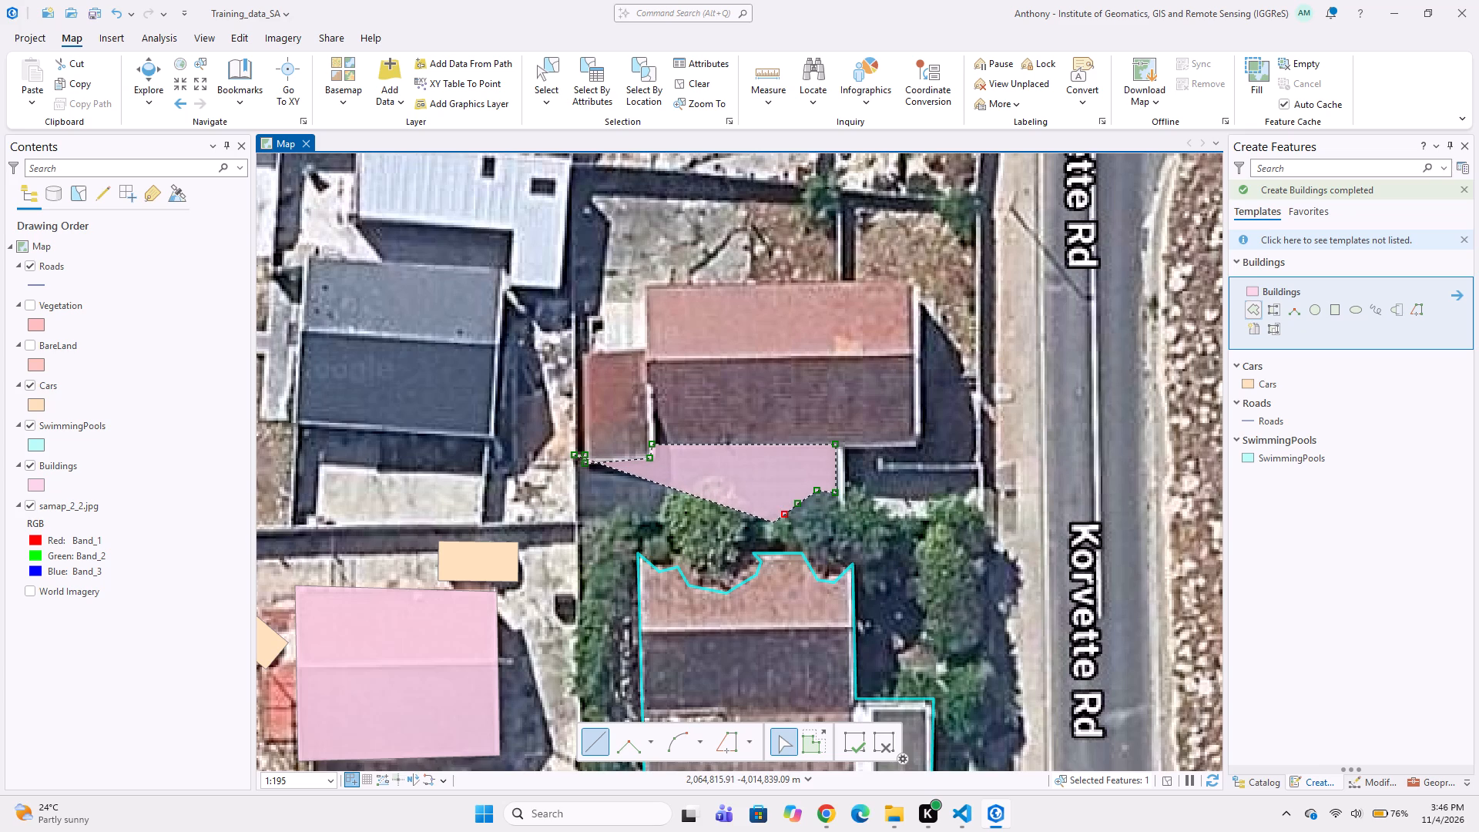
click(771, 520)
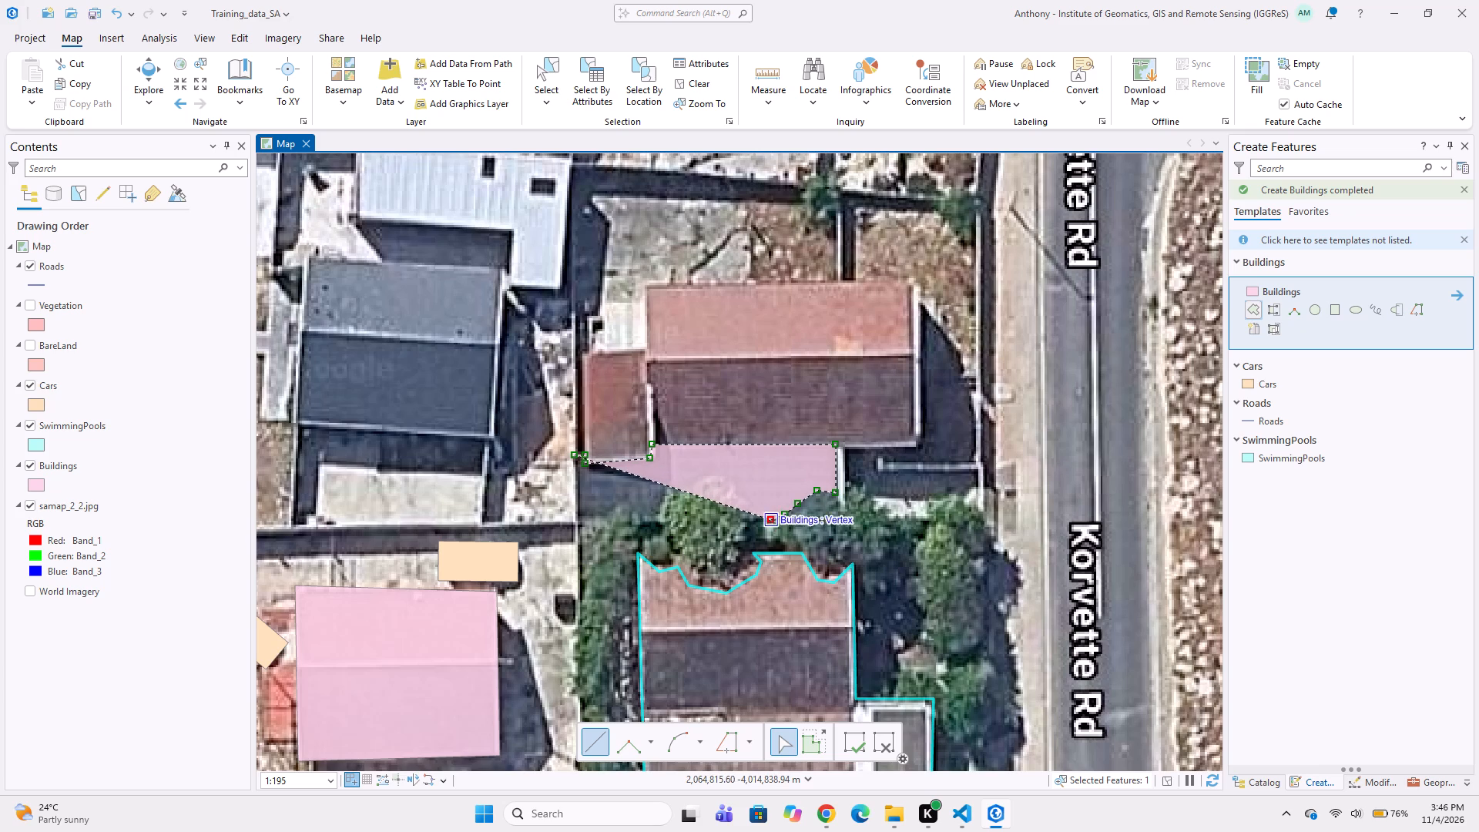
click(760, 520)
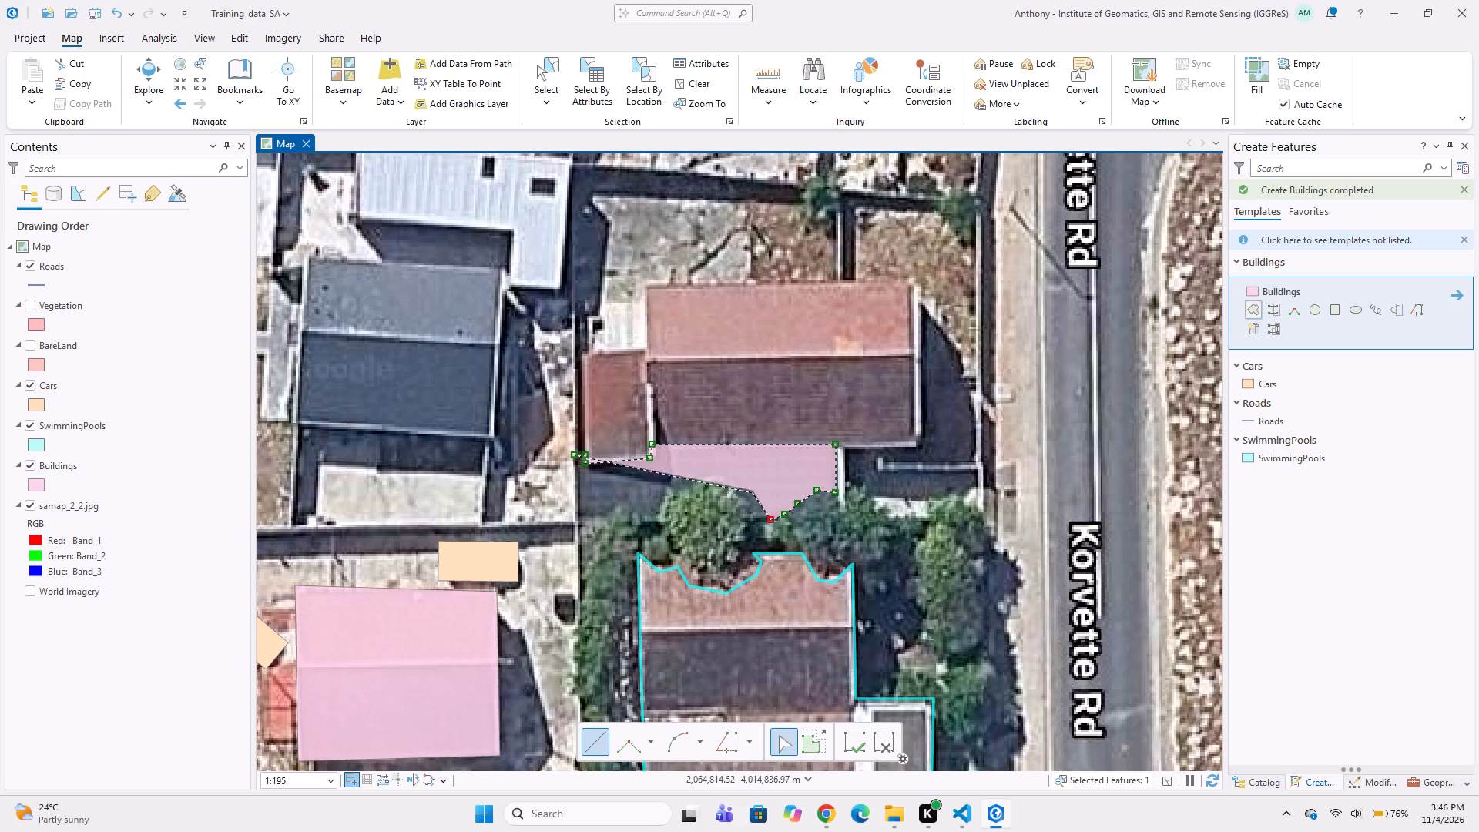
click(758, 517)
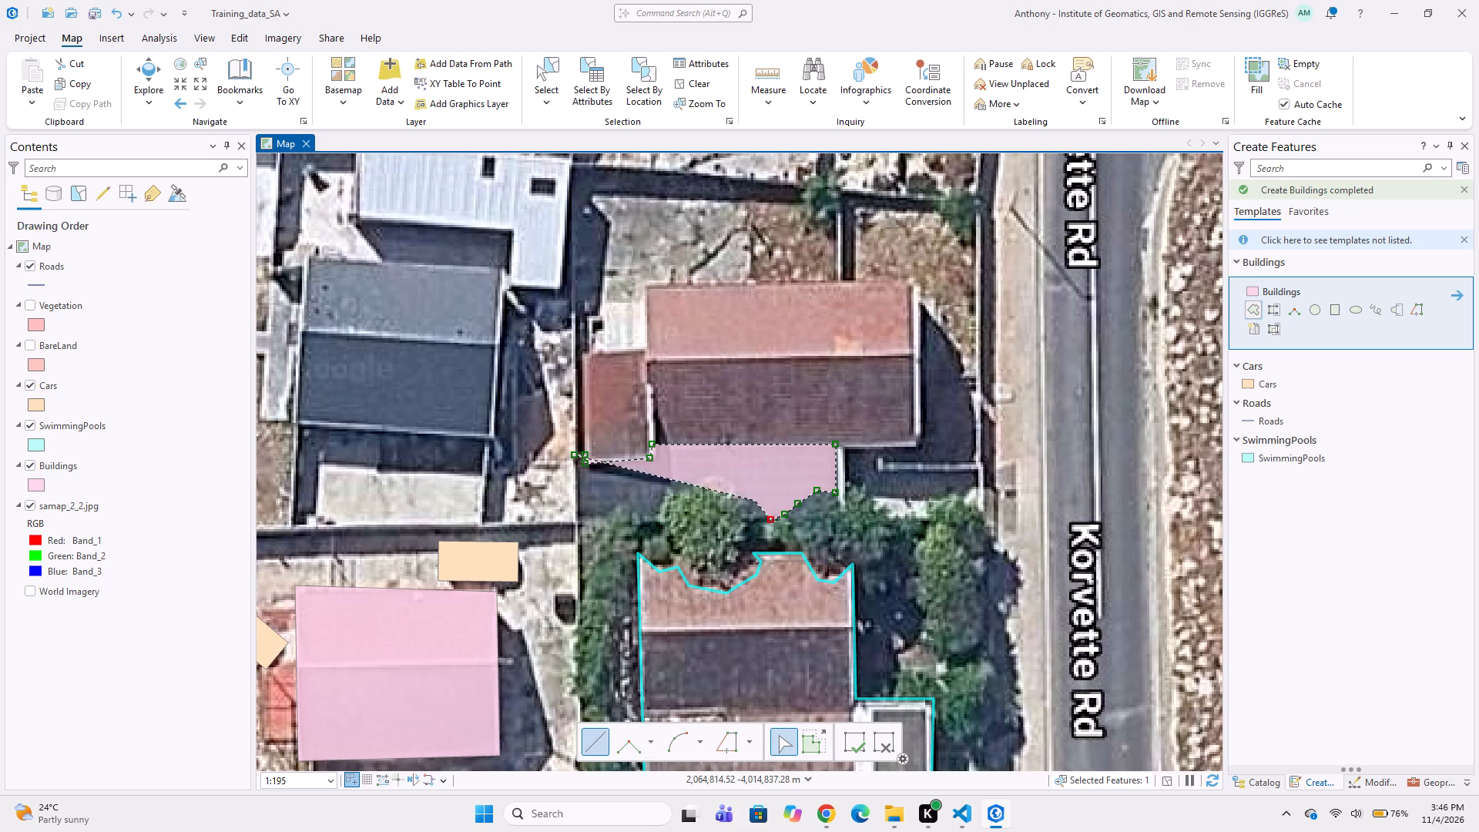
scroll(757, 515, up, 1)
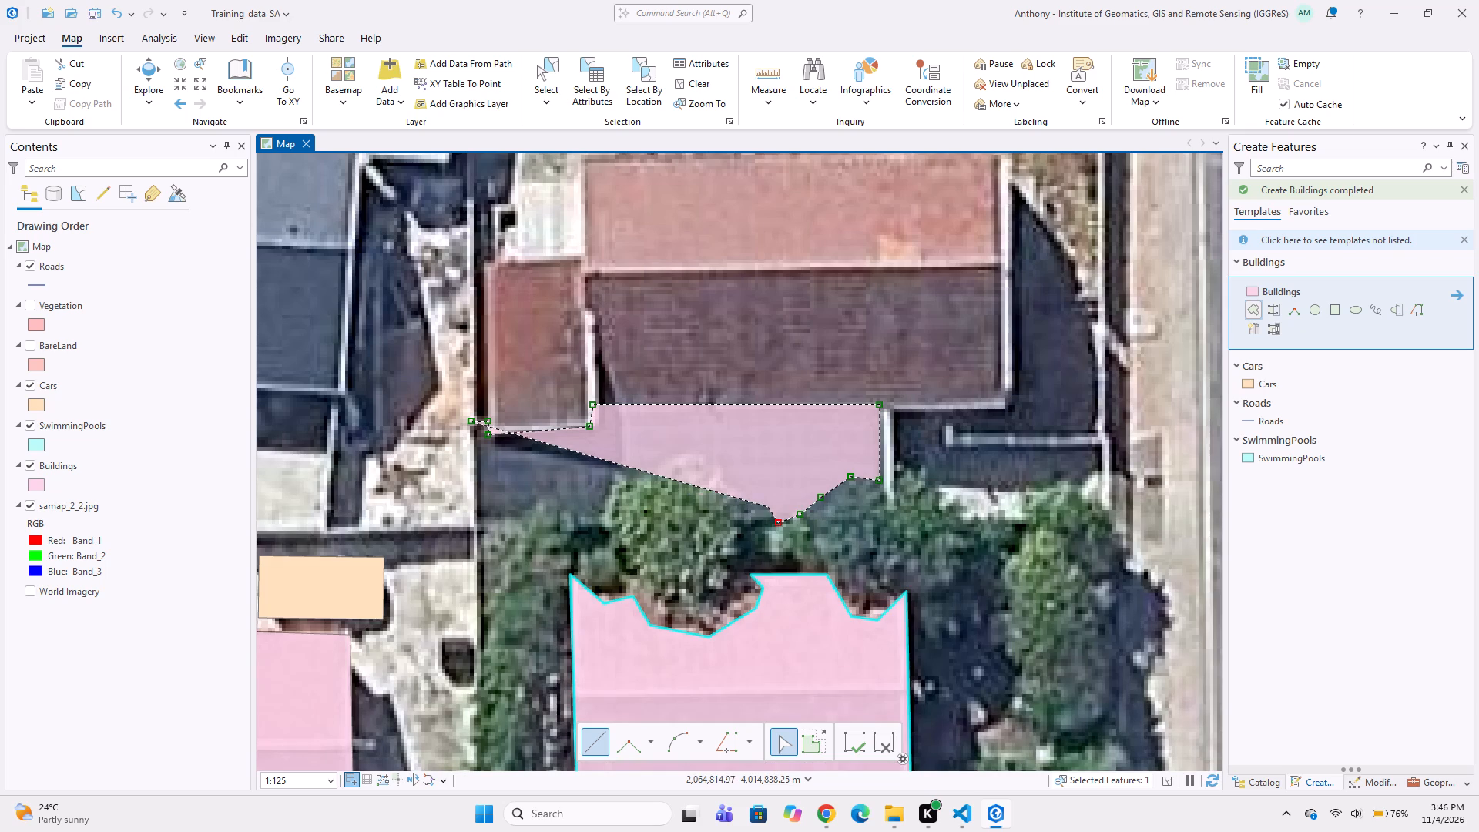
click(758, 518)
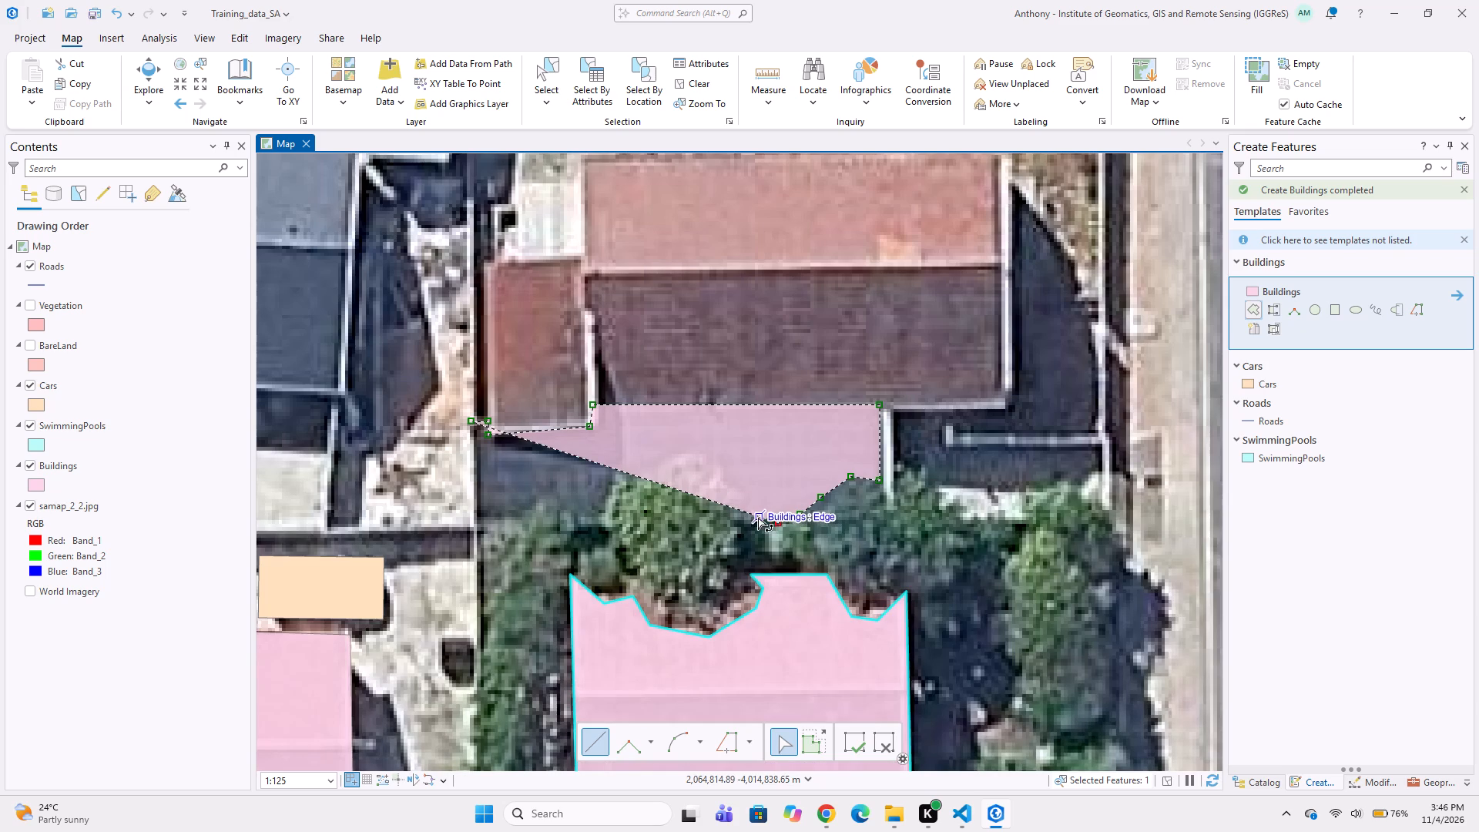
click(758, 515)
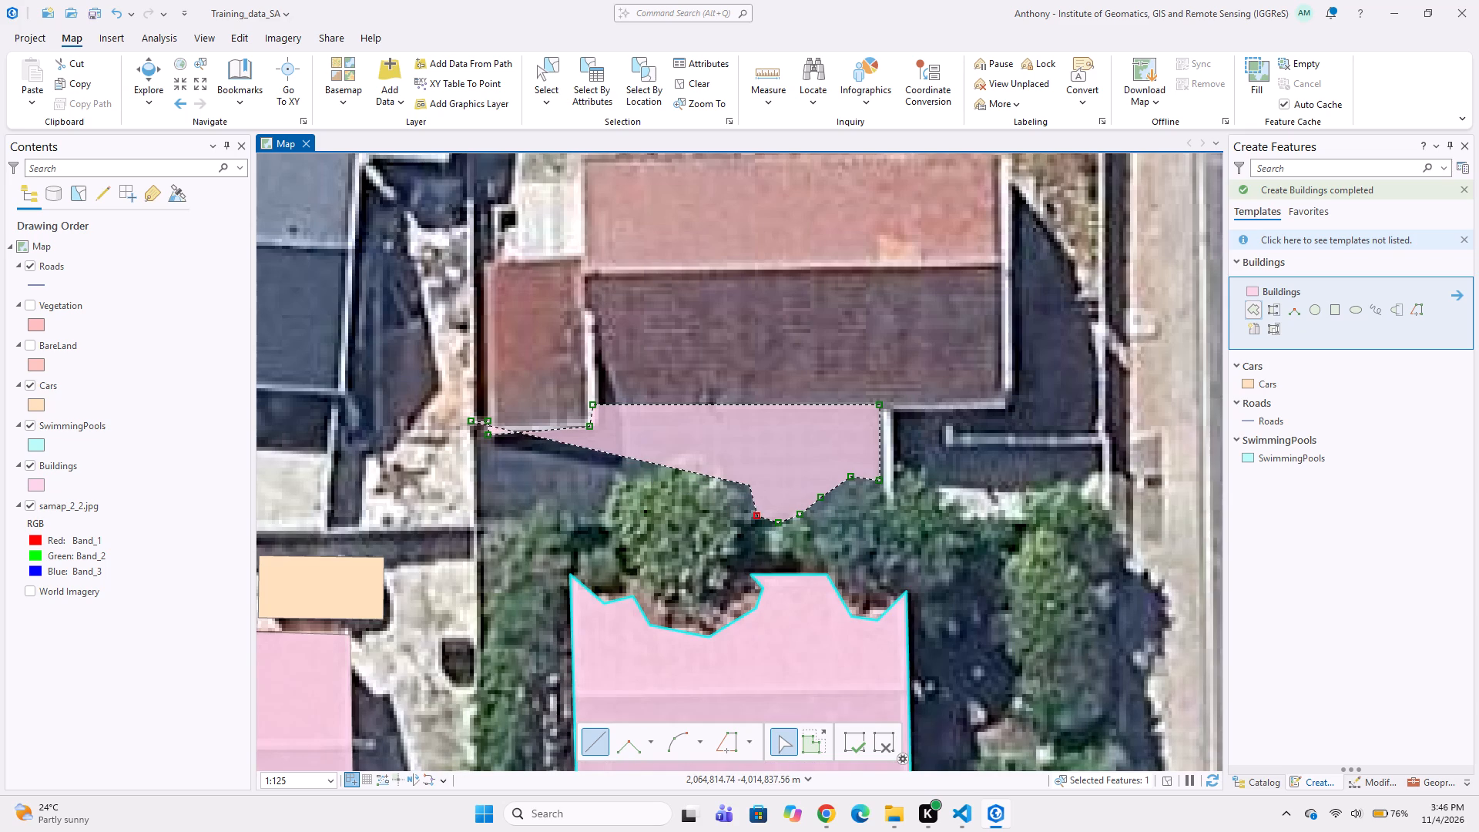
click(750, 485)
click(728, 466)
click(712, 450)
click(656, 452)
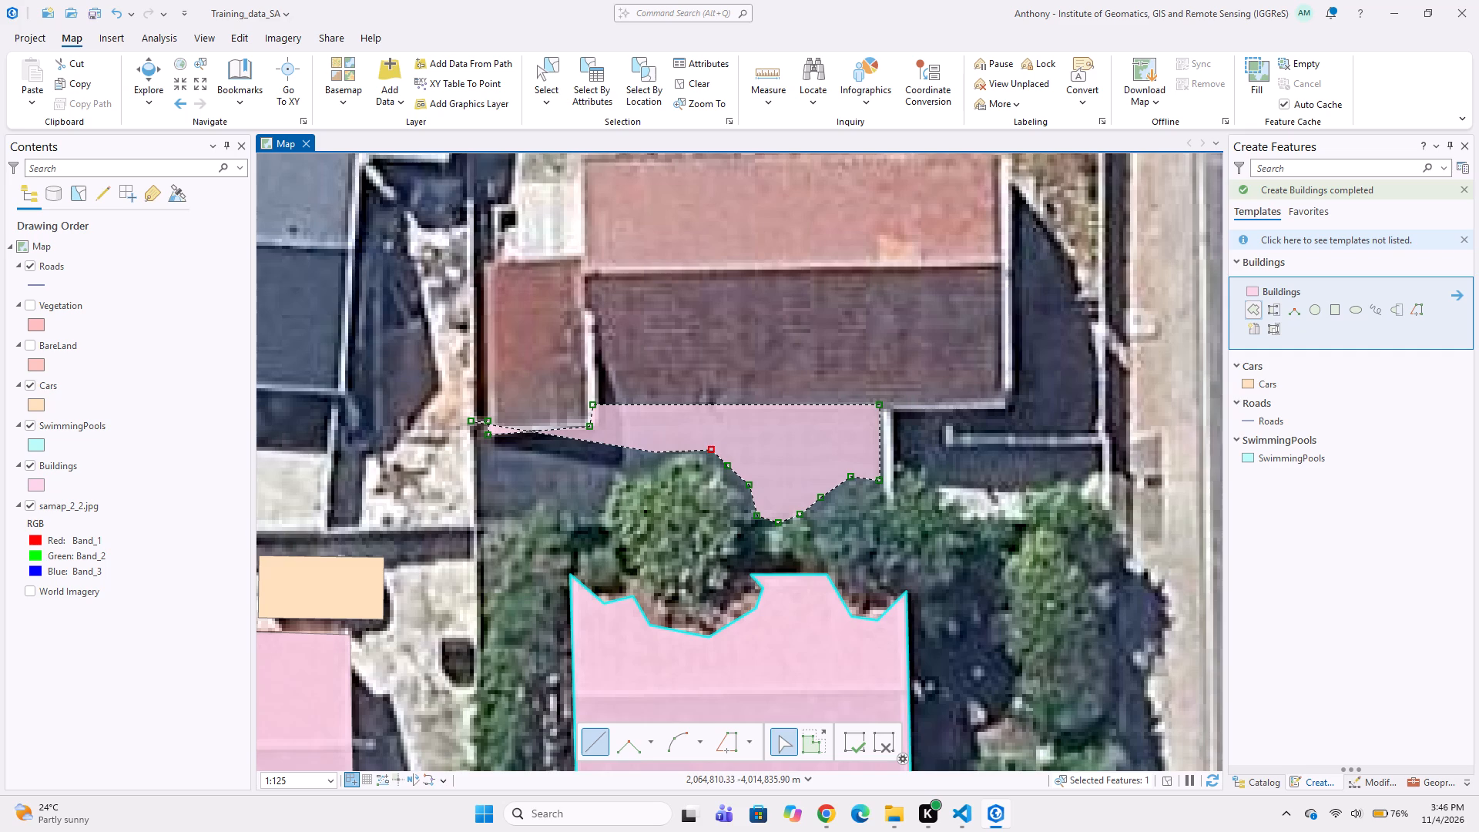
click(609, 477)
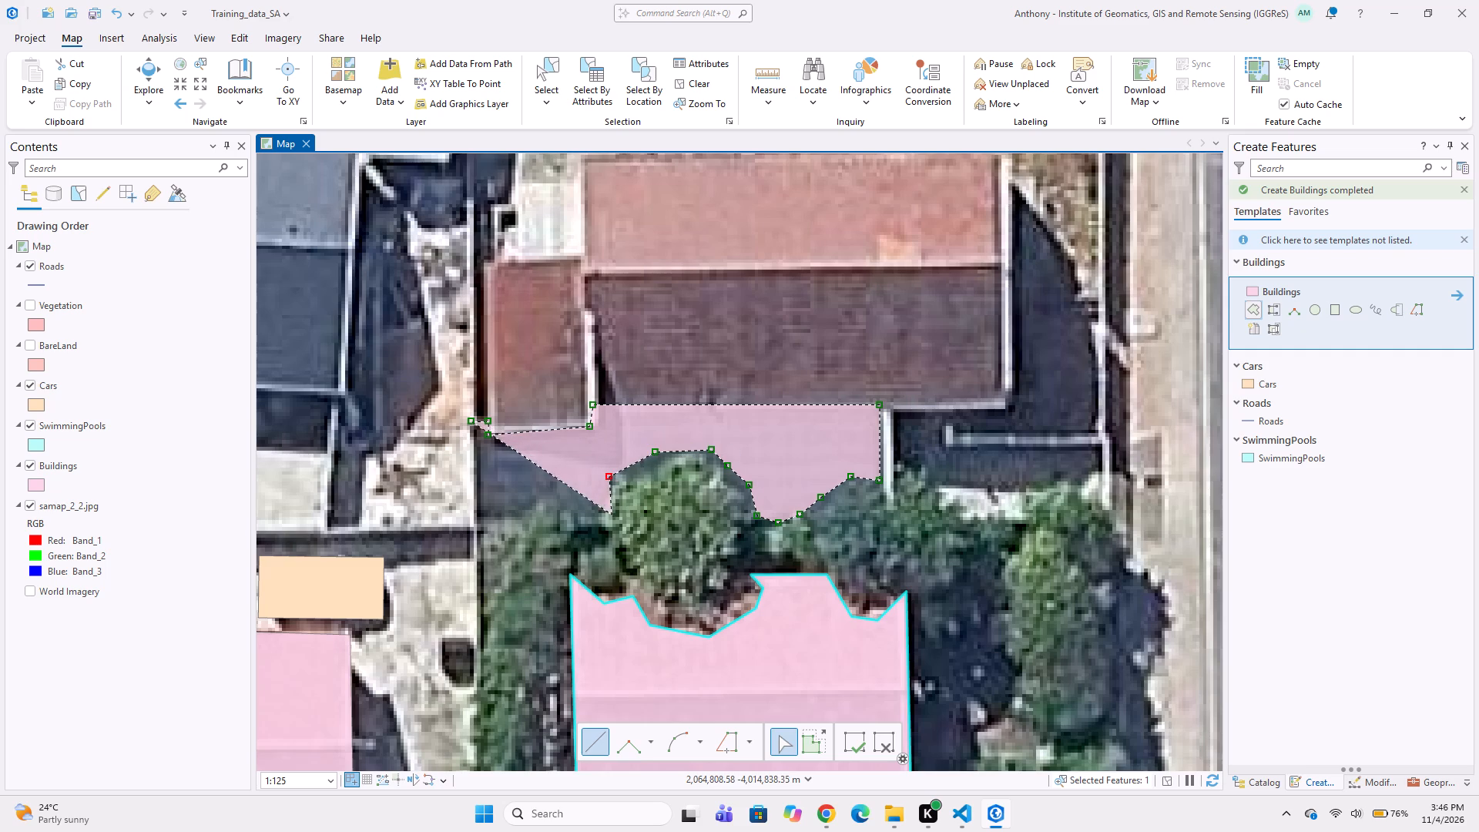
click(604, 512)
click(575, 509)
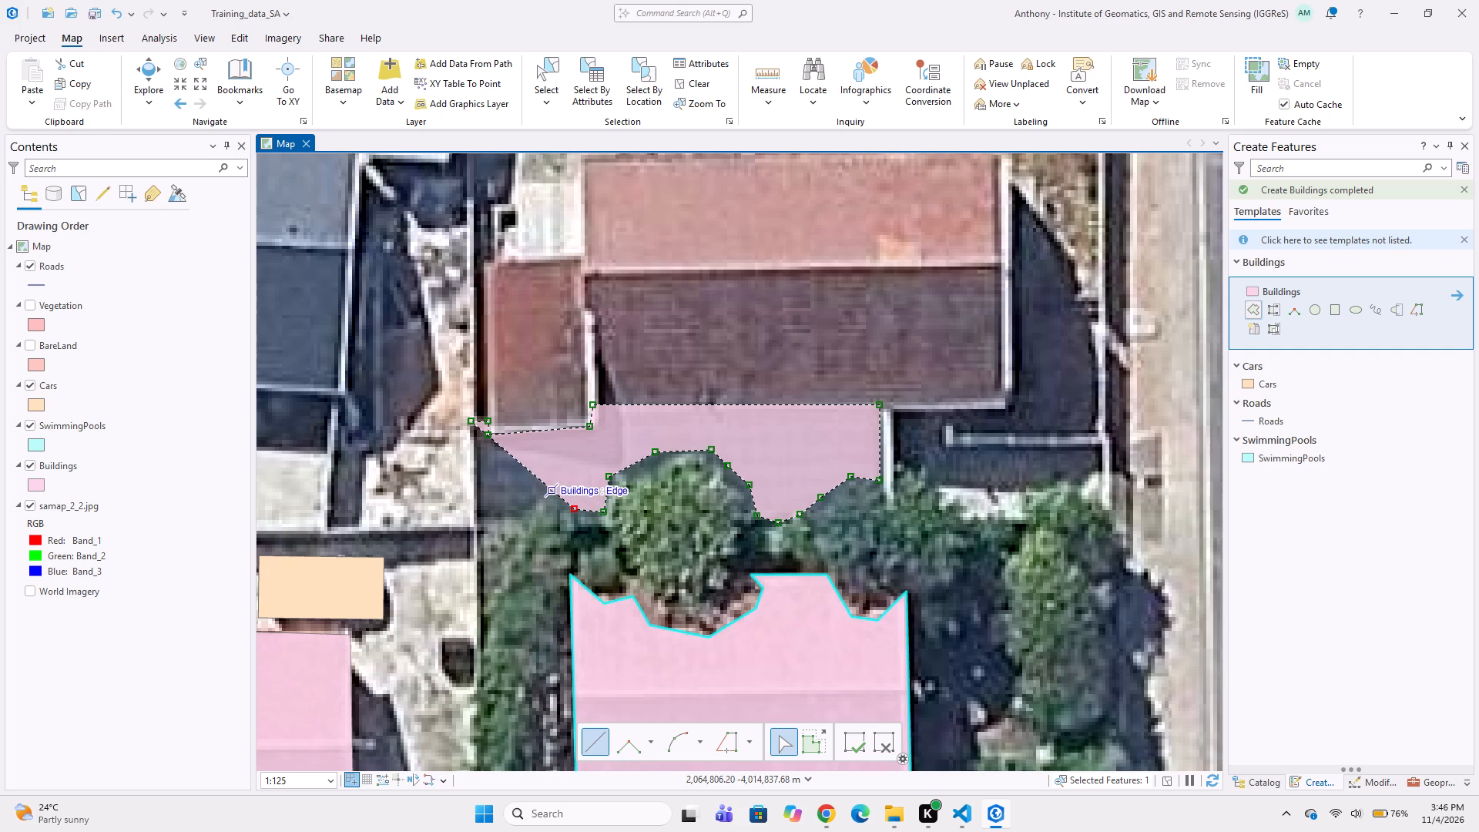
click(555, 485)
click(531, 501)
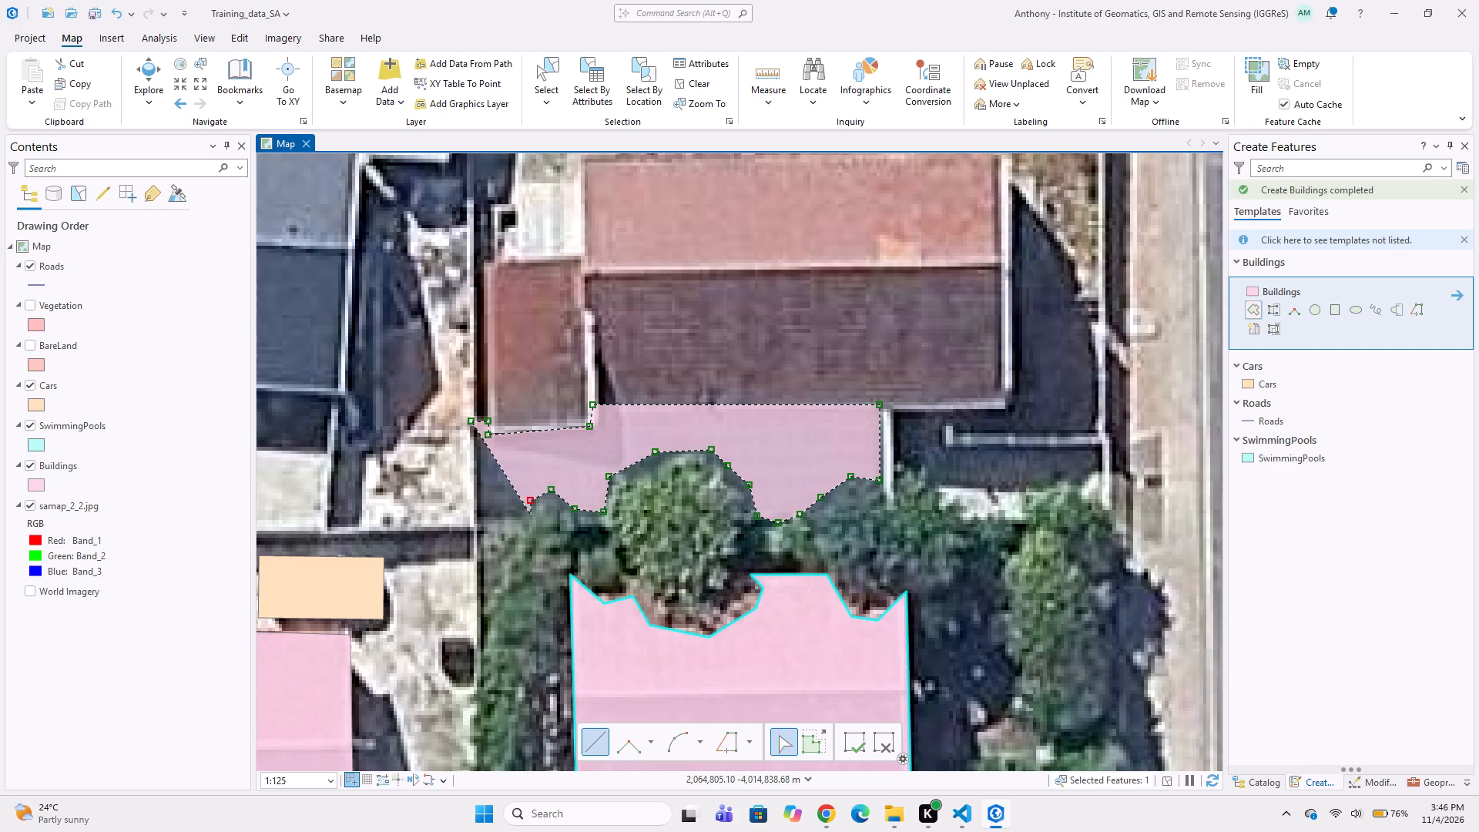
click(531, 520)
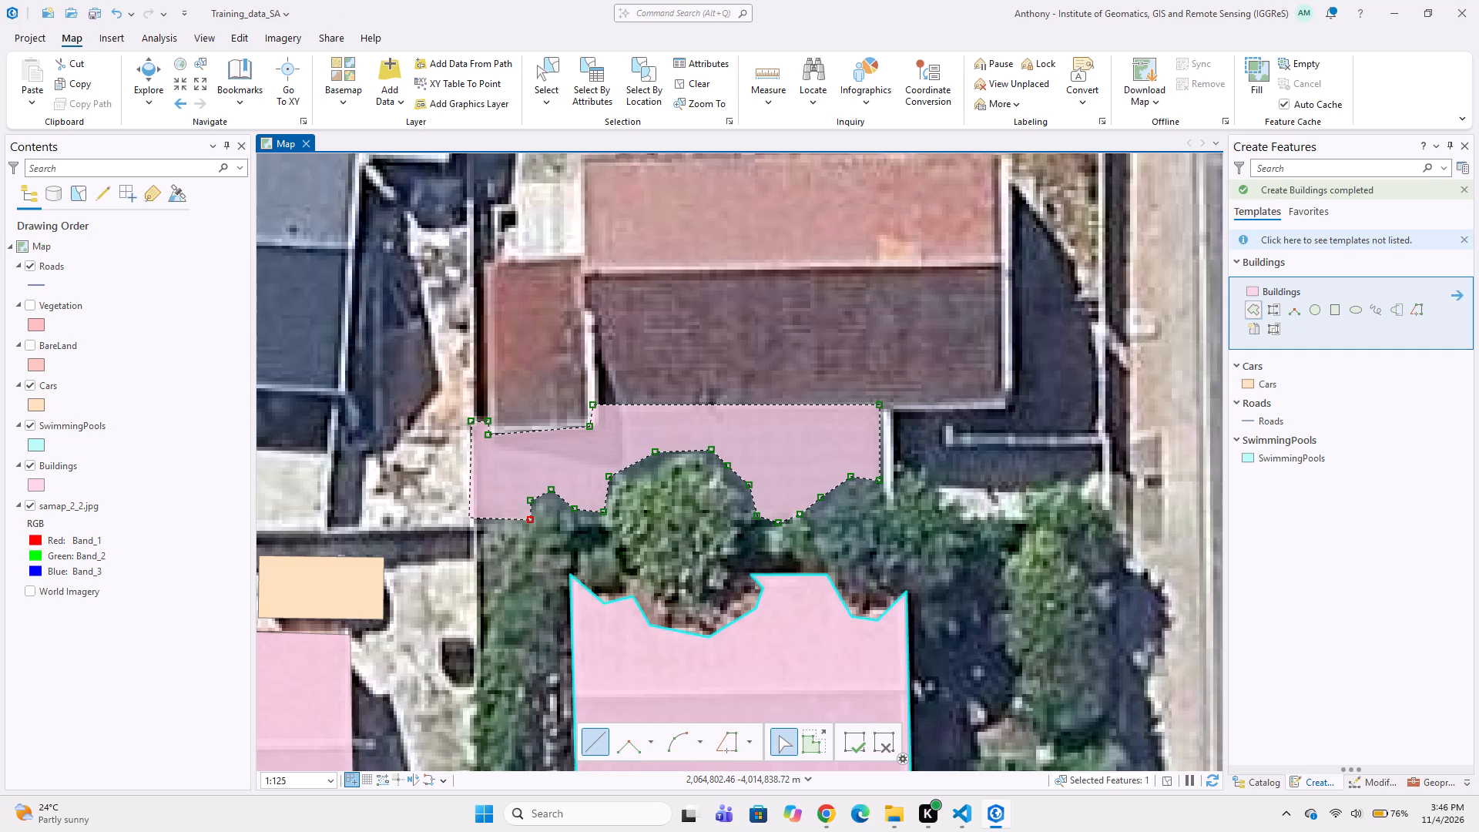
double_click(475, 518)
Digitize the small rust-red annex on the house's west side as a Buildings polygon, following the lean-to's stepped edge along its south side.
middle_drag(542, 525, 537, 660)
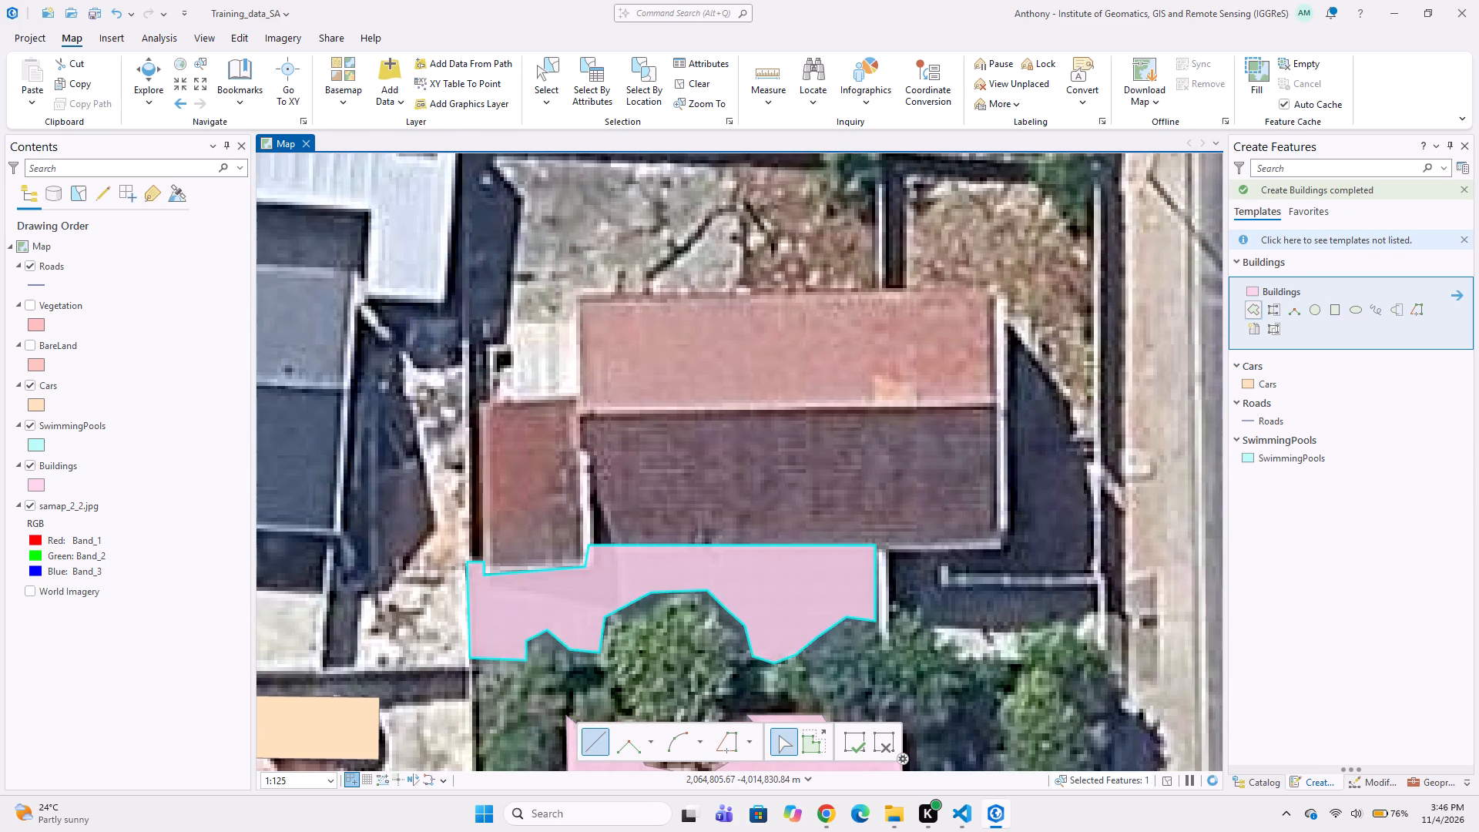
click(480, 399)
click(471, 560)
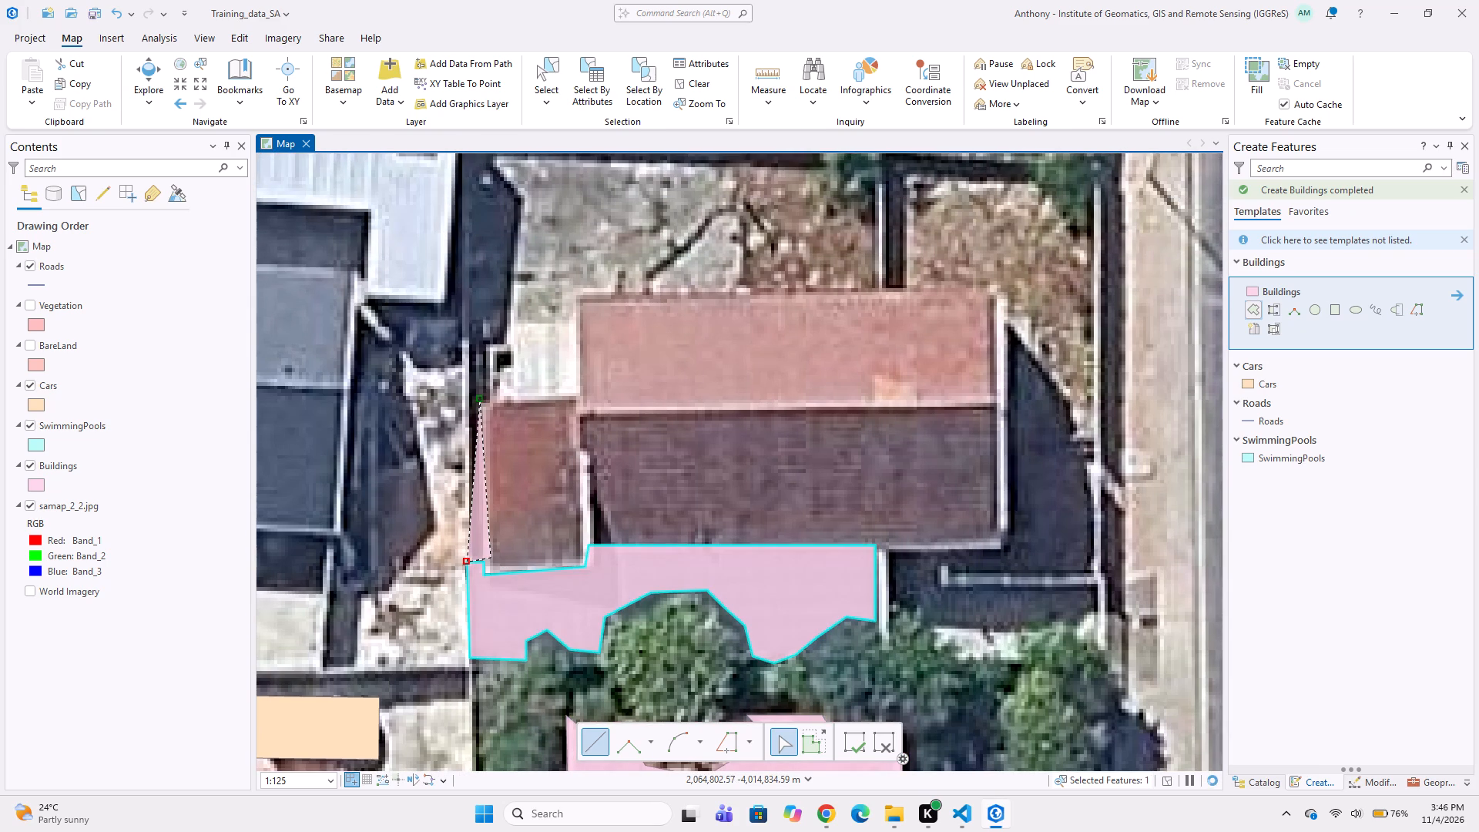
click(483, 560)
drag(491, 576, 498, 576)
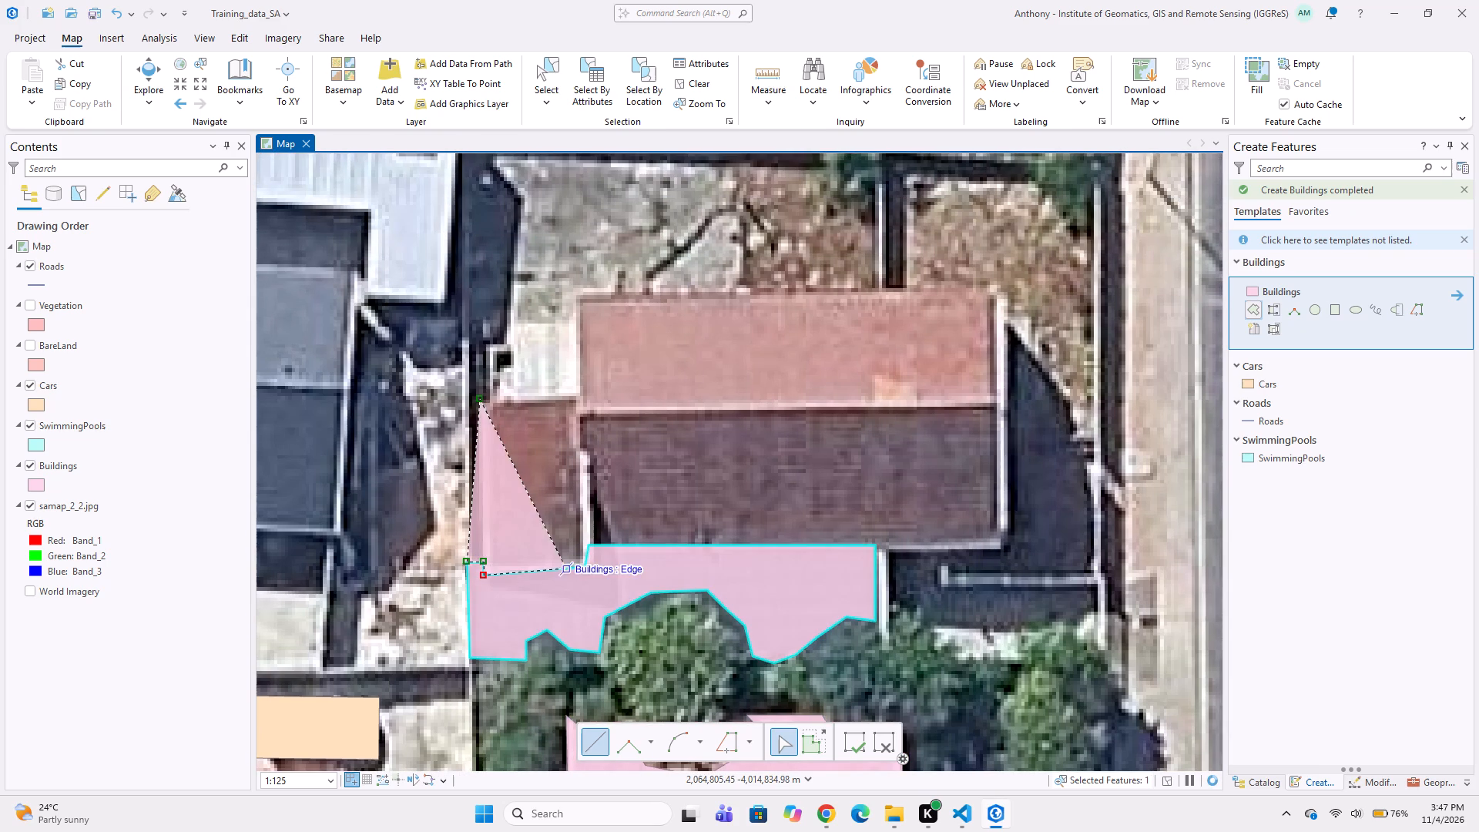
click(582, 561)
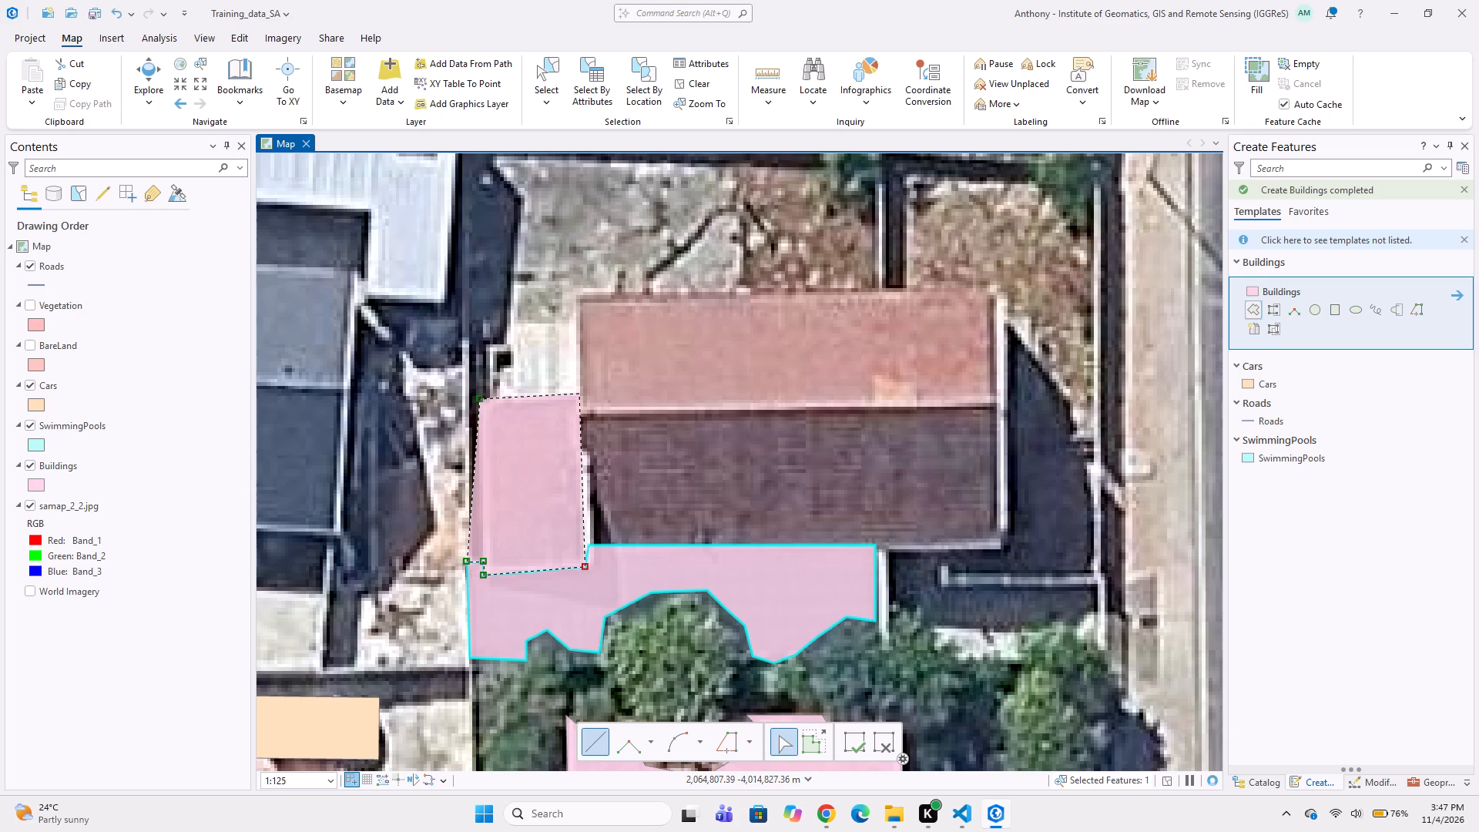
double_click(579, 391)
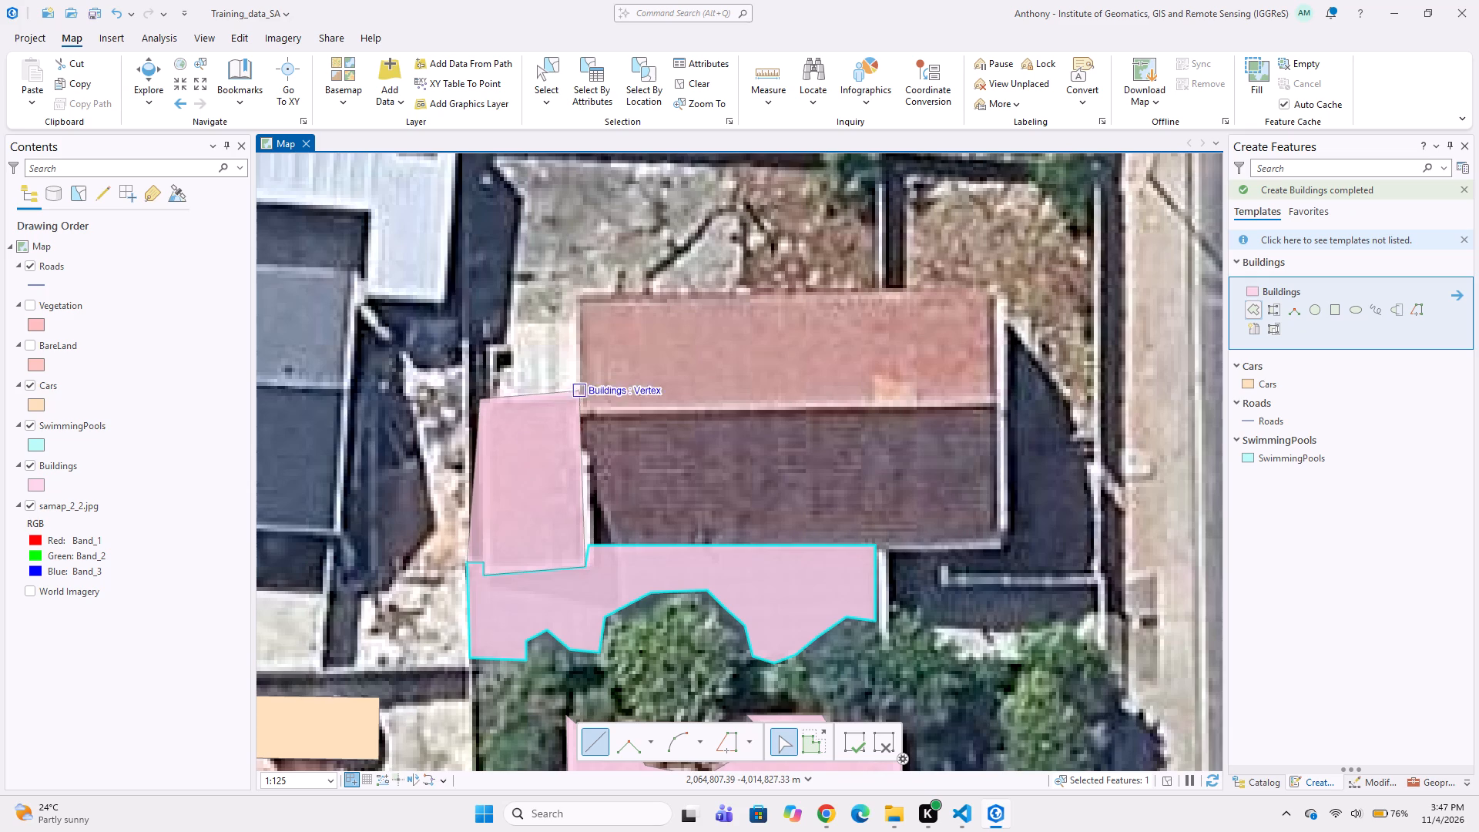
Digitize the main red-brown gable roof east of the rust-red annex as a Buildings polygon, meeting the annex and the lean-to along their shared edges.
click(593, 542)
click(580, 539)
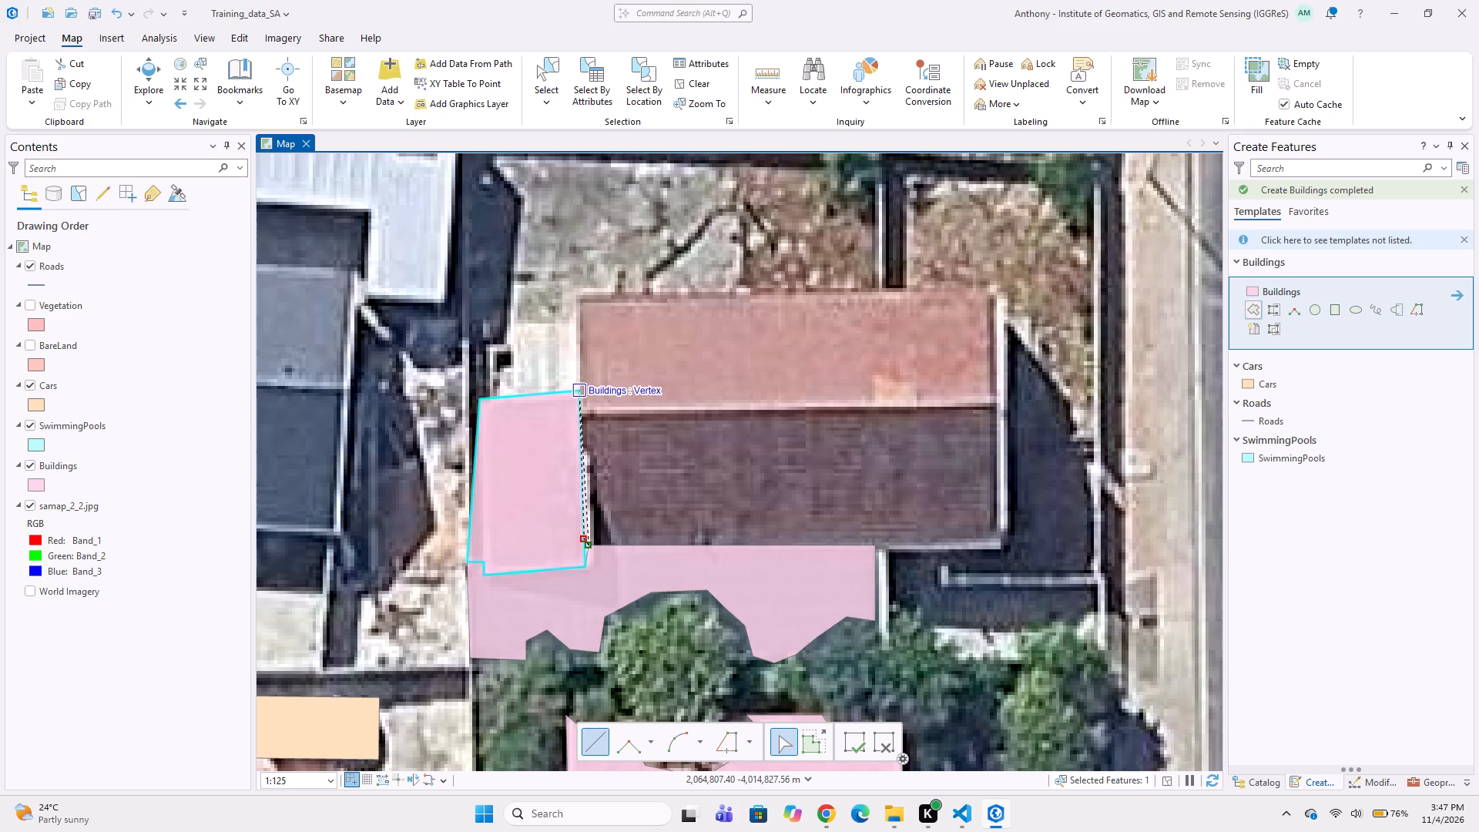
click(579, 391)
click(575, 294)
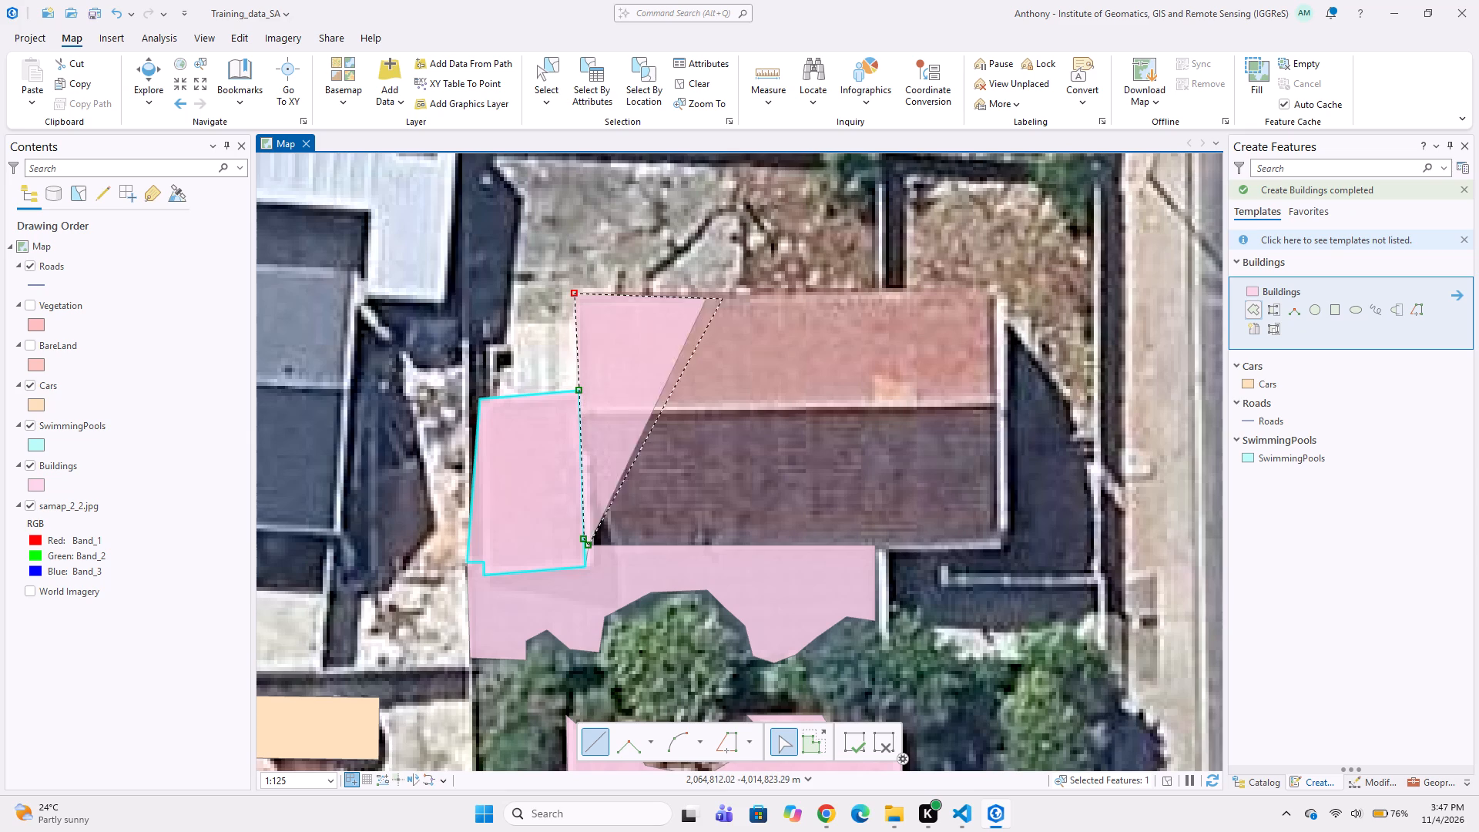
click(992, 288)
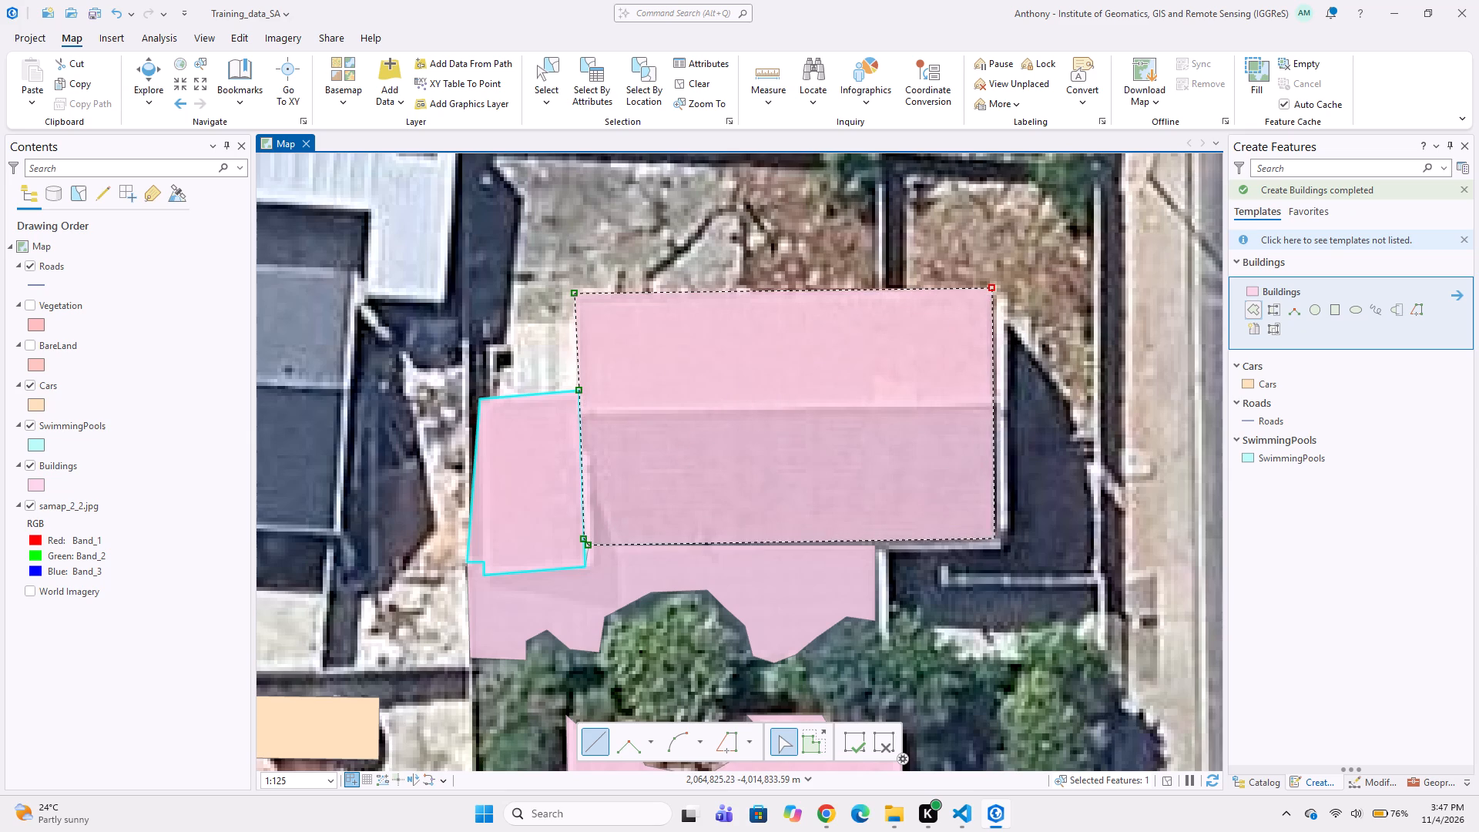
click(1005, 542)
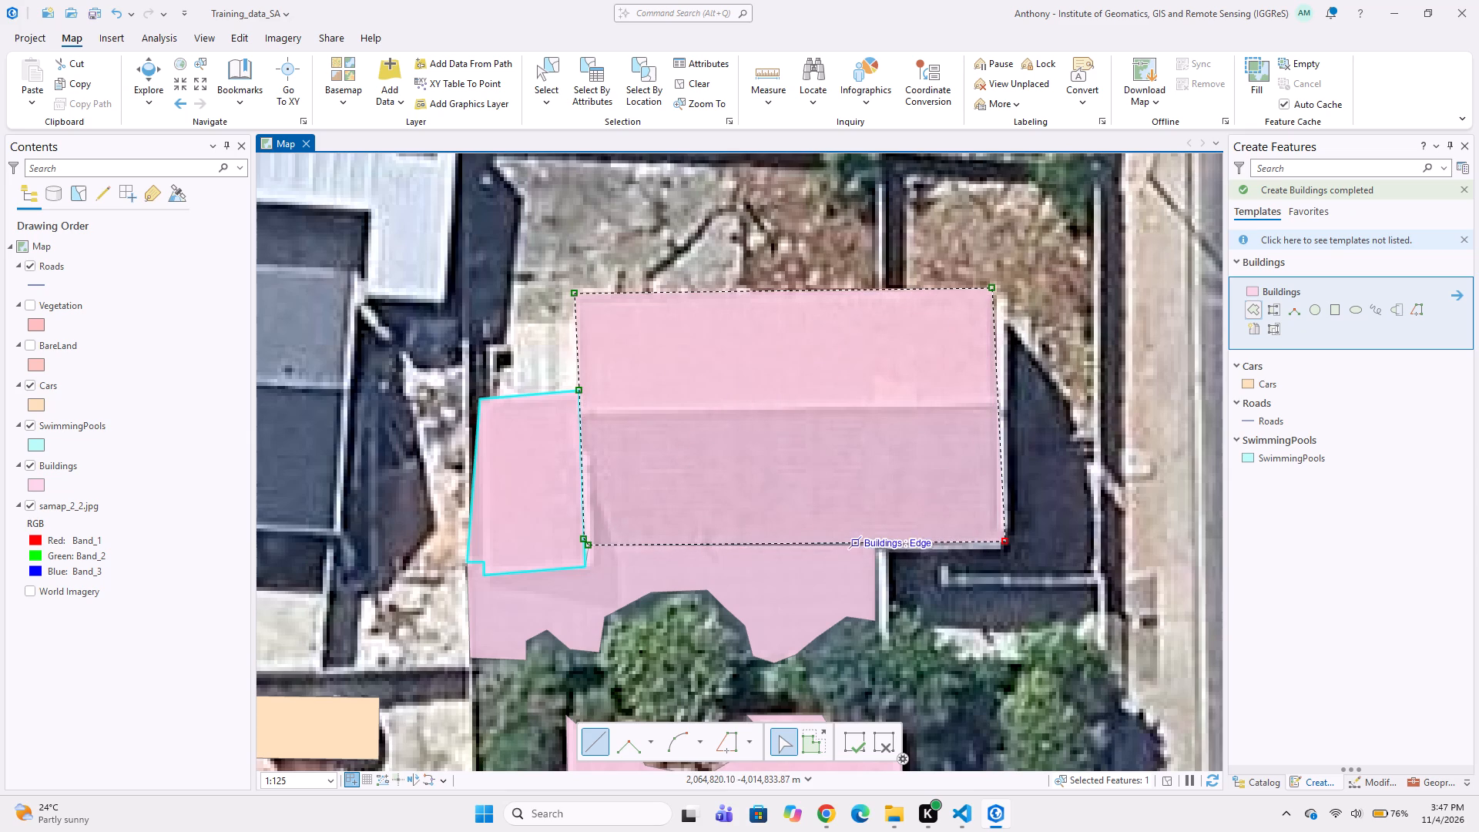
click(874, 552)
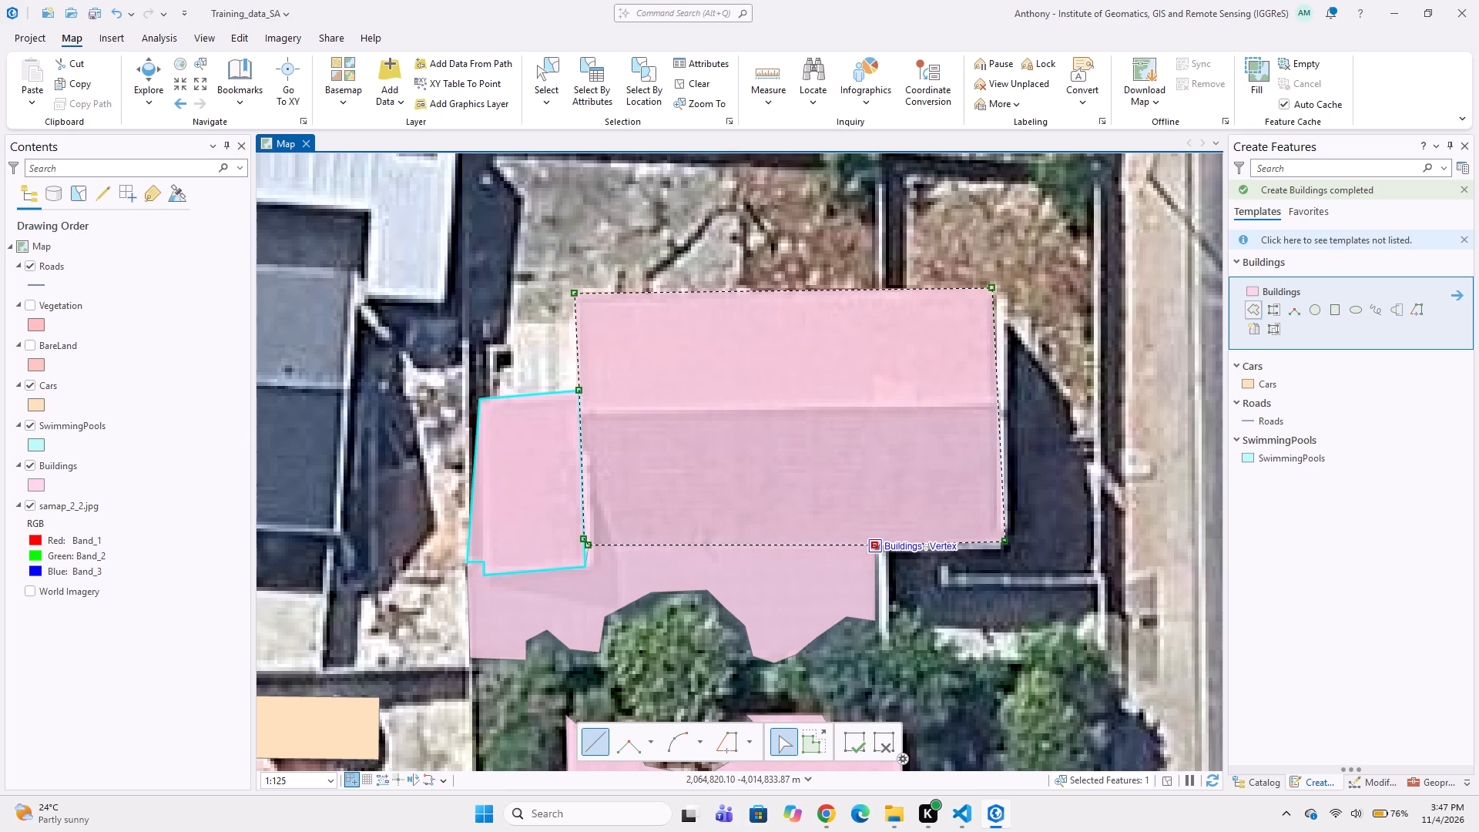
double_click(874, 545)
Digitize the dark grey gable-roofed house to the west, beside Dennegeur Ave, as a four-corner Buildings polygon.
scroll(812, 542, down, 3)
middle_drag(744, 450, 868, 468)
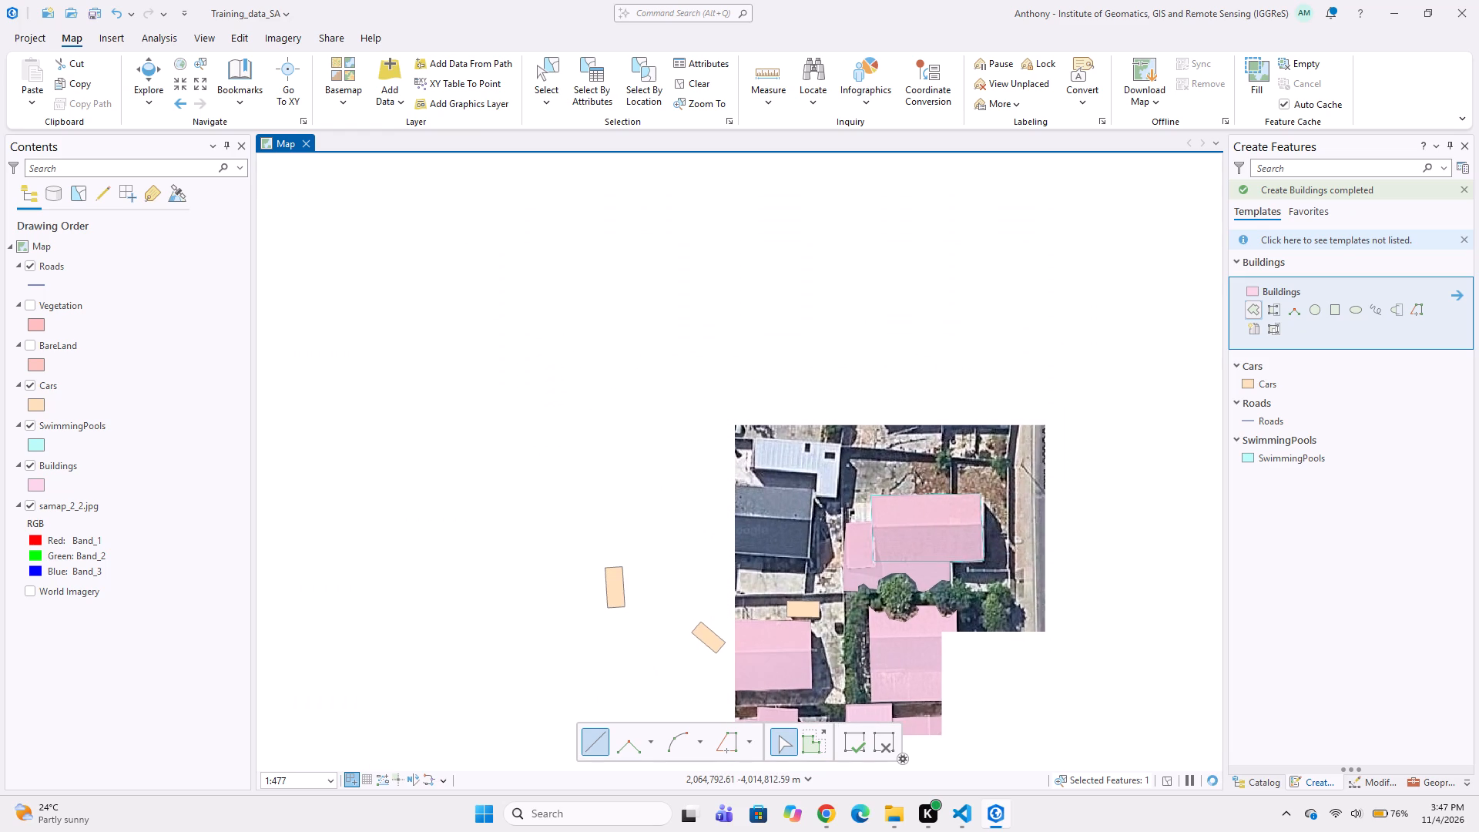
middle_drag(852, 418, 968, 310)
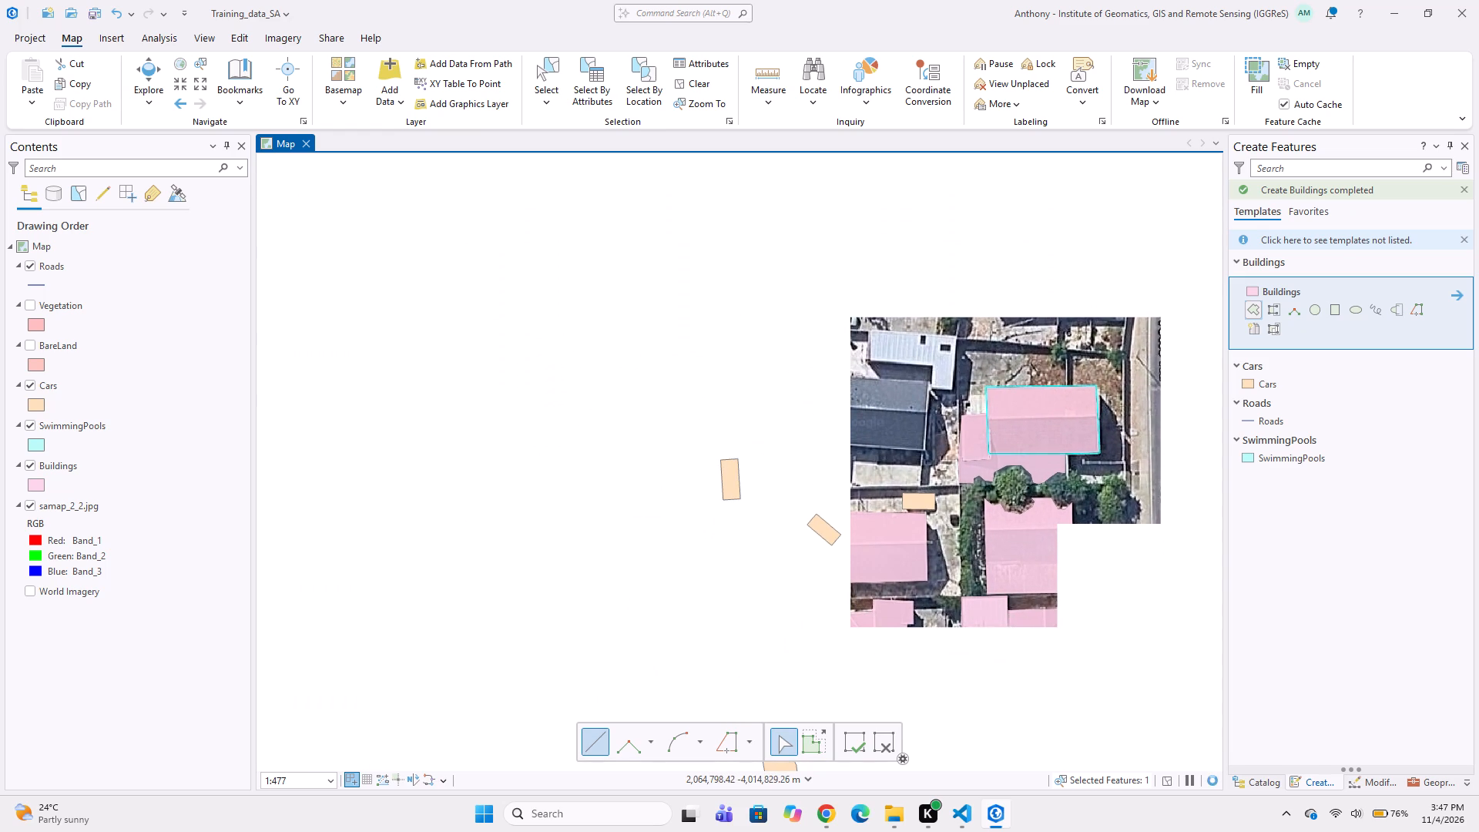
scroll(884, 404, up, 1)
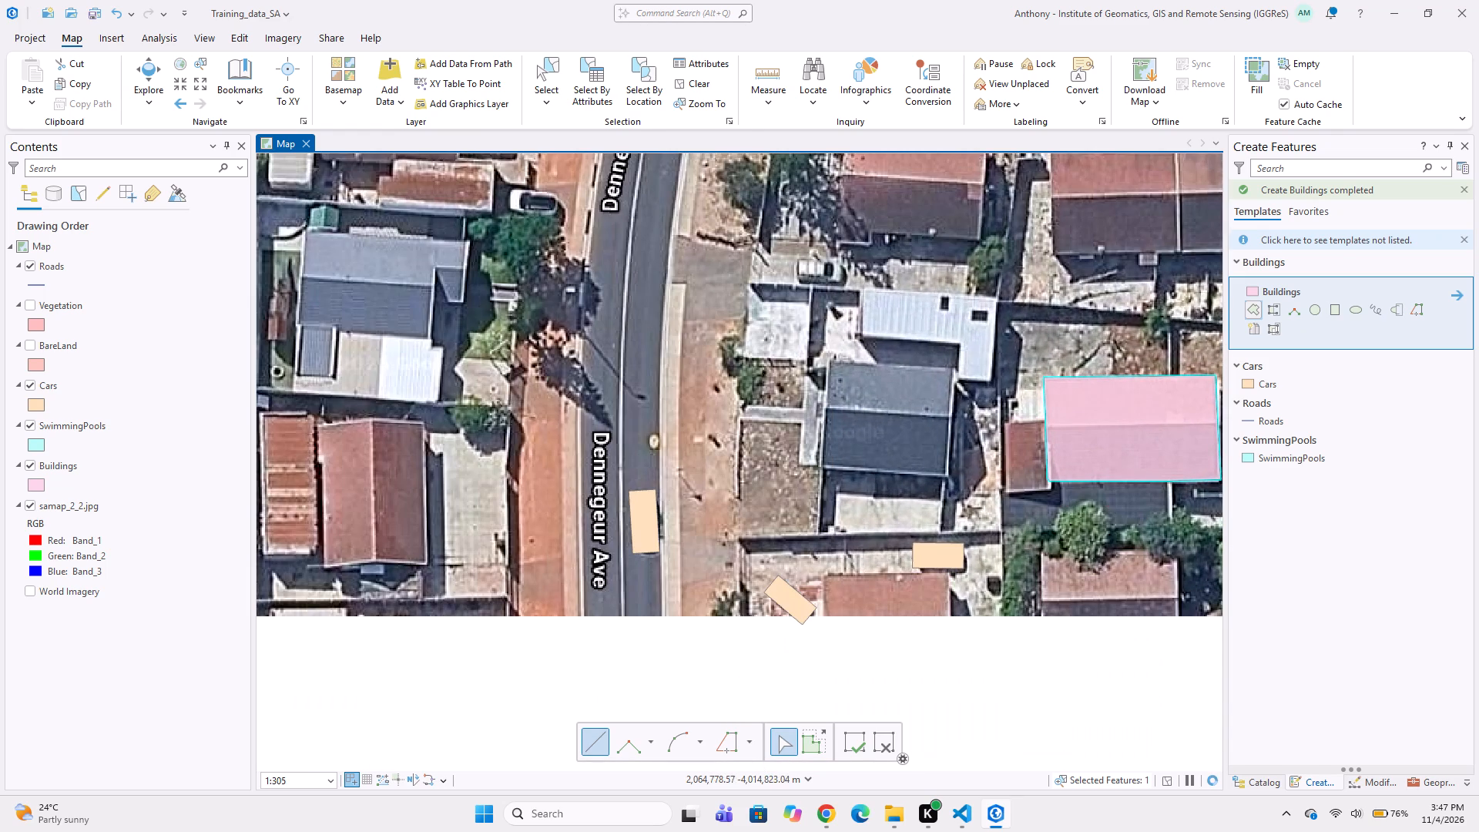
scroll(849, 404, up, 1)
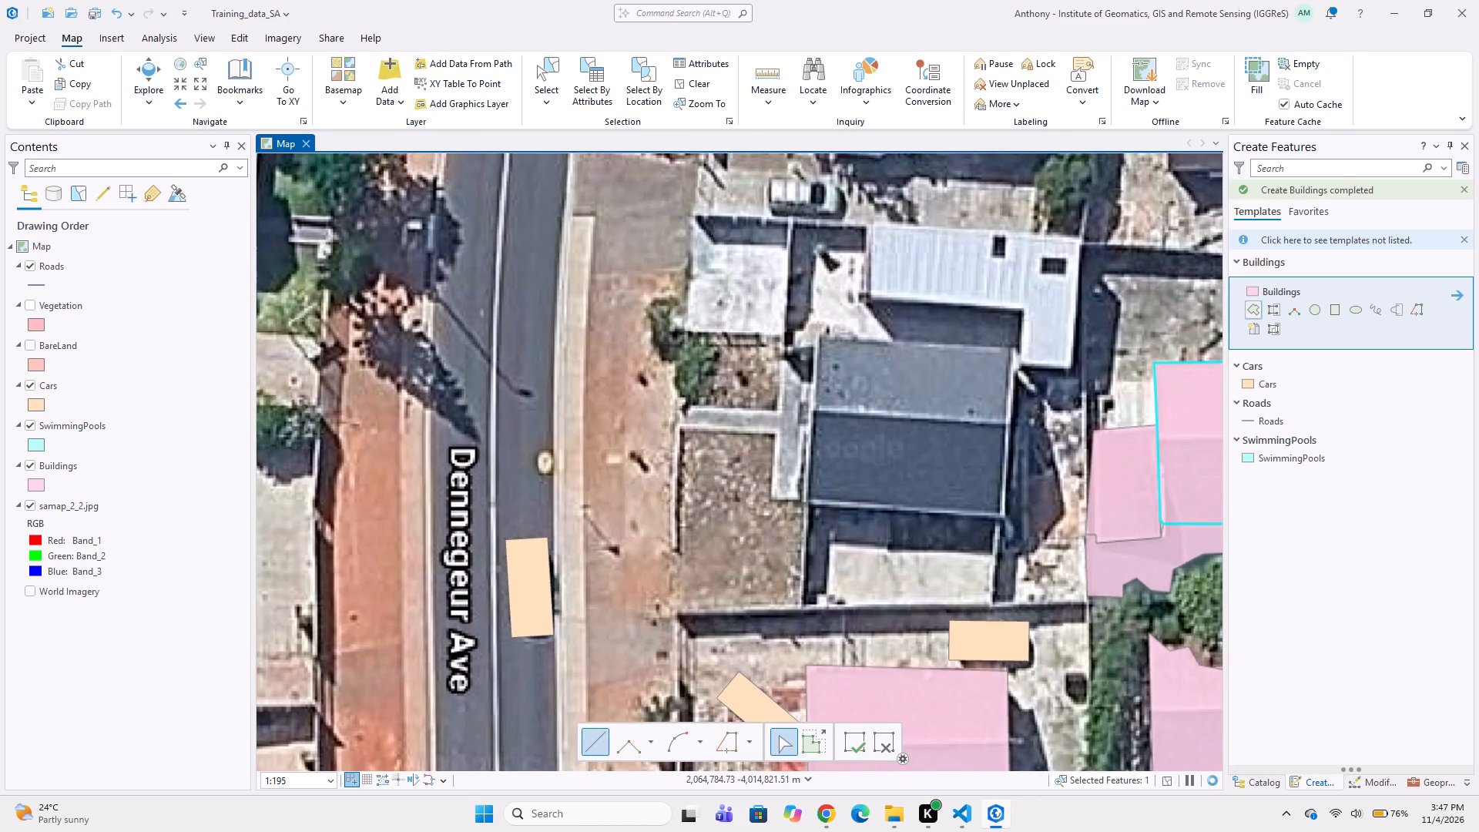
click(814, 331)
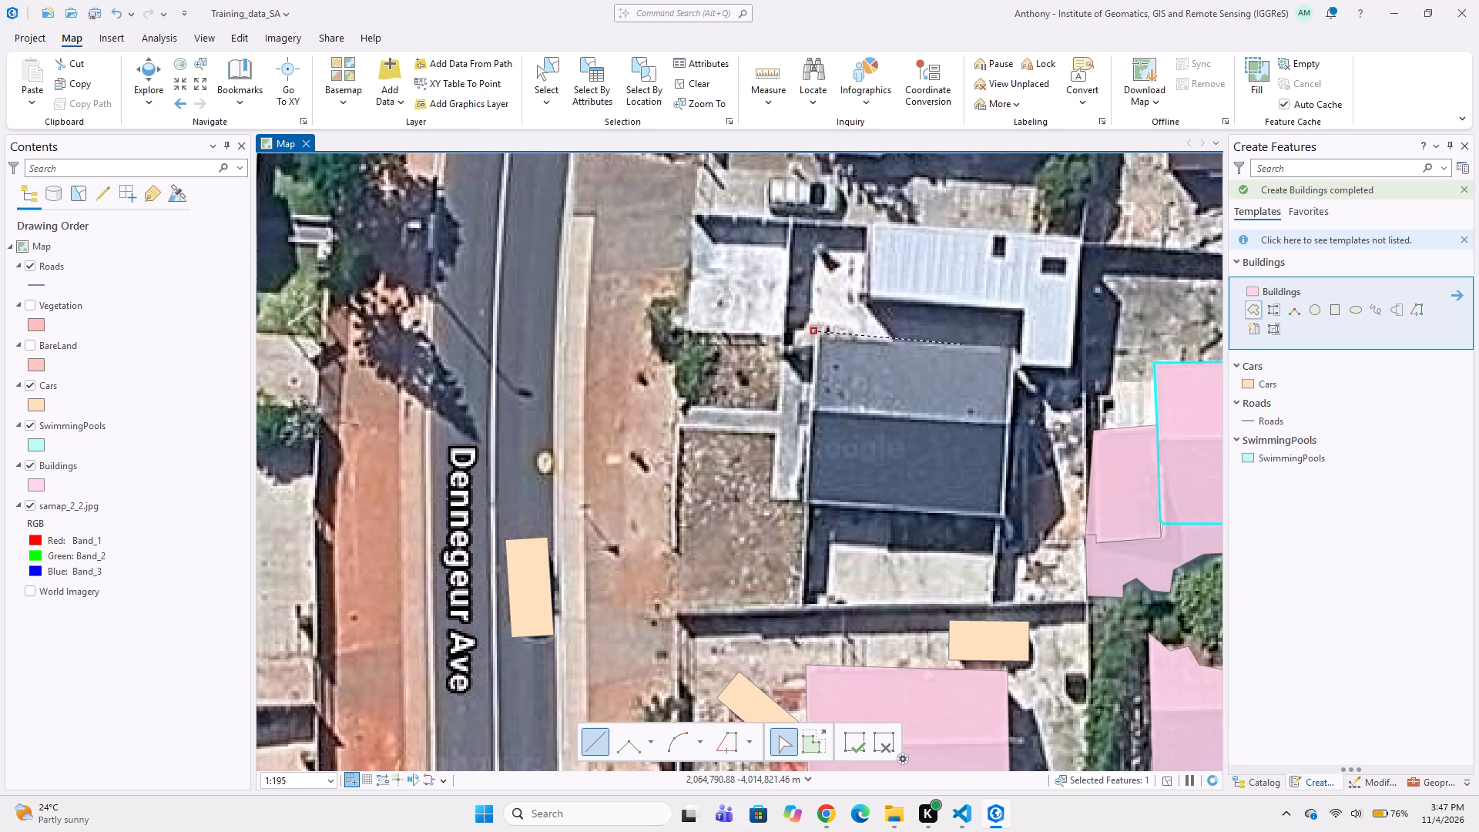
click(1014, 347)
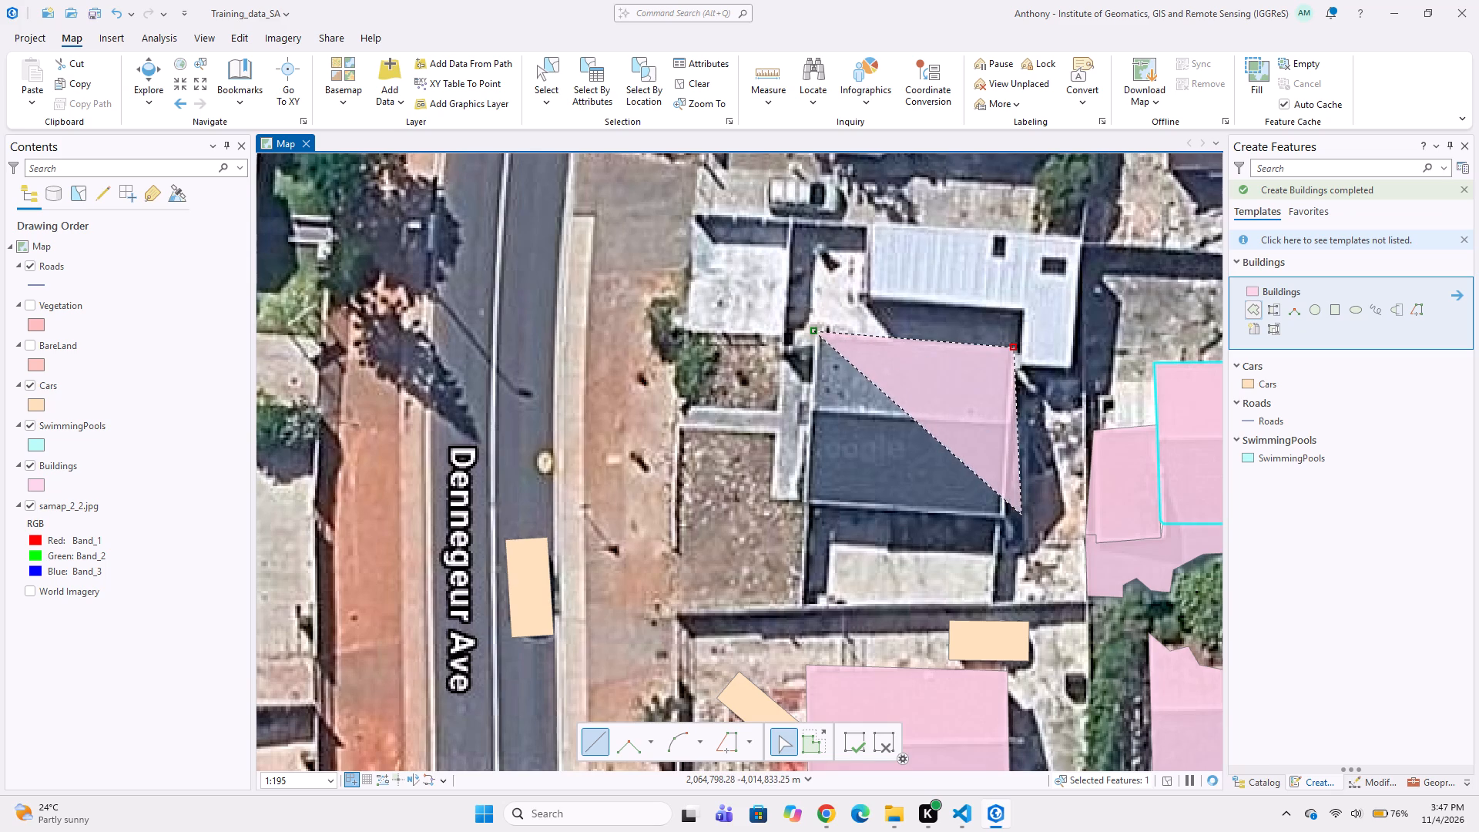
click(1003, 520)
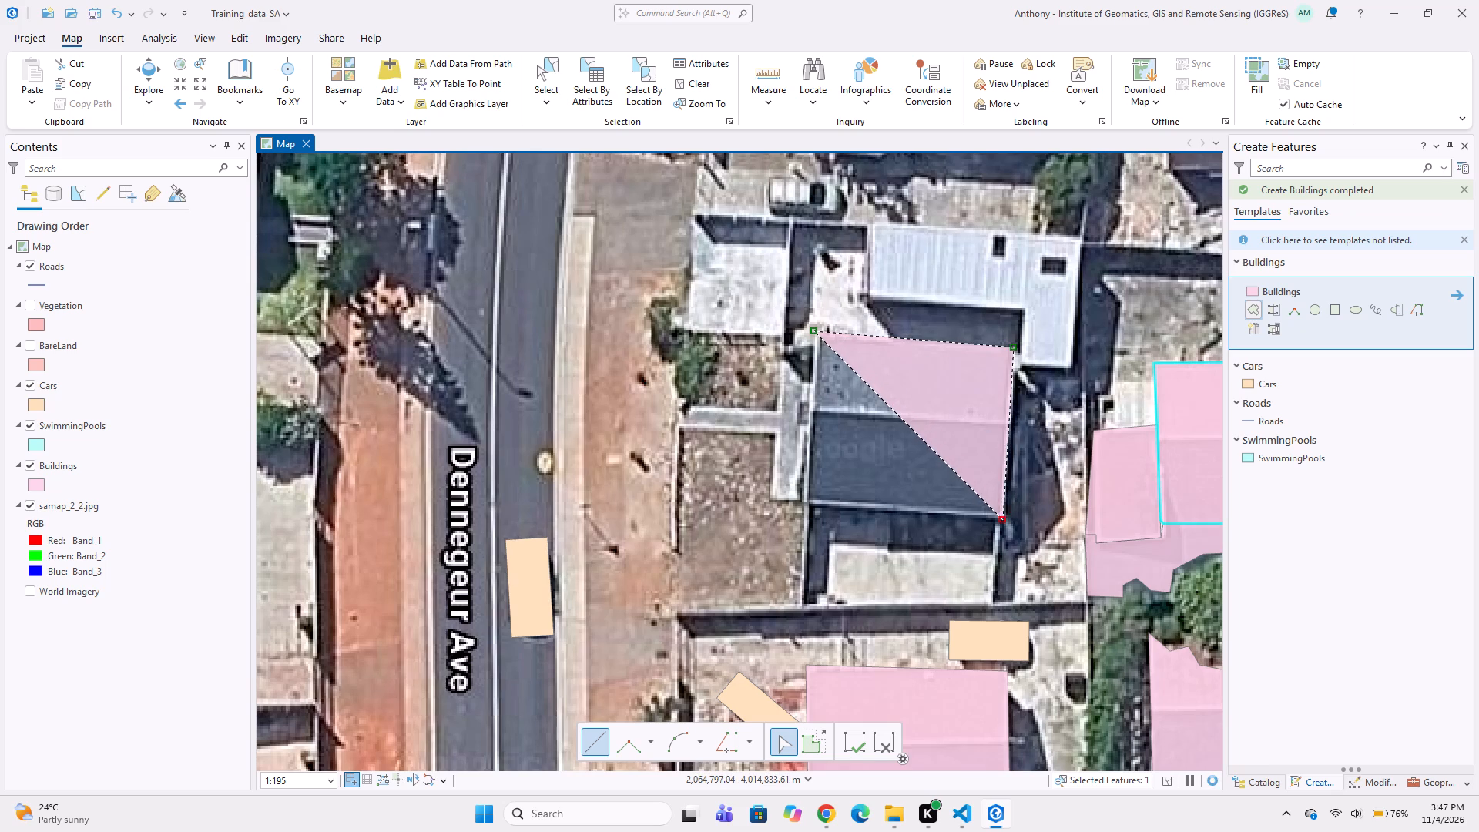
double_click(803, 501)
Digitize the L-shaped light metal roof directly north of the dark grey house as a Buildings polygon.
middle_drag(753, 469, 739, 525)
middle_drag(771, 380, 760, 401)
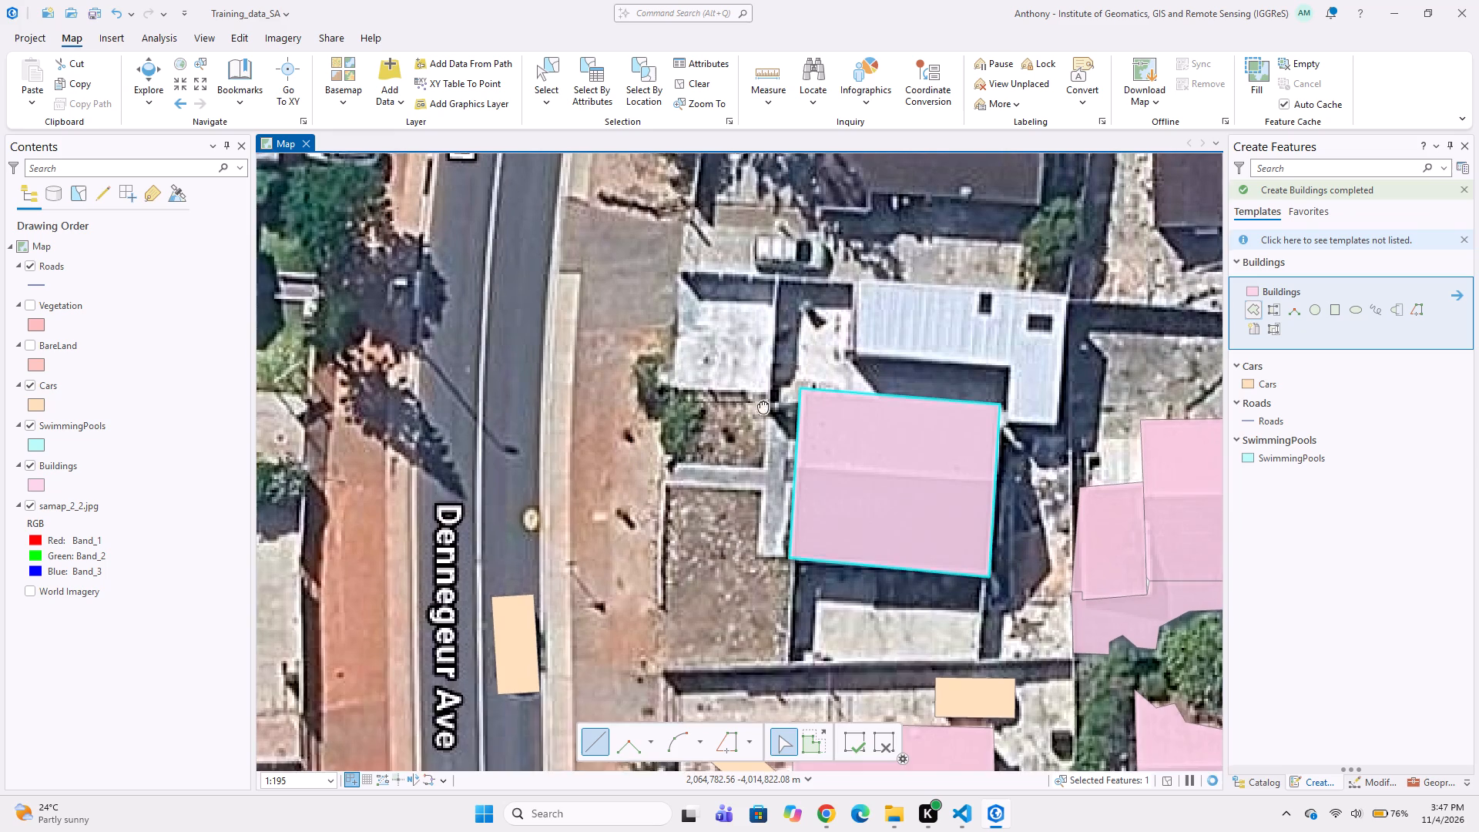
middle_drag(760, 401, 744, 452)
click(827, 351)
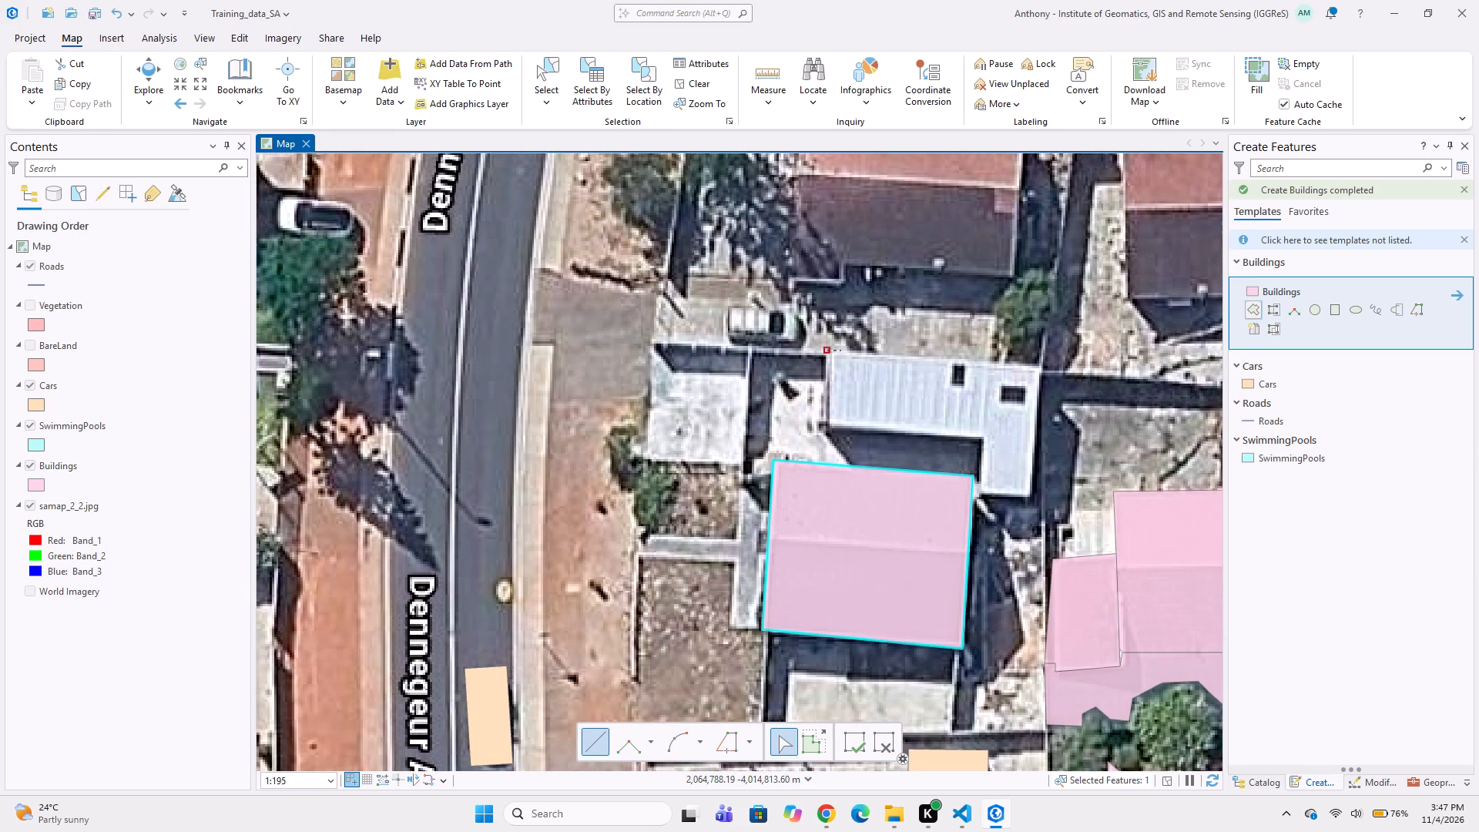
click(1043, 366)
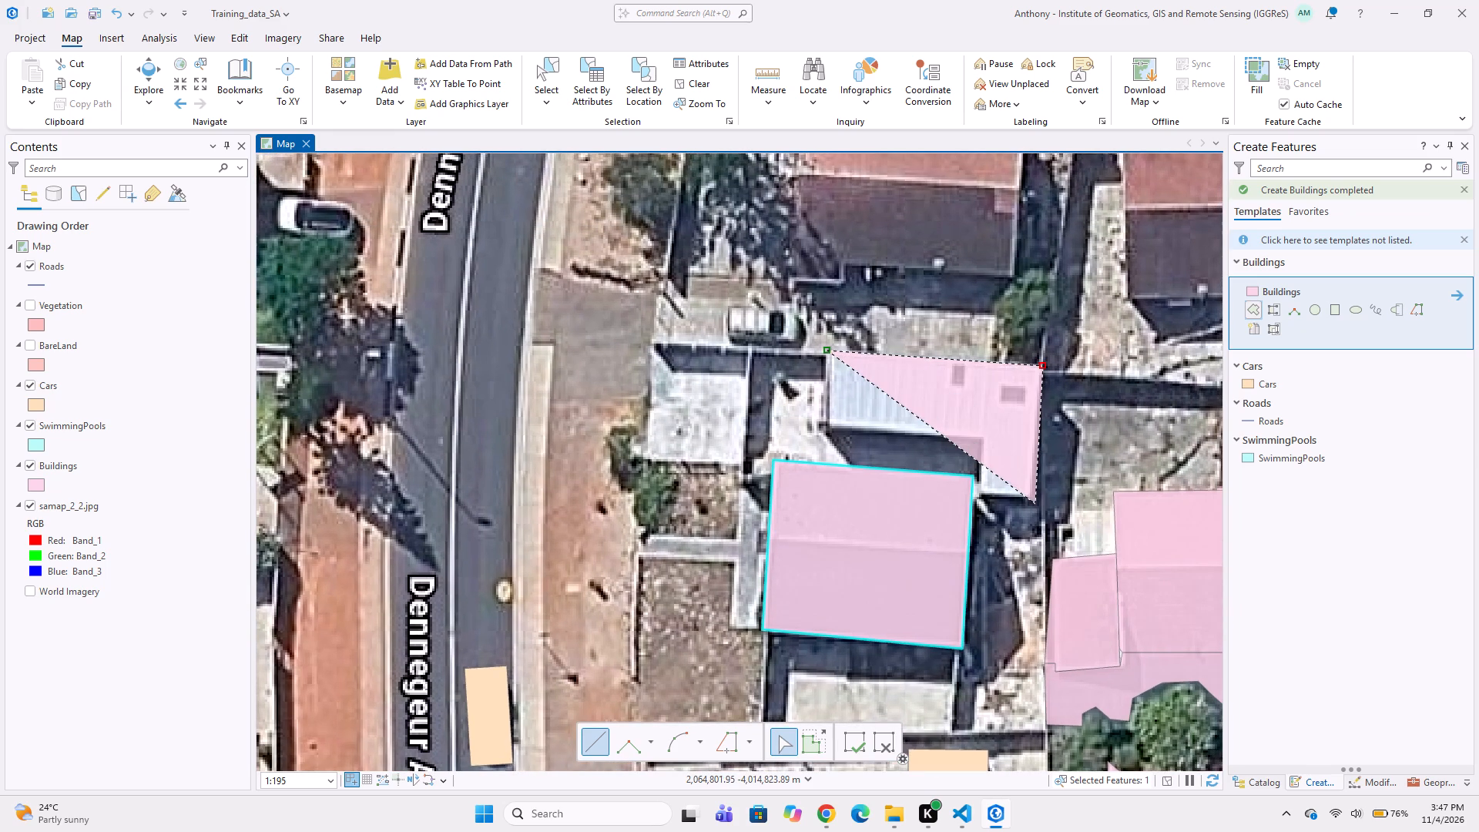
click(1032, 498)
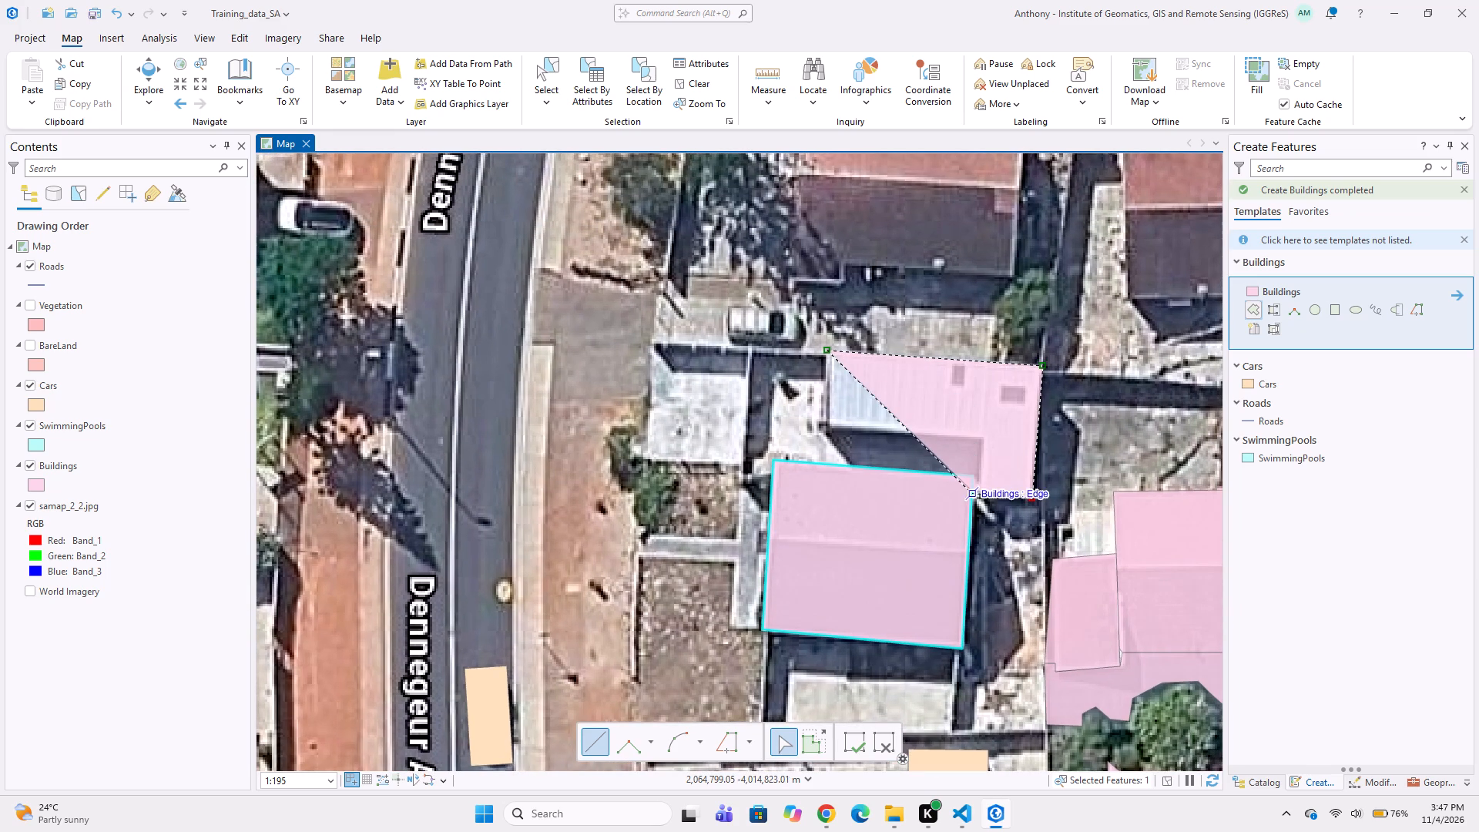
click(981, 493)
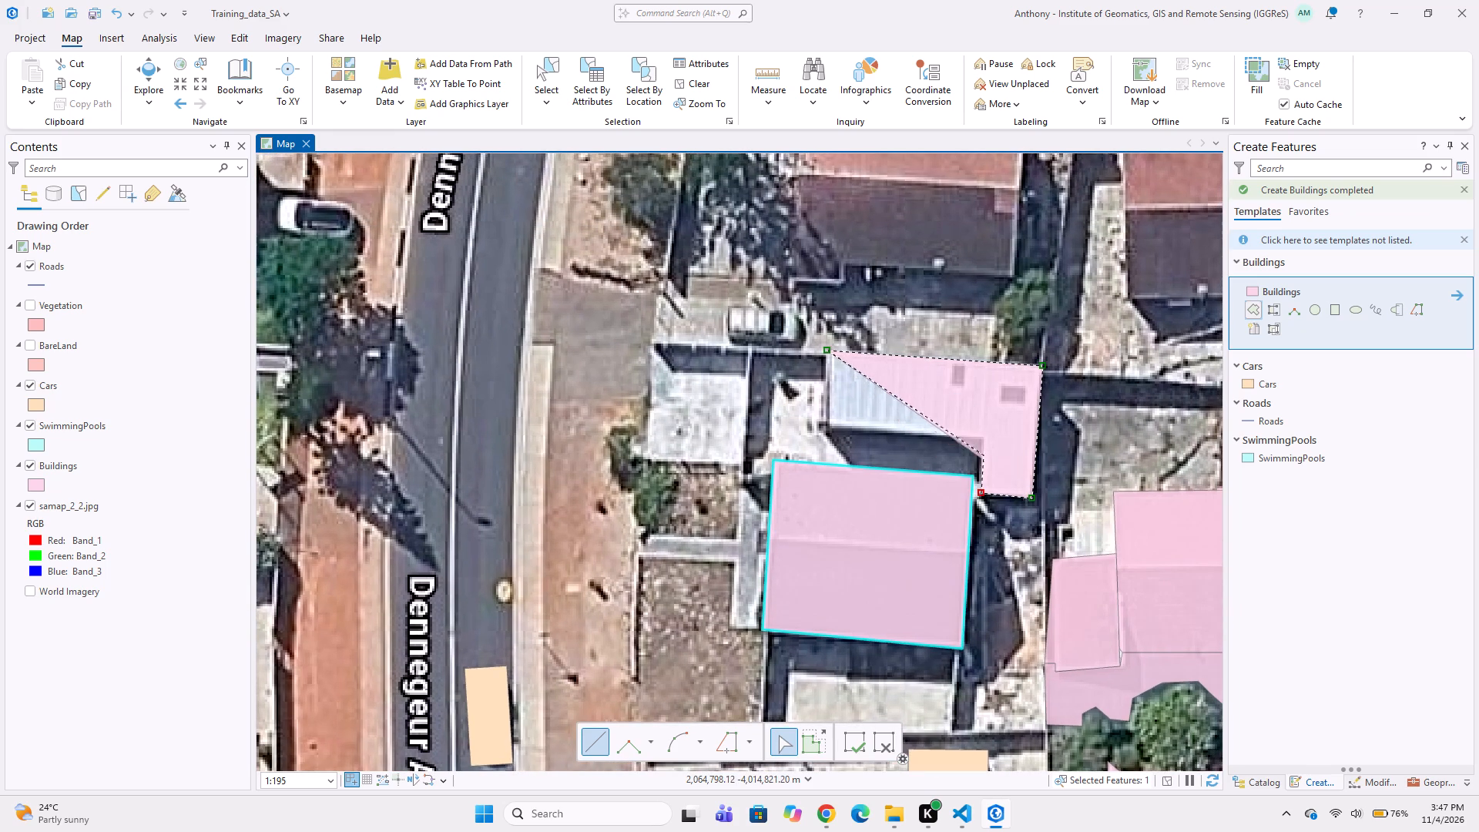
click(981, 439)
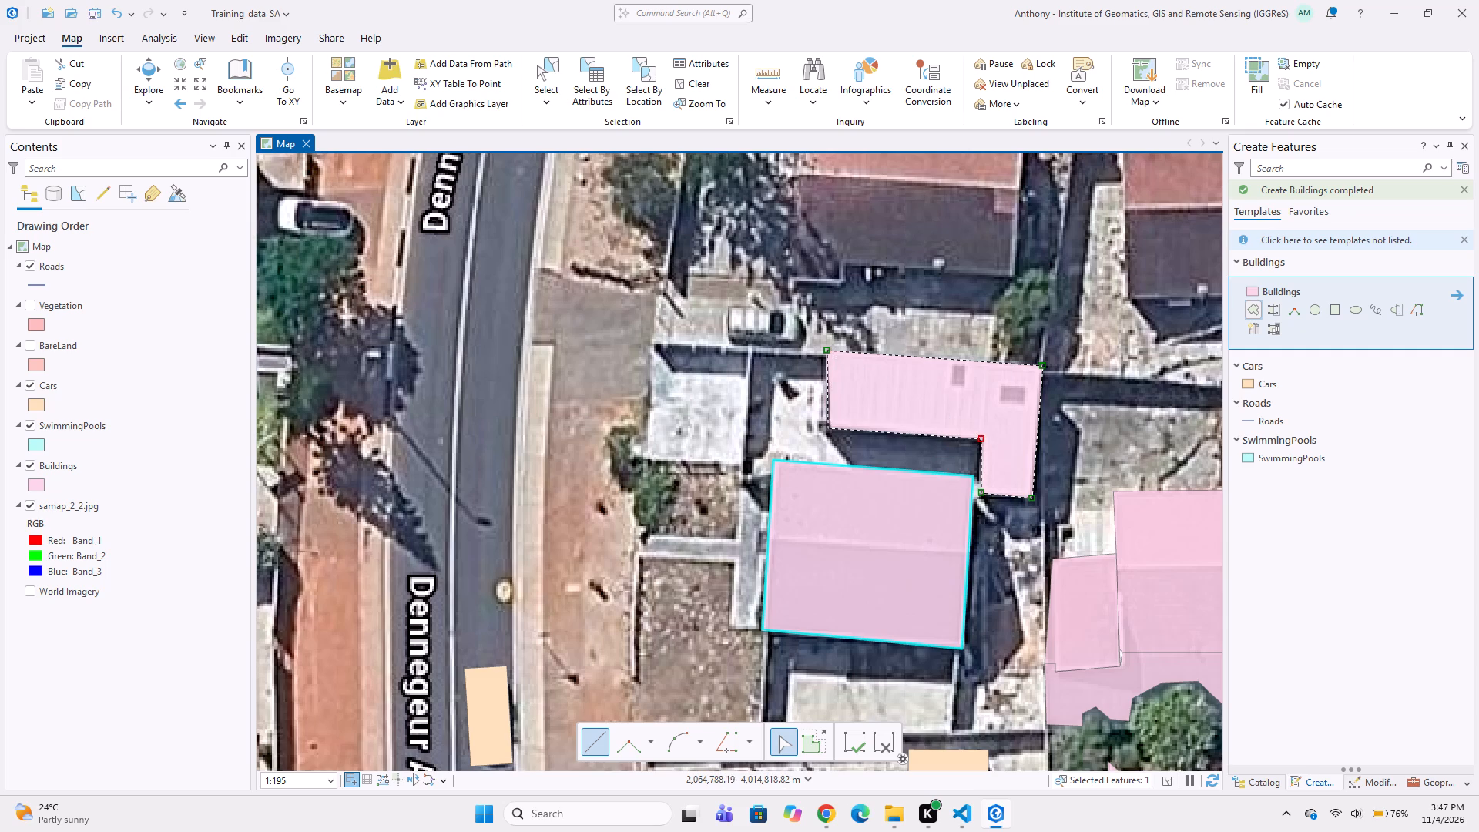
double_click(825, 428)
Digitize the red-brown house north of the L-shaped roof as a Buildings polygon, with its cut northwest corner and small southwest projection.
scroll(769, 452, down, 3)
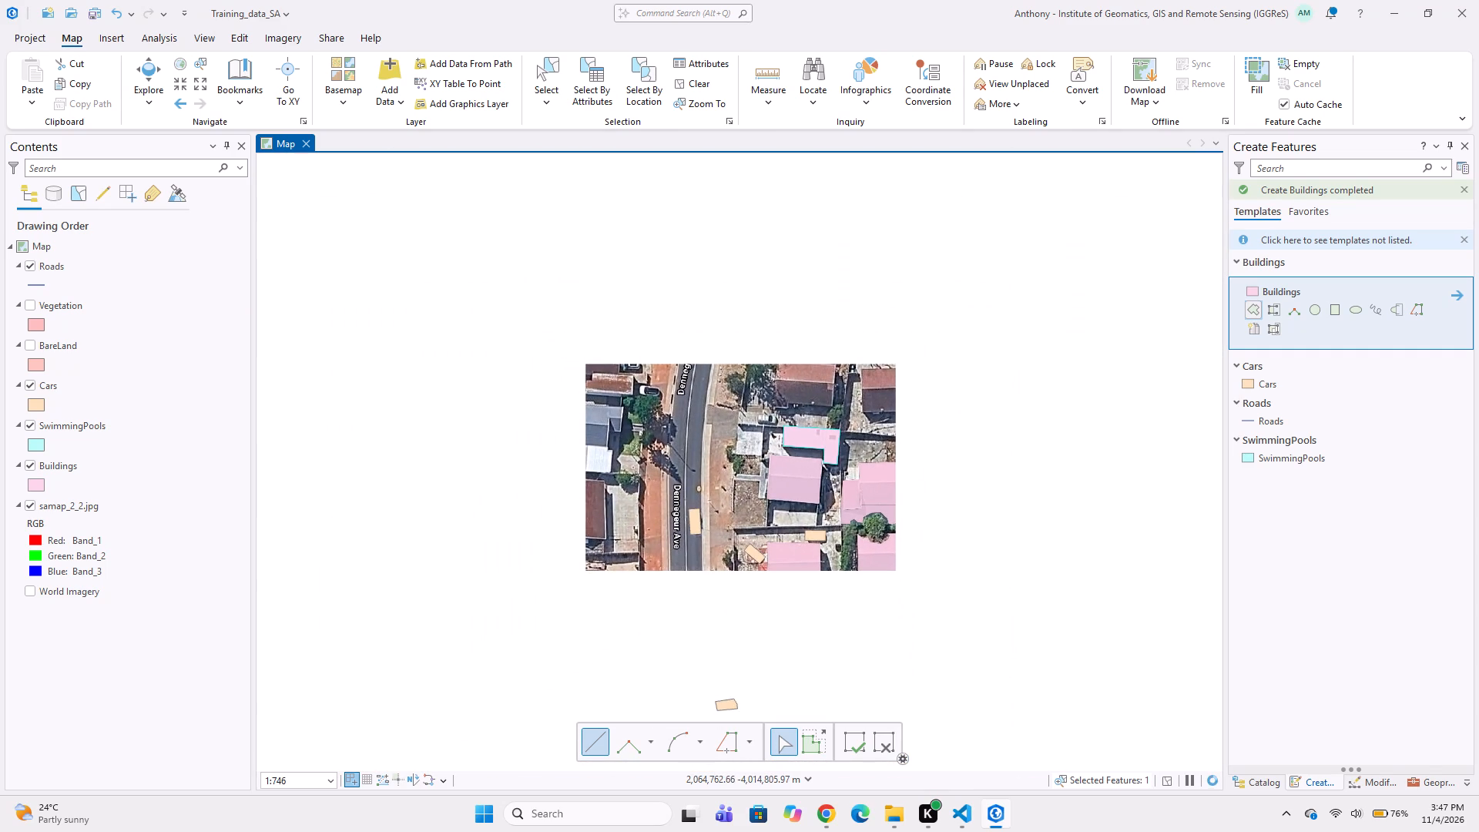
middle_drag(658, 320, 666, 369)
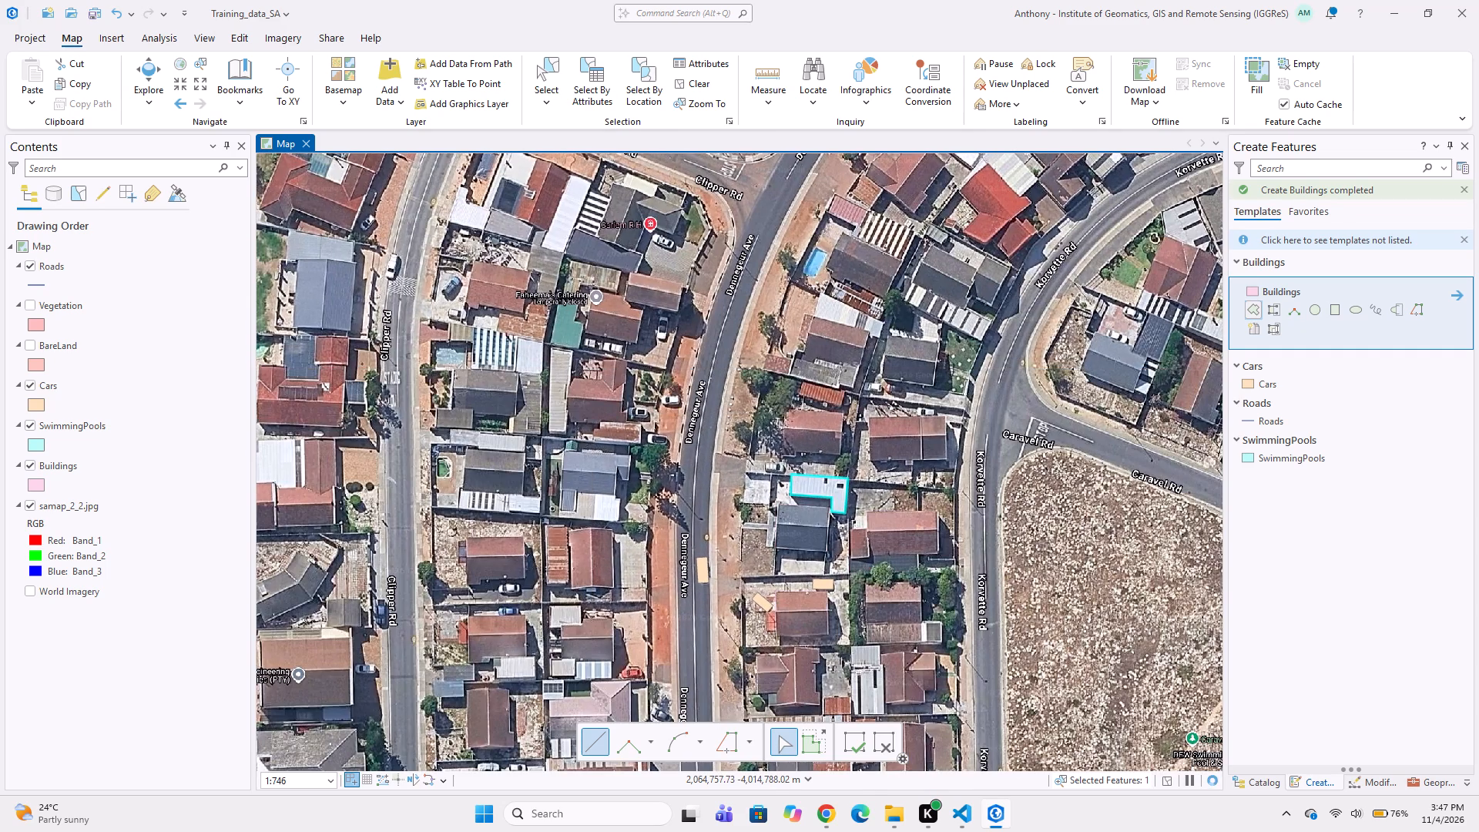
middle_drag(807, 372, 766, 299)
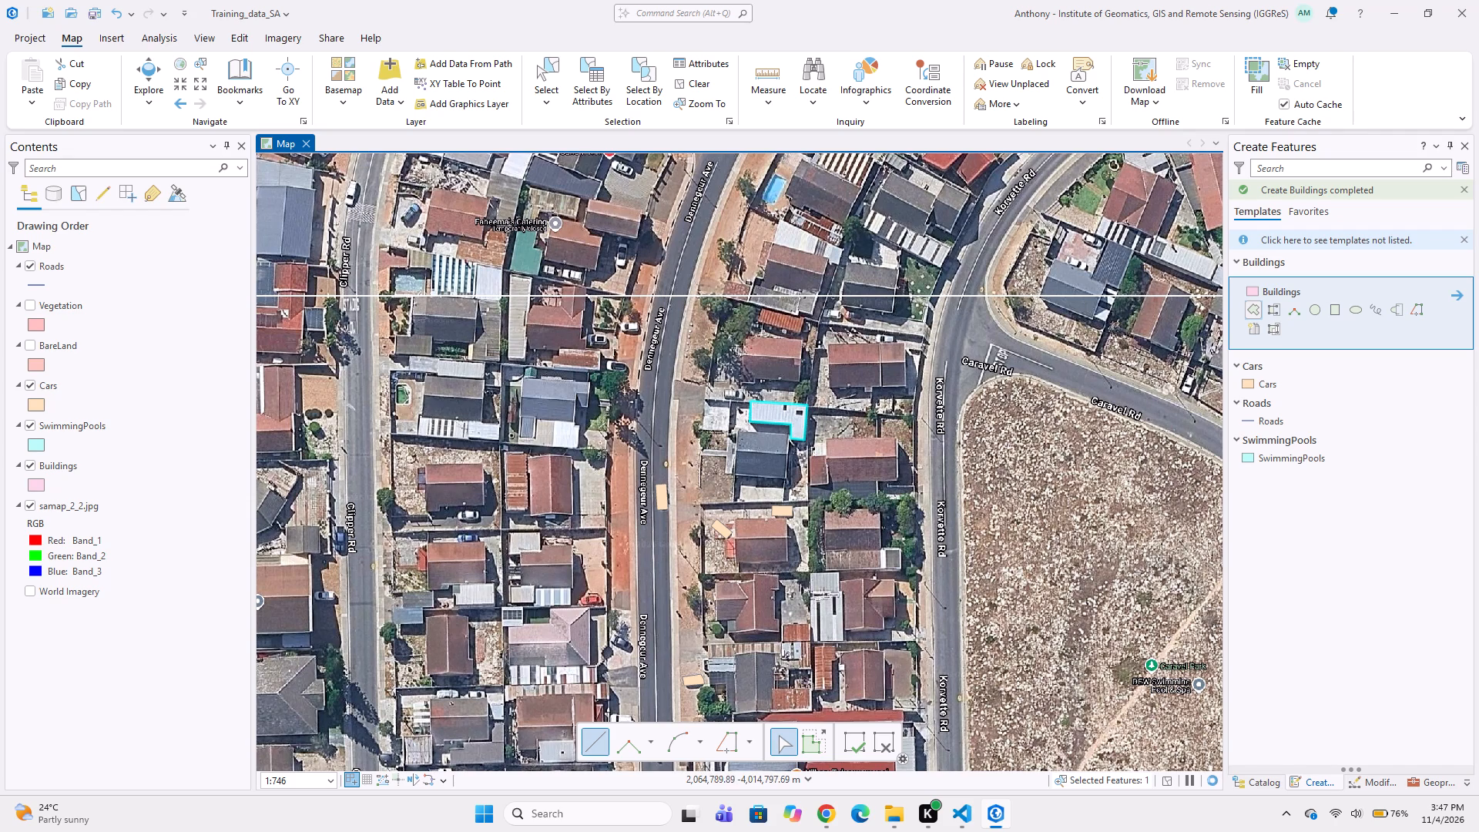
middle_drag(723, 488, 717, 525)
middle_drag(699, 493, 647, 480)
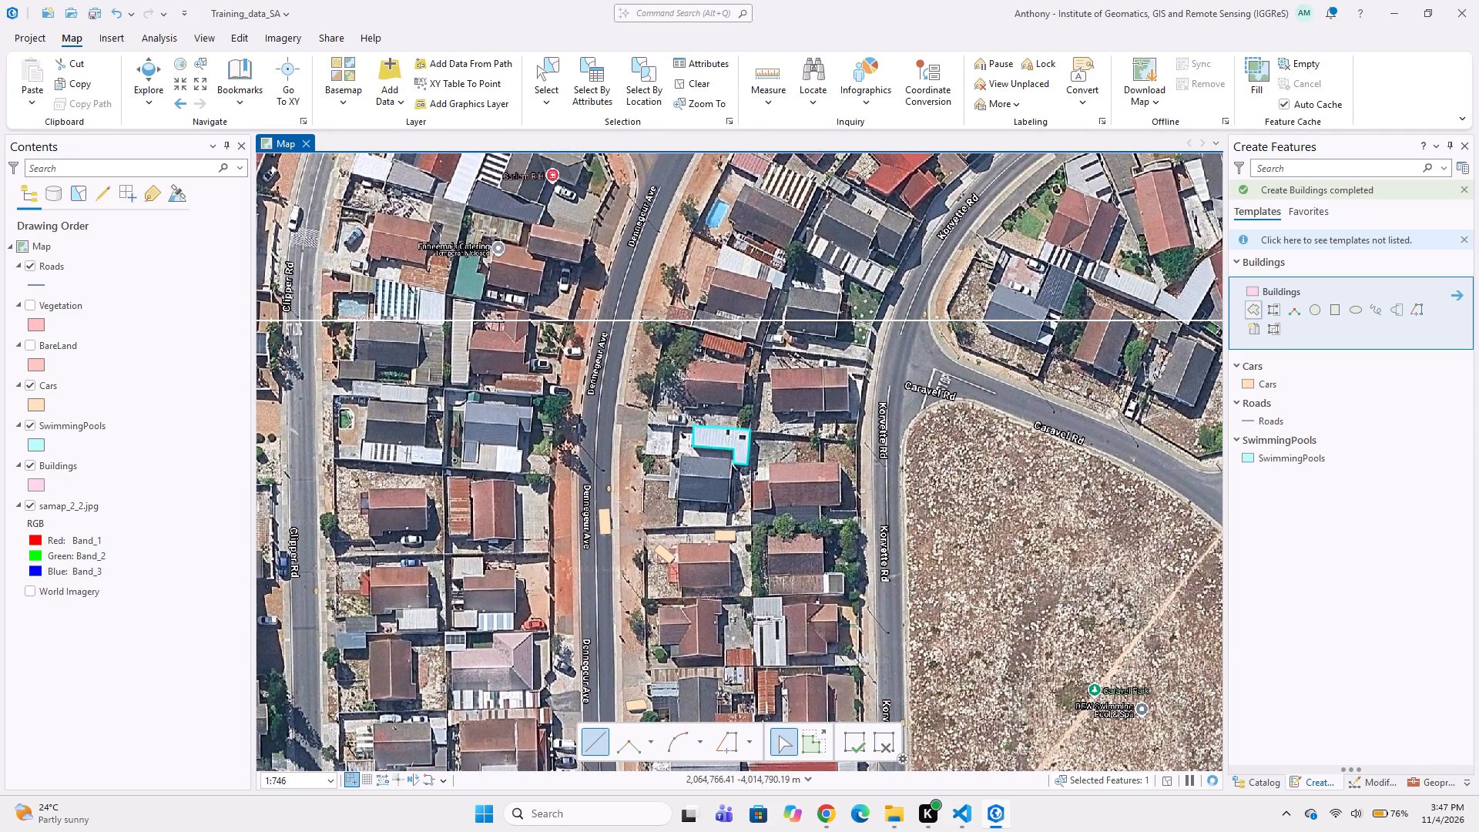
scroll(609, 334, up, 1)
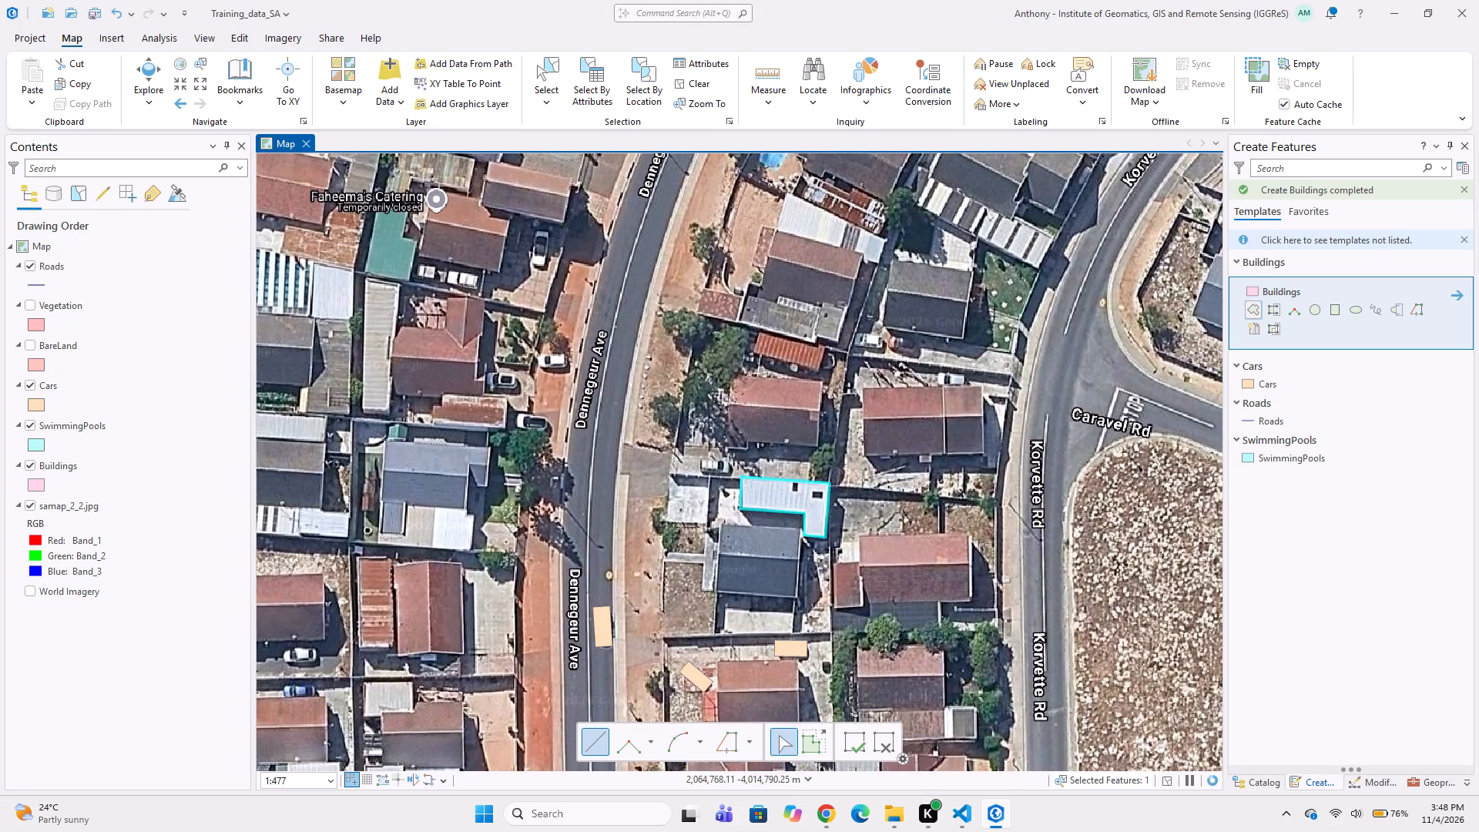
middle_drag(763, 414, 701, 447)
scroll(661, 426, up, 1)
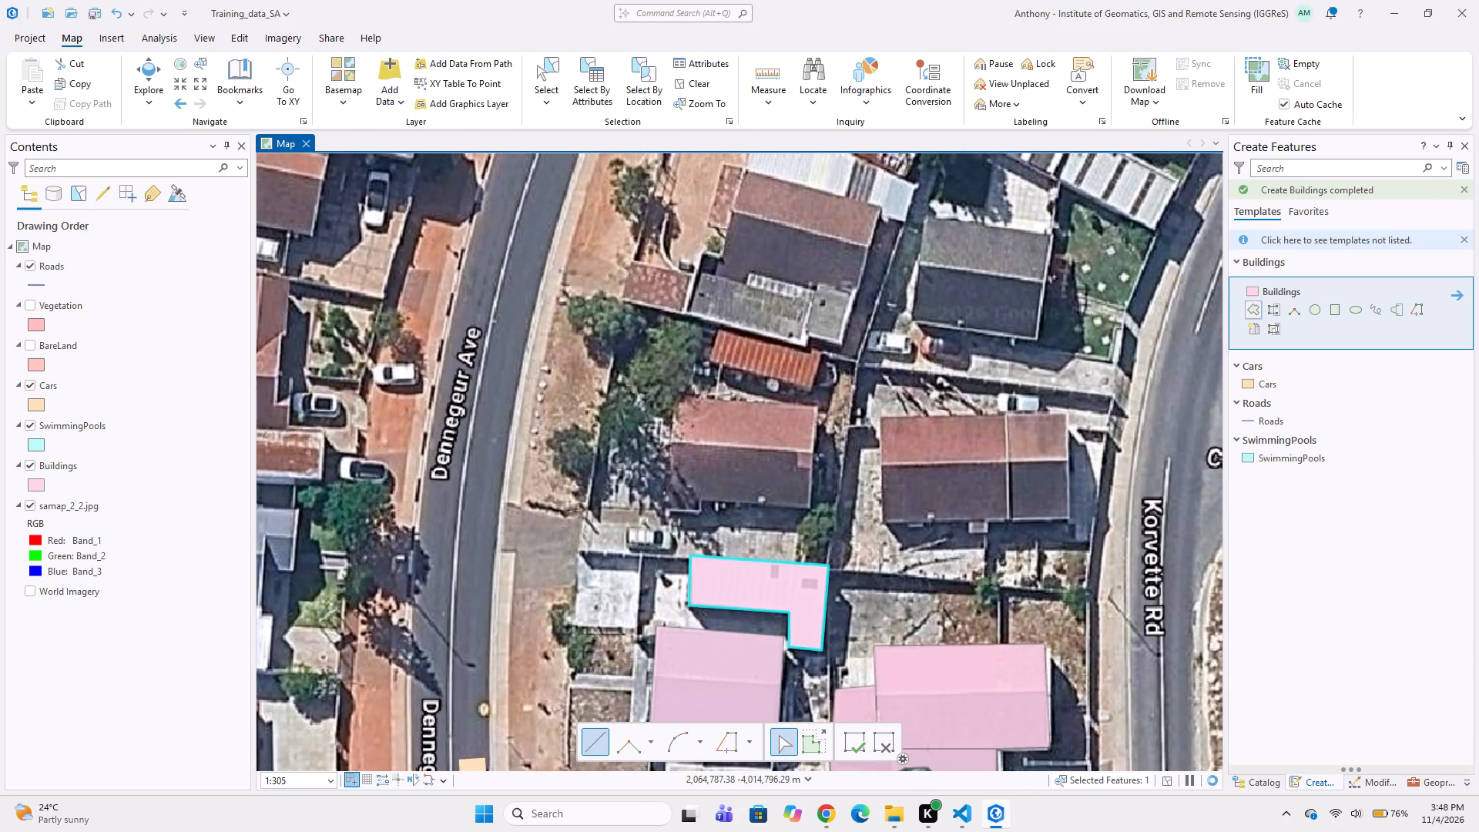
click(685, 391)
click(672, 407)
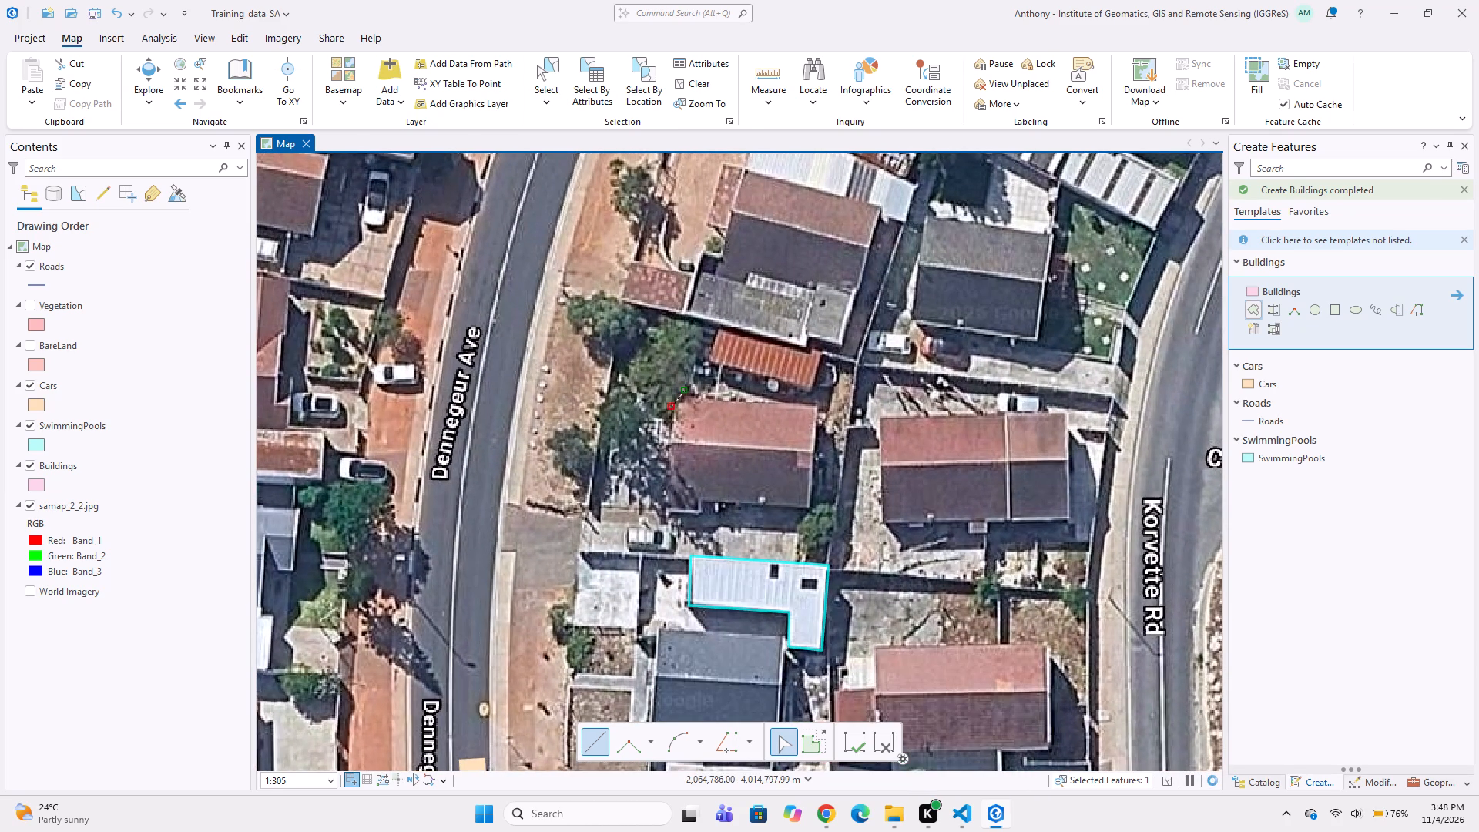
click(669, 509)
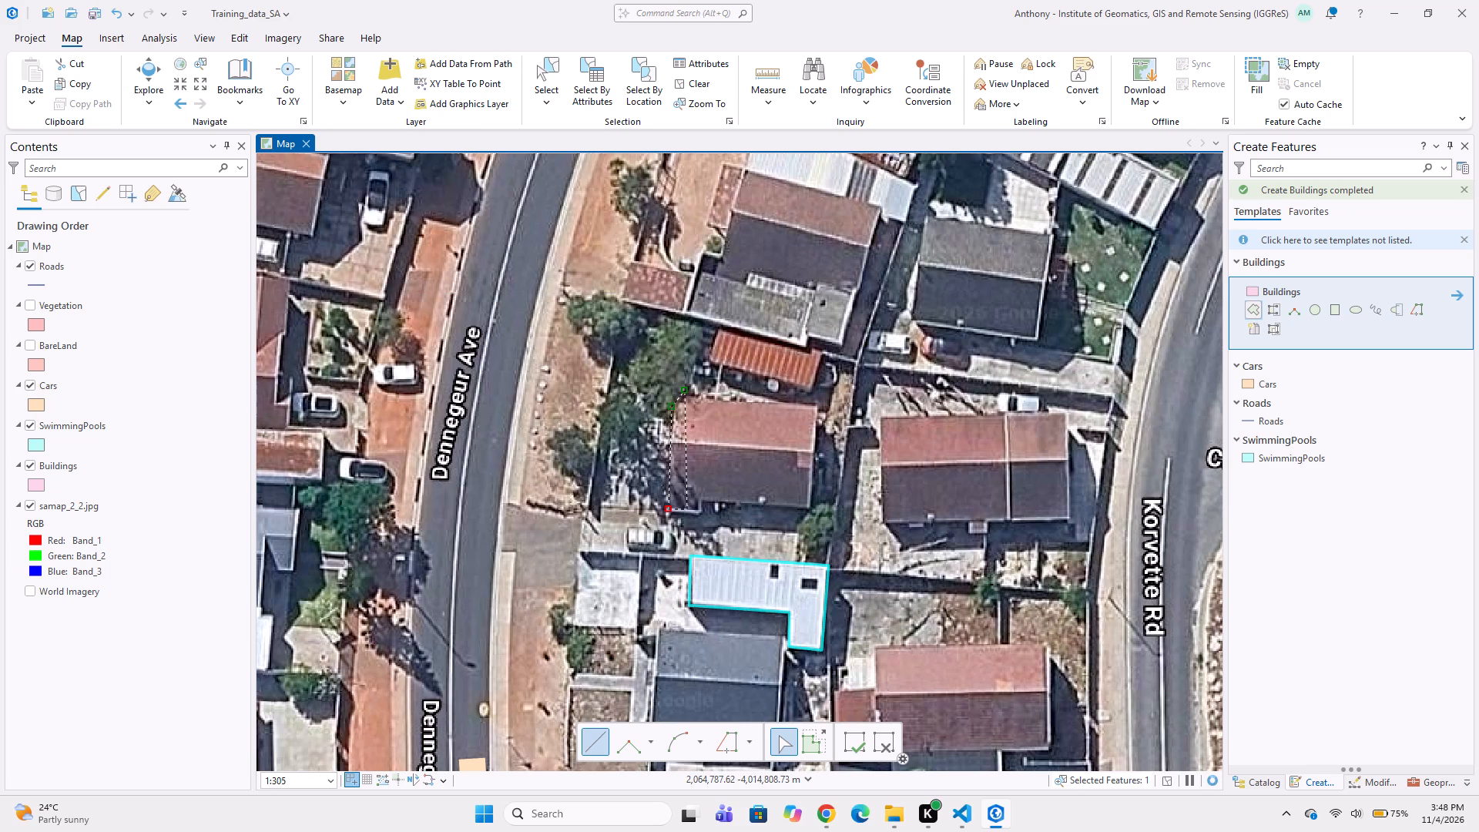
click(698, 509)
click(703, 502)
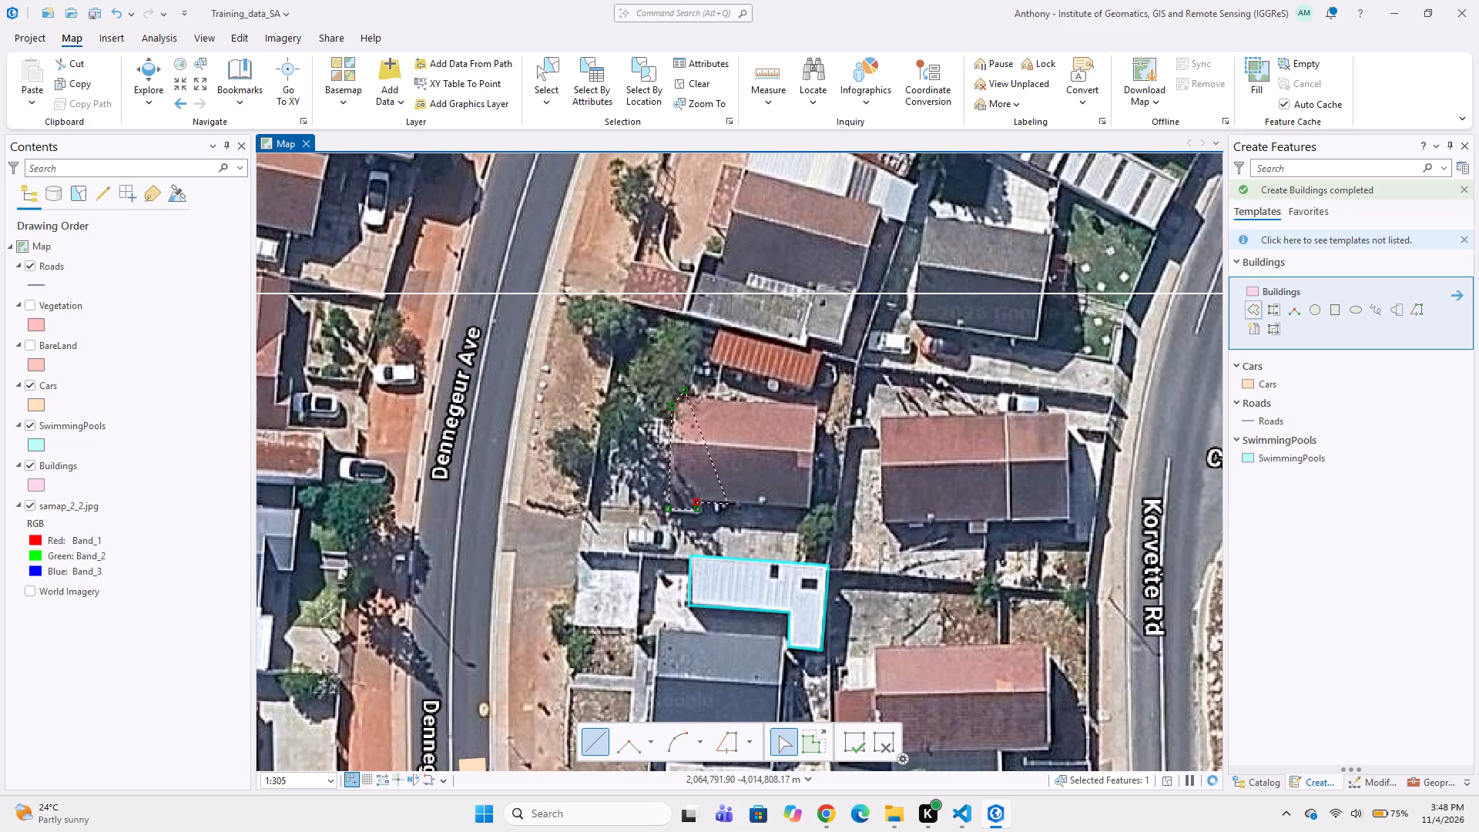
click(806, 506)
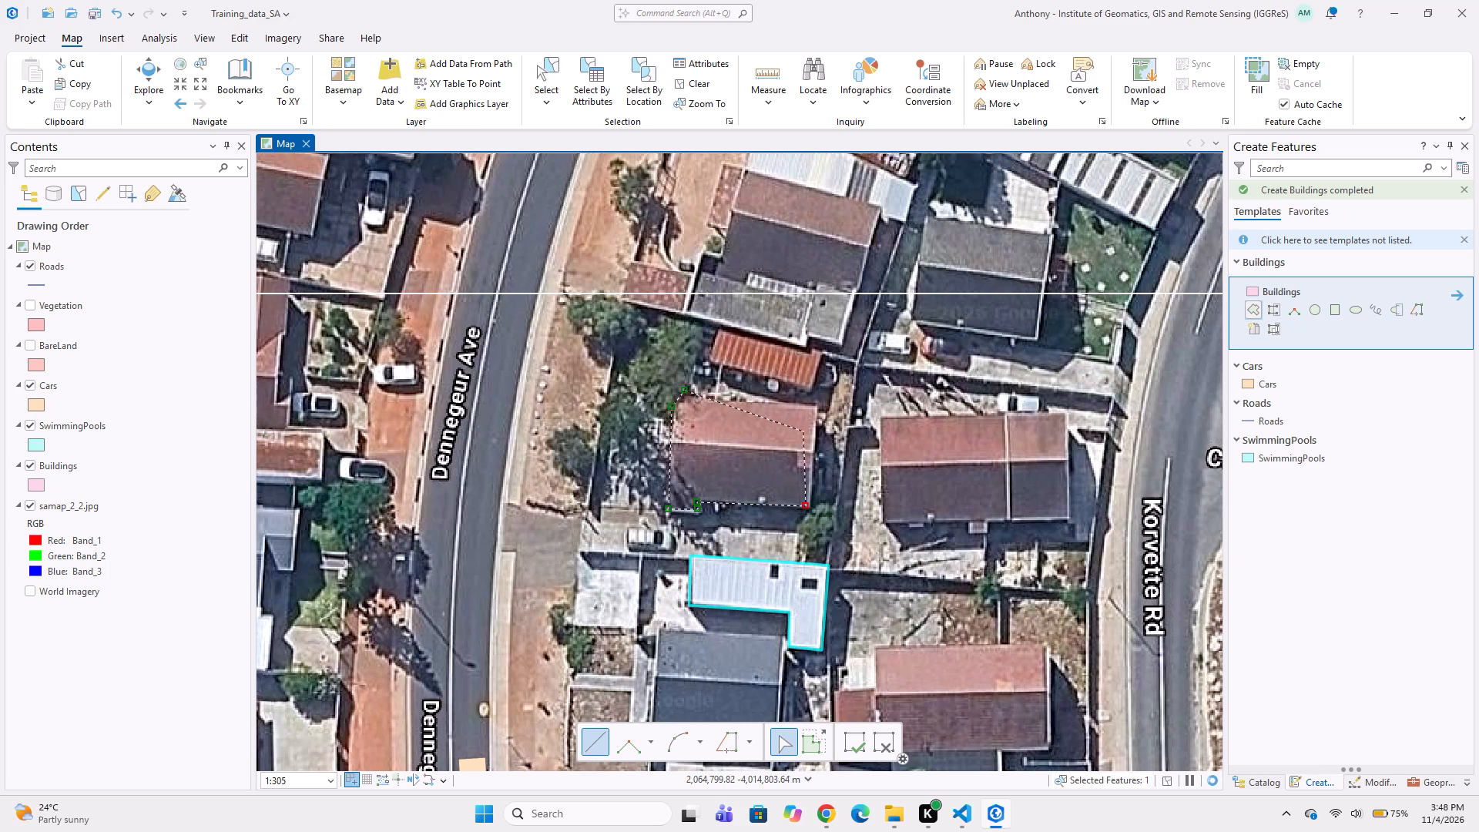
double_click(817, 407)
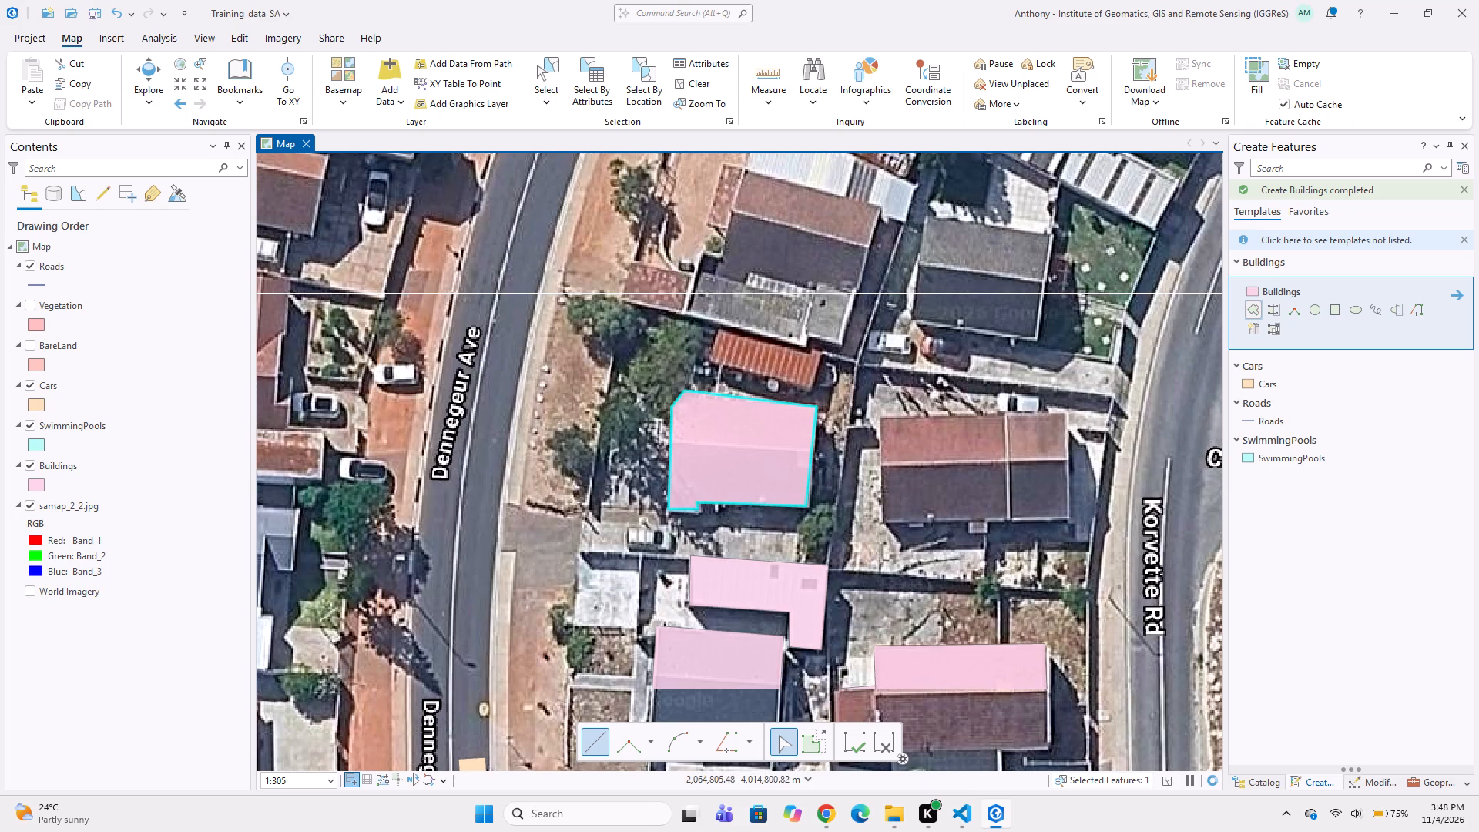
Digitize the neighbouring red-brown gable-roofed house to the east, towards Korvette Rd, as a four-corner Buildings polygon.
scroll(887, 412, up, 1)
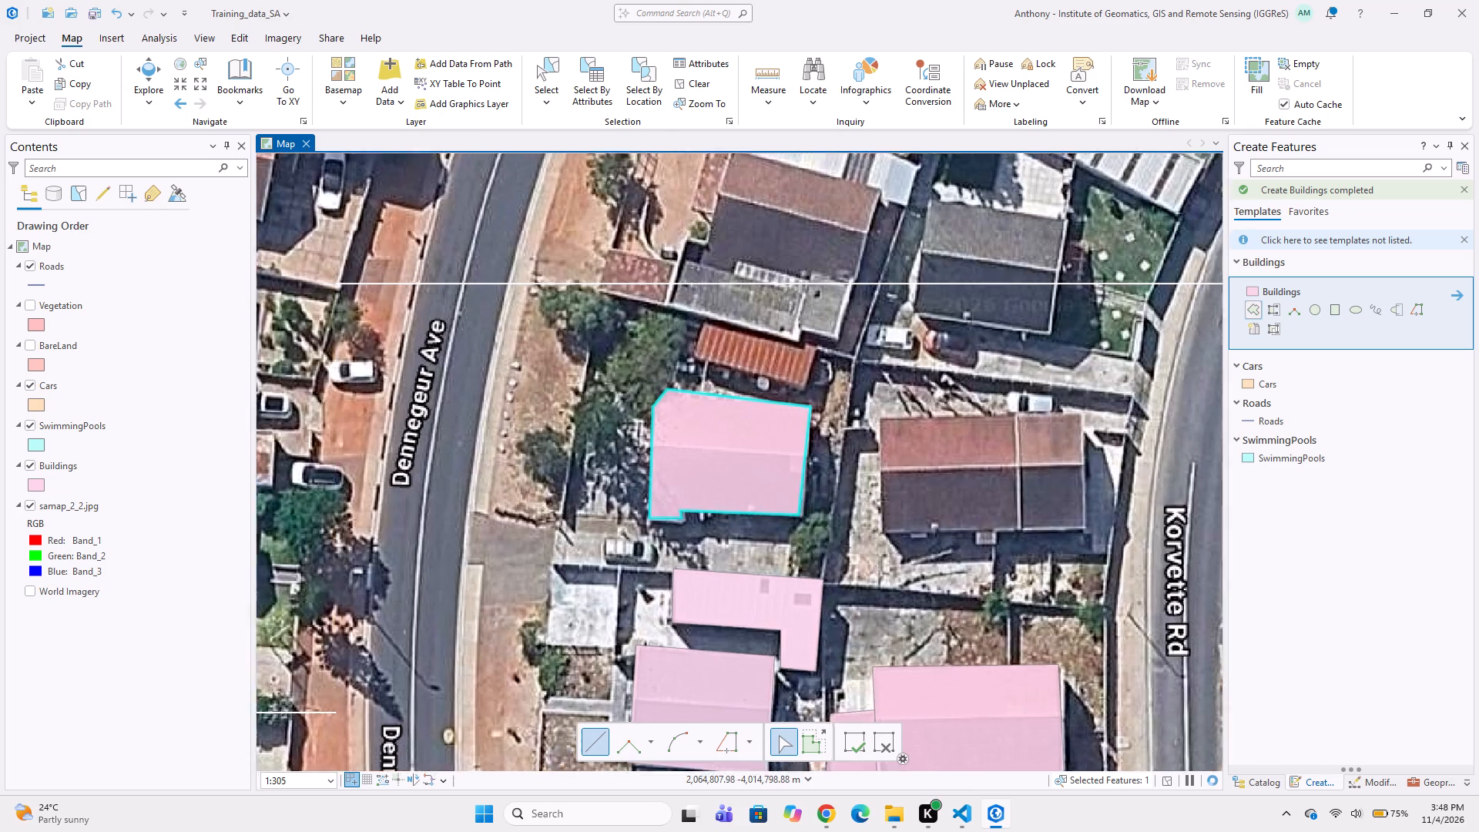
click(874, 418)
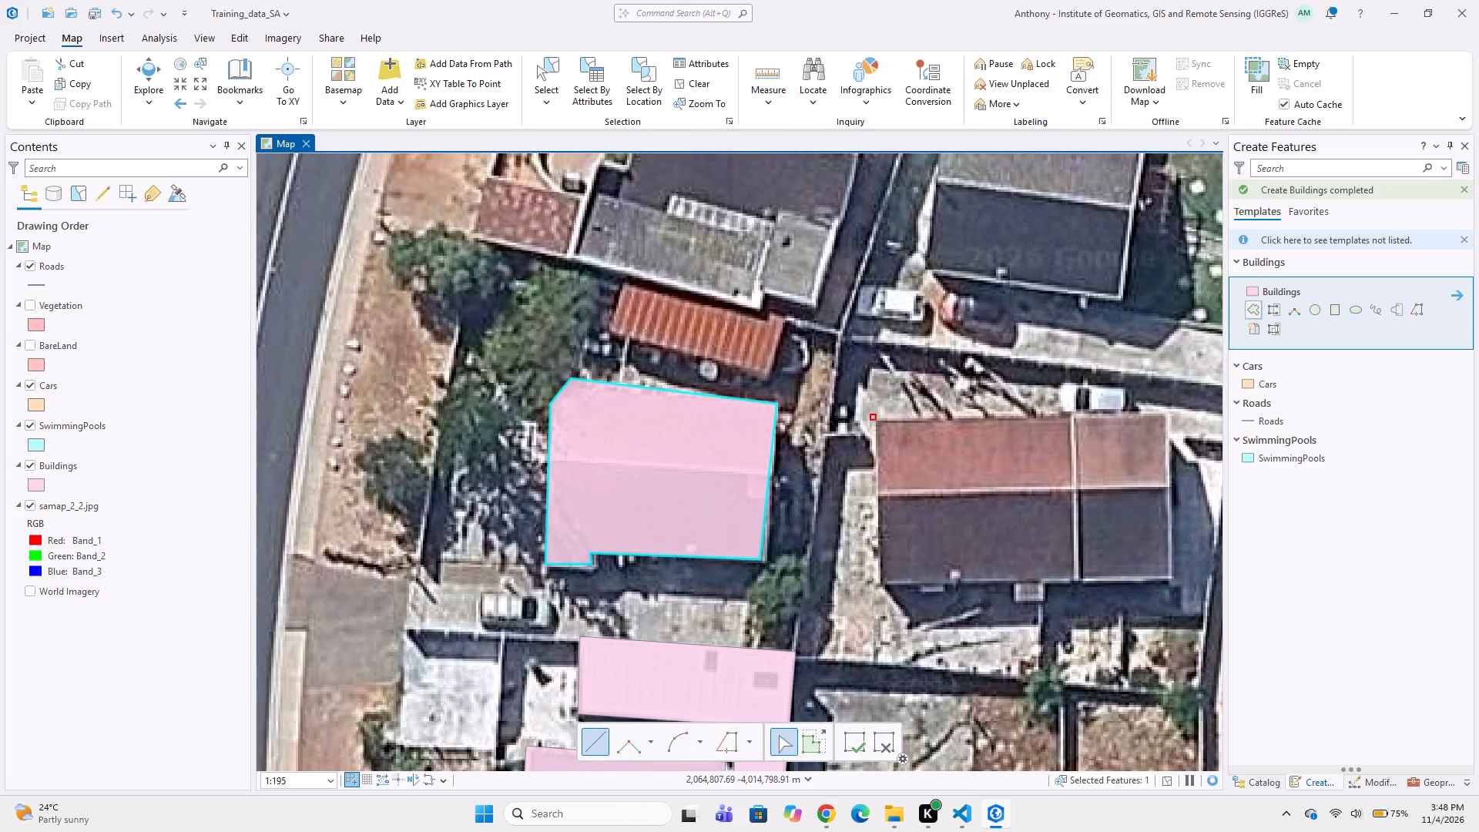
click(879, 588)
click(1175, 579)
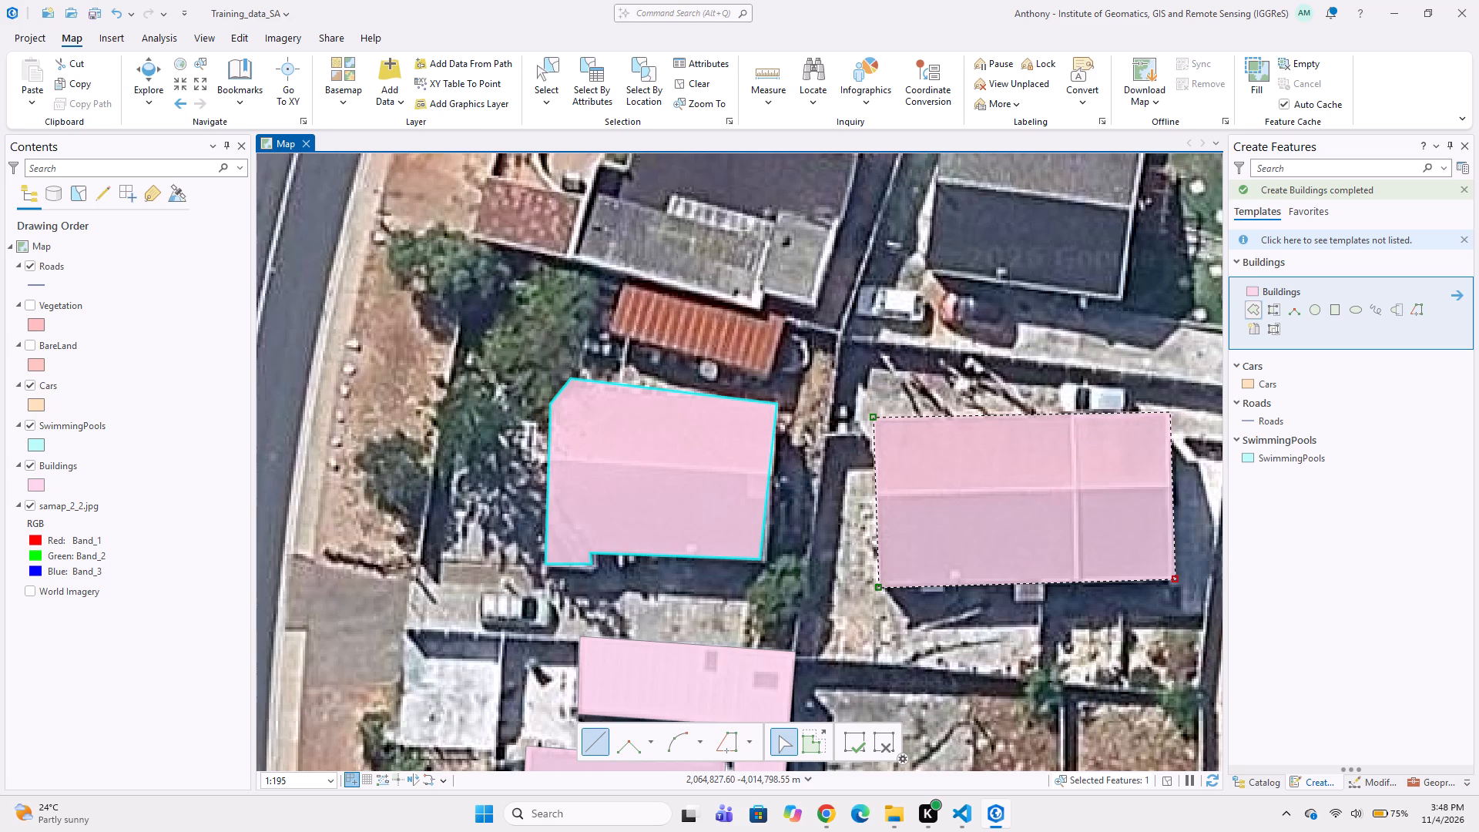
click(1170, 412)
click(1170, 412)
Digitize the narrow rust-orange shed roof north of the house with the cut corner as a Buildings polygon.
middle_drag(825, 428, 968, 469)
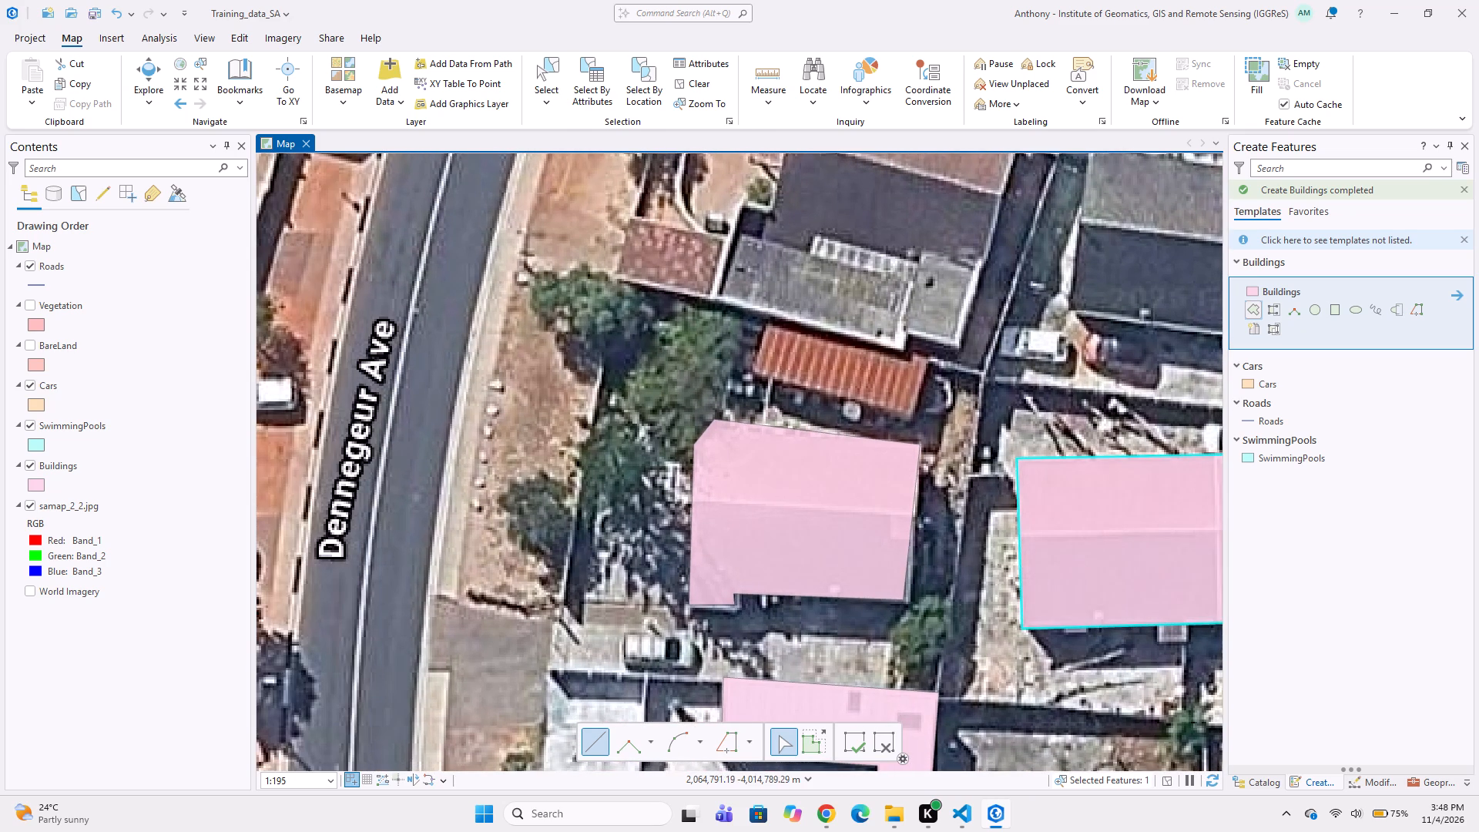
click(769, 315)
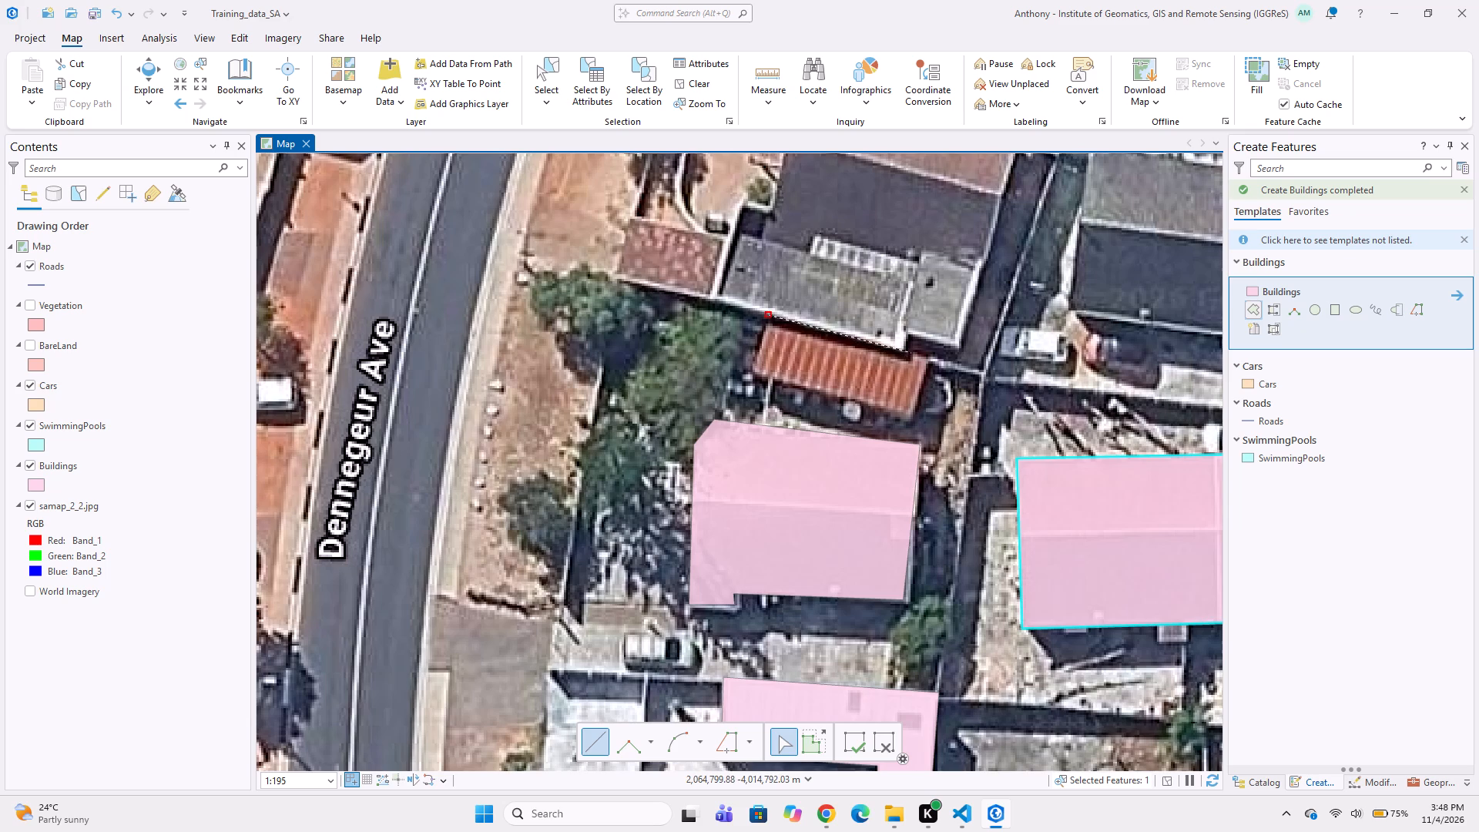
click(904, 353)
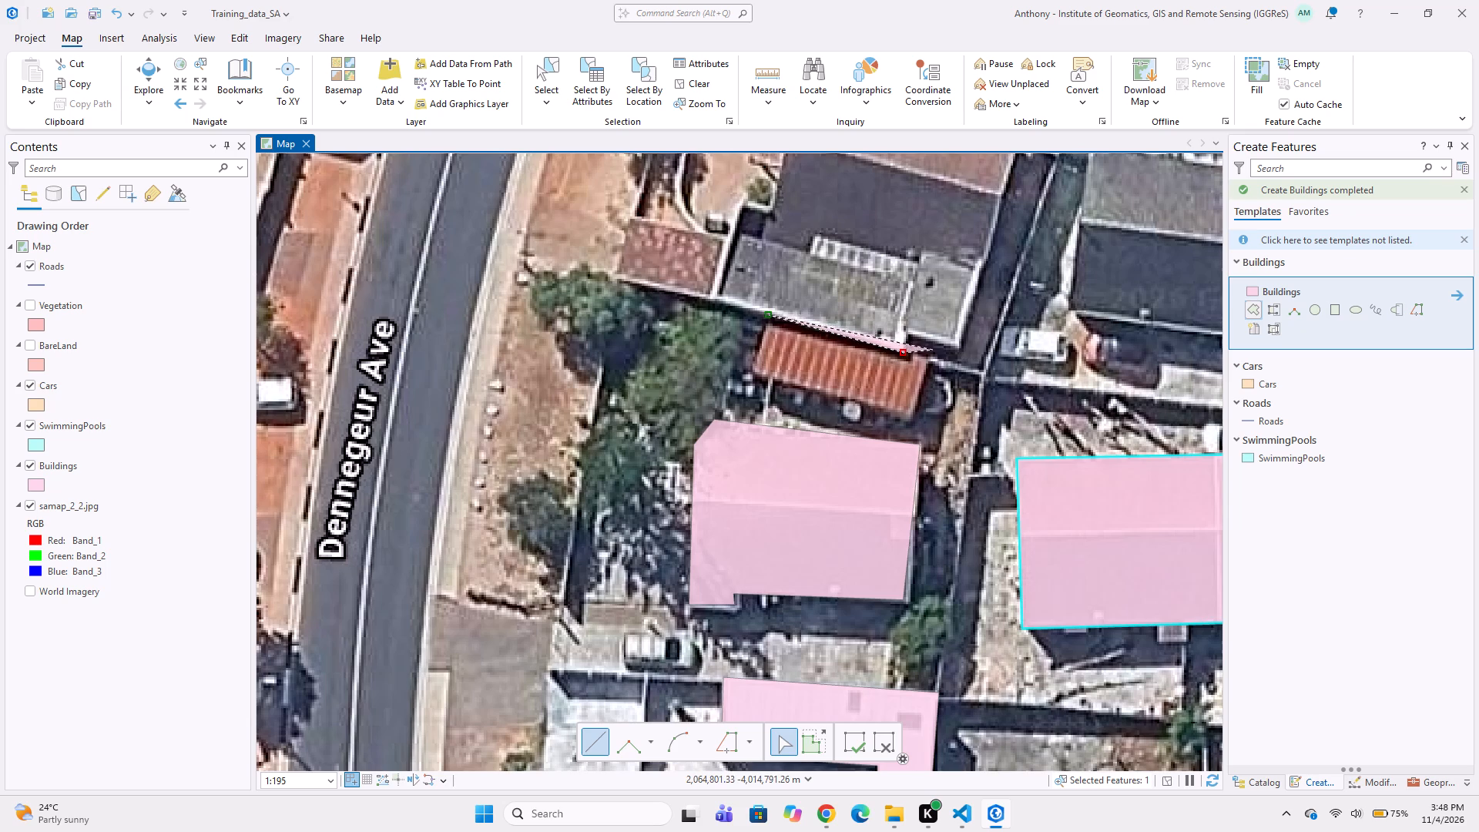
click(933, 358)
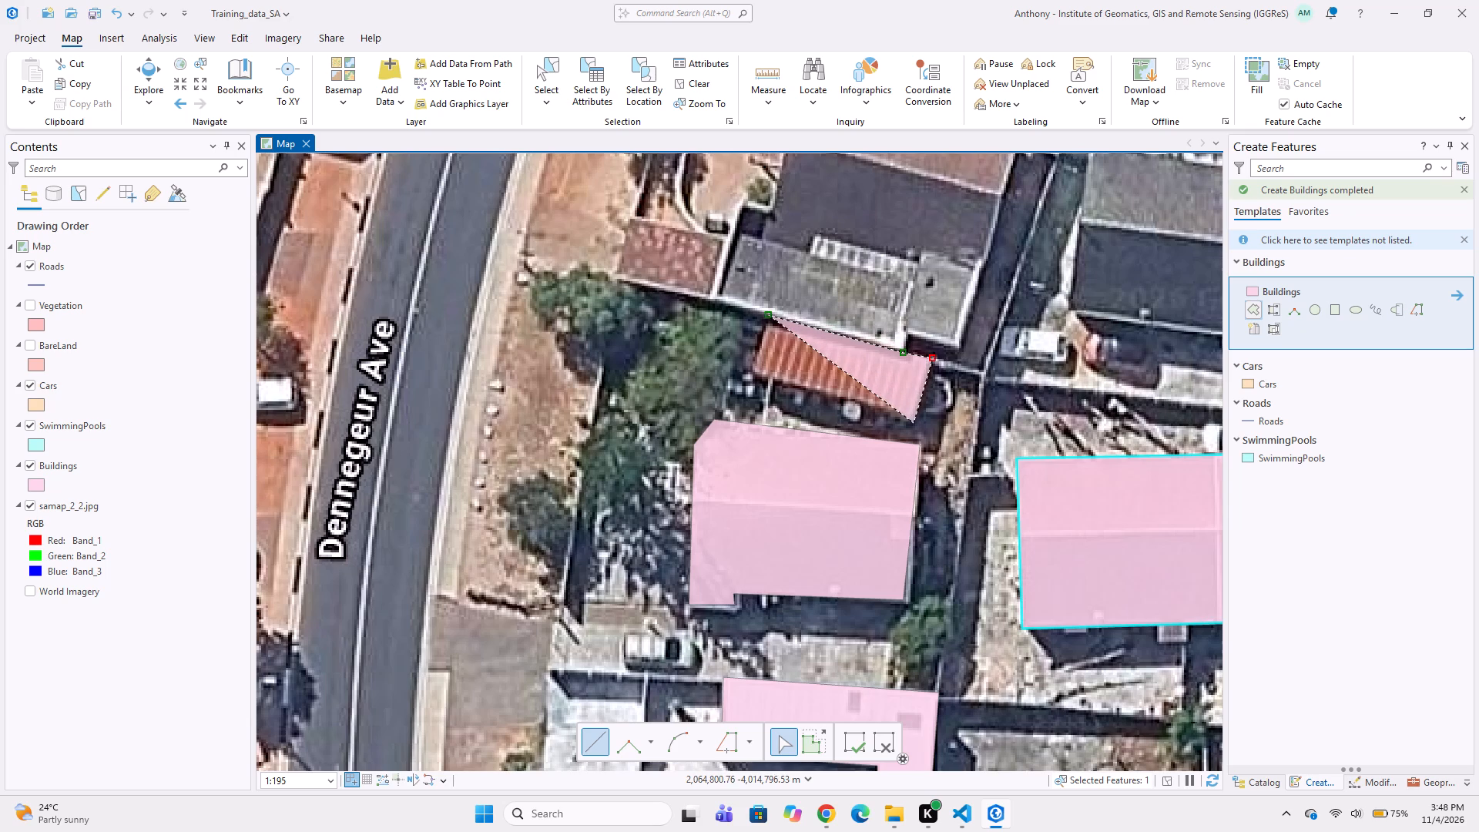
click(914, 423)
double_click(753, 374)
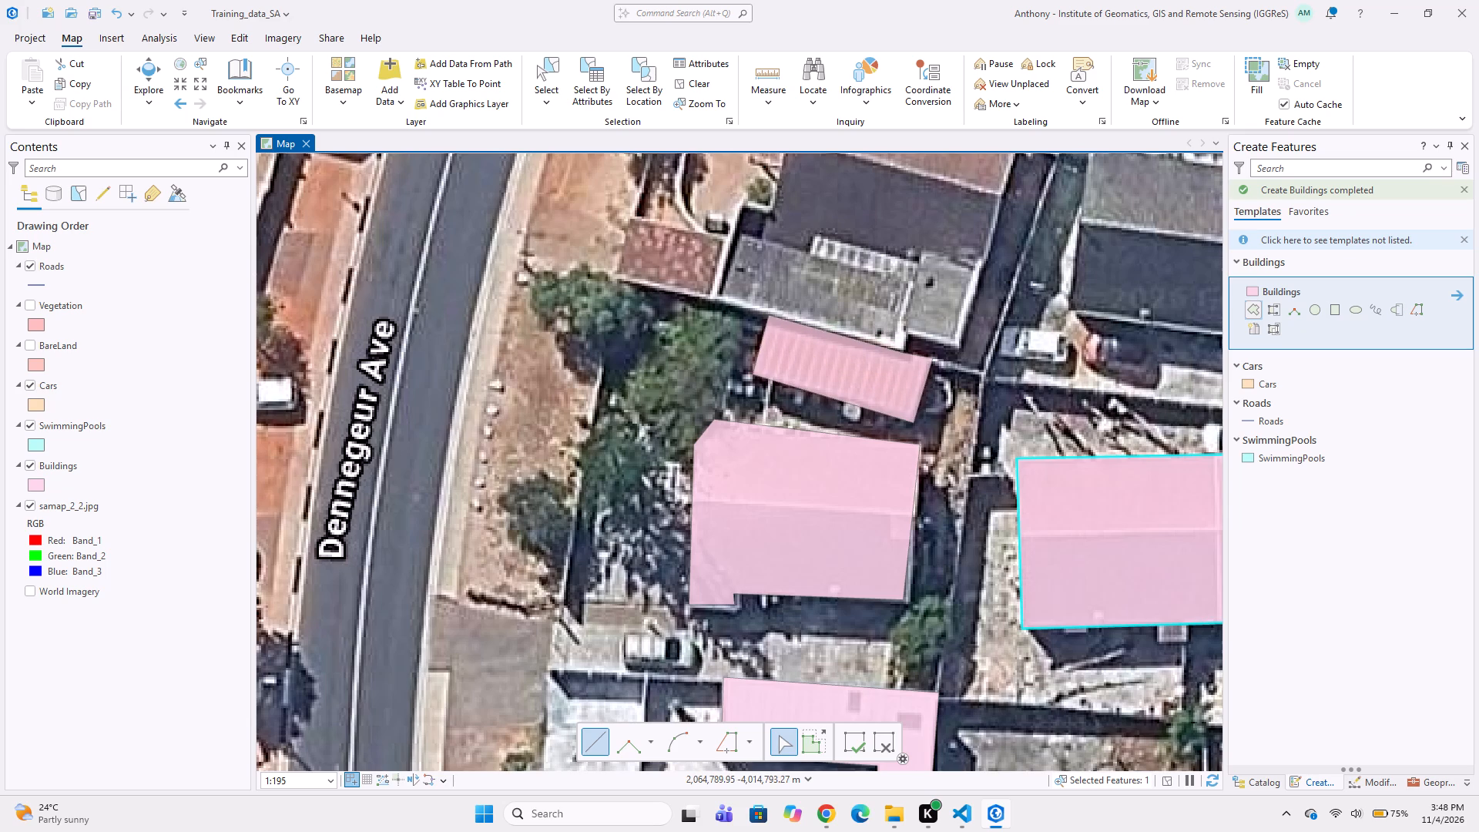
Digitize the large brown-and-dark-roofed house with grey extension north of the rust-orange shed as a Buildings polygon, including its west step and southeast notch.
middle_drag(739, 342, 903, 404)
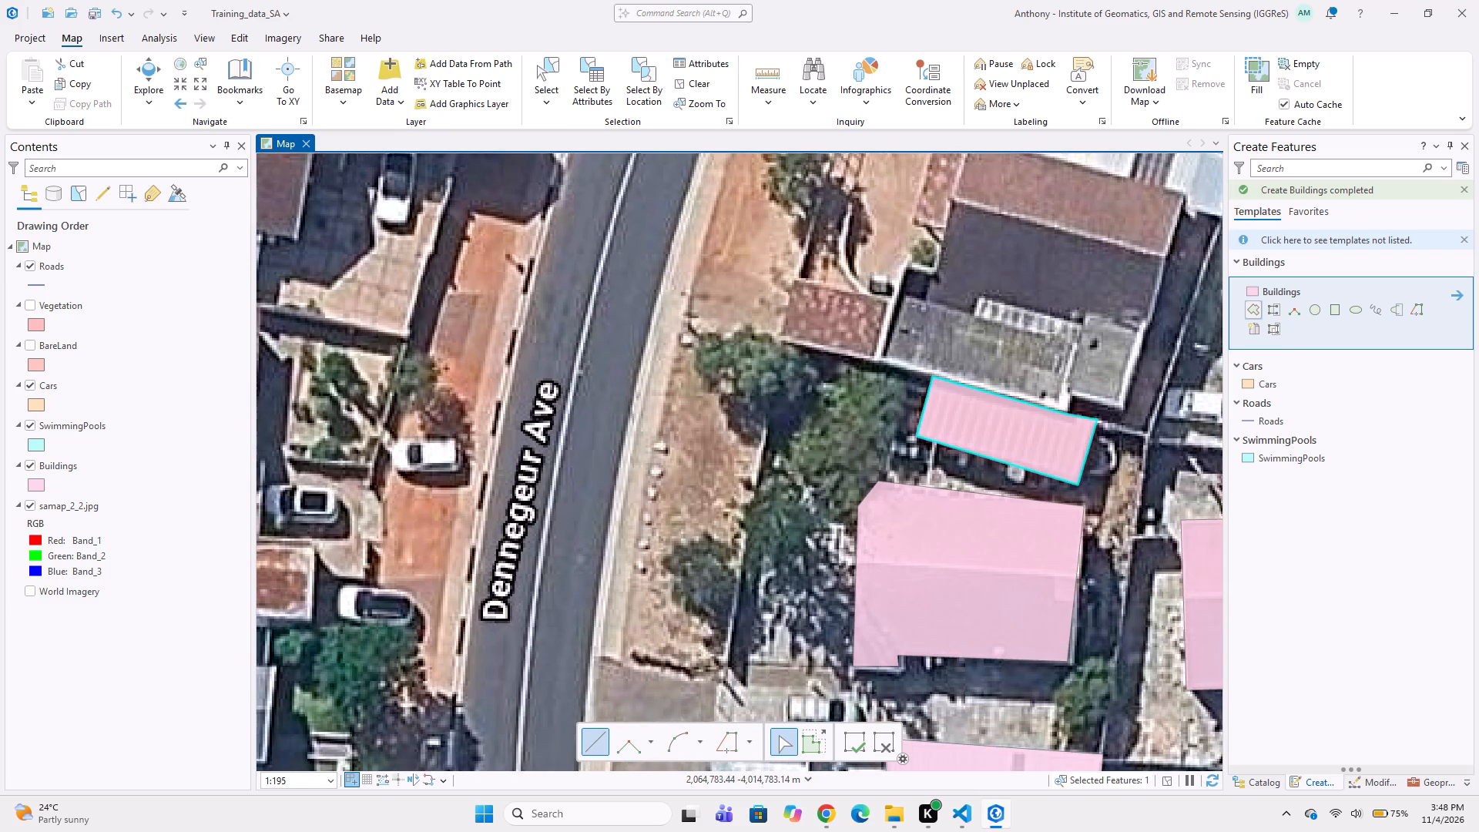
click(904, 261)
click(874, 358)
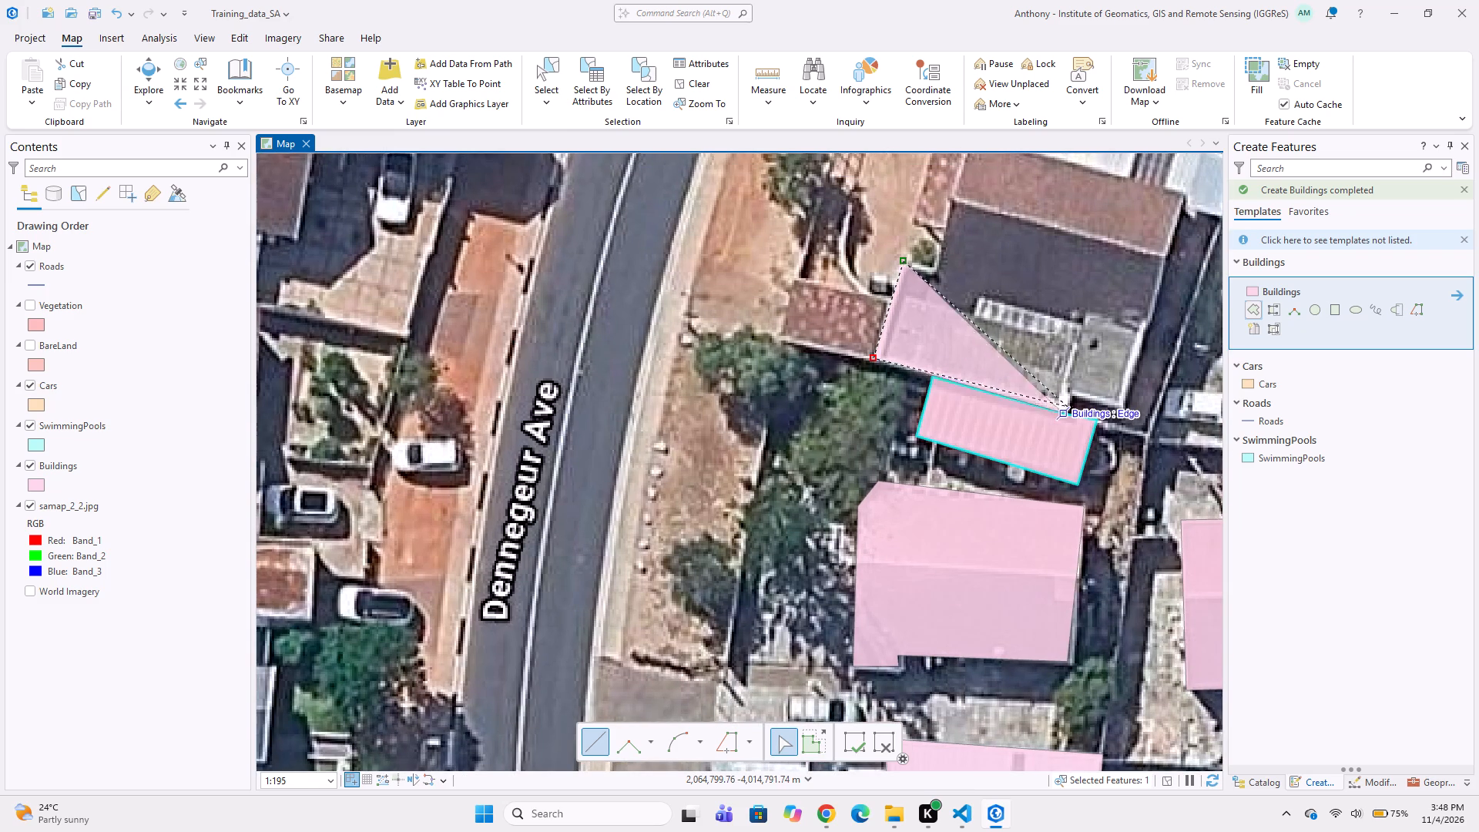
click(1068, 407)
click(1071, 393)
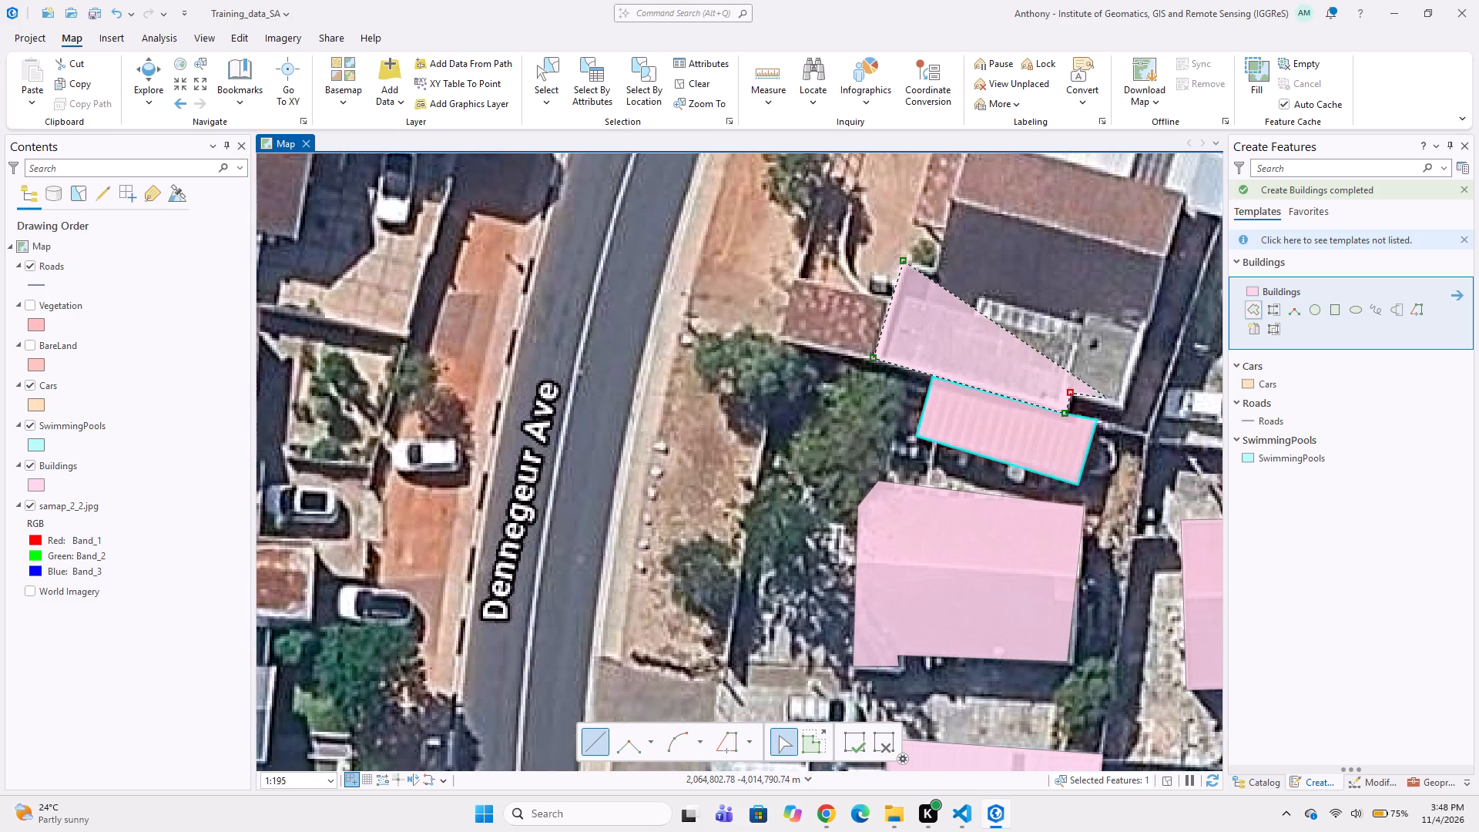
click(1124, 409)
middle_drag(1165, 258, 1108, 391)
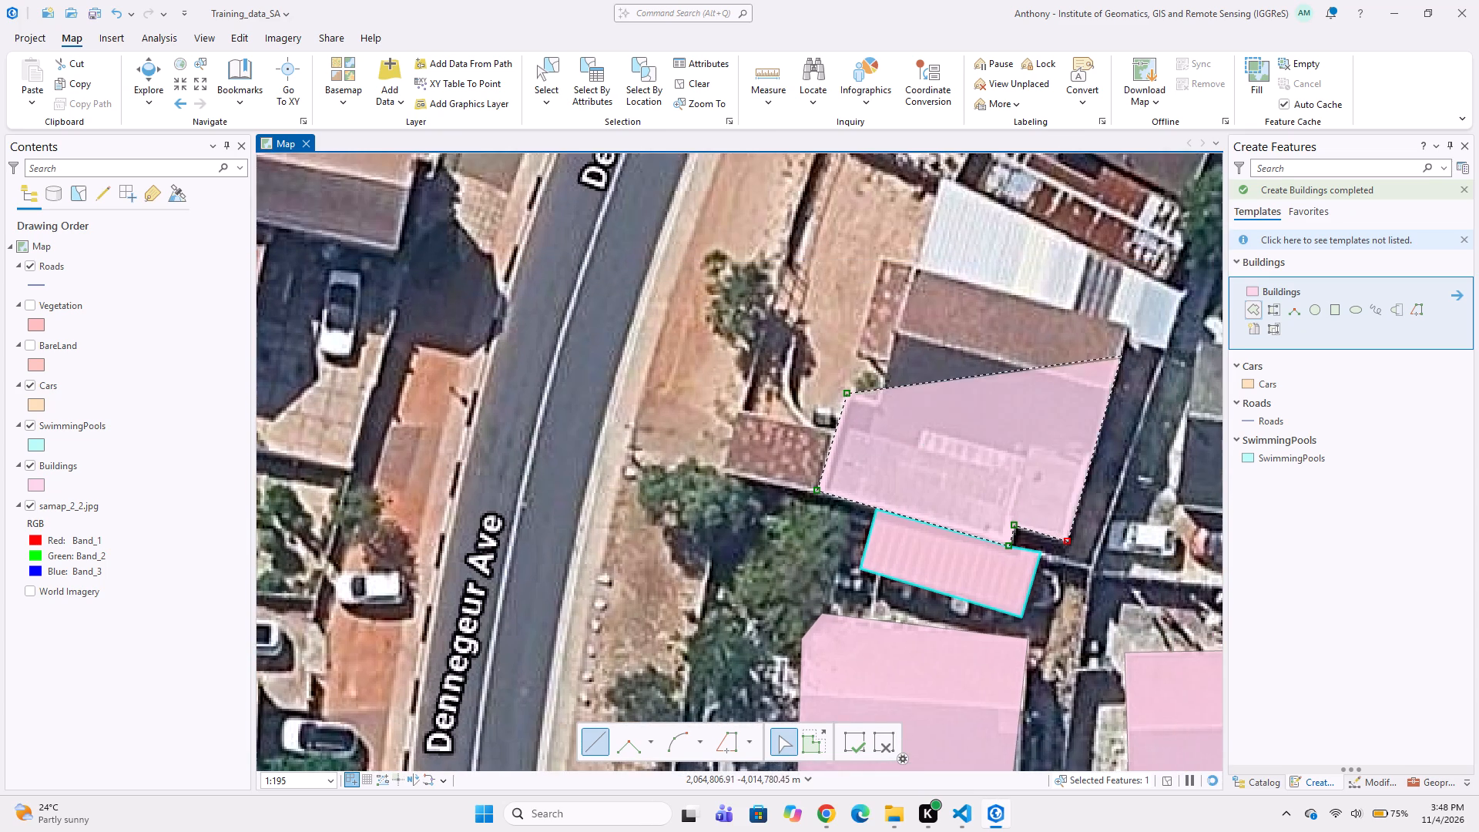
click(1130, 329)
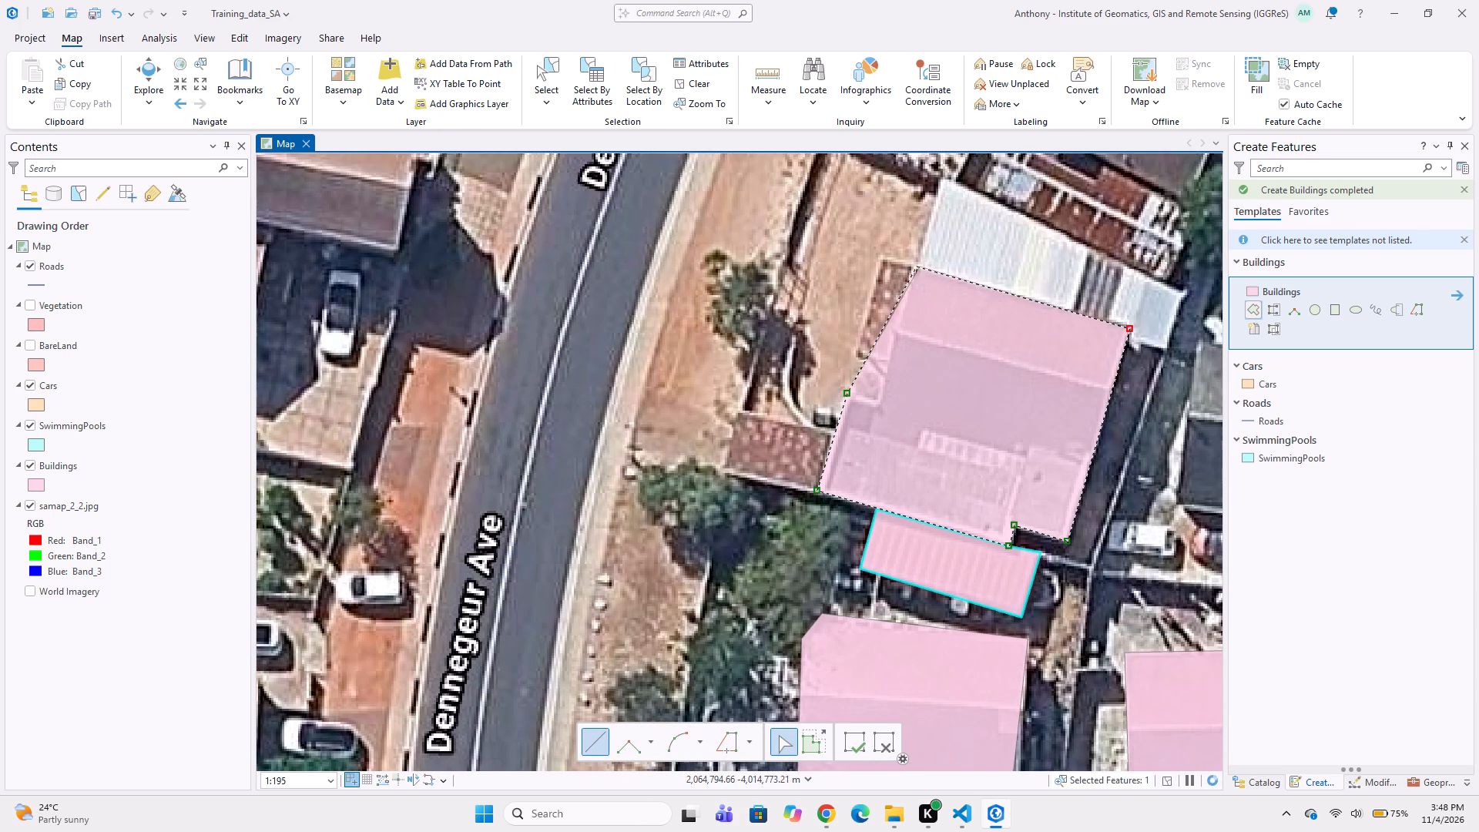
click(914, 264)
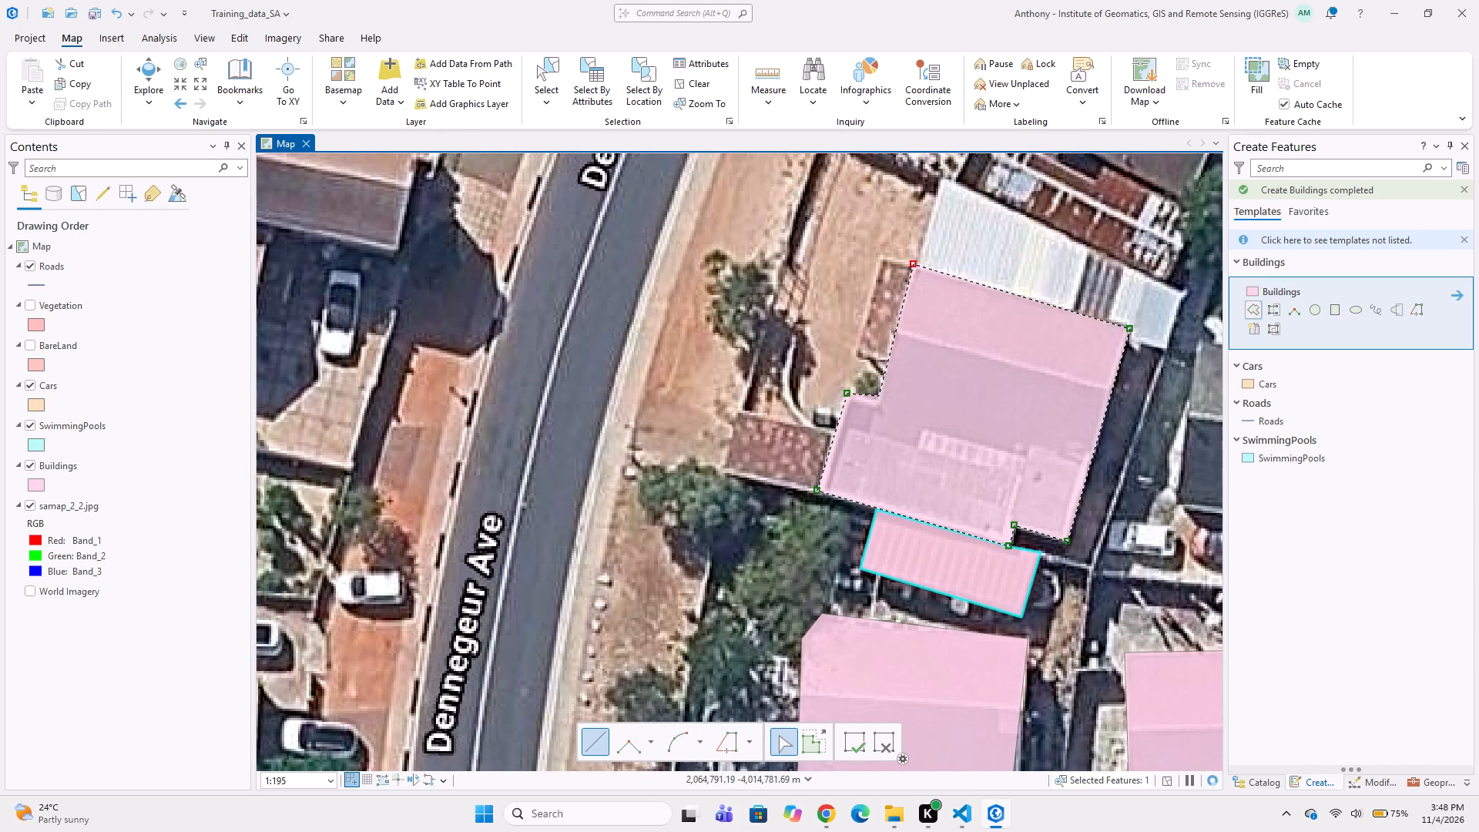
double_click(877, 398)
Digitize the white corrugated metal roof adjoining the north side of the brown-and-dark house as a Buildings polygon, sharing the house's northern edge.
middle_drag(971, 372, 947, 455)
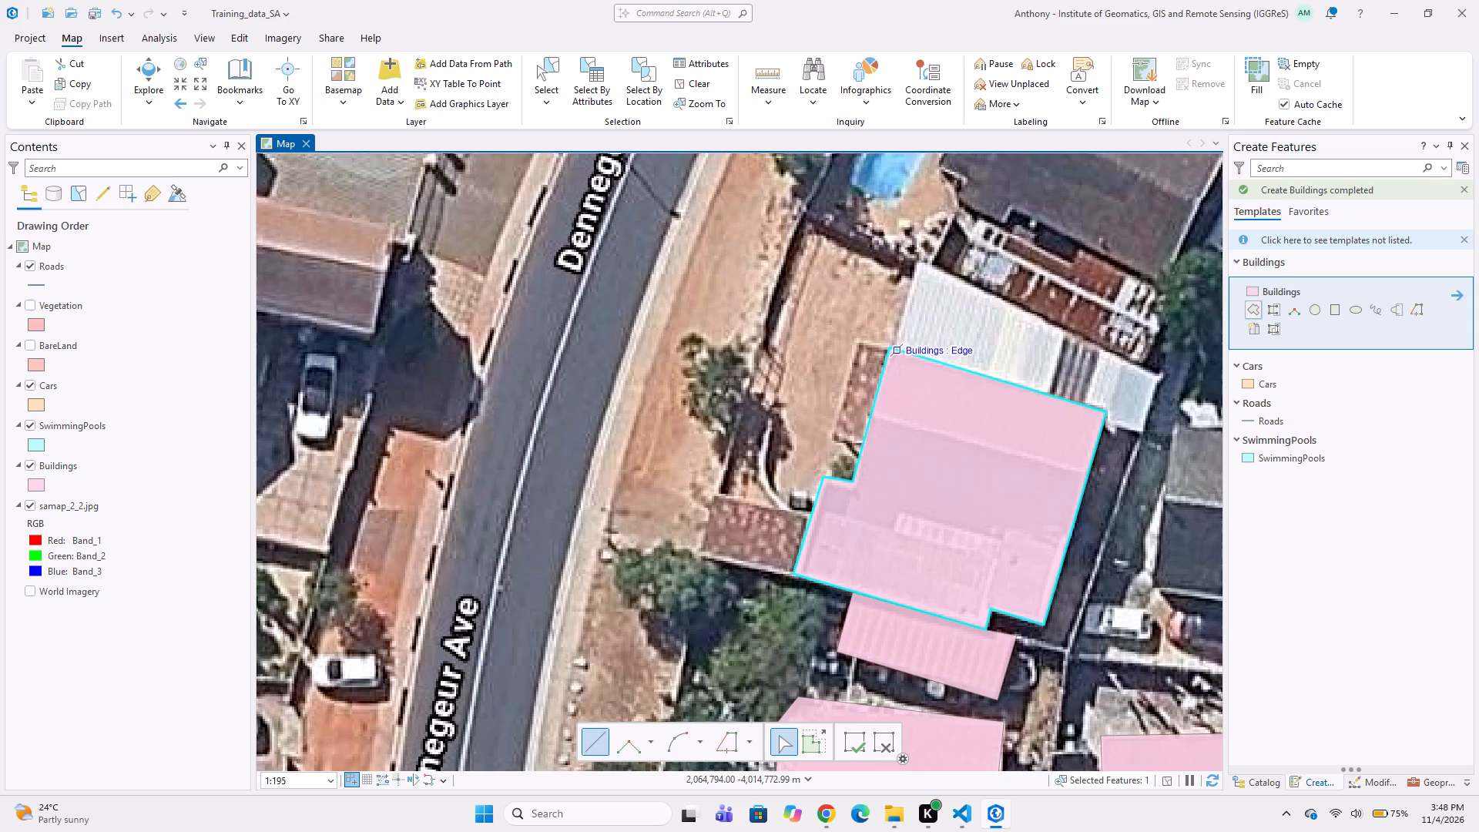
click(898, 345)
click(917, 259)
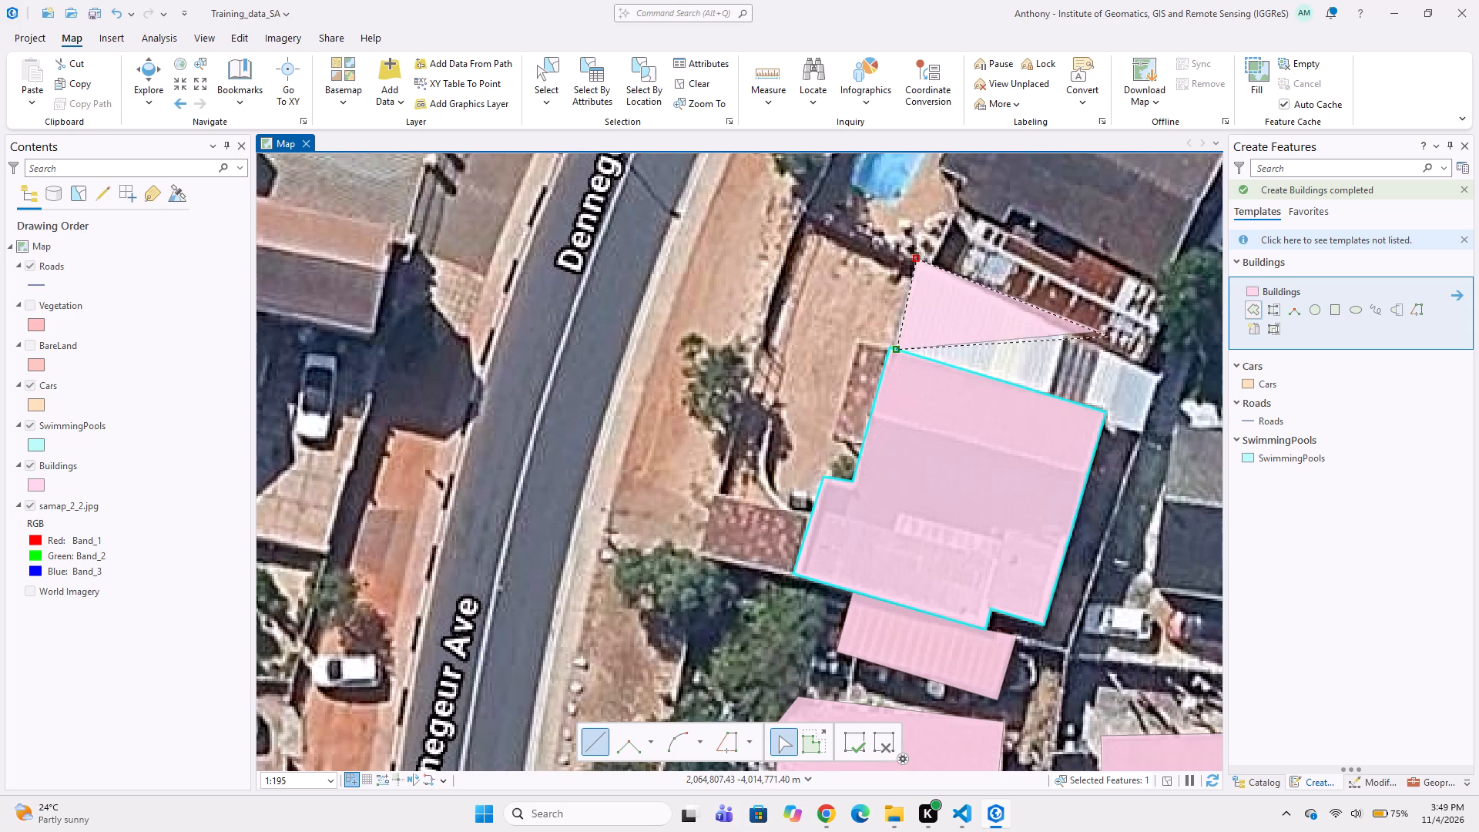
click(1162, 377)
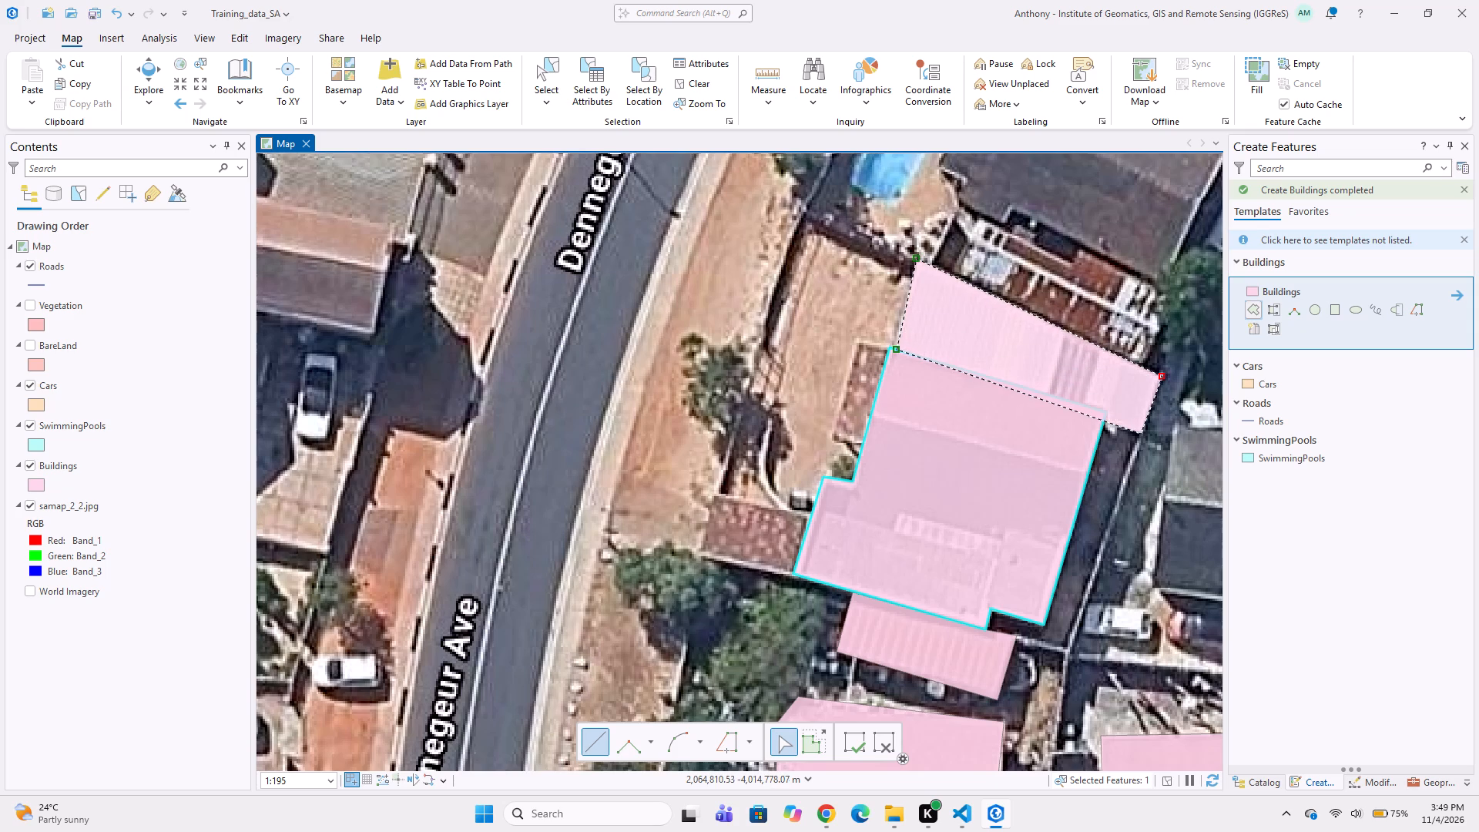
click(1141, 434)
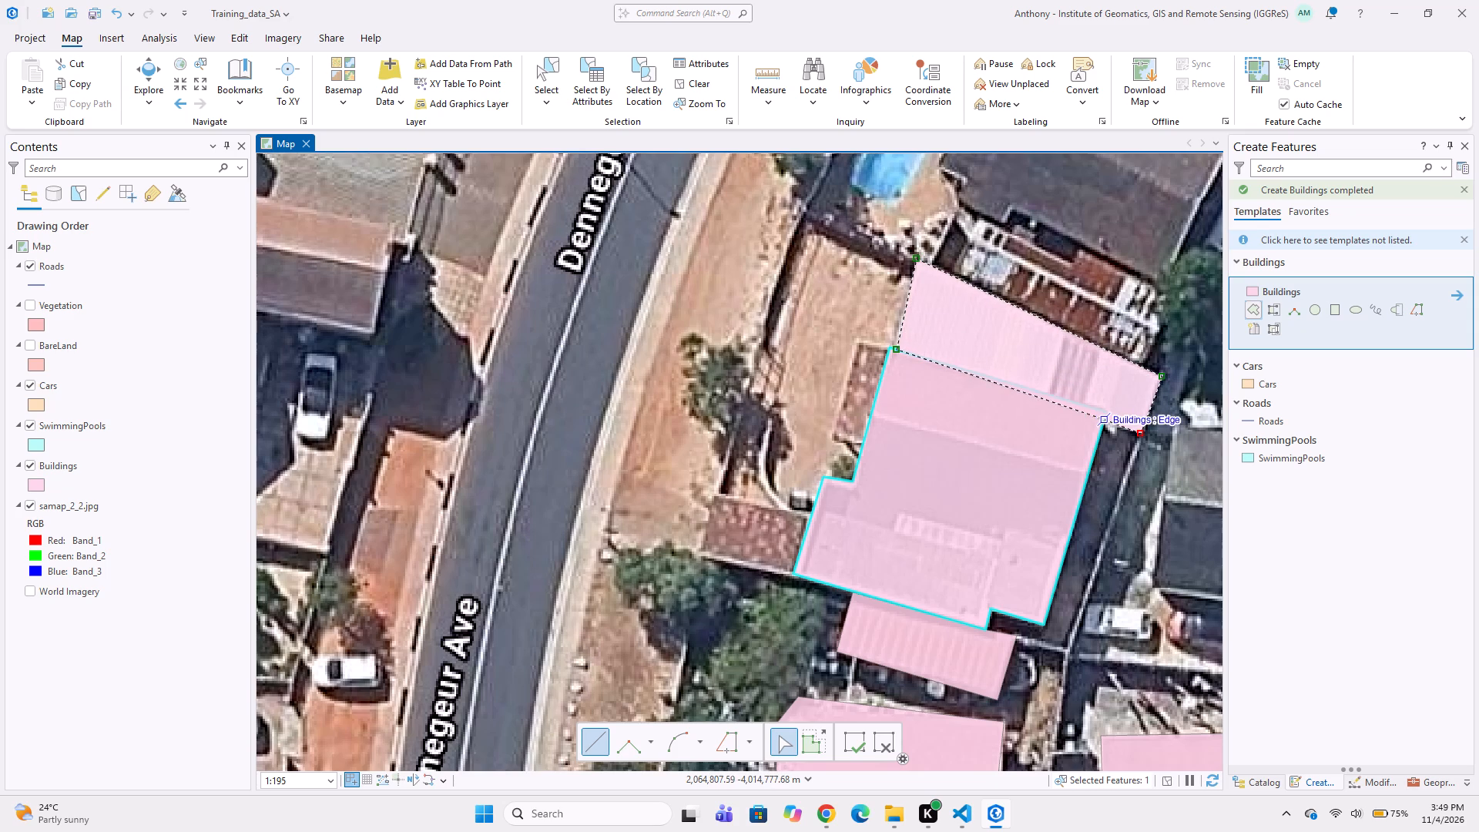
click(1105, 420)
double_click(1111, 410)
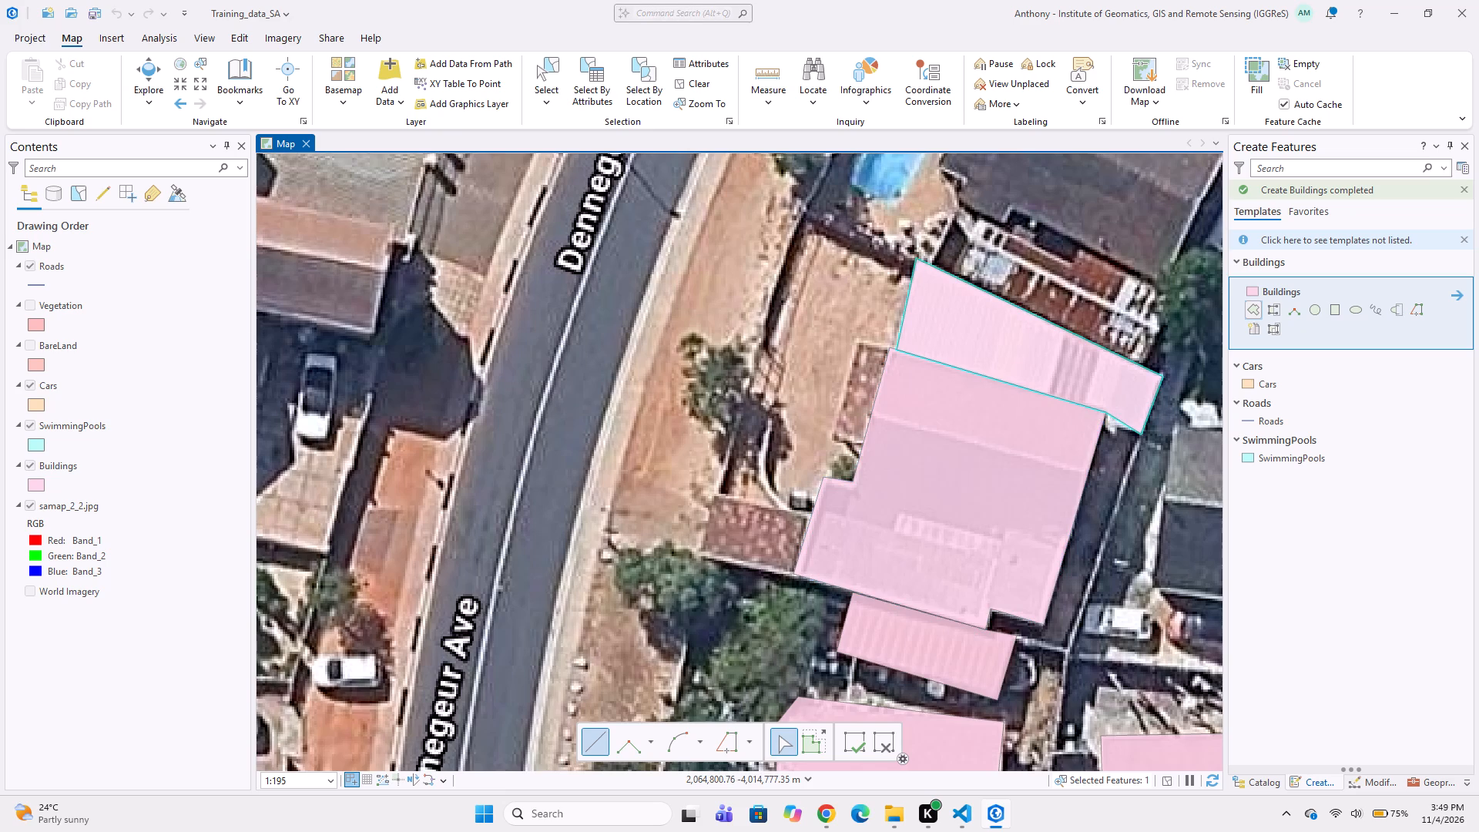
Digitize the rusty patchwork roof between the white metal roof and the dark house by the pool as a Buildings polygon with its northern notch.
middle_drag(992, 412, 941, 523)
middle_drag(877, 342, 852, 393)
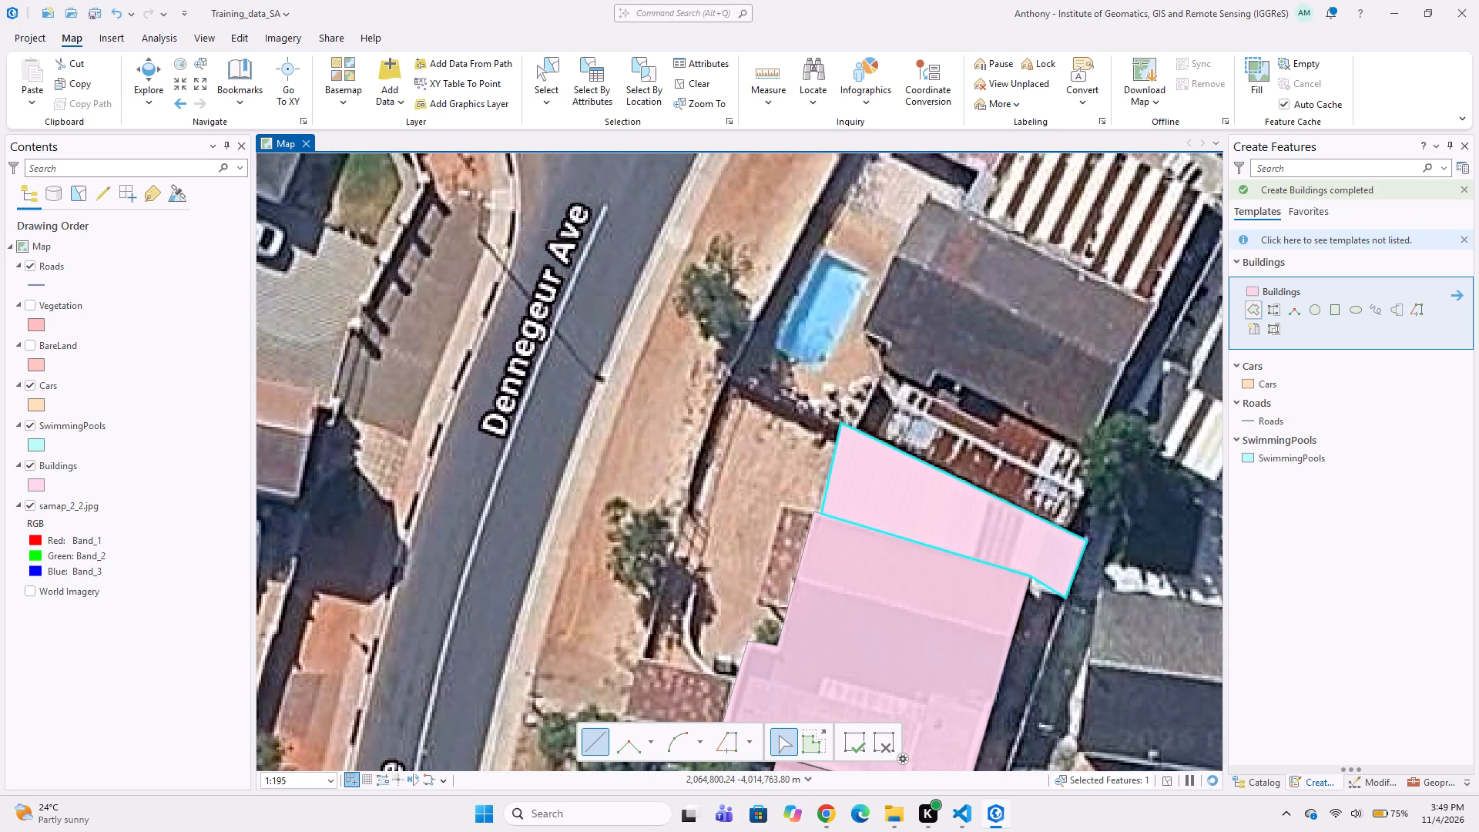
click(906, 377)
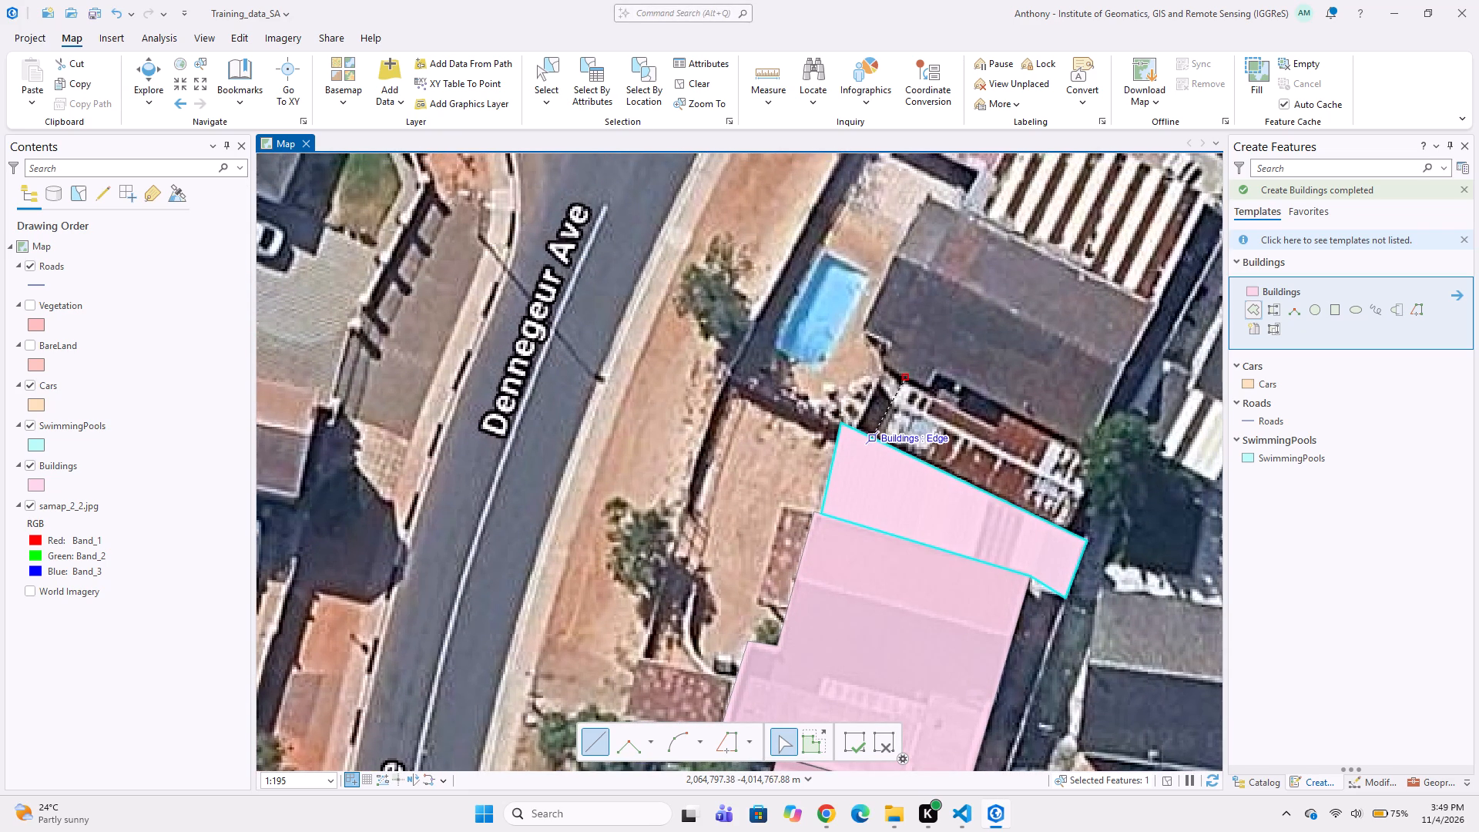
click(874, 434)
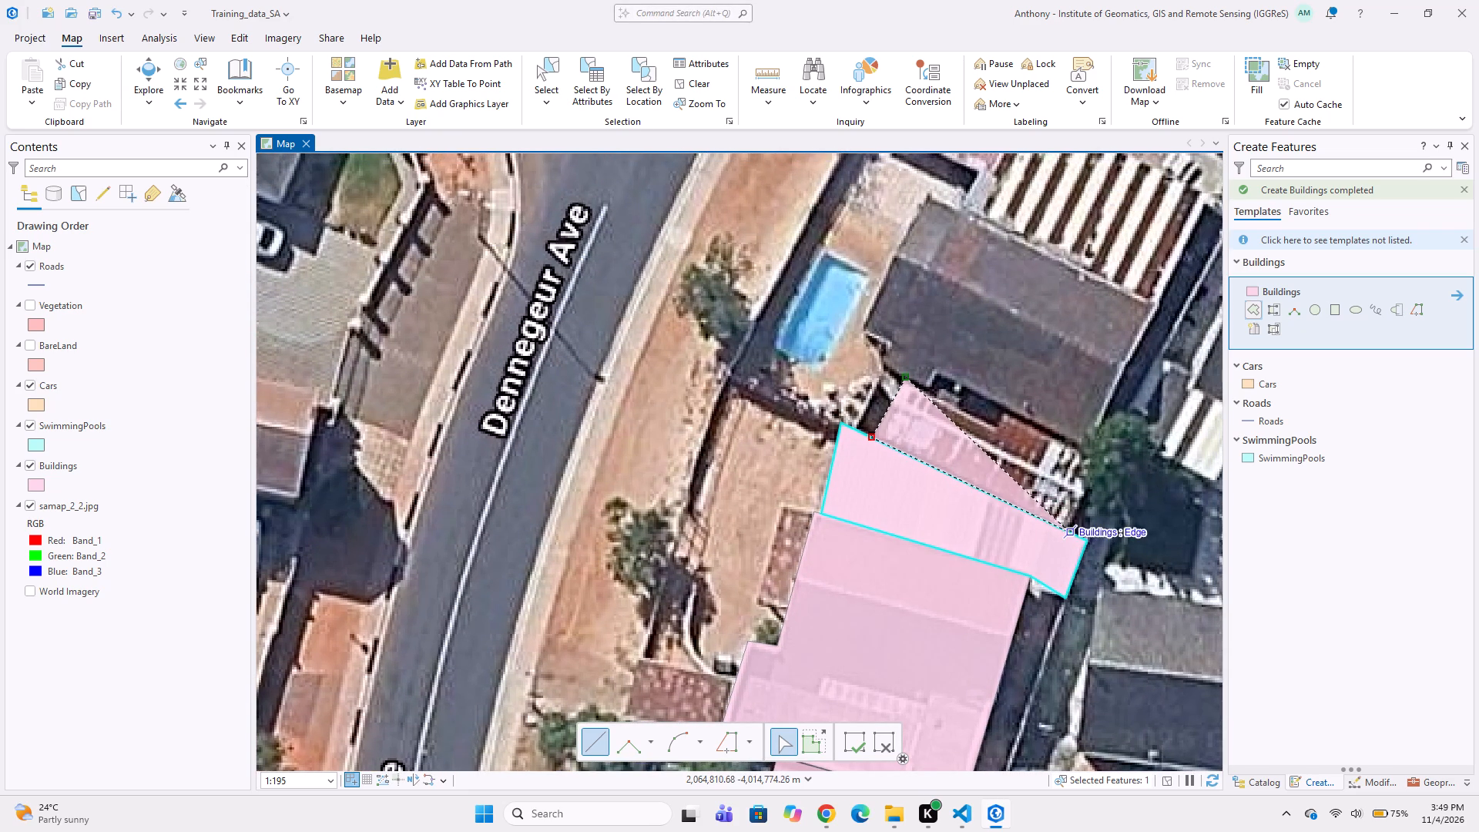
click(1068, 531)
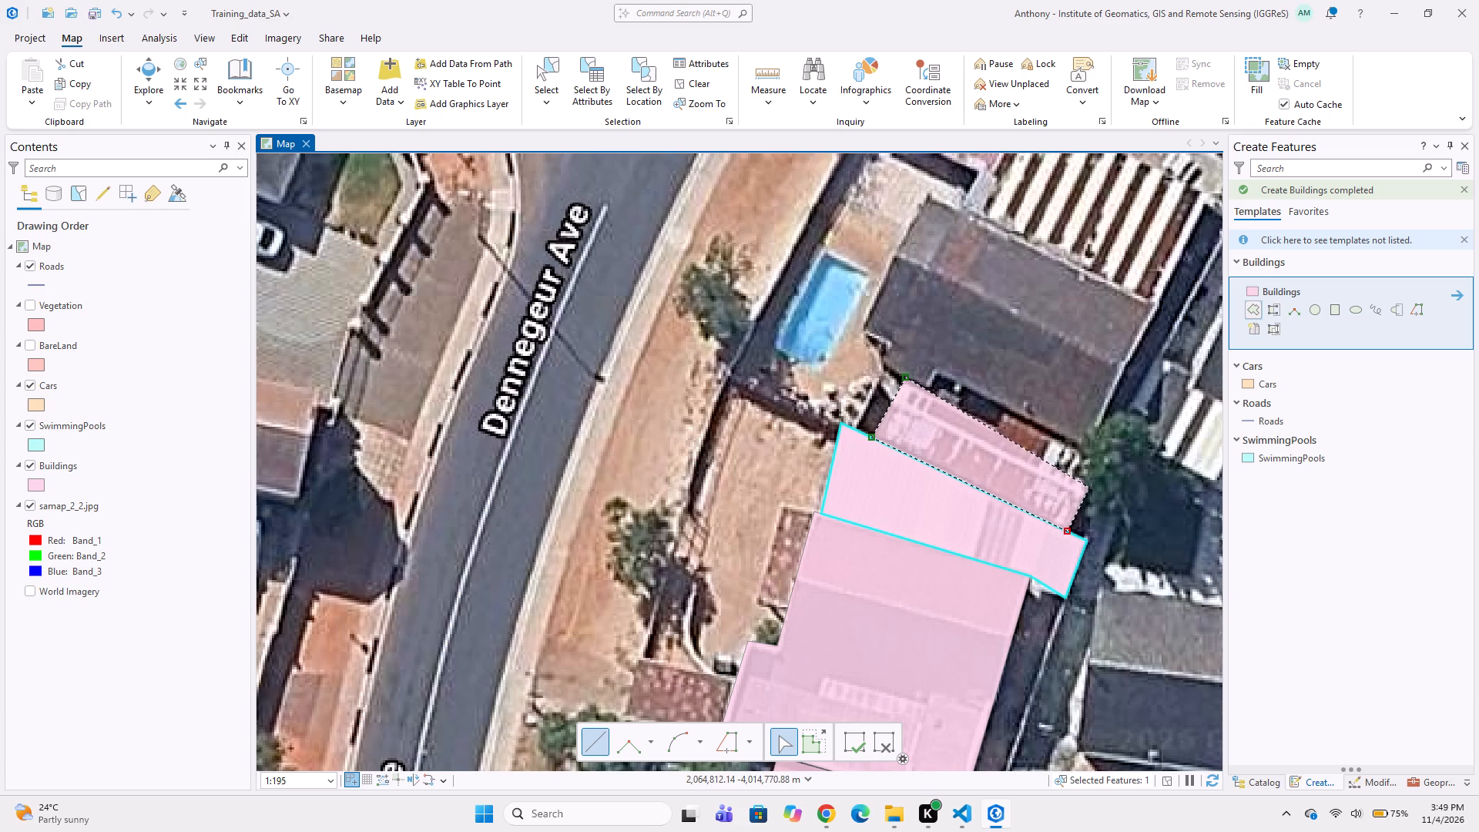
click(1087, 490)
click(1076, 480)
click(1084, 461)
click(1086, 453)
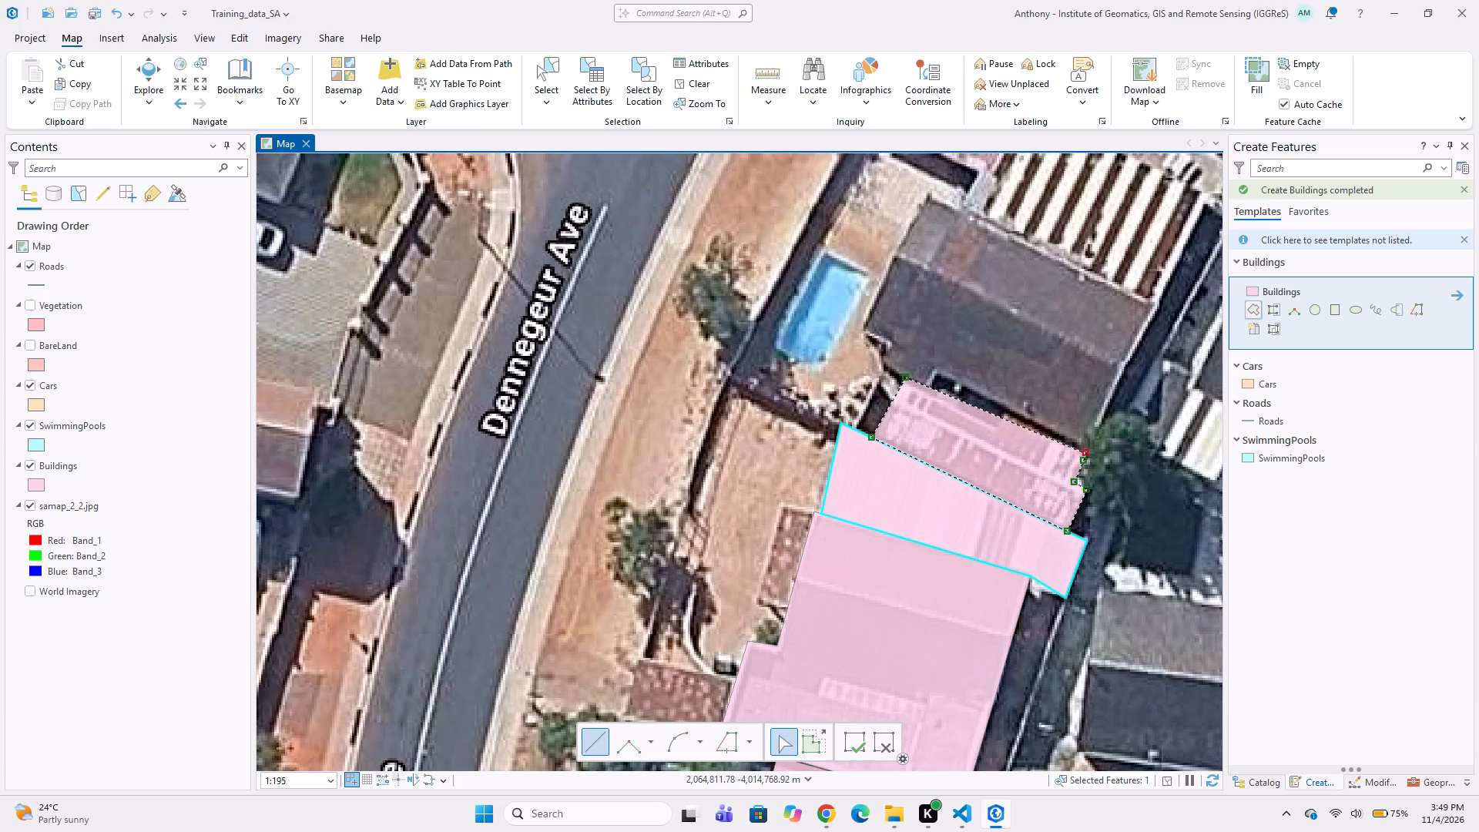
click(1008, 407)
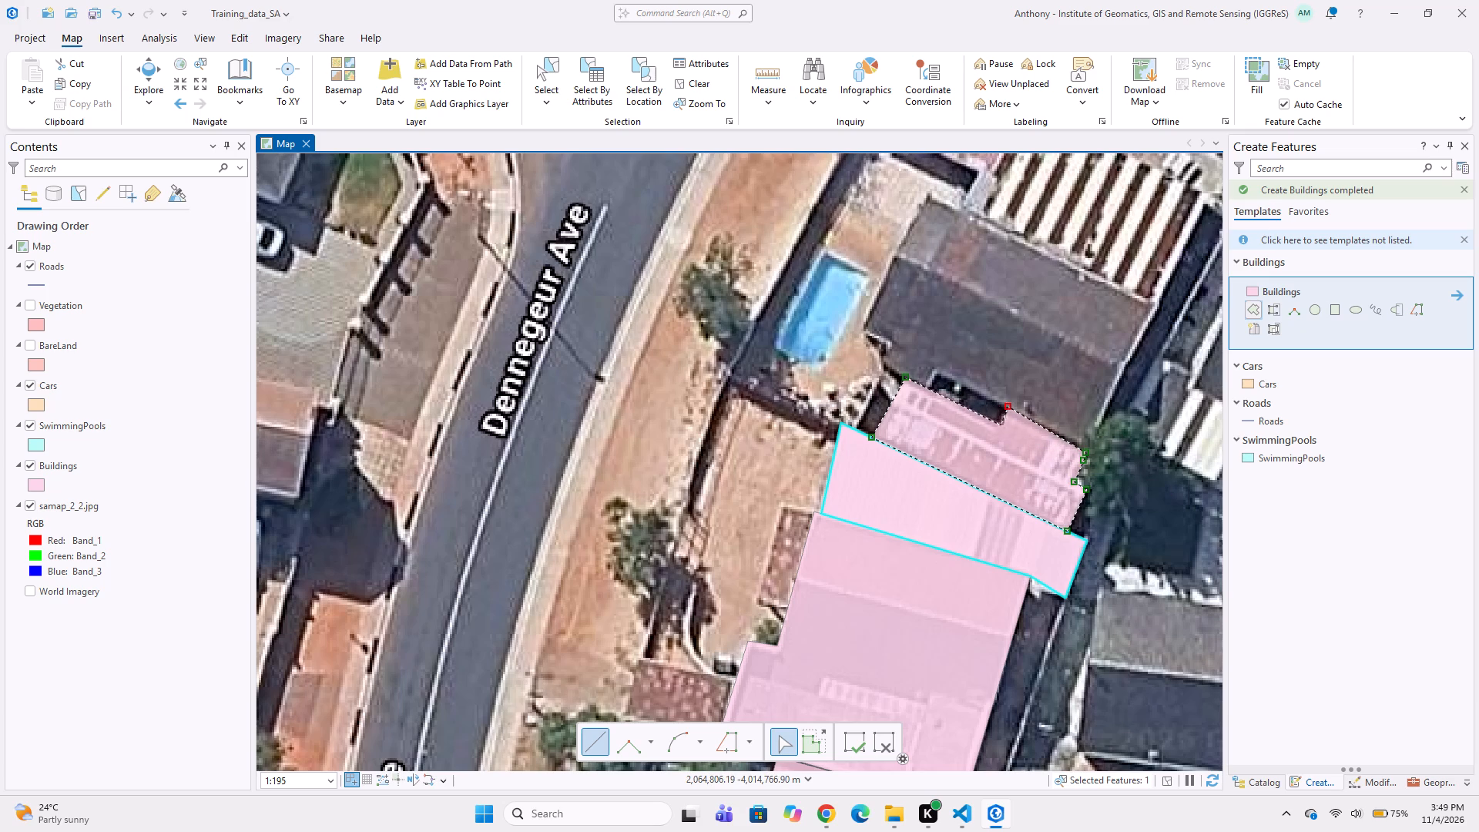
click(998, 428)
double_click(979, 421)
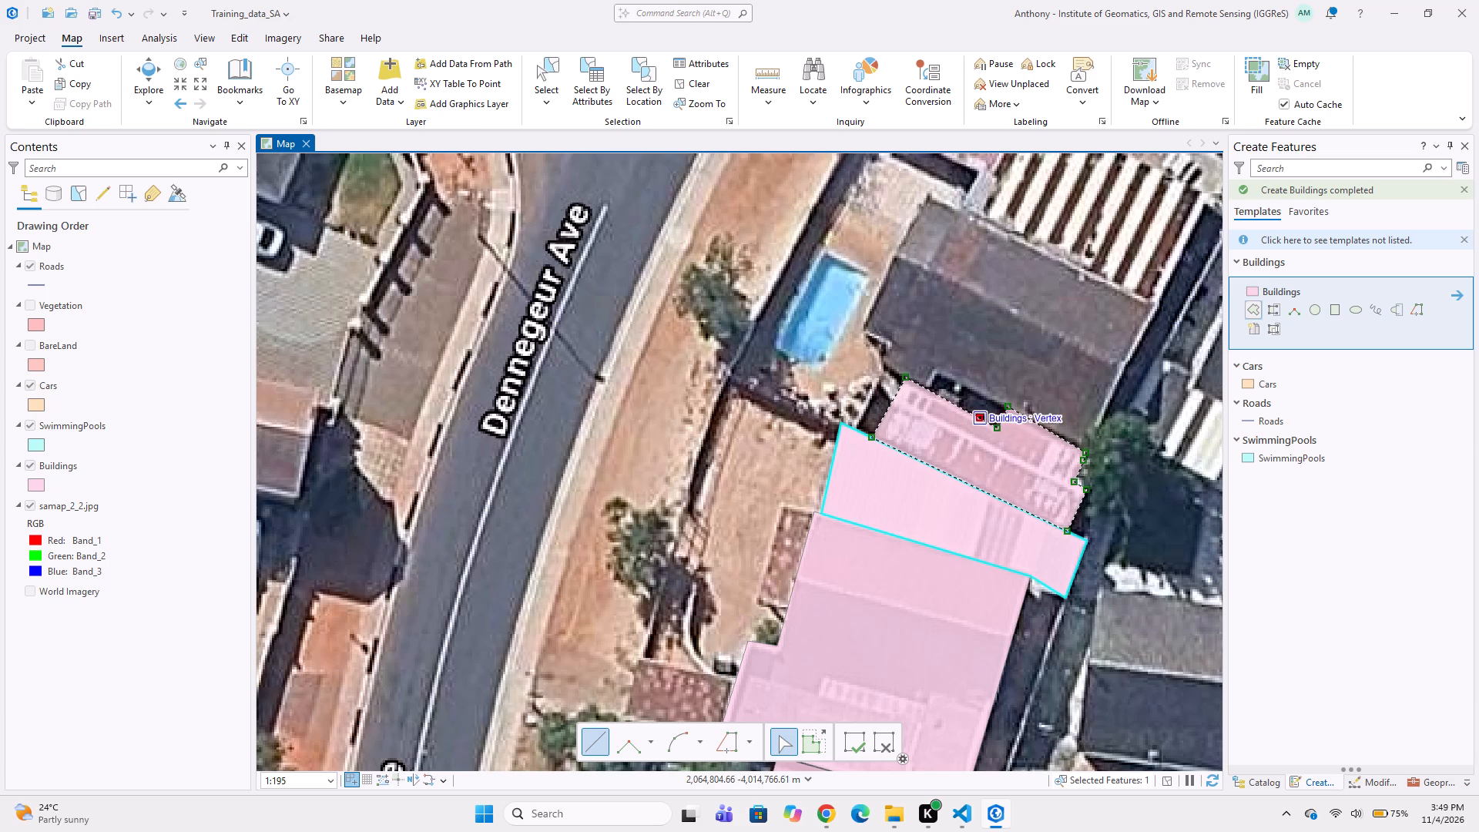
right_click(922, 393)
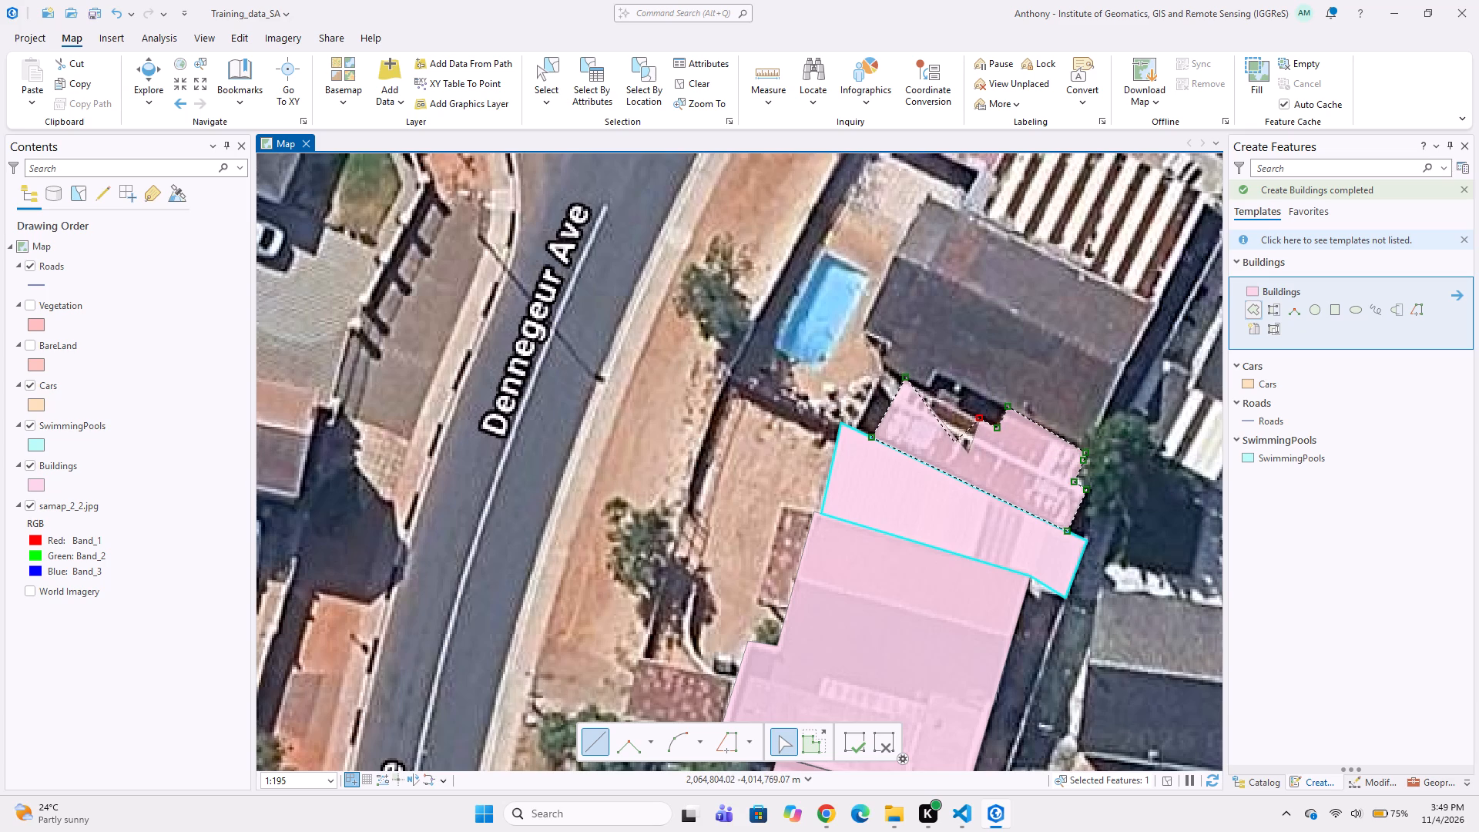
double_click(938, 401)
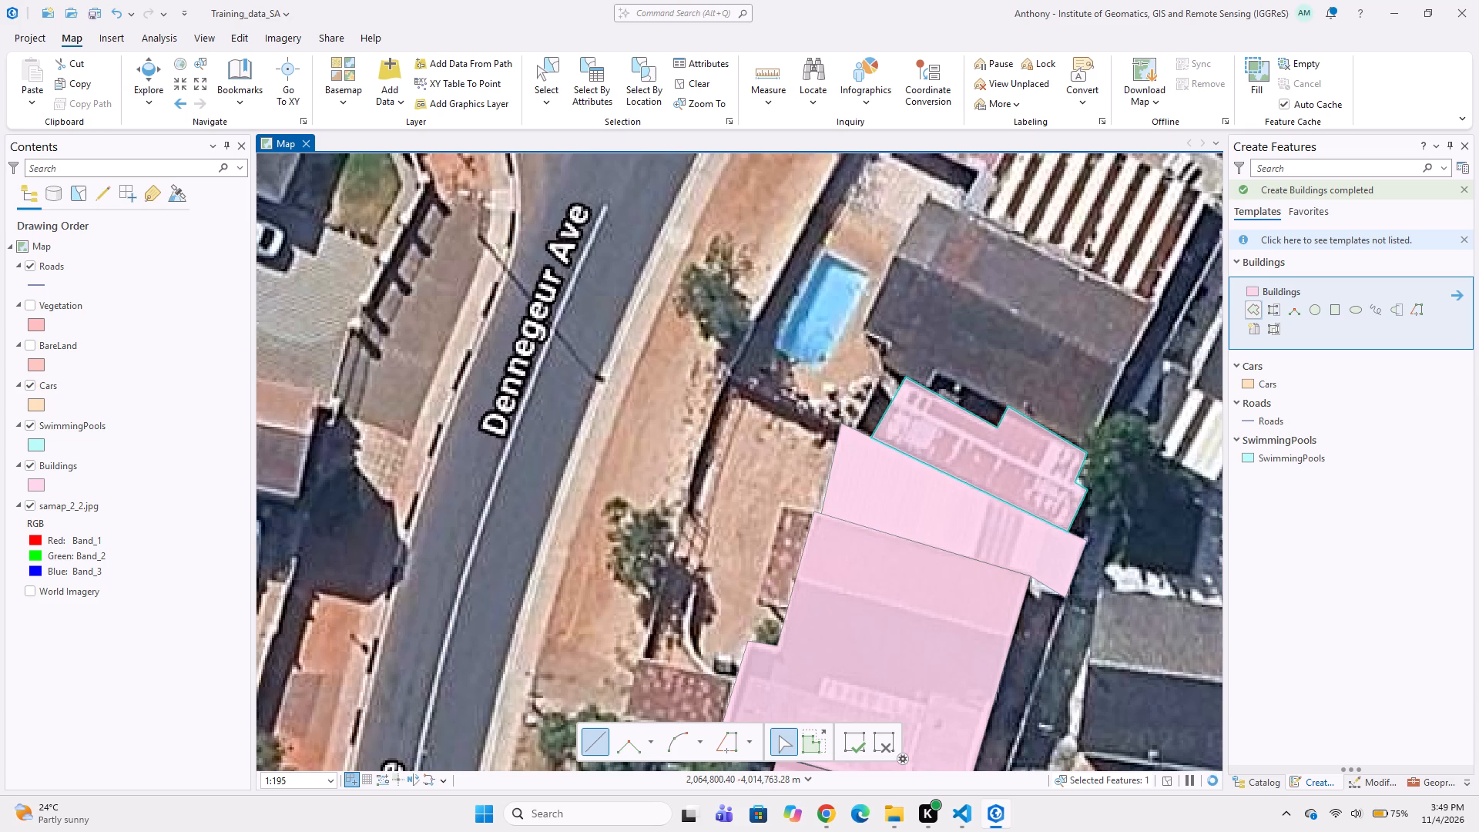
Digitize the dark-roofed house east of the swimming pool as a Buildings polygon, following its stepped southwest corner and the patchwork roof's edge.
middle_drag(920, 361, 887, 414)
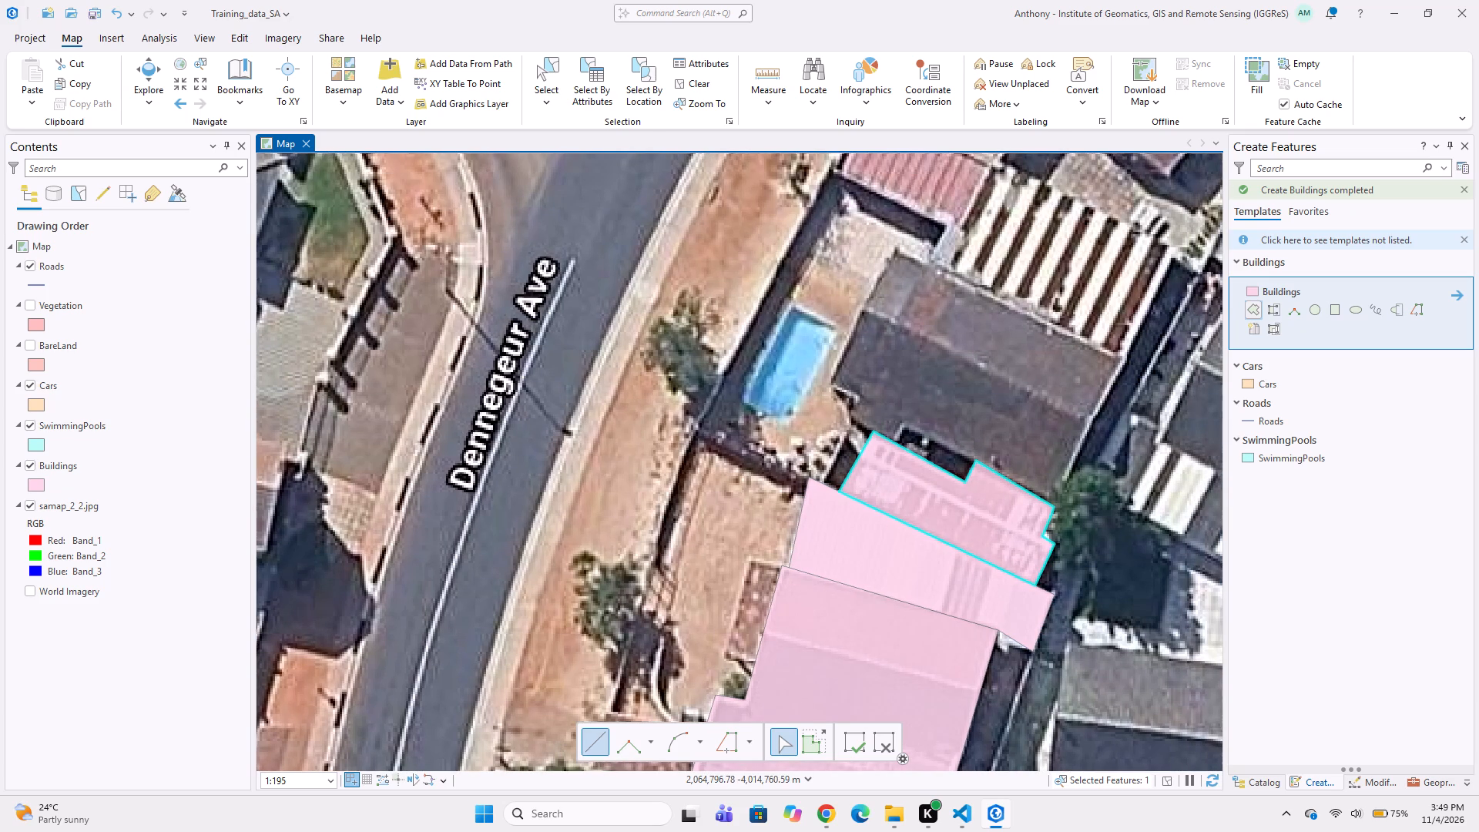
click(900, 240)
click(825, 380)
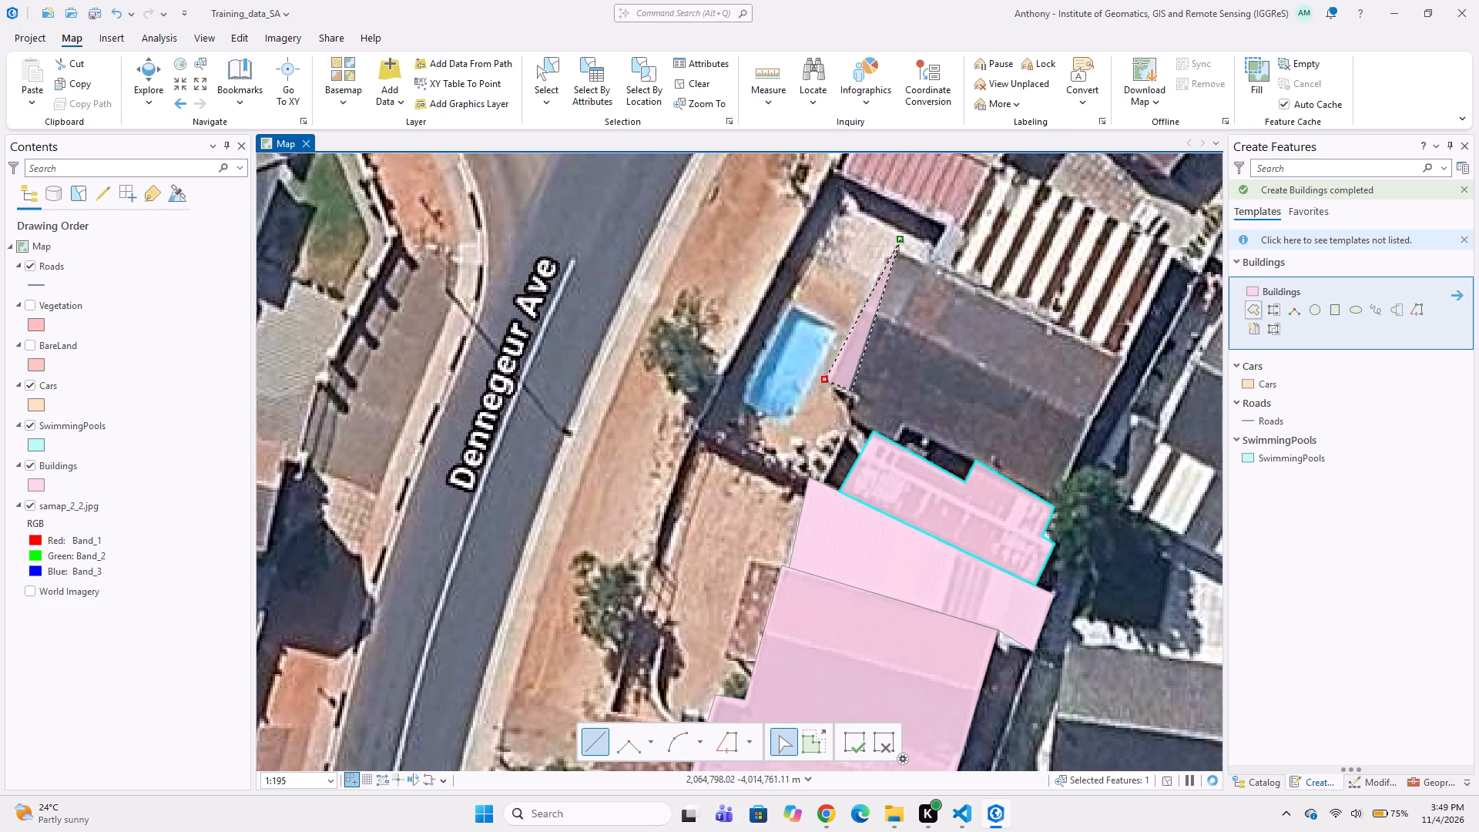
click(860, 393)
click(847, 409)
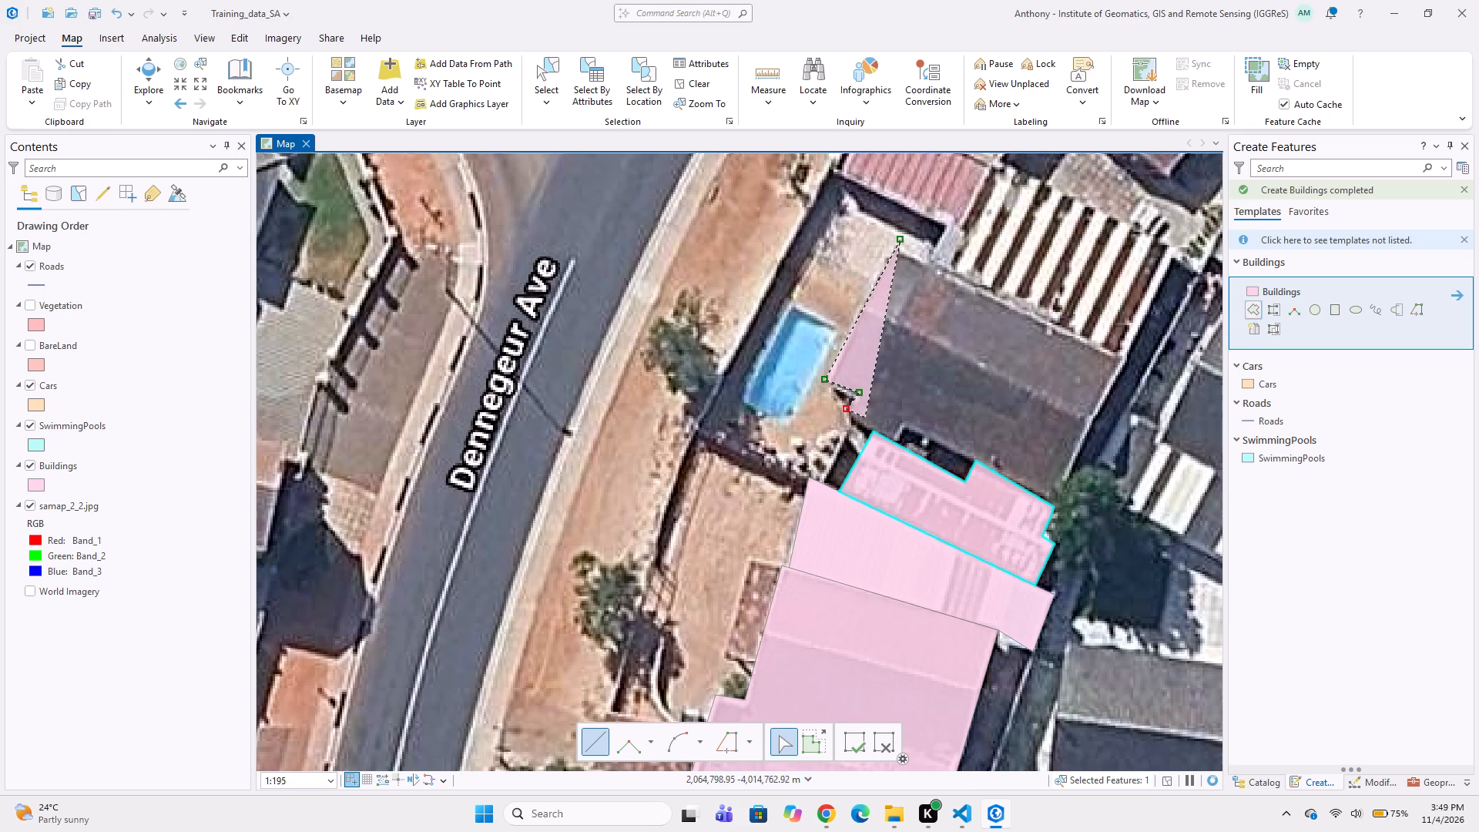
click(874, 428)
click(898, 439)
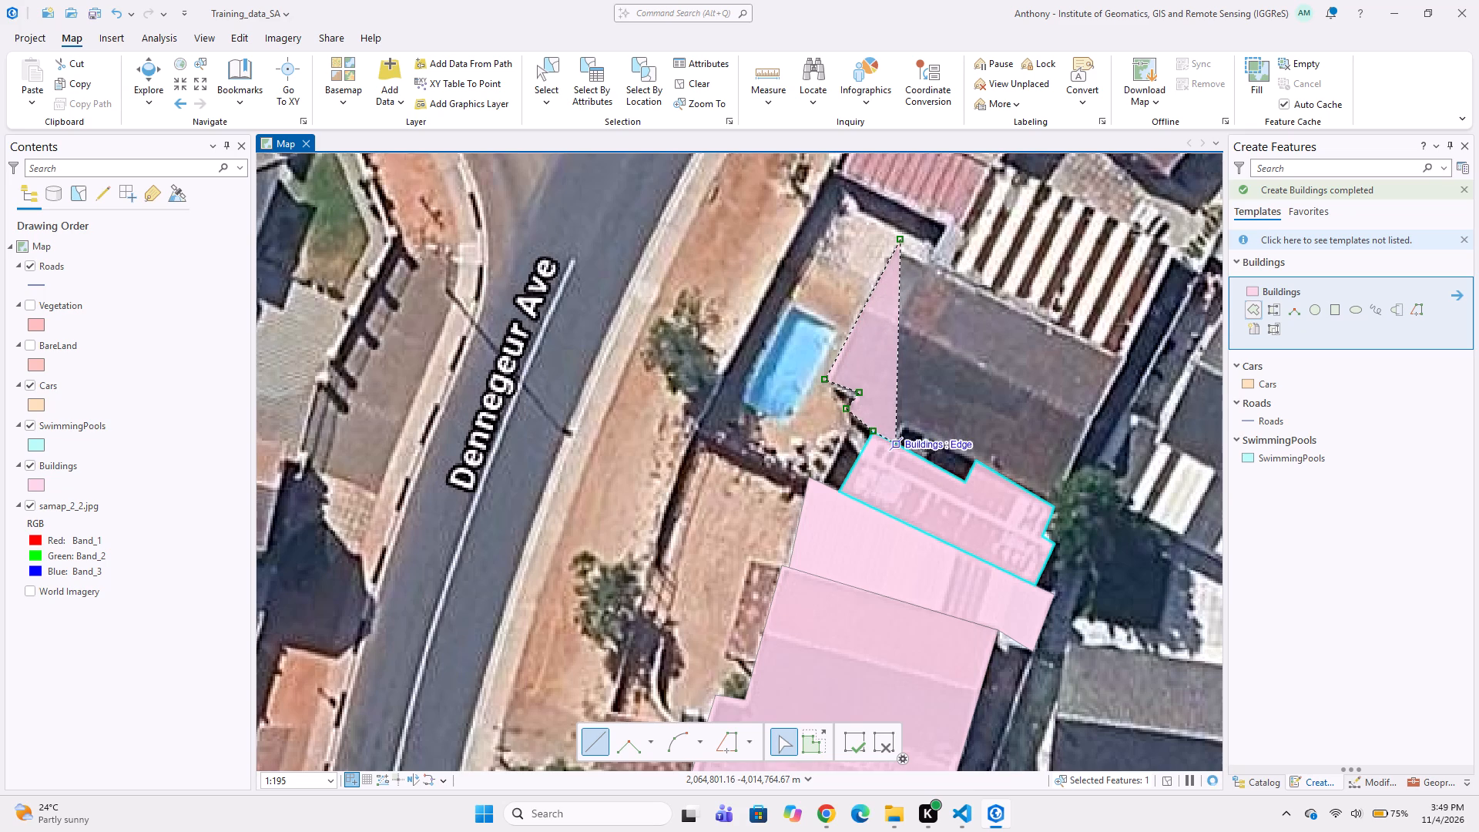
click(908, 426)
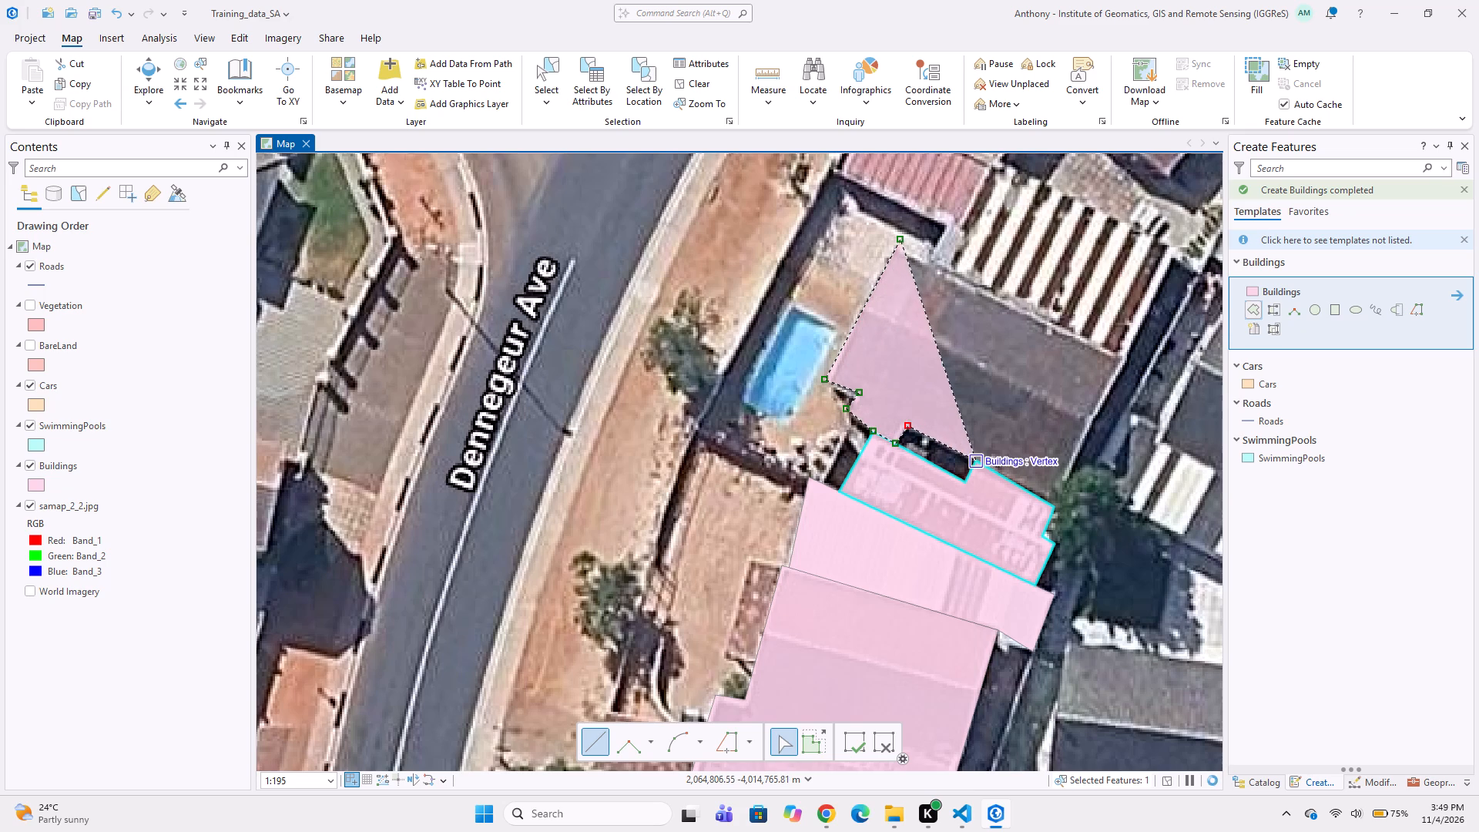
click(973, 463)
click(1059, 509)
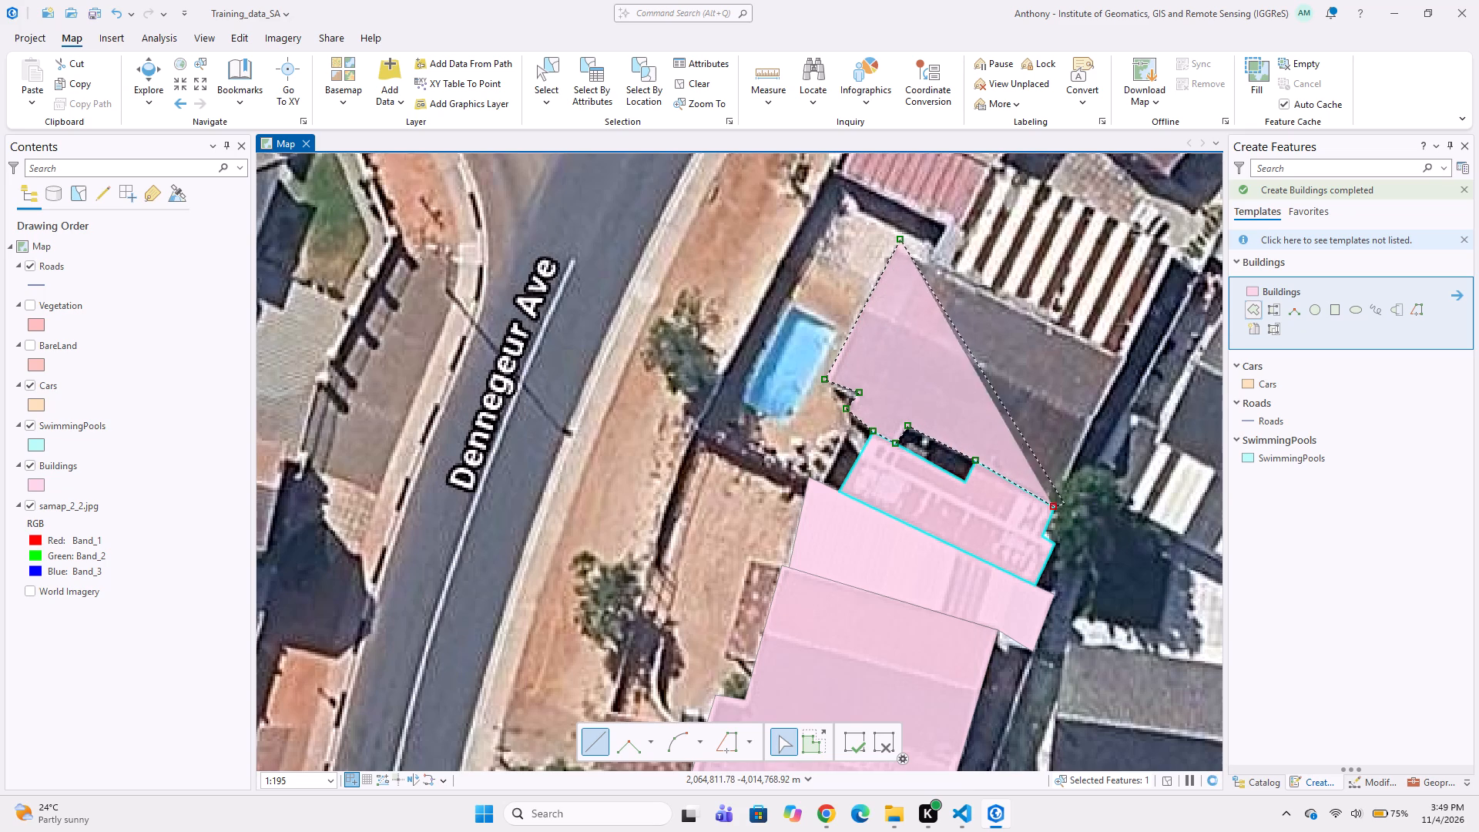
double_click(1127, 358)
Digitize the red ribbed roof north of the swimming pool, near Dennegeur Ave, as a four-corner Buildings polygon.
middle_drag(1035, 377, 981, 531)
middle_drag(830, 347, 860, 448)
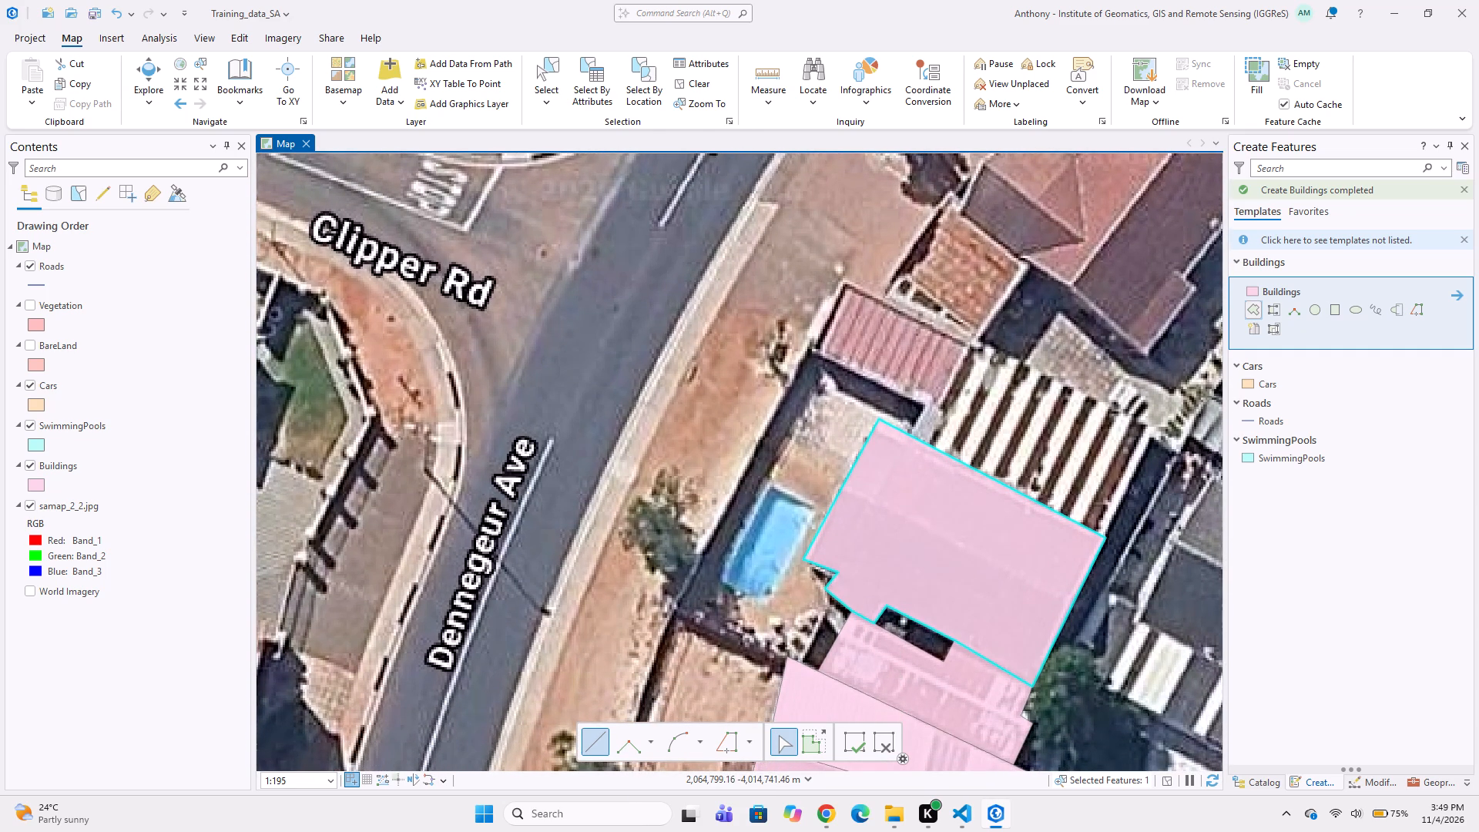
drag(839, 275, 849, 280)
click(971, 337)
click(933, 409)
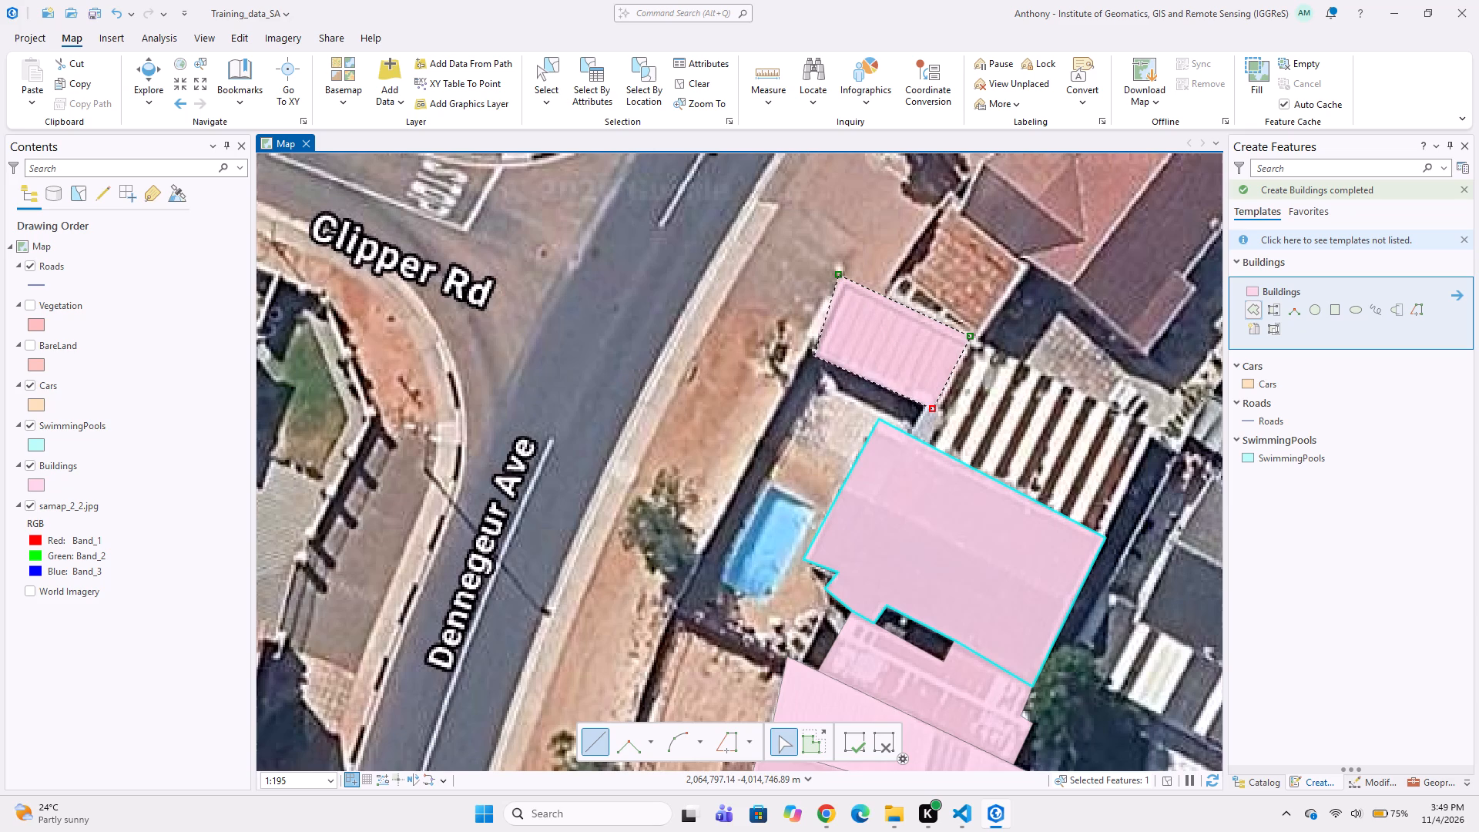
double_click(812, 351)
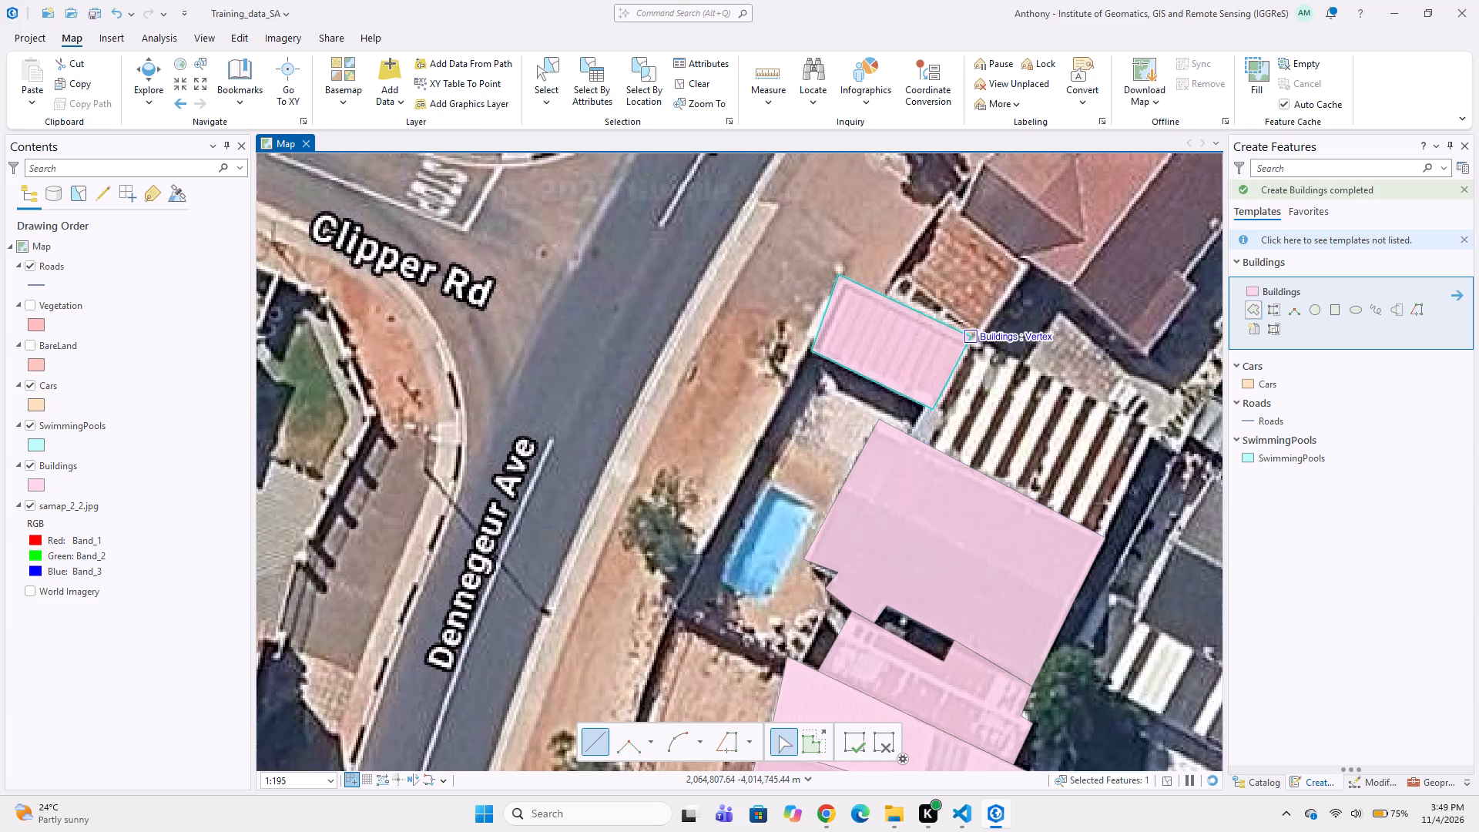
Digitize the brown-and-white striped roof between the red ribbed roof and the dark house as a Buildings polygon, snapping to both neighbouring footprints.
click(968, 334)
click(933, 410)
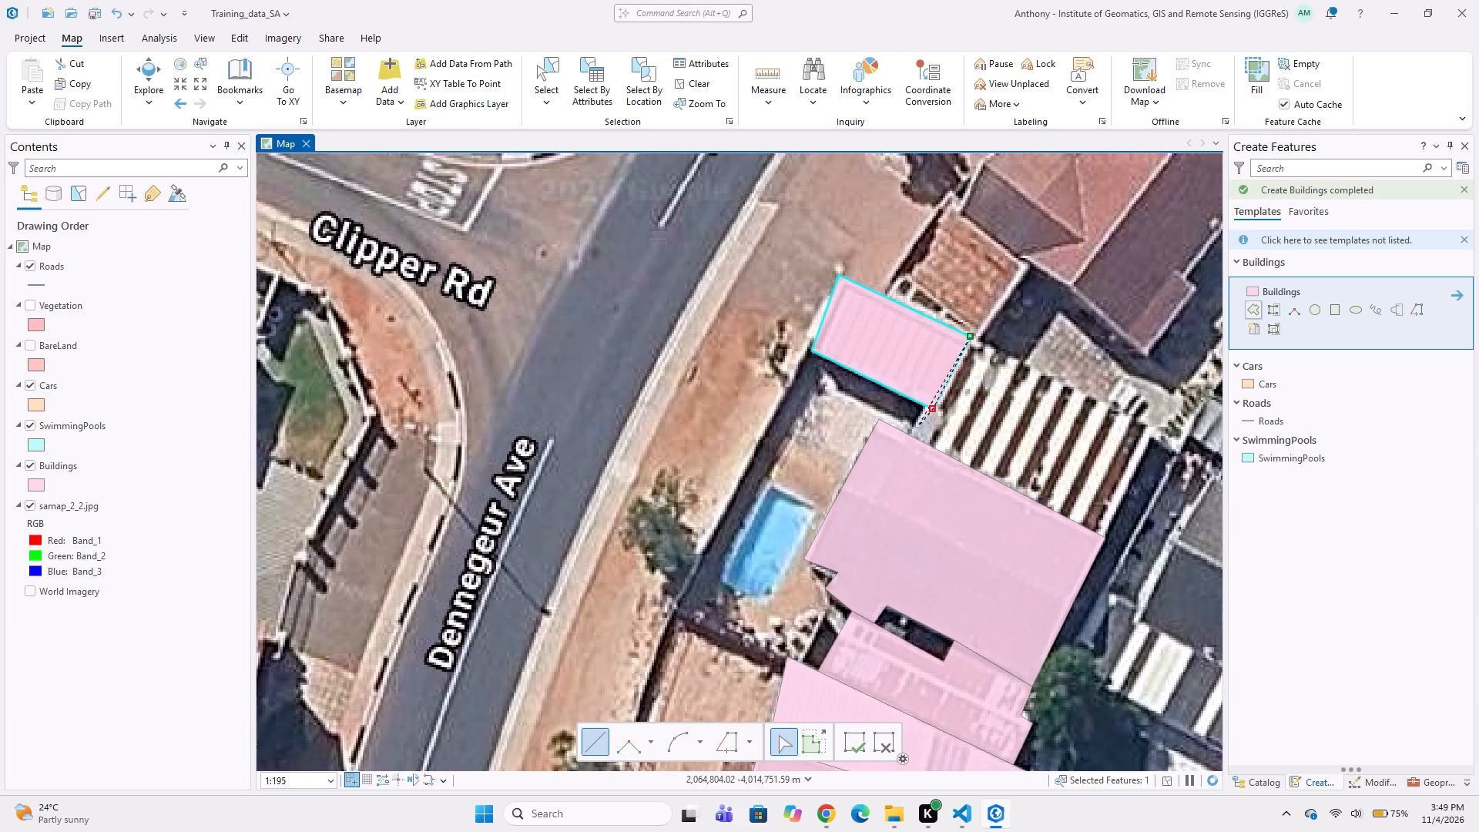
click(906, 434)
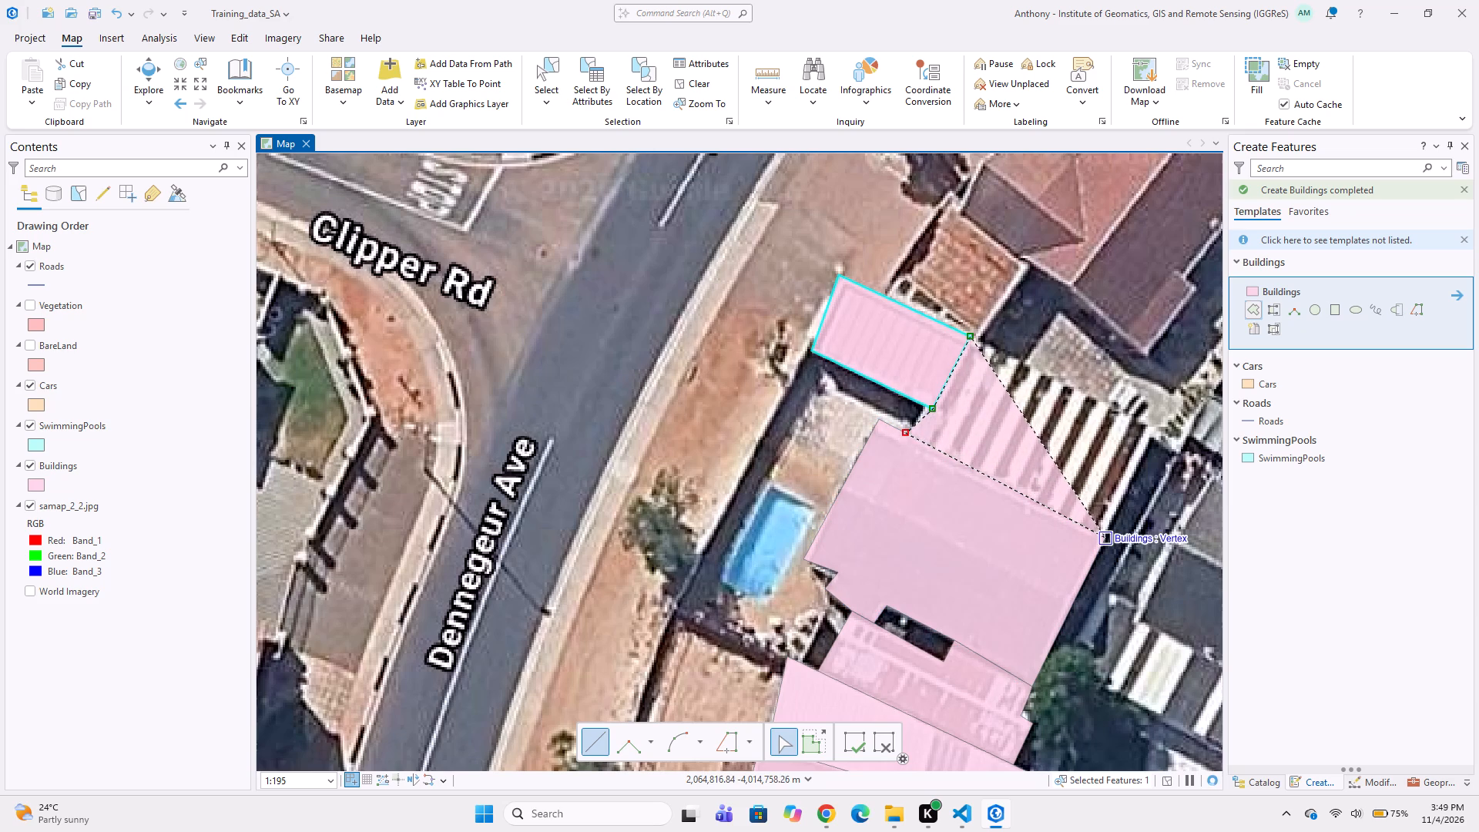
click(1108, 533)
double_click(1156, 428)
middle_drag(1095, 441, 890, 547)
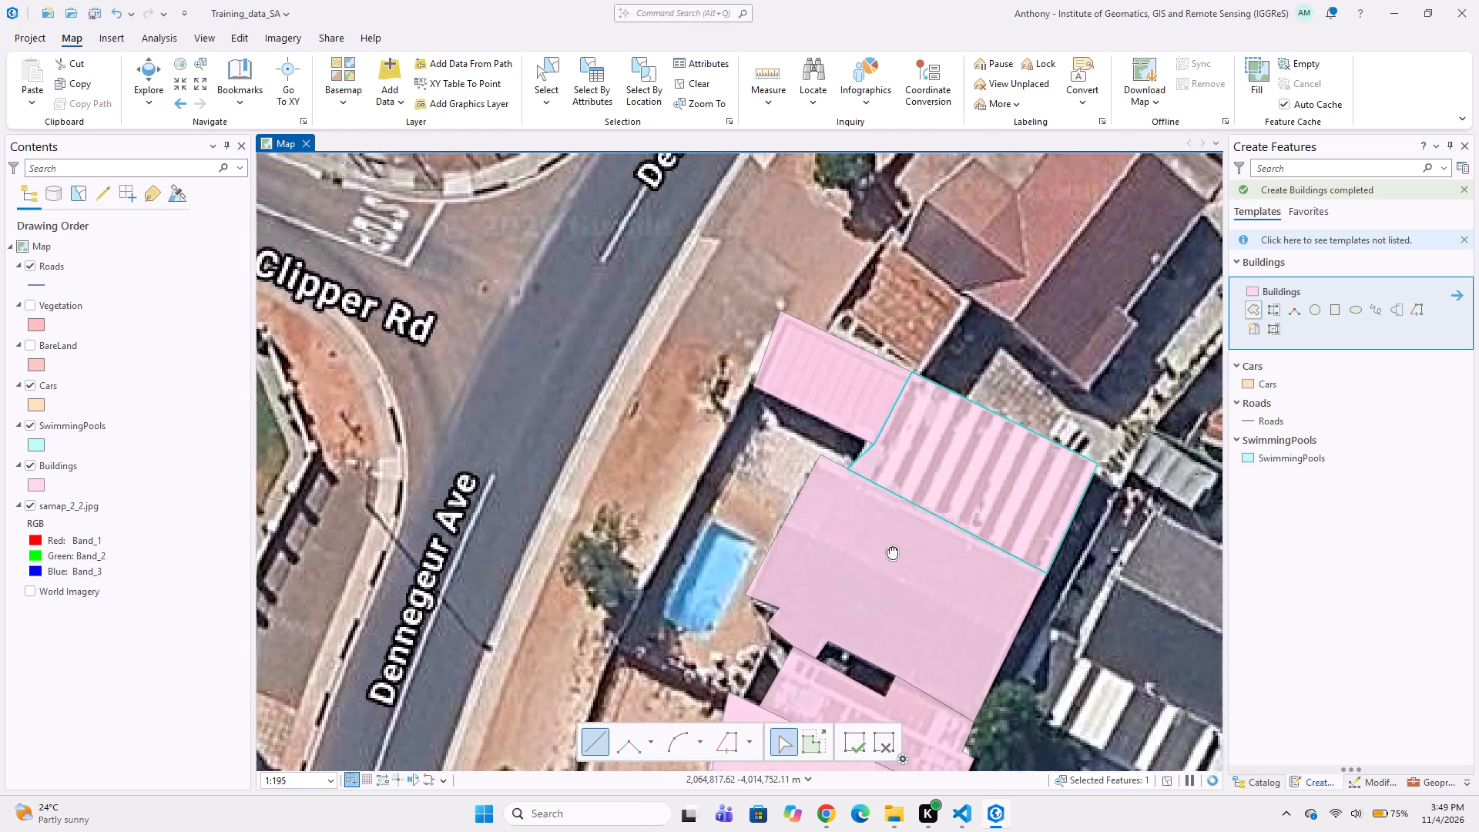
Digitize the small rusty tiled roof just north of the red ribbed roof as a four-corner Buildings polygon meeting the ribbed roof's edge.
middle_drag(890, 547, 879, 552)
middle_drag(807, 394, 904, 496)
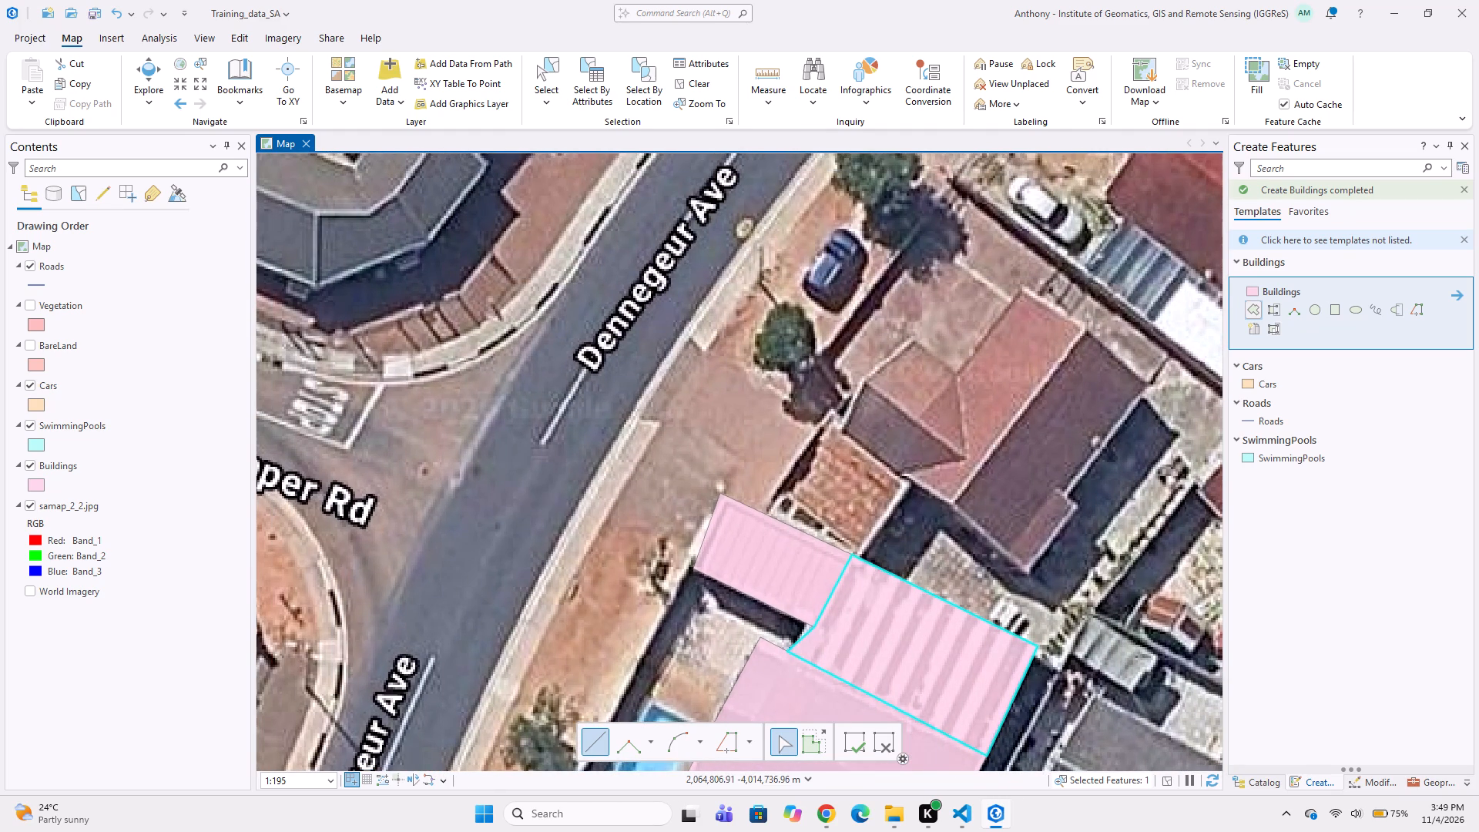
drag(828, 412, 838, 418)
click(914, 482)
click(866, 555)
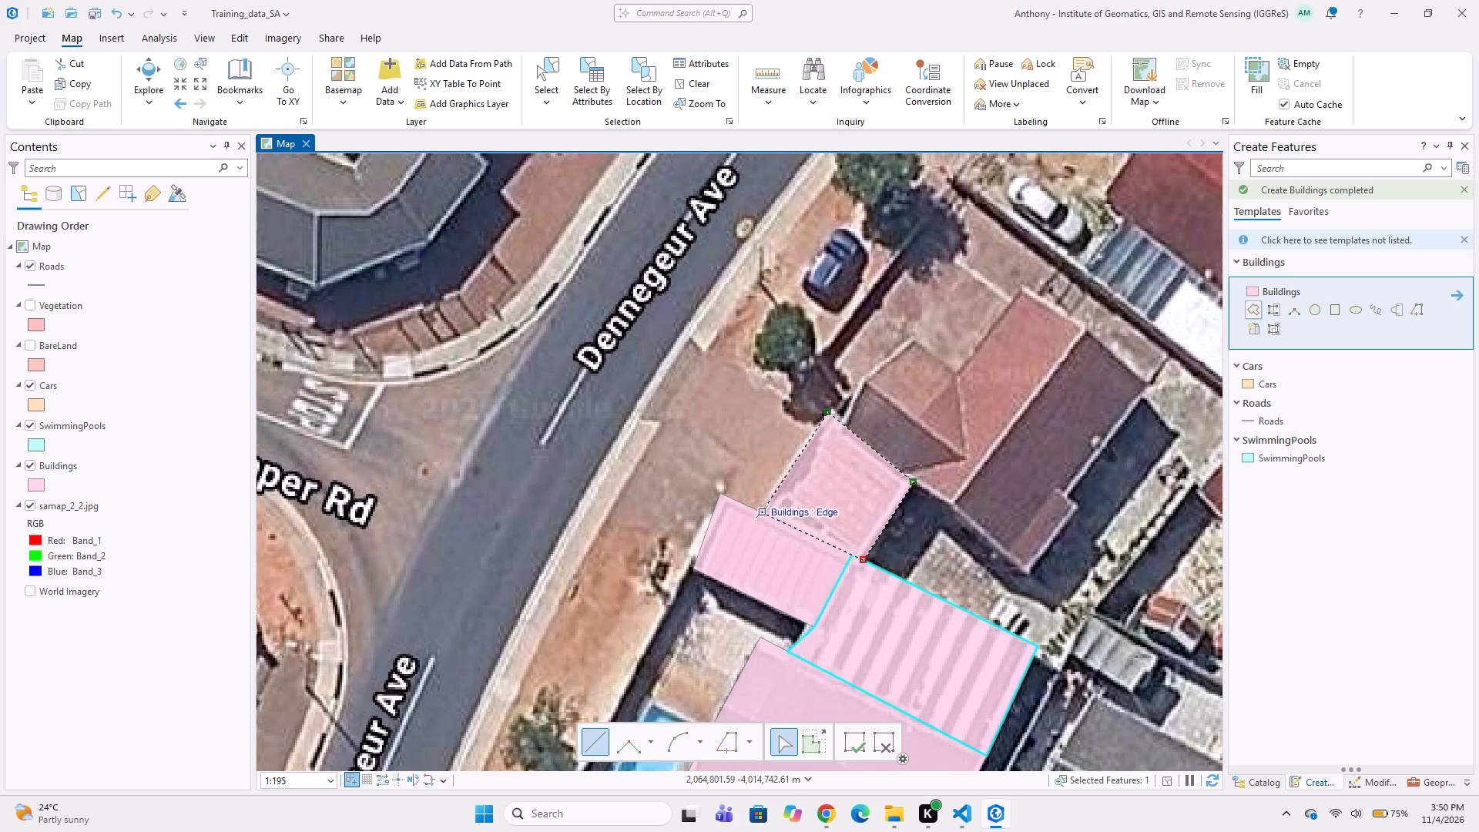
double_click(763, 509)
Digitize the reddish-brown hipped-roof house northeast of the rusty tiled roof as a Buildings polygon, following its northwest notch and snapping to the neighbouring footprint.
click(843, 423)
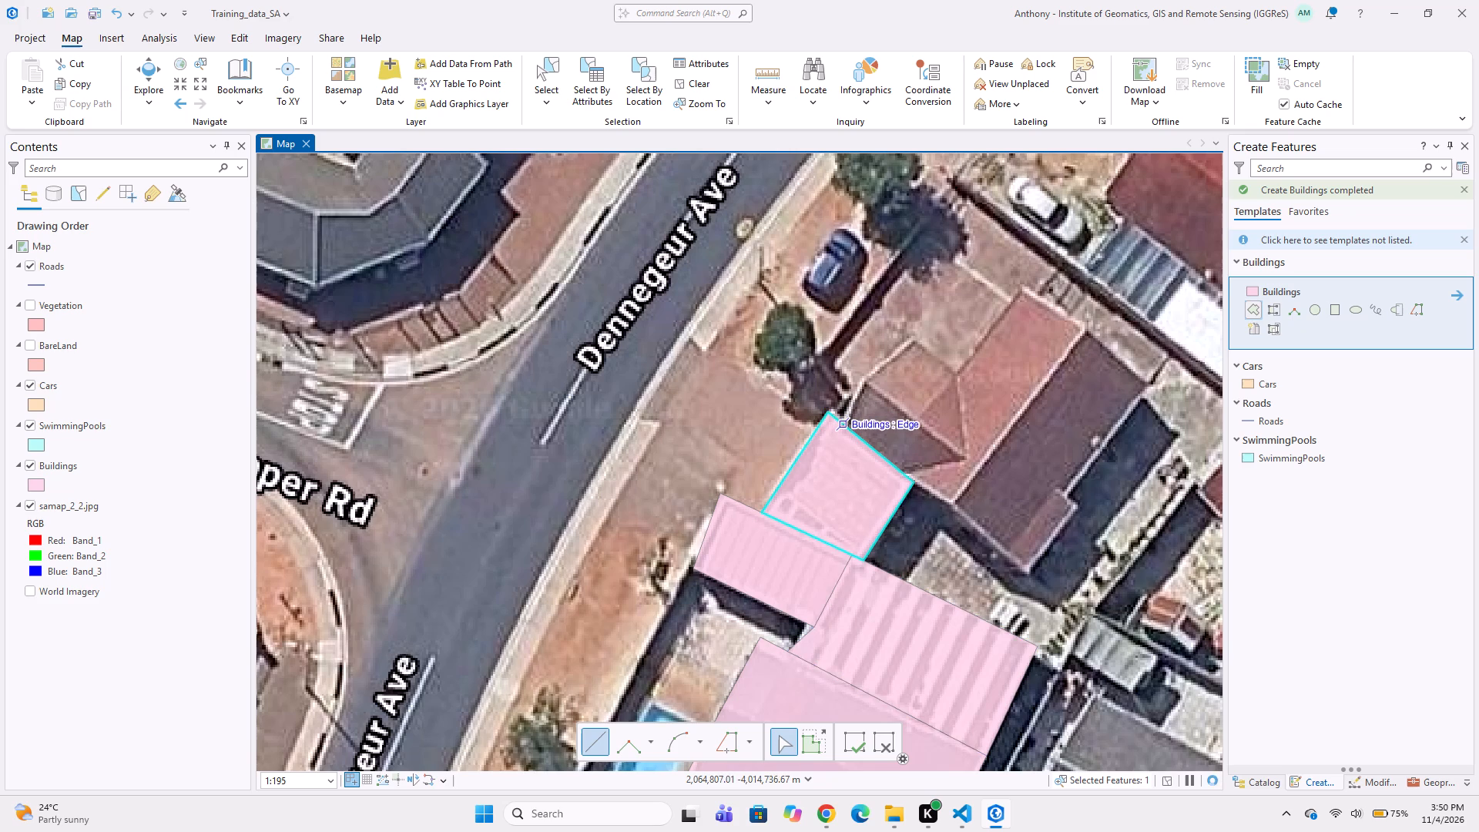
click(863, 380)
click(914, 337)
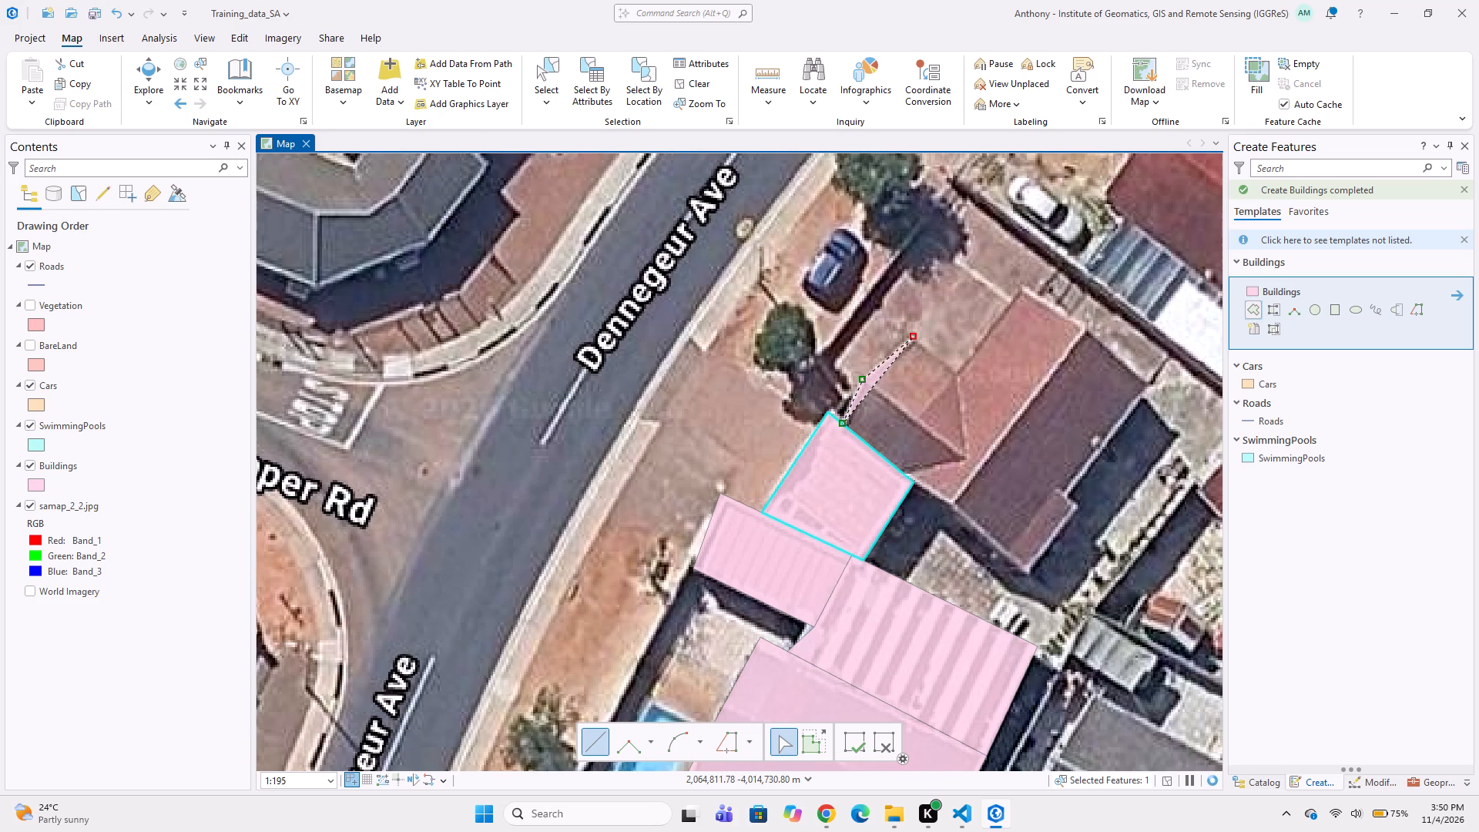
click(957, 374)
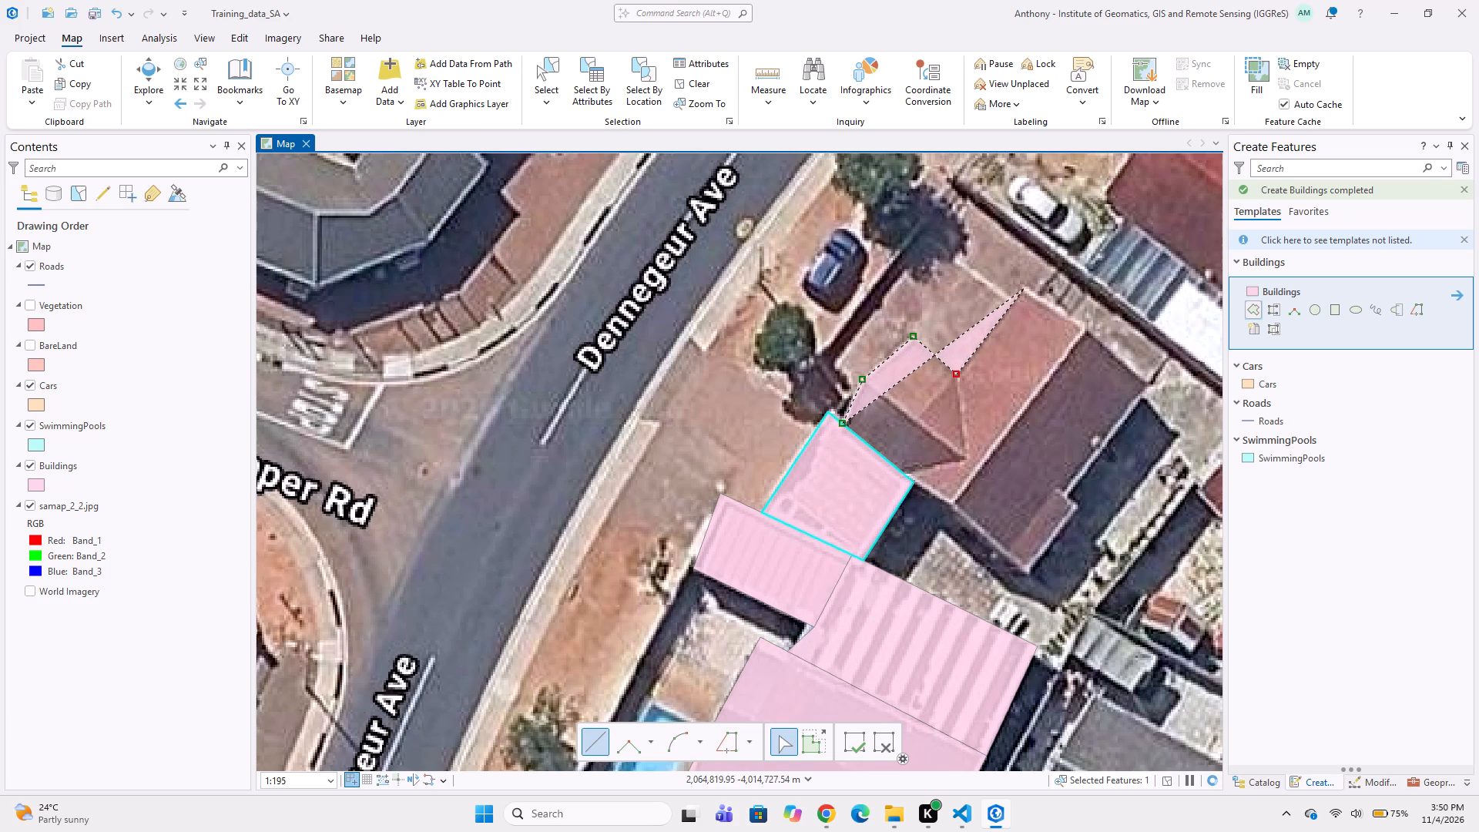
click(1025, 286)
click(1086, 329)
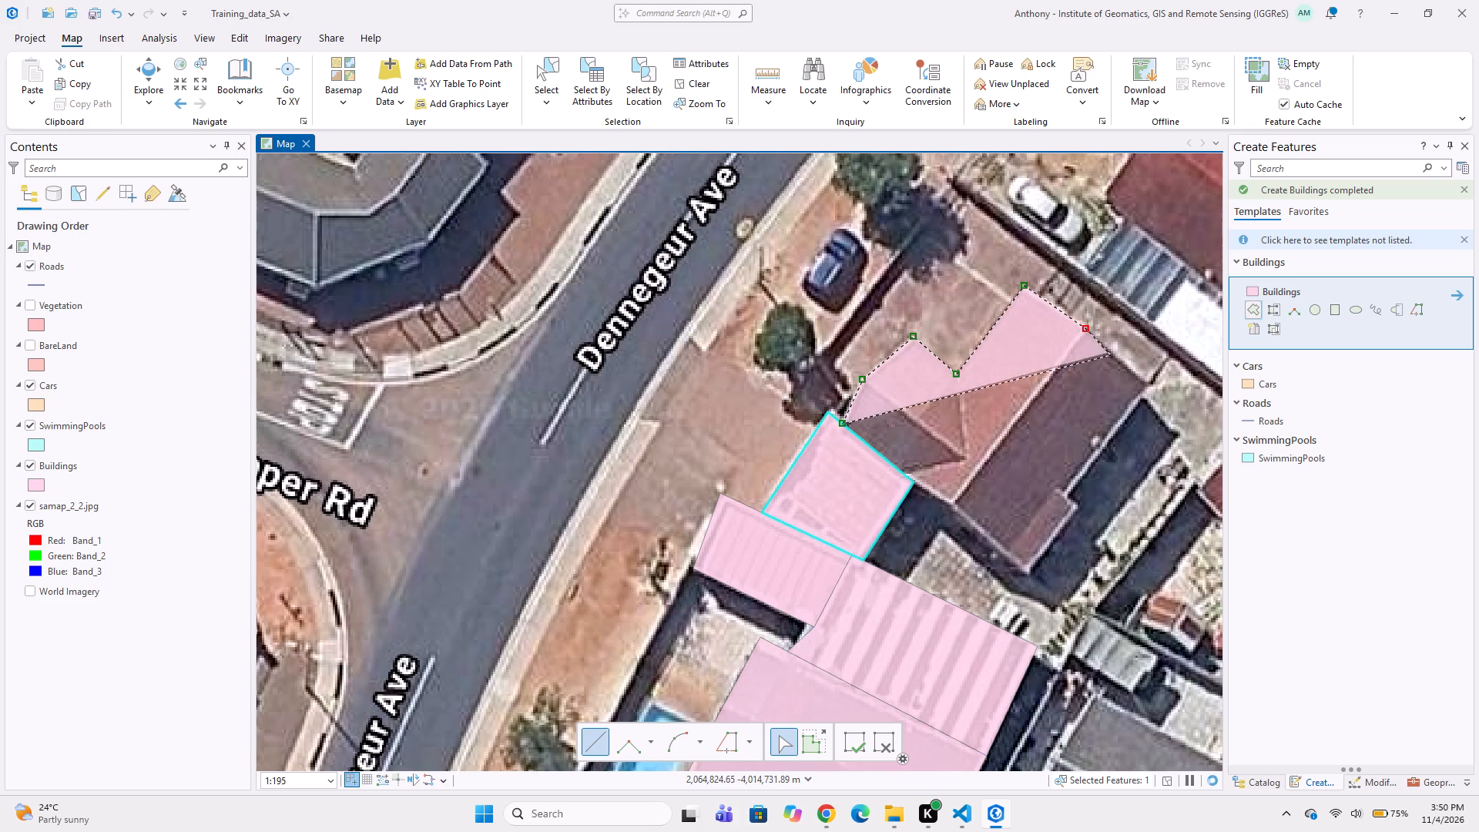
click(1149, 385)
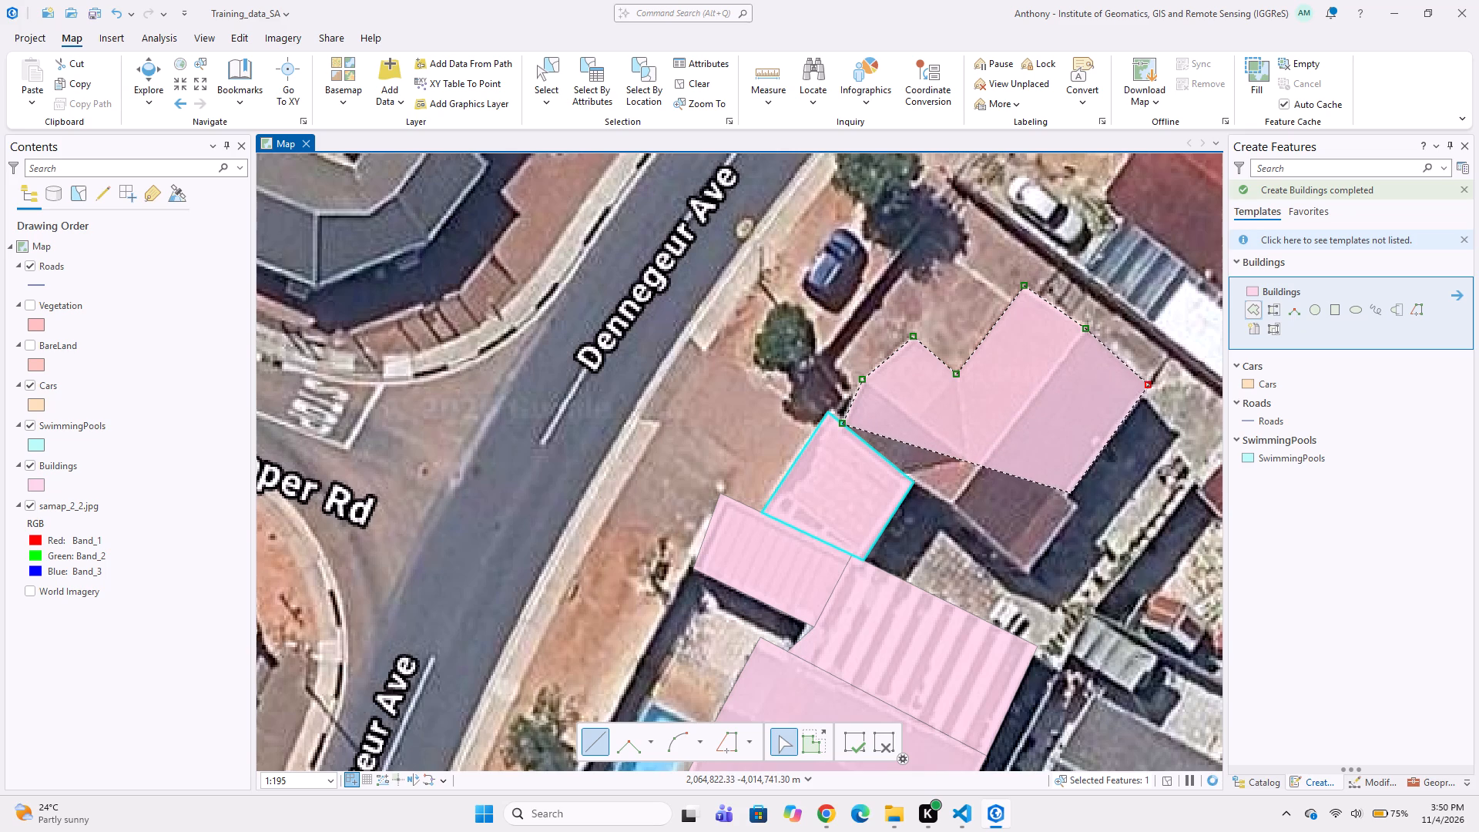
click(1068, 493)
click(1078, 507)
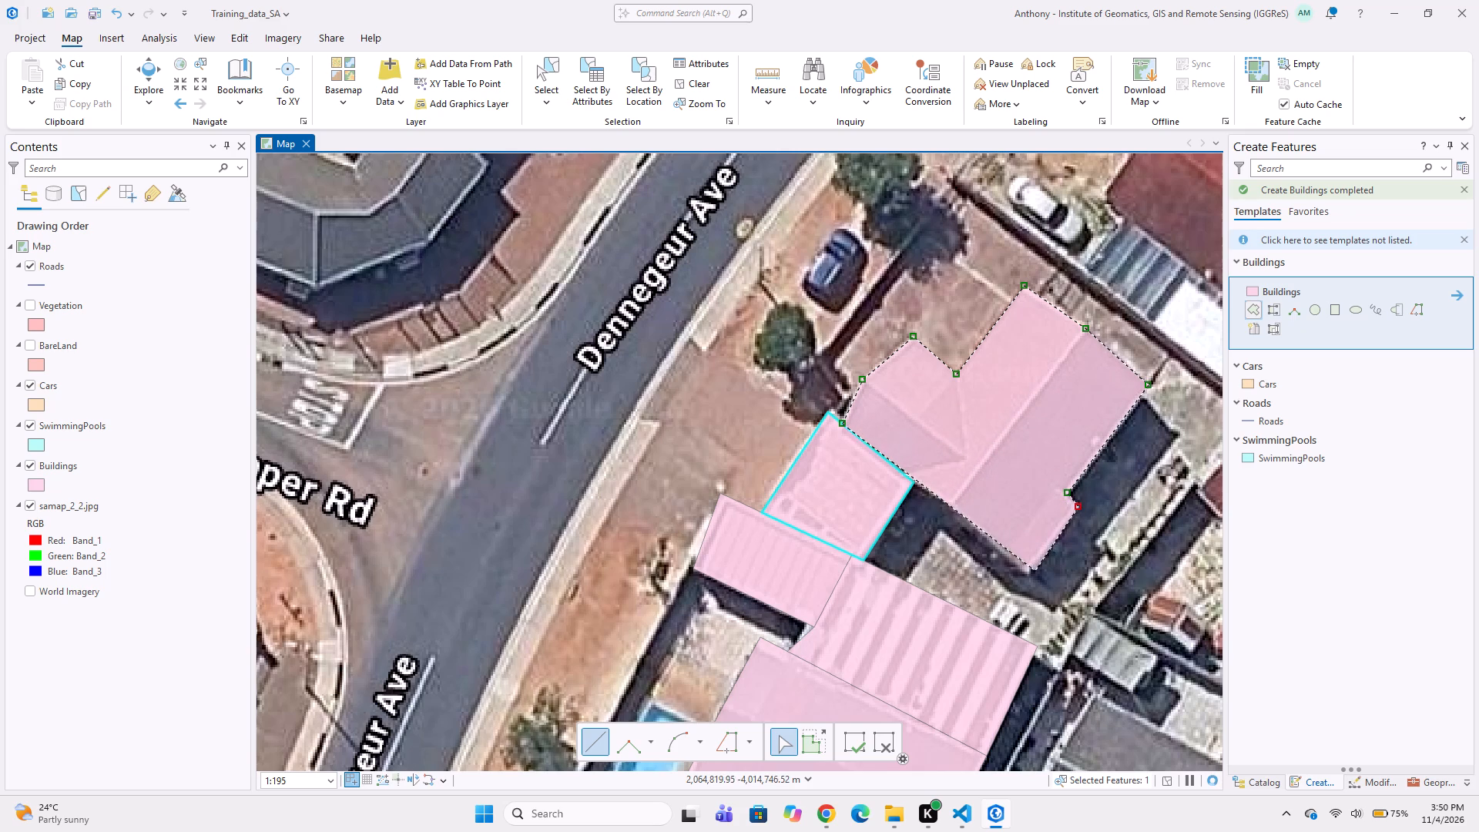
click(1027, 574)
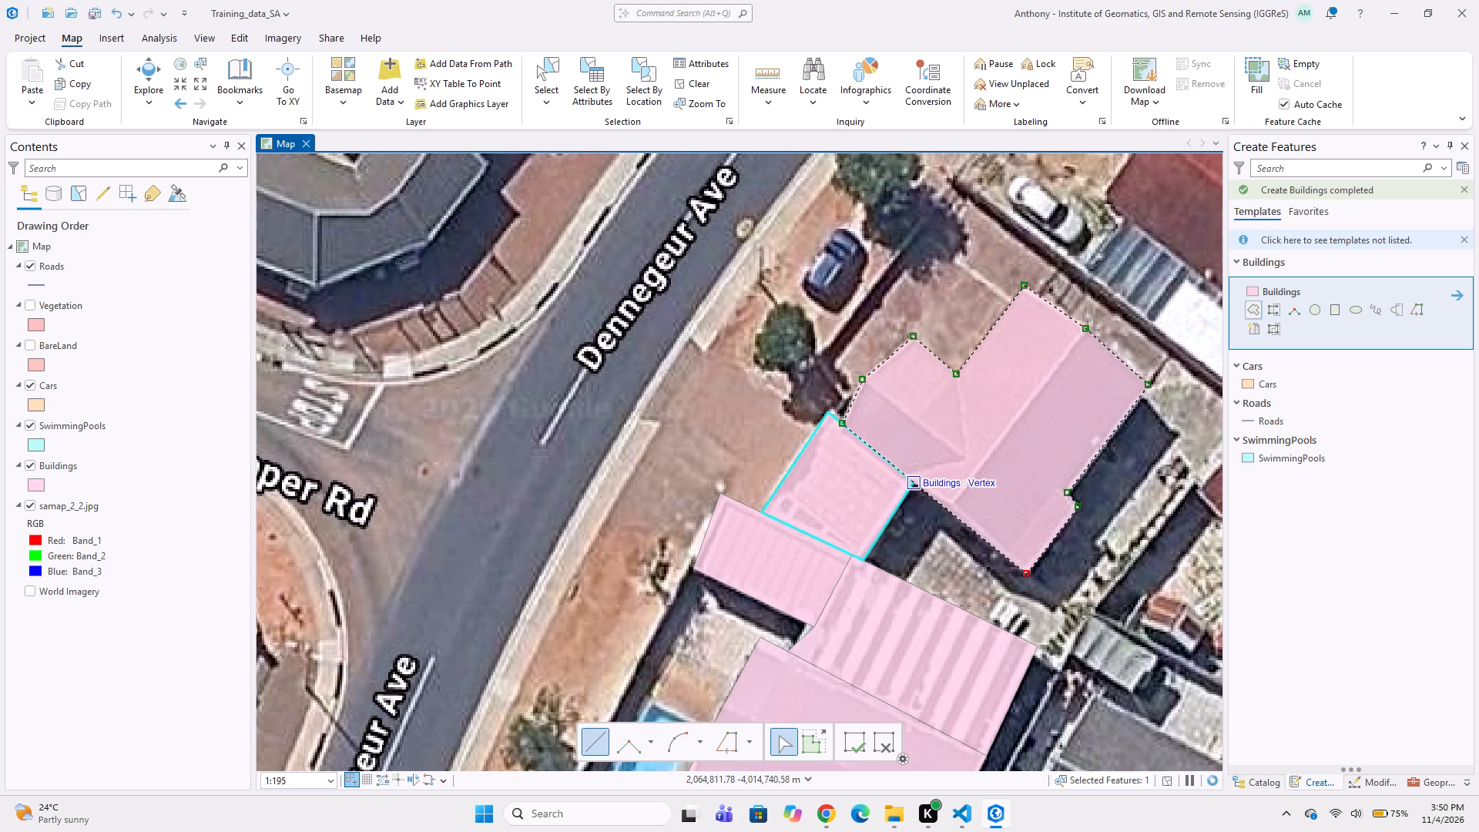
double_click(917, 479)
Digitize the dark grey double-gabled house beside Korvette Rd as a Buildings polygon, including its offset eastern wing.
middle_drag(973, 480, 798, 533)
middle_drag(917, 552, 807, 434)
middle_drag(903, 549, 852, 518)
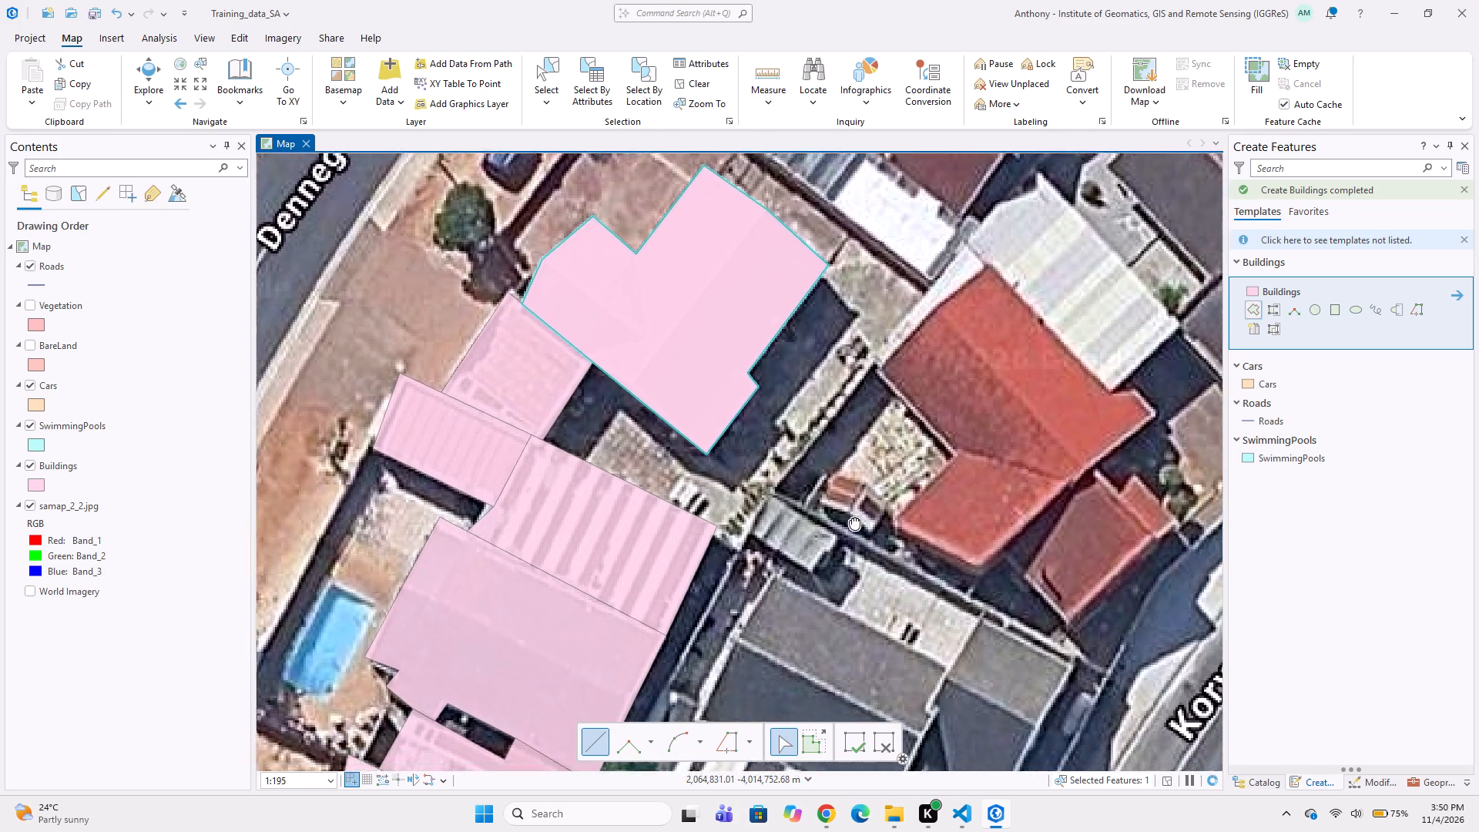
middle_drag(852, 518, 787, 445)
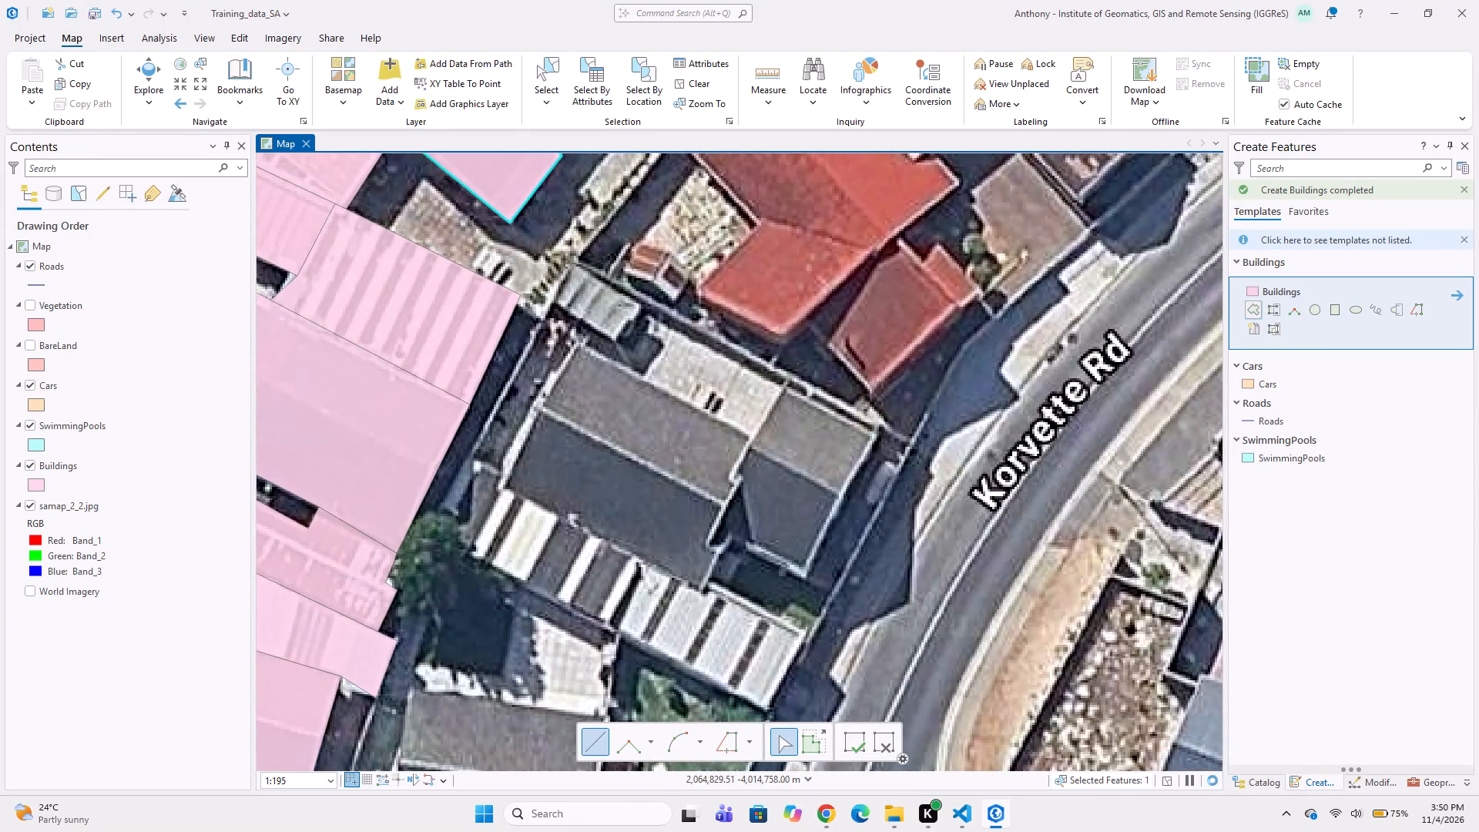
click(579, 344)
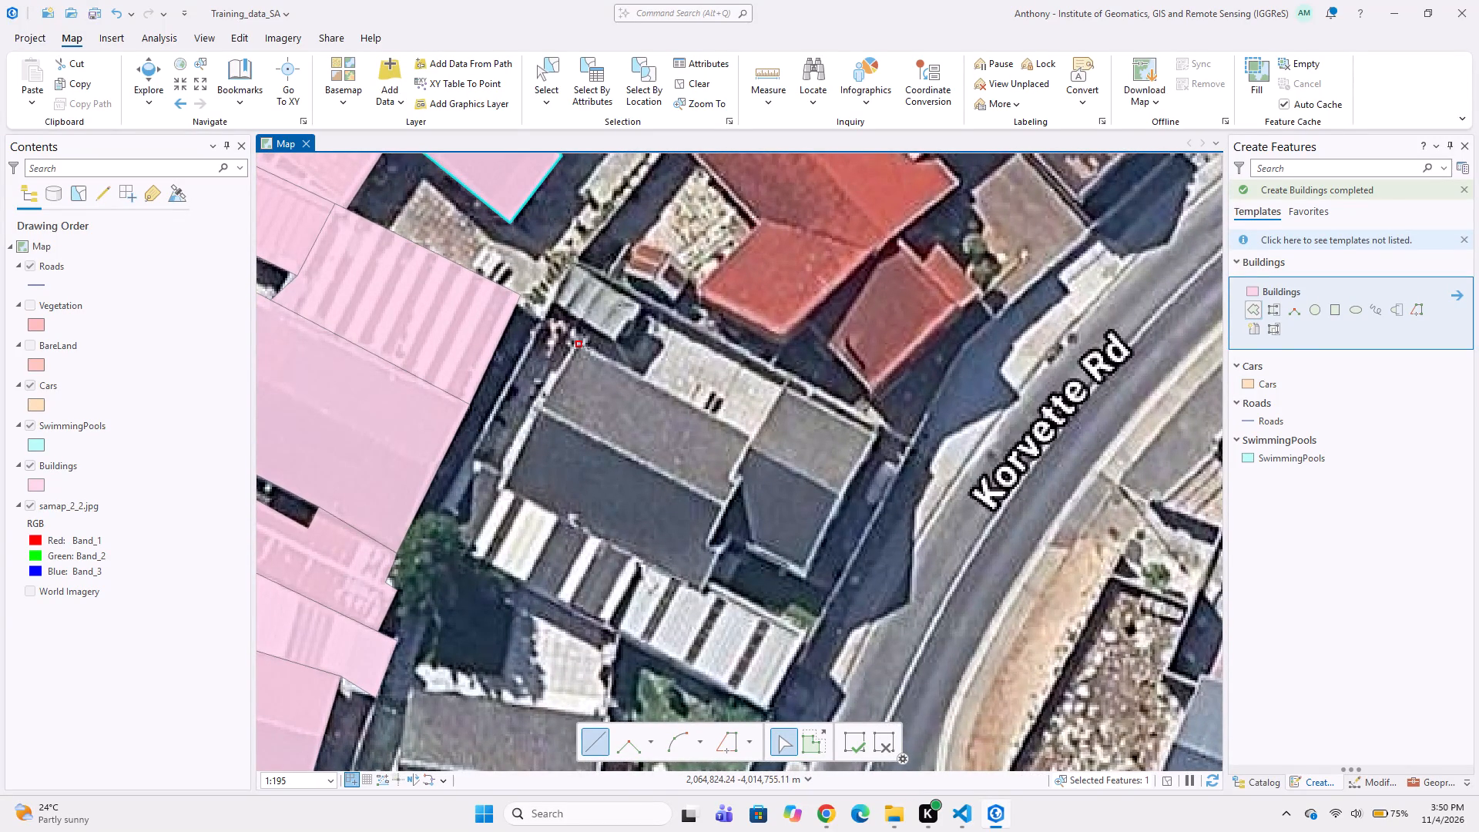
click(744, 431)
click(785, 387)
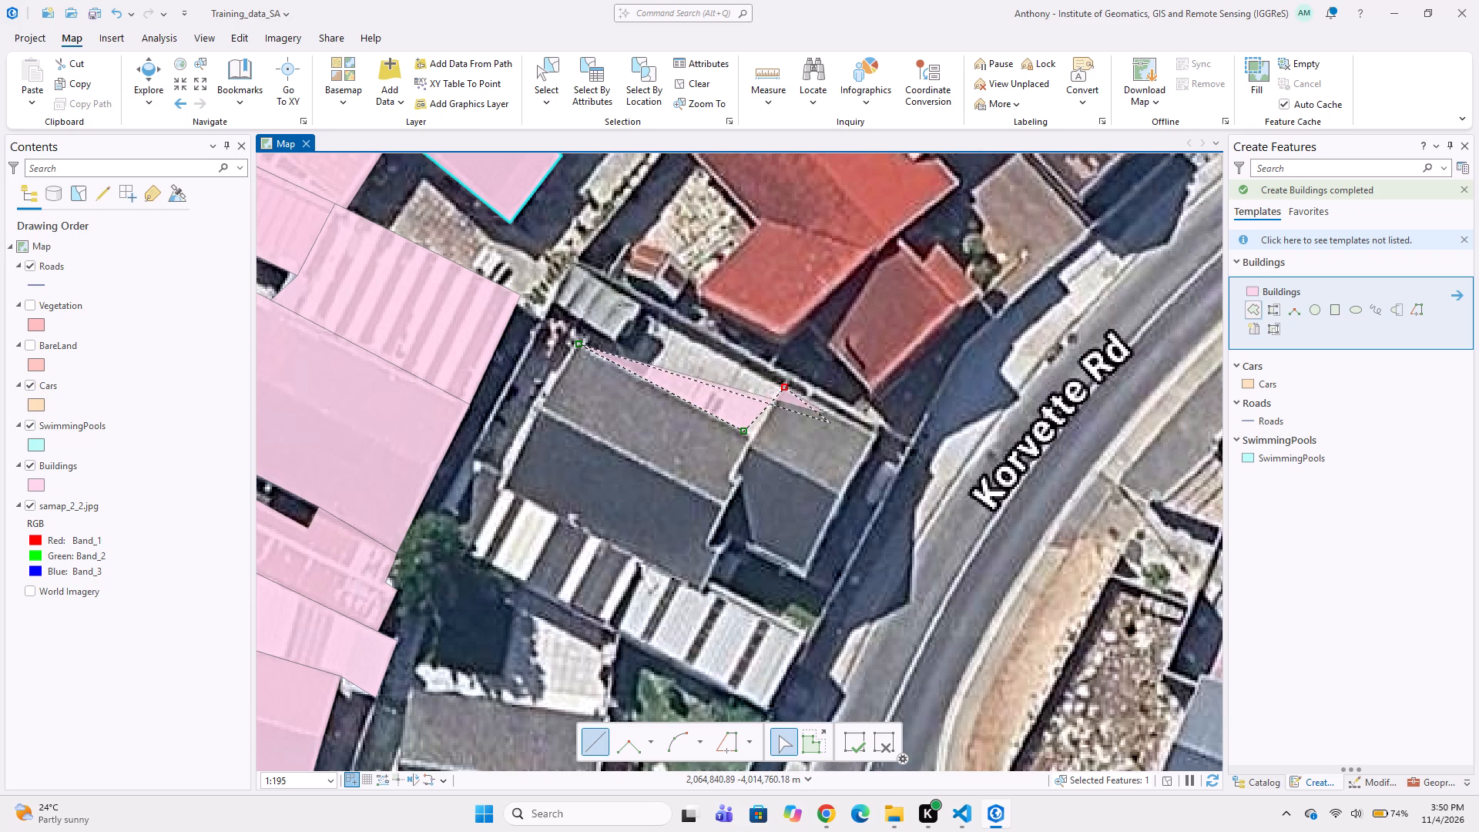
click(877, 436)
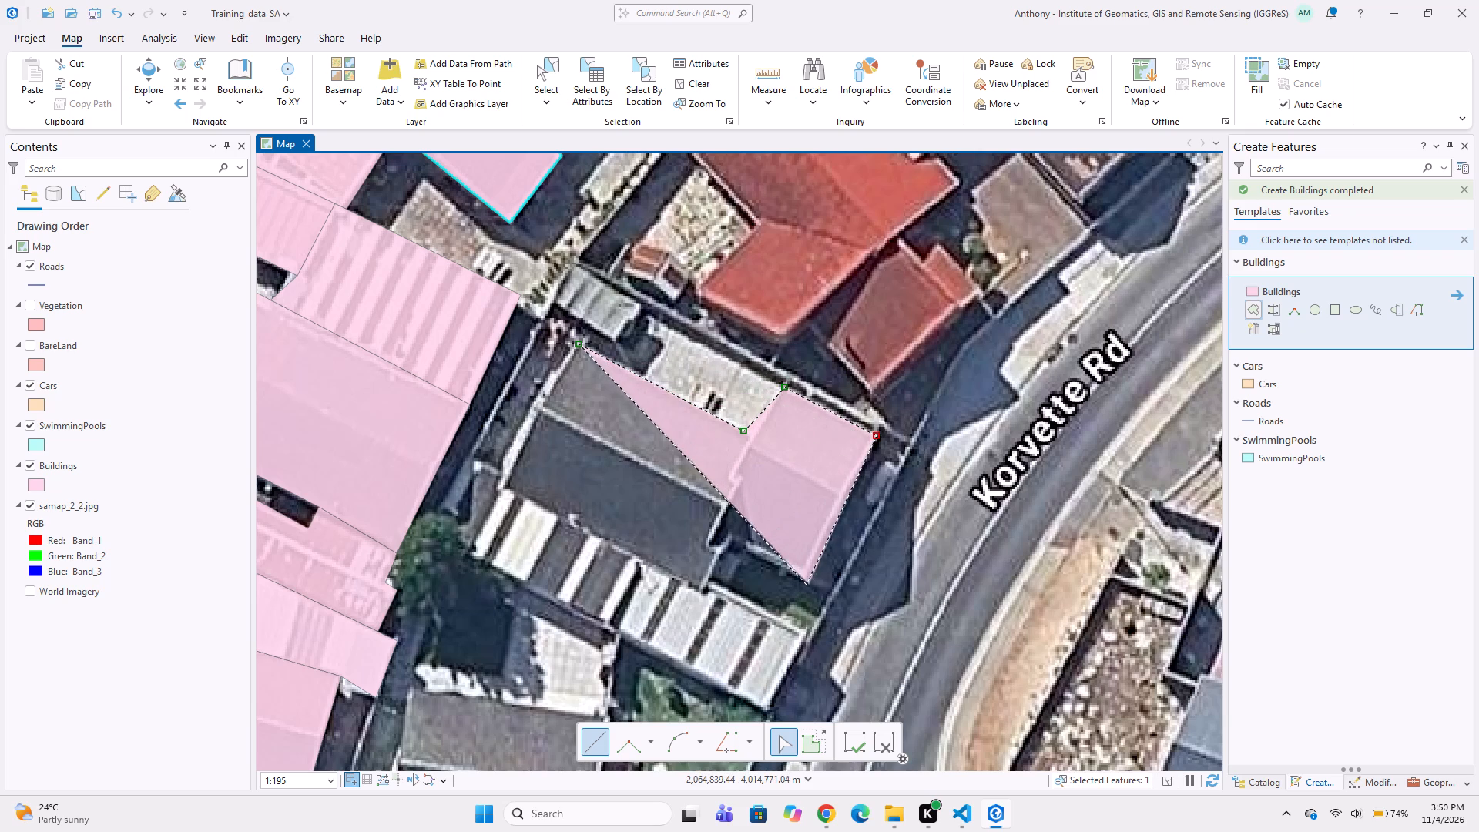
click(803, 582)
click(736, 542)
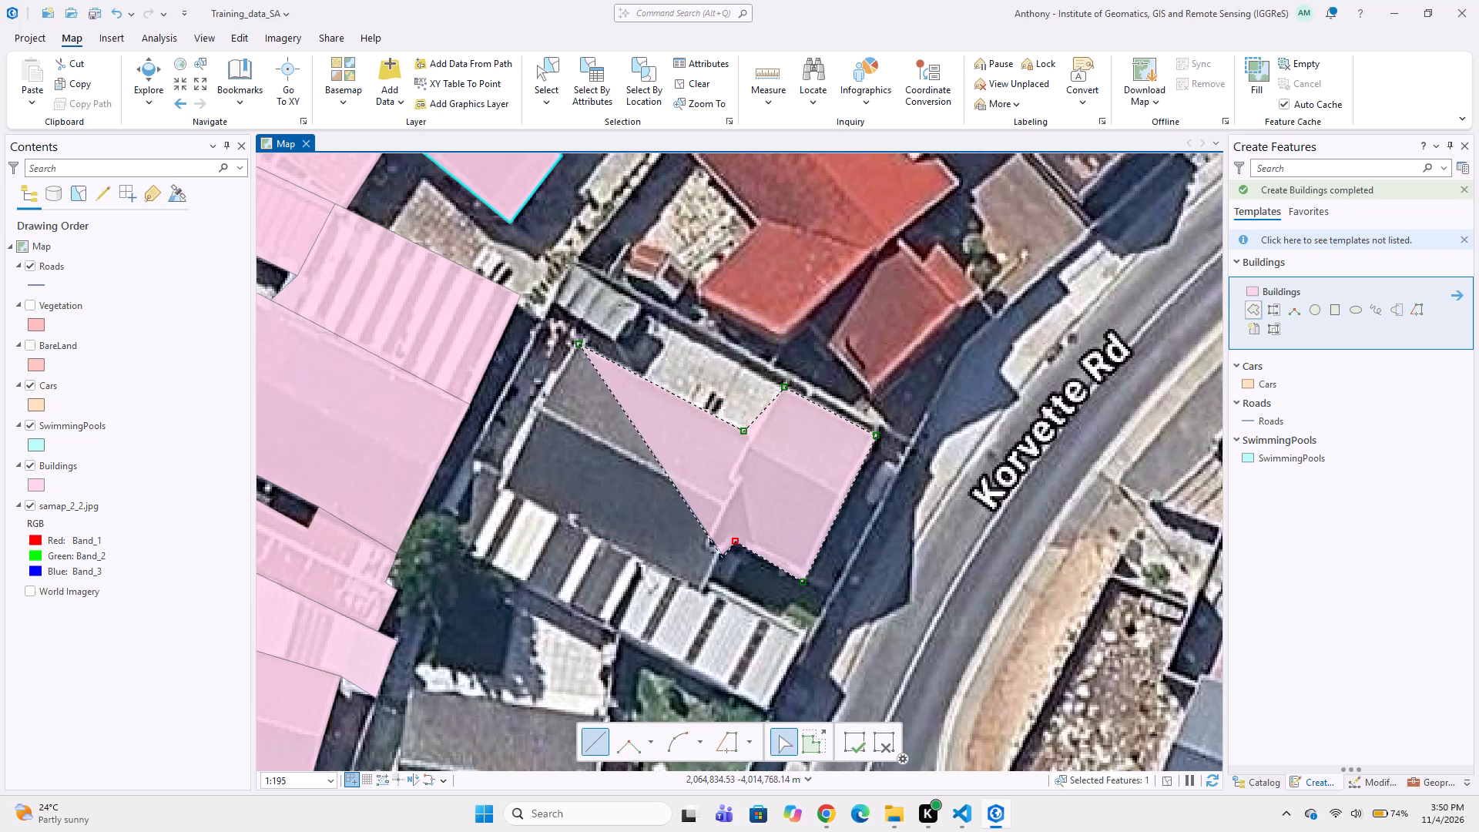
click(706, 592)
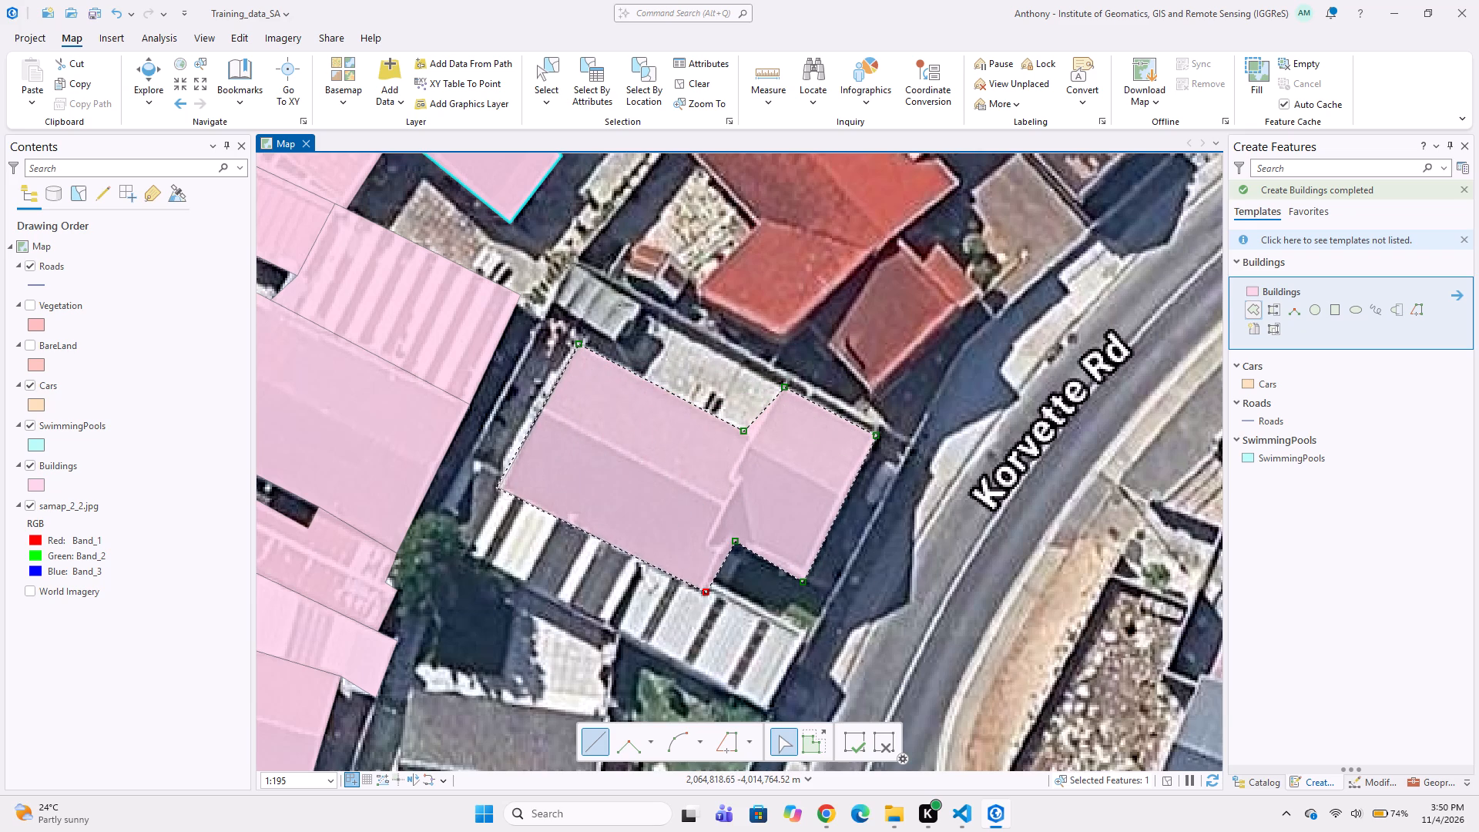
double_click(496, 493)
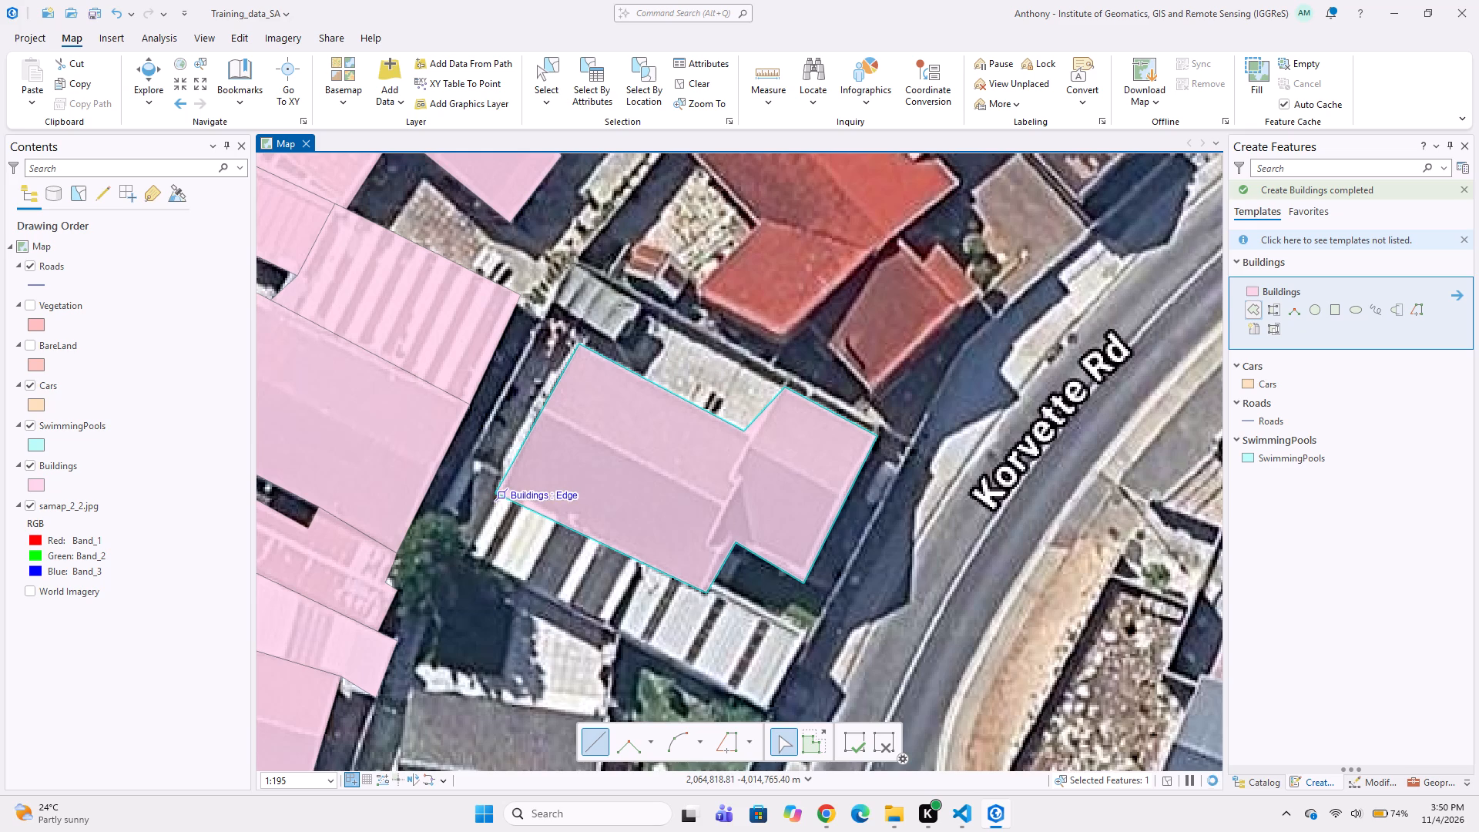
Digitize the white-and-grey striped roof along the dark grey house's south side as a Buildings polygon, including its western extension and snapping to the house.
click(493, 496)
click(501, 477)
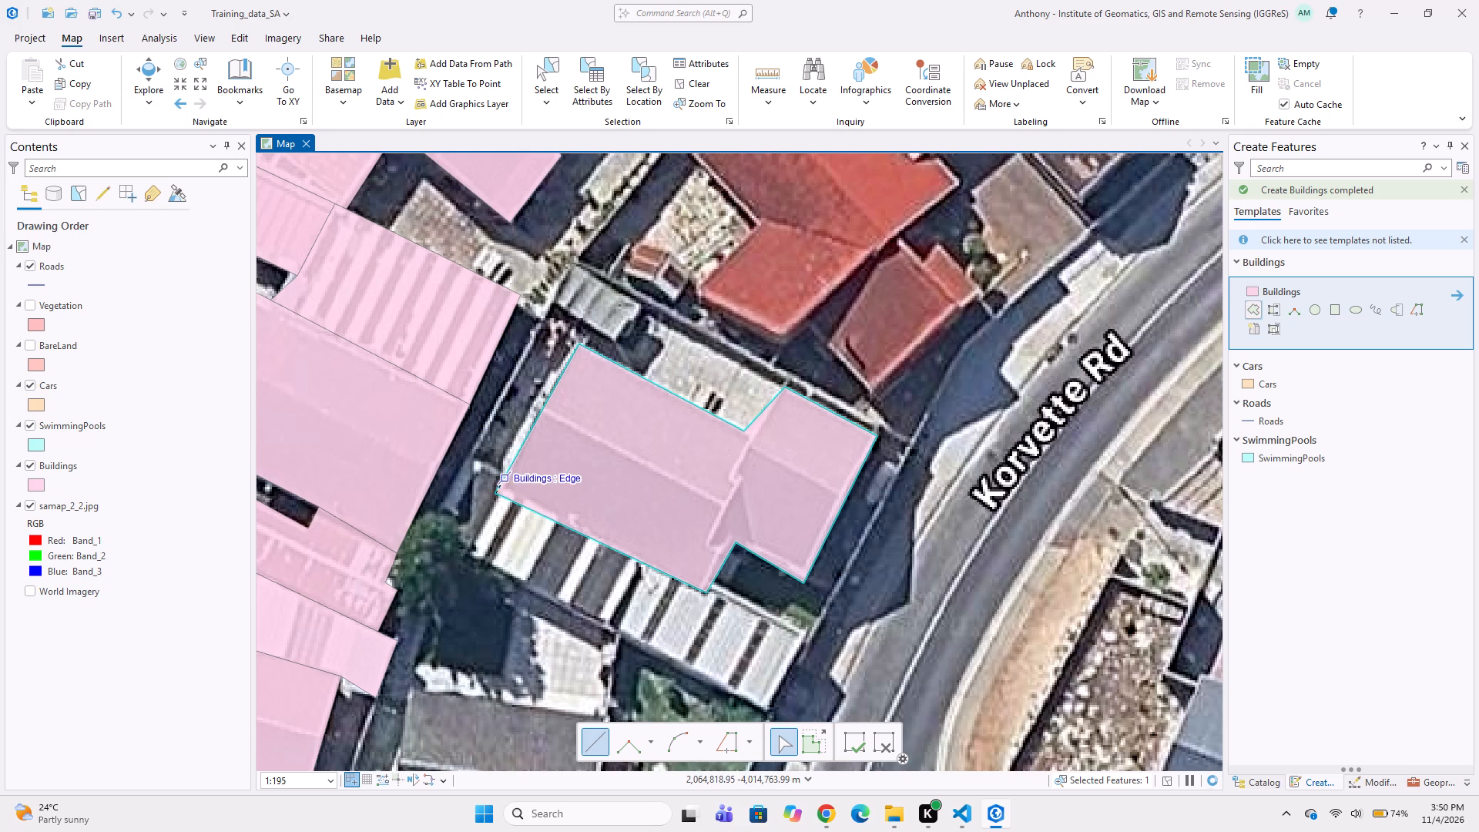
click(469, 450)
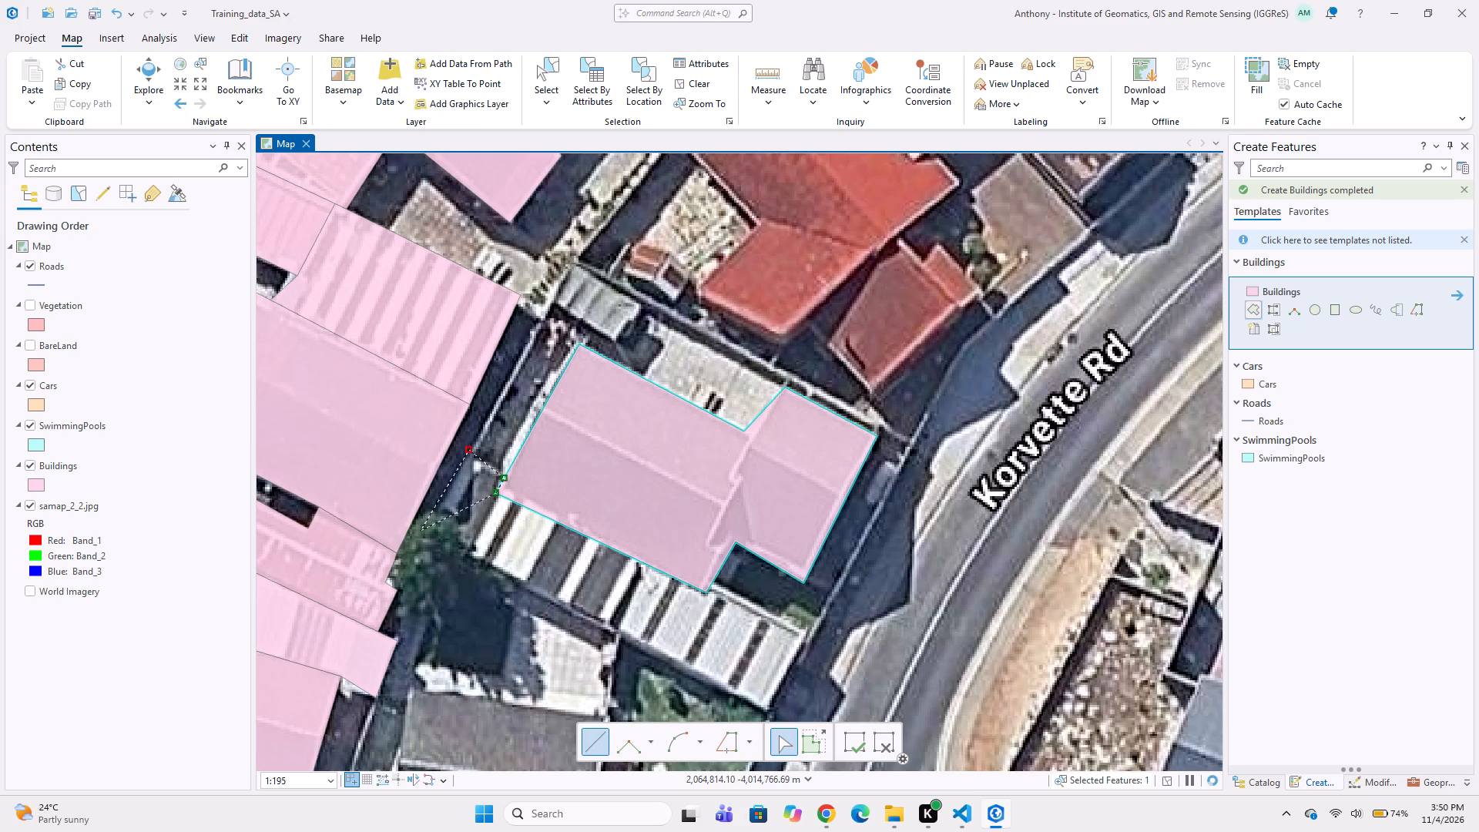
click(437, 518)
click(464, 528)
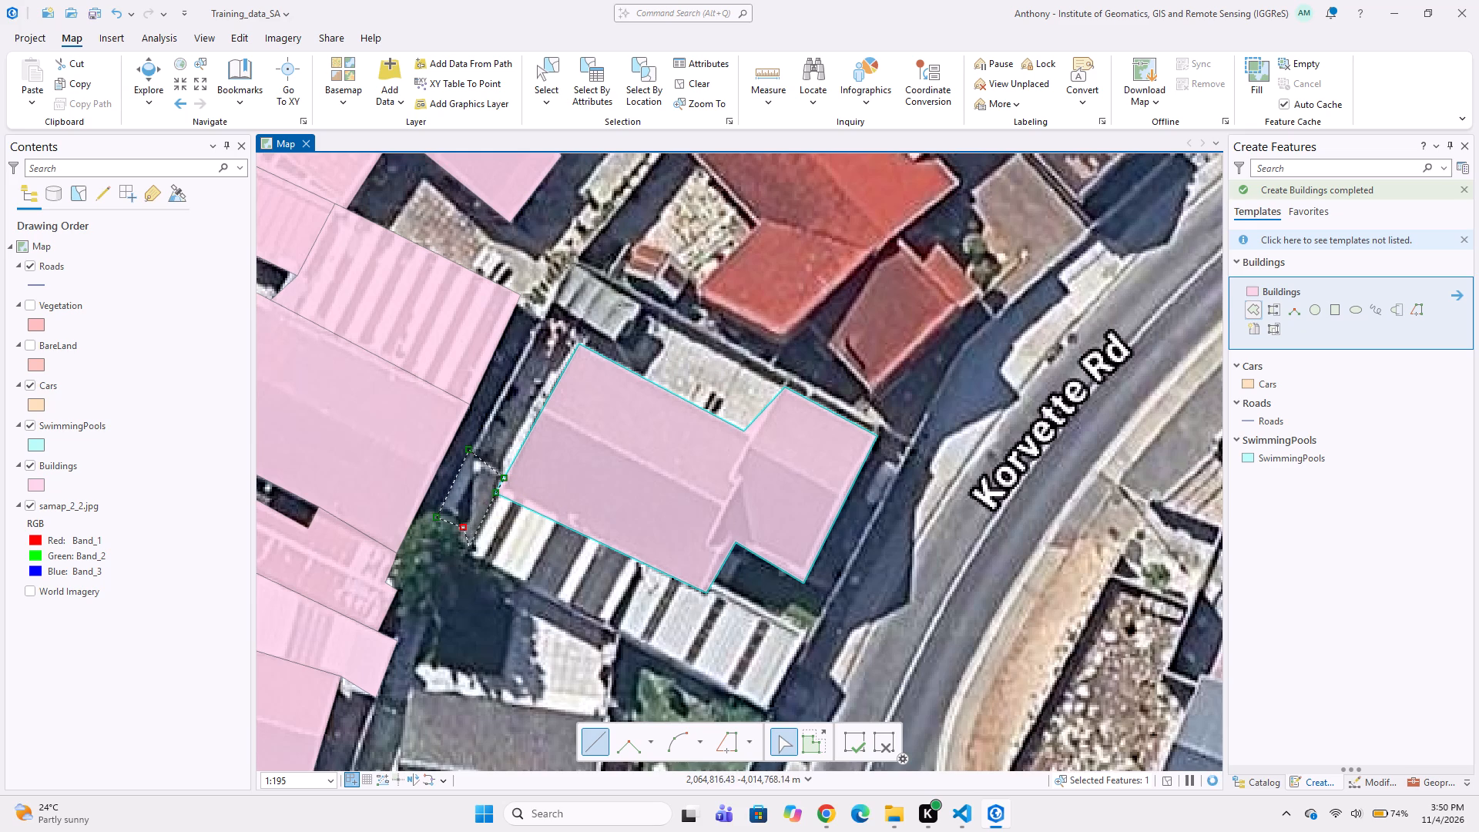
click(471, 552)
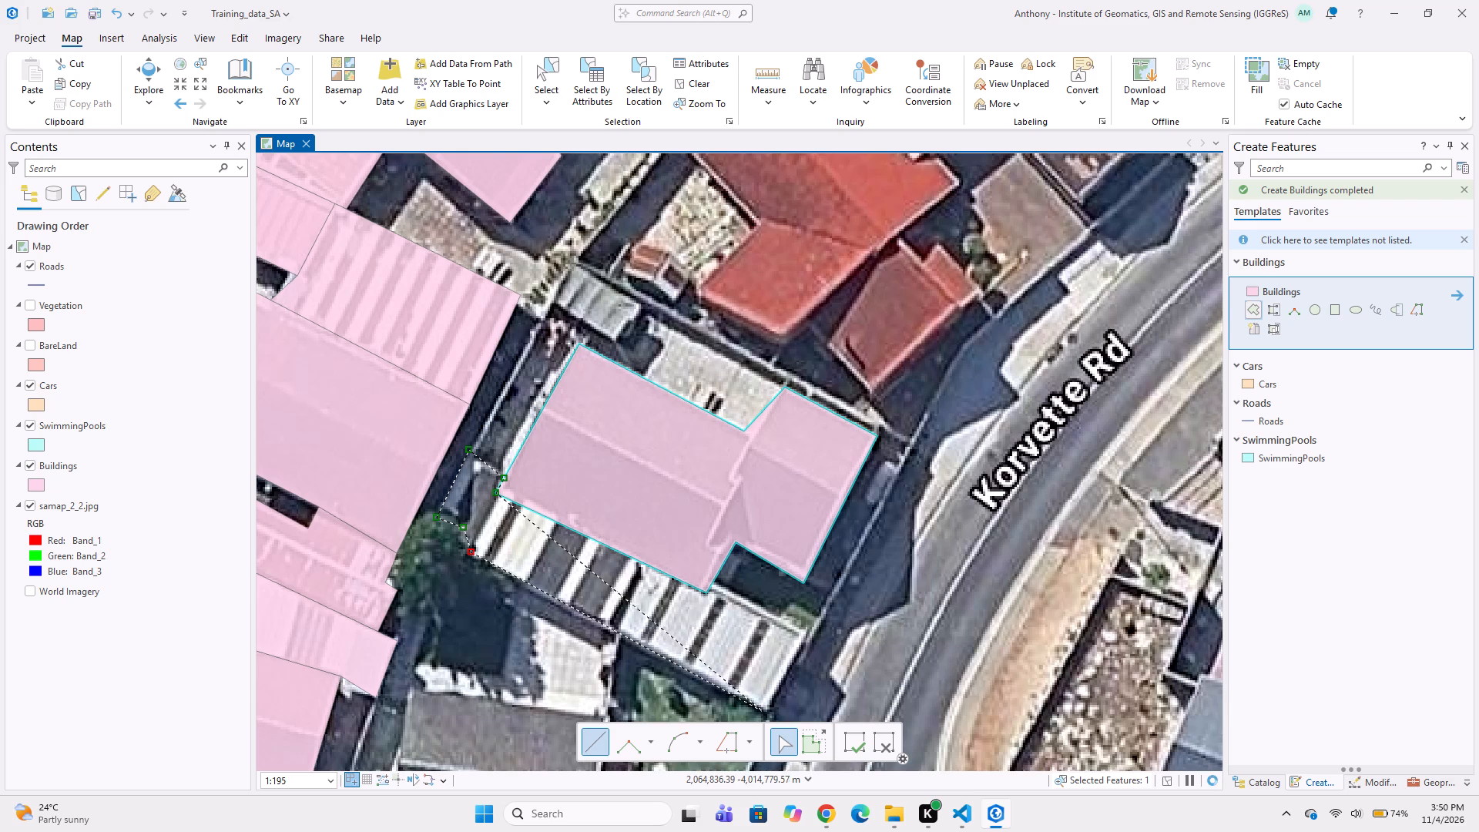
click(766, 709)
click(809, 633)
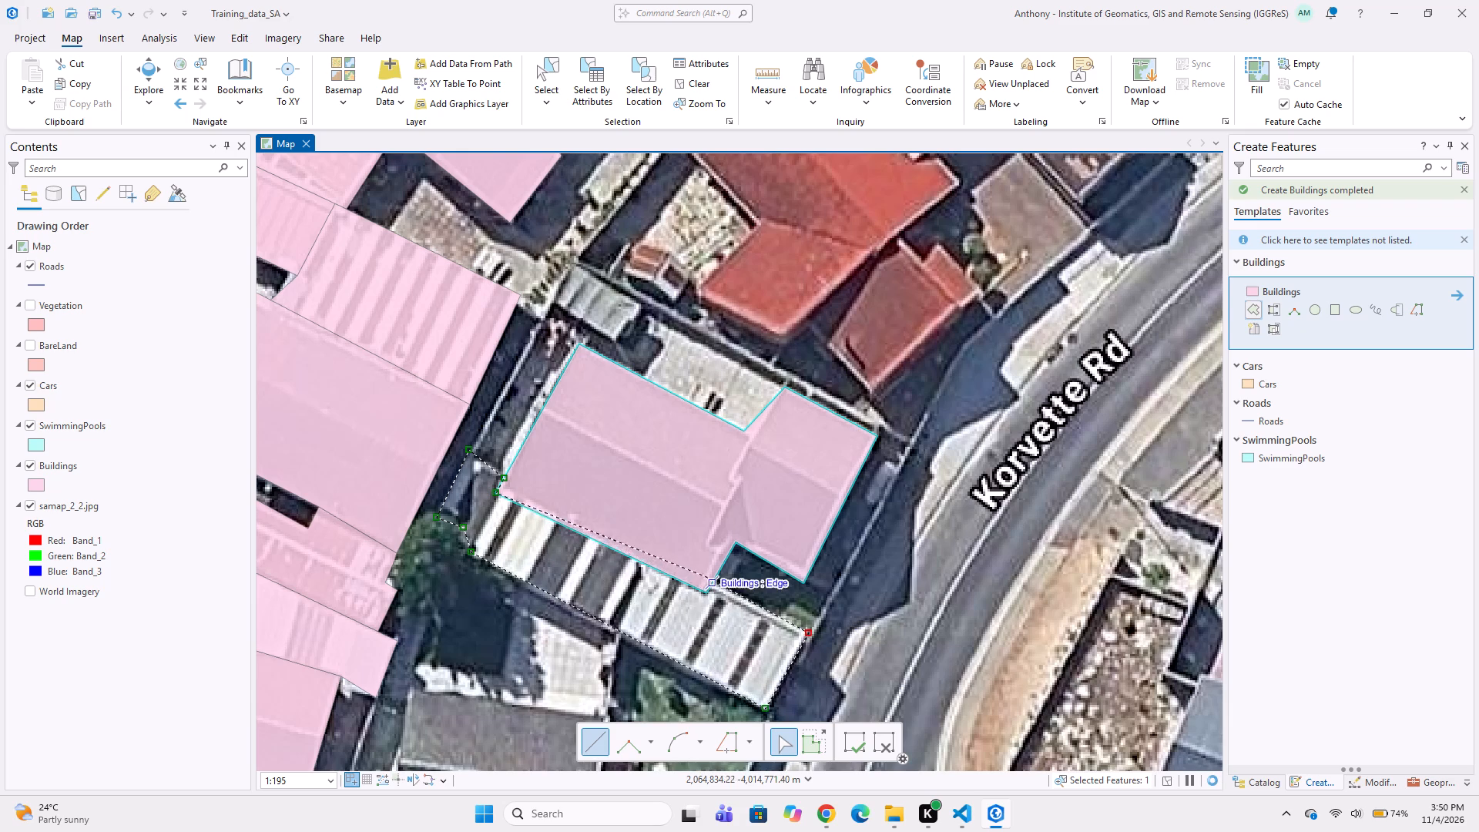
double_click(709, 590)
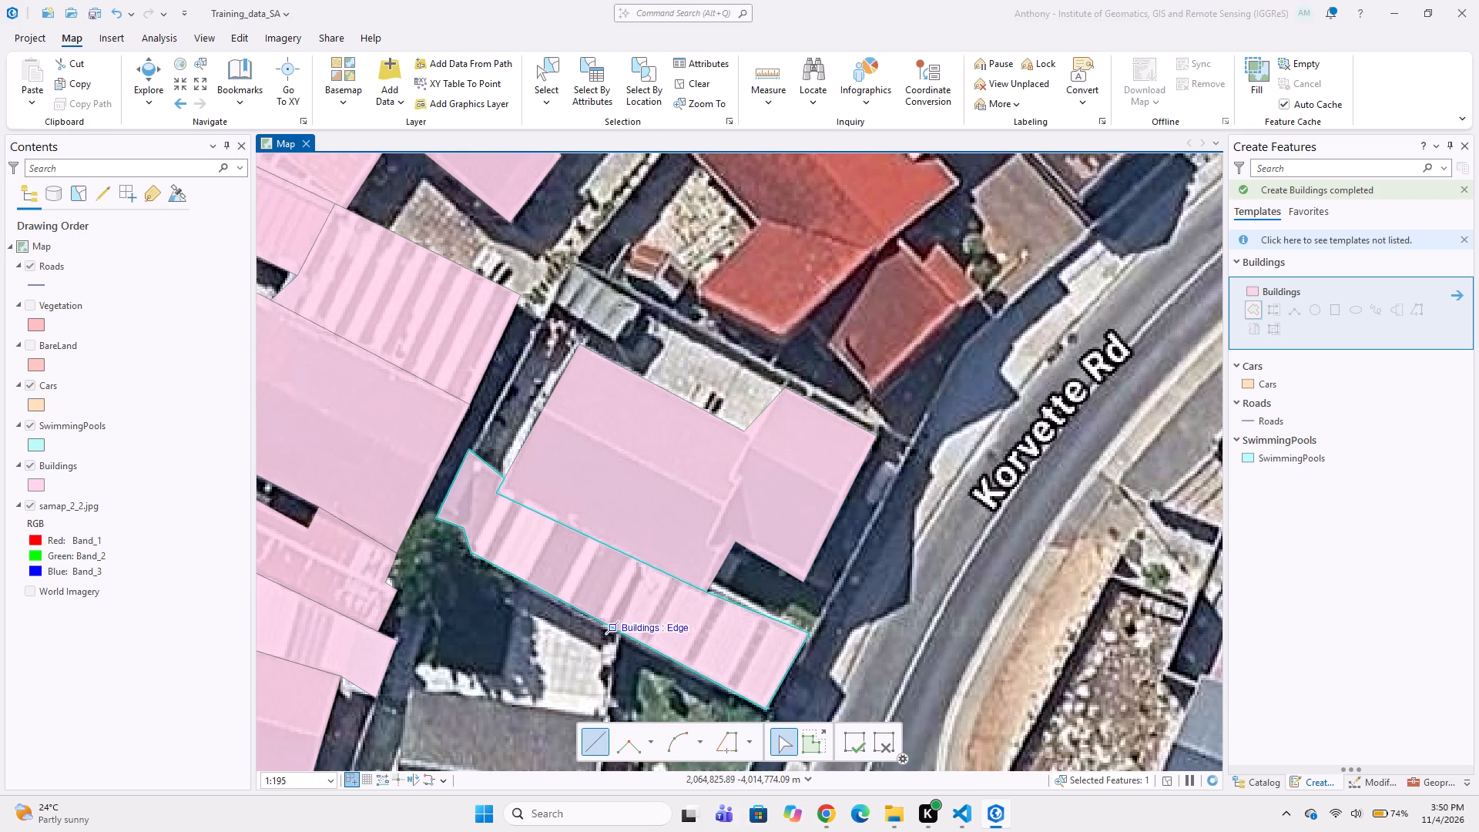
Digitize the dark-roofed house west of the small green lawn, south of the striped roof, as a four-corner Buildings polygon.
middle_drag(633, 646, 744, 493)
middle_drag(676, 525, 719, 442)
middle_drag(617, 517, 693, 431)
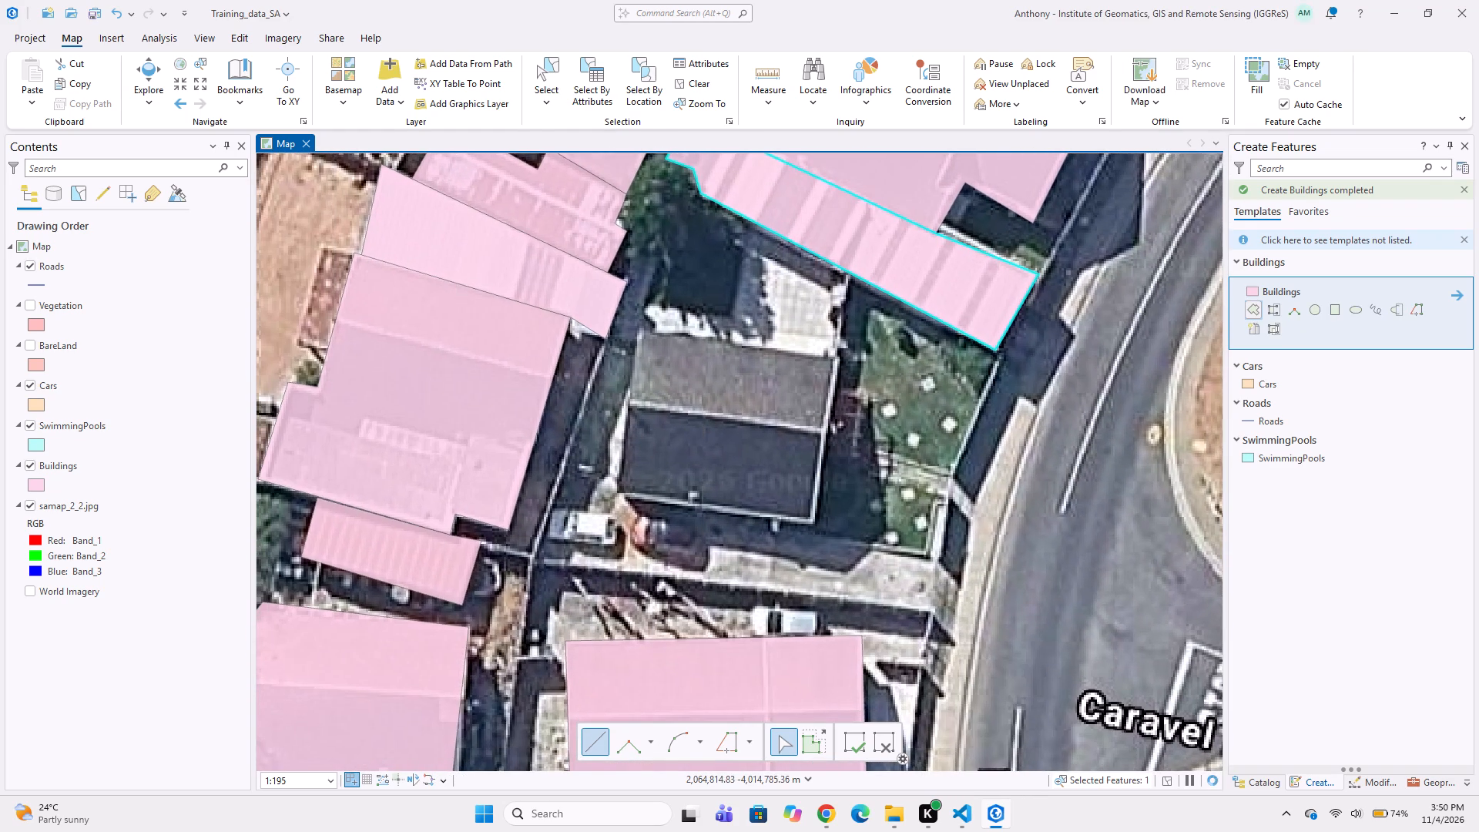
click(636, 326)
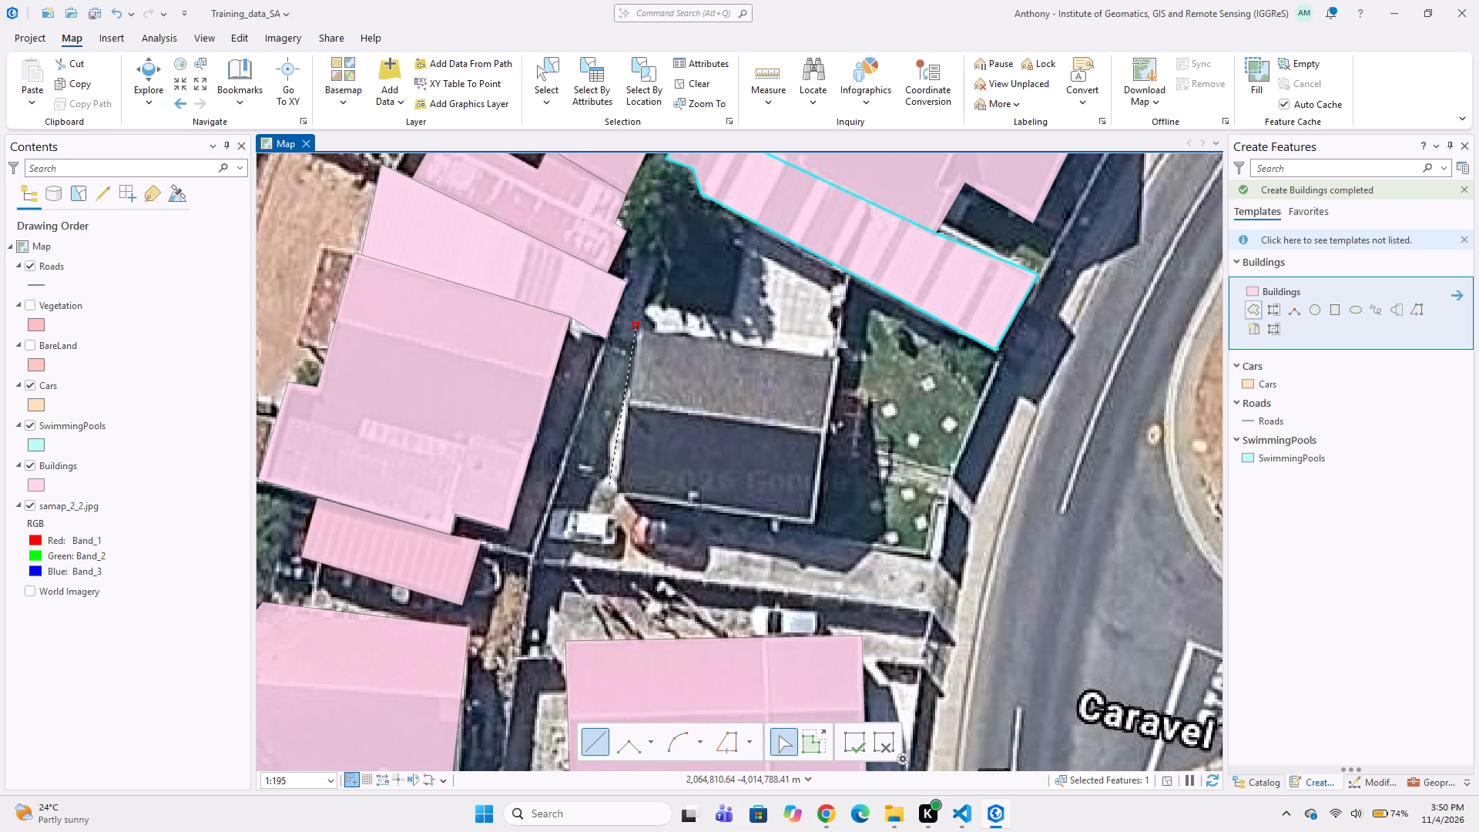
click(617, 495)
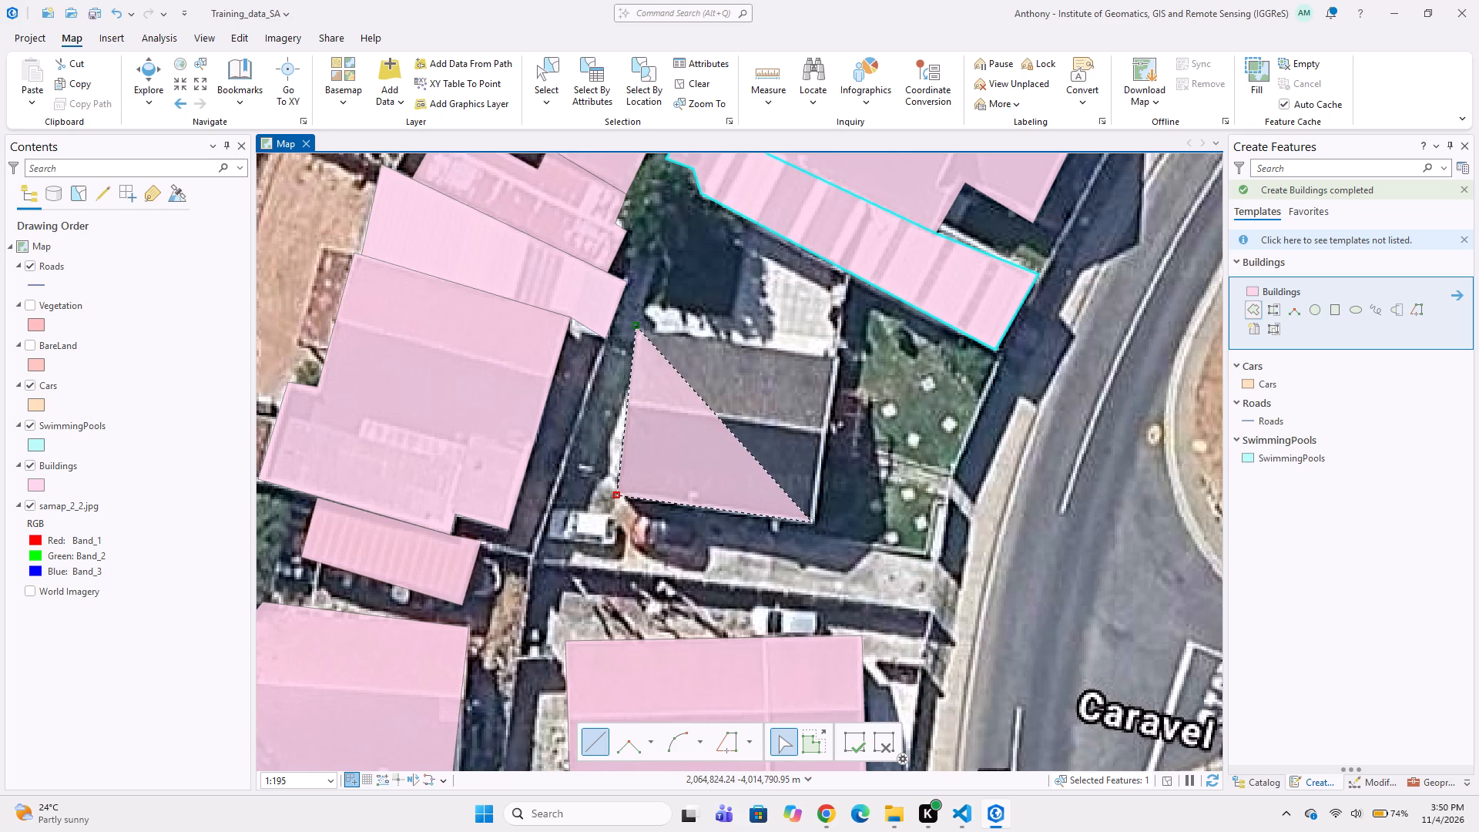
click(812, 522)
double_click(839, 358)
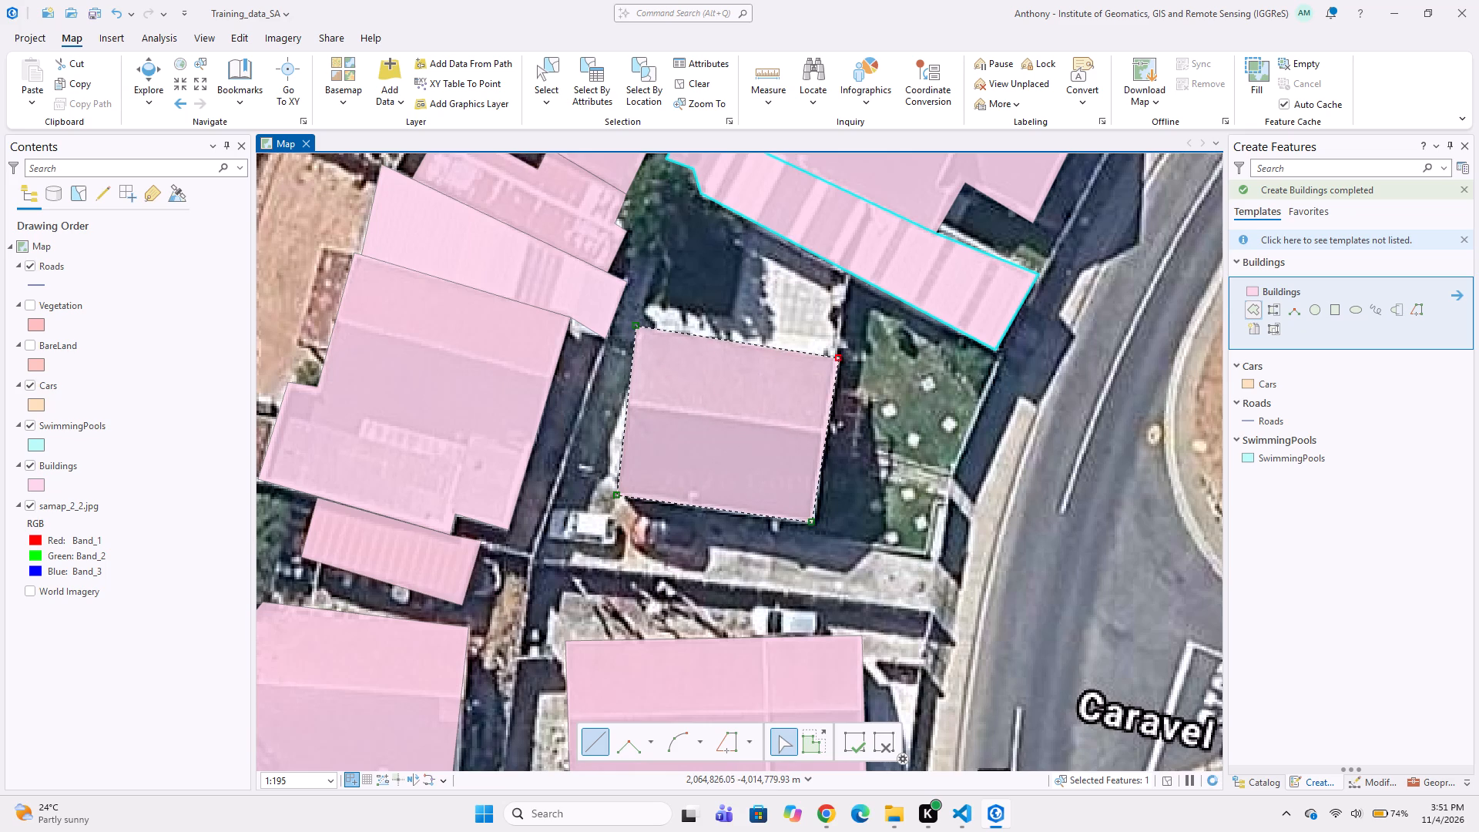
Digitize the white vehicle near the southwest corner of the house west of the small green lawn as a four-corner Cars polygon.
middle_drag(723, 501, 803, 418)
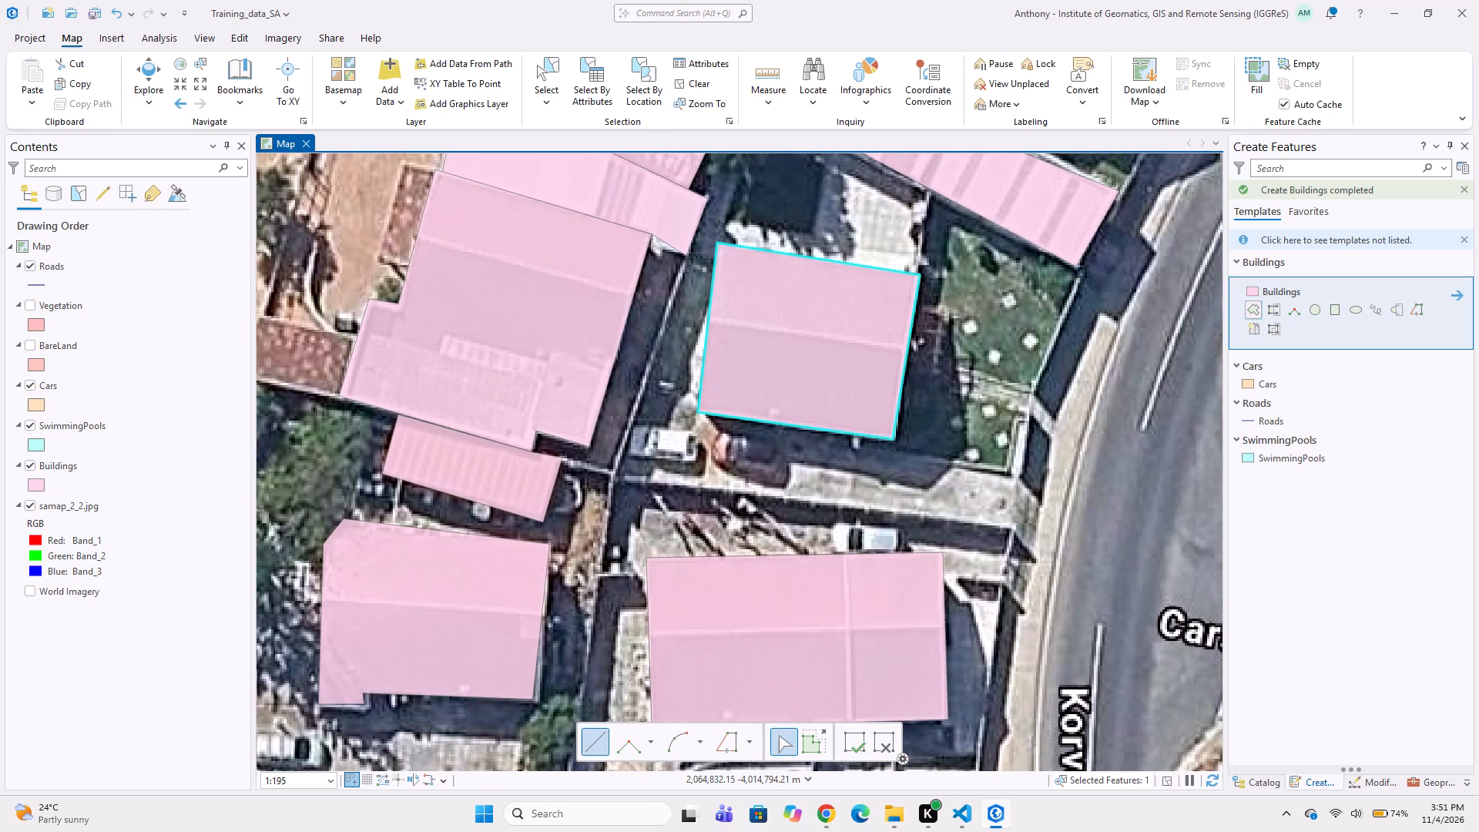
click(1256, 383)
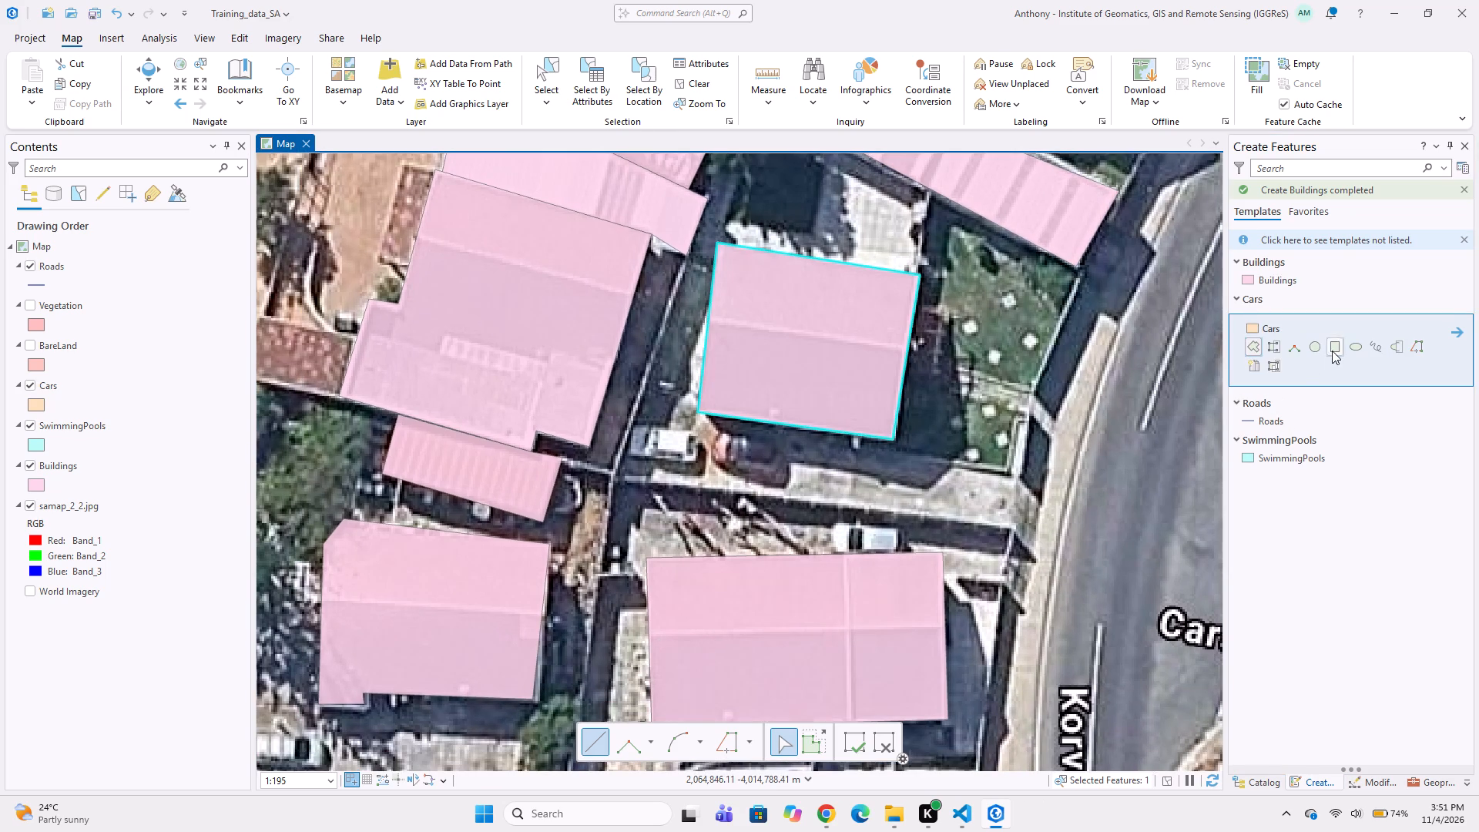
click(1332, 351)
scroll(809, 445, up, 1)
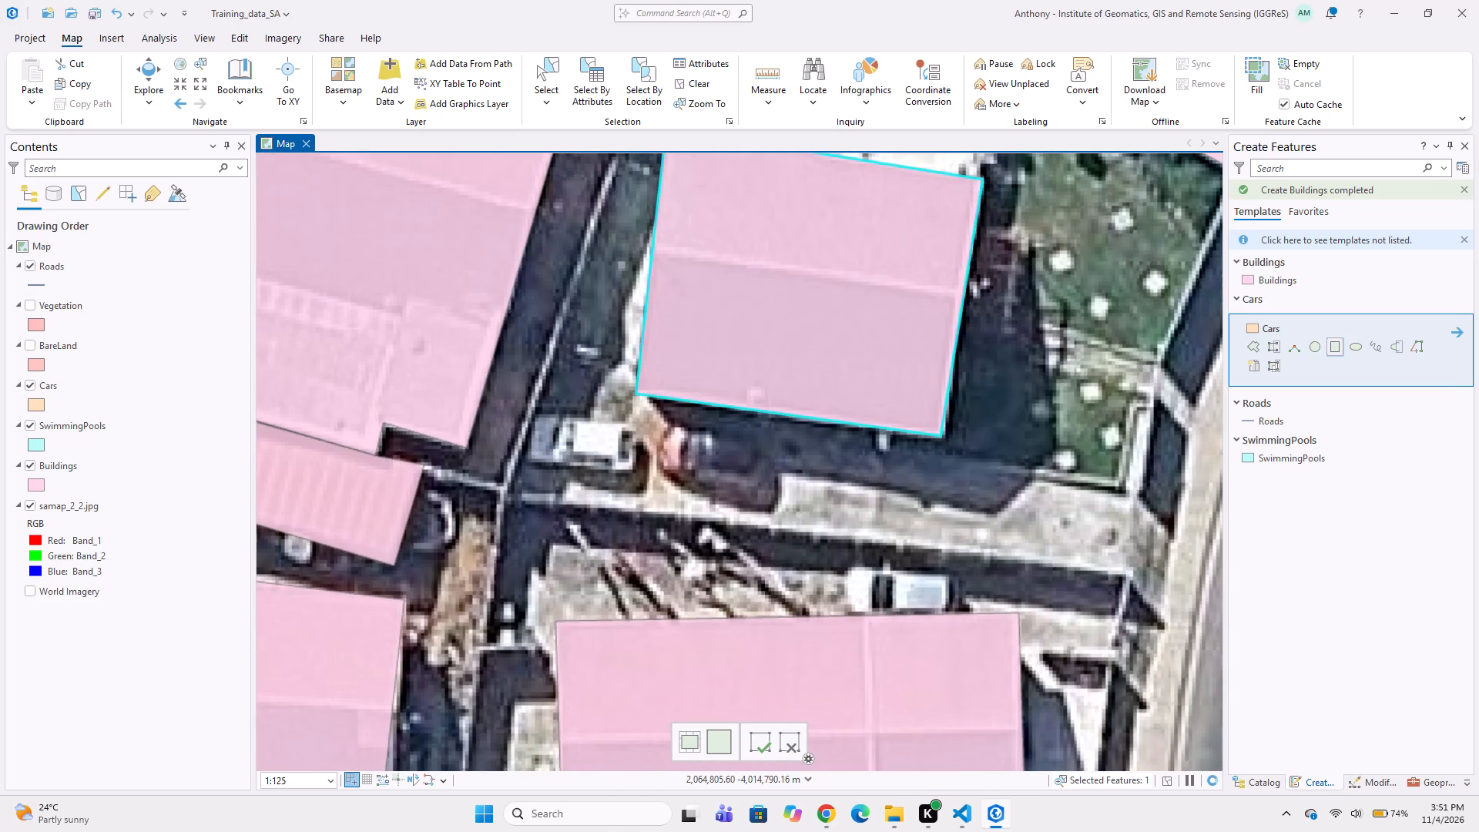
click(1251, 344)
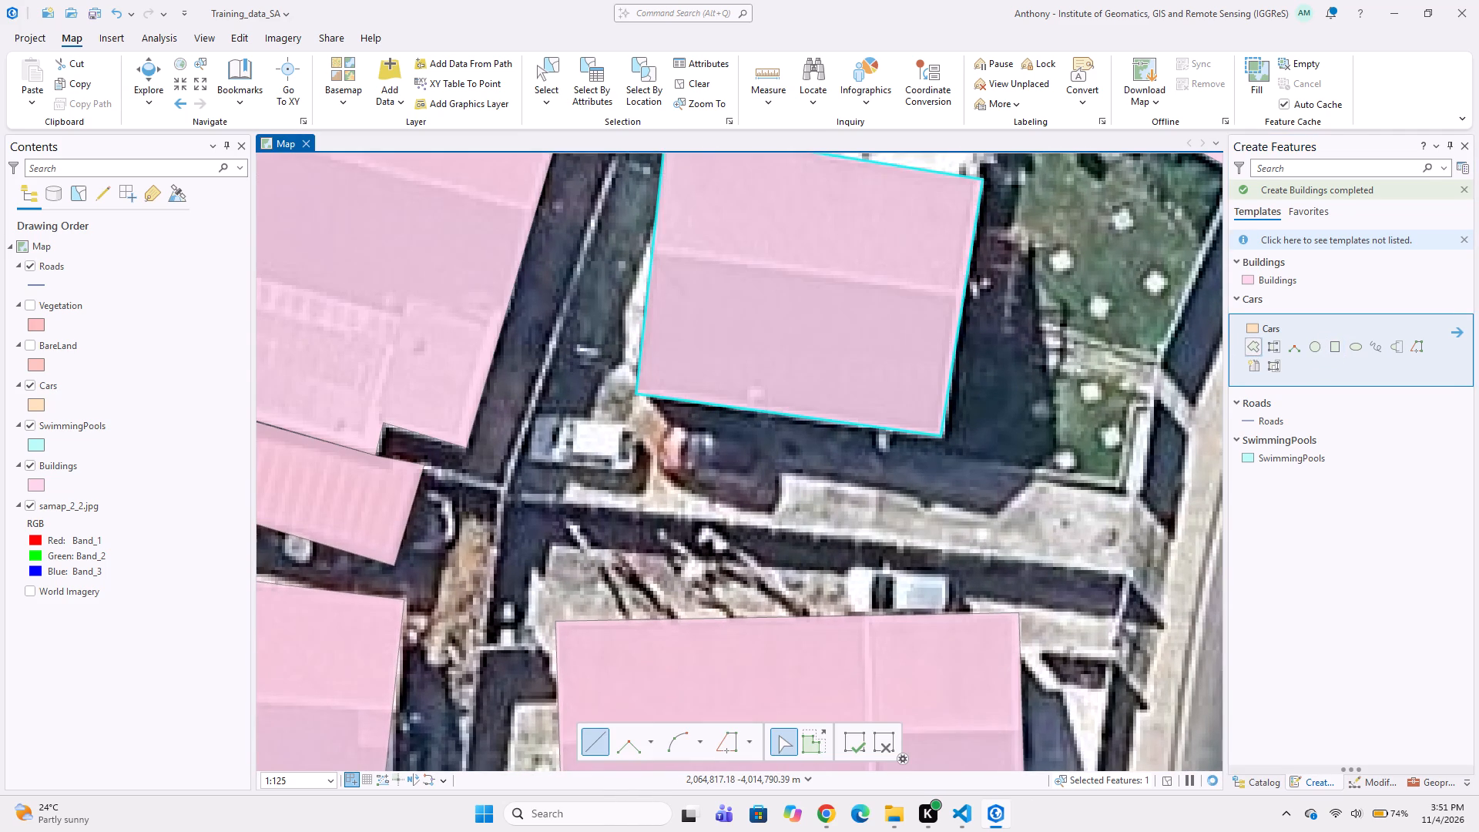
click(534, 410)
click(515, 461)
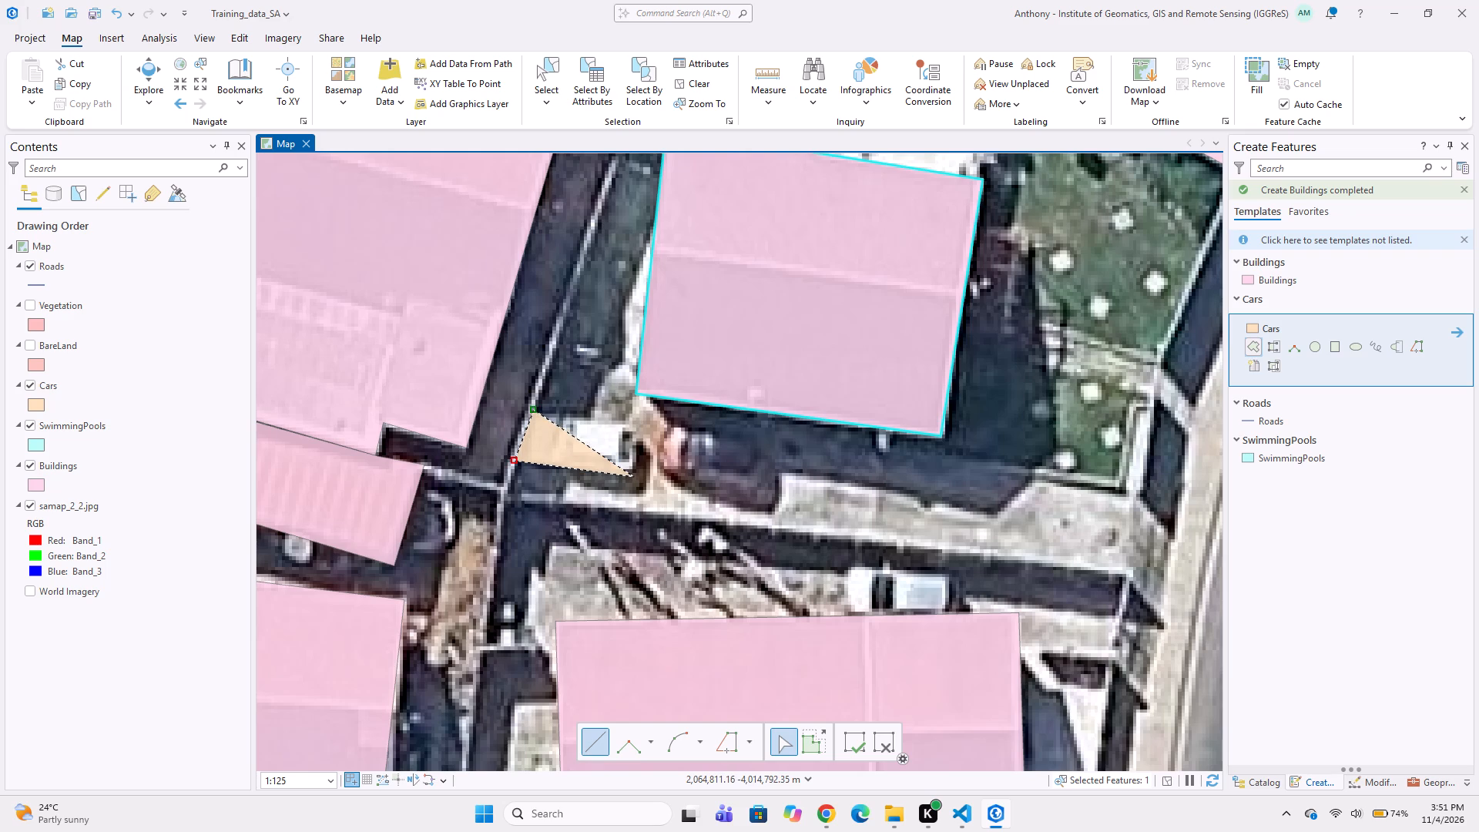
click(636, 475)
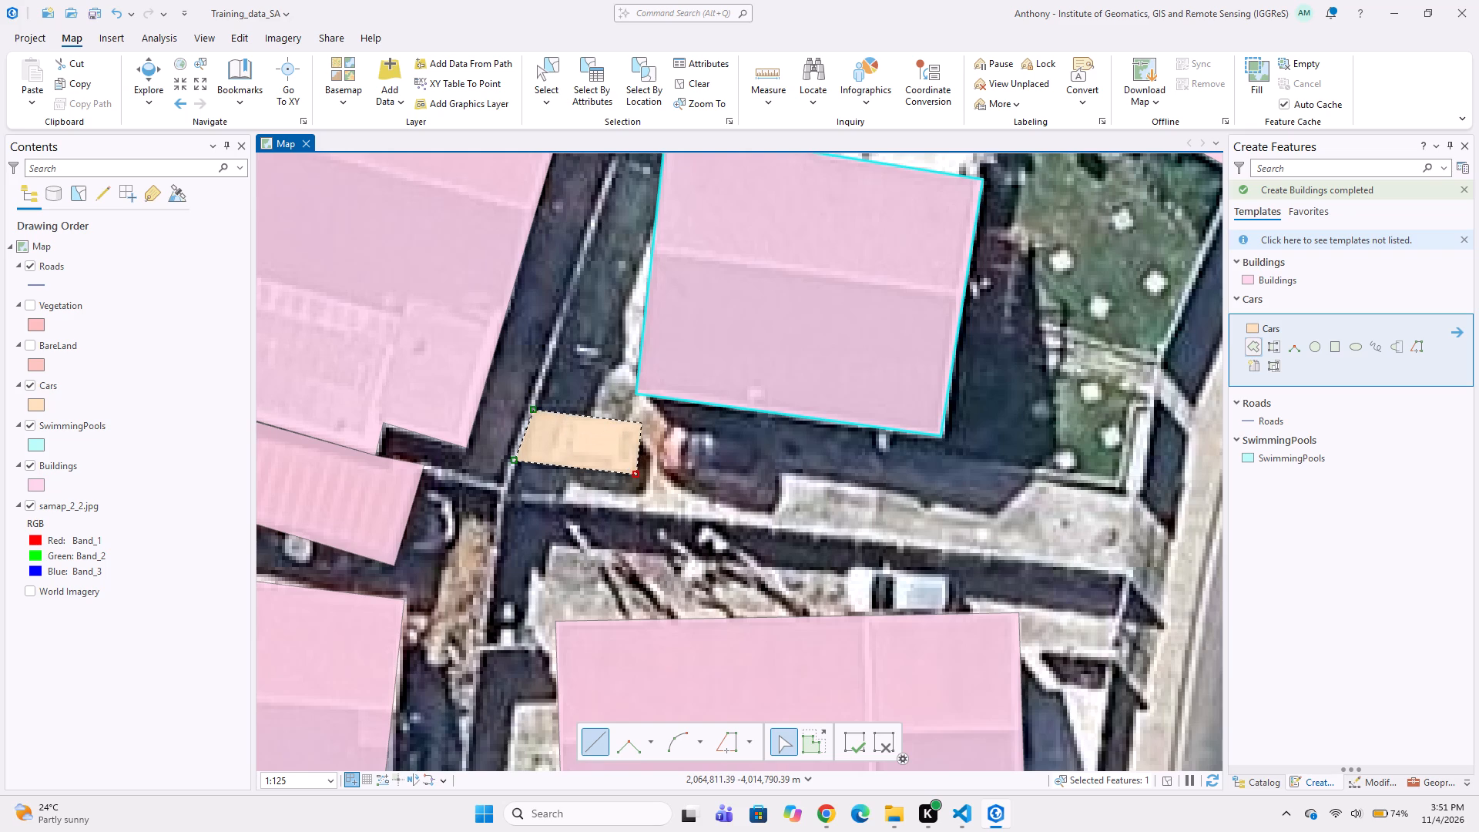
click(642, 423)
click(642, 423)
click(639, 421)
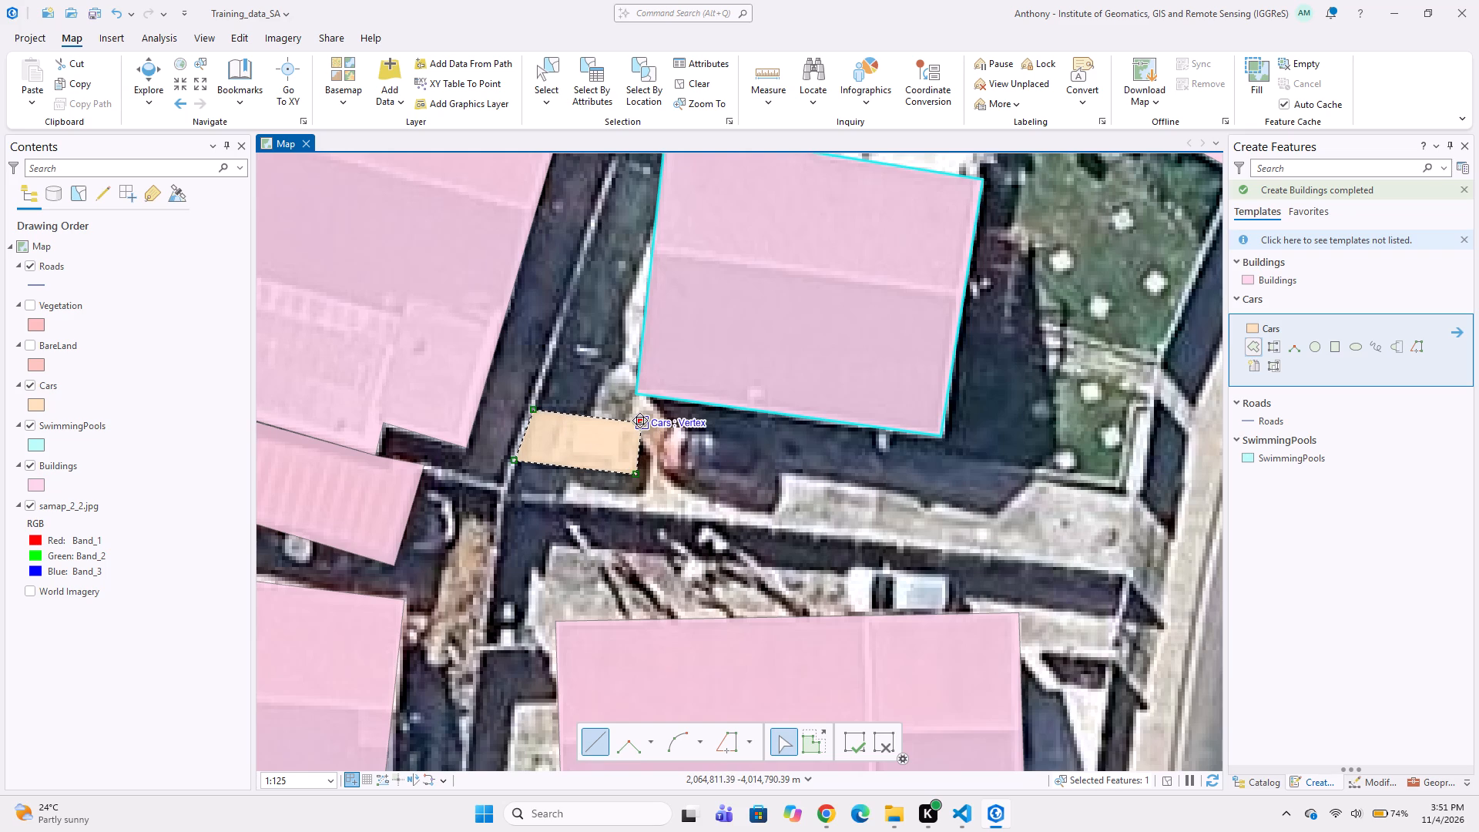
double_click(639, 421)
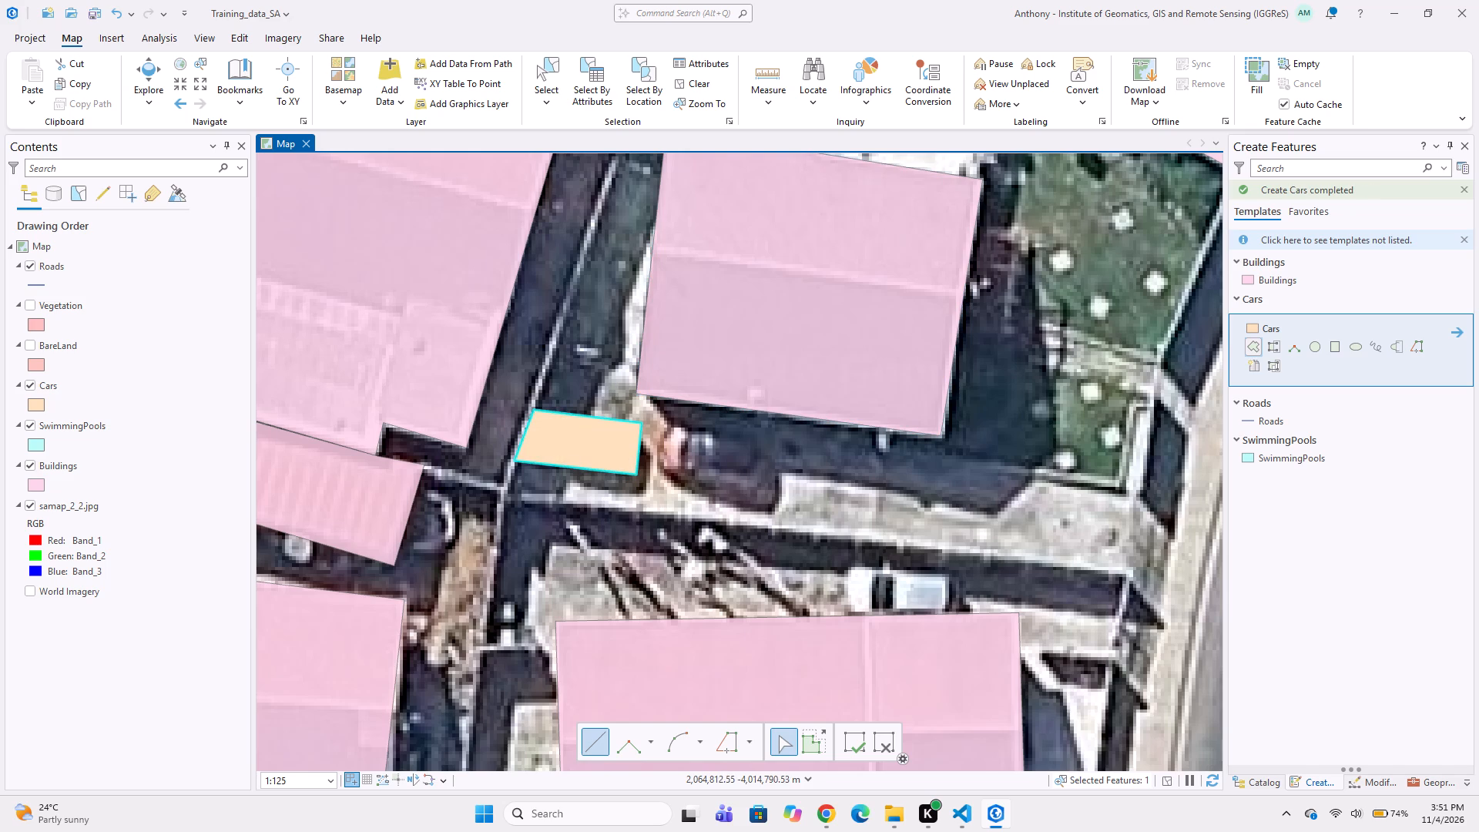
Digitize the dark red car just east of the white vehicle as a four-corner Cars polygon.
click(658, 418)
click(650, 468)
click(763, 485)
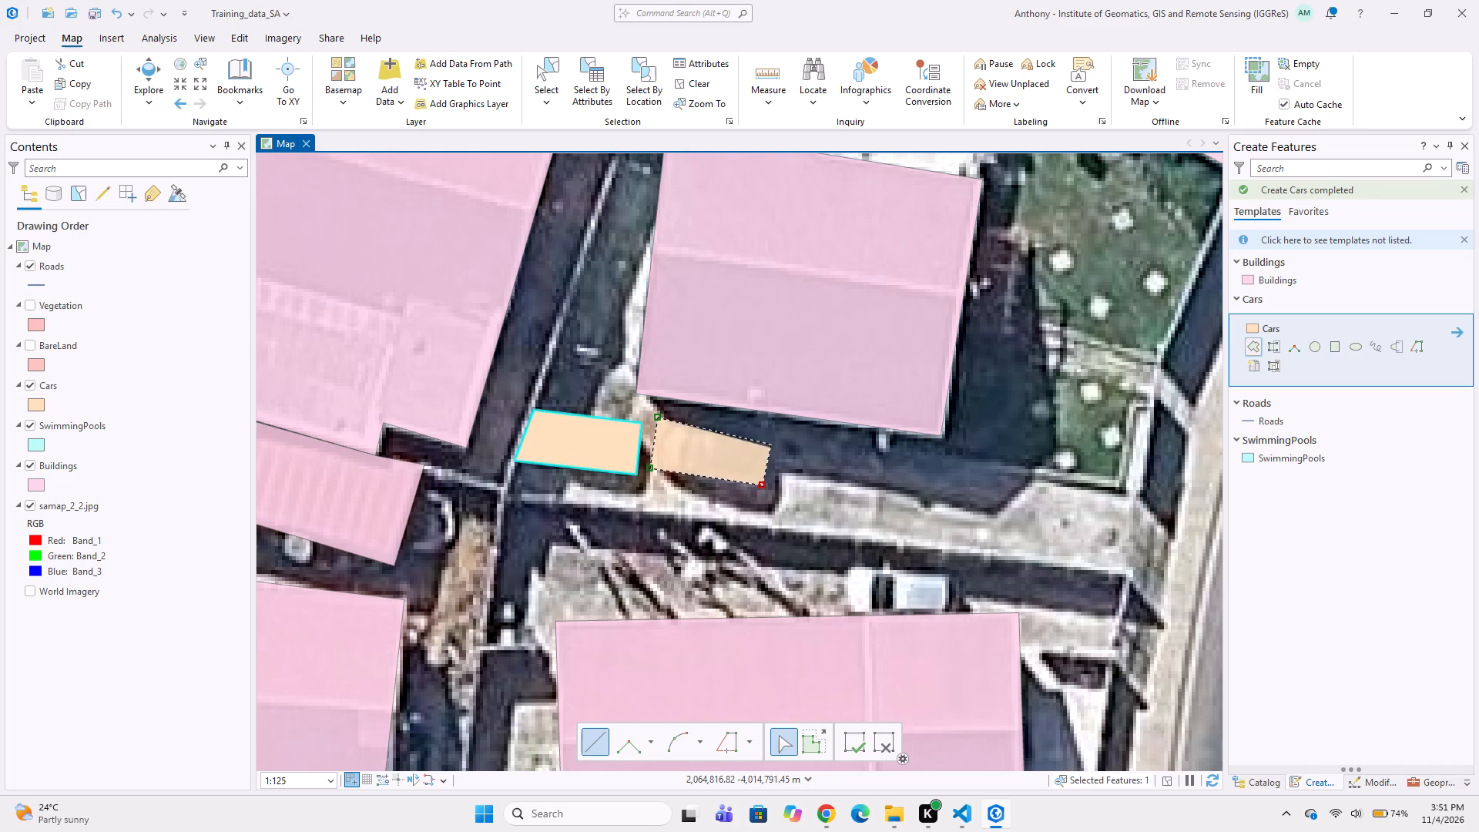
double_click(771, 439)
Digitize the white car along the north edge of the next house south as a five-corner Cars polygon, starting on the building's edge.
scroll(660, 452, down, 2)
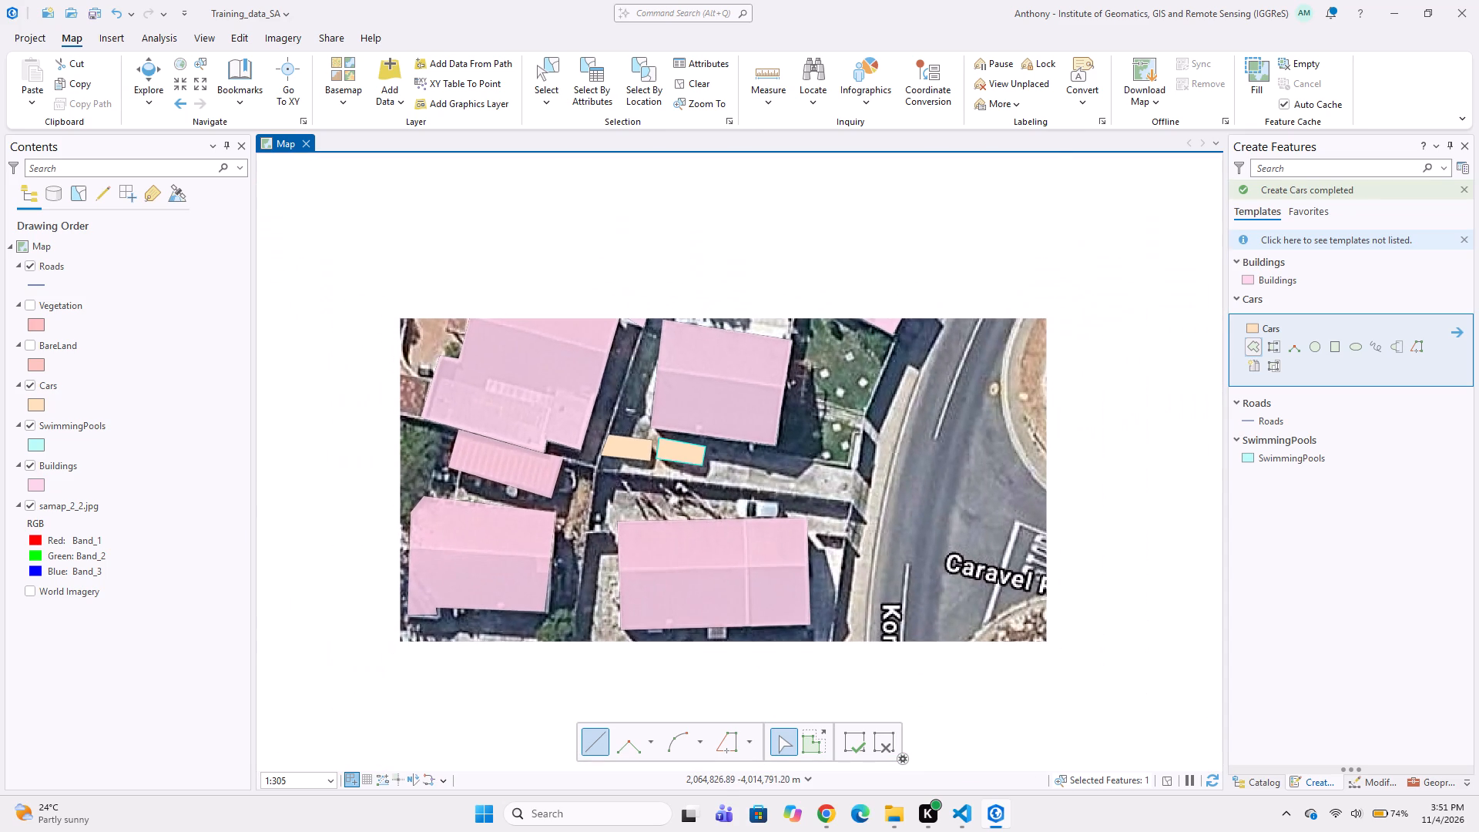
middle_drag(960, 468, 887, 461)
scroll(688, 512, up, 2)
scroll(666, 502, down, 1)
scroll(663, 498, up, 1)
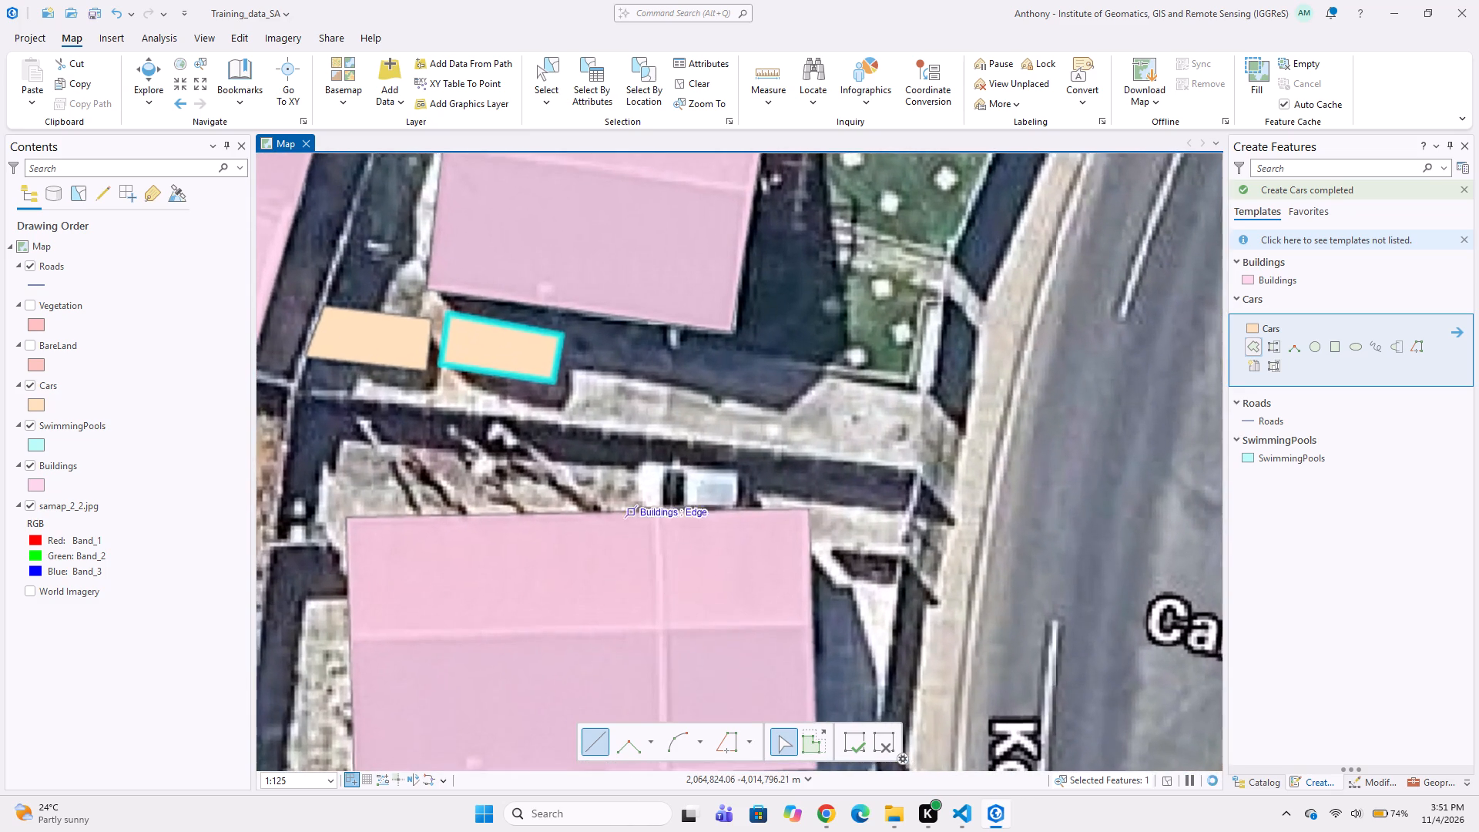
drag(633, 512, 636, 502)
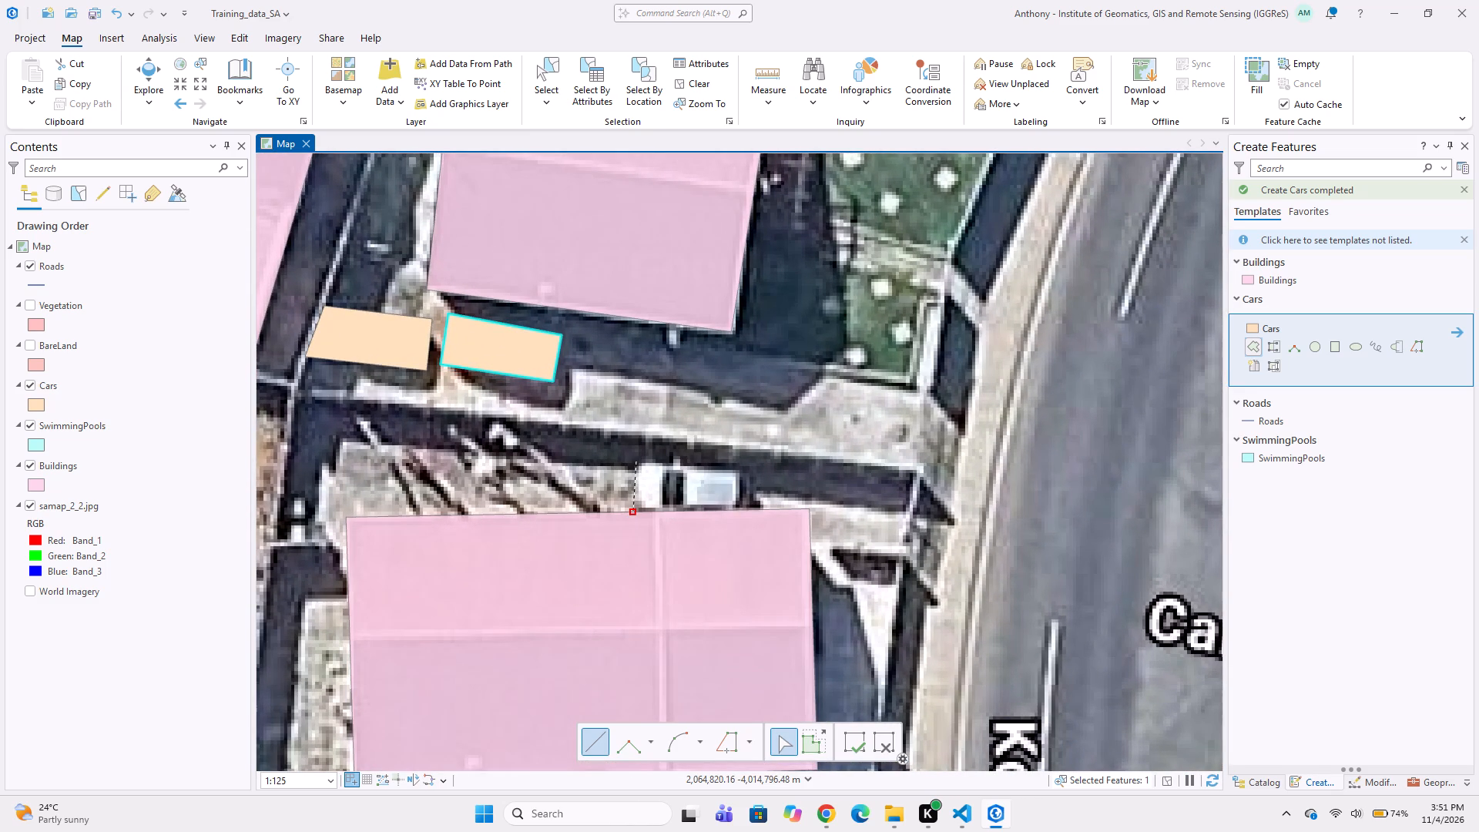
click(634, 461)
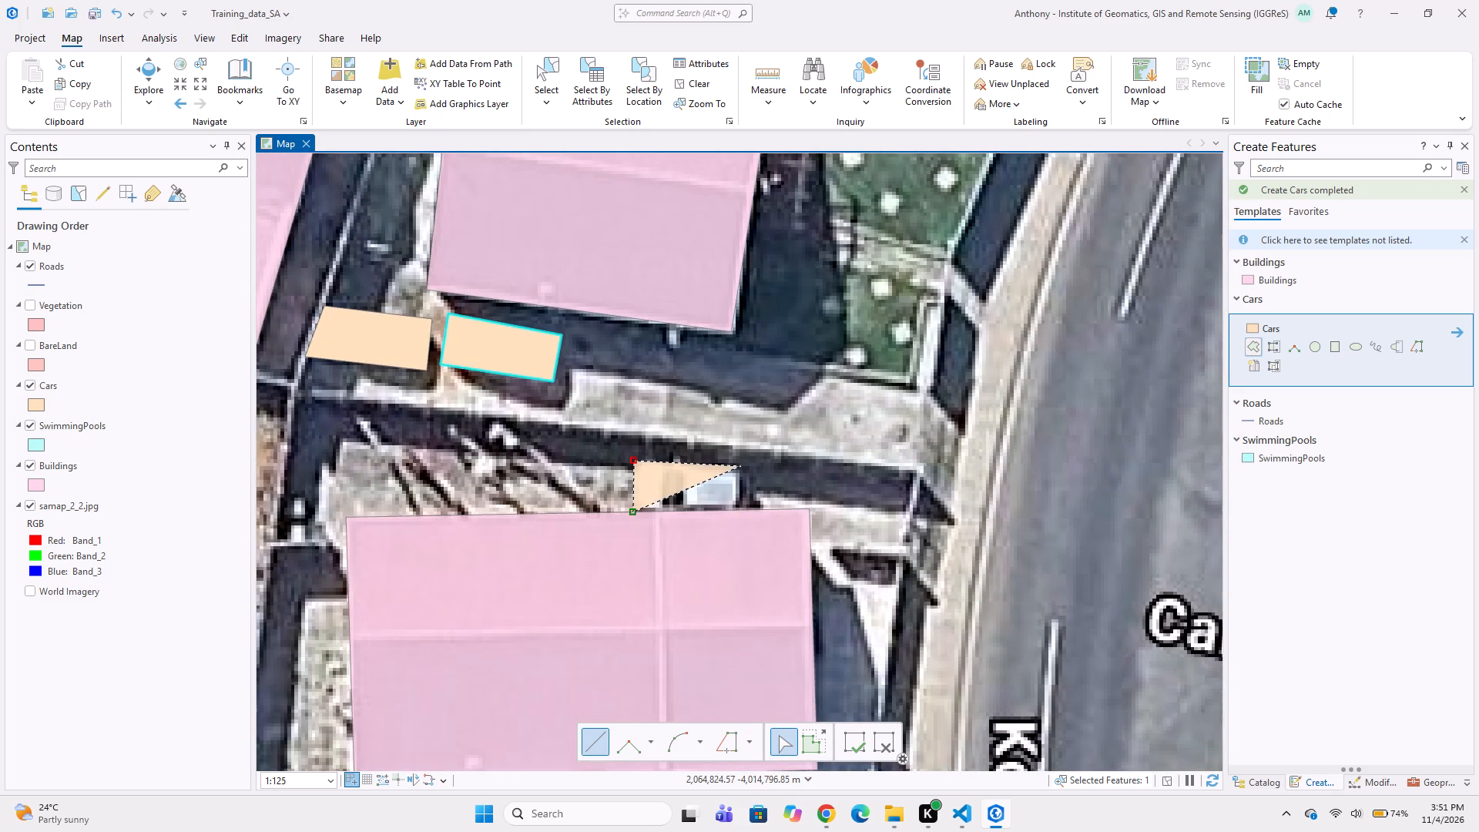
click(746, 466)
click(757, 471)
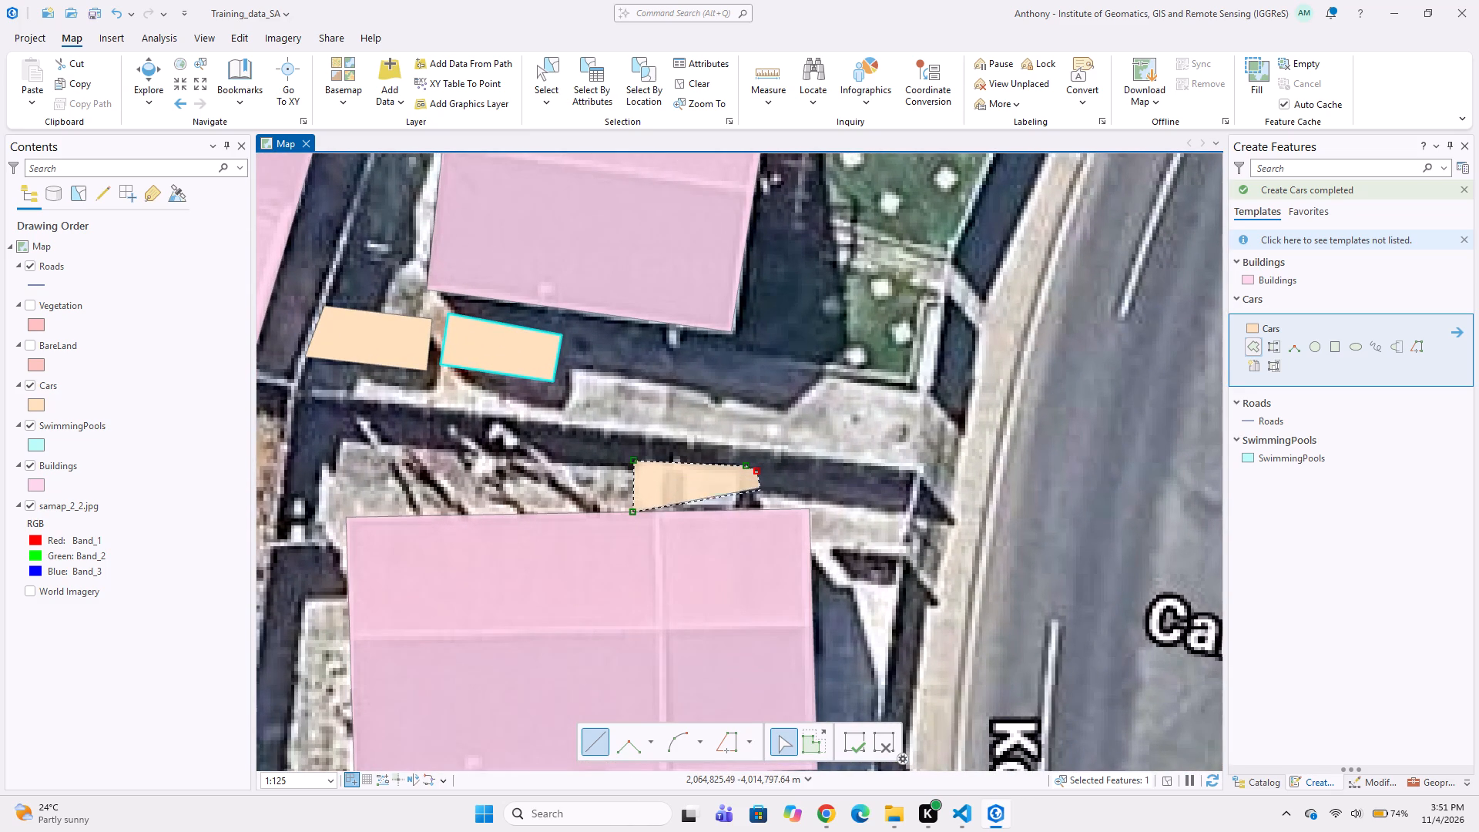
double_click(755, 517)
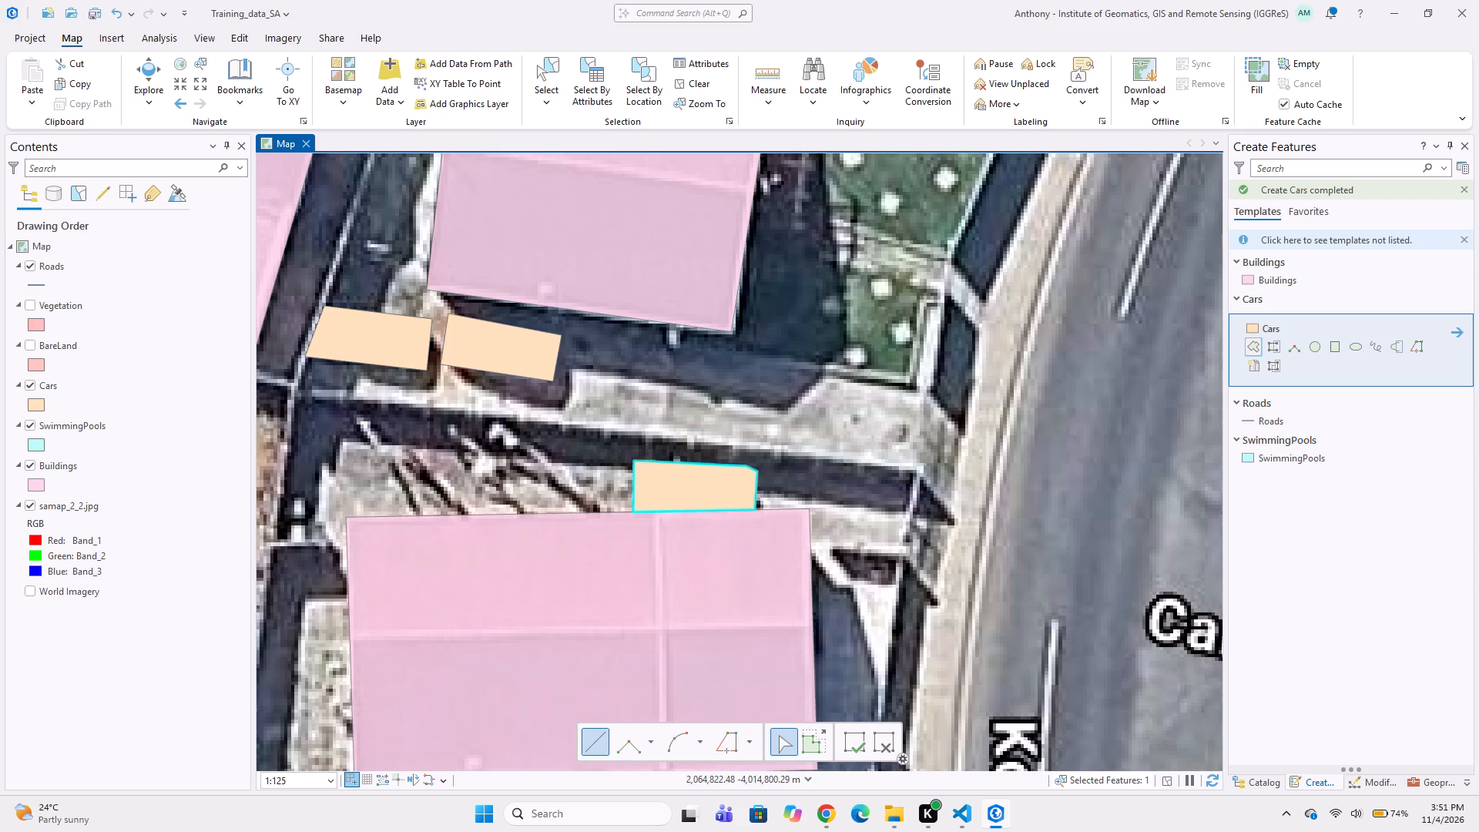
Digitize the blue pool beside Dennegeur Ave as a six-corner SwimmingPools polygon, following its angled southwest corner.
scroll(634, 539, down, 2)
middle_drag(595, 480, 793, 533)
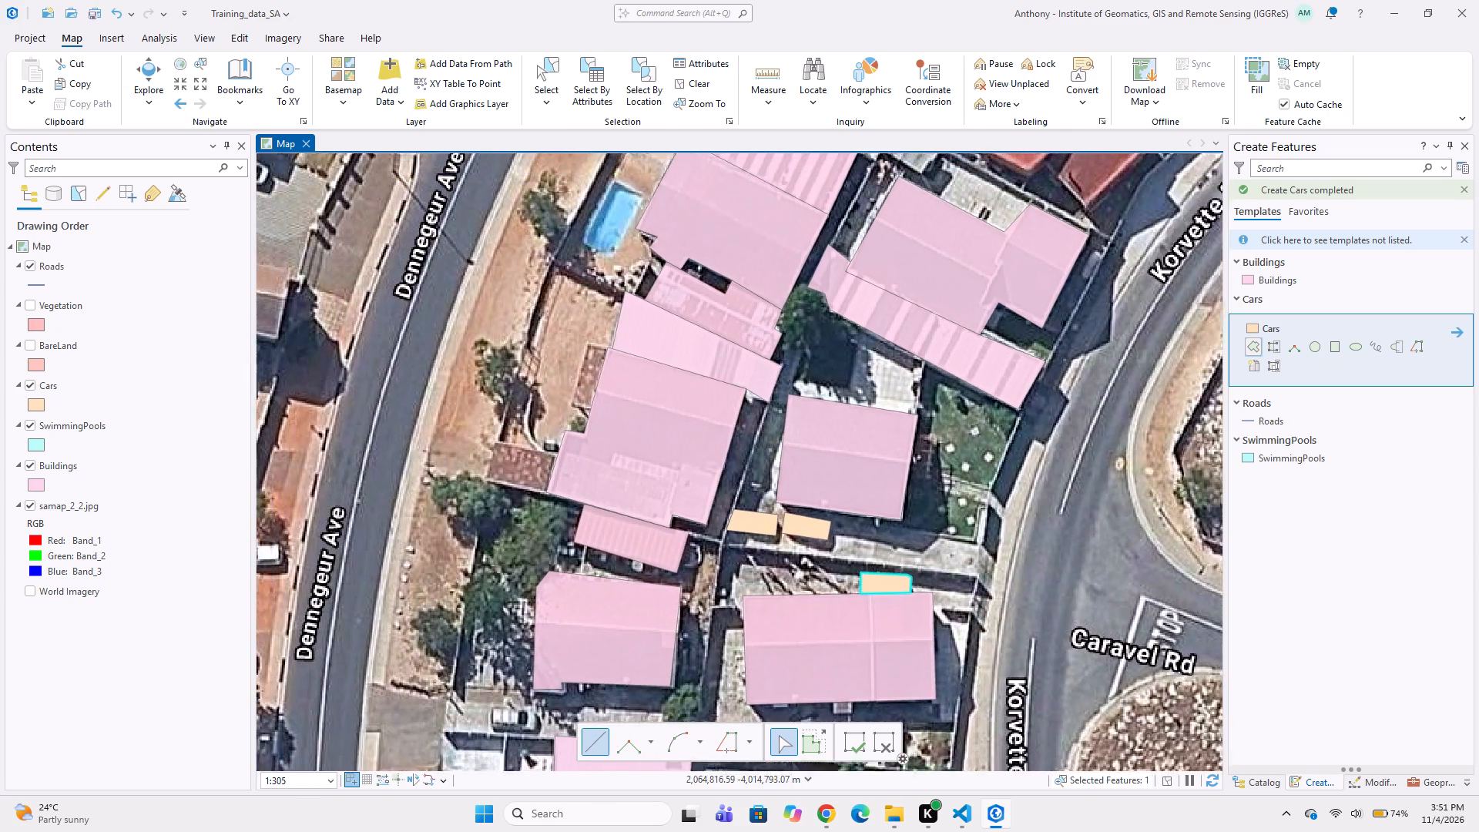
scroll(661, 439, down, 1)
middle_drag(709, 404, 704, 351)
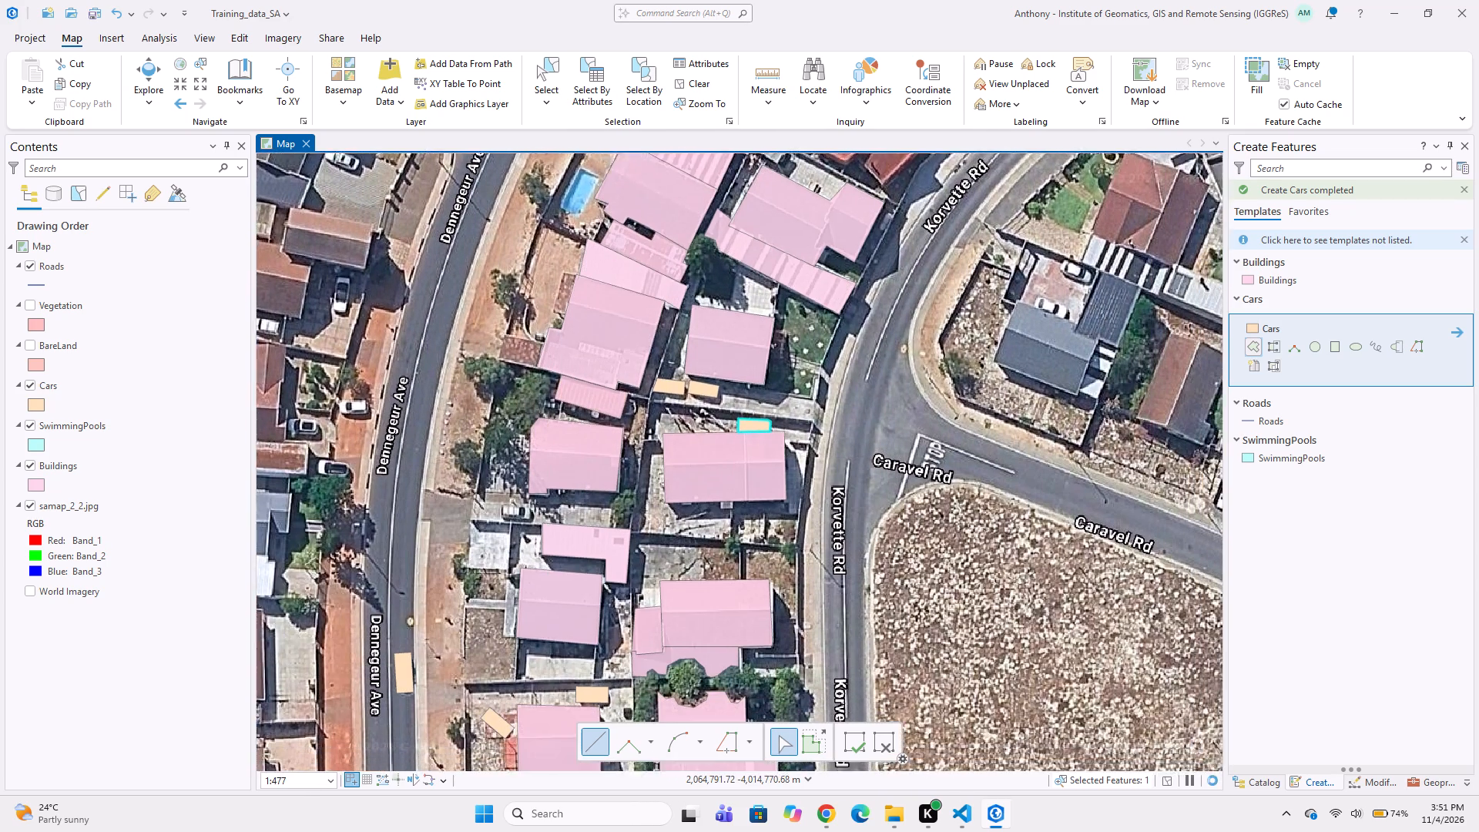
click(1280, 453)
middle_drag(534, 237, 599, 361)
scroll(612, 310, up, 2)
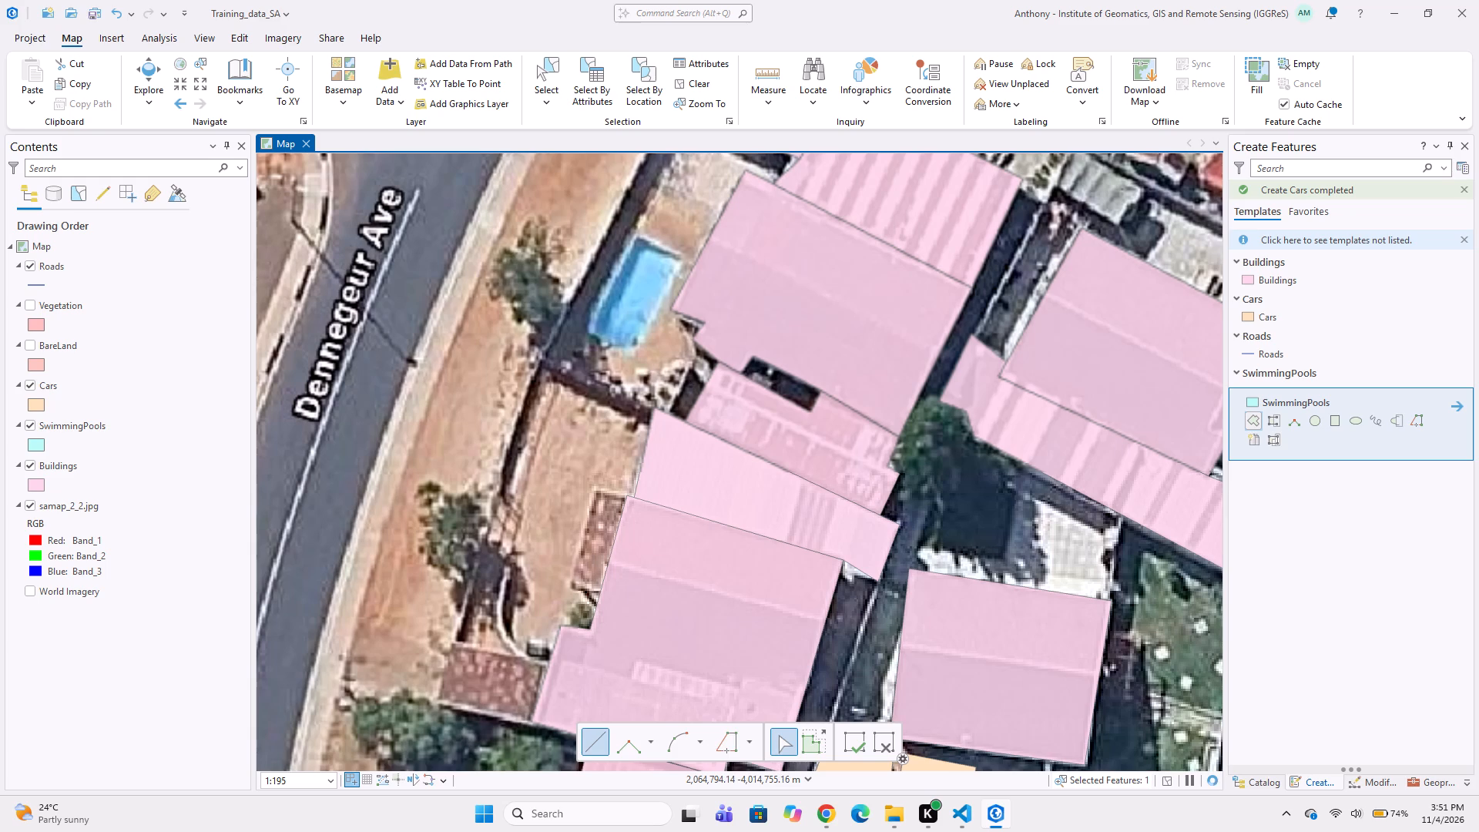
click(636, 232)
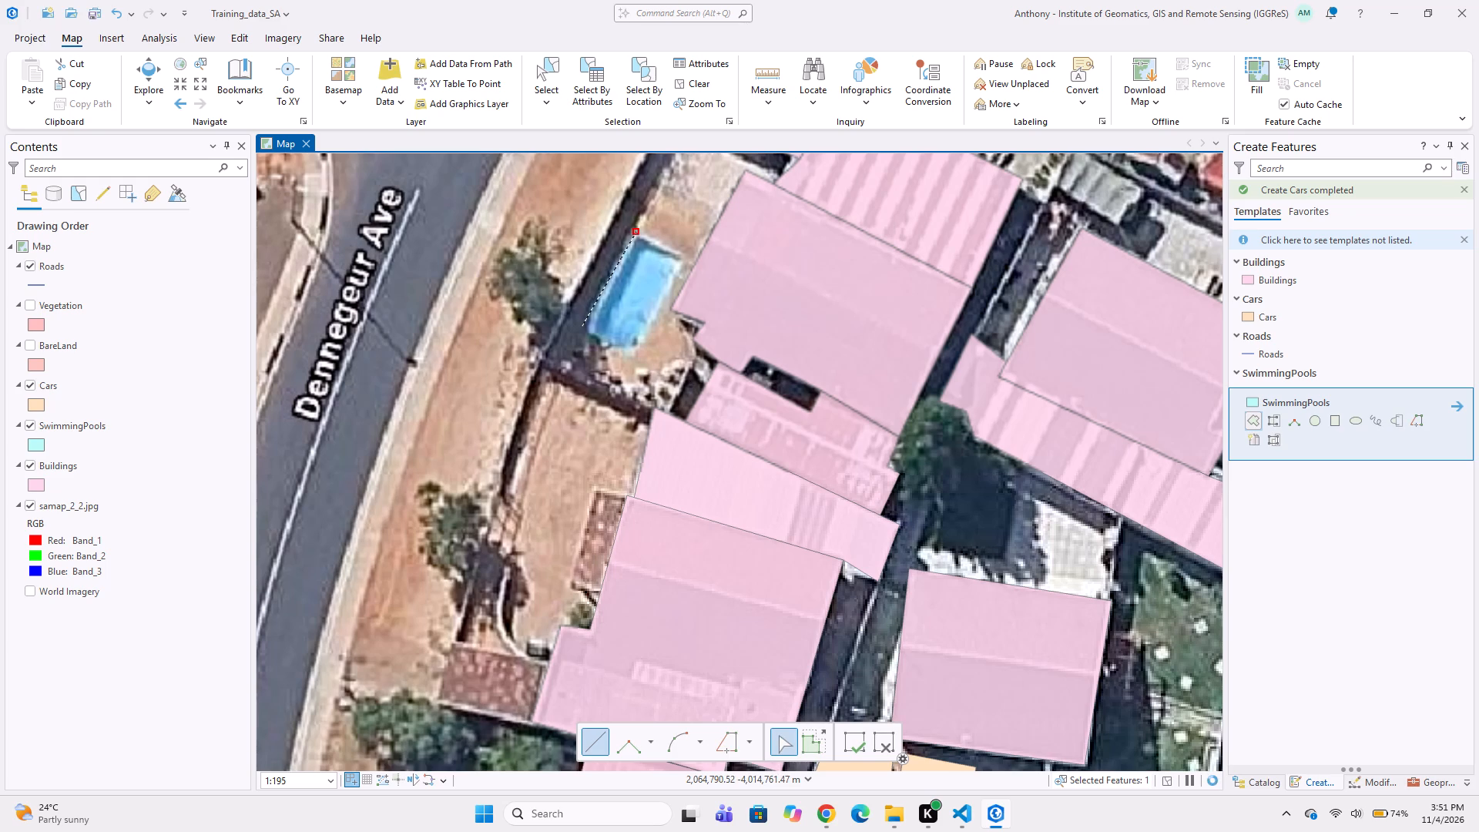
click(588, 315)
click(588, 334)
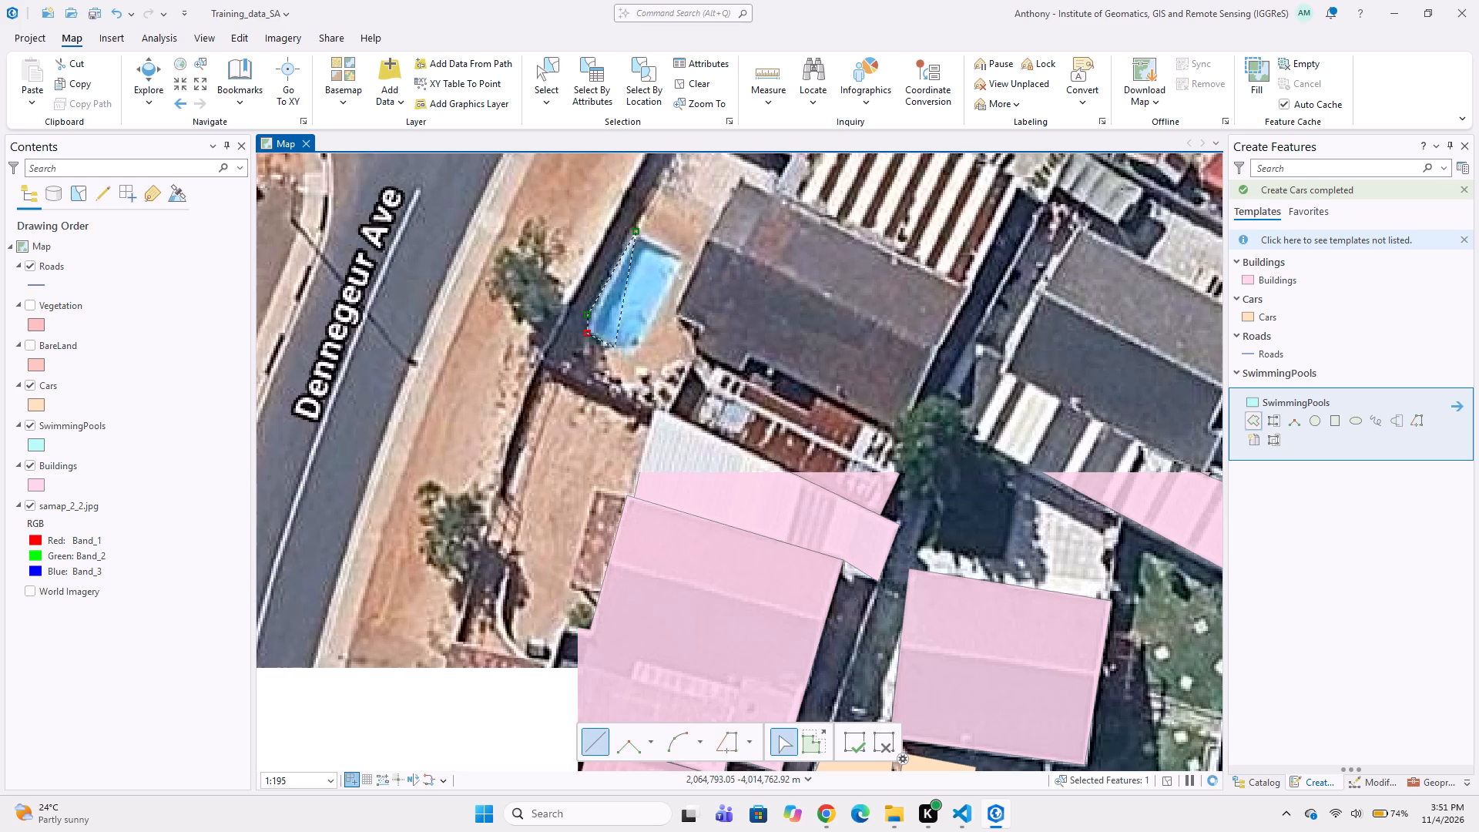
click(609, 345)
click(636, 347)
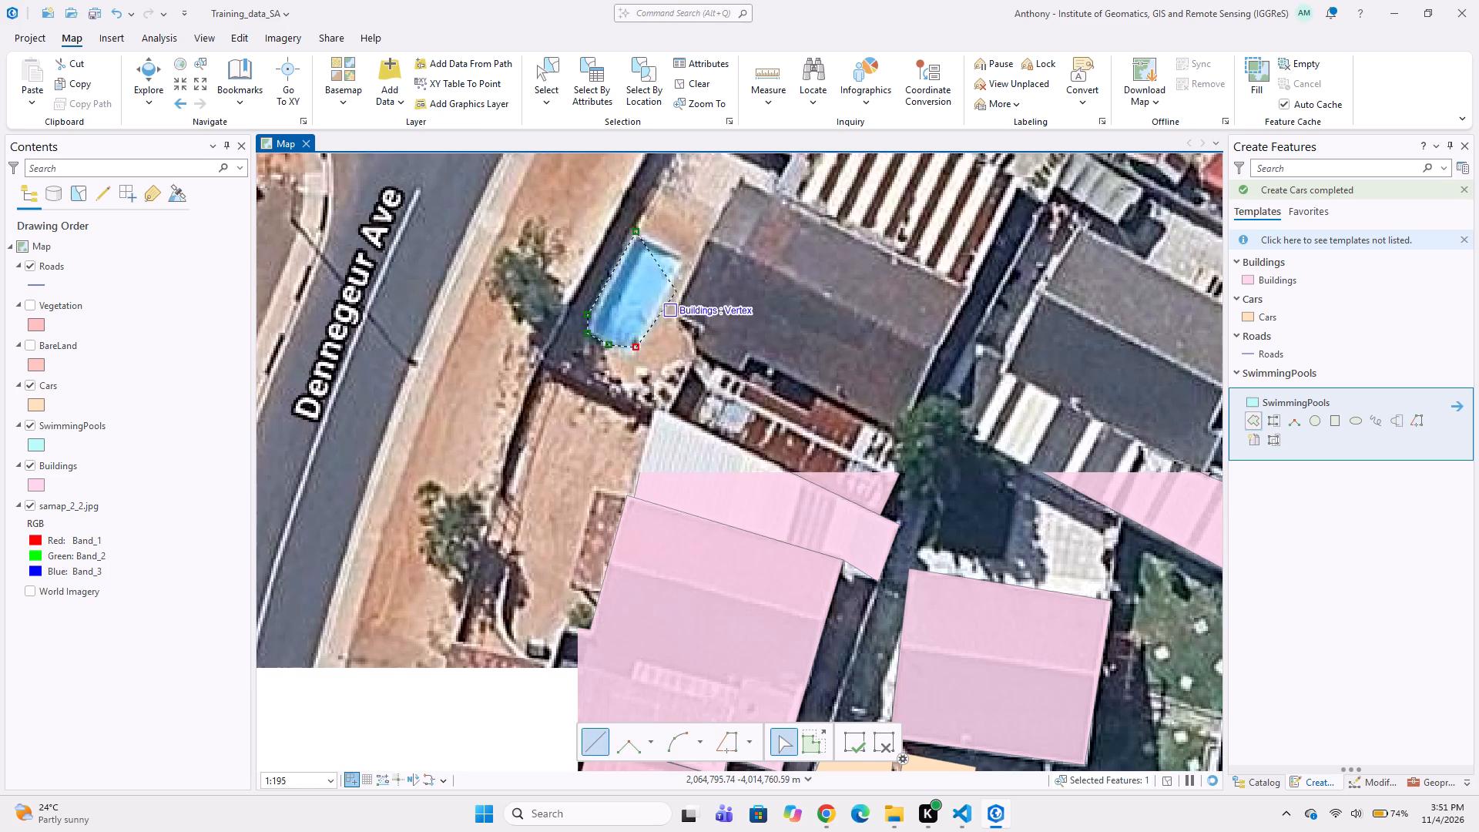
double_click(685, 256)
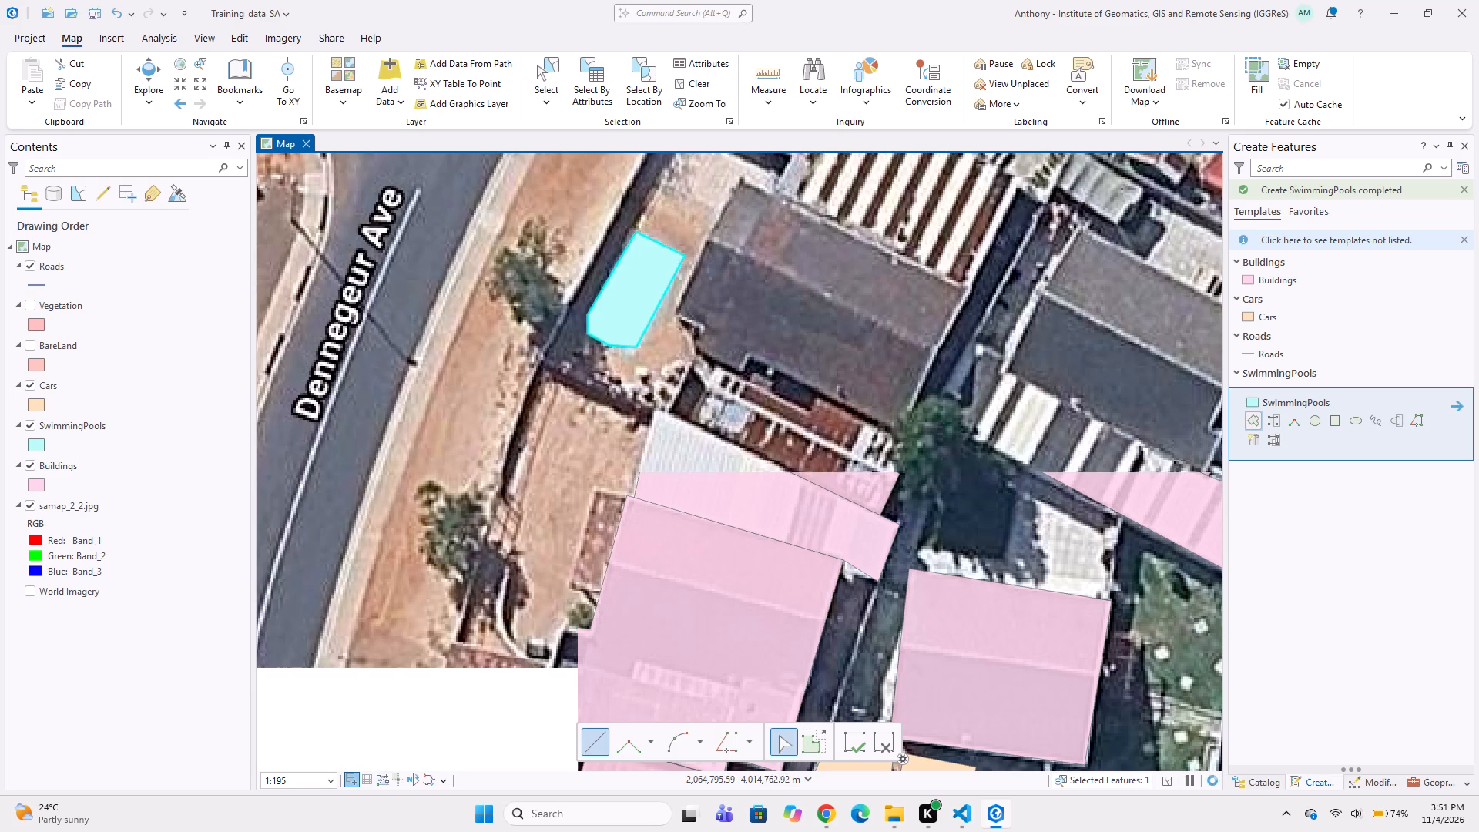
Digitize the white vehicle in the driveway off Dennegeur Ave, north of the L-shaped building, as a five-corner Cars polygon.
scroll(634, 347, down, 3)
scroll(669, 358, up, 1)
middle_drag(669, 358, 663, 439)
scroll(650, 421, down, 1)
middle_drag(731, 471, 674, 453)
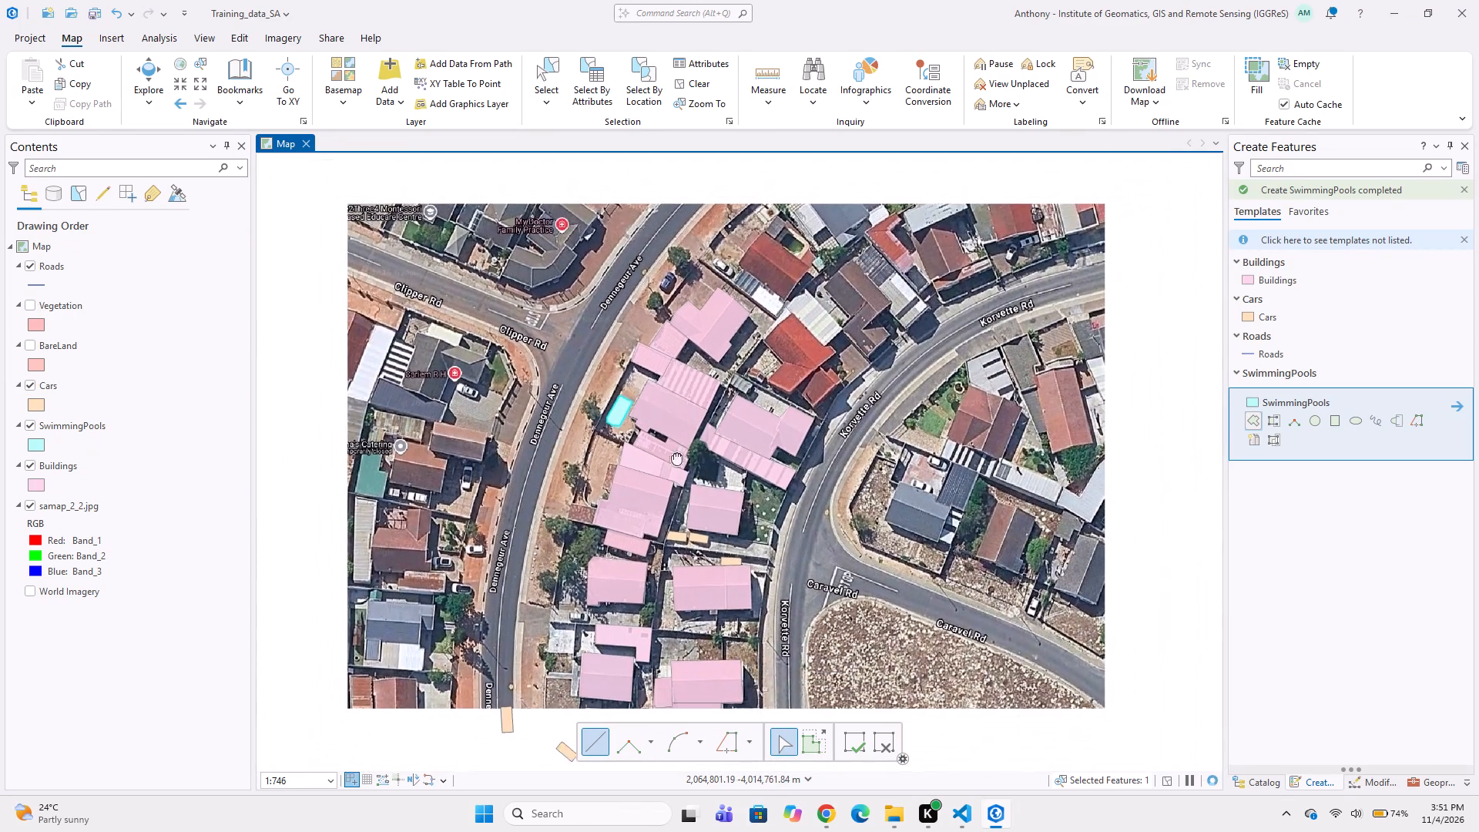
middle_drag(674, 453, 618, 407)
middle_drag(696, 307, 723, 347)
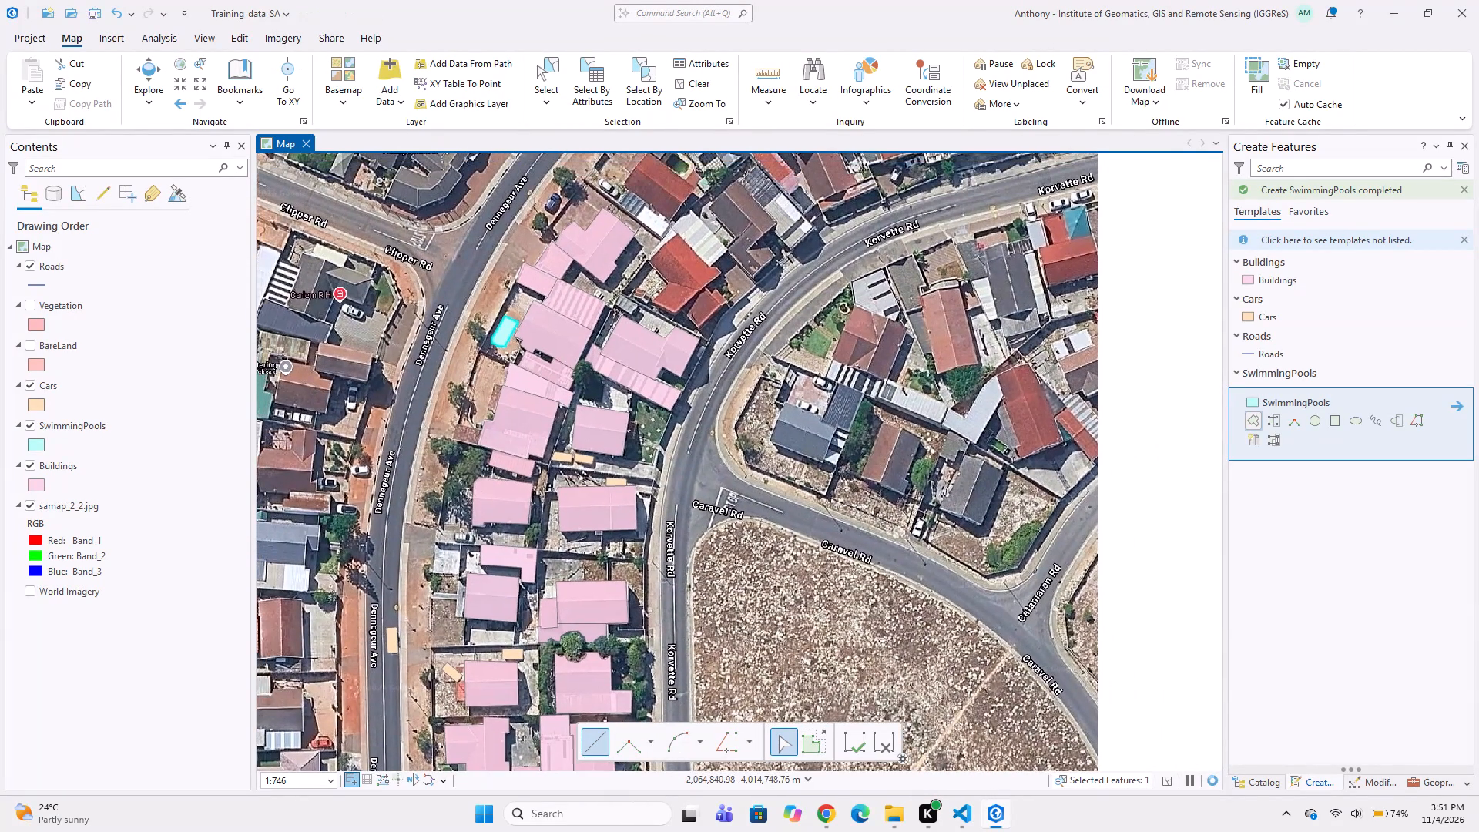
scroll(437, 549, up, 3)
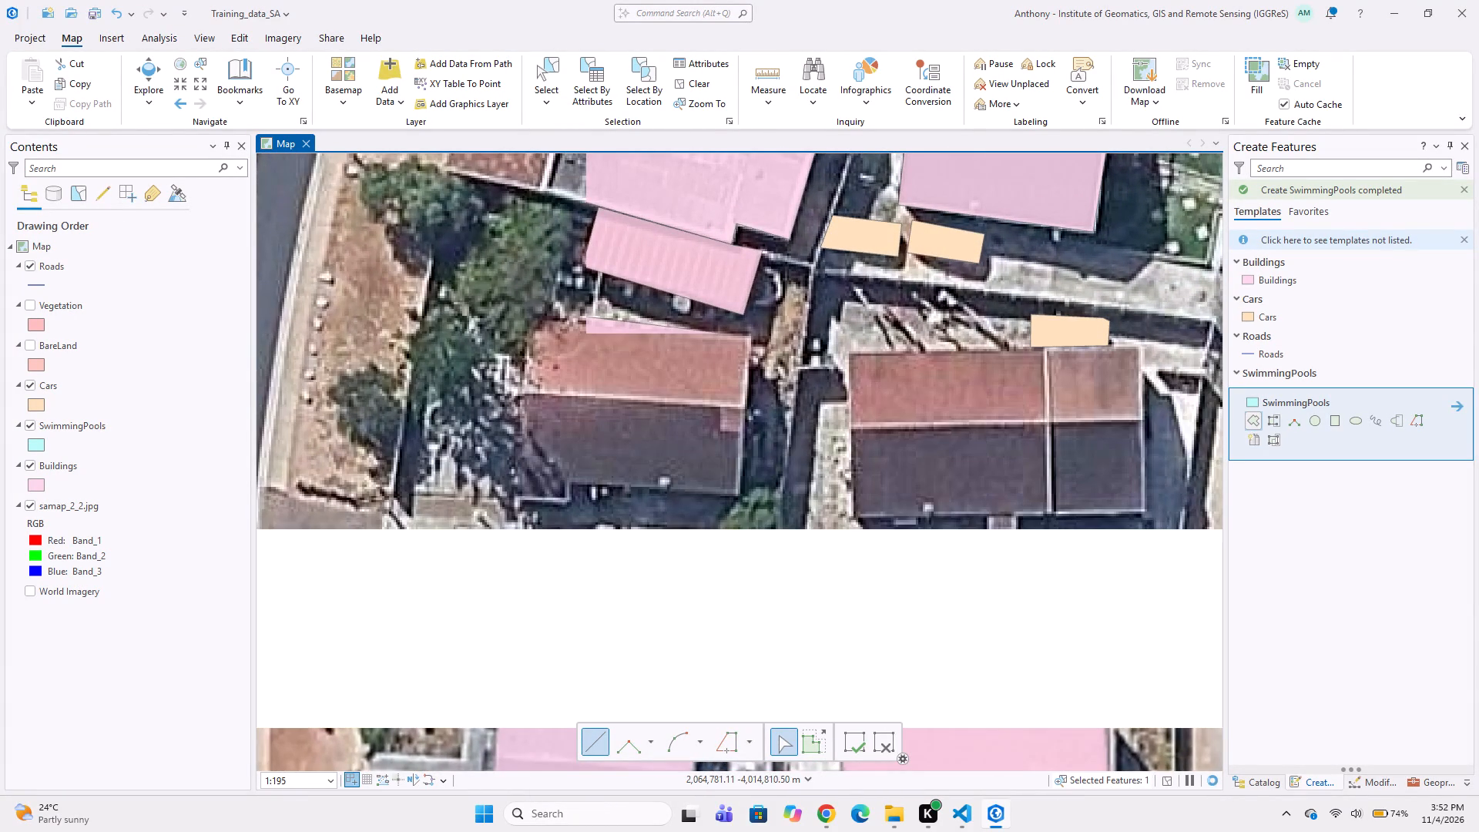
click(451, 523)
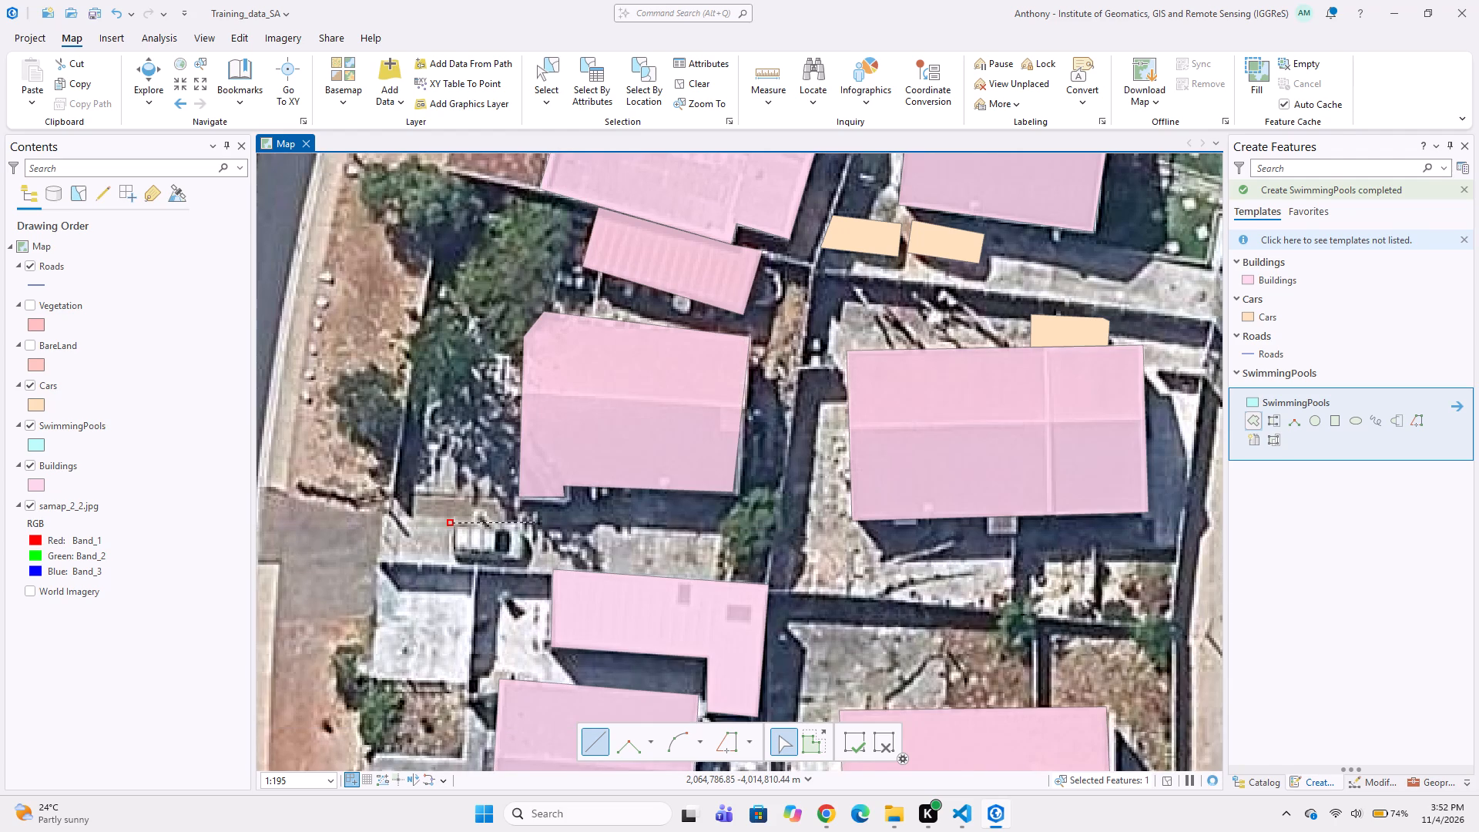
click(528, 531)
click(1273, 313)
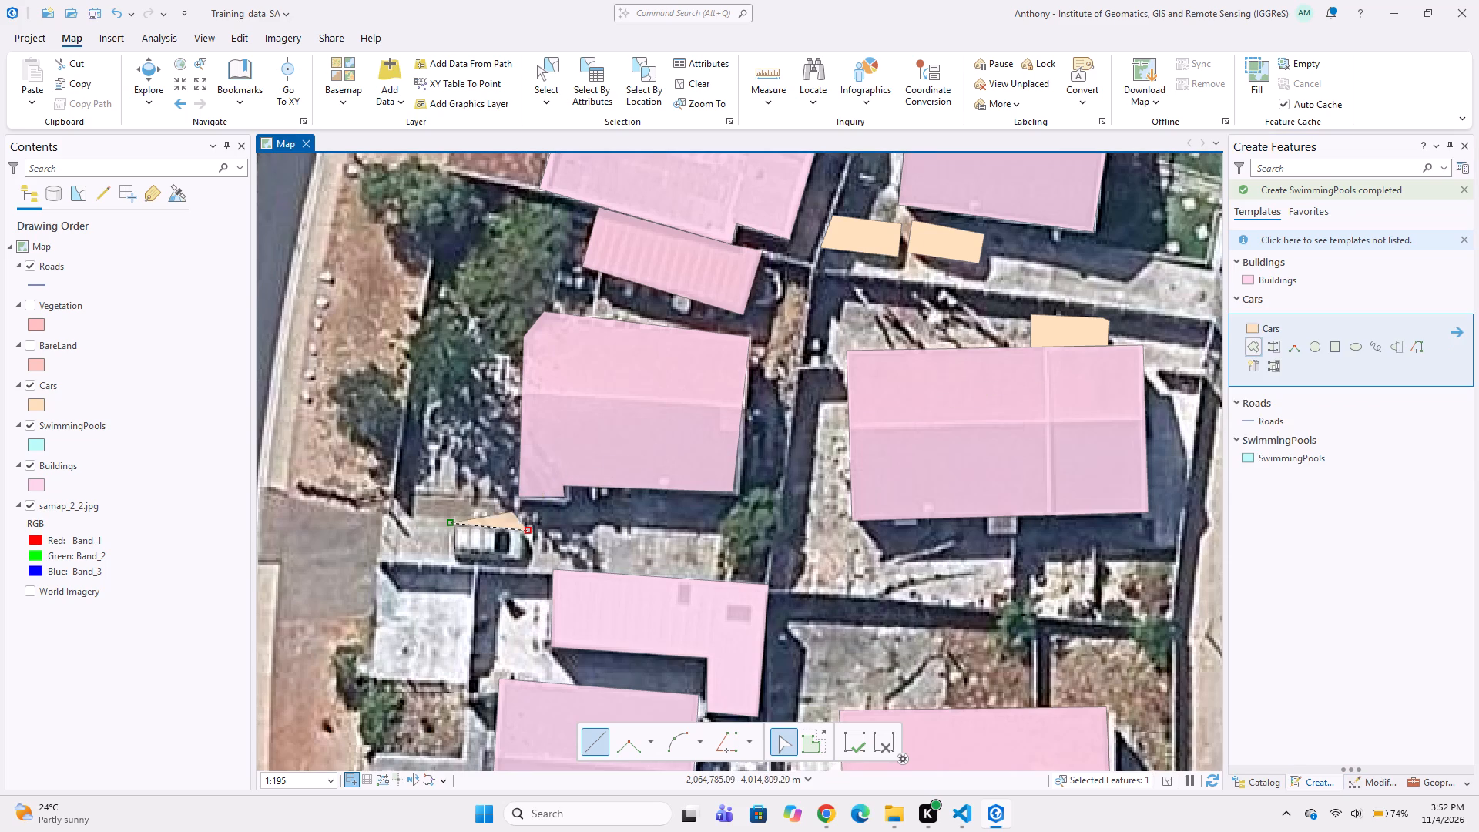
click(531, 552)
click(523, 565)
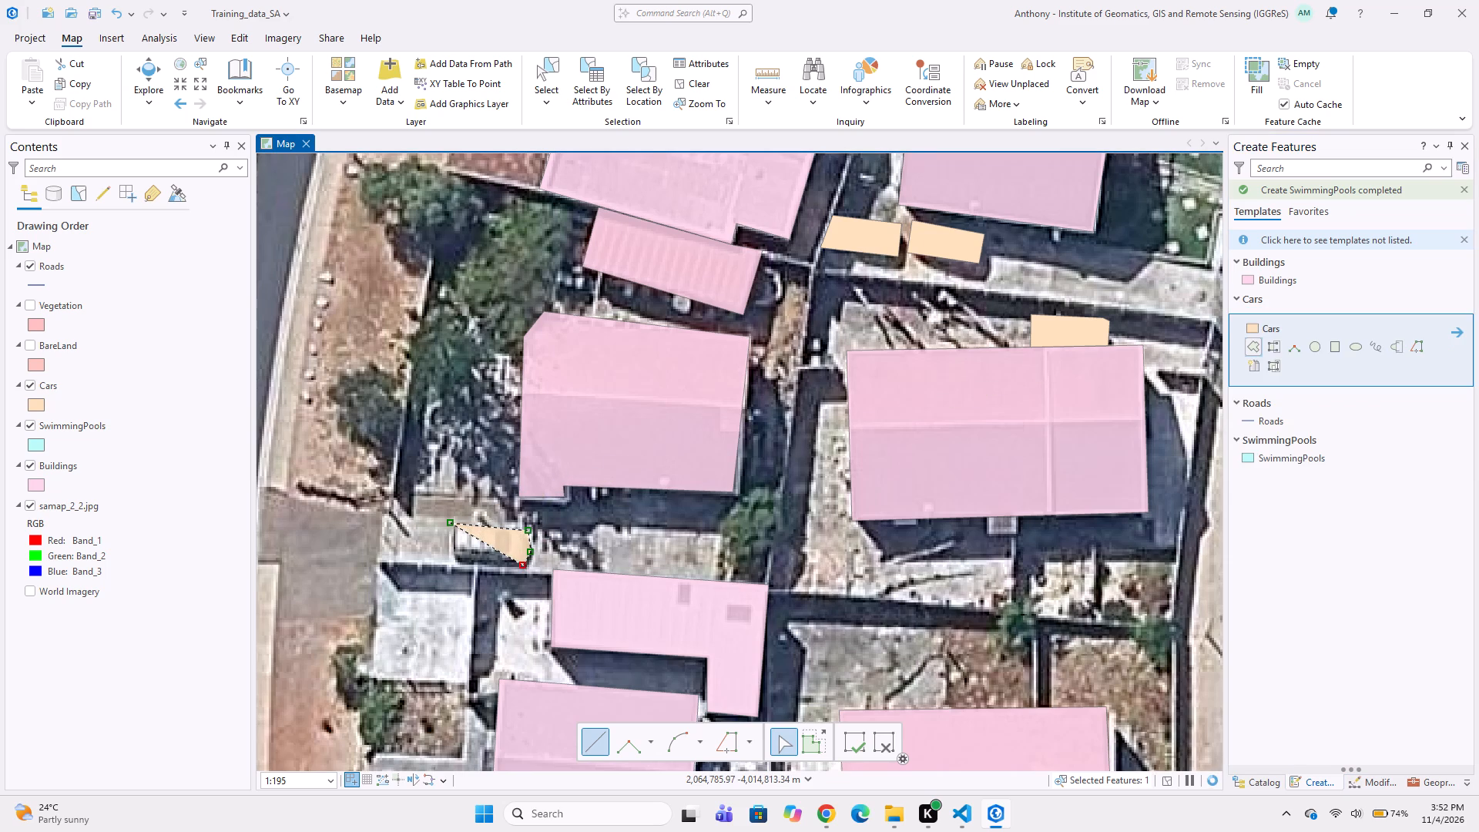
double_click(451, 560)
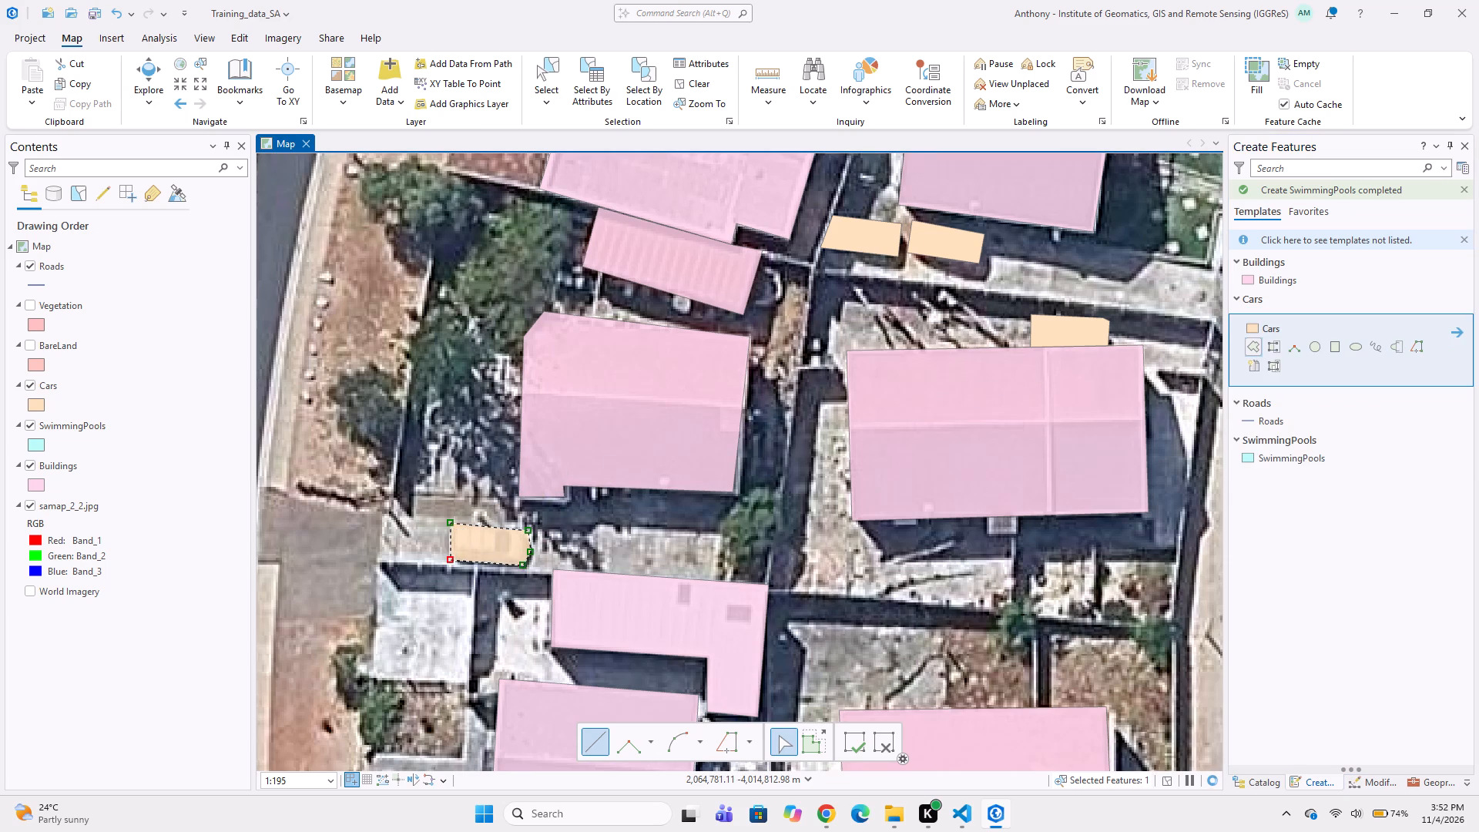
Digitize the red-roofed house just west of Korvette Rd as a nine-corner Cars polygon, following its stepped west and east outline.
scroll(776, 555, down, 1)
middle_drag(944, 485, 890, 599)
scroll(790, 396, down, 2)
middle_drag(787, 398, 780, 420)
middle_drag(730, 399, 650, 490)
middle_click(763, 345)
middle_drag(766, 345, 704, 329)
scroll(715, 313, up, 1)
scroll(784, 320, up, 1)
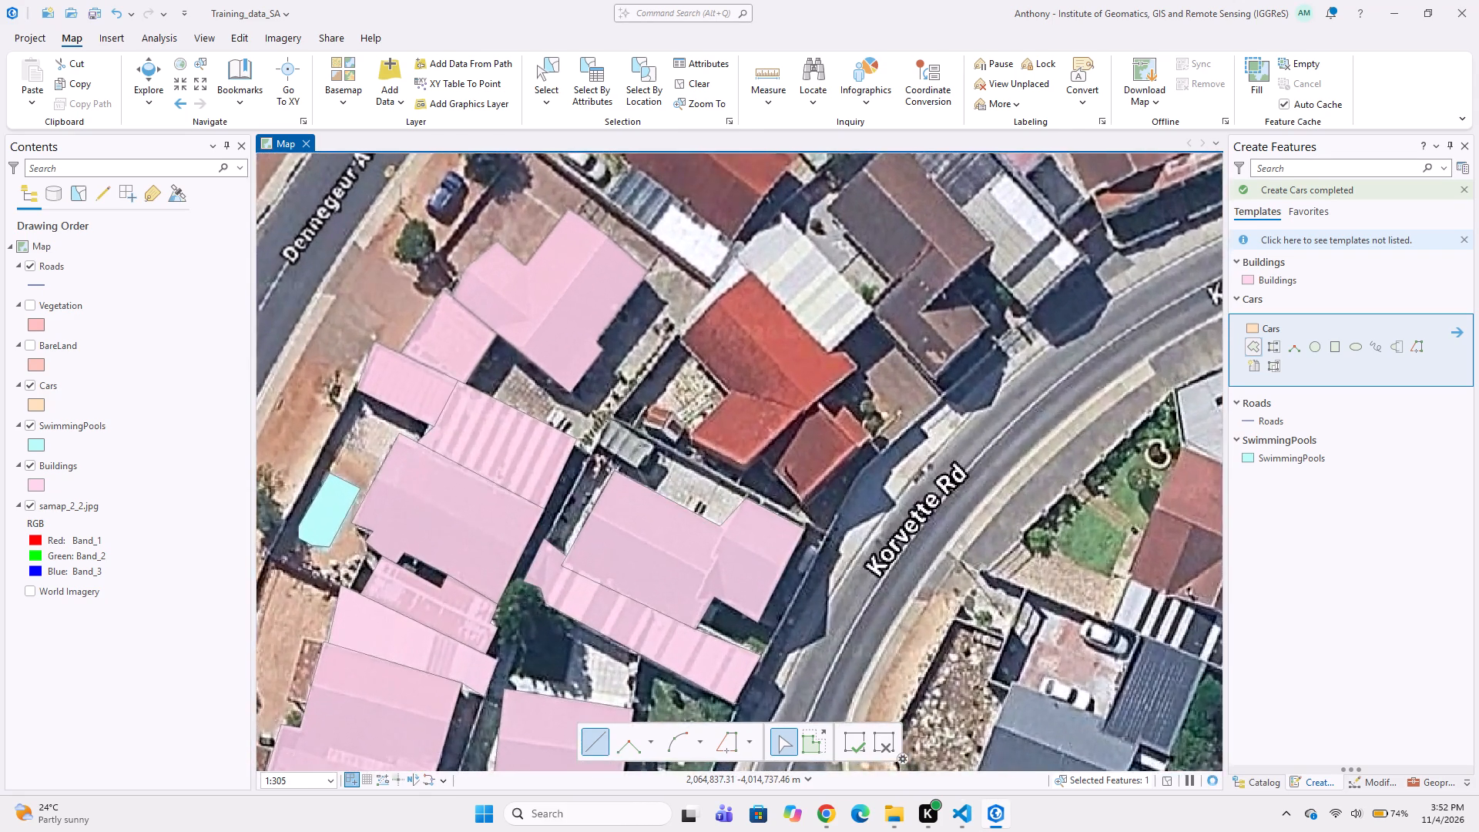
scroll(755, 299, up, 1)
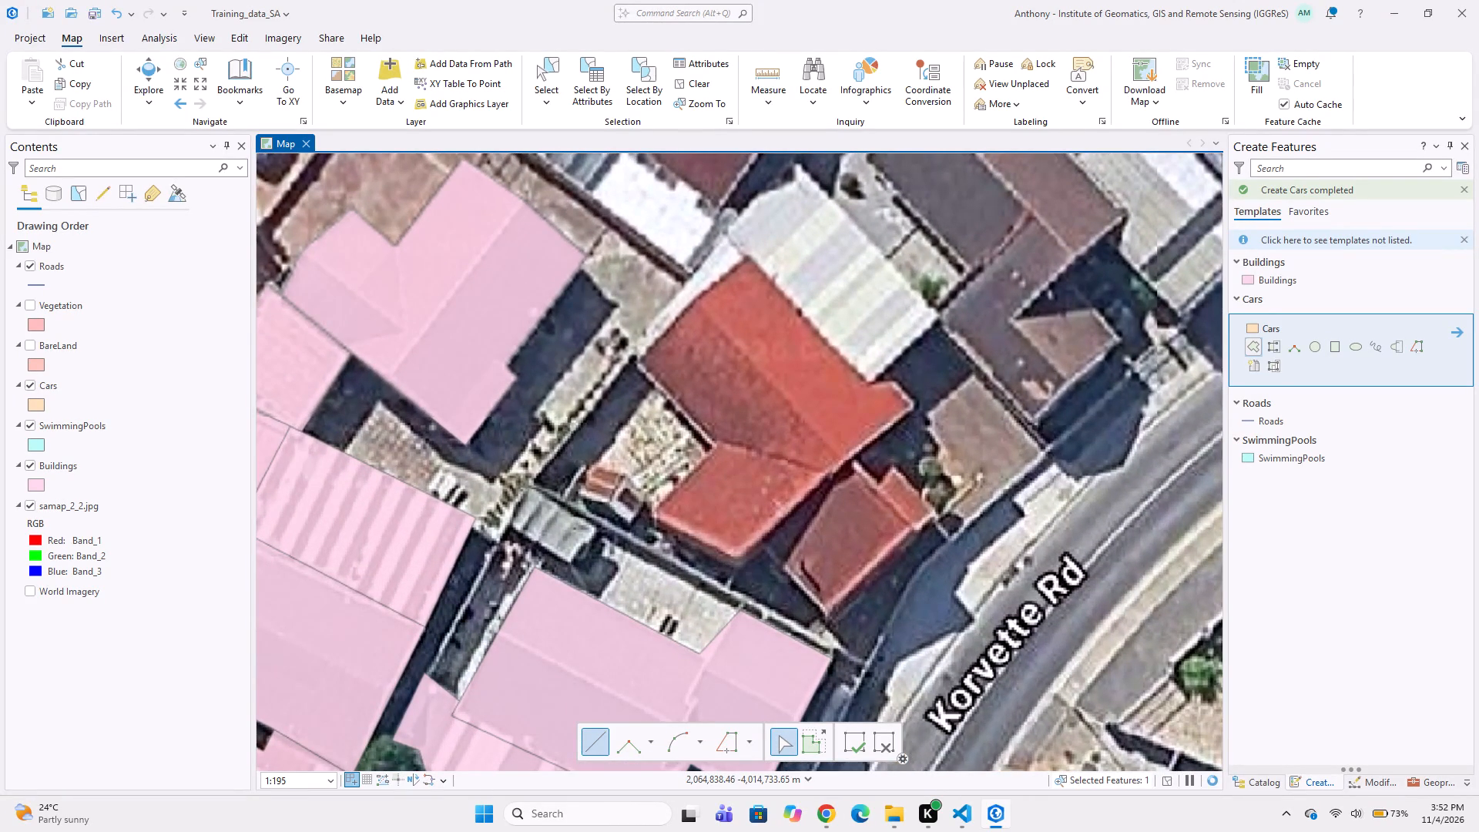
click(747, 256)
click(690, 297)
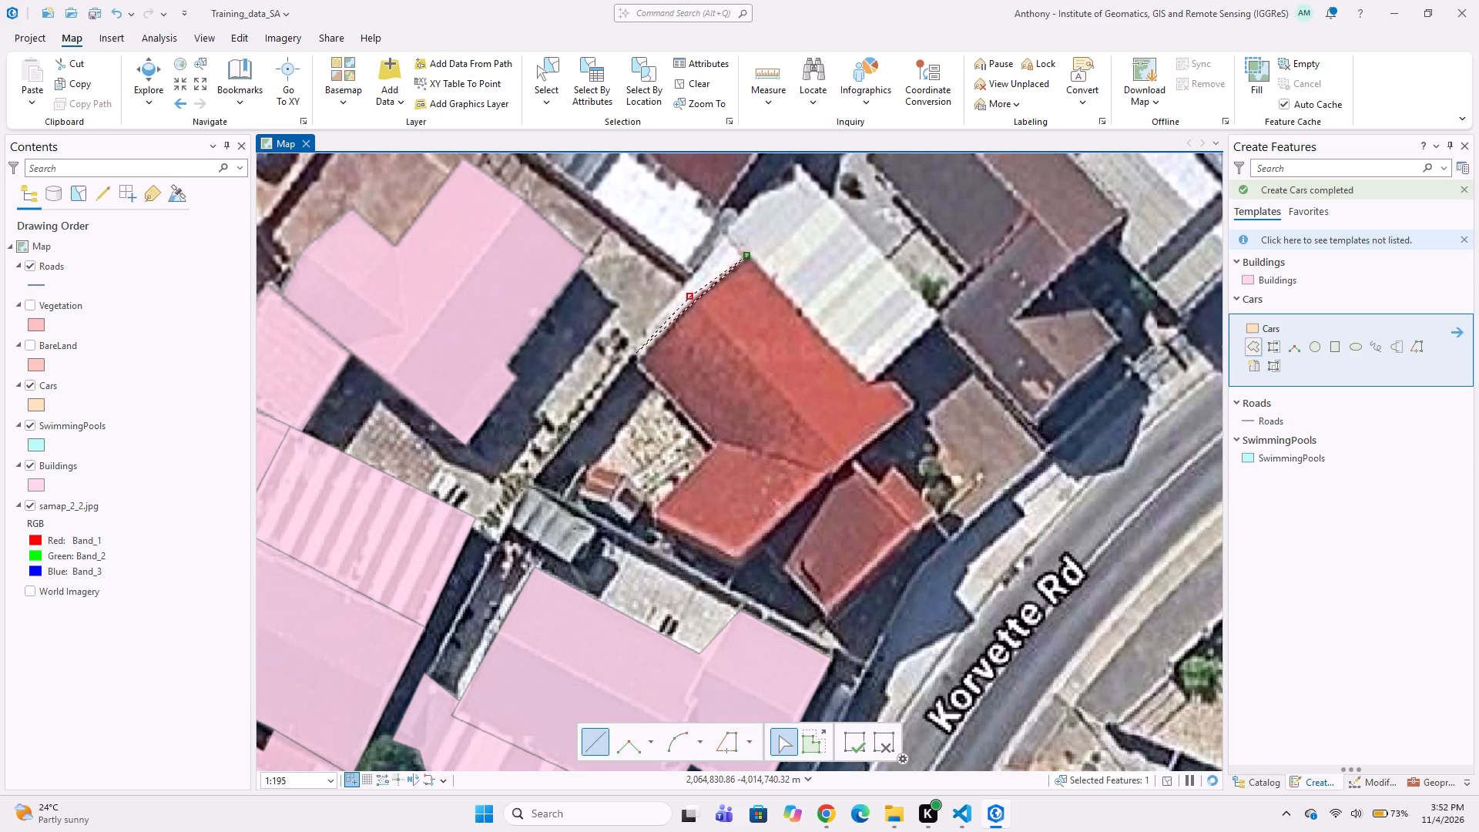
click(634, 361)
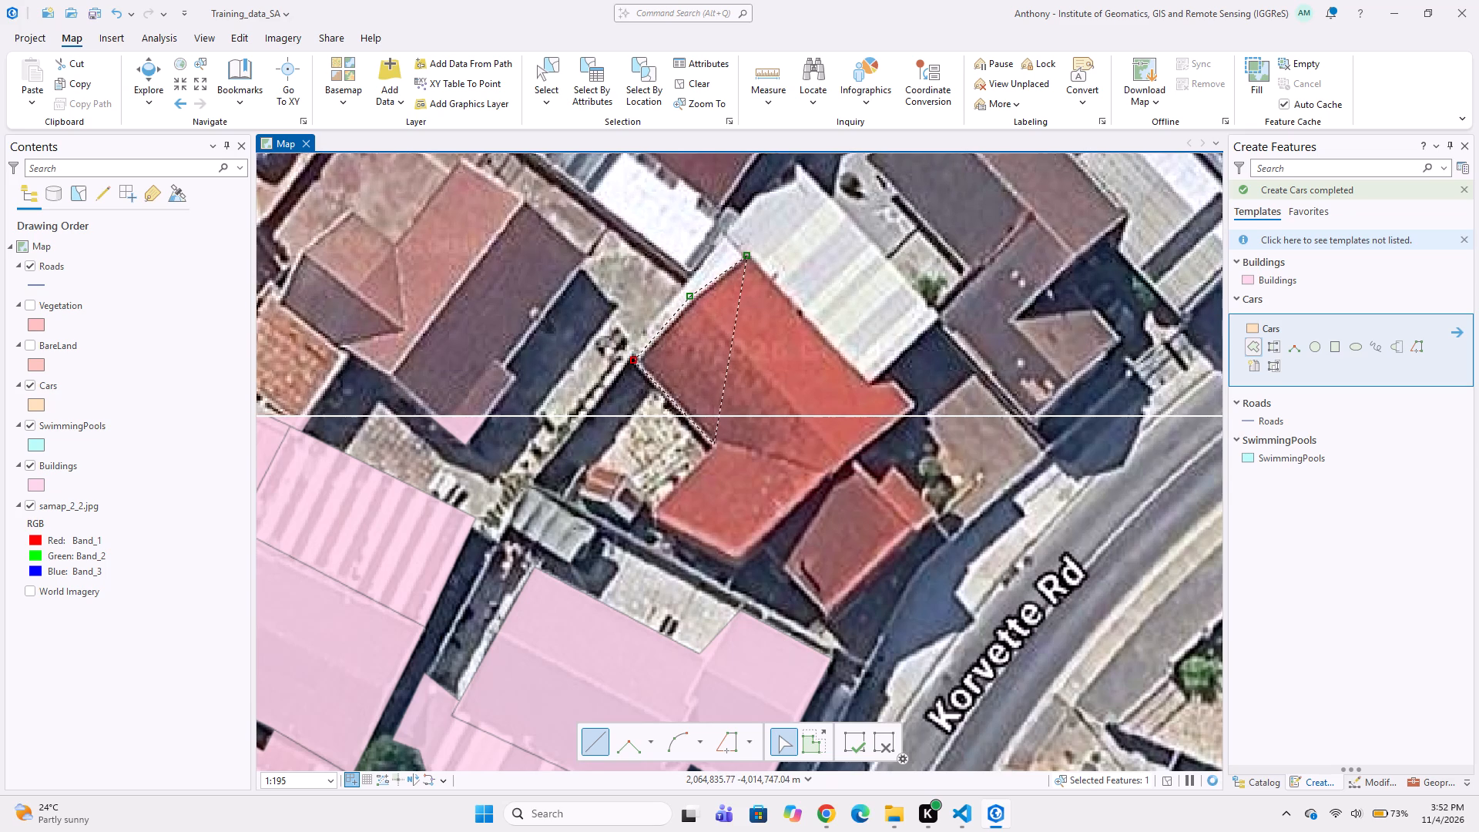
click(714, 445)
click(642, 517)
drag(736, 574, 746, 572)
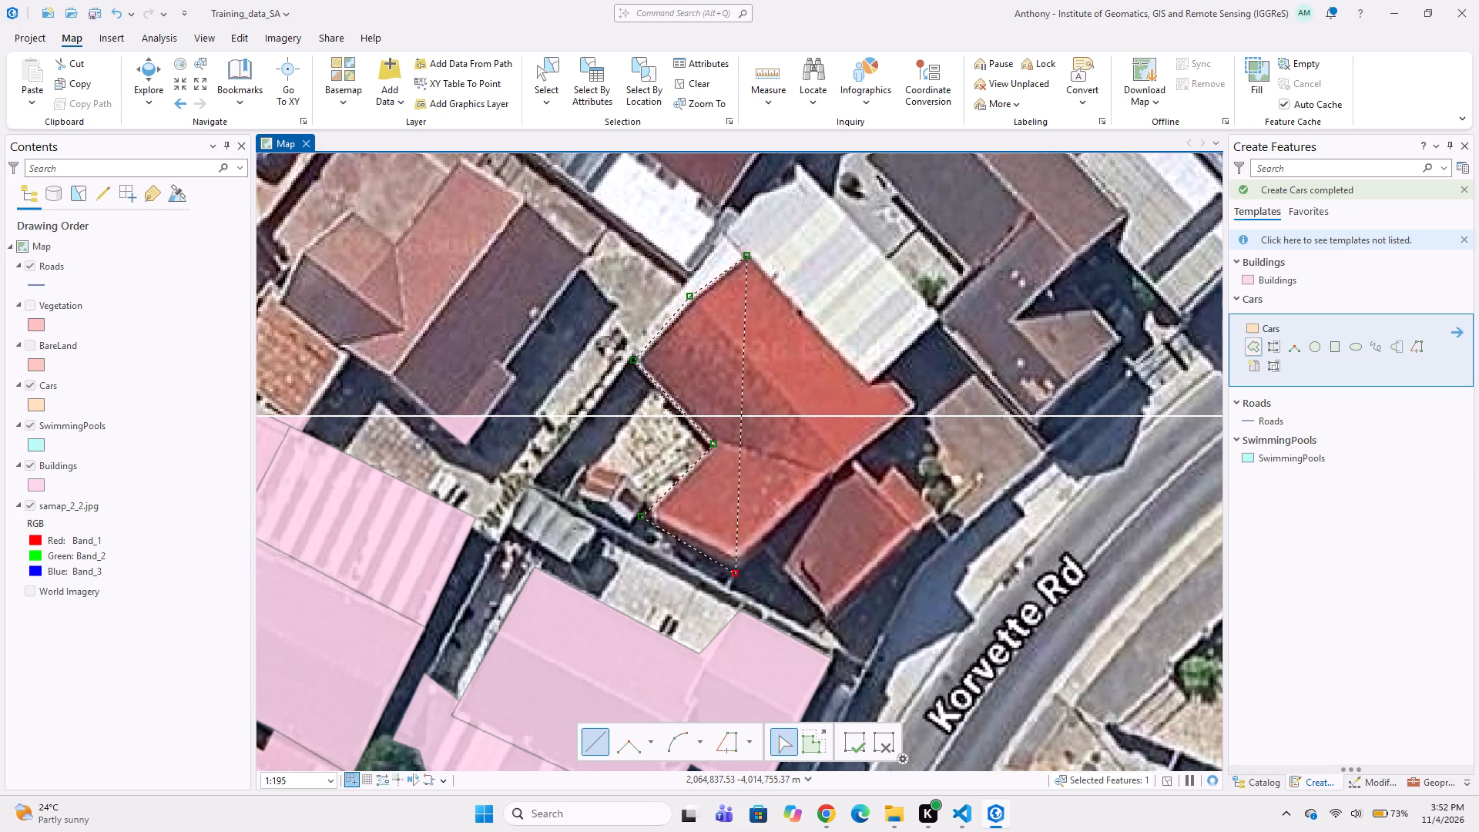
drag(746, 572, 744, 574)
click(917, 409)
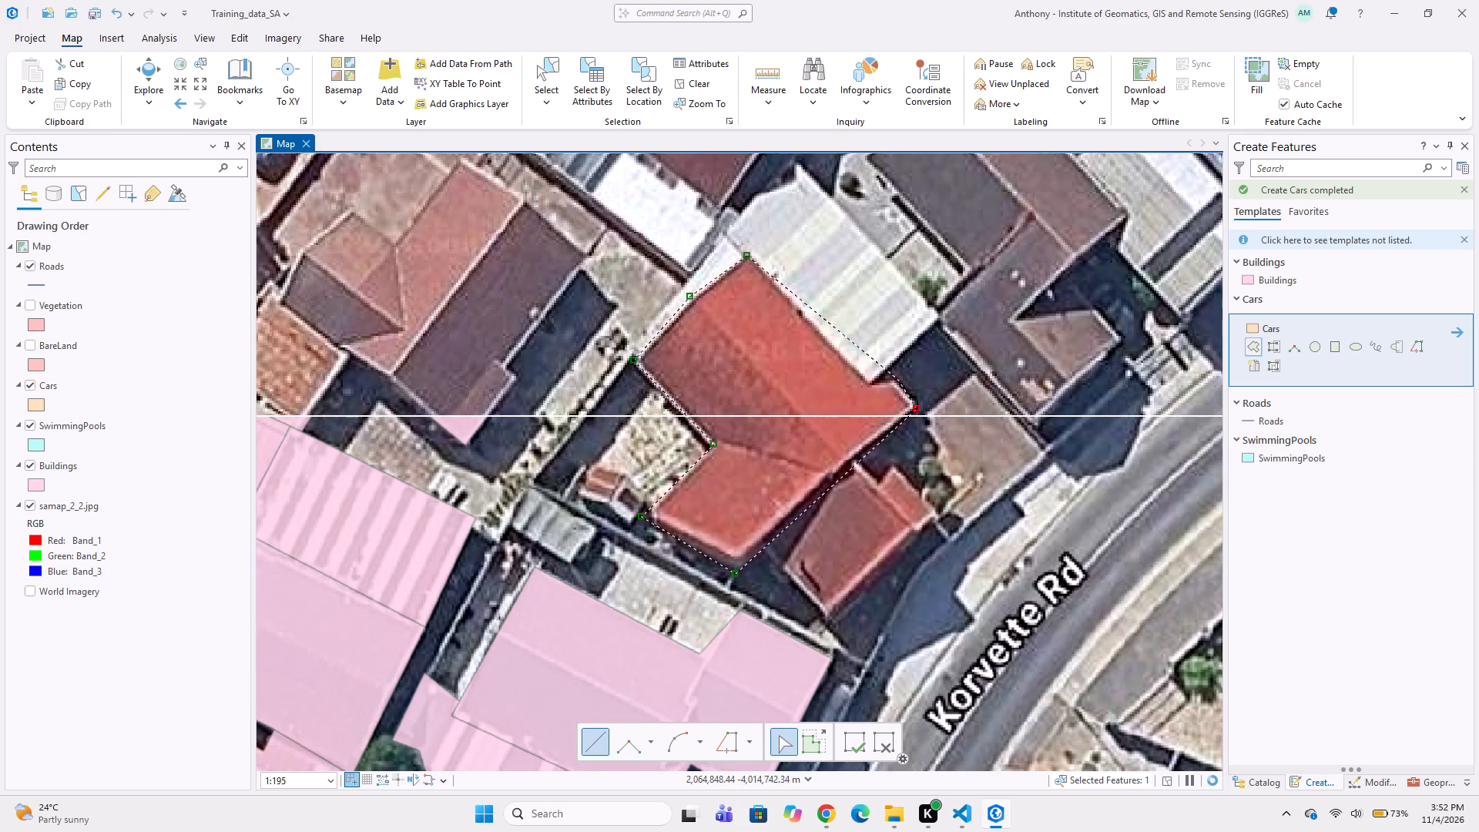
click(898, 380)
double_click(870, 385)
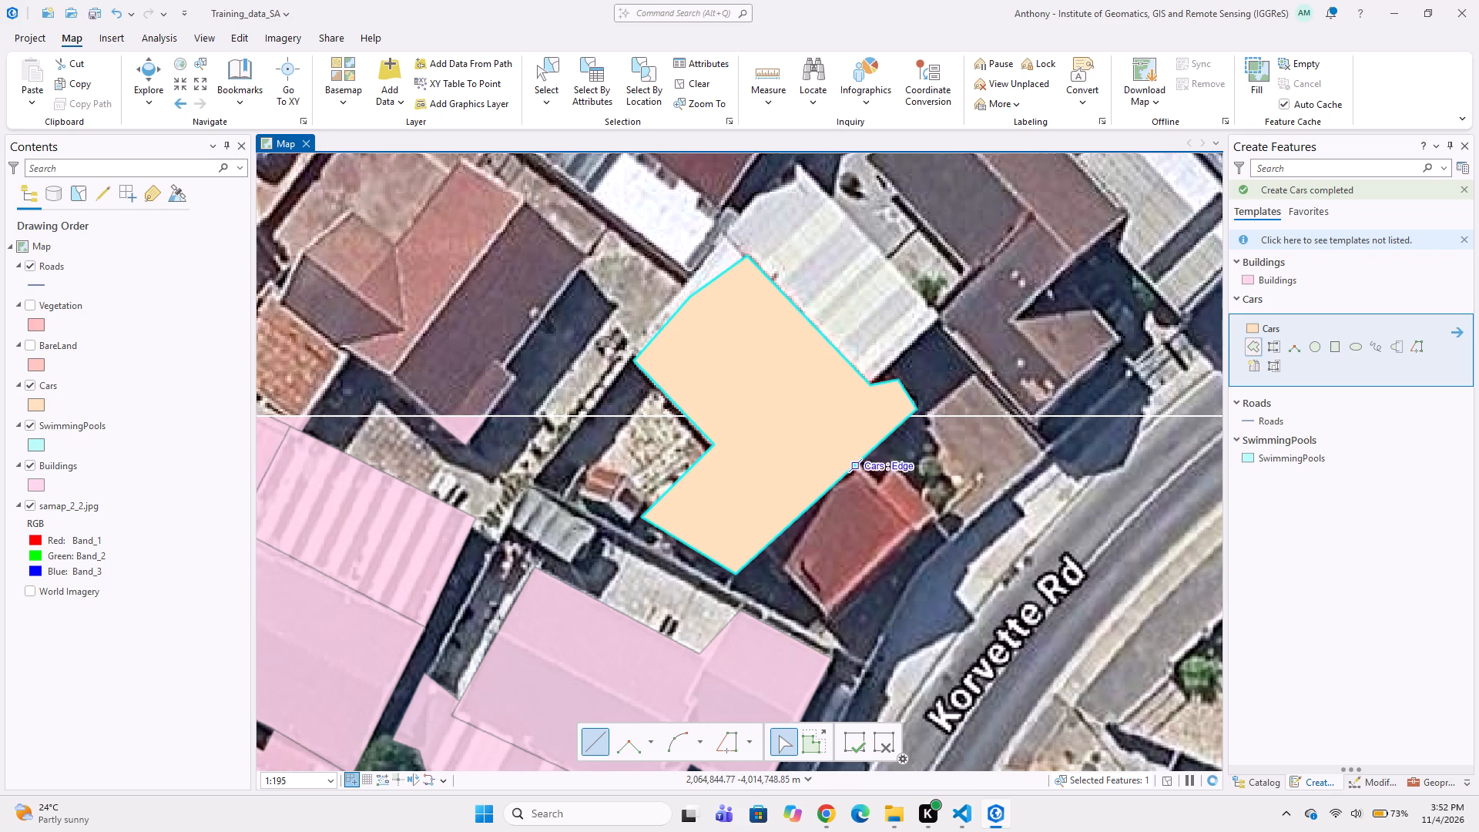
Digitize the smaller red roof beside Korvette Rd as a four-corner Cars polygon, snapped to the red house polygon's southeast edge.
click(879, 445)
click(941, 515)
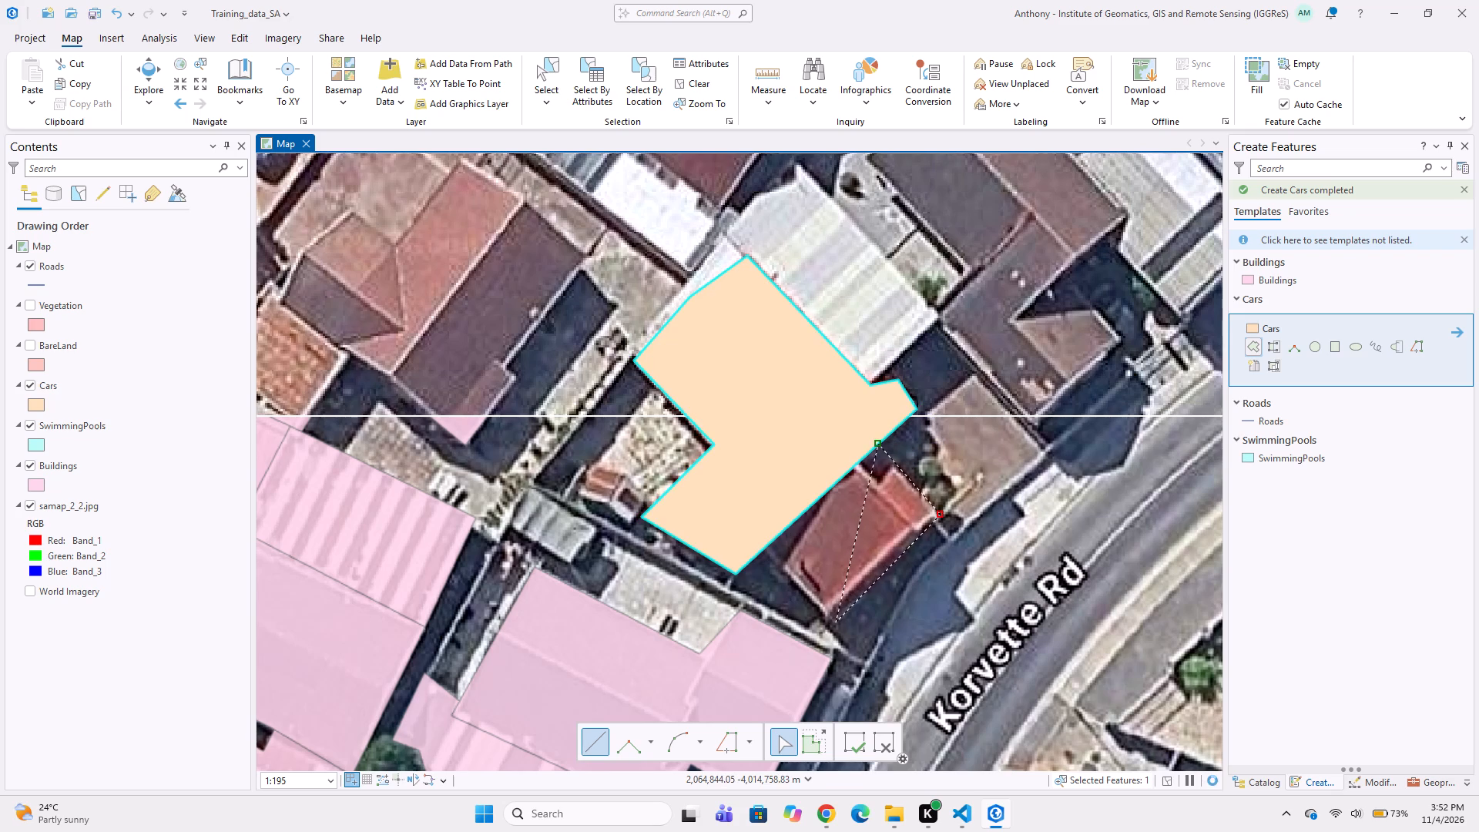
click(833, 628)
double_click(760, 545)
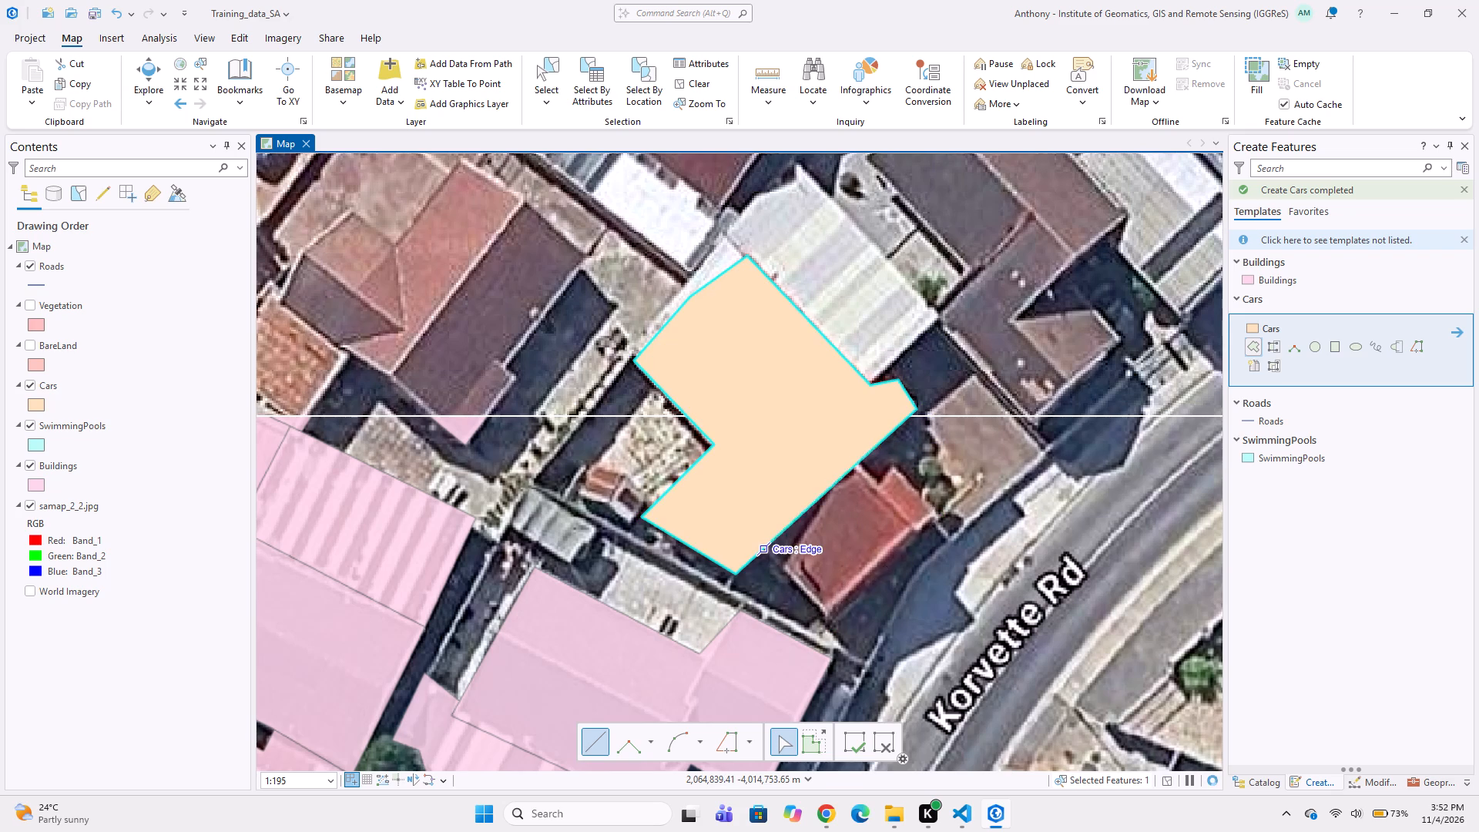
Digitize the small reddish structure in the yard west of the red house as a four-corner Cars polygon.
click(593, 455)
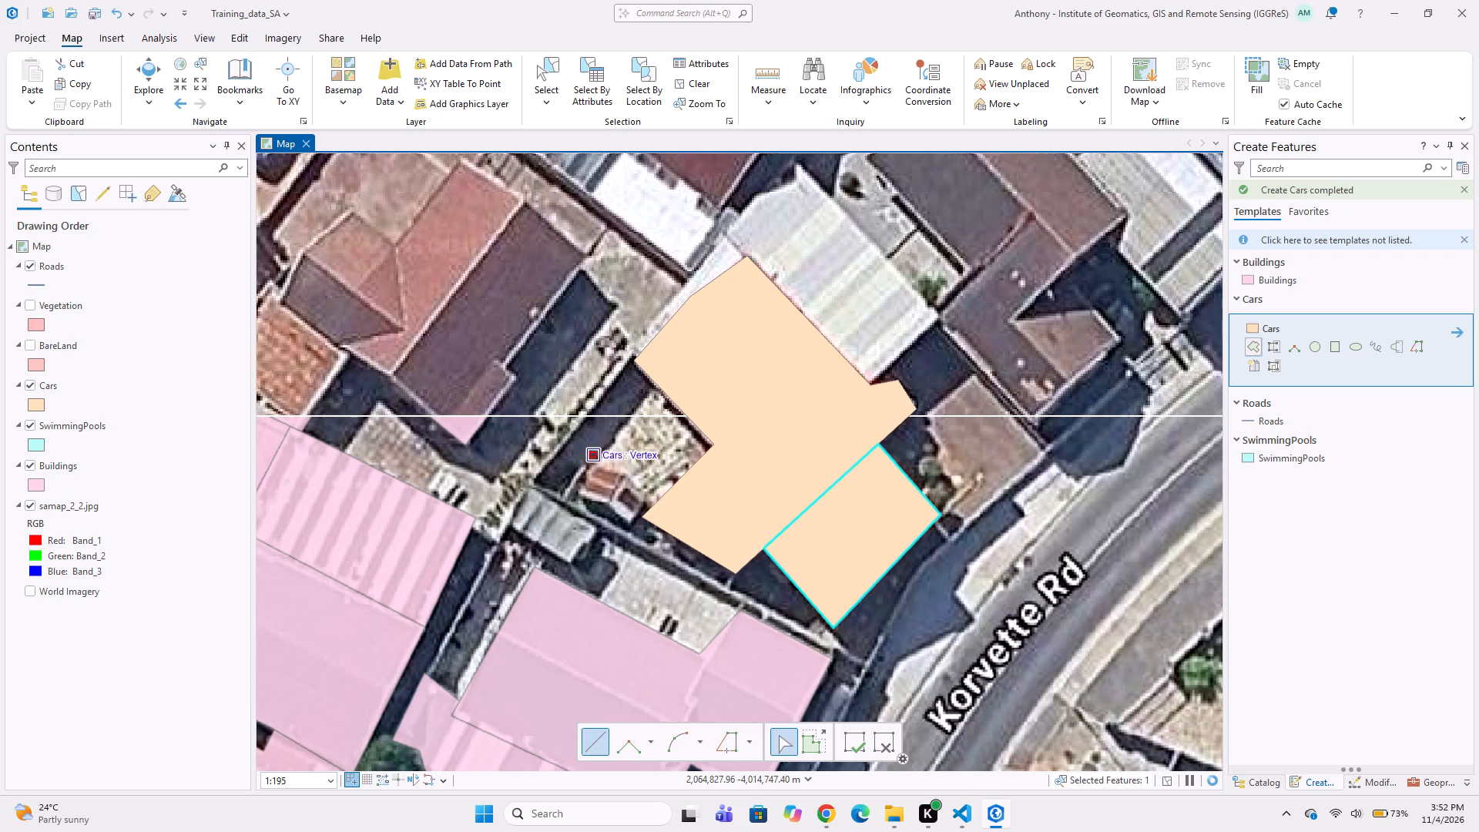
click(647, 493)
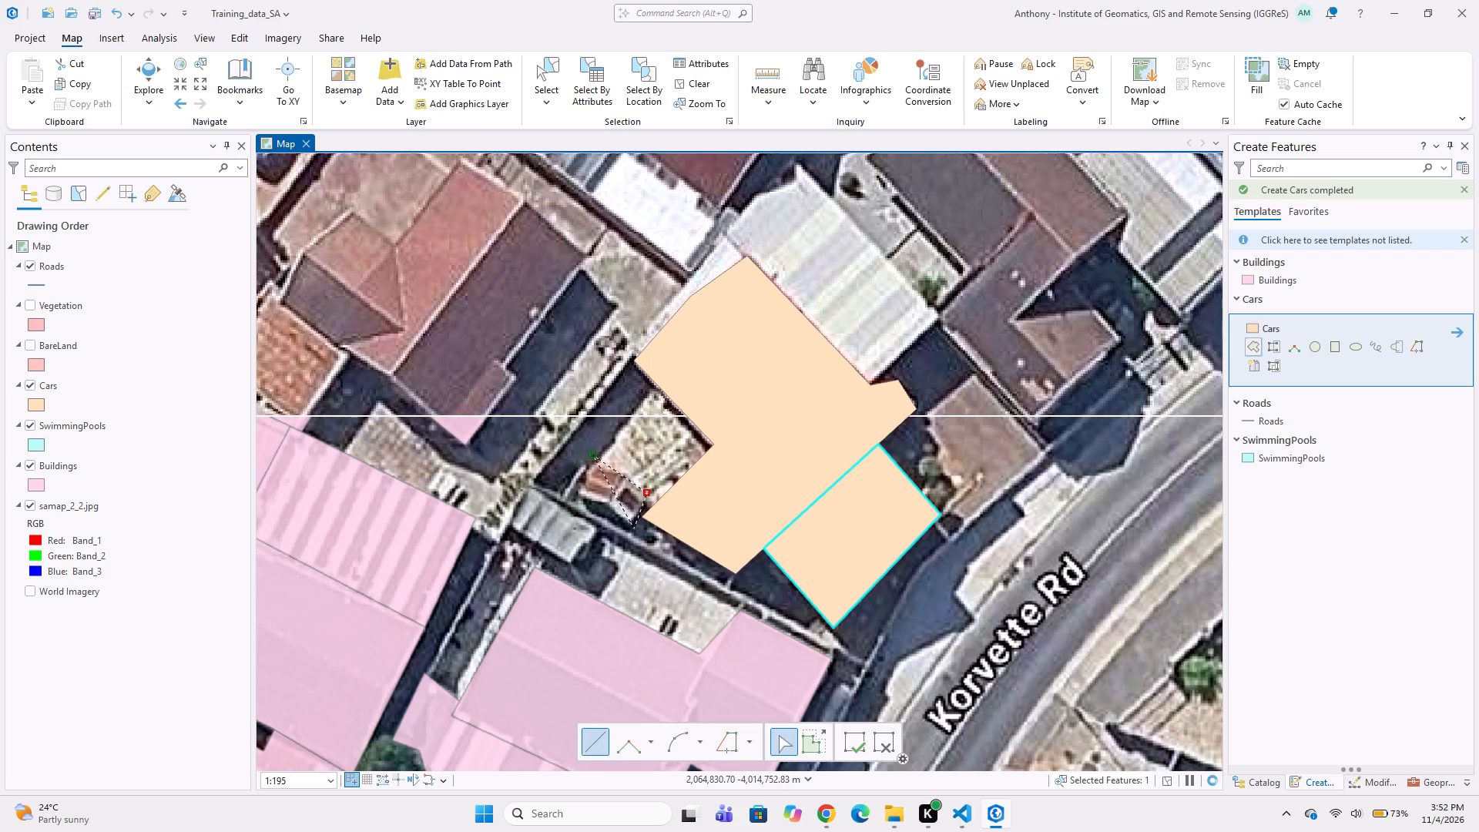
click(634, 531)
double_click(575, 496)
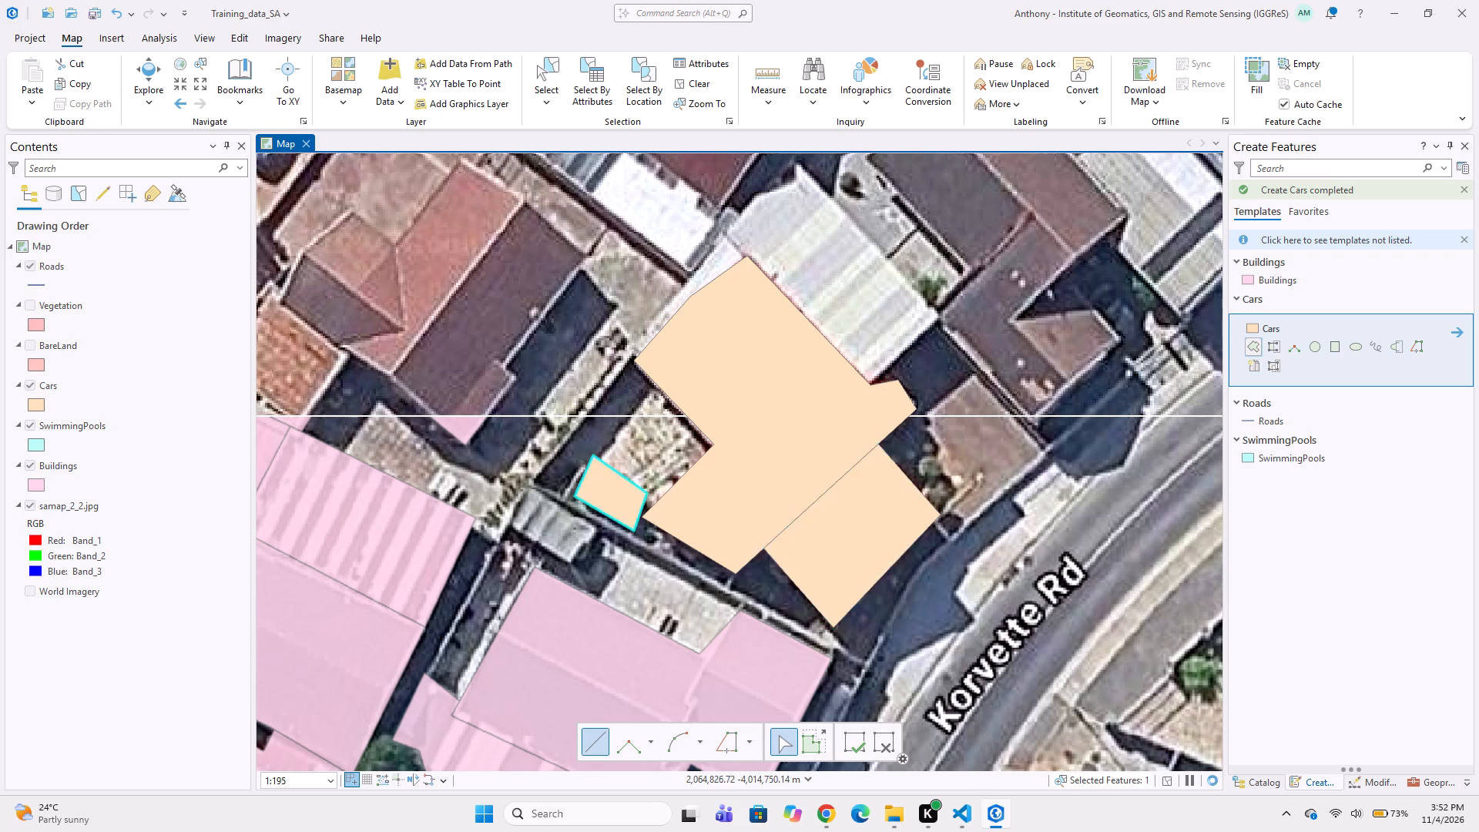
Digitize the small grey-roofed structure just southwest of the reddish one as a four-corner Cars polygon.
scroll(660, 531, down, 1)
scroll(566, 512, up, 1)
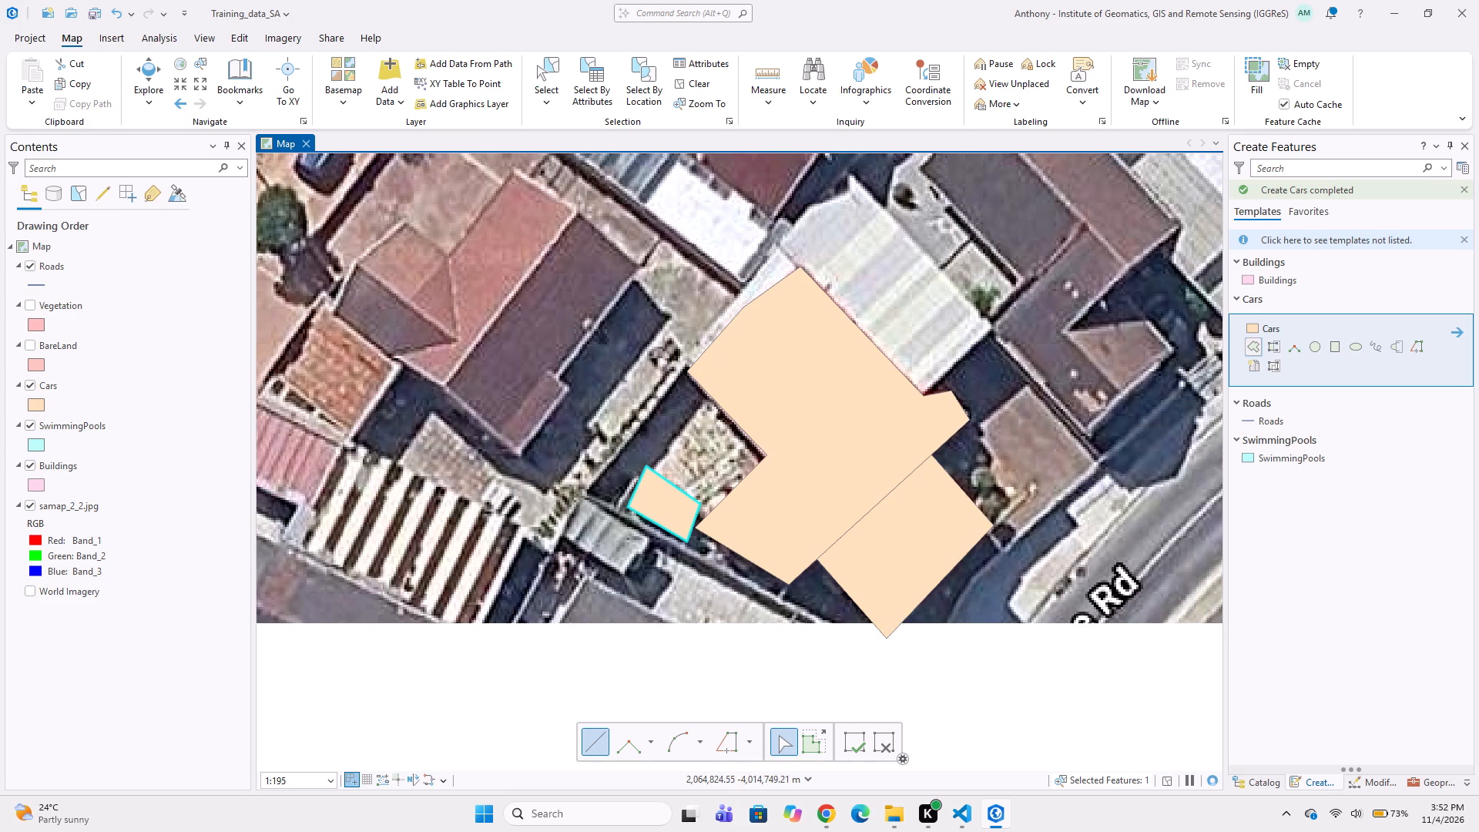
click(582, 495)
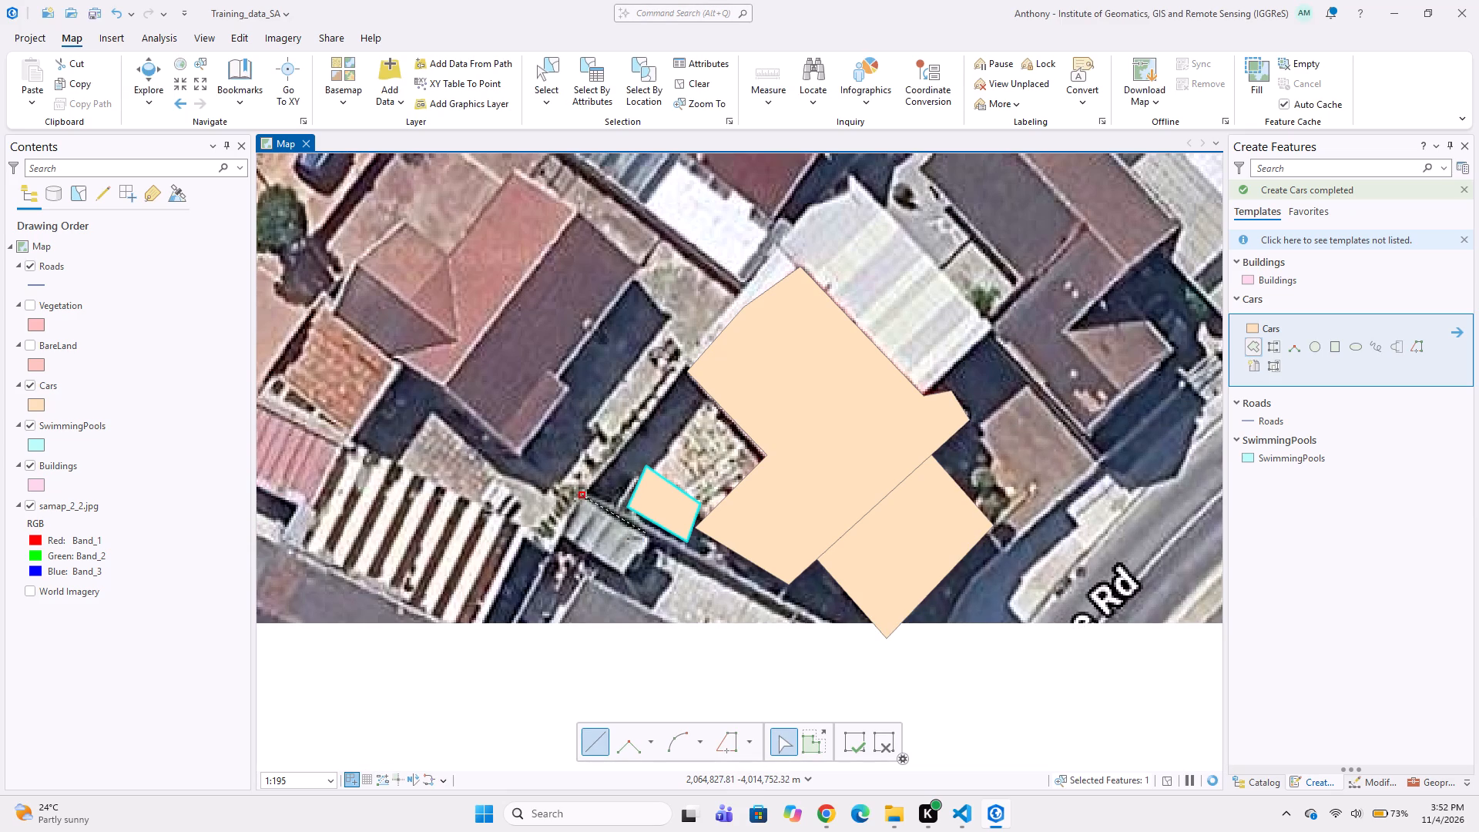
click(649, 536)
click(622, 576)
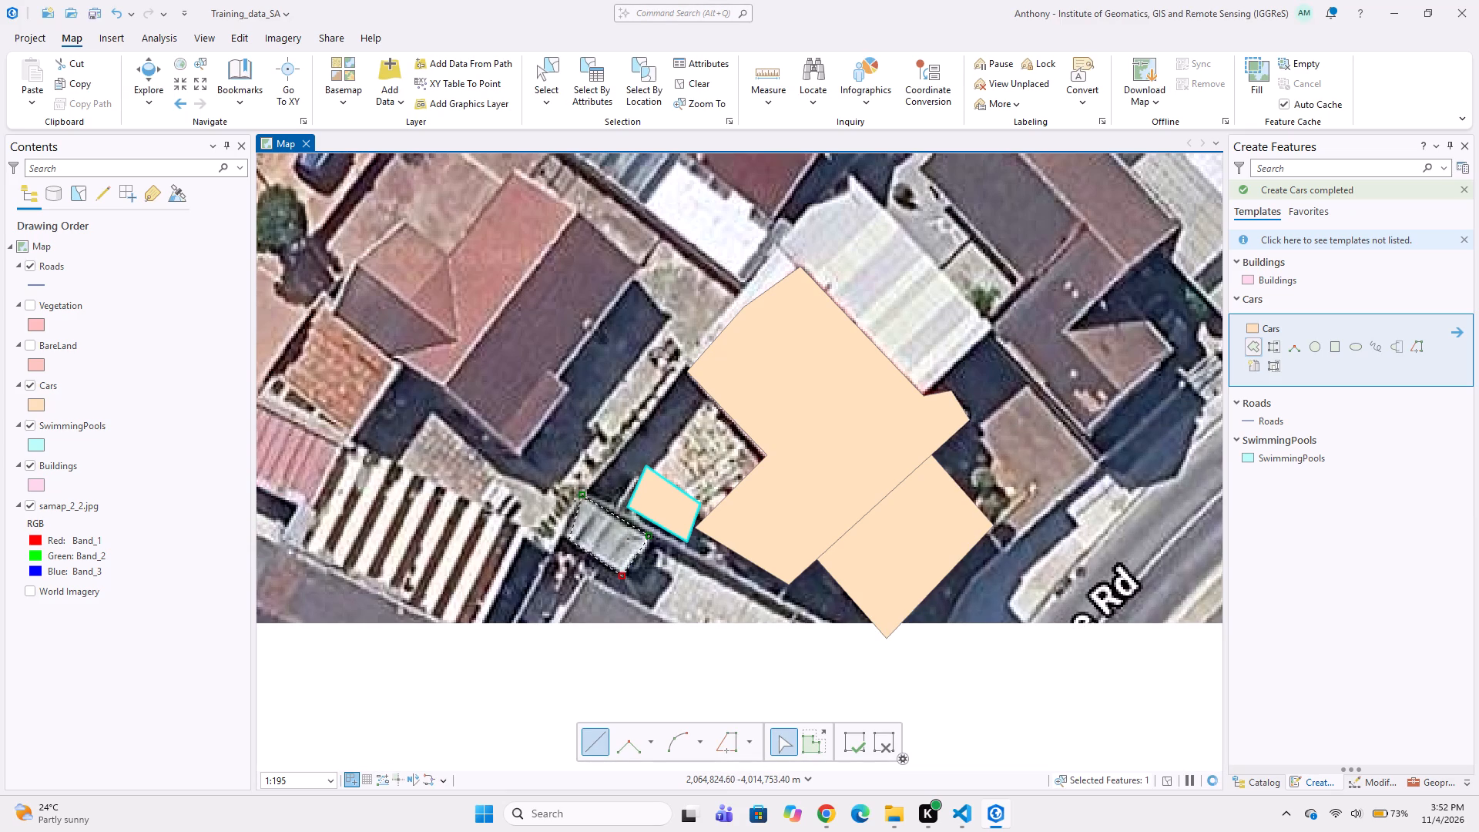
double_click(561, 536)
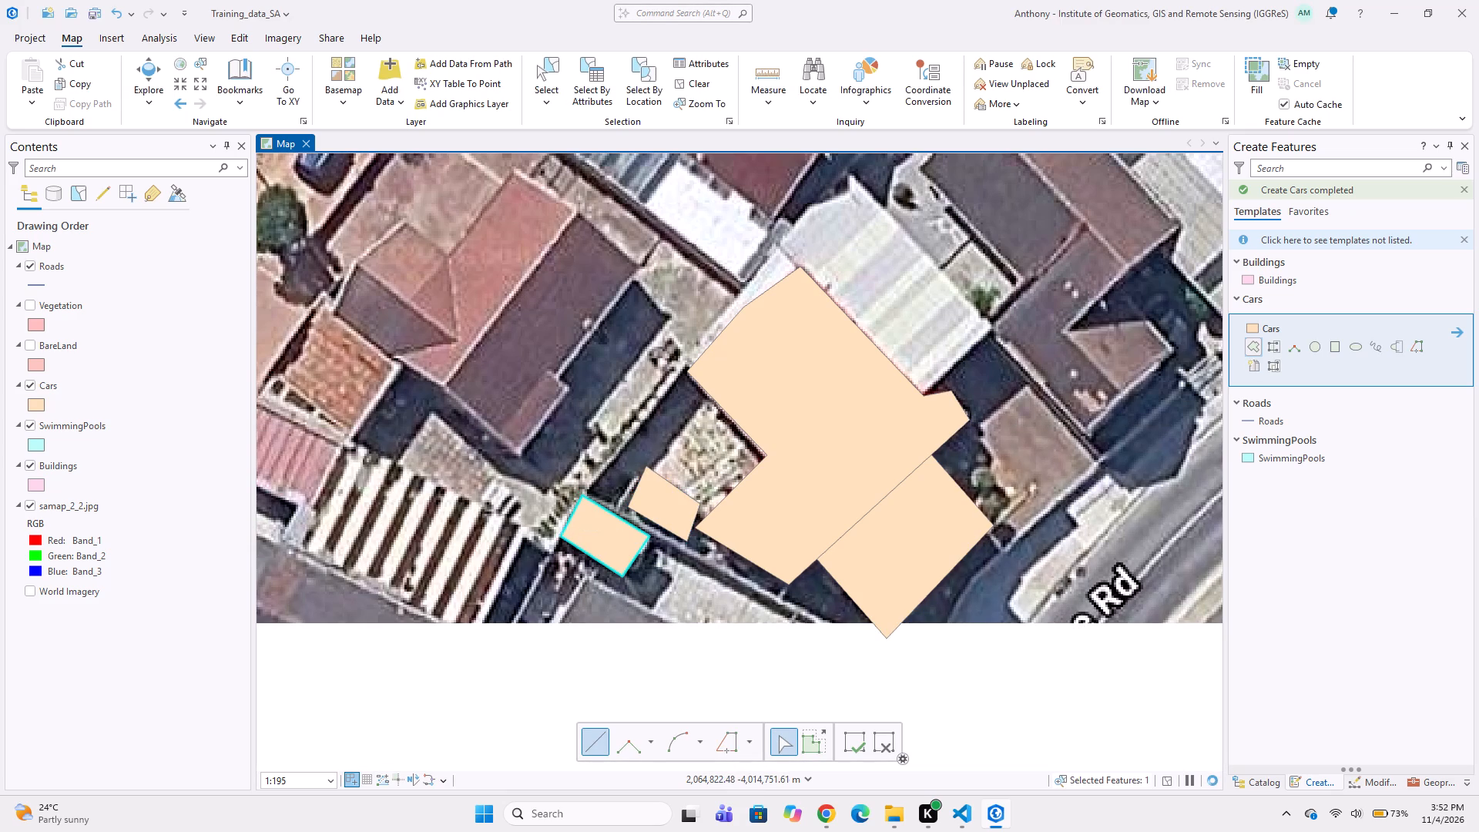
Select the four Cars polygons covering the red house, its adjoining roof and the two small structures, and cut them from the layer.
scroll(585, 504, down, 2)
middle_drag(682, 490, 714, 437)
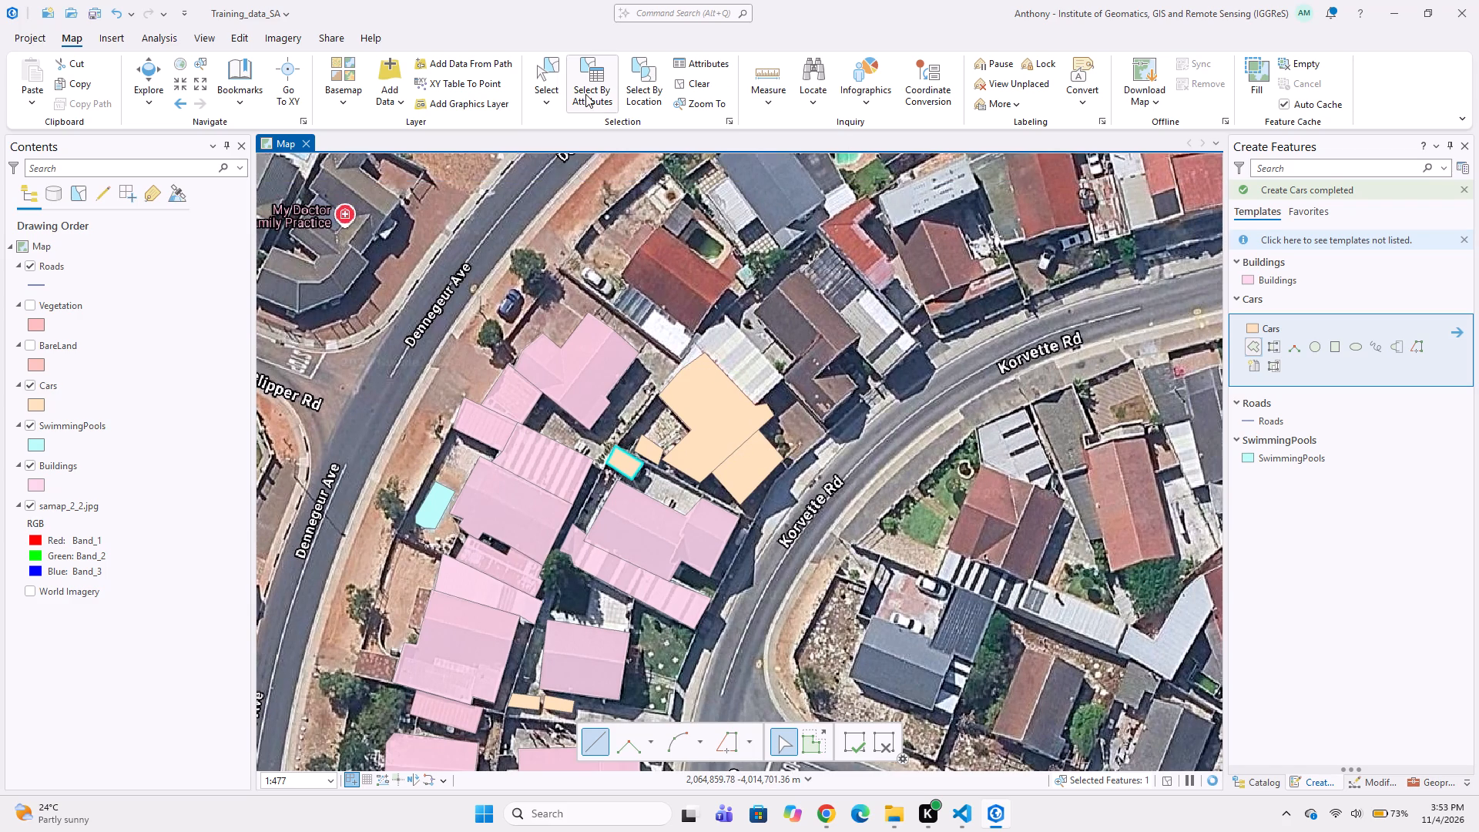
click(550, 78)
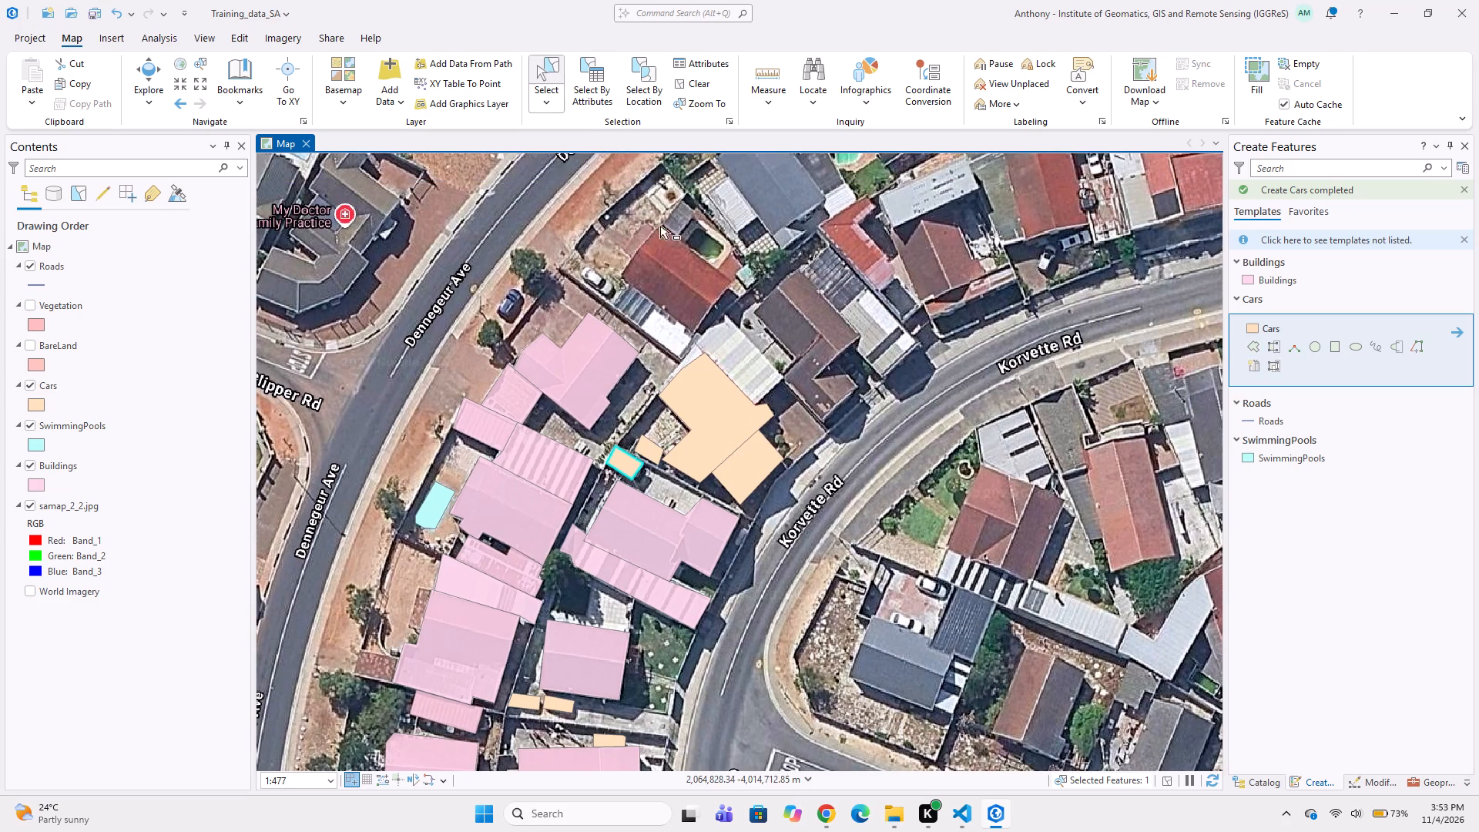
drag(874, 353, 782, 374)
drag(782, 374, 741, 455)
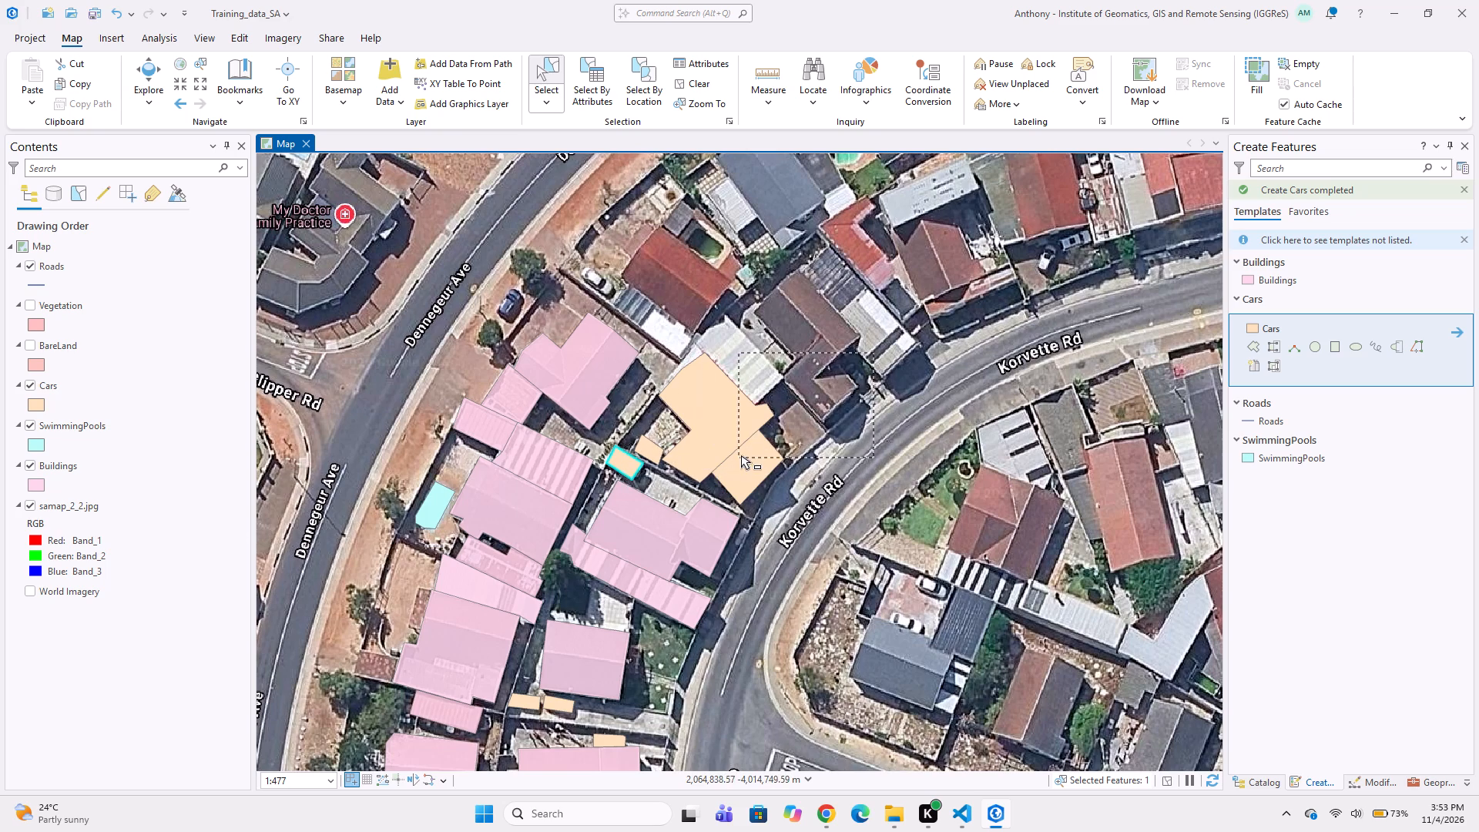
drag(741, 455, 739, 445)
click(766, 396)
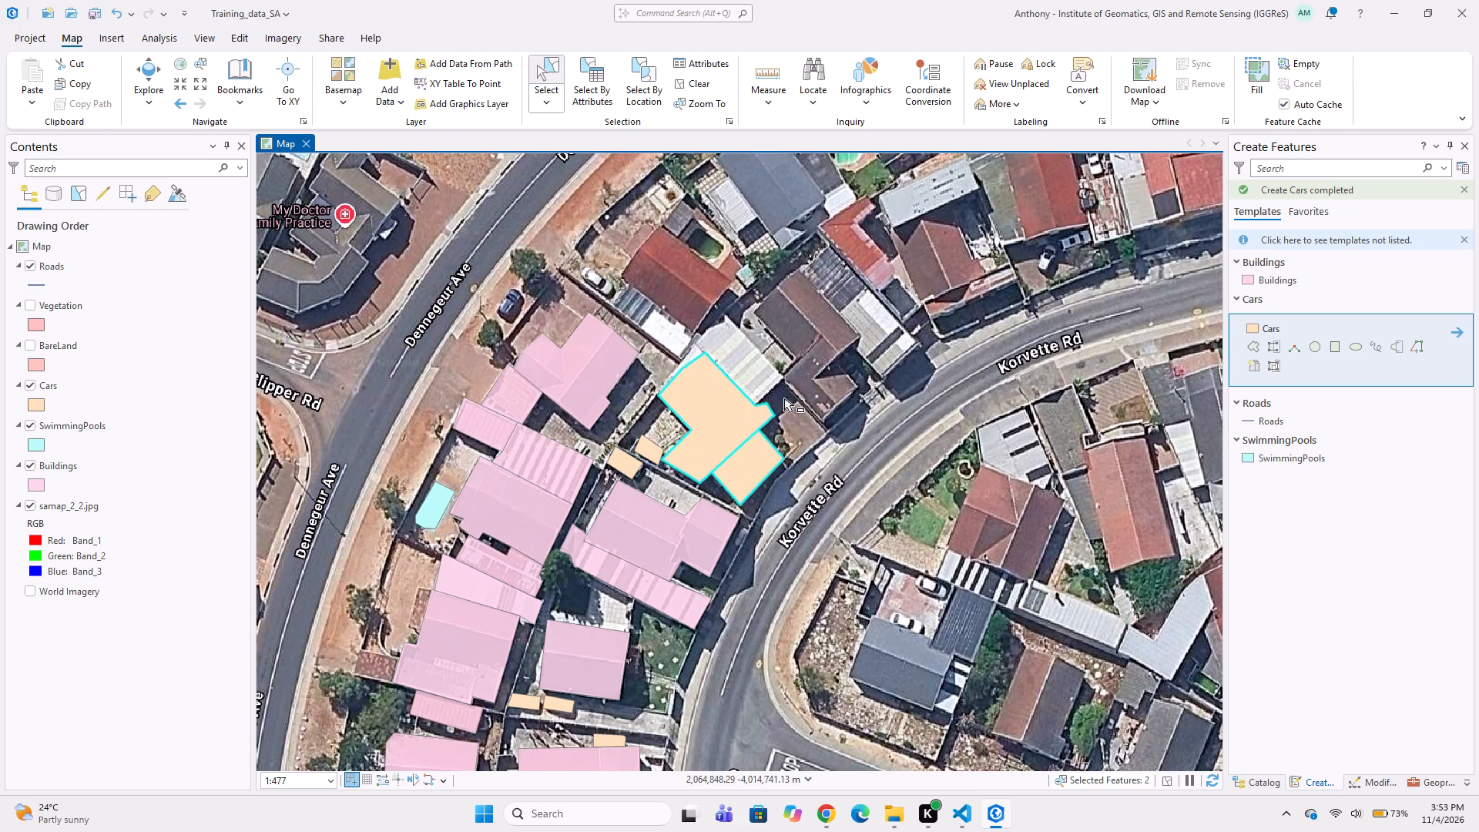
drag(798, 391, 636, 471)
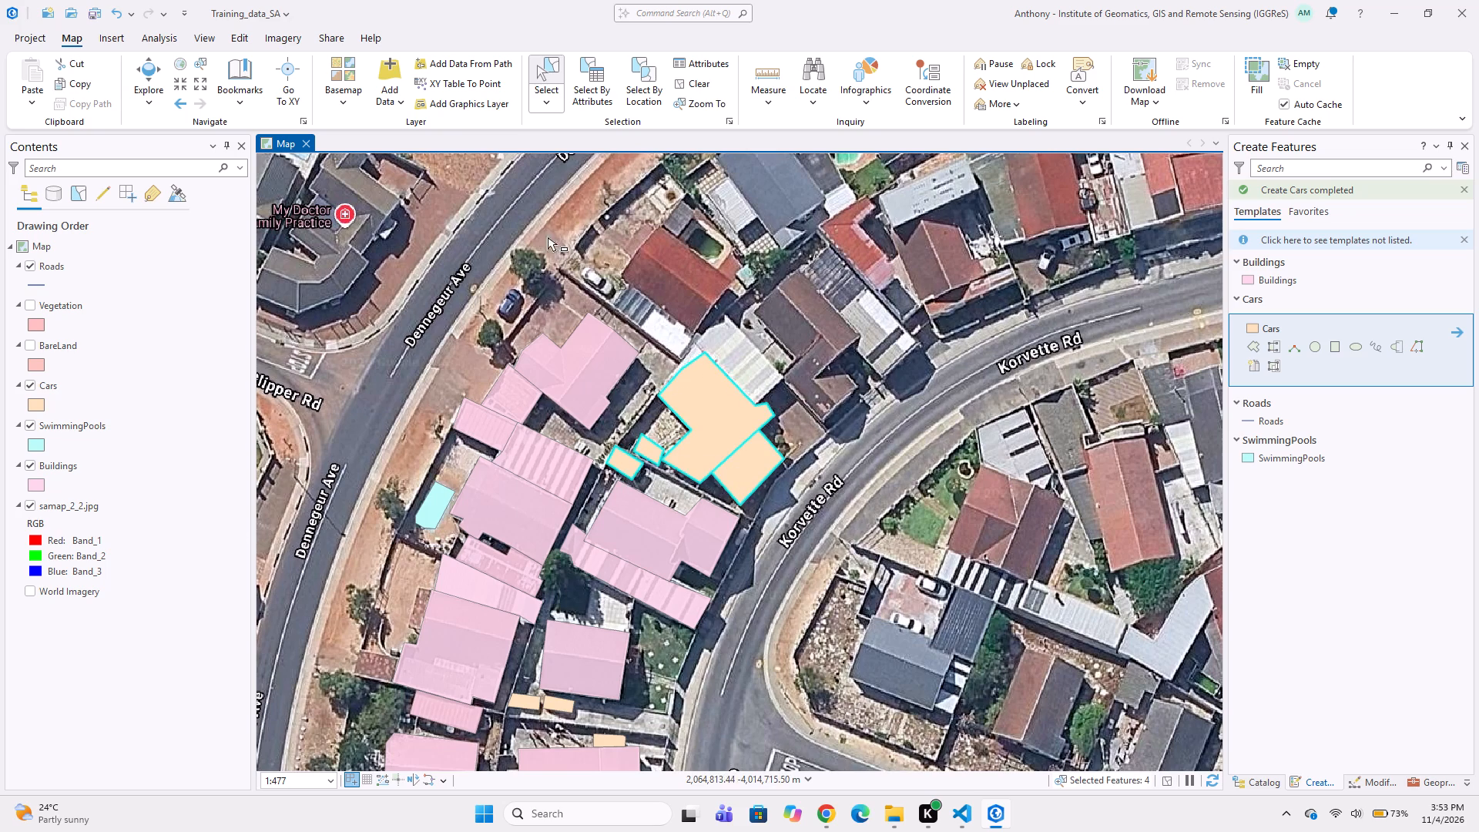
key(ctrl+x)
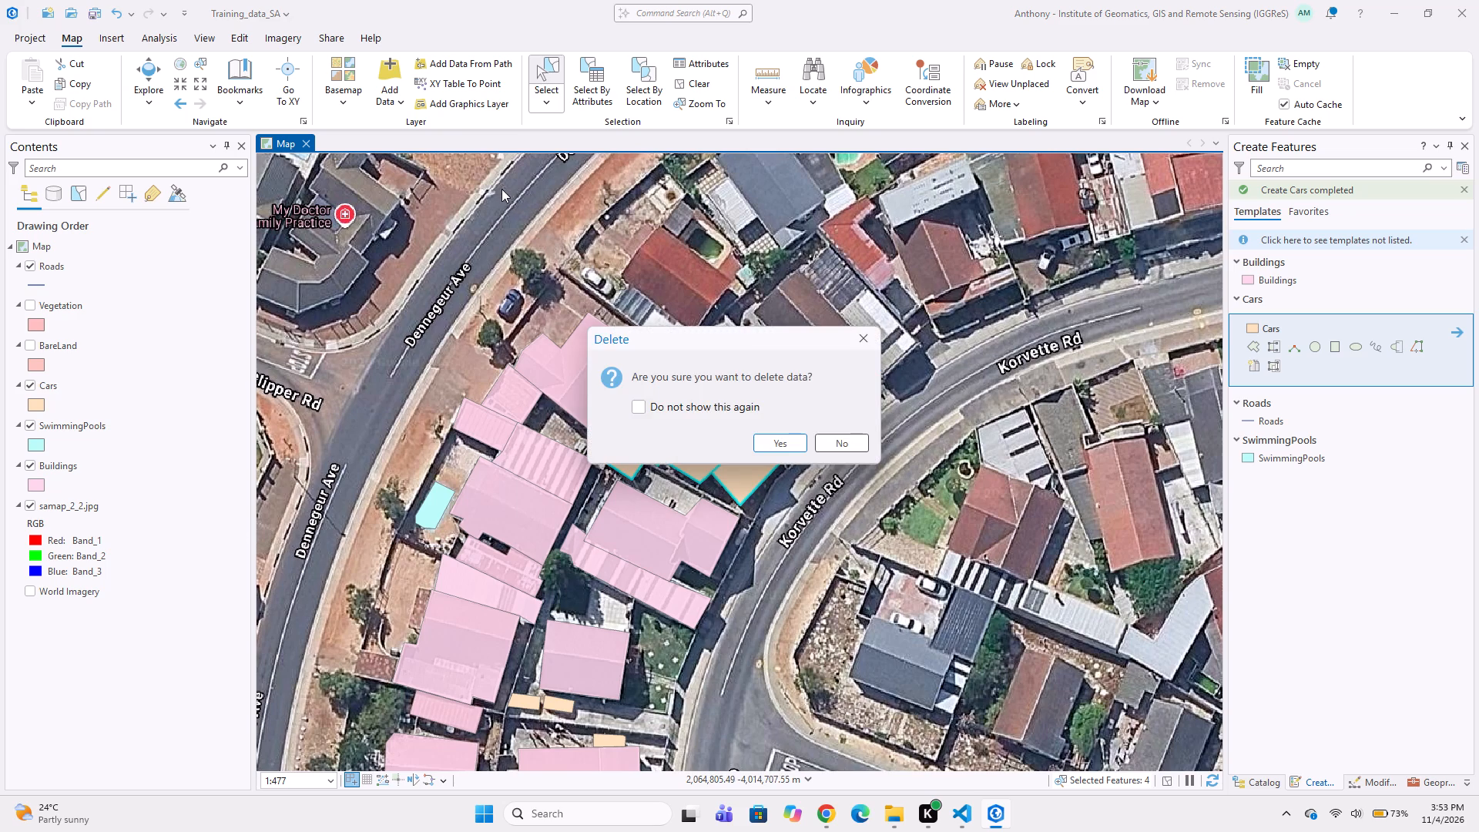
click(766, 439)
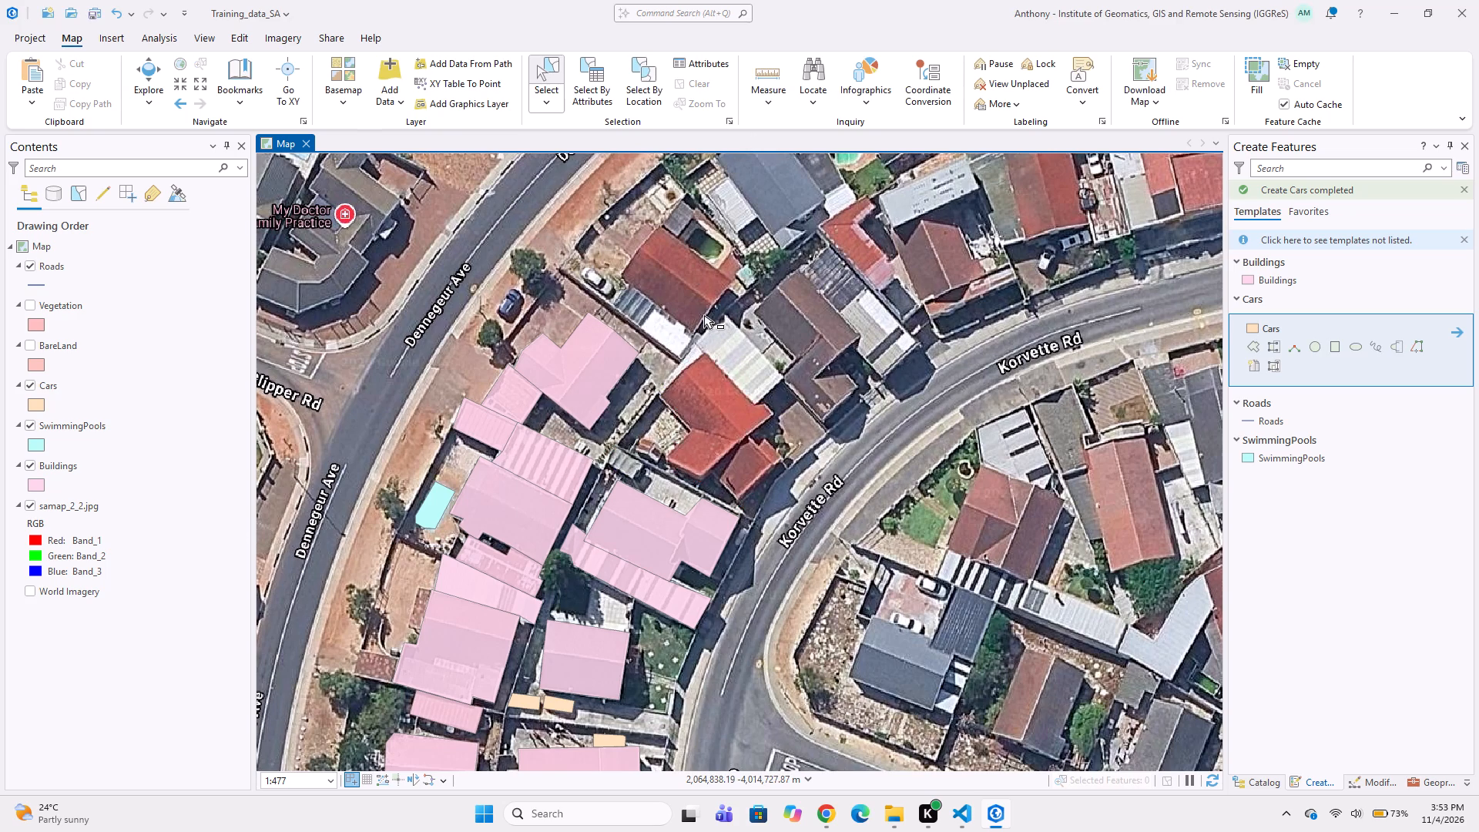
Paste the four cut polygons into the Buildings template with Paste Special, keeping the source attribute values.
ctrl+alt+drag(685, 299, 677, 291)
key(ctrl+alt+v)
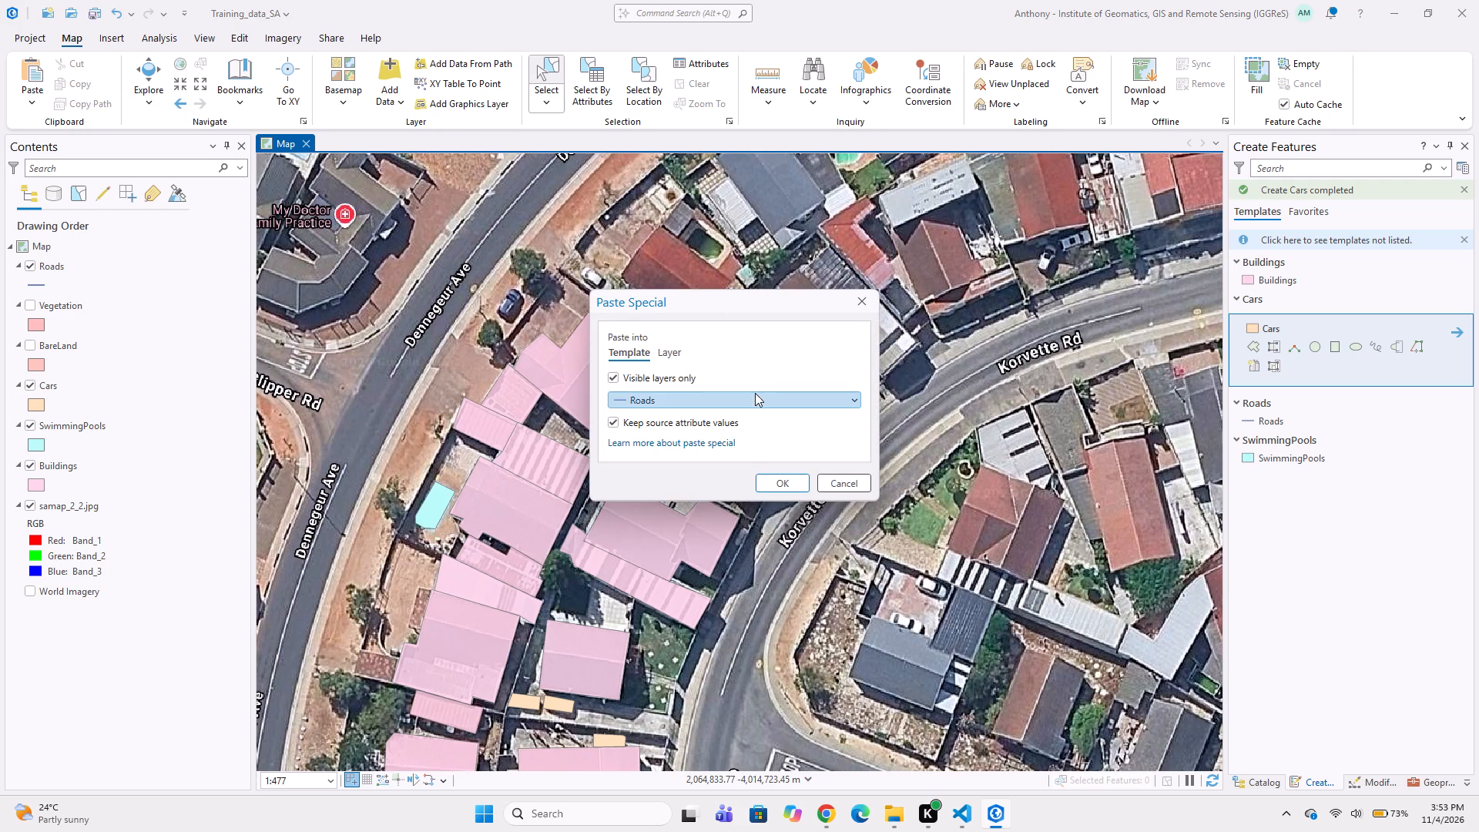
click(757, 404)
click(706, 464)
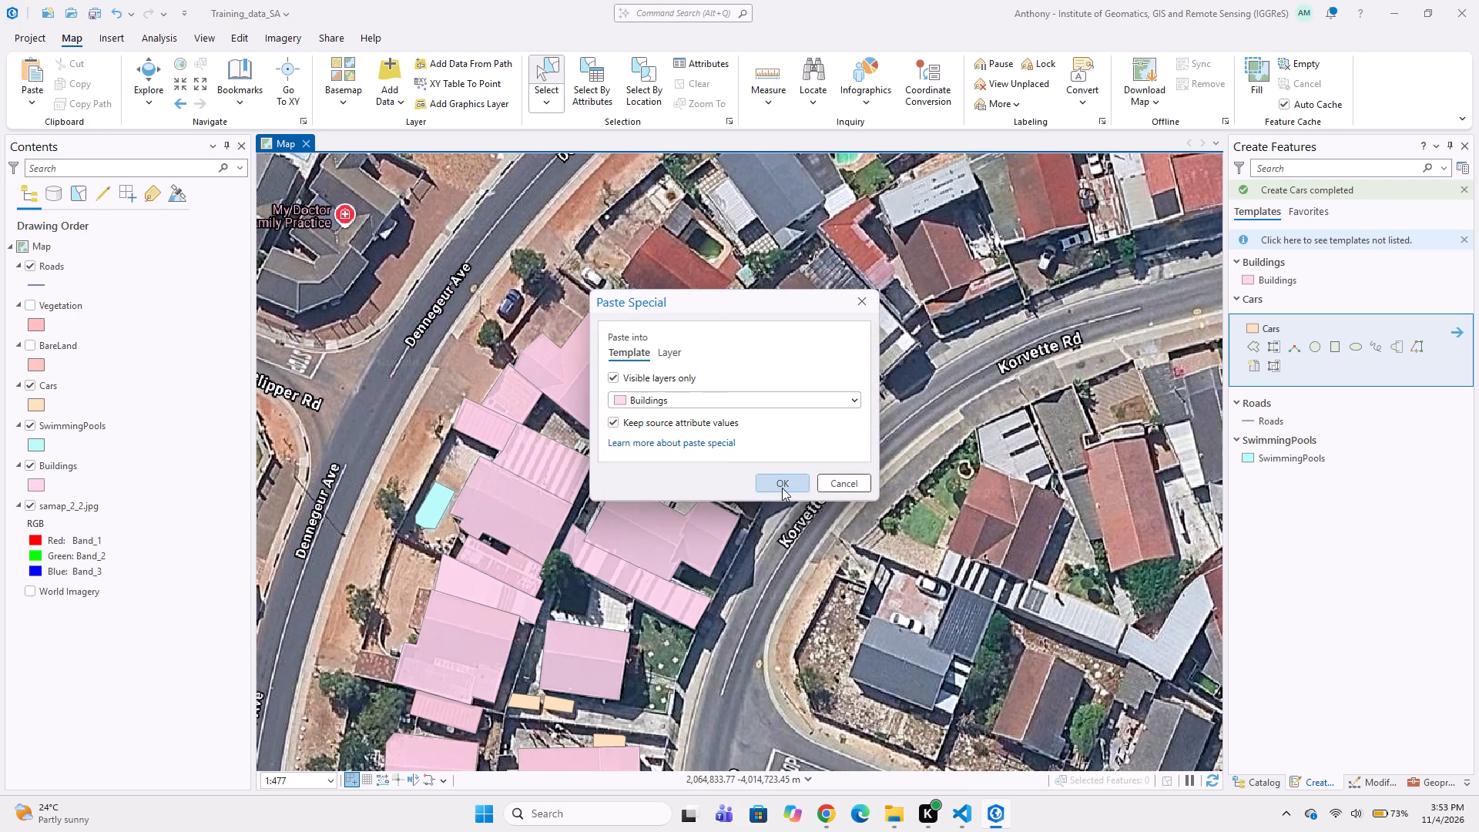
click(782, 488)
middle_drag(825, 358, 812, 431)
click(768, 733)
Digitize the light grey ribbed roof adjoining the red house's northeast side as a five-vertex Buildings polygon.
middle_drag(755, 347, 690, 436)
scroll(755, 345, up, 2)
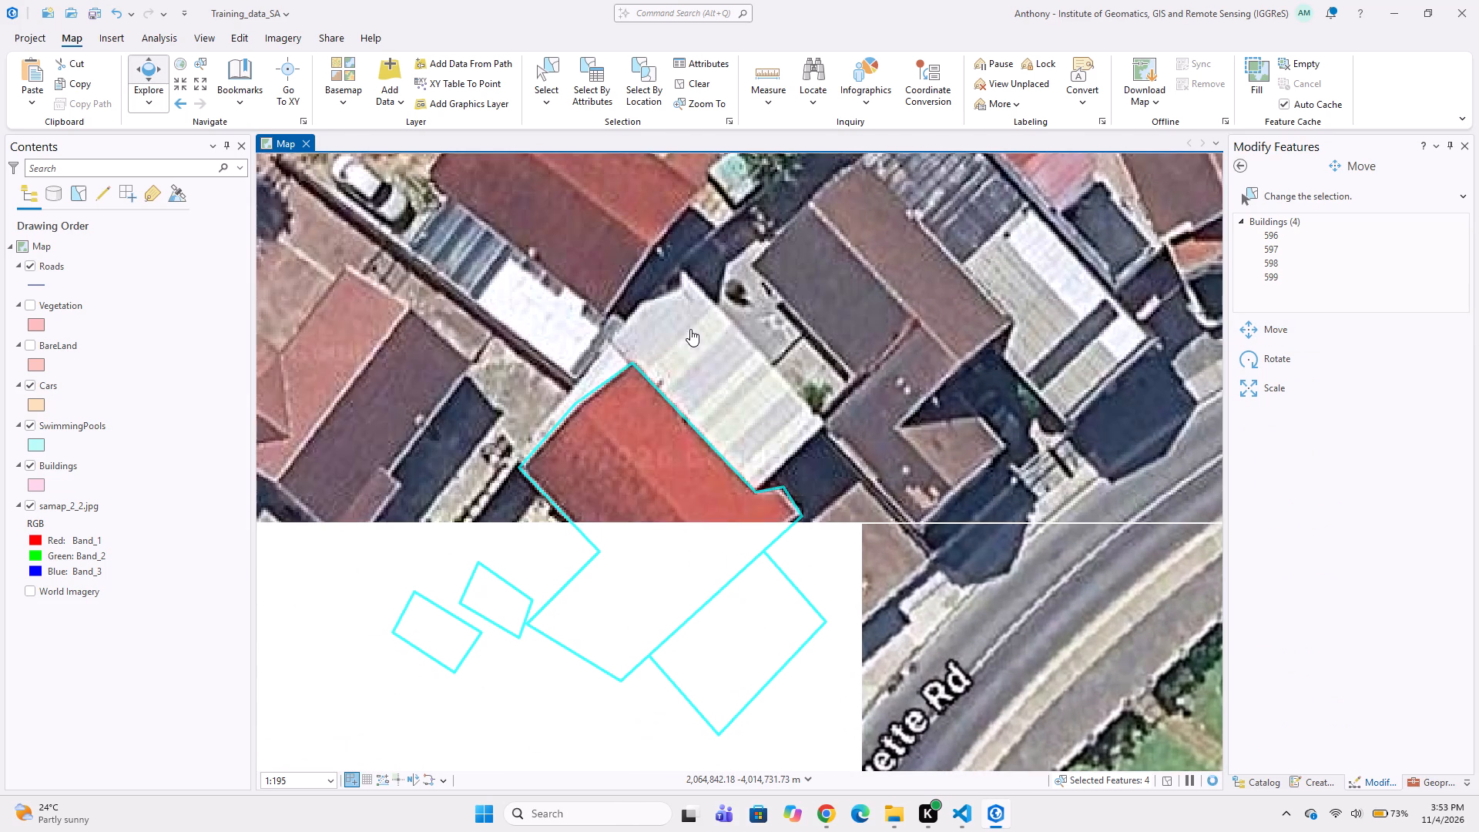
drag(706, 310, 763, 339)
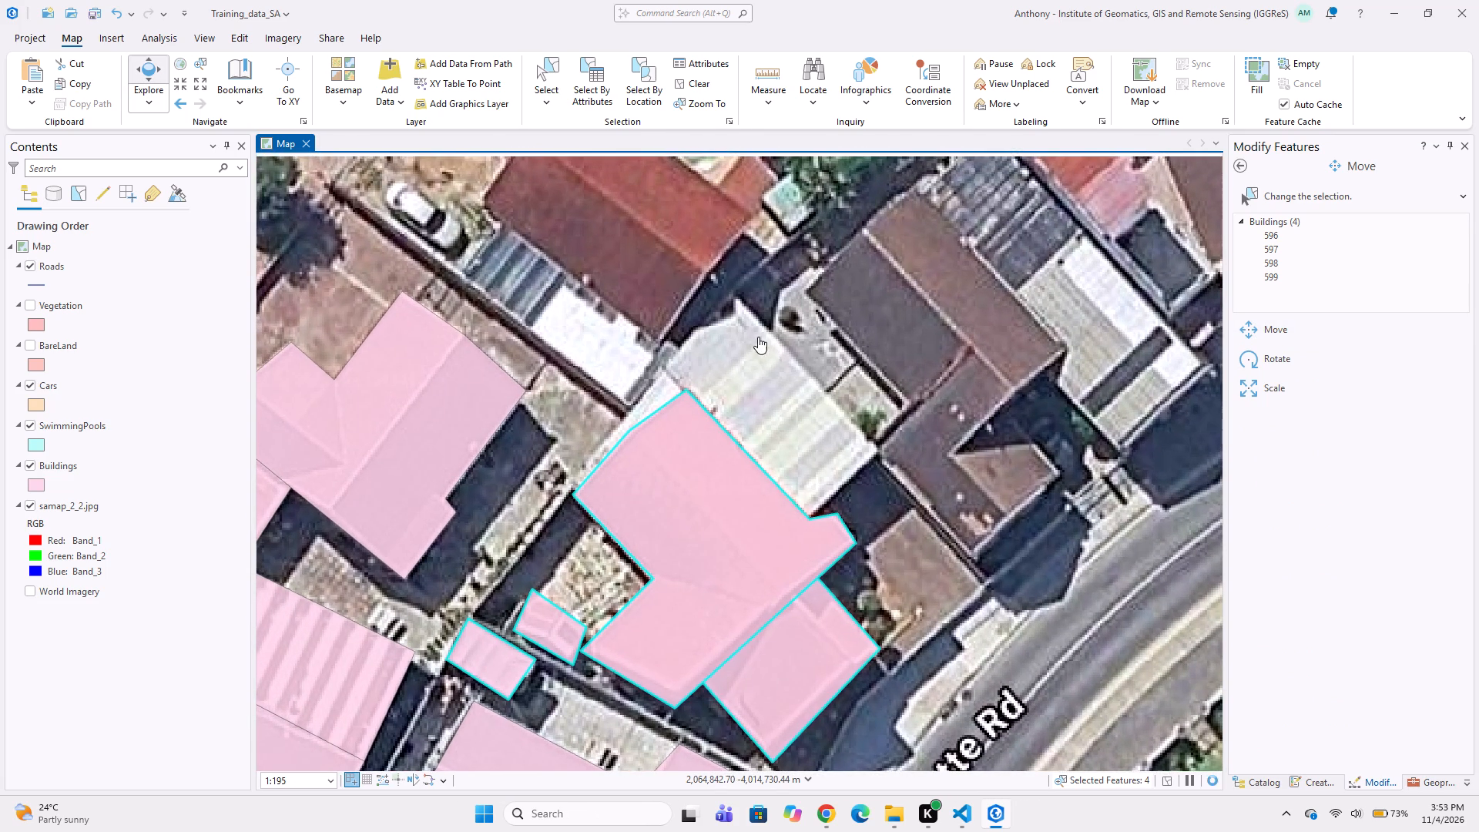
drag(811, 361, 836, 377)
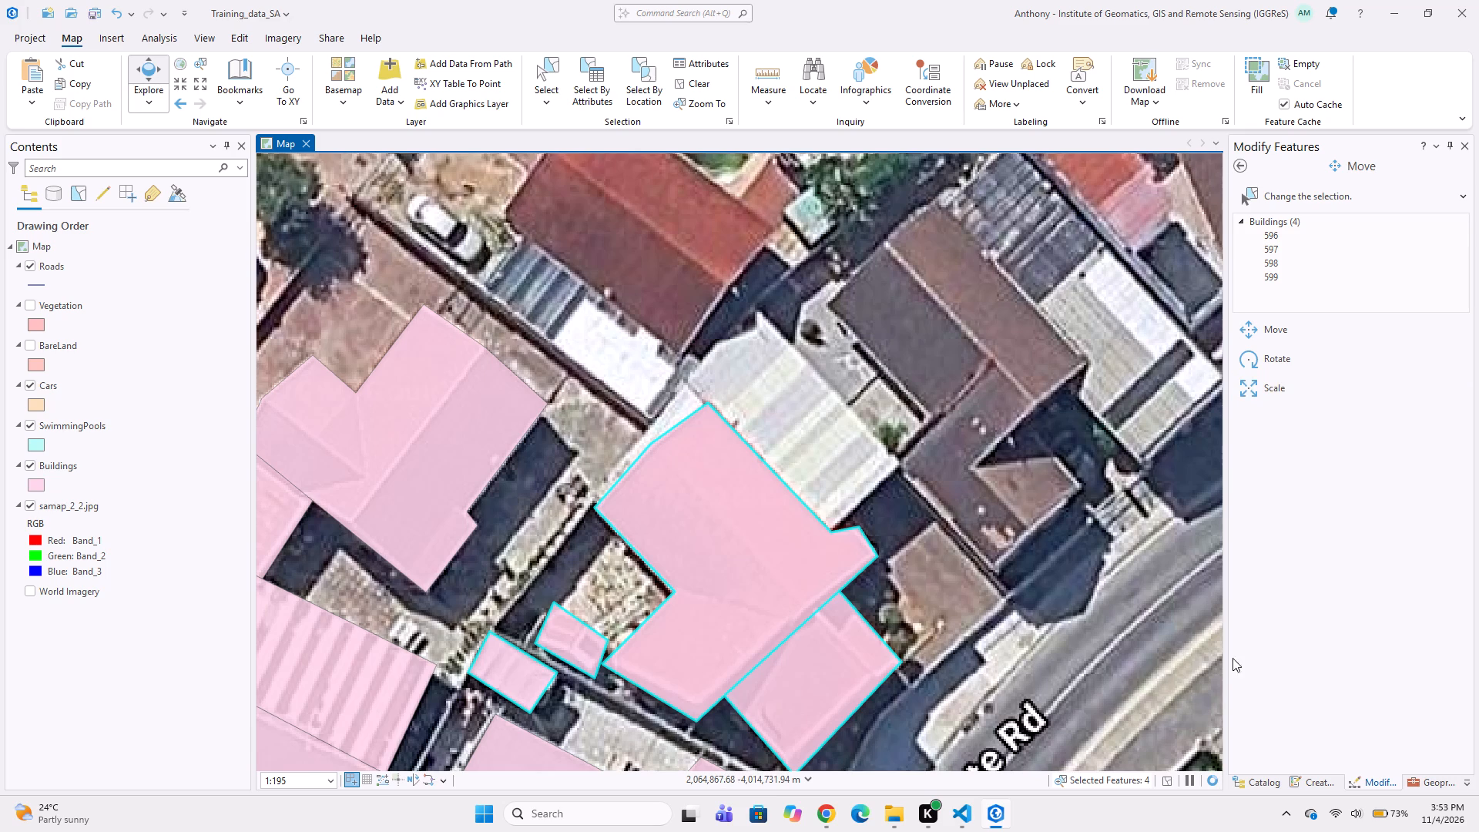
click(1313, 777)
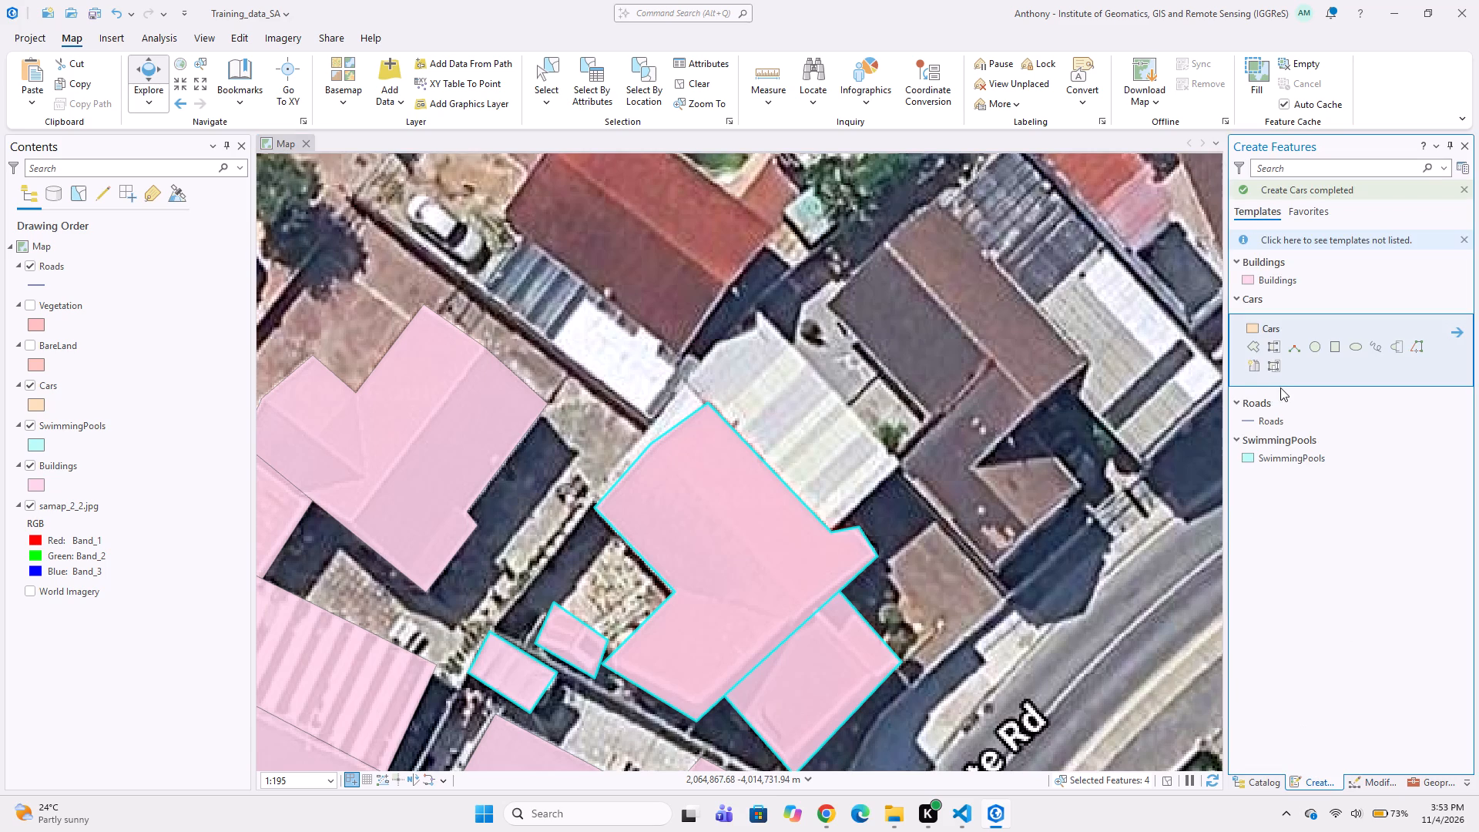
click(1262, 280)
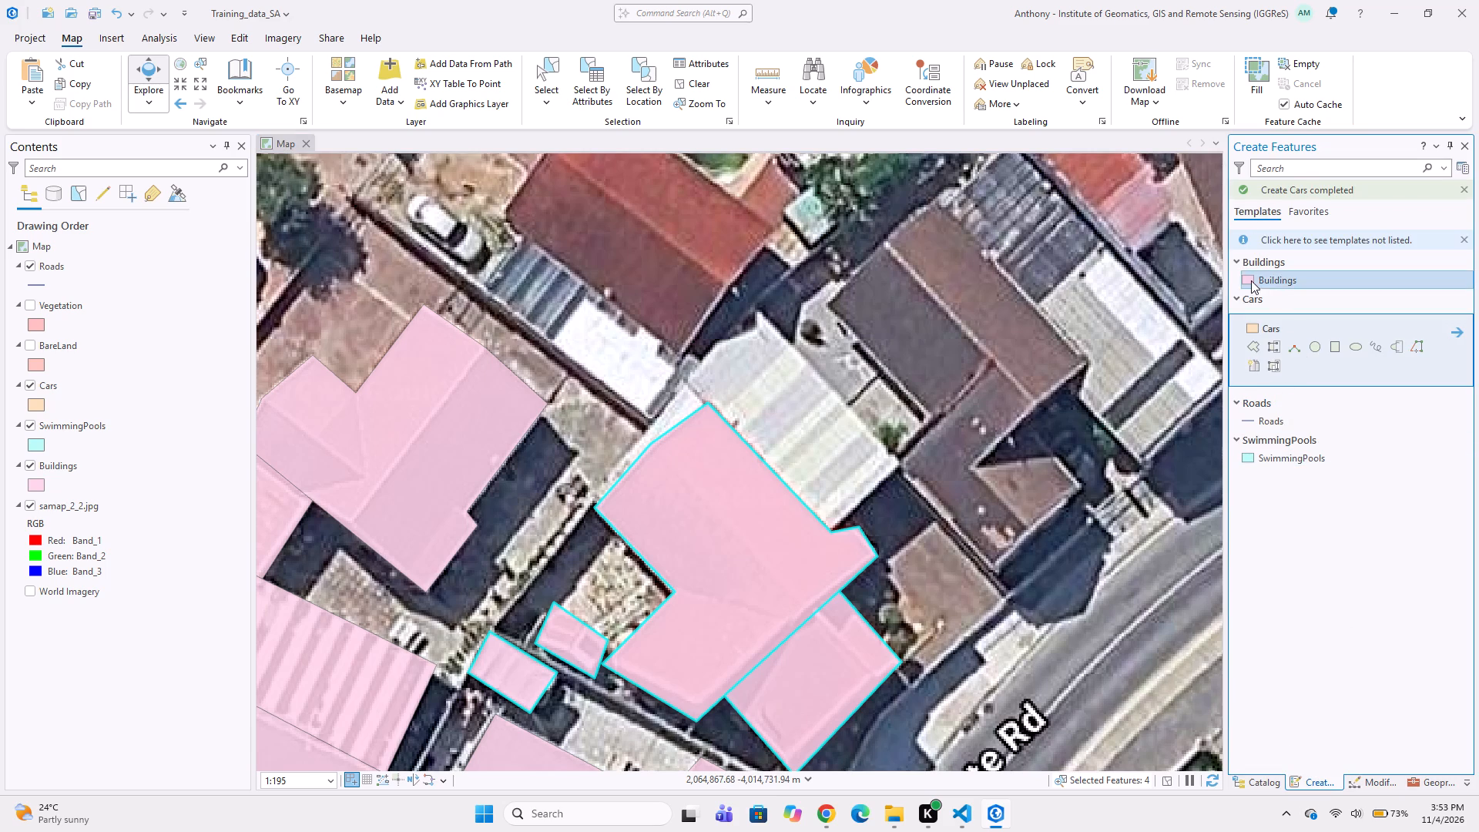
click(758, 304)
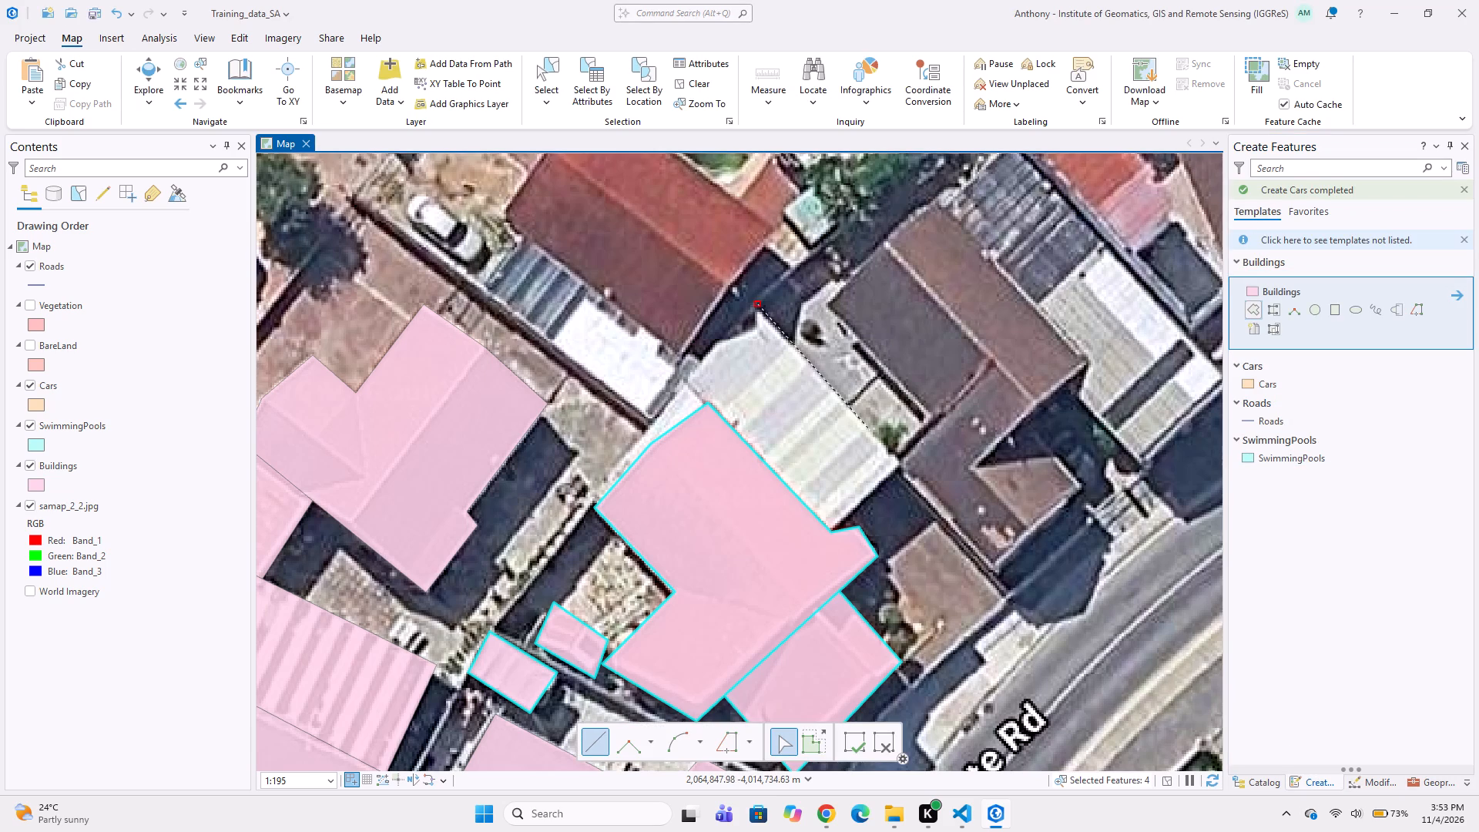
click(904, 461)
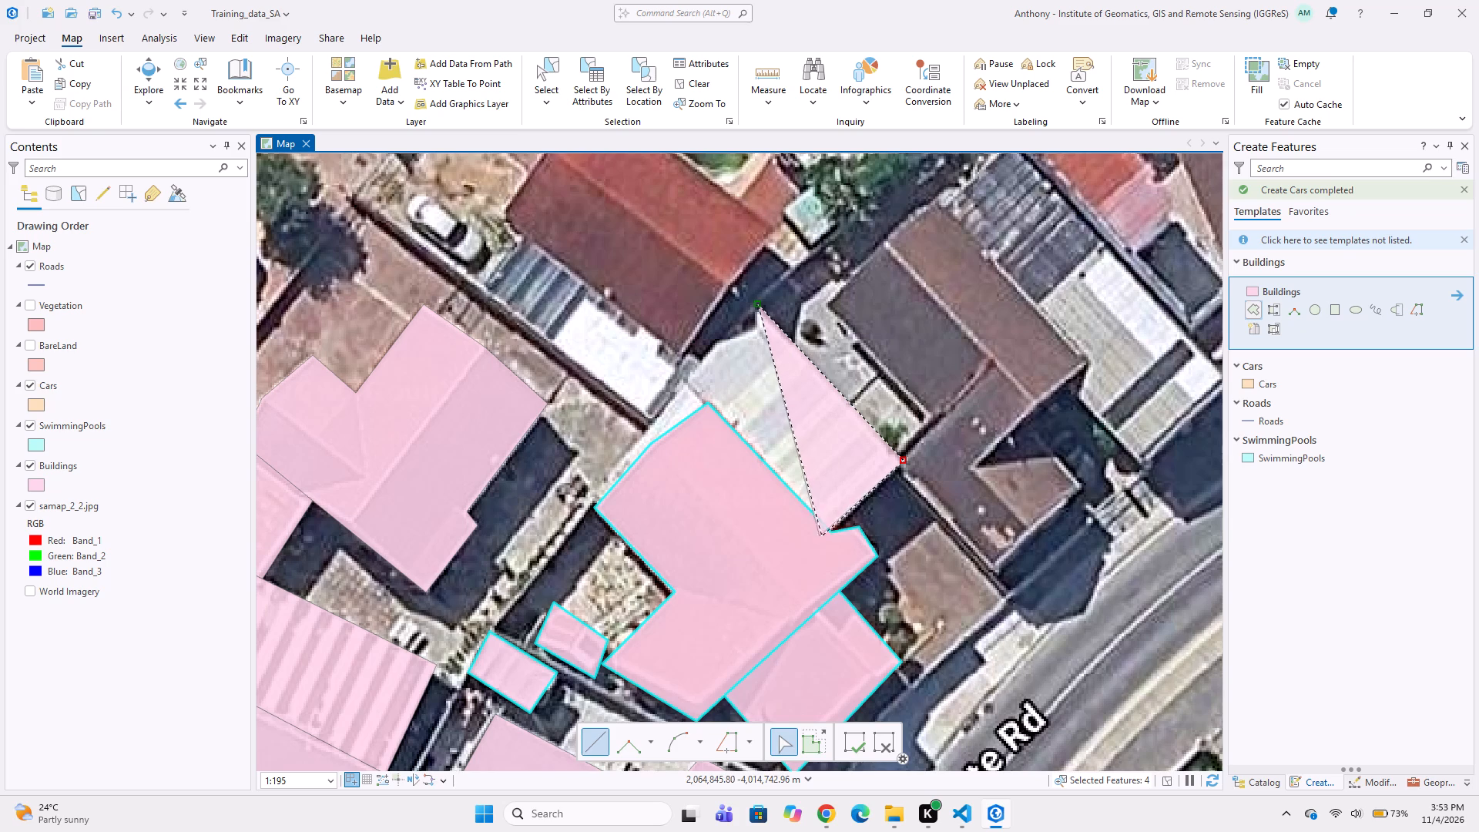
click(827, 531)
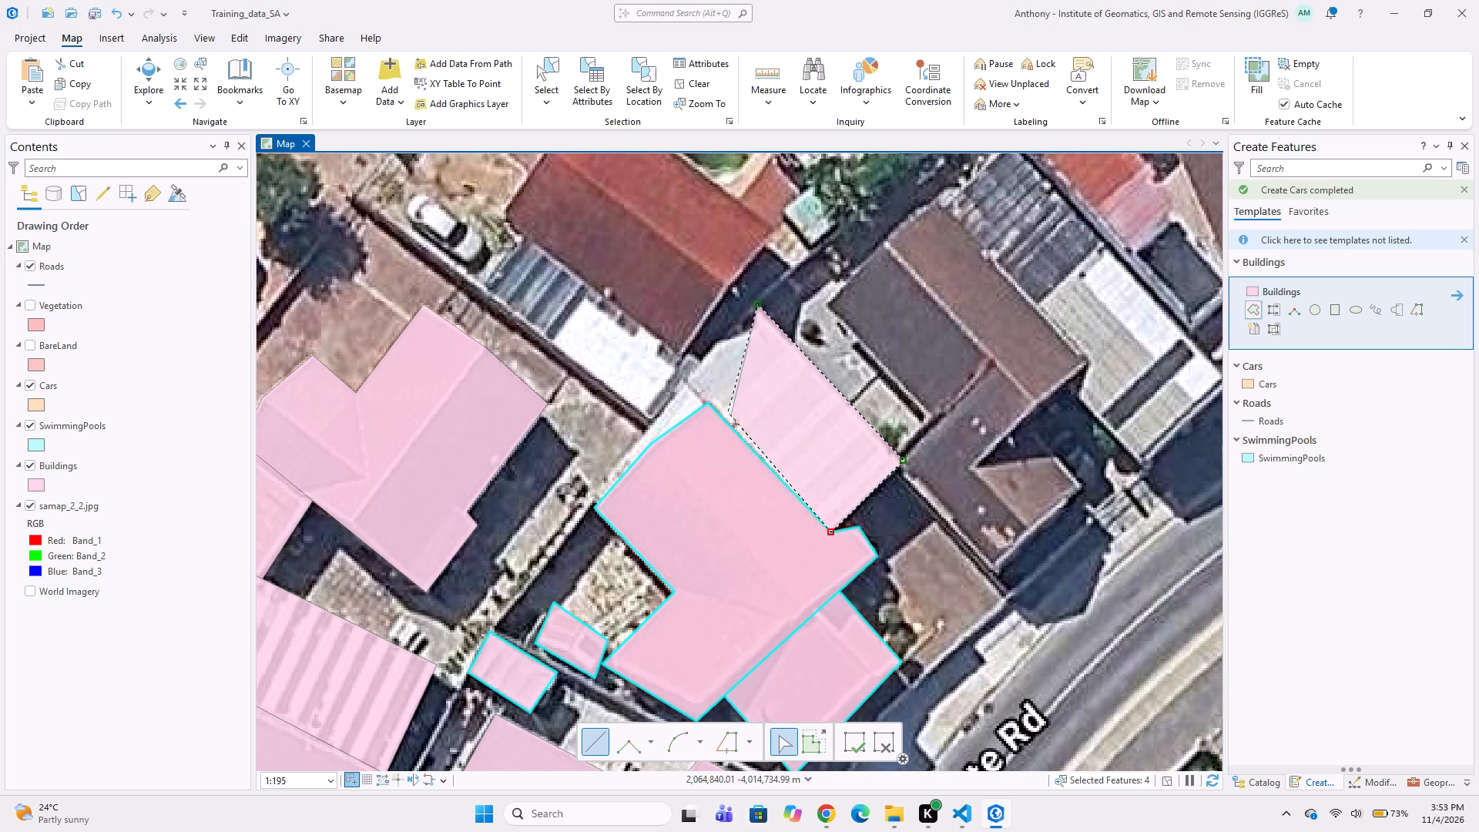
click(706, 401)
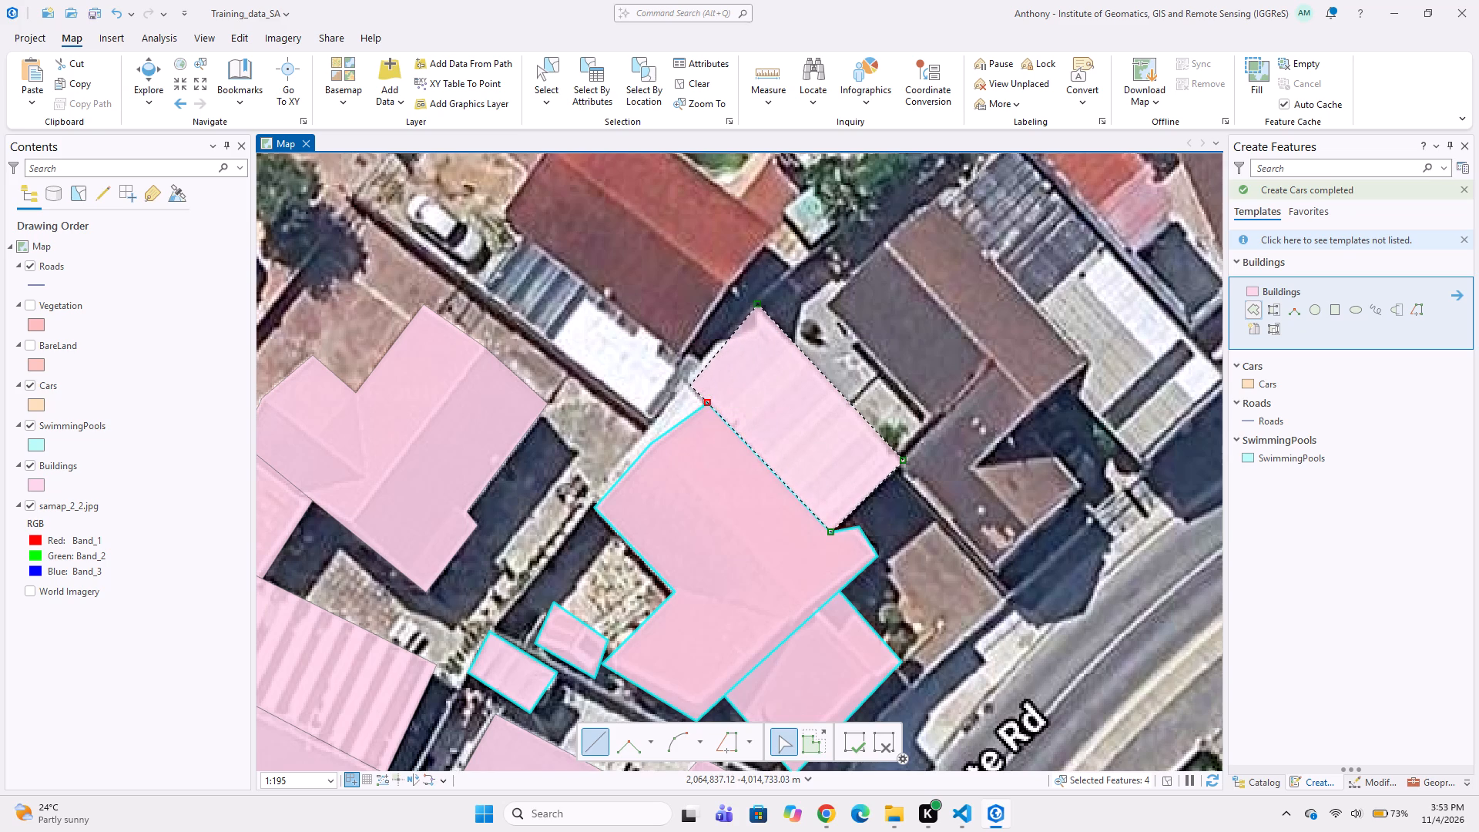
double_click(685, 380)
Digitize the long narrow grey-and-white roof along the southwest side of the neighbouring red-brown house as a seven-vertex Buildings polygon.
click(523, 234)
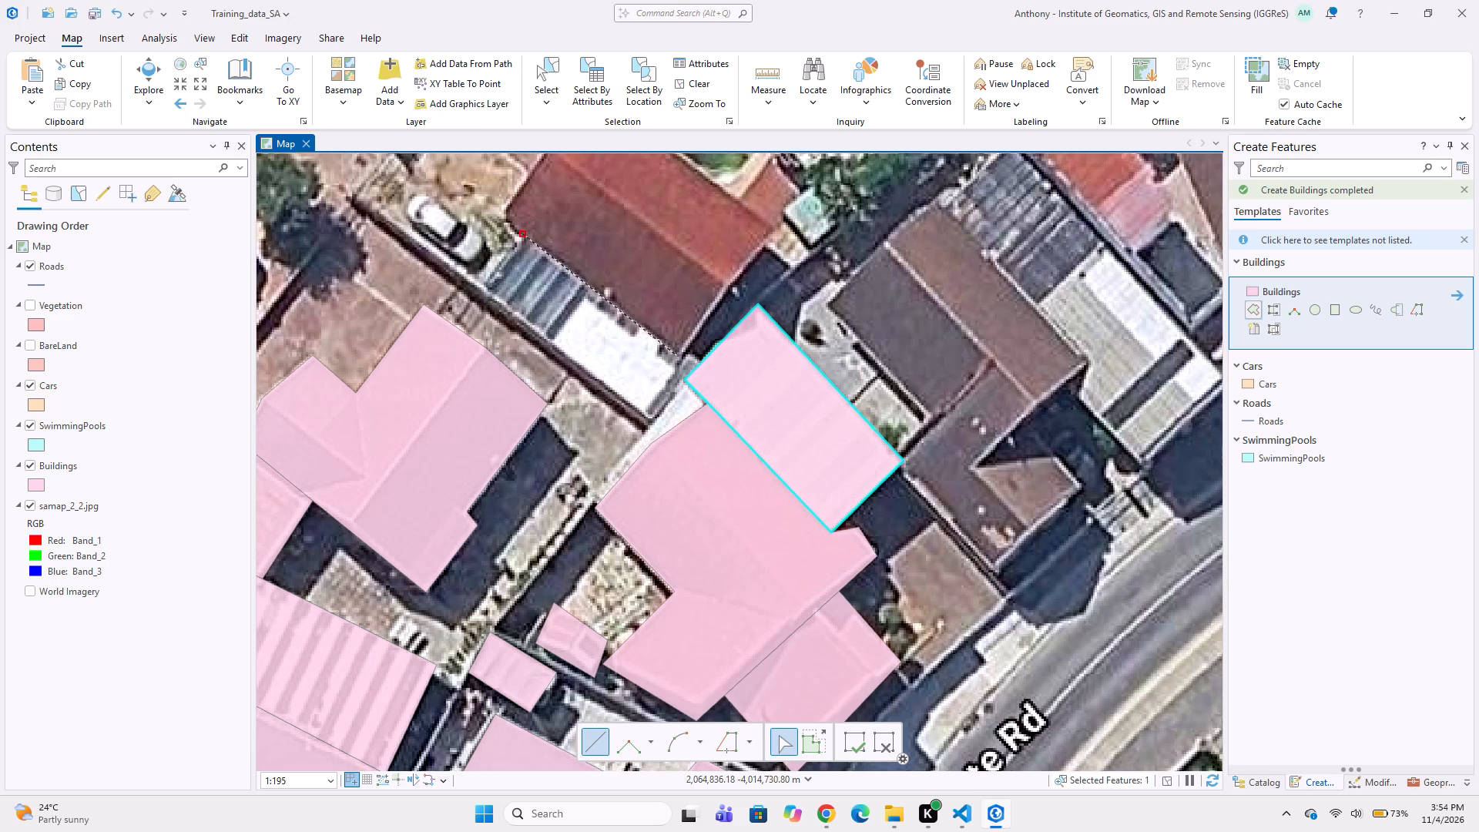
click(676, 355)
click(687, 351)
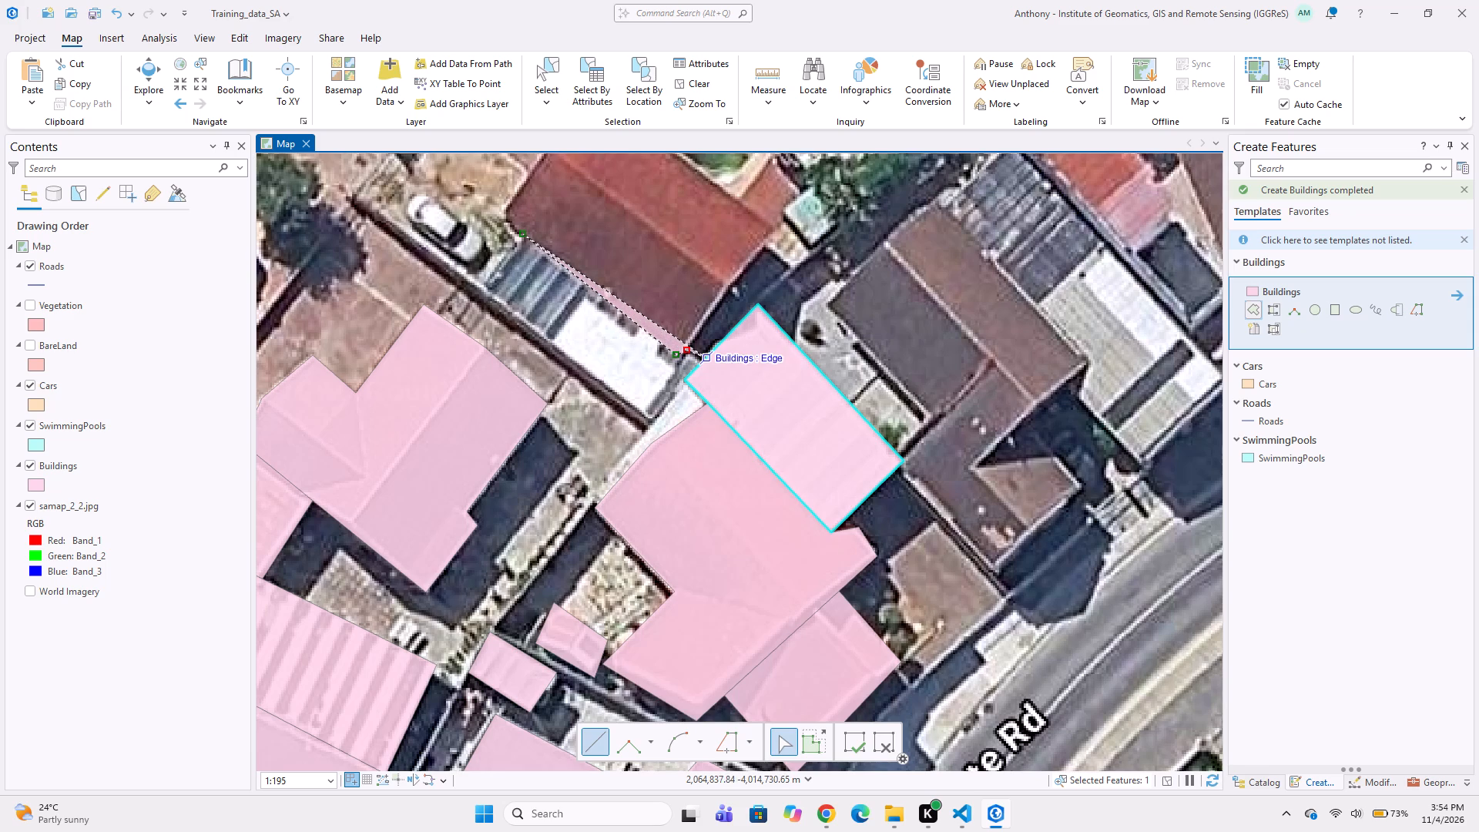
click(699, 361)
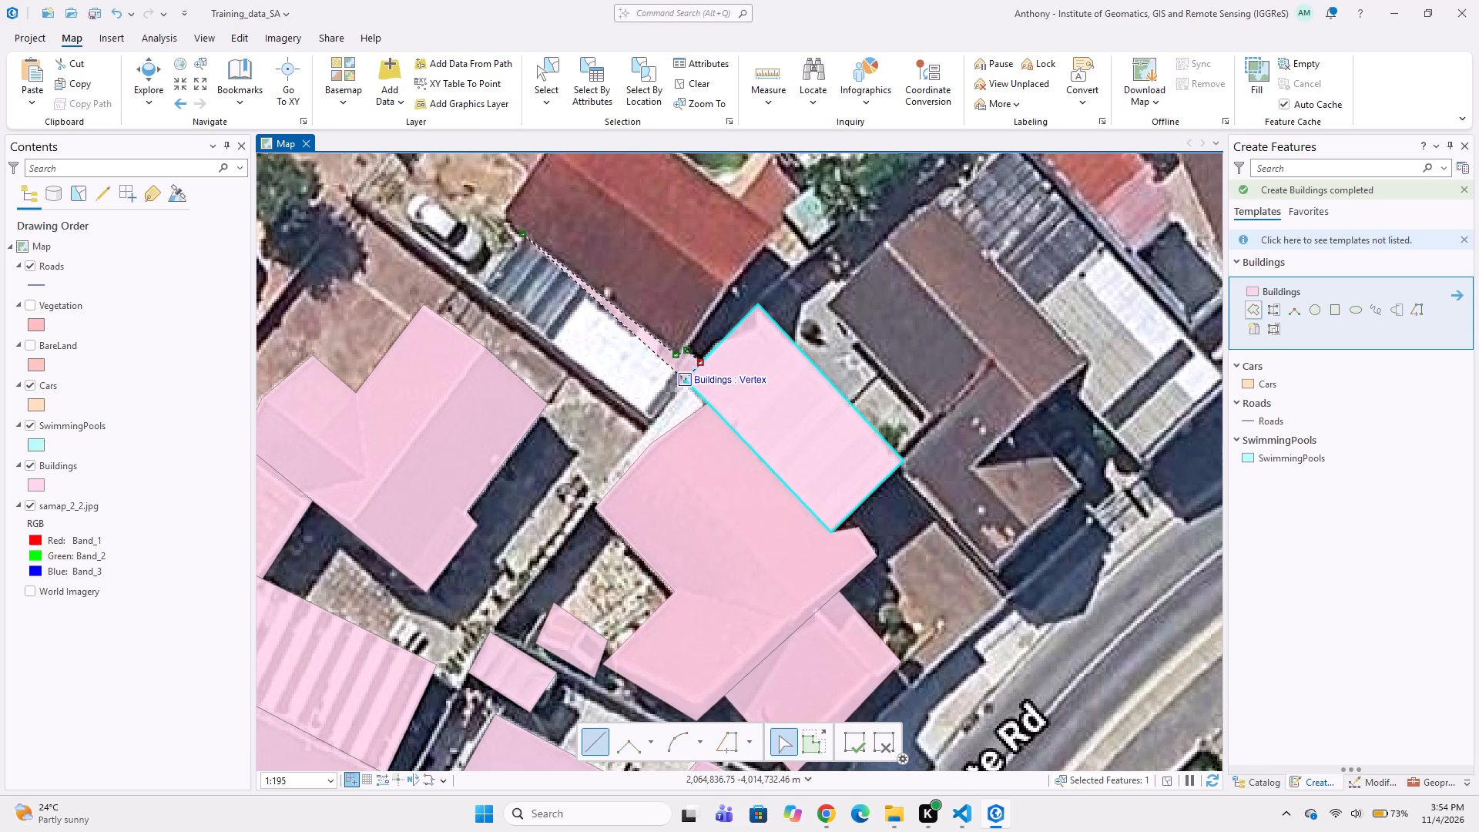
click(682, 383)
click(652, 423)
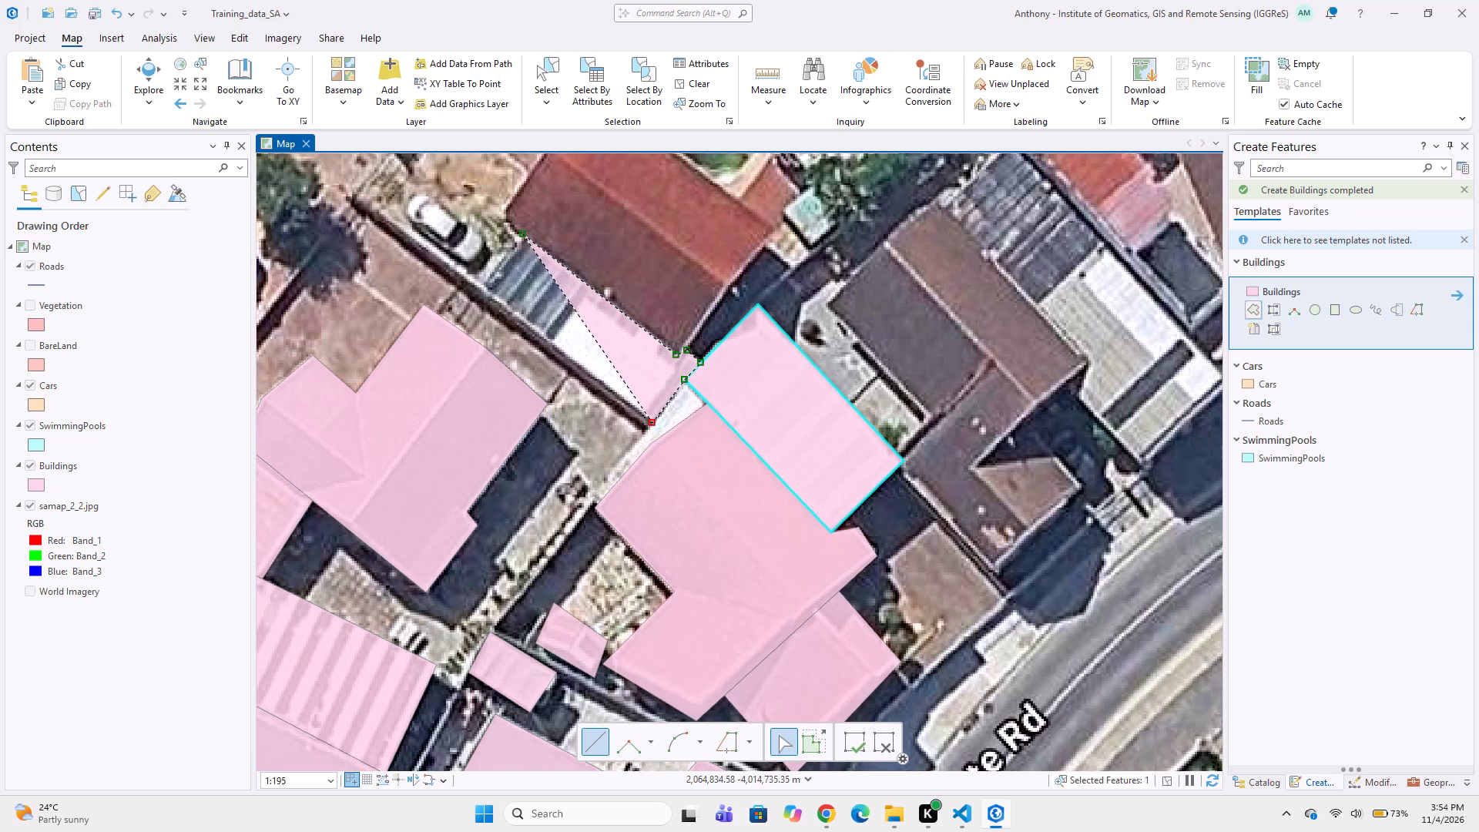
double_click(480, 288)
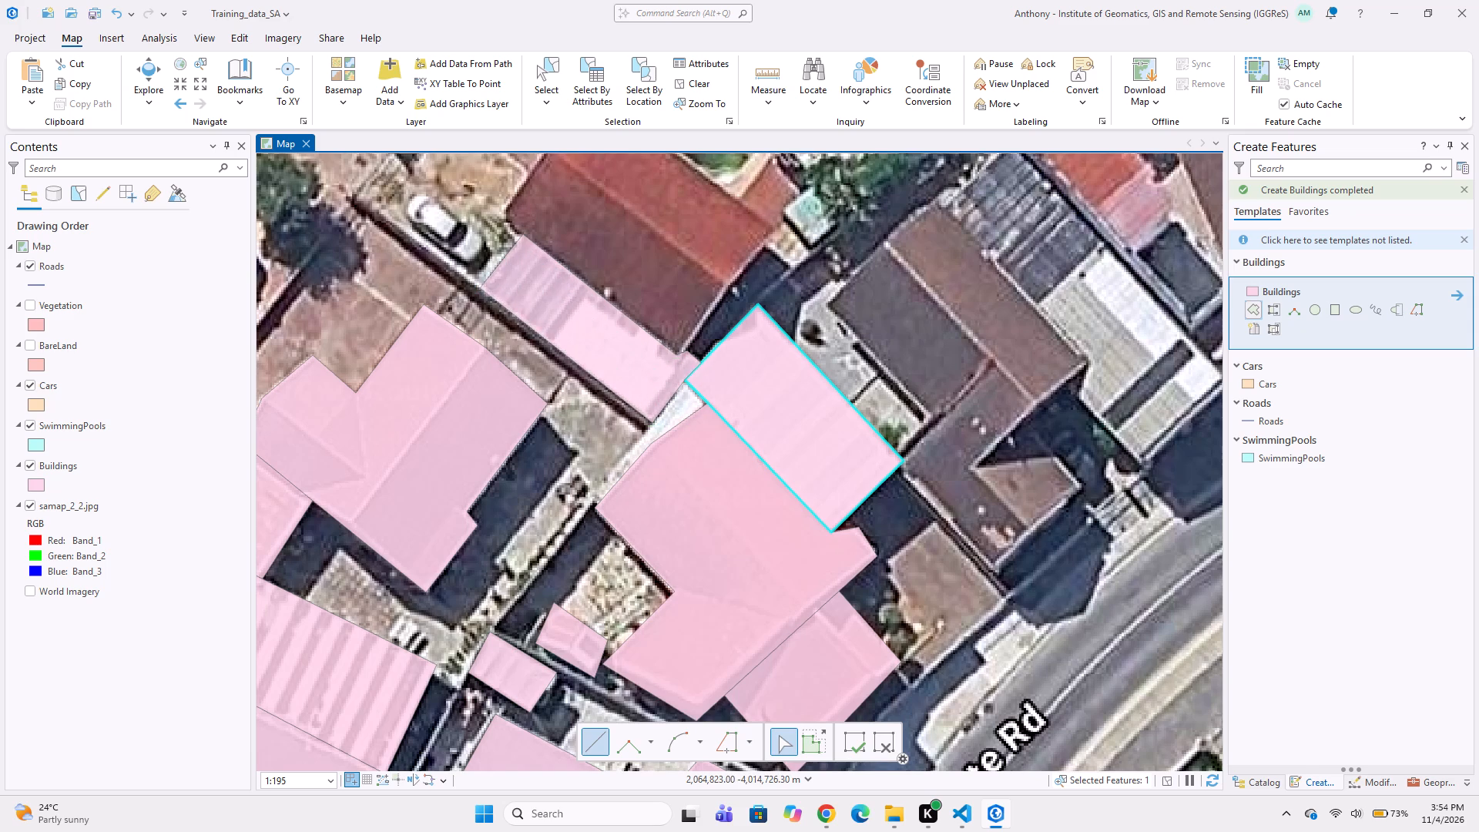
Digitize the white car parked northwest of the long narrow roof as a four-corner Cars polygon.
click(1251, 383)
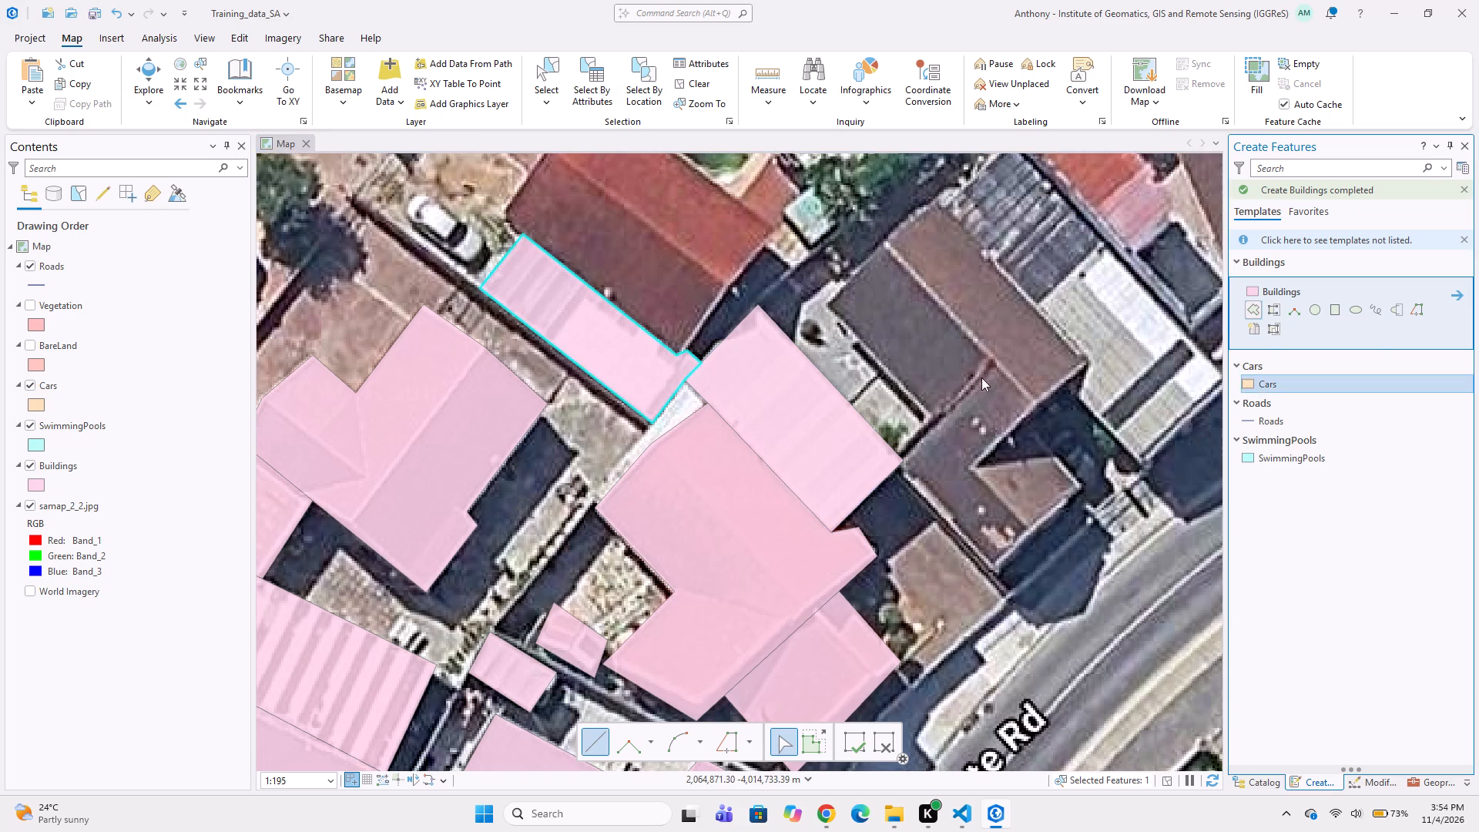
drag(1332, 351, 1324, 351)
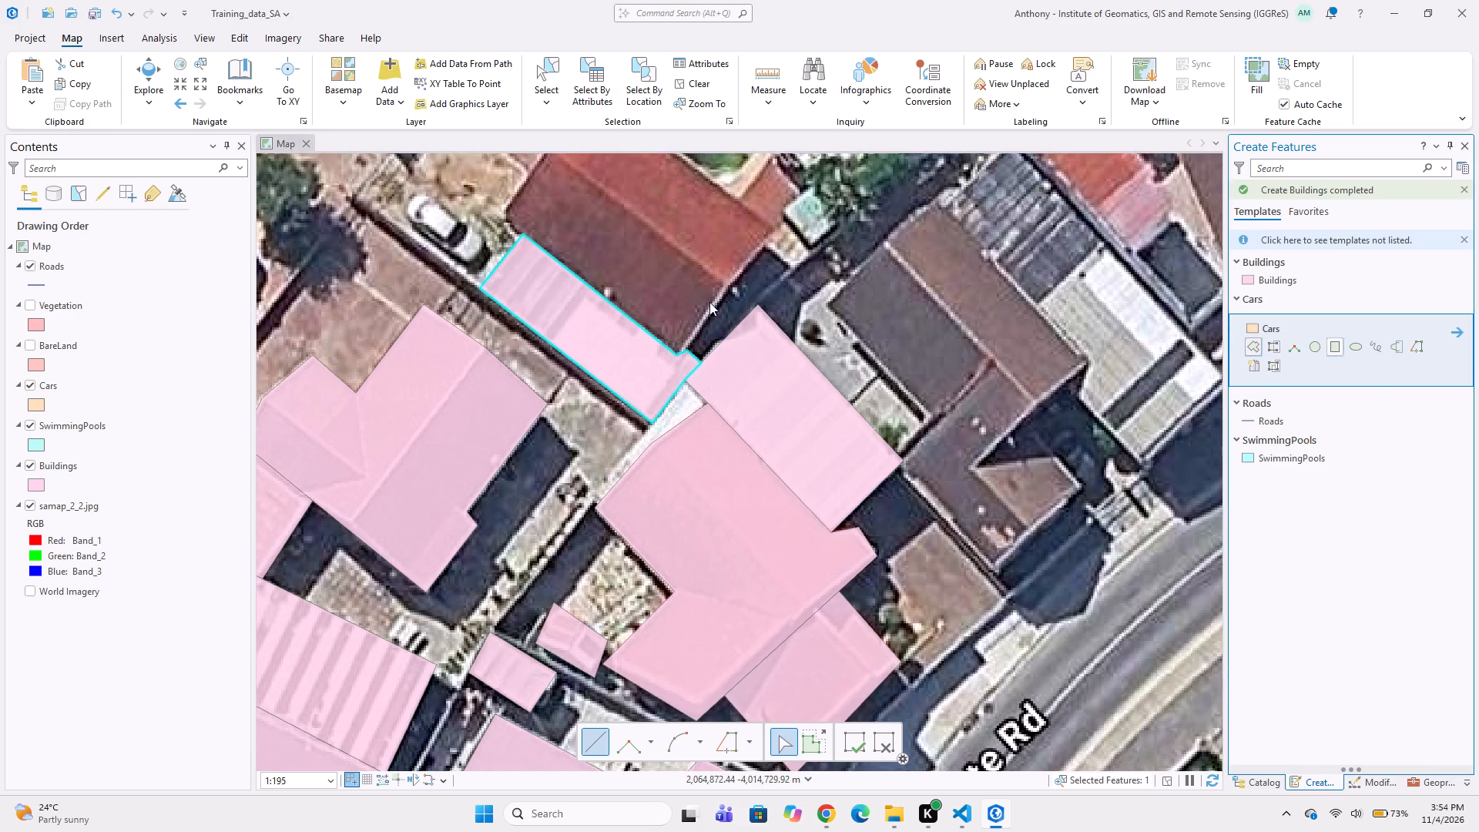
middle_drag(510, 258, 776, 355)
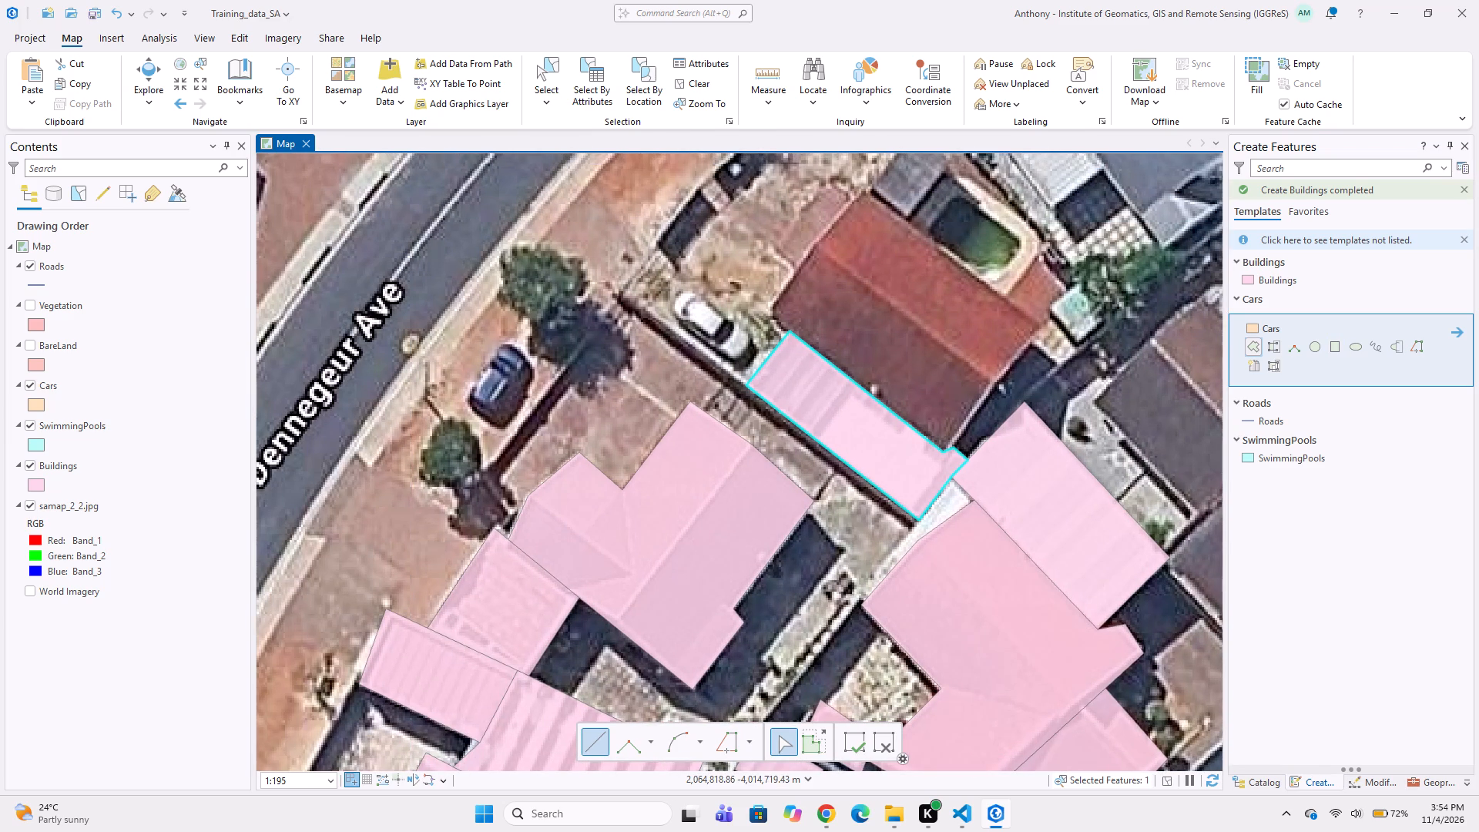
click(685, 283)
click(760, 334)
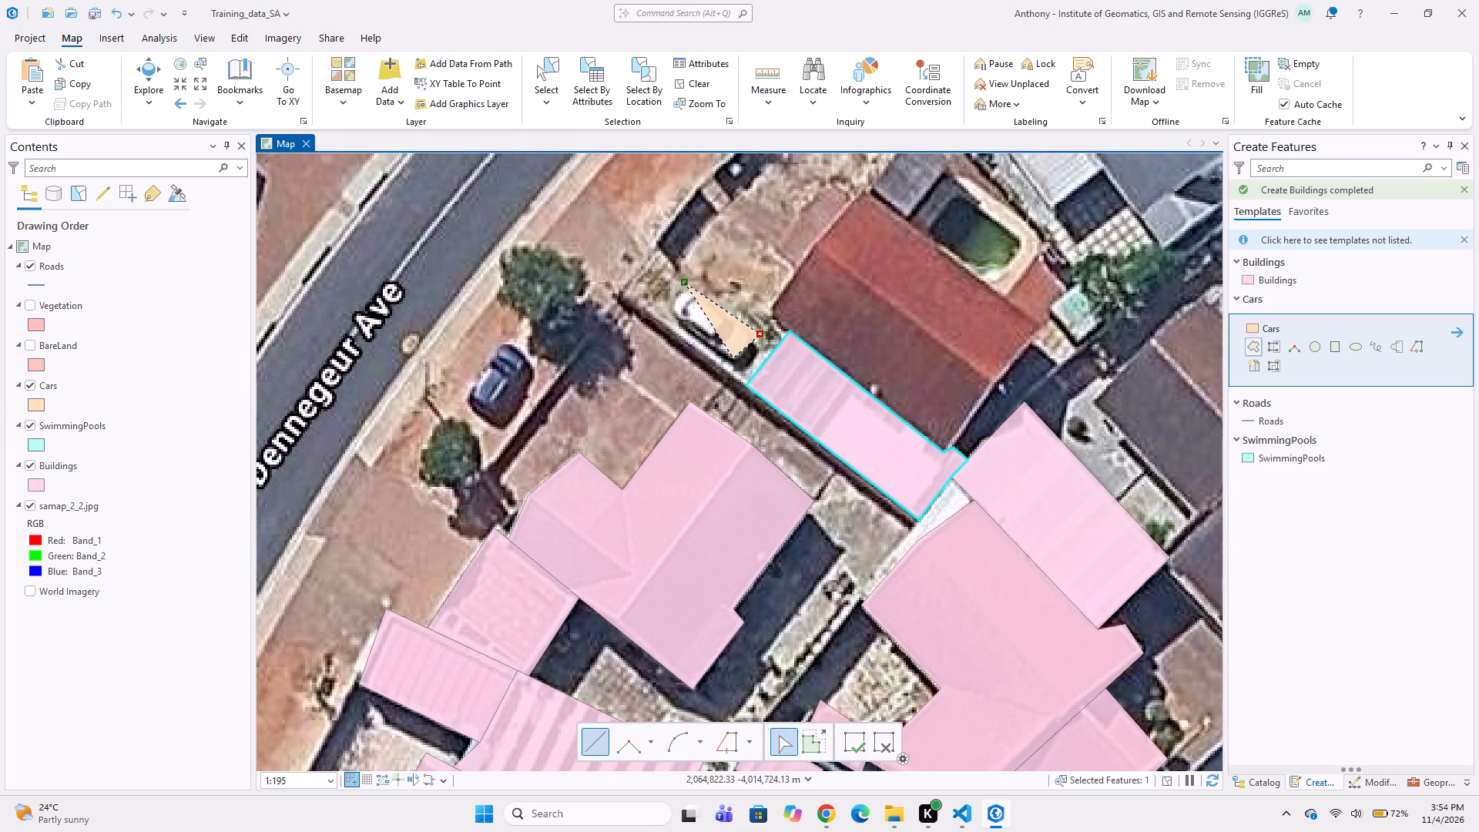
click(736, 366)
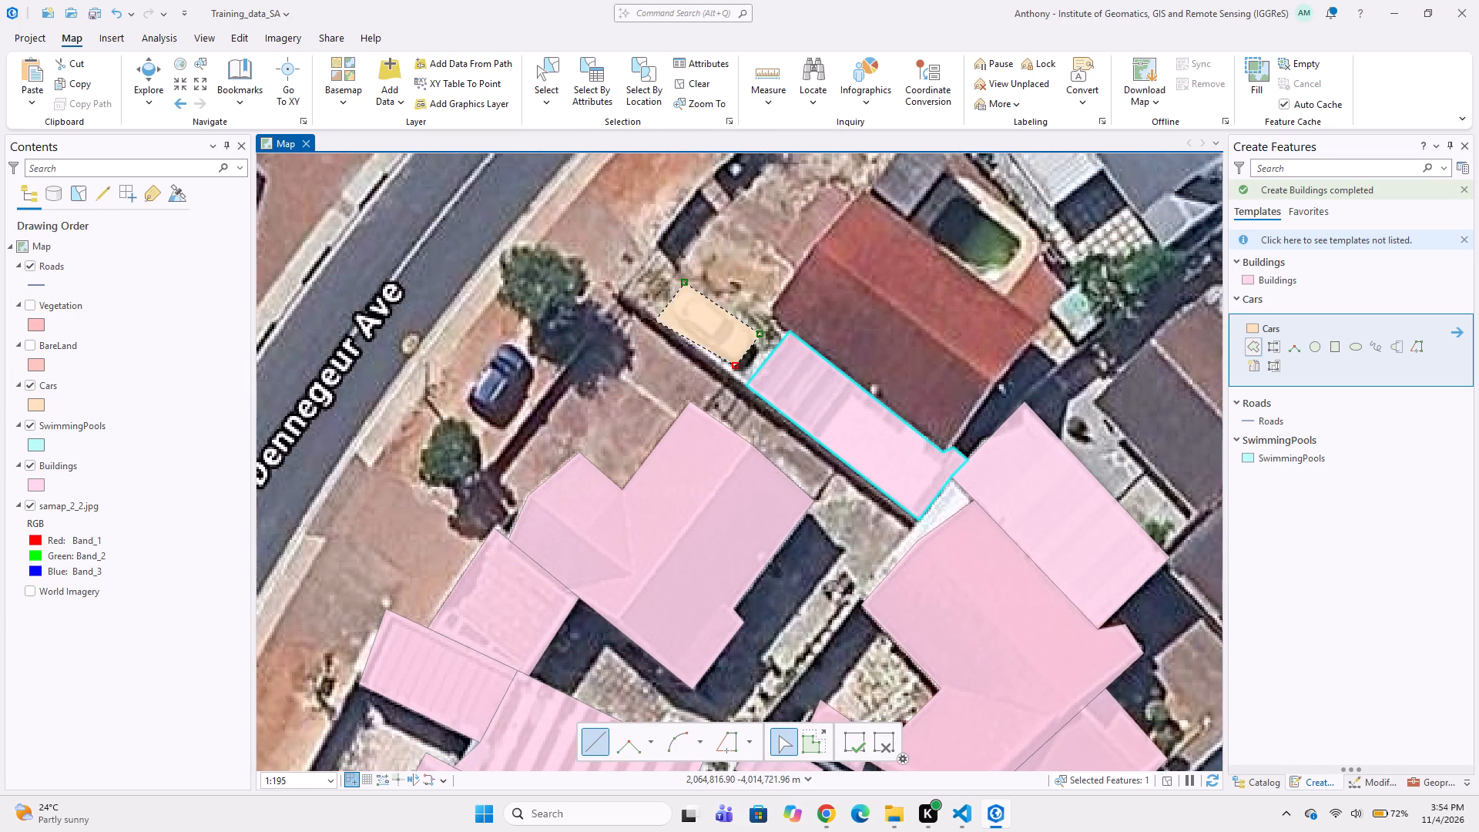
double_click(666, 315)
Digitize the dark blue car parked between the two trees beside Dennegeur Ave as a five-vertex Cars polygon.
scroll(658, 342, down, 1)
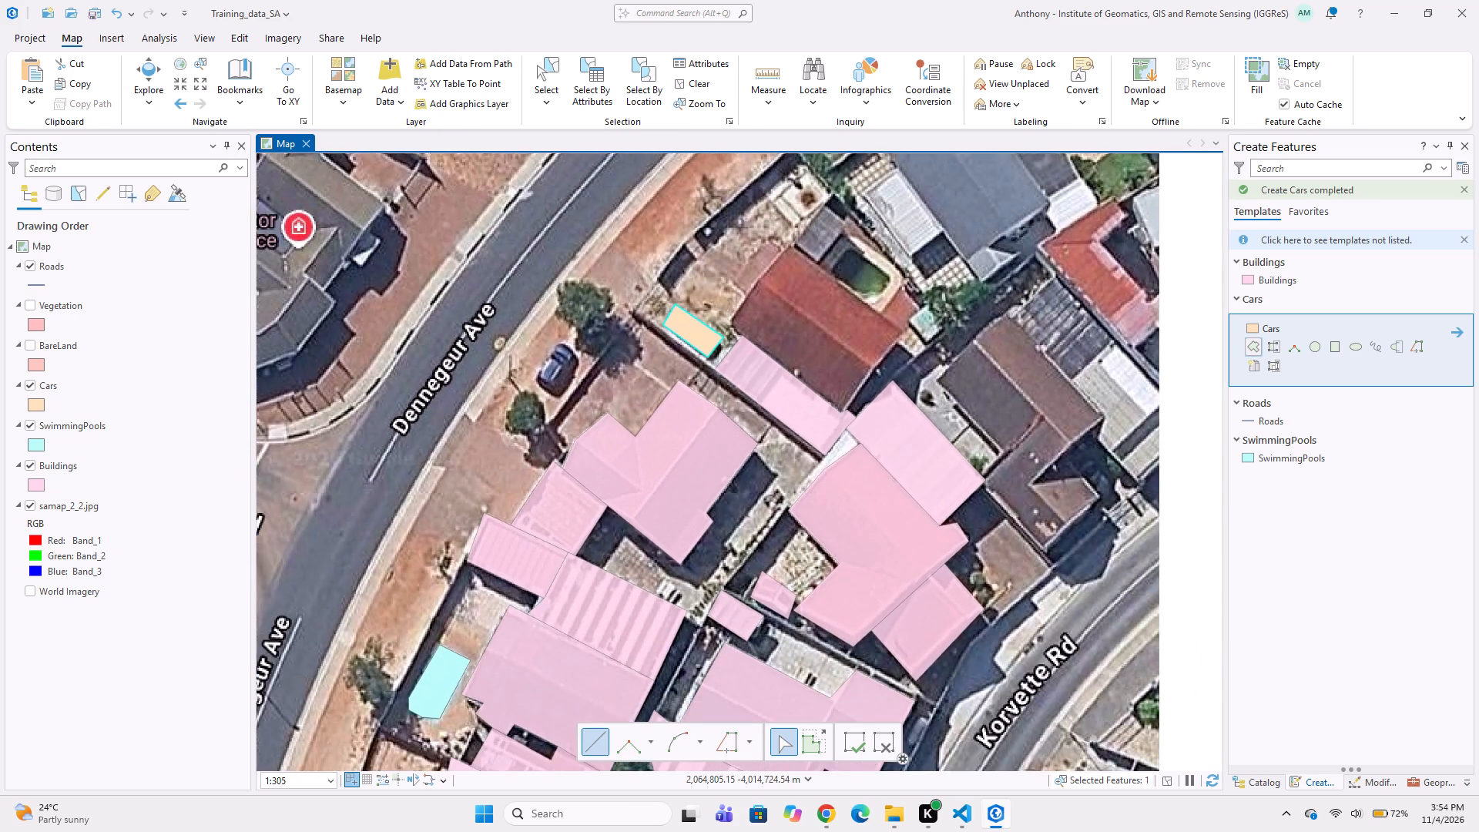
scroll(563, 345, up, 1)
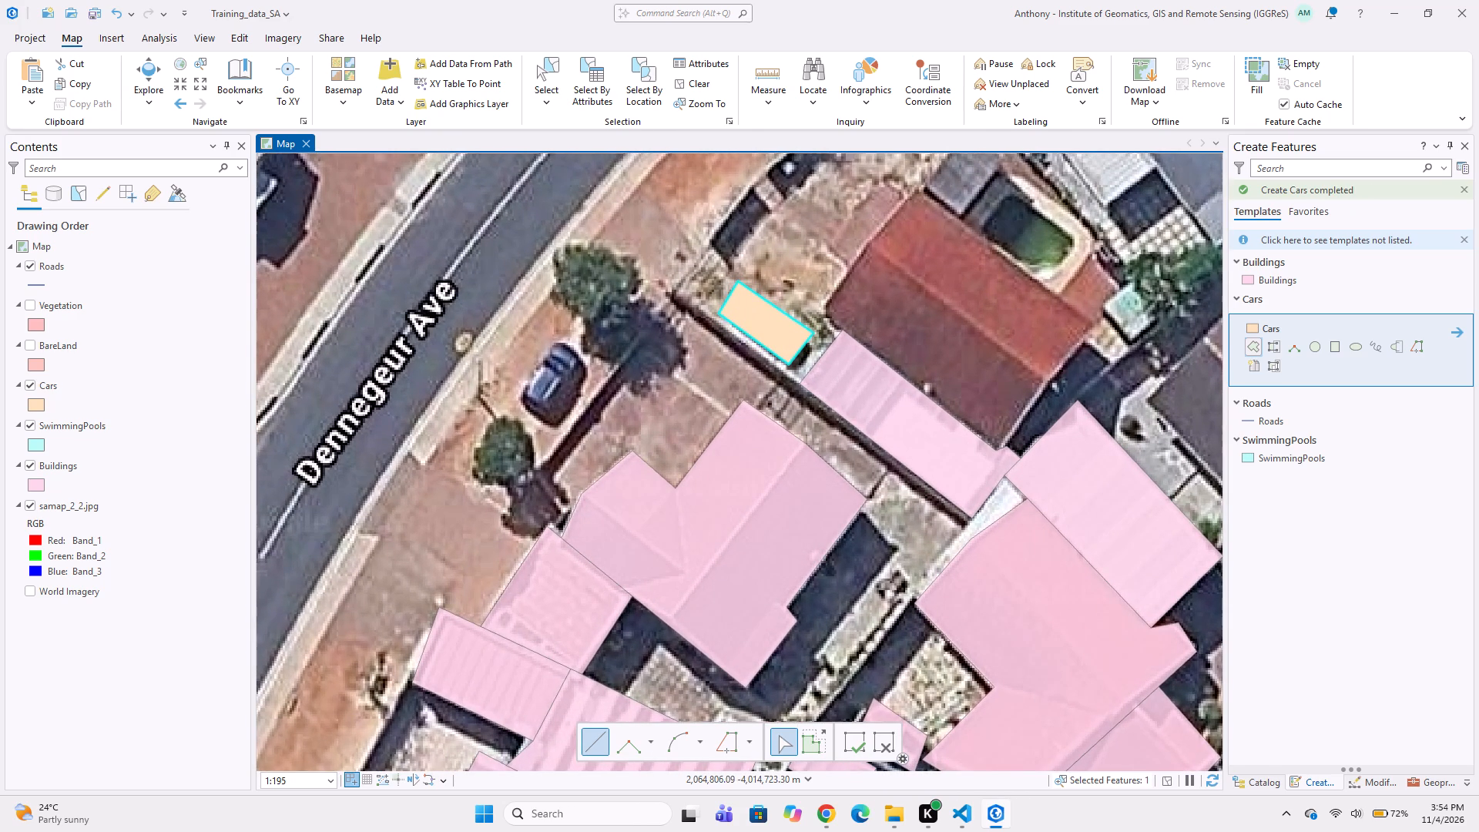
click(552, 337)
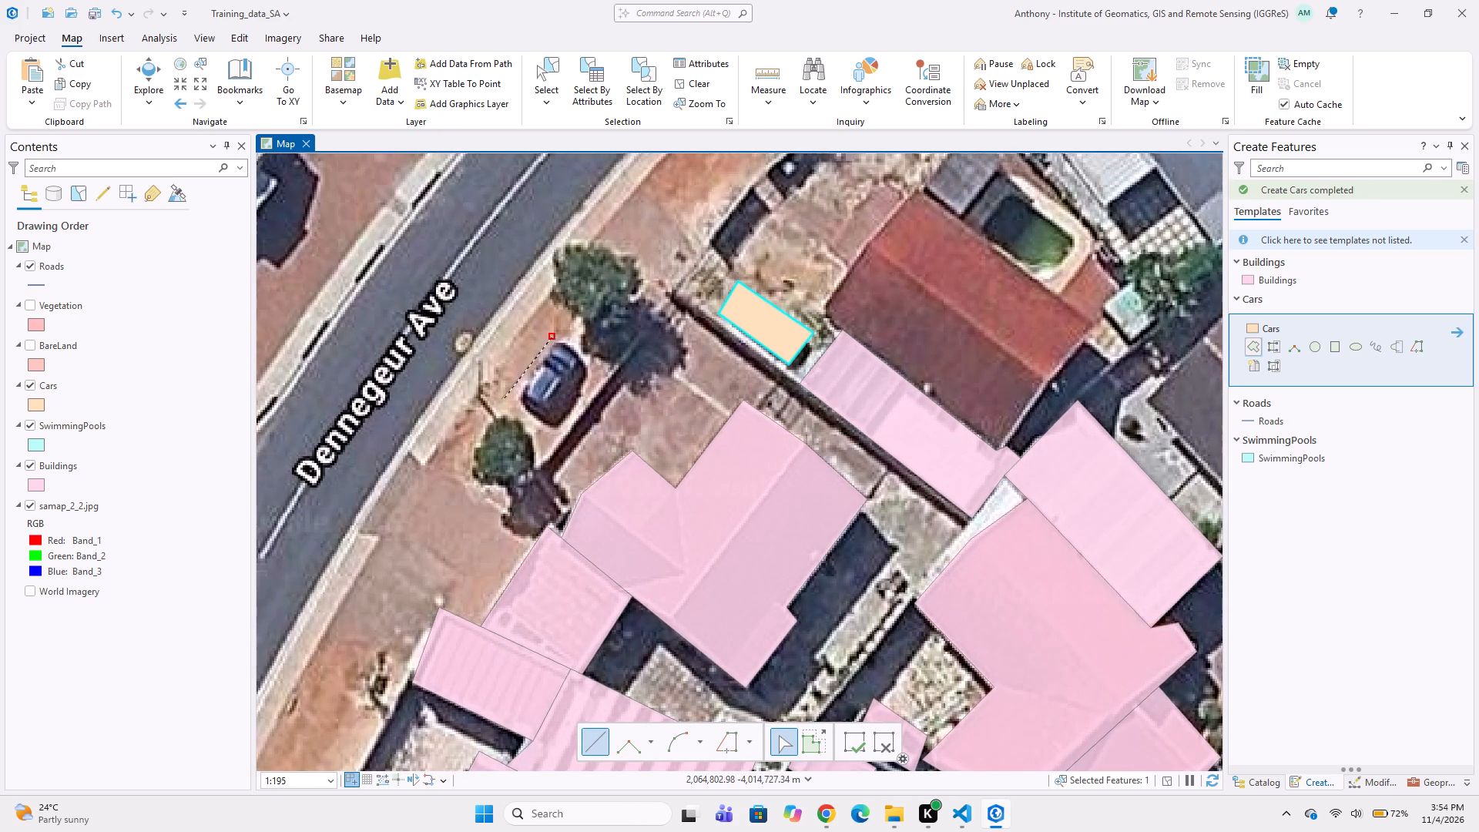
click(515, 396)
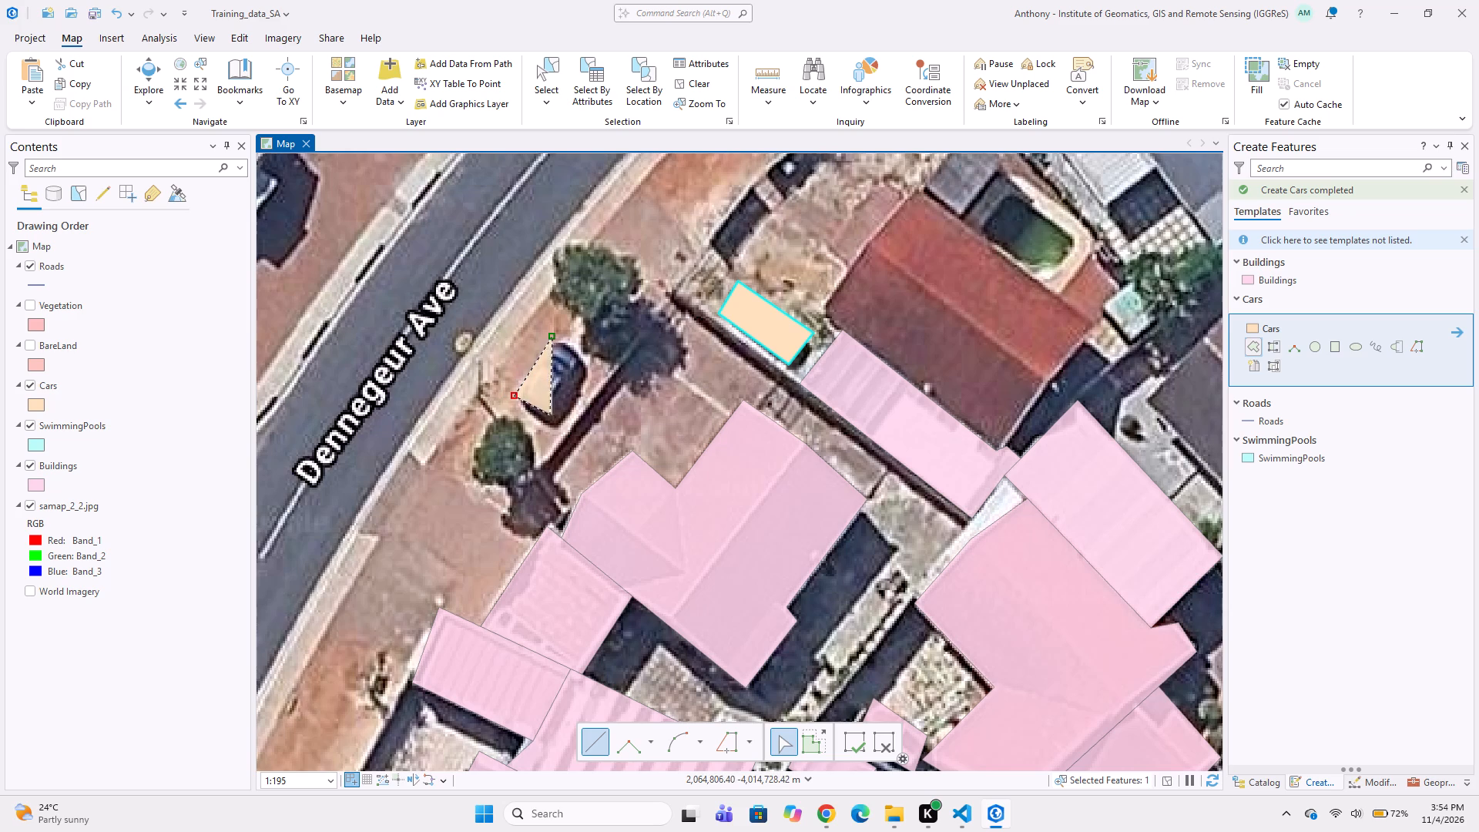
click(537, 418)
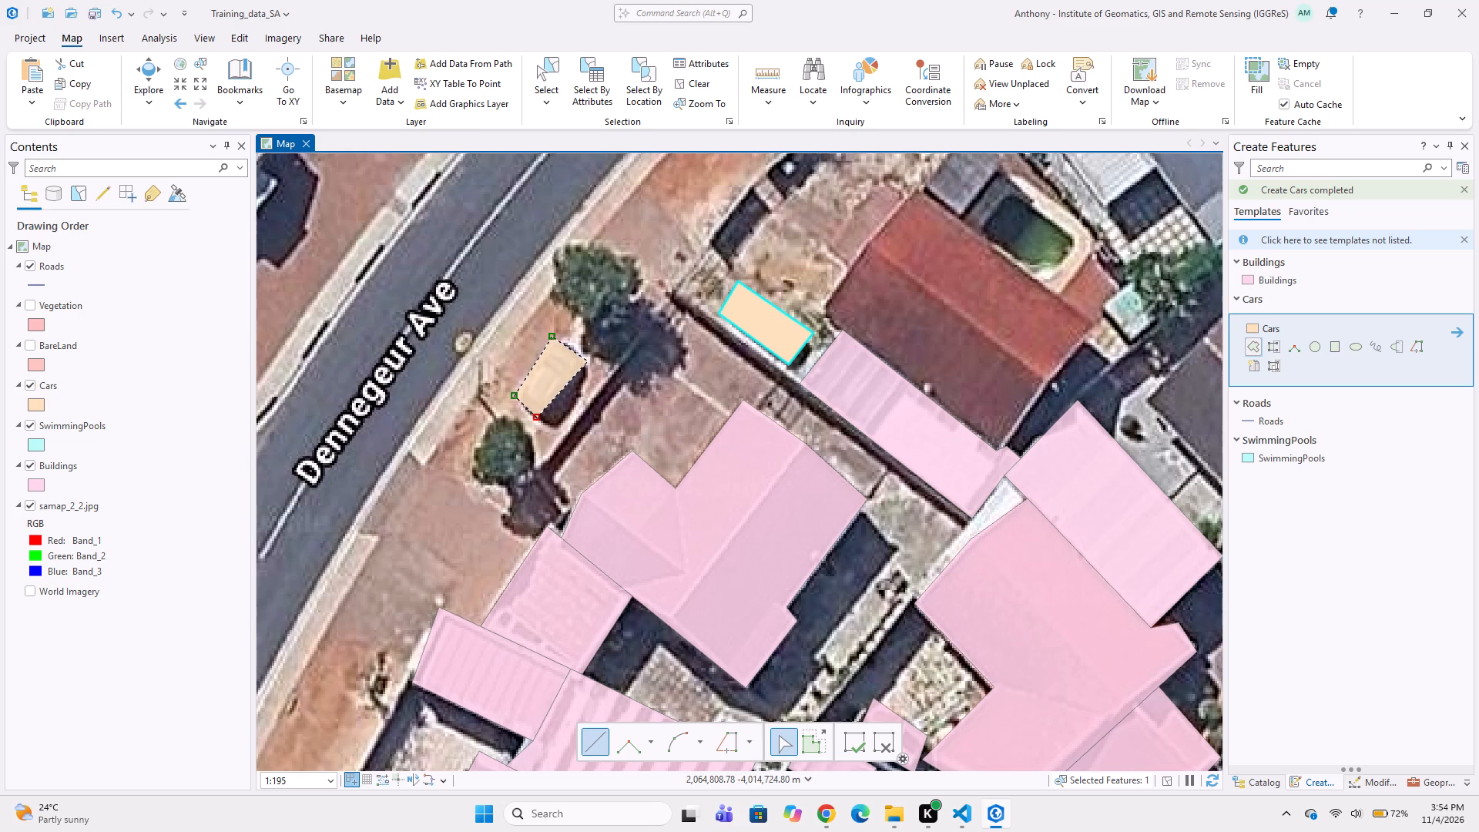
click(585, 364)
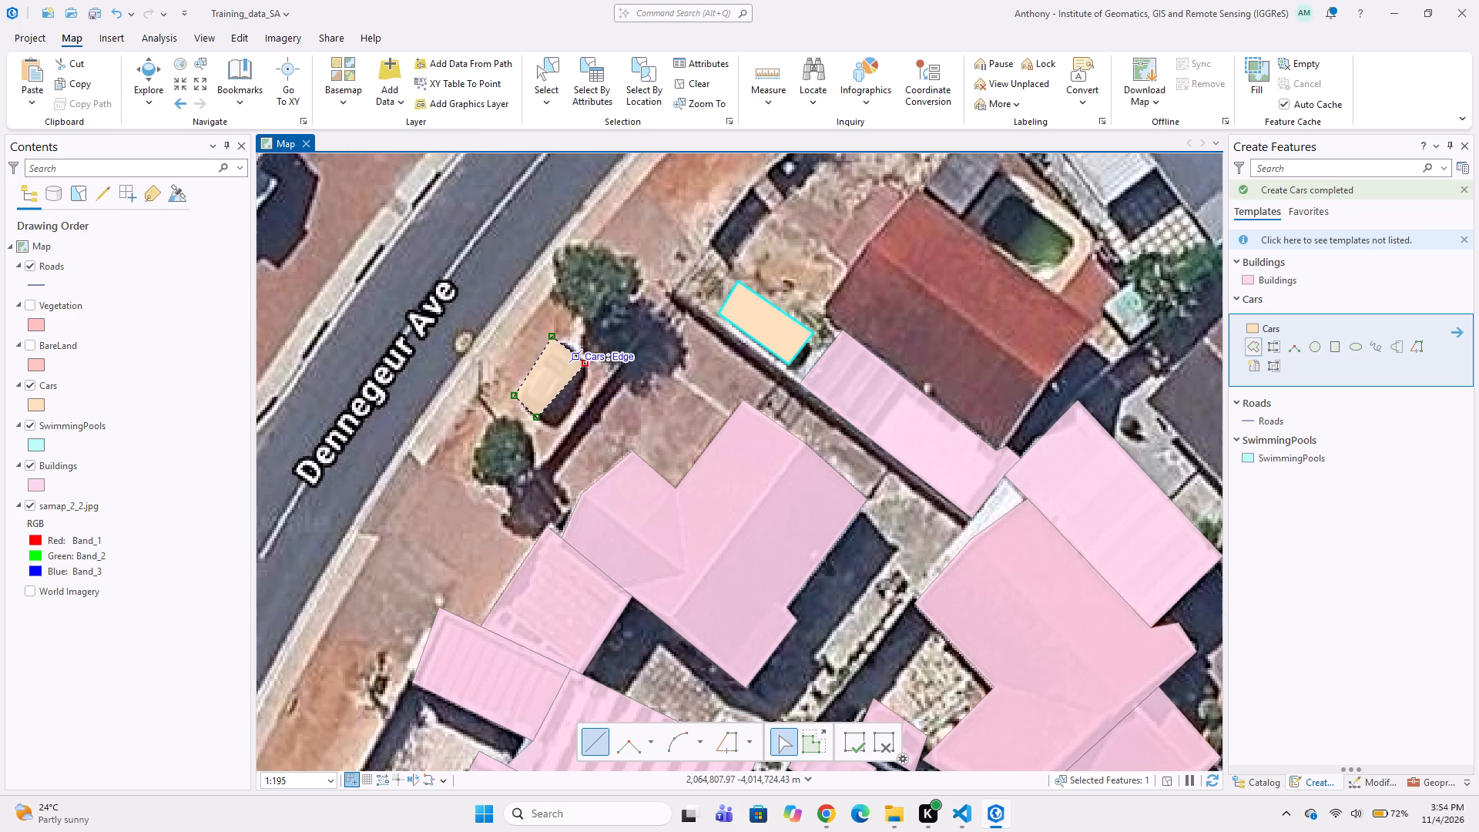
double_click(577, 345)
Digitize the red-brown house roof adjoining the long narrow roof's northeast side as a Buildings polygon.
scroll(523, 401, down, 2)
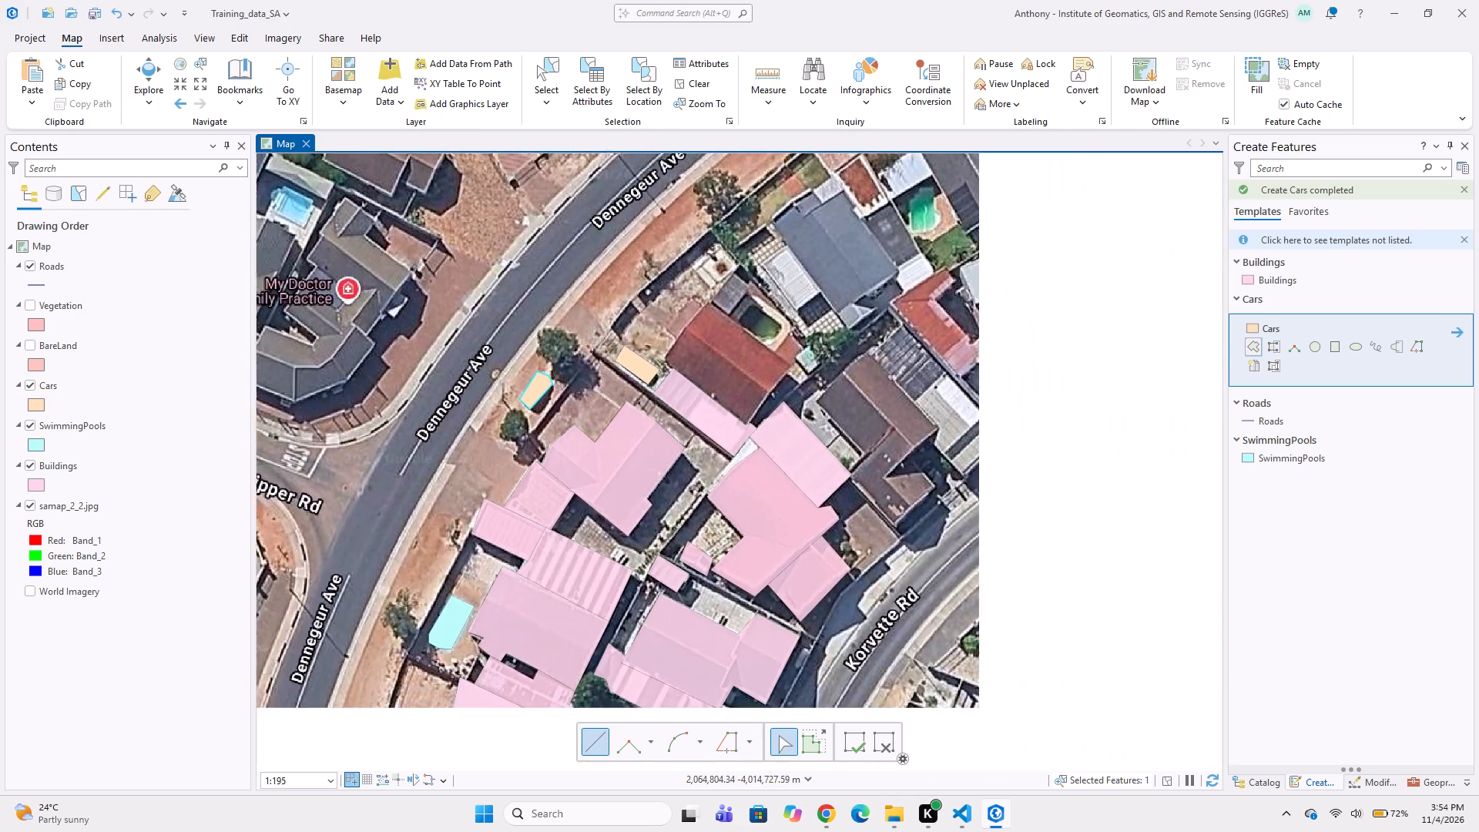
middle_drag(642, 445, 537, 391)
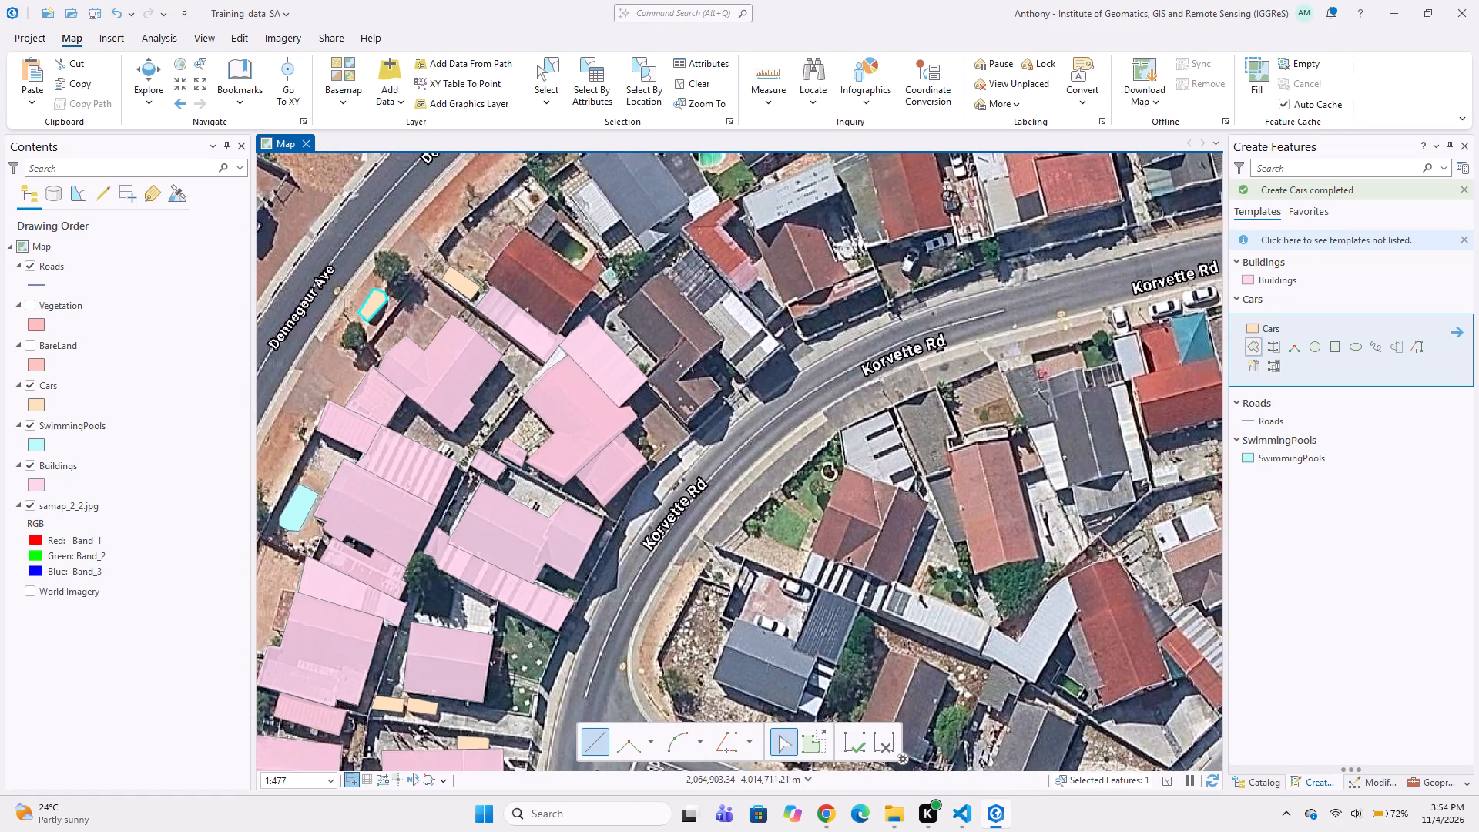
click(1262, 283)
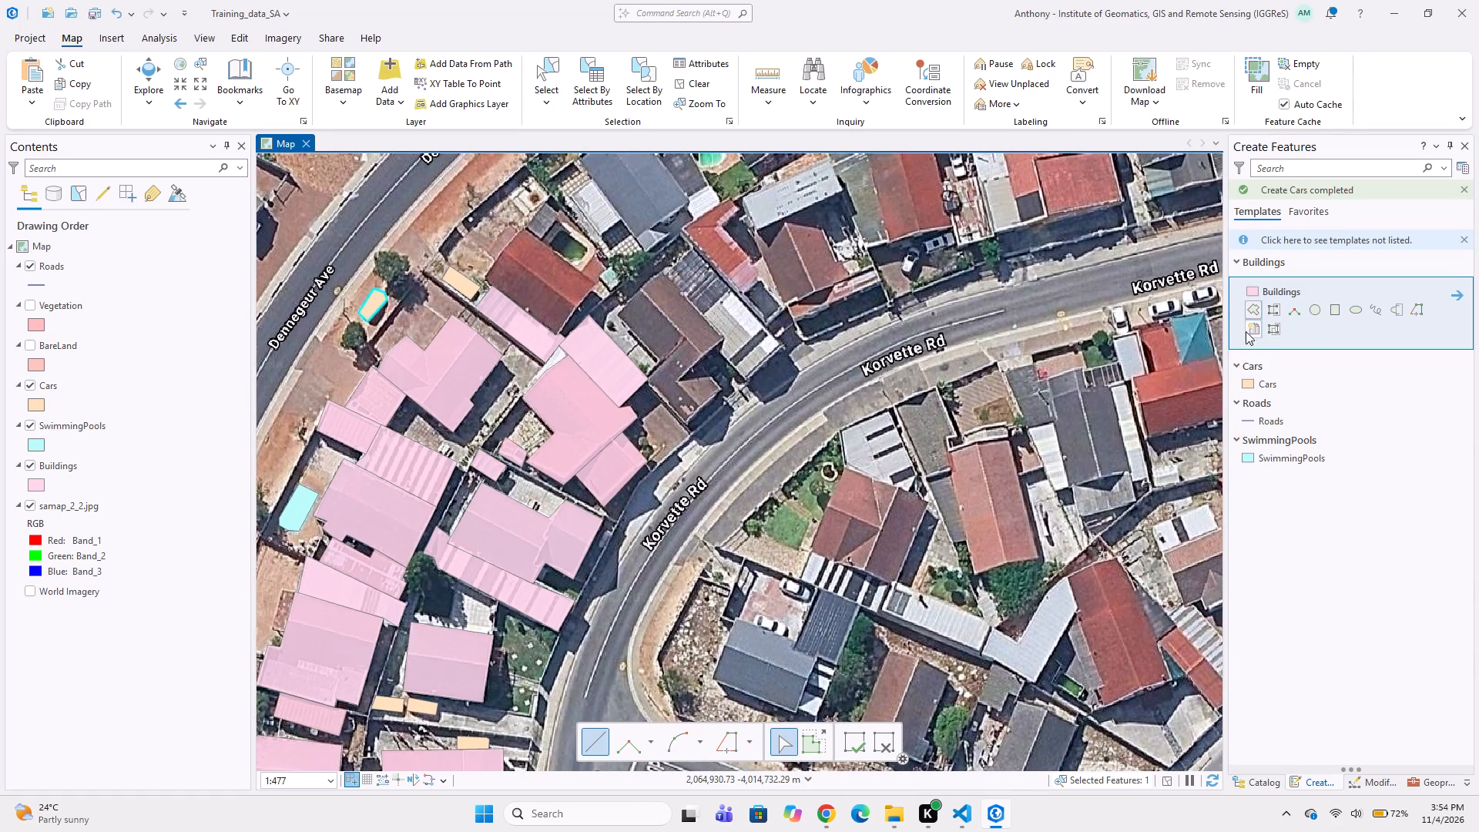
click(1251, 310)
scroll(507, 310, up, 2)
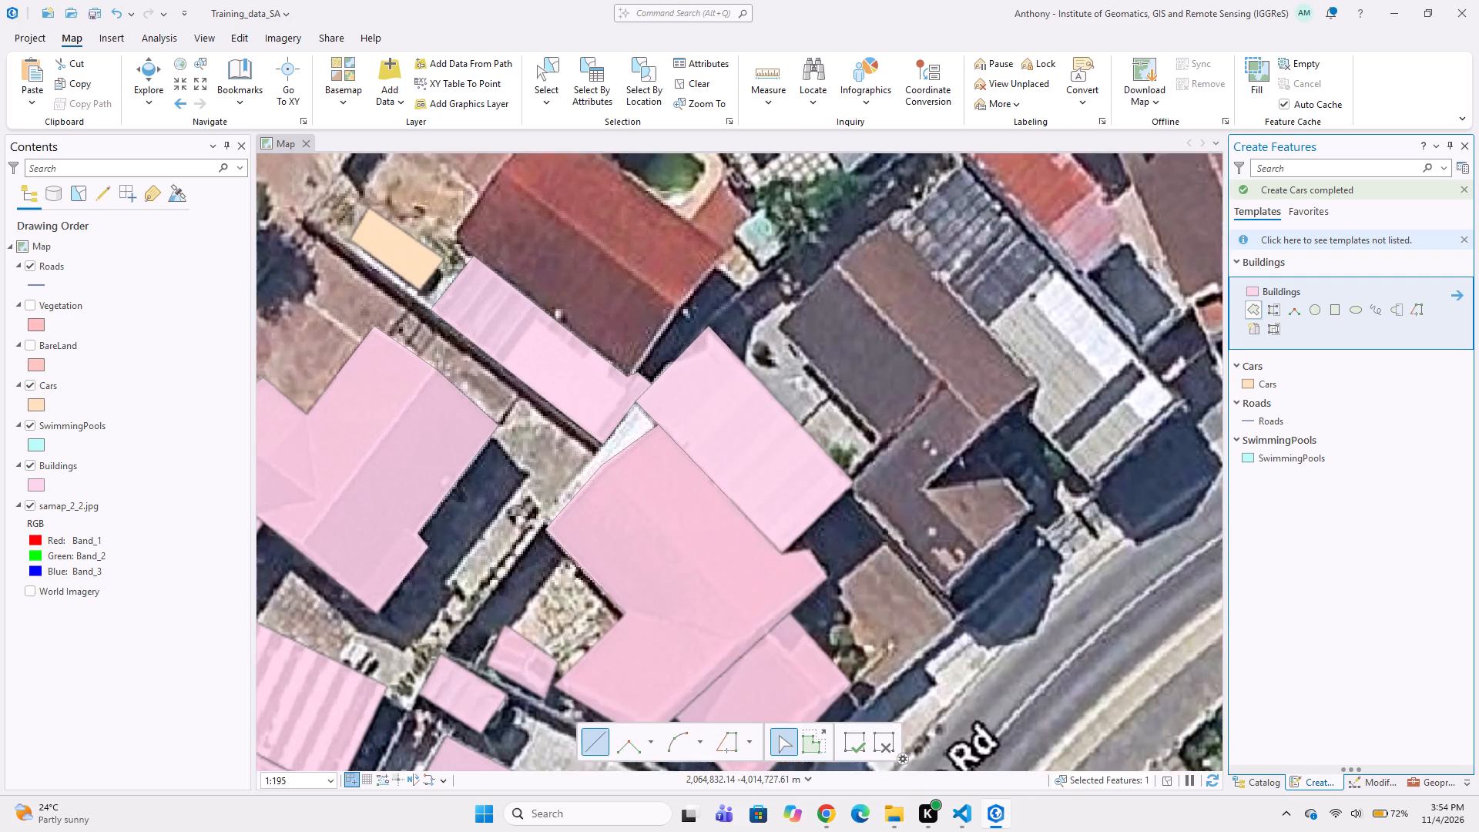
middle_drag(518, 253, 634, 364)
click(593, 364)
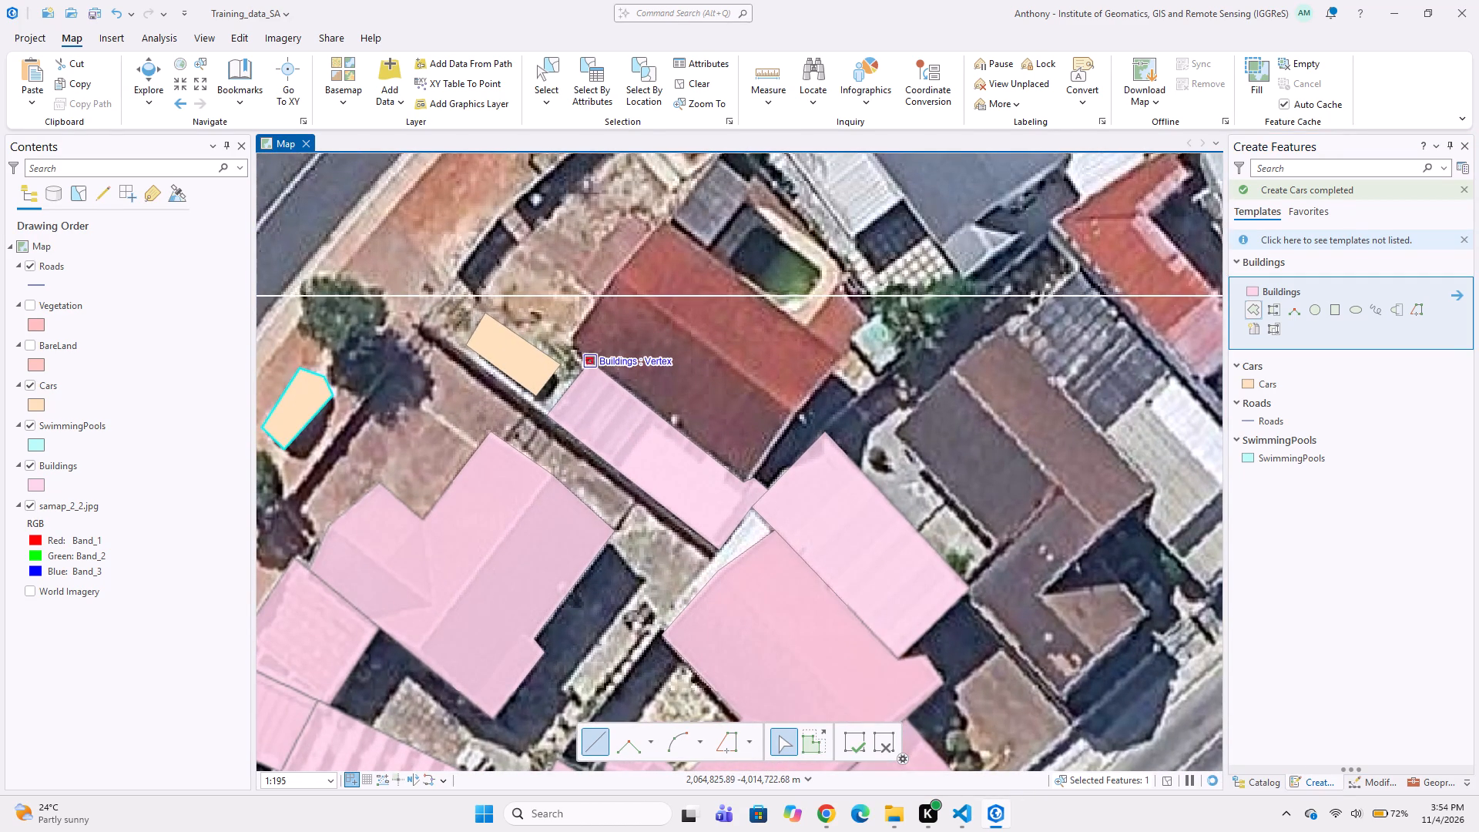
click(569, 344)
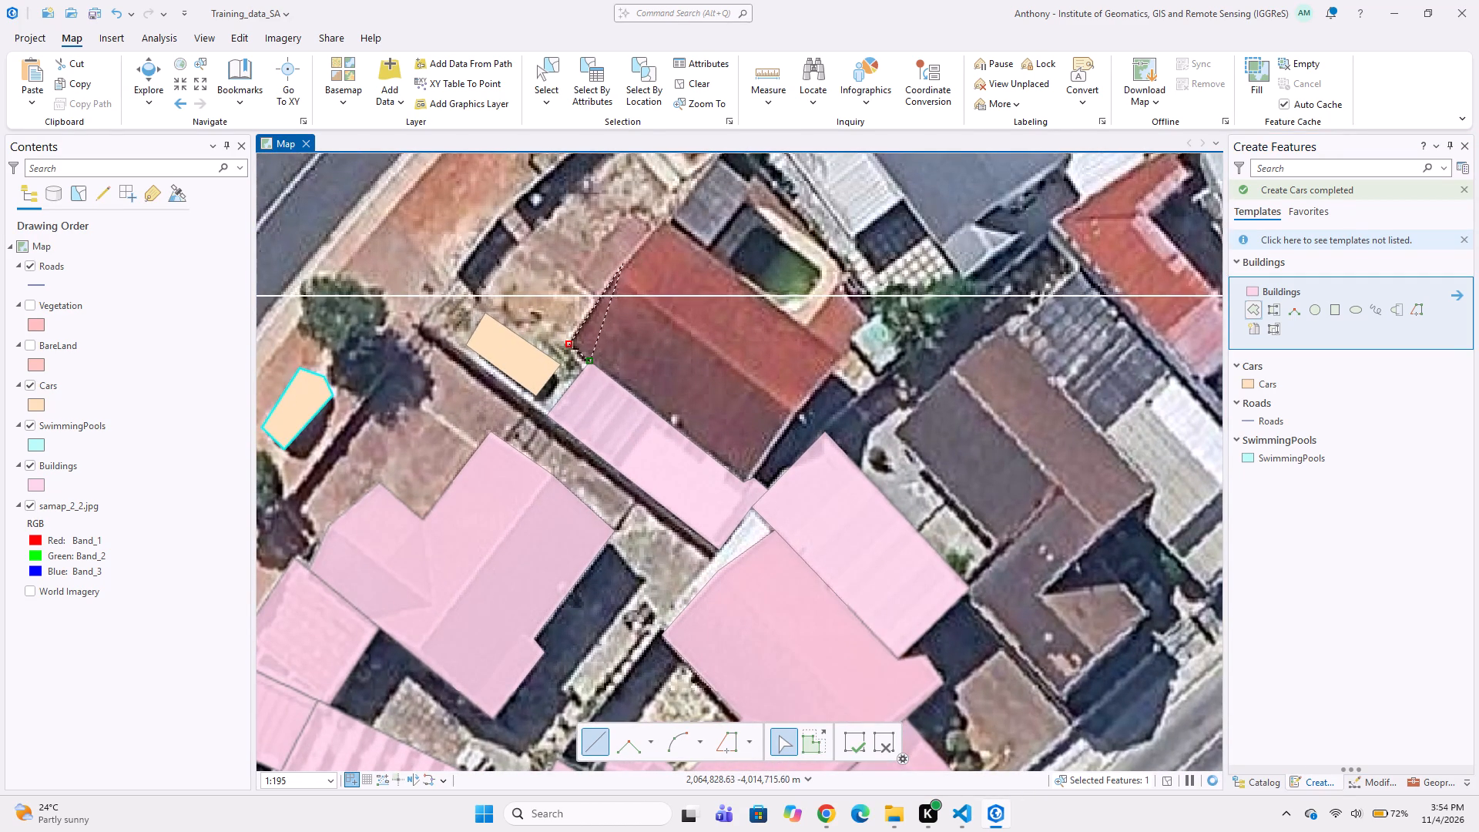
click(620, 267)
click(669, 213)
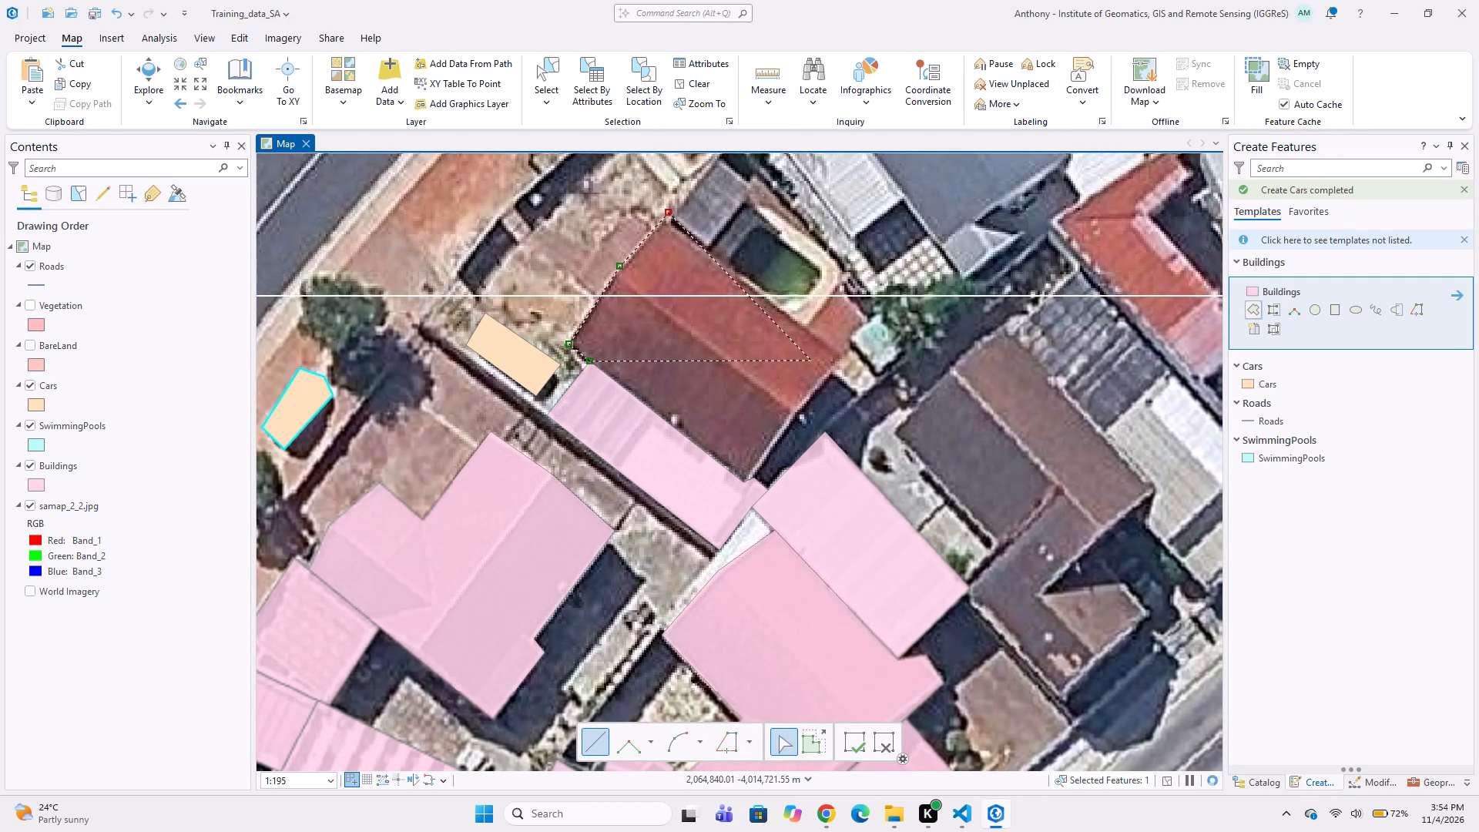
click(841, 353)
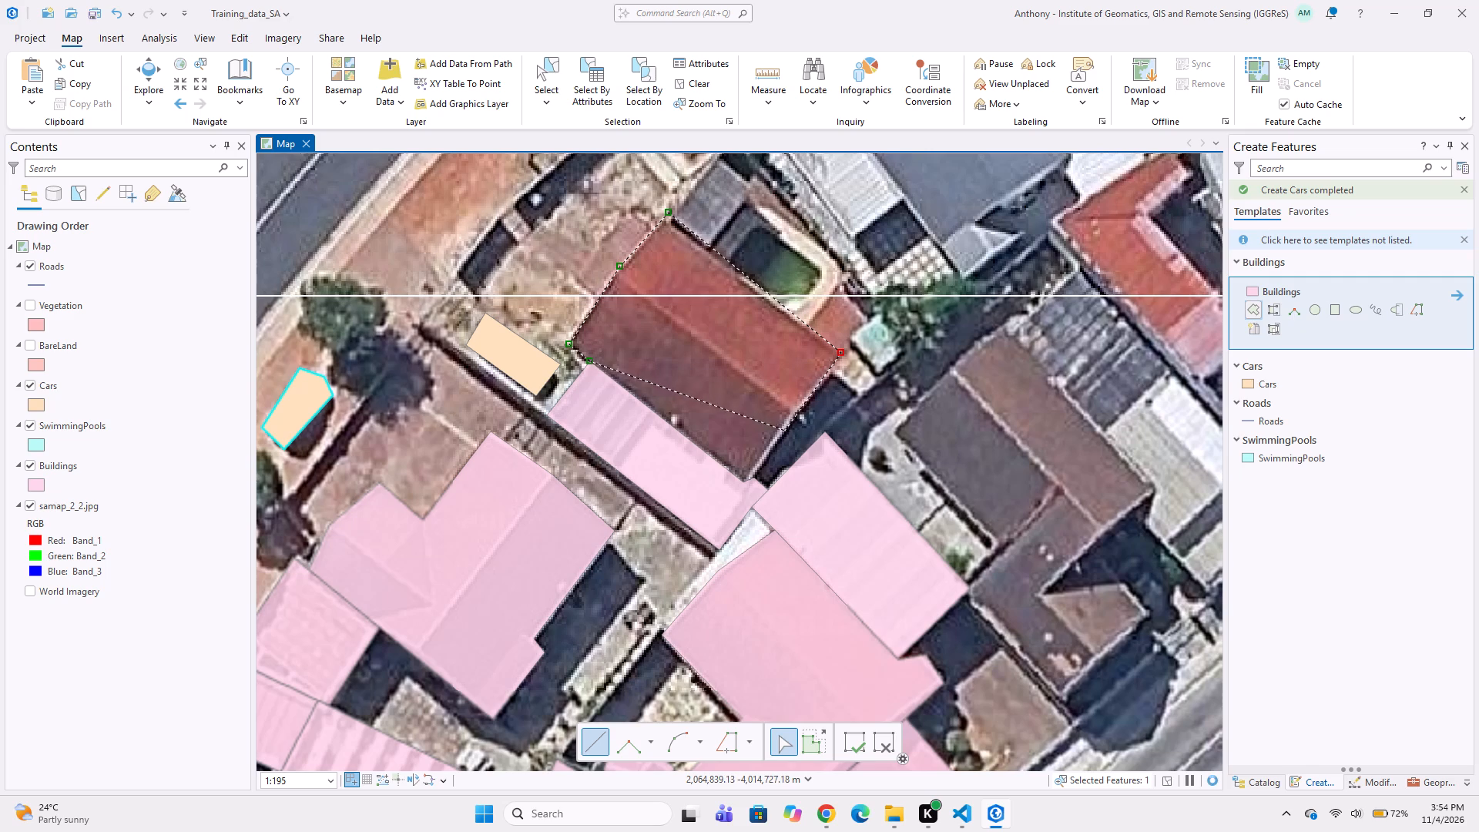
click(755, 479)
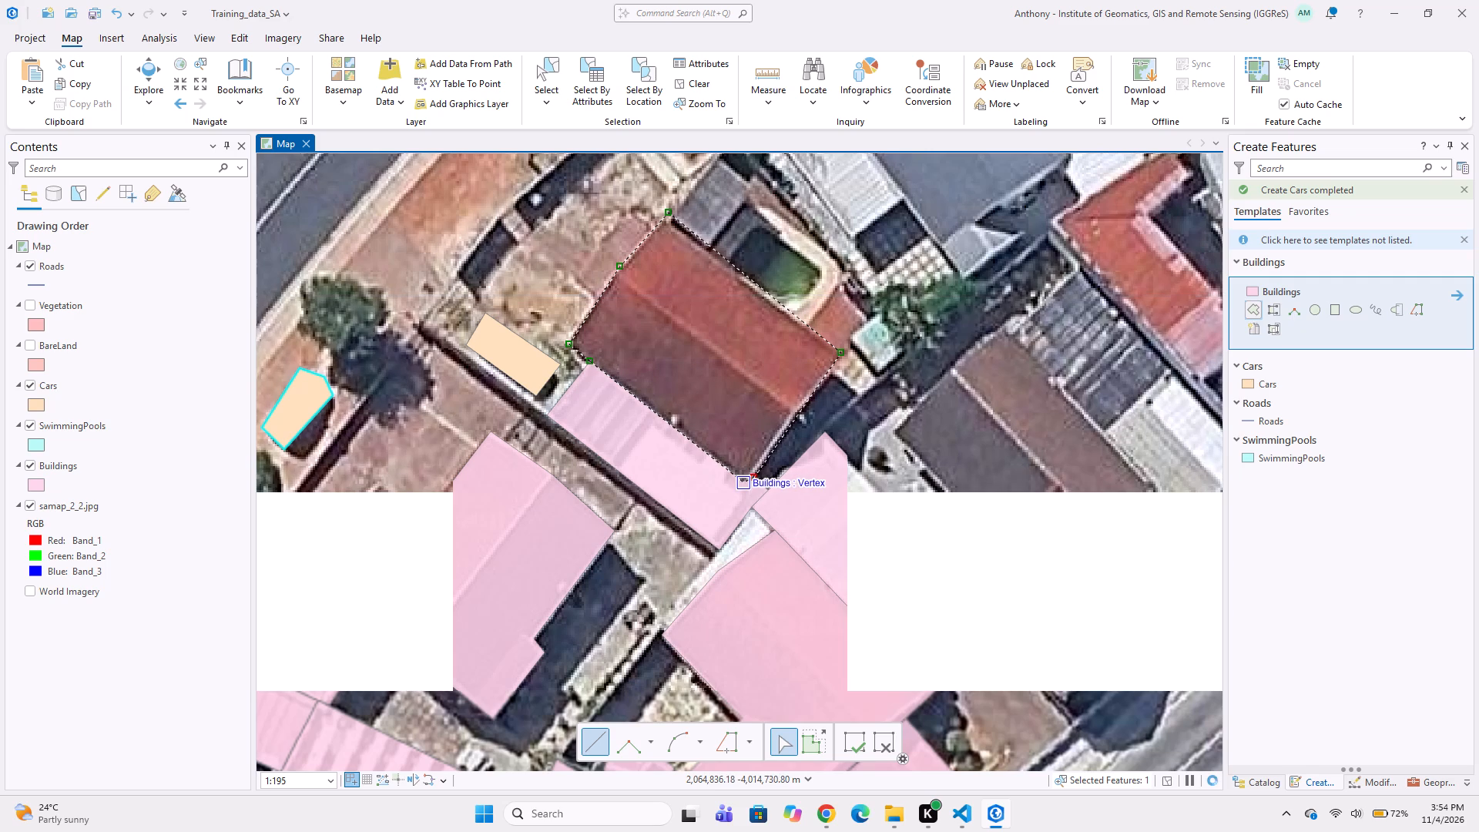
double_click(739, 479)
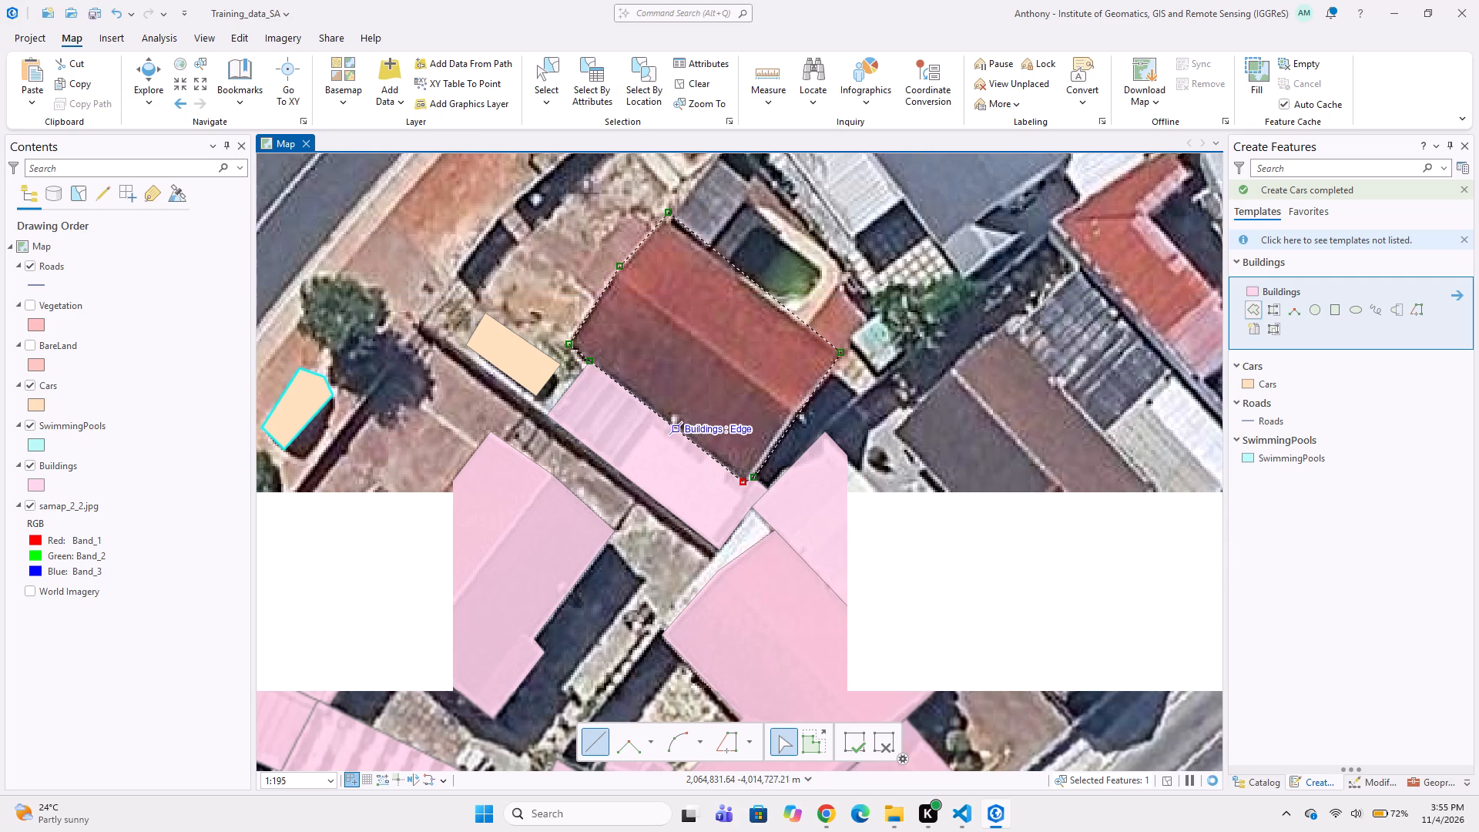
double_click(672, 428)
Digitize the dark green pool along the red-brown house's northeast side as a seven-vertex SwimmingPools polygon.
middle_drag(882, 401, 820, 547)
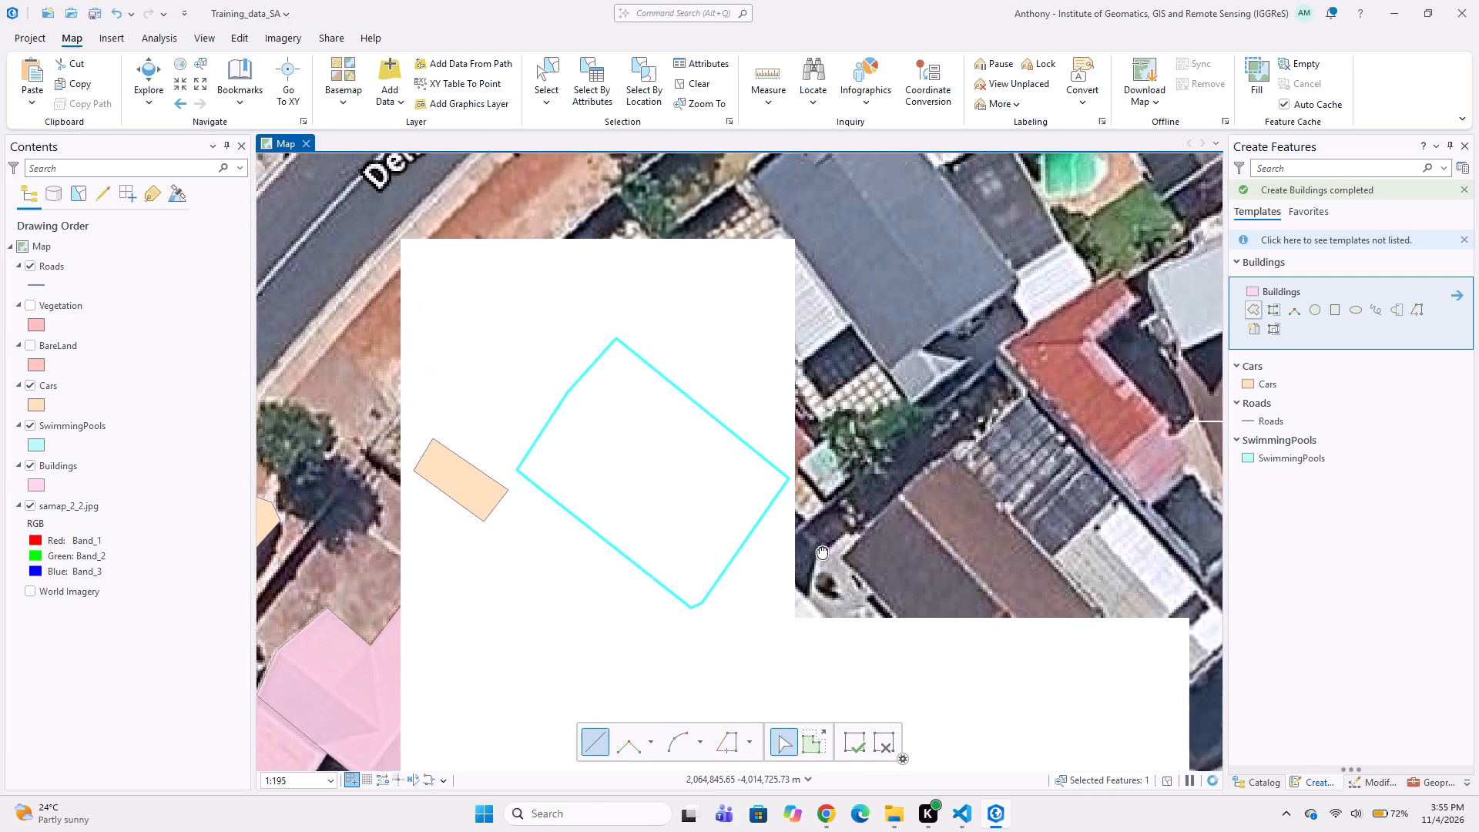
middle_drag(820, 547, 820, 545)
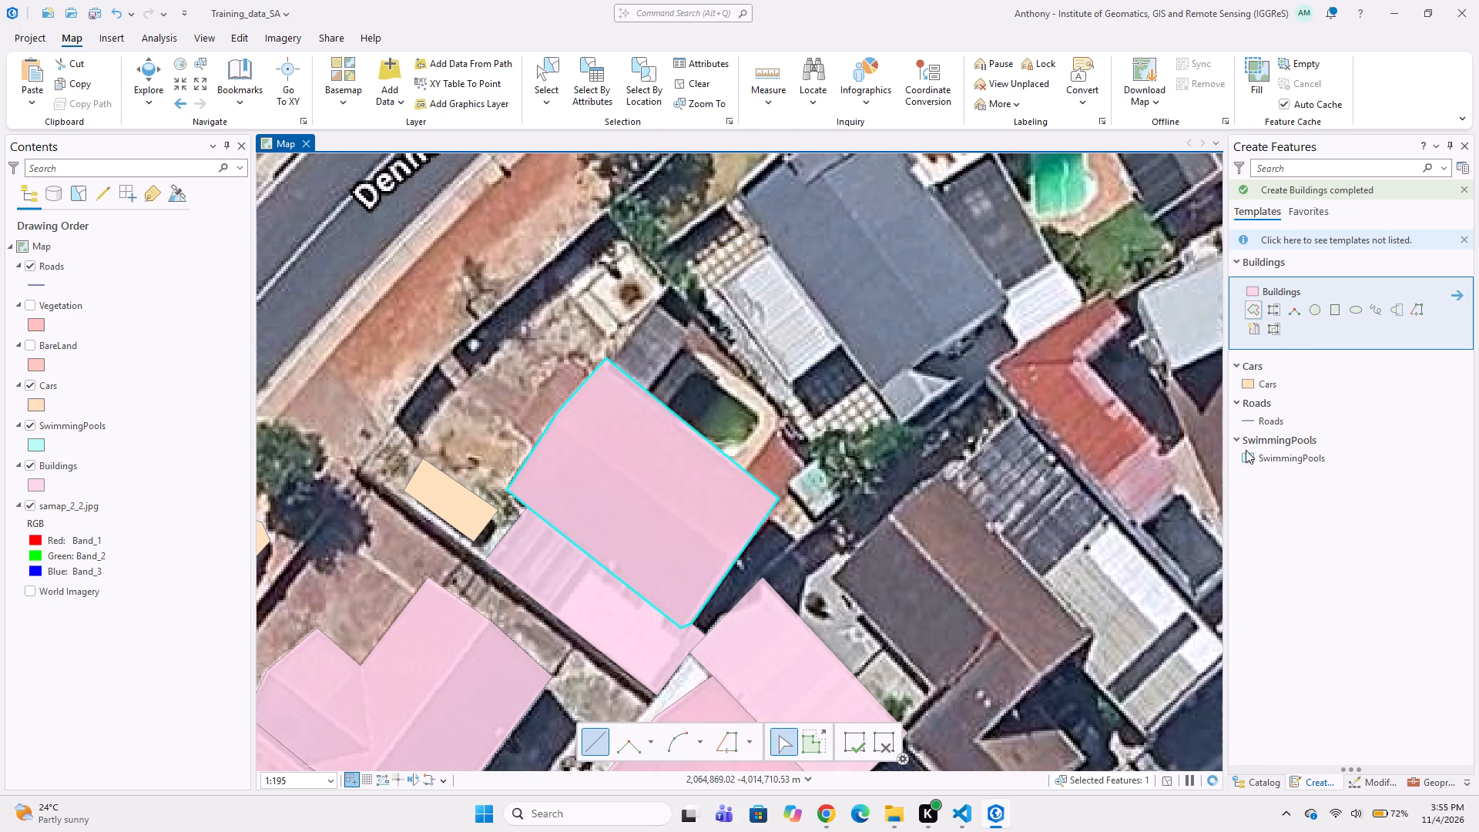
click(1248, 455)
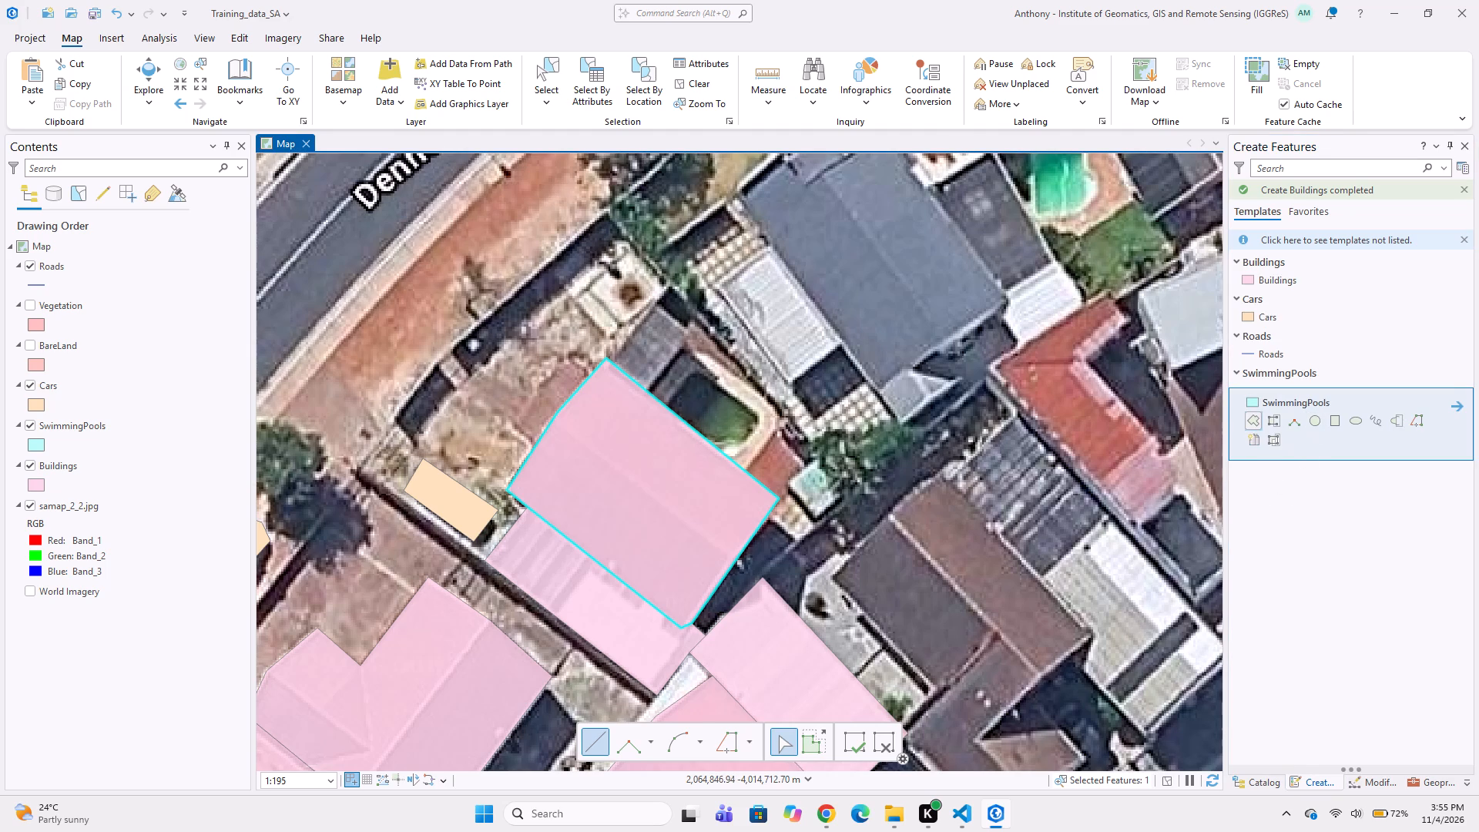
scroll(720, 377, up, 1)
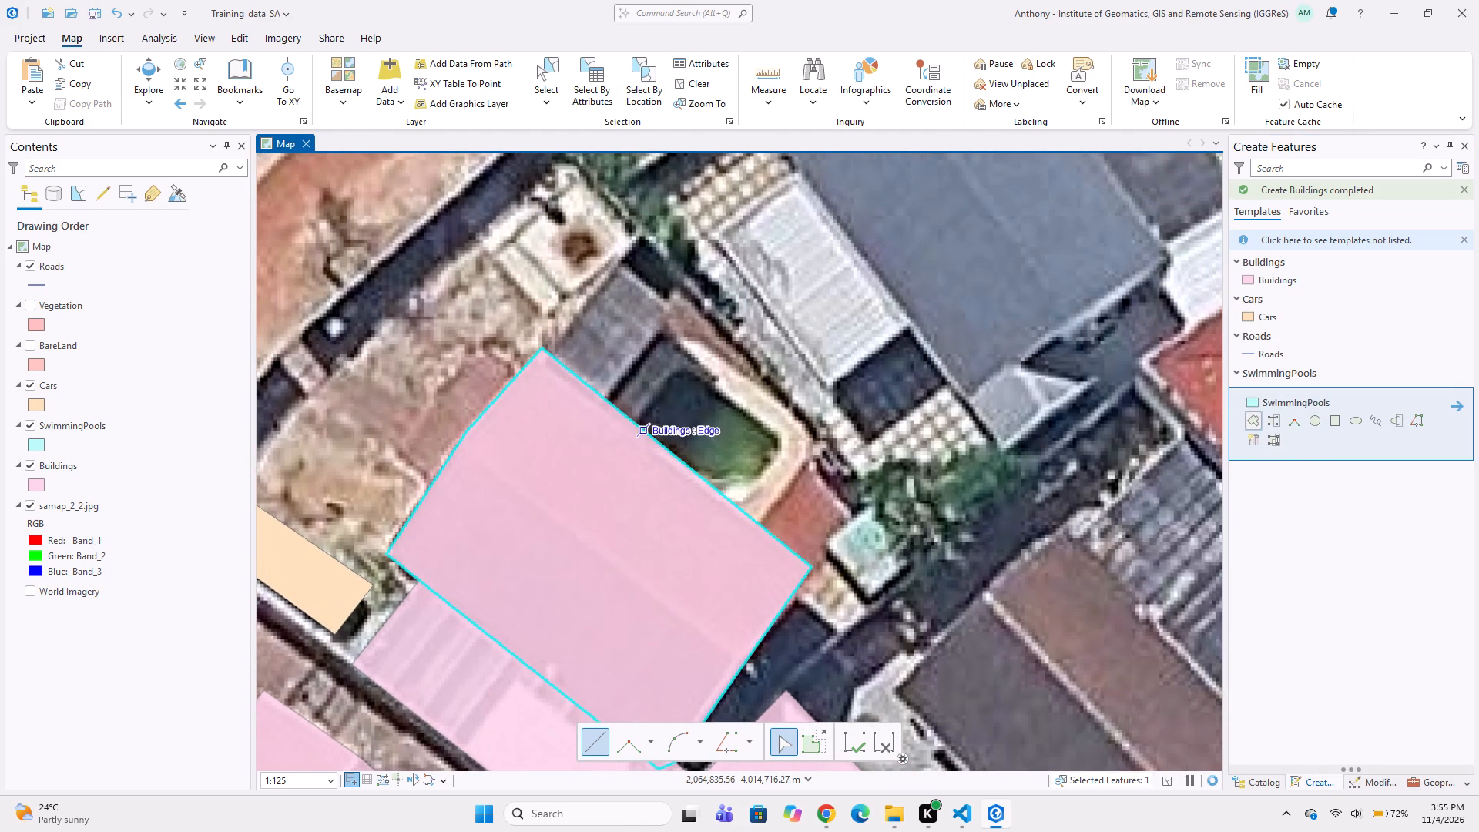
click(634, 423)
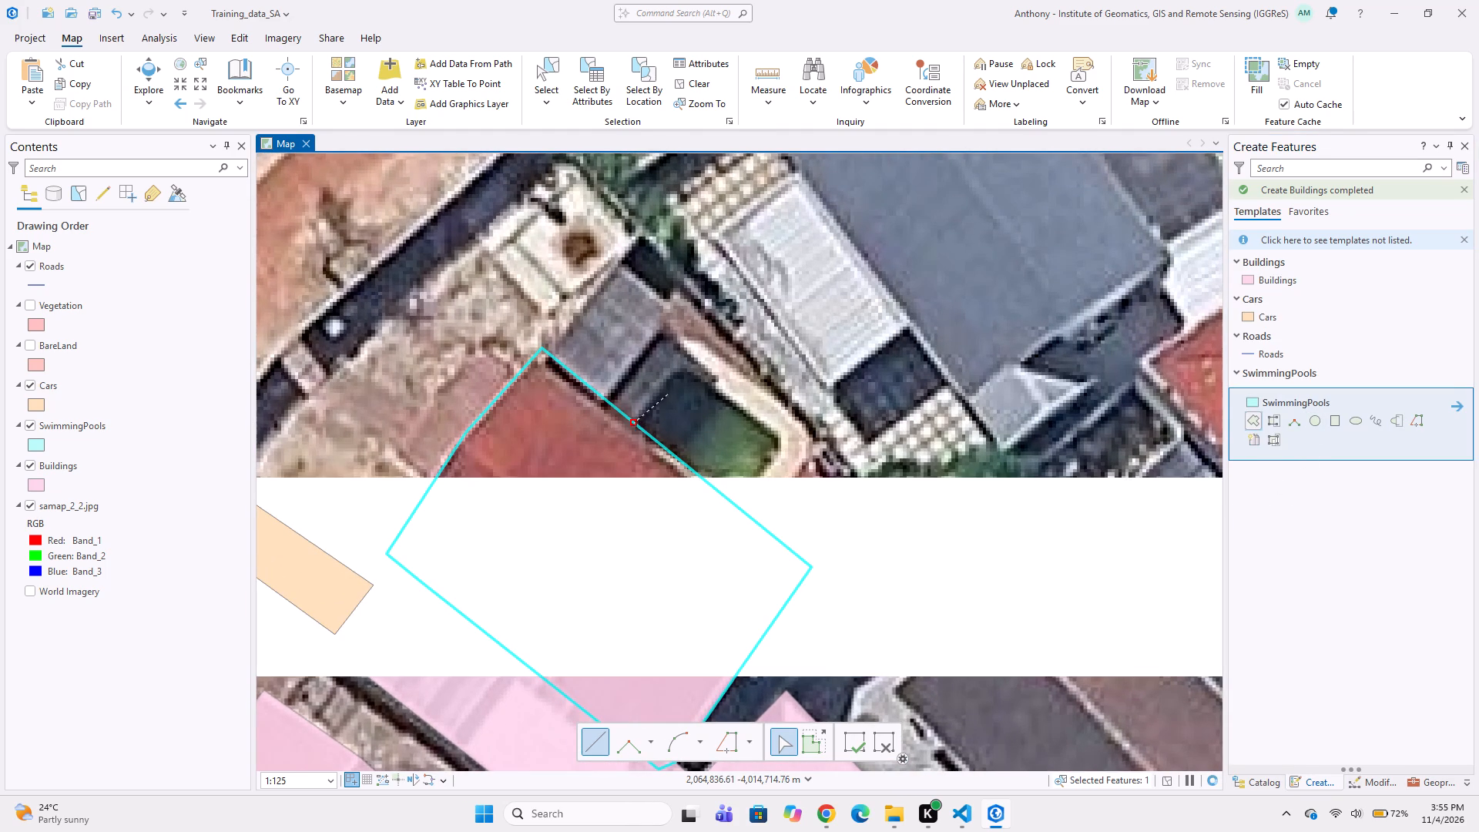
click(671, 377)
drag(688, 369, 698, 374)
click(750, 423)
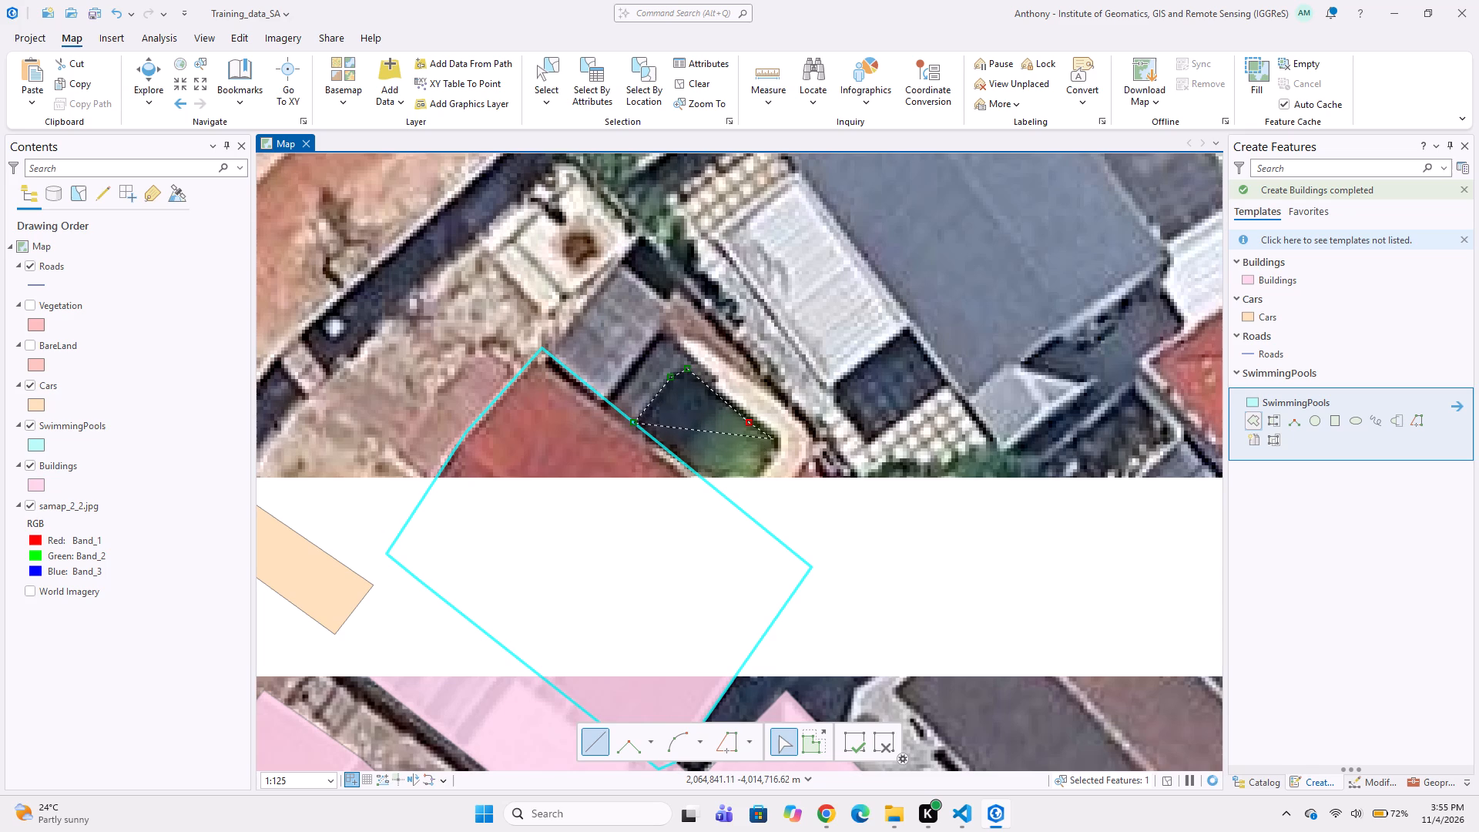
click(776, 439)
click(771, 477)
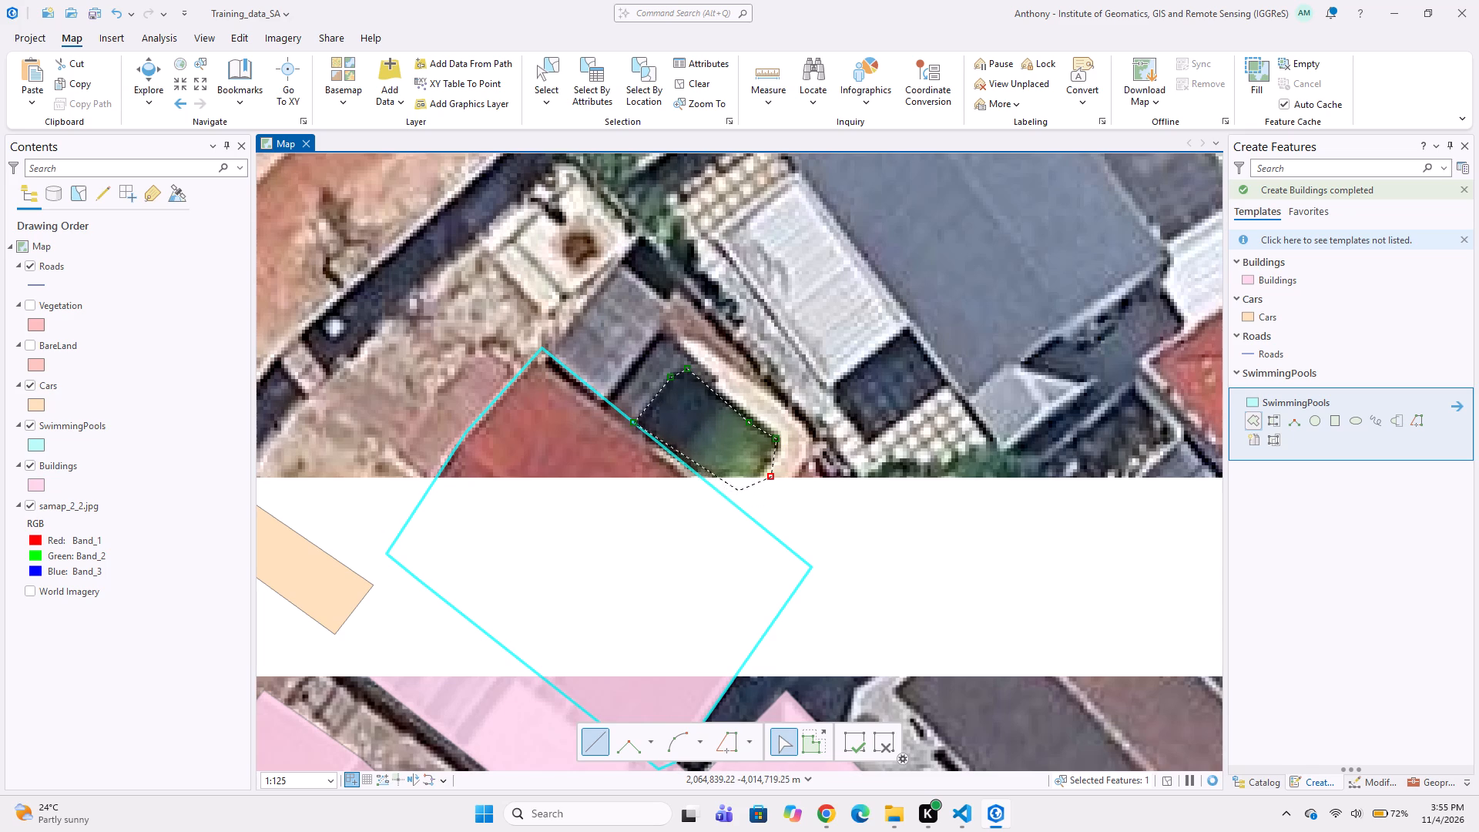
middle_drag(733, 488, 755, 388)
scroll(744, 423, up, 2)
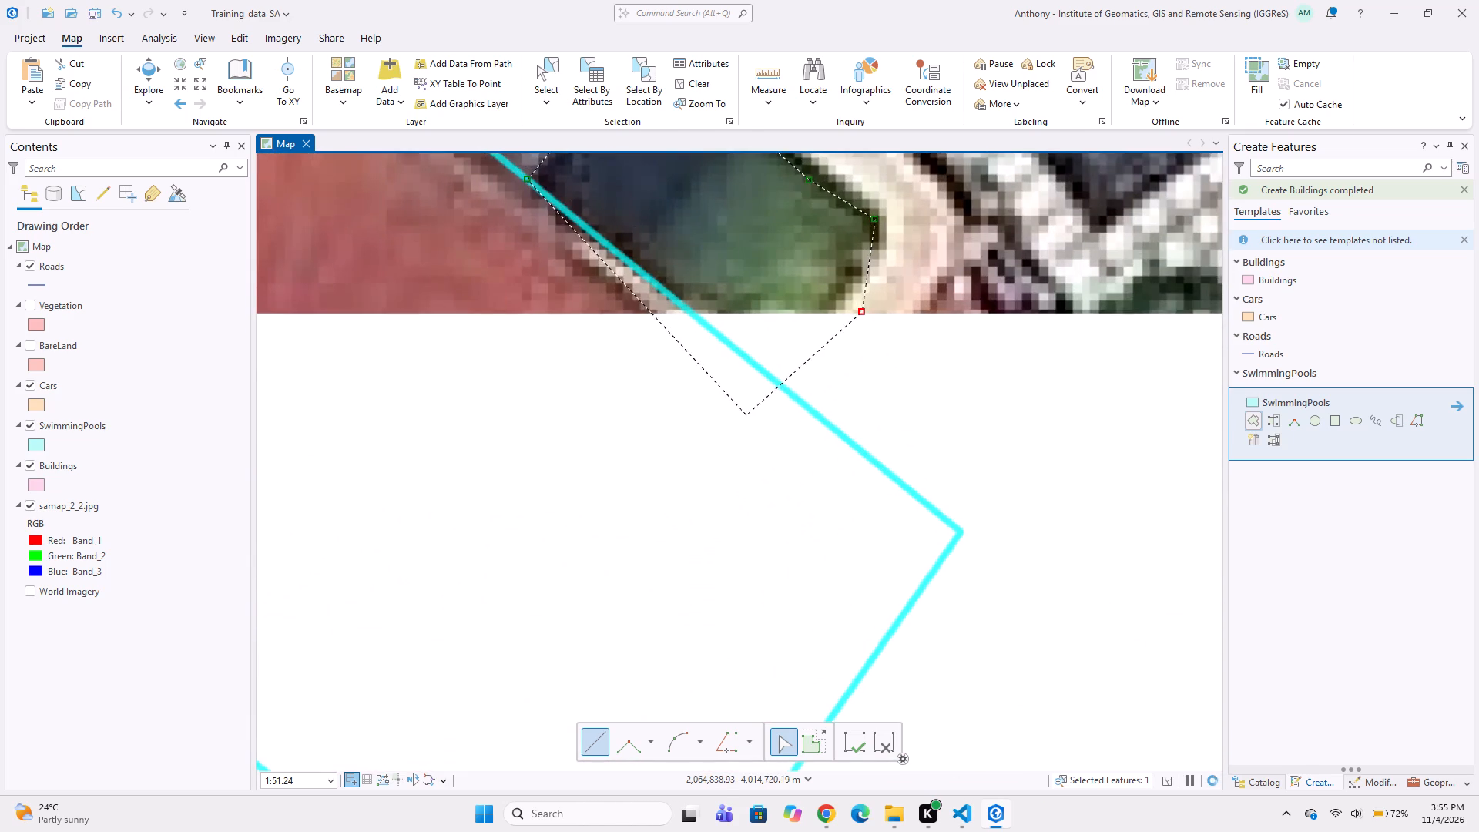
scroll(746, 415, down, 3)
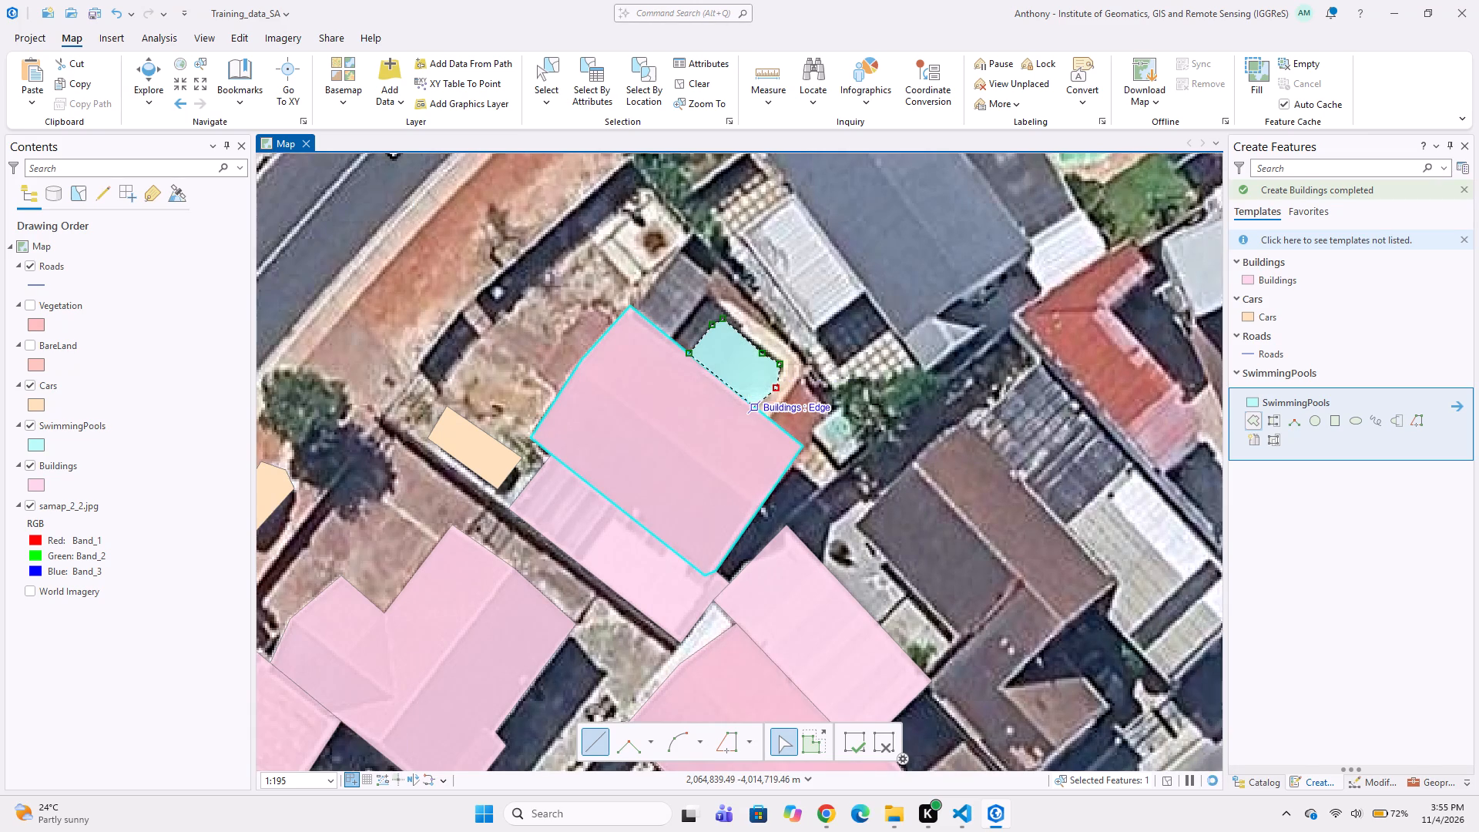
double_click(755, 407)
Digitize the small grey roof between the red-brown house's north corner and the pool as a four-corner Buildings polygon.
middle_drag(682, 329, 682, 374)
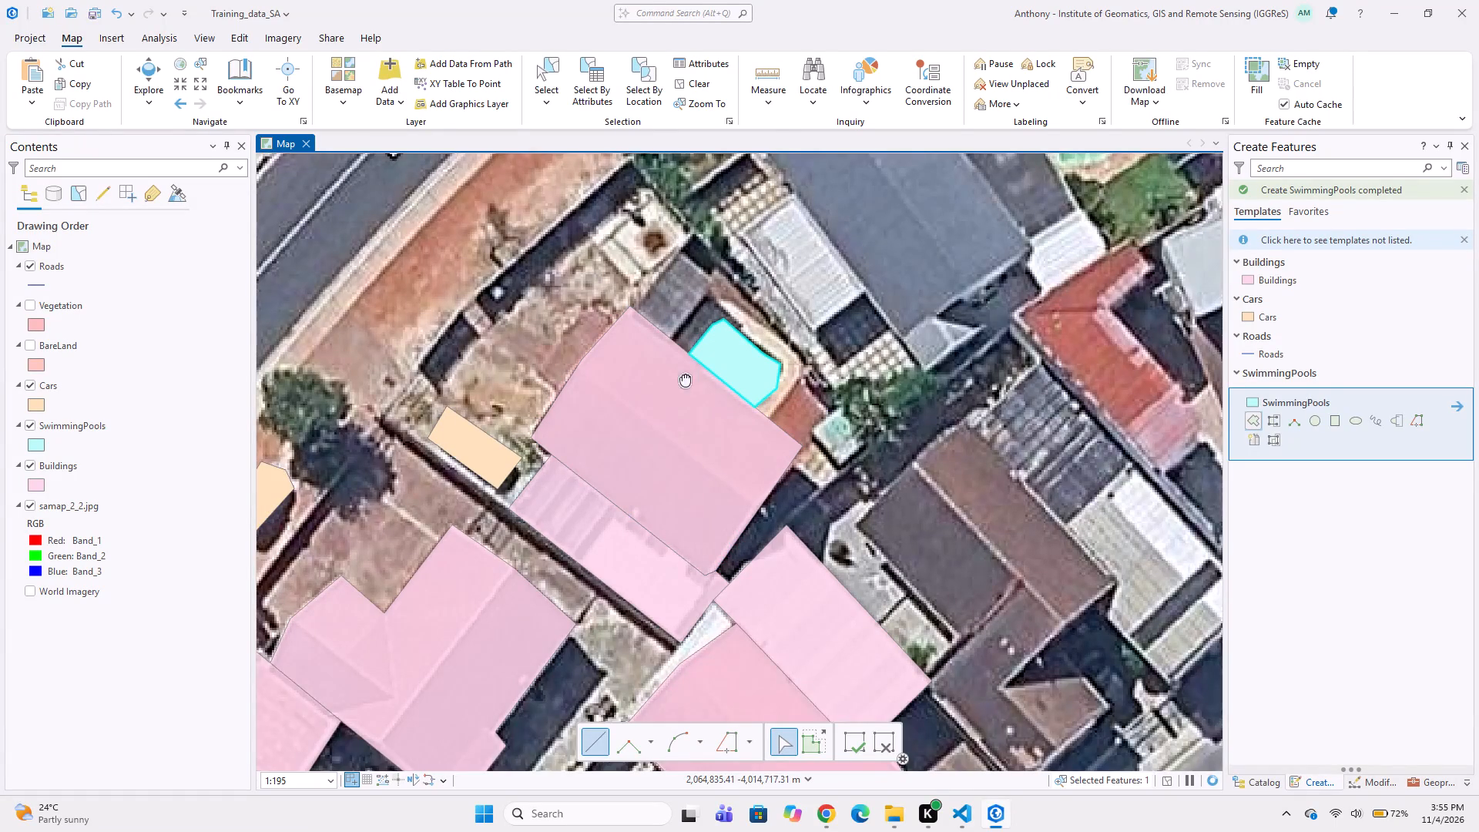
middle_drag(682, 374, 696, 409)
click(1249, 270)
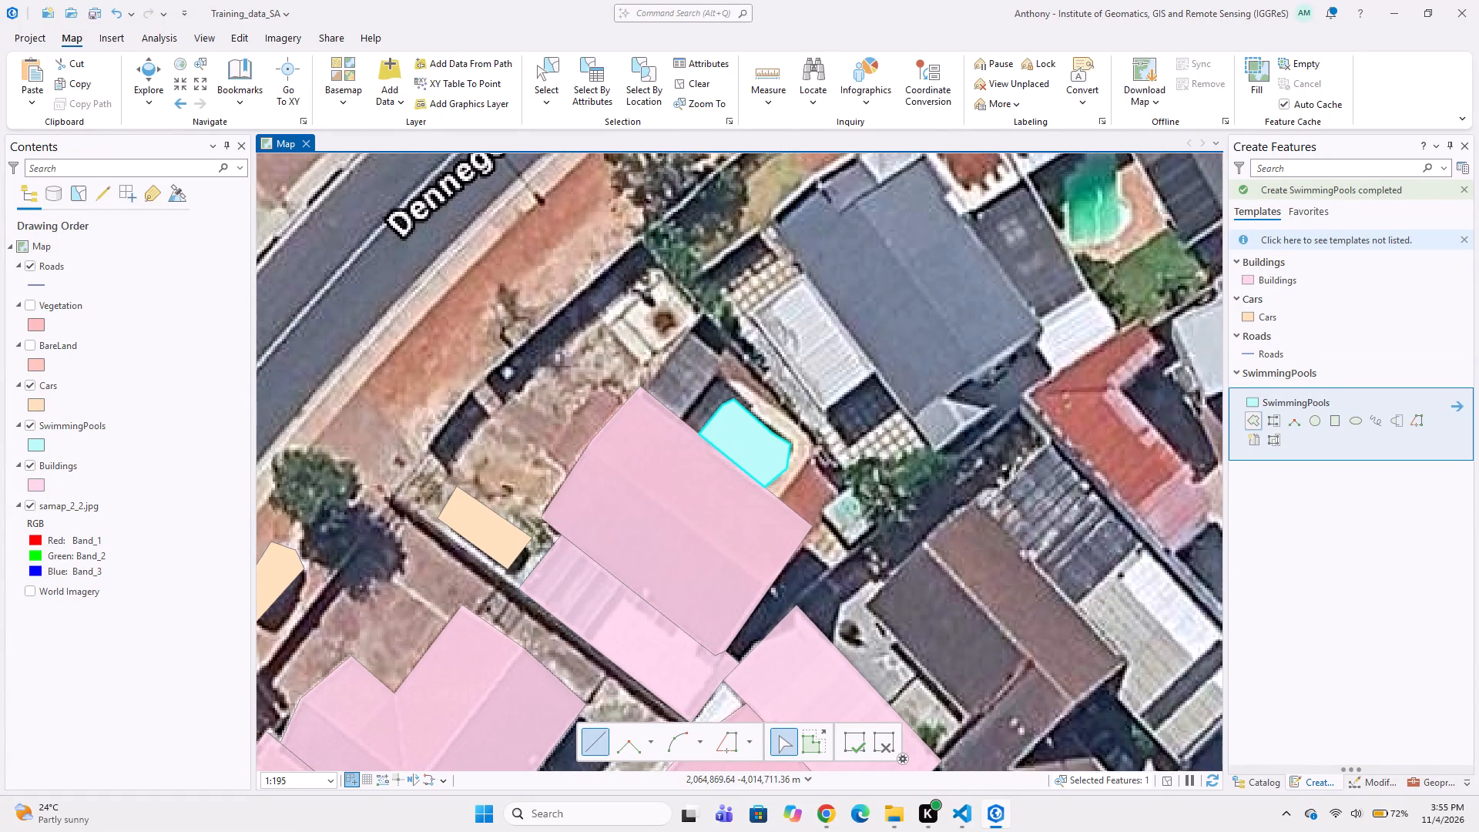
click(1259, 274)
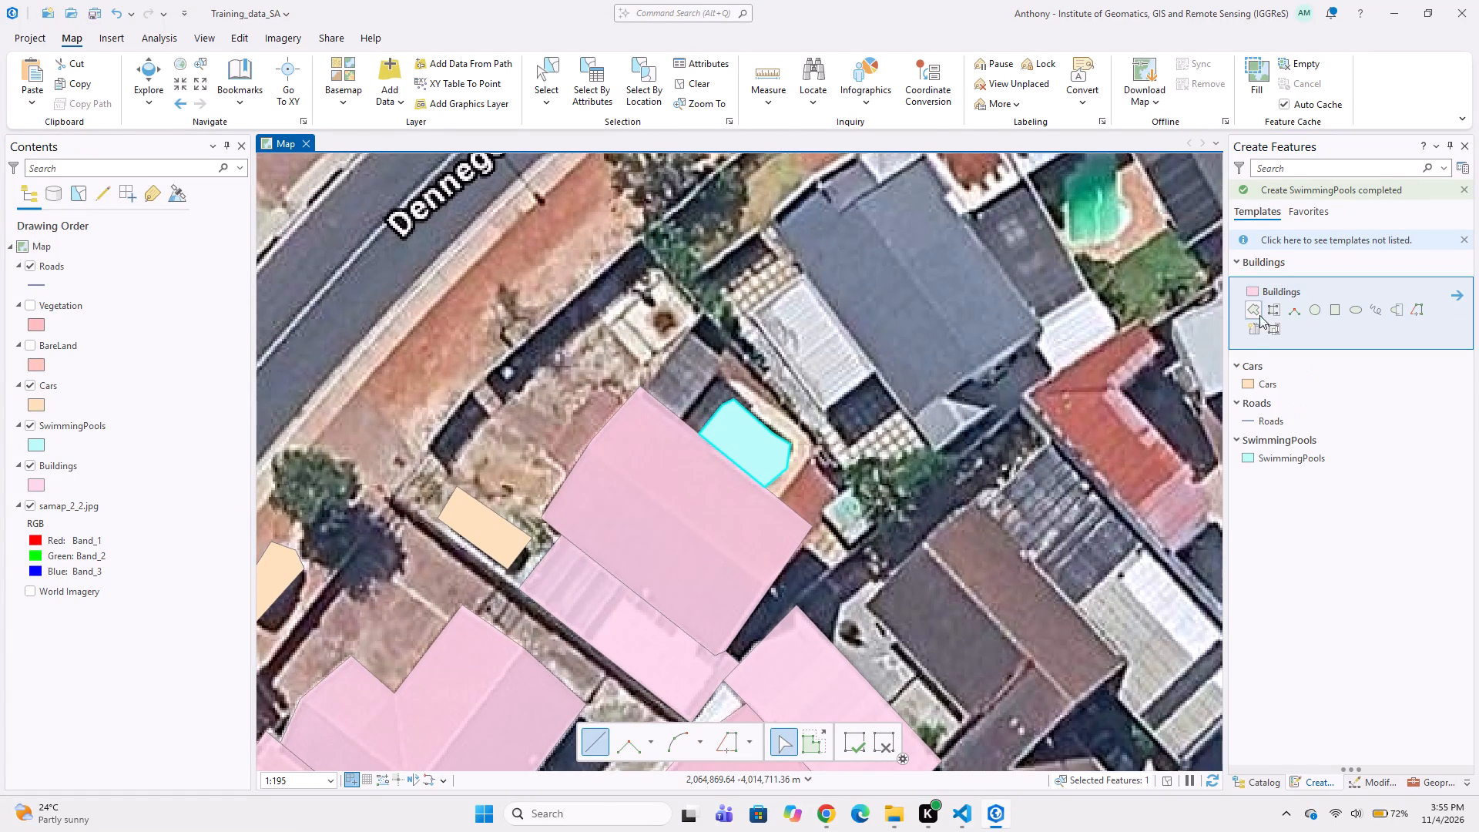
click(1256, 313)
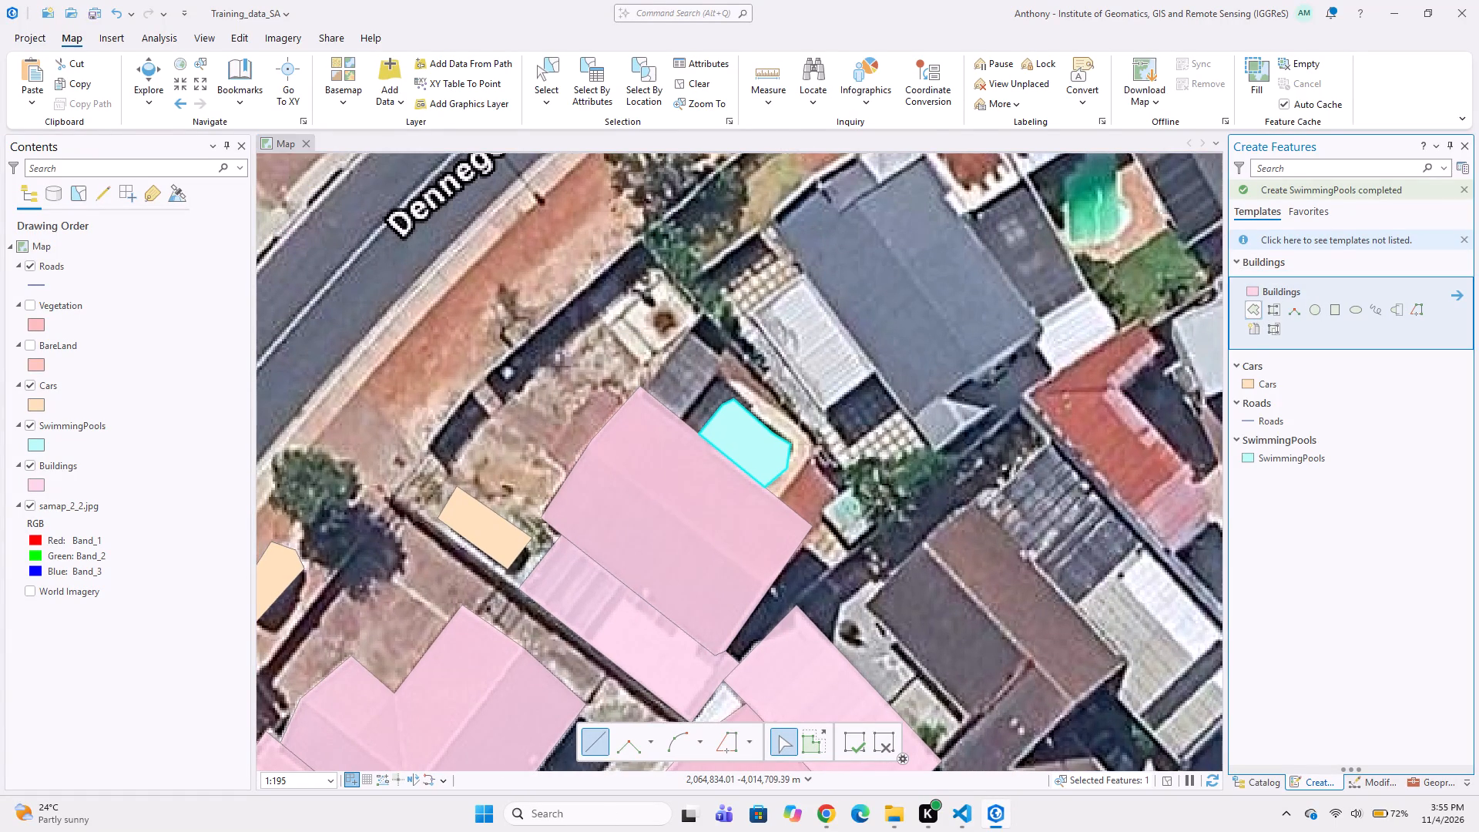
click(687, 329)
drag(645, 387, 652, 393)
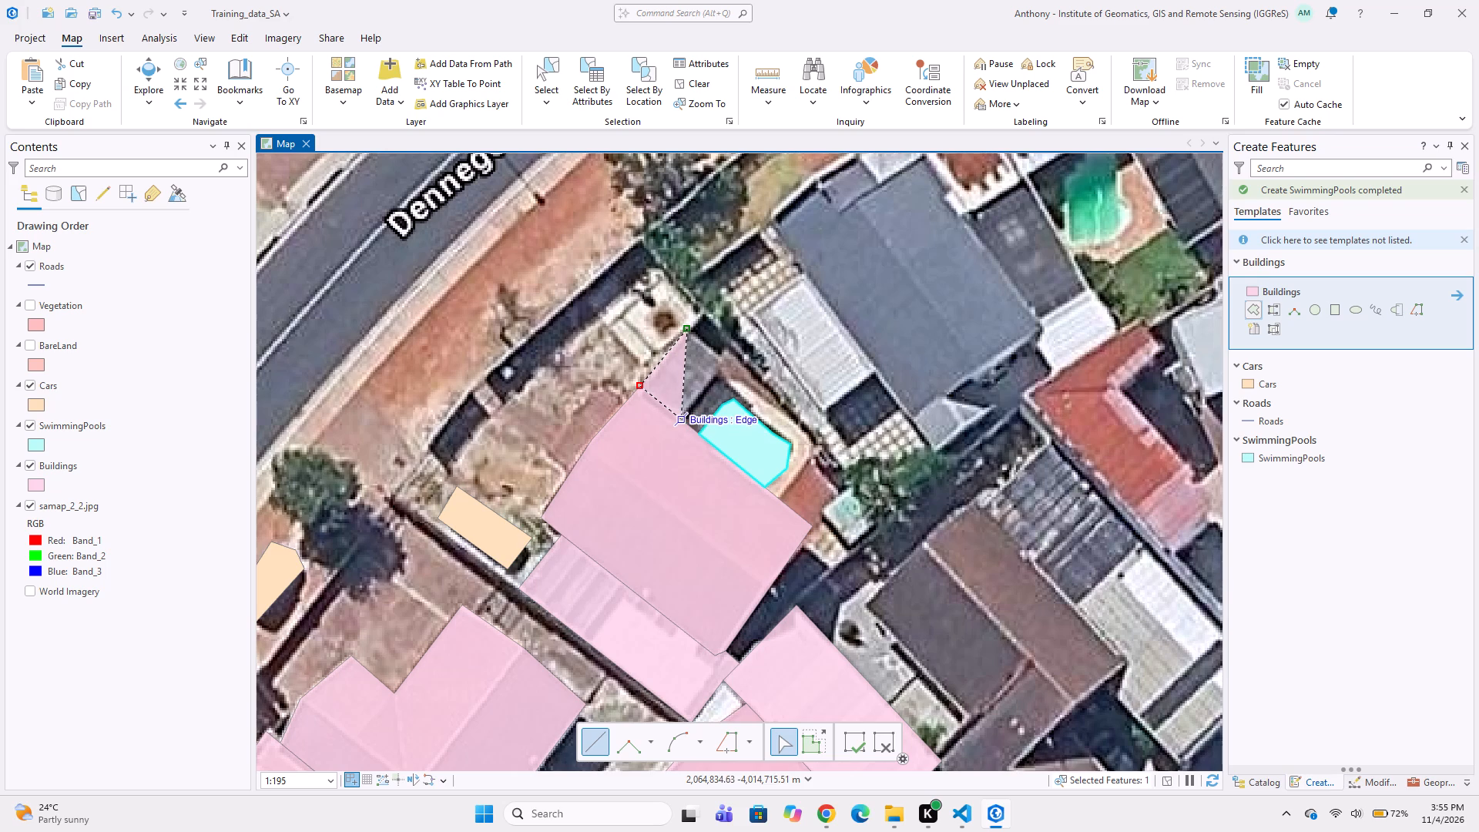
click(682, 418)
double_click(725, 358)
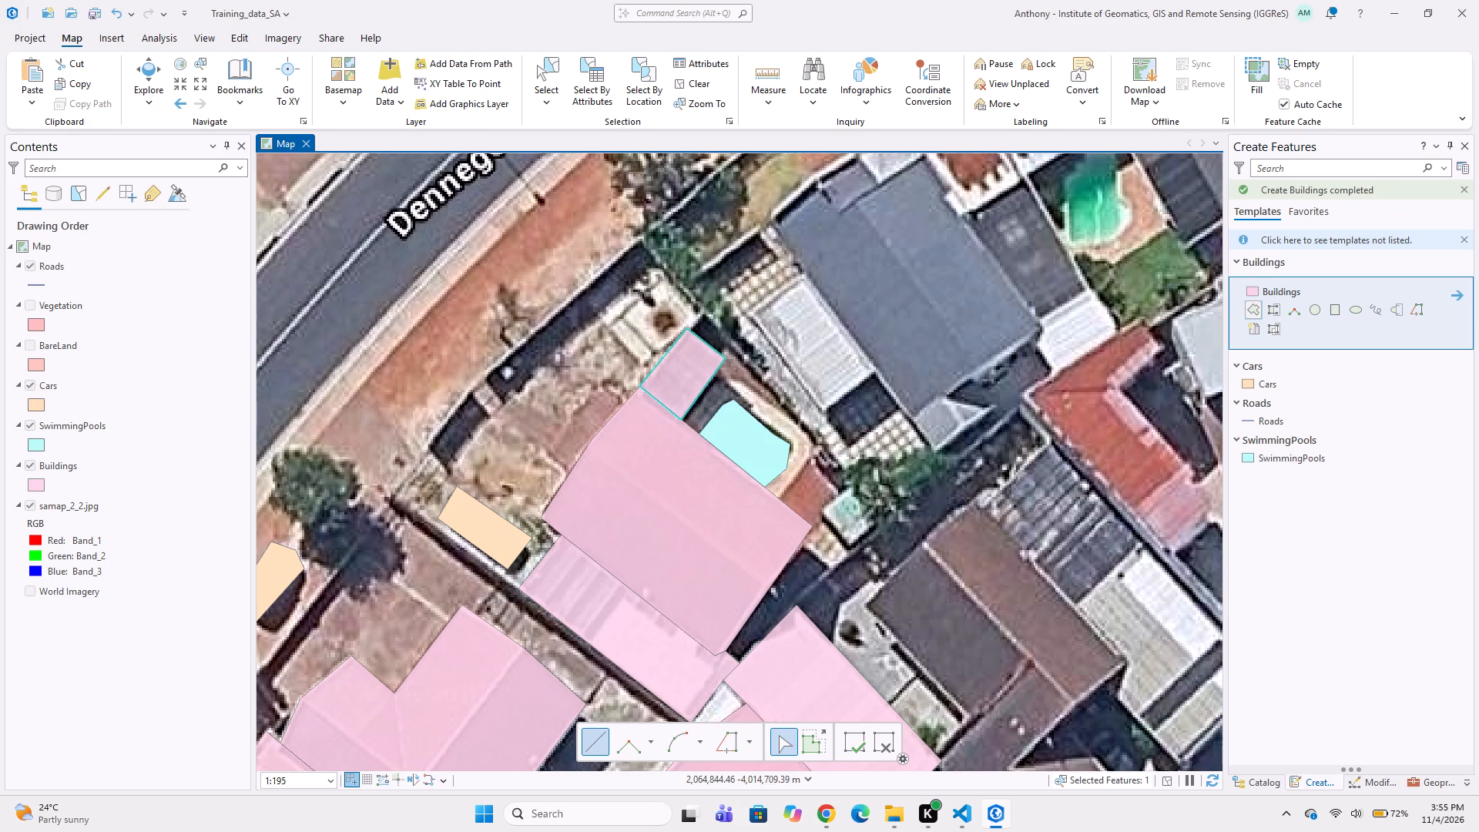
Digitize the dark brown house with a southern wing, southeast of the pool beside Korvette Rd, as a nine-vertex Buildings polygon.
middle_drag(847, 307, 728, 328)
middle_drag(779, 385, 706, 275)
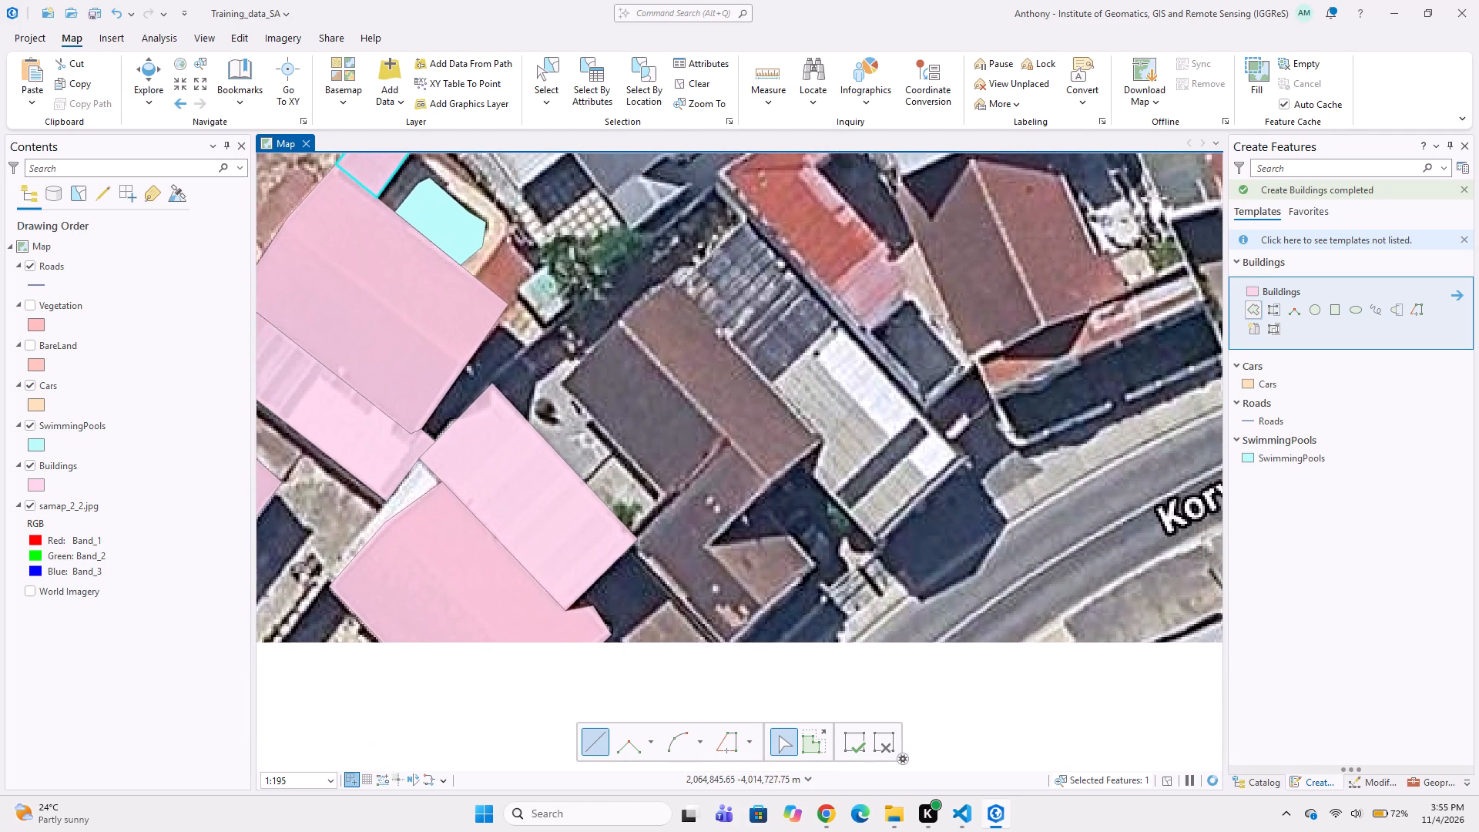
click(561, 380)
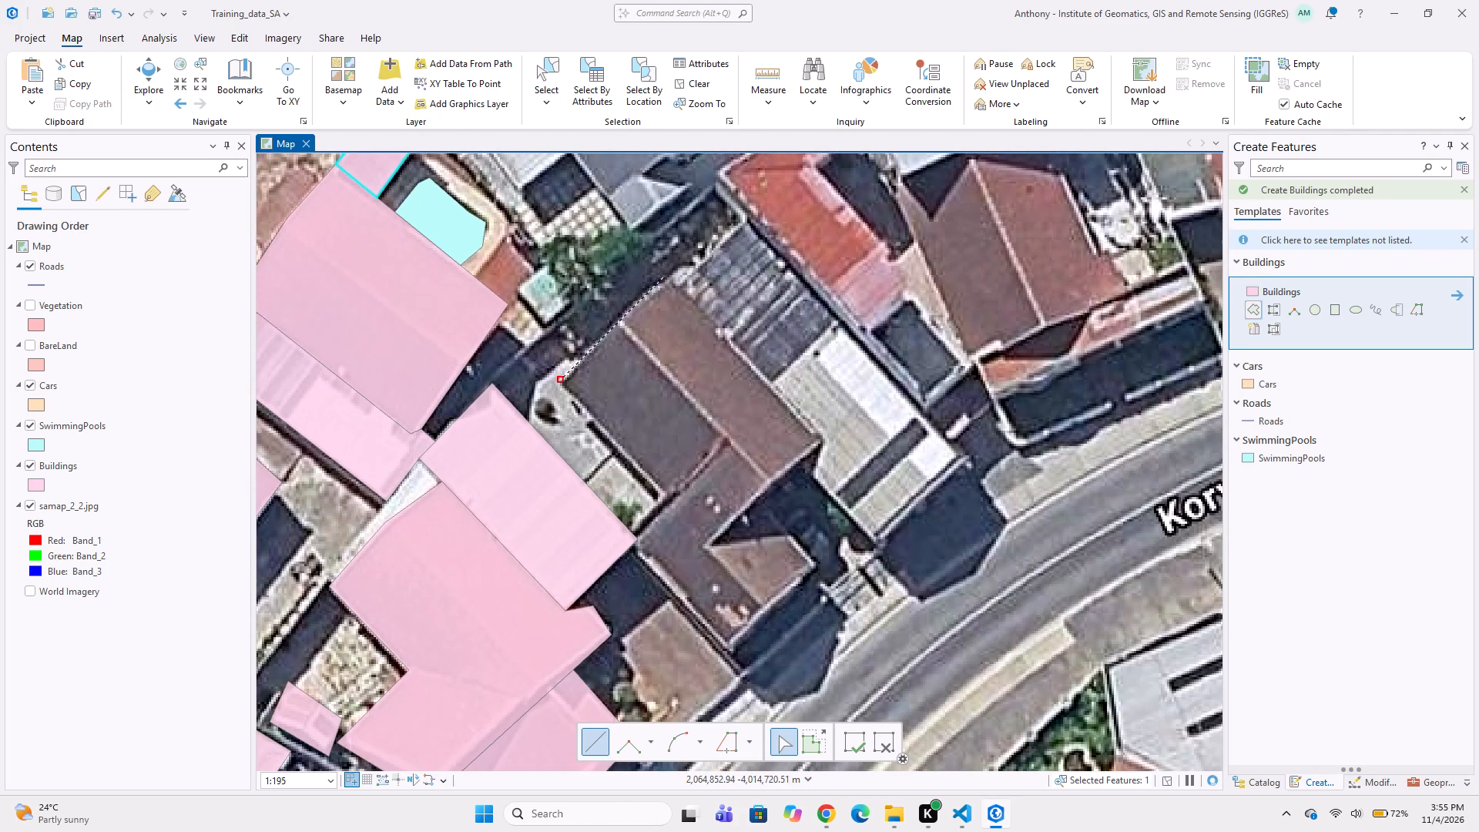
click(666, 277)
click(828, 441)
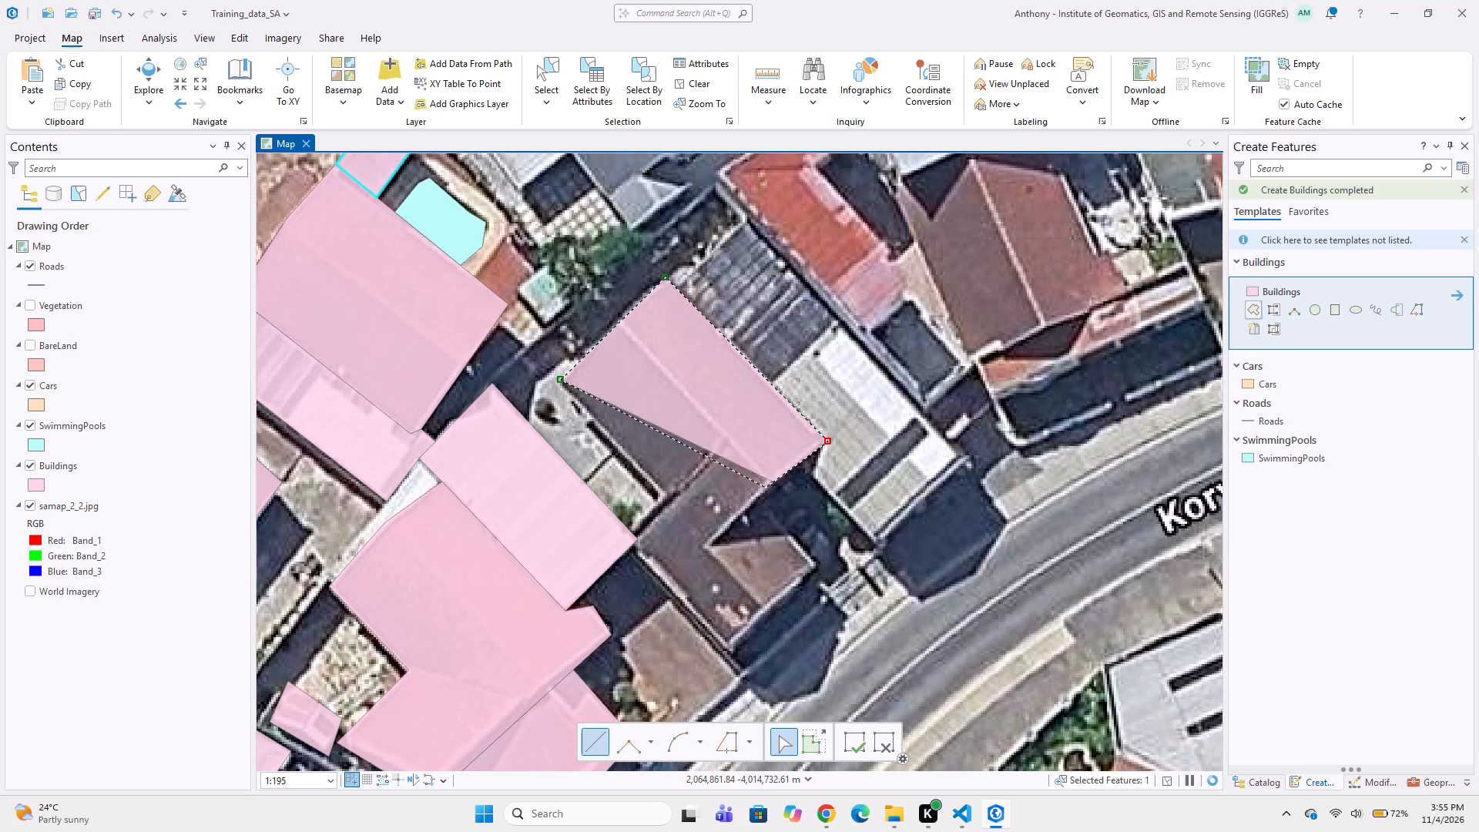
click(766, 496)
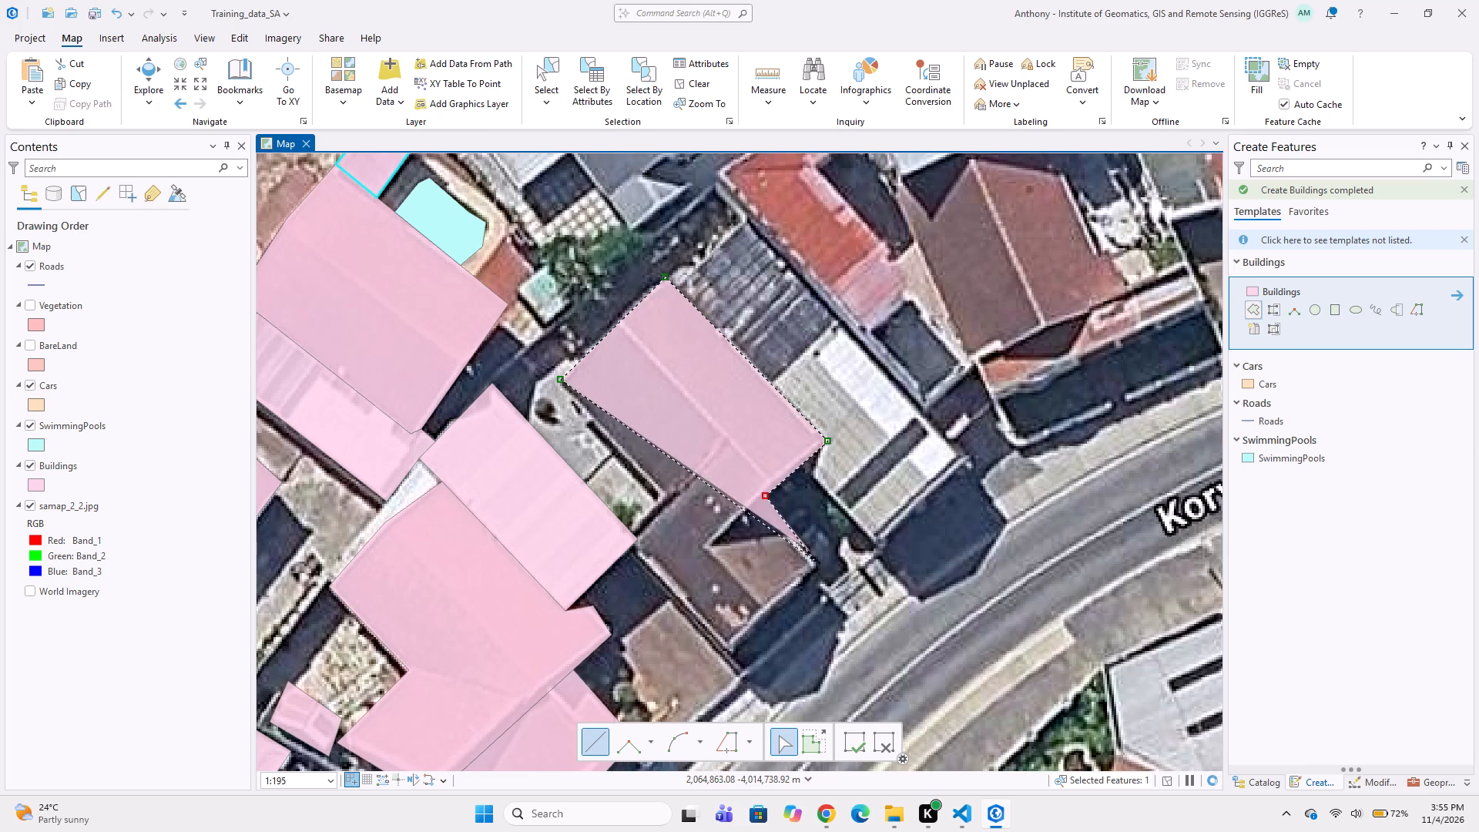
click(817, 563)
click(728, 655)
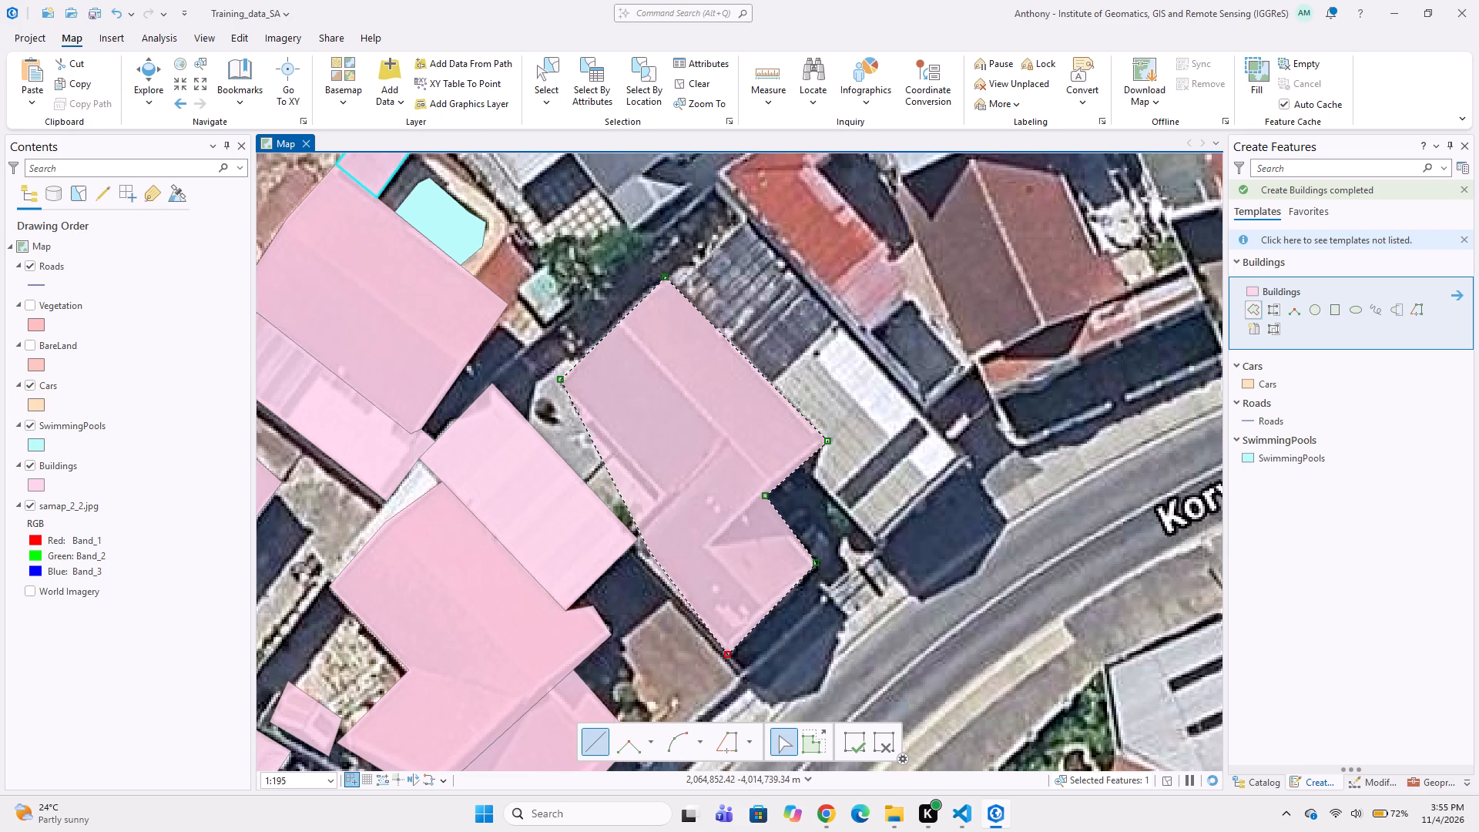
click(631, 552)
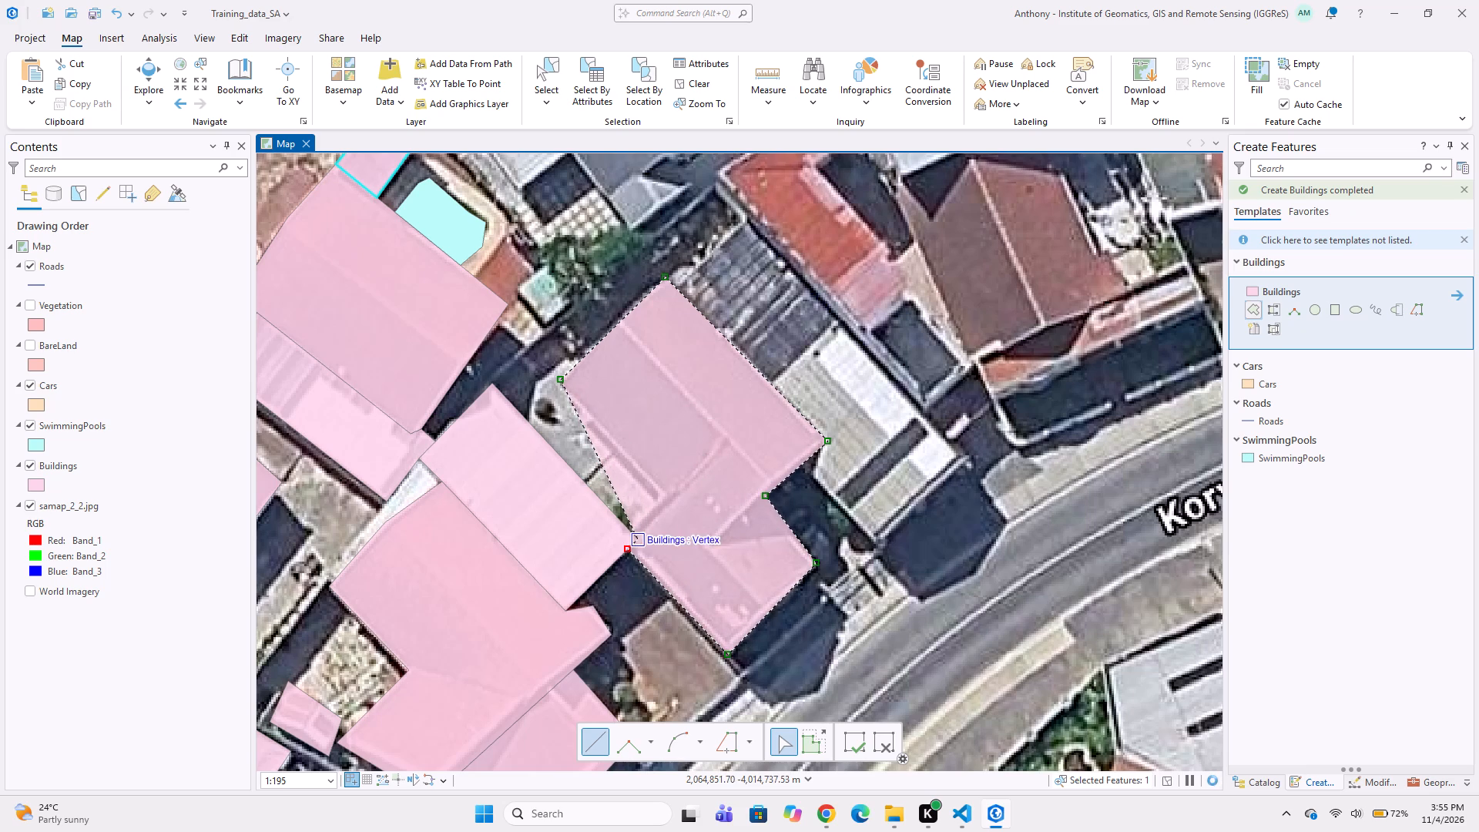
click(634, 538)
double_click(674, 502)
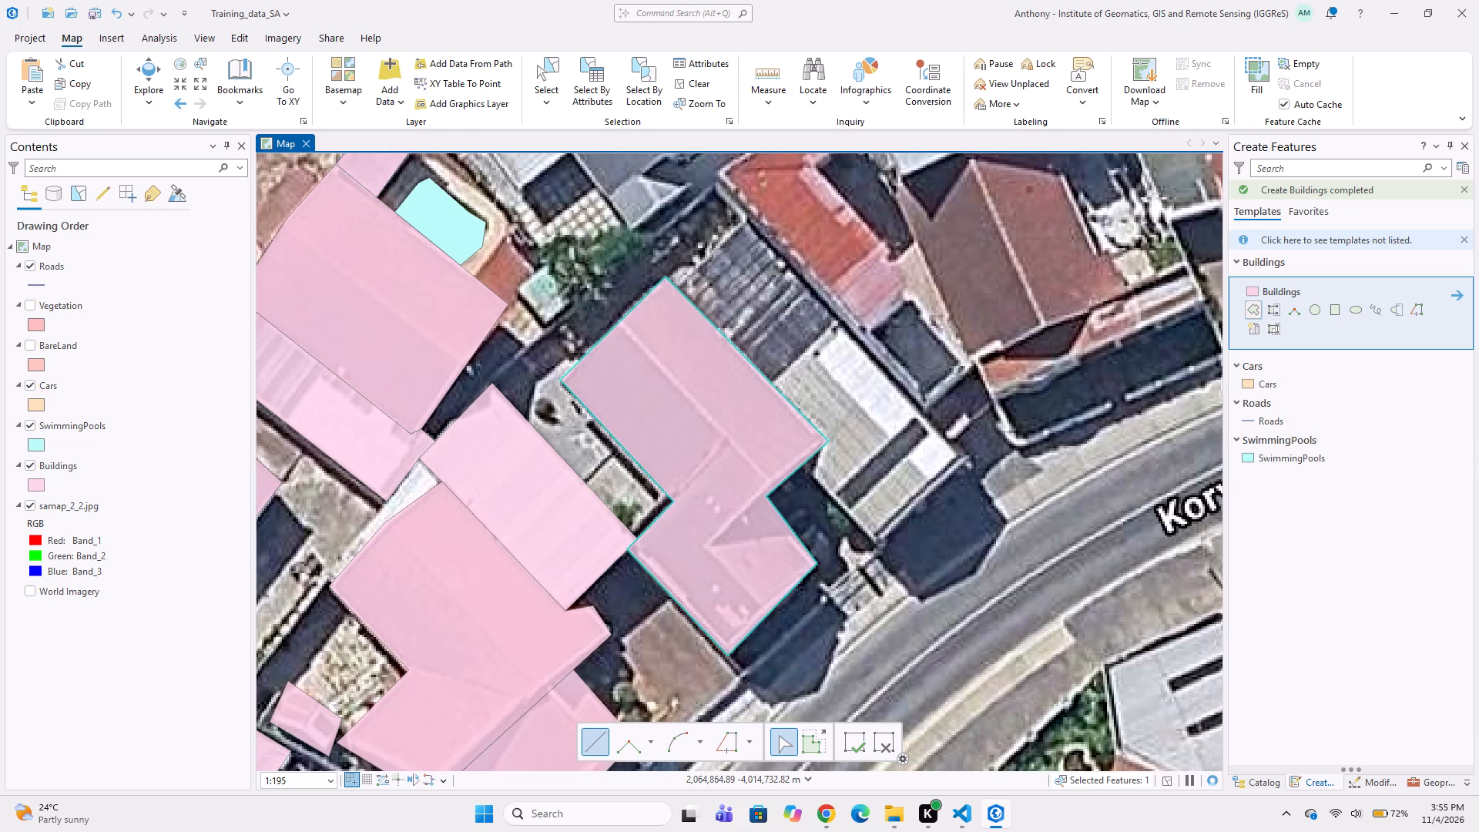
Digitize the dark corrugated roof adjoining the northeast side of the winged dark brown house as a four-corner Buildings polygon.
scroll(881, 434, down, 2)
middle_drag(836, 415, 790, 525)
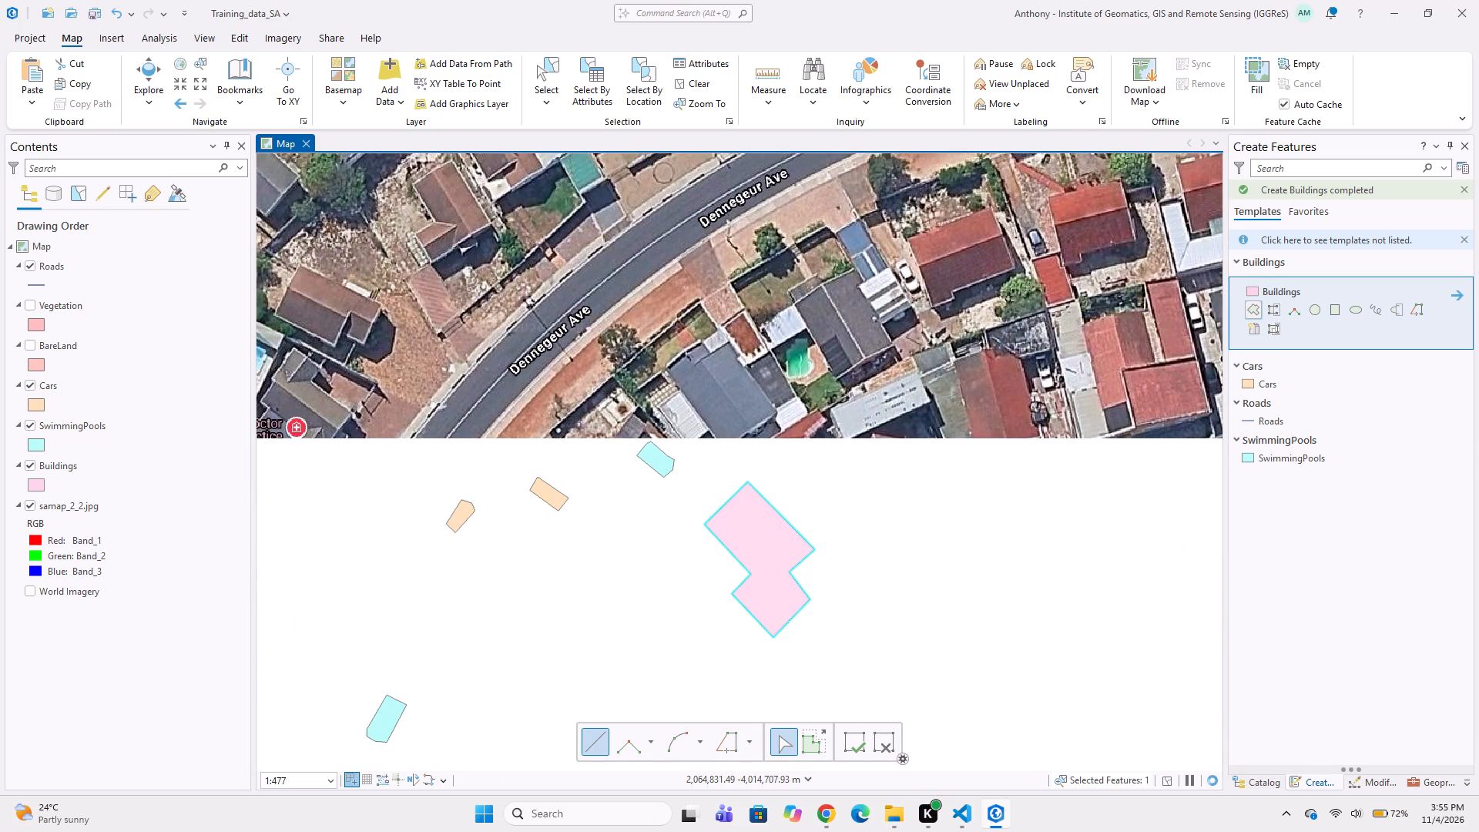
scroll(763, 515, up, 1)
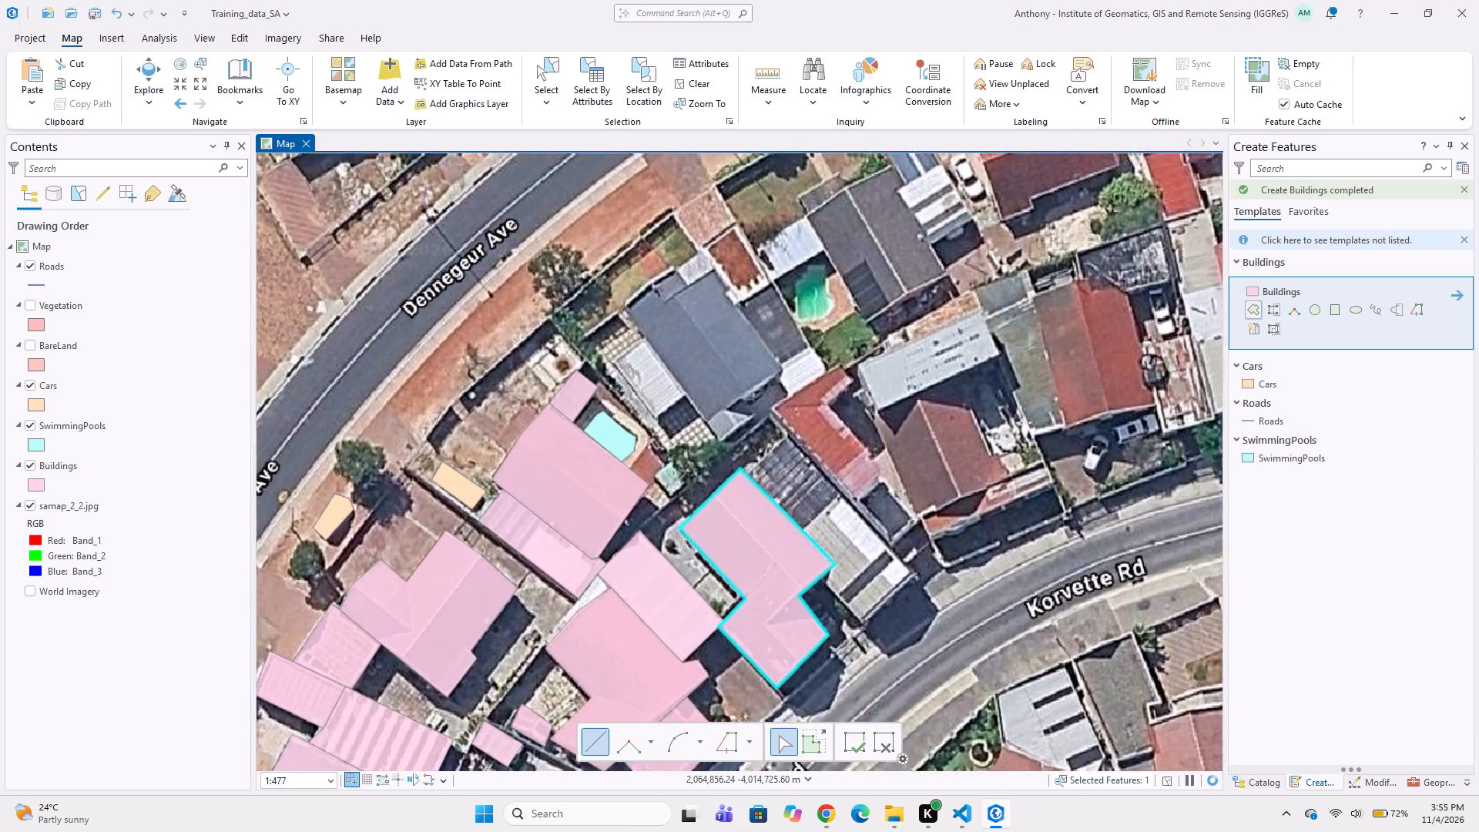
click(742, 463)
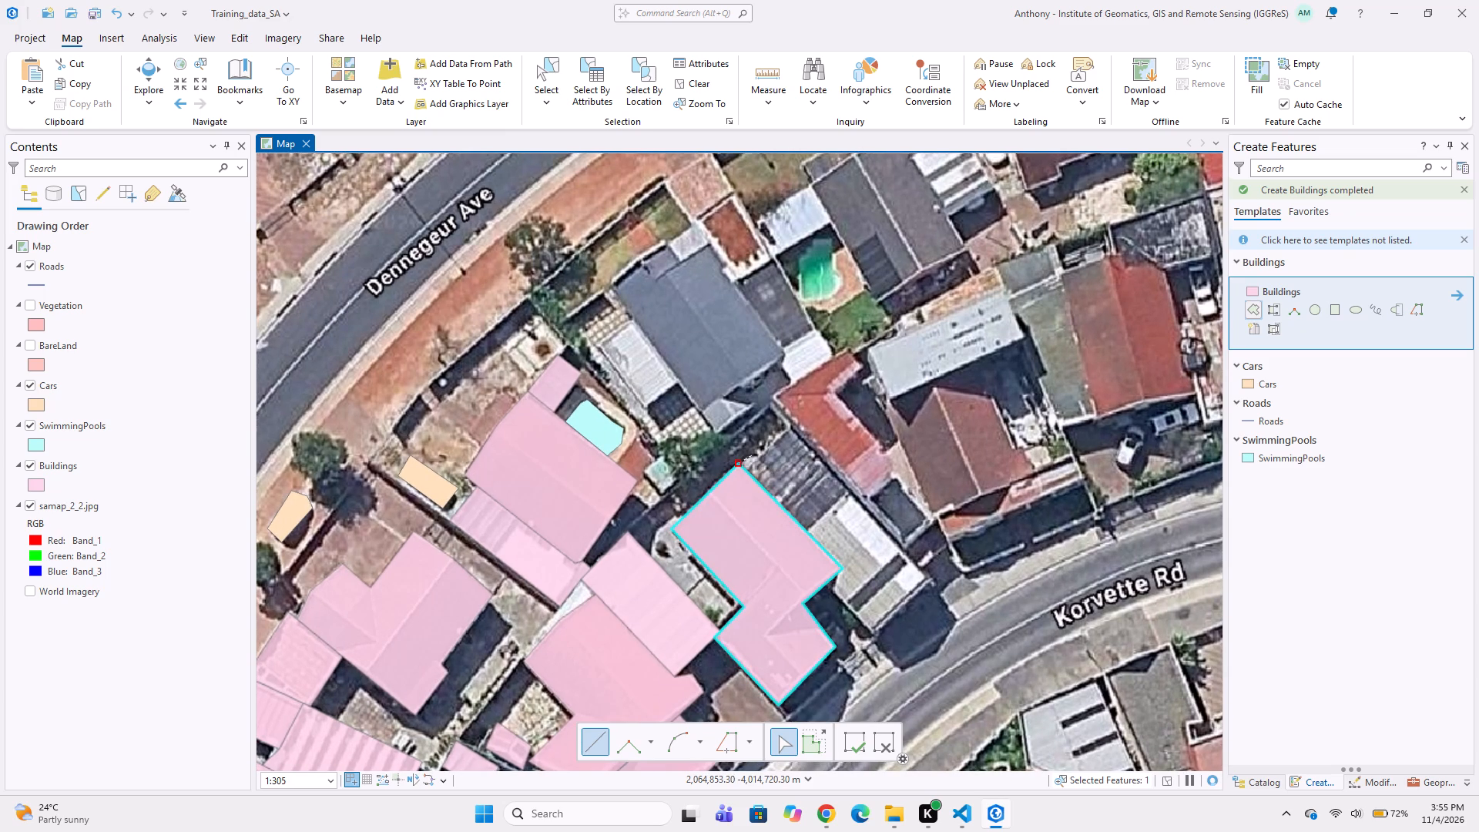
click(790, 425)
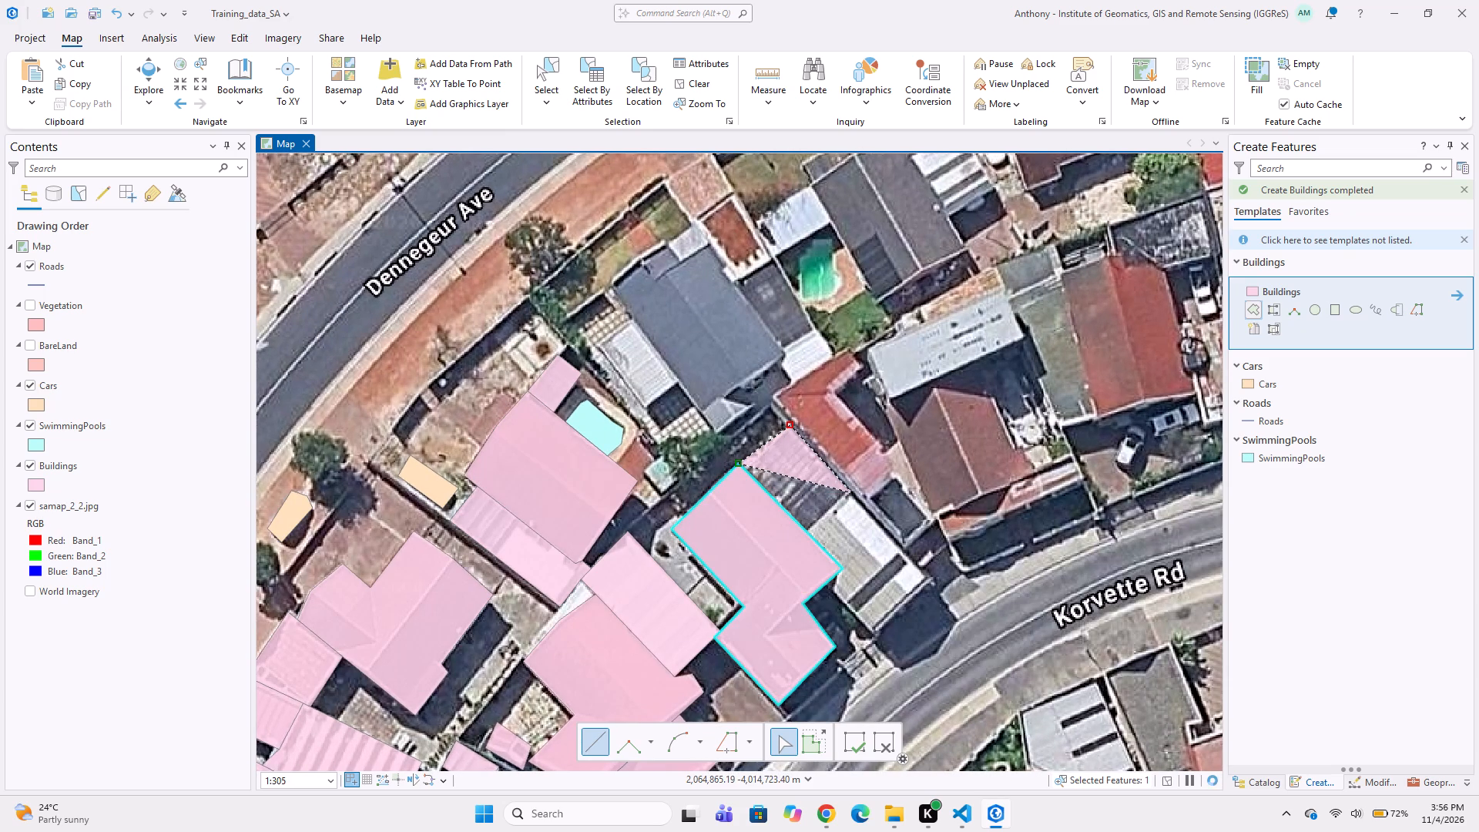
click(852, 493)
double_click(803, 533)
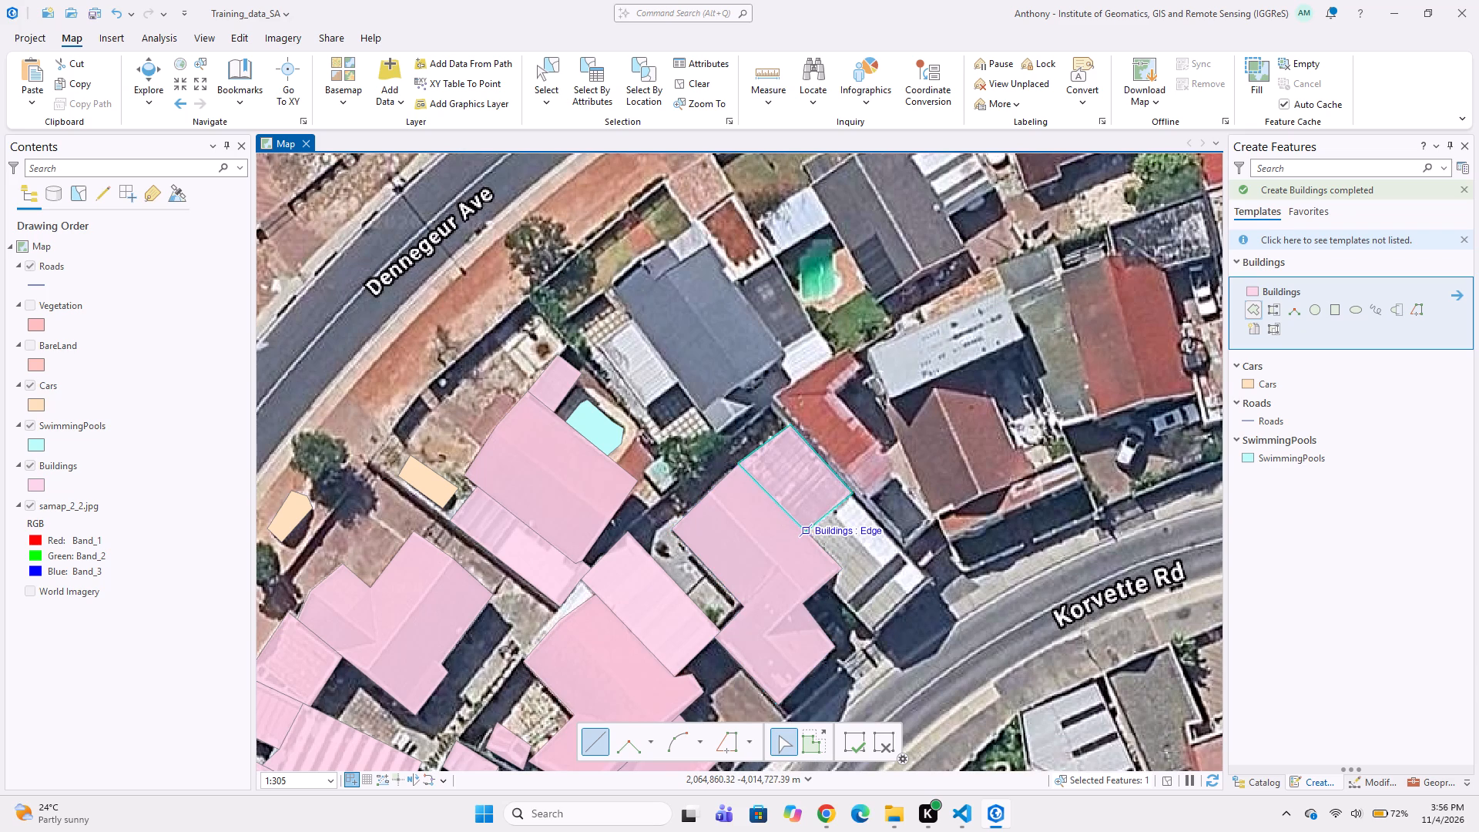
Digitize the light grey and white roof between the dark corrugated roof and Korvette Rd as a six-vertex Buildings polygon.
click(852, 498)
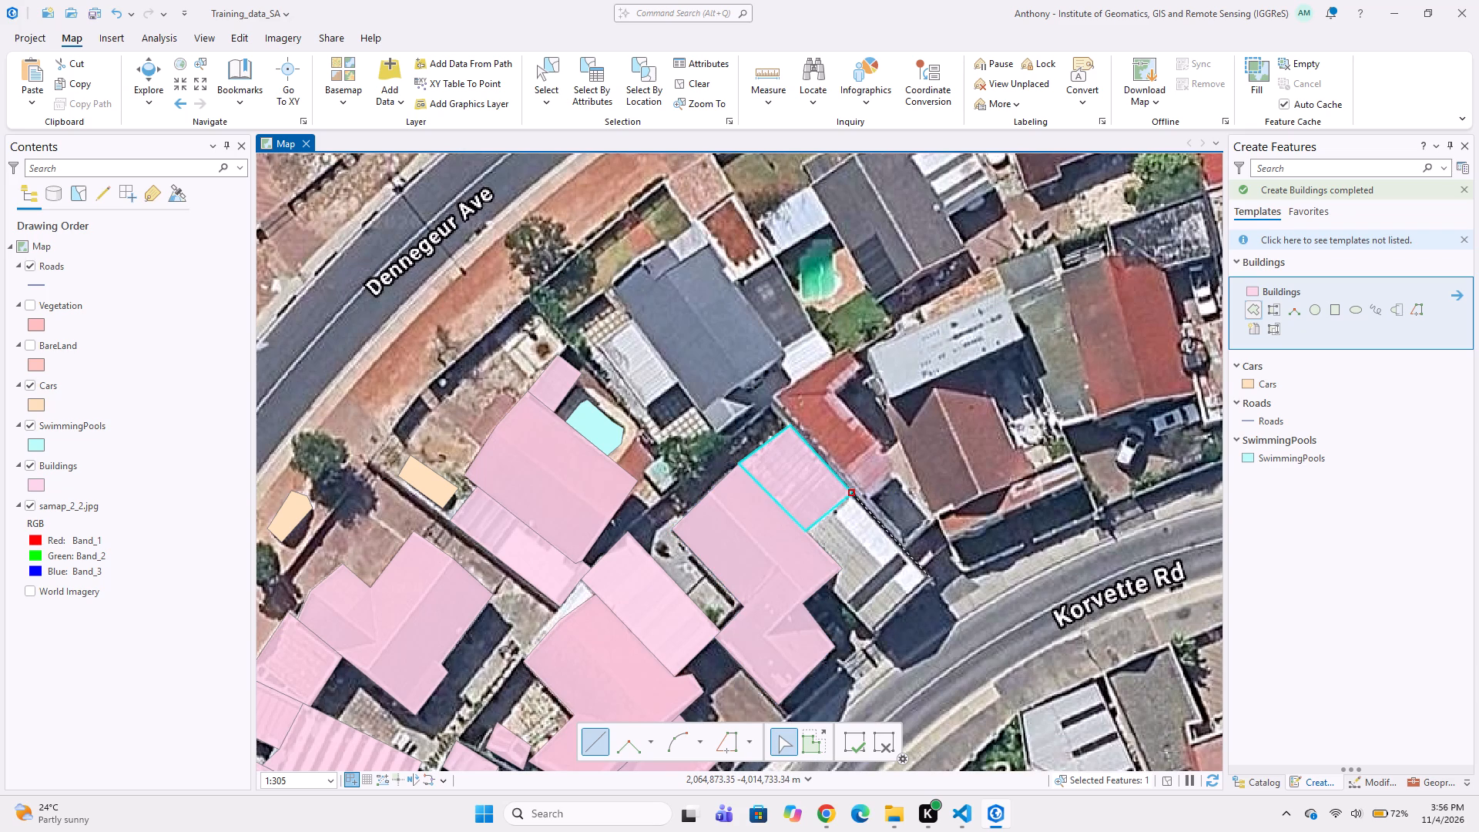
click(933, 577)
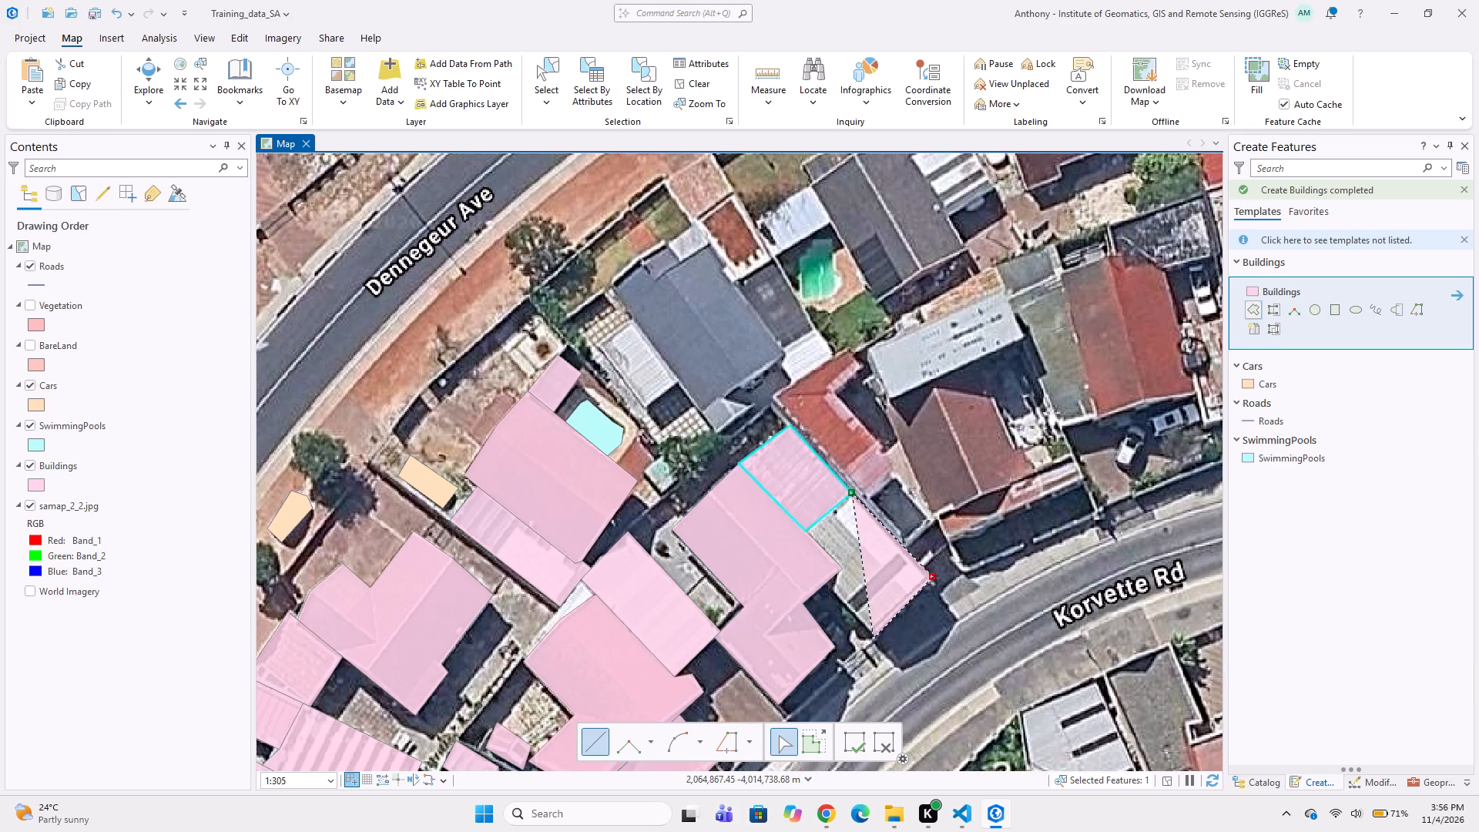
click(876, 639)
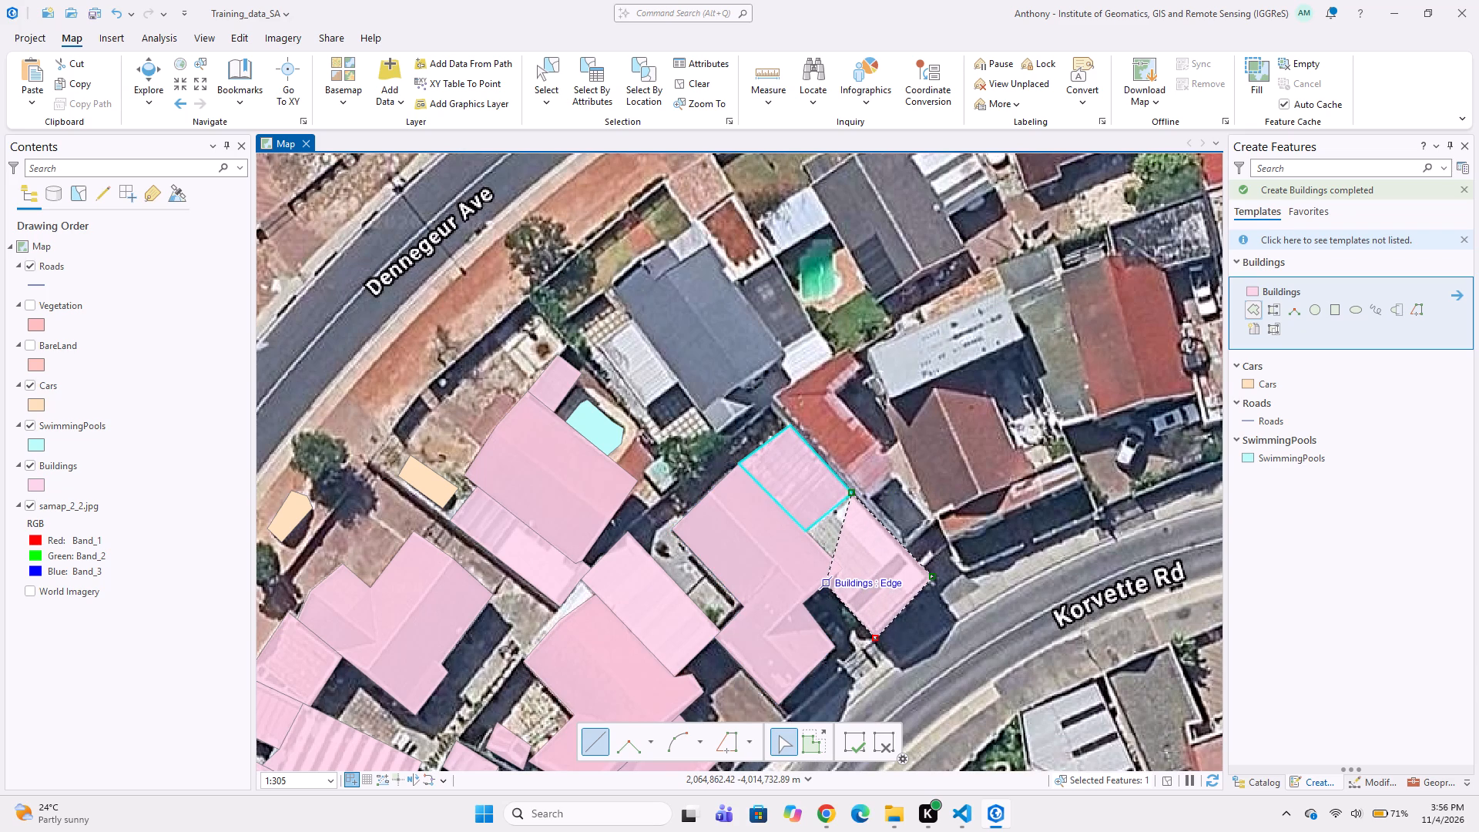
click(822, 579)
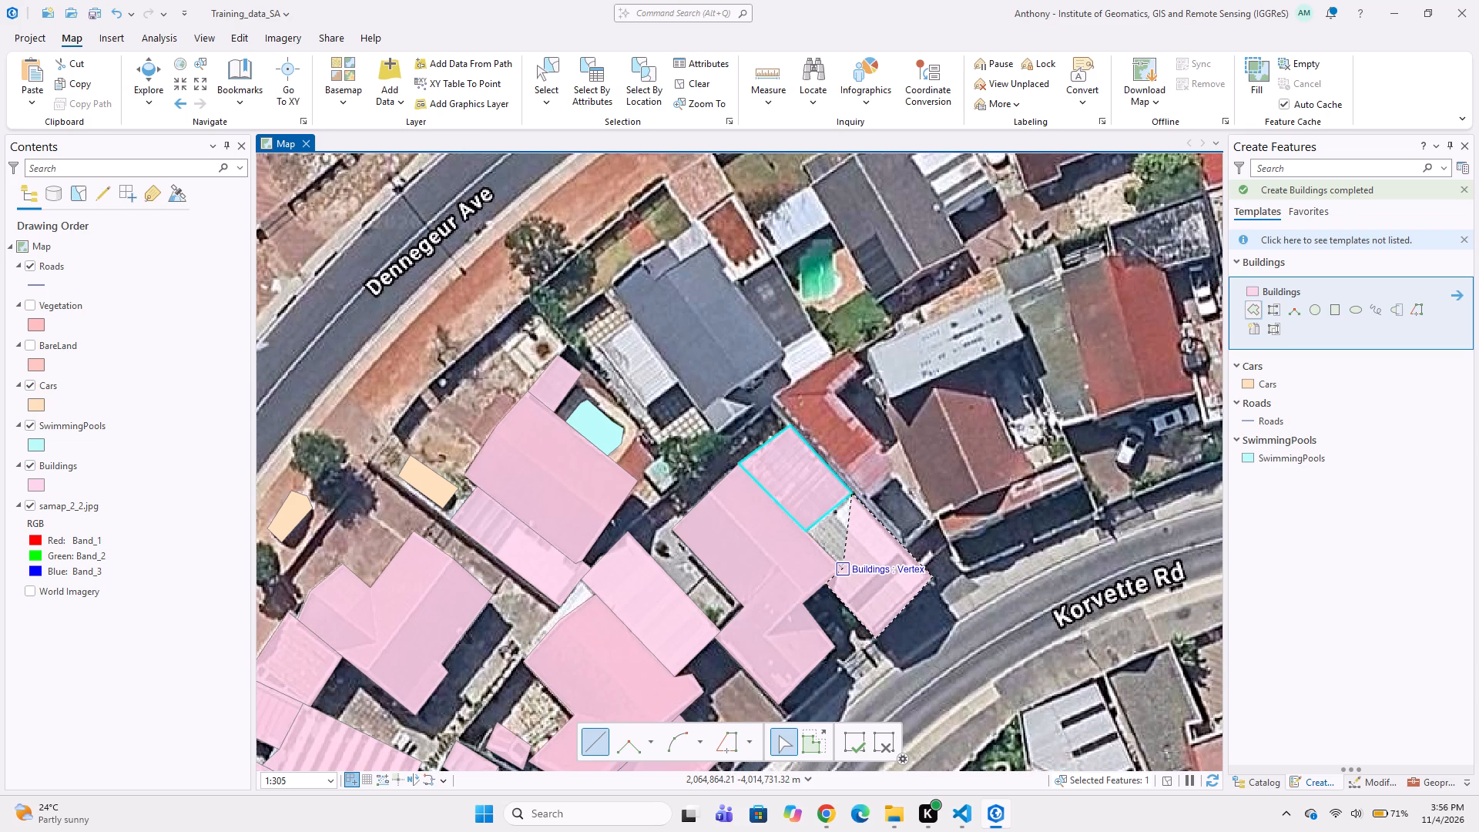
click(838, 566)
double_click(809, 528)
Digitize the narrow white roof along the southwest side of the large grey house near Dennegeur Ave as a Buildings polygon.
middle_drag(712, 528, 704, 590)
middle_drag(730, 458, 677, 485)
middle_drag(615, 441, 779, 471)
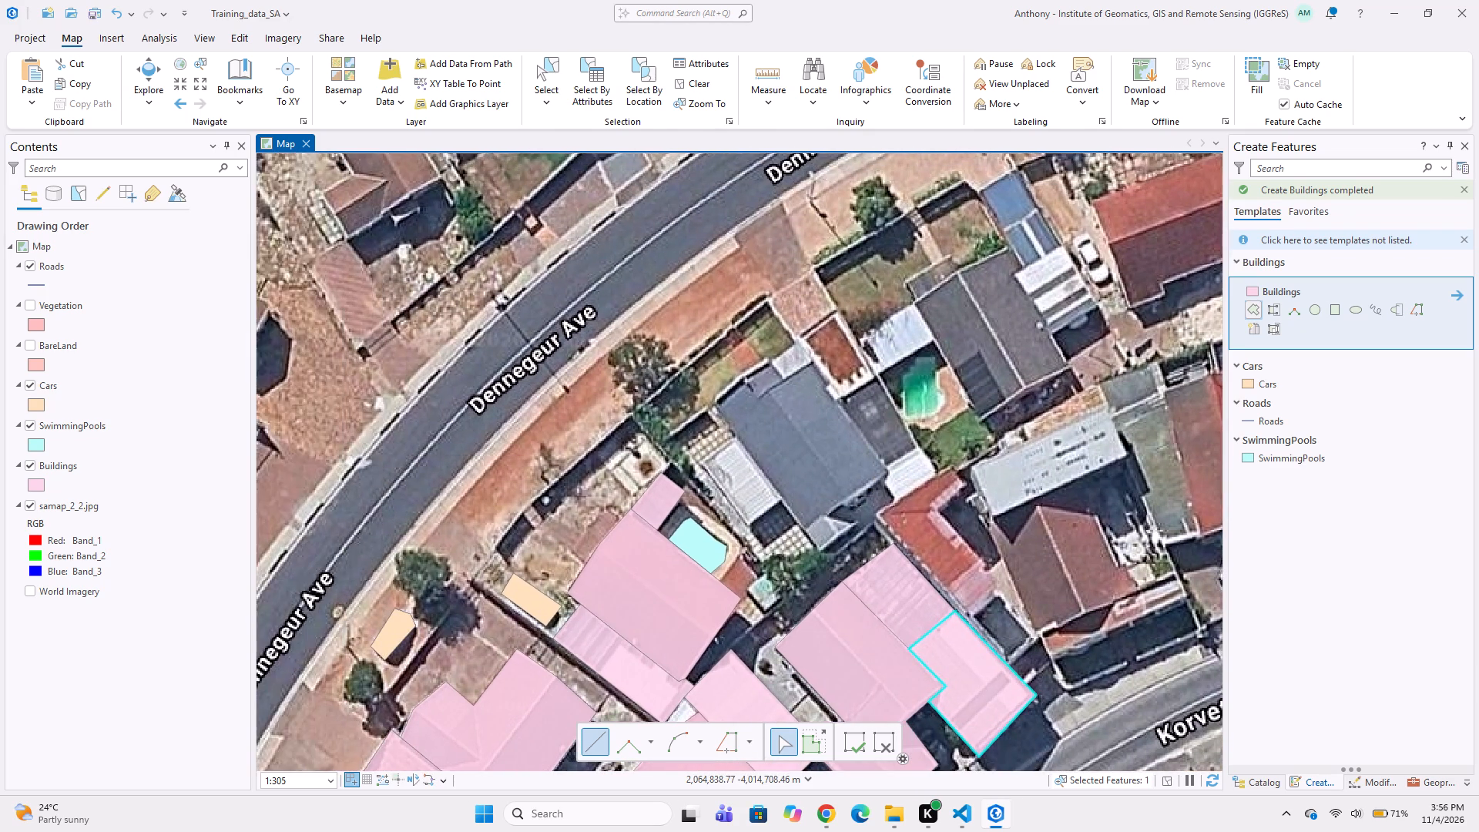
scroll(703, 468, up, 1)
click(755, 415)
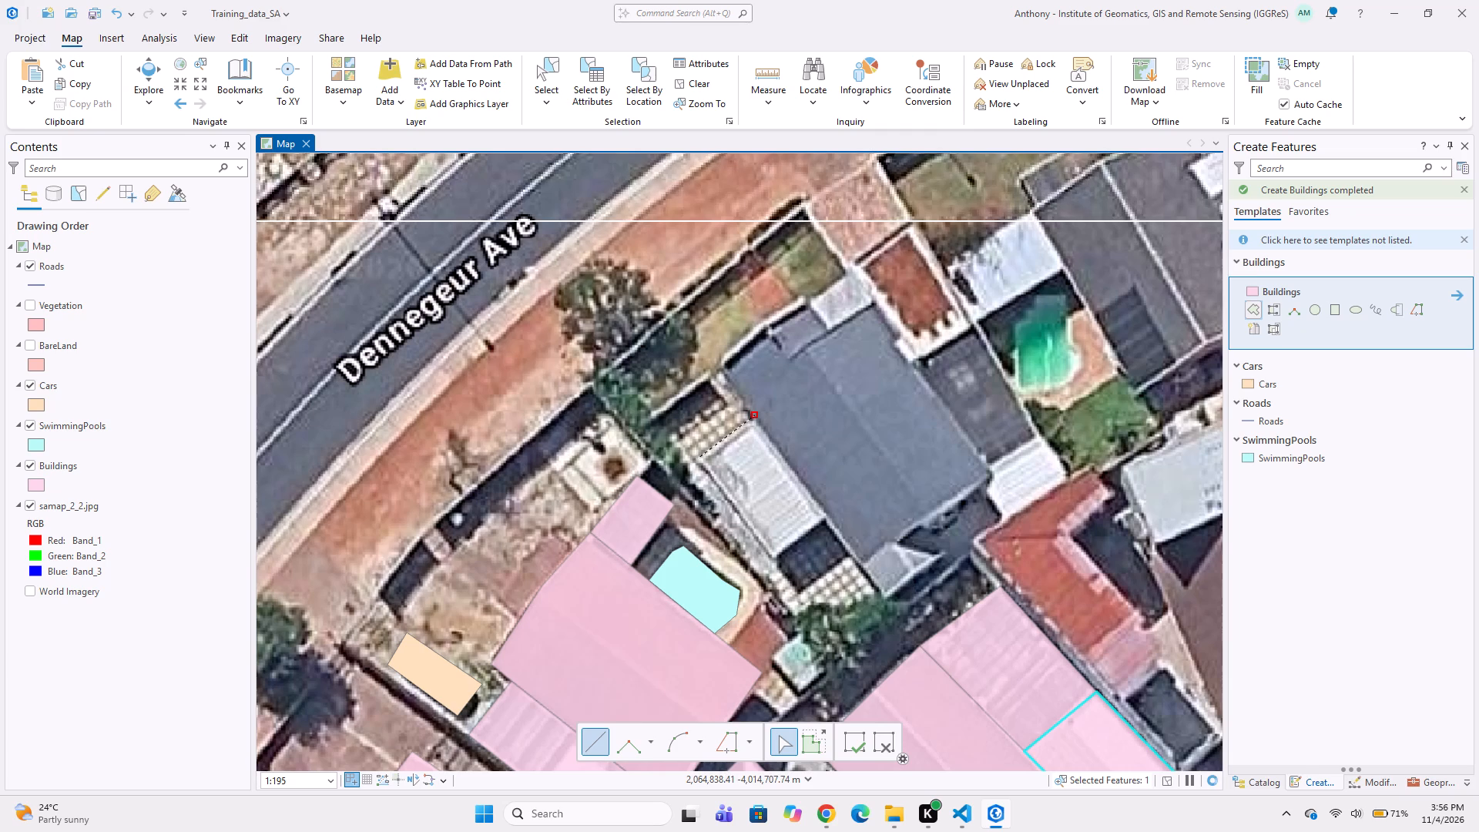
click(698, 458)
click(776, 560)
click(827, 520)
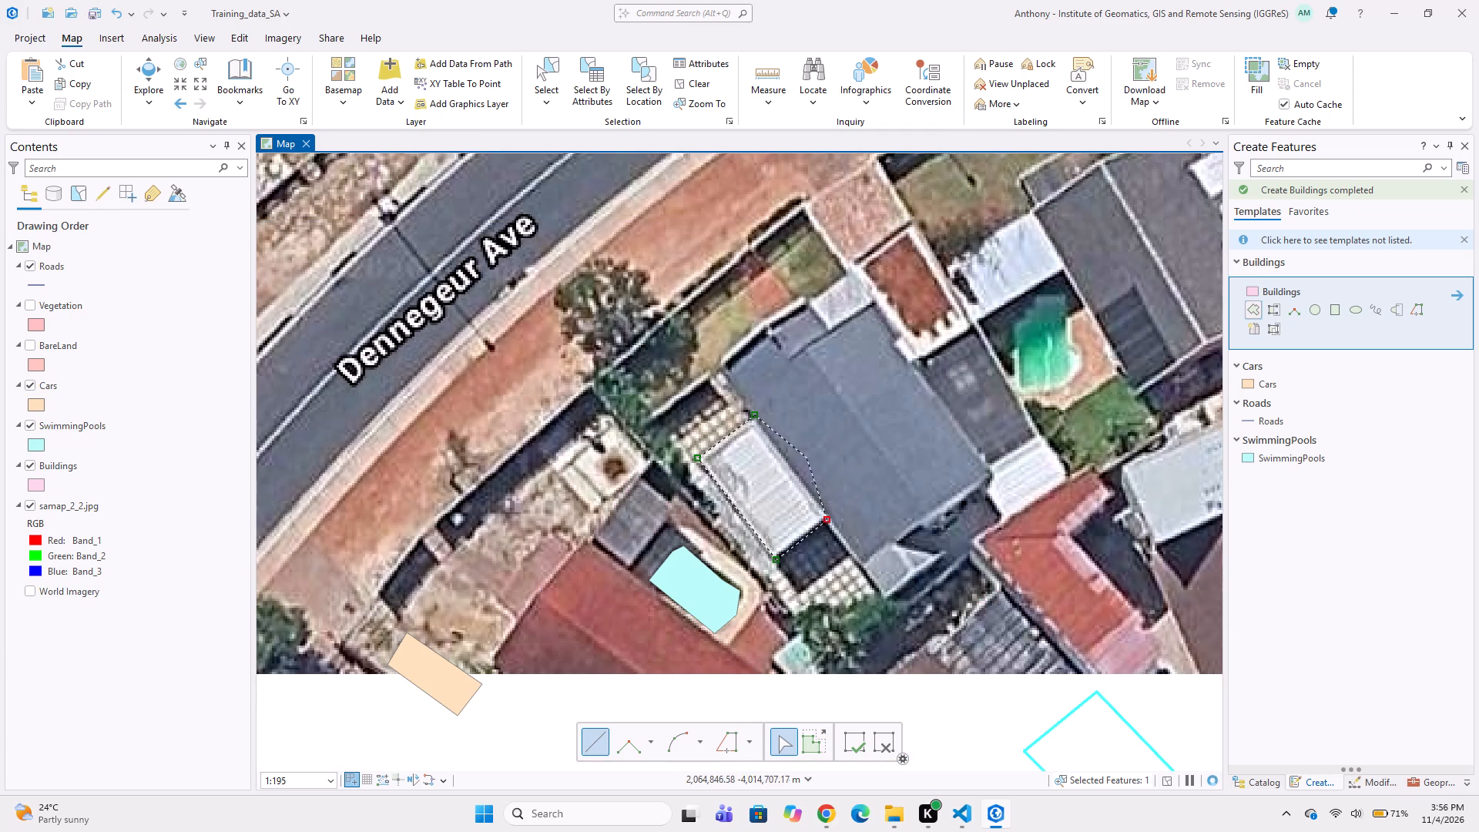
click(790, 468)
double_click(790, 468)
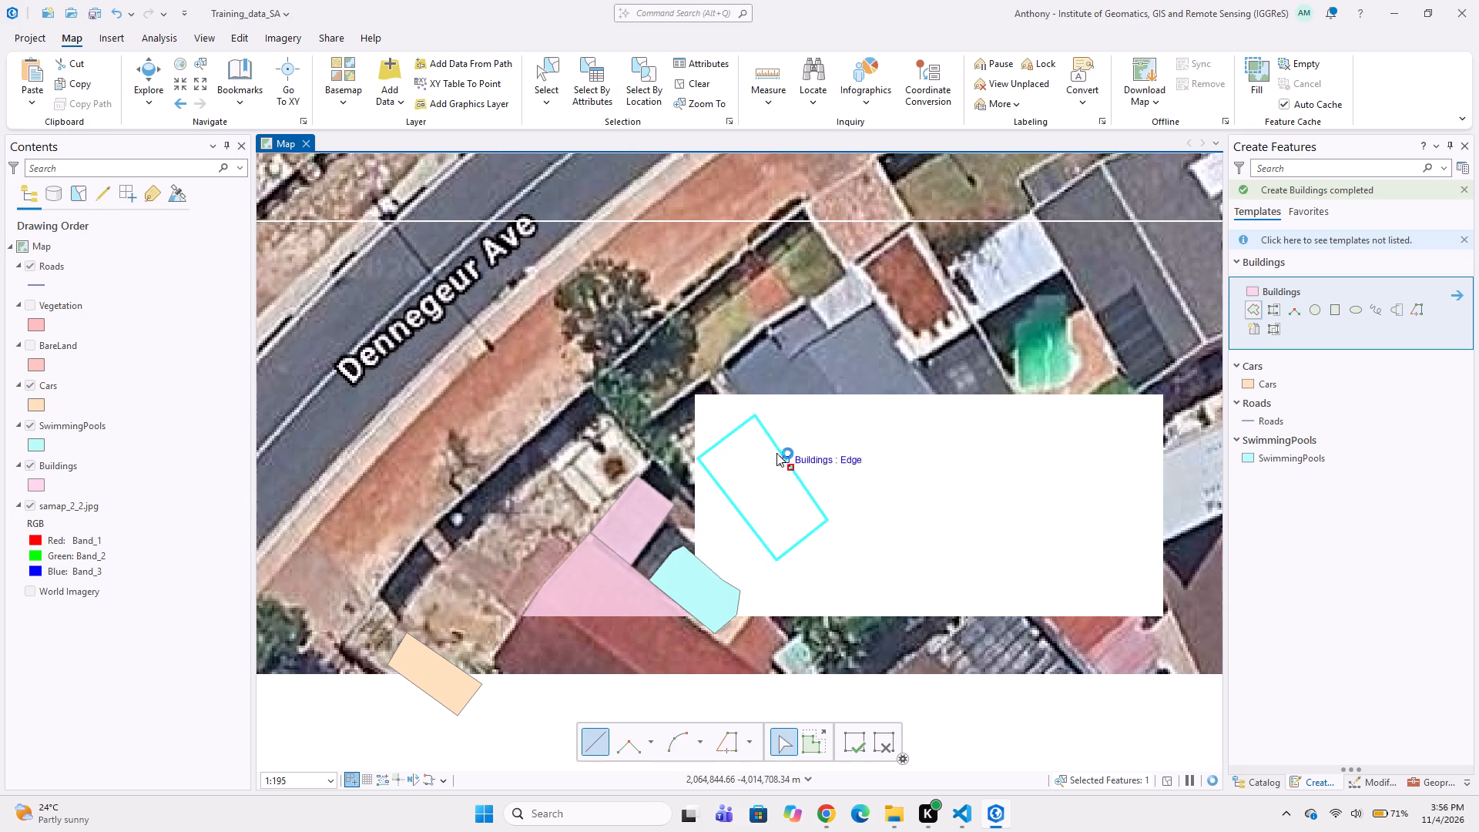
key(Escape)
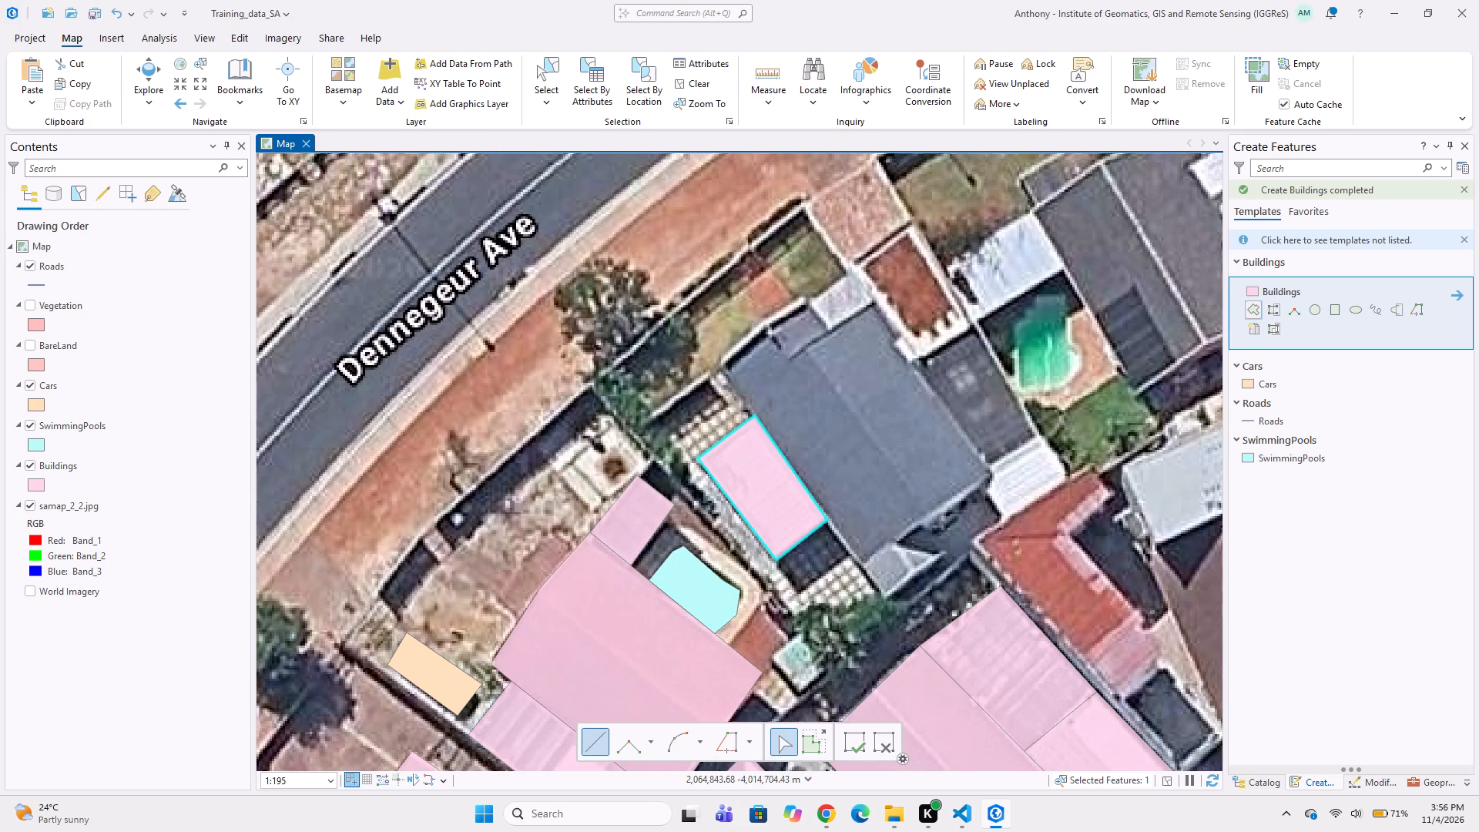
Digitize the large grey house adjoining the narrow white roof as a ten-vertex Buildings polygon, including its northern and southern projections.
click(755, 415)
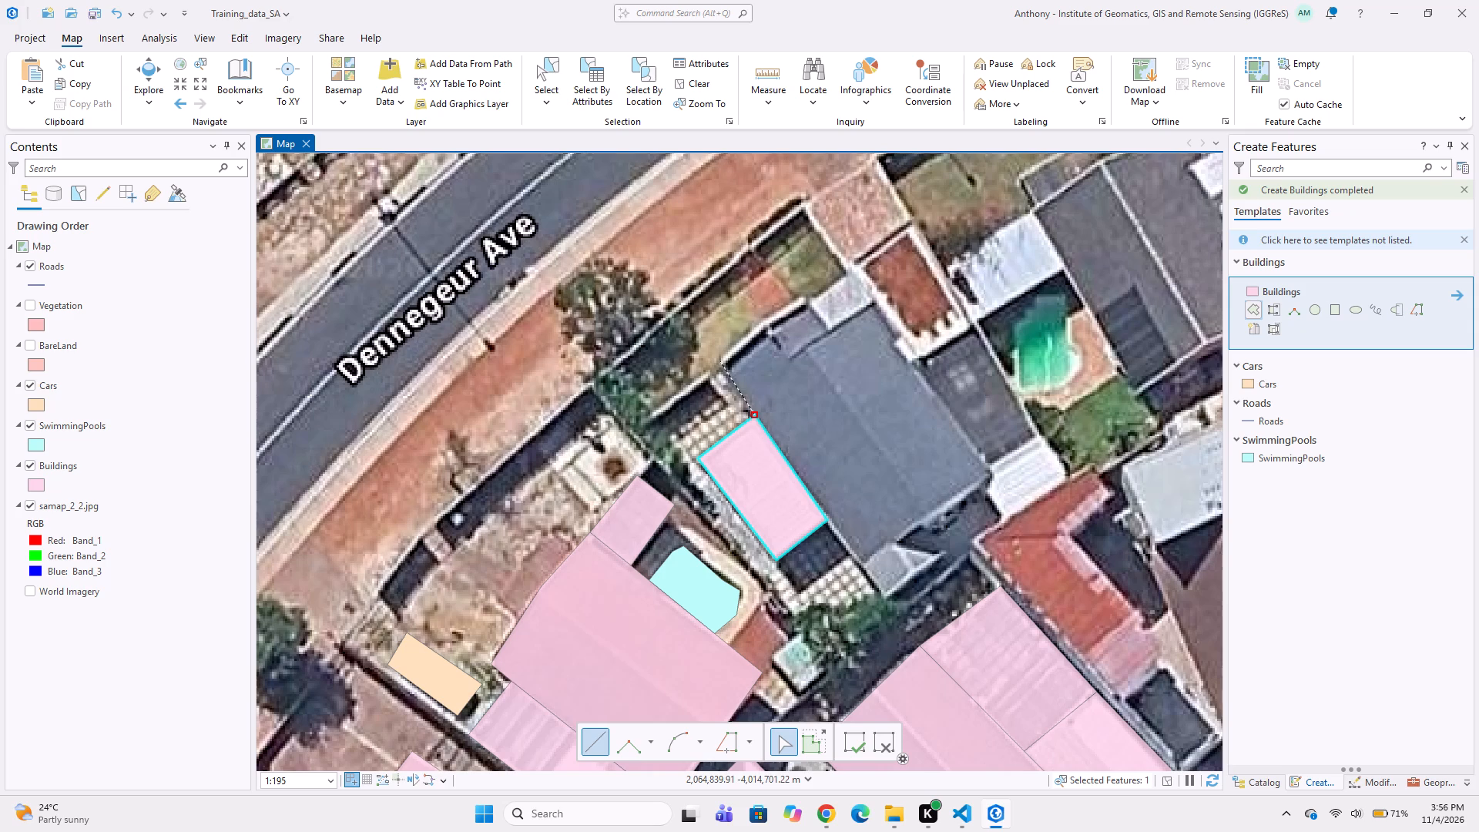
click(720, 361)
click(809, 291)
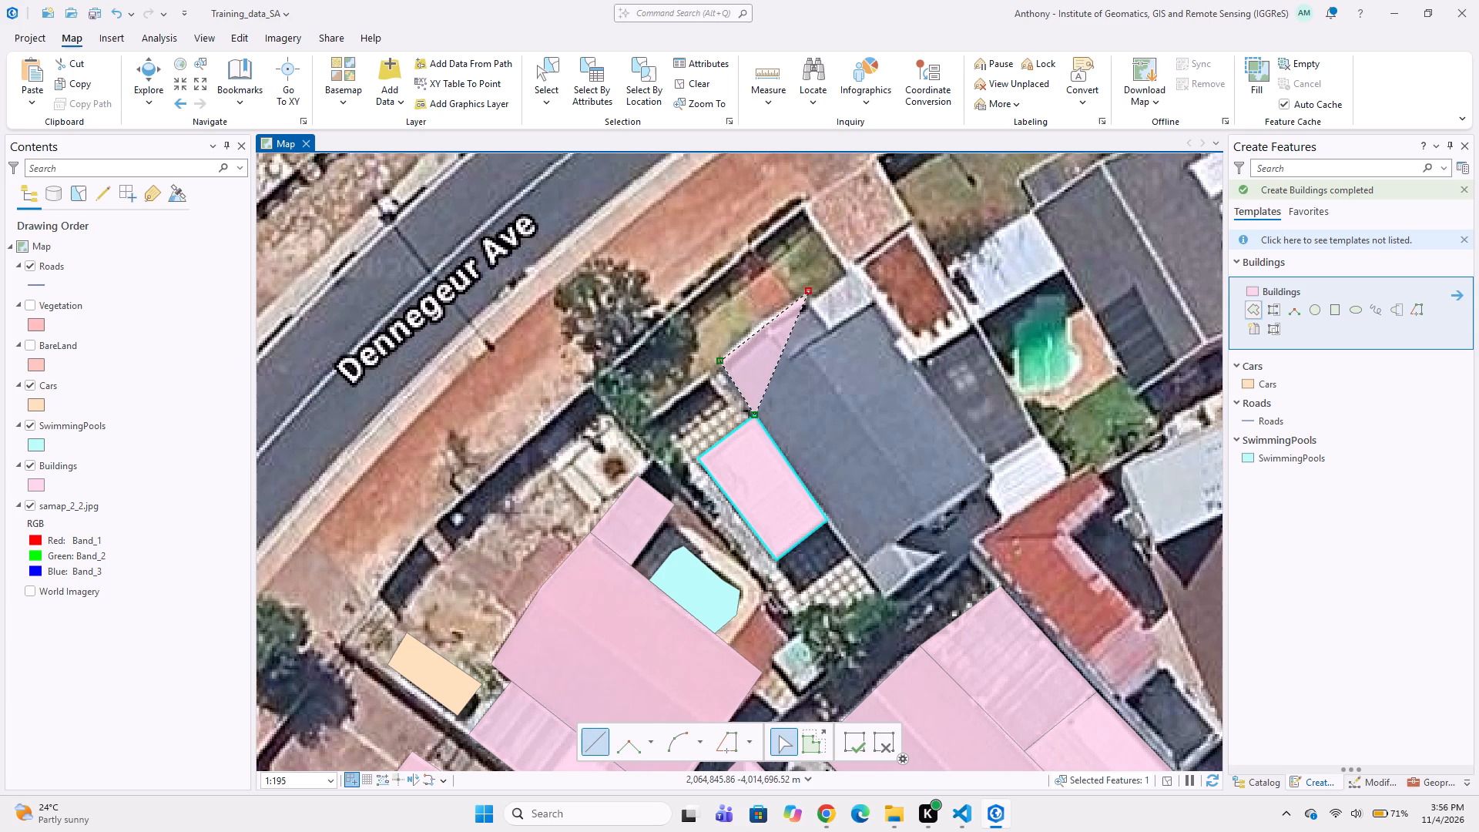
click(830, 329)
click(874, 299)
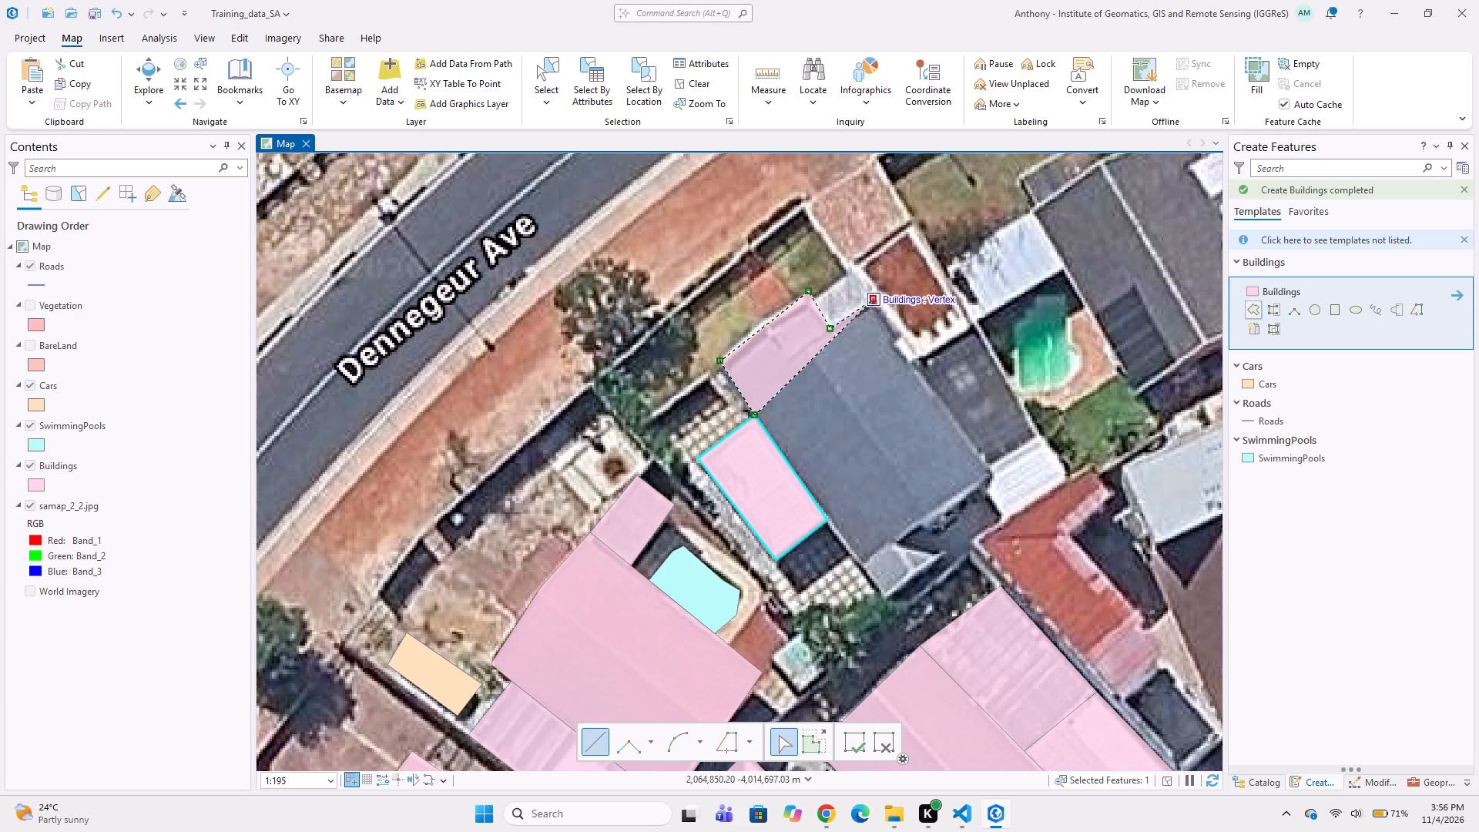
click(998, 474)
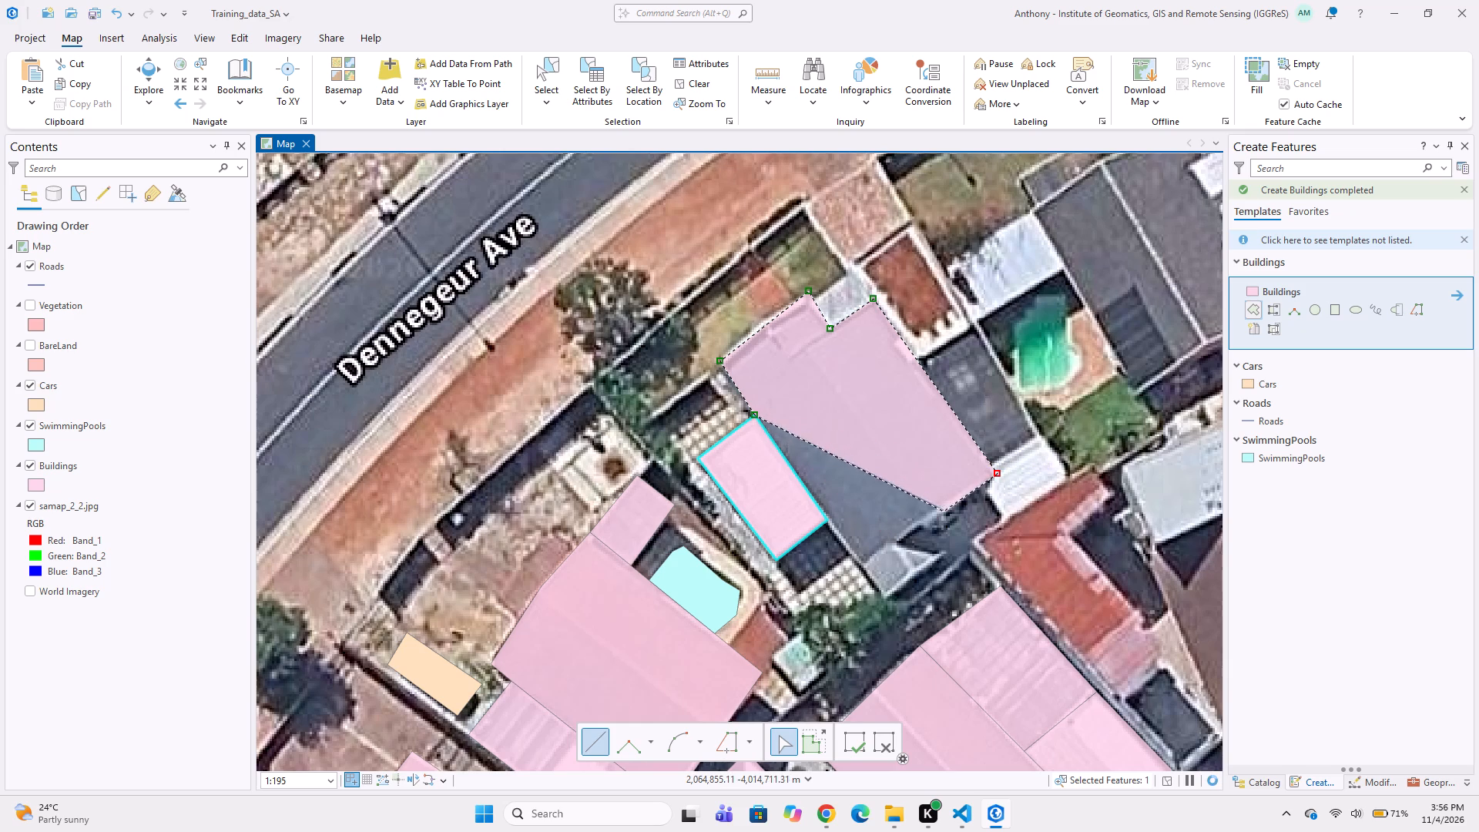
click(931, 525)
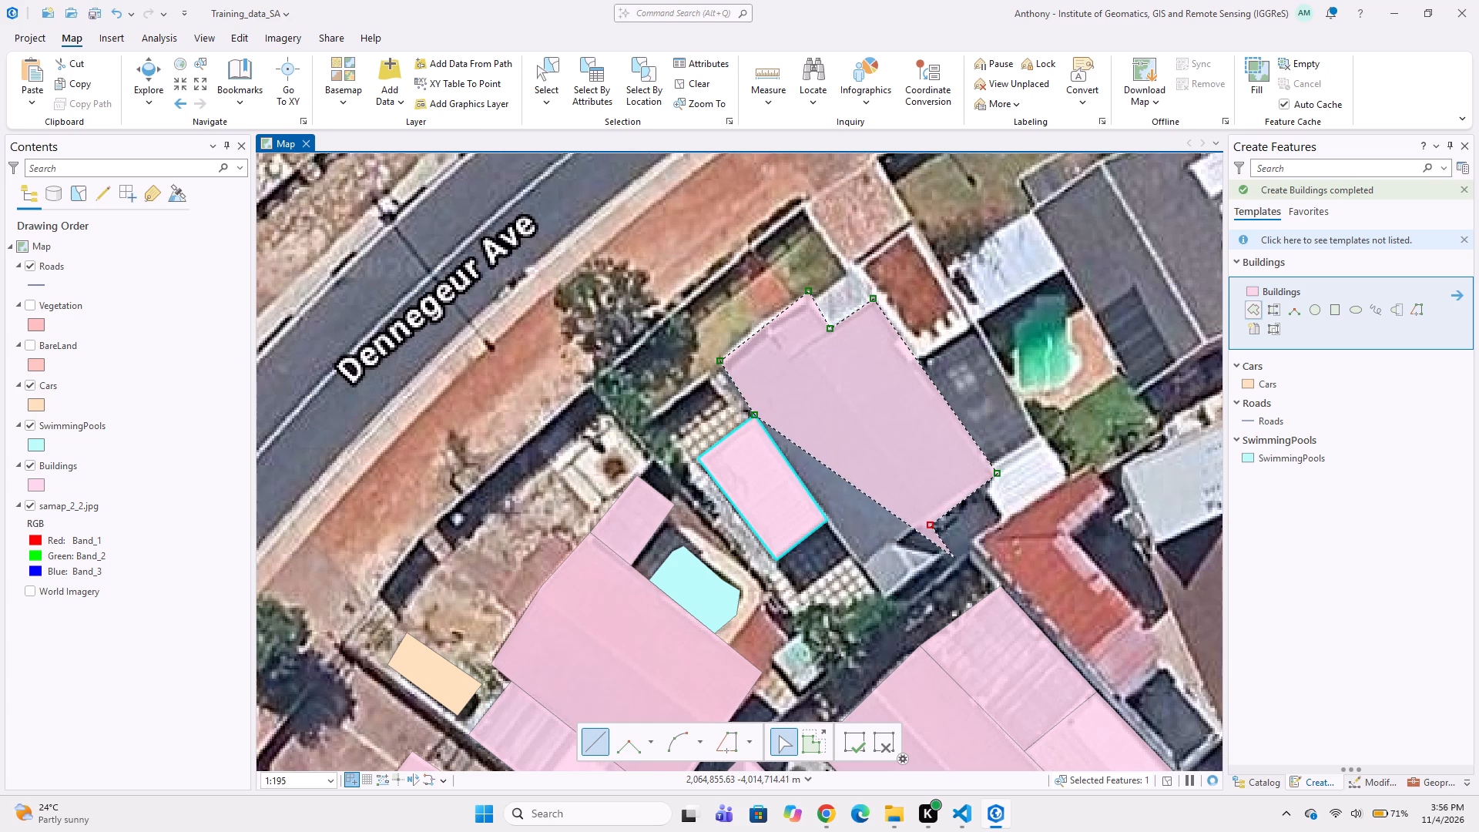
click(952, 555)
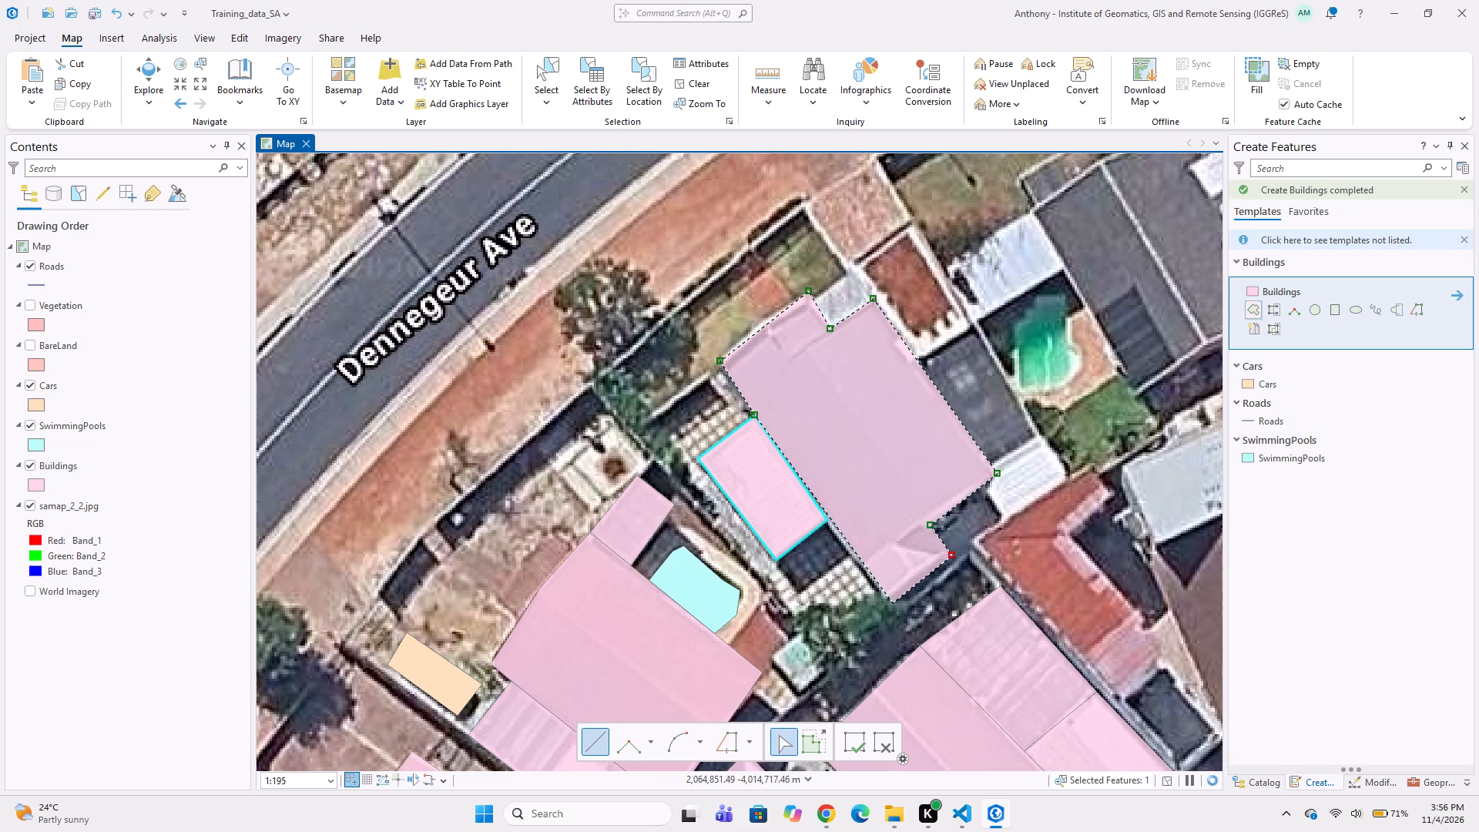
click(884, 601)
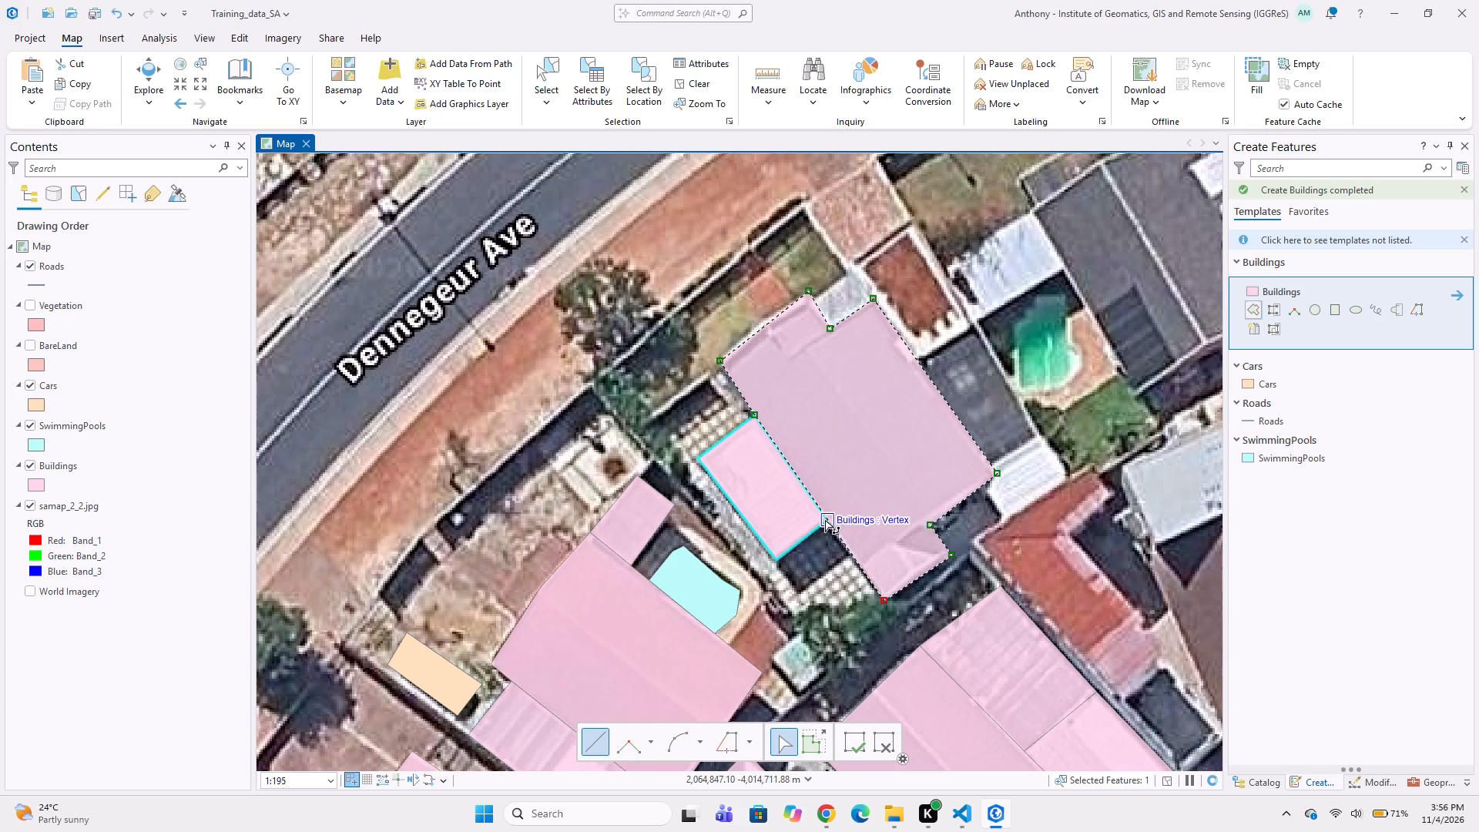
double_click(825, 520)
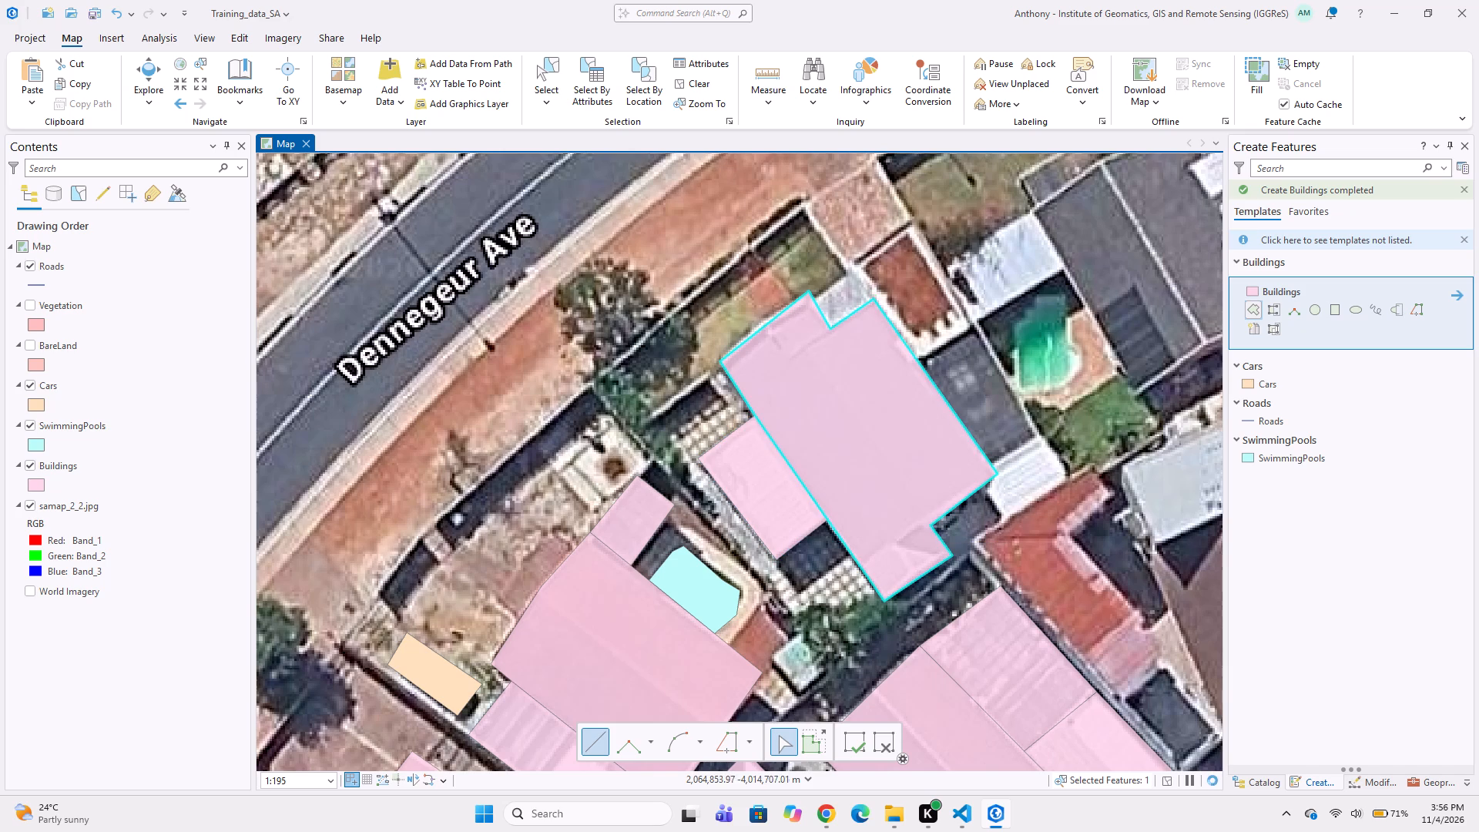
Digitize the dark grey roof between the large grey house's northeast side and the green pool as a four-corner Buildings polygon.
middle_drag(914, 374, 823, 385)
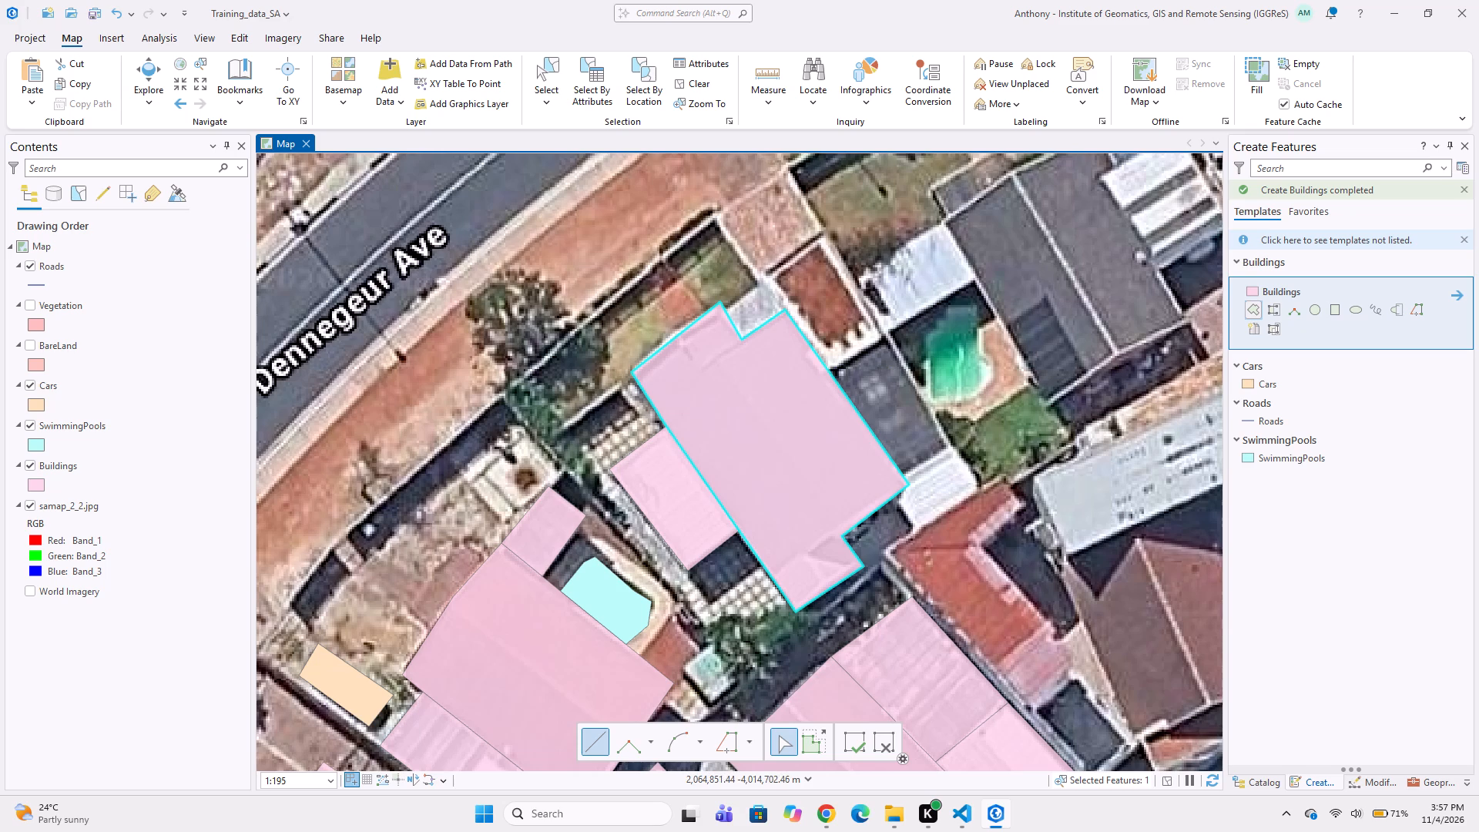
click(830, 369)
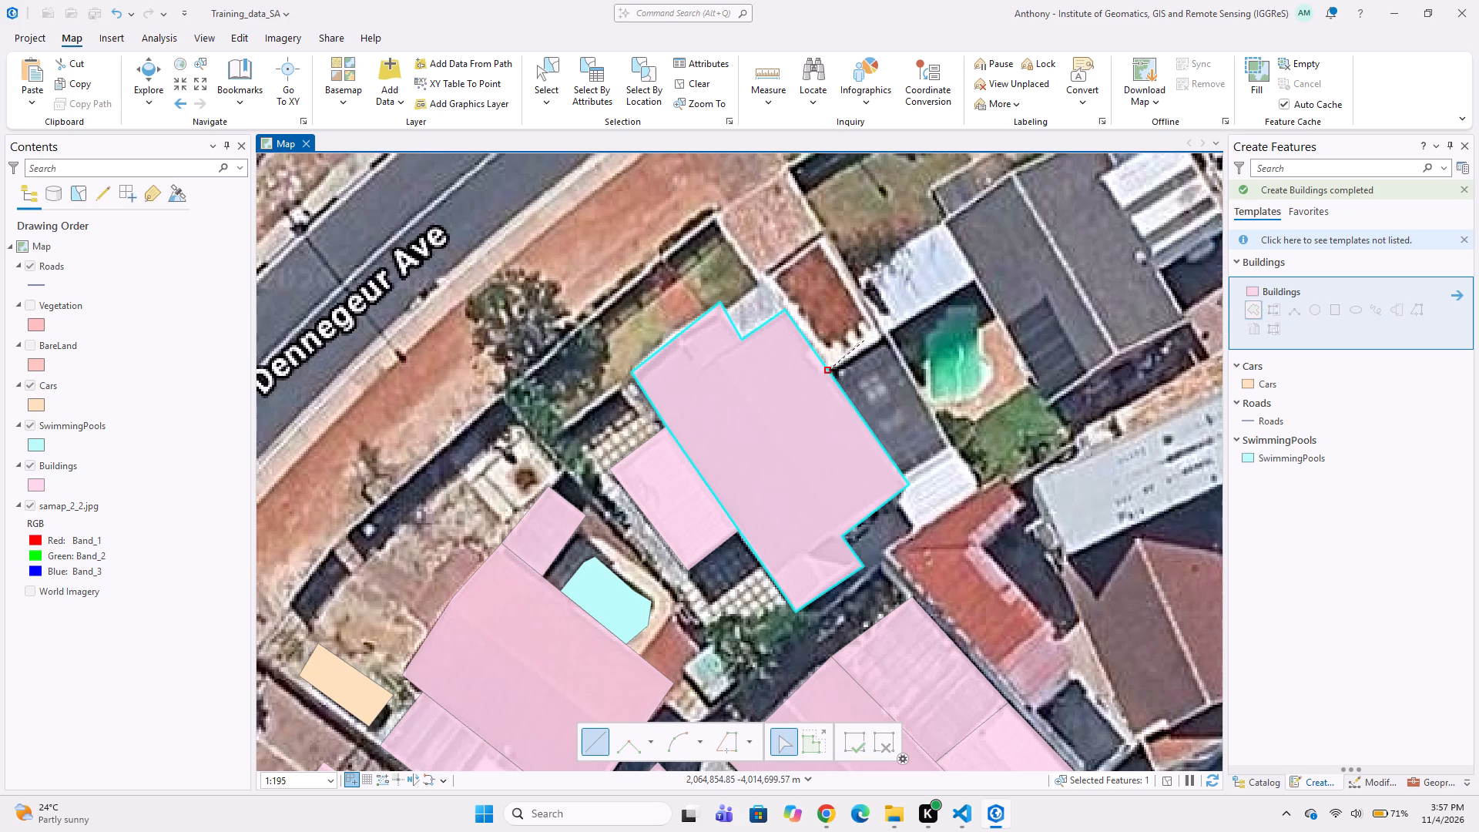
click(887, 326)
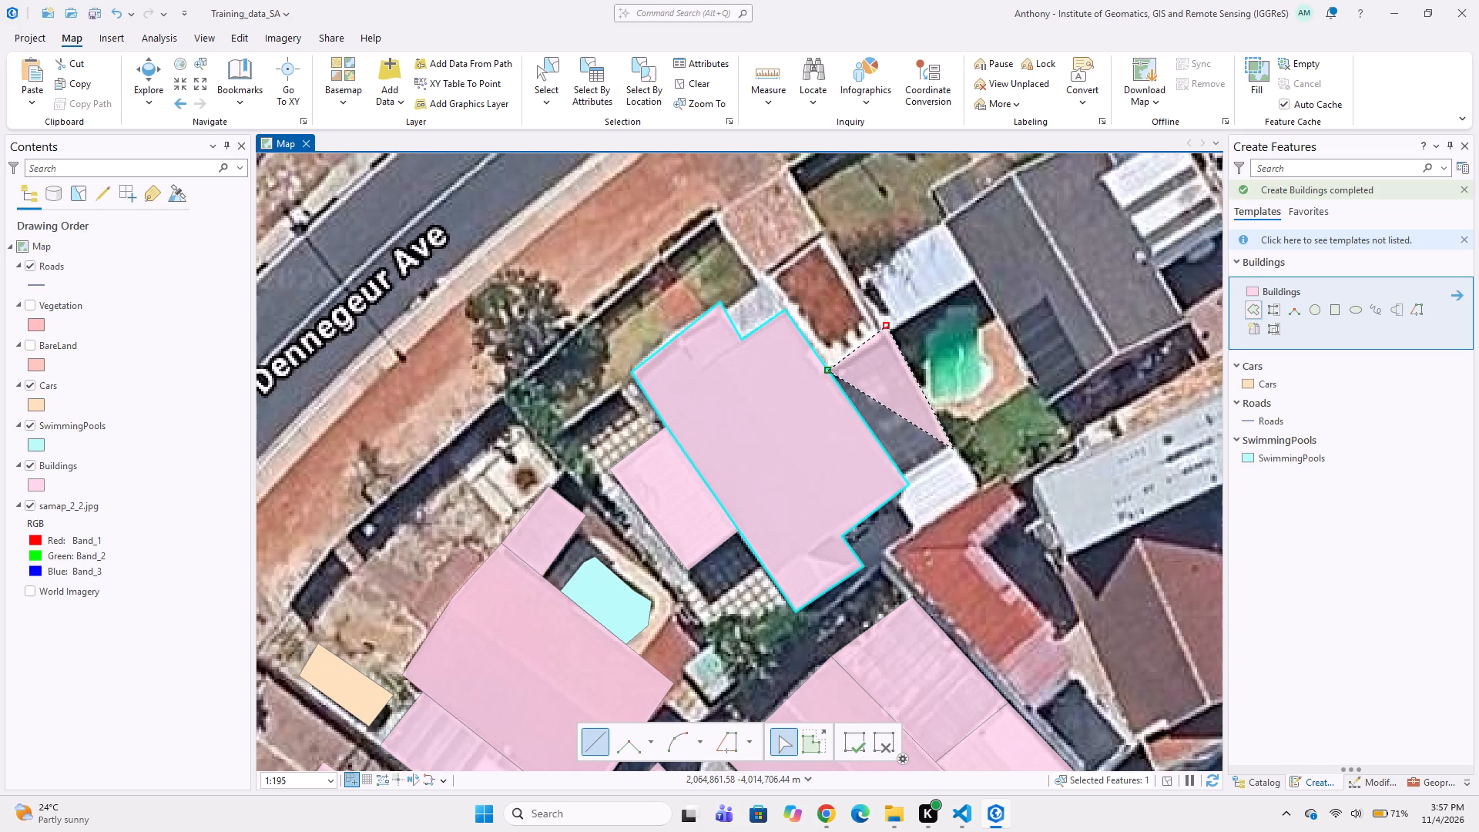
click(954, 450)
double_click(909, 475)
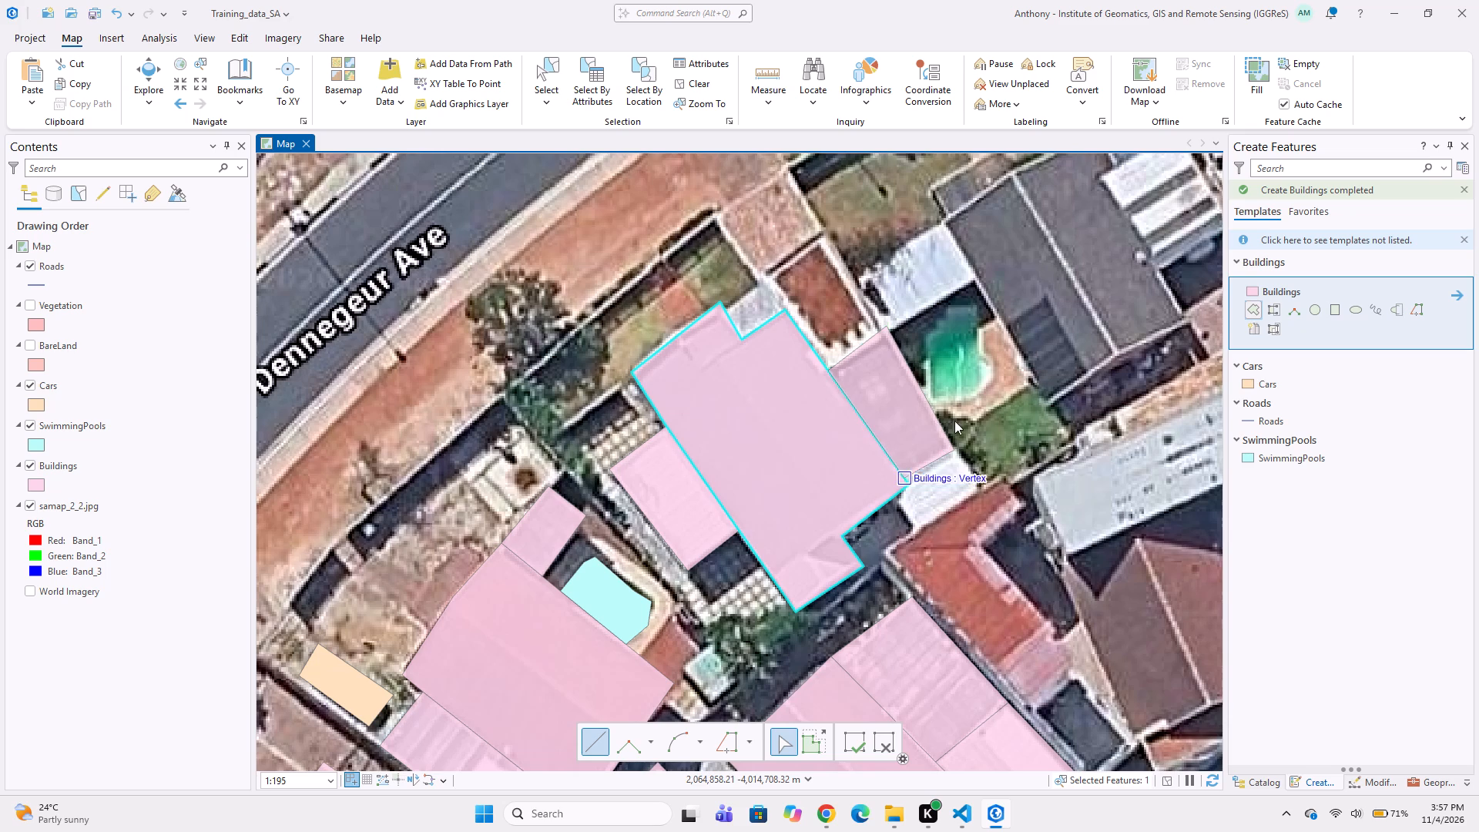
Digitize the green pool northeast of the dark grey roof as a twelve-vertex SwimmingPools polygon following its rounded southeast edge.
click(1278, 453)
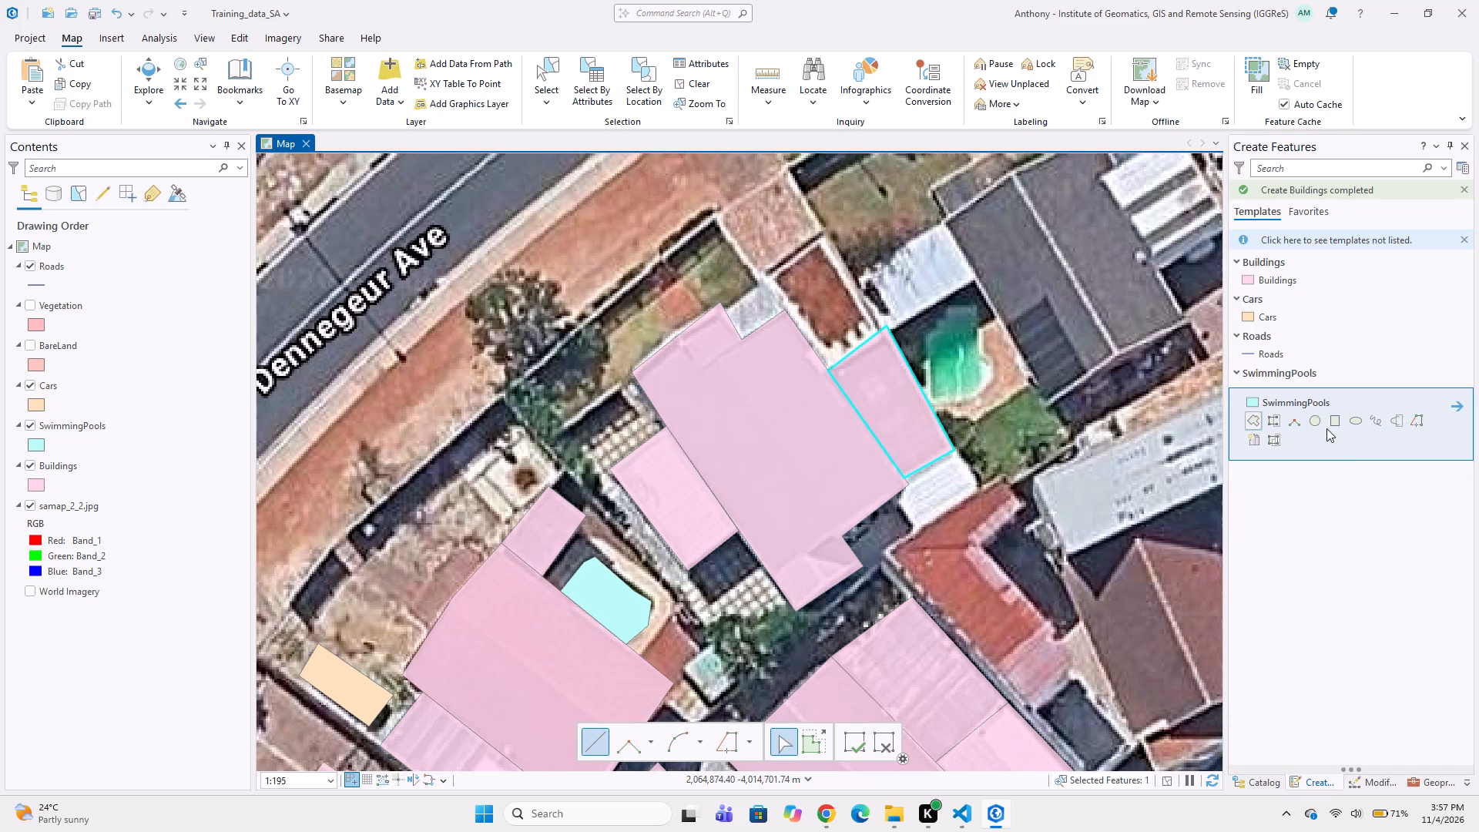
scroll(968, 304, up, 1)
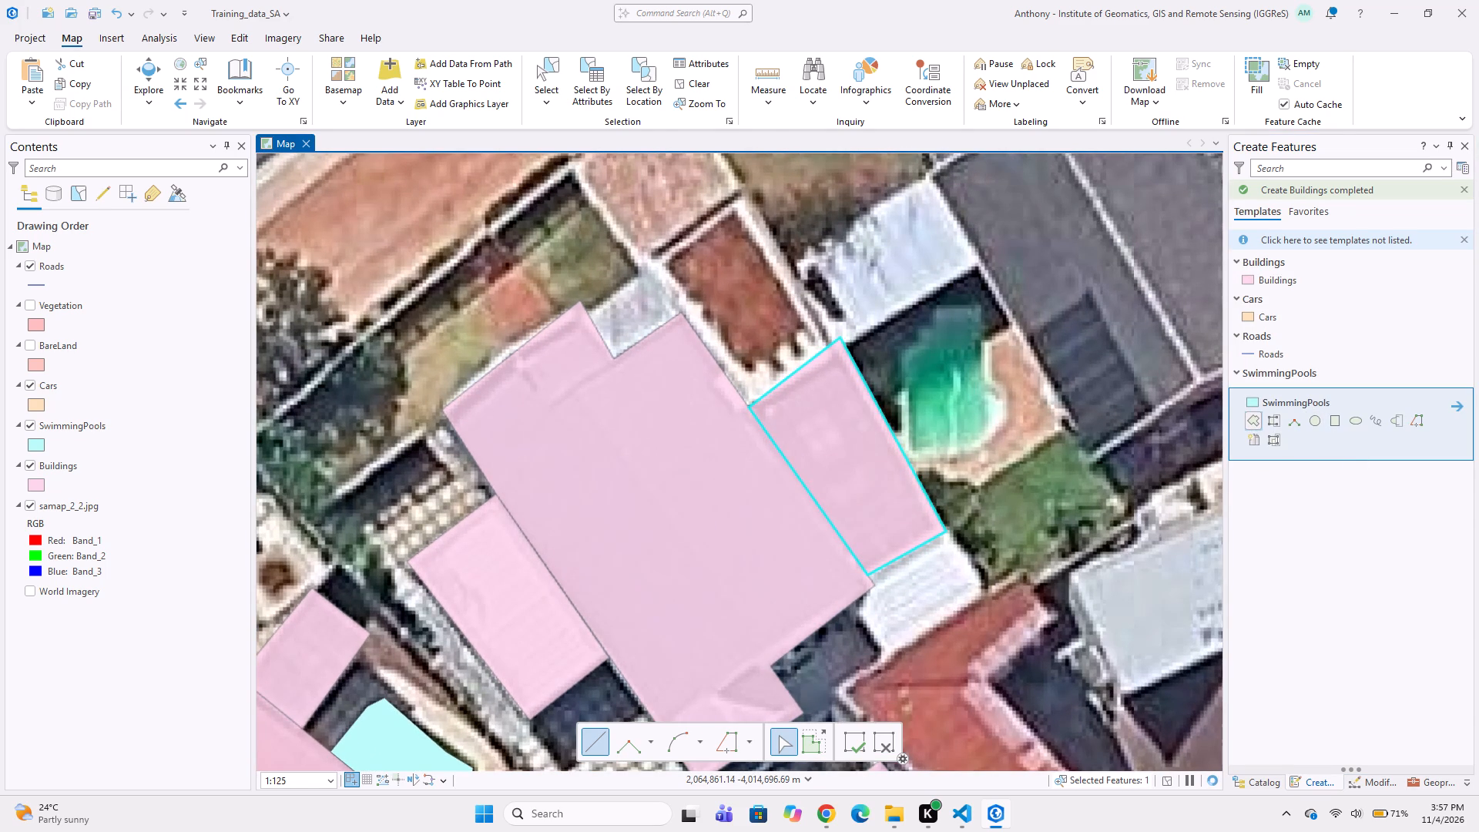
click(936, 304)
click(984, 304)
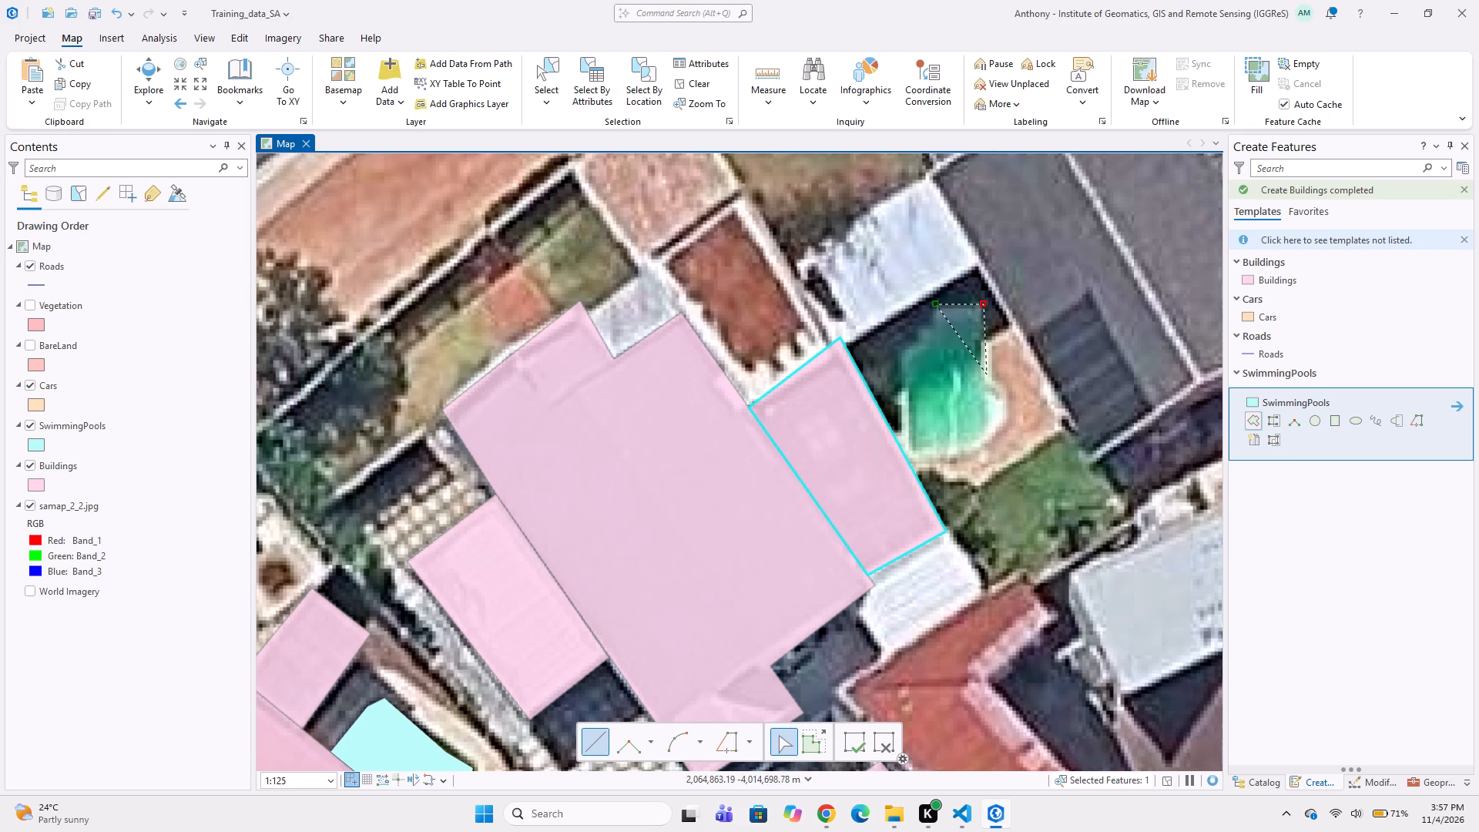
click(981, 382)
drag(998, 387, 1003, 404)
click(1003, 409)
drag(995, 431, 990, 445)
click(974, 452)
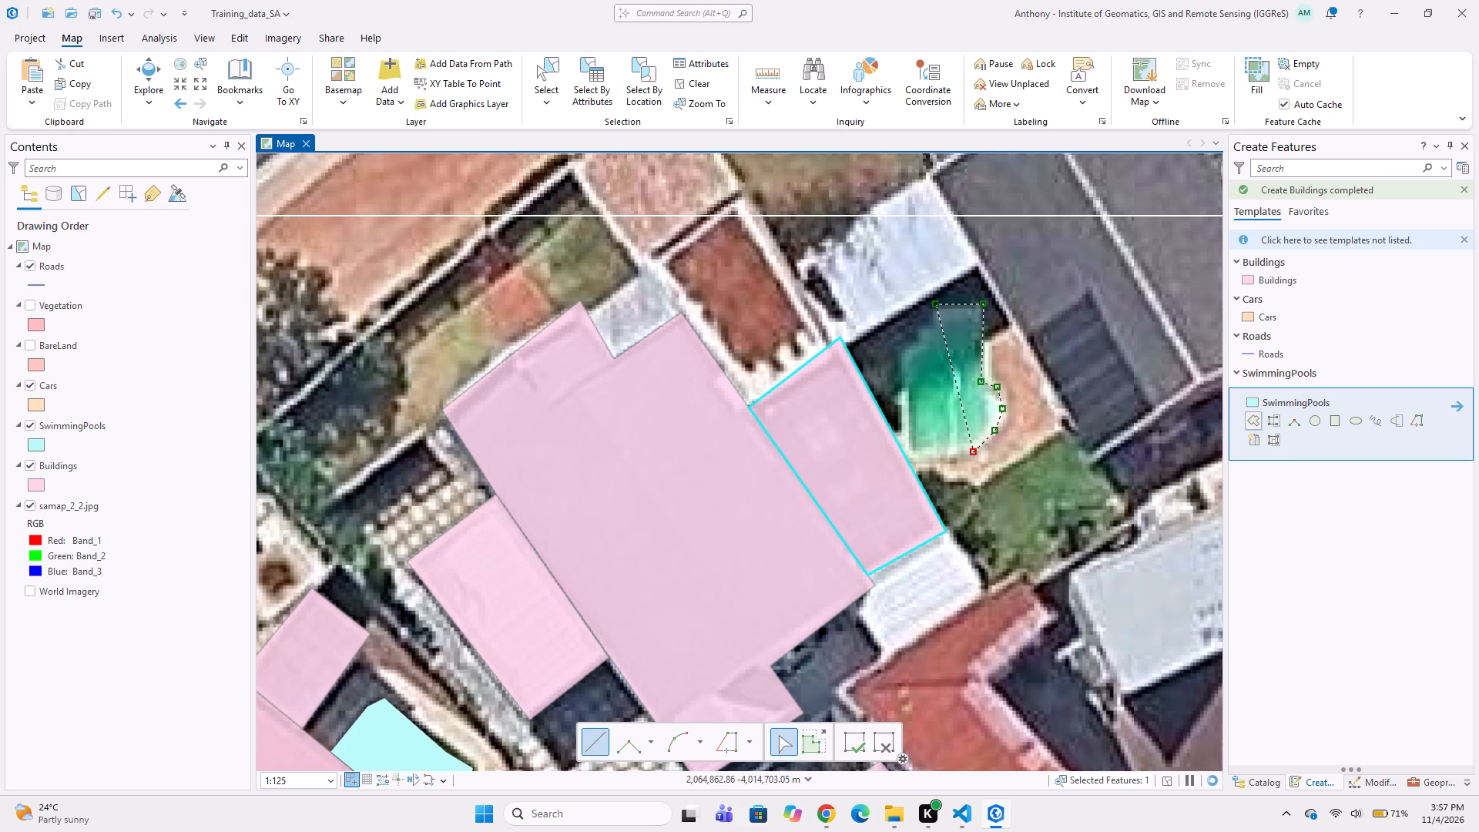
click(911, 458)
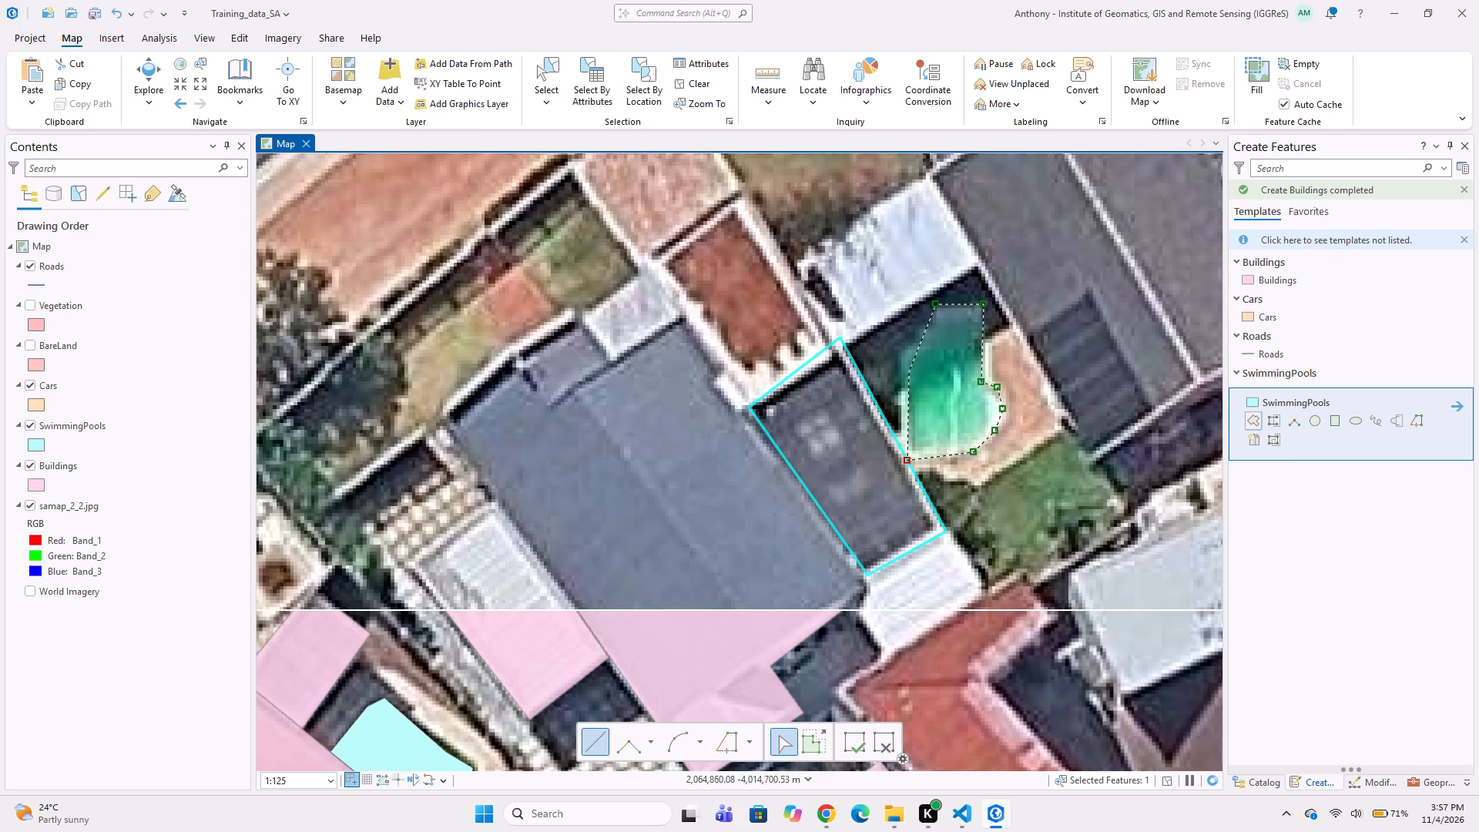
click(900, 361)
click(927, 351)
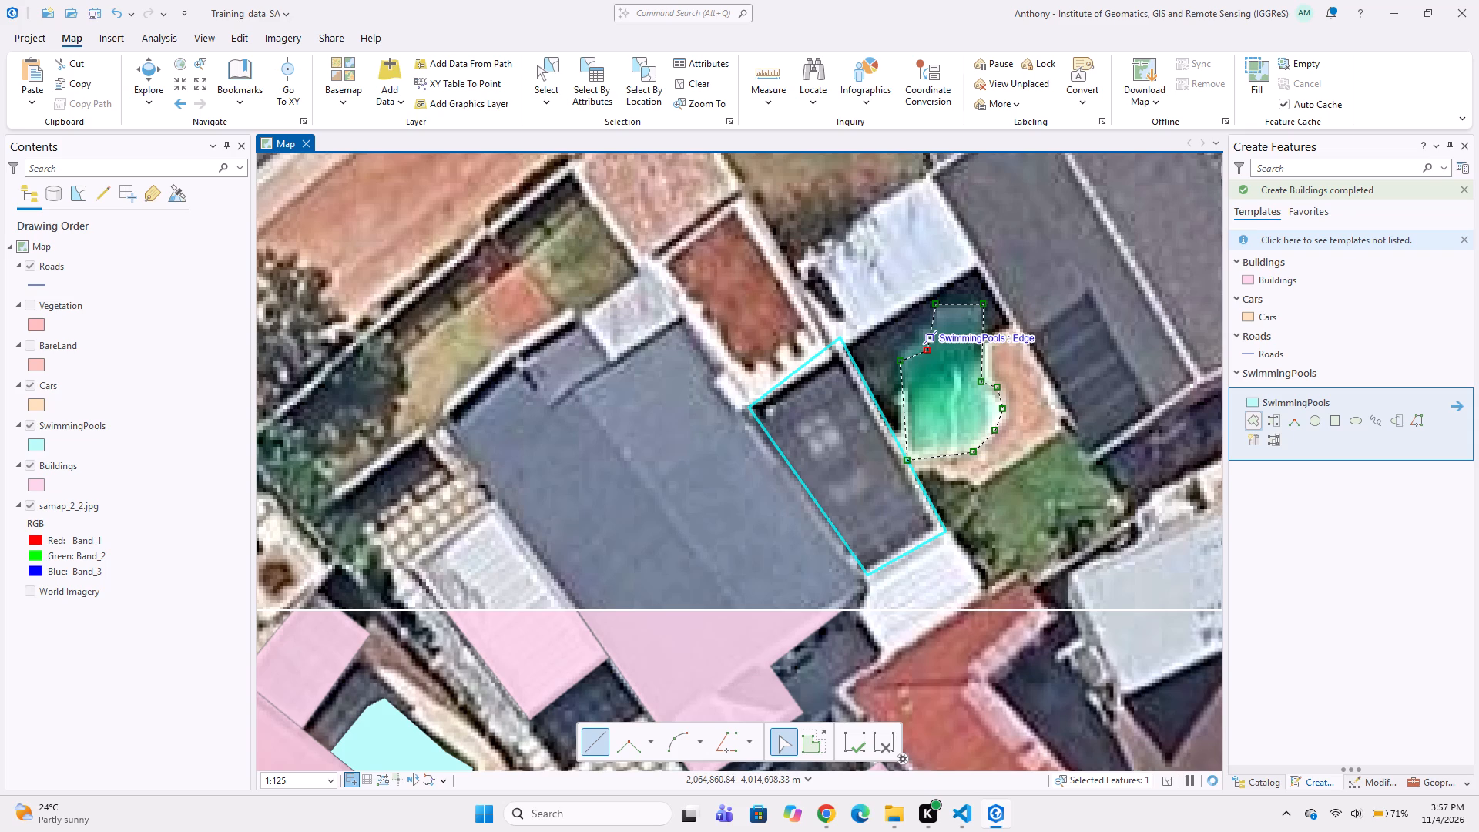
click(925, 331)
double_click(935, 320)
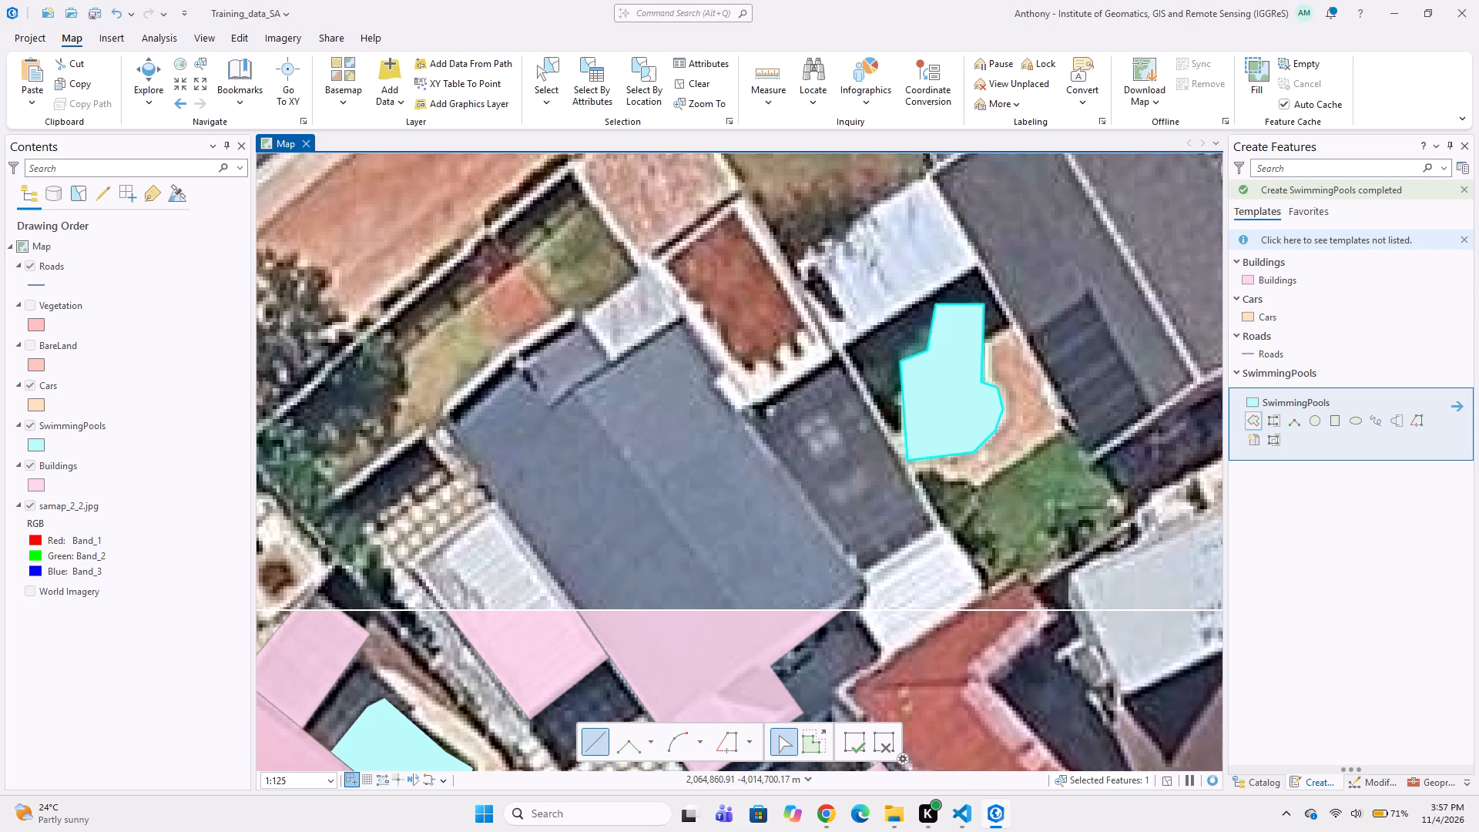
Digitize the red-brown, white-edged roof north of the dark grey roof and northwest of the green pool as a Buildings polygon.
scroll(962, 447, down, 3)
middle_drag(1025, 488, 960, 439)
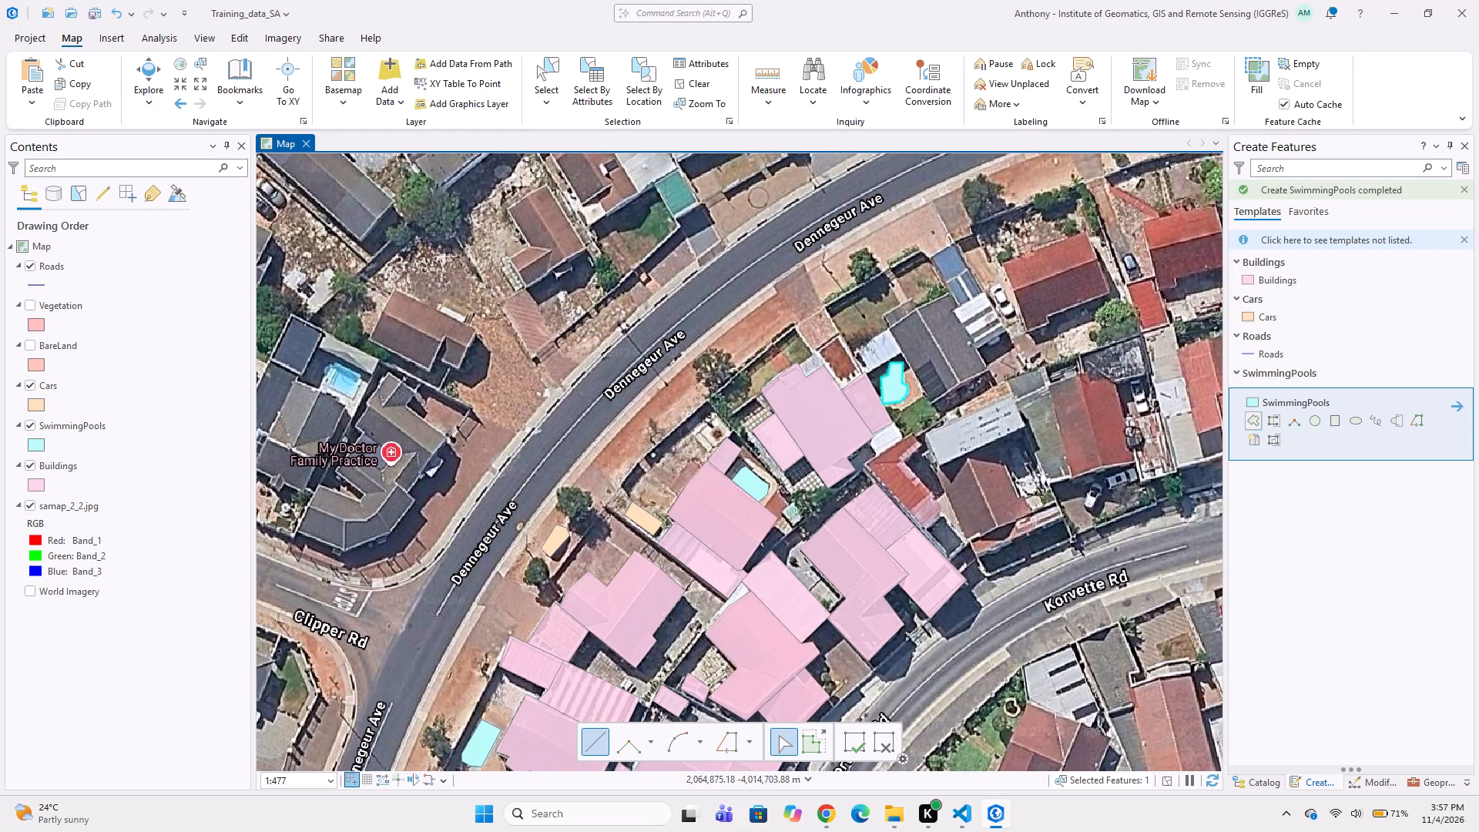
scroll(931, 326, up, 1)
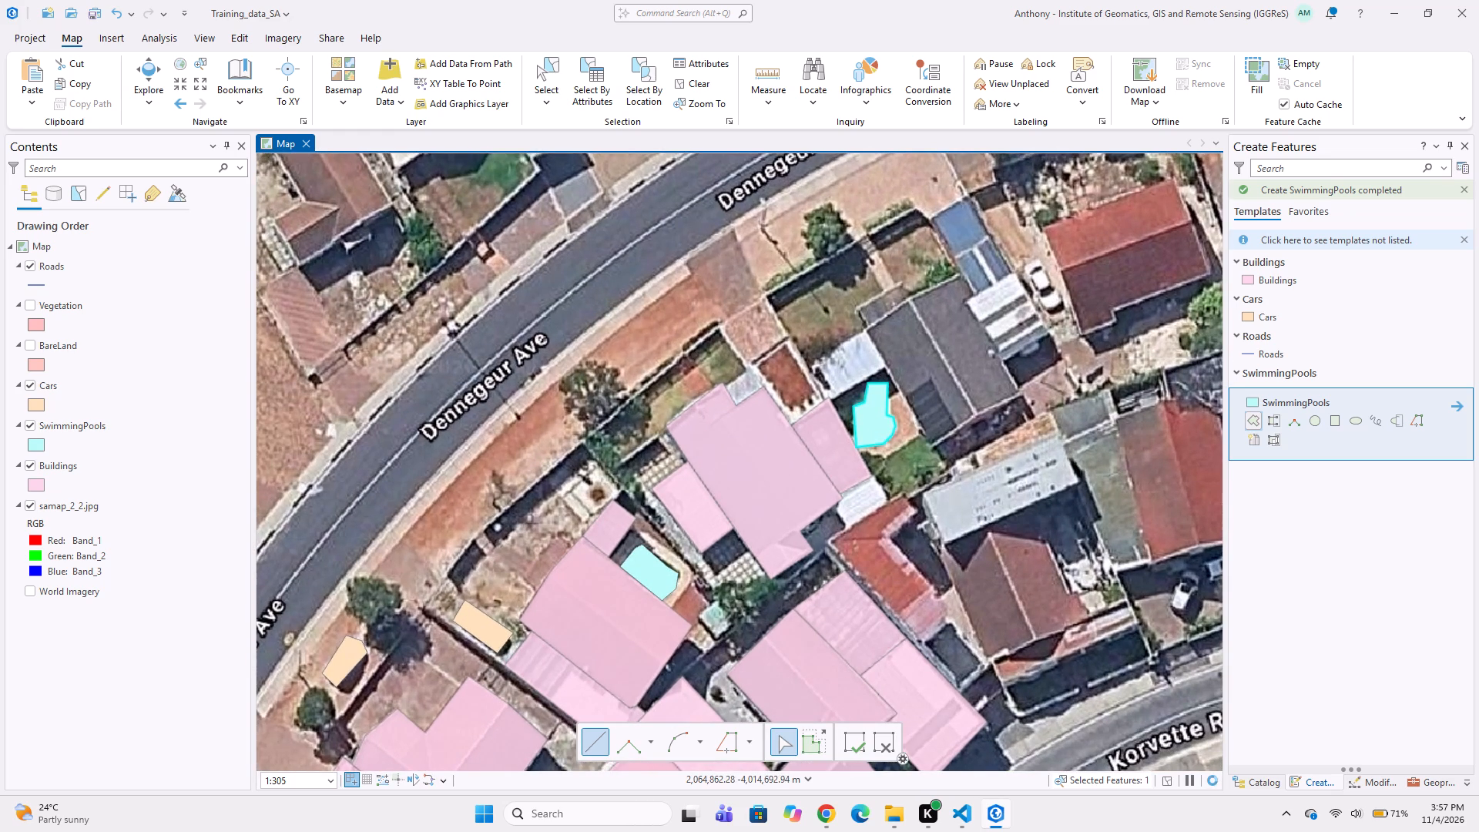
scroll(866, 380, up, 2)
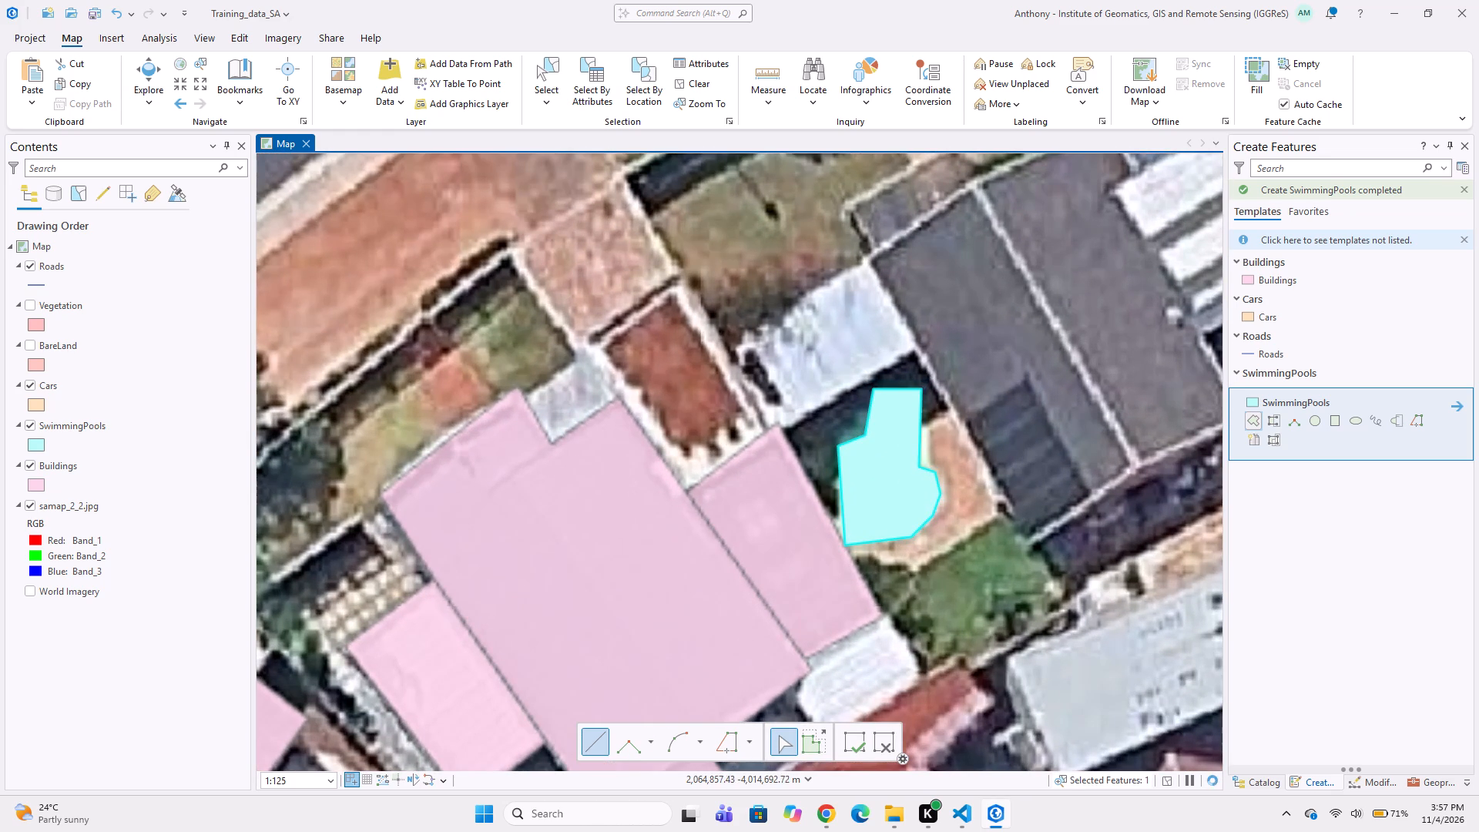
scroll(814, 264, down, 2)
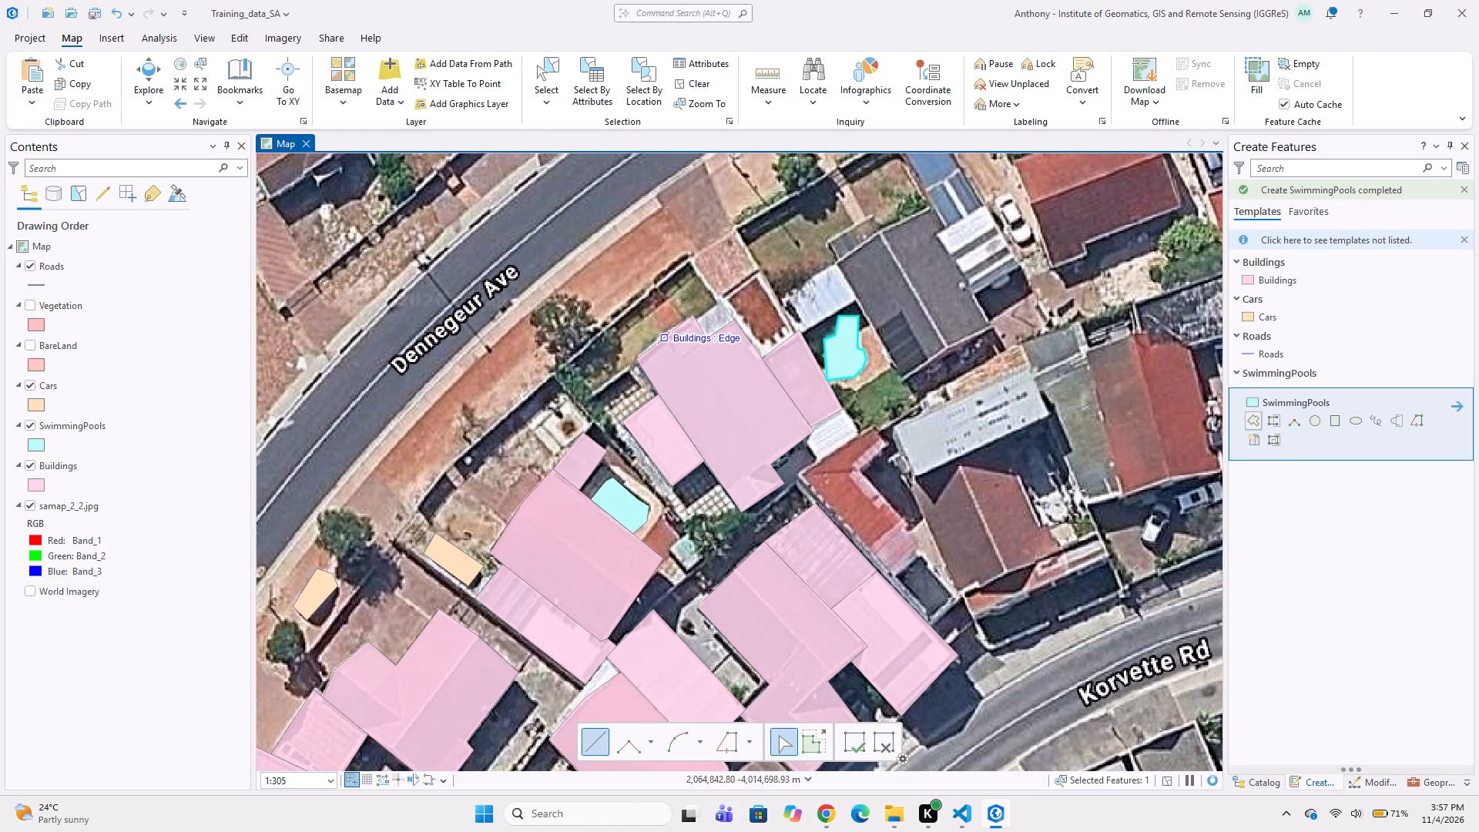
middle_drag(843, 294, 787, 380)
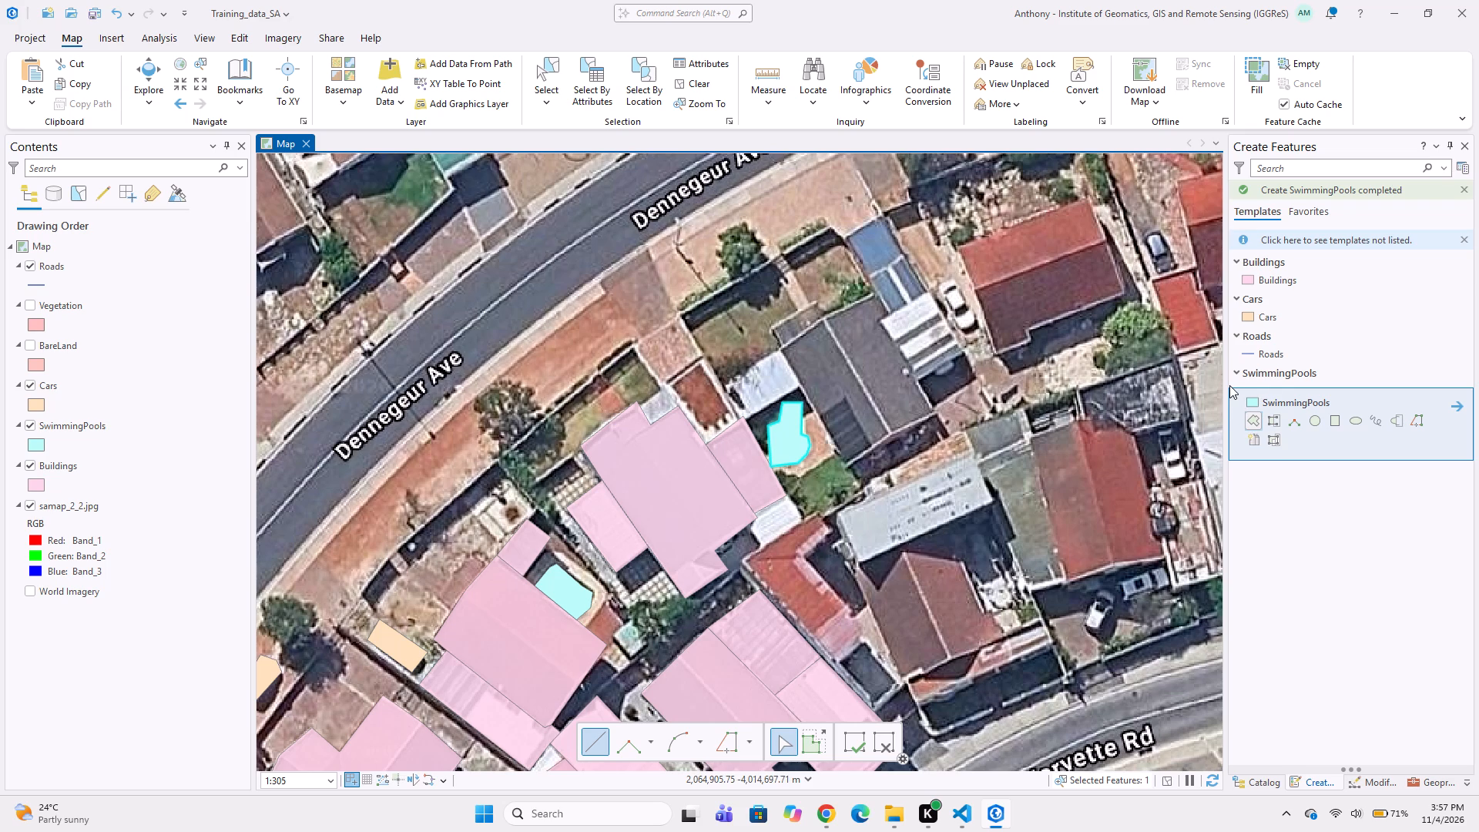
click(1264, 286)
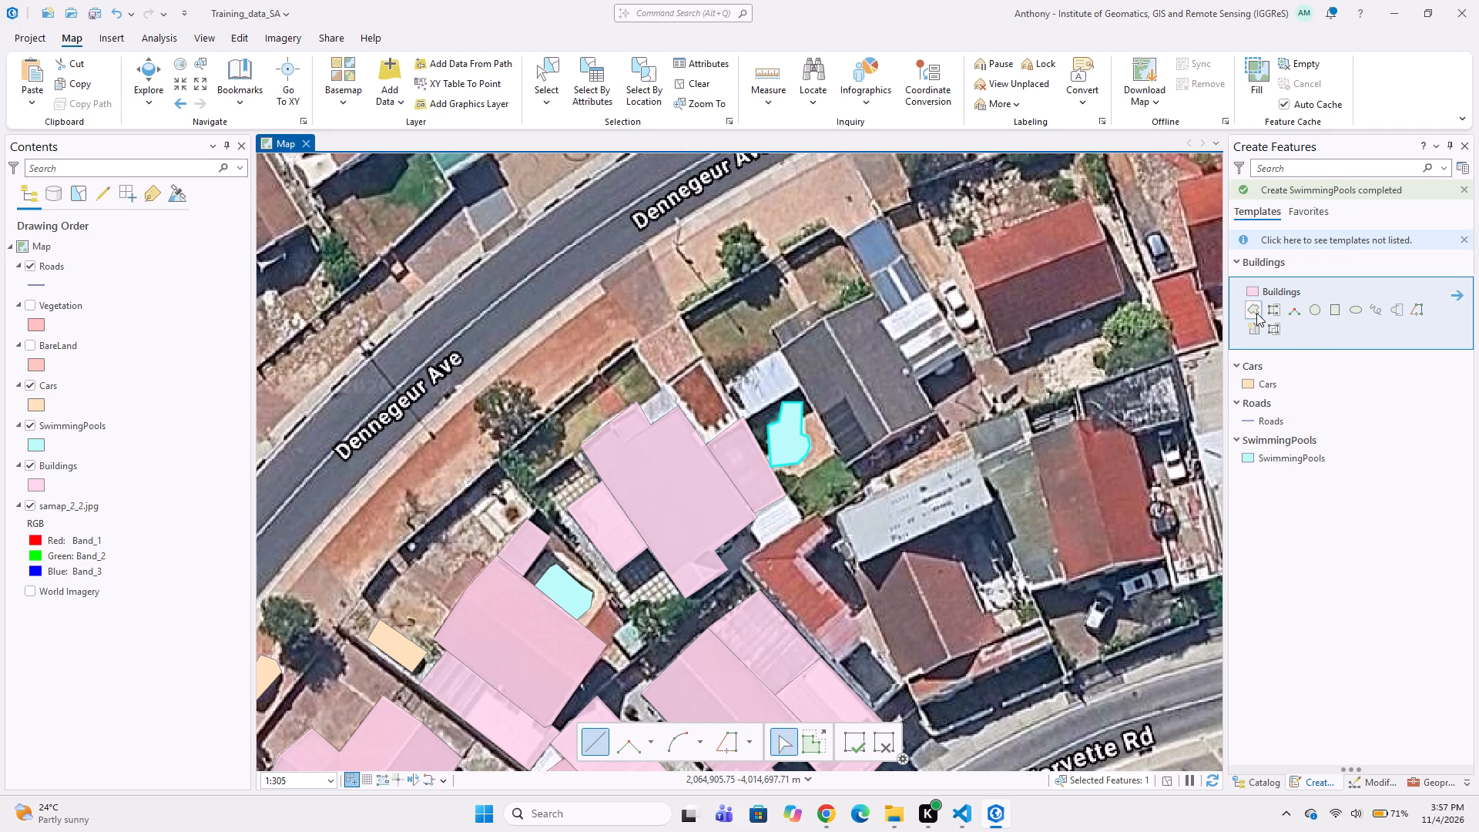
click(1256, 313)
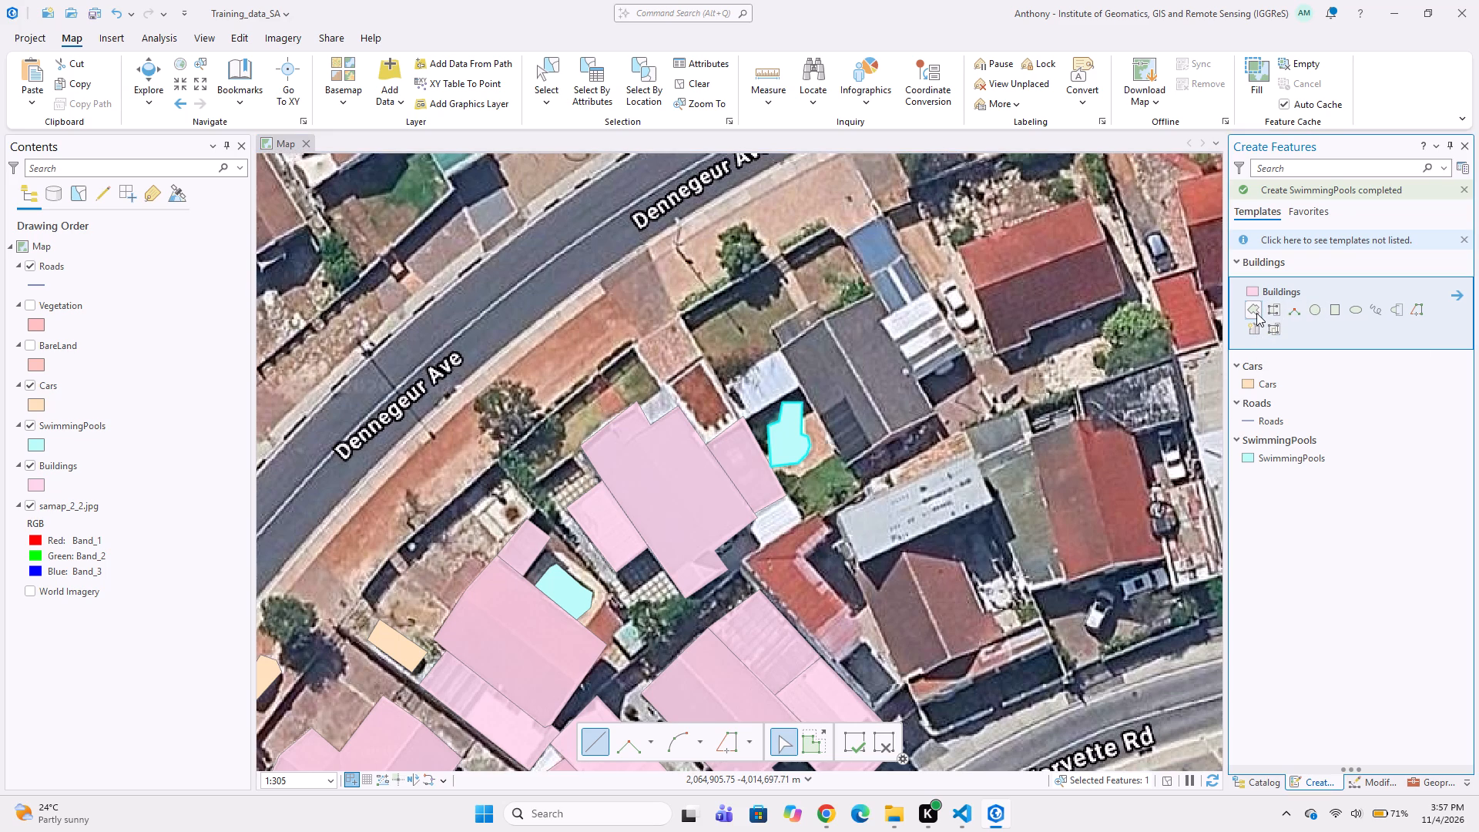
scroll(712, 374, up, 2)
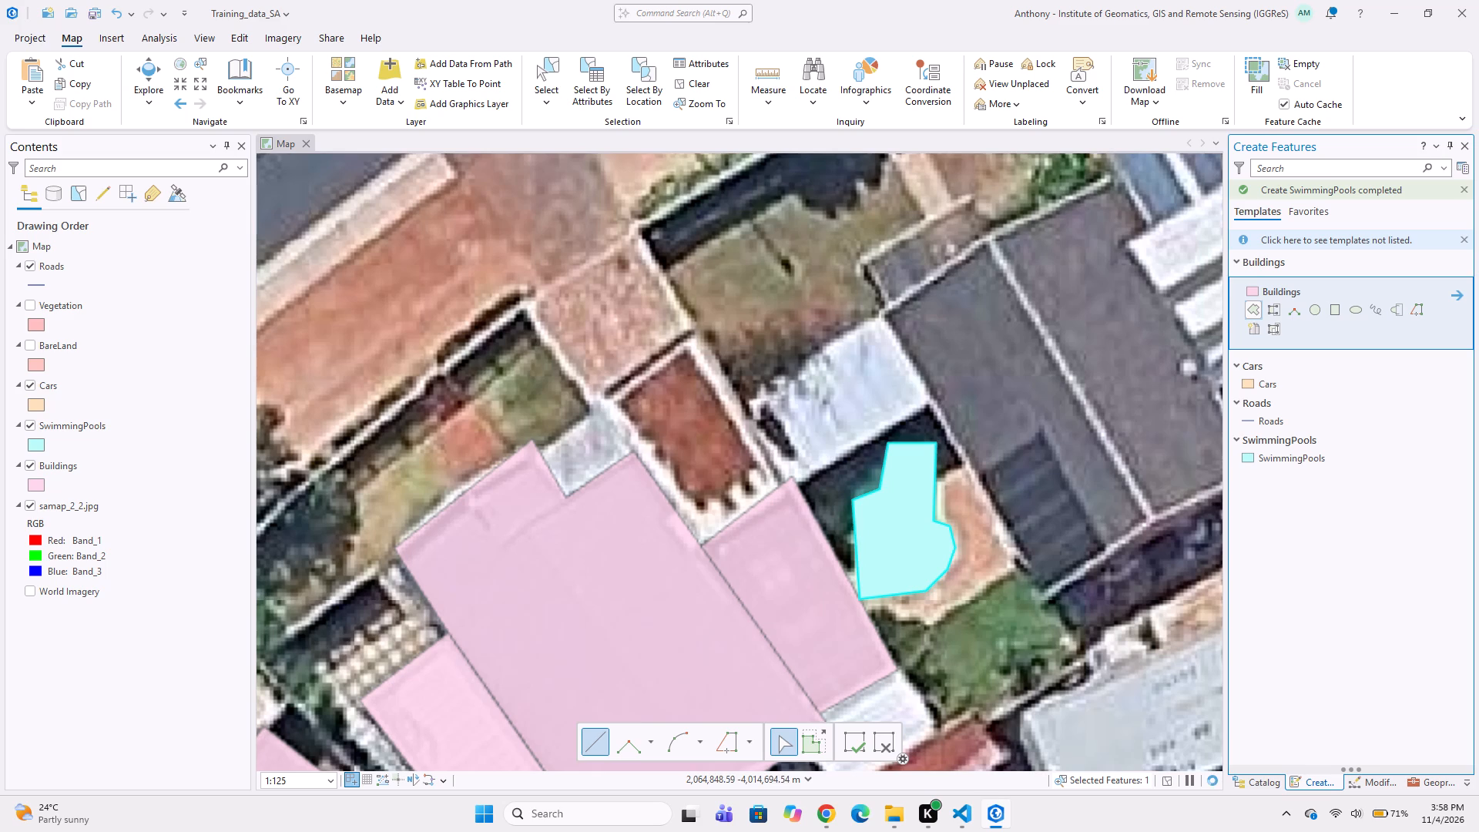
click(593, 396)
click(690, 318)
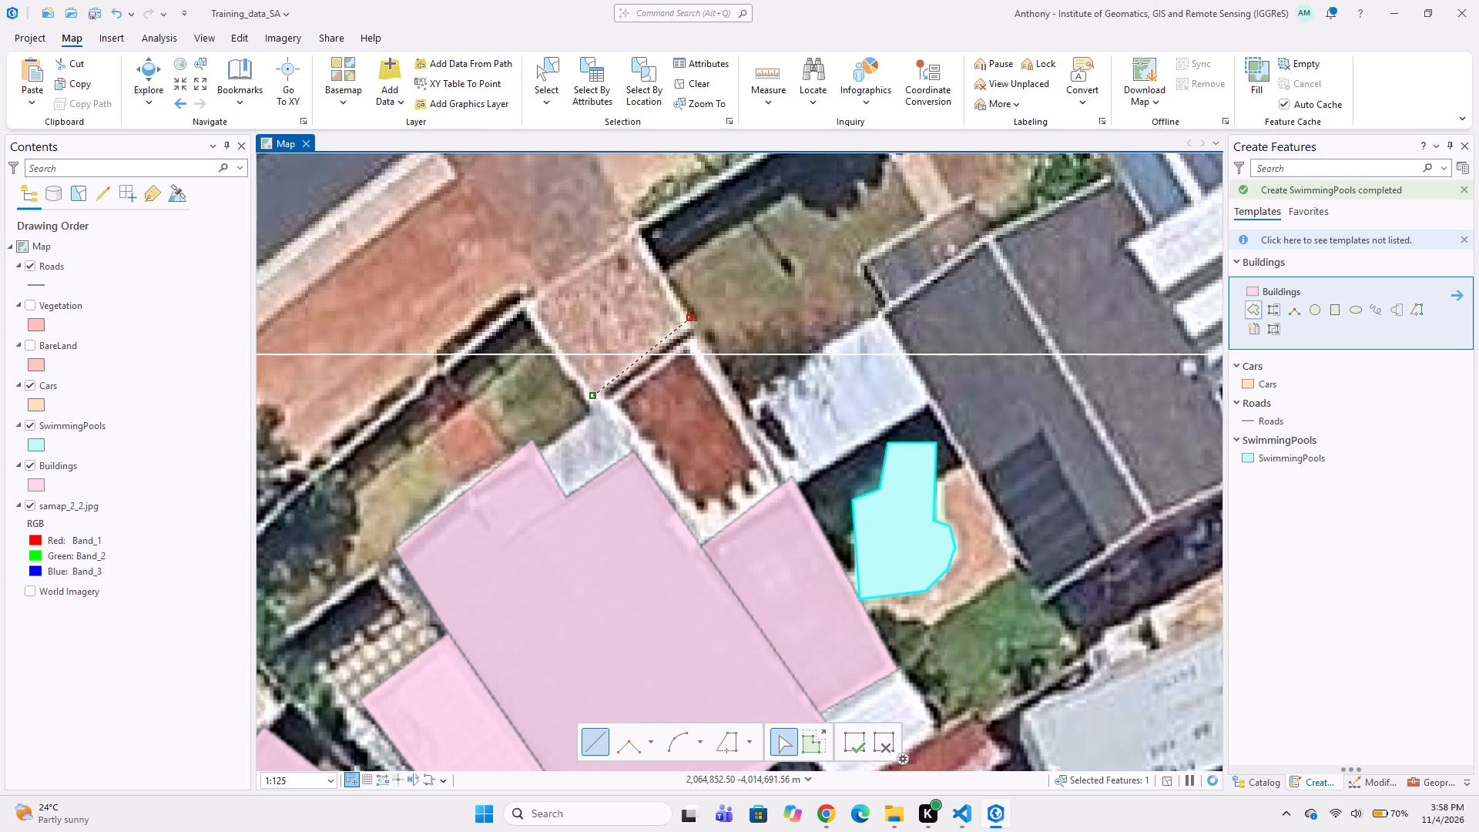
click(787, 477)
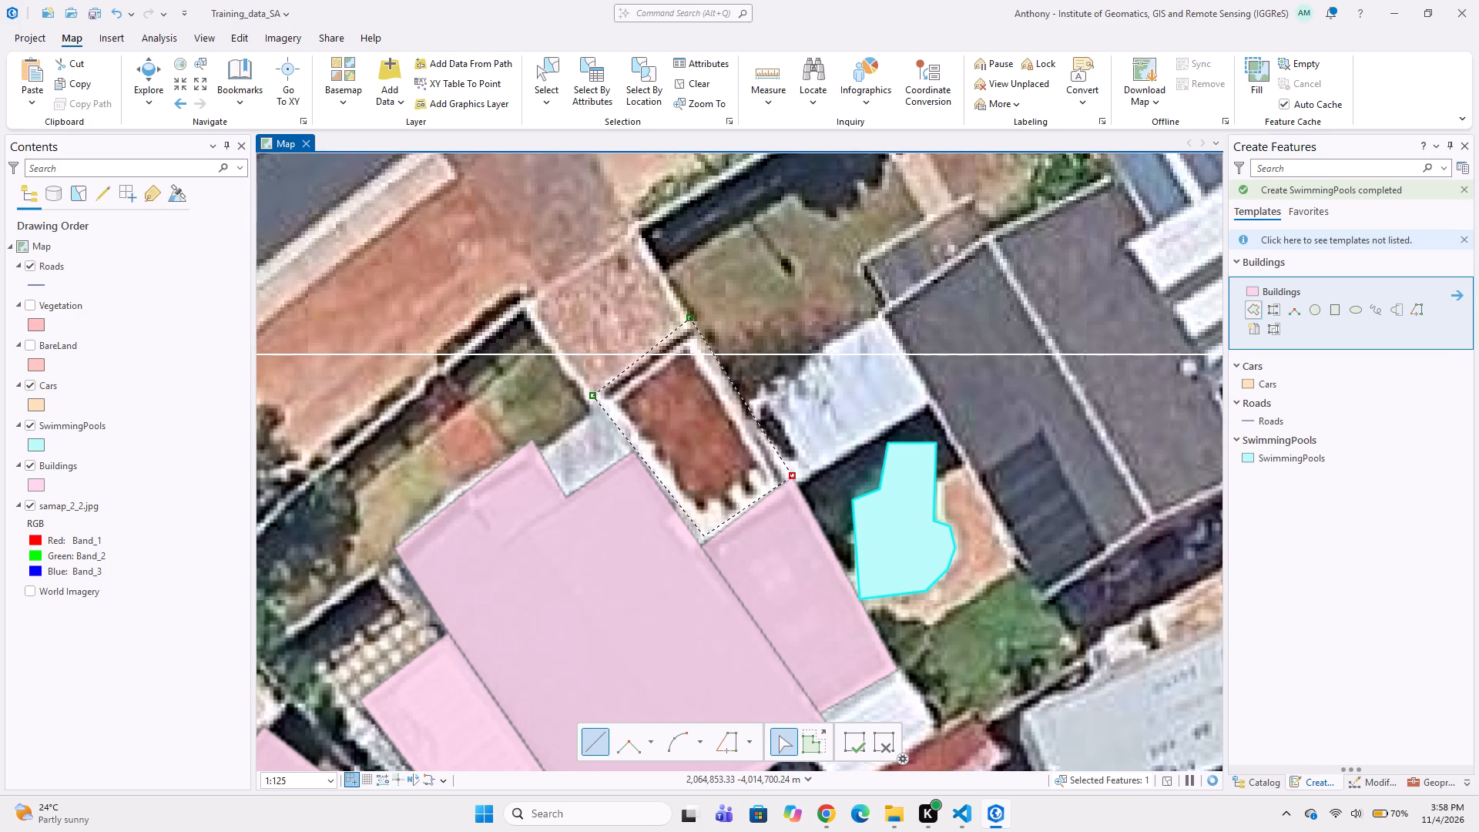
click(699, 542)
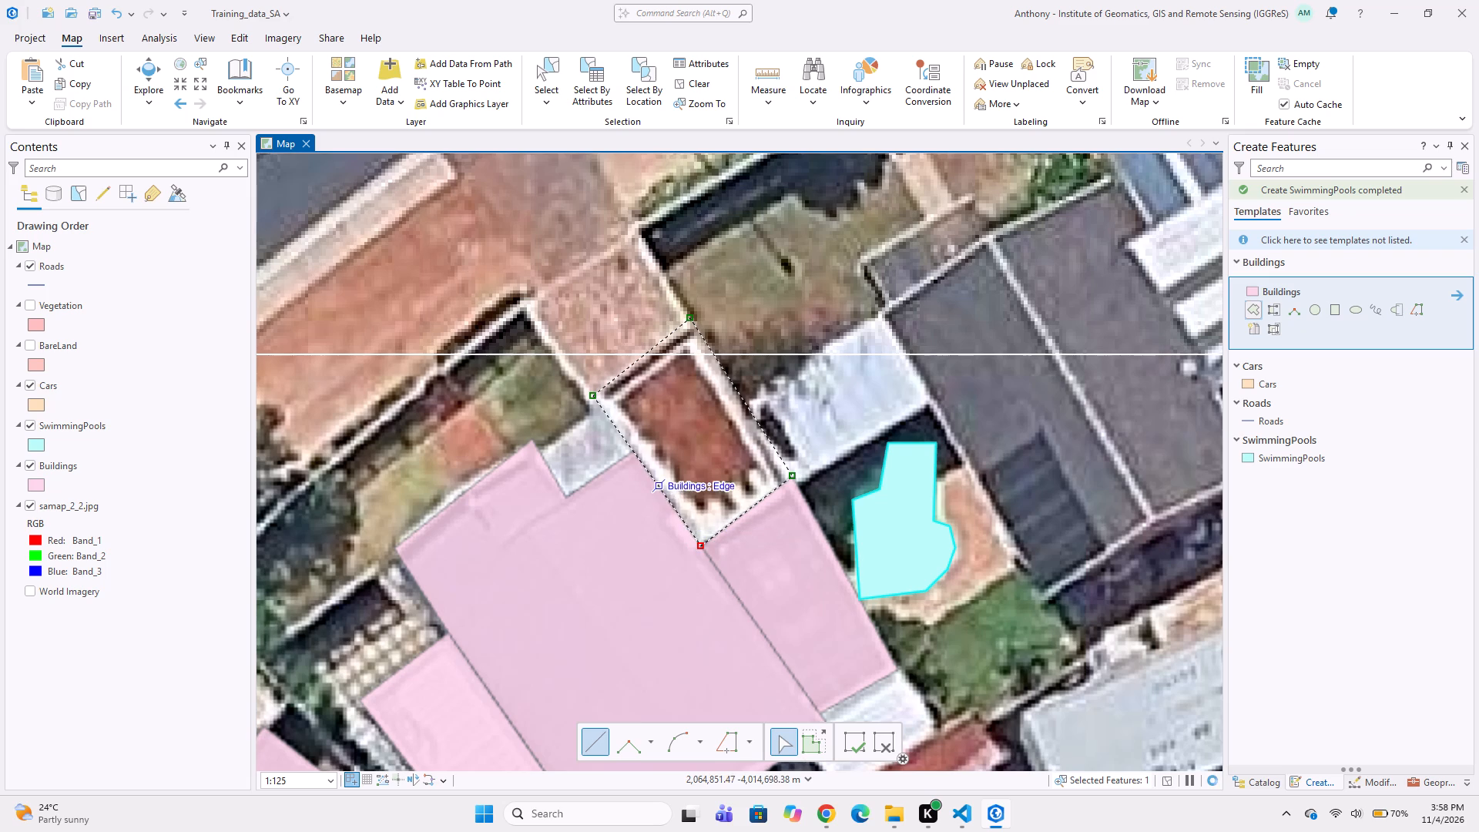
double_click(634, 455)
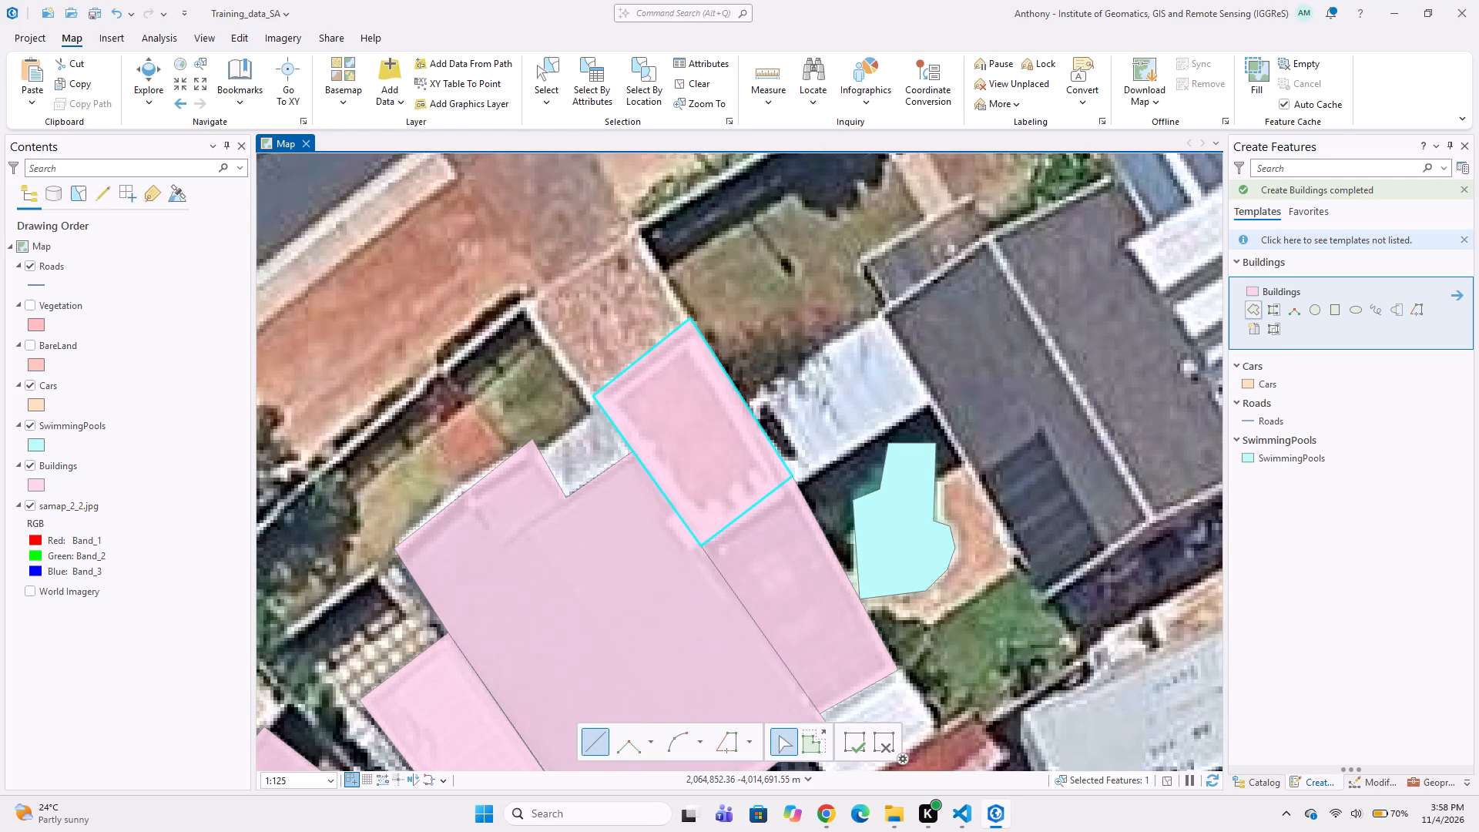
Digitize the white roof between the red-brown roof and the dark gabled house, just north of the pool, as a four-corner Buildings polygon.
scroll(701, 334, down, 2)
middle_drag(839, 398, 733, 374)
scroll(672, 340, up, 1)
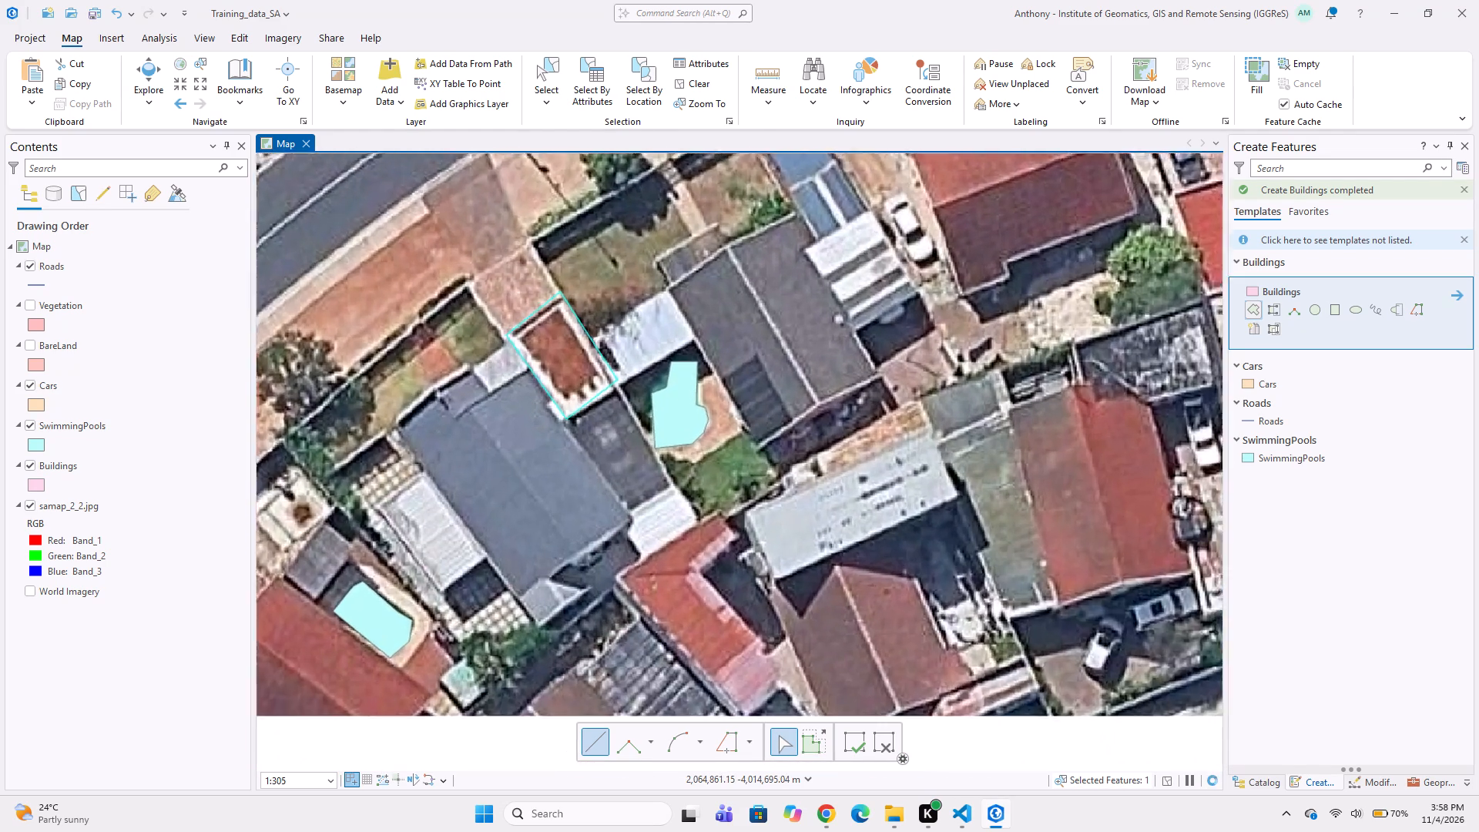
scroll(612, 391, up, 1)
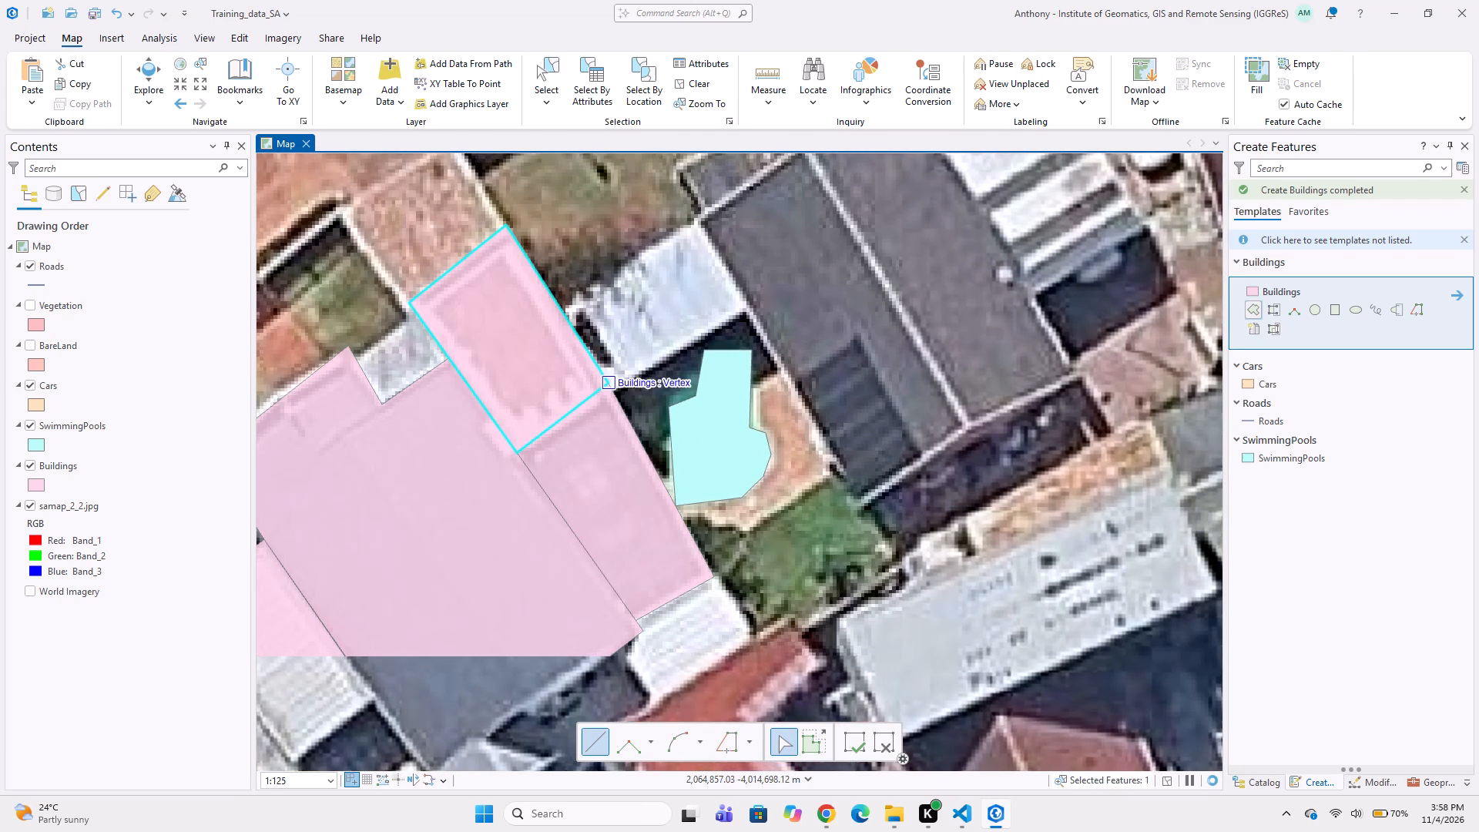
click(609, 396)
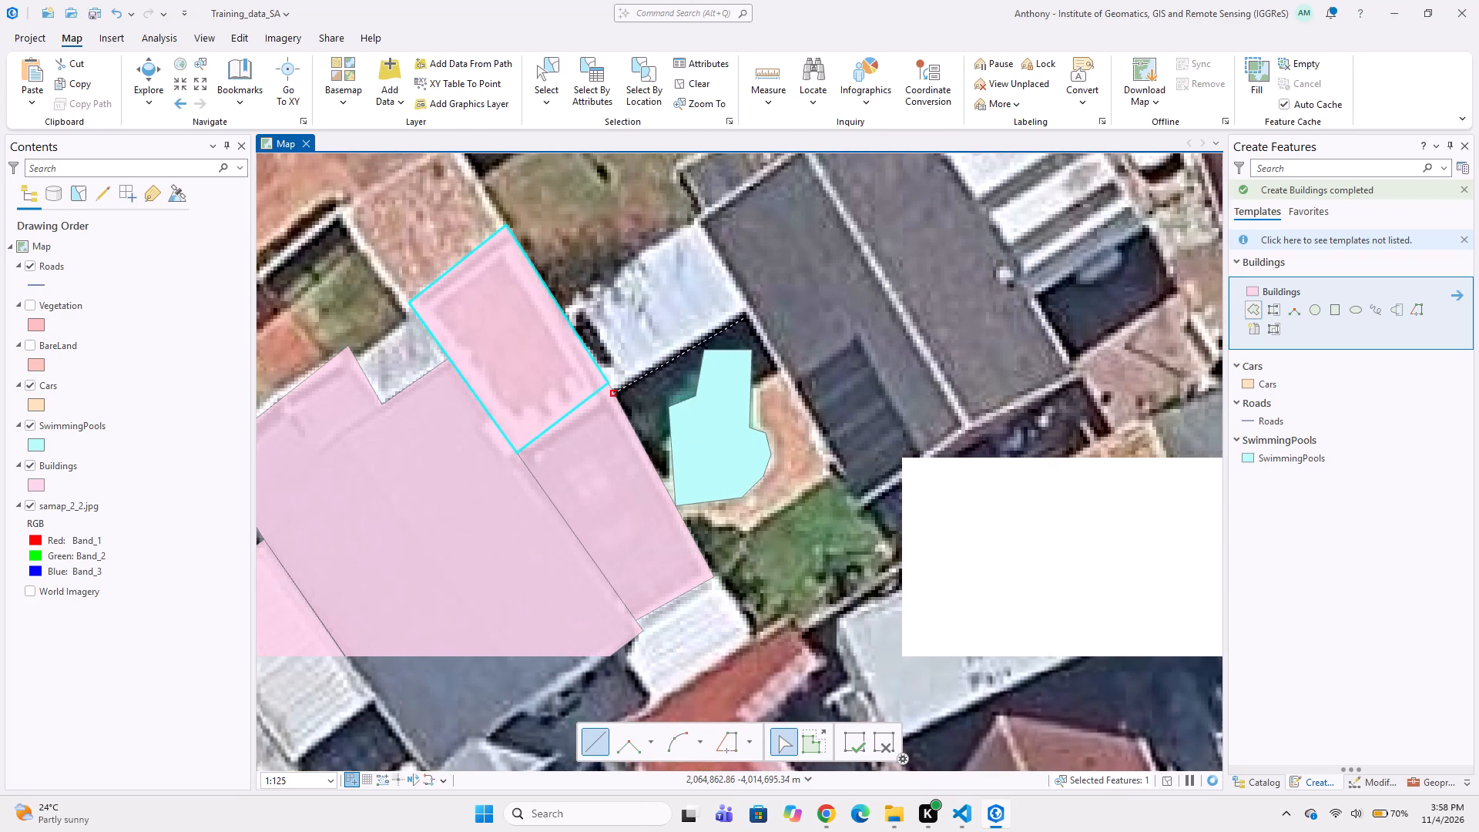
click(746, 315)
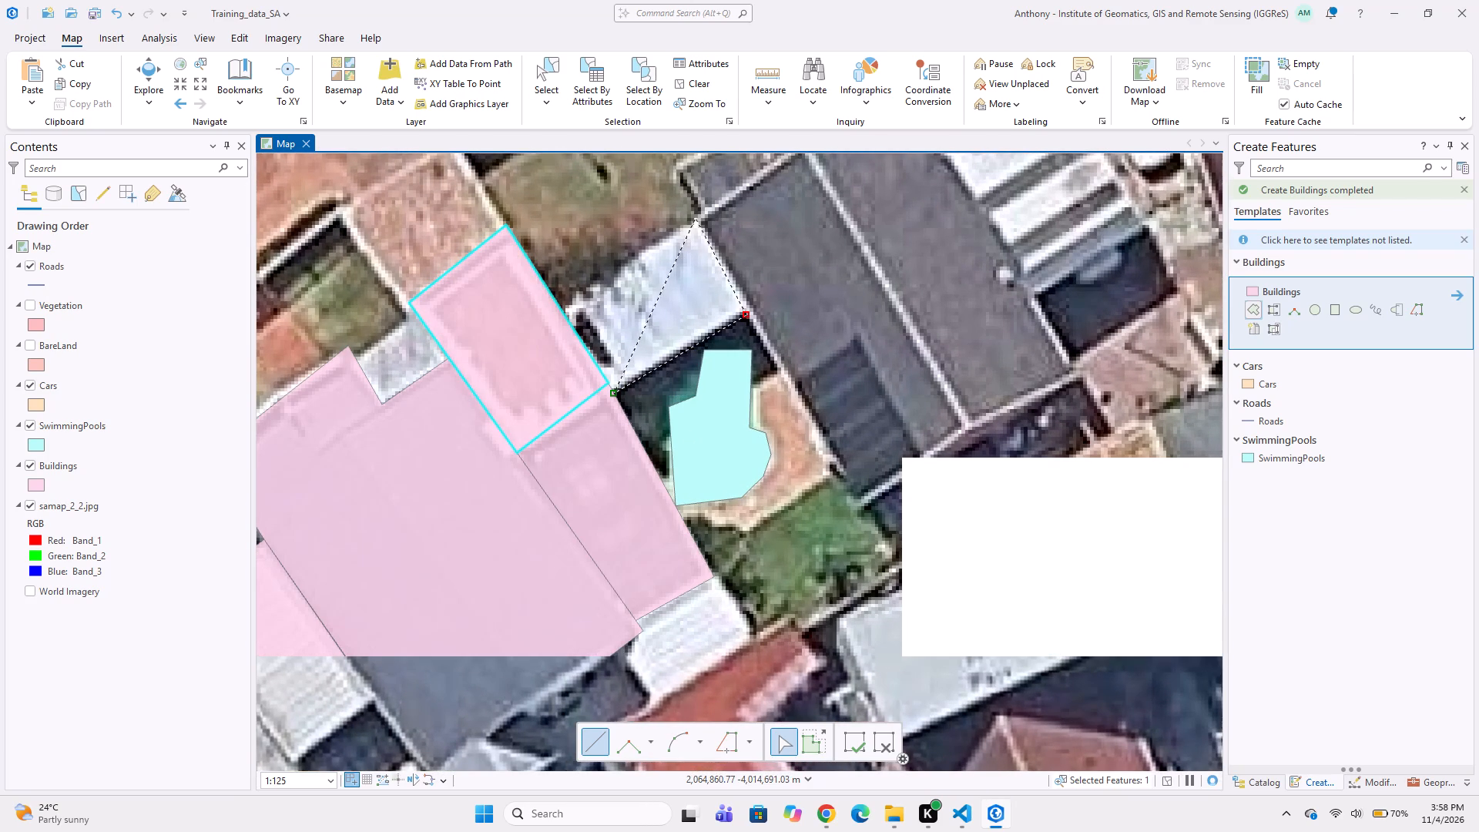
click(696, 218)
double_click(561, 304)
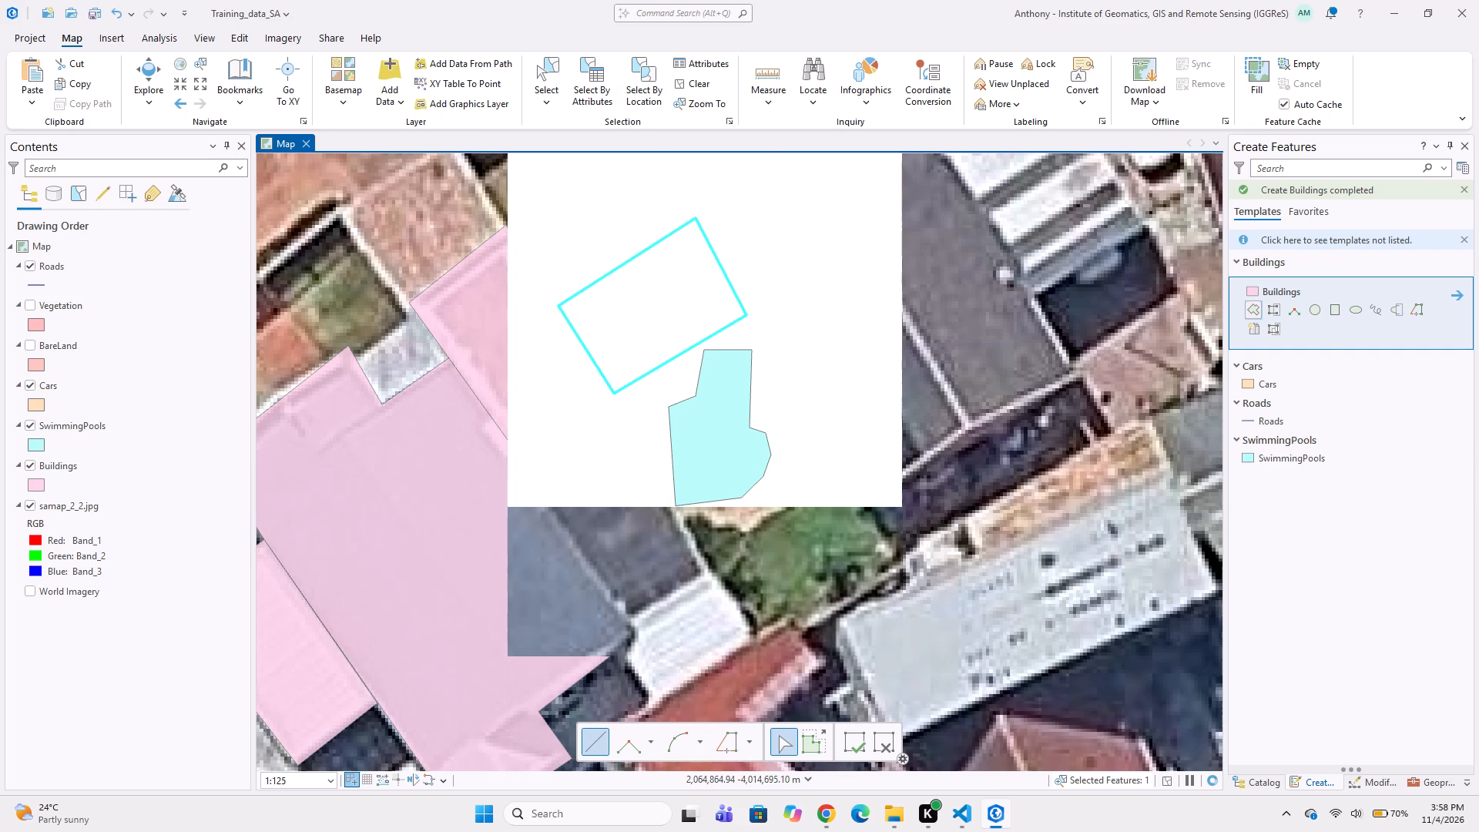
Digitize the dark grey gabled house northeast of the pool as an eight-vertex Buildings polygon, including the small notch beside the white striped roof.
middle_drag(817, 312, 690, 380)
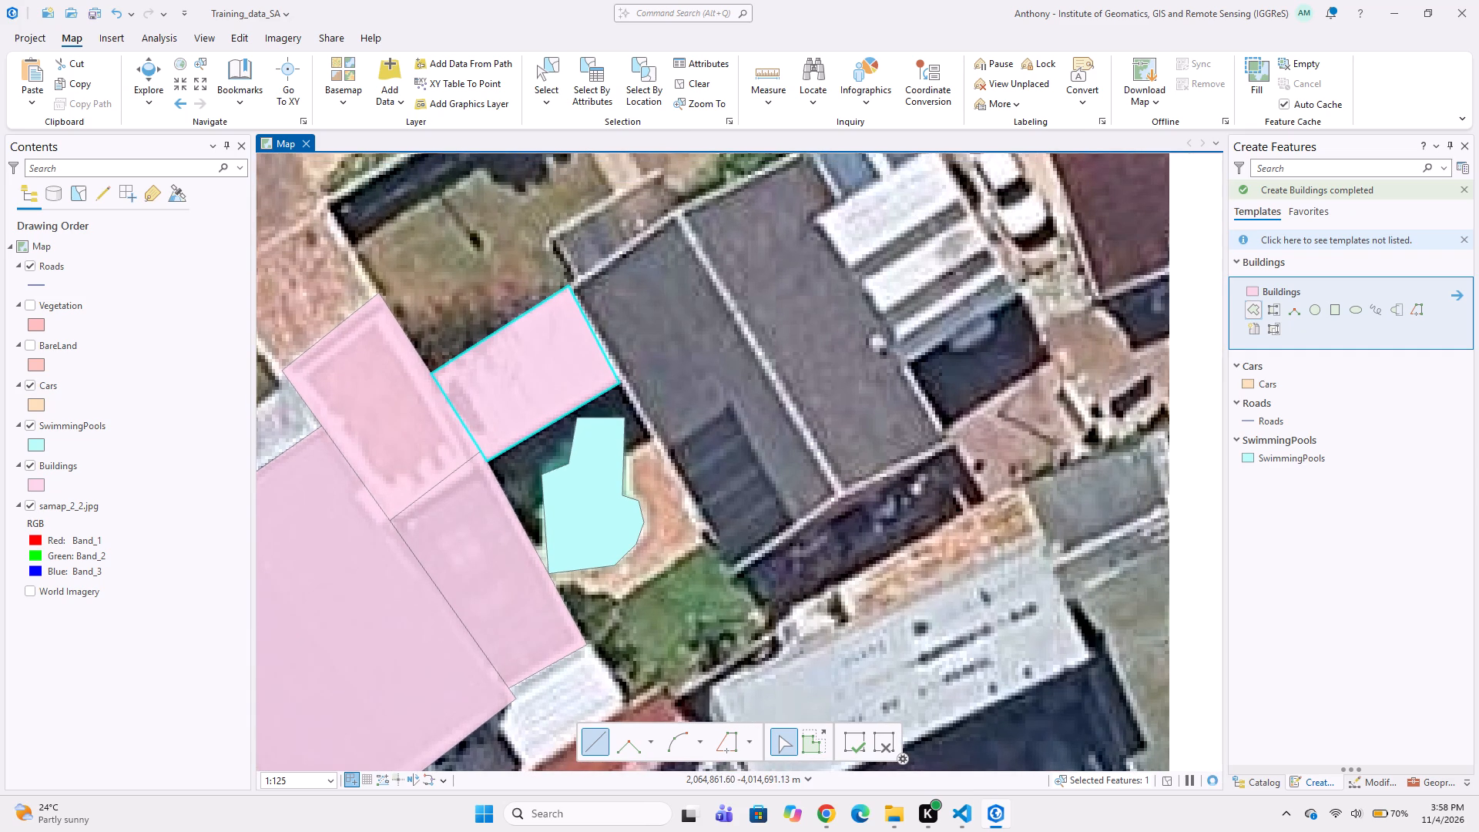
drag(572, 288, 579, 288)
middle_drag(685, 270, 690, 447)
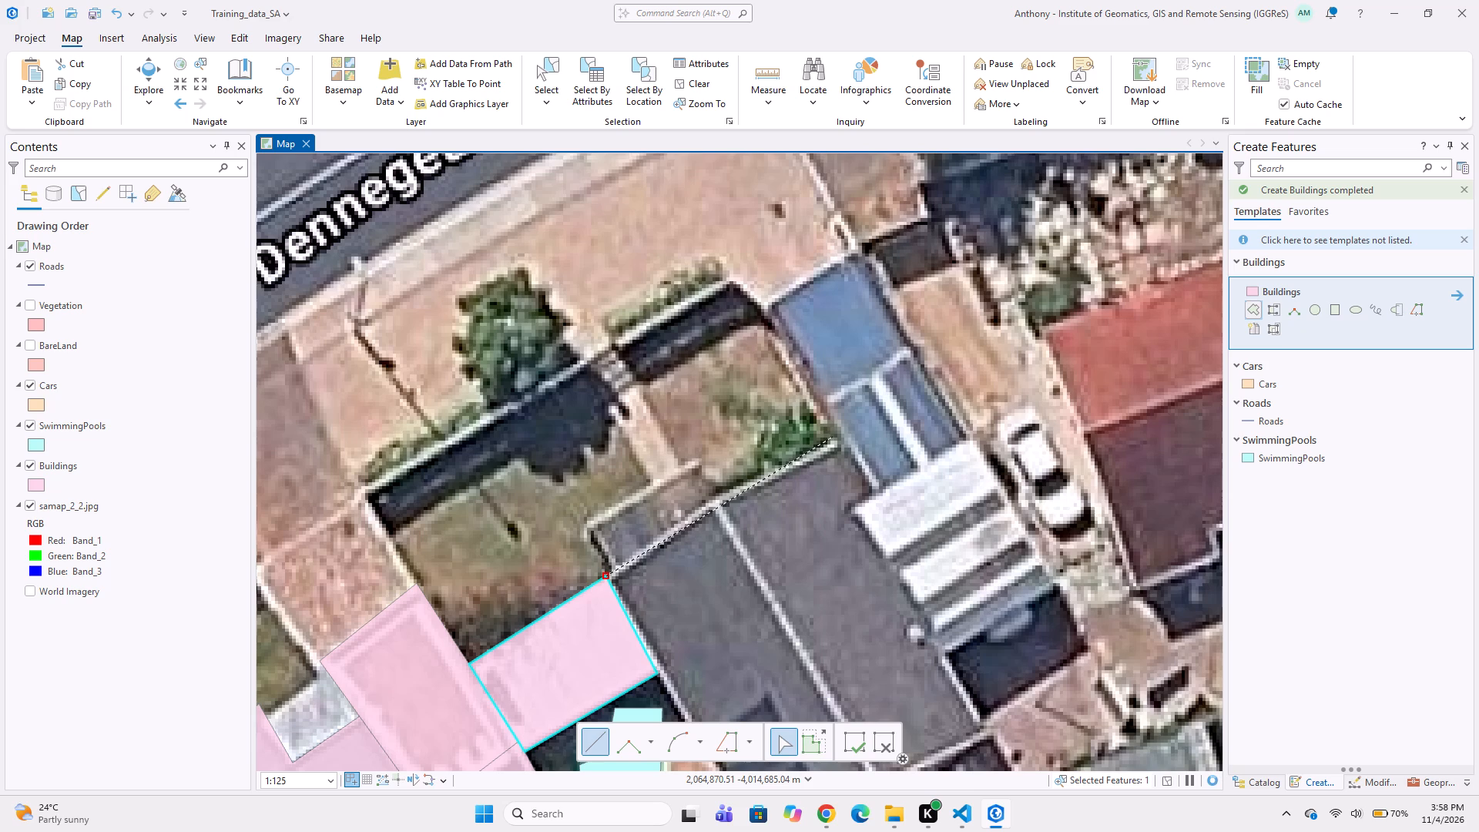
click(838, 436)
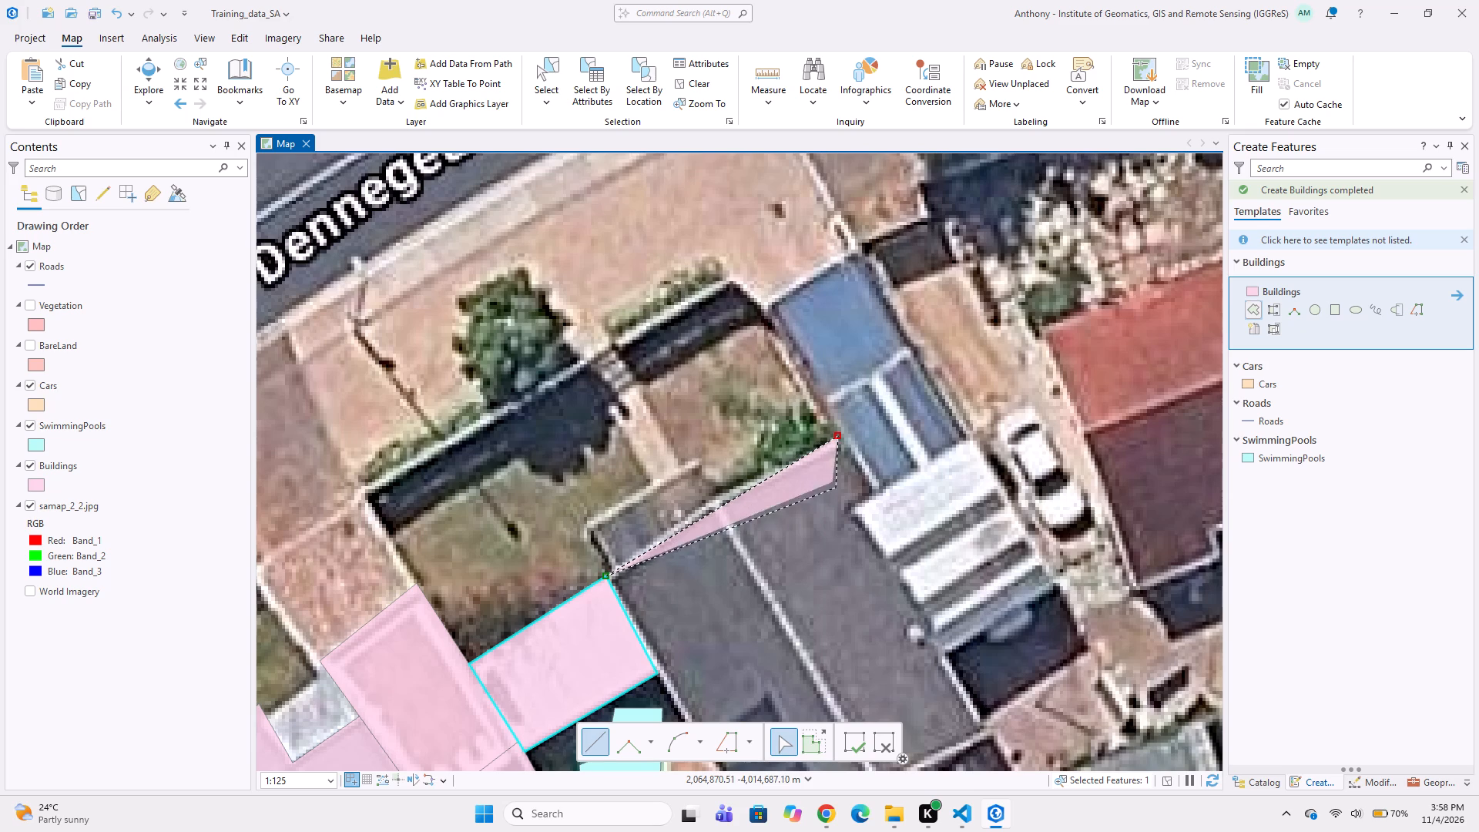
key(ctrl+z)
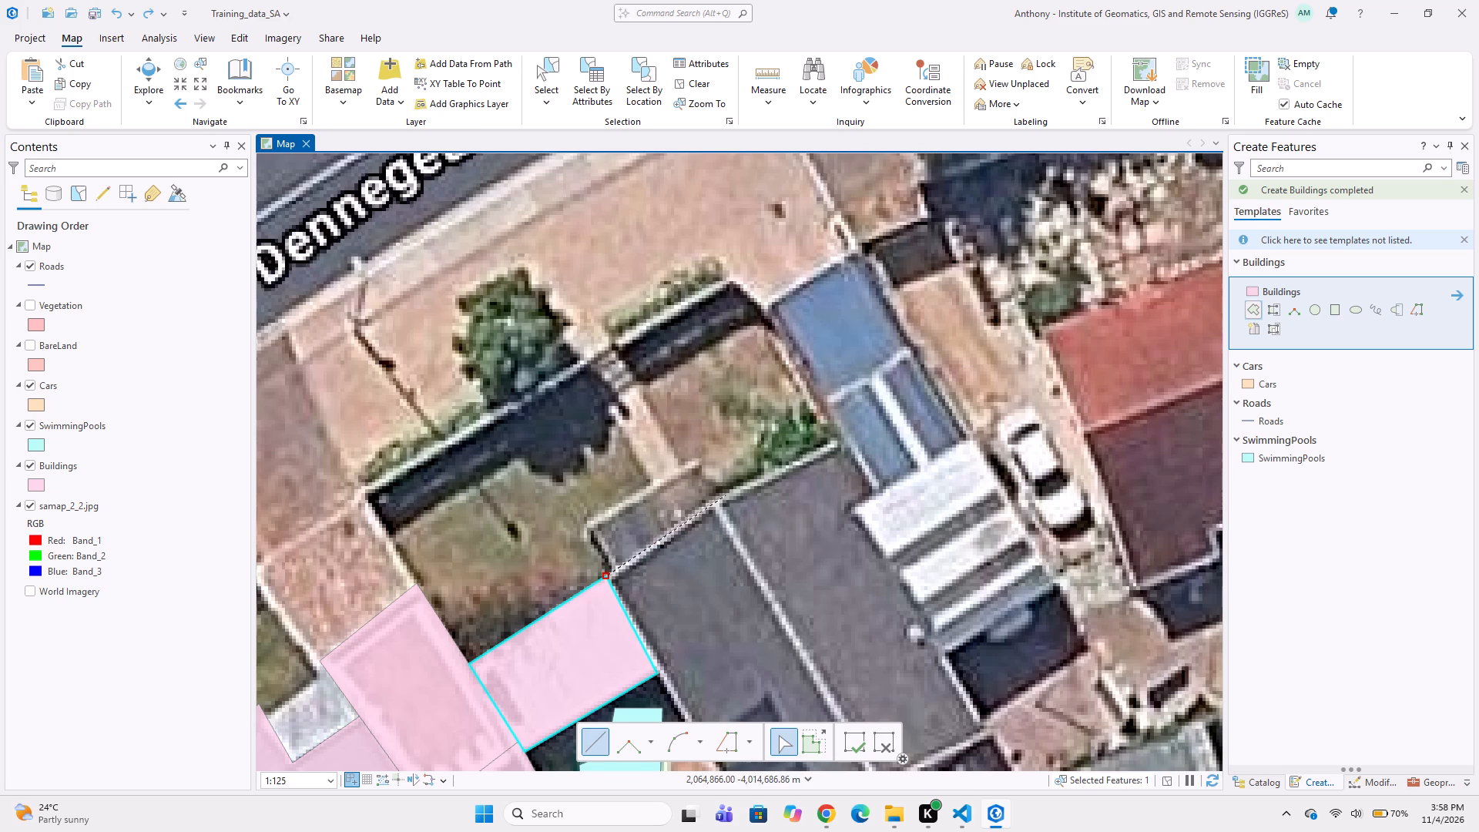
click(712, 498)
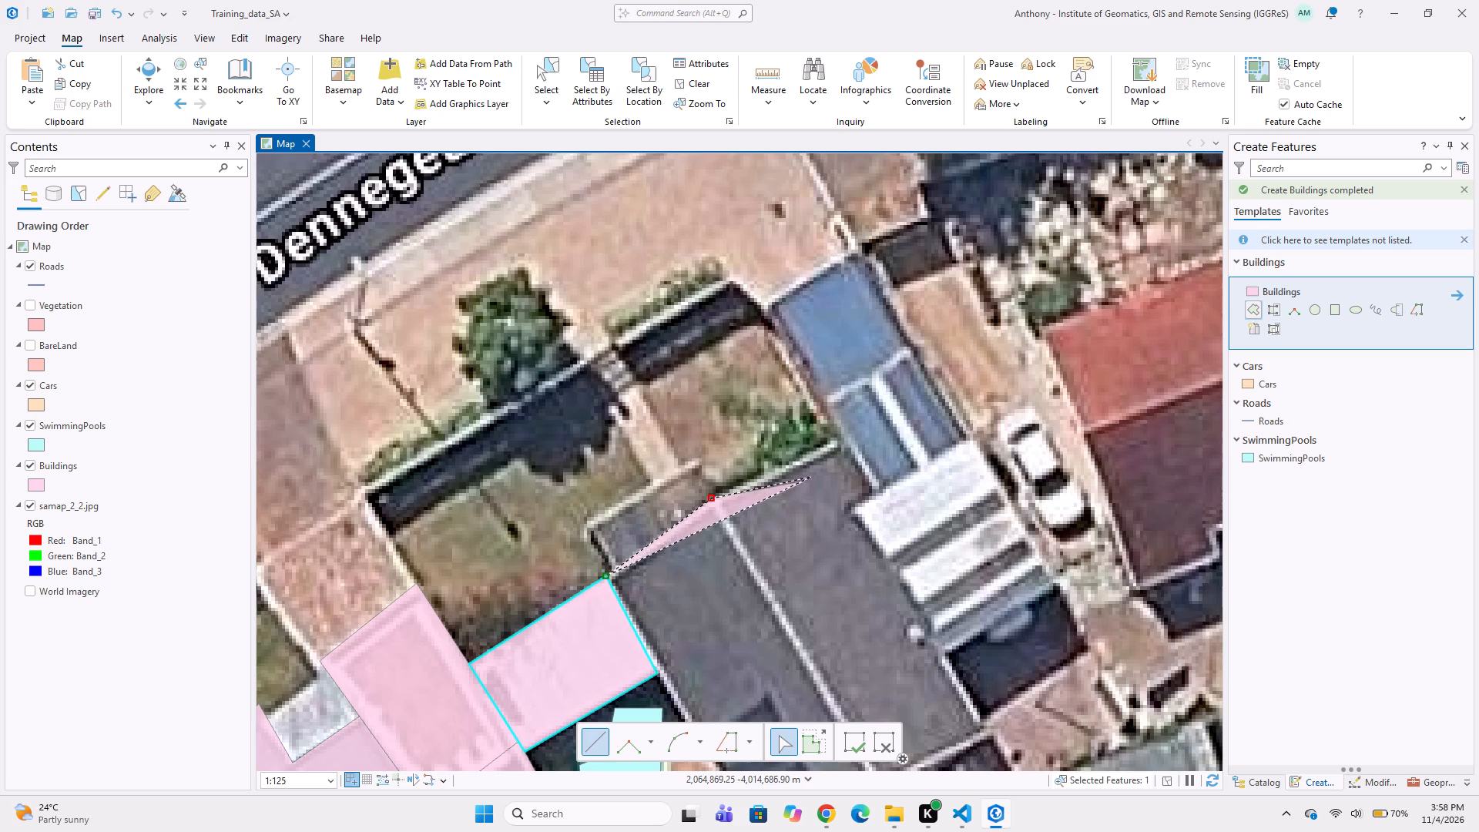
click(836, 439)
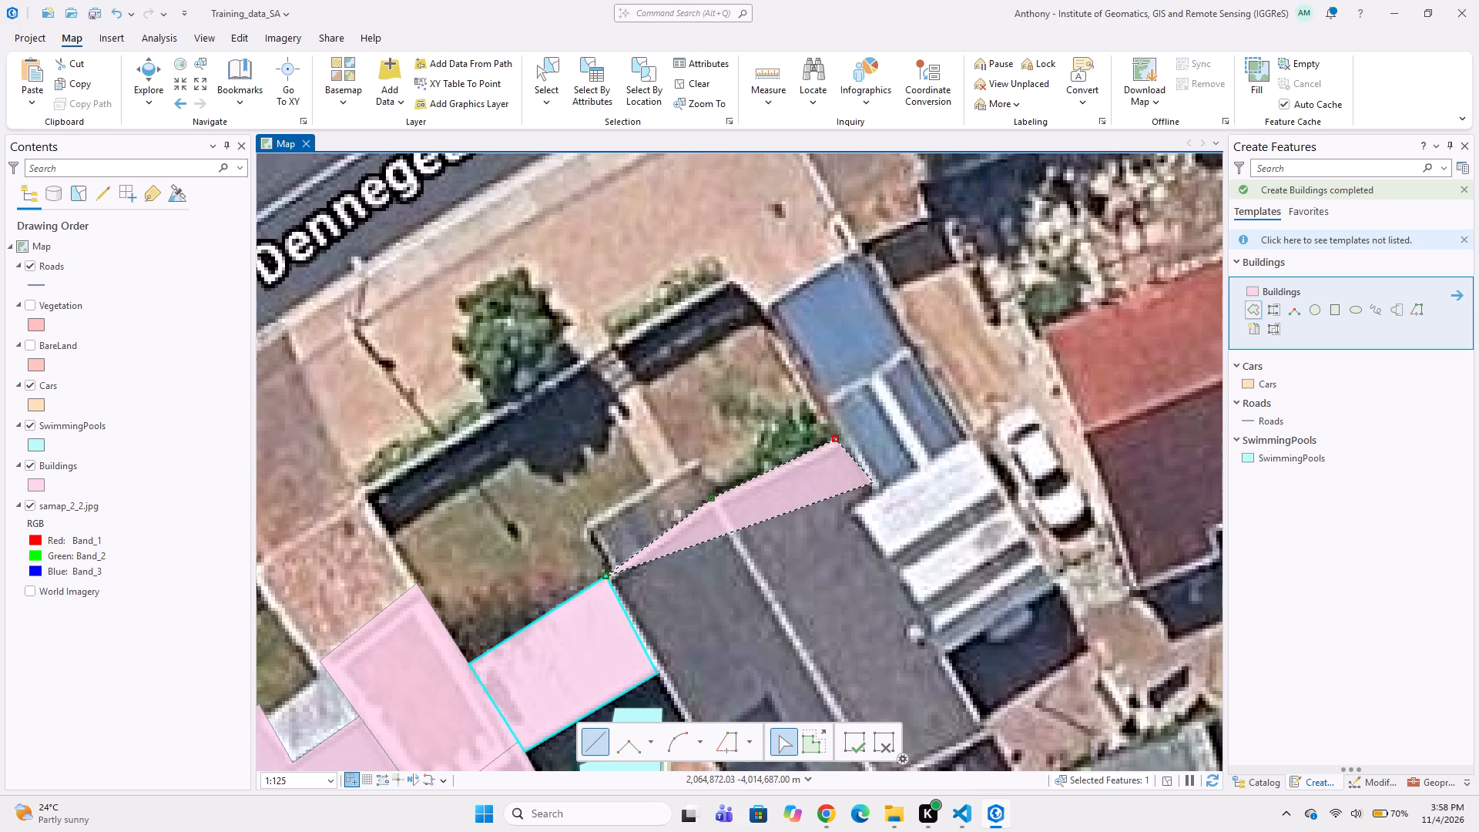
click(874, 490)
click(849, 509)
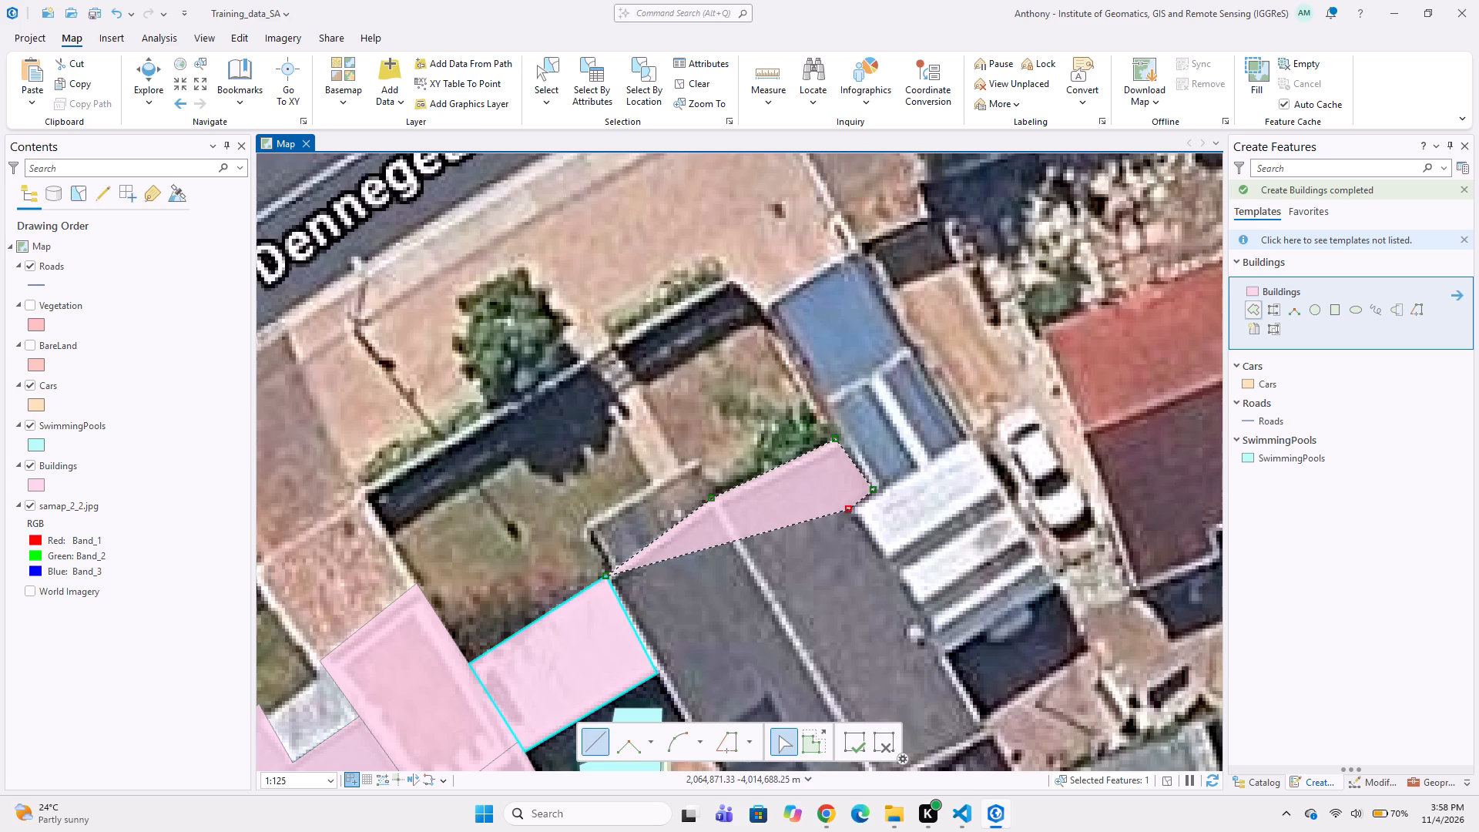
middle_drag(917, 612, 879, 458)
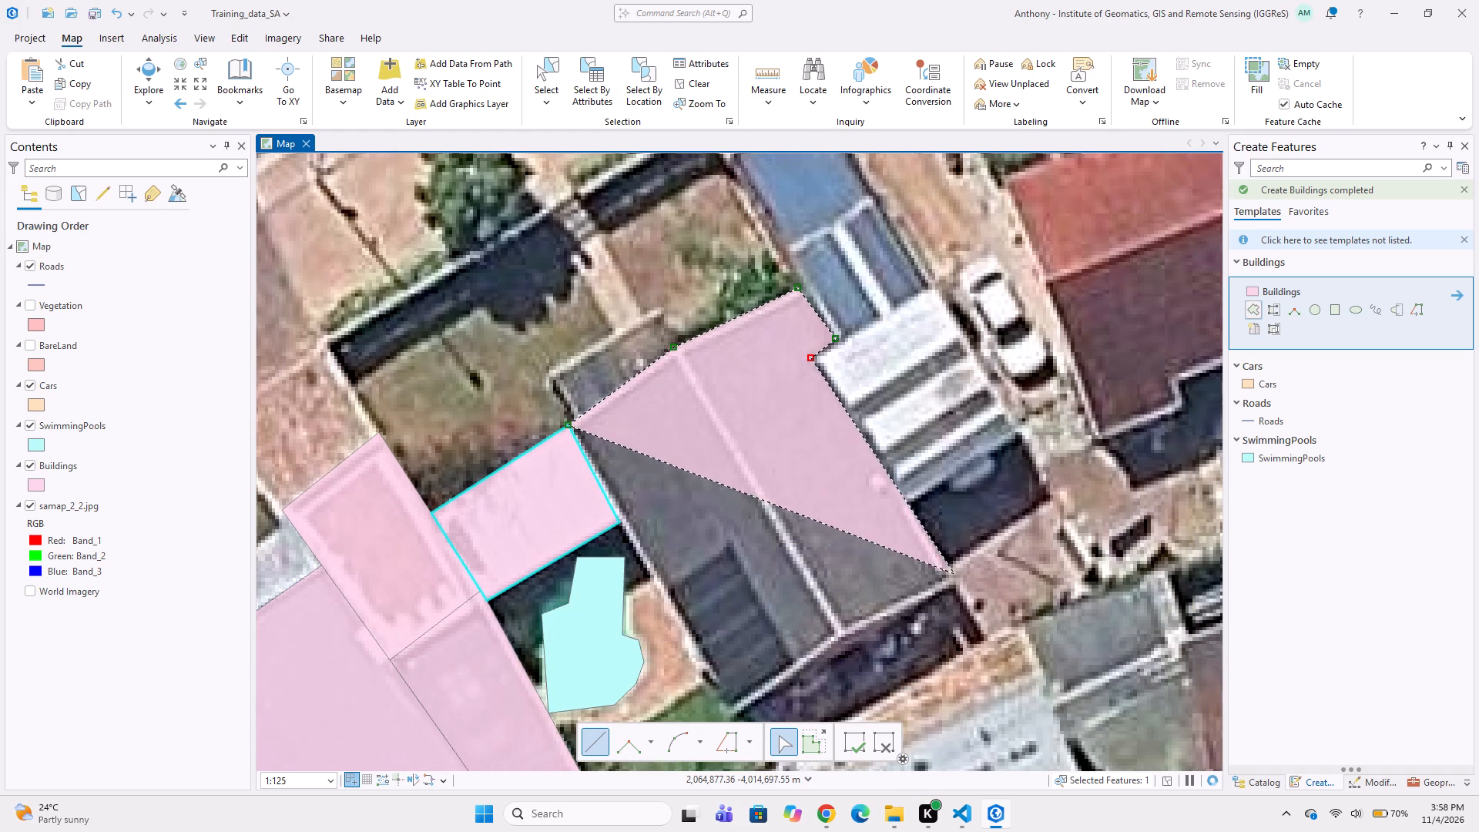
click(954, 582)
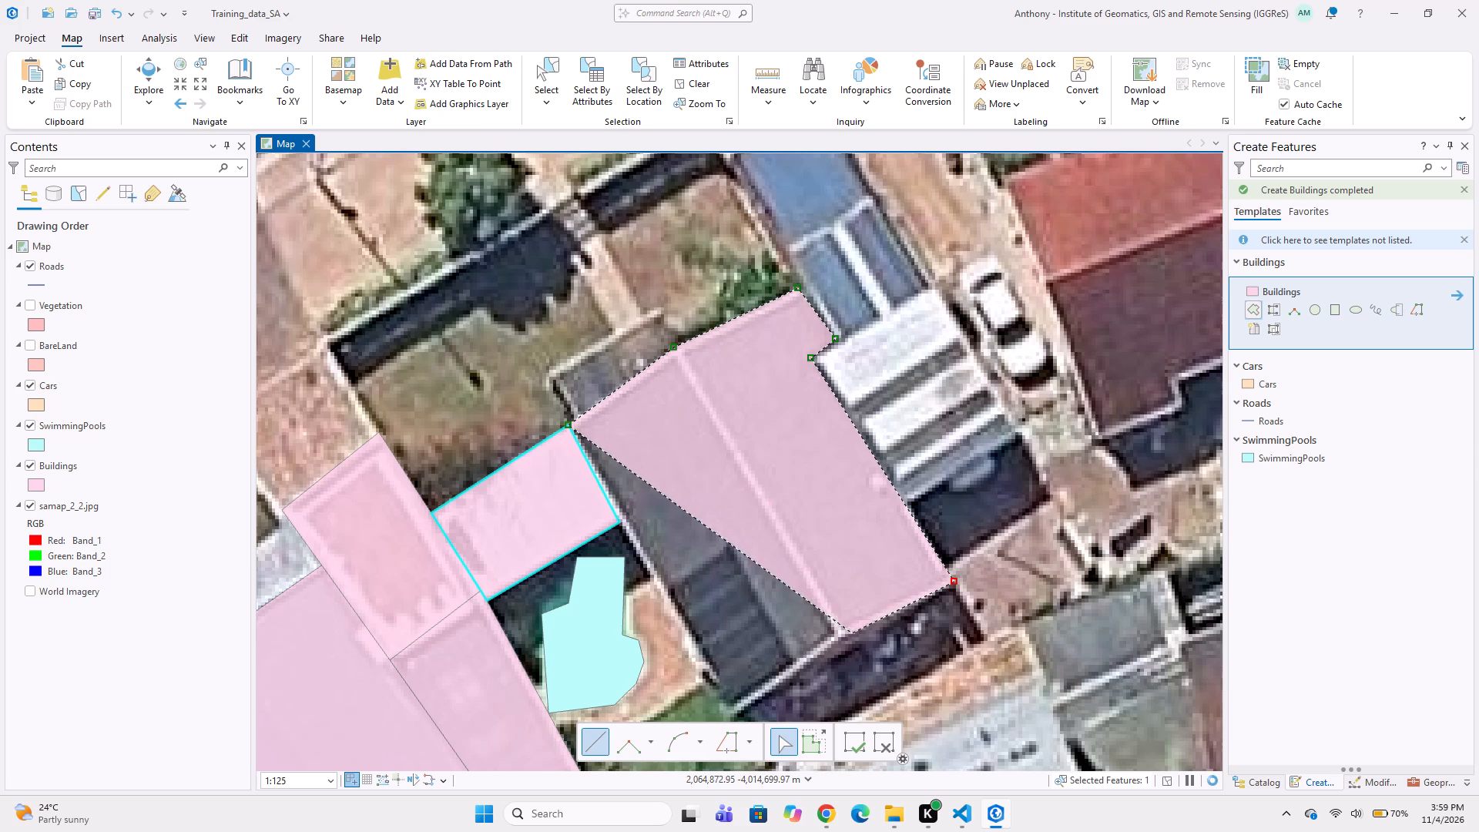
click(847, 639)
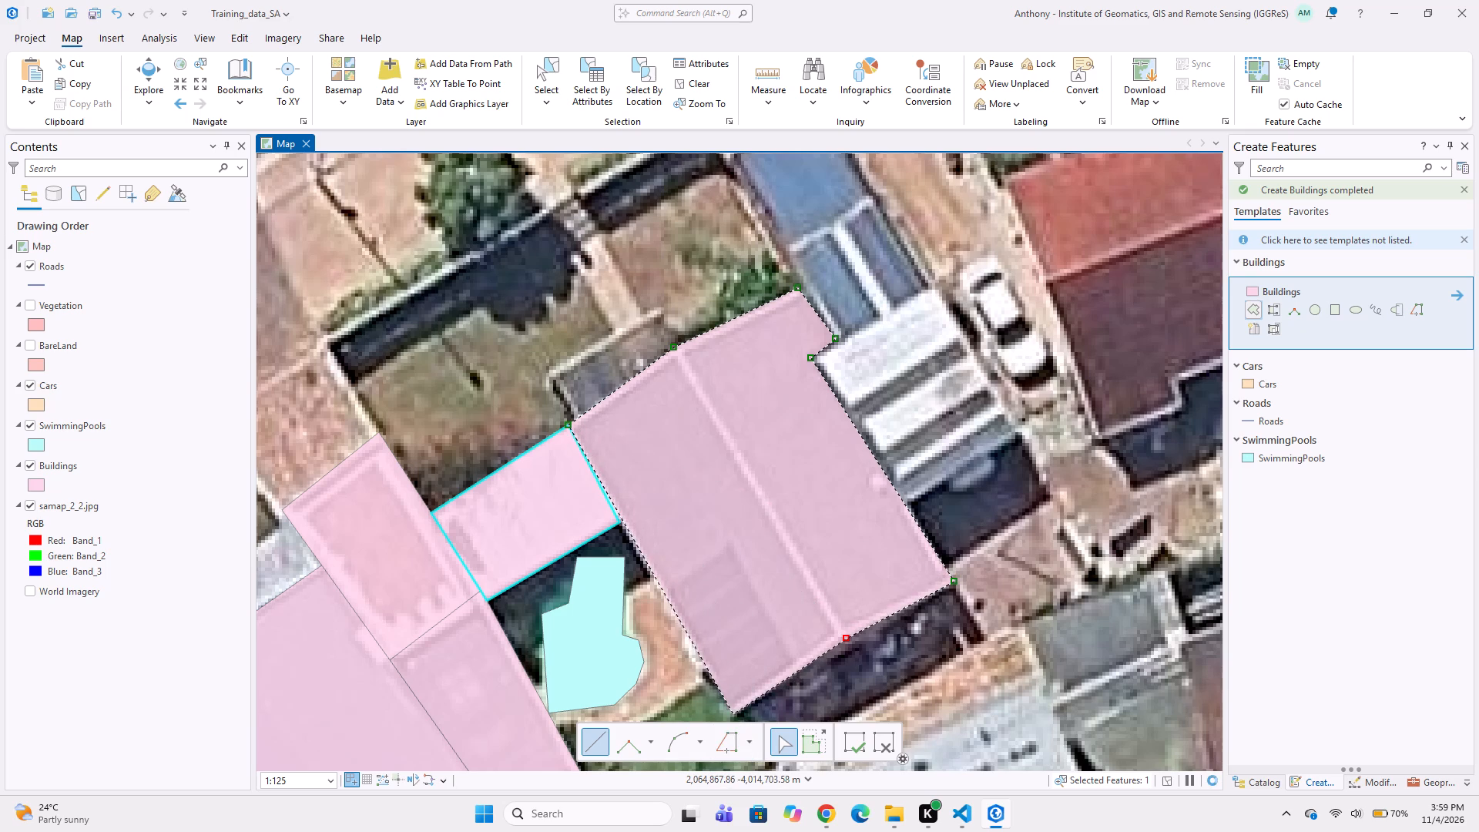
middle_drag(733, 690, 679, 563)
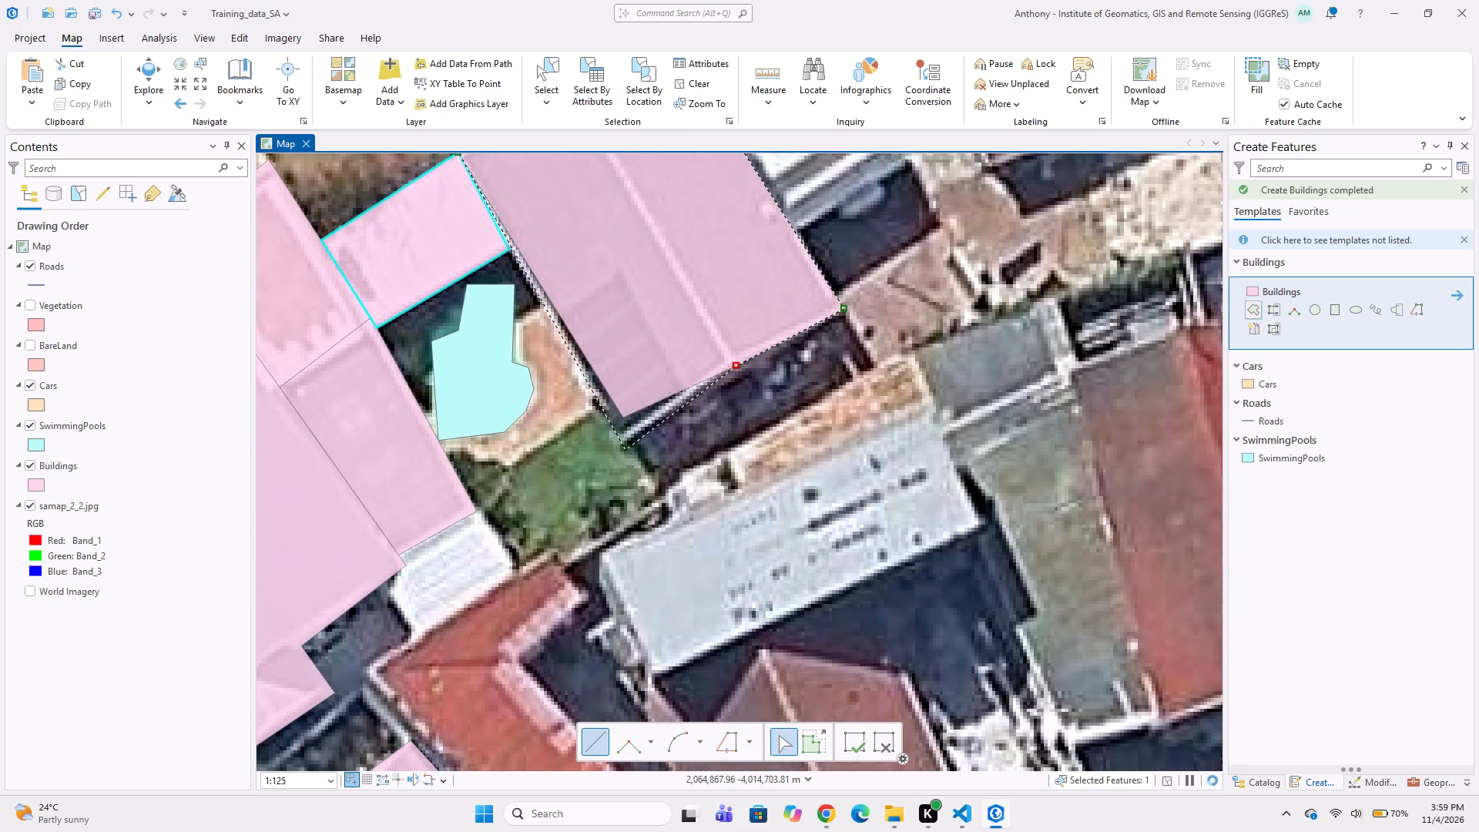
double_click(623, 445)
Digitize the white striped roof along the dark gabled house's northeast side, next to the parked white car, as a Buildings polygon.
scroll(591, 442, down, 1)
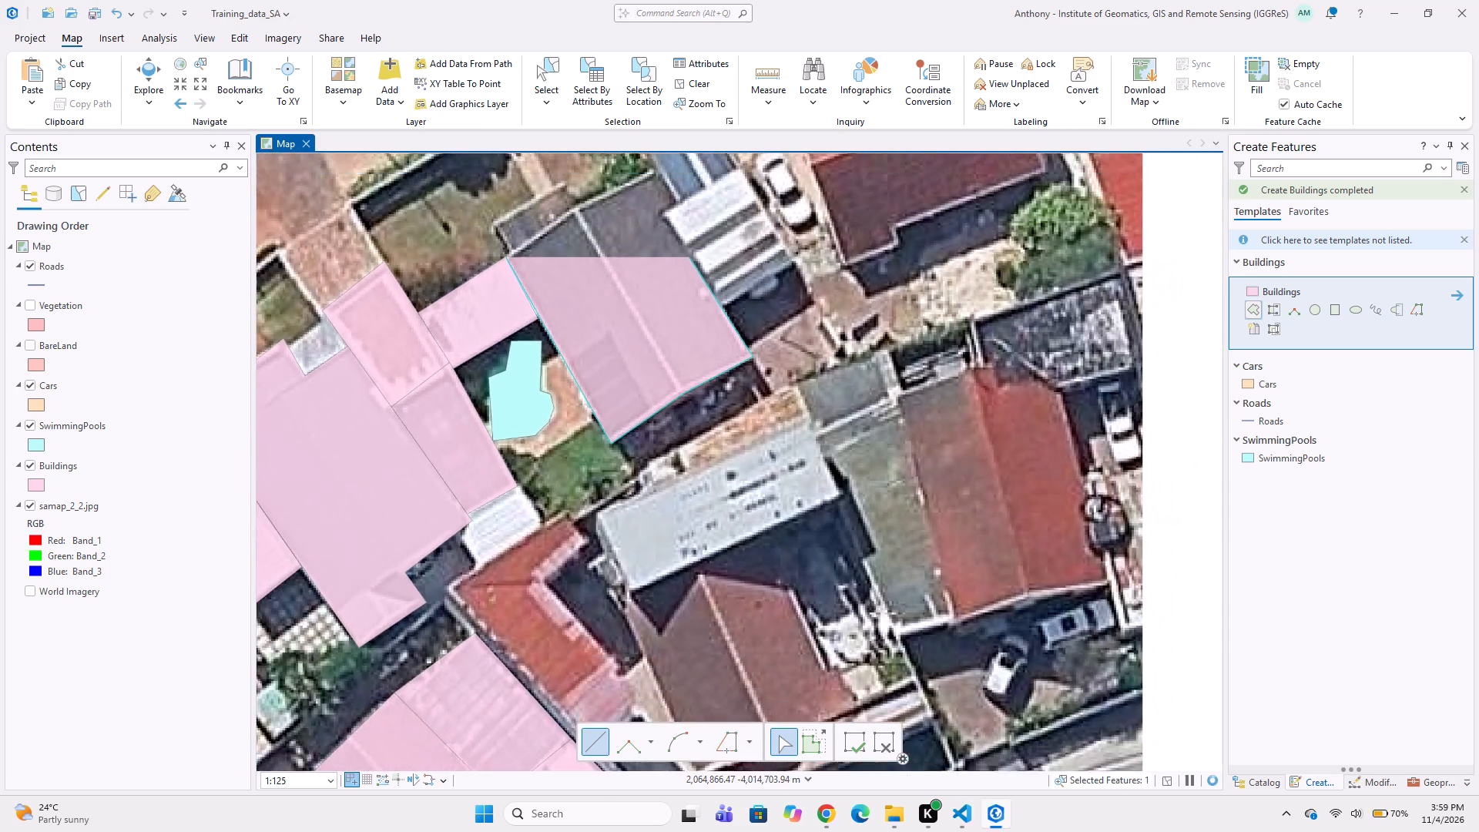
scroll(593, 421, down, 1)
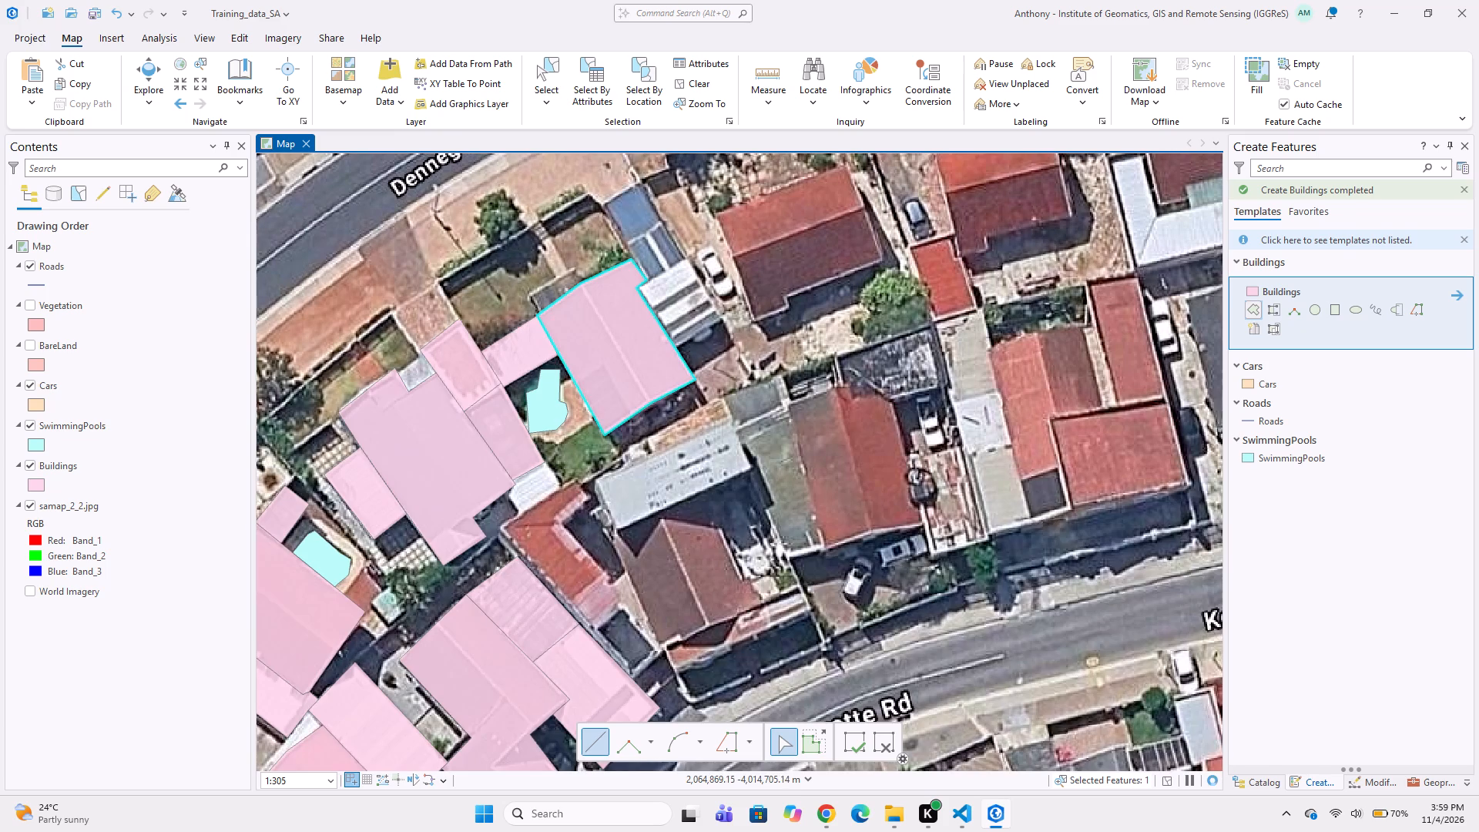
scroll(652, 275, up, 1)
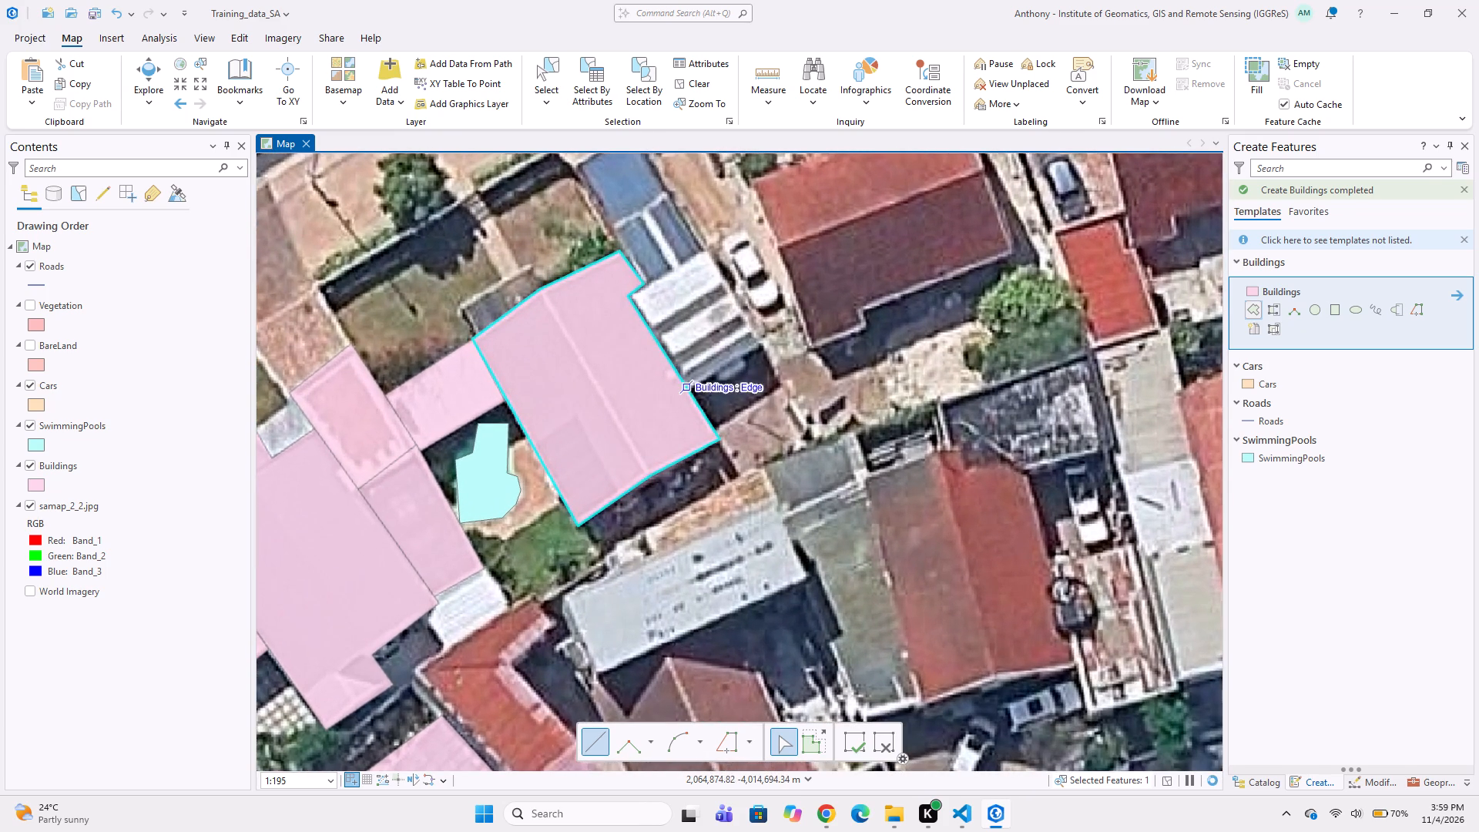
click(696, 391)
click(766, 345)
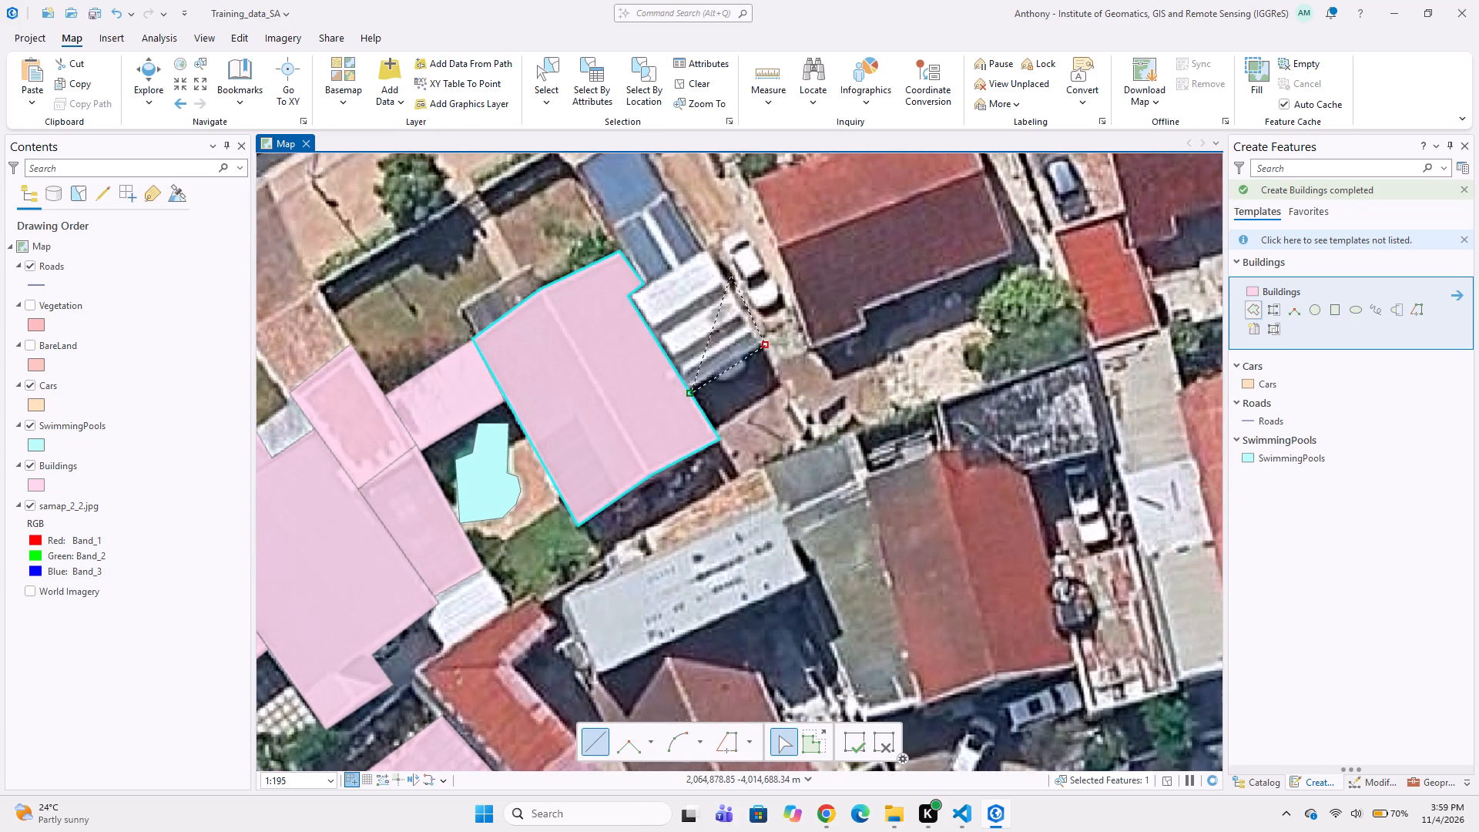
click(706, 243)
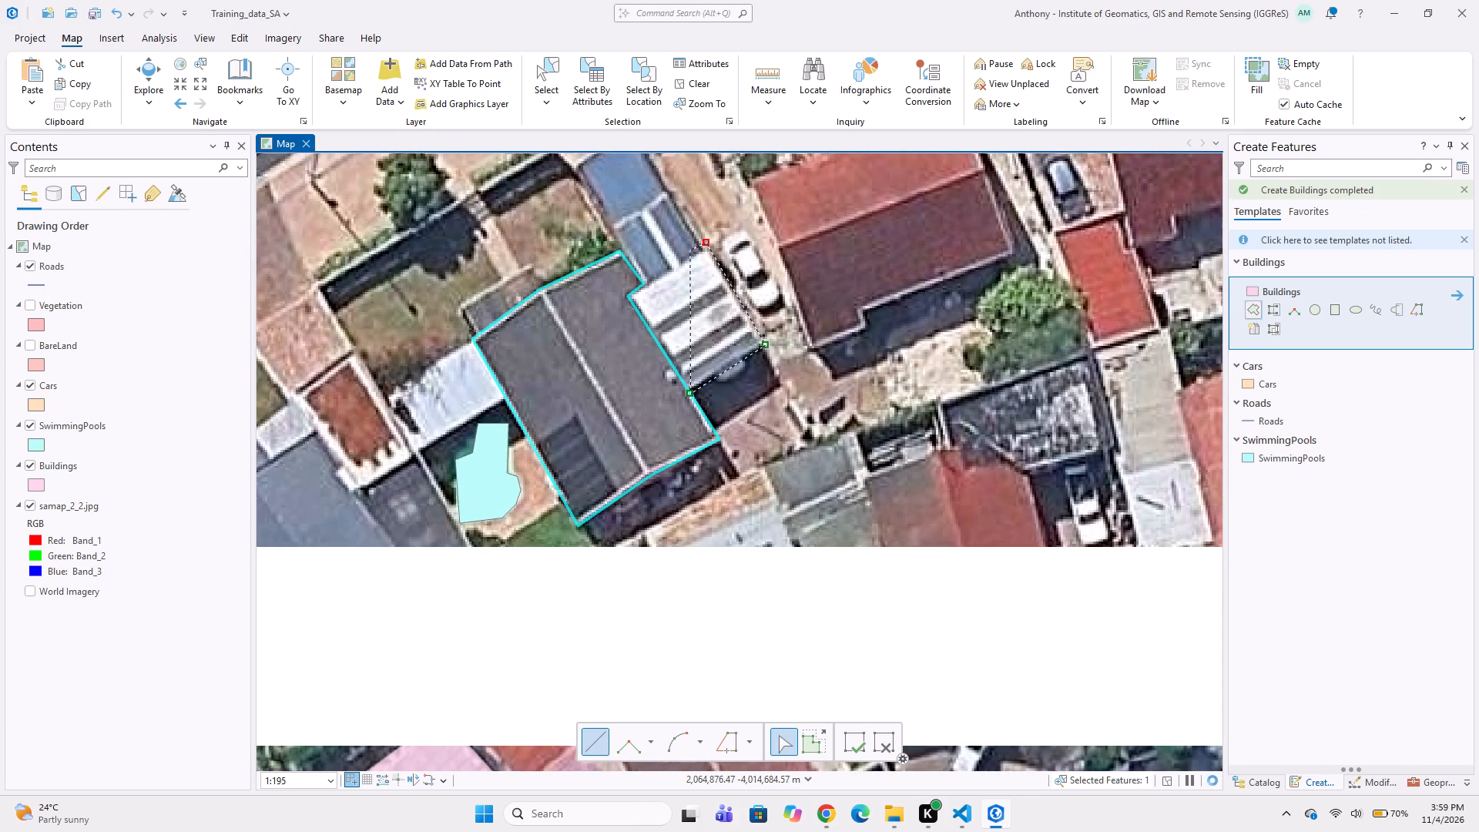
click(649, 285)
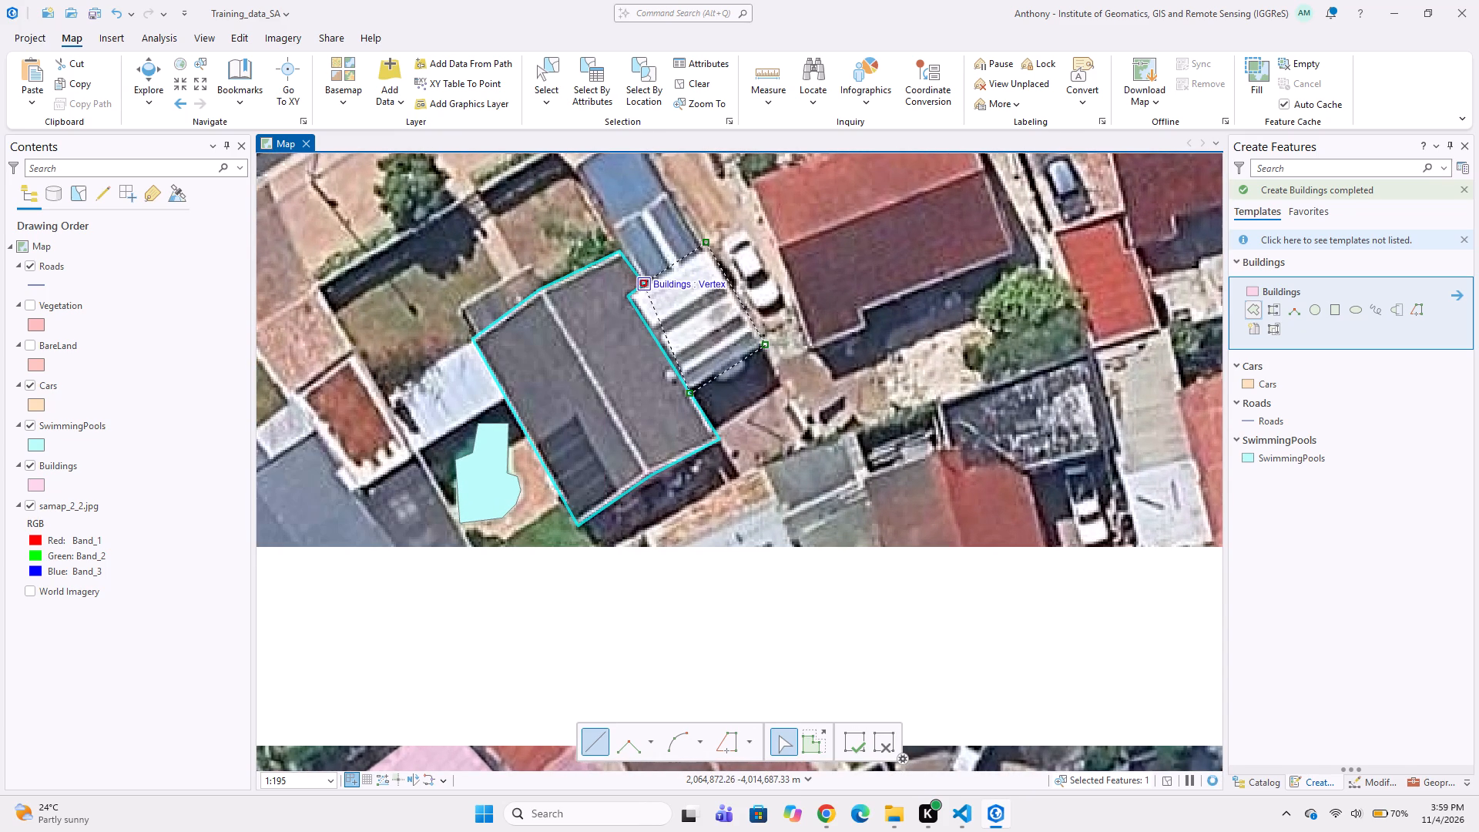
double_click(631, 294)
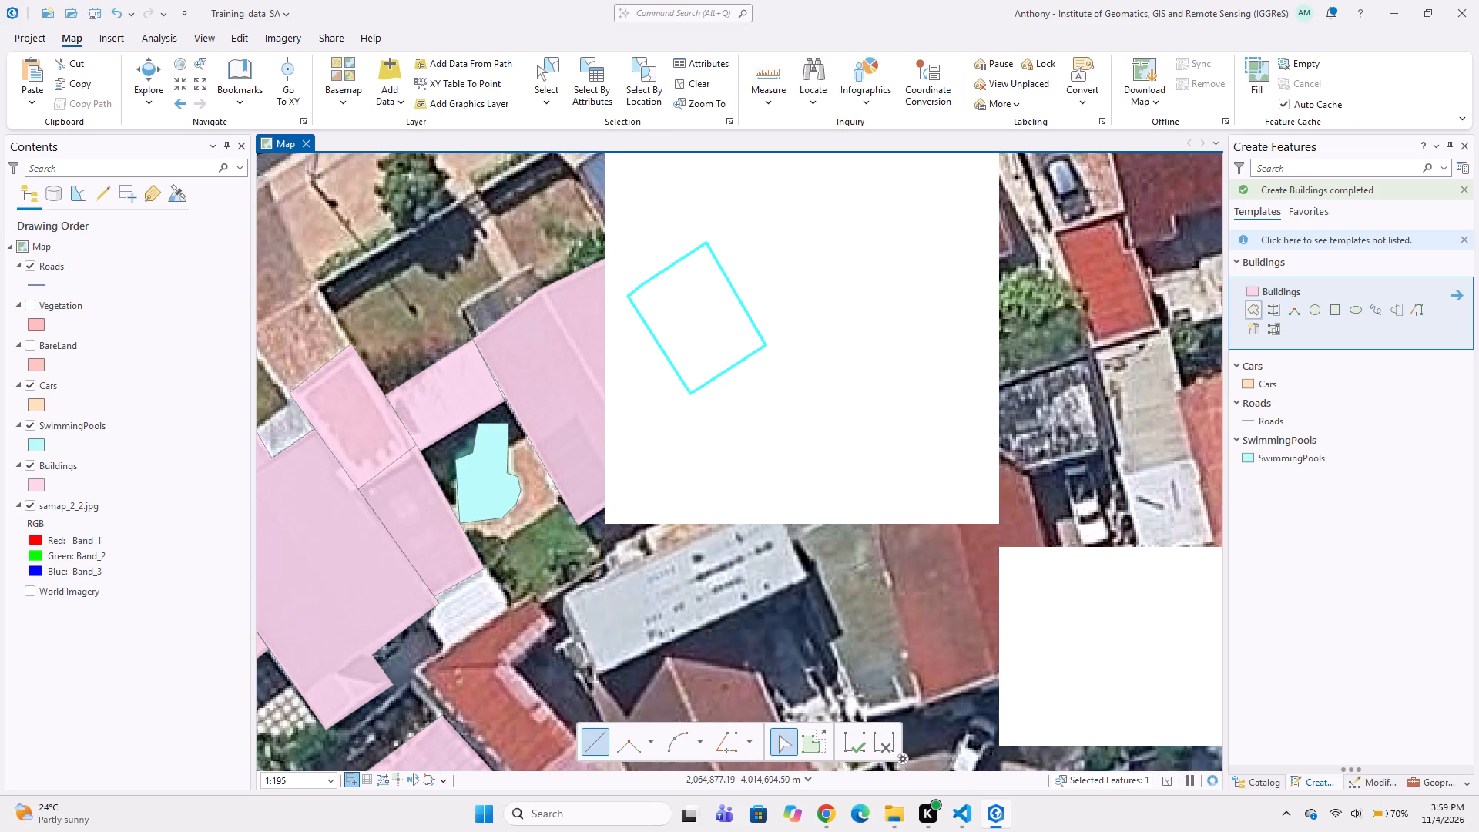
Digitize the blue-grey roof adjoining the white striped roof's northwest end as a four-corner Buildings polygon.
middle_drag(588, 288, 588, 428)
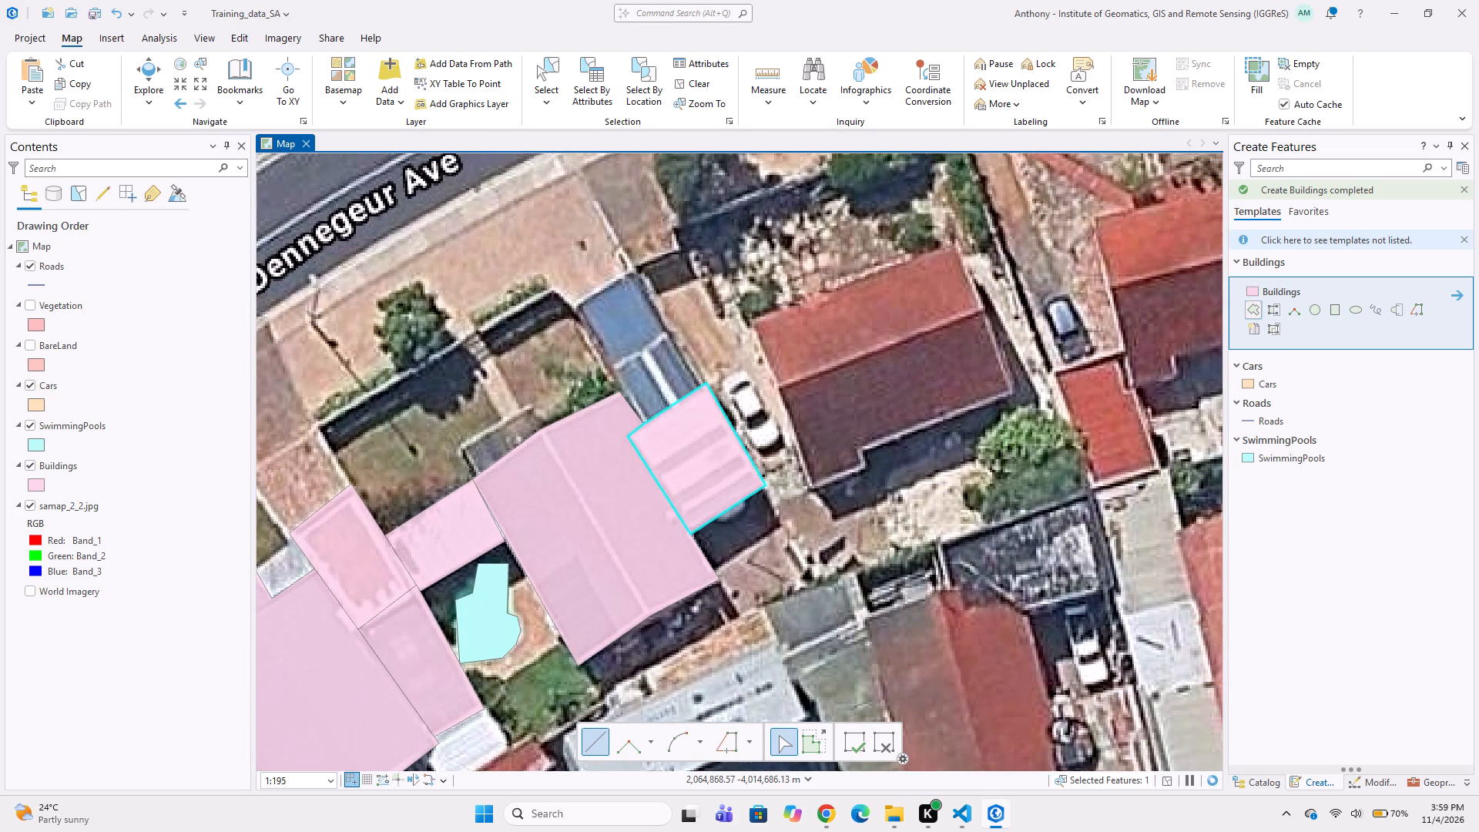
scroll(639, 351, up, 1)
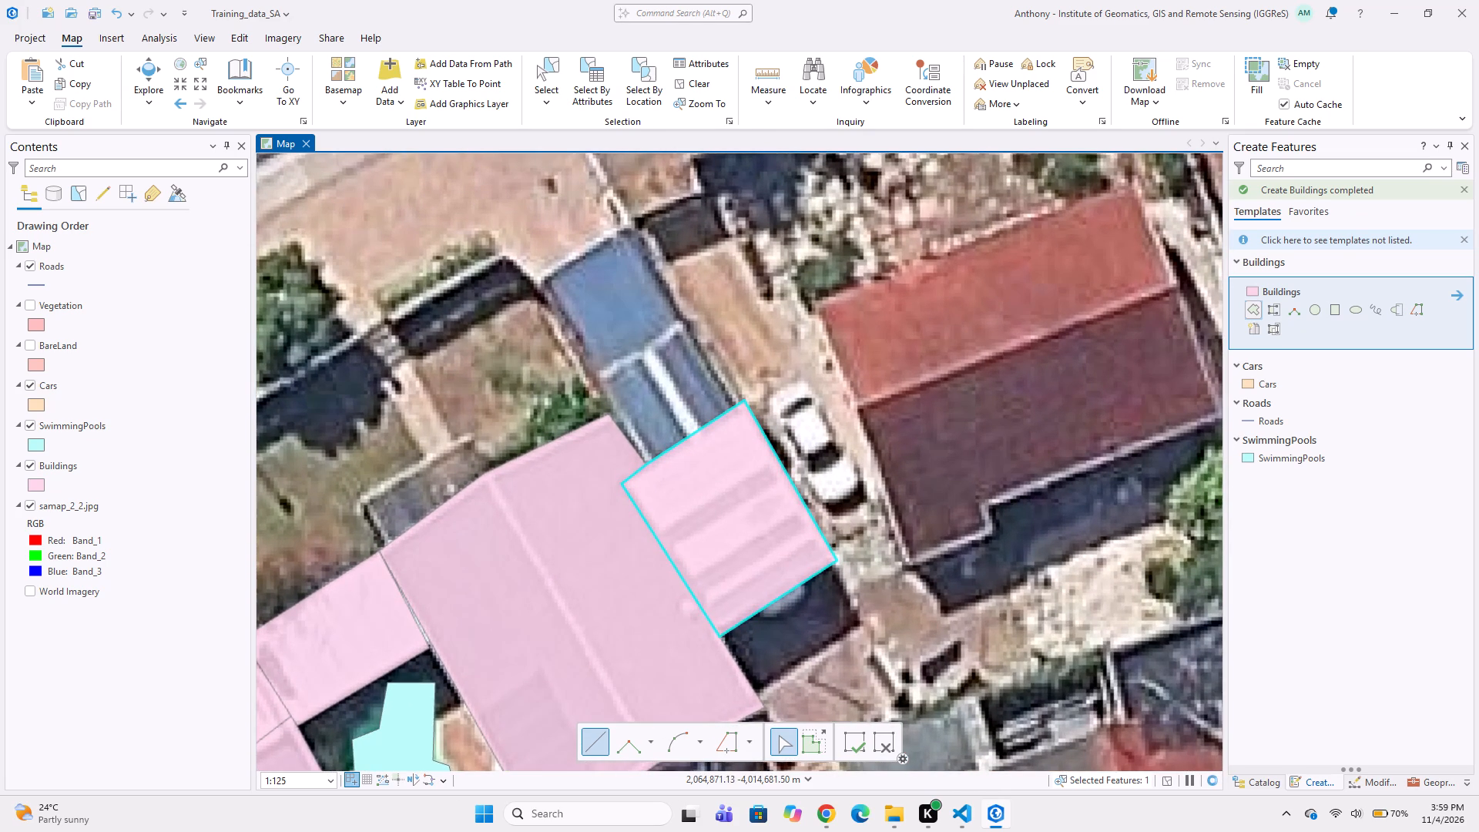
click(534, 277)
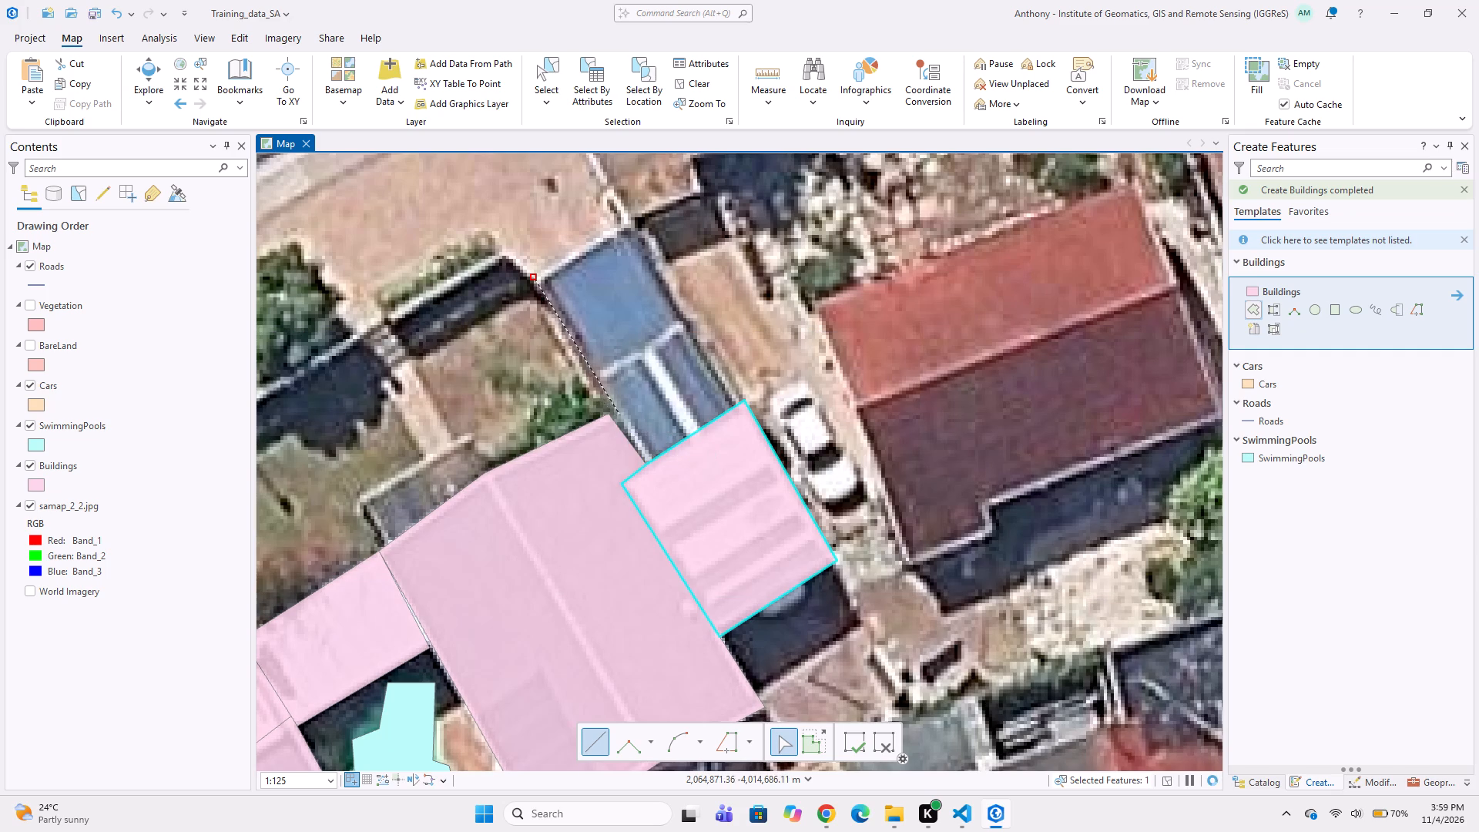
click(647, 464)
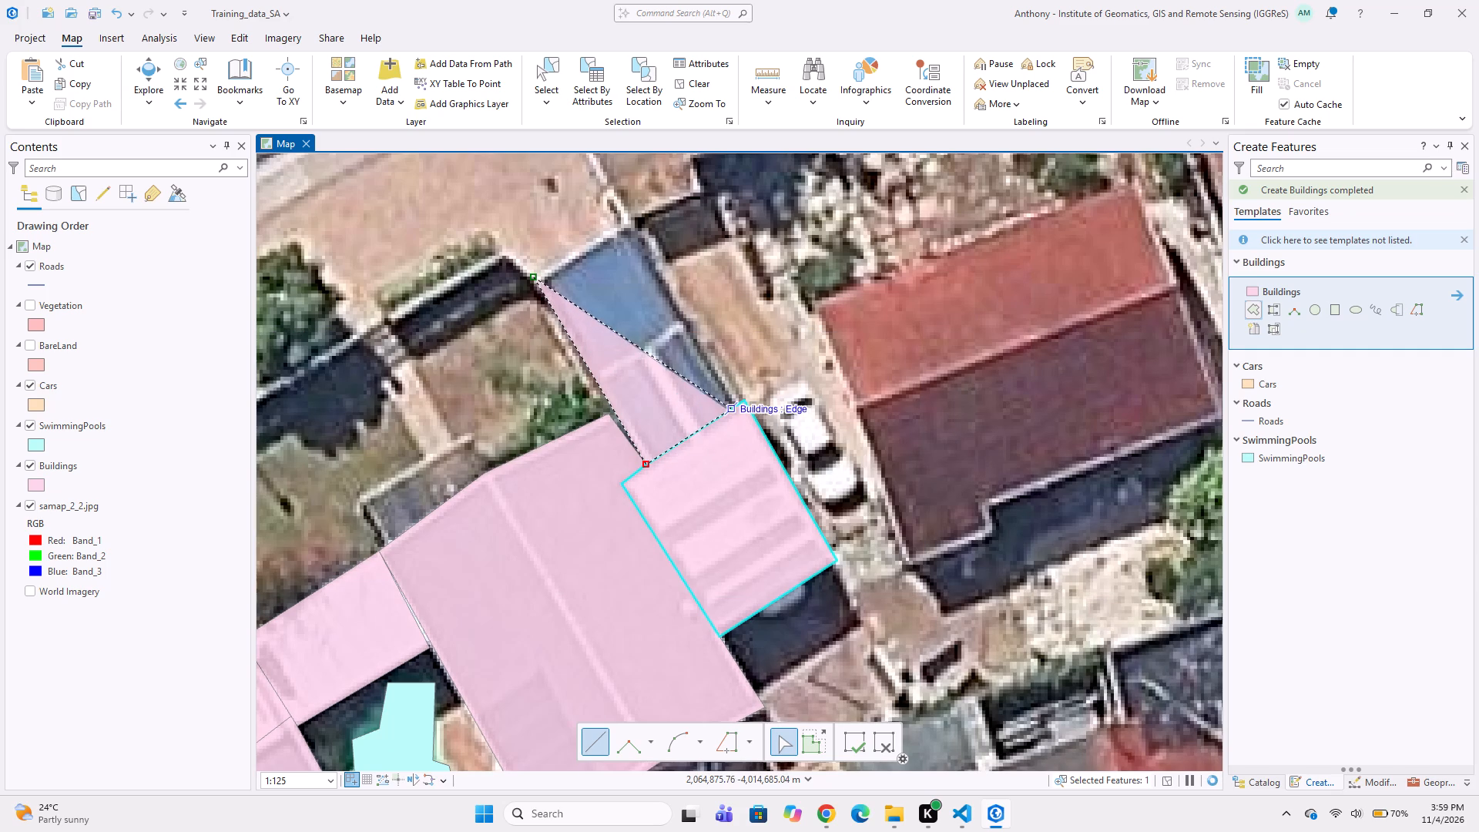
click(736, 407)
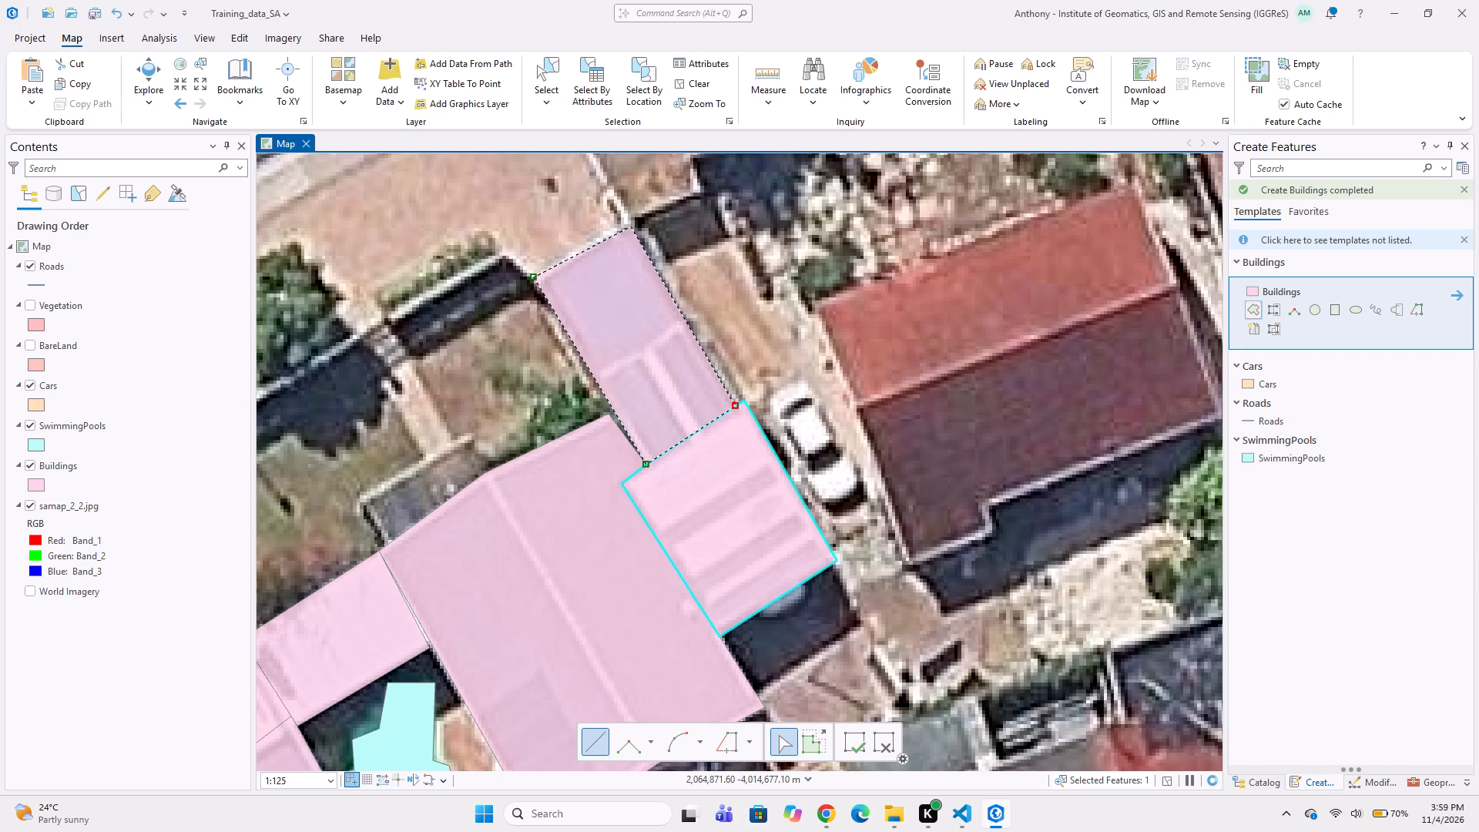
double_click(625, 221)
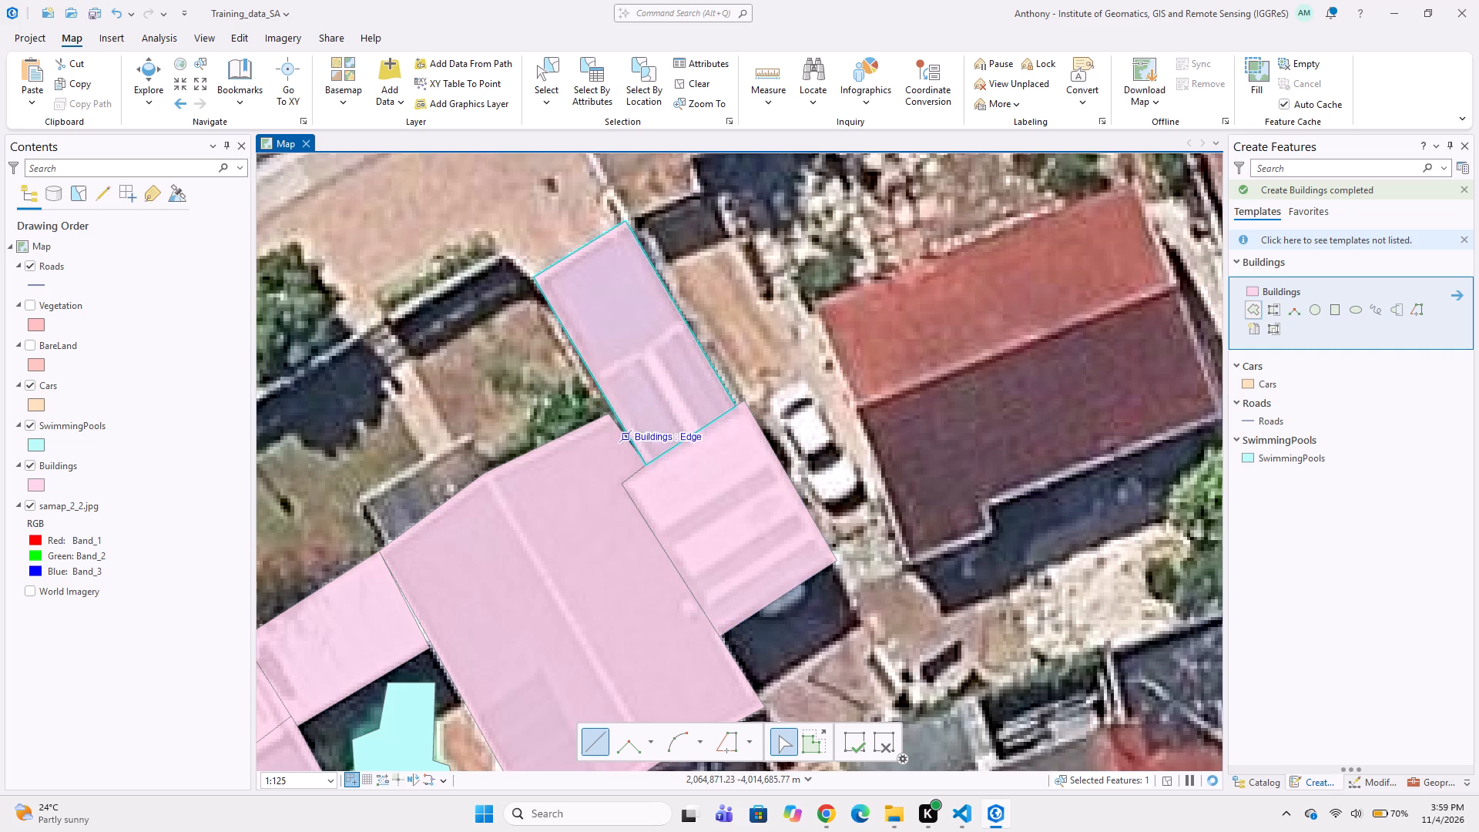
Digitize the visible part of the car under the white striped roof's southeast edge as a five-vertex Cars polygon.
middle_drag(760, 569, 636, 448)
middle_drag(693, 415, 687, 520)
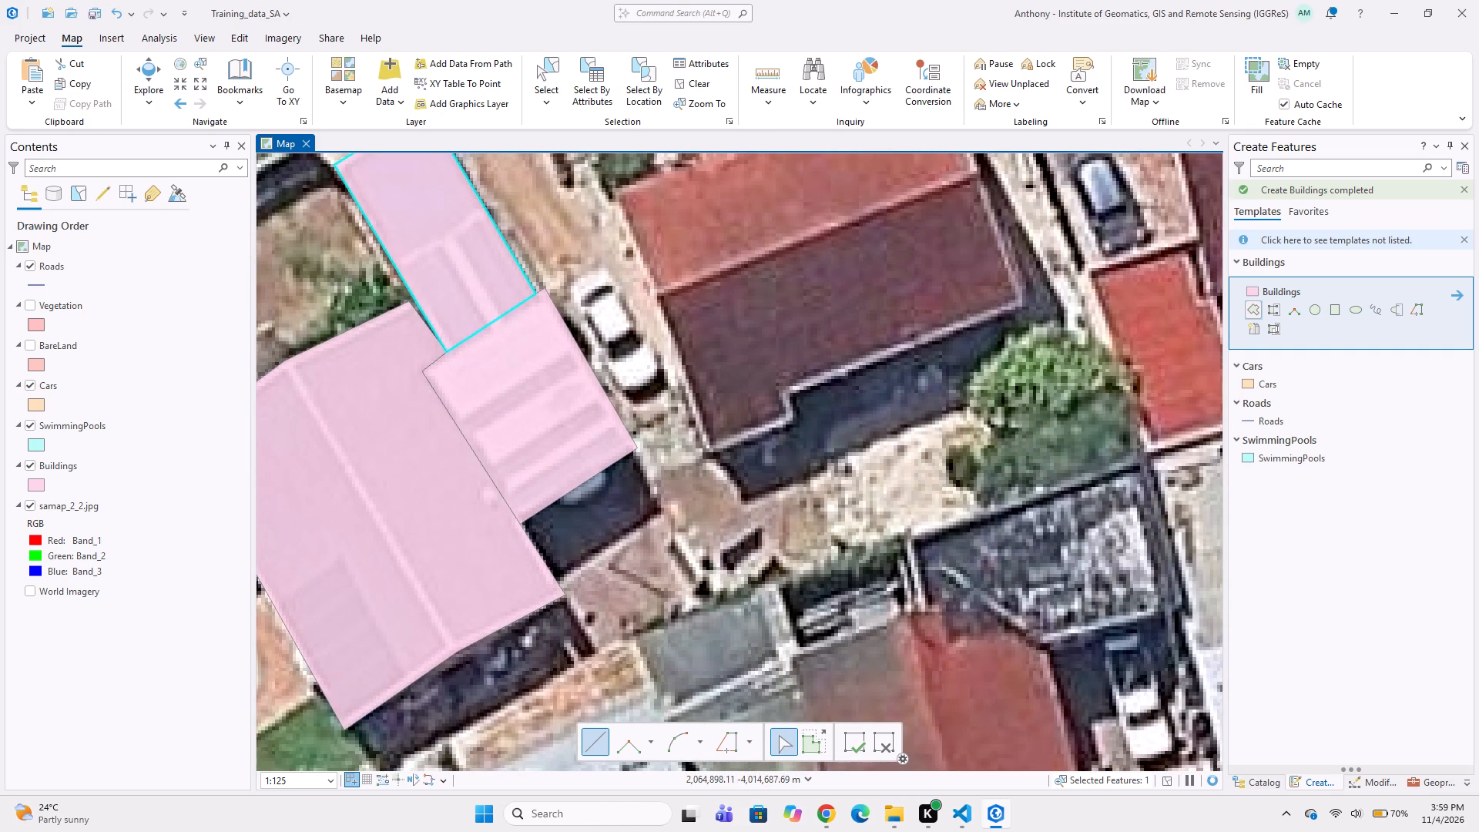
click(1253, 385)
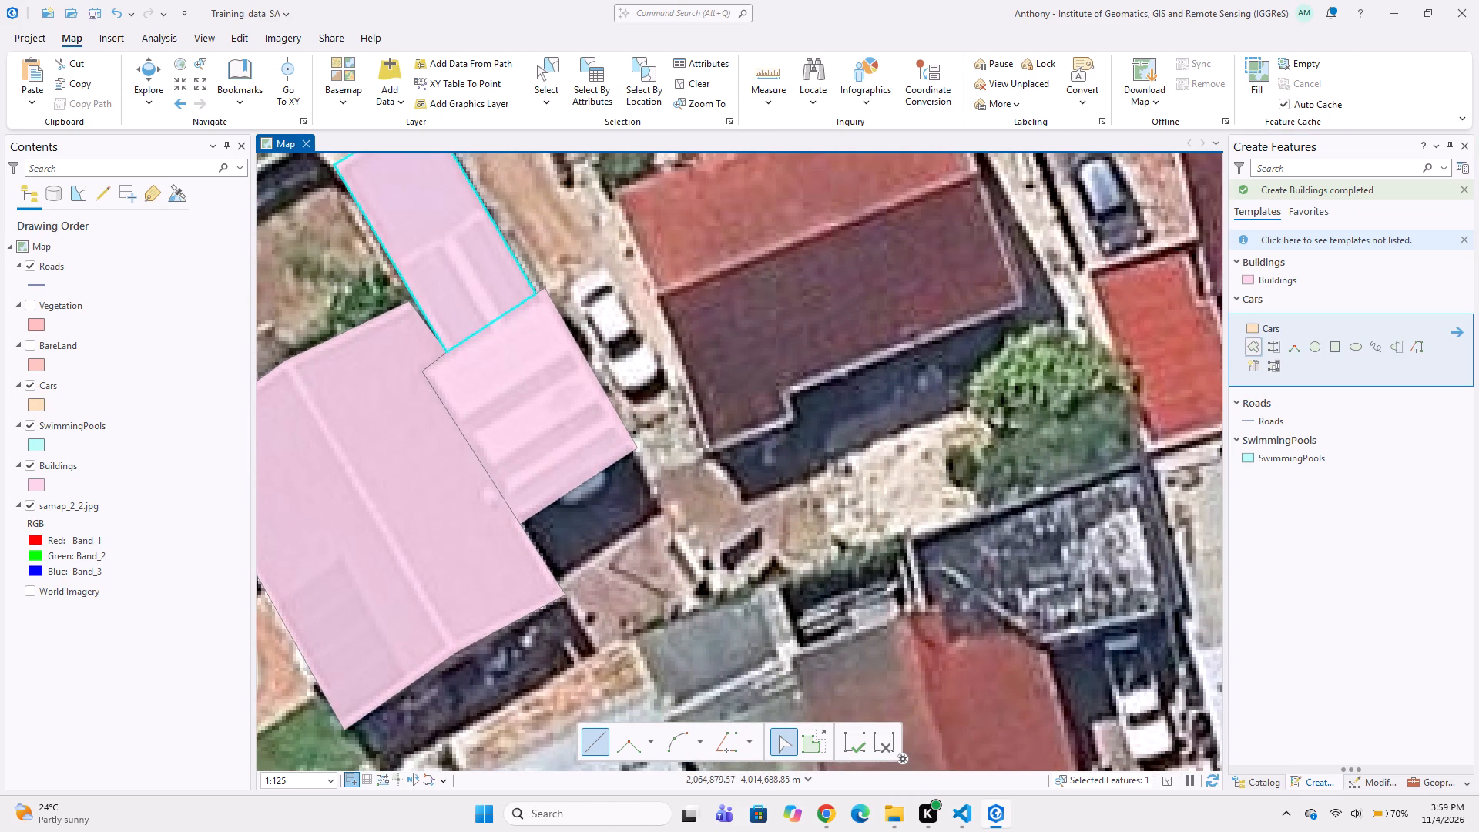
click(607, 464)
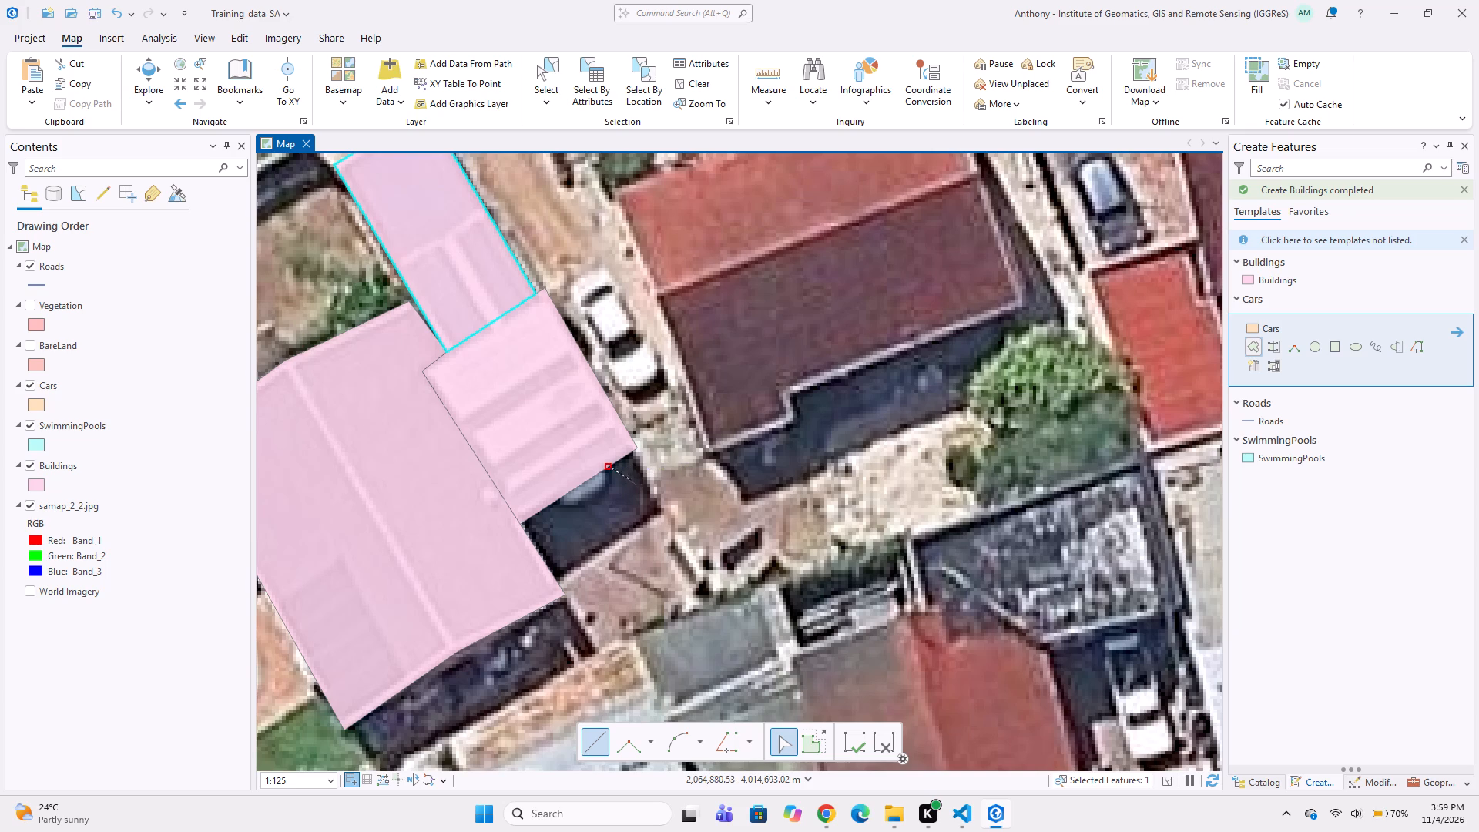
click(615, 482)
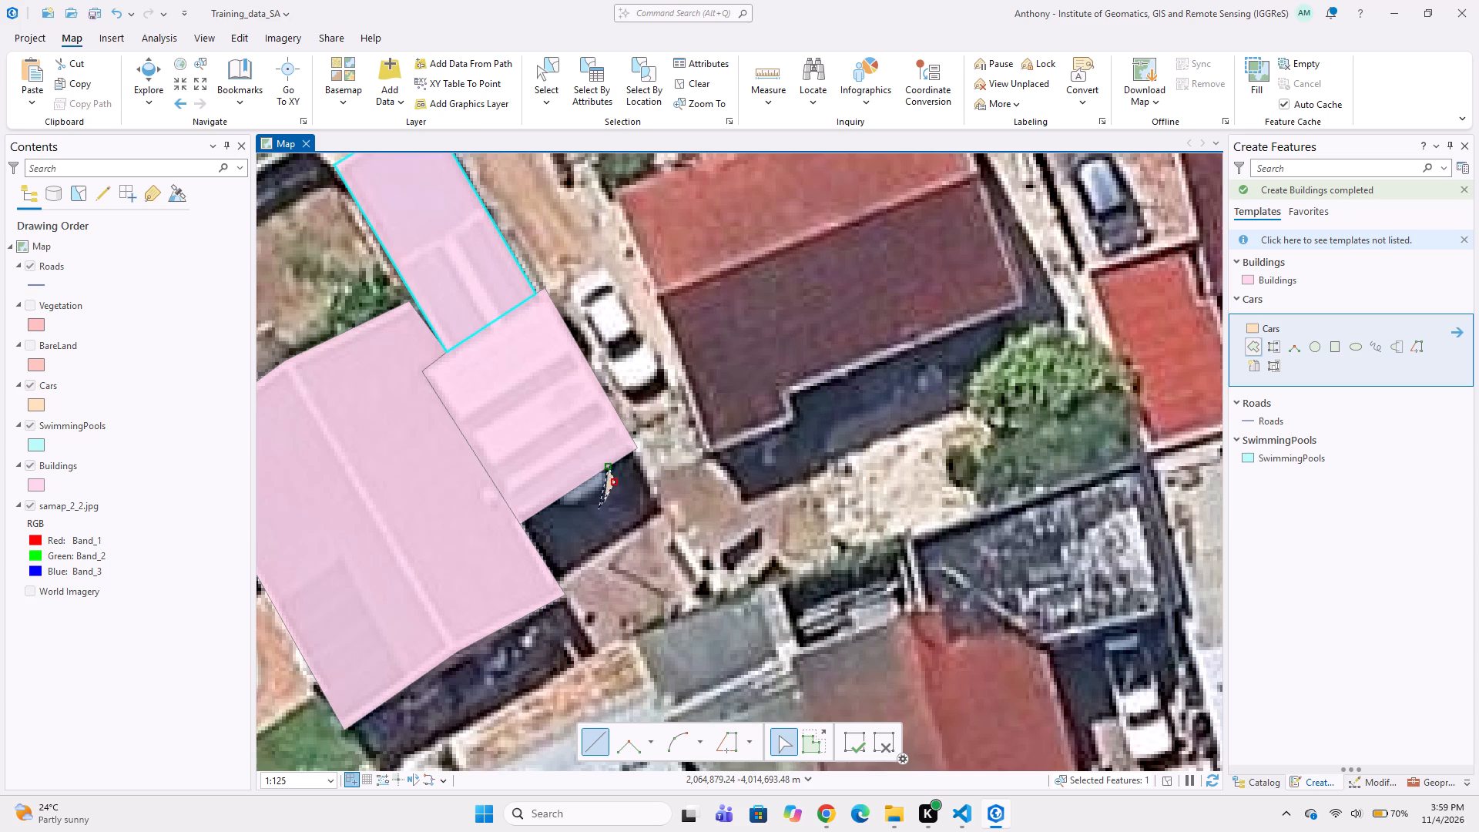
click(582, 507)
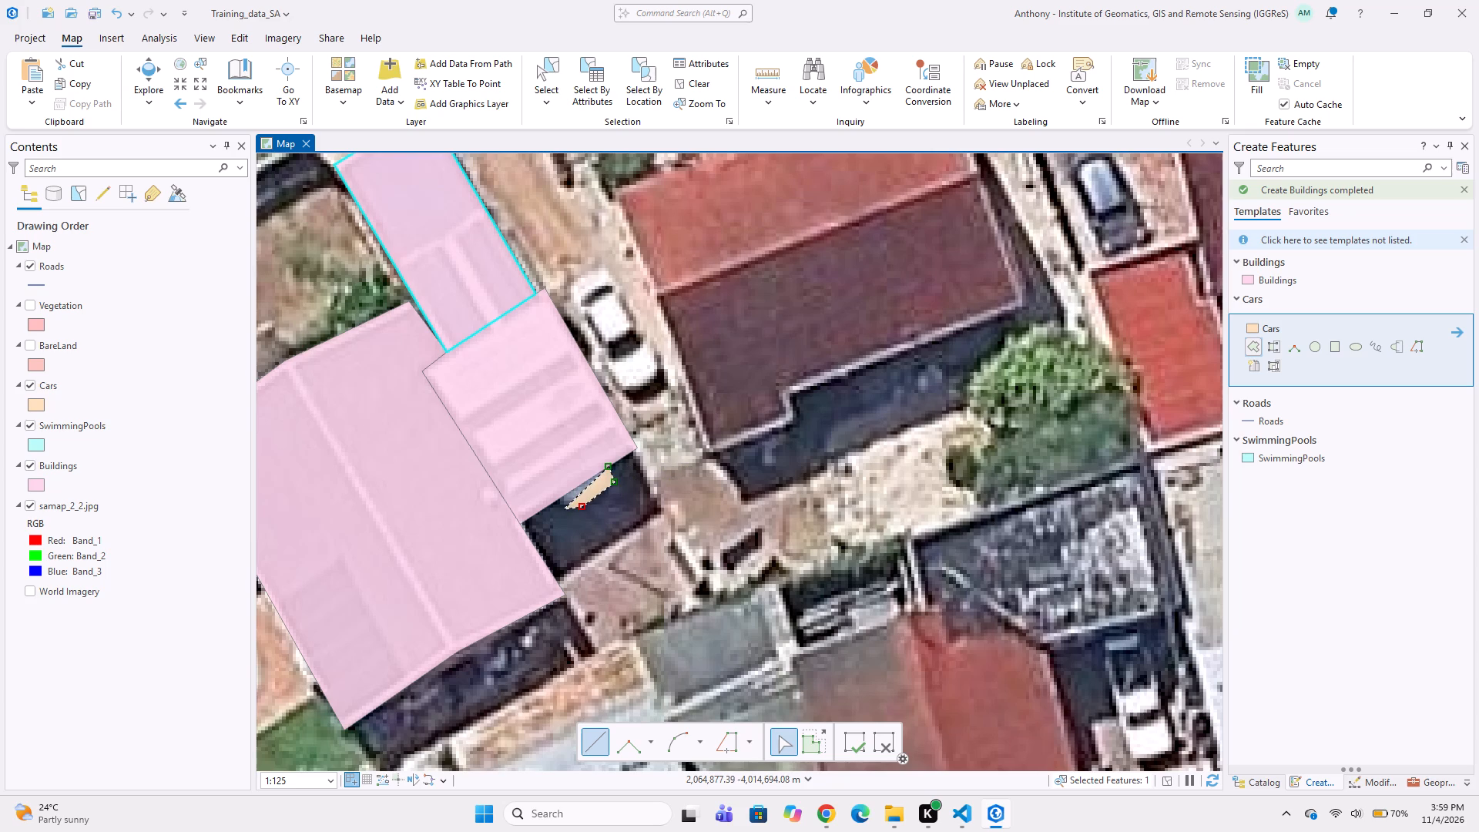
click(561, 509)
double_click(550, 498)
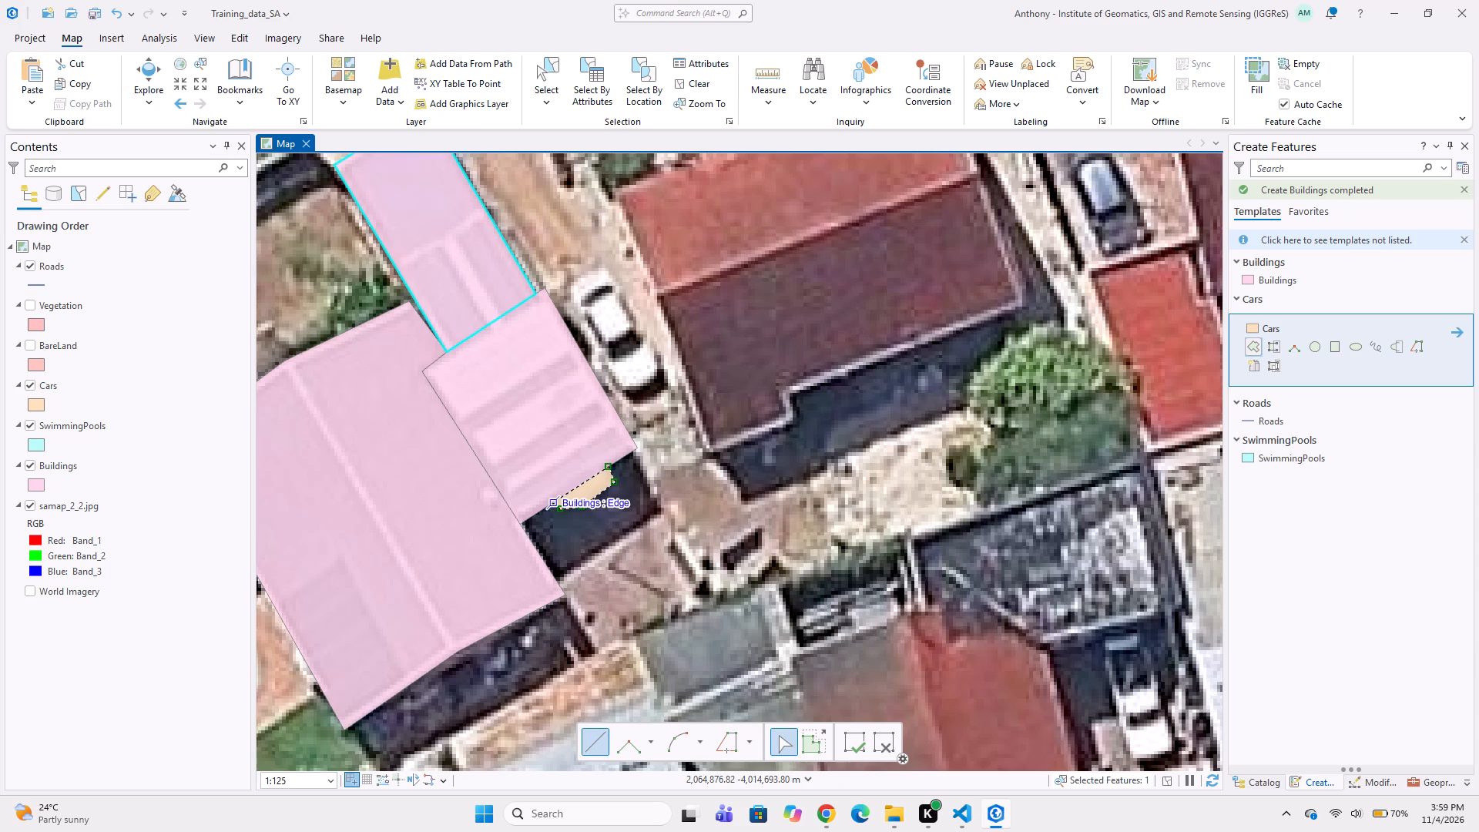
Digitize the white car parked between the striped roof and the red gabled house as a rotated rectangle in Cars.
middle_drag(879, 391, 780, 479)
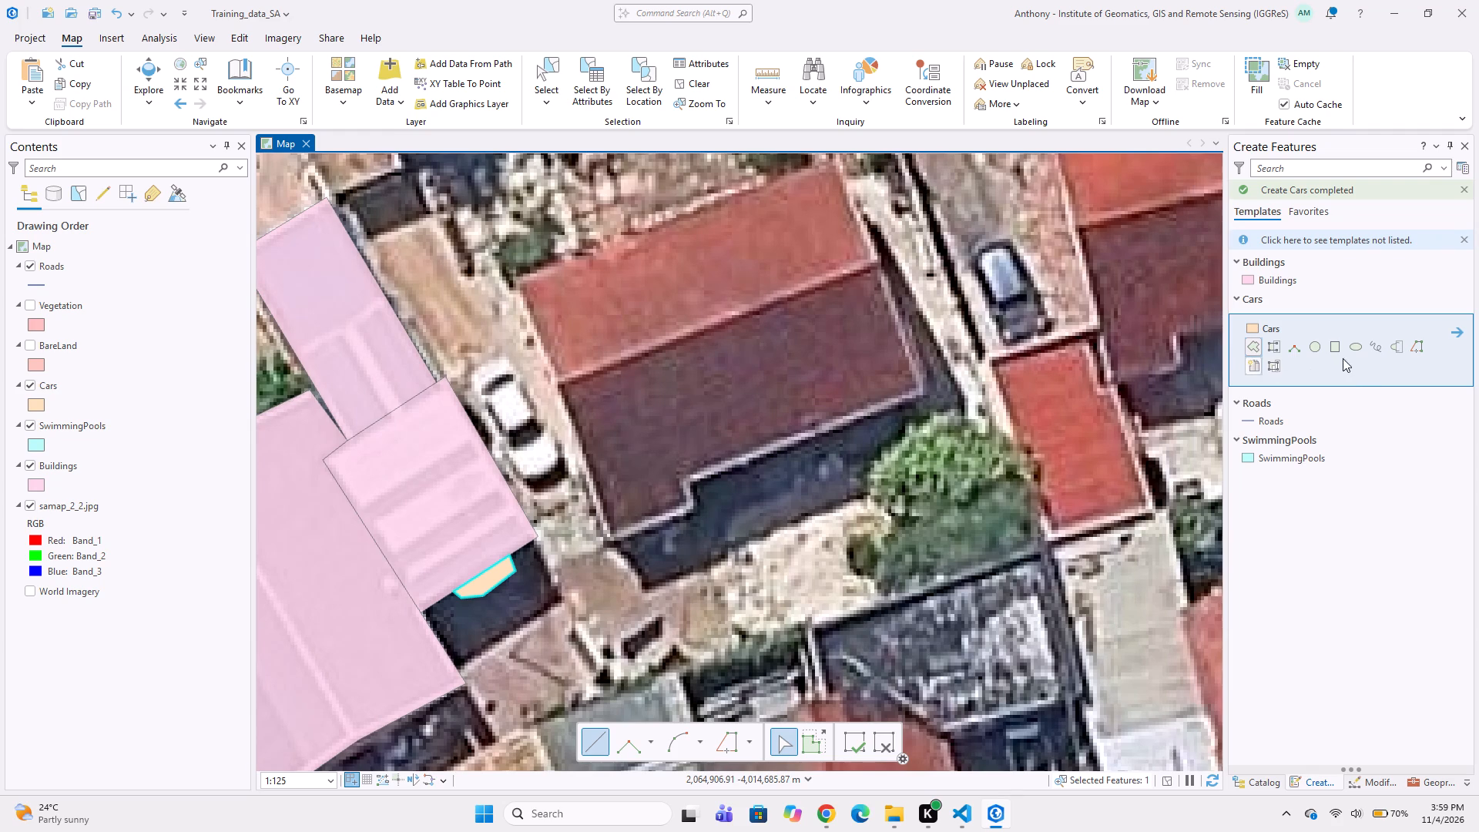
click(1332, 342)
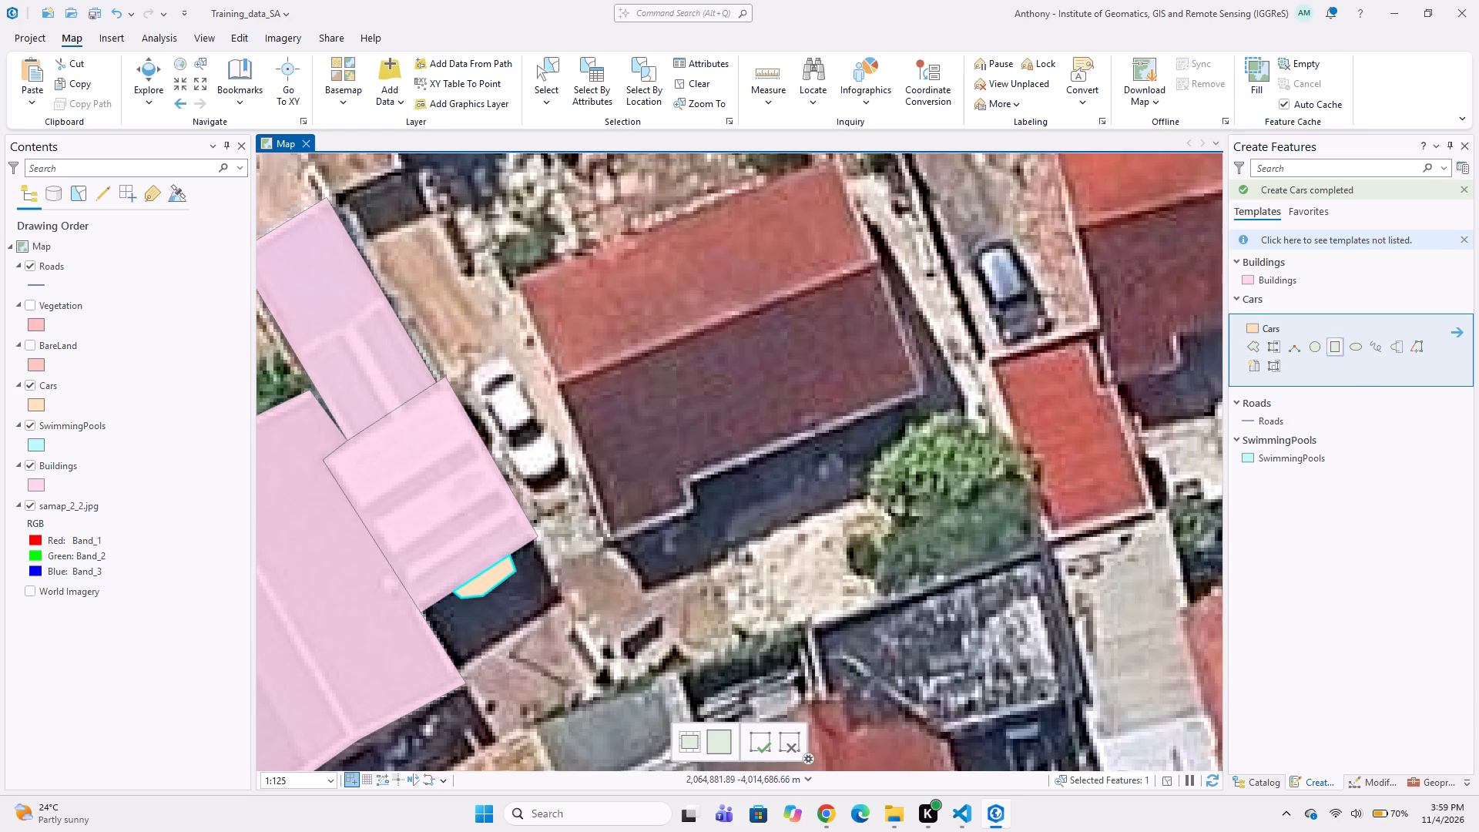
scroll(504, 342, up, 1)
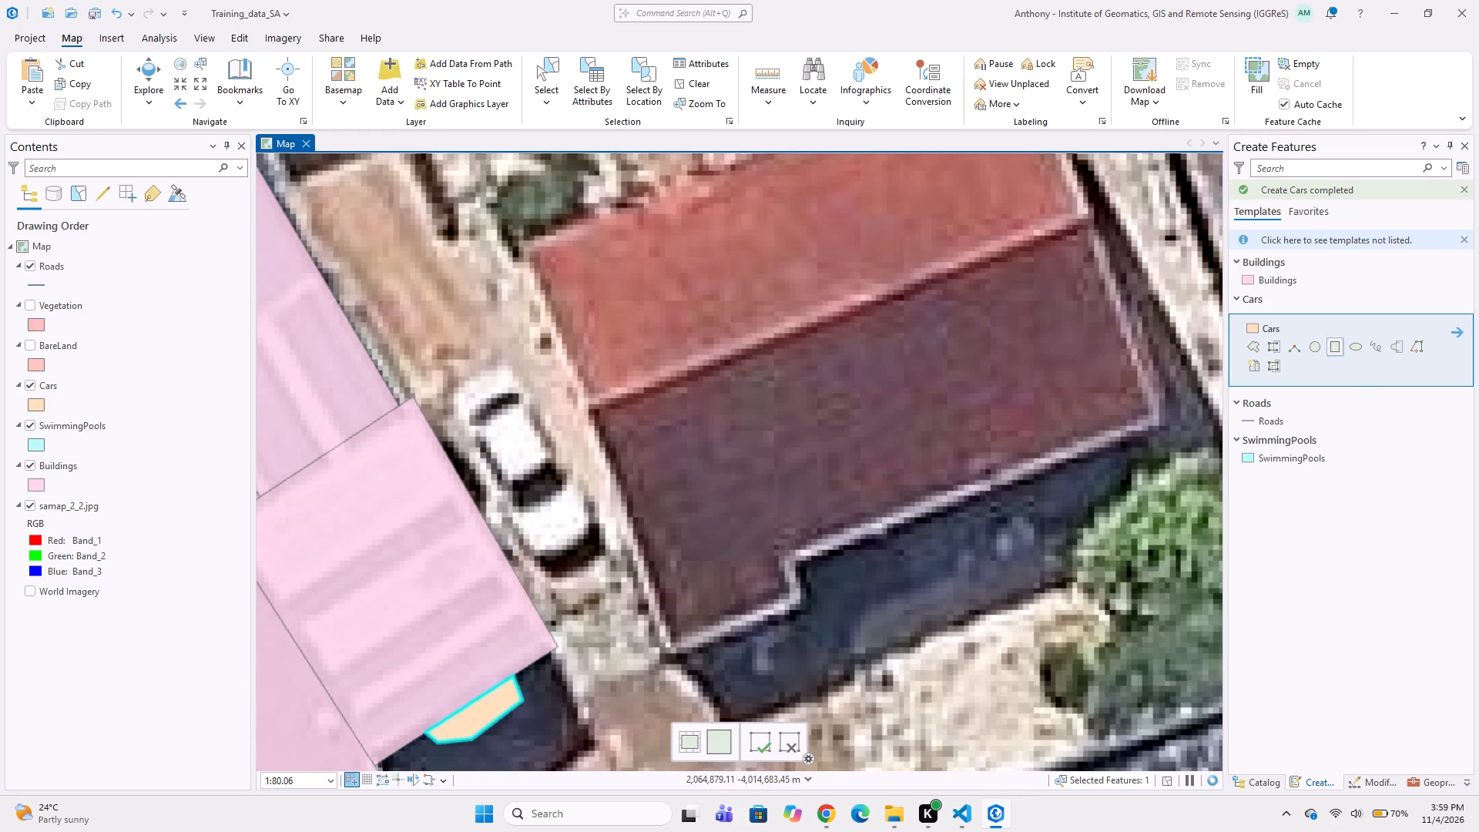
click(512, 351)
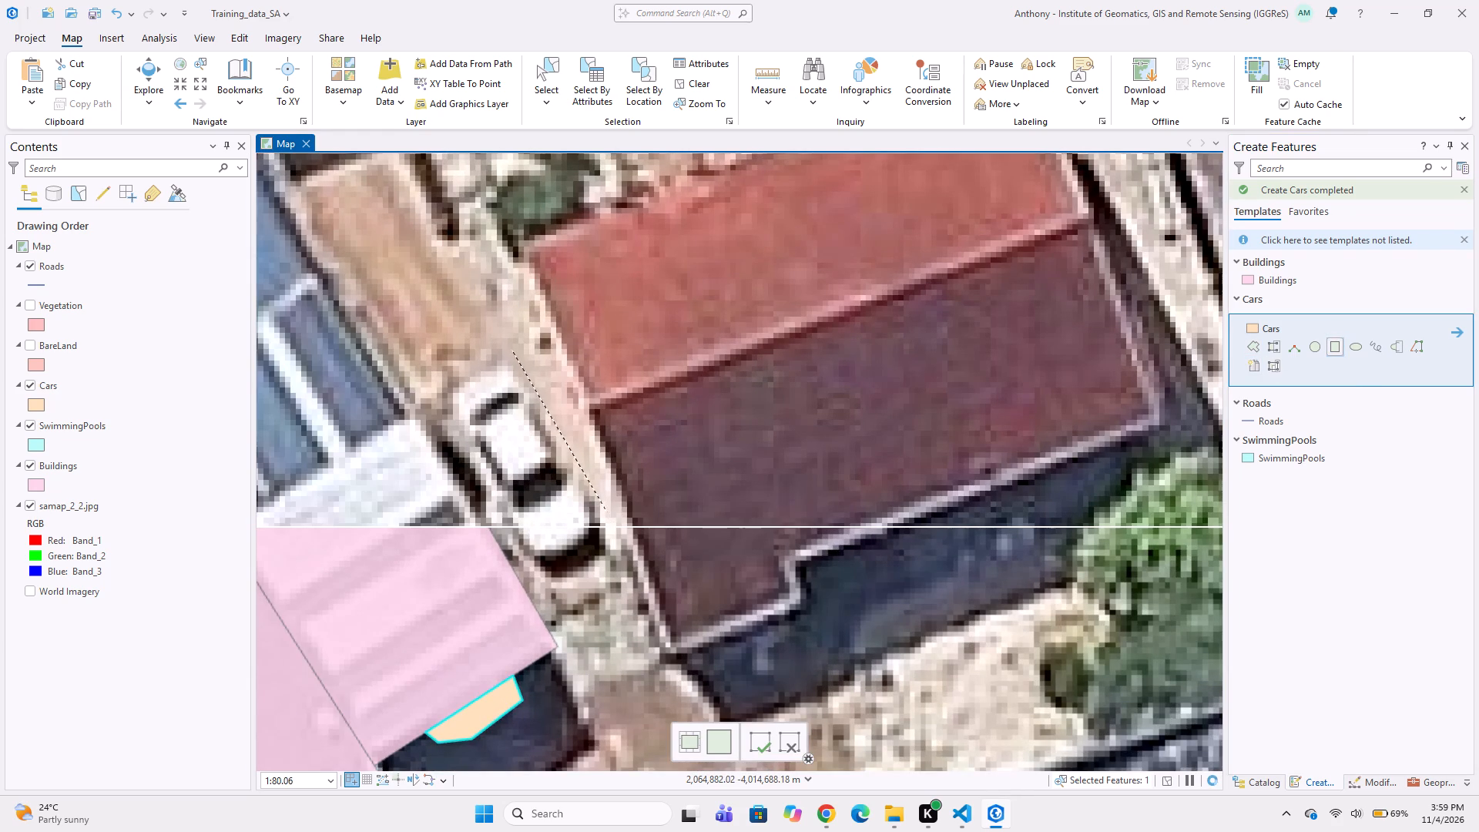
click(602, 512)
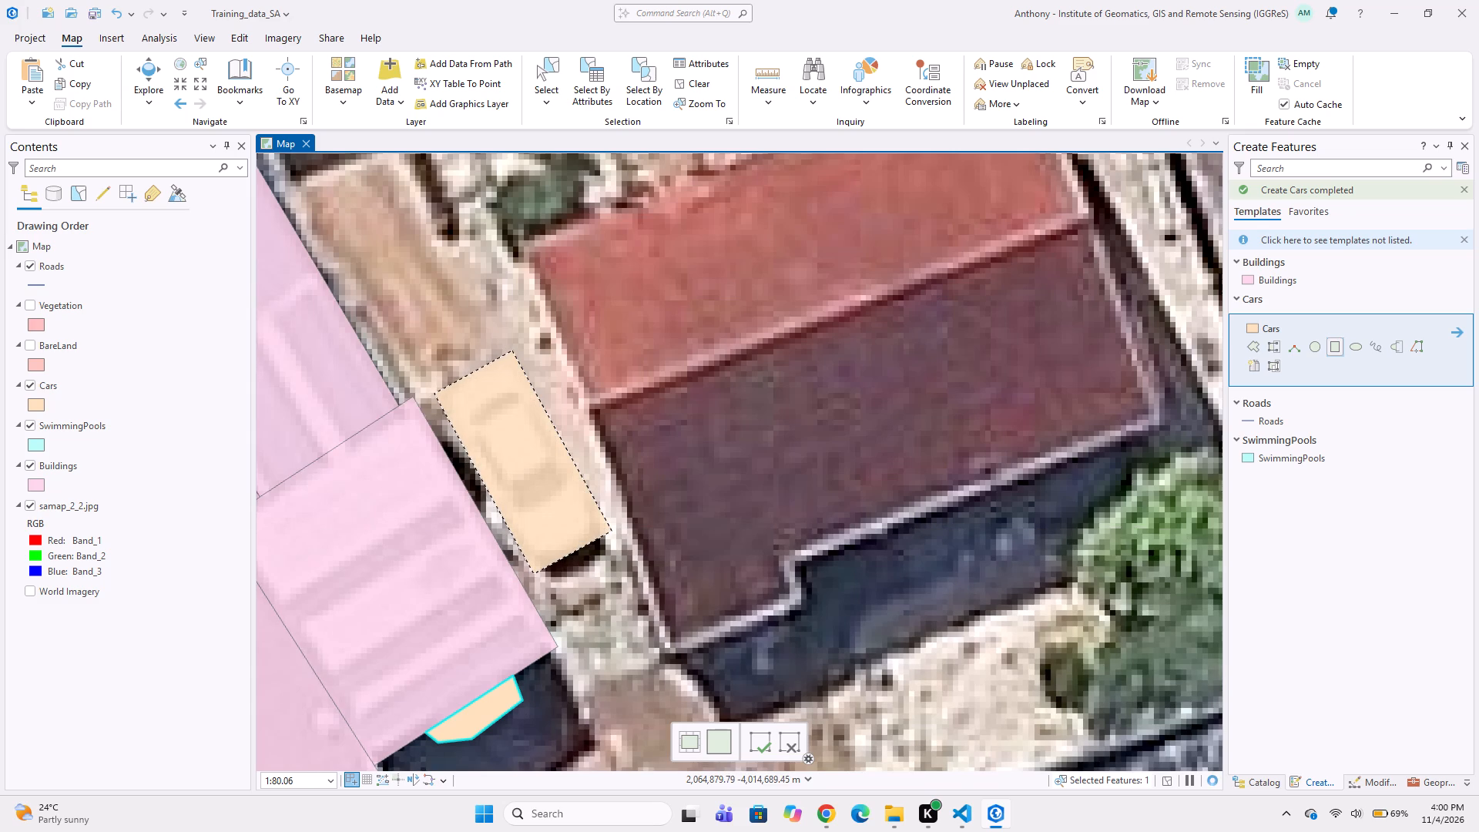
click(537, 574)
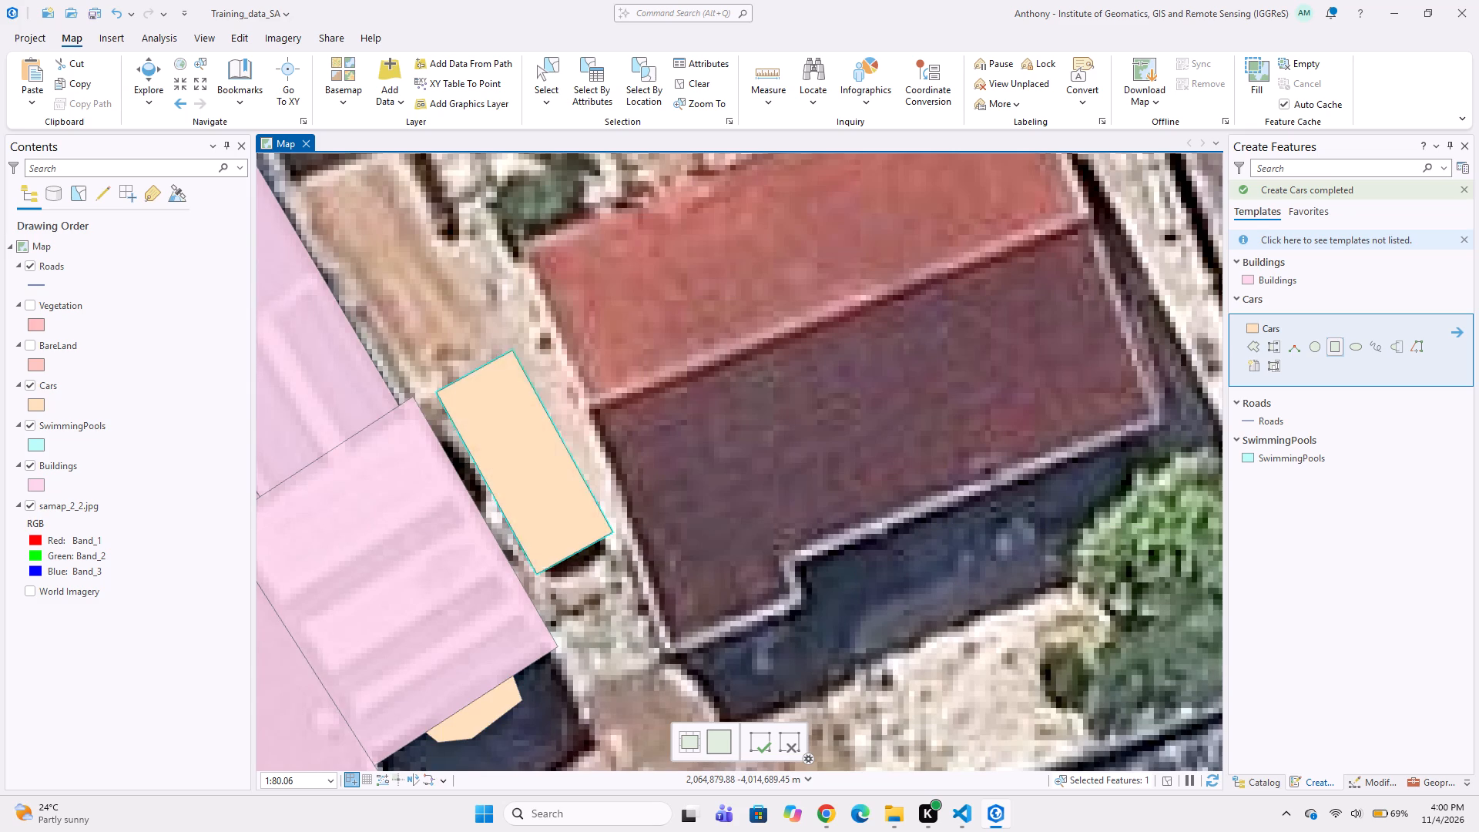
Digitize the red gabled house east of the white car as a seven-vertex Buildings polygon, including the step in its south edge.
scroll(488, 385, down, 2)
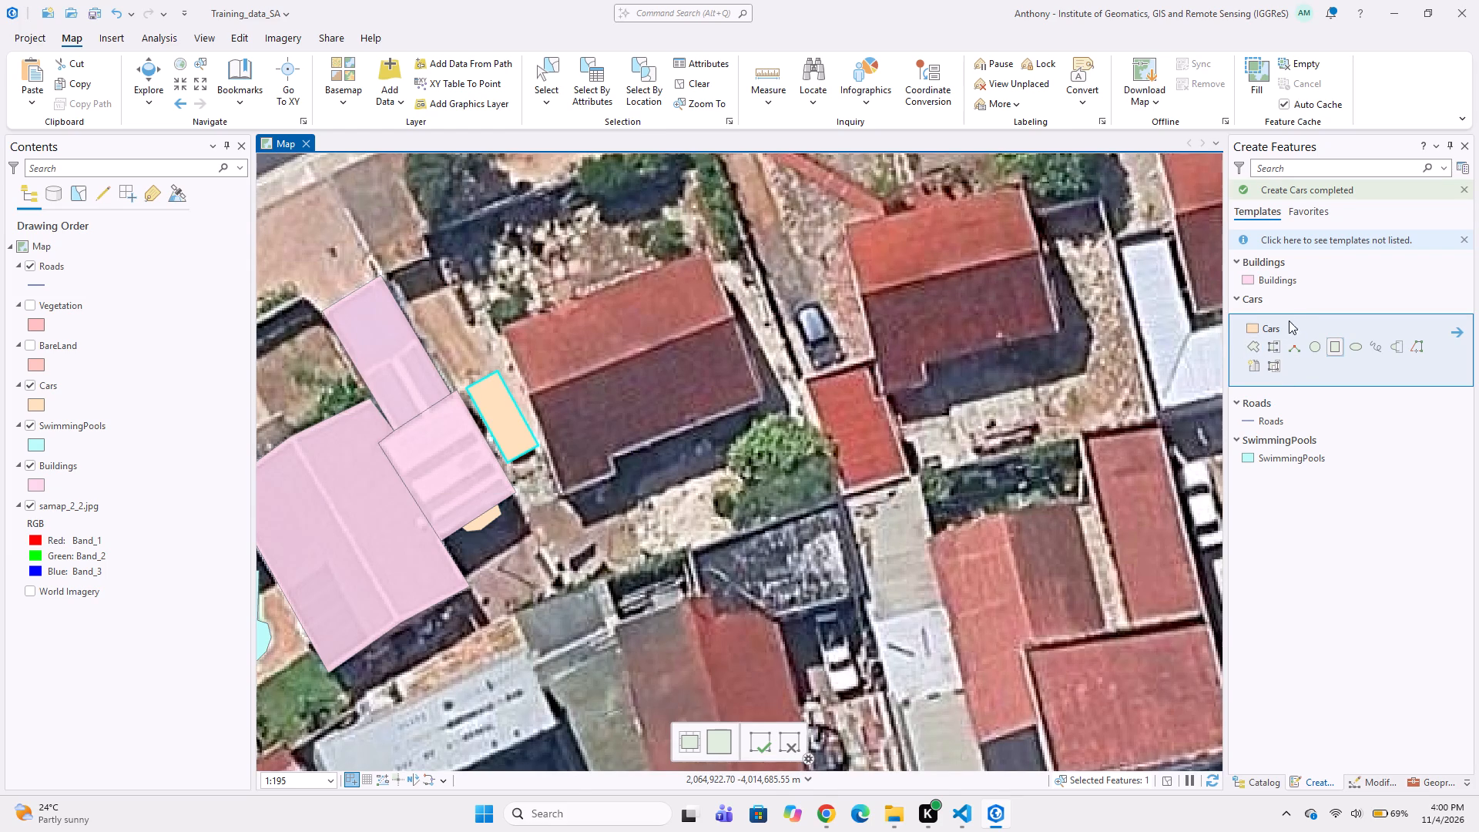
click(1286, 272)
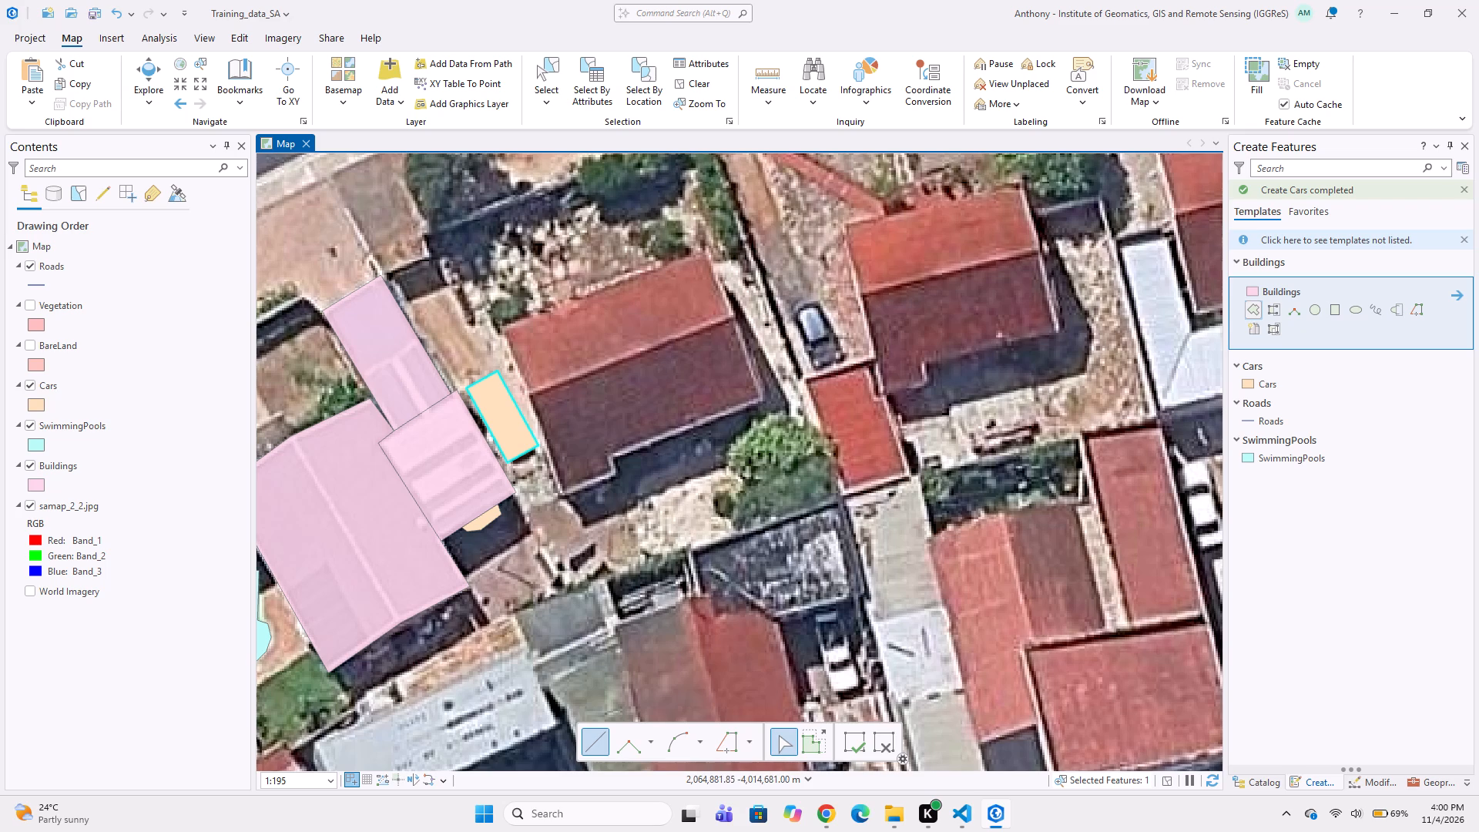
click(499, 323)
click(561, 498)
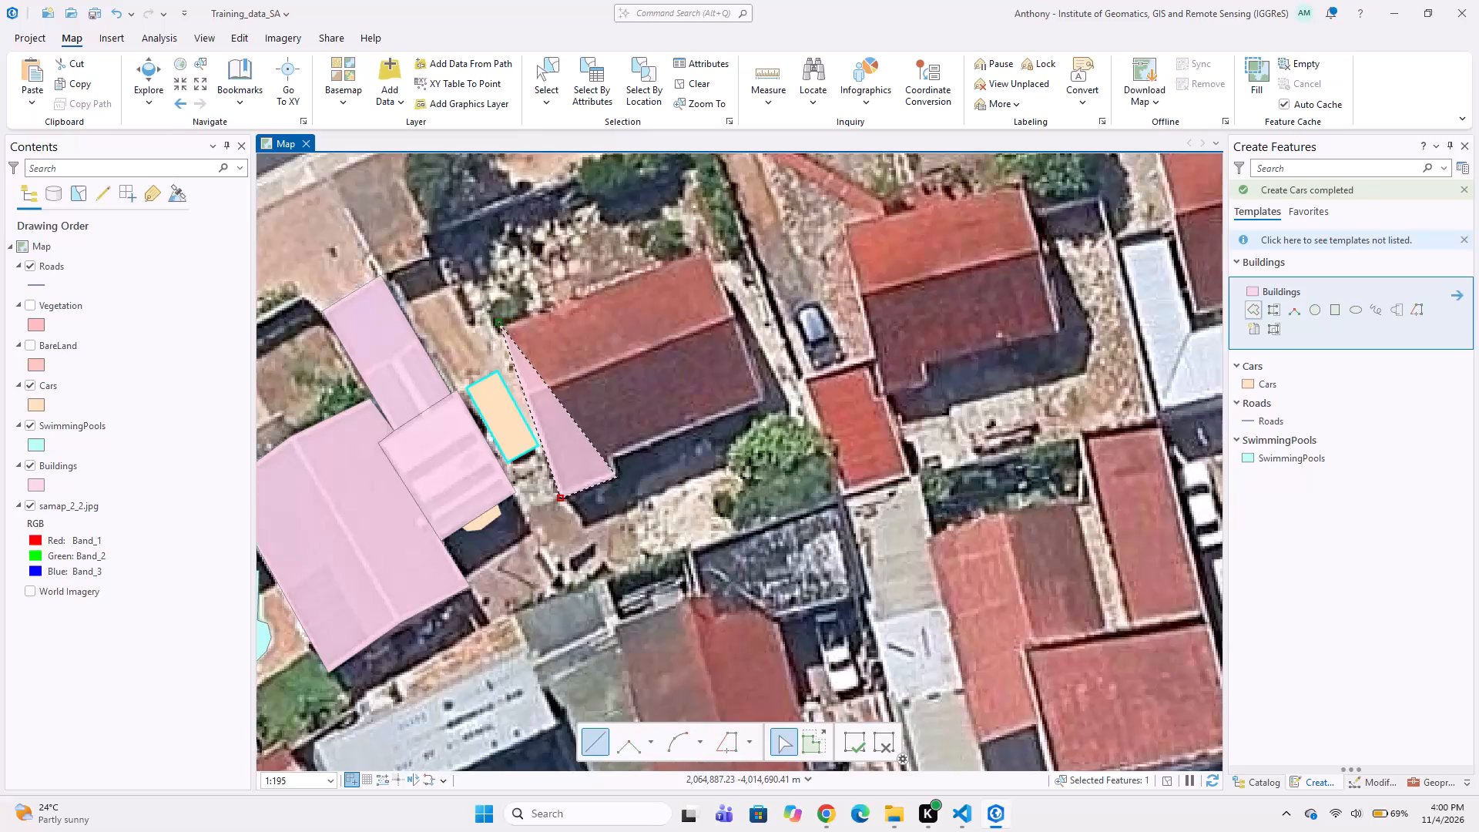
click(617, 479)
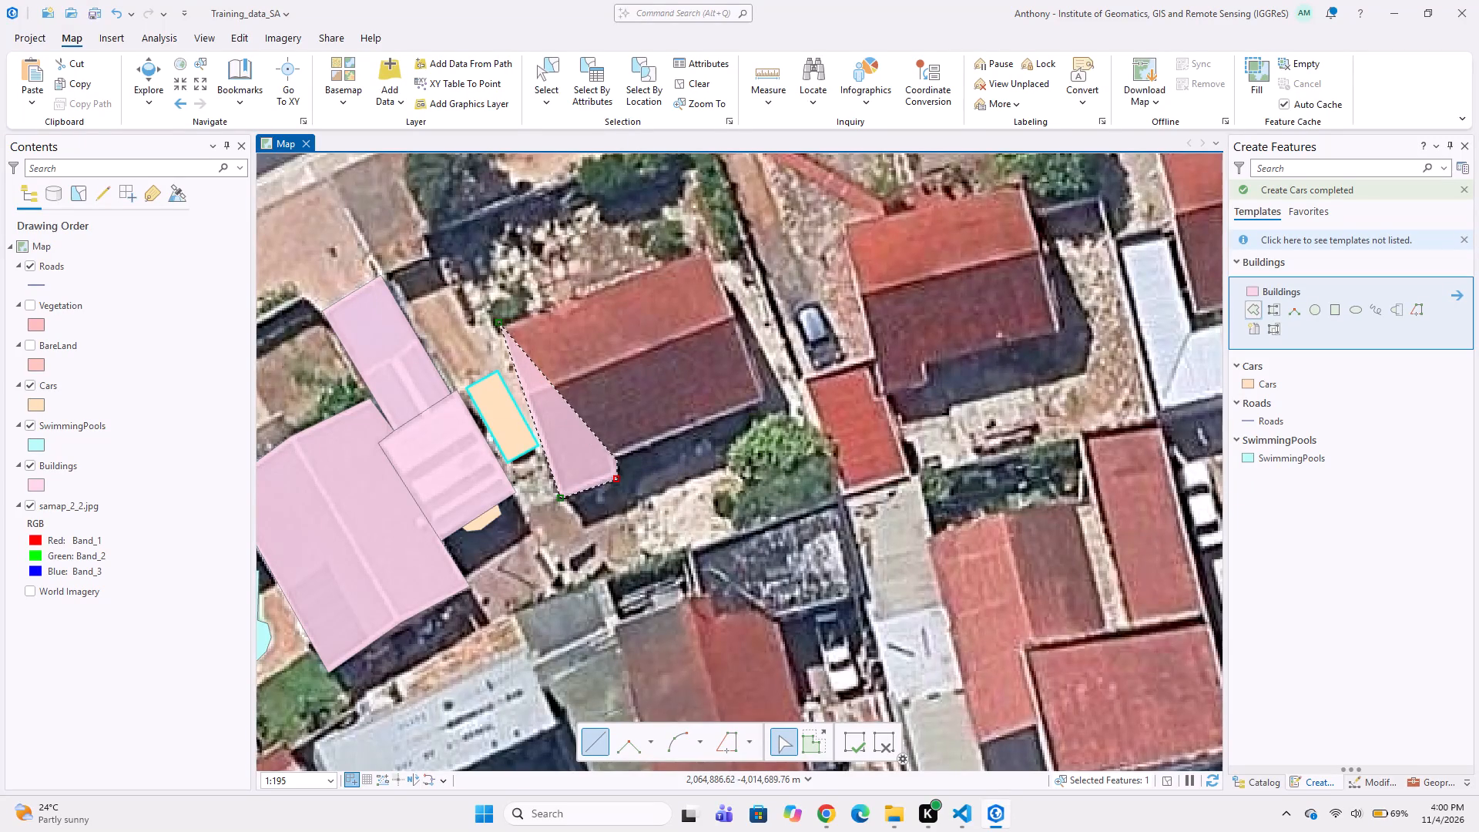
click(617, 458)
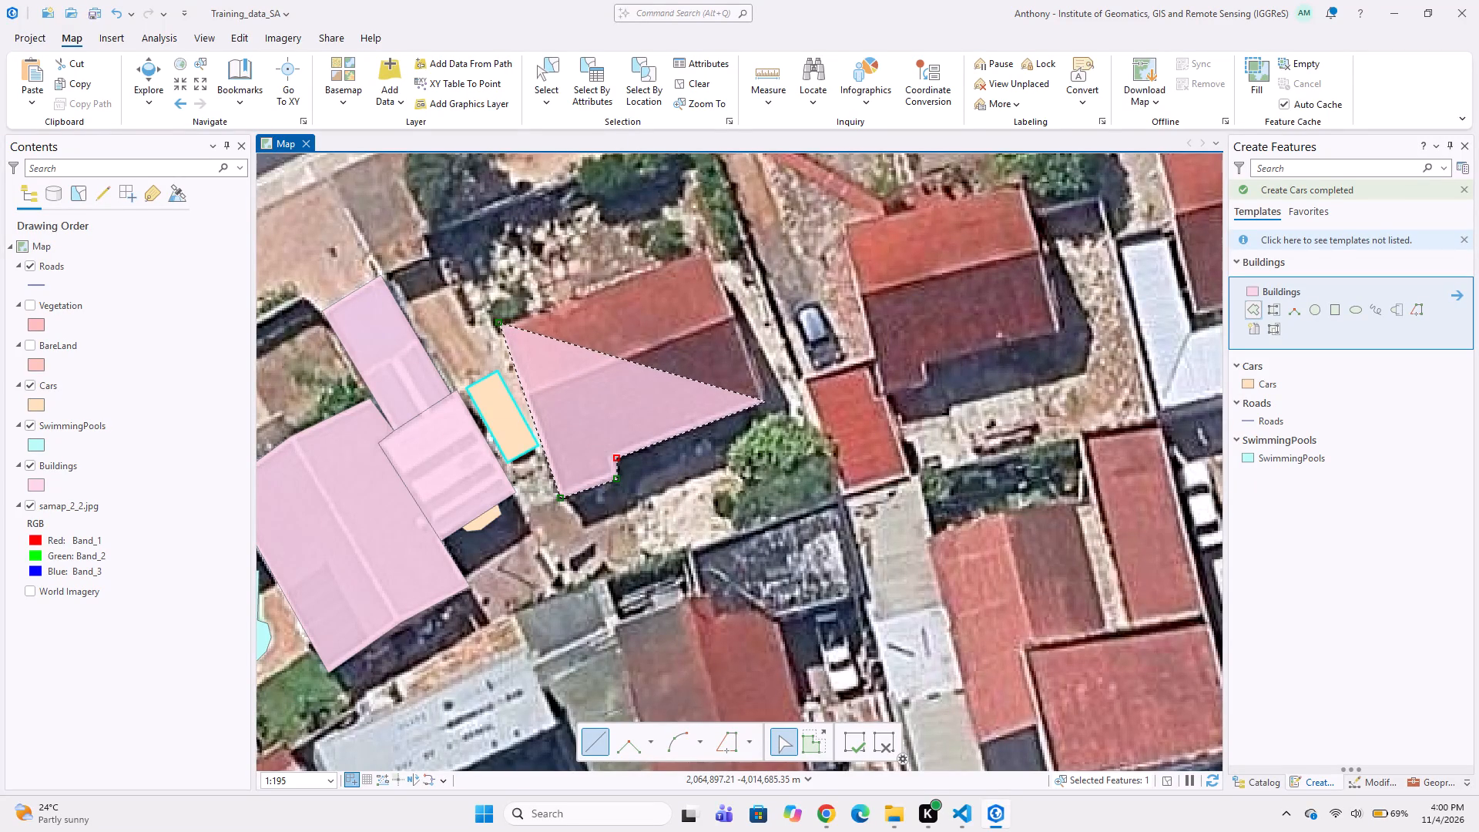
click(766, 401)
click(736, 315)
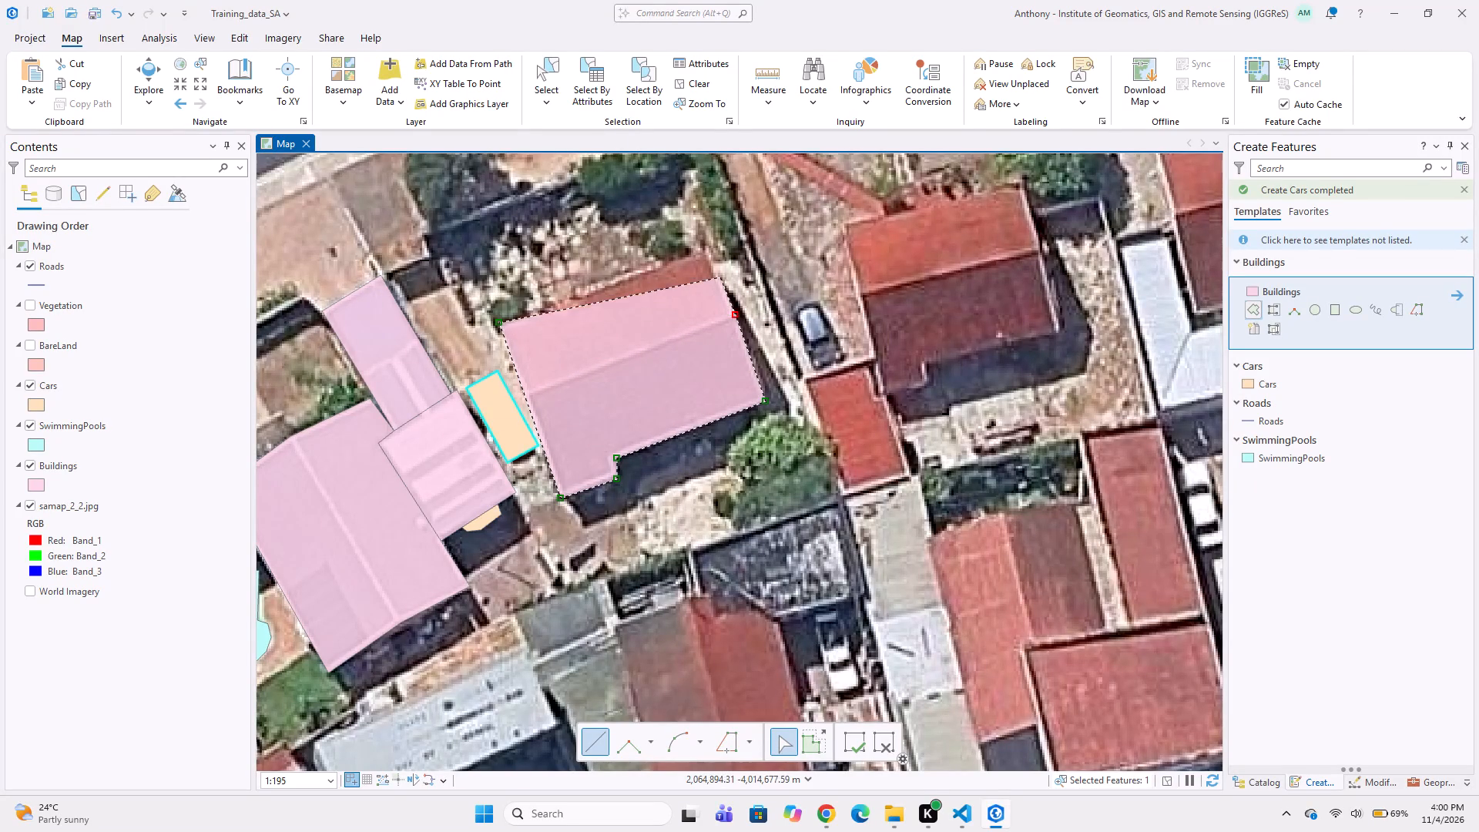
double_click(706, 250)
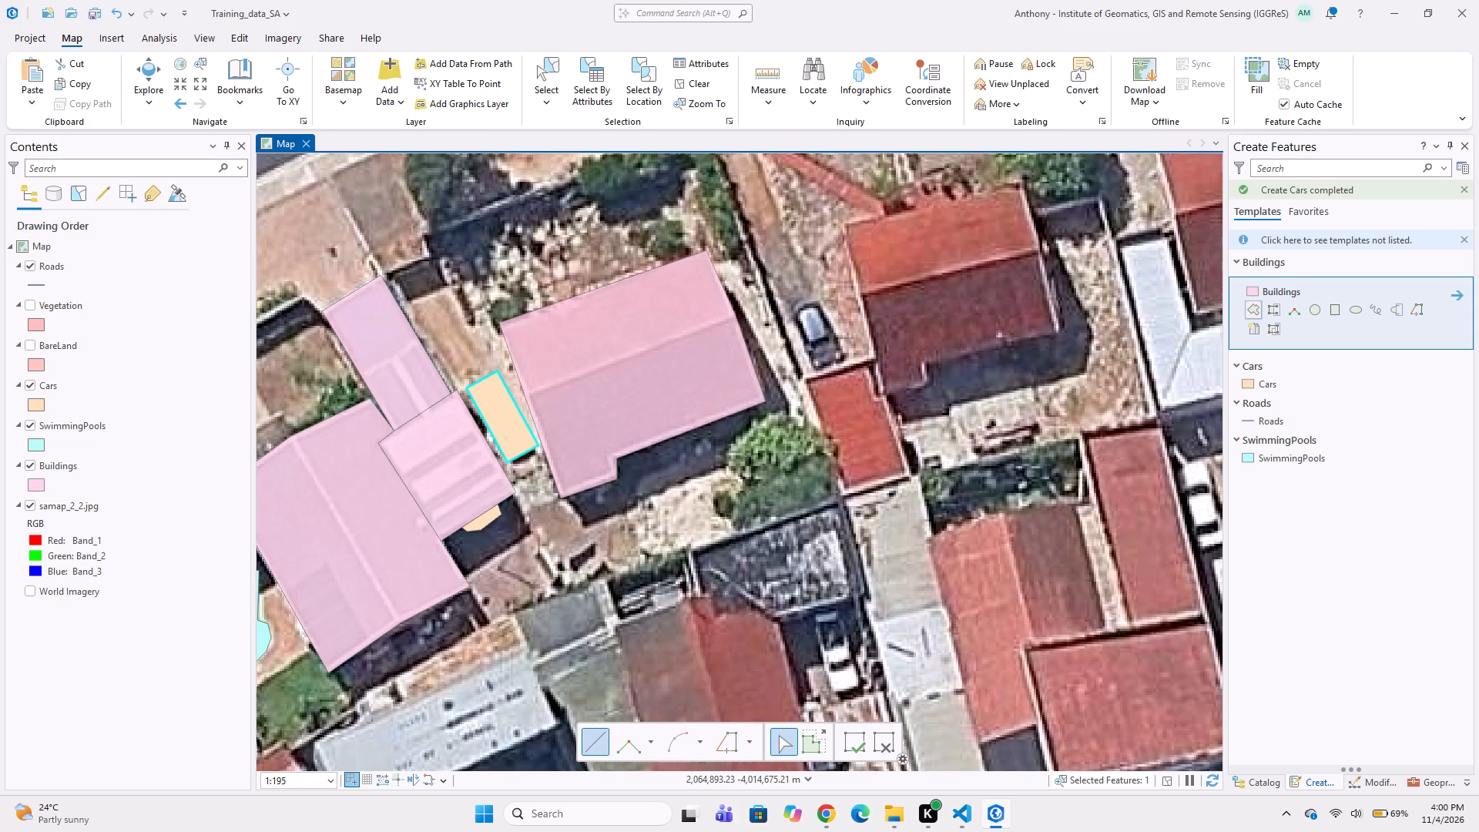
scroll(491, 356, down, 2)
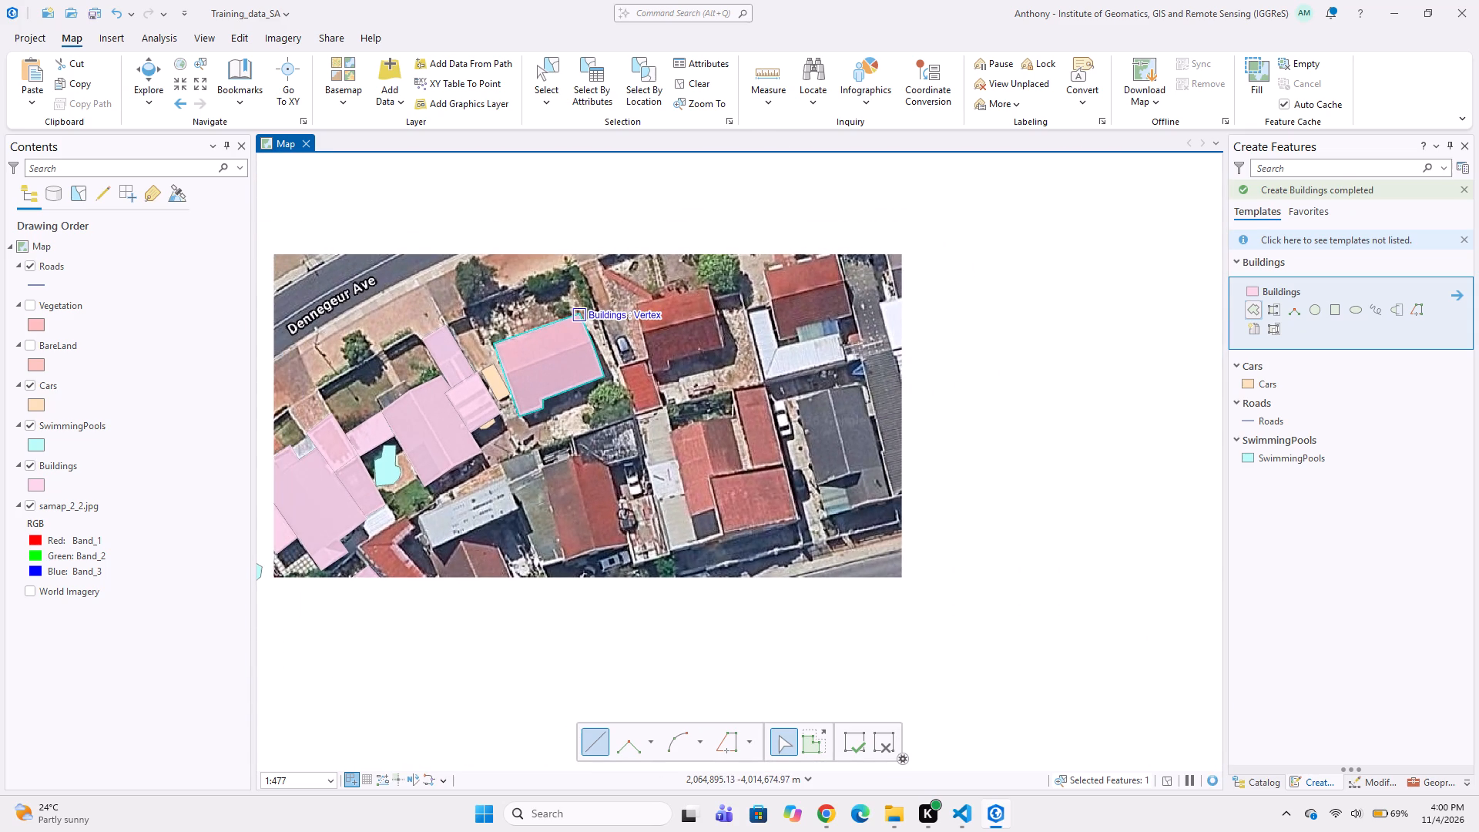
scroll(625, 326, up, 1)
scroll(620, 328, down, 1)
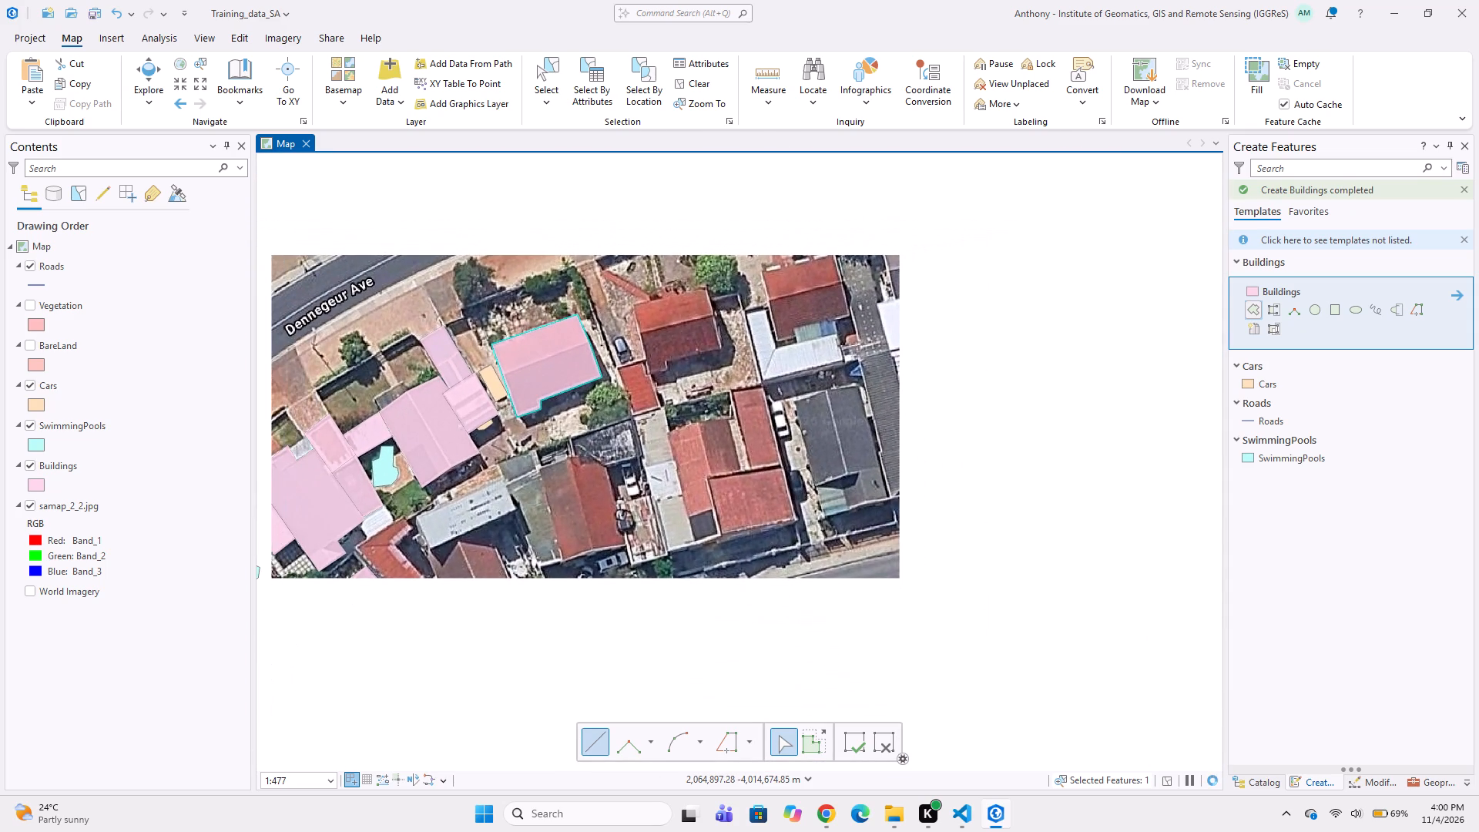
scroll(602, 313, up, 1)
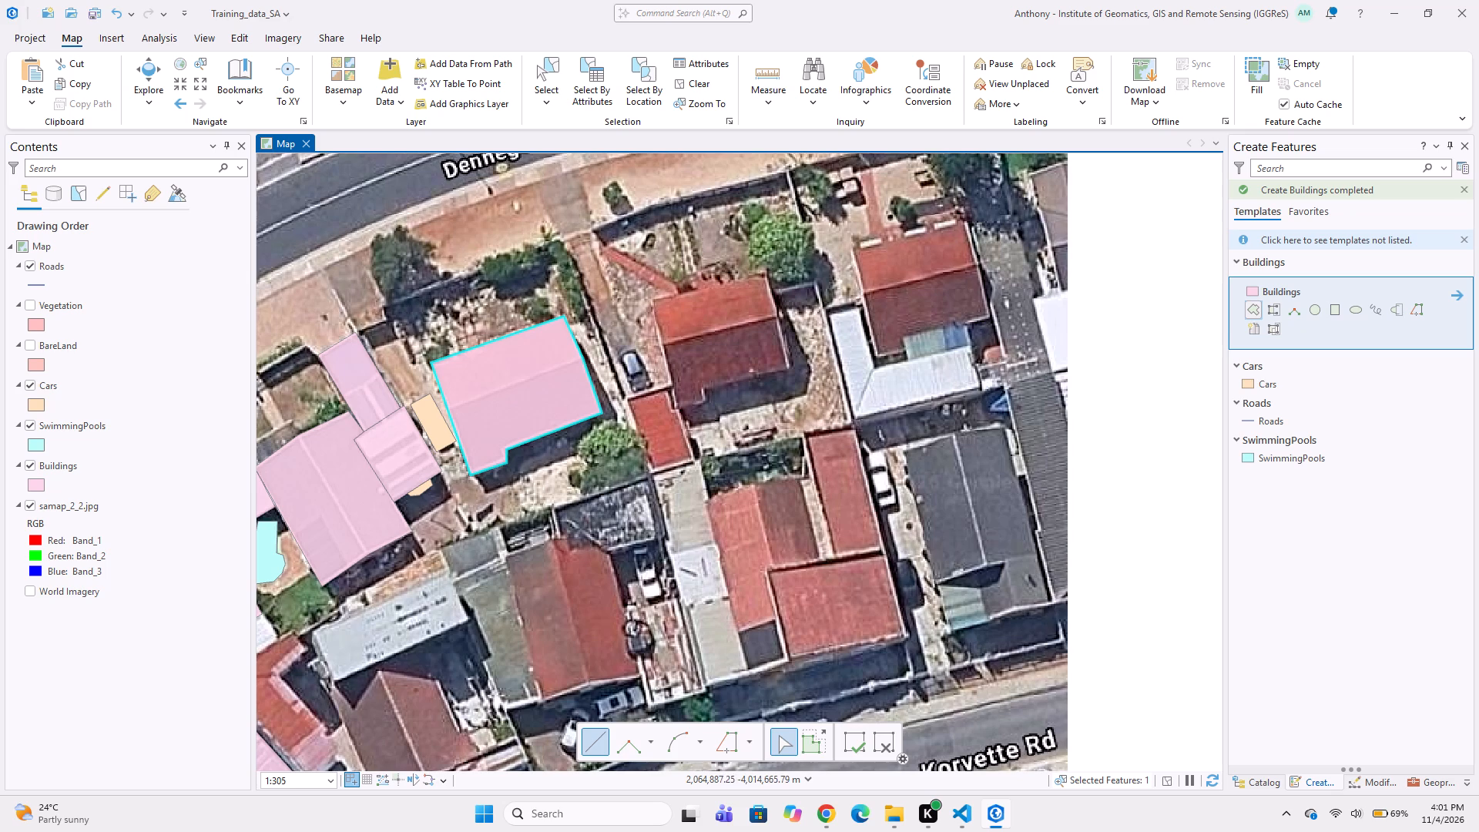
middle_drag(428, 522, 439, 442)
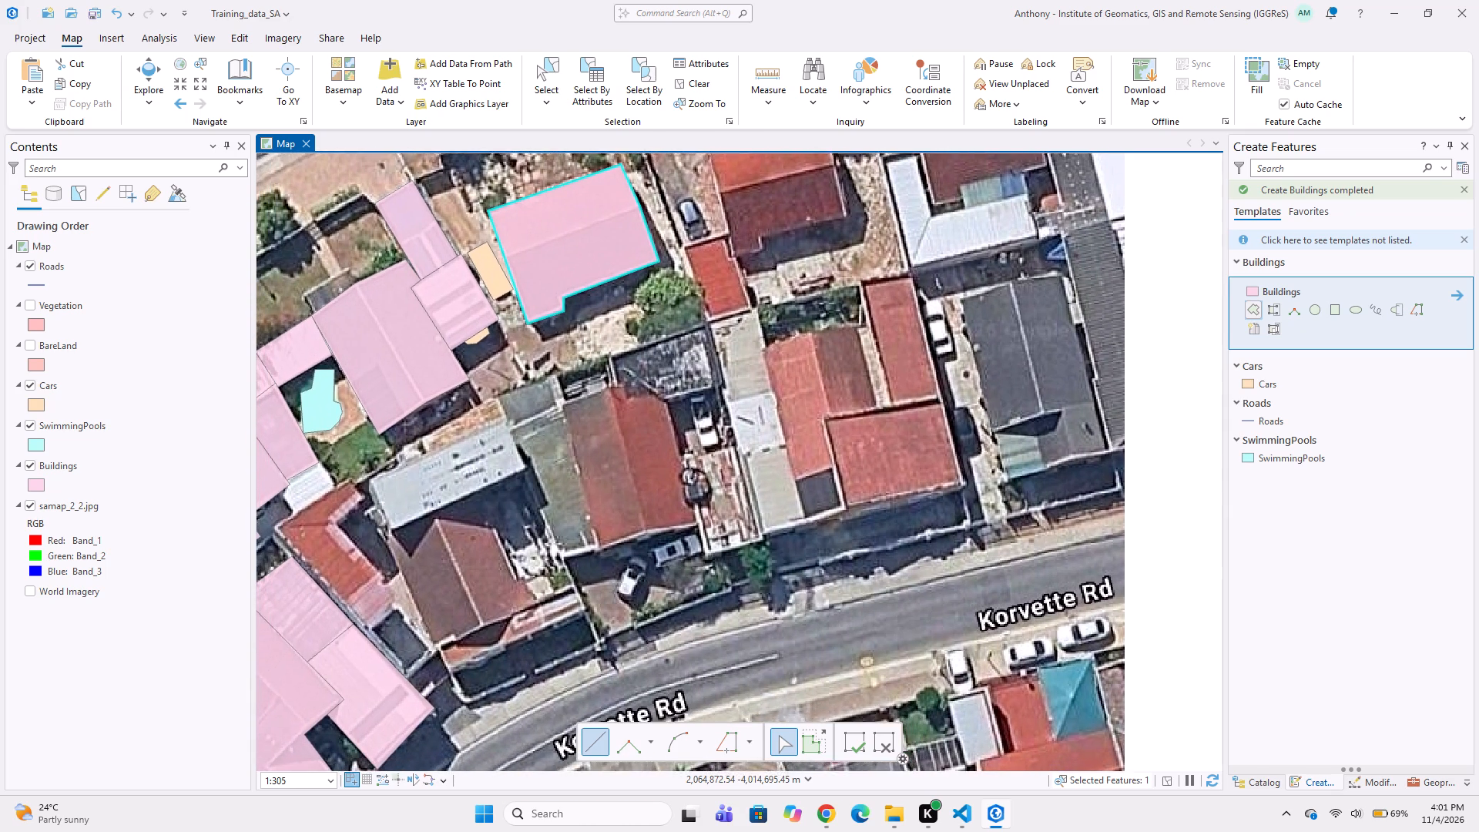
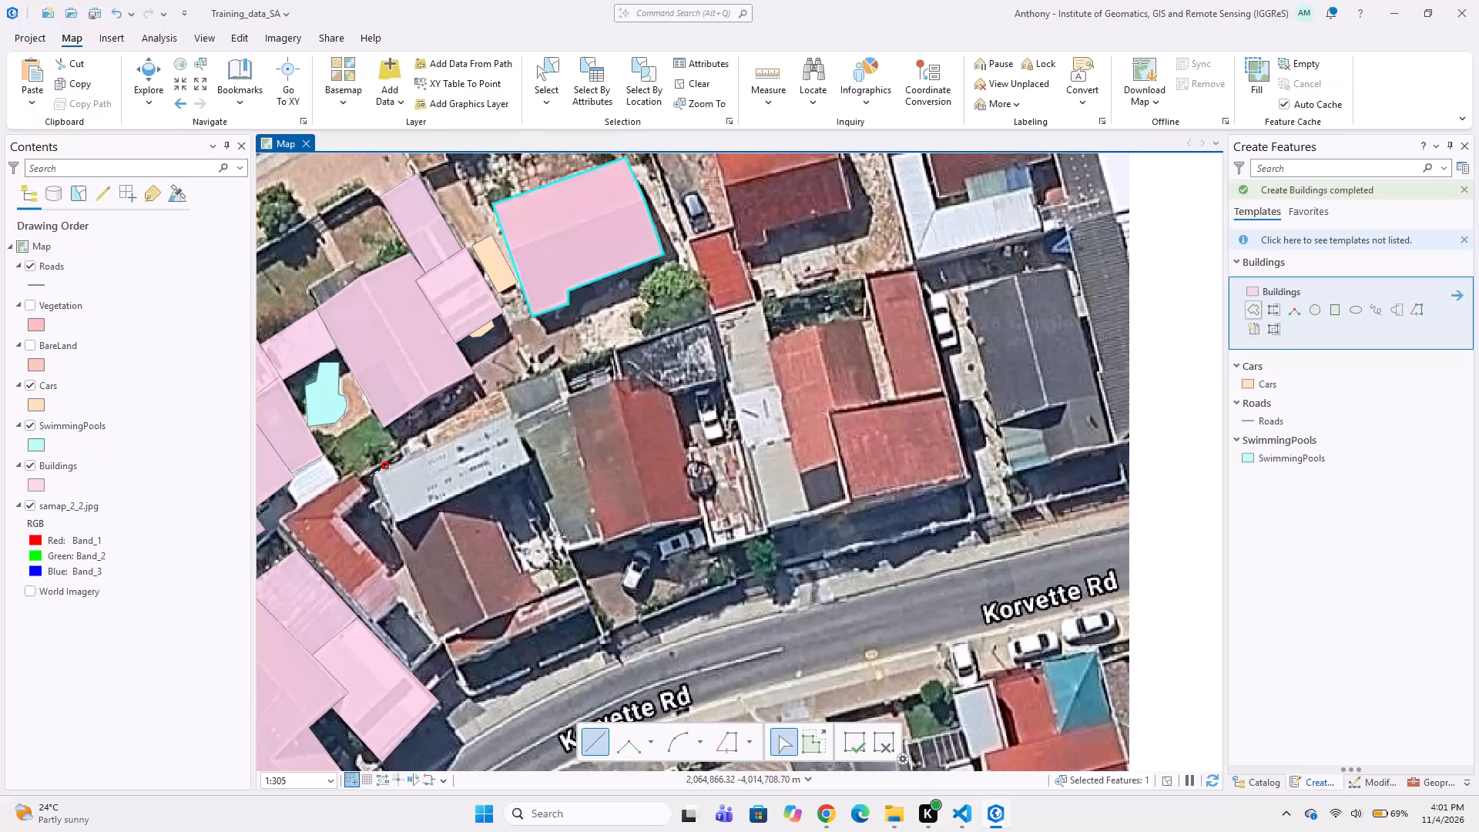
Finish digitizing the elongated light-grey roof north of the dark-red gabled house near Korvette Rd as a five-vertex Buildings polygon.
click(372, 477)
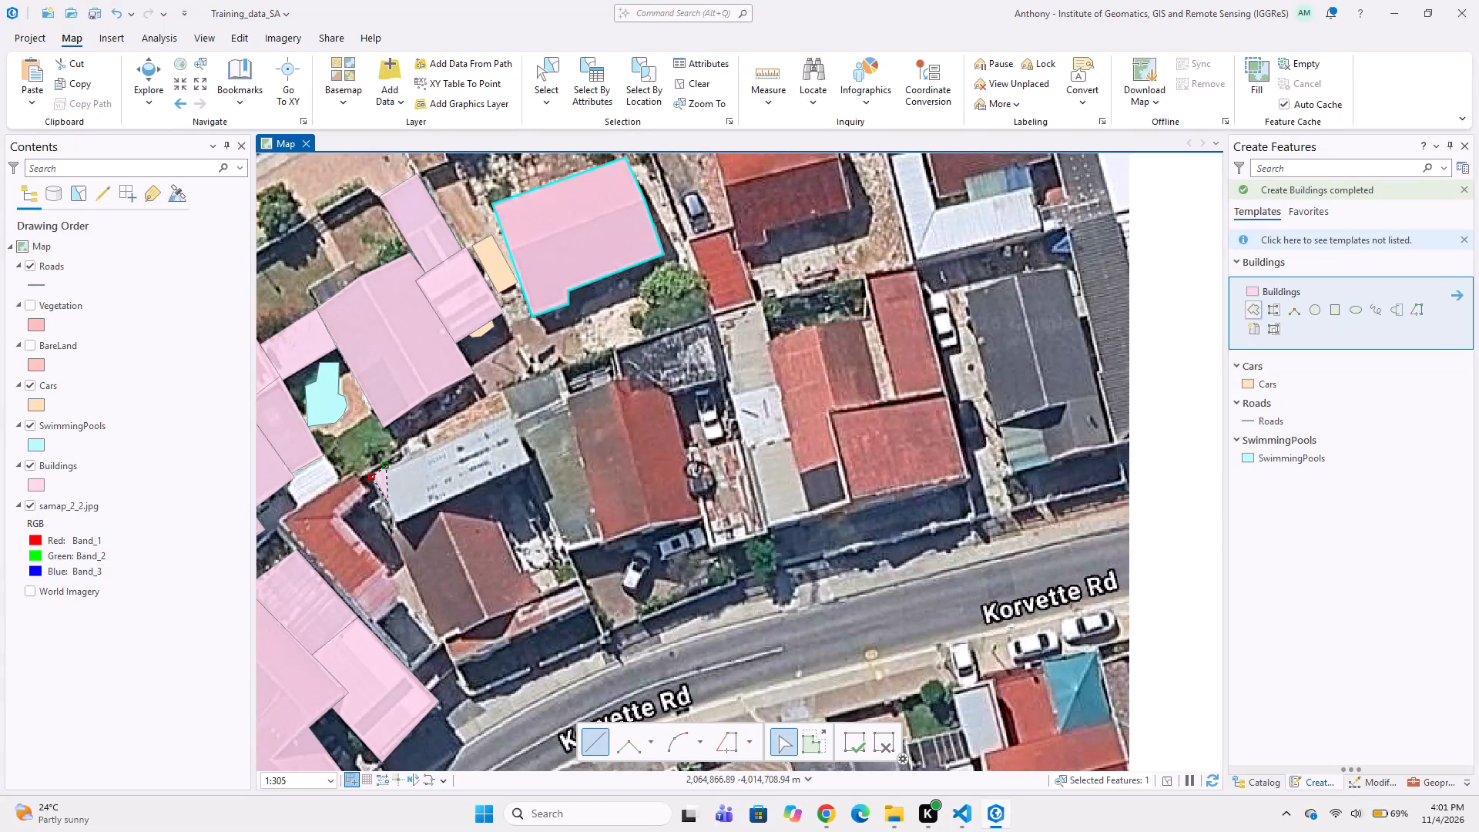
click(397, 522)
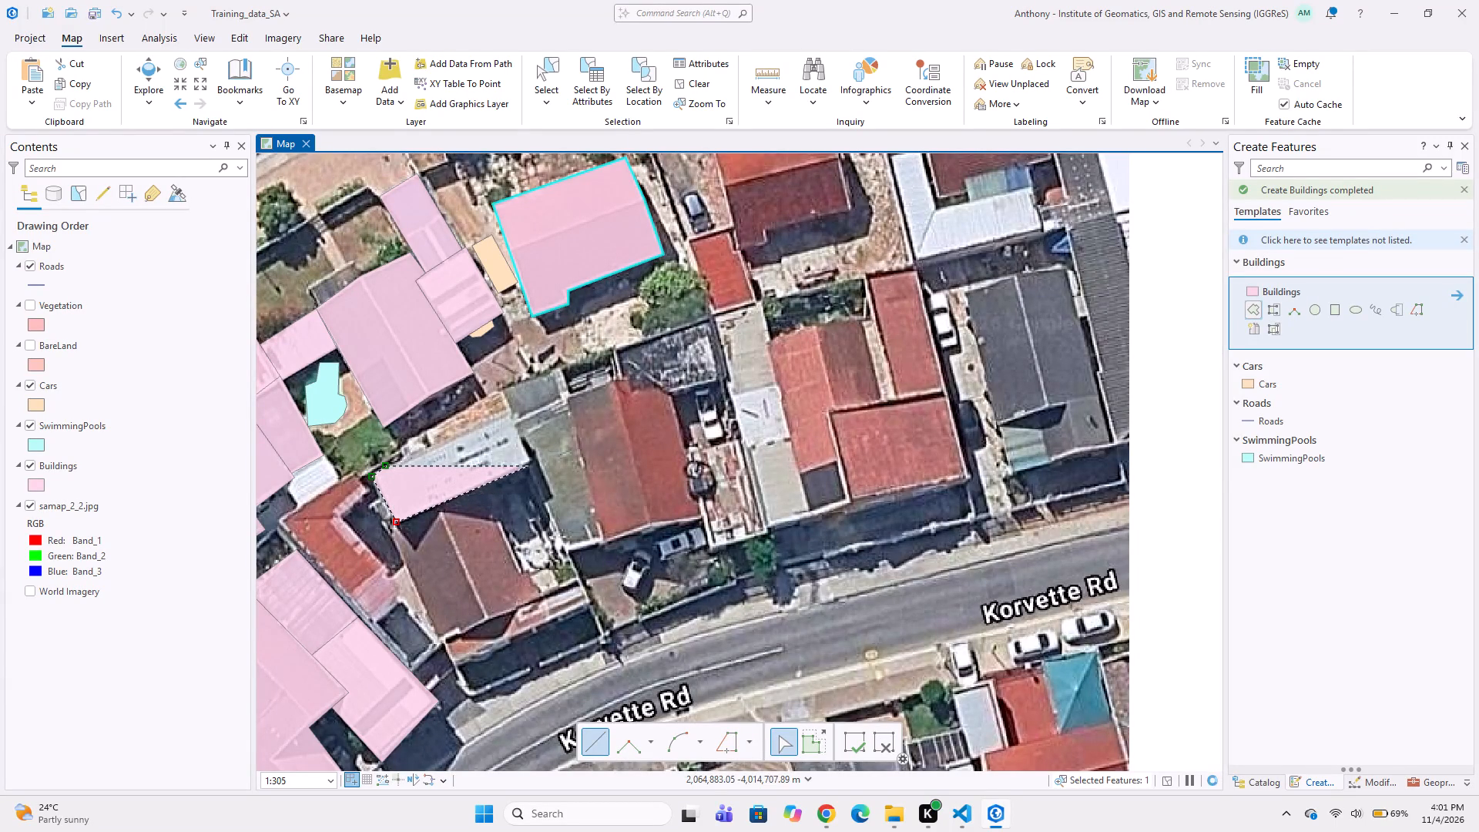
click(531, 461)
double_click(510, 415)
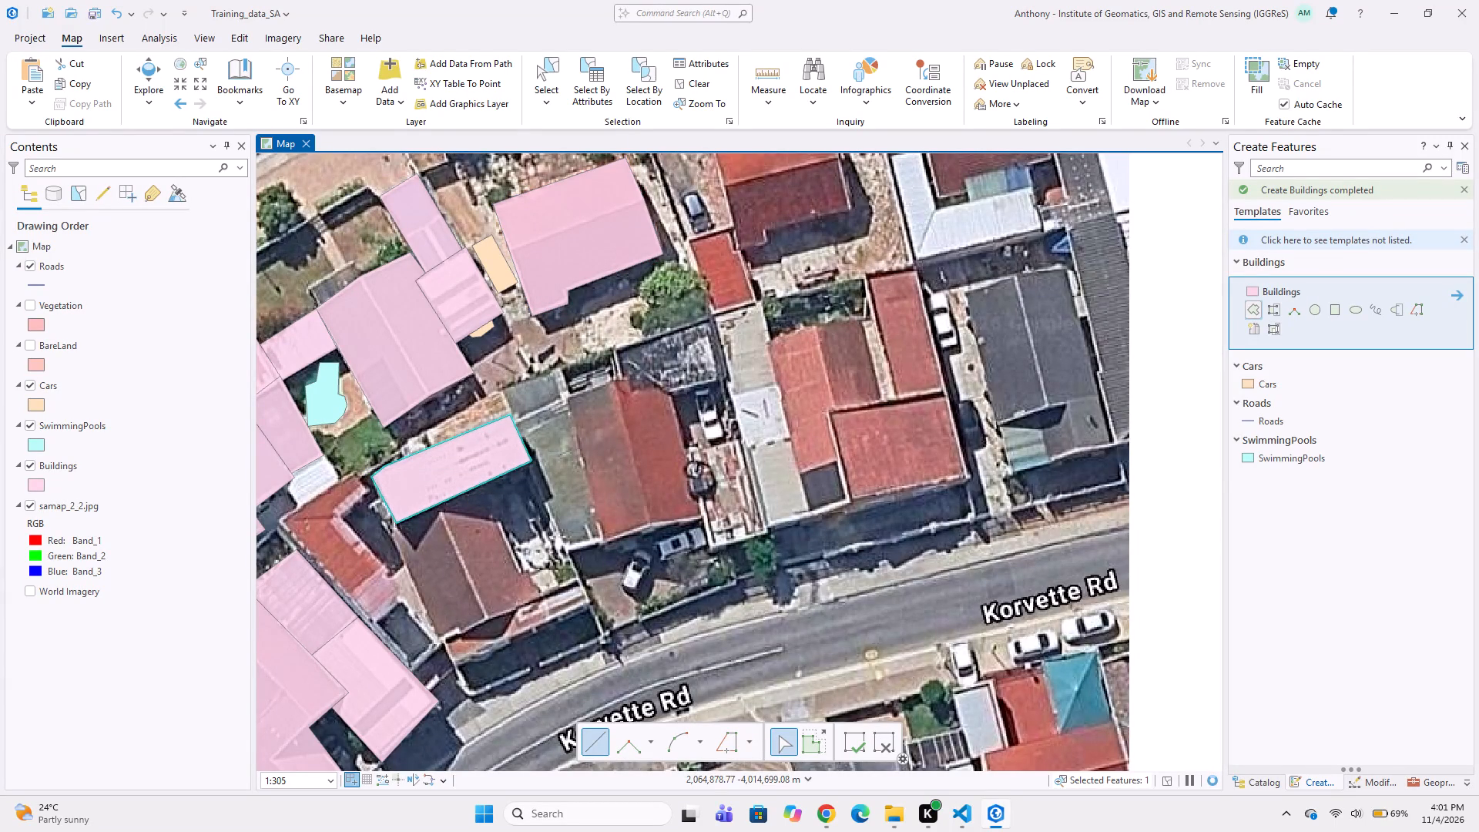
Digitize the grey-green roof east of the light-grey roof as a six-vertex Buildings polygon, following the shared edge between them.
click(564, 364)
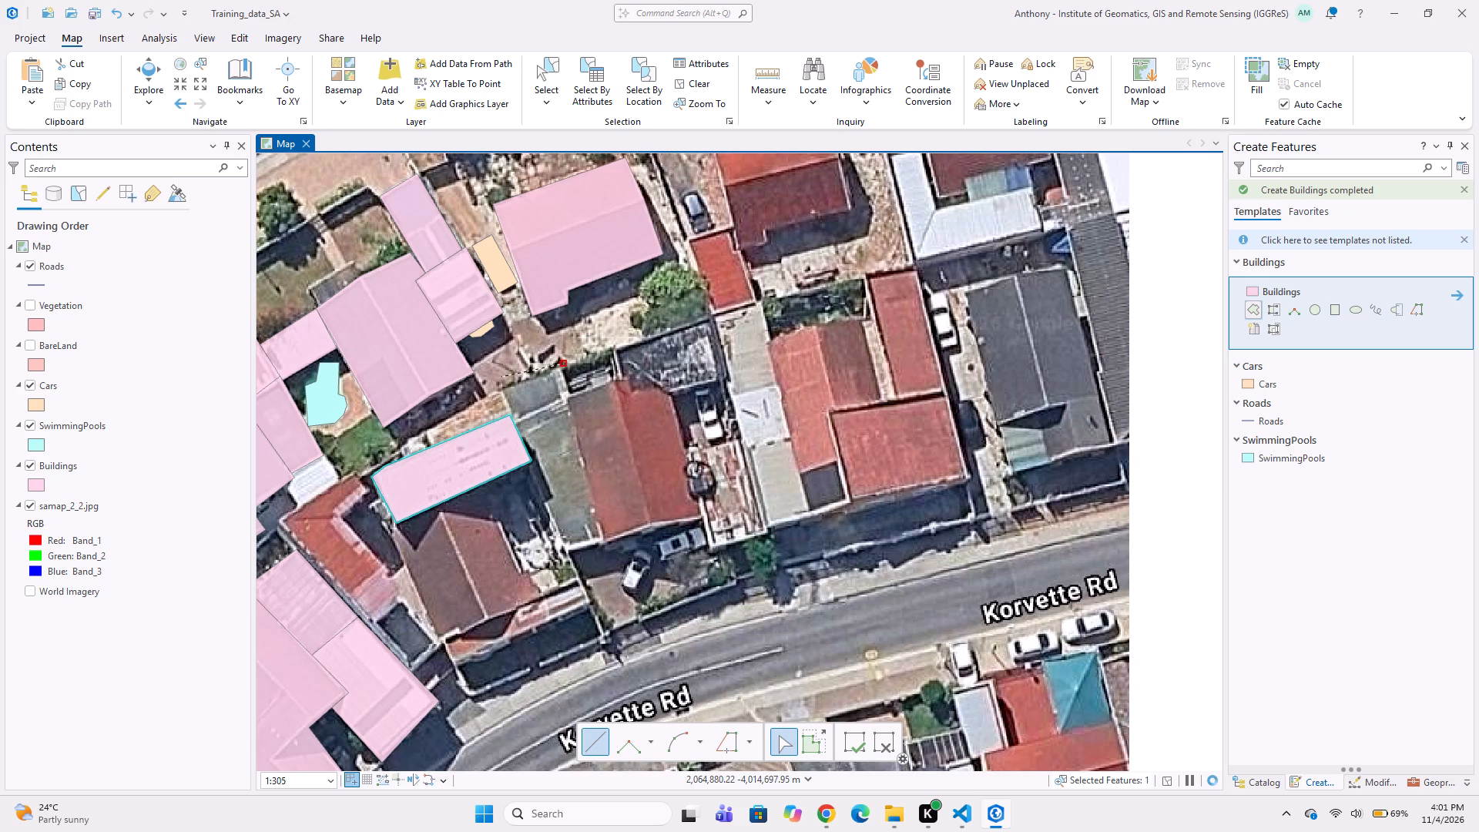
click(499, 393)
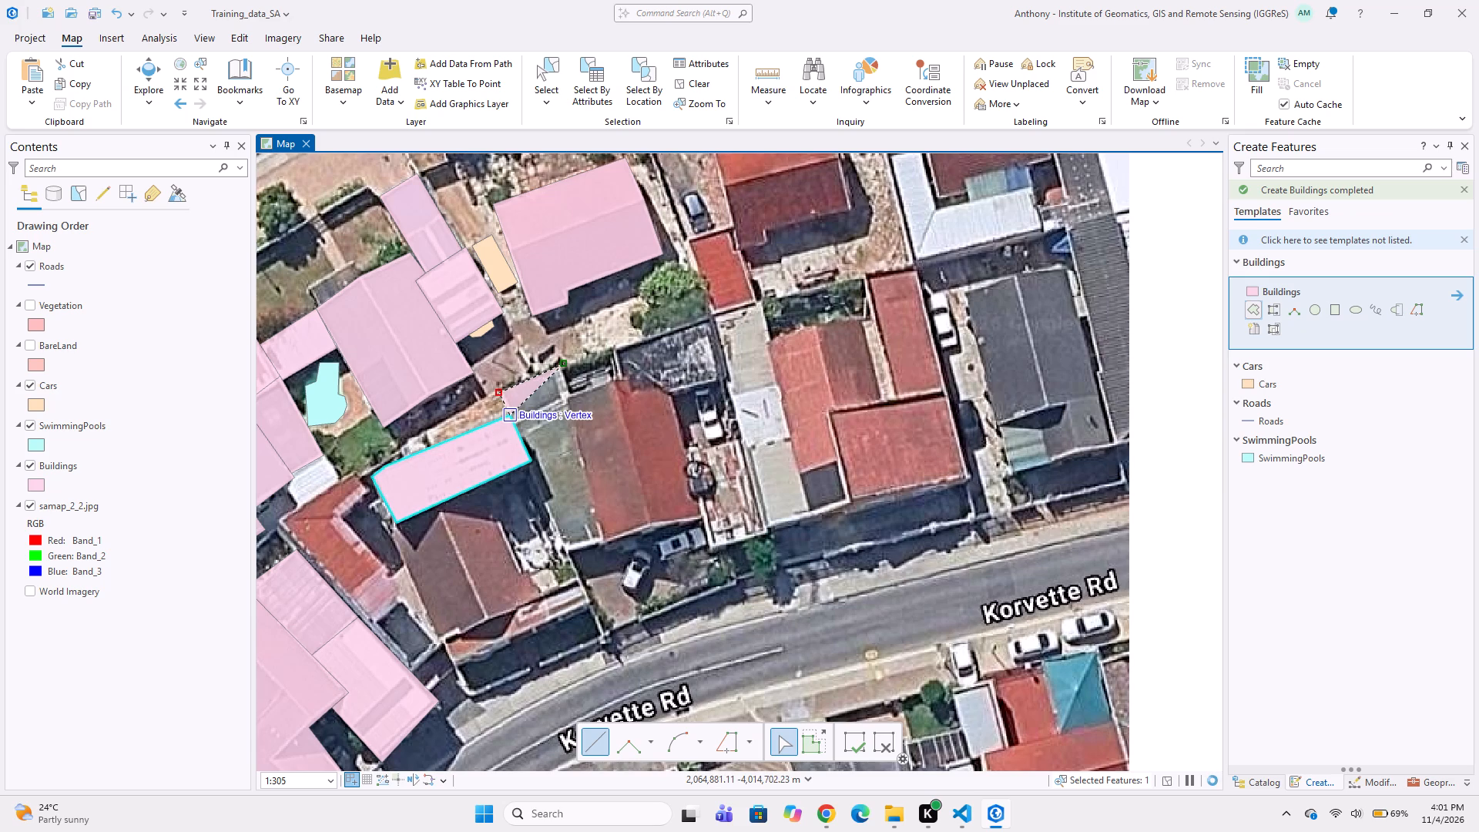
click(512, 420)
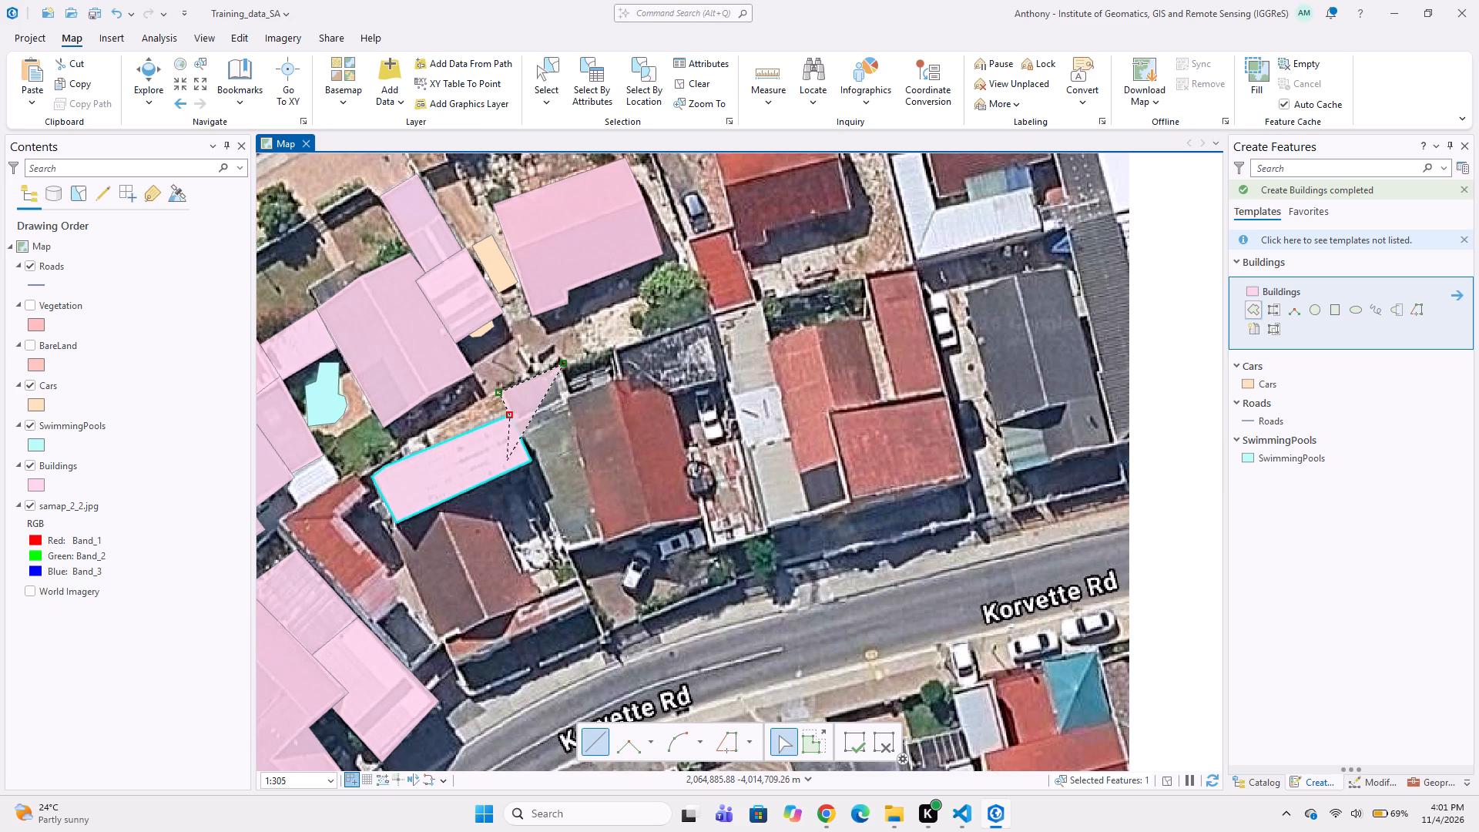
click(534, 463)
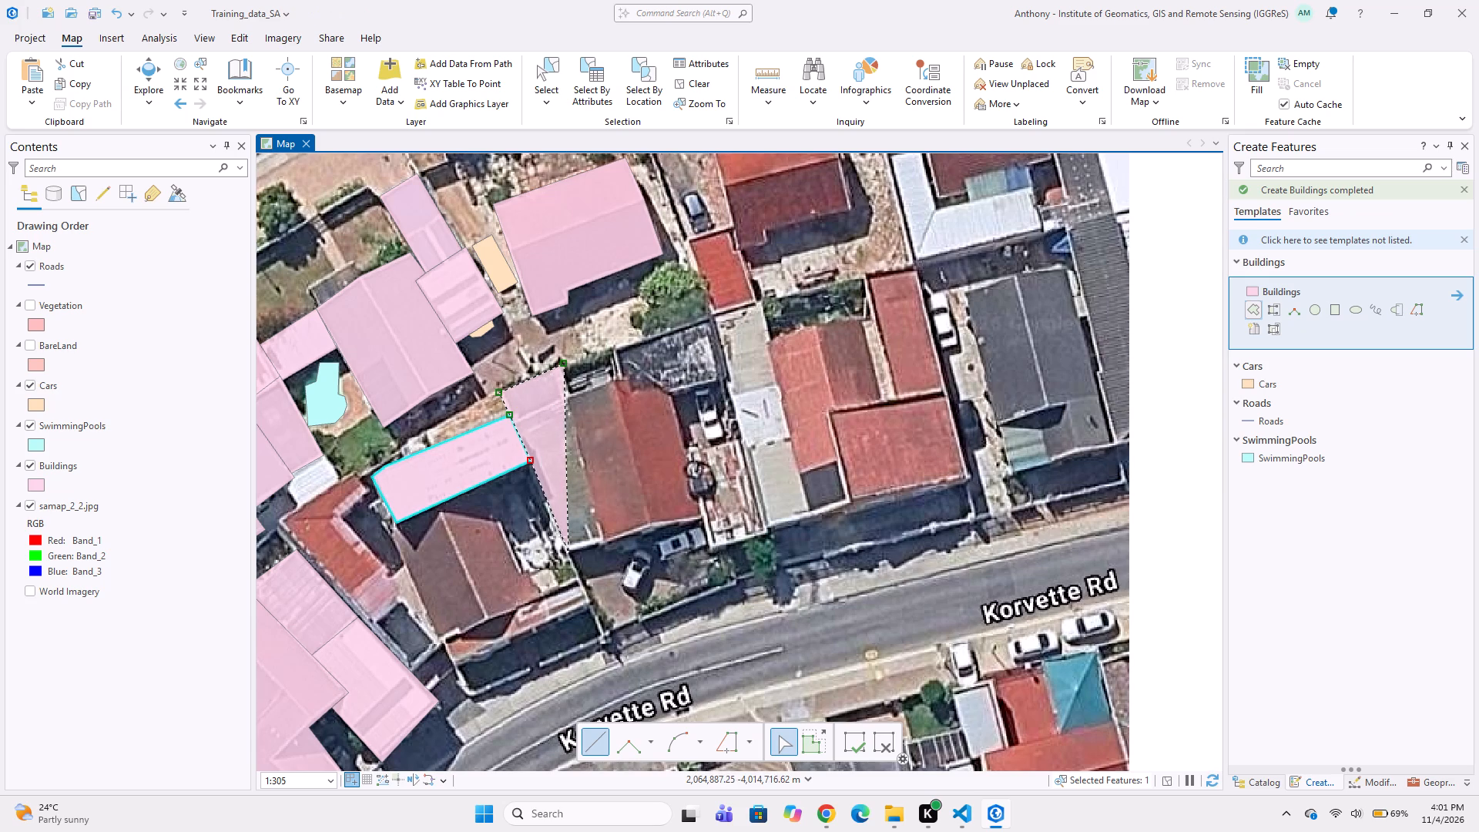
click(566, 552)
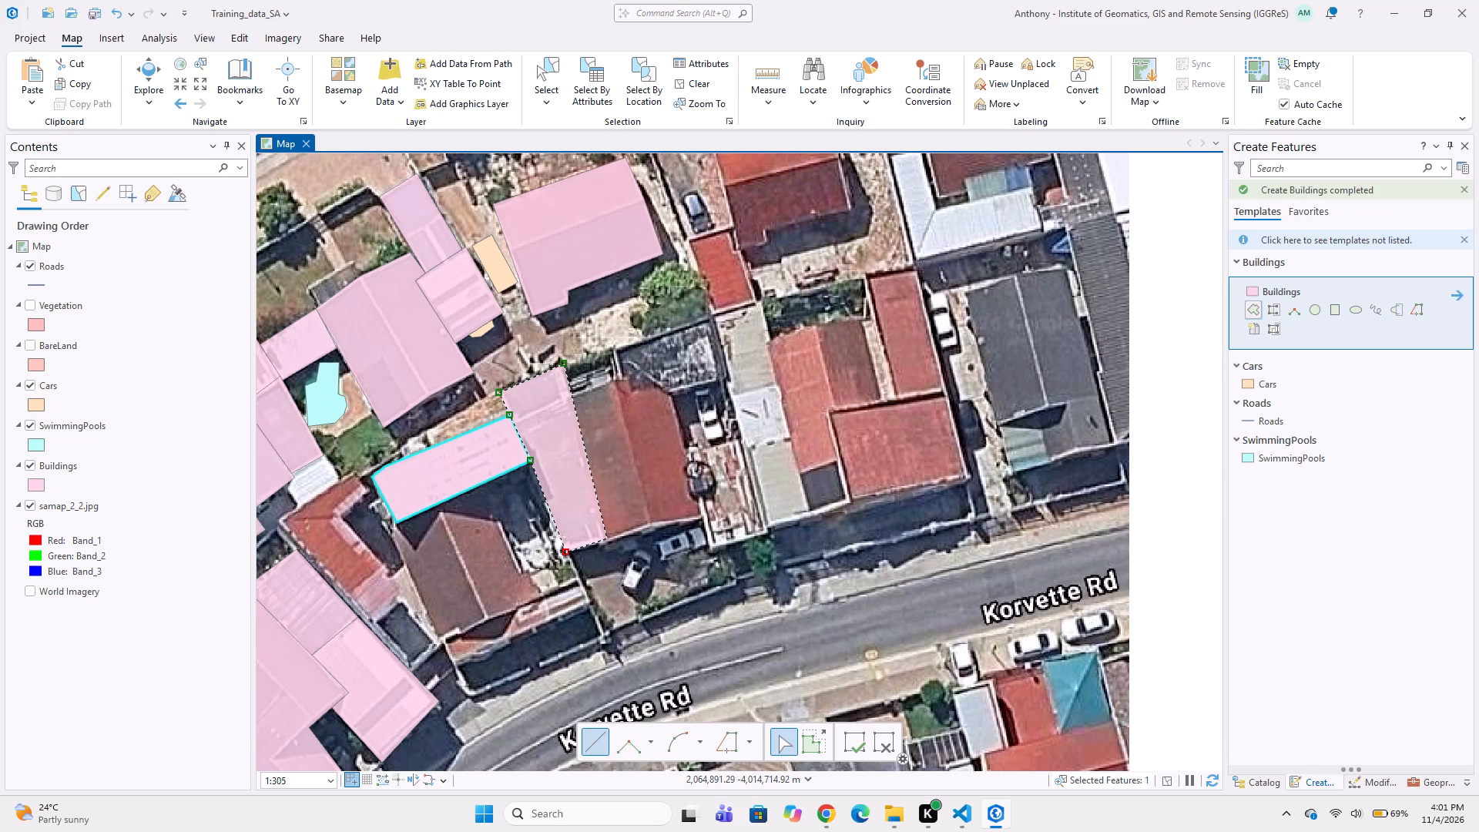
double_click(607, 538)
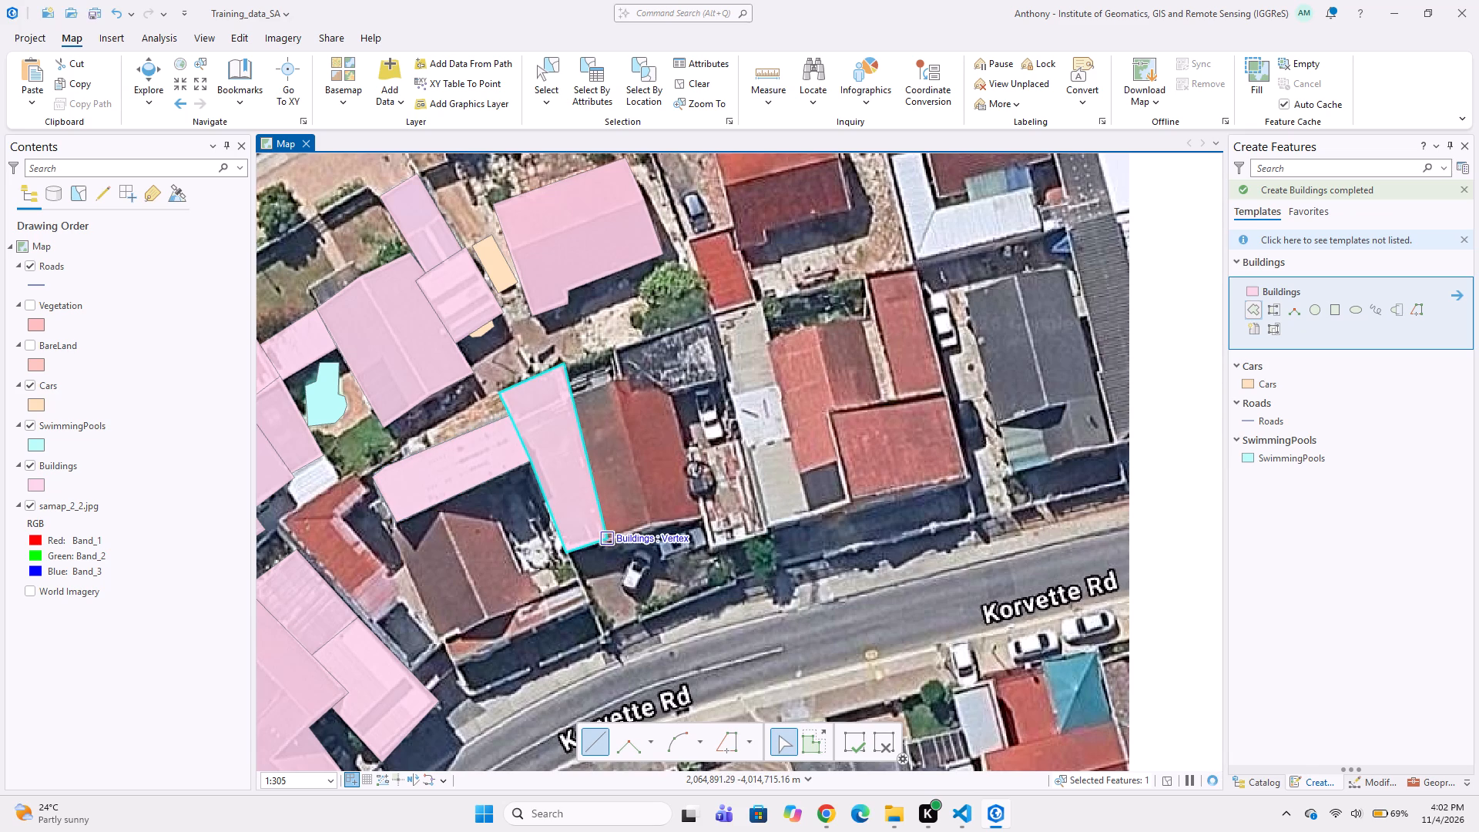
Digitize the red-brown roof adjoining the grey-green roof's east edge as a five-vertex Buildings polygon.
click(609, 534)
click(701, 518)
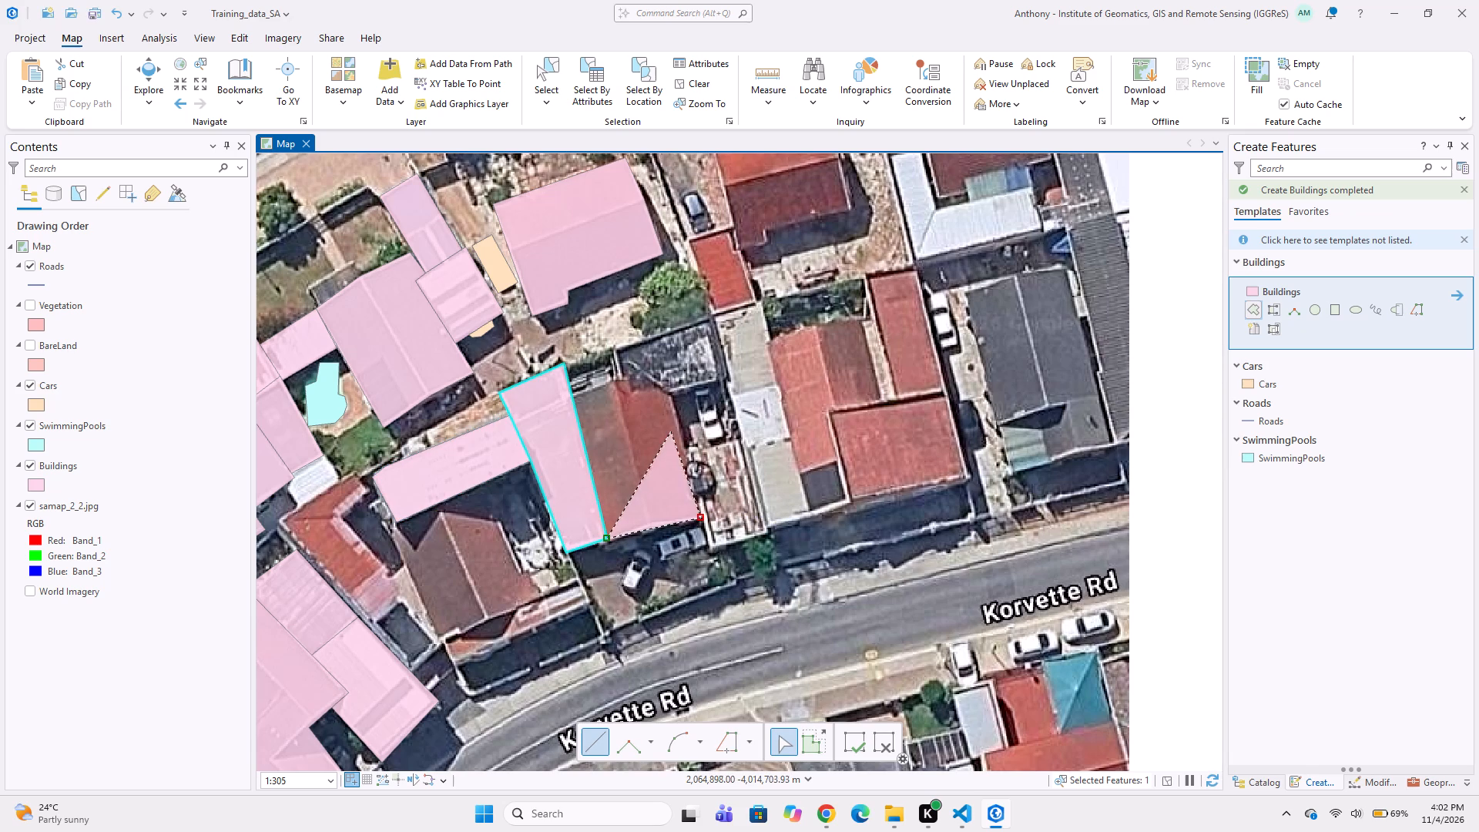
click(674, 396)
click(625, 380)
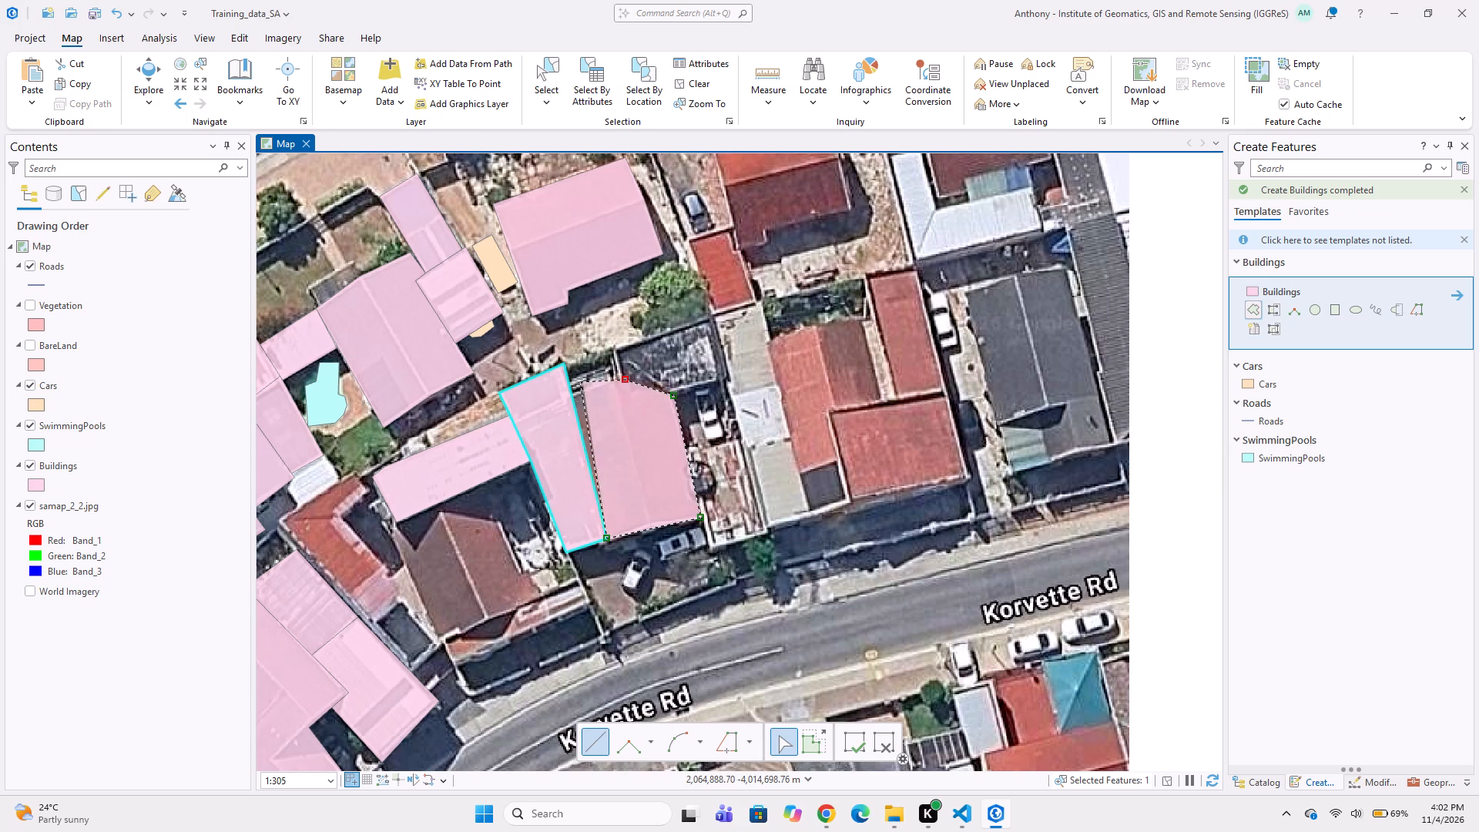
double_click(575, 393)
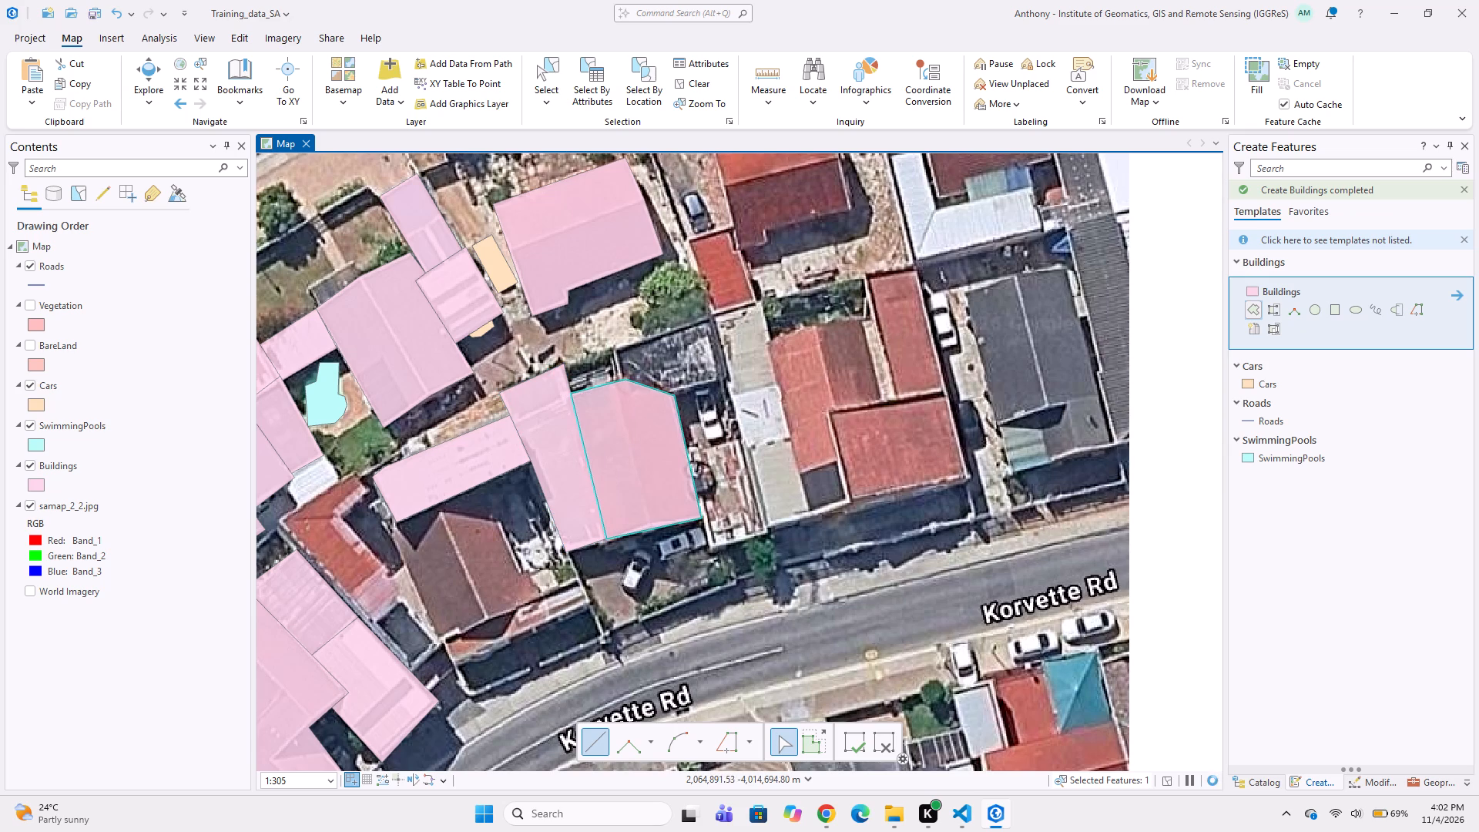
Digitize the dark weathered roof adjoining the red-brown roof's northeast edge as a five-vertex Buildings polygon.
click(615, 347)
click(625, 377)
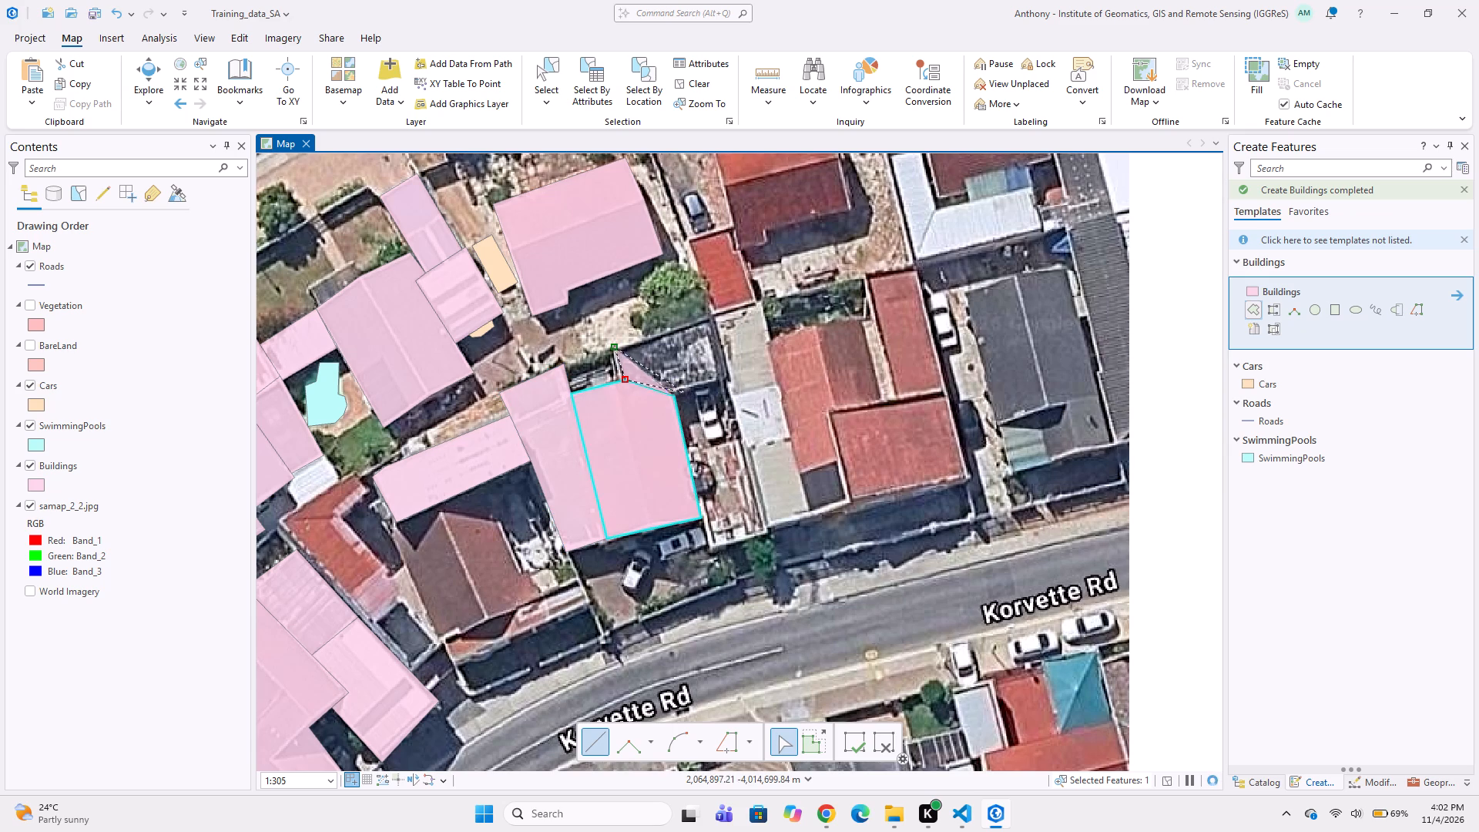
click(676, 391)
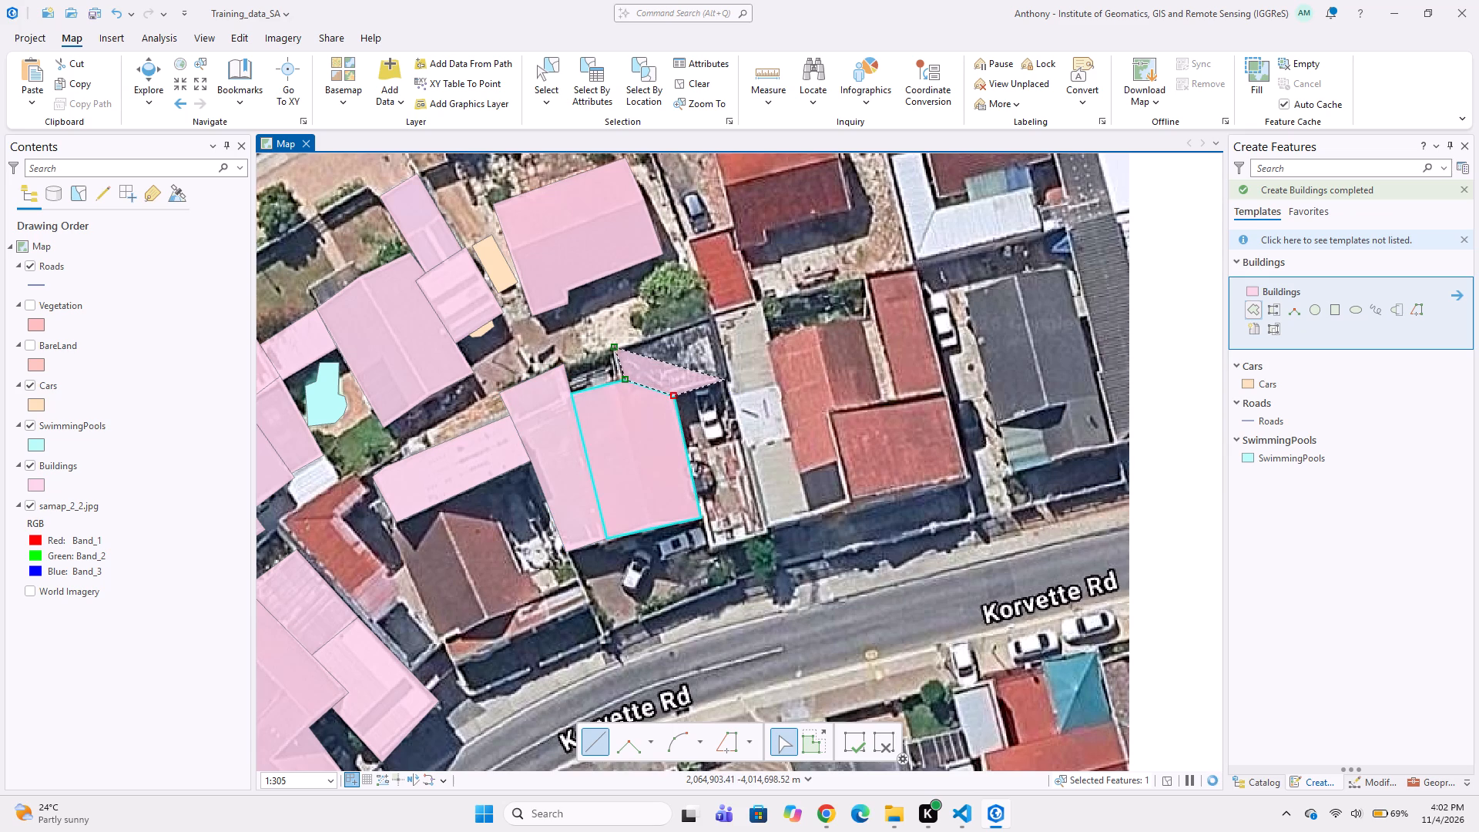
click(728, 380)
double_click(714, 318)
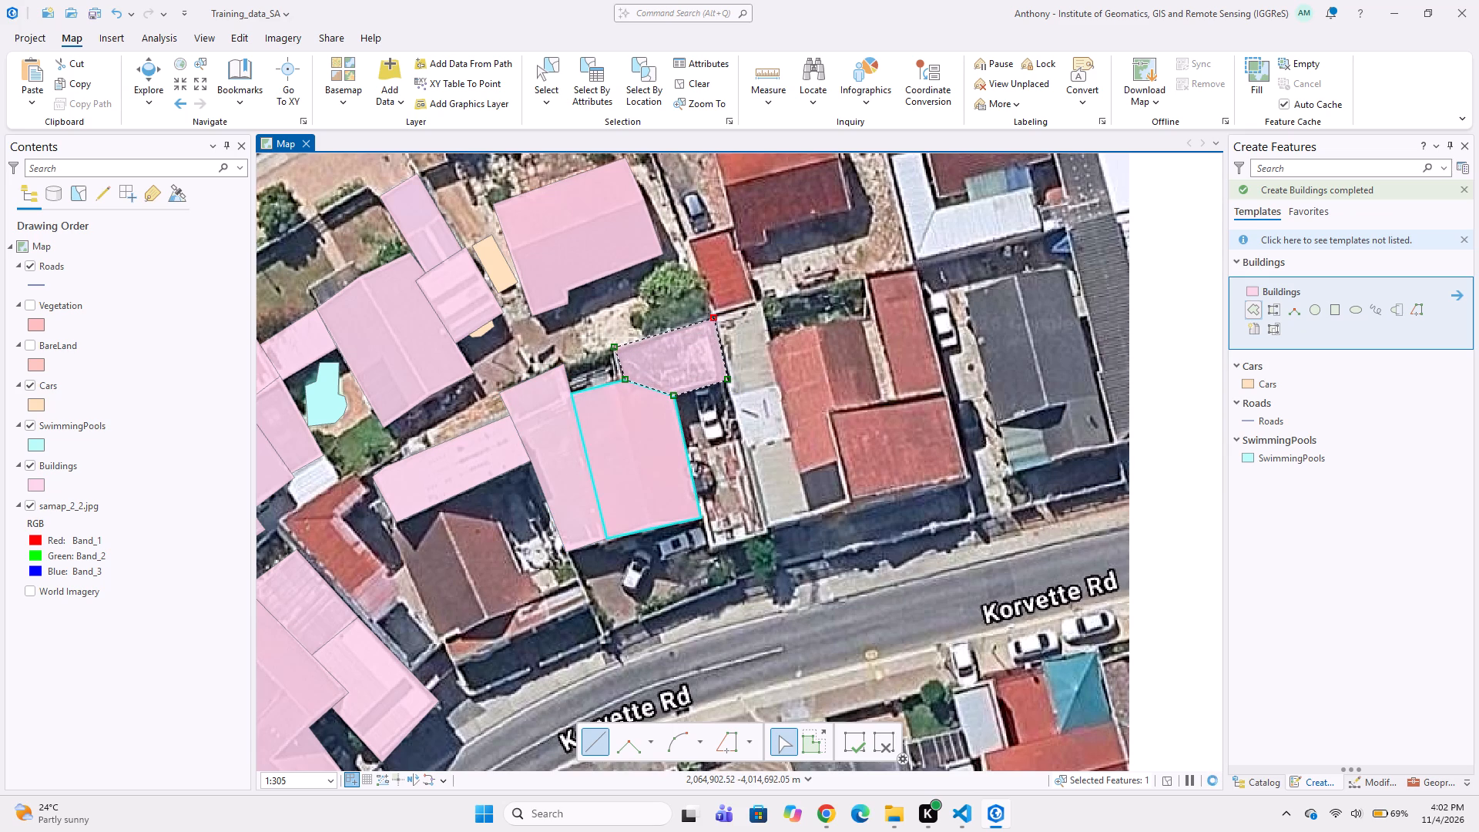
Digitize the small red roof northeast of the dark weathered roof as a four-corner Buildings polygon.
click(730, 223)
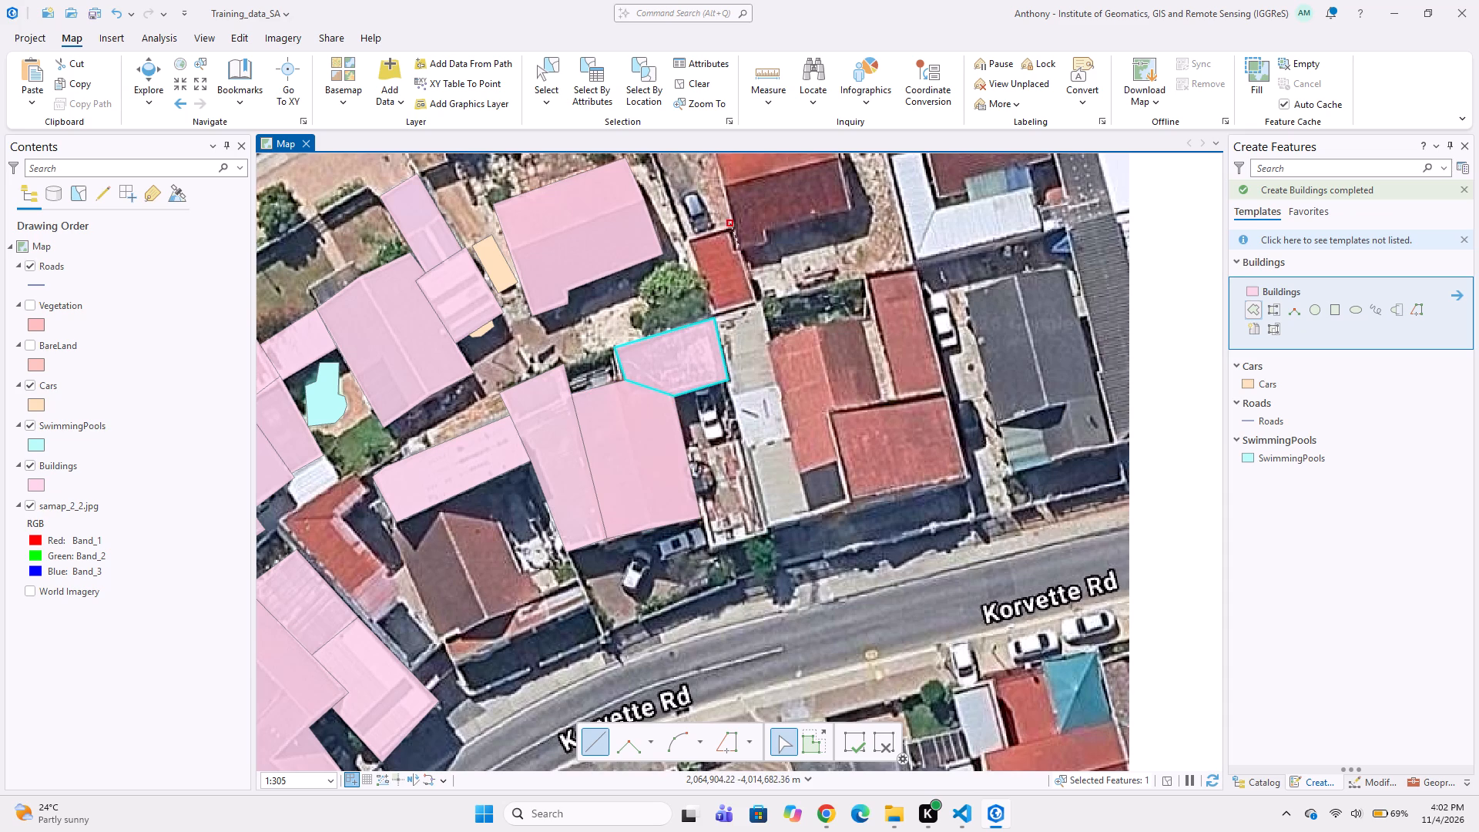
click(760, 301)
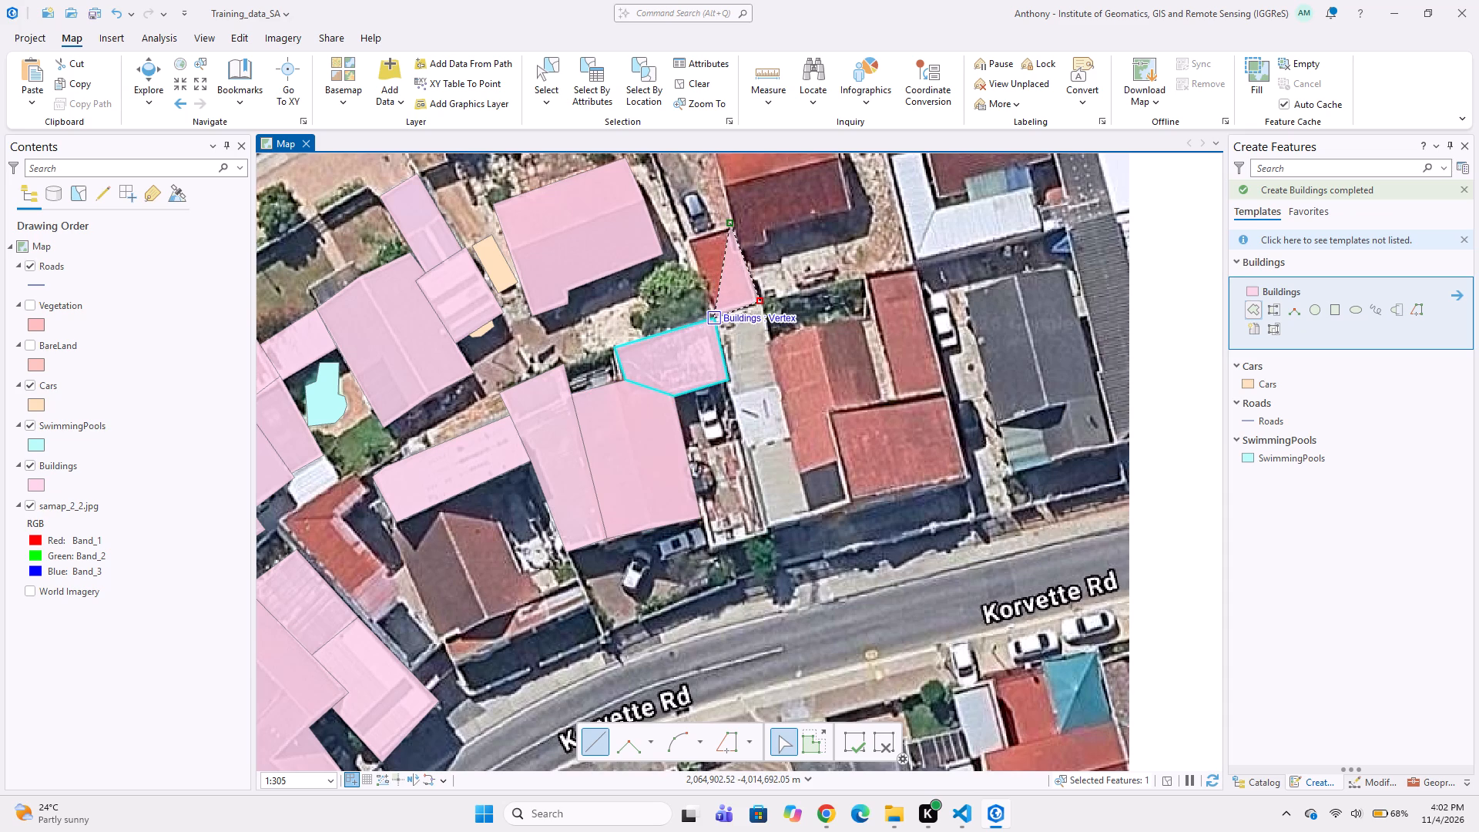
click(712, 317)
double_click(685, 237)
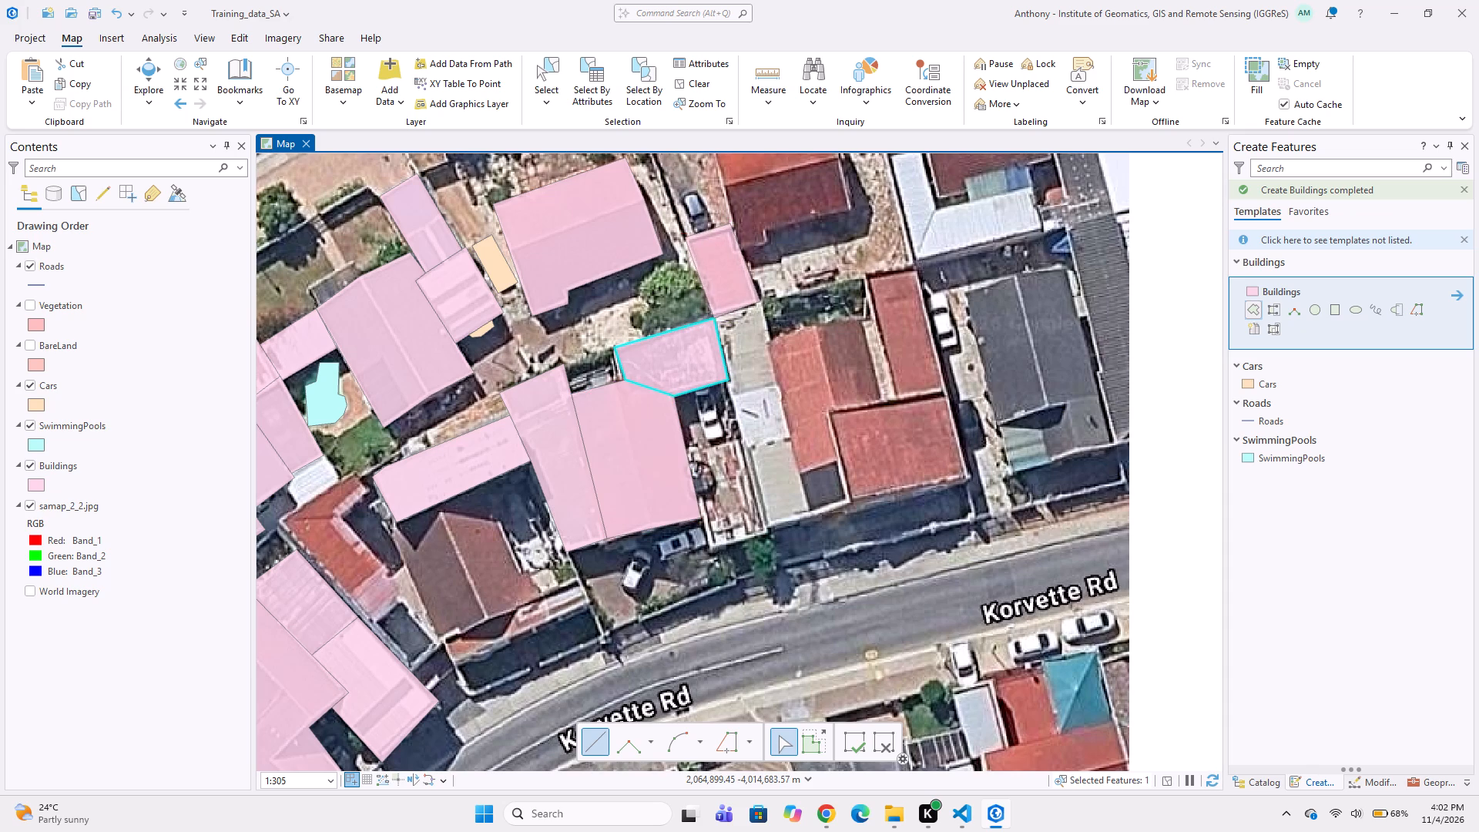
Digitize the long narrow grey-white roof running south from the small red roof toward Korvette Rd as a five-vertex Buildings polygon.
click(763, 302)
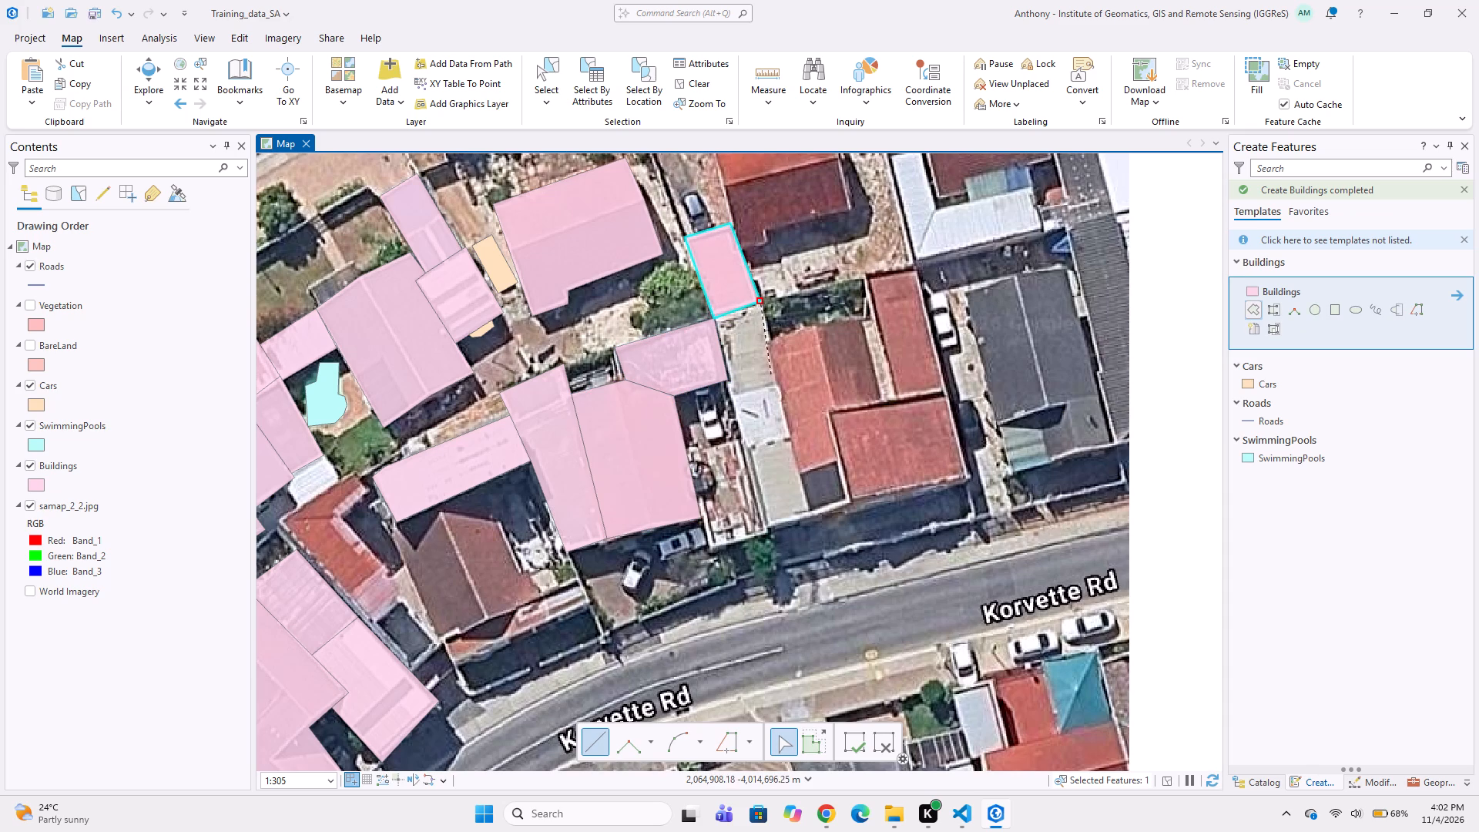
click(809, 515)
click(768, 531)
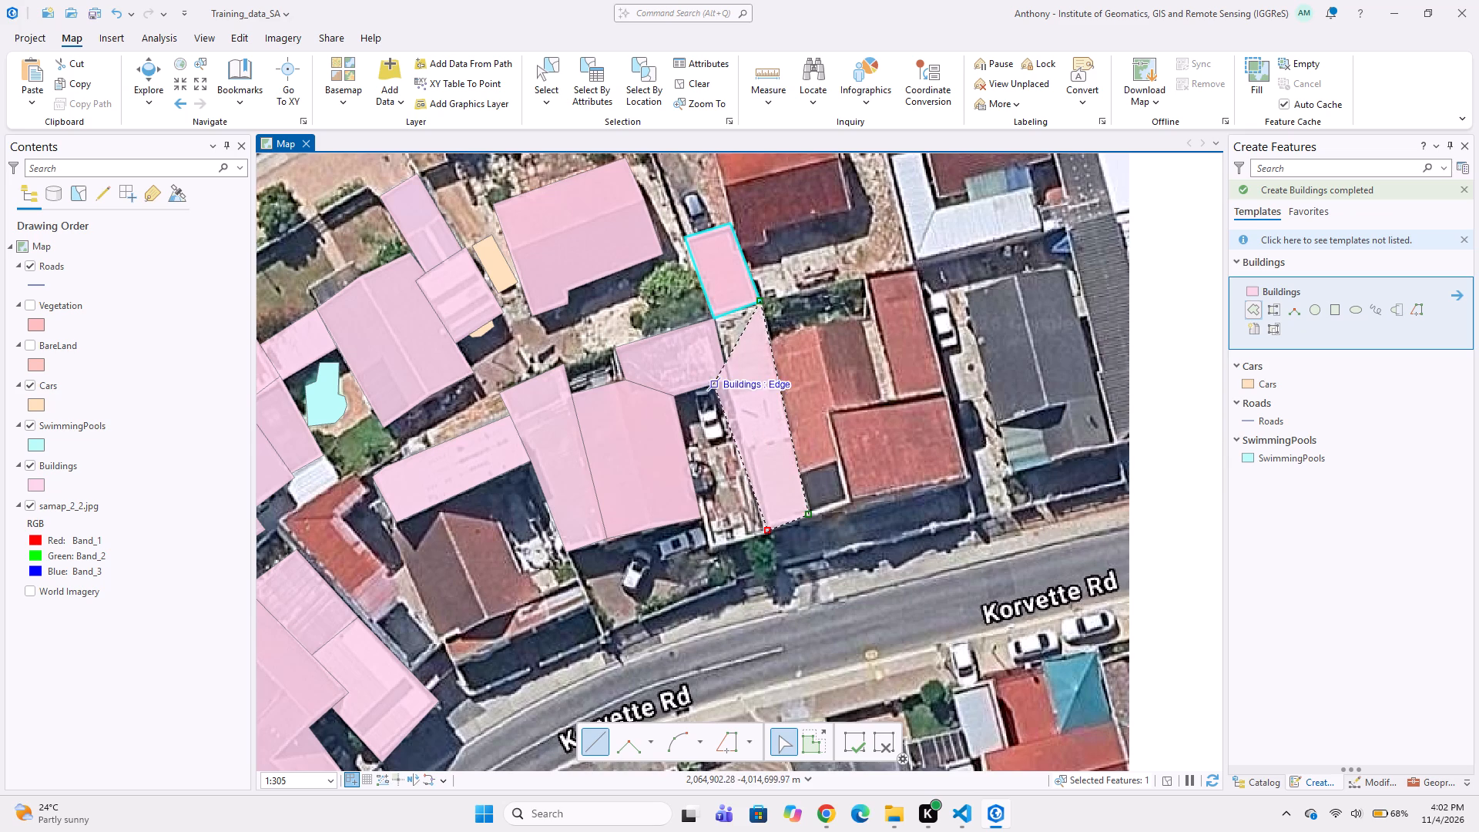
click(723, 383)
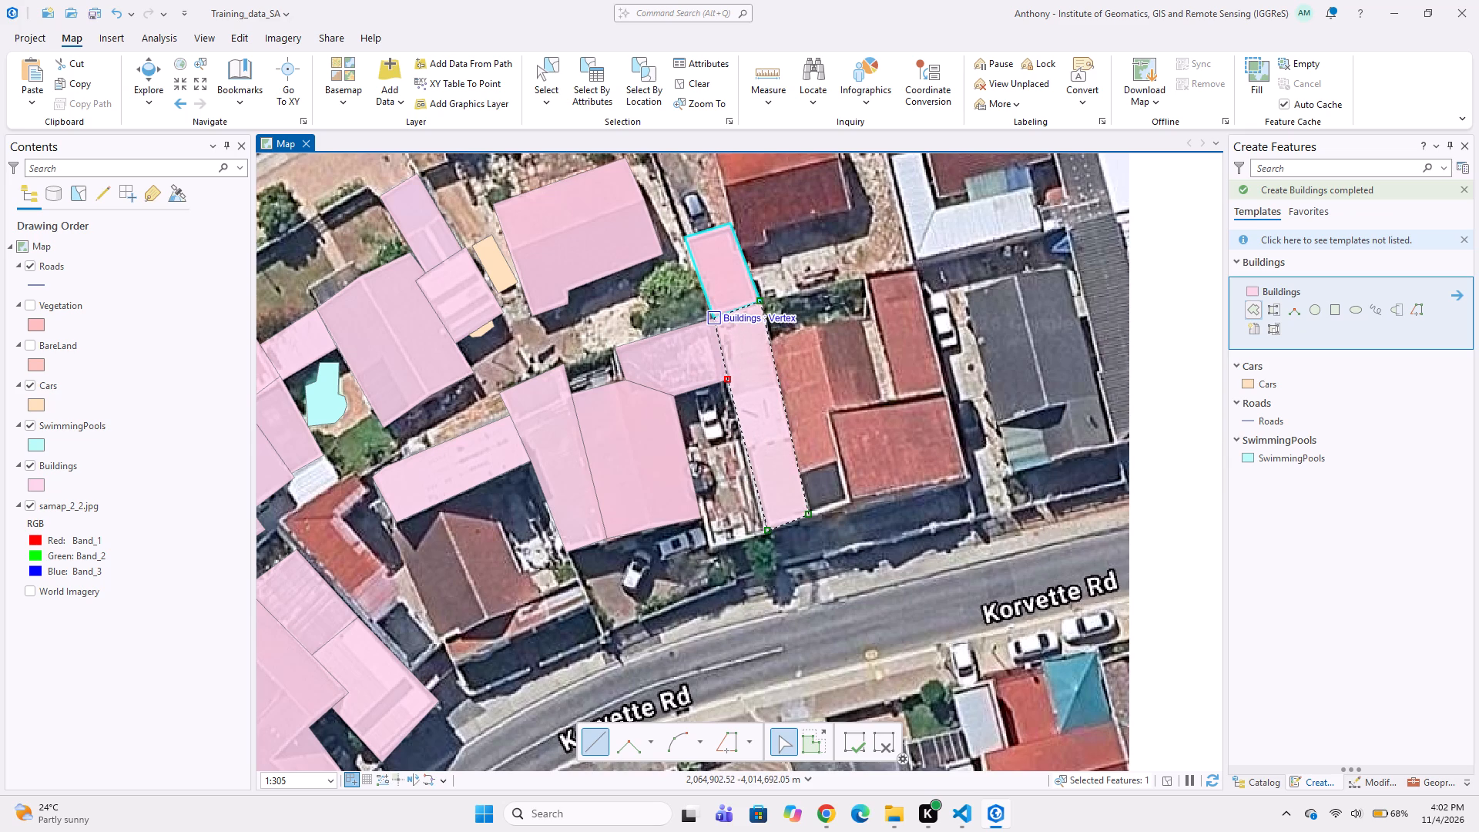
double_click(715, 318)
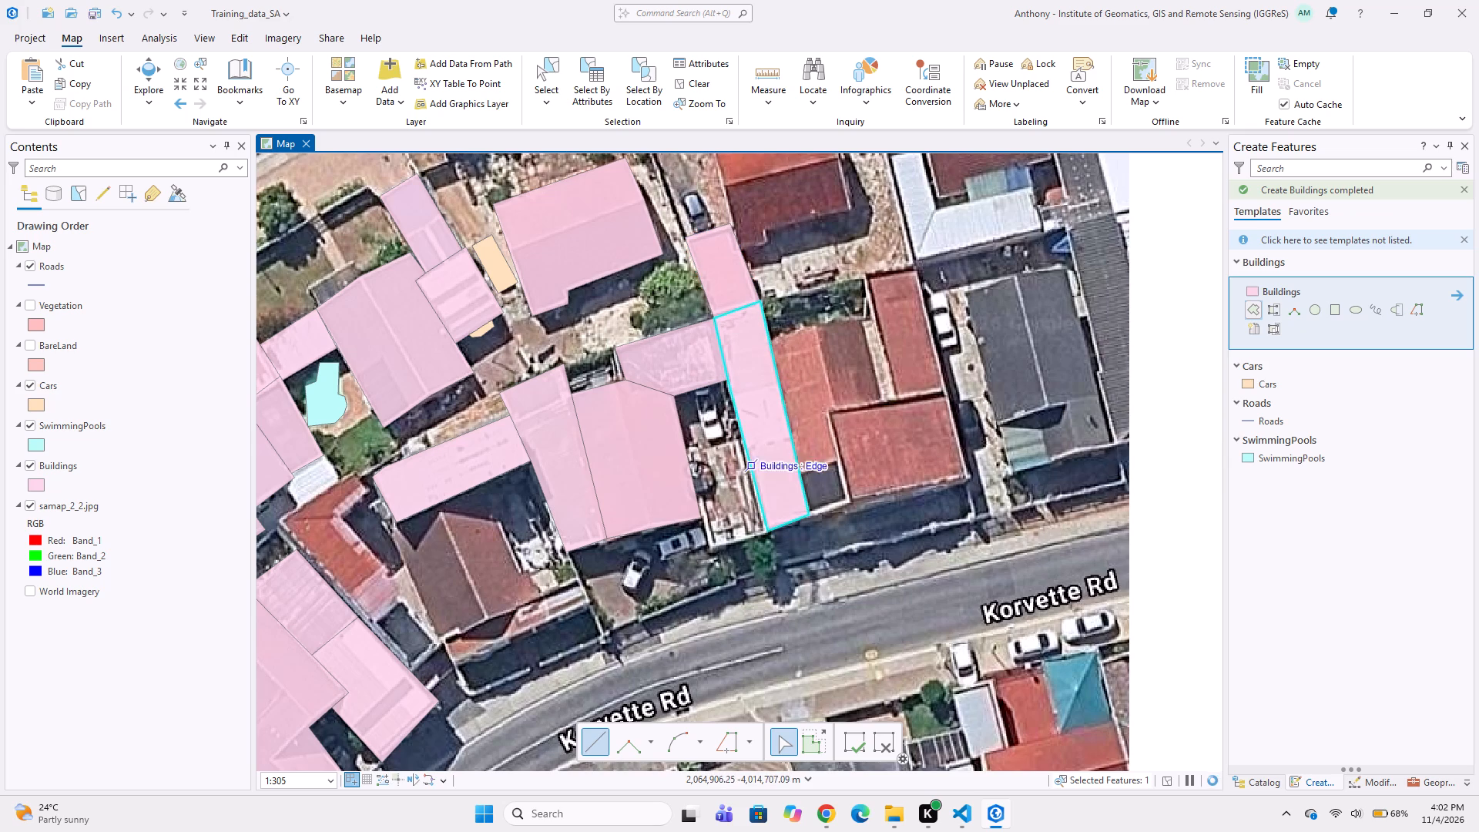
Digitize the white car parked between the red-brown roof and the long grey-white roof as a four-corner Cars polygon.
click(1267, 385)
scroll(709, 407, up, 1)
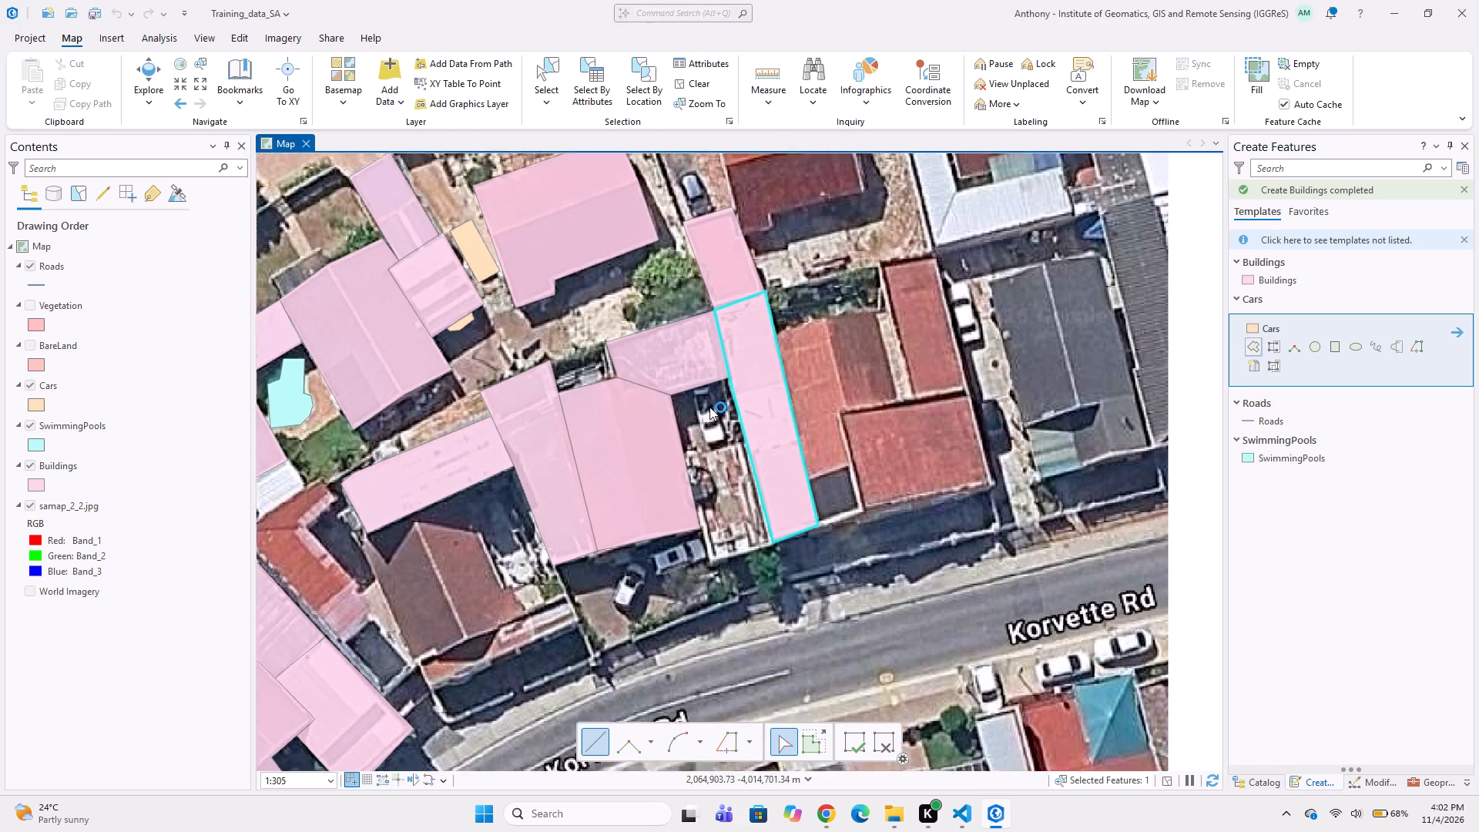
click(679, 380)
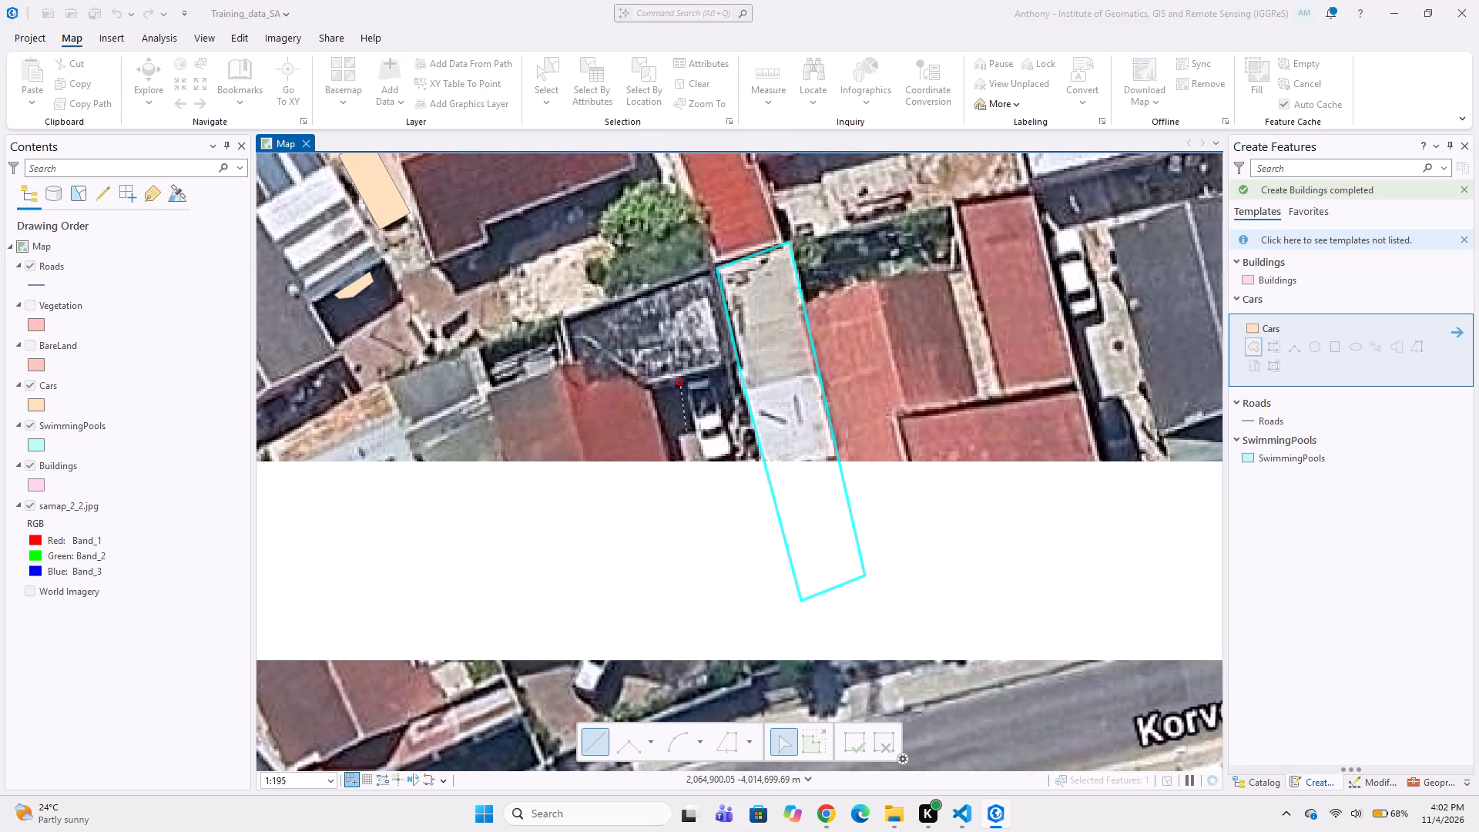
click(703, 463)
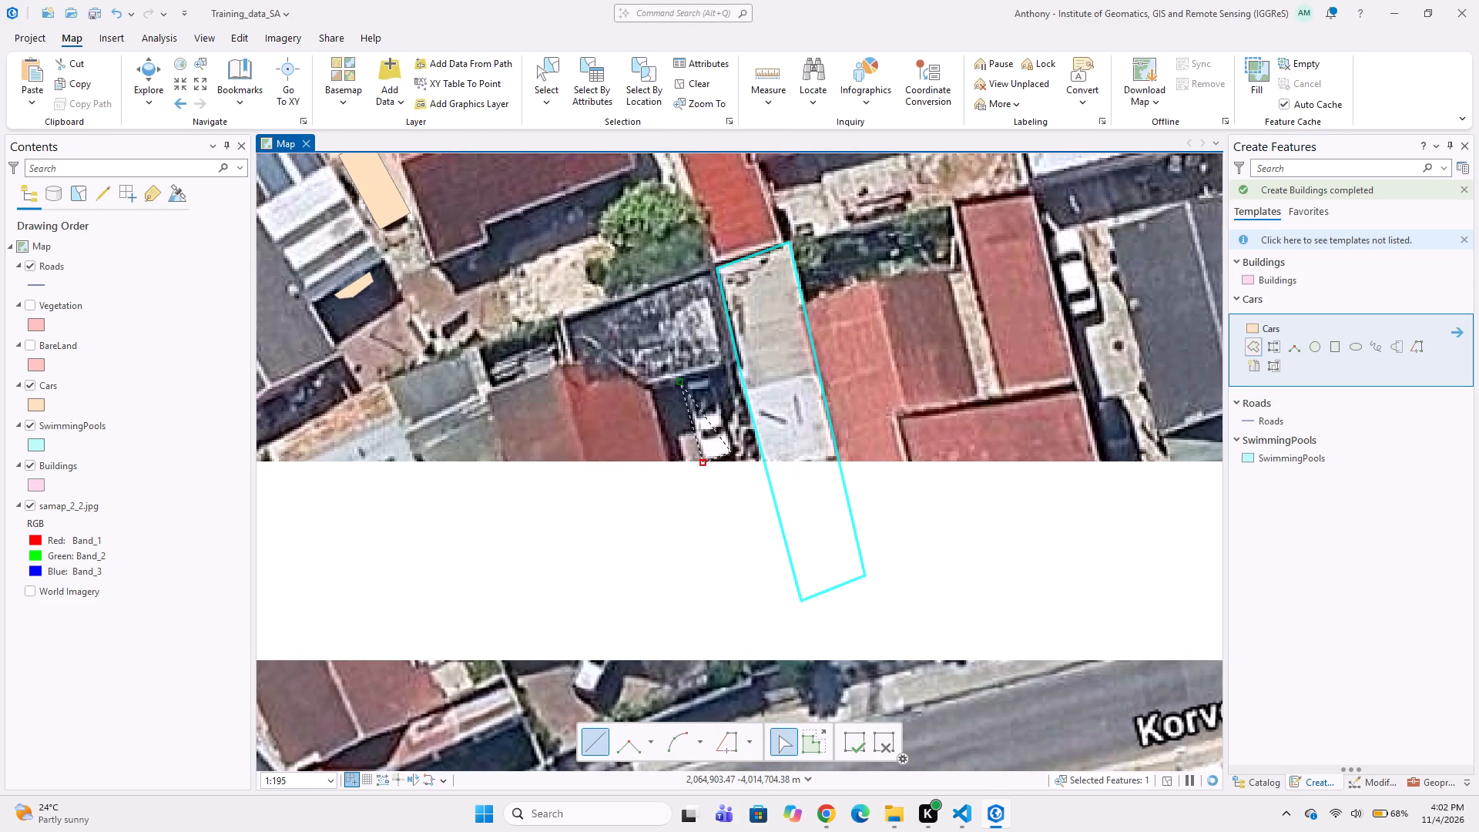
click(733, 452)
double_click(709, 369)
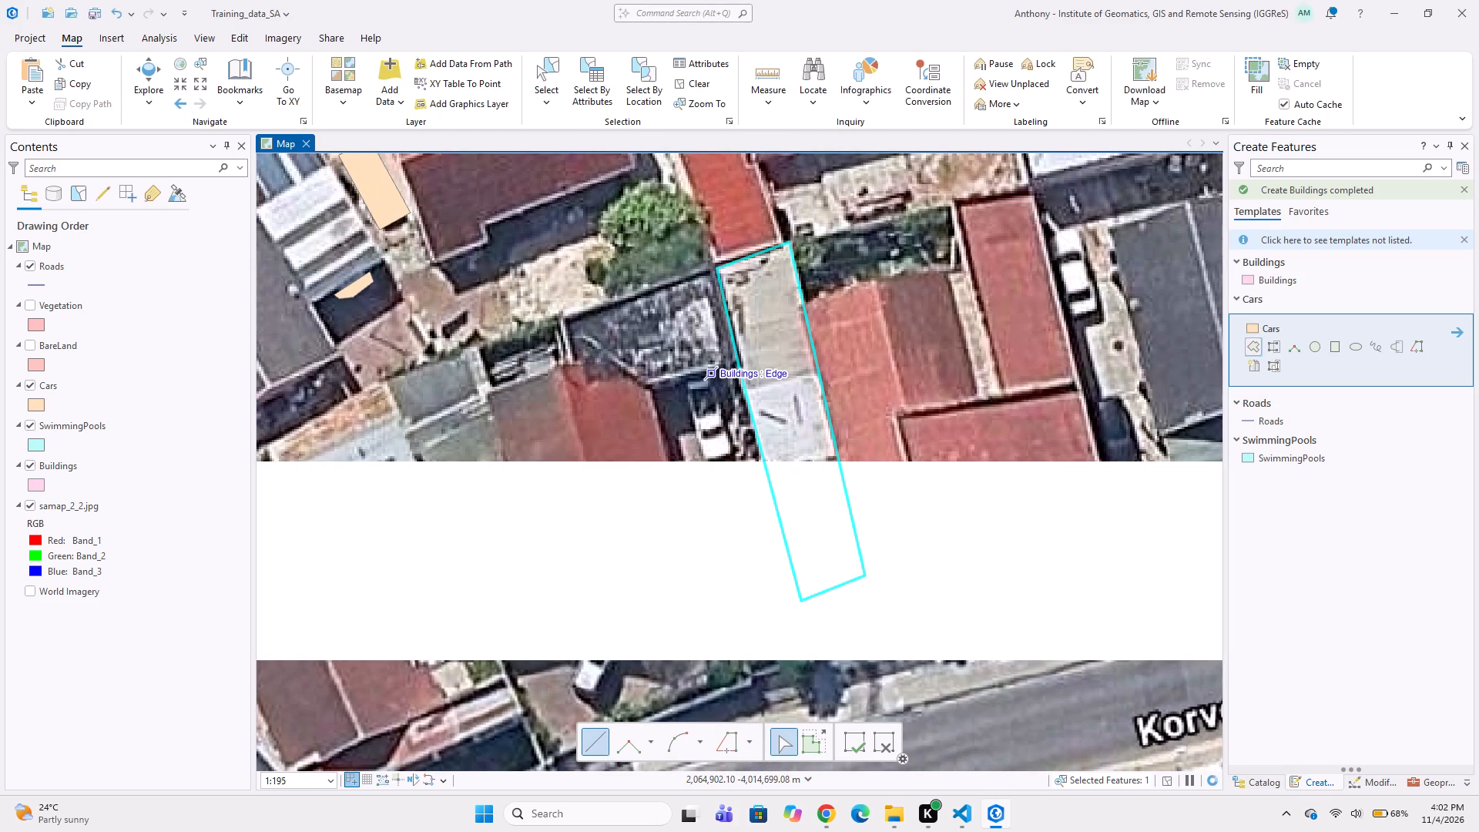
Digitize the diagonally parked white car in the yard south of the red-brown roof as a six-vertex Cars polygon.
middle_drag(825, 569, 774, 471)
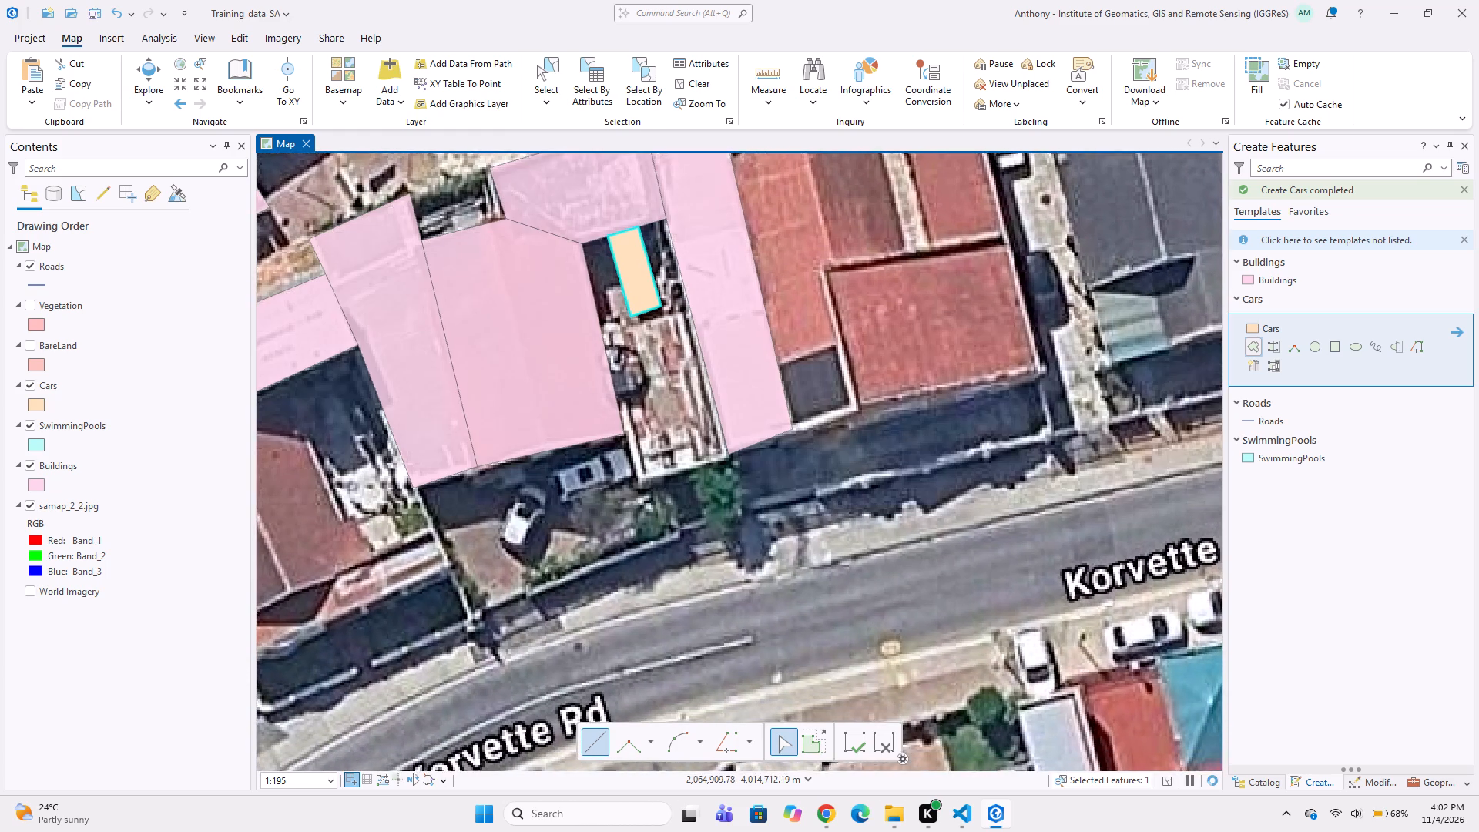
middle_drag(482, 590, 588, 539)
scroll(682, 464, up, 1)
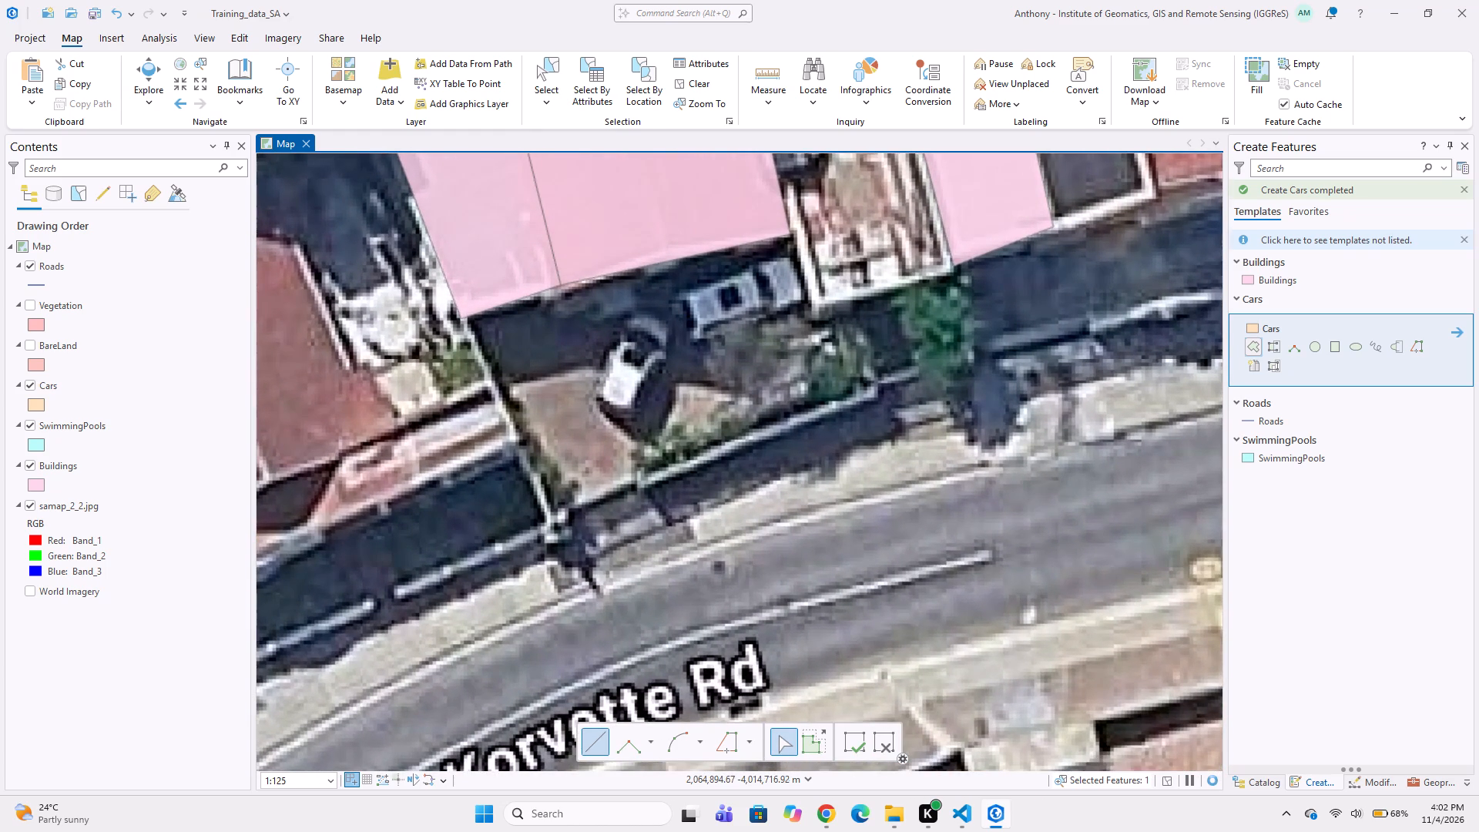
click(631, 307)
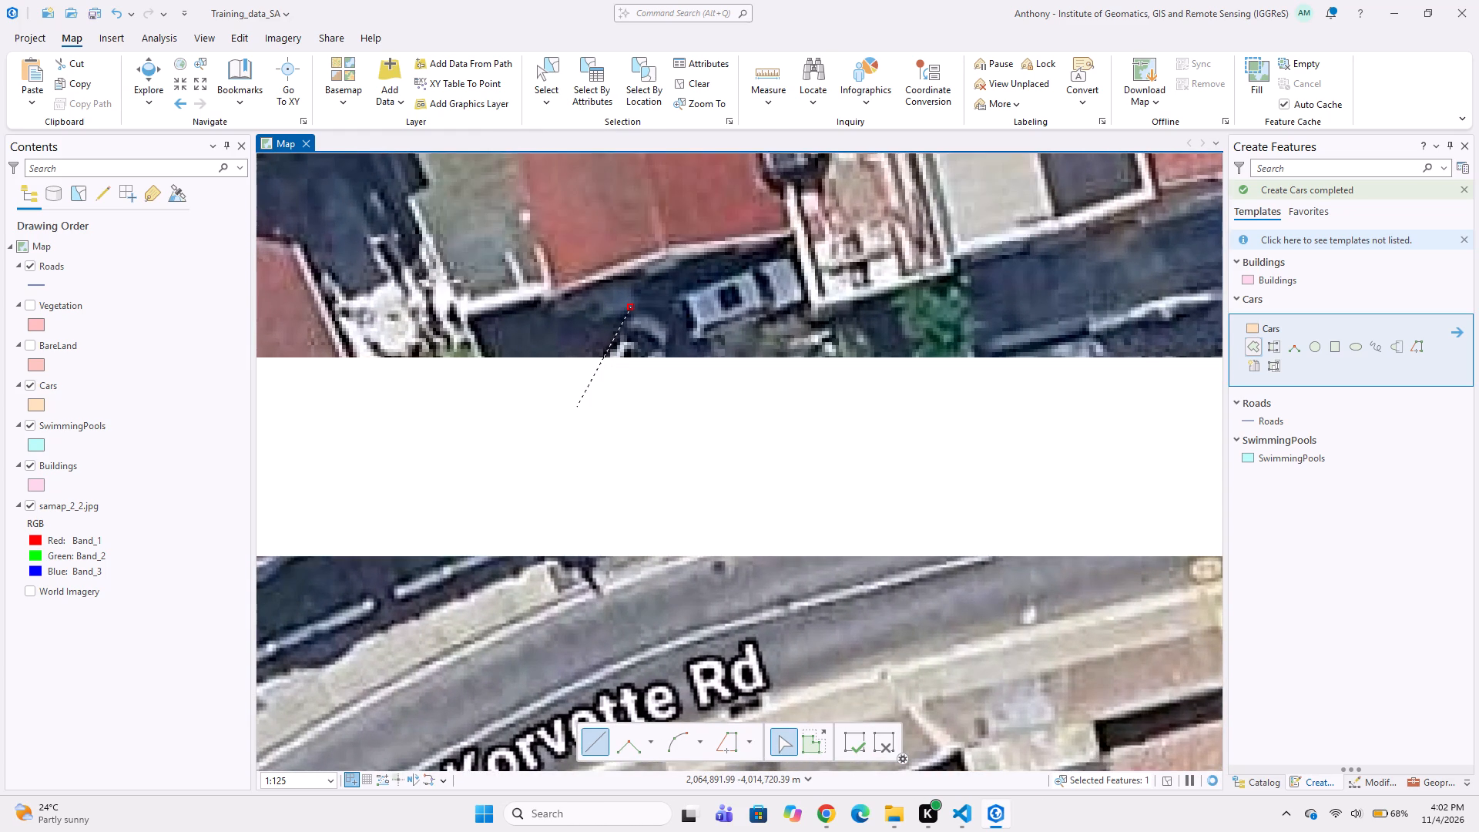
click(588, 401)
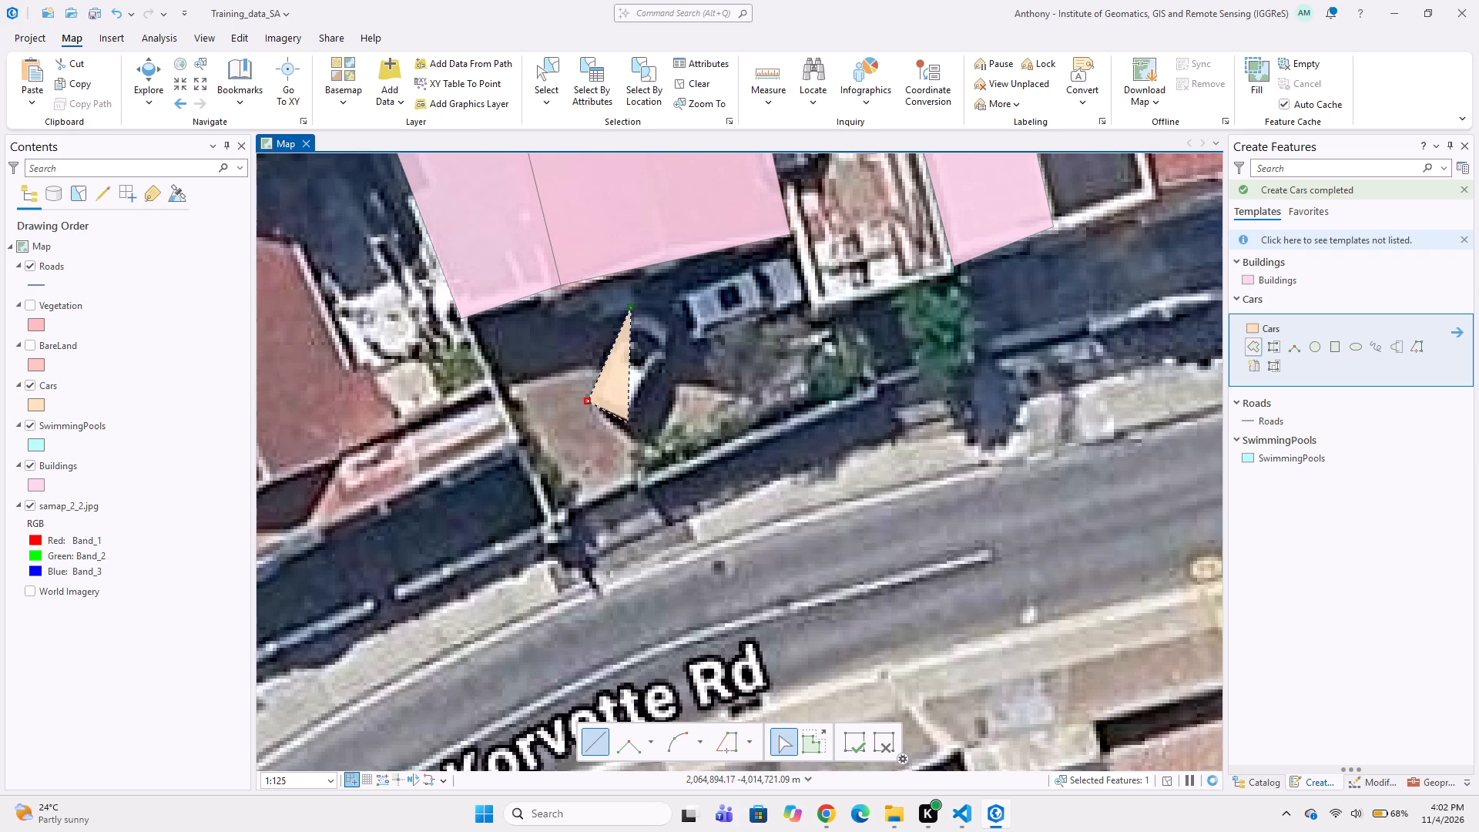
click(628, 423)
click(672, 353)
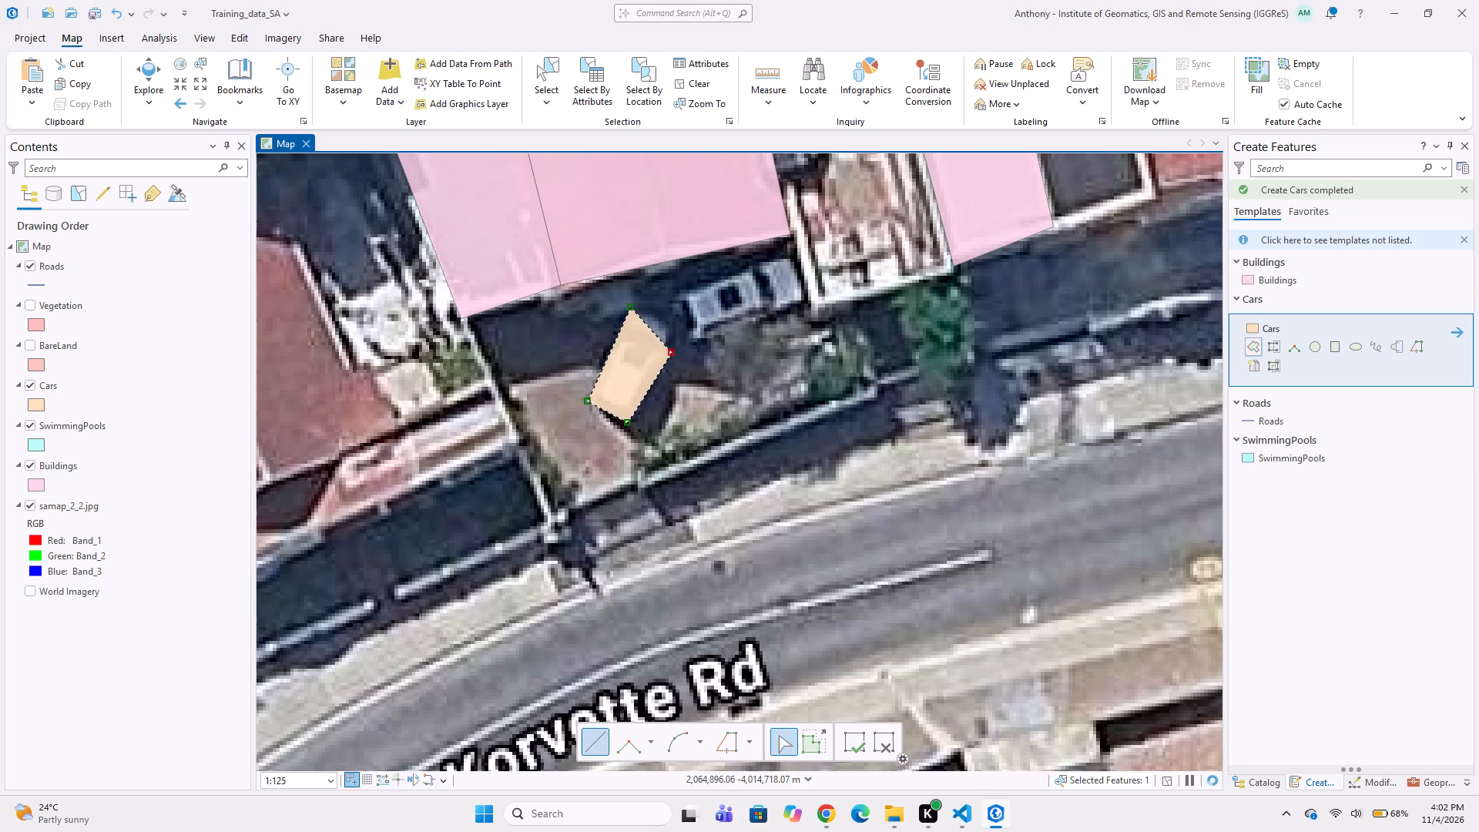
click(676, 326)
double_click(661, 313)
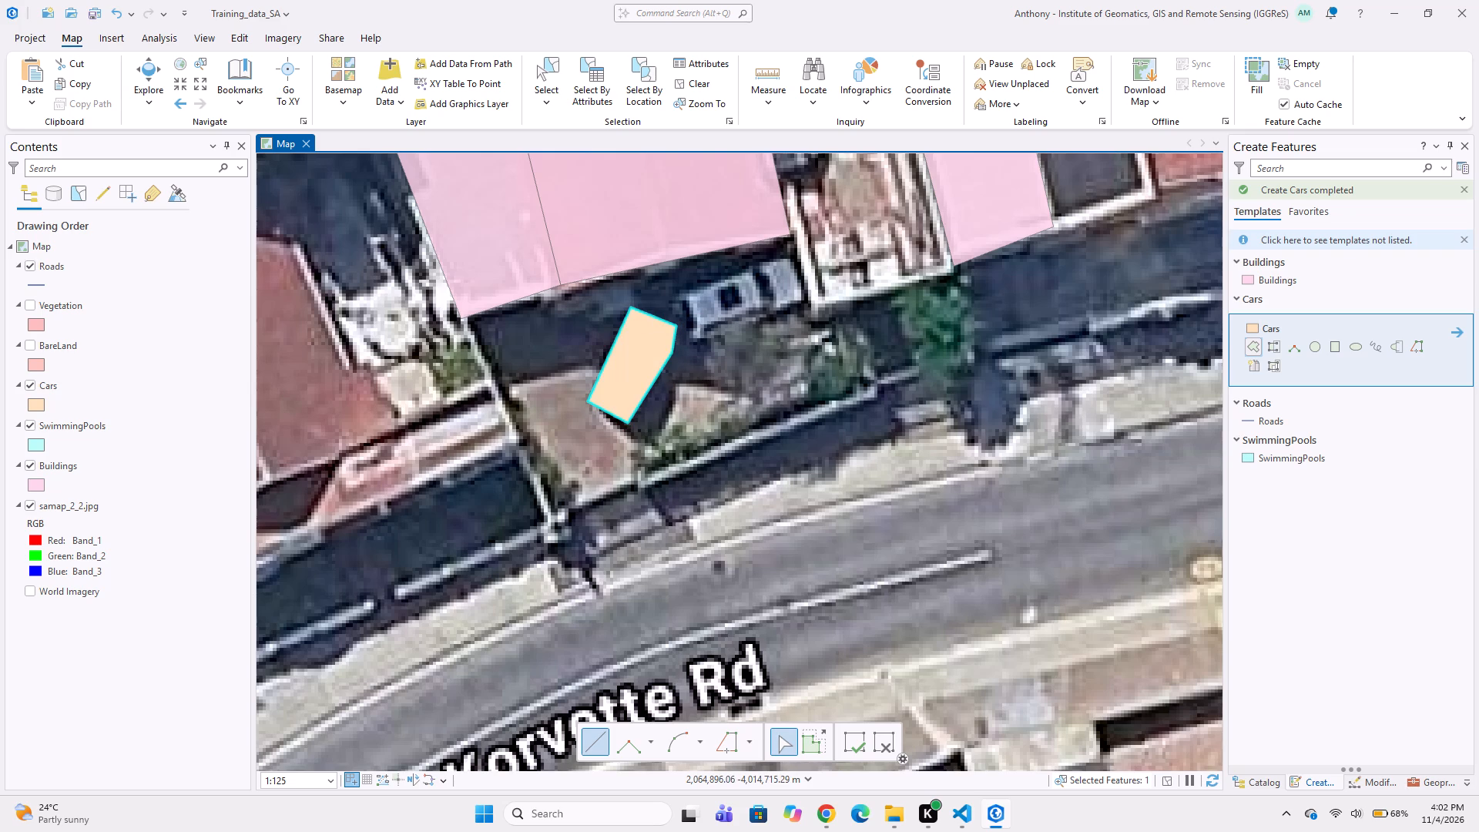
Digitize the white car parked just northeast of the diagonally parked car as a four-corner Cars polygon.
click(669, 286)
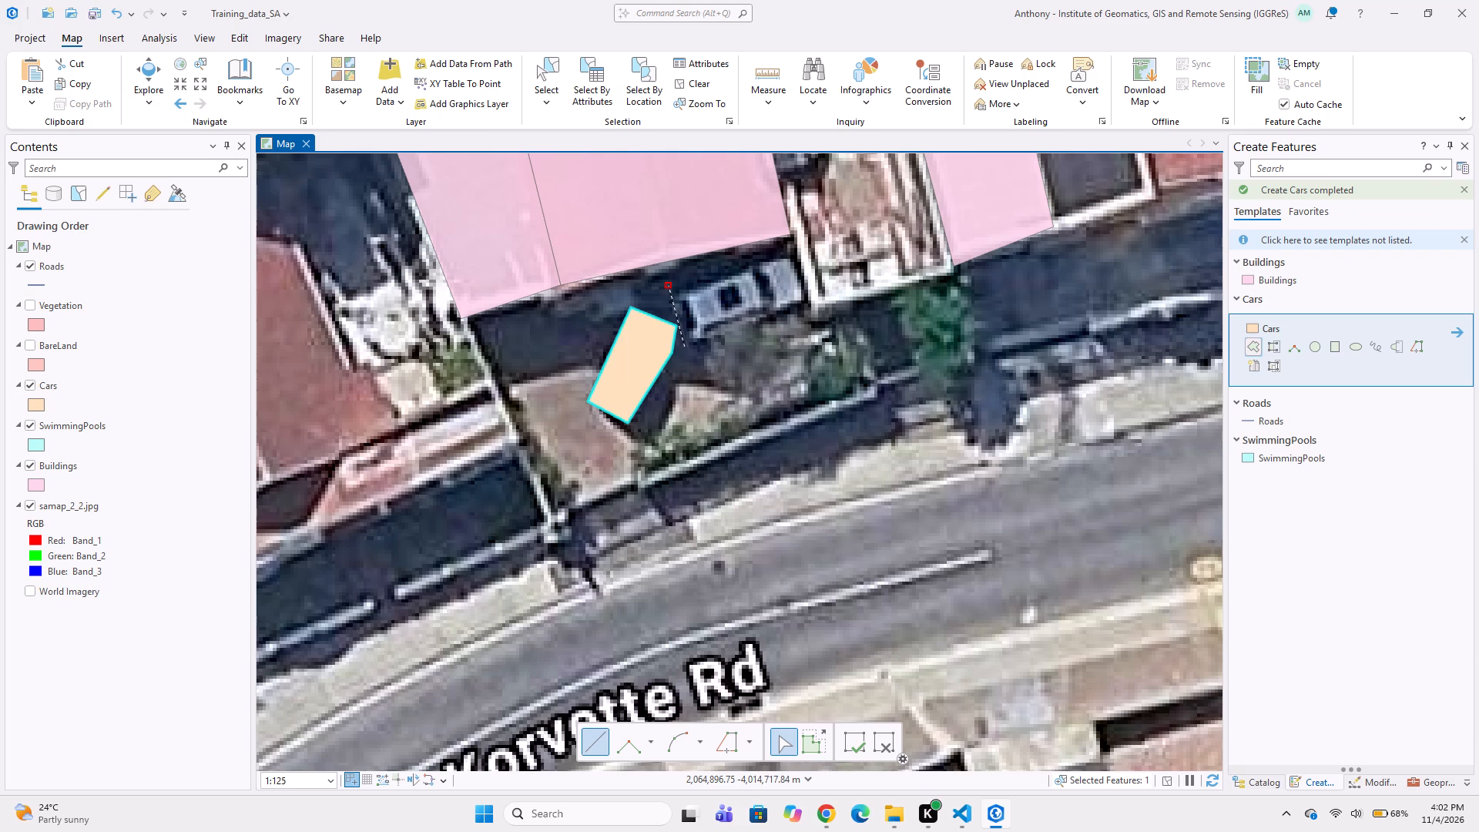
click(690, 347)
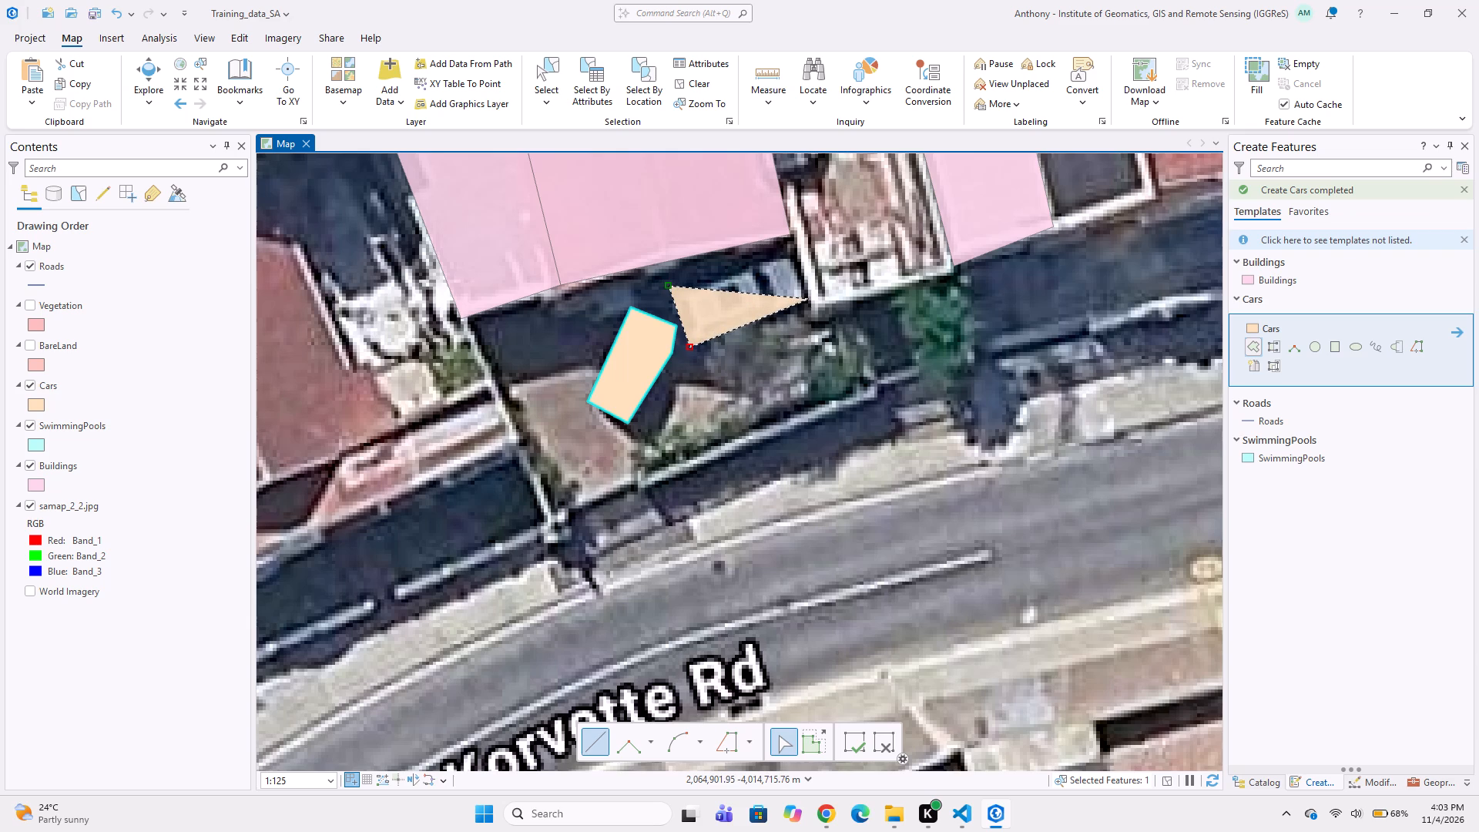
click(809, 299)
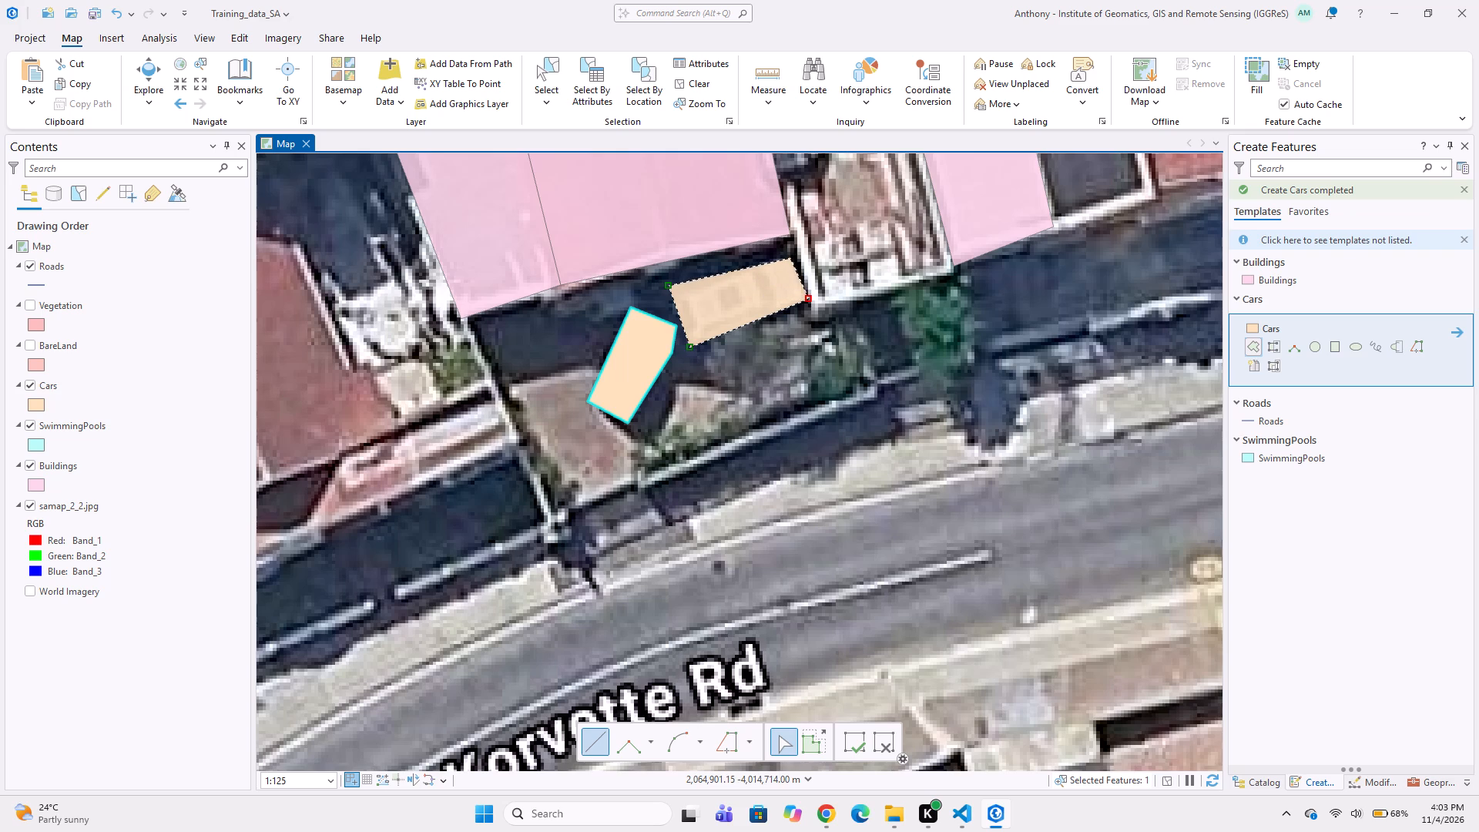
double_click(790, 258)
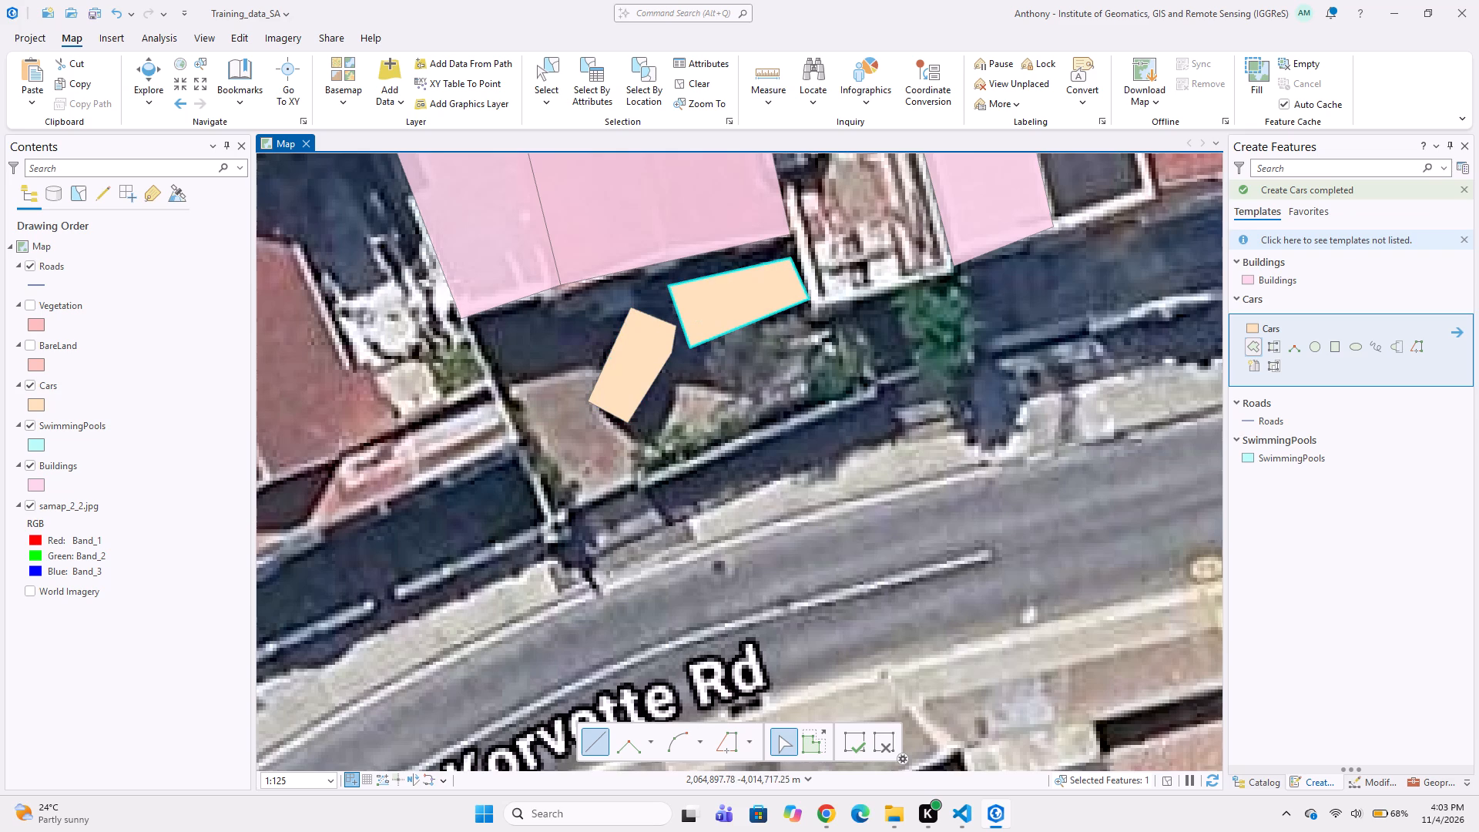
Digitize the L-shaped red roof west of the dark brown gabled roof, north of Korvette Rd, as a six-vertex Buildings polygon.
scroll(658, 310, down, 2)
middle_drag(776, 347, 731, 318)
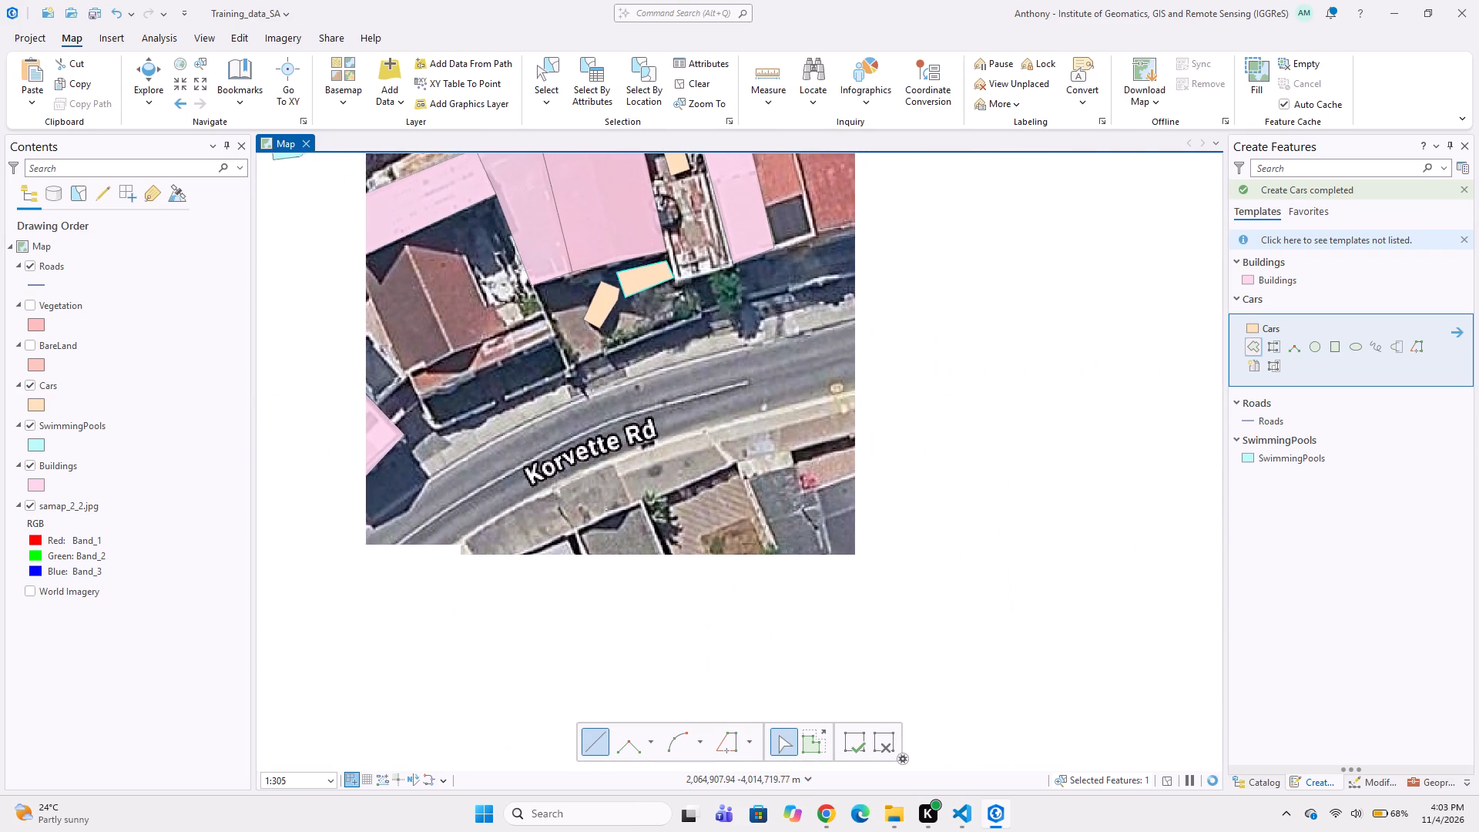
middle_drag(545, 320, 706, 286)
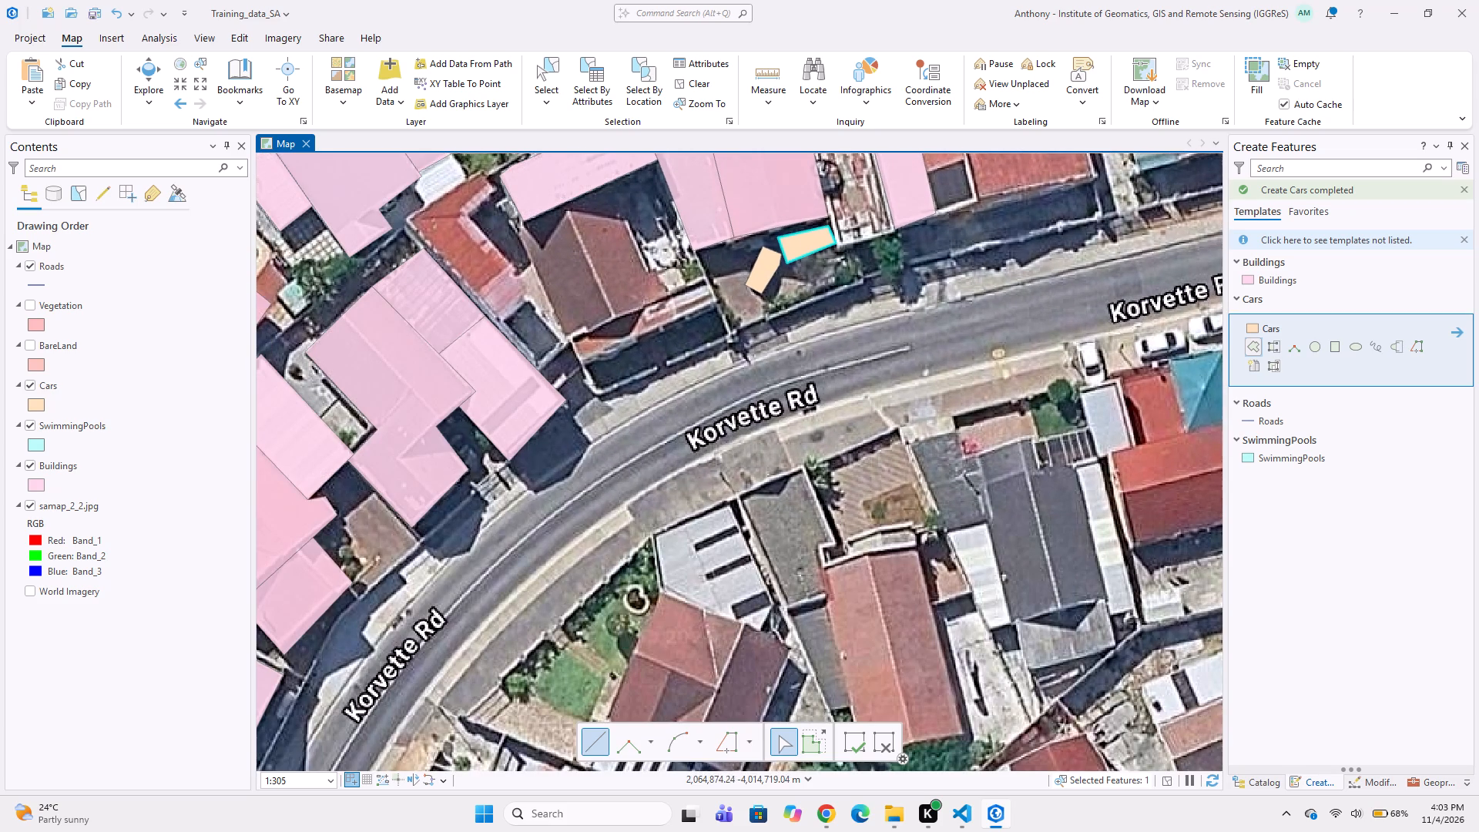
middle_drag(521, 274, 633, 312)
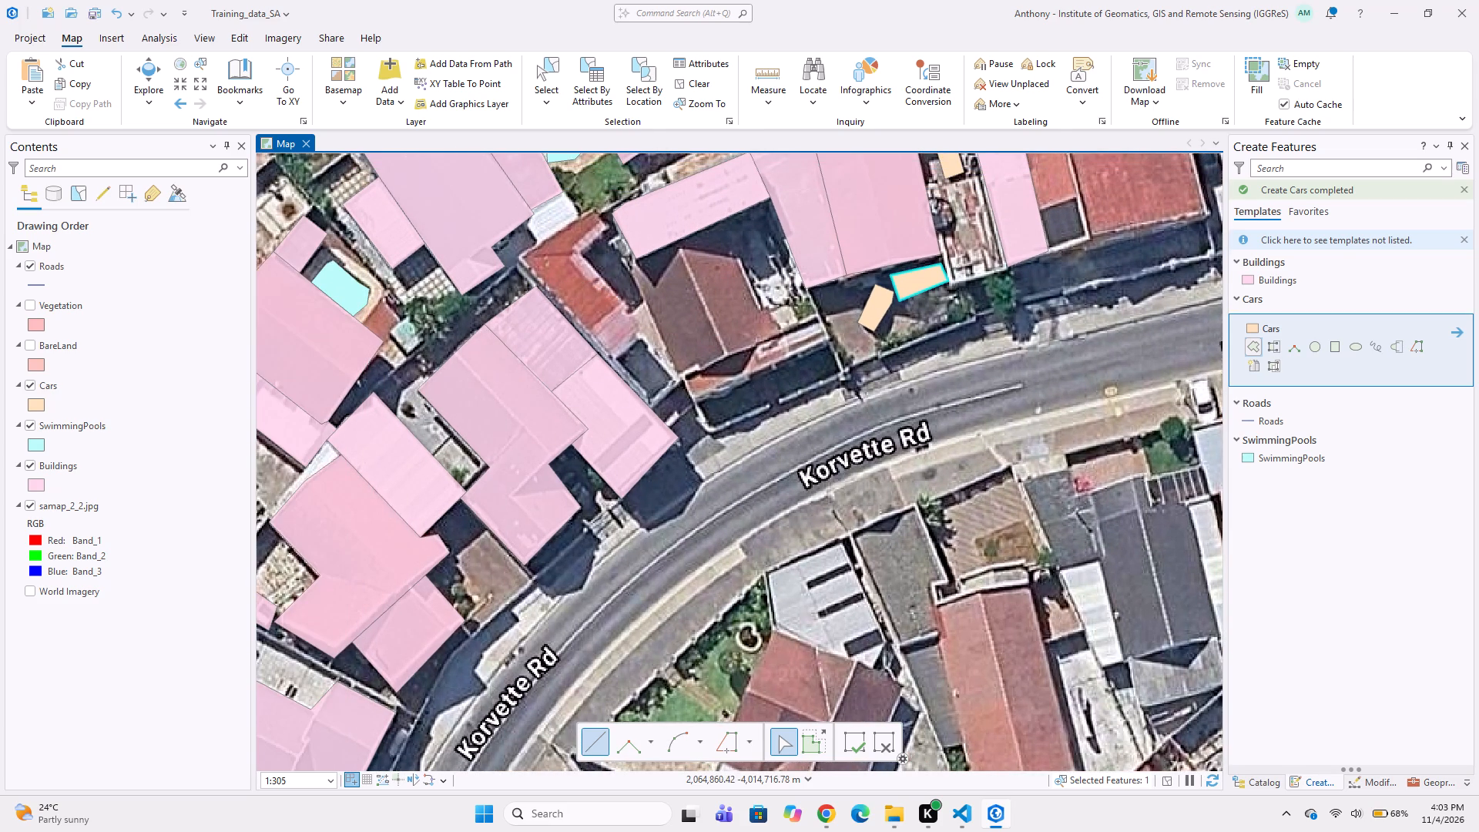
click(1253, 345)
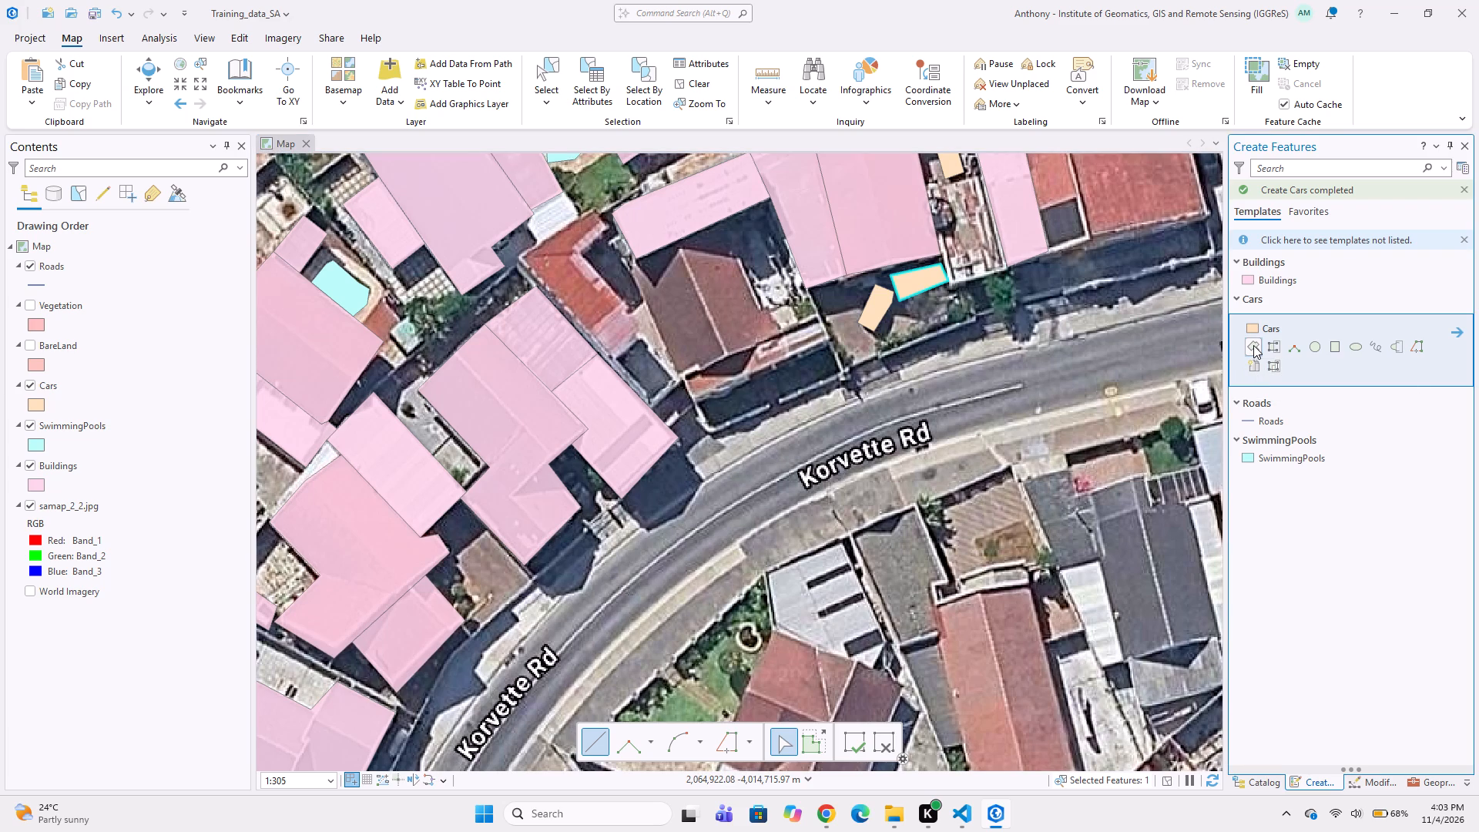
click(1253, 345)
middle_drag(548, 261, 655, 371)
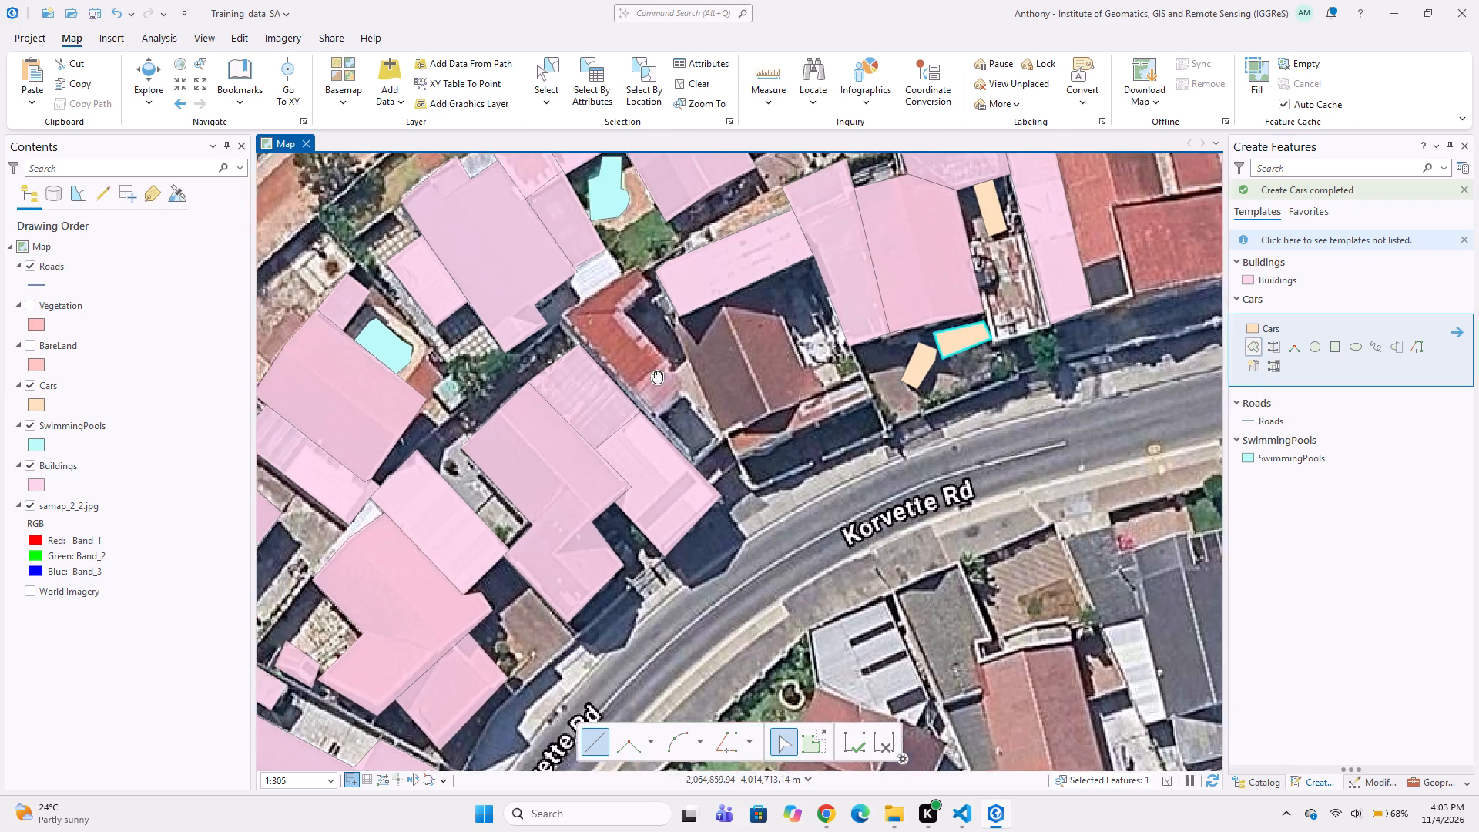
middle_drag(655, 371, 655, 369)
click(1259, 272)
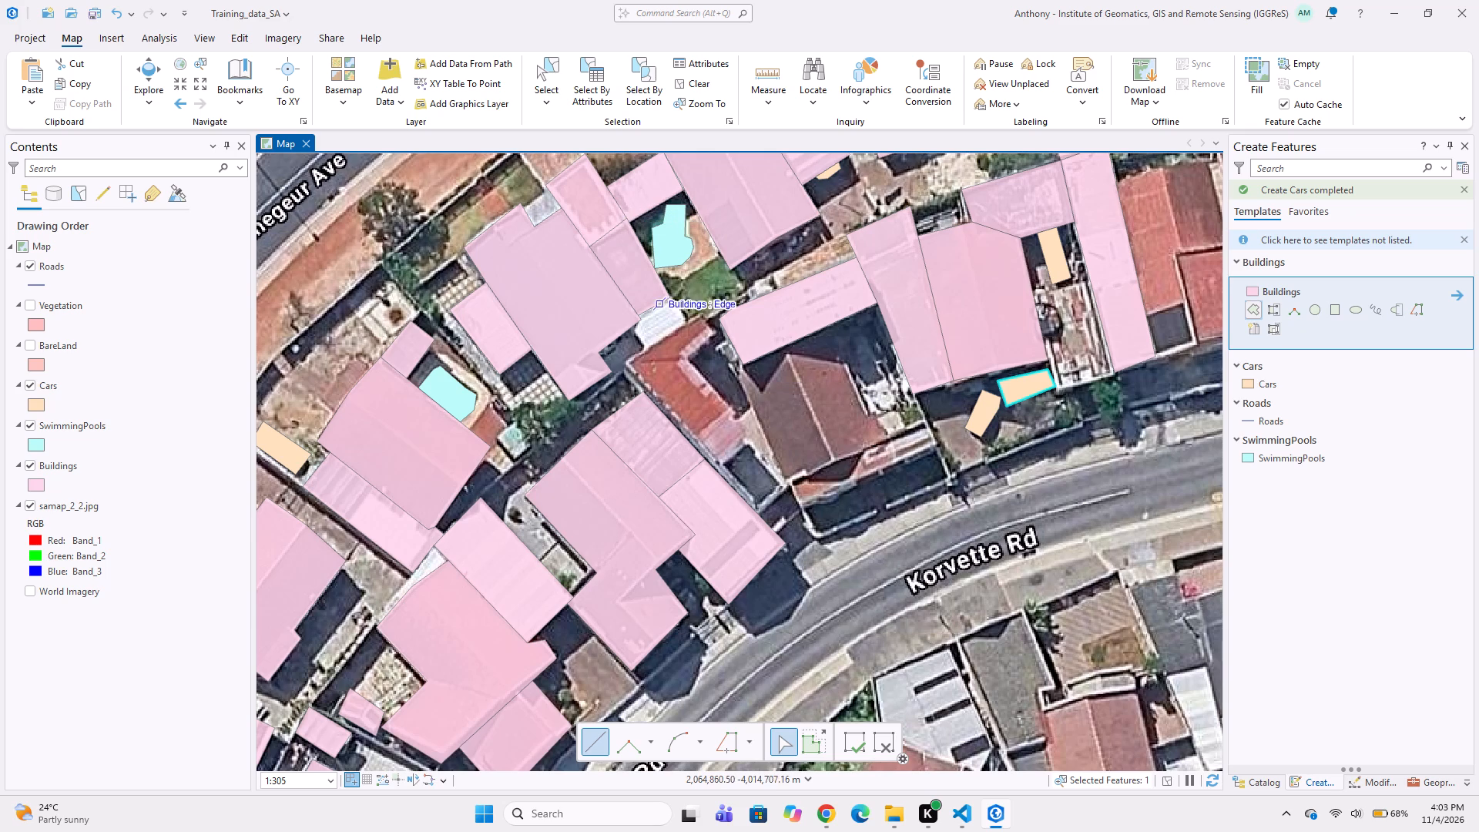
scroll(666, 342, up, 1)
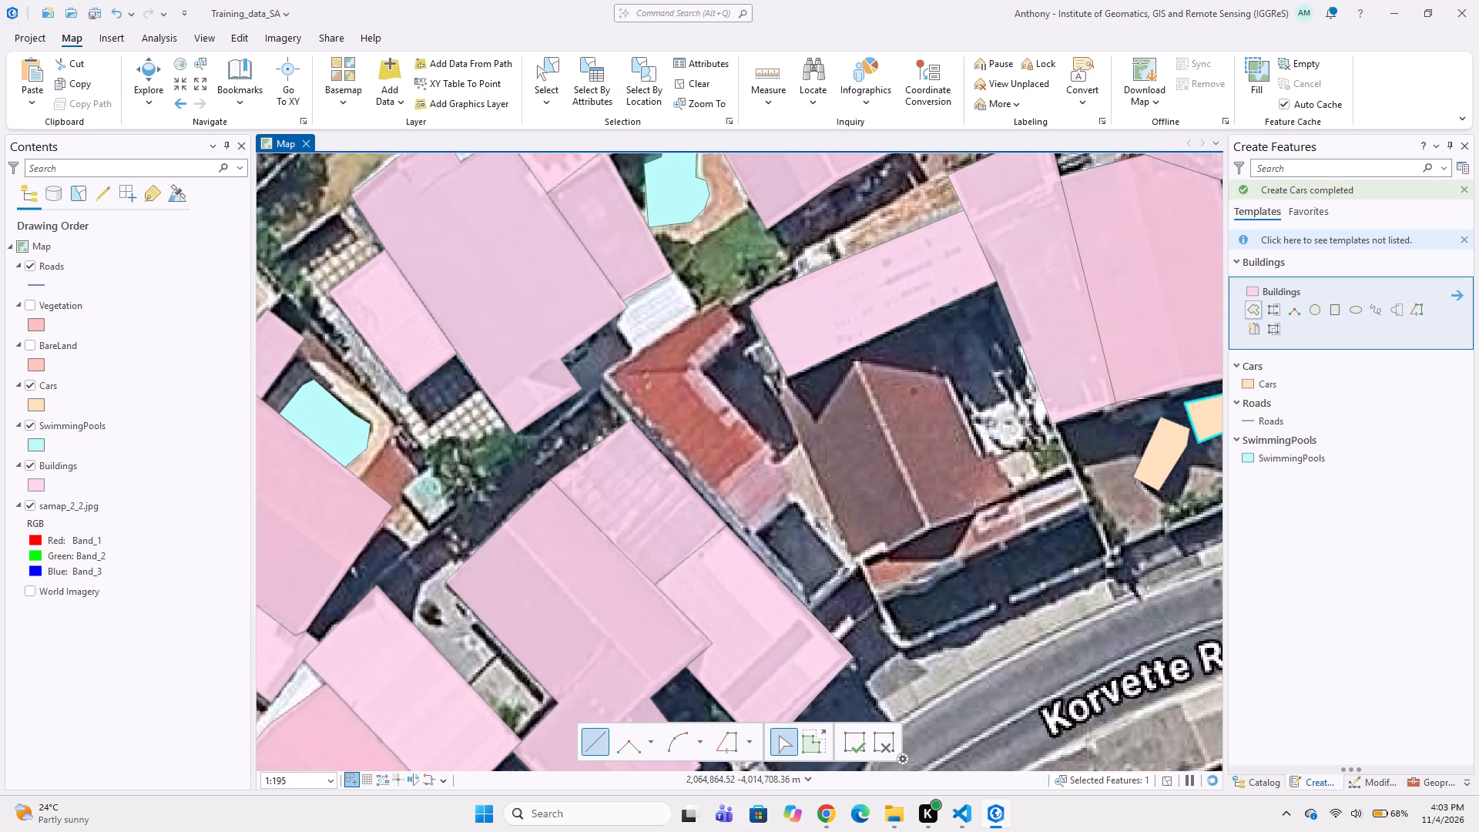
click(717, 297)
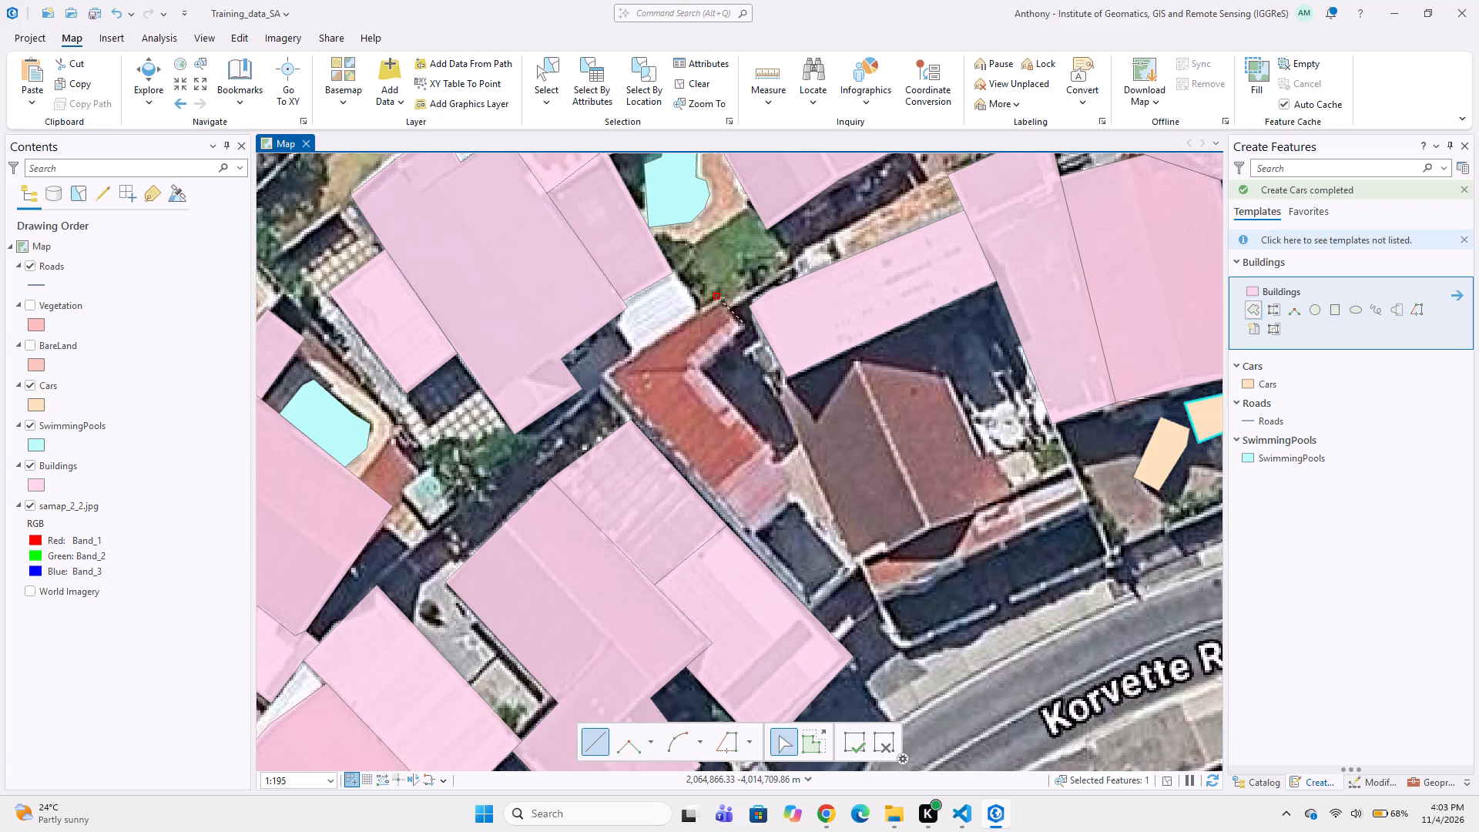
click(744, 324)
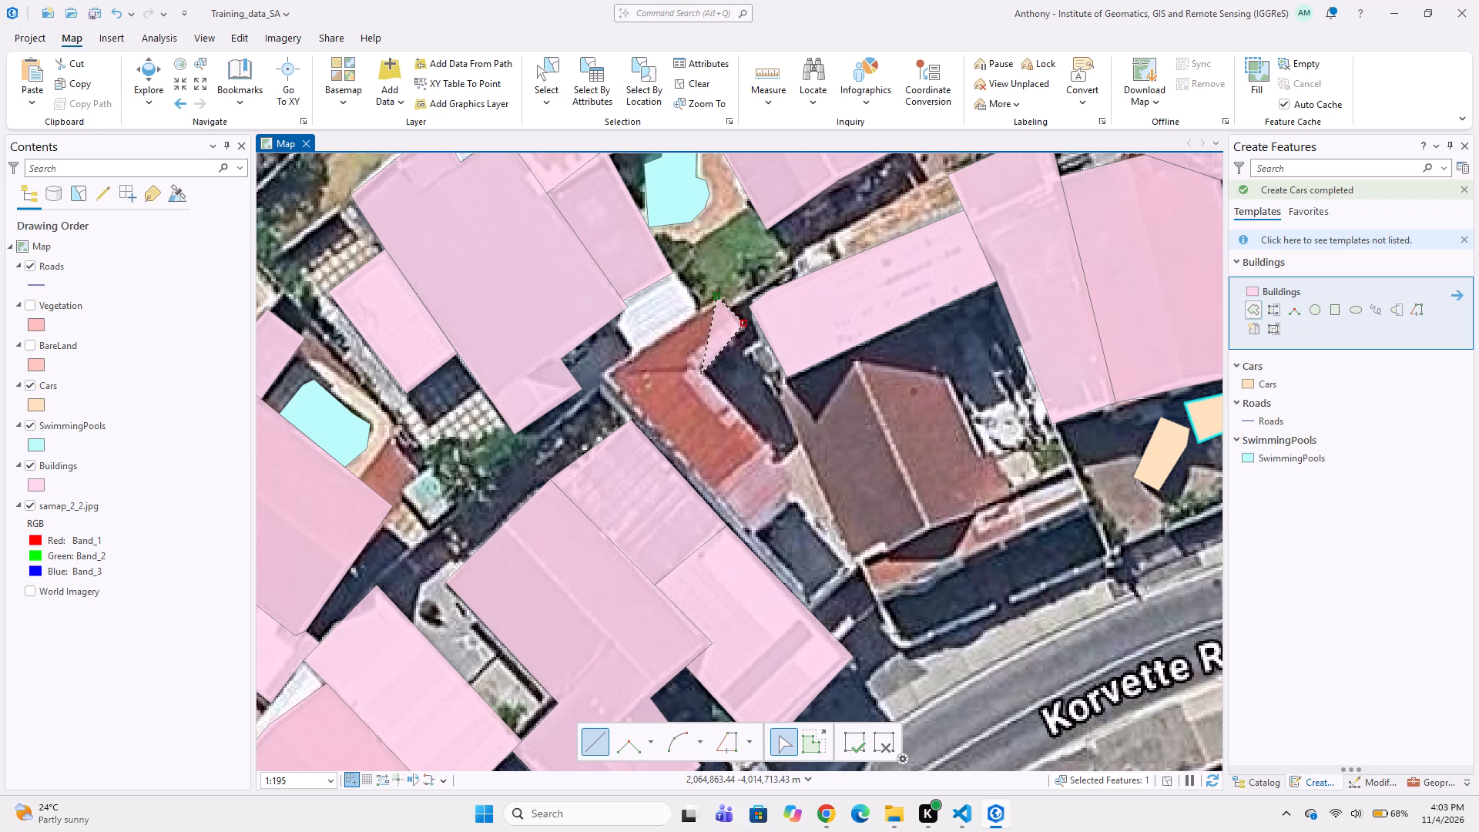
click(701, 372)
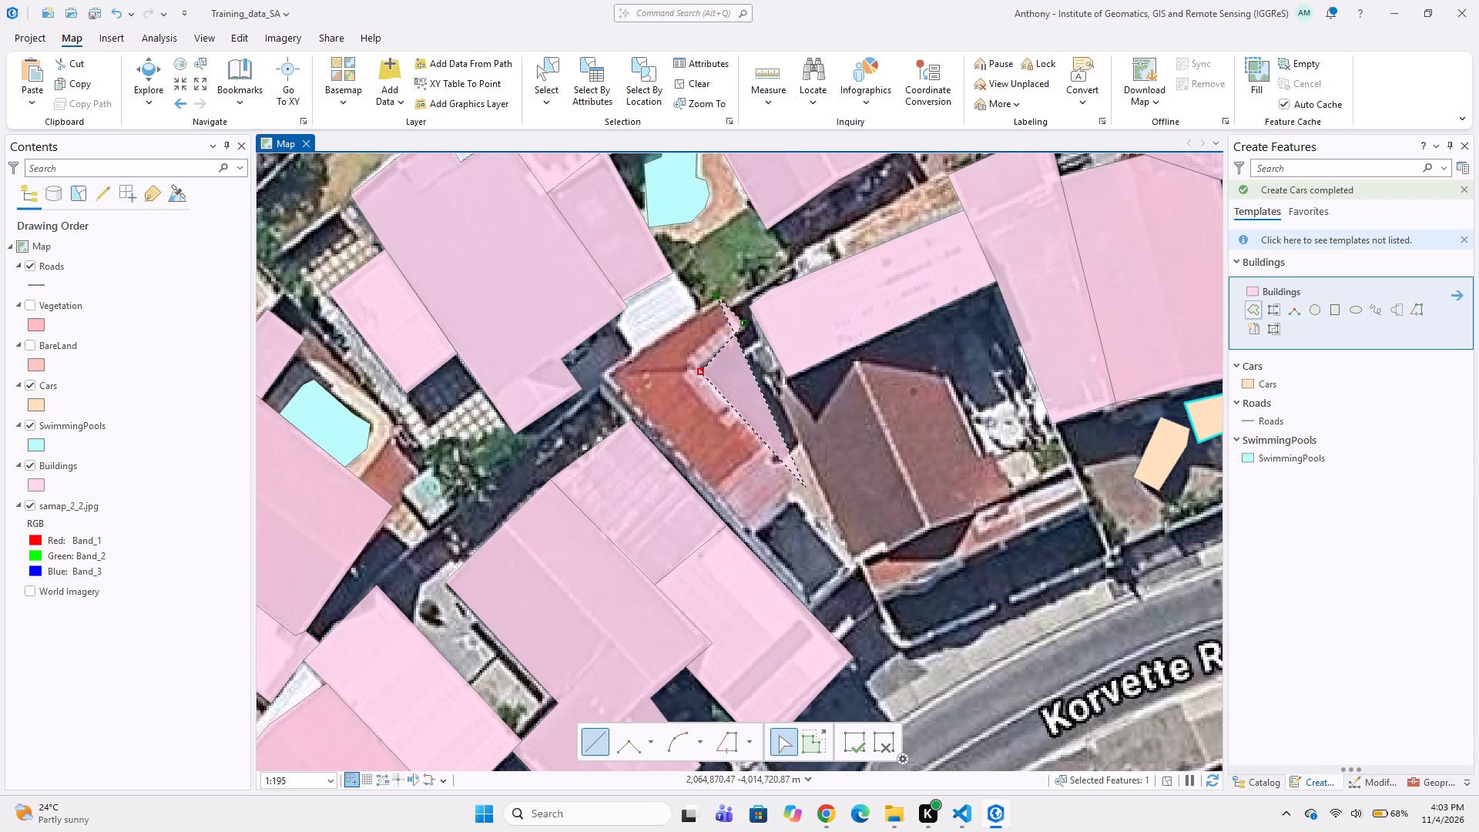
click(806, 488)
click(758, 538)
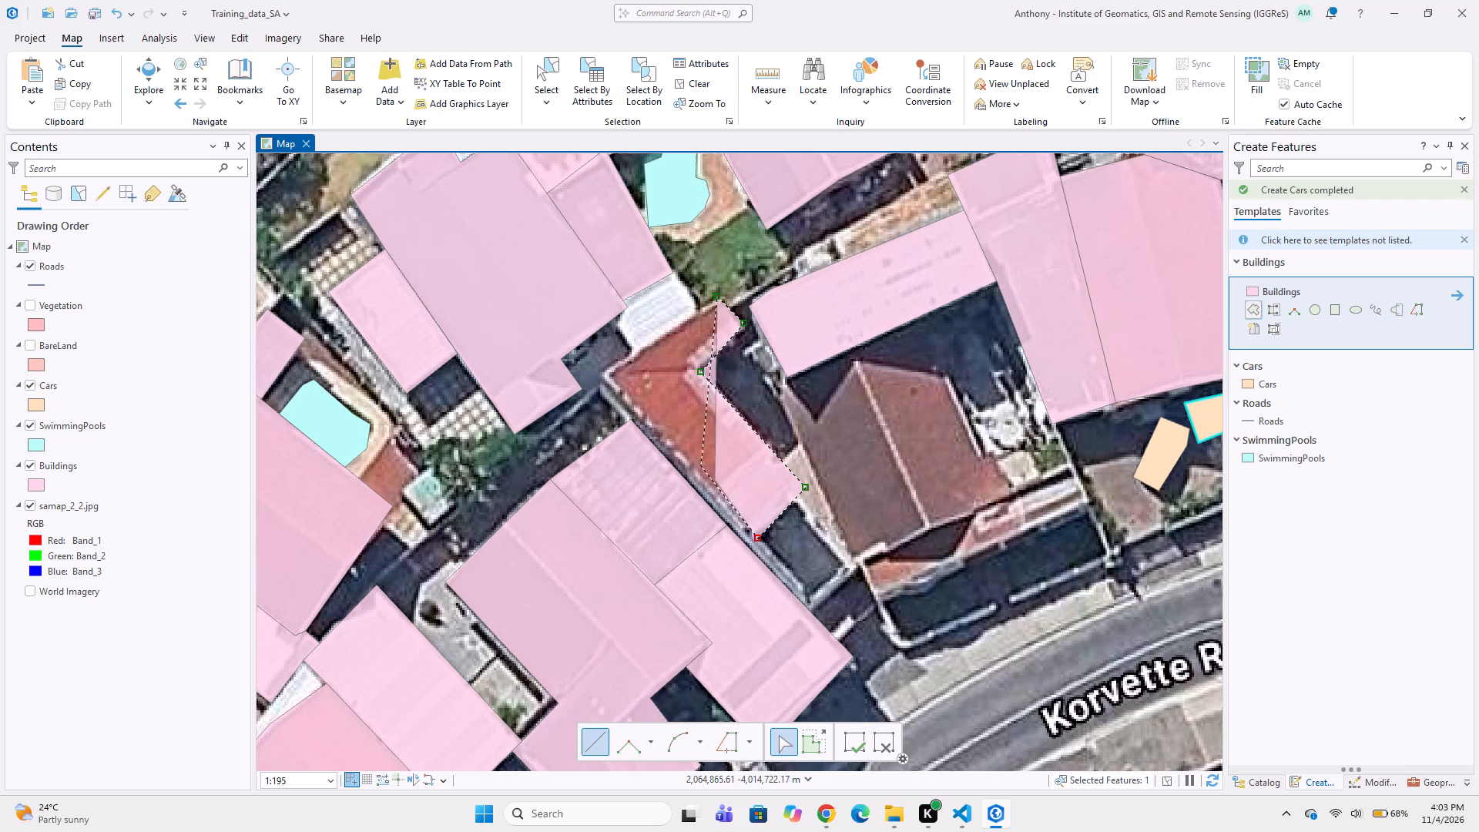
double_click(606, 374)
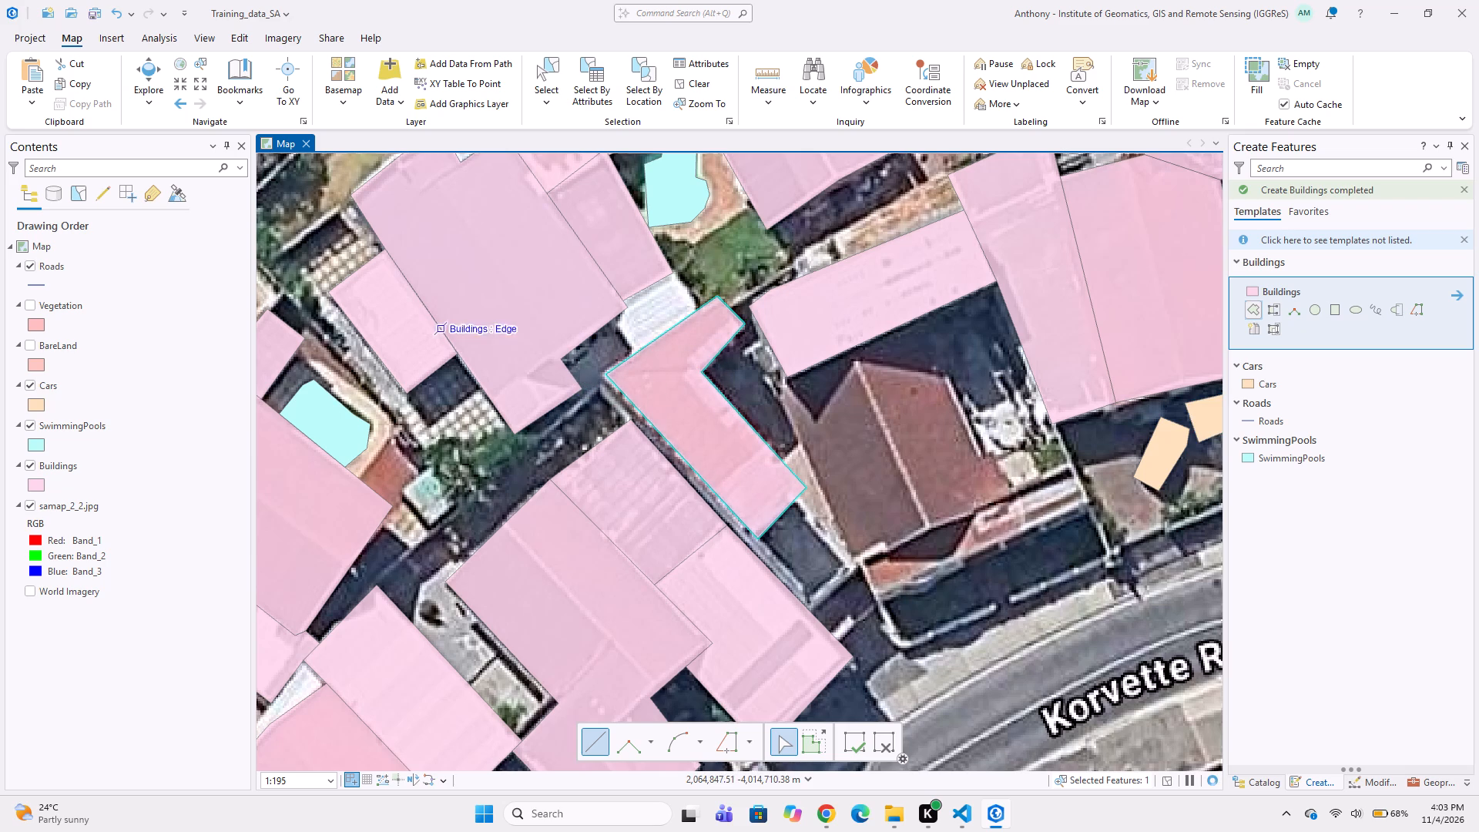
Digitize the dark brown gabled roof east of the L-shaped roof as a seven-vertex Buildings polygon reaching the adjoining building to its north.
middle_drag(639, 412, 539, 353)
middle_drag(602, 307, 607, 380)
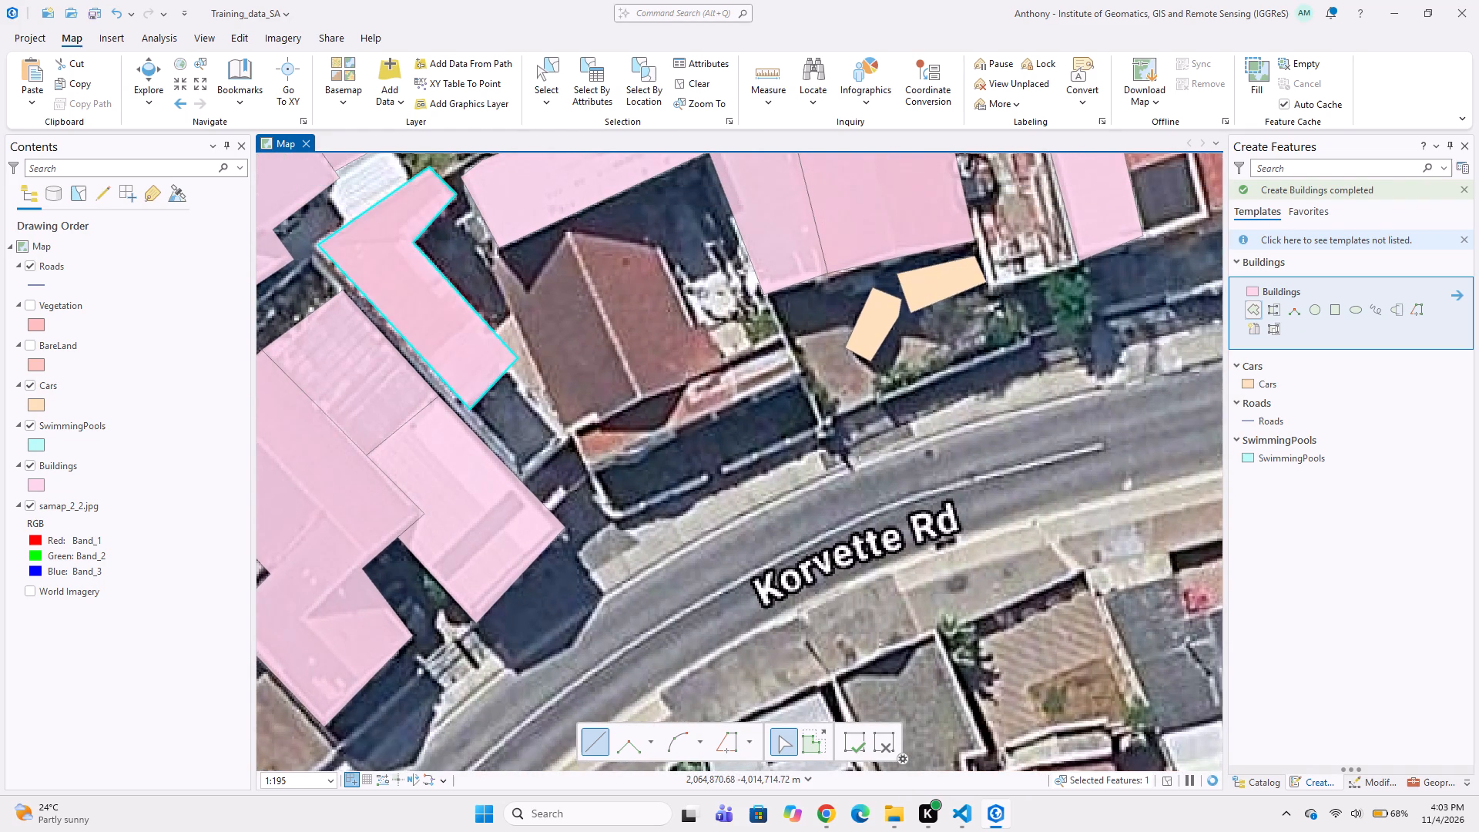
click(496, 245)
click(491, 263)
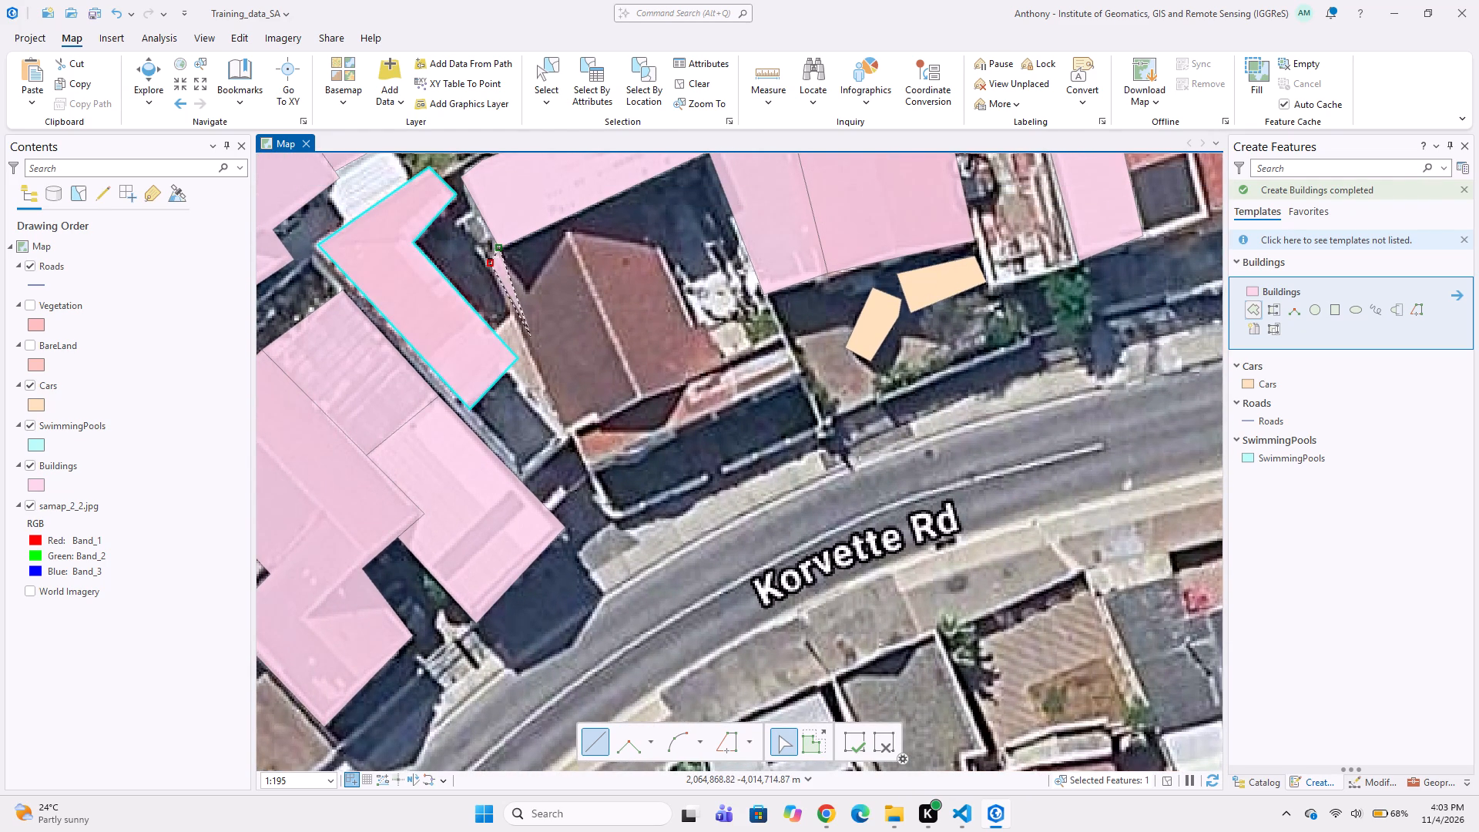
click(568, 437)
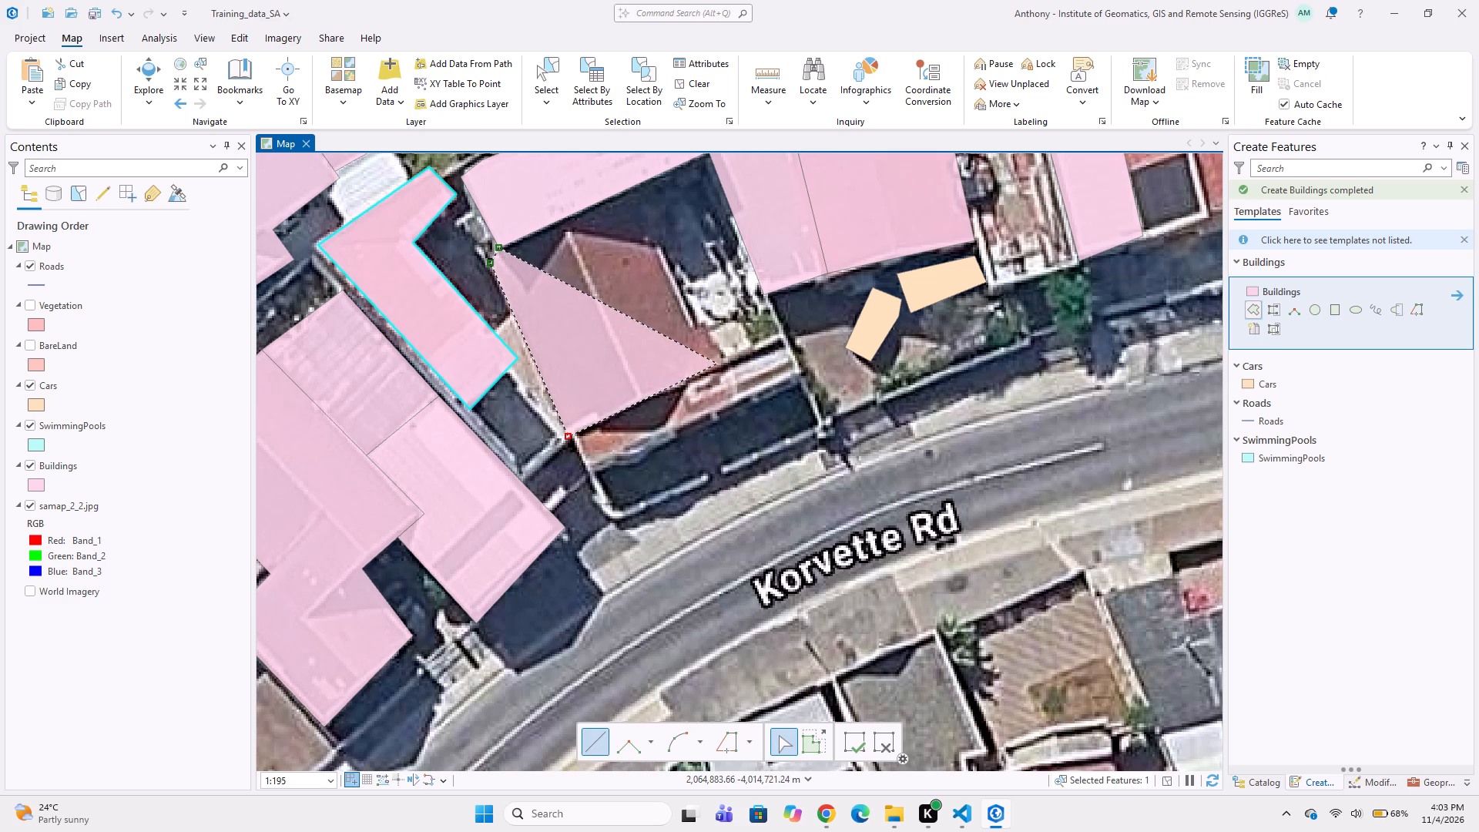
click(728, 366)
click(709, 326)
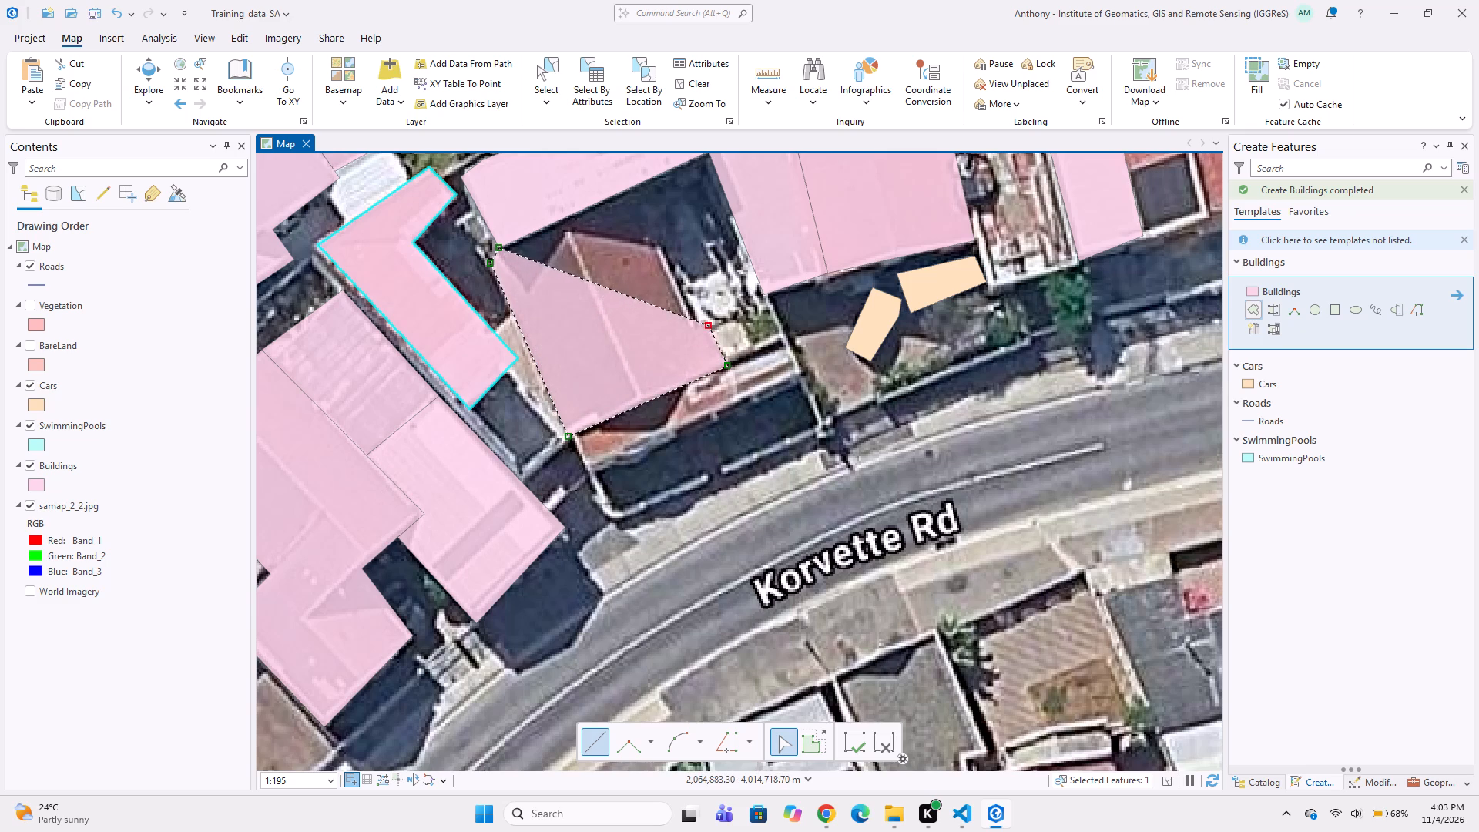
click(696, 331)
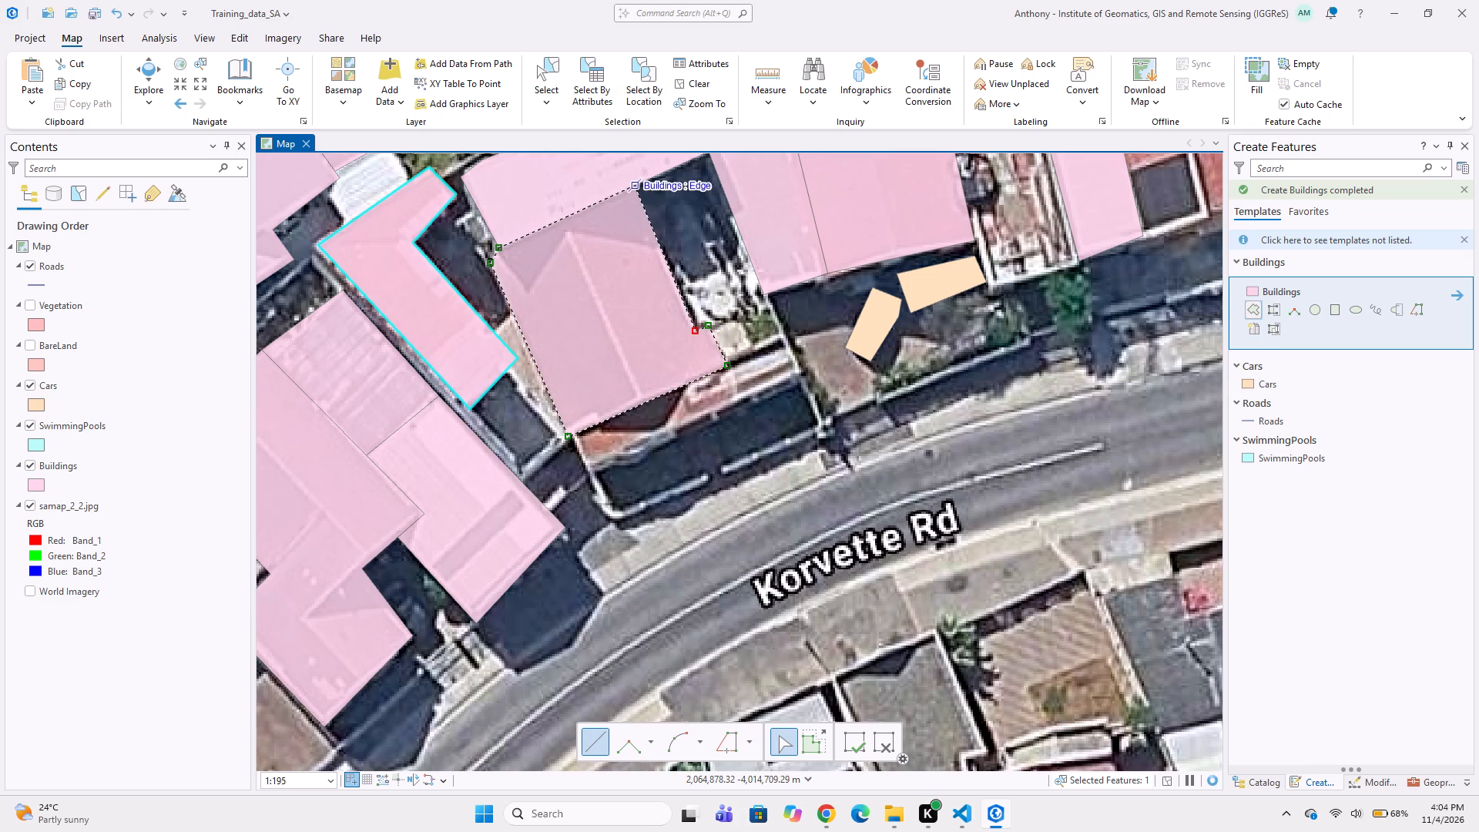
double_click(633, 183)
Digitize the narrow red roof strip between the brown gabled roof and Korvette Rd as a six-vertex Buildings polygon.
scroll(582, 288, down, 1)
middle_drag(631, 391, 596, 315)
scroll(518, 267, up, 1)
middle_drag(548, 245, 537, 269)
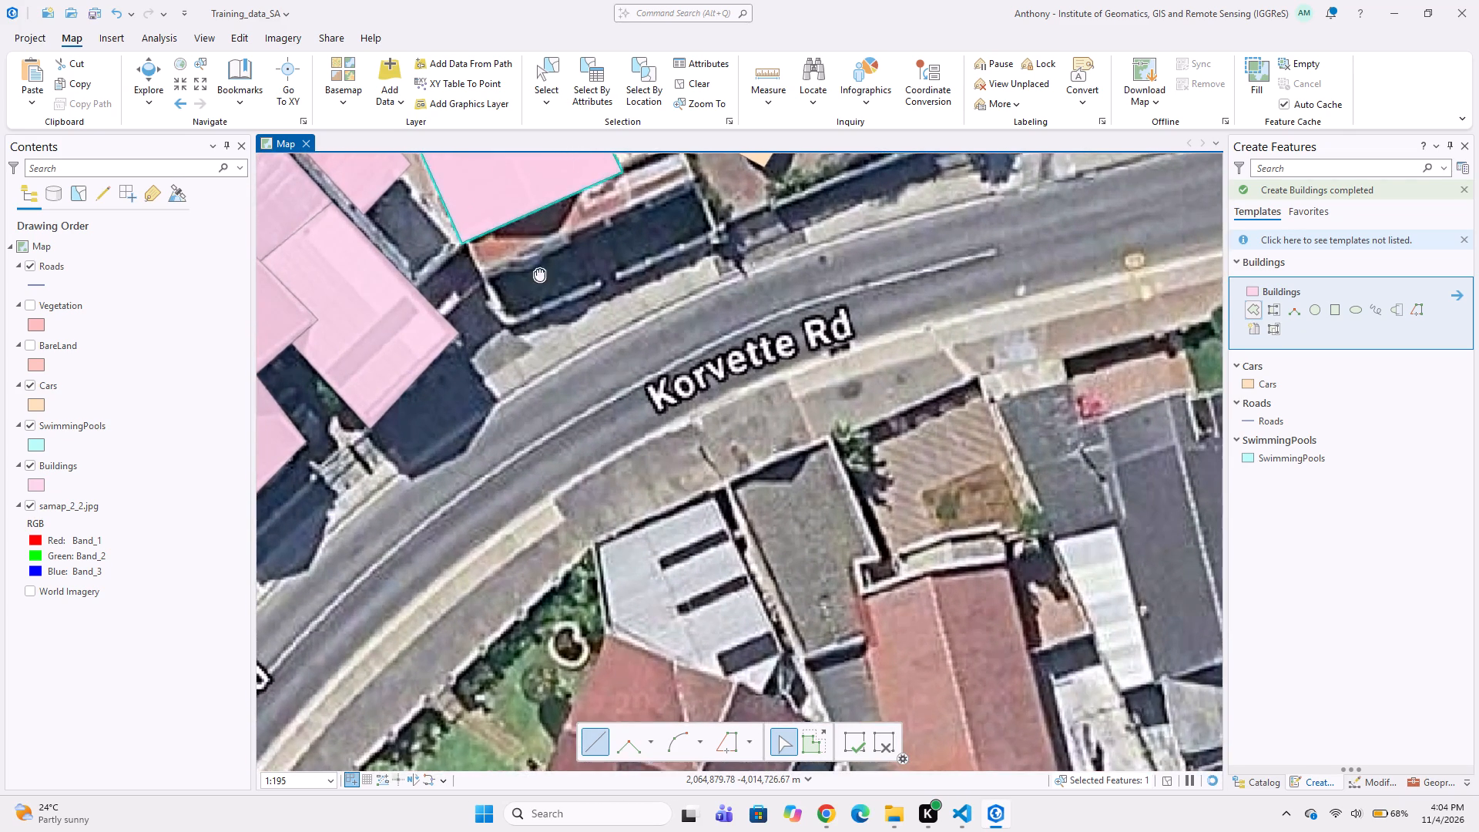
middle_drag(537, 269, 521, 326)
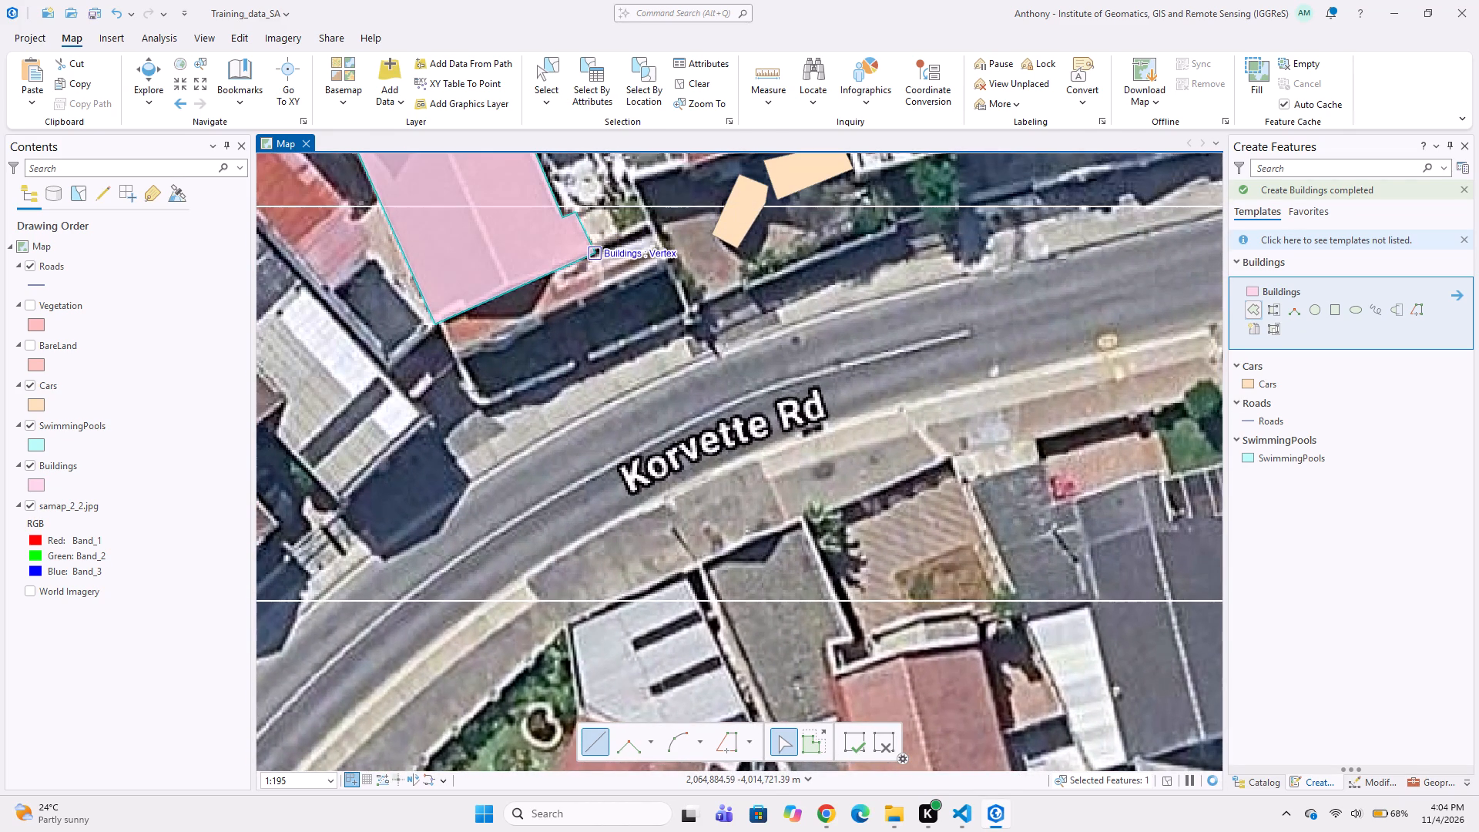
click(593, 245)
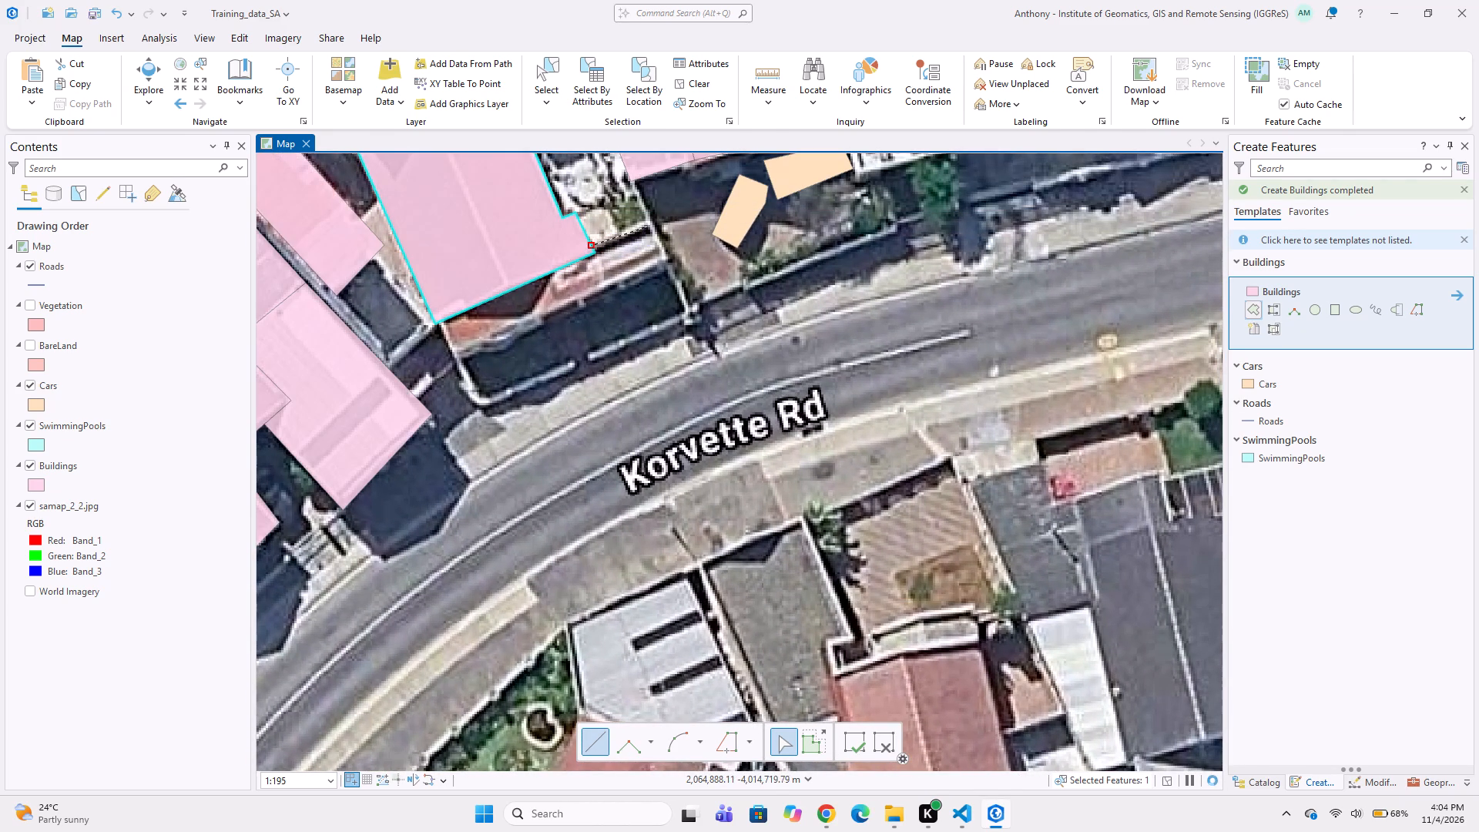
click(652, 218)
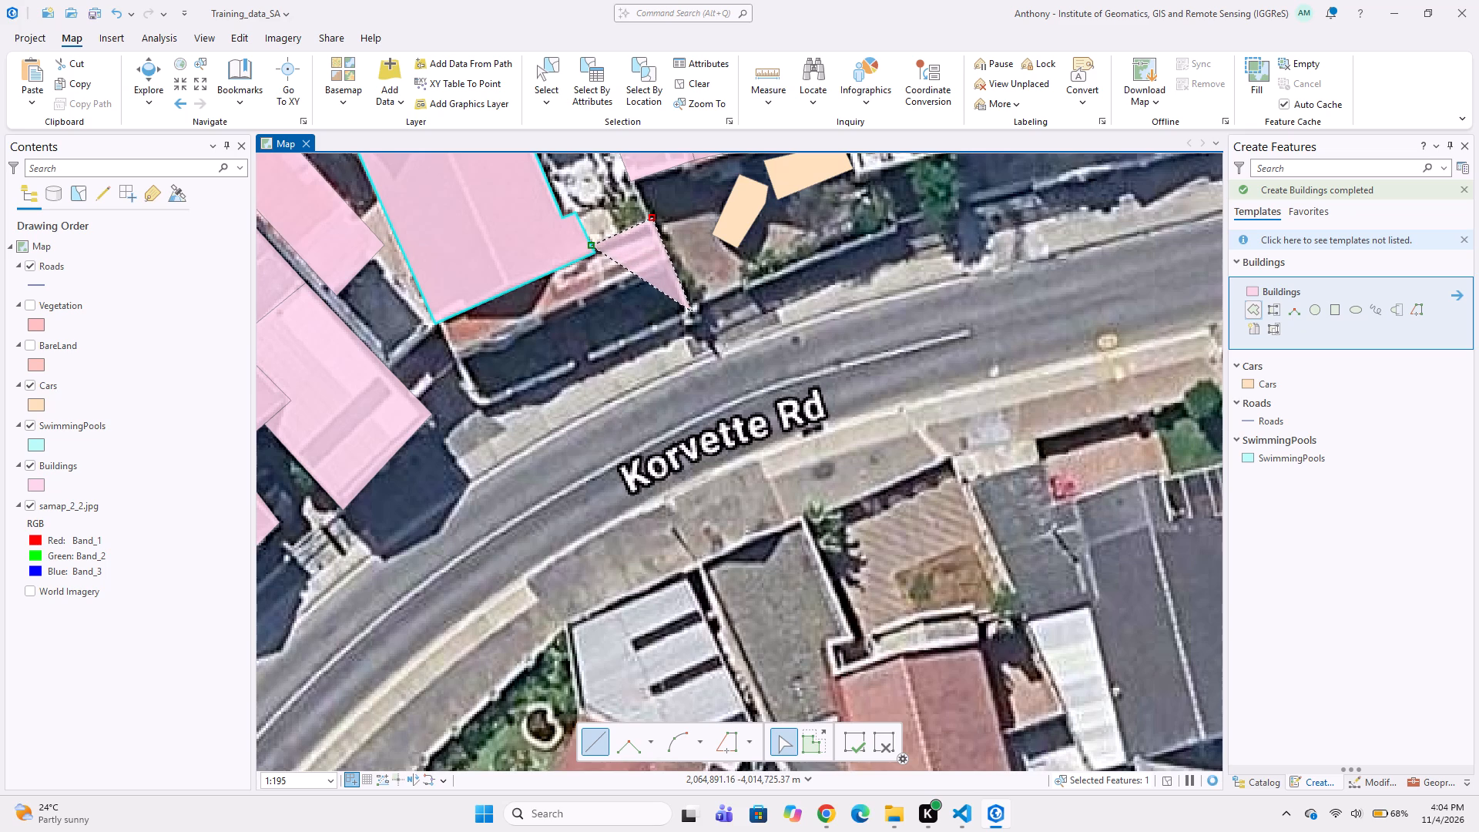
click(693, 312)
key(ctrl+z)
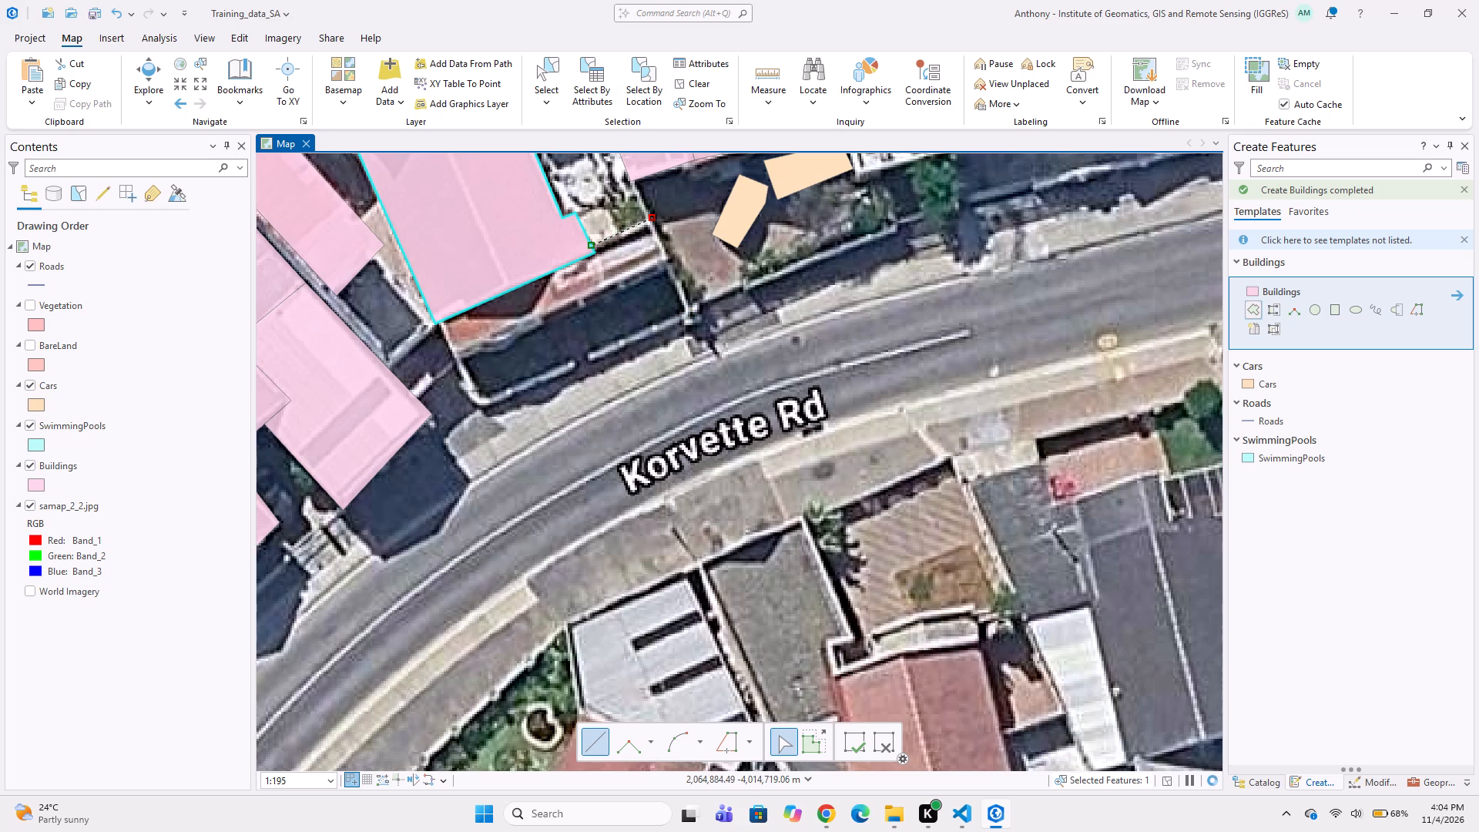
click(666, 261)
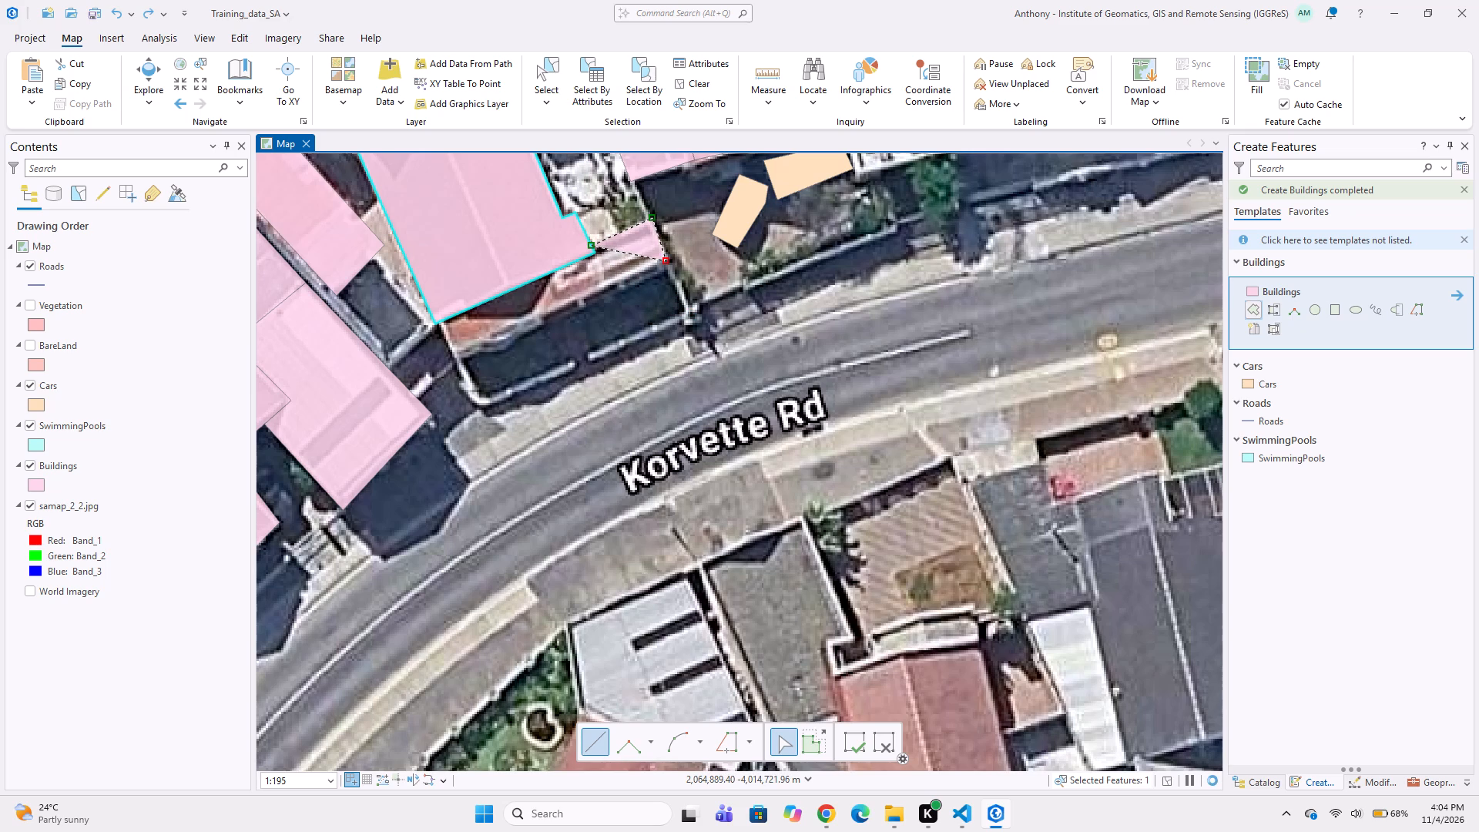
click(455, 356)
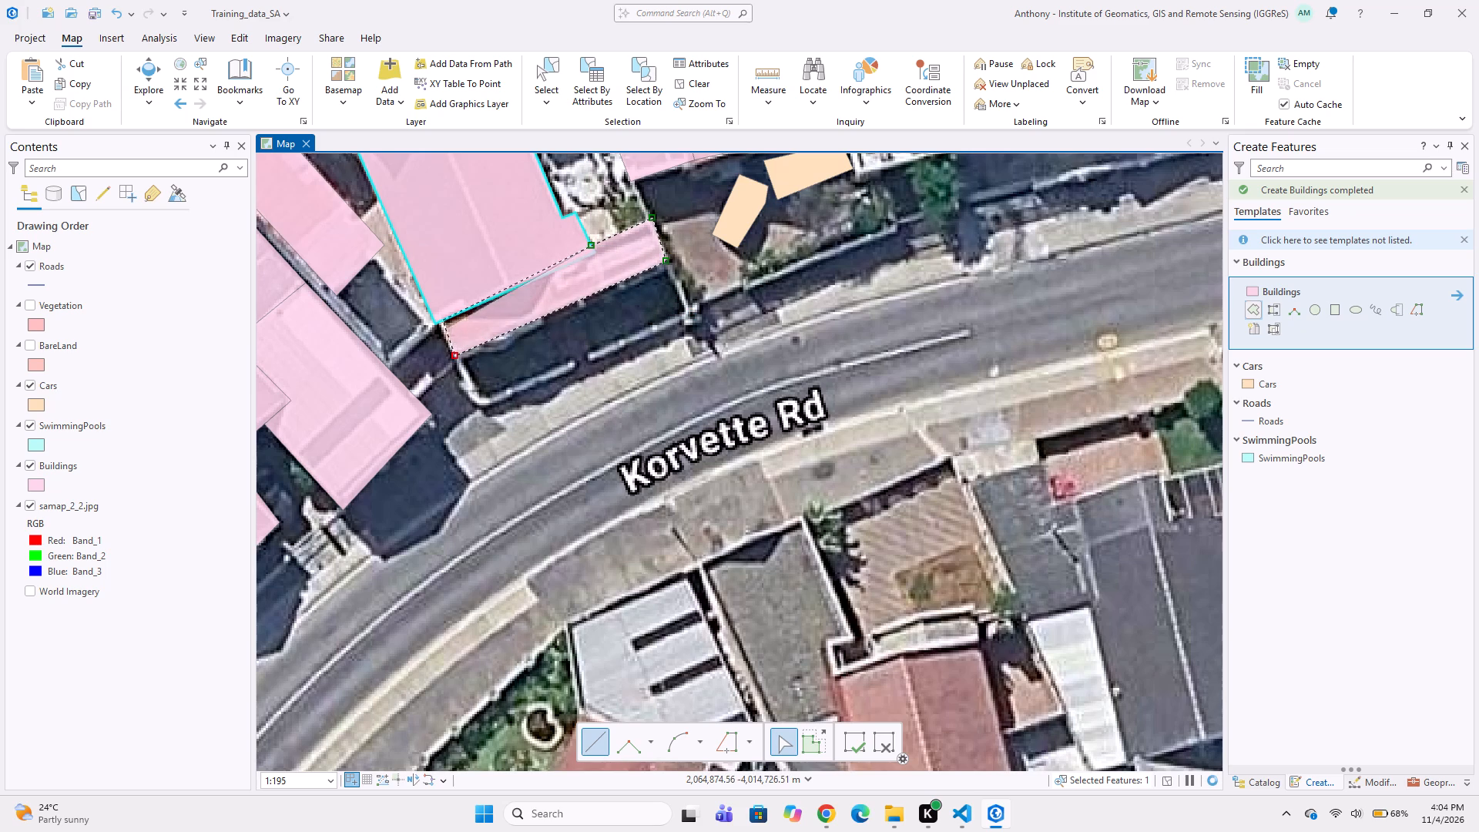
click(442, 318)
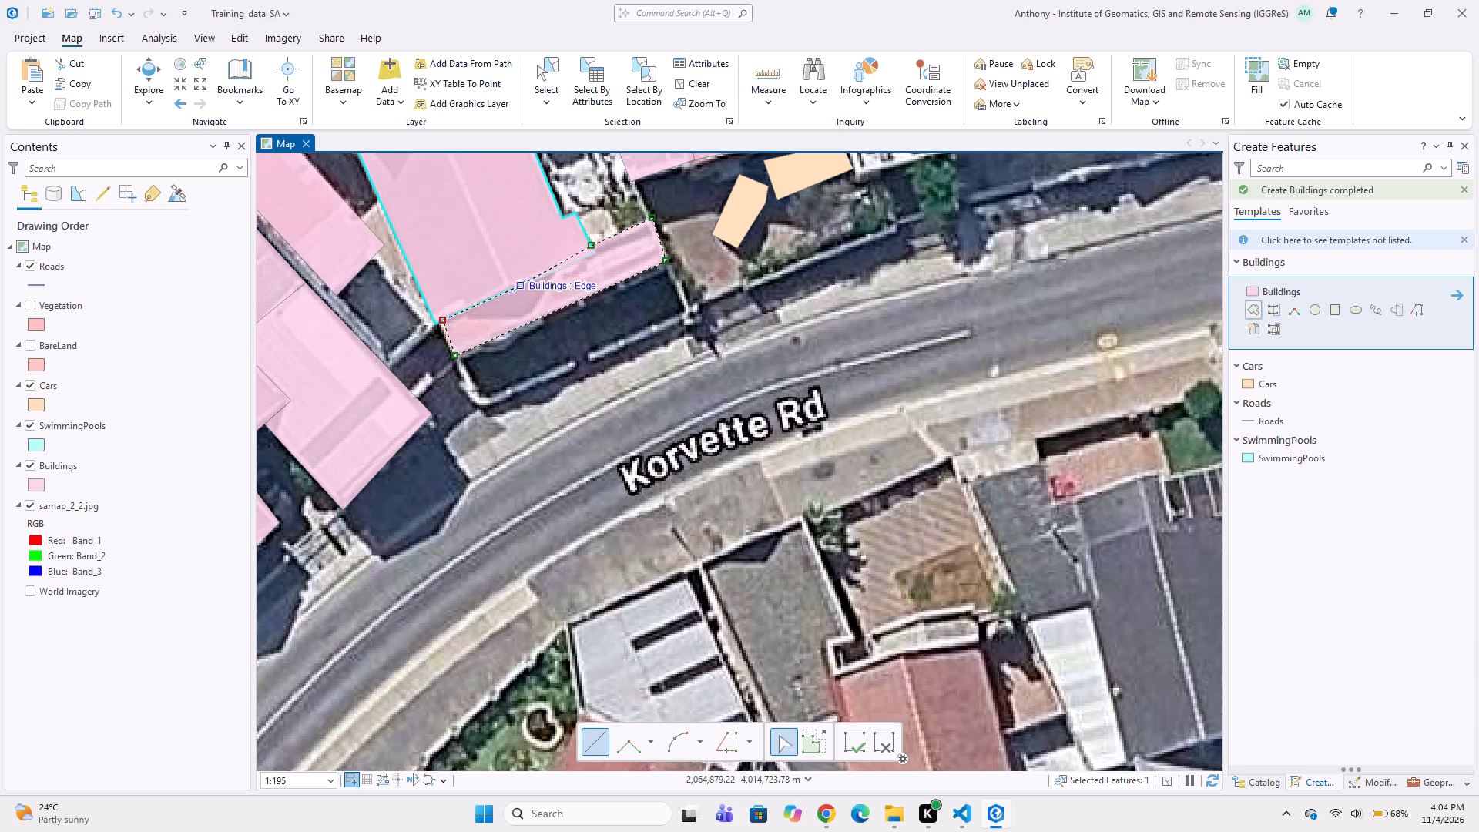
double_click(595, 259)
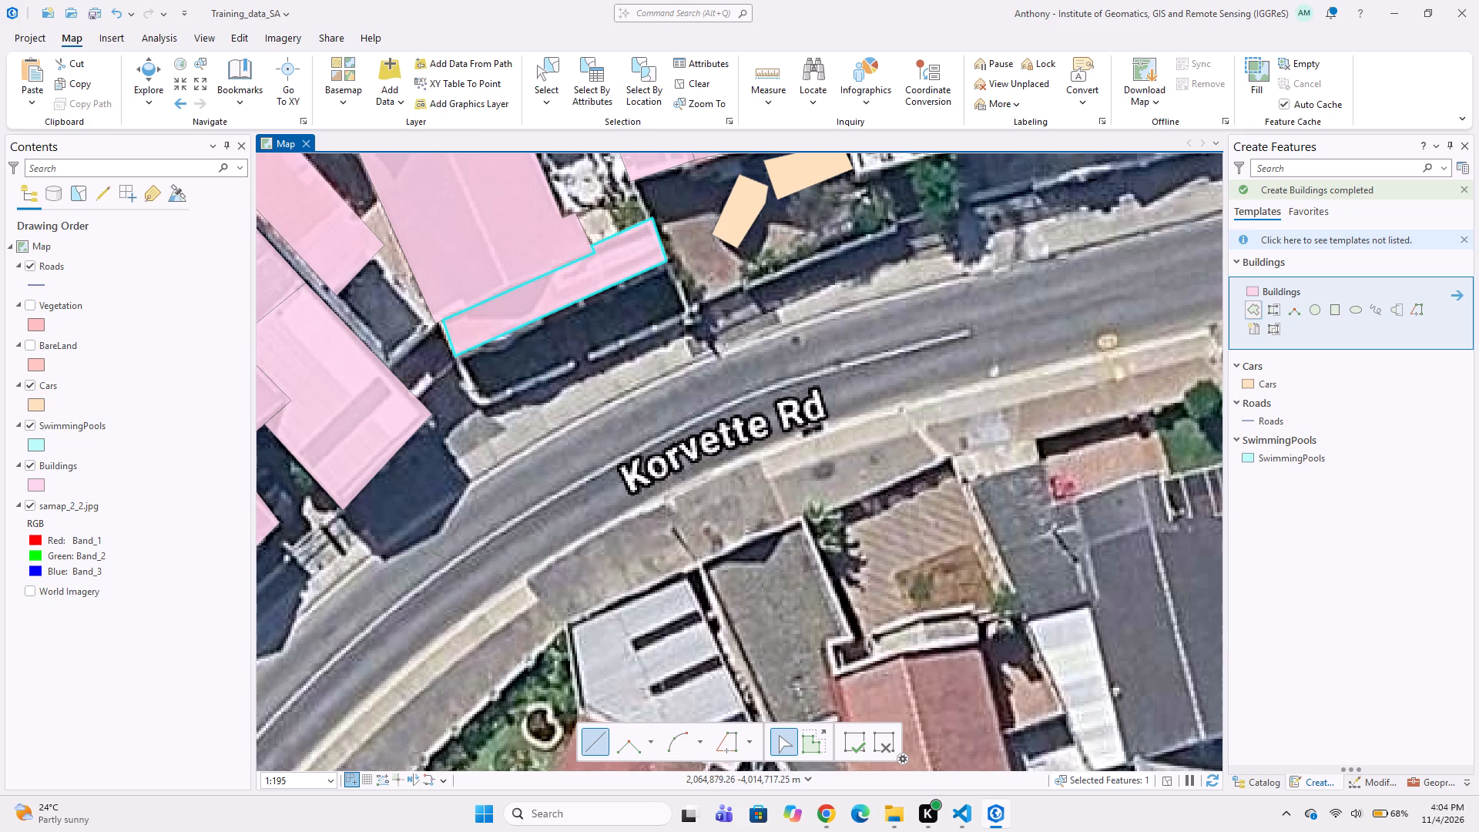
Examine the undigitized block of houses and parked cars south of Korvette Rd, down to Caravel Rd.
scroll(466, 258, down, 1)
scroll(472, 232, up, 1)
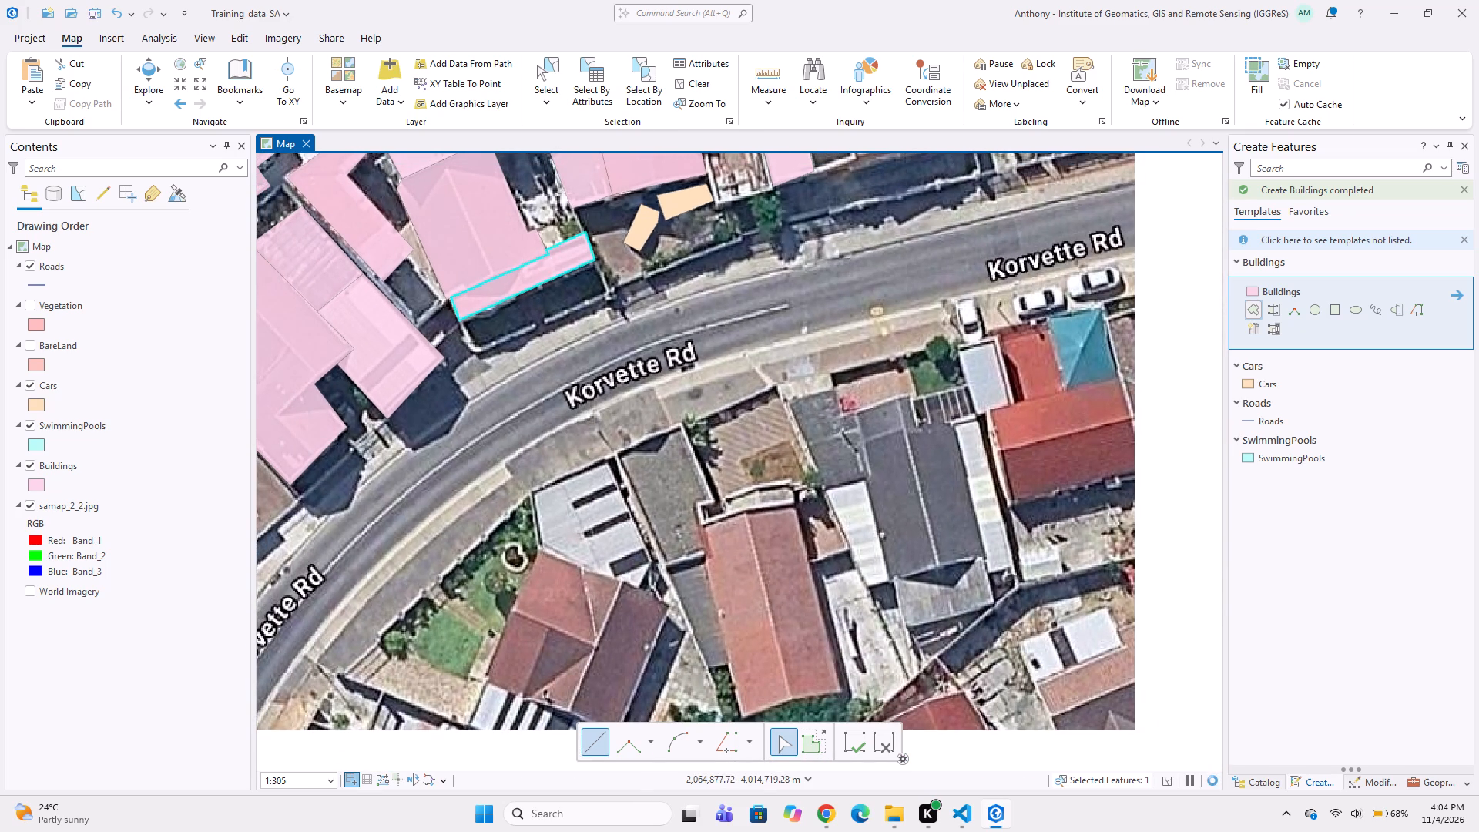
scroll(515, 240, down, 1)
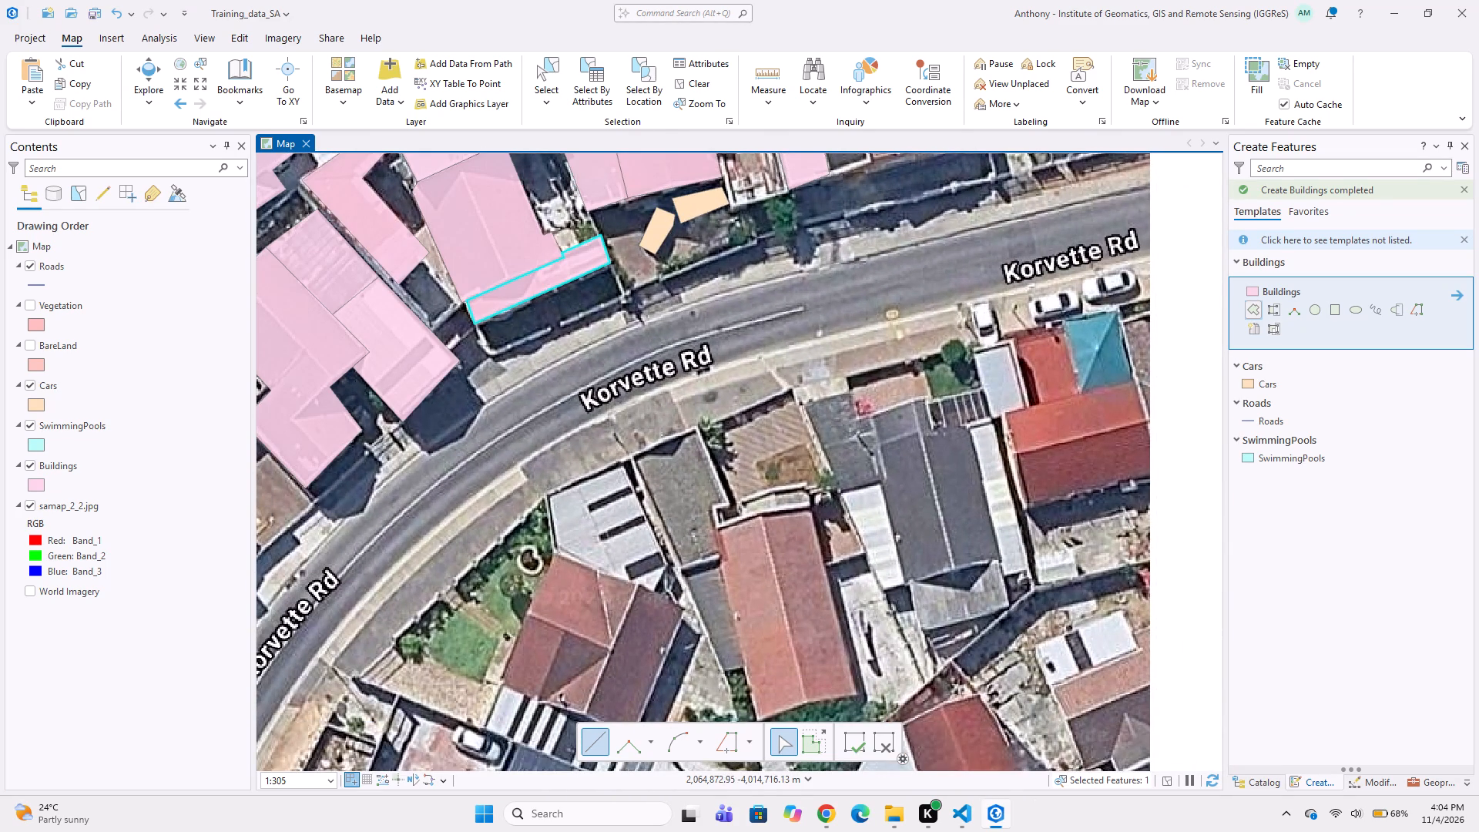
scroll(518, 229, up, 1)
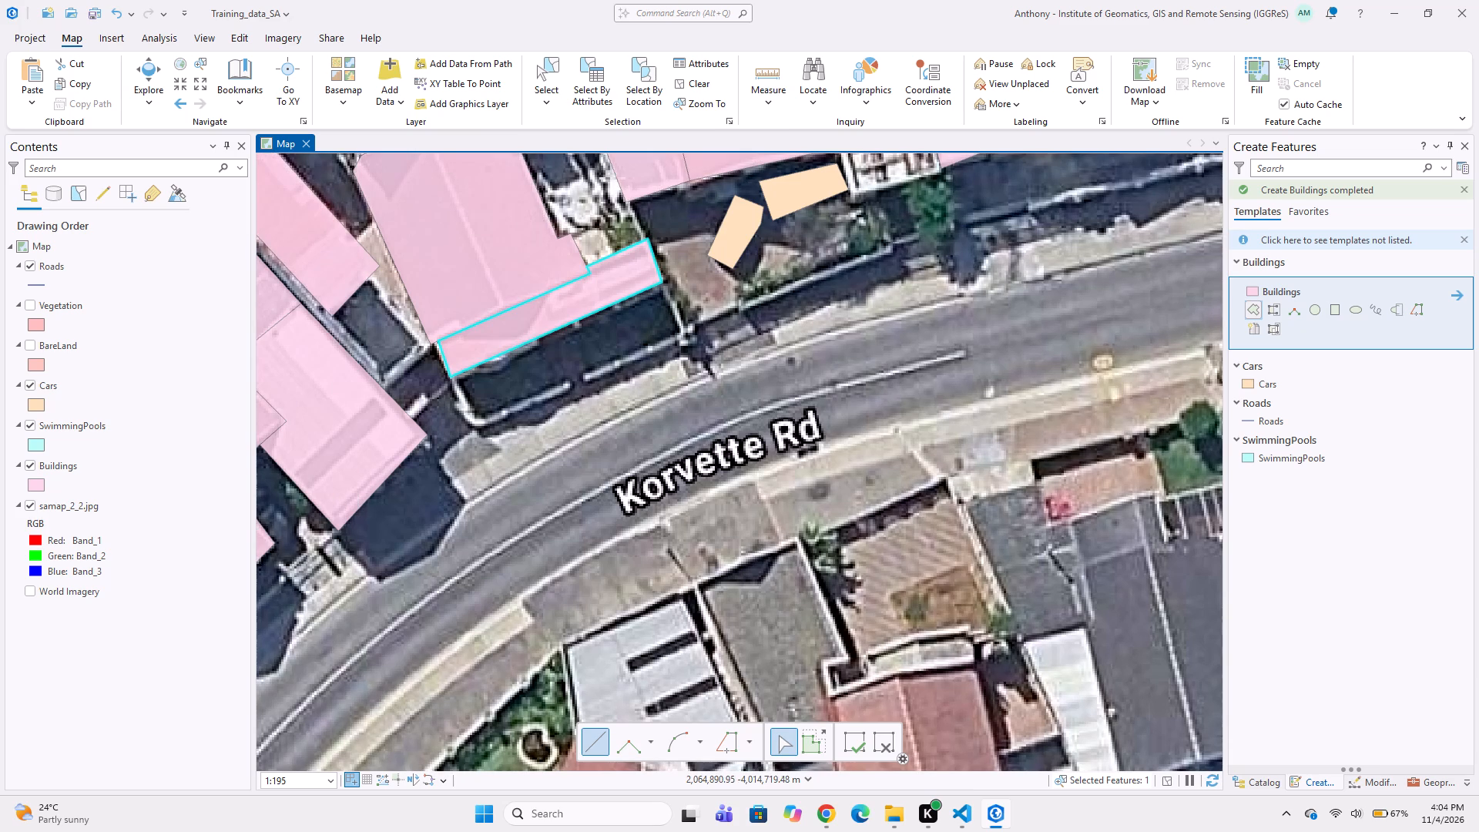
scroll(720, 380, down, 1)
middle_drag(828, 463, 744, 340)
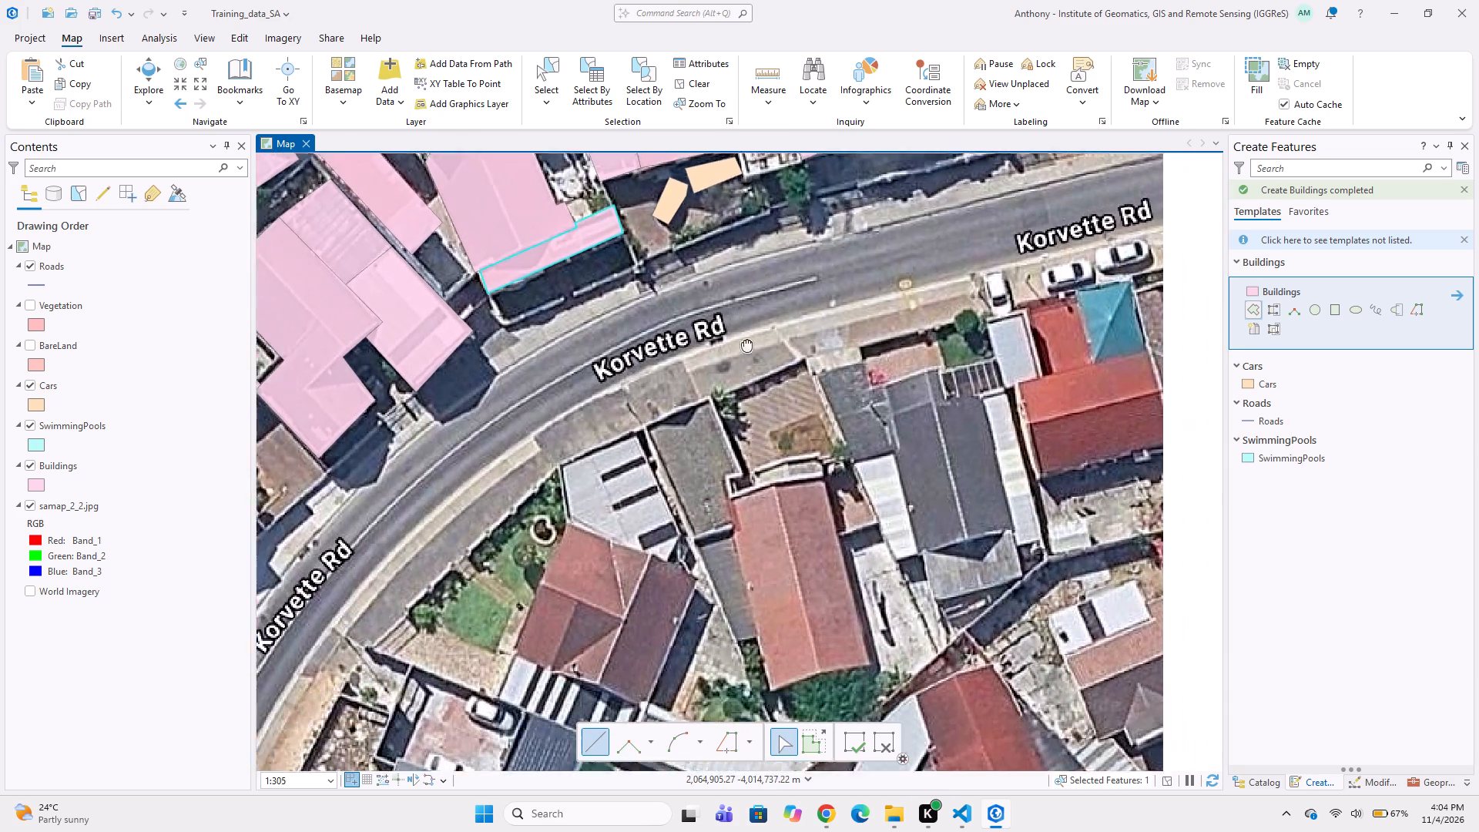
middle_drag(744, 340, 742, 334)
middle_drag(602, 407, 663, 288)
scroll(469, 286, down, 2)
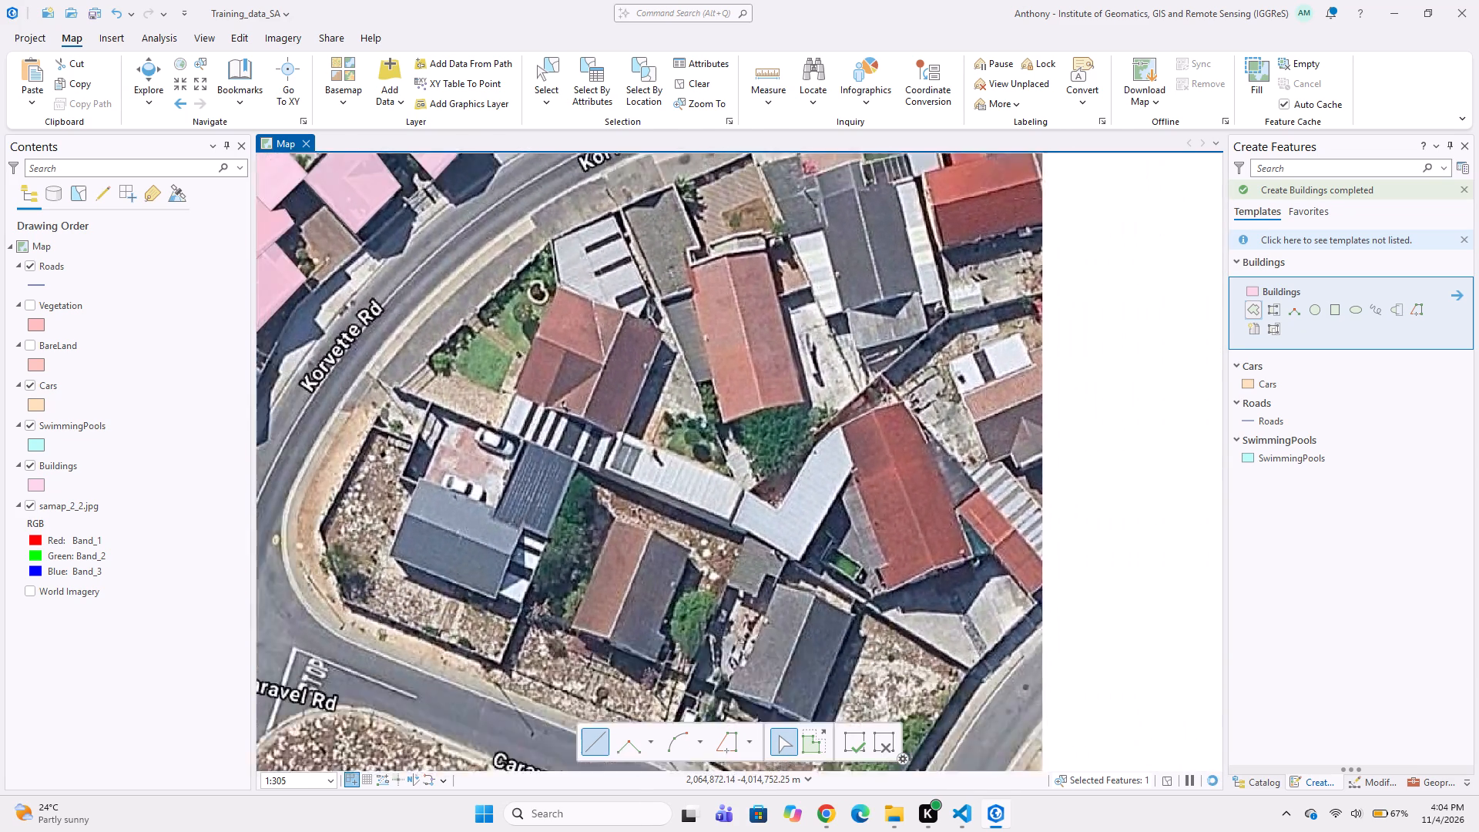
Examine the digitizing coverage across the whole imagery tile, comparing the covered Dennegeur Ave and Korvette Rd blocks with the undigitized blocks around them.
scroll(475, 283, down, 1)
middle_drag(477, 326, 604, 396)
middle_drag(561, 347, 741, 391)
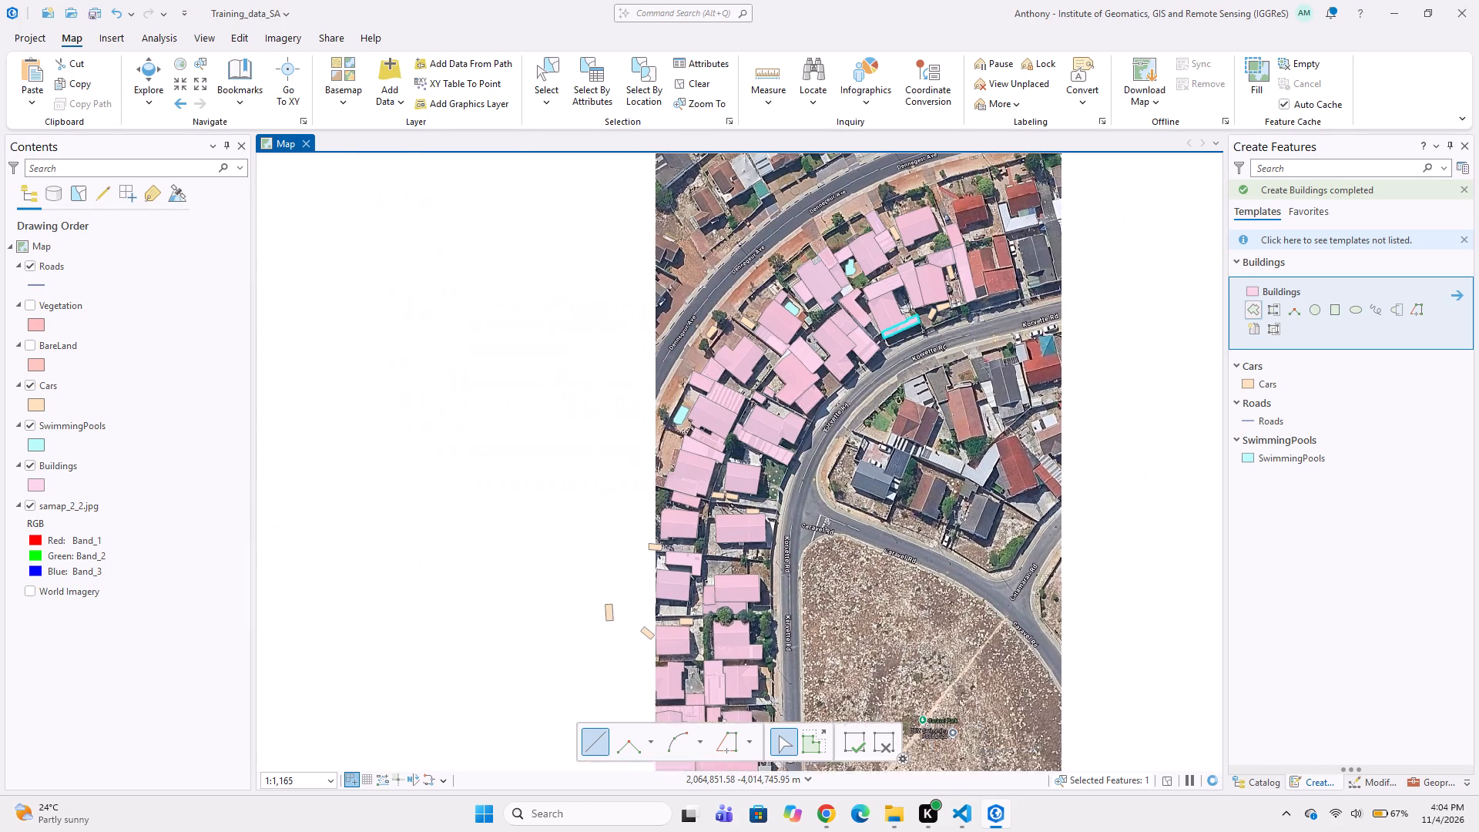
middle_drag(922, 415, 801, 418)
scroll(843, 425, down, 1)
middle_drag(927, 458, 906, 458)
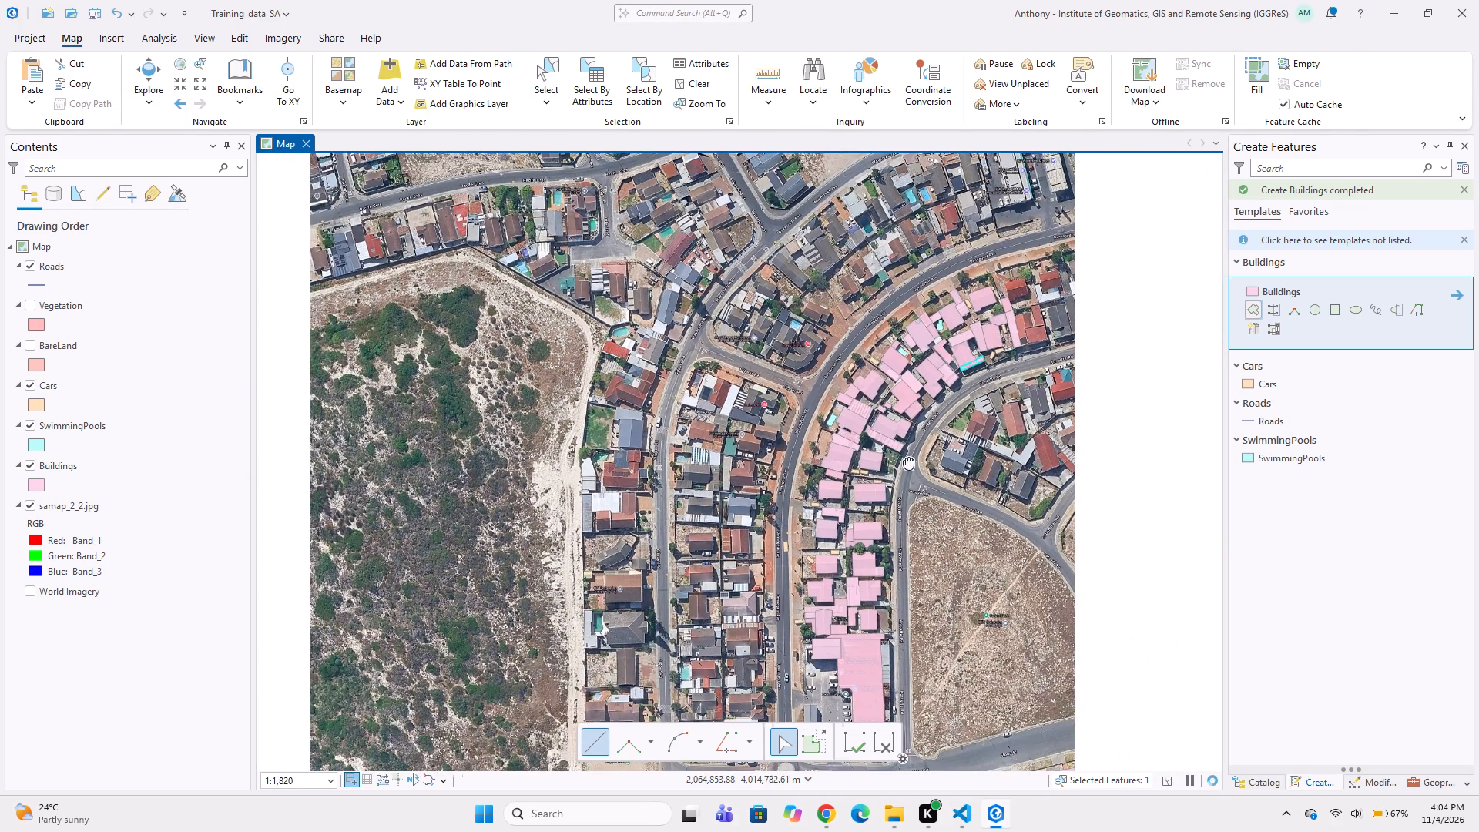
middle_drag(906, 458, 841, 448)
middle_drag(825, 495, 868, 439)
middle_drag(801, 436, 798, 415)
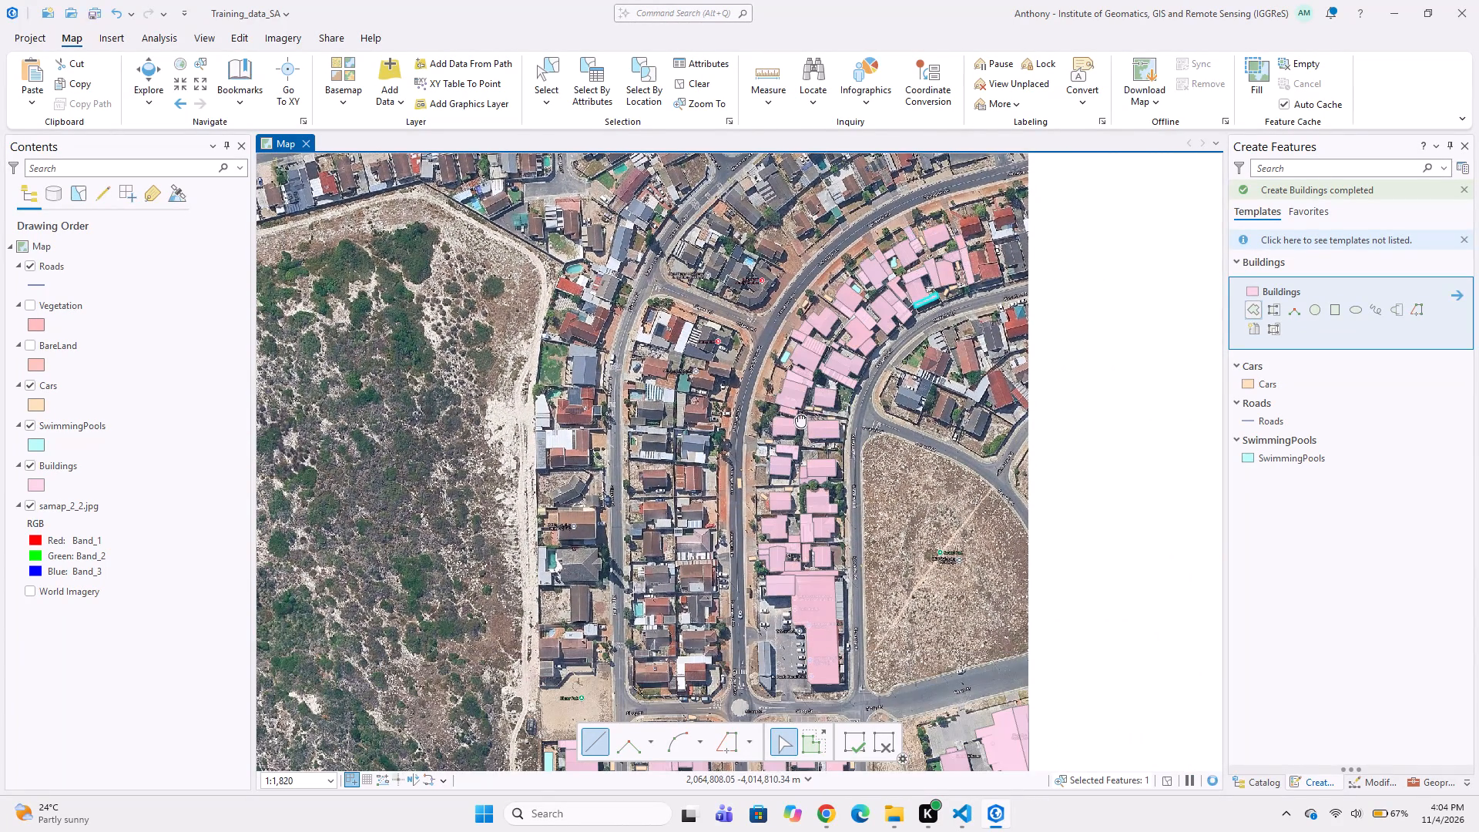
middle_drag(798, 415, 793, 337)
scroll(763, 350, down, 2)
middle_drag(793, 366, 800, 455)
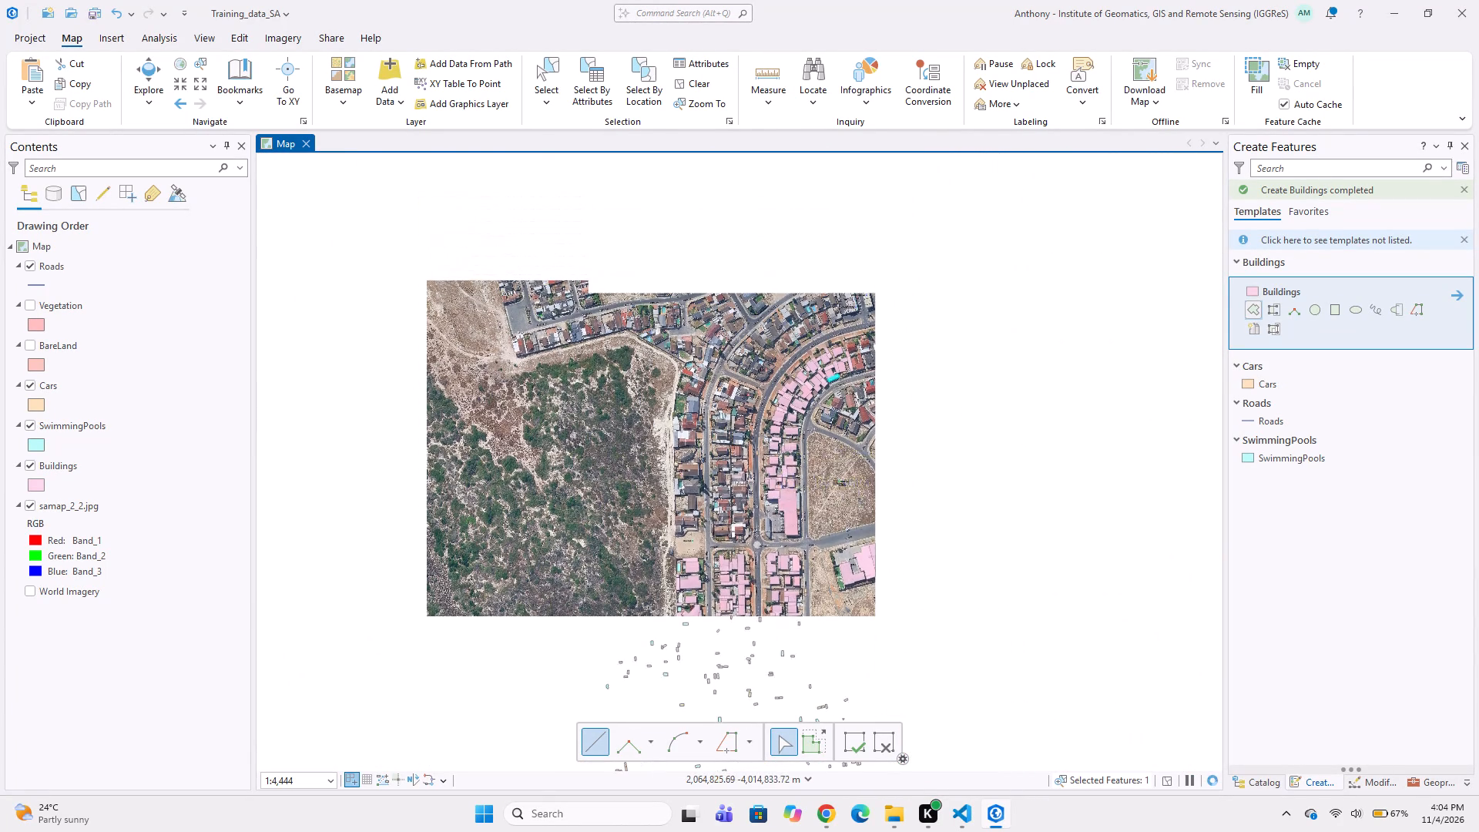
middle_drag(790, 345, 723, 371)
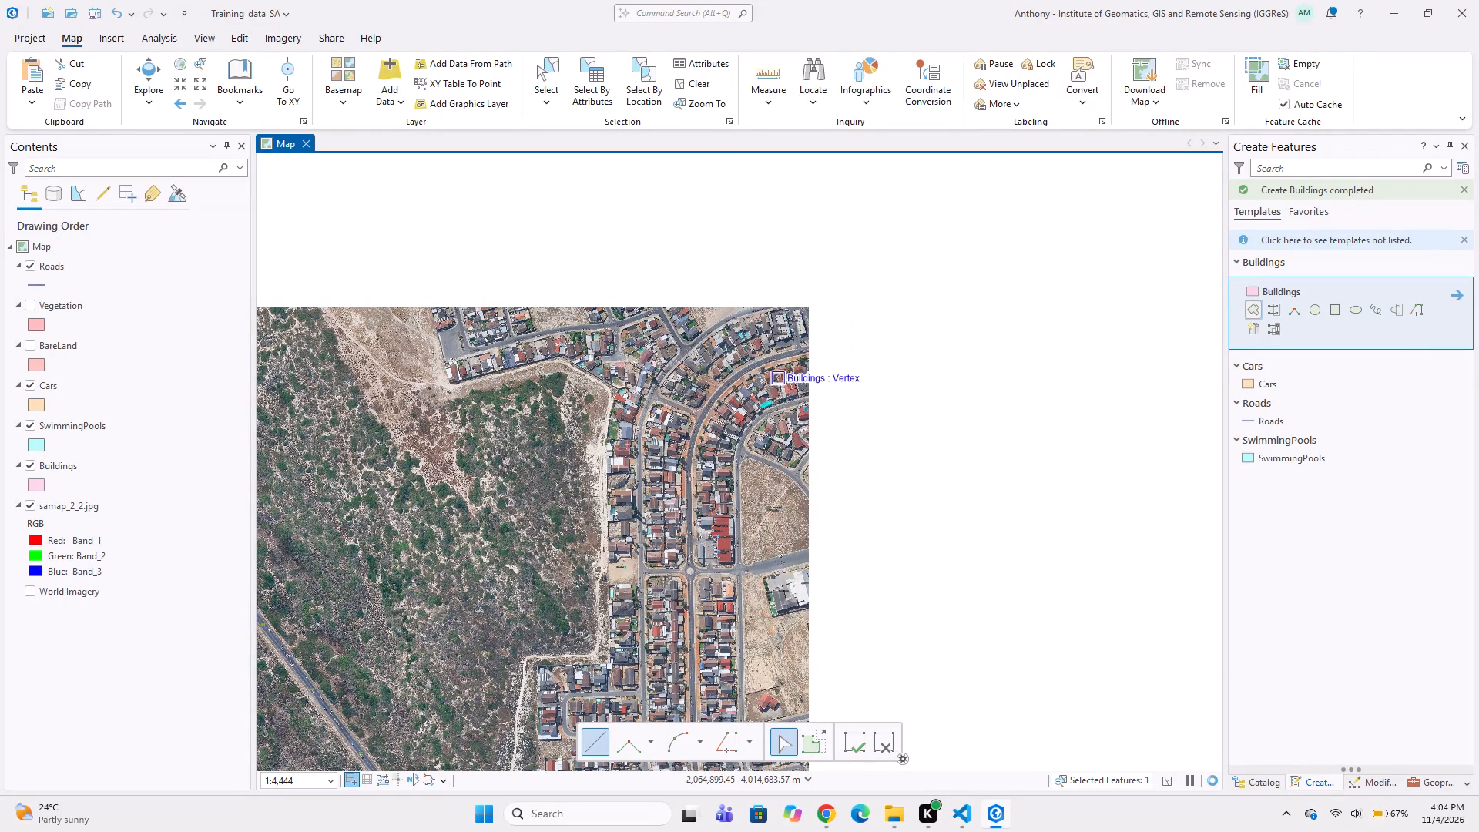
scroll(744, 414, up, 1)
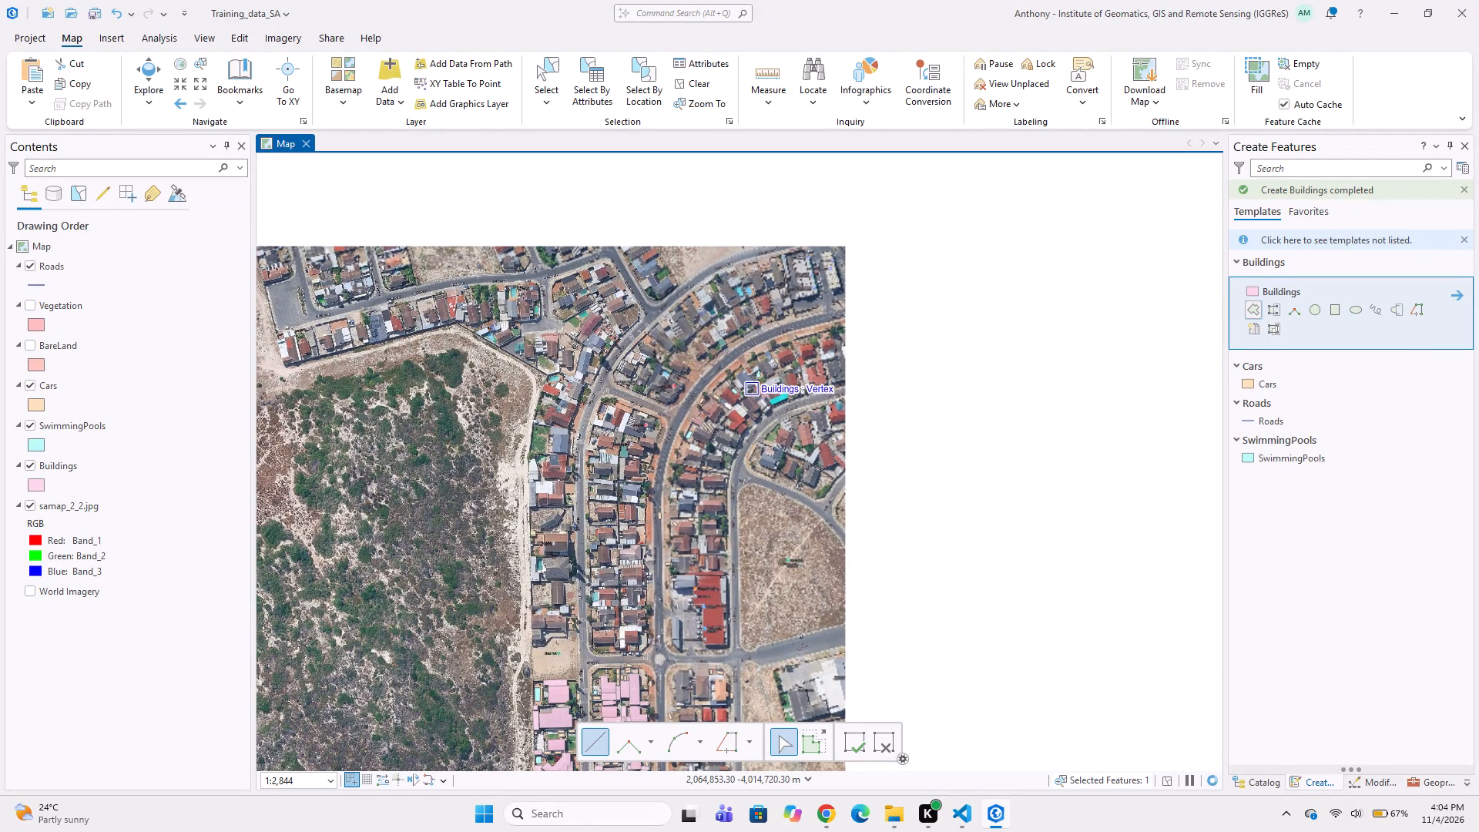
scroll(706, 407, up, 2)
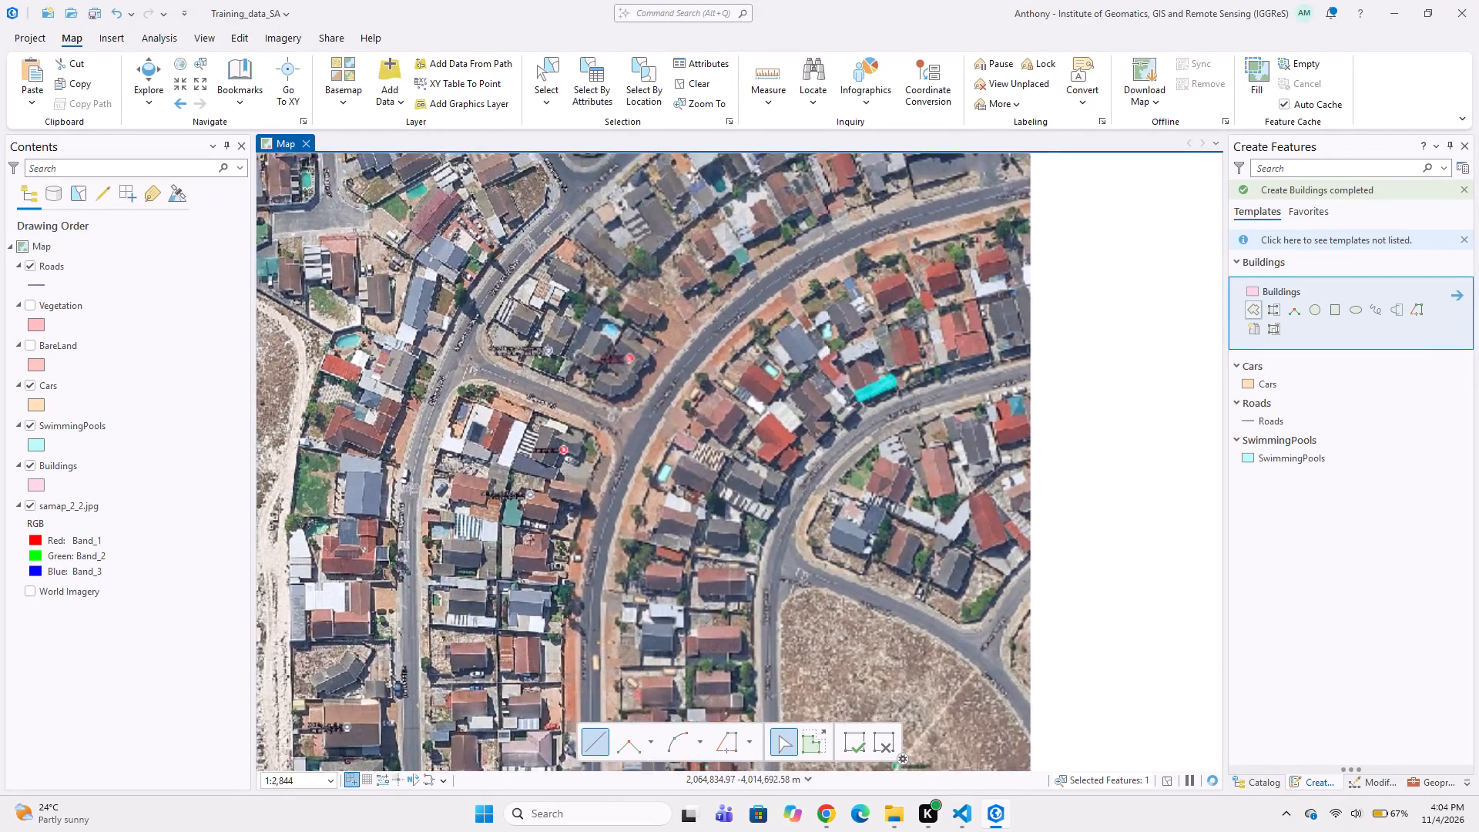
scroll(871, 425, down, 1)
middle_drag(847, 474, 895, 423)
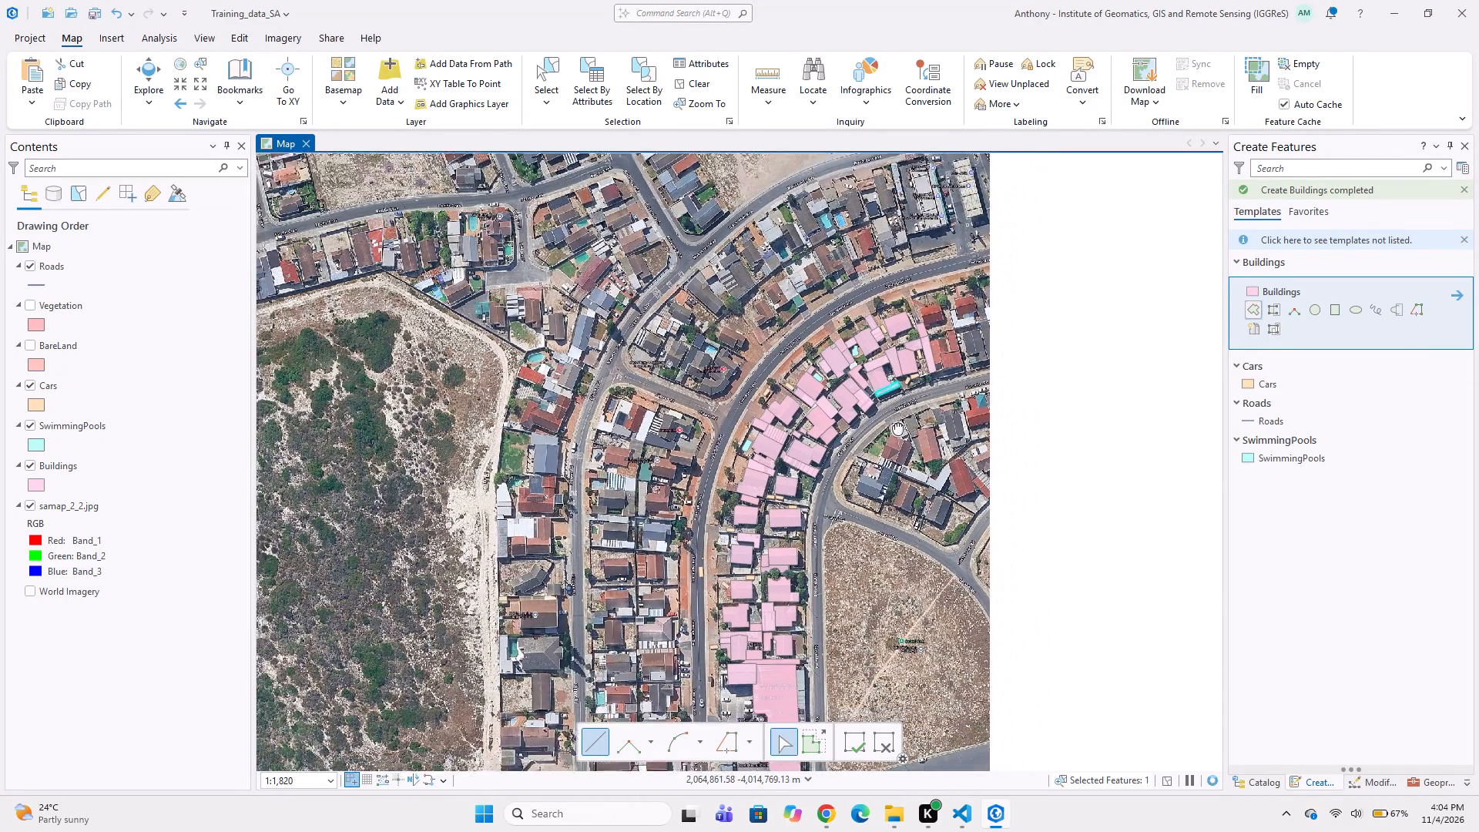
middle_drag(895, 423, 922, 407)
middle_drag(825, 477, 908, 412)
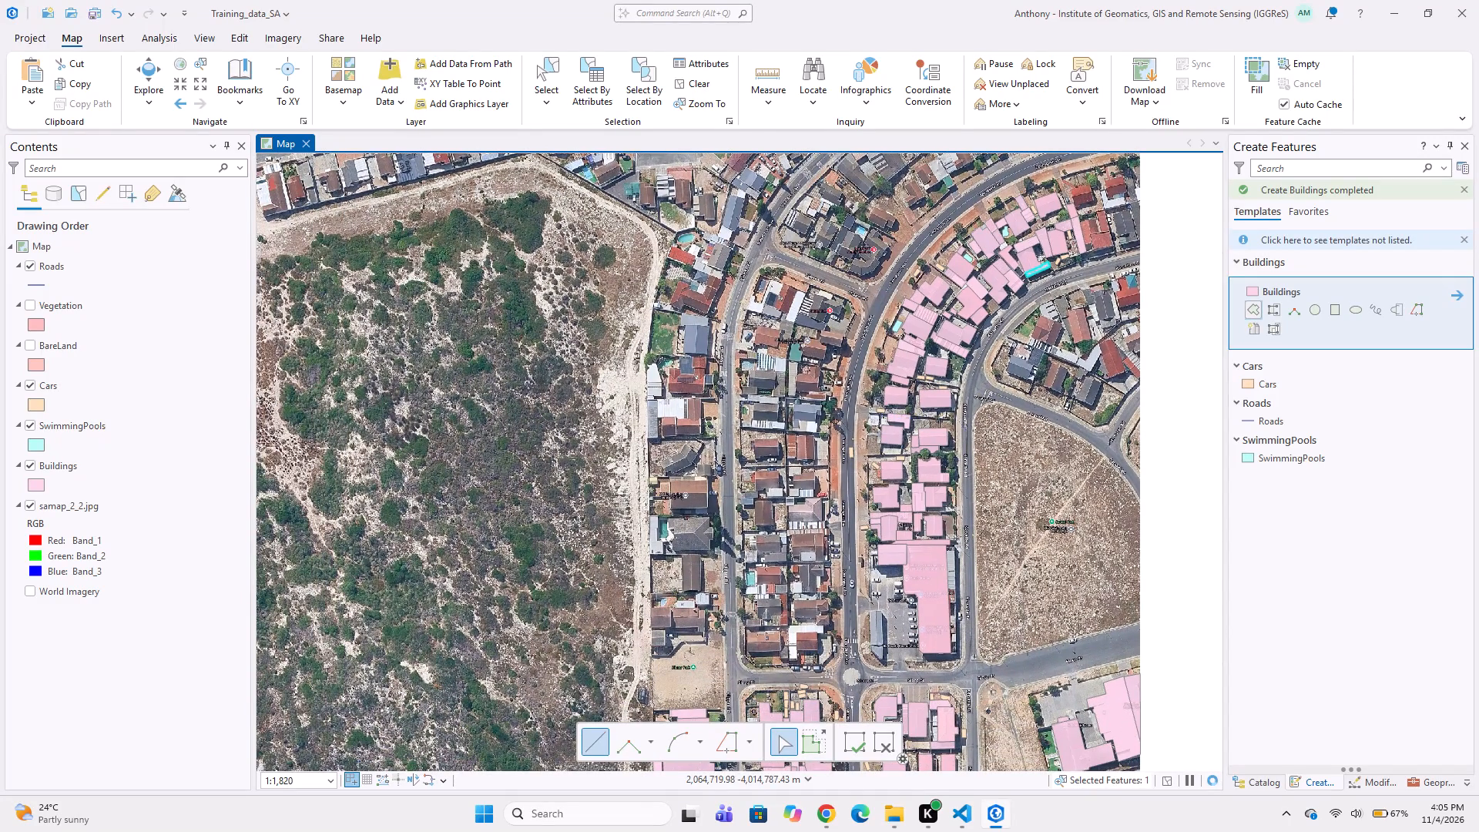
middle_drag(895, 320, 823, 339)
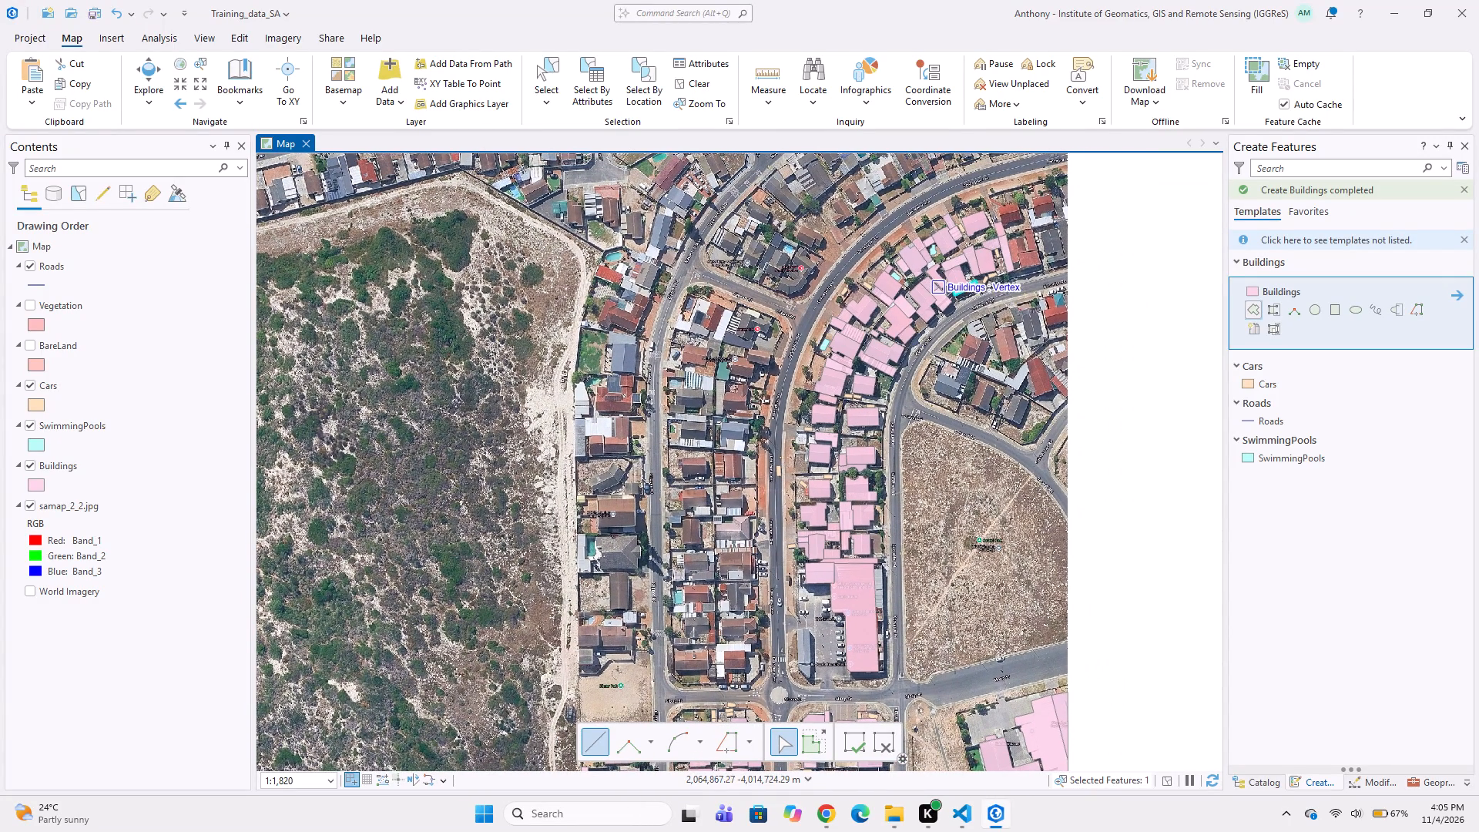
middle_drag(968, 216, 887, 296)
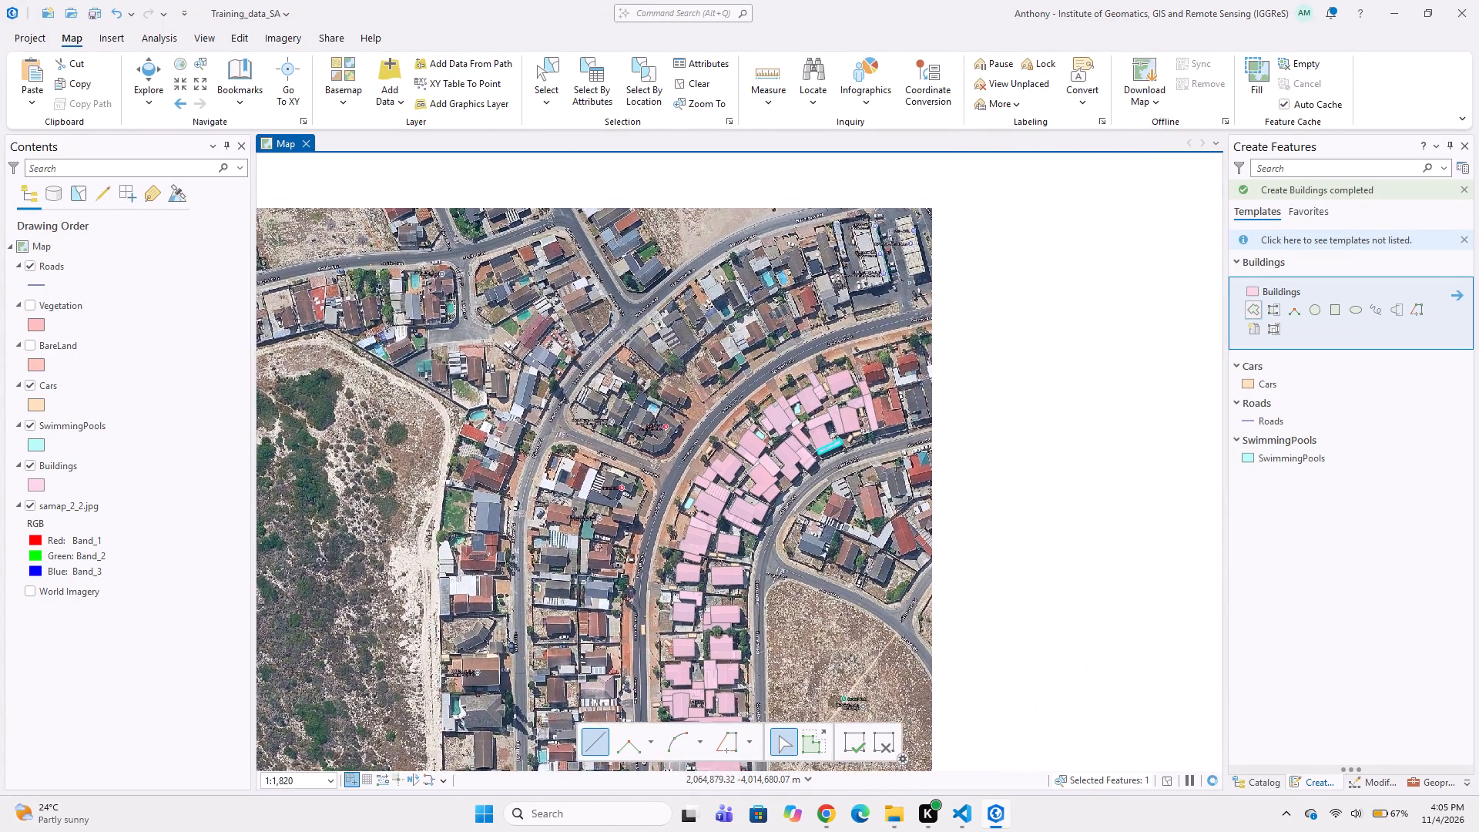
scroll(879, 364, up, 2)
scroll(874, 555, up, 1)
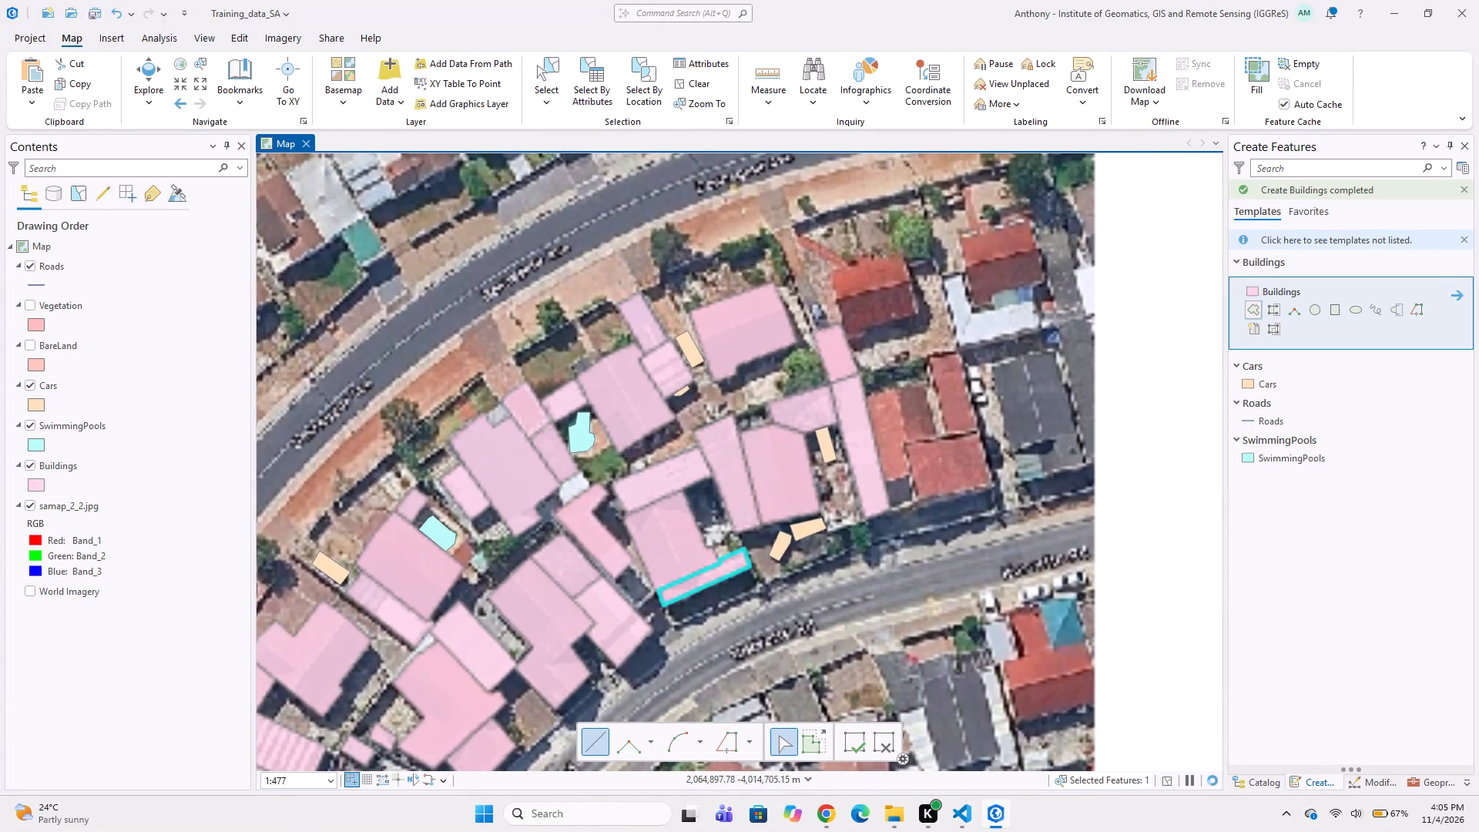
Digitize the notched red roof complex at the east end of the digitized row, north of Korvette Rd, as a nine-vertex Buildings polygon.
middle_drag(709, 407, 820, 412)
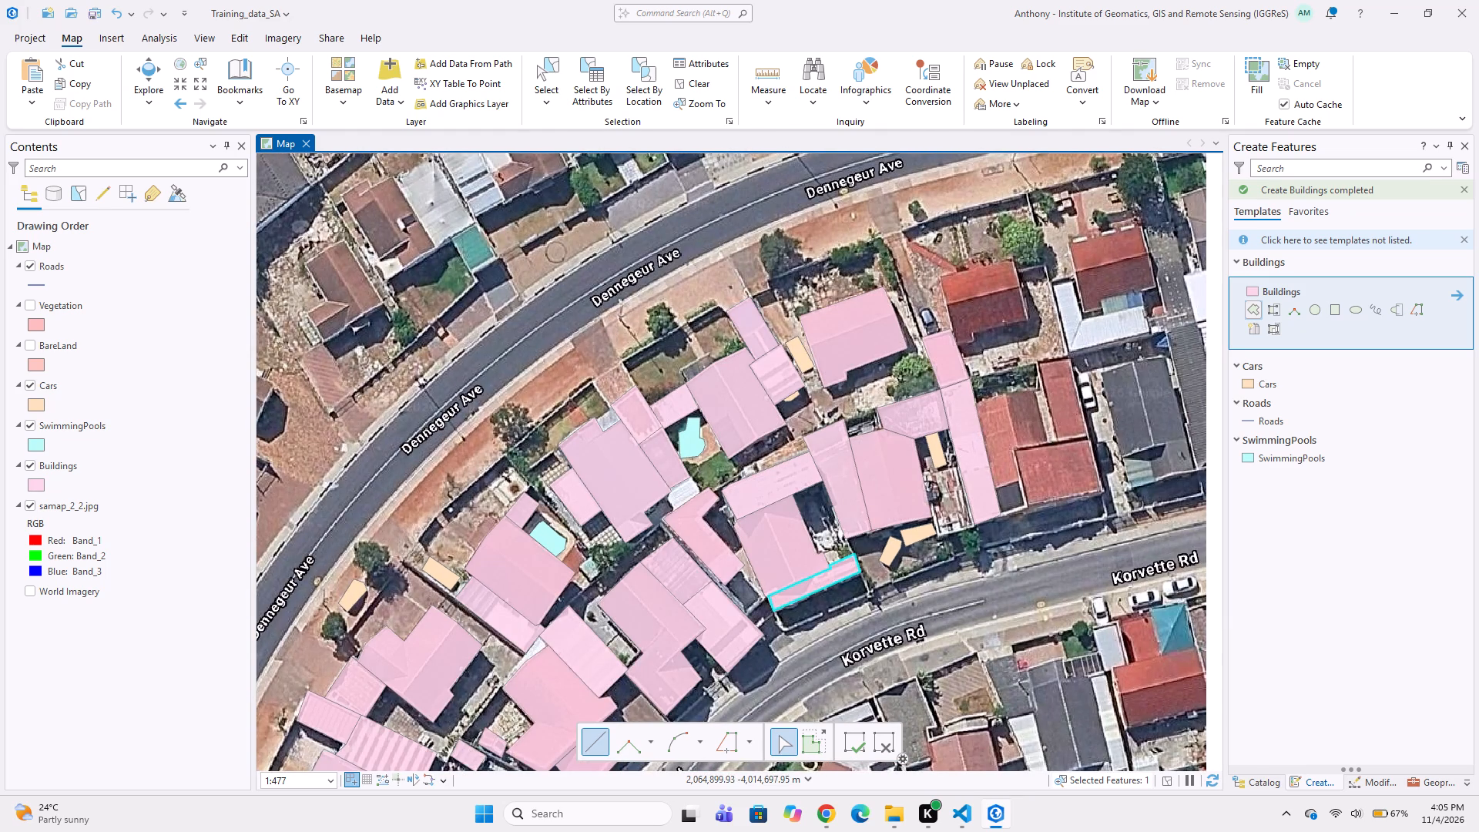
scroll(954, 428, up, 1)
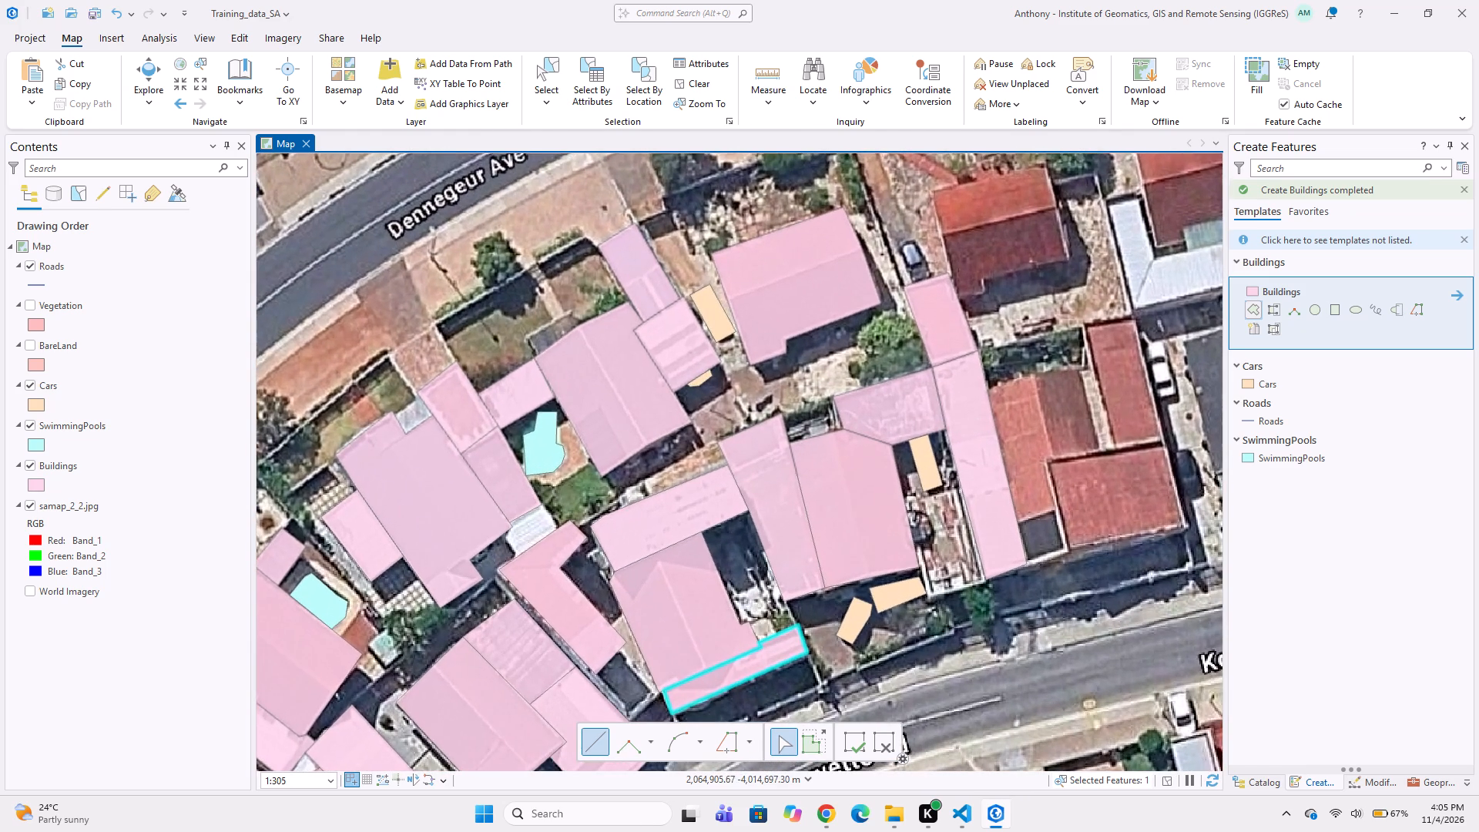
click(981, 387)
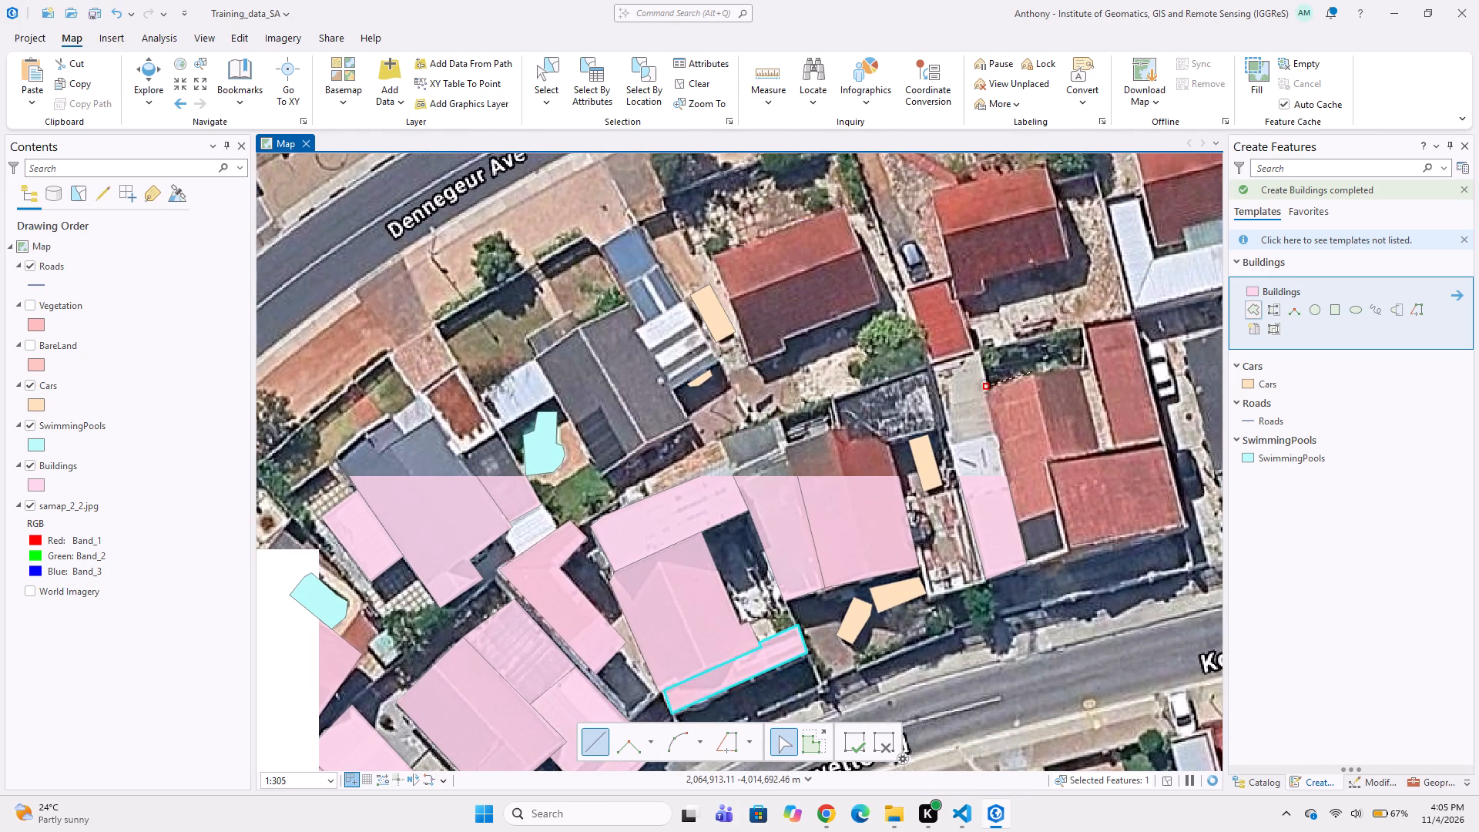
click(1033, 371)
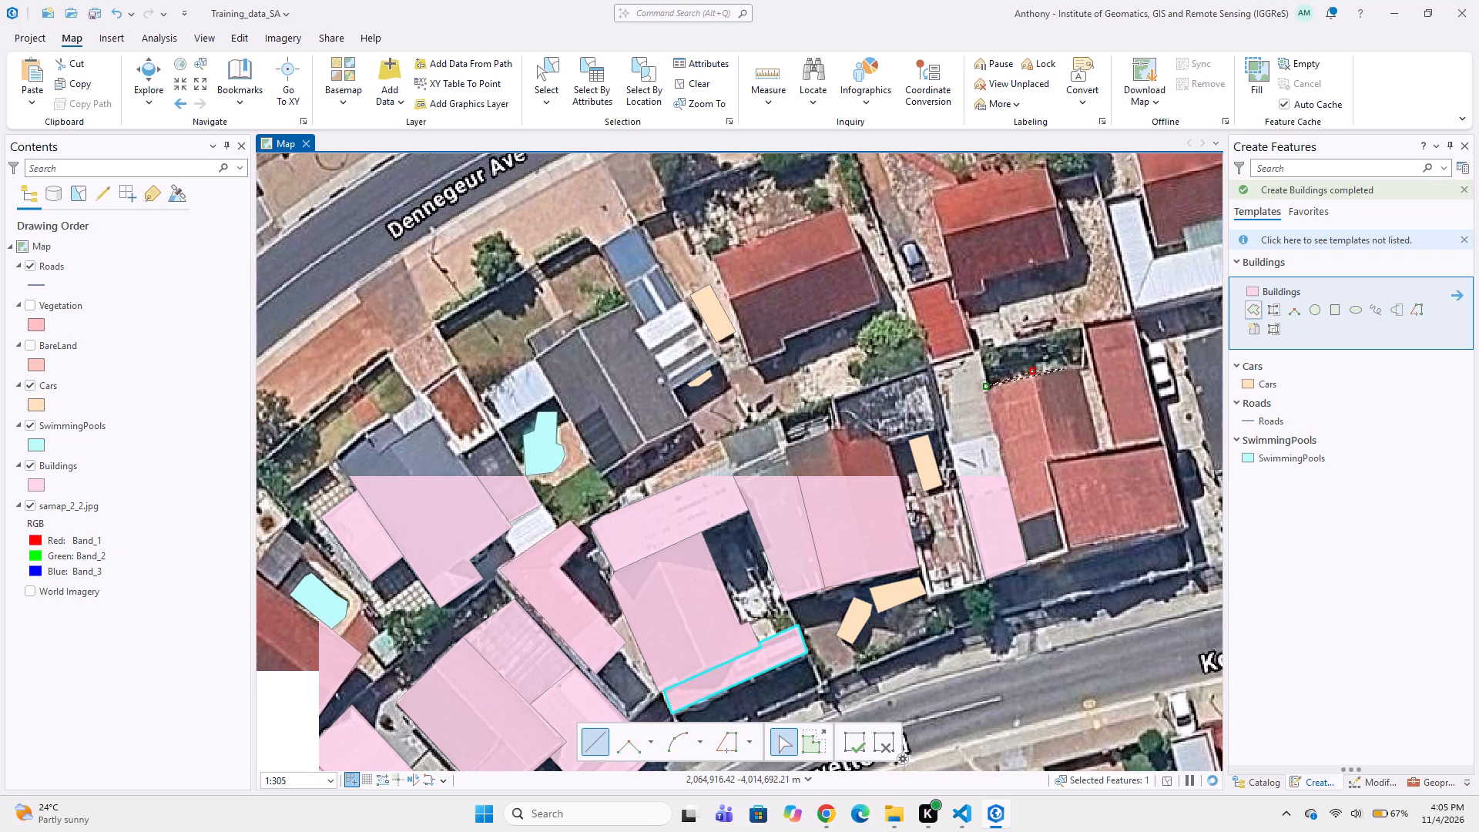
click(1078, 367)
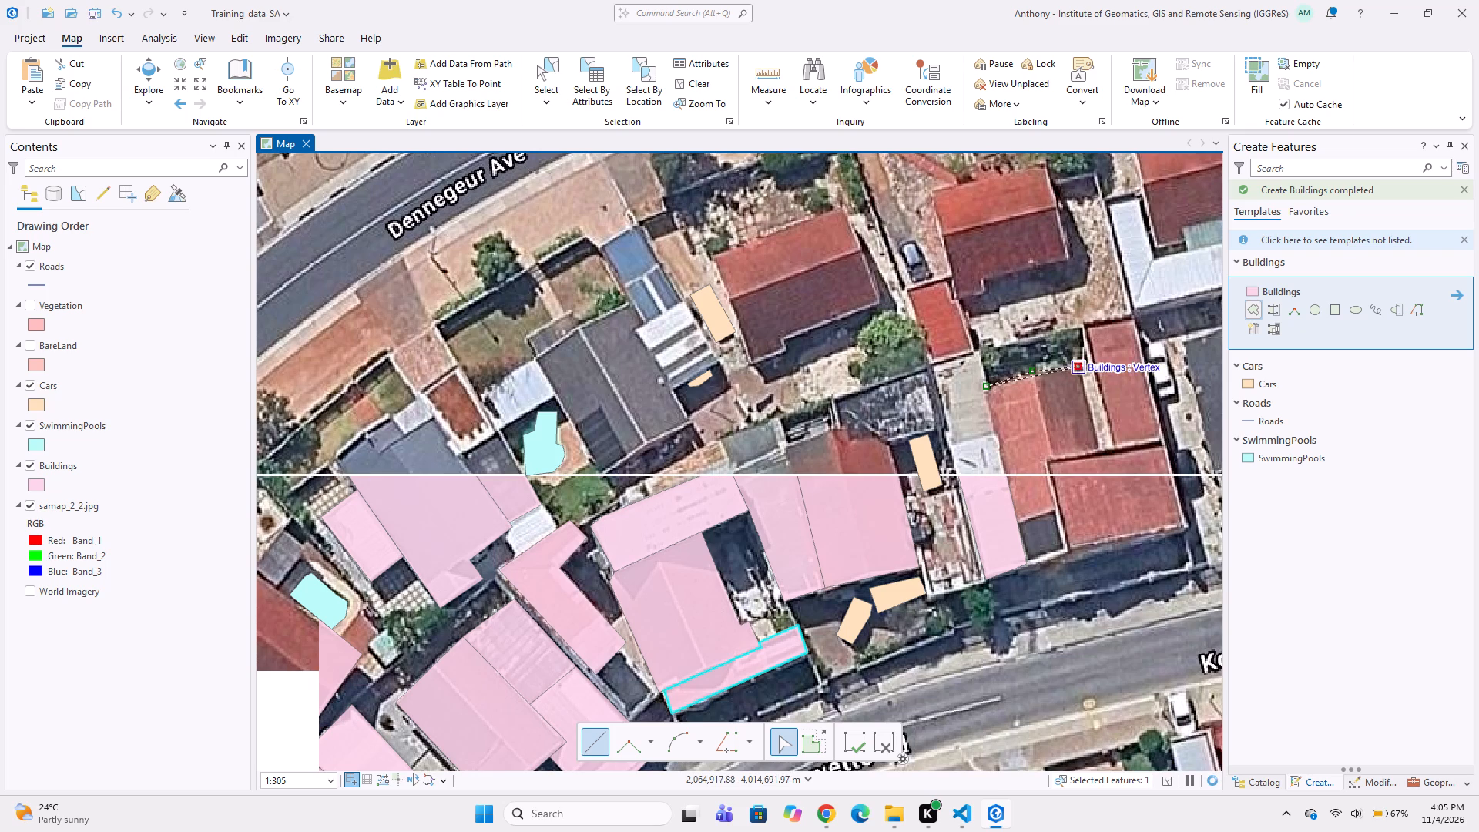
click(1102, 445)
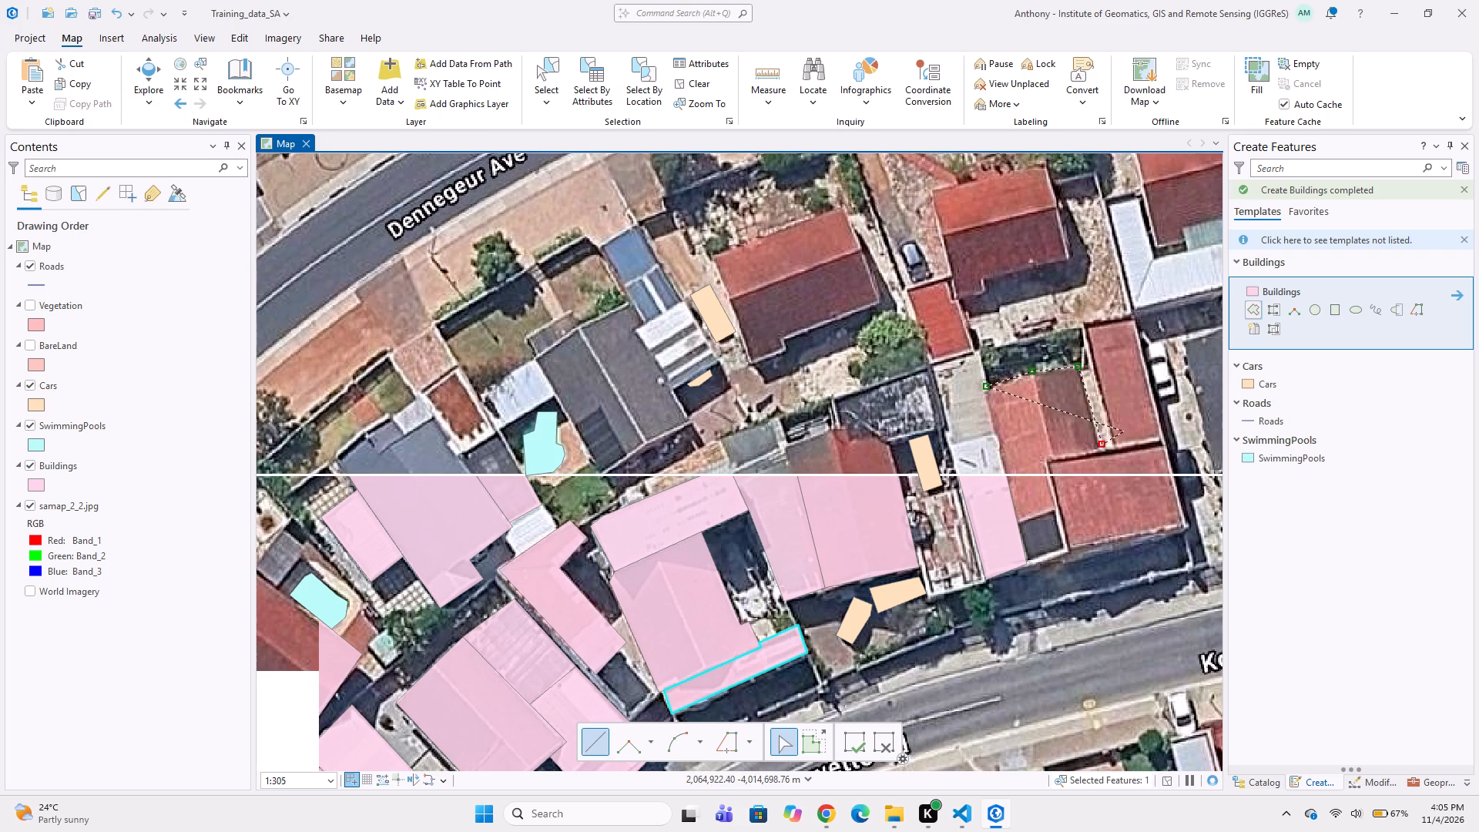
click(1114, 441)
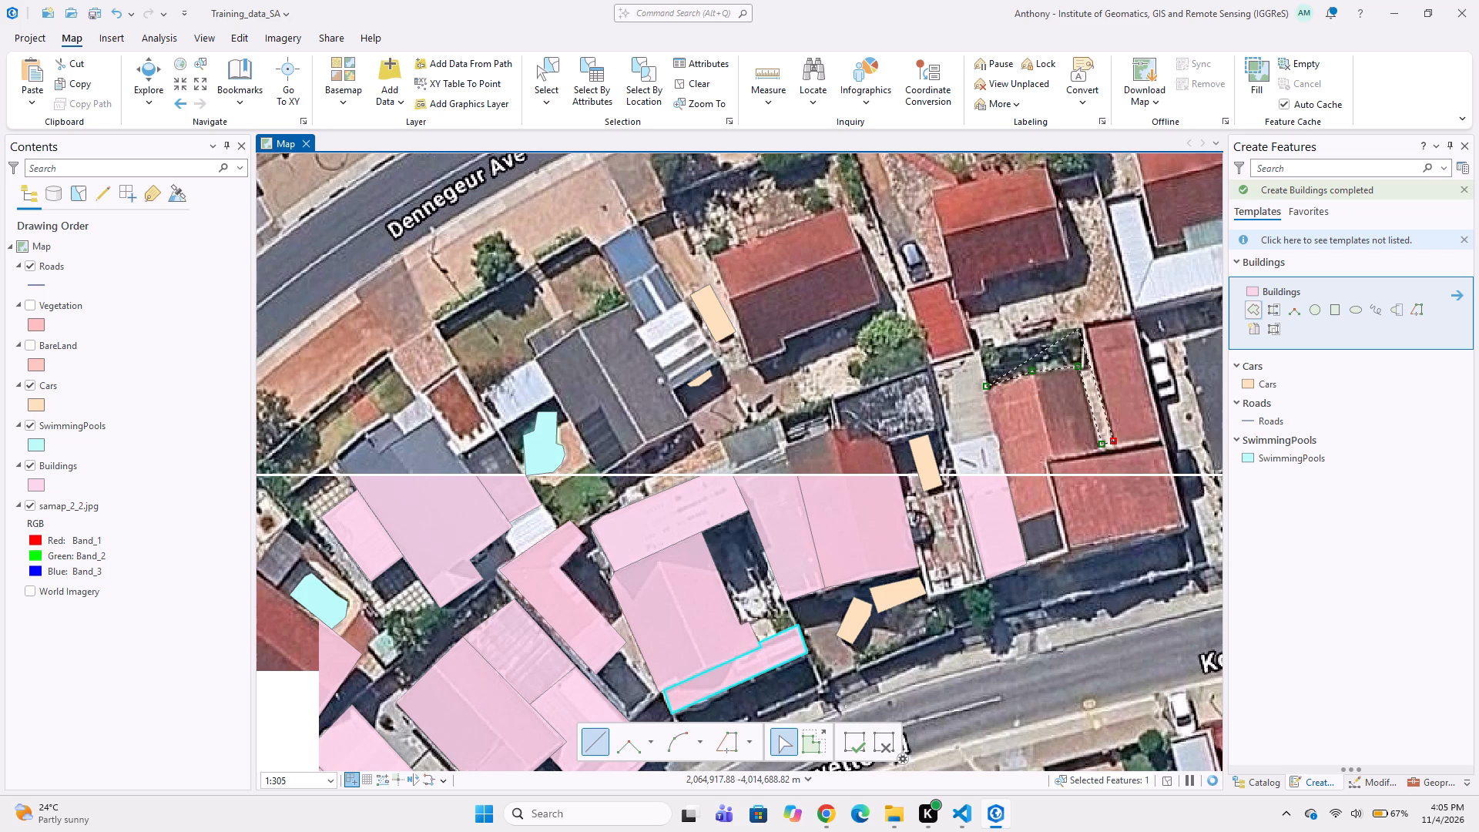
click(1081, 324)
click(1132, 318)
middle_drag(1149, 382, 1071, 302)
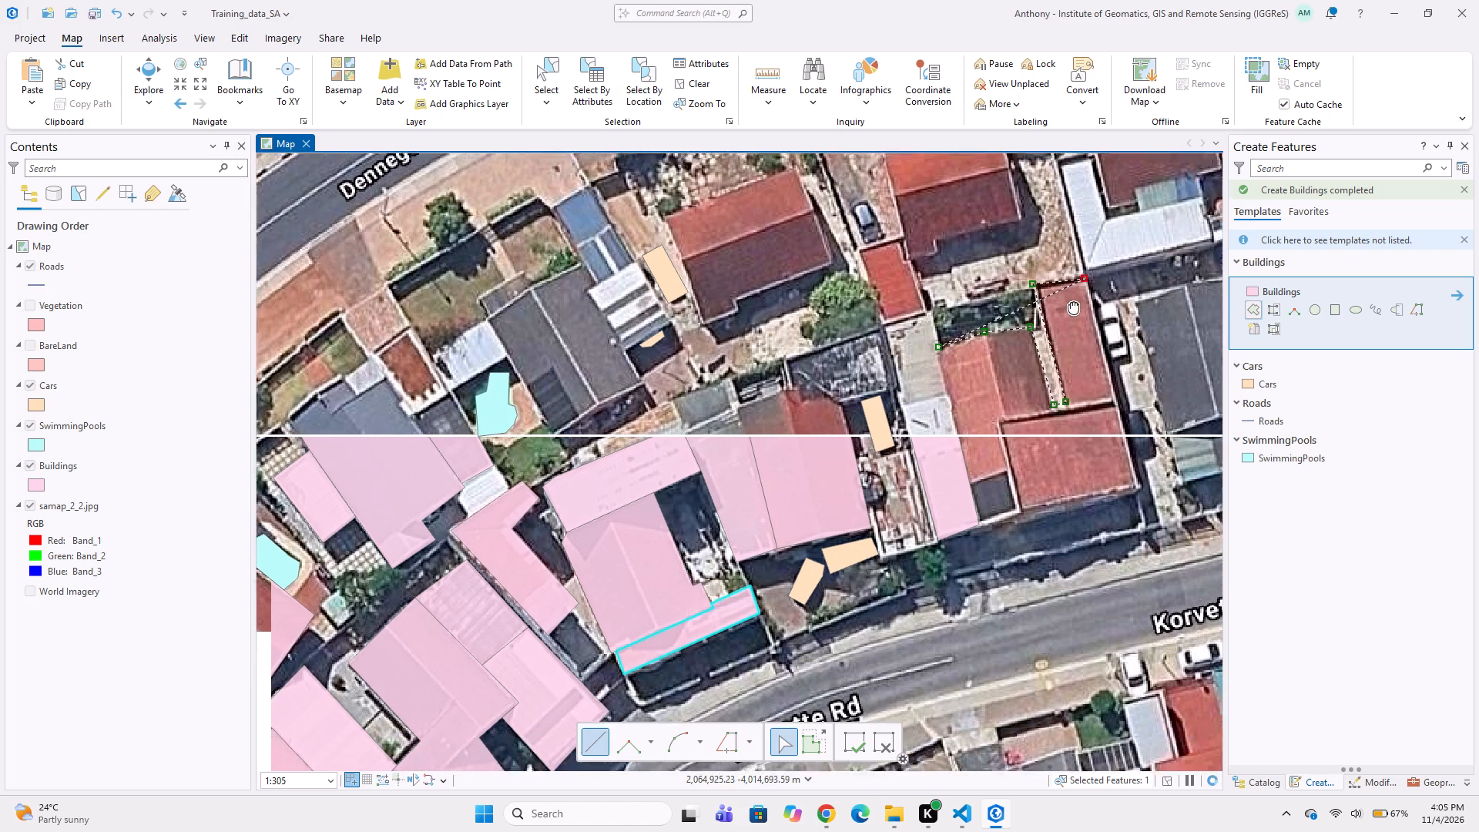
middle_drag(1071, 302, 1068, 302)
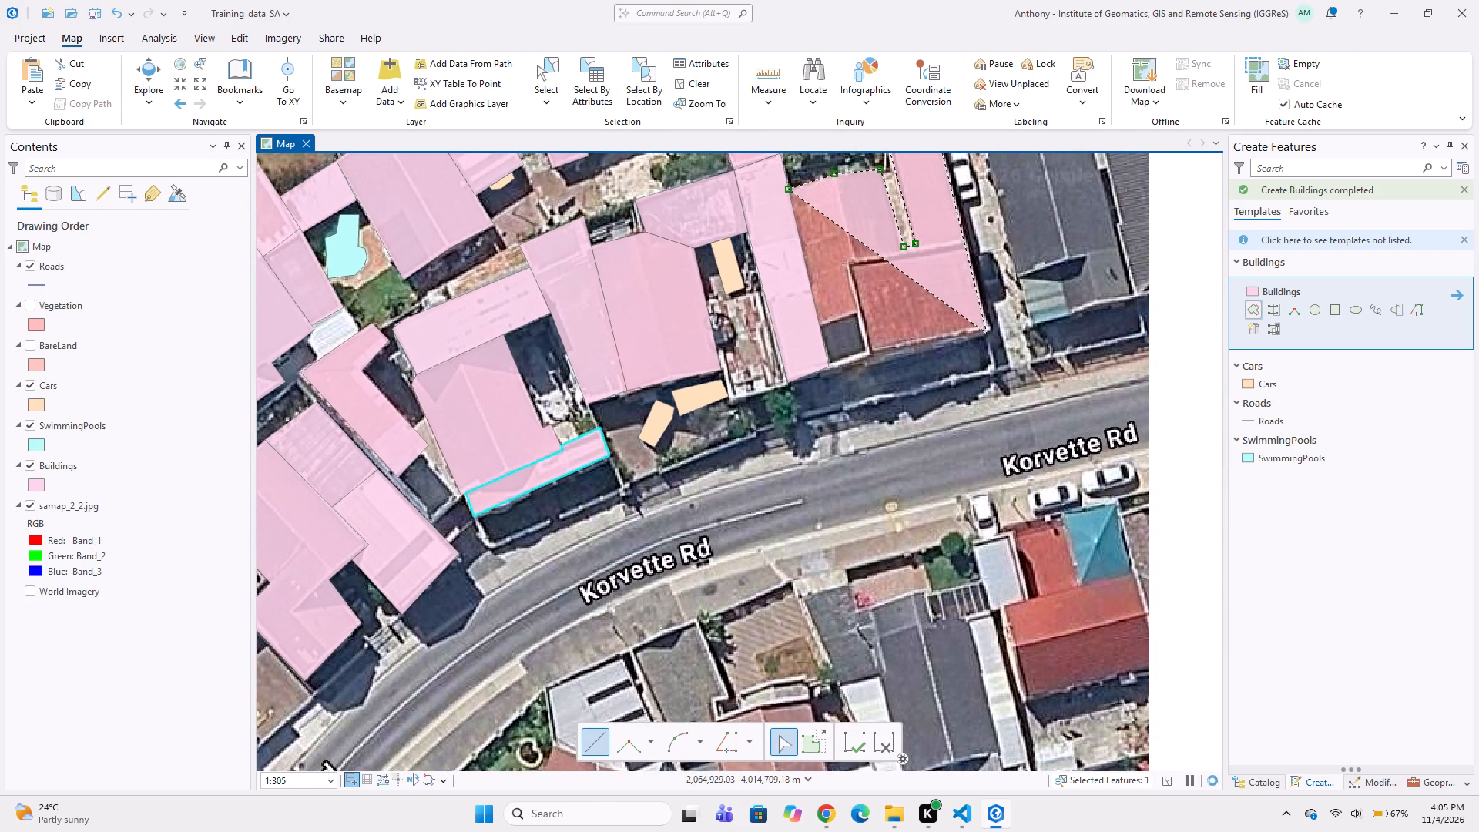
click(989, 334)
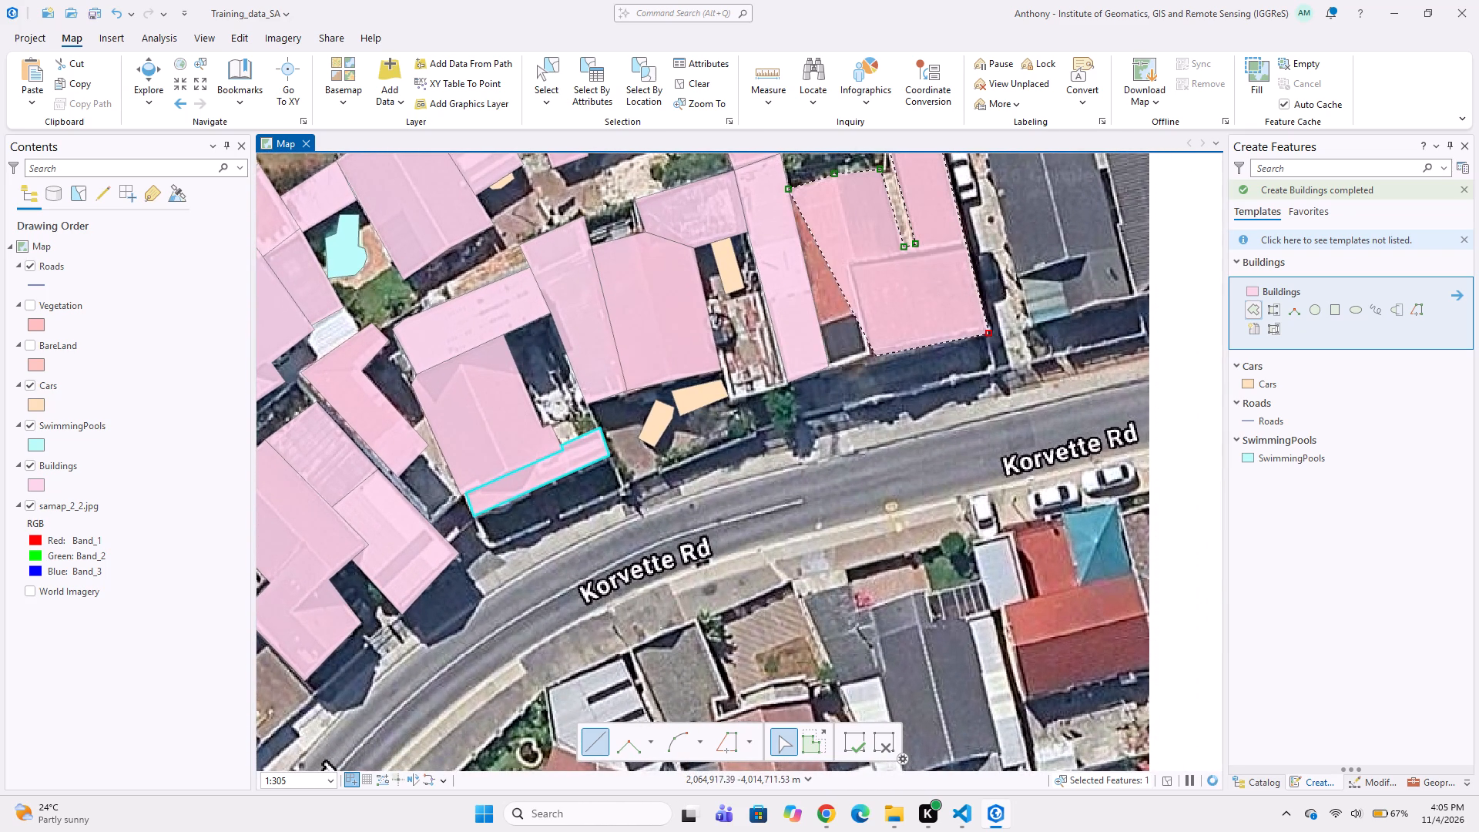
double_click(830, 366)
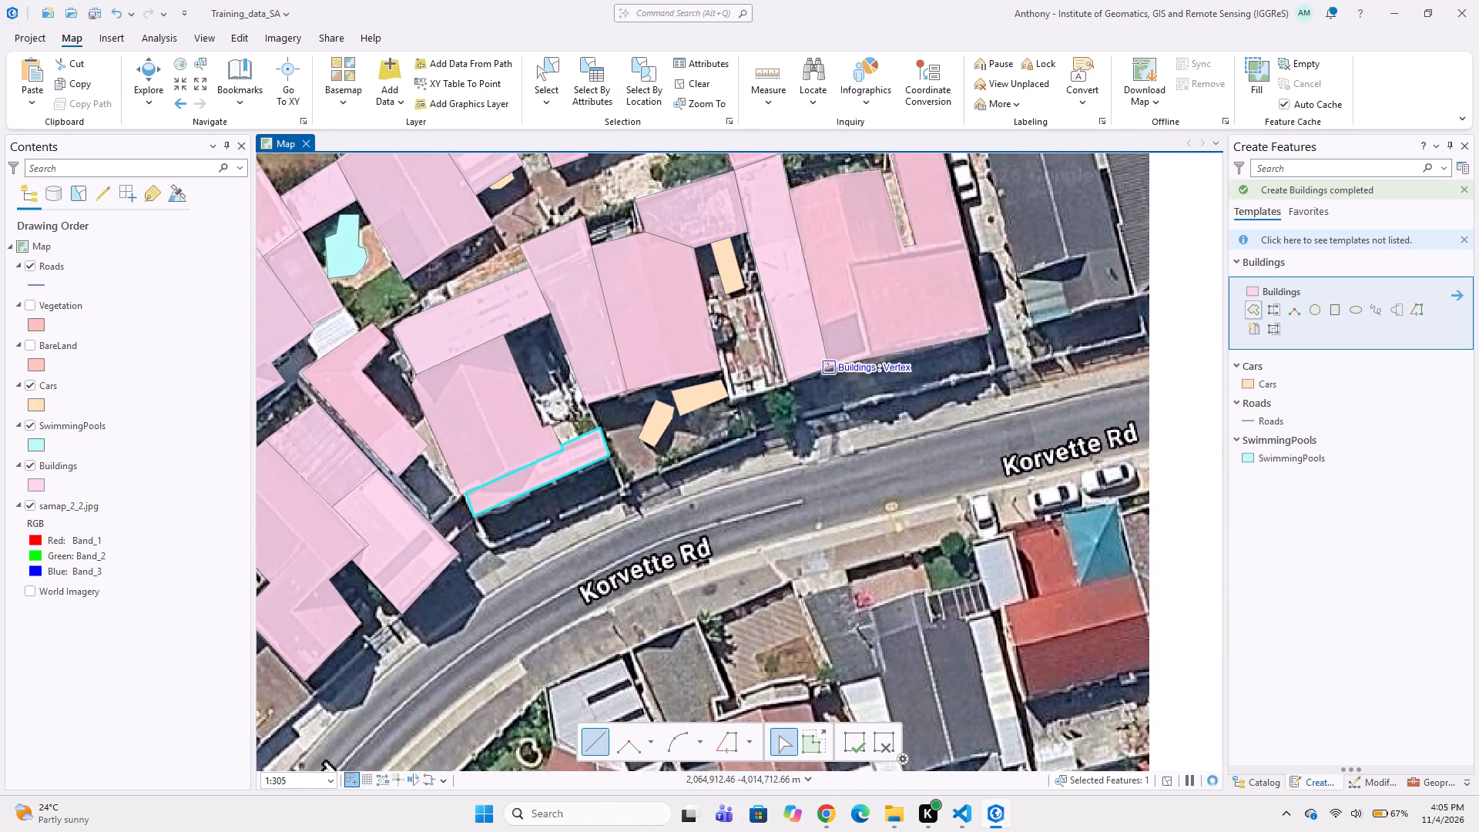
Digitize the red gabled roof north of the notched complex, near Dennegeur Ave, as a seven-vertex Buildings polygon including its small southwest projection.
middle_drag(927, 320, 951, 471)
middle_drag(857, 371, 900, 466)
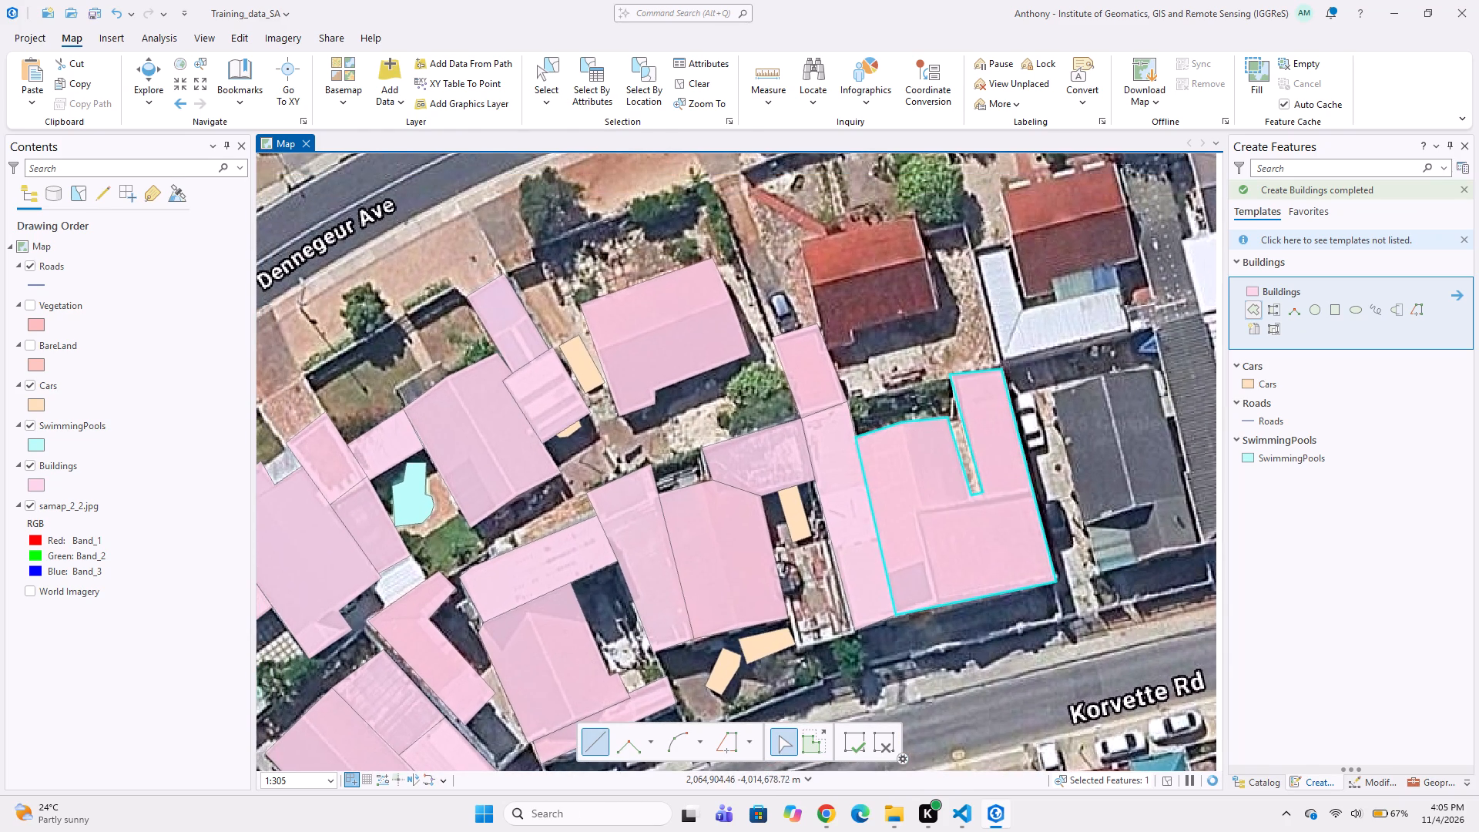
click(812, 329)
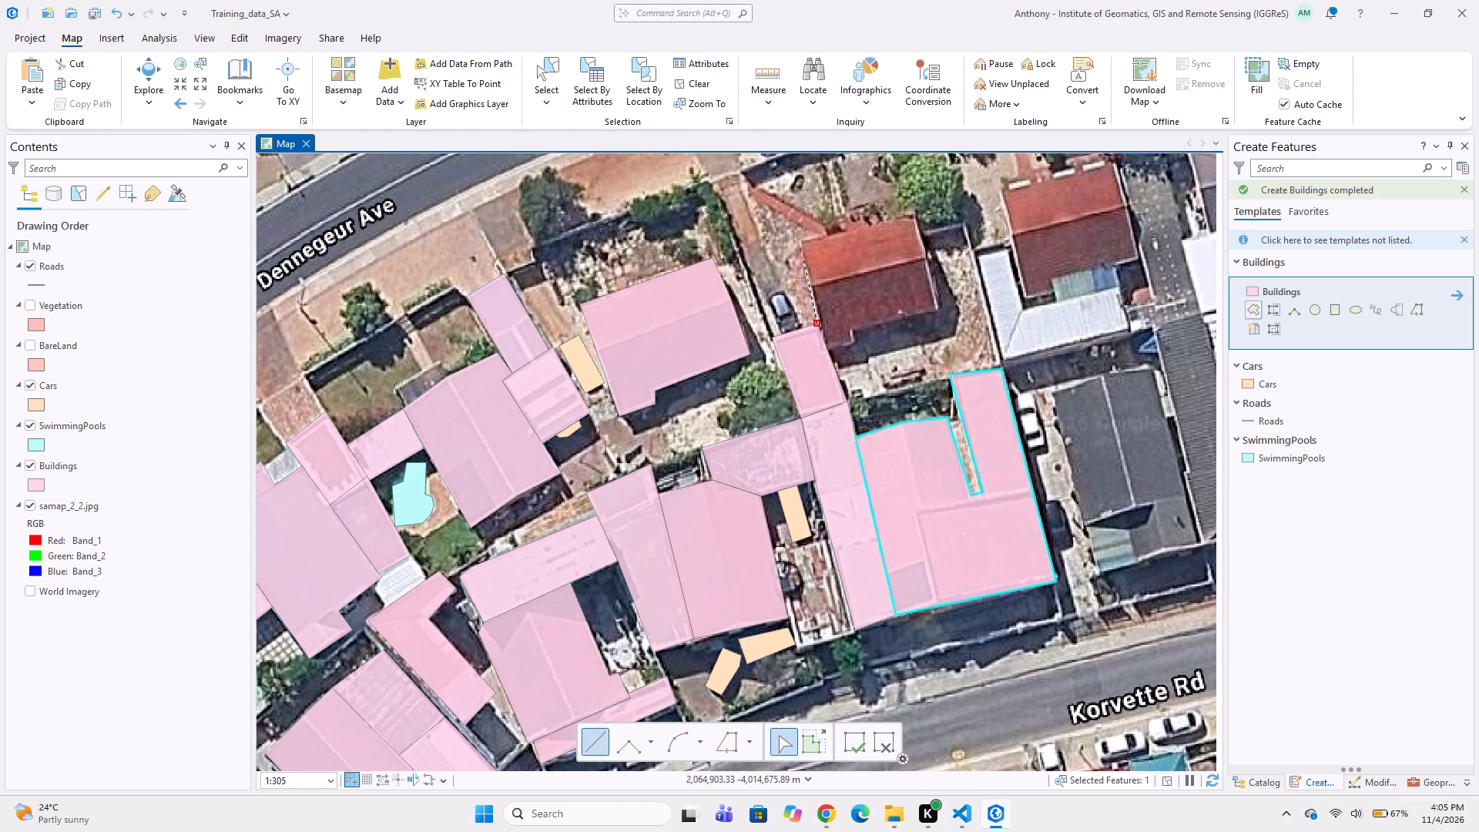
click(796, 245)
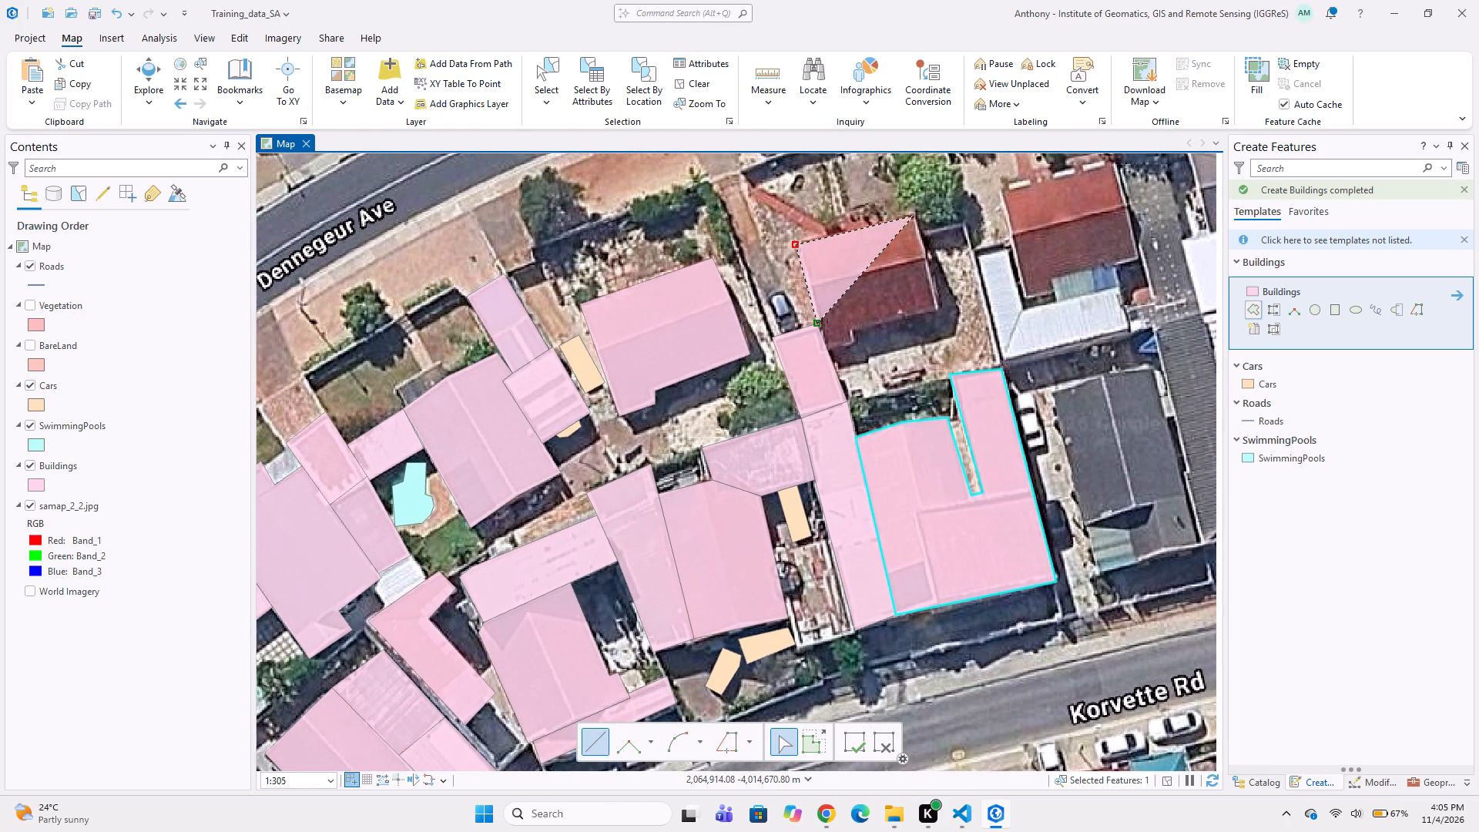
click(914, 213)
click(938, 310)
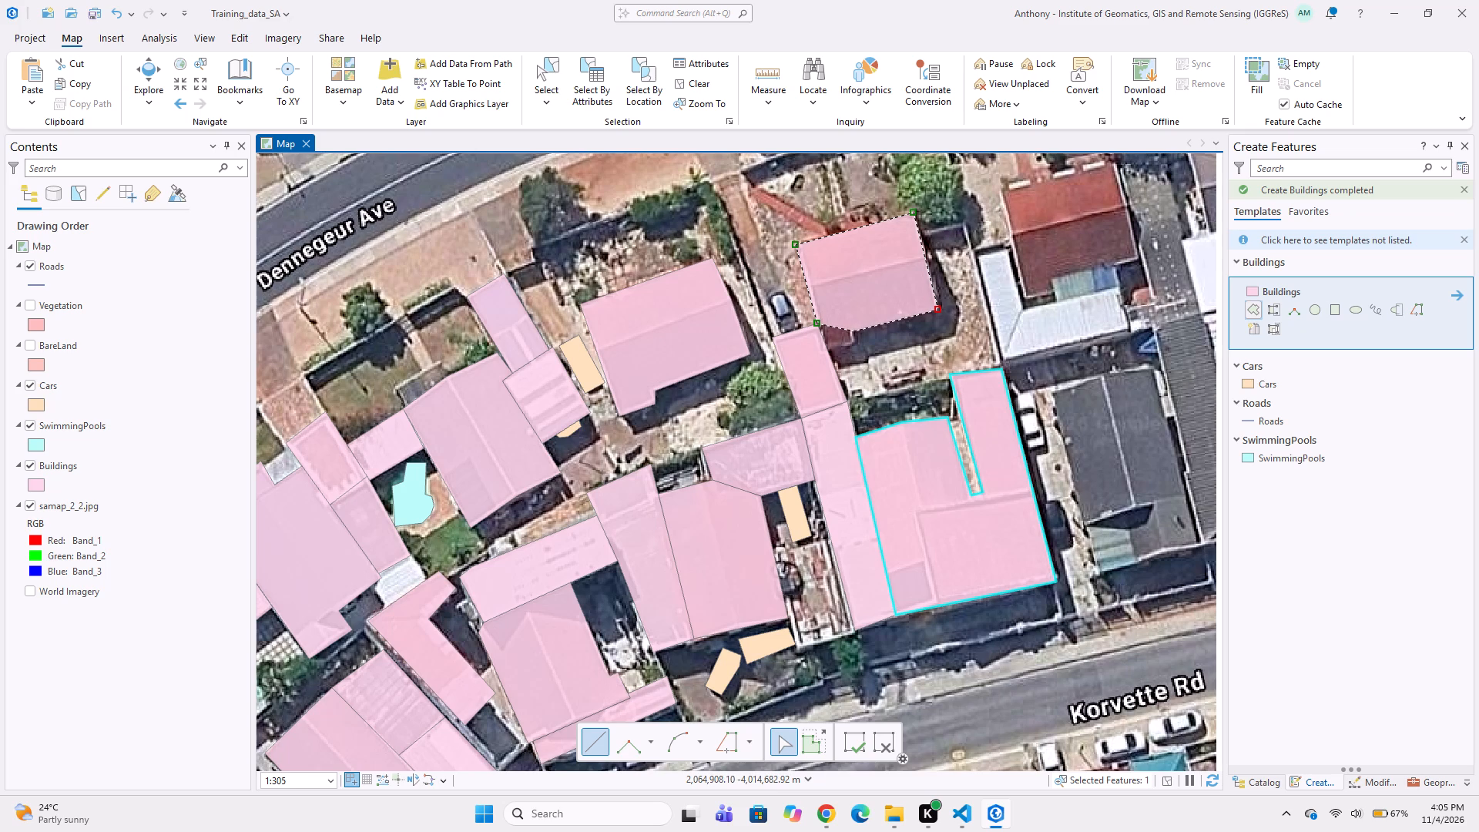
click(854, 331)
click(860, 344)
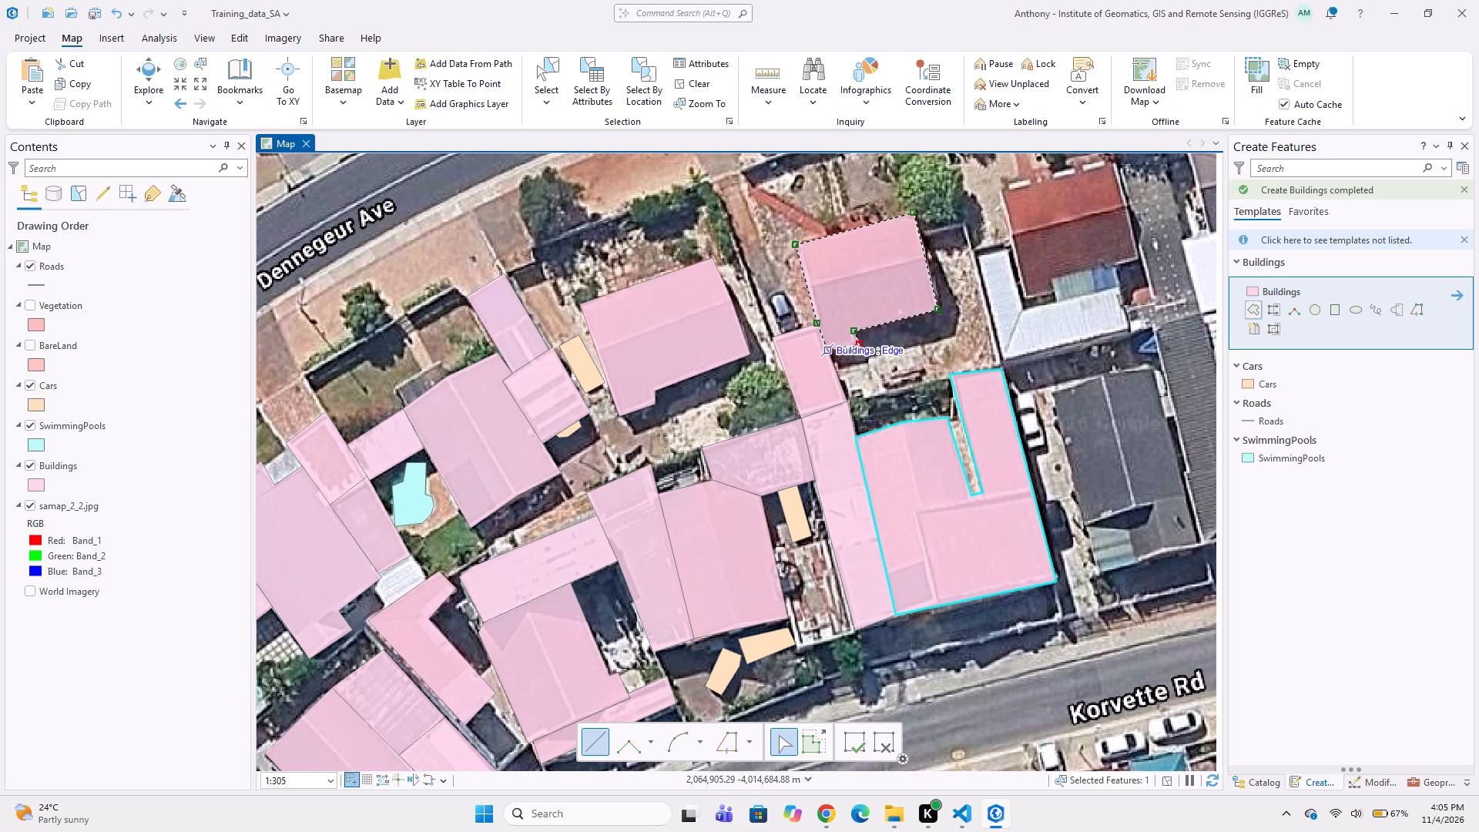
double_click(828, 350)
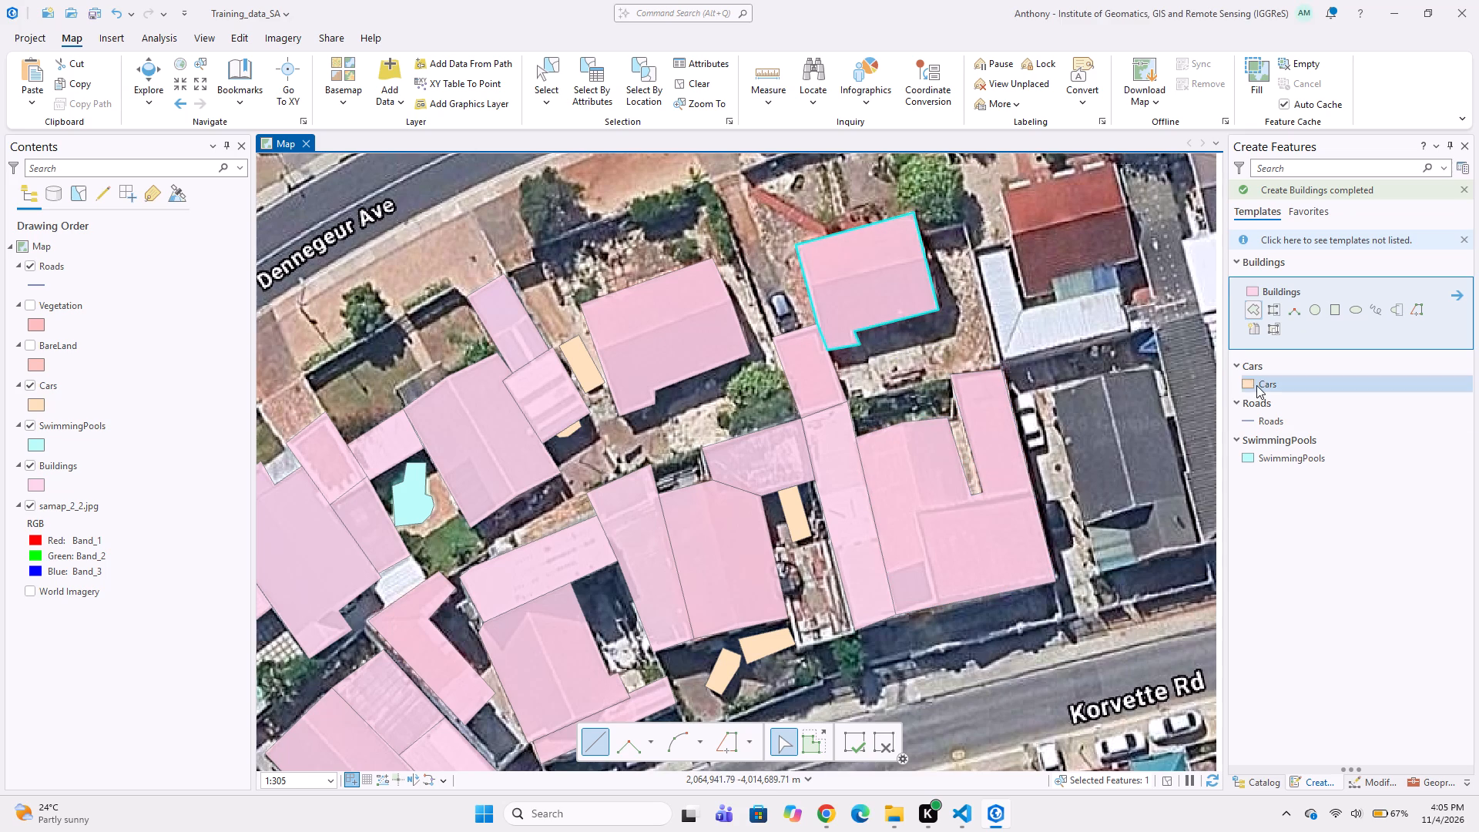
Digitize the car parked between the two gabled houses south of Dennegeur Ave as a six-vertex Cars polygon.
click(1256, 385)
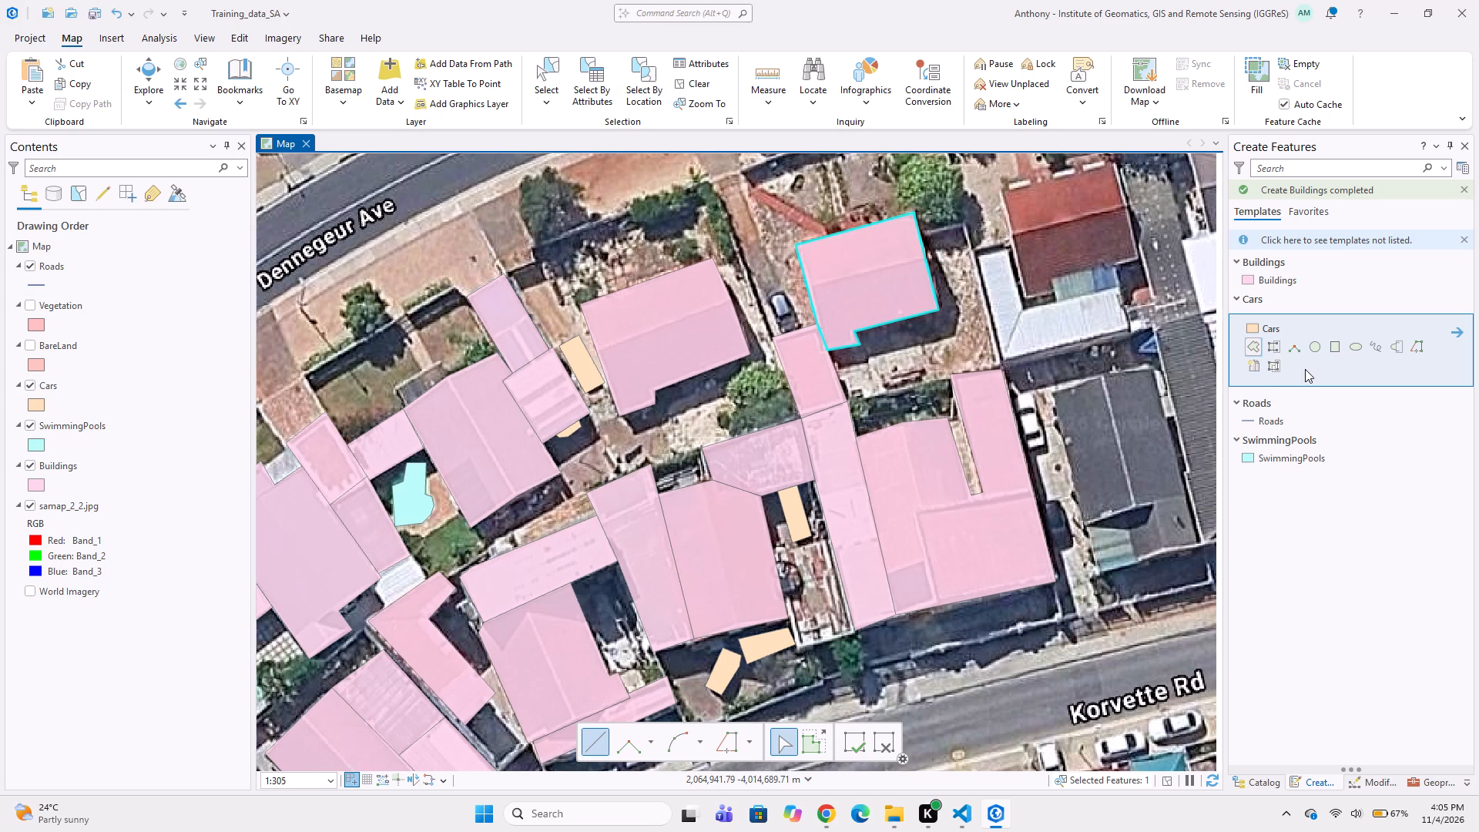
click(1256, 351)
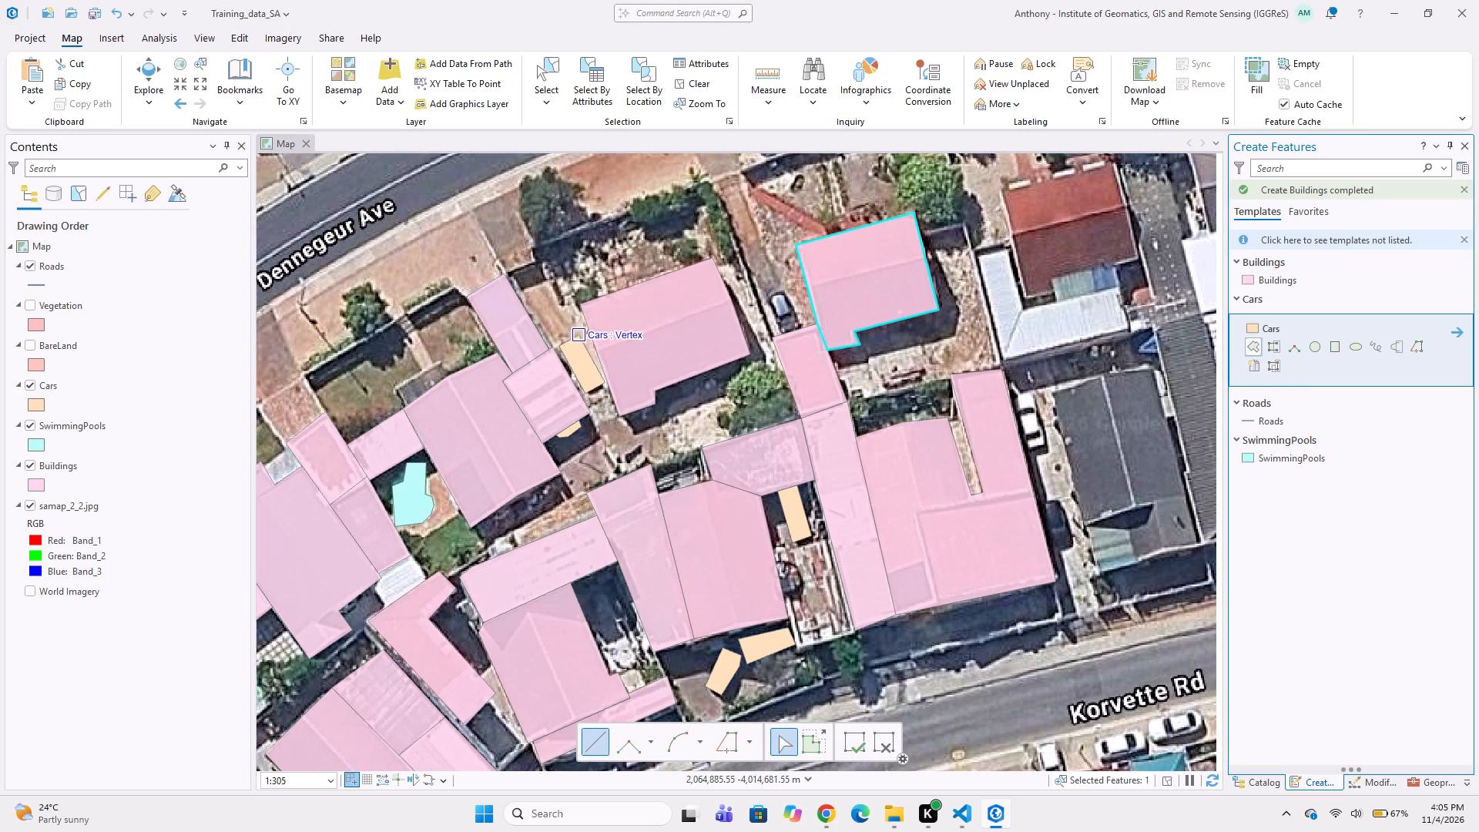
scroll(537, 350, up, 1)
middle_drag(895, 304, 693, 331)
scroll(728, 277, up, 1)
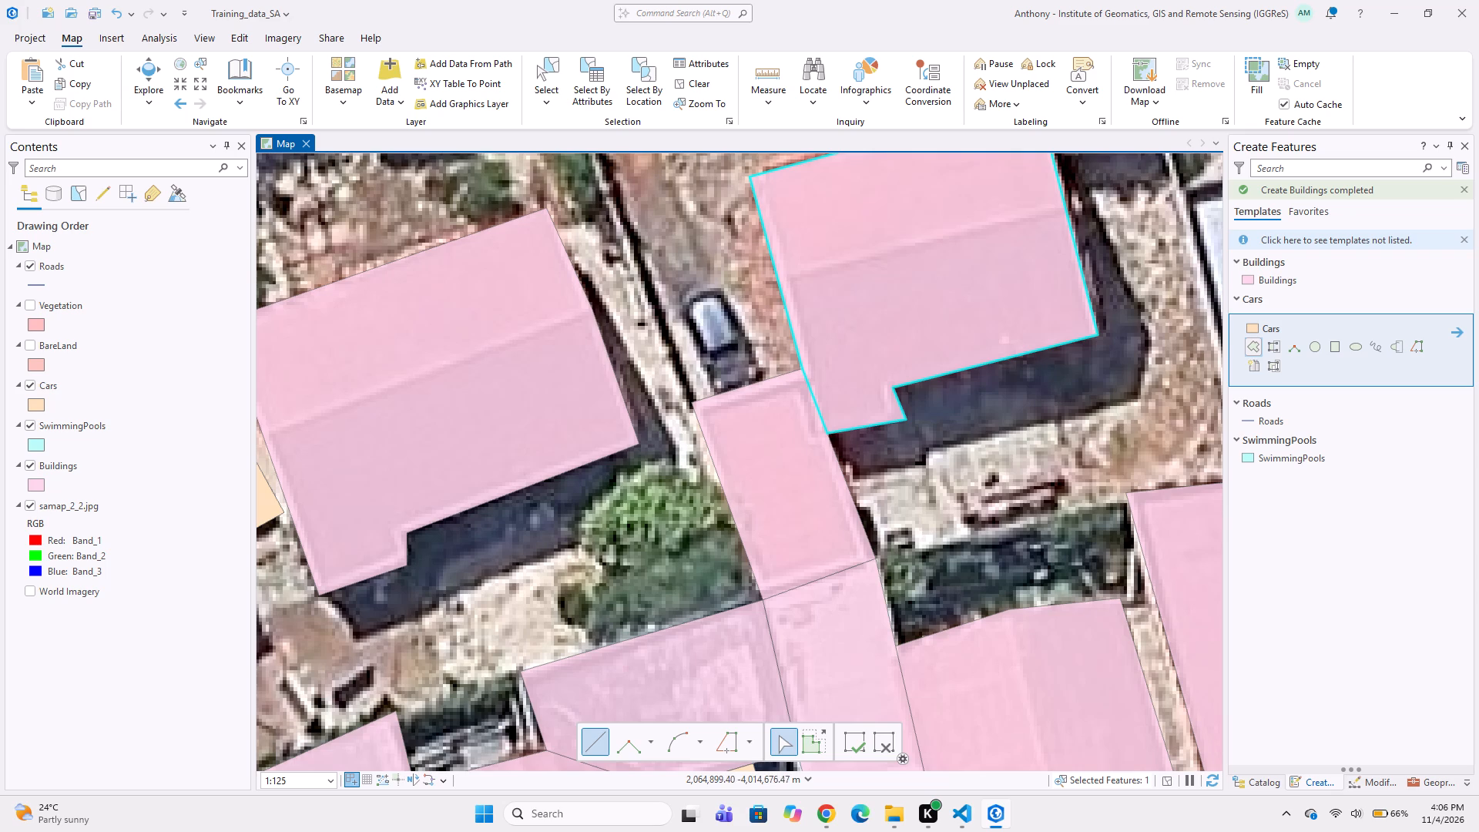
scroll(717, 286, up, 1)
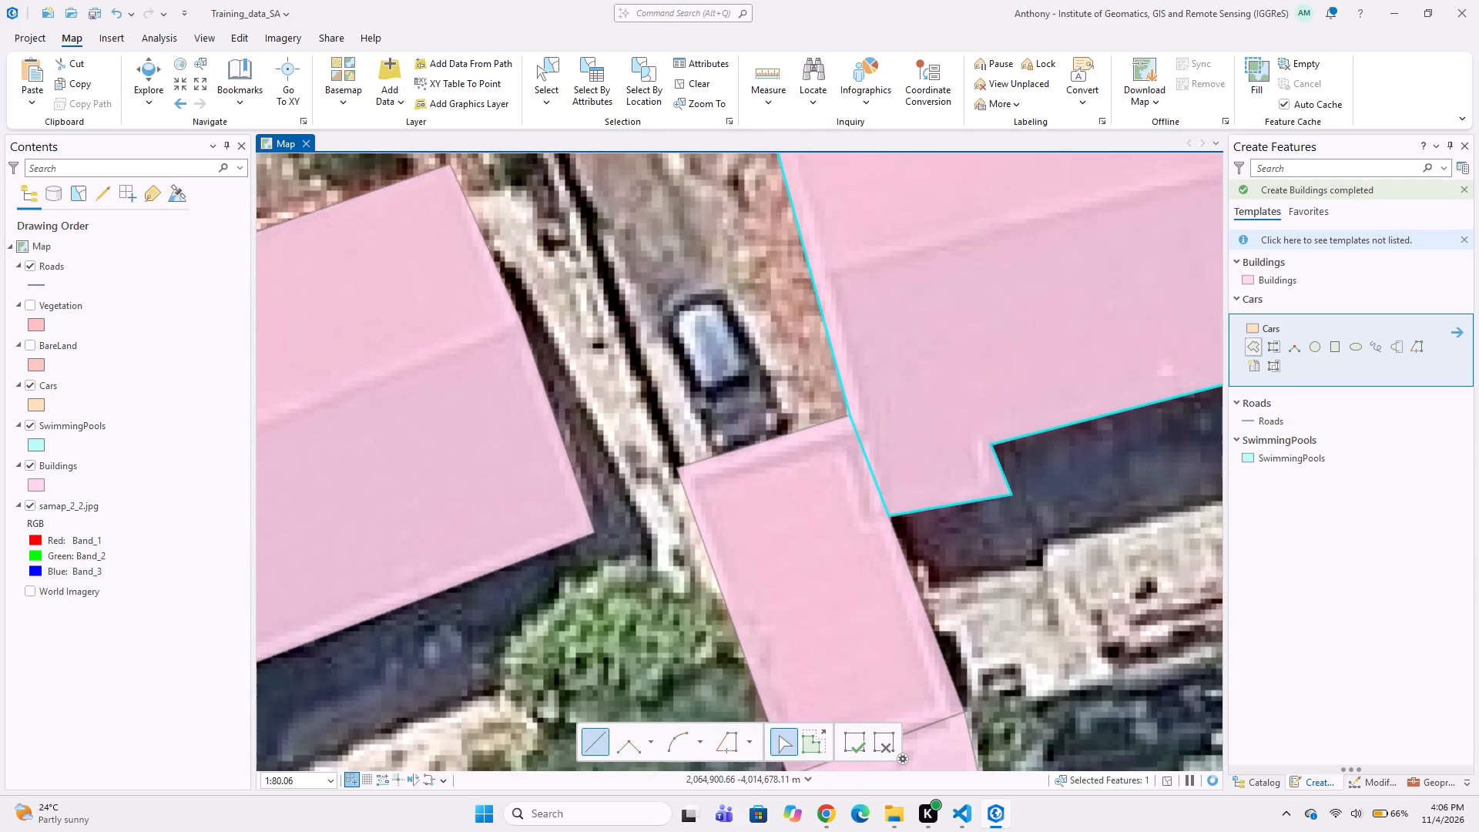
click(719, 272)
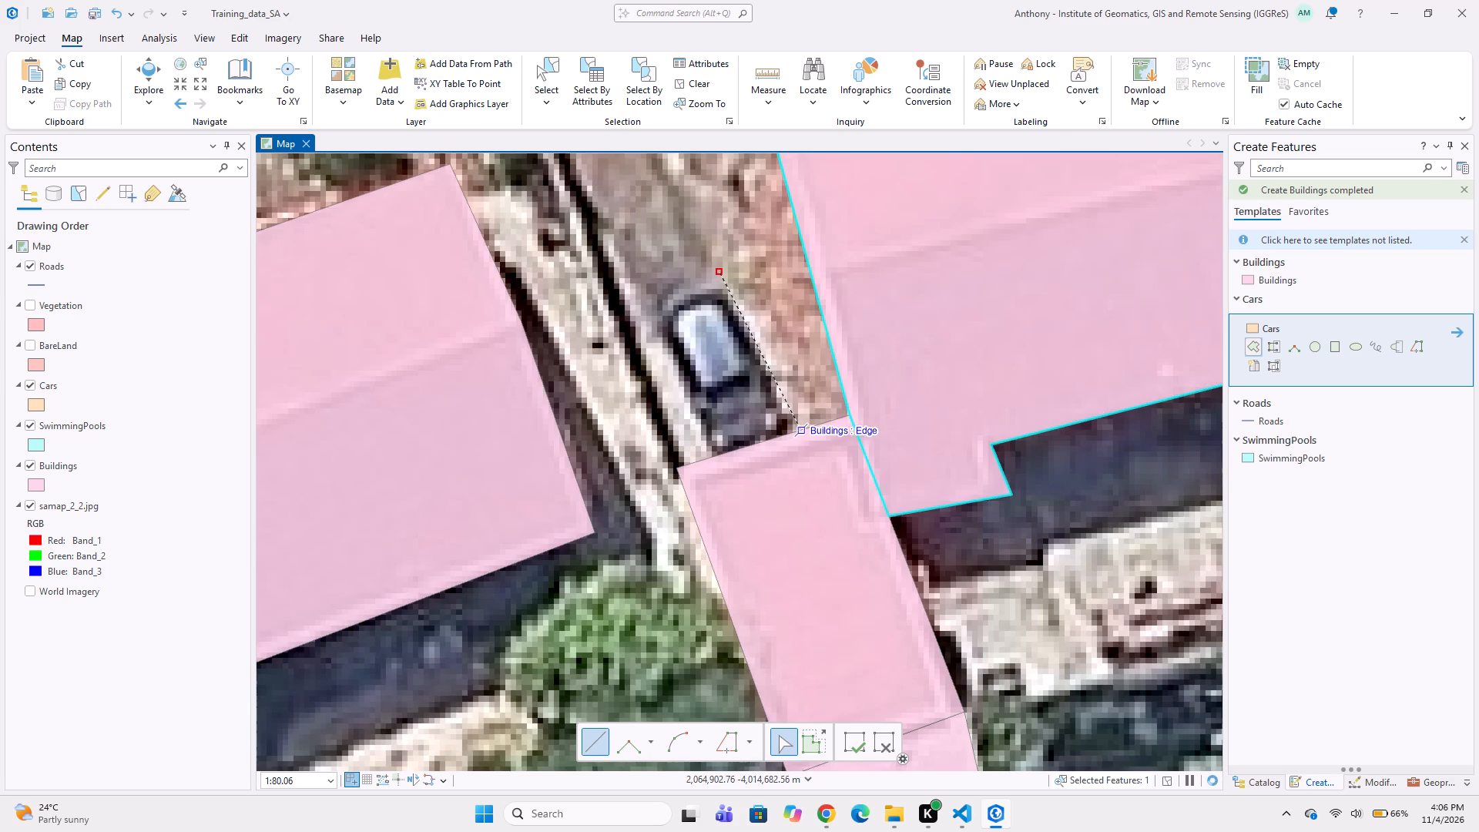
click(801, 428)
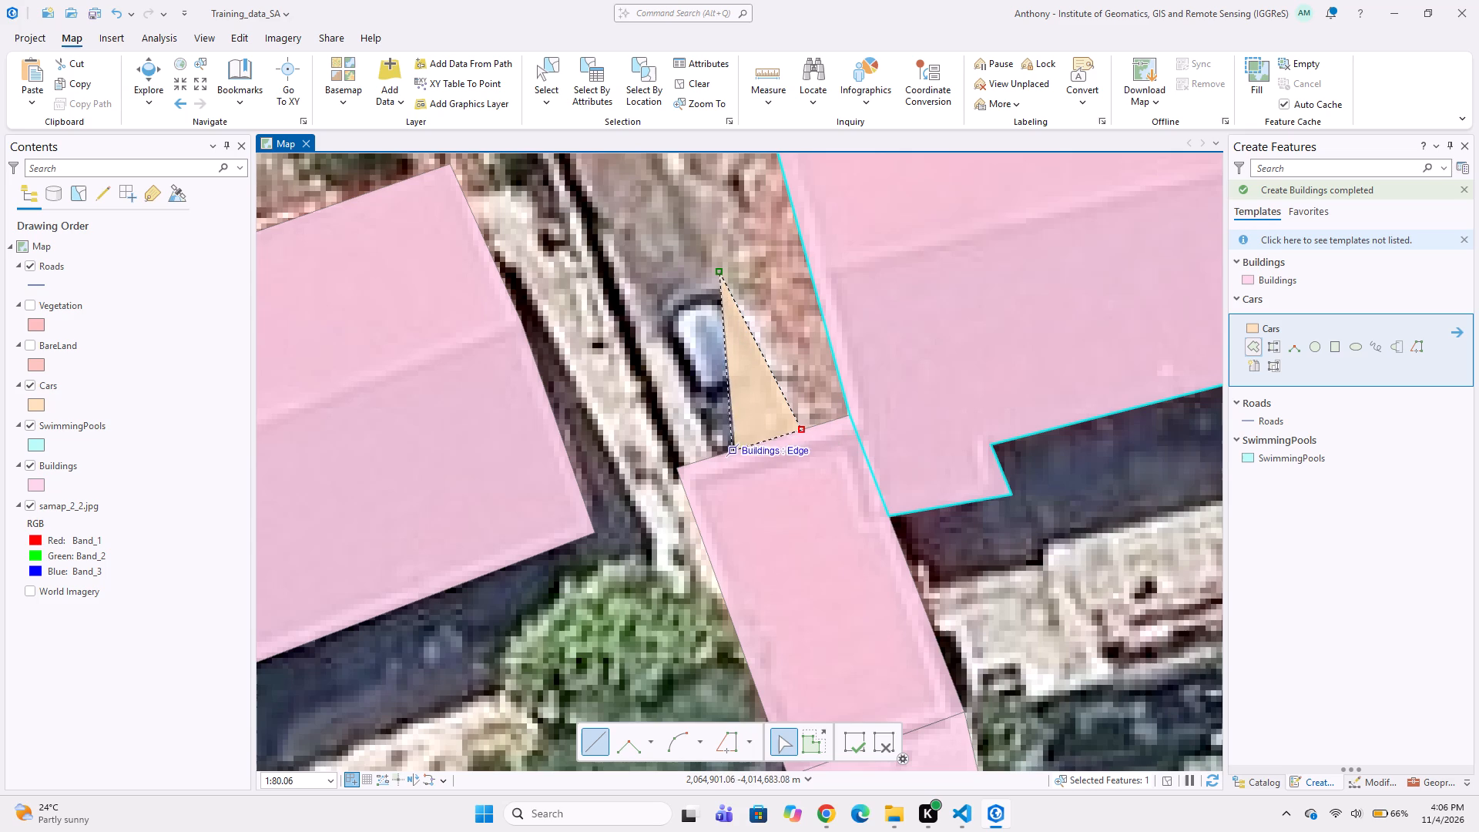
click(709, 455)
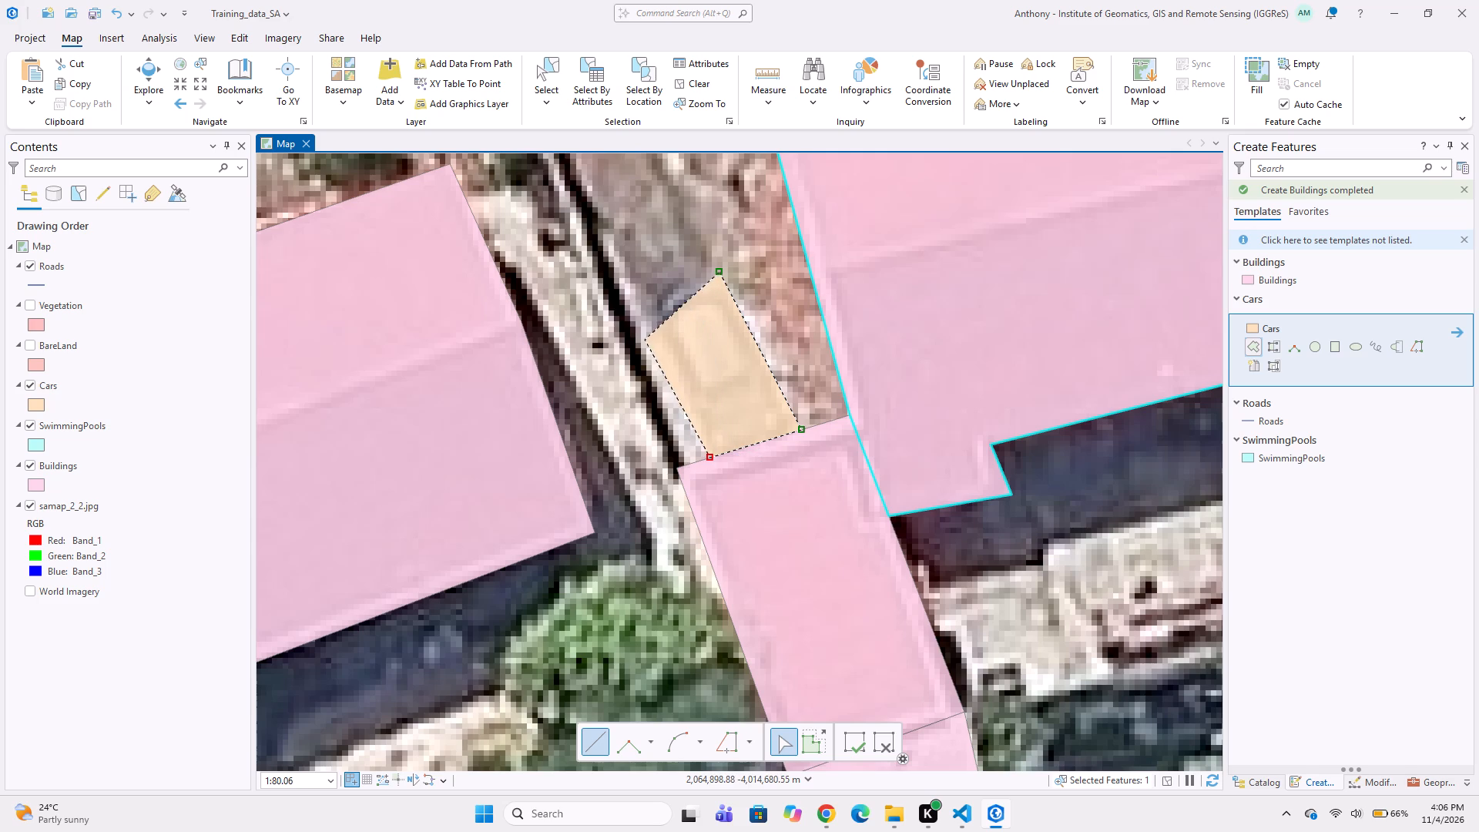
click(644, 320)
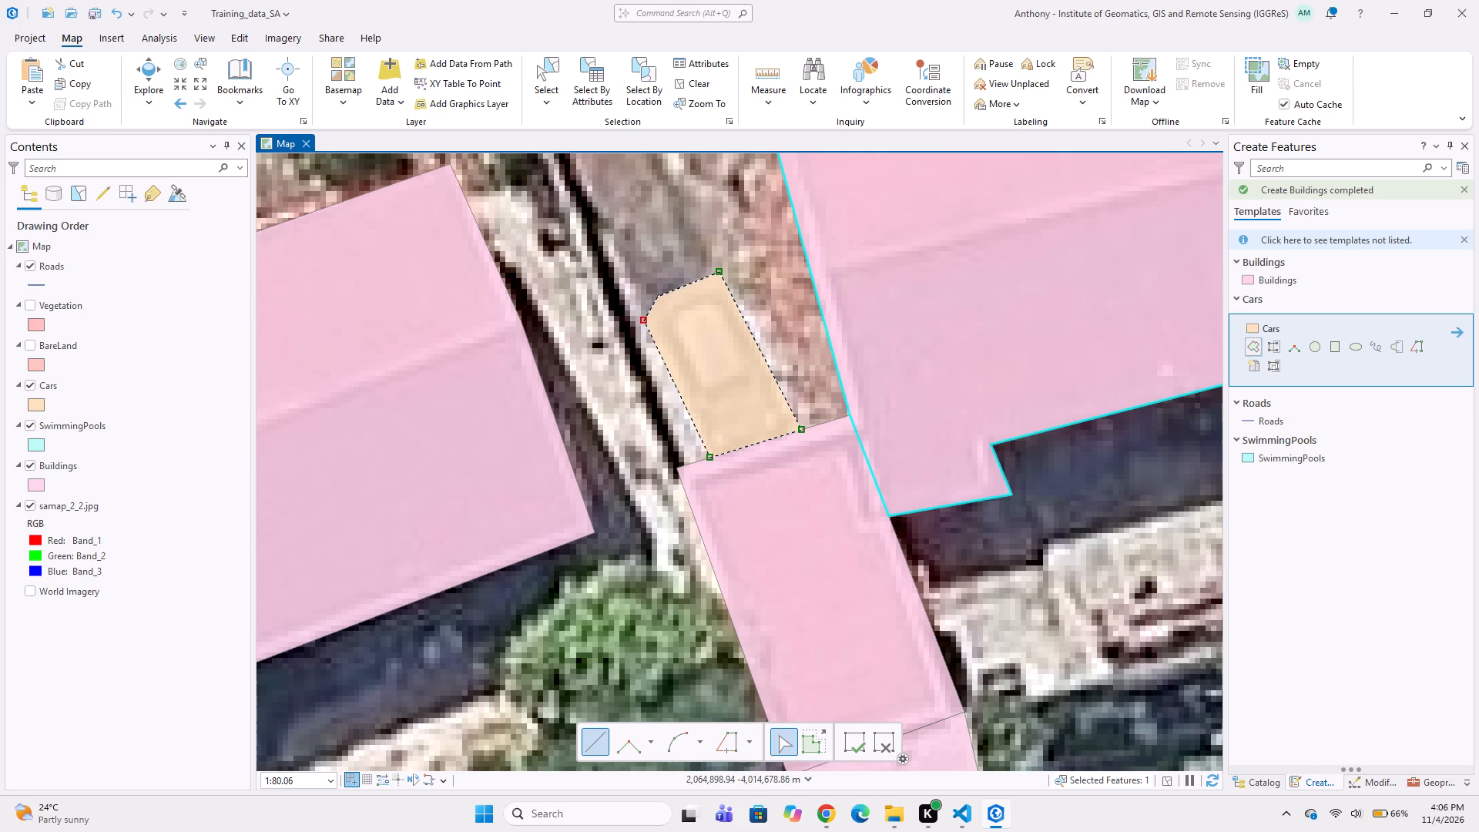
click(658, 297)
double_click(669, 283)
Digitize the white car between the notched complex and the dark grey roof as an eight-vertex Cars polygon.
scroll(663, 382, down, 3)
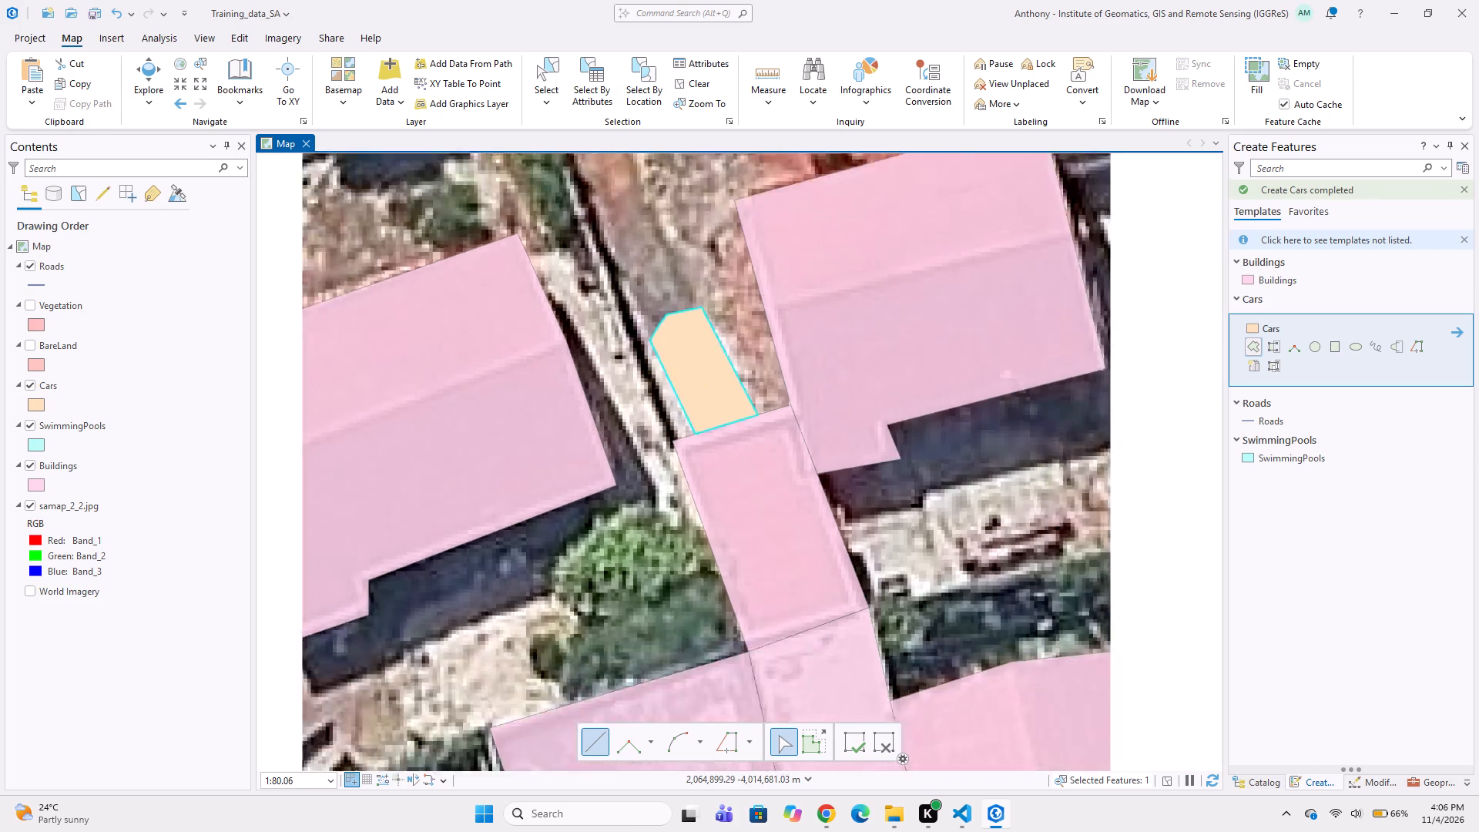
middle_drag(693, 420, 685, 509)
middle_drag(601, 324, 644, 320)
middle_drag(679, 412, 677, 412)
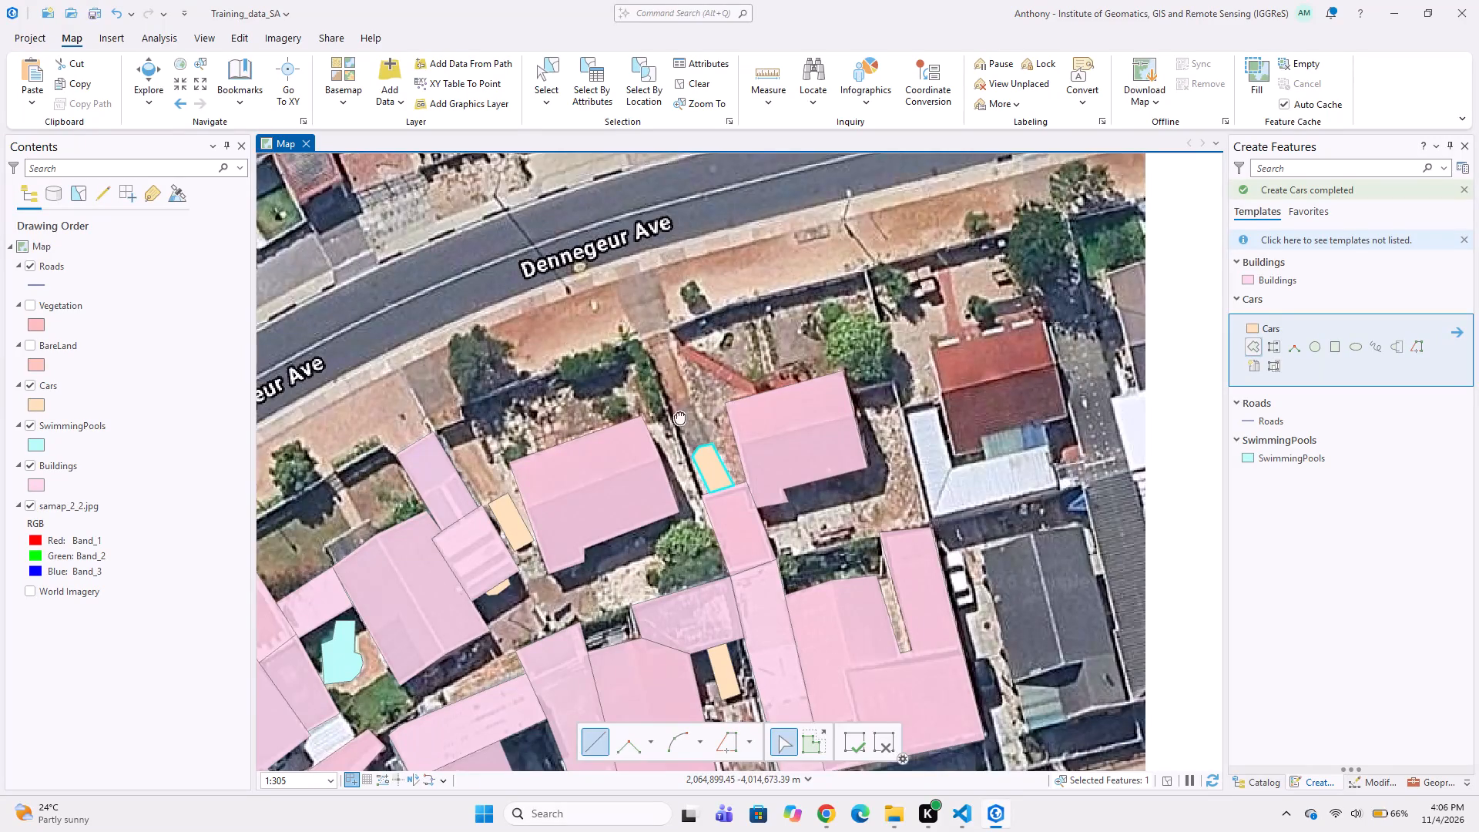
middle_drag(677, 412, 625, 353)
middle_drag(779, 495, 696, 396)
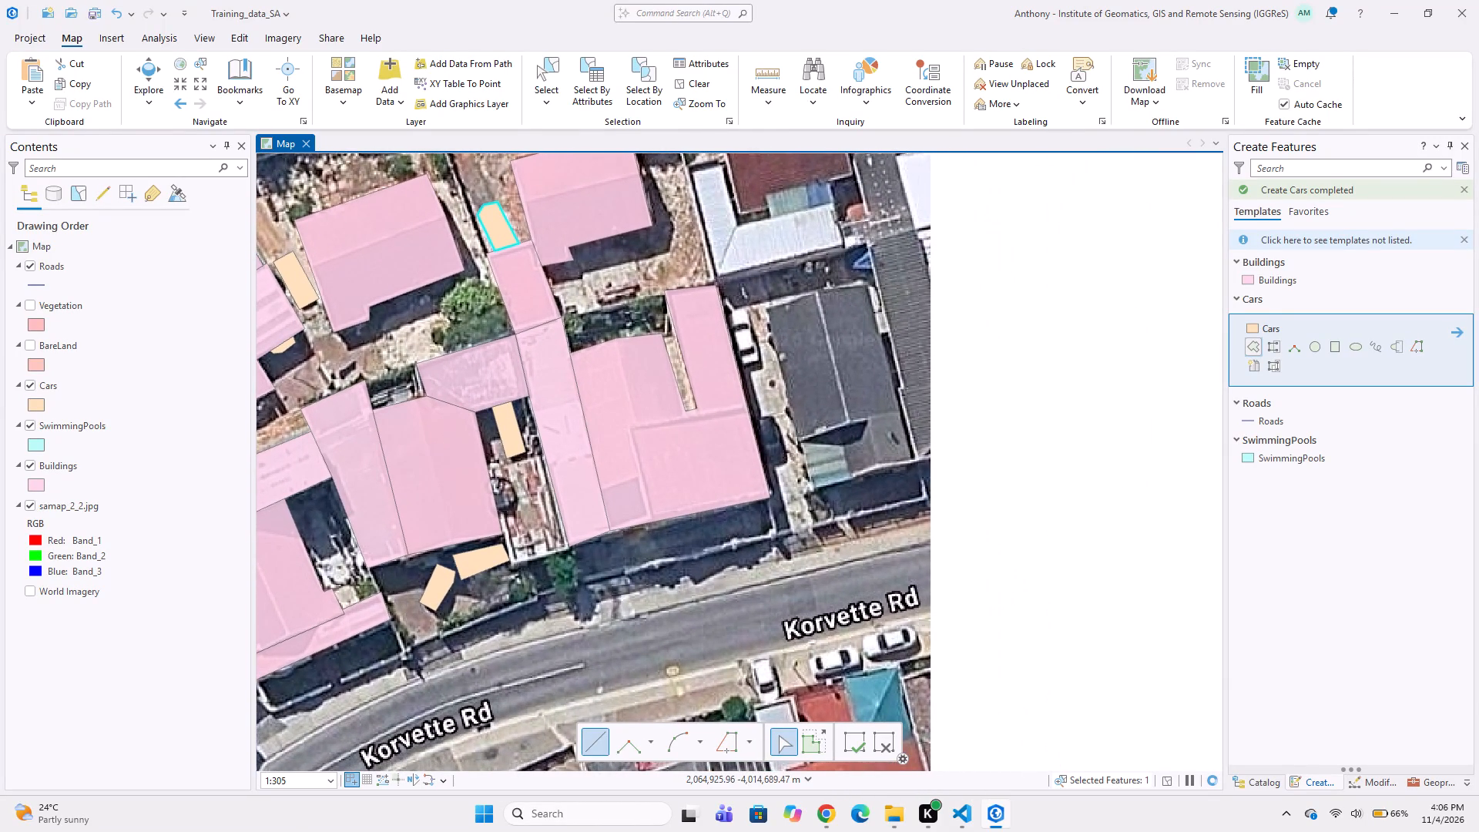
scroll(730, 317, up, 2)
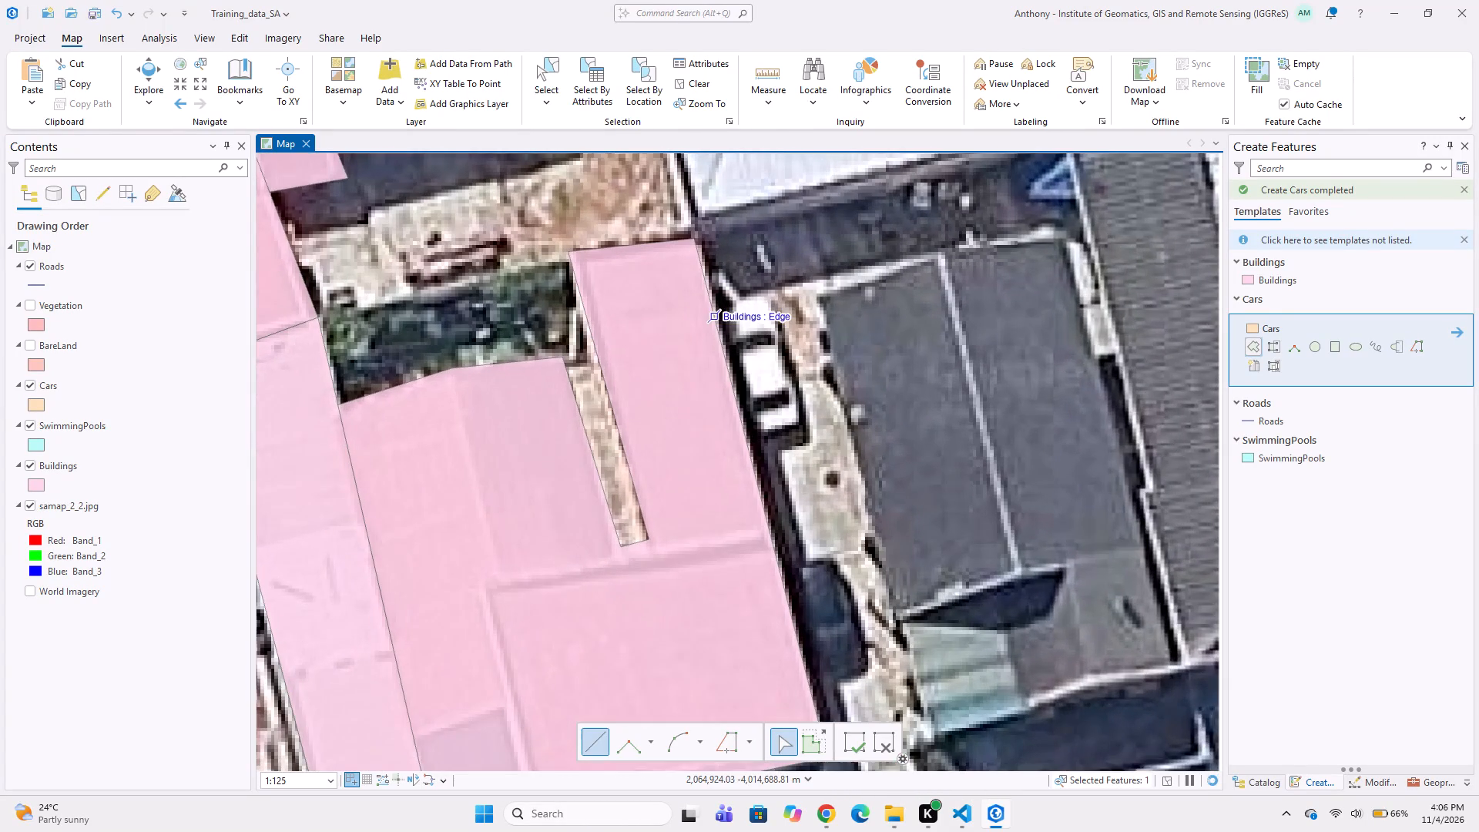
click(717, 302)
click(742, 288)
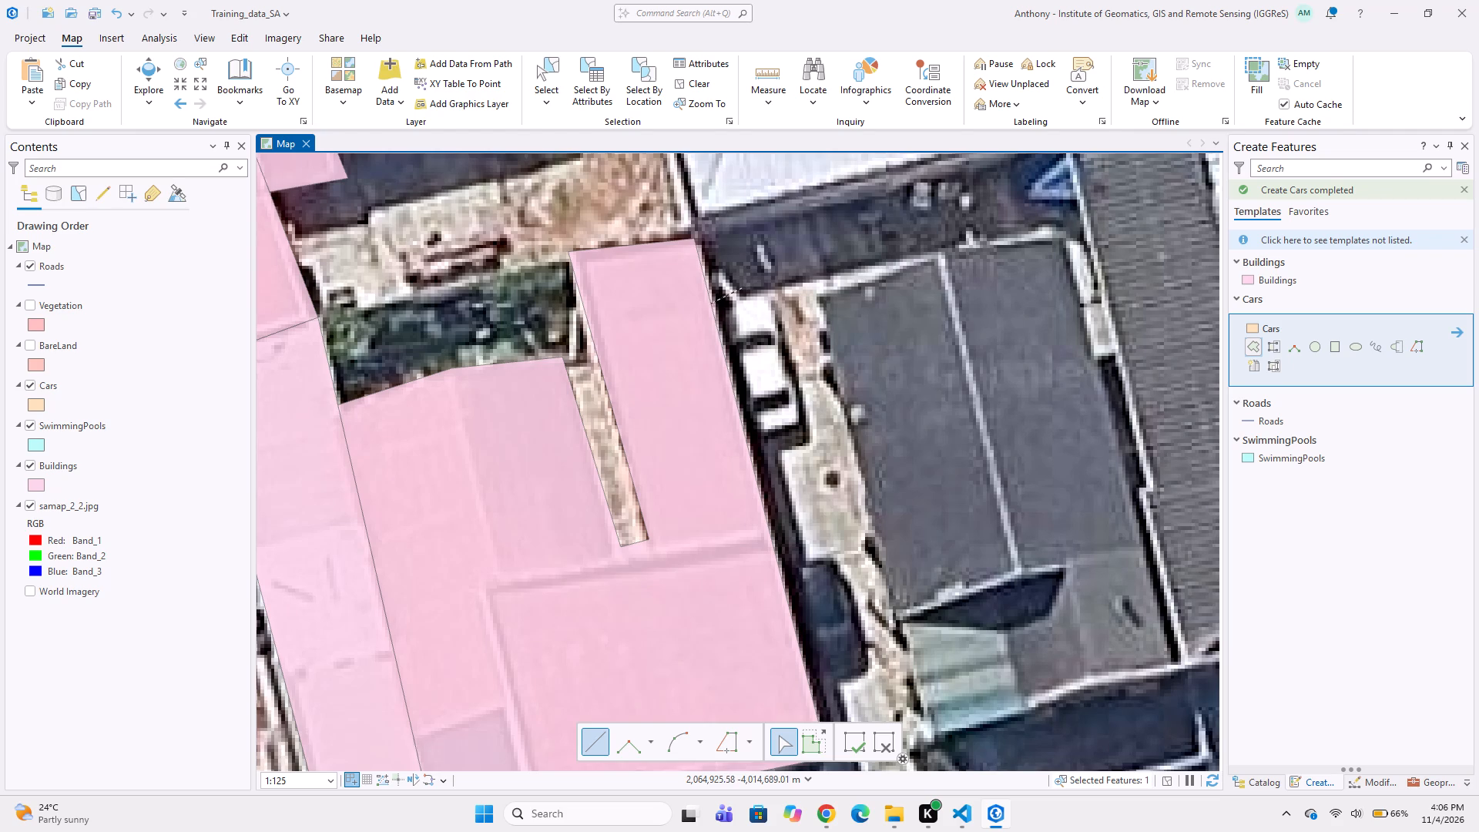
click(768, 286)
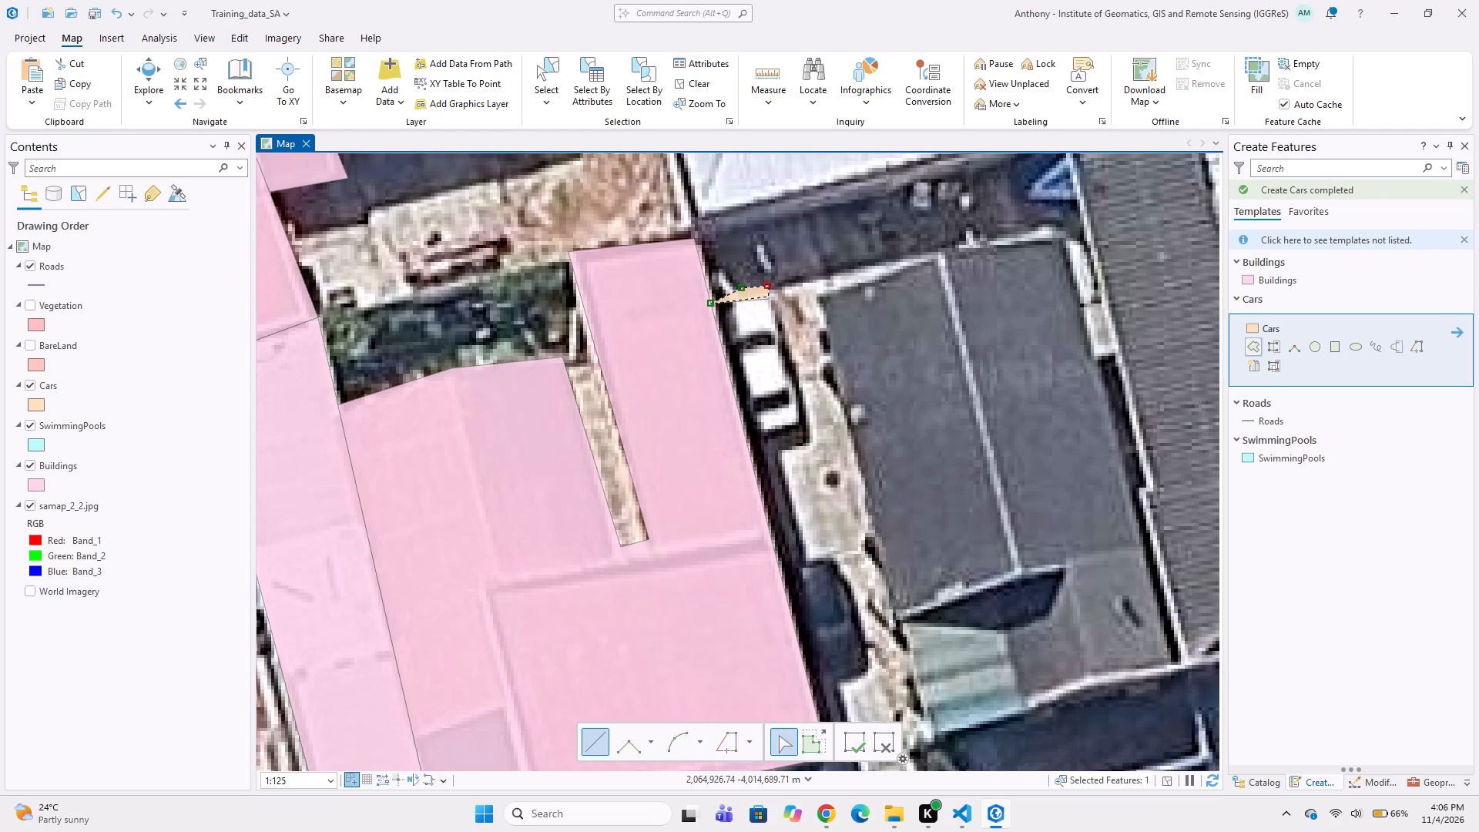
click(779, 299)
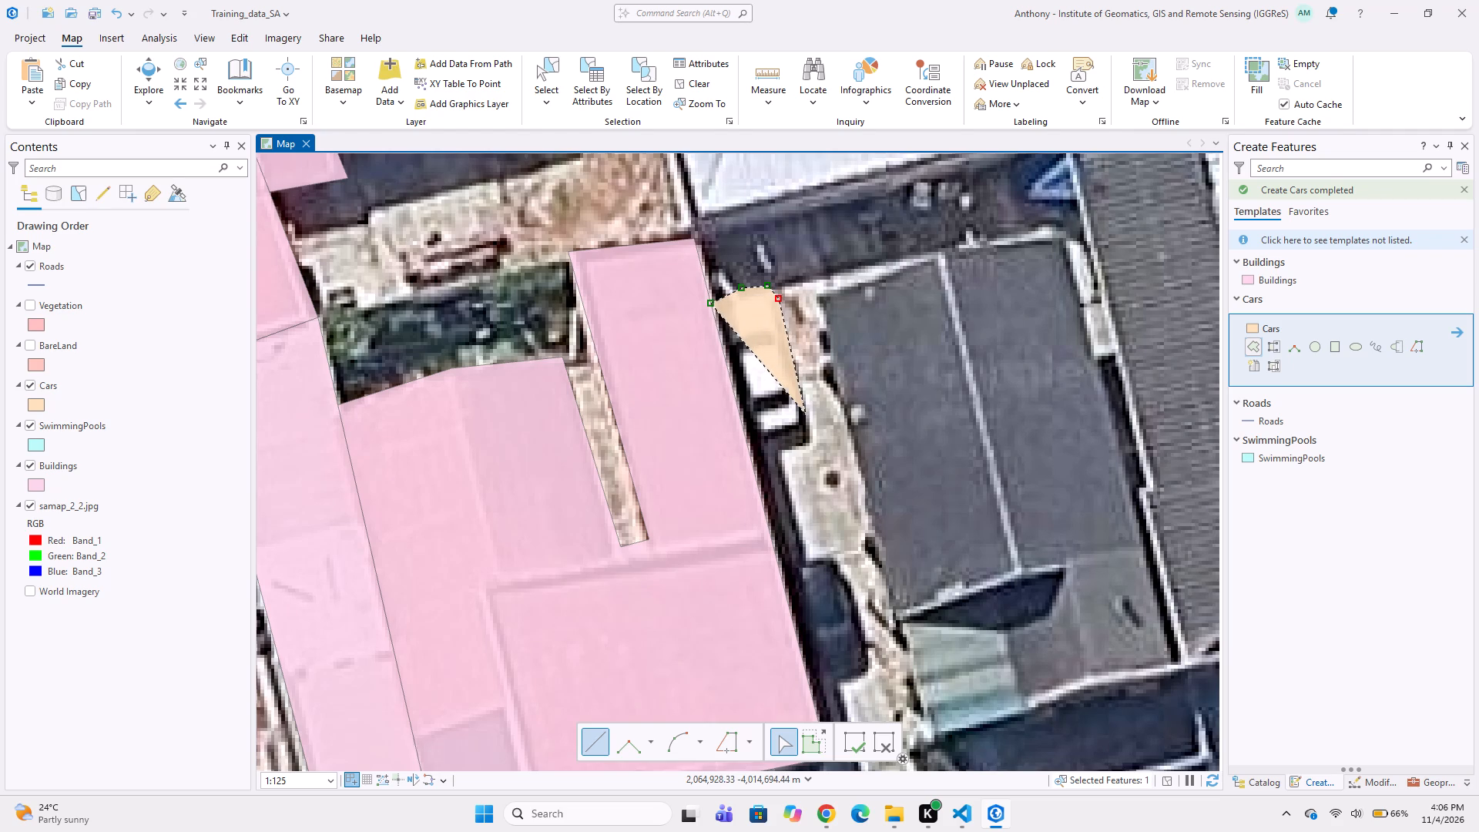
click(806, 414)
click(801, 425)
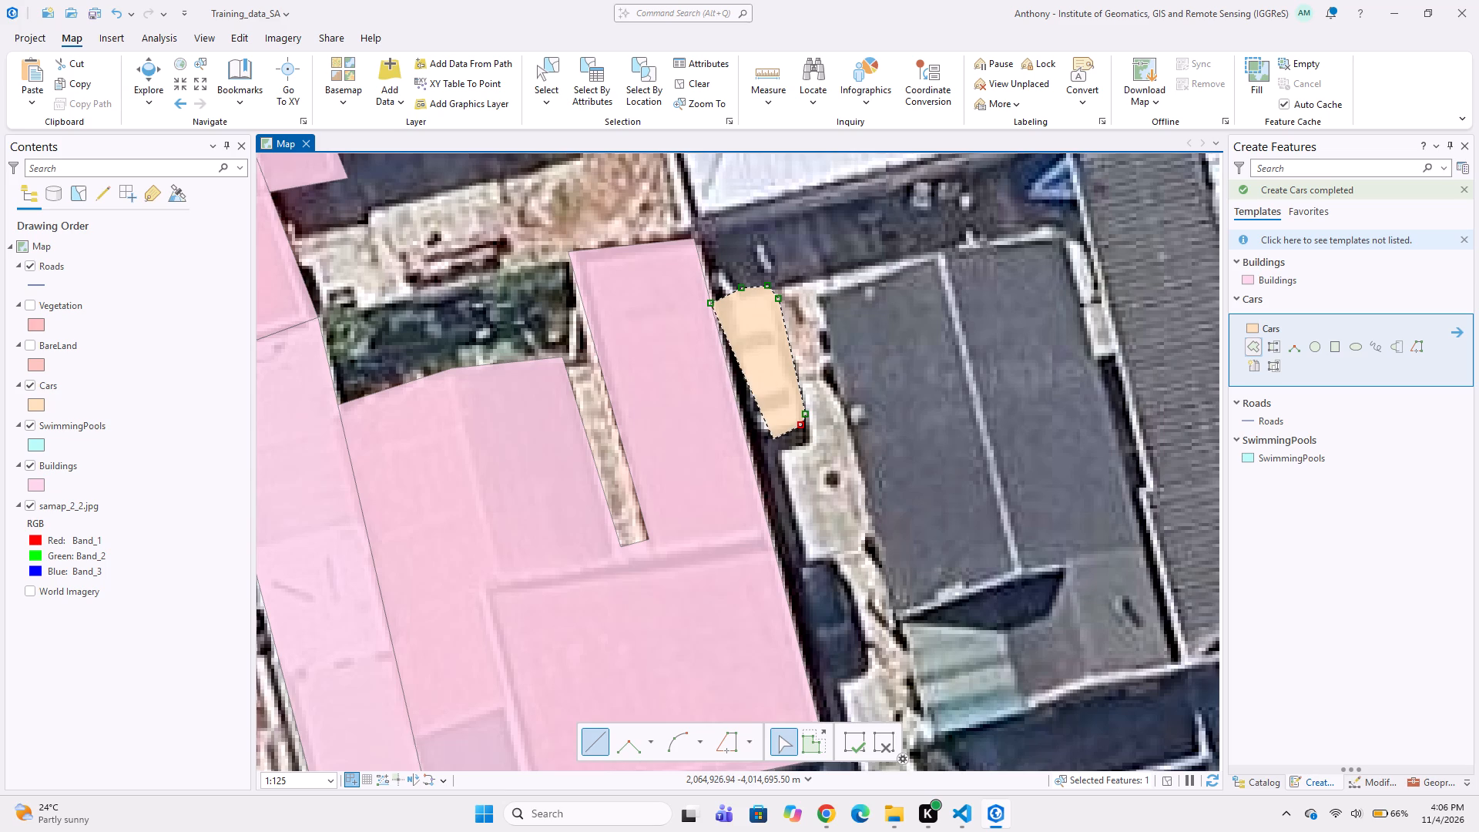
drag(779, 437, 771, 437)
double_click(755, 437)
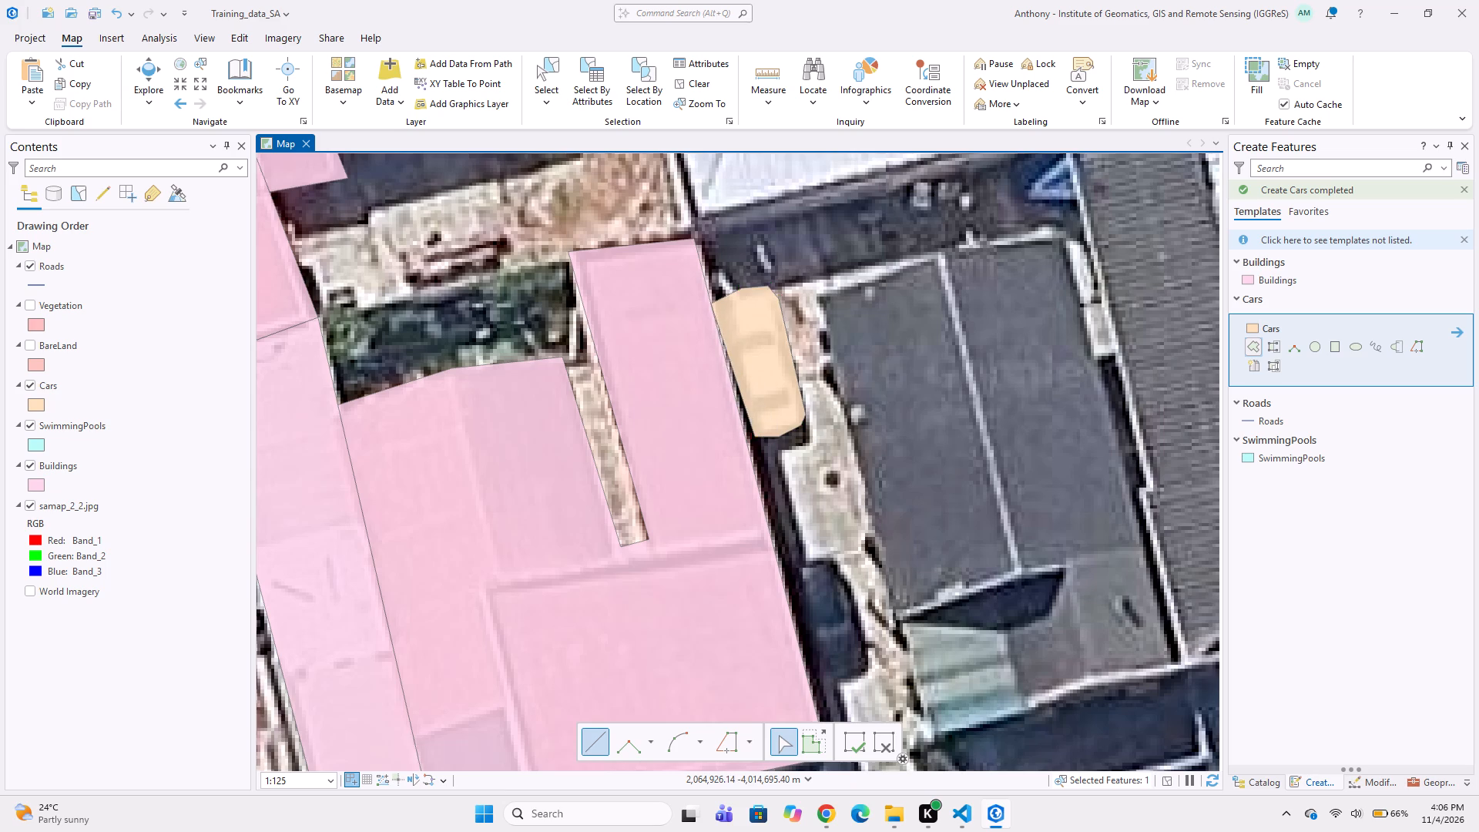
Digitize the dark car further south along the notched complex's east wall as a rotated rectangular Cars feature.
middle_drag(825, 544, 874, 391)
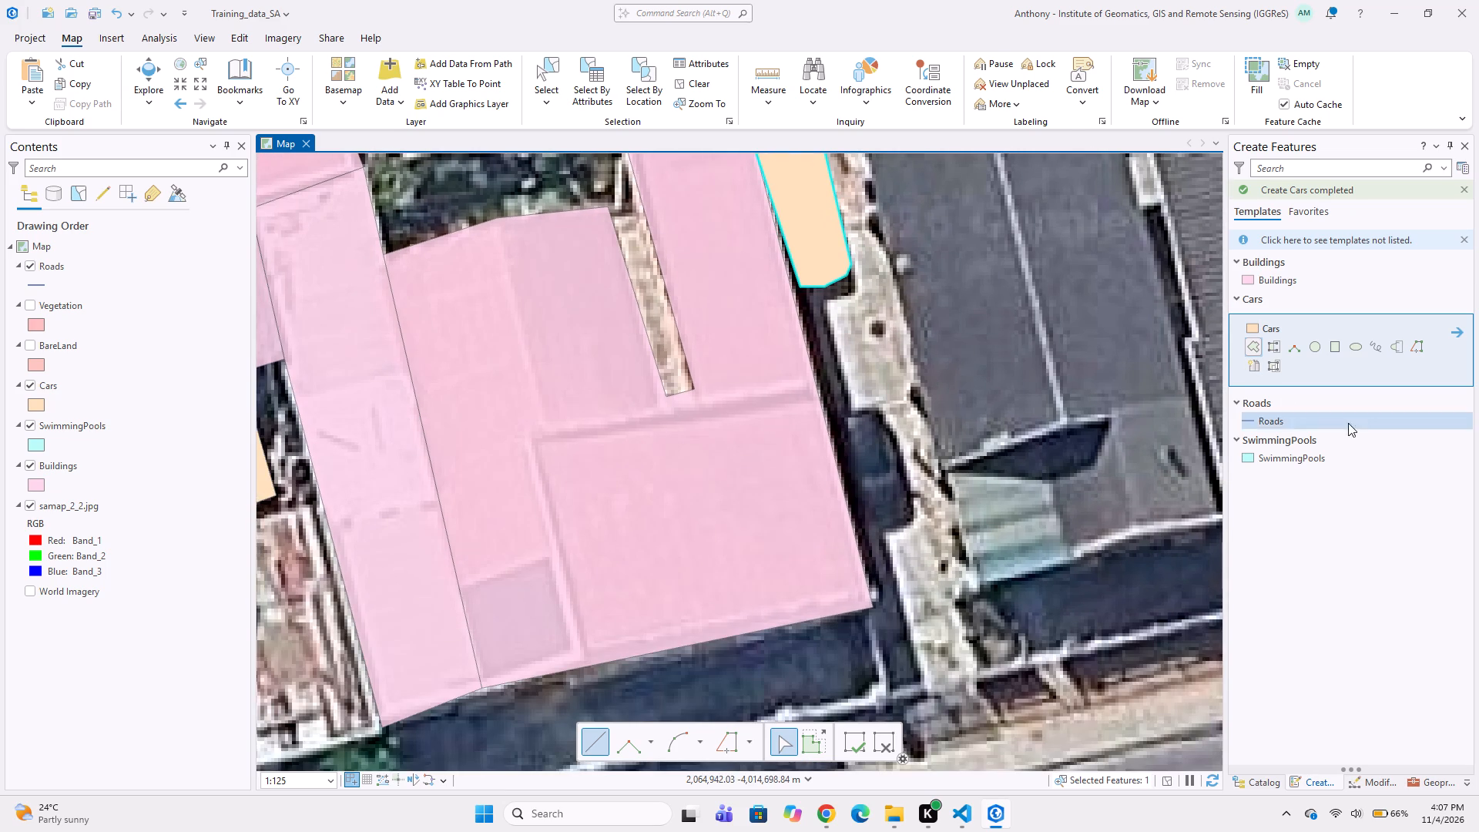
click(1340, 342)
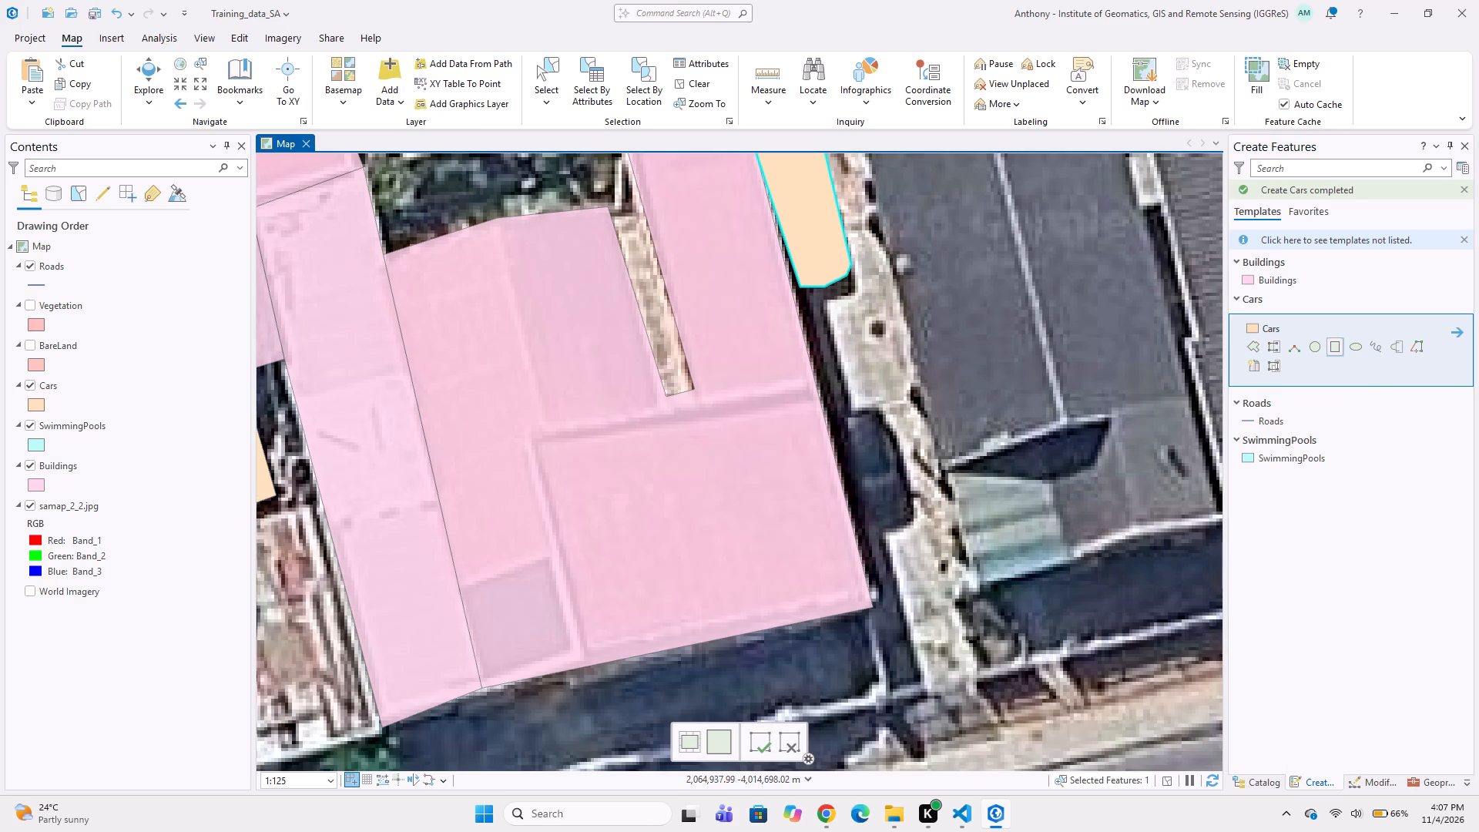
click(887, 399)
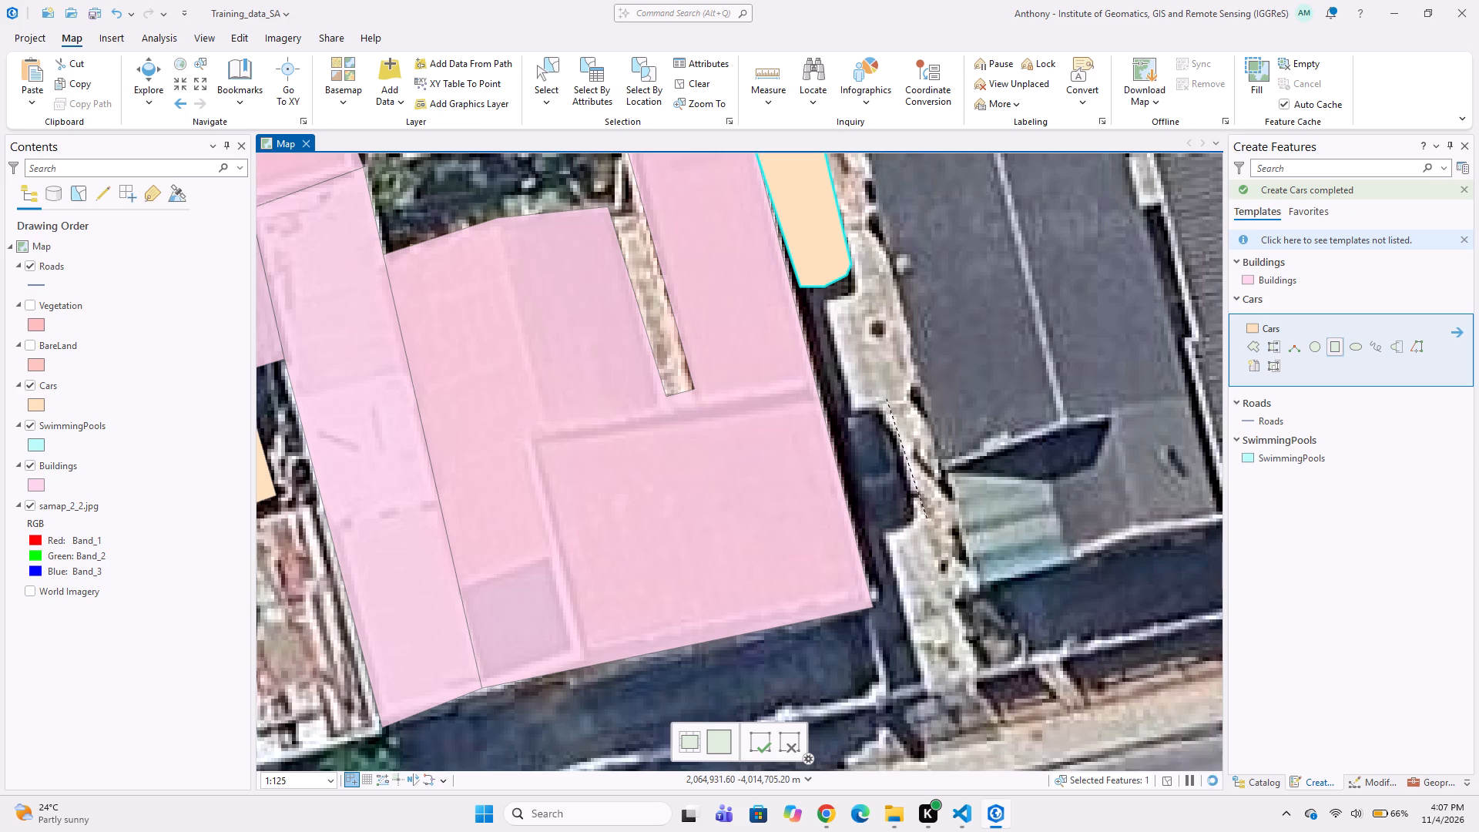
click(917, 518)
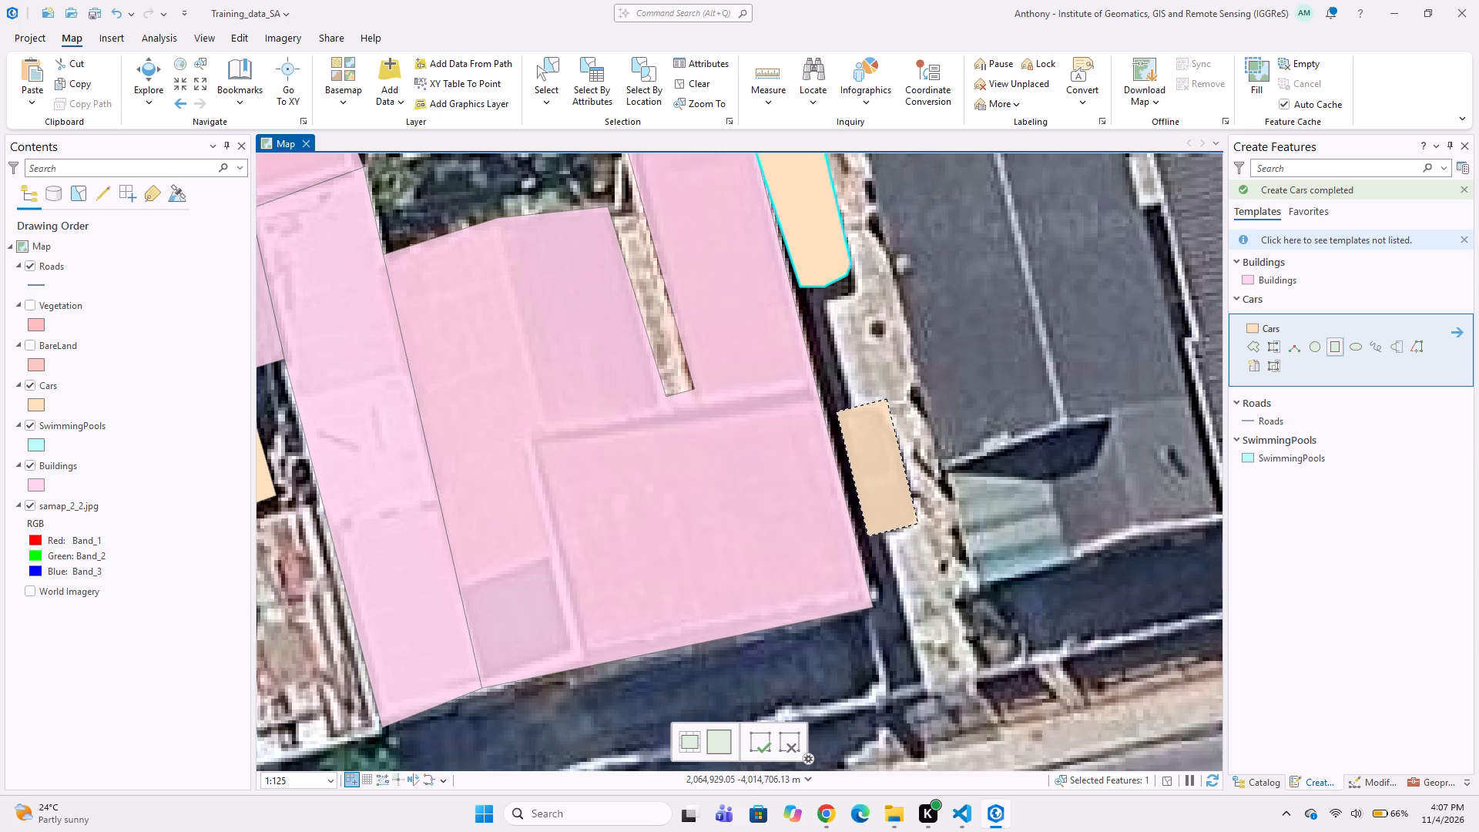
click(868, 536)
Digitize the L-shaped white metal roof north of the dark grey roof as a six-vertex Buildings polygon.
scroll(908, 552, down, 3)
middle_drag(850, 493, 780, 506)
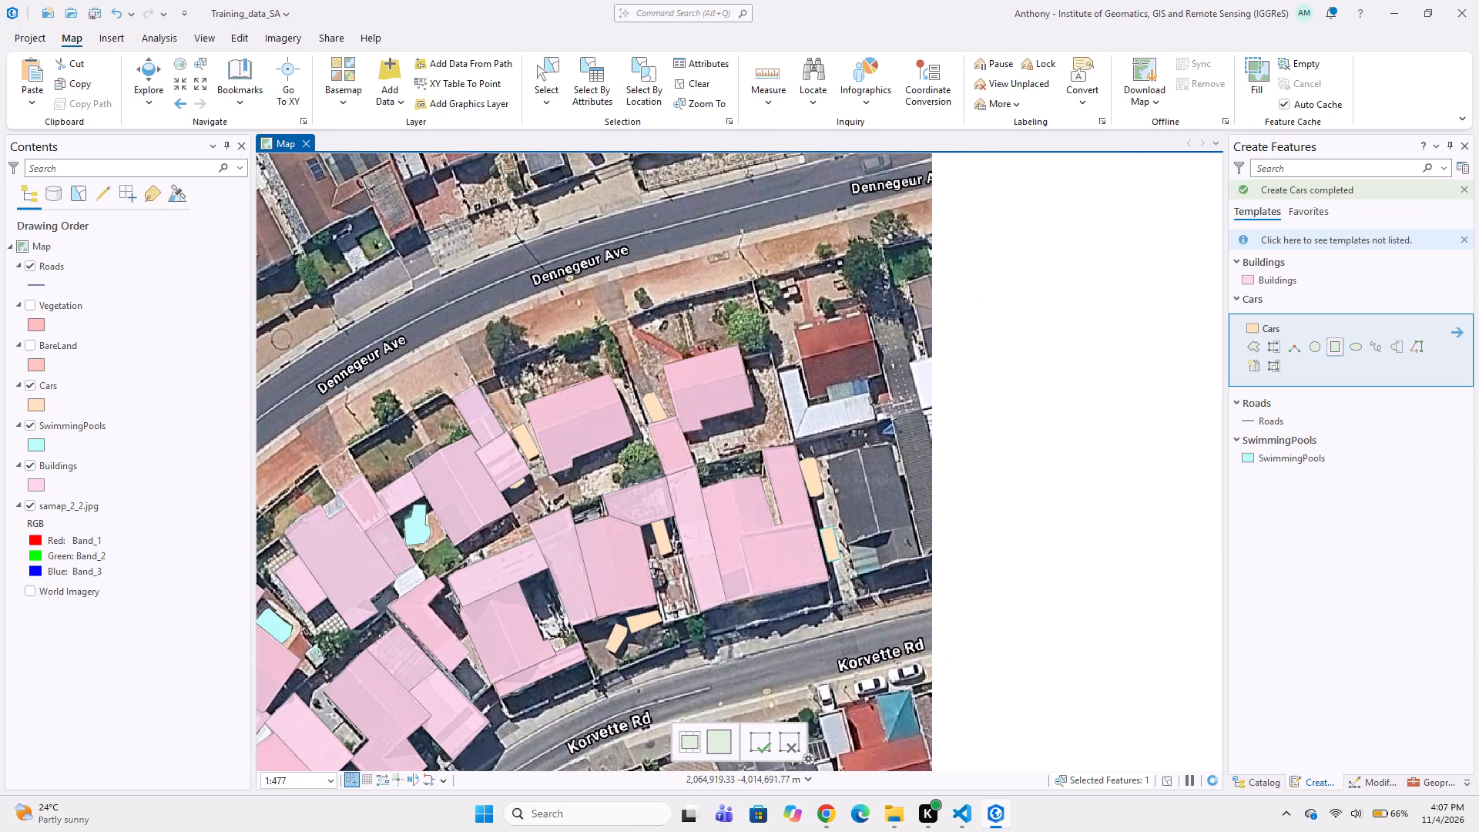
middle_drag(588, 358, 698, 463)
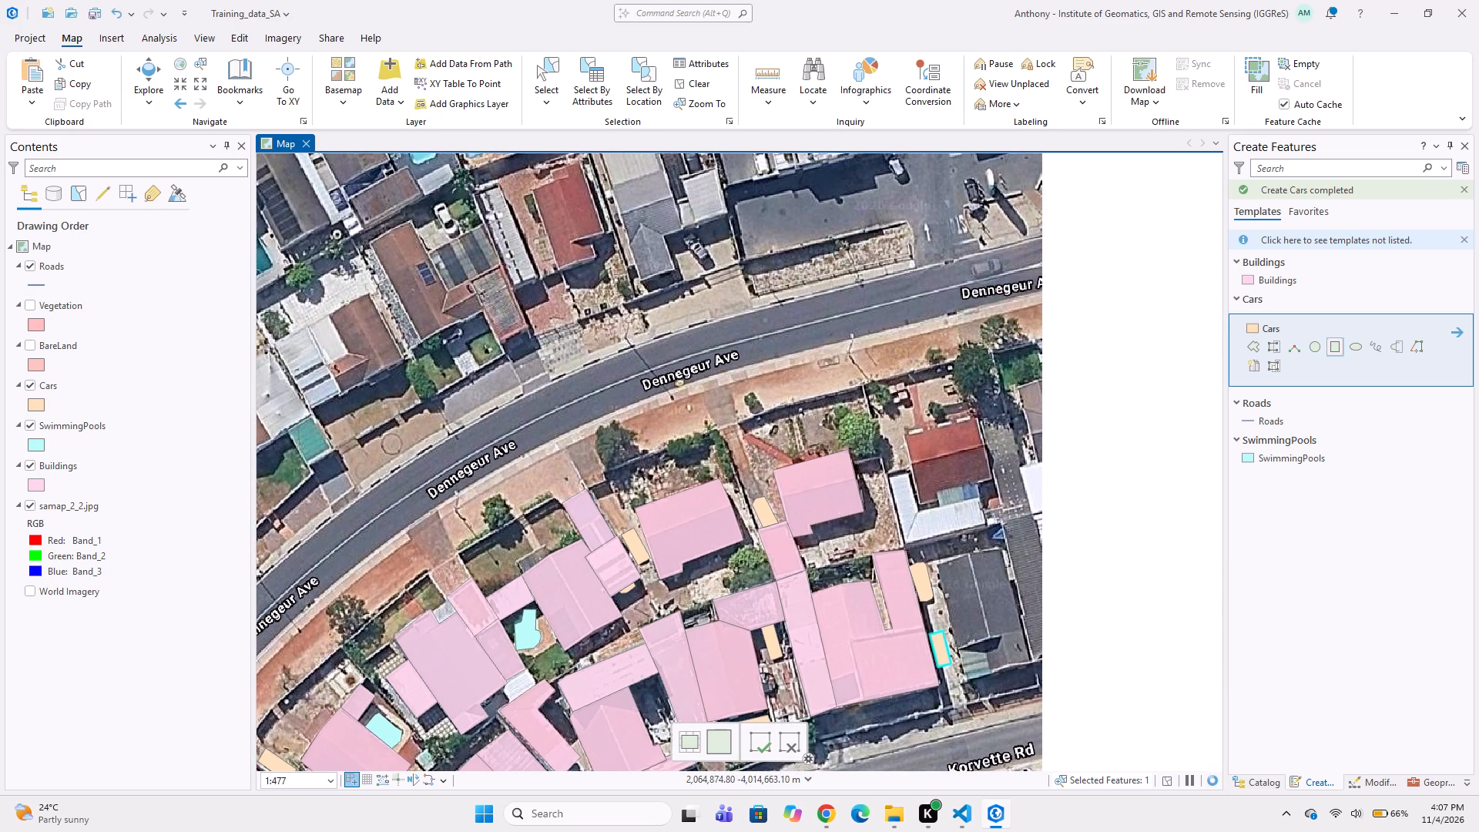
middle_drag(606, 407, 545, 347)
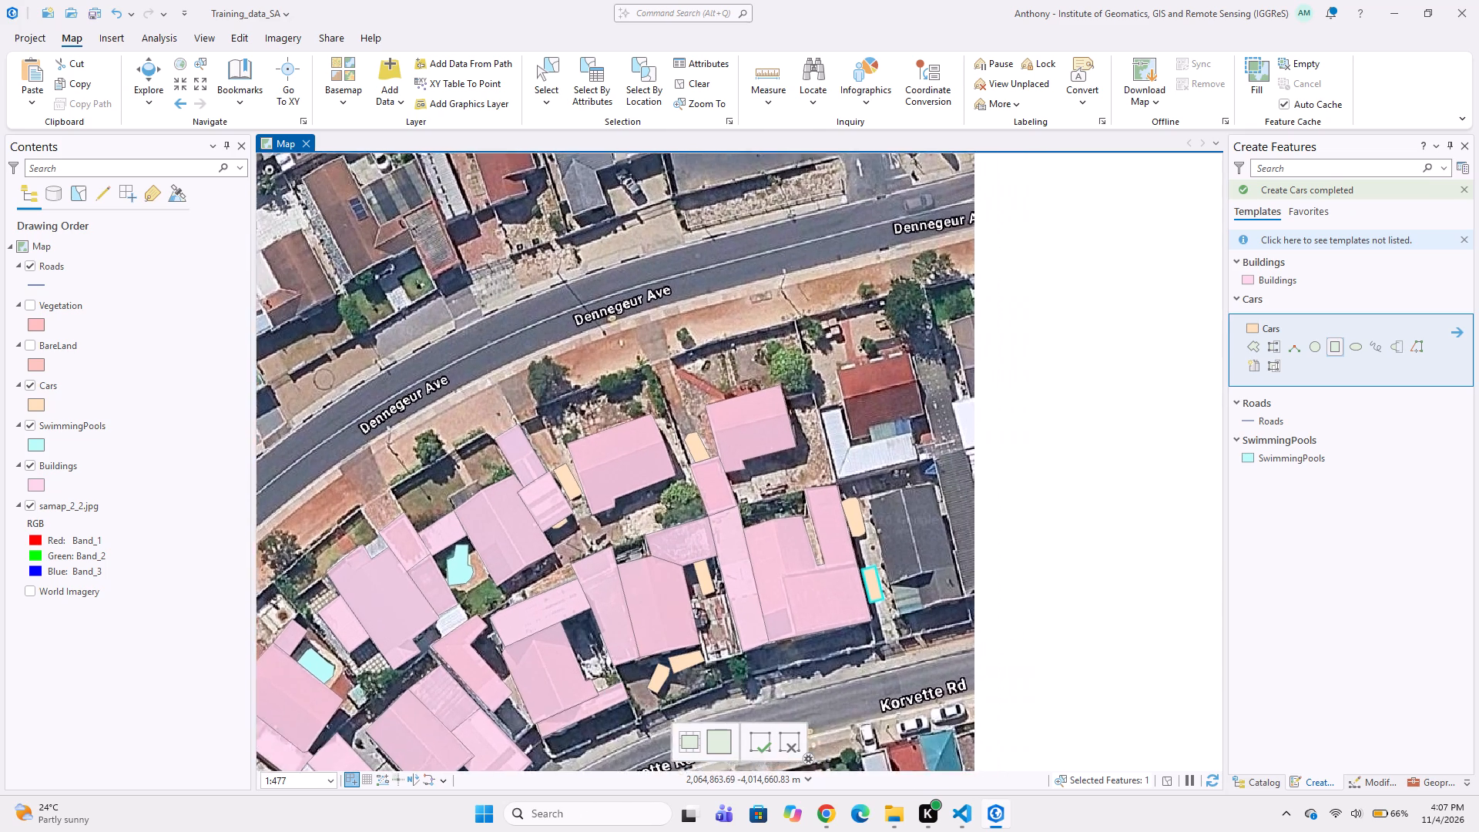
middle_drag(800, 369, 699, 382)
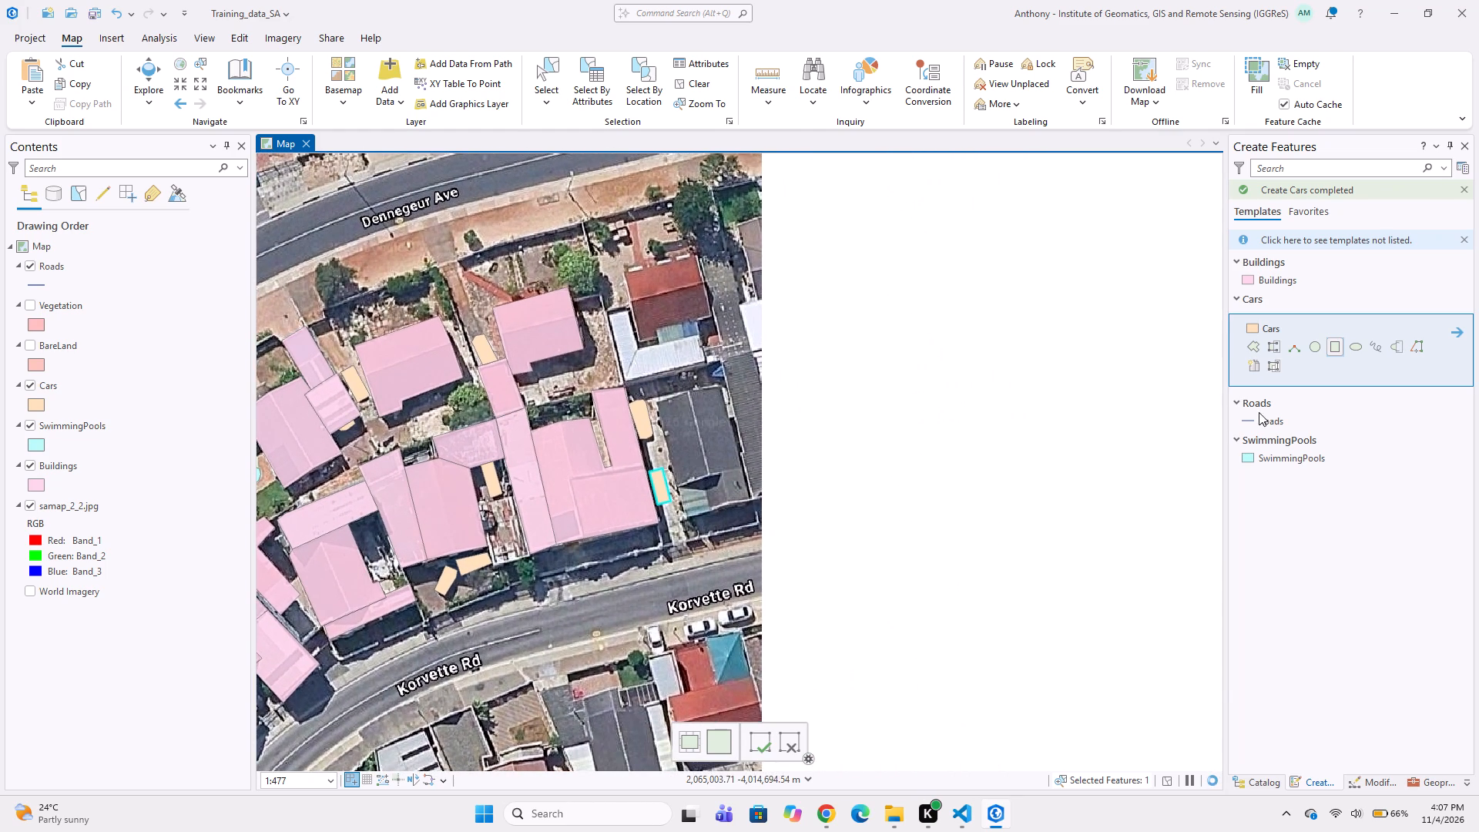
click(1267, 277)
scroll(615, 312, up, 2)
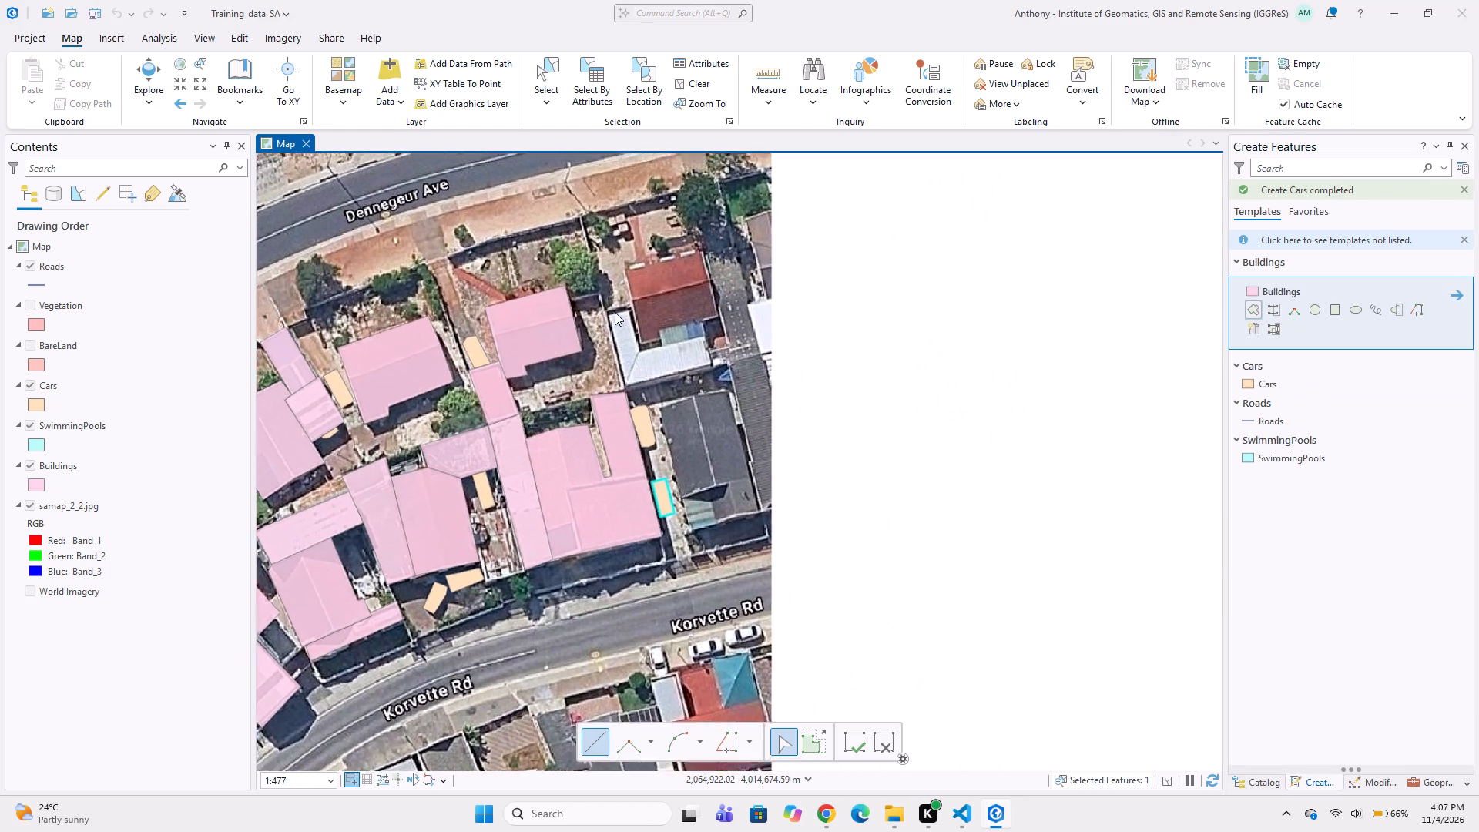
click(1248, 310)
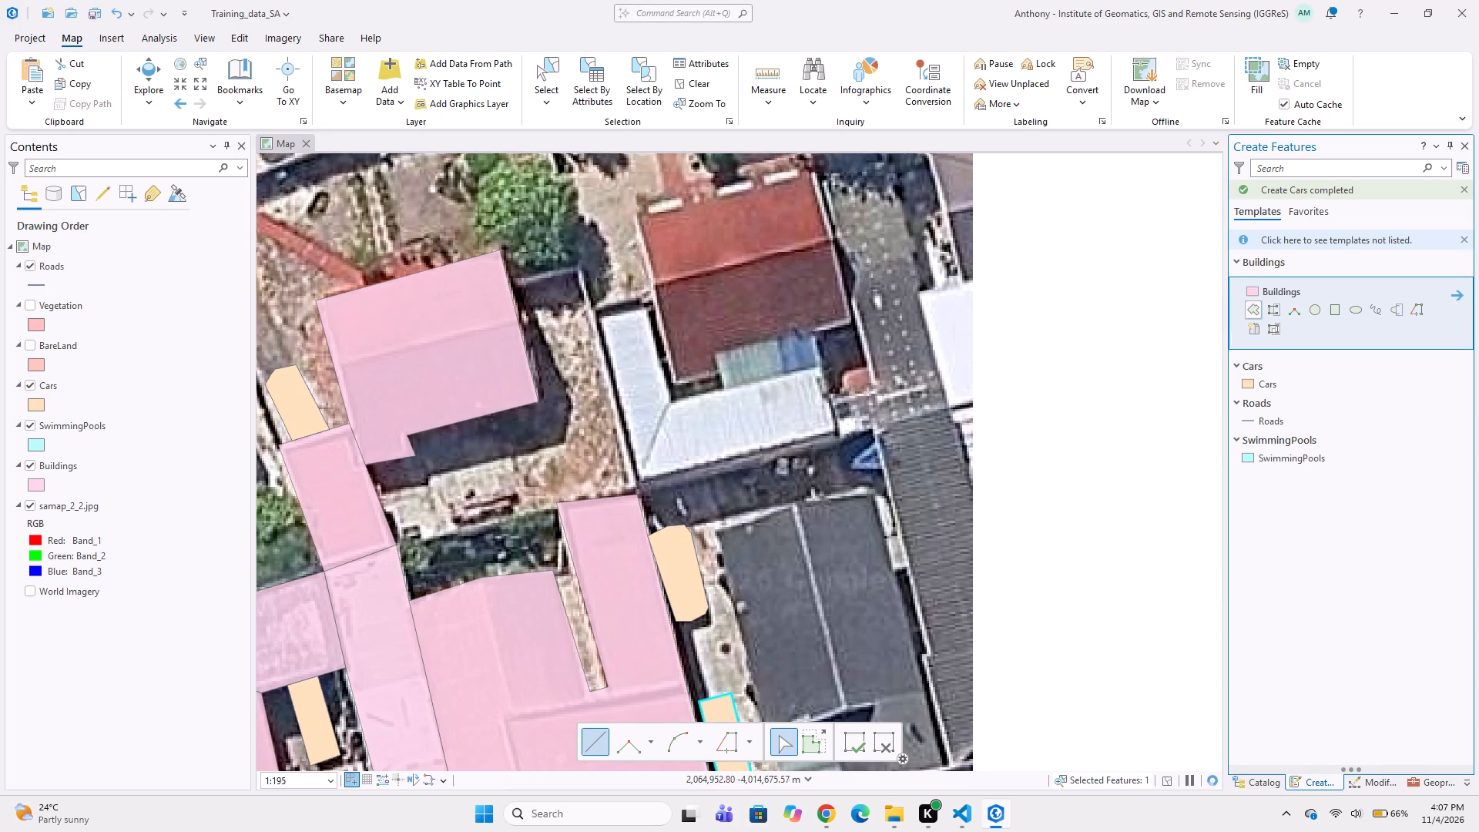
scroll(604, 317, up, 1)
click(599, 317)
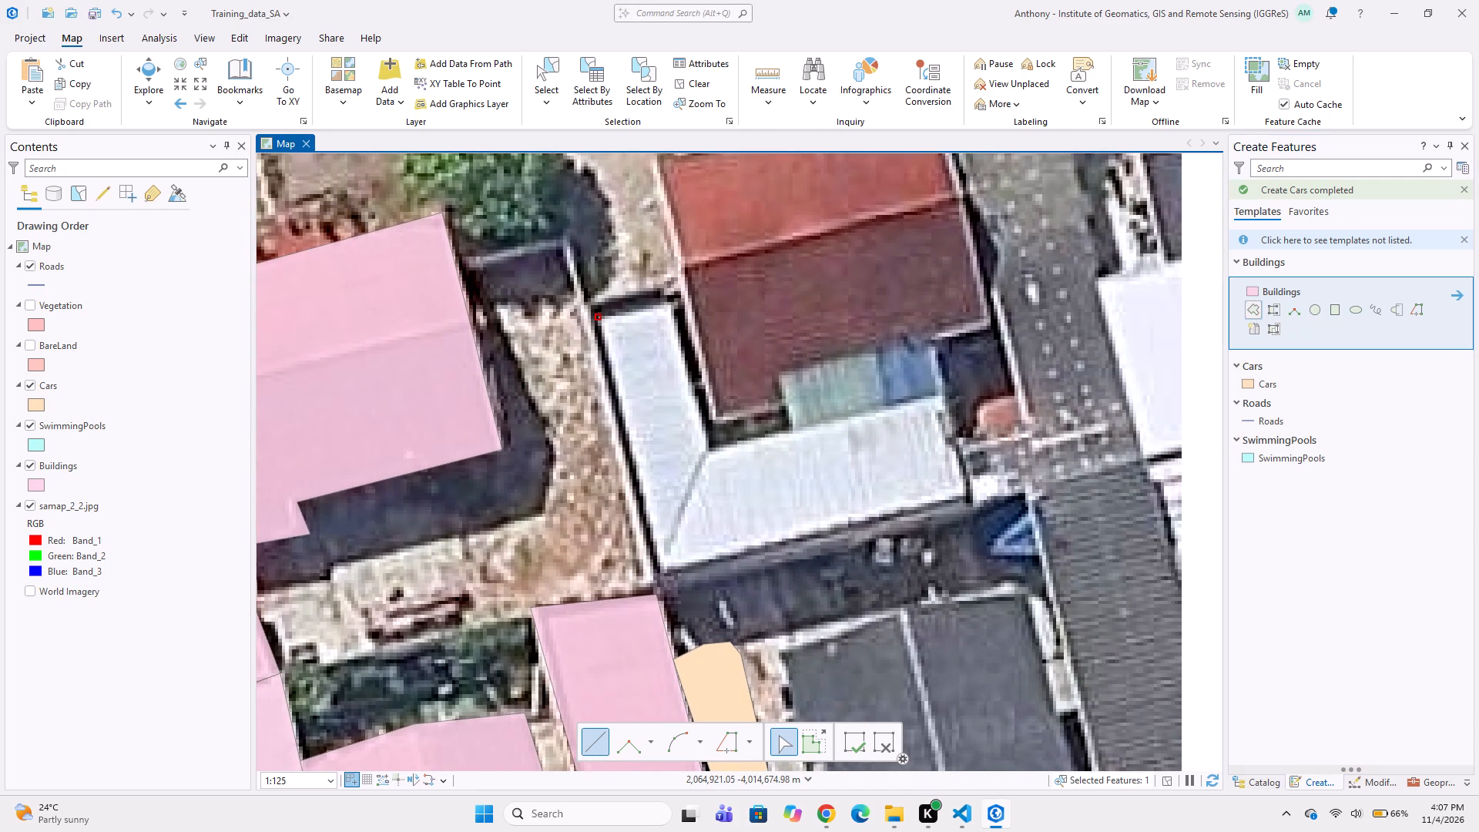
click(672, 302)
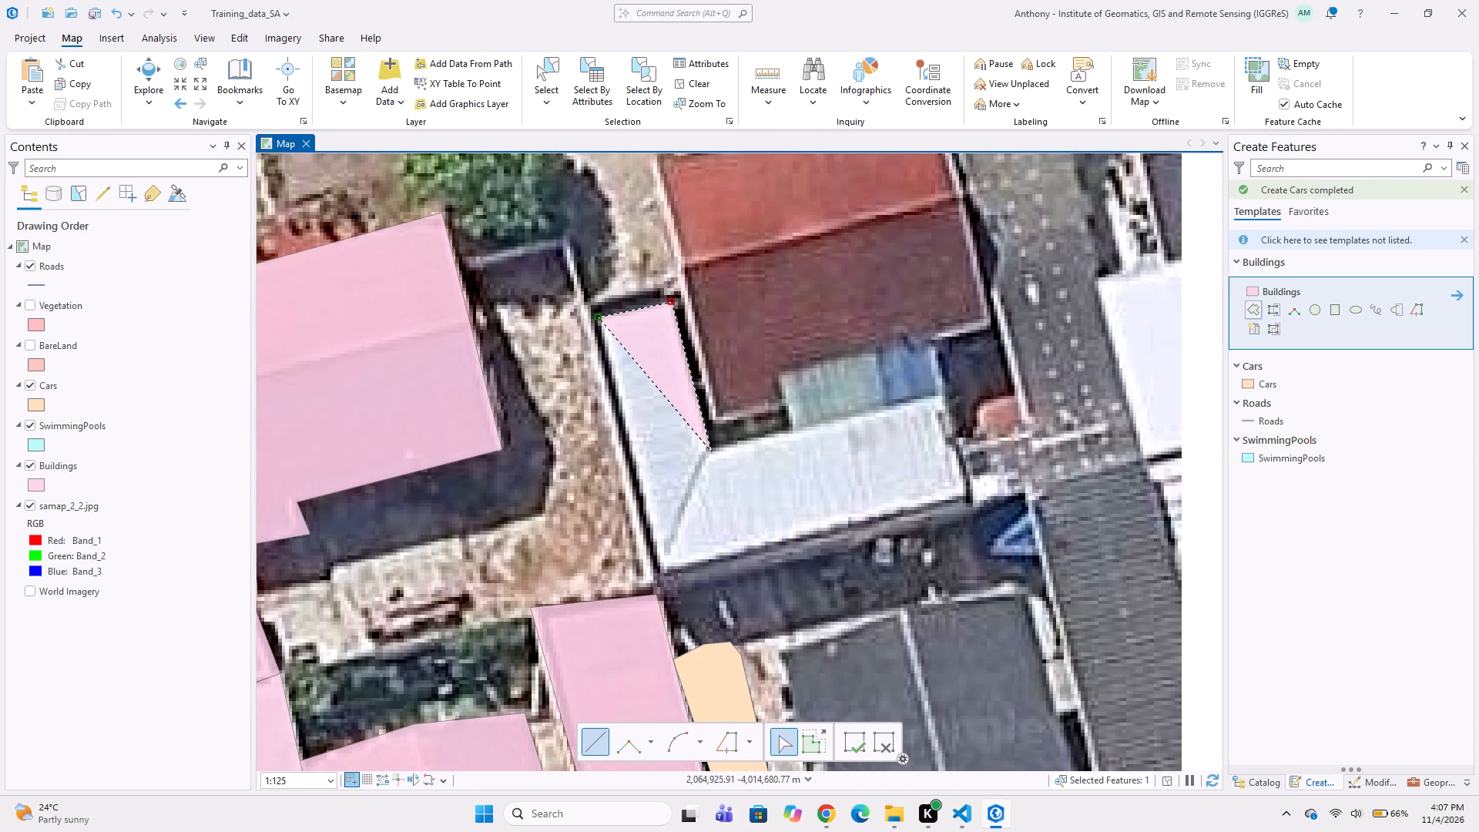
click(712, 452)
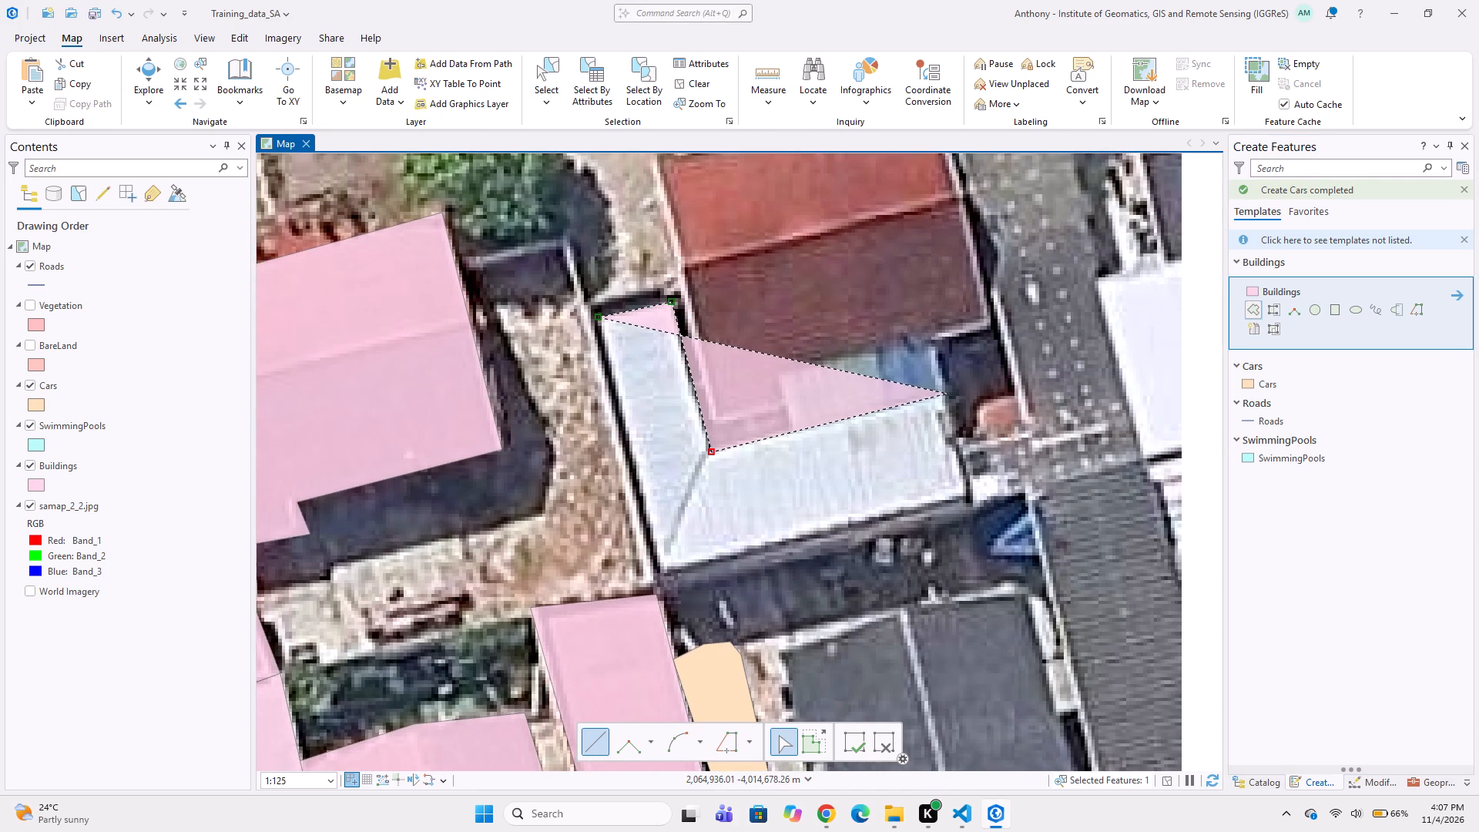
click(947, 391)
click(971, 495)
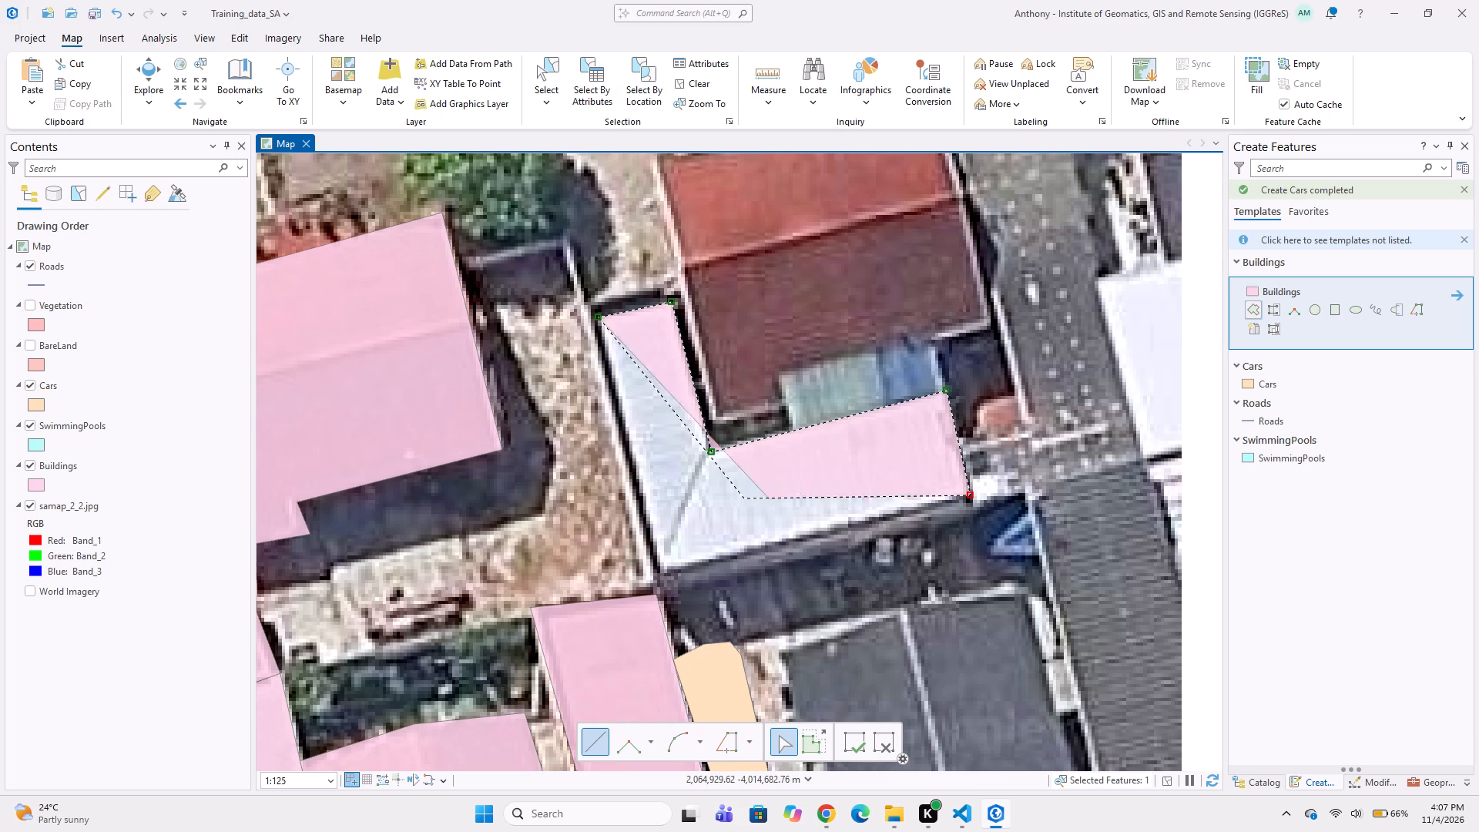
double_click(658, 574)
middle_drag(699, 423, 609, 488)
double_click(539, 504)
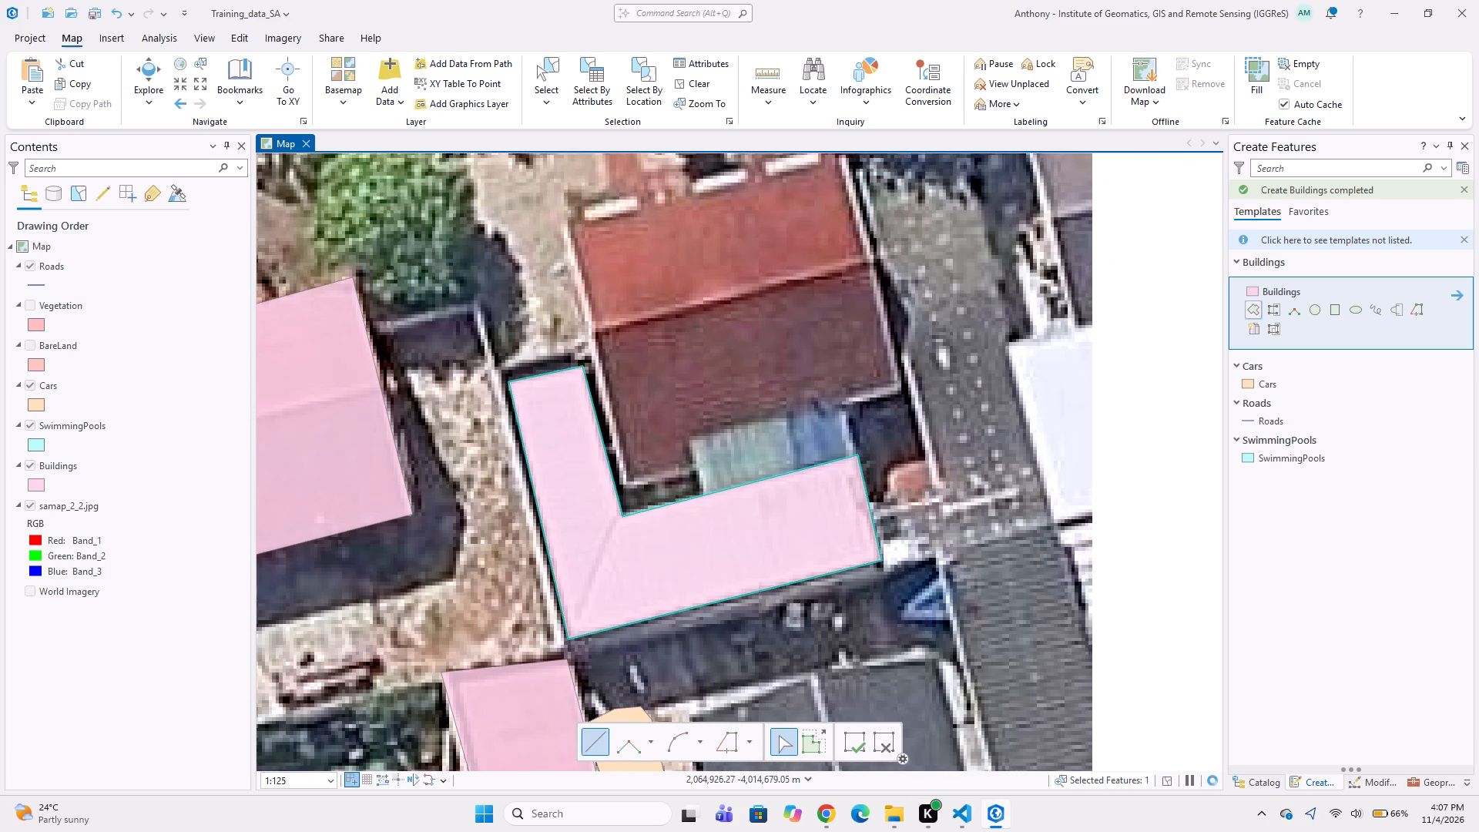
Digitize the red and maroon gabled roof north of the L-shaped white roof as a six-vertex Buildings polygon, following its southern notch.
middle_drag(633, 448, 612, 574)
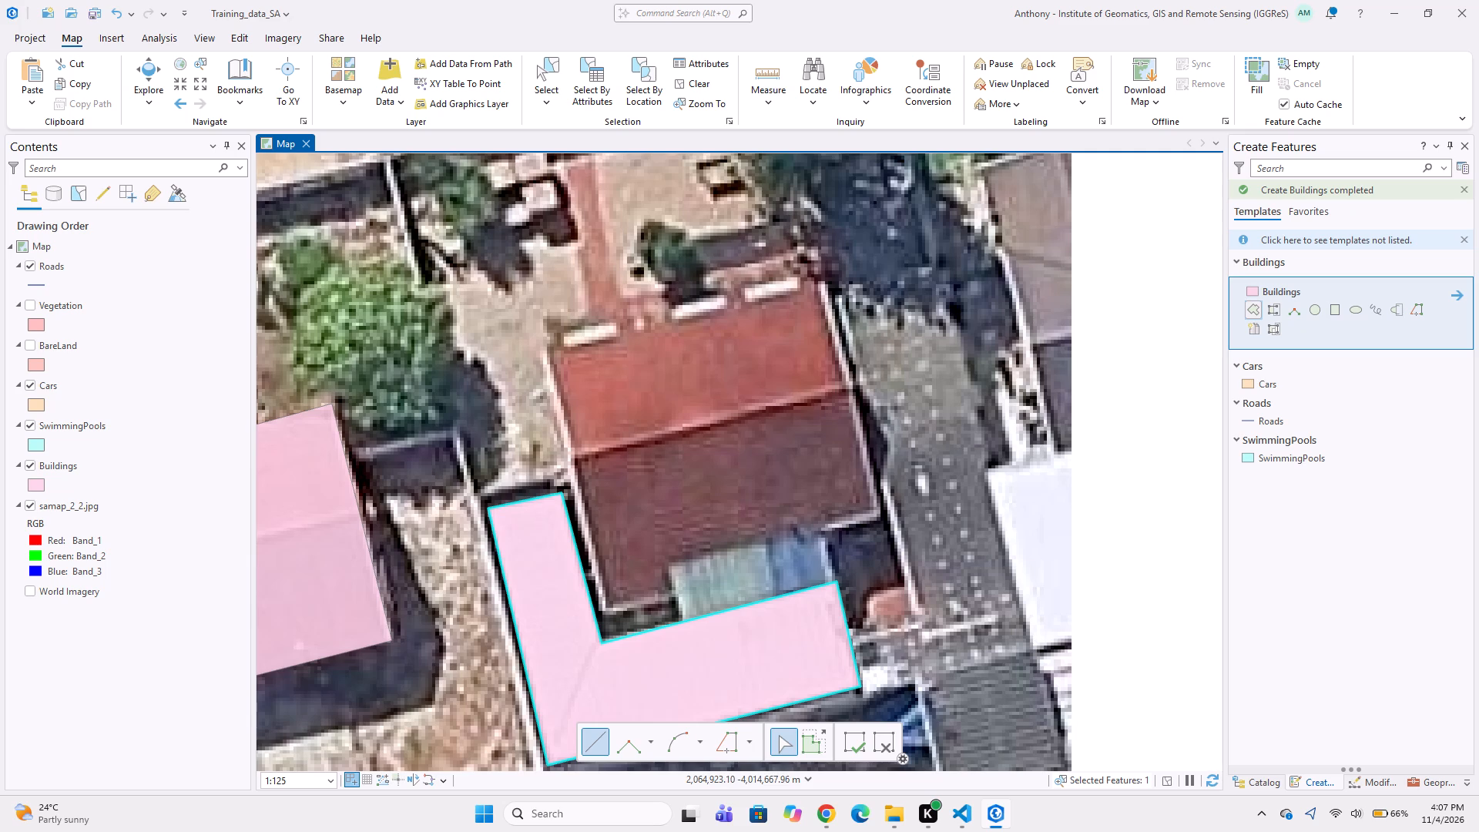
click(536, 345)
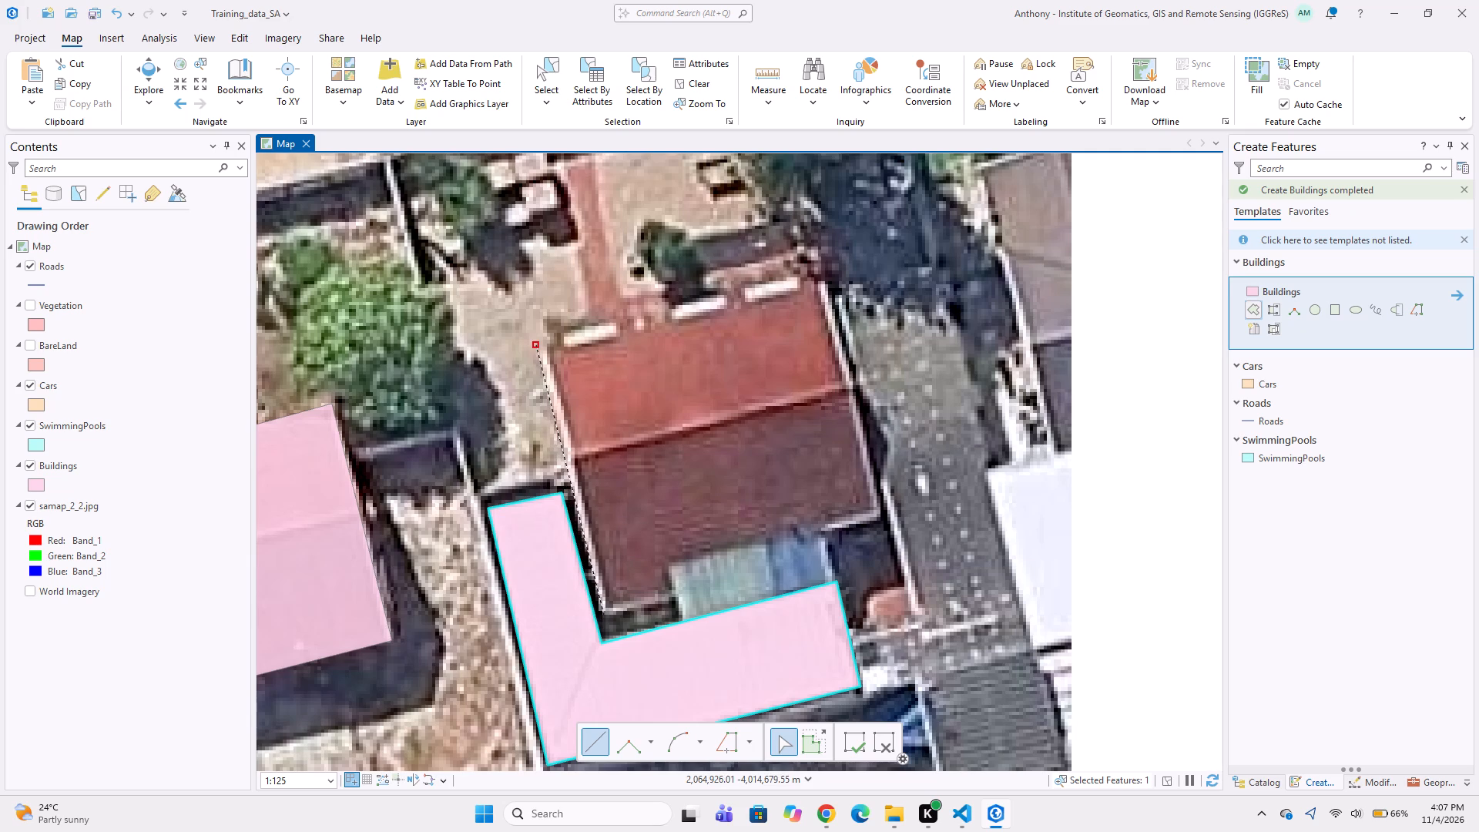
click(604, 615)
click(674, 601)
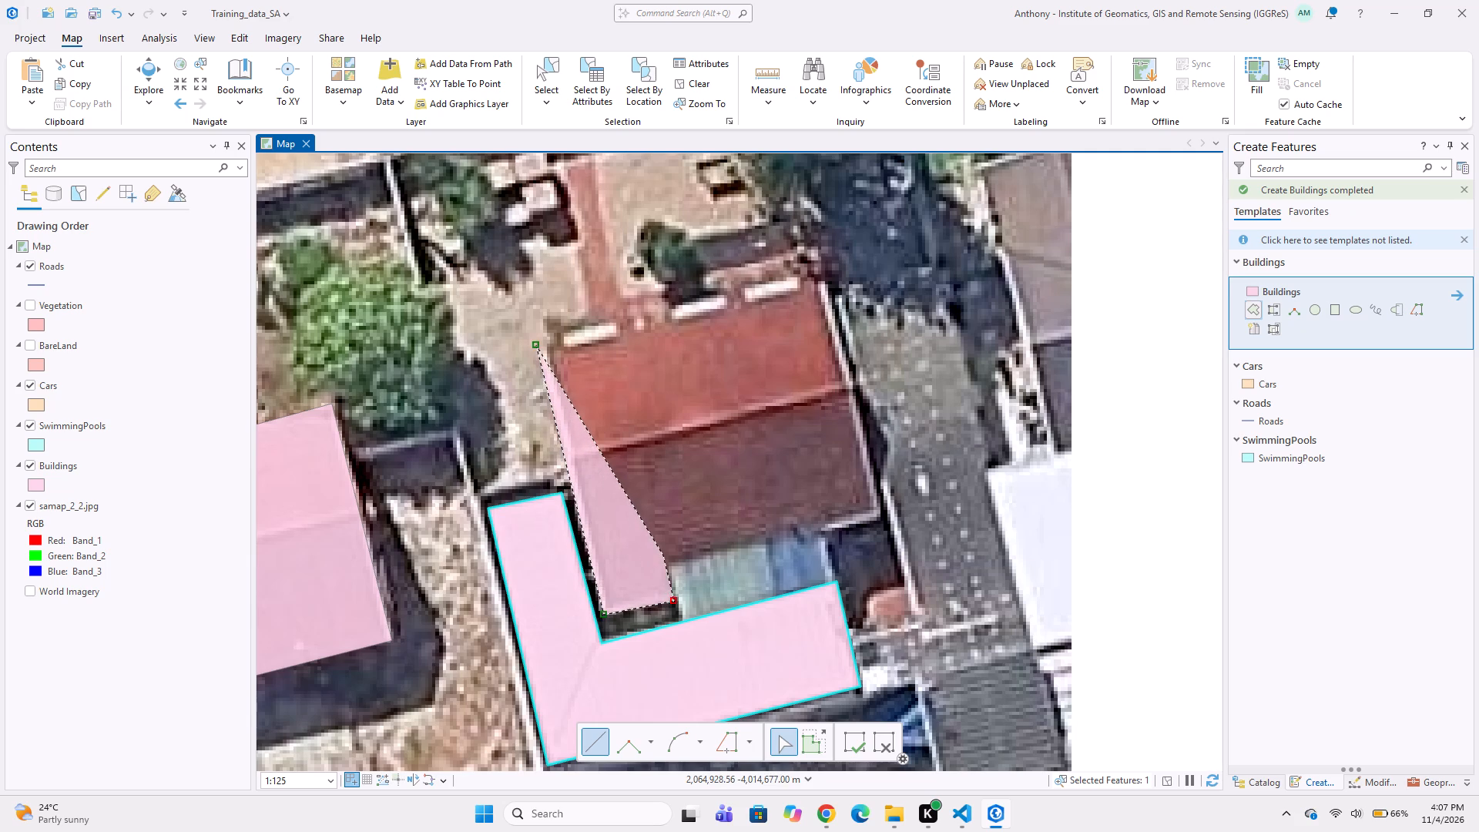
click(663, 565)
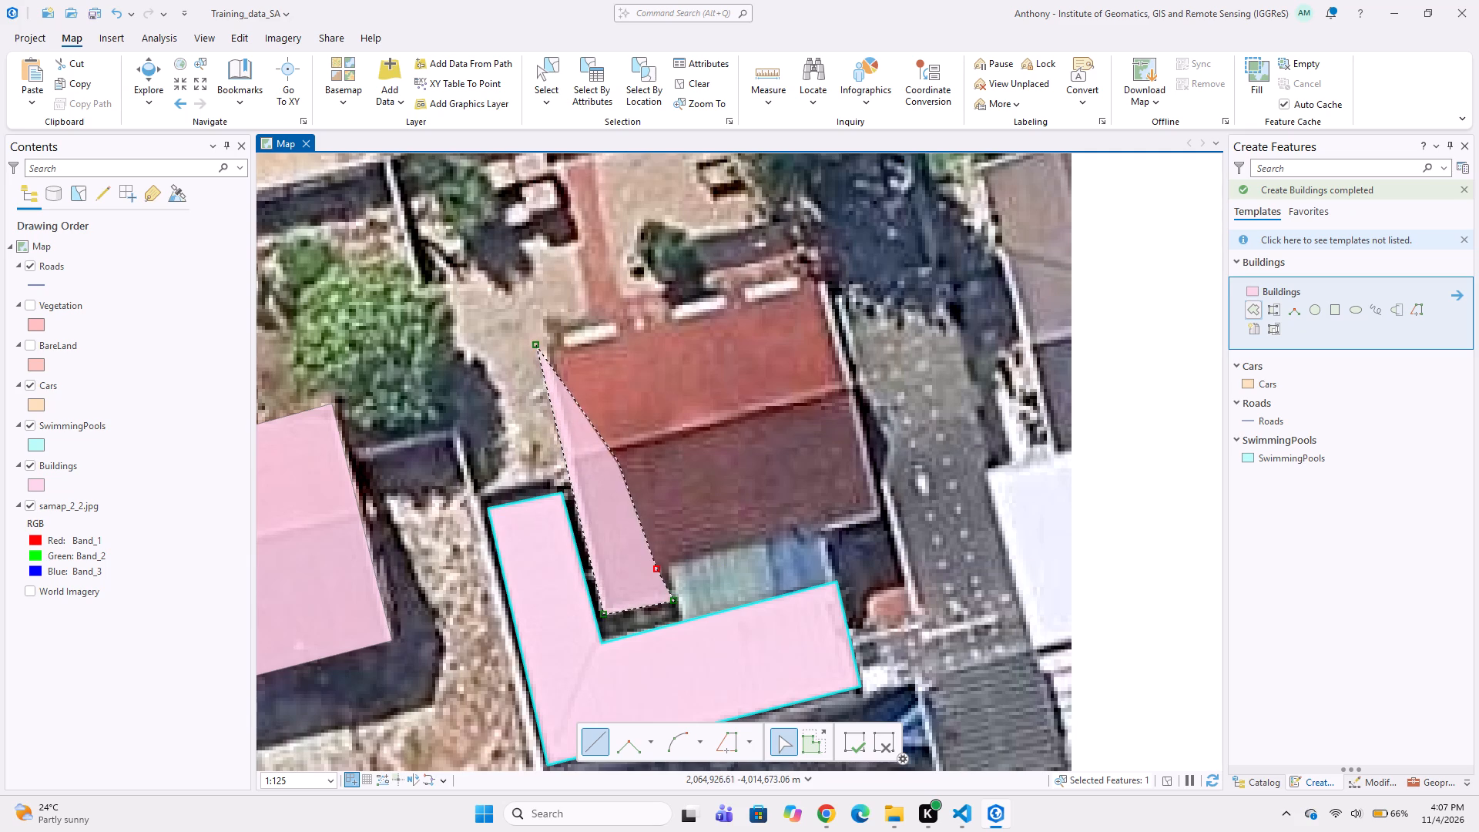
key(ctrl+z)
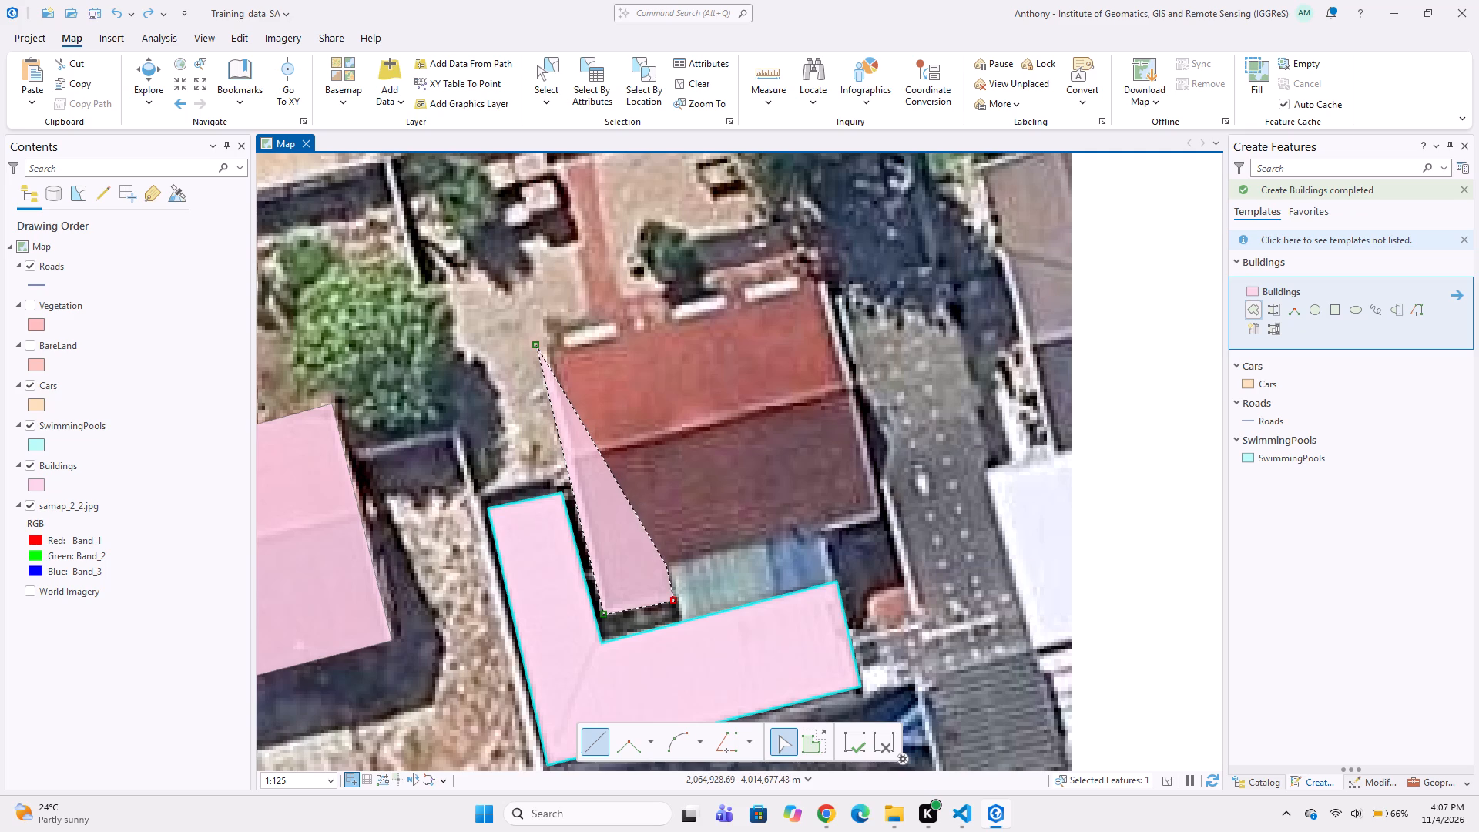
click(666, 565)
click(884, 518)
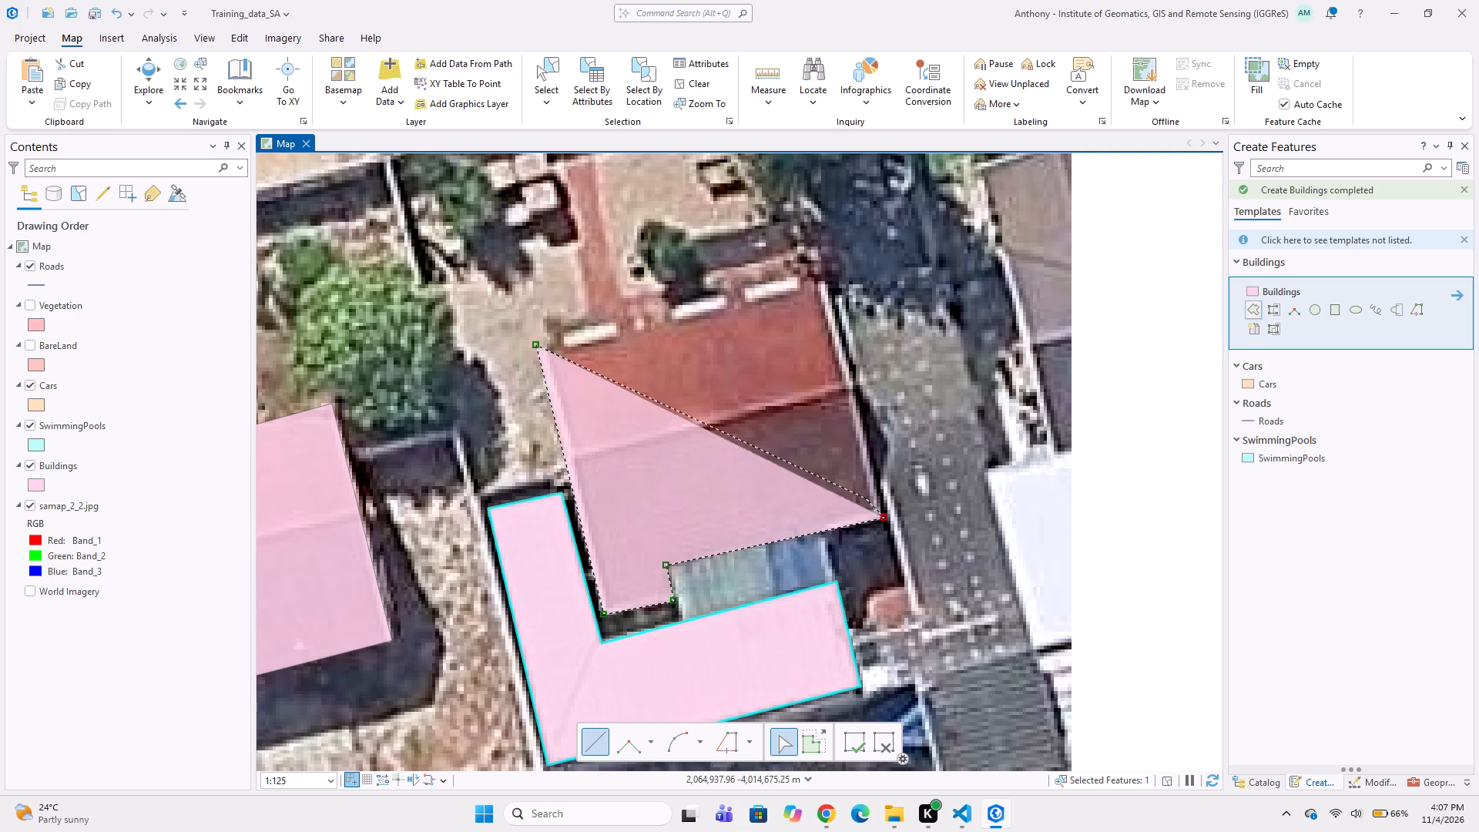
double_click(822, 280)
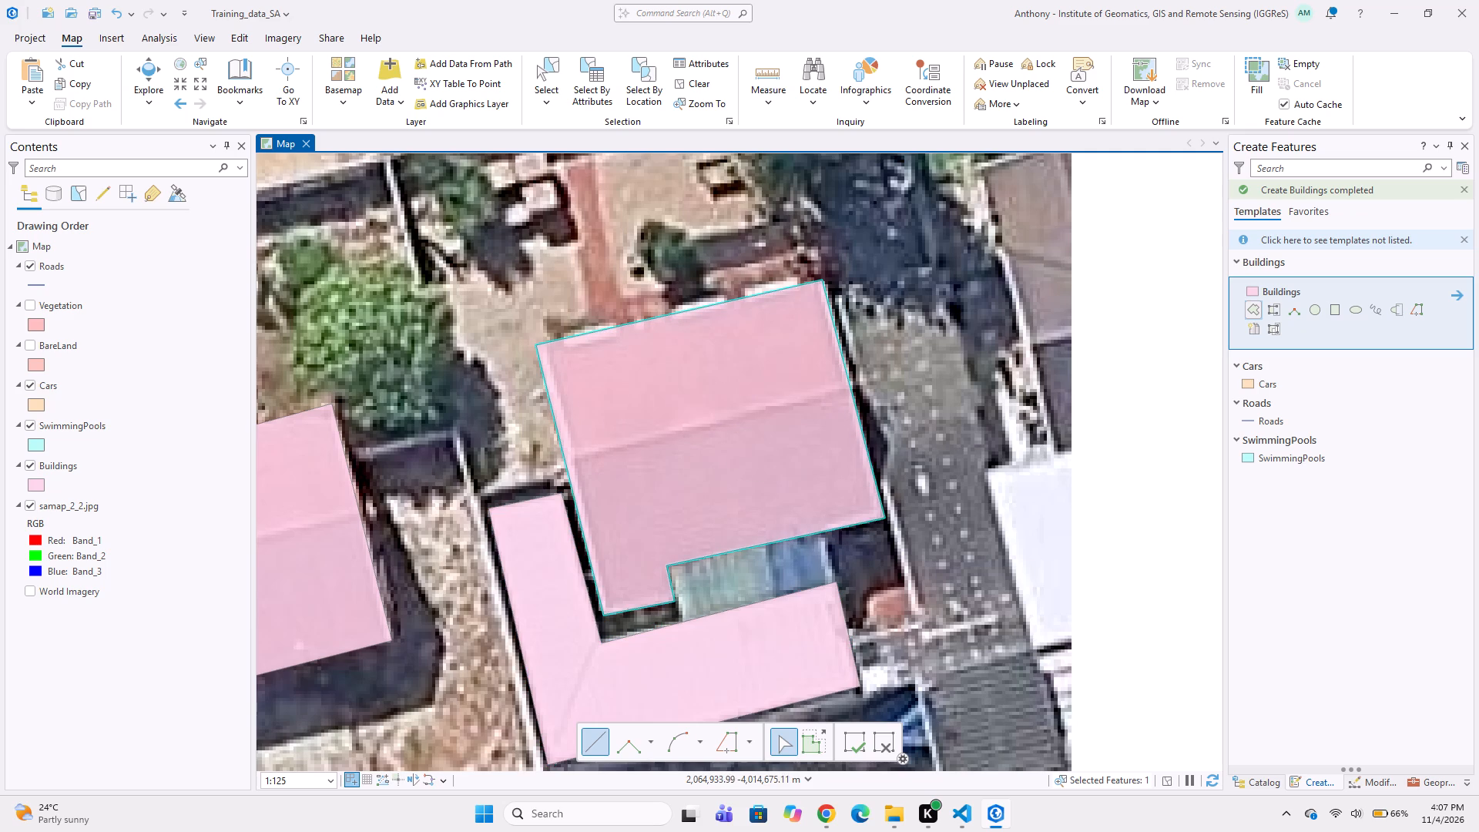
Digitize the narrow green and blue canopy between the red gabled roof and the L-shaped roof as a Buildings polygon snapped to both.
click(825, 534)
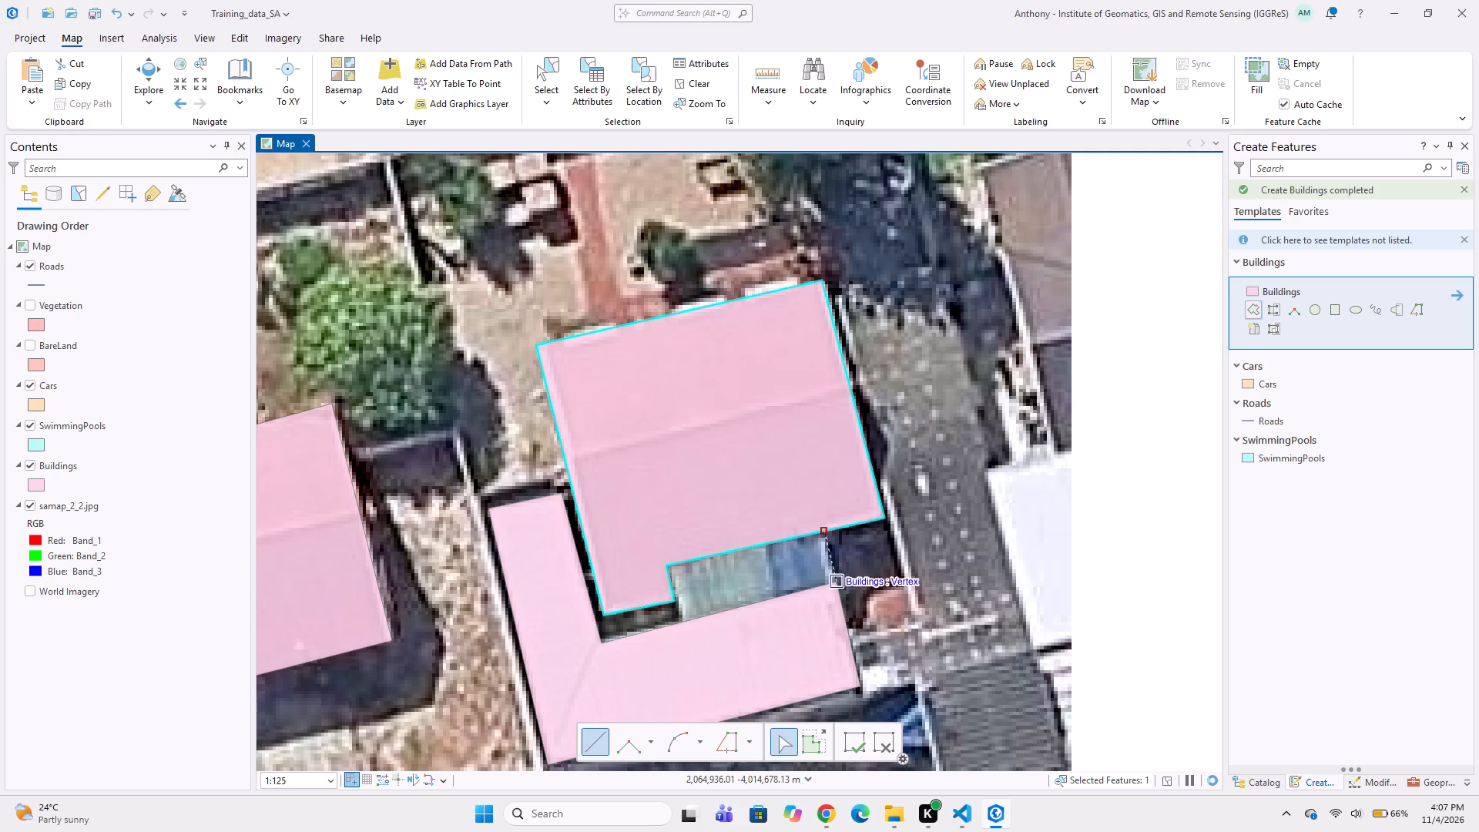
click(836, 585)
click(682, 626)
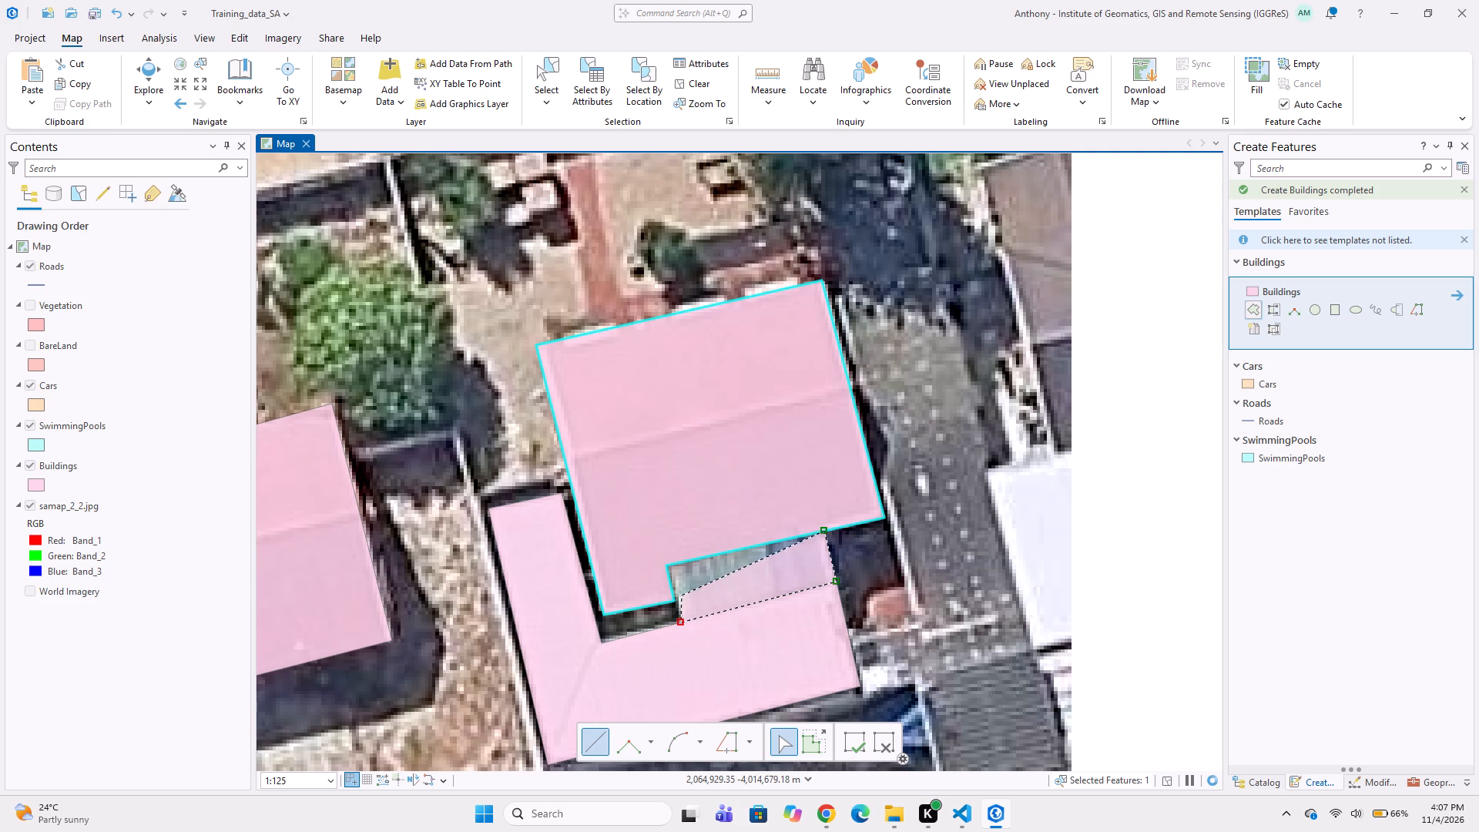
click(677, 601)
click(672, 574)
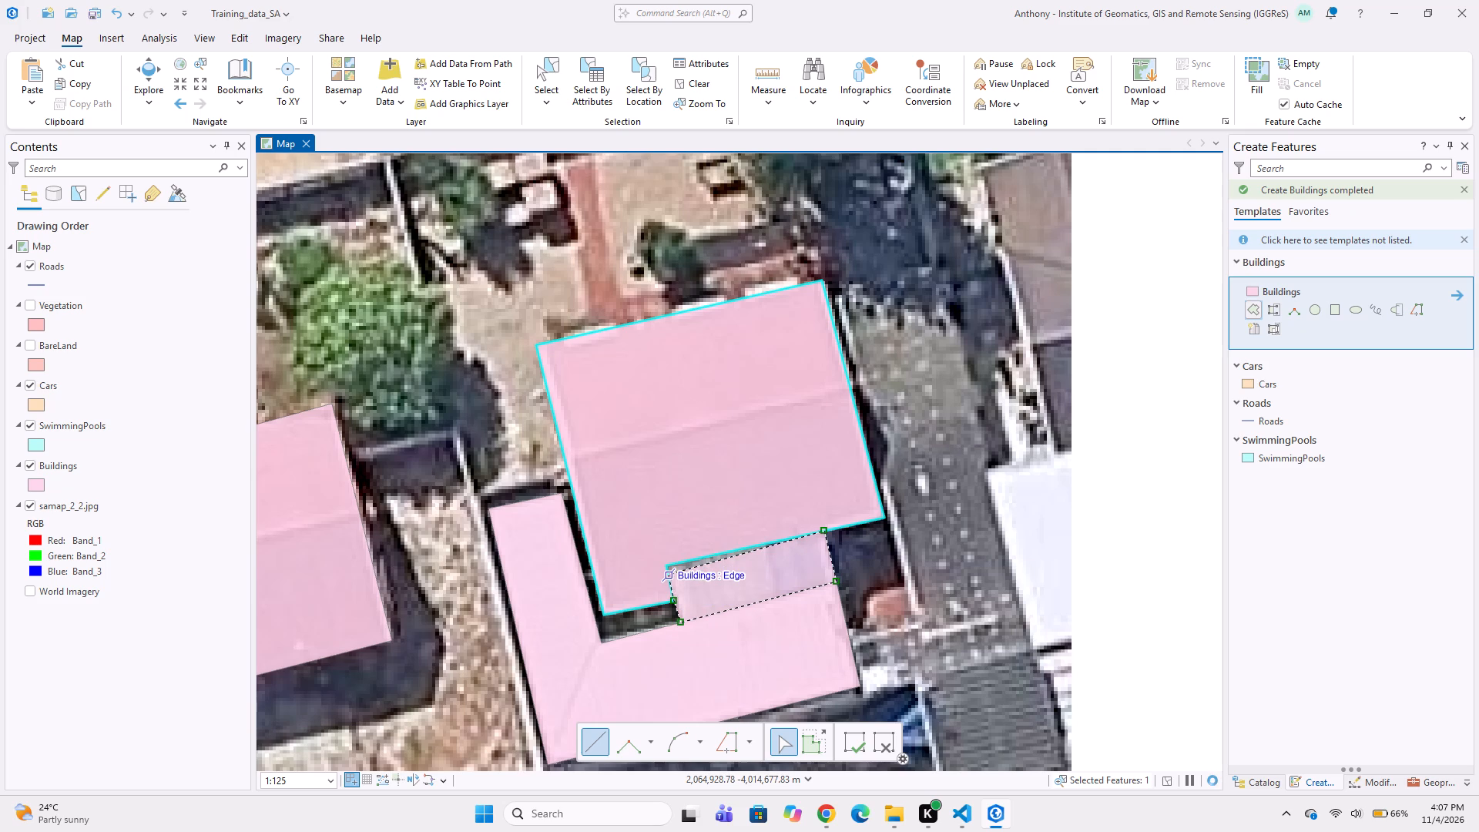
double_click(666, 560)
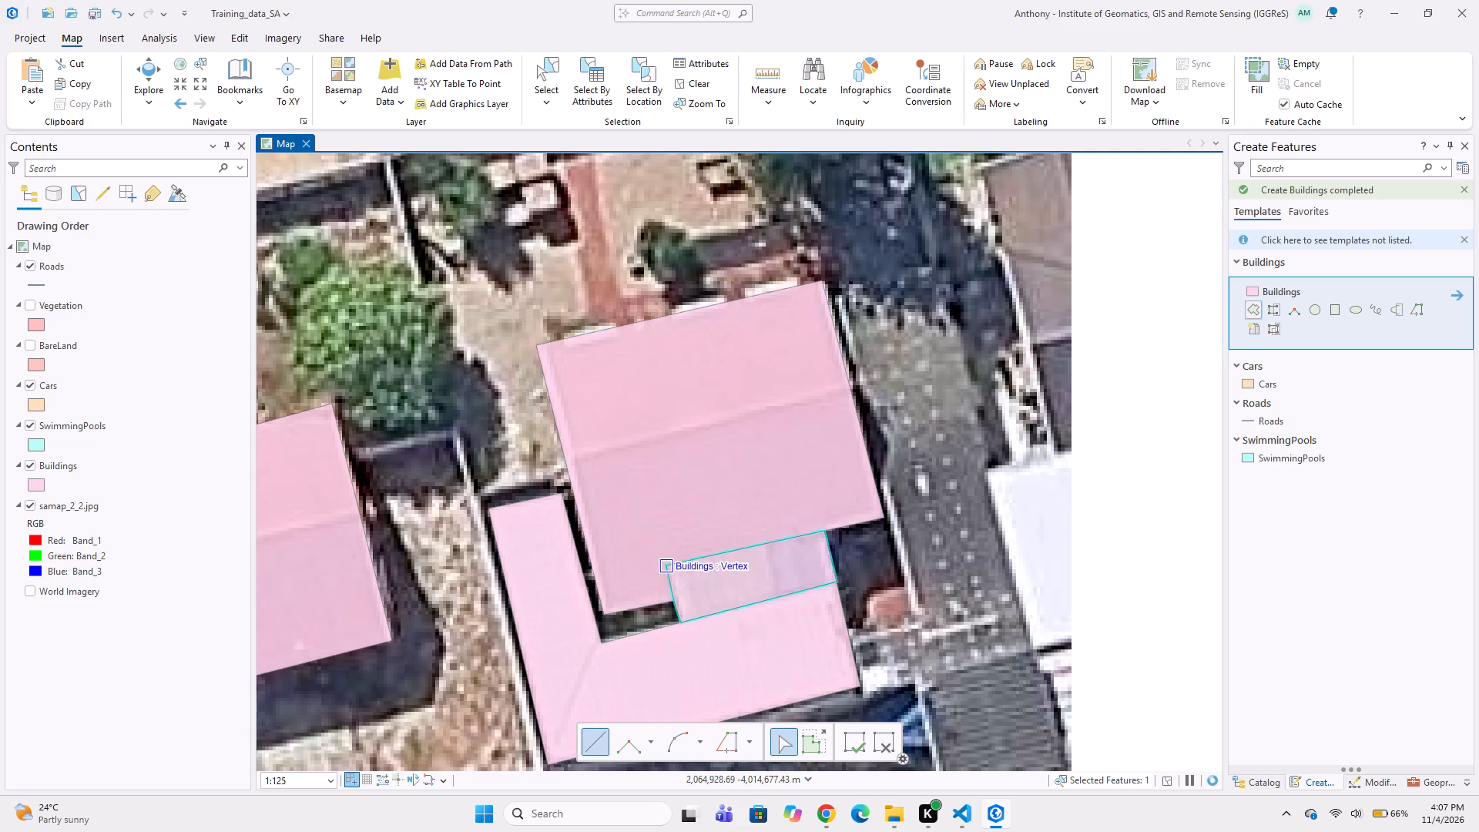
Digitize the dark grey roof east of the two parked cars, including its green southwest awning, as a four-vertex Buildings polygon.
scroll(833, 512, down, 3)
middle_drag(758, 485, 750, 563)
middle_drag(790, 533, 715, 466)
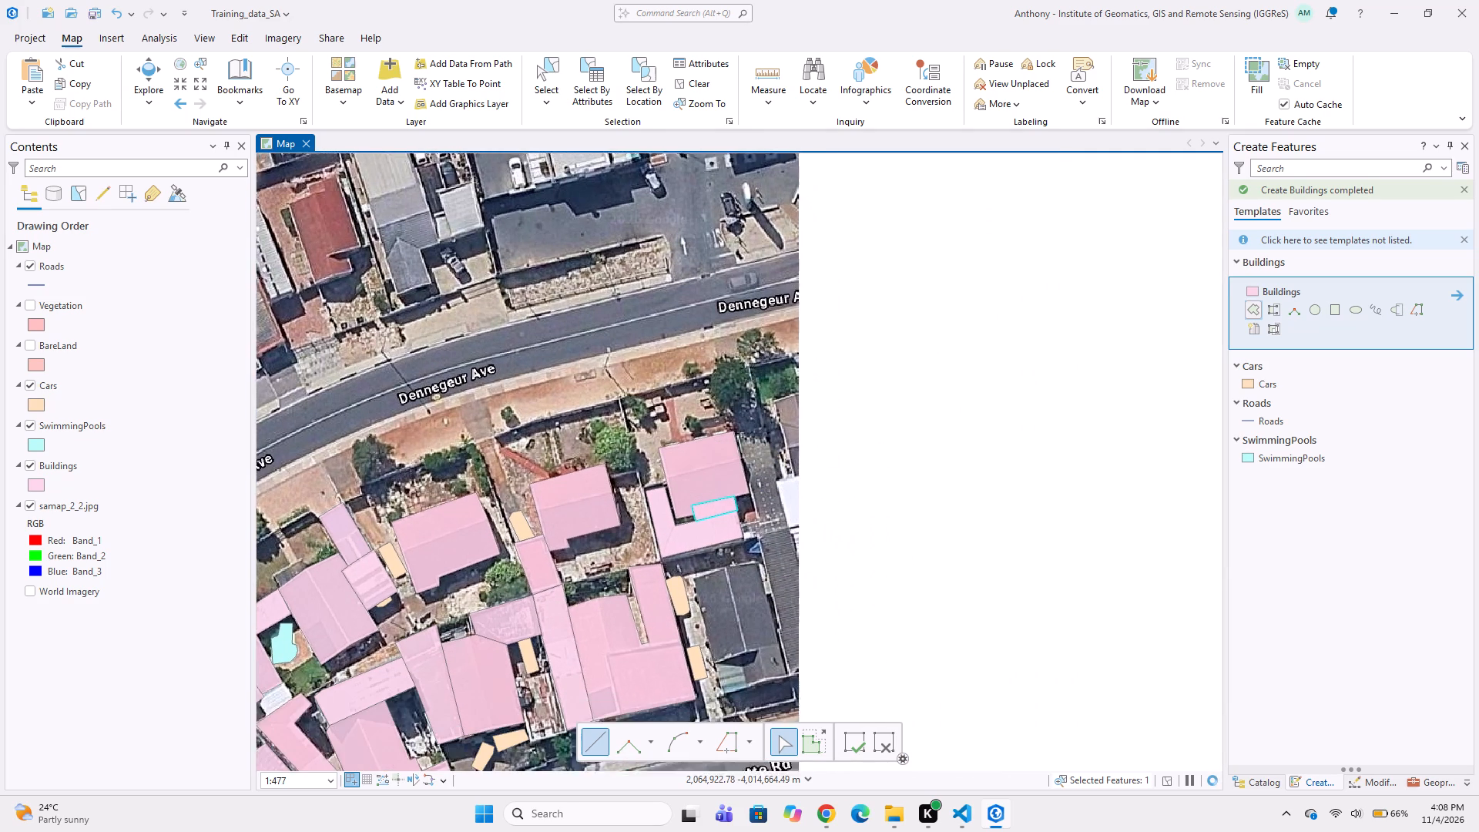
middle_drag(760, 601, 776, 545)
scroll(706, 509, up, 1)
middle_drag(736, 542, 701, 520)
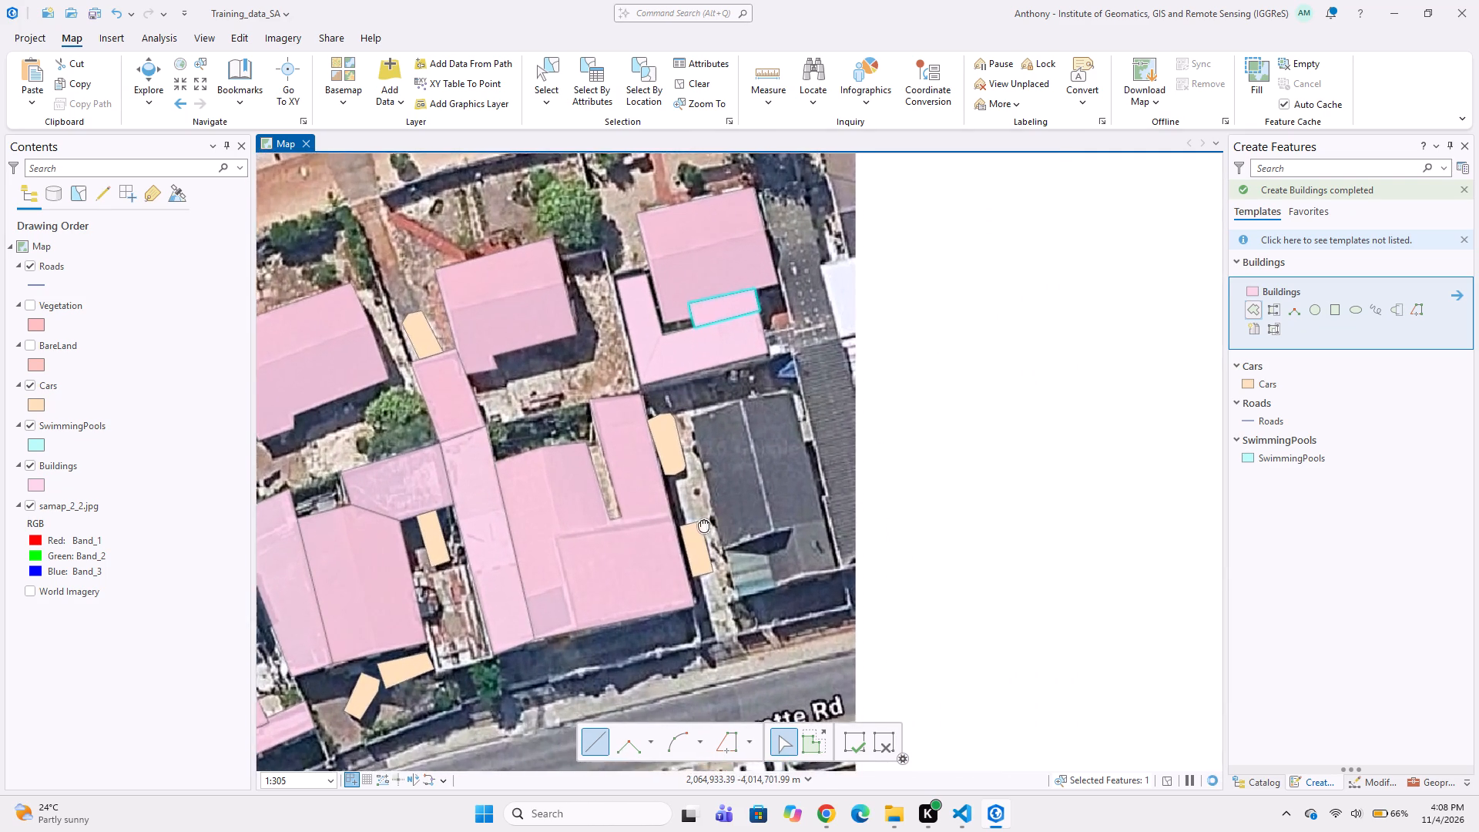
middle_drag(701, 520, 685, 504)
scroll(588, 358, up, 1)
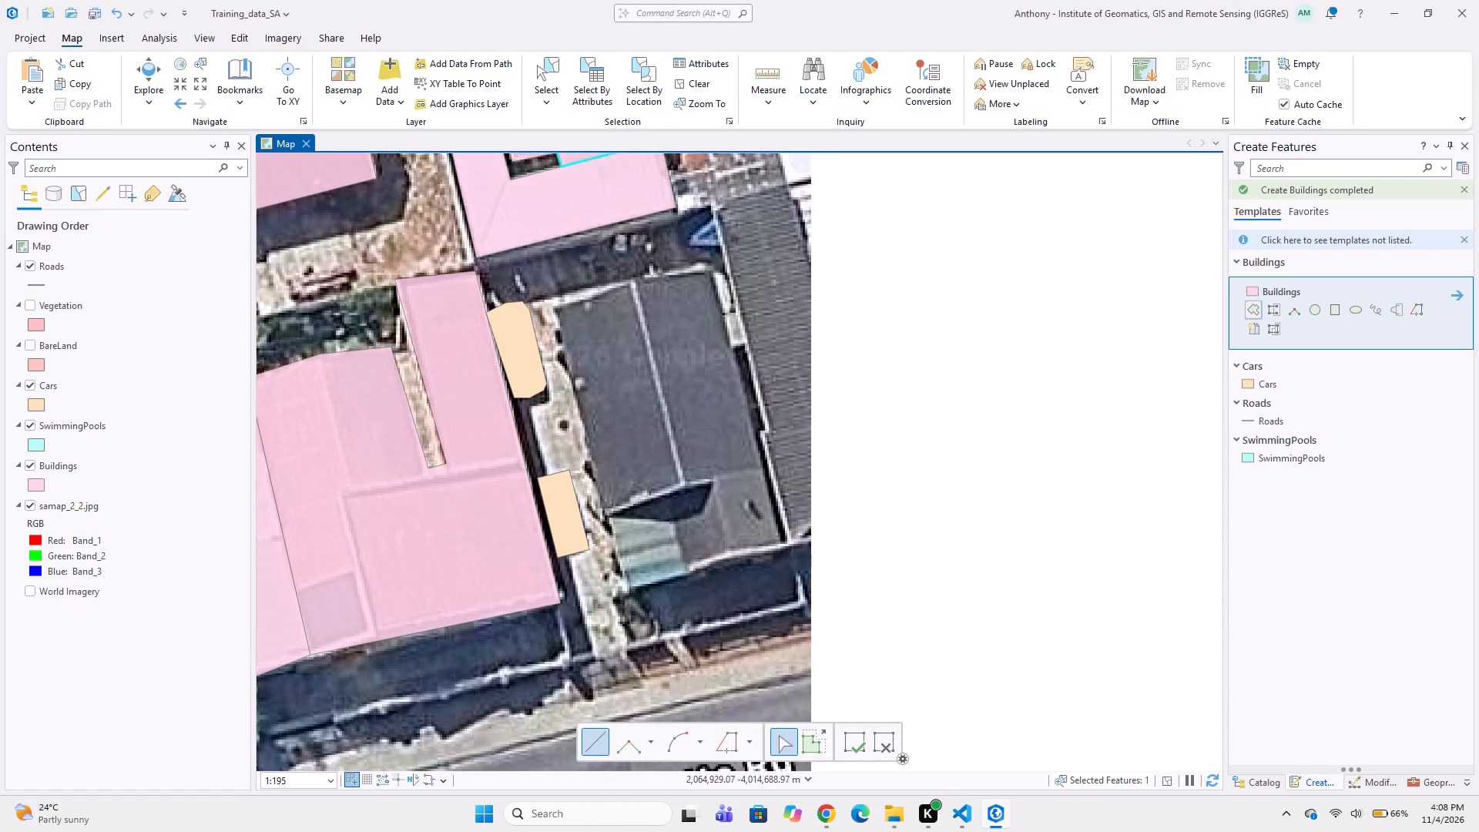
click(553, 302)
drag(625, 592, 633, 592)
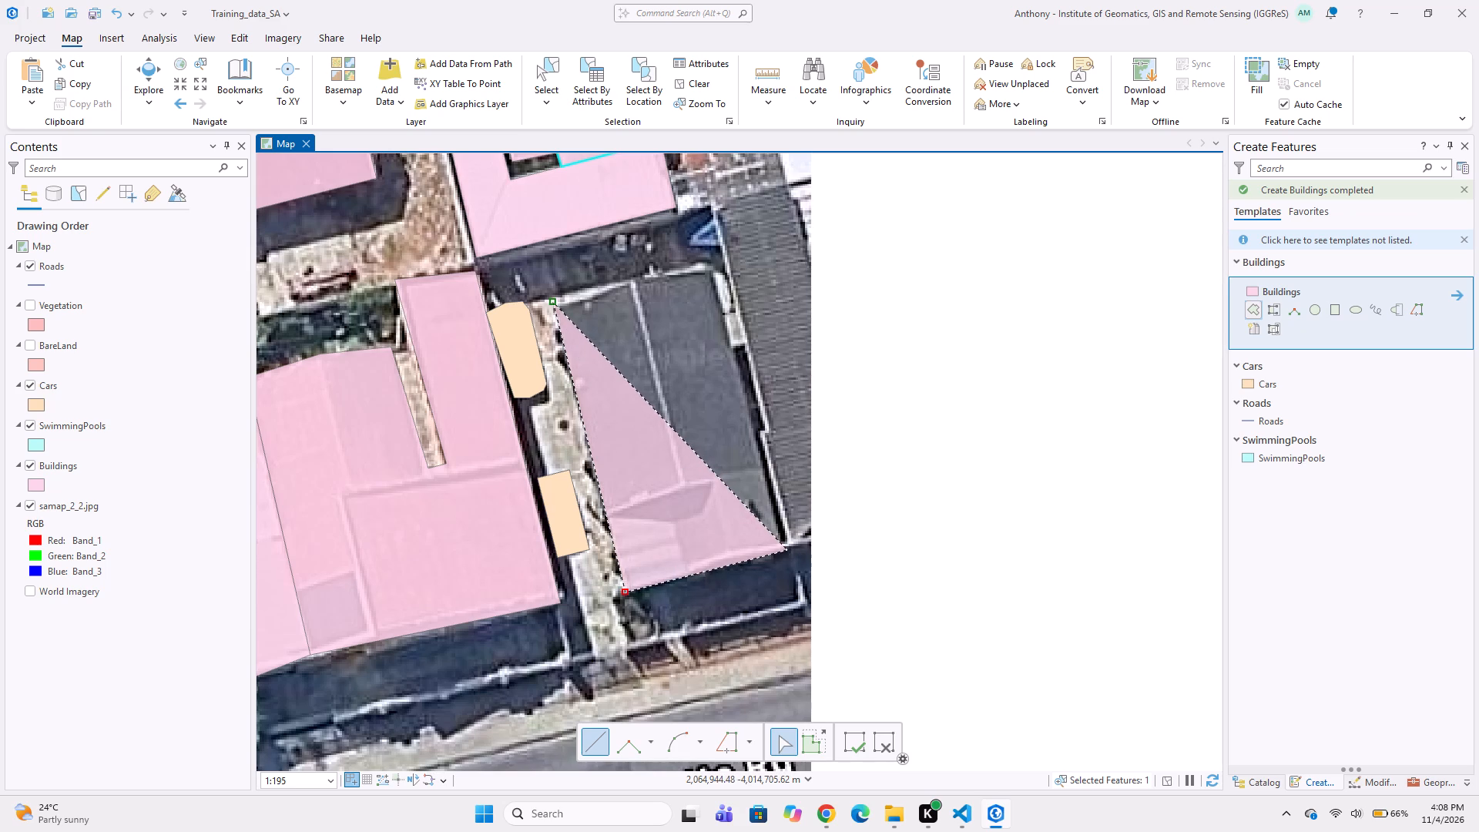
click(787, 550)
double_click(709, 264)
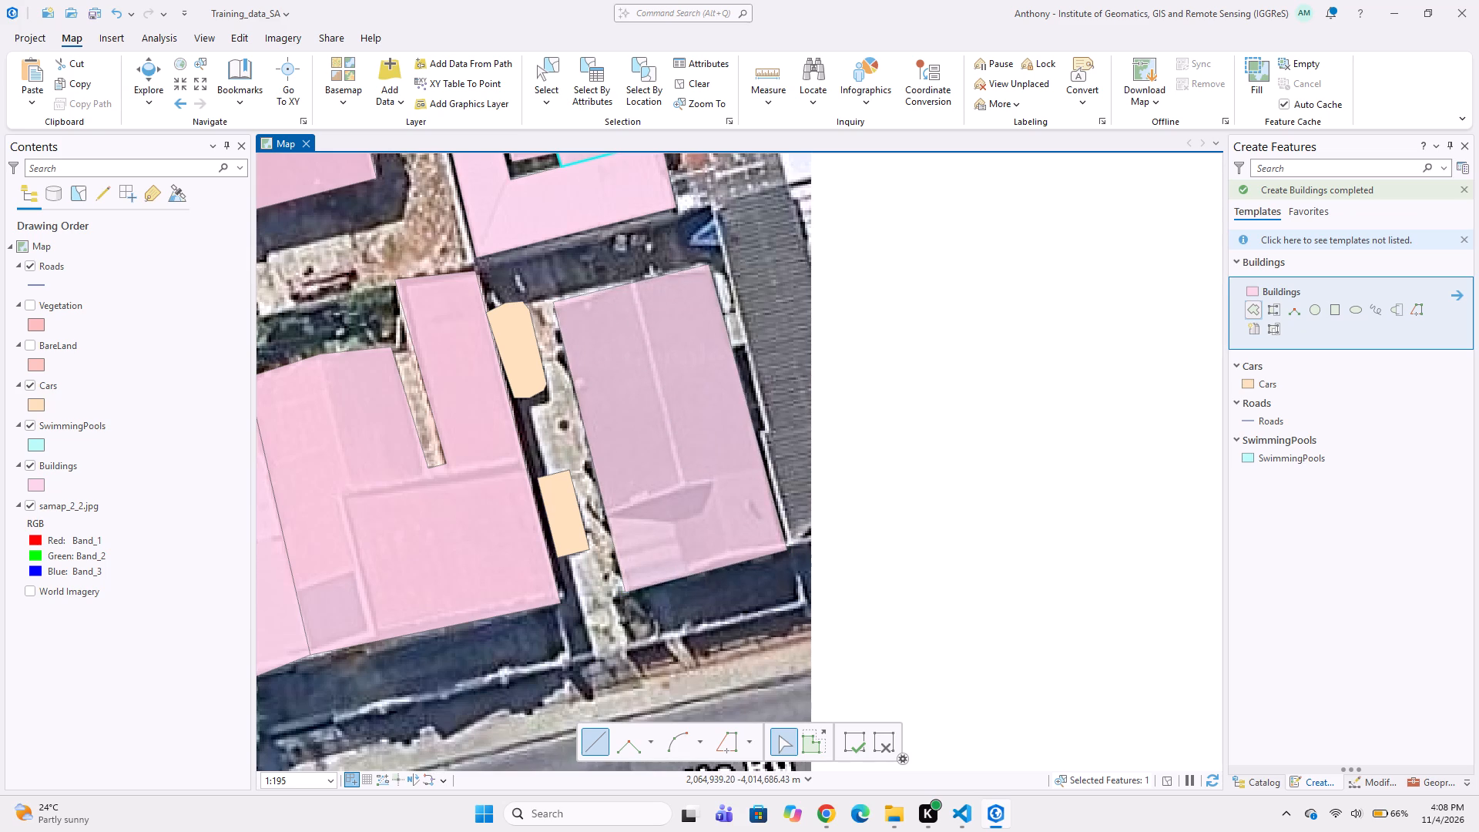
Digitize the corrugated grey roof east of the dark grey building as a five-vertex Buildings polygon, cut off at the tile's east edge.
middle_drag(706, 294, 679, 380)
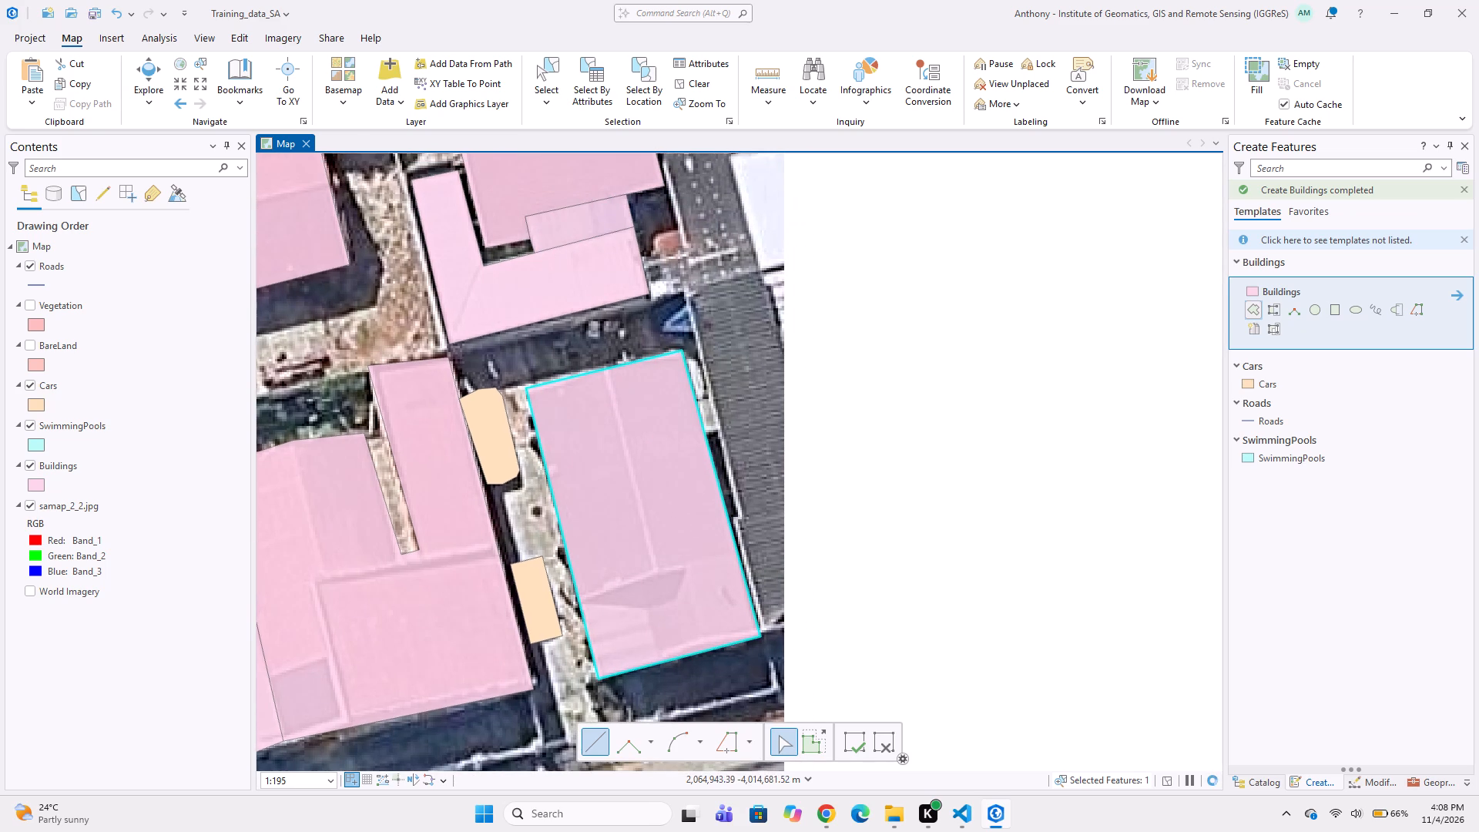
click(763, 272)
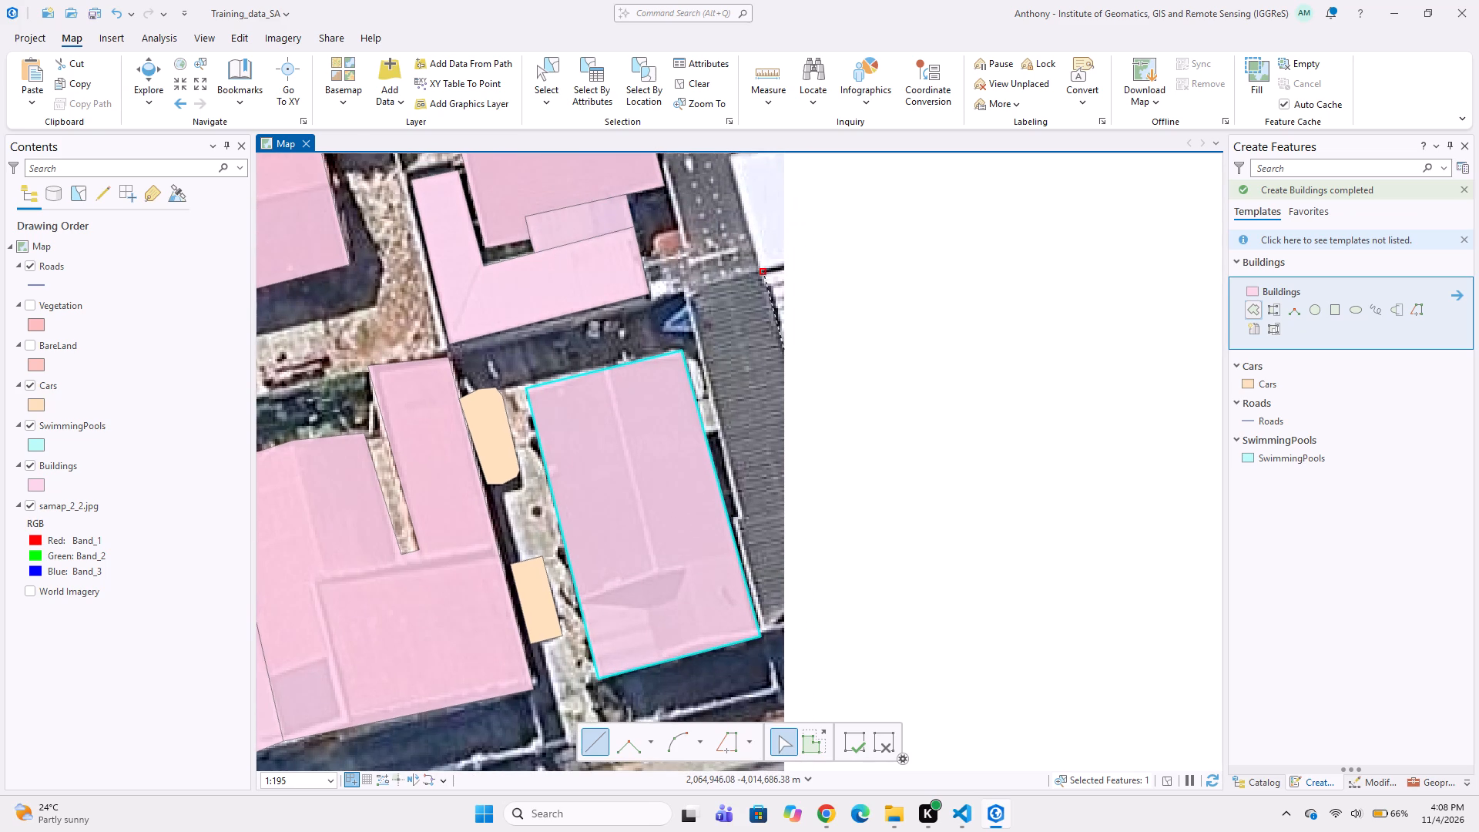
click(784, 350)
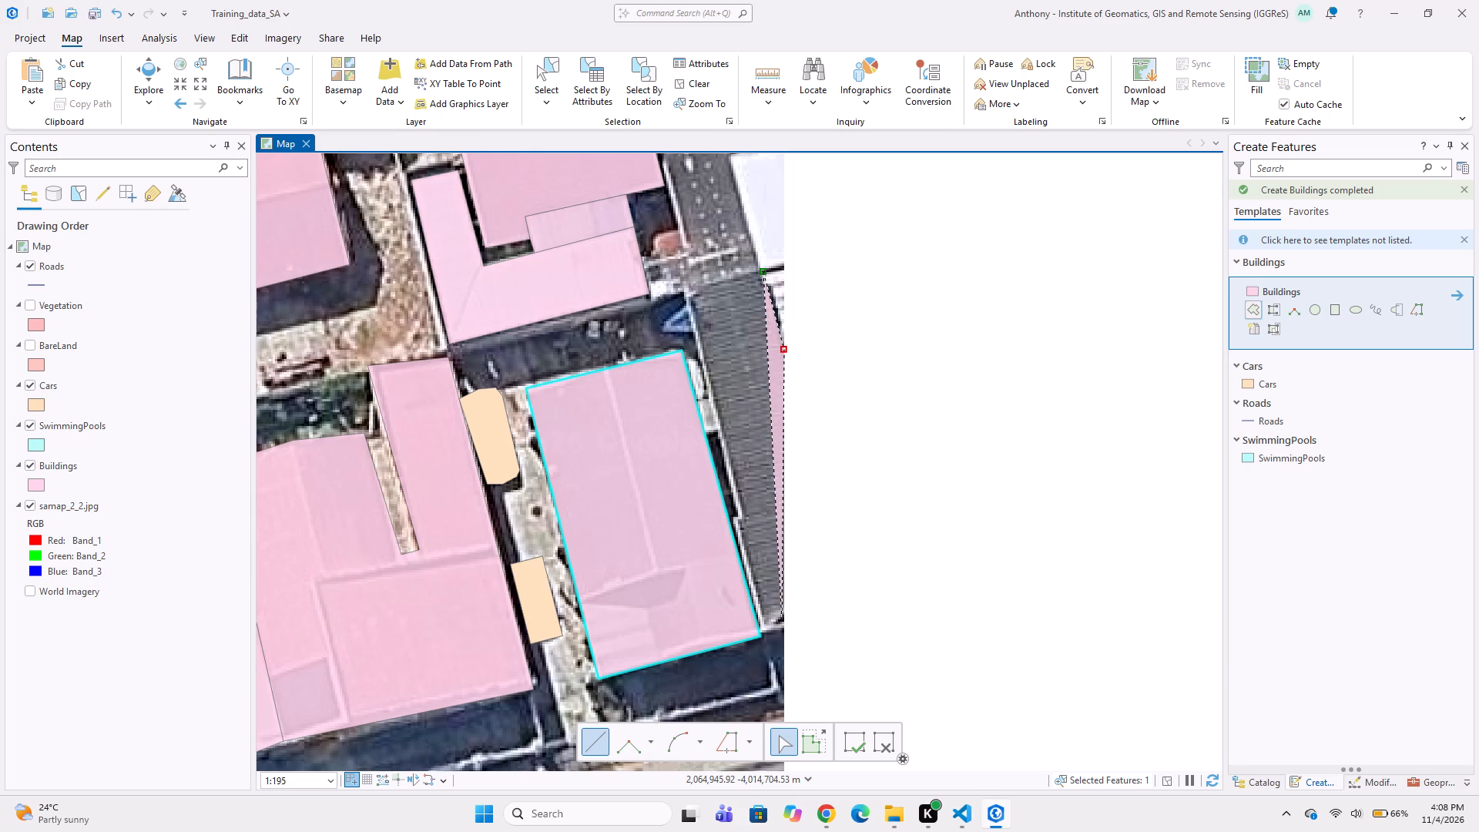
click(784, 620)
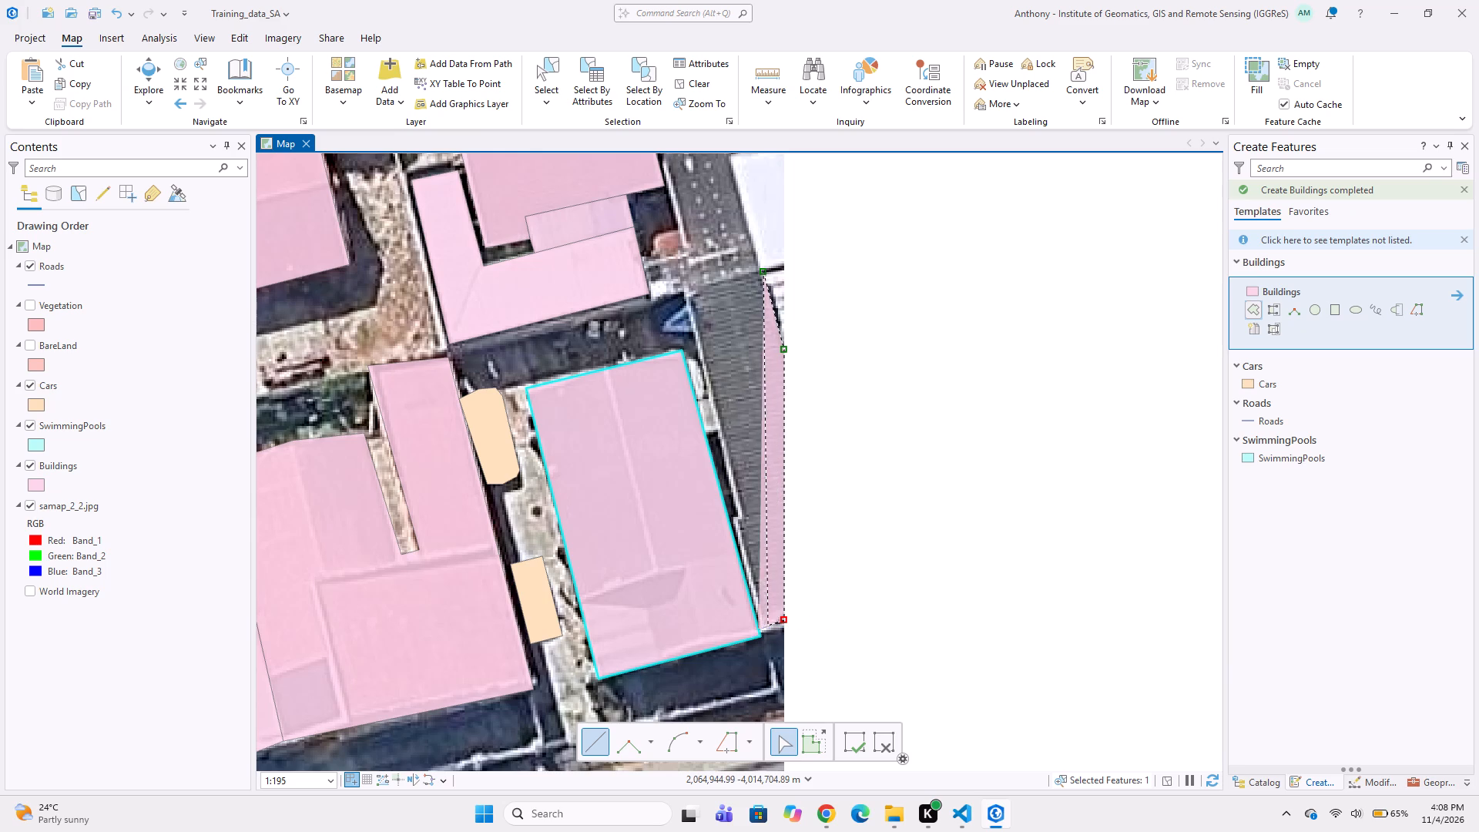
click(766, 626)
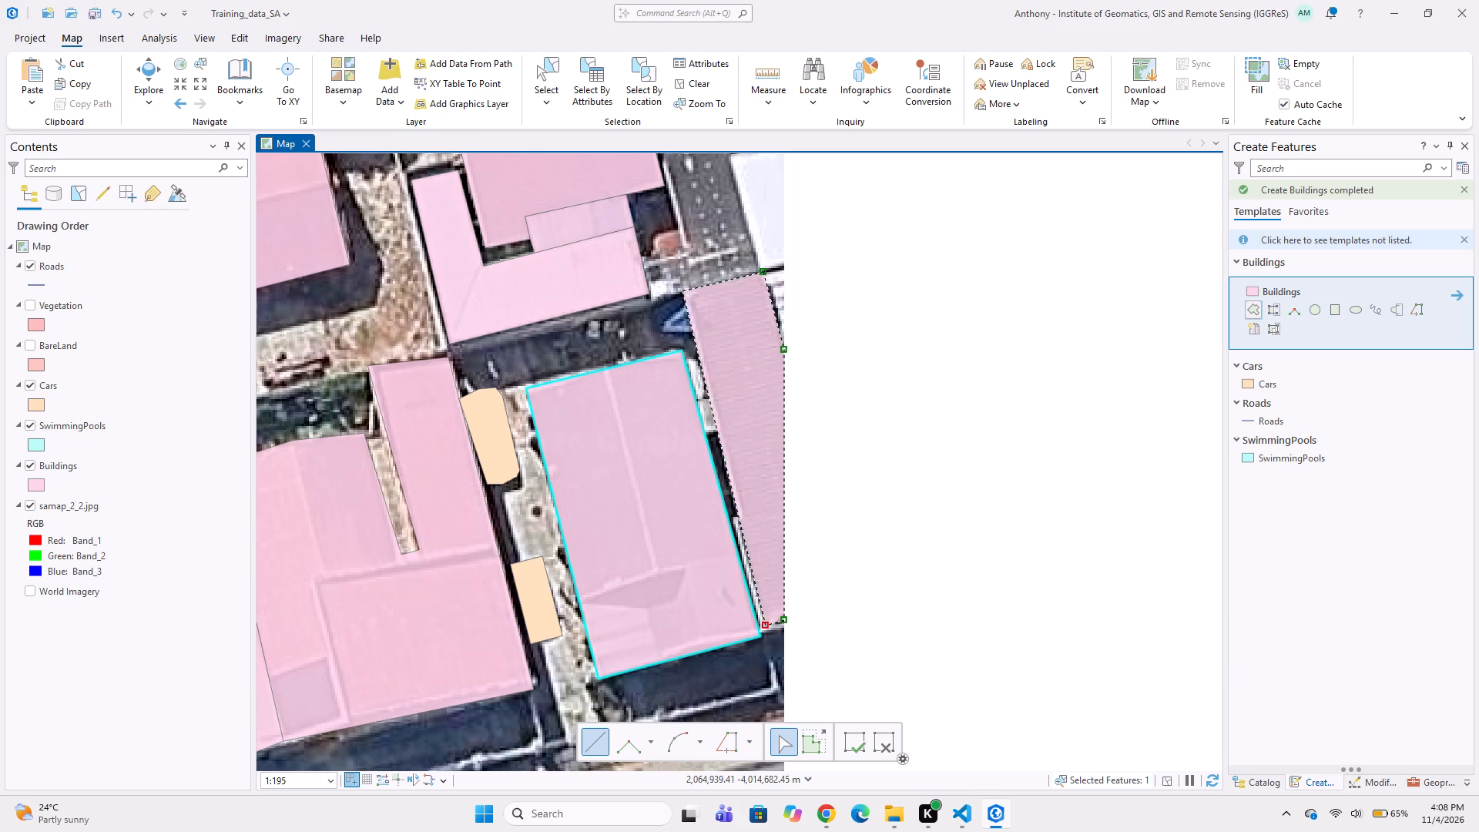
double_click(685, 288)
Digitize the speckled grey surface east of the red gabled roof as a 13-vertex Buildings polygon with an irregular north edge along the tree.
middle_drag(656, 307, 649, 531)
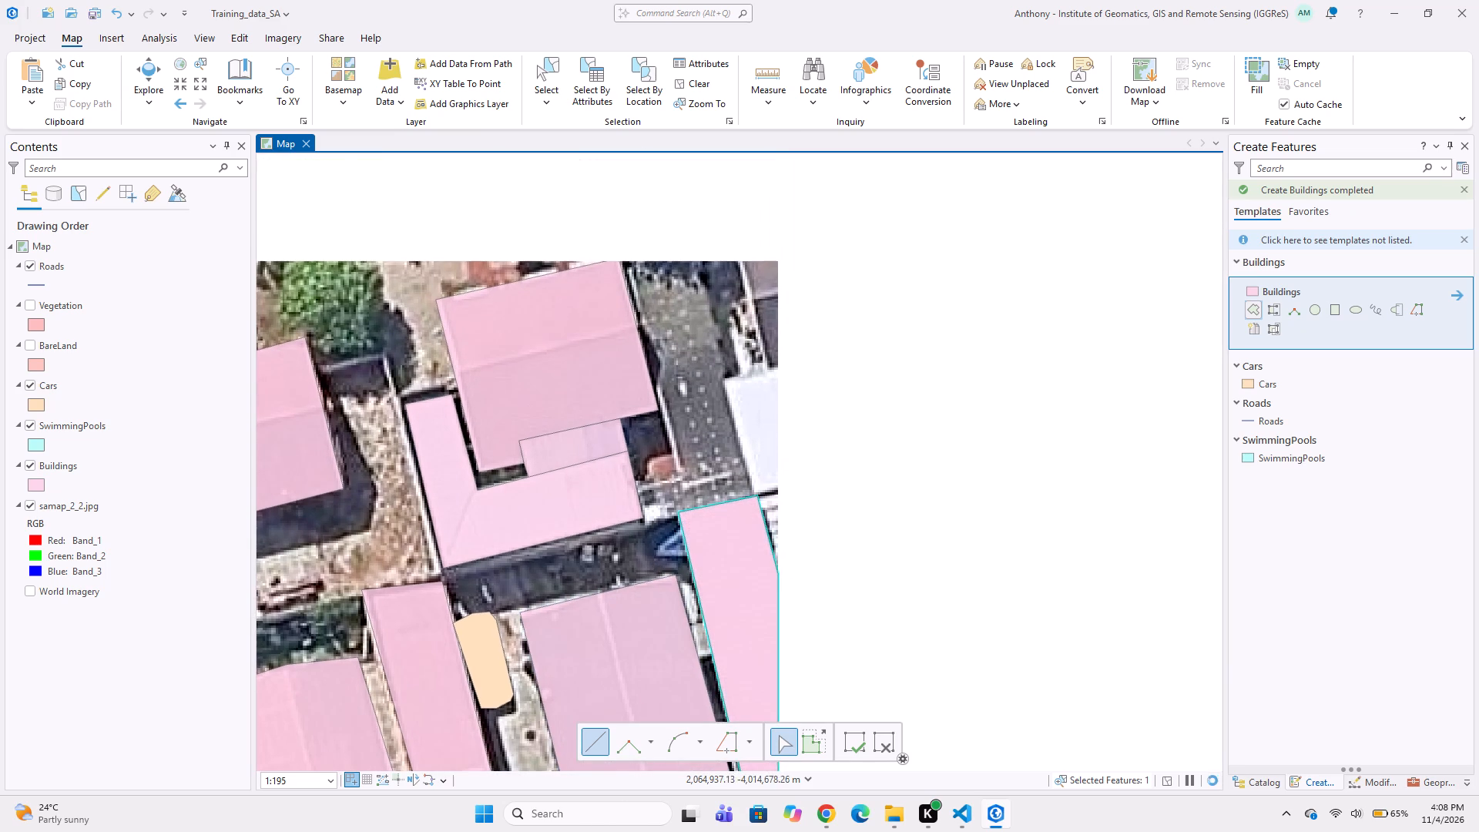
middle_drag(682, 294, 661, 398)
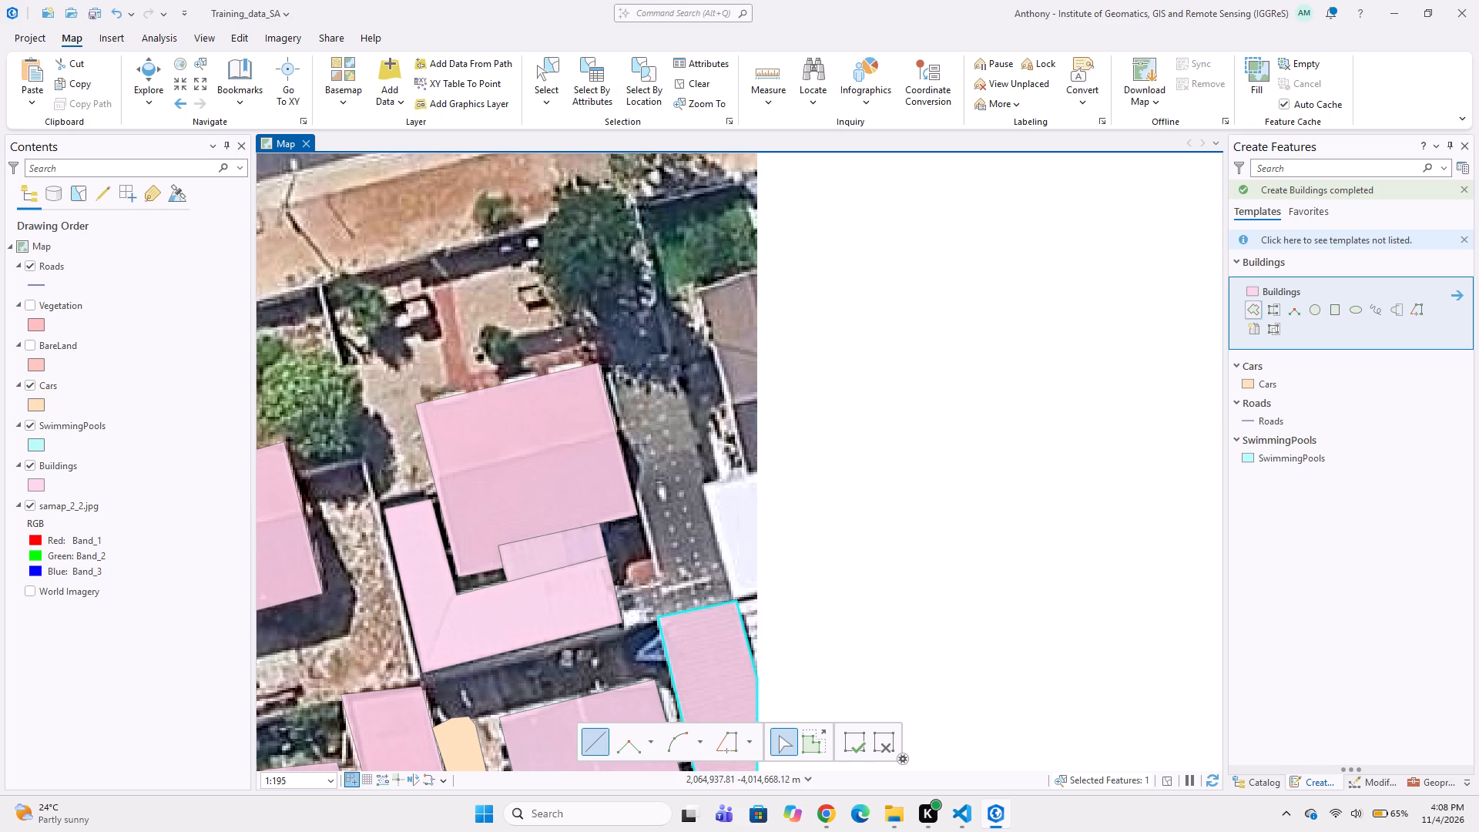
click(618, 628)
click(658, 617)
click(730, 599)
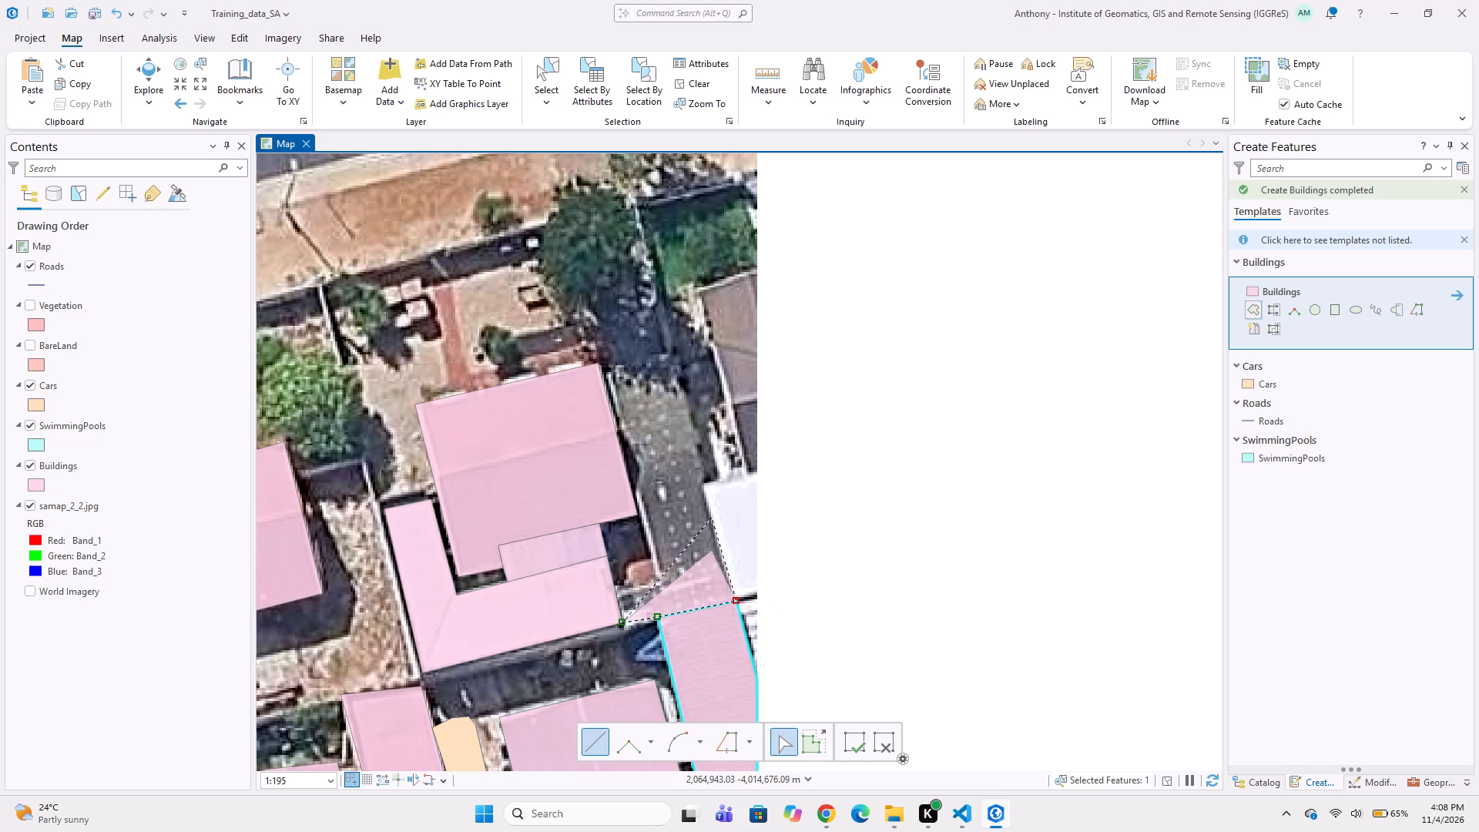
click(679, 387)
click(672, 393)
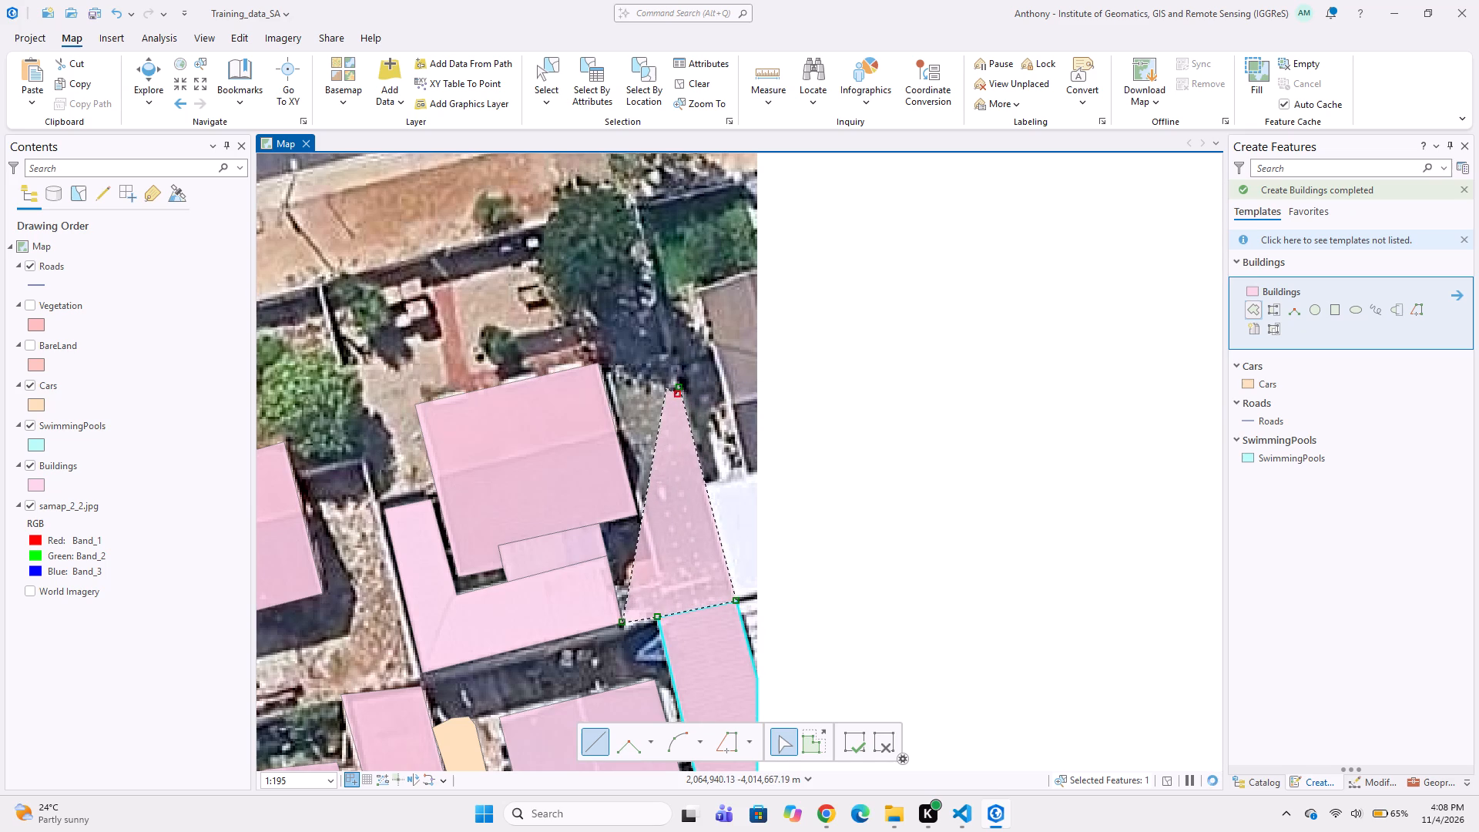
click(666, 388)
click(658, 388)
click(645, 393)
click(631, 388)
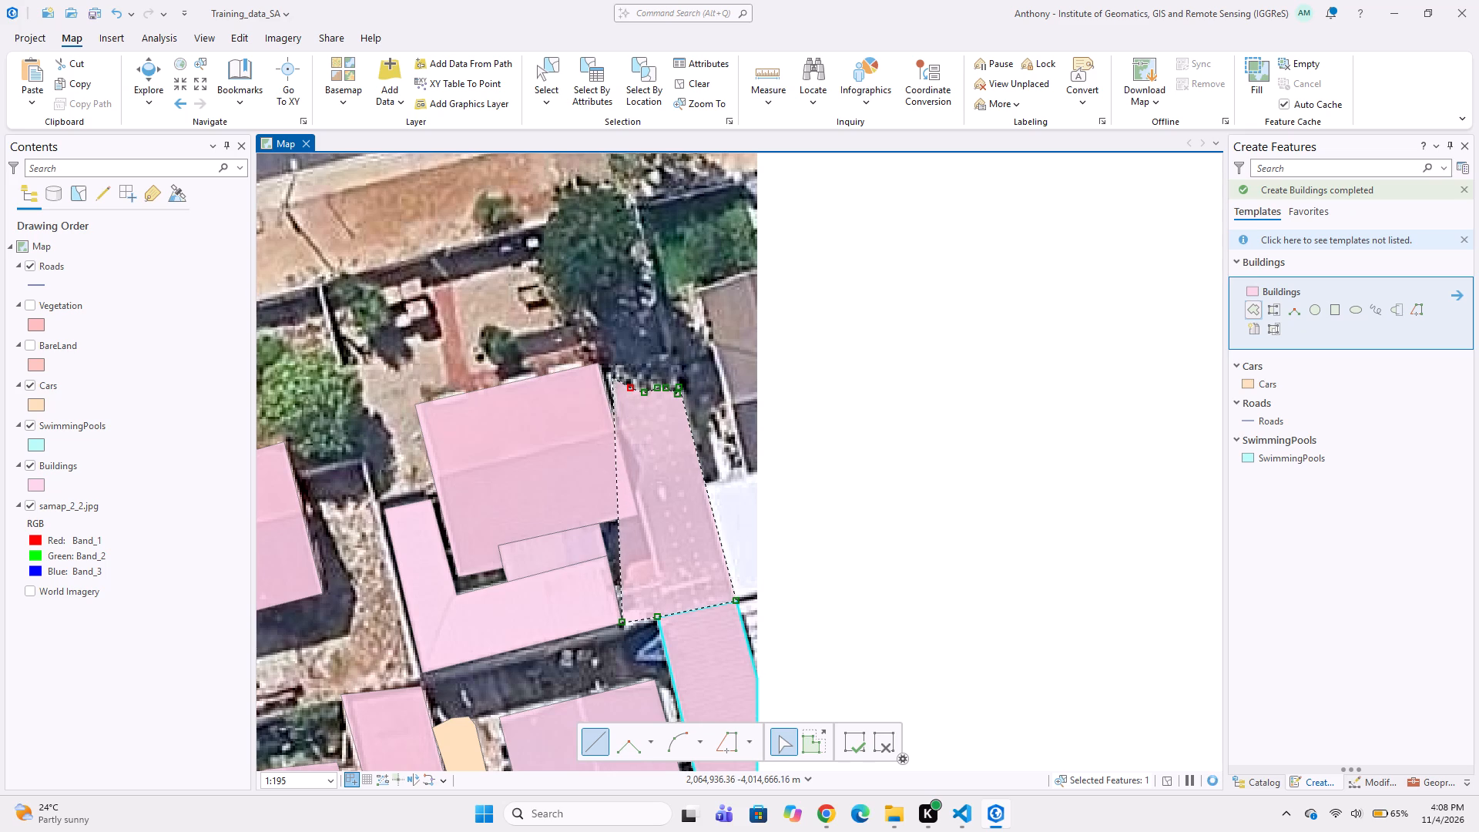
click(604, 372)
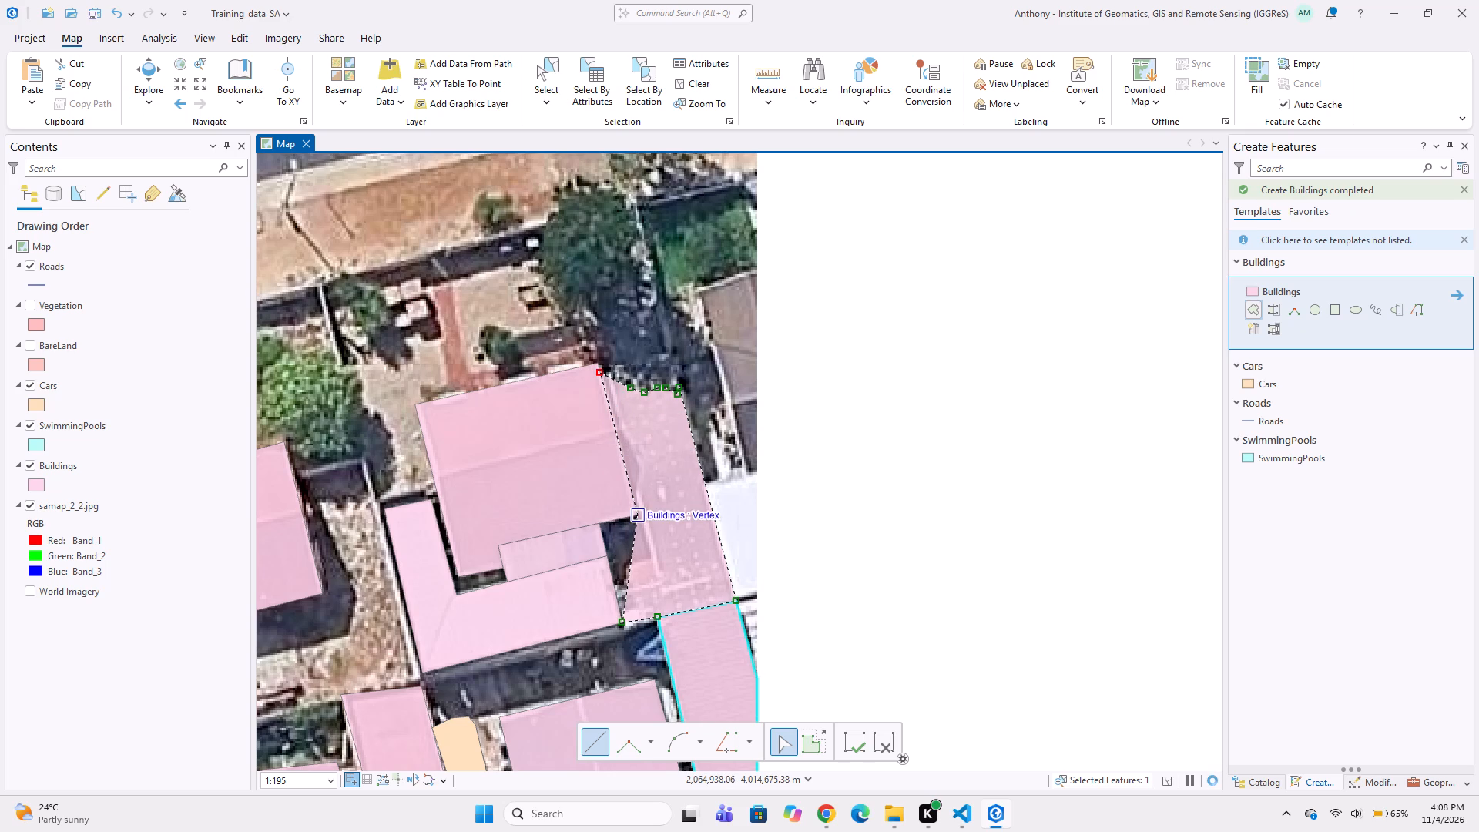
click(631, 515)
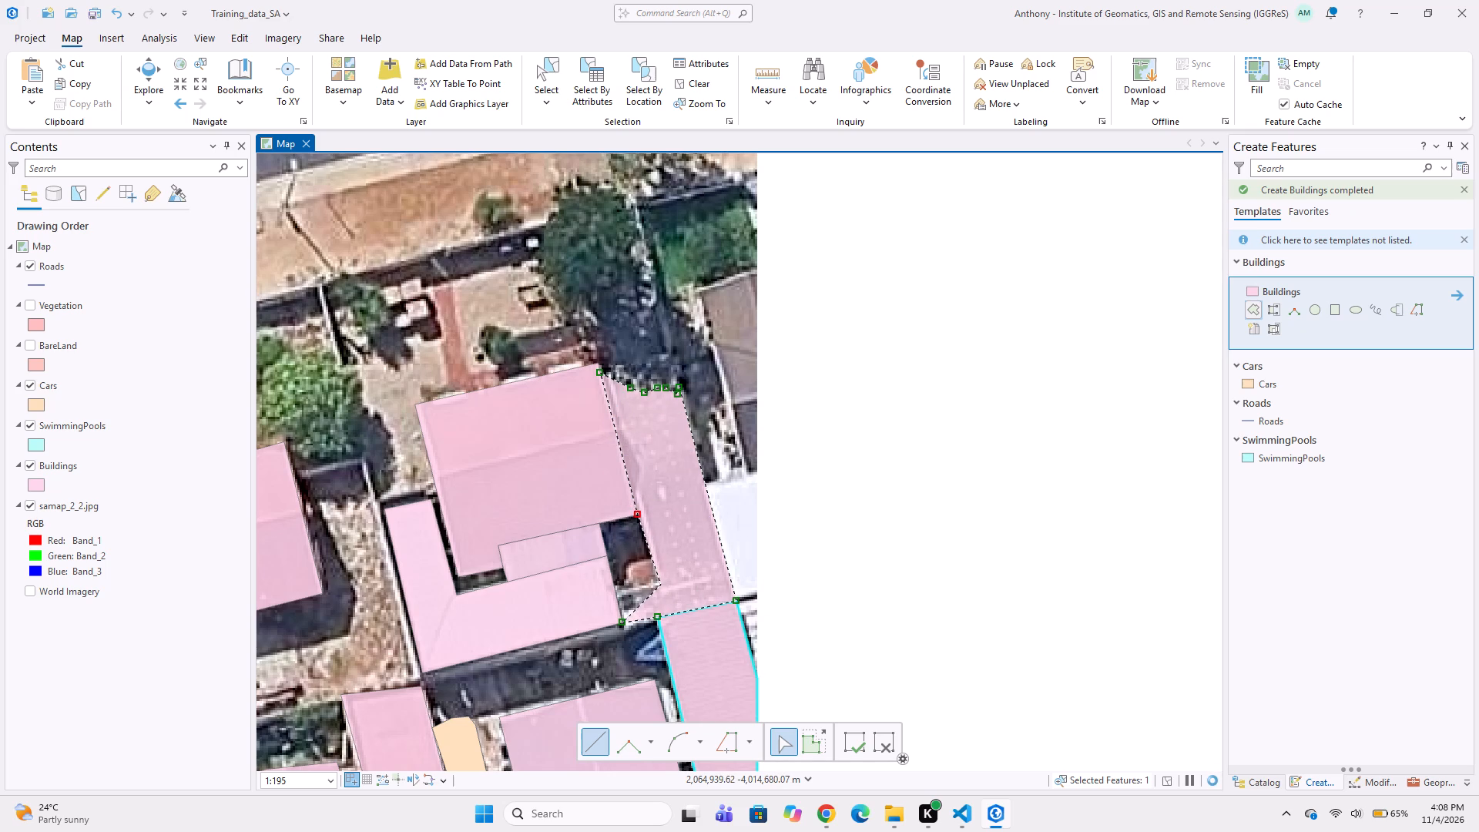
click(661, 585)
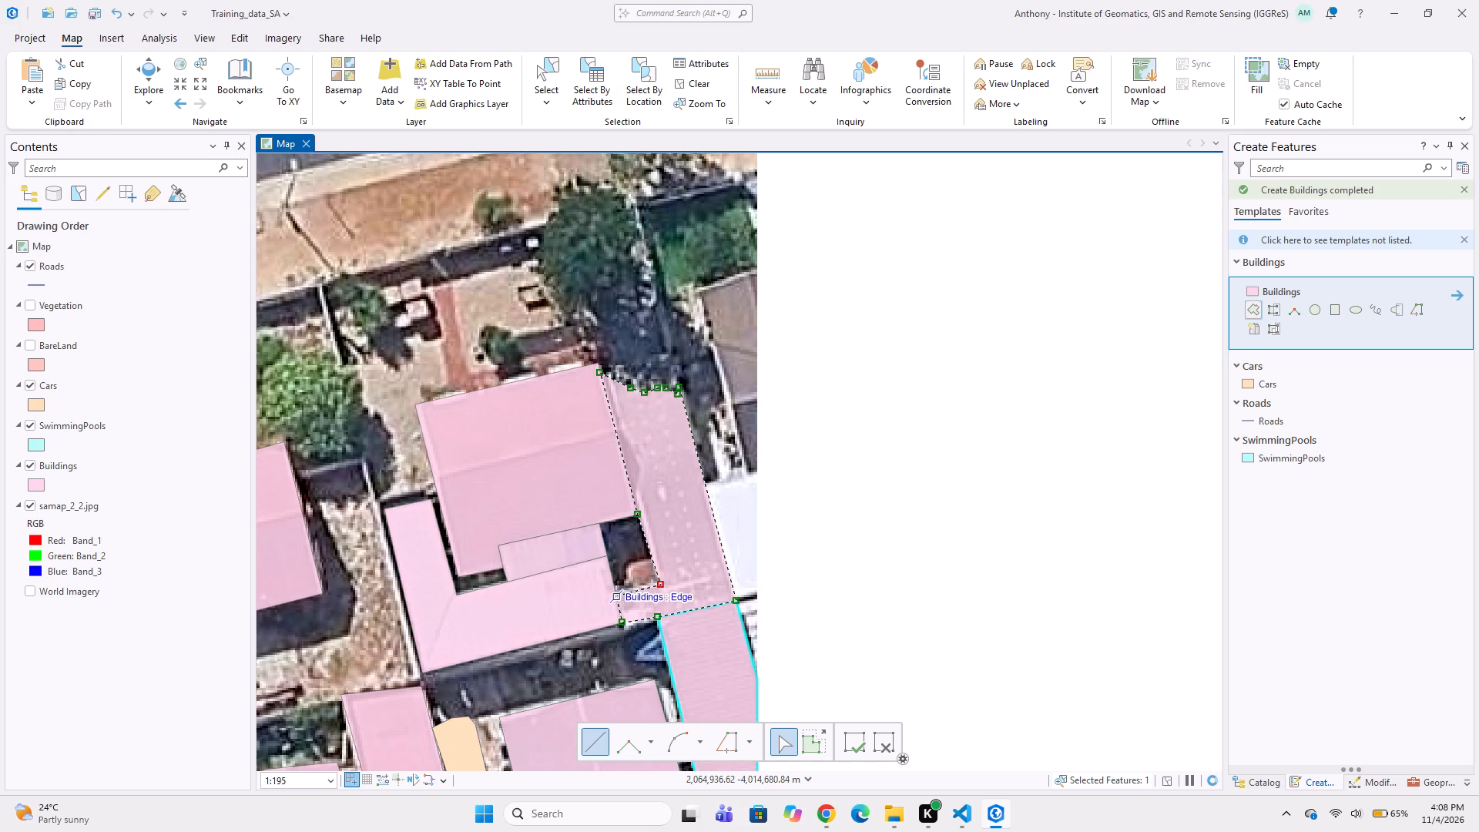
double_click(609, 598)
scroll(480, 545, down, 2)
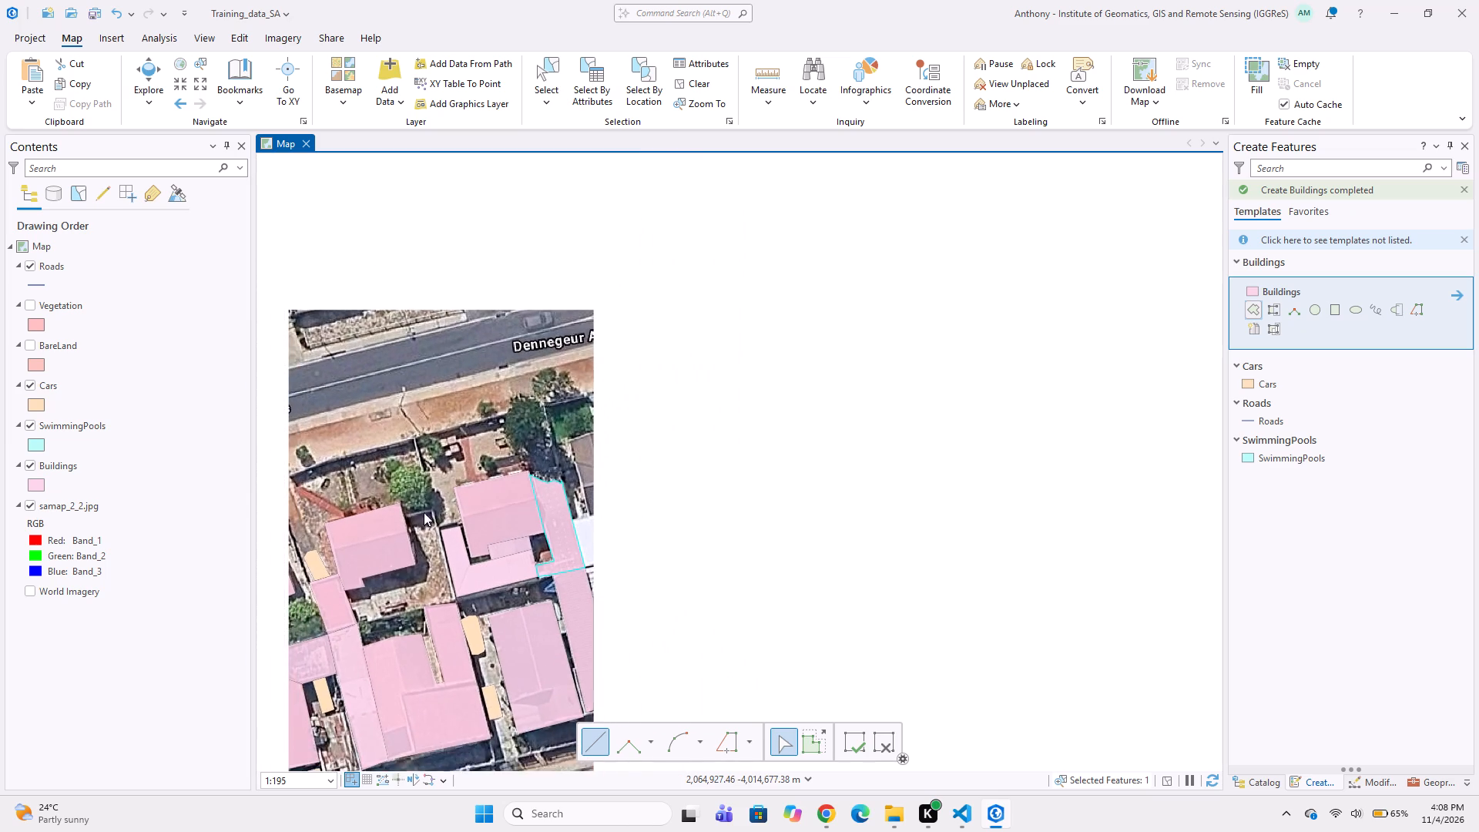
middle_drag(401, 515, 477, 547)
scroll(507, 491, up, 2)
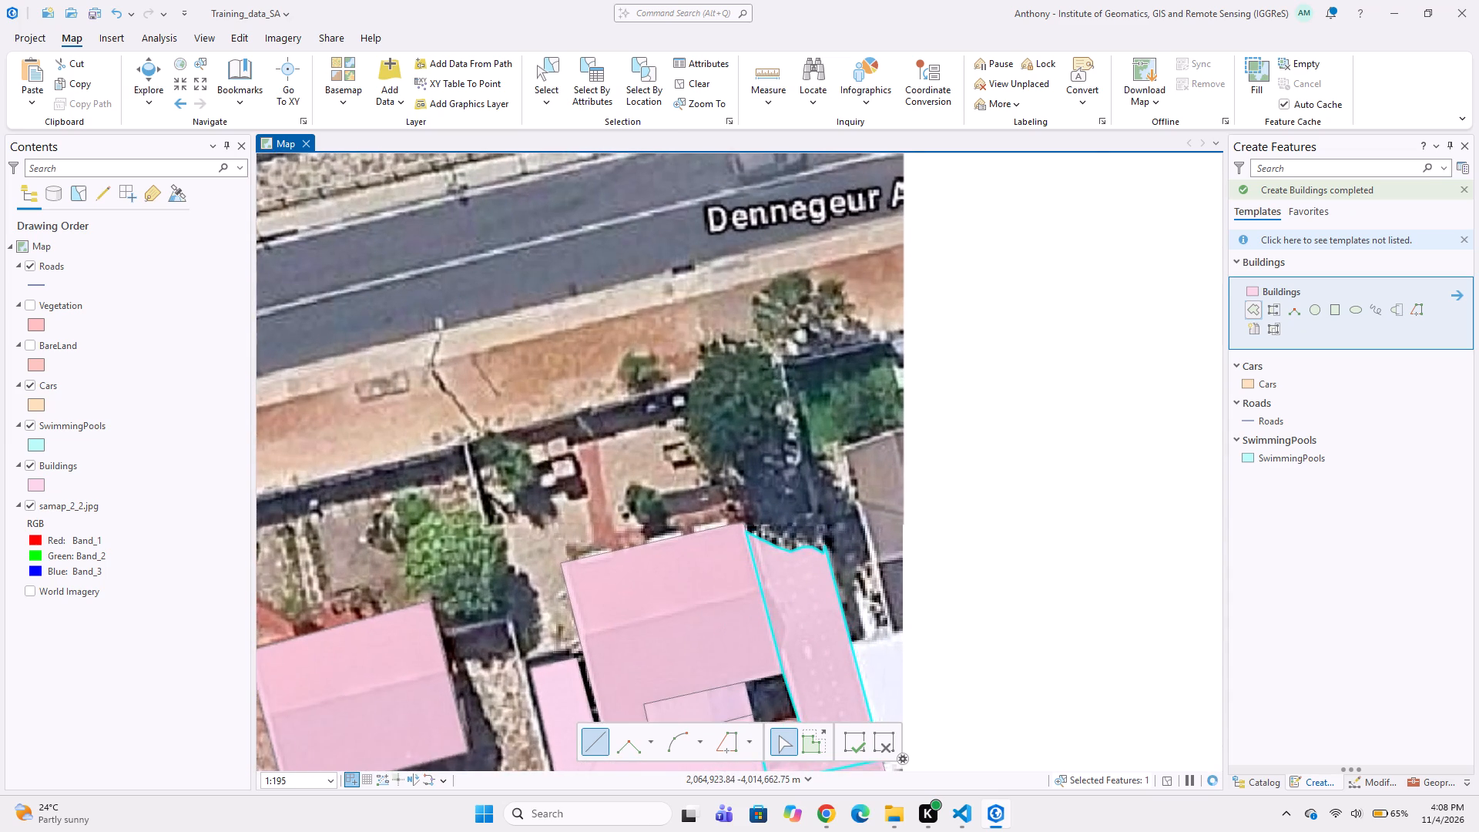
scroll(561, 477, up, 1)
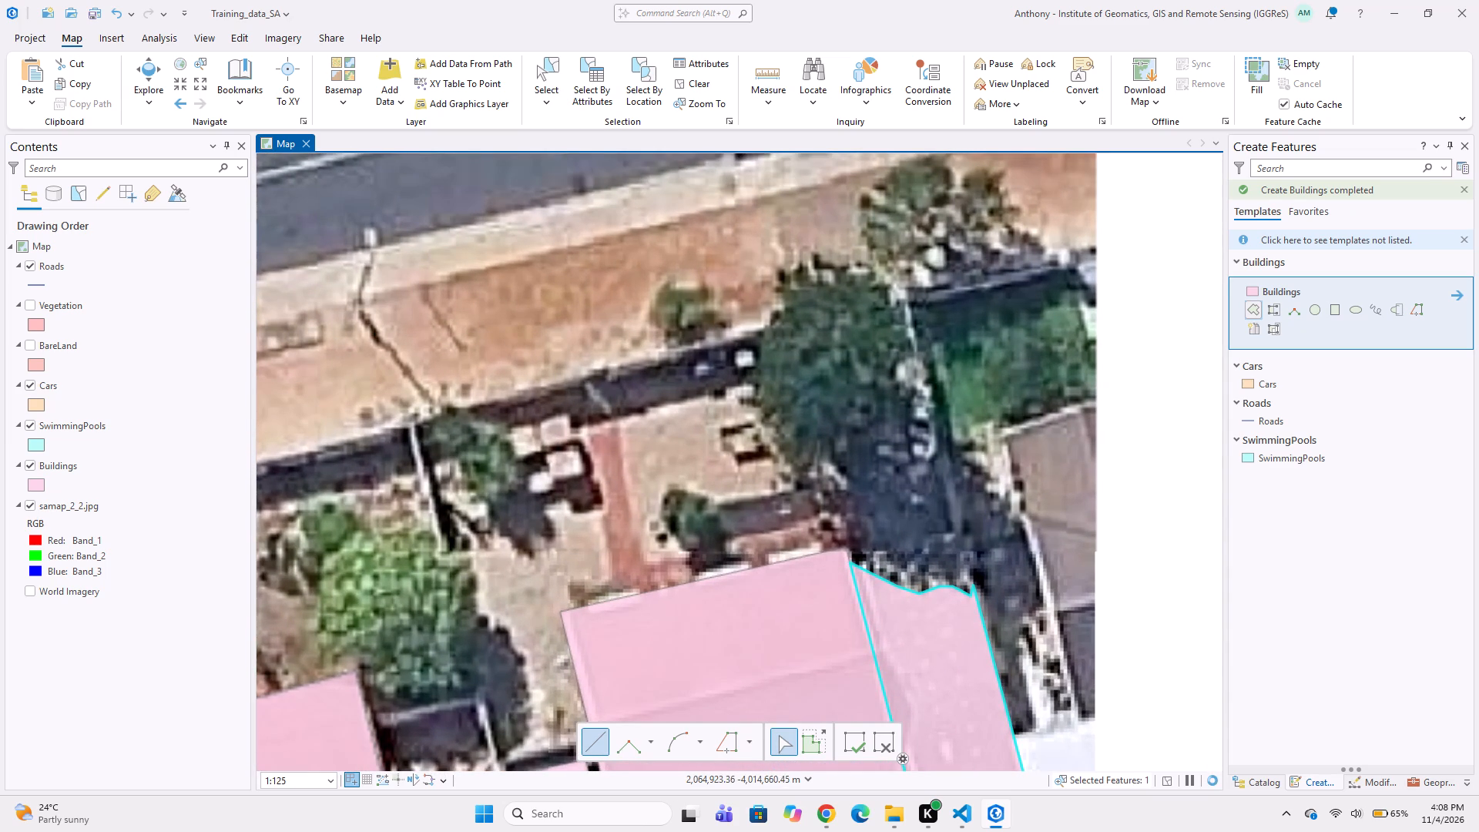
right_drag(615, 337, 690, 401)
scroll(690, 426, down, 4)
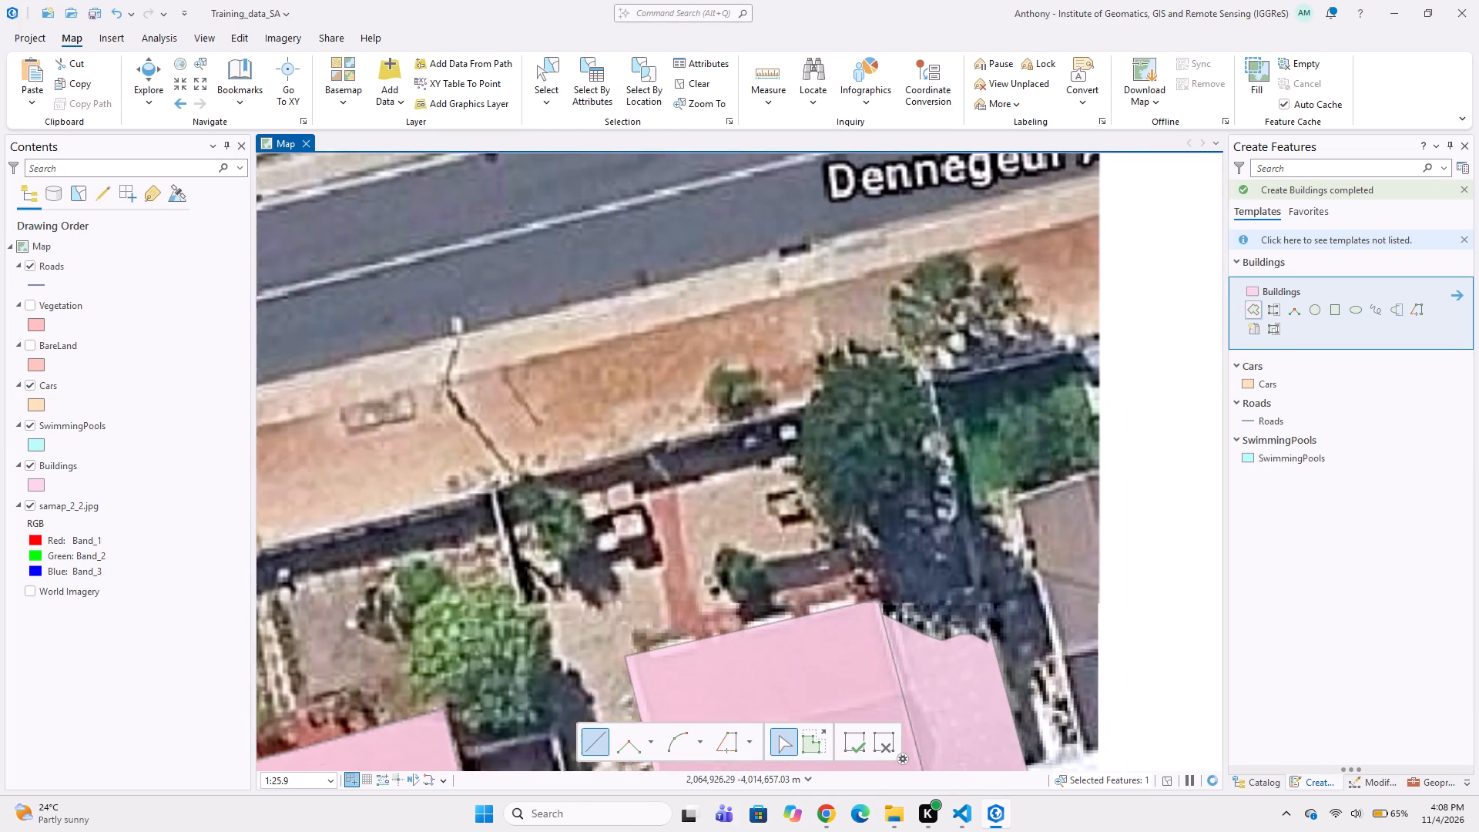
Examine the digitized blocks between Dennegeur Ave and Korvette Rd for buildings and cars that still lack polygons.
scroll(631, 504, down, 1)
right_drag(633, 502, 633, 523)
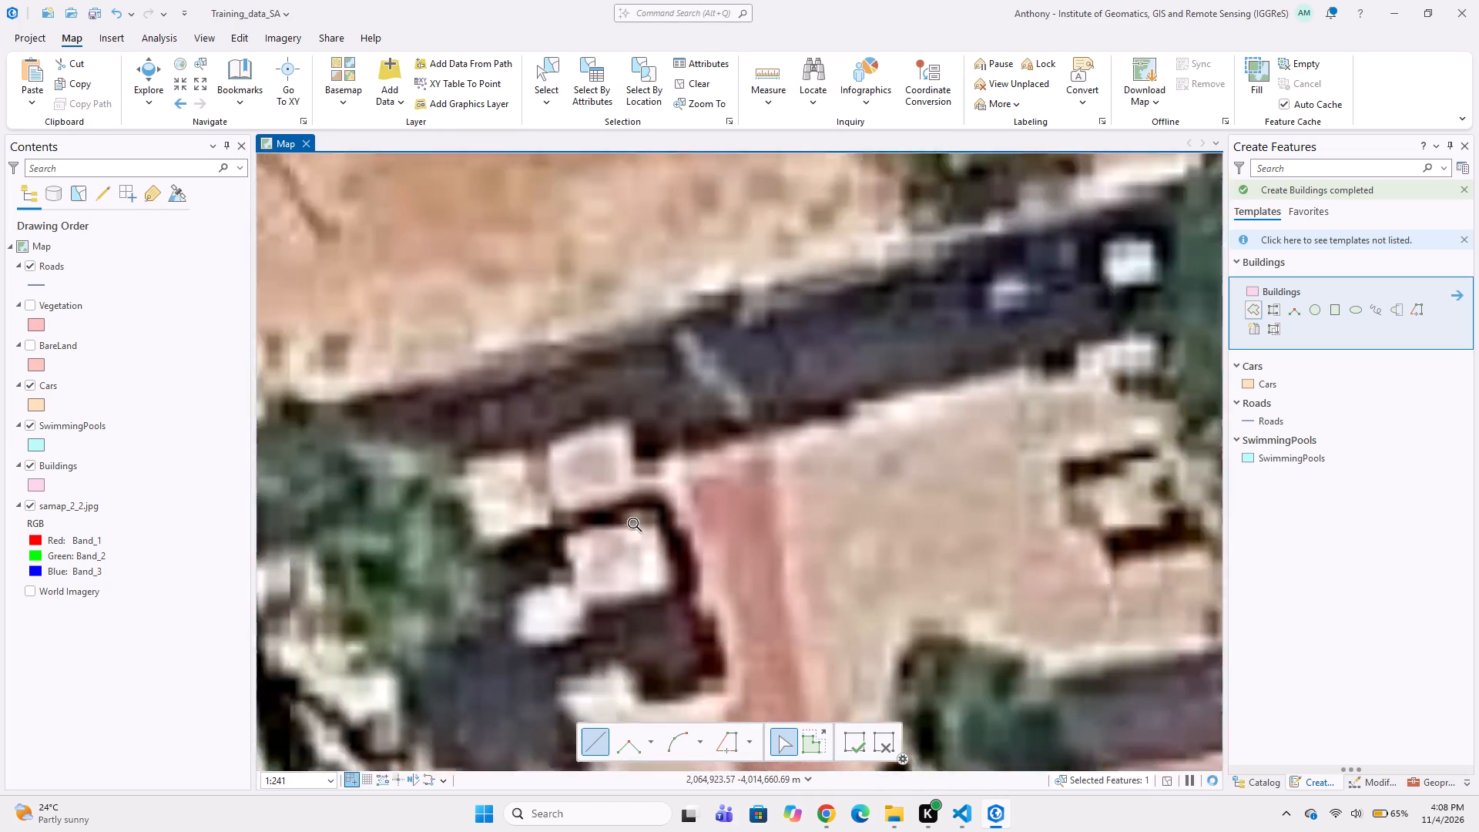
right_drag(633, 523, 644, 493)
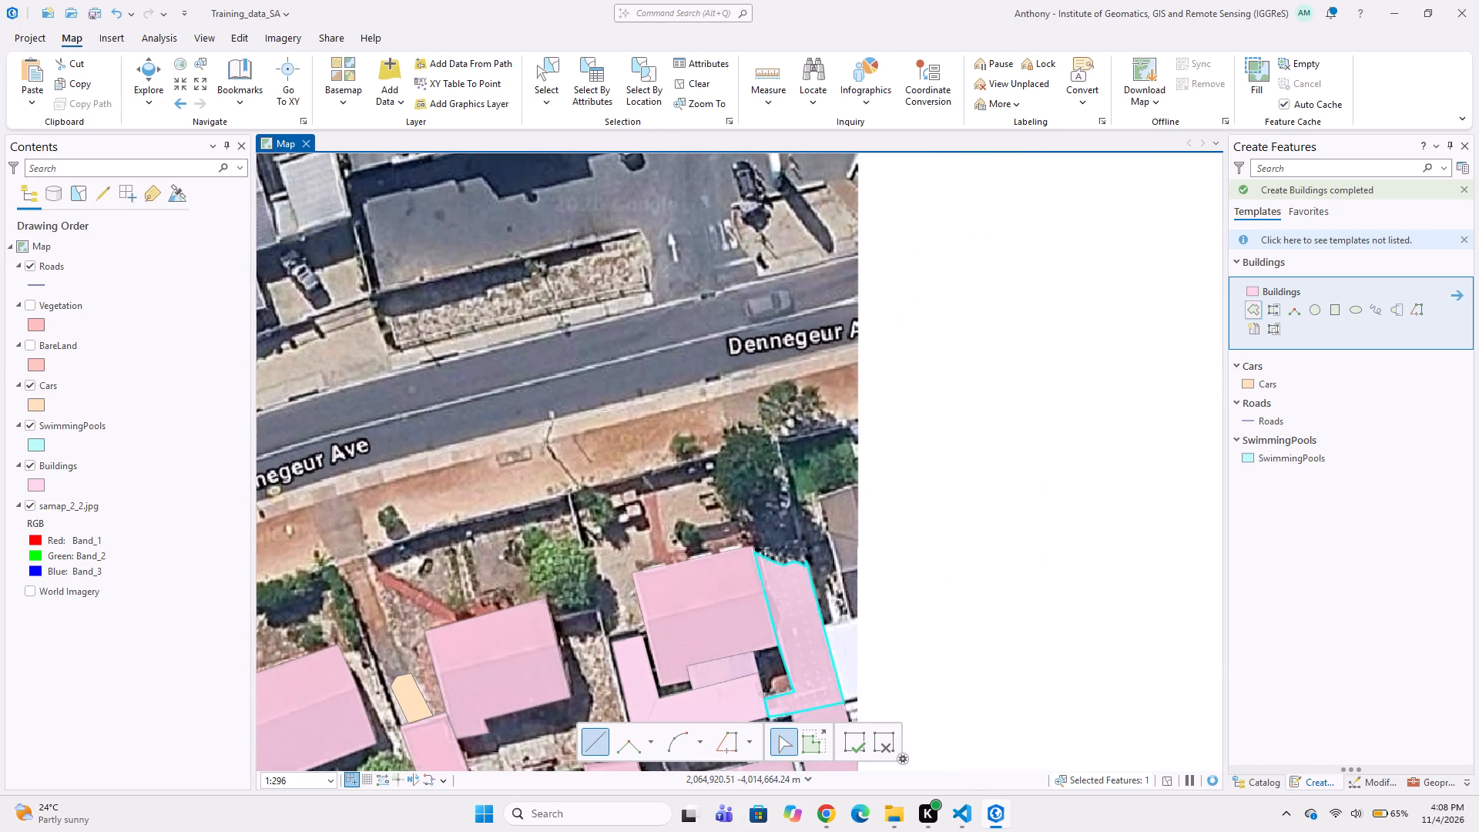
scroll(609, 536, up, 2)
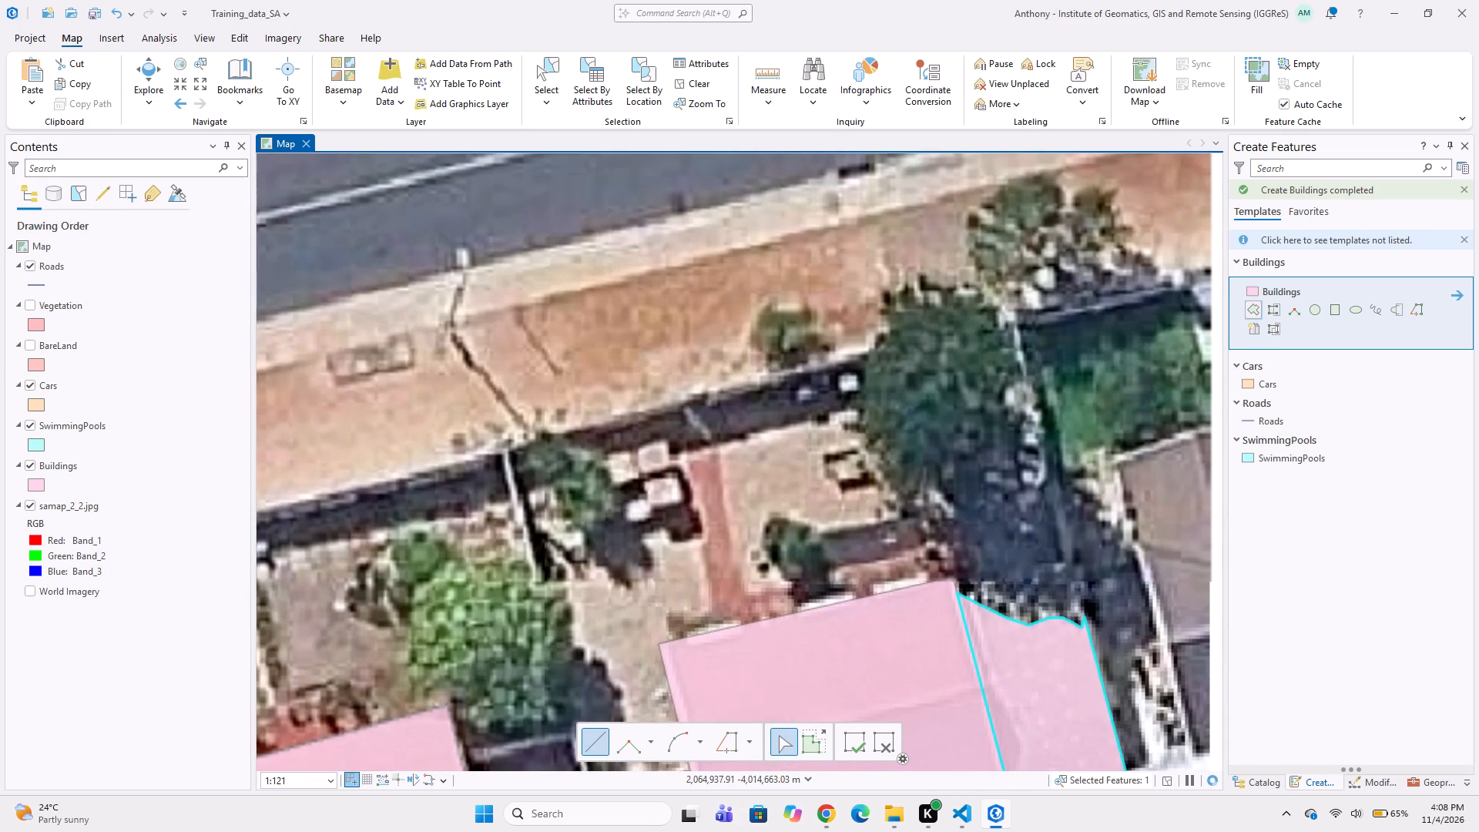
click(1289, 385)
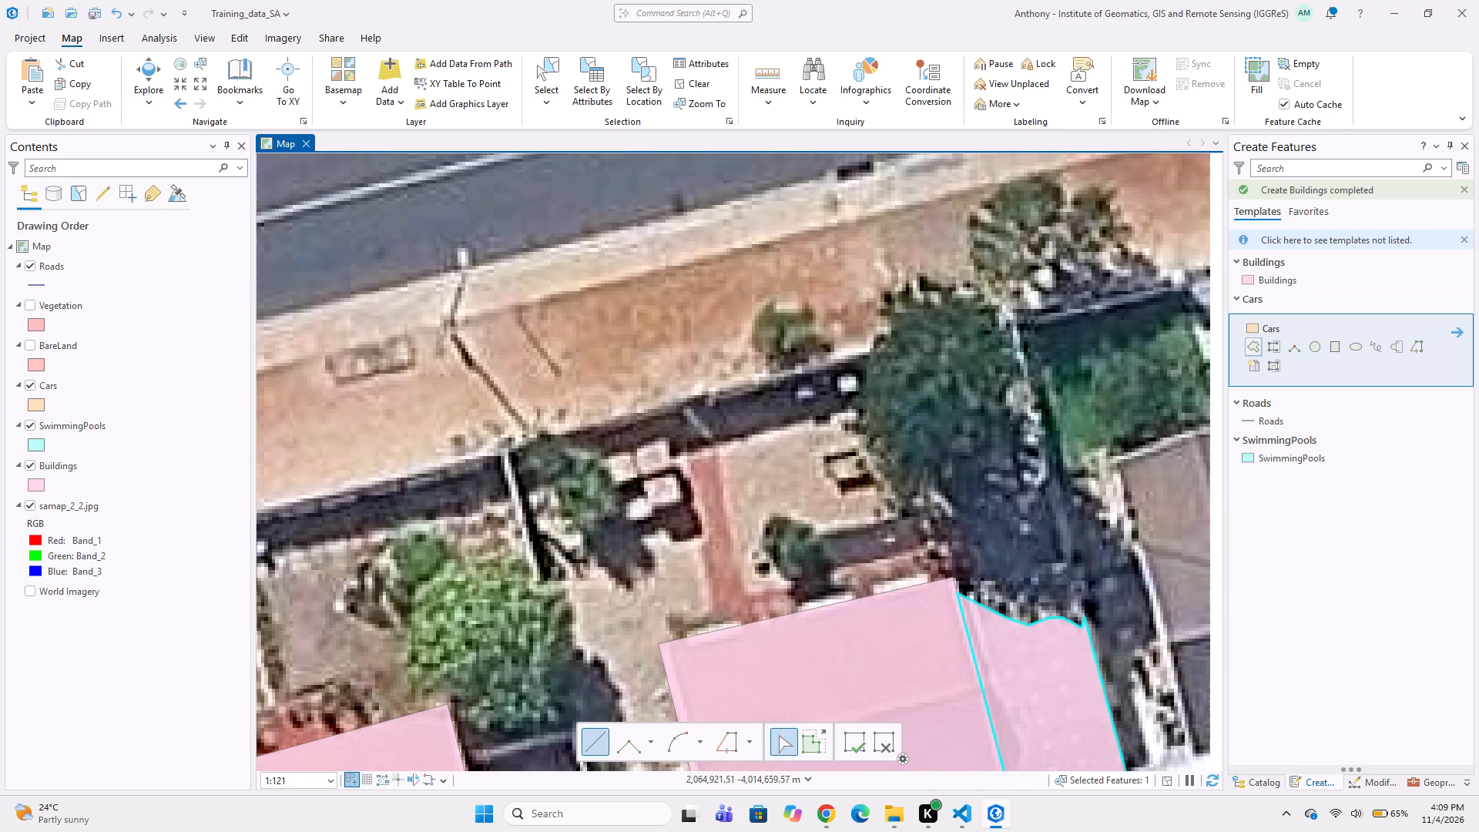
scroll(625, 437, down, 3)
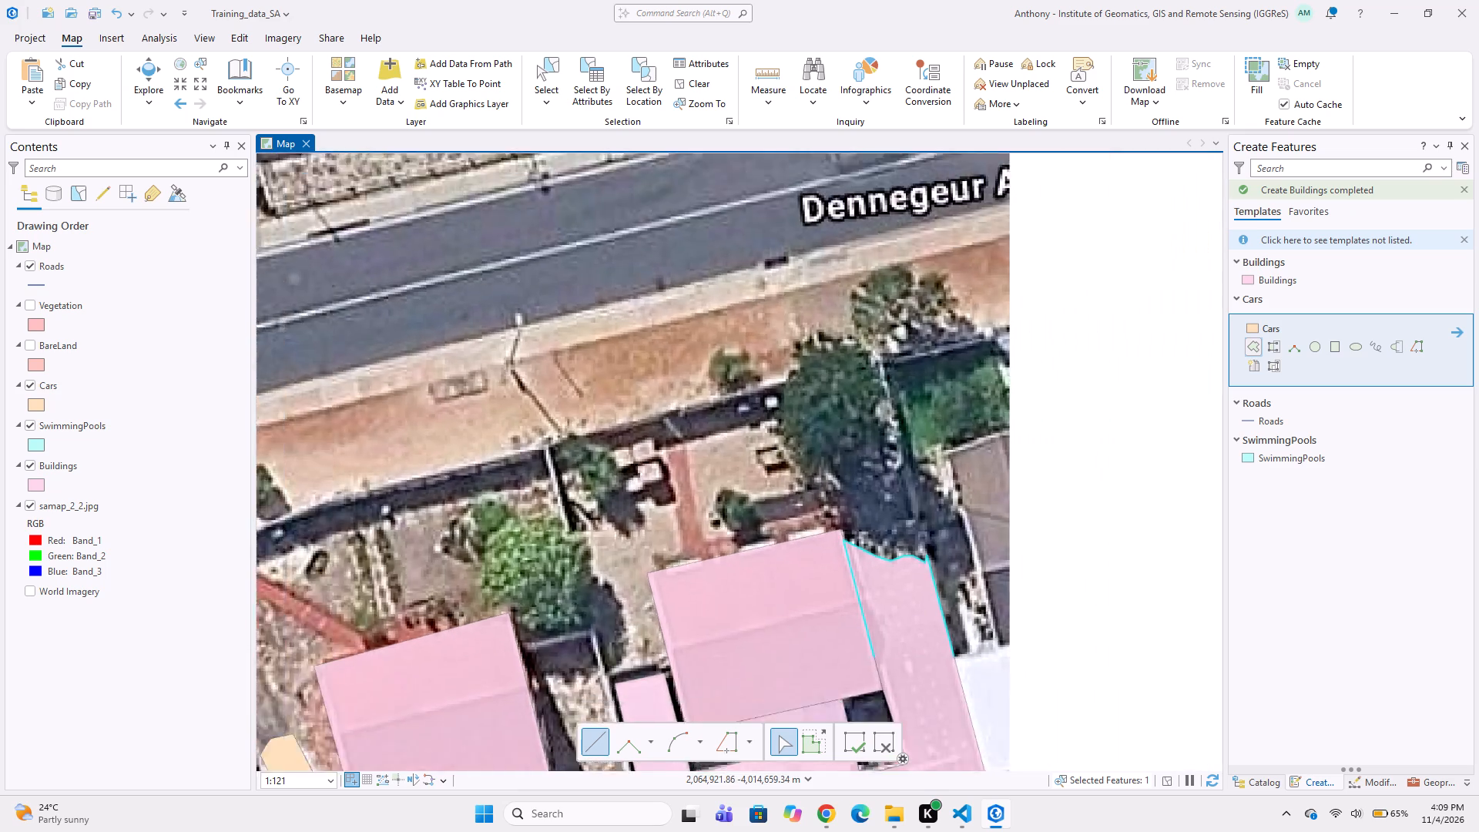
middle_drag(650, 471, 625, 428)
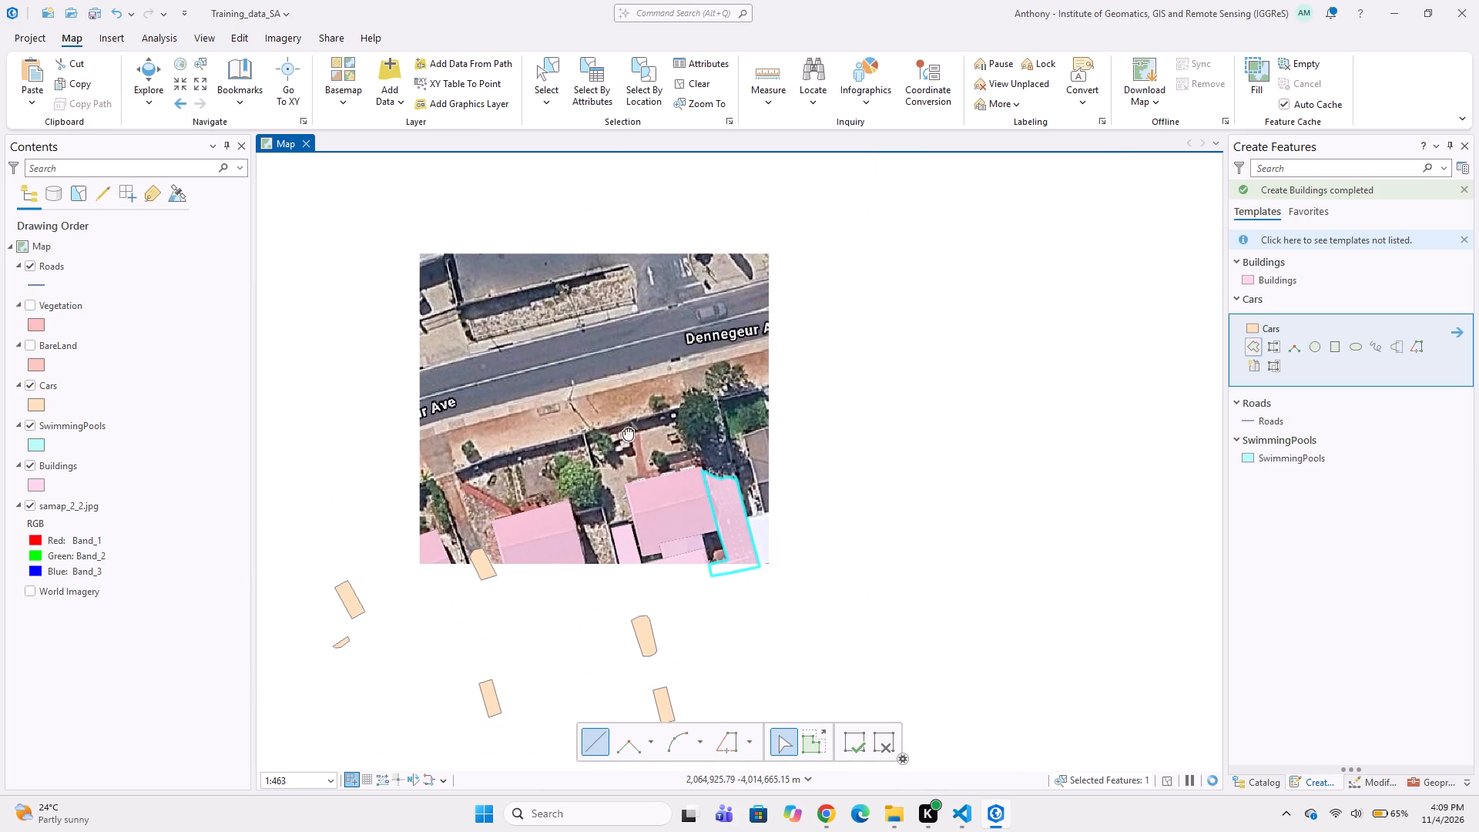
middle_drag(625, 428, 609, 401)
middle_drag(563, 399, 601, 345)
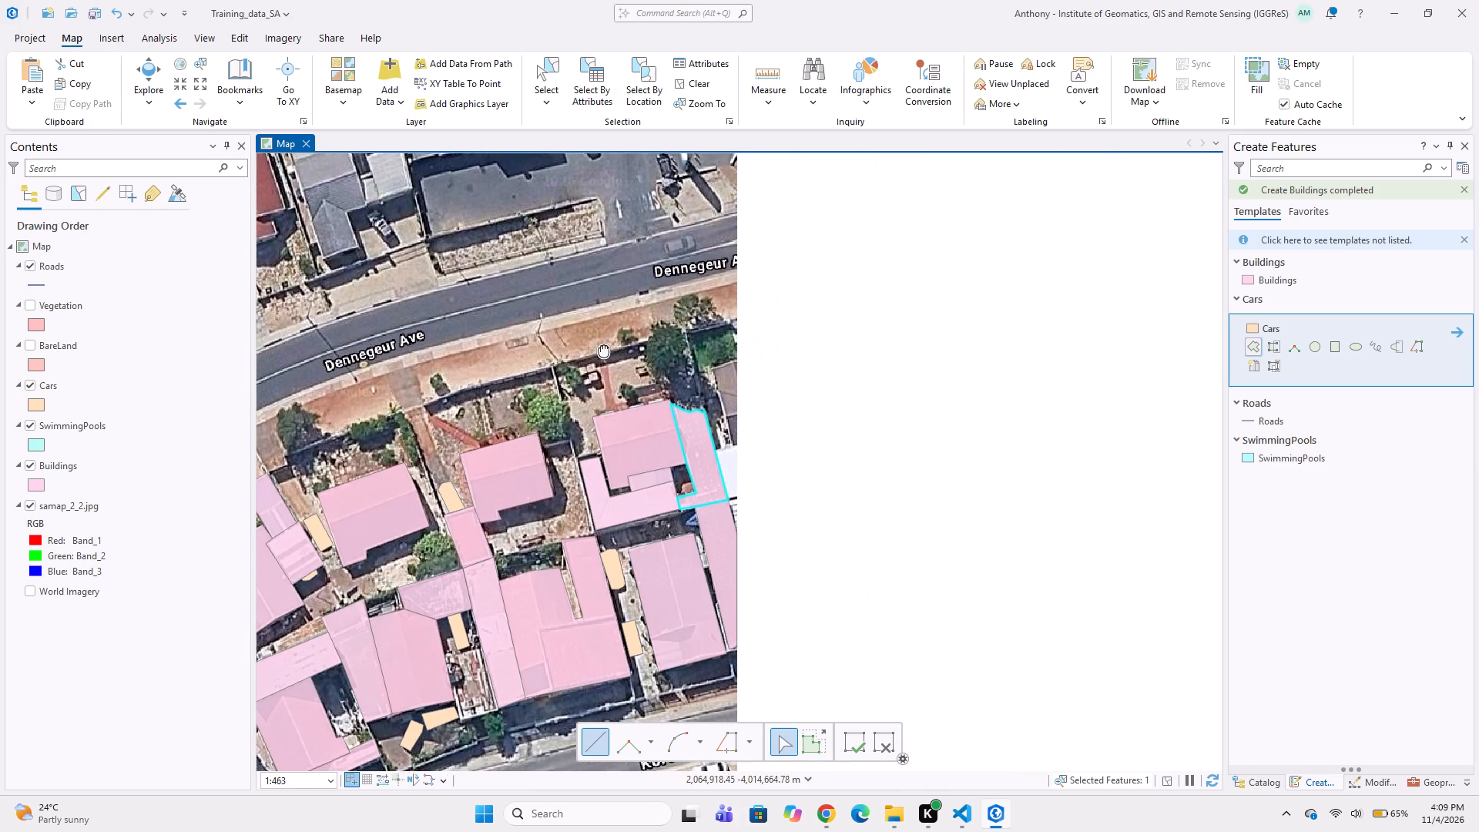
middle_drag(601, 345, 620, 331)
middle_drag(569, 361, 636, 313)
middle_drag(561, 342, 537, 286)
middle_drag(521, 286, 491, 326)
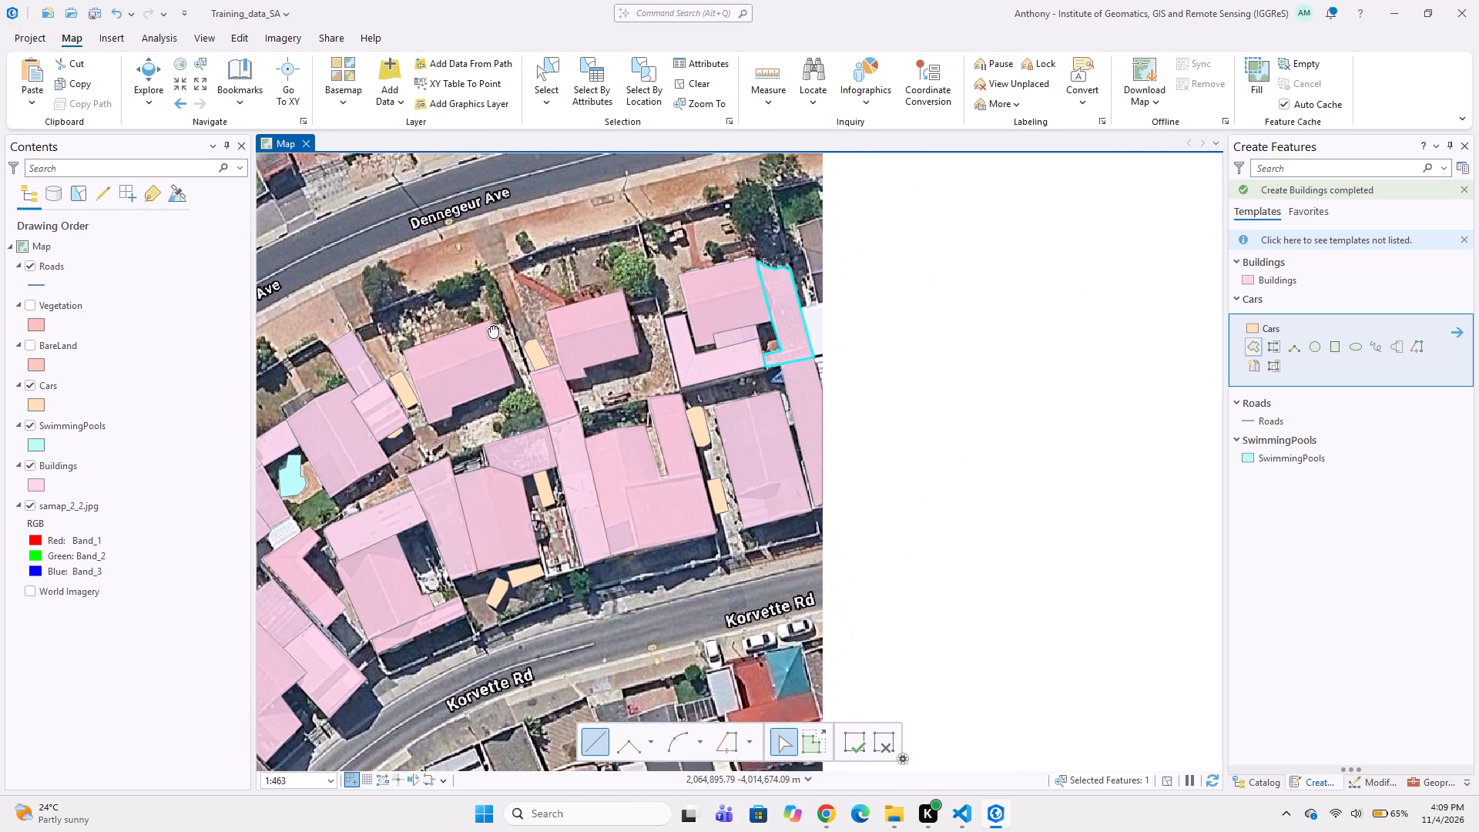
middle_drag(491, 326, 464, 334)
middle_drag(437, 337, 504, 315)
middle_drag(494, 317, 488, 396)
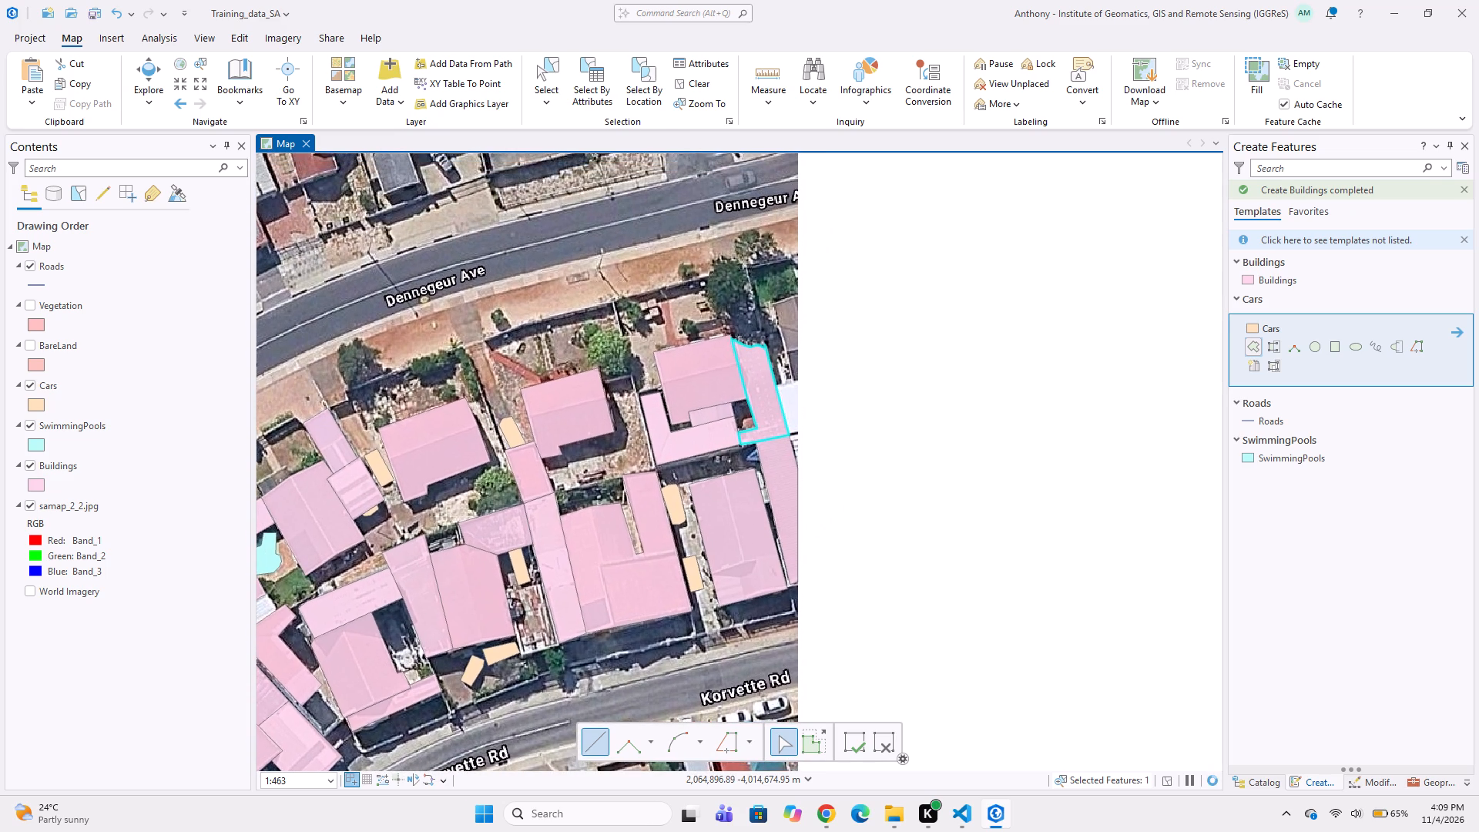
scroll(488, 396, down, 2)
middle_drag(483, 401, 456, 431)
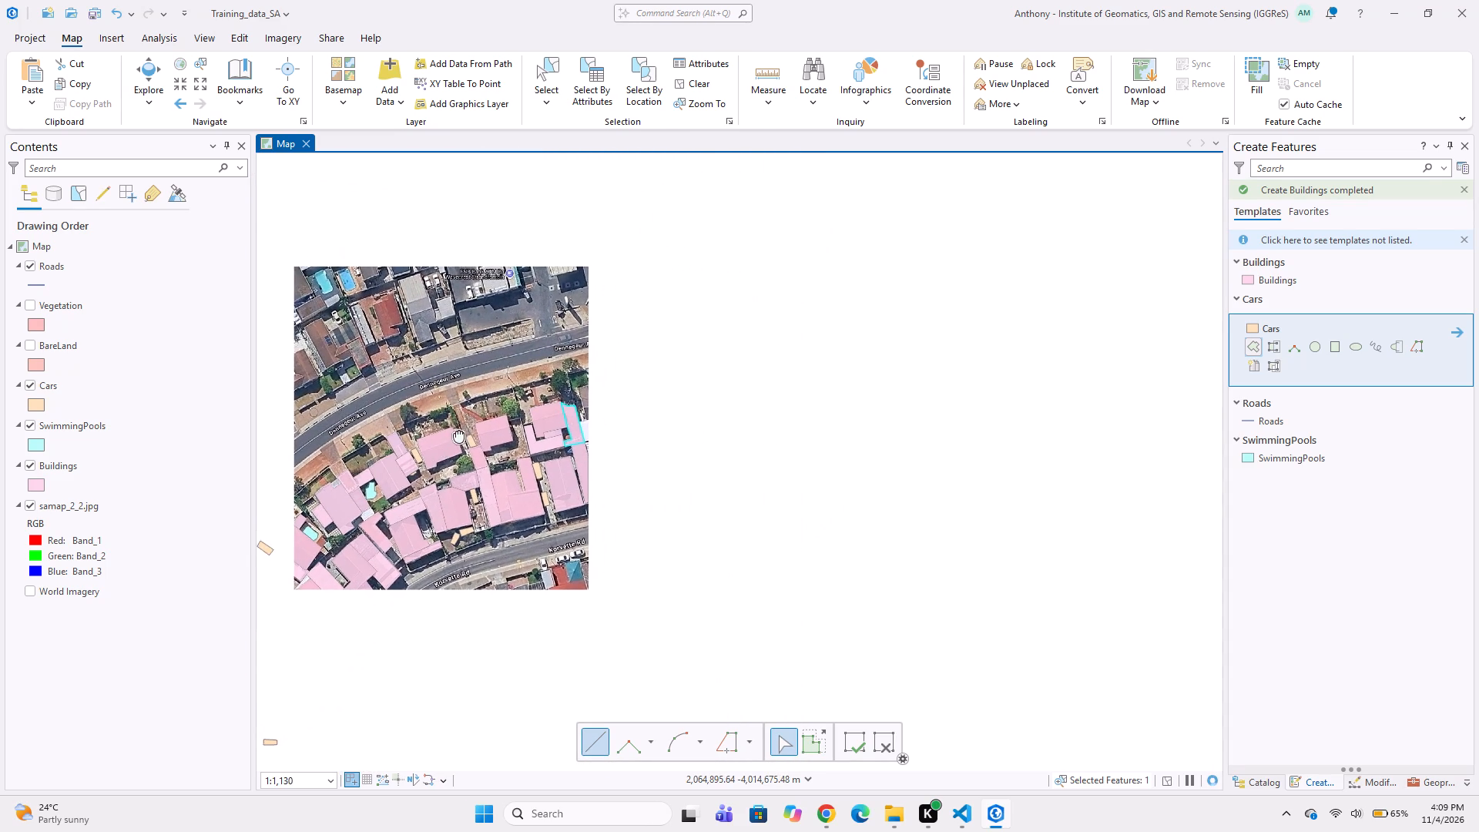
scroll(531, 385, up, 2)
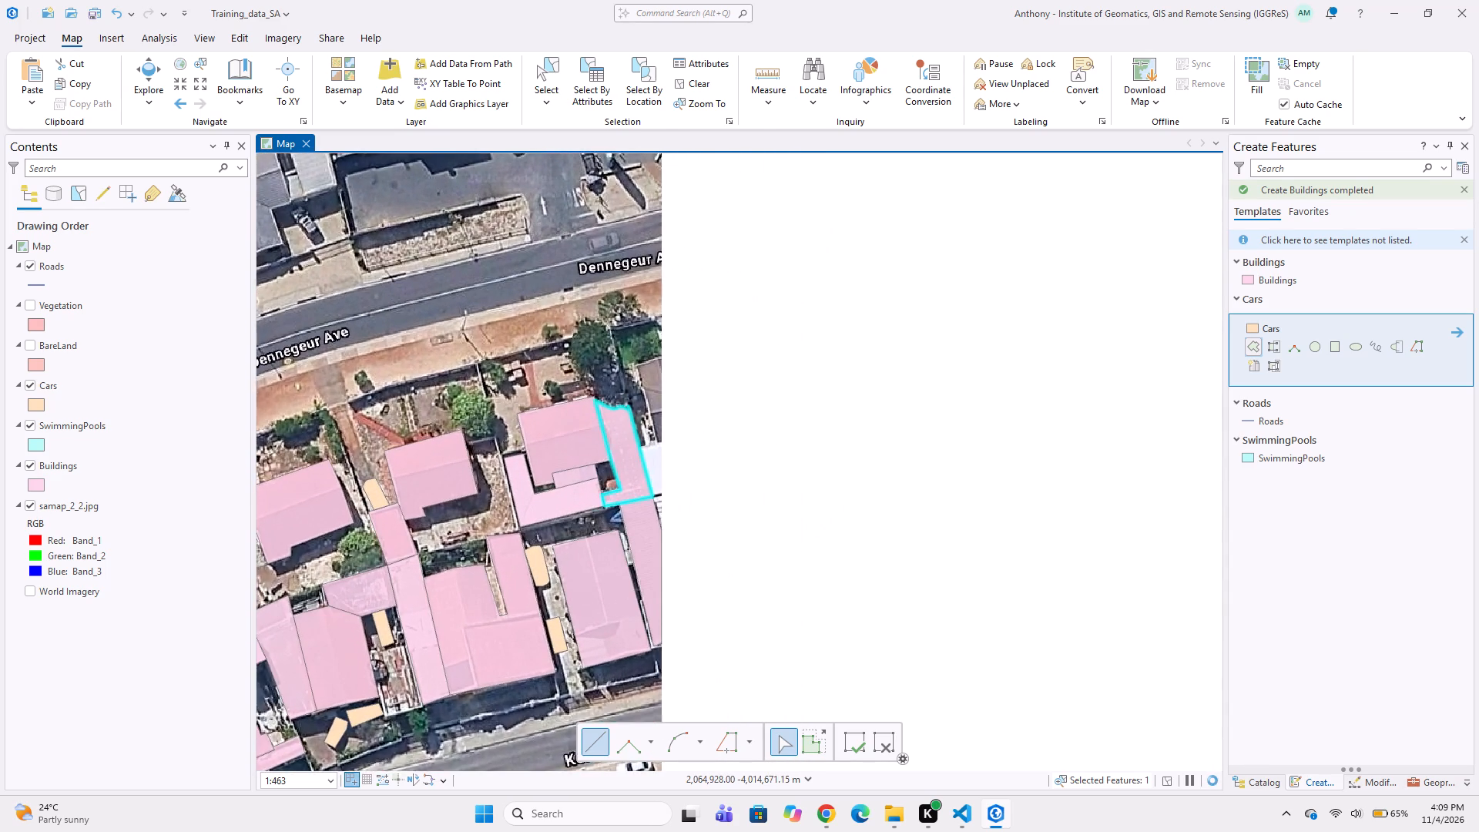
Digitize the white roof east of the speckled grey surface as a four-vertex Buildings polygon, cut off at the tile's east edge.
middle_drag(499, 418, 475, 450)
scroll(593, 426, up, 1)
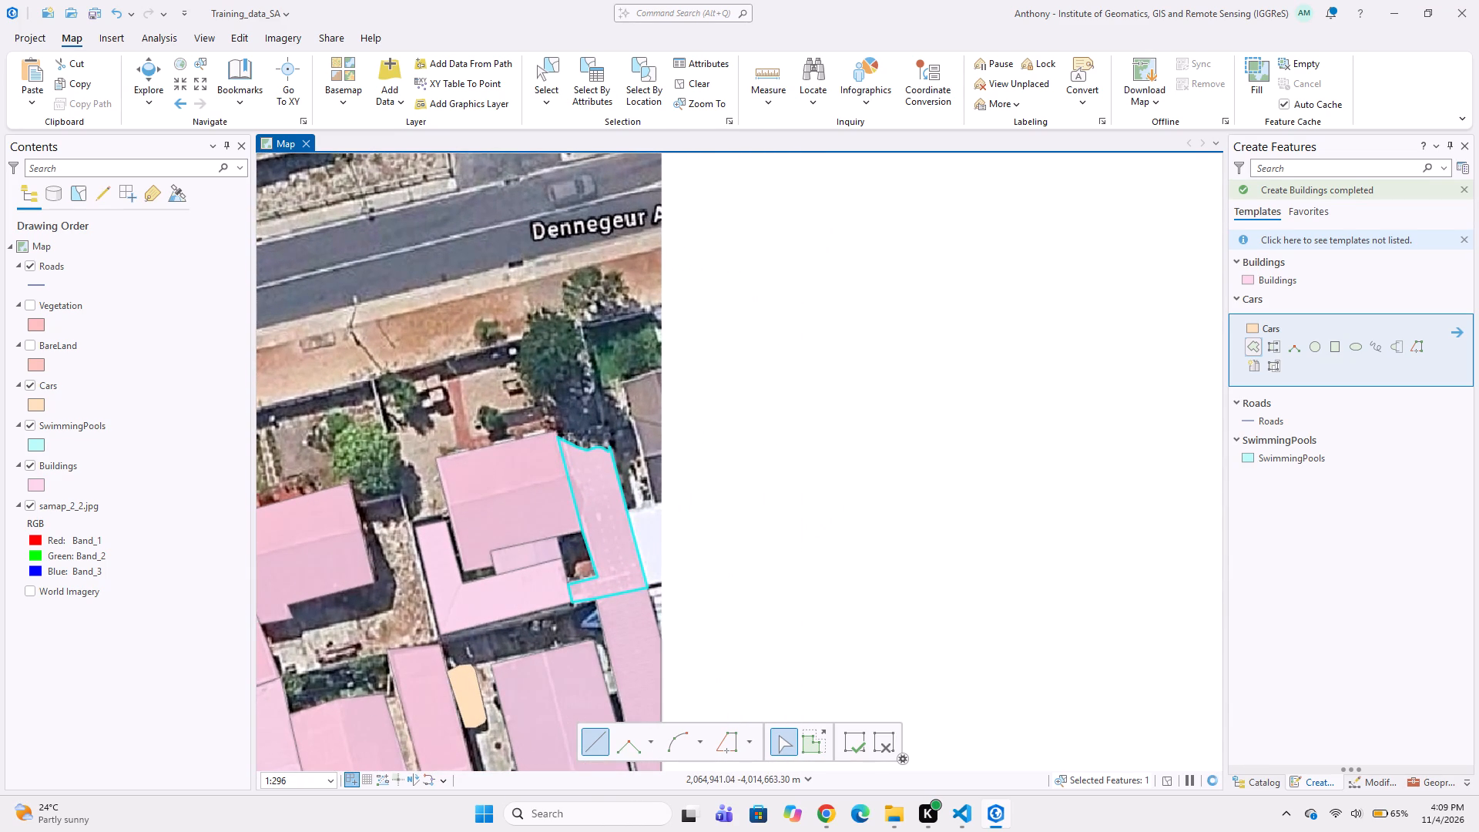
scroll(625, 369, up, 1)
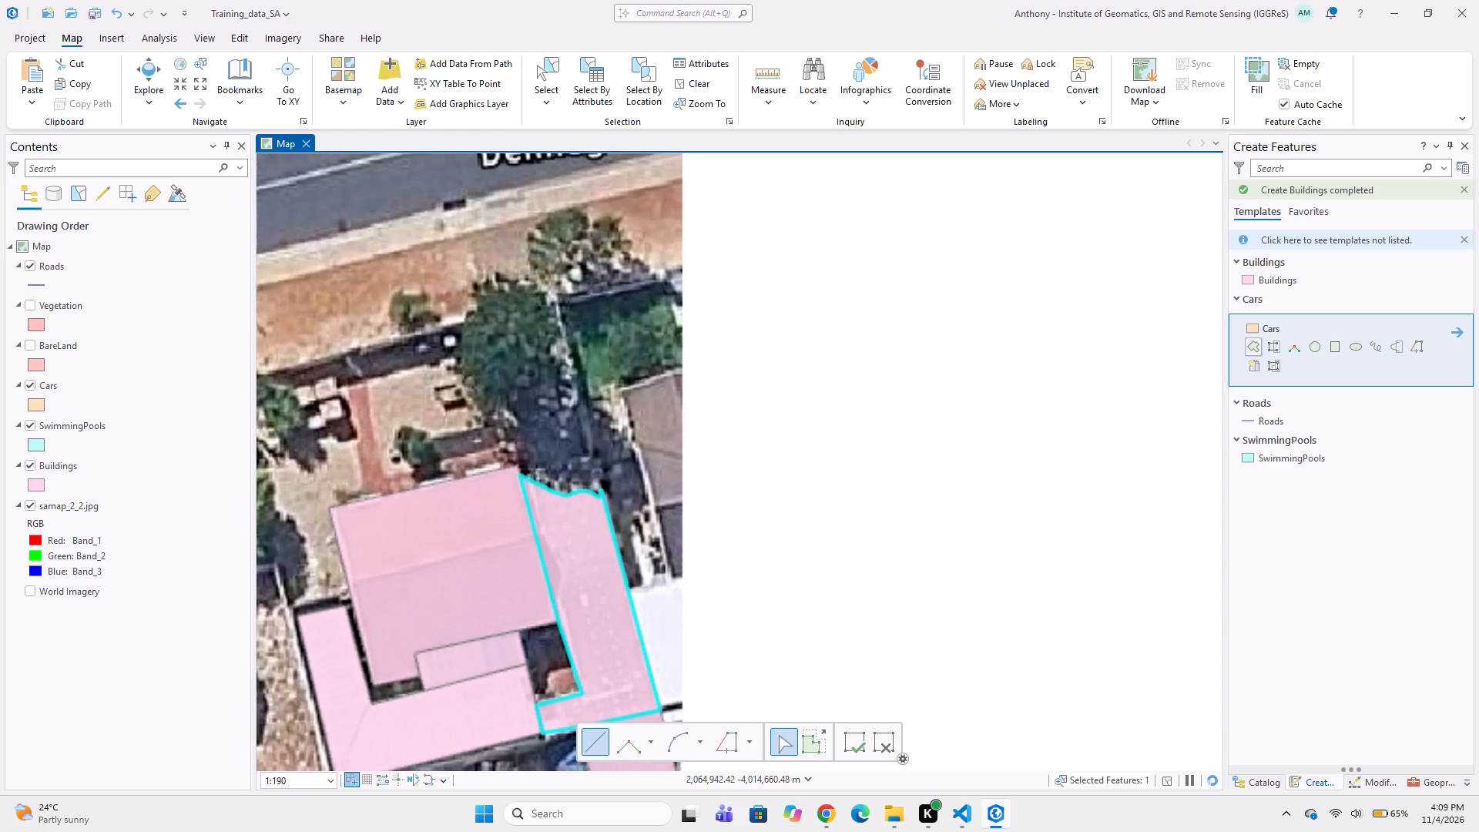
click(625, 588)
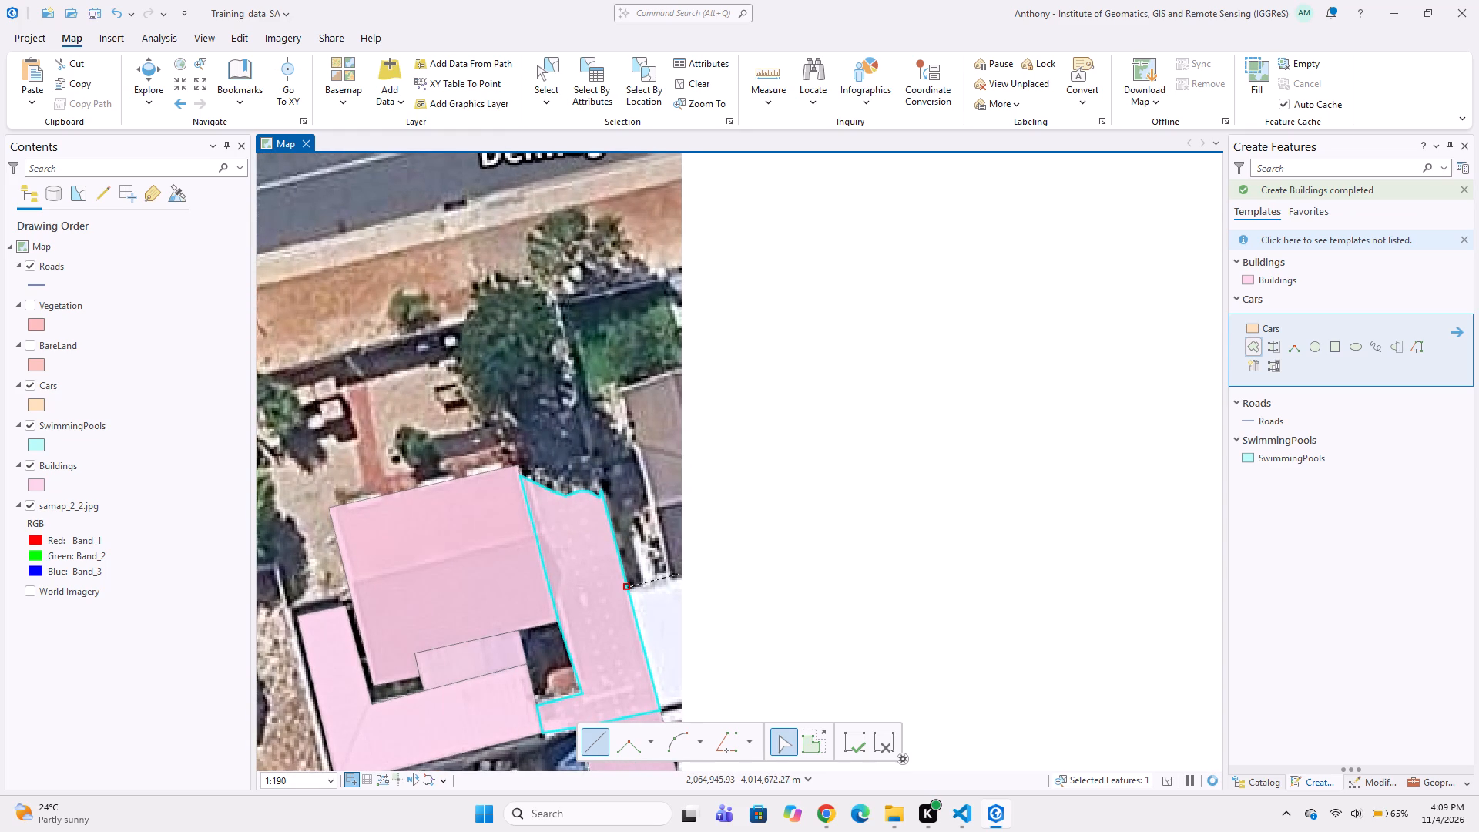
click(679, 576)
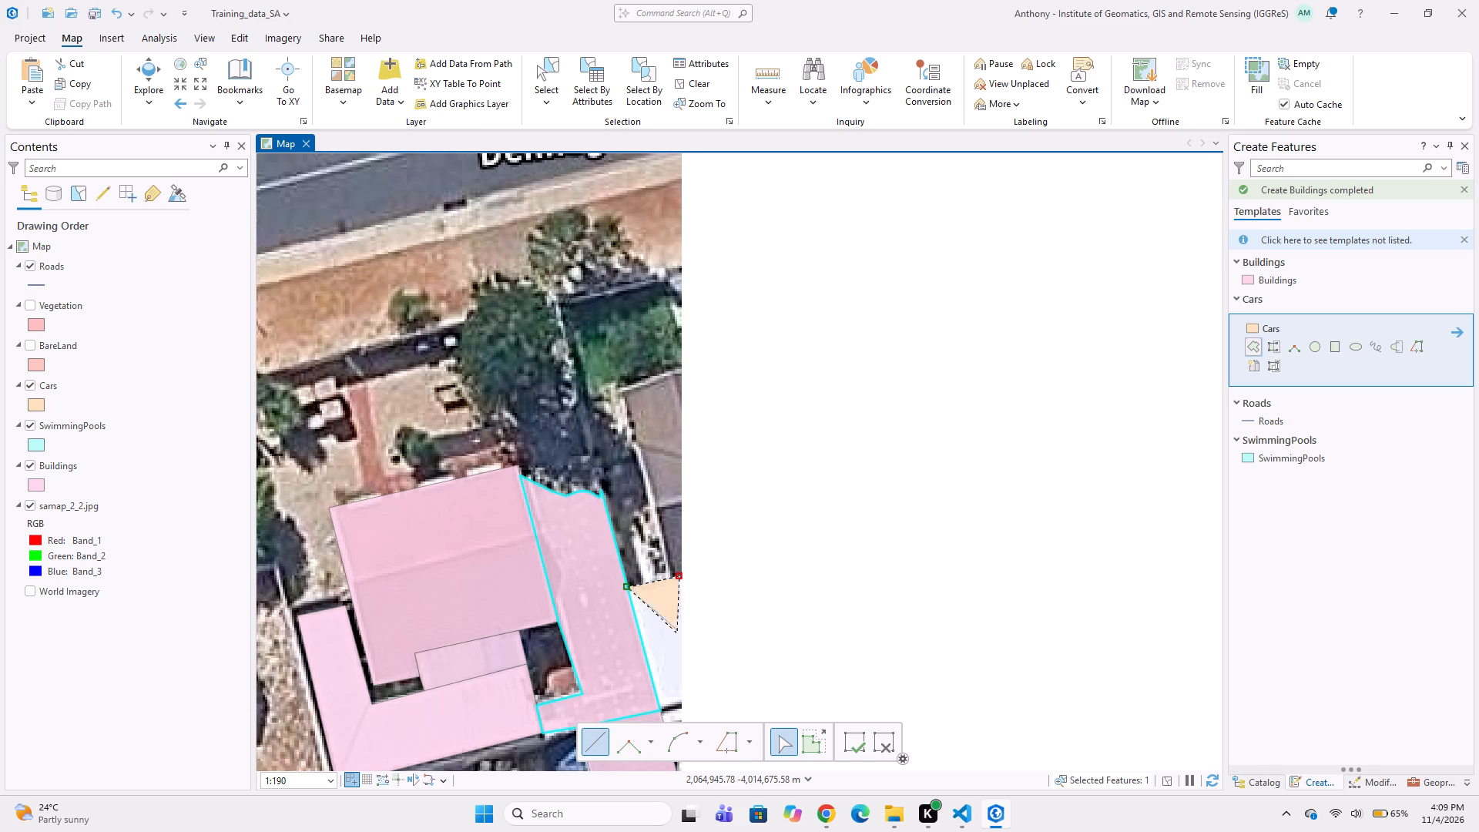
middle_drag(679, 633, 693, 552)
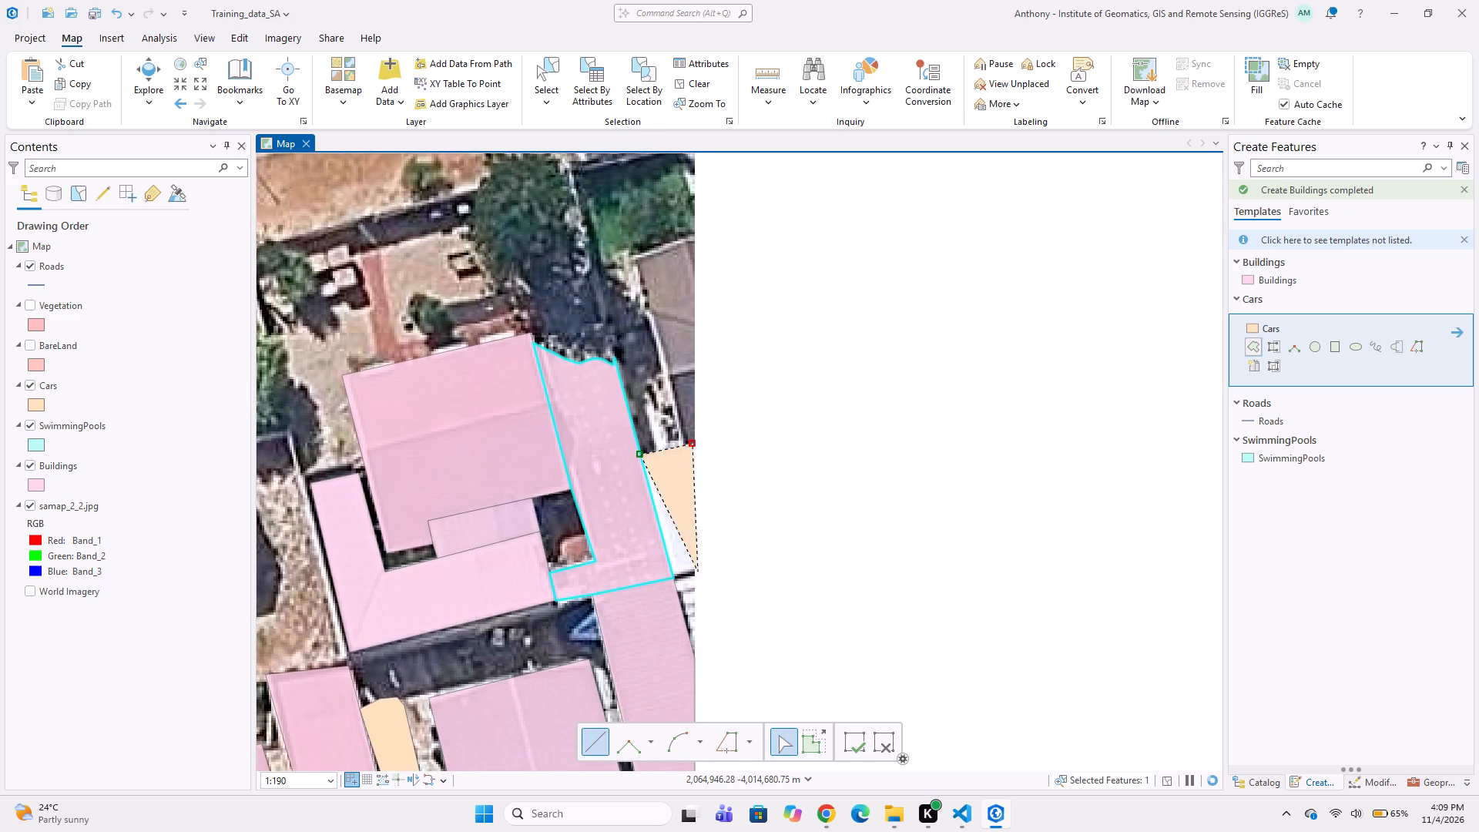
click(1267, 280)
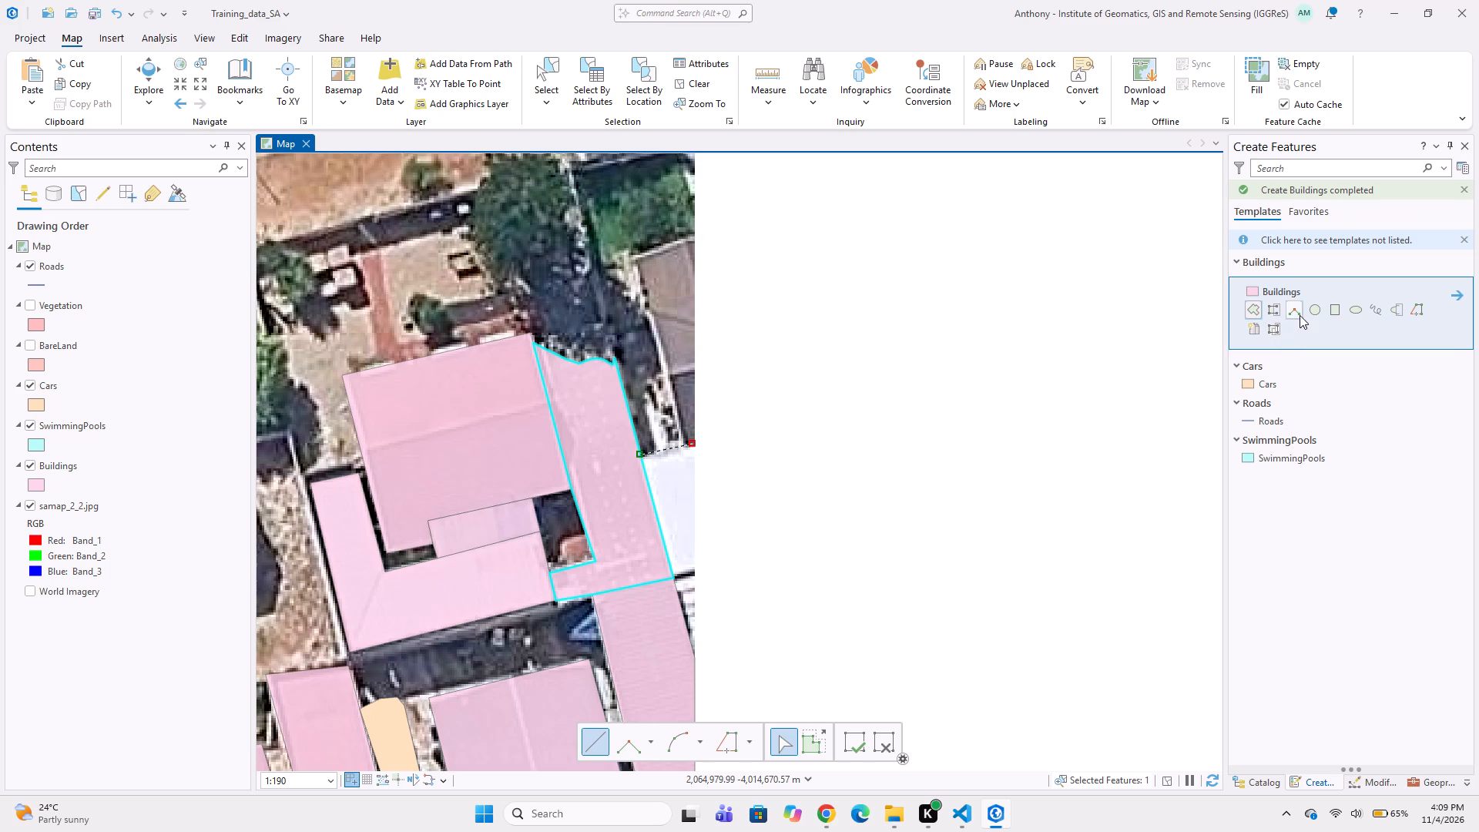
click(1256, 307)
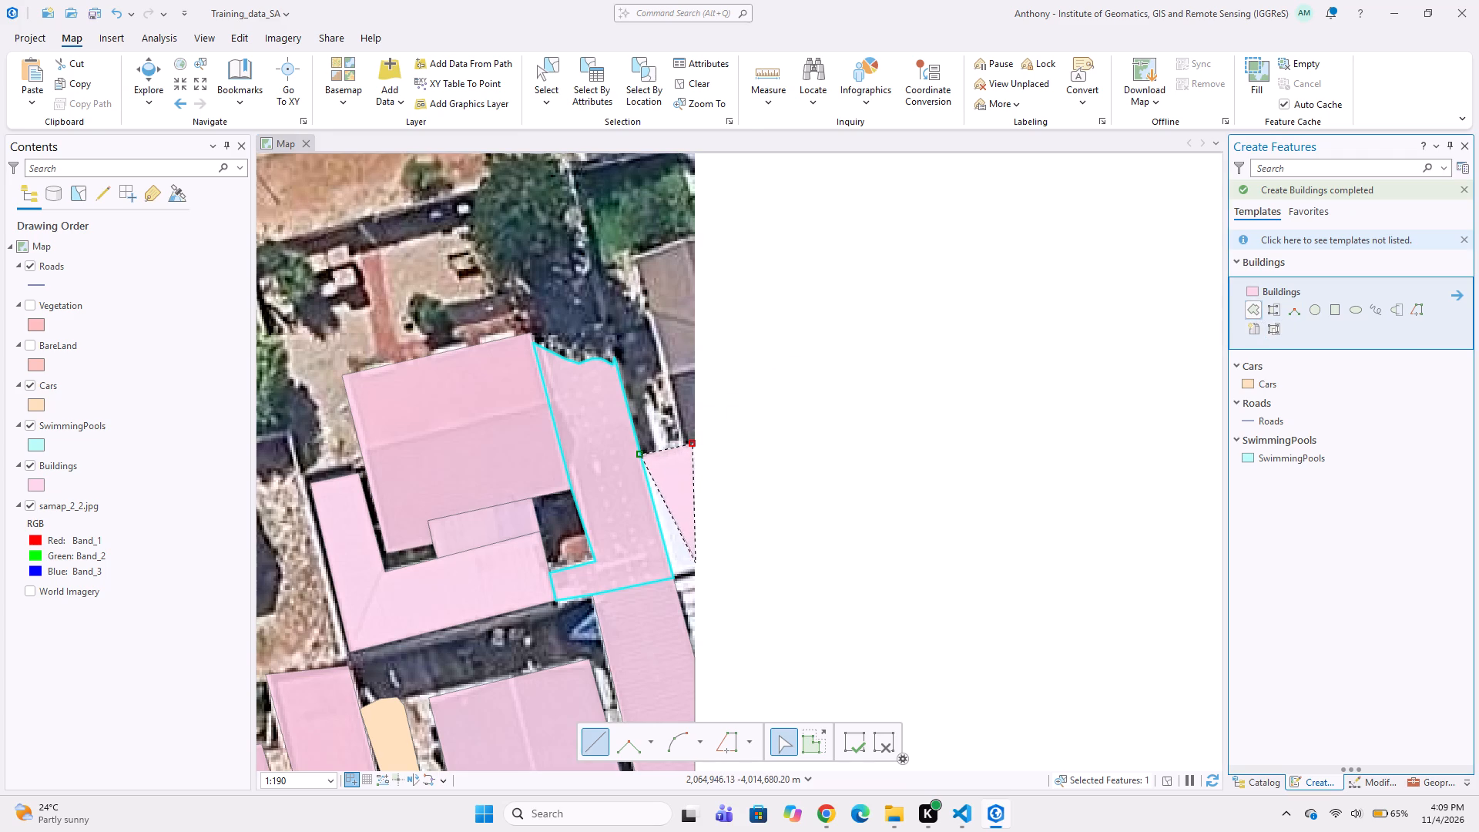
click(696, 569)
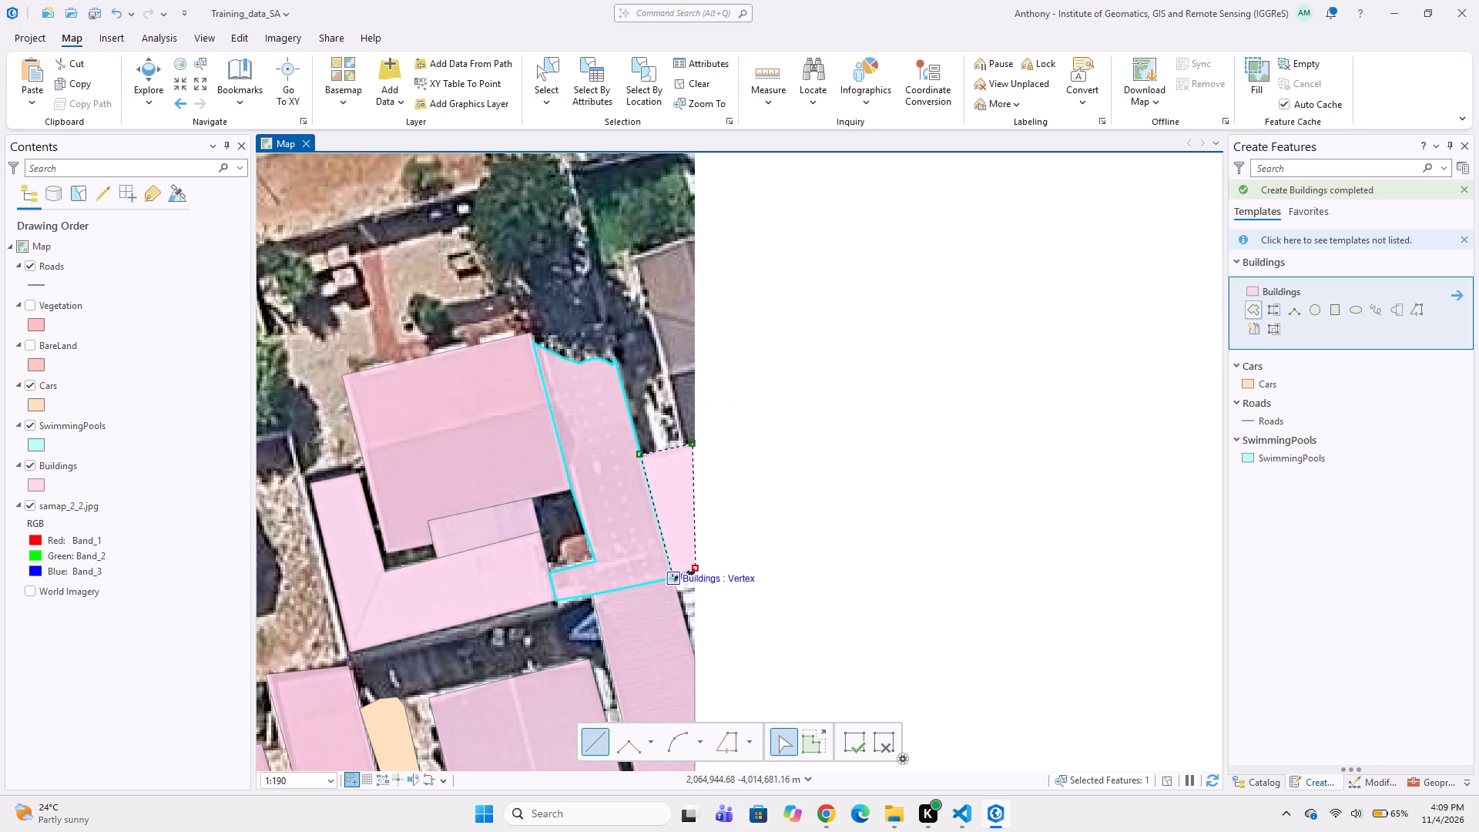
double_click(672, 574)
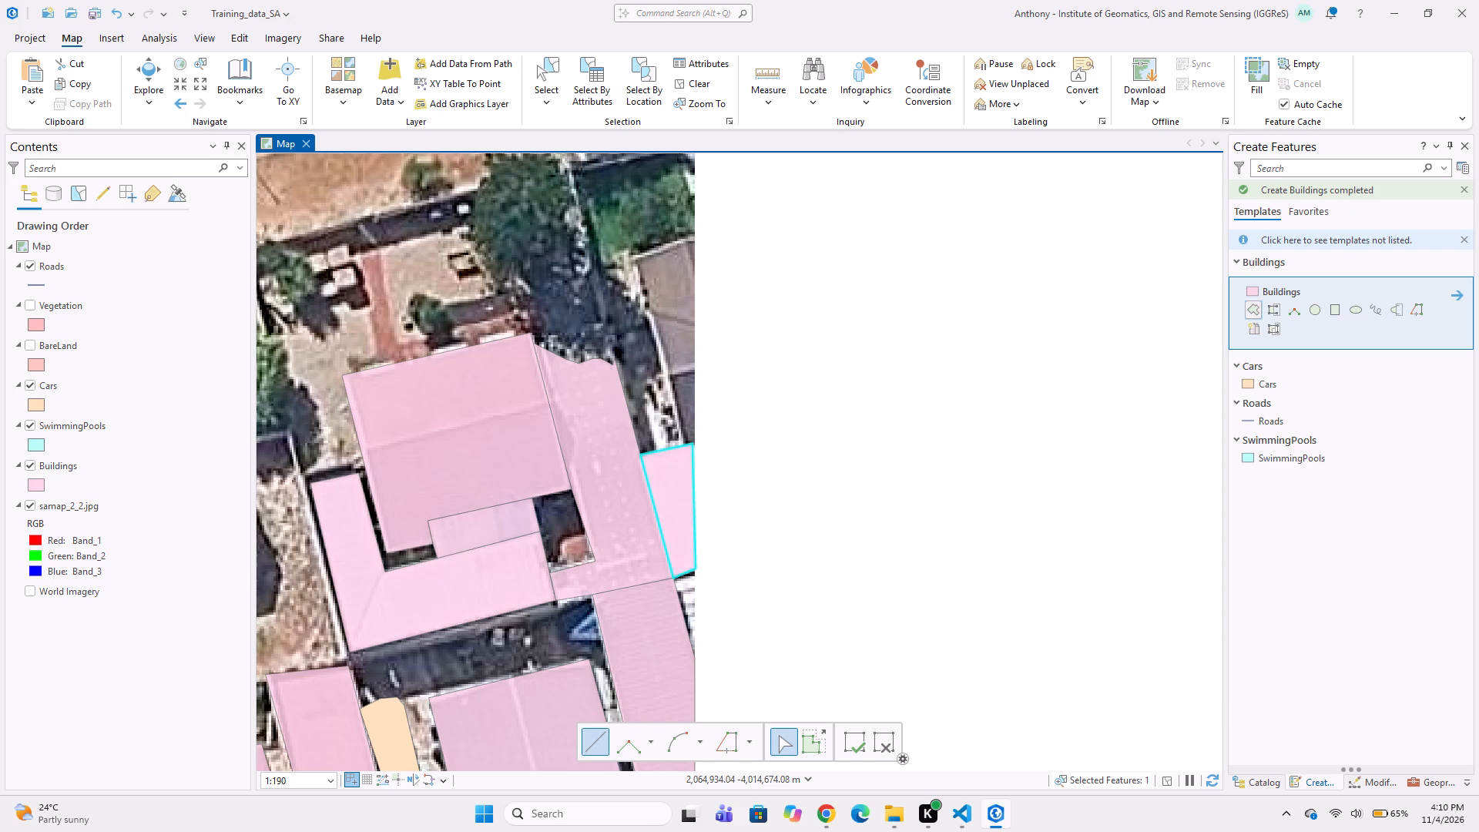
Digitize the small roof sliver just south of the white roof as a triangular Buildings polygon along the tile's east edge.
scroll(647, 601, up, 1)
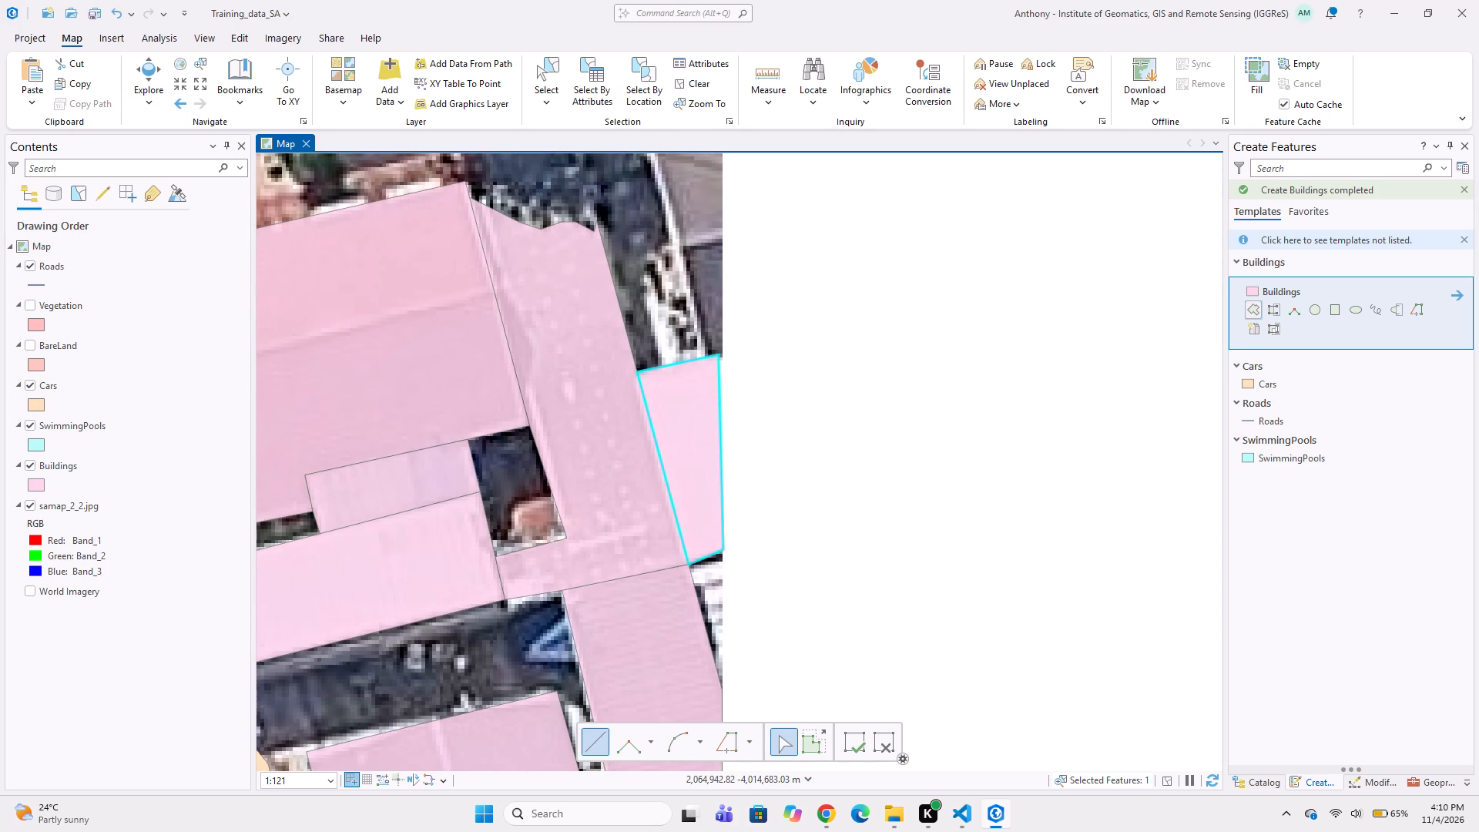
scroll(676, 609, up, 1)
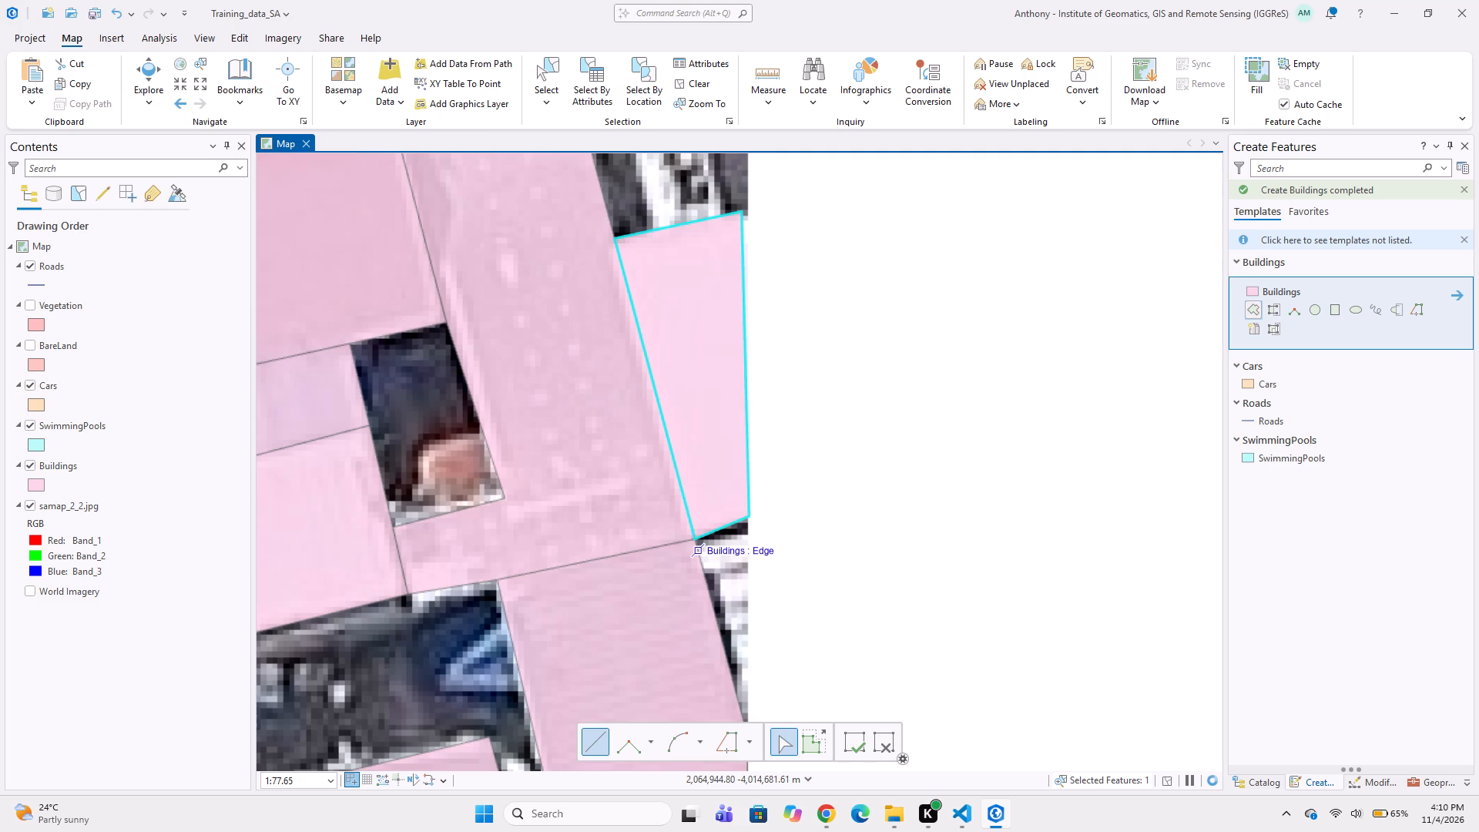
click(698, 547)
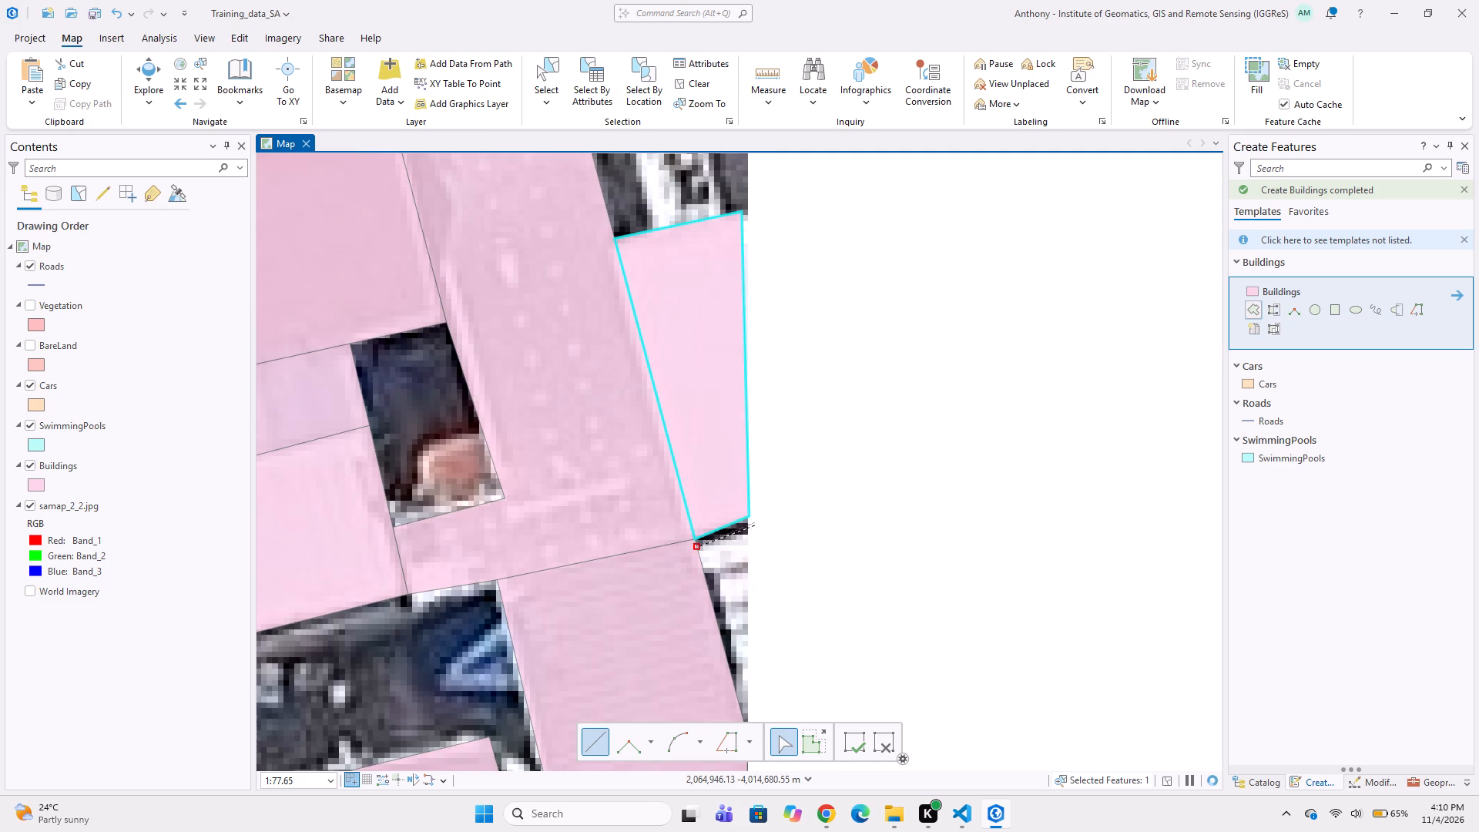
click(747, 533)
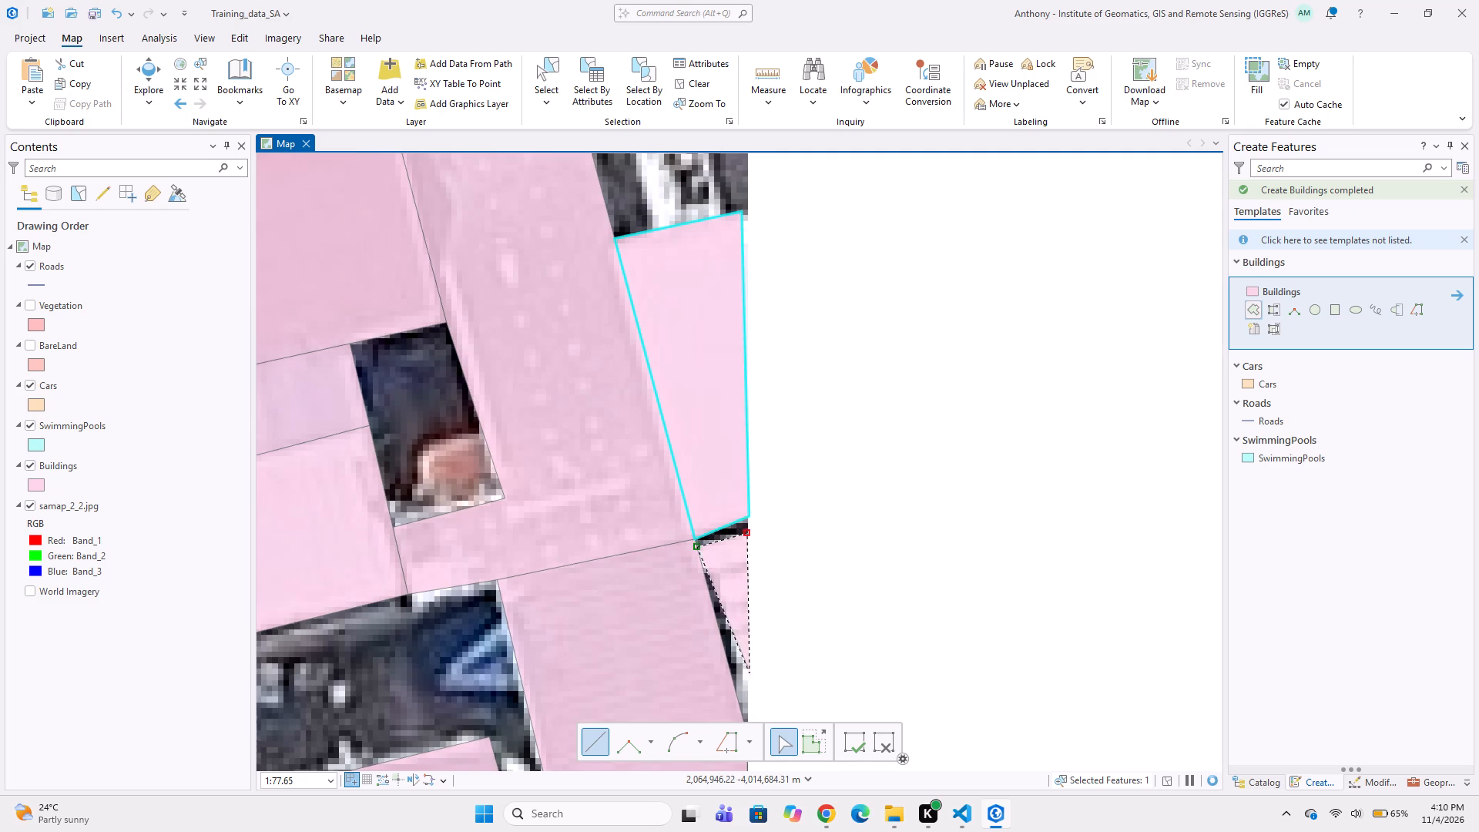
middle_drag(739, 714, 752, 636)
double_click(766, 652)
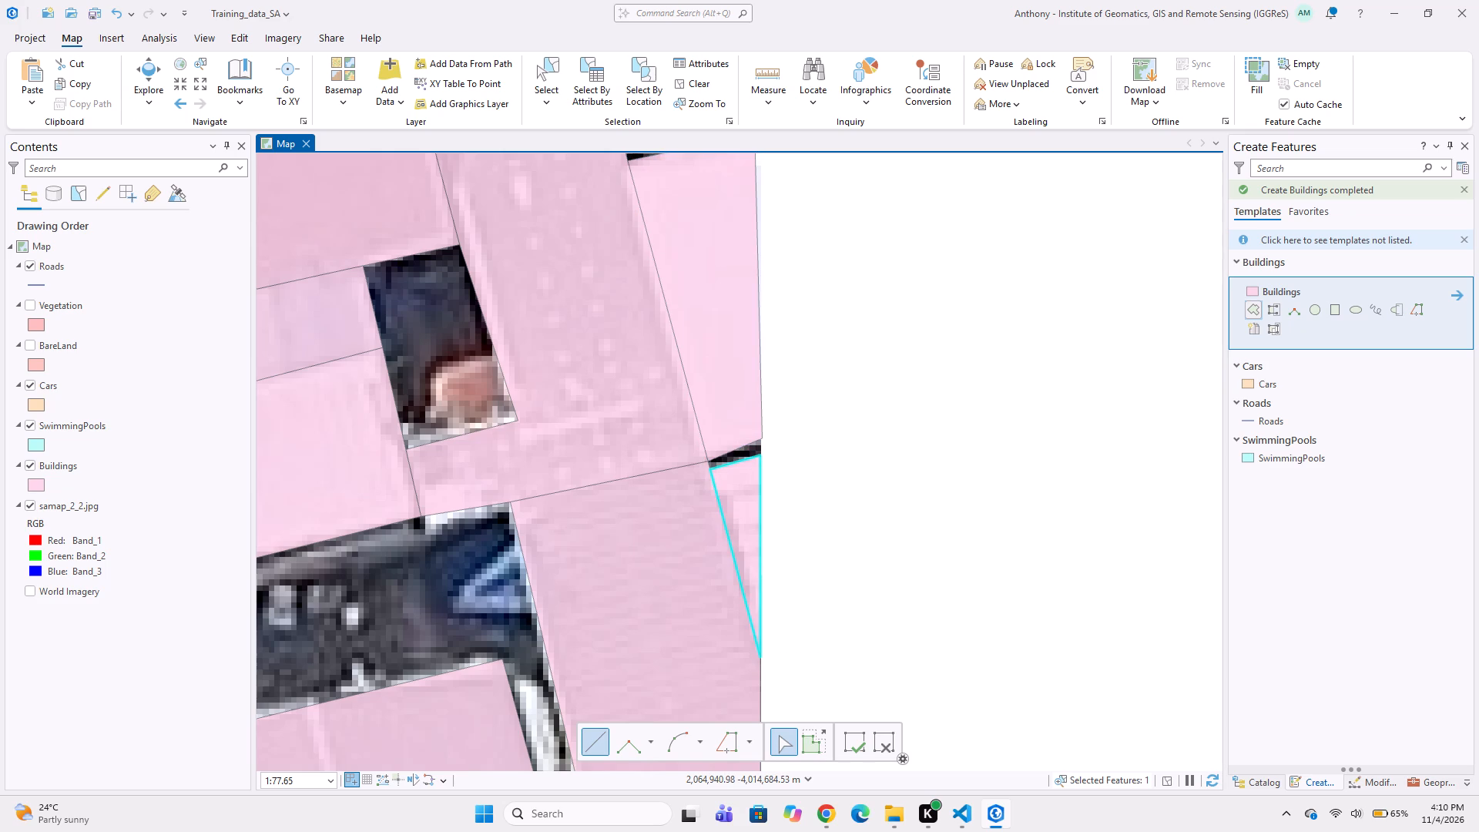
Digitize the grey-brown roof south of the green lawn as a four-vertex Buildings polygon reaching the white roof and the tile's east edge.
scroll(469, 490, down, 1)
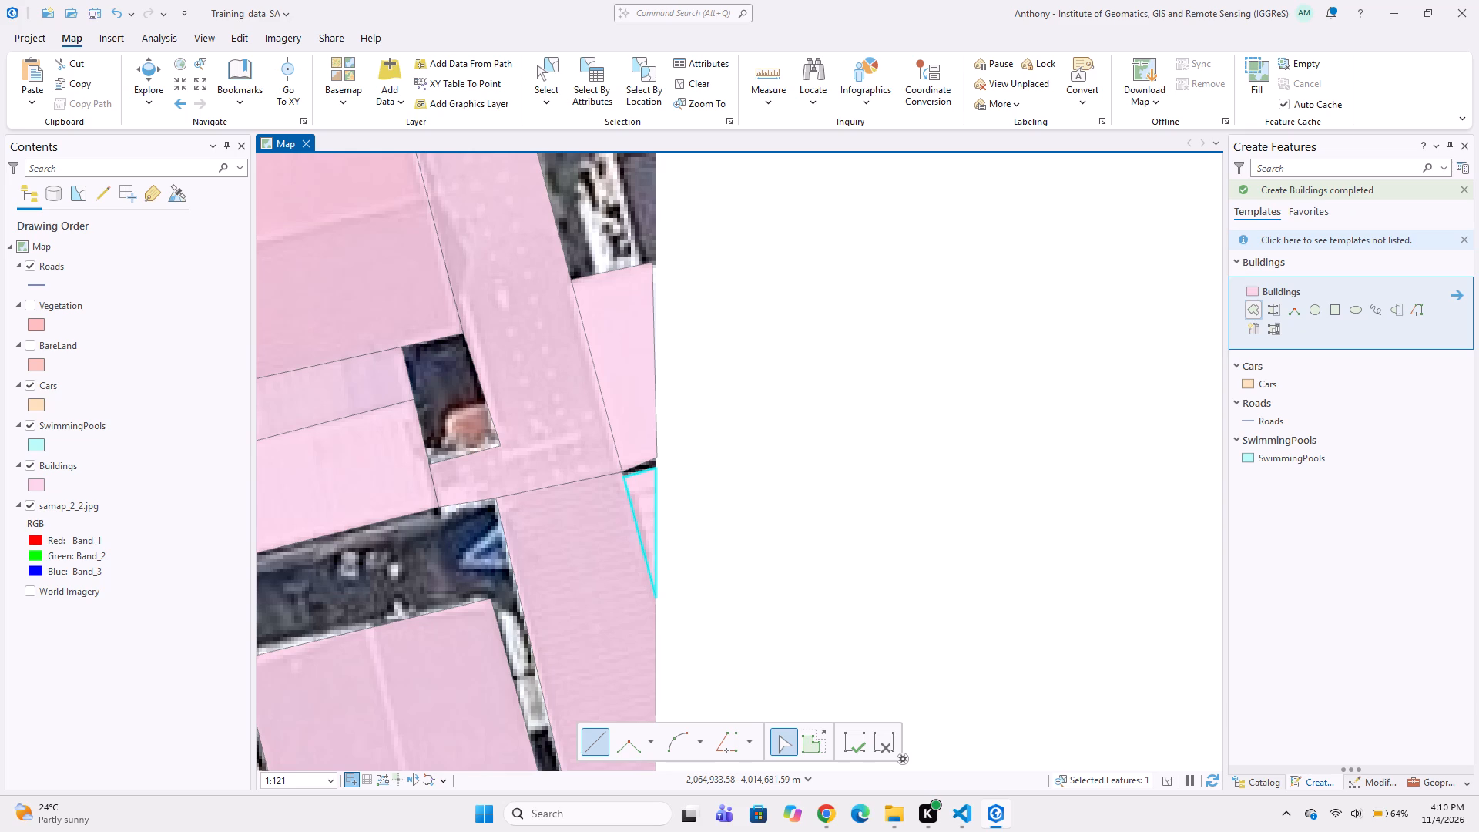
scroll(461, 502, down, 2)
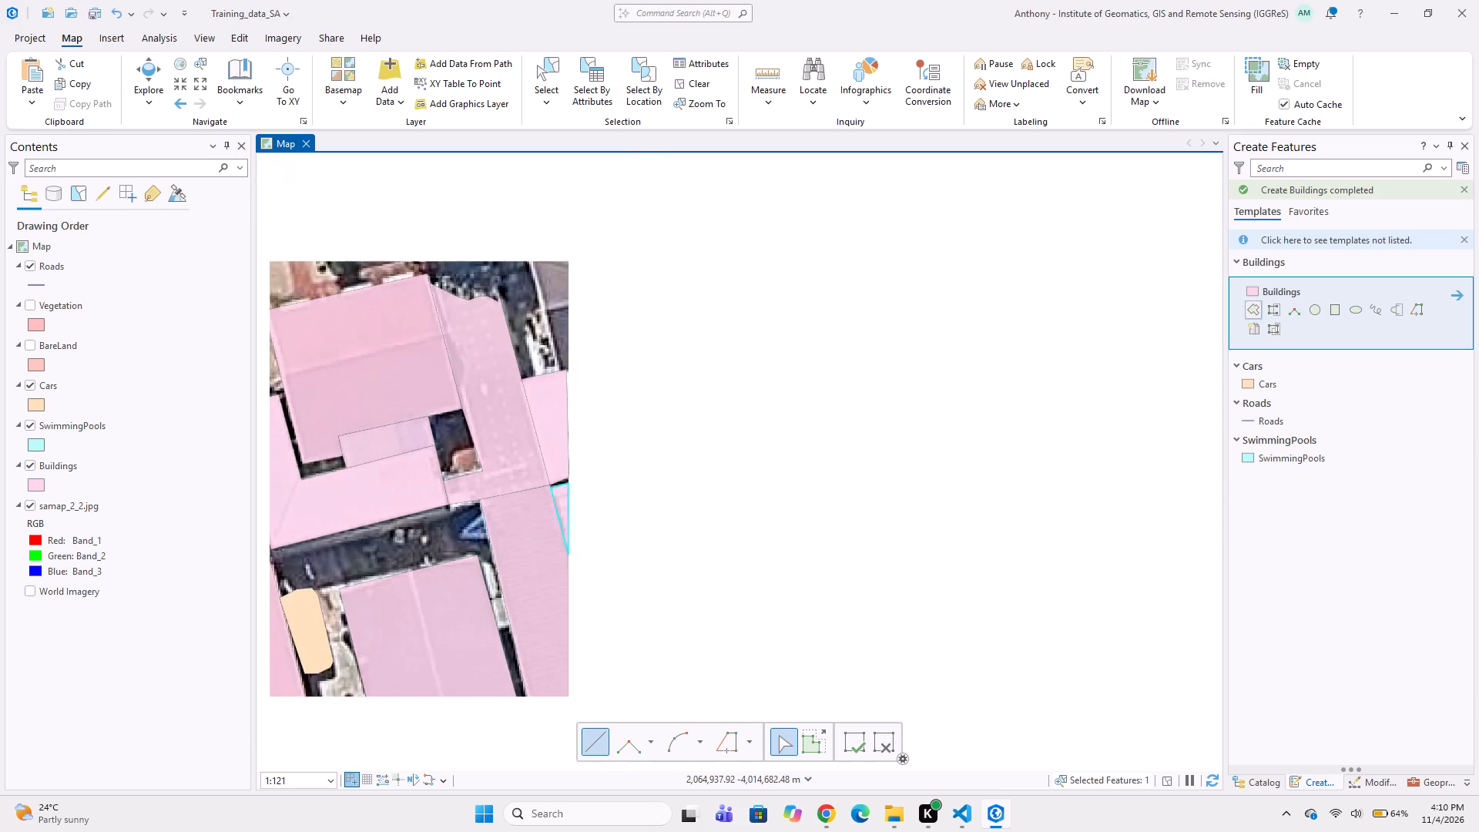
middle_drag(431, 461, 528, 466)
middle_drag(467, 431, 493, 445)
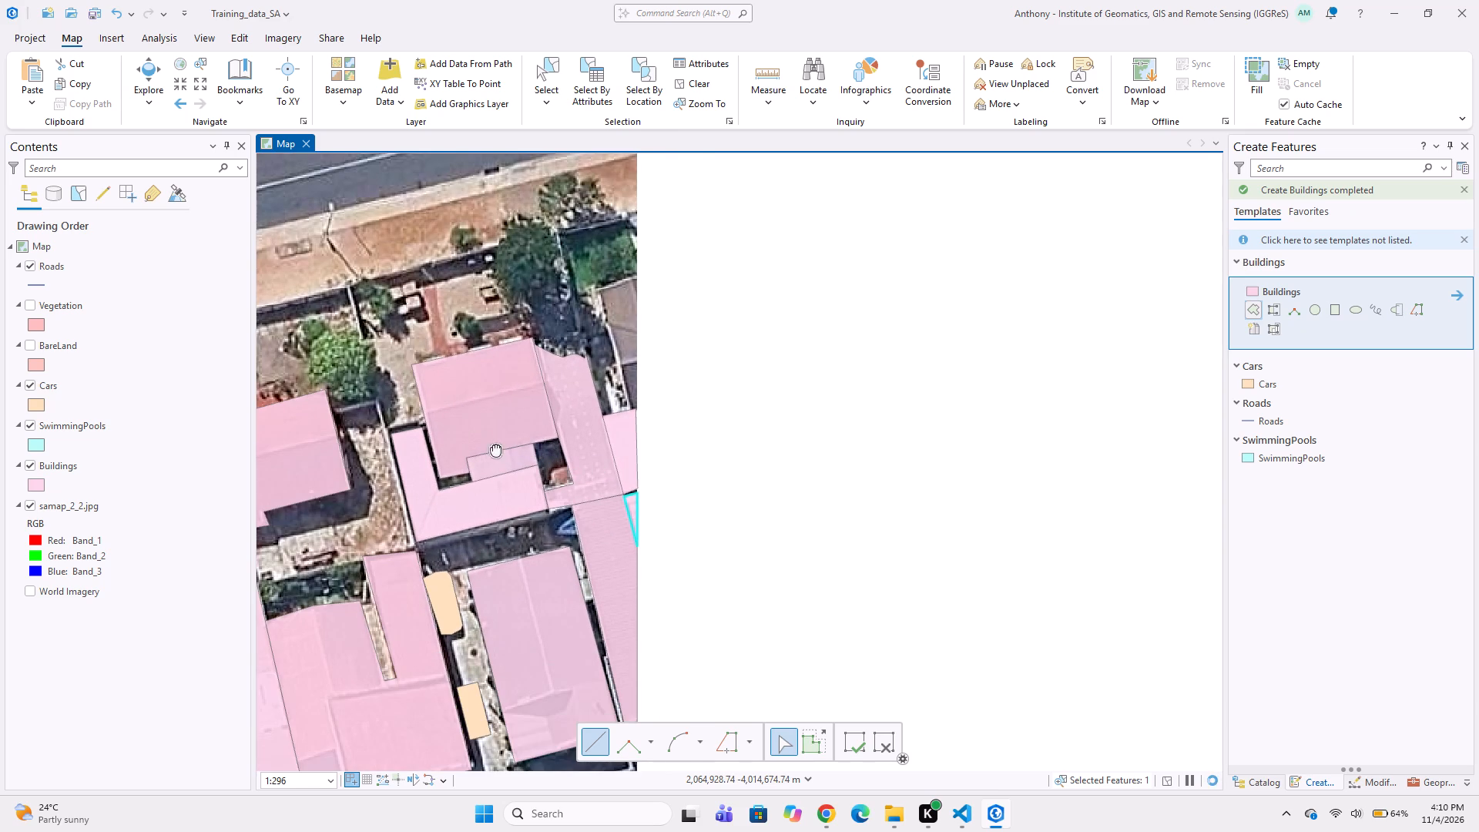
middle_drag(493, 445, 536, 461)
middle_drag(512, 409, 505, 445)
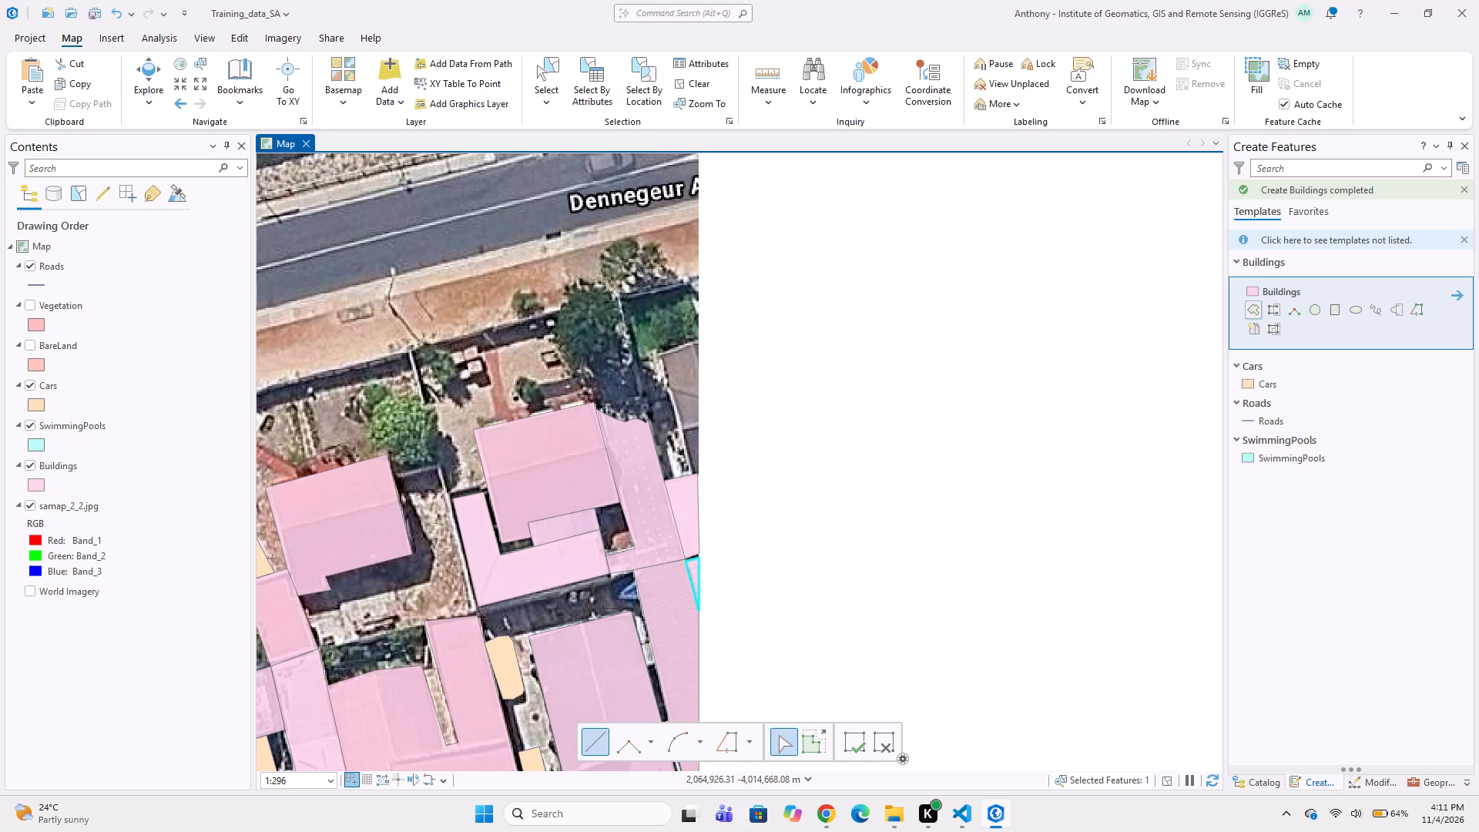
scroll(634, 407, up, 1)
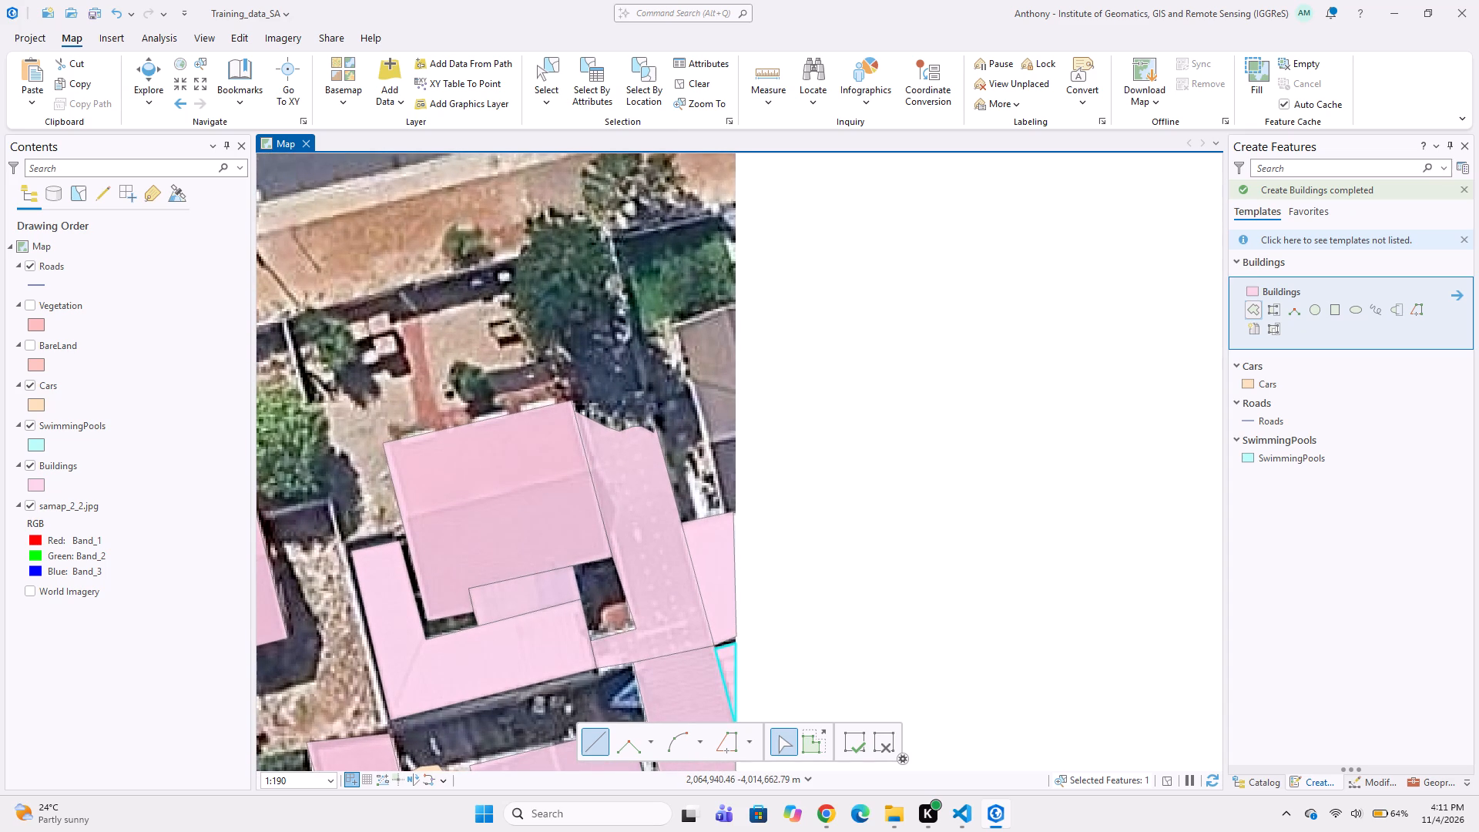
click(672, 320)
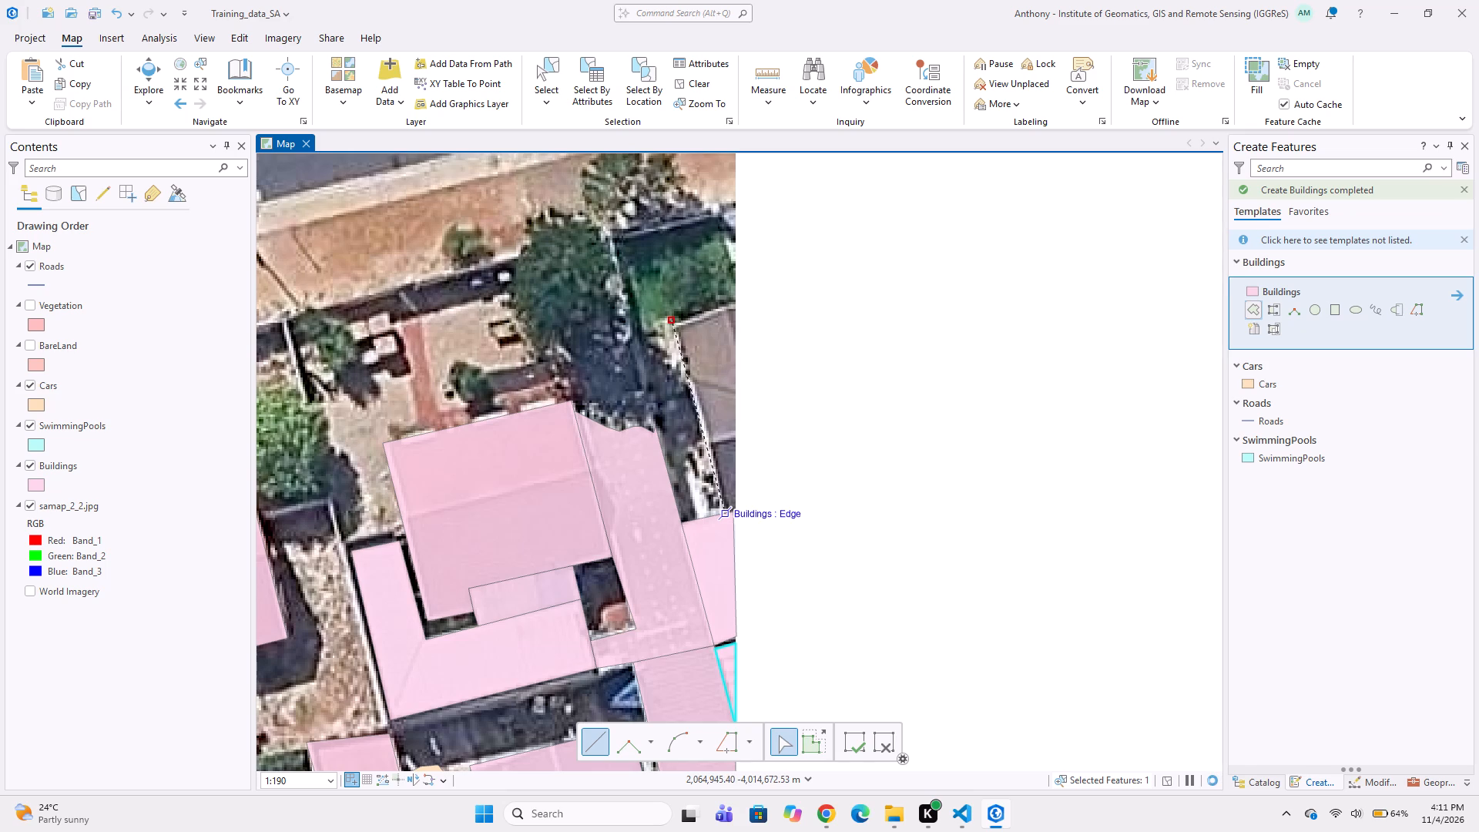
click(725, 512)
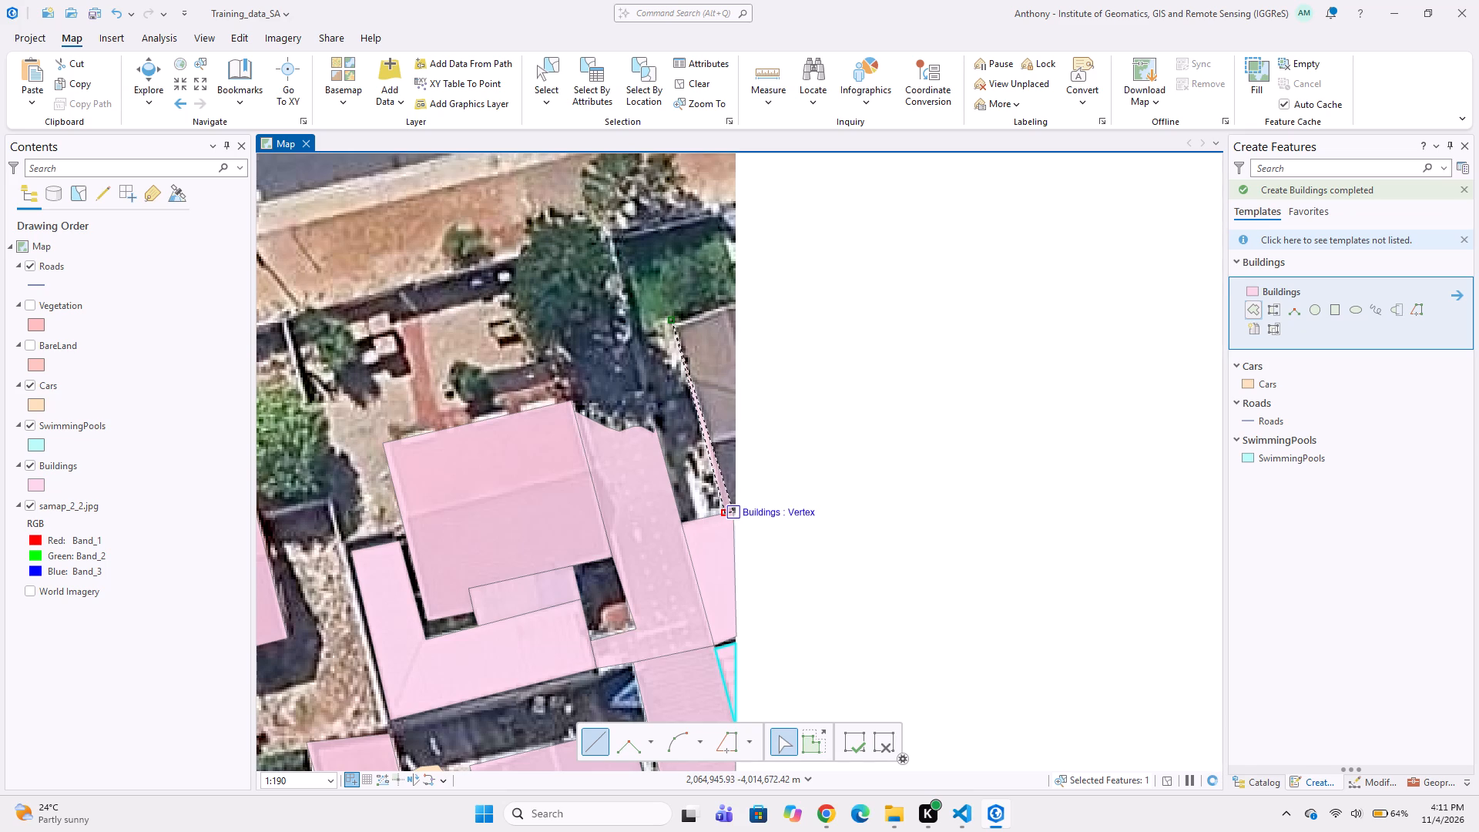
click(739, 507)
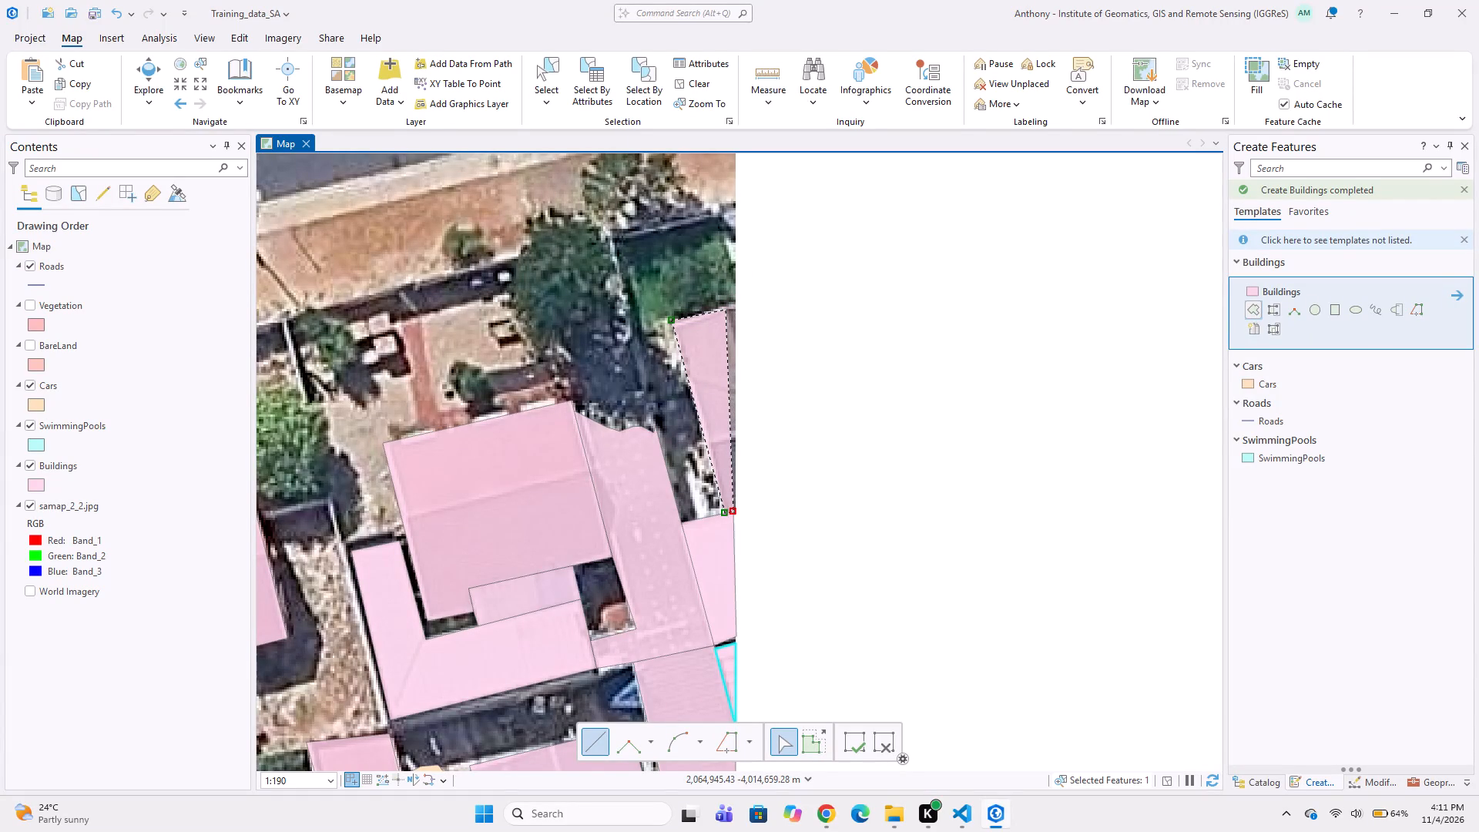
double_click(733, 304)
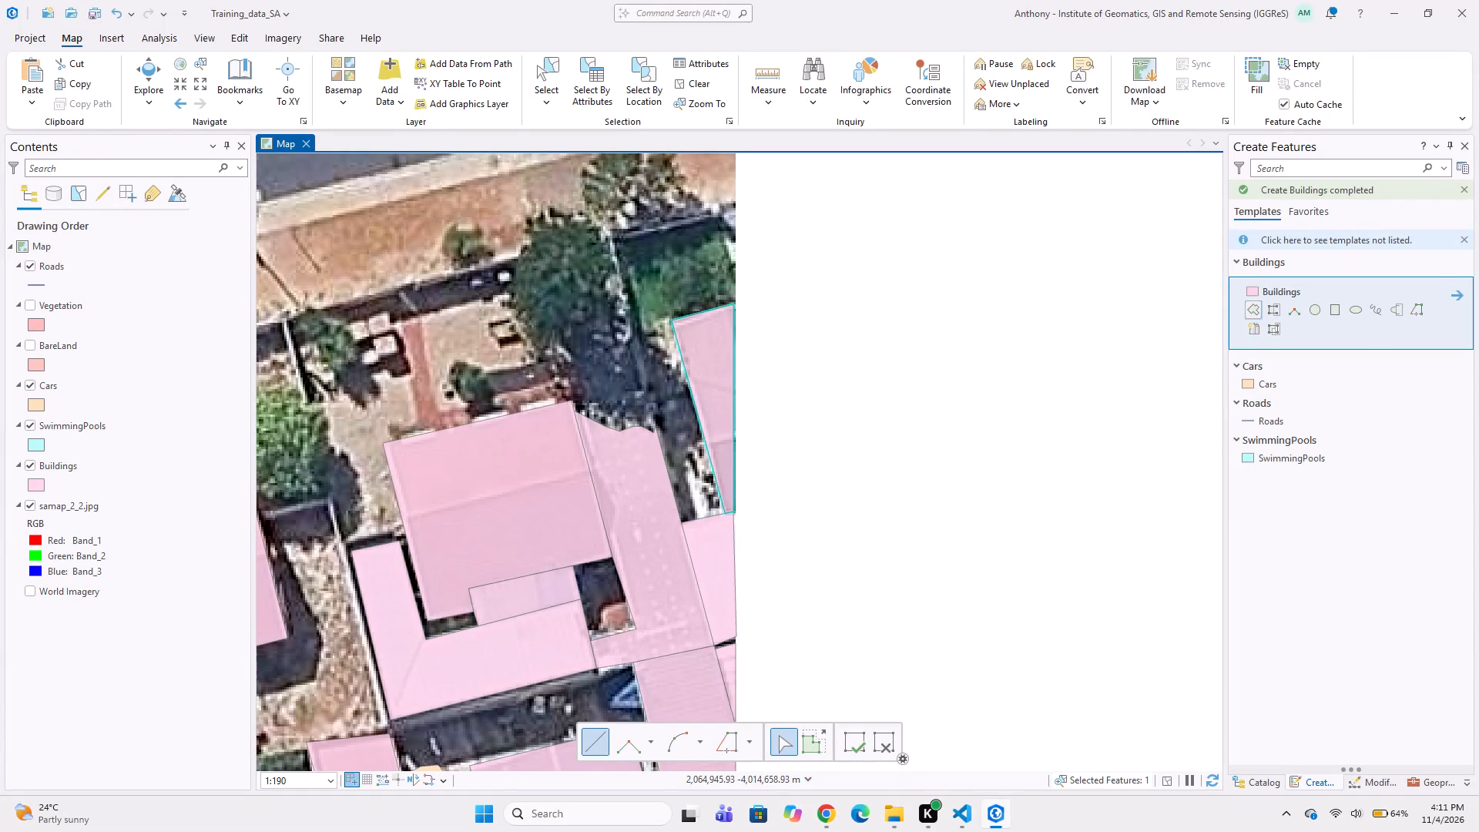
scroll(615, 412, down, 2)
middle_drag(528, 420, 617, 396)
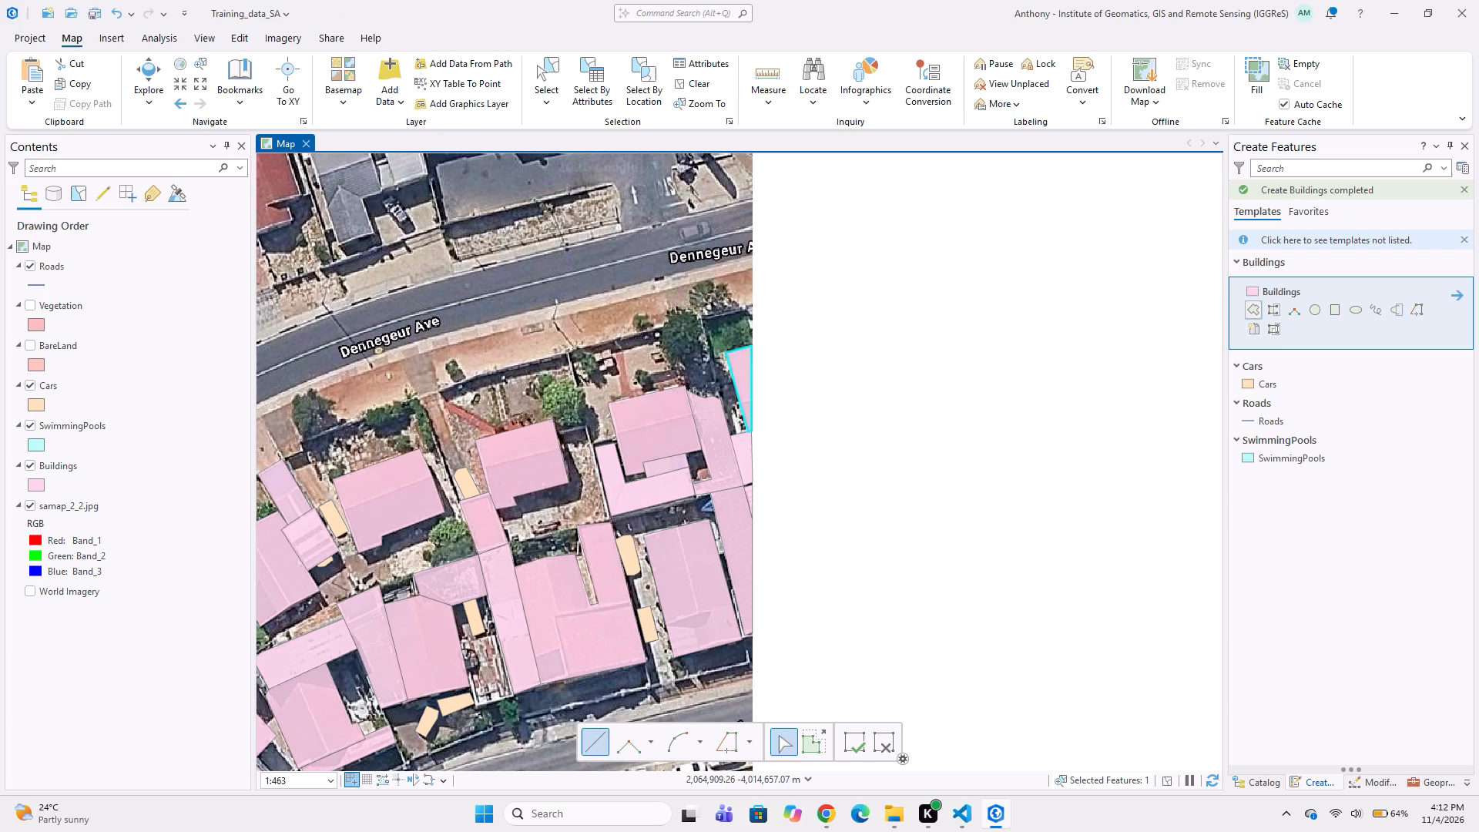
Examine the digitized strip between Dennegeur Ave and Korvette Rd southward for cars and buildings that still lack polygons.
scroll(580, 369, down, 1)
middle_drag(660, 377, 709, 391)
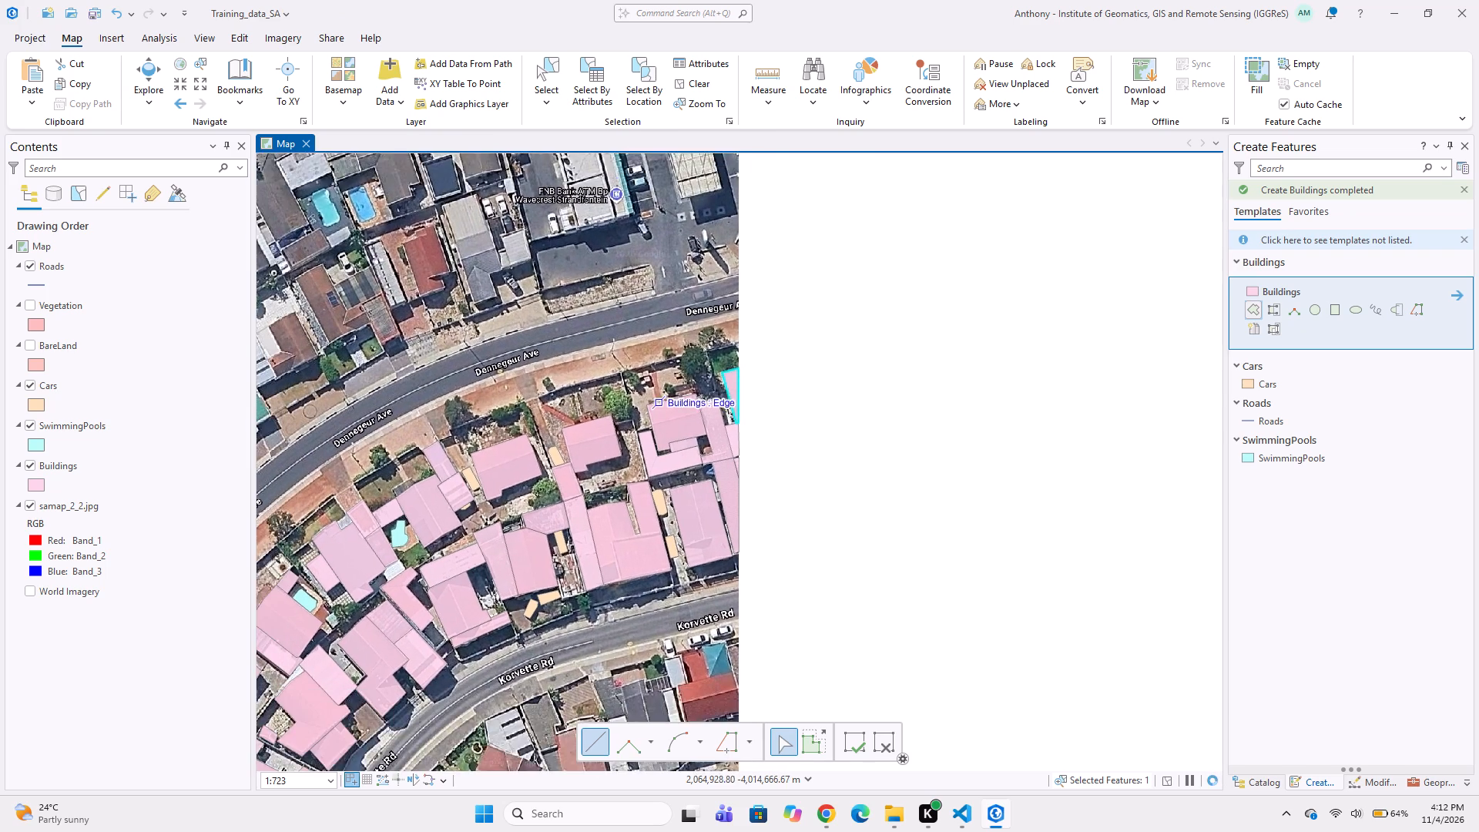
middle_drag(591, 412, 719, 374)
middle_drag(582, 401, 693, 353)
middle_drag(575, 458, 655, 401)
middle_drag(602, 477, 602, 469)
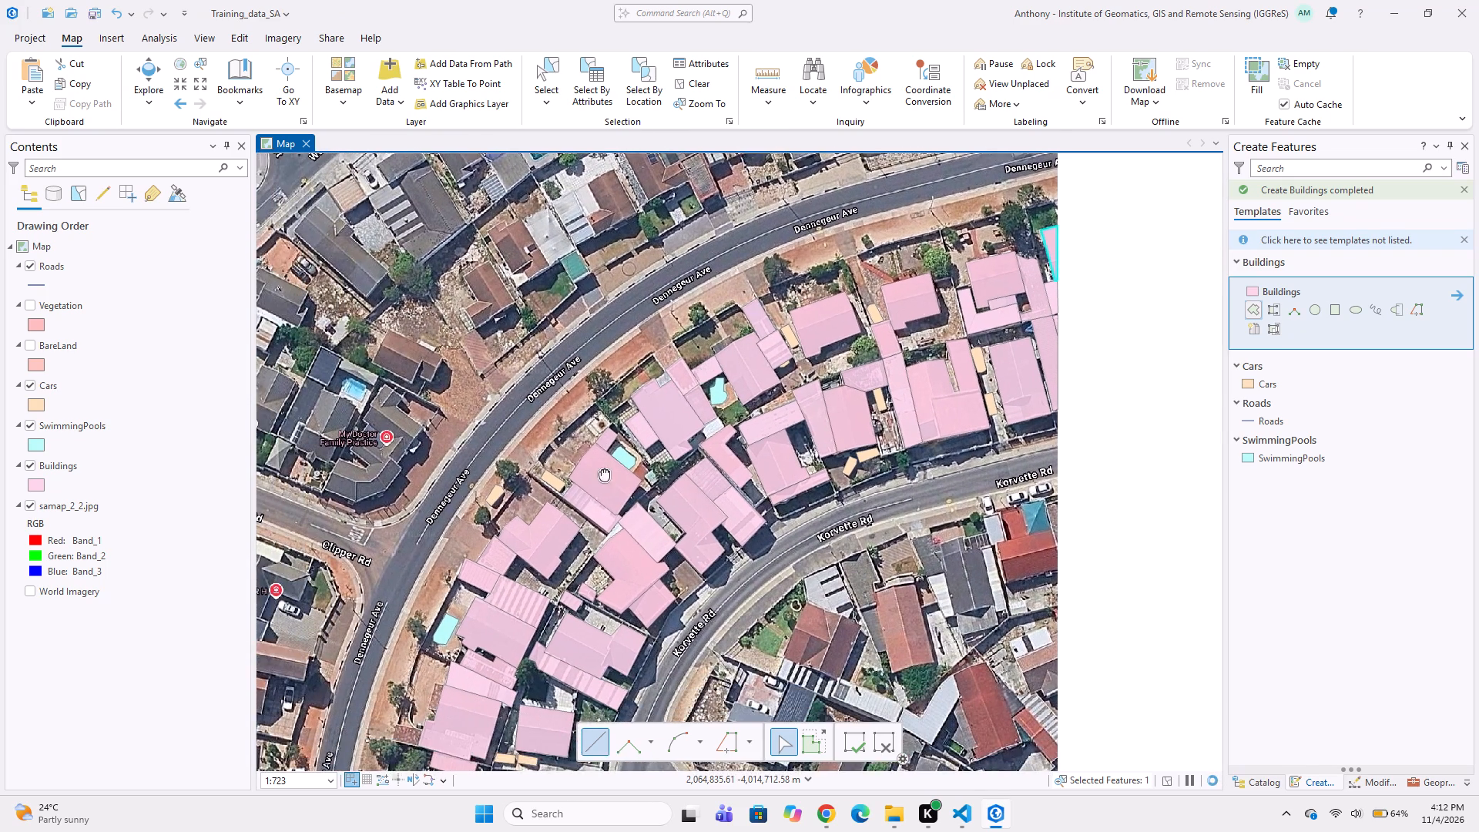
middle_drag(602, 469, 585, 391)
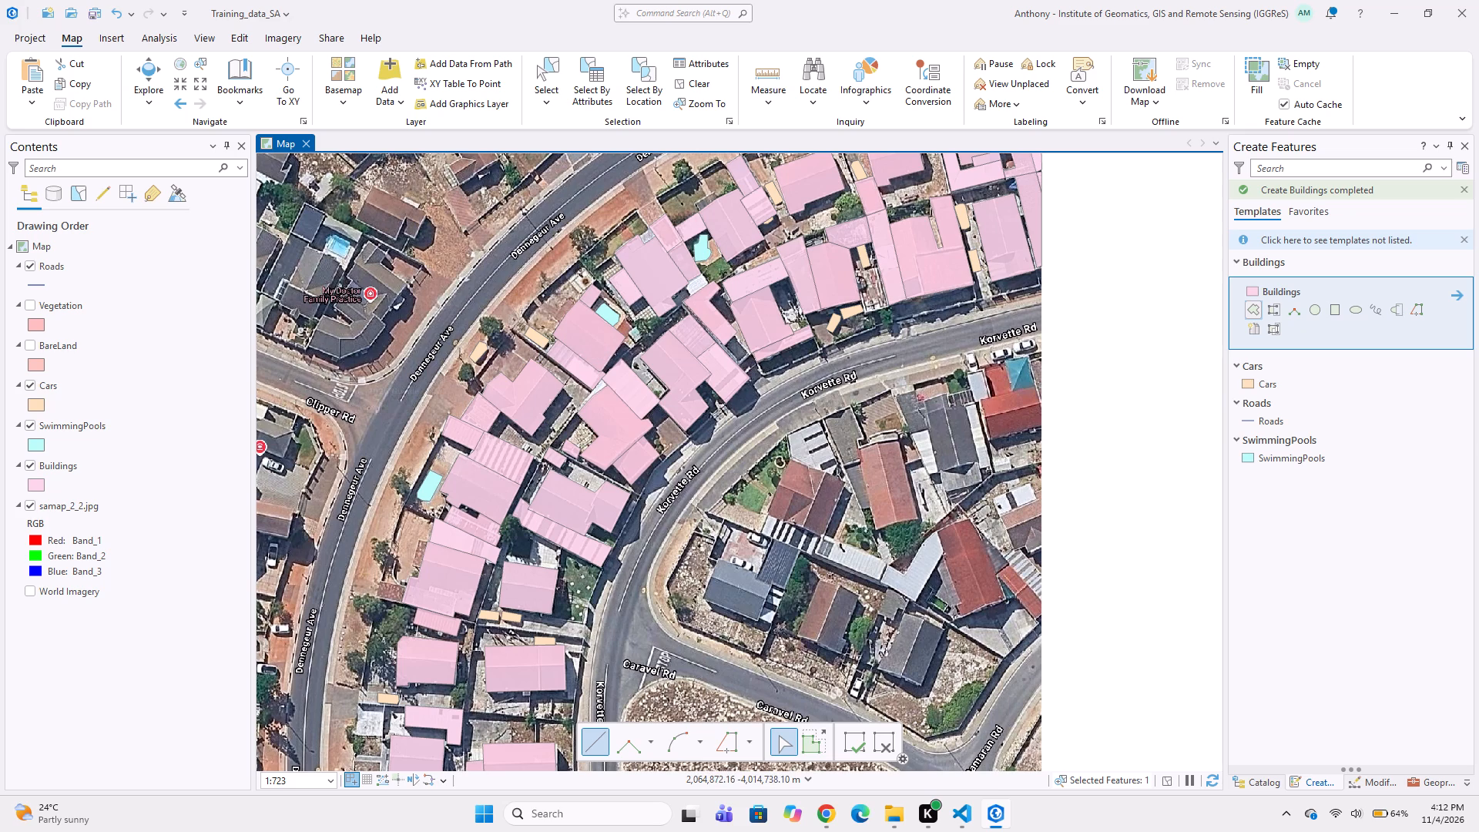
middle_drag(569, 355, 760, 326)
scroll(615, 474, down, 1)
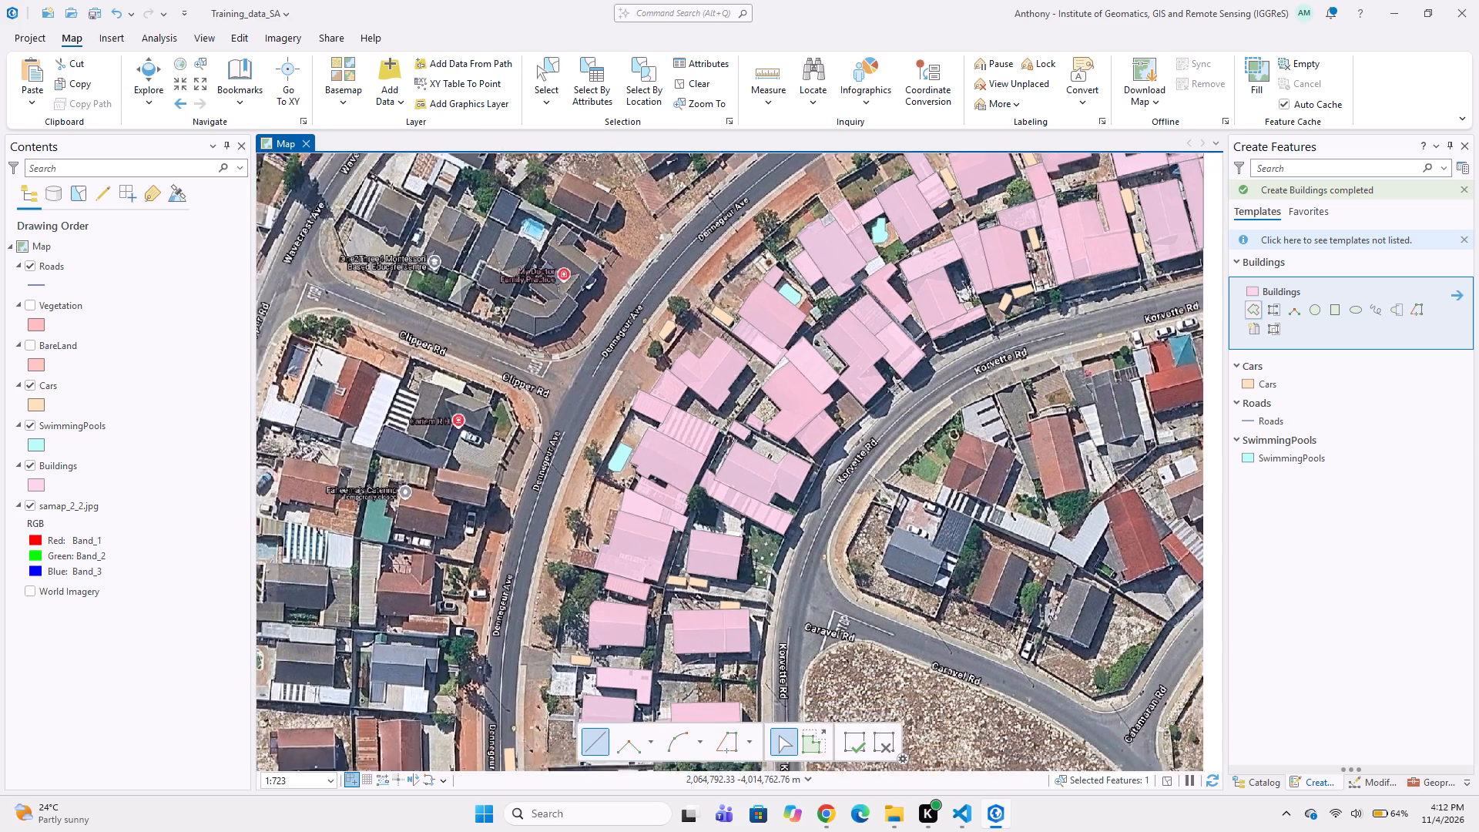
scroll(531, 515, up, 2)
middle_drag(572, 488, 647, 450)
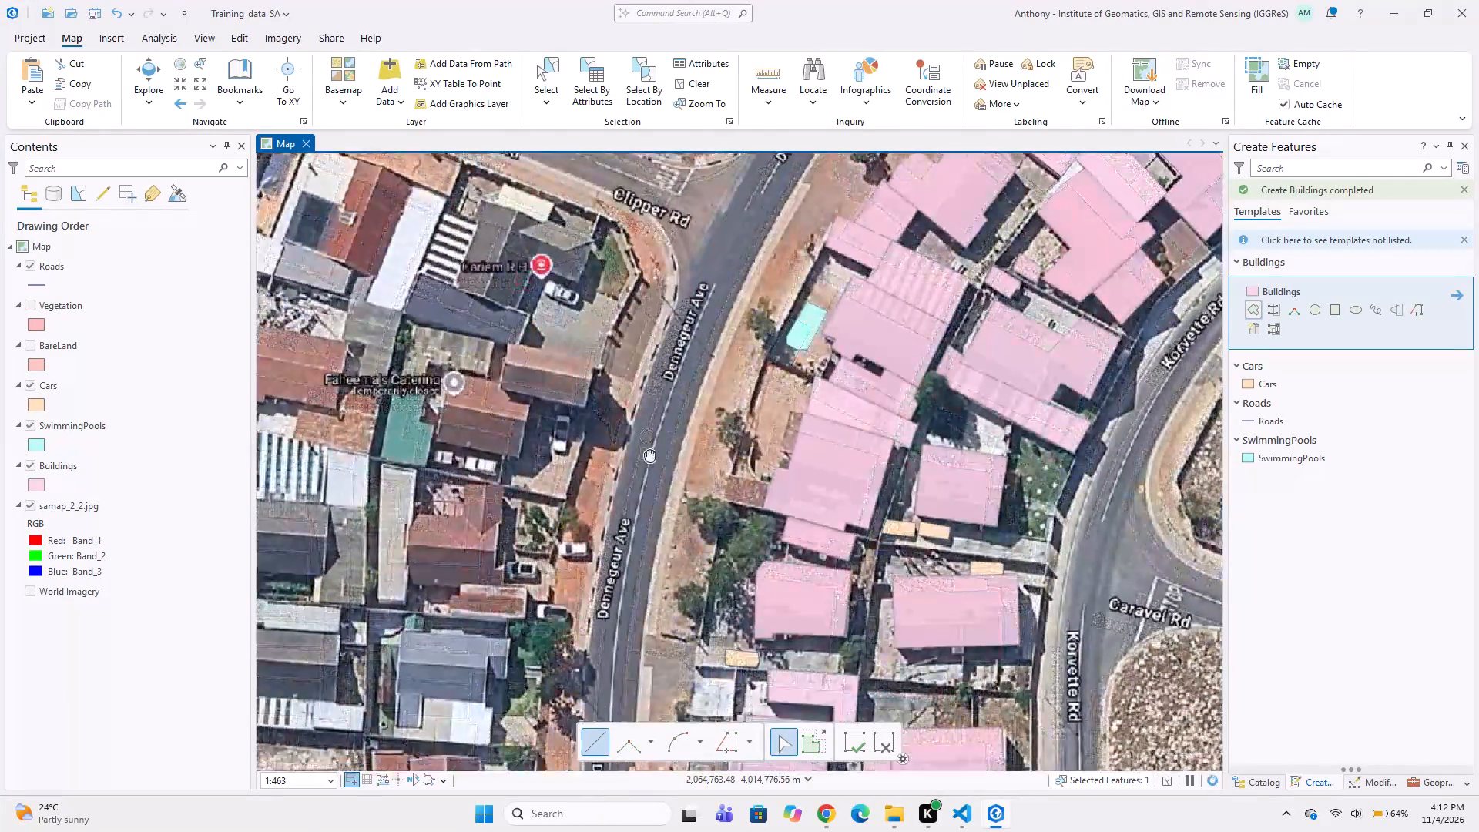
middle_drag(647, 450, 644, 431)
middle_drag(606, 504, 644, 471)
middle_drag(698, 625, 685, 498)
middle_drag(671, 582, 682, 466)
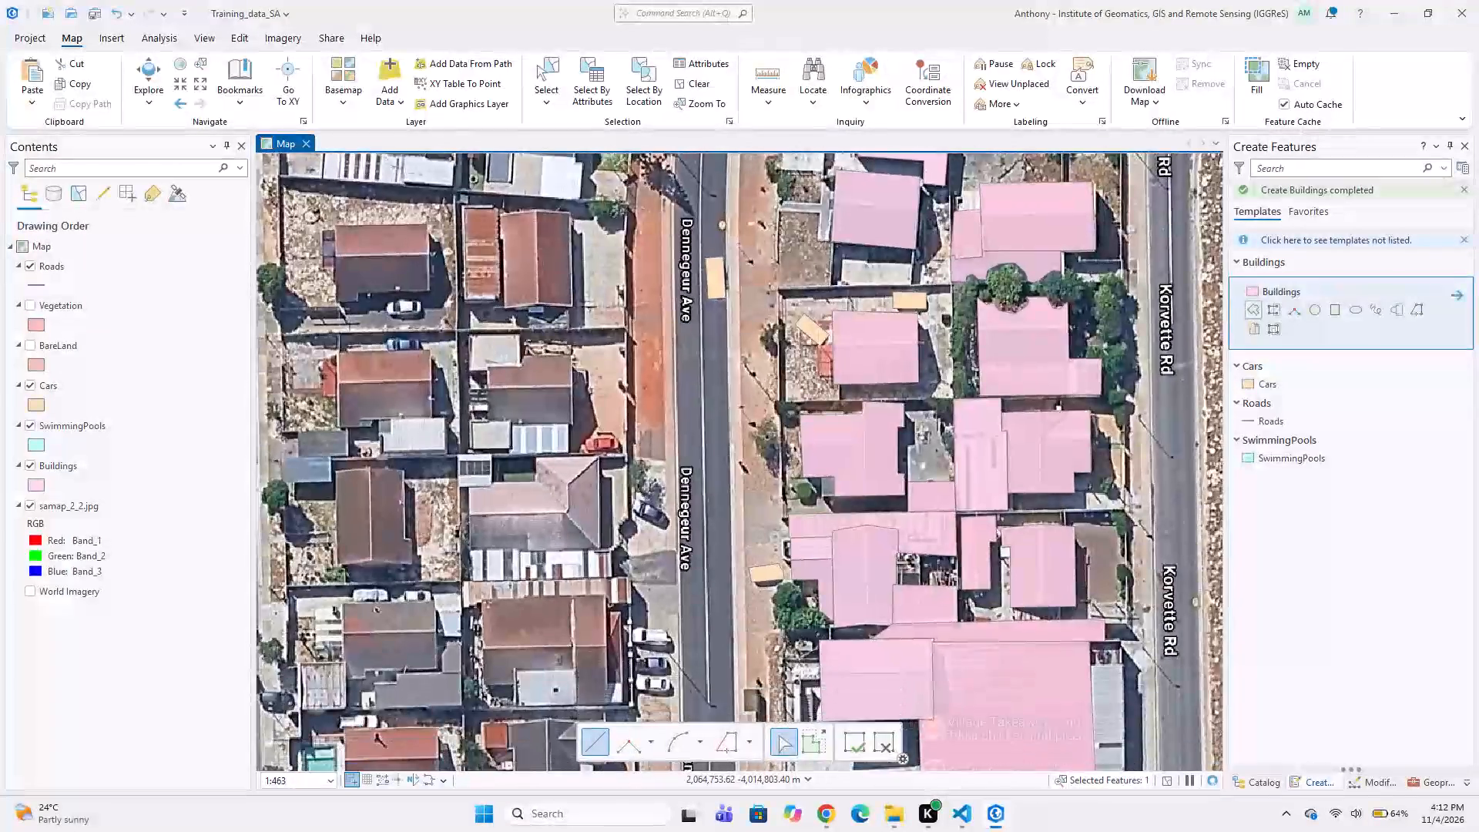
middle_drag(712, 493, 656, 396)
middle_drag(642, 498, 655, 423)
Digitize the white car driving on Dennegeur Ave, west of the car park, as a five-vertex Cars polygon.
scroll(609, 522, up, 1)
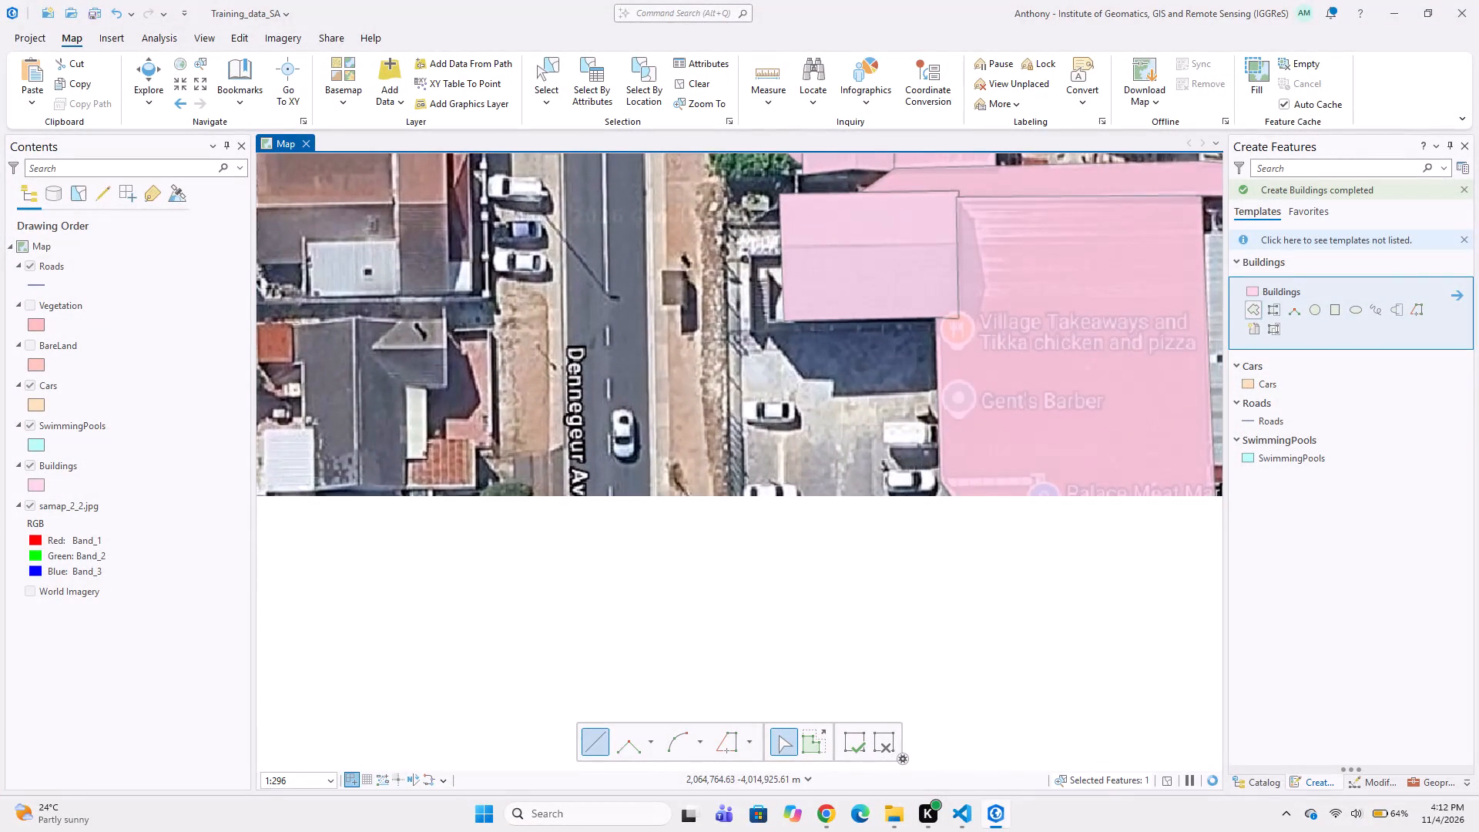
middle_drag(679, 439, 672, 367)
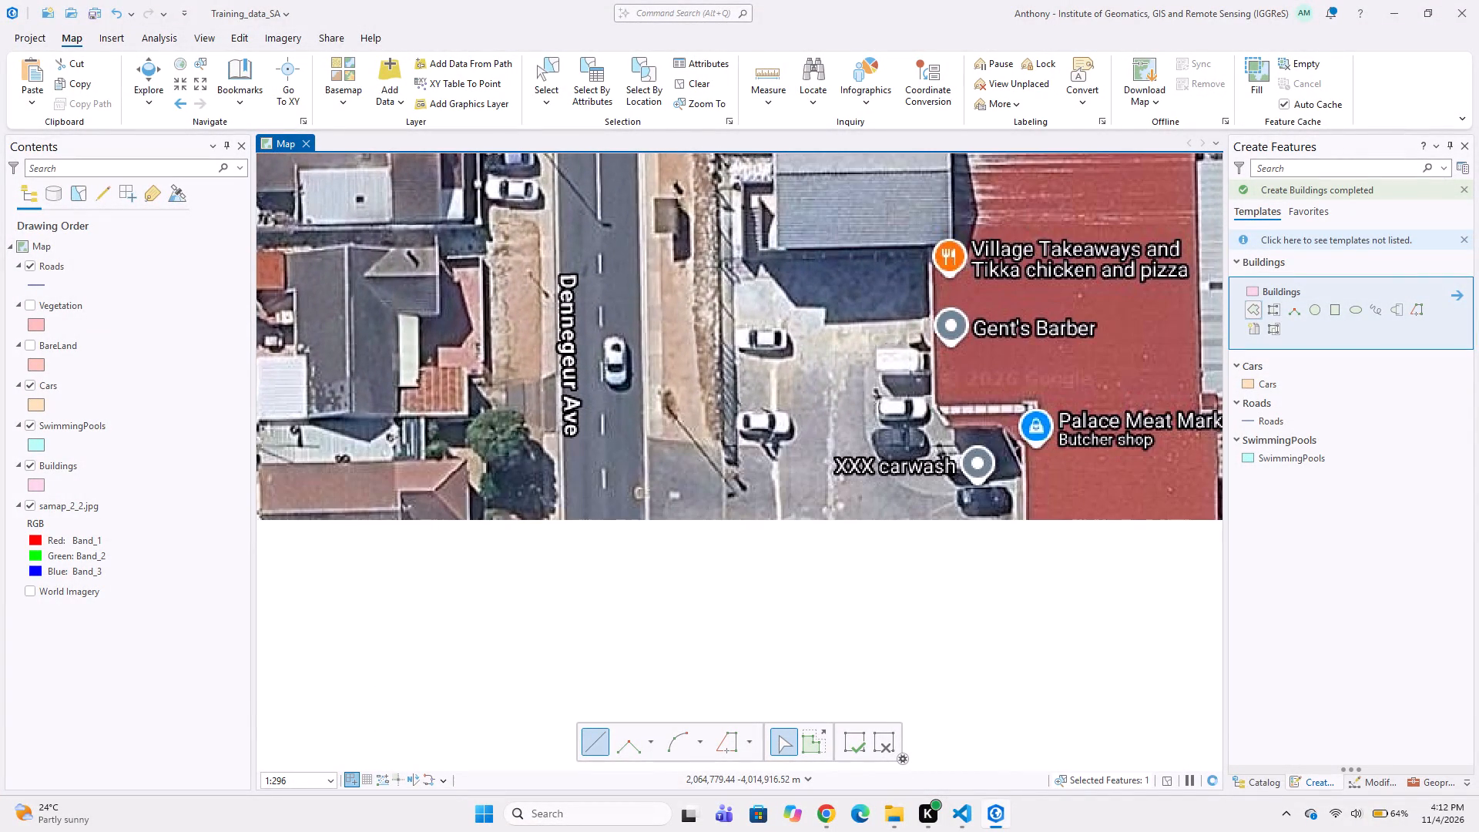
click(1281, 380)
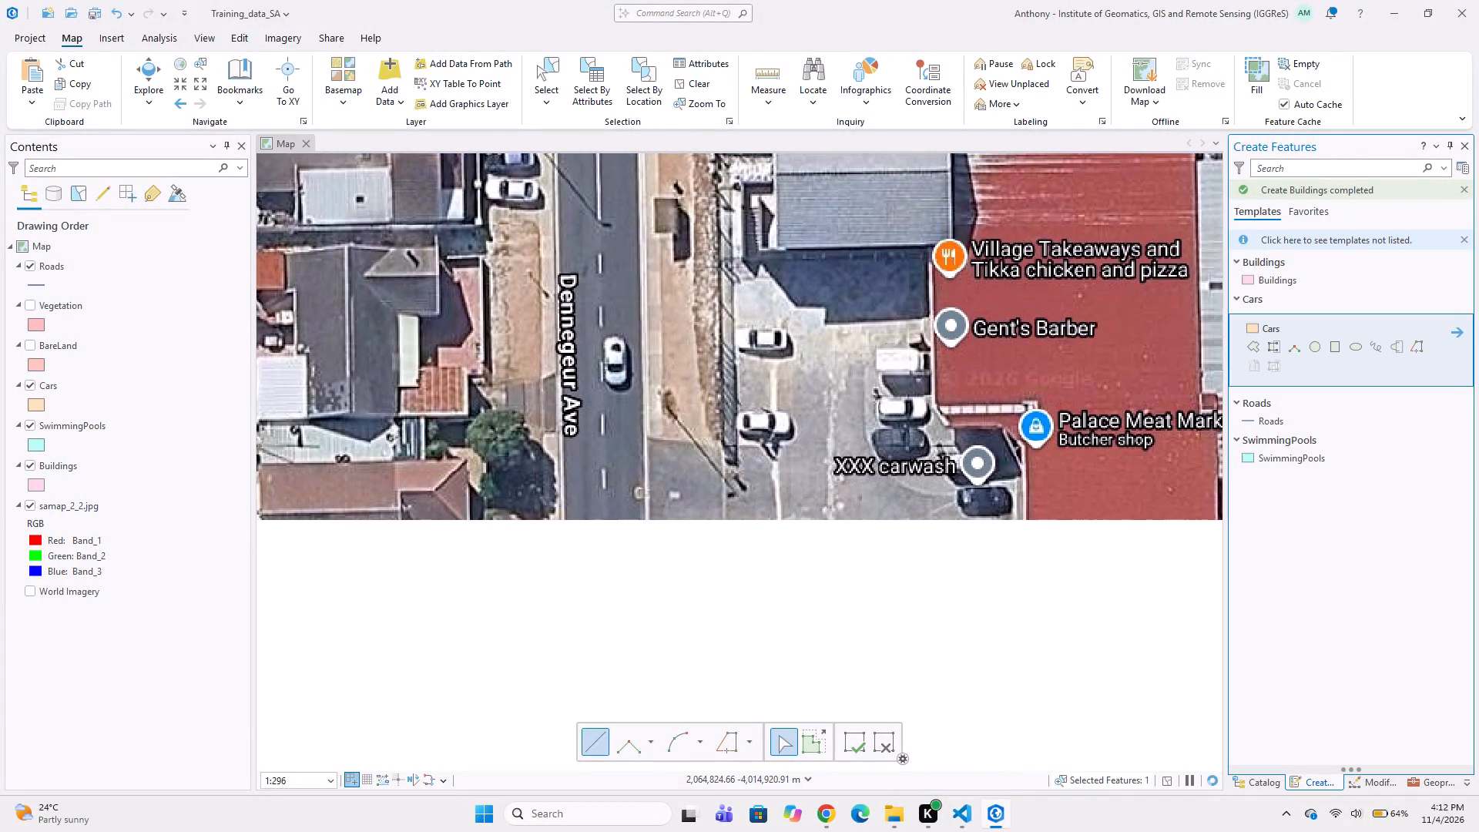
scroll(666, 326, up, 1)
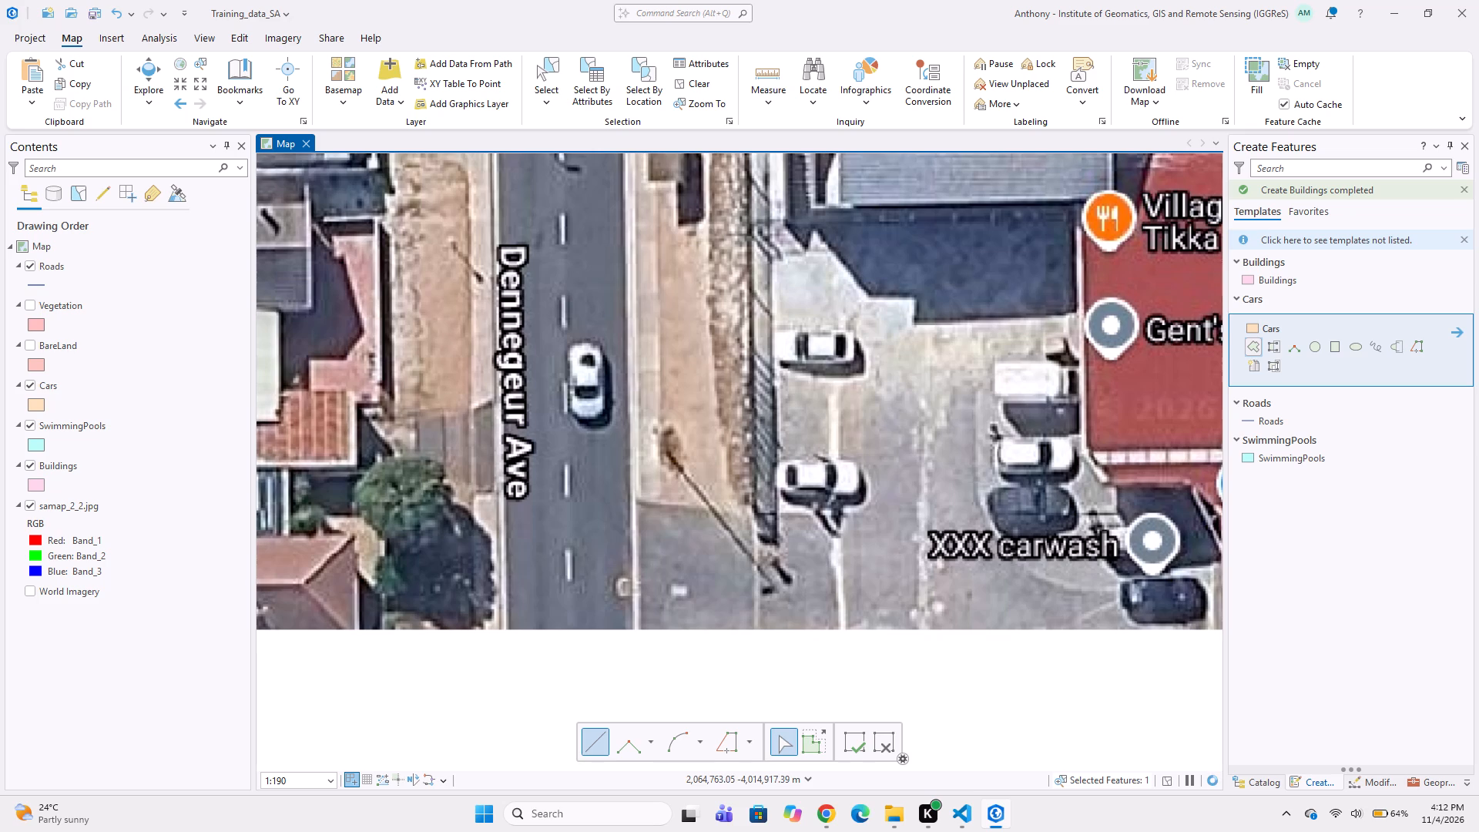
scroll(593, 334, up, 1)
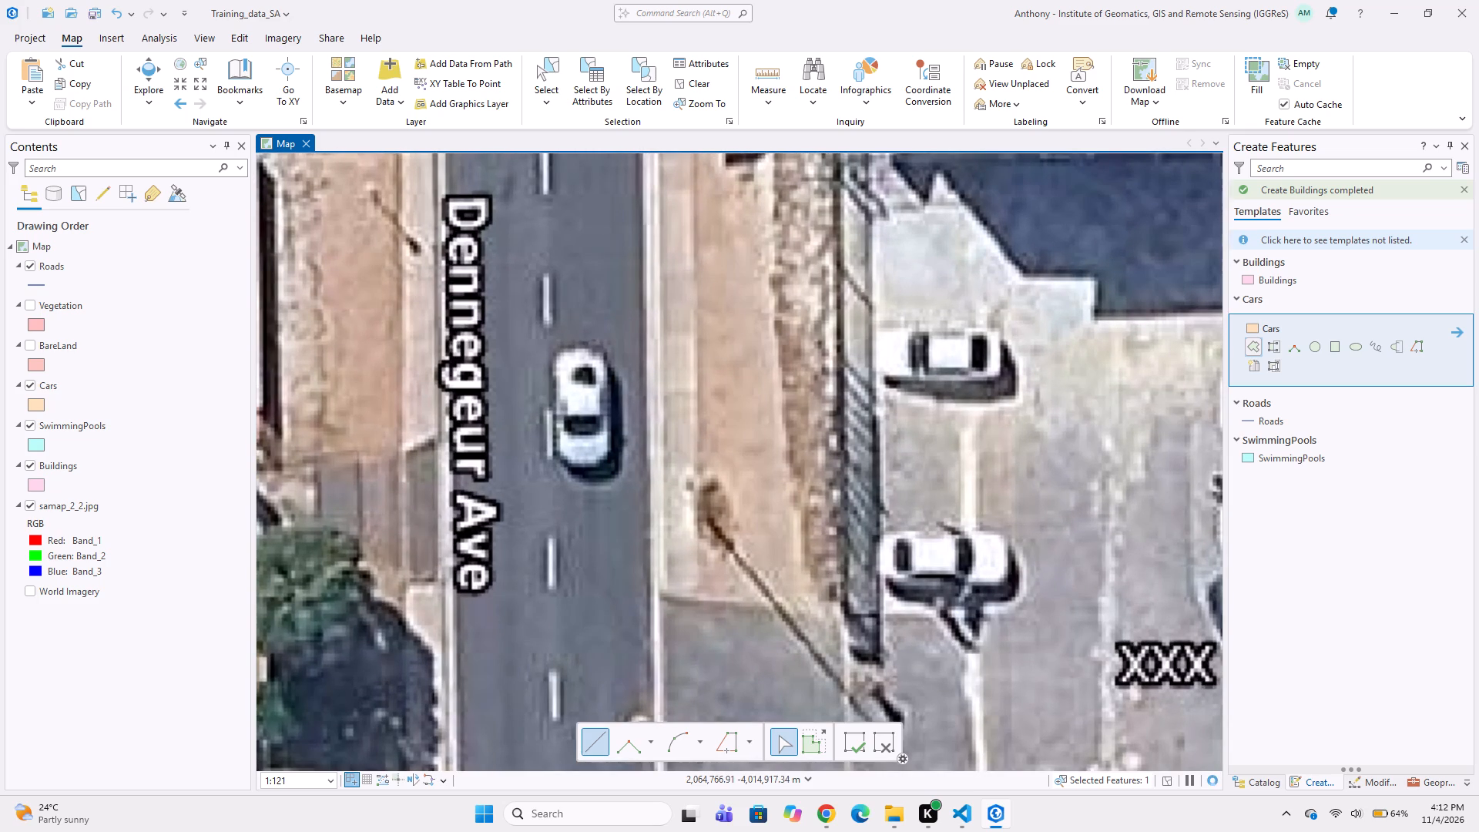
click(612, 331)
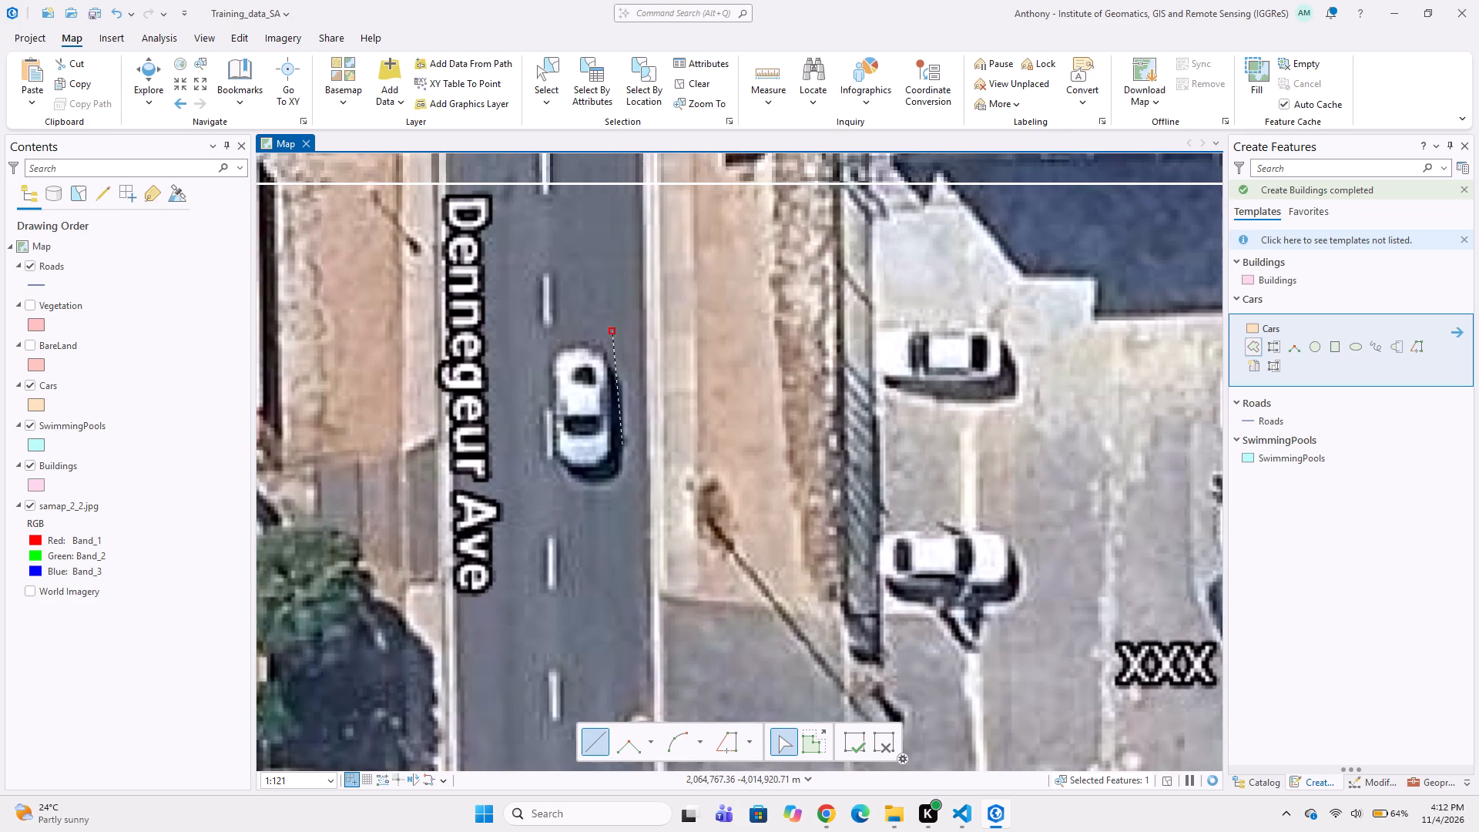
click(625, 474)
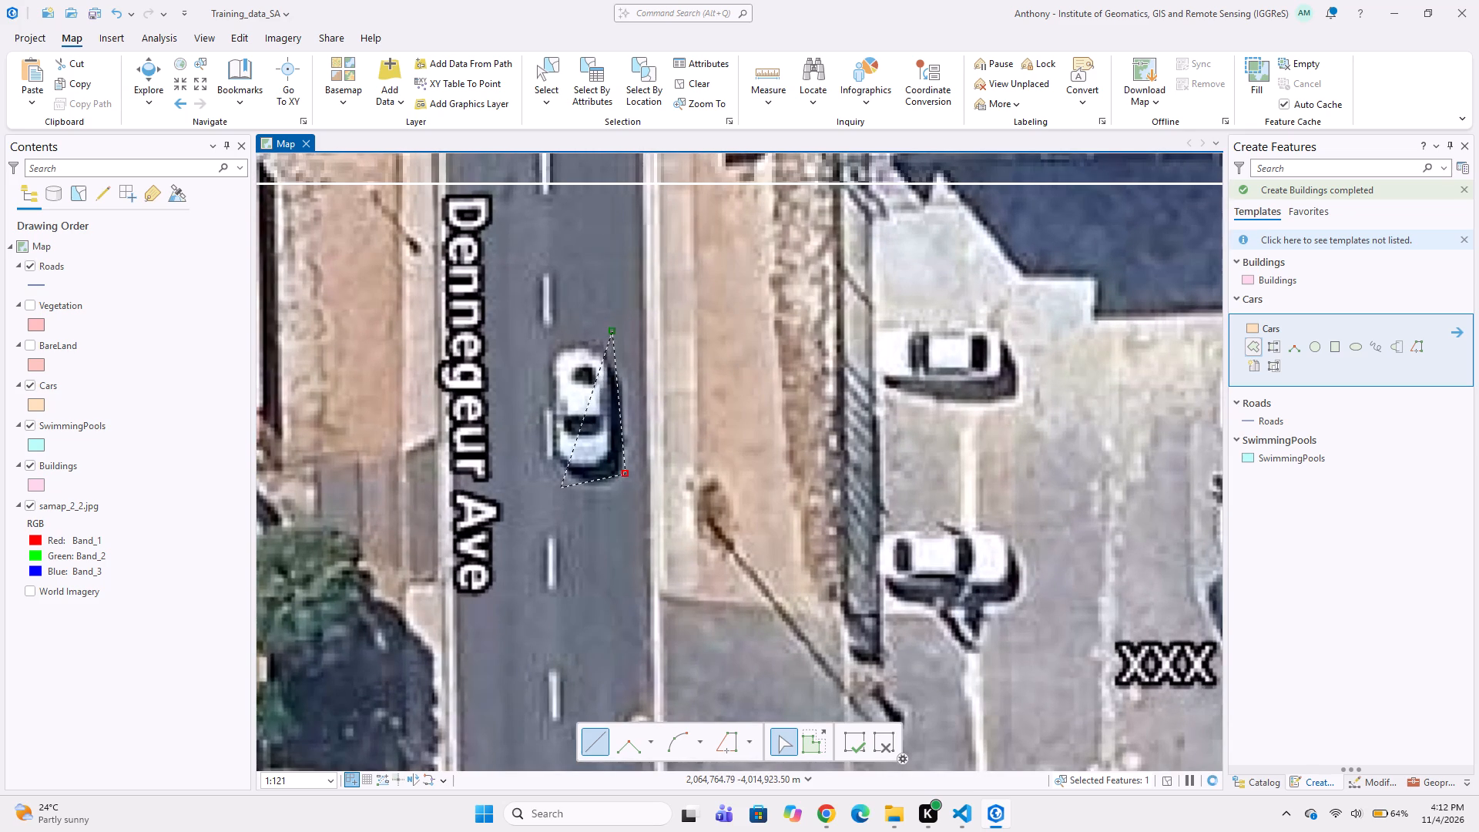
click(564, 482)
click(542, 453)
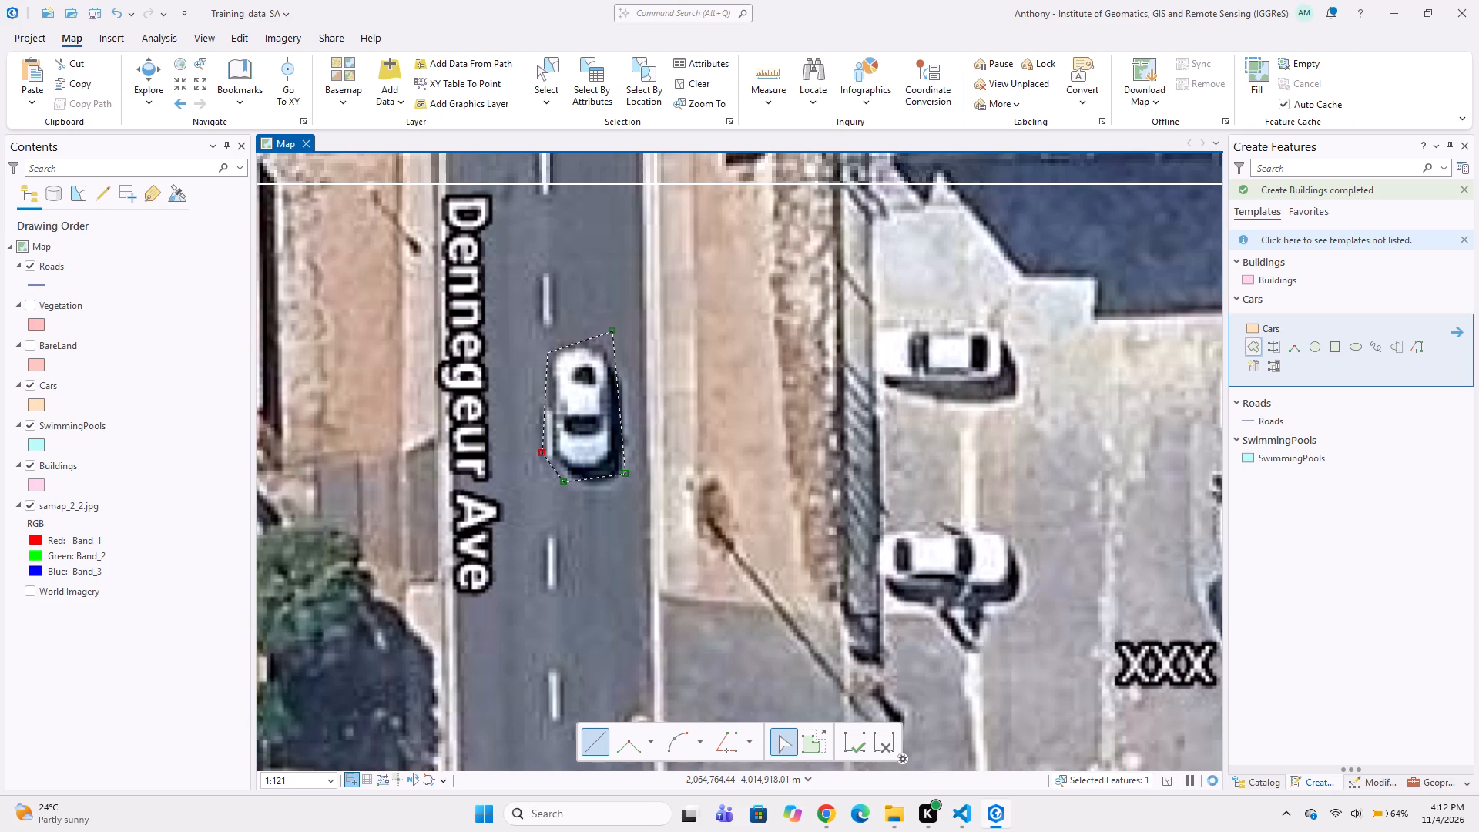
double_click(542, 342)
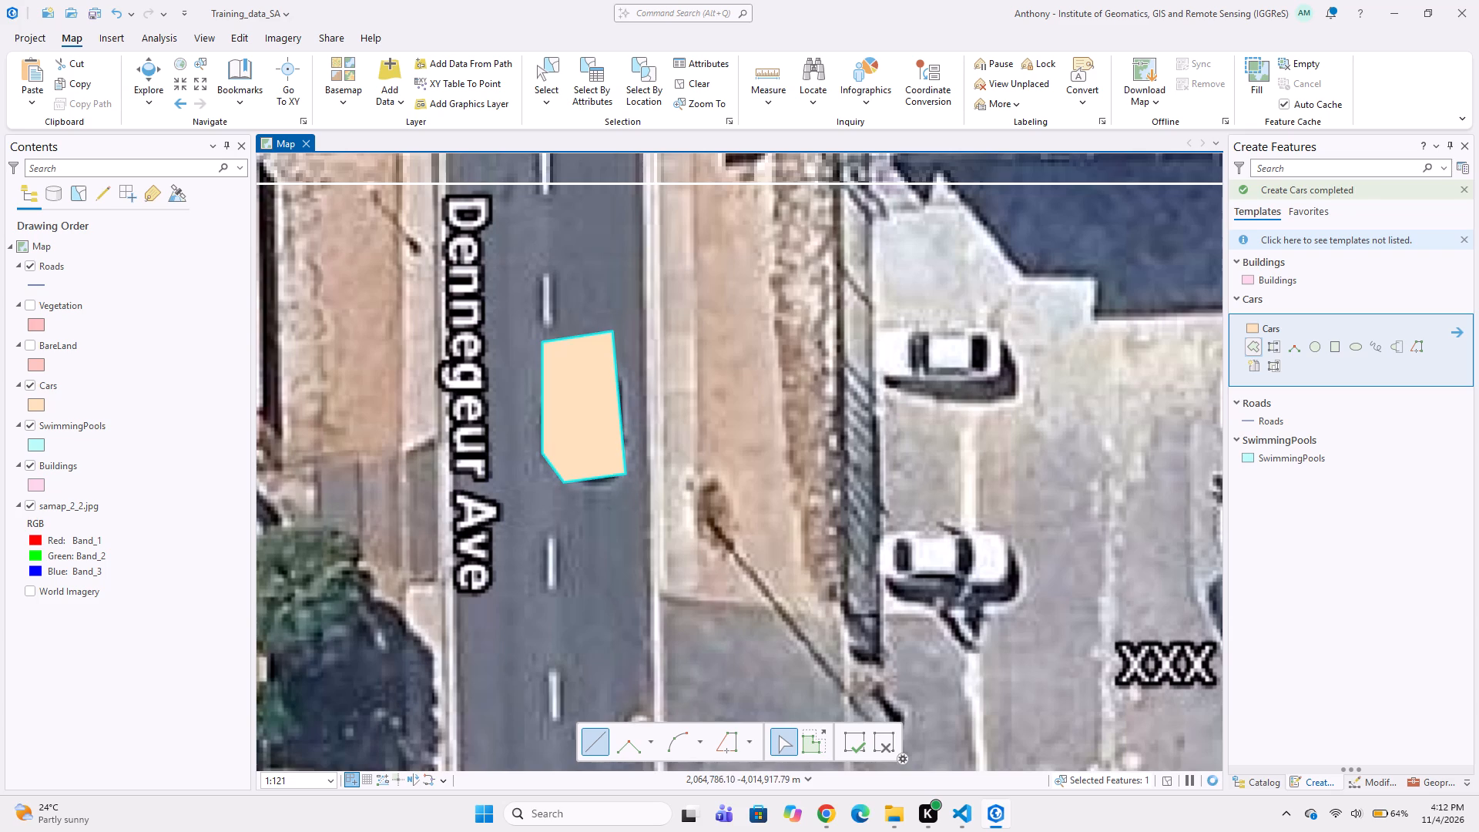
Digitize the northern white car along the car park's west fence as a rectangular Cars polygon.
click(1337, 347)
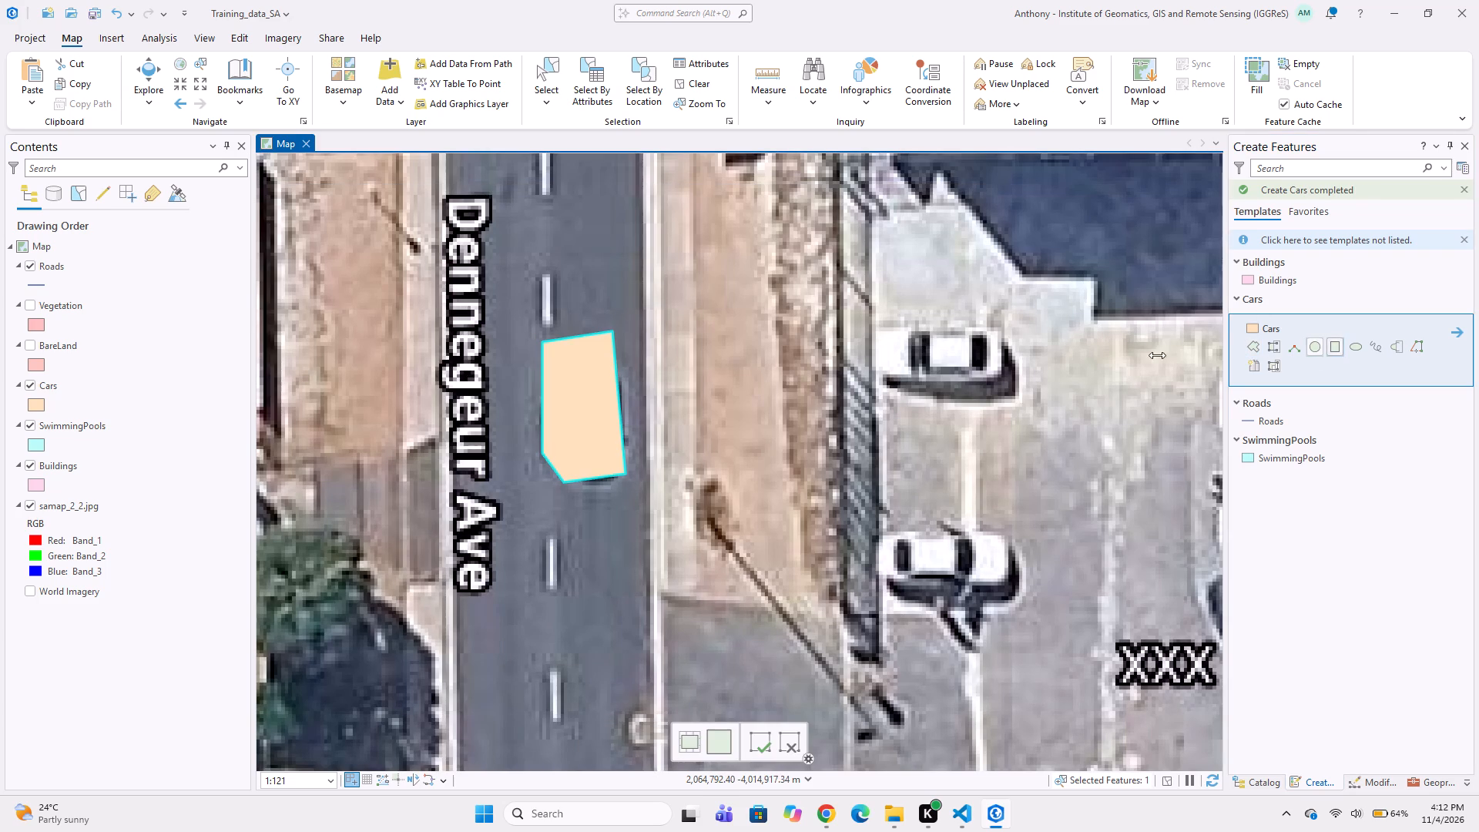
click(1005, 323)
click(868, 324)
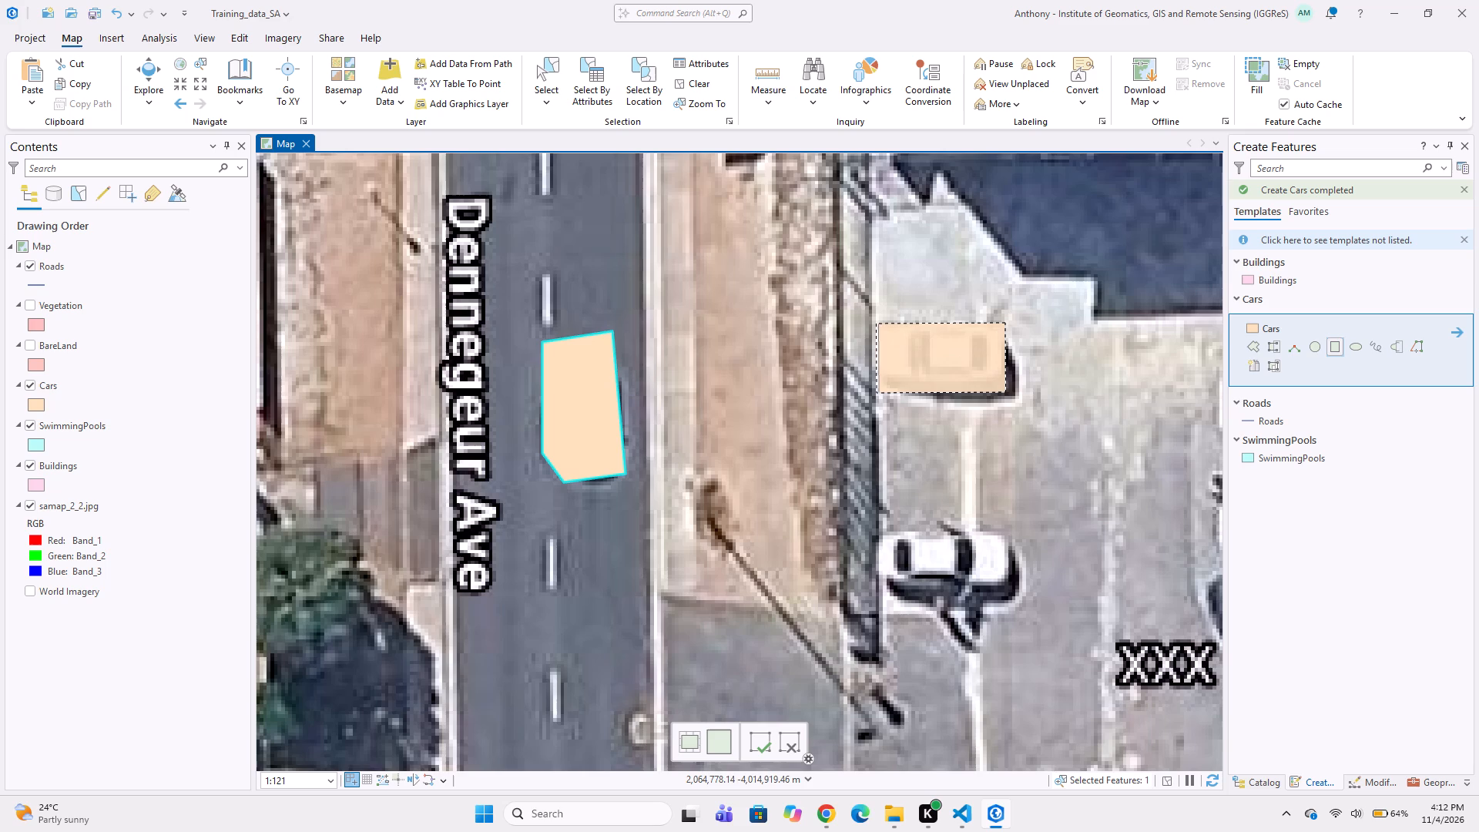
click(871, 396)
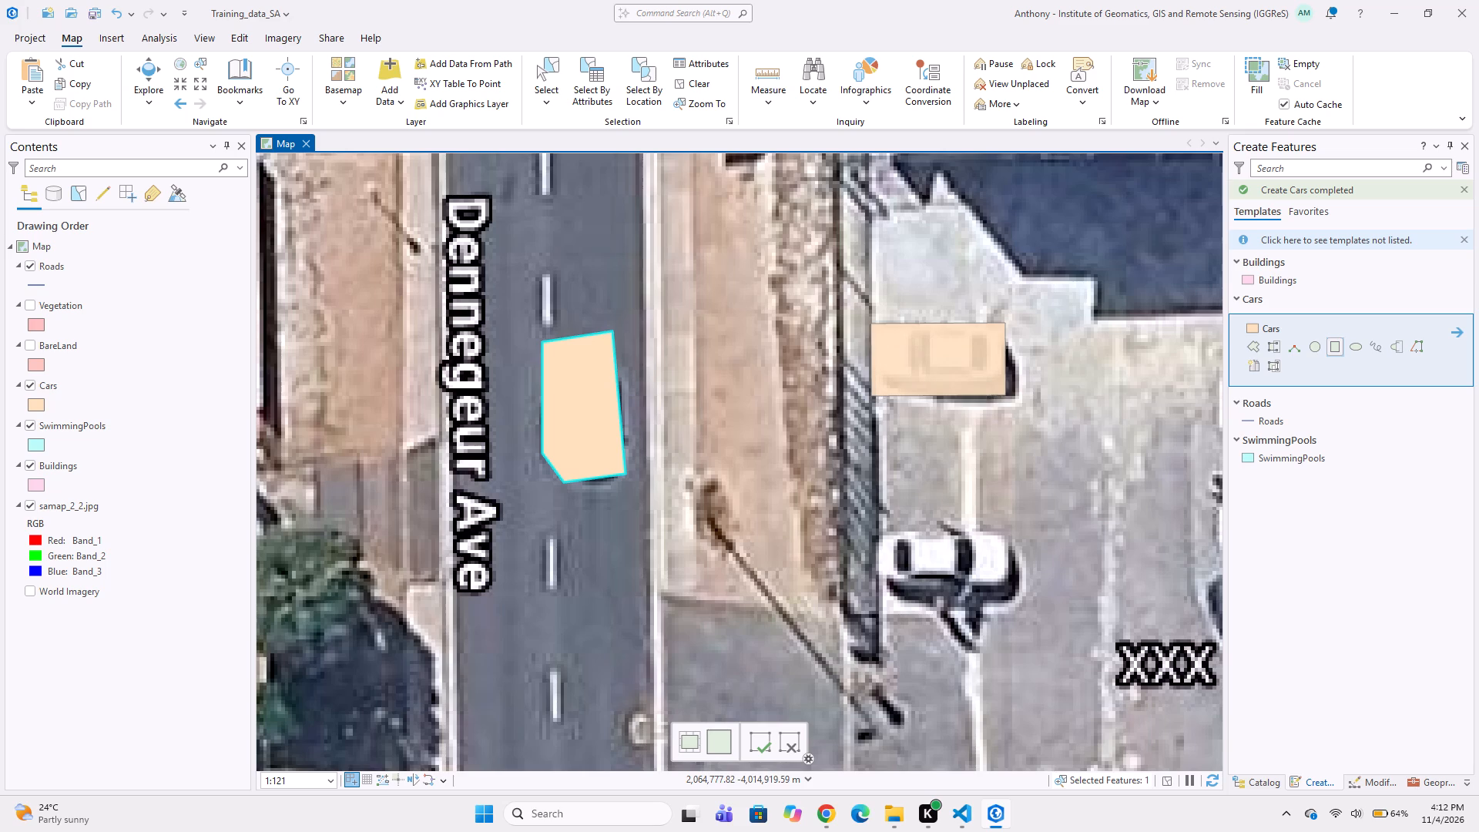
Digitize the southern white car along the car park's west fence as a rectangular Cars polygon.
middle_drag(884, 555, 647, 369)
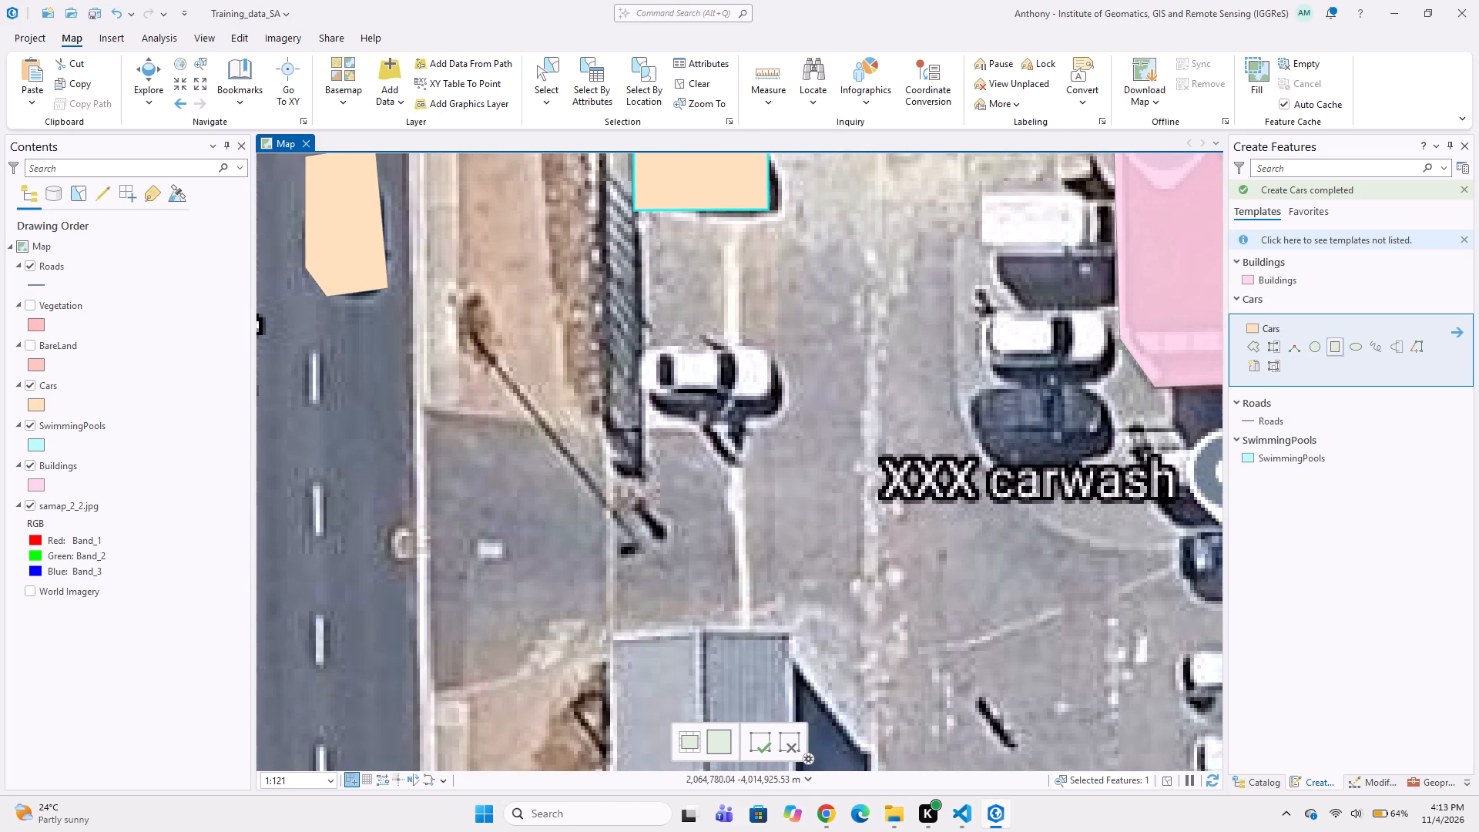
click(779, 342)
click(645, 339)
click(639, 407)
Digitize the dark car just north of the XXX carwash label as a rectangular Cars polygon.
middle_drag(817, 414, 742, 423)
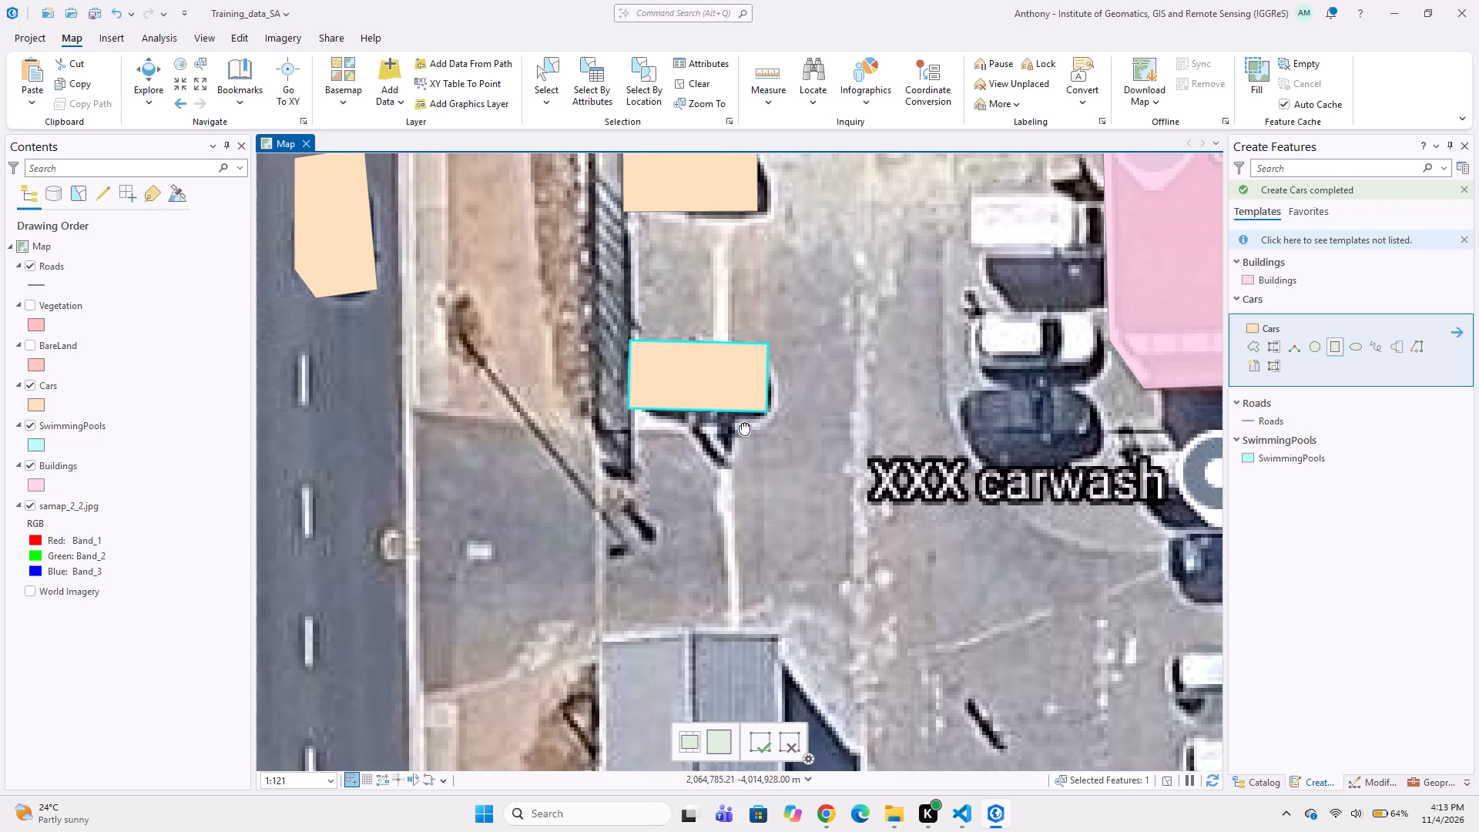
middle_drag(742, 423, 739, 423)
middle_drag(809, 334, 793, 364)
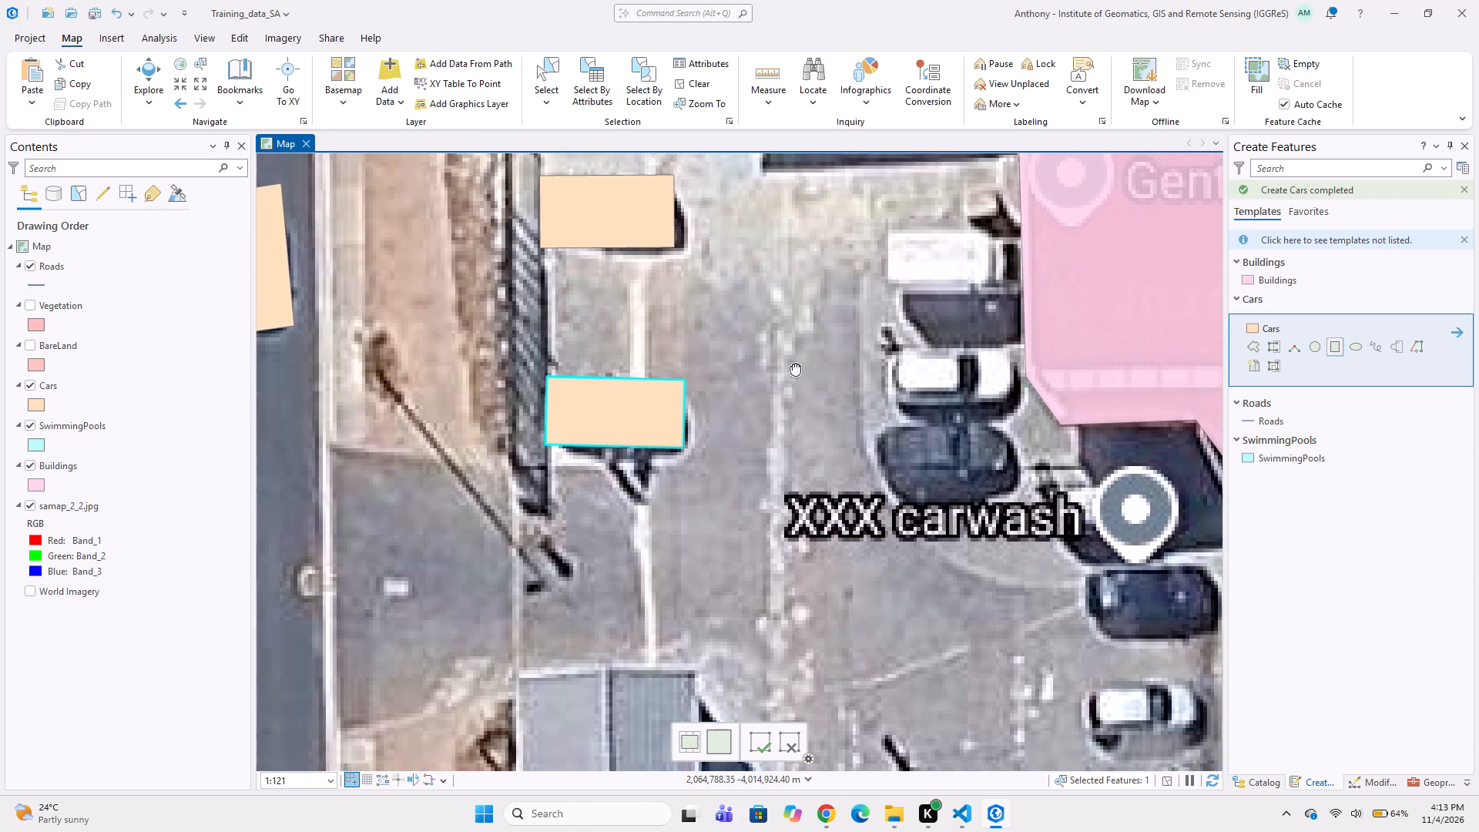
middle_drag(793, 364, 785, 283)
middle_drag(809, 355, 774, 318)
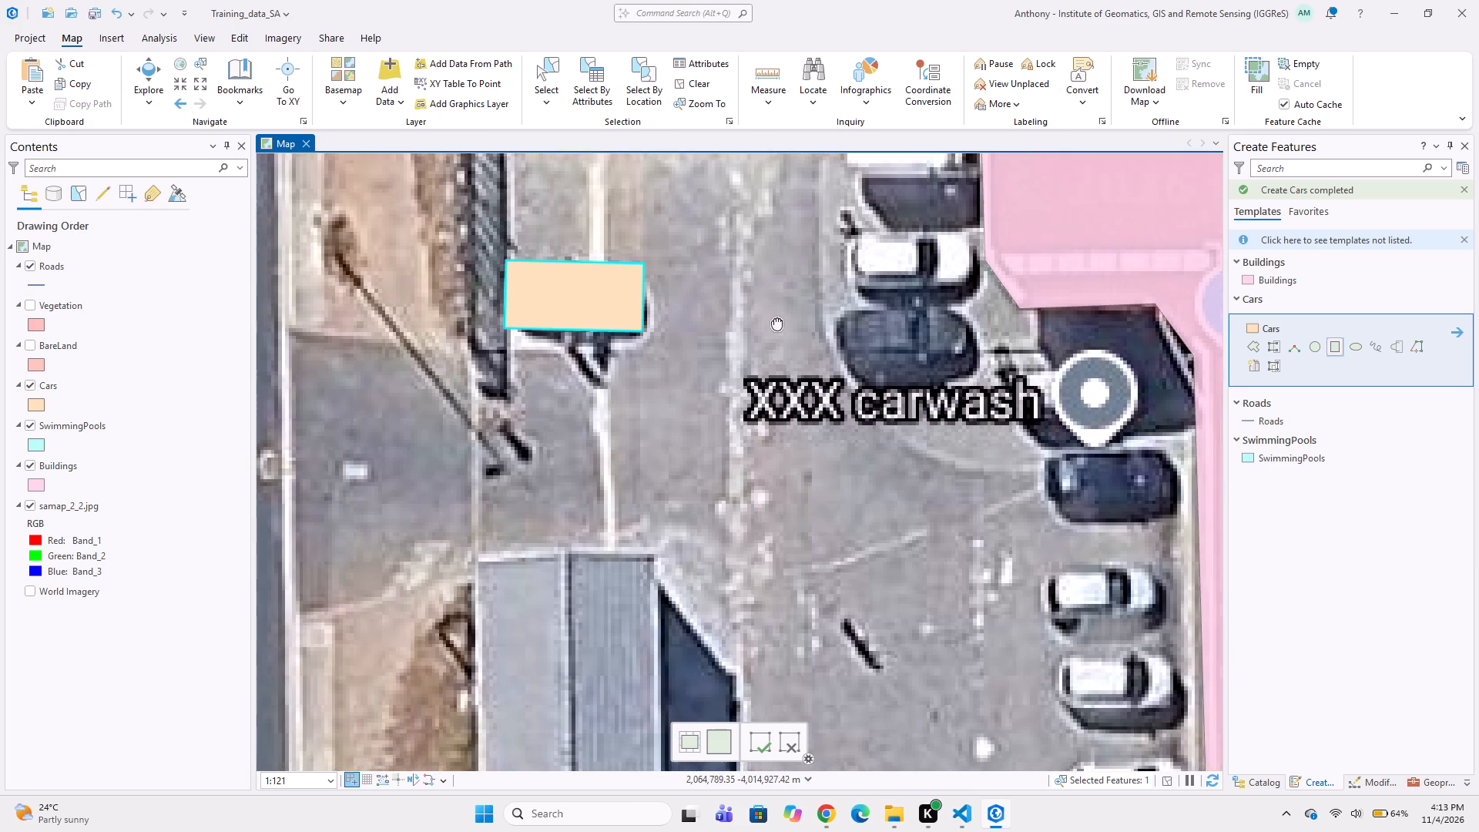
middle_drag(774, 318, 771, 313)
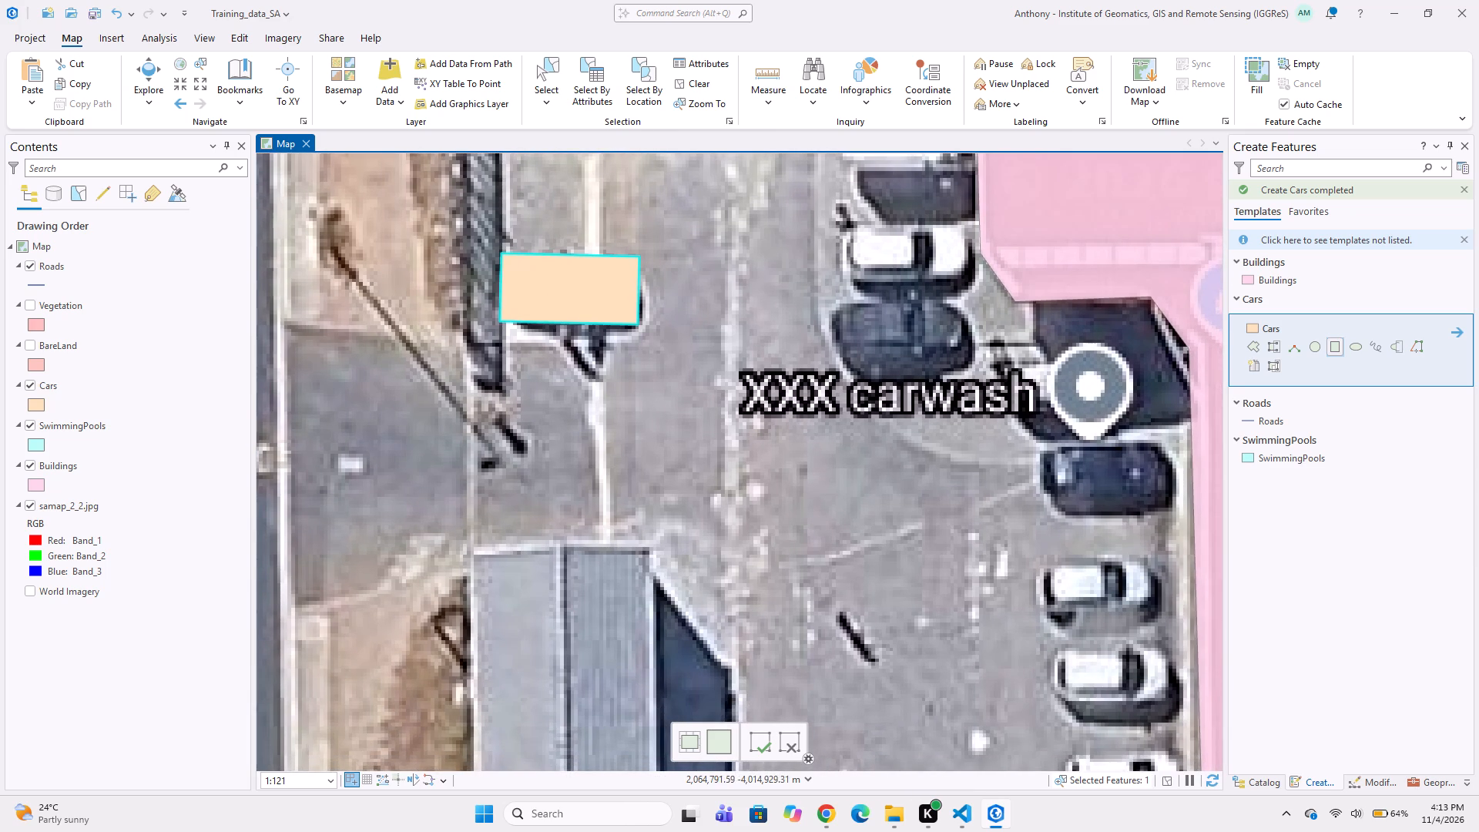
middle_drag(803, 347, 726, 347)
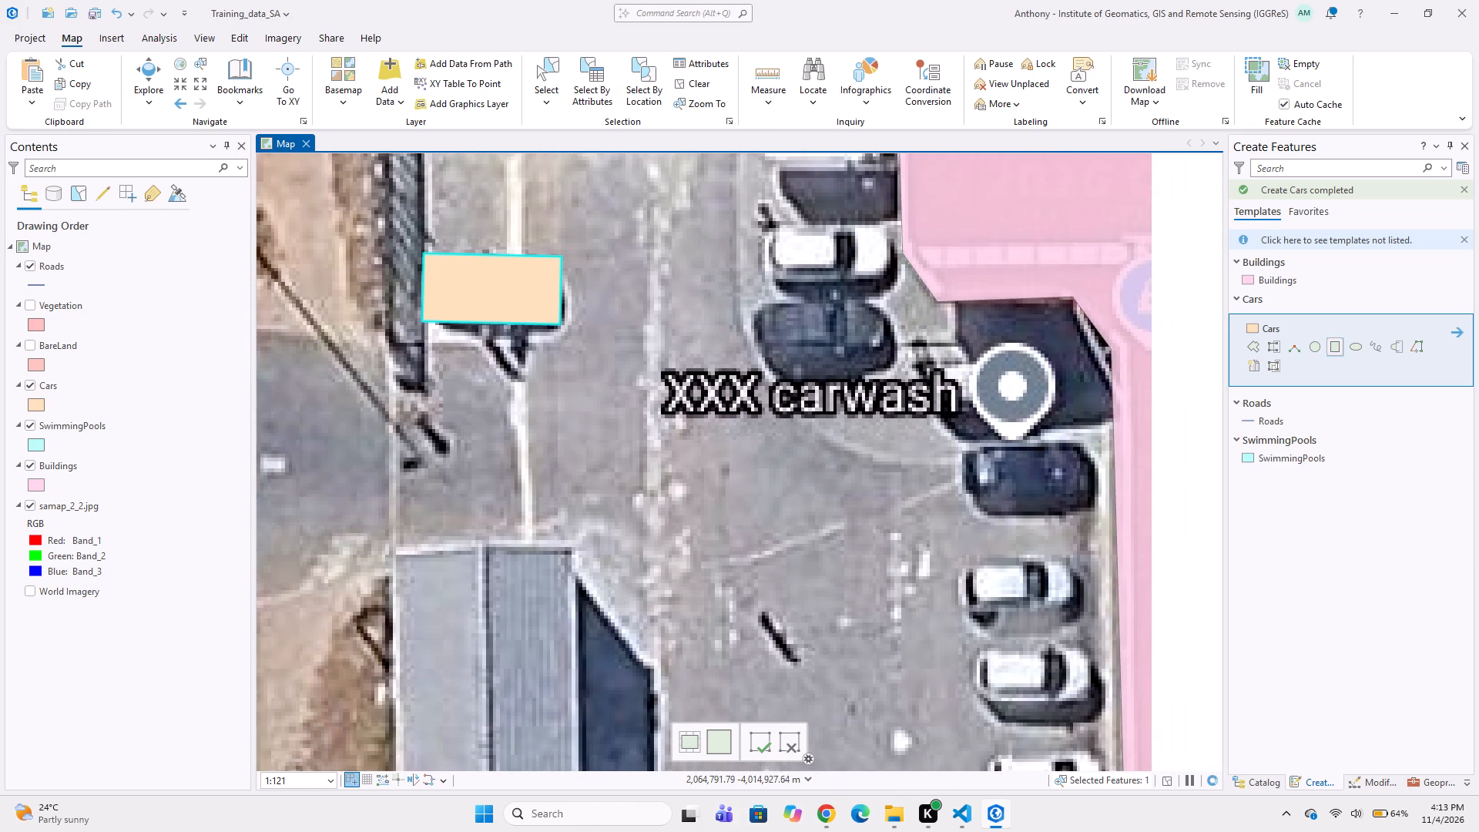
click(750, 291)
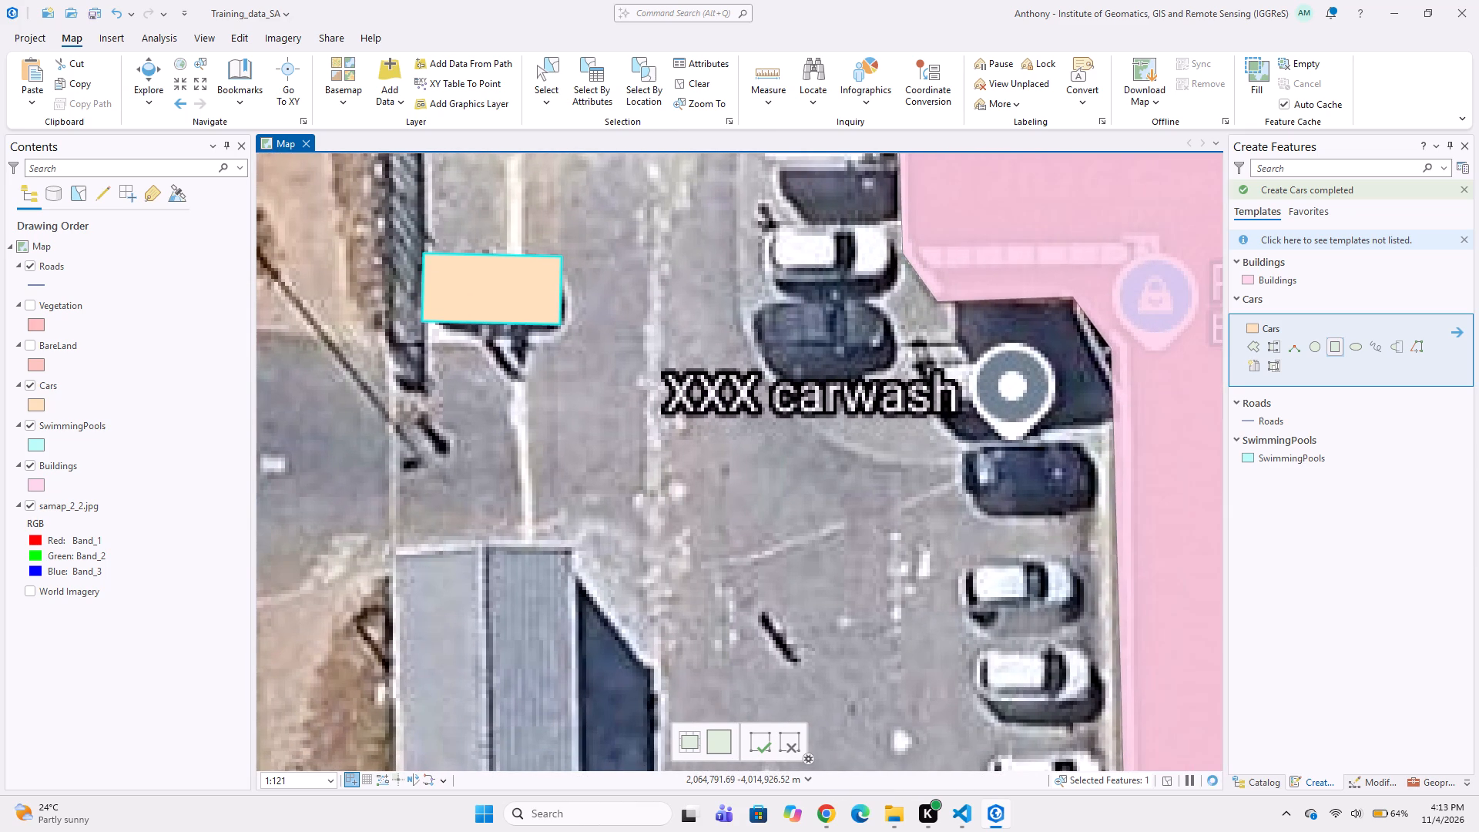
click(892, 294)
click(900, 361)
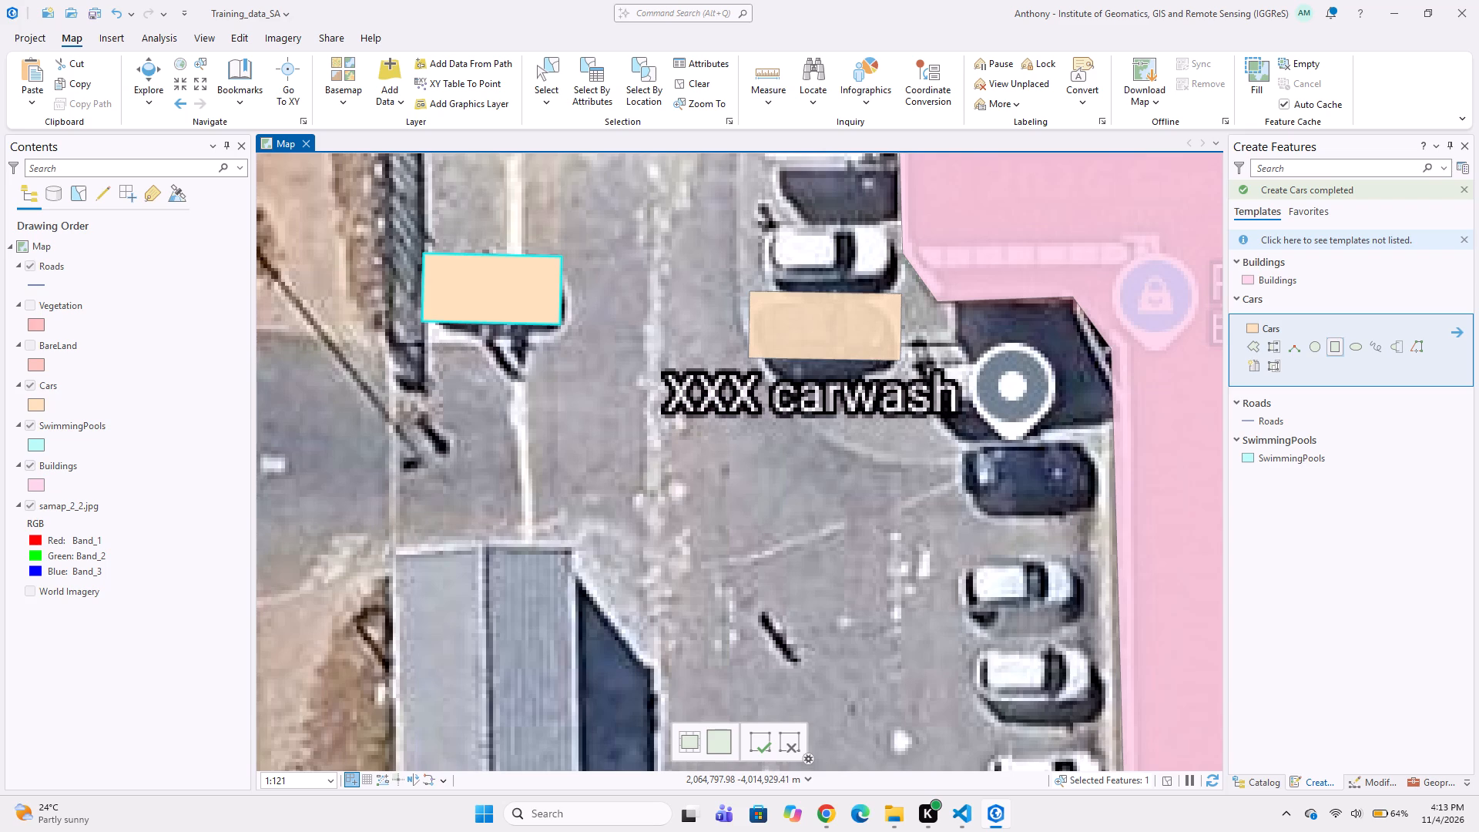
Digitize the white car immediately north of the newly outlined dark car as a rectangular Cars polygon.
middle_drag(803, 377, 820, 423)
scroll(776, 283, up, 1)
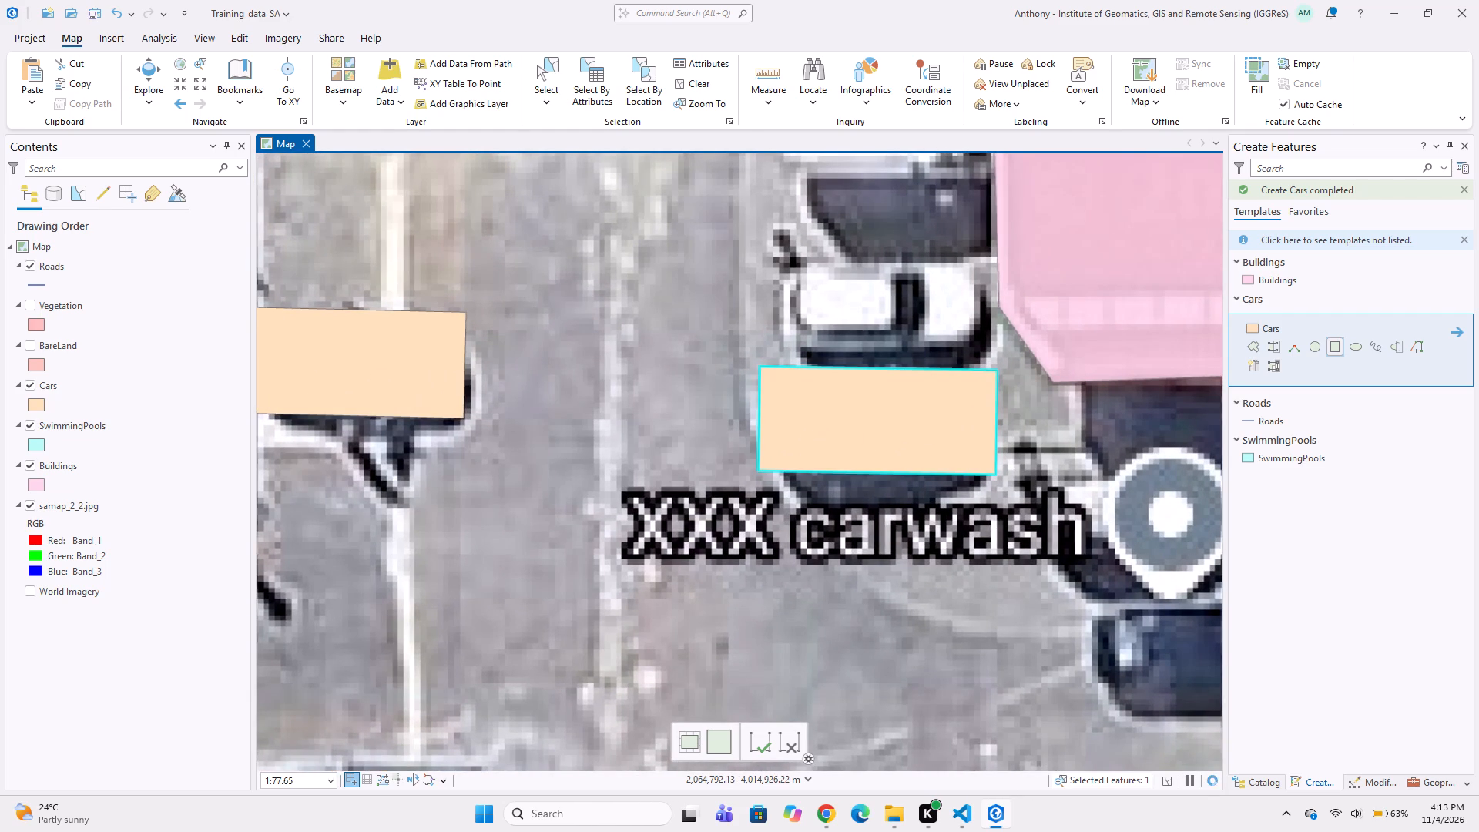
click(779, 358)
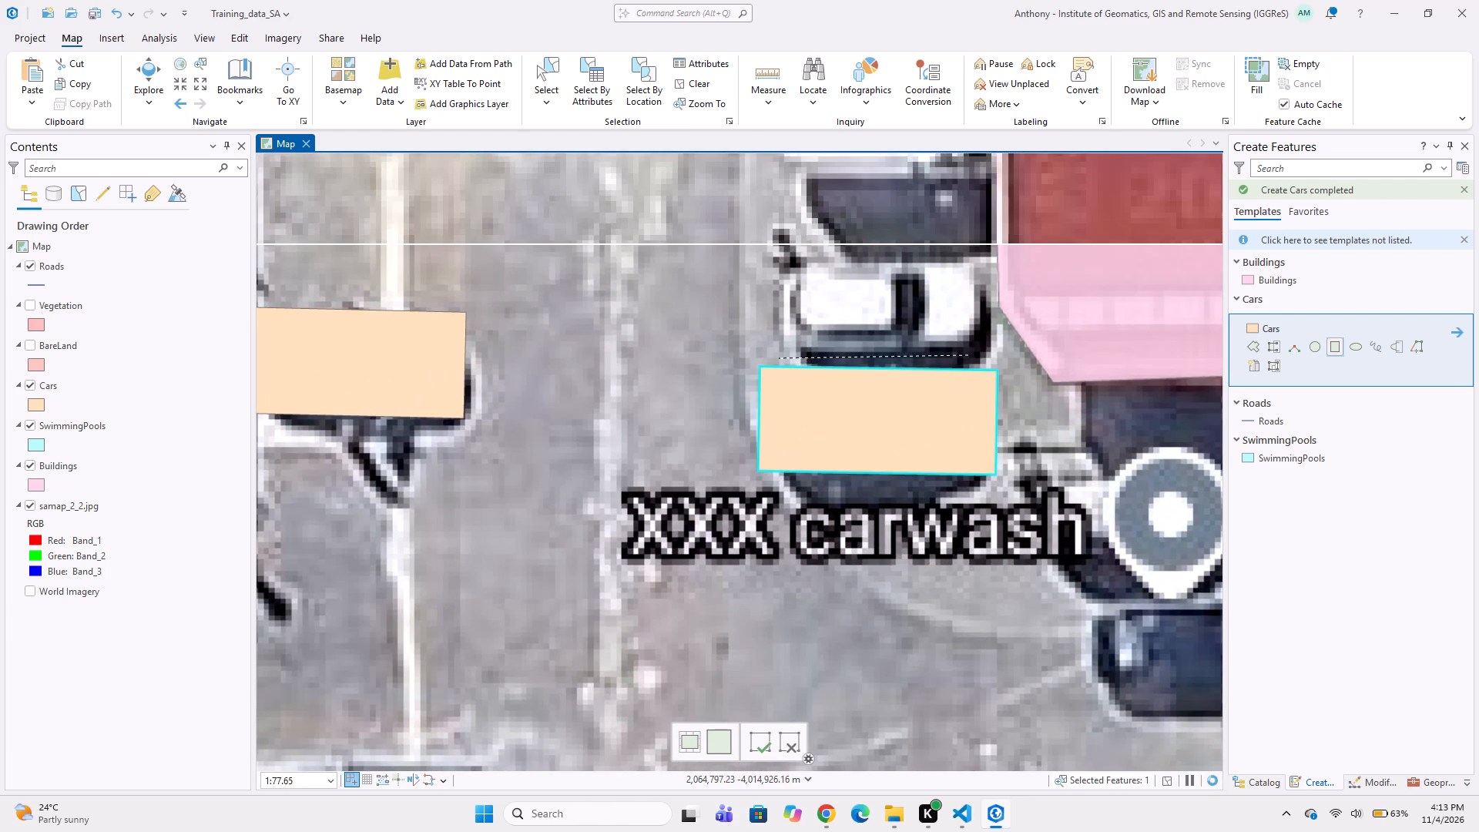
click(978, 355)
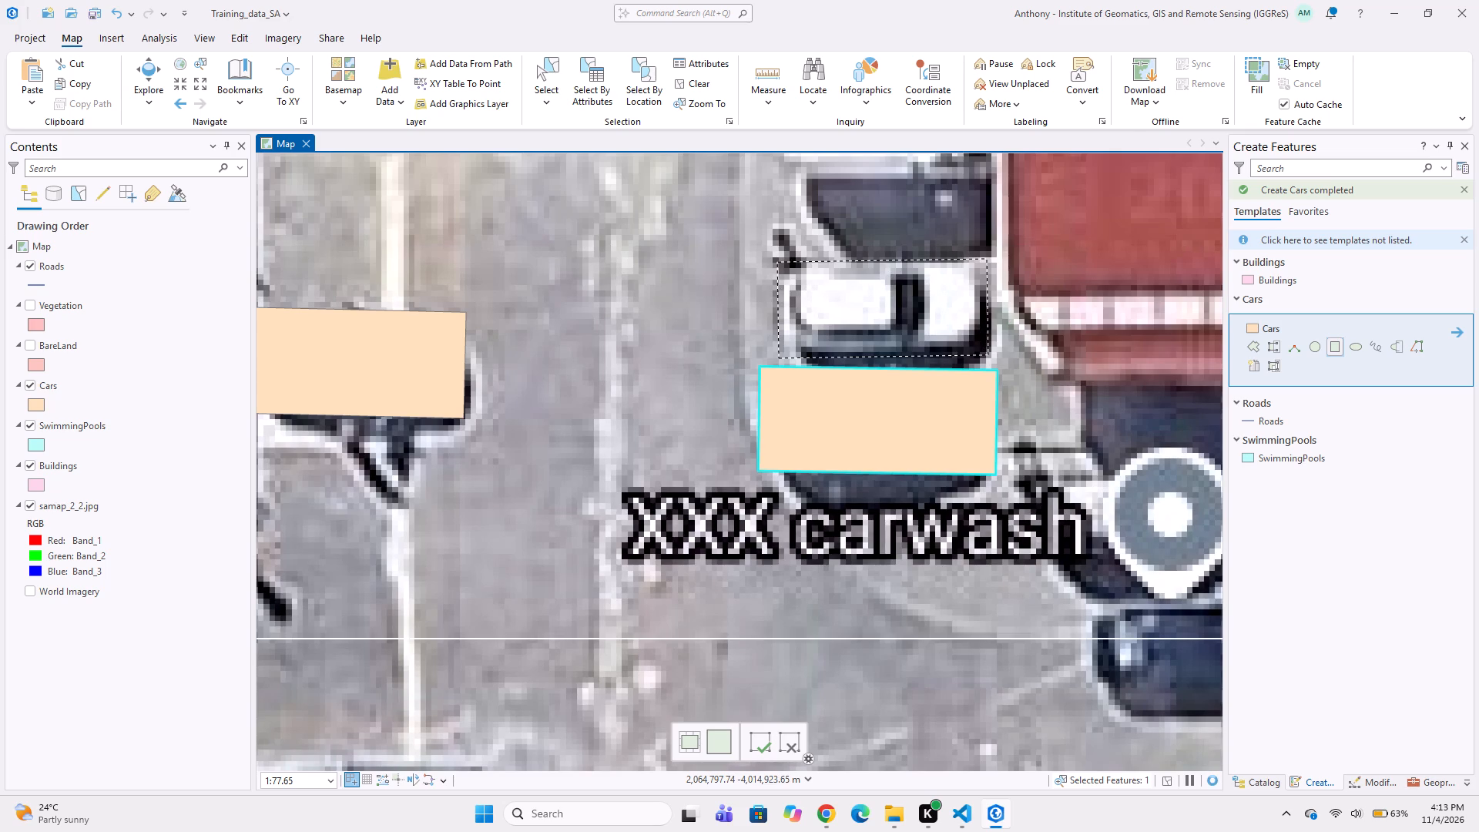
click(984, 259)
Digitize the dark car just south of the XXX carwash pin as a rectangular Cars polygon.
middle_drag(1021, 447, 833, 337)
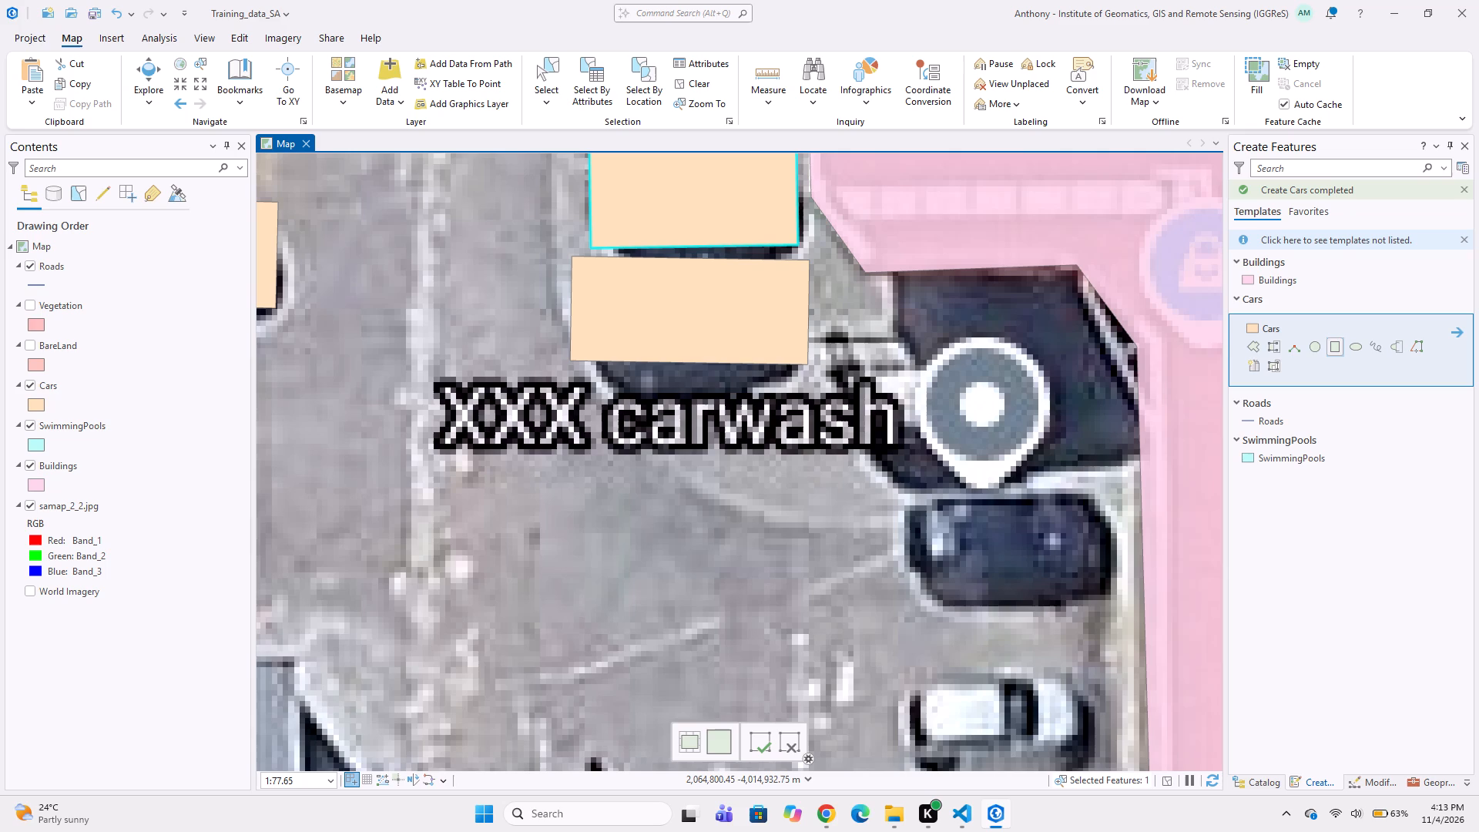
click(893, 498)
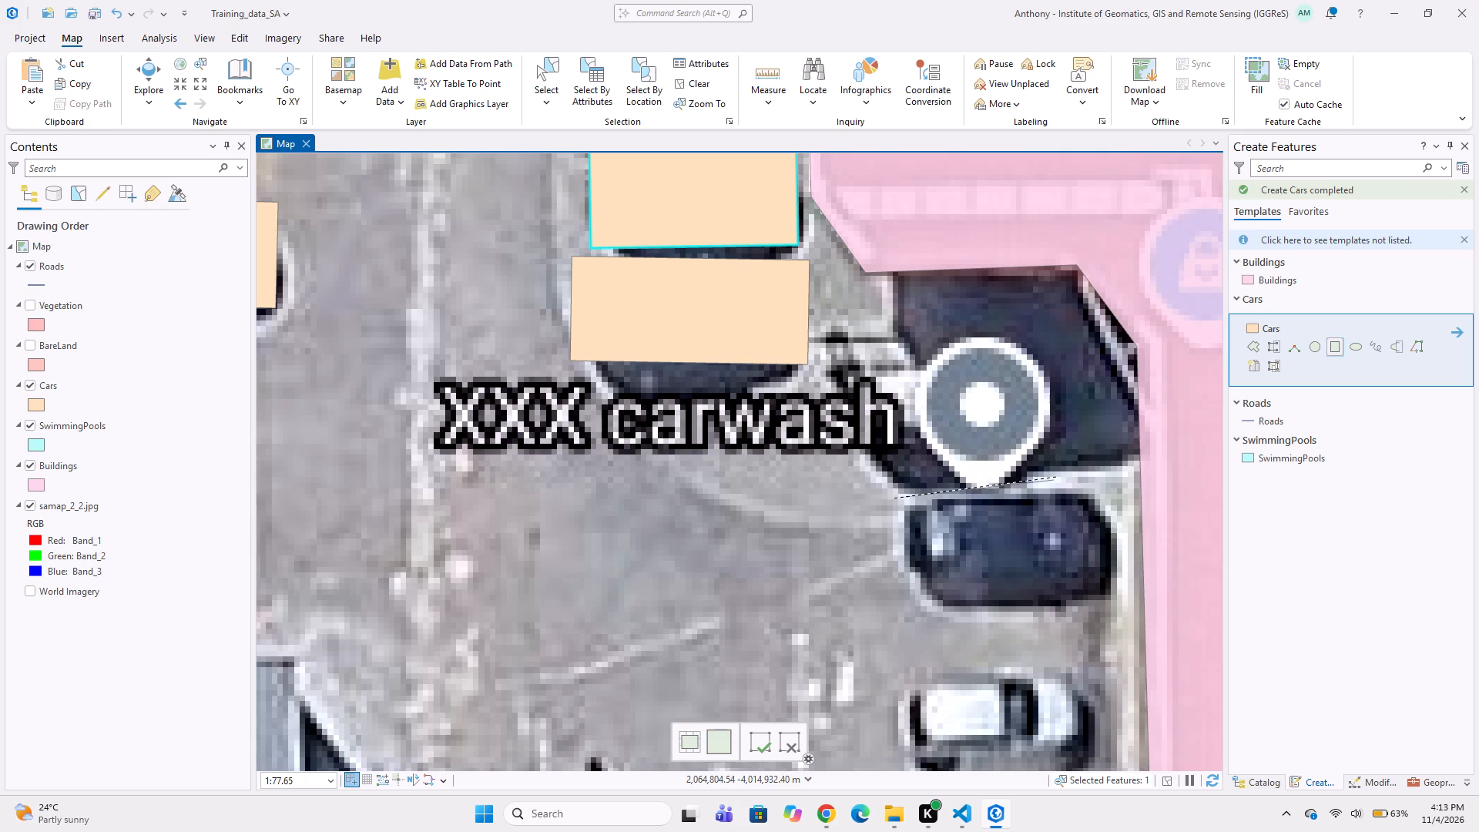
click(1095, 488)
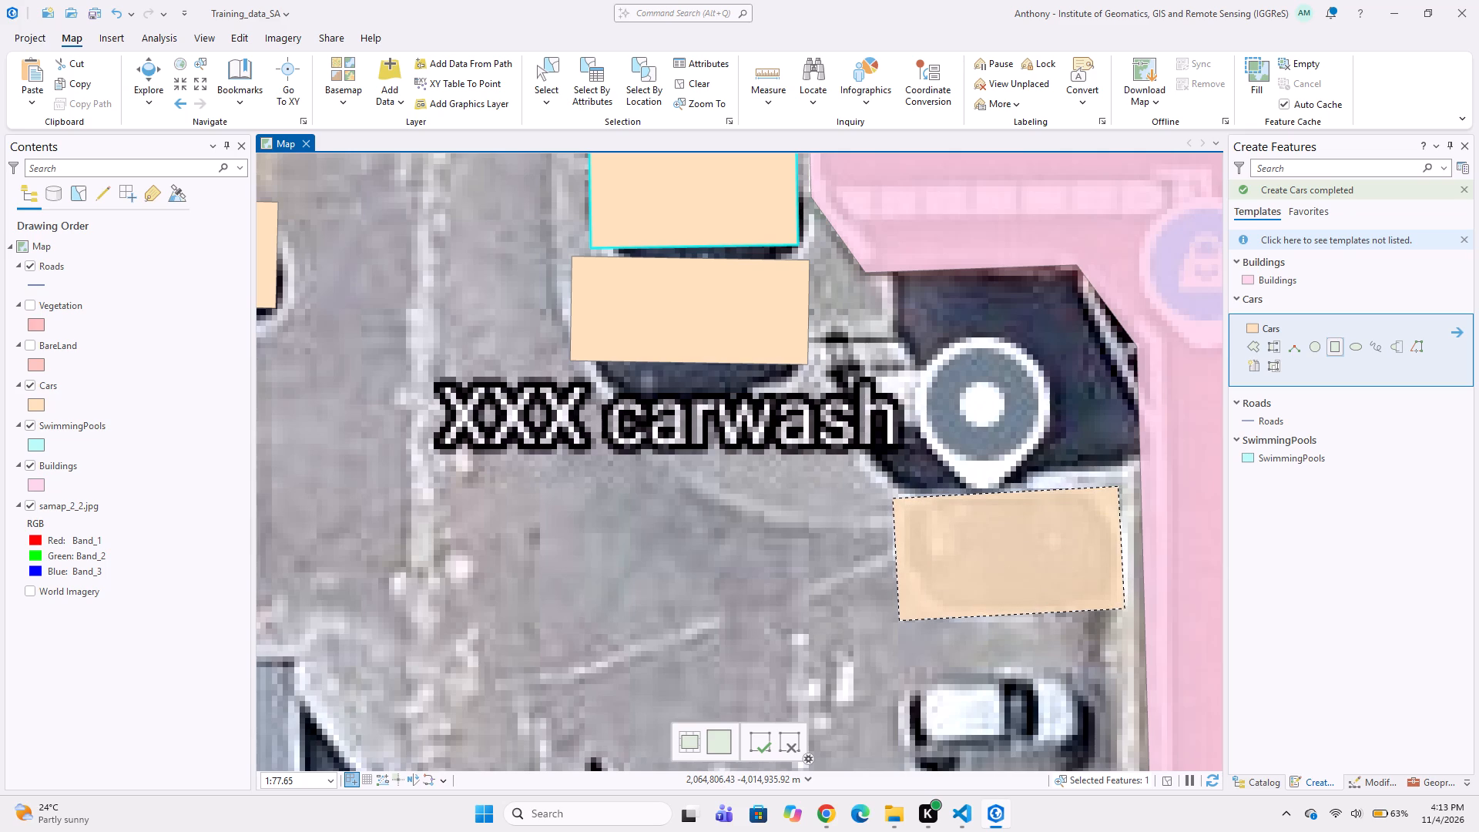
click(1125, 609)
Digitize the white car directly south of the newly outlined dark car as a rectangular Cars polygon.
middle_drag(957, 615, 855, 318)
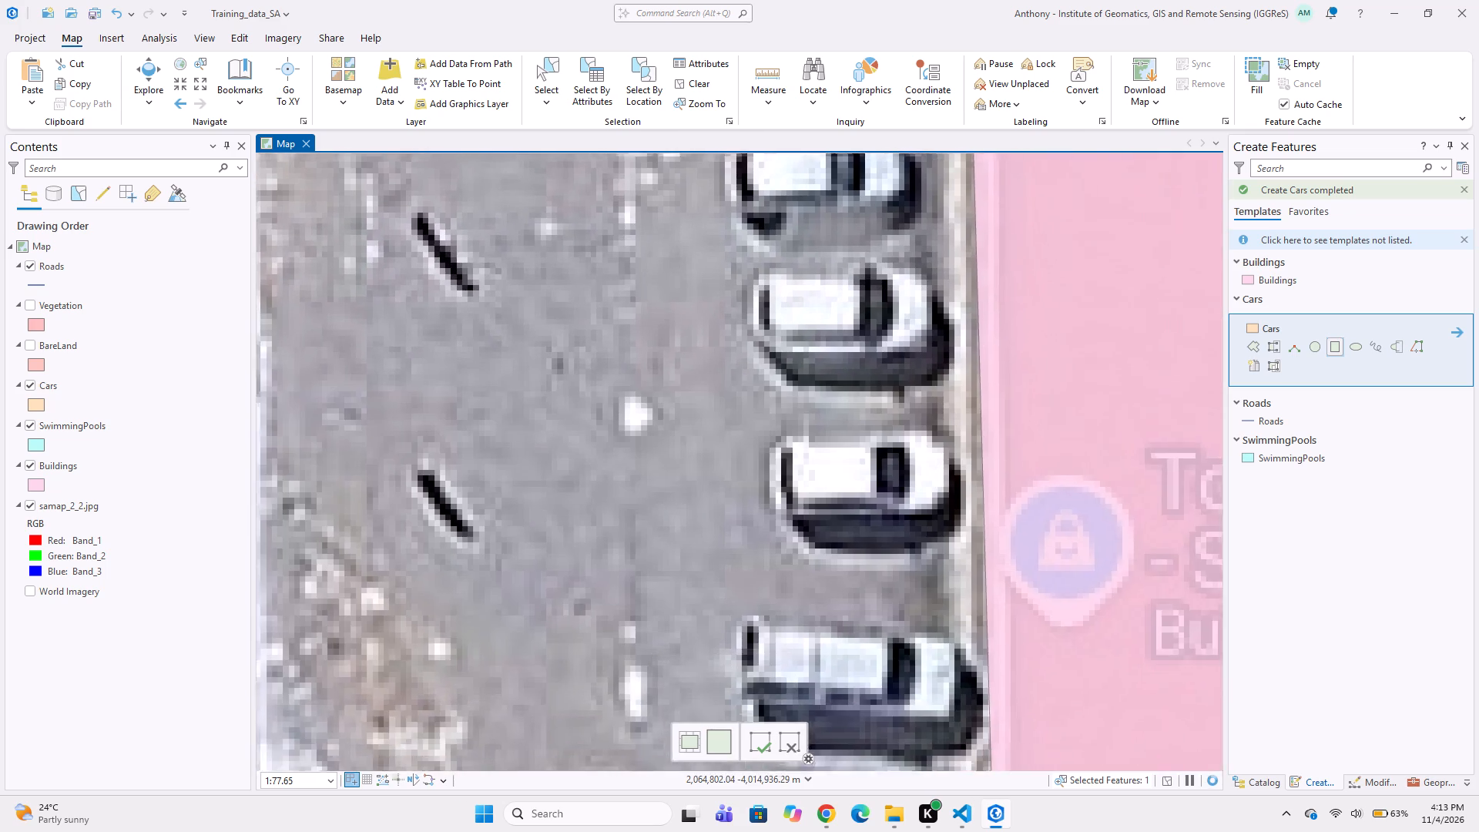
middle_drag(822, 393, 895, 536)
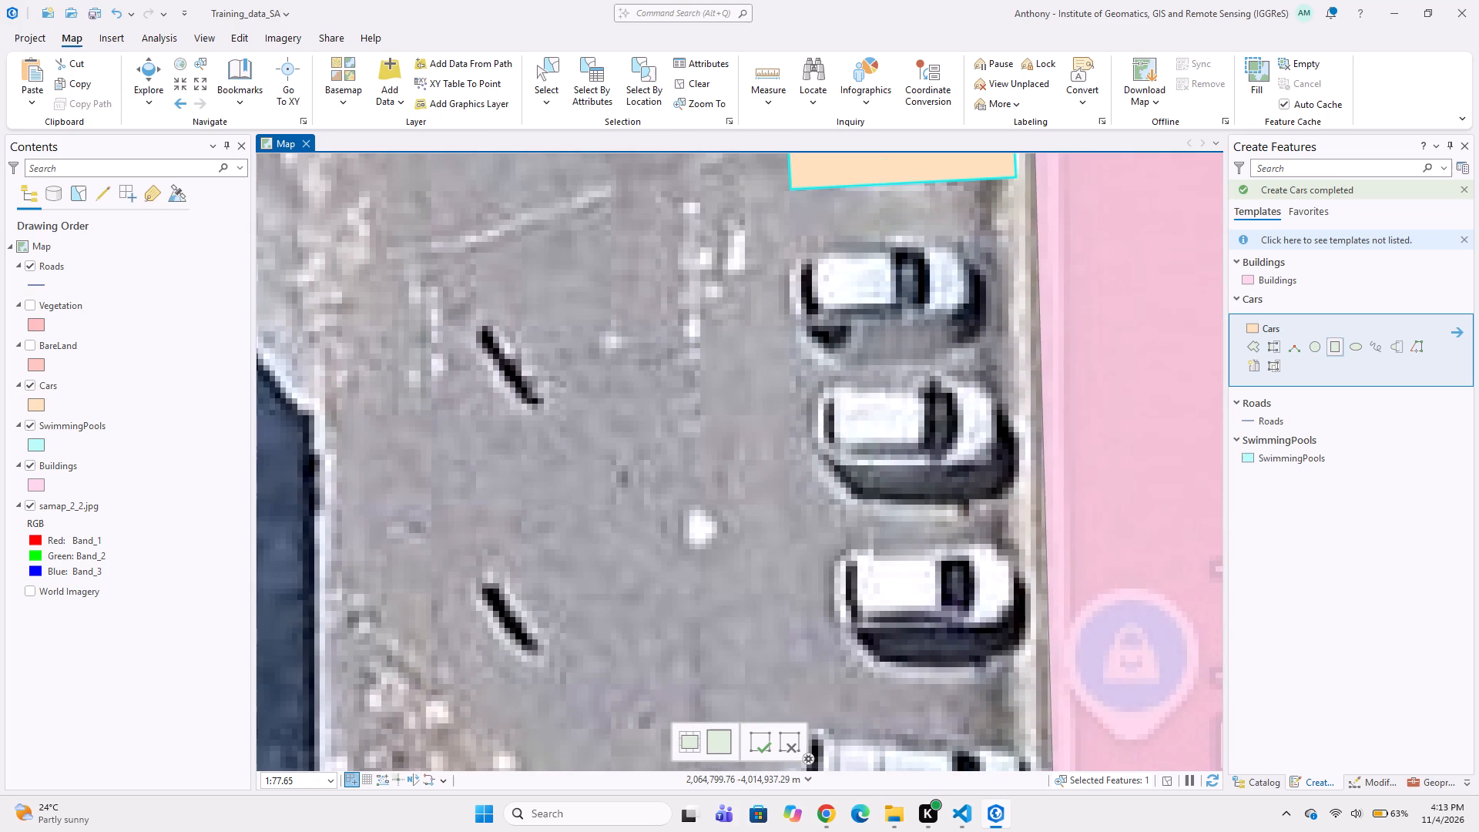
middle_drag(812, 291, 822, 347)
click(790, 299)
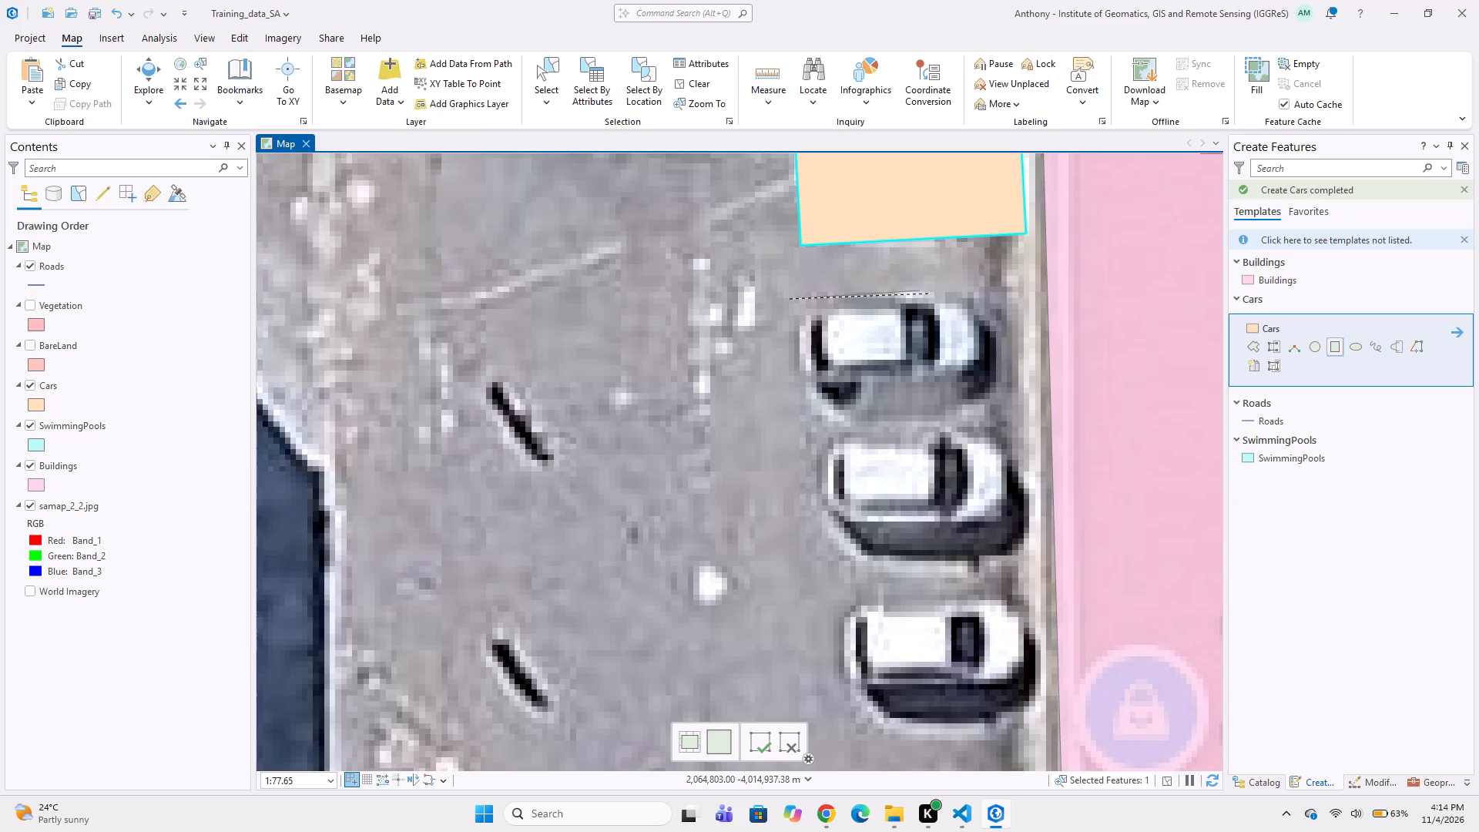
click(981, 296)
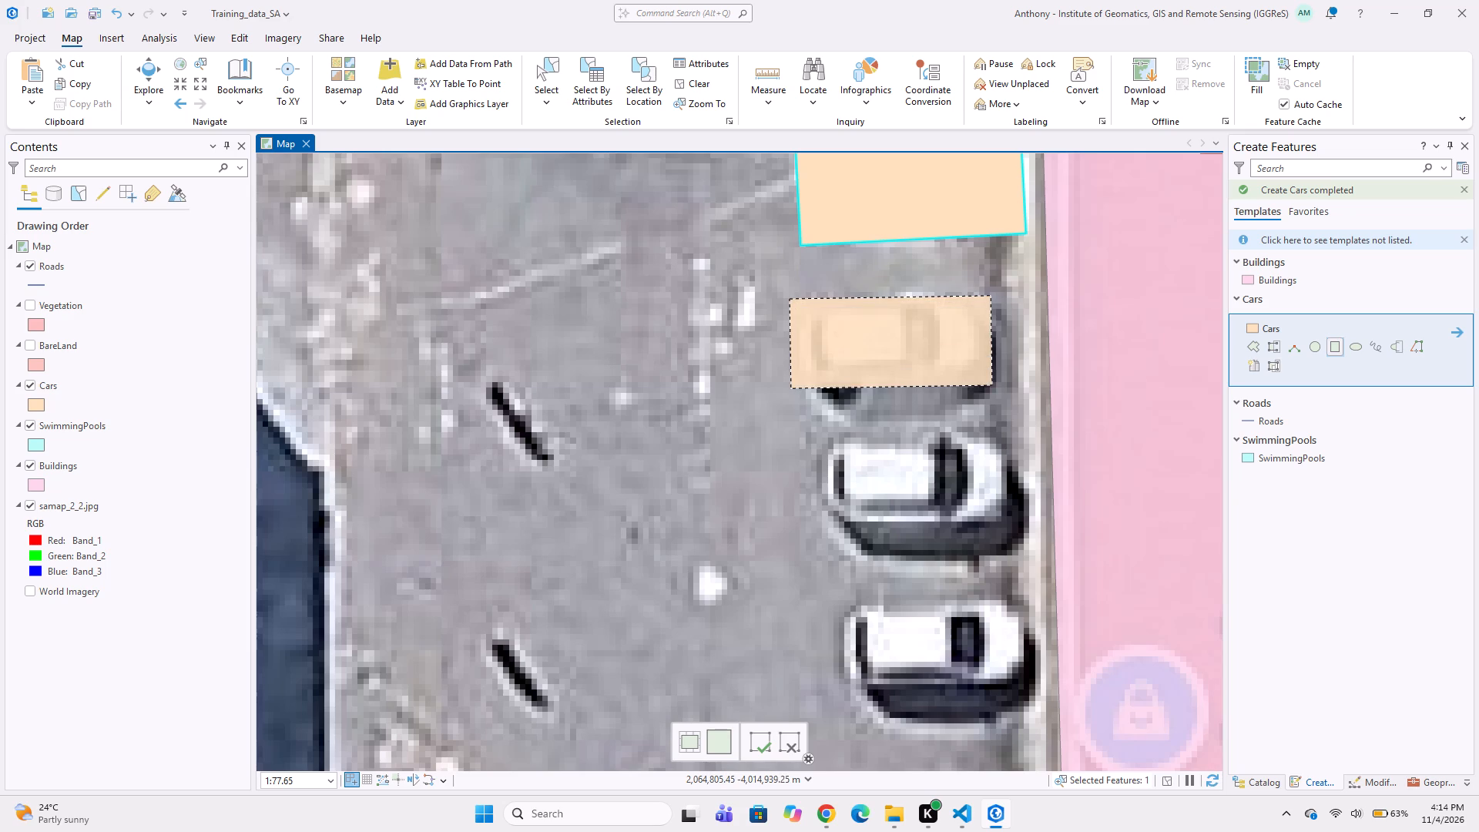
click(992, 383)
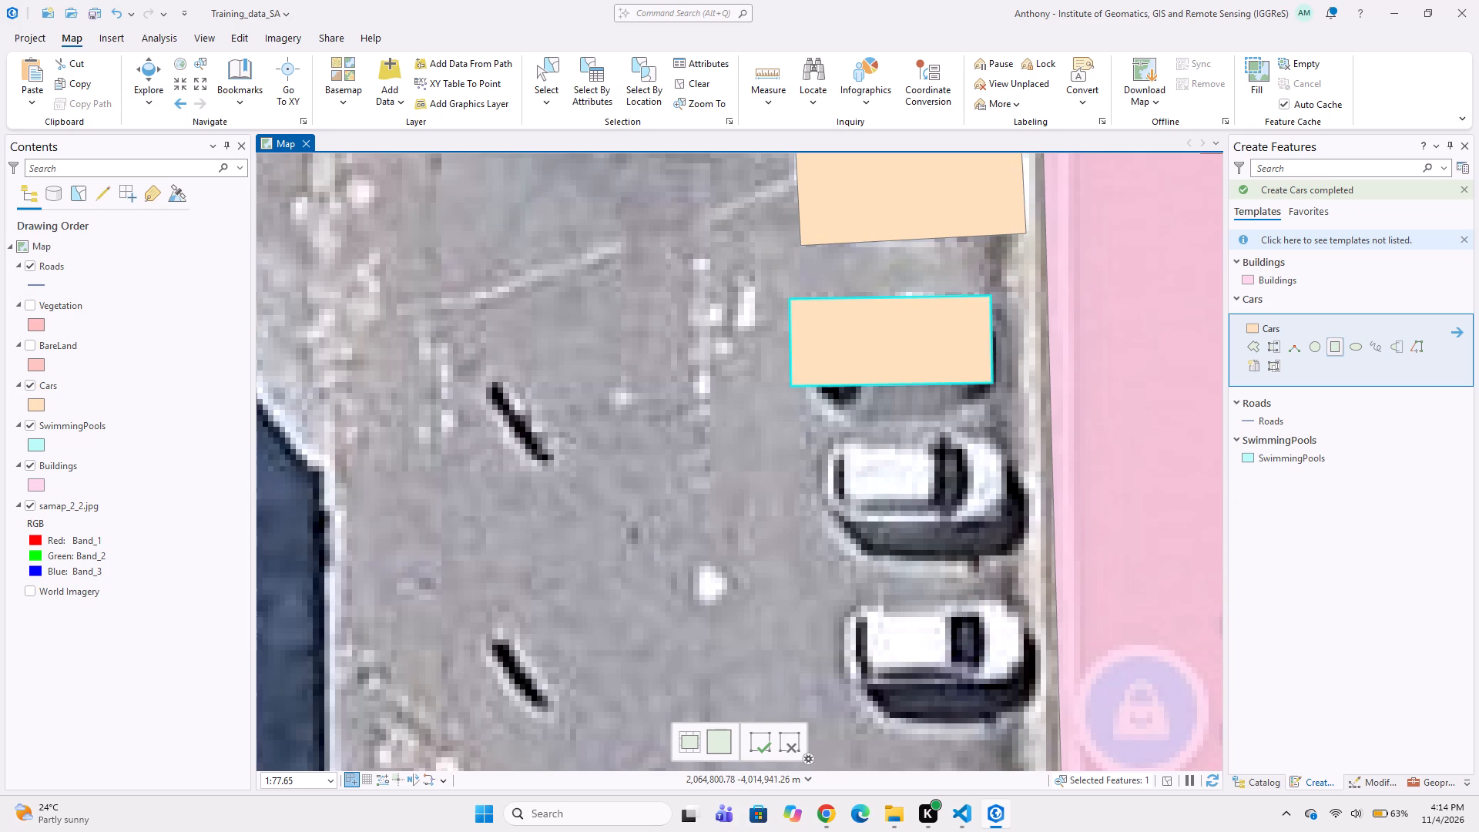
Digitize the second white car south of the dark car, along the shop building's west wall, as a rectangular Cars polygon.
click(817, 434)
click(1003, 423)
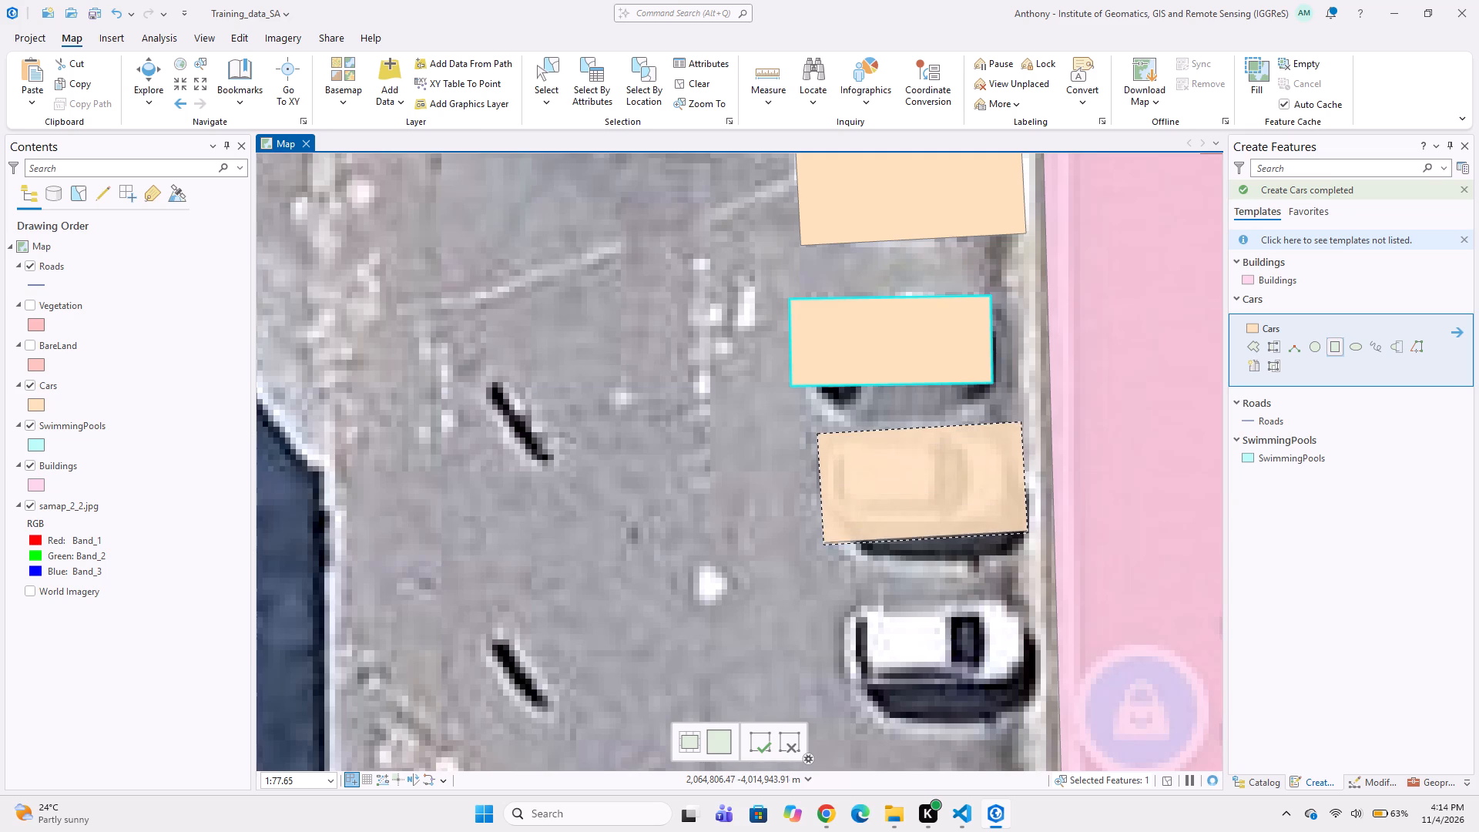
click(1028, 531)
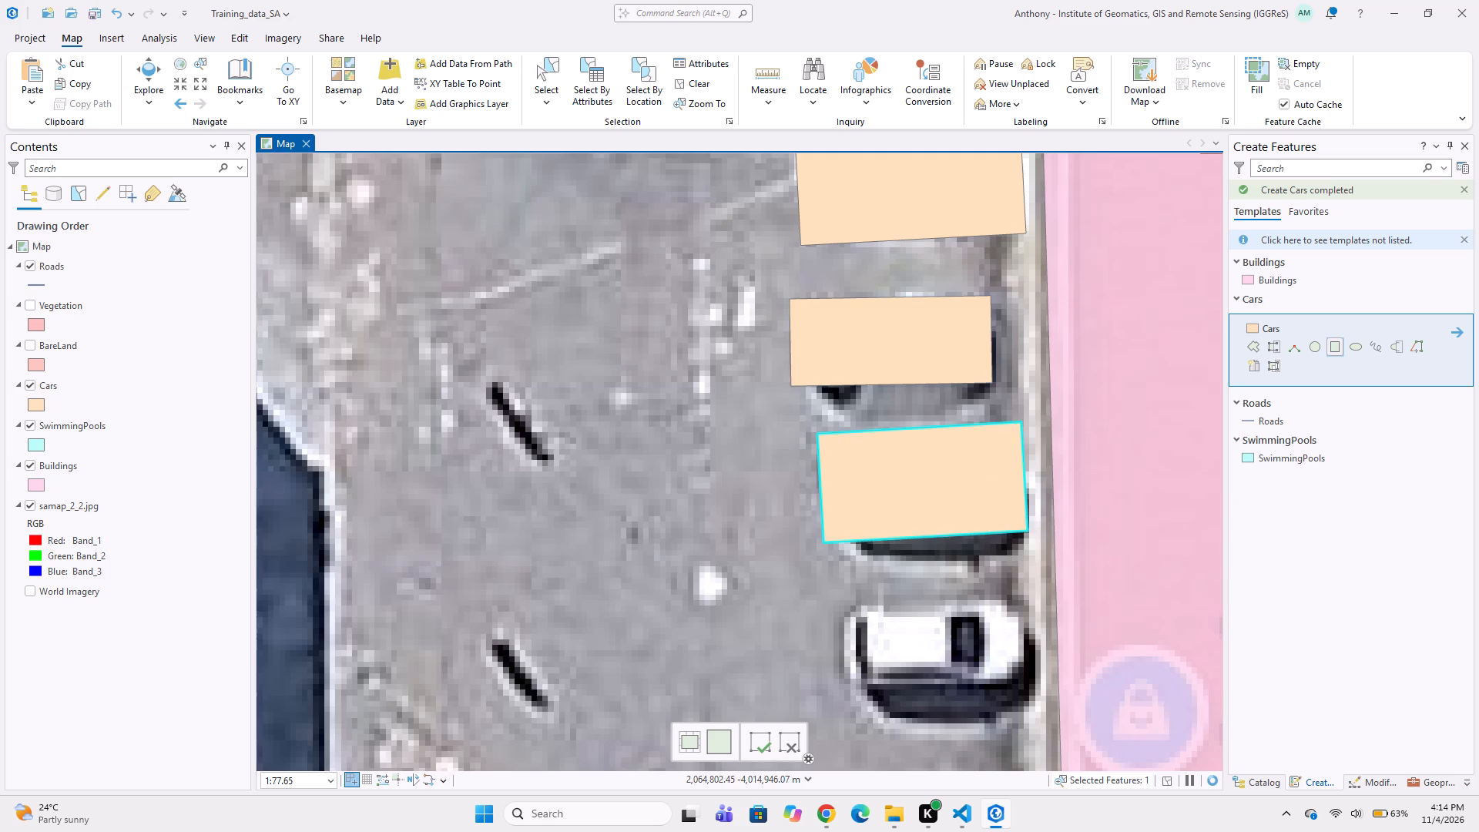
Digitize the third white car south of the dark car, northwest of the Tops Halaal Market pin, as a rectangular Cars polygon.
click(836, 601)
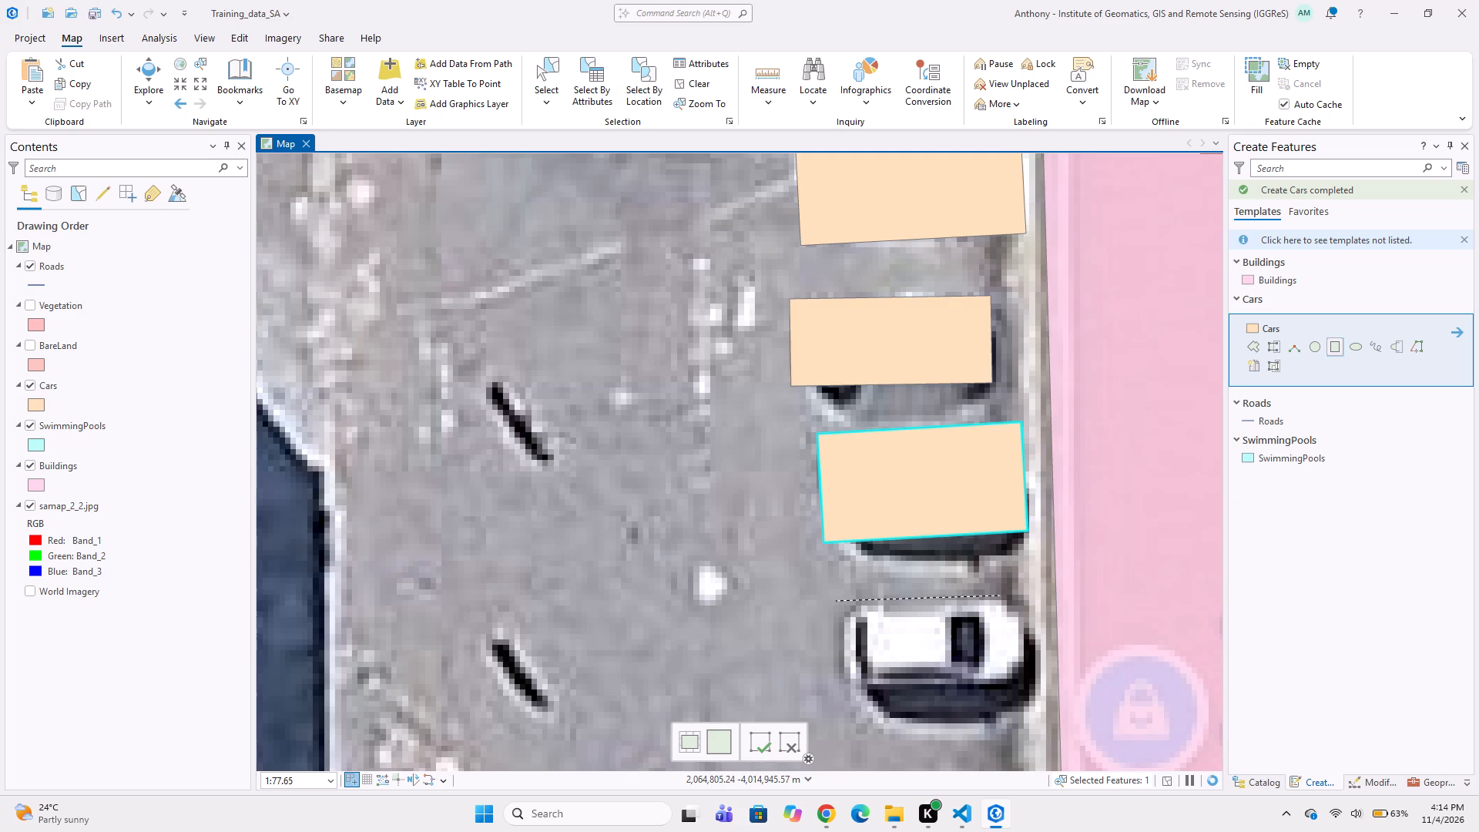
click(1021, 593)
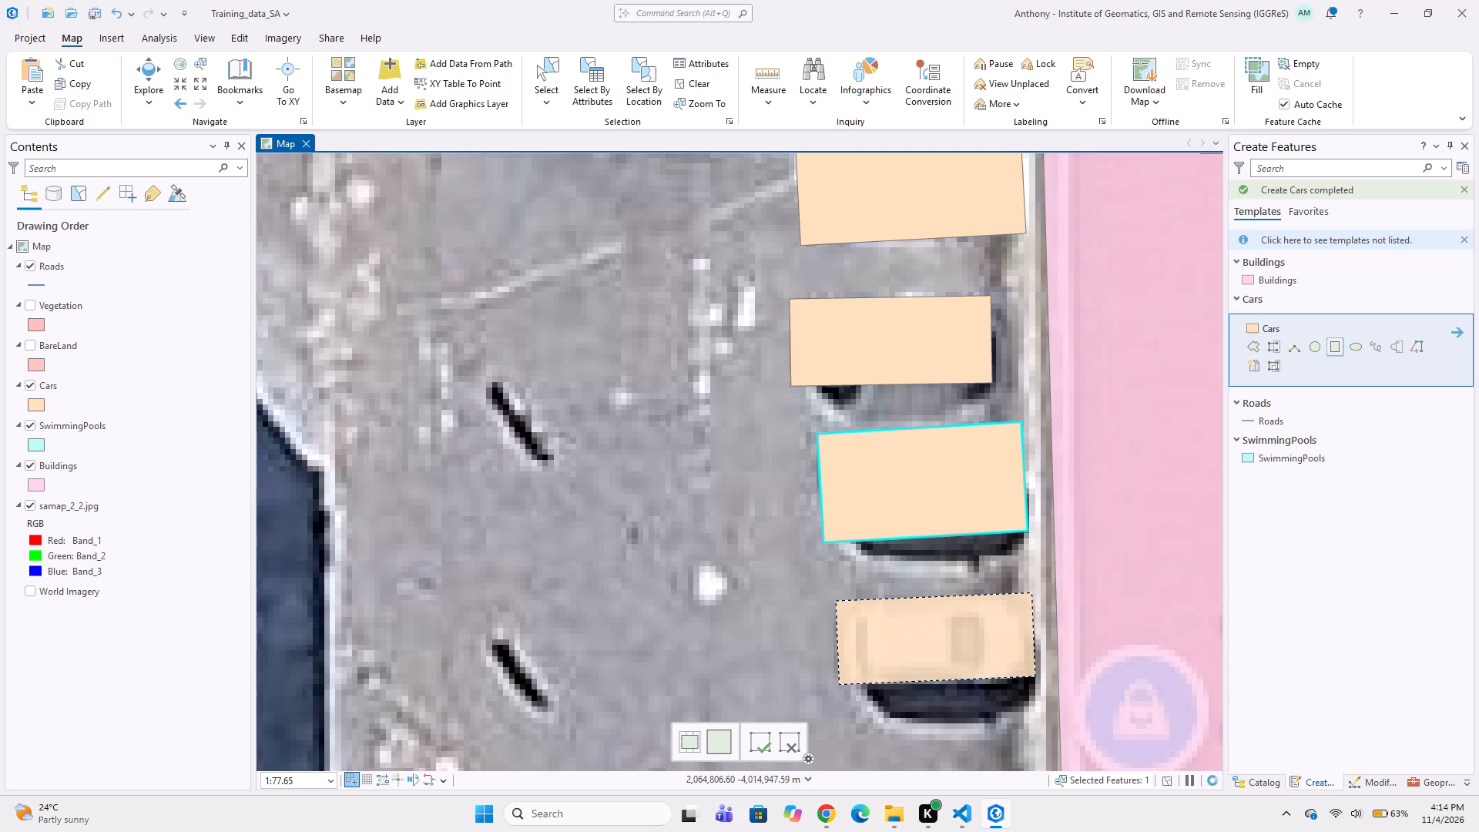
click(1038, 687)
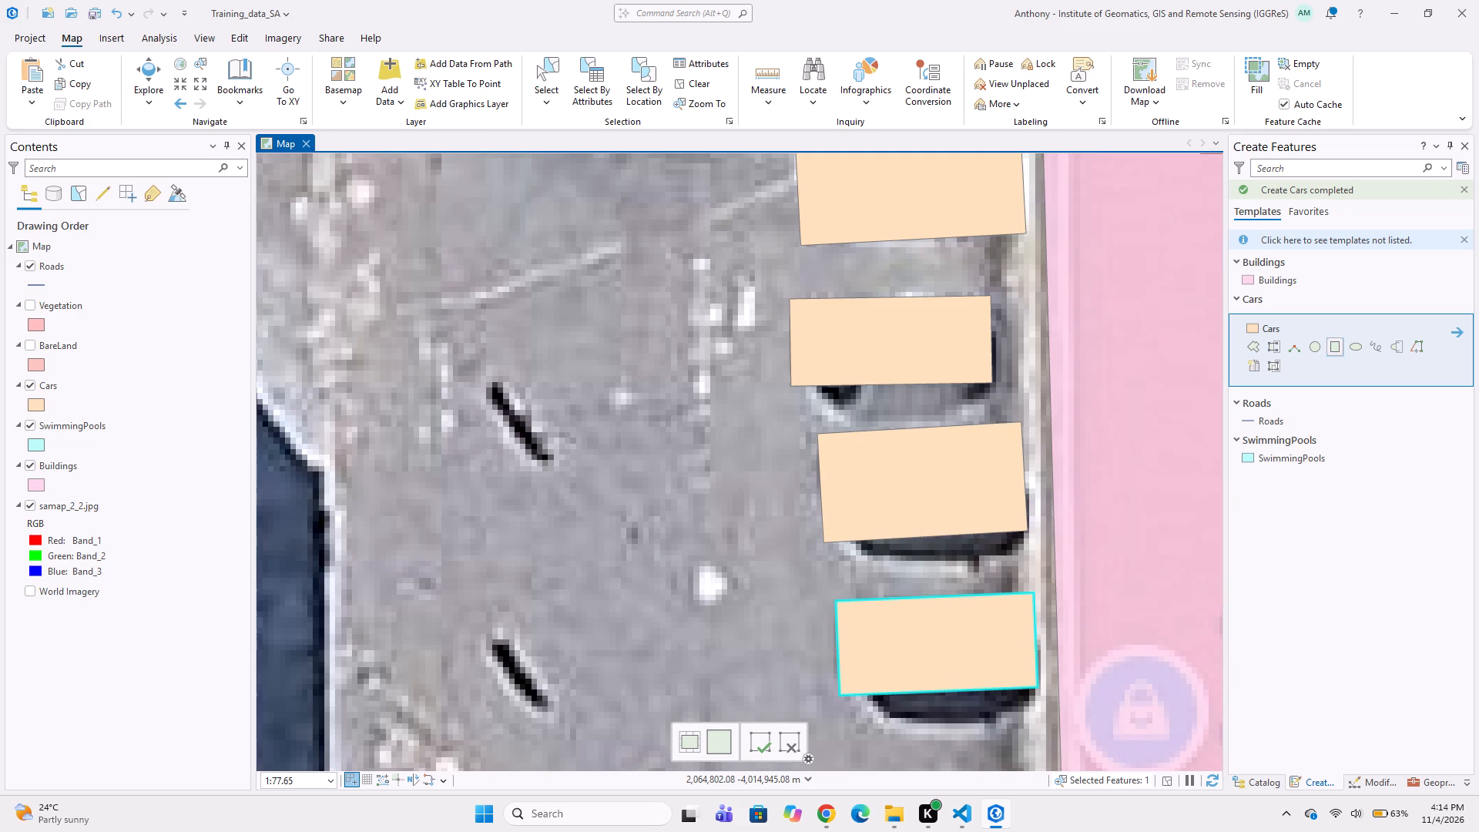
Digitize the long, slightly tilted white vehicle southwest of the Tops Halaal Market pin as a rectangular Cars polygon.
middle_drag(785, 590, 760, 552)
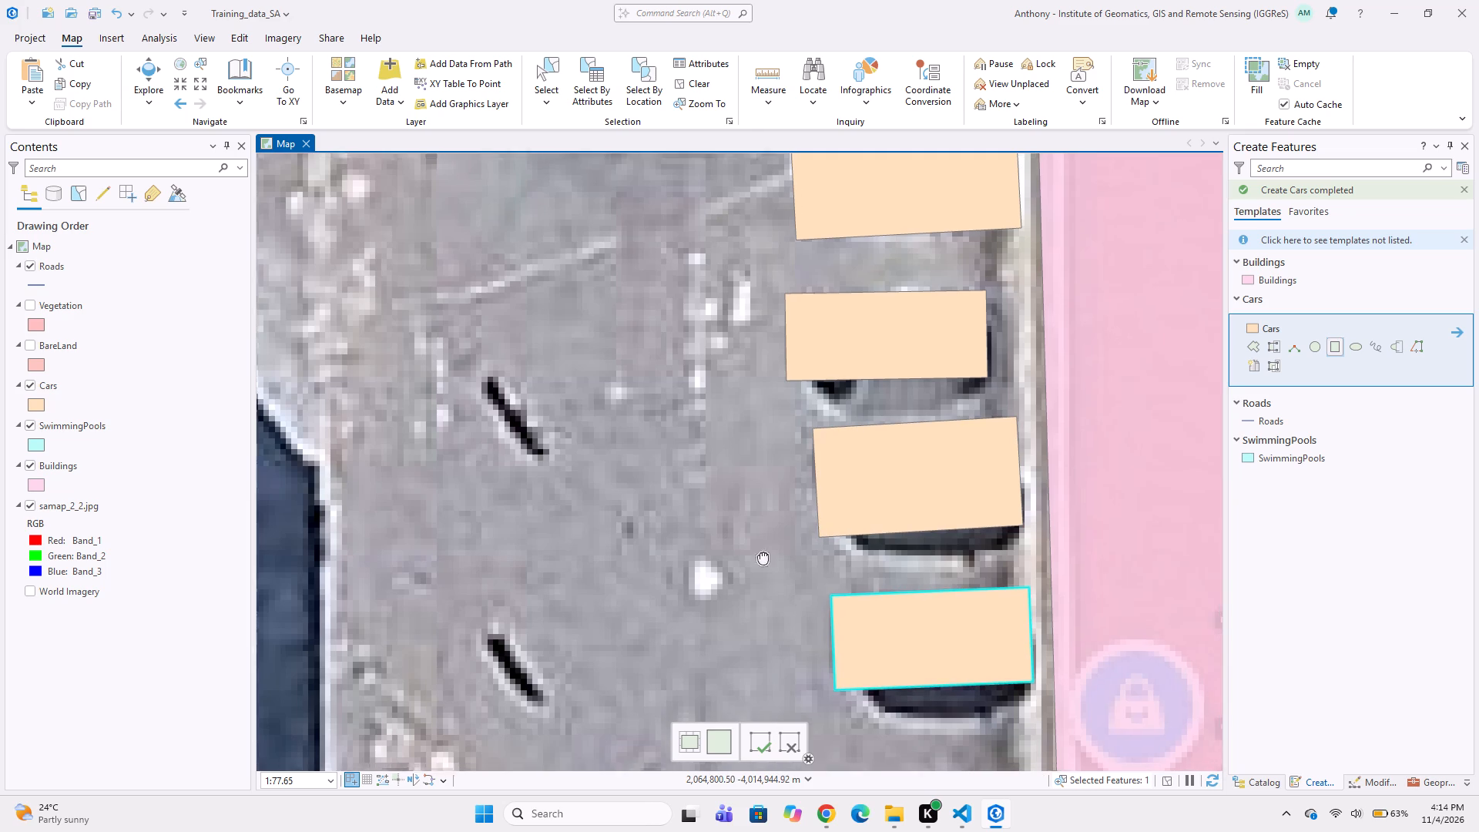
middle_drag(760, 552, 699, 442)
middle_drag(698, 552, 631, 421)
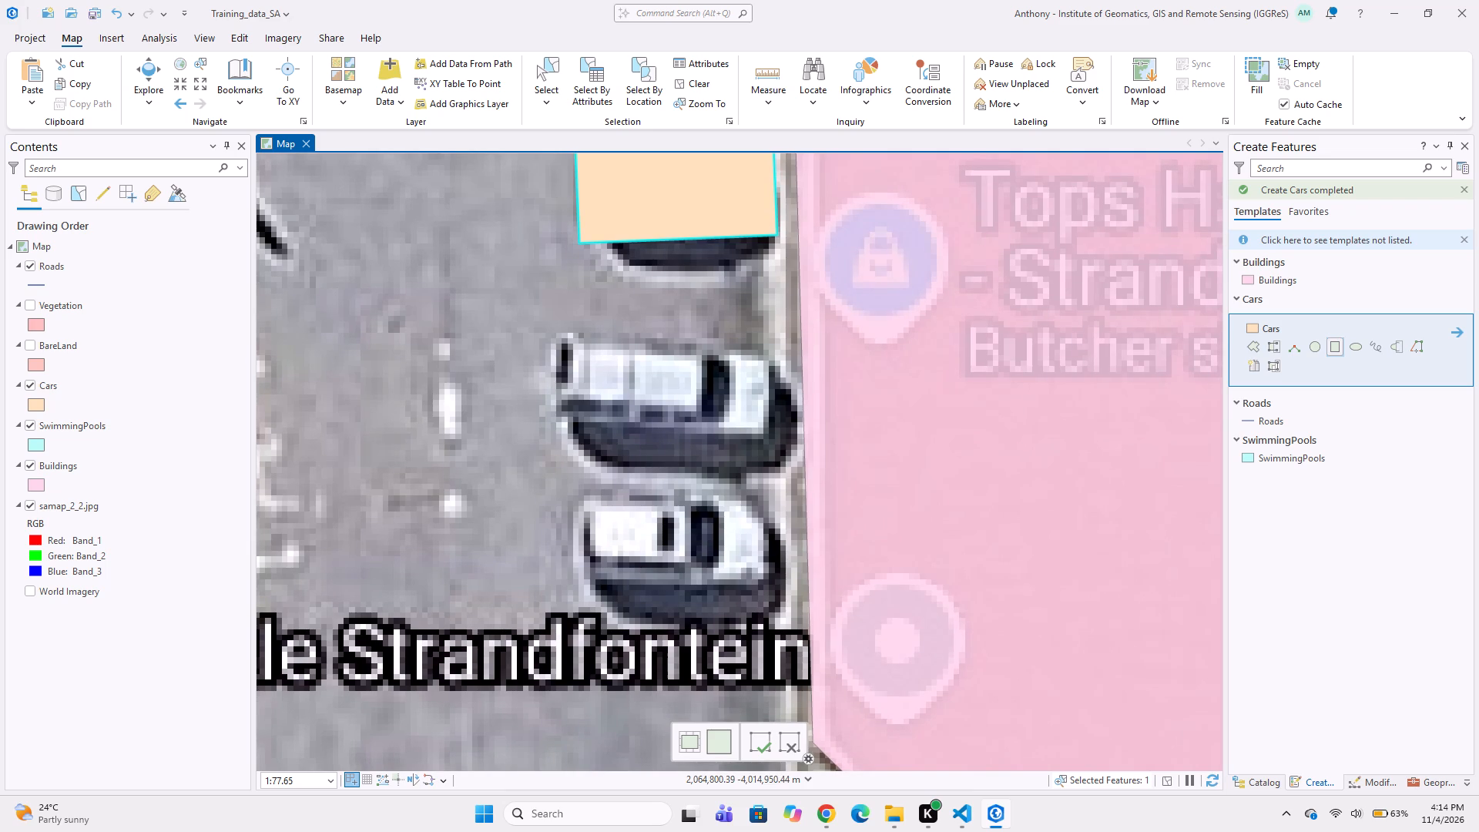
click(545, 324)
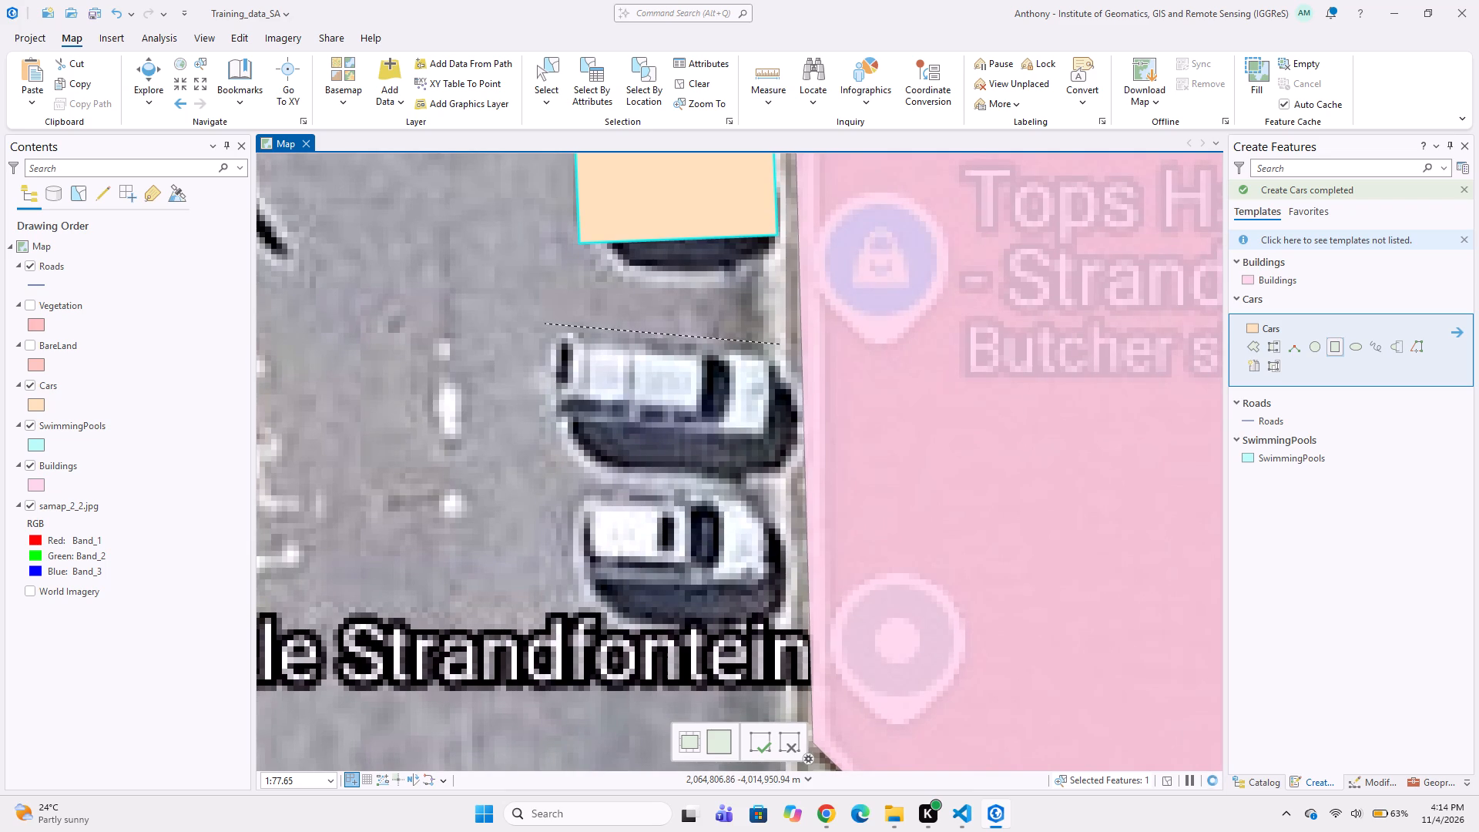
click(776, 347)
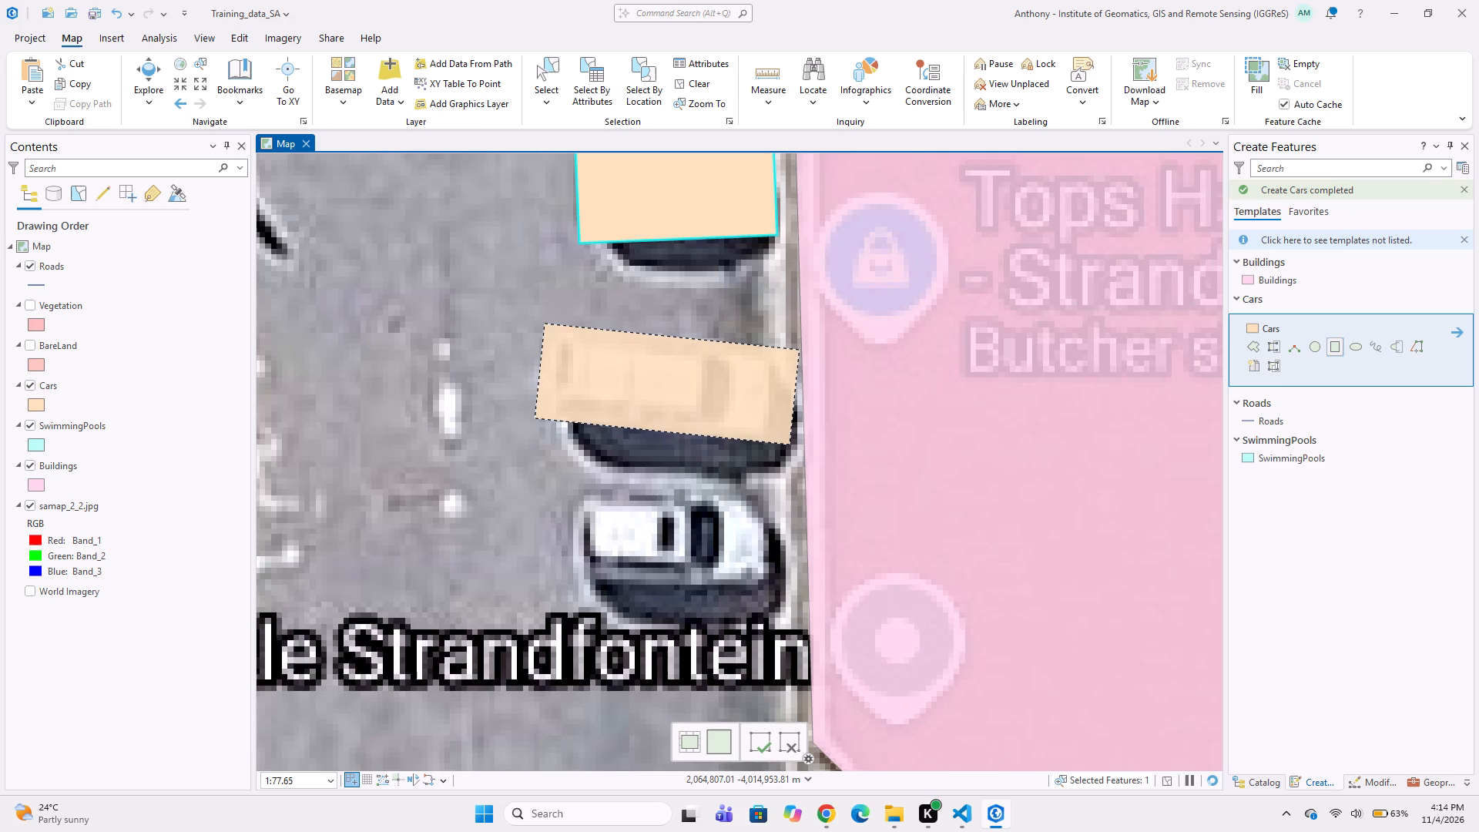
click(782, 452)
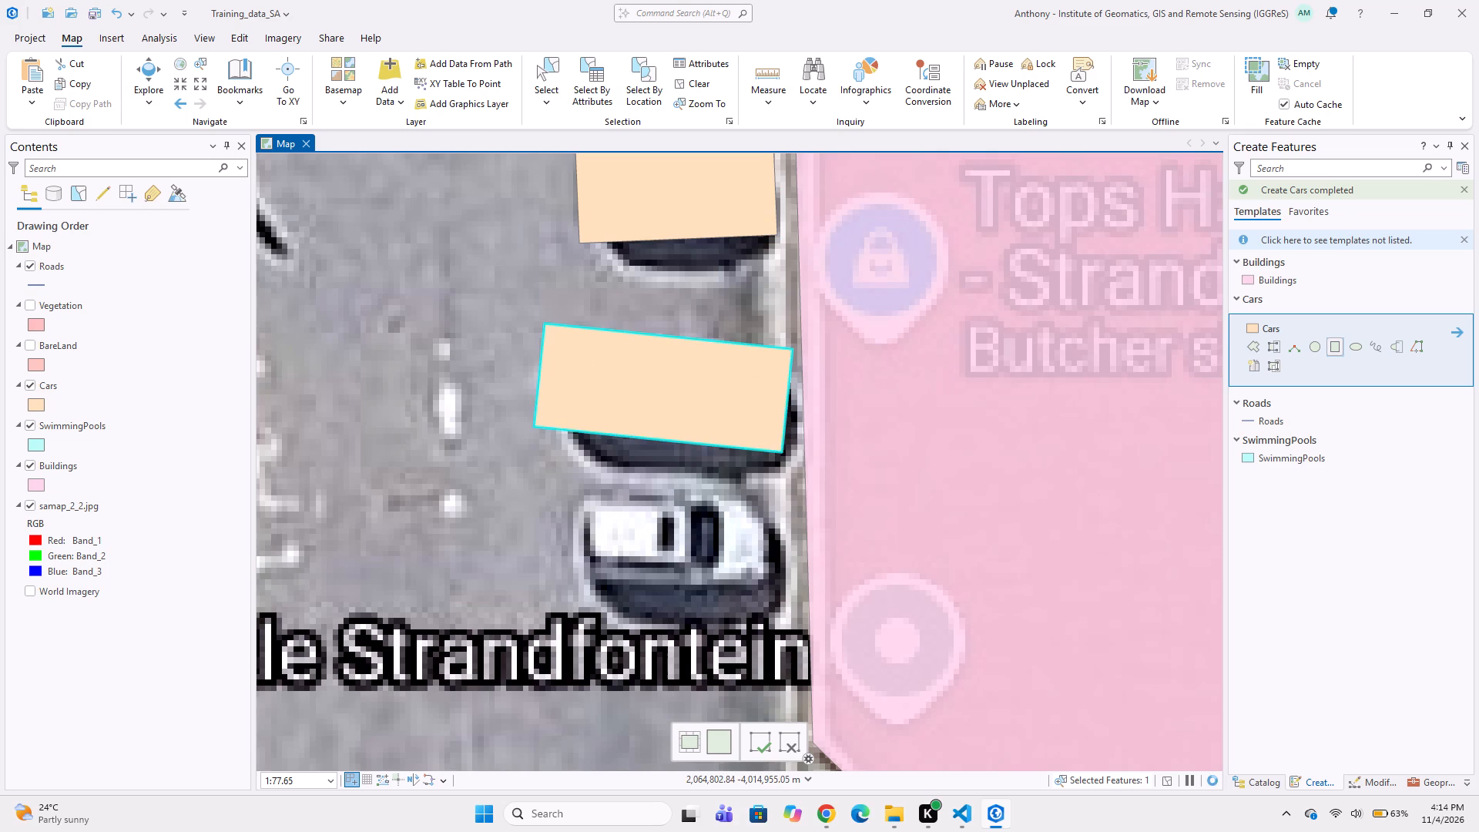
Digitize the white car just north of the Be-Dazzle Strandfontein label as a rectangular Cars polygon.
click(568, 485)
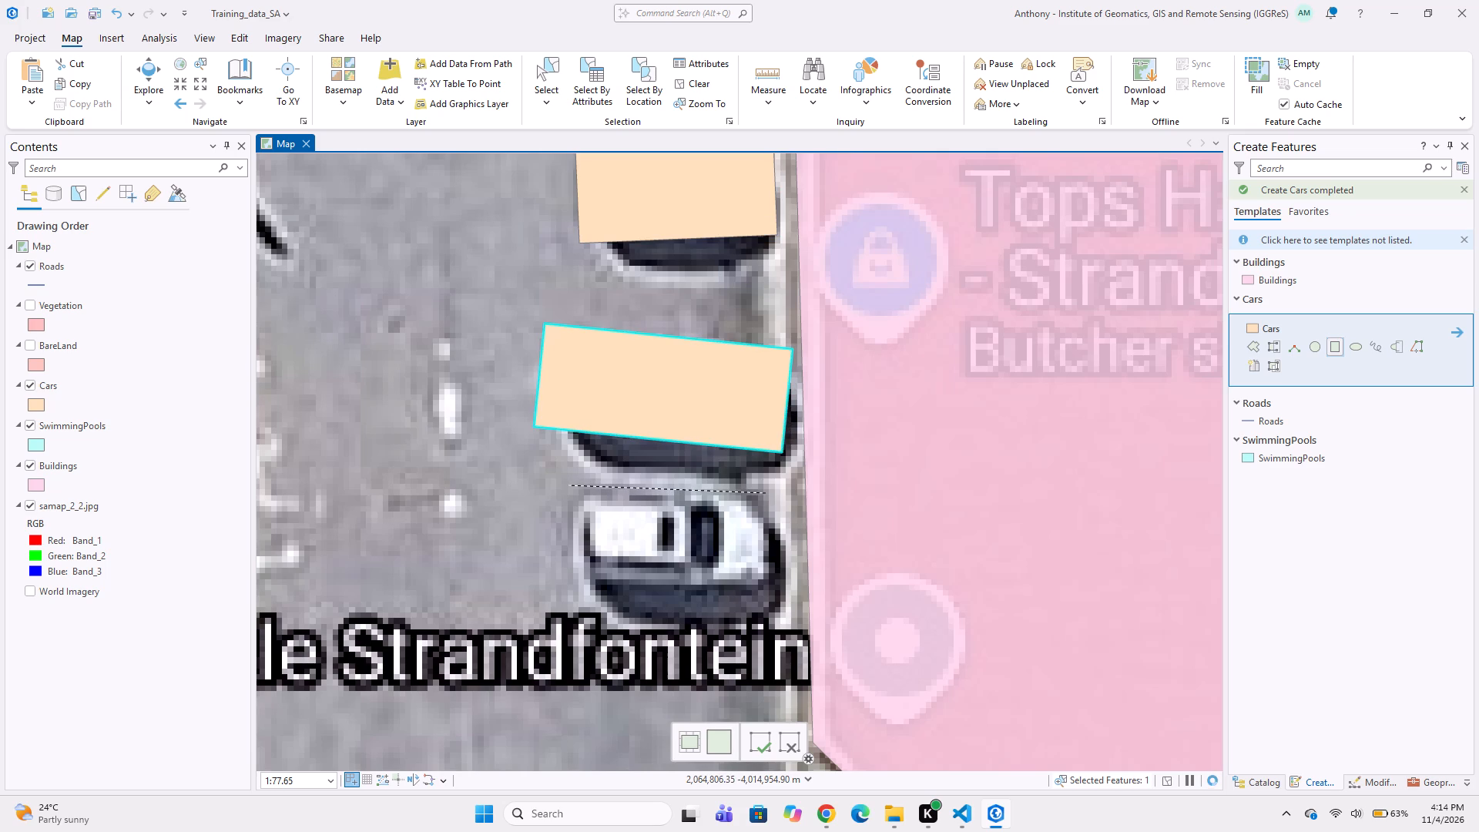
click(766, 493)
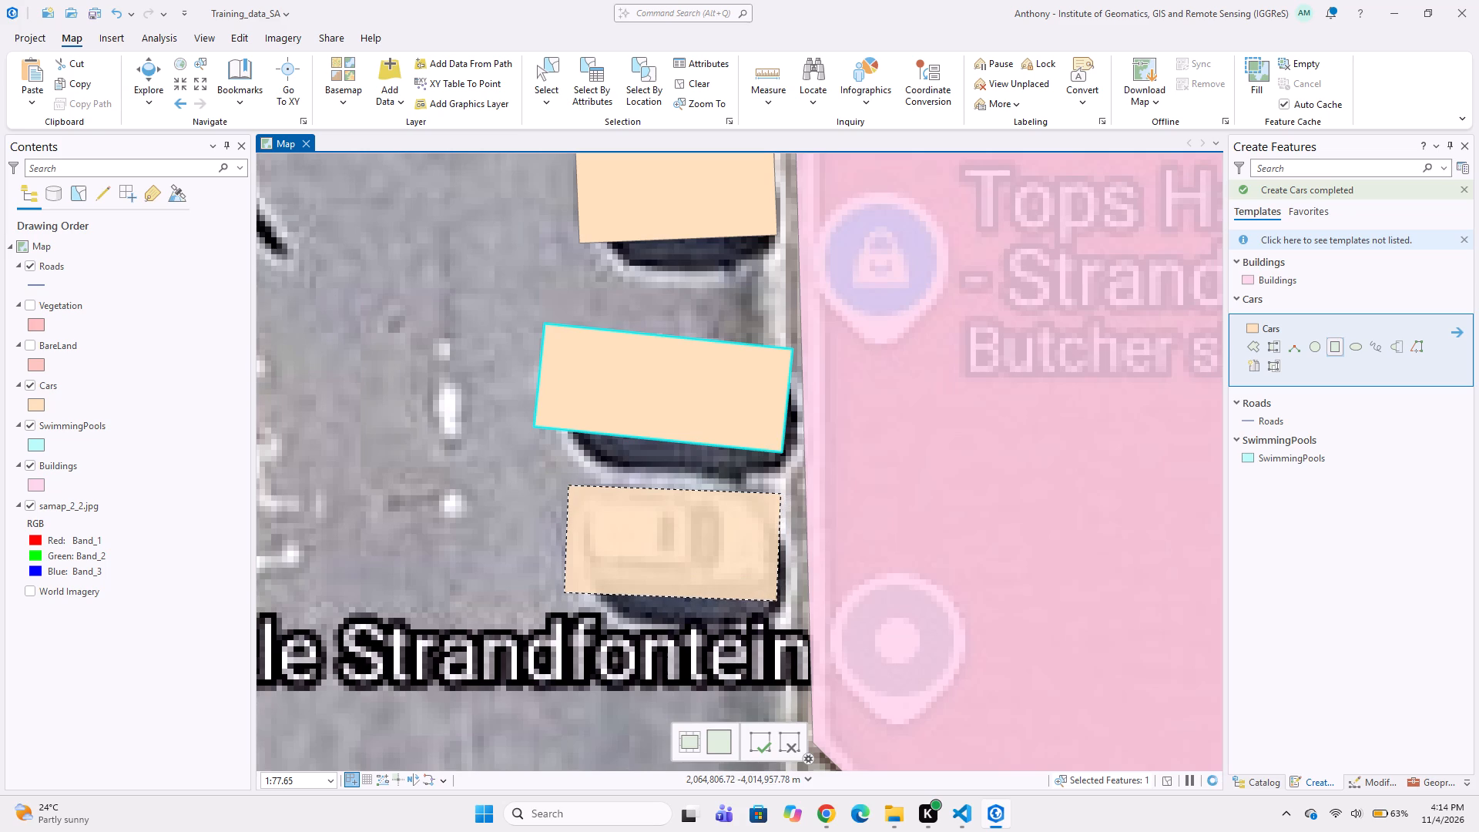
click(776, 601)
Digitize the white car parked on the west side of Korvette Rd, east of the shop building, as a rectangular Cars polygon.
scroll(634, 574, down, 3)
middle_drag(604, 585, 617, 461)
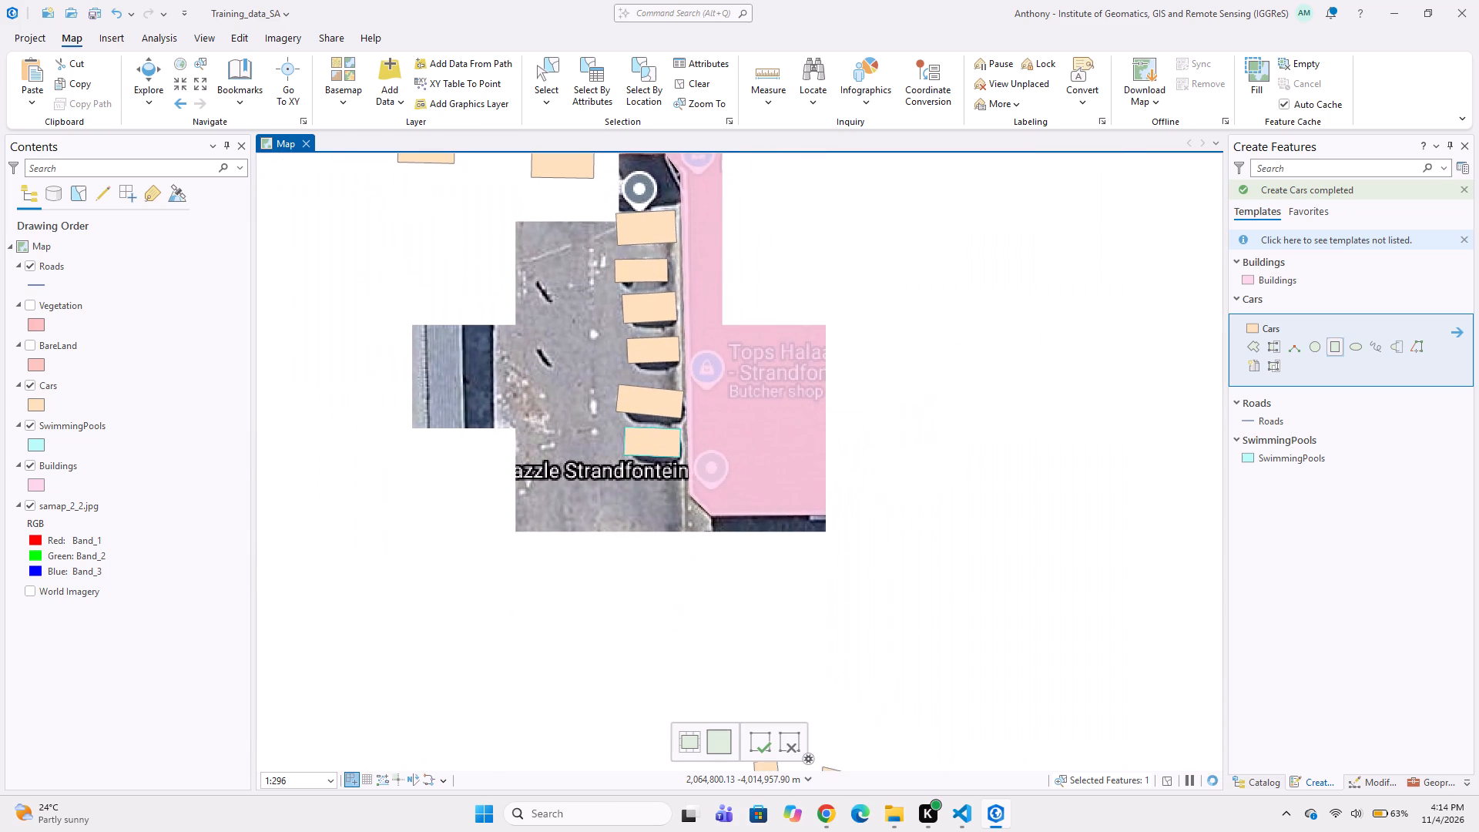
middle_drag(566, 455, 588, 353)
middle_drag(537, 412, 666, 409)
middle_drag(650, 369, 631, 509)
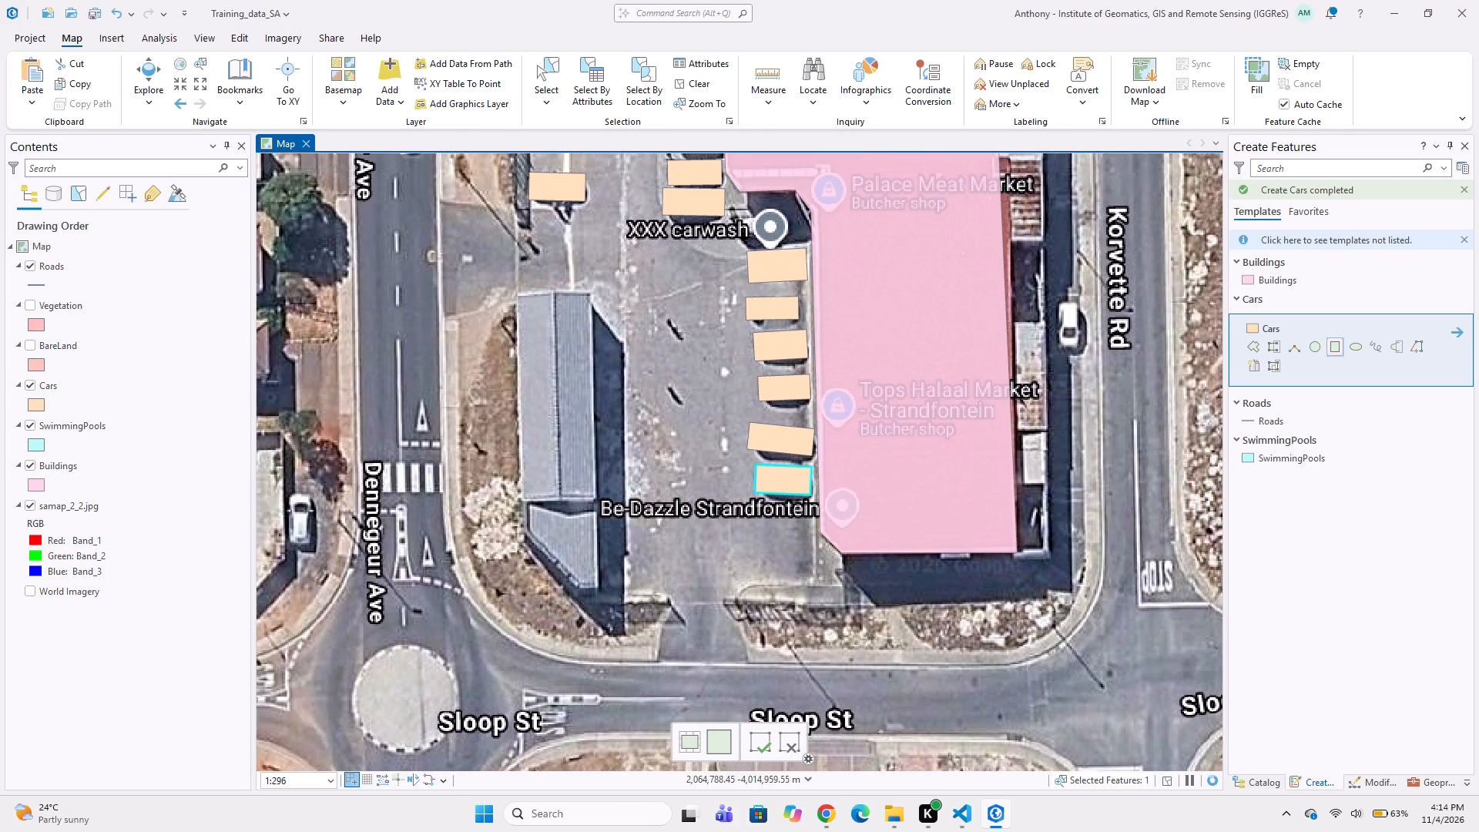
middle_drag(599, 425, 625, 528)
middle_drag(679, 399, 685, 490)
middle_drag(949, 509, 780, 496)
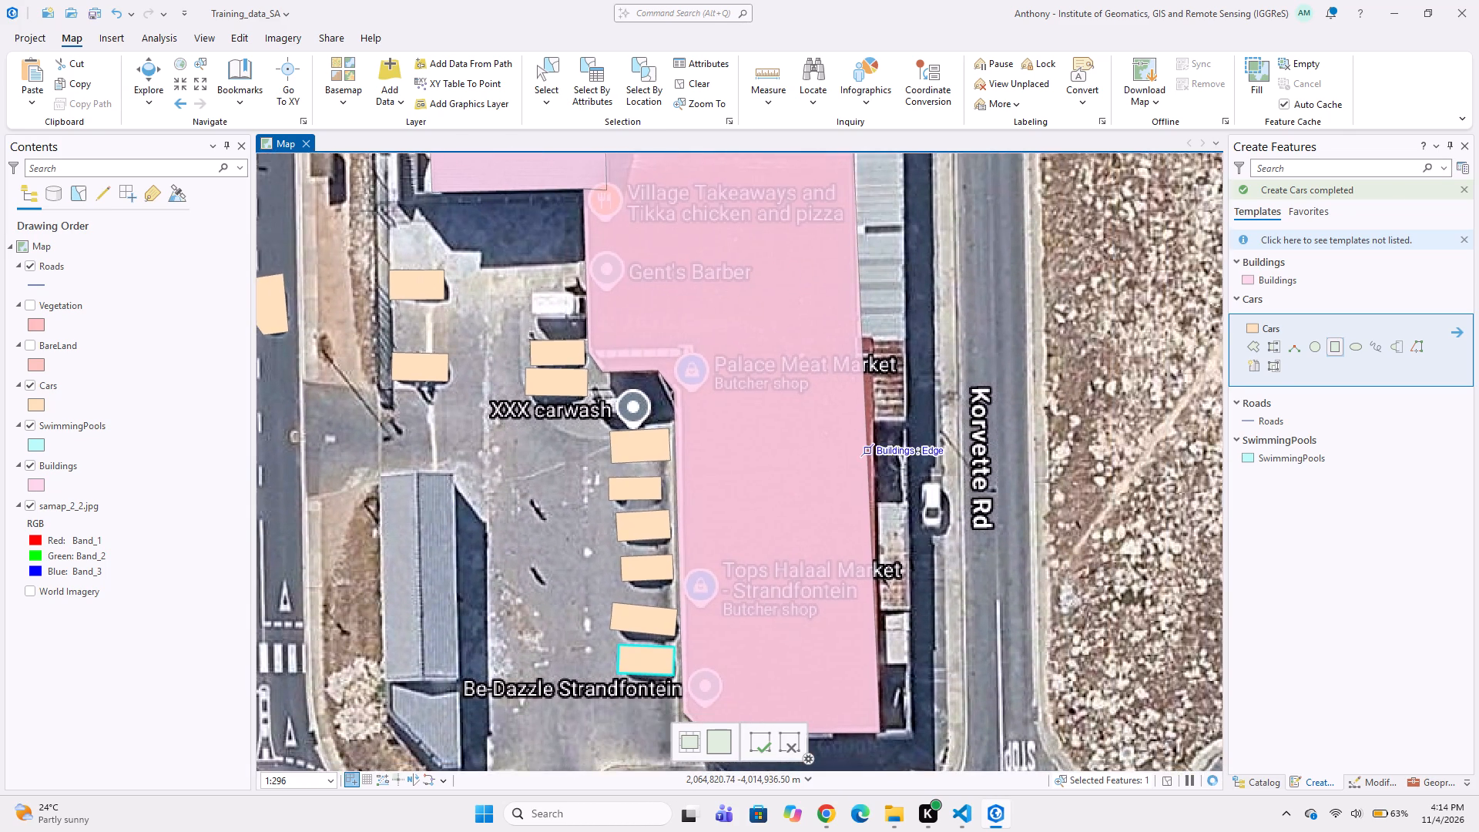
scroll(860, 450, up, 1)
scroll(924, 498, up, 1)
middle_drag(1043, 520, 1001, 480)
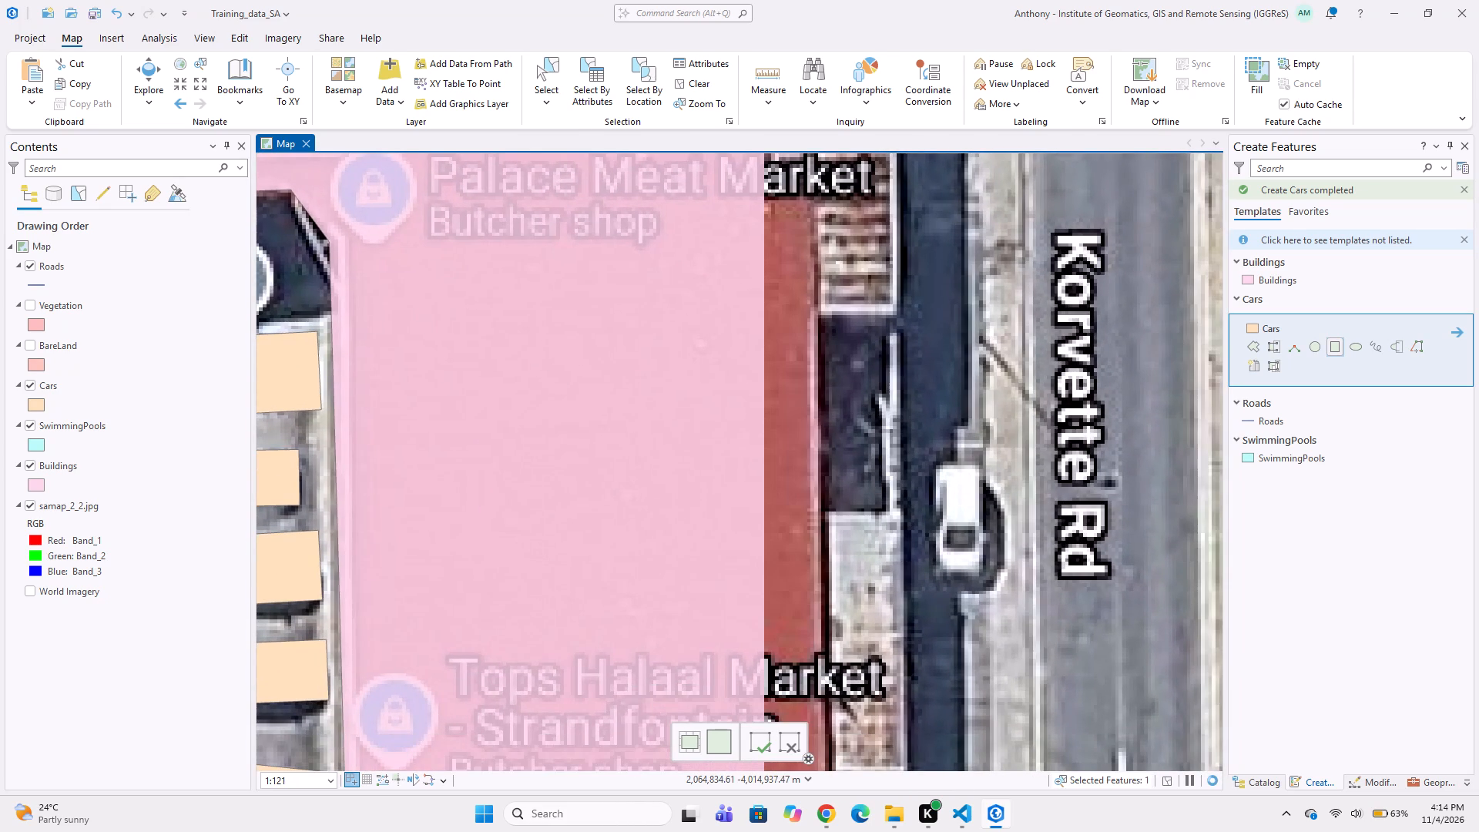
click(989, 461)
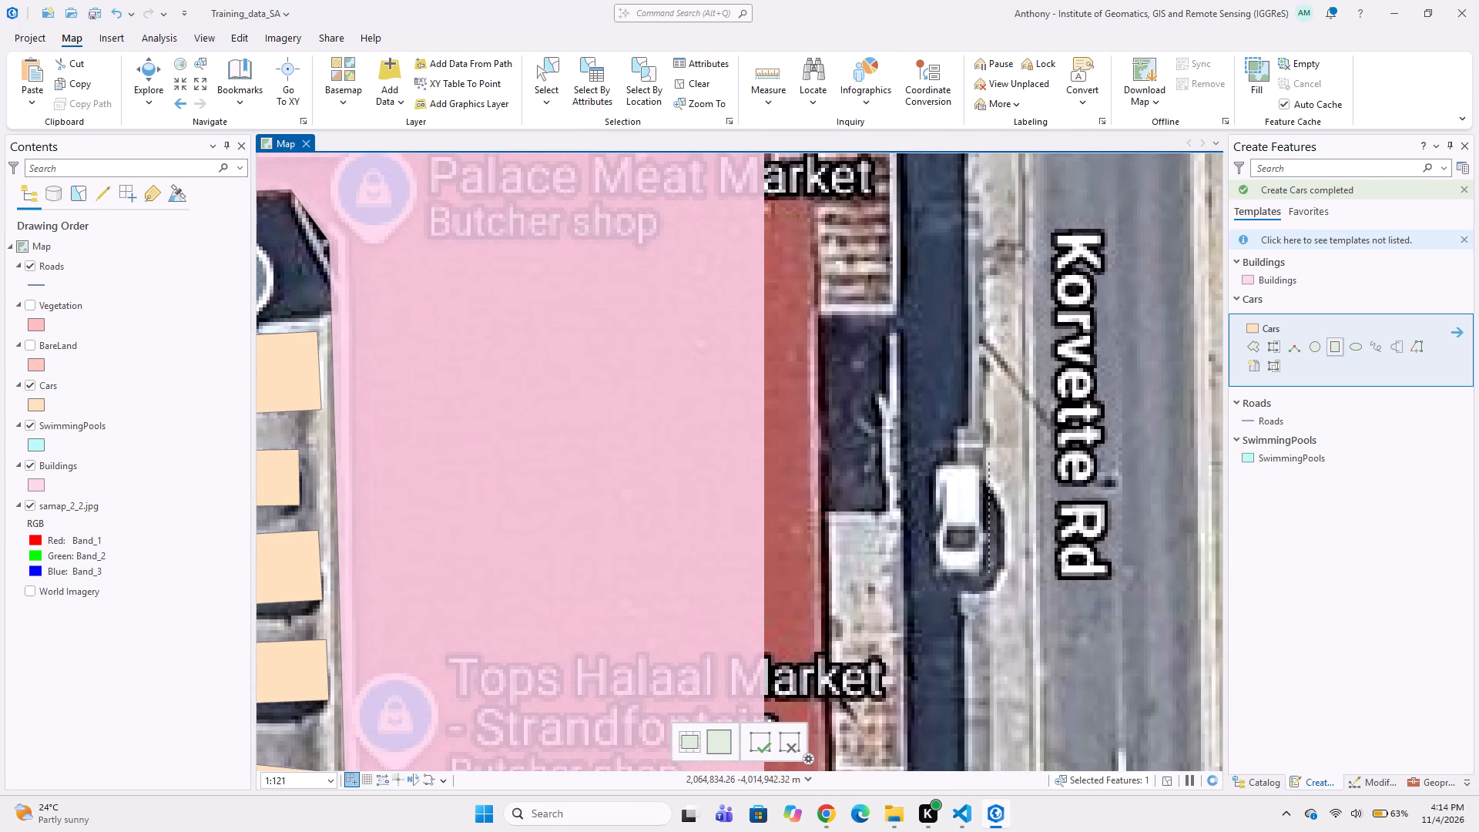
click(992, 579)
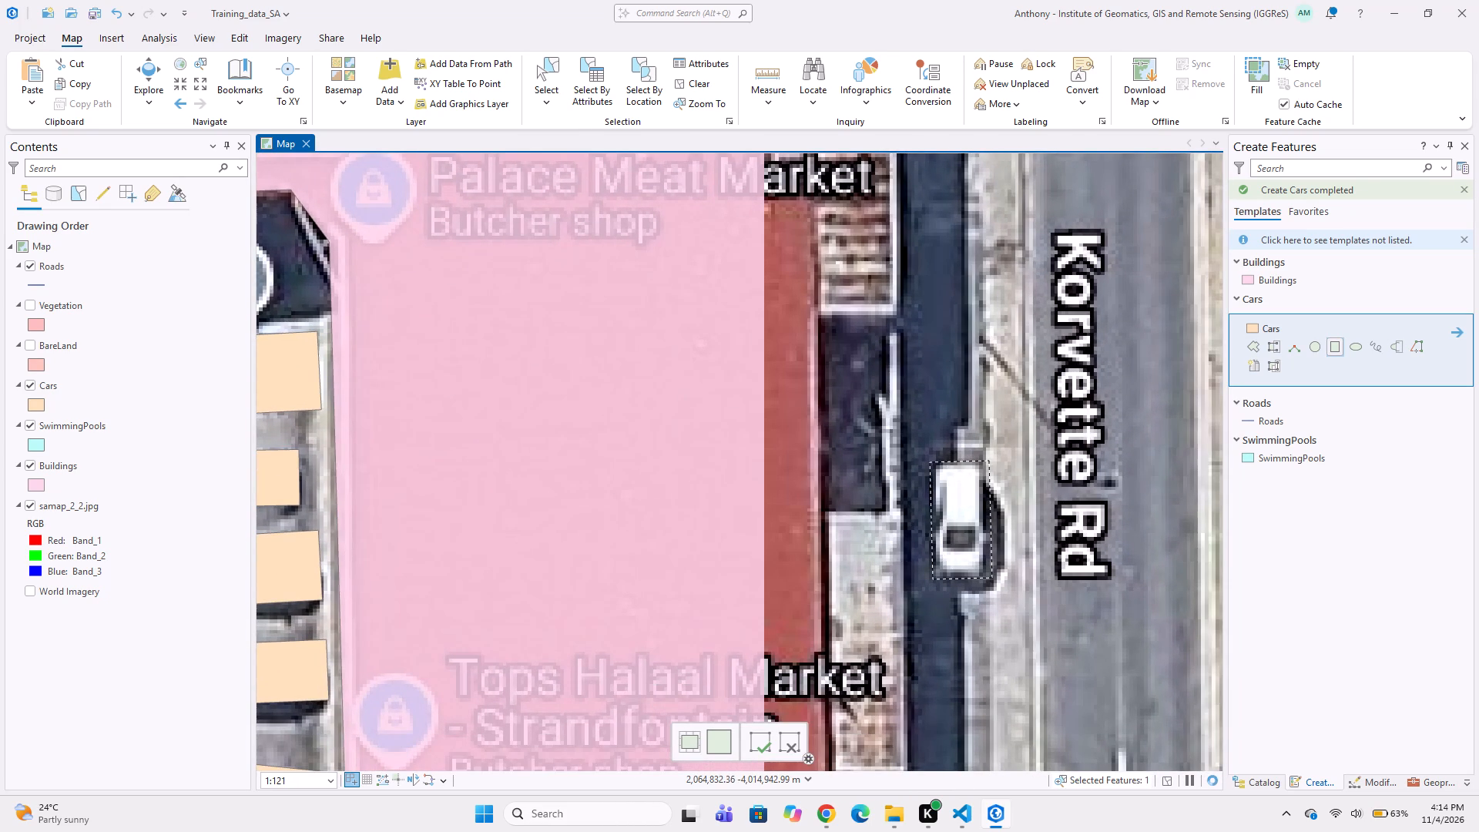
click(933, 579)
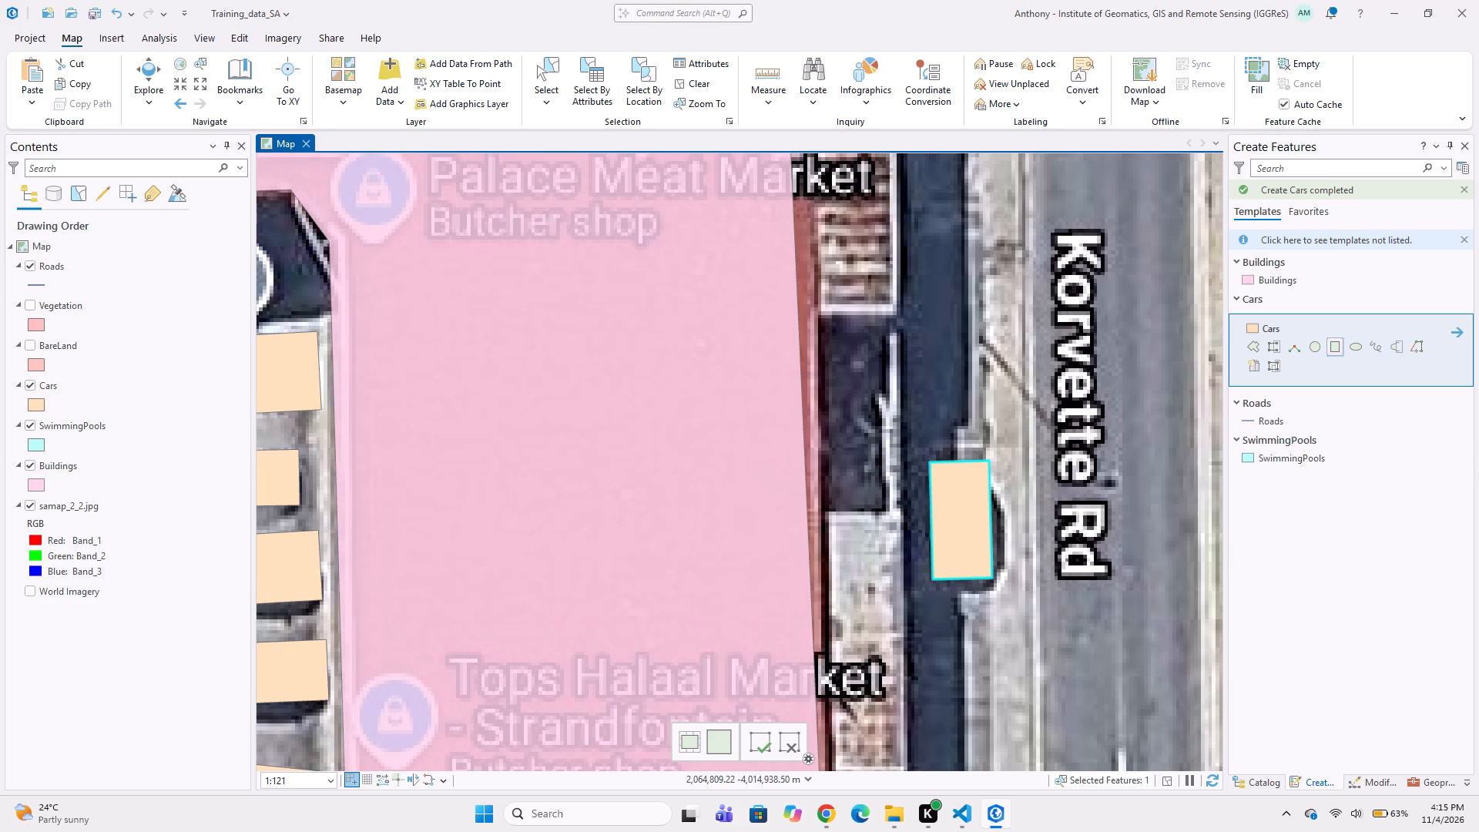
Digitize the white vehicle southwest of the Gent's Barber pin, against the building's west wall, as a rectangular Cars polygon.
middle_drag(370, 461, 509, 407)
scroll(434, 425, down, 2)
middle_drag(404, 447, 574, 445)
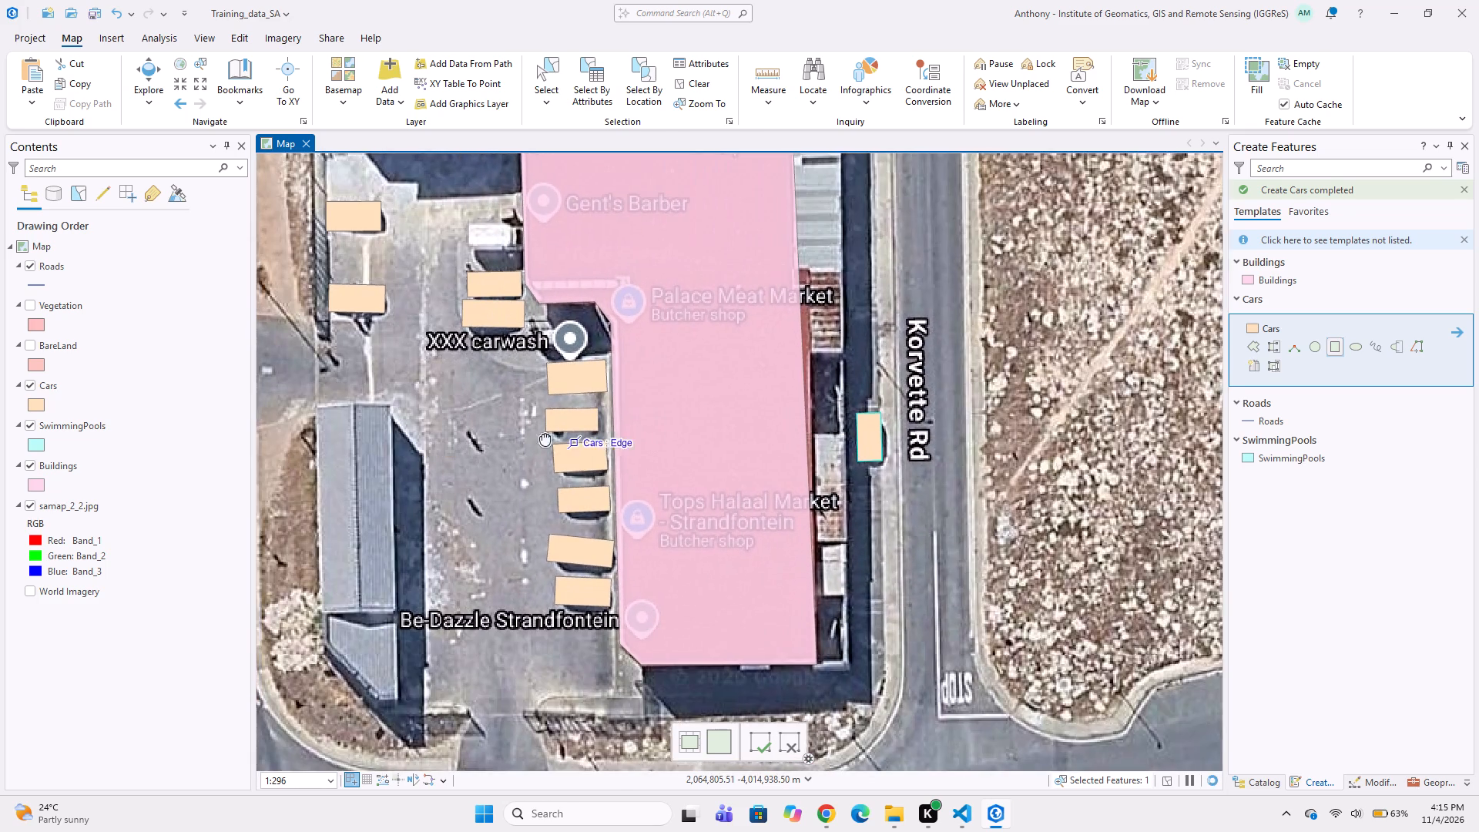
middle_drag(469, 364, 595, 466)
scroll(593, 324, up, 1)
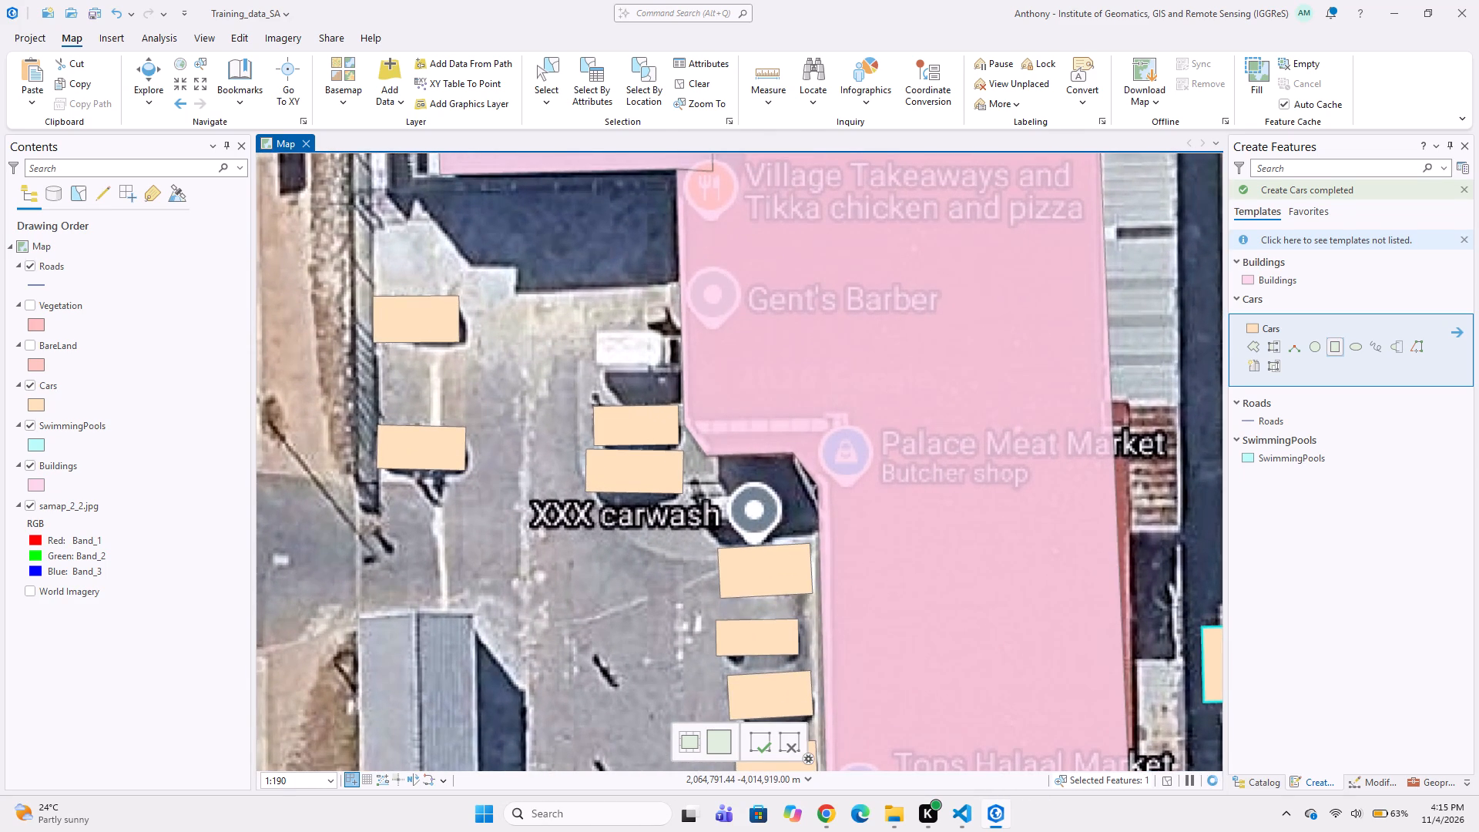
scroll(591, 324, up, 1)
click(593, 326)
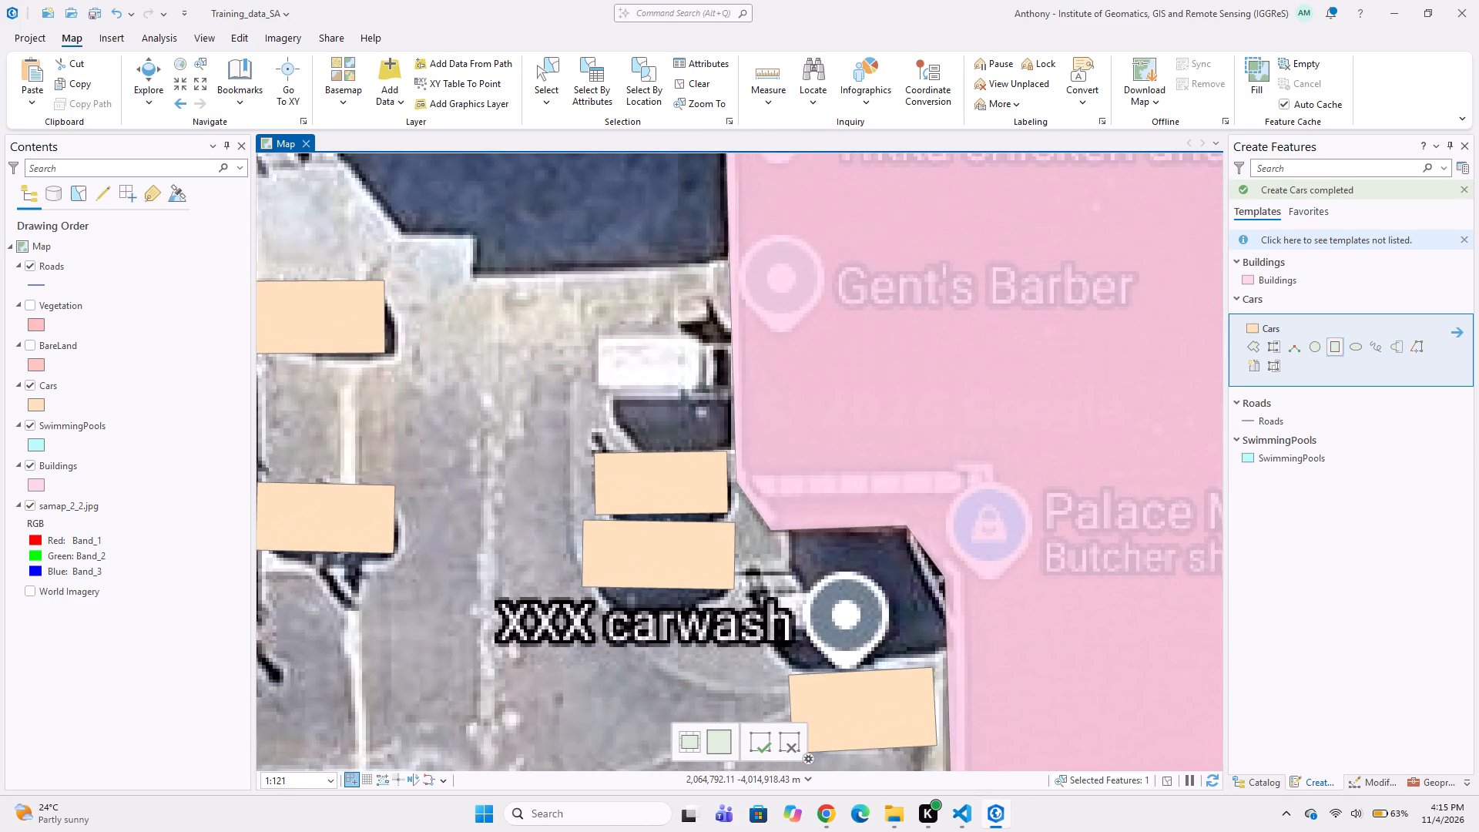
click(736, 337)
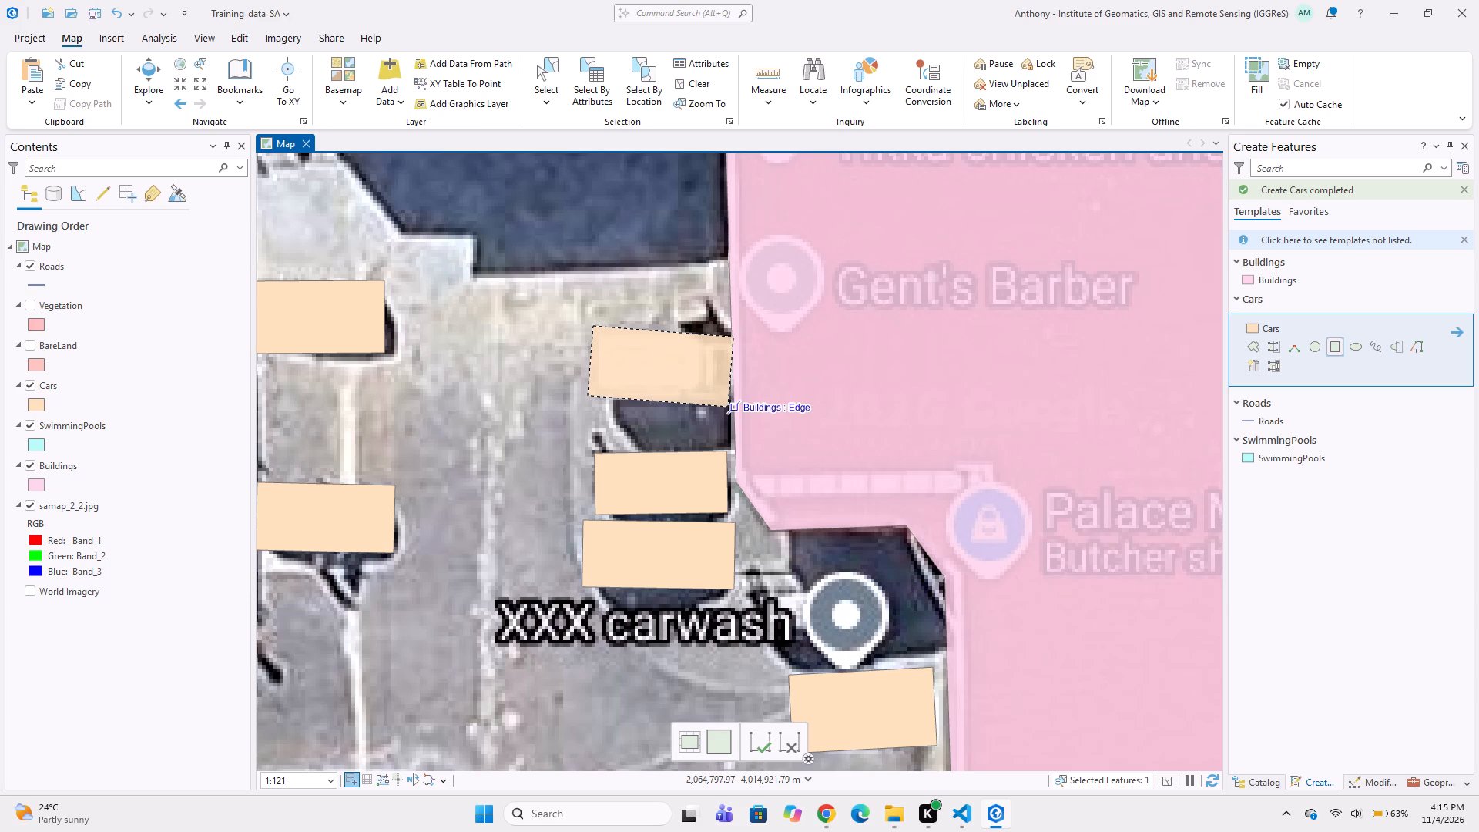
click(728, 407)
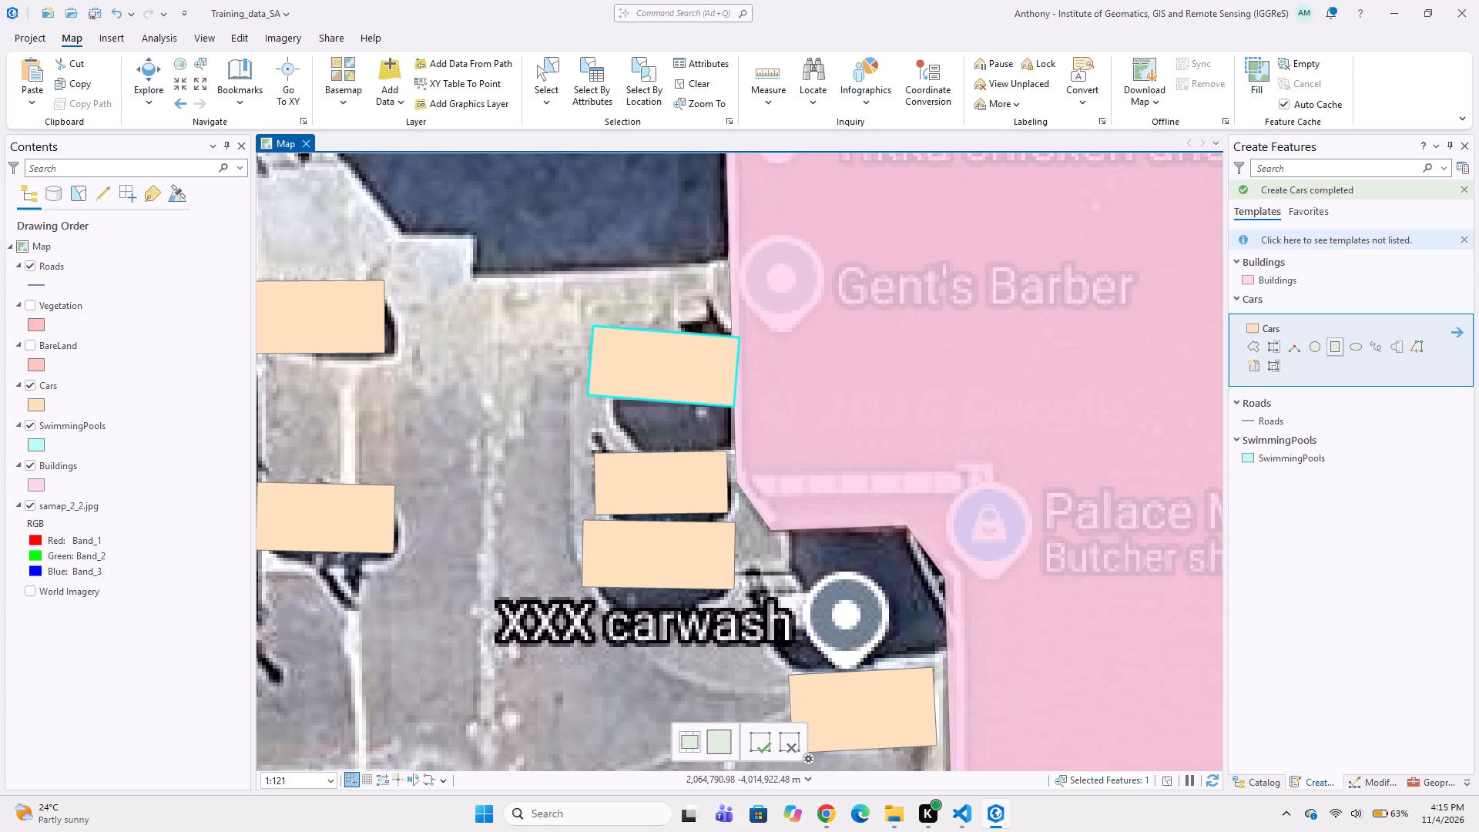
Digitize the white car parked just west of Dennegeur Ave, beside the zebra crossing north of the roundabout, as a rectangular Cars polygon.
scroll(715, 414, down, 3)
middle_drag(577, 404, 736, 407)
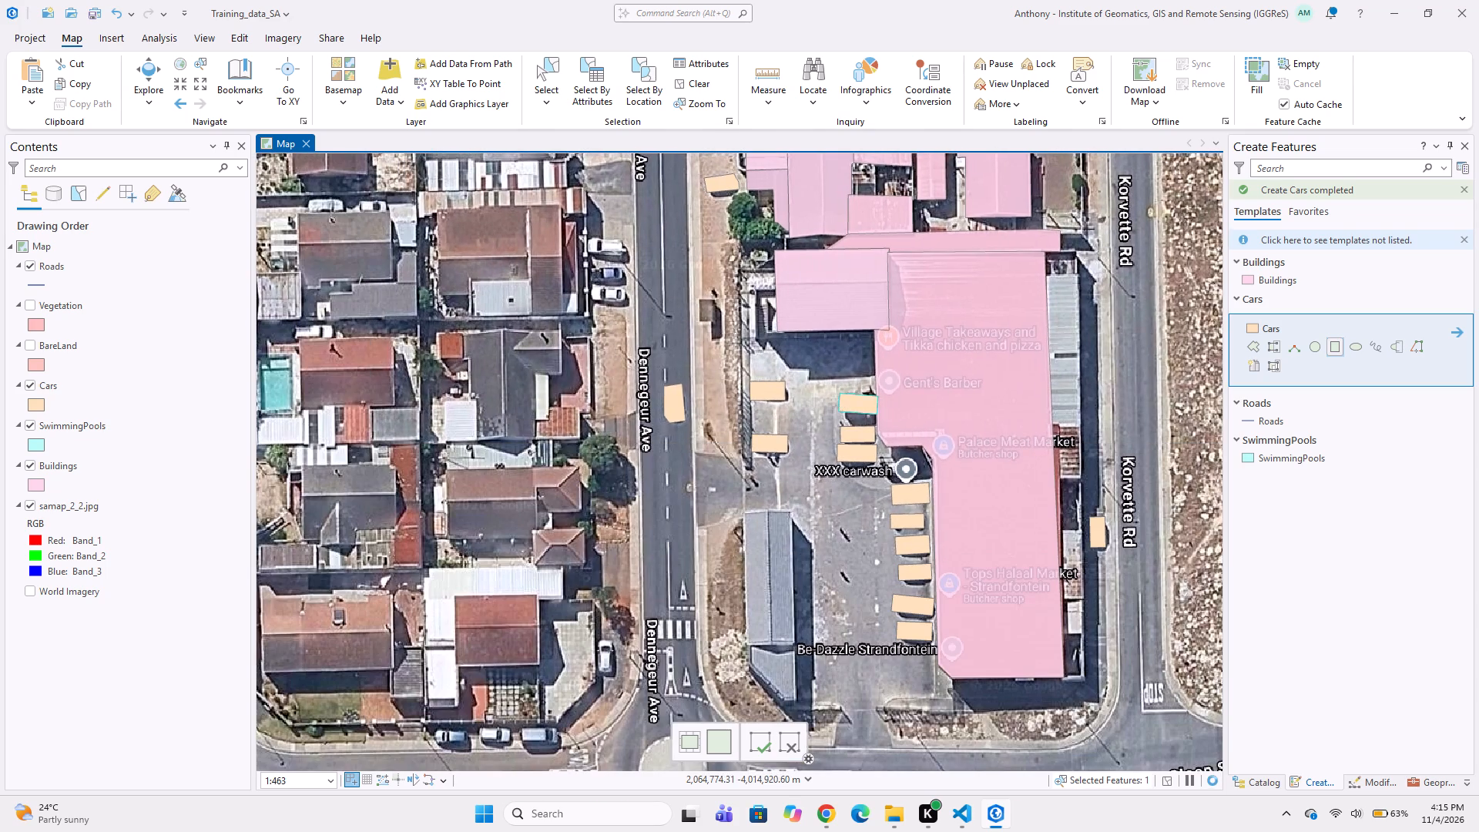
middle_drag(666, 345, 671, 382)
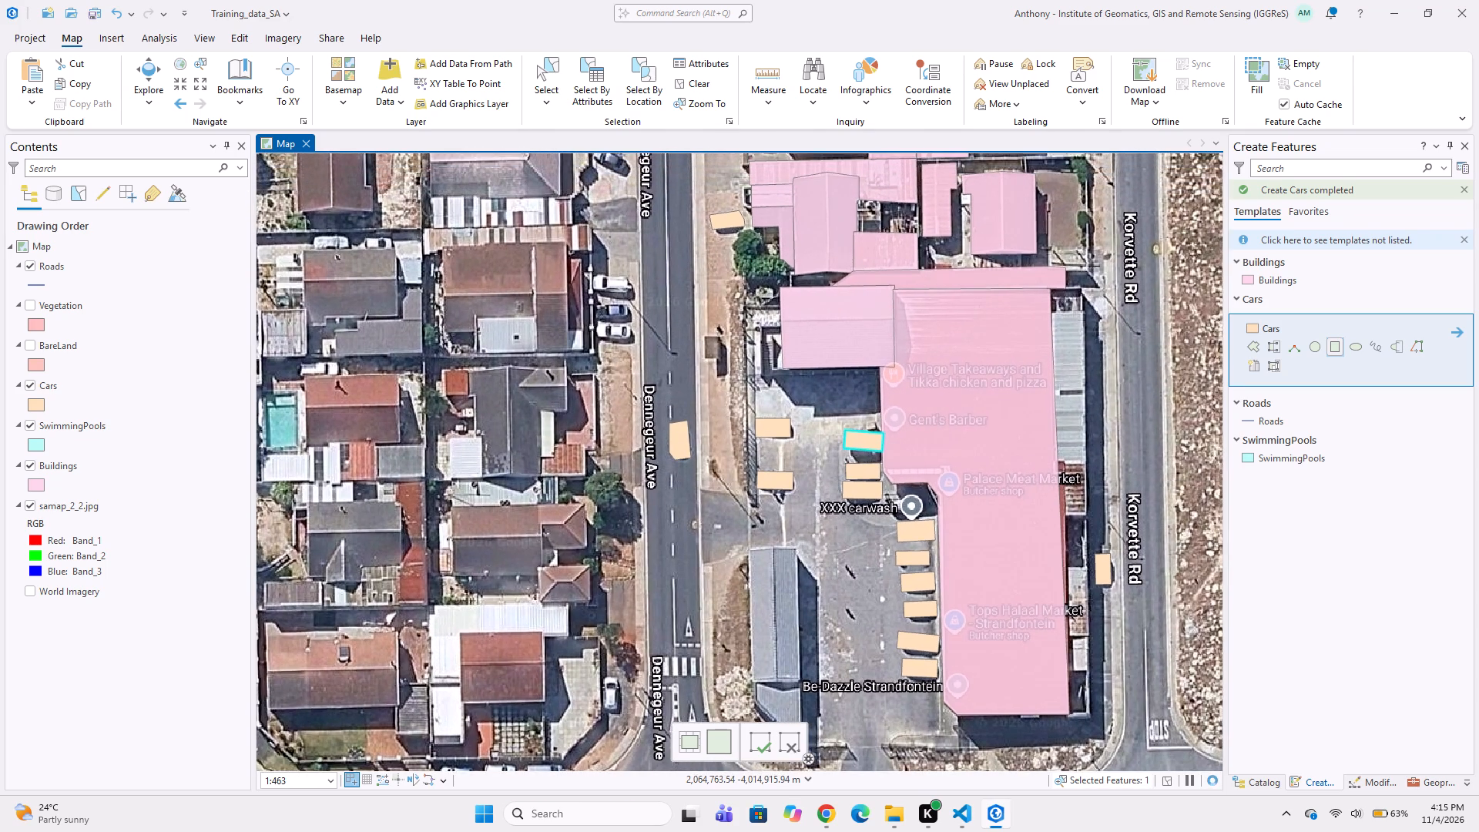
middle_drag(679, 450, 723, 326)
scroll(679, 439, up, 1)
middle_drag(706, 399, 674, 471)
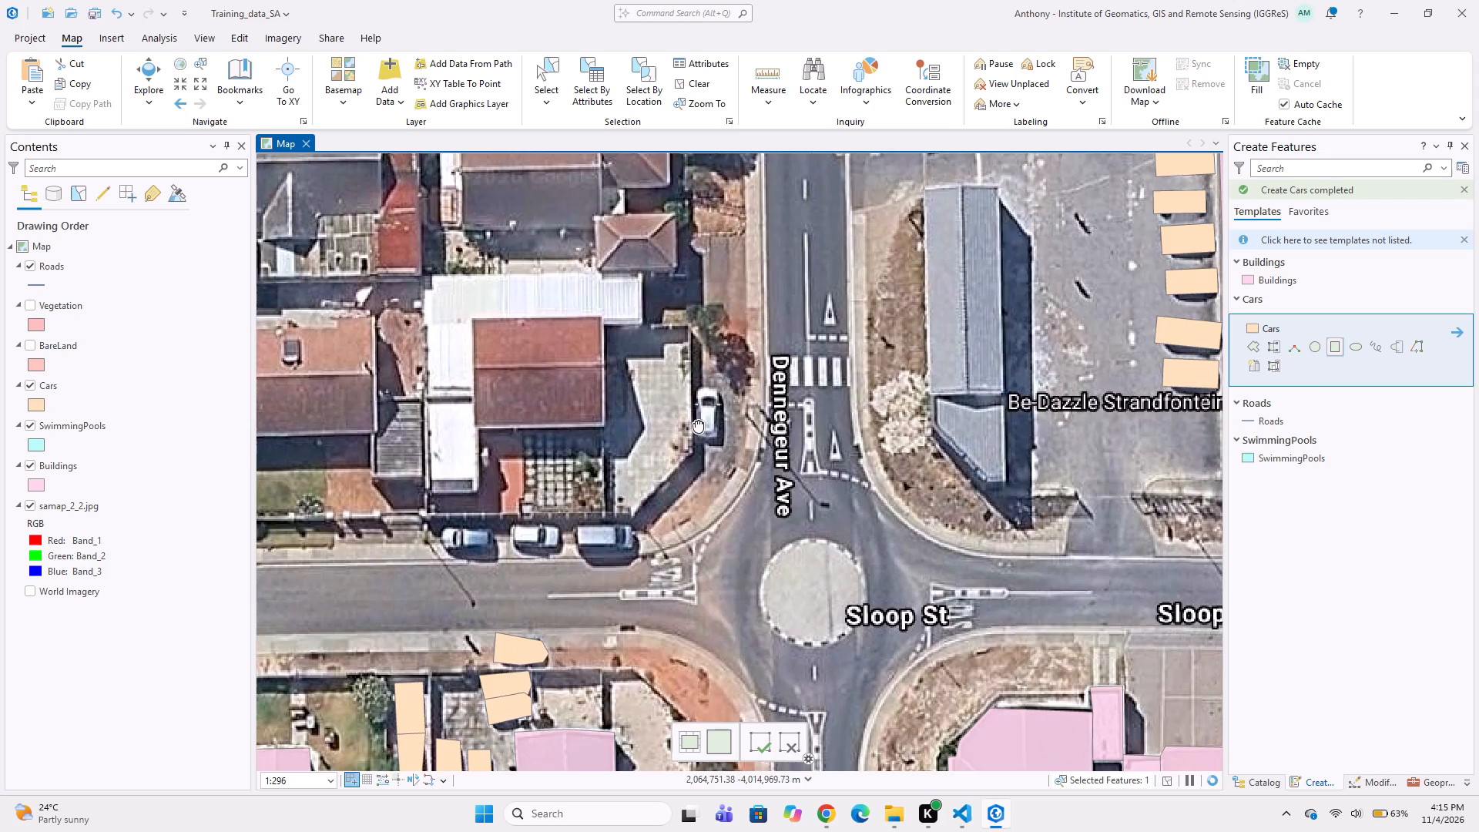
scroll(709, 388, up, 3)
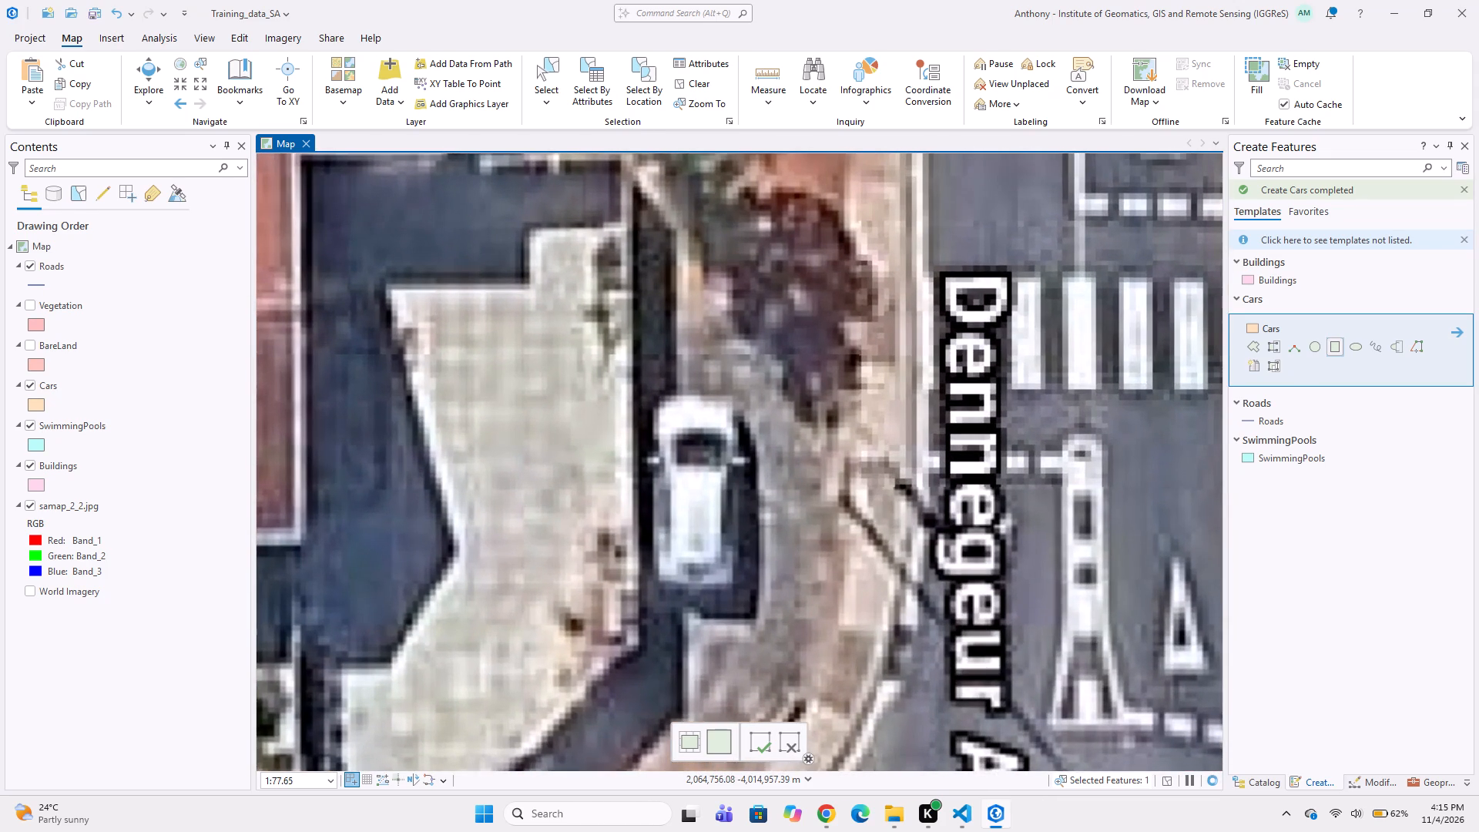
click(744, 385)
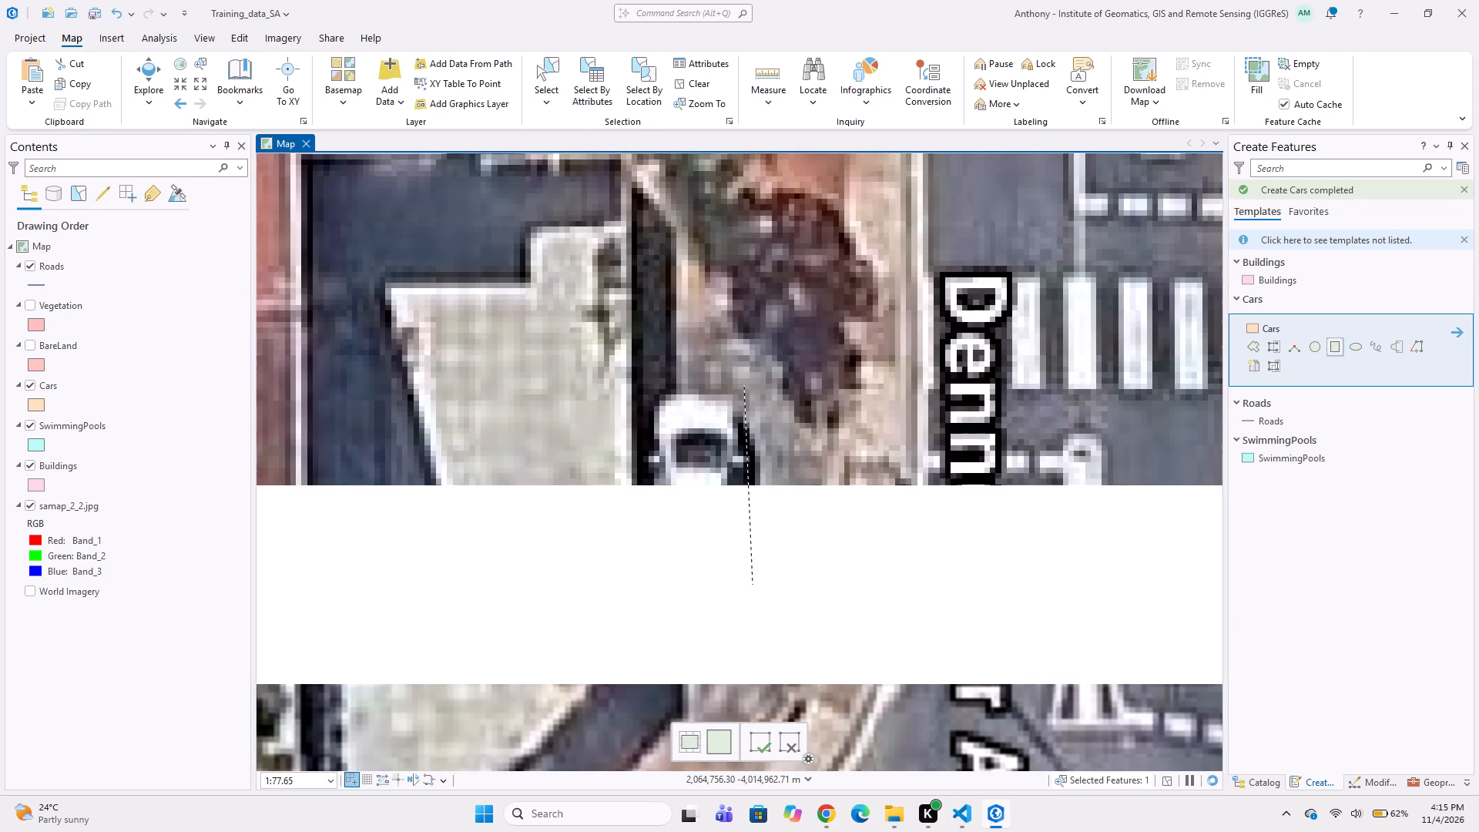
click(755, 592)
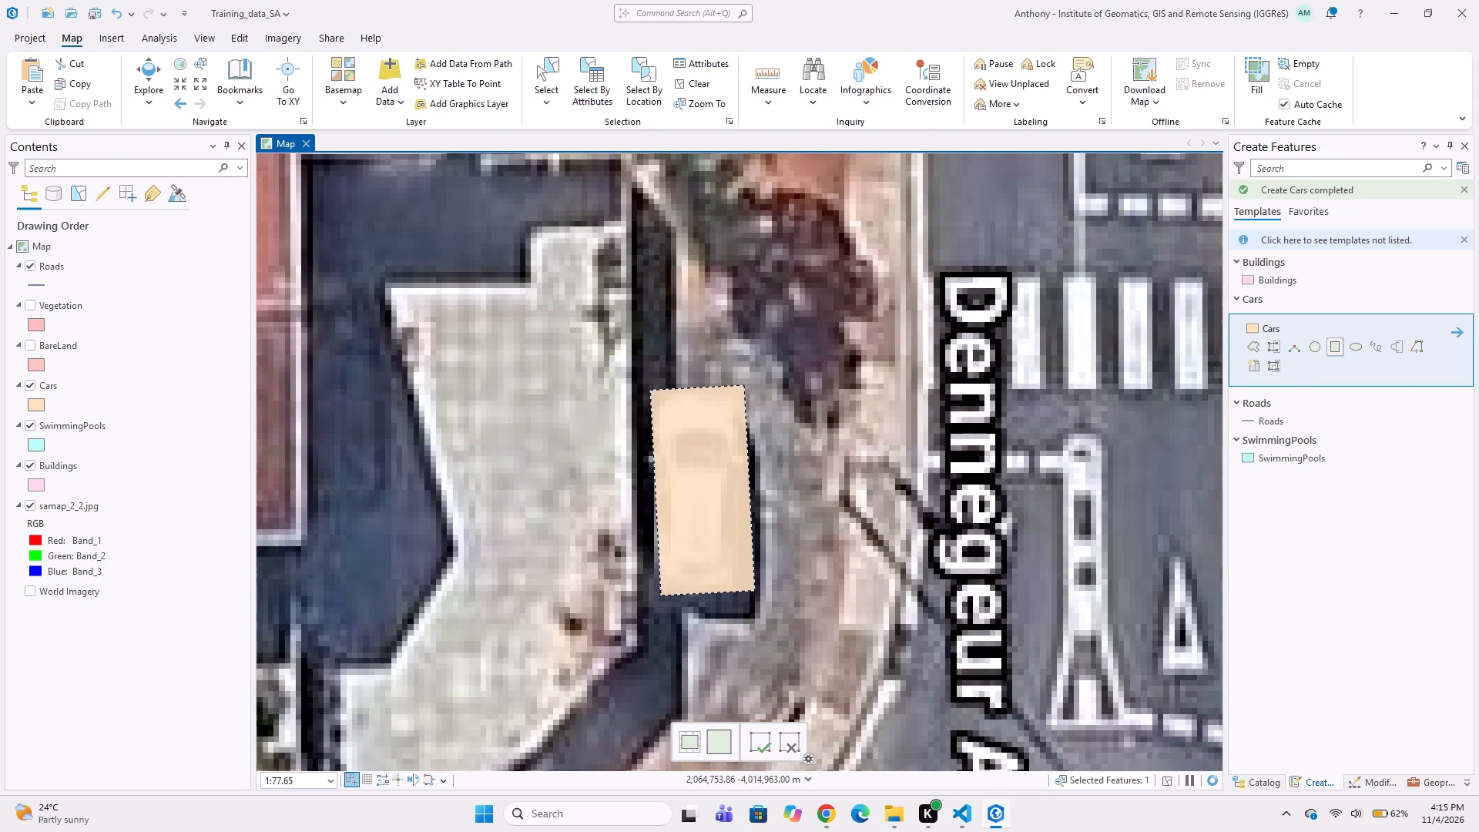
click(652, 601)
Digitize the long grey-roofed building between Dennegeur Ave and the shop car park as a four-cornered Buildings polygon.
scroll(817, 569, down, 1)
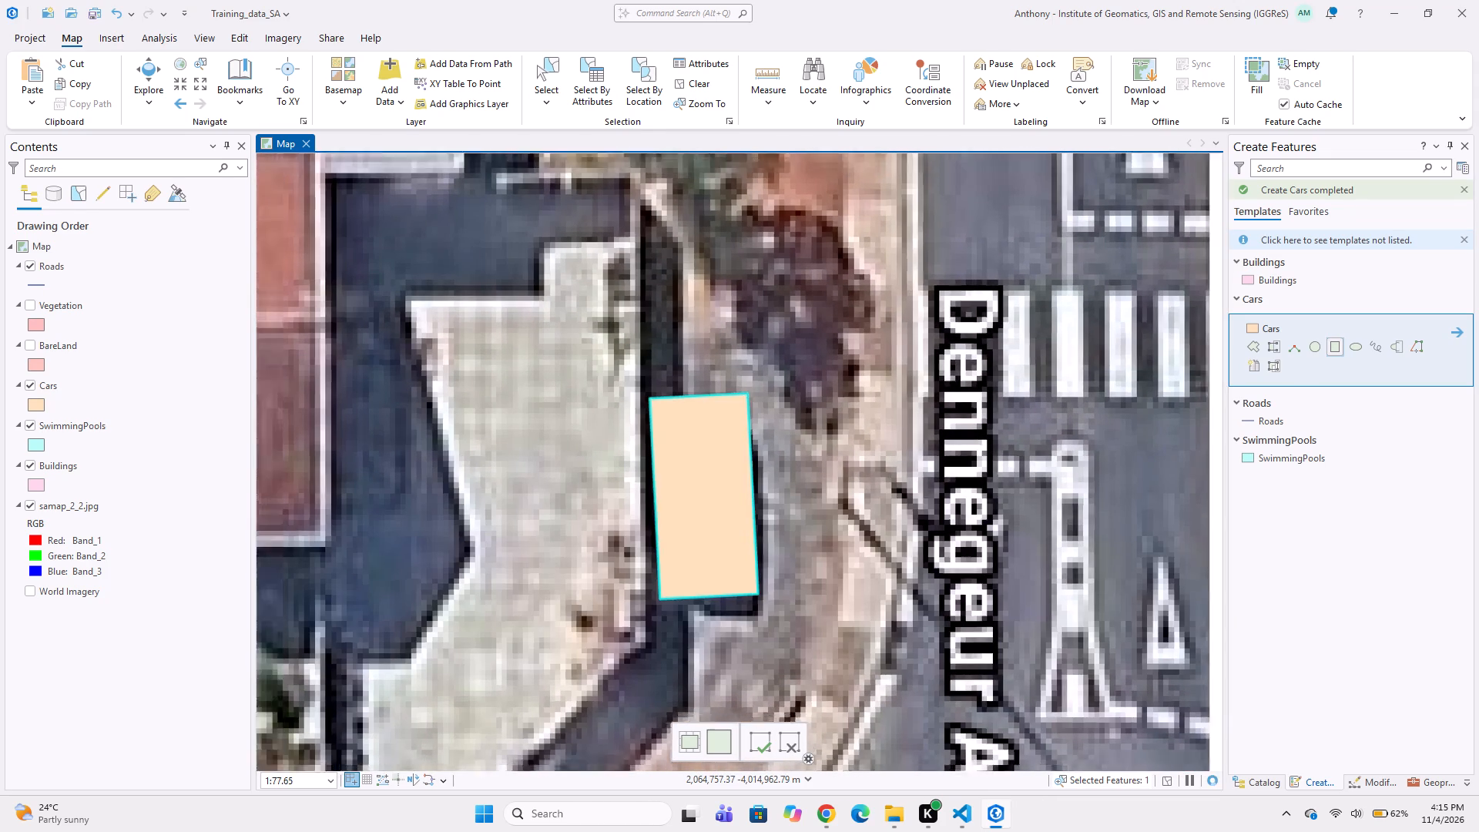
scroll(822, 547, down, 1)
middle_drag(833, 538, 706, 475)
scroll(798, 498, down, 3)
middle_drag(852, 461, 774, 517)
scroll(1280, 351, up, 1)
click(1267, 272)
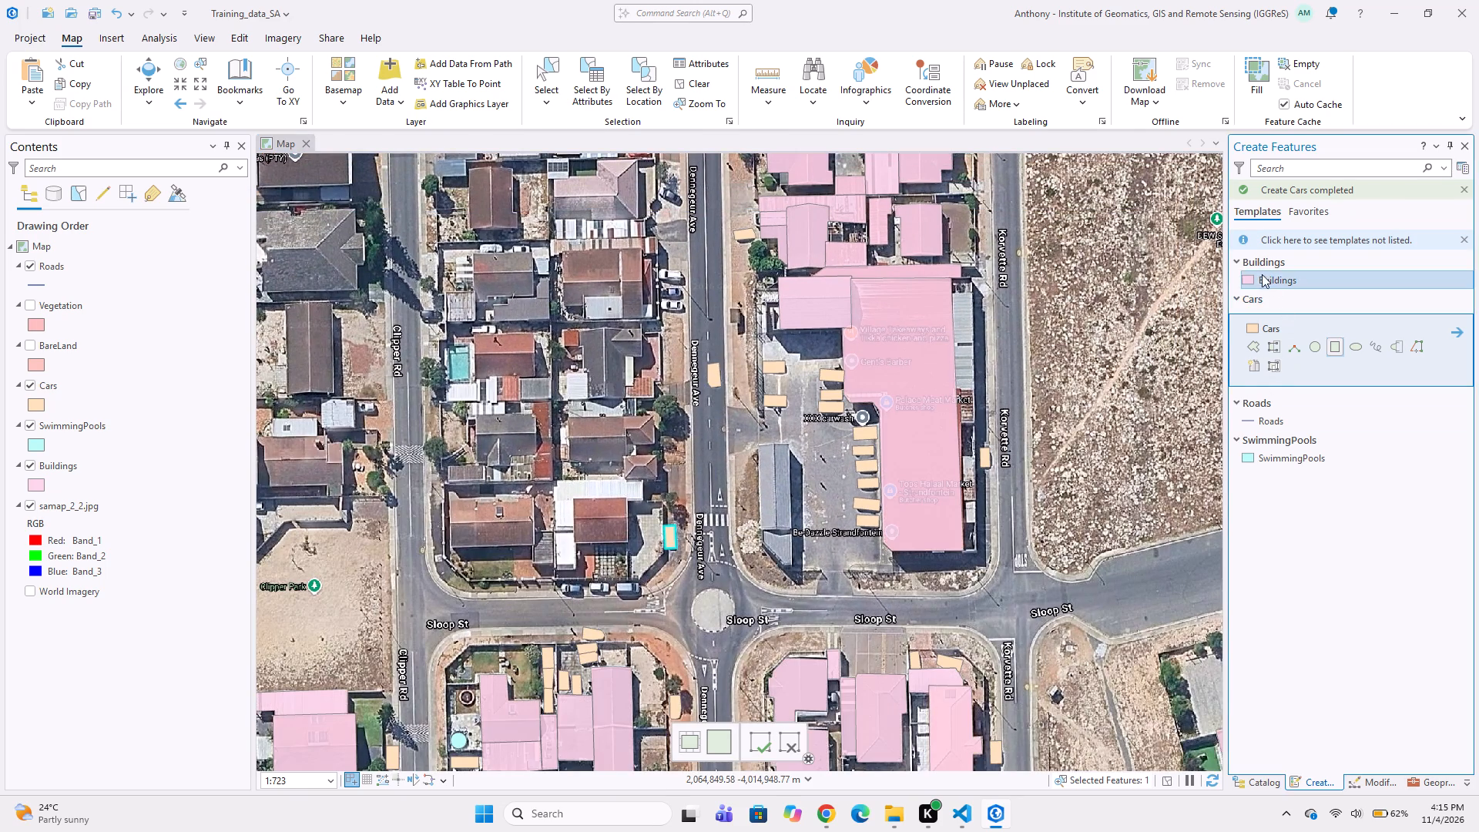
click(1251, 307)
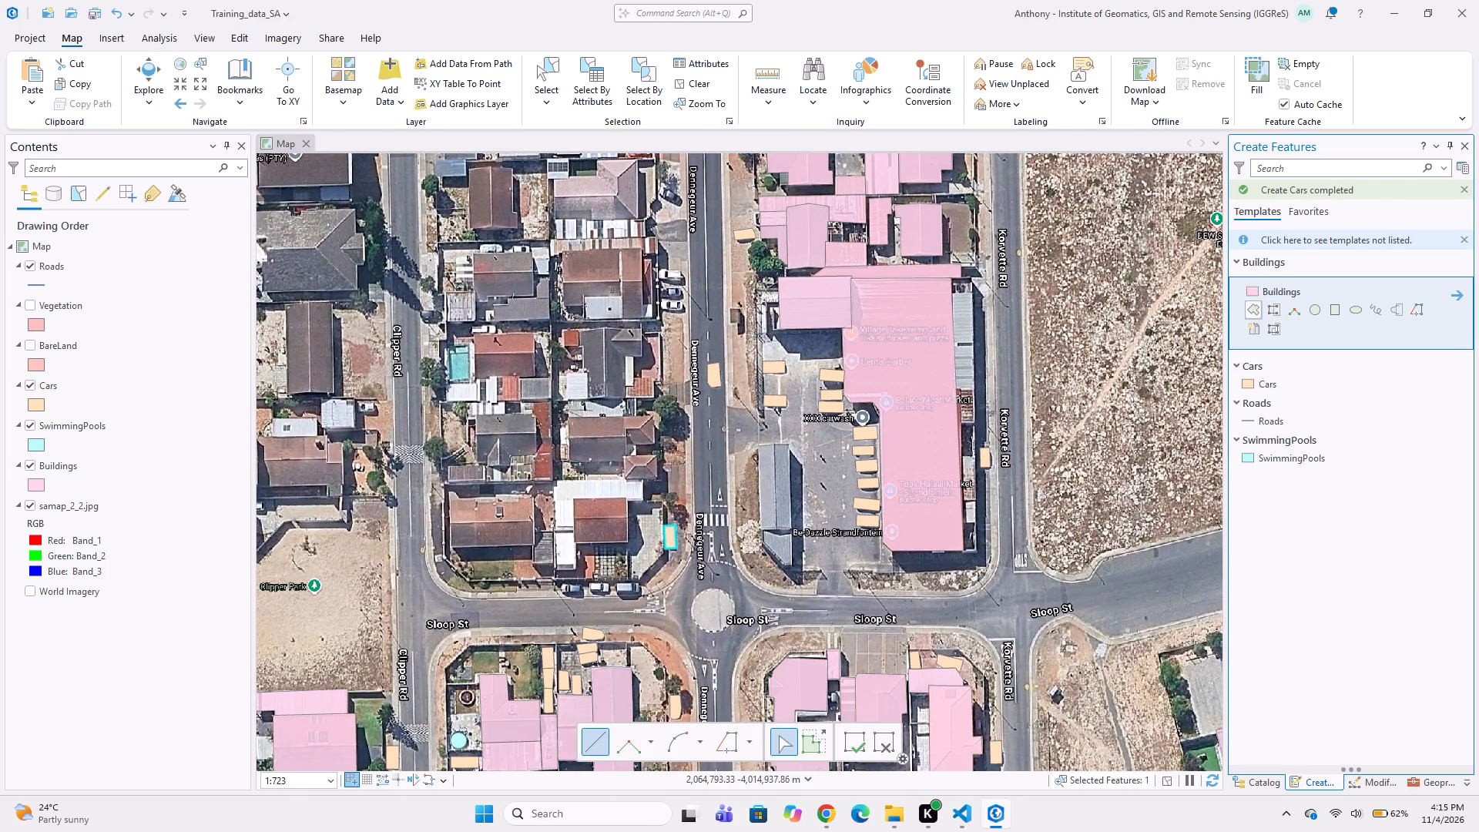
scroll(785, 490, up, 3)
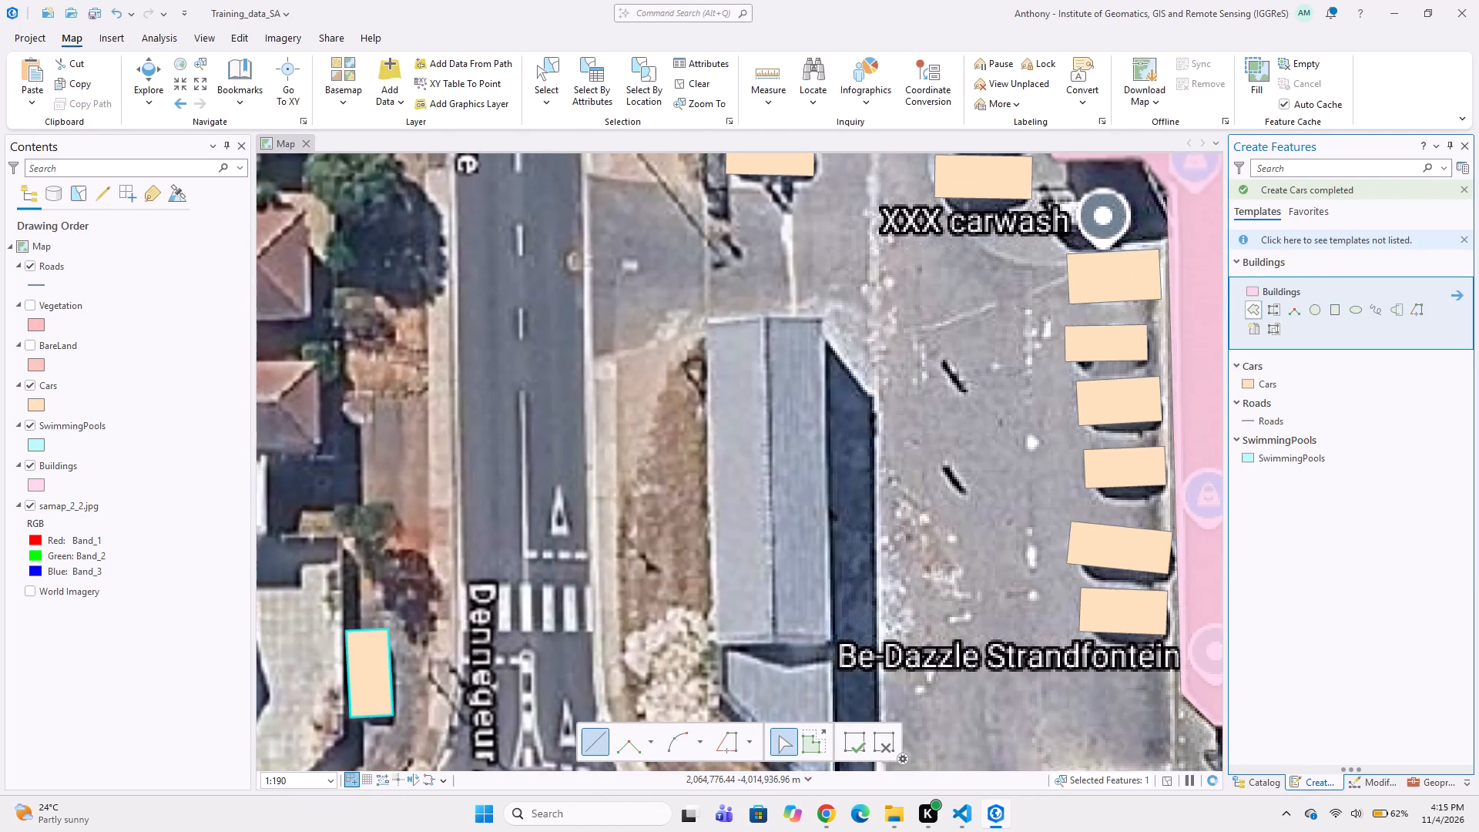
click(701, 315)
click(825, 313)
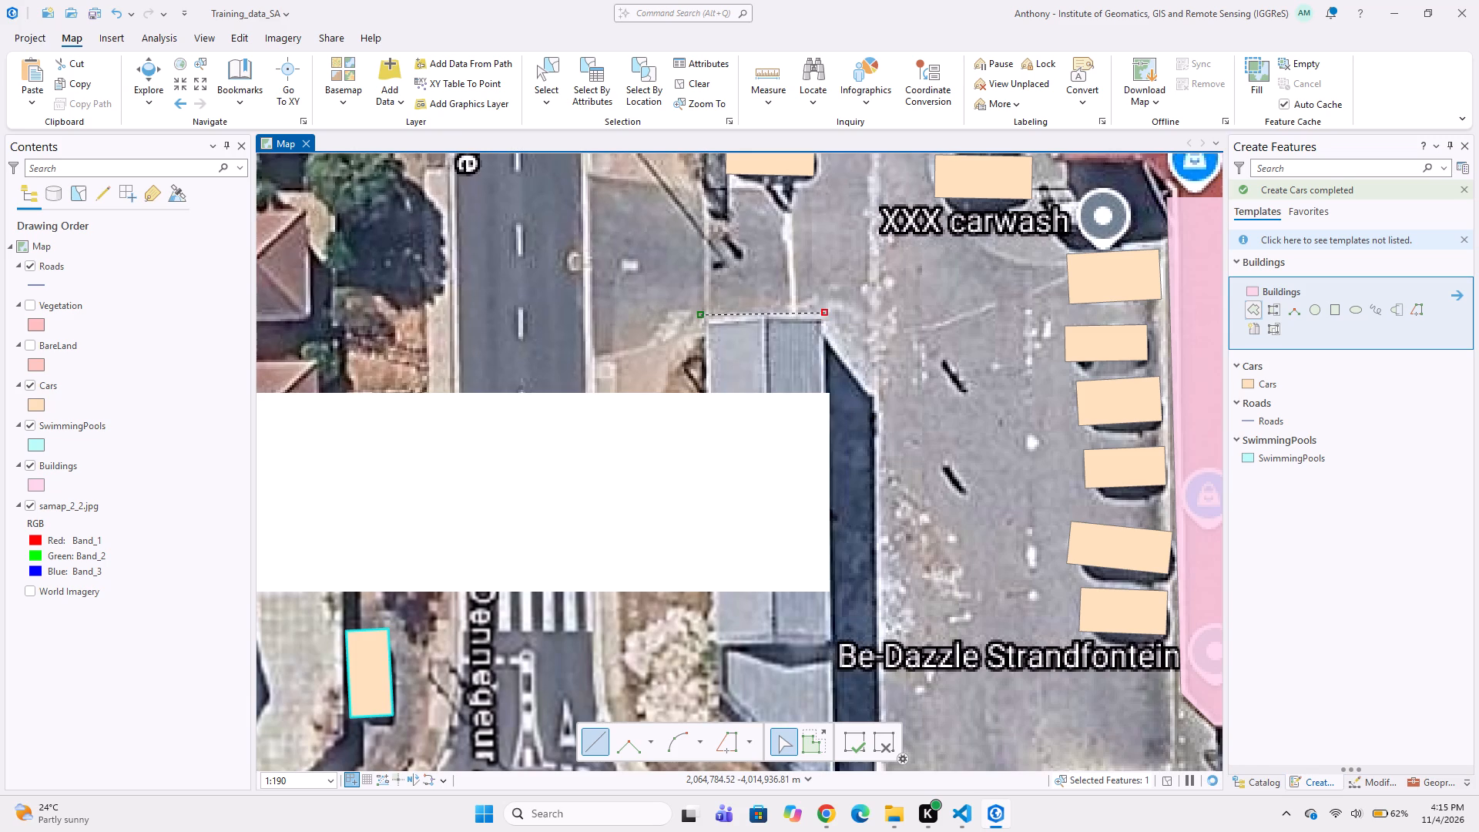
click(833, 644)
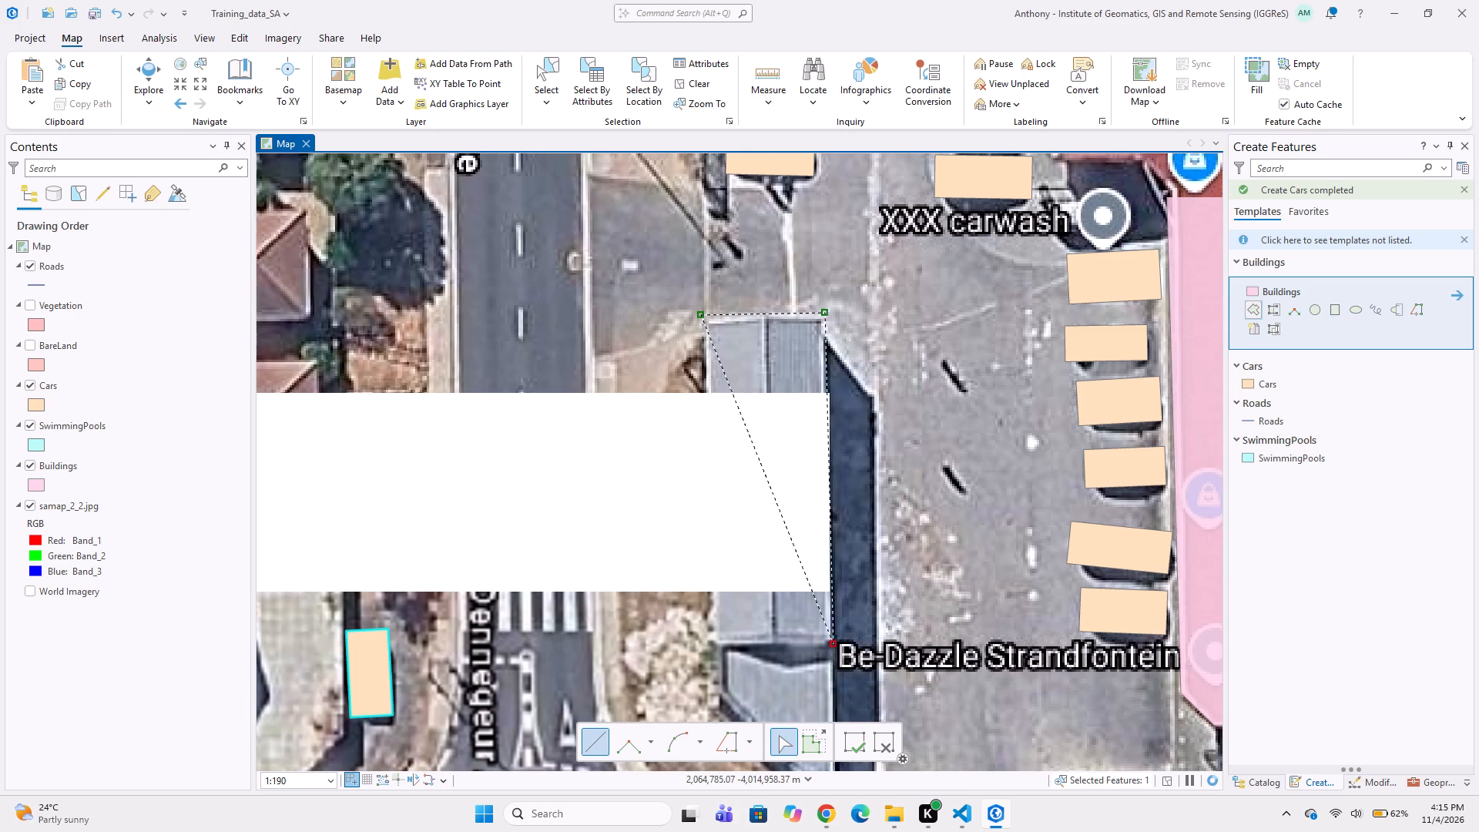
click(717, 642)
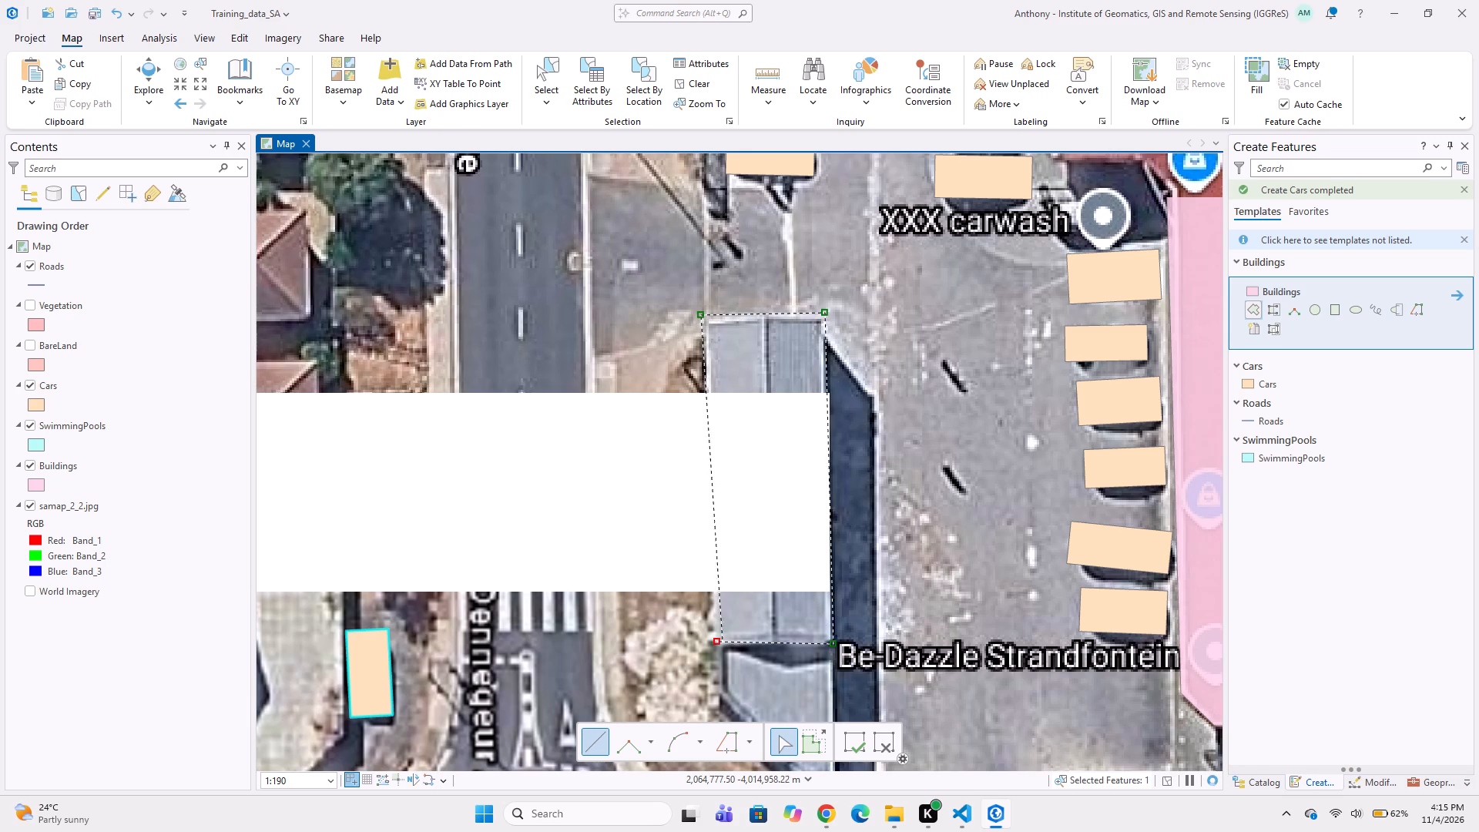
double_click(717, 615)
Digitize the angled grey roof section adjoining the long building's south end as a five-cornered Buildings polygon sharing its edge.
middle_drag(736, 703, 731, 696)
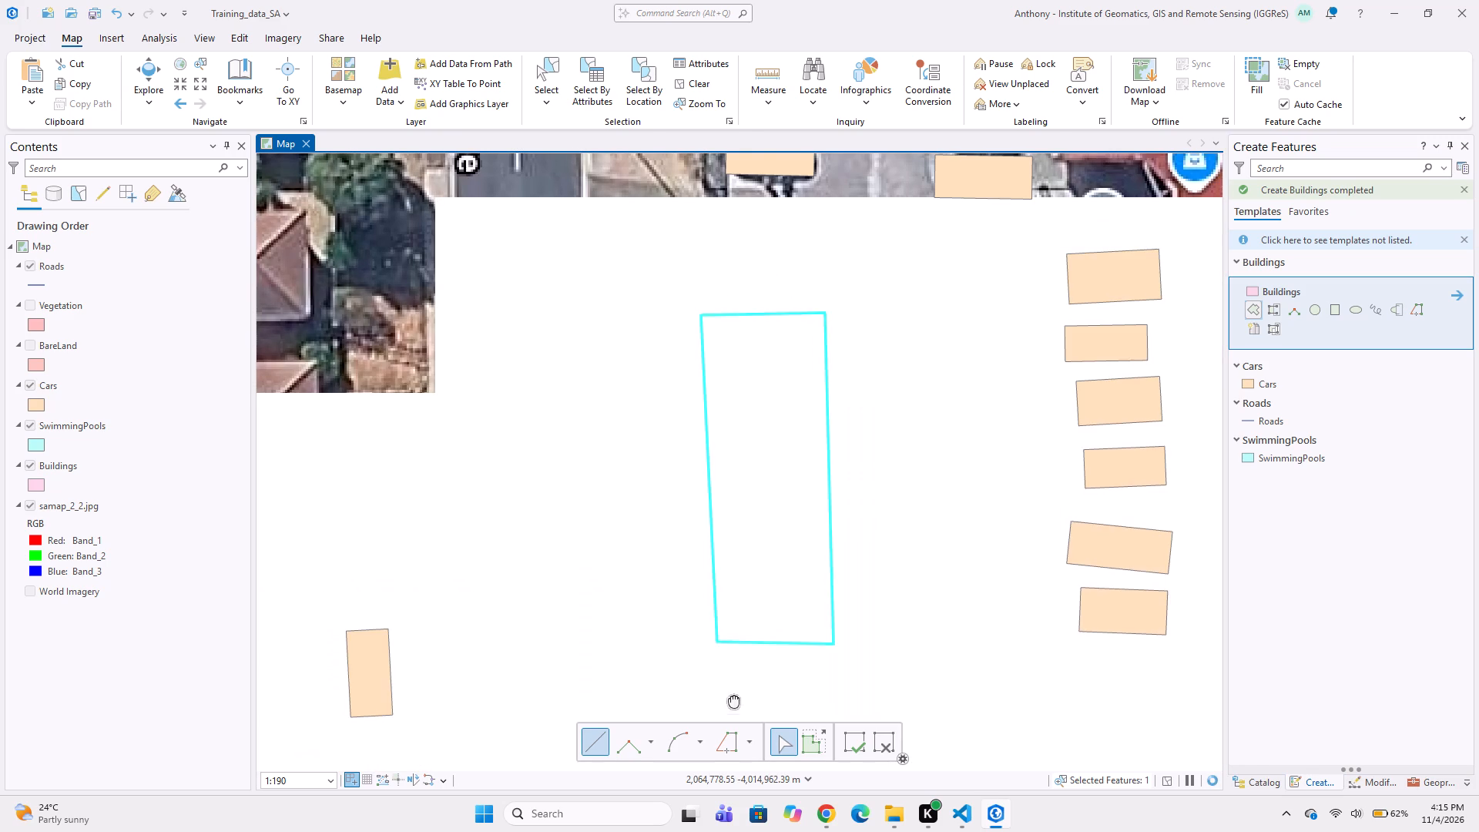
middle_drag(731, 696, 712, 509)
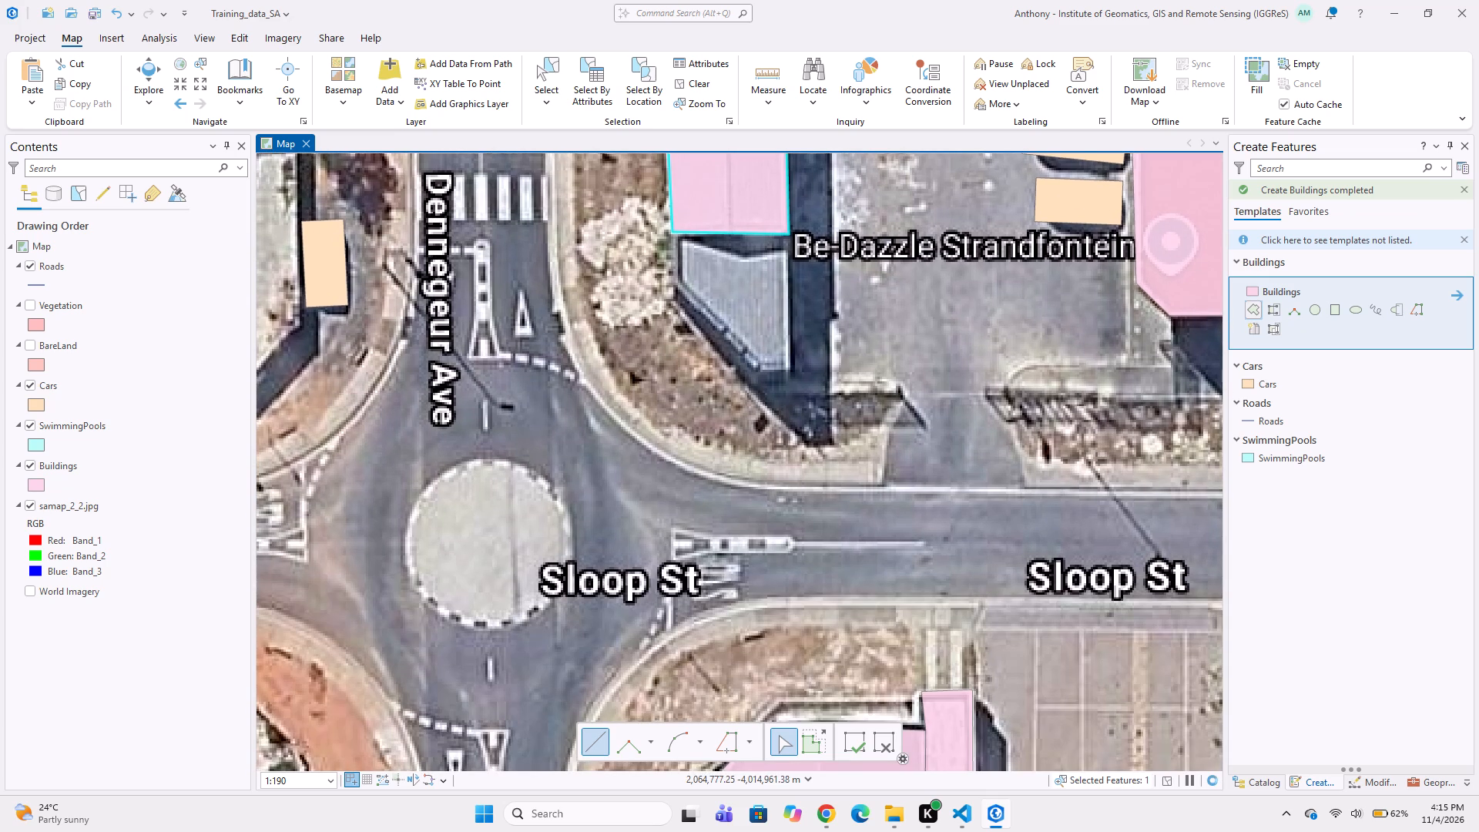
click(679, 234)
drag(672, 280, 674, 288)
click(752, 387)
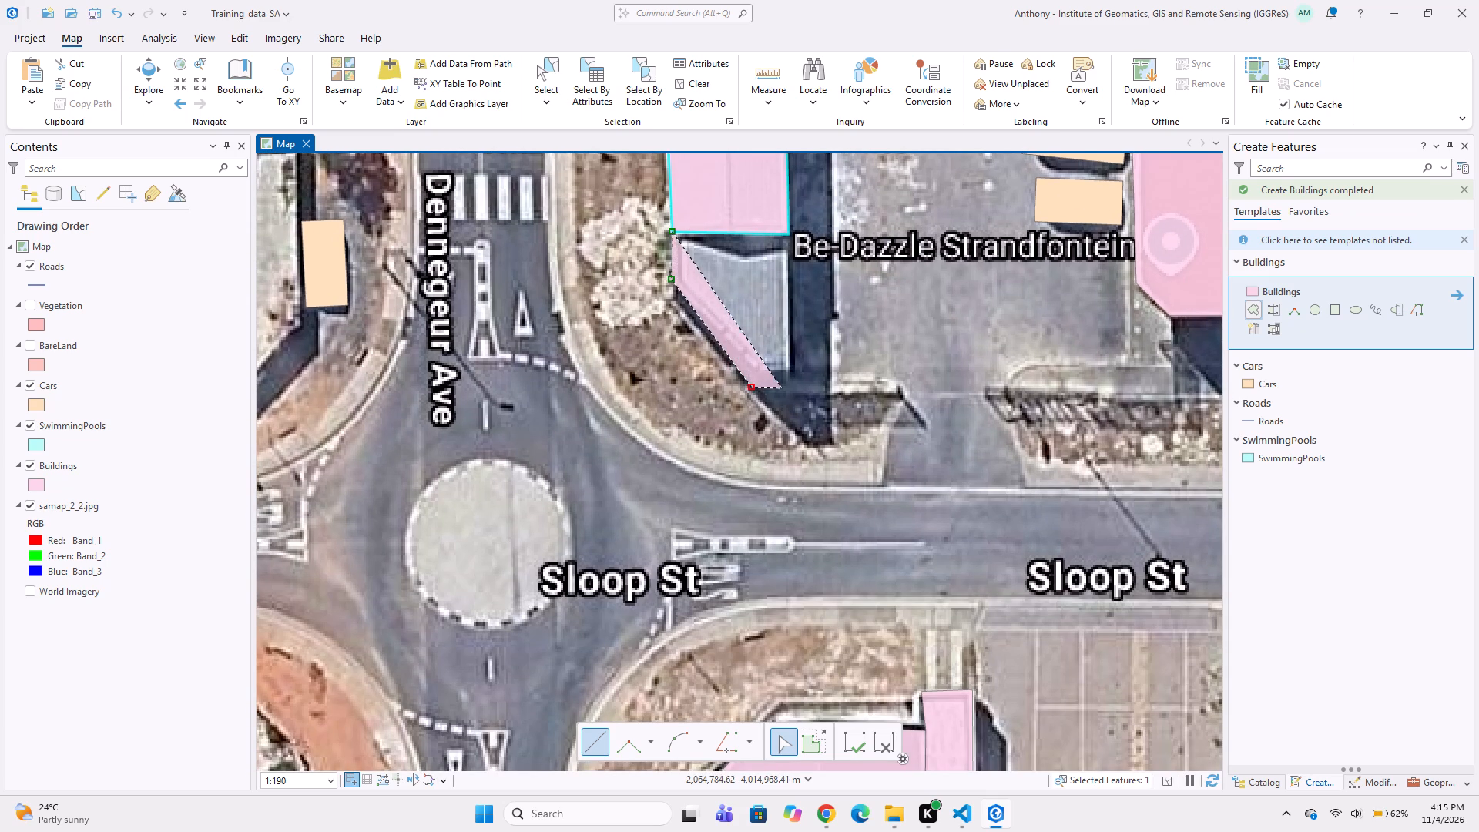
click(790, 383)
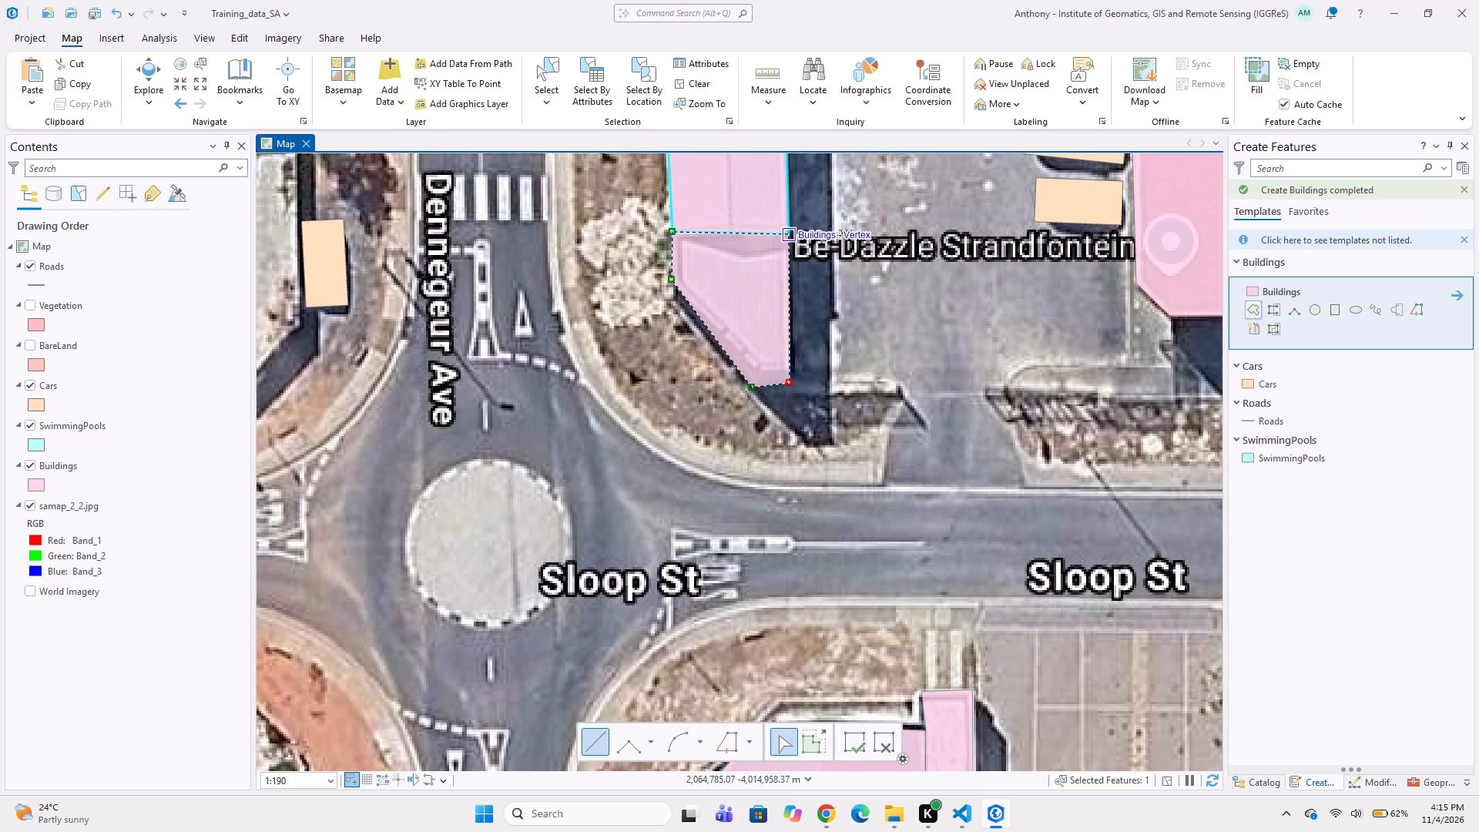
double_click(790, 229)
Save the project.
scroll(744, 366, down, 4)
middle_drag(750, 423, 747, 479)
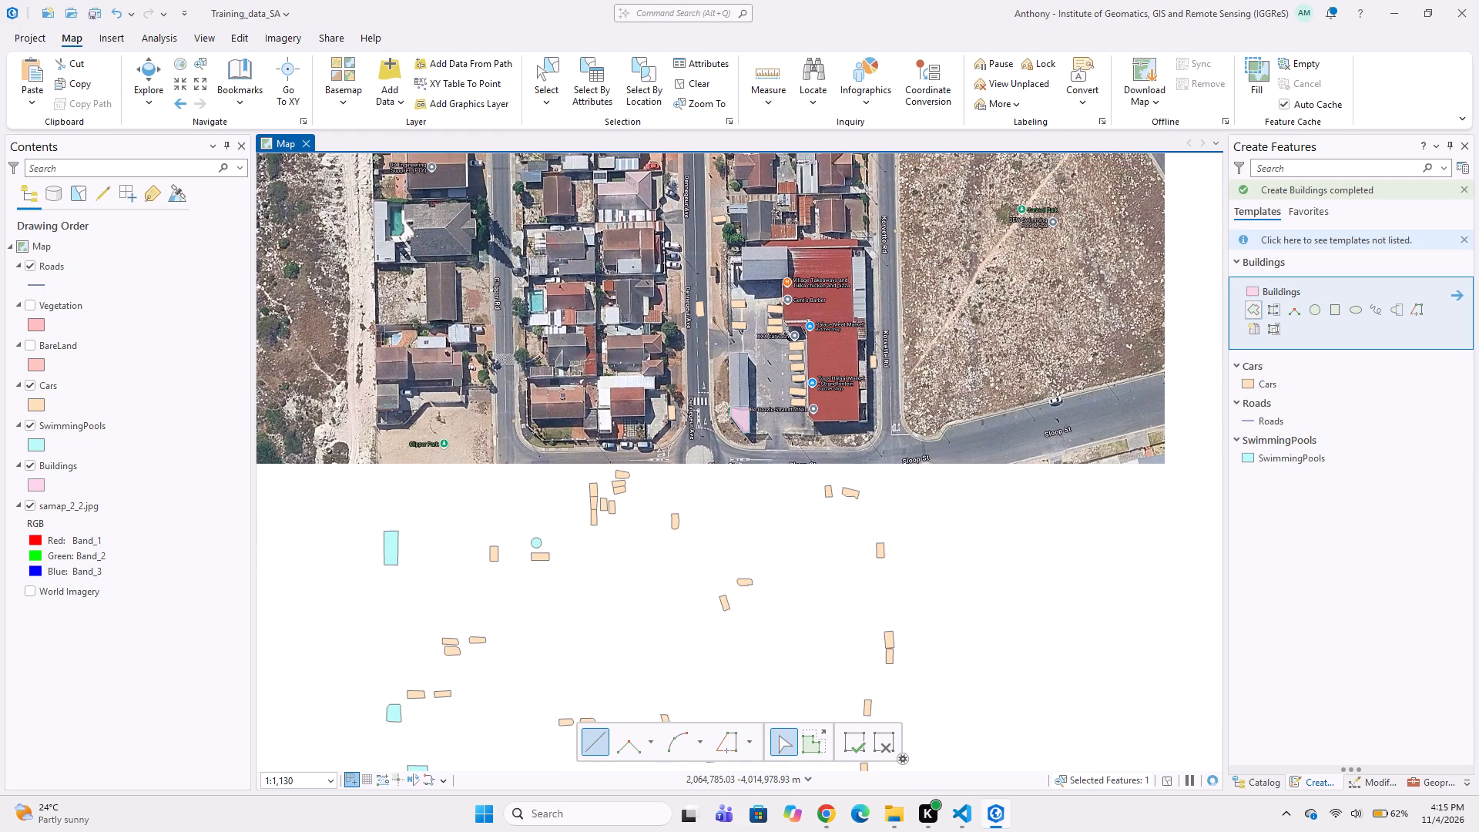
middle_drag(706, 320, 730, 382)
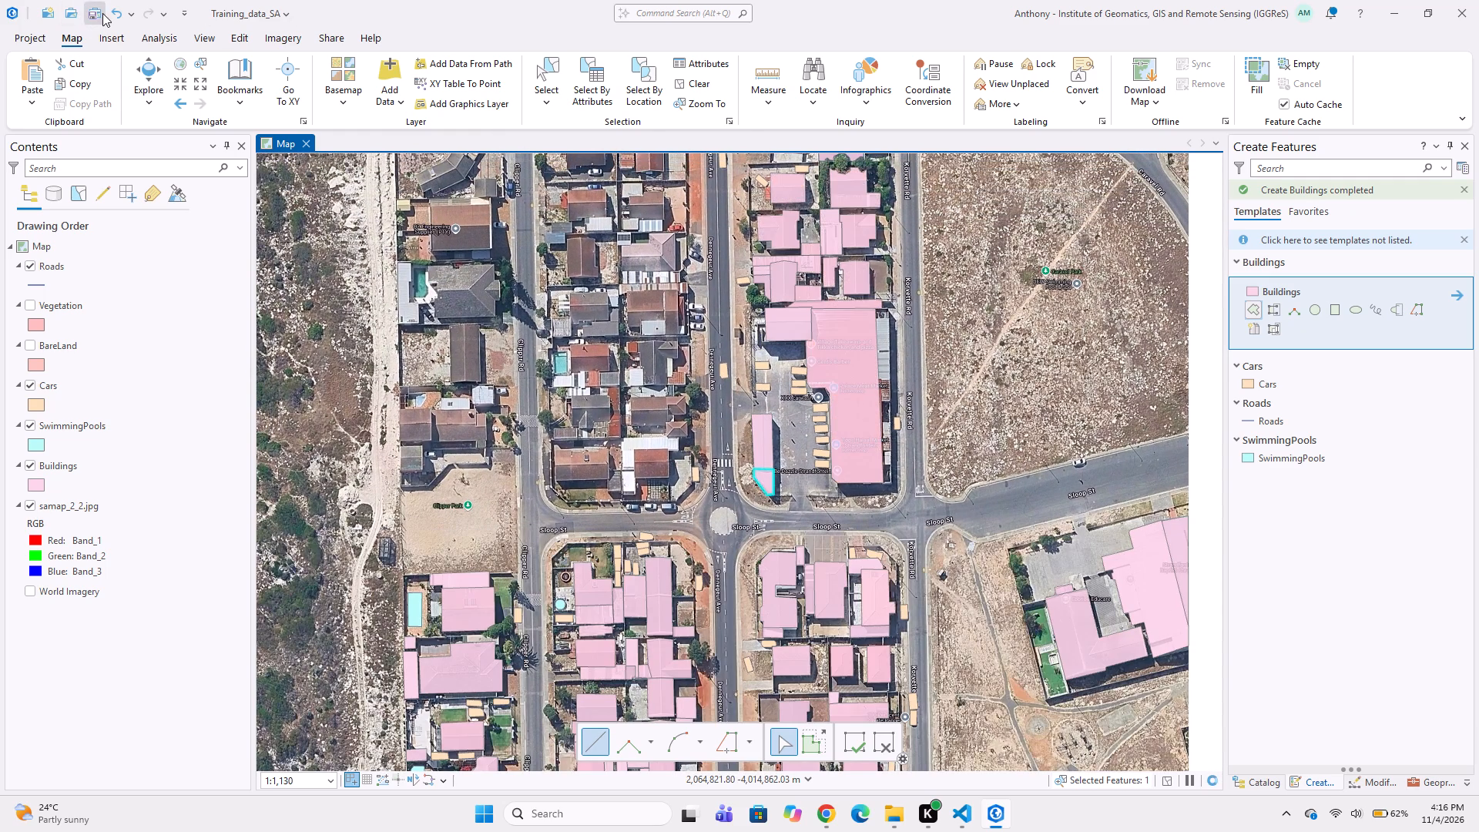
click(97, 13)
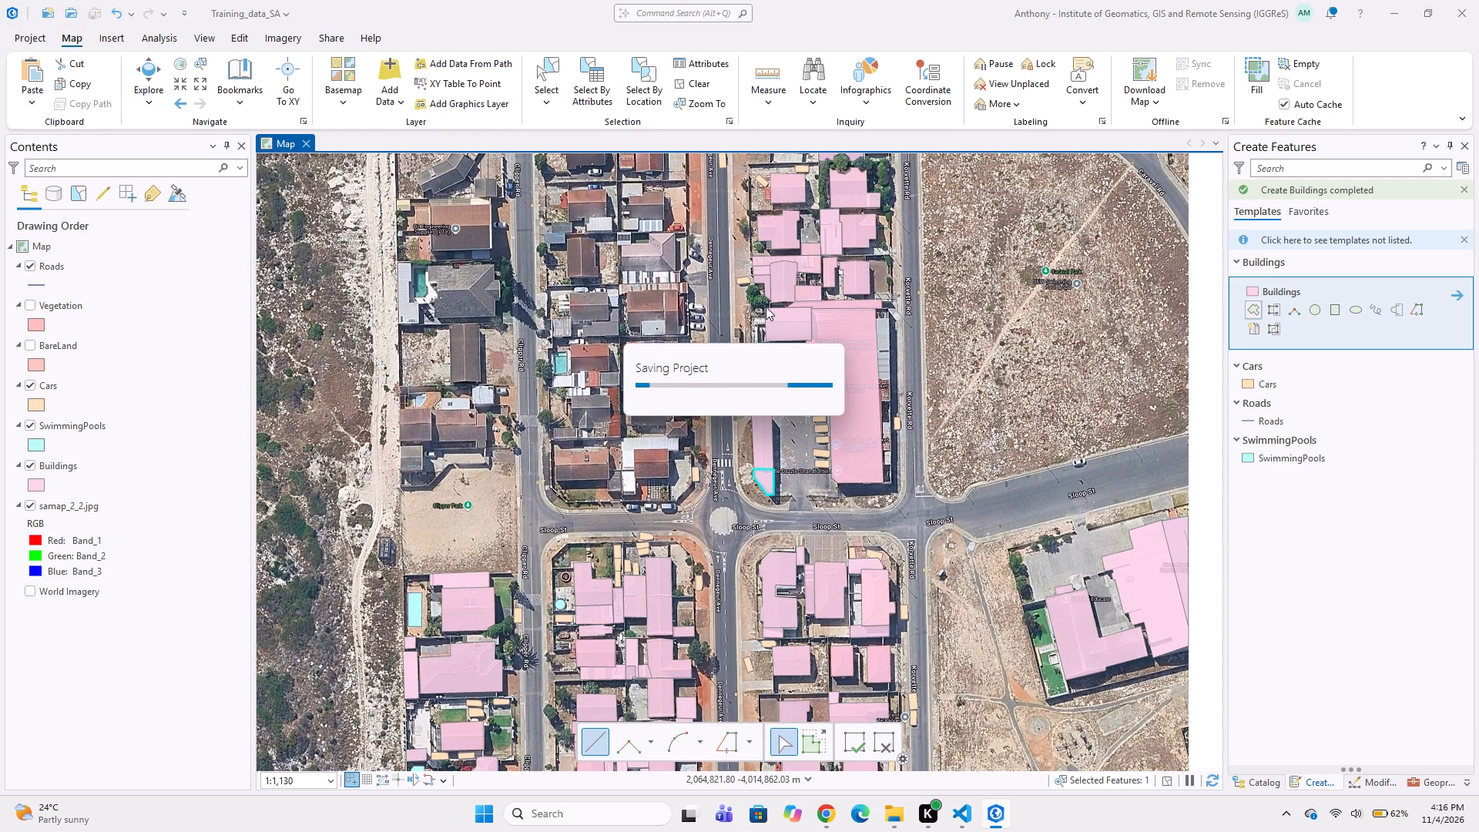
Examine the digitized coverage across the whole image and around the Sloop St and Dennegeur Ave junction.
scroll(855, 434, down, 5)
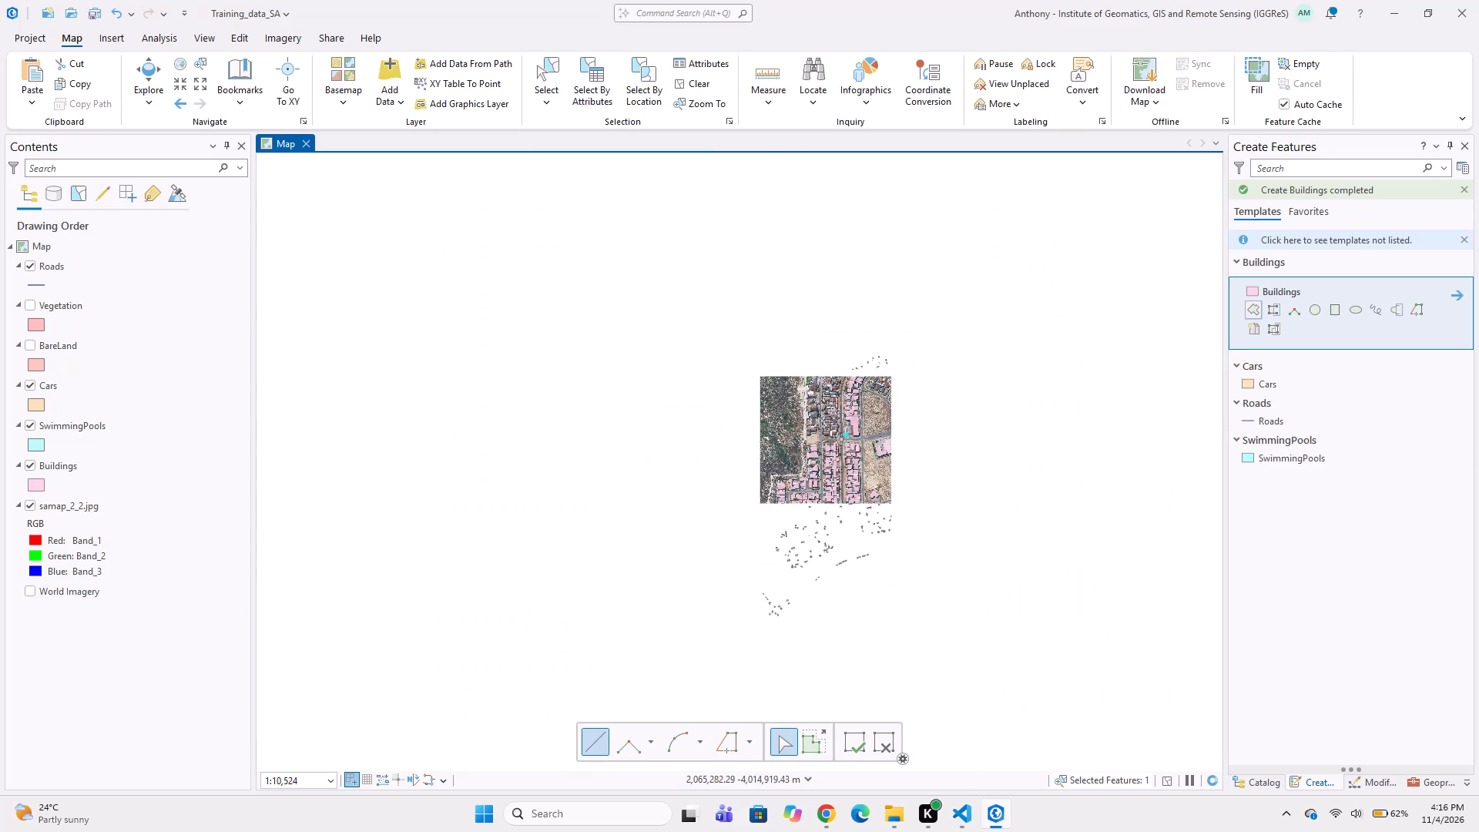
middle_drag(882, 396, 825, 463)
scroll(814, 468, up, 2)
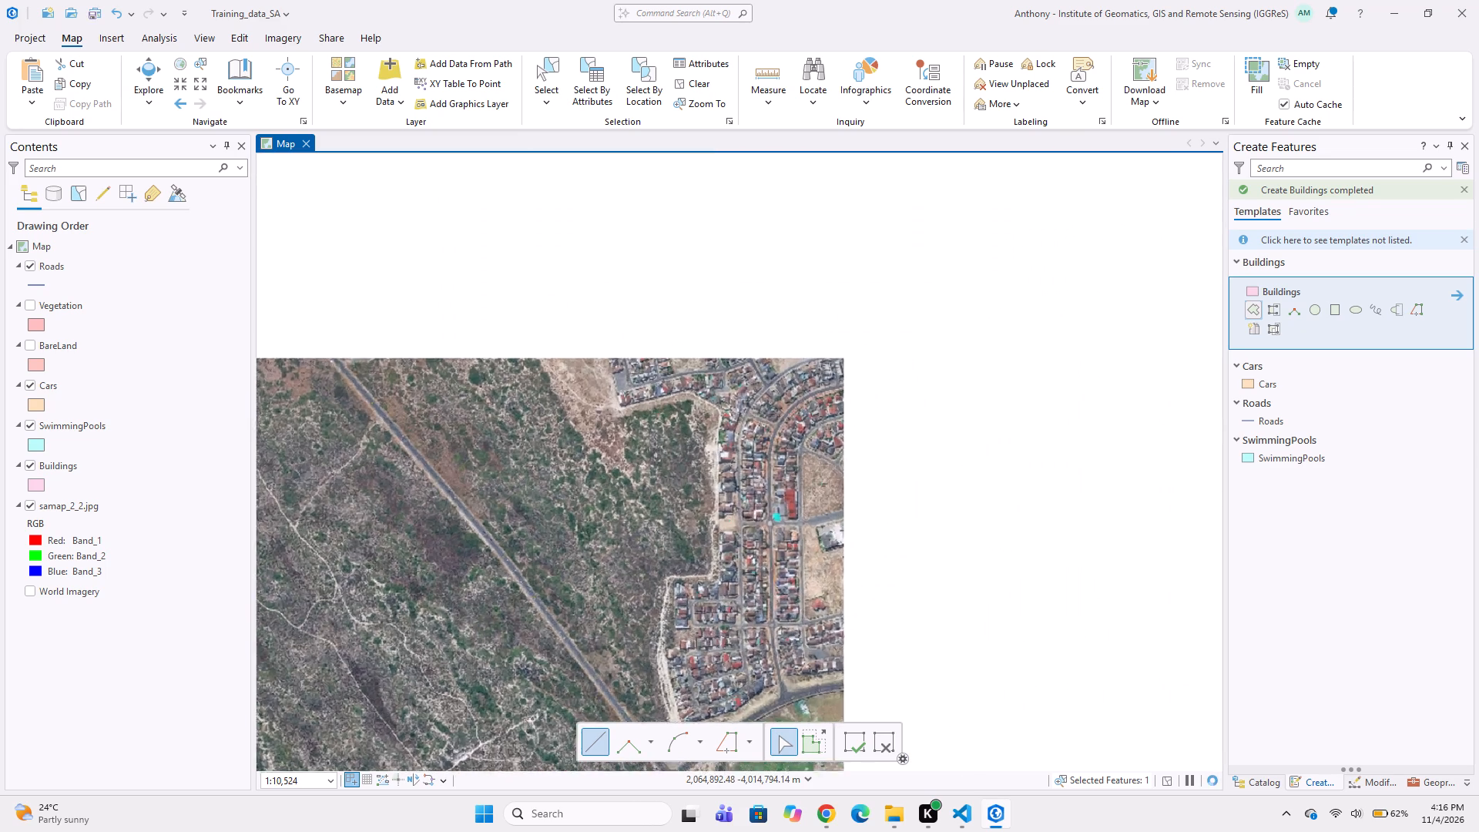
scroll(801, 428, up, 1)
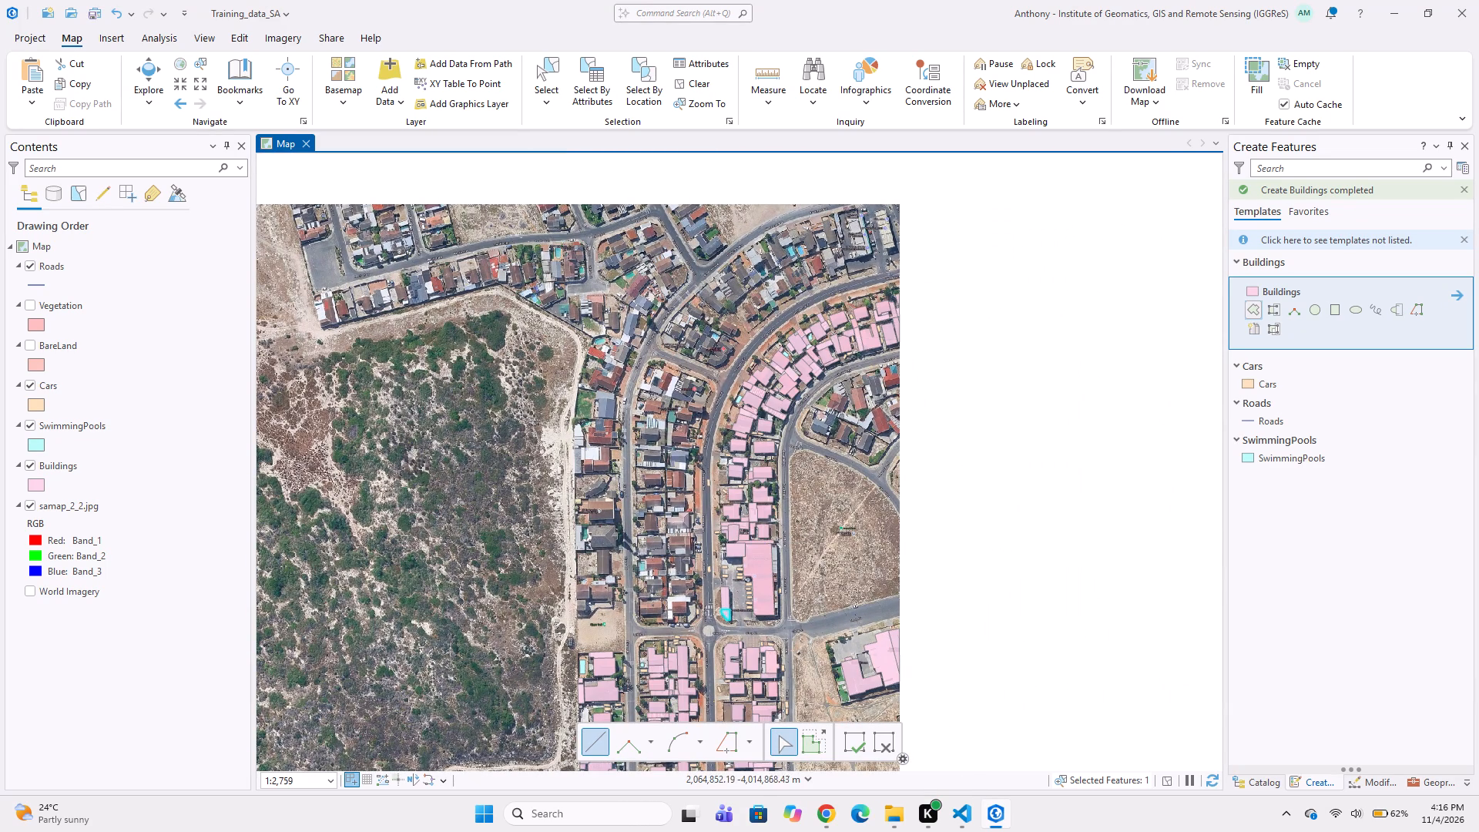
middle_drag(814, 544, 776, 480)
scroll(685, 582, up, 1)
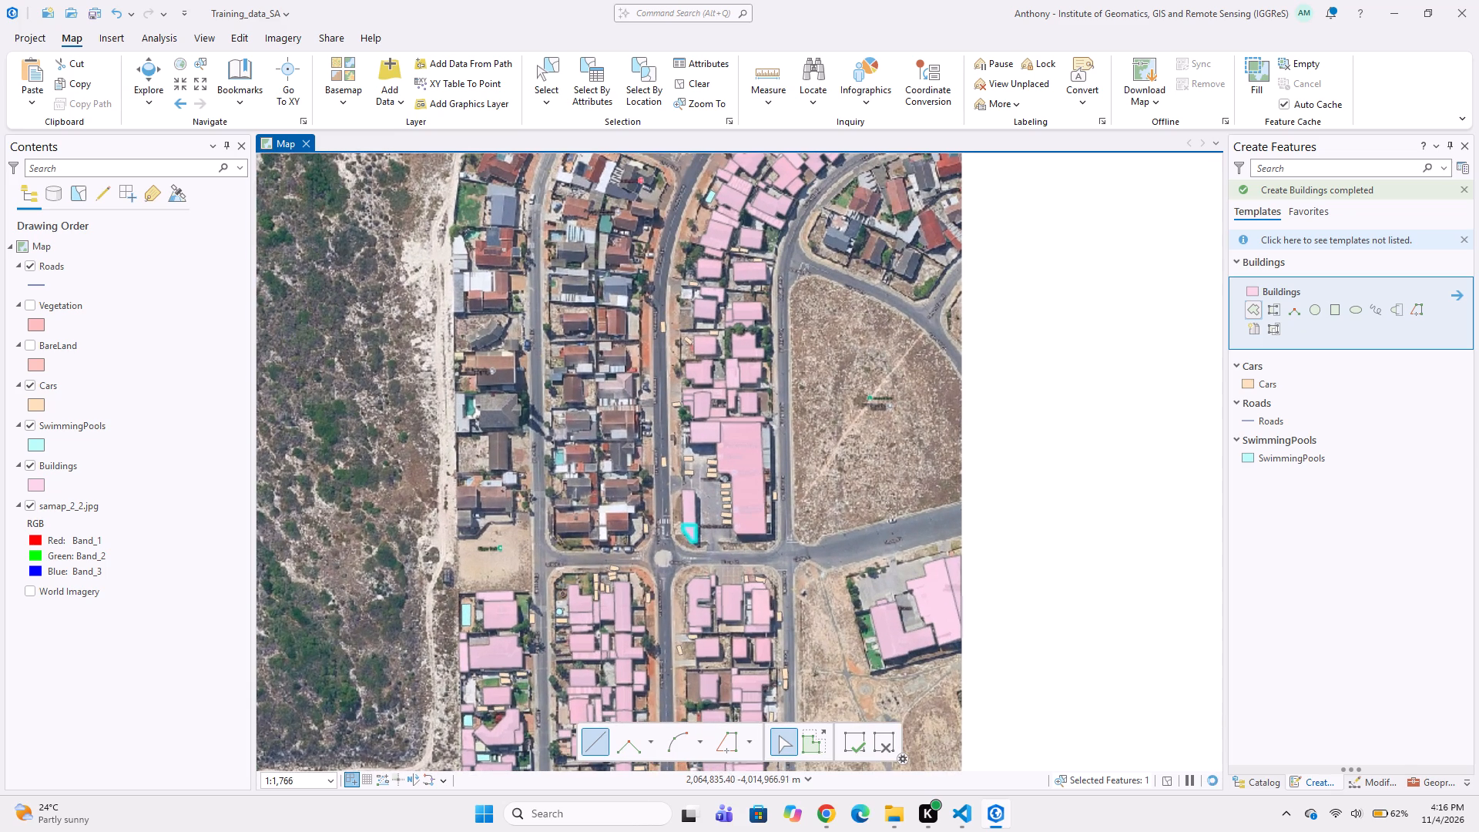
scroll(688, 547, up, 1)
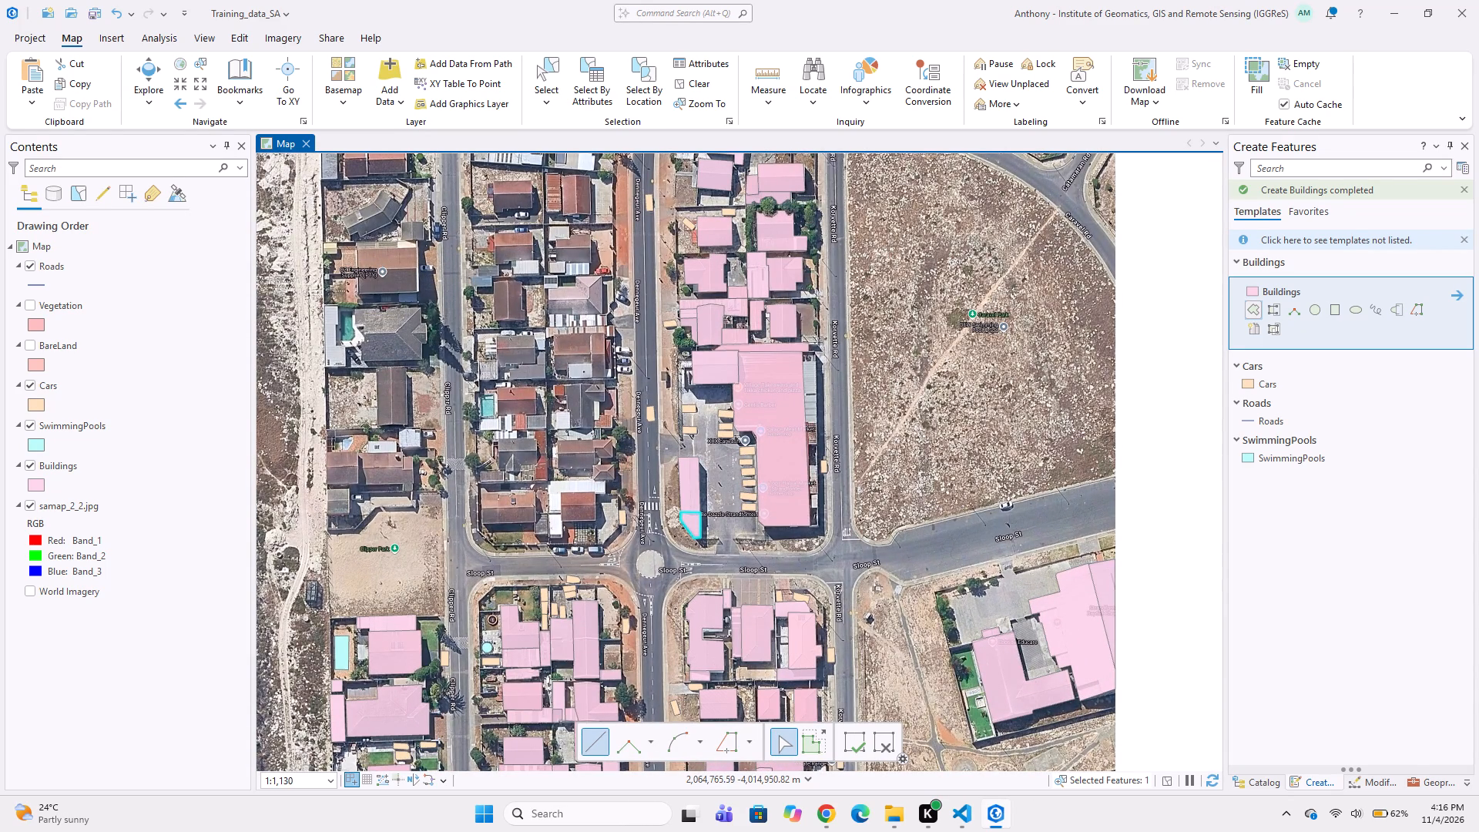
middle_drag(669, 491, 645, 466)
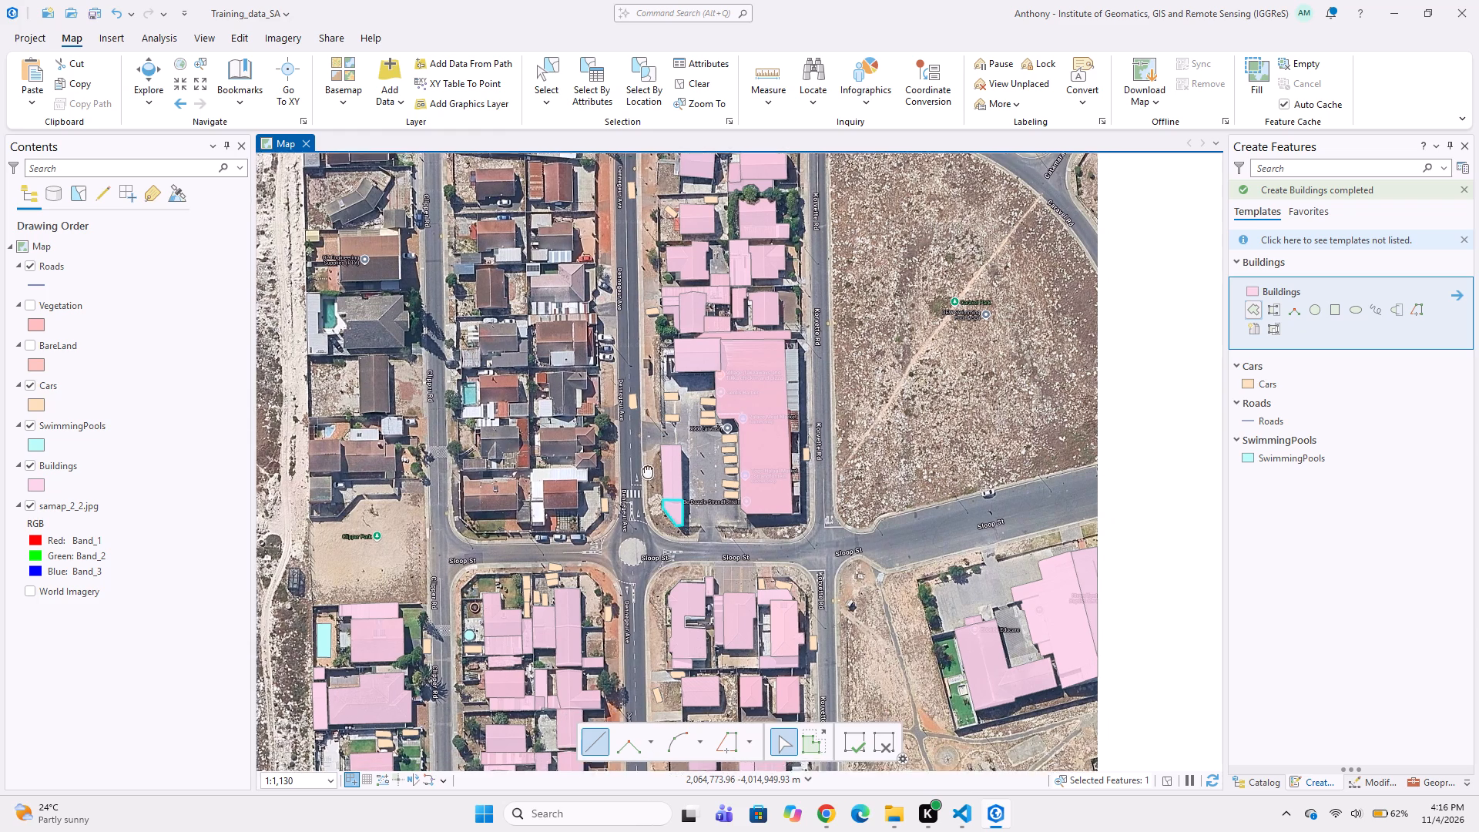
middle_drag(645, 466, 636, 442)
Digitize the narrow light-roofed strip along the east wall of the Tops Halaal Market building as a four-cornered Buildings polygon.
scroll(687, 445, up, 1)
scroll(903, 461, up, 1)
scroll(830, 482, up, 1)
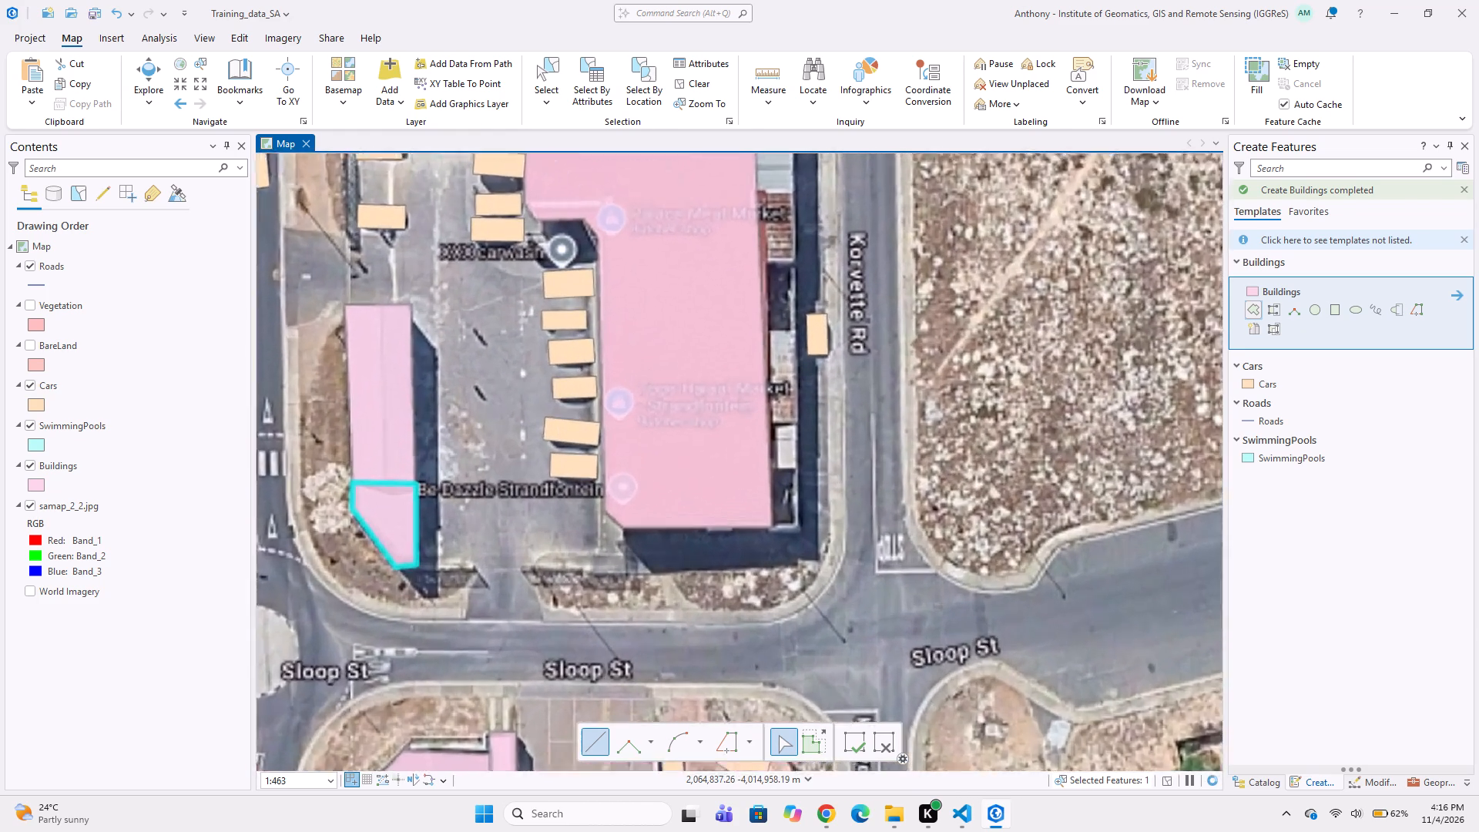
scroll(809, 455, up, 1)
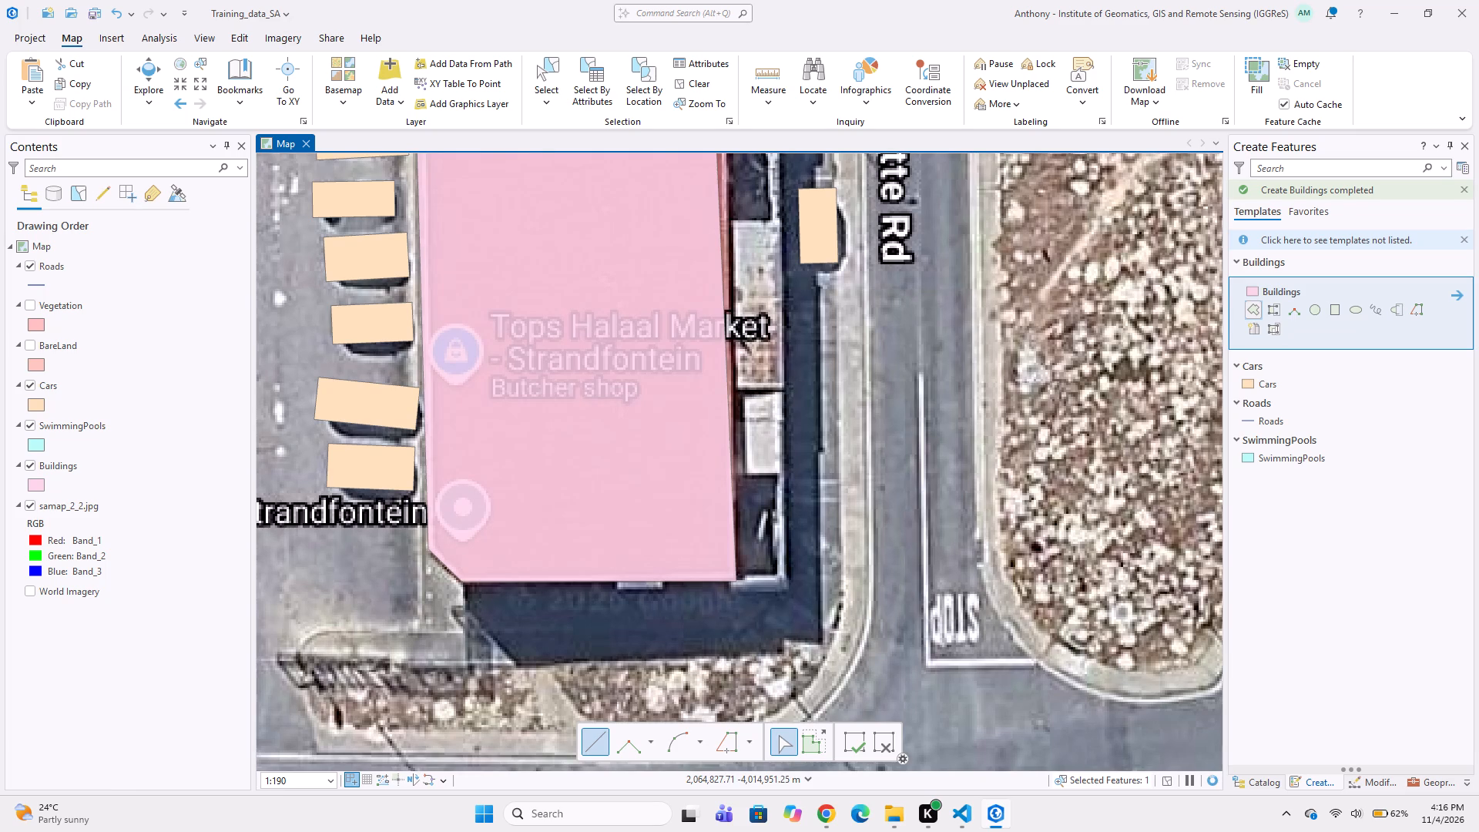
click(736, 471)
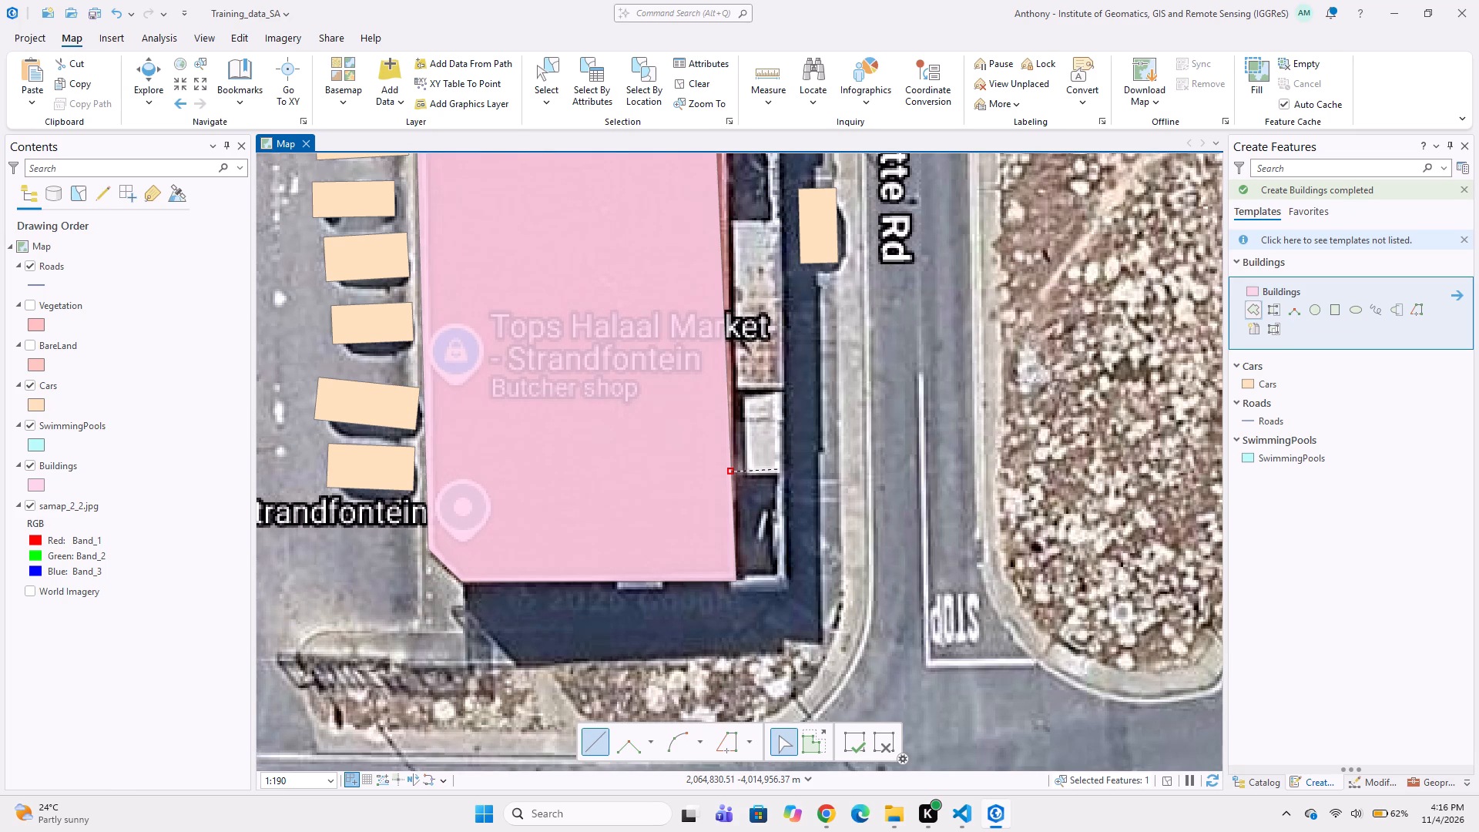
click(782, 469)
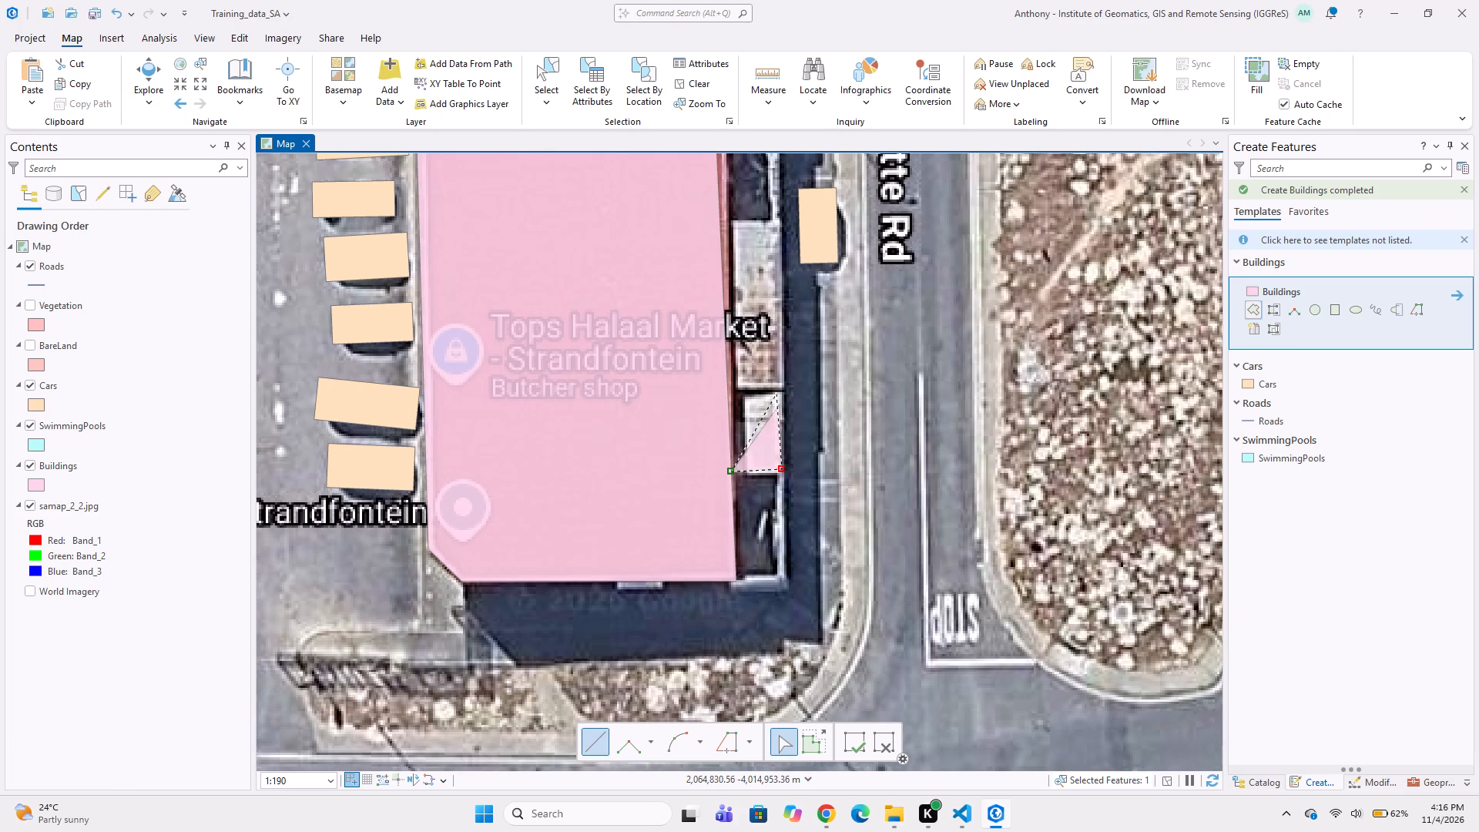
middle_drag(769, 315, 758, 445)
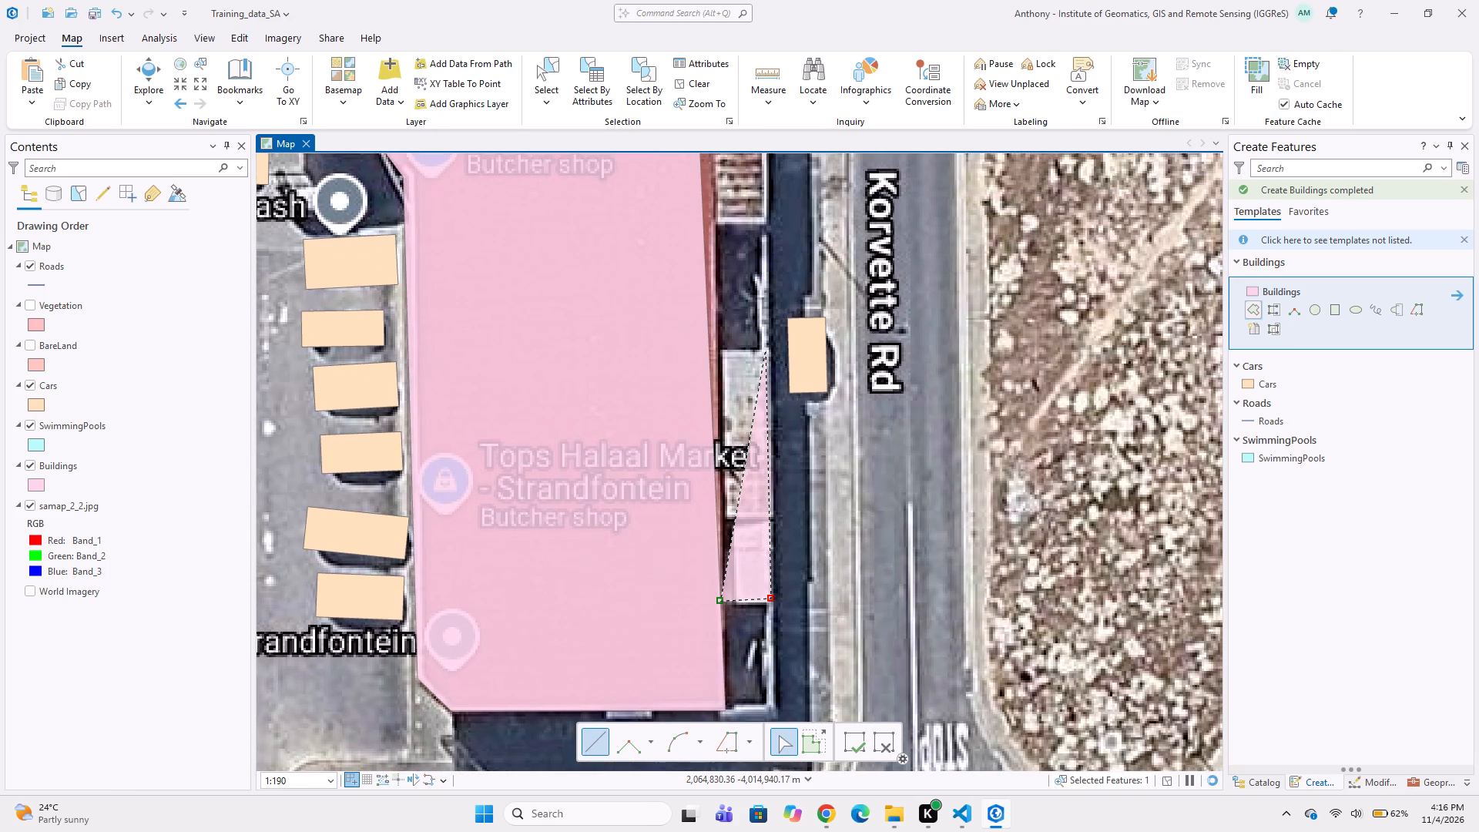
click(766, 350)
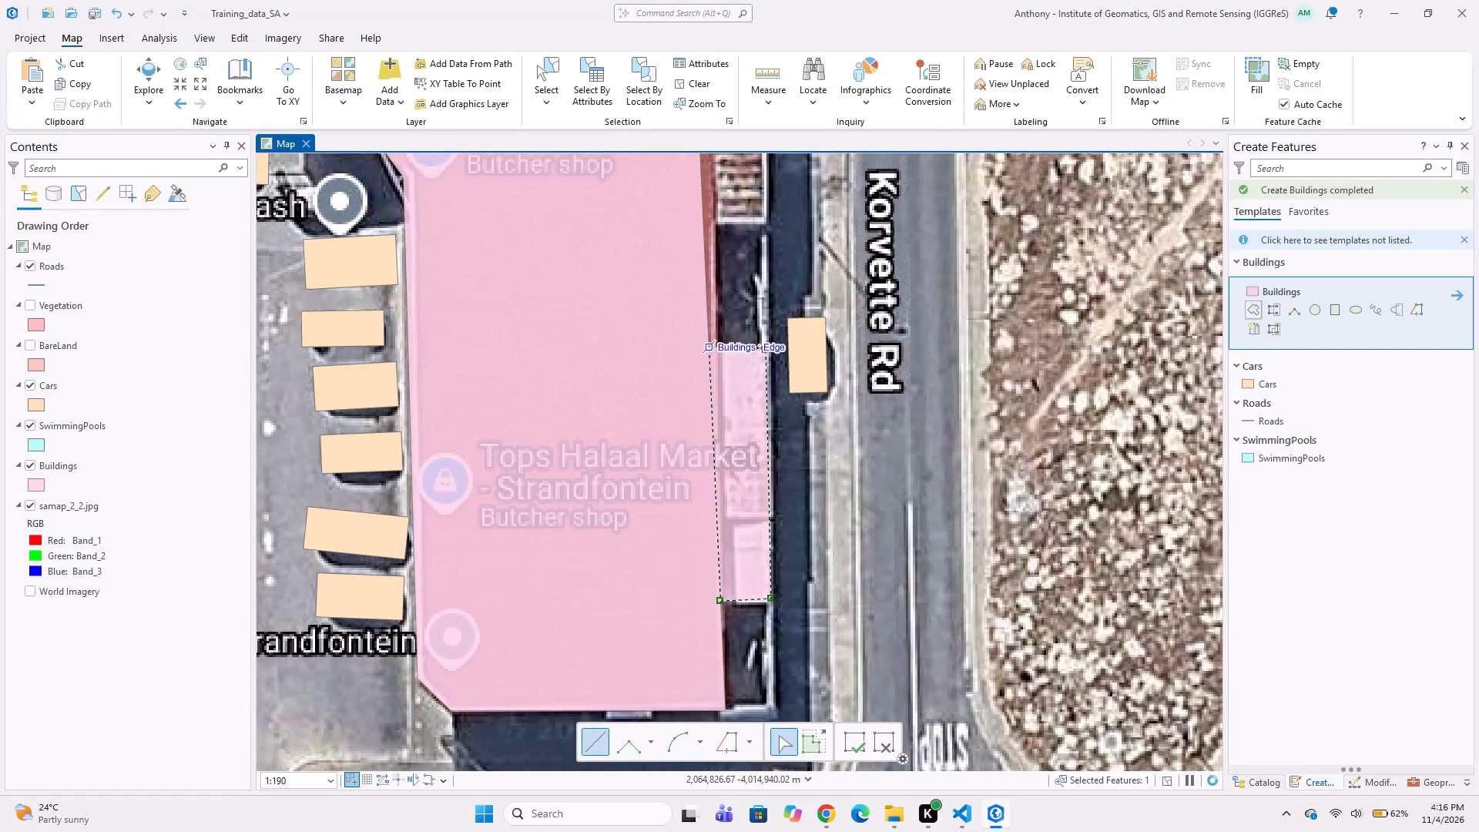
triple_click(709, 347)
Digitize the brown striped roof section along the east wall beside Palace Meat Market as a four-cornered Buildings polygon.
middle_drag(776, 369, 766, 479)
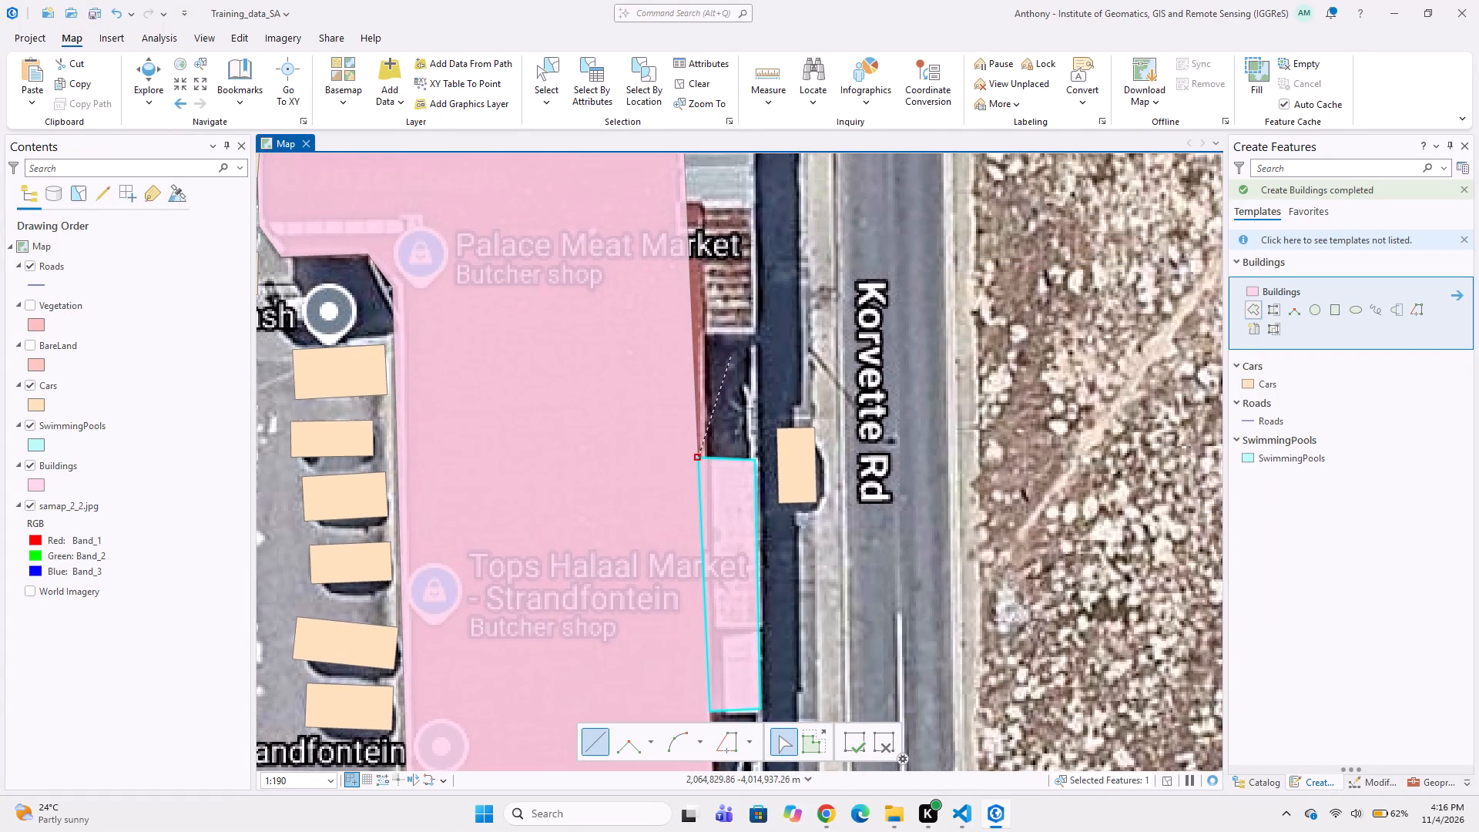
middle_drag(728, 364, 739, 458)
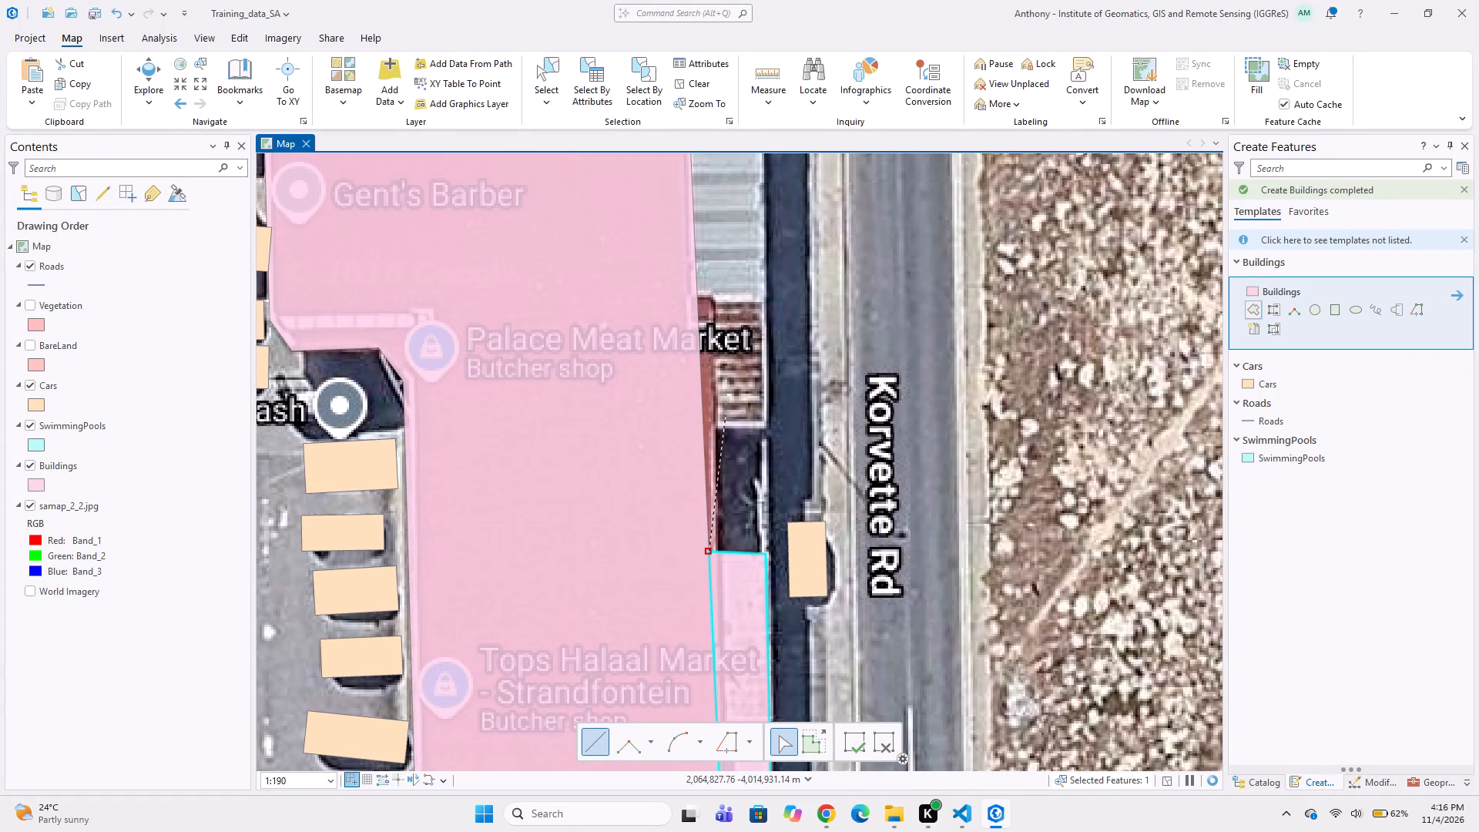
key(Escape)
middle_drag(730, 428, 717, 496)
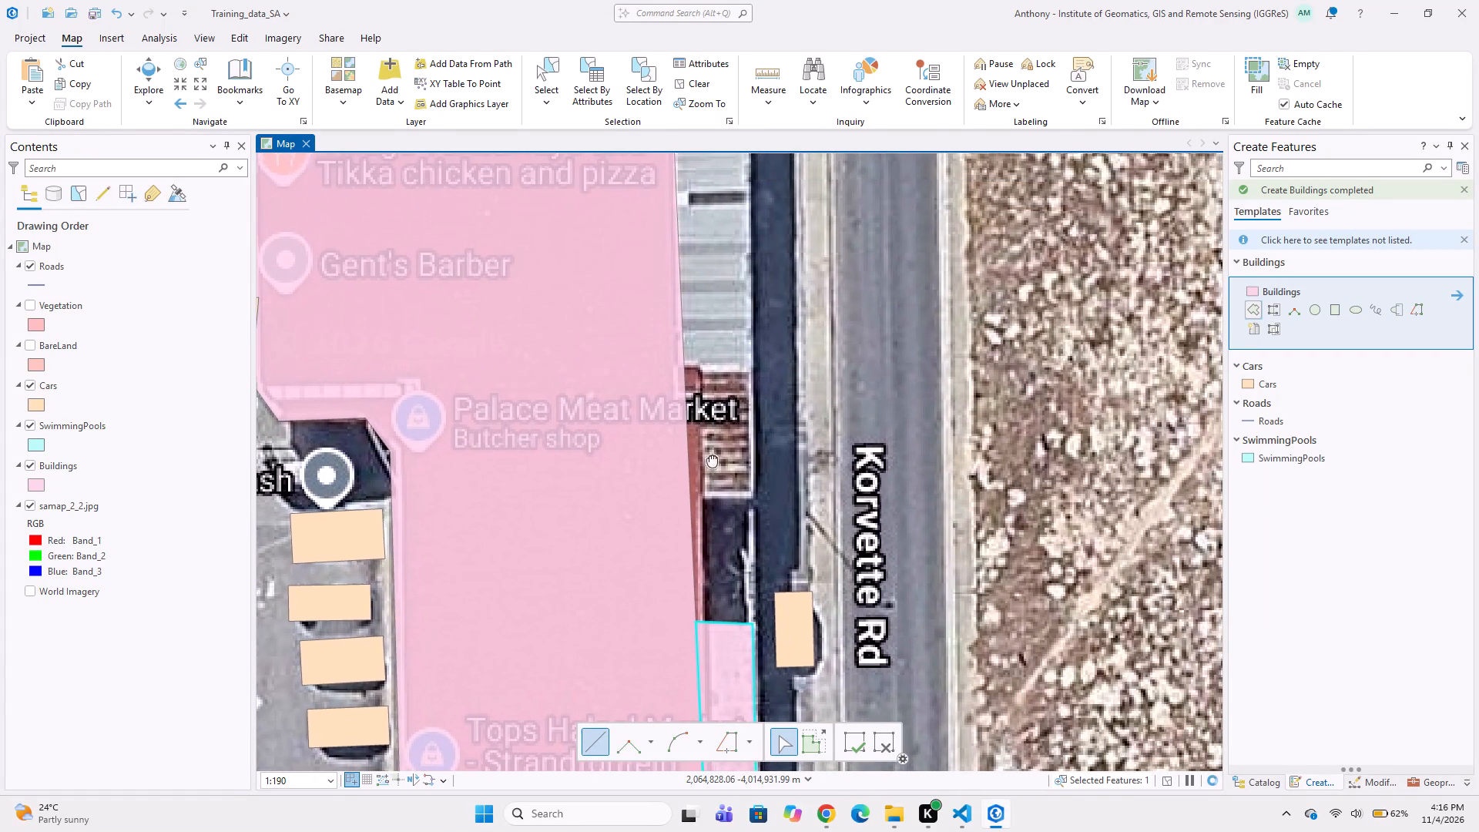
click(679, 367)
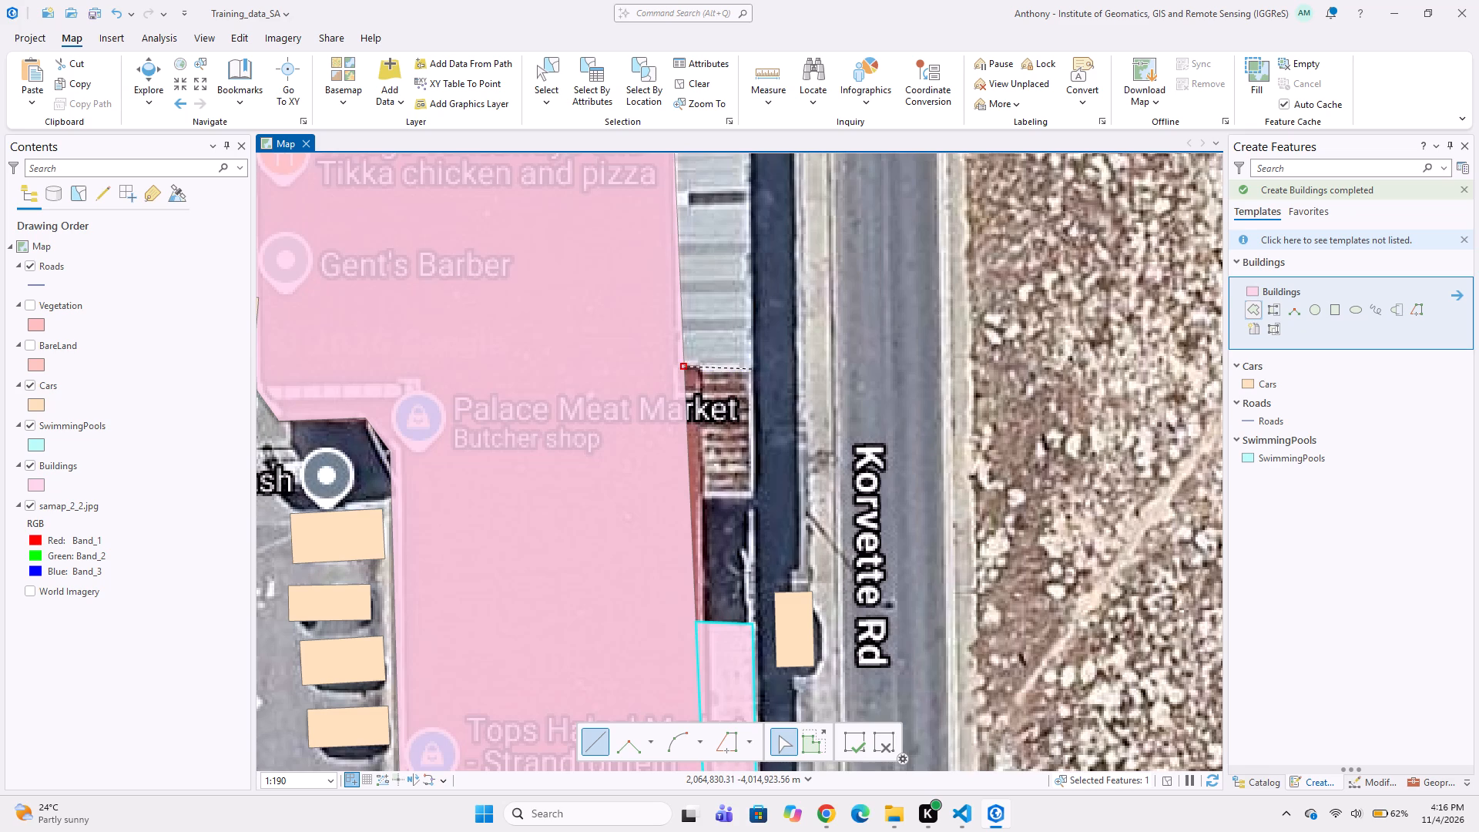
click(747, 367)
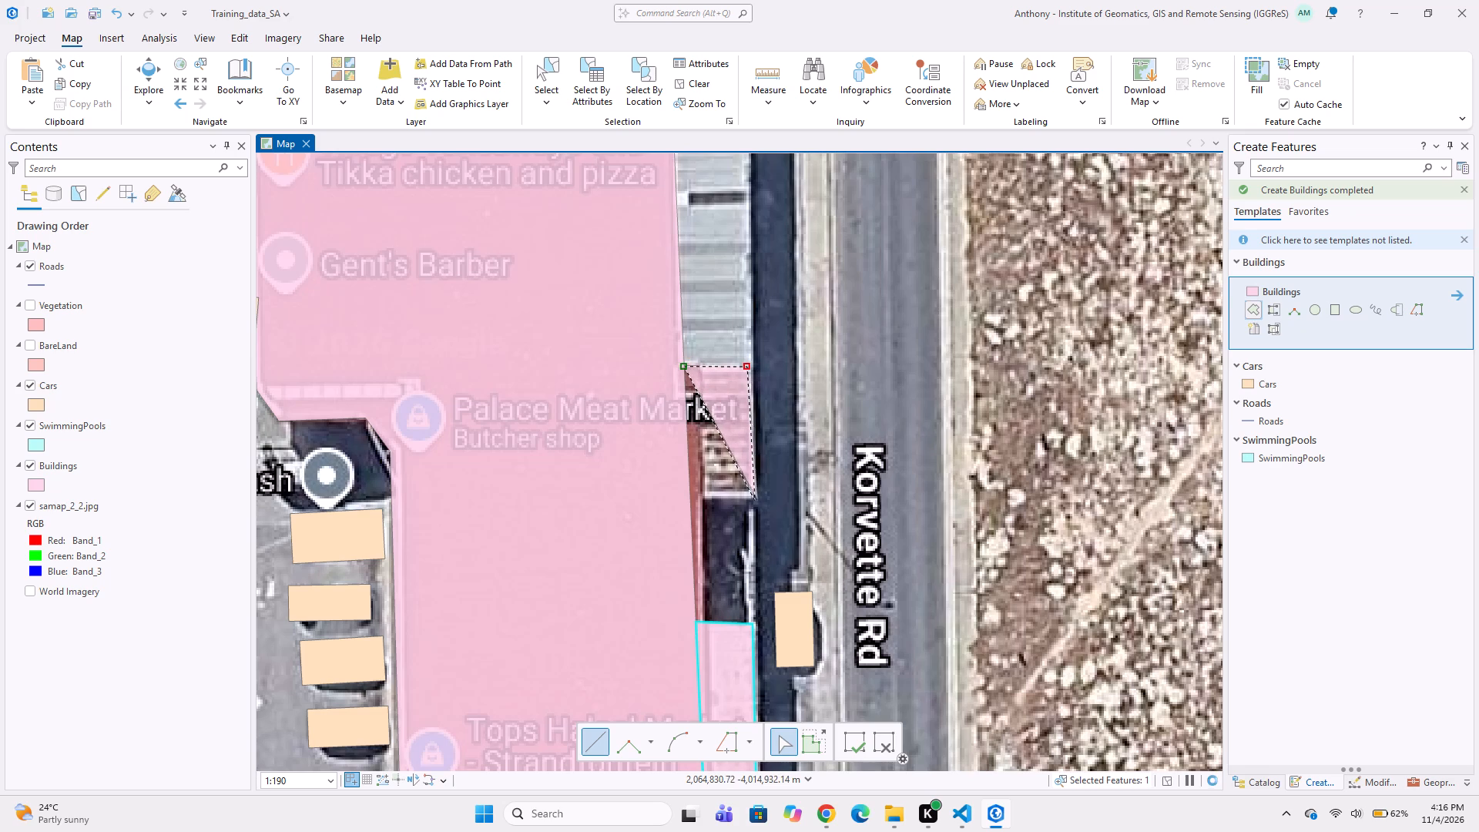
click(753, 501)
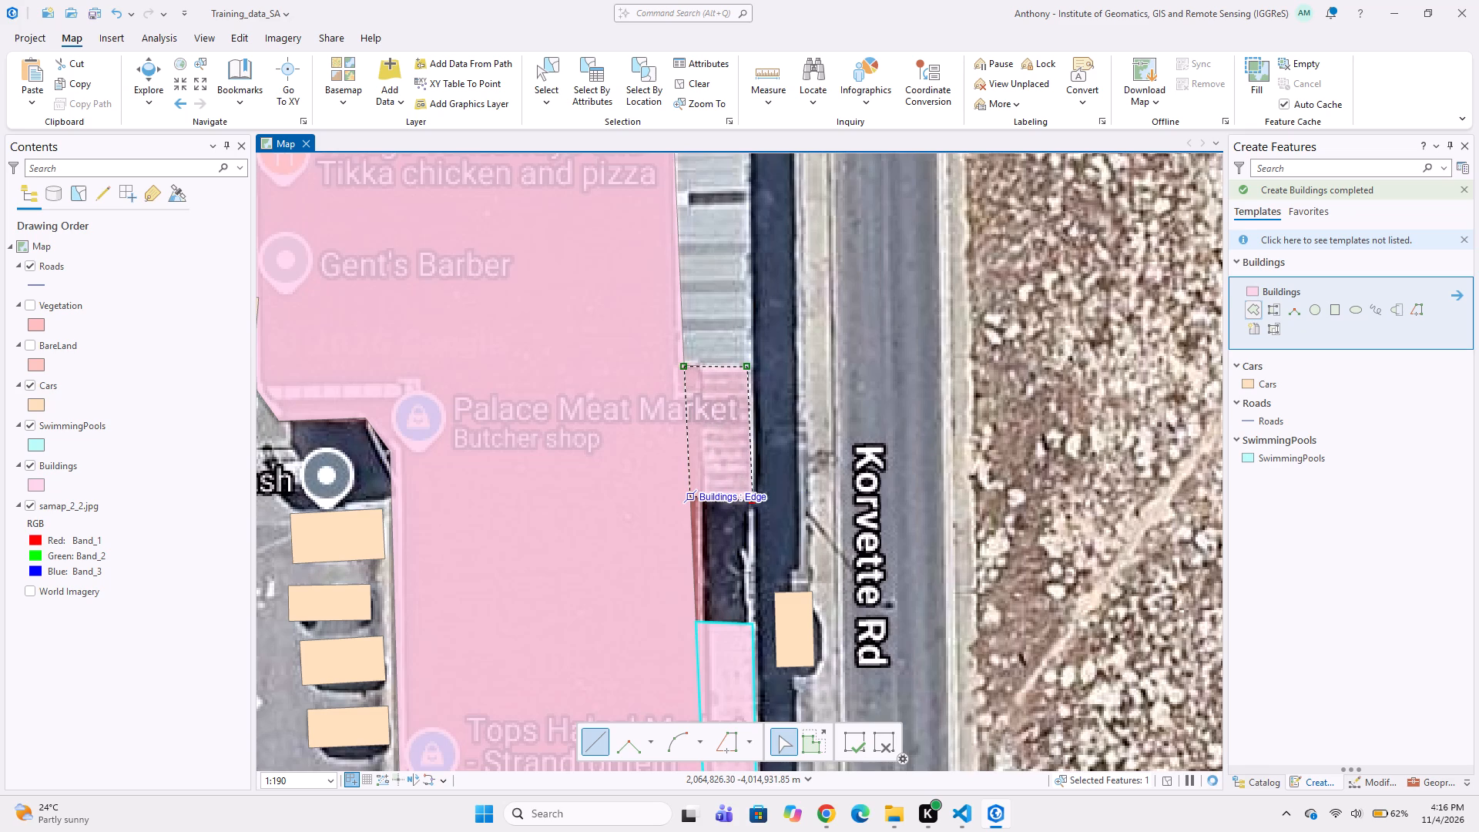
double_click(693, 496)
Digitize the northern grey corrugated roof strip along the east wall level with Village Takeaways as a Buildings polygon, down to the dark gap.
middle_drag(723, 452, 712, 525)
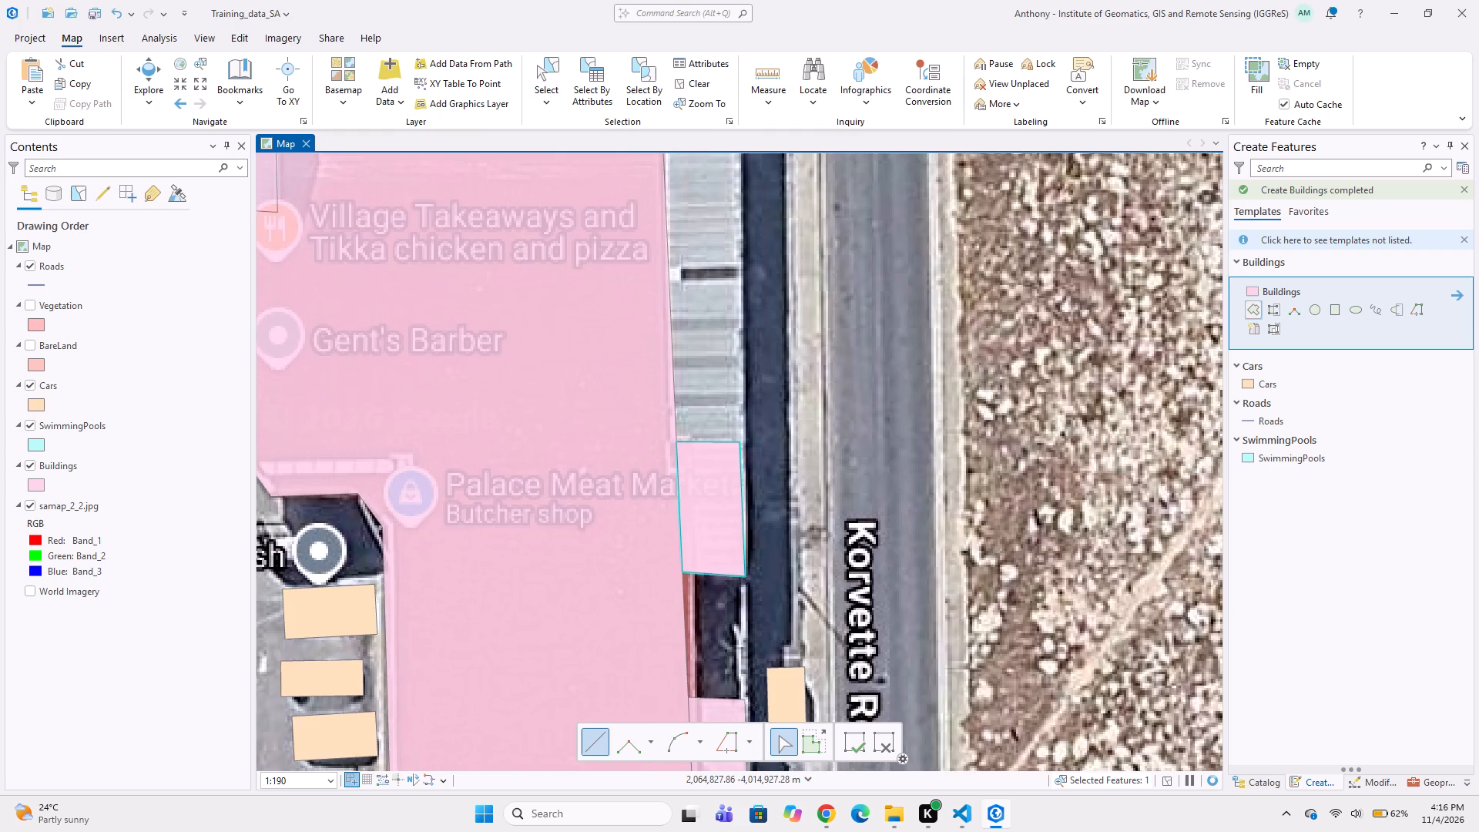
middle_drag(725, 420, 696, 542)
middle_drag(696, 428, 699, 531)
middle_drag(663, 425, 666, 493)
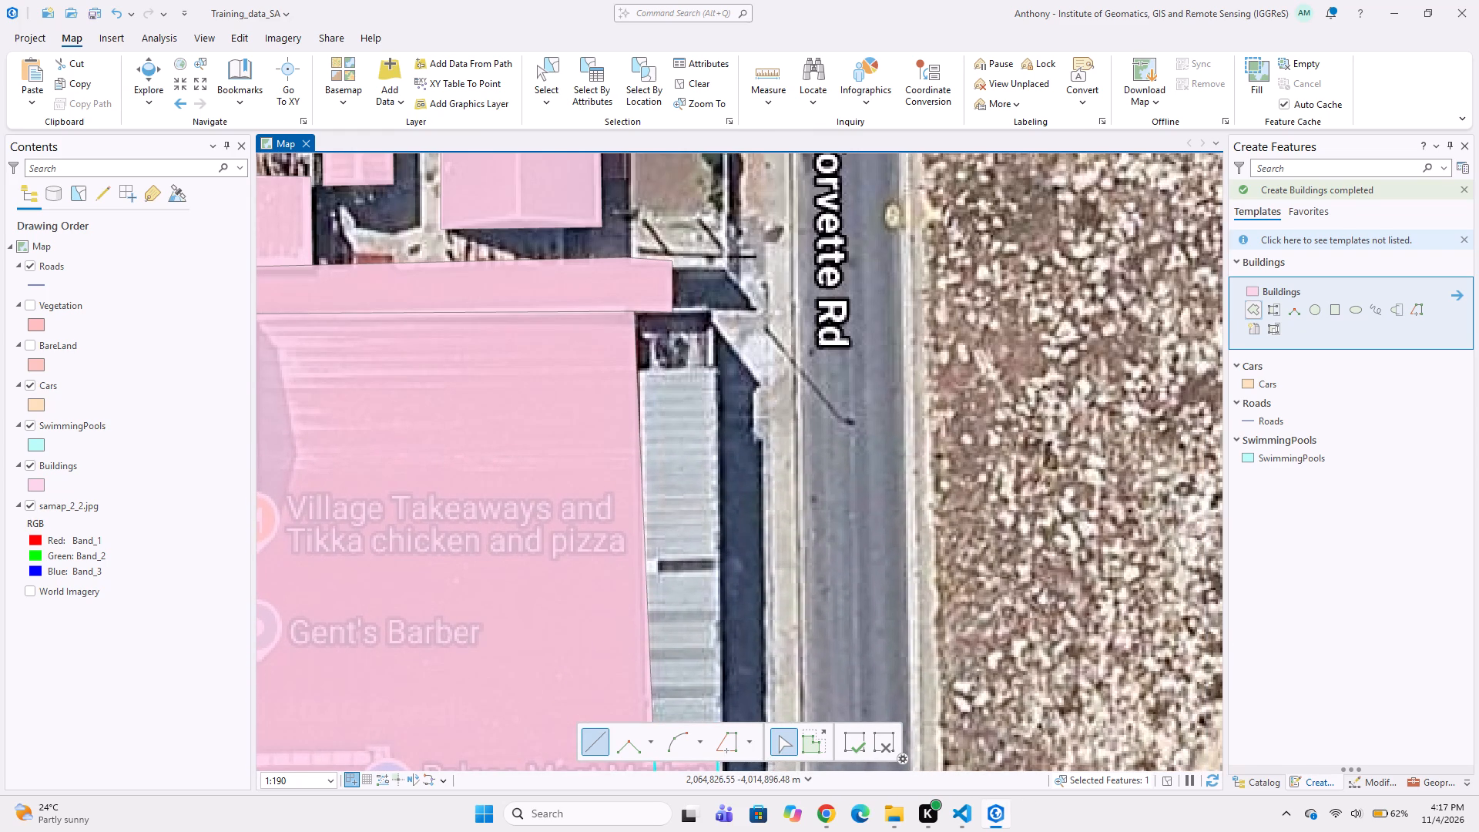
click(636, 369)
click(714, 366)
click(719, 563)
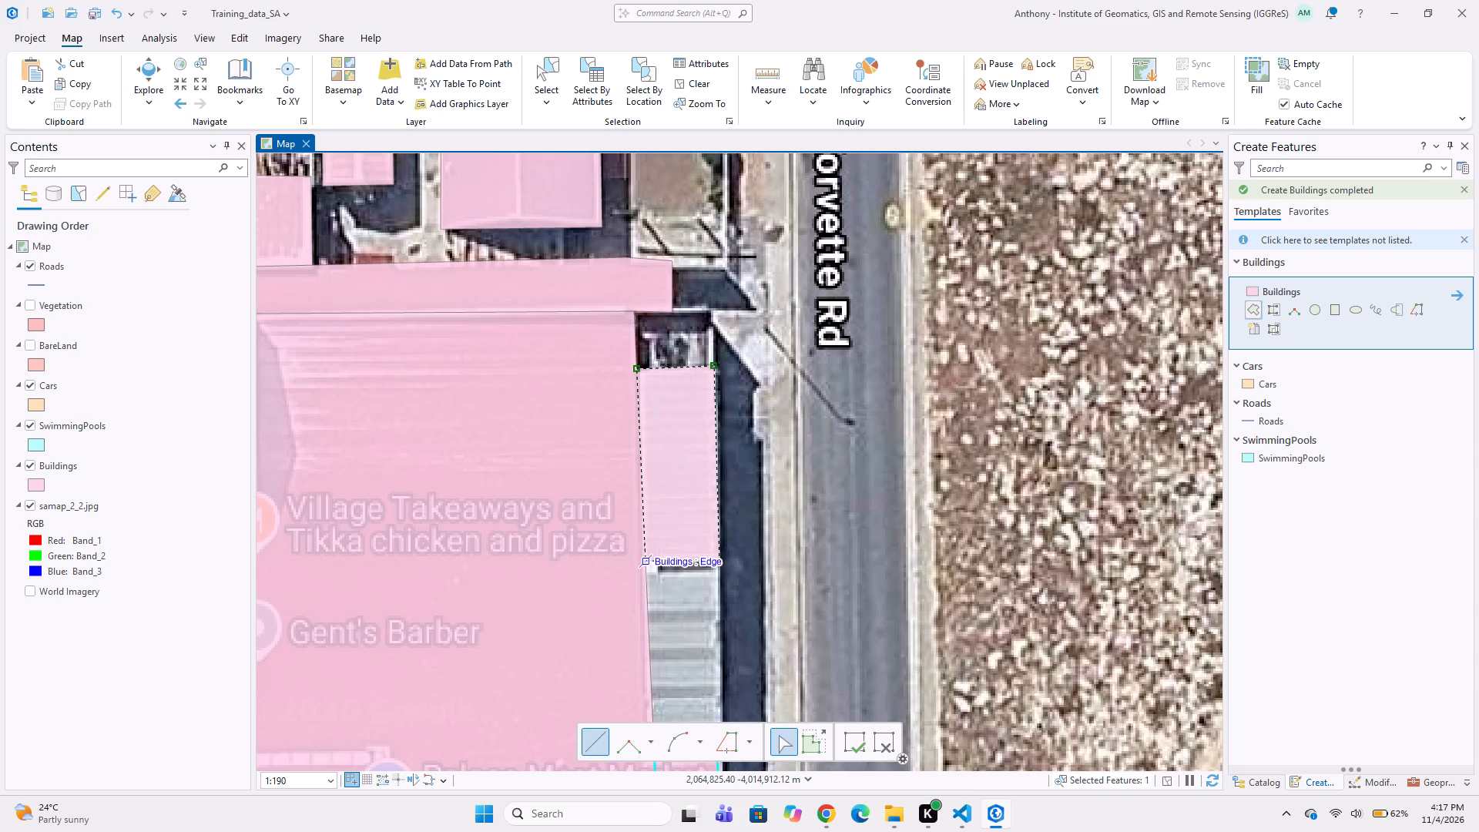
double_click(642, 561)
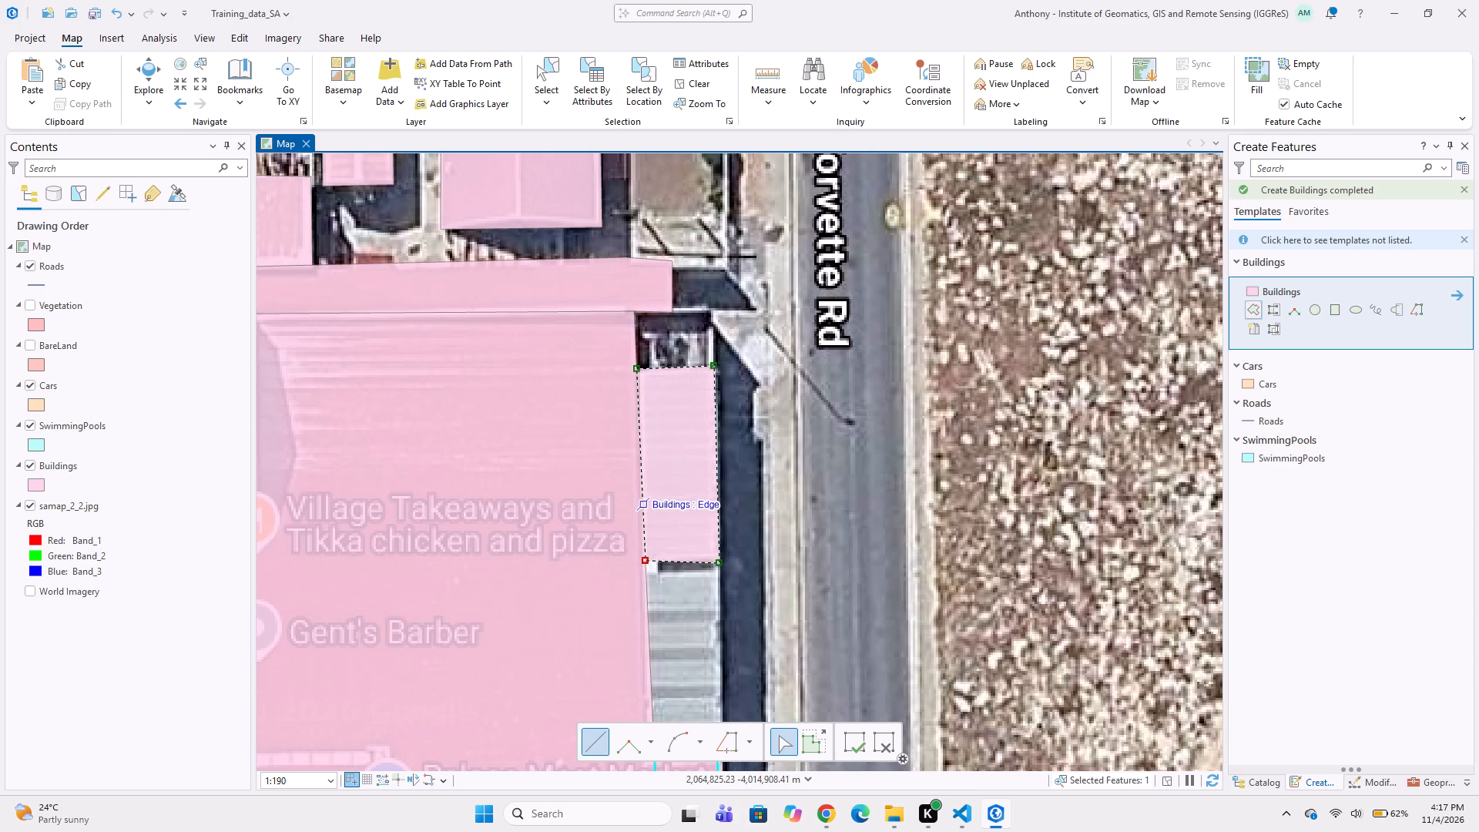
double_click(639, 504)
Digitize the remaining grey corrugated strip, from the dark gap down to the Palace Meat Market section, as a five-cornered Buildings polygon.
middle_drag(677, 555, 612, 488)
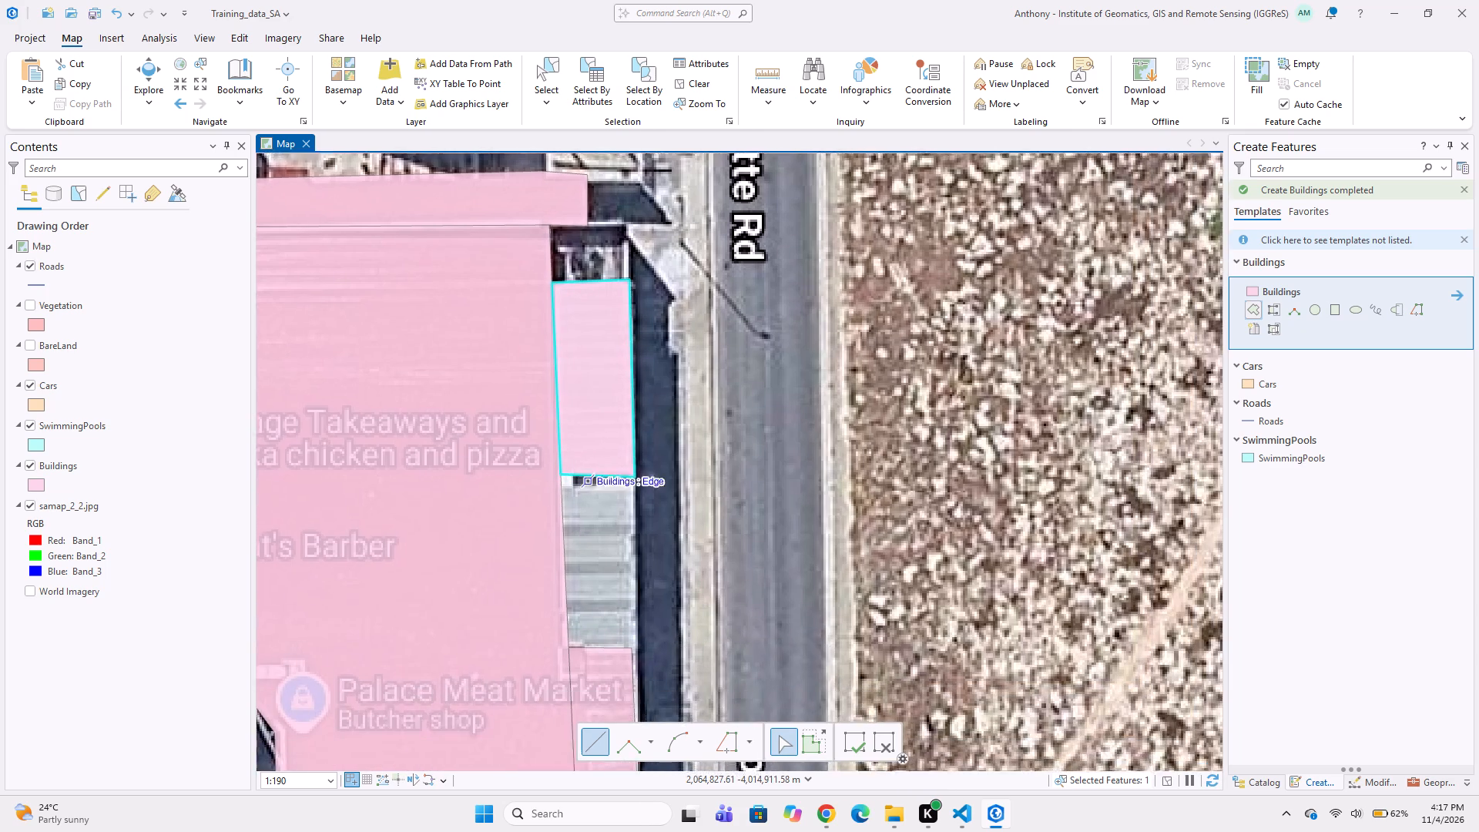
scroll(526, 547, up, 1)
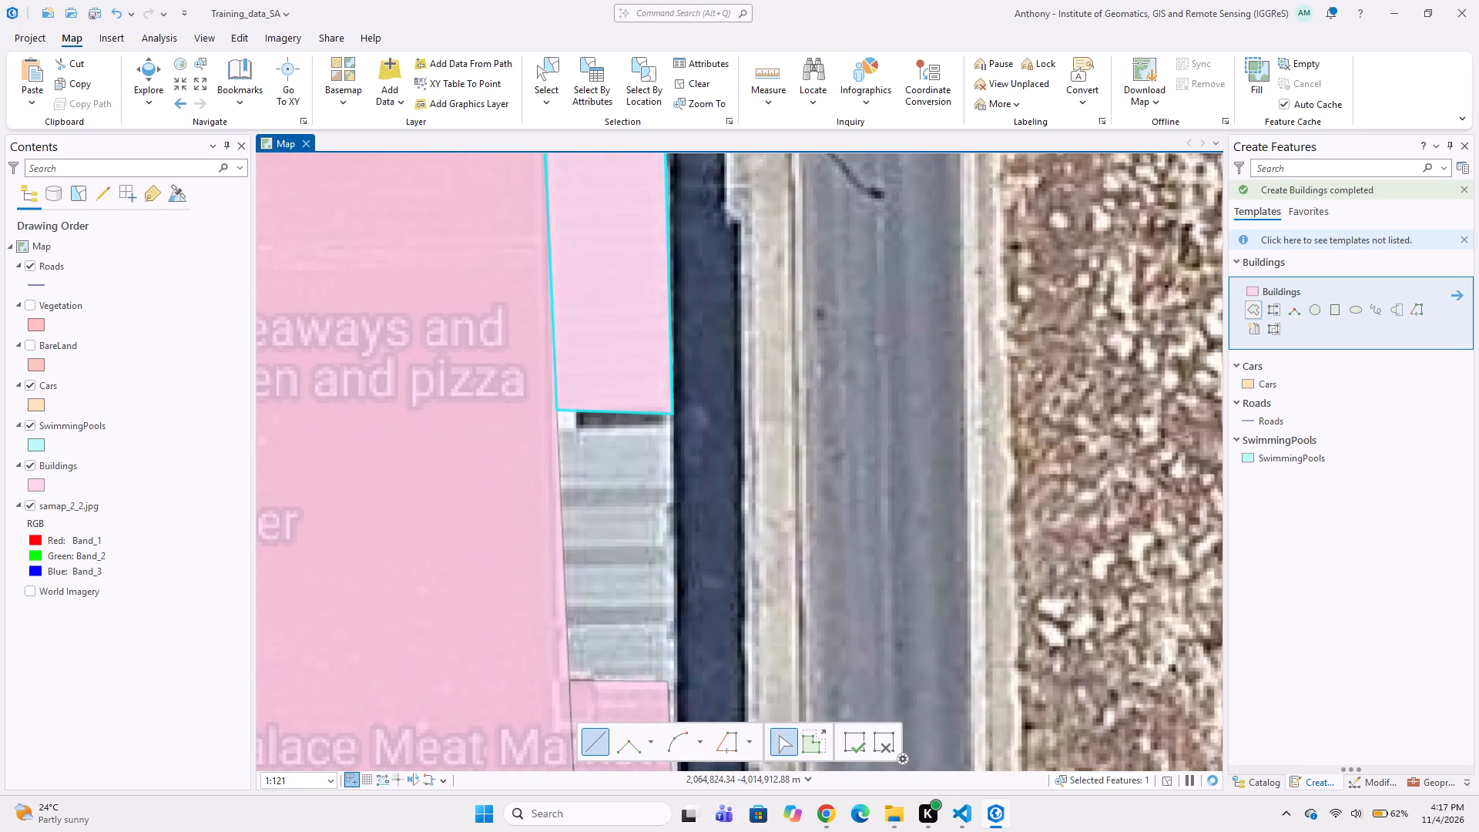
click(555, 426)
click(669, 425)
click(676, 679)
click(666, 685)
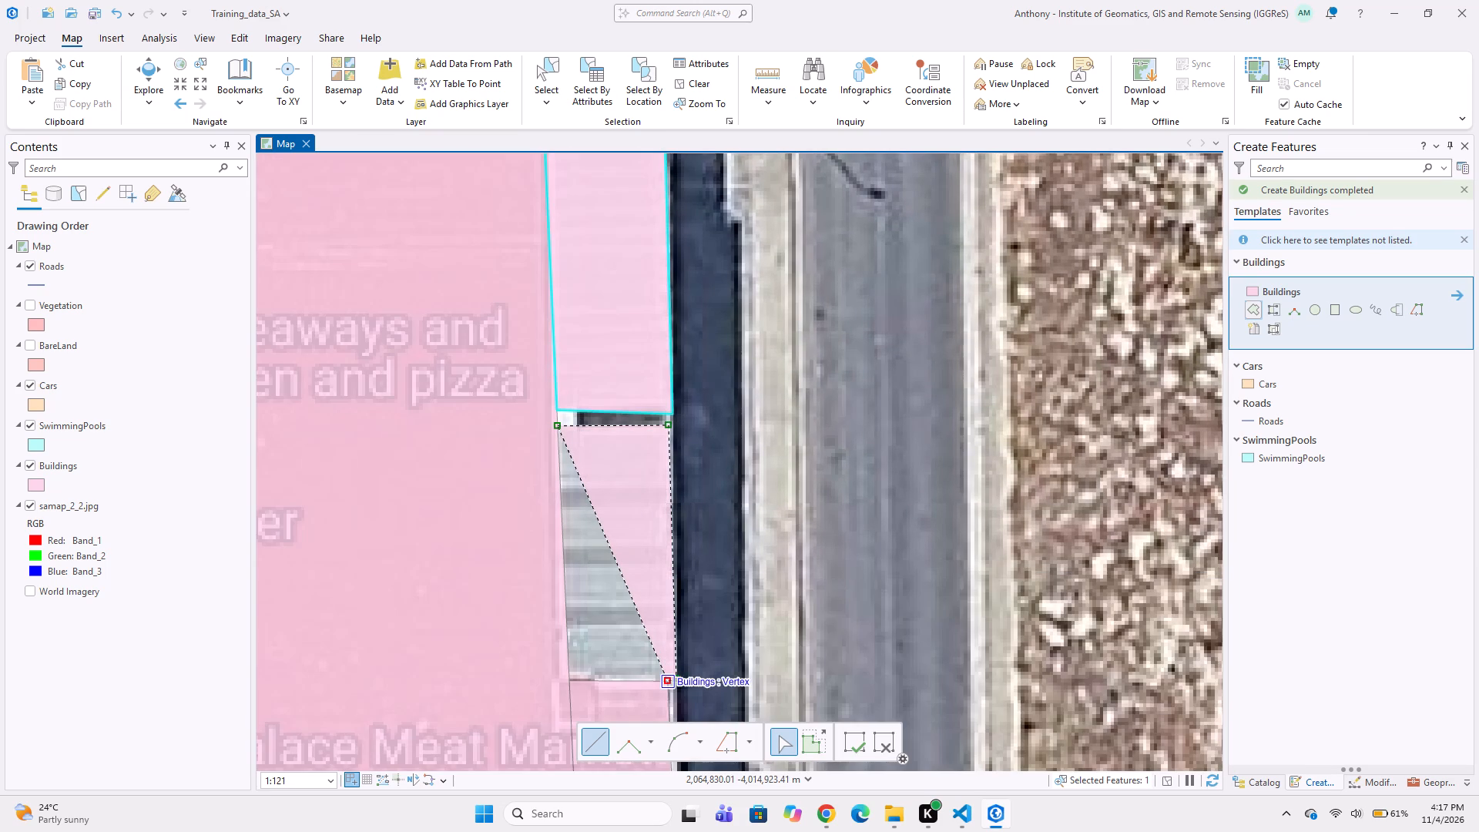
double_click(566, 679)
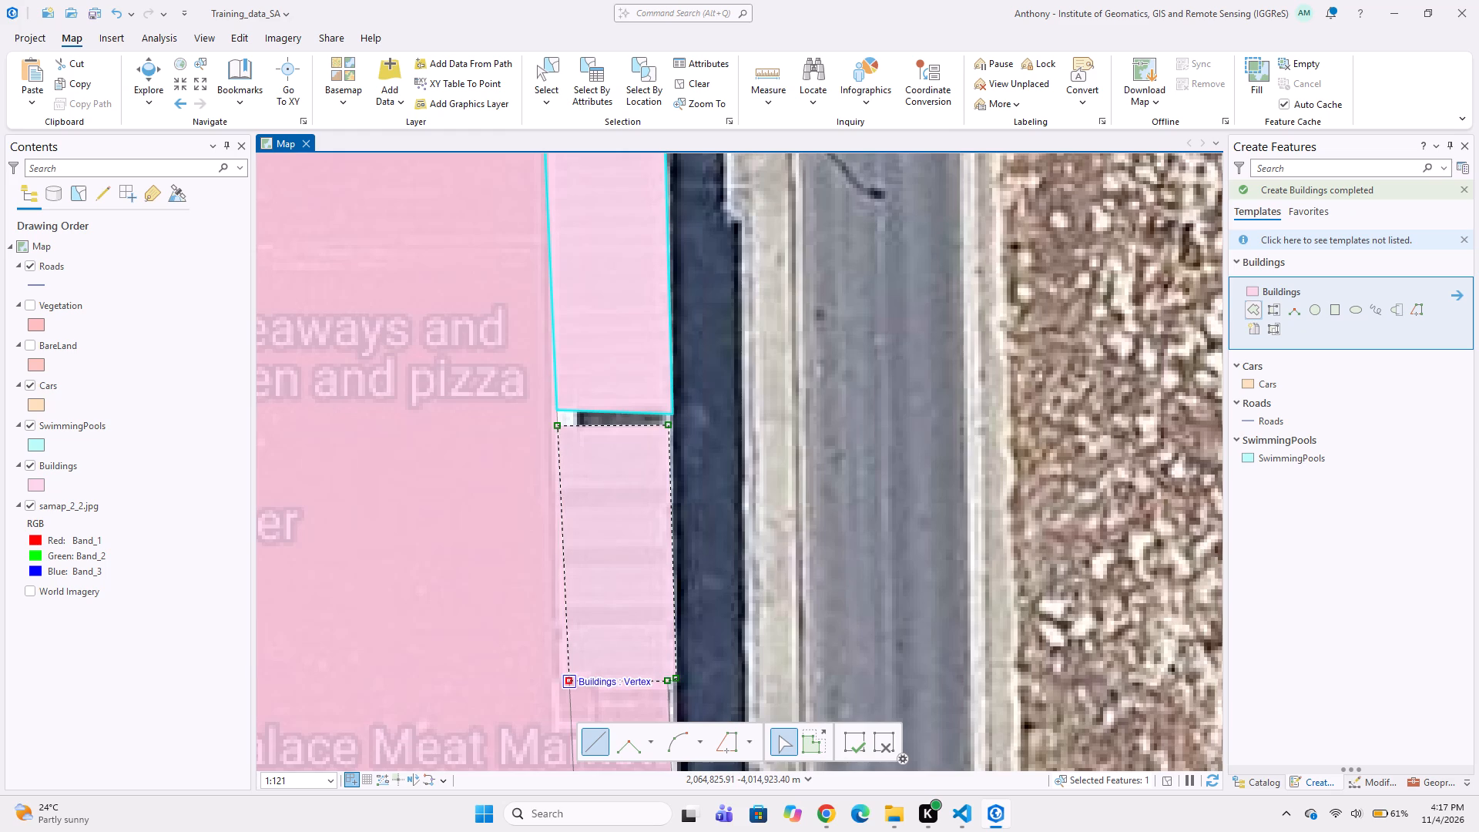
Examine the digitized coverage between Dennegeur Ave and Korvette Rd, northward past the Caravel Rd junction.
scroll(728, 550, down, 2)
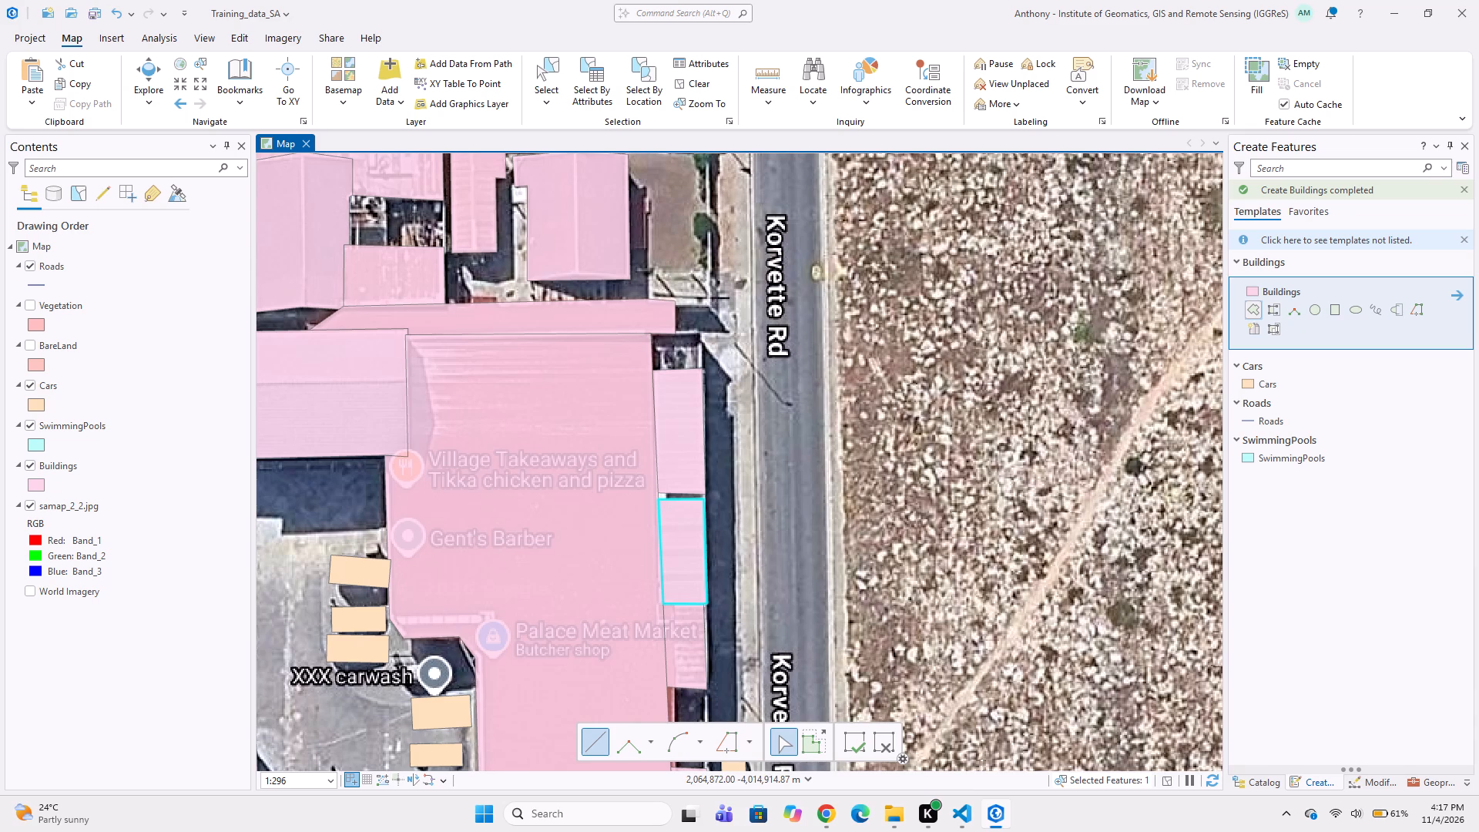
scroll(501, 414, down, 1)
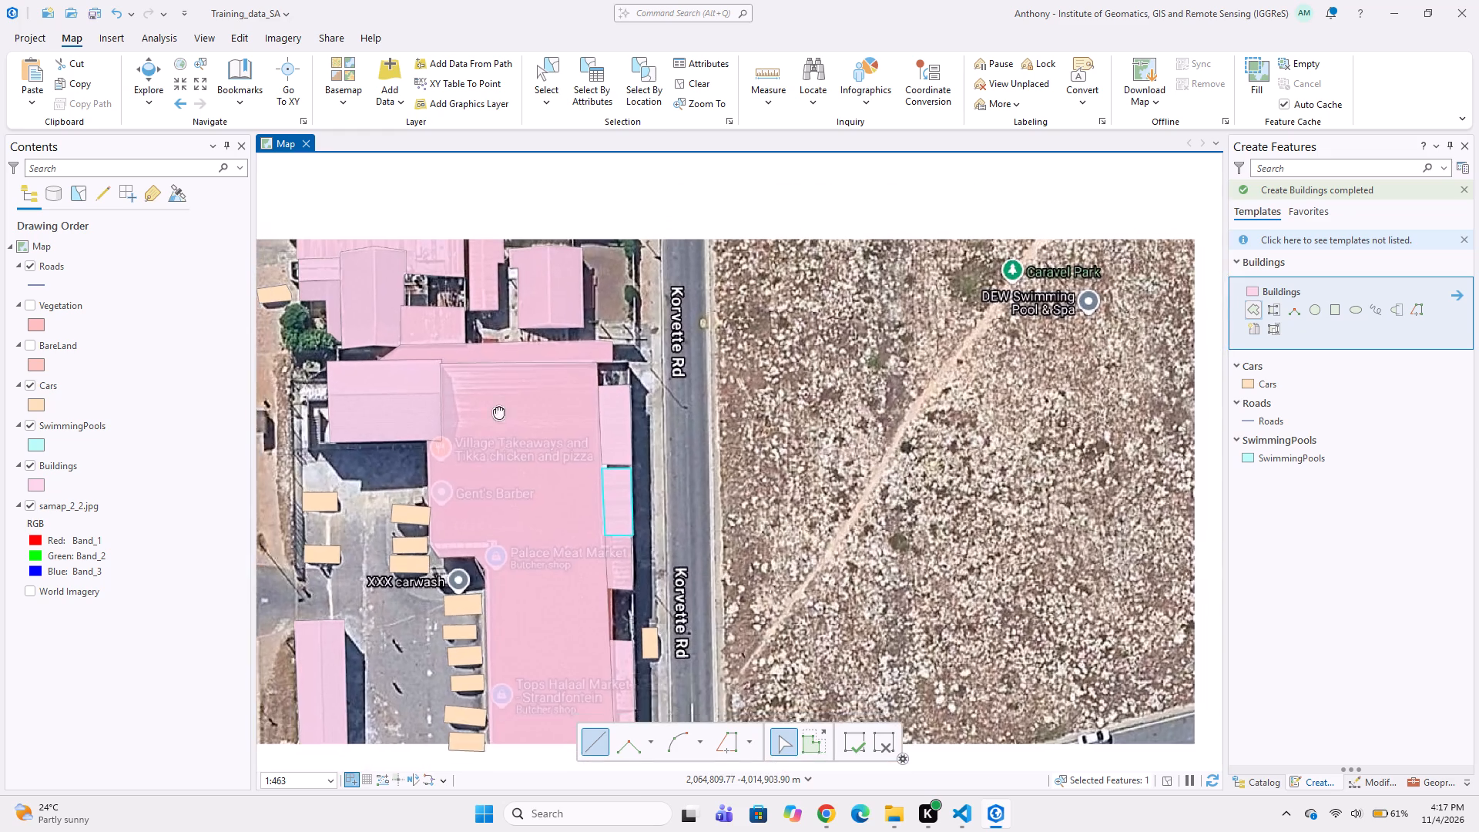
middle_drag(494, 404, 617, 531)
middle_drag(682, 450, 739, 569)
middle_drag(682, 399, 687, 498)
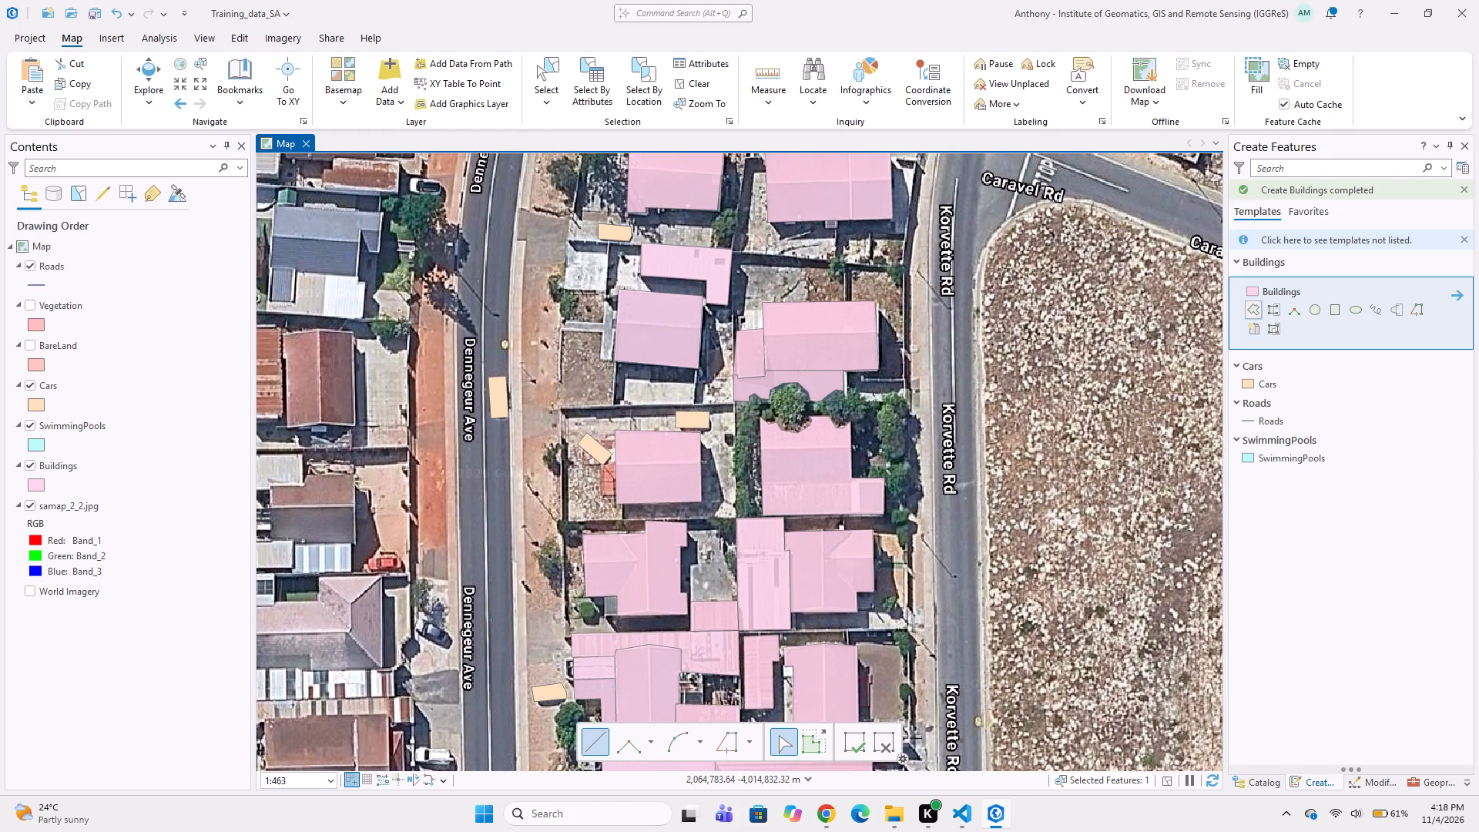
middle_drag(693, 329, 658, 431)
middle_drag(687, 385, 650, 428)
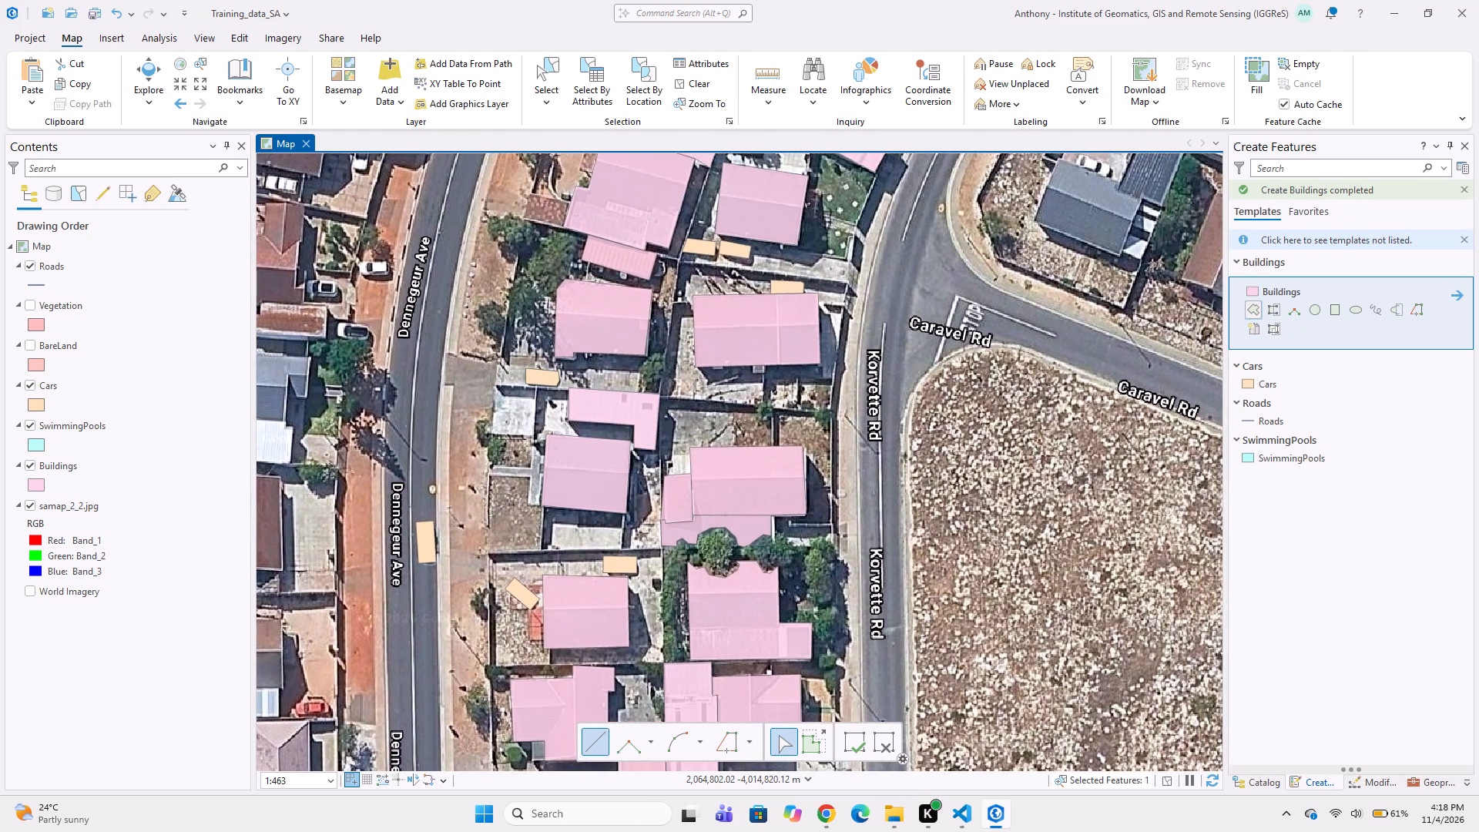
middle_drag(690, 421, 634, 418)
middle_drag(703, 313, 679, 396)
middle_drag(682, 353, 685, 407)
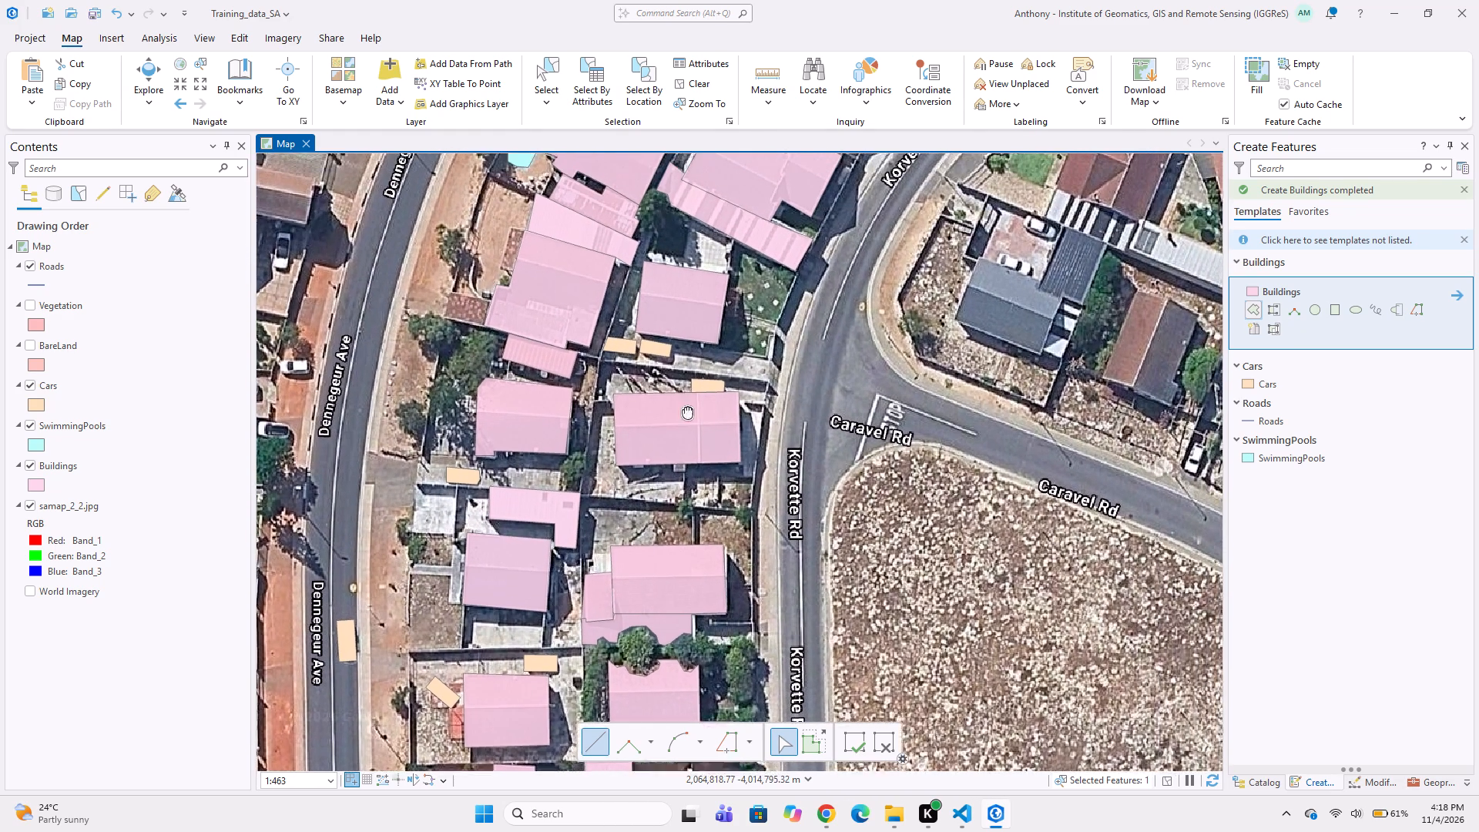
middle_drag(685, 407, 687, 420)
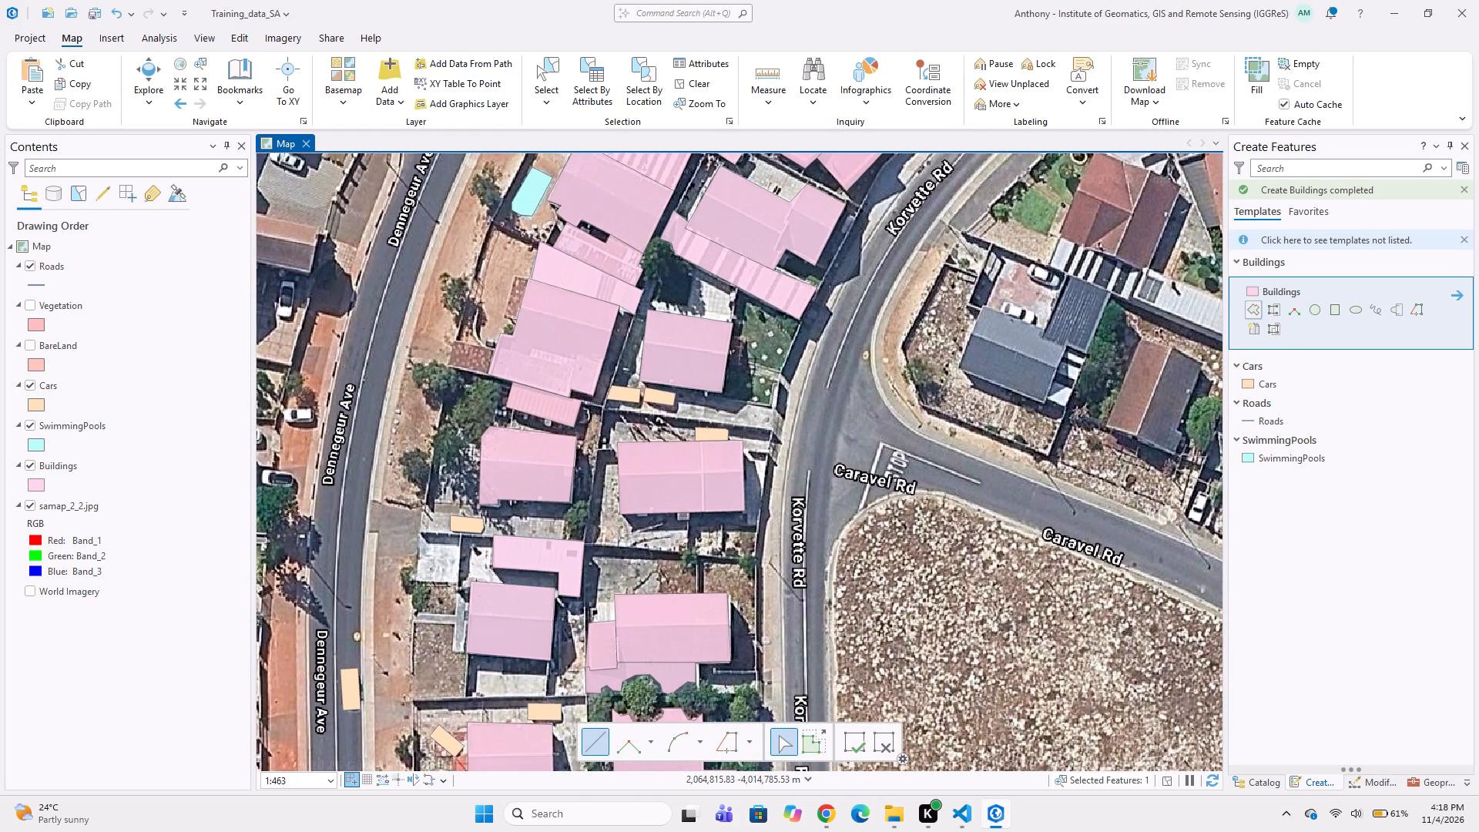
middle_drag(690, 323, 663, 436)
middle_drag(693, 345, 679, 387)
middle_drag(717, 377, 618, 342)
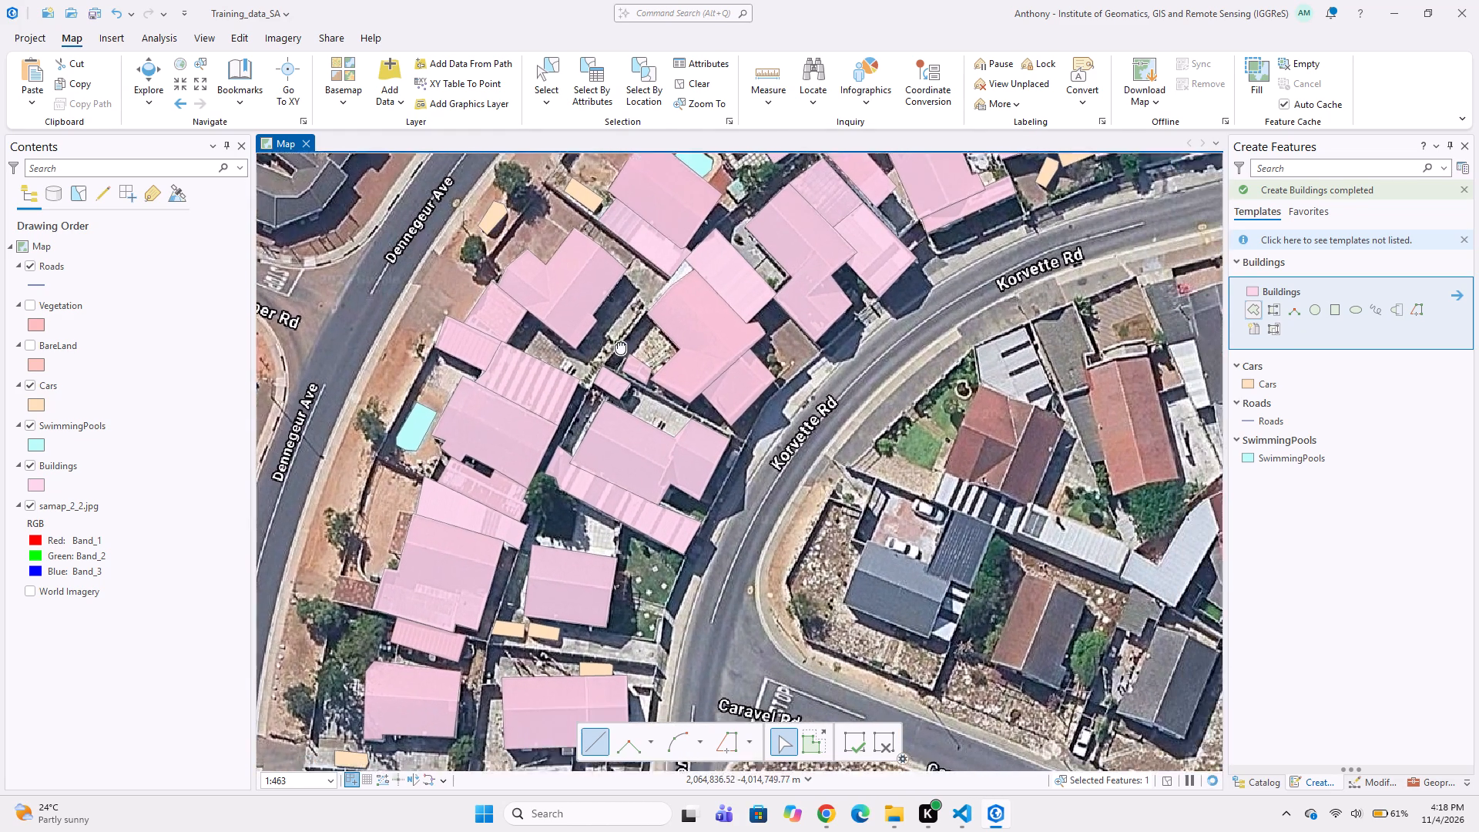
middle_drag(618, 342, 609, 334)
Digitize the dark grey gabled house at the corner of Korvette Rd and Caravel Rd as a six-cornered Buildings polygon.
scroll(827, 538, up, 1)
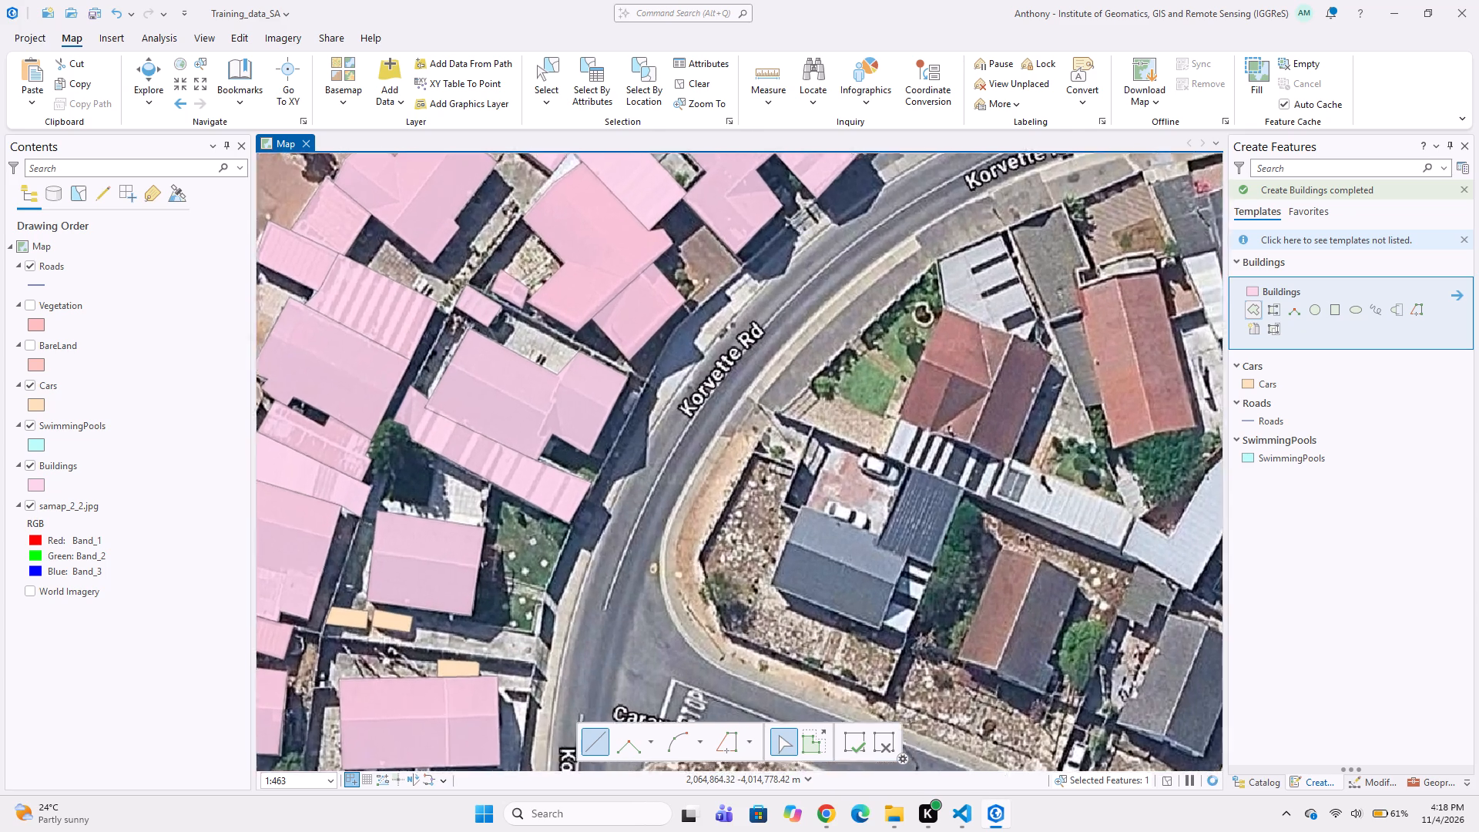
scroll(803, 482, up, 1)
middle_drag(780, 542, 709, 445)
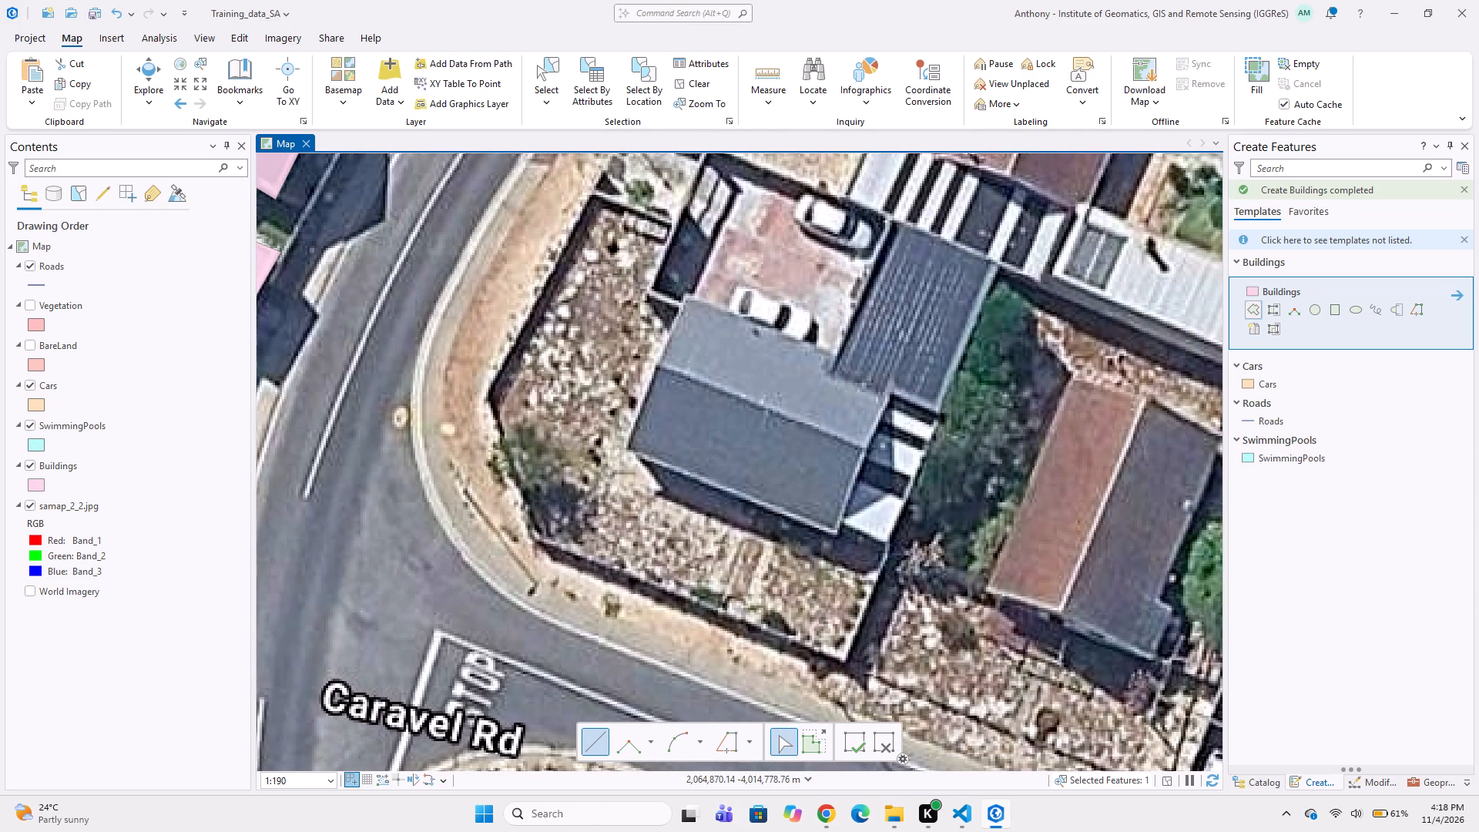
scroll(744, 331, up, 1)
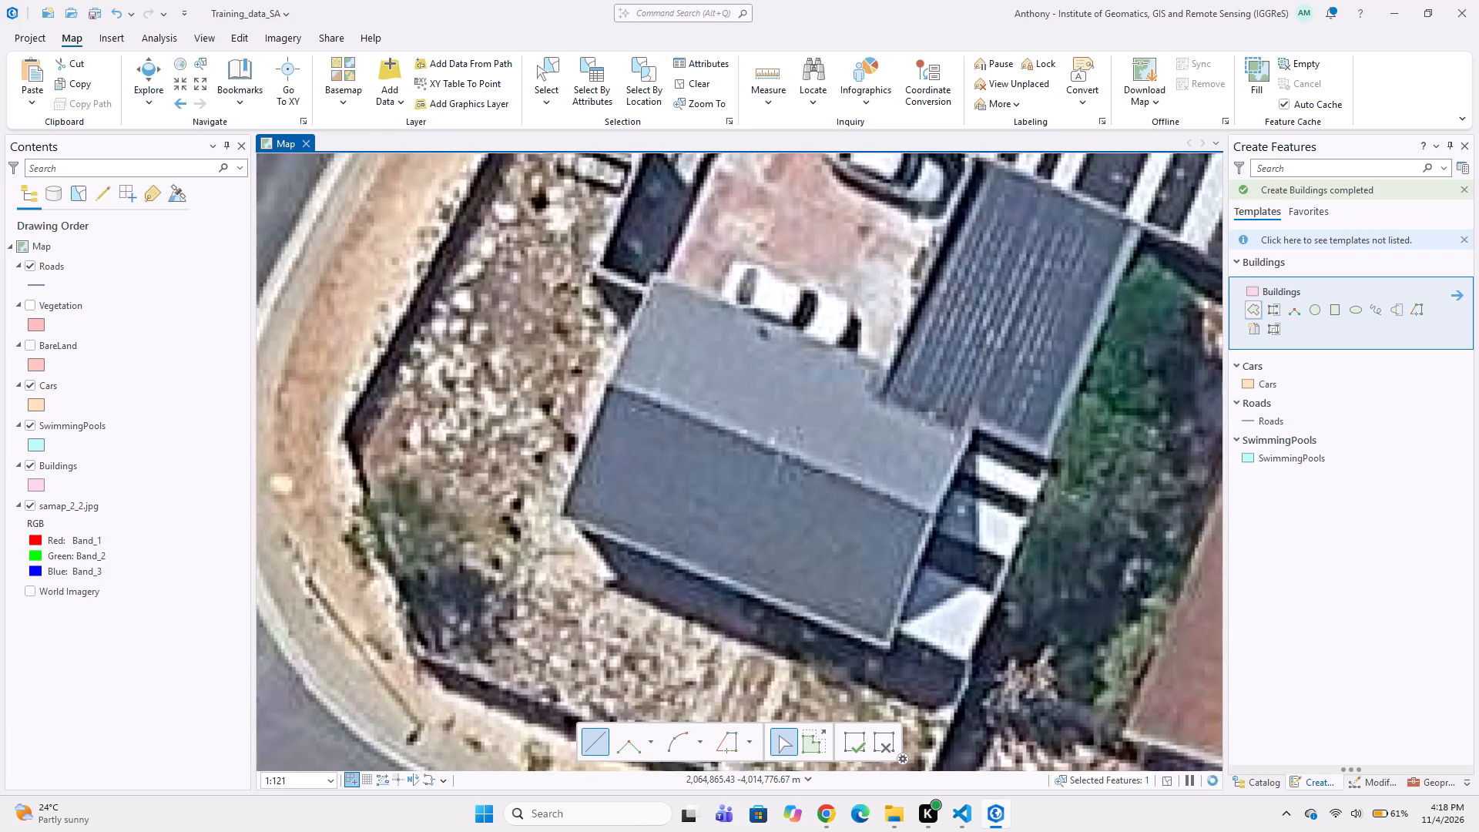
click(647, 267)
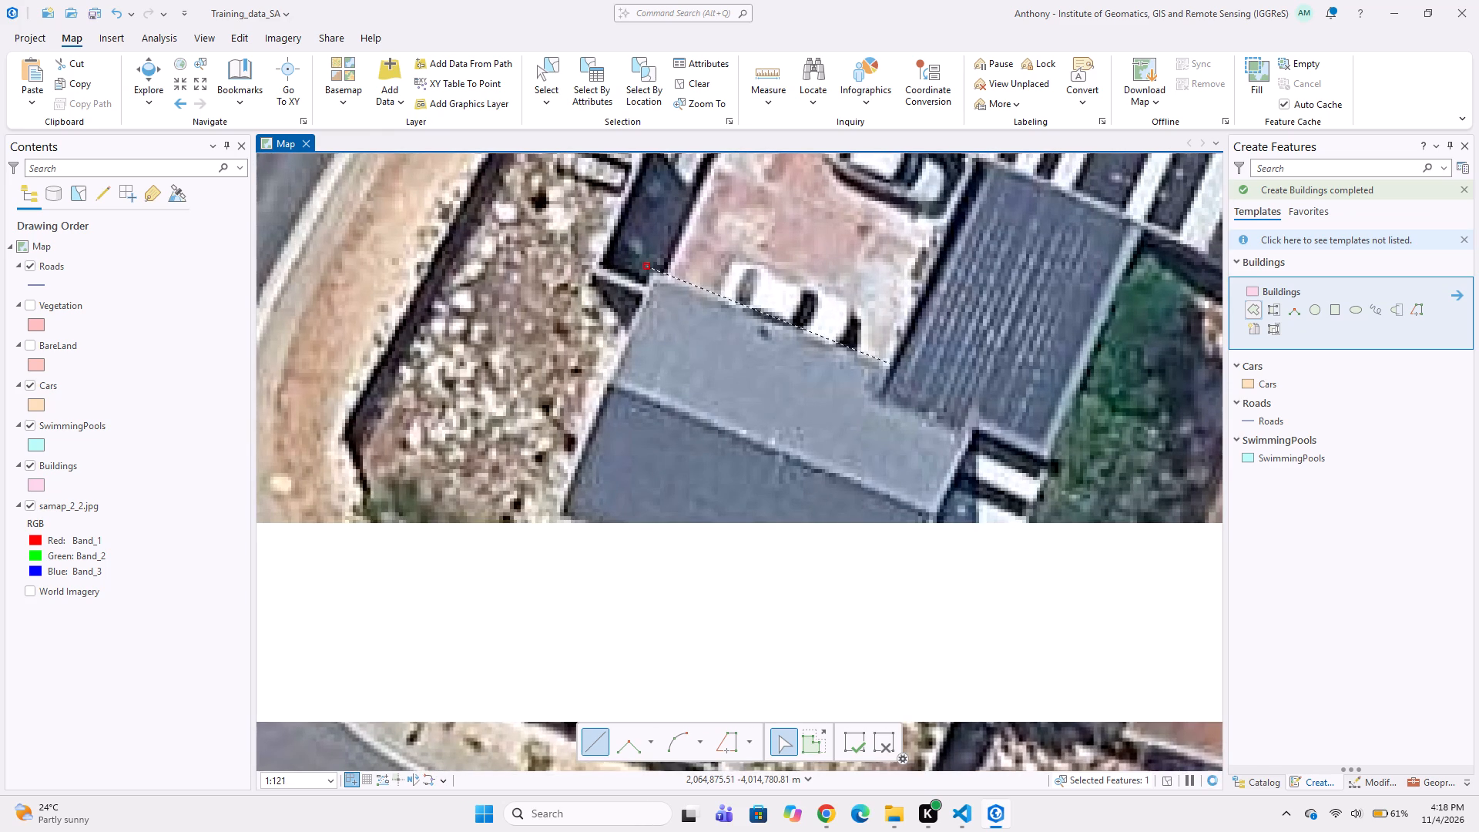
click(890, 364)
click(874, 396)
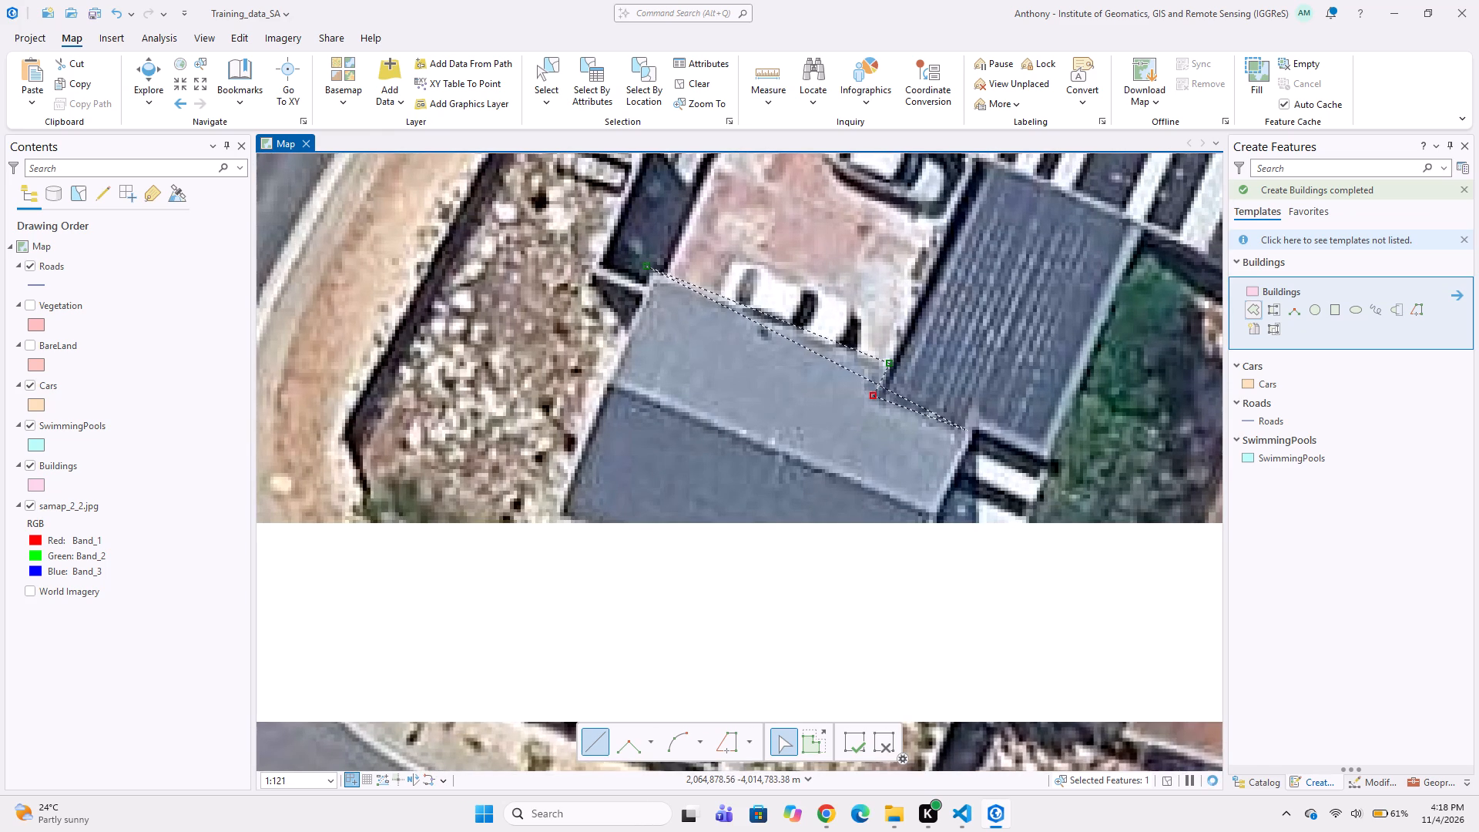
click(973, 434)
middle_drag(906, 474, 960, 383)
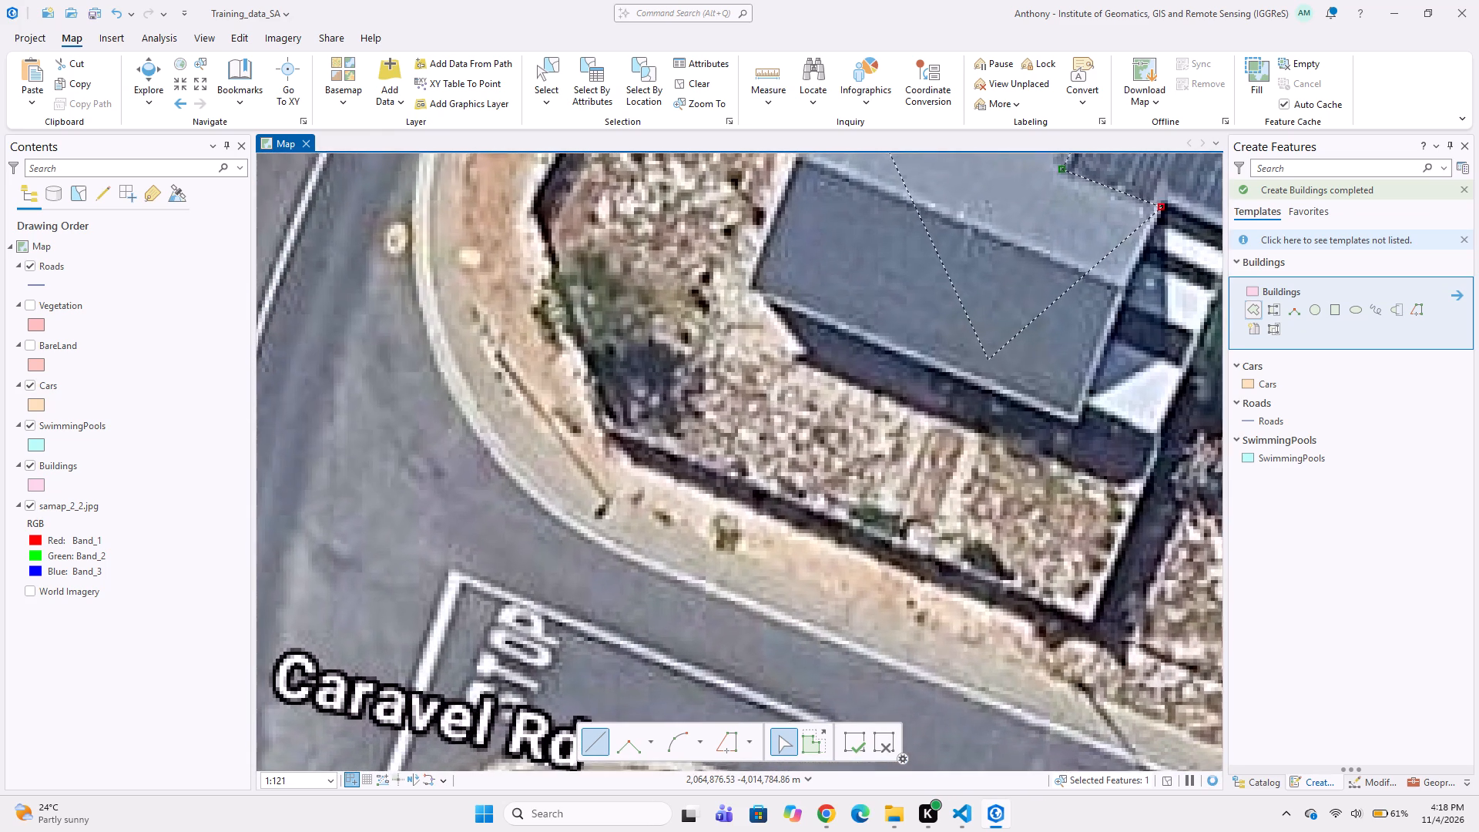
click(1082, 423)
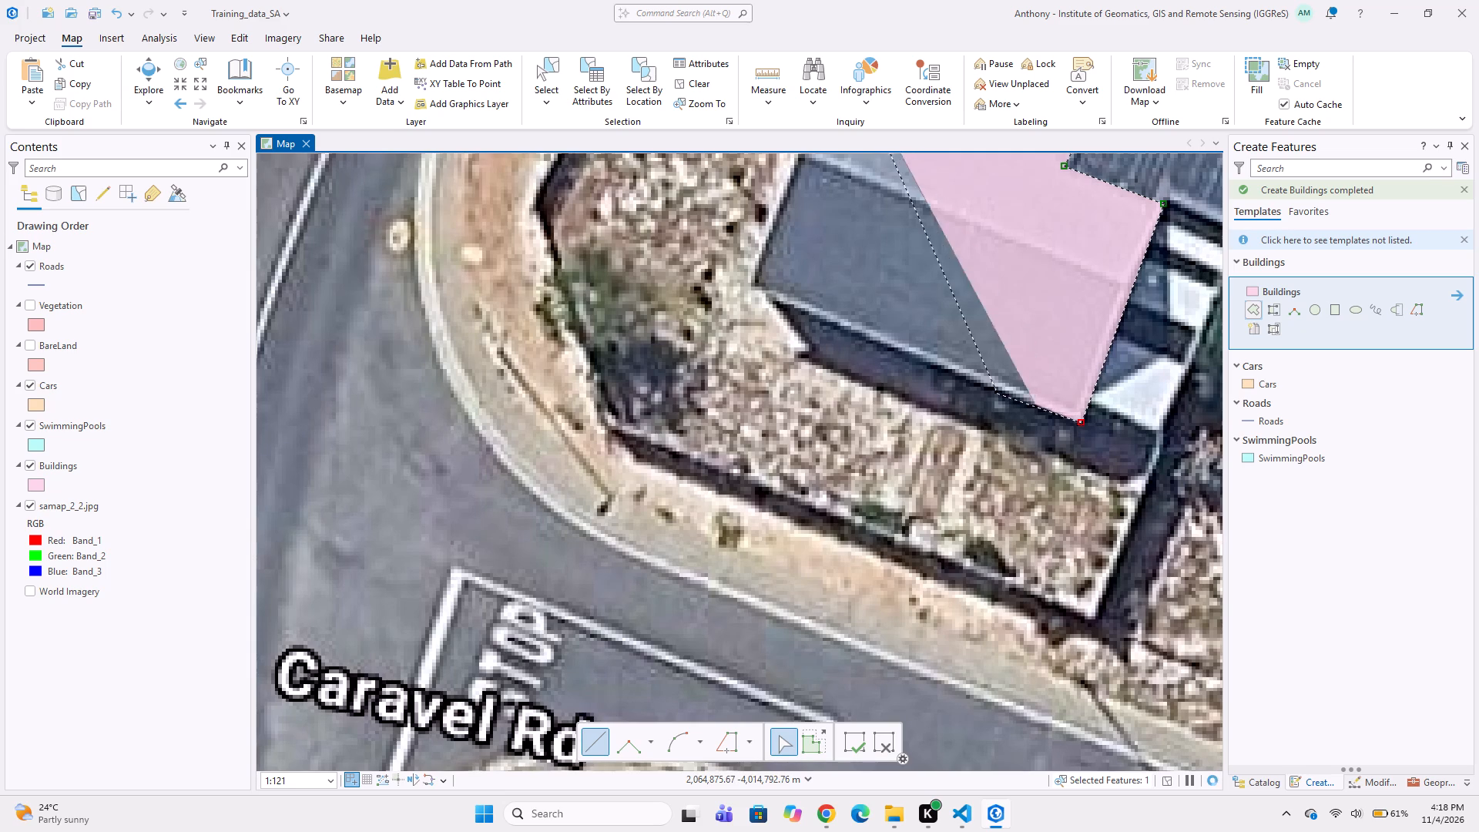
double_click(742, 286)
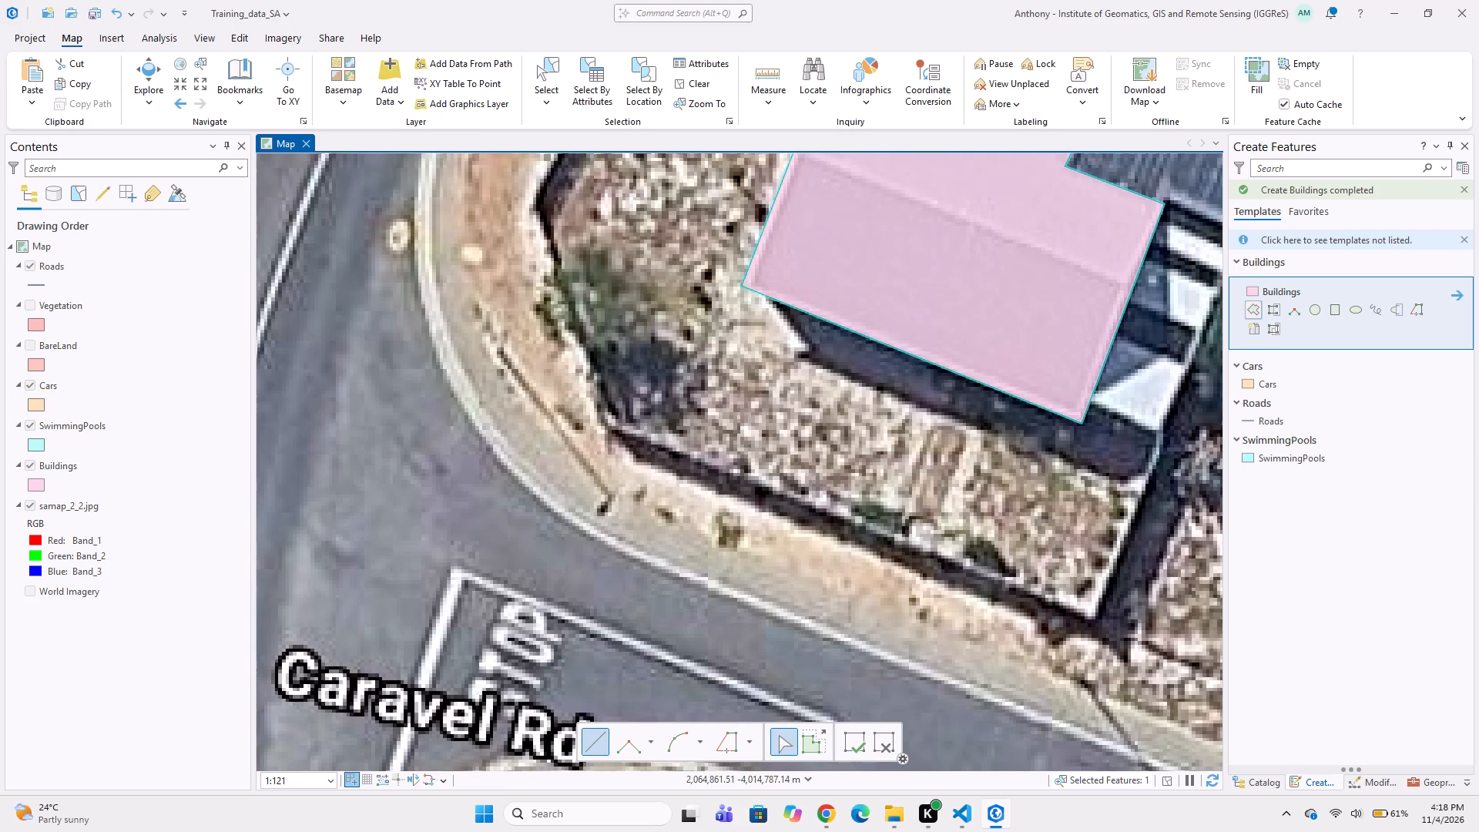
Digitize the white vehicle parked against the north side of the newly digitized corner house as a four-cornered Cars polygon.
scroll(709, 369, down, 3)
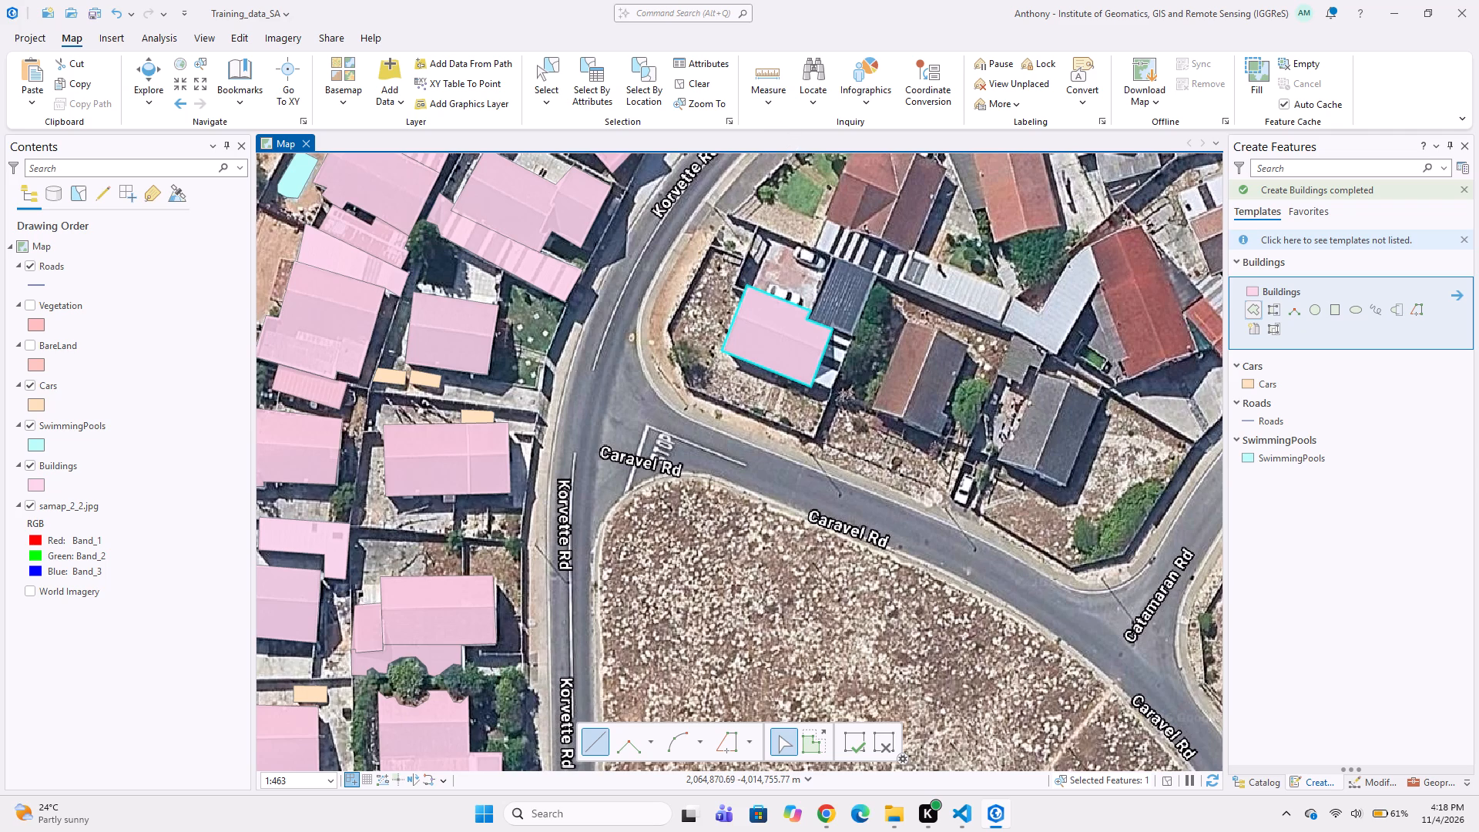
middle_drag(763, 377, 911, 391)
scroll(965, 337, up, 1)
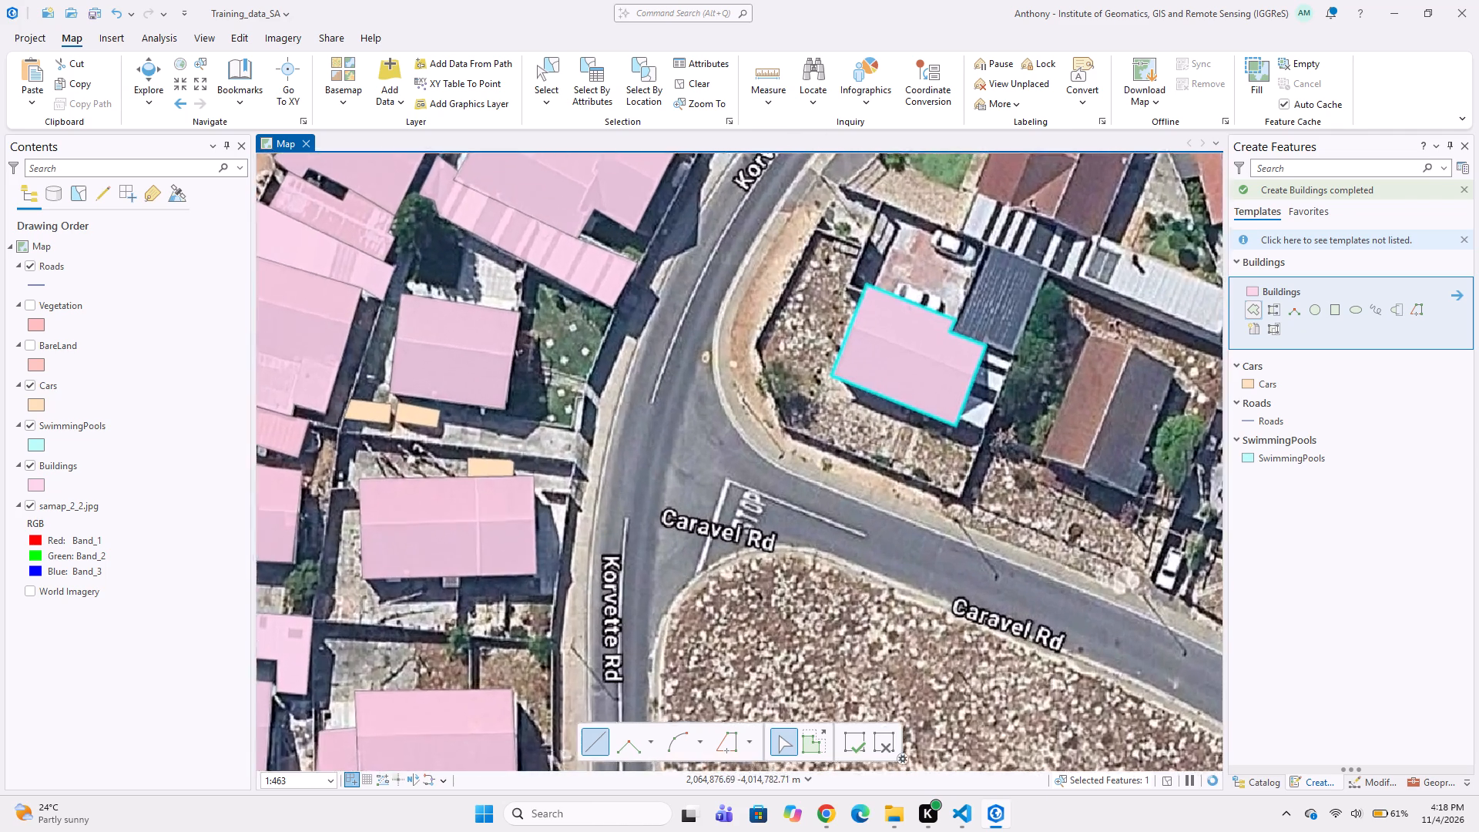
scroll(1000, 320, up, 1)
scroll(938, 313, up, 1)
middle_drag(836, 272, 843, 377)
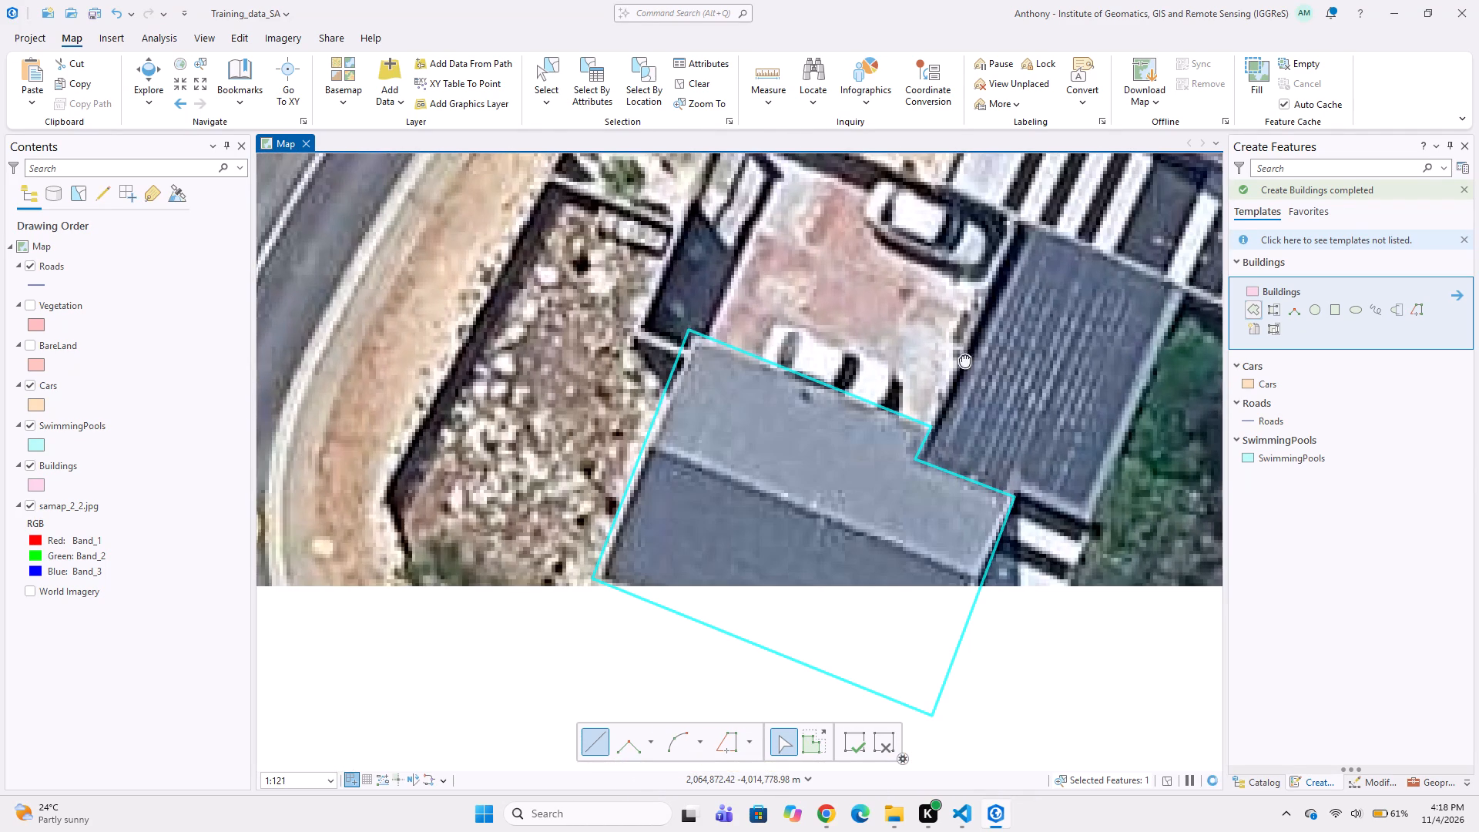
click(1267, 387)
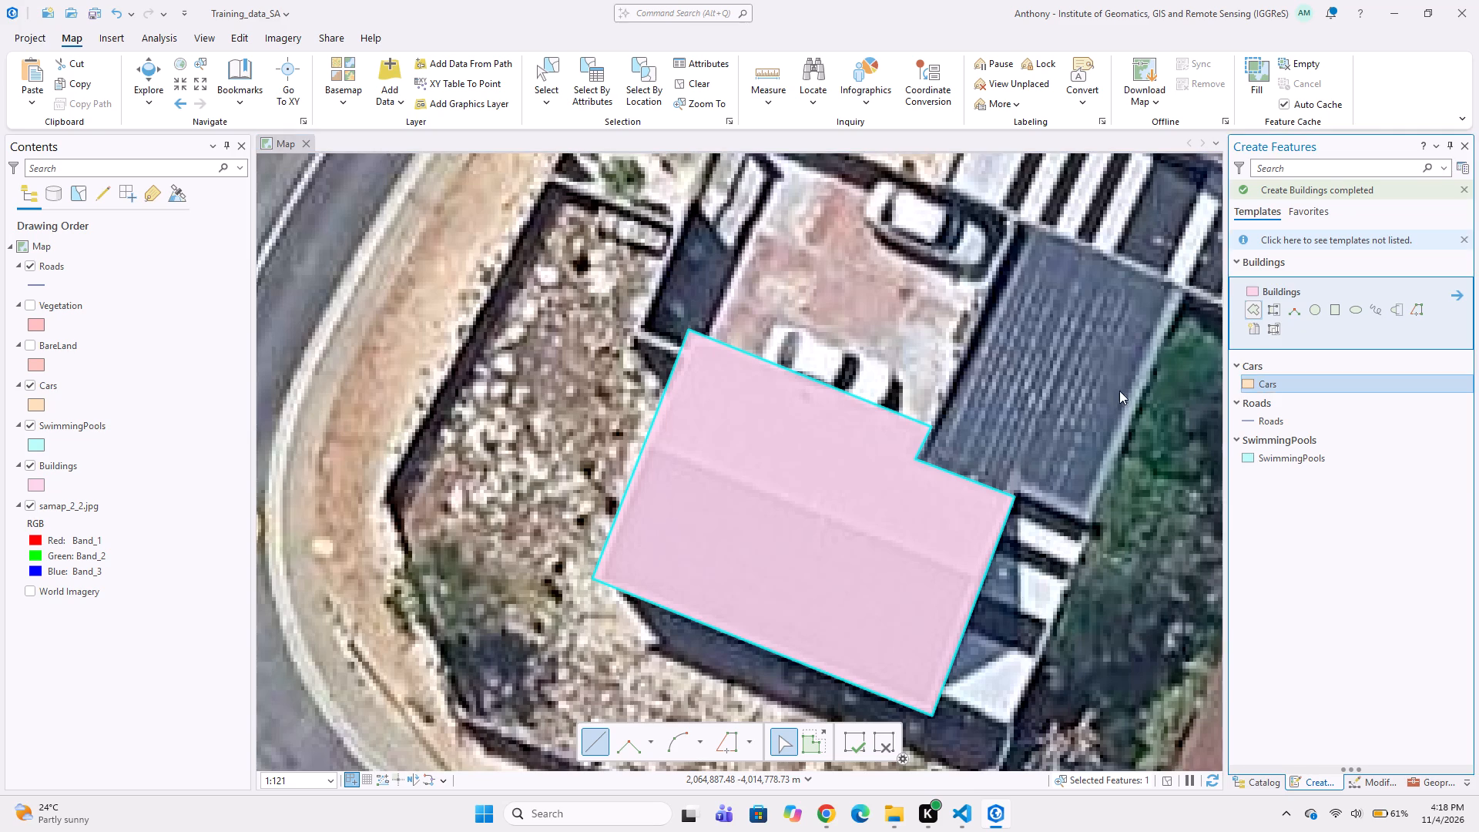
click(752, 351)
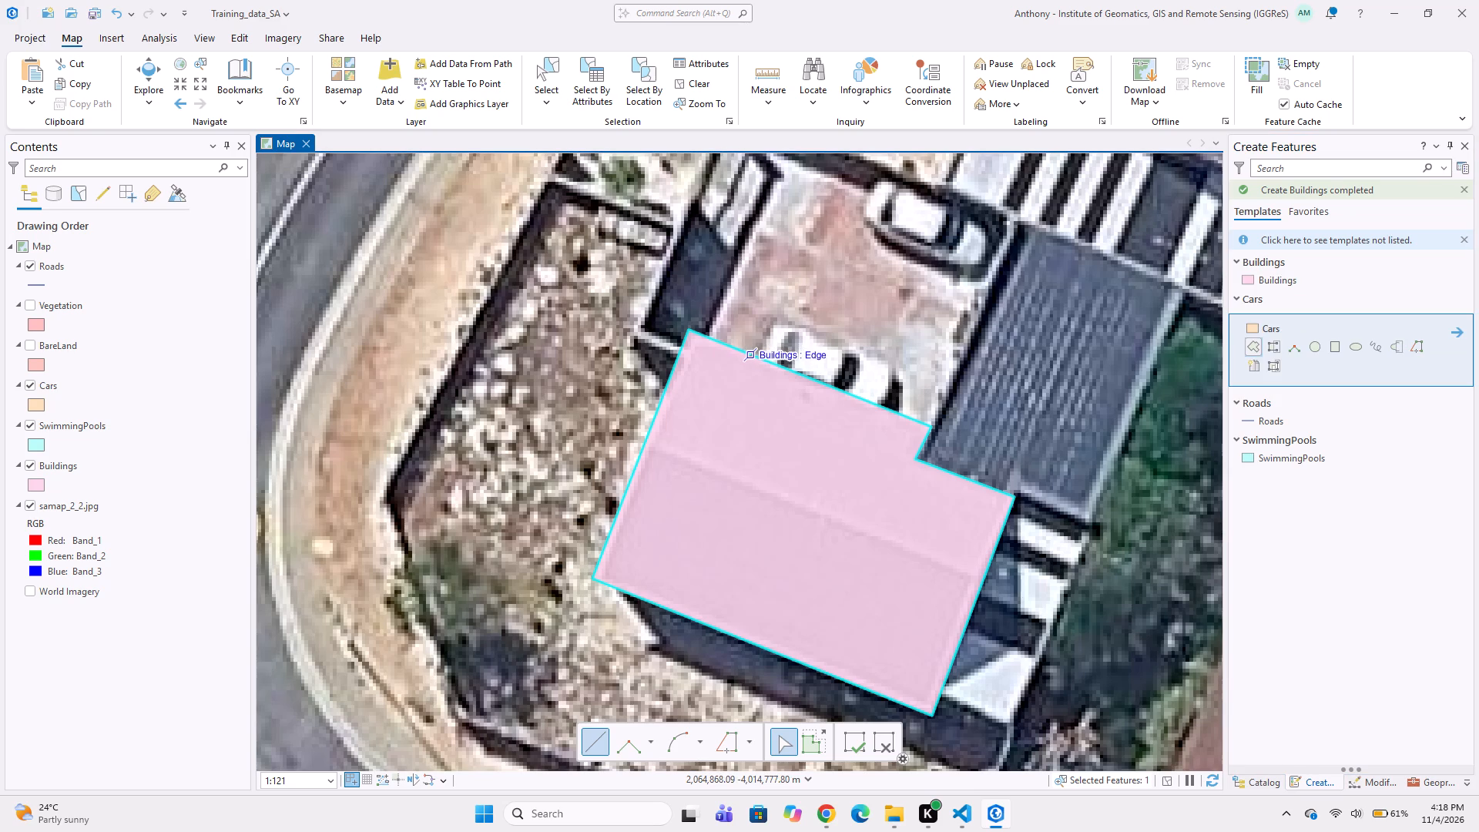
click(768, 310)
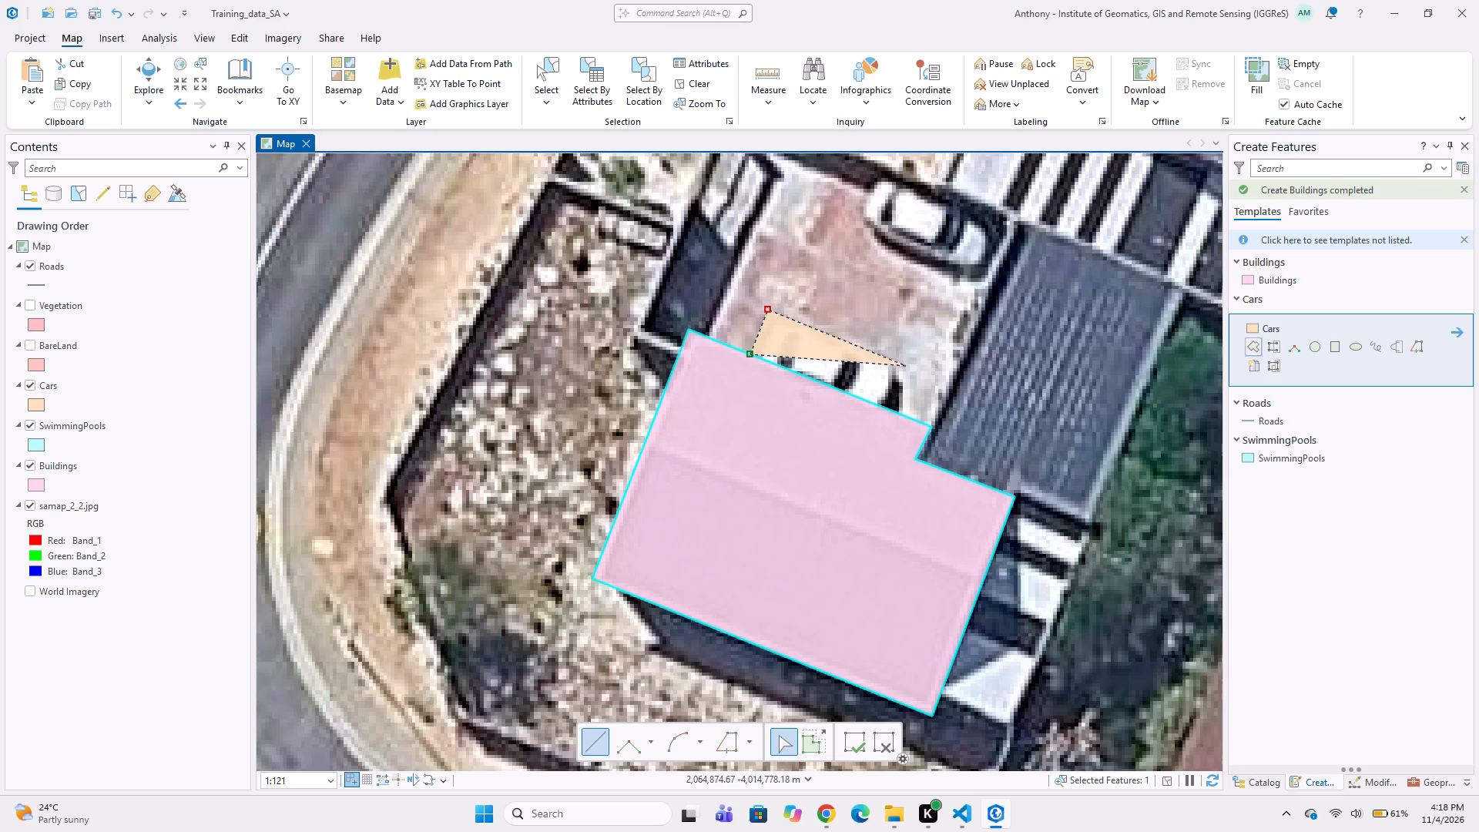
click(906, 366)
double_click(882, 409)
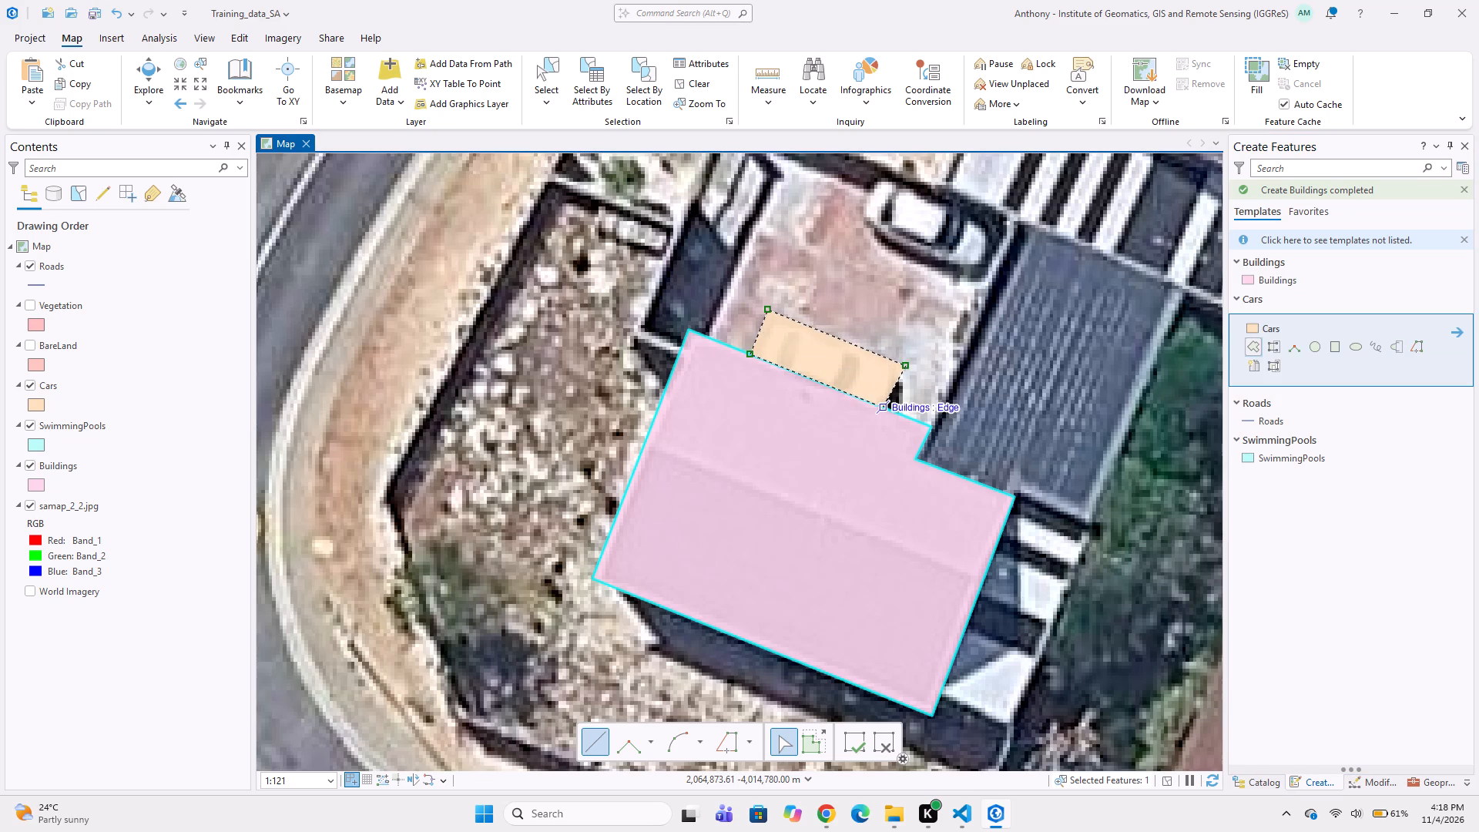
Digitize the car parked along the northern boundary wall of the corner house's paved yard as a Cars polygon.
middle_drag(920, 312, 884, 439)
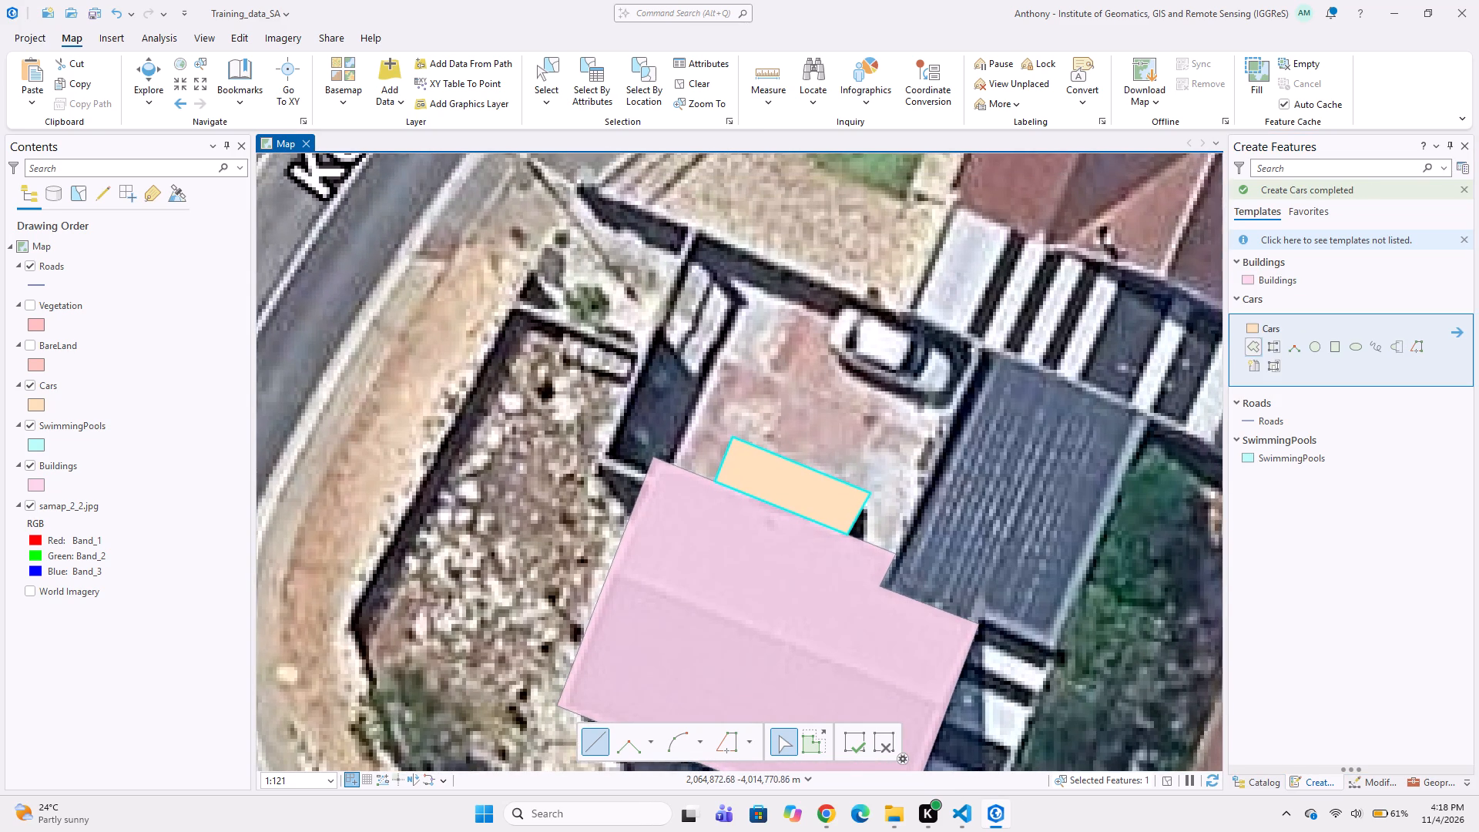
click(836, 297)
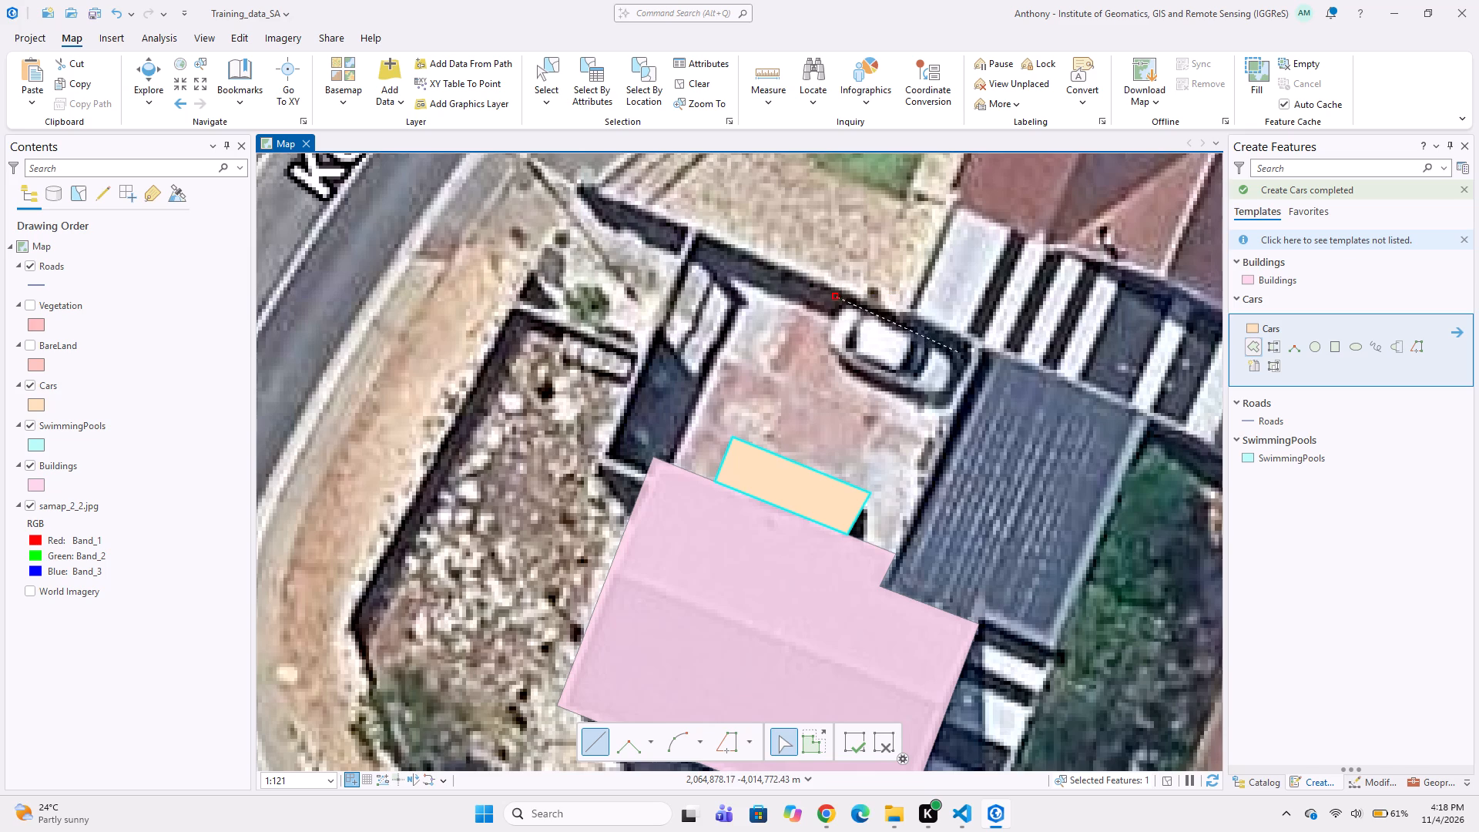
click(962, 351)
click(944, 398)
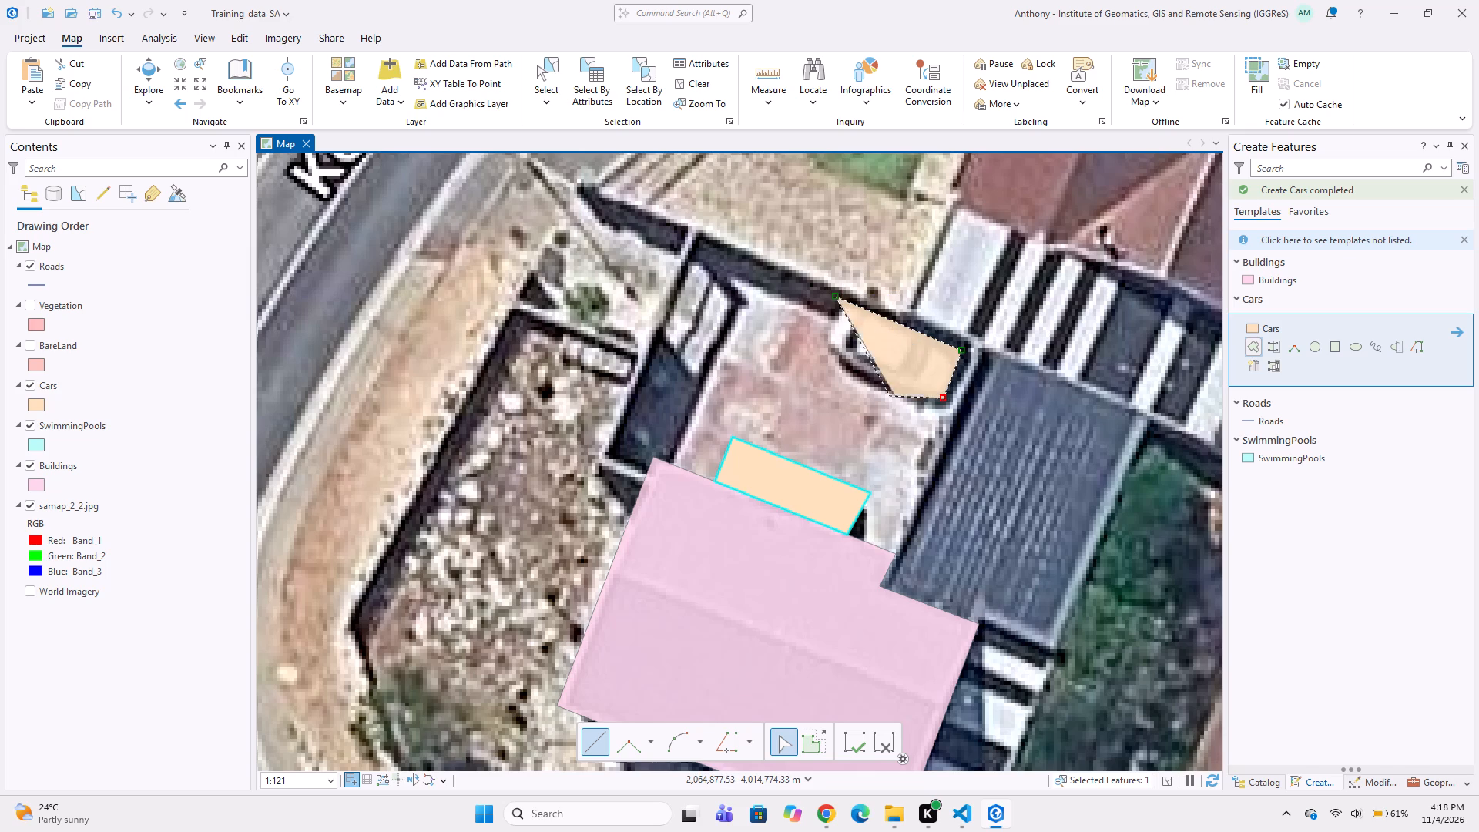
click(822, 345)
double_click(823, 331)
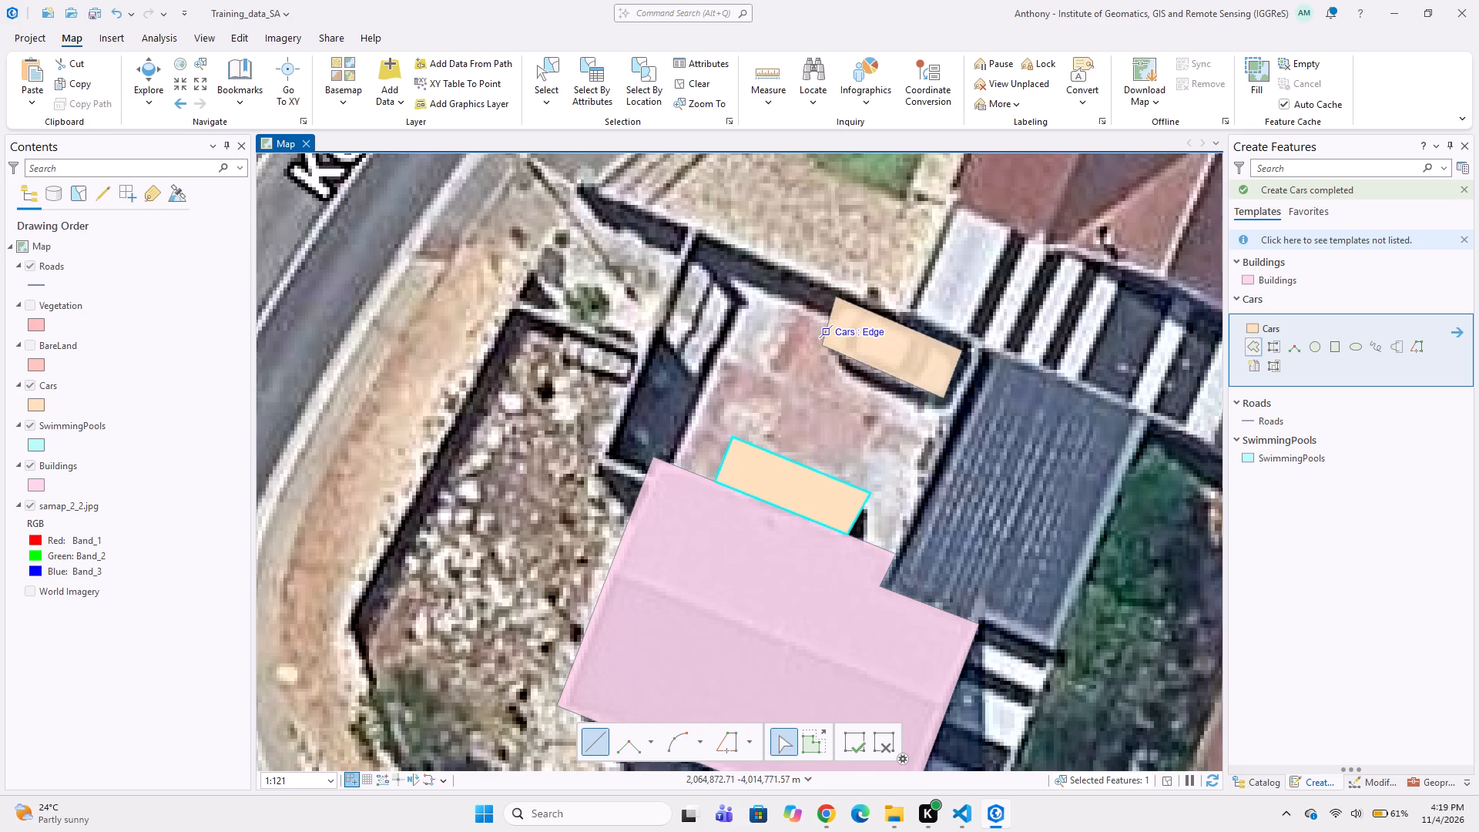
Digitize the dark corrugated outbuilding adjoining the corner house's northeast side as a Buildings polygon, following the house's notched corner.
middle_drag(884, 369, 798, 364)
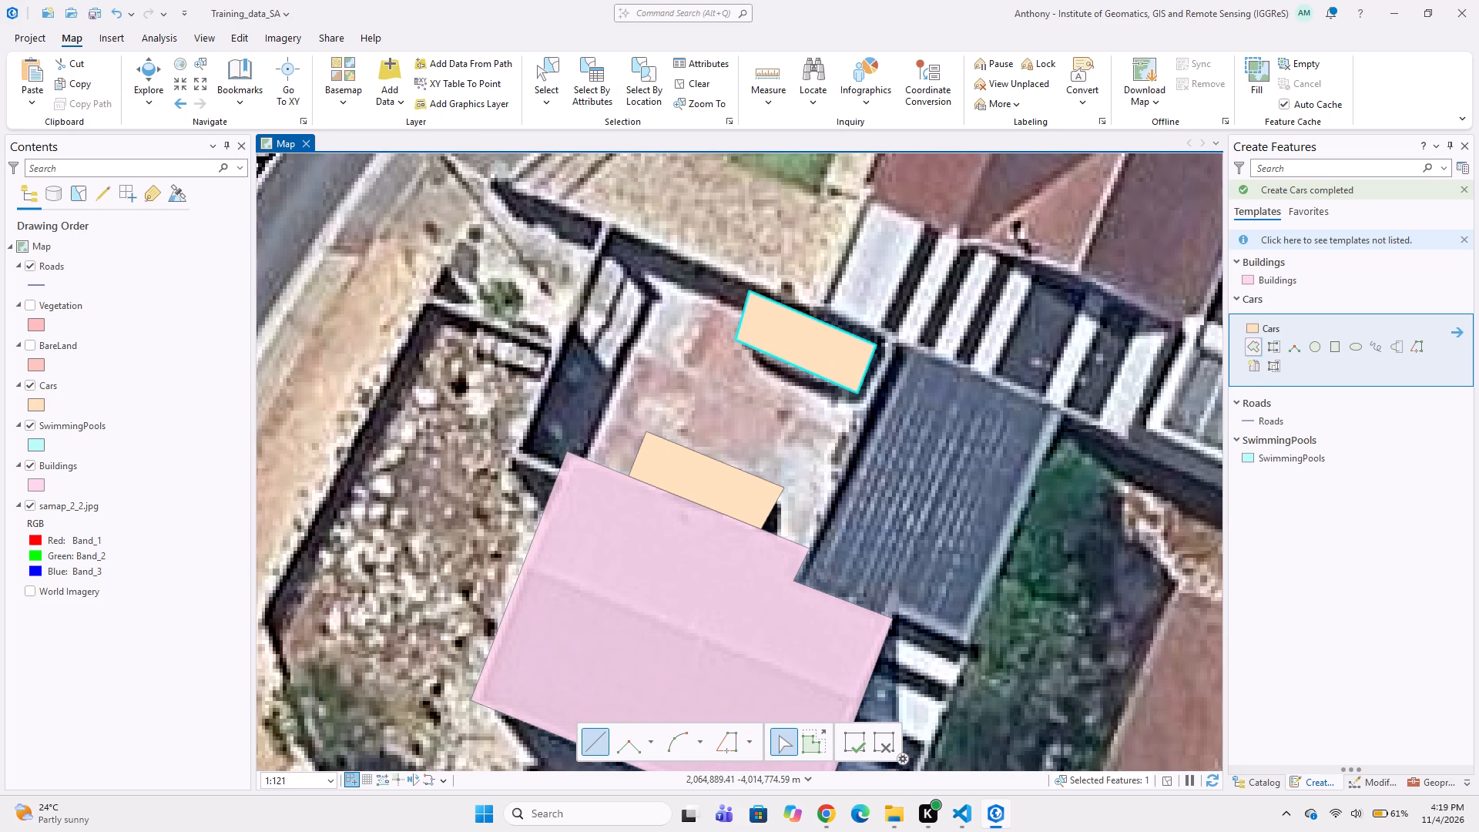
click(1283, 283)
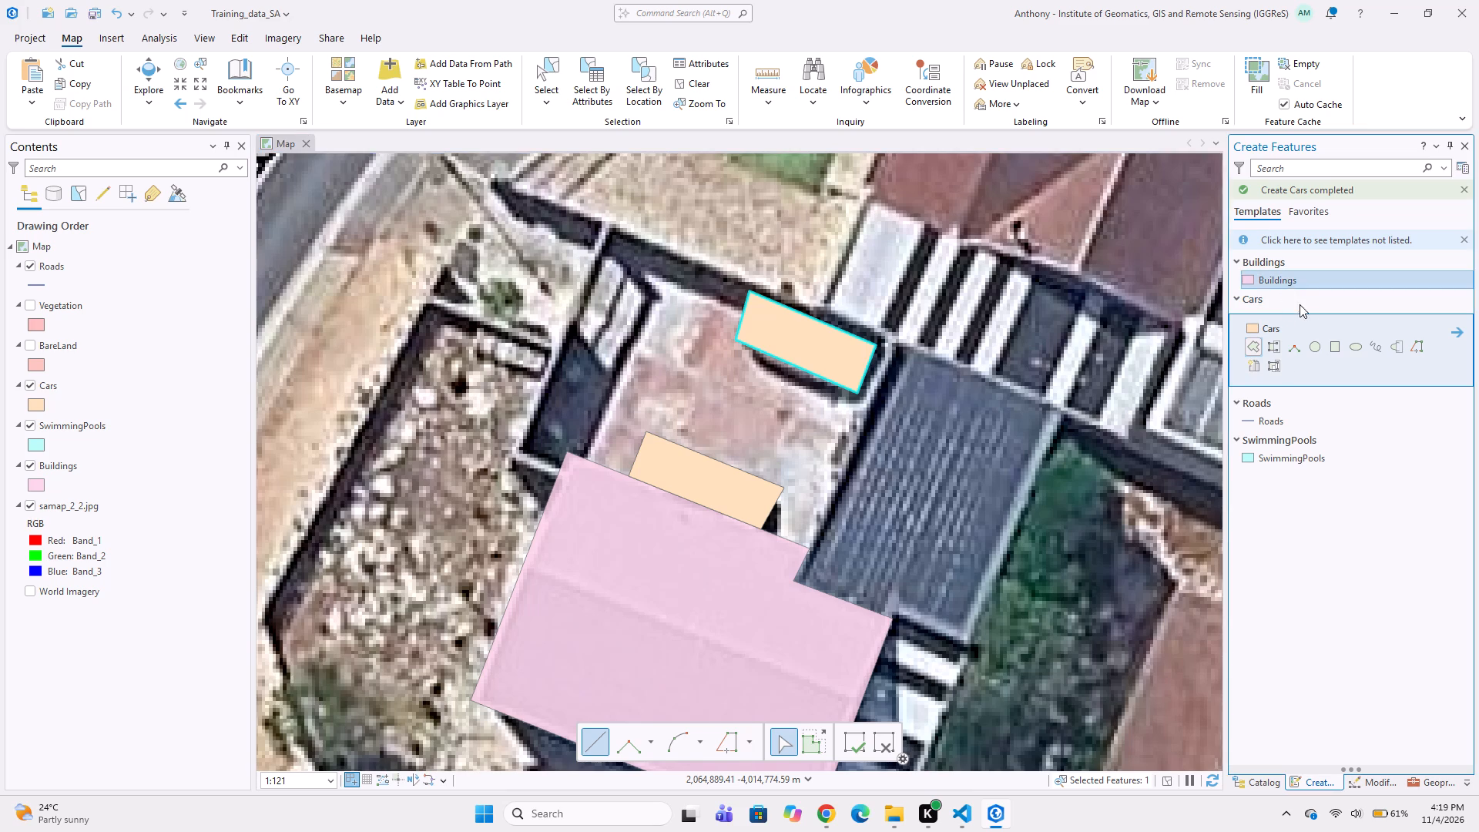
click(1249, 312)
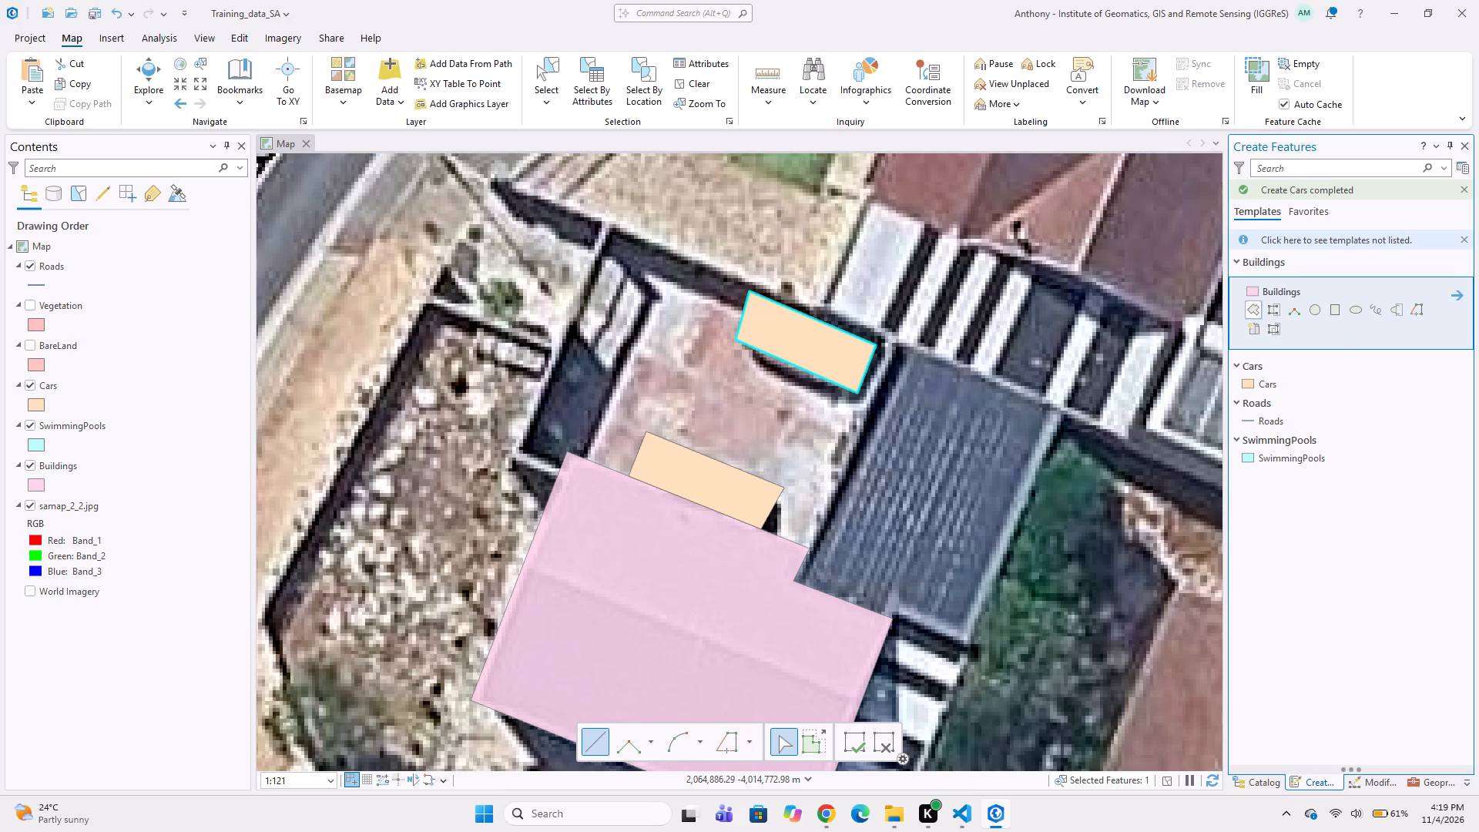
click(887, 342)
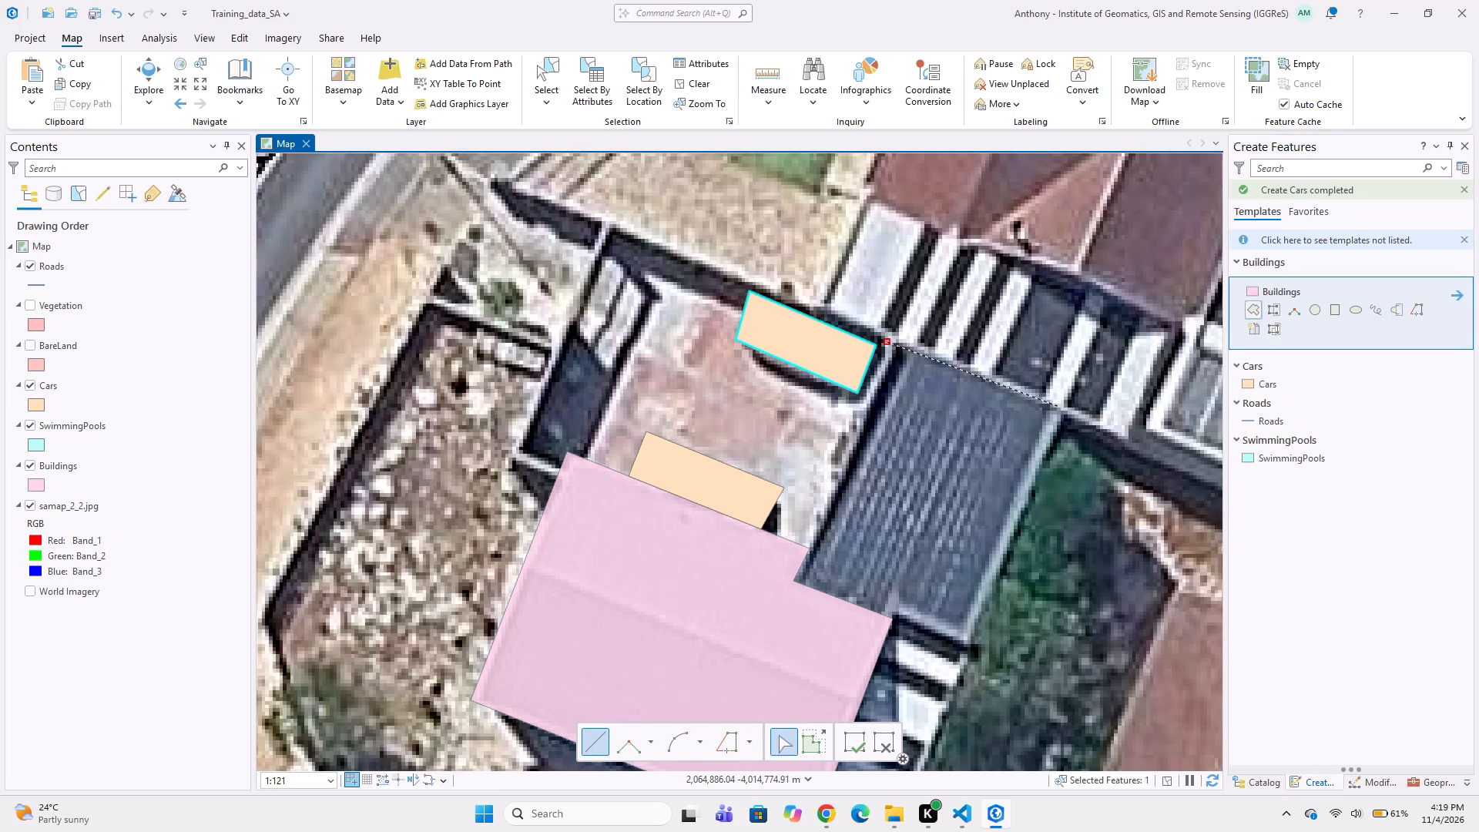
click(1059, 407)
click(974, 649)
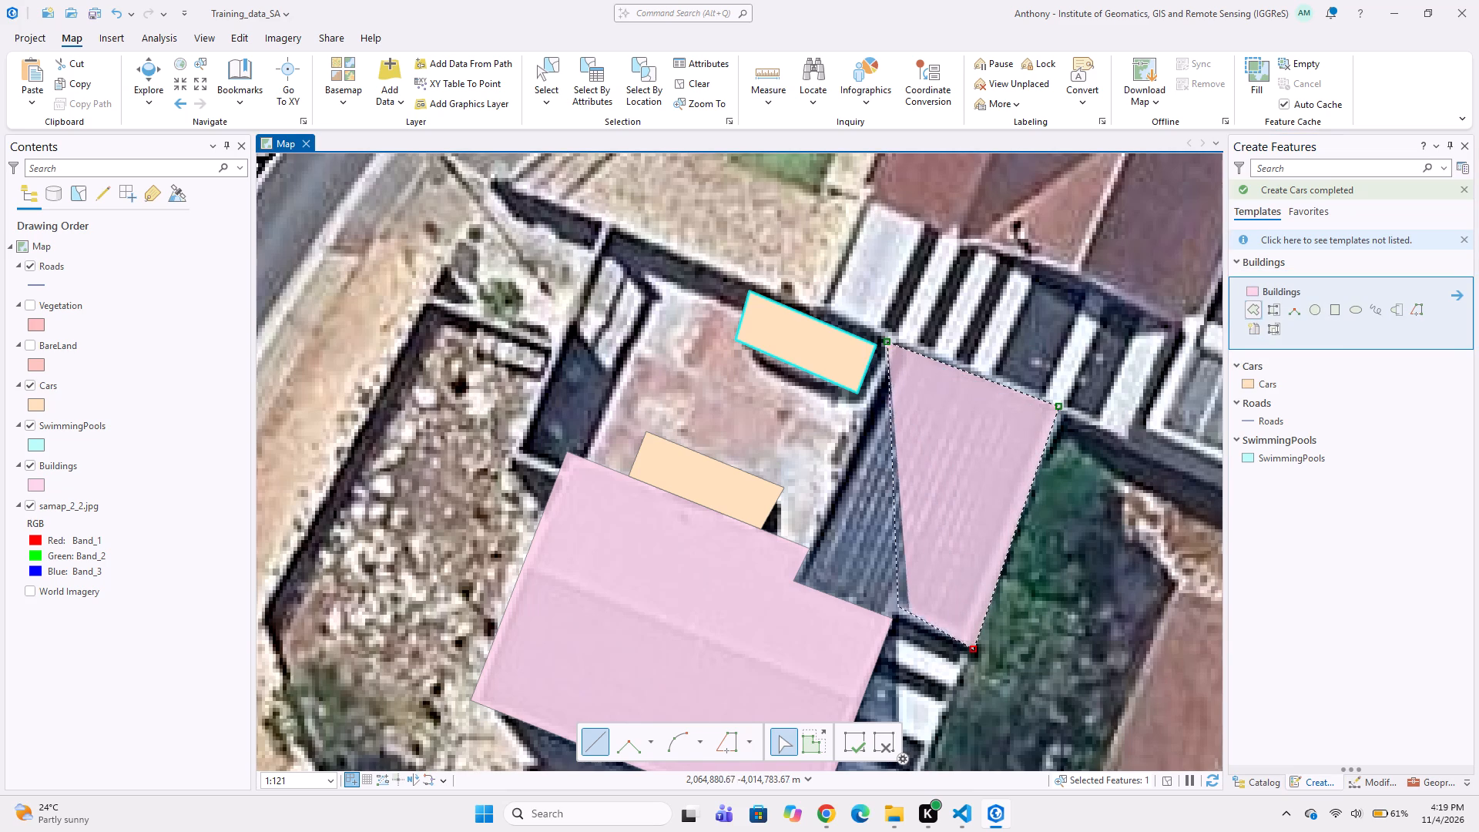
click(892, 622)
click(796, 585)
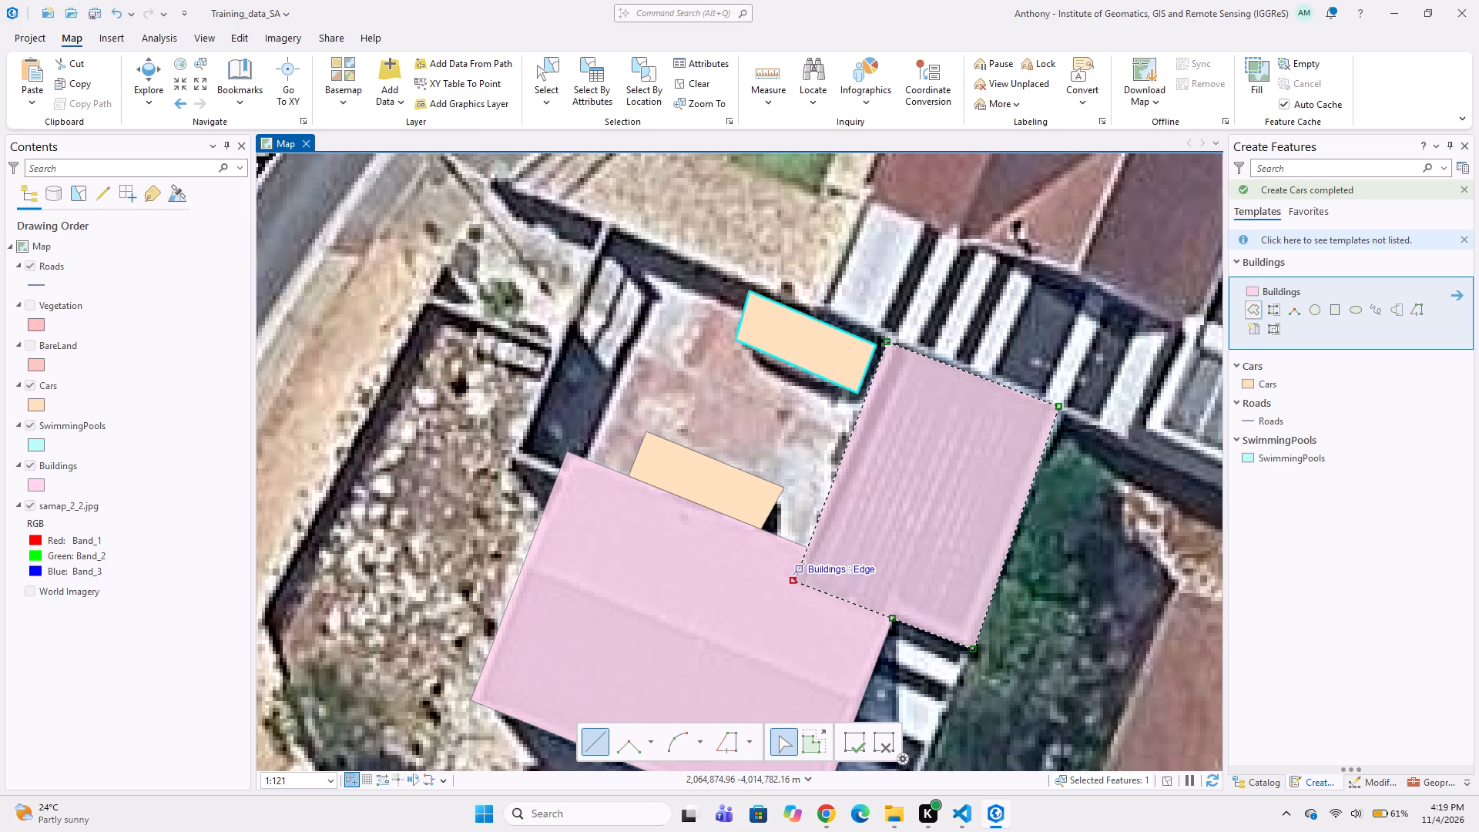
double_click(809, 550)
Digitize the striped lean-to roof along the corner house's east wall, up to the corrugated outbuilding, as a four-cornered Buildings polygon.
middle_drag(938, 617, 914, 561)
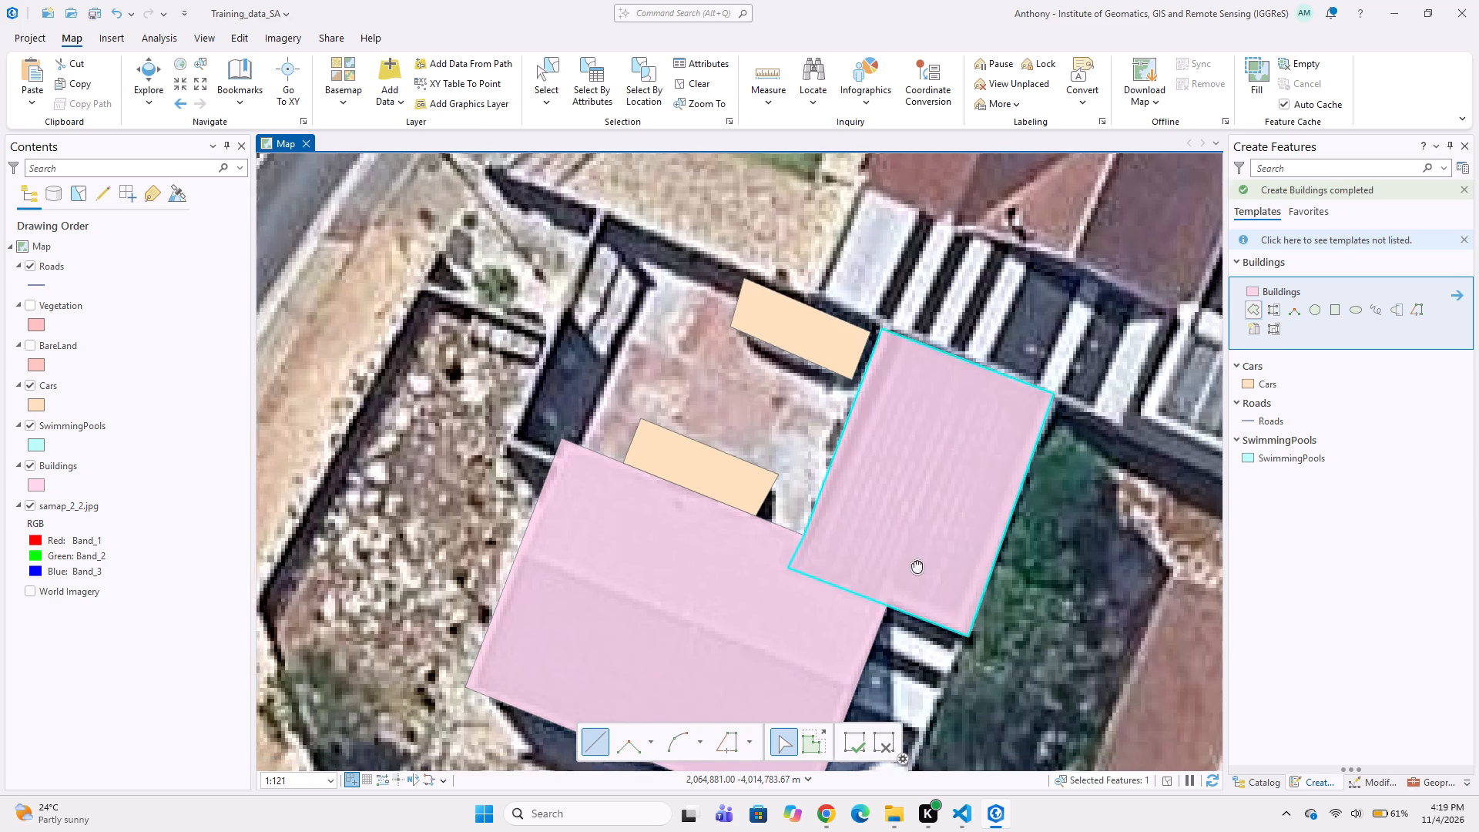
middle_drag(914, 561, 884, 482)
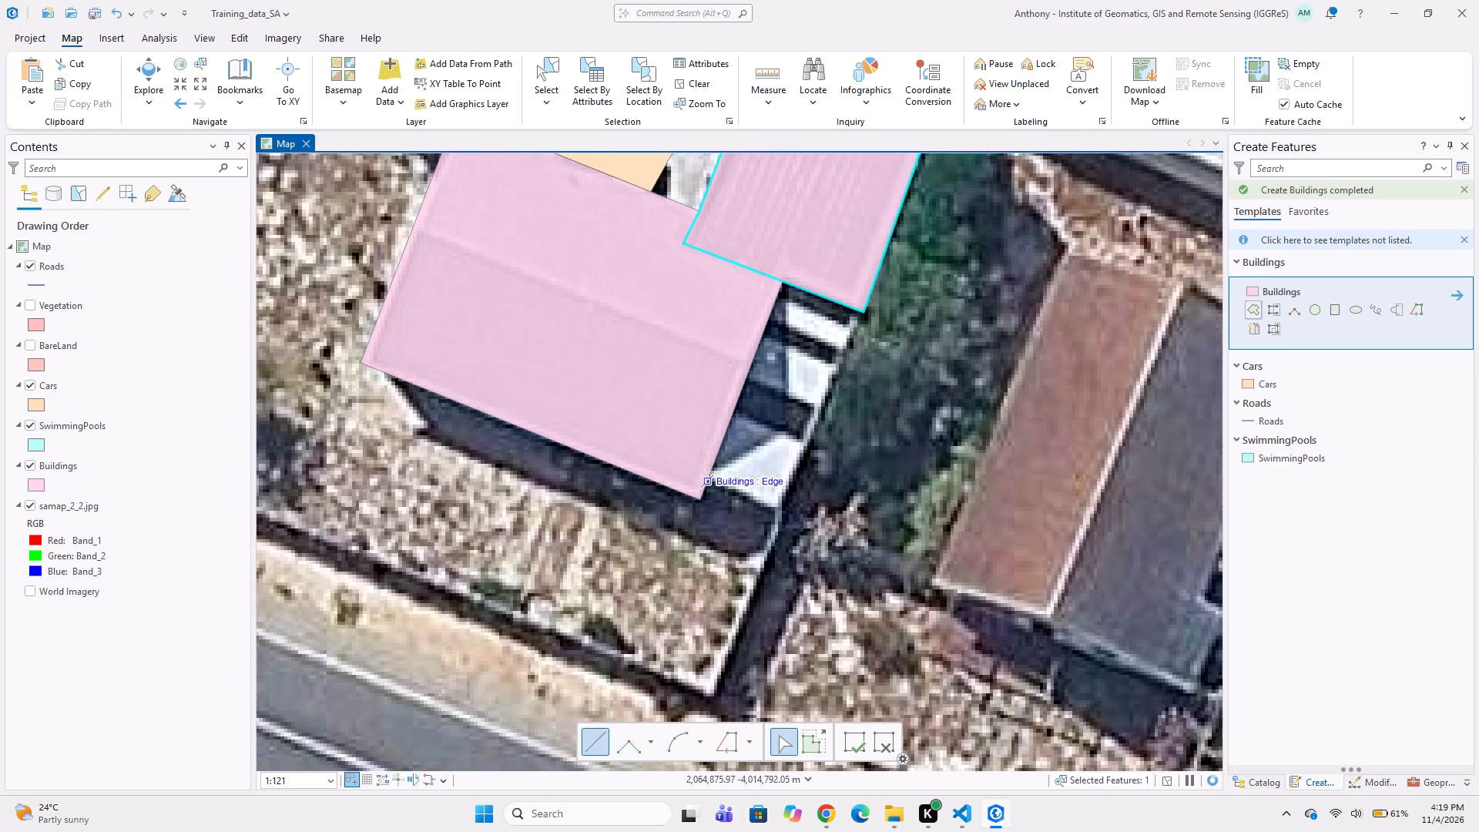
click(712, 482)
click(771, 509)
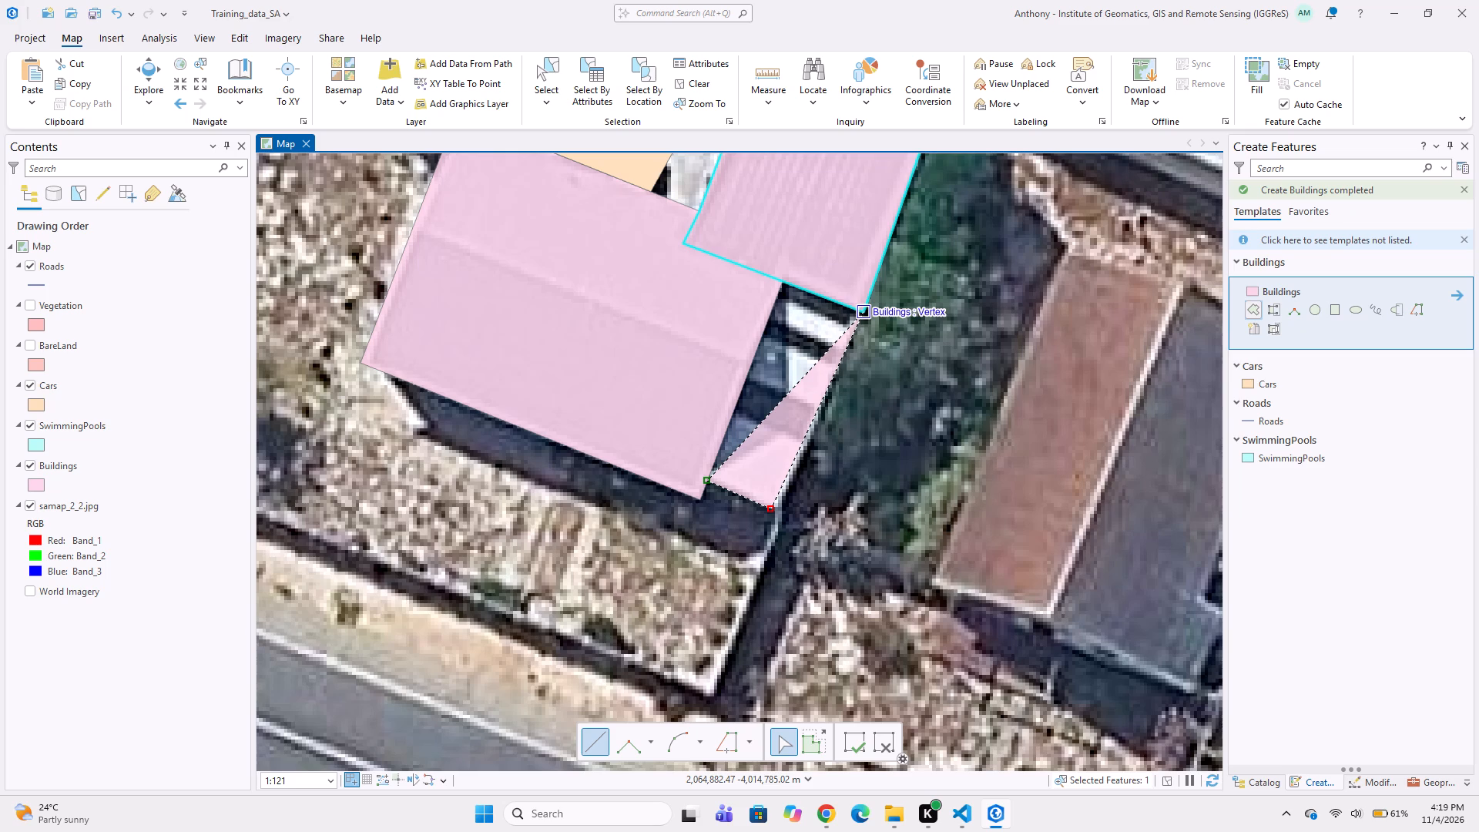
click(857, 313)
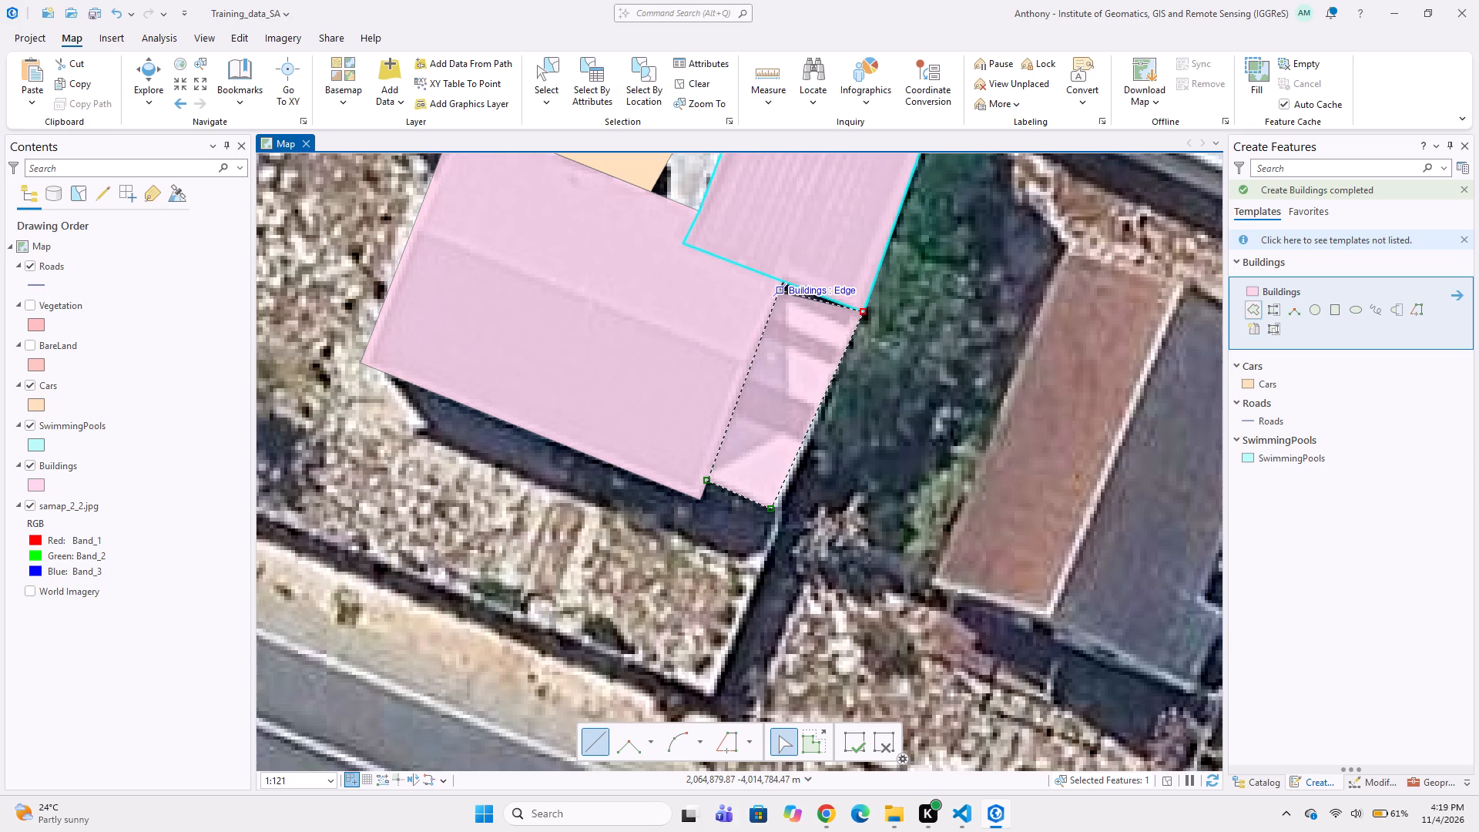
double_click(784, 286)
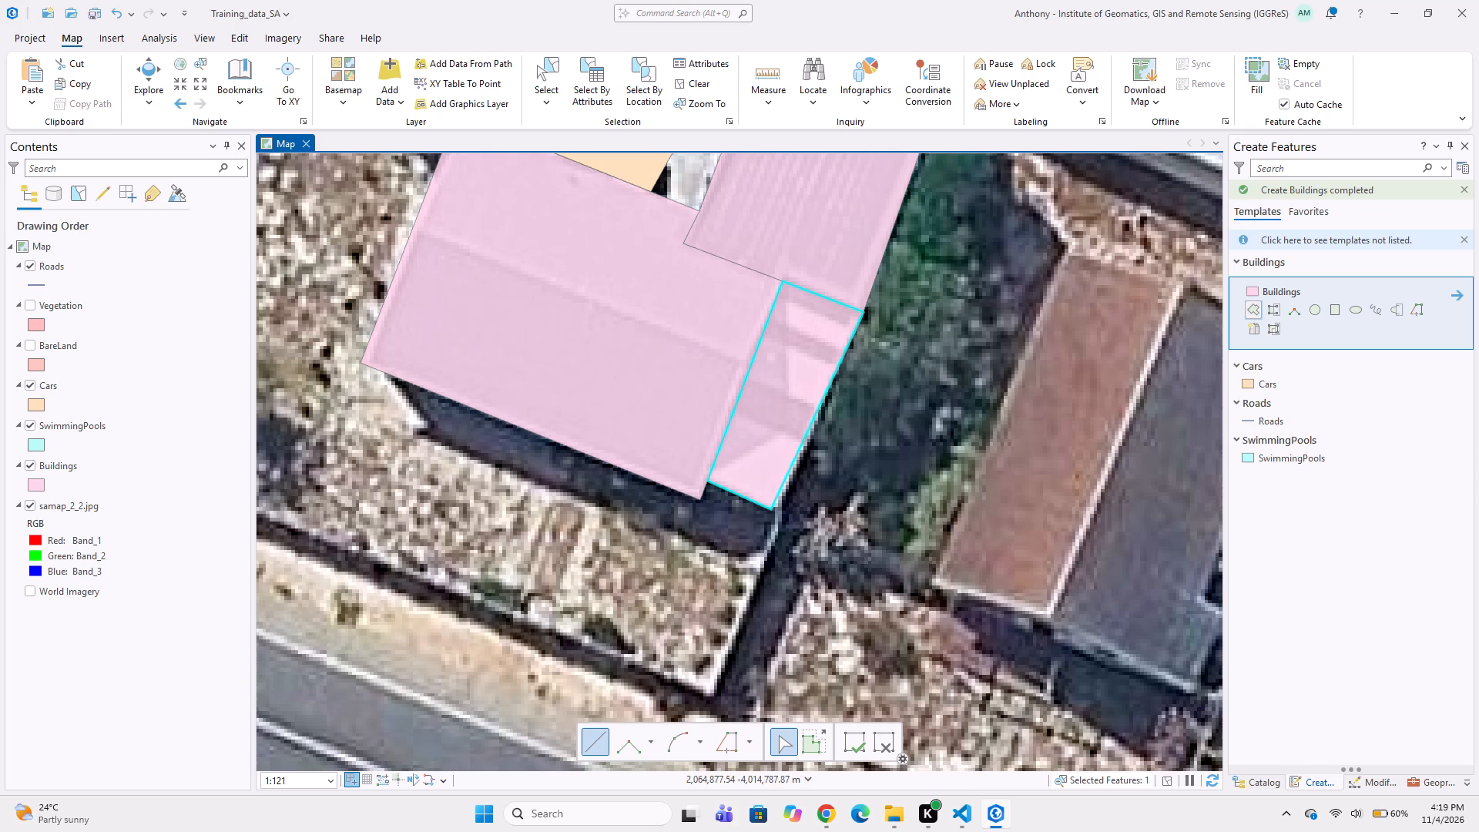
Digitize the black-and-white striped roof strip north of the corrugated outbuilding as a Buildings polygon, sharing the outbuilding's northern corners.
middle_drag(760, 377, 753, 463)
middle_drag(669, 377, 733, 420)
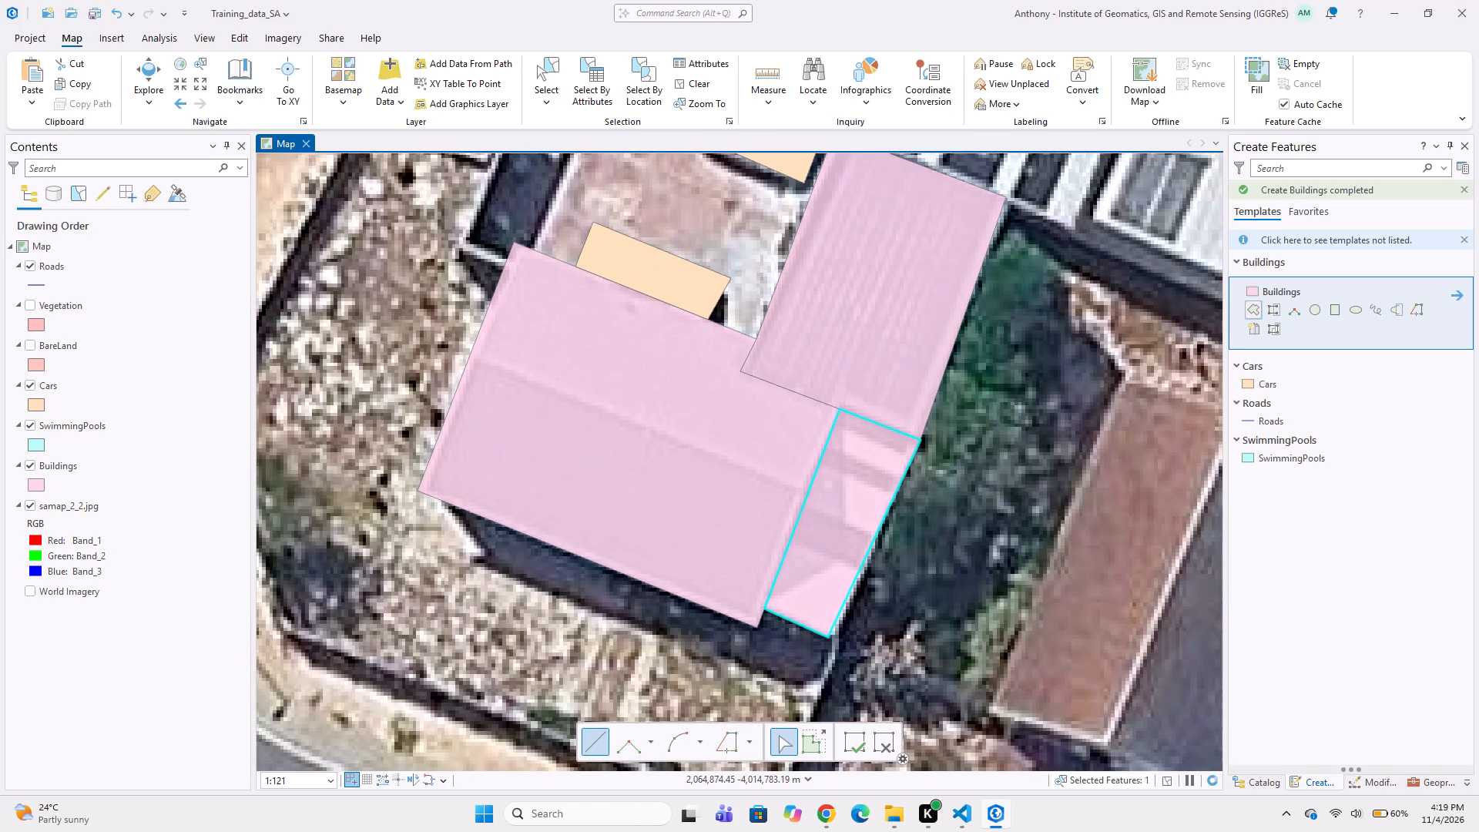
middle_drag(755, 361, 669, 439)
middle_drag(776, 337, 704, 445)
middle_drag(736, 347, 731, 412)
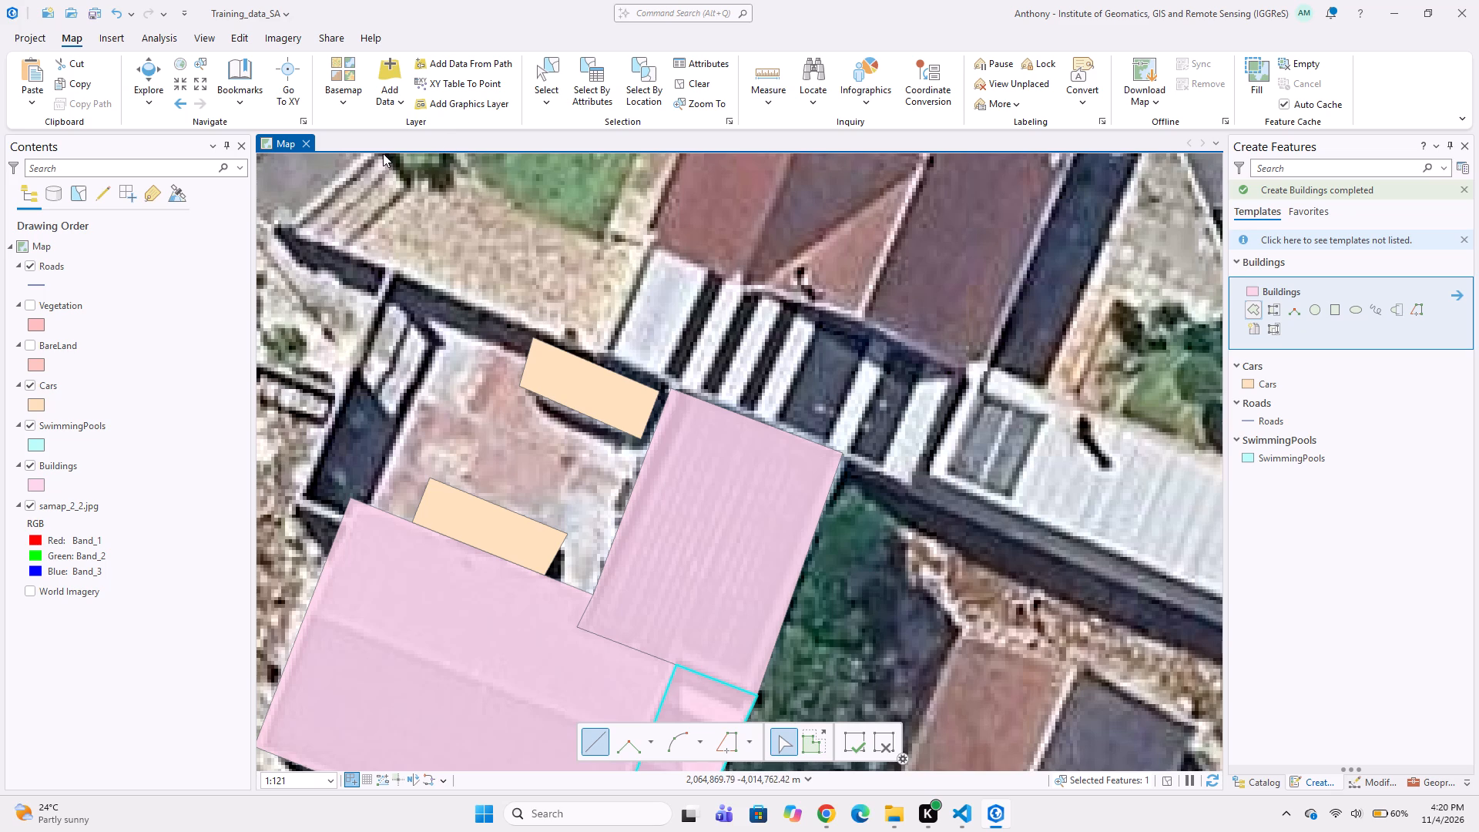
click(645, 240)
click(930, 358)
click(962, 372)
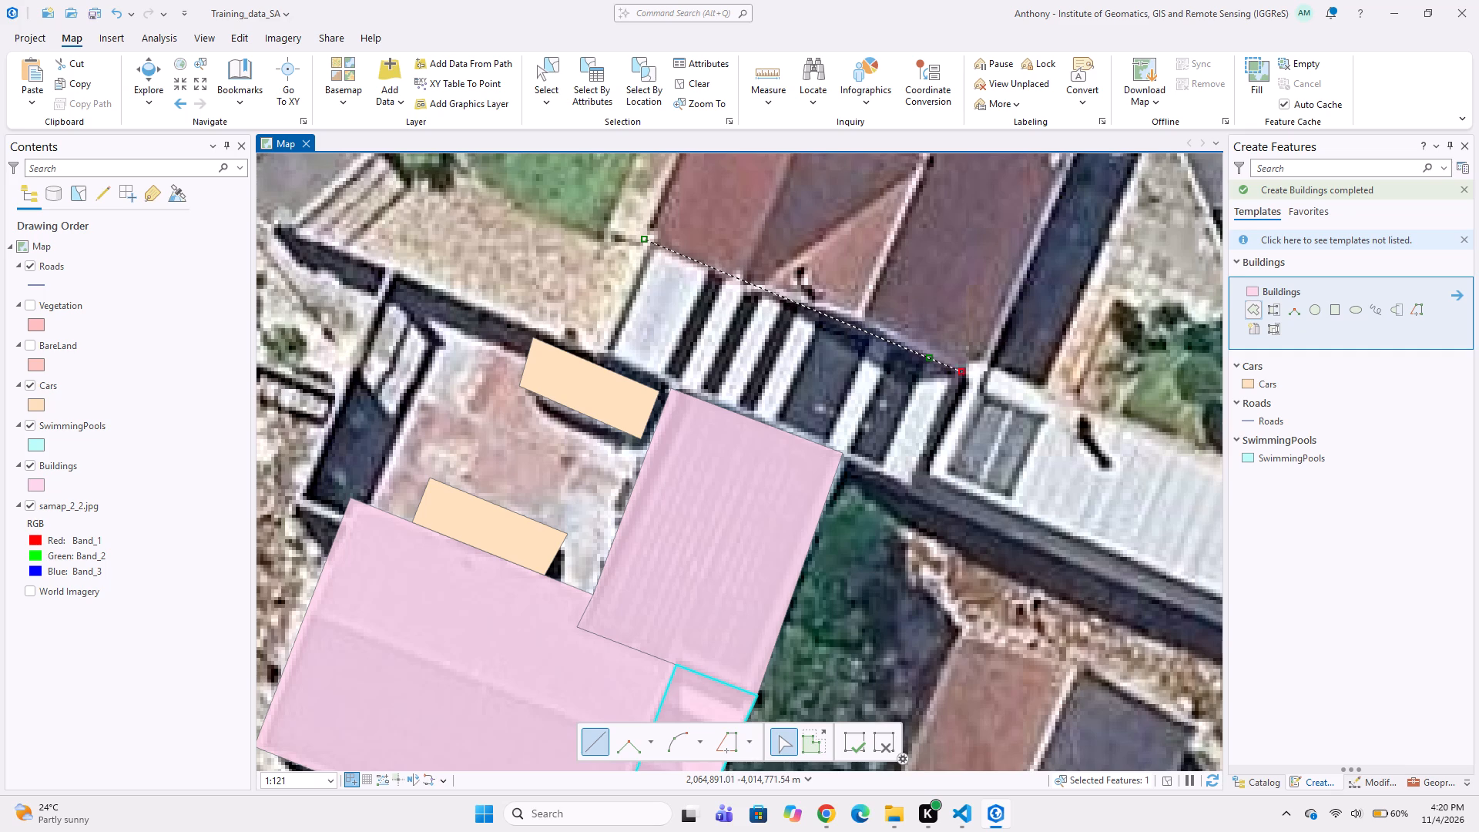
click(978, 361)
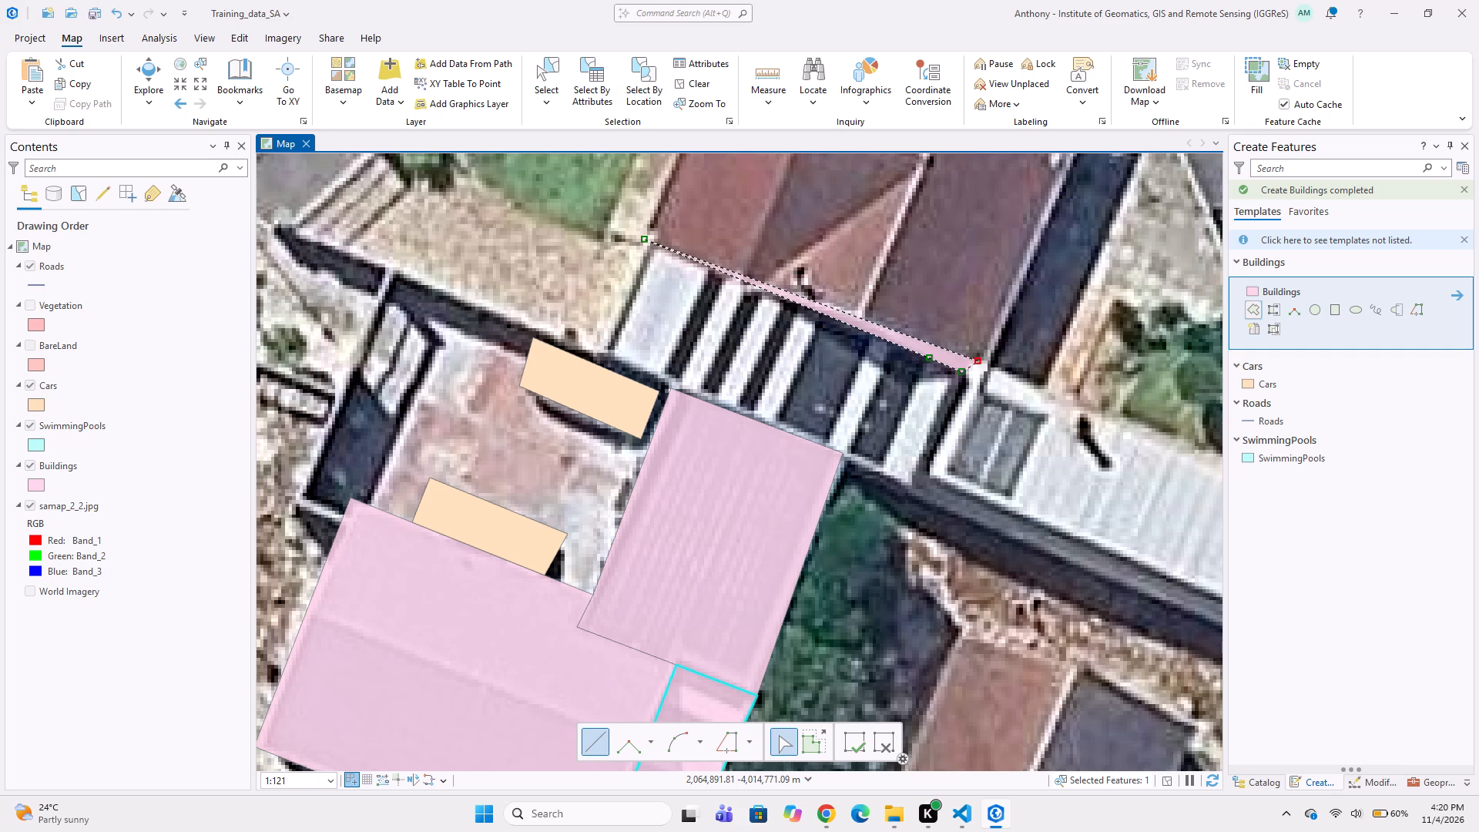
click(920, 493)
click(841, 450)
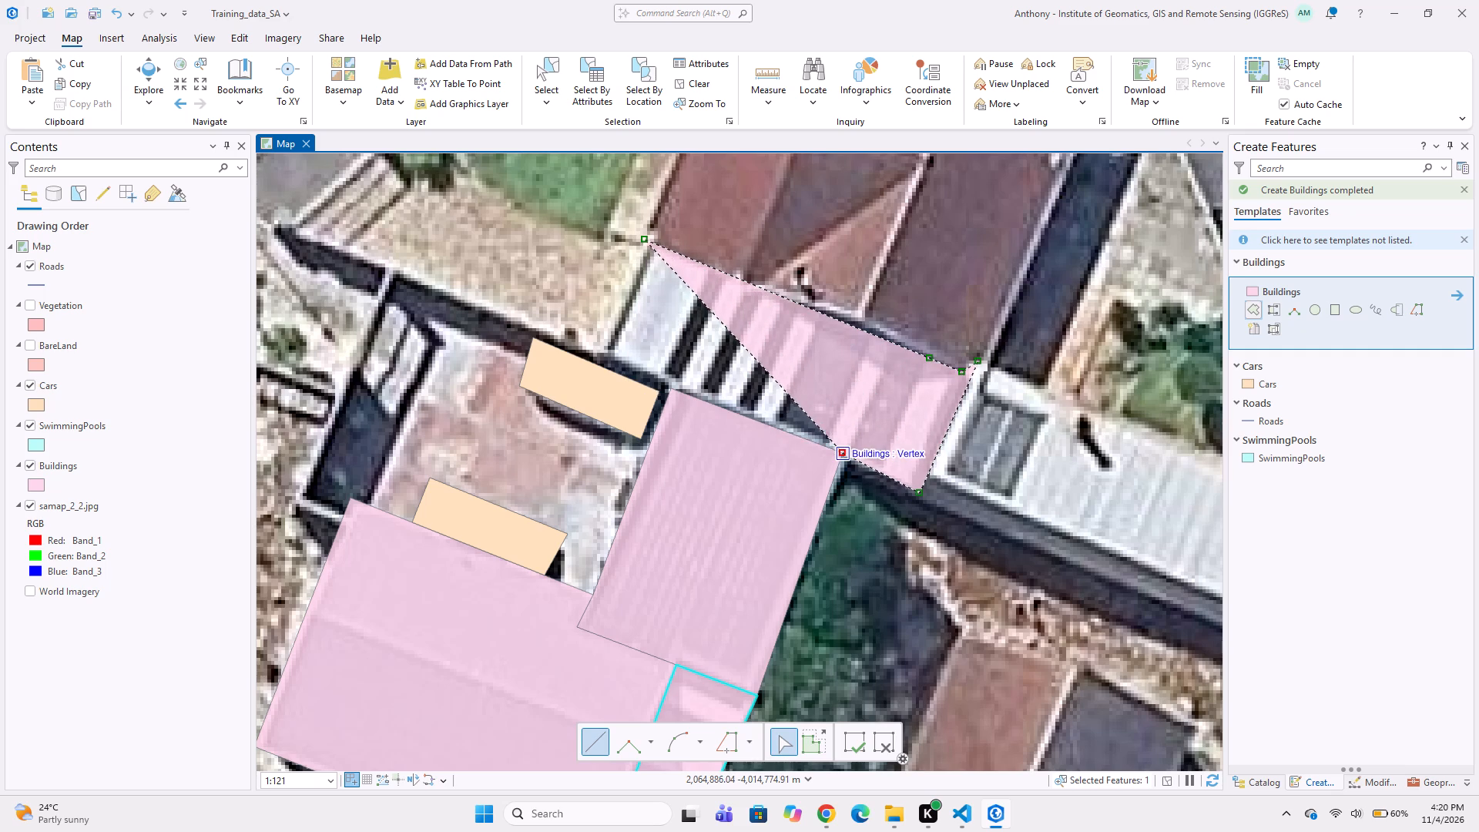
click(677, 391)
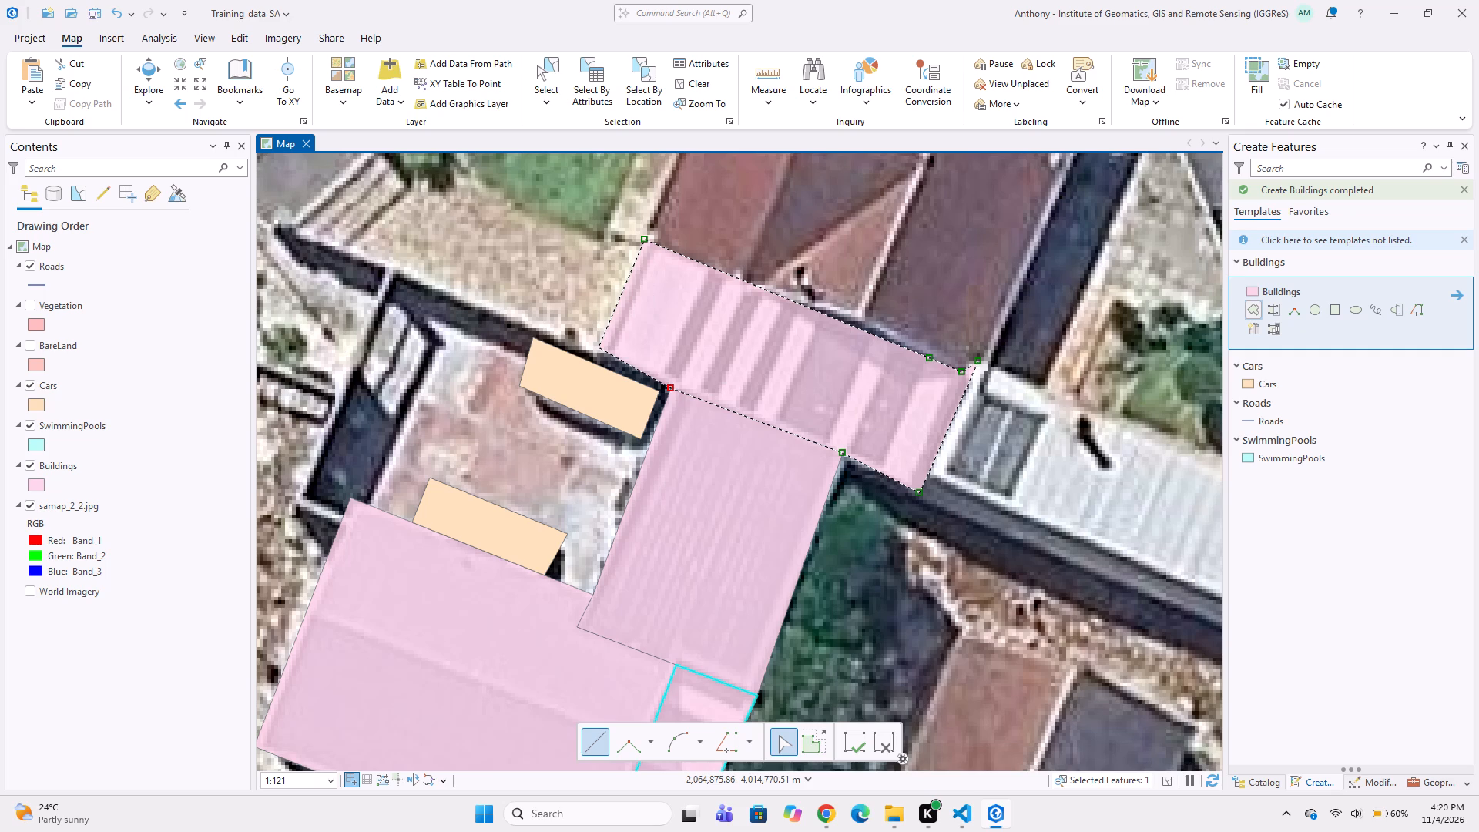
double_click(599, 353)
Digitize the long white corrugated roof east of the striped roof strip as a Buildings polygon, including its clipped northeast corner.
middle_drag(806, 387, 650, 297)
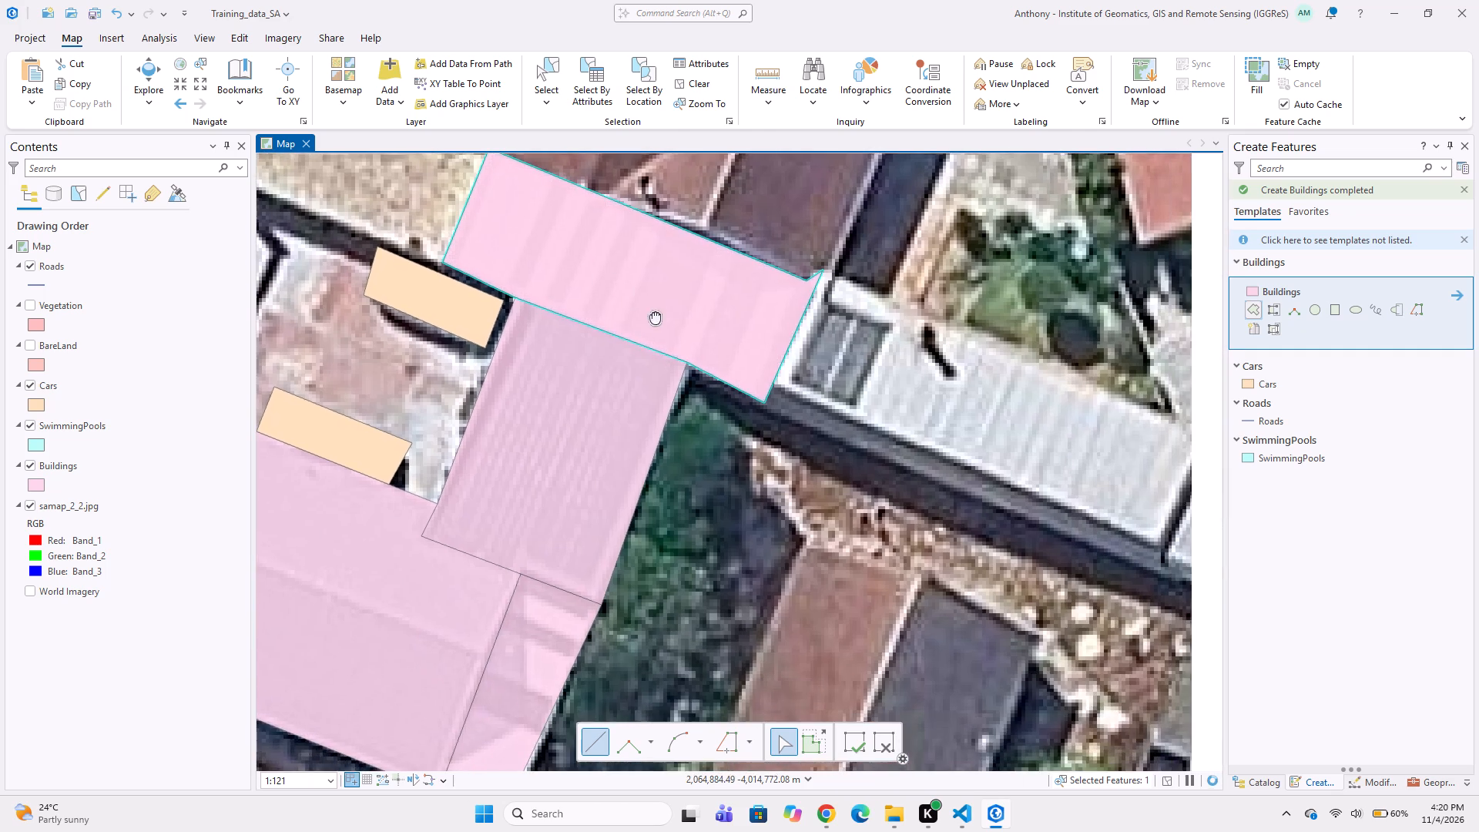
middle_drag(703, 337, 569, 320)
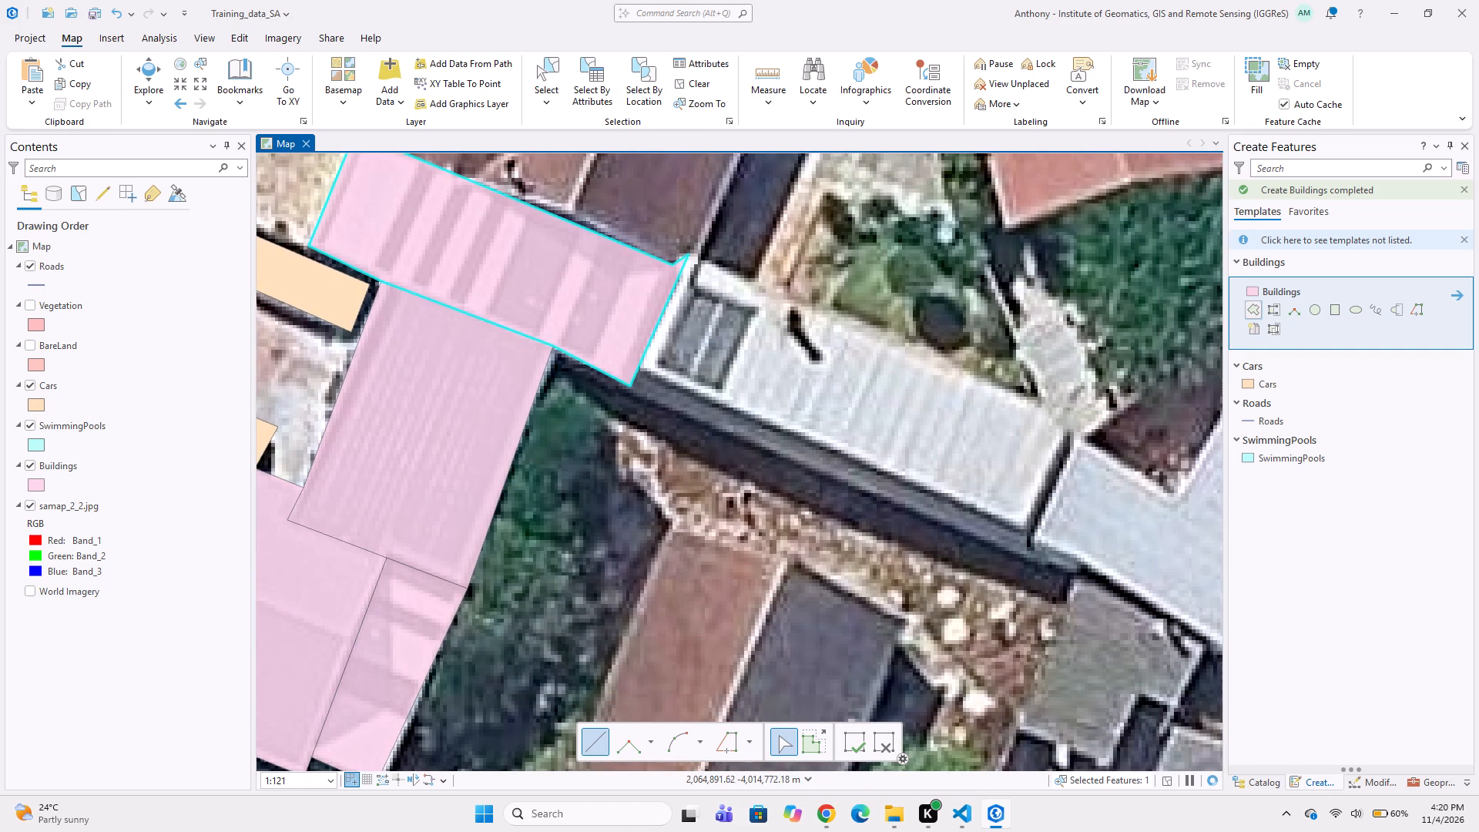
click(693, 256)
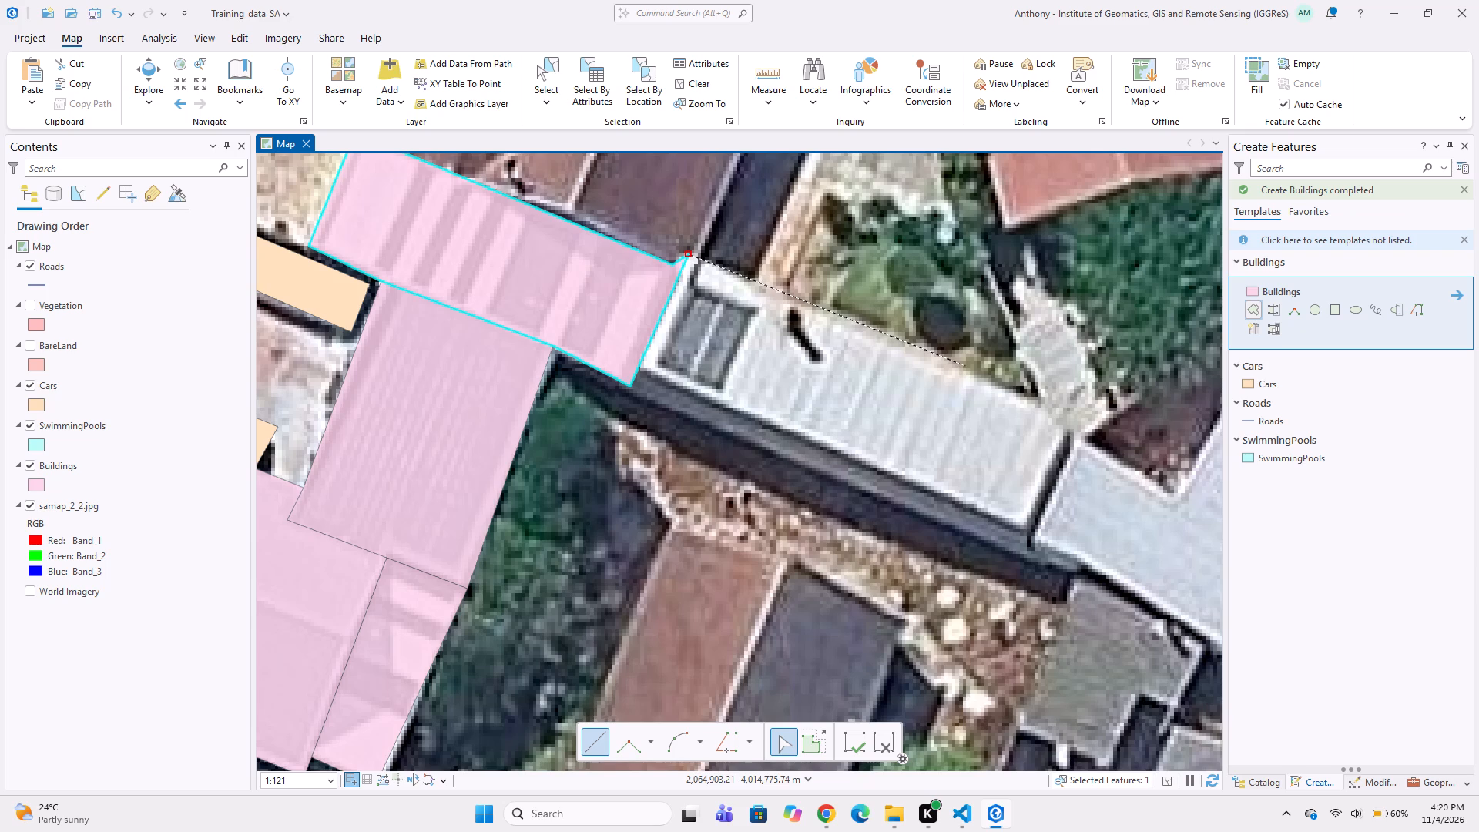
click(1057, 409)
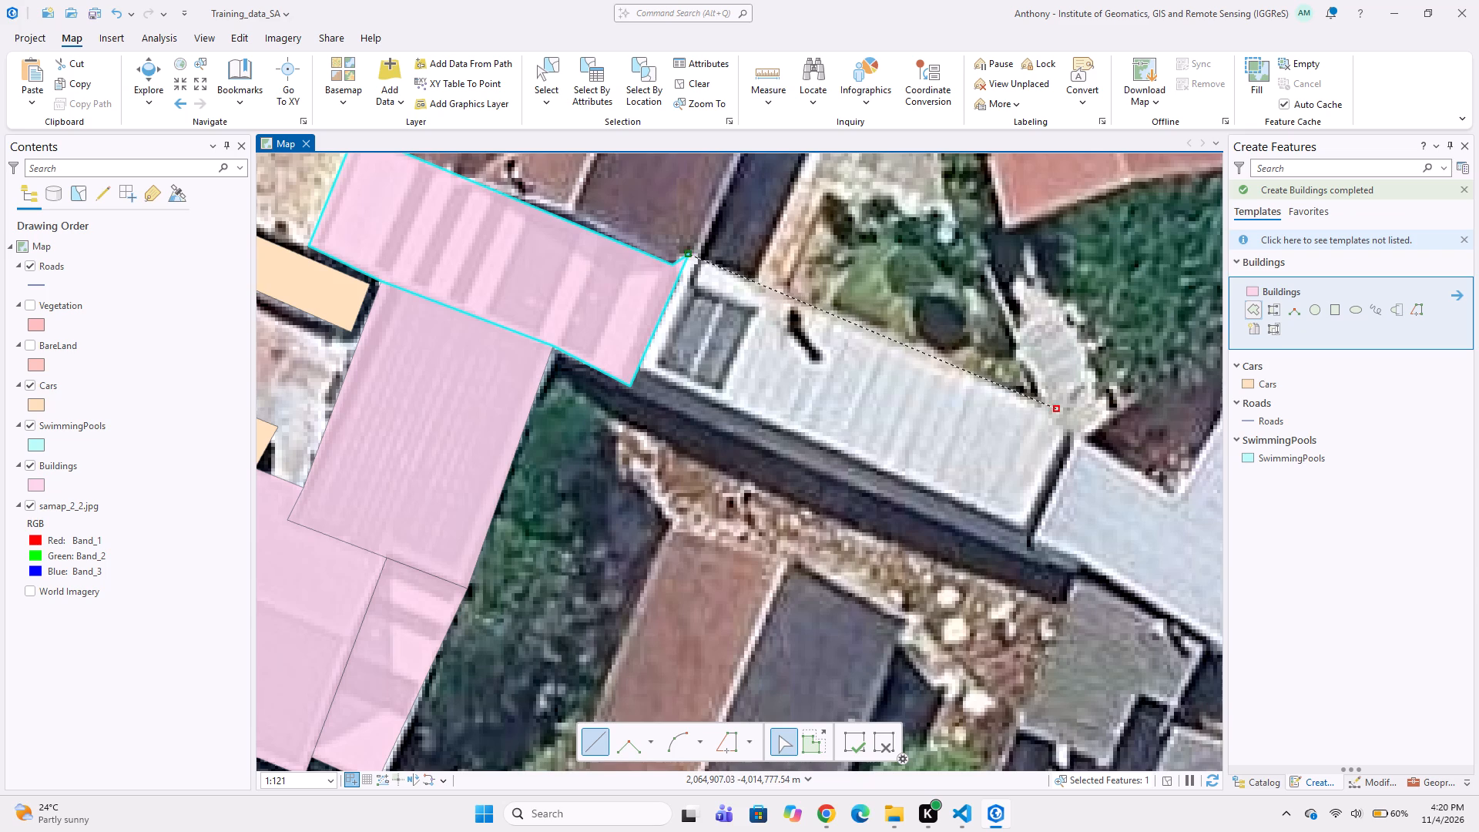
click(1070, 425)
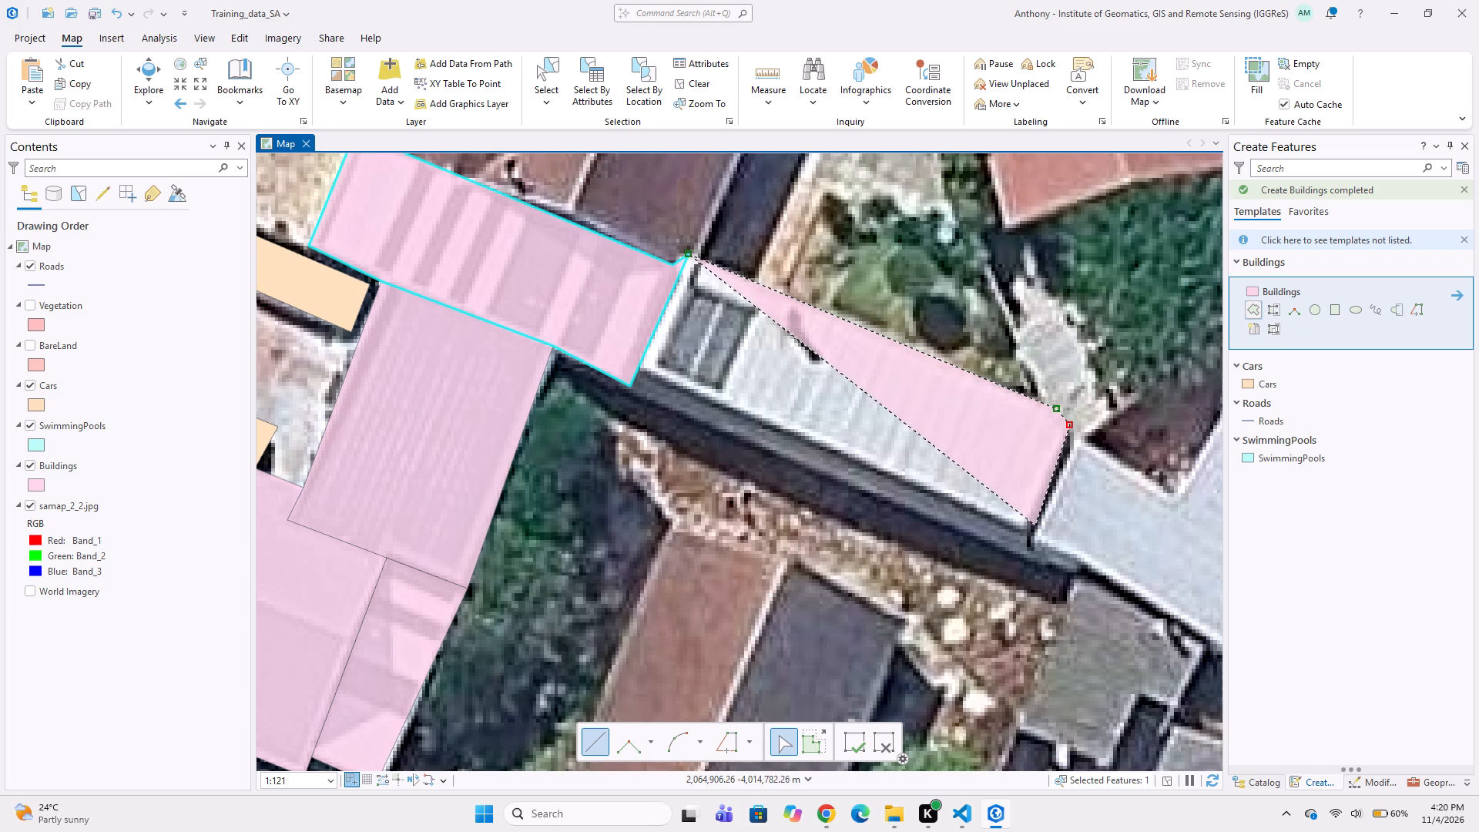
click(1030, 533)
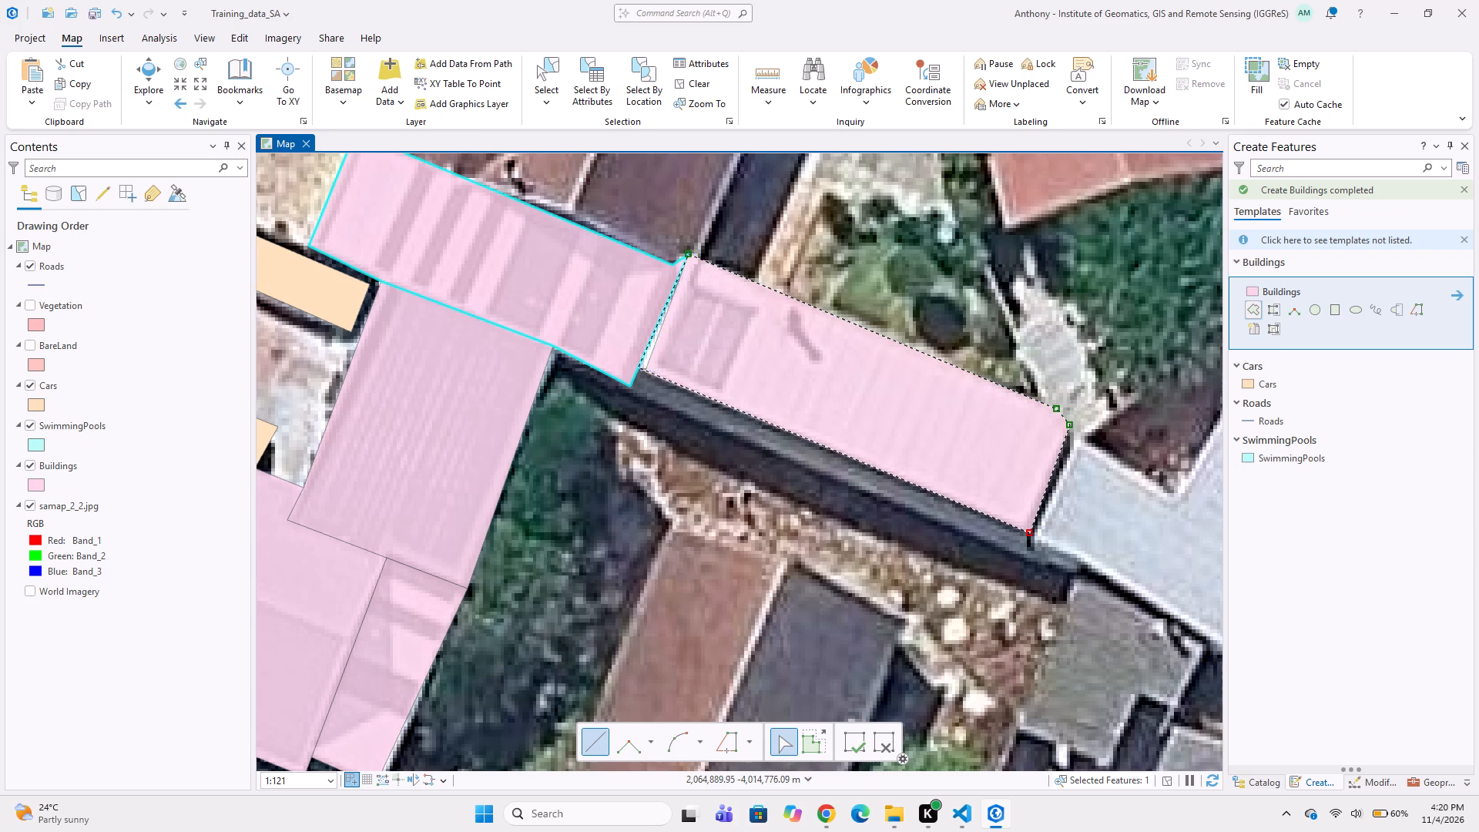
double_click(642, 369)
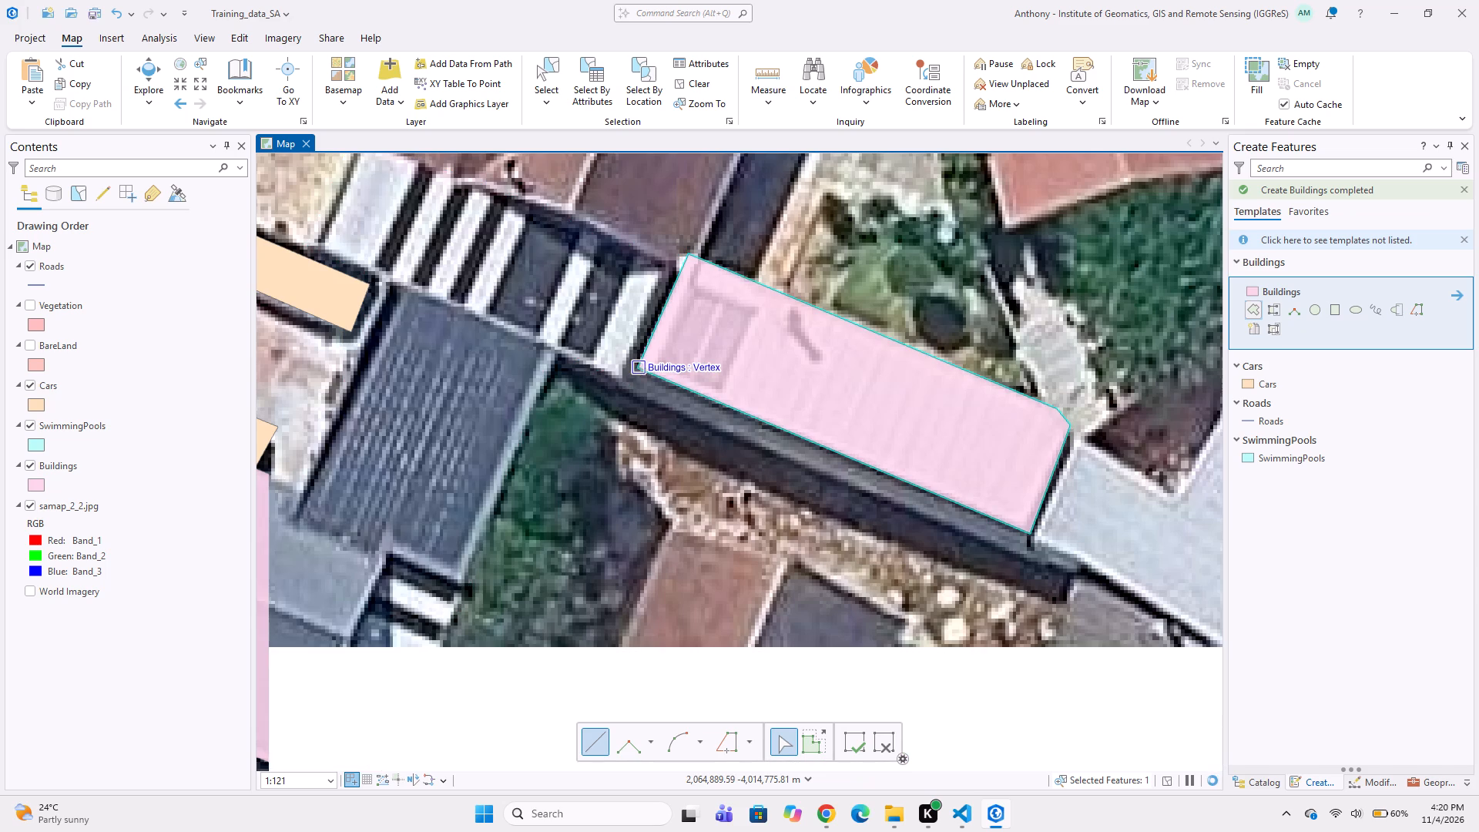
Digitize the L-shaped light-grey roof east of the white corrugated roof as a Buildings polygon, following its inner corner and angled northern end.
middle_drag(847, 414, 615, 356)
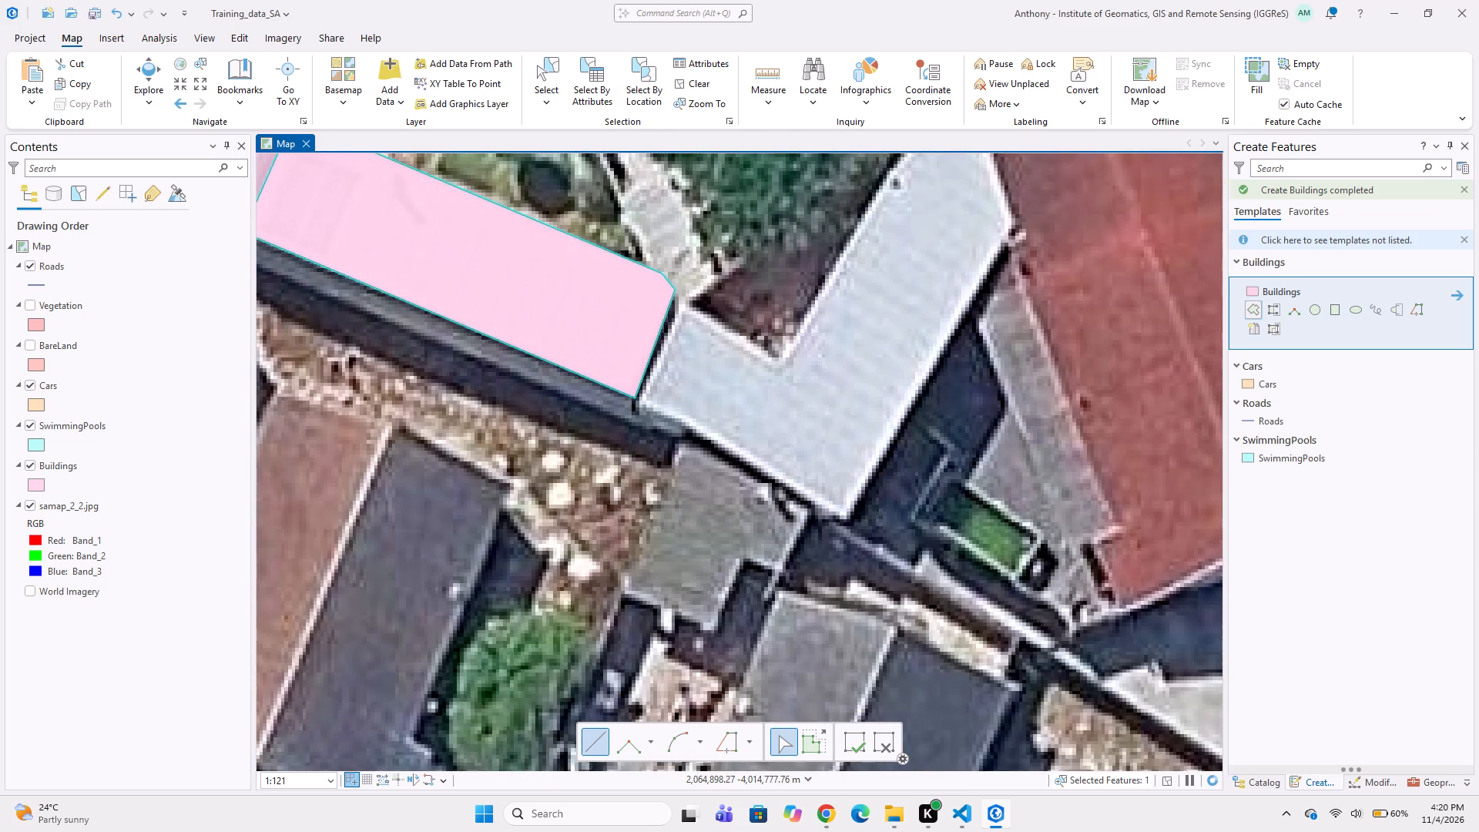
click(676, 299)
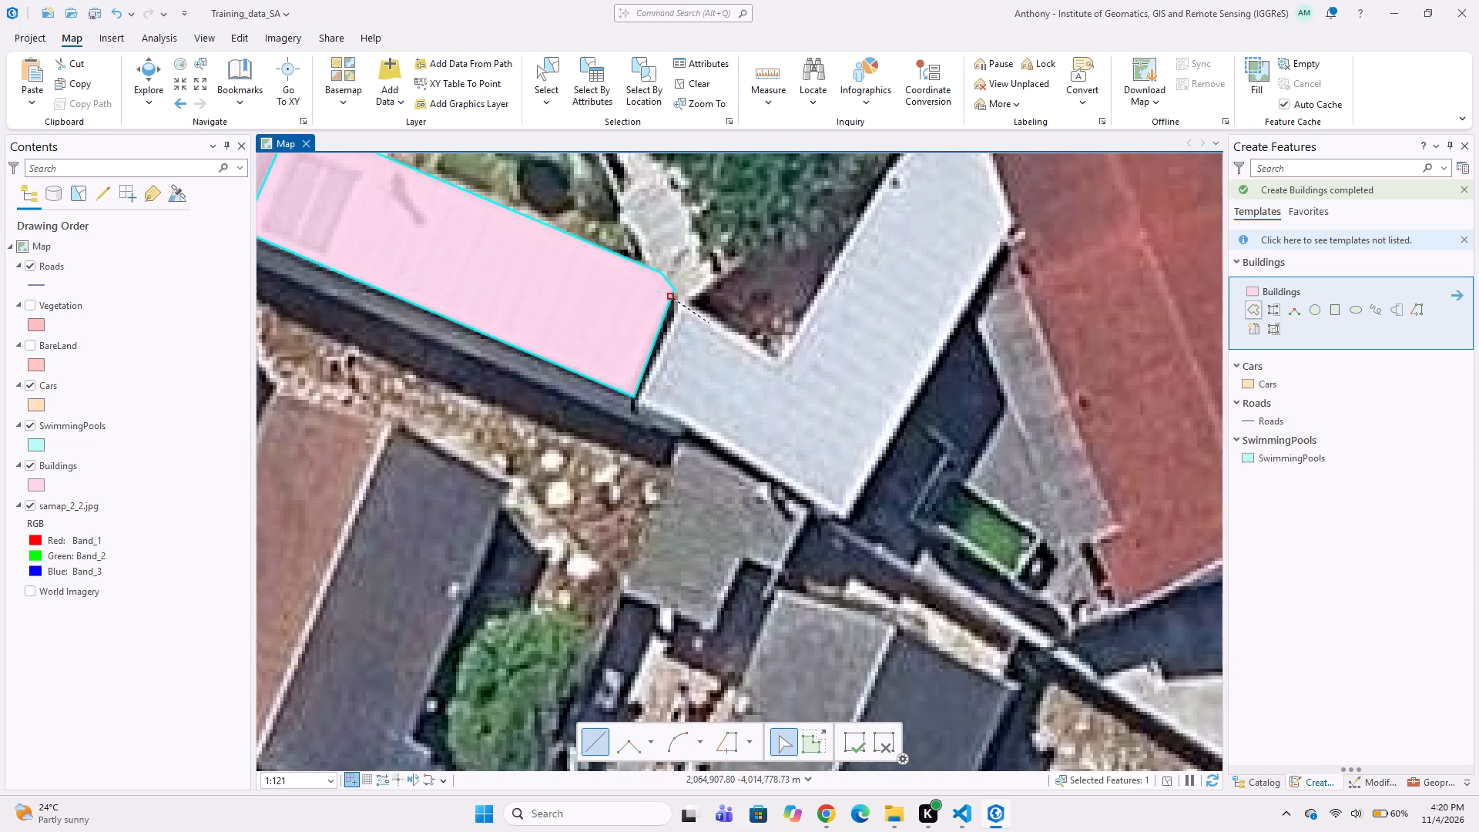
click(776, 358)
middle_drag(830, 283, 790, 344)
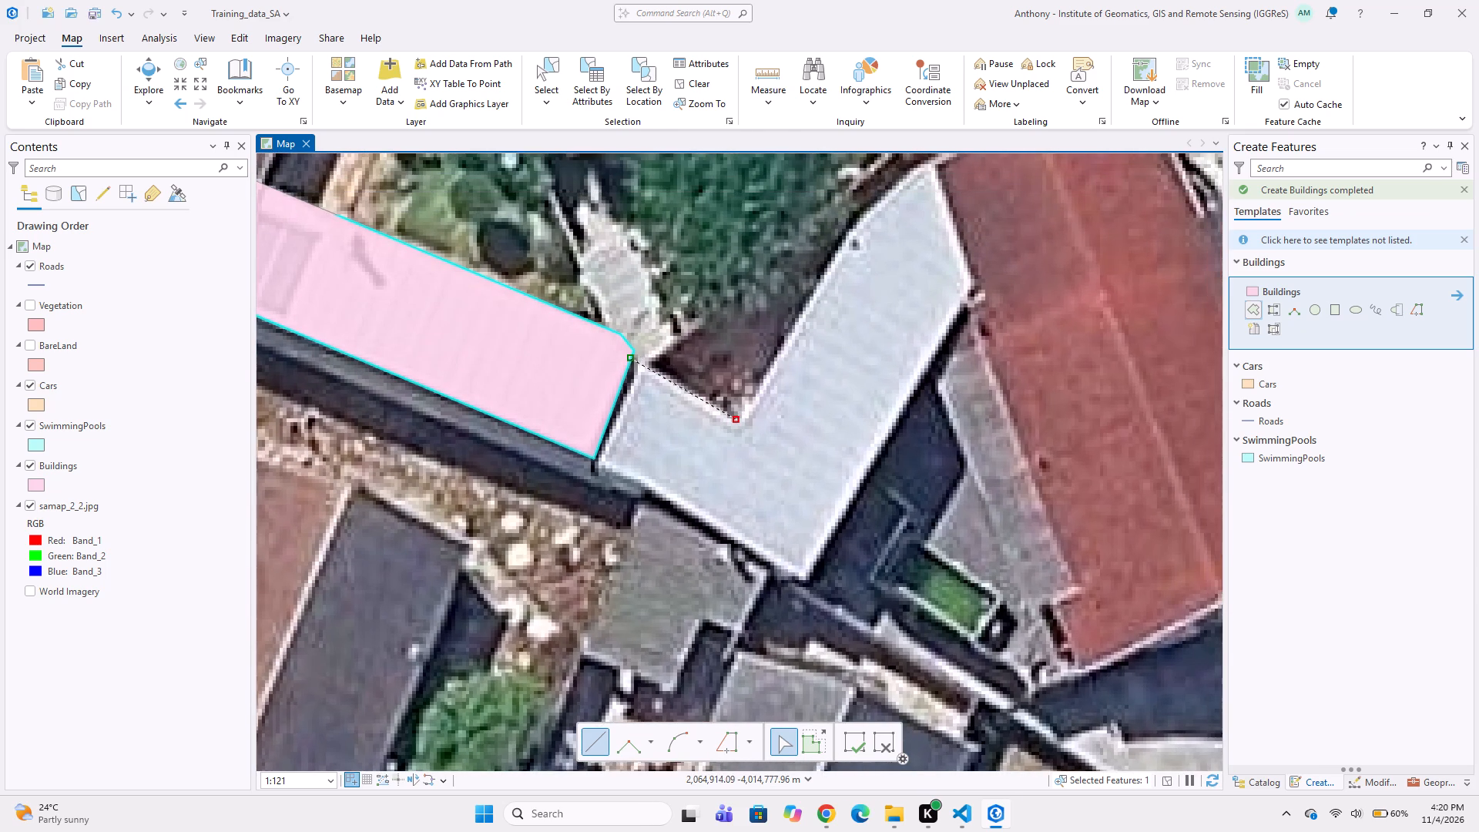
middle_drag(796, 301, 776, 347)
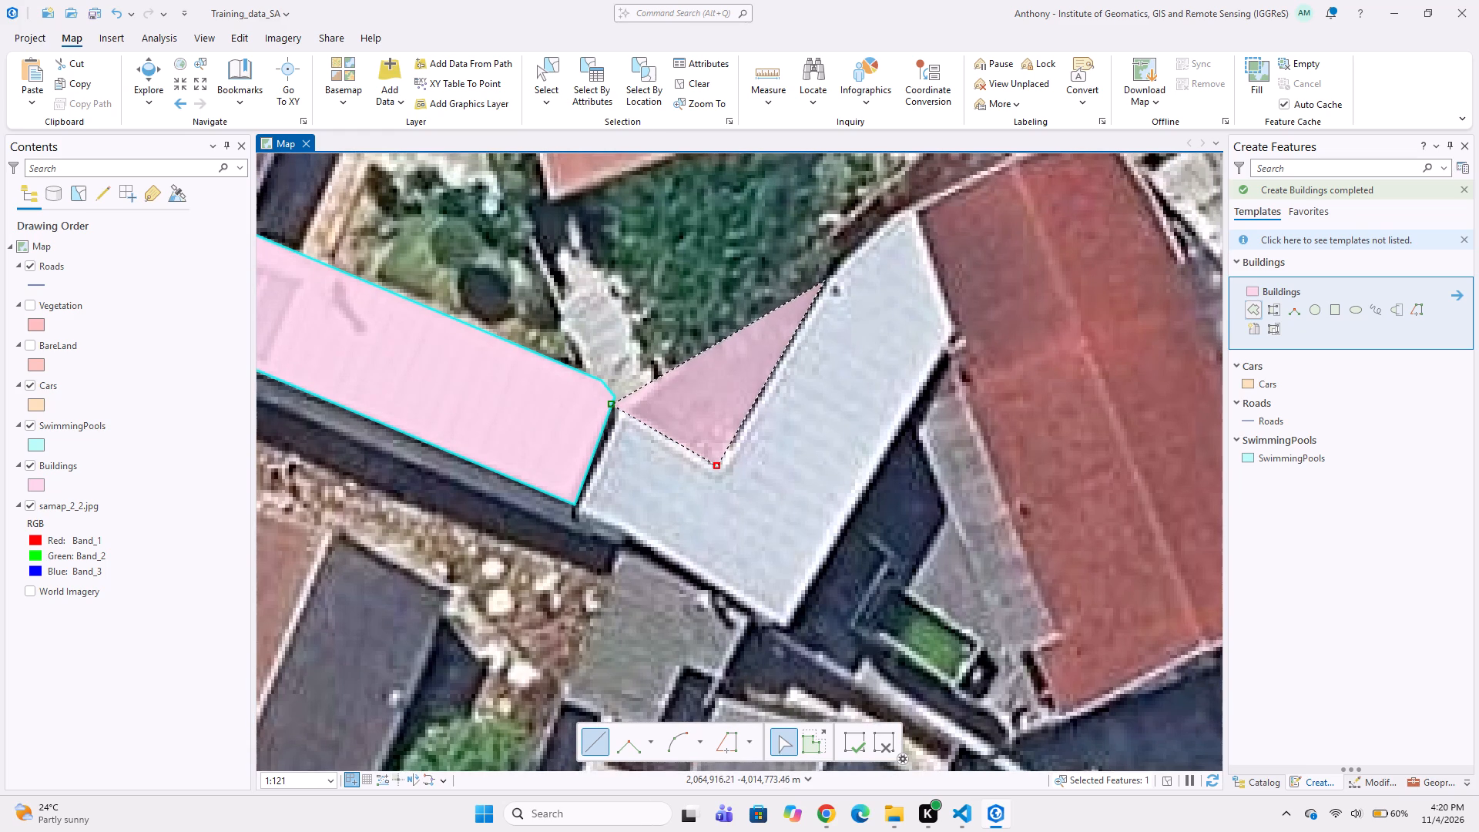
click(827, 277)
click(866, 240)
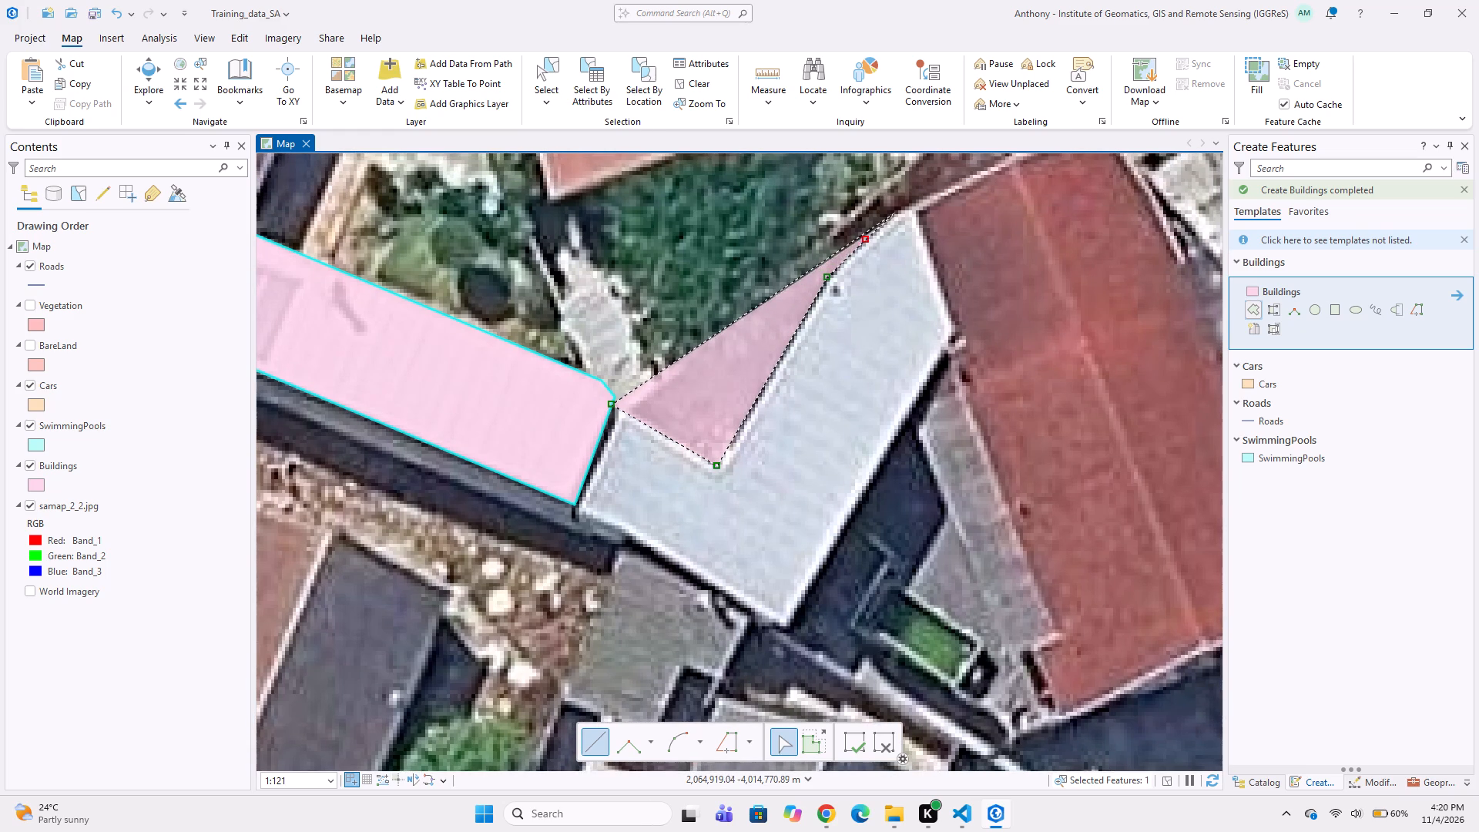
click(897, 210)
click(906, 205)
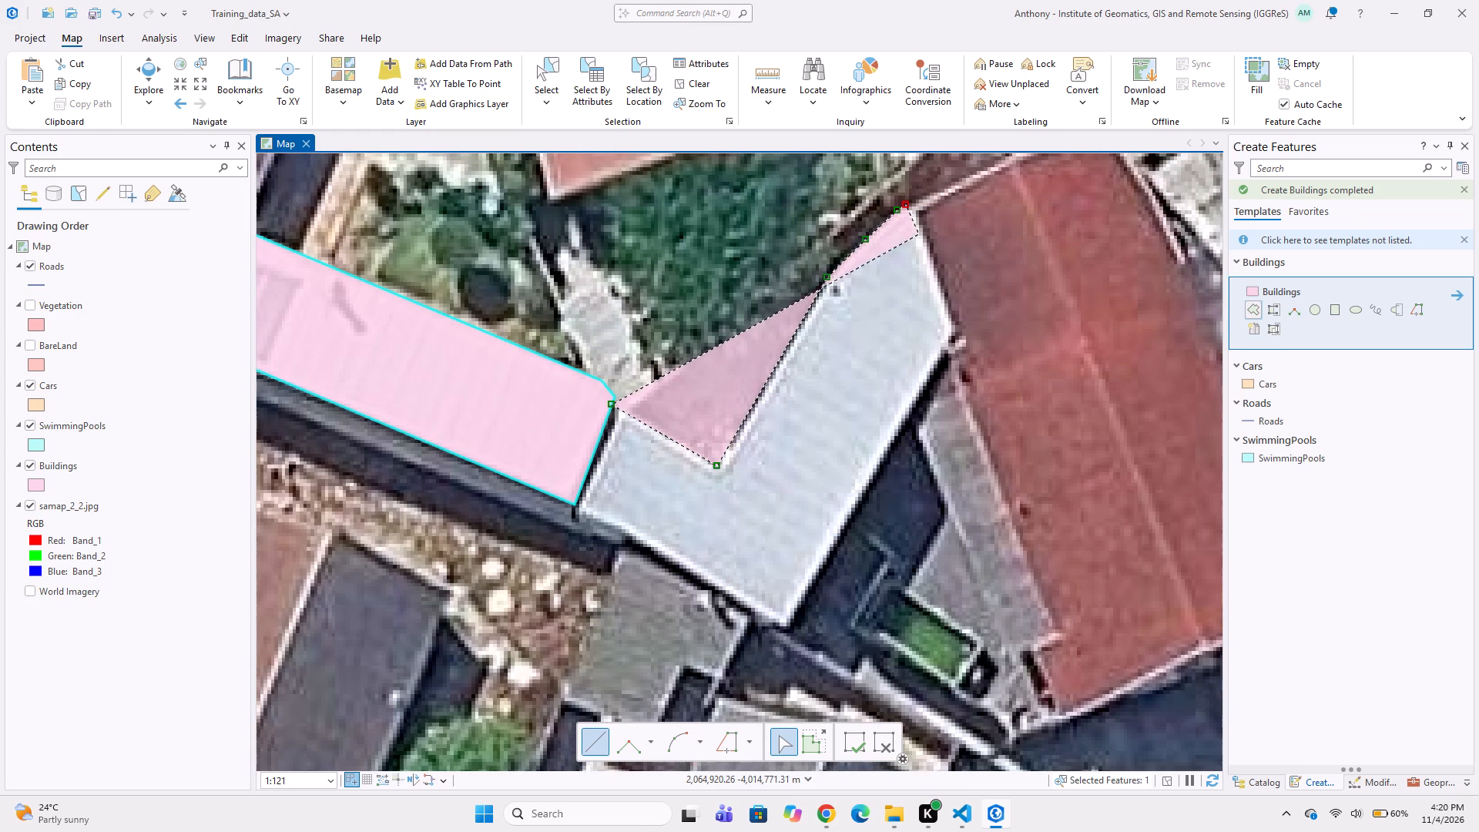
click(919, 234)
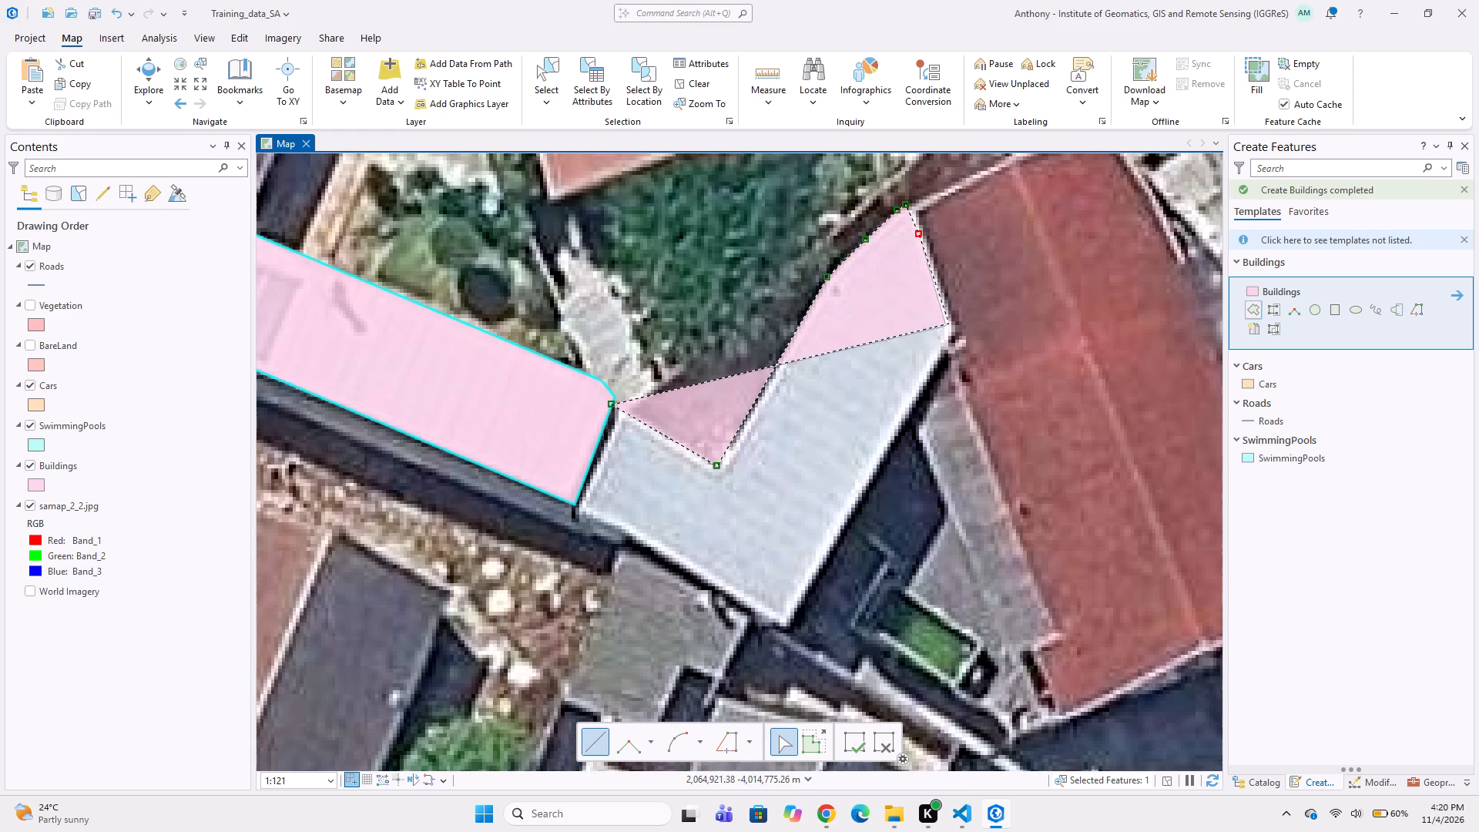
click(951, 328)
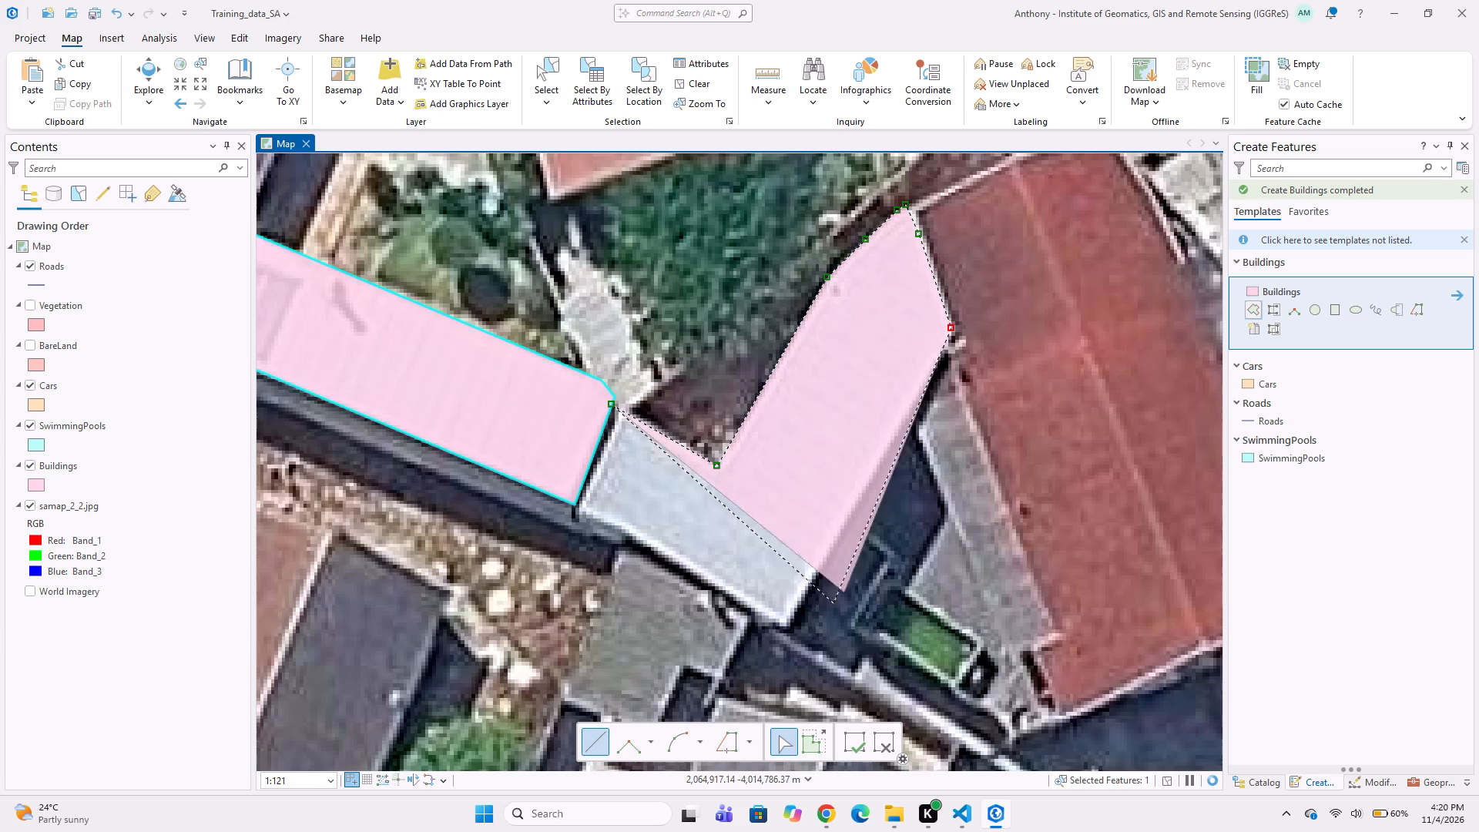
click(787, 622)
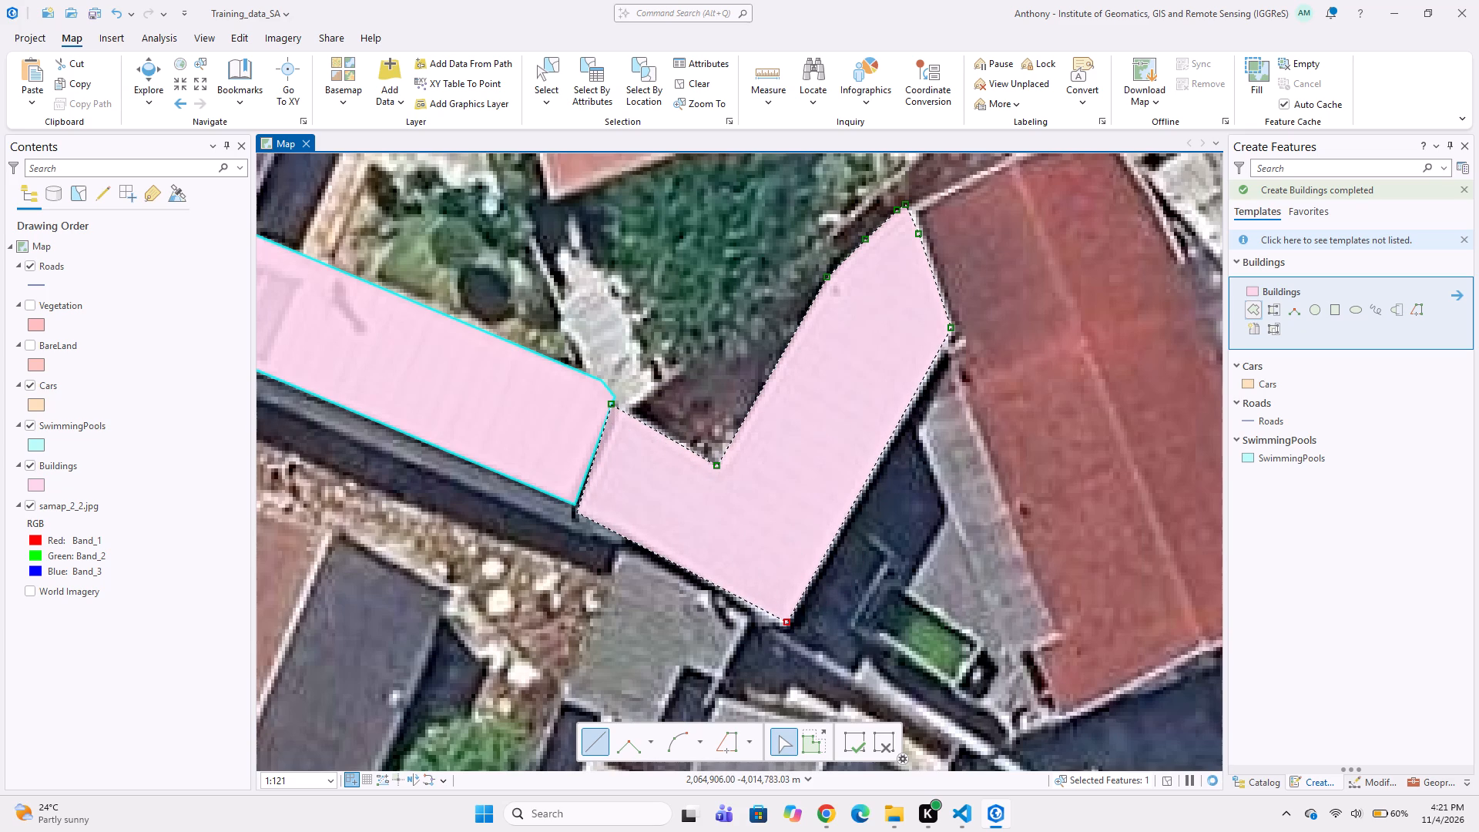
double_click(582, 515)
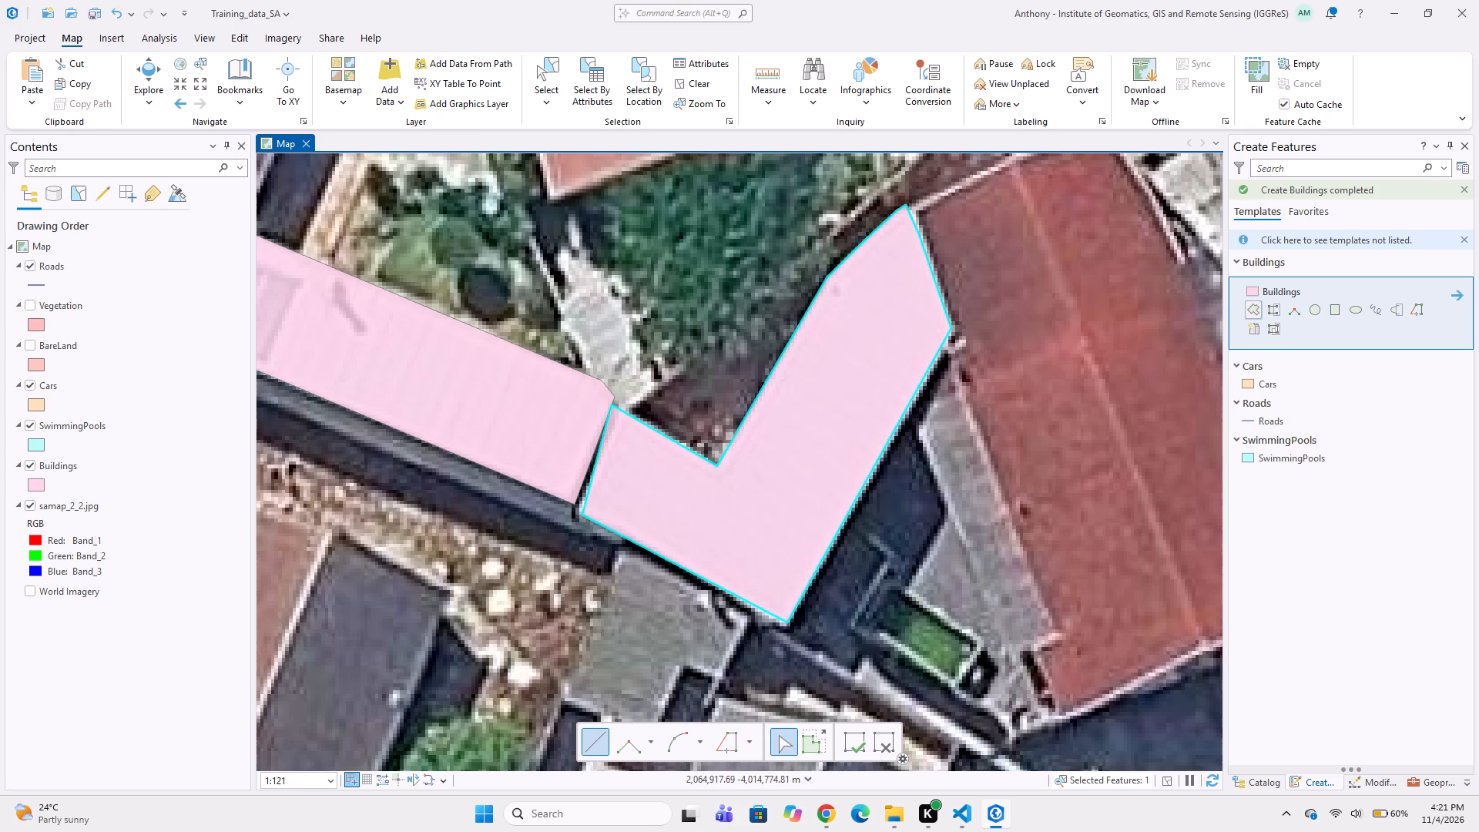
Digitize the large red-roofed building east of the L-shaped roof as a Buildings polygon, including the small notch near its southwest corner.
middle_drag(903, 415, 787, 418)
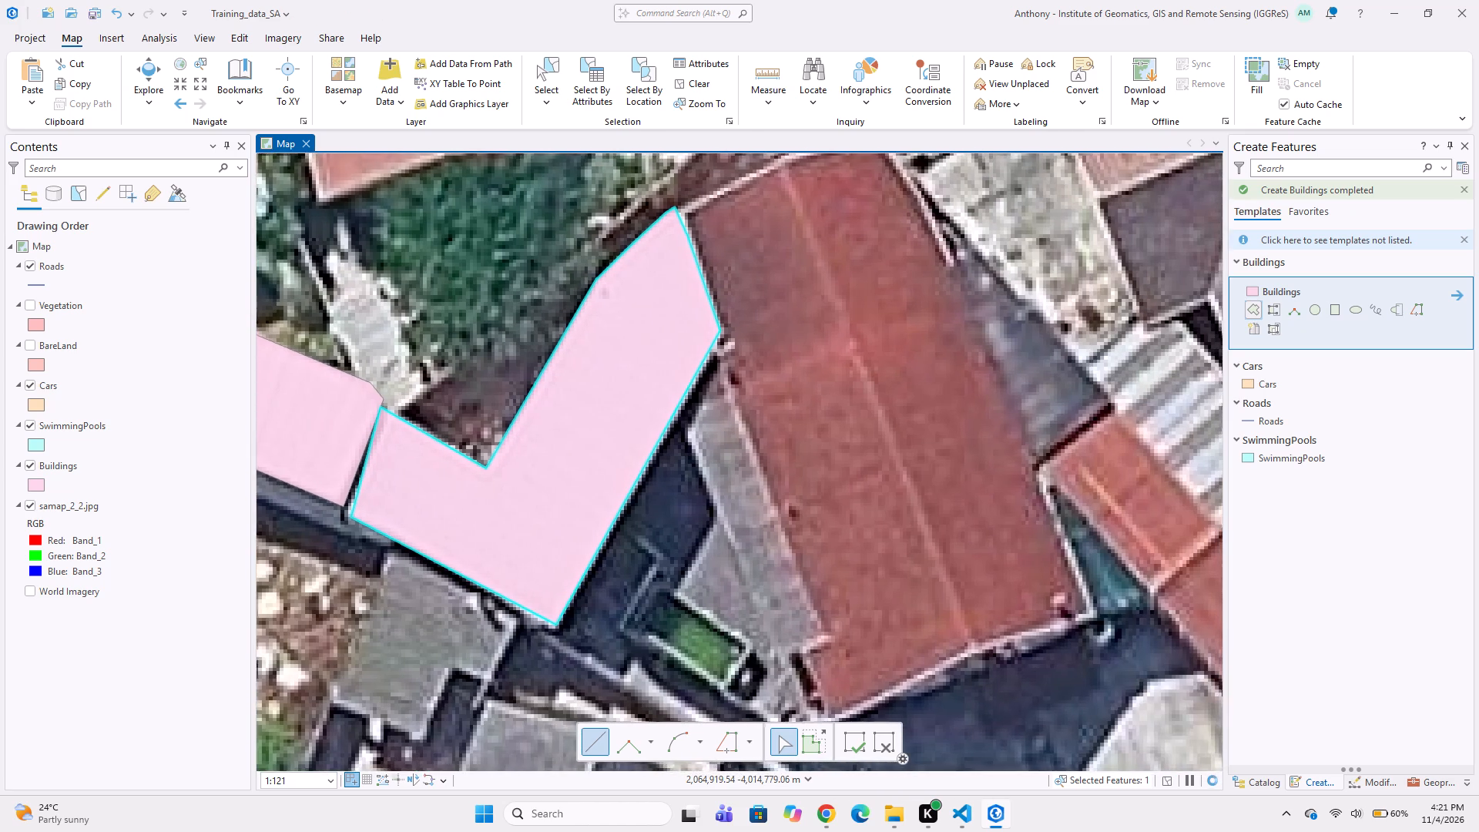
middle_drag(836, 299, 747, 382)
click(585, 285)
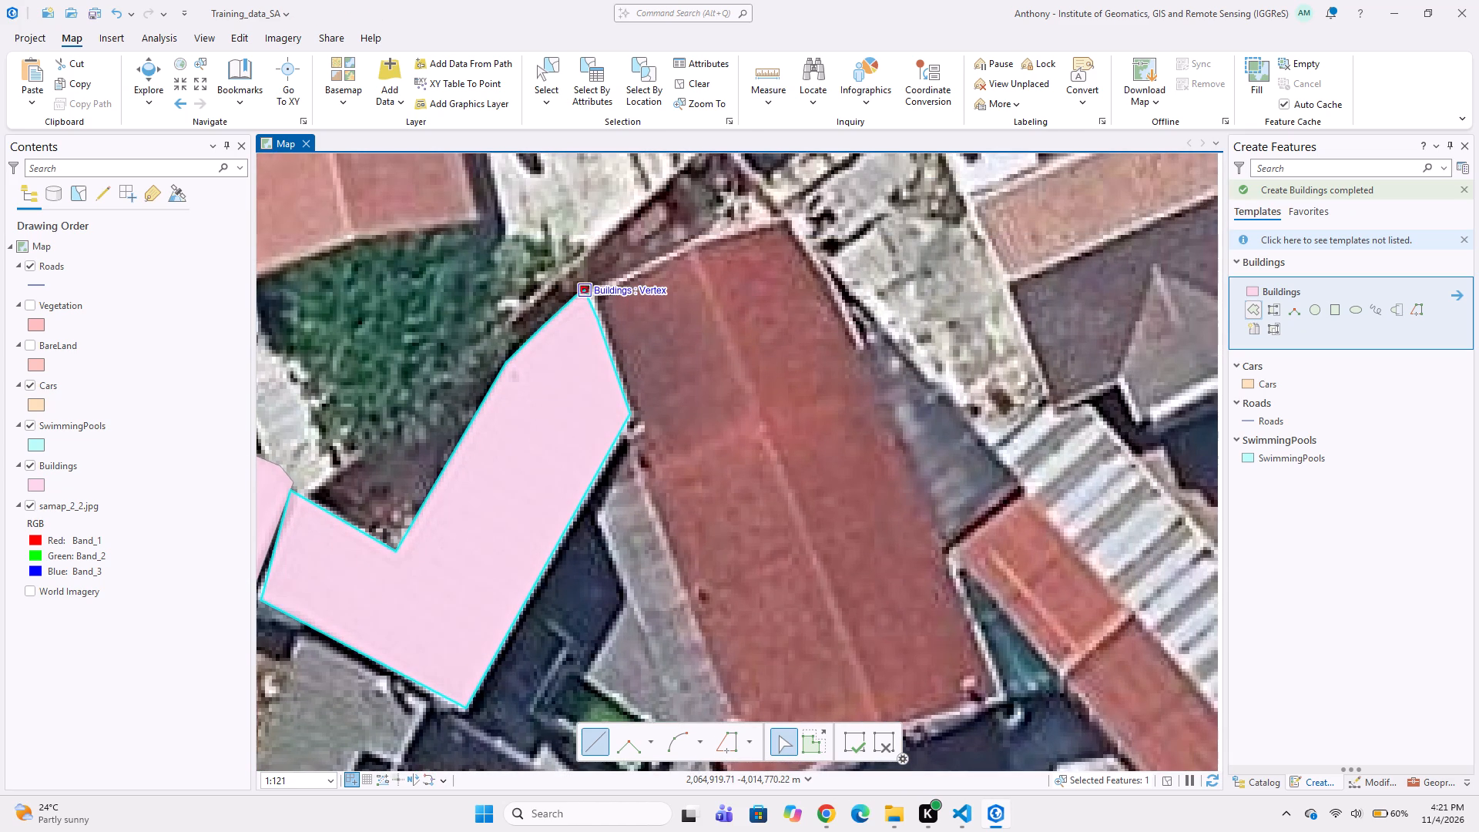
click(685, 240)
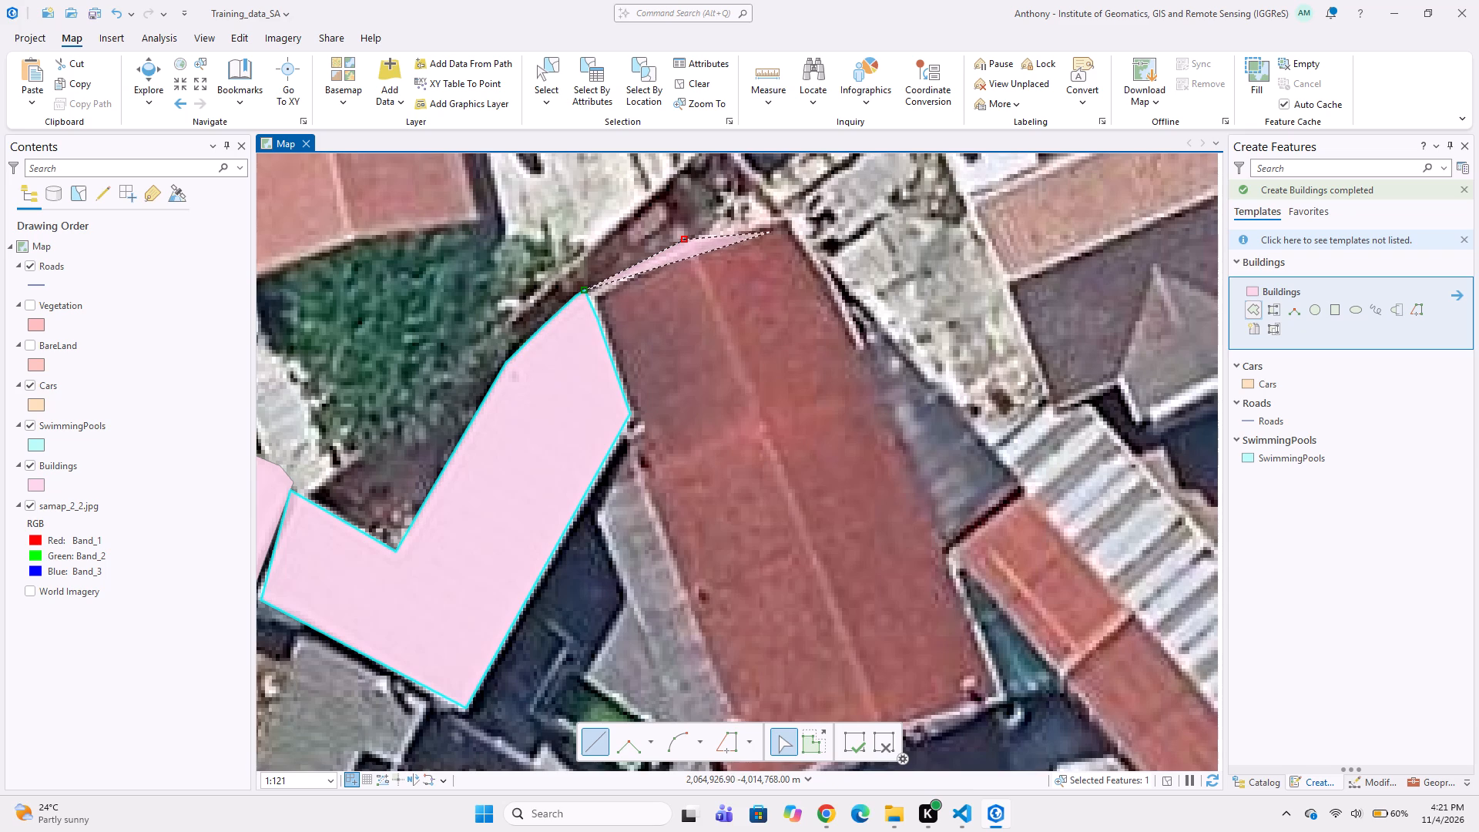
click(784, 218)
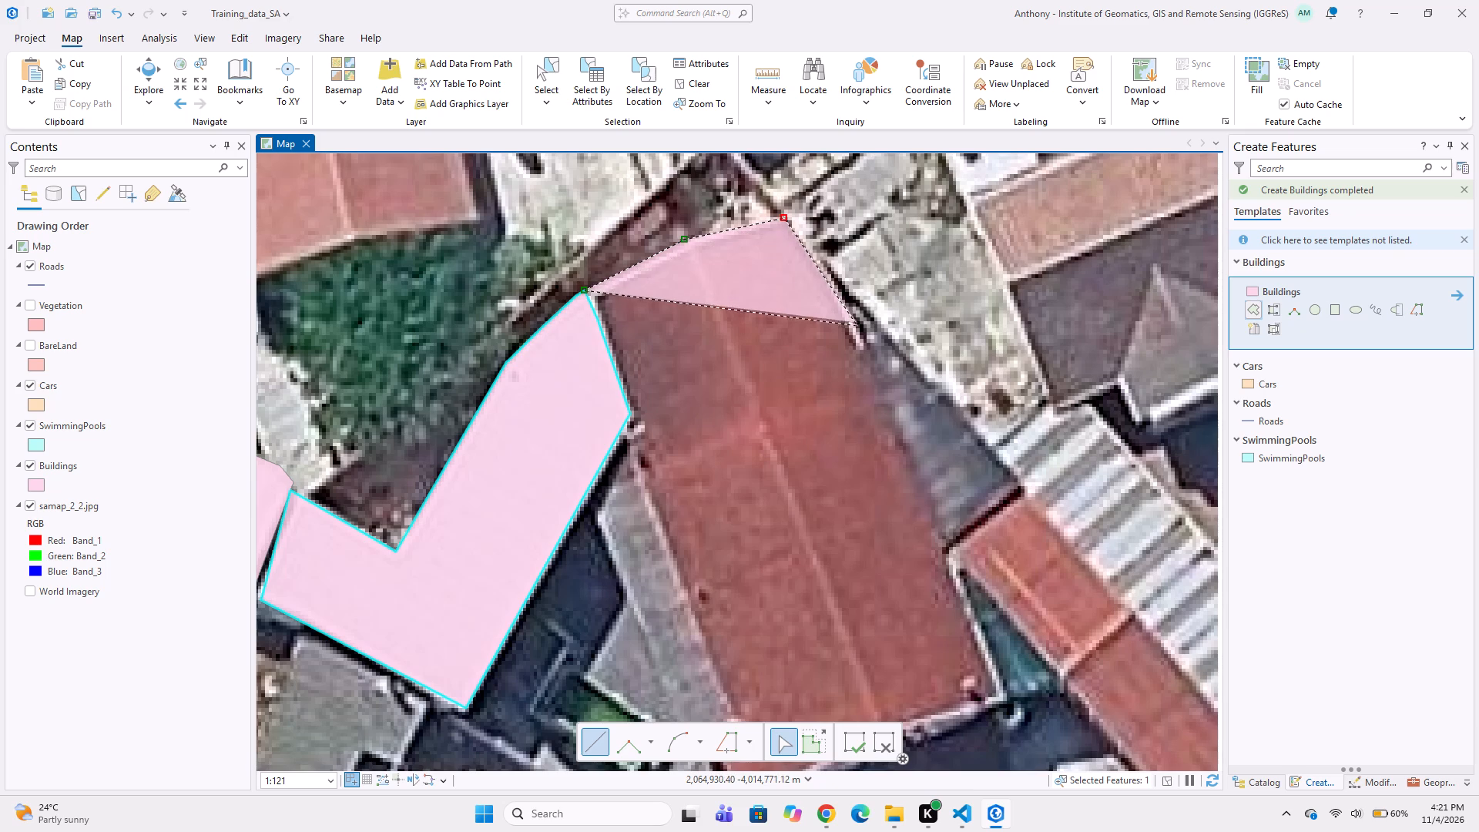
click(868, 339)
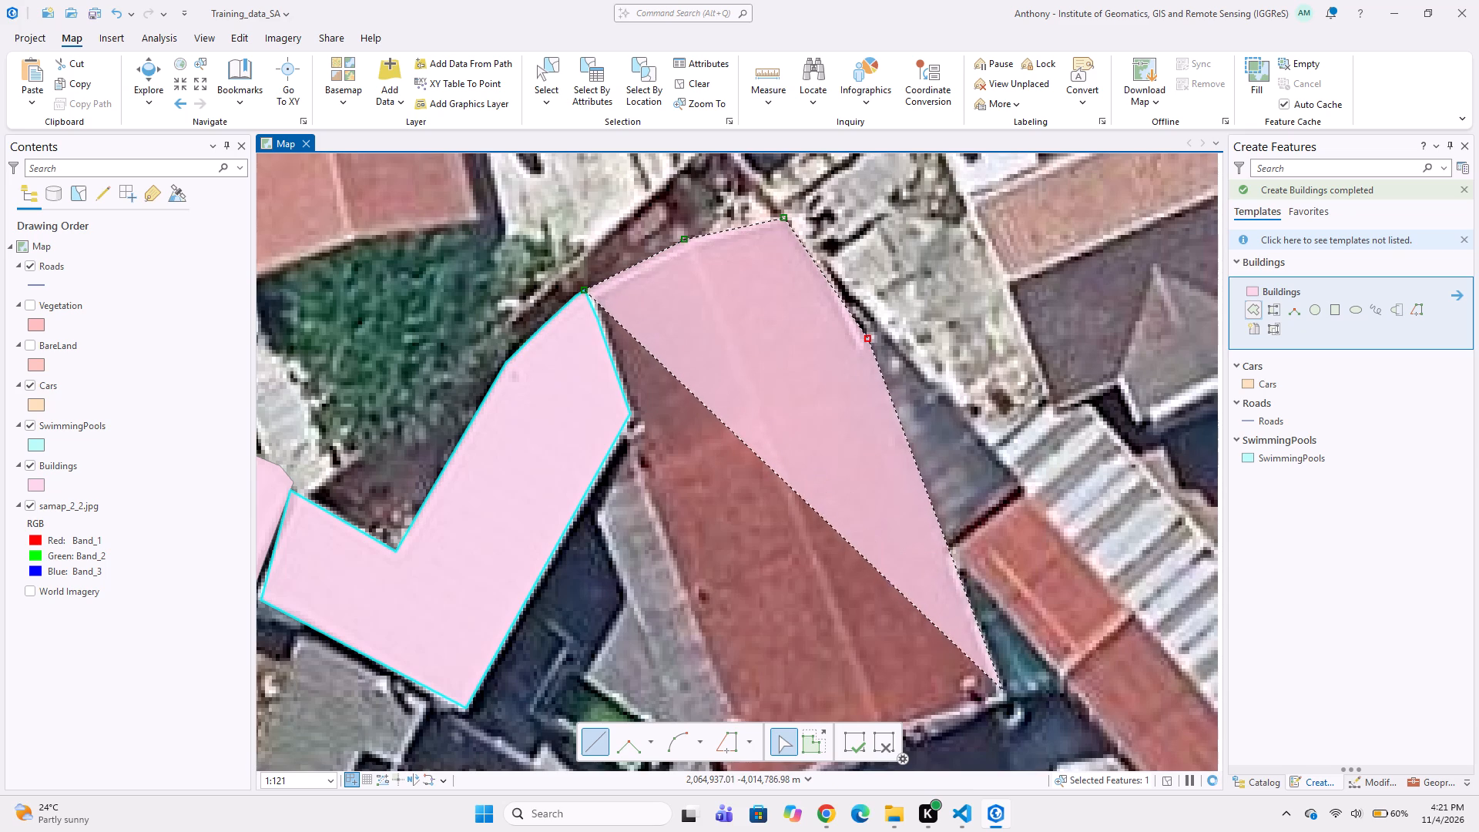
click(1011, 698)
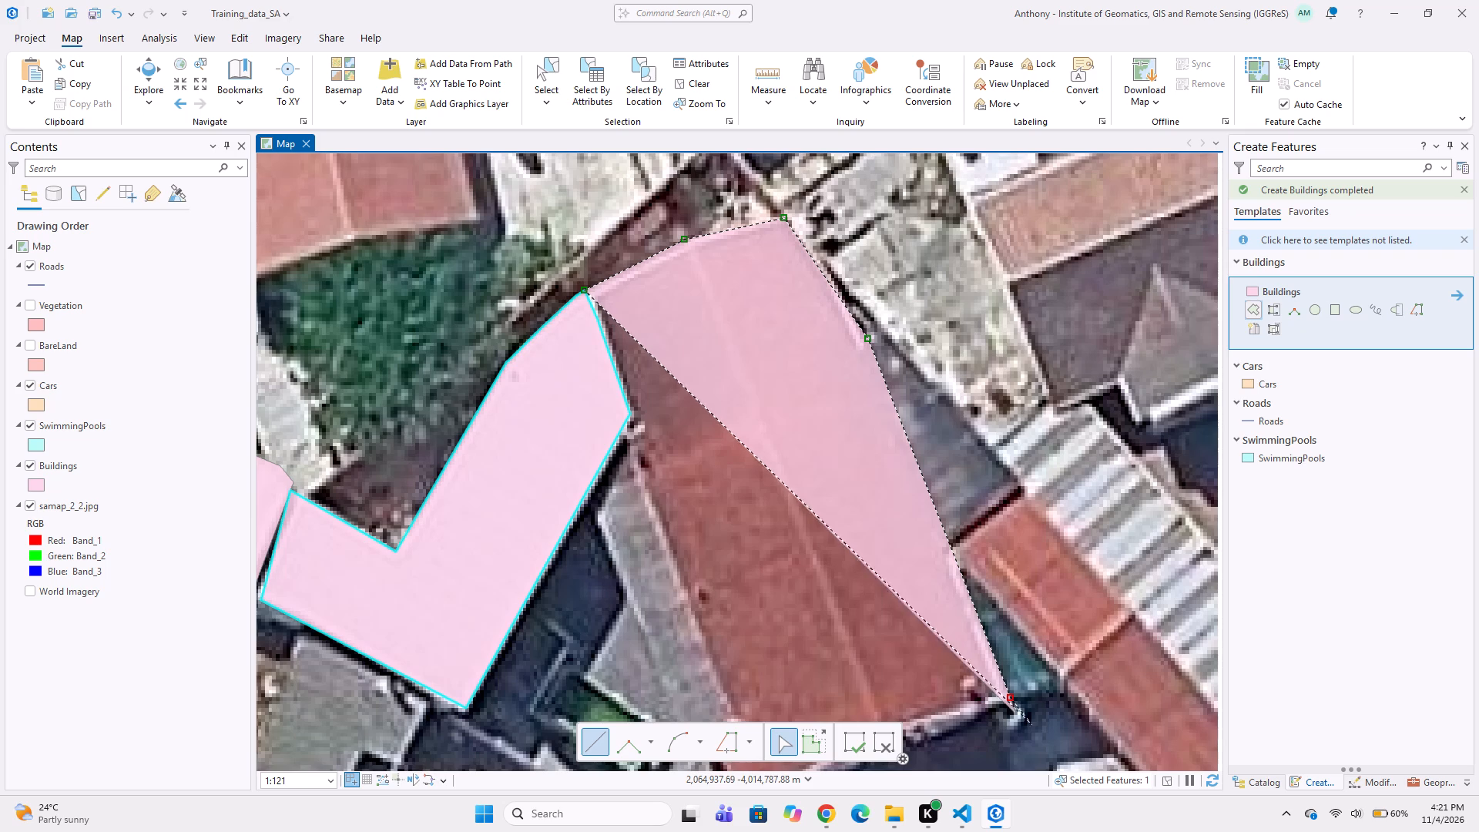
middle_drag(919, 703, 960, 620)
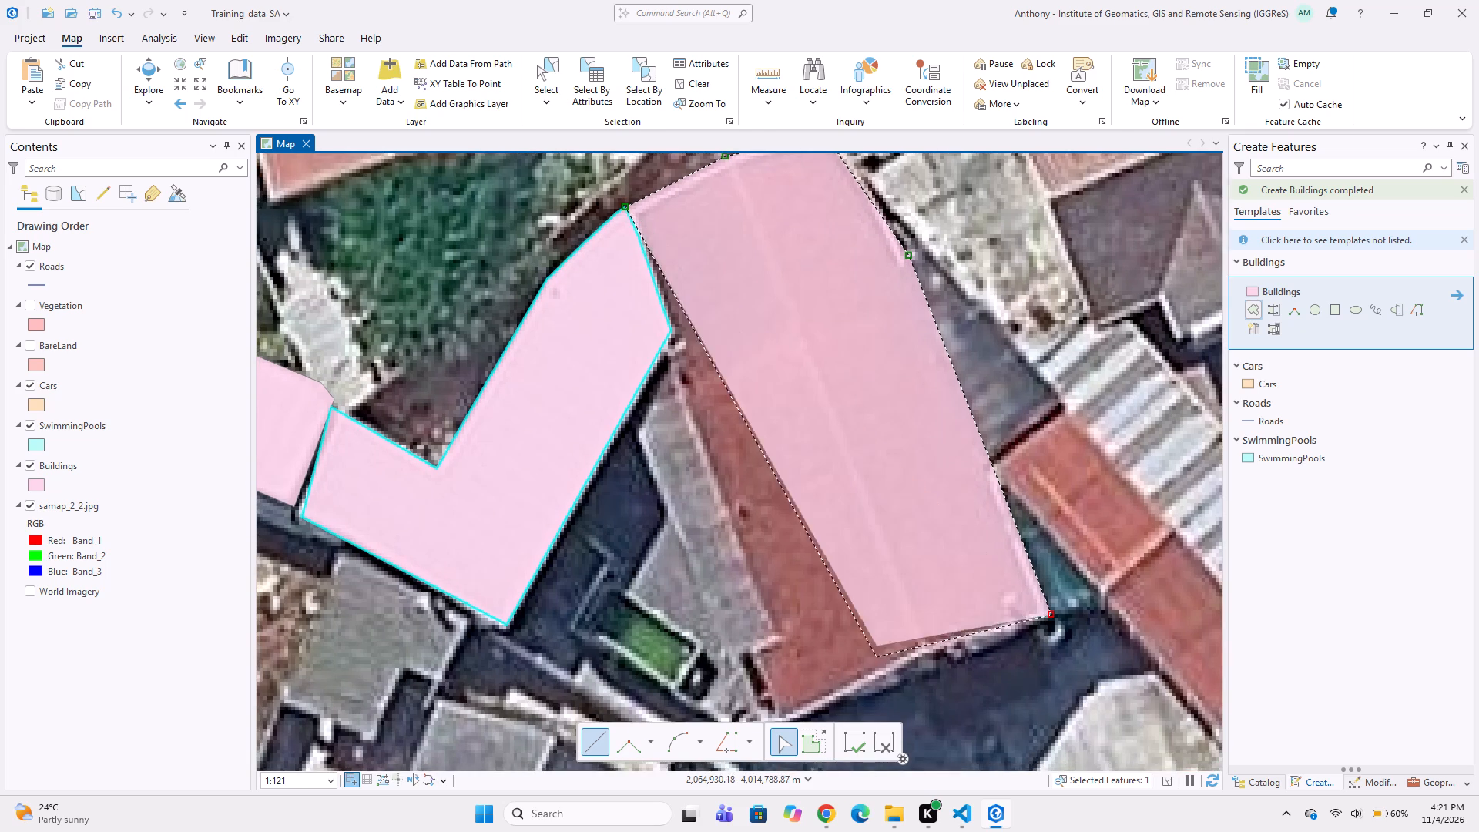
middle_drag(881, 676, 954, 606)
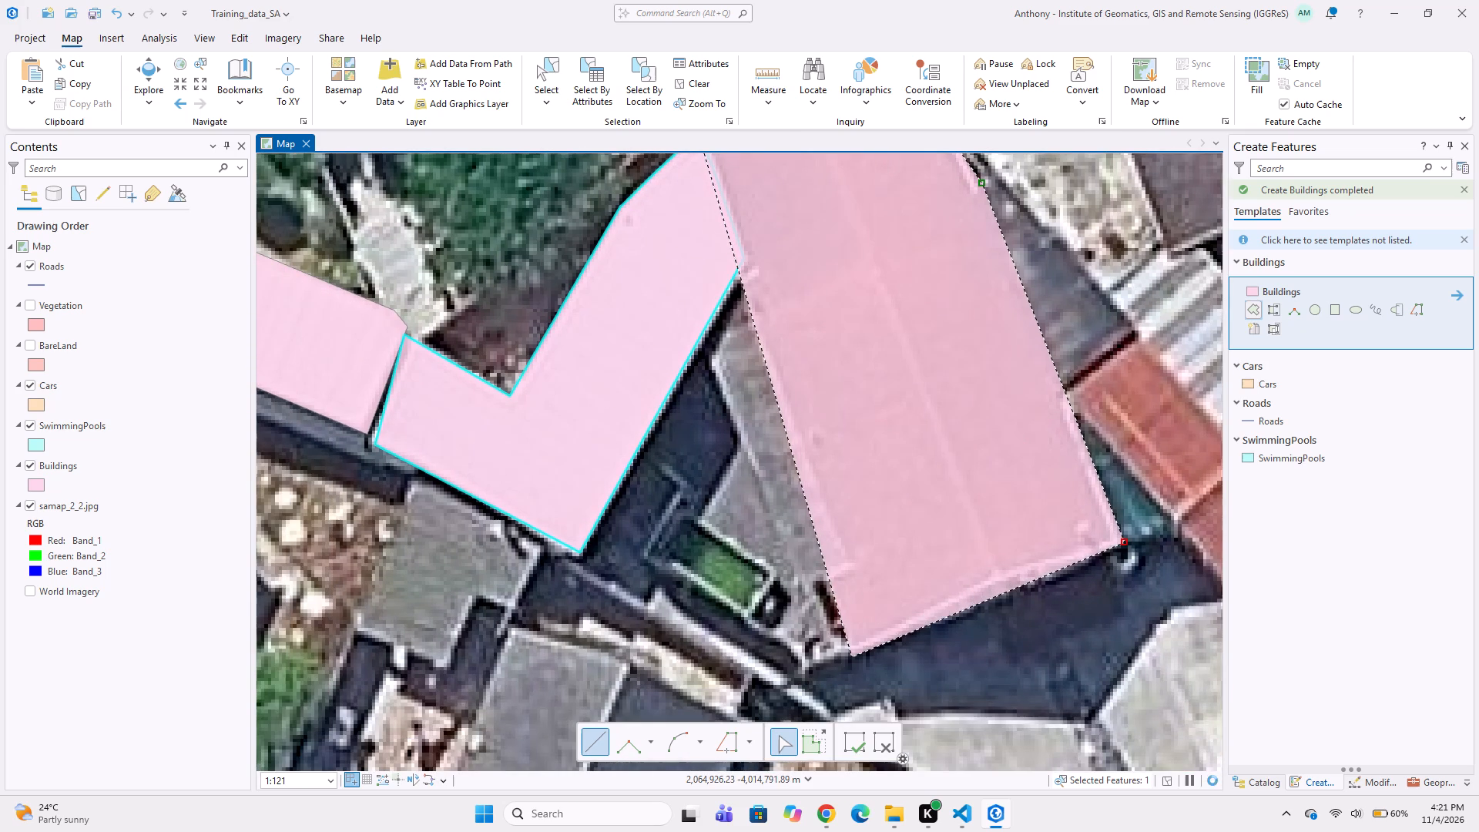
click(852, 653)
click(820, 588)
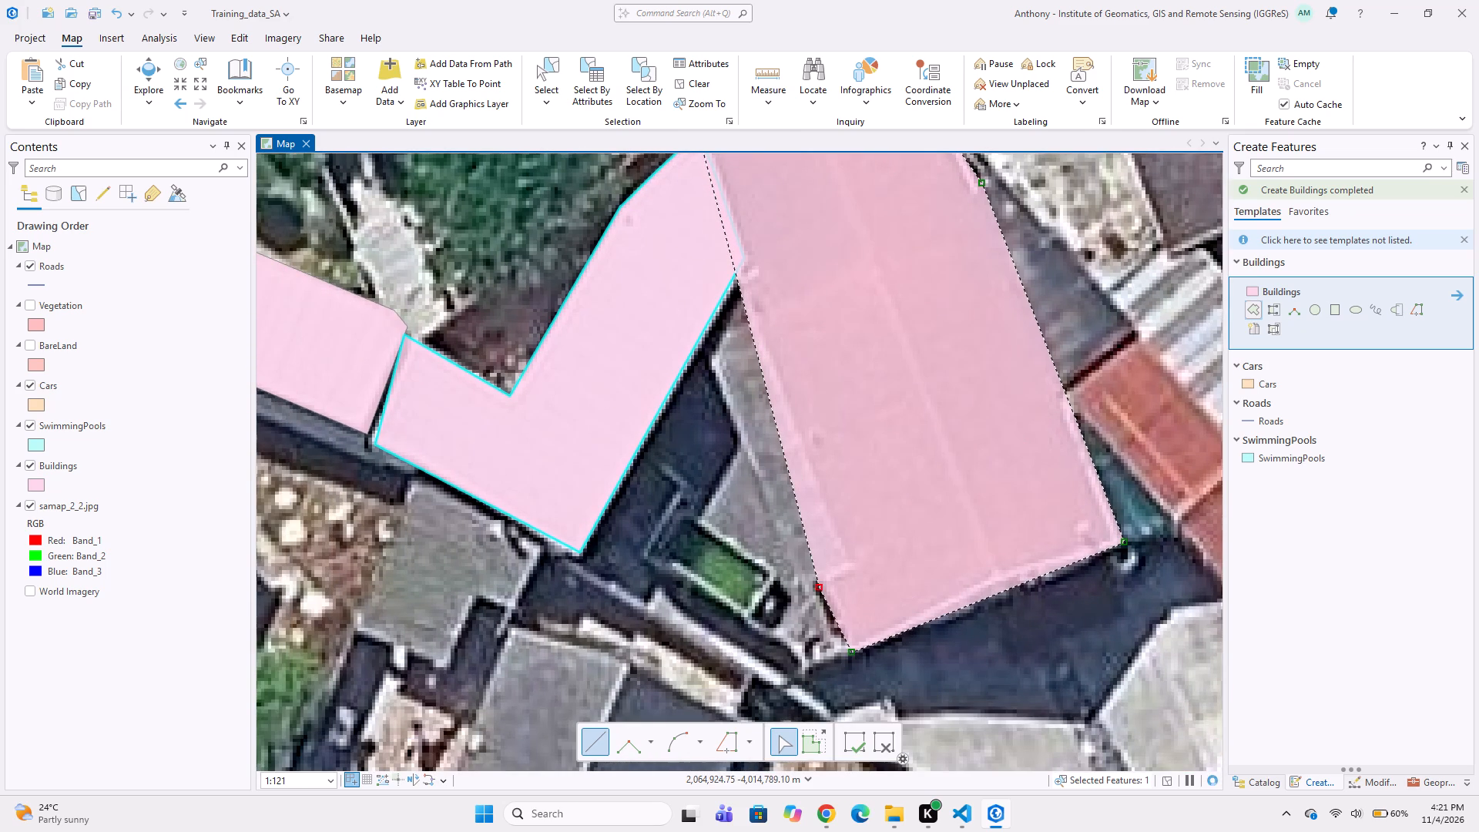
click(843, 569)
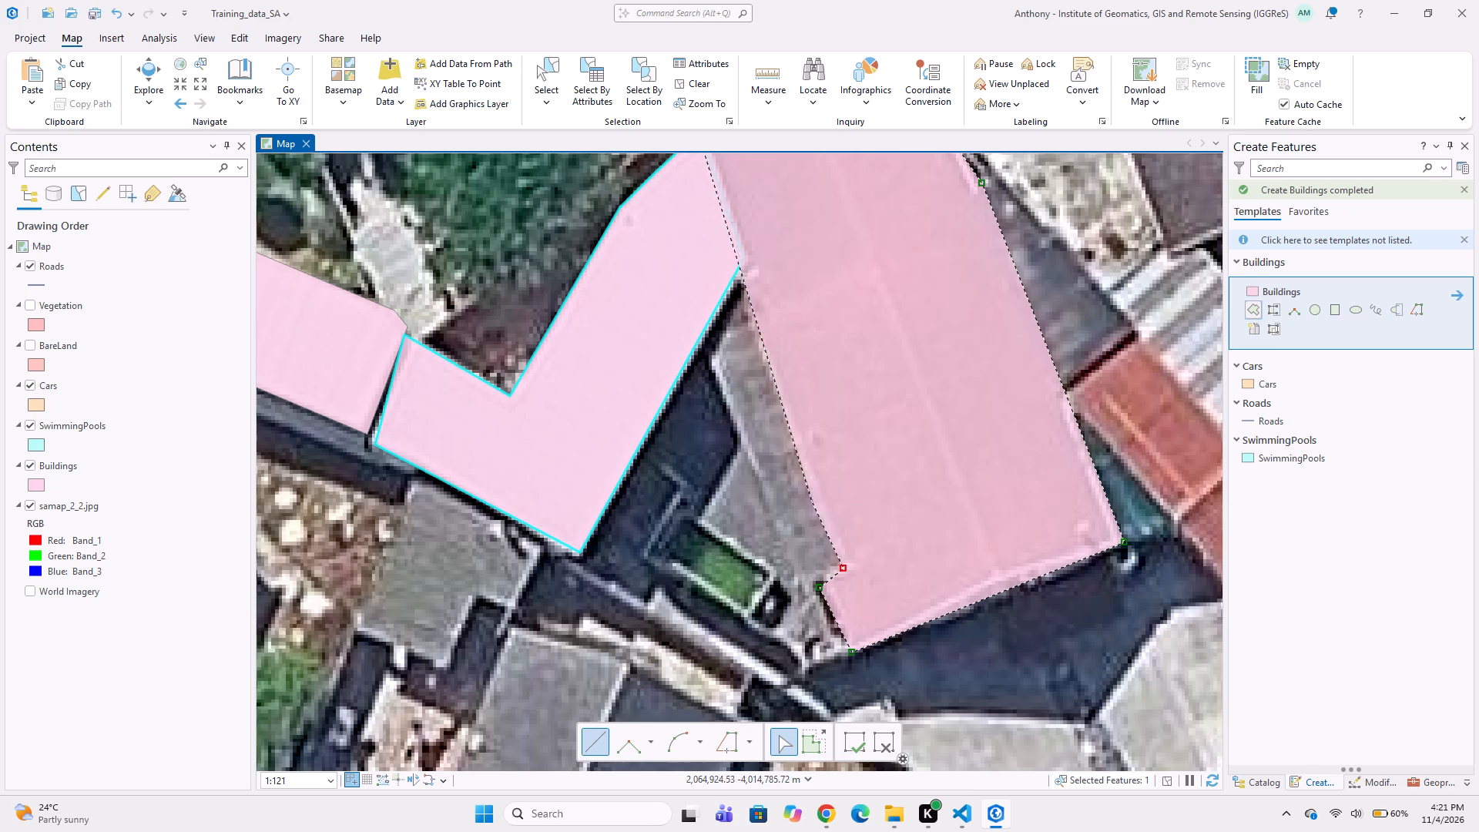
triple_click(750, 267)
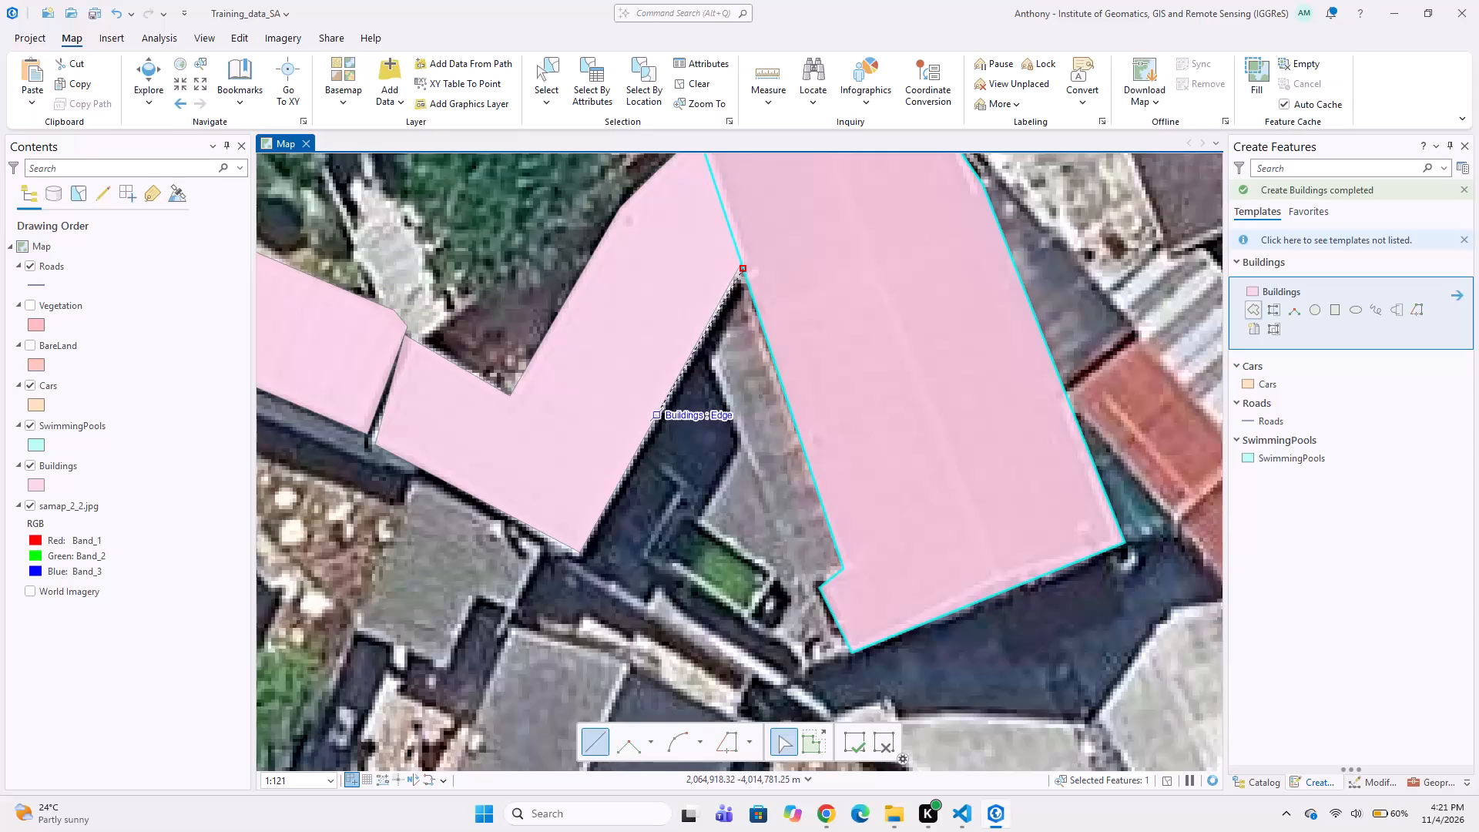
key(Escape)
Digitize the green pool between the L-shaped roof and the large red-roofed building as a SwimmingPools polygon, including its angled corners.
scroll(712, 539, up, 1)
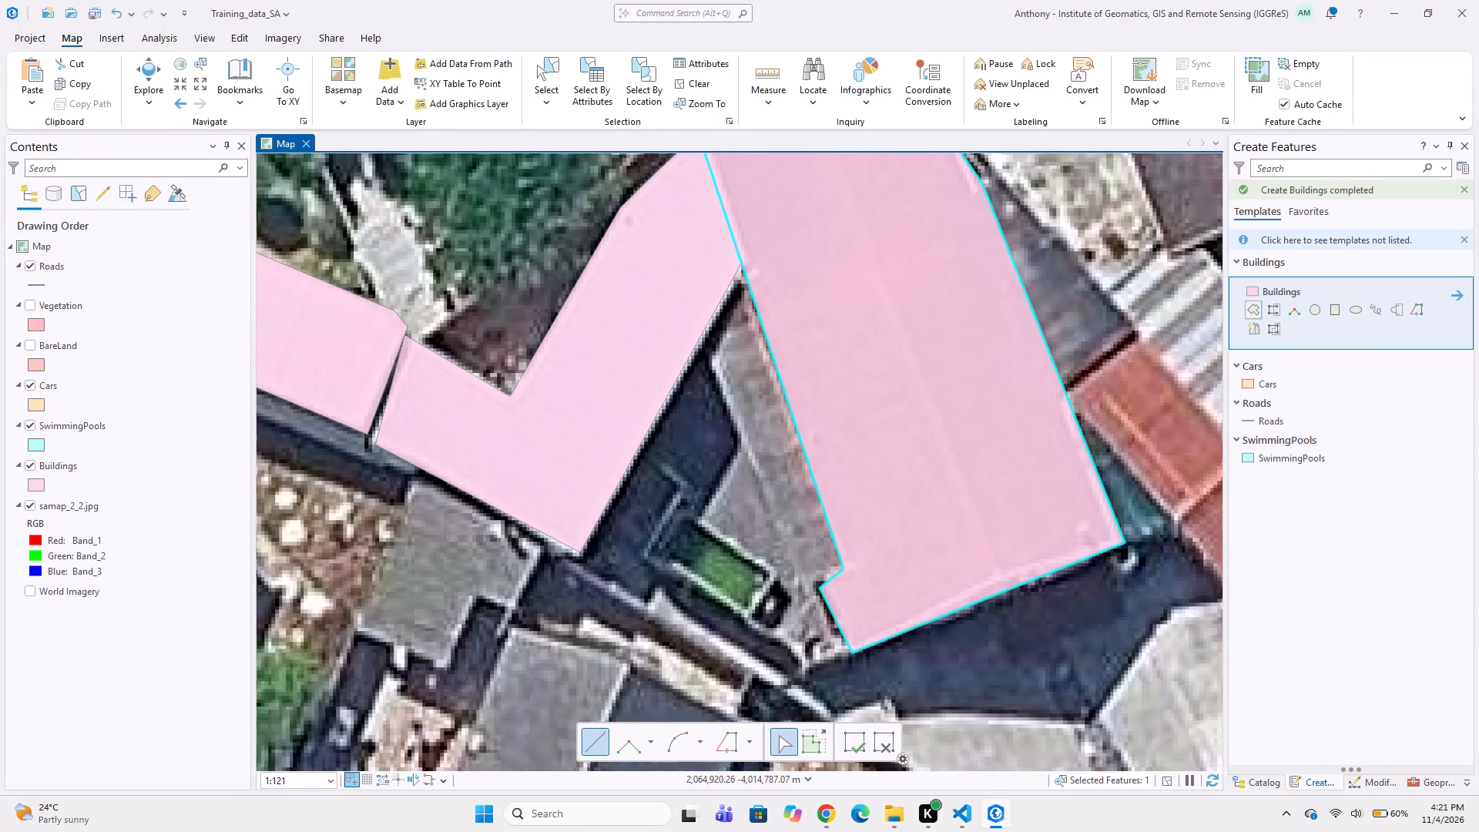
click(1264, 450)
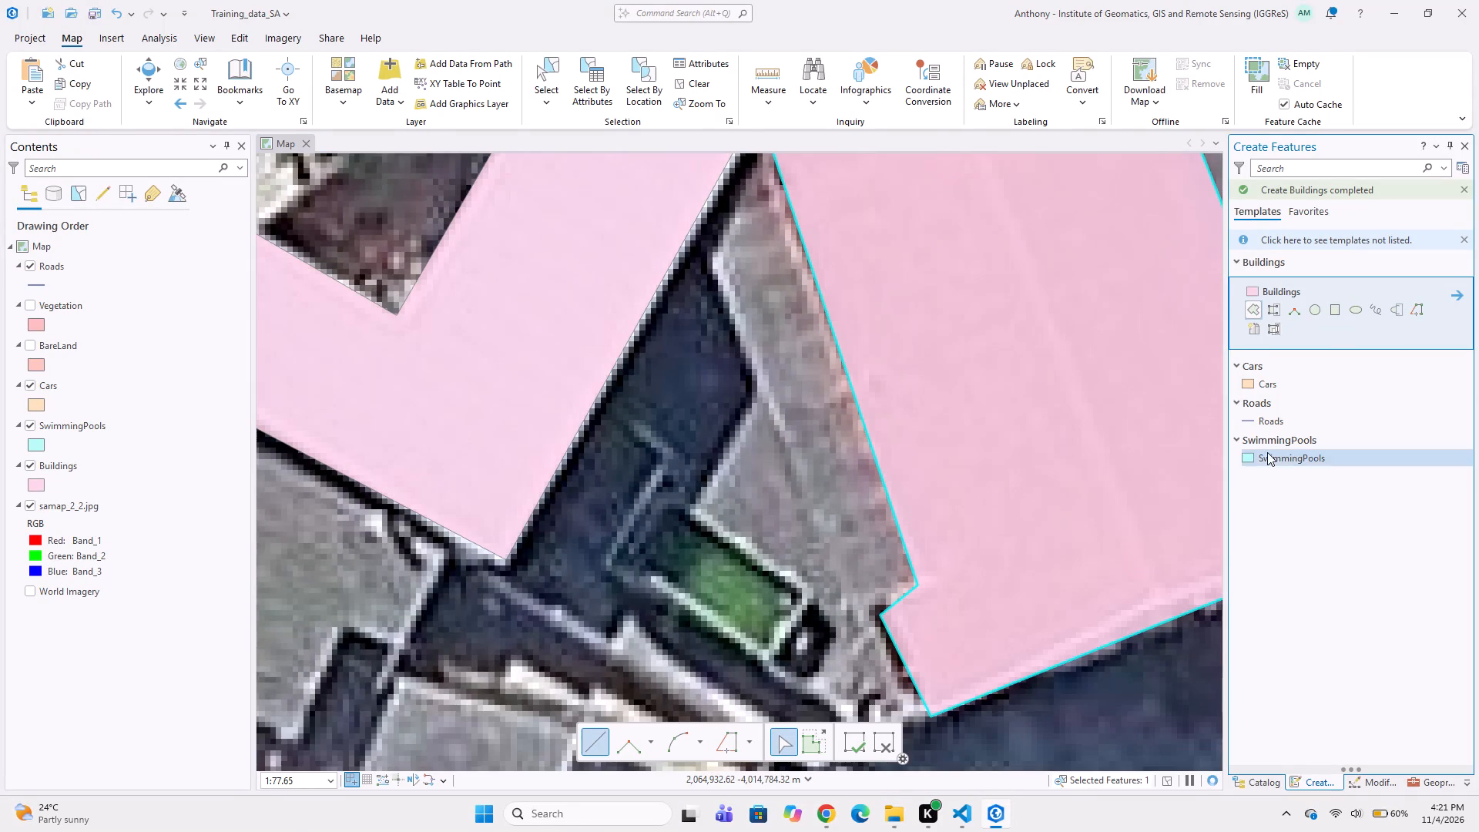
click(1281, 461)
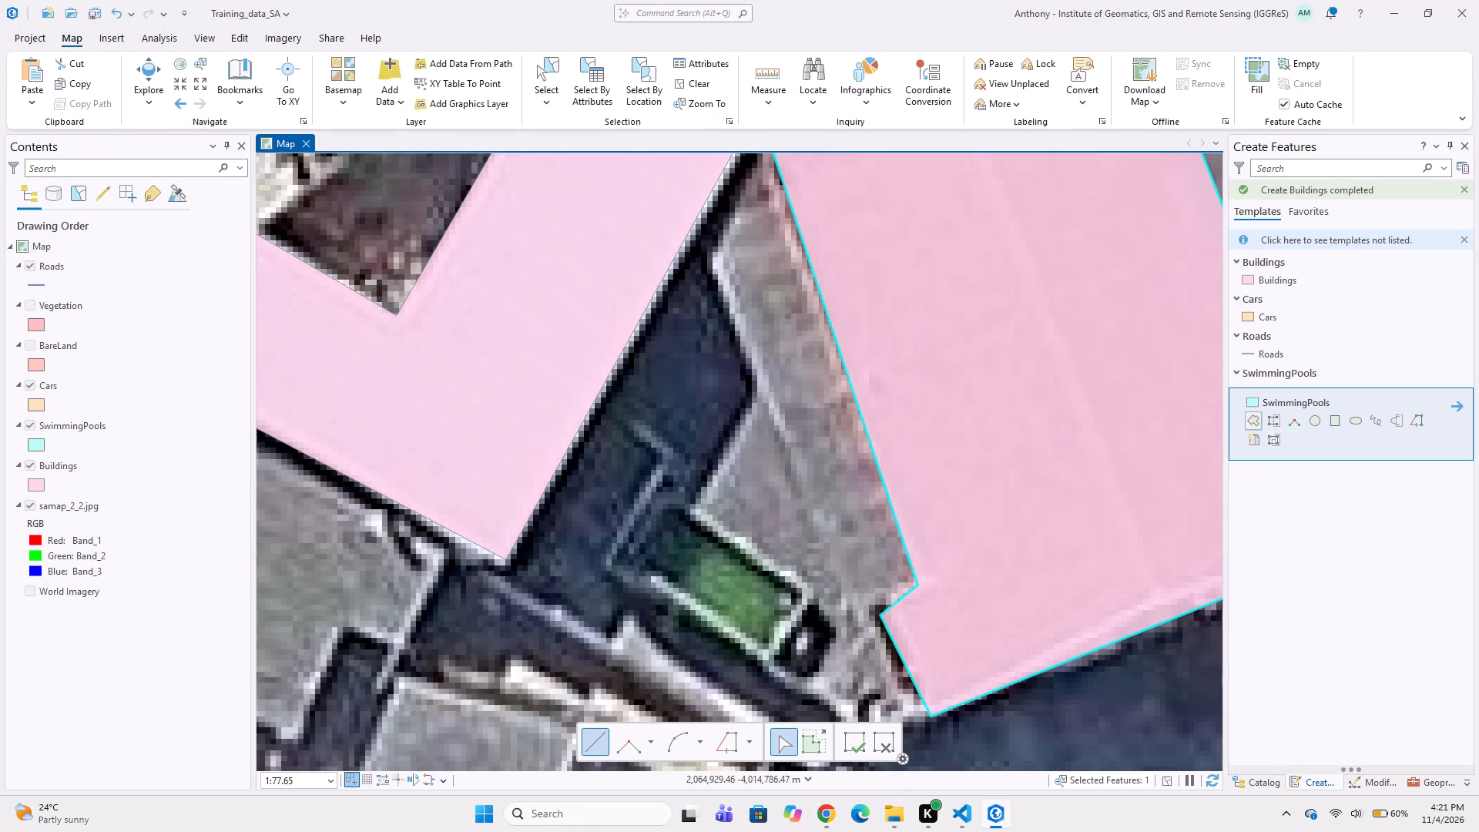
click(676, 515)
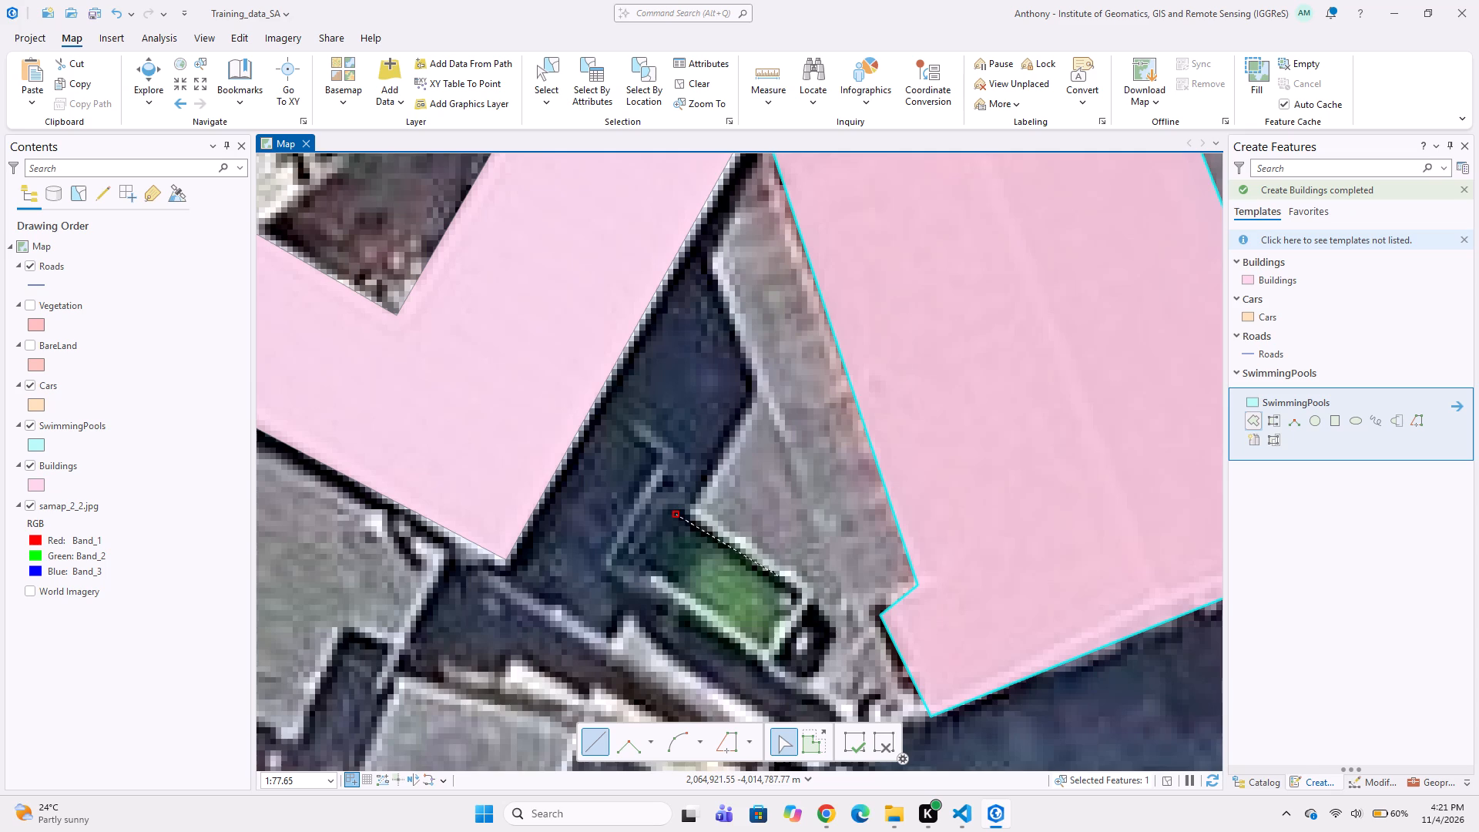
click(784, 582)
click(800, 598)
click(769, 646)
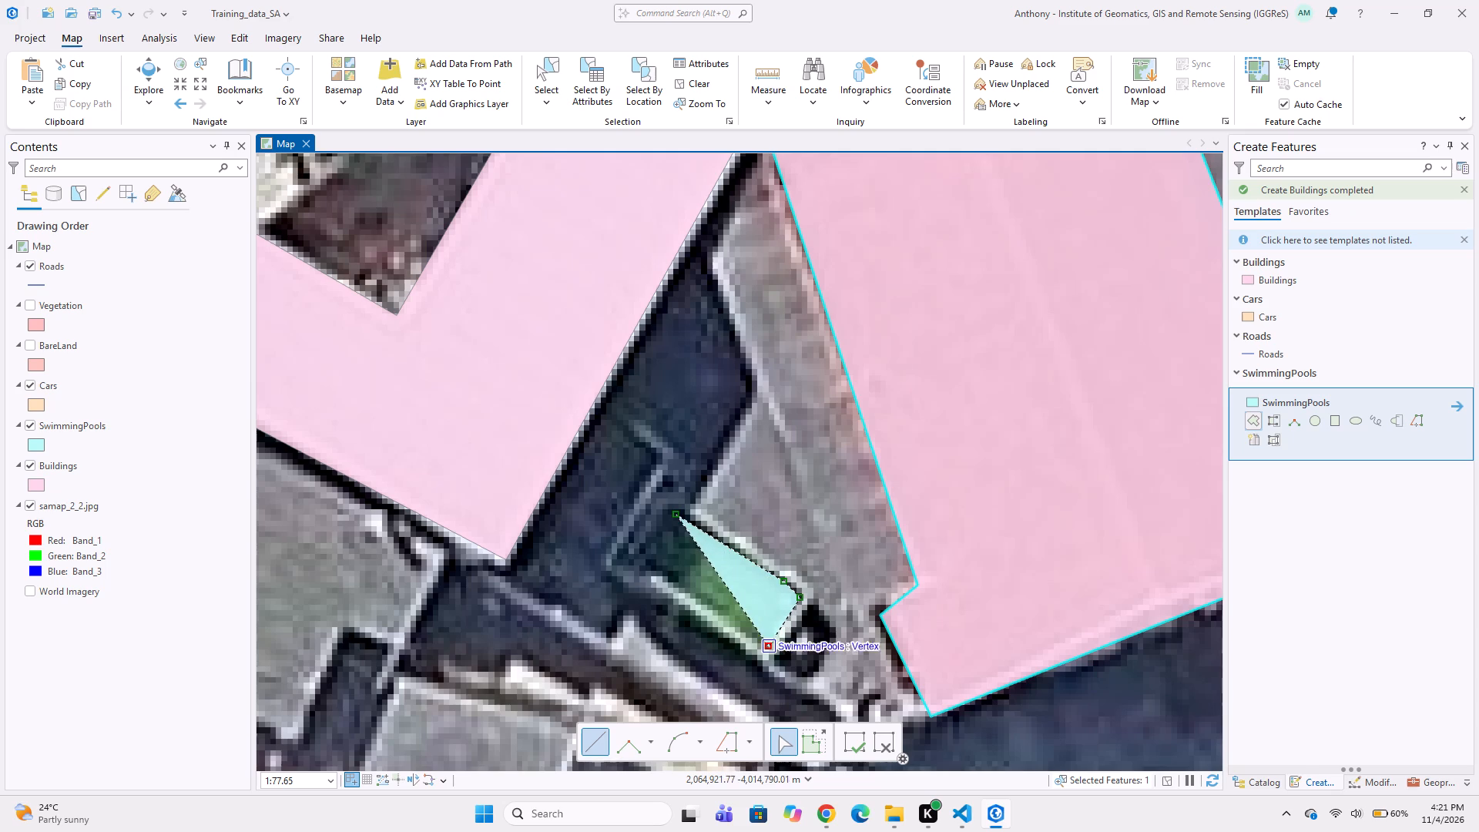
click(701, 609)
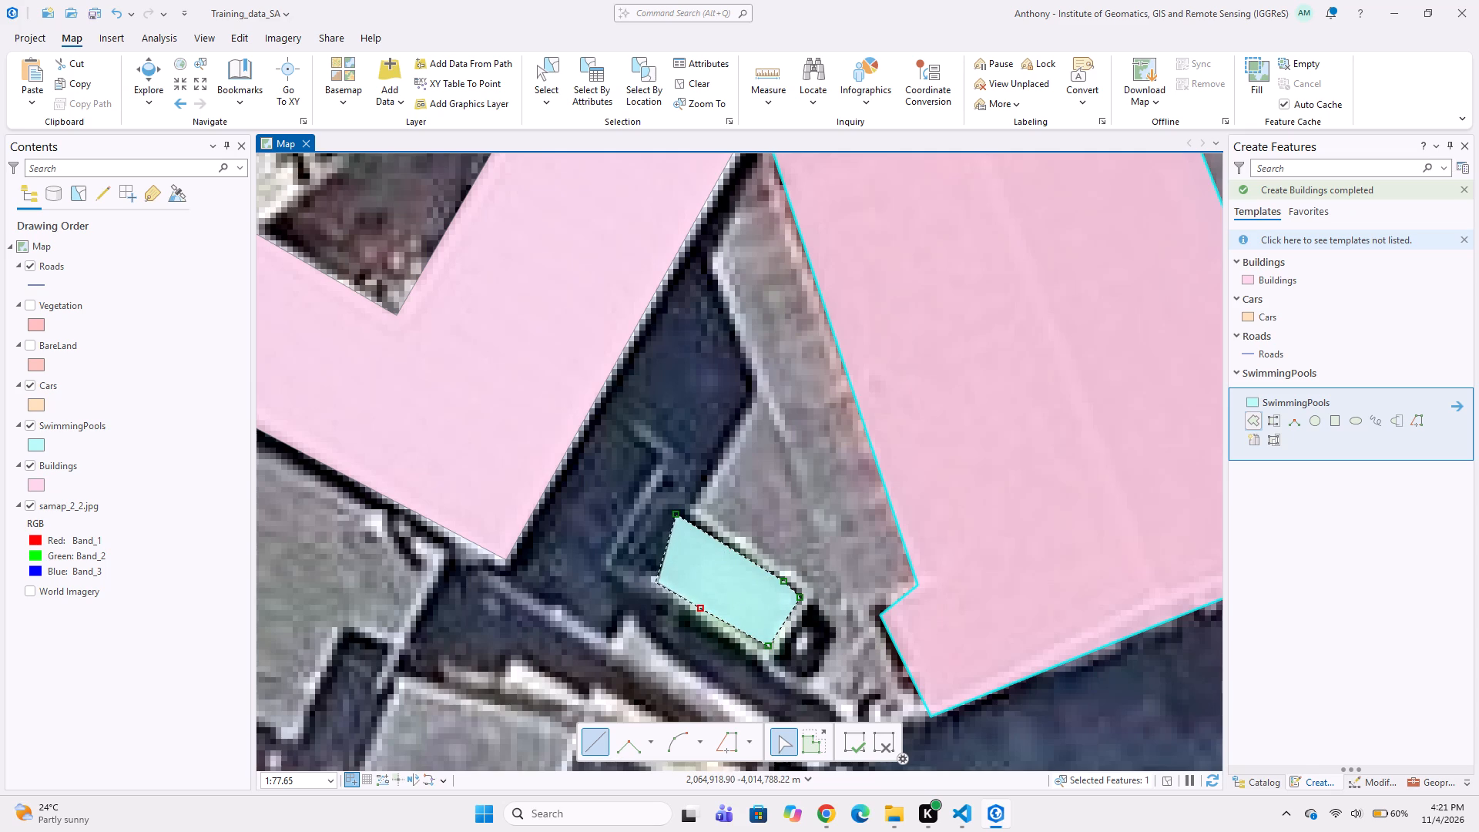
click(639, 569)
click(642, 539)
double_click(655, 523)
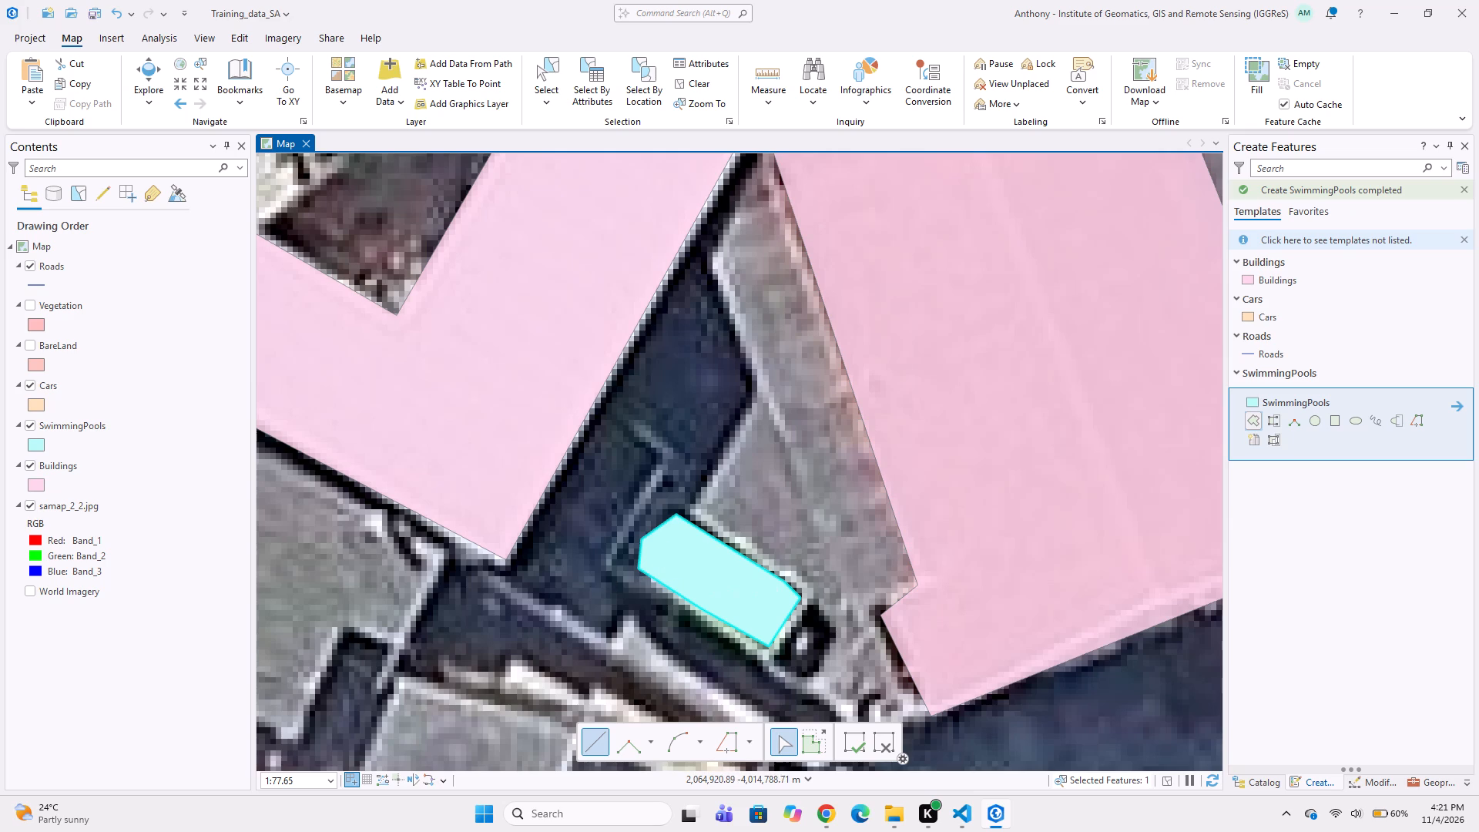
Digitize the brown-and-grey gabled house south of the long white corrugated roof as a Buildings polygon, including the small projection near its southeast corner.
scroll(744, 595, down, 4)
middle_drag(763, 555, 744, 471)
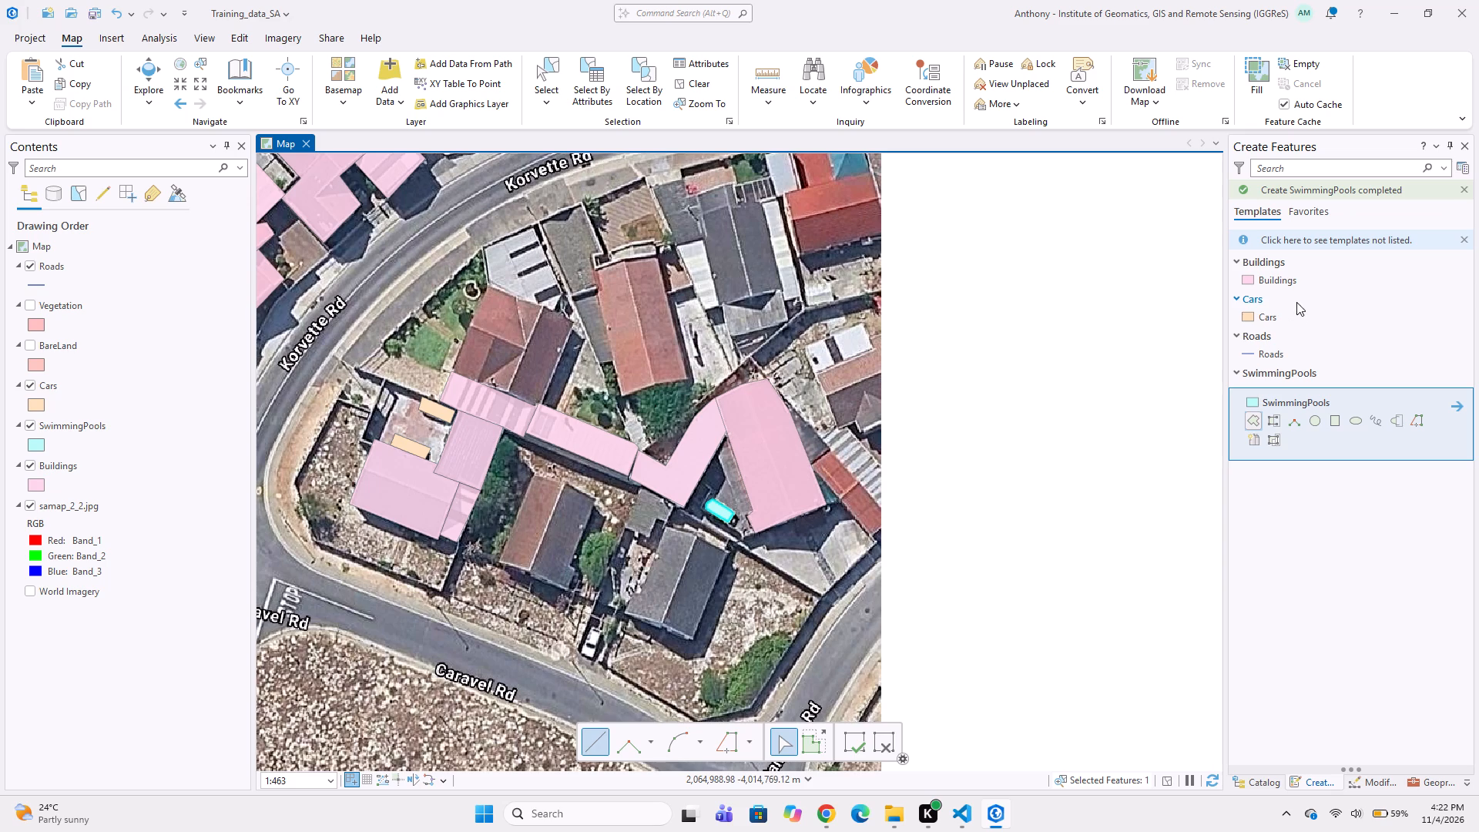
click(1273, 272)
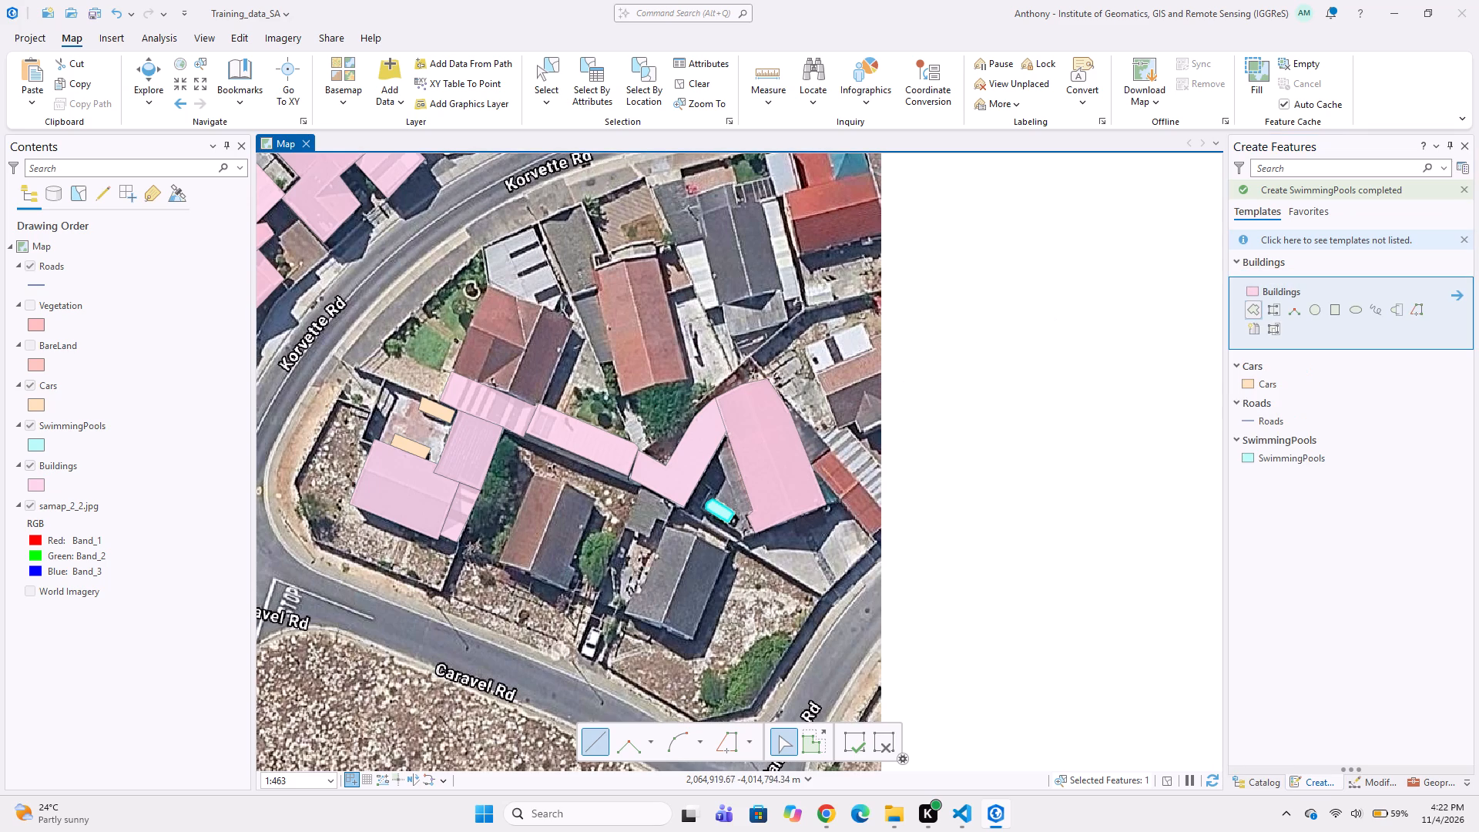
scroll(507, 536, up, 1)
scroll(552, 466, up, 1)
click(545, 418)
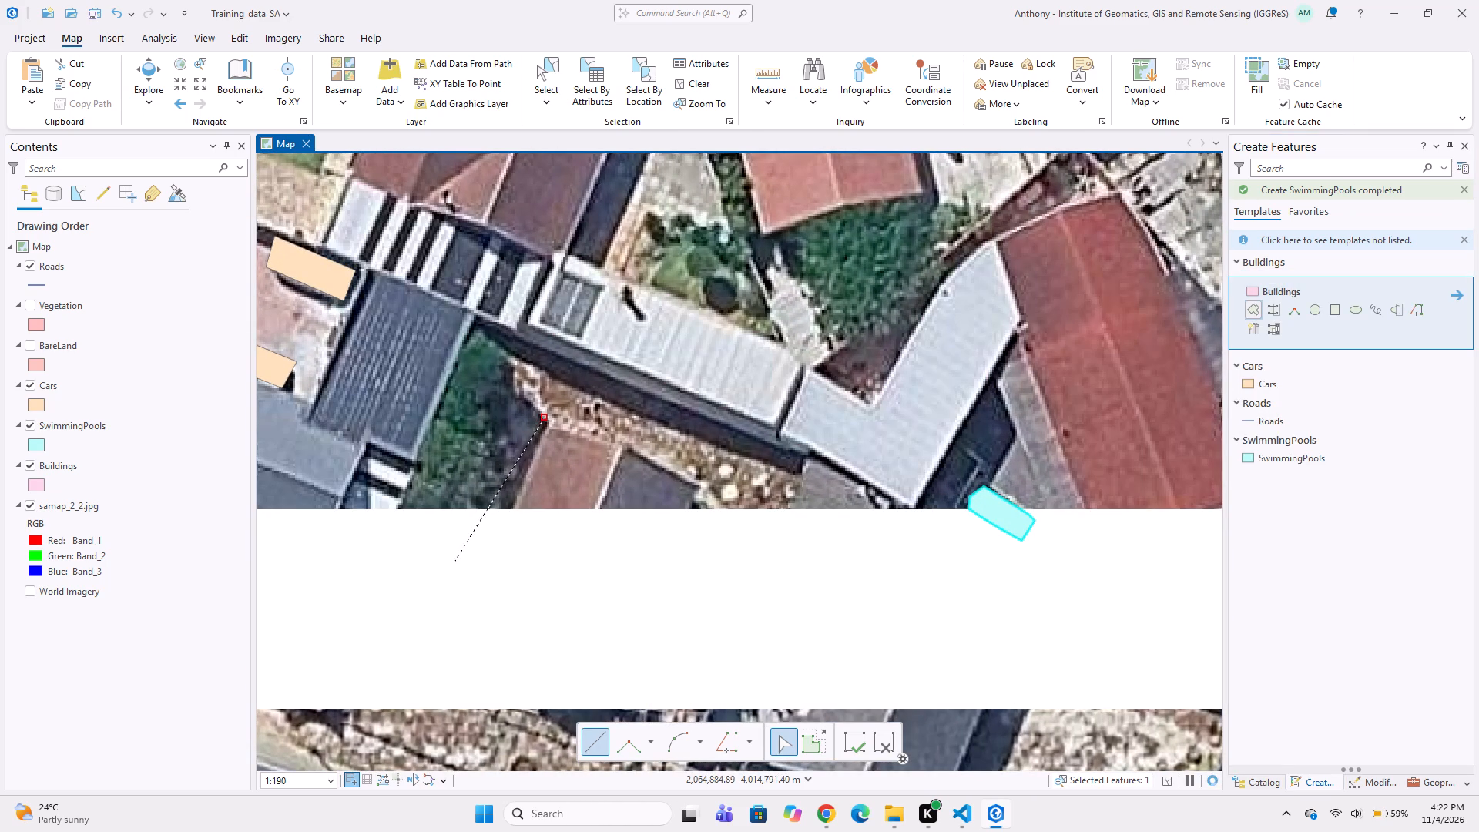
middle_drag(450, 569, 515, 485)
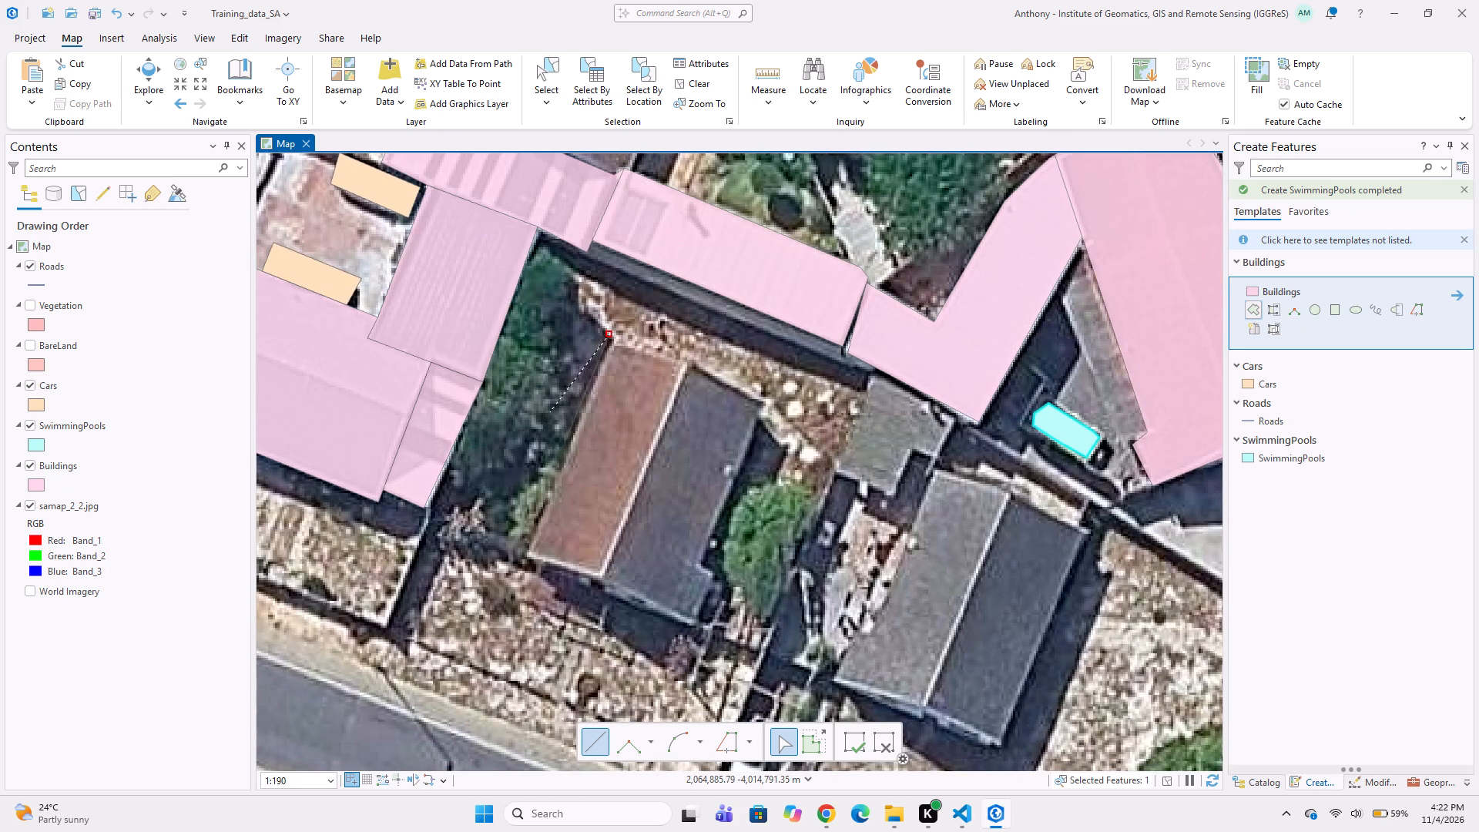
click(523, 558)
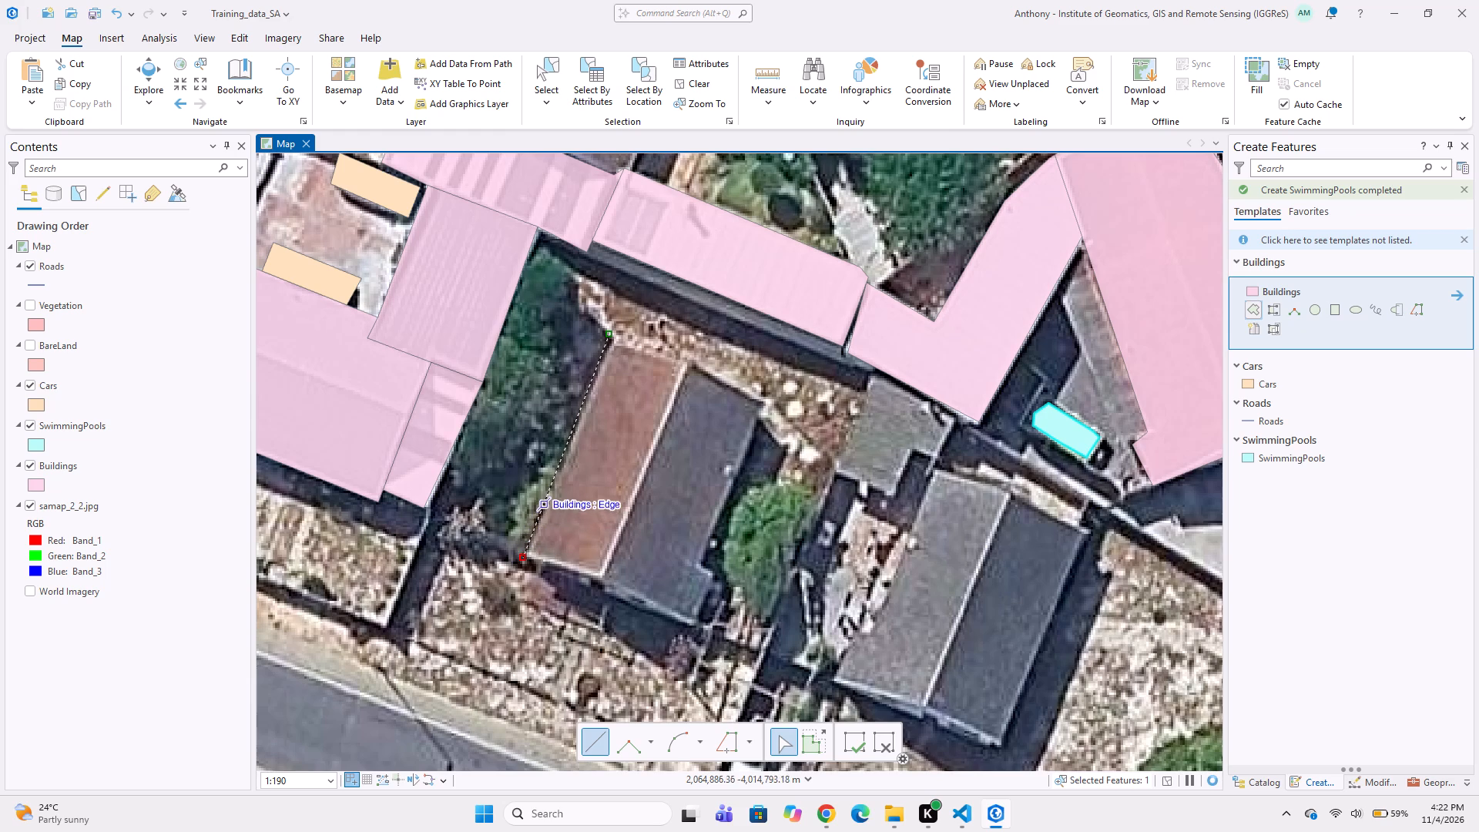
click(693, 631)
click(714, 577)
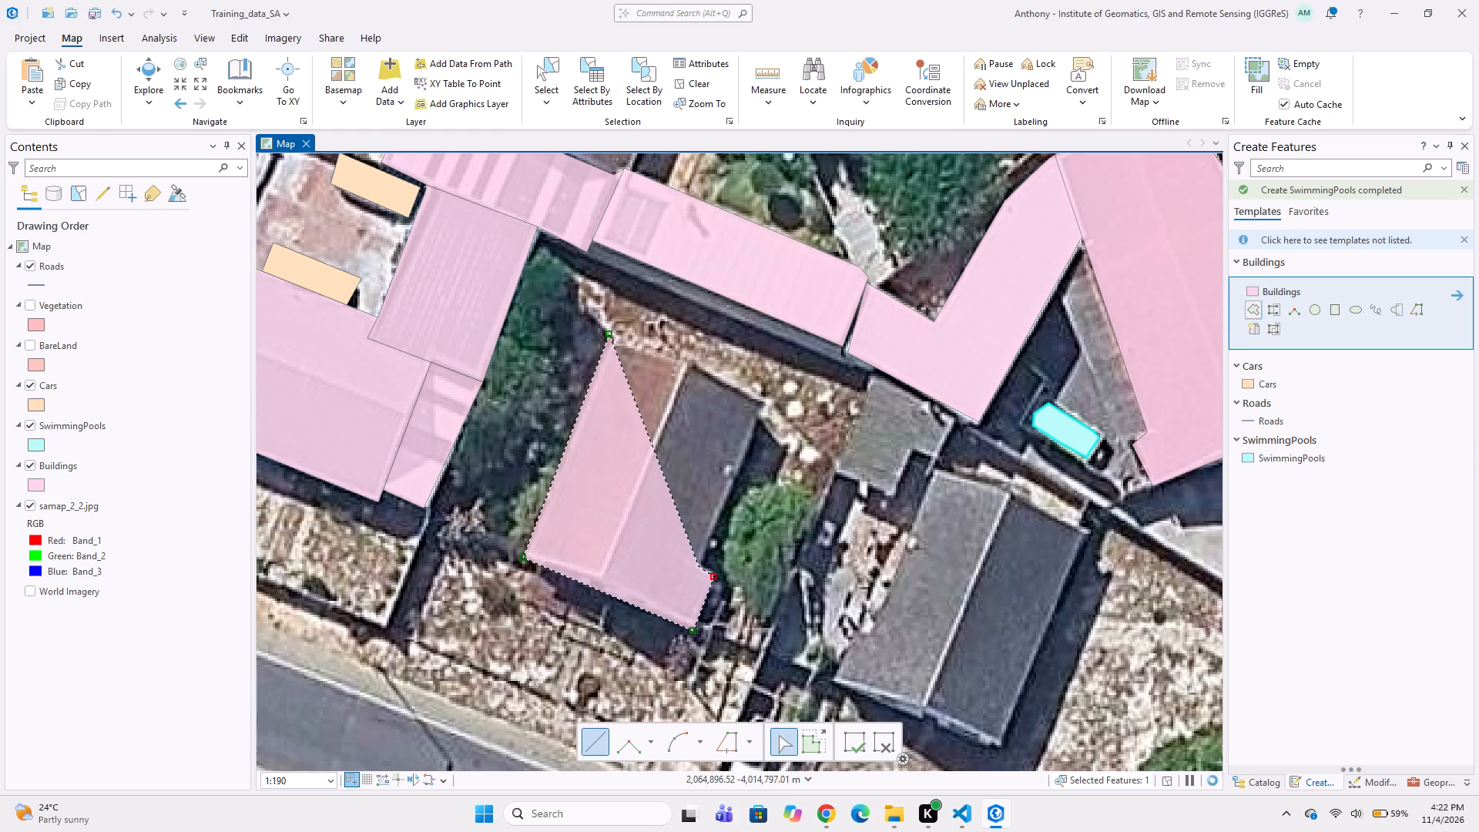
click(699, 566)
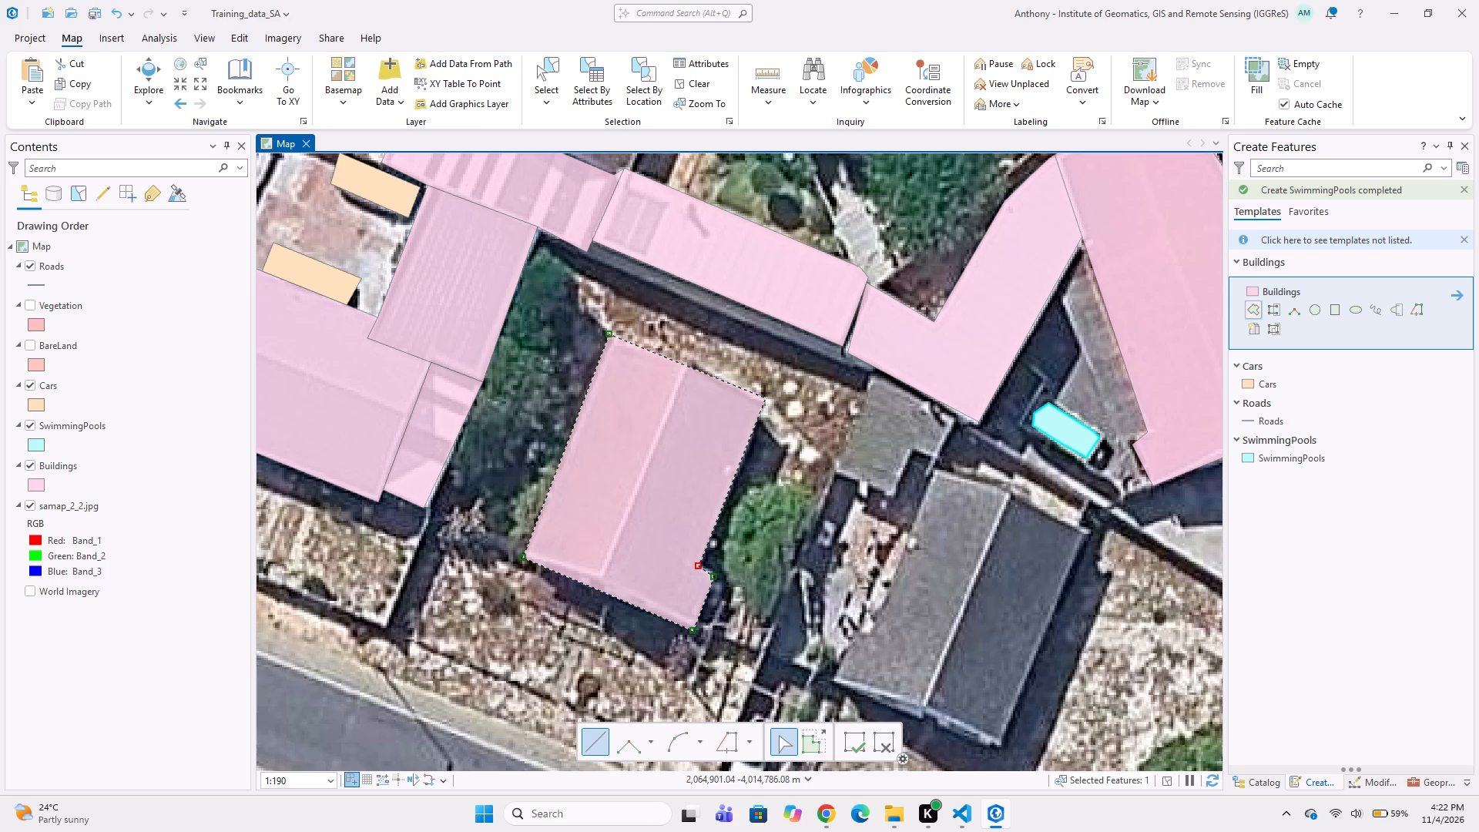
click(766, 398)
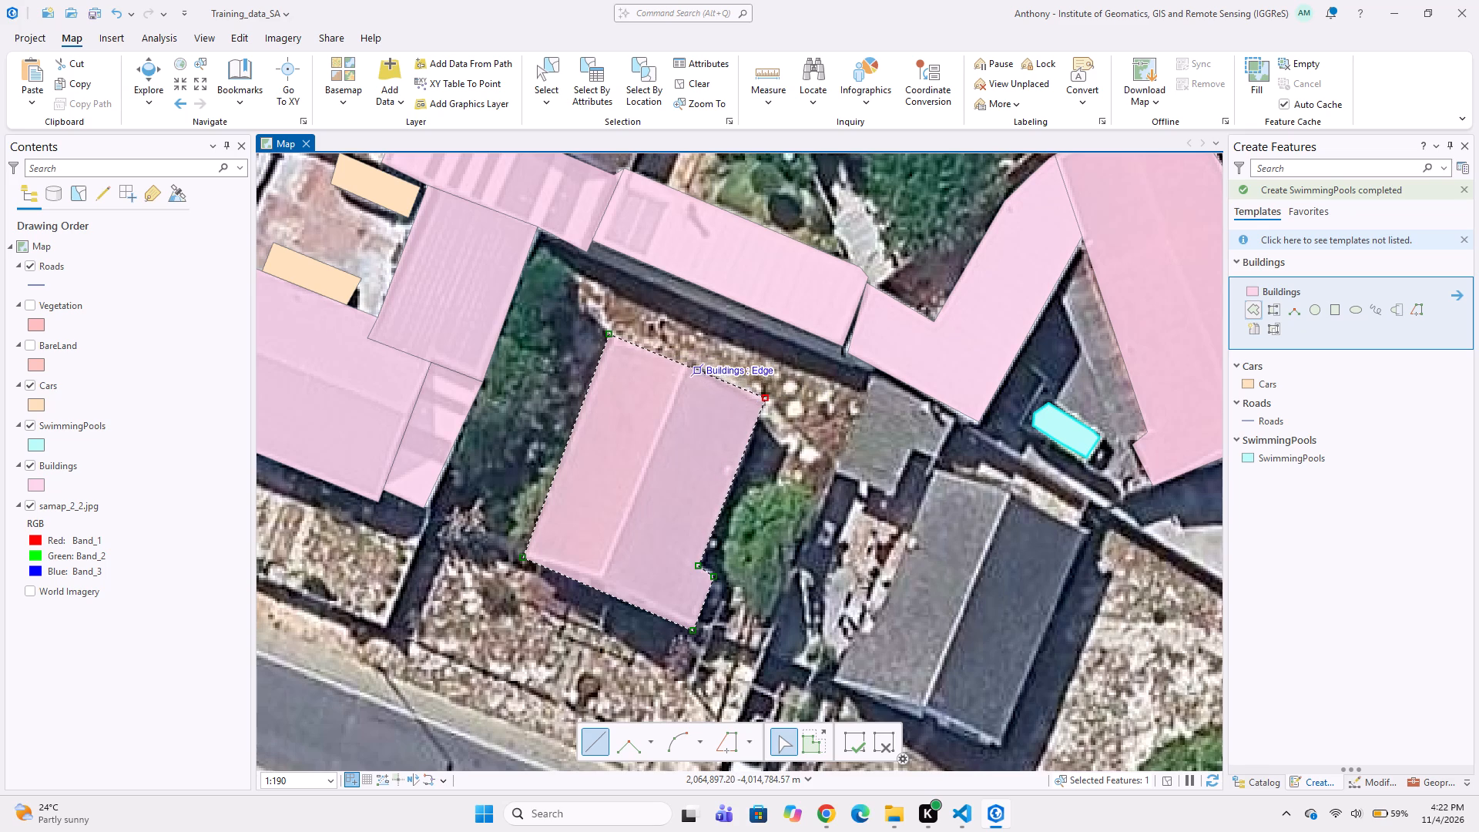
double_click(693, 361)
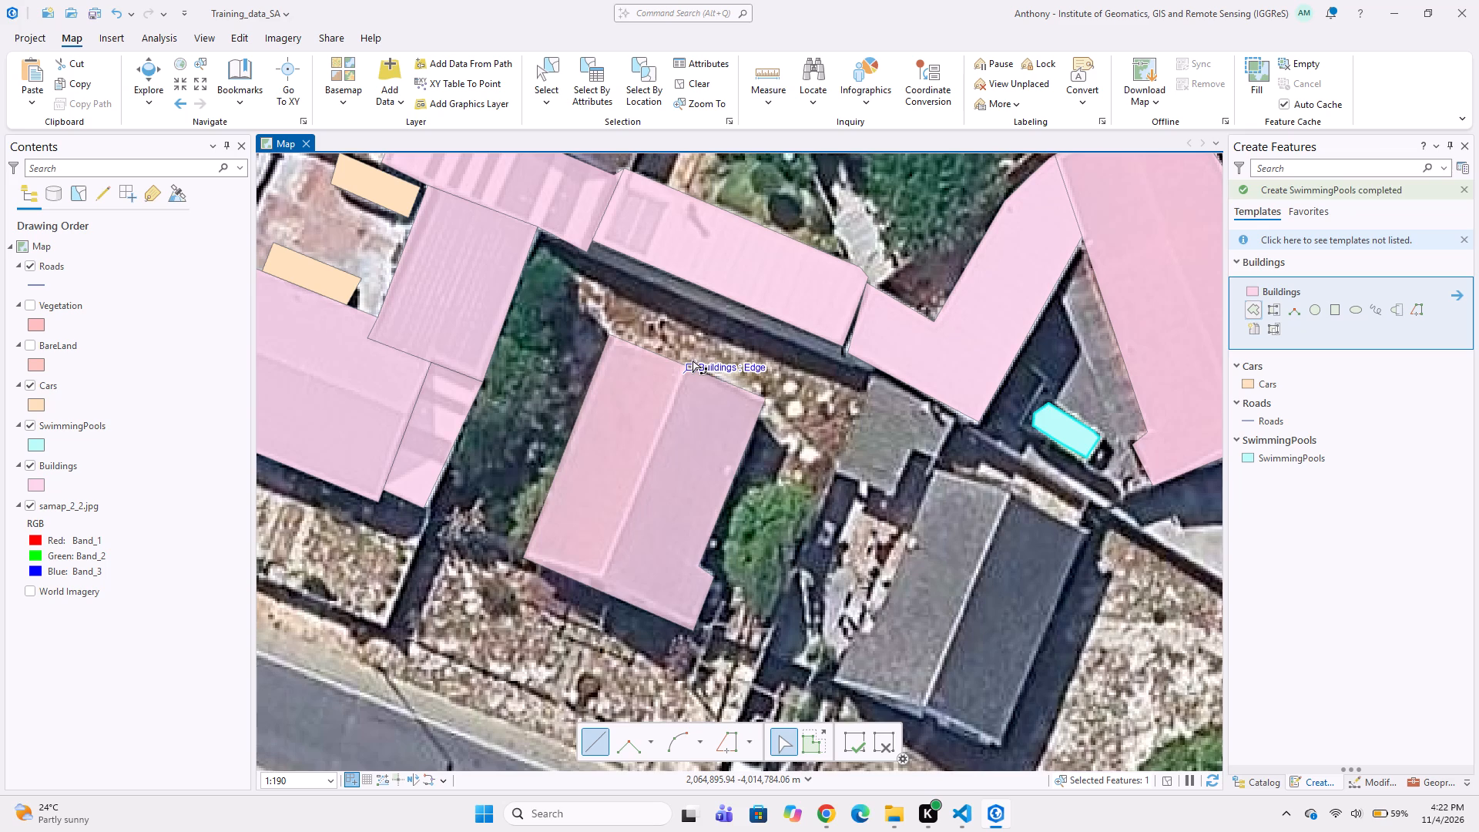
Digitize the small grey outbuilding just south of the L-shaped roof as a Buildings polygon, following the notch at its southeast corner.
middle_drag(868, 518, 774, 482)
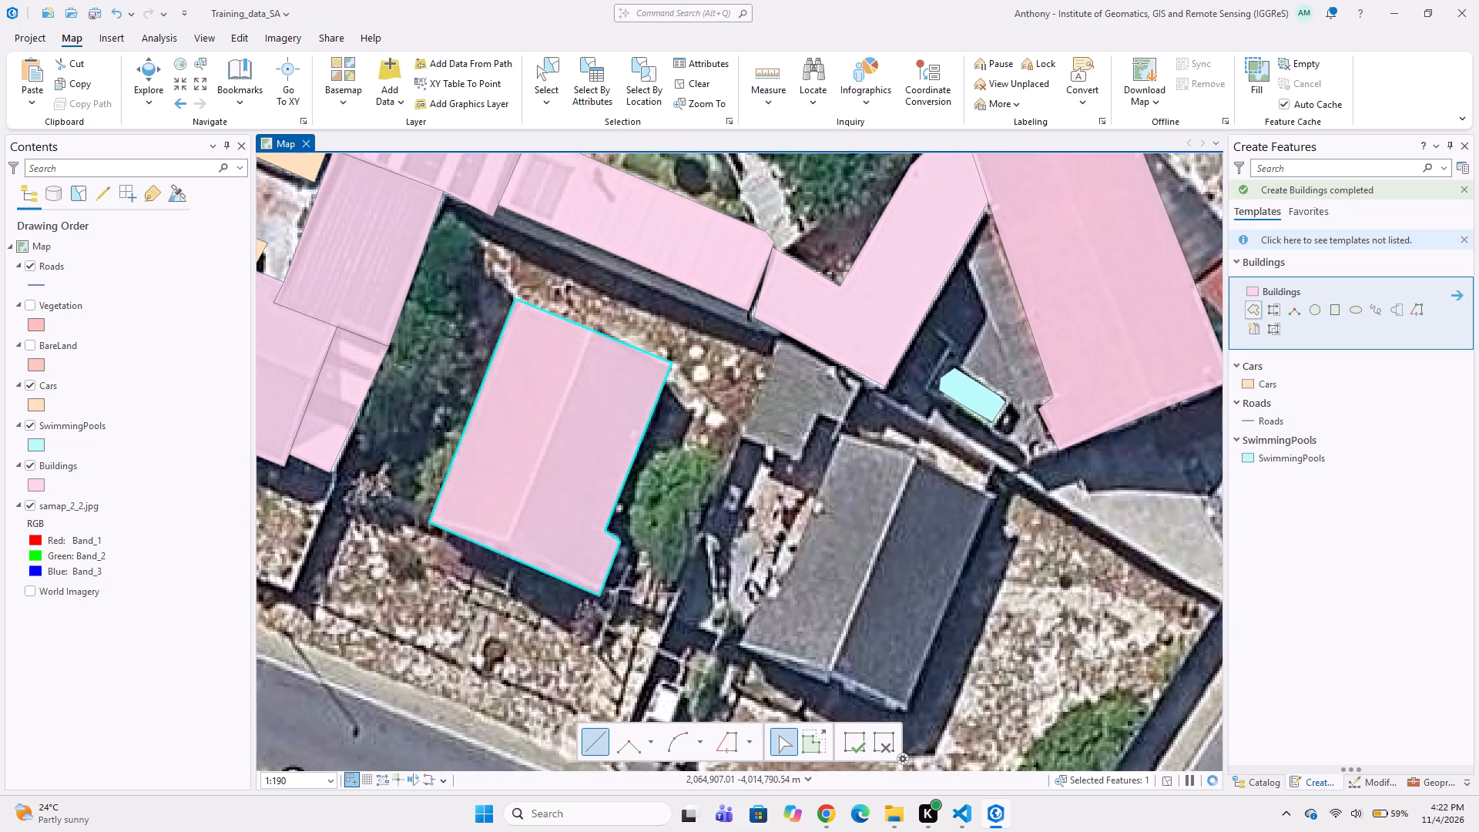
click(739, 434)
click(800, 463)
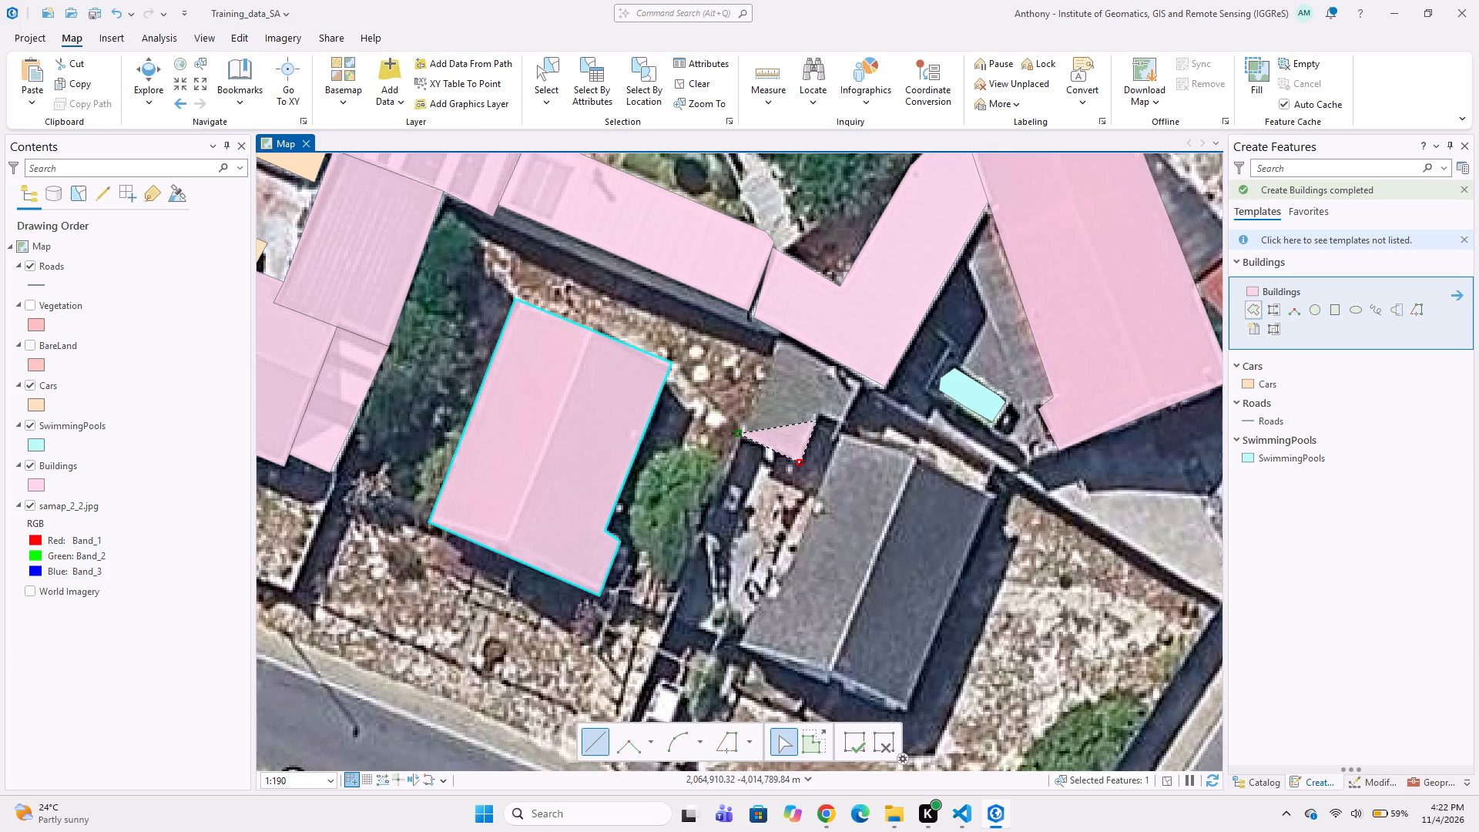
click(820, 415)
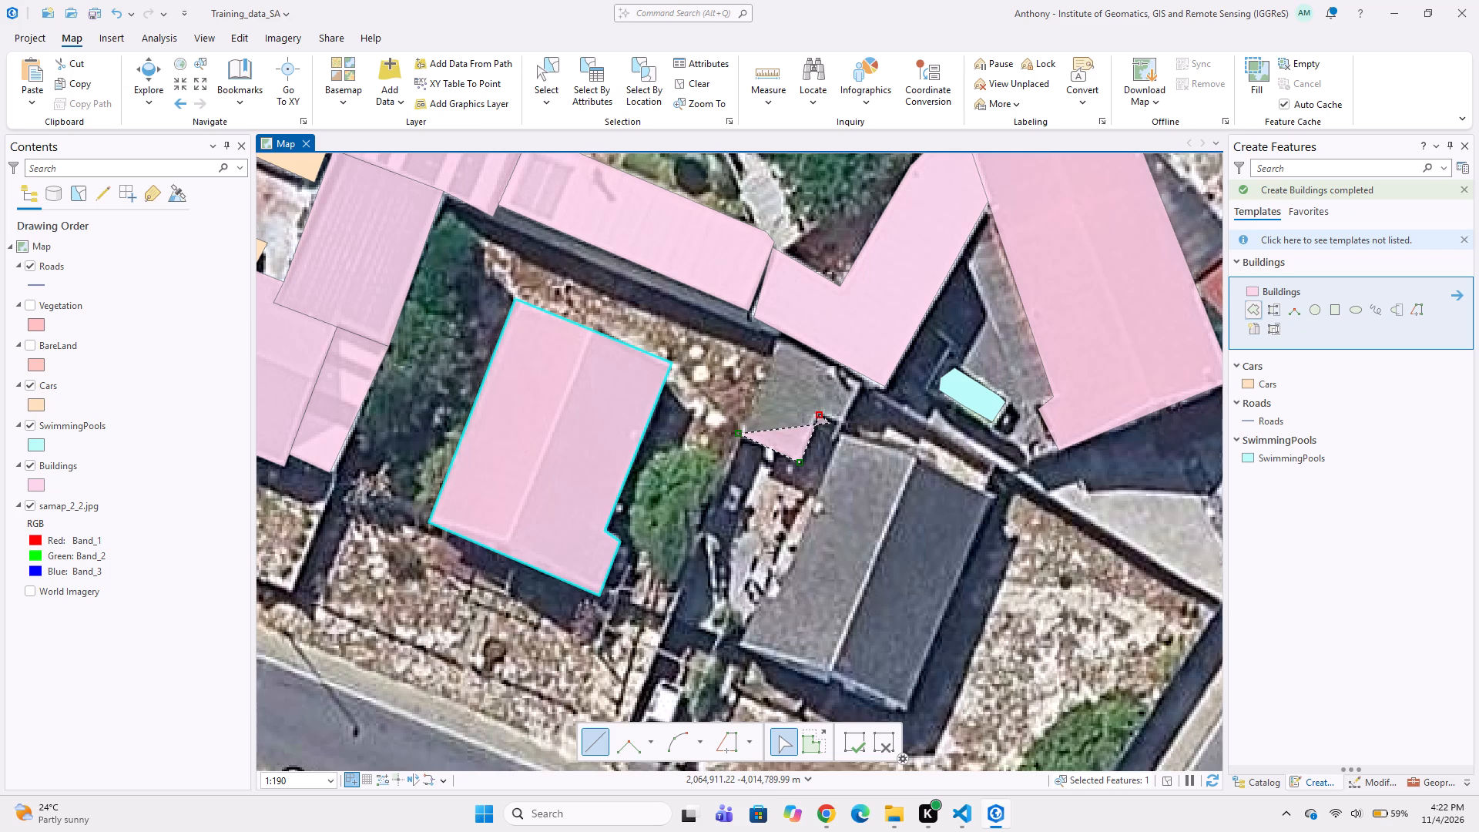
click(838, 423)
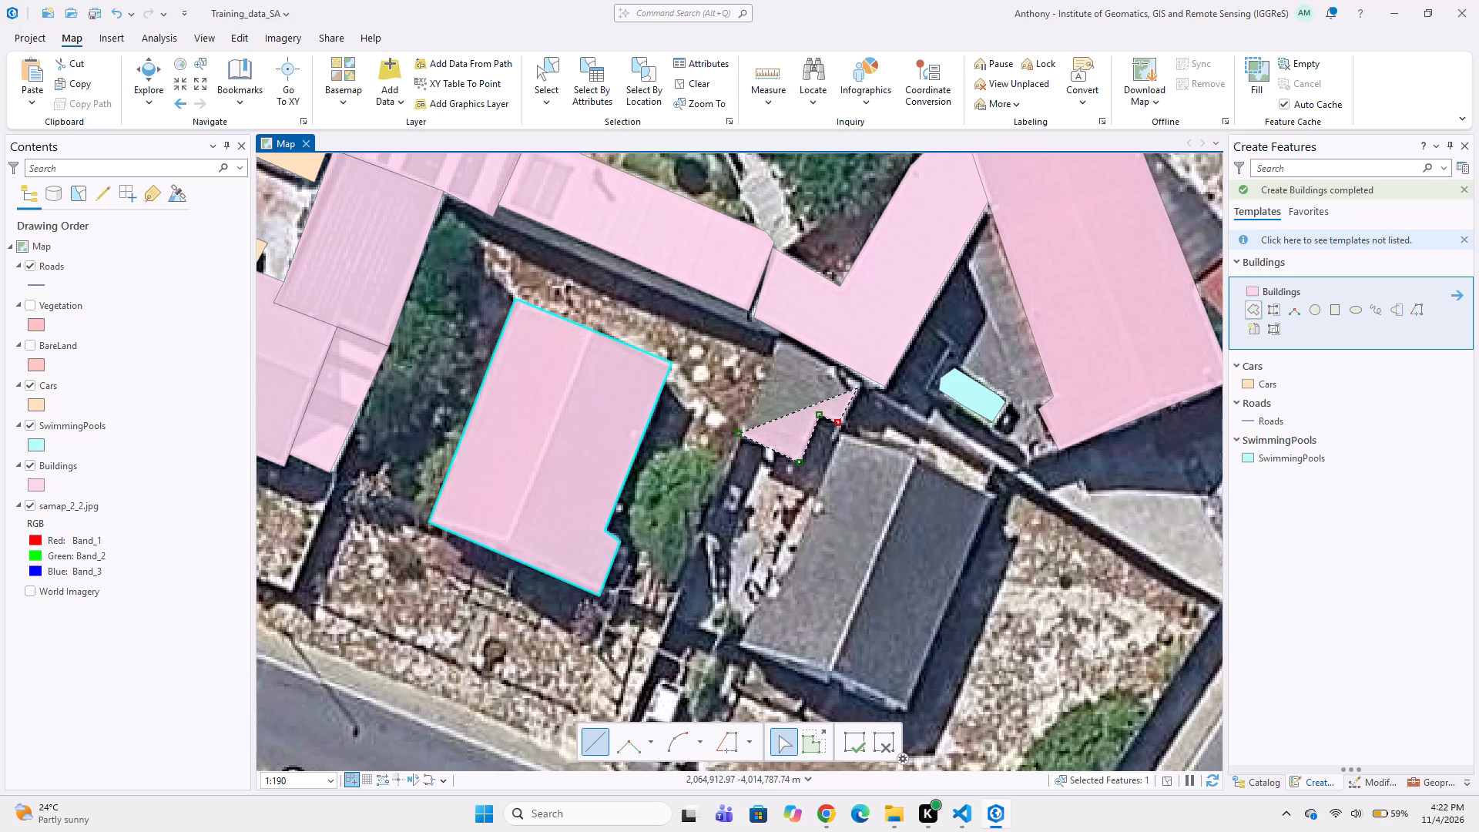
click(857, 383)
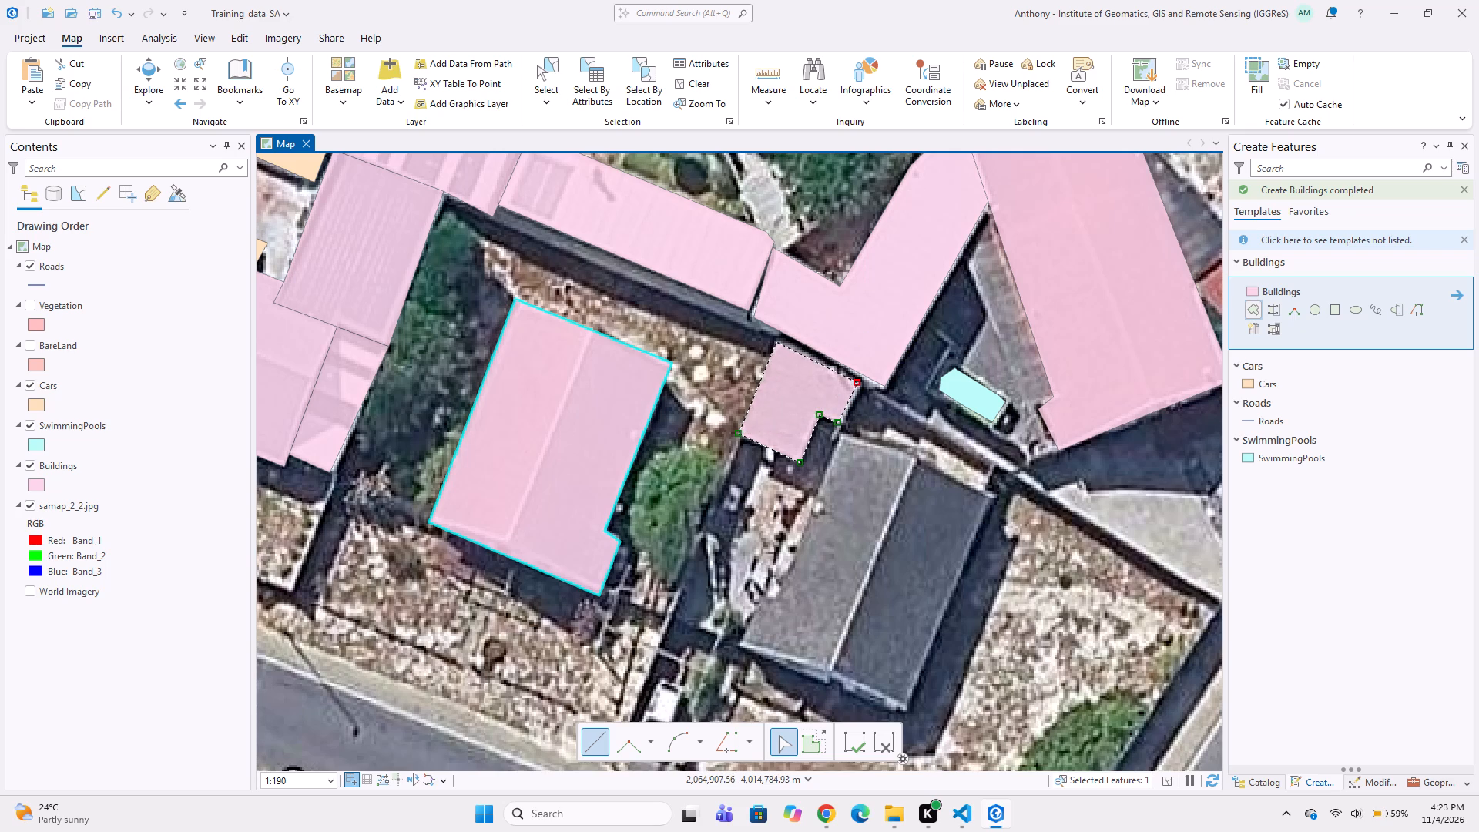
double_click(779, 340)
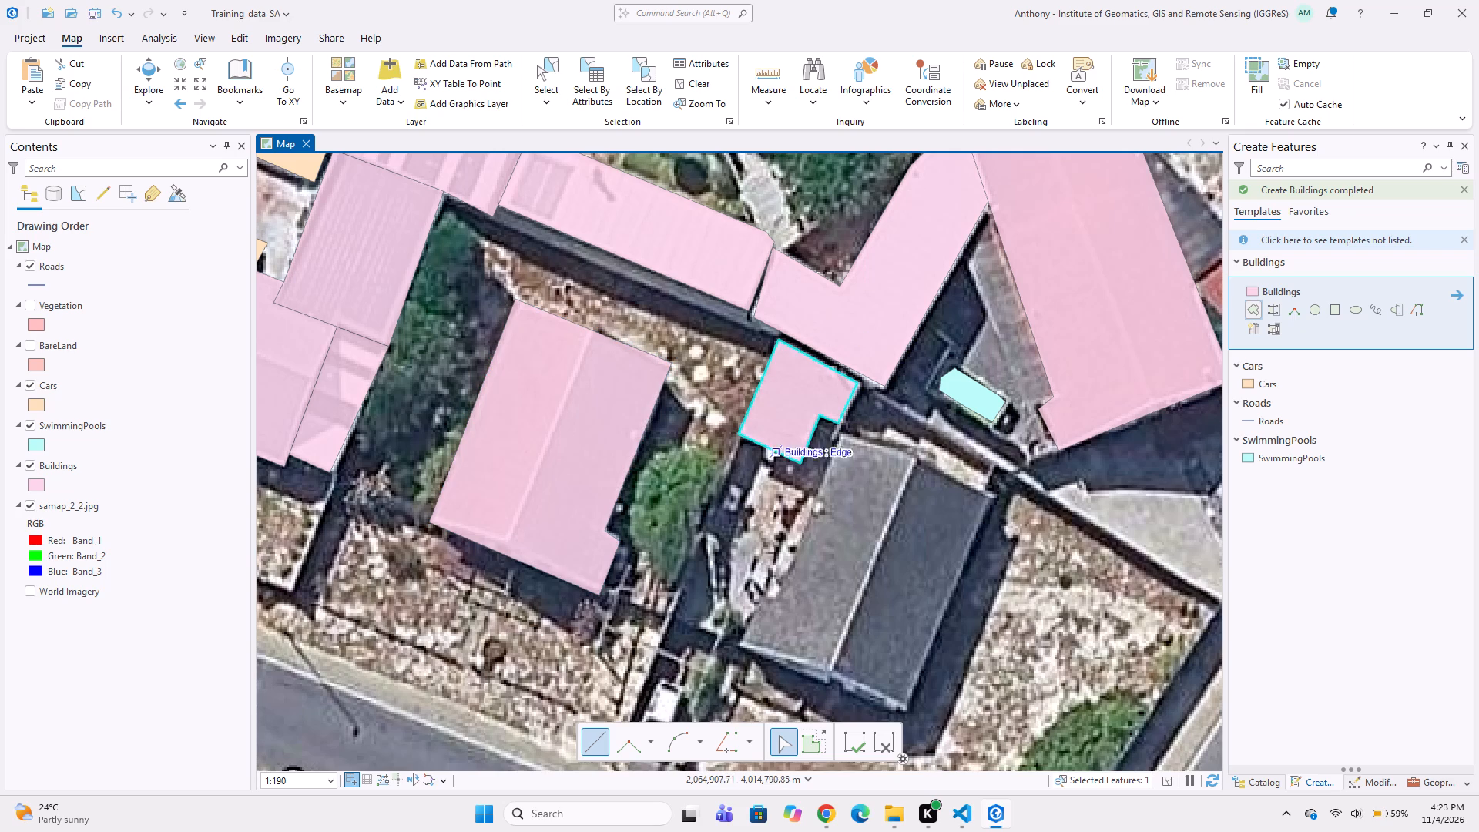
Digitize the dark-grey gabled house southeast of the small grey outbuilding as a Buildings polygon, with a vertex at the northern ridge end.
click(841, 434)
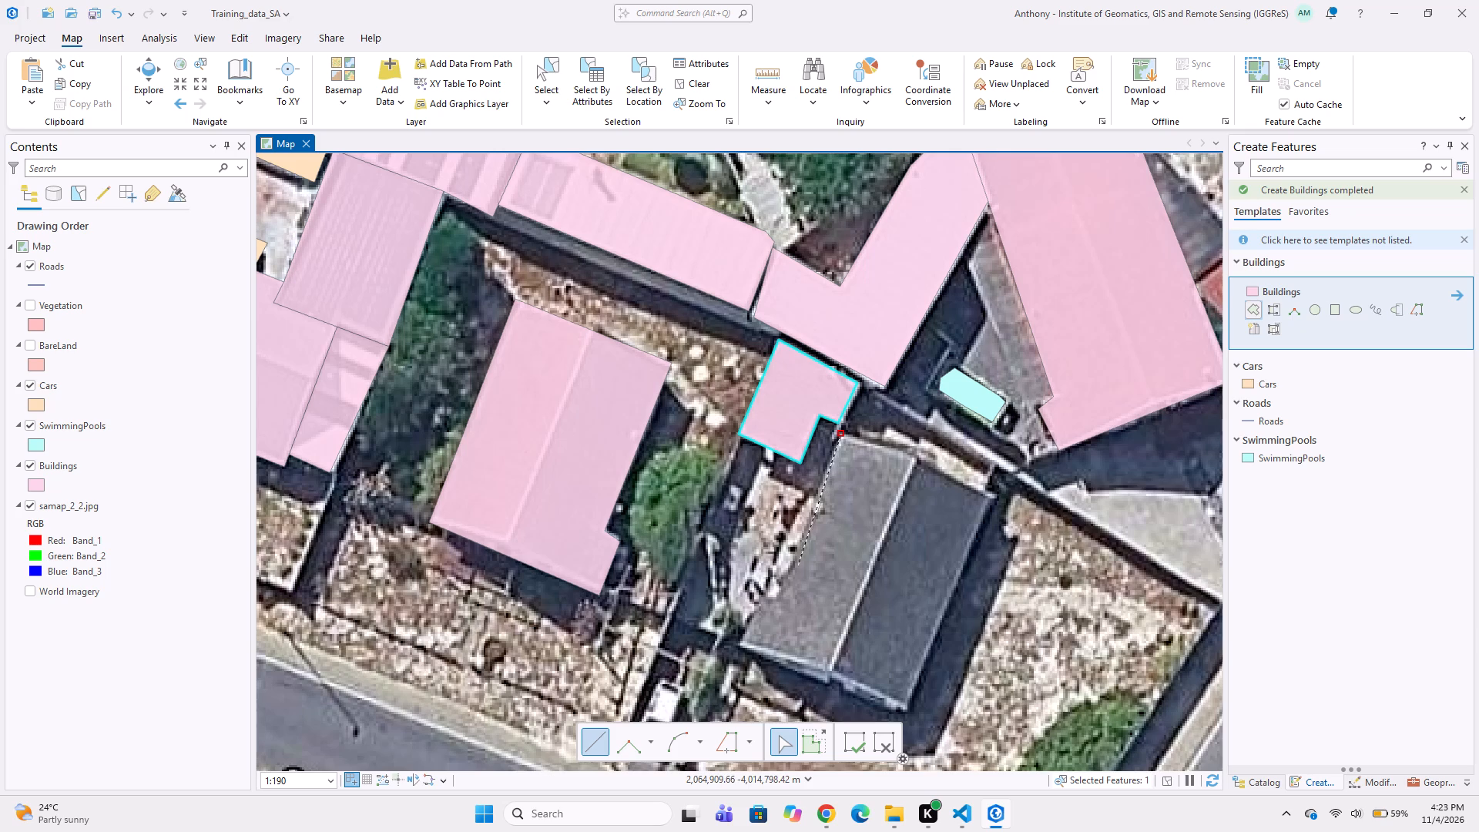
click(741, 644)
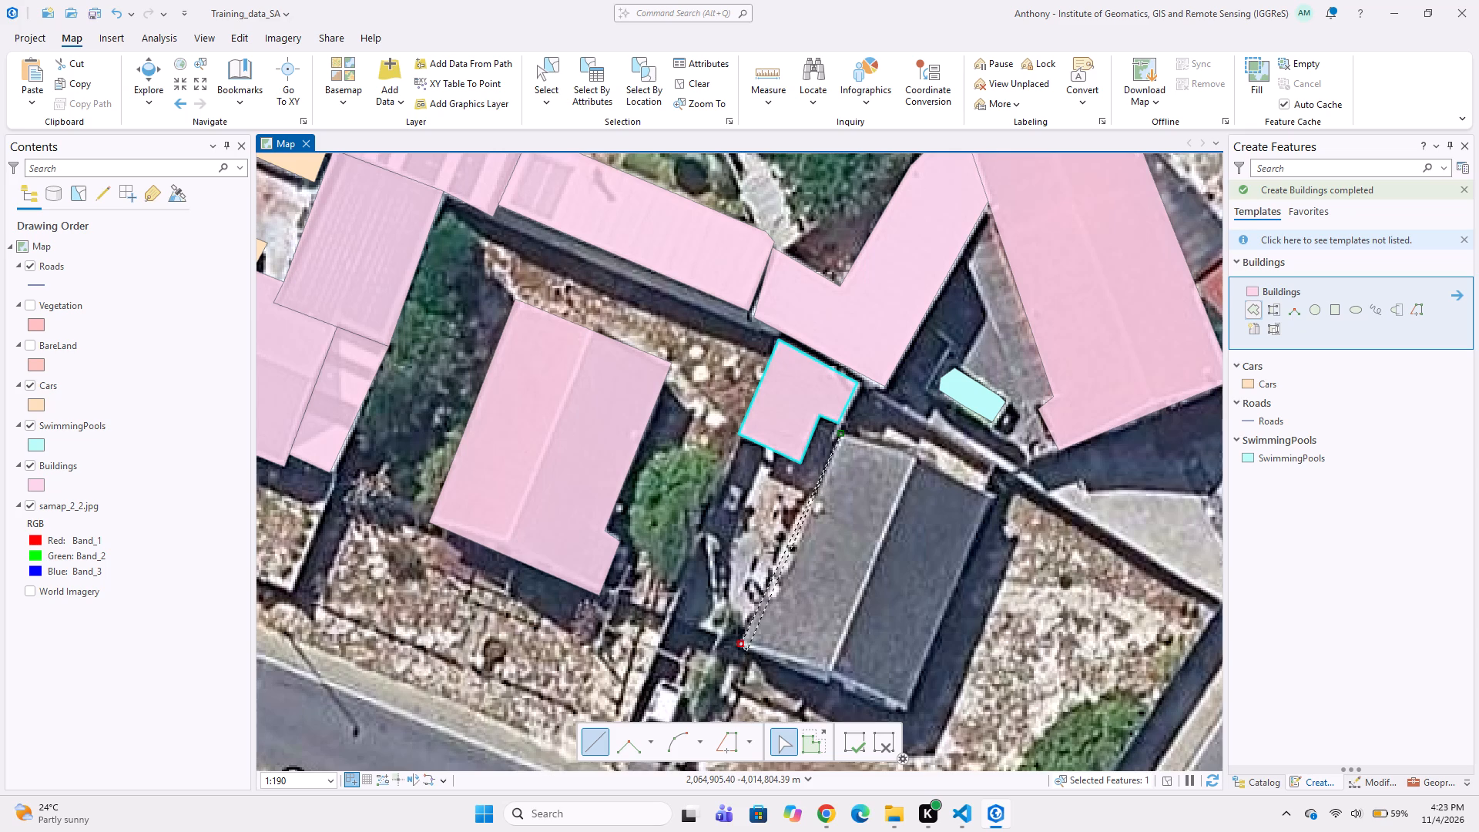
click(906, 711)
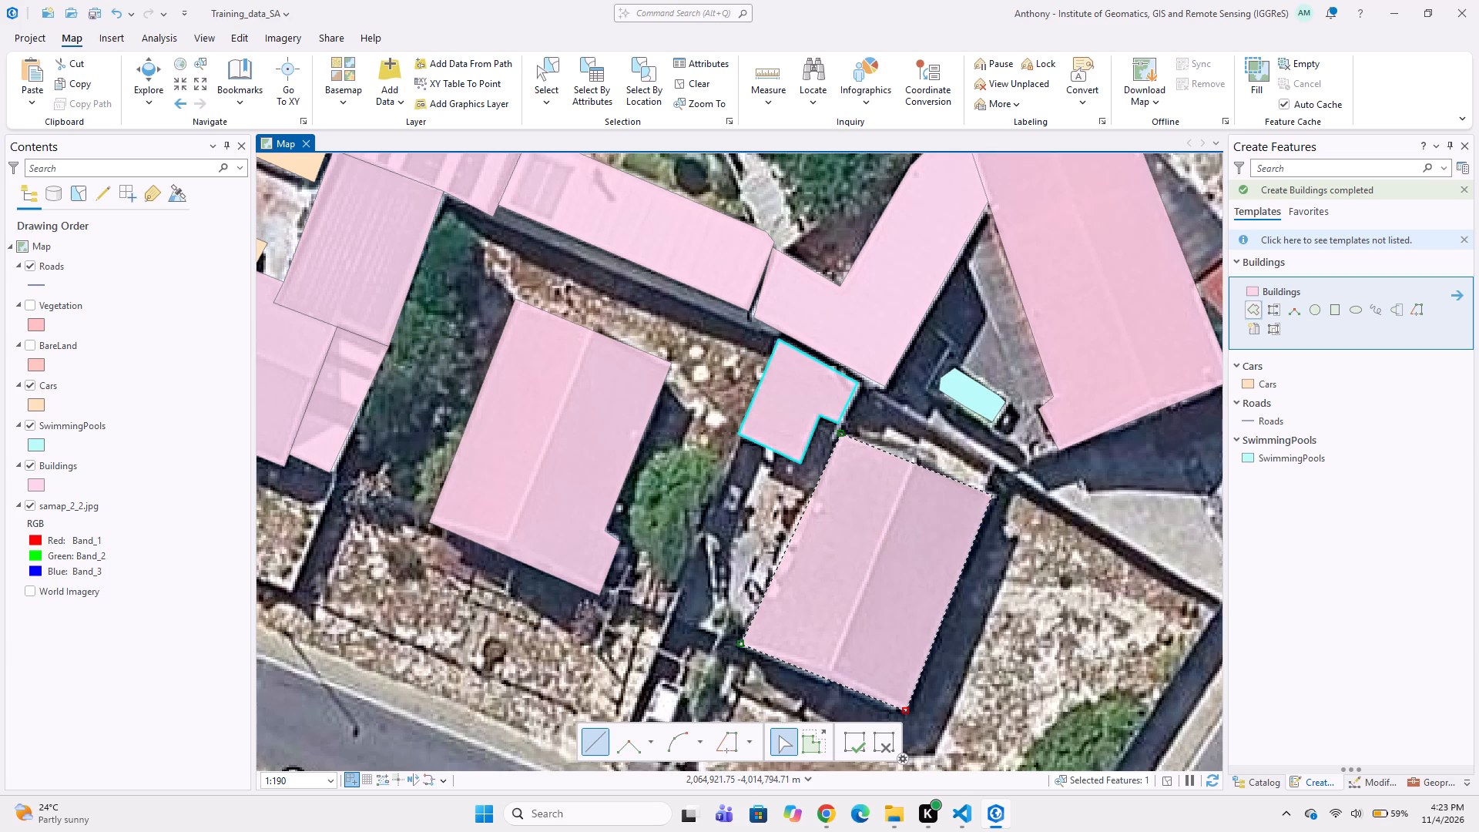
click(994, 495)
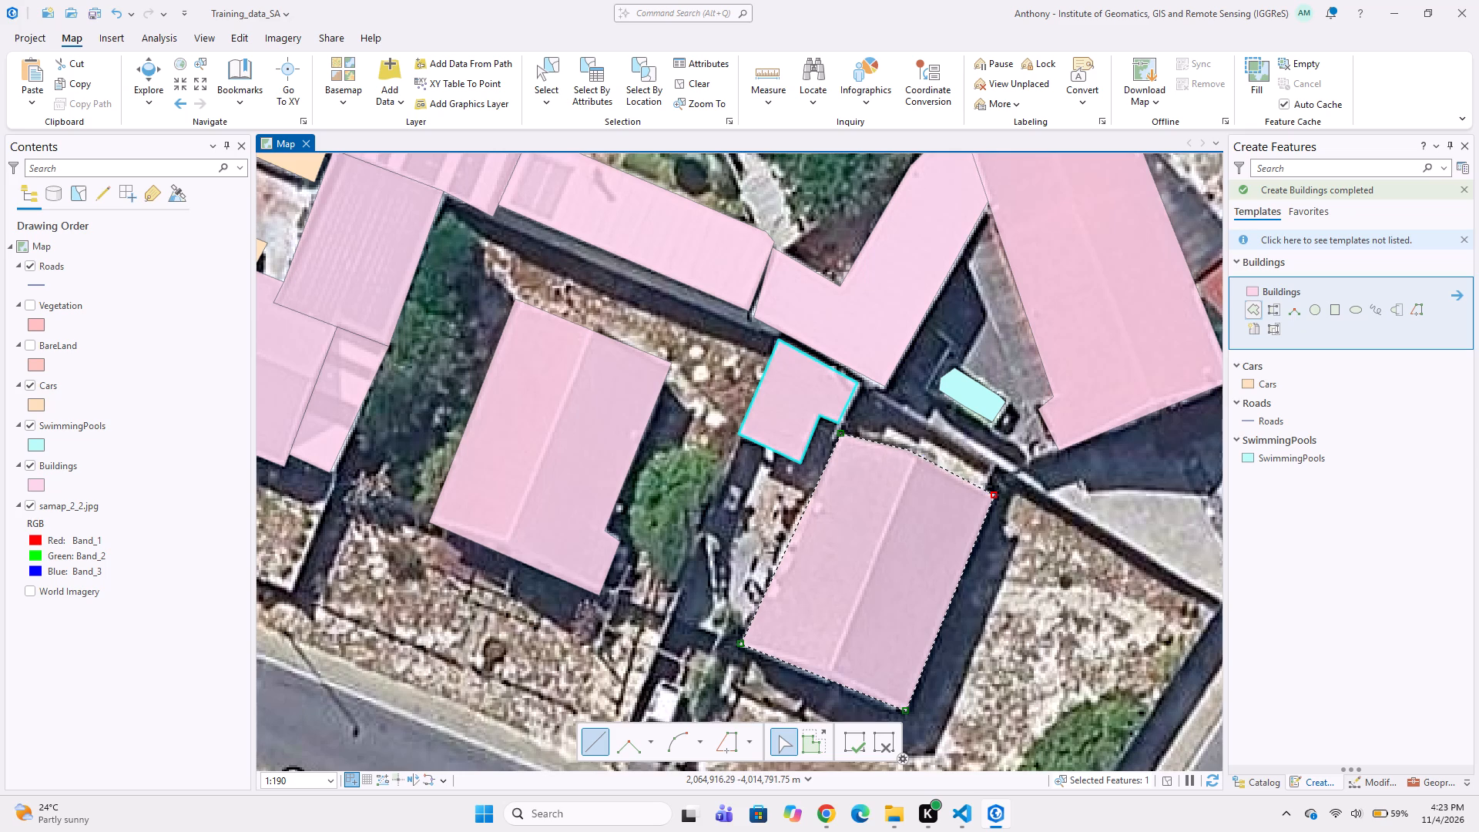
double_click(908, 450)
Digitize the white car parked north of Caravel Rd, southwest of the dark-grey gabled house, as a rectangular Cars polygon.
scroll(914, 495, down, 2)
scroll(893, 495, up, 1)
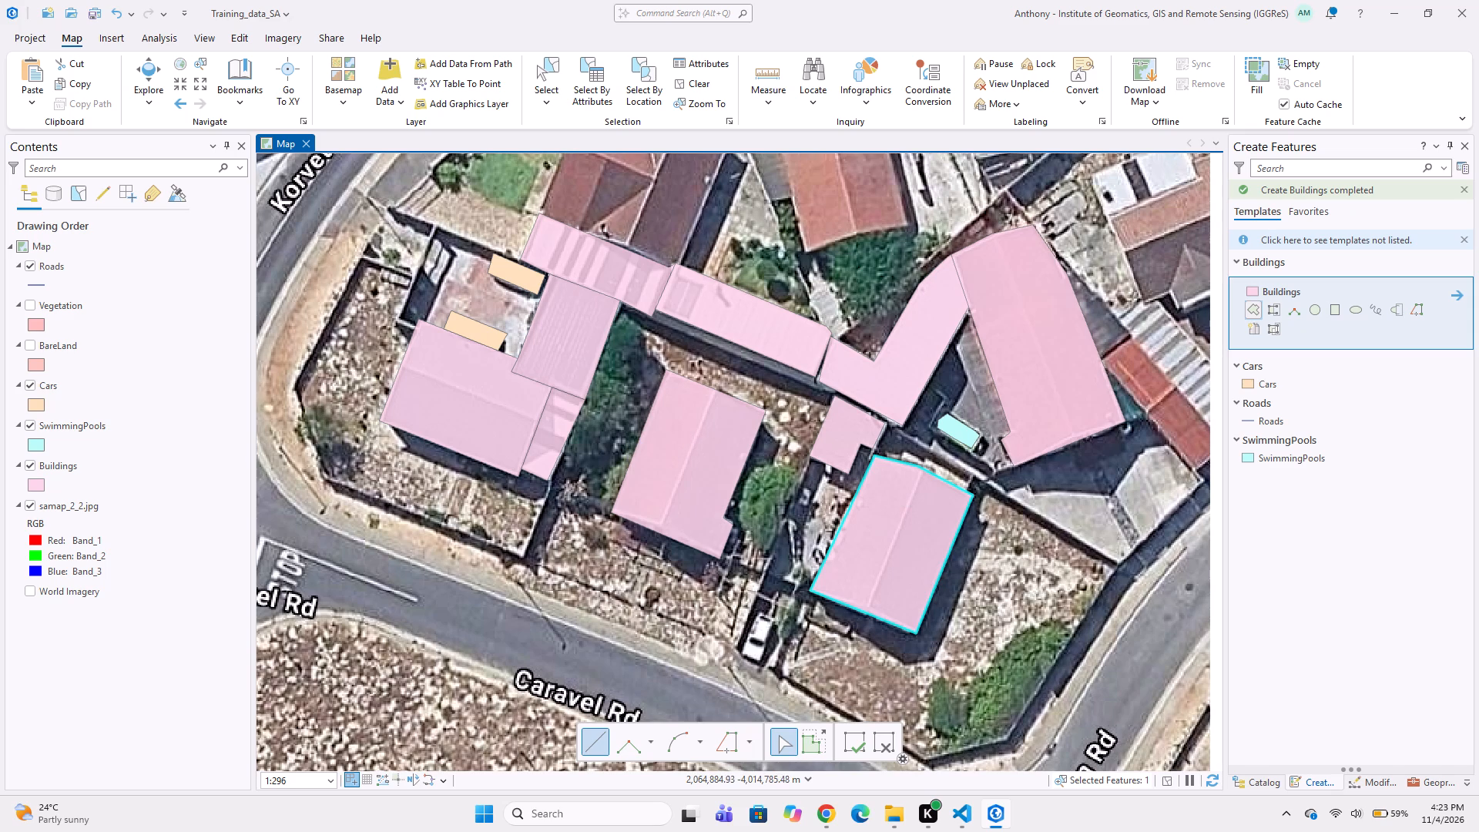
middle_drag(566, 431, 633, 482)
middle_drag(663, 458, 575, 431)
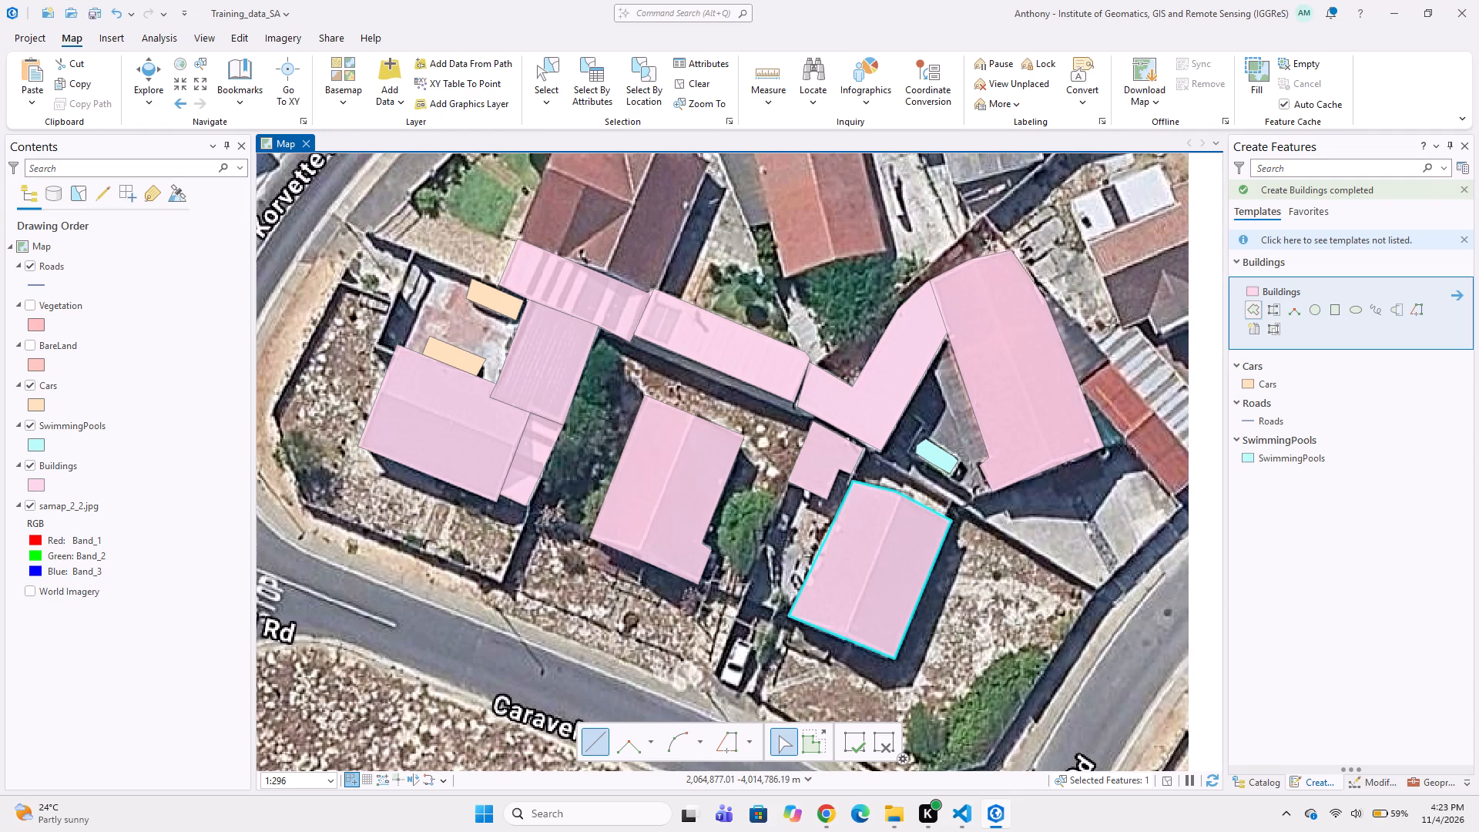
middle_drag(591, 491, 542, 369)
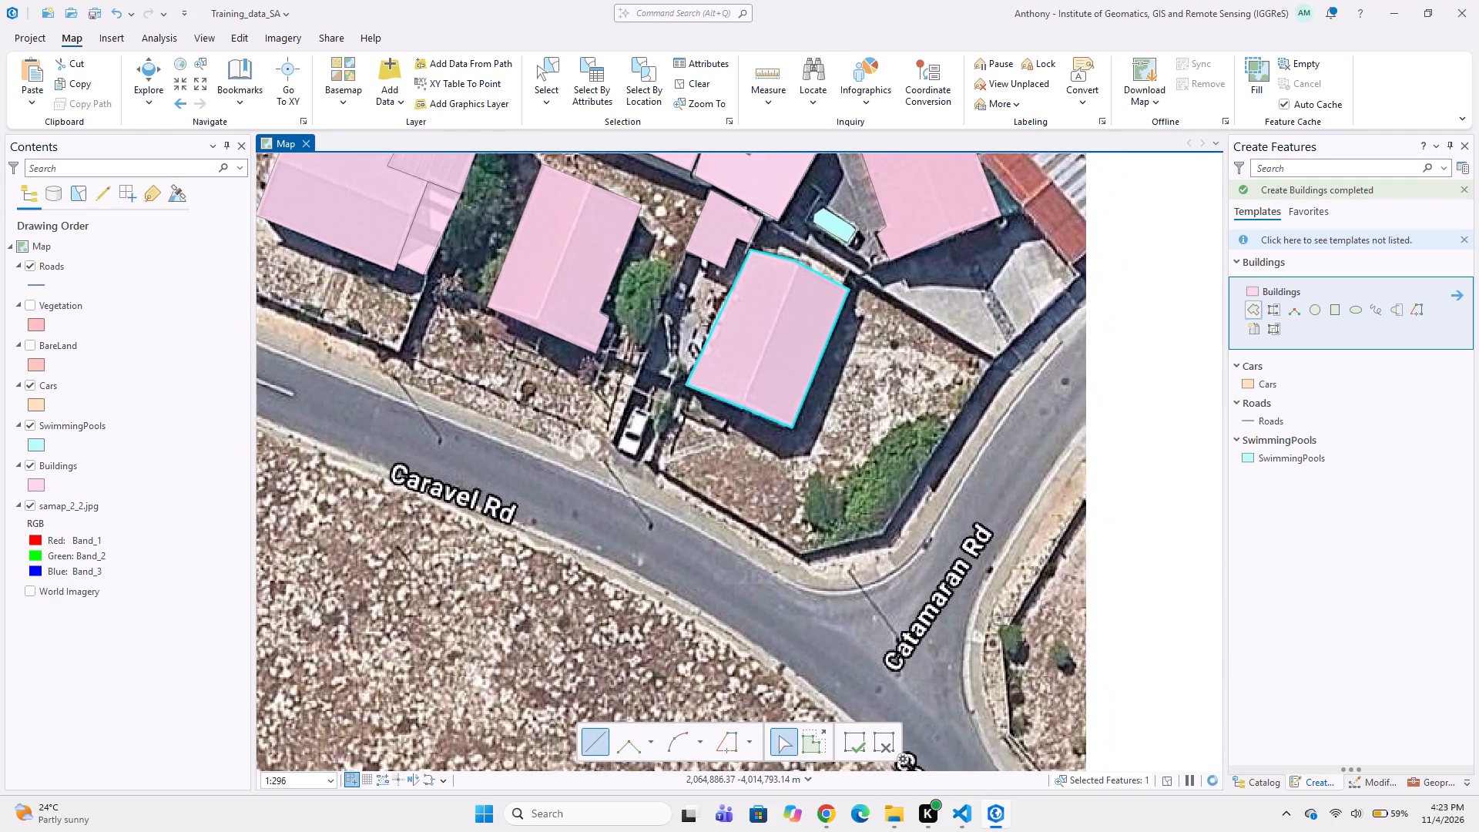
click(1286, 374)
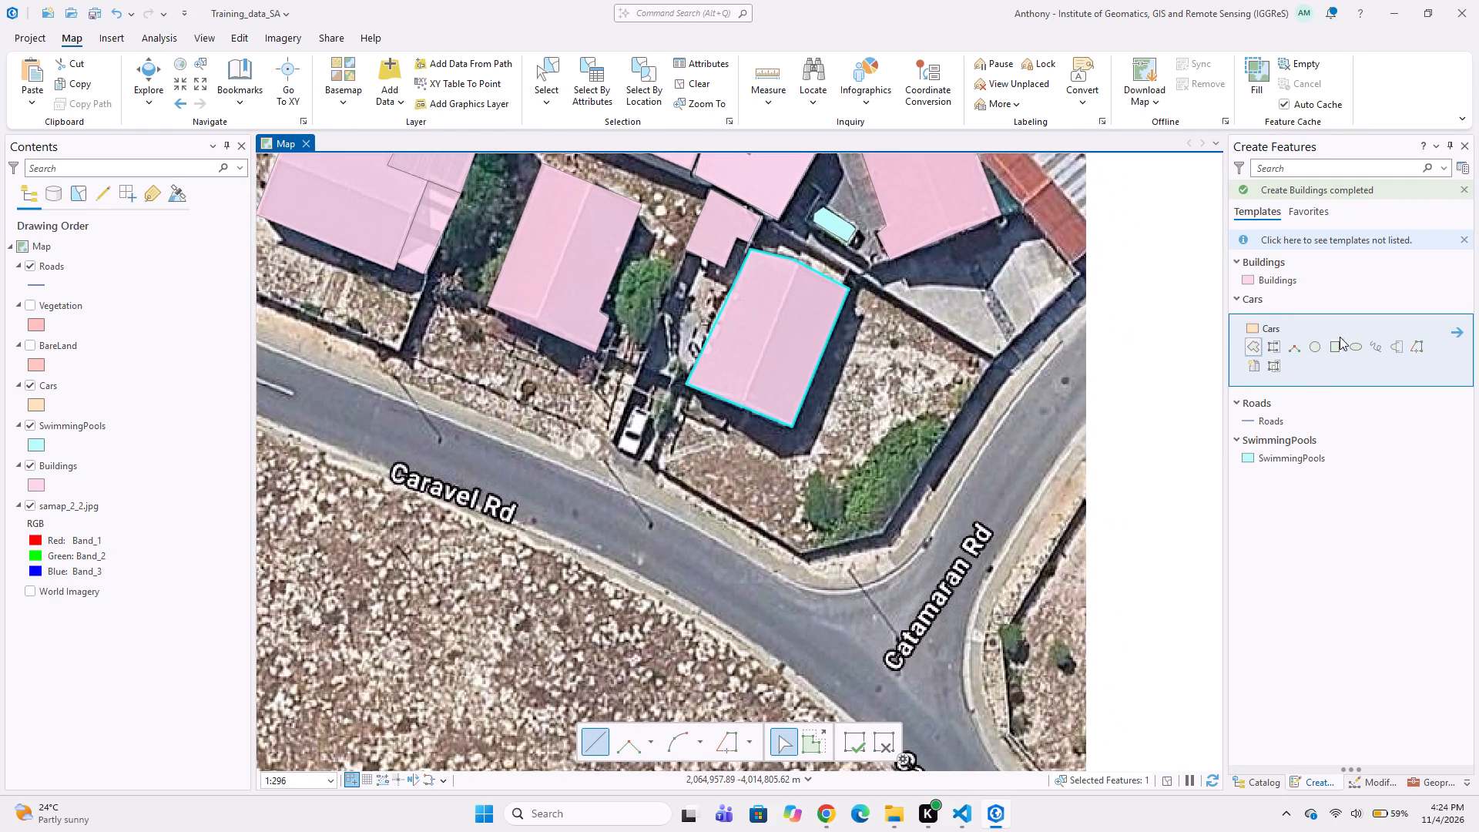
click(1335, 350)
scroll(661, 412, up, 1)
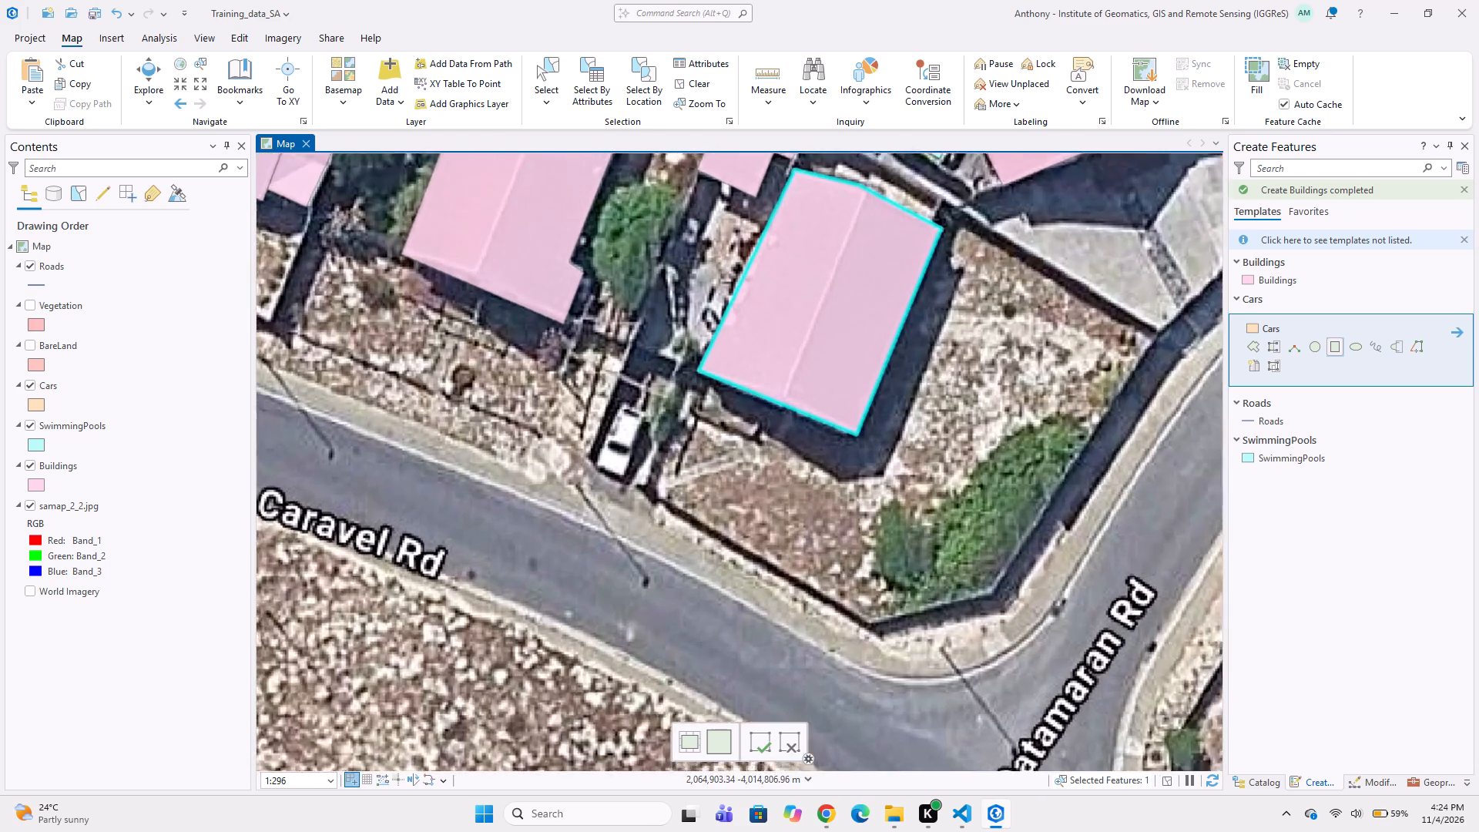
scroll(599, 415, up, 1)
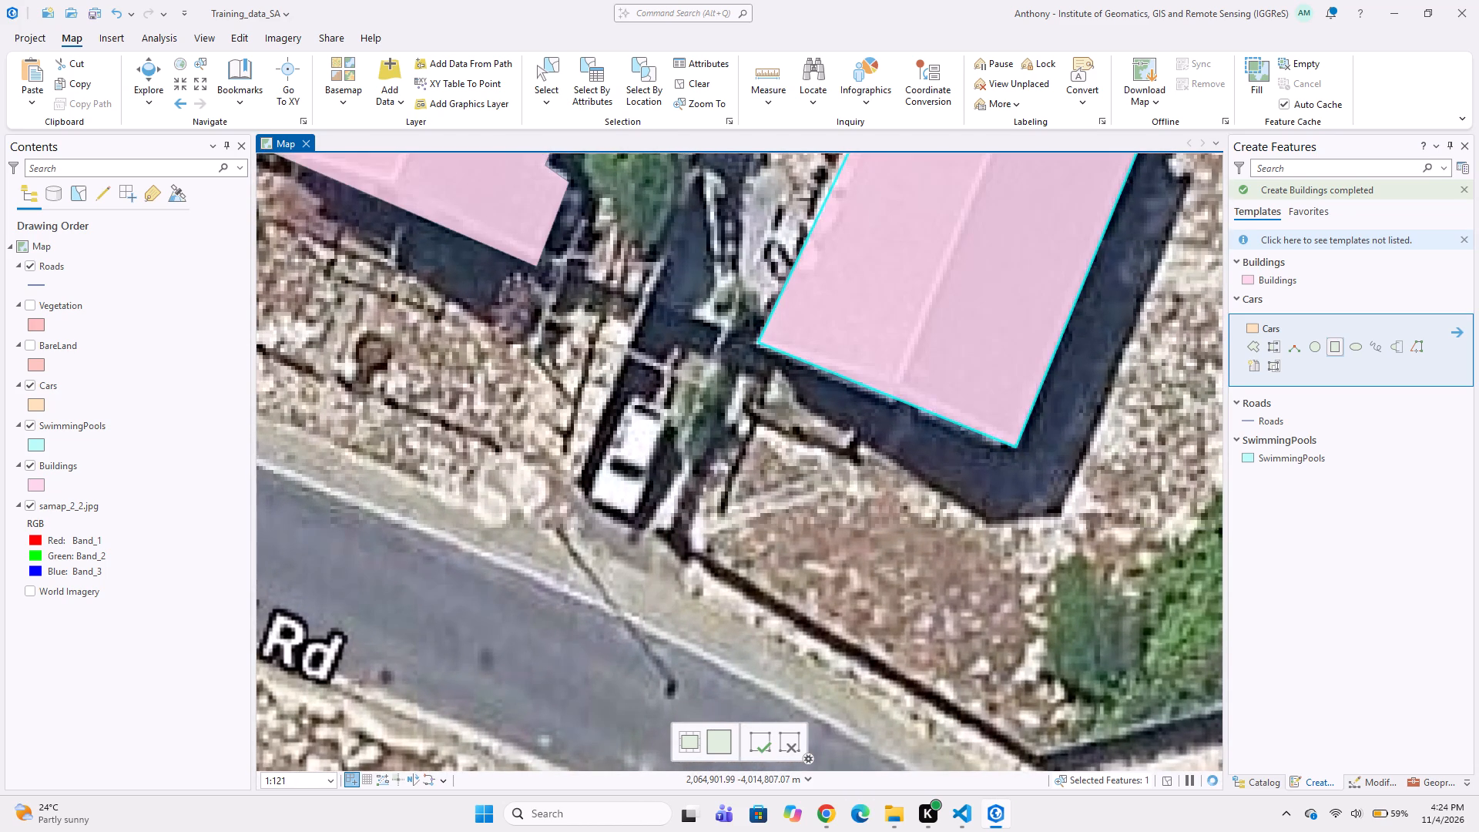
click(676, 407)
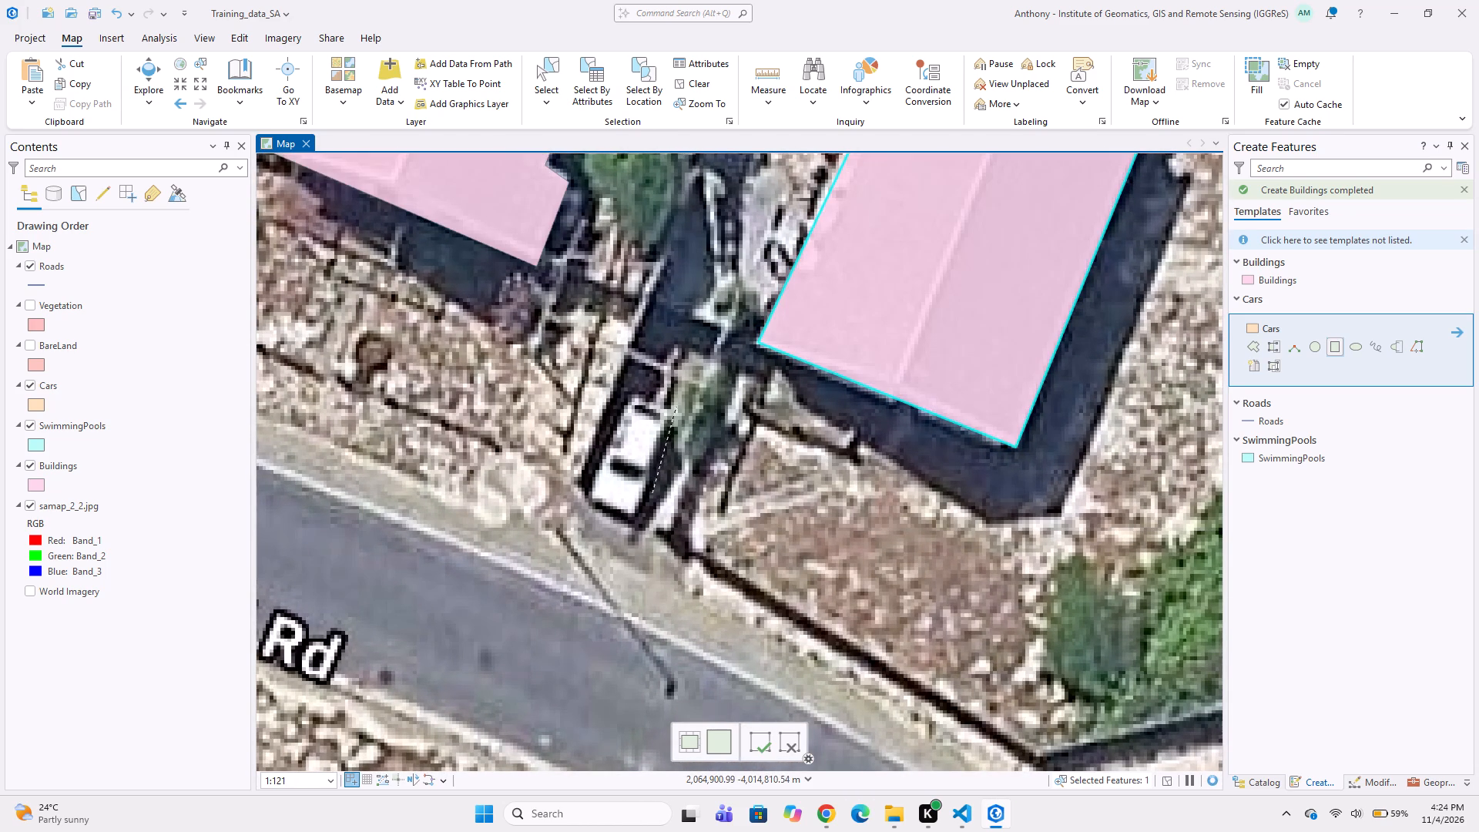
click(639, 520)
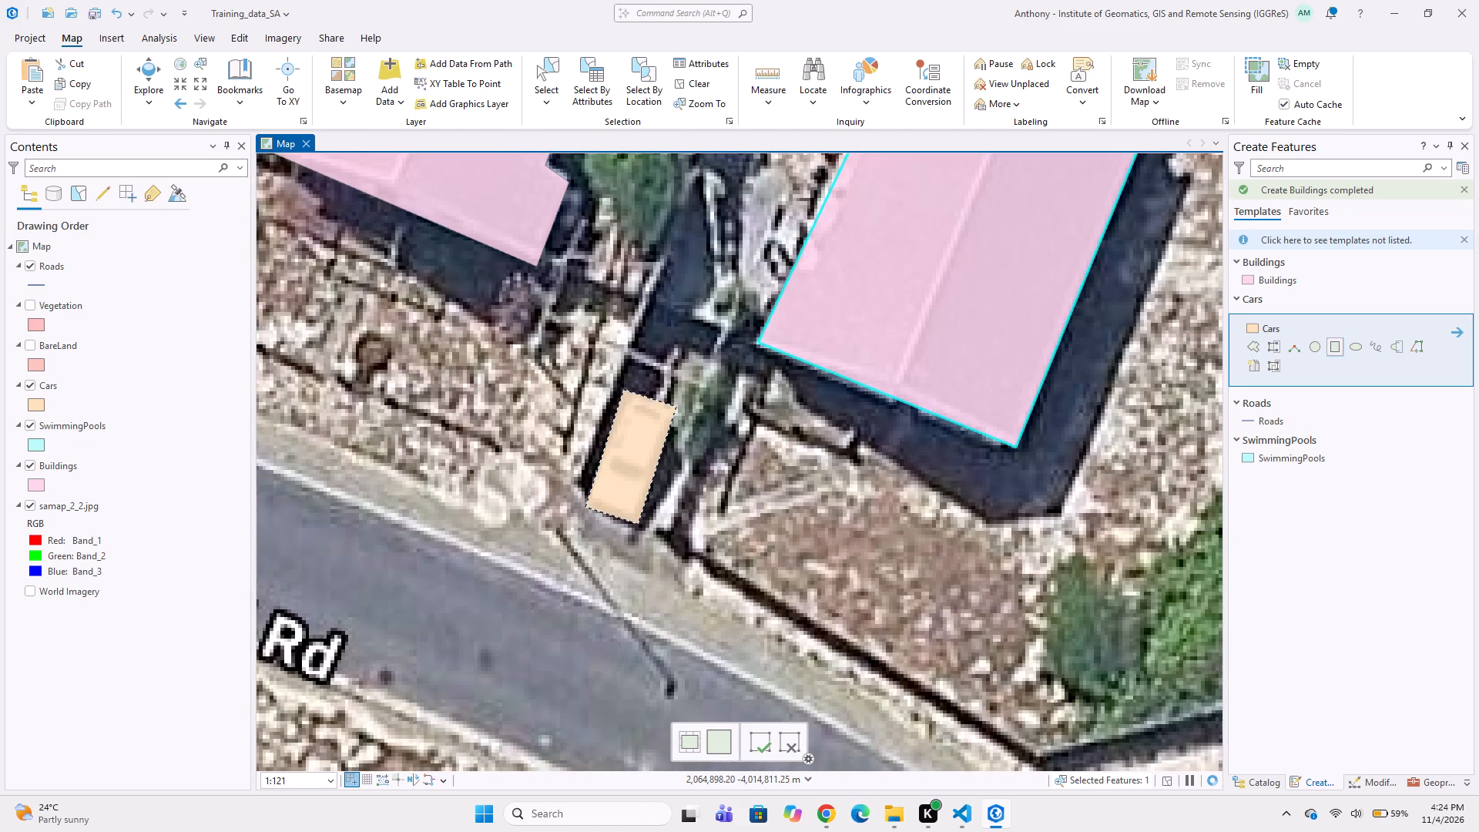
click(582, 507)
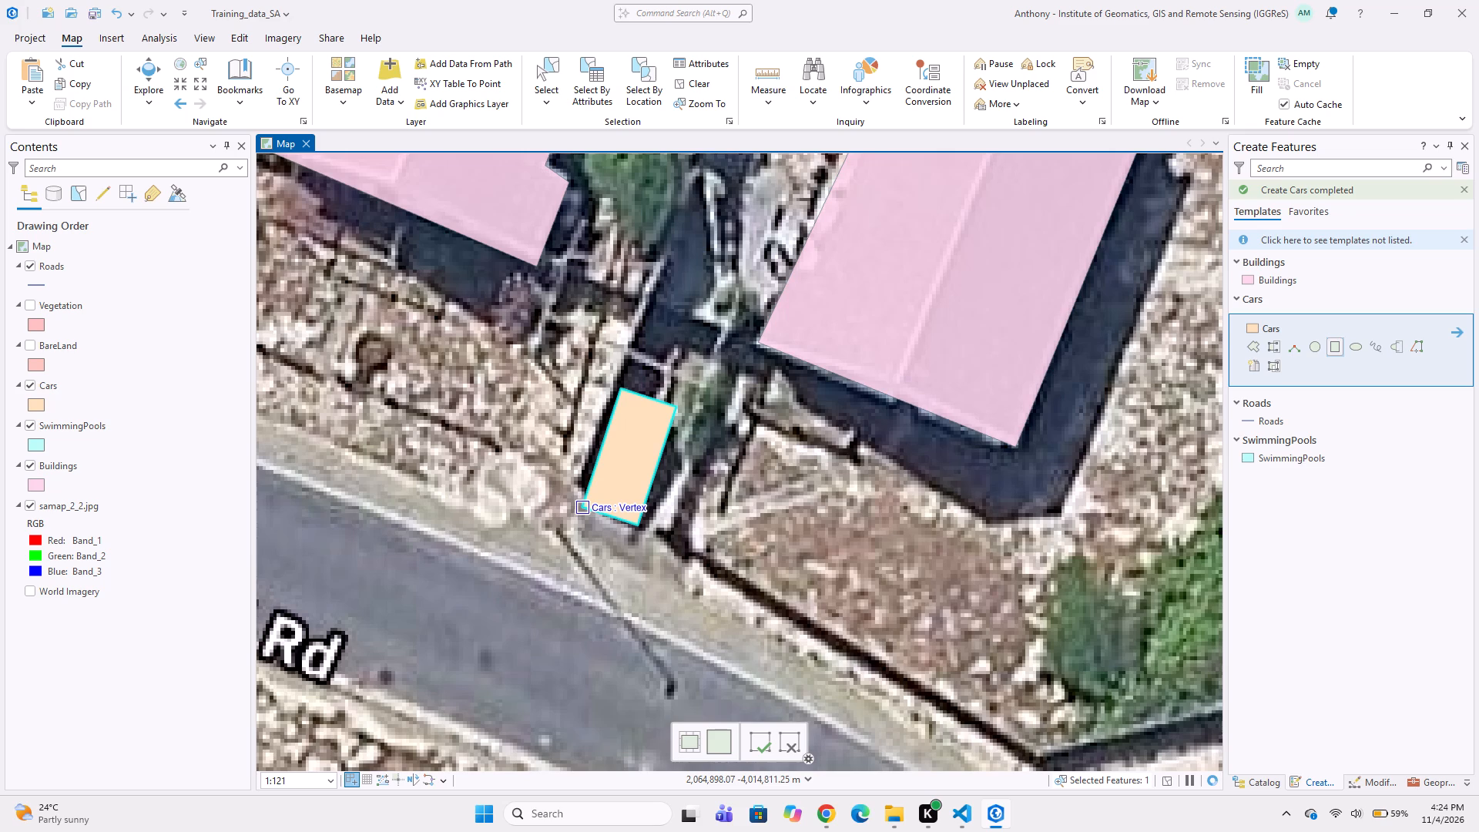
Examine the block between Caravel Rd and Catamaran Rd for buildings, cars and pools still lacking polygons.
scroll(671, 450, down, 2)
middle_drag(674, 418, 612, 528)
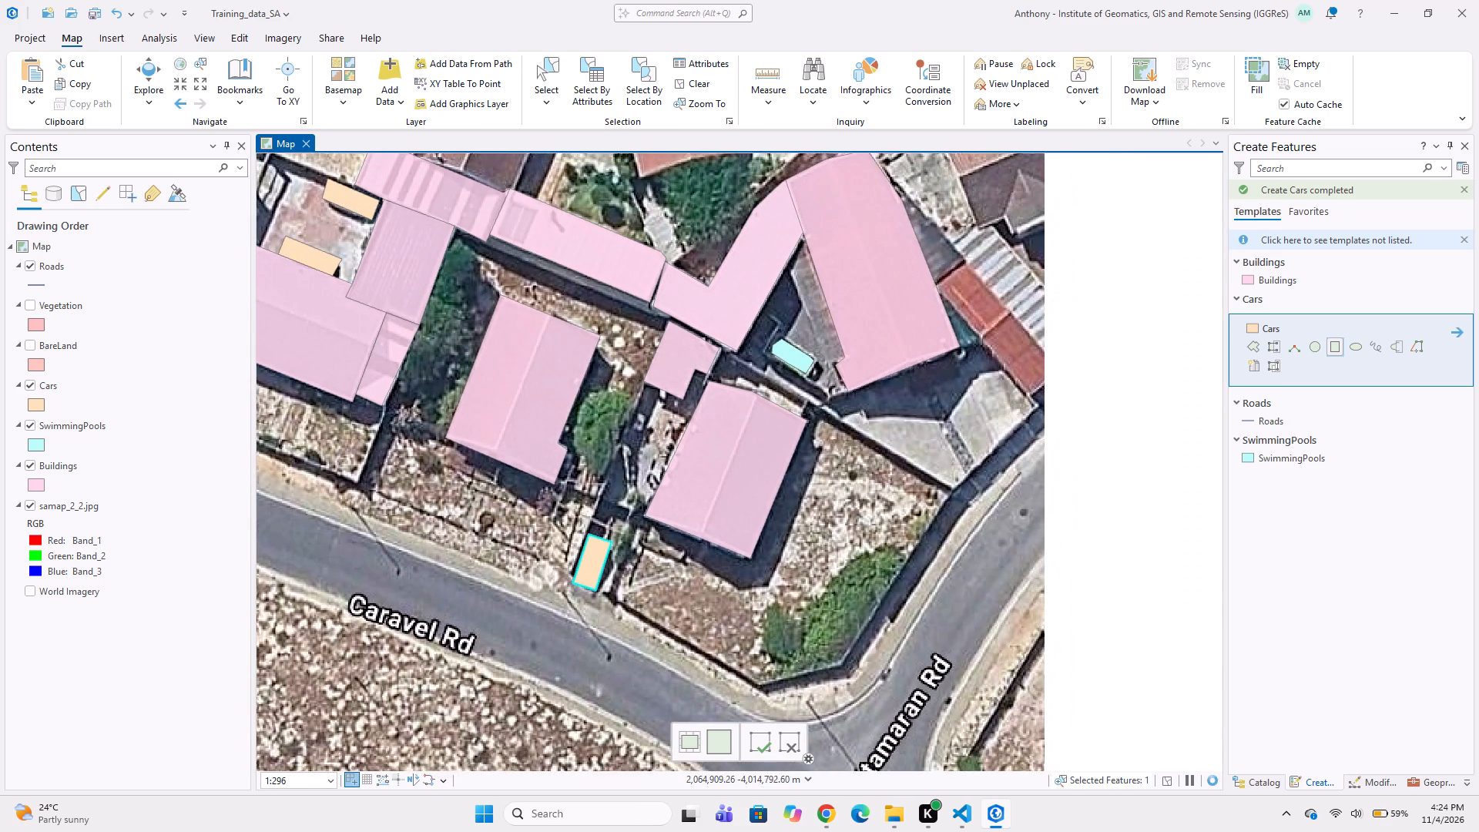
scroll(757, 356, up, 1)
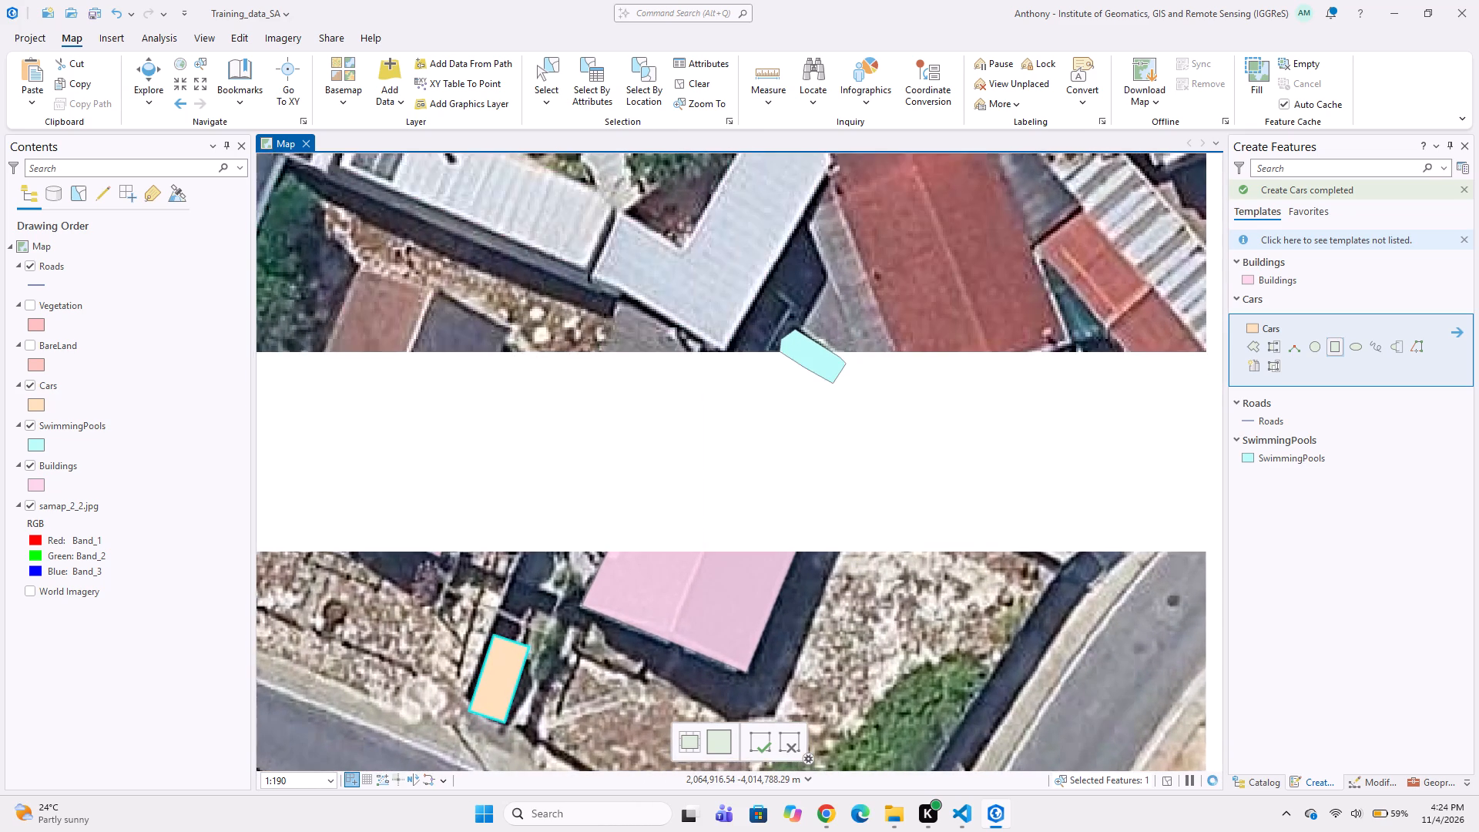
middle_drag(736, 337, 731, 434)
middle_drag(696, 425, 690, 399)
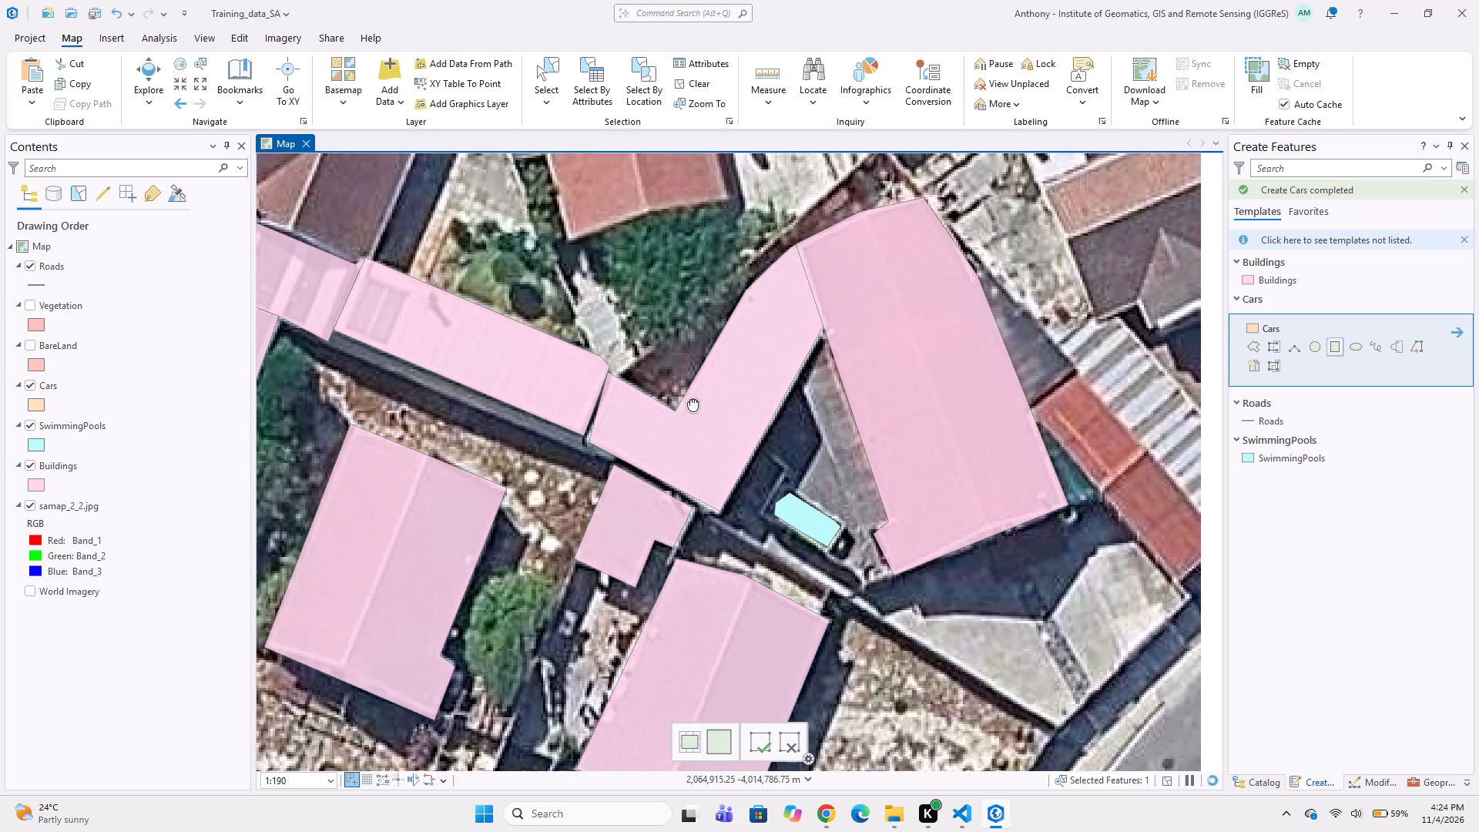
middle_drag(690, 399, 682, 299)
middle_drag(647, 364, 682, 288)
middle_drag(669, 317, 736, 436)
scroll(693, 326, down, 1)
middle_drag(739, 294, 717, 294)
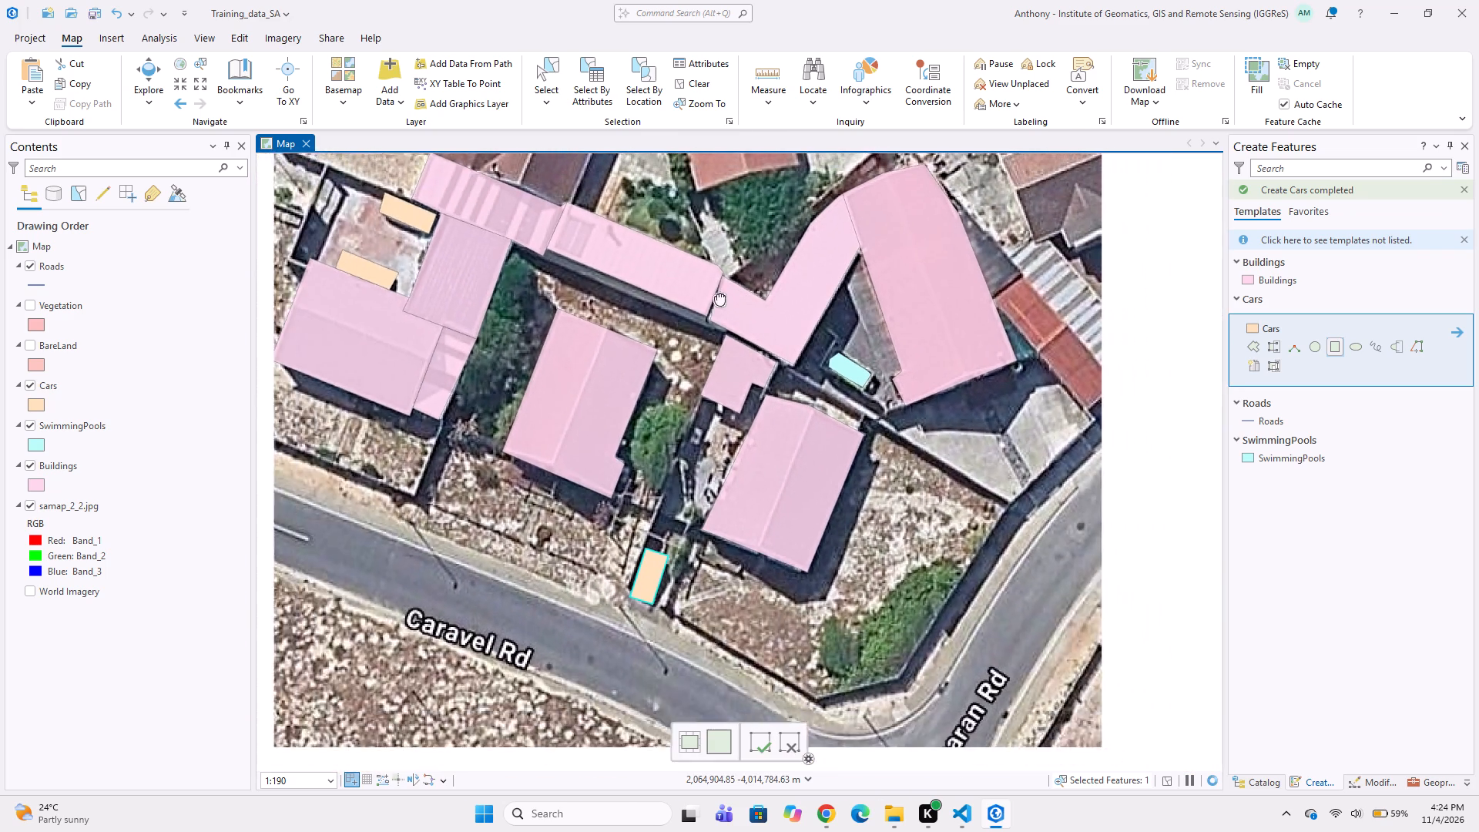
Digitize the dark-grey triangular roof along the northeast side of the large red-roofed building as a Buildings polygon.
middle_drag(717, 294, 532, 350)
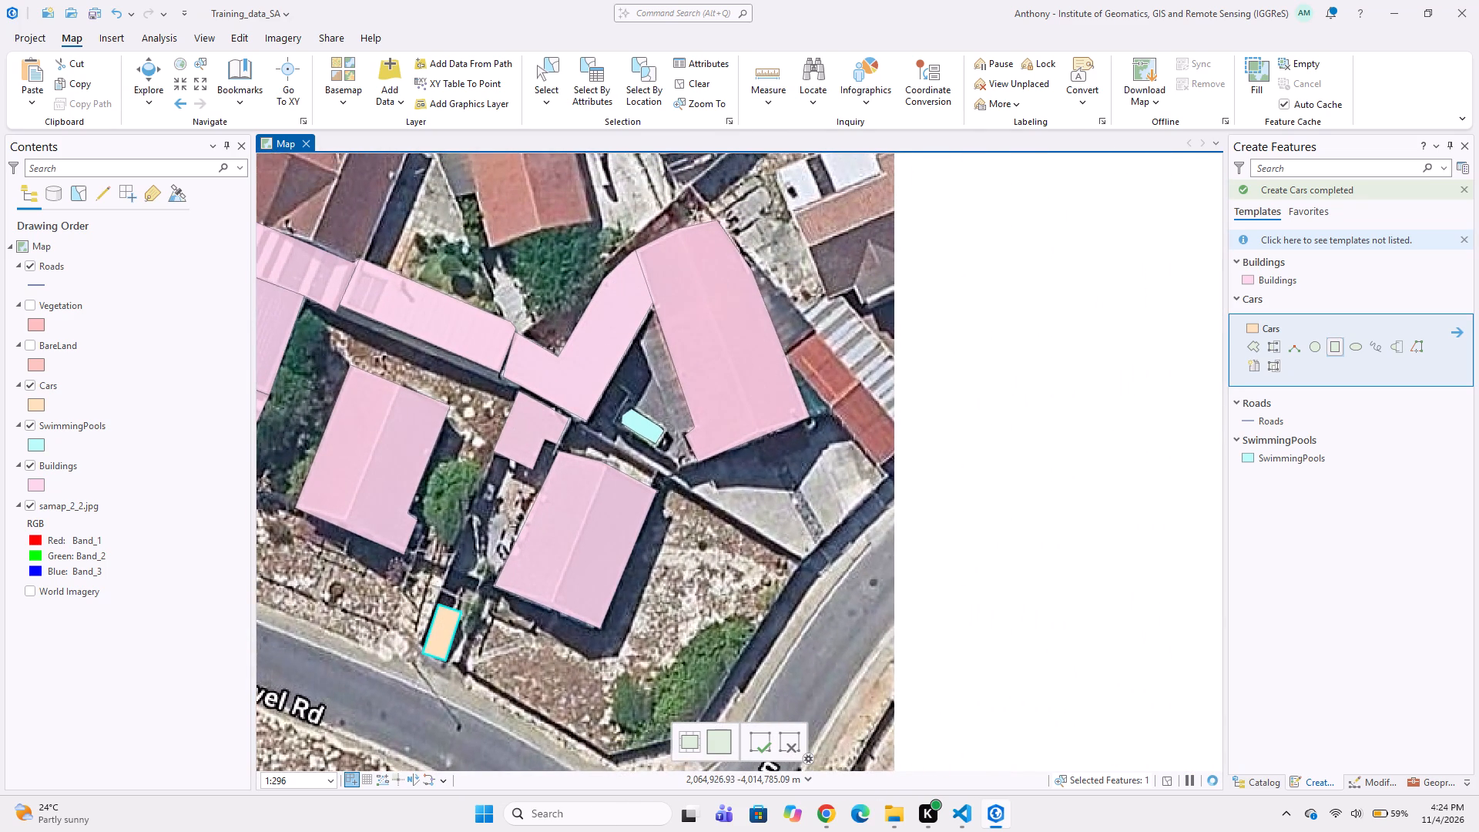
scroll(696, 434, up, 1)
middle_drag(746, 364, 701, 364)
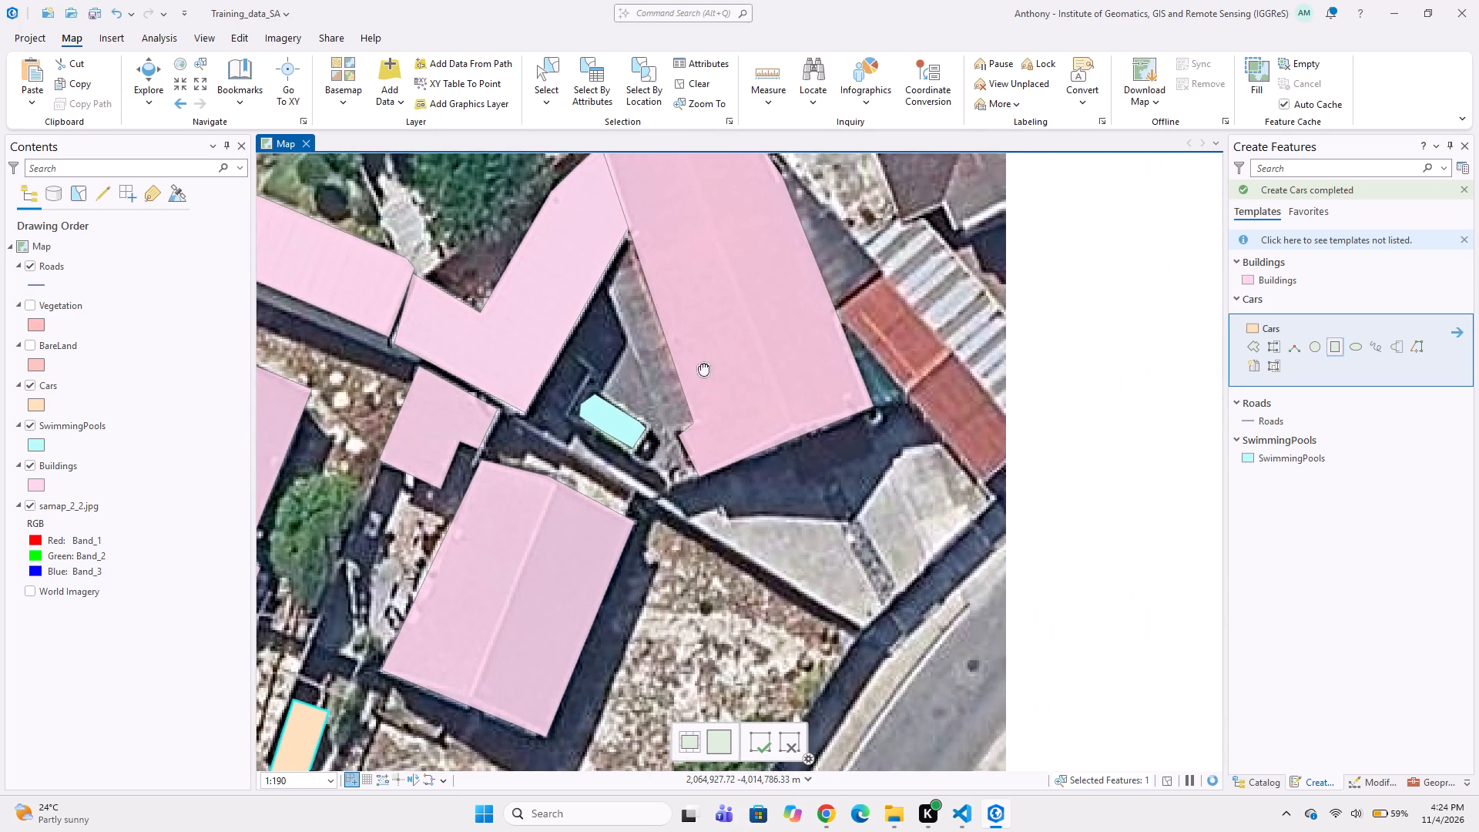
middle_drag(701, 364, 618, 396)
drag(1259, 277, 1256, 285)
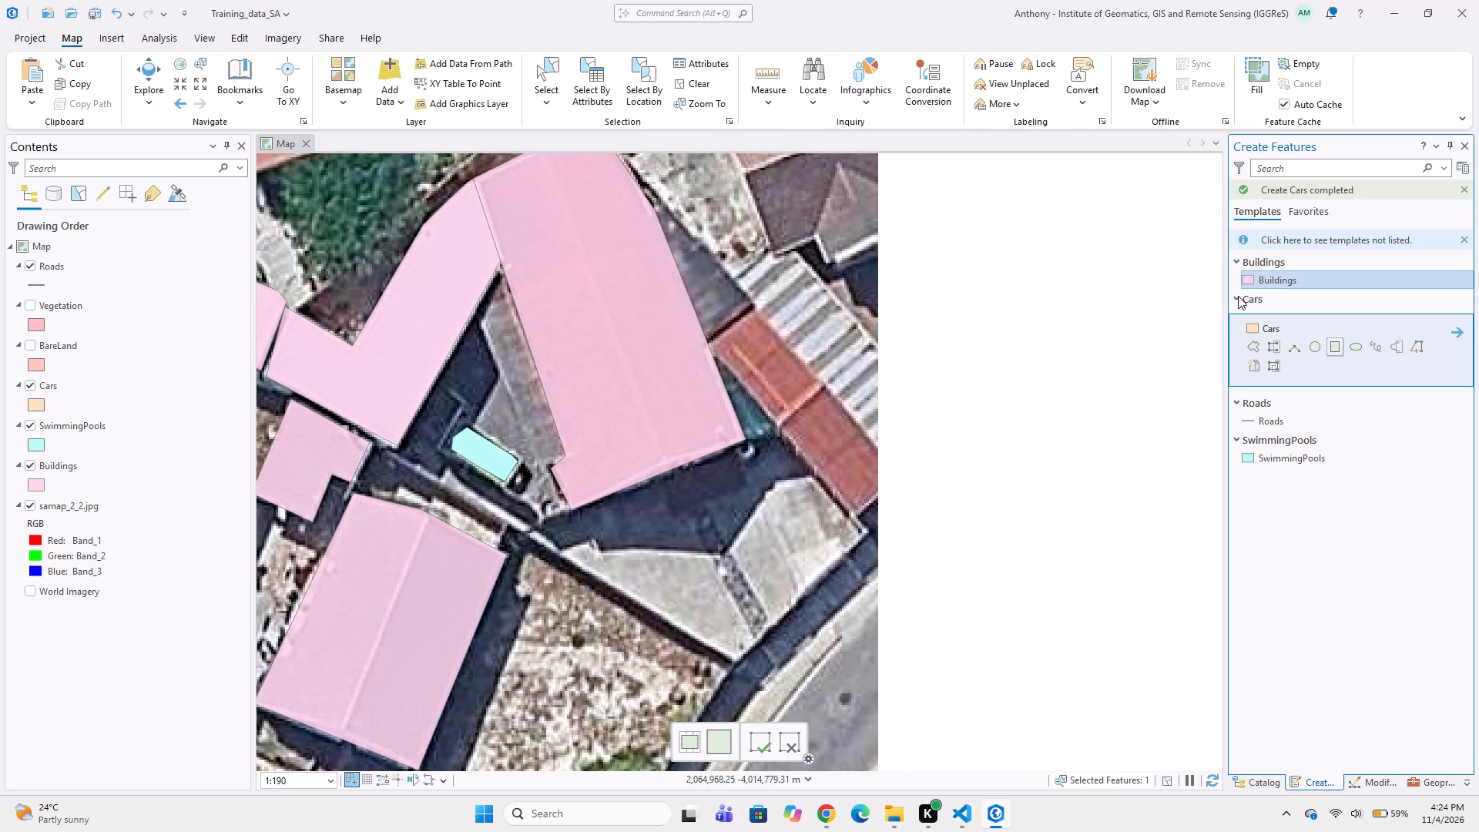
middle_drag(636, 331, 666, 445)
middle_drag(706, 326, 672, 425)
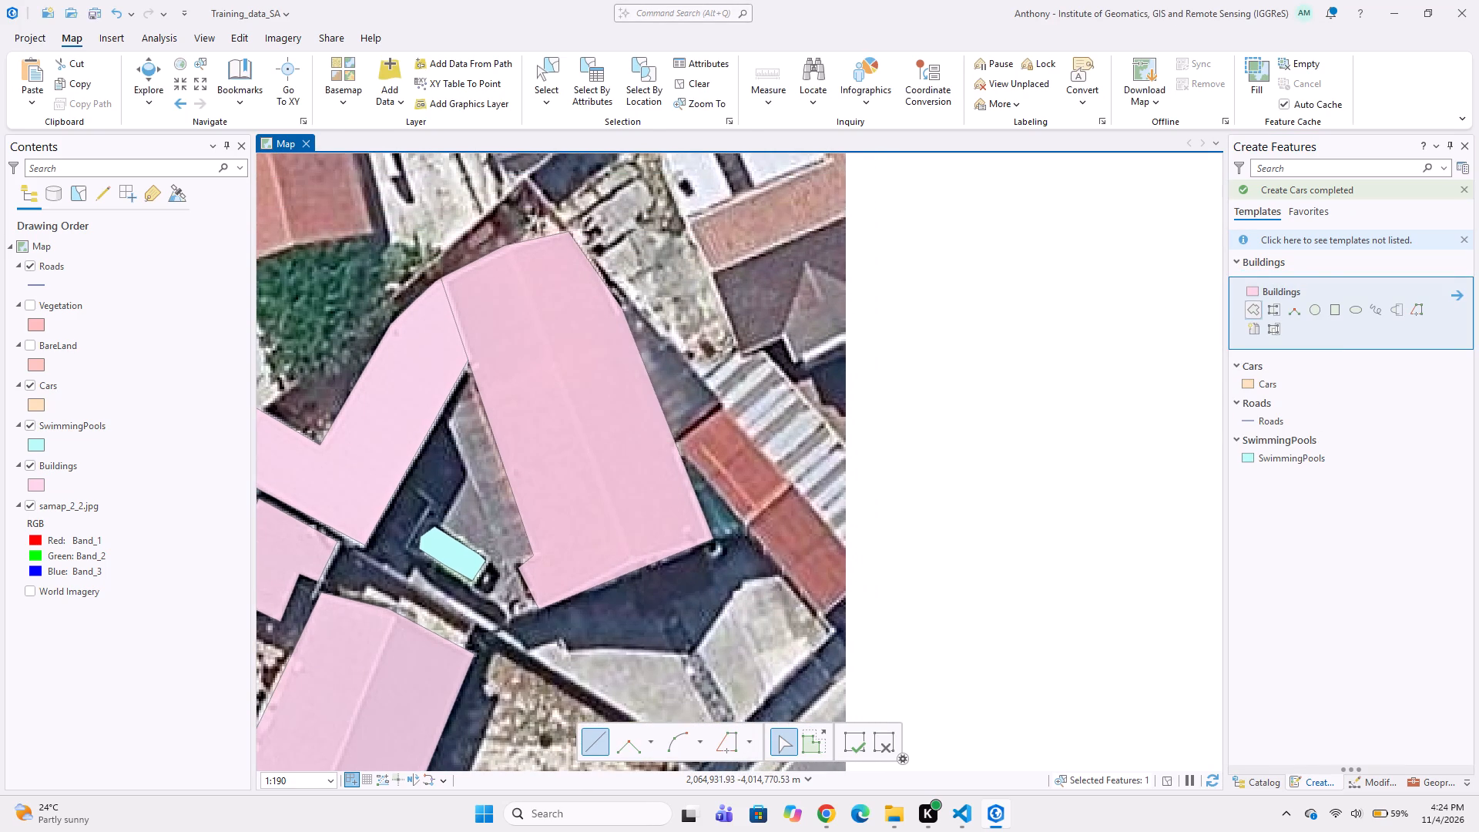
drag(629, 294, 636, 299)
click(719, 404)
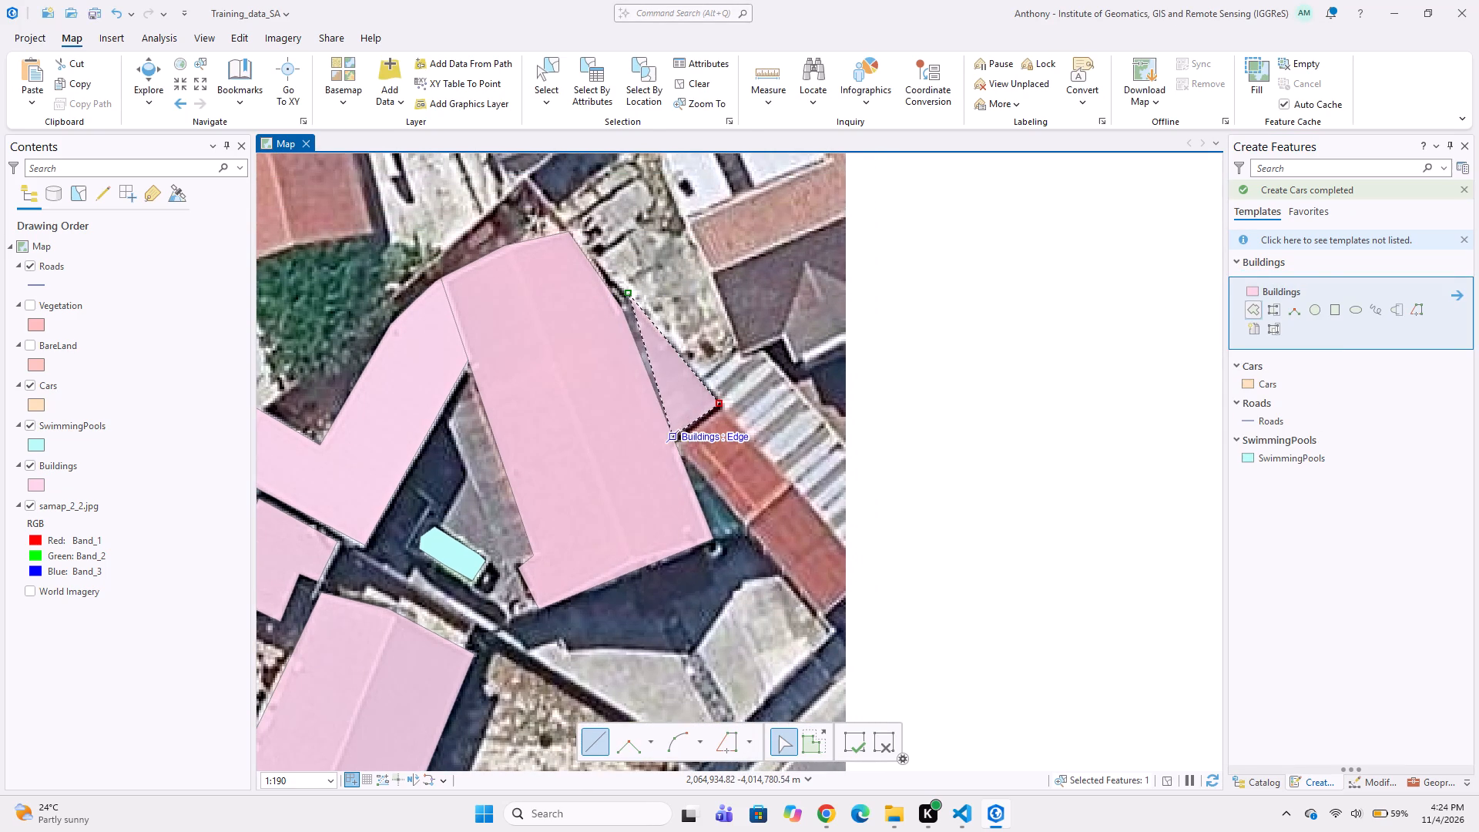
click(672, 439)
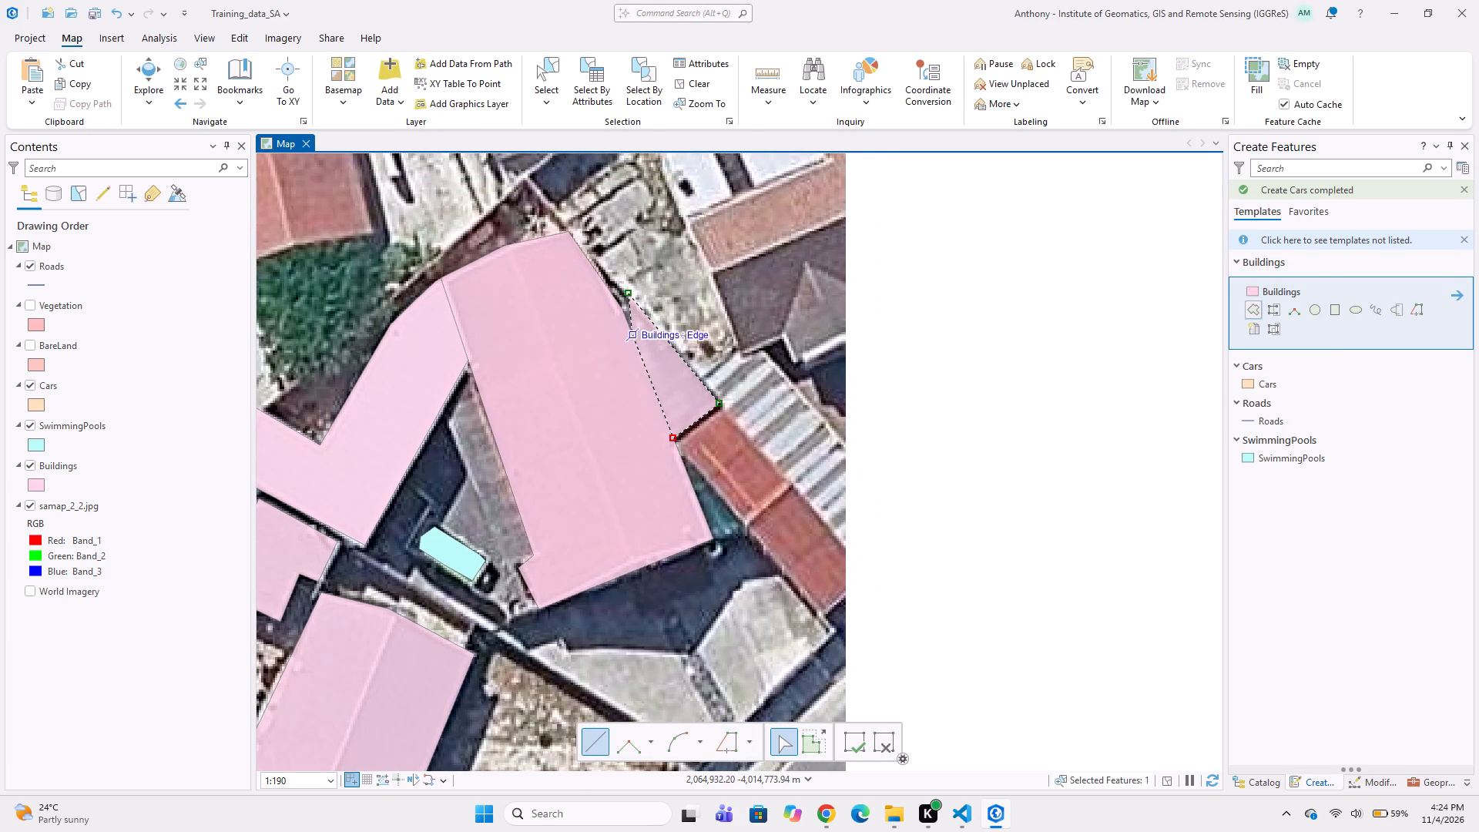
double_click(620, 313)
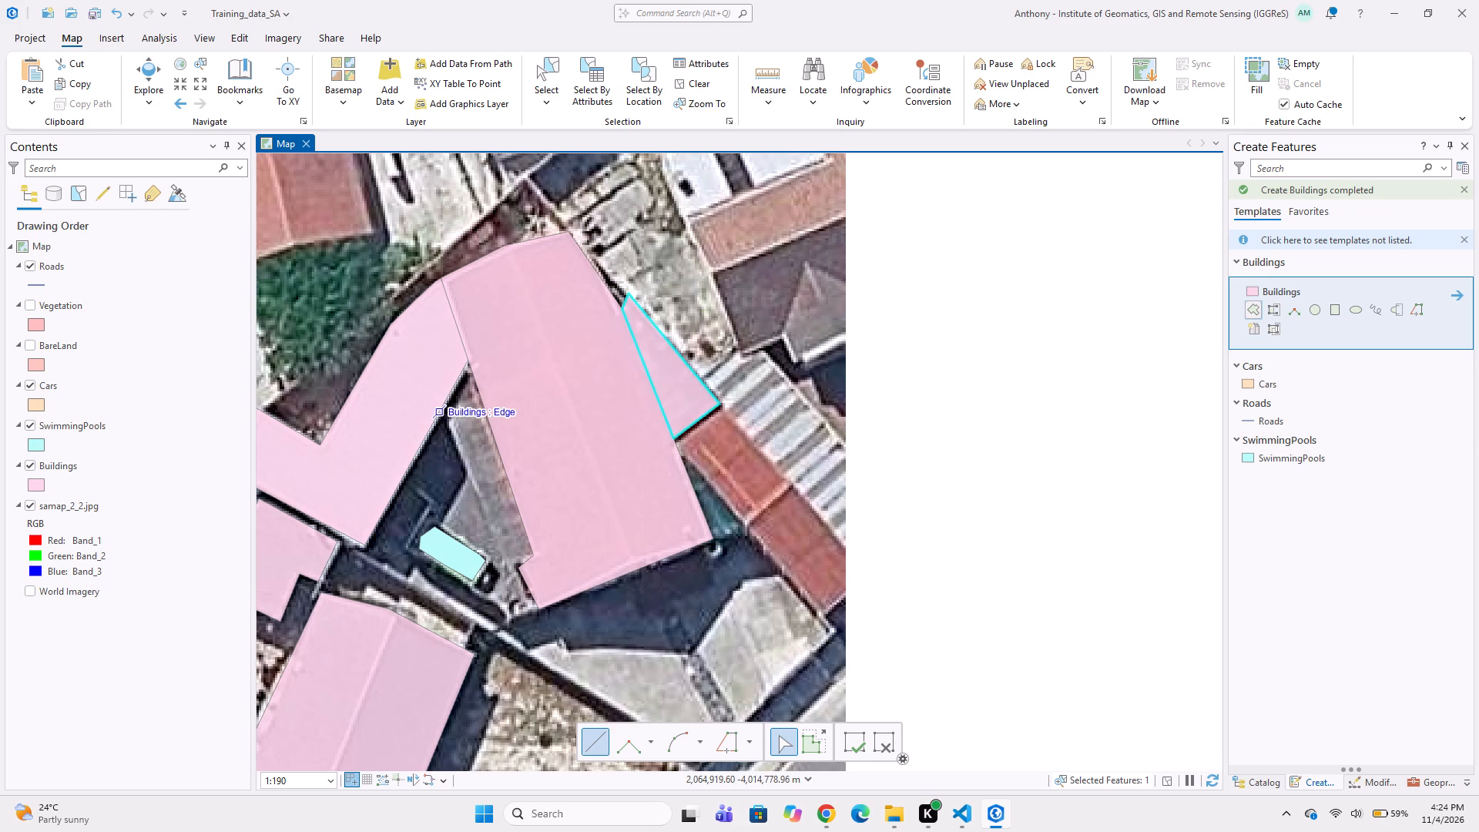
Digitize the narrow grey roof strip between the L-shaped roof and the large red-roofed building's west side as a Buildings polygon.
click(439, 412)
click(505, 565)
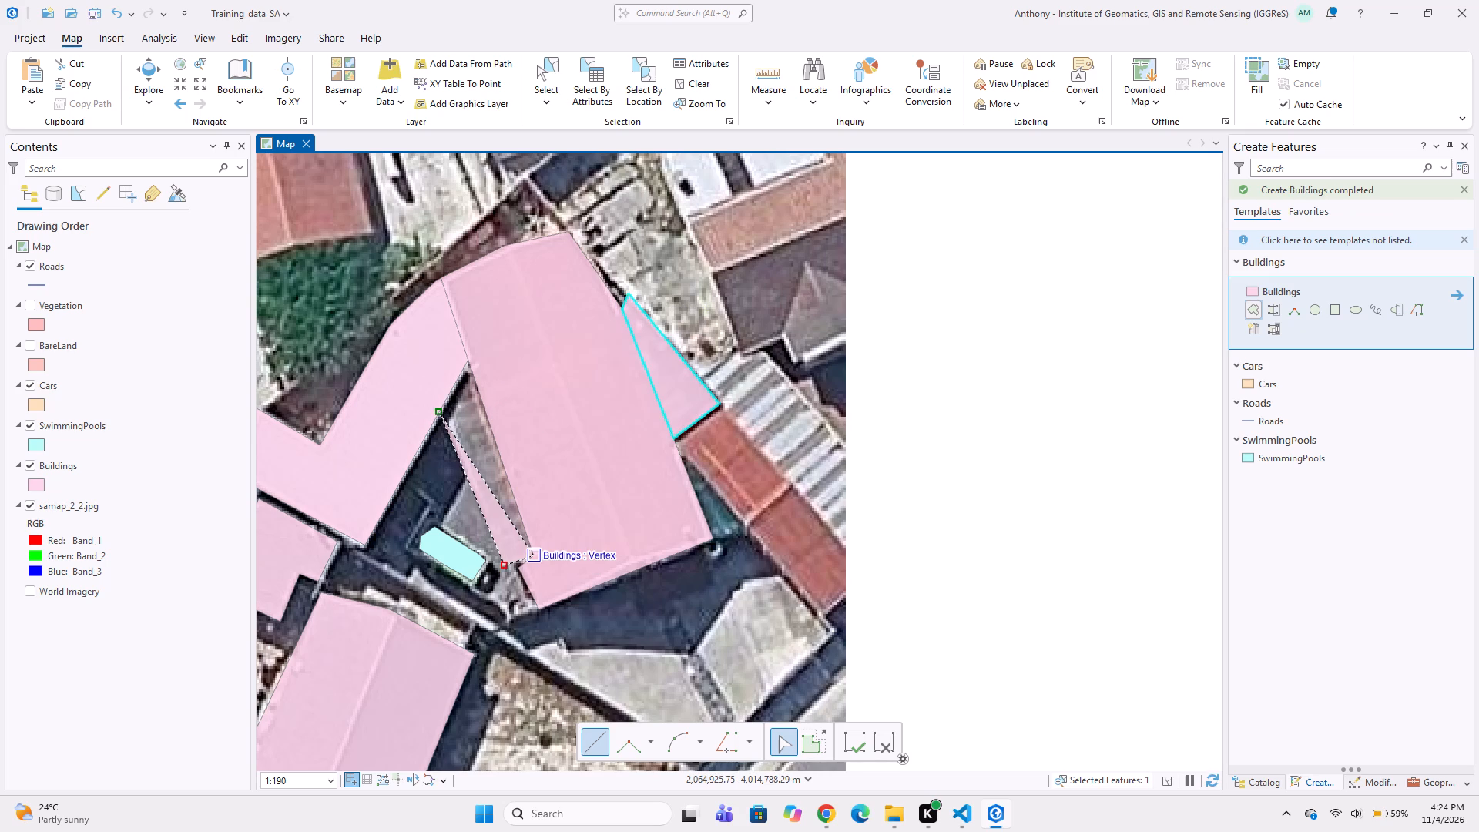
click(531, 561)
double_click(471, 361)
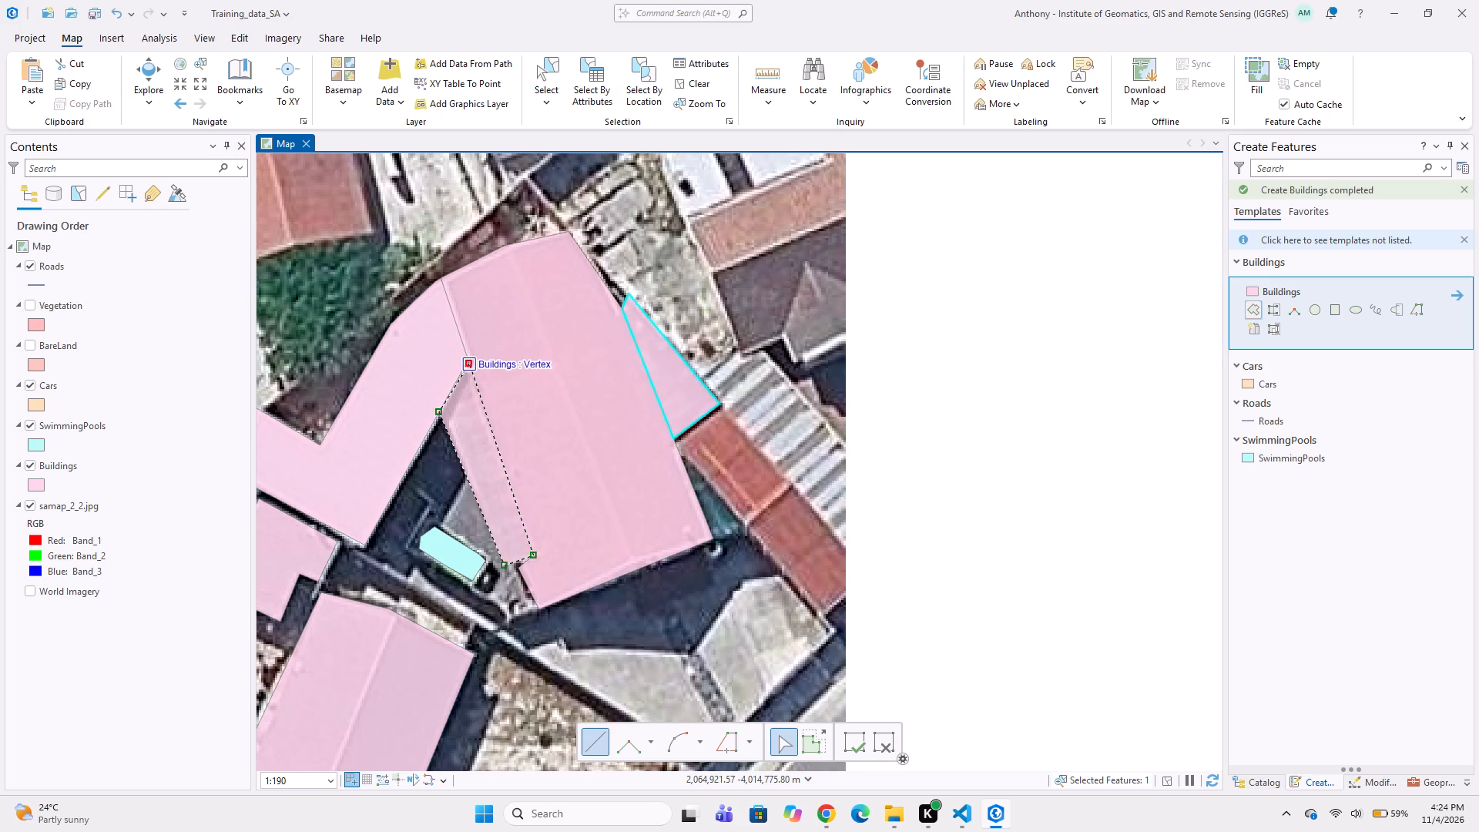
Digitize the long narrow red roof east of the large red-roofed building as a Buildings polygon, cutting it off at the image edge.
click(717, 401)
middle_drag(736, 479, 604, 388)
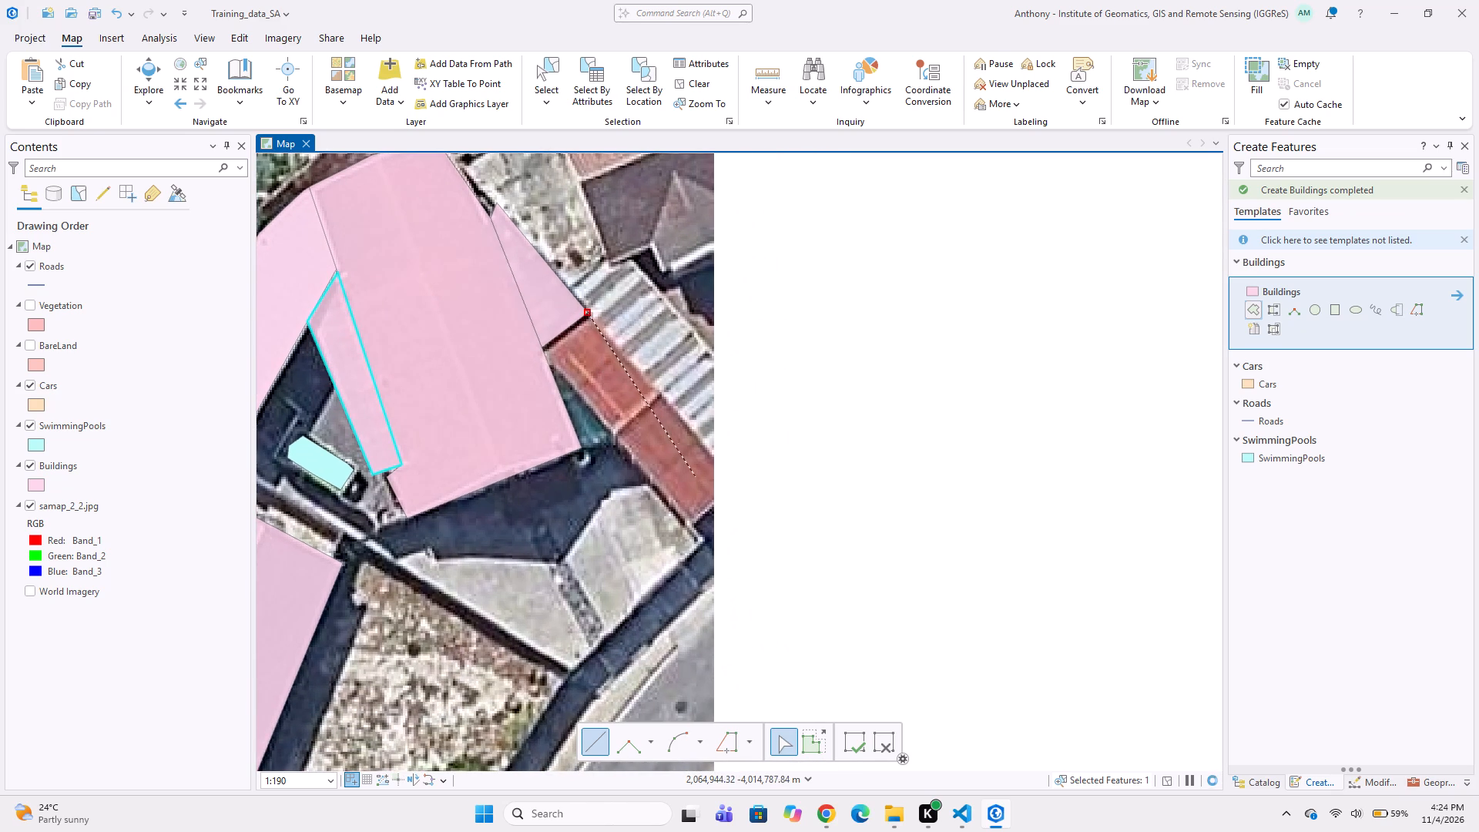
click(714, 455)
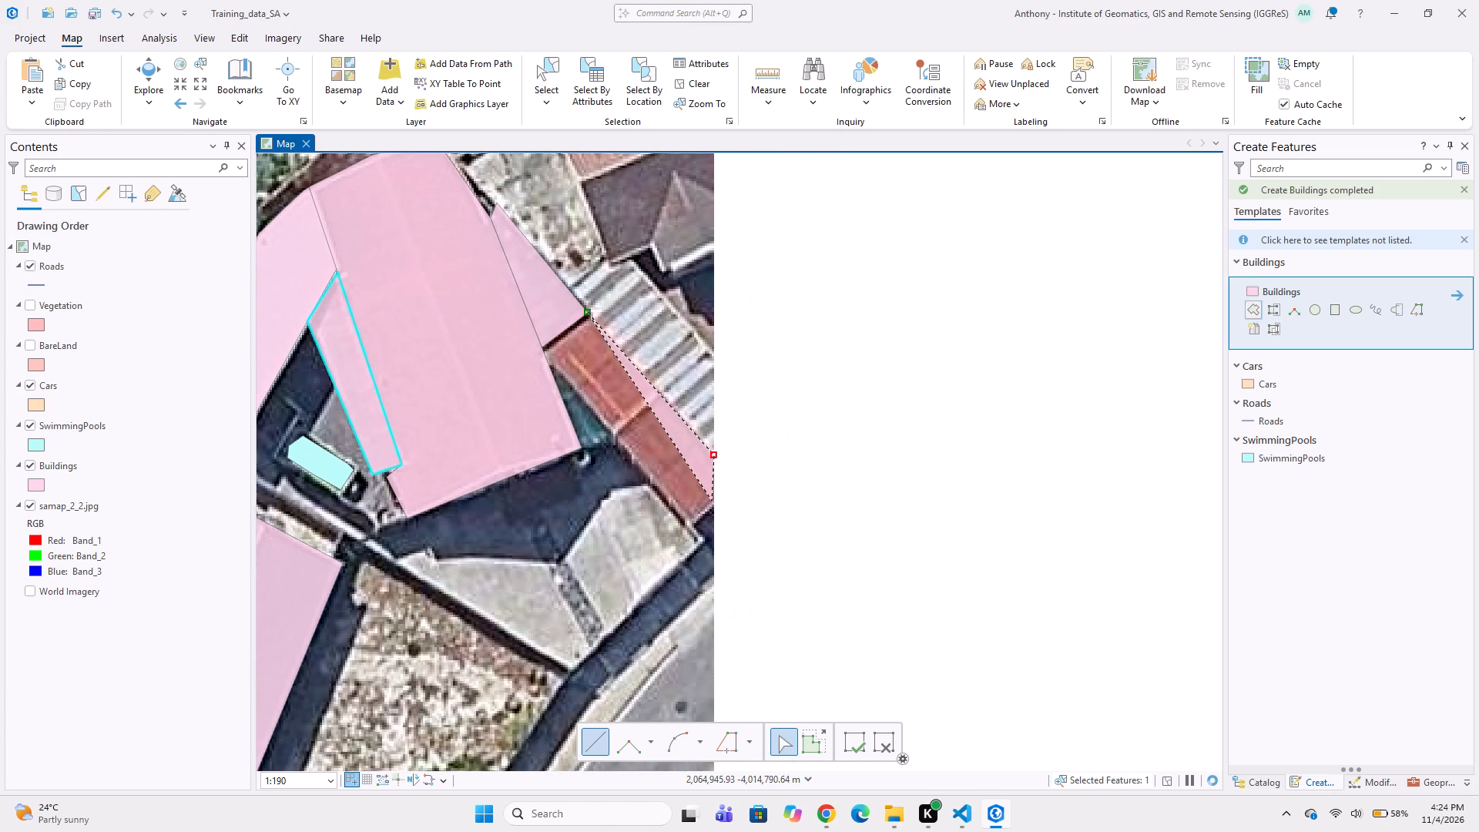
click(714, 501)
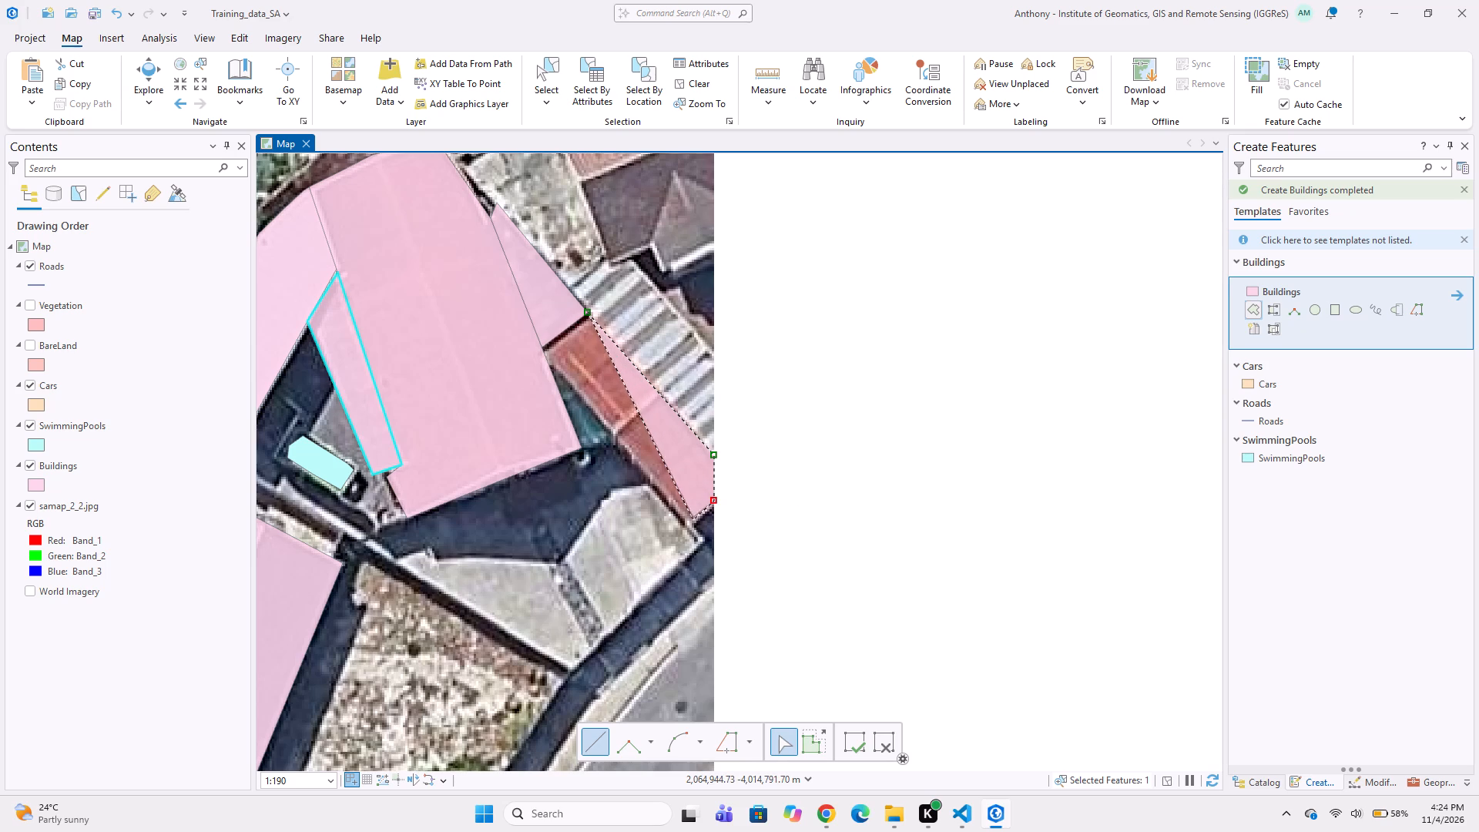
click(690, 528)
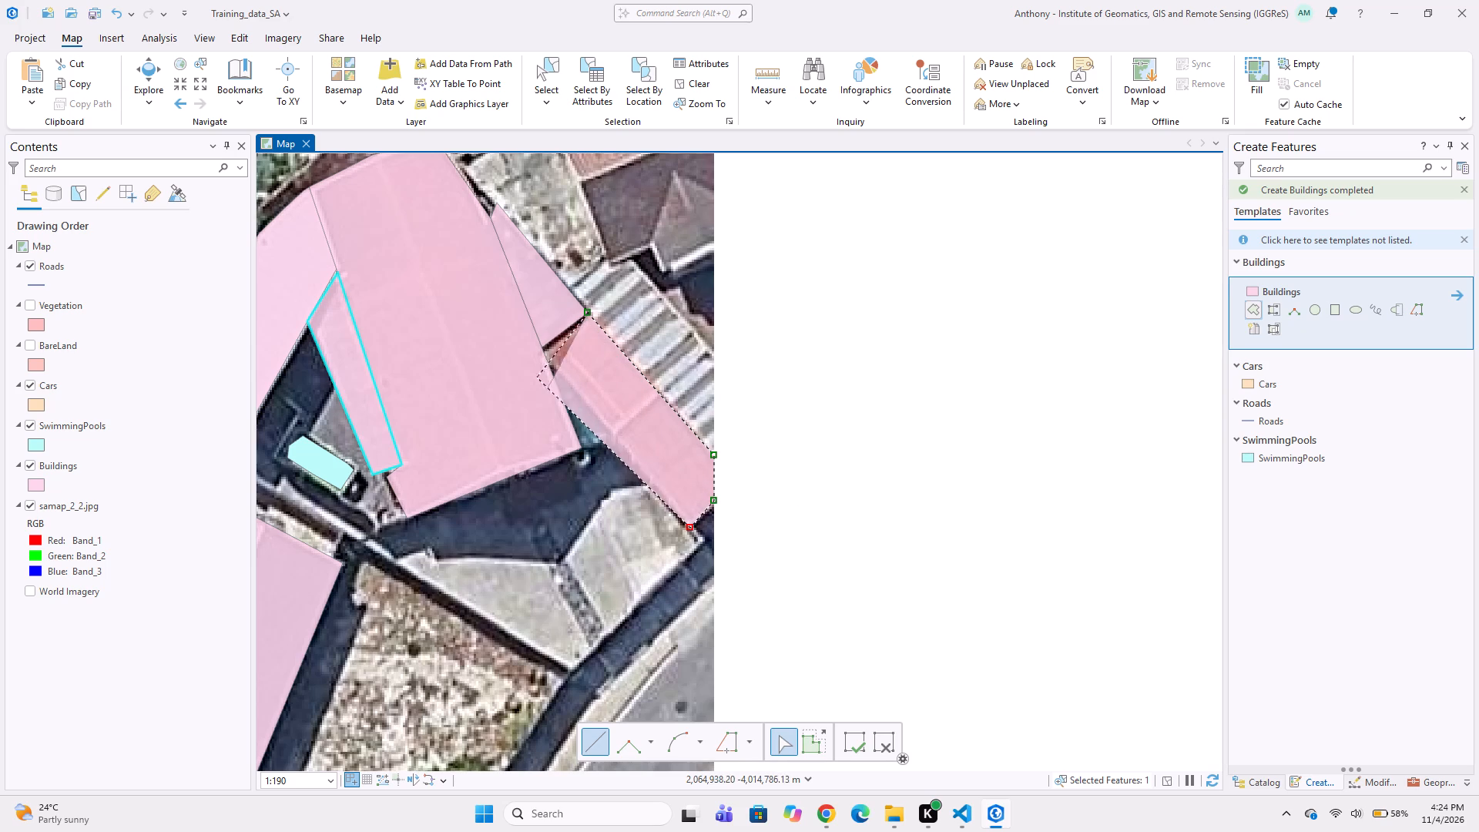
double_click(539, 350)
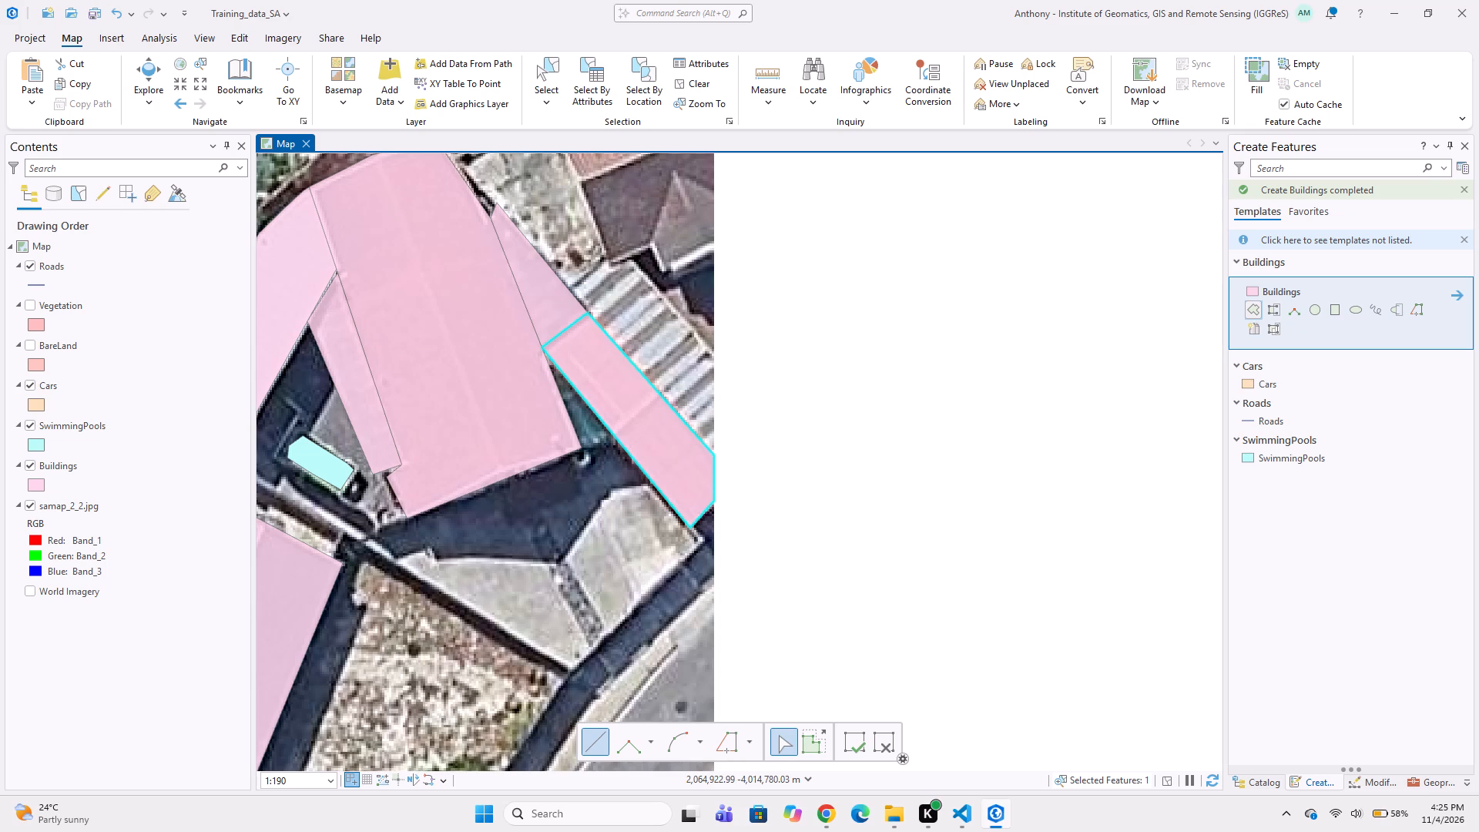
Digitize the striped grey-white roof northeast of the long narrow red roof as a Buildings polygon, ending it at the image edge.
scroll(579, 367, down, 2)
middle_drag(599, 337, 617, 393)
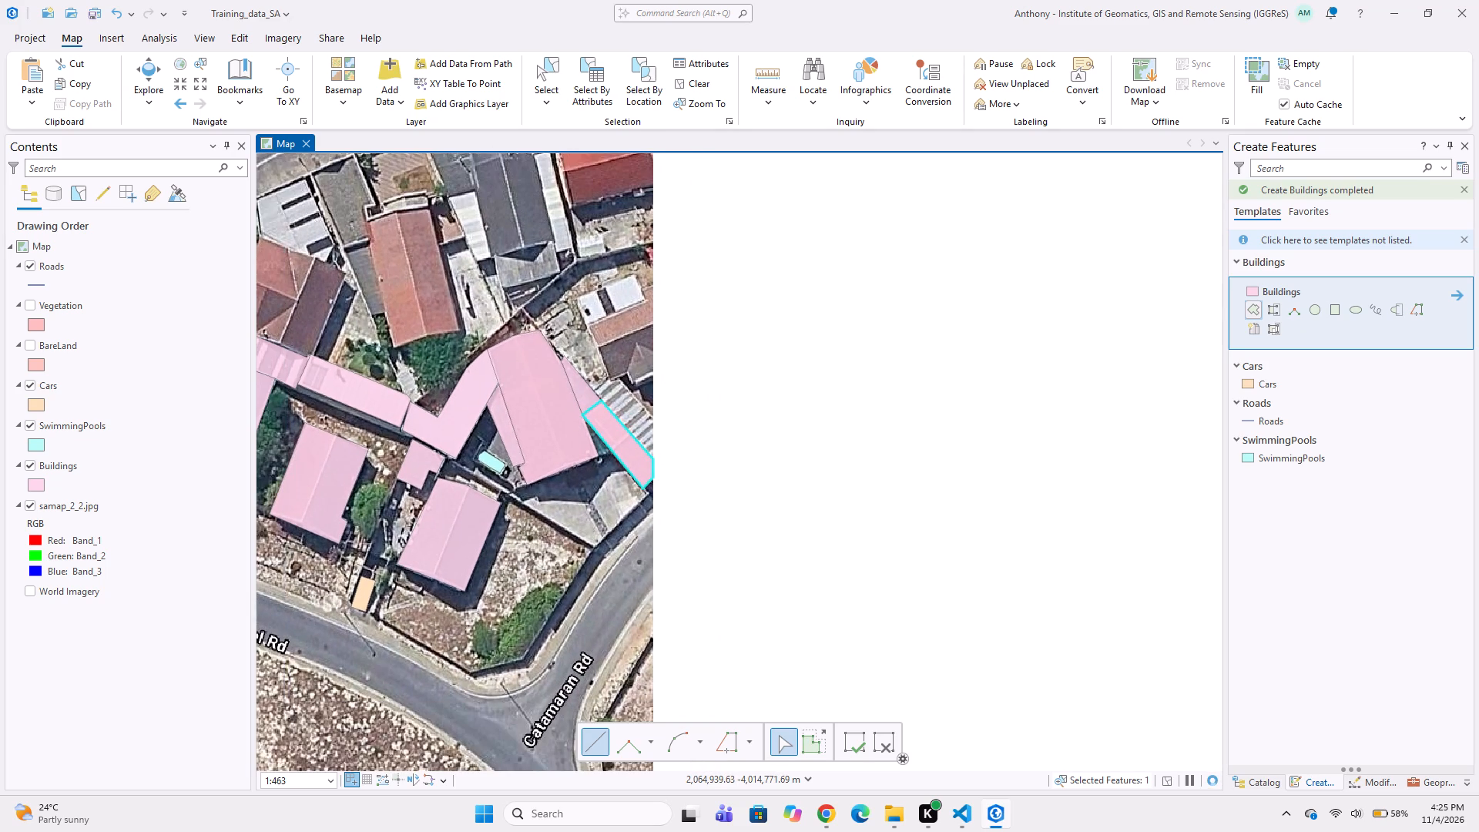
scroll(569, 245, up, 1)
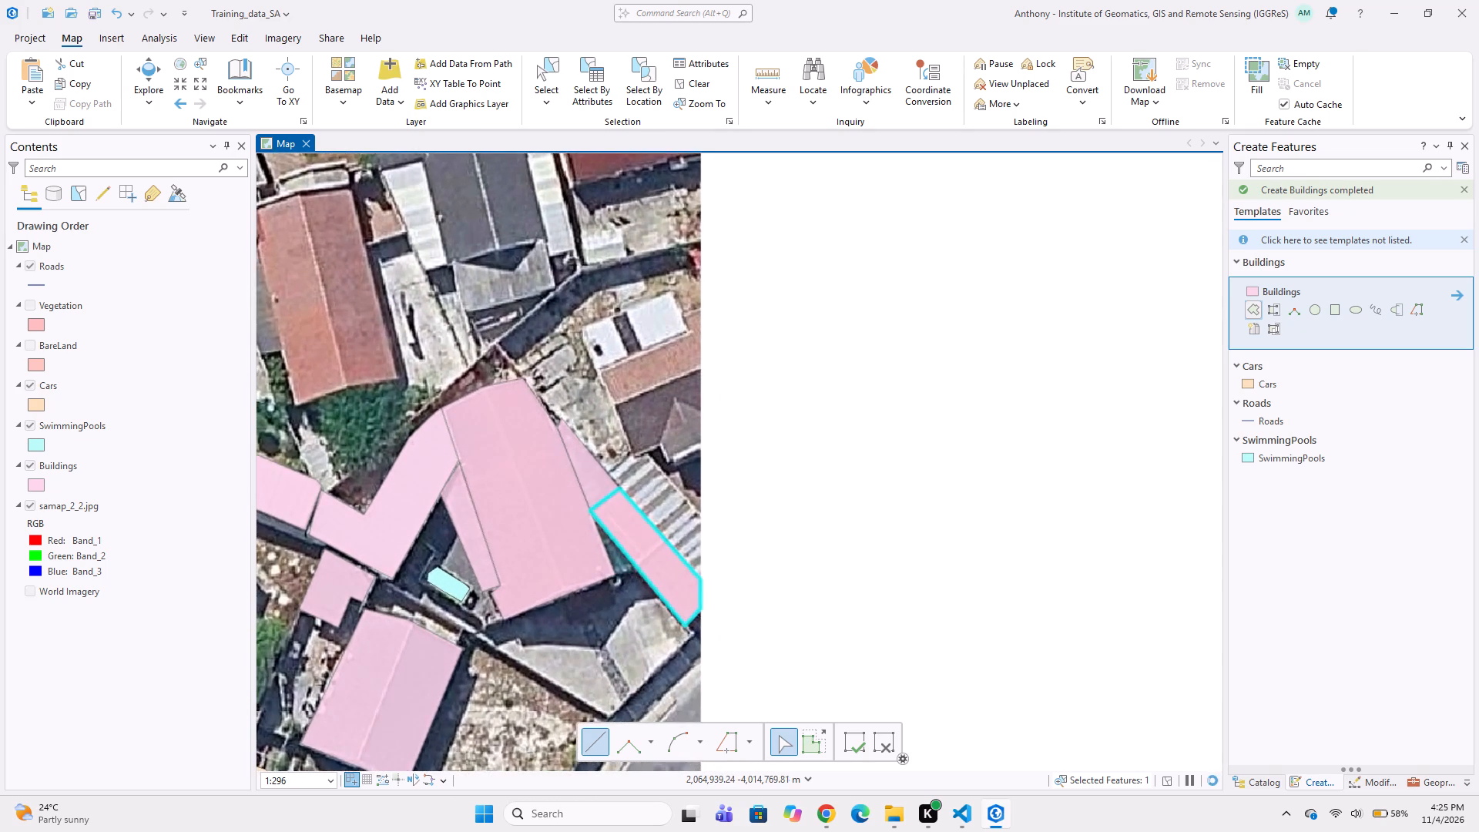
middle_drag(639, 425, 652, 356)
scroll(642, 374, up, 1)
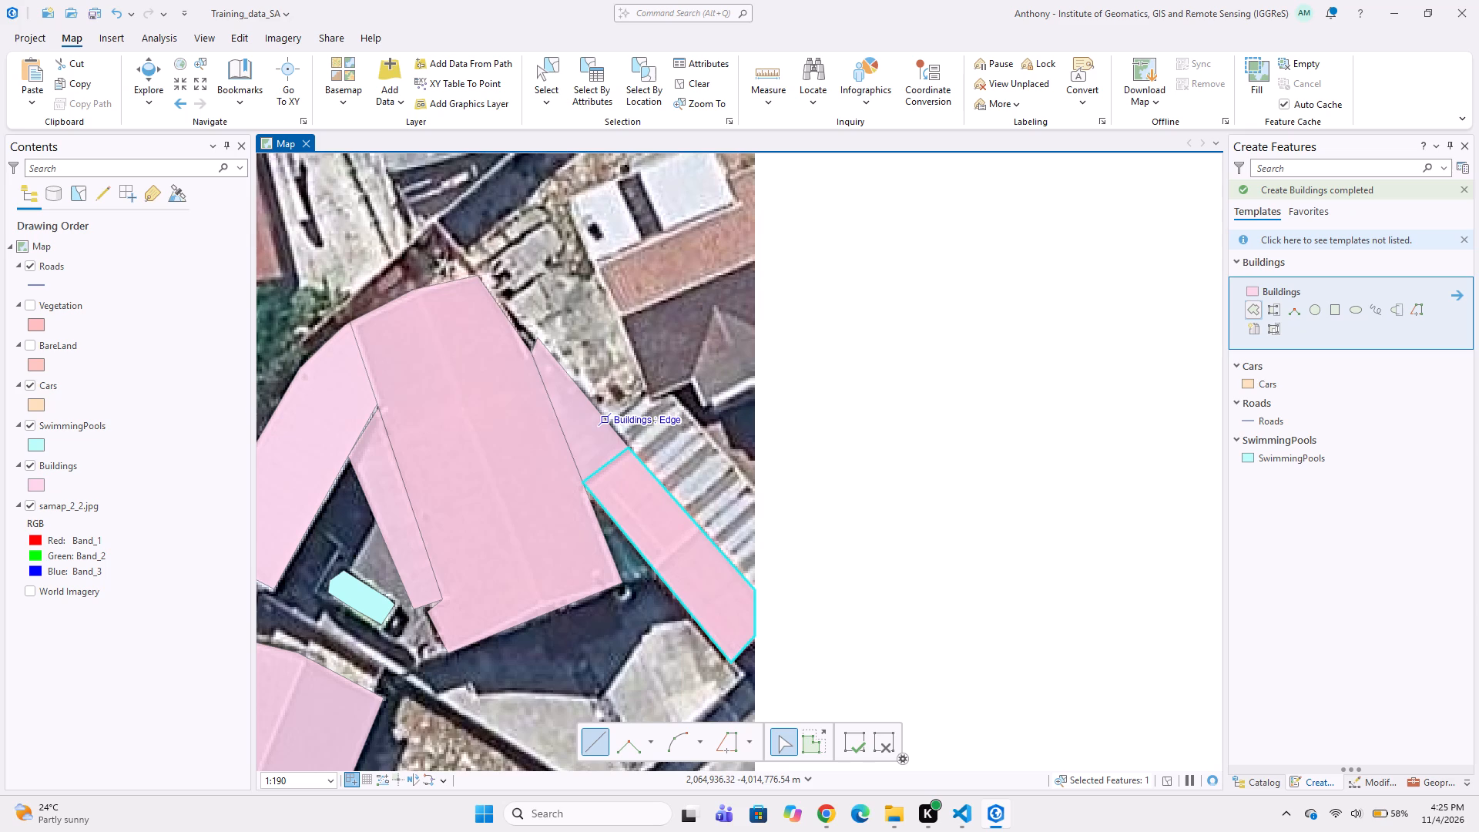
click(604, 420)
click(649, 393)
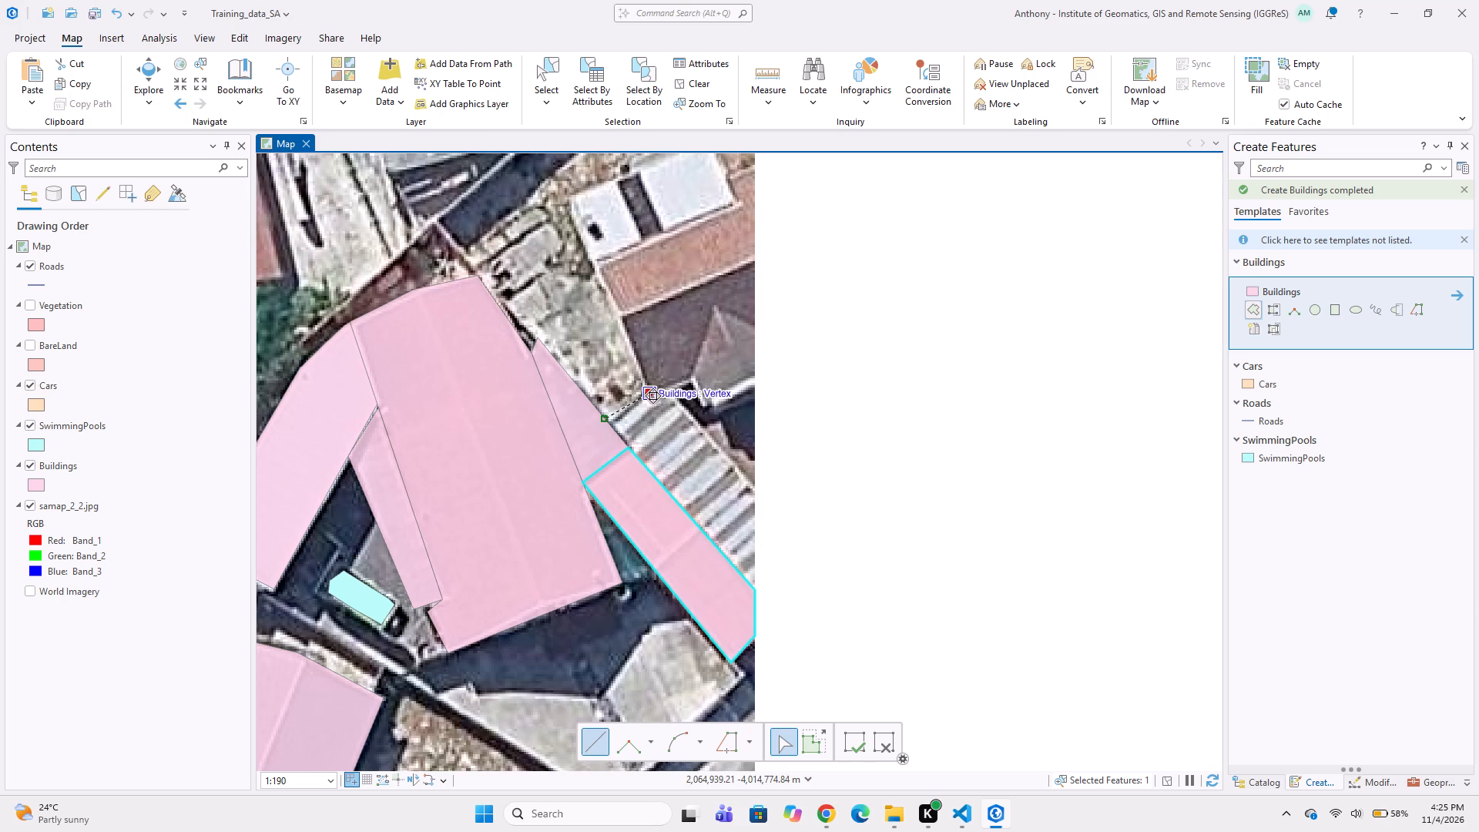
scroll(671, 404, up, 1)
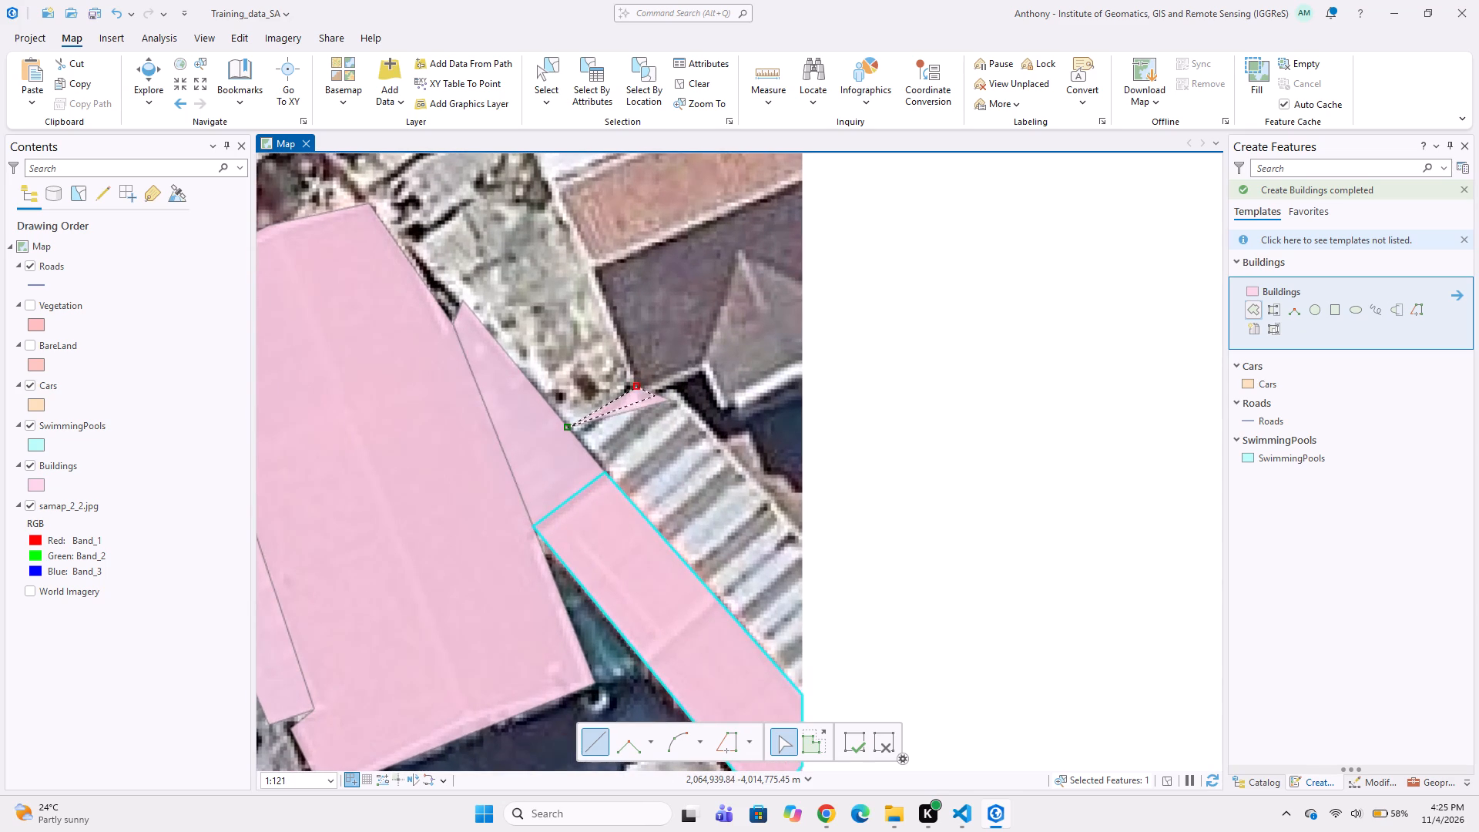
click(636, 396)
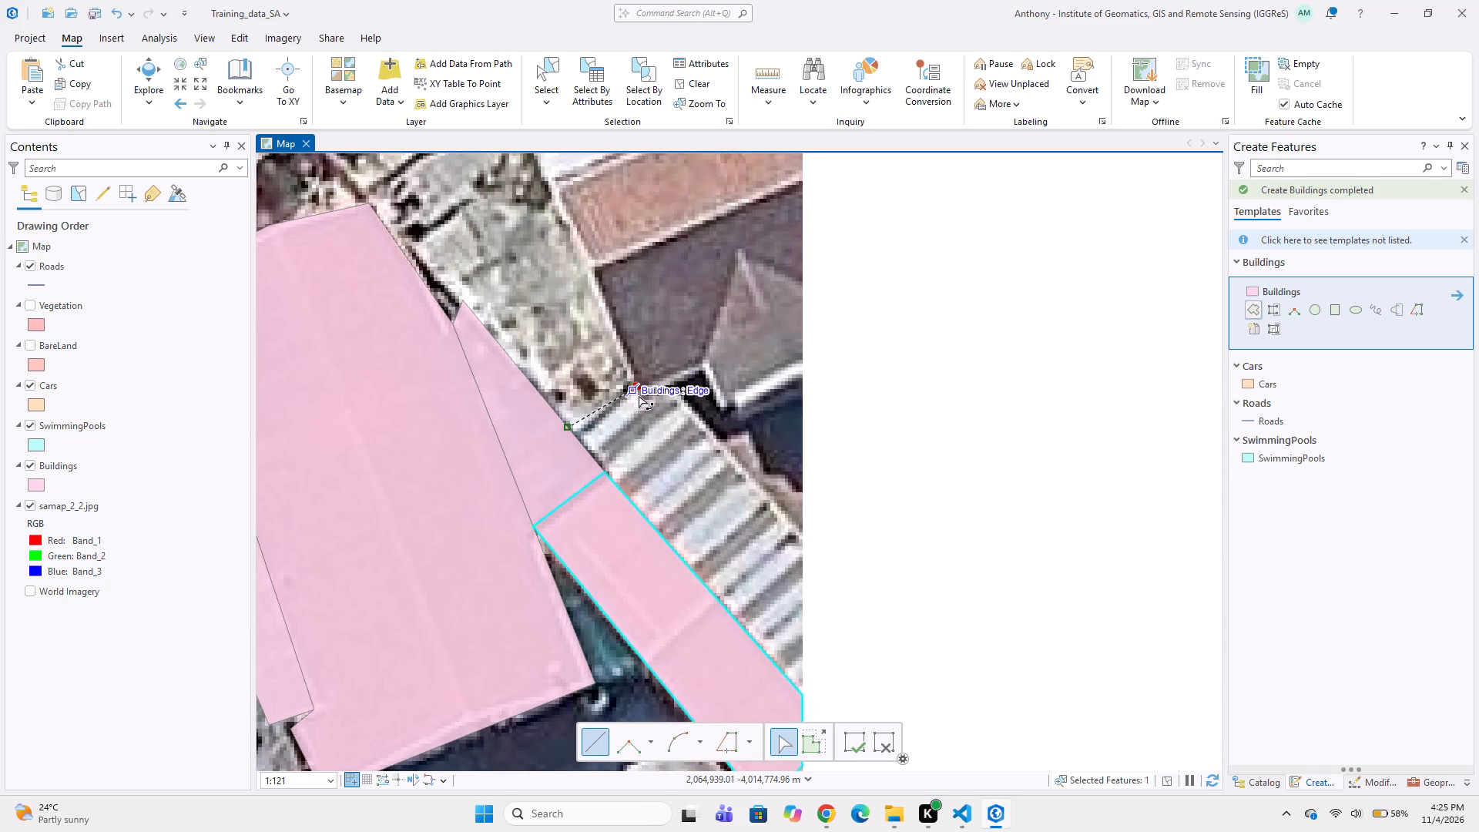
click(672, 385)
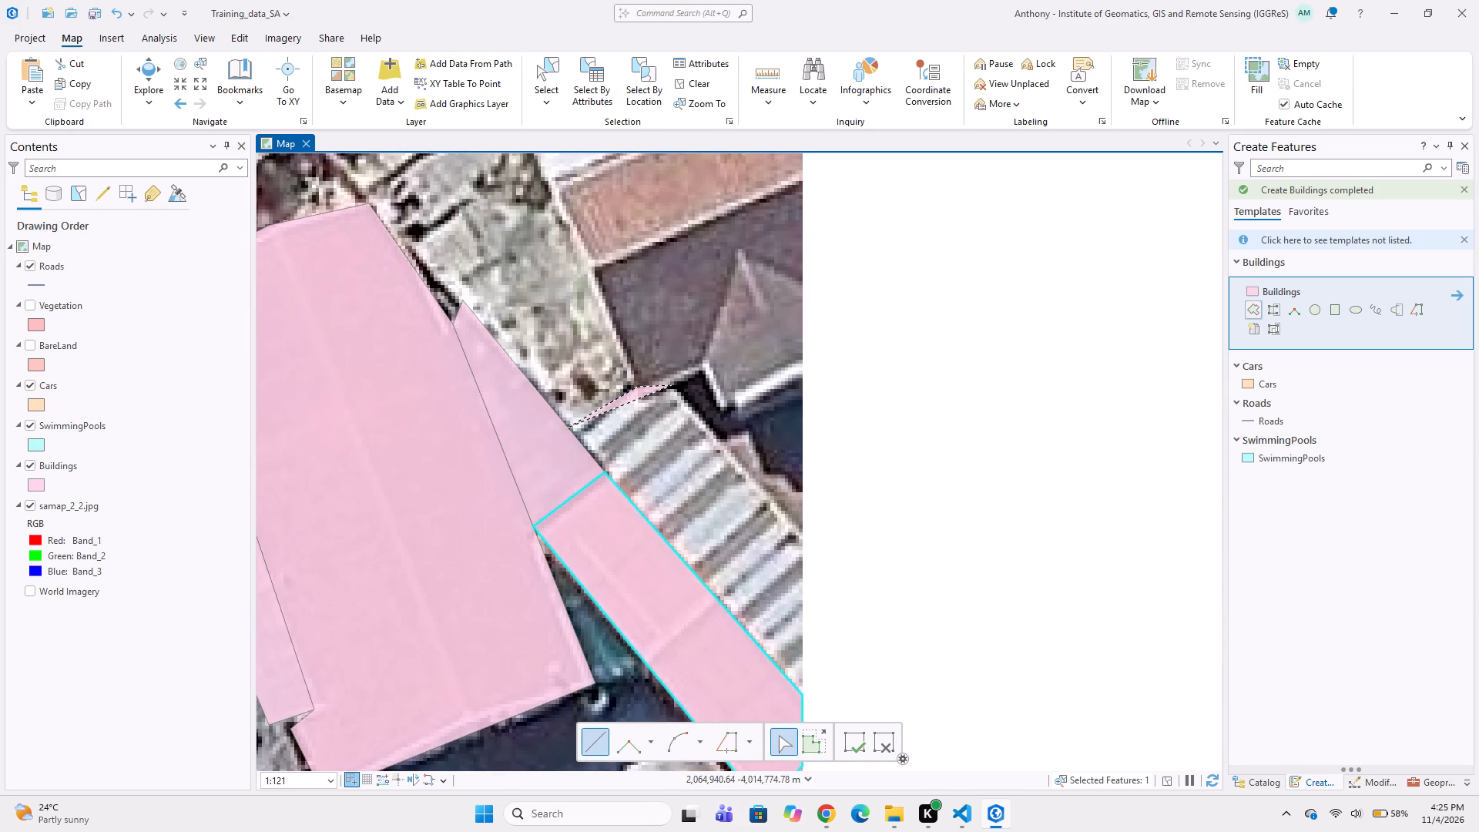
middle_drag(741, 425, 629, 356)
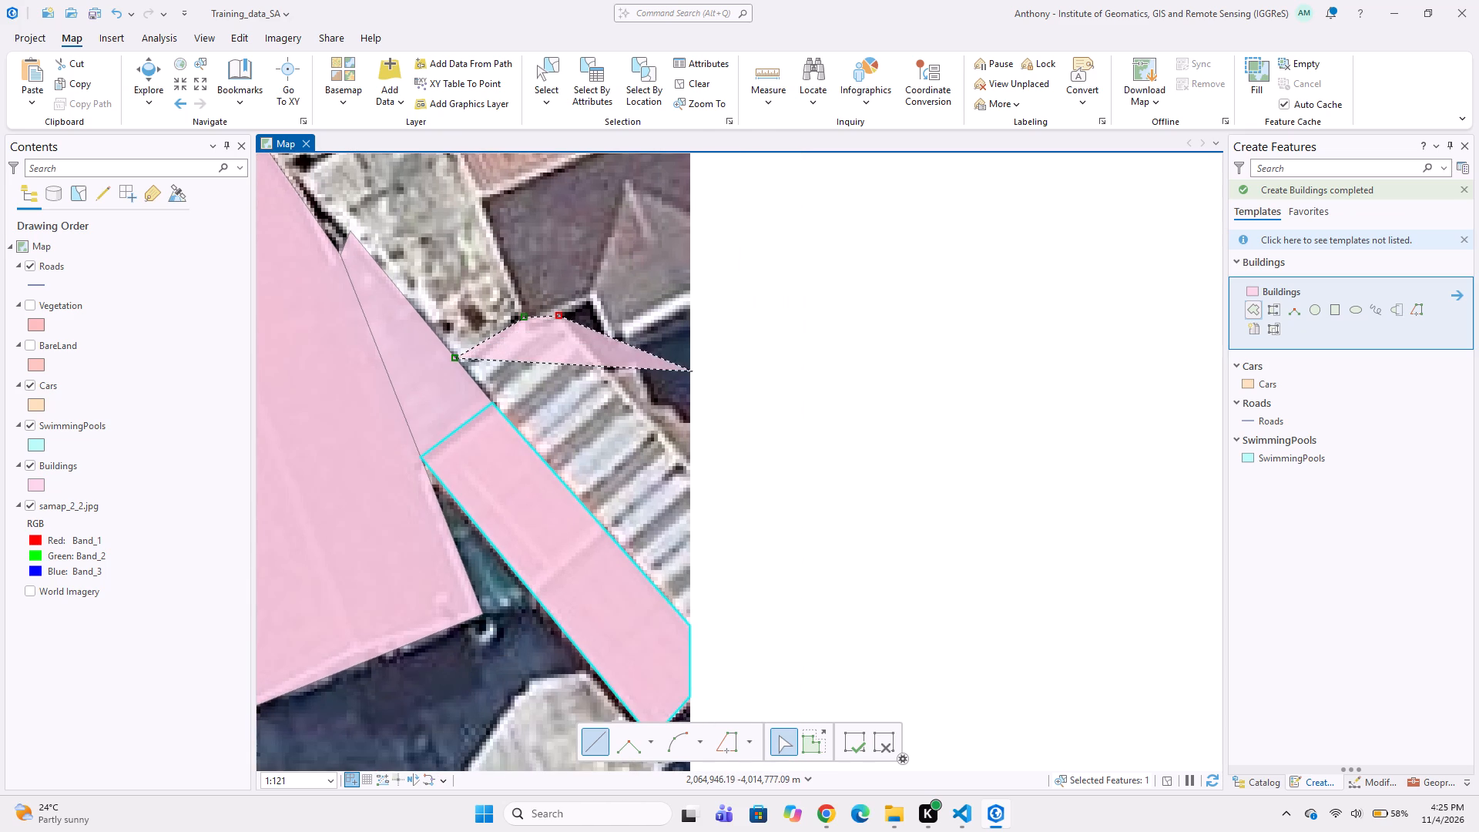
click(690, 466)
double_click(696, 630)
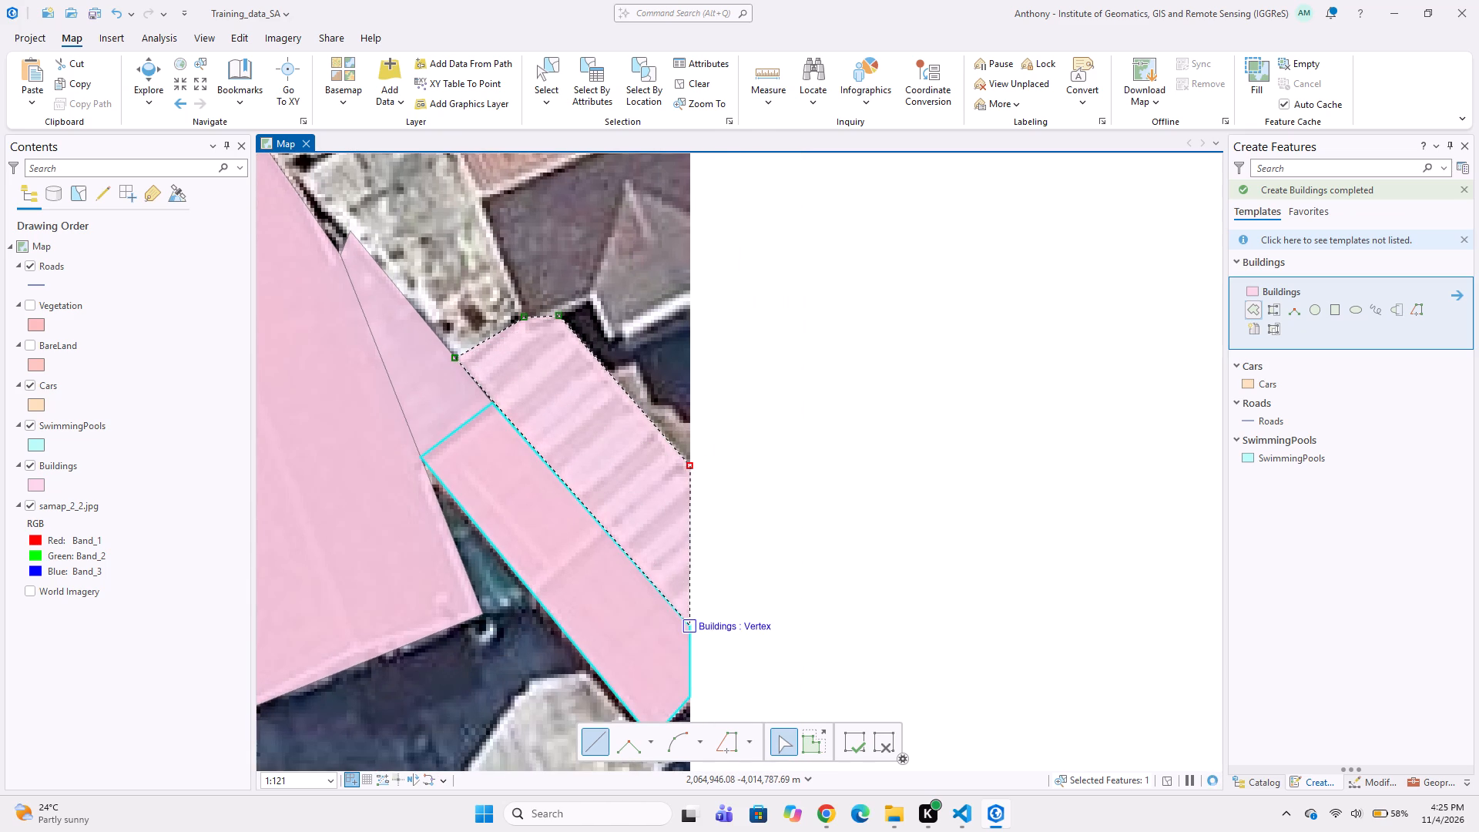
Digitize the brown-roofed house south of the two white roofs as a Buildings polygon, following the white roofs' edge to the image edge.
middle_drag(537, 410, 599, 542)
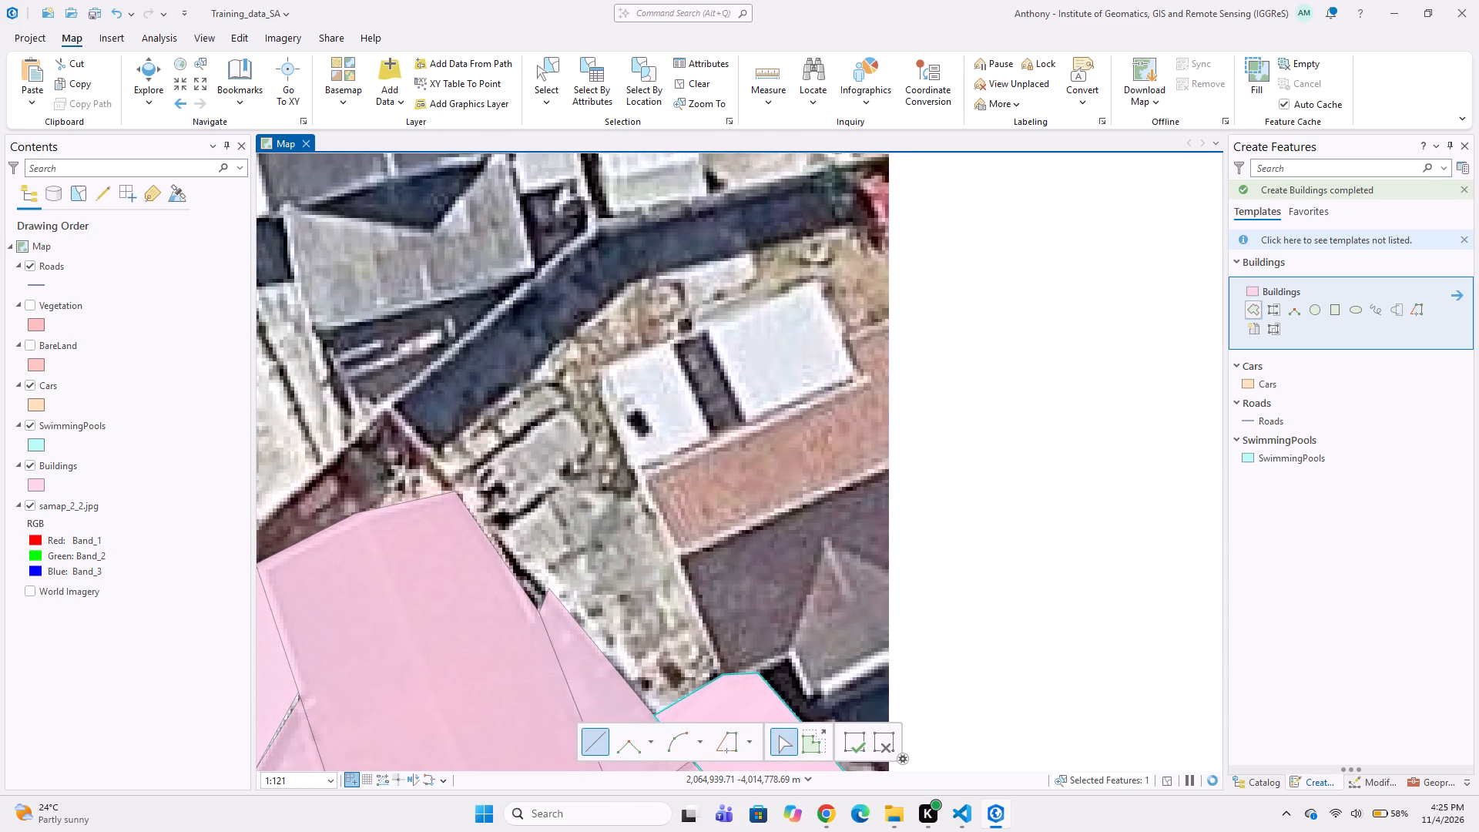
click(634, 471)
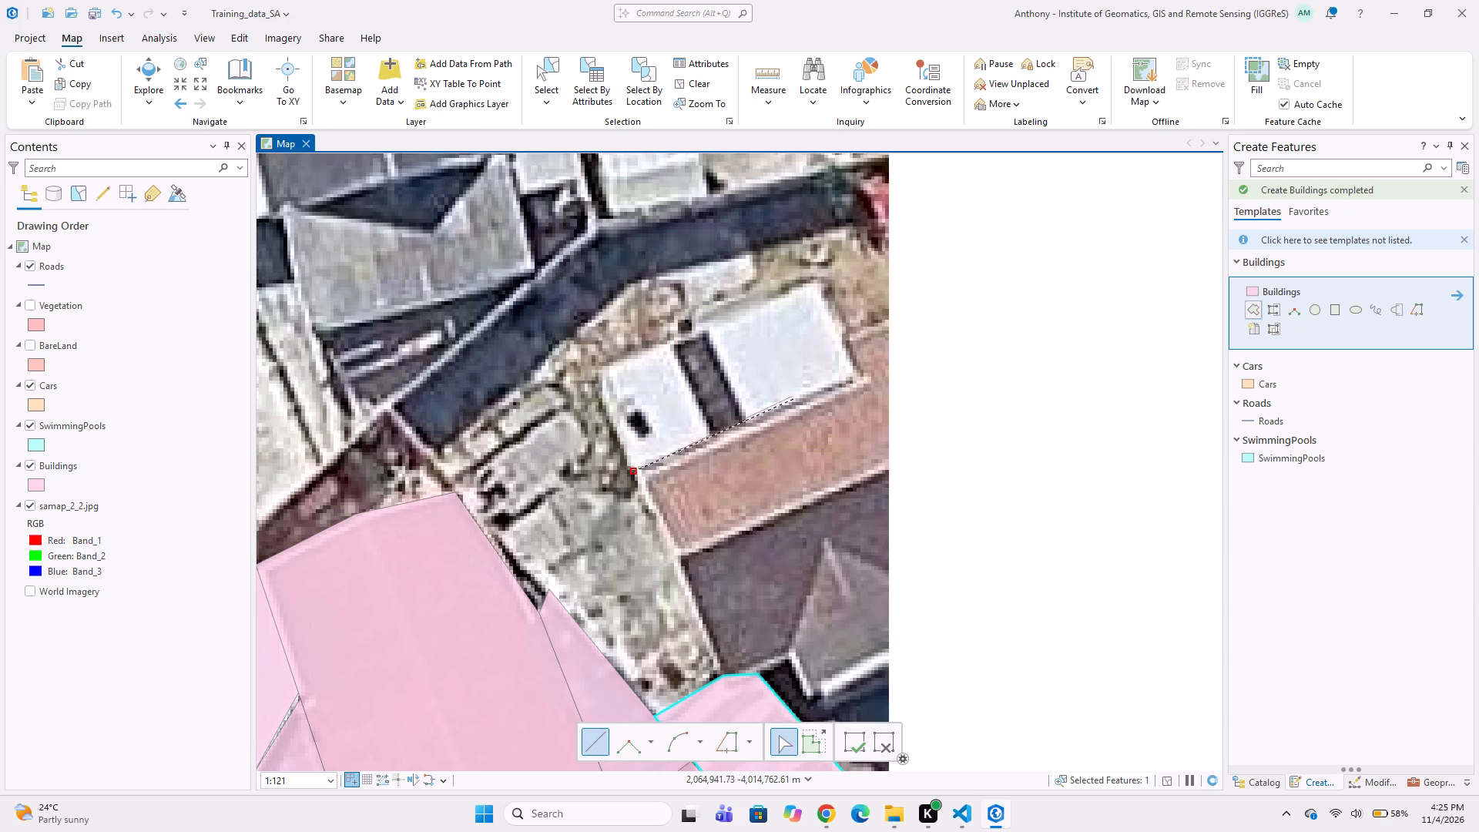
click(857, 372)
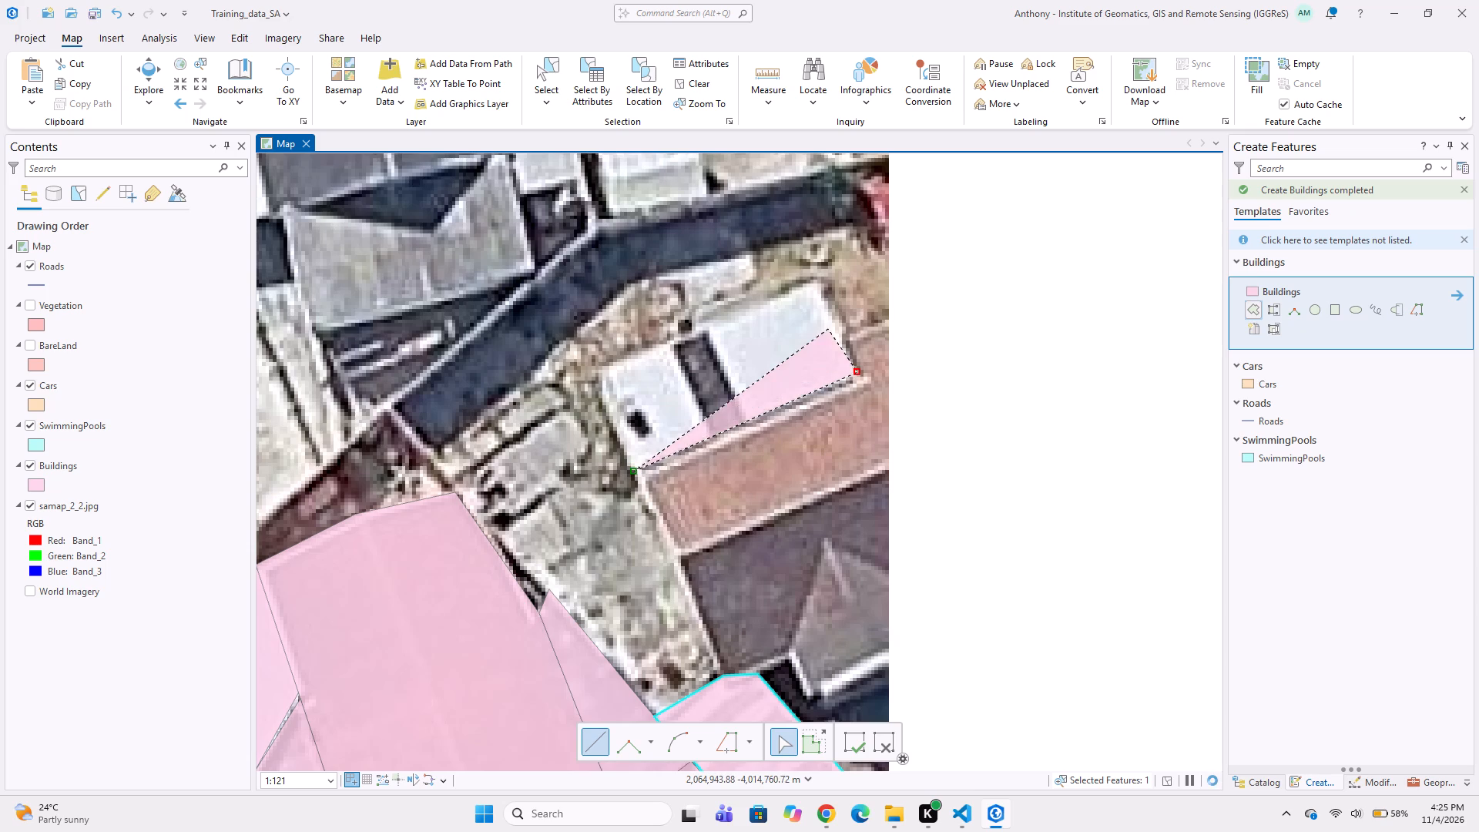
click(841, 334)
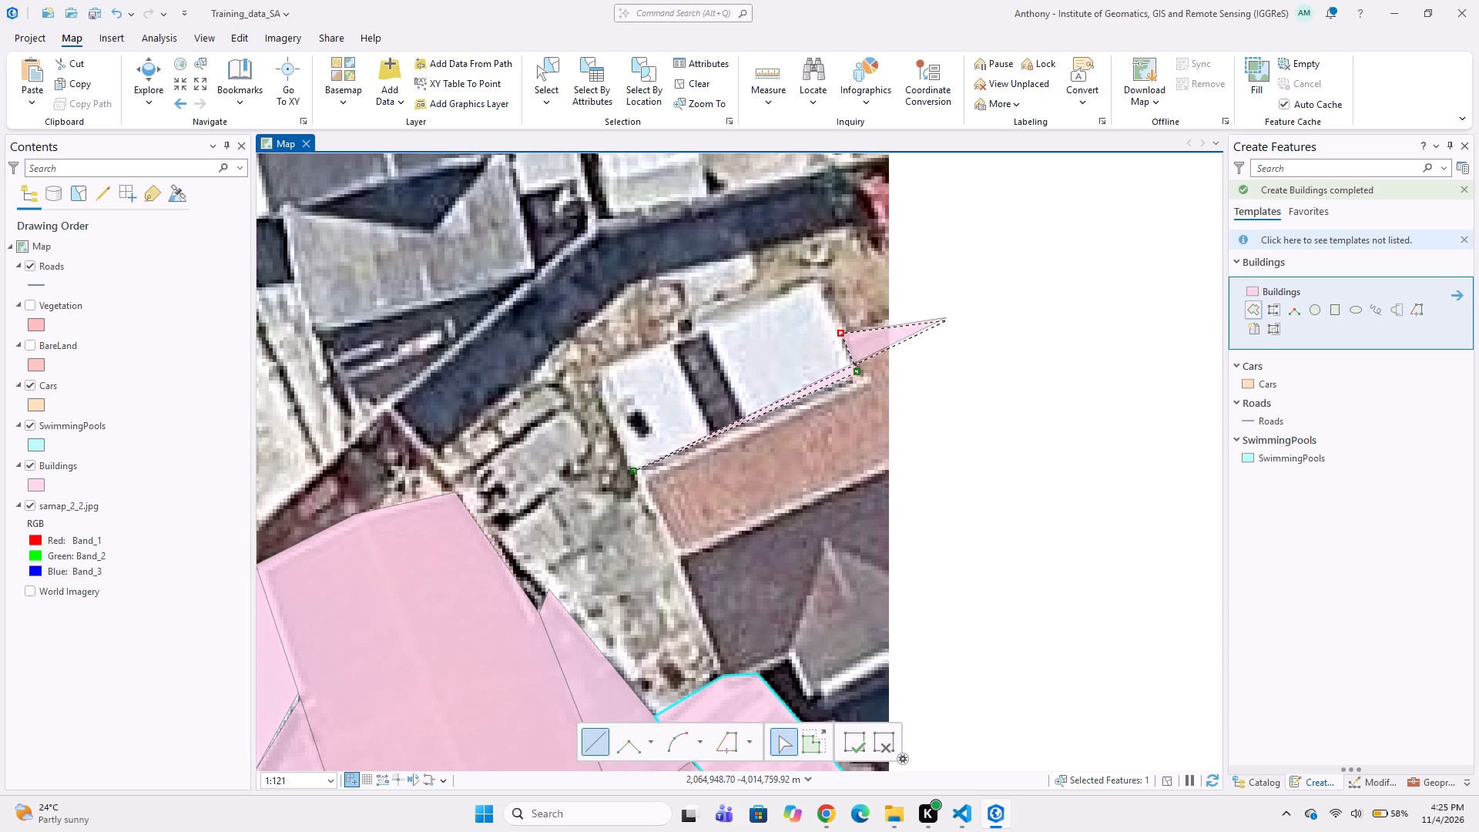
click(887, 315)
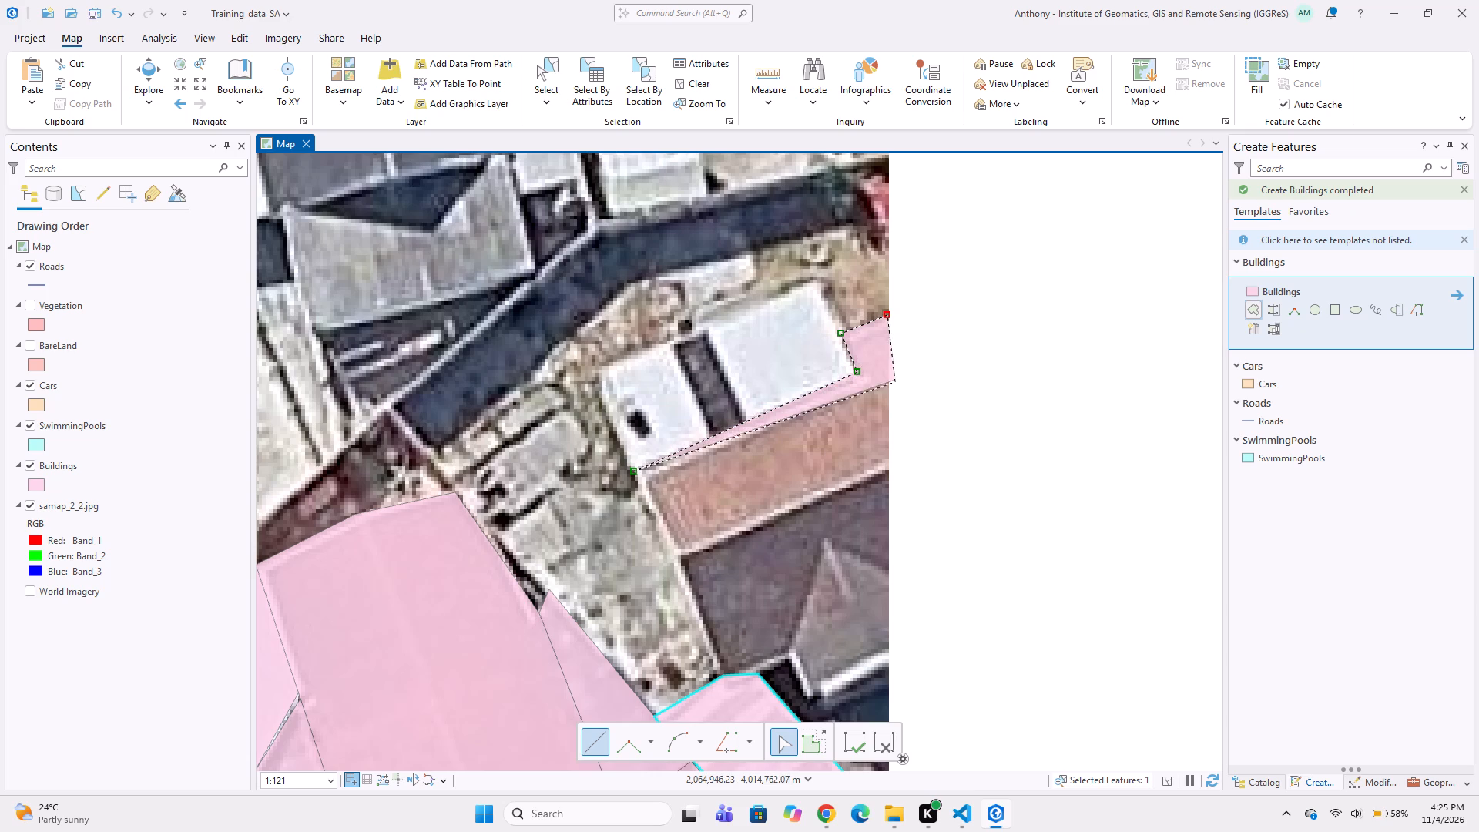
Finish the Buildings polygon around the brown-roofed building at the imagery's eastern edge, below the white-roofed building.
click(887, 466)
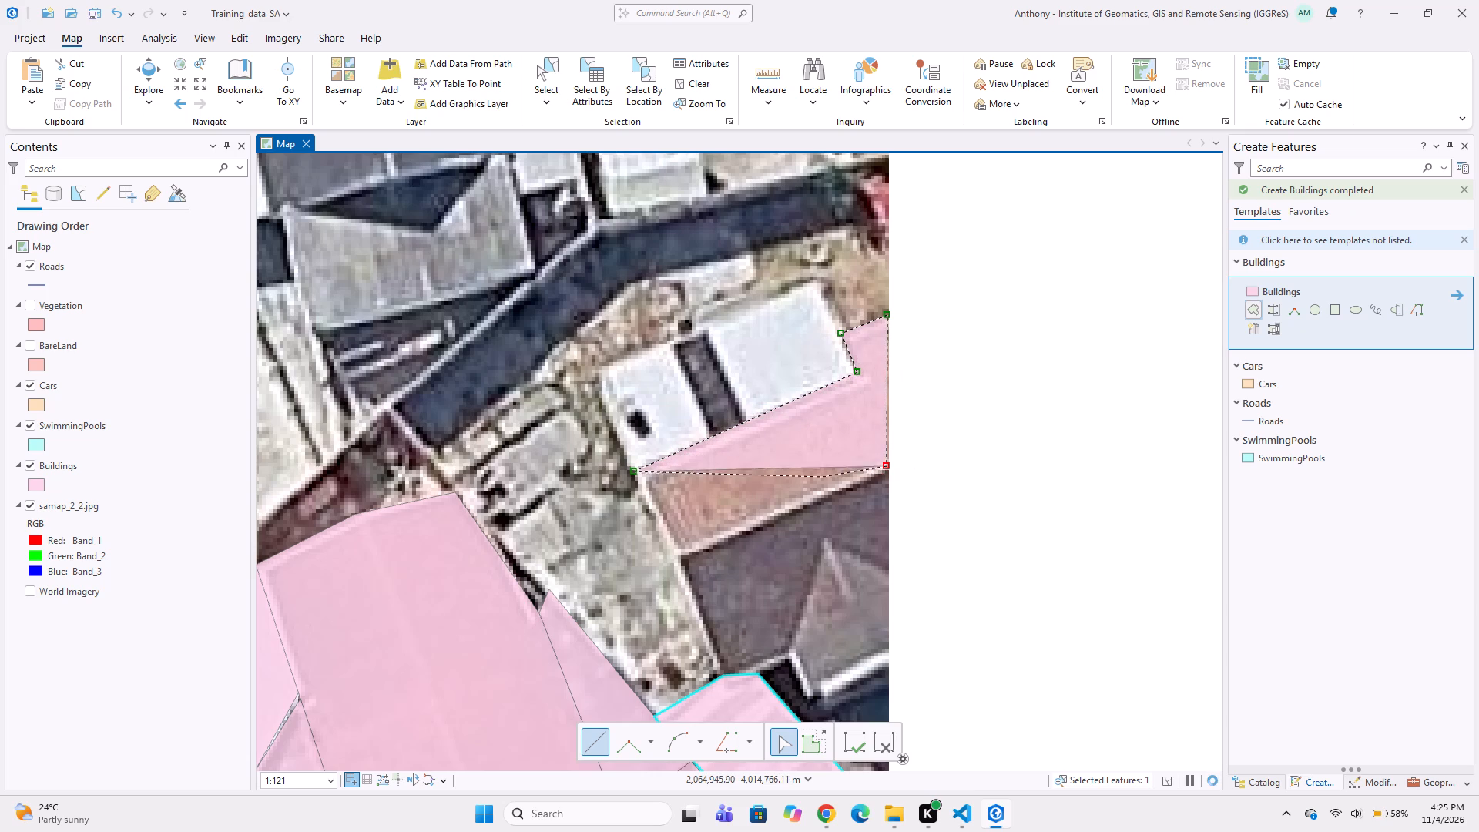
click(671, 558)
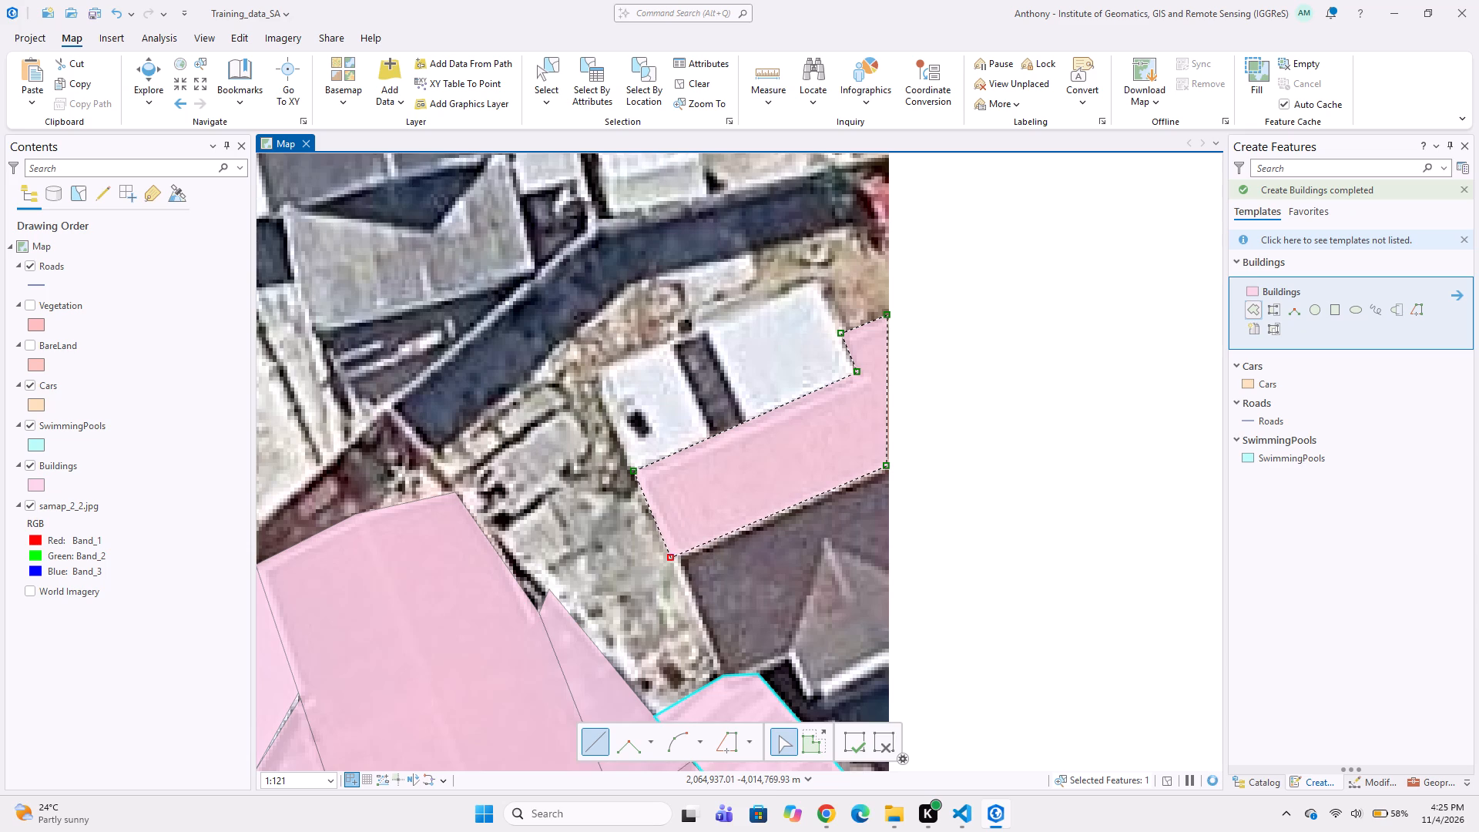
double_click(661, 520)
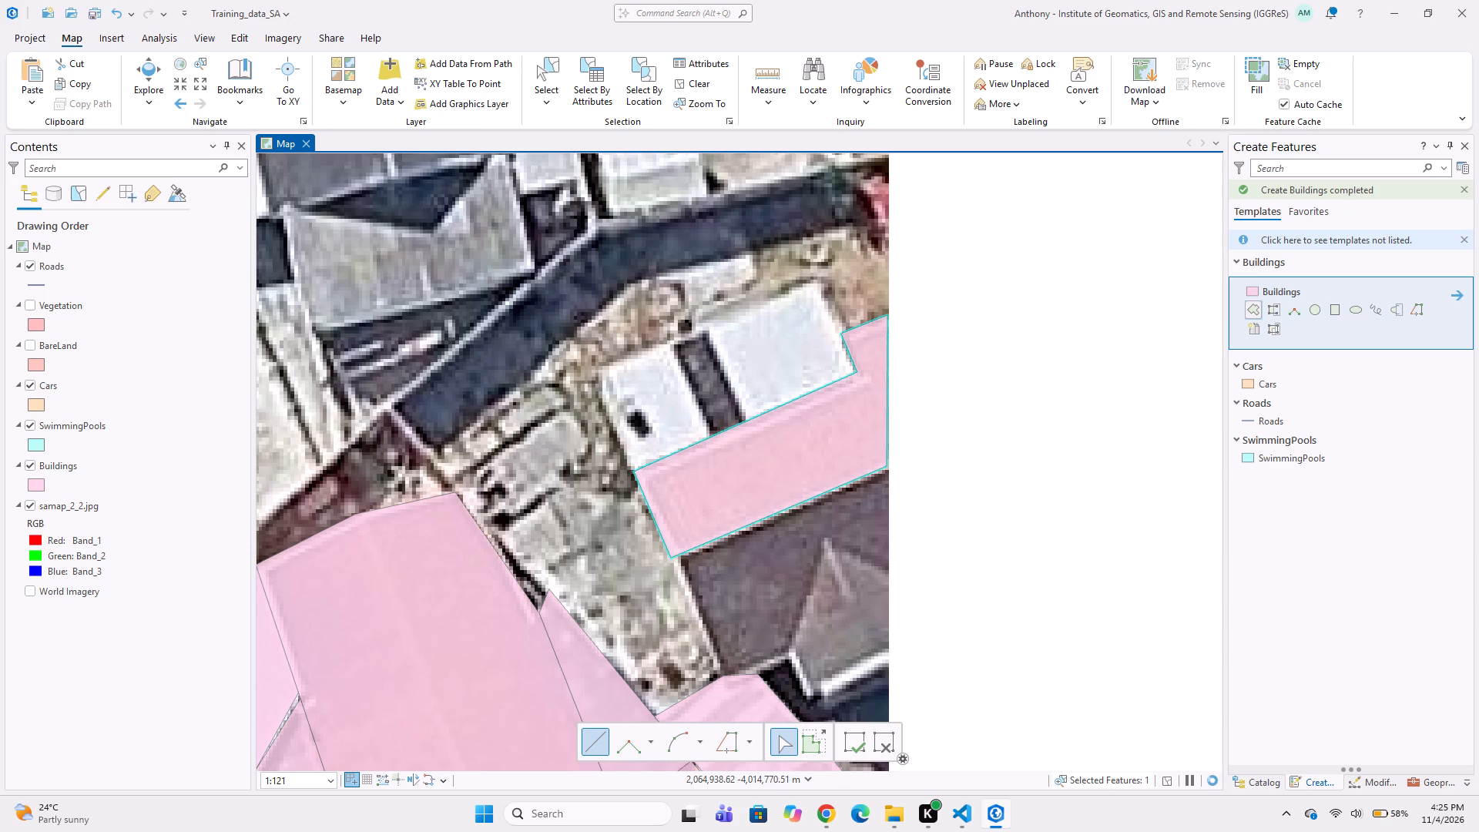
Digitize a Buildings polygon around the dark grey roof directly south of the brown-roofed building, ending at the imagery's eastern edge.
click(677, 558)
click(725, 676)
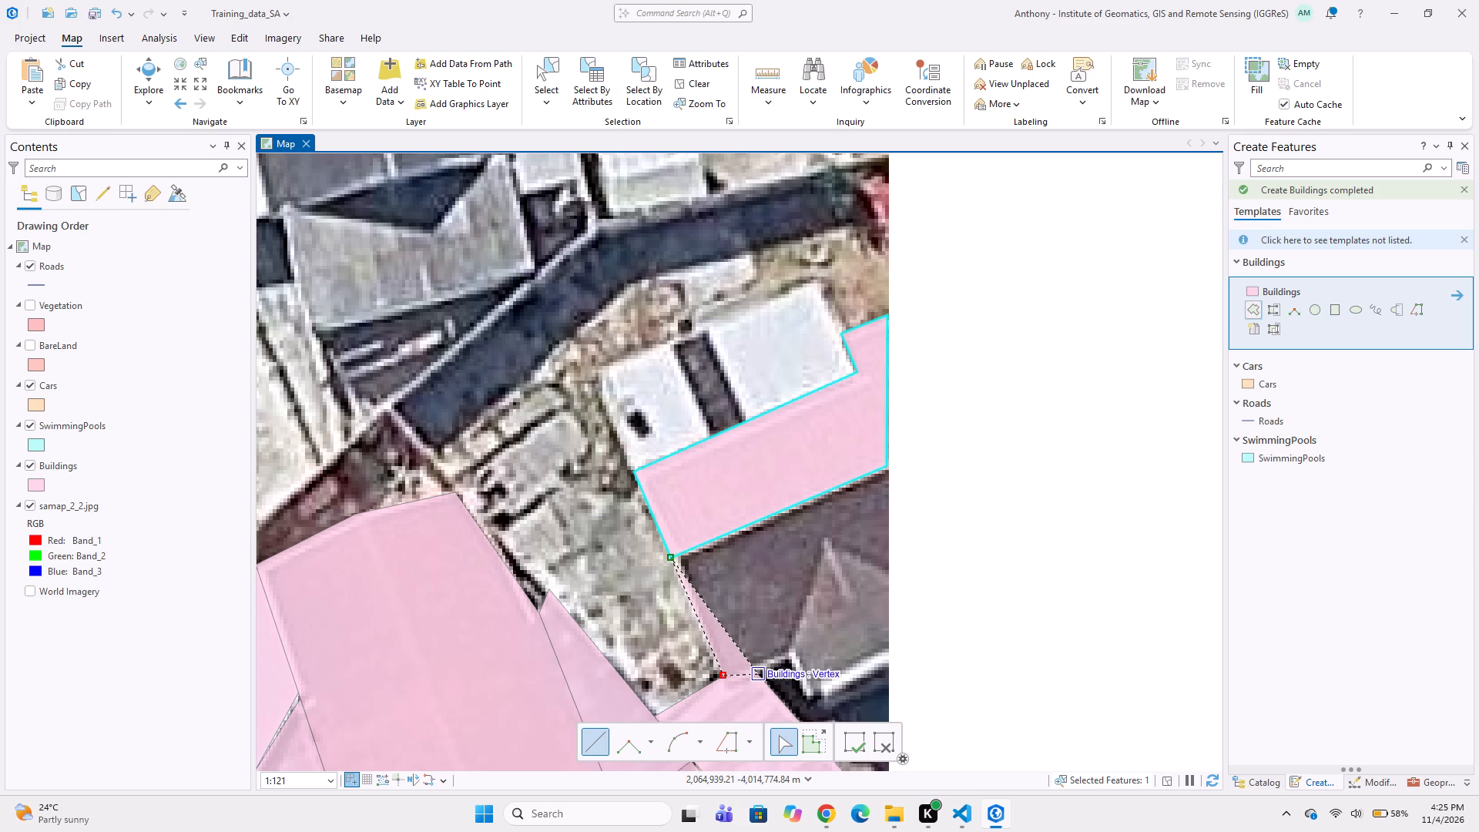
click(755, 676)
click(787, 658)
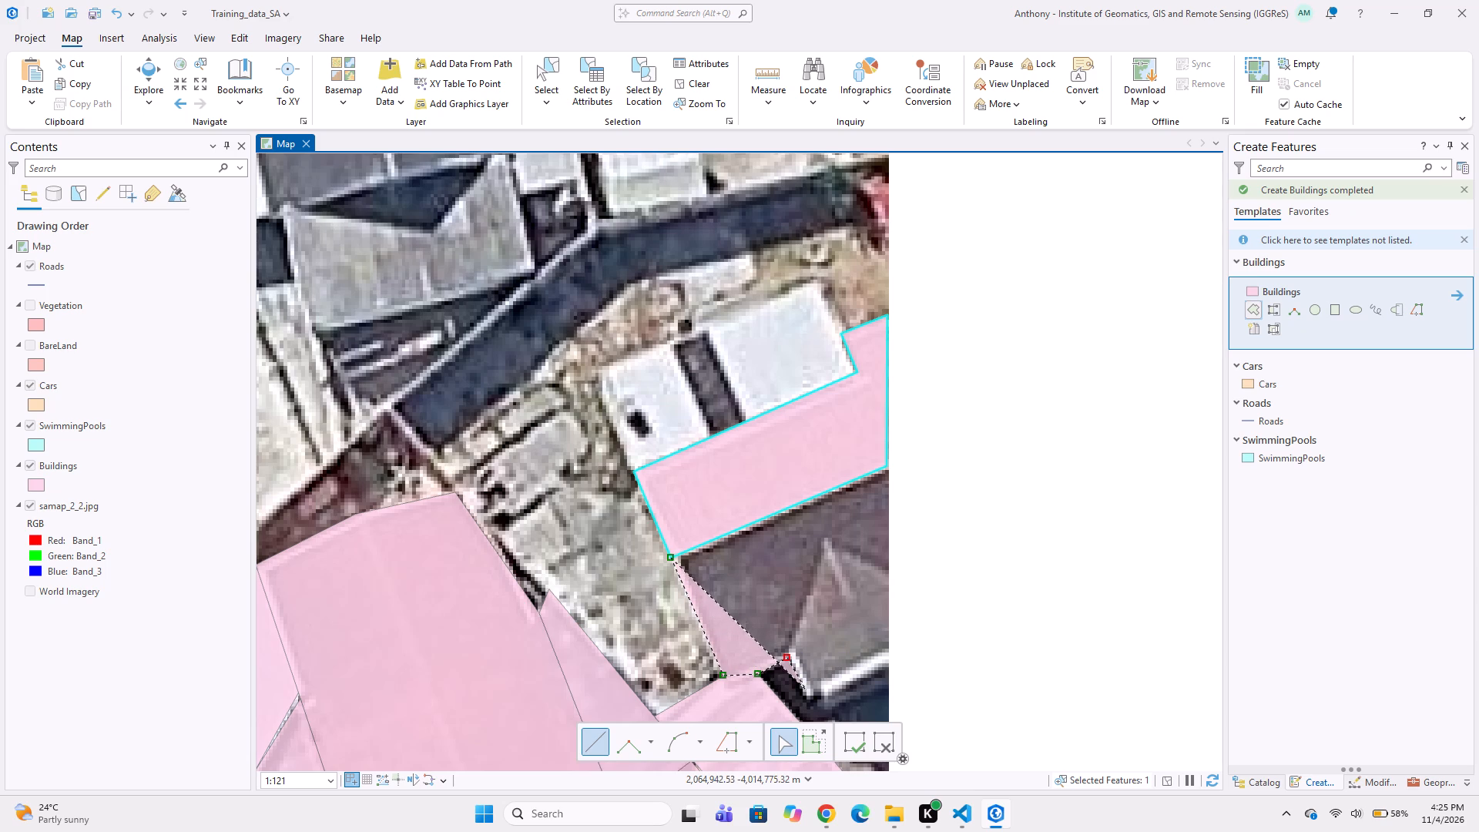
click(807, 700)
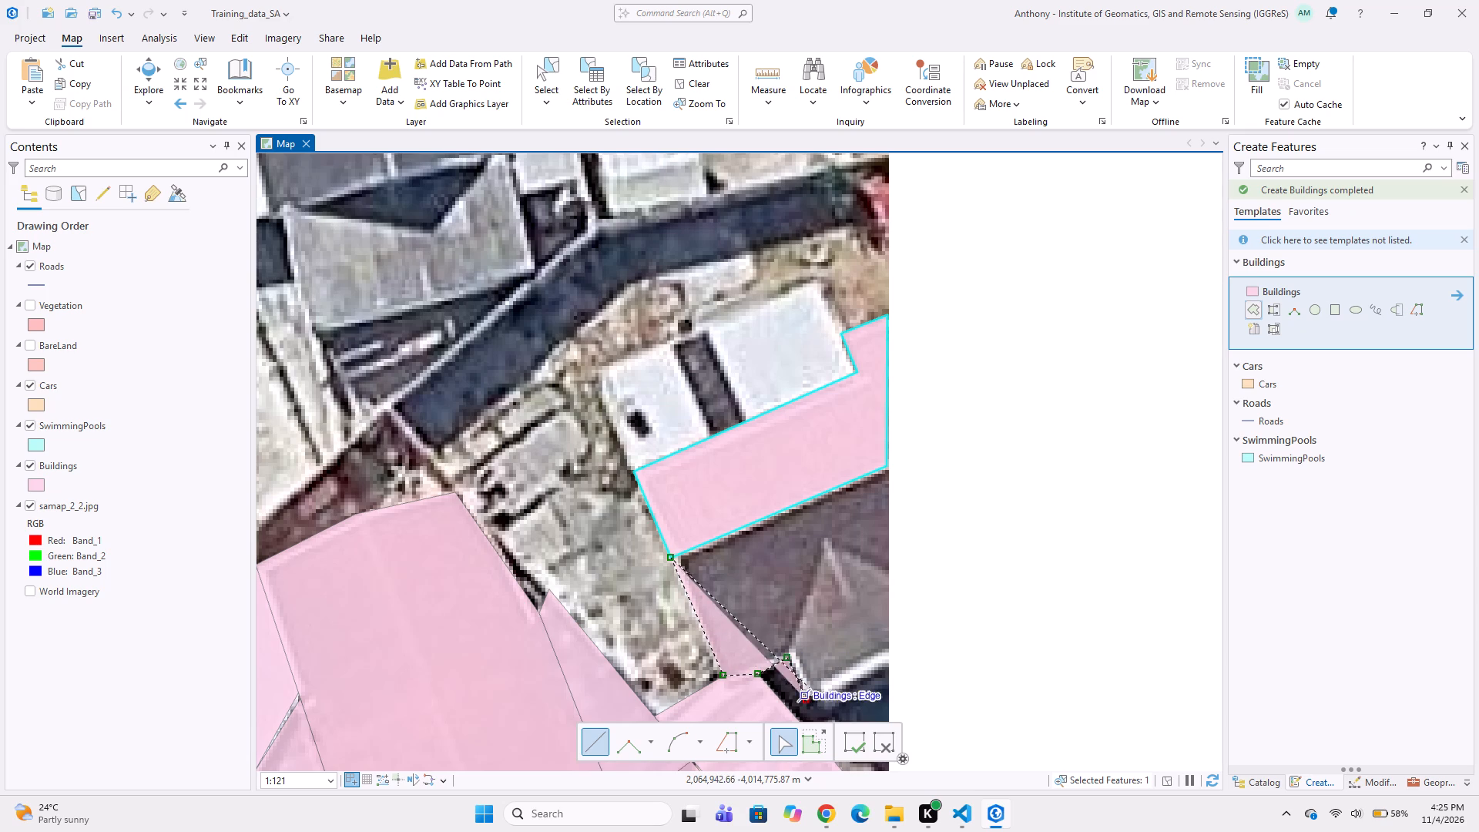
click(887, 666)
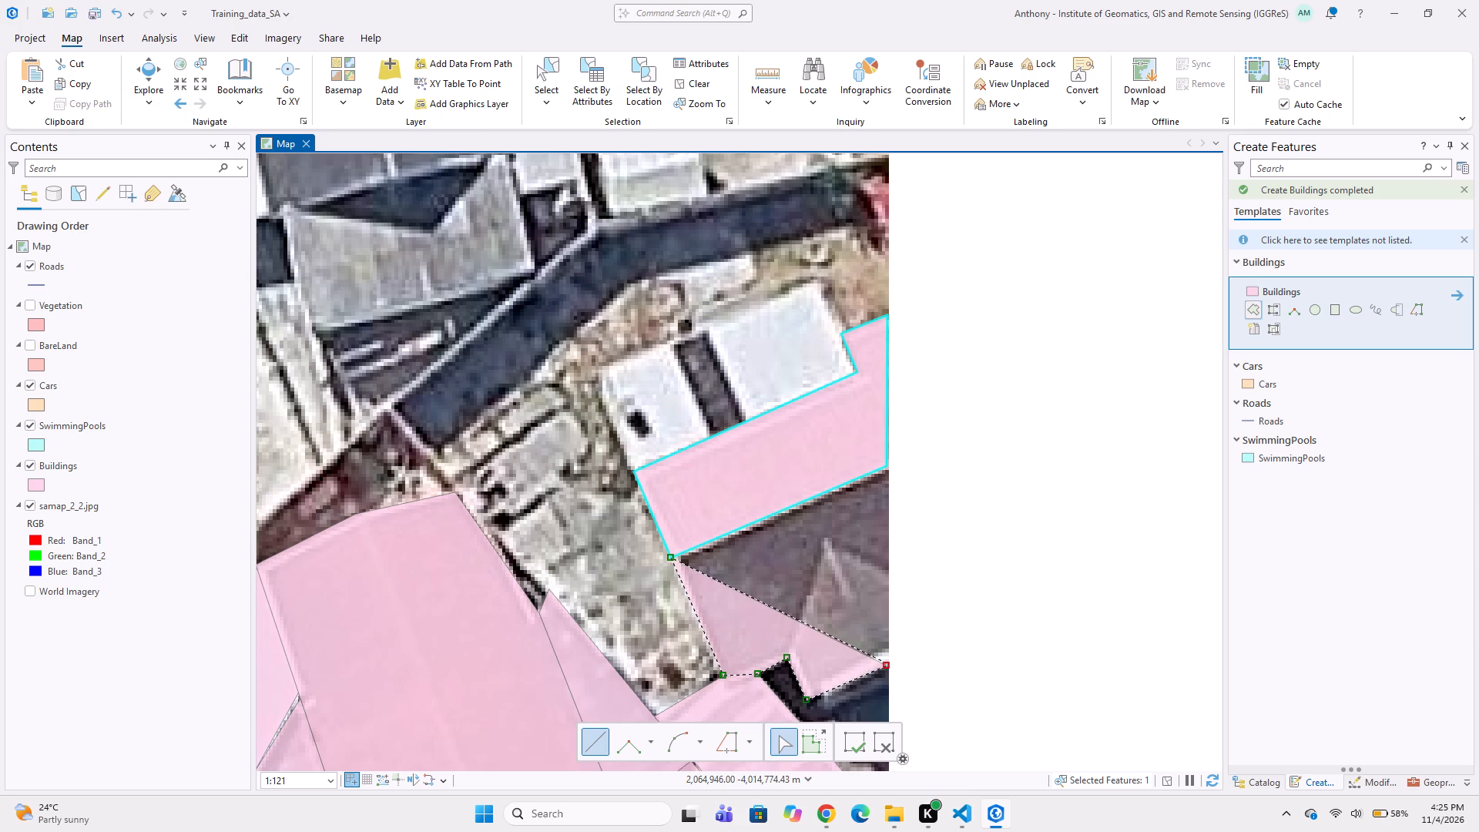
double_click(887, 464)
Digitize a Buildings polygon around the maroon-roofed house east of the Korvette Rd garden, joining the mapped buildings along its south side.
scroll(656, 434, down, 2)
middle_drag(569, 431, 760, 418)
middle_drag(649, 369, 768, 418)
scroll(596, 404, up, 1)
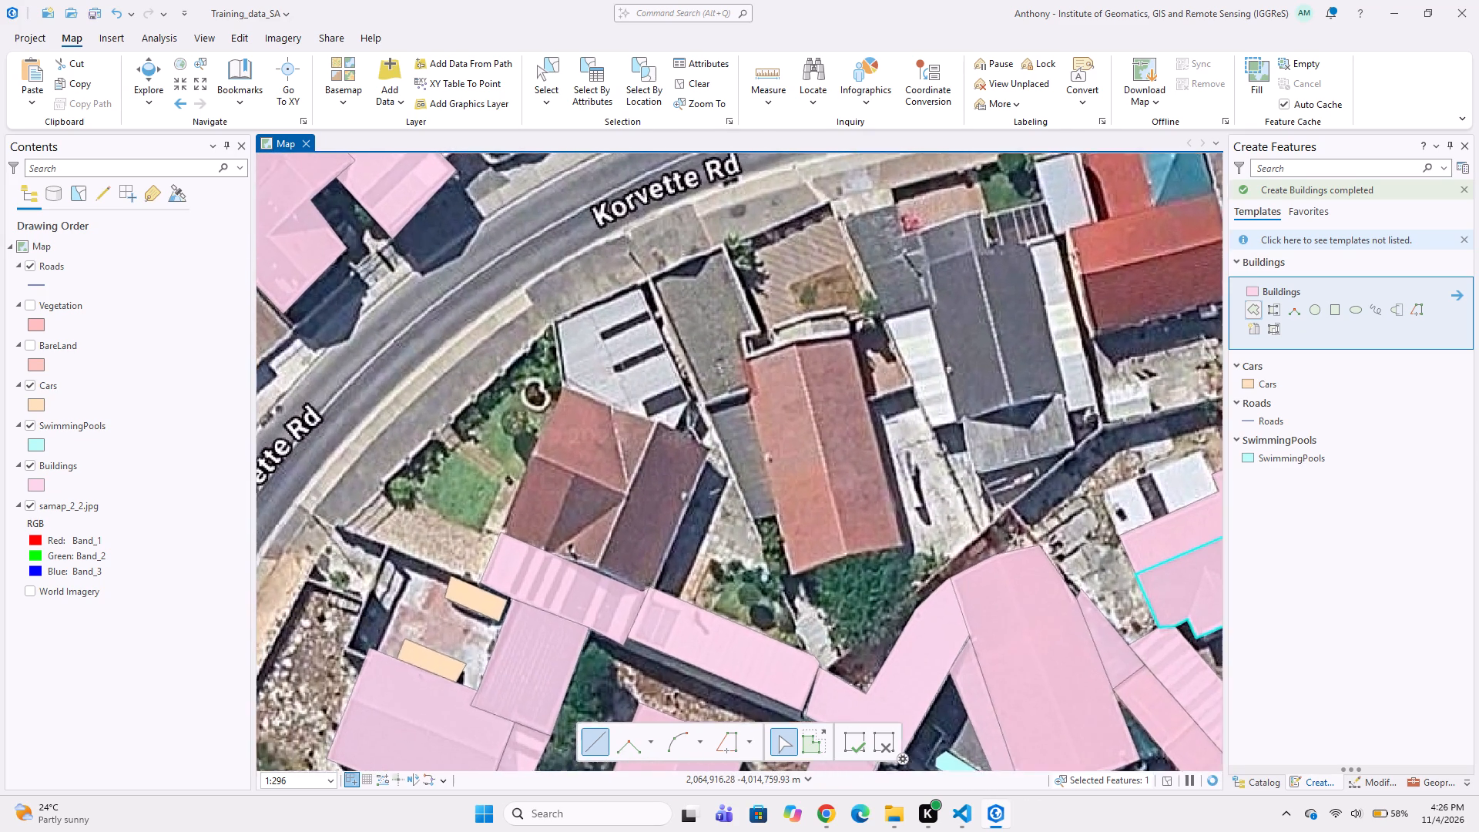
middle_drag(507, 550, 599, 469)
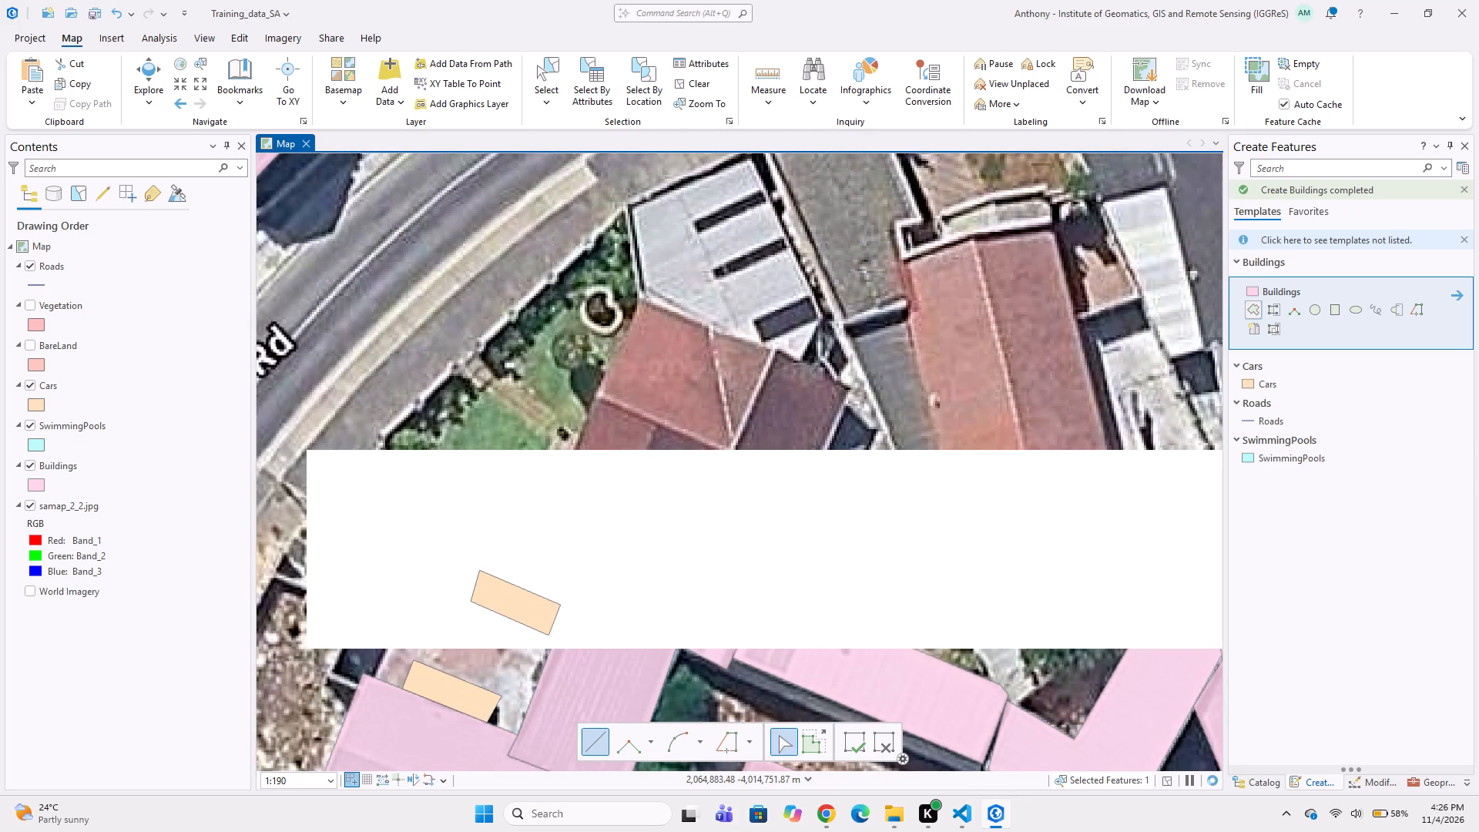
click(639, 291)
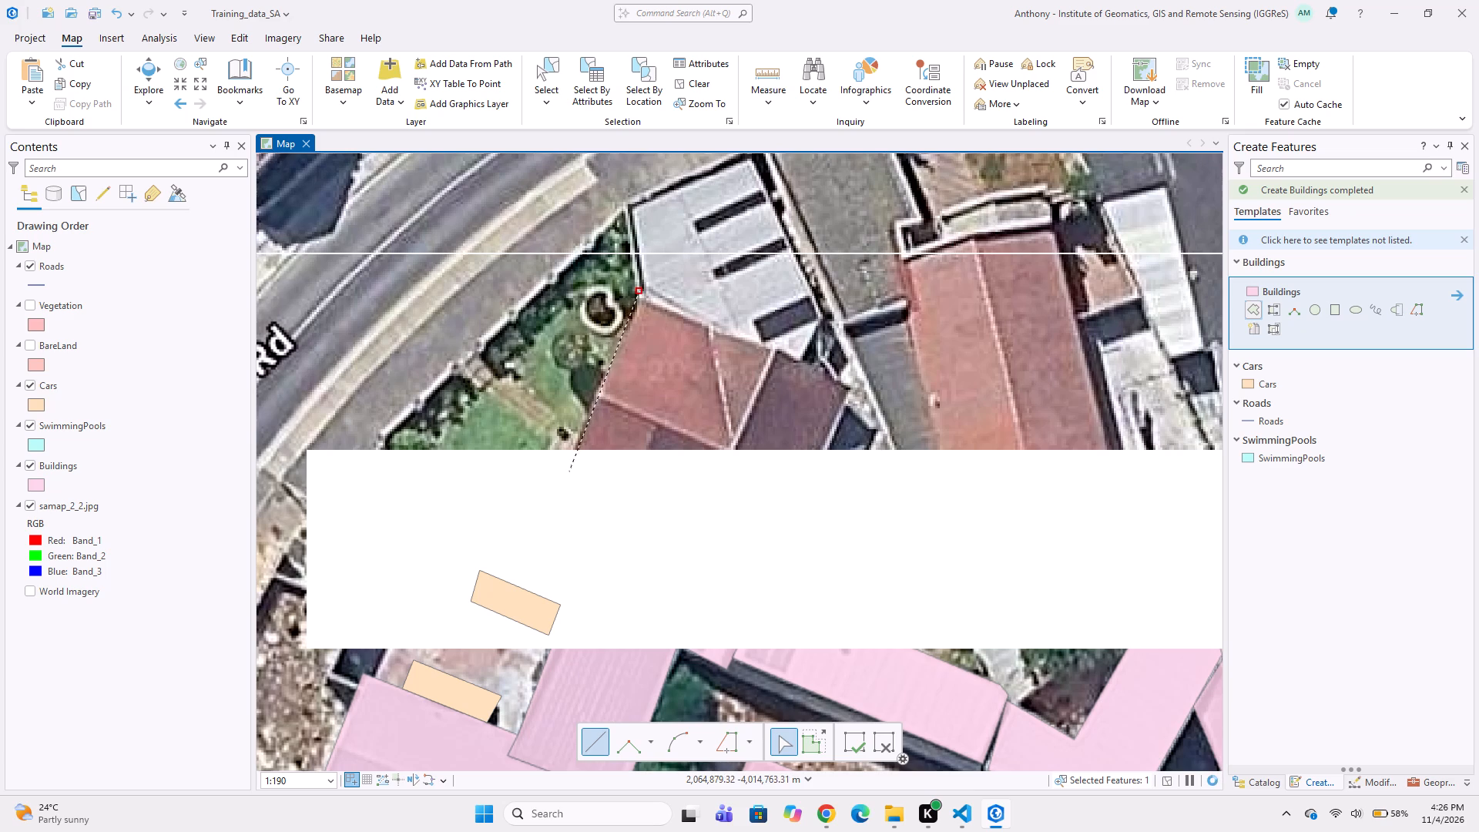
middle_drag(566, 469, 604, 404)
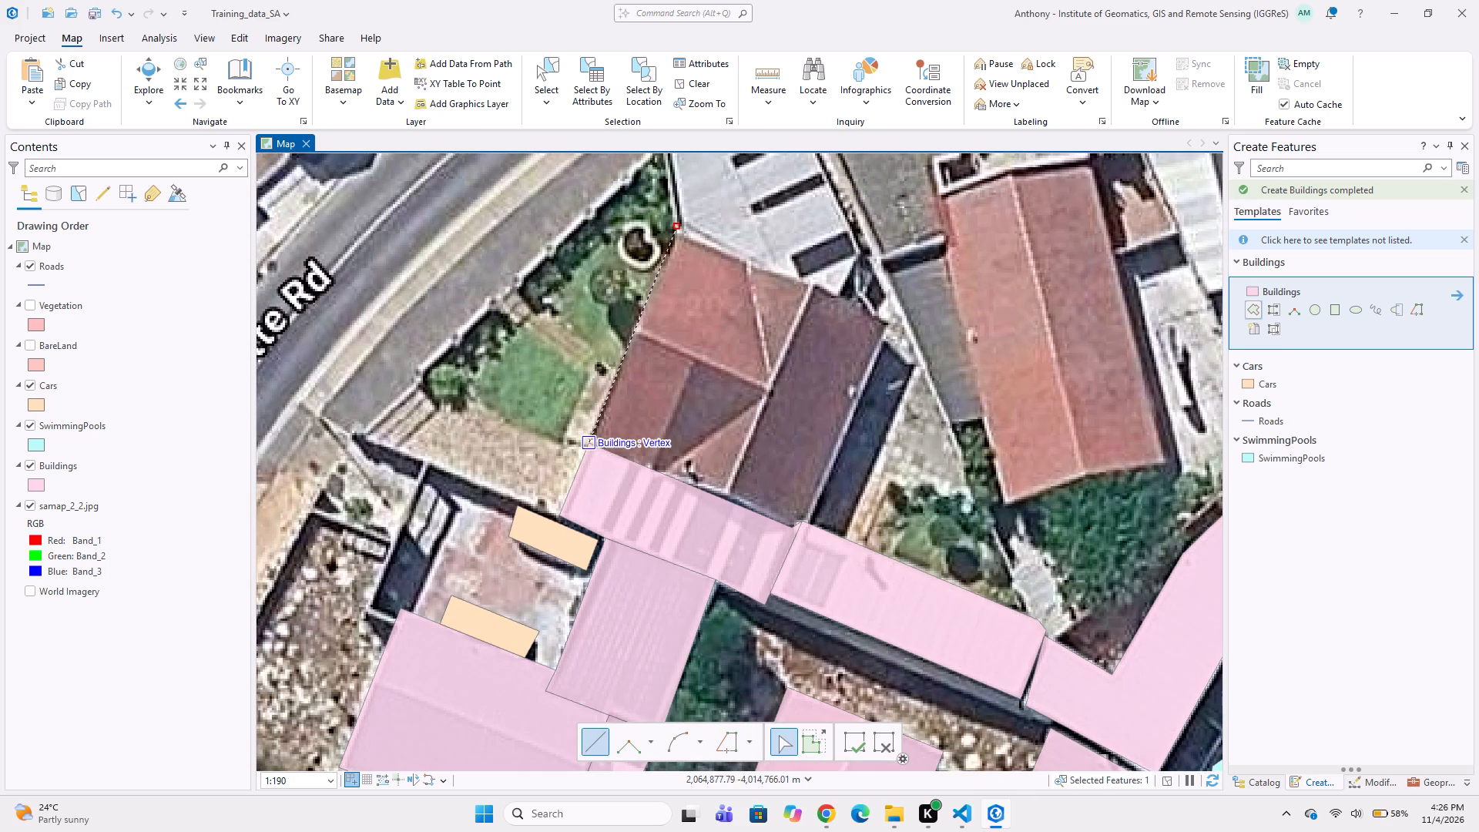
click(593, 439)
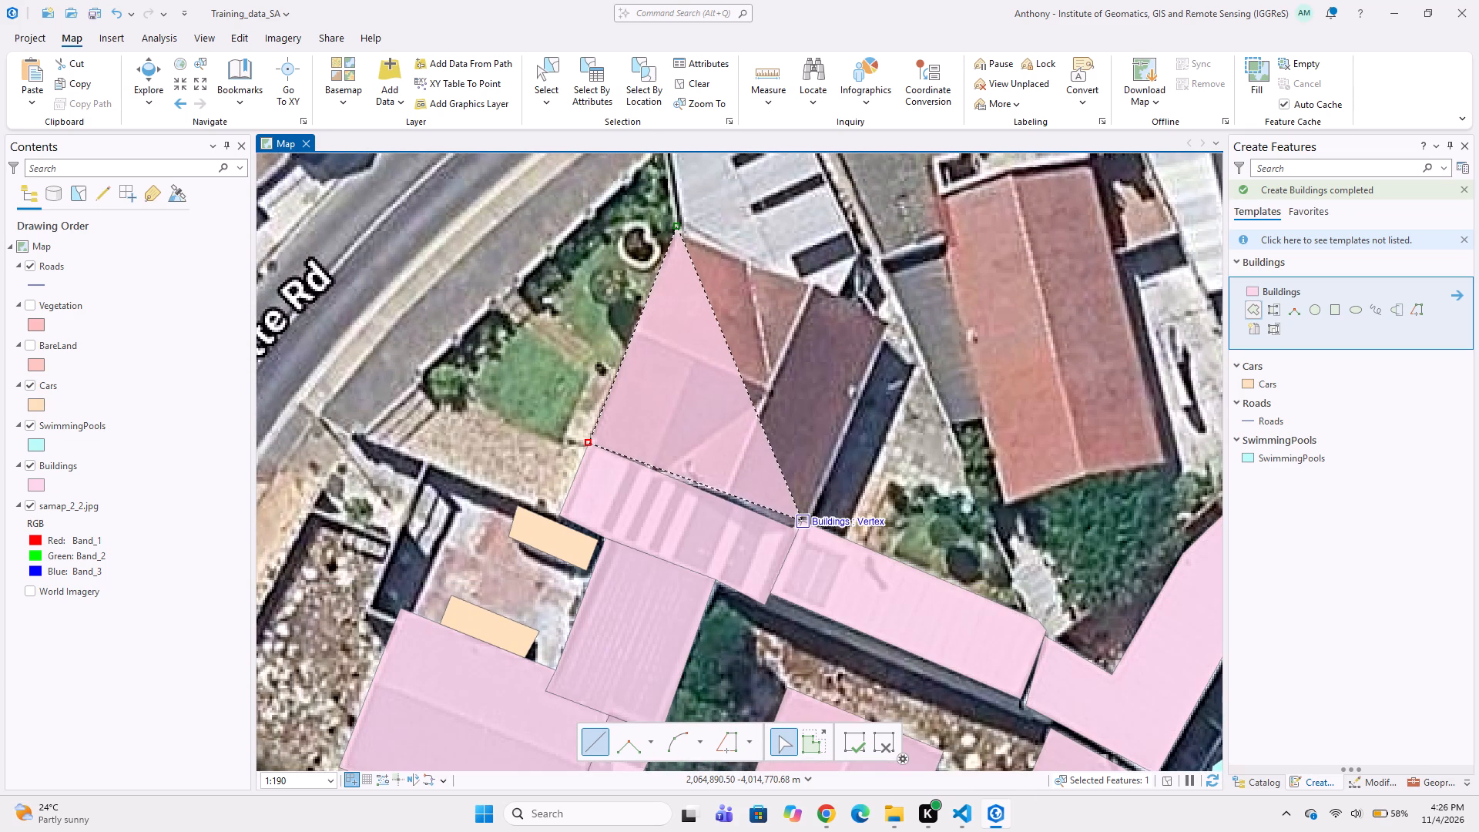
click(793, 528)
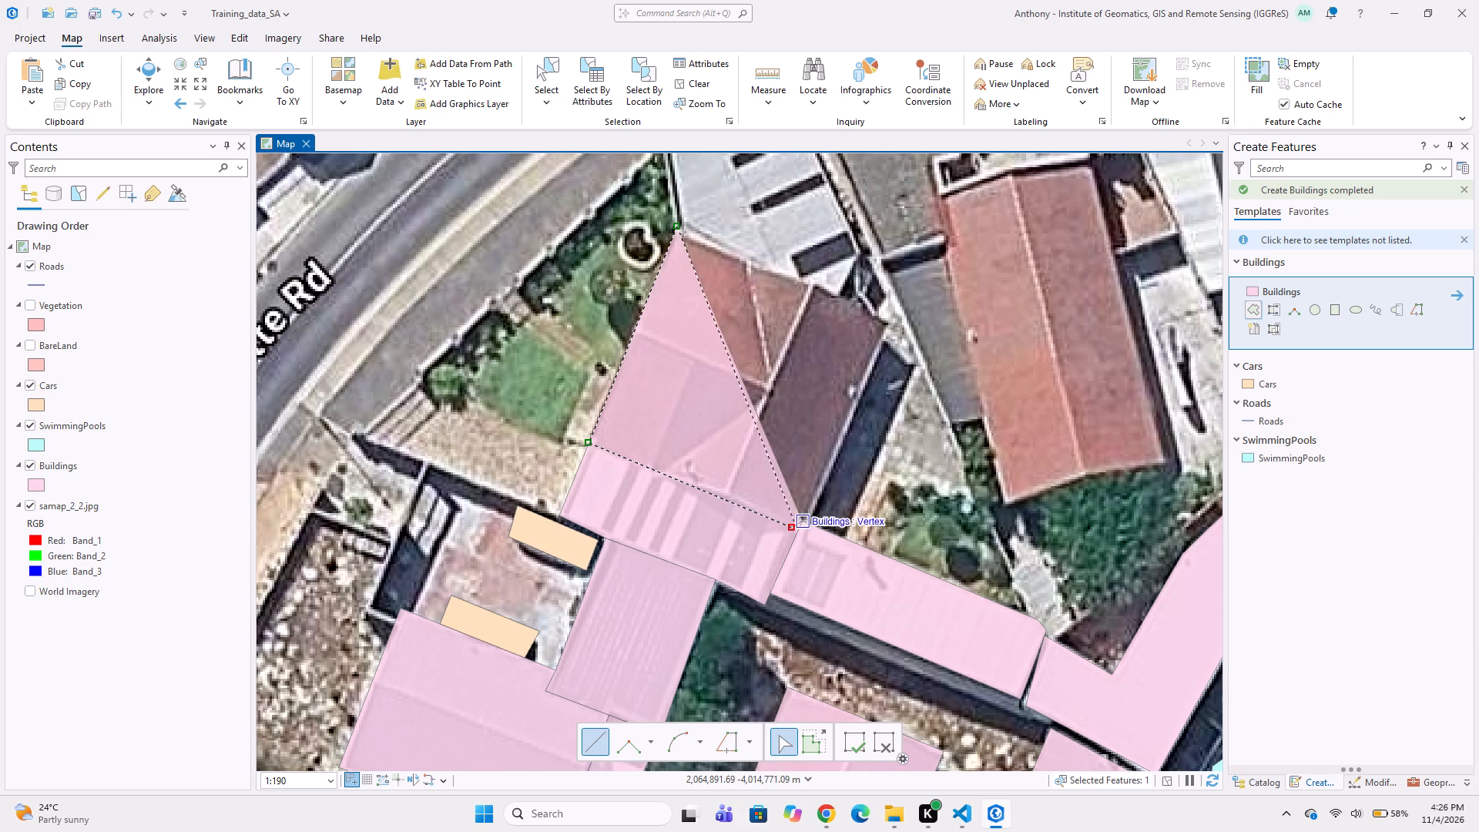
scroll(776, 517, up, 3)
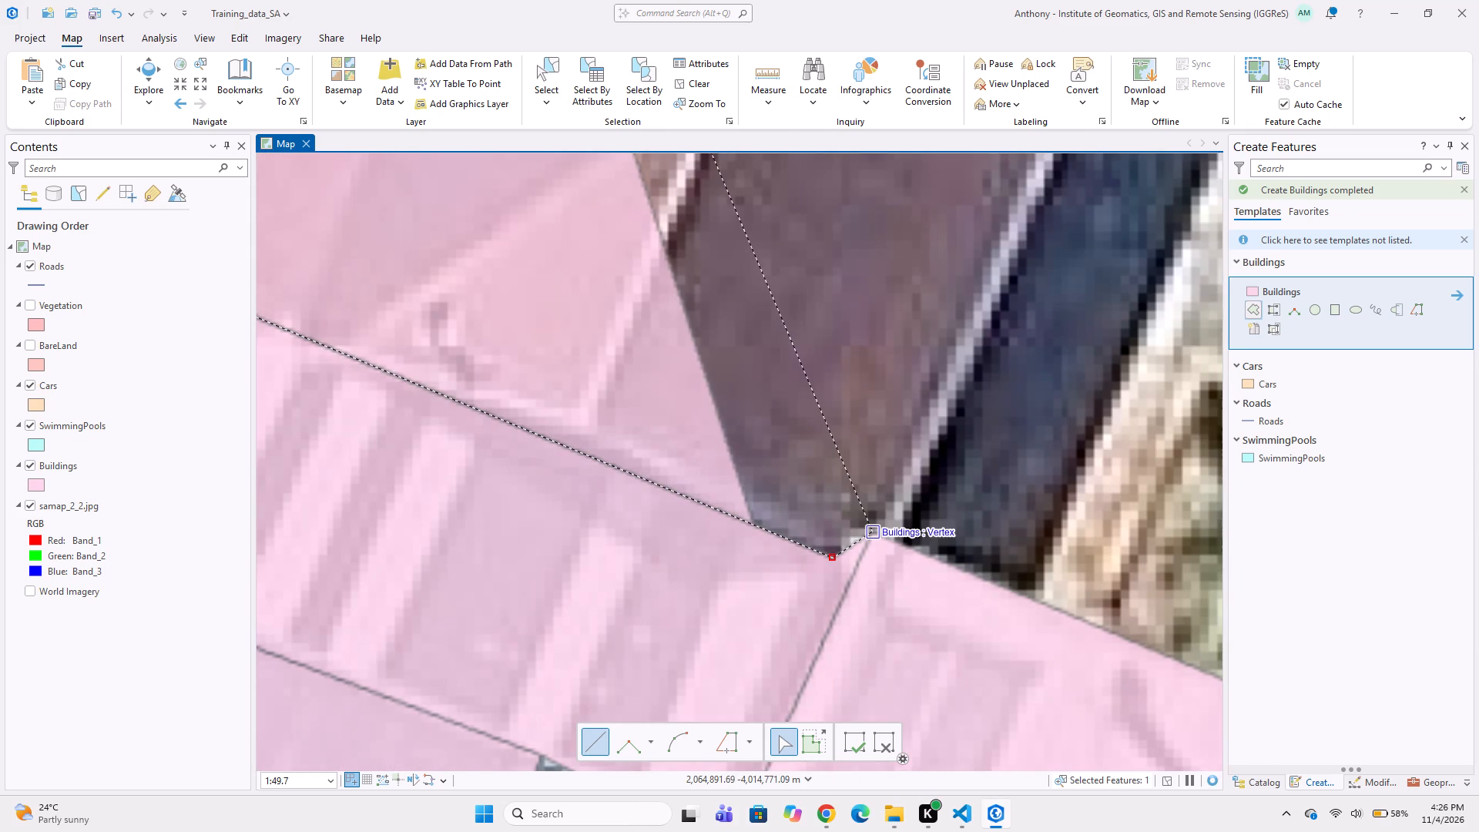
click(870, 536)
scroll(930, 434, down, 3)
middle_drag(941, 391, 852, 496)
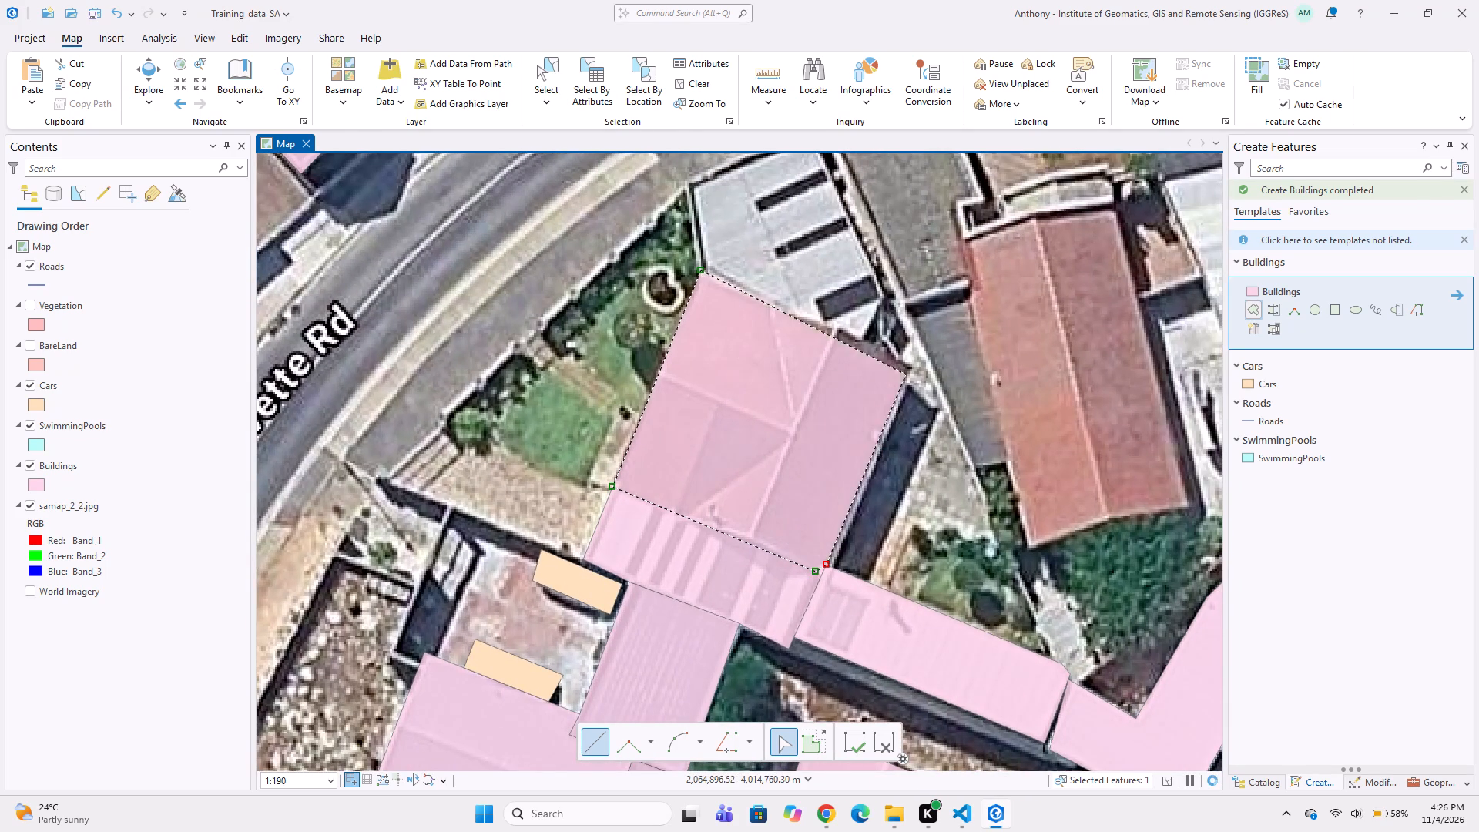
click(914, 367)
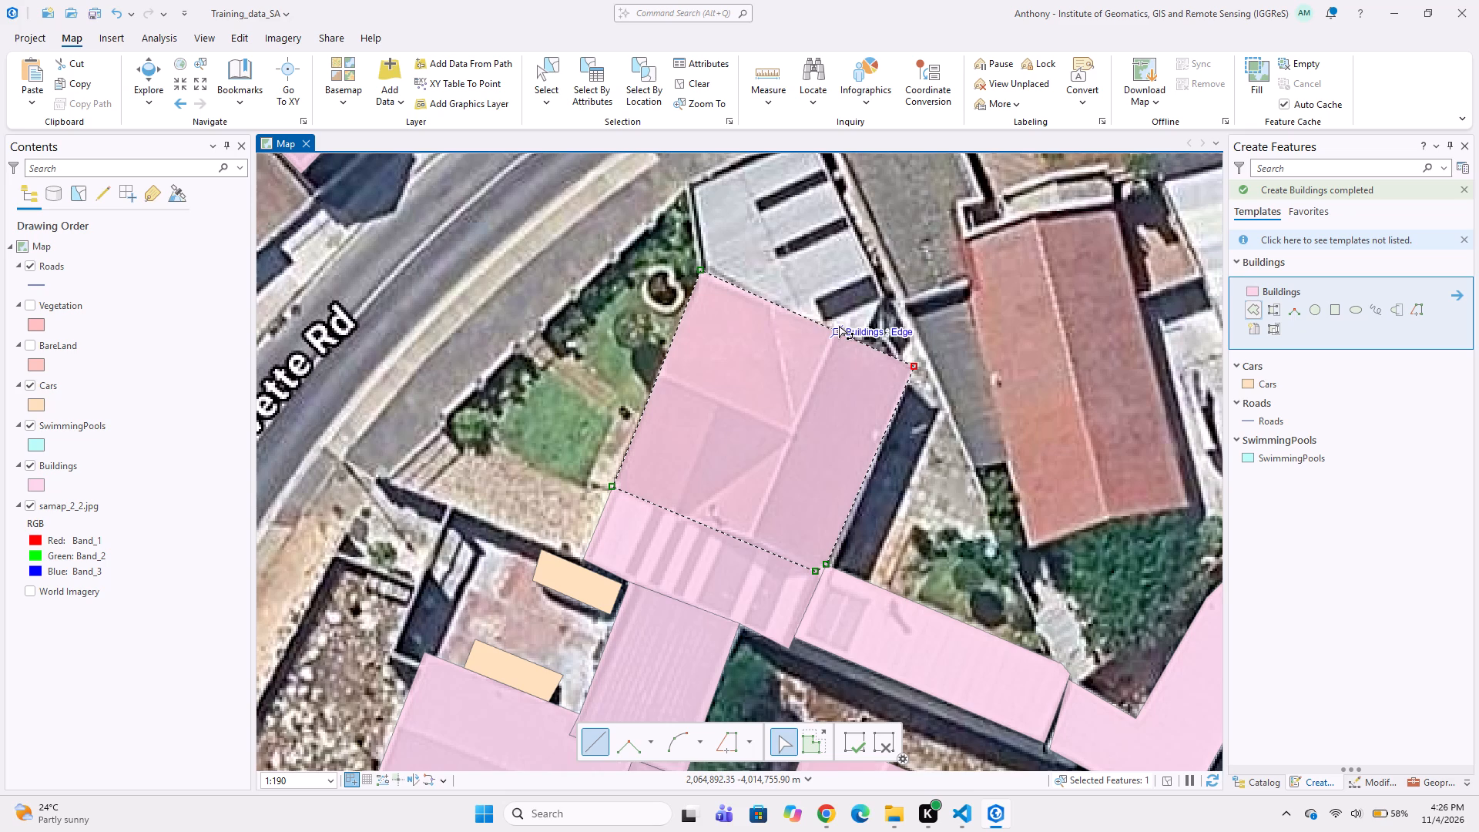
click(841, 326)
double_click(755, 299)
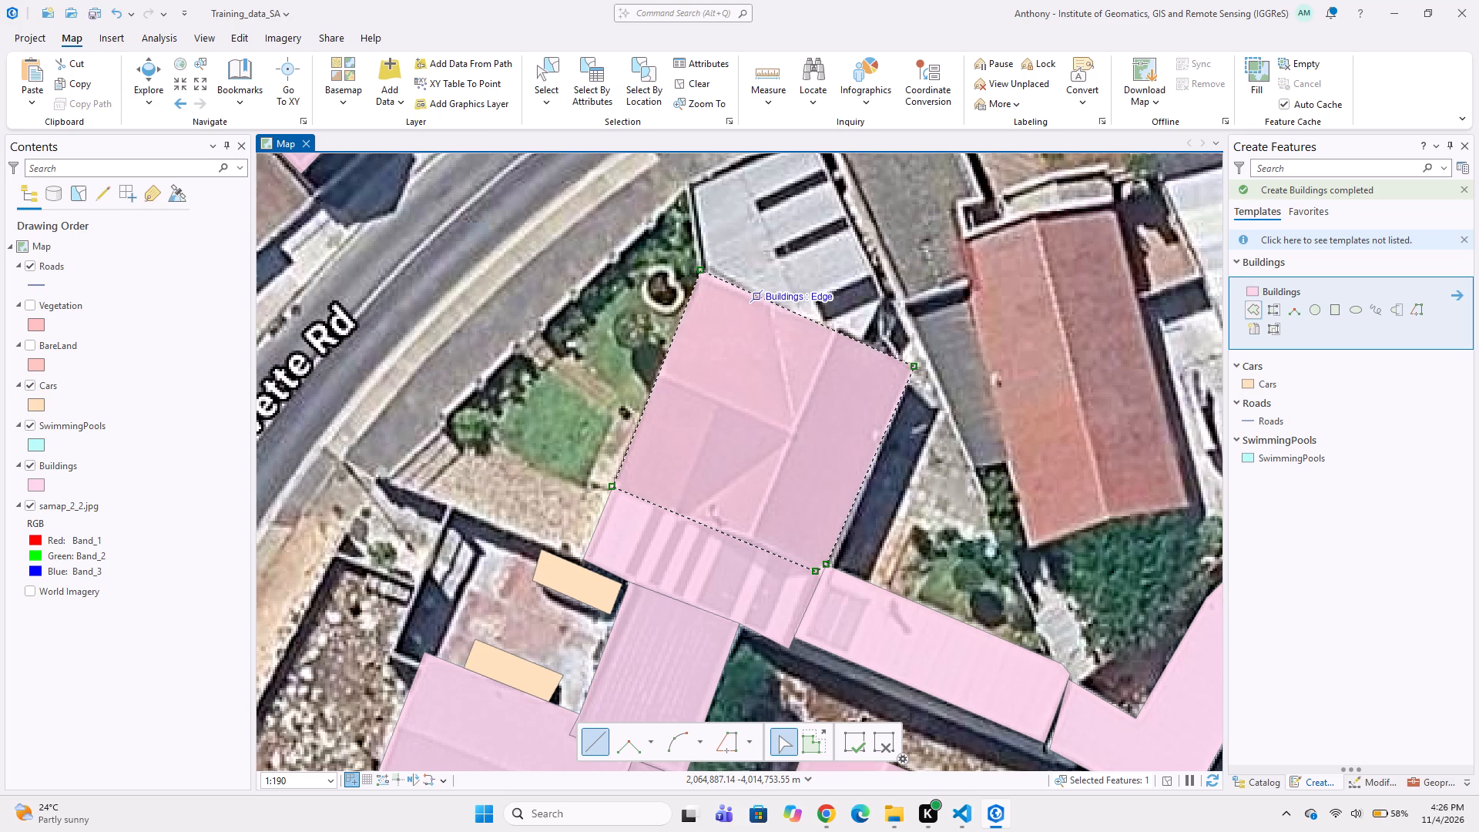
Digitize a Buildings polygon around the light grey roof with dark openings adjoining the maroon-roofed house's north side.
middle_drag(814, 323, 723, 464)
scroll(569, 315, up, 1)
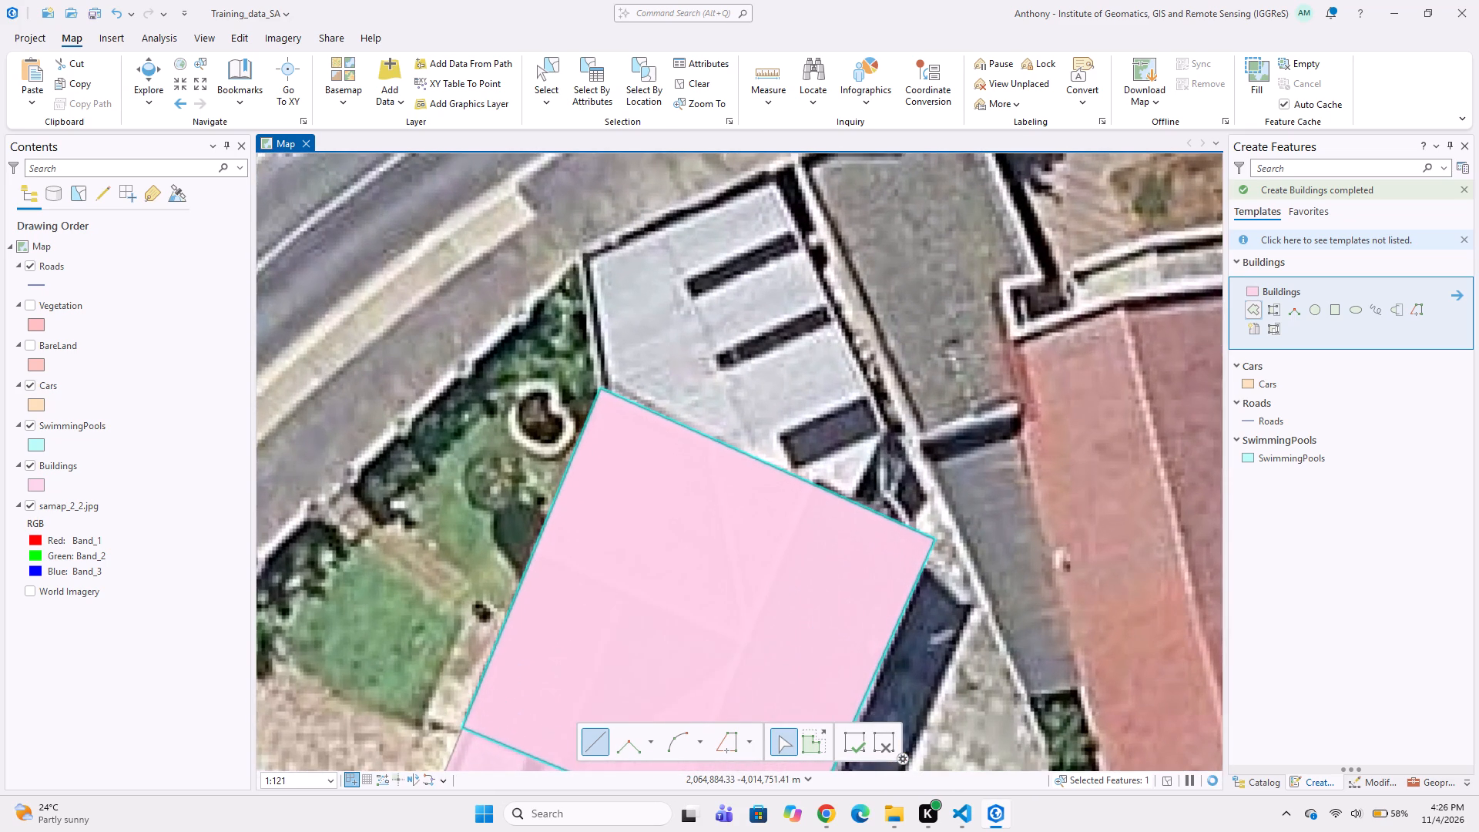
click(602, 391)
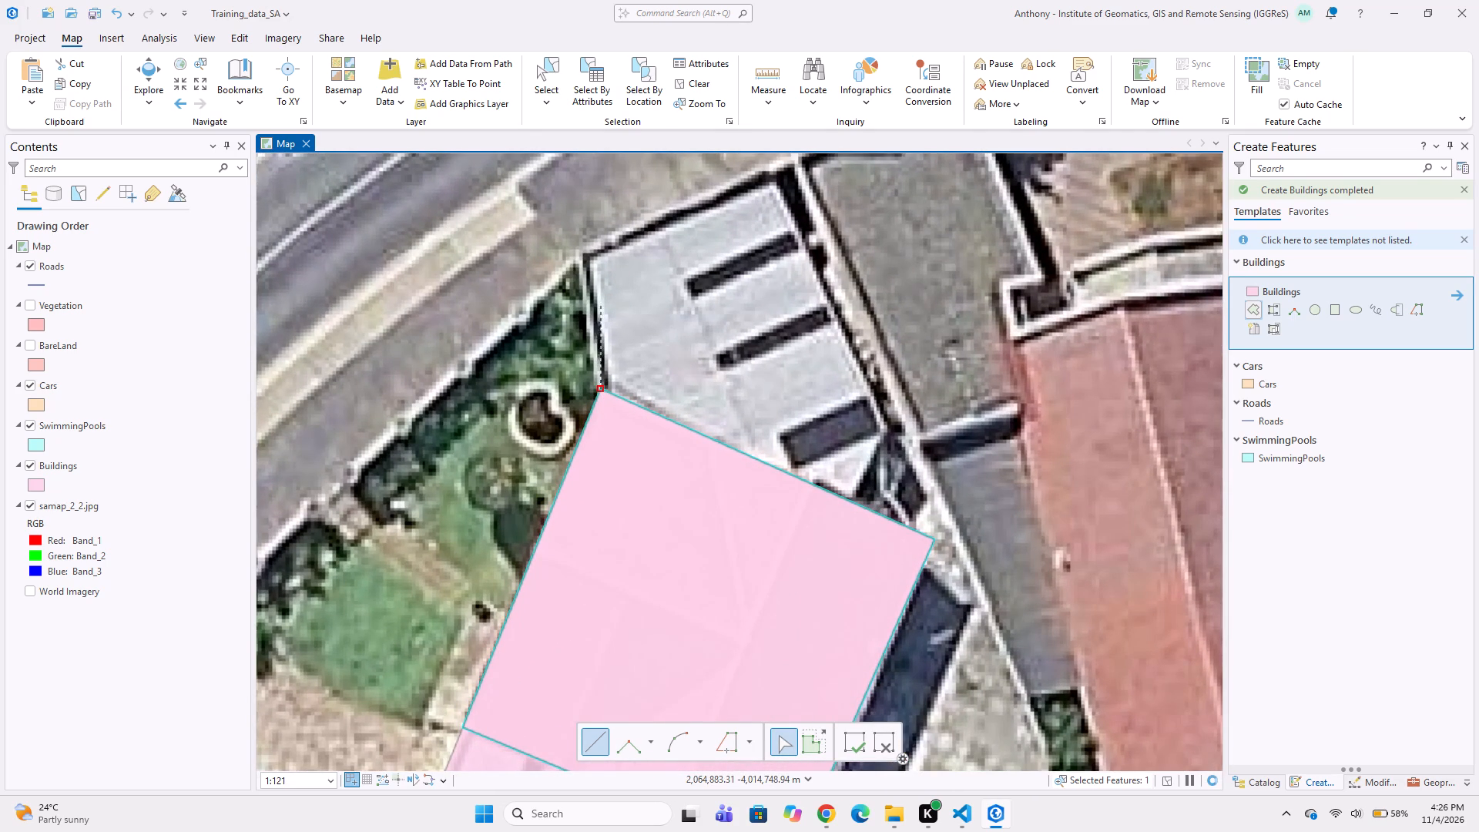
click(580, 248)
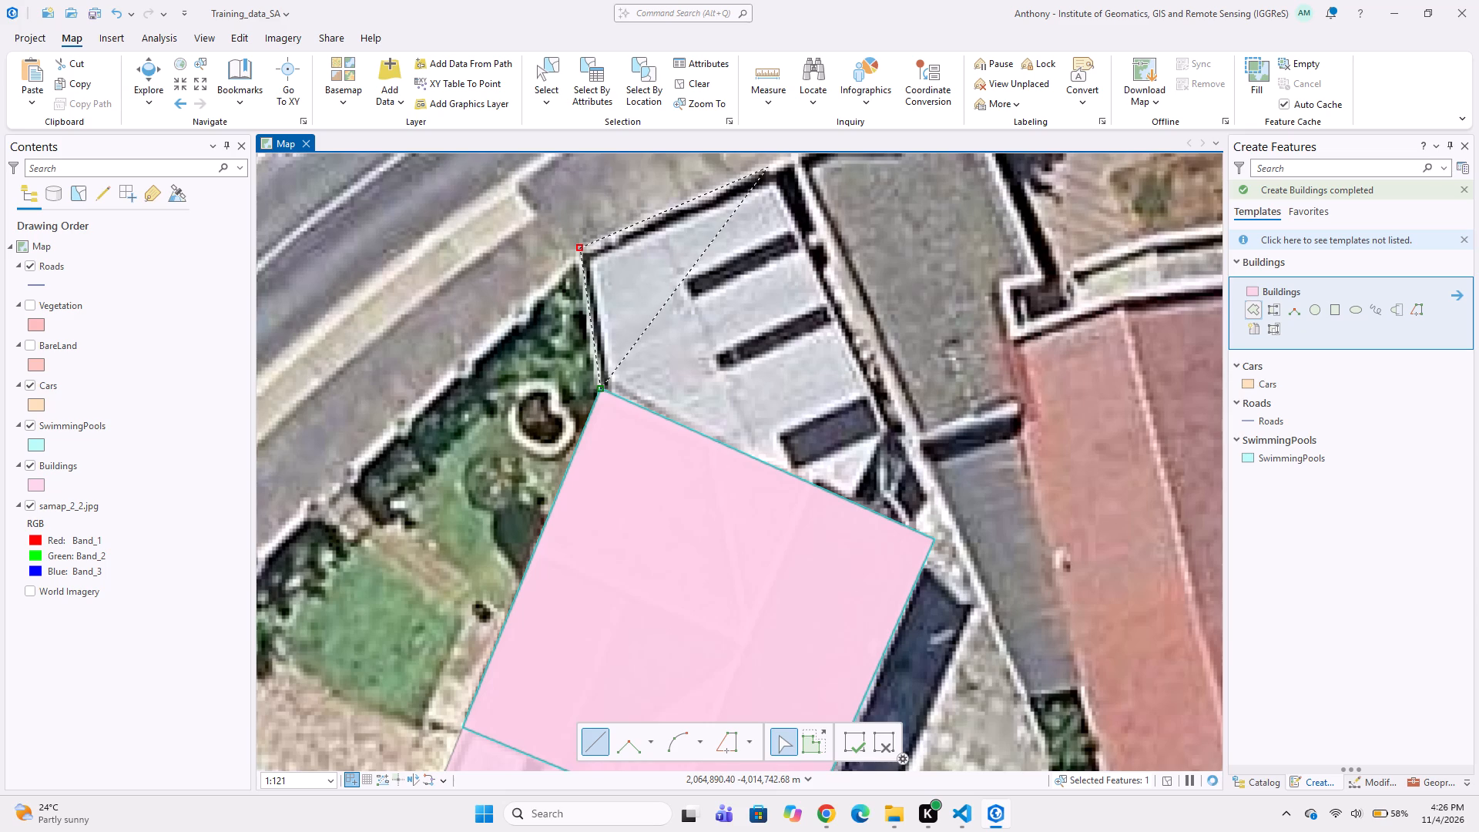
click(768, 167)
click(887, 428)
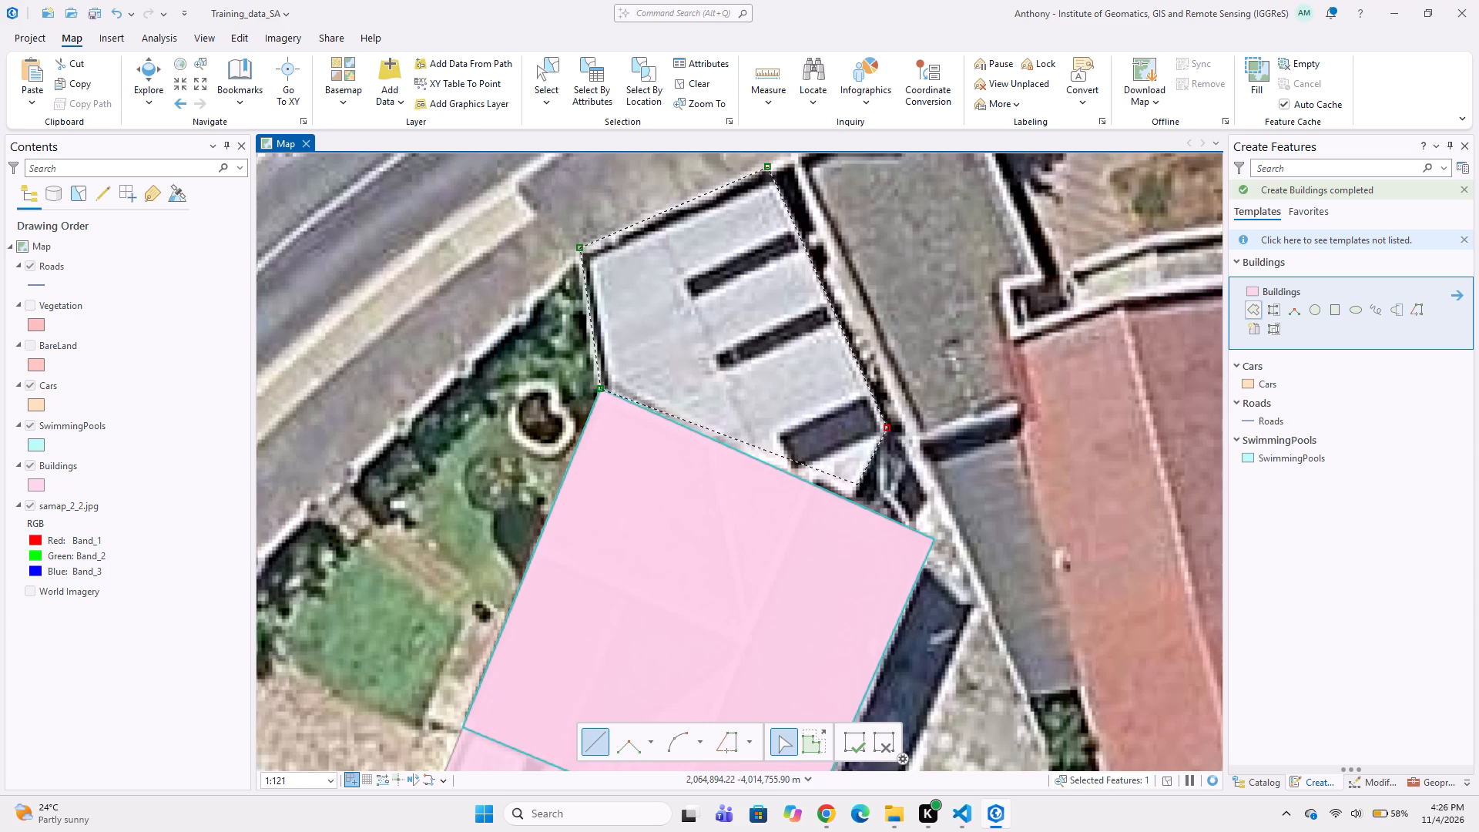
double_click(850, 498)
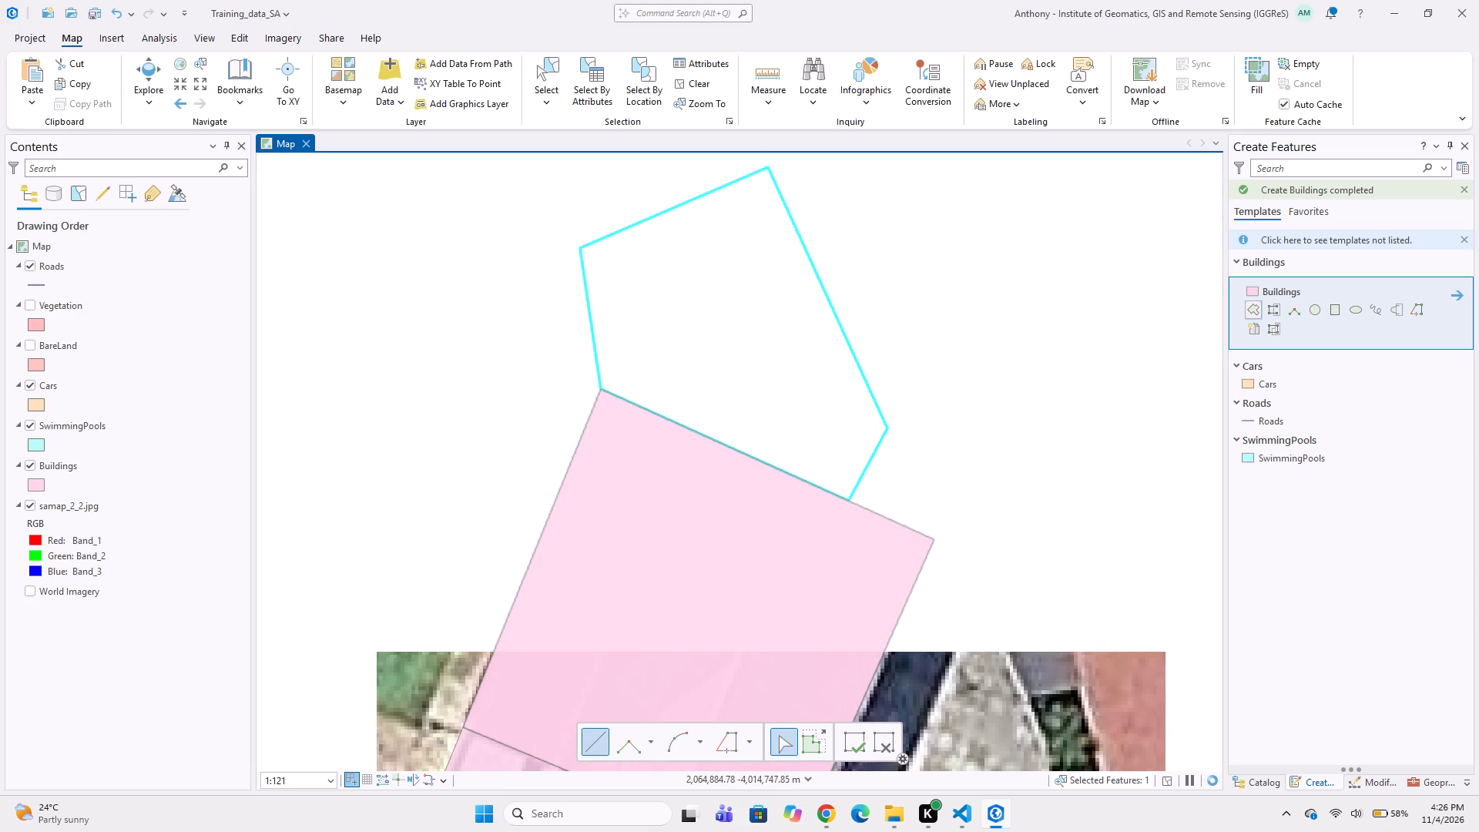
Digitize a Buildings polygon around the long, tapering dark grey roof between the light grey roof and the red-roofed house.
scroll(800, 398, down, 2)
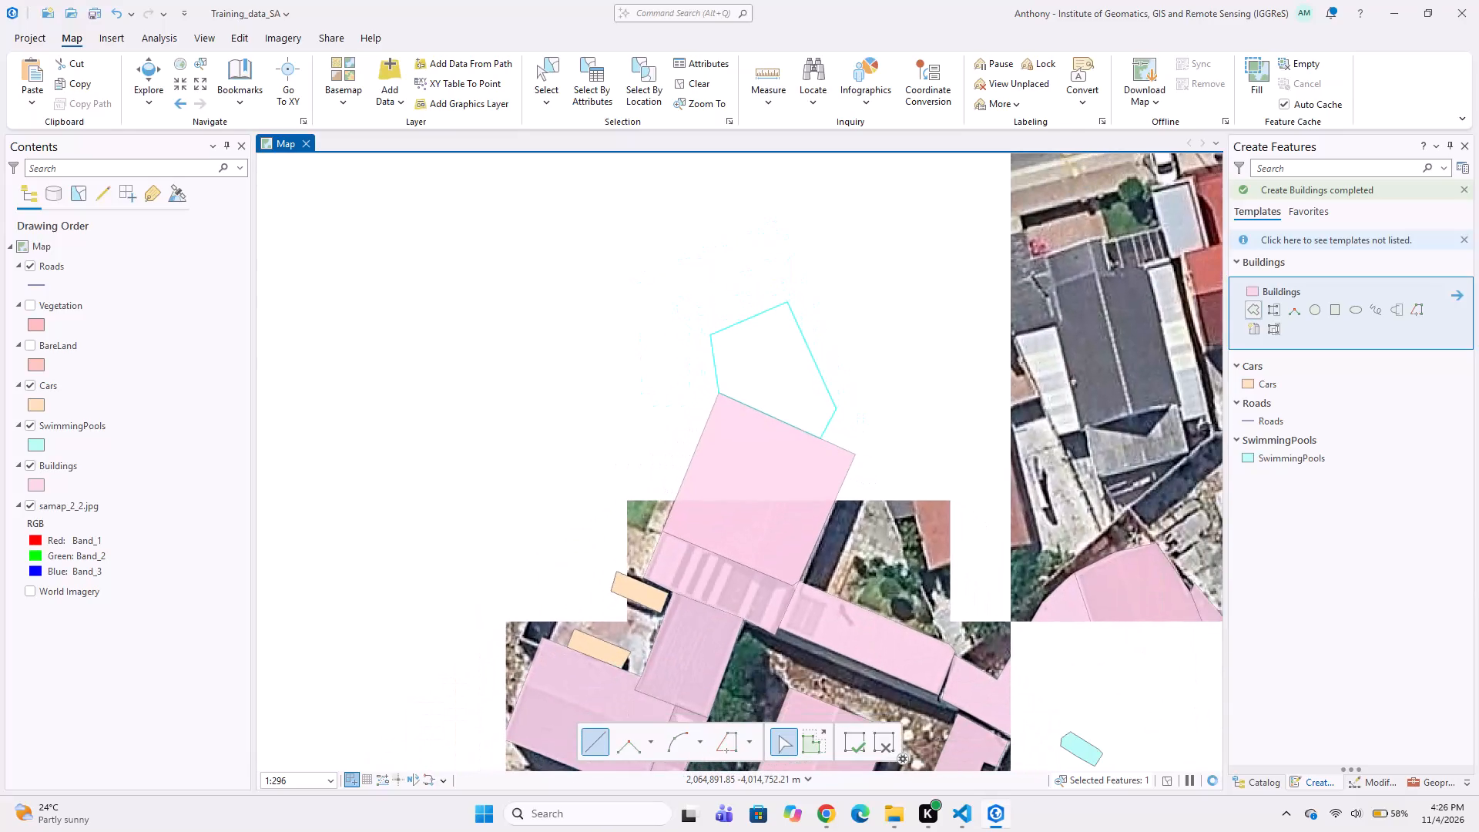
middle_drag(857, 358, 744, 297)
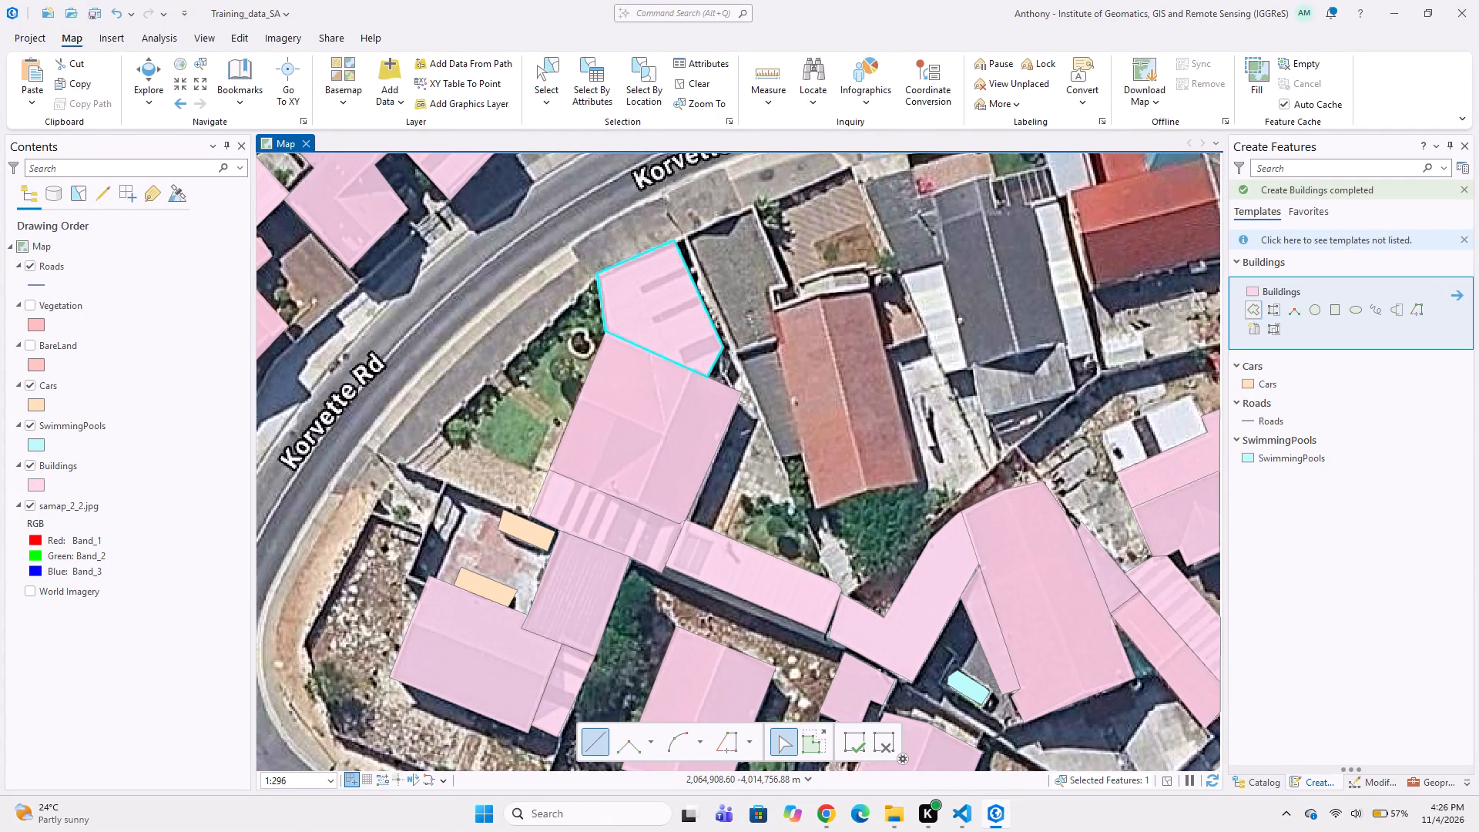
middle_drag(830, 385, 758, 374)
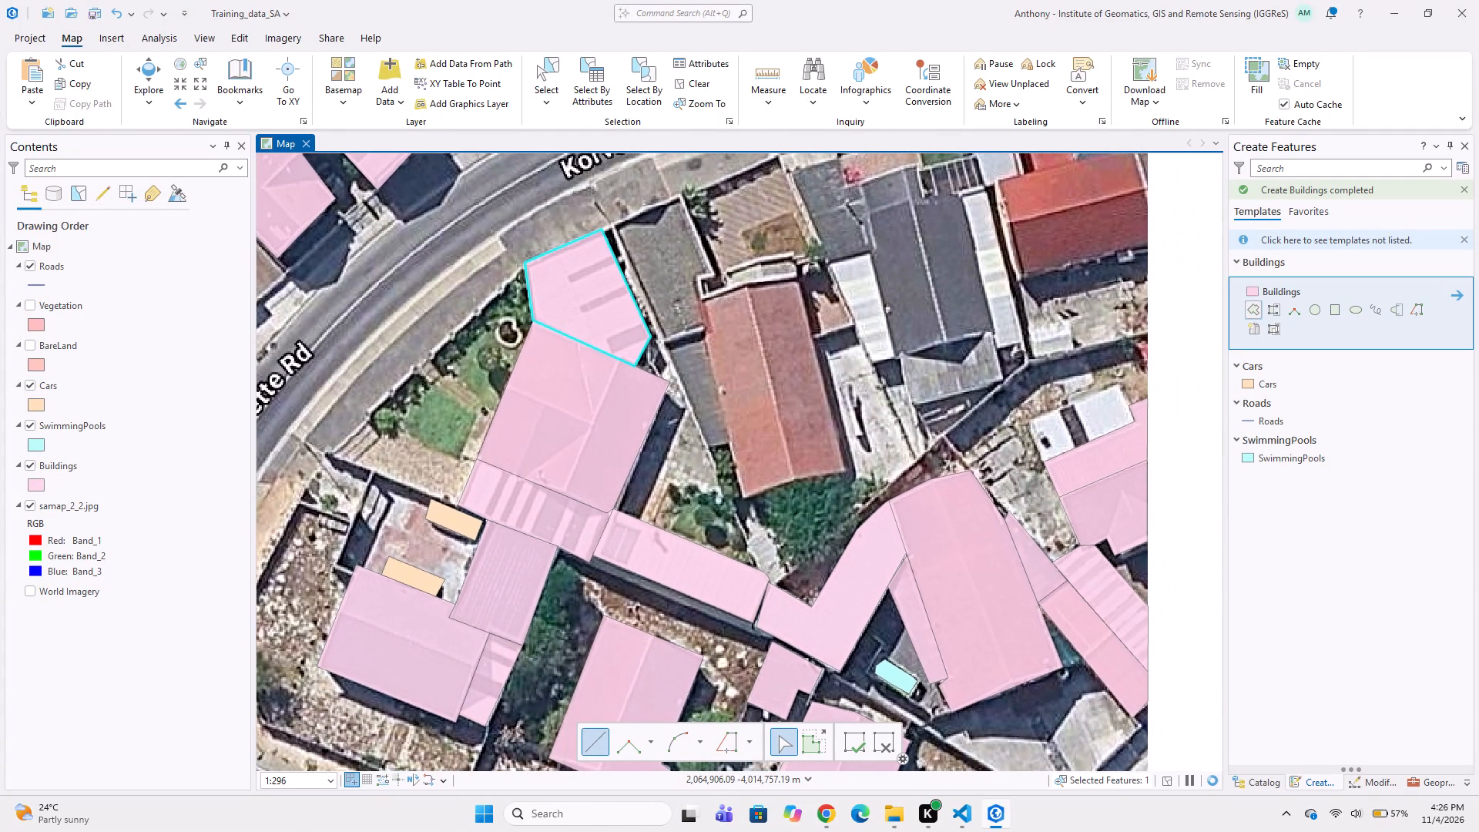
middle_drag(717, 382, 688, 334)
middle_drag(679, 304, 755, 391)
middle_drag(746, 366, 773, 412)
scroll(773, 412, up, 1)
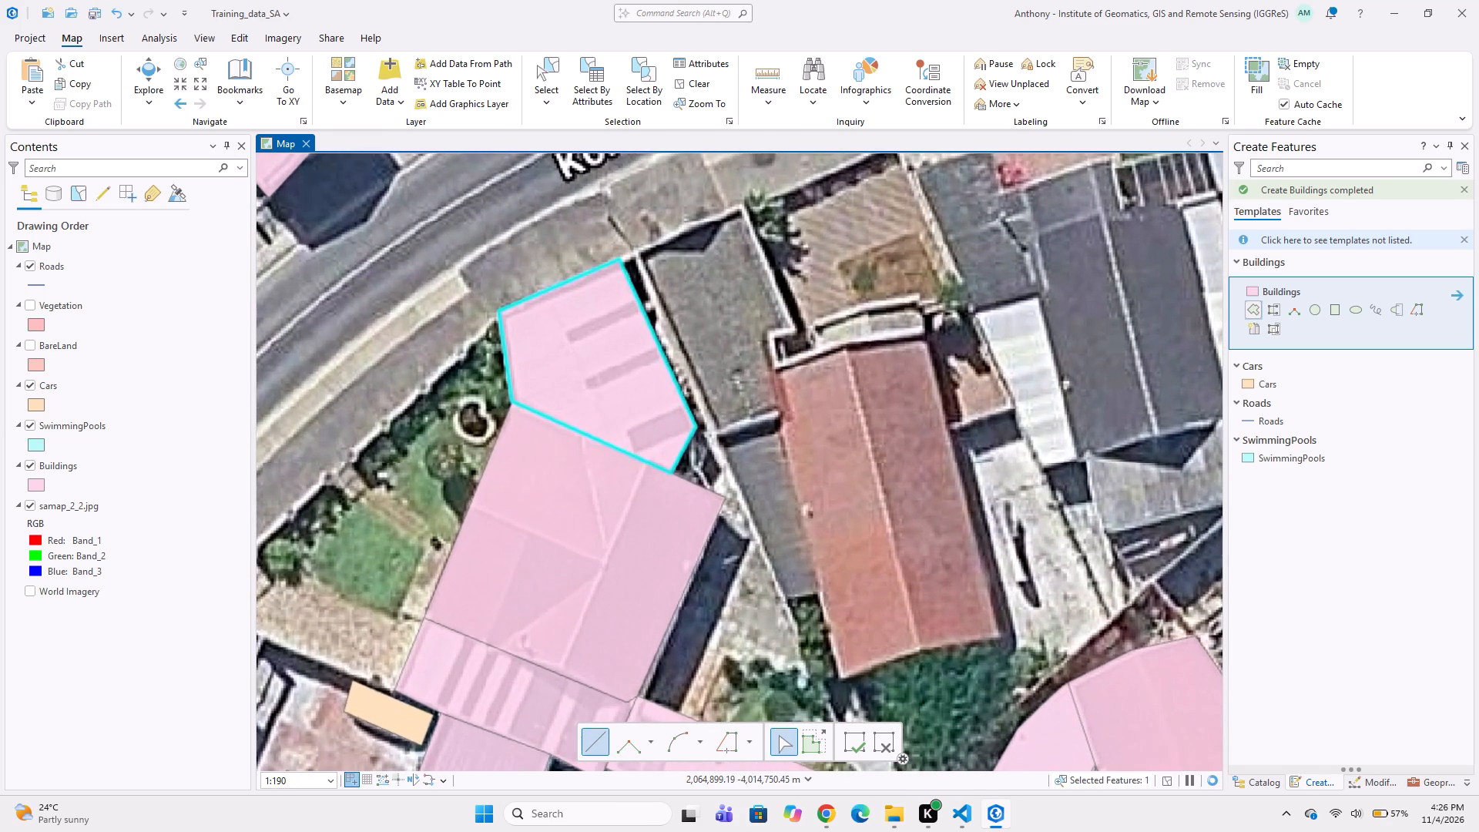
scroll(629, 253, up, 1)
click(642, 248)
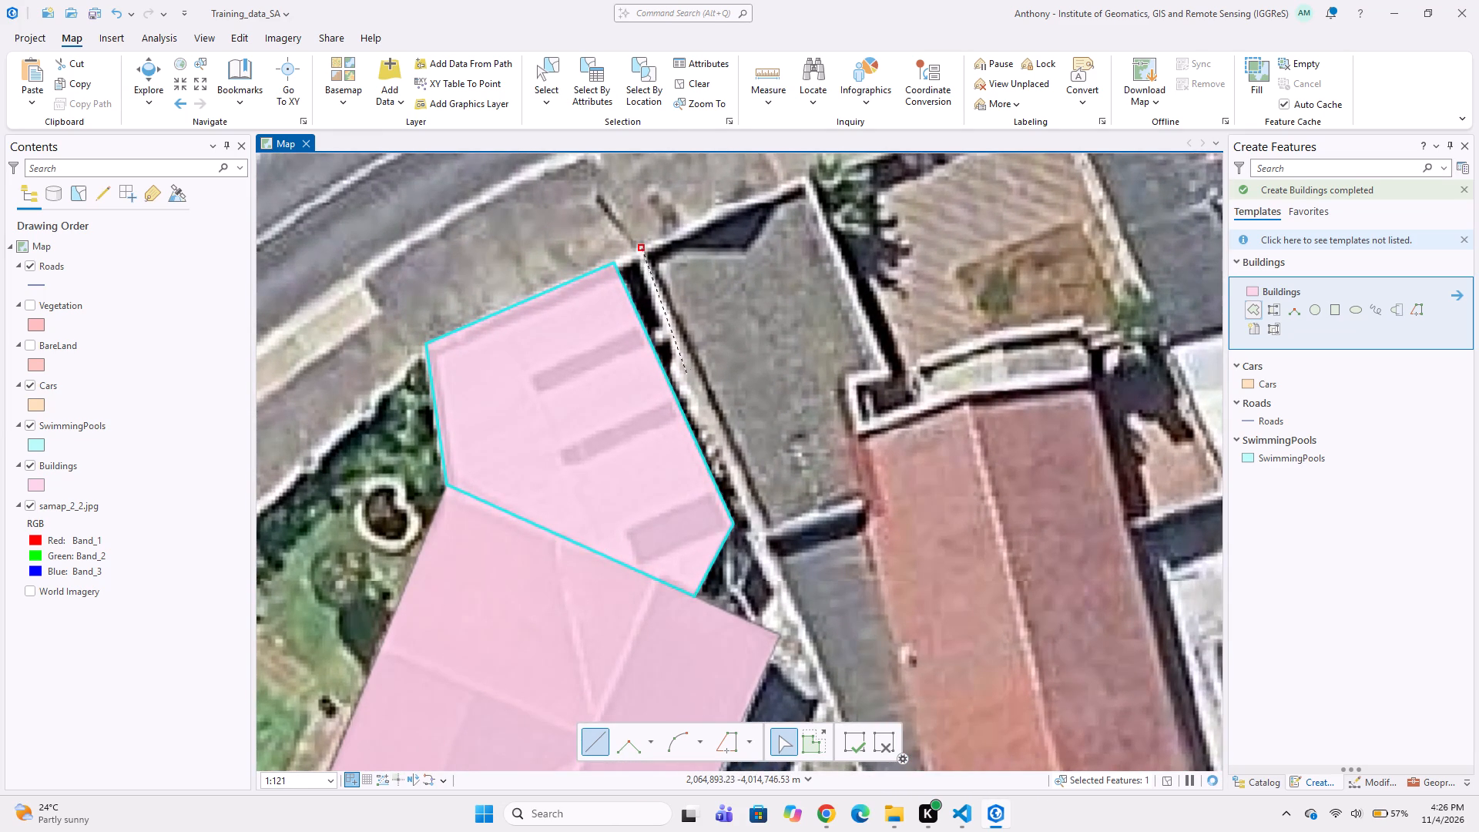
middle_drag(736, 463, 679, 288)
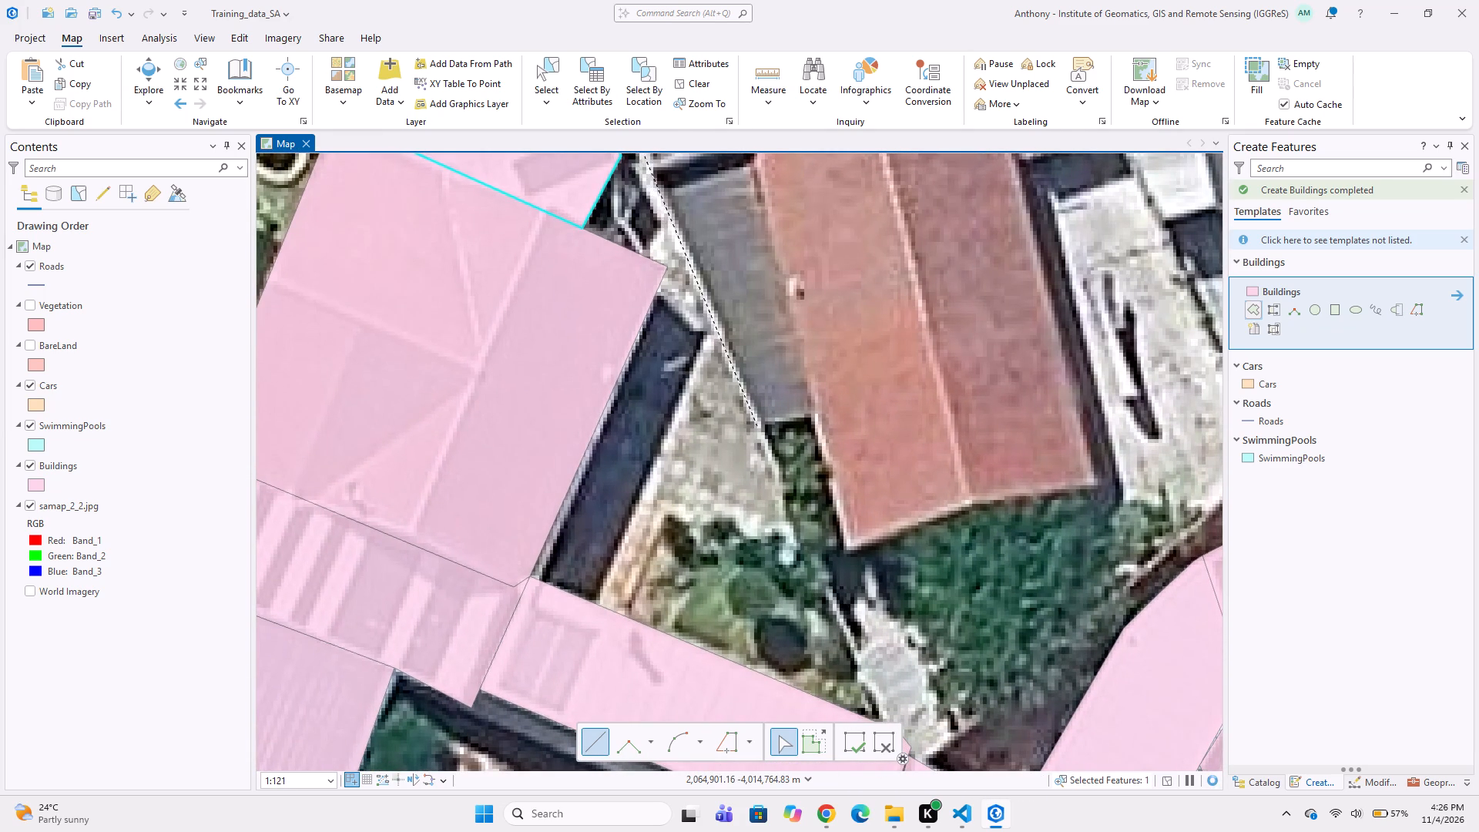
click(760, 426)
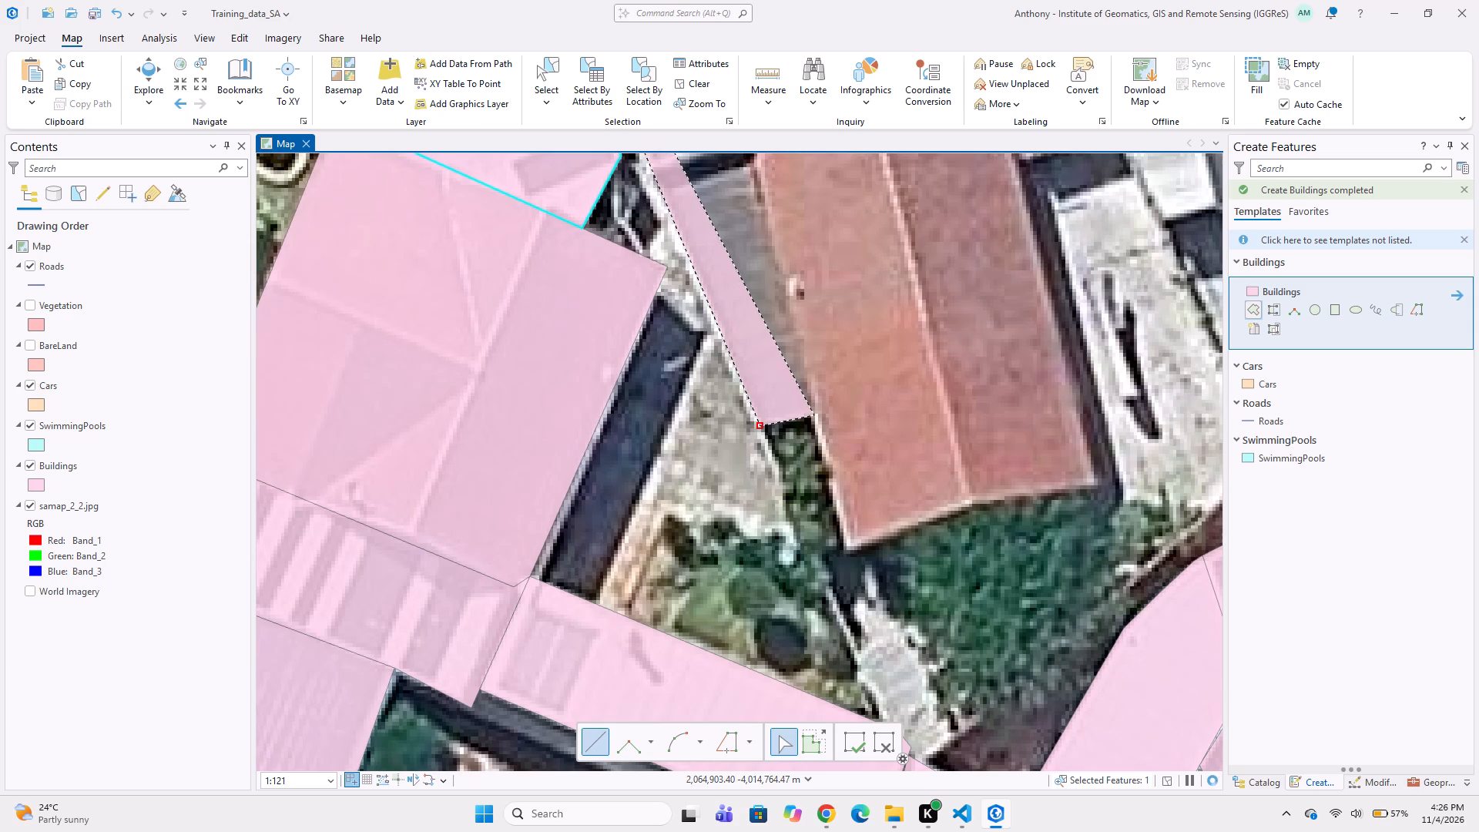
click(814, 415)
middle_drag(801, 353, 803, 520)
middle_drag(750, 258, 757, 404)
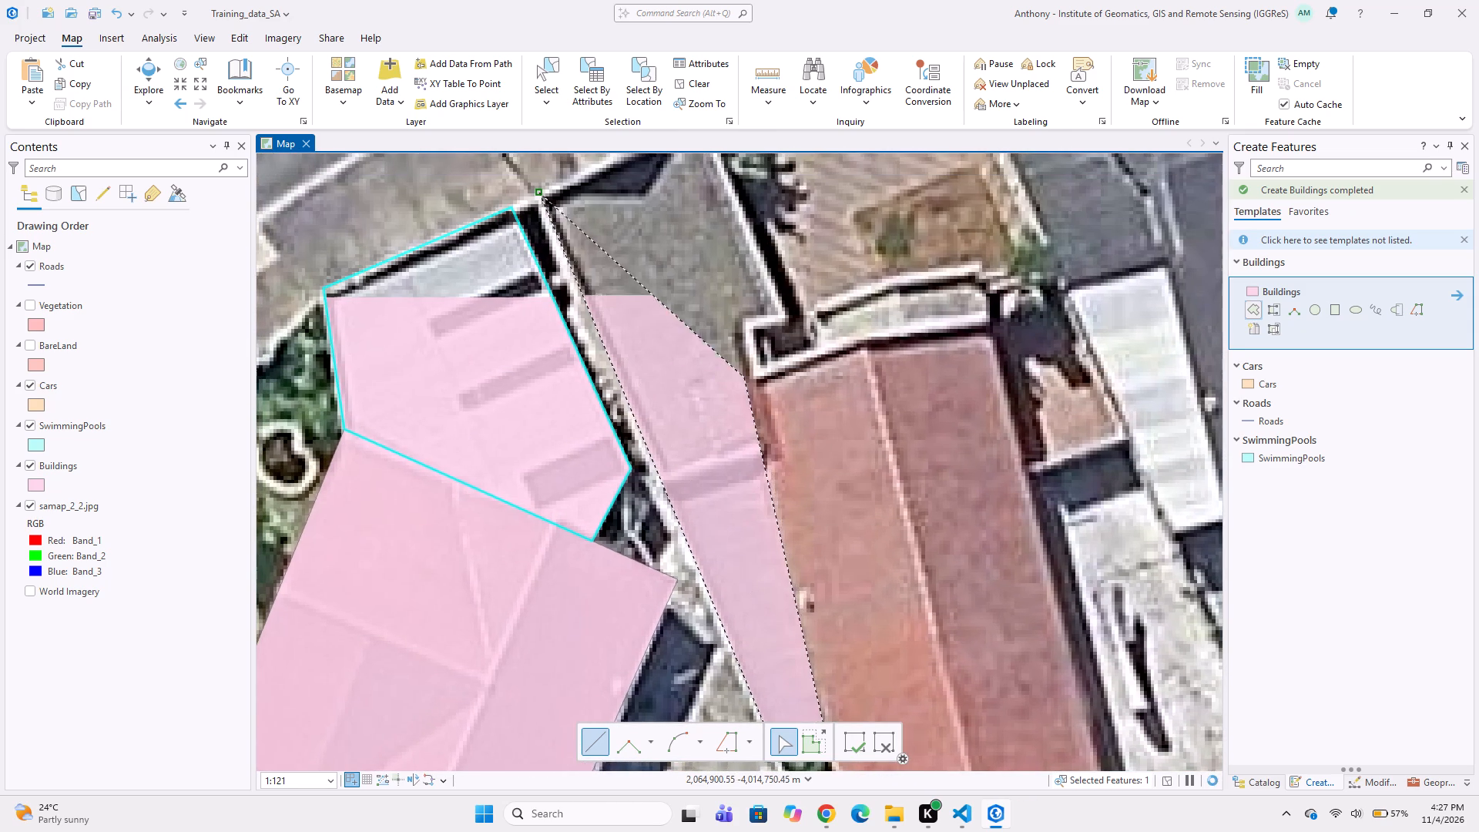
click(739, 334)
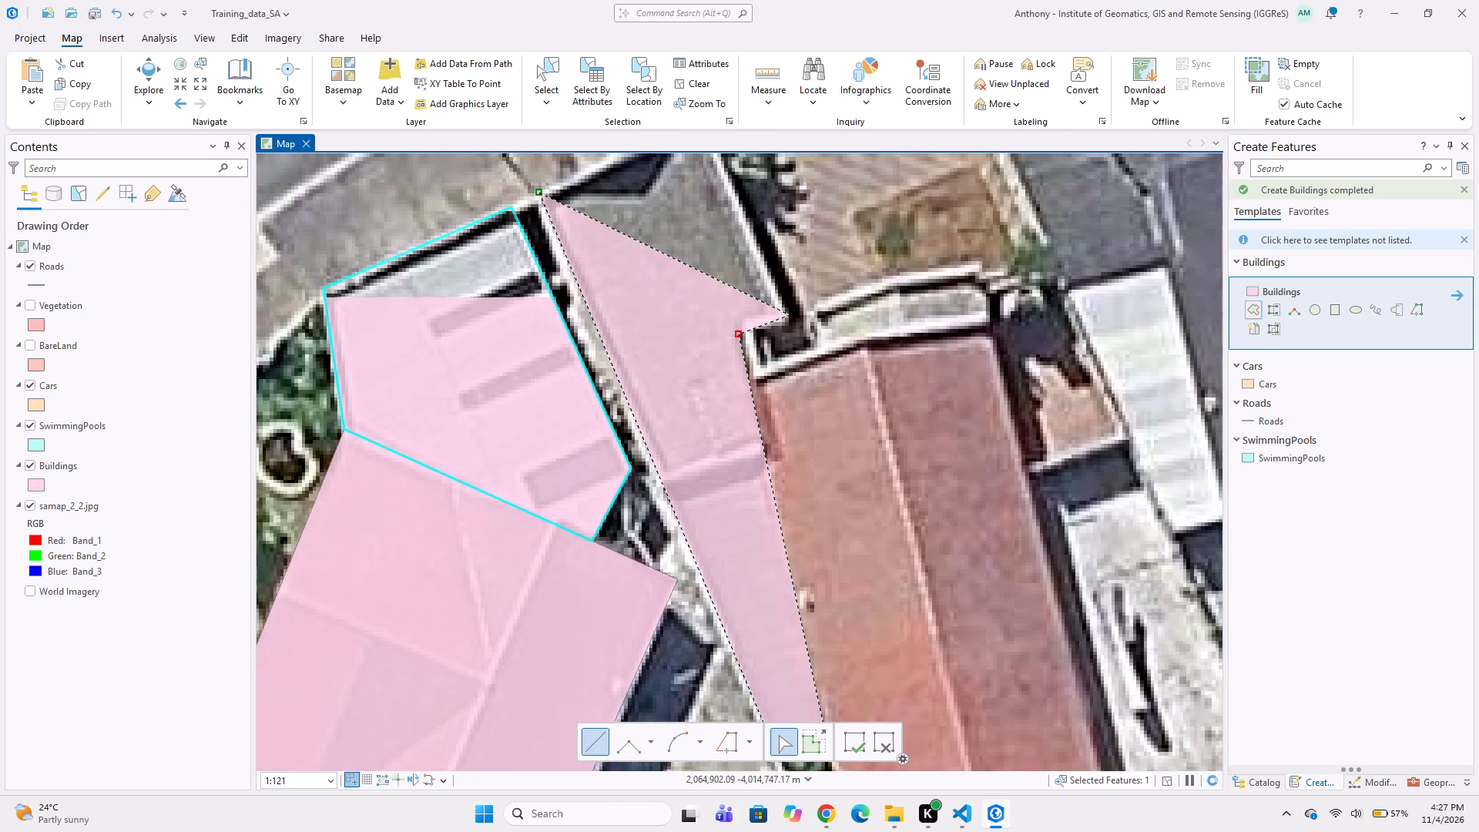
click(787, 317)
middle_drag(776, 304, 787, 423)
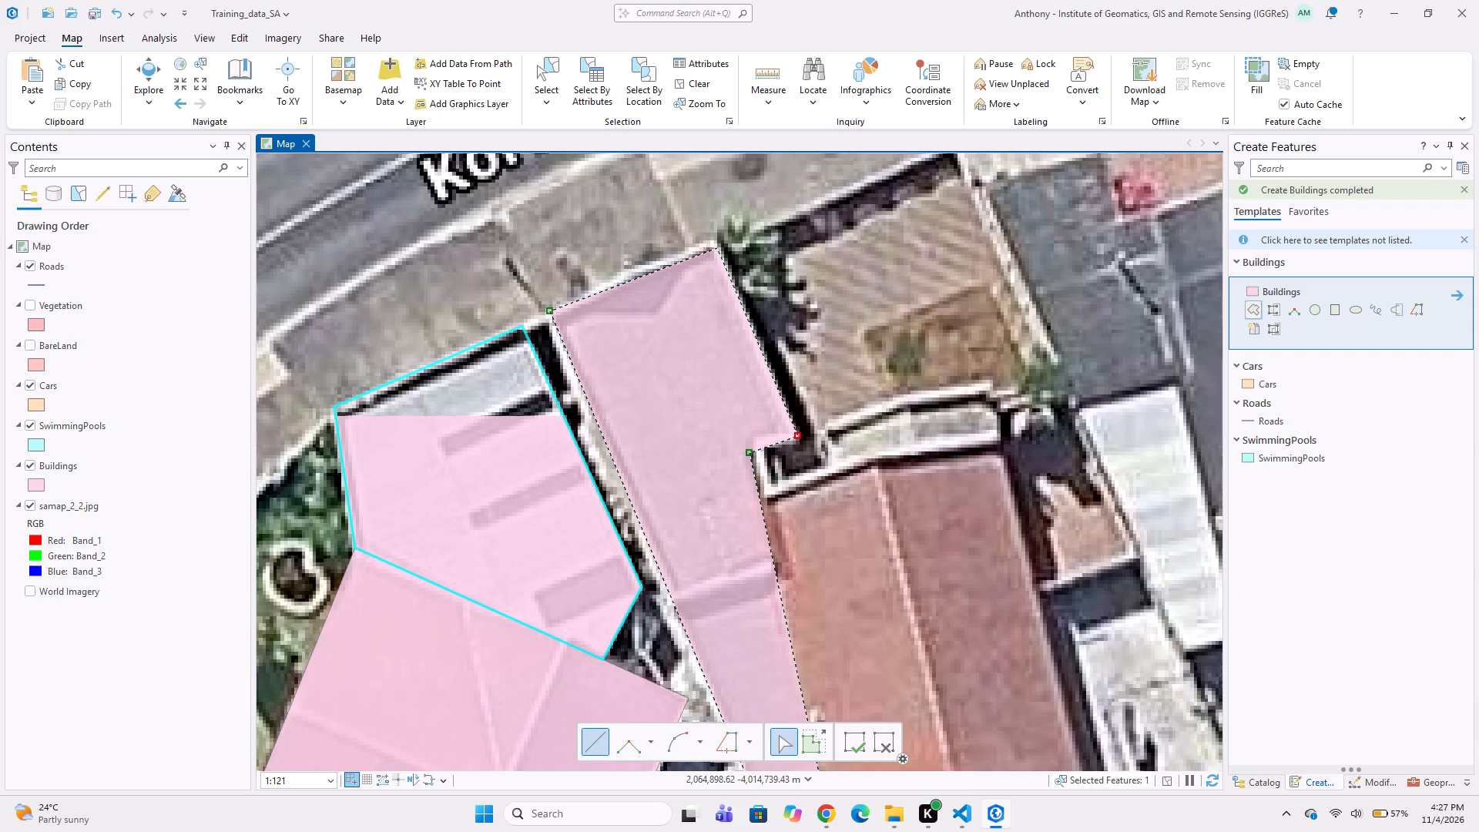
double_click(717, 245)
Digitize a Buildings polygon around the red-roofed house along the east side of the long, tapering dark grey roof.
middle_drag(750, 418, 679, 337)
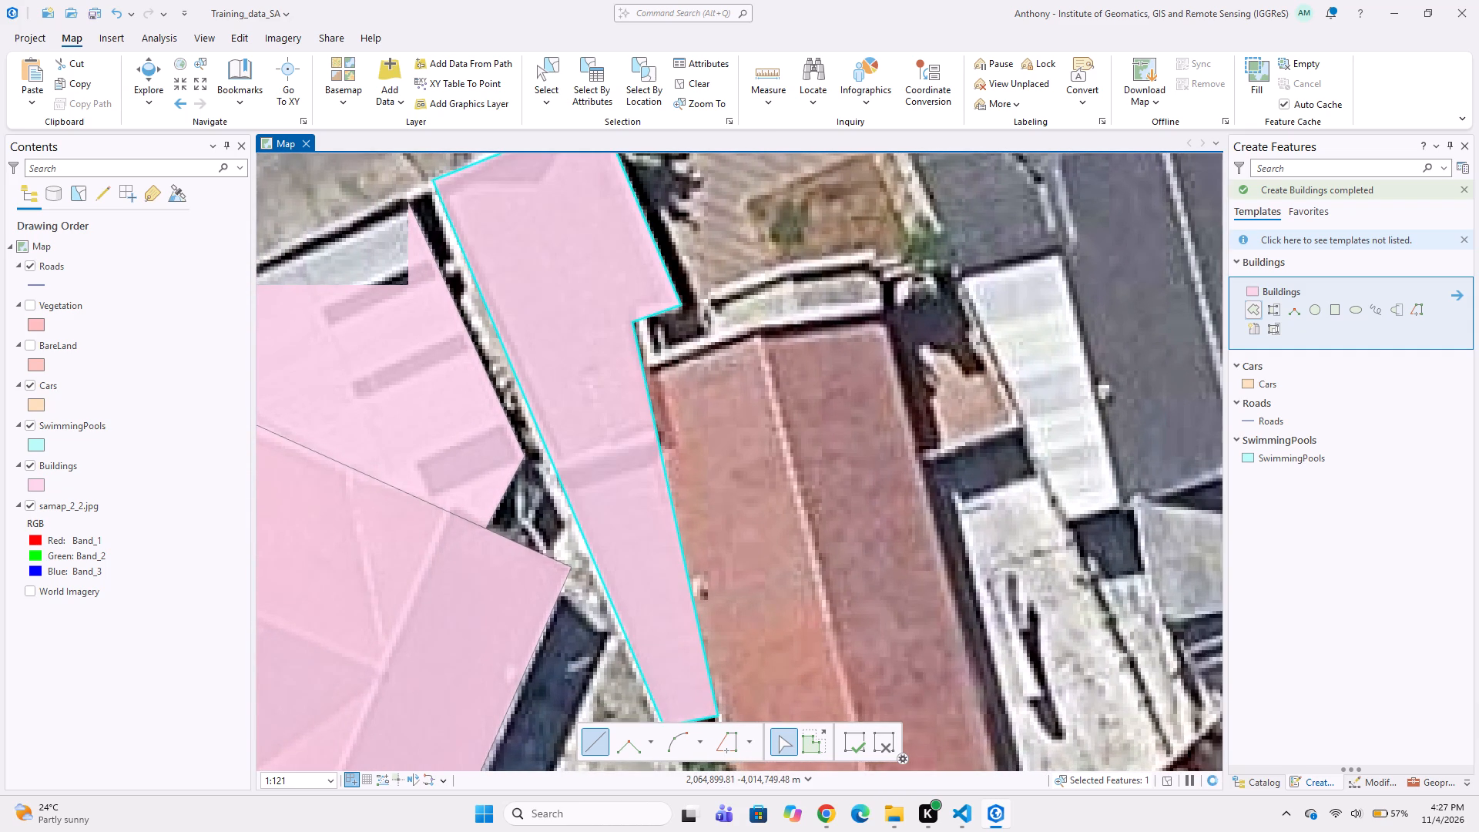
click(642, 369)
click(760, 320)
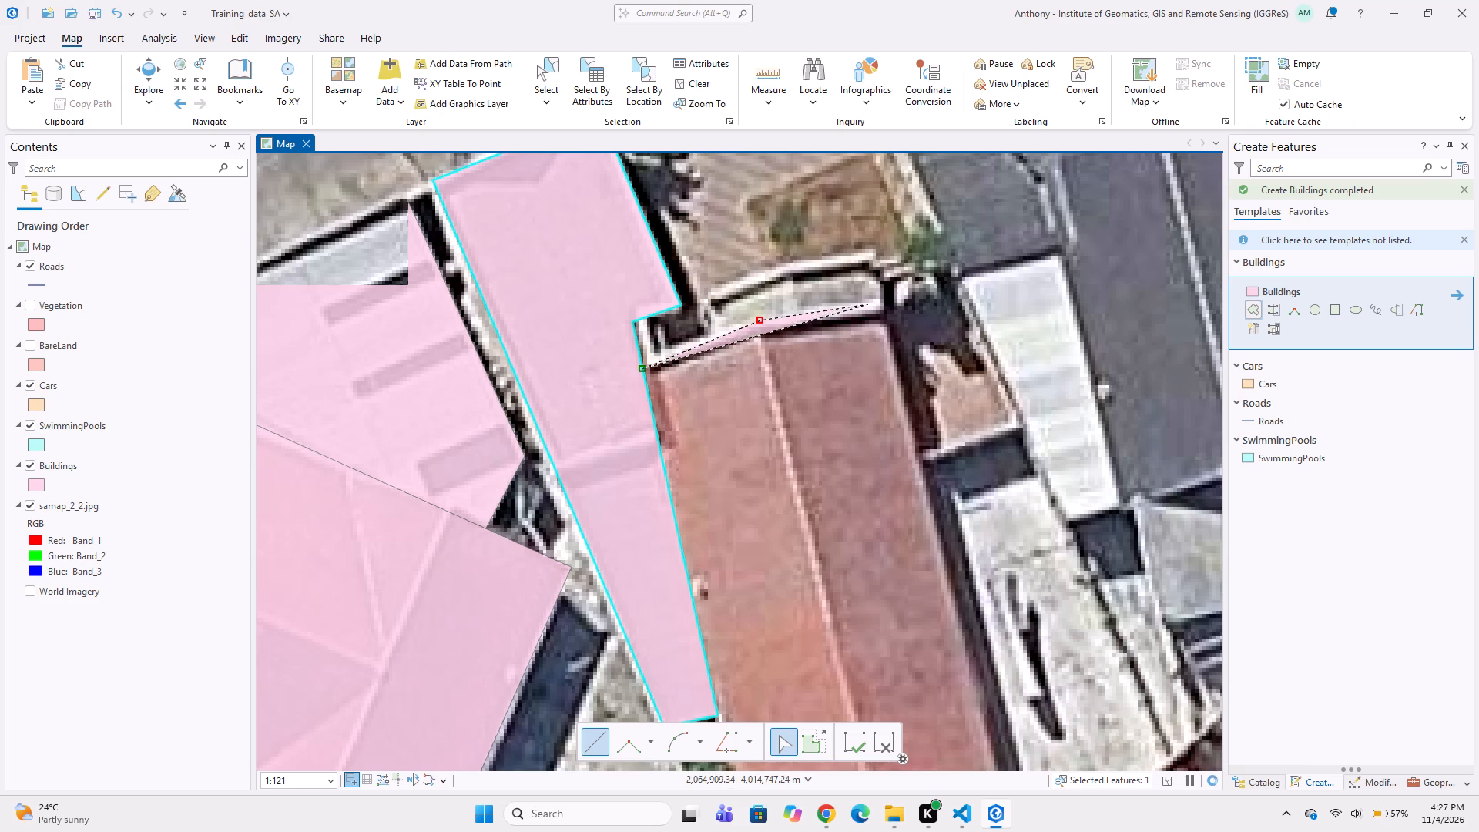
click(881, 310)
middle_drag(871, 431, 809, 324)
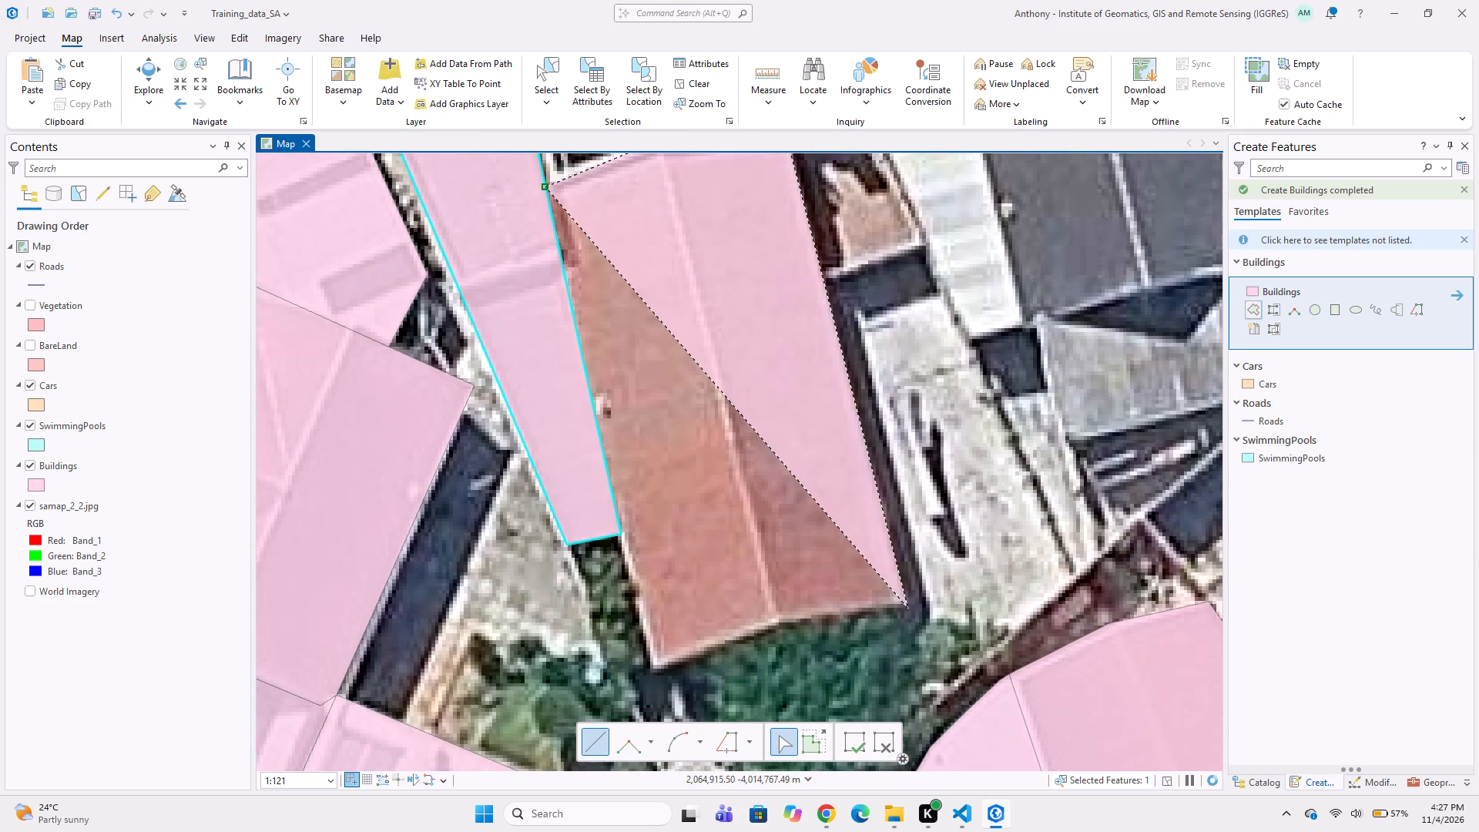
click(914, 609)
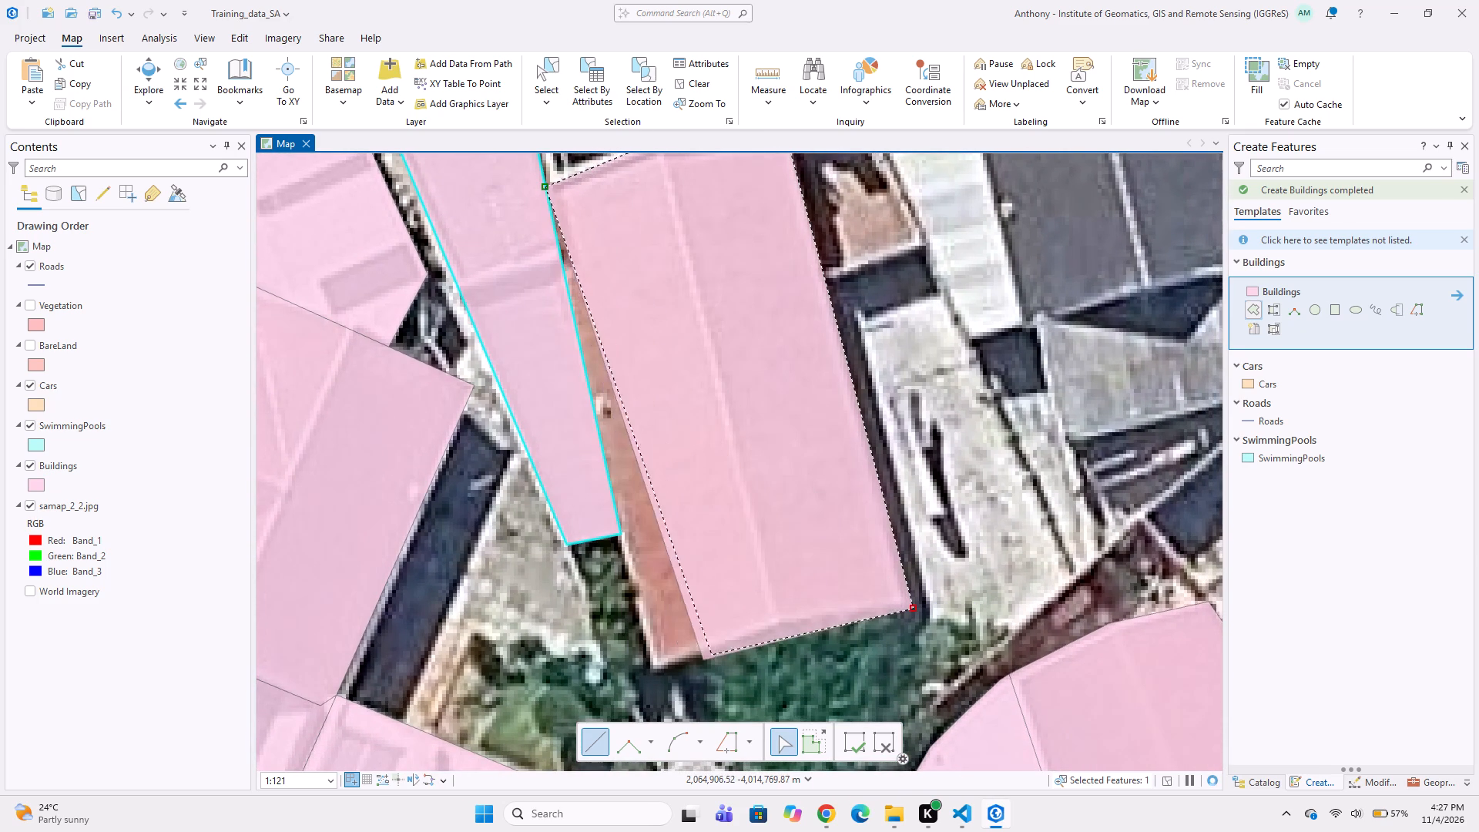
click(768, 633)
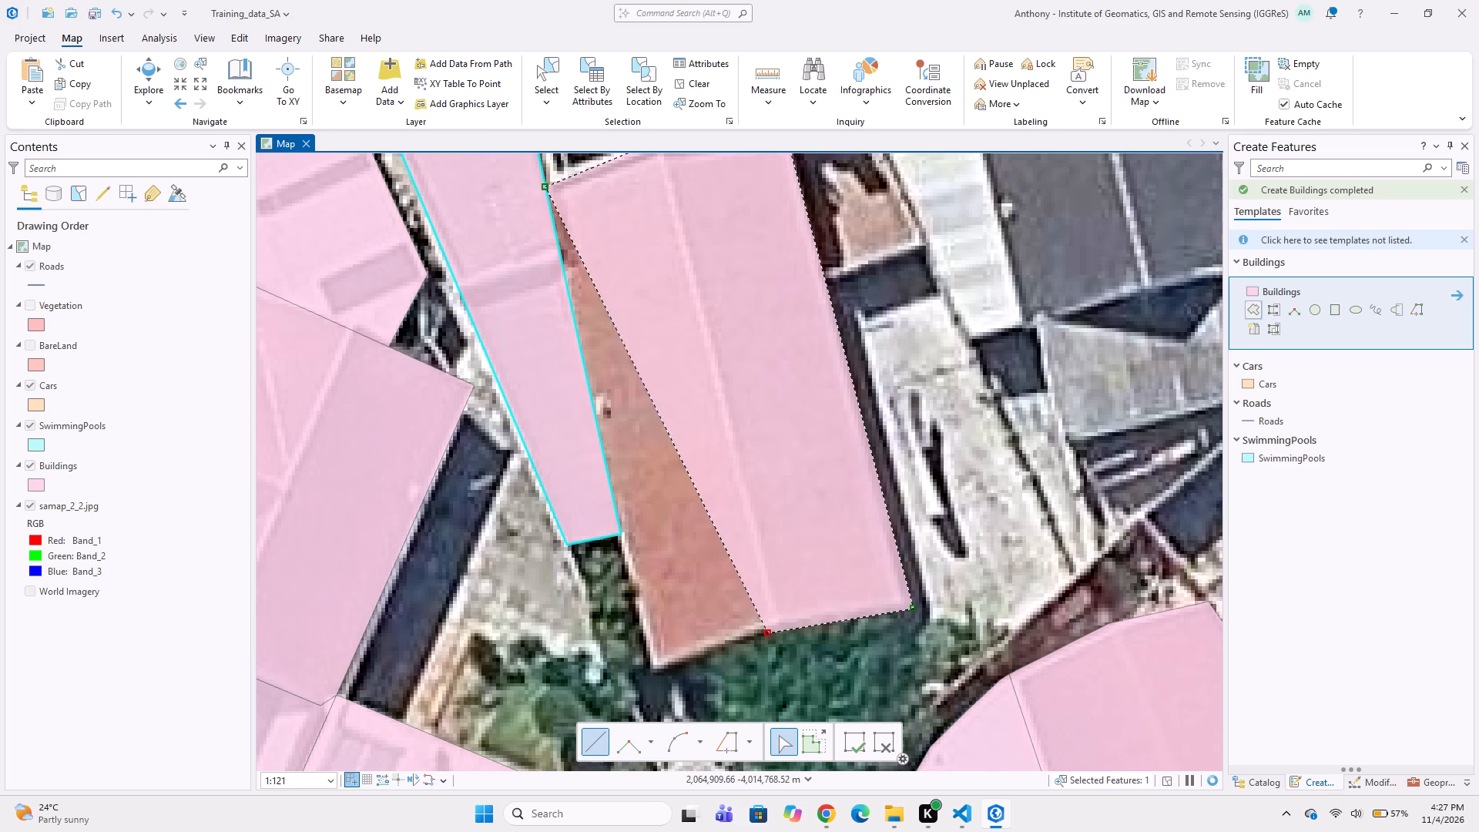
click(652, 679)
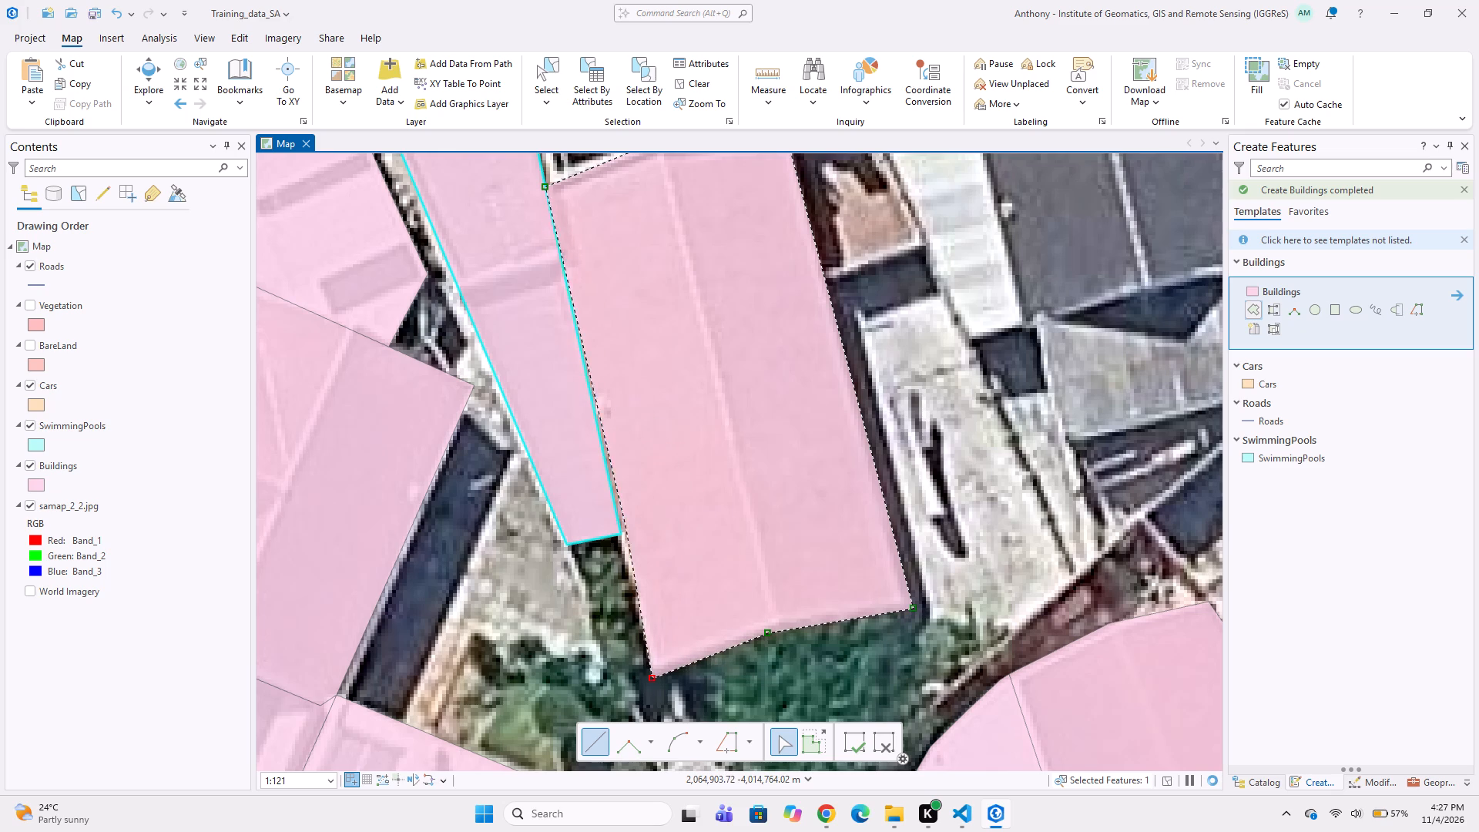
double_click(625, 531)
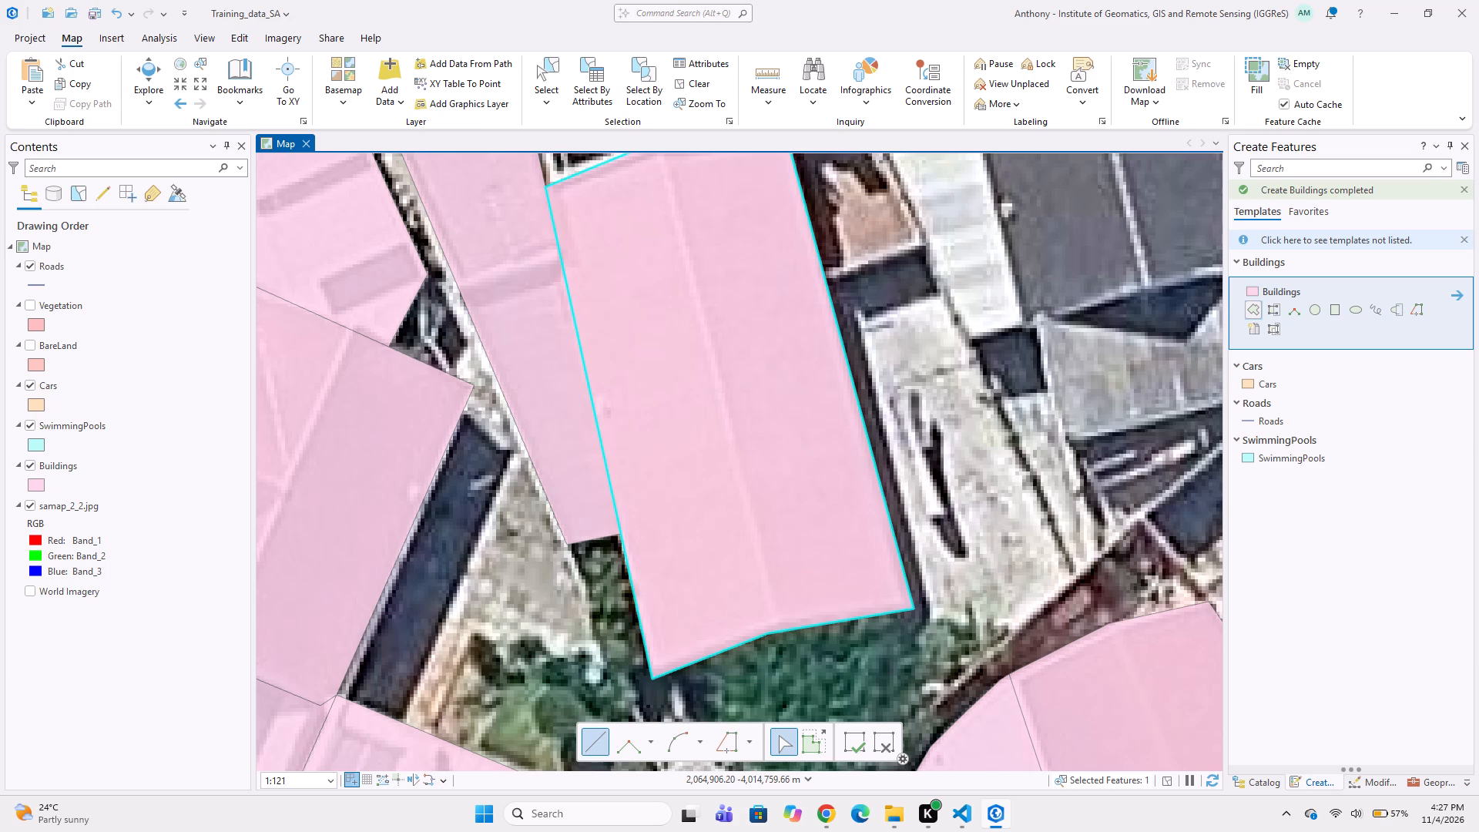
Digitize a Buildings polygon around the small dark grey roof fronting Korvette Rd, between the paved yard and the large dark-roofed house.
scroll(682, 342, down, 3)
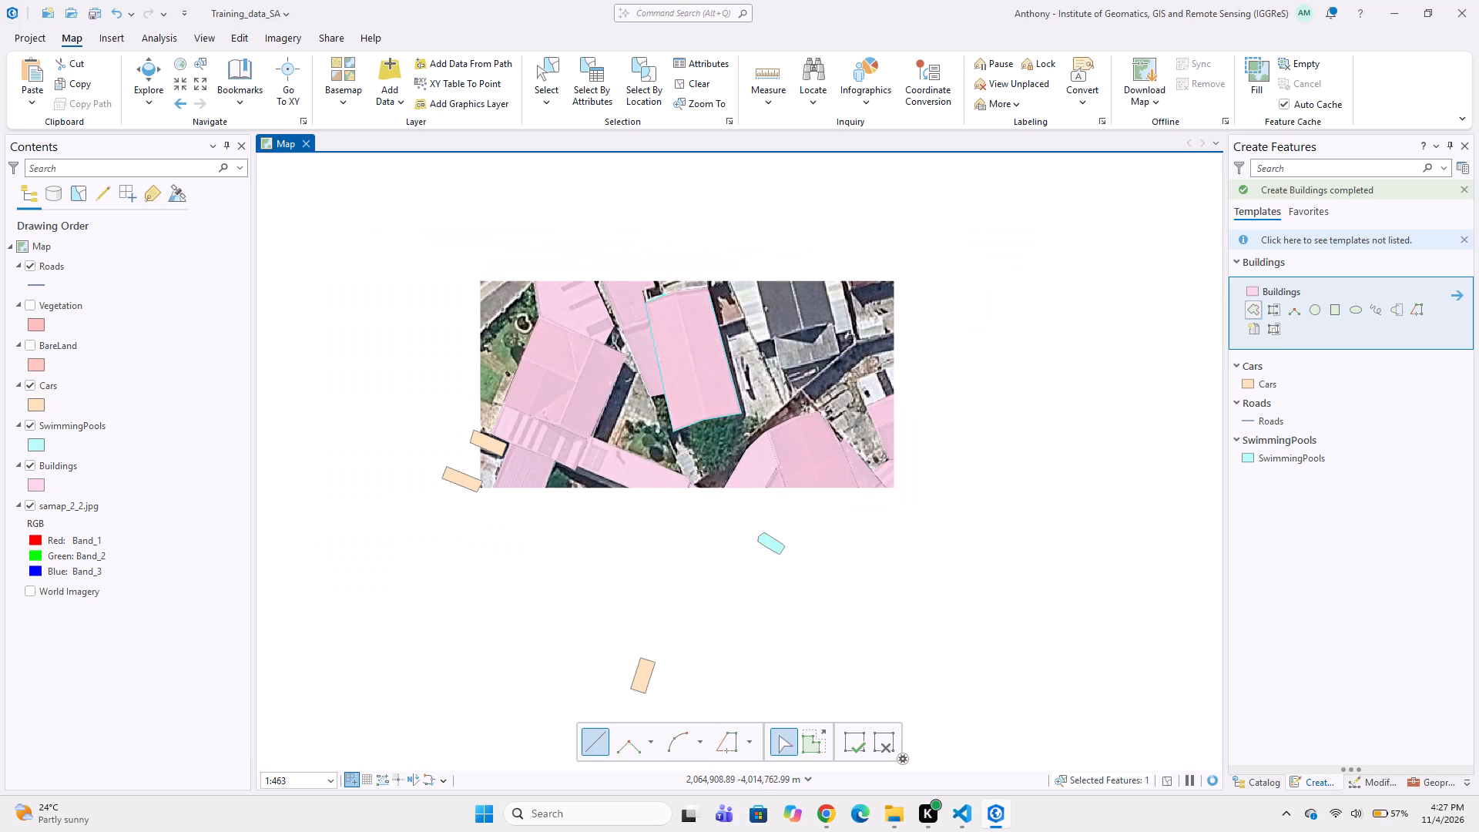
middle_drag(755, 340, 726, 398)
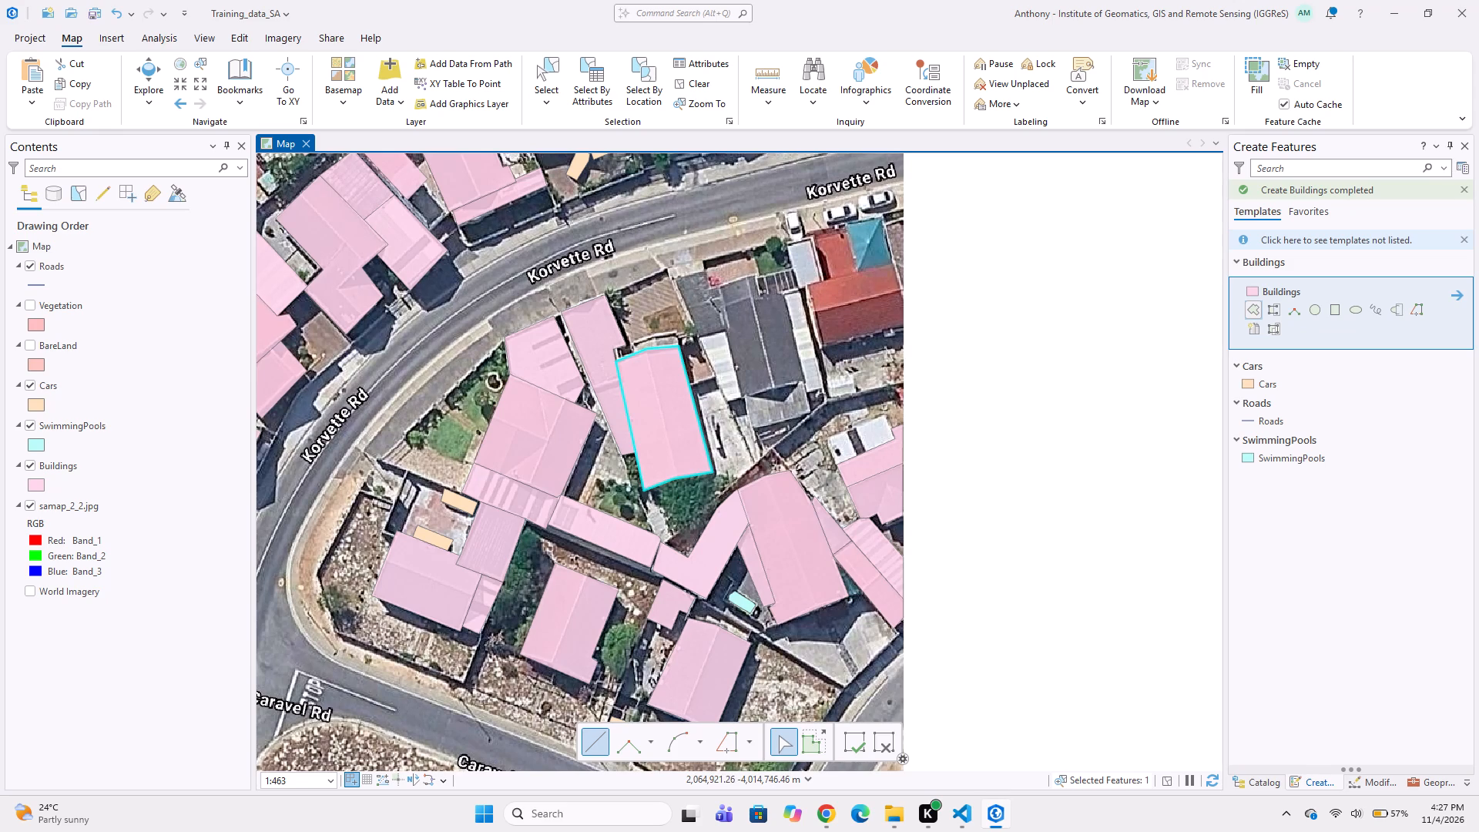
scroll(747, 347, down, 1)
scroll(750, 347, up, 1)
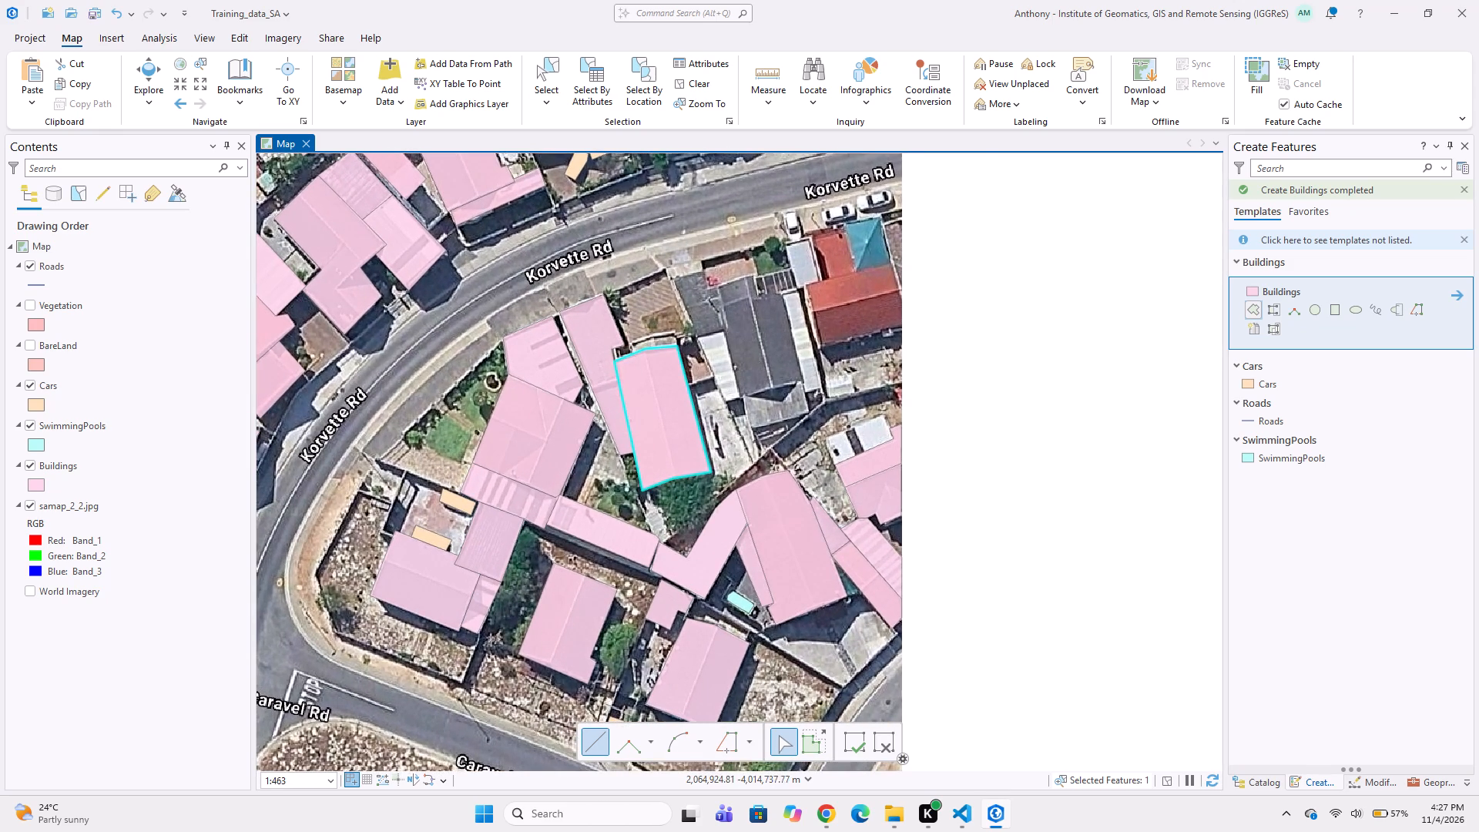
scroll(747, 345, up, 1)
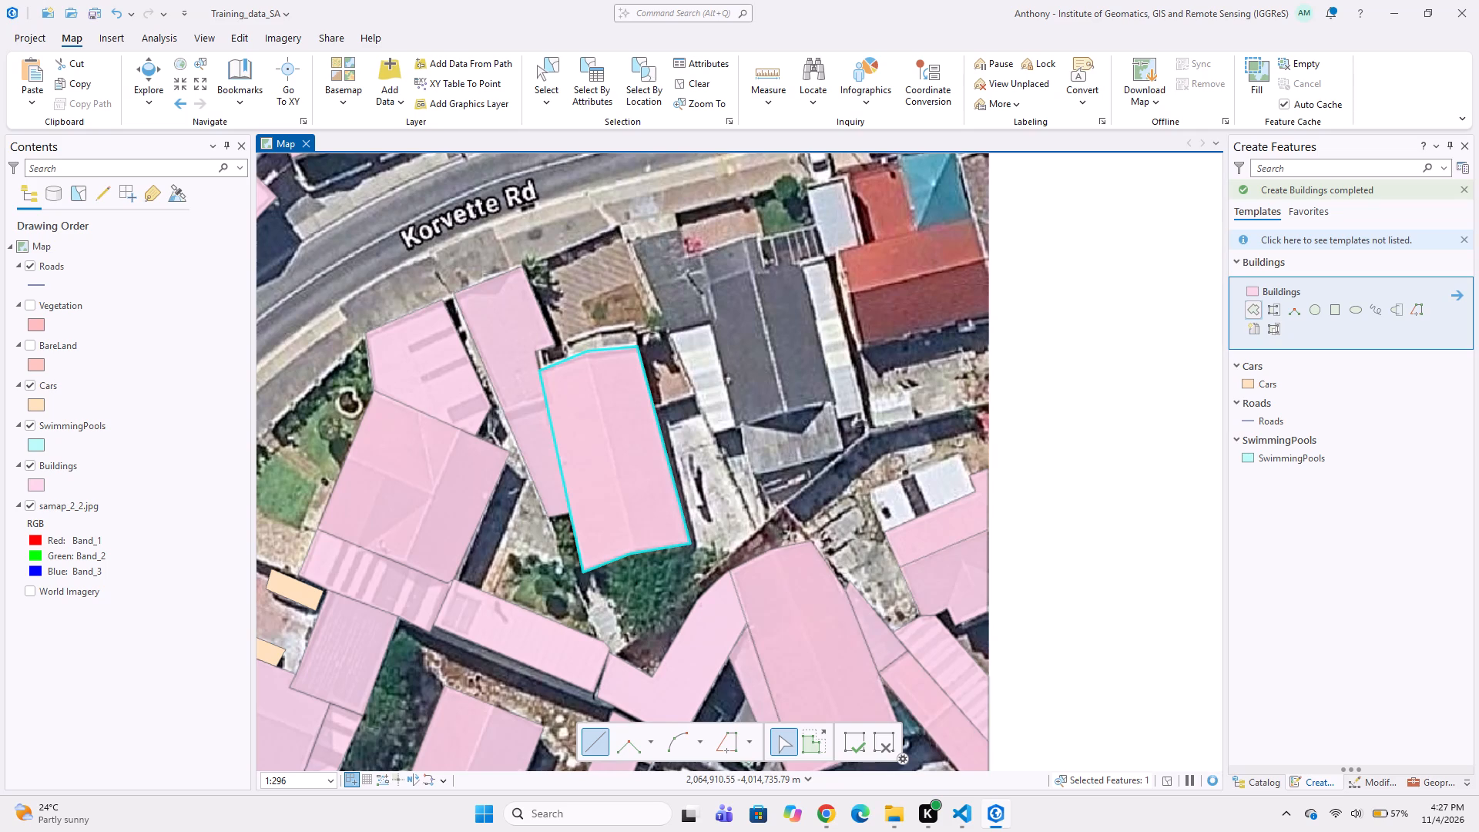
click(633, 240)
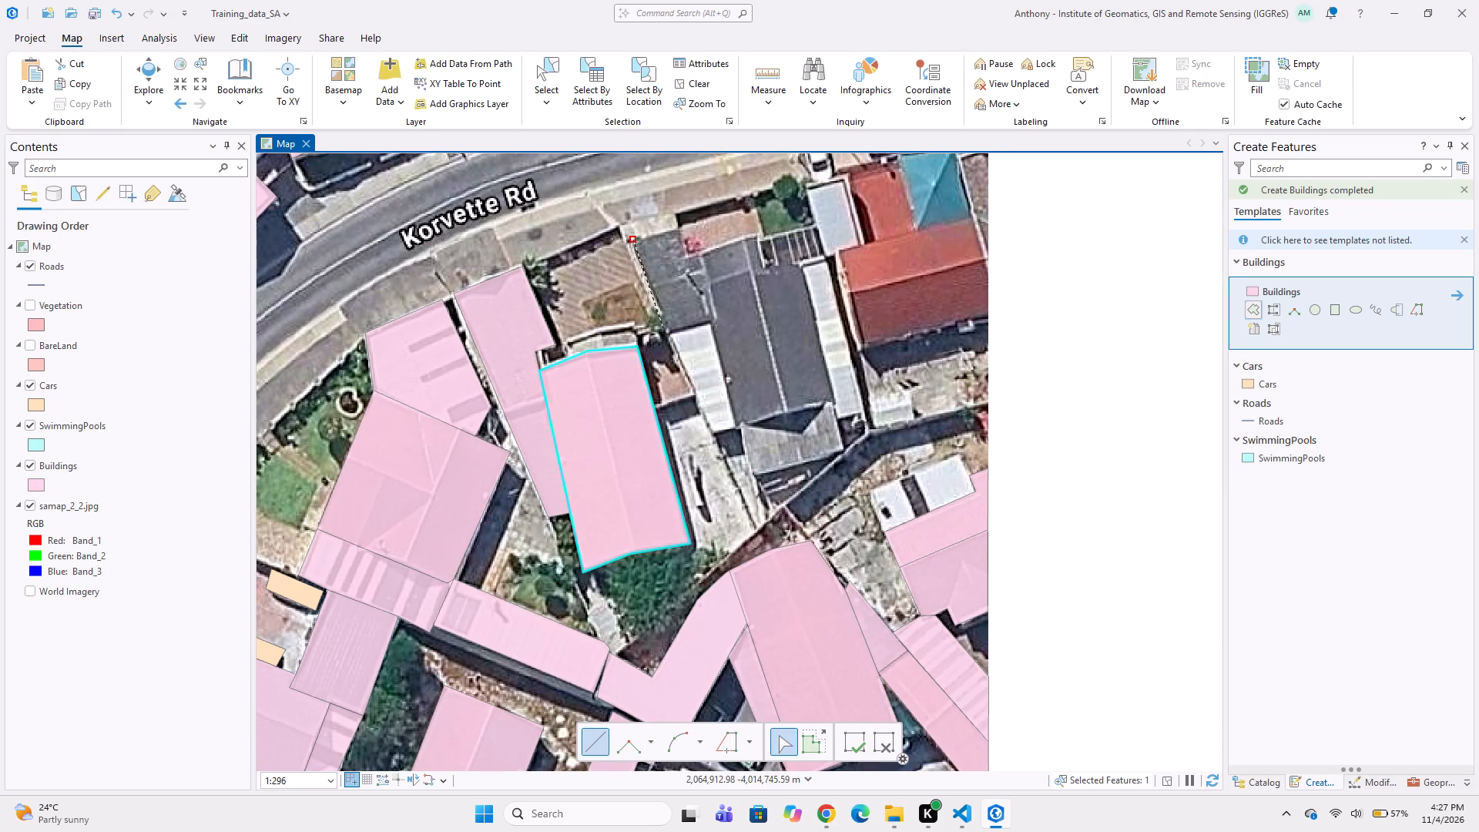
click(669, 337)
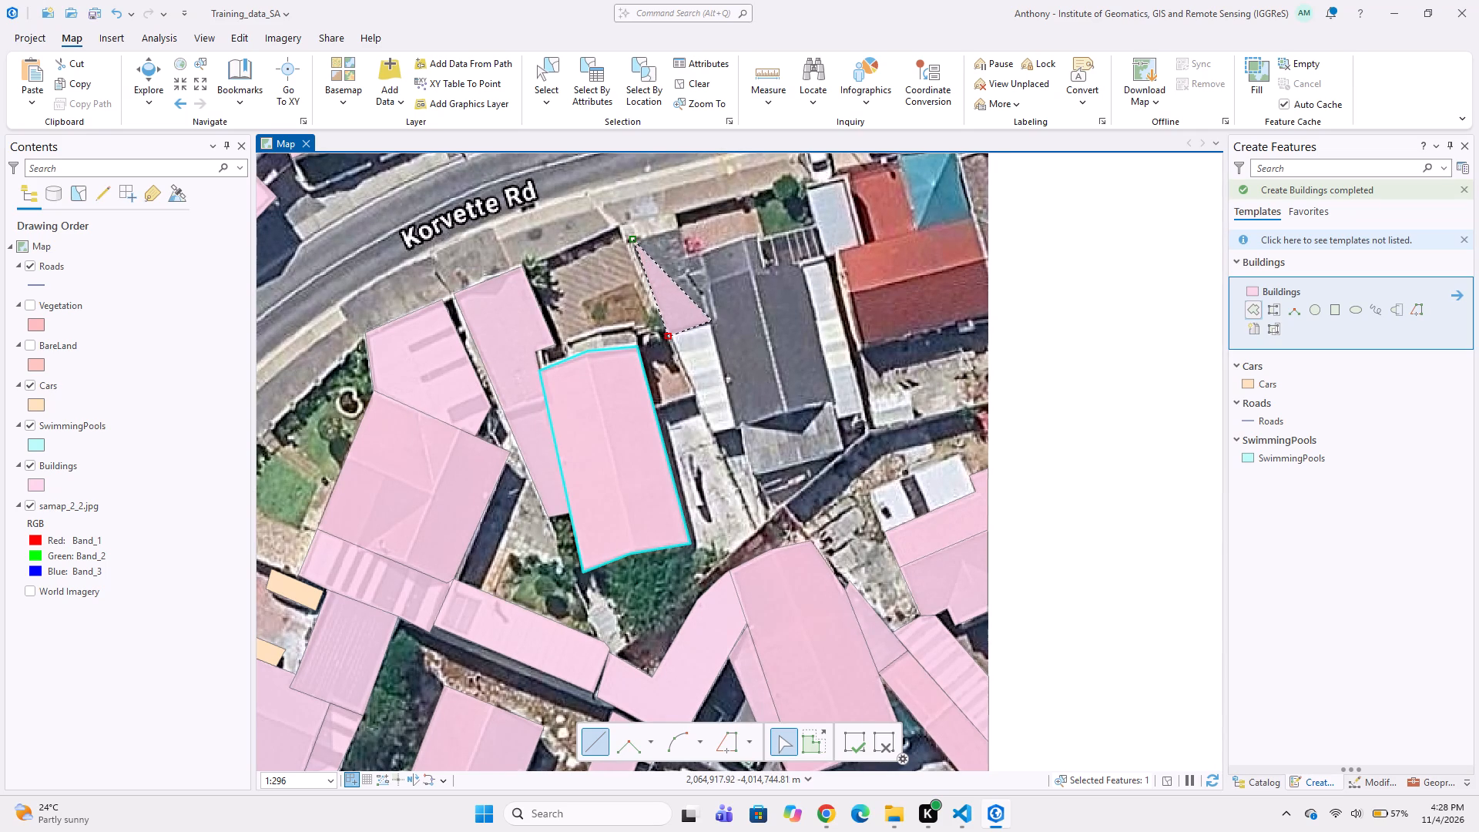
click(712, 320)
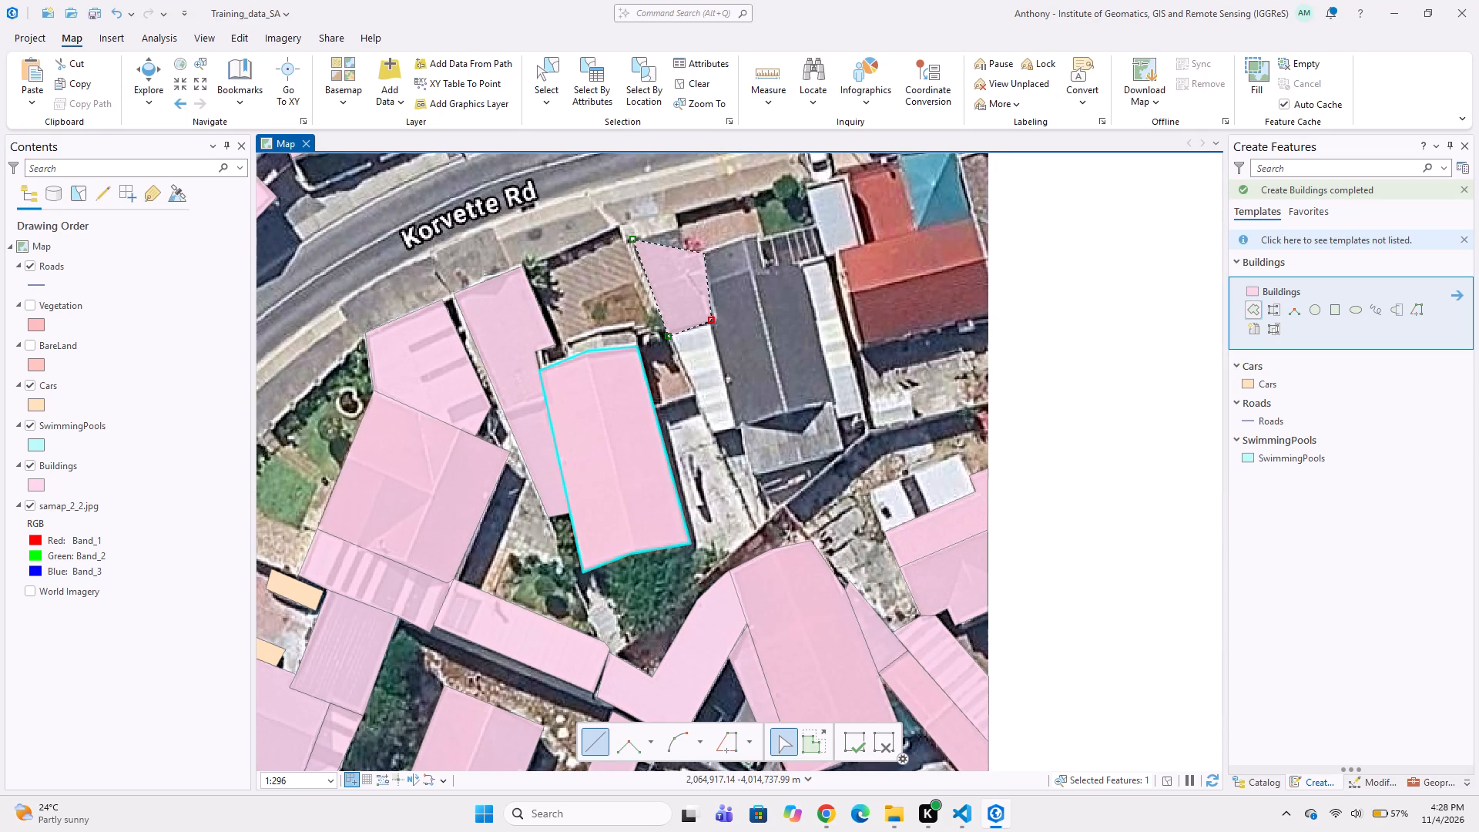
click(704, 253)
click(687, 258)
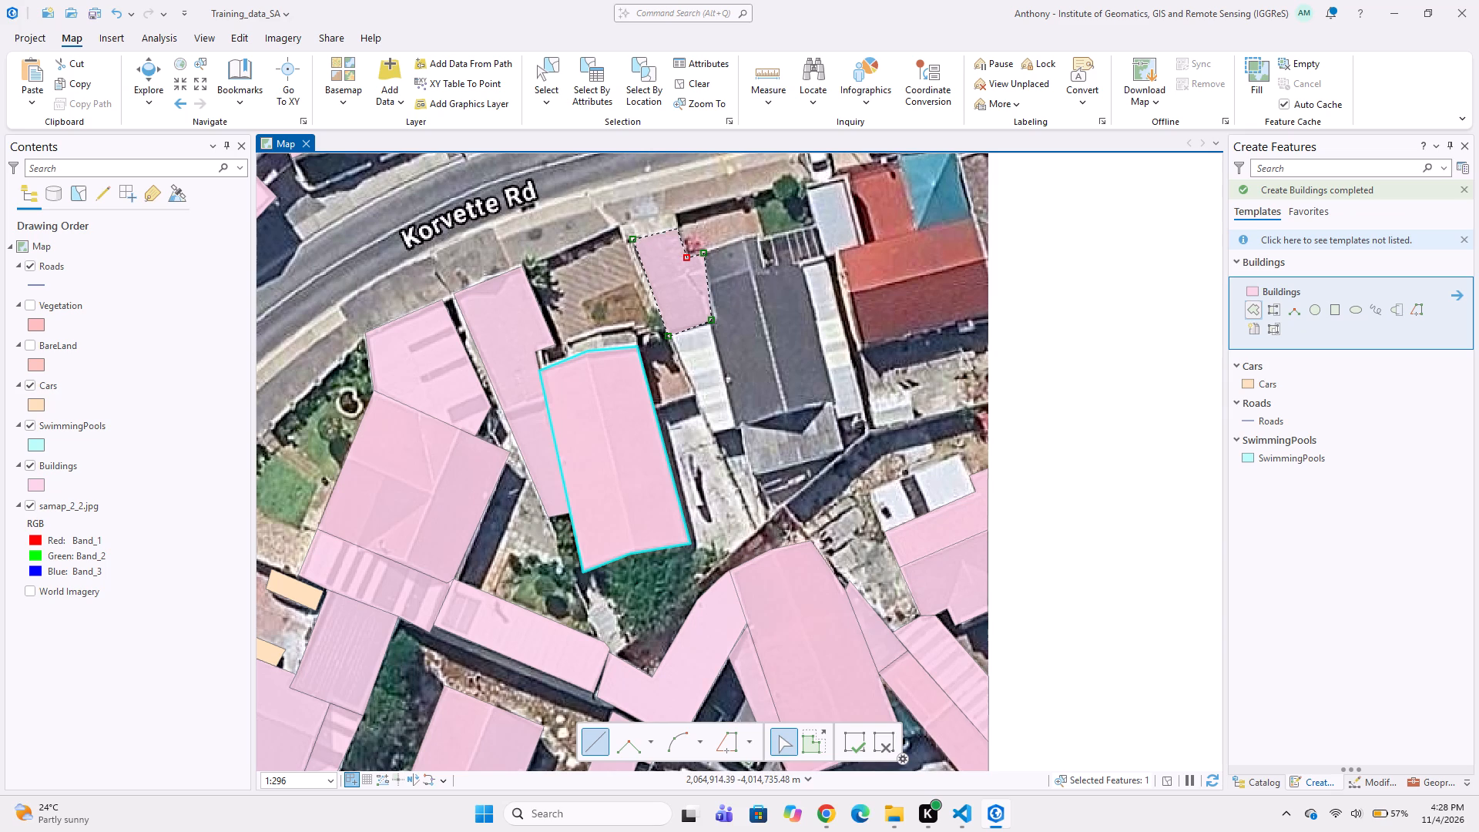
double_click(677, 226)
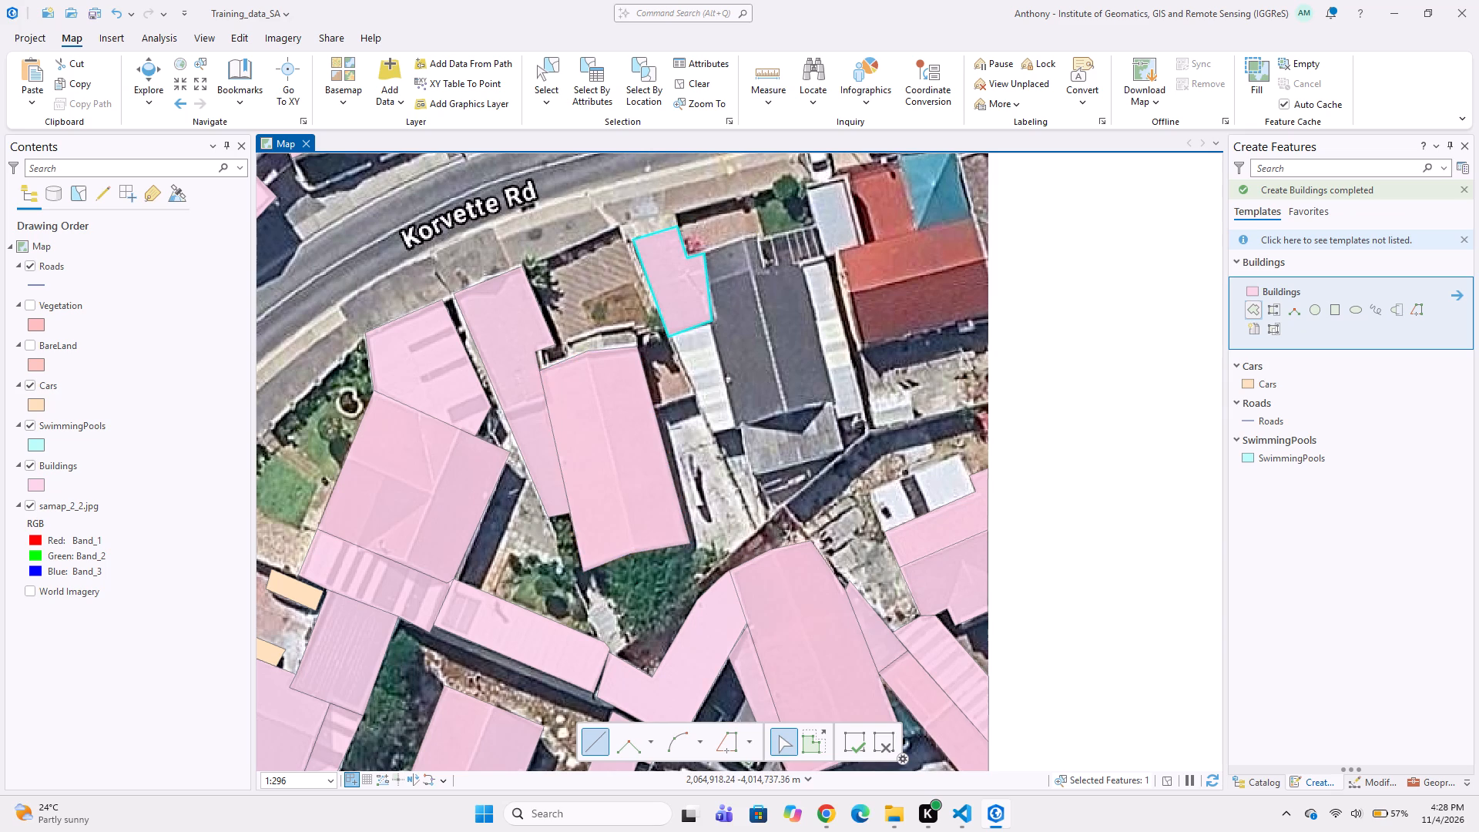
Digitize a Buildings polygon around the large dark-roofed house and its grey southern extension, joining the small roof polygon on its west side.
click(709, 250)
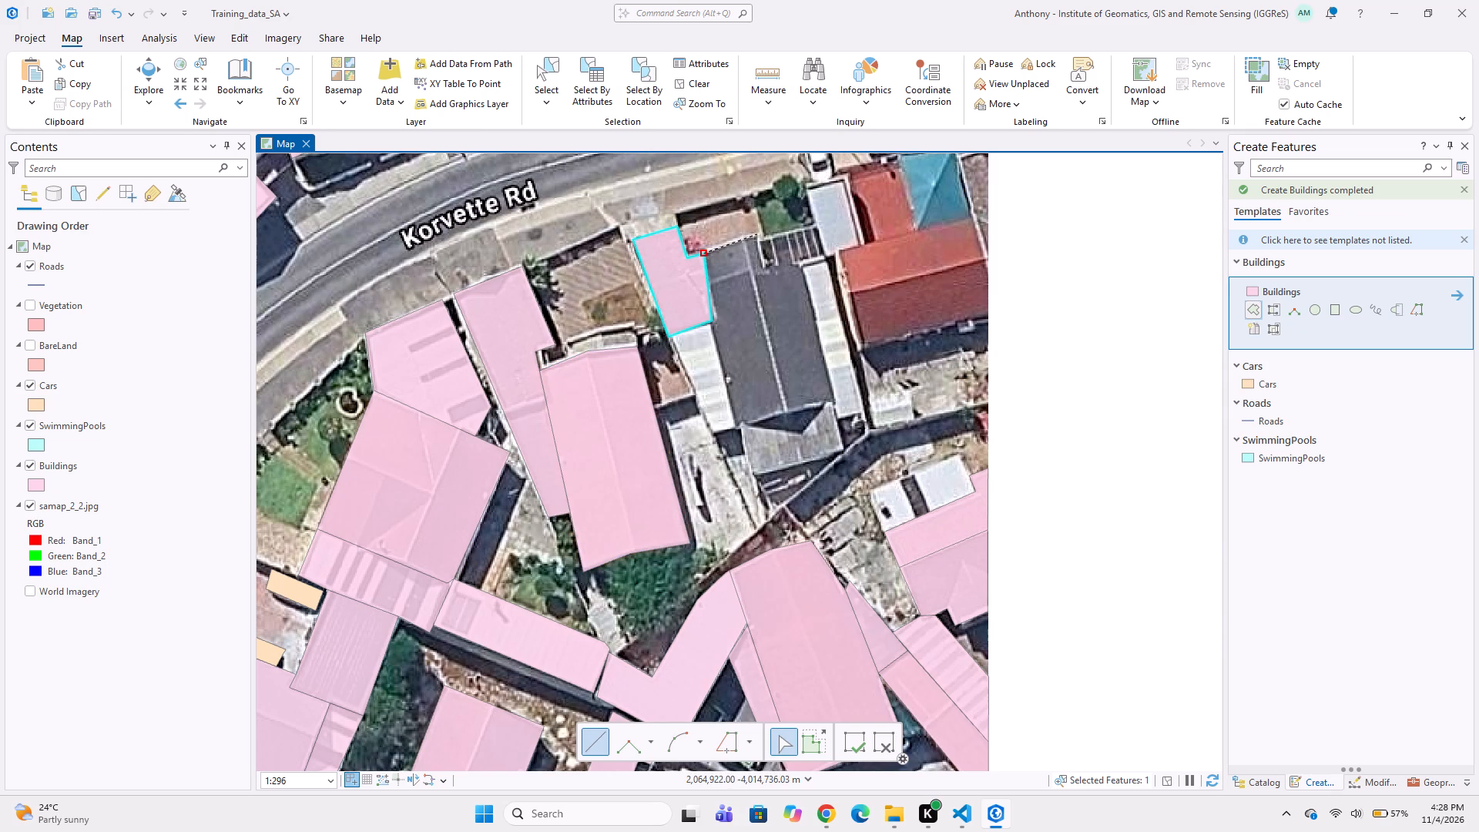
click(757, 234)
click(763, 263)
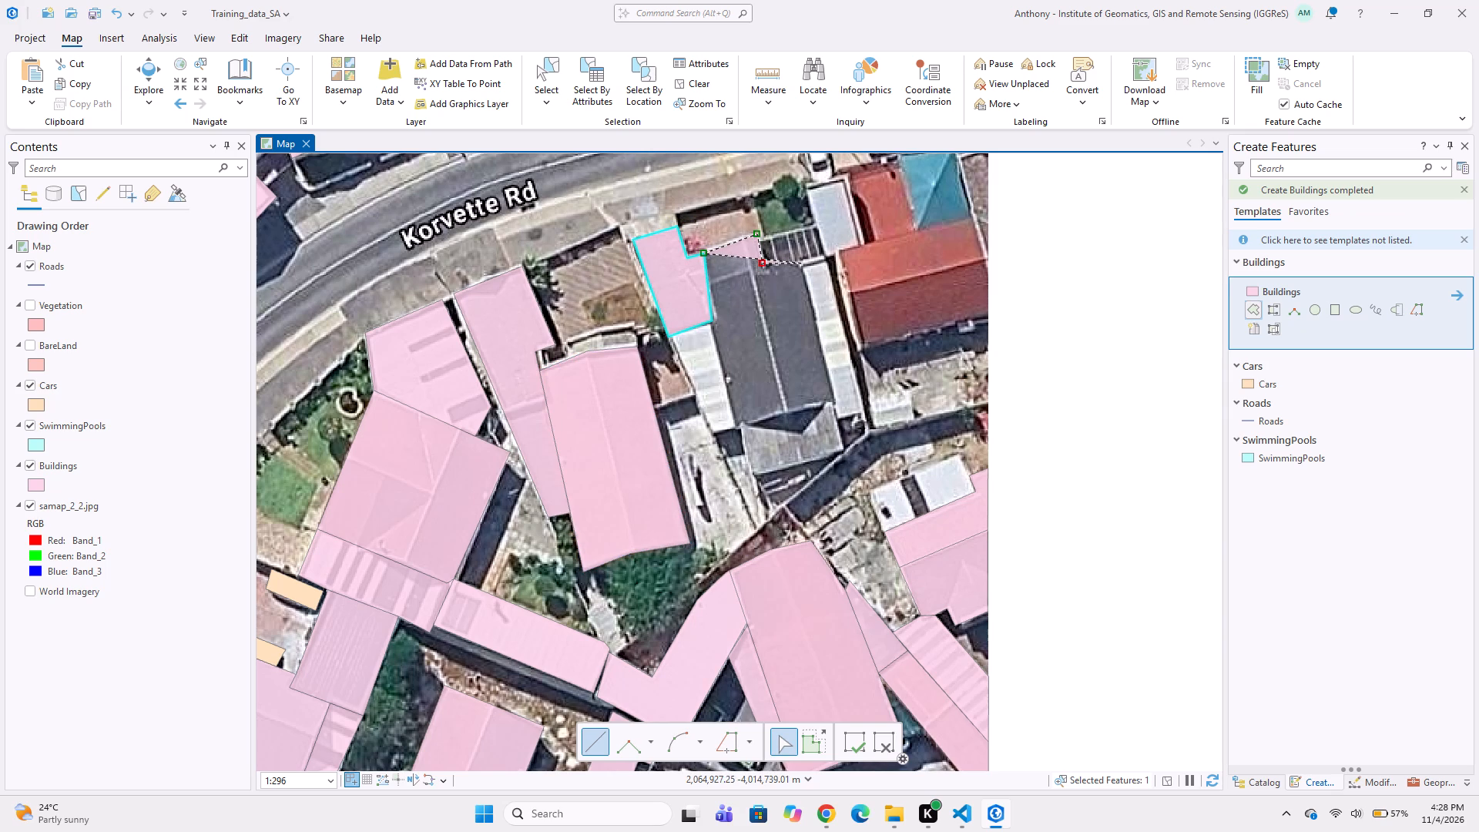
click(798, 263)
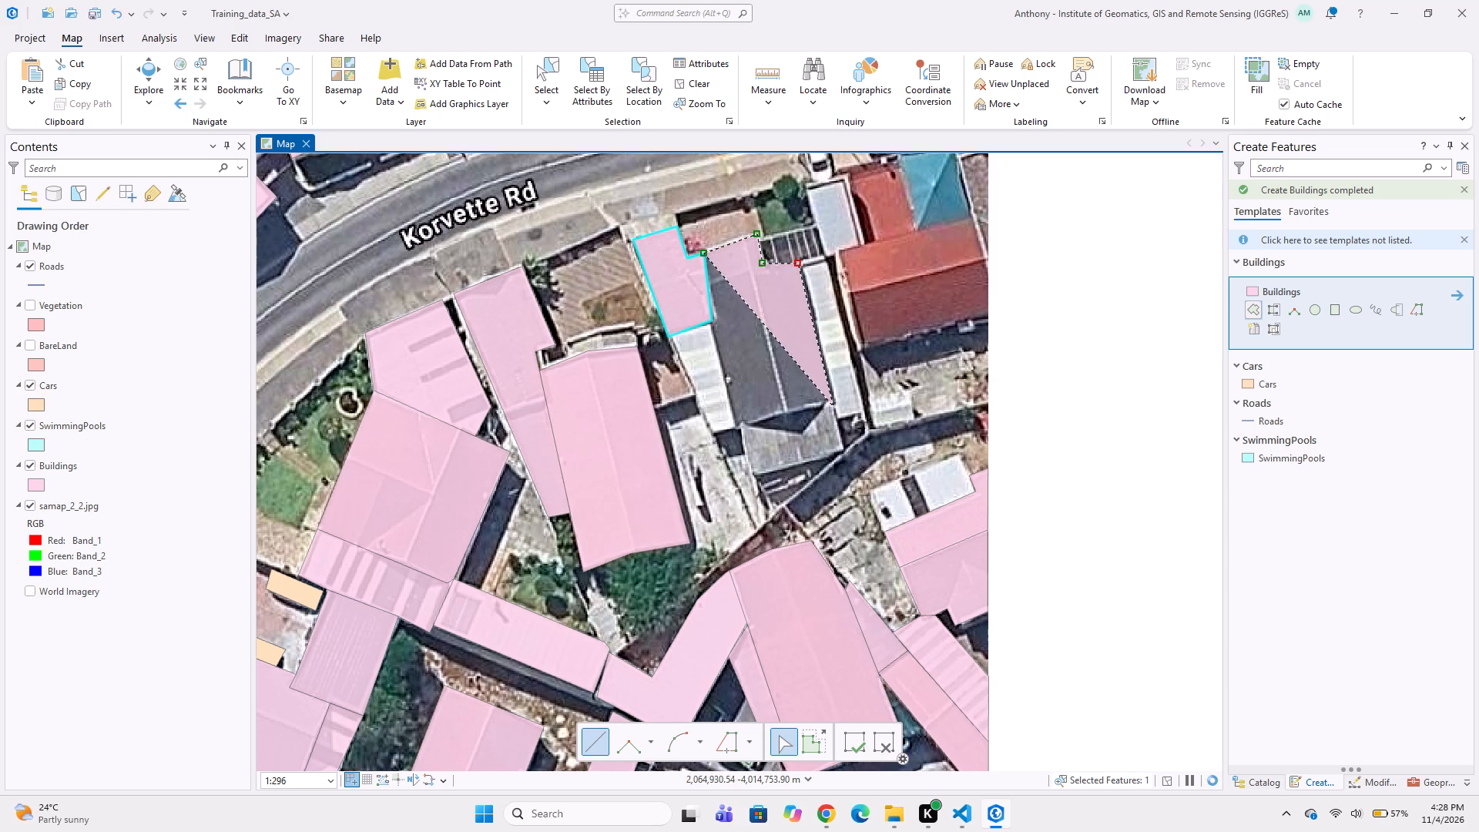
click(833, 399)
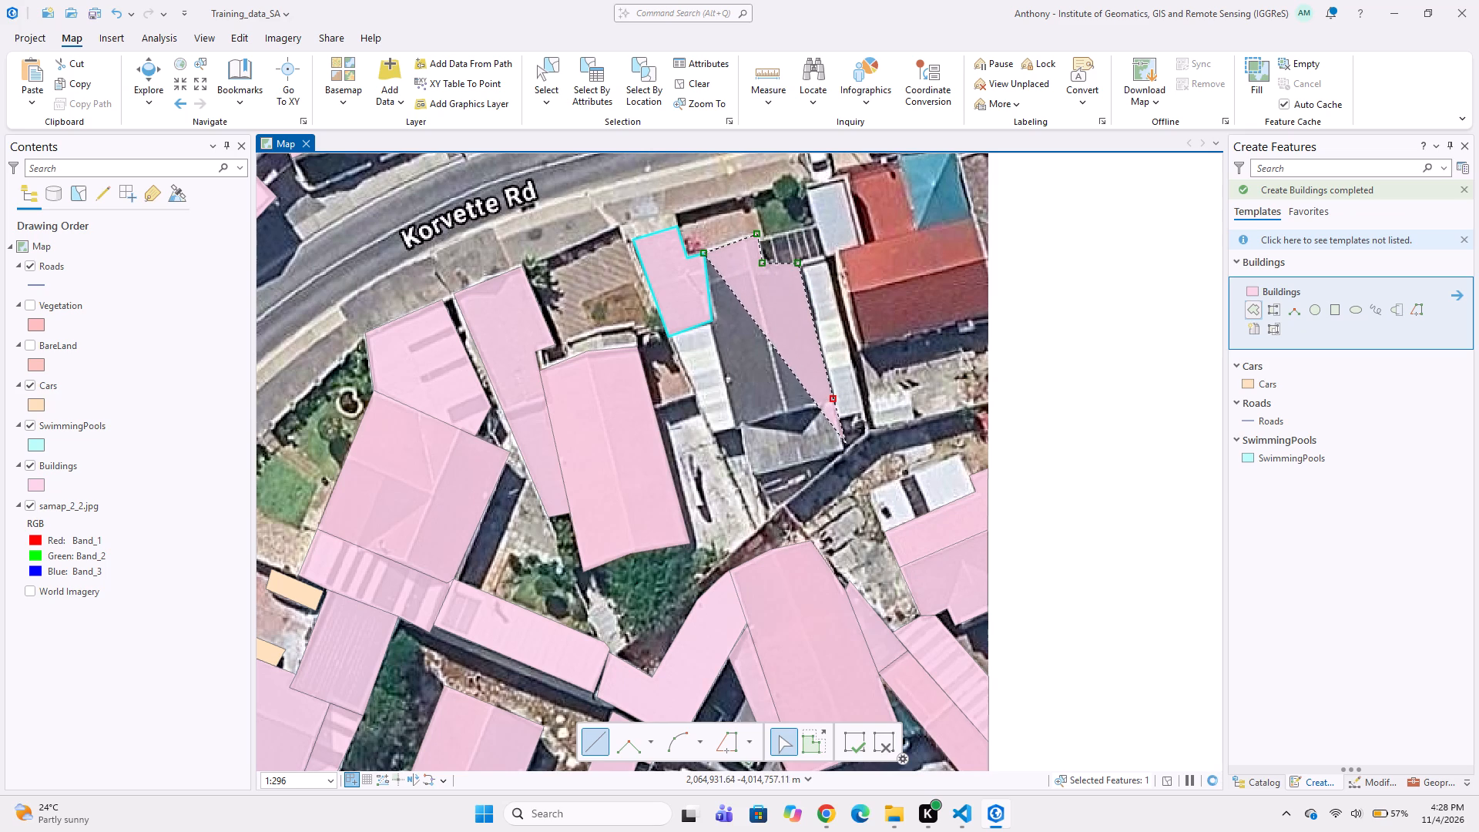
click(844, 447)
drag(752, 474, 747, 453)
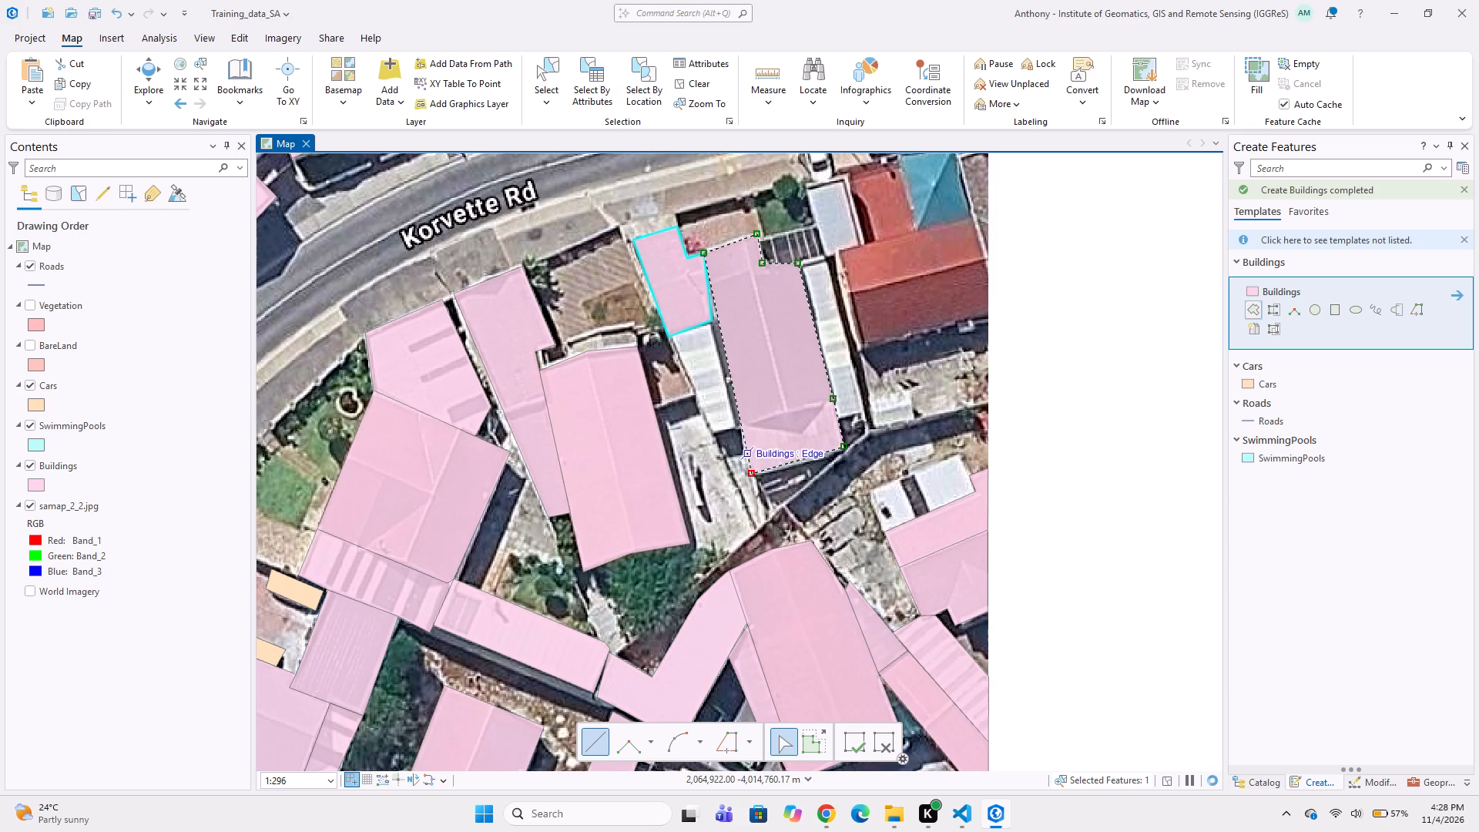
click(741, 431)
click(736, 431)
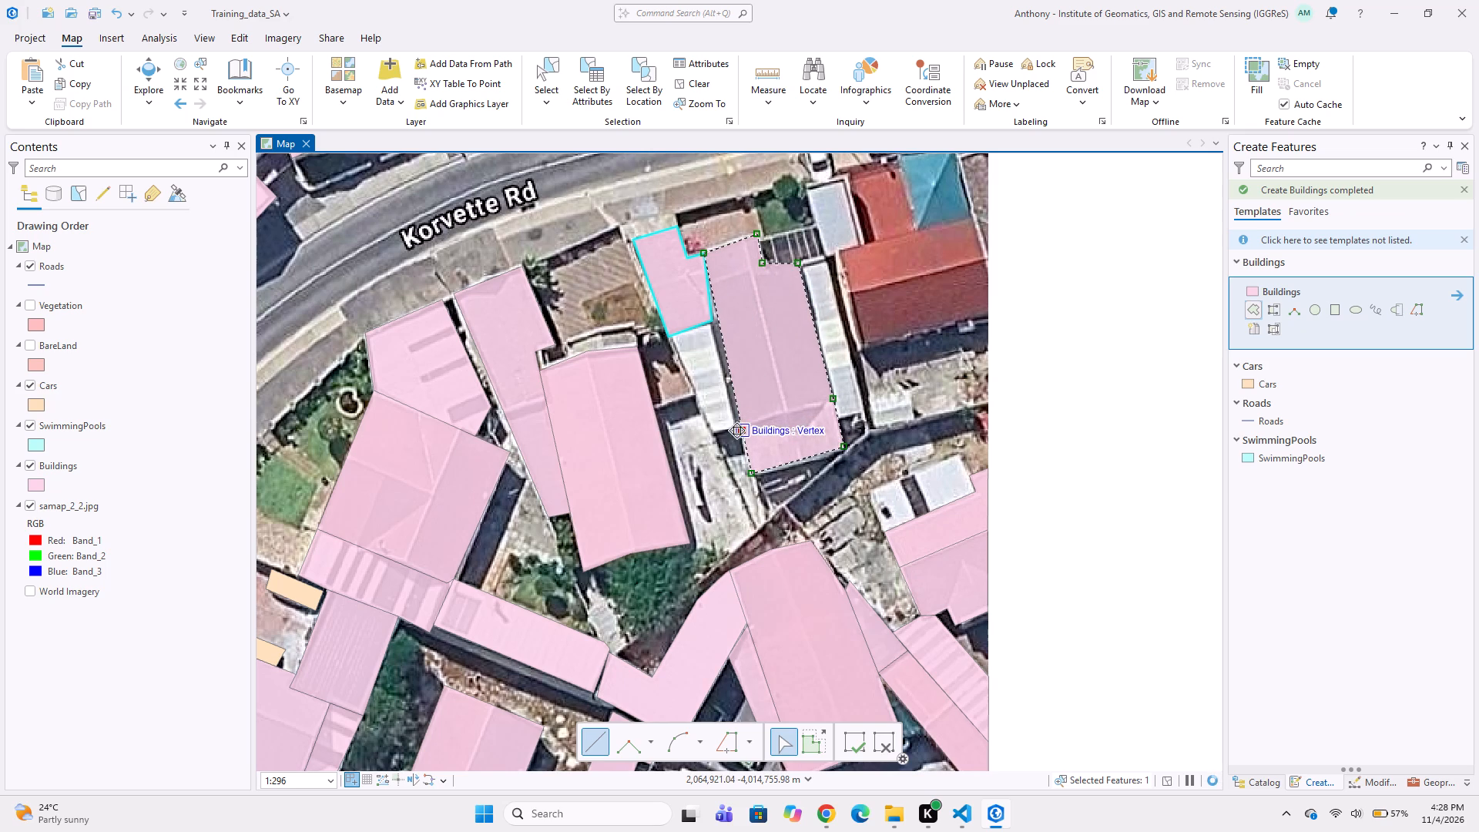
click(706, 318)
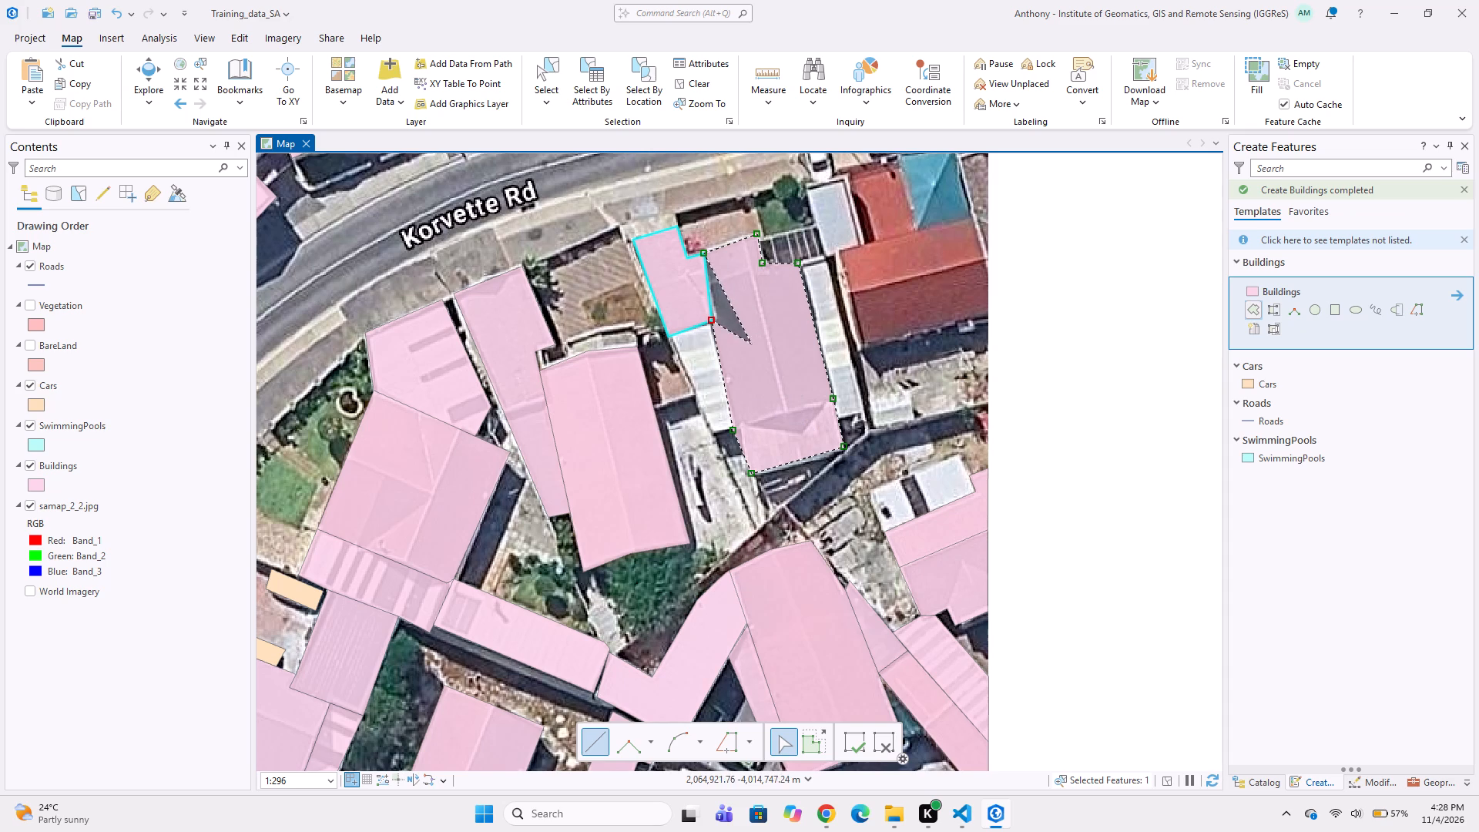
key(ctrl+z)
scroll(720, 331, up, 5)
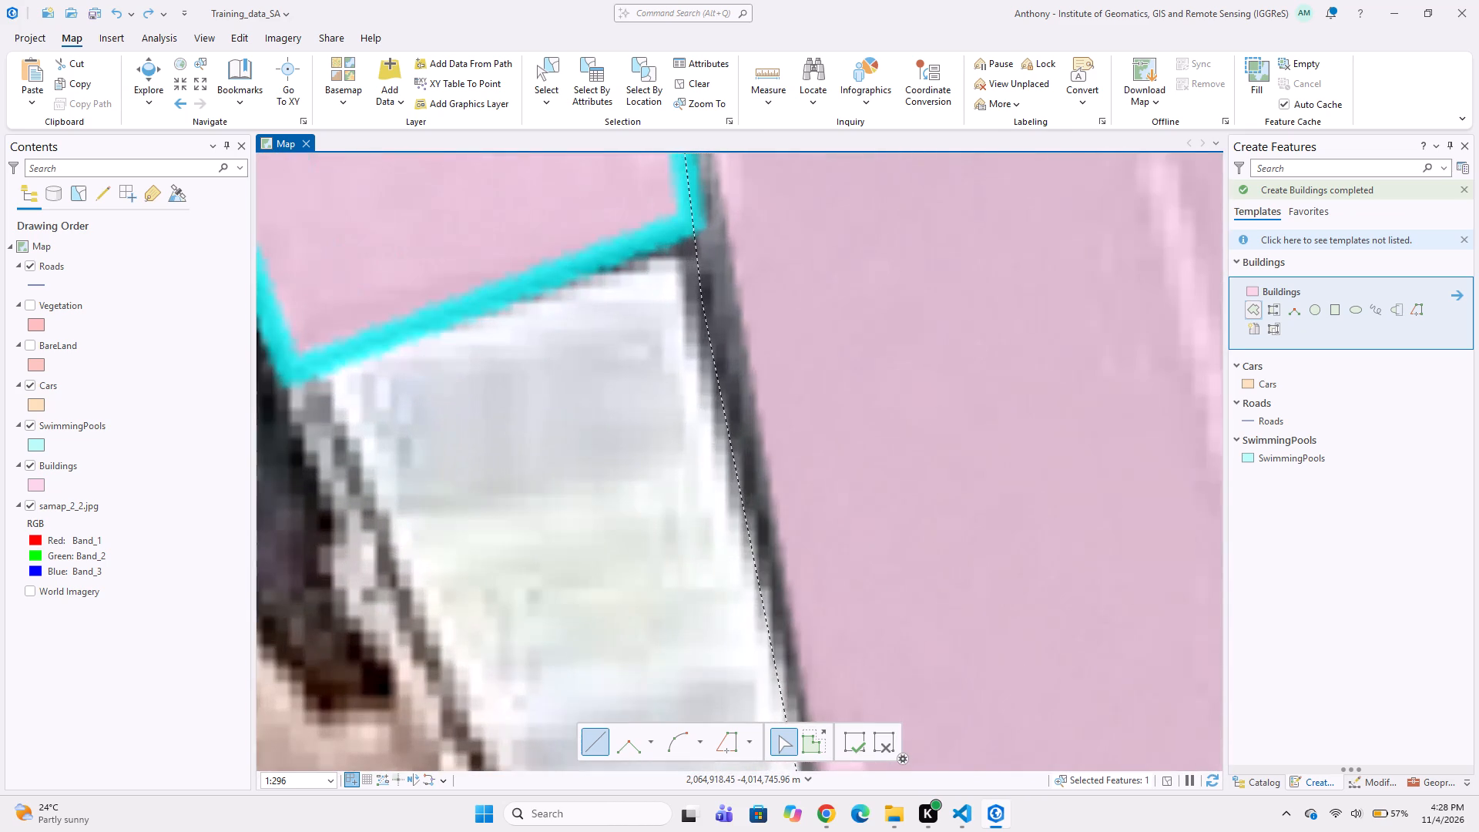
click(669, 234)
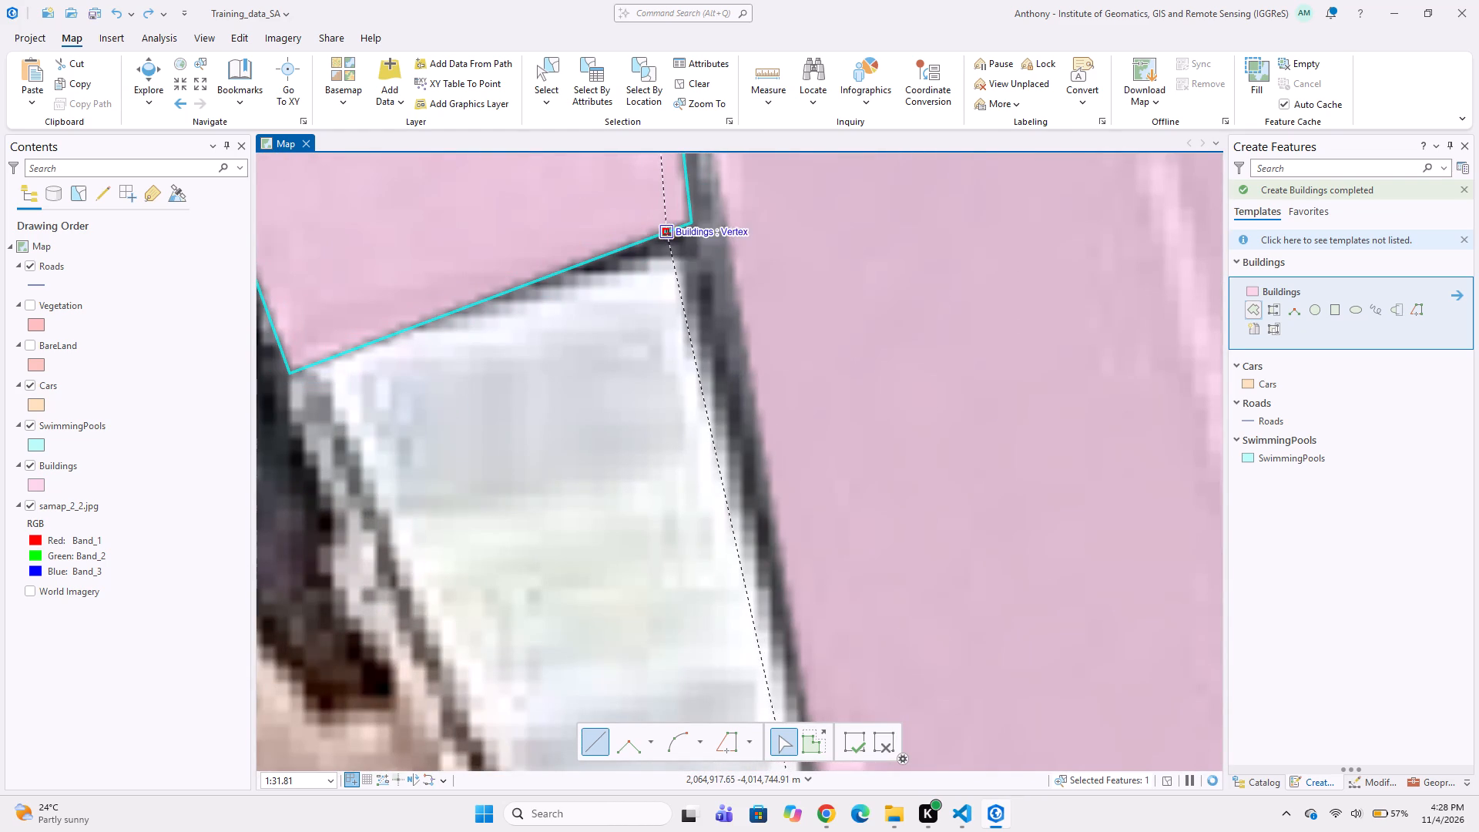
double_click(696, 229)
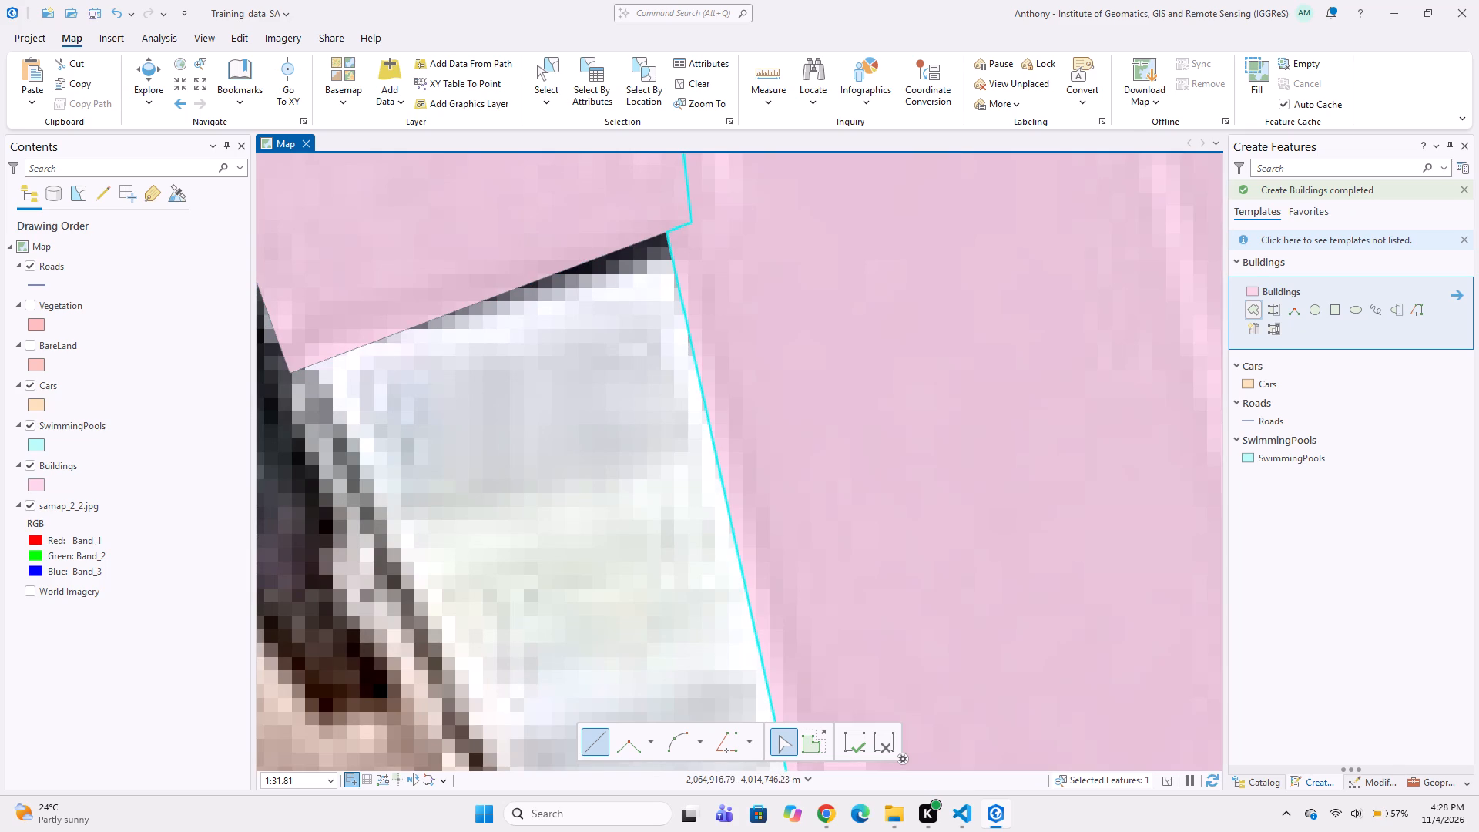
Digitize a Buildings polygon around the narrow white roof along the dark-roofed house's west side, south of the small dark grey roof.
scroll(574, 347, down, 2)
scroll(671, 361, down, 2)
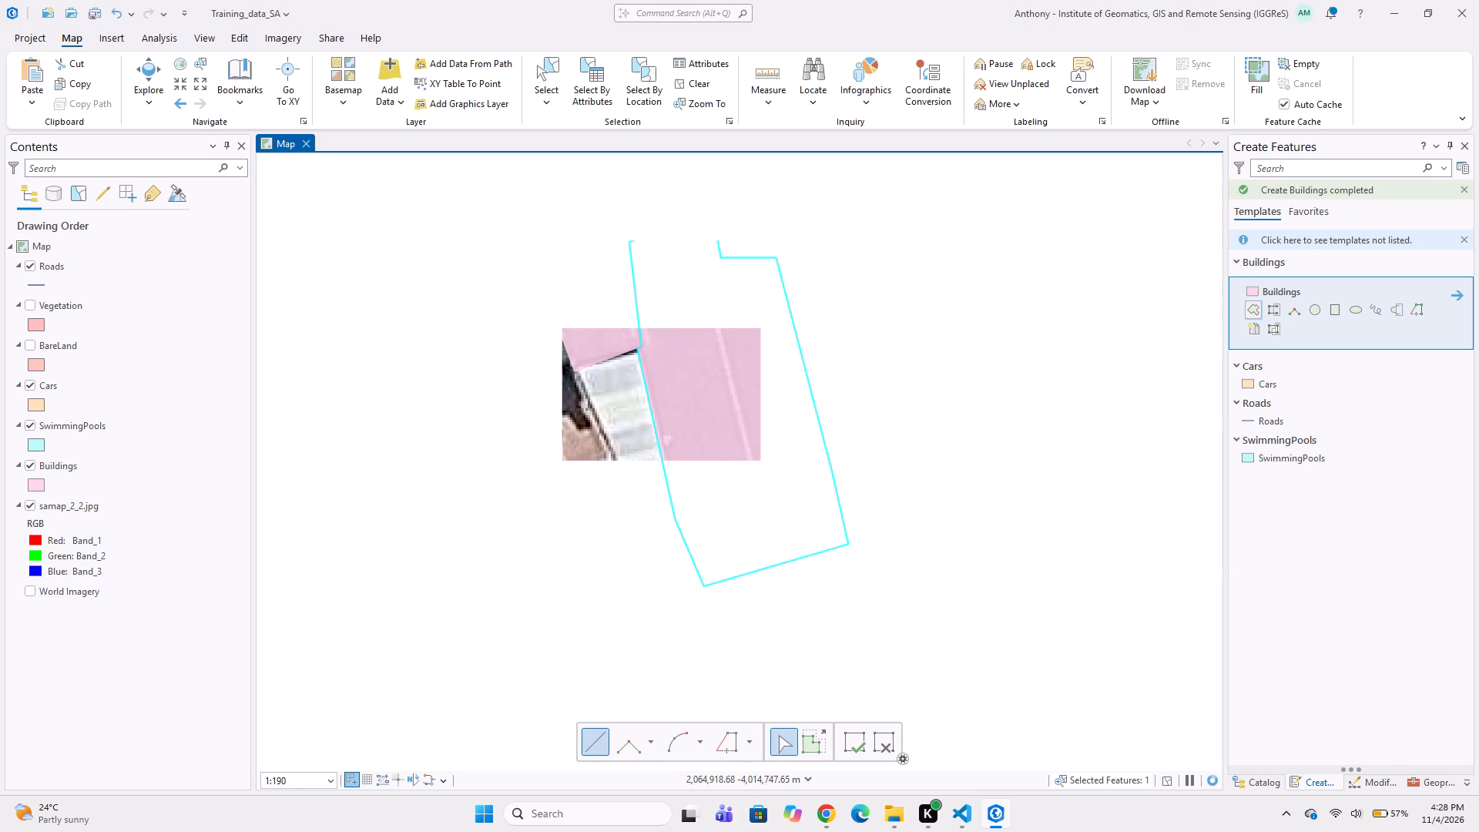
middle_drag(757, 431, 564, 377)
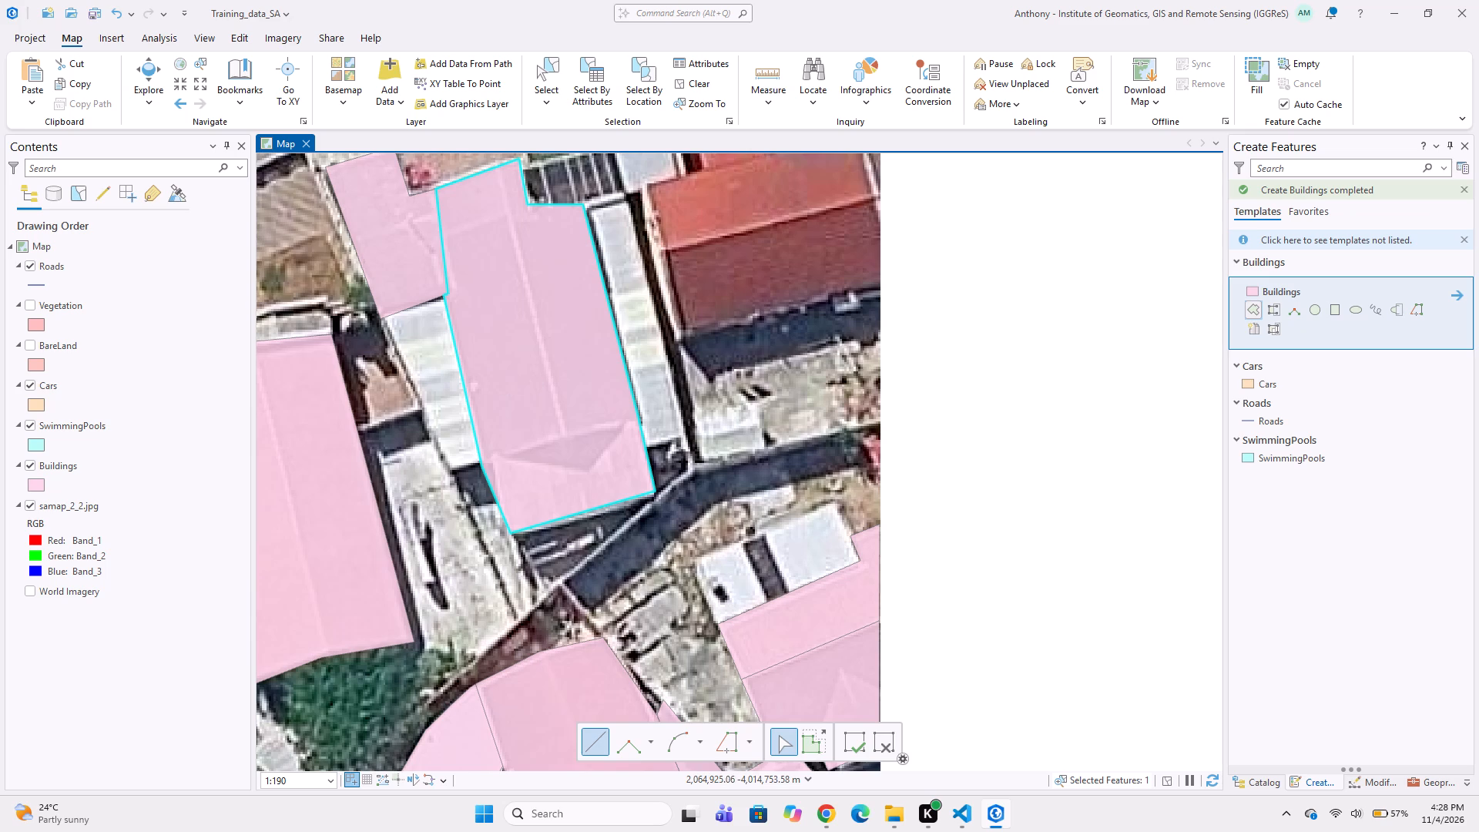
scroll(431, 340, up, 1)
middle_drag(428, 355, 512, 340)
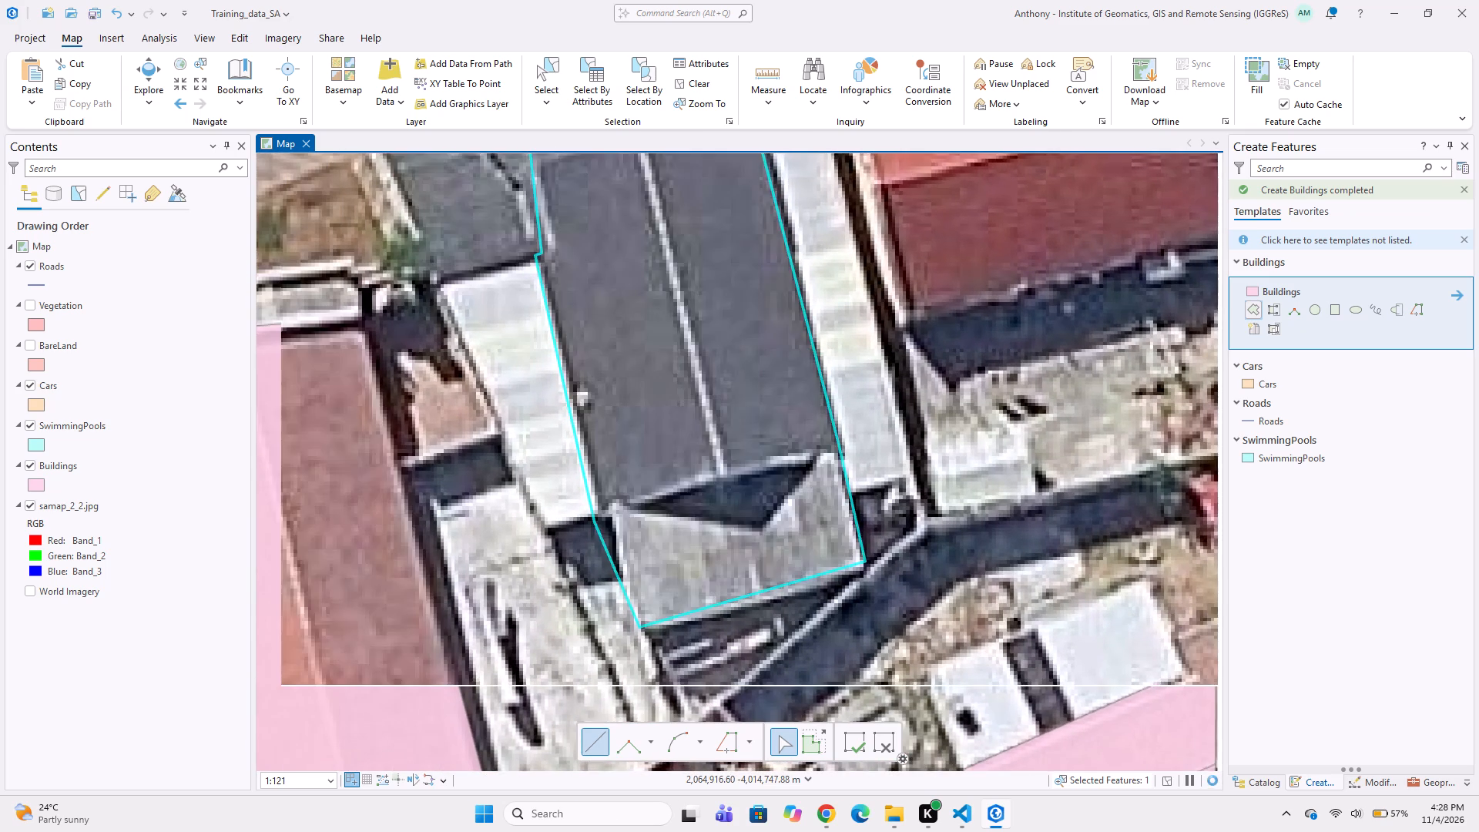
middle_drag(498, 407, 509, 374)
click(453, 256)
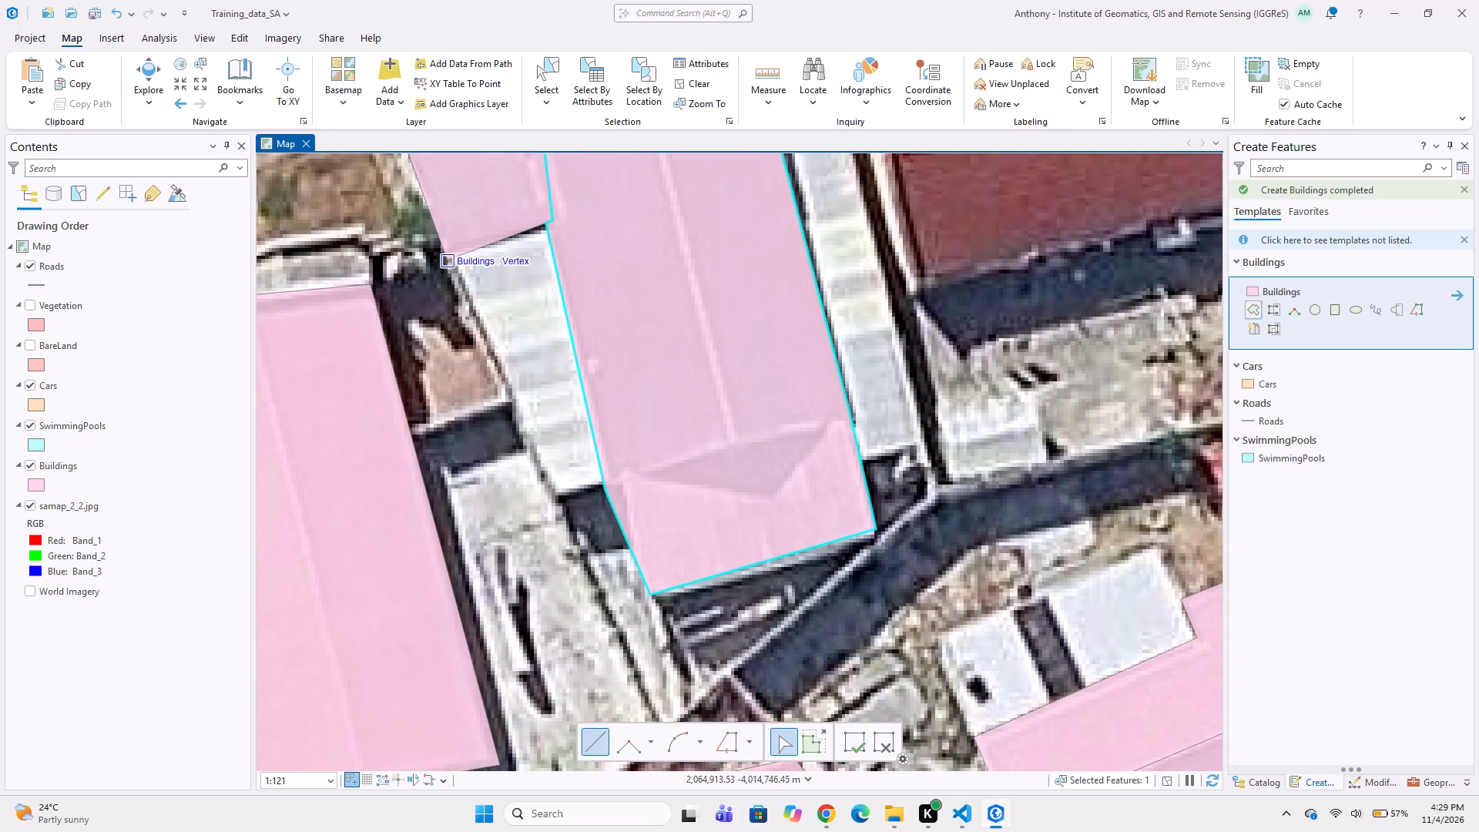
click(552, 490)
click(599, 485)
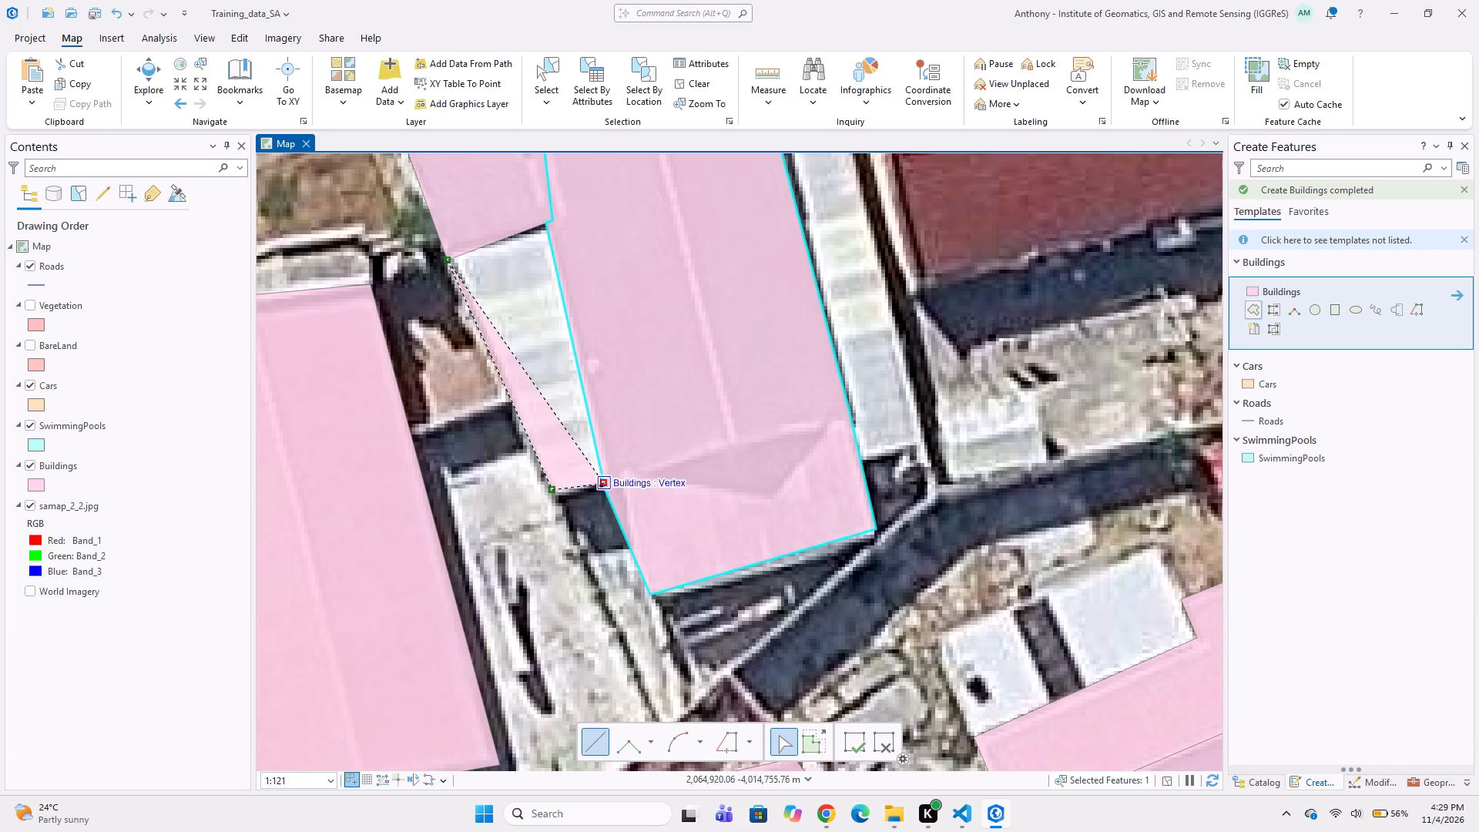
double_click(545, 221)
Digitize a Buildings polygon around the narrow white roof along the large dark-roofed house's east side, sharing the house's edge.
middle_drag(591, 380, 421, 425)
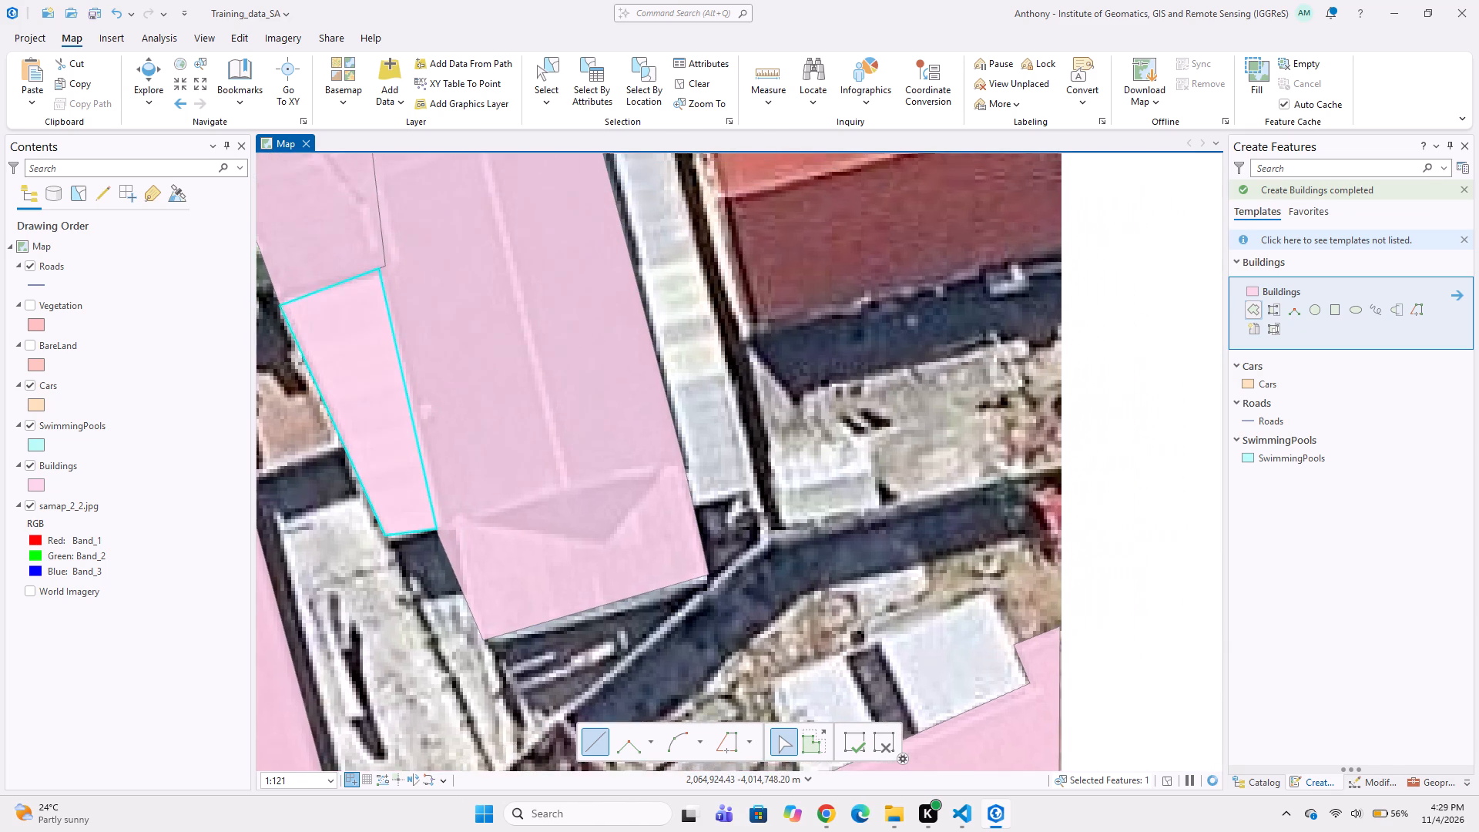
middle_drag(582, 326, 512, 361)
click(629, 545)
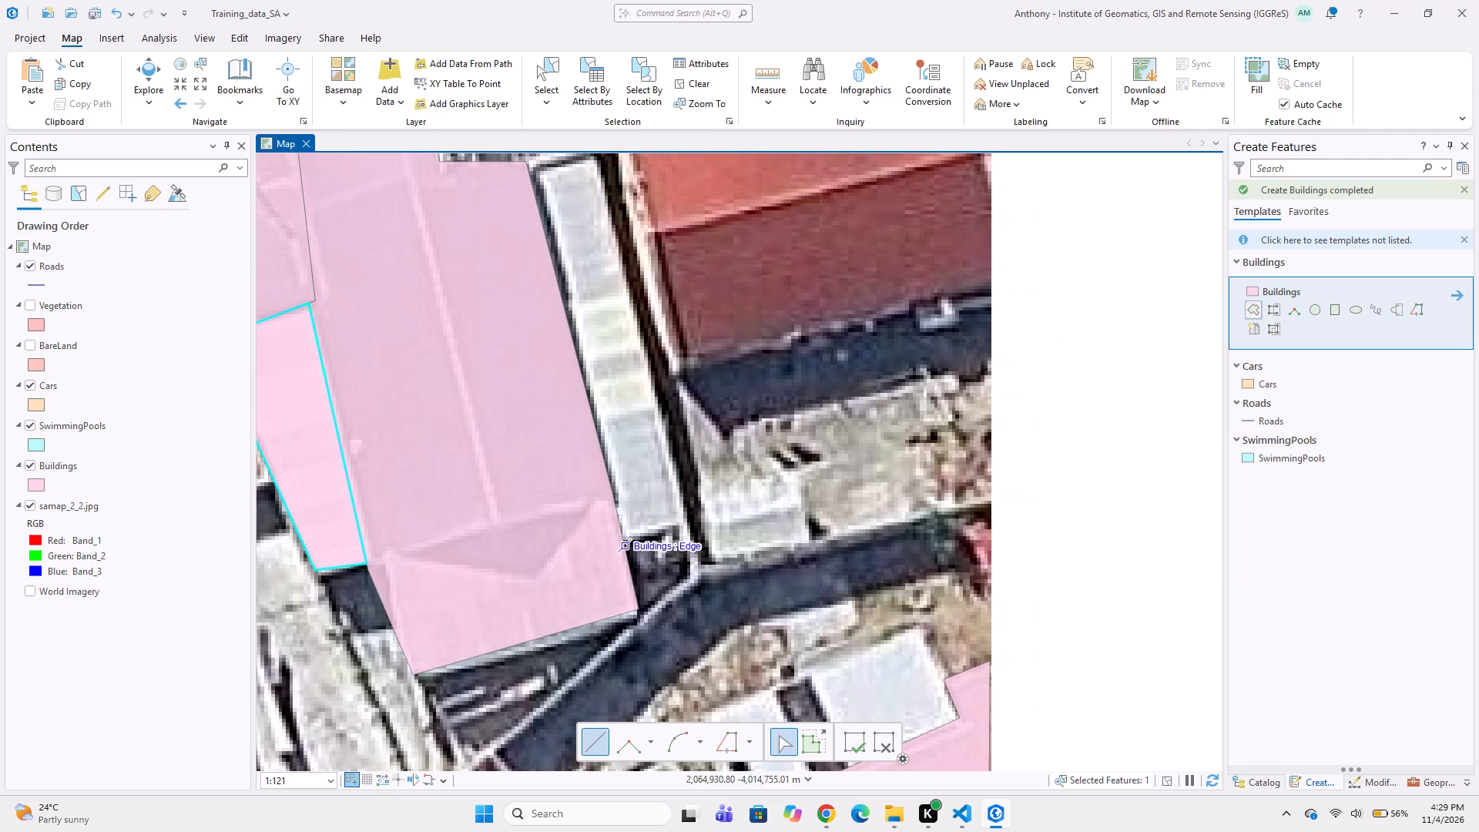
click(682, 522)
middle_drag(595, 258, 625, 436)
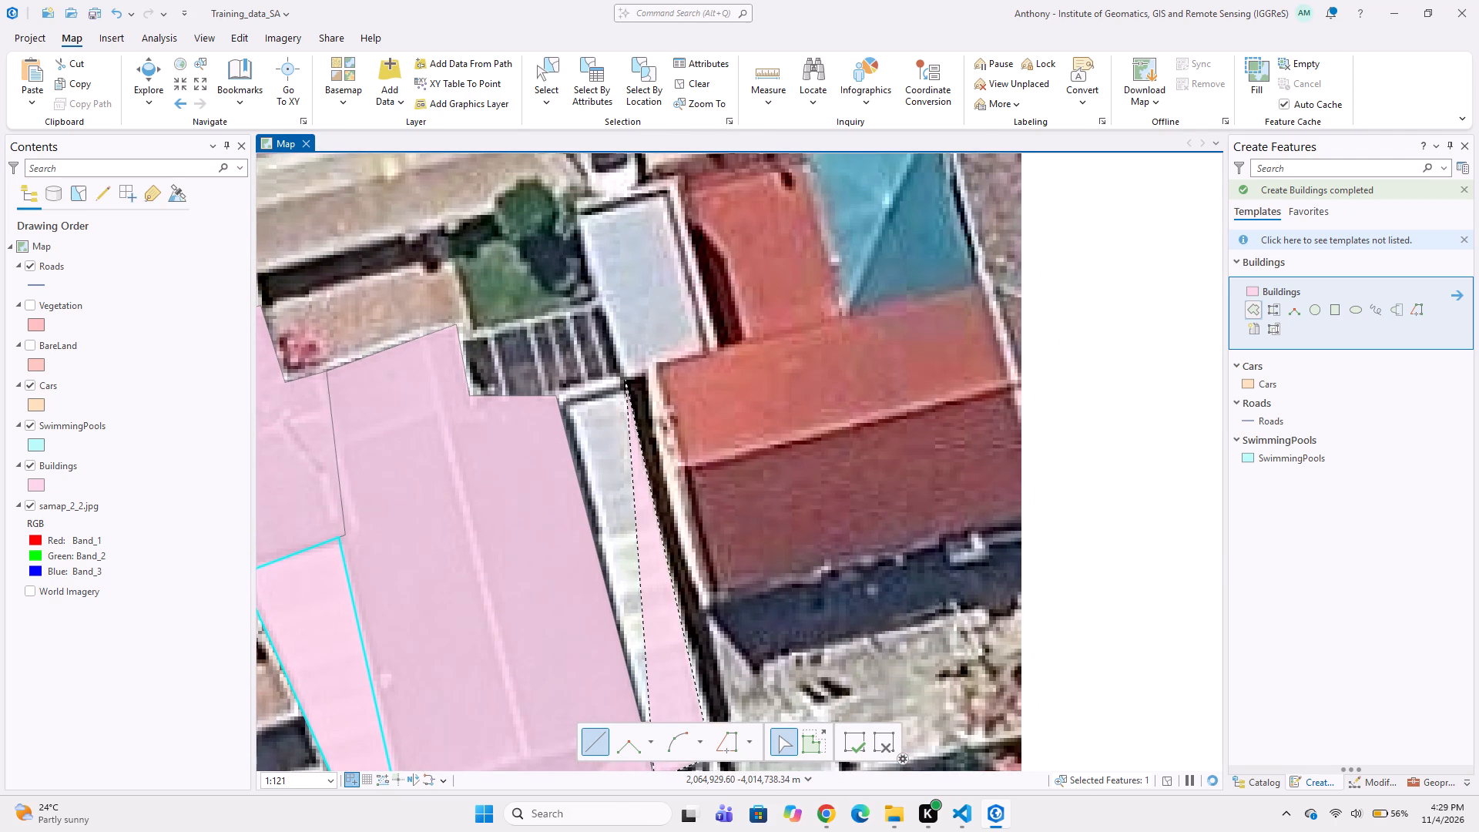
click(623, 372)
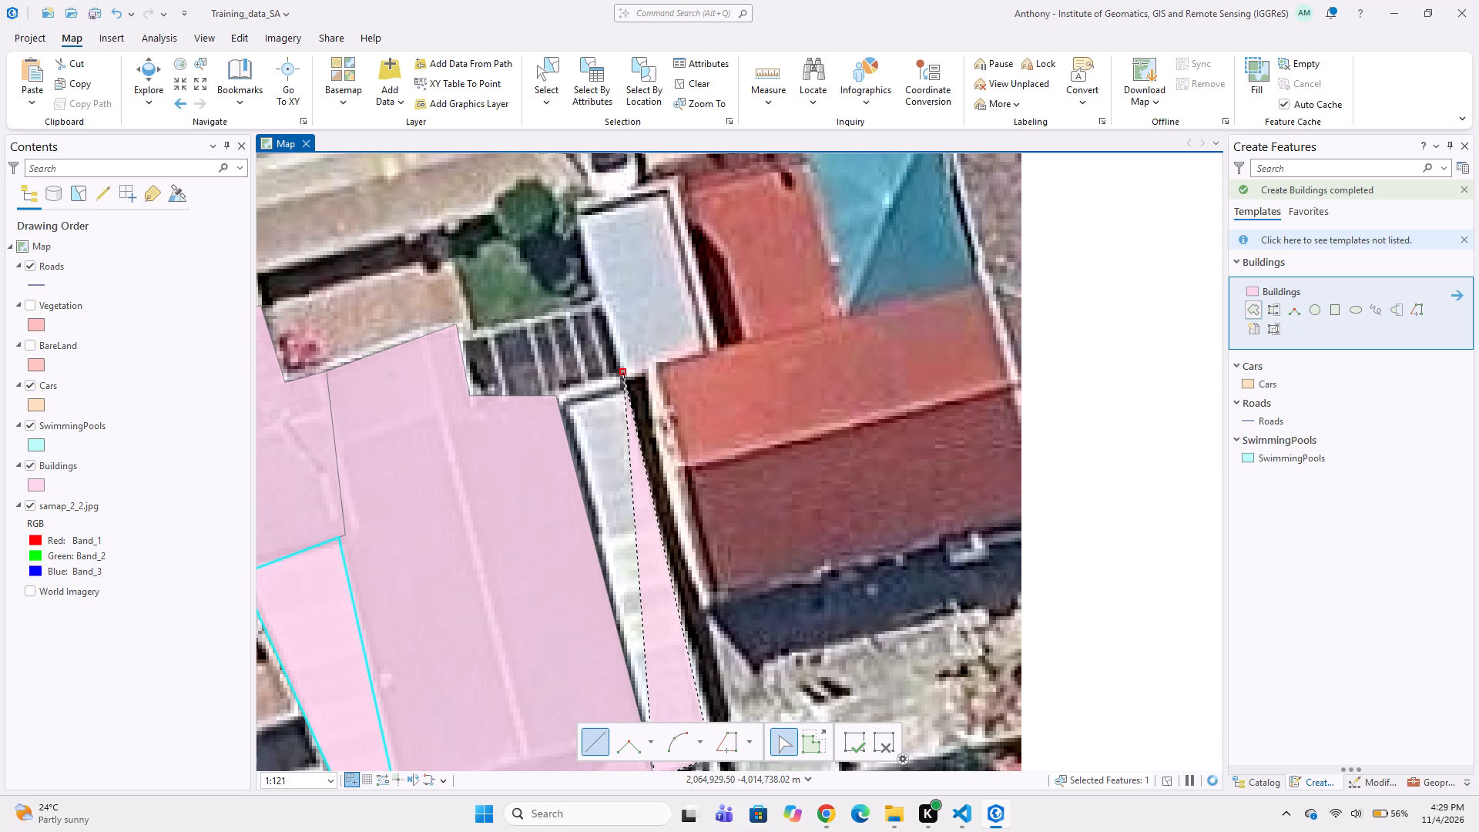
double_click(550, 398)
Digitize a Buildings polygon around the small light grey roof north of the narrow white roof, beside the red roof facing Korvette Rd.
middle_drag(604, 396, 569, 468)
drag(542, 283, 542, 294)
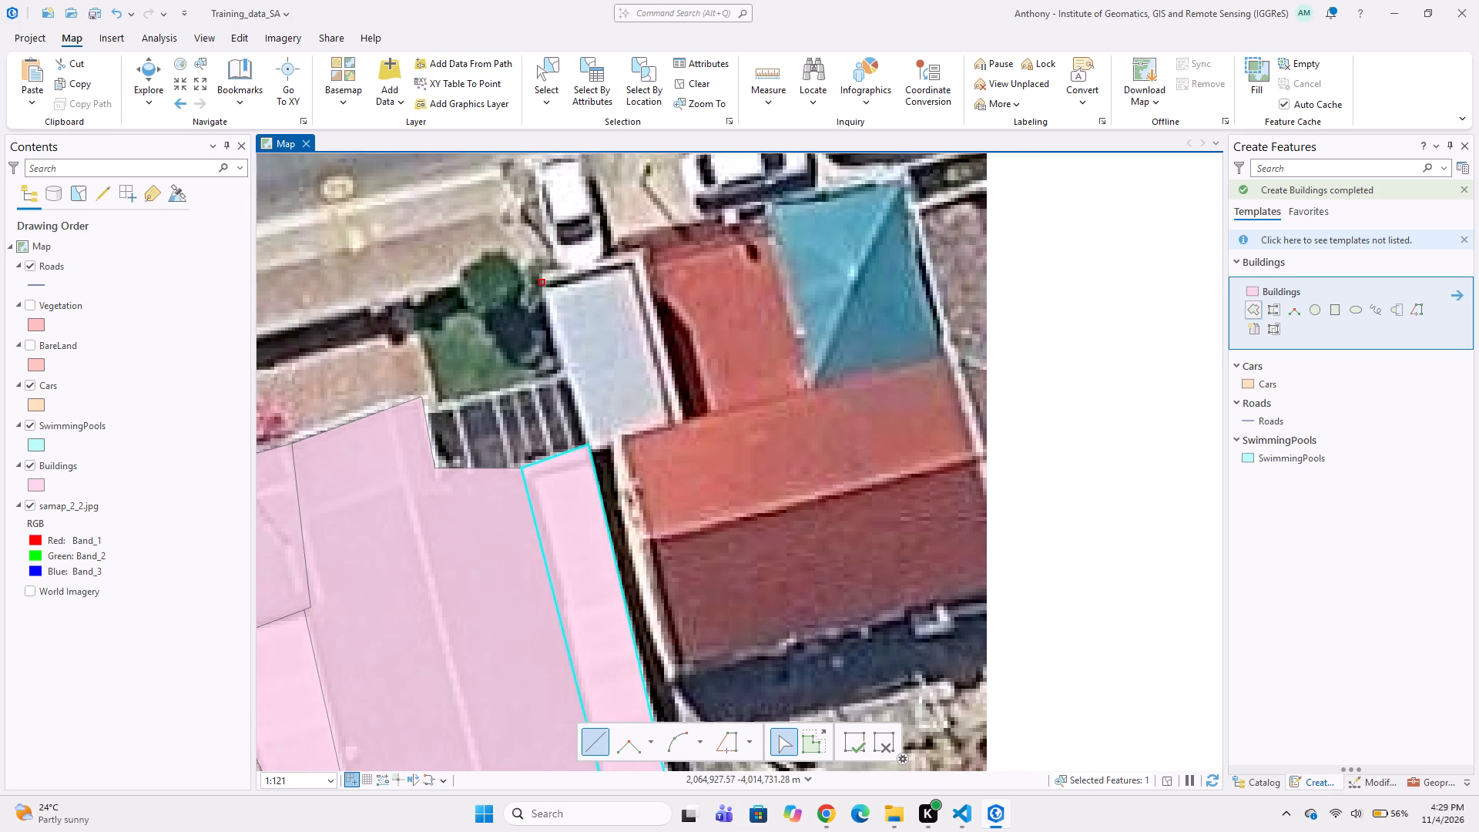
drag(542, 294, 542, 290)
click(588, 445)
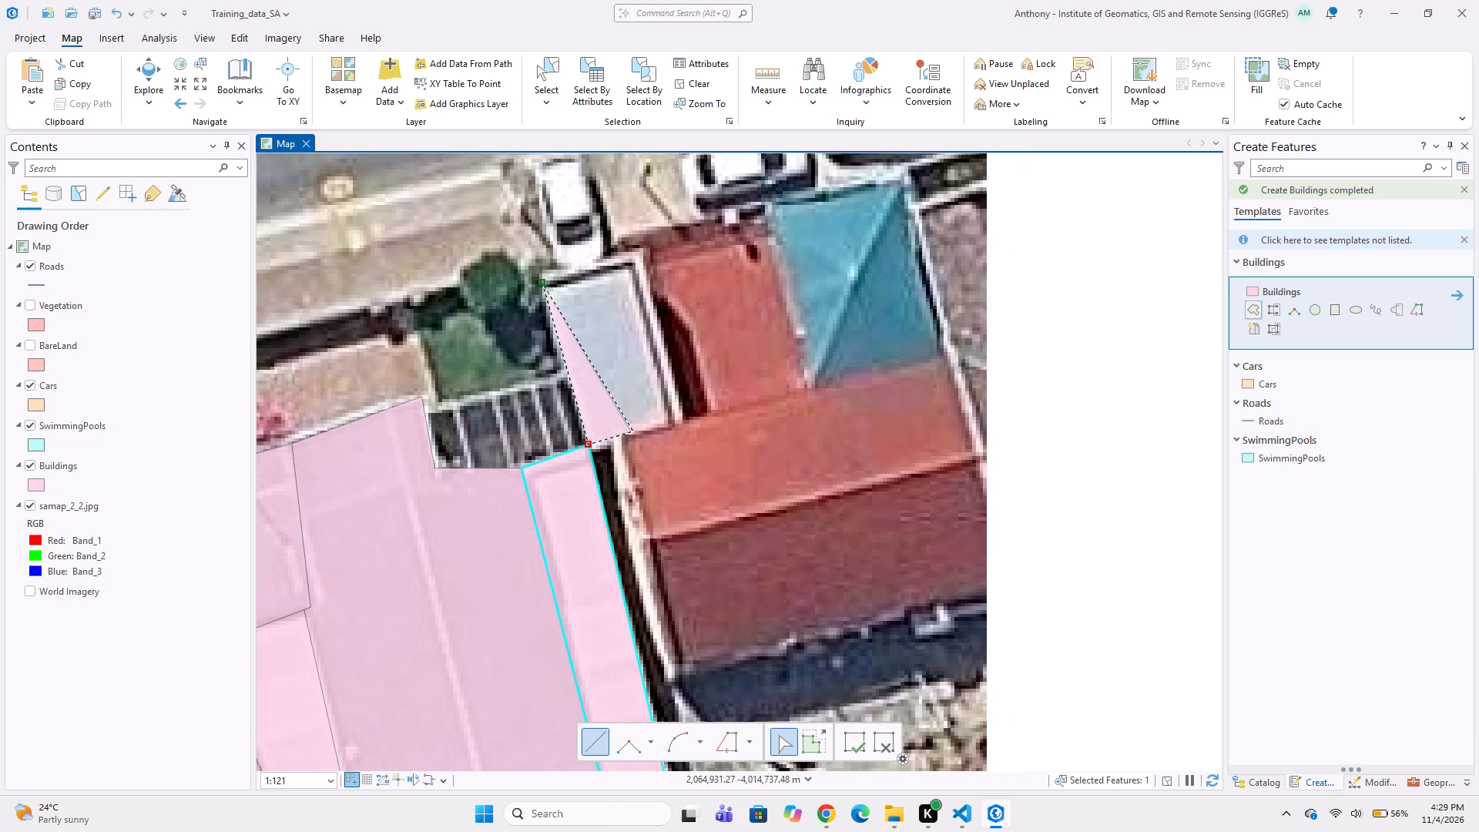
click(685, 423)
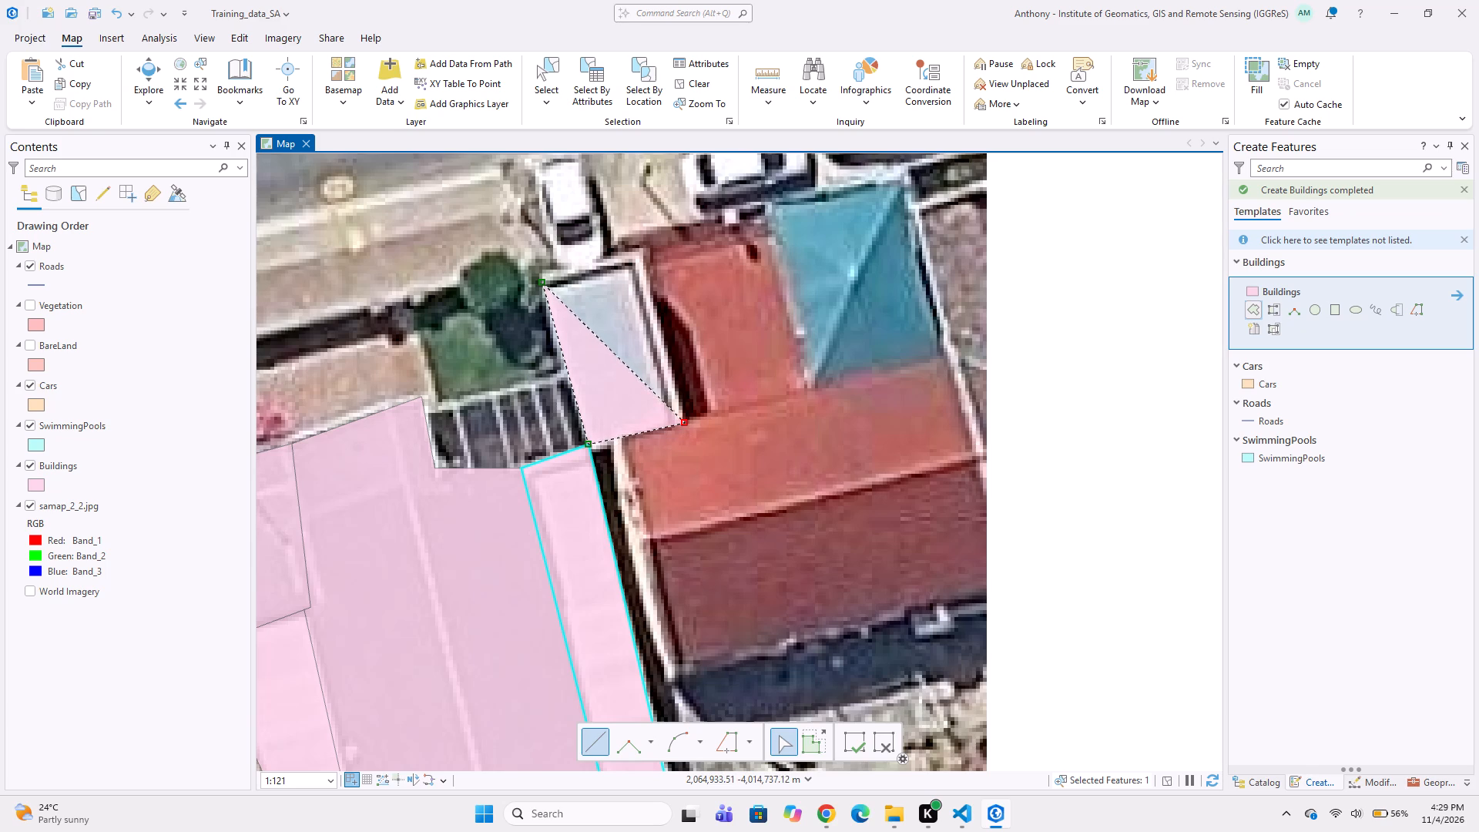
double_click(642, 247)
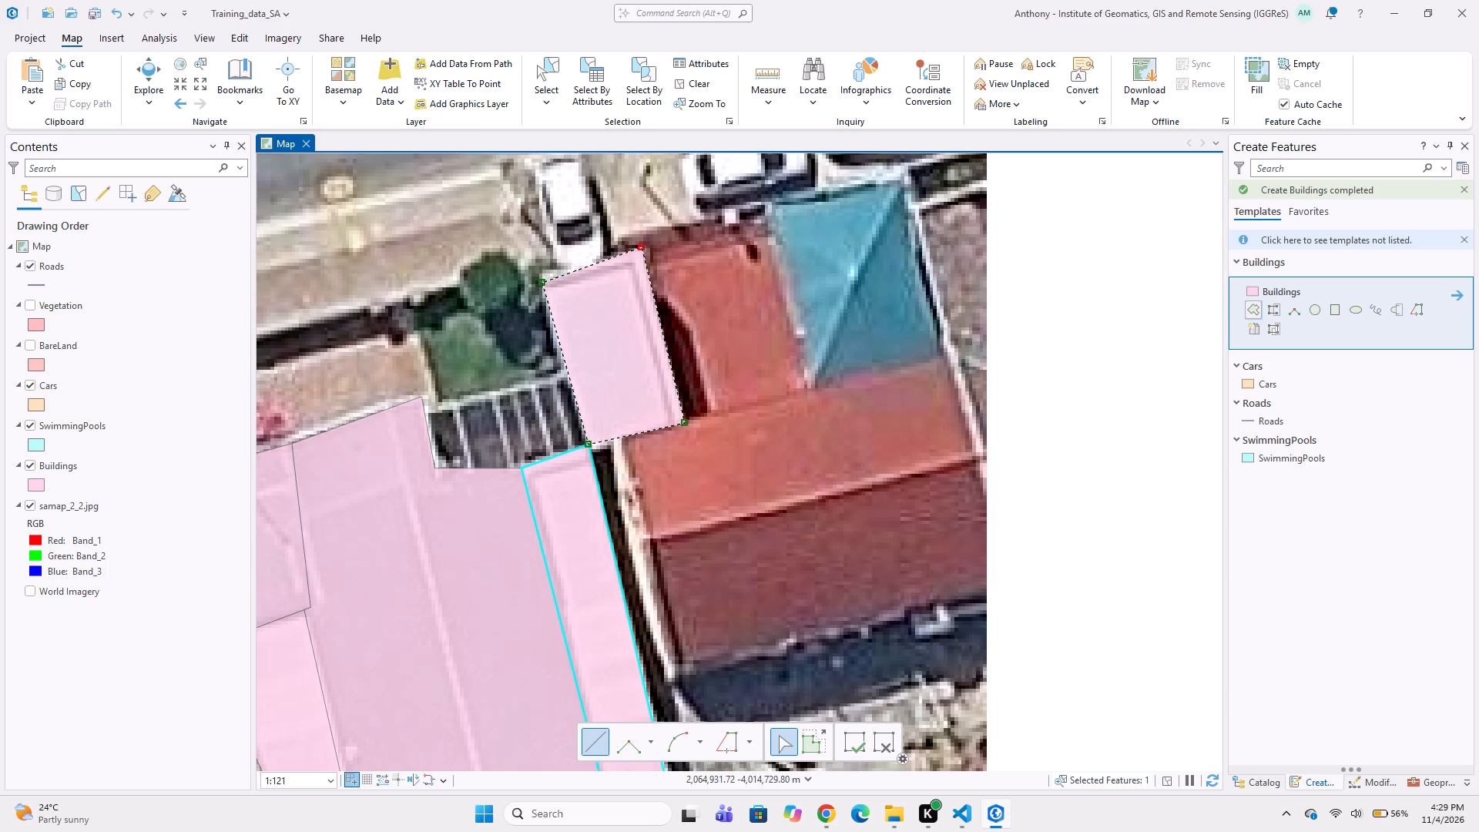
Digitize a Buildings polygon around the large red gabled roof south of the teal roof, ending at the imagery's east edge.
click(682, 421)
click(941, 356)
middle_drag(954, 423, 833, 310)
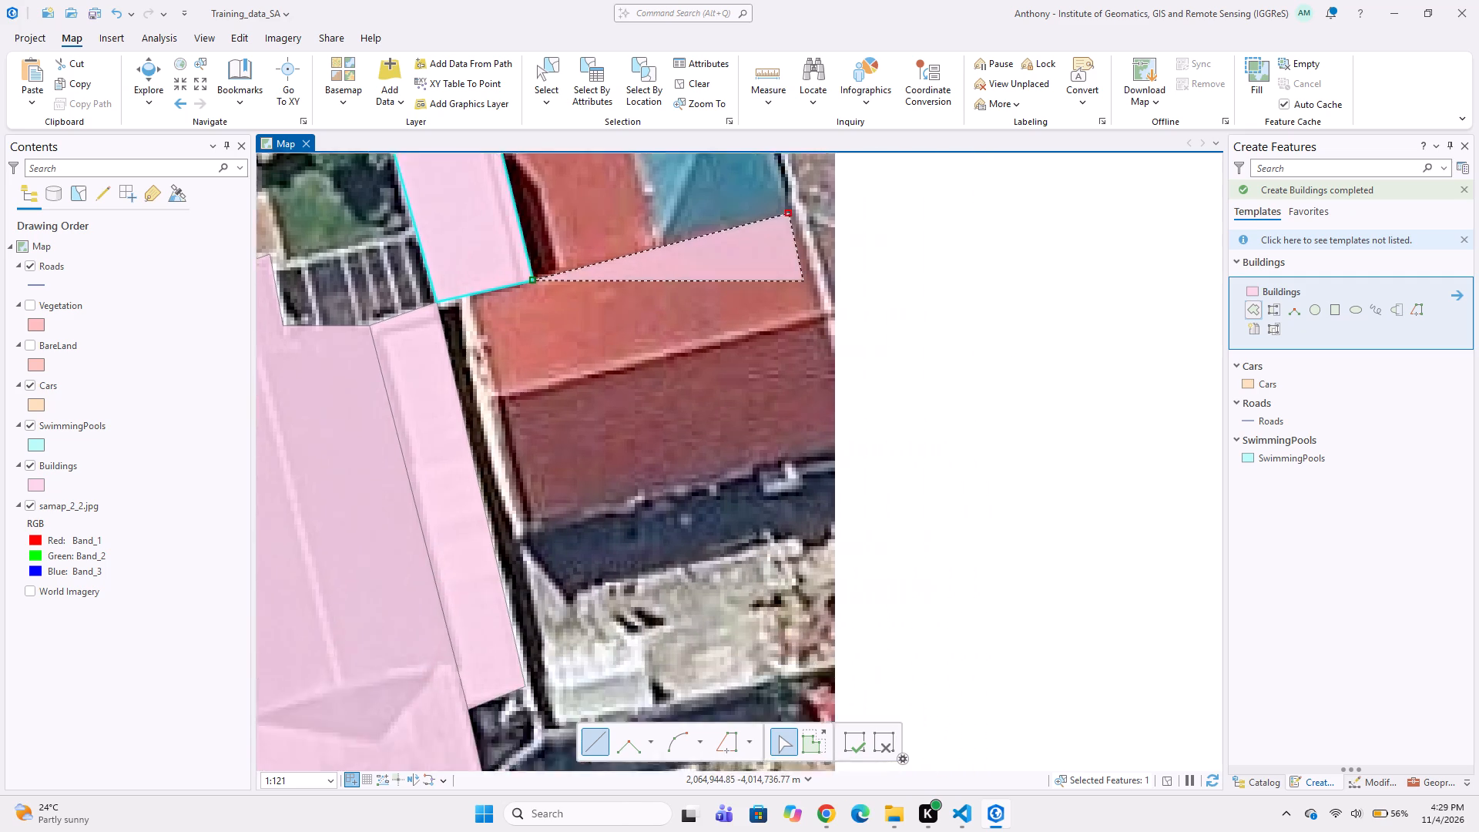
middle_drag(625, 334, 693, 412)
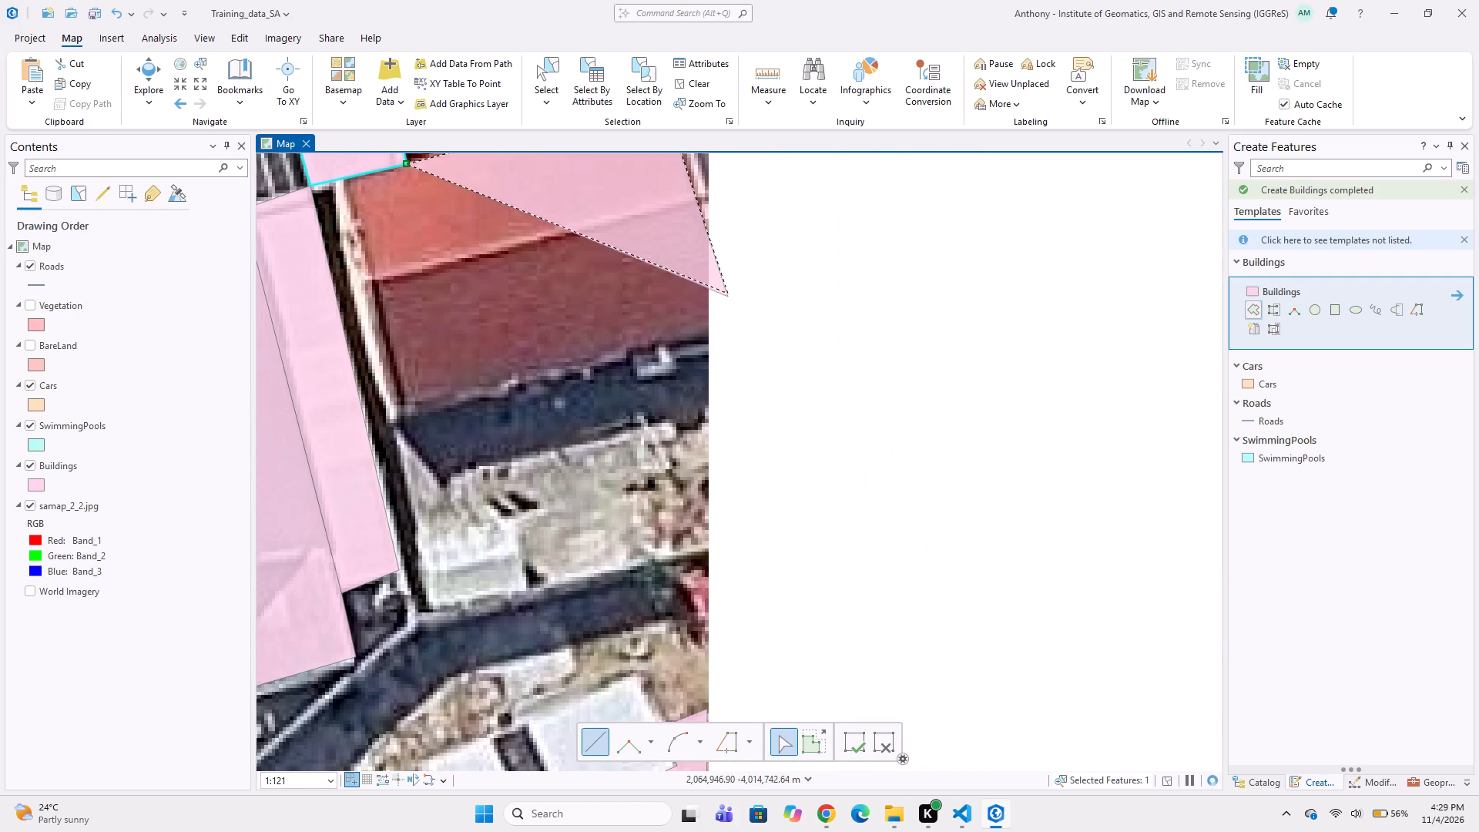
click(706, 229)
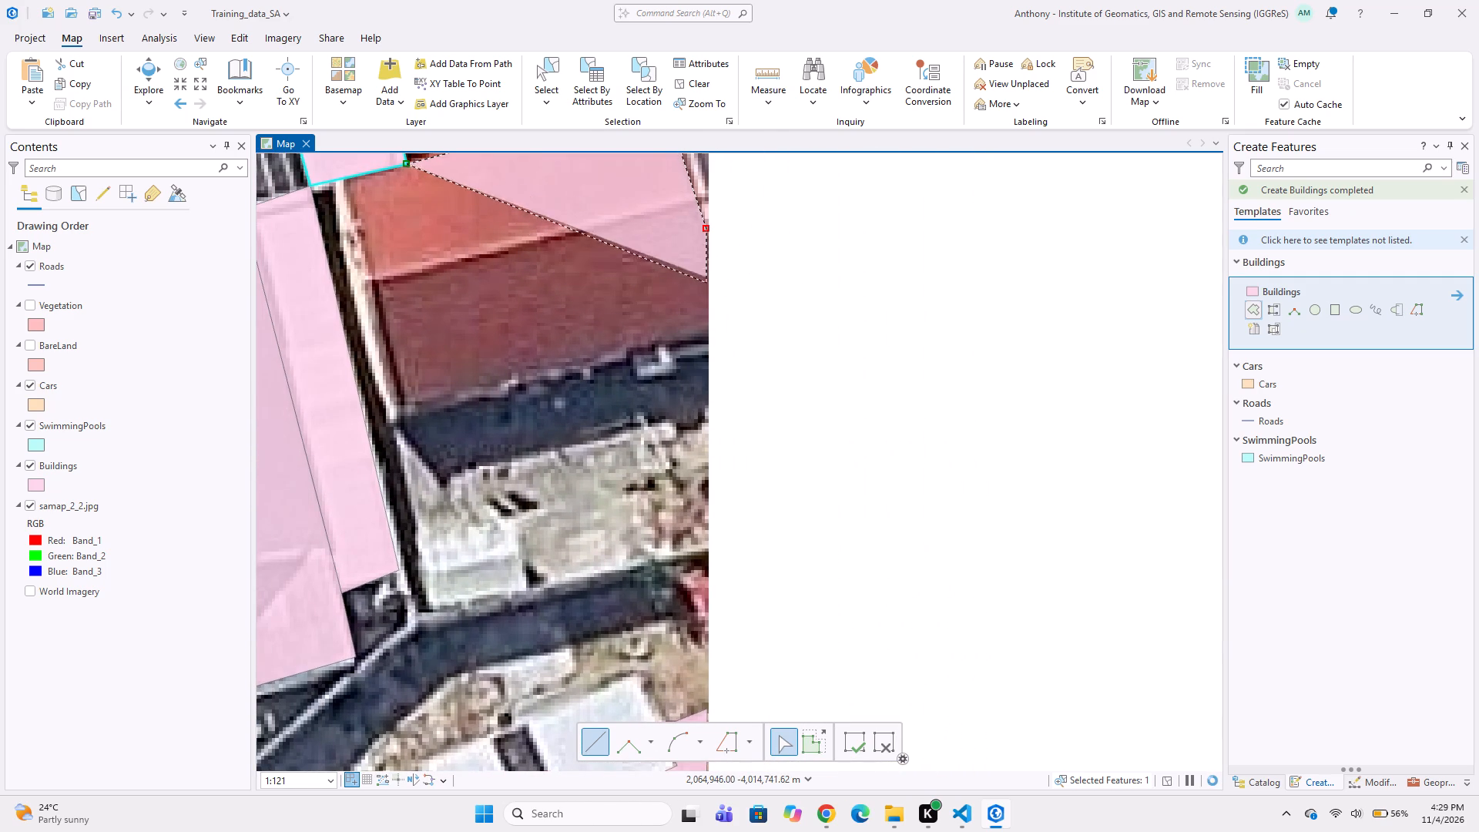
click(712, 339)
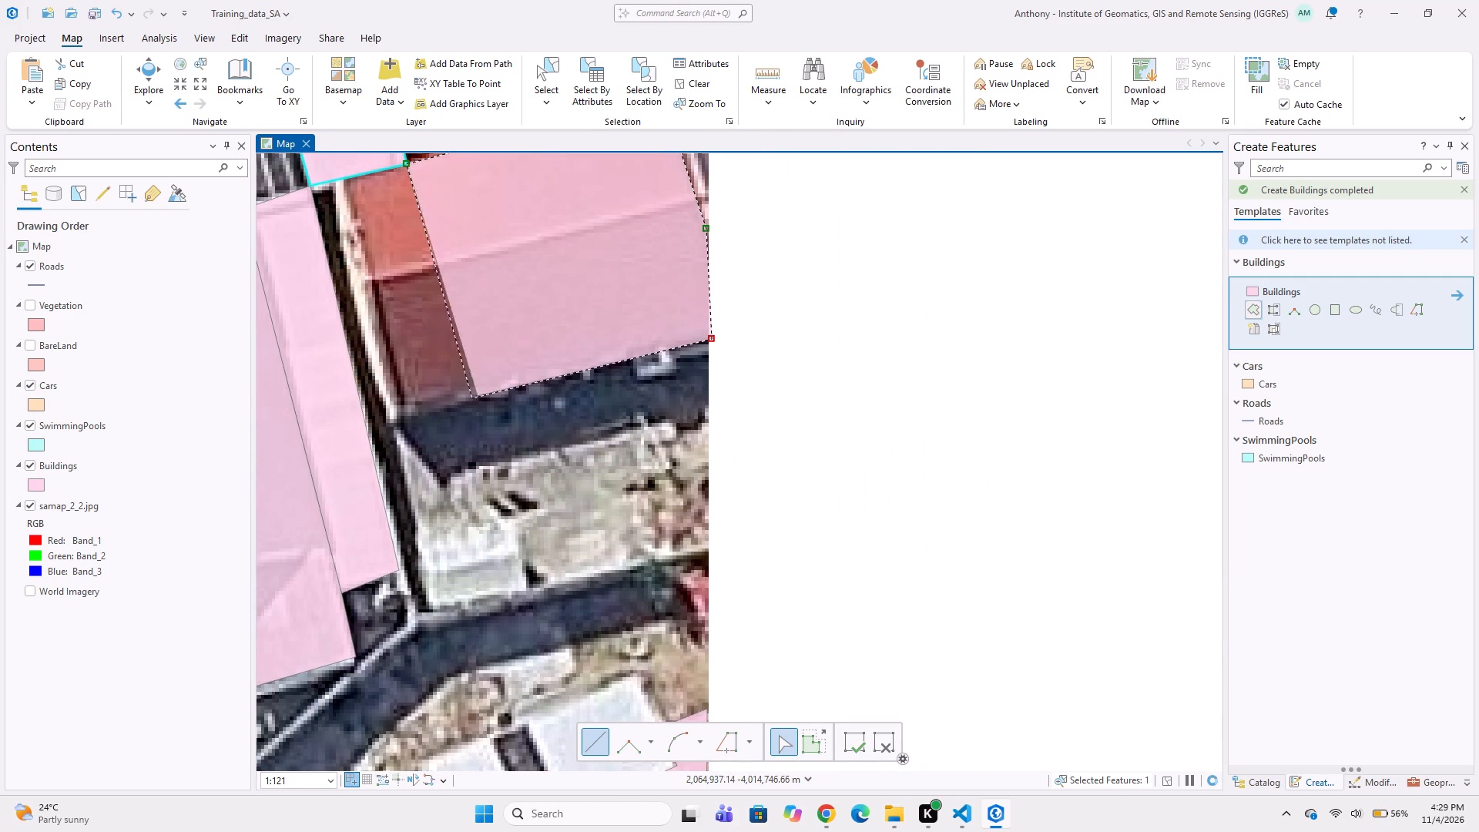
click(404, 412)
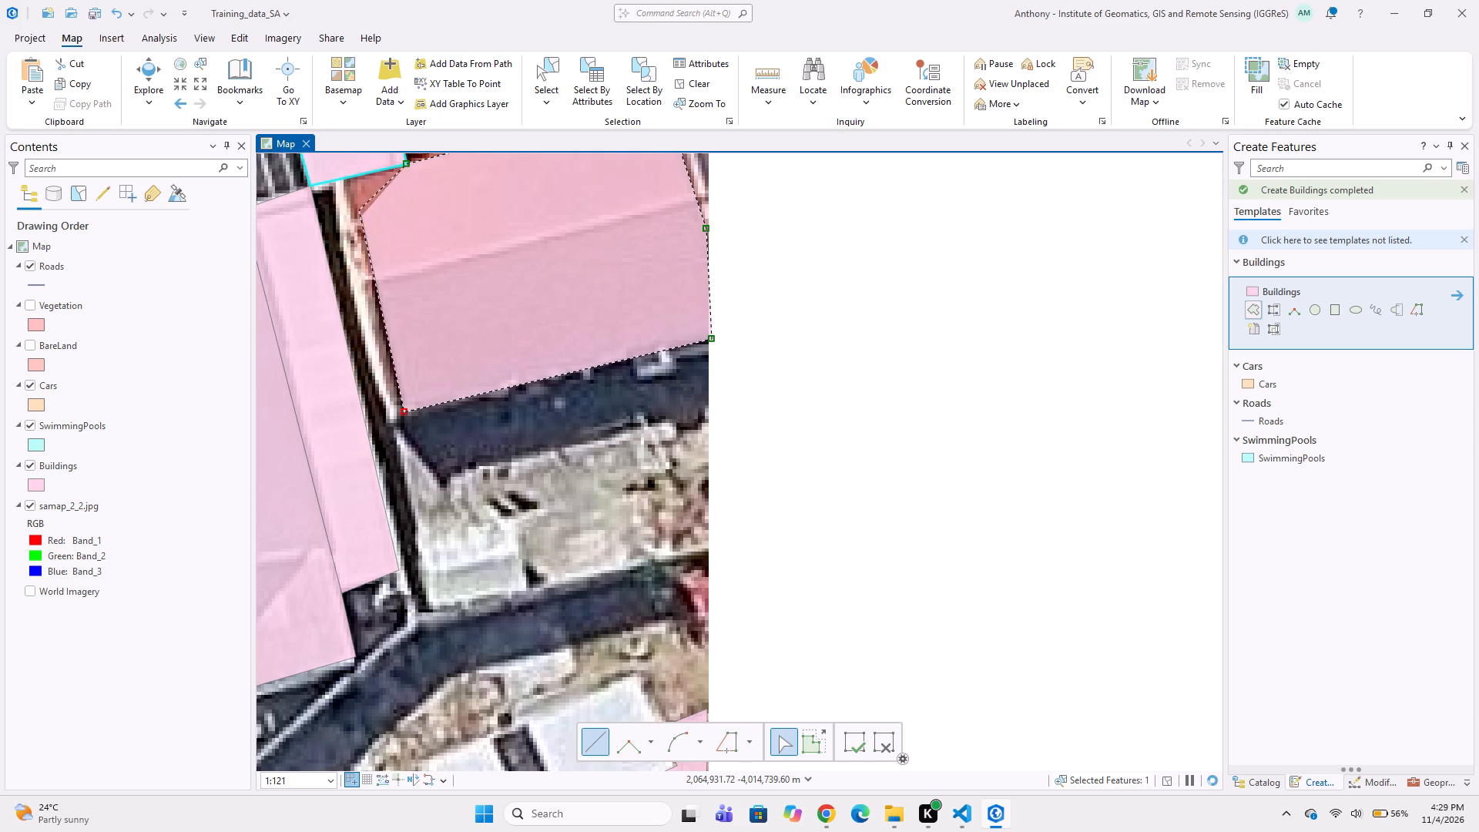
double_click(343, 180)
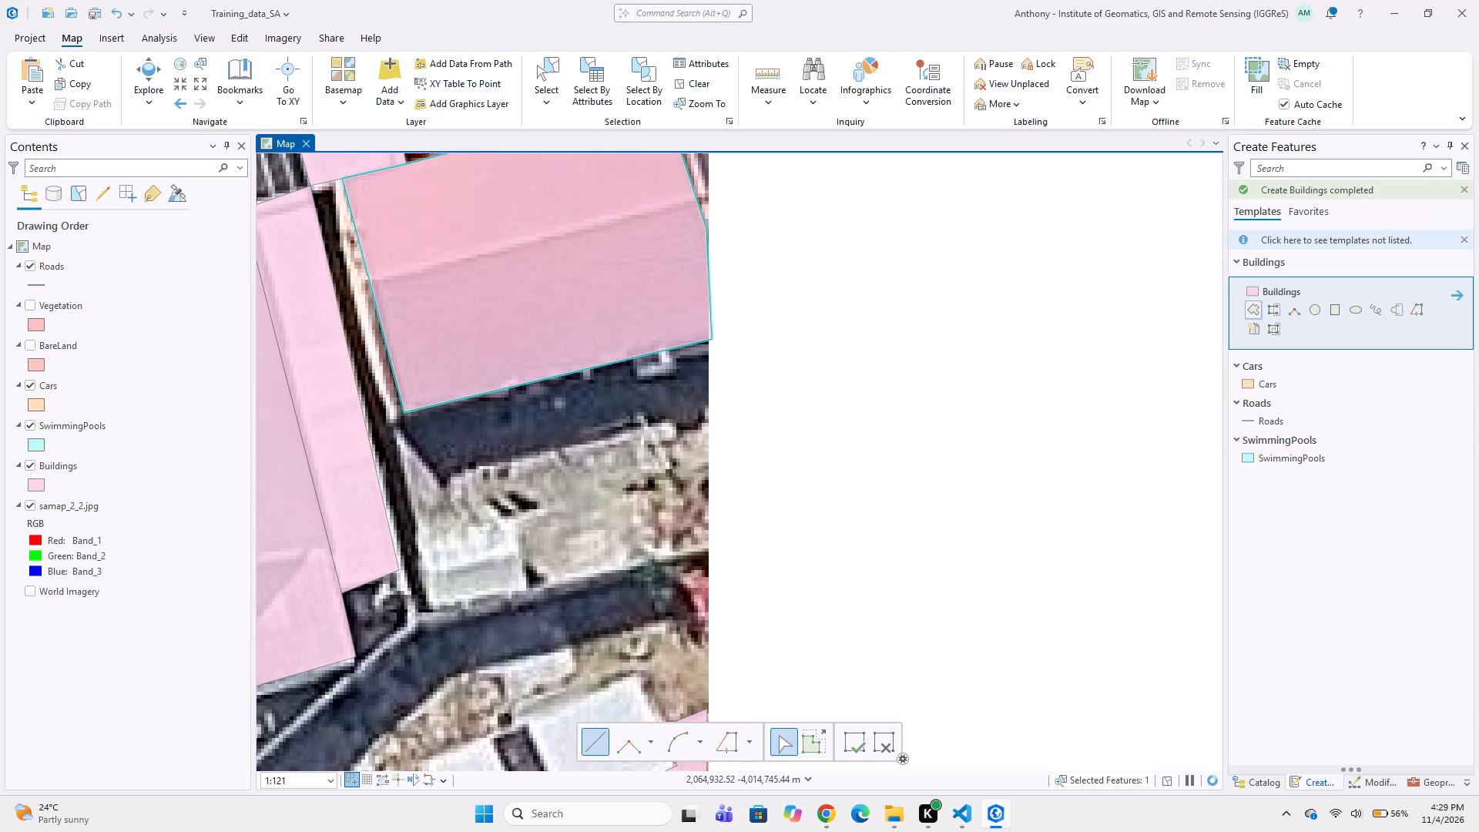
Digitize a Buildings polygon around the white roof with the dark central strip, joining the existing building polygon on its south side.
middle_drag(453, 520, 482, 437)
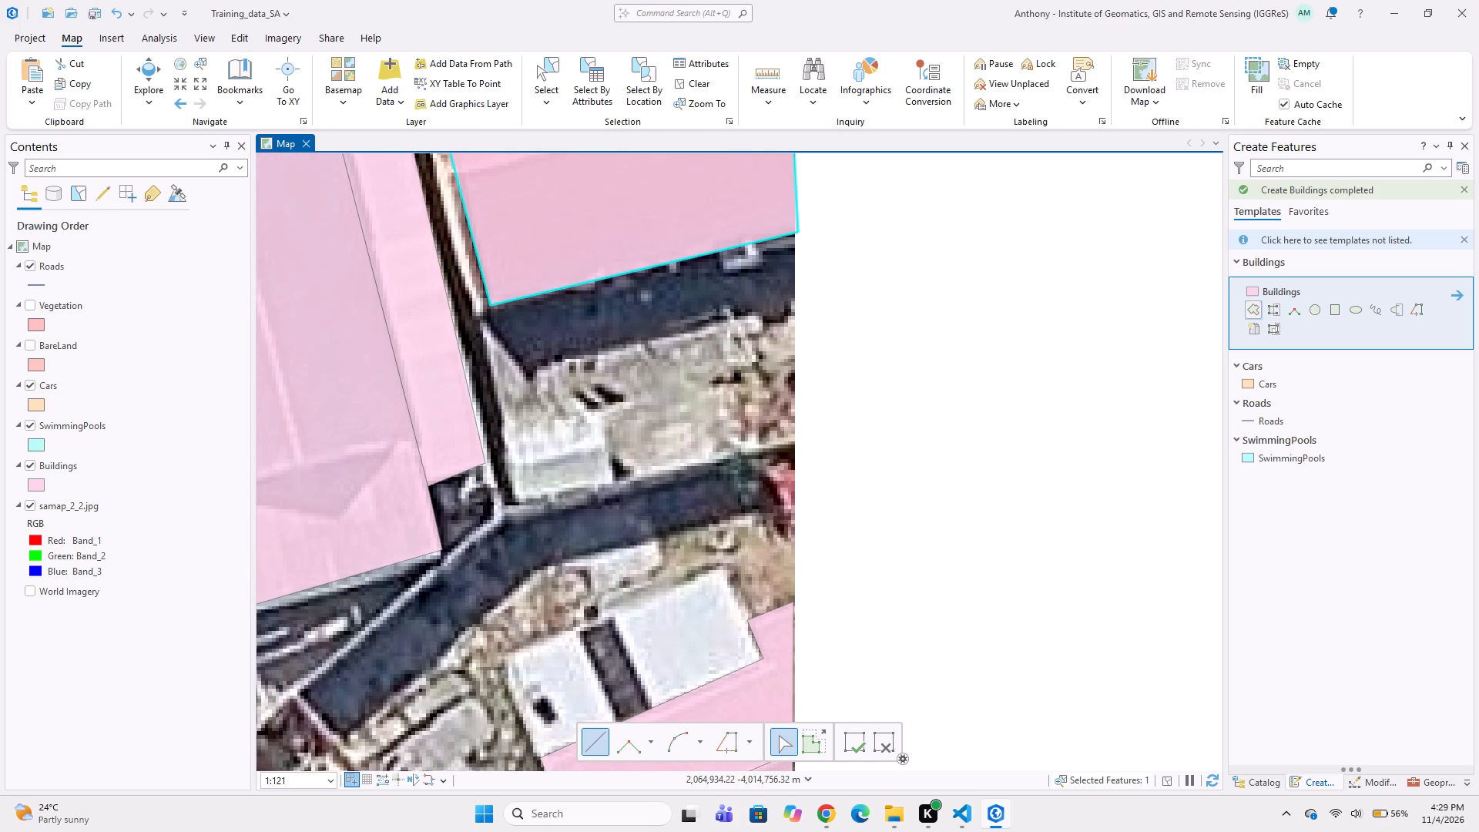
scroll(539, 475, down, 2)
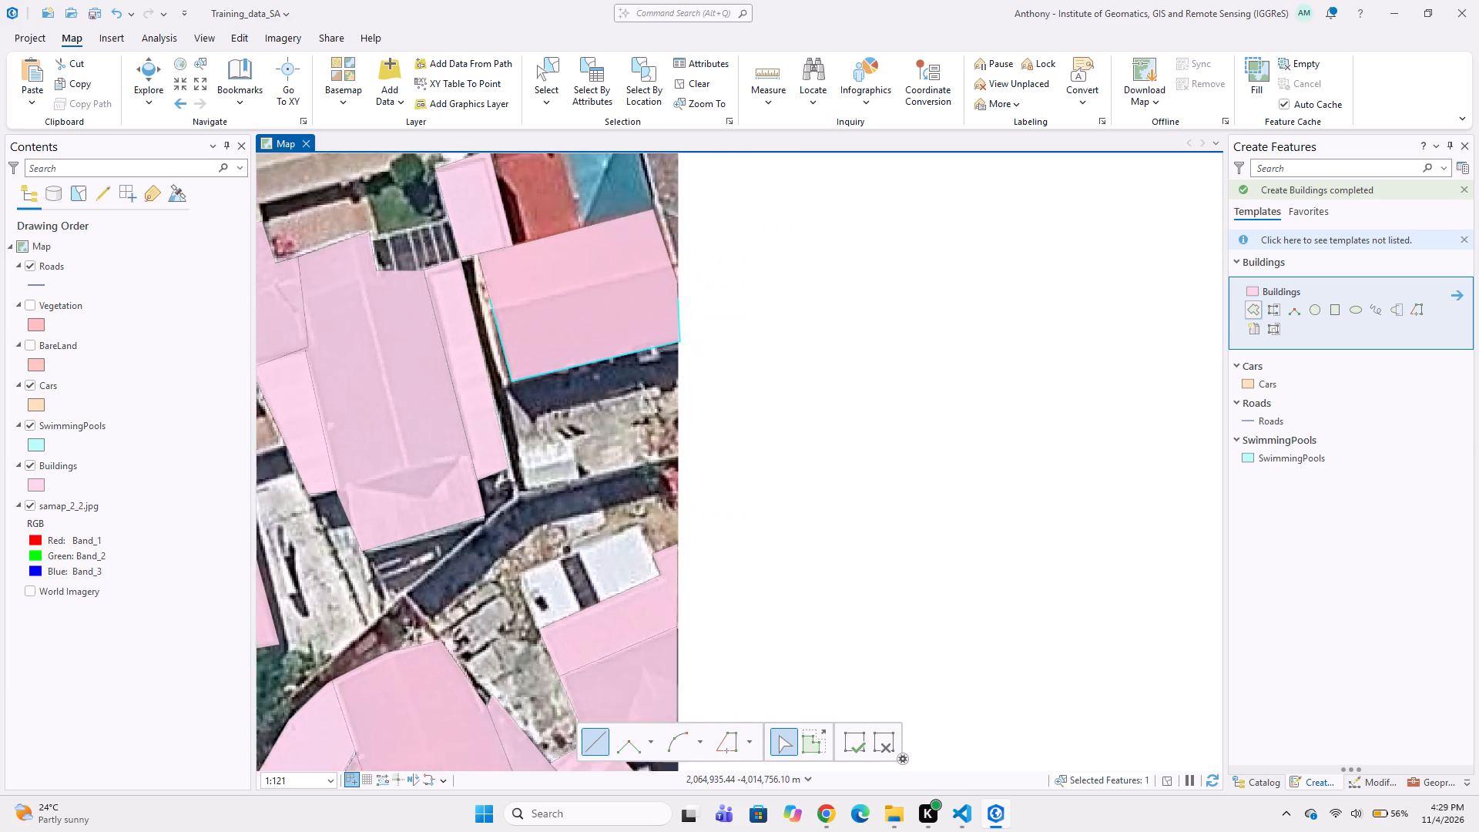
middle_drag(518, 525, 590, 536)
scroll(606, 571, up, 1)
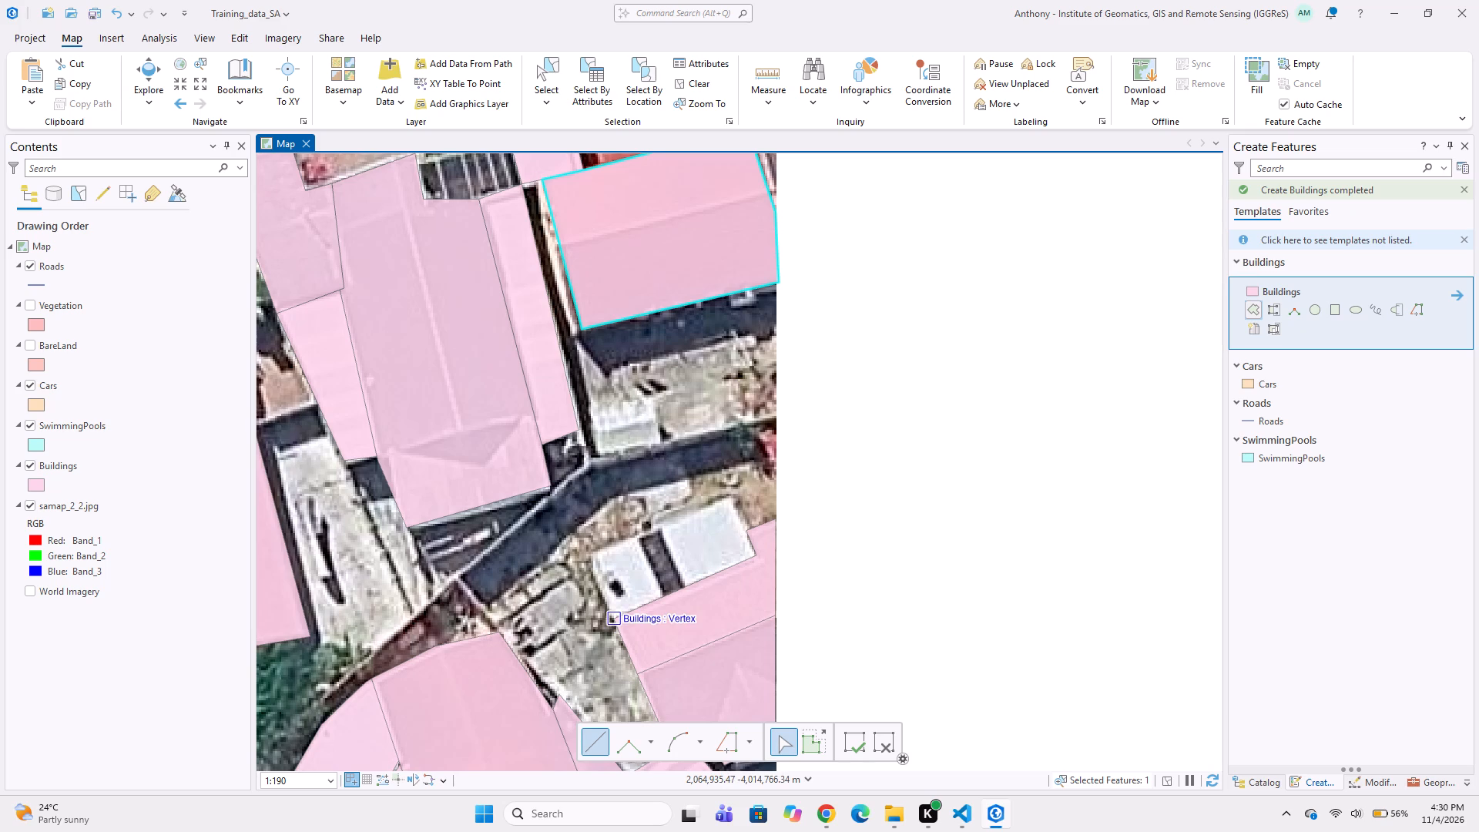
click(615, 620)
click(582, 558)
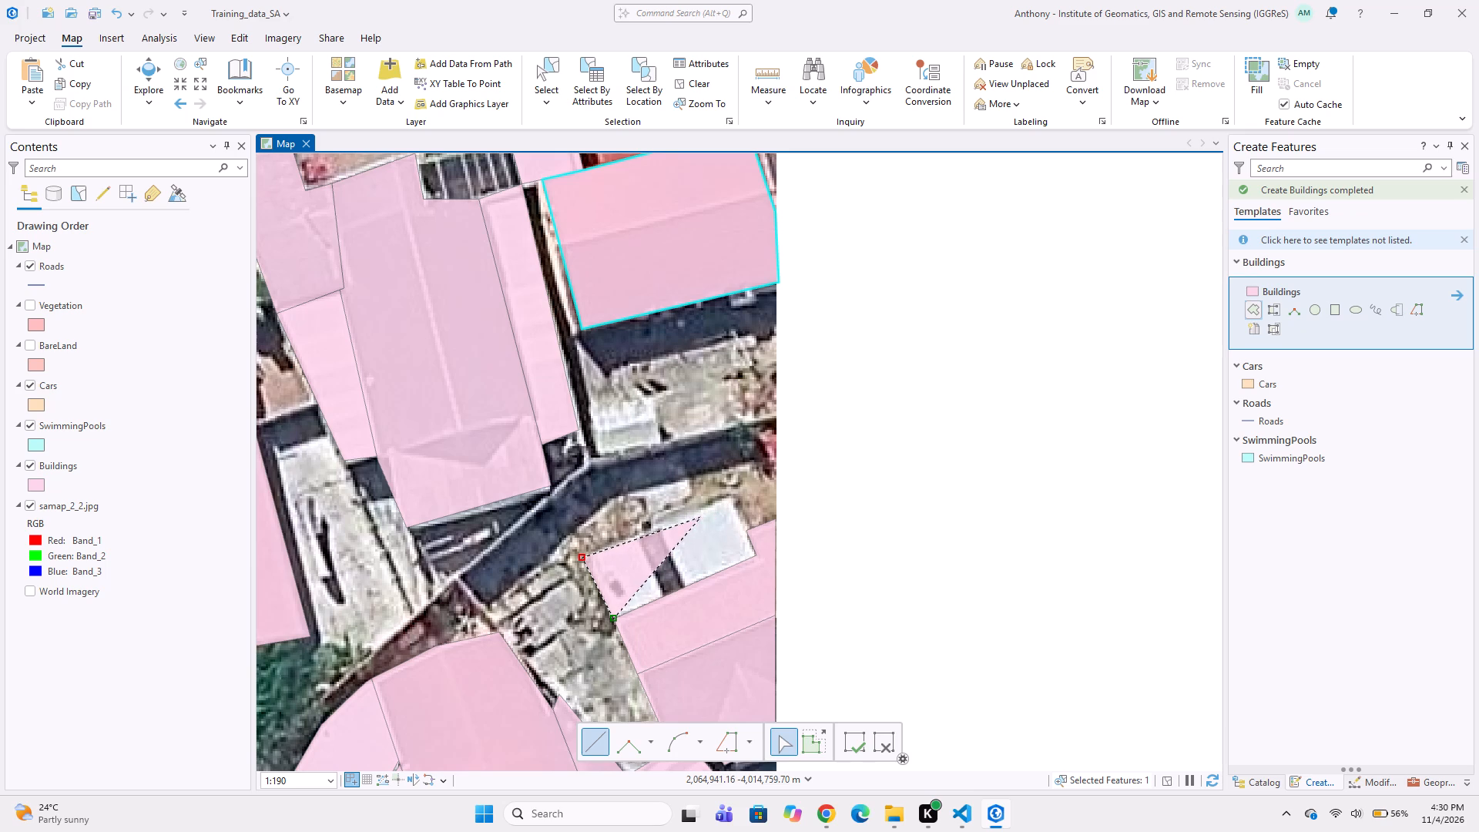
click(733, 493)
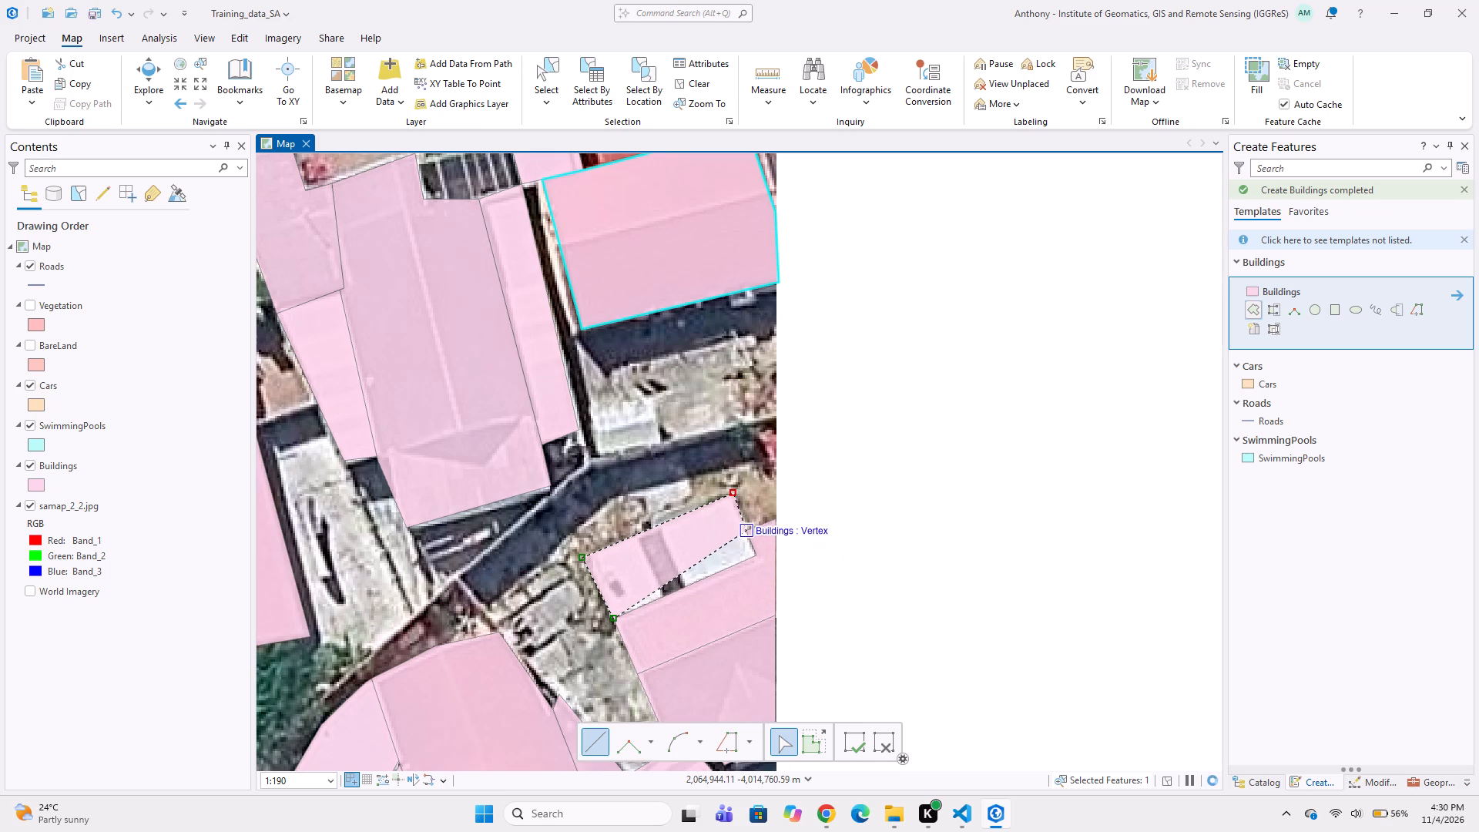
click(753, 534)
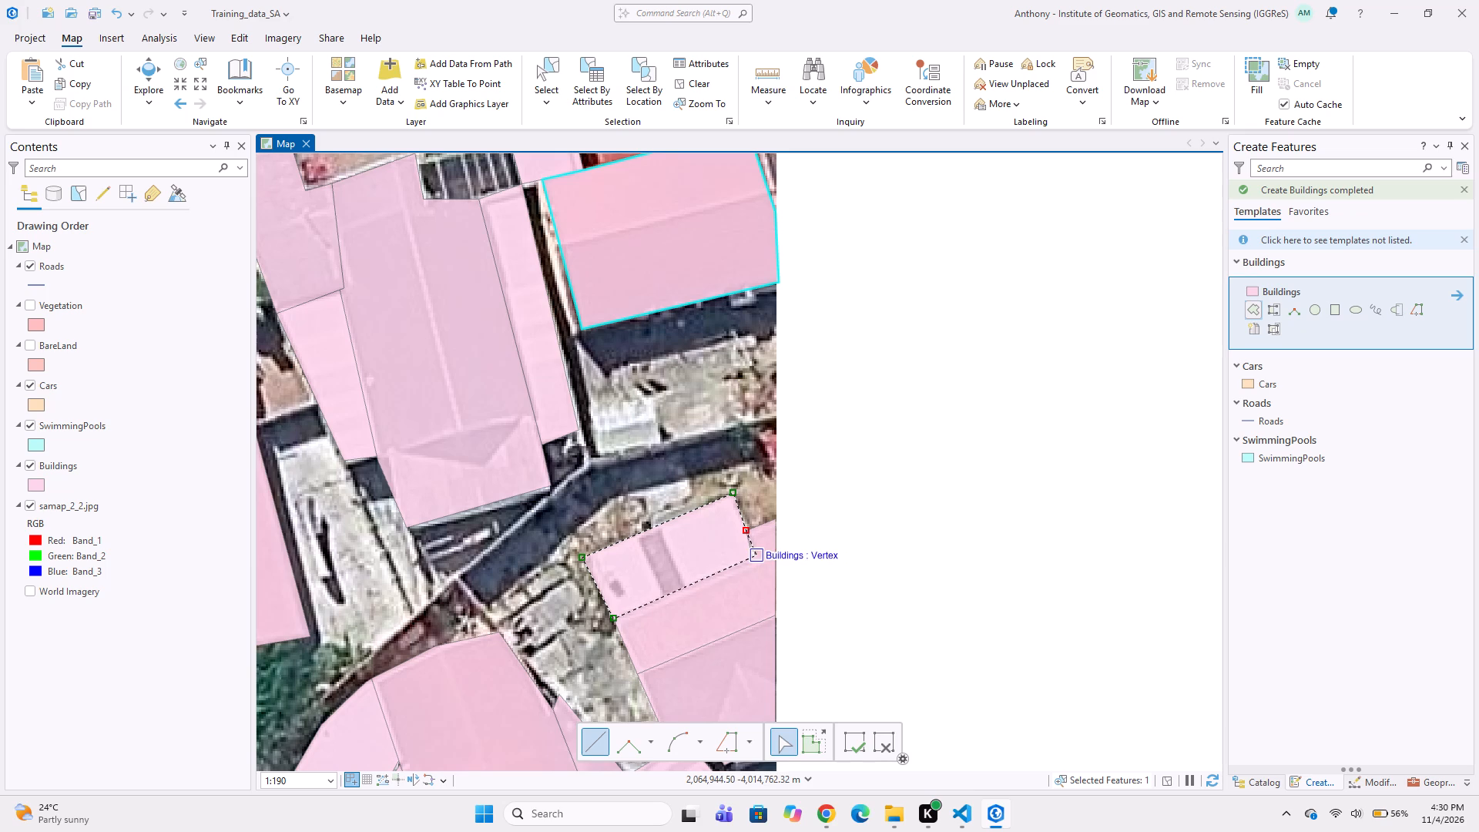
double_click(755, 561)
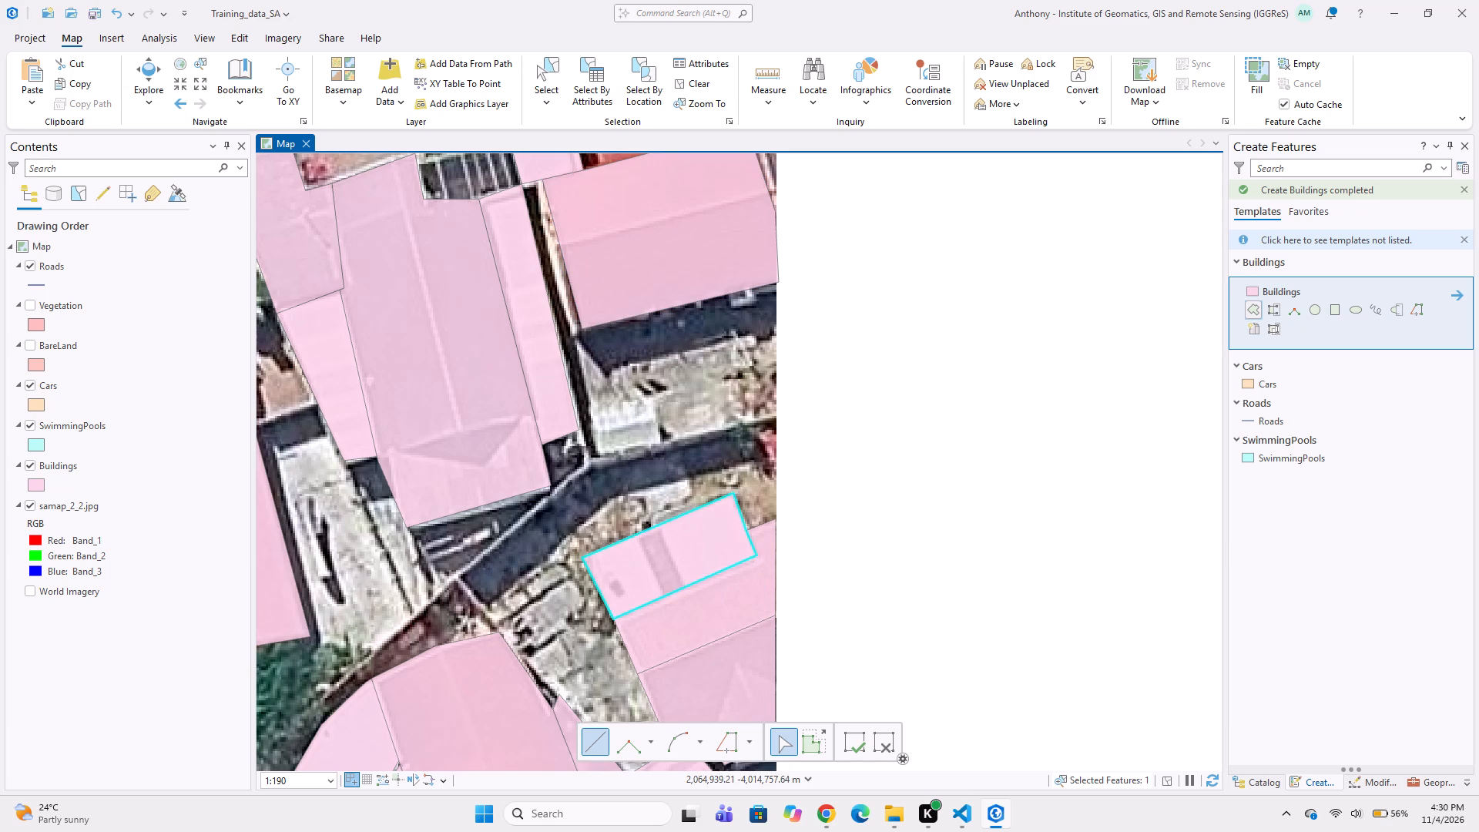
Digitize a Buildings polygon around the red front roof between the small light grey roof and the teal roof, joining the large gabled building.
scroll(663, 458, down, 1)
middle_drag(615, 450, 652, 509)
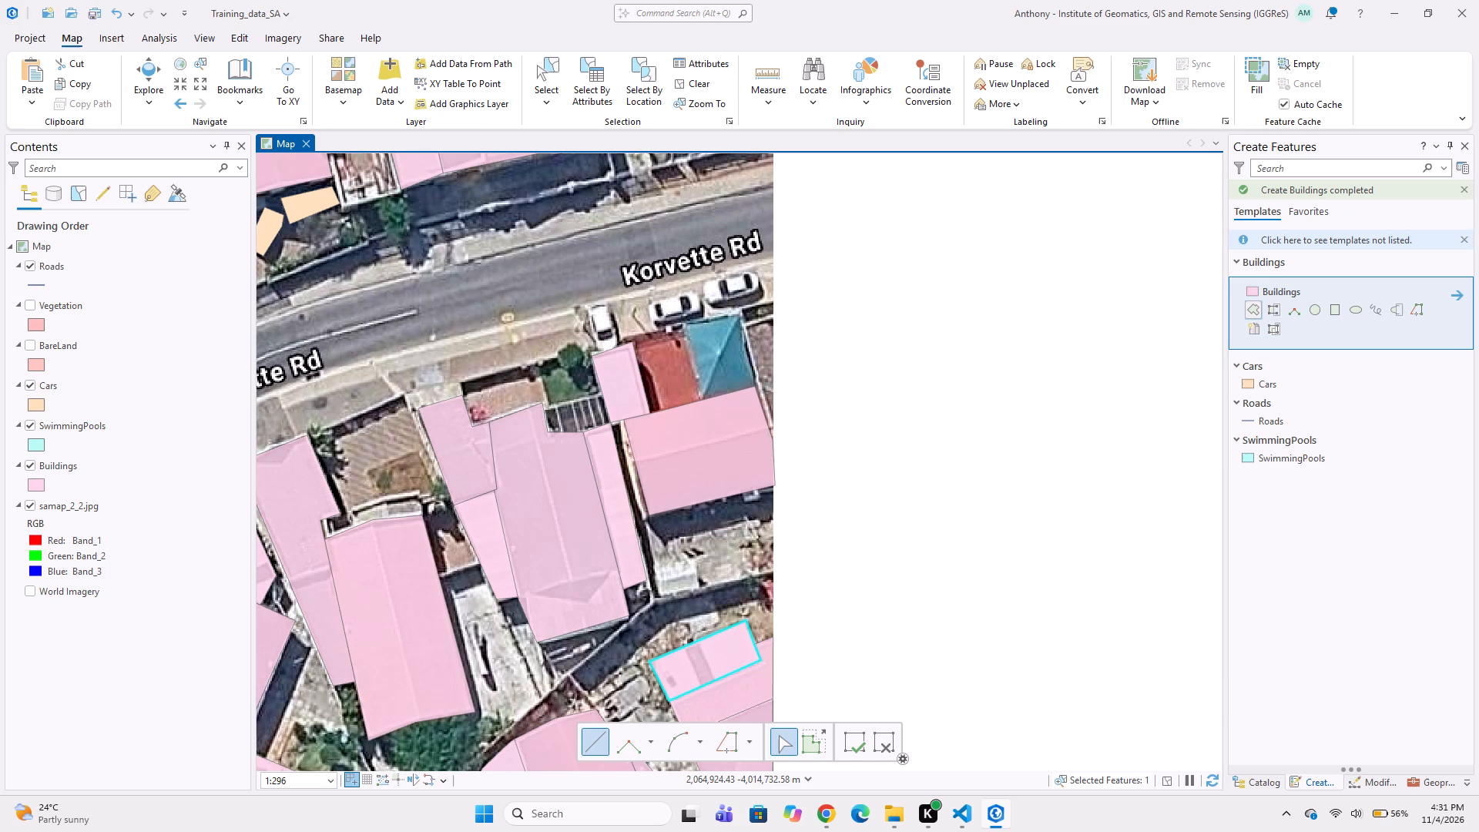
scroll(676, 347, up, 1)
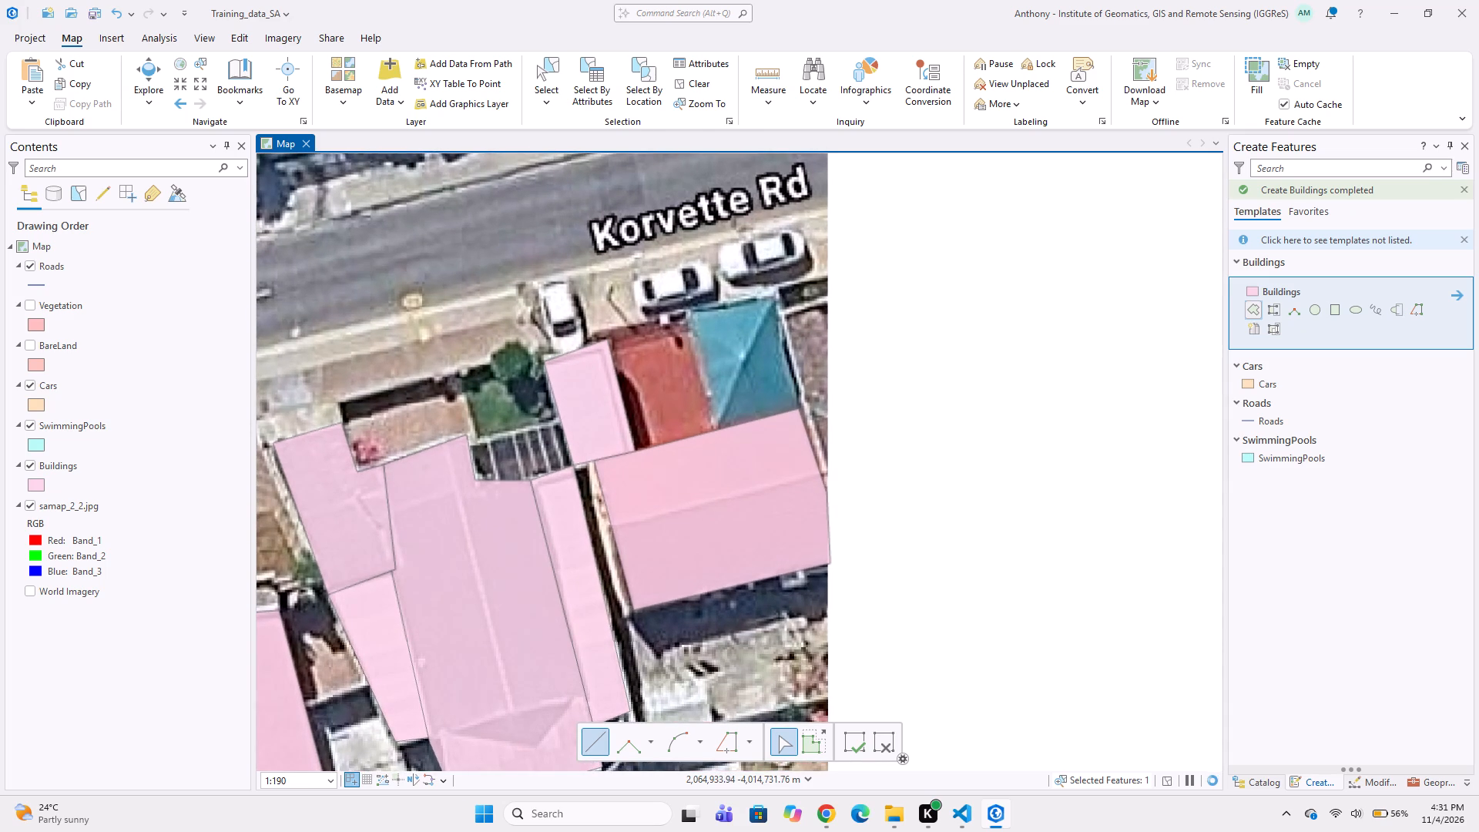
middle_drag(649, 398, 655, 461)
scroll(731, 506, up, 1)
scroll(726, 491, down, 4)
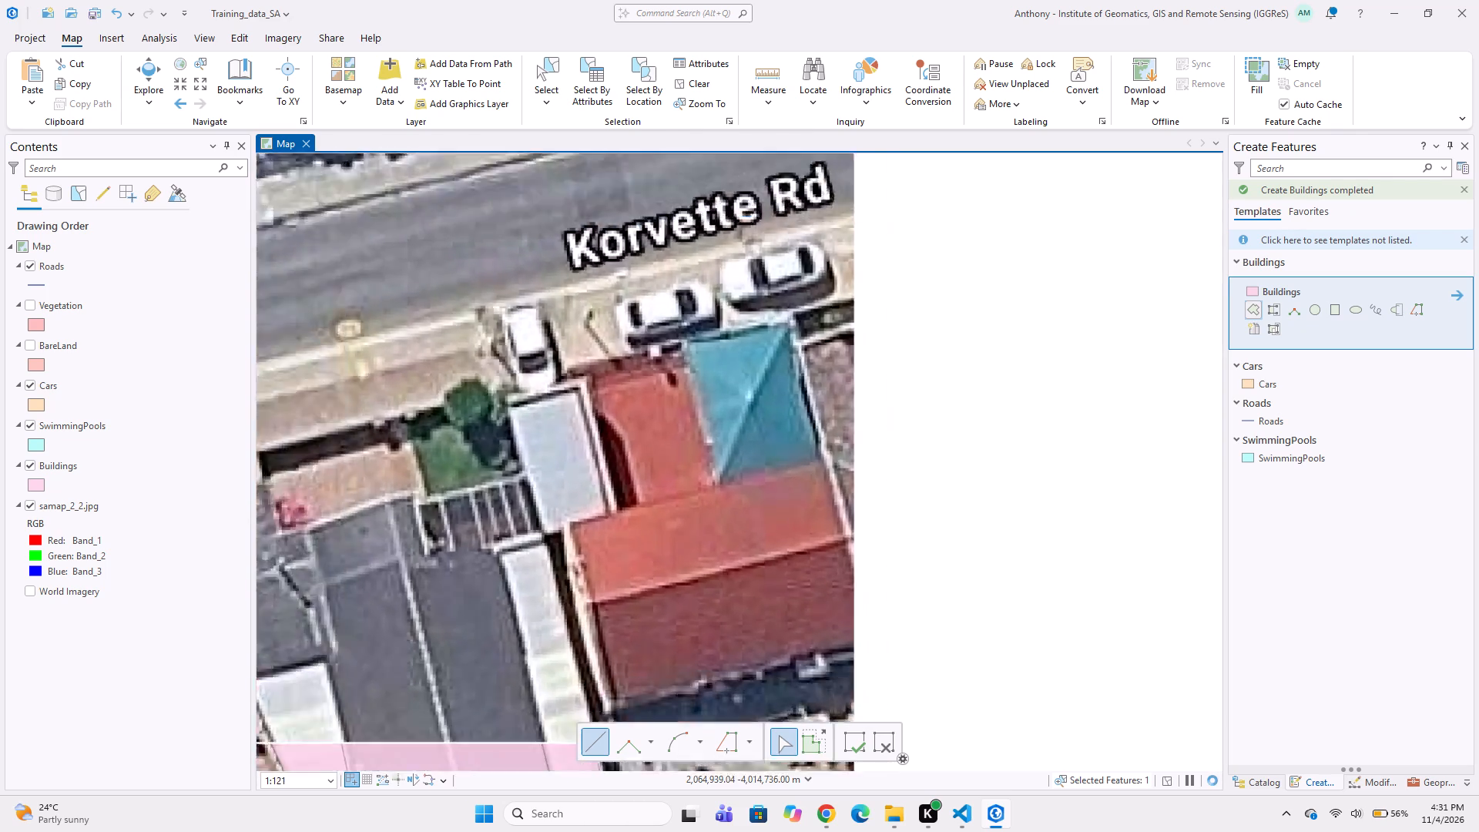
scroll(701, 475, up, 1)
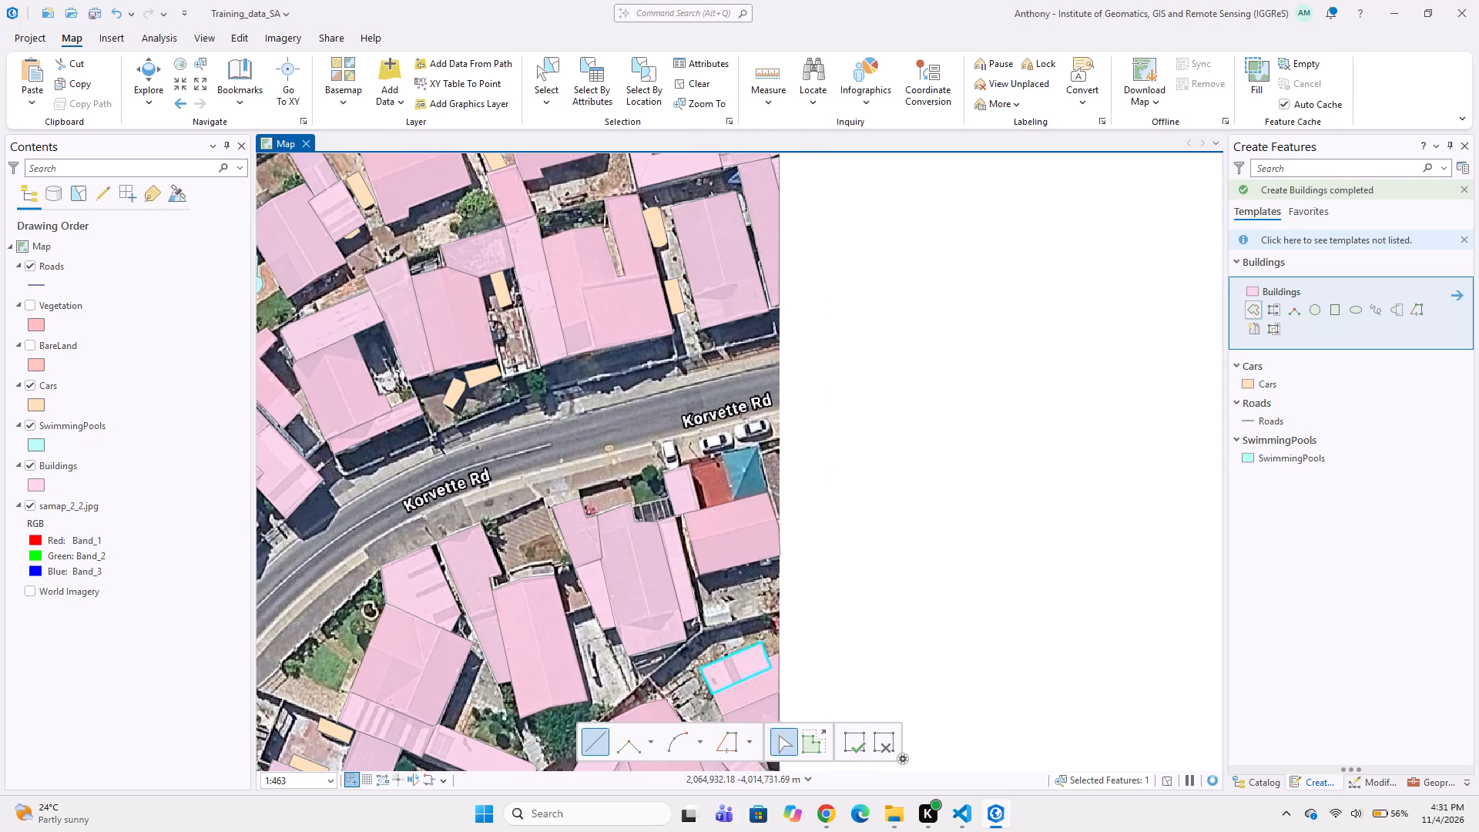
scroll(704, 482, up, 2)
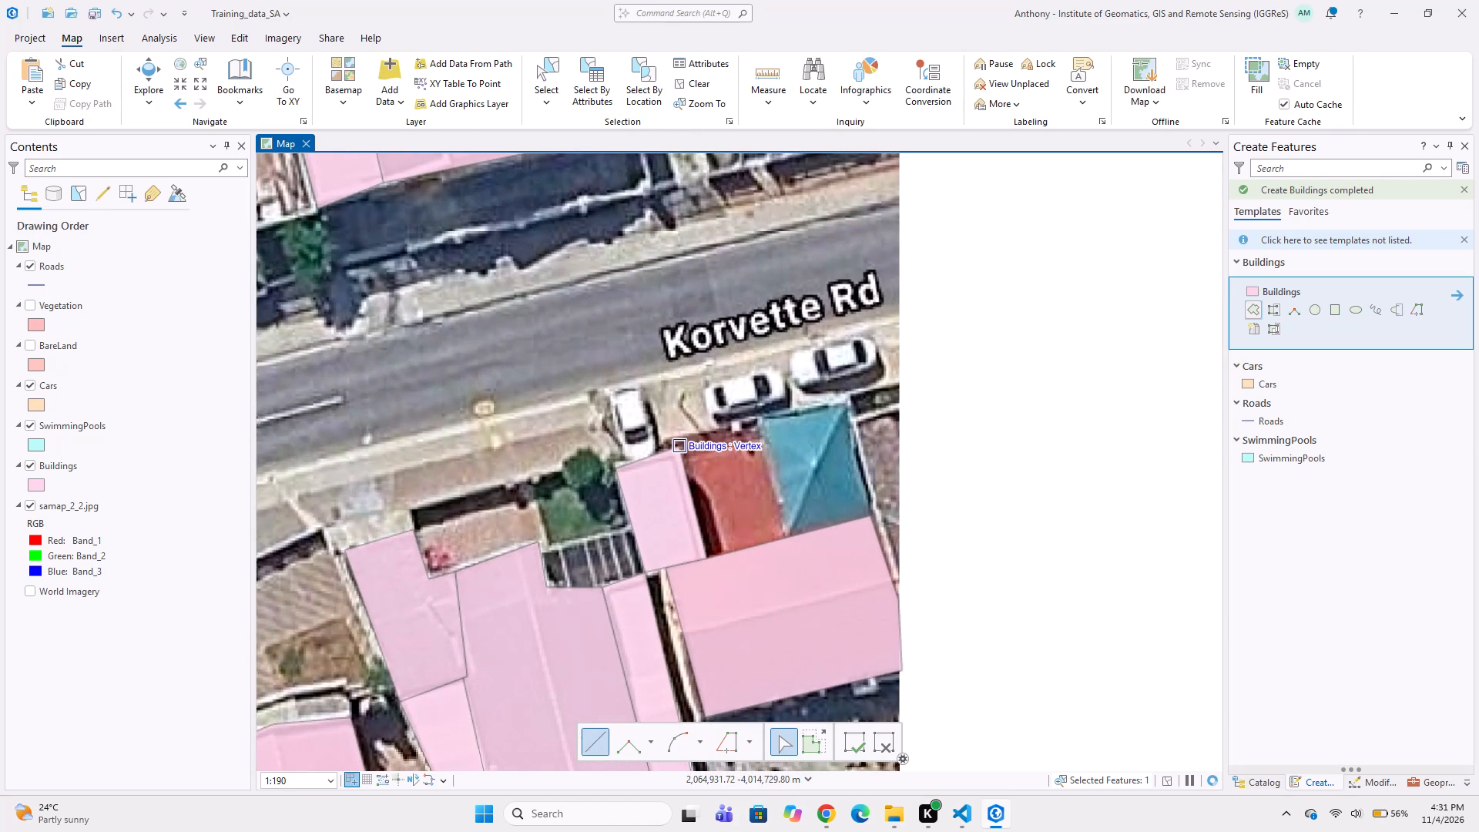
click(677, 448)
click(666, 448)
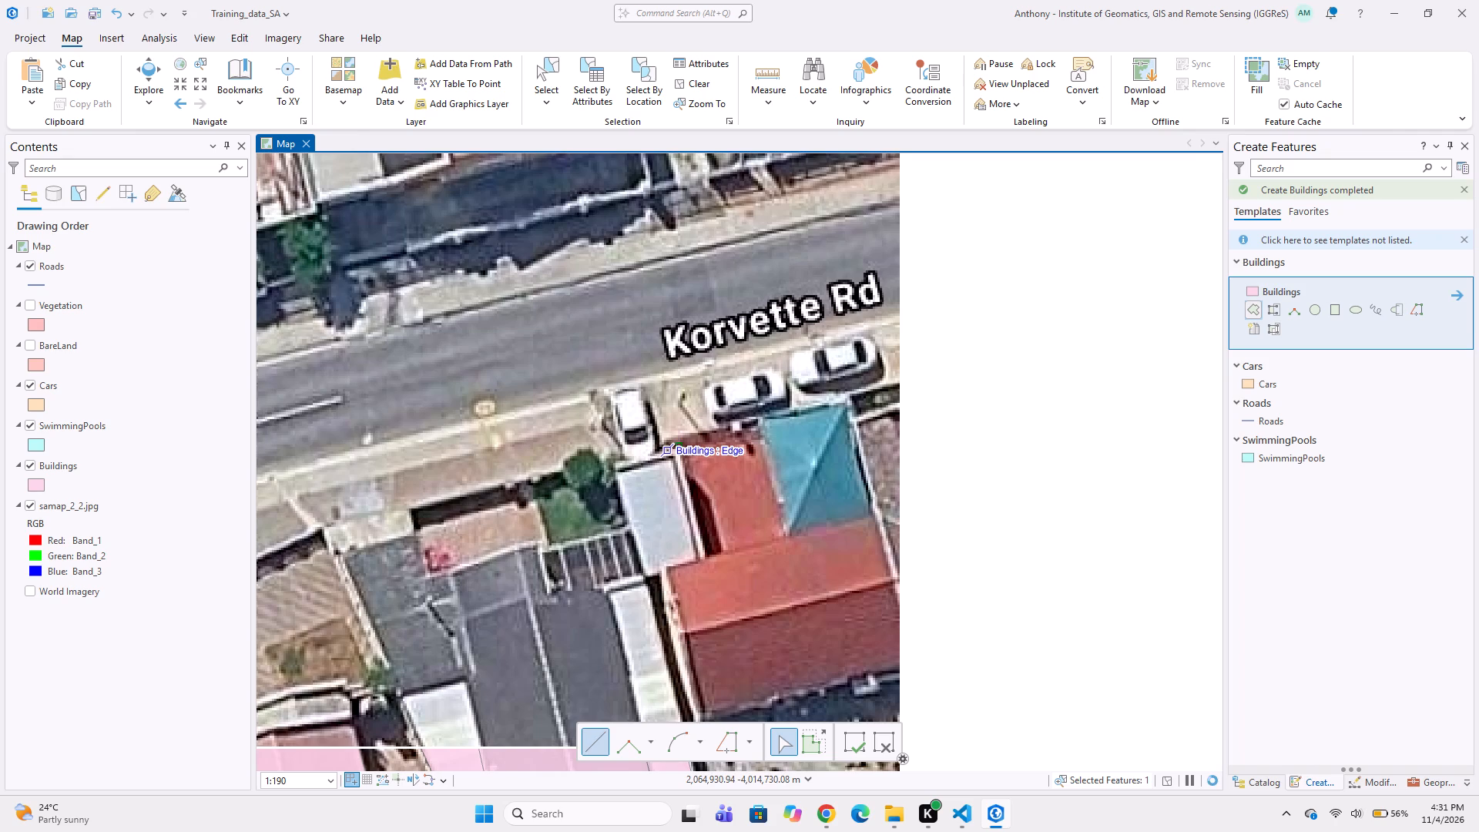
click(661, 434)
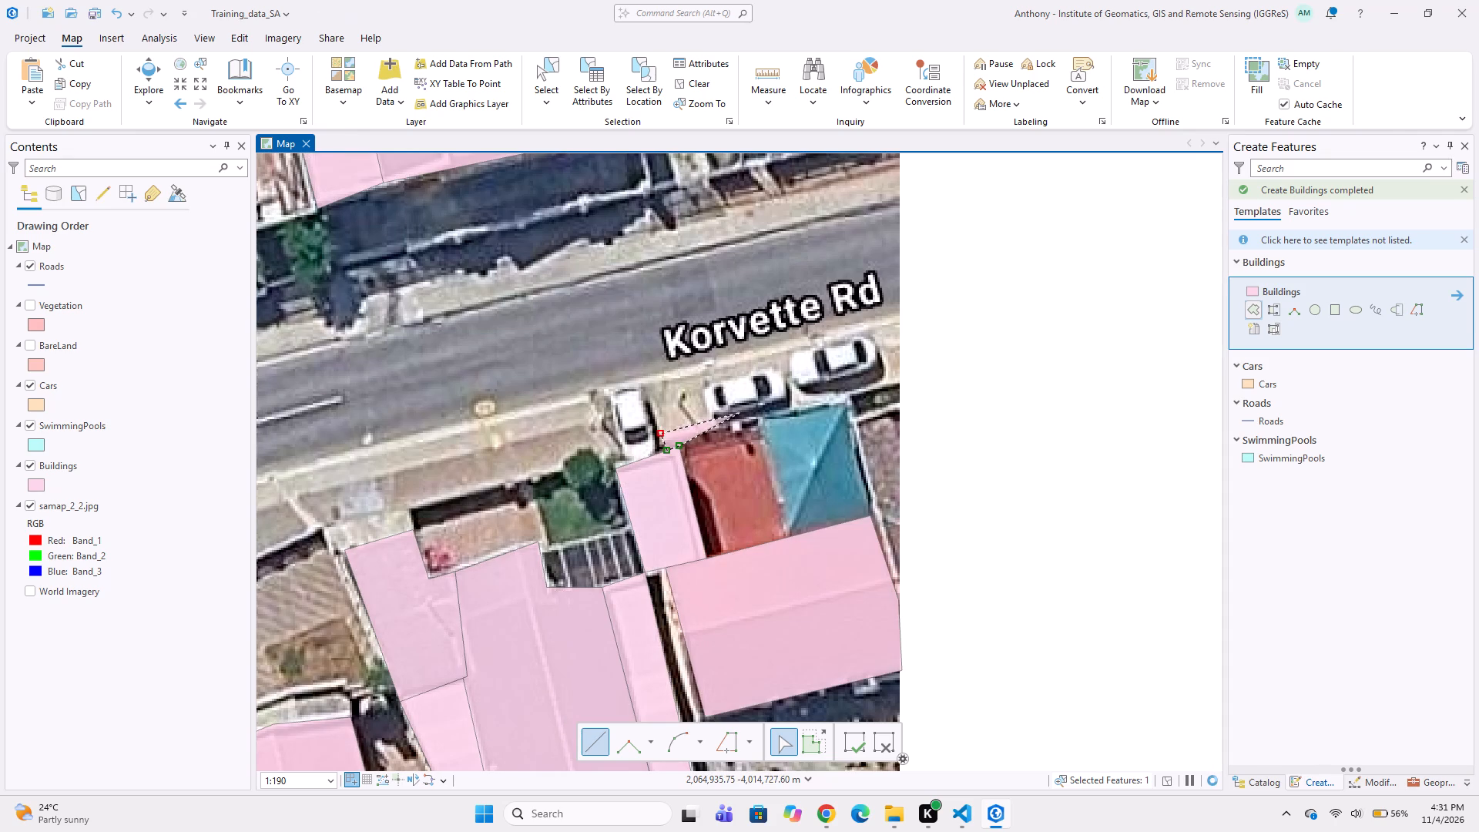
click(752, 420)
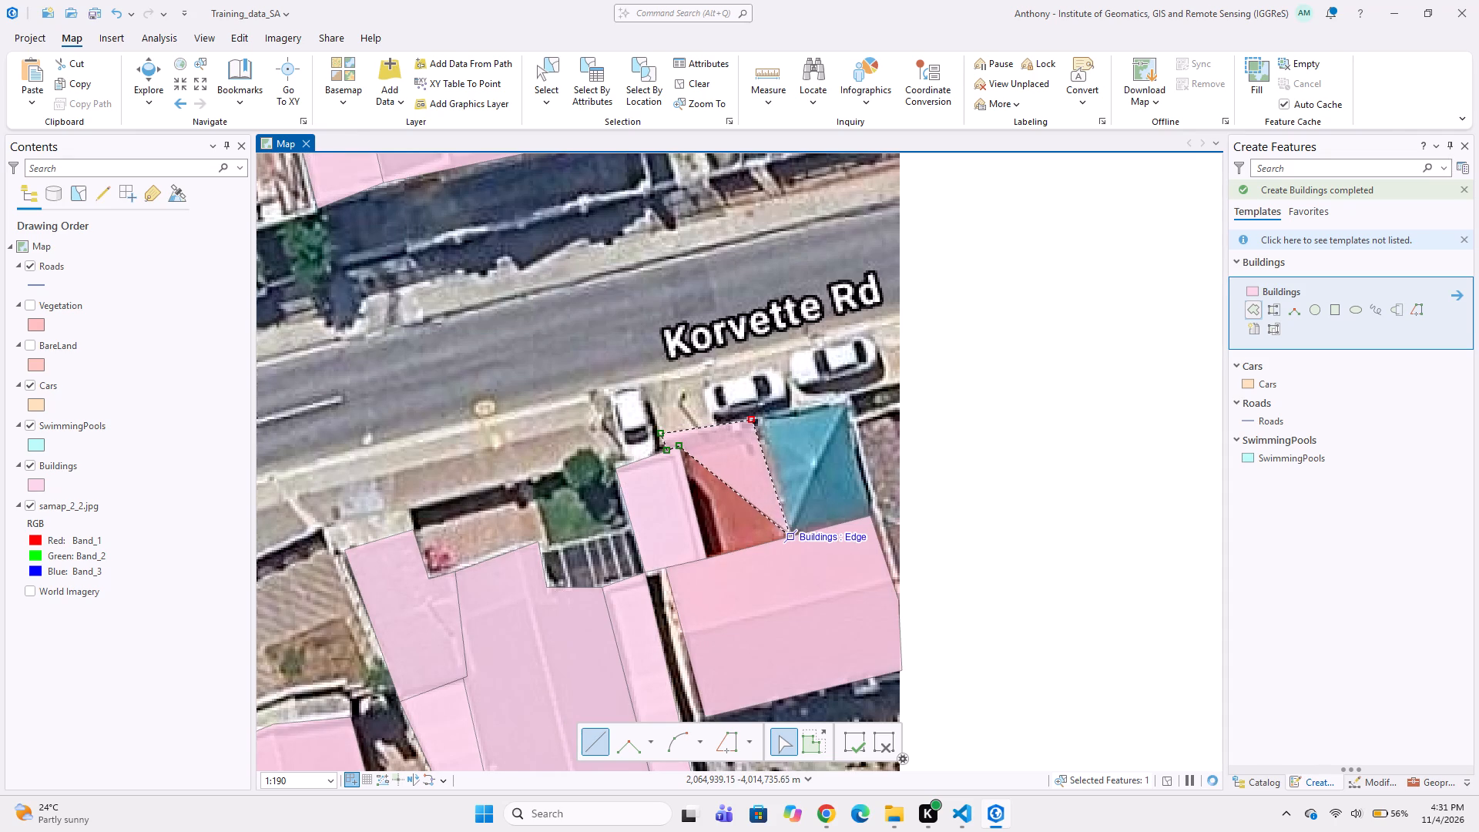
click(790, 536)
double_click(704, 552)
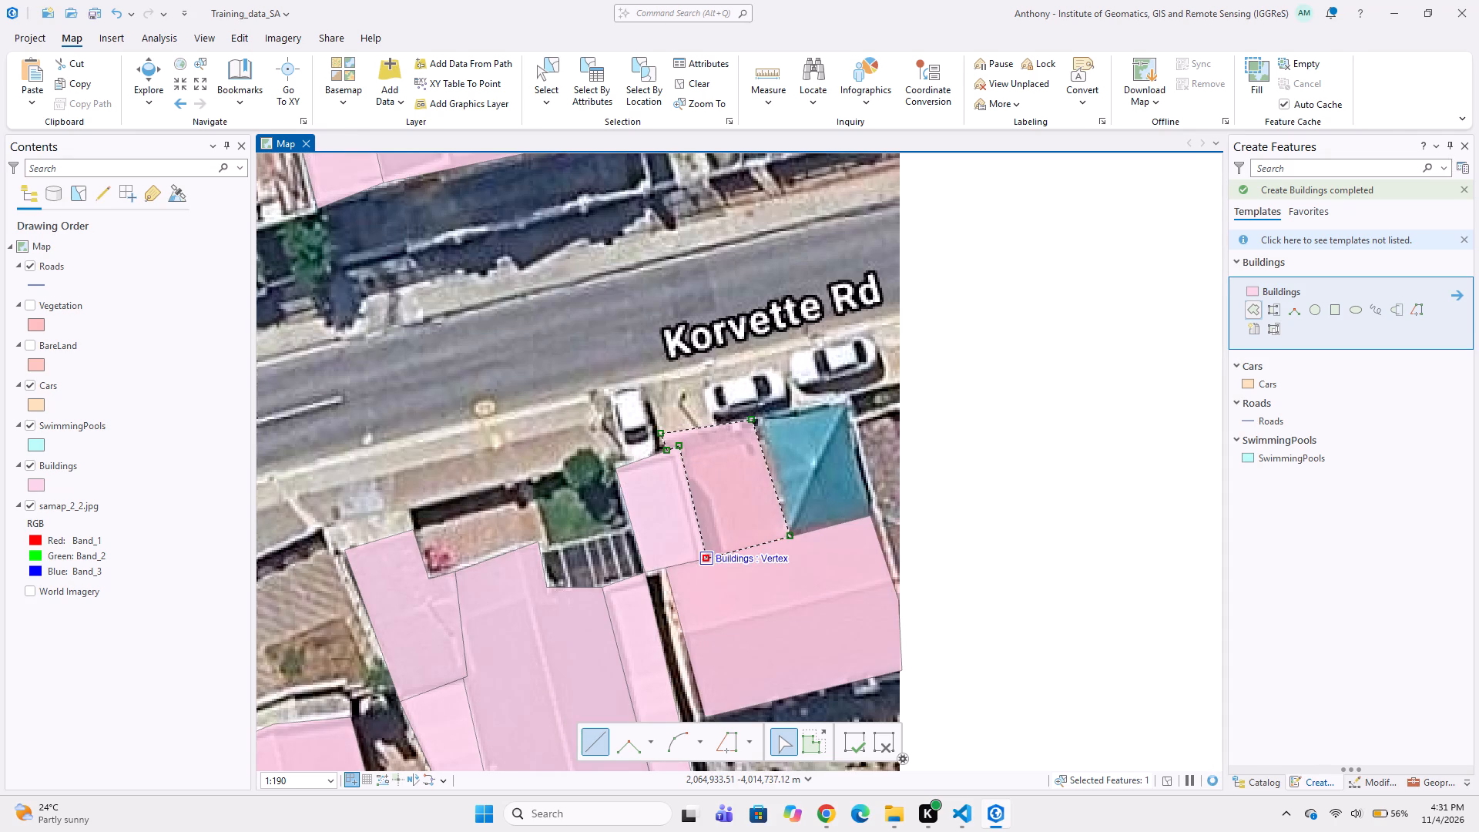
Digitize a Buildings polygon around the teal hipped roof facing Korvette Rd, sharing edges with the red front roof and the large gabled building.
click(758, 423)
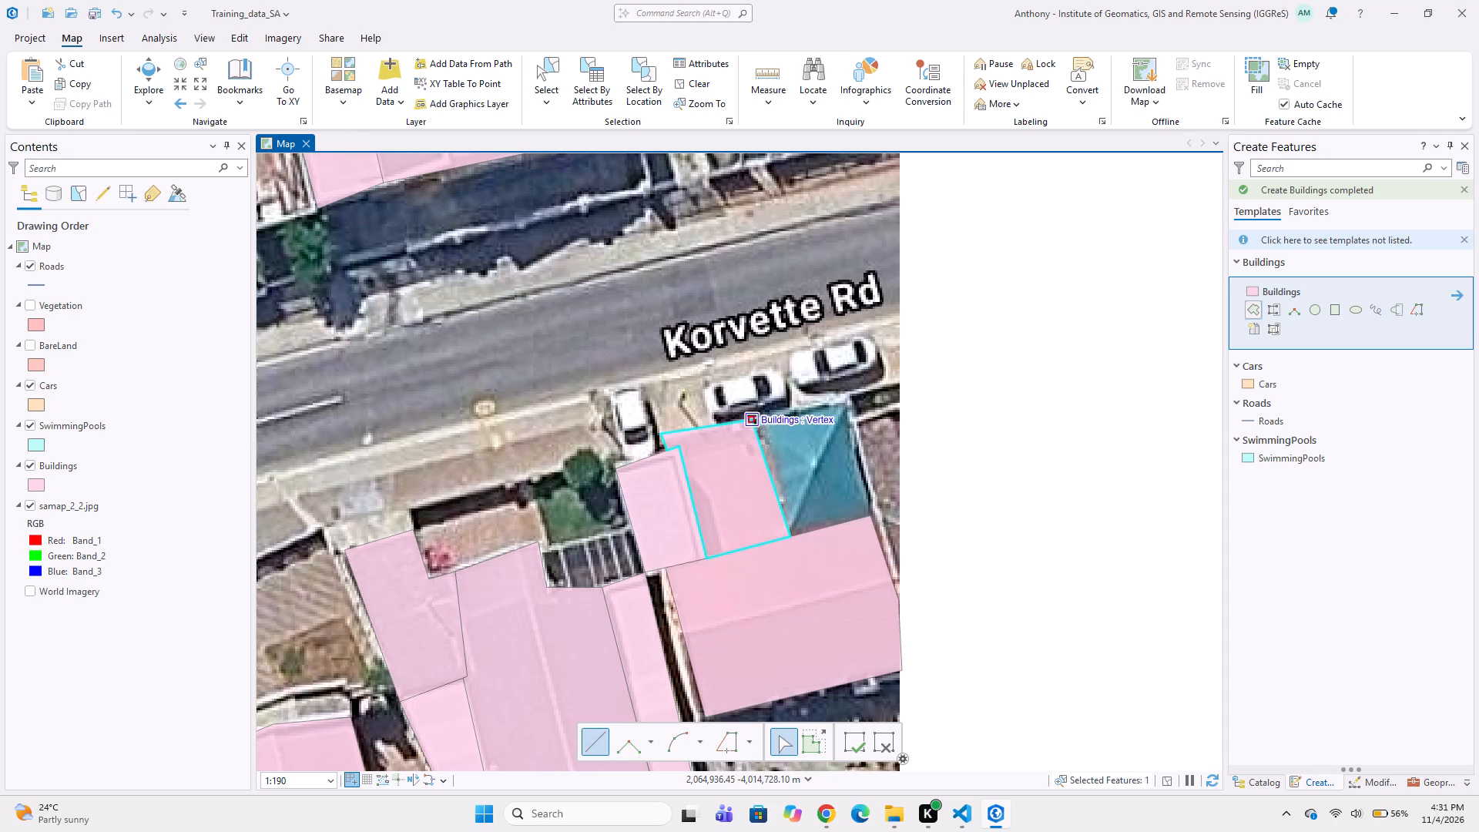
click(847, 401)
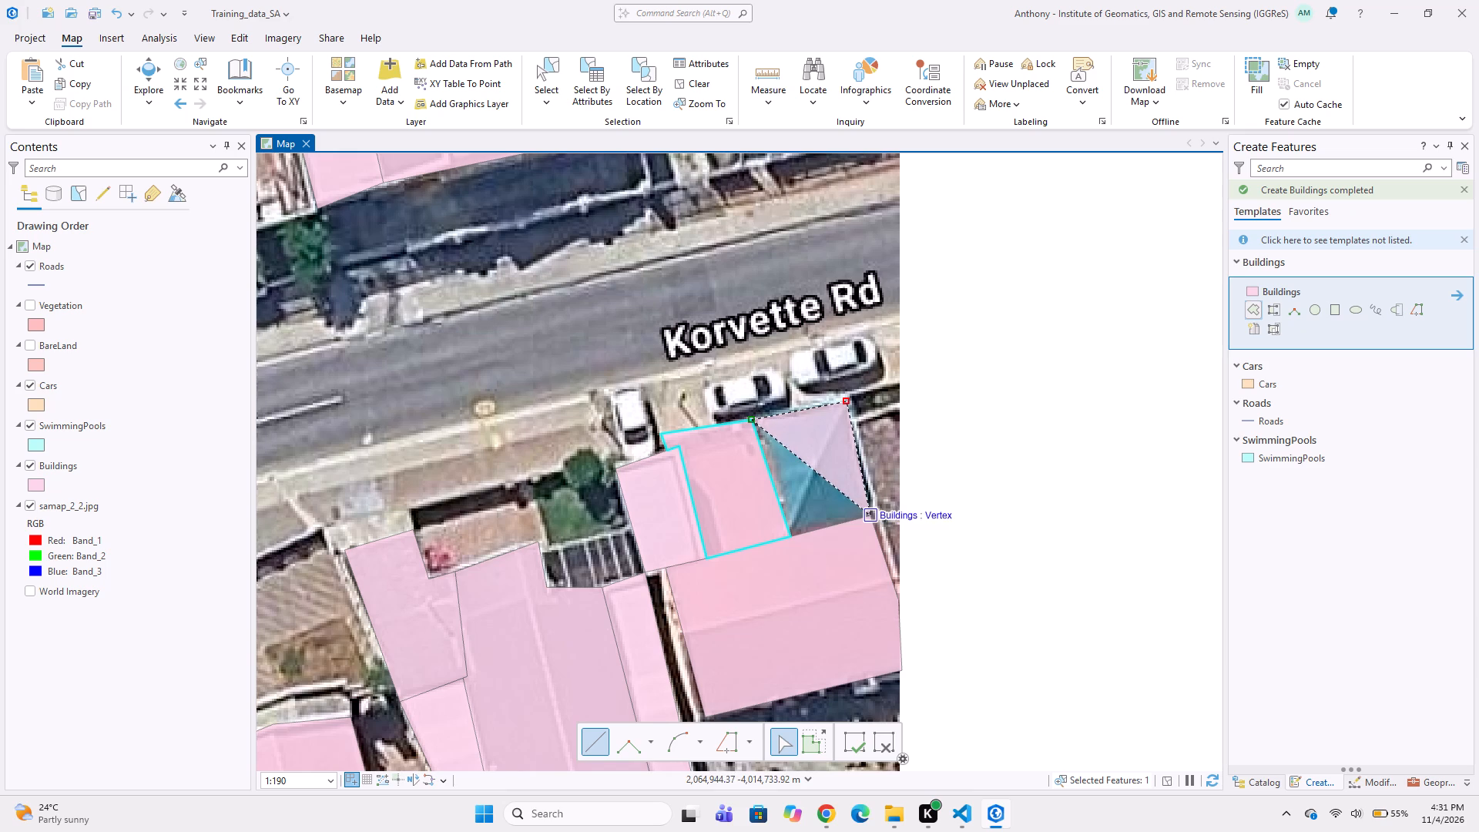
click(874, 515)
double_click(793, 533)
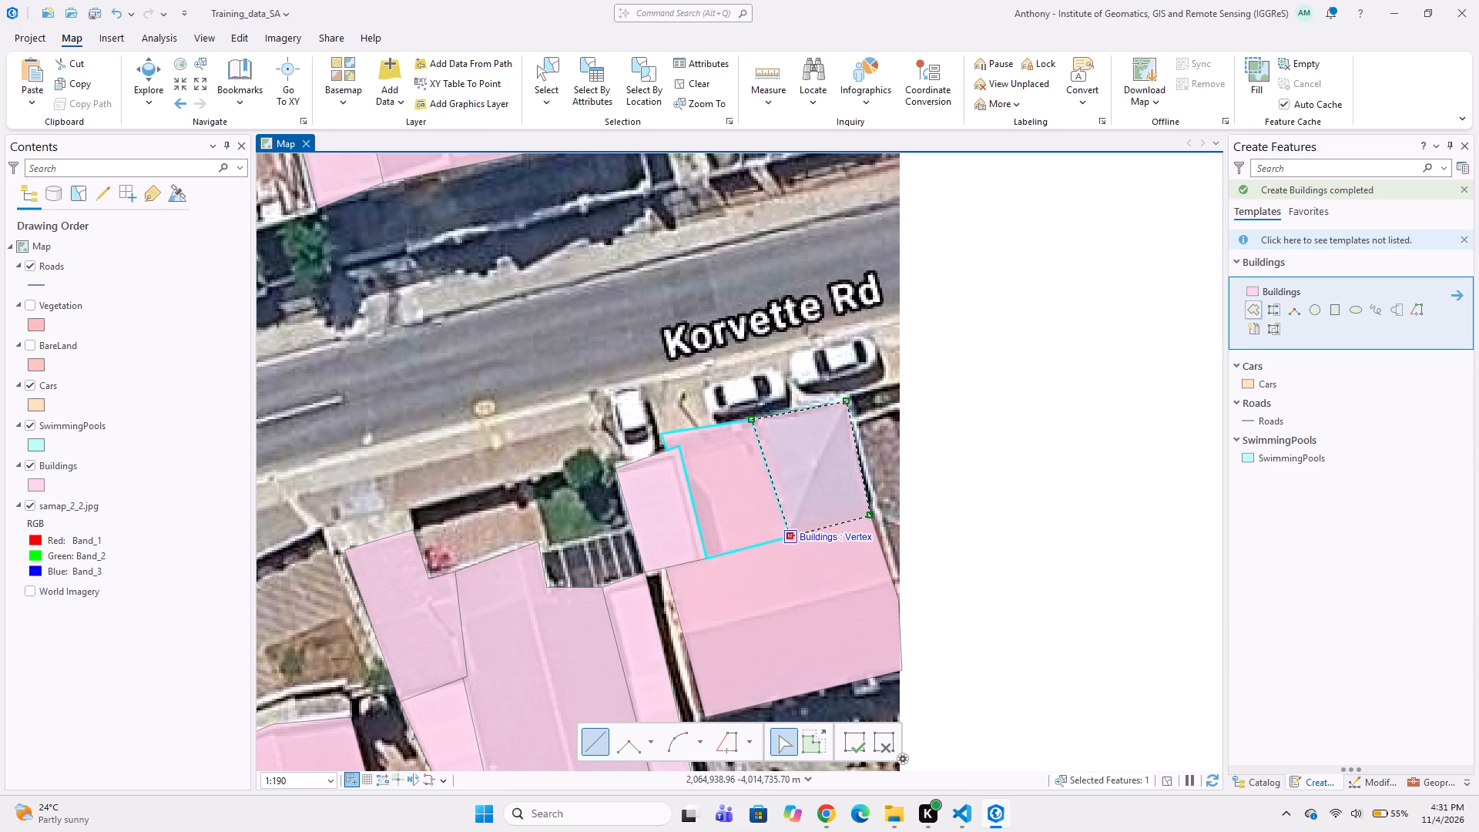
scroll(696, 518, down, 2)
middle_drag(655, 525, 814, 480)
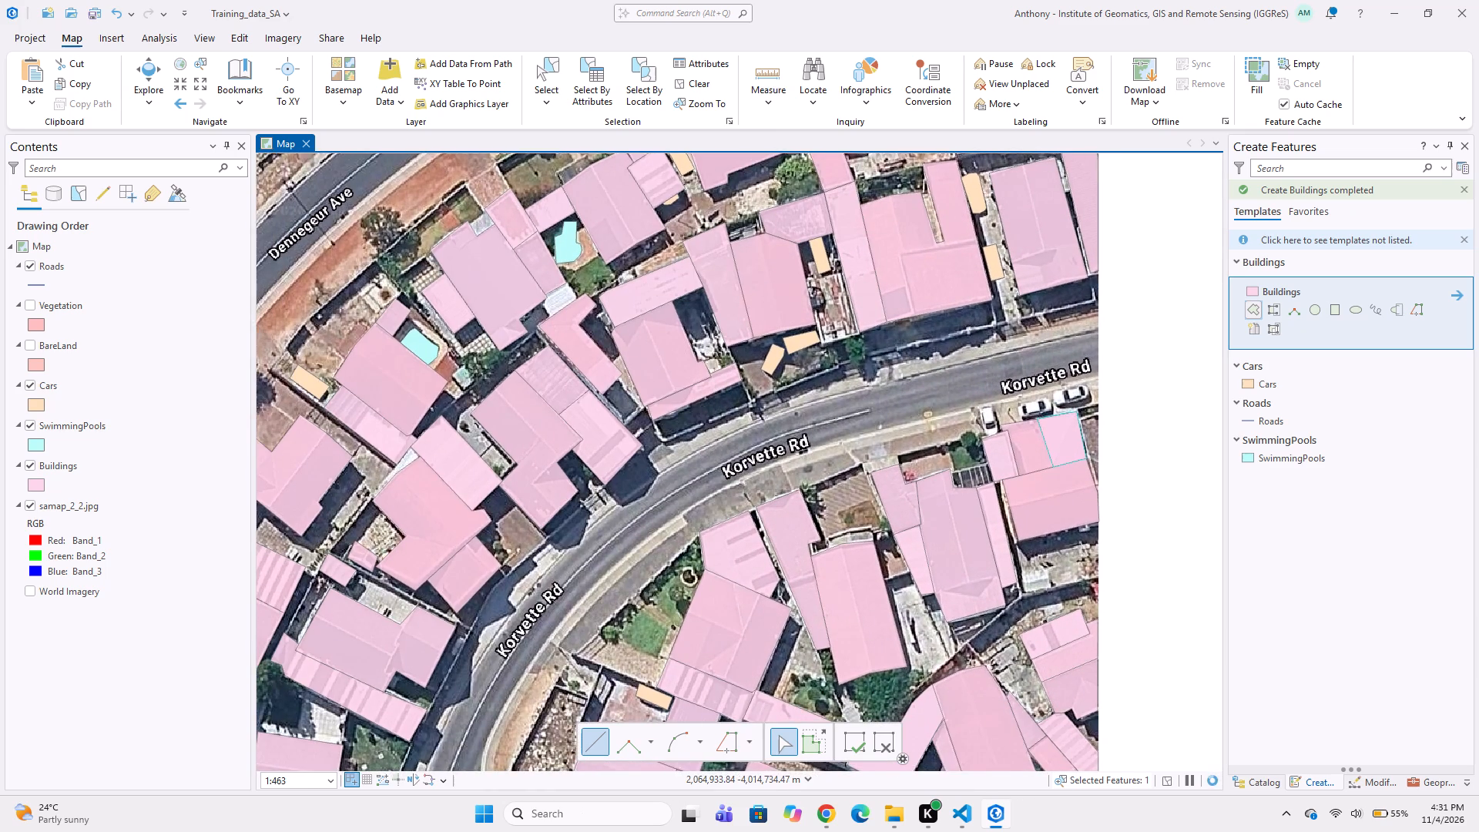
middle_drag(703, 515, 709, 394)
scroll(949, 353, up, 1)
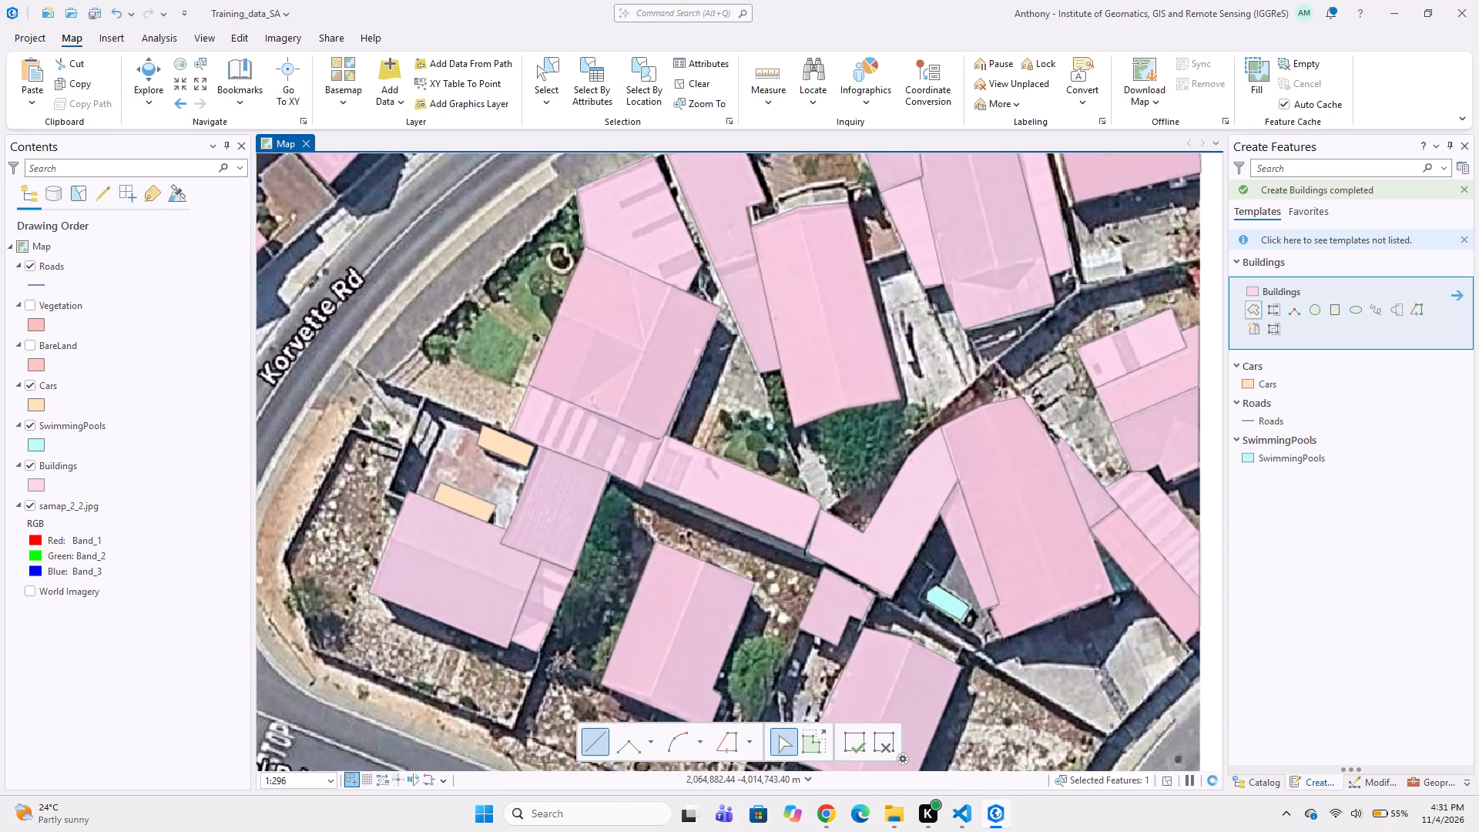
Digitize a Buildings polygon around the small reddish roof in the gap between the long gabled building and its eastern neighbour, joining both.
middle_drag(884, 275, 860, 377)
scroll(850, 318, up, 1)
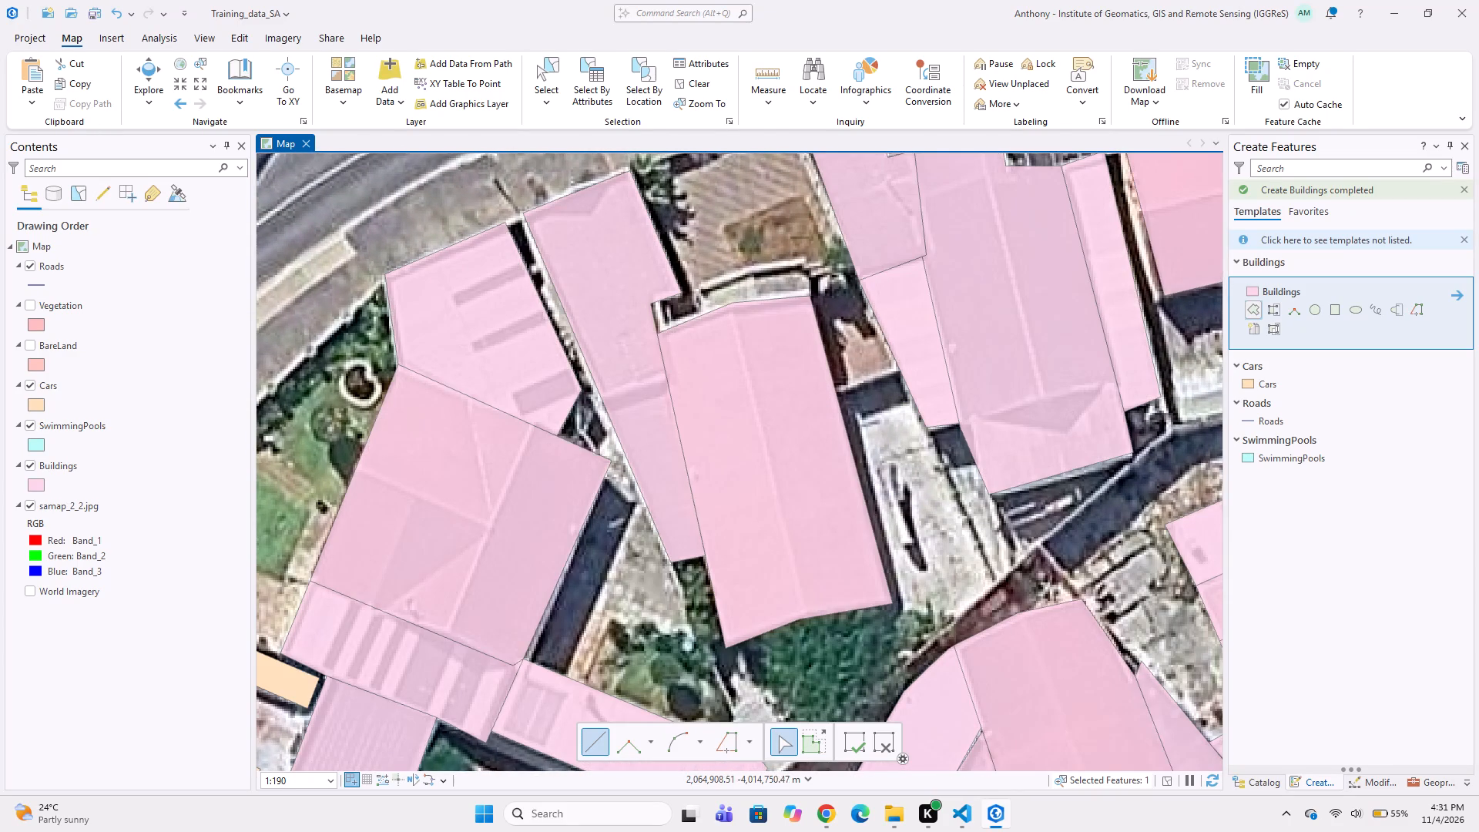
click(836, 396)
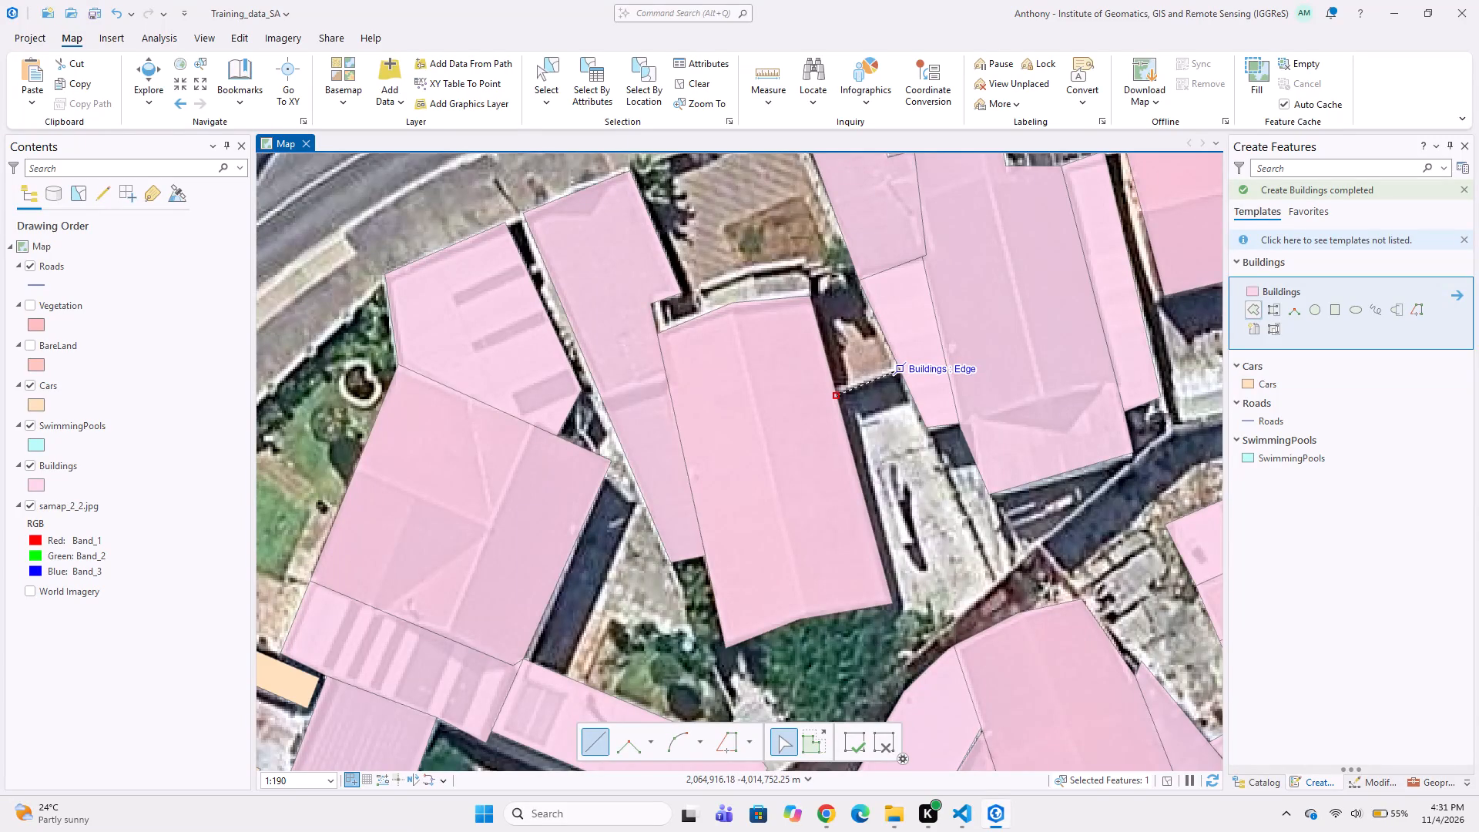
click(900, 369)
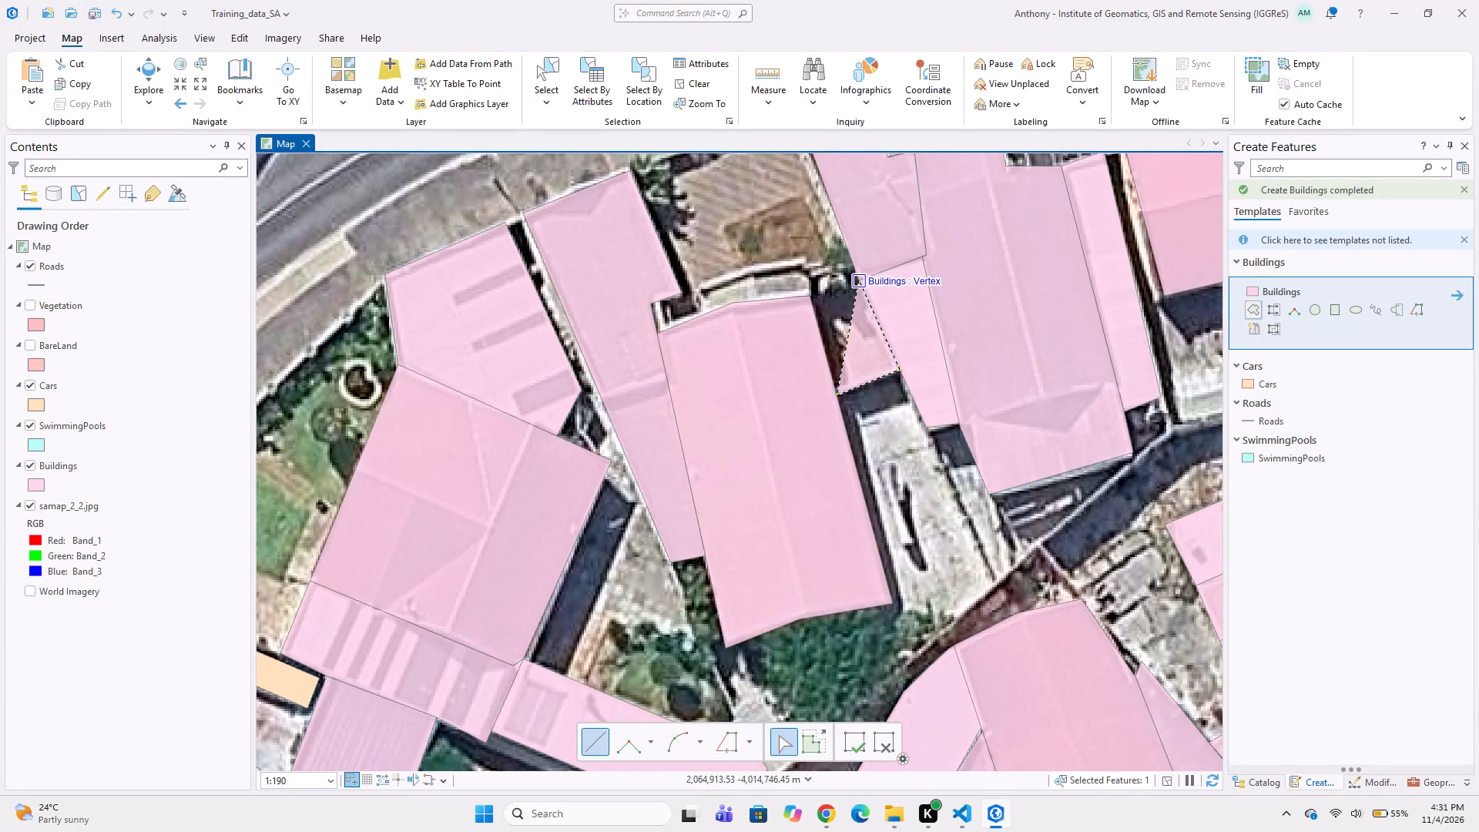
click(857, 286)
double_click(809, 302)
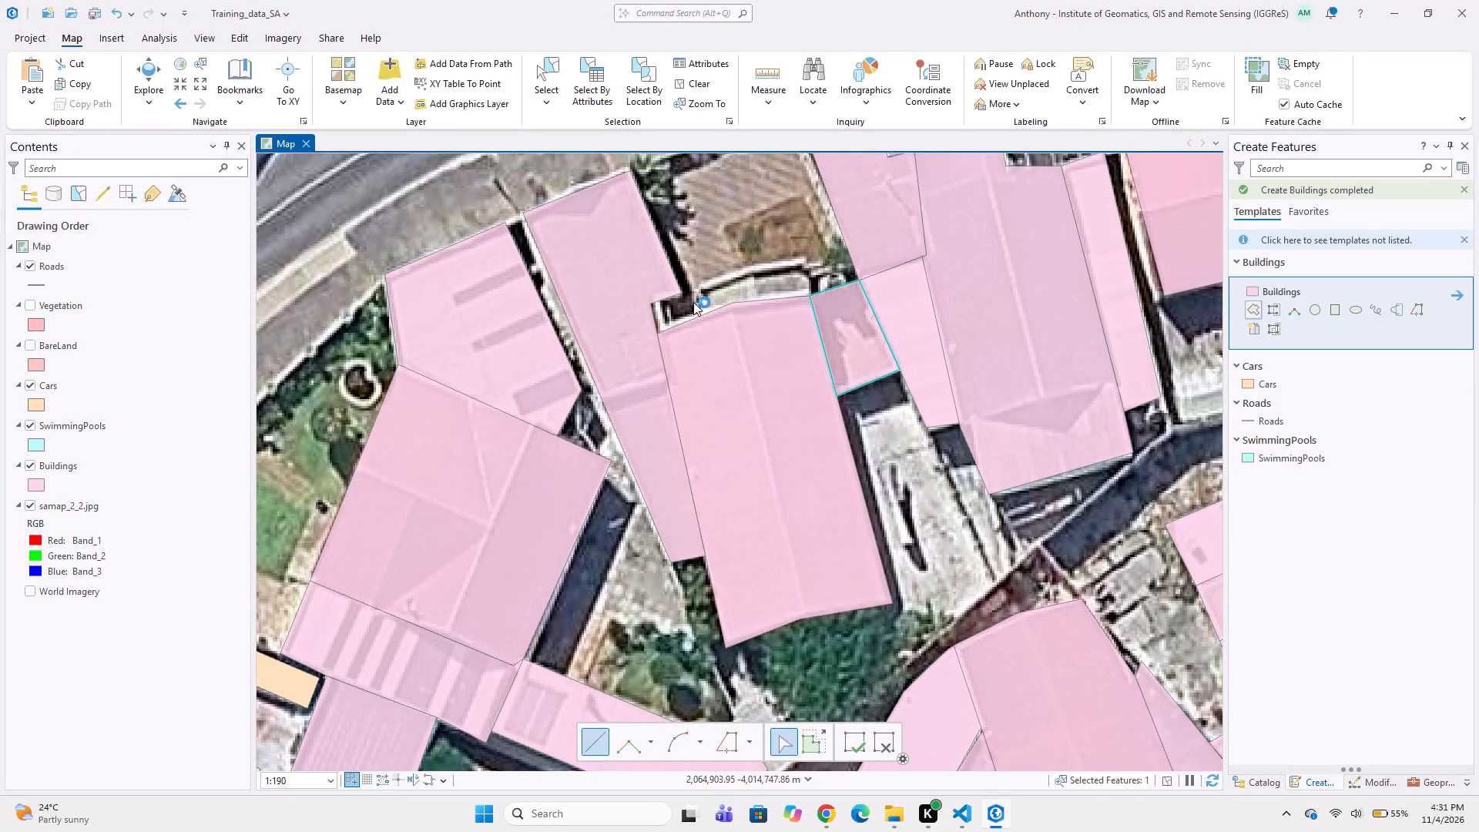
Digitize a Buildings polygon around the narrow white-edged strip along the north end of the long gabled building.
click(701, 312)
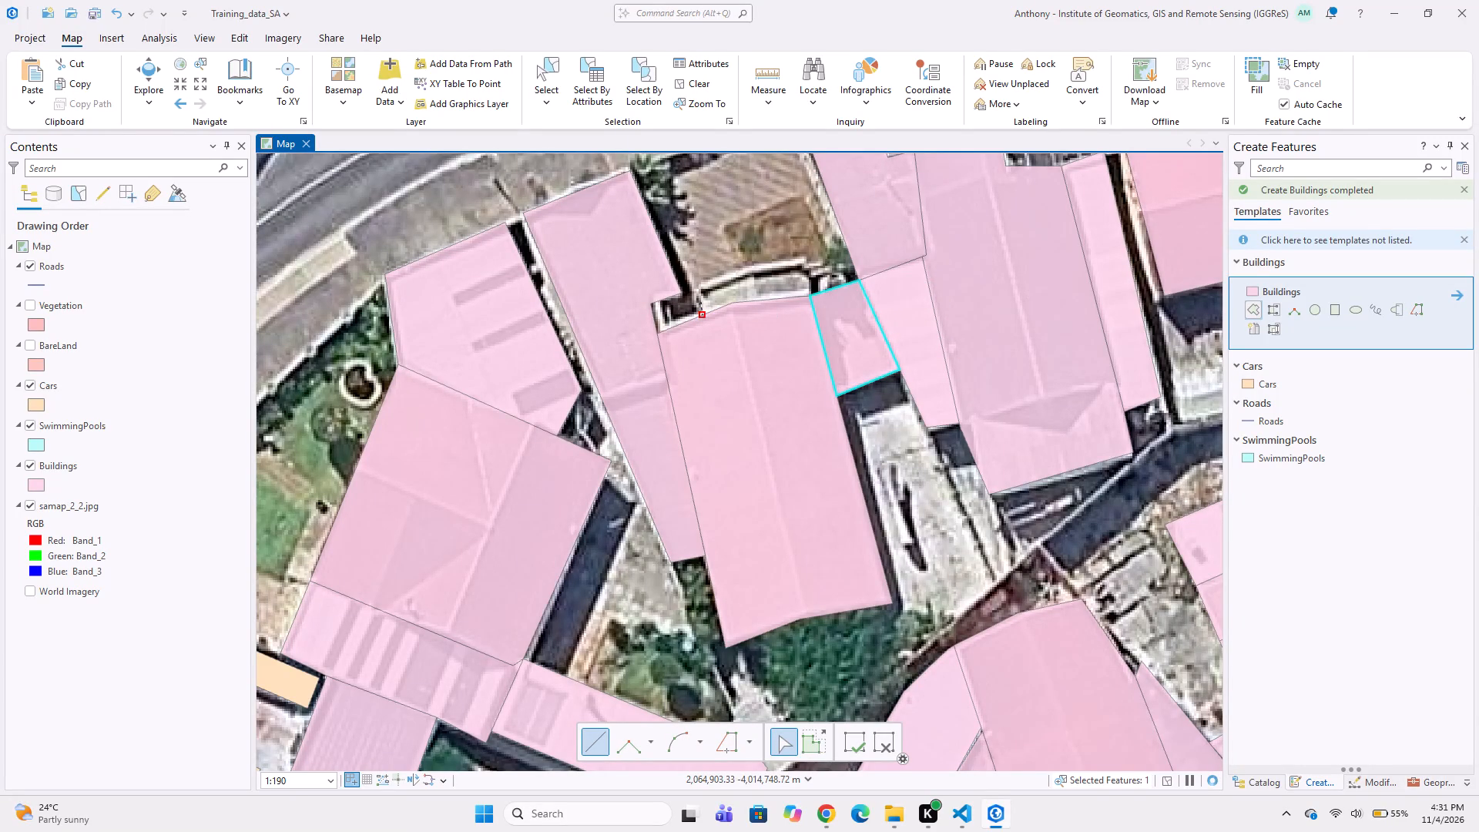
click(696, 288)
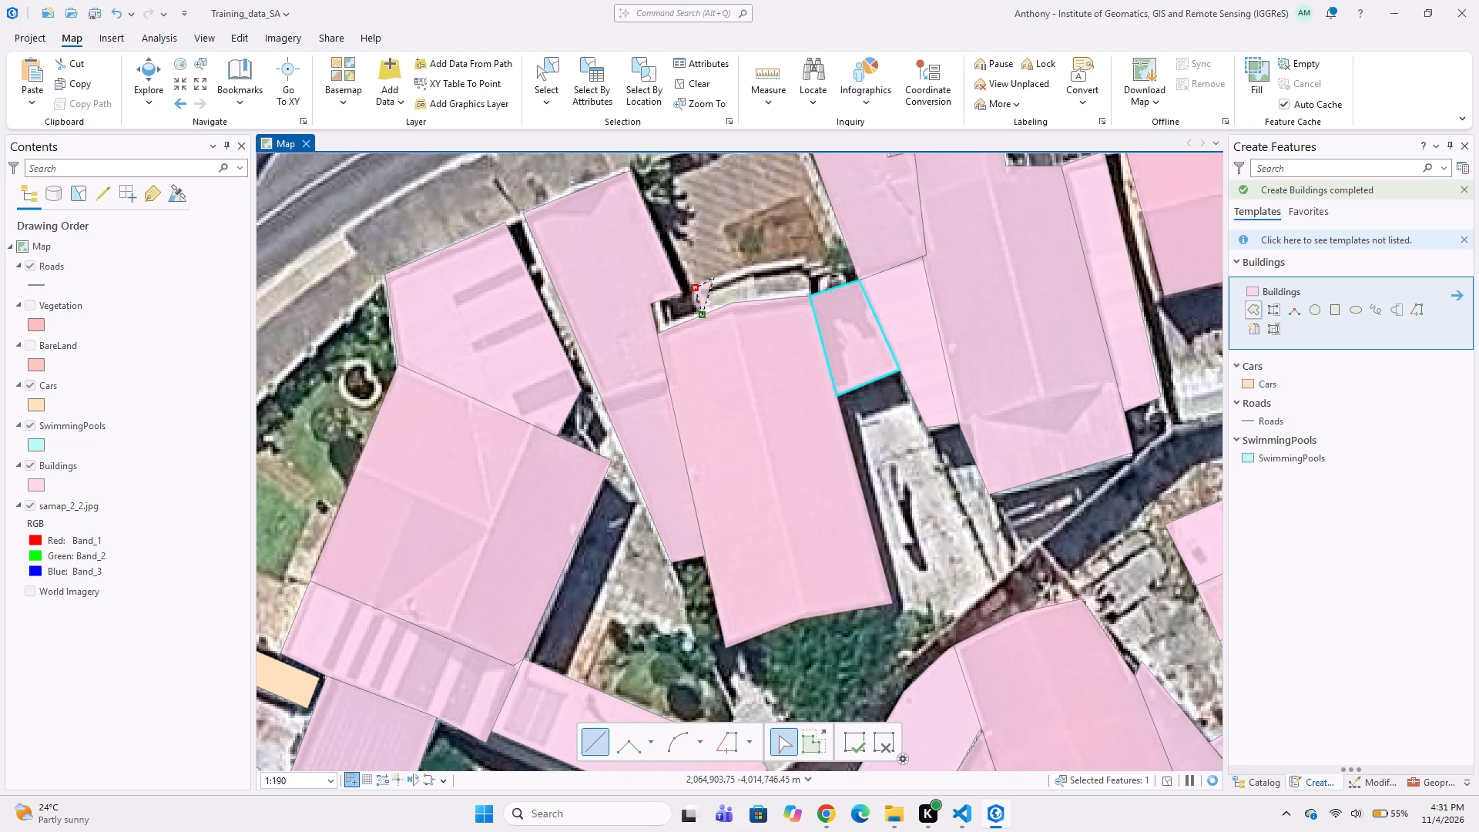
click(803, 253)
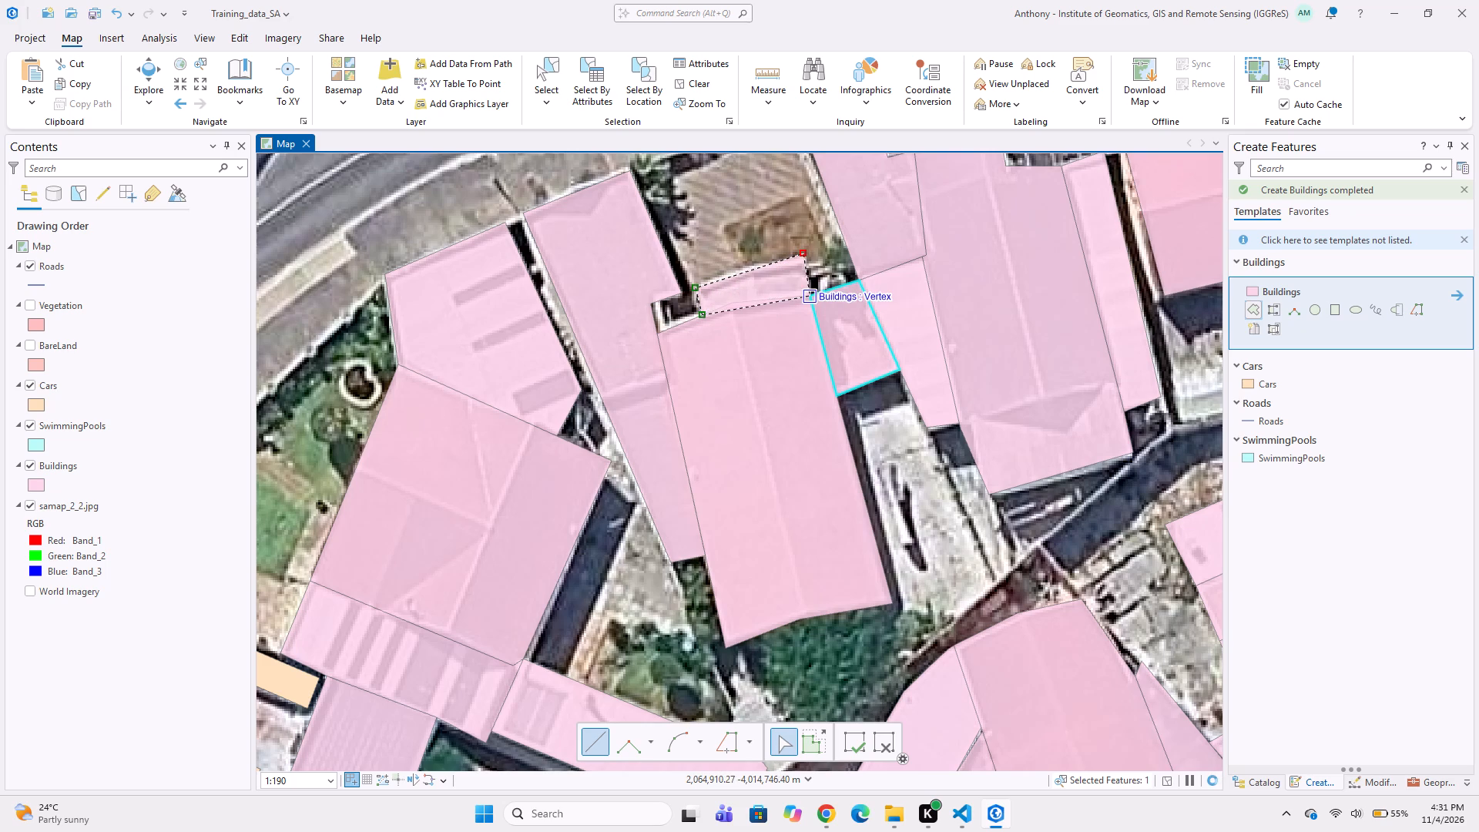
double_click(809, 290)
Digitize a Cars polygon around the white car parked at right angles to Korvette Rd, north of the small light grey roof.
scroll(719, 371, down, 2)
middle_drag(807, 388, 793, 387)
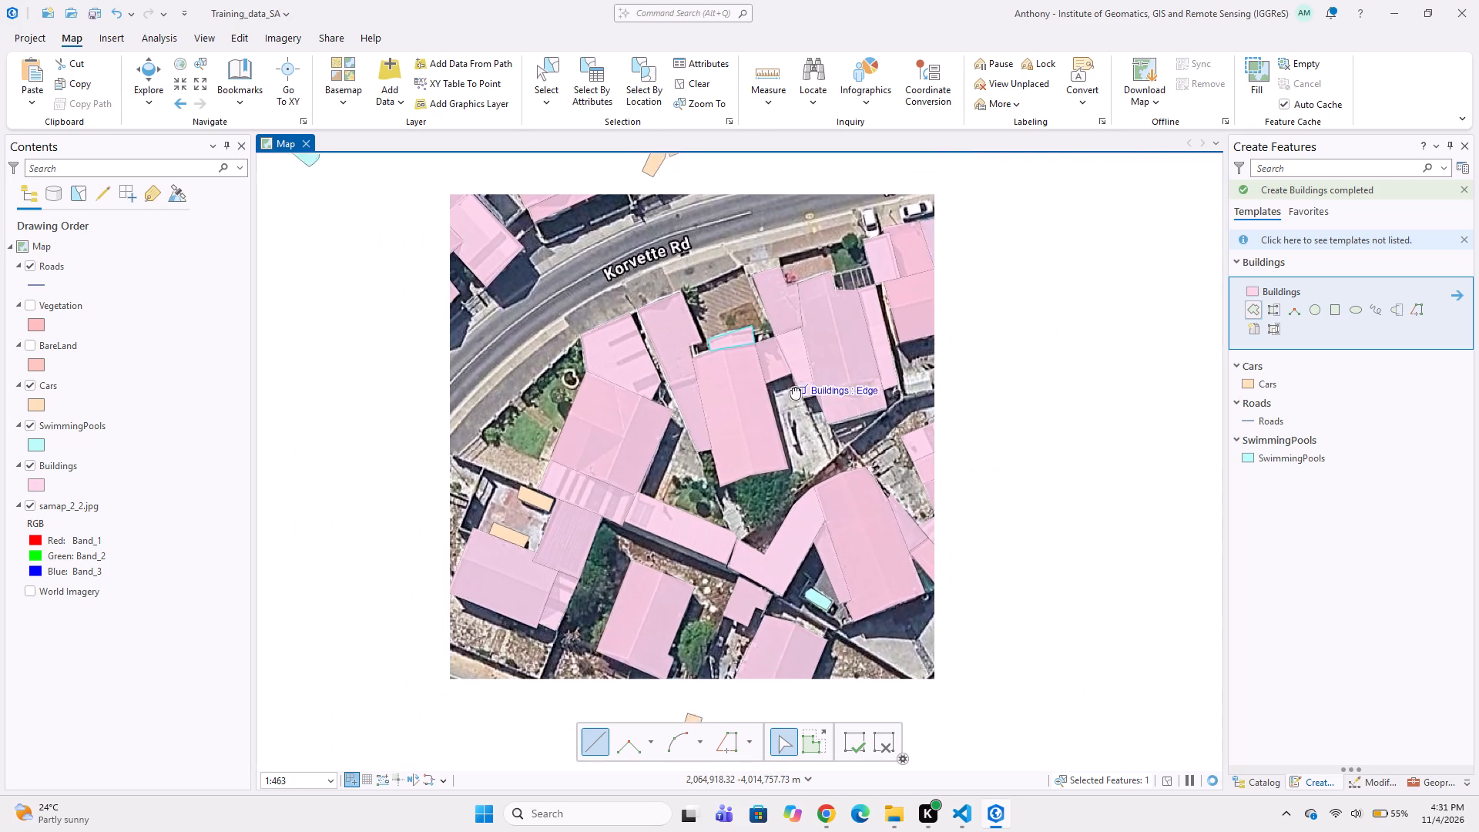
middle_drag(793, 387, 696, 418)
middle_drag(634, 329, 639, 412)
middle_drag(768, 391, 674, 396)
scroll(690, 302, up, 1)
scroll(693, 409, up, 1)
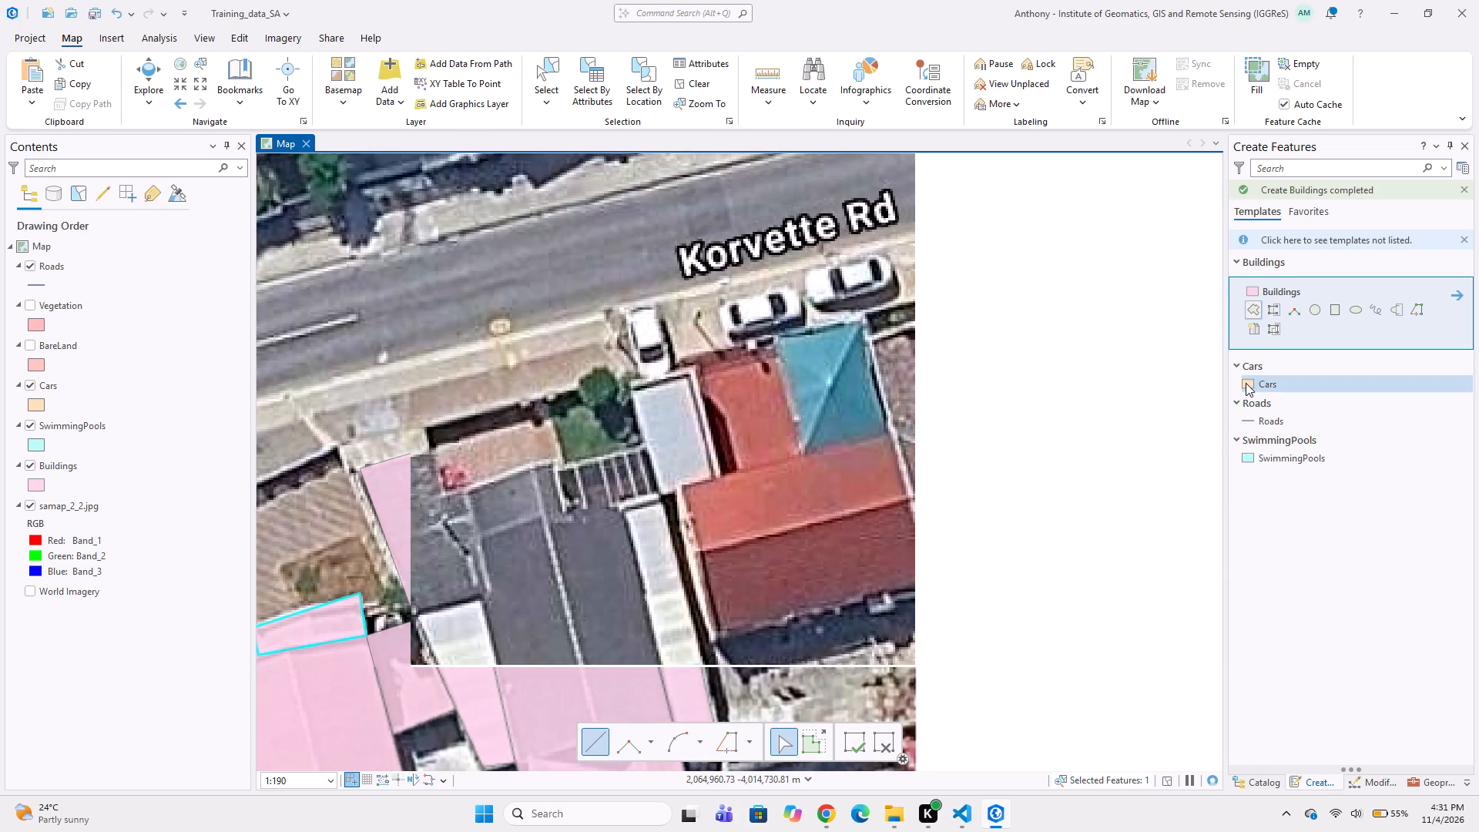
click(1243, 380)
scroll(658, 337, up, 1)
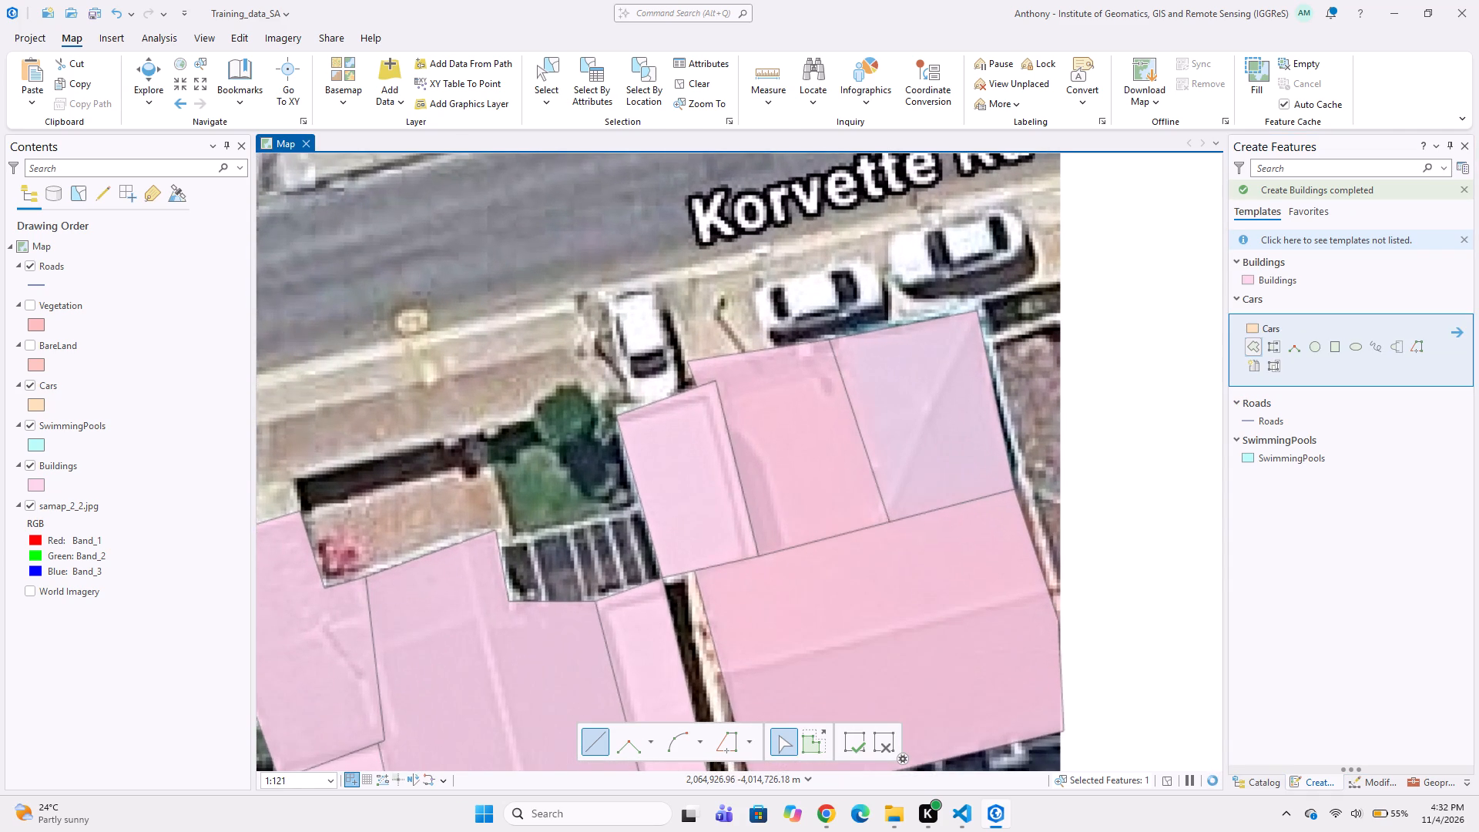
click(599, 294)
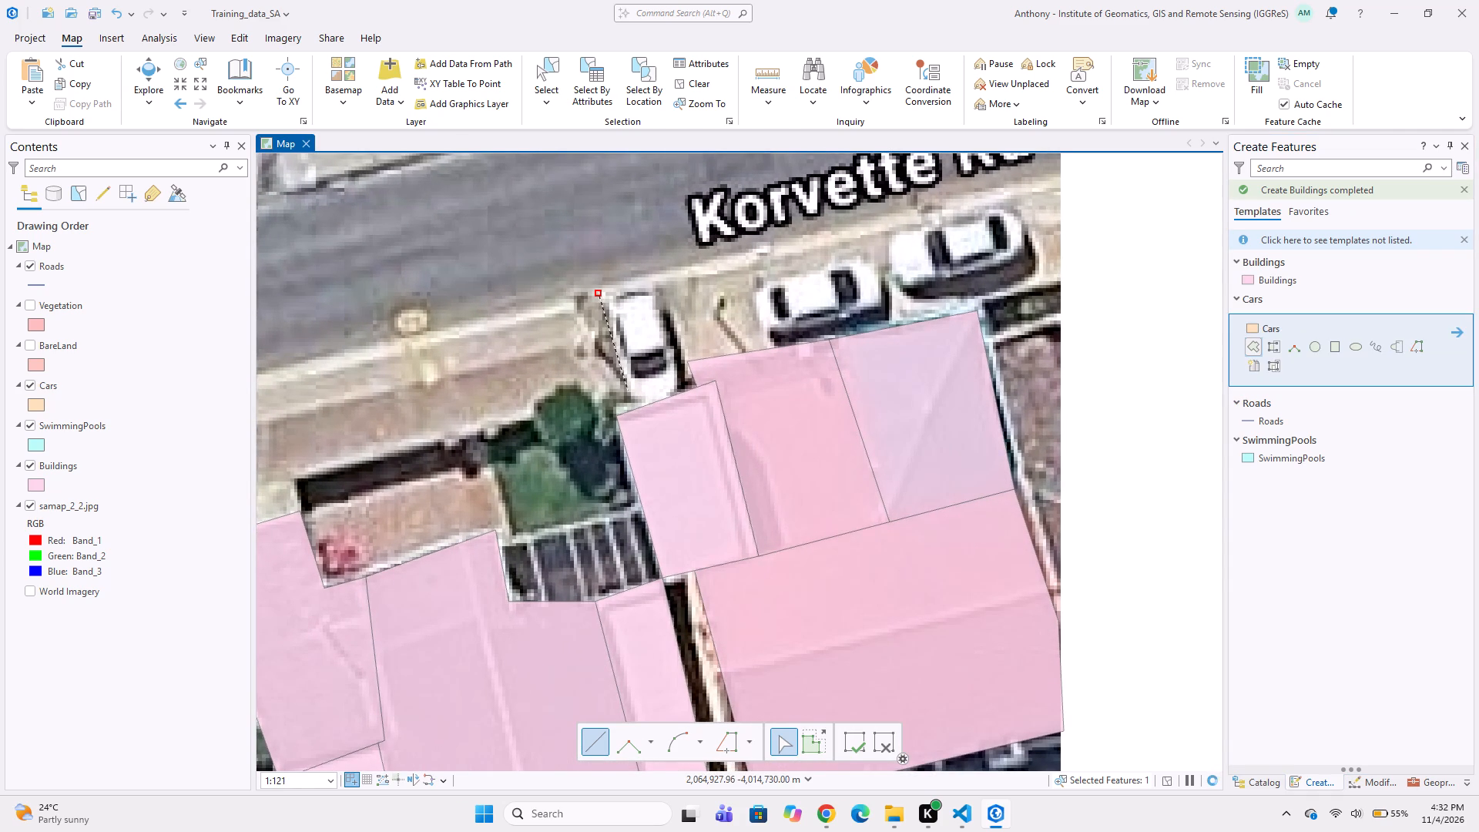
click(631, 409)
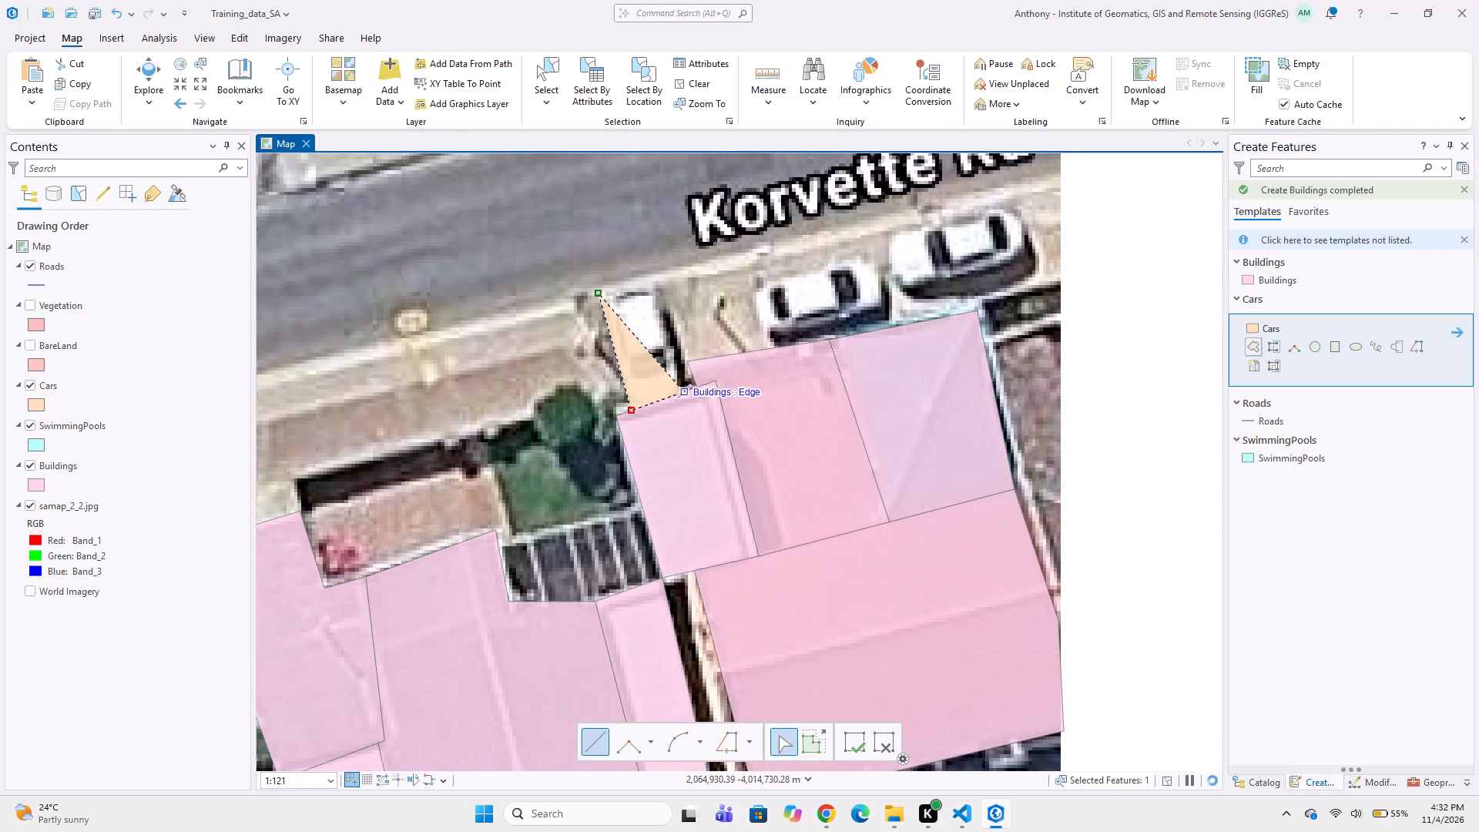
click(682, 388)
double_click(656, 286)
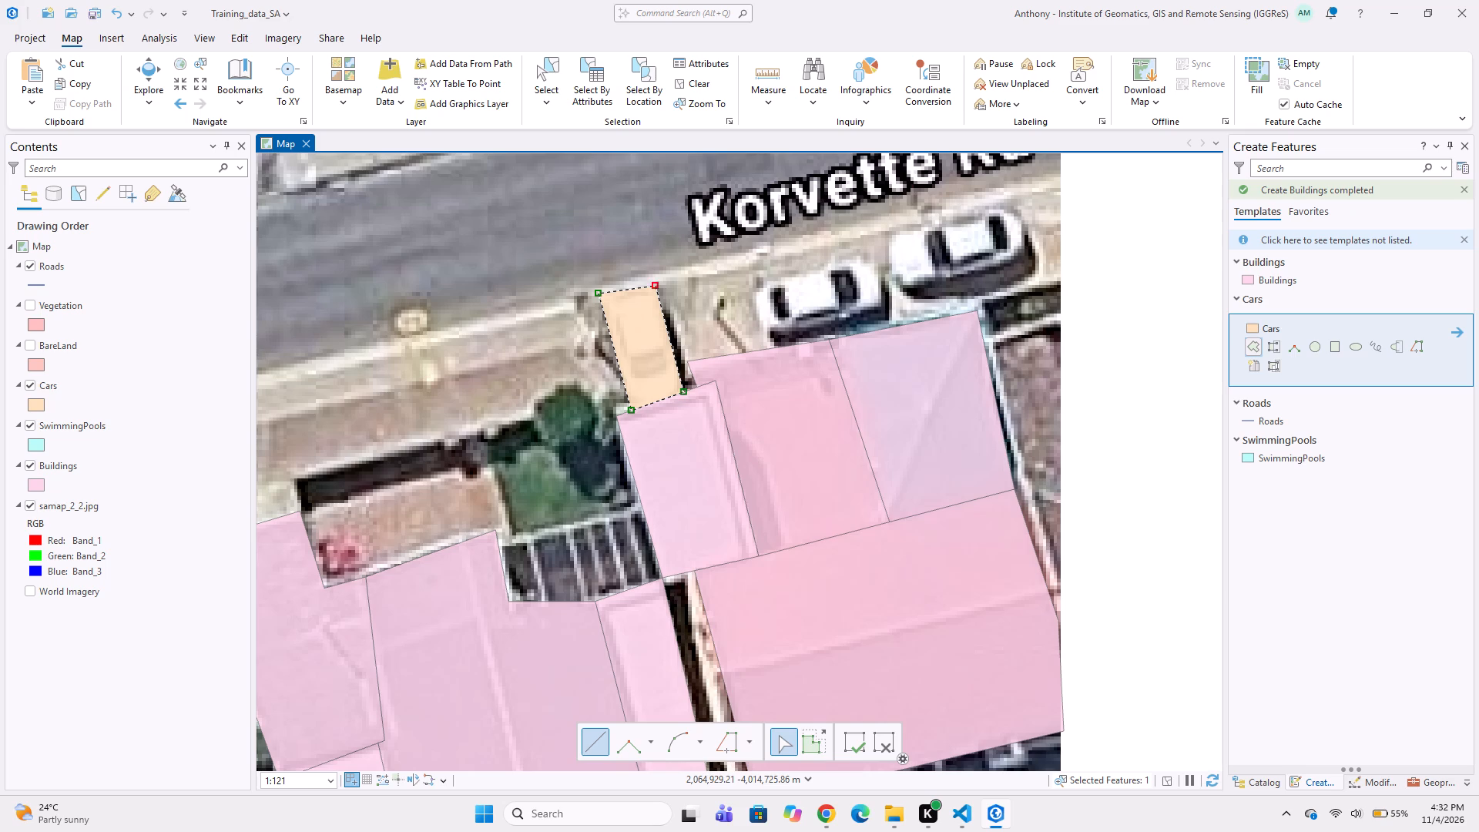
Digitize a Cars polygon around the middle white car parked along Korvette Rd, north of the red front roof.
middle_drag(790, 317, 755, 385)
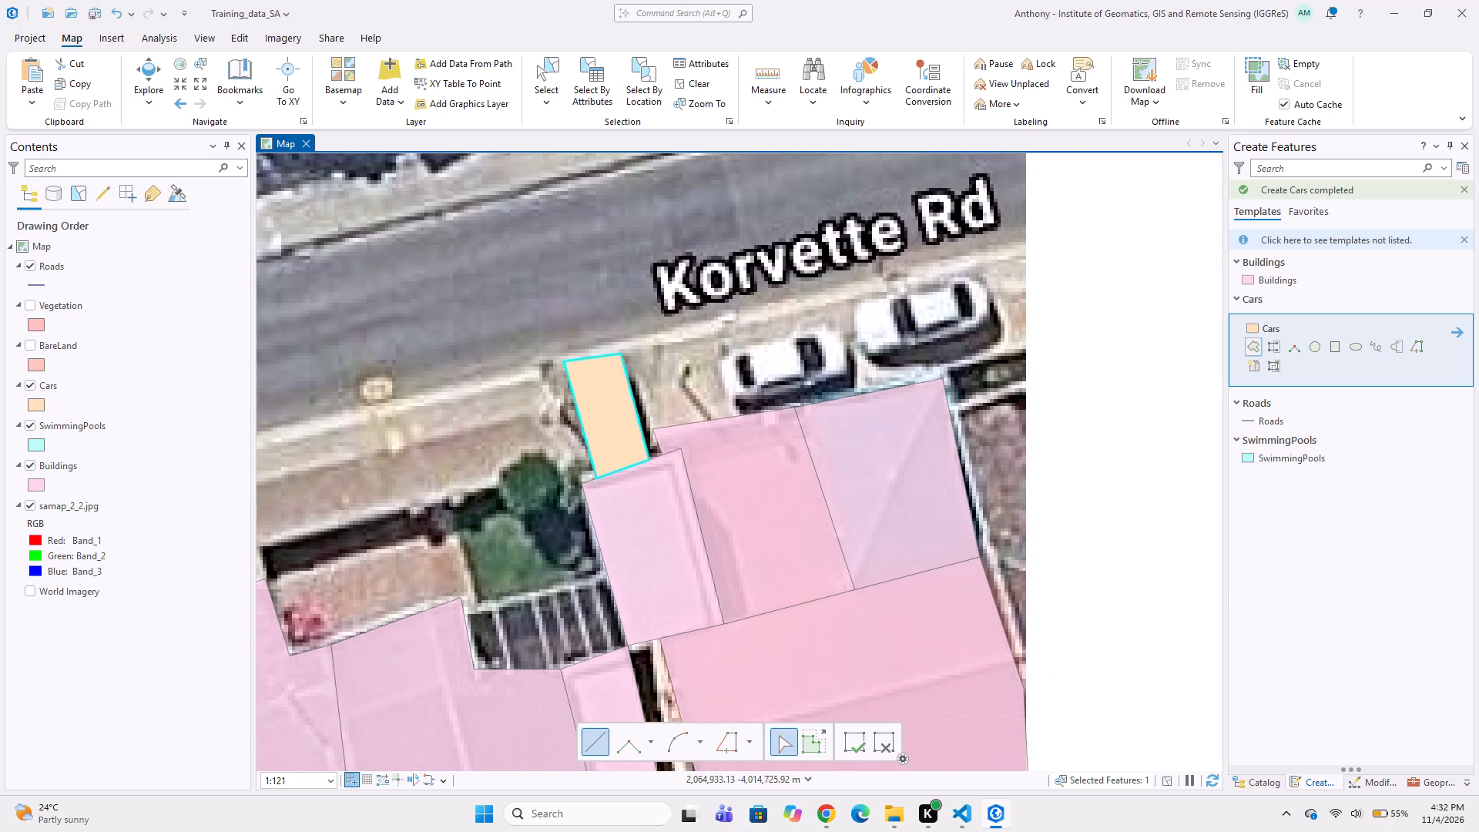
click(709, 347)
click(730, 407)
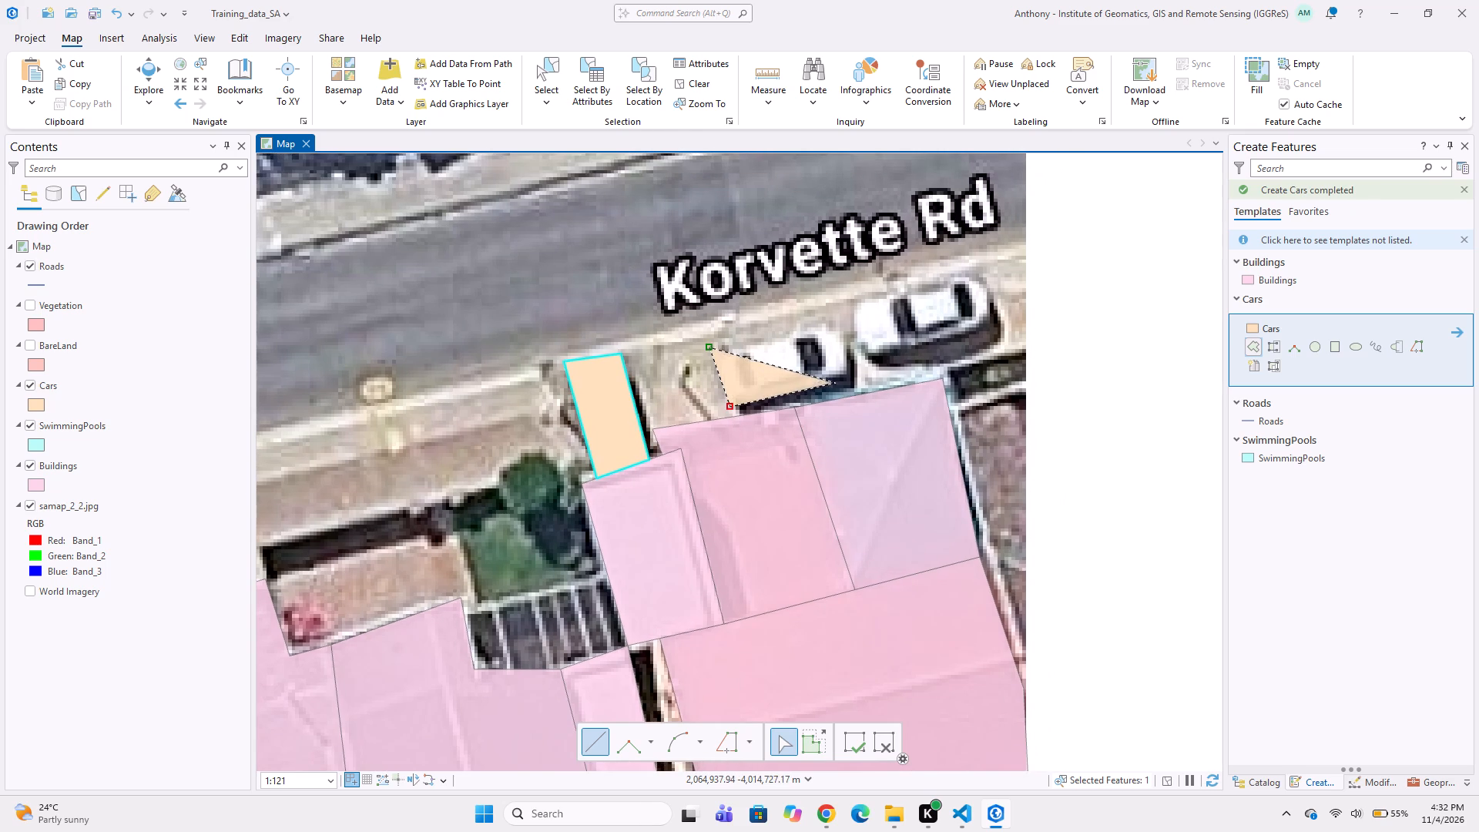
click(852, 380)
click(850, 356)
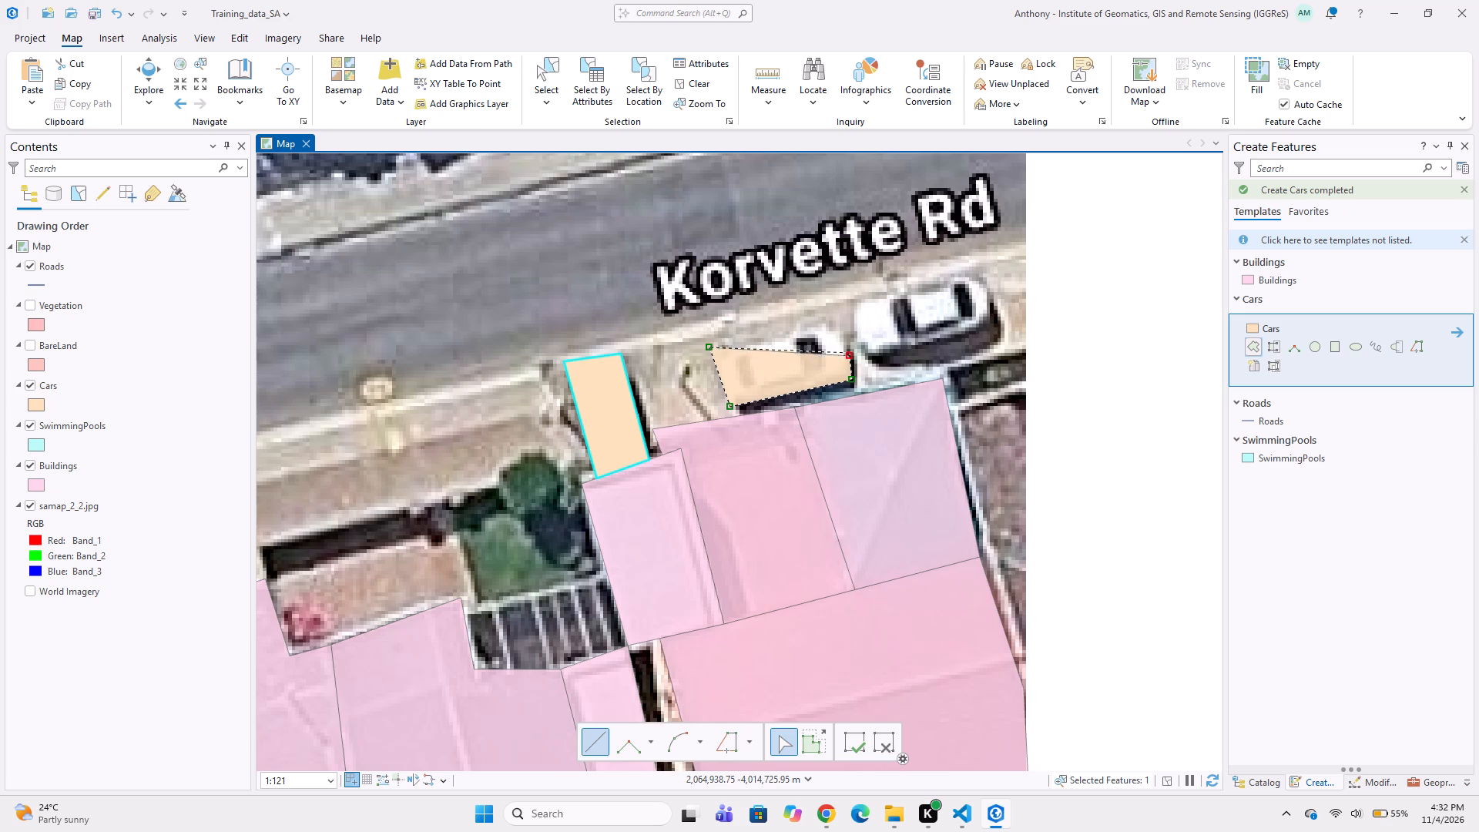
click(847, 337)
double_click(830, 320)
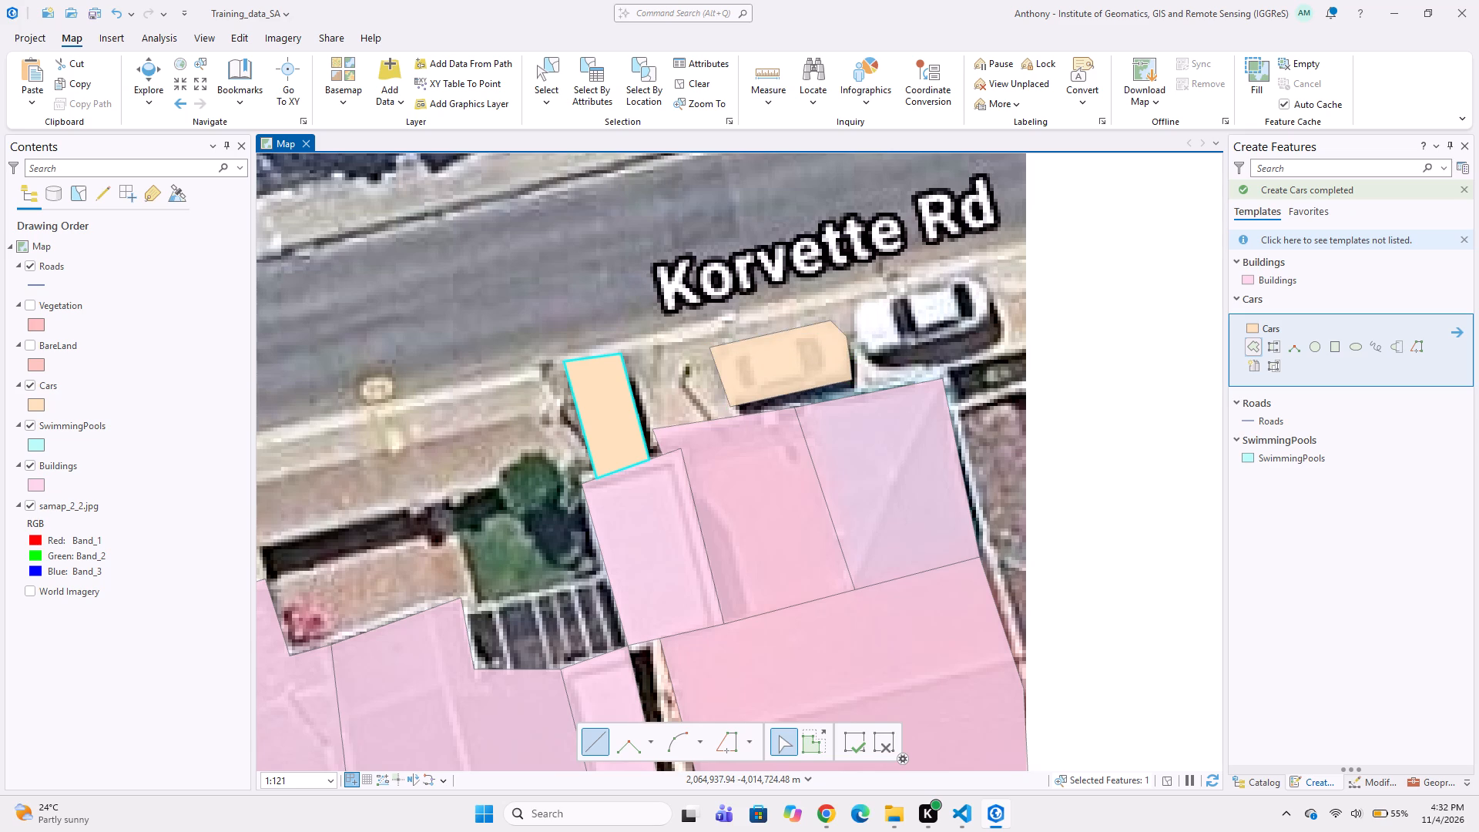
Digitize a Cars polygon around the easternmost white car parked along Korvette Rd, north of the teal hipped roof.
middle_drag(860, 315, 785, 344)
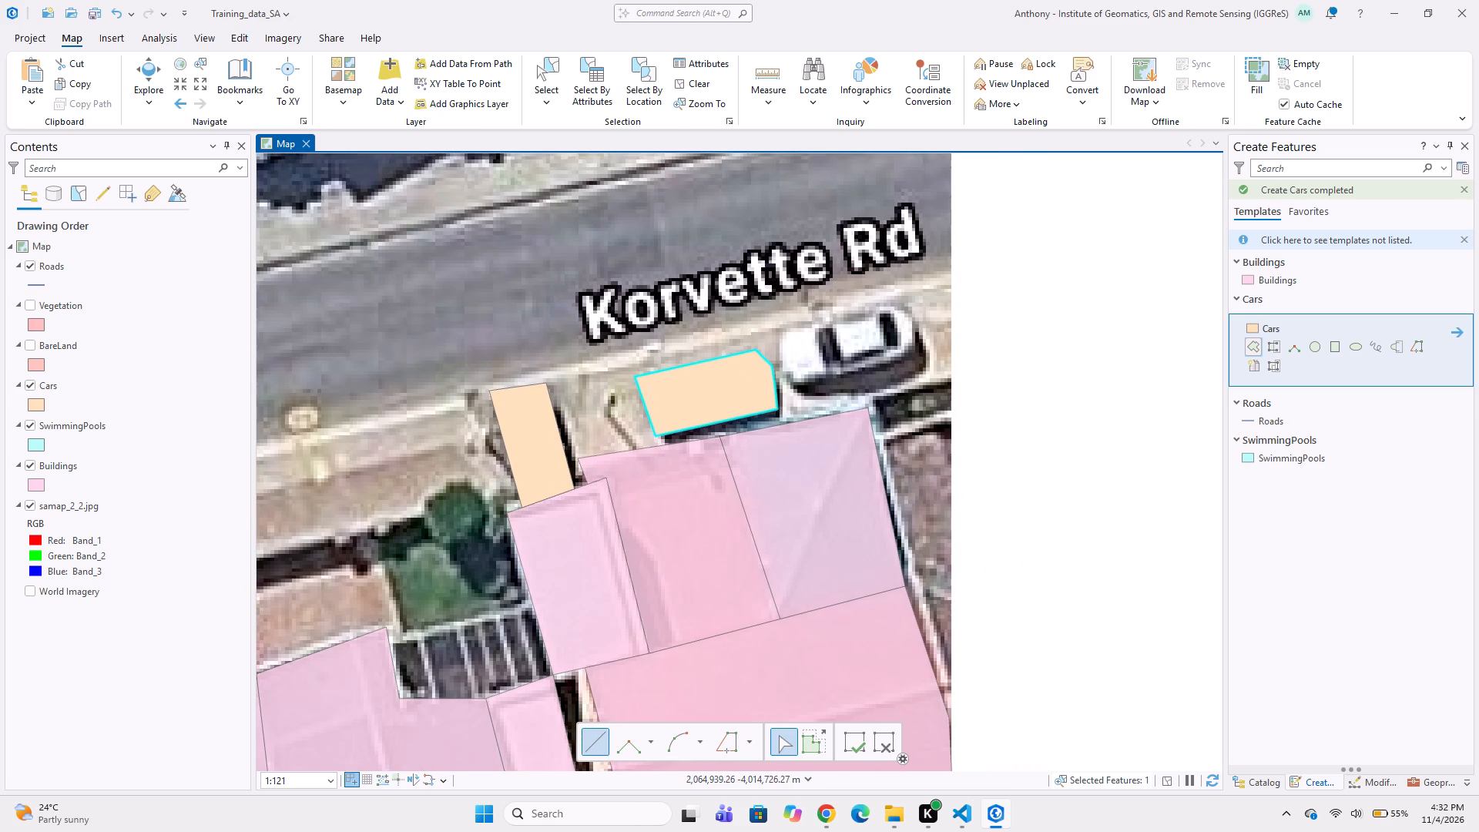
click(787, 393)
click(771, 334)
click(908, 299)
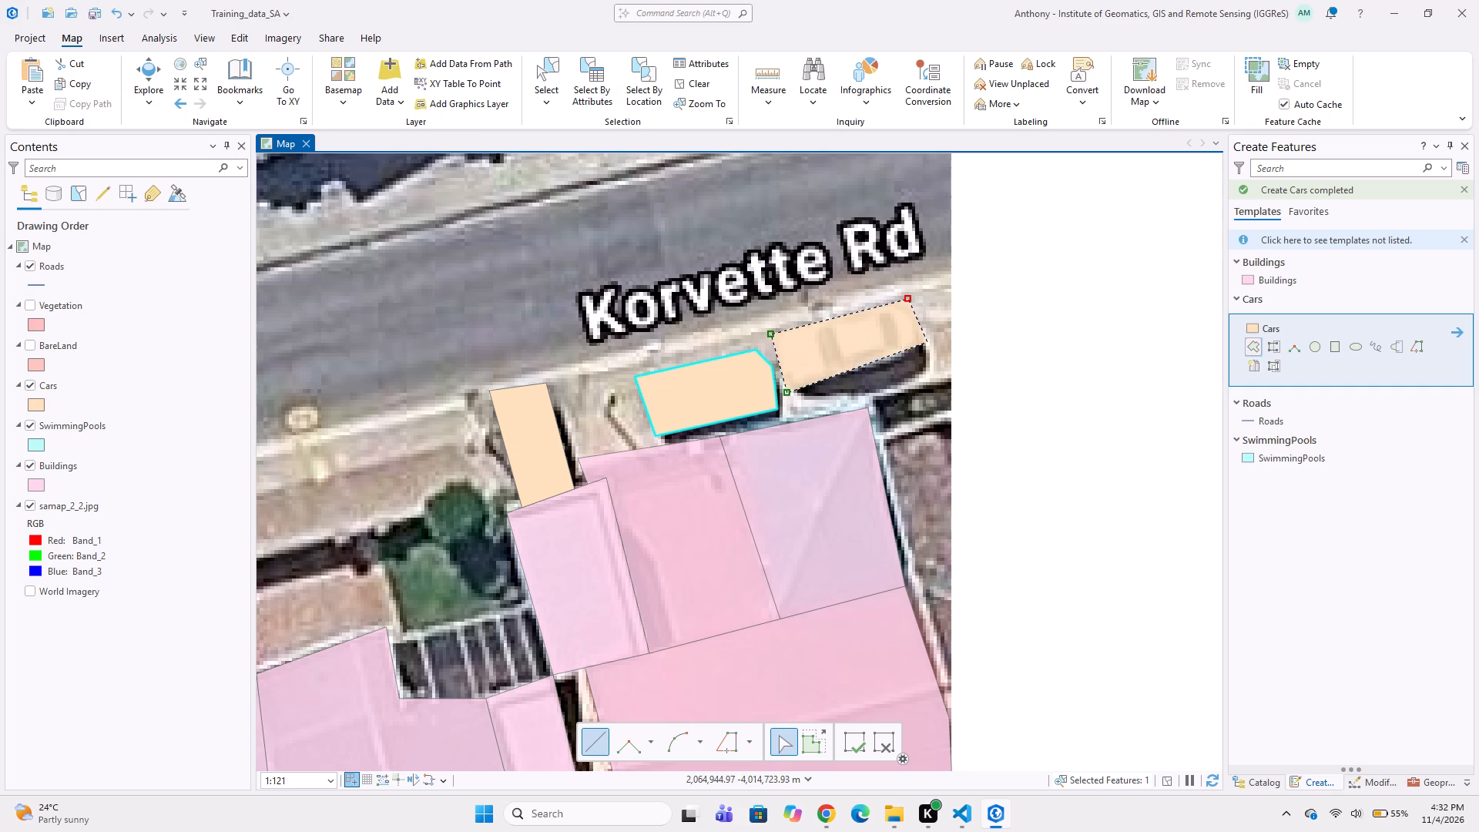
double_click(933, 364)
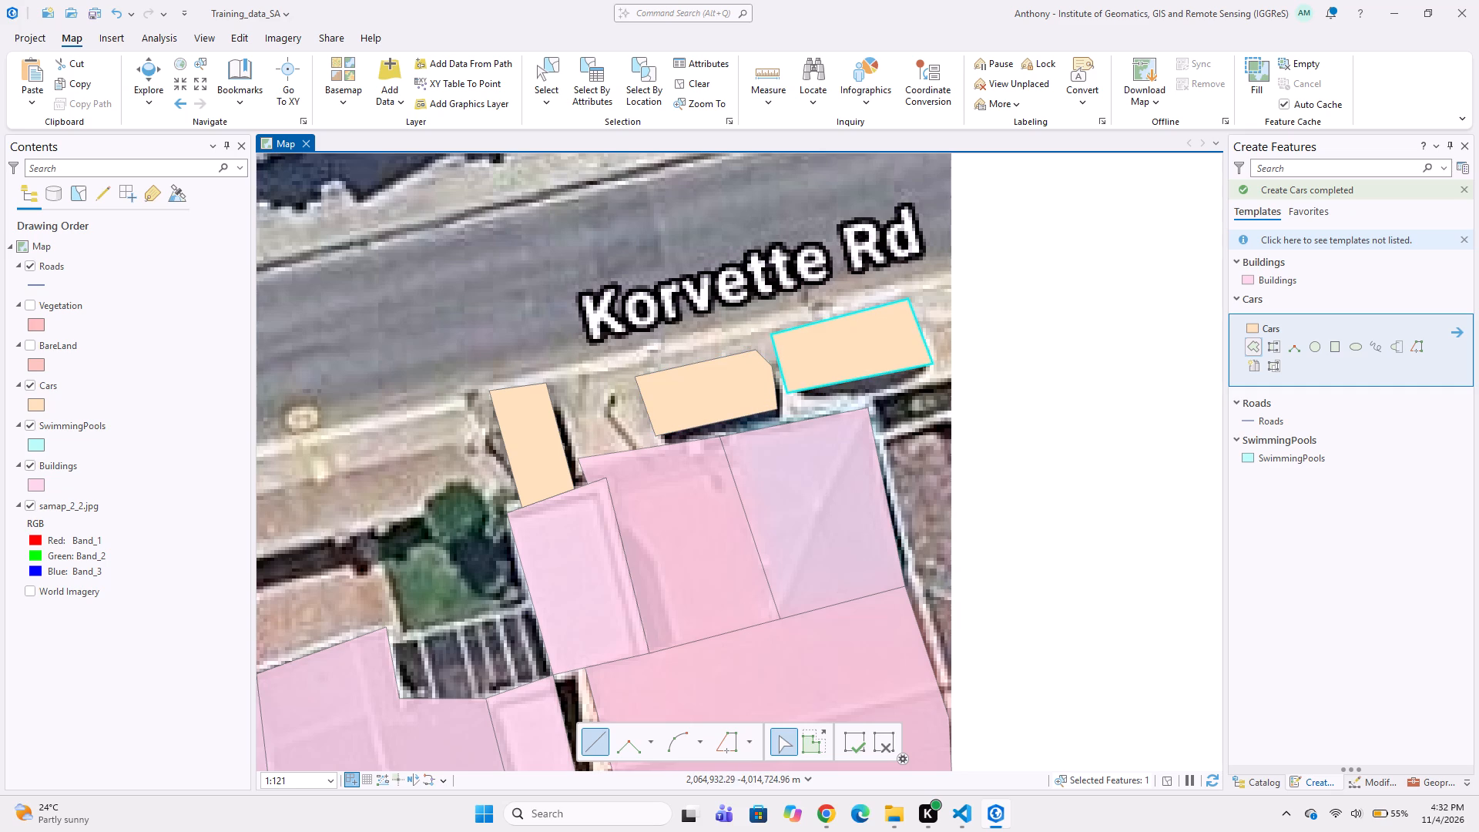
Examine the digitized blocks along Korvette Rd and south to Sloop St for buildings and cars still missing polygons.
scroll(620, 269, down, 2)
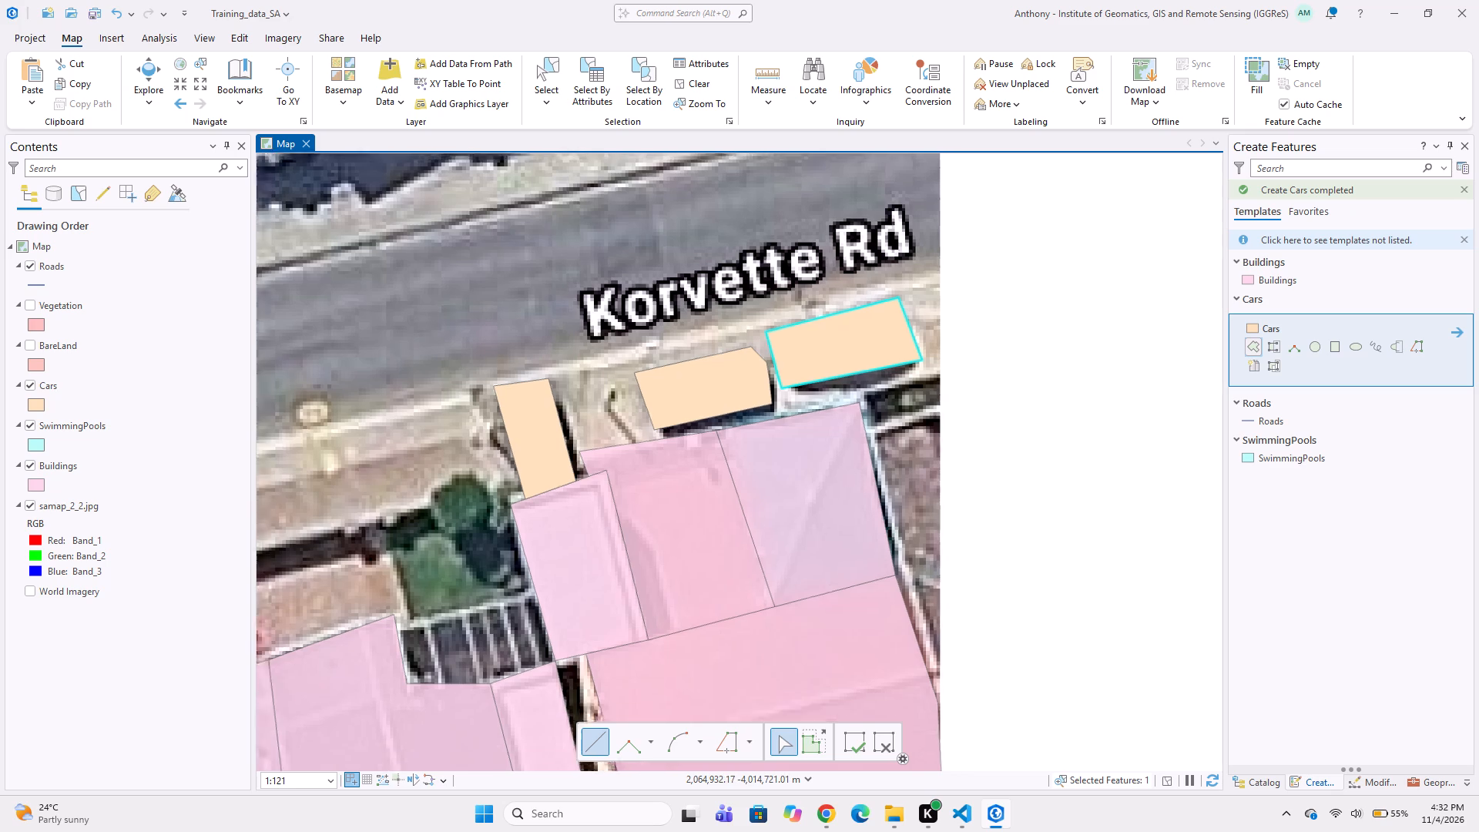
middle_drag(623, 374, 723, 401)
middle_drag(612, 286, 644, 391)
middle_drag(622, 323, 655, 391)
middle_drag(725, 452, 712, 334)
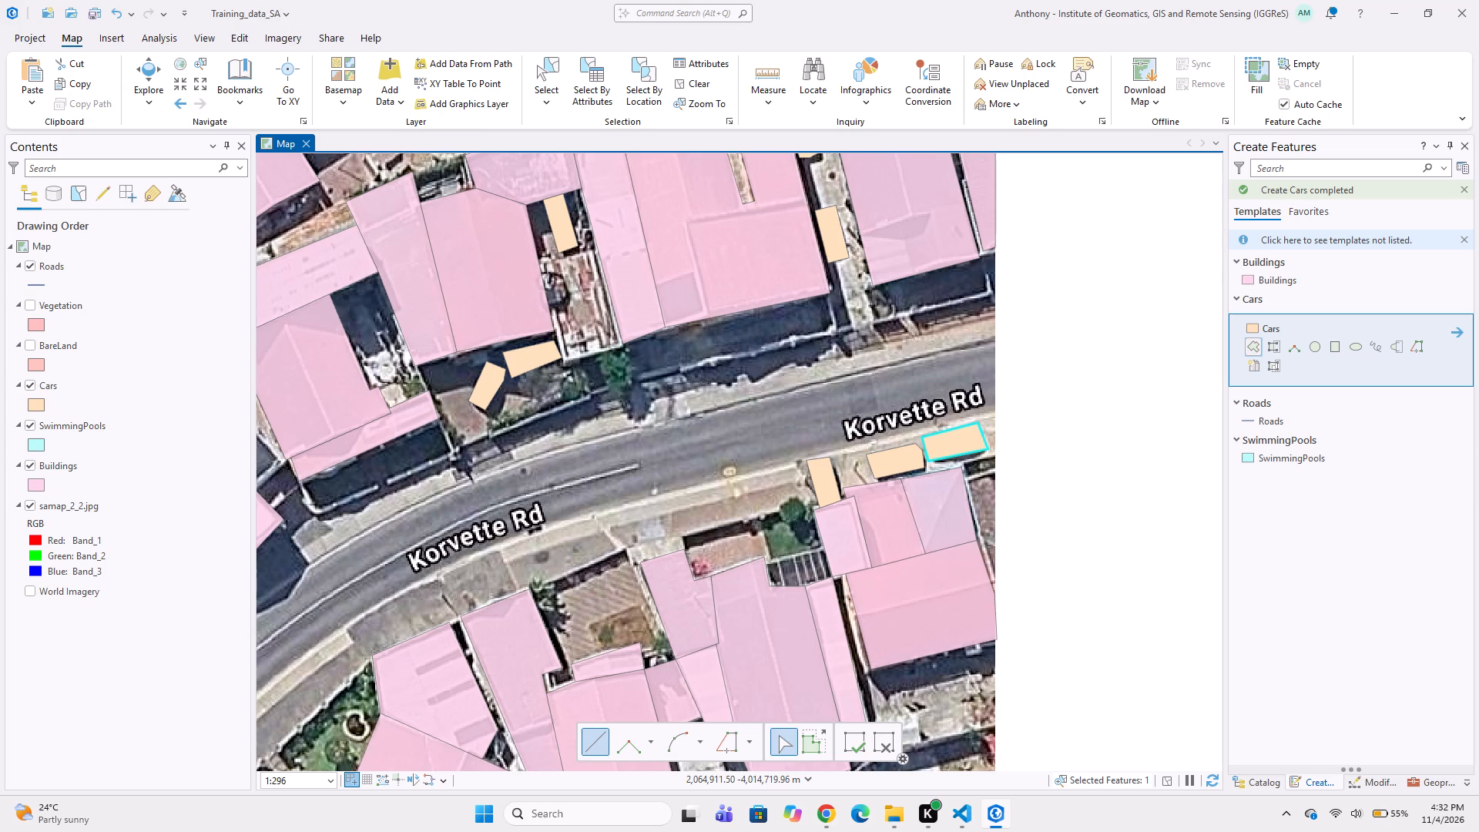
scroll(663, 361, down, 2)
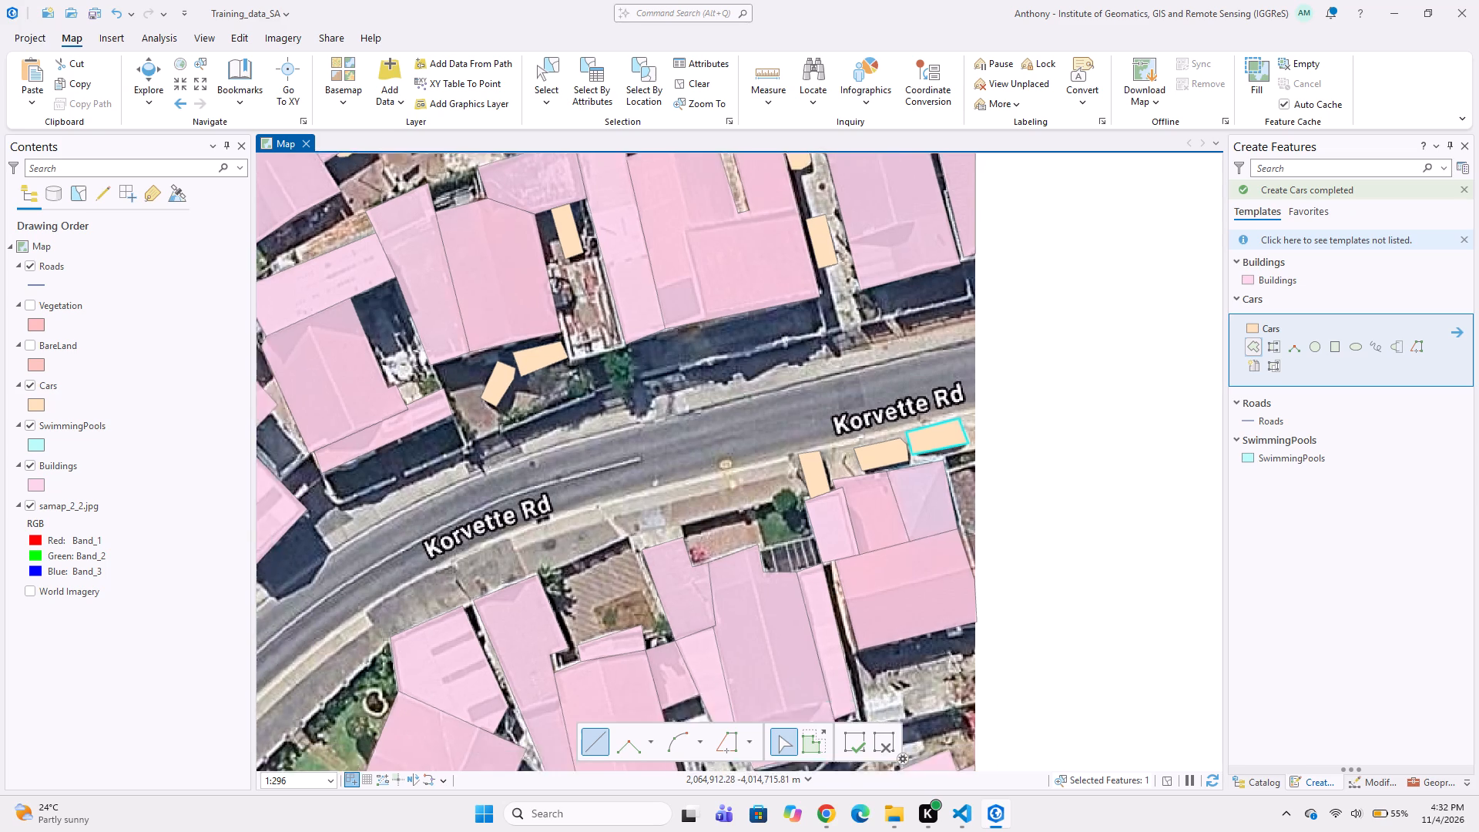
middle_drag(553, 393, 760, 396)
scroll(728, 418, down, 1)
middle_drag(768, 498, 827, 421)
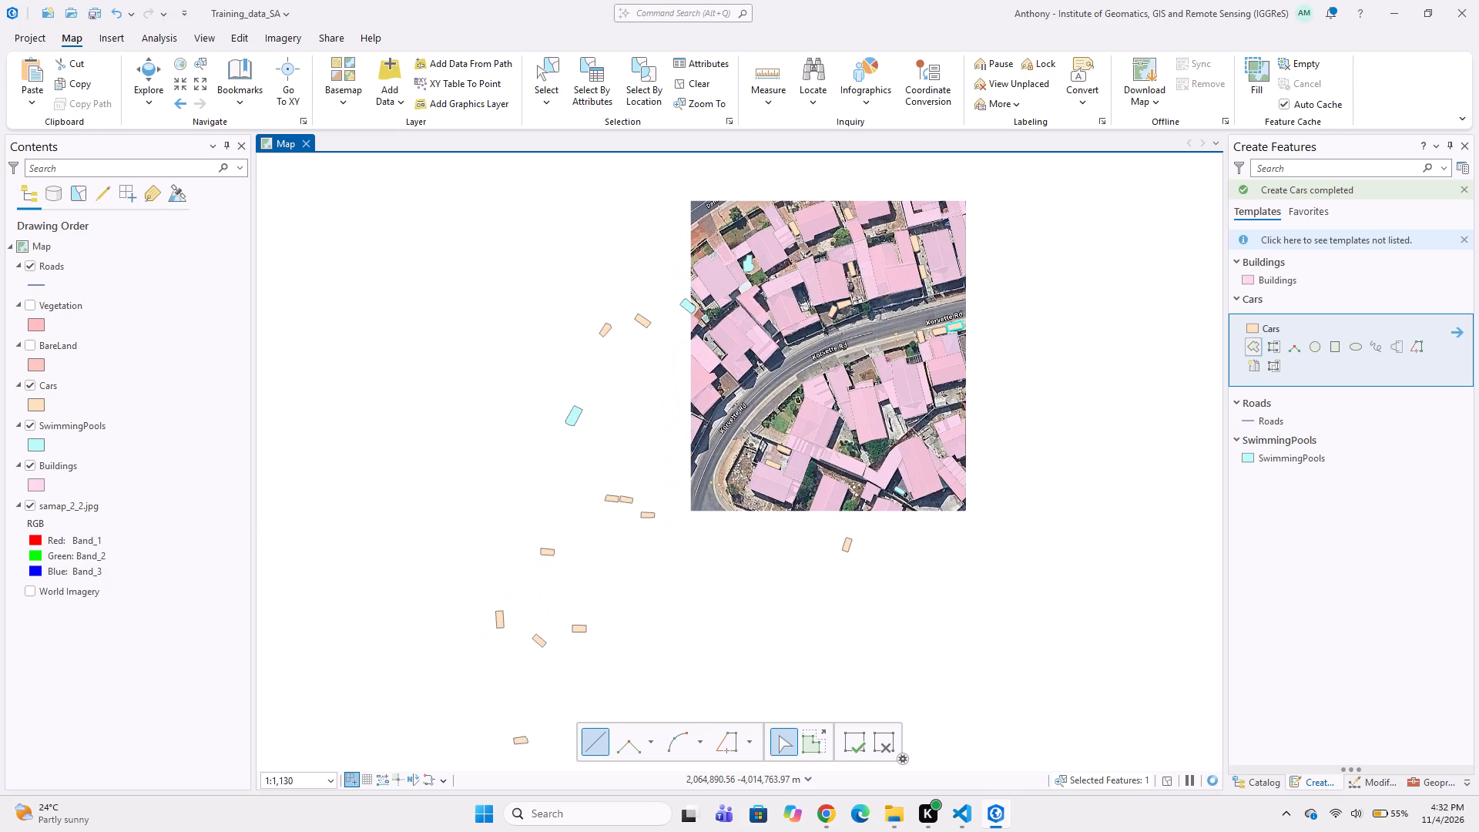
middle_drag(833, 450, 865, 391)
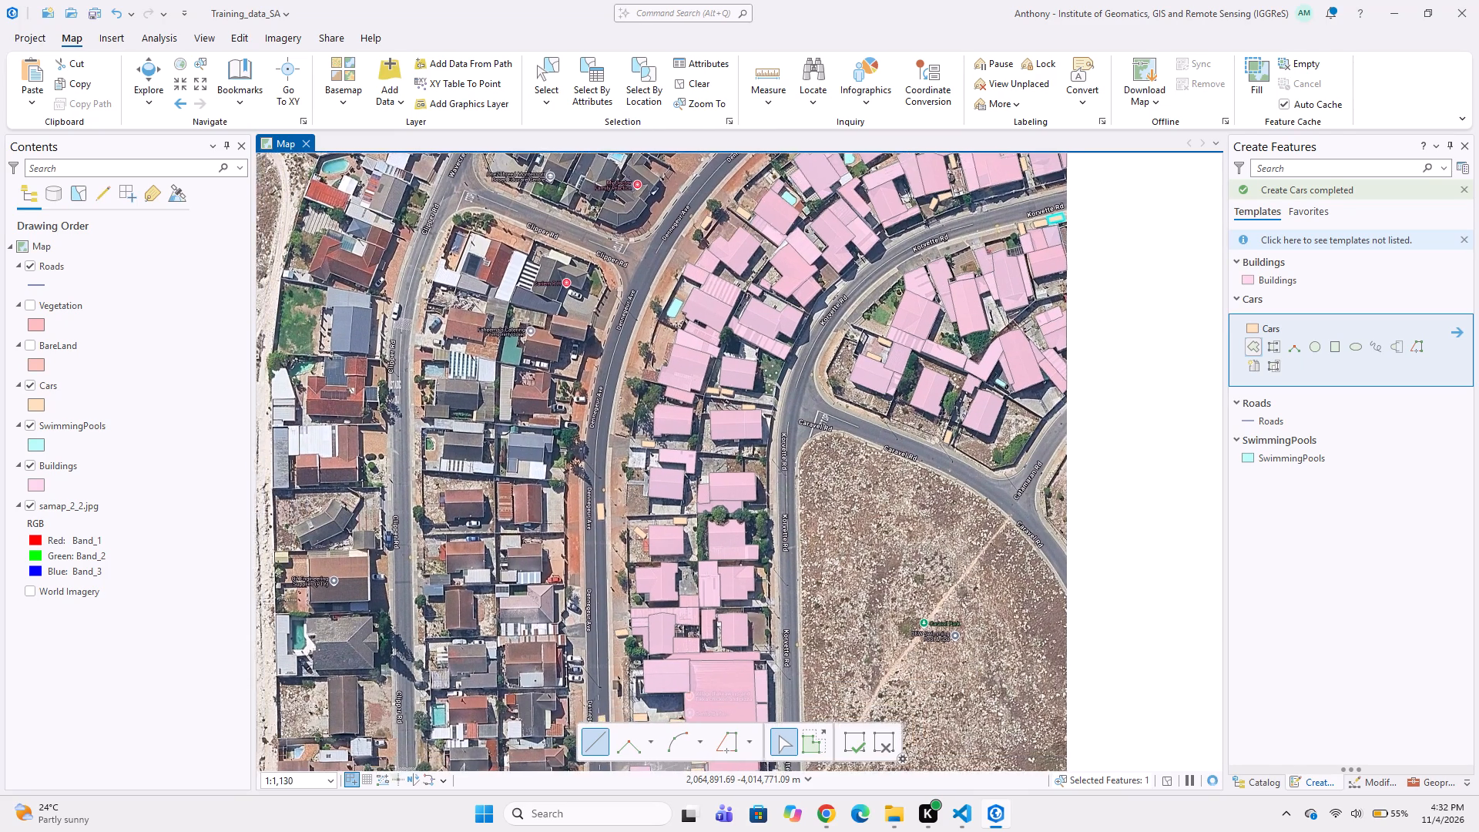
middle_drag(838, 525, 830, 434)
middle_drag(817, 512, 796, 445)
middle_drag(833, 536, 809, 477)
scroll(914, 565, up, 2)
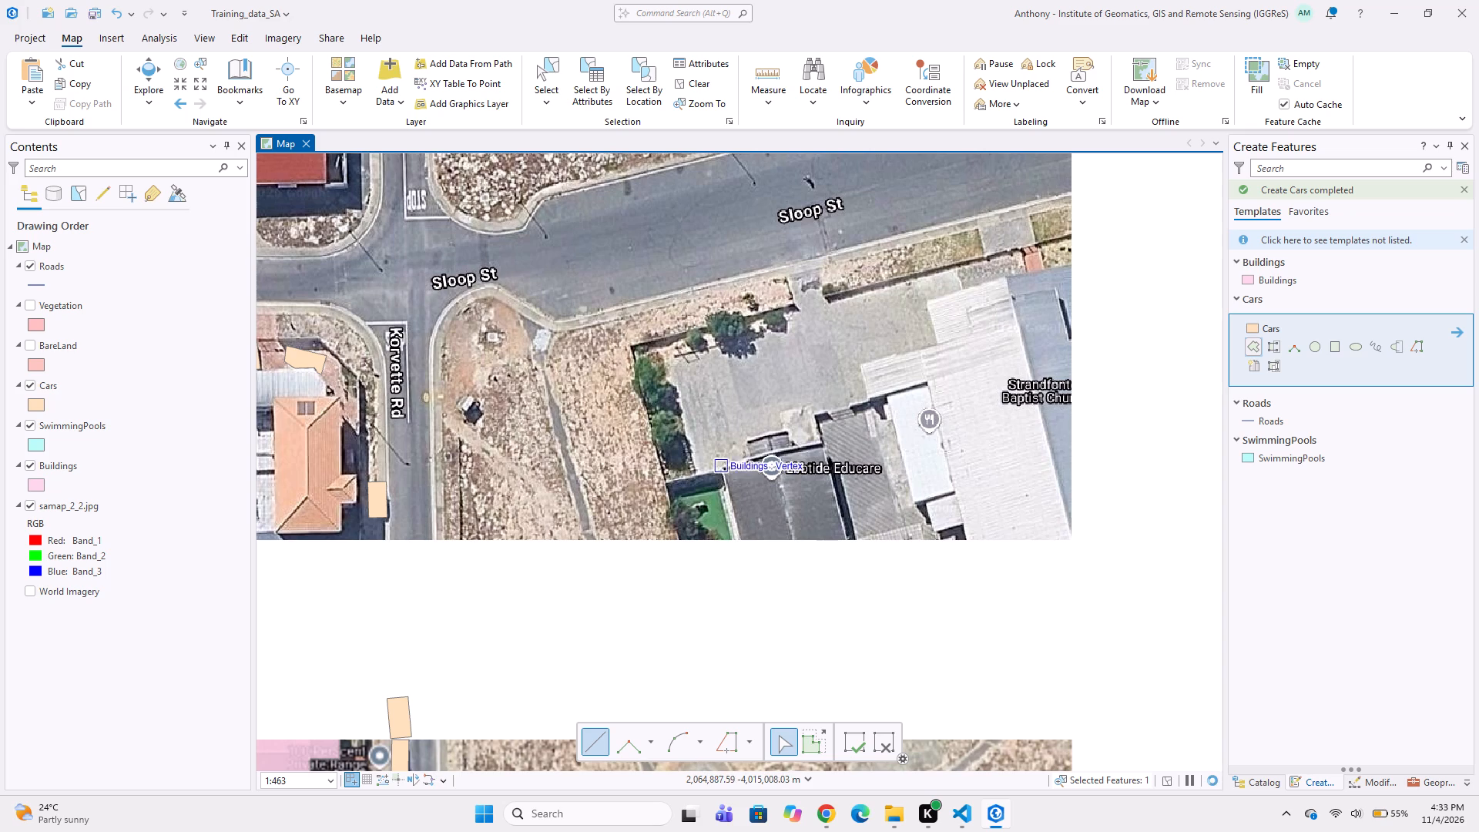
scroll(712, 428, down, 2)
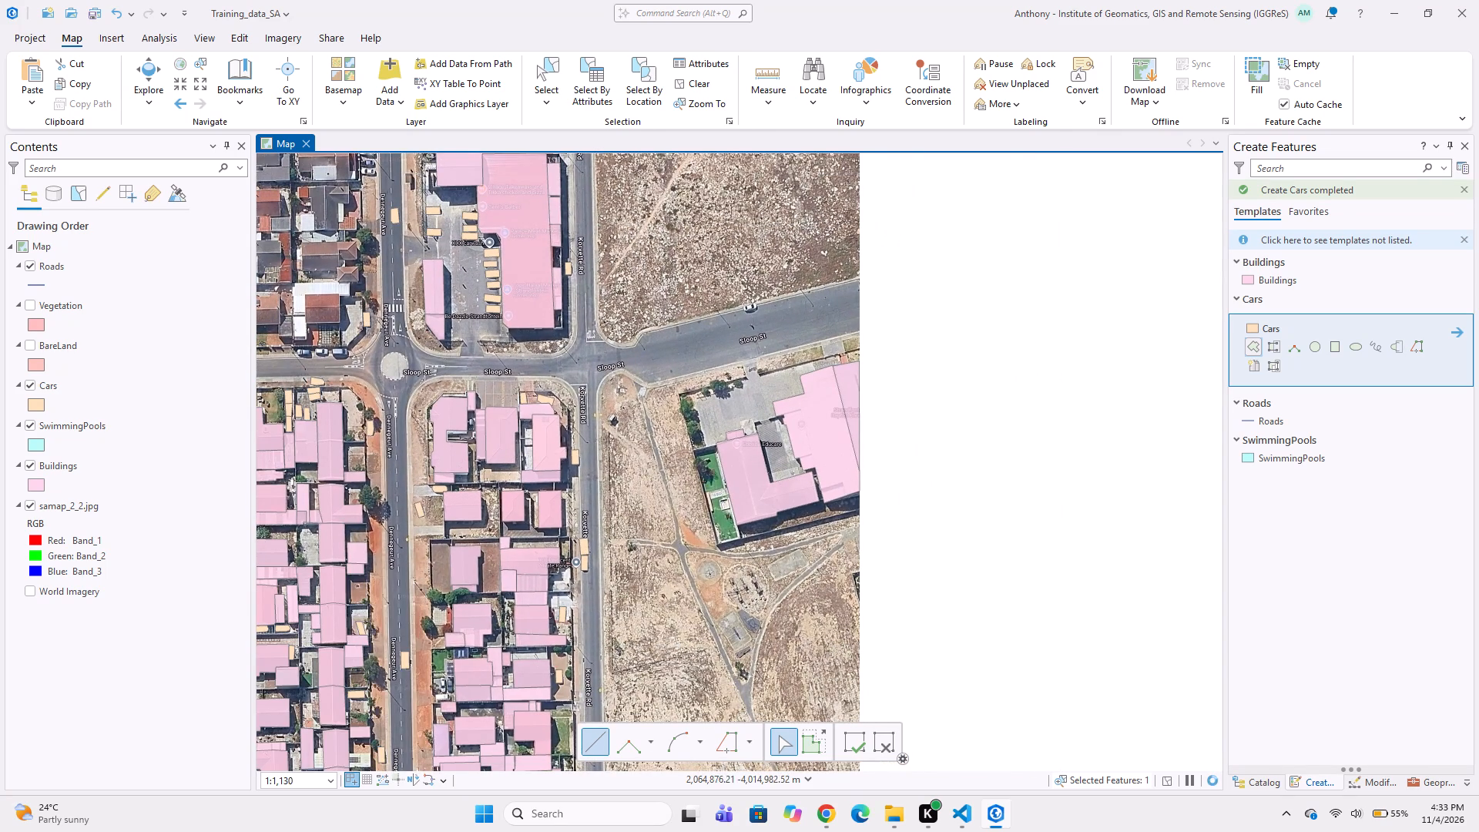
Examine the residential blocks between Clipper Rd and Korvette Rd, north of Sloop St, for areas still lacking building and car polygons.
middle_drag(669, 351, 806, 385)
middle_drag(615, 353, 787, 423)
middle_drag(649, 385, 717, 525)
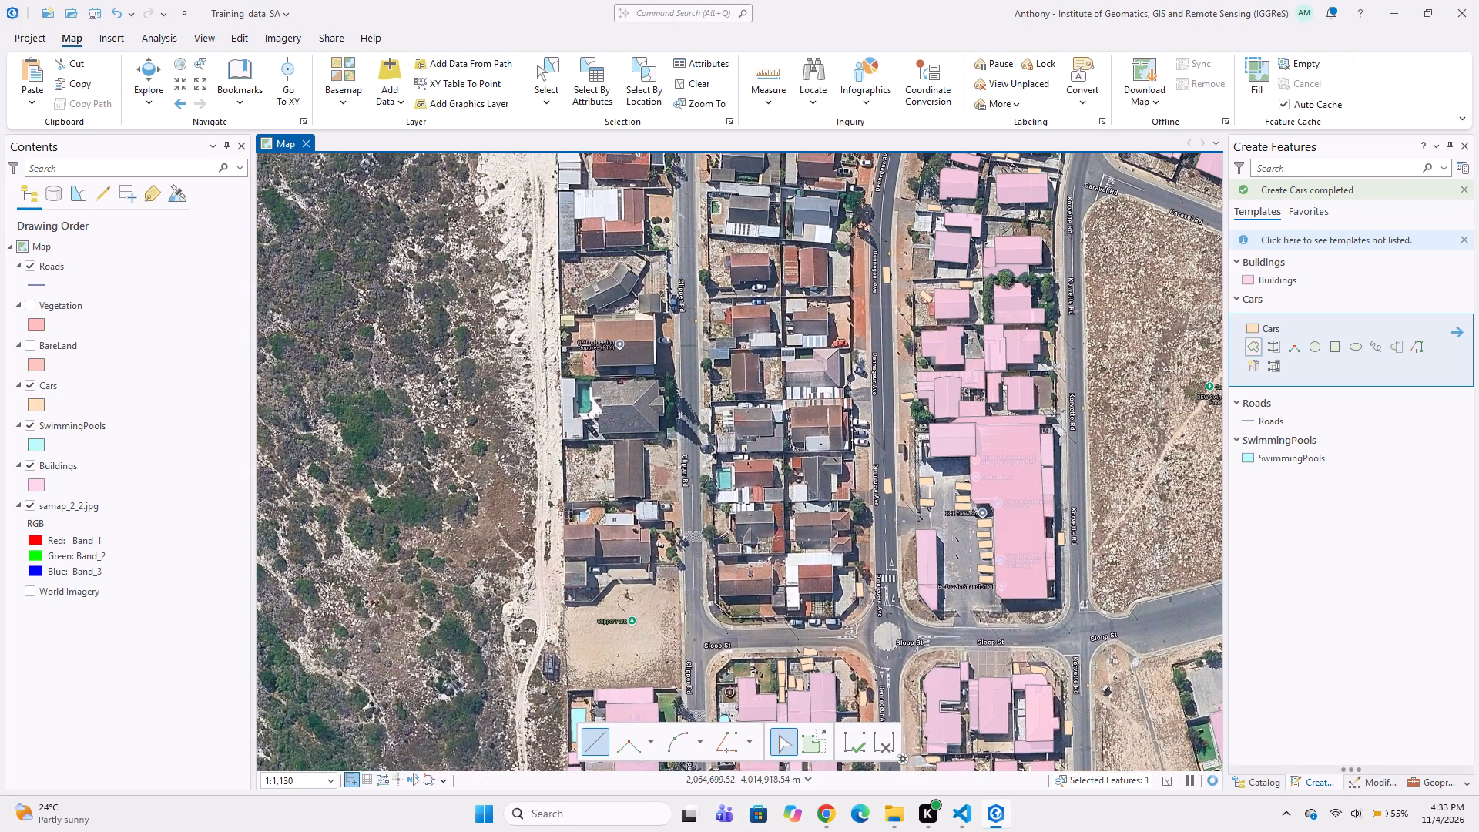
middle_drag(647, 353, 690, 441)
middle_drag(717, 414, 736, 474)
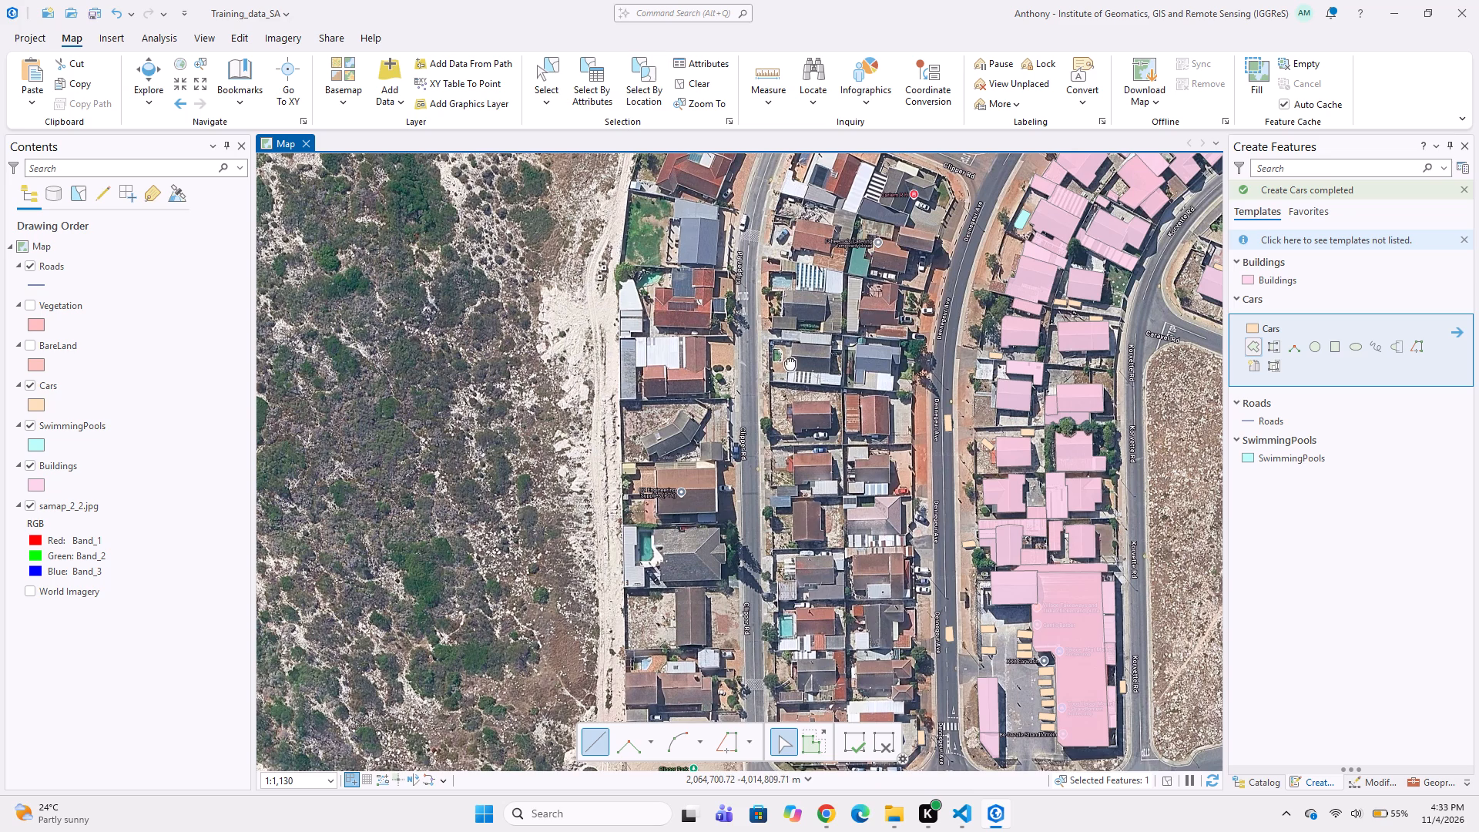
middle_drag(787, 355, 854, 428)
middle_drag(820, 466, 879, 533)
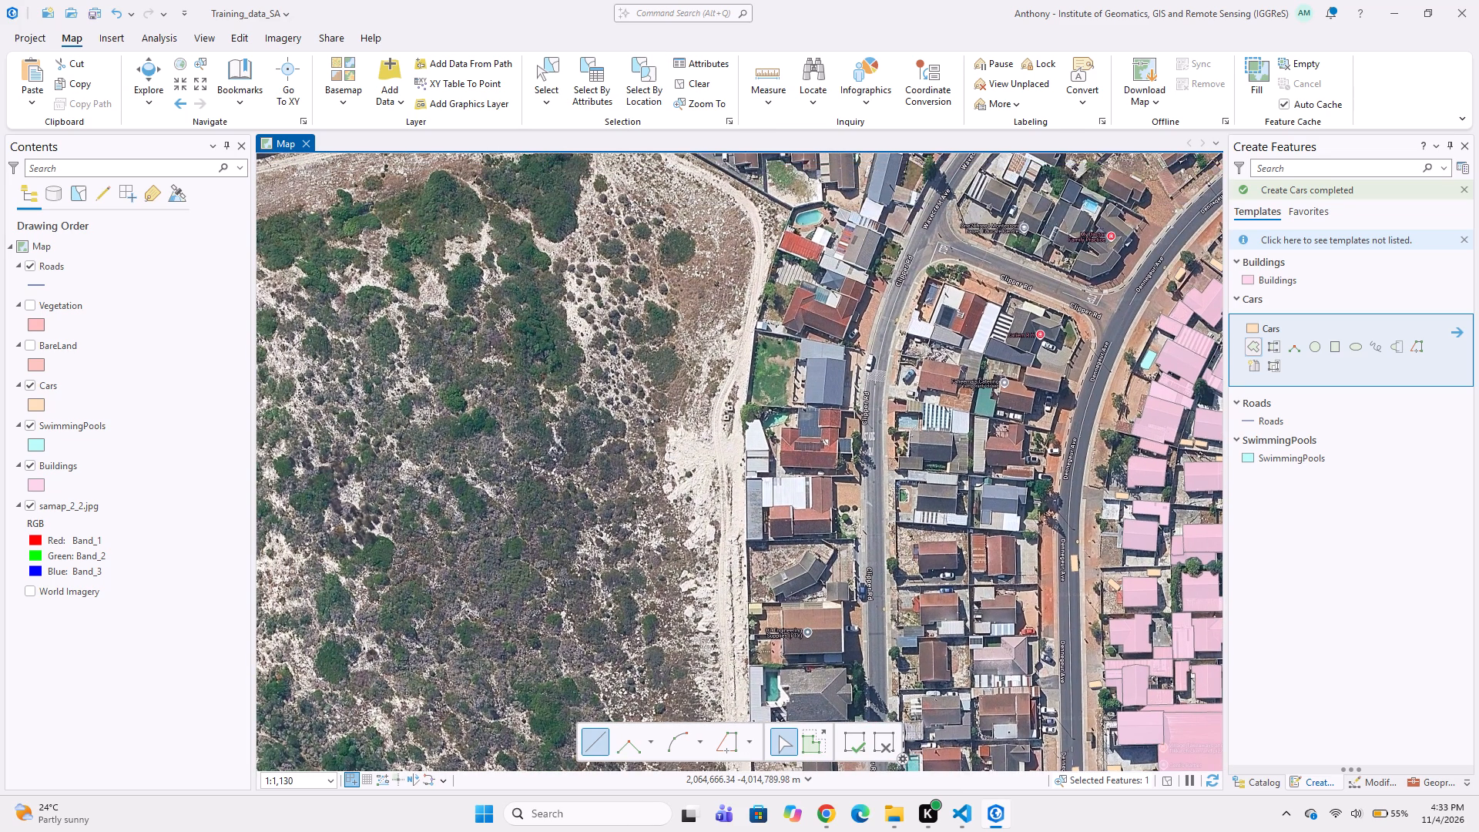
middle_drag(820, 445, 874, 477)
scroll(879, 466, up, 1)
scroll(863, 445, down, 1)
middle_drag(895, 522, 855, 388)
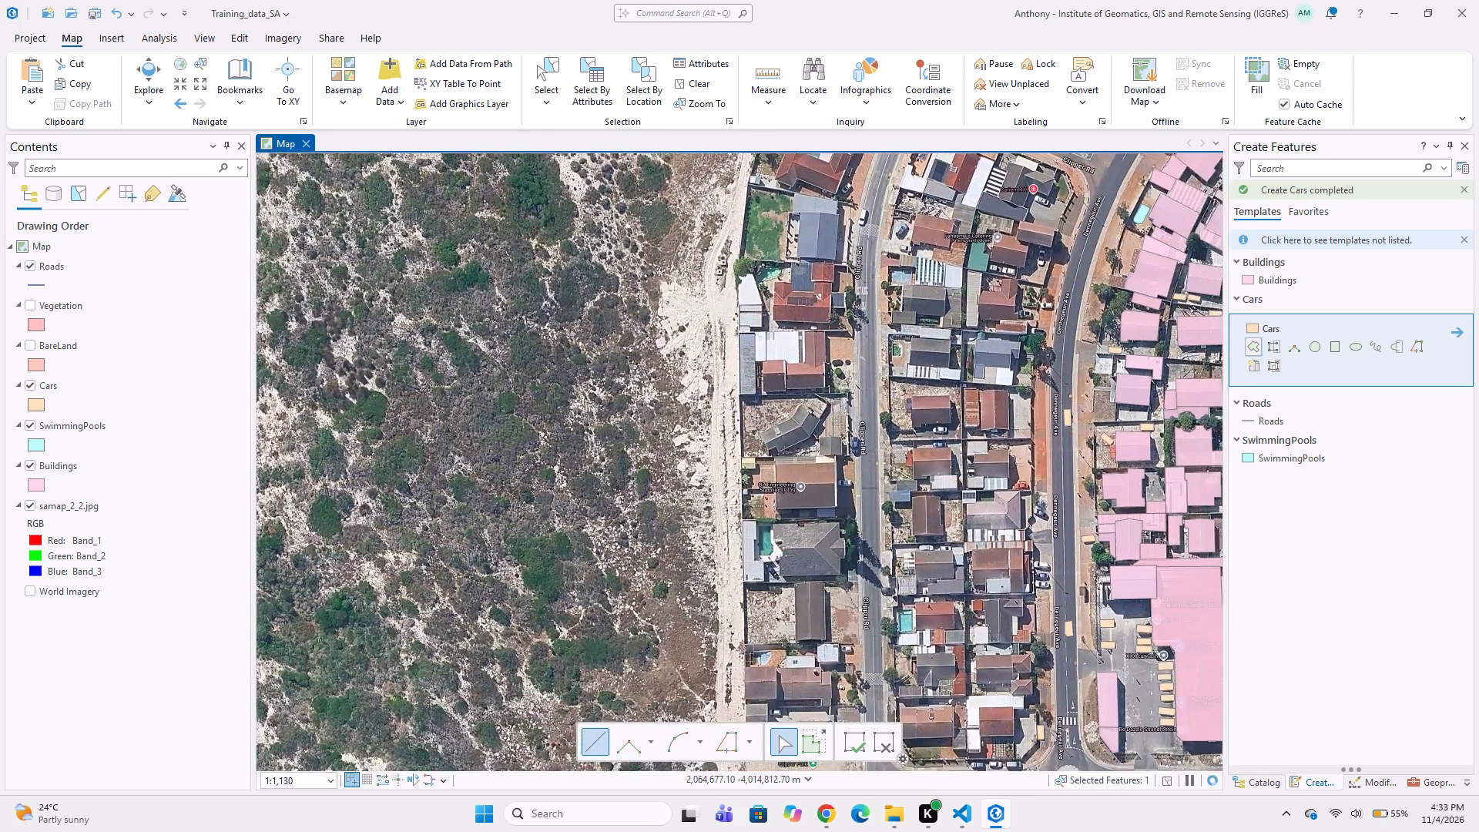
middle_drag(951, 507, 931, 439)
middle_drag(954, 374, 900, 461)
scroll(935, 421, up, 1)
middle_drag(944, 347, 927, 369)
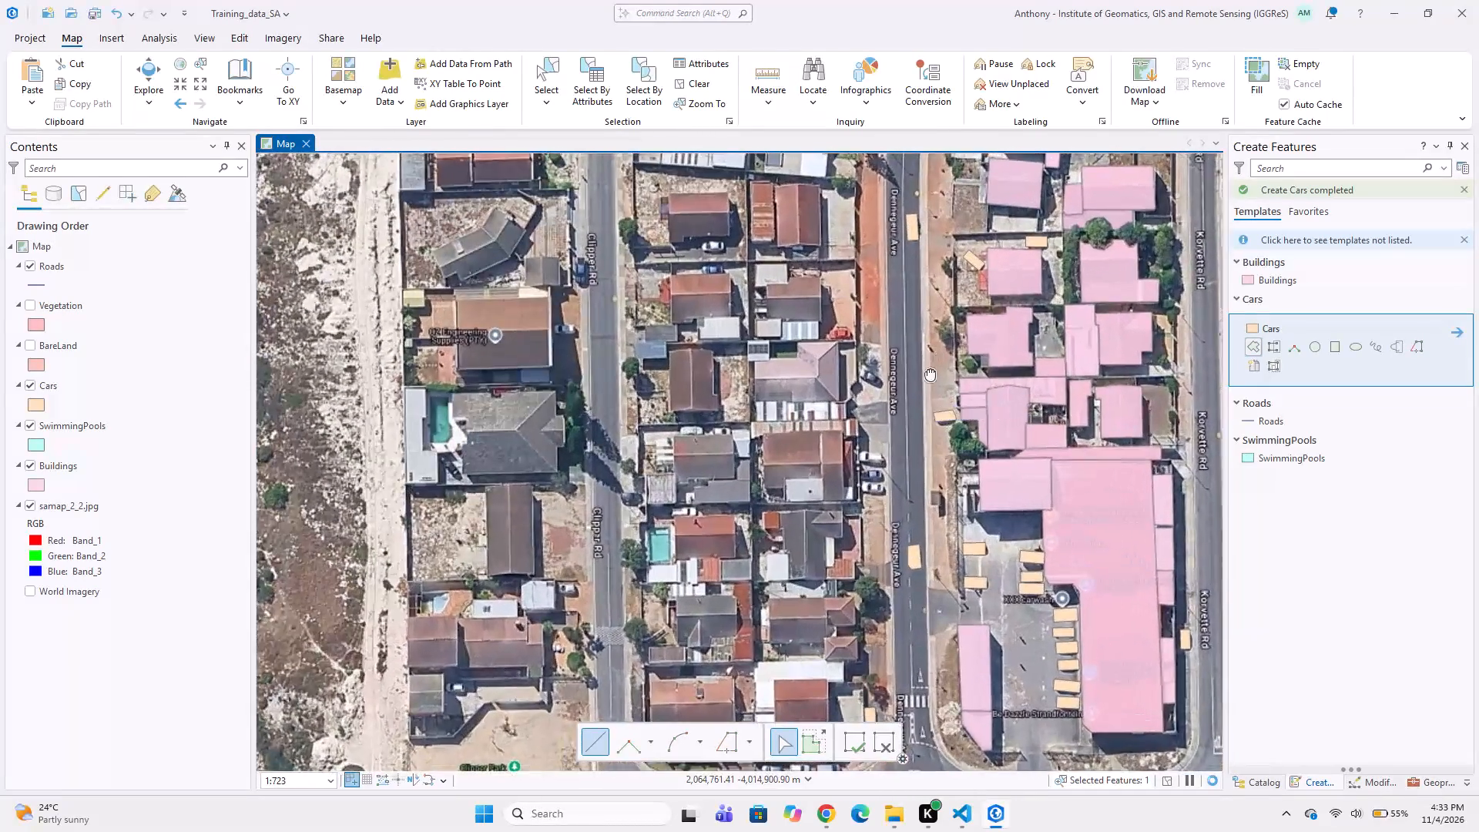
middle_drag(927, 369, 898, 466)
middle_drag(895, 315, 871, 404)
middle_drag(895, 320, 868, 377)
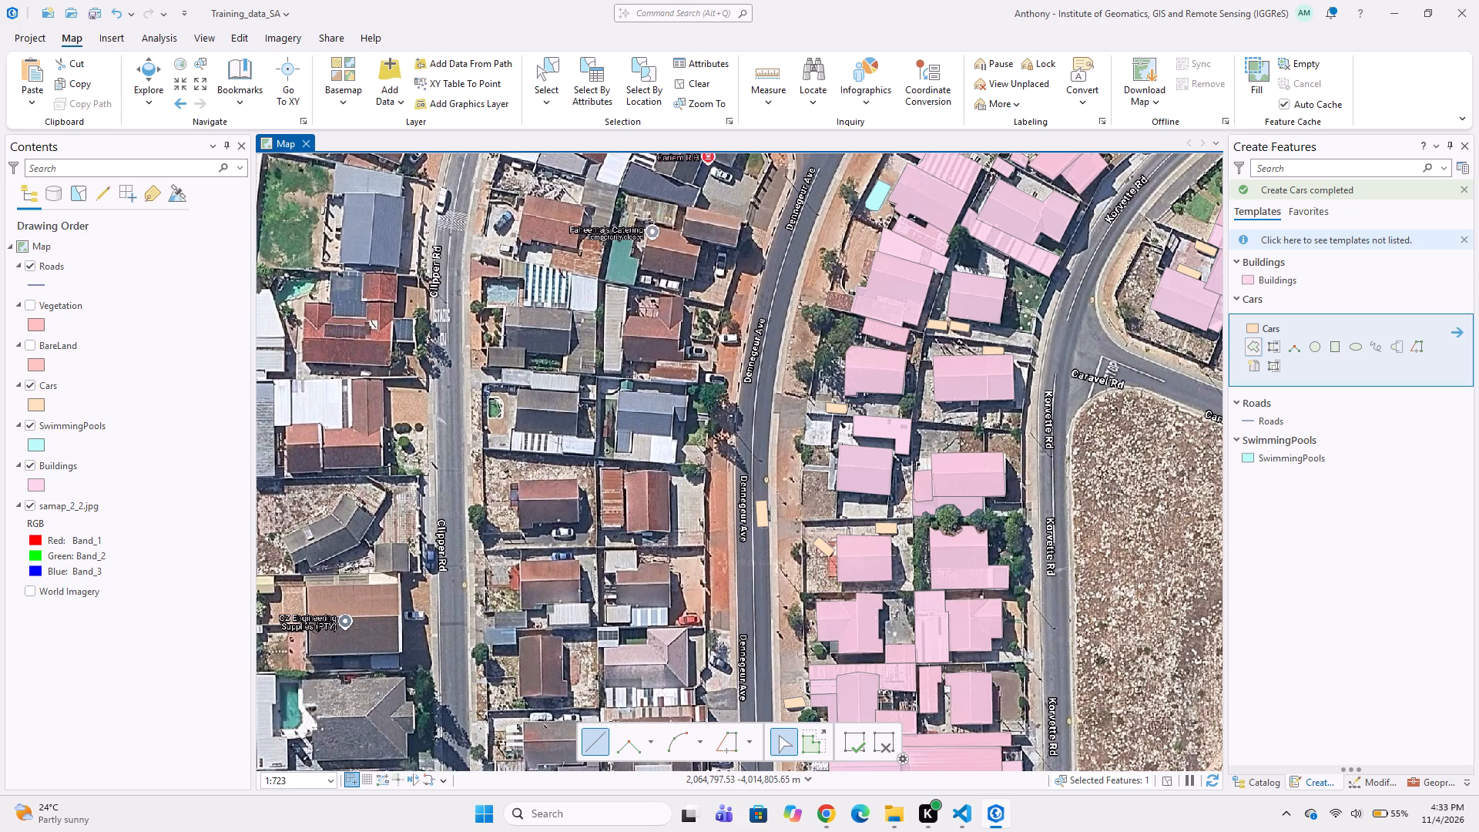
Examine the blocks along Dennegeur Ave and Clipper Rd up to Wavecrest Ave for buildings and cars still lacking polygons.
middle_drag(931, 312, 898, 393)
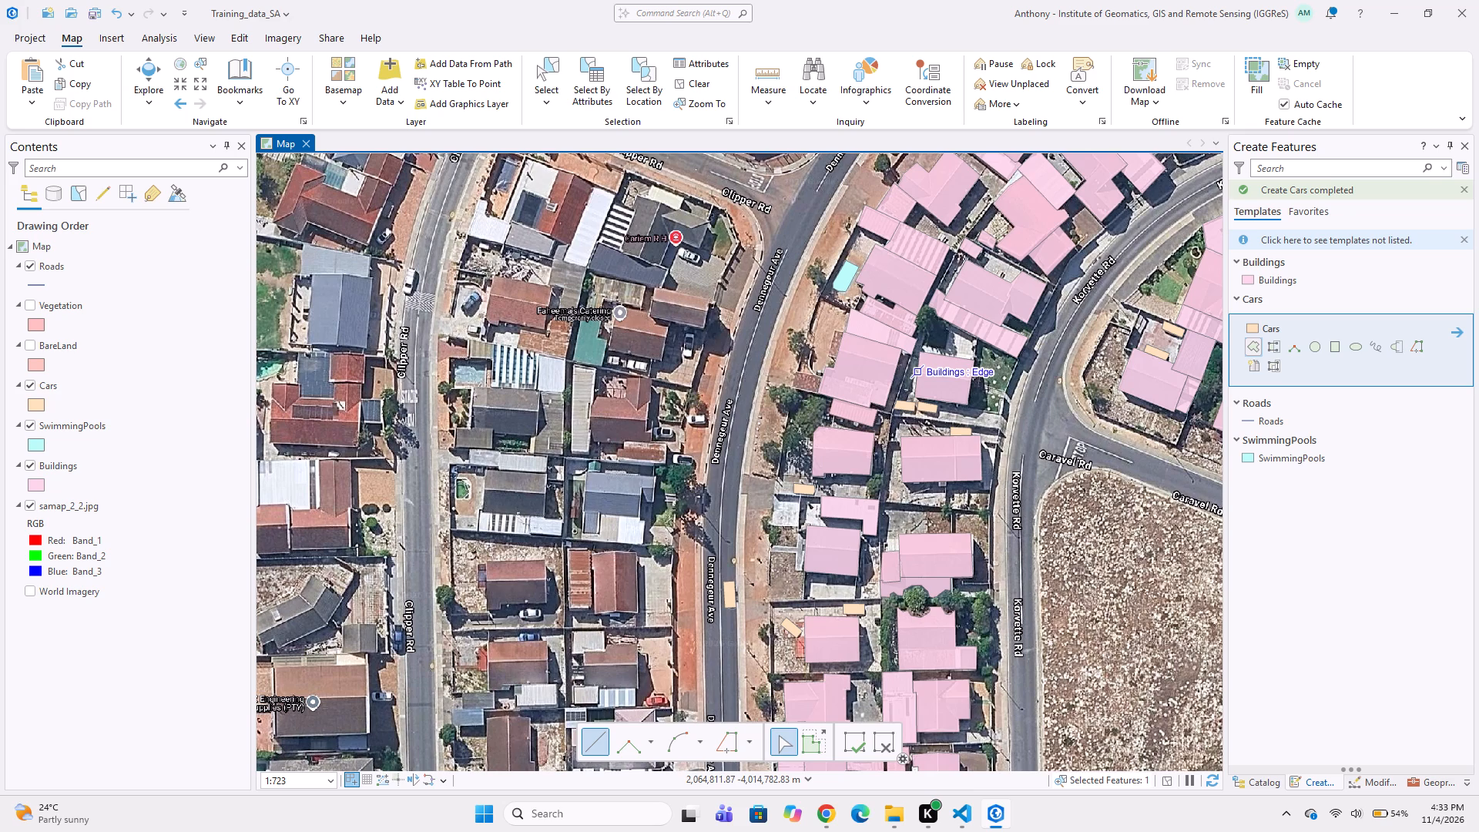
middle_drag(981, 329, 909, 425)
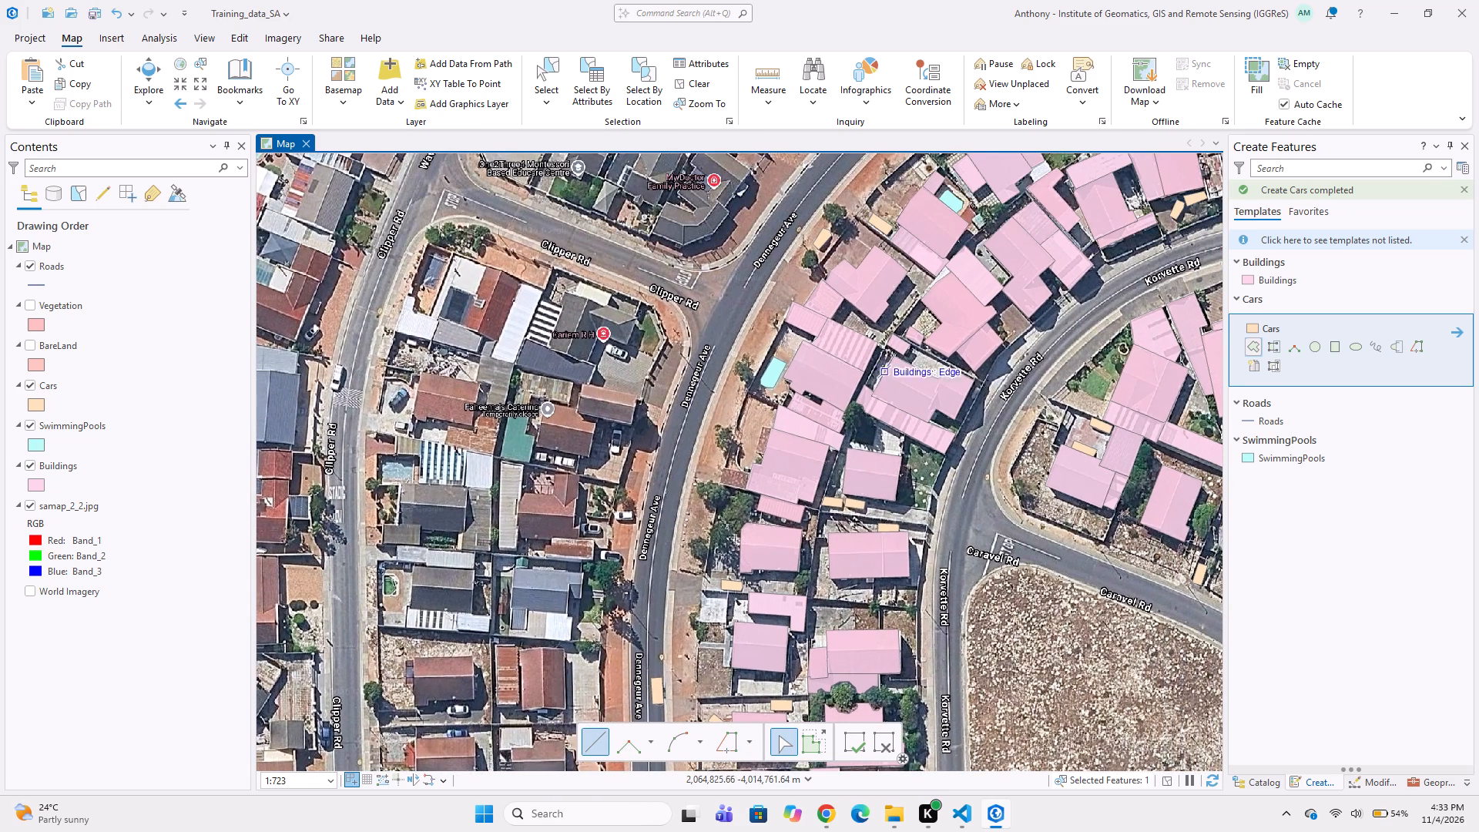
middle_drag(857, 391, 860, 461)
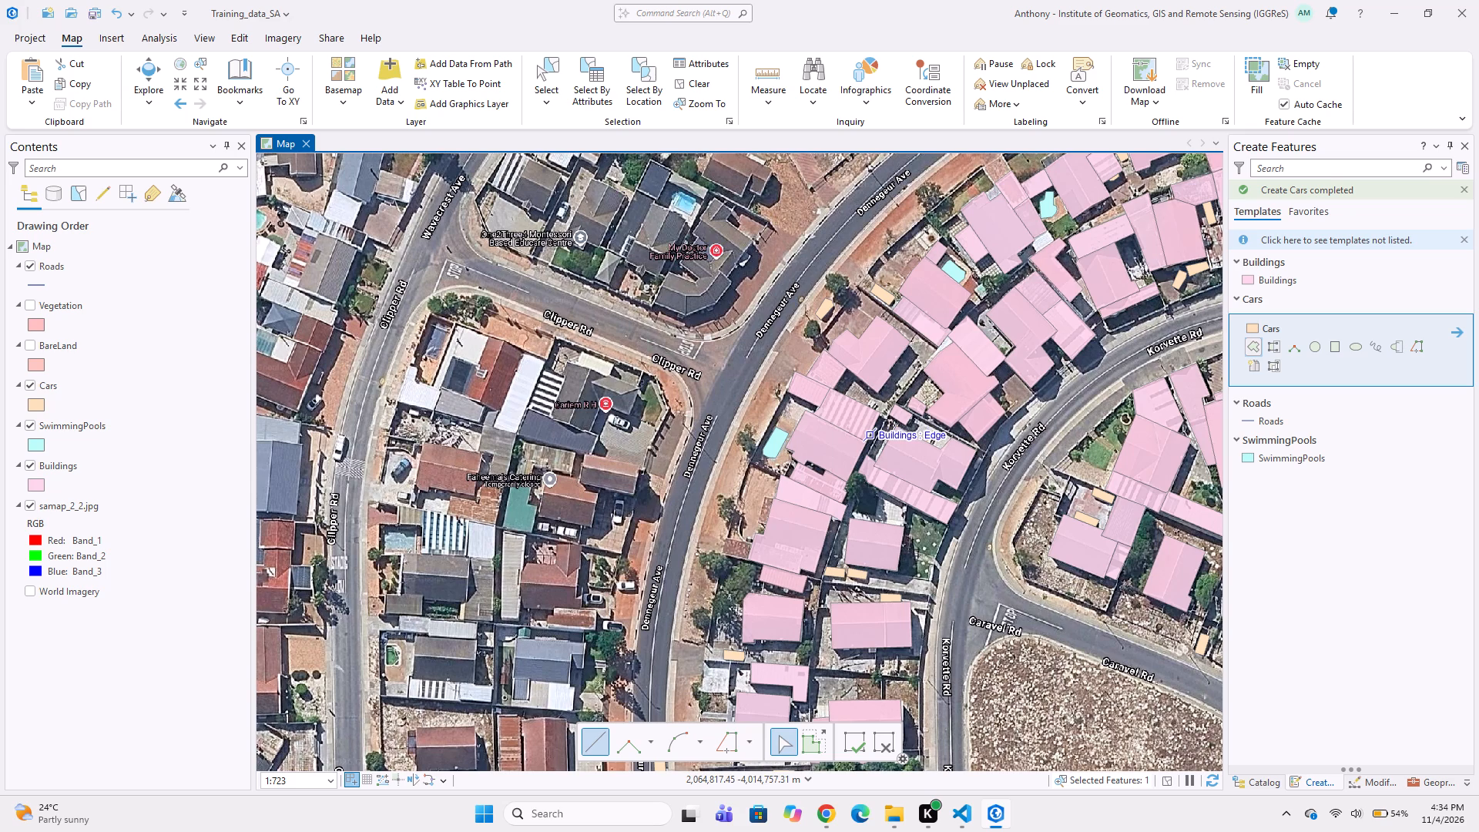
middle_drag(887, 439, 881, 533)
middle_drag(890, 475, 825, 525)
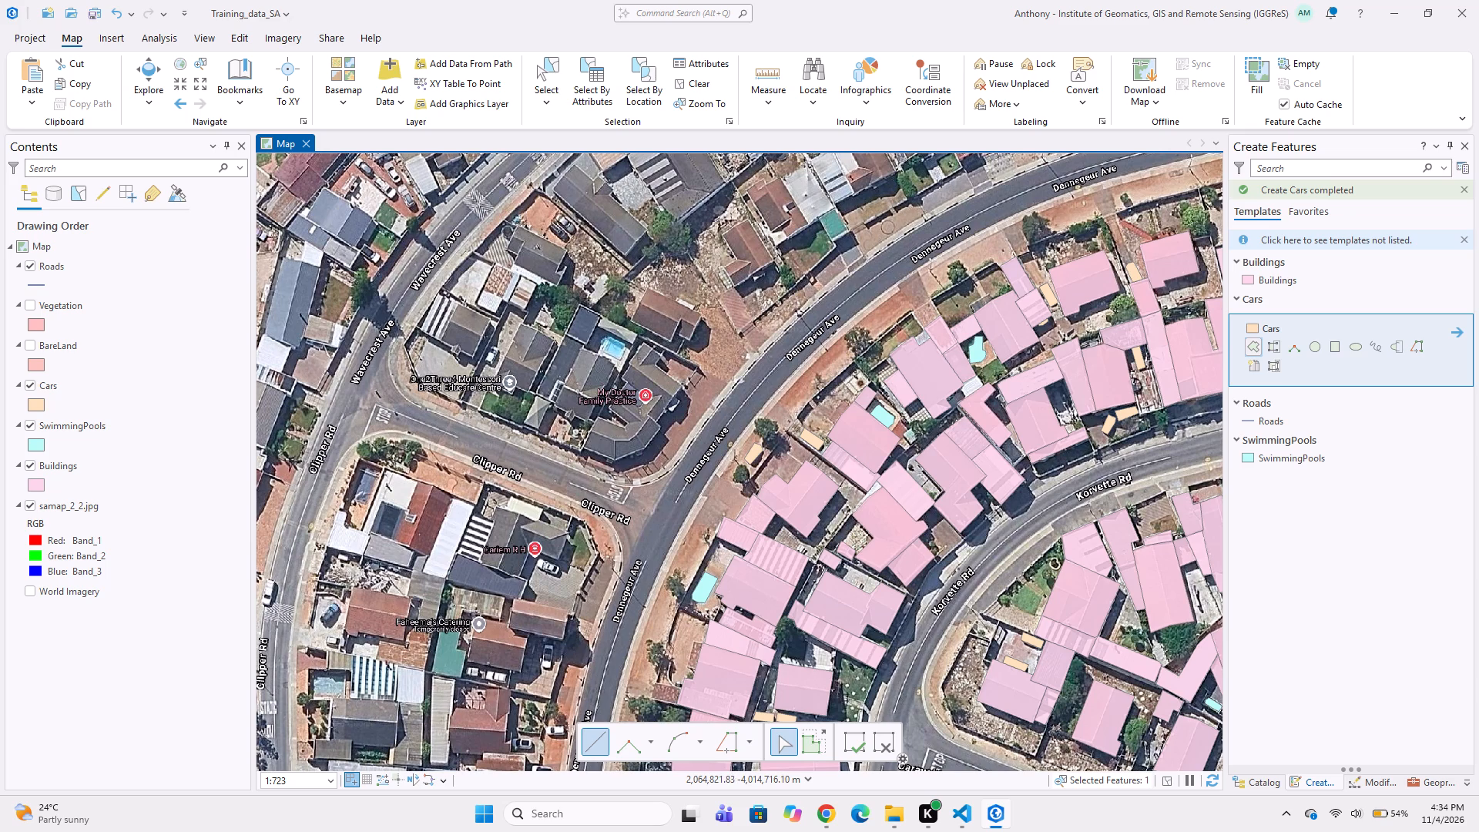
middle_drag(838, 409, 838, 474)
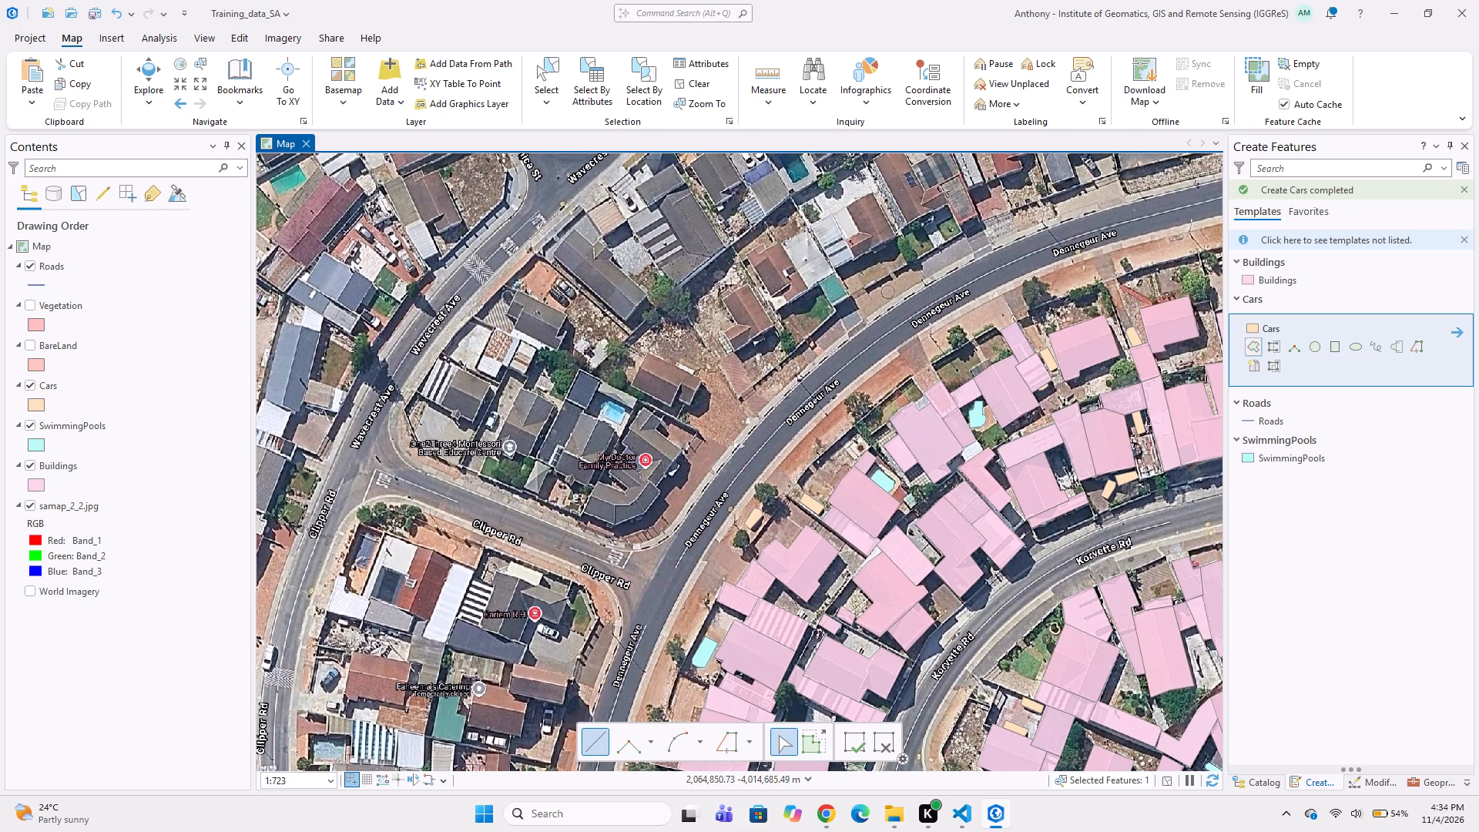
middle_drag(936, 361, 938, 412)
middle_drag(973, 324, 906, 358)
middle_drag(938, 315, 841, 334)
middle_drag(892, 291, 780, 307)
middle_drag(870, 302, 863, 396)
middle_drag(850, 294, 860, 339)
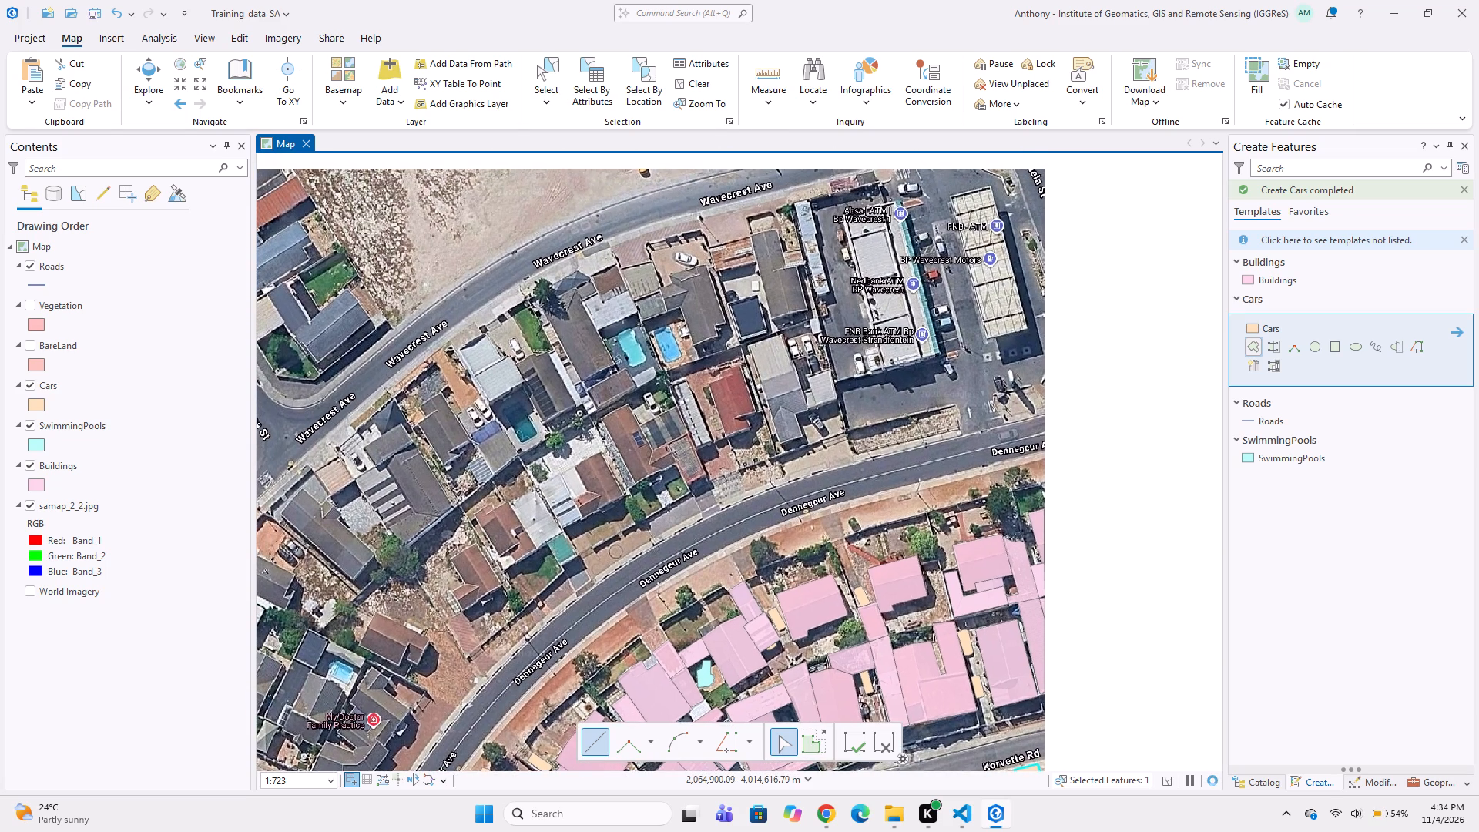
middle_drag(890, 310, 879, 387)
Digitize a Buildings polygon around the long canopy roof labelled BP Wavecrest Motors and FNB - ATM.
scroll(944, 299, up, 2)
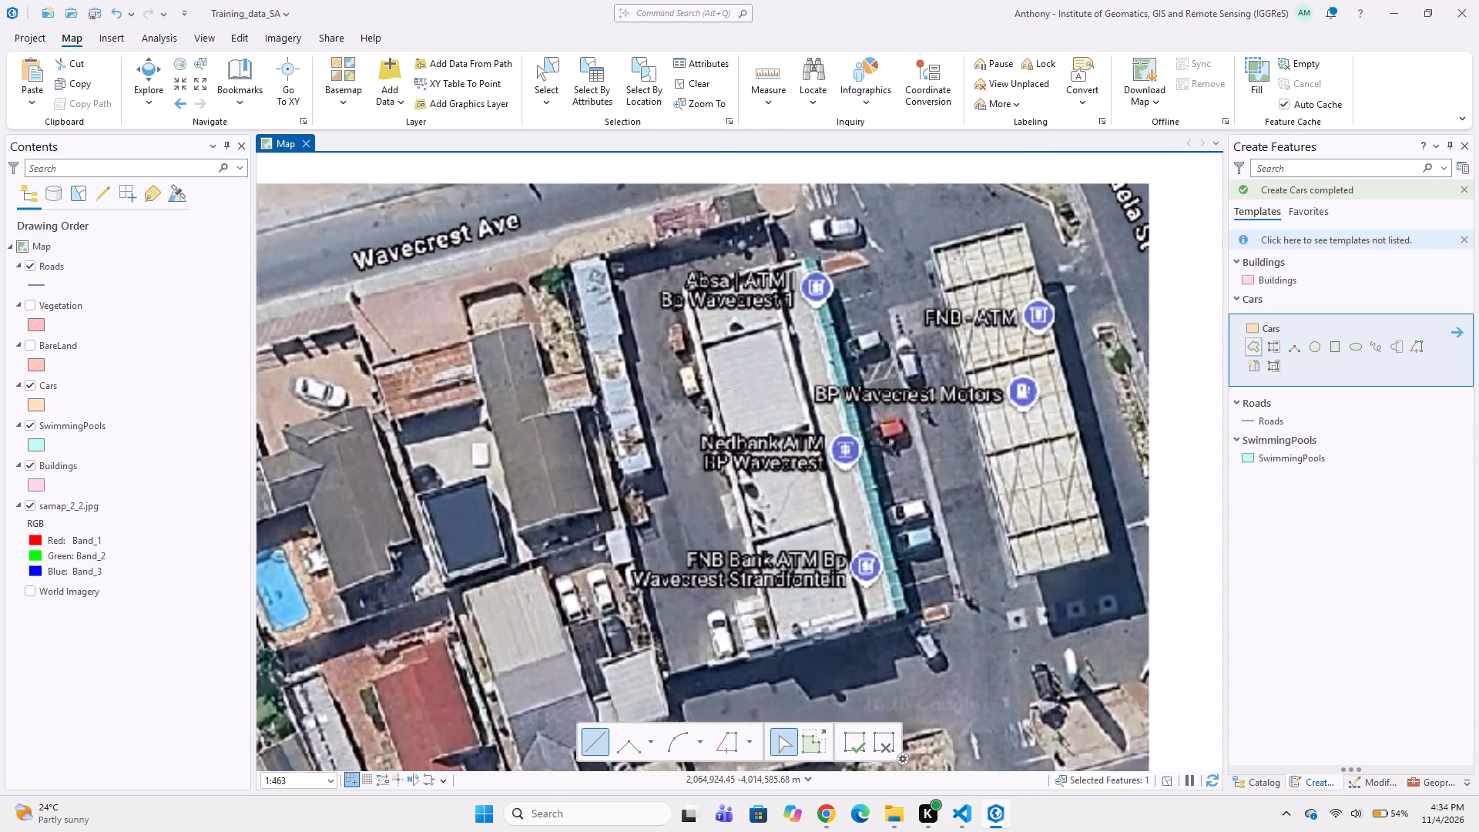
scroll(951, 288, up, 1)
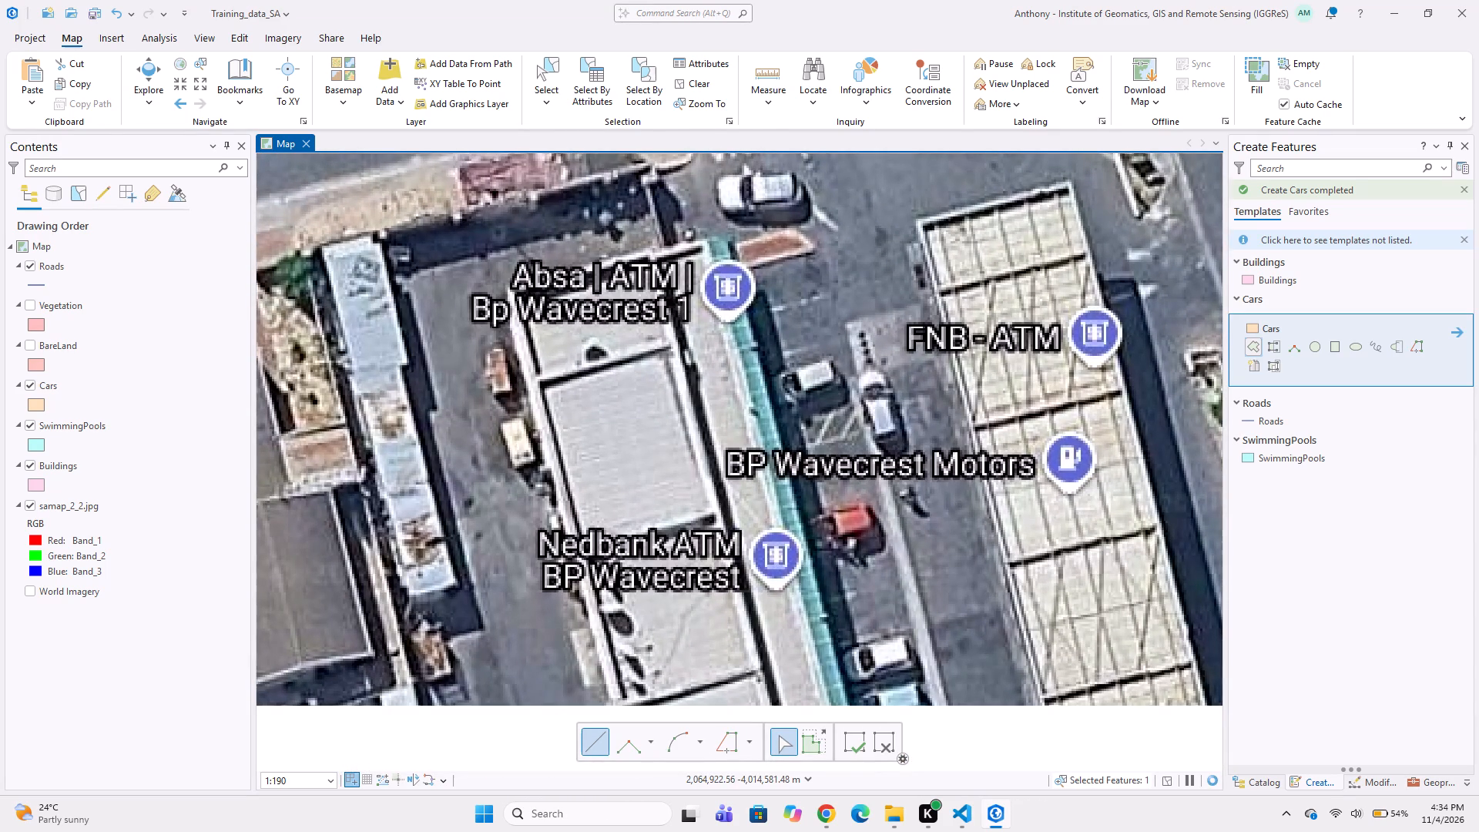
click(914, 223)
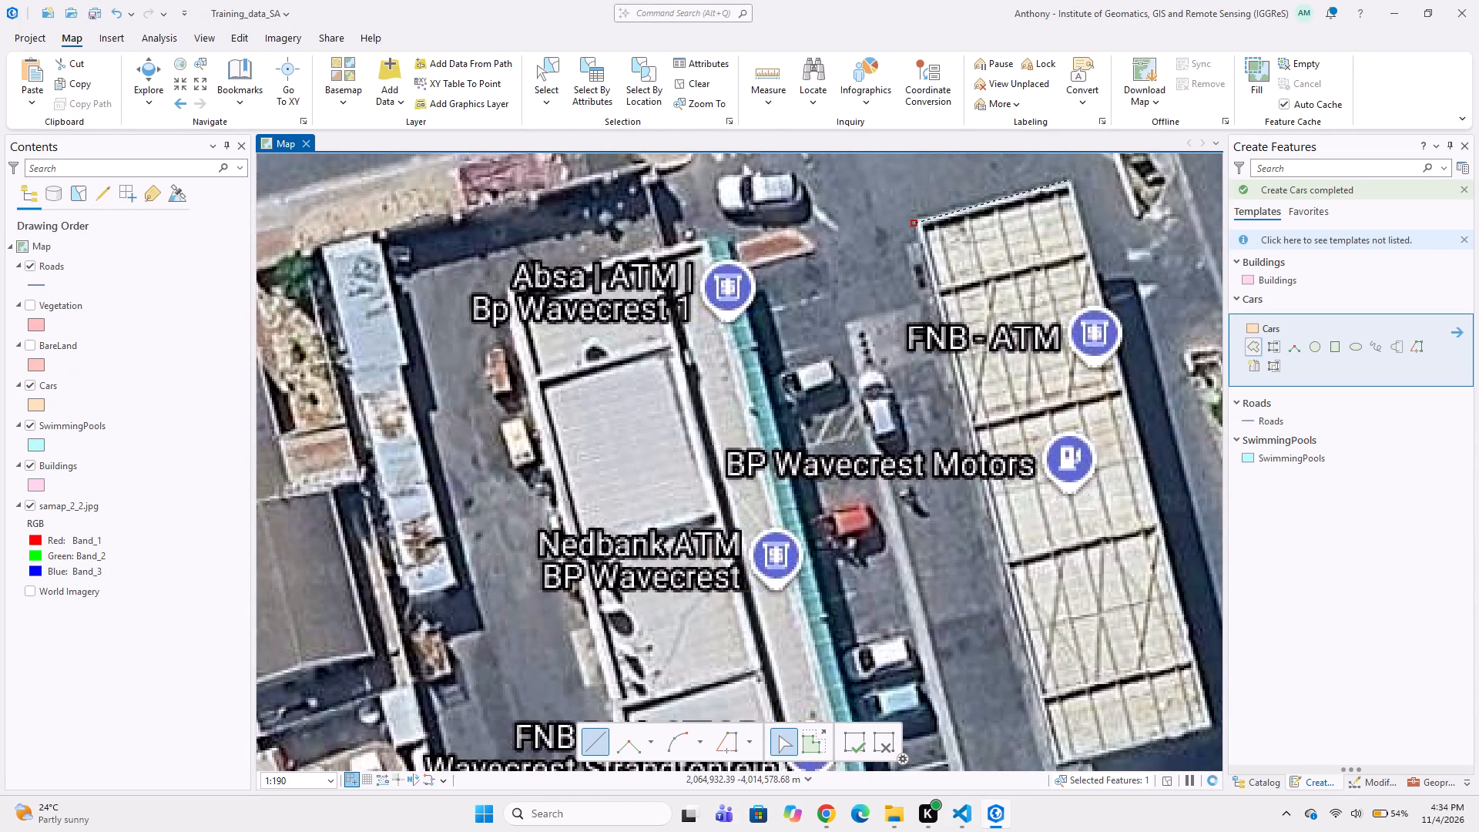
click(1068, 178)
middle_drag(1125, 409, 1008, 283)
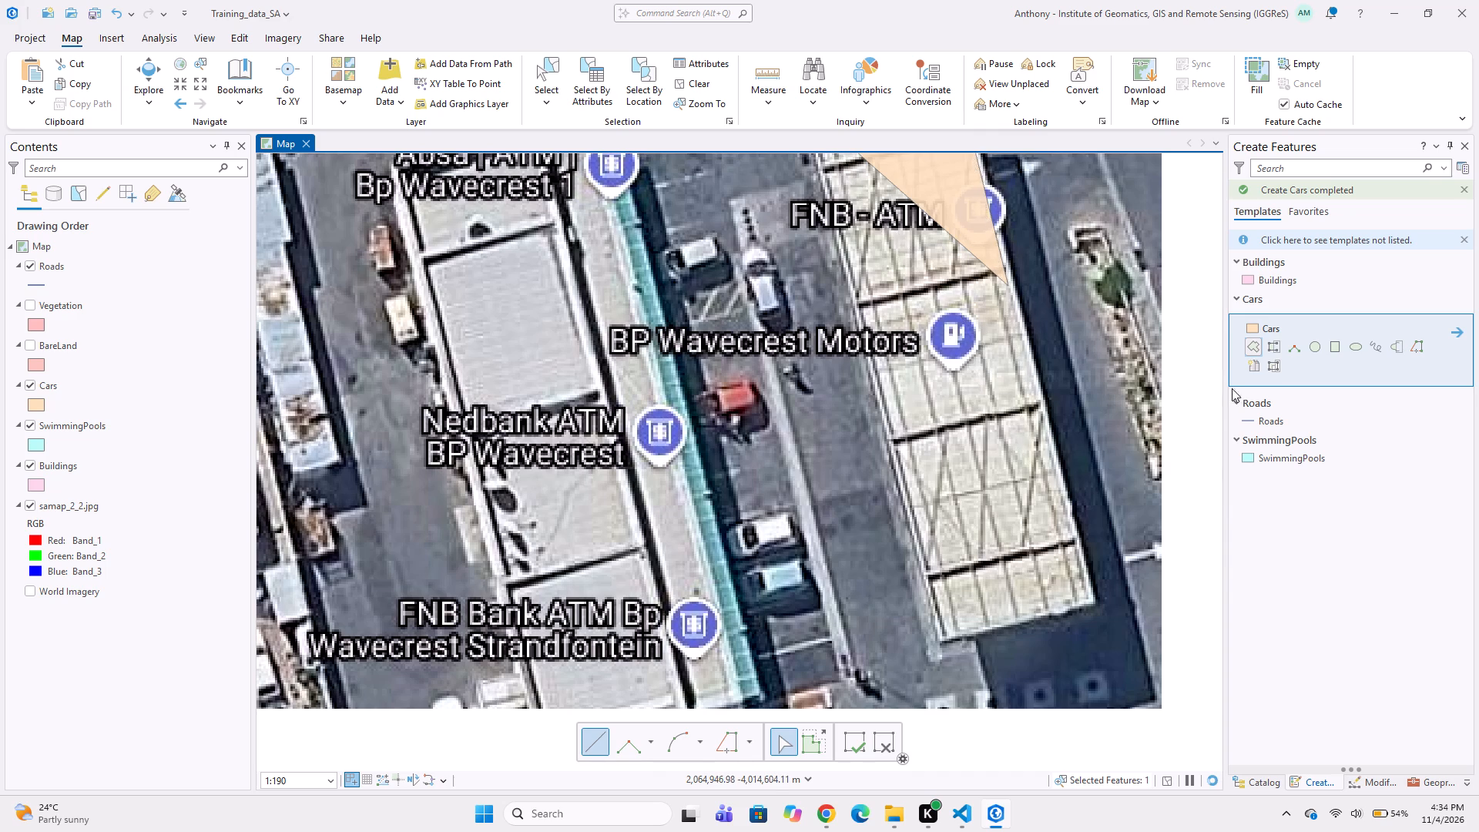
click(1264, 283)
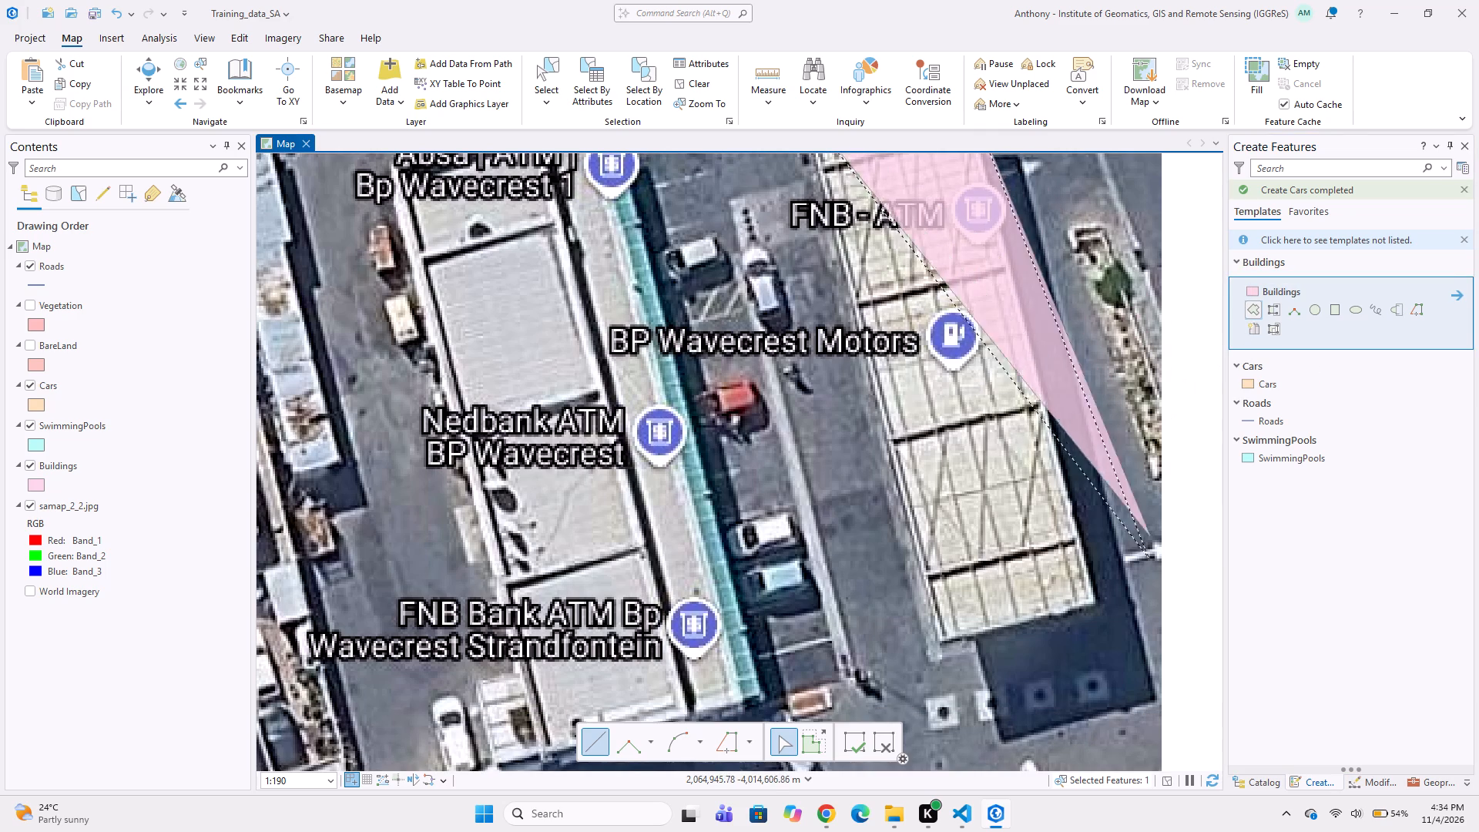
click(1098, 609)
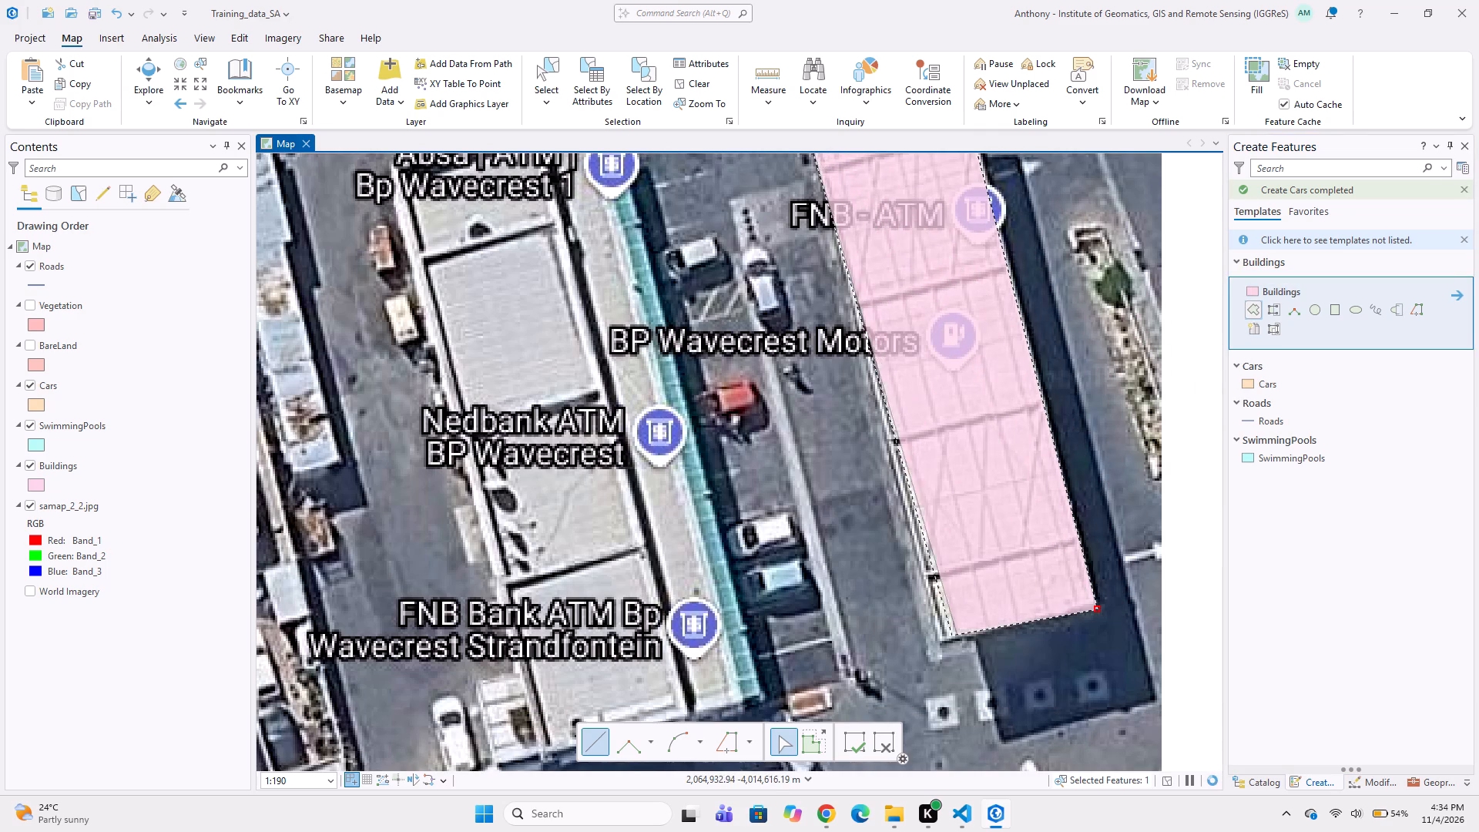
double_click(933, 646)
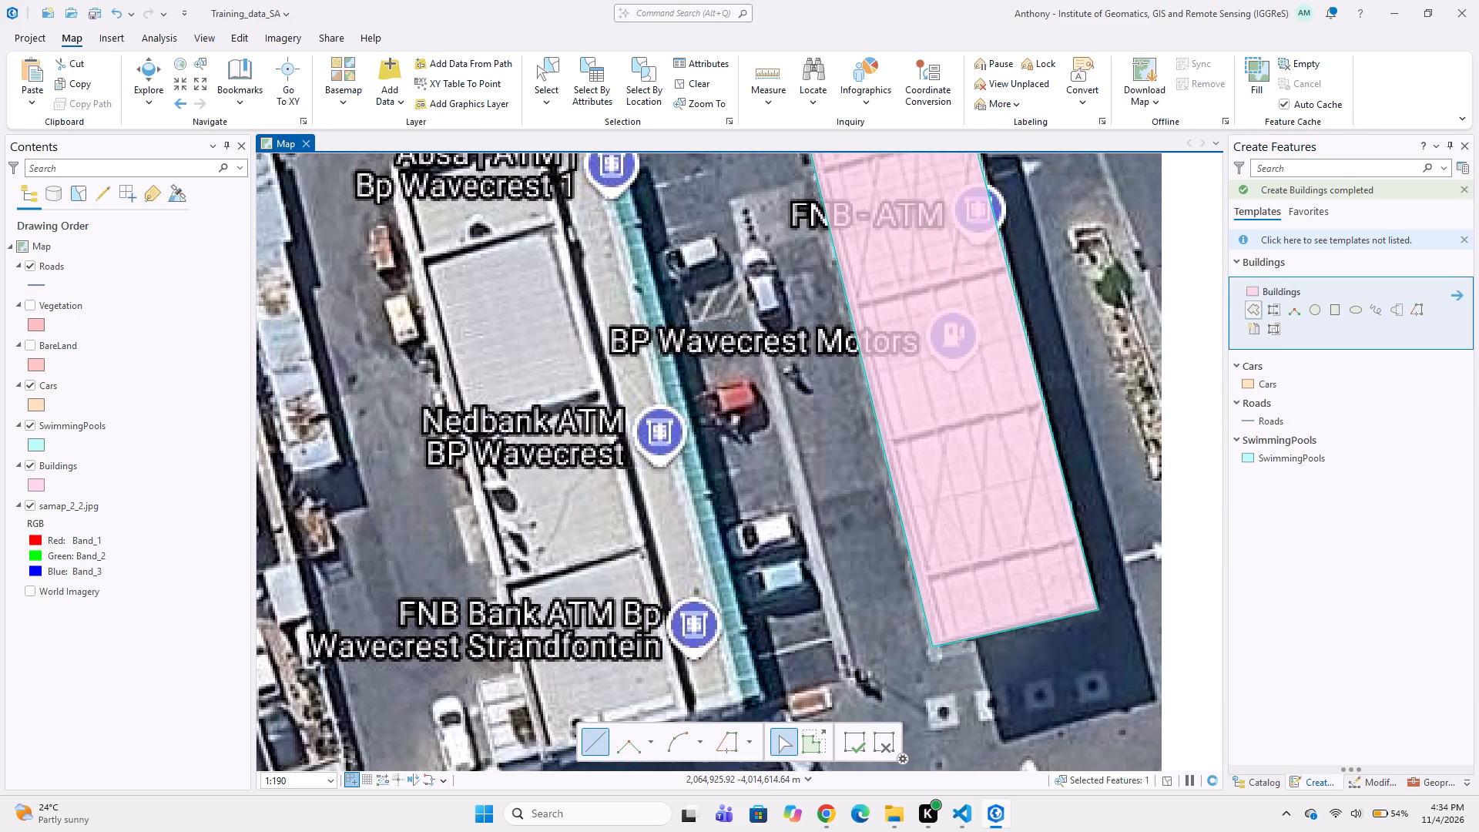
Save the project.
scroll(852, 609, down, 1)
middle_drag(830, 574, 917, 566)
scroll(817, 545, down, 1)
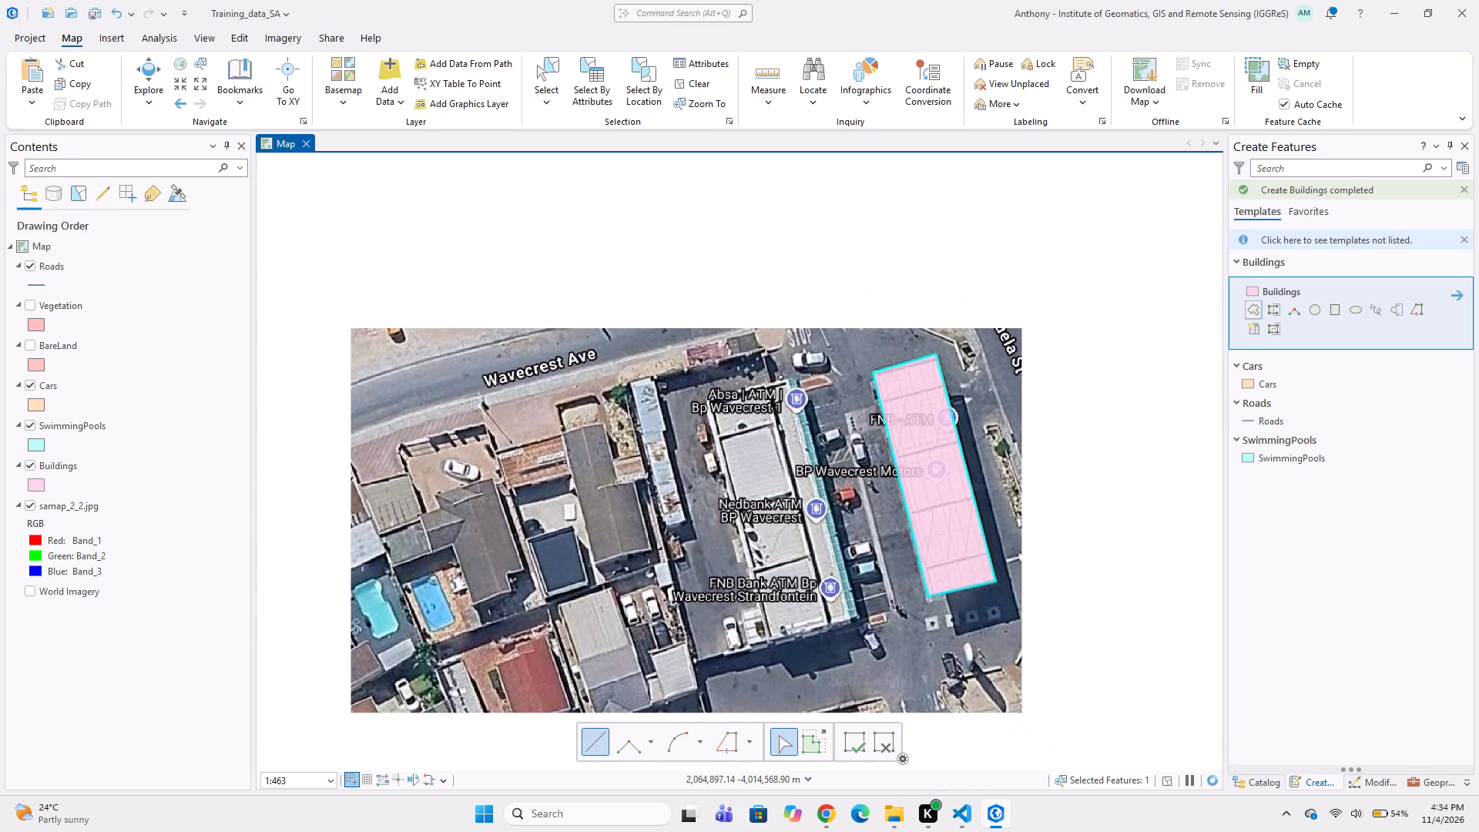
key(ctrl+s)
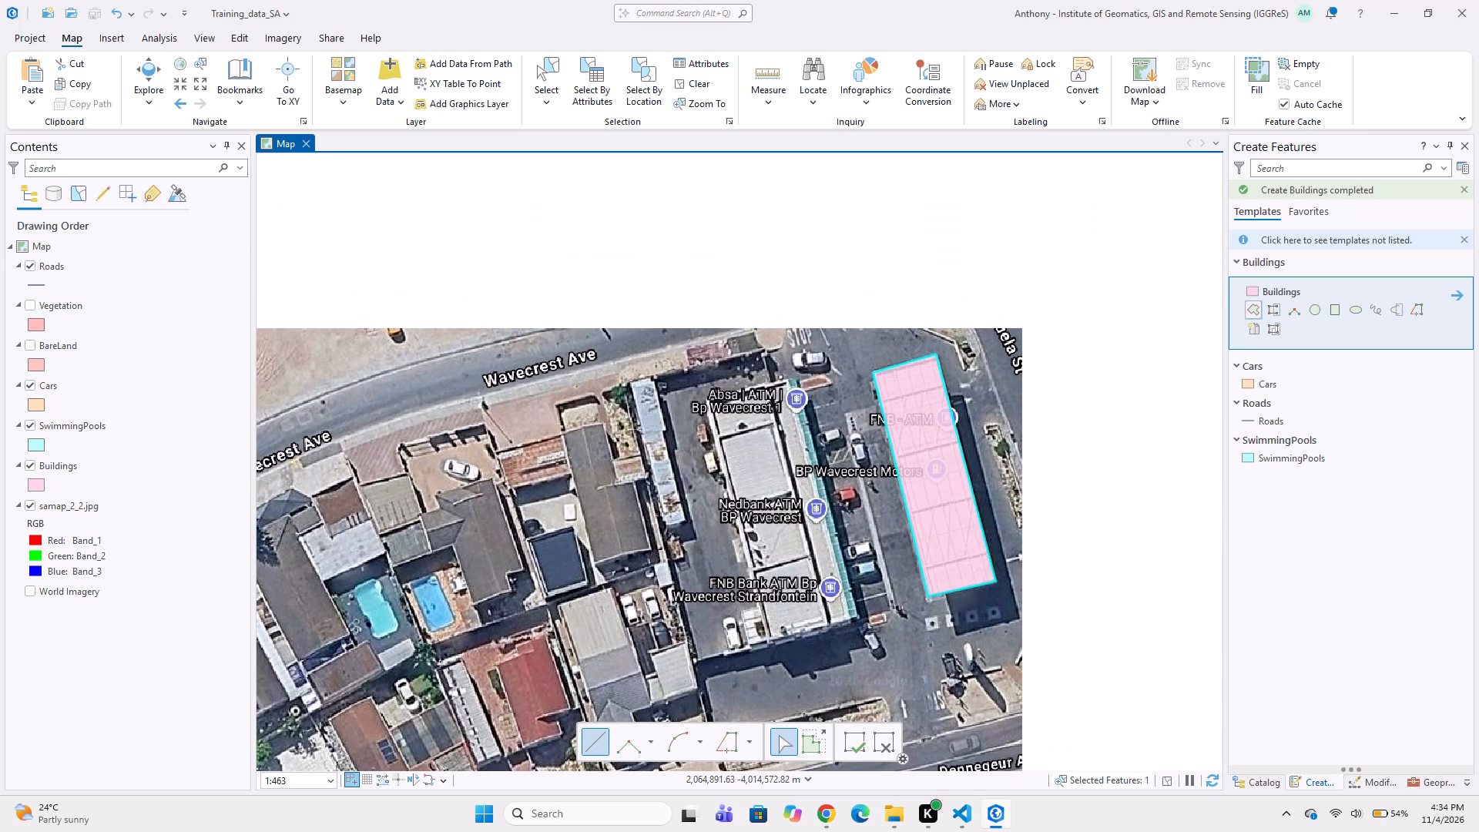
Digitize a Buildings polygon around the long white-roofed building with the Absa, Nedbank and FNB ATM labels, west of the BP canopy.
scroll(712, 369, up, 1)
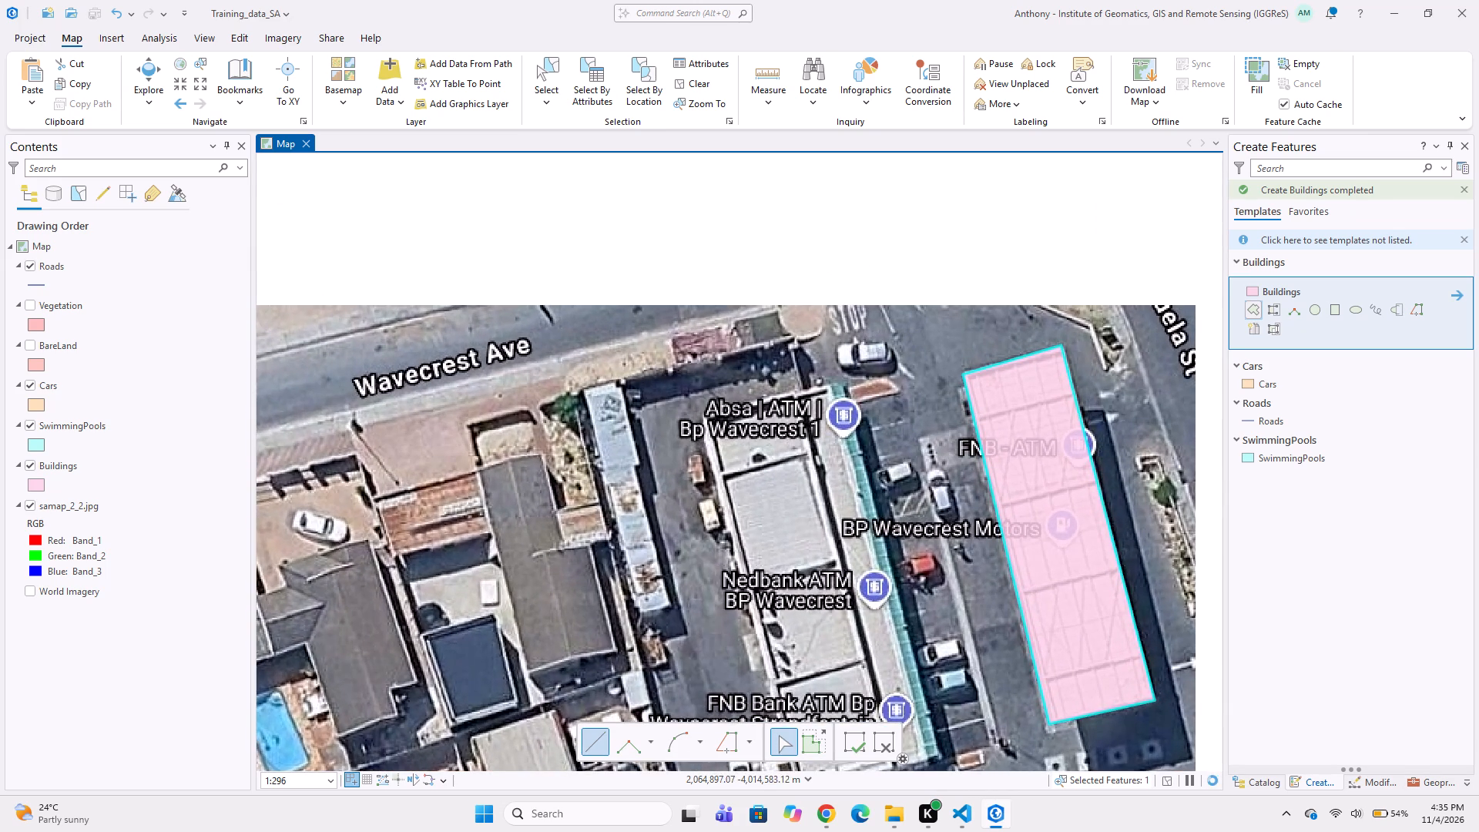
scroll(820, 401, up, 1)
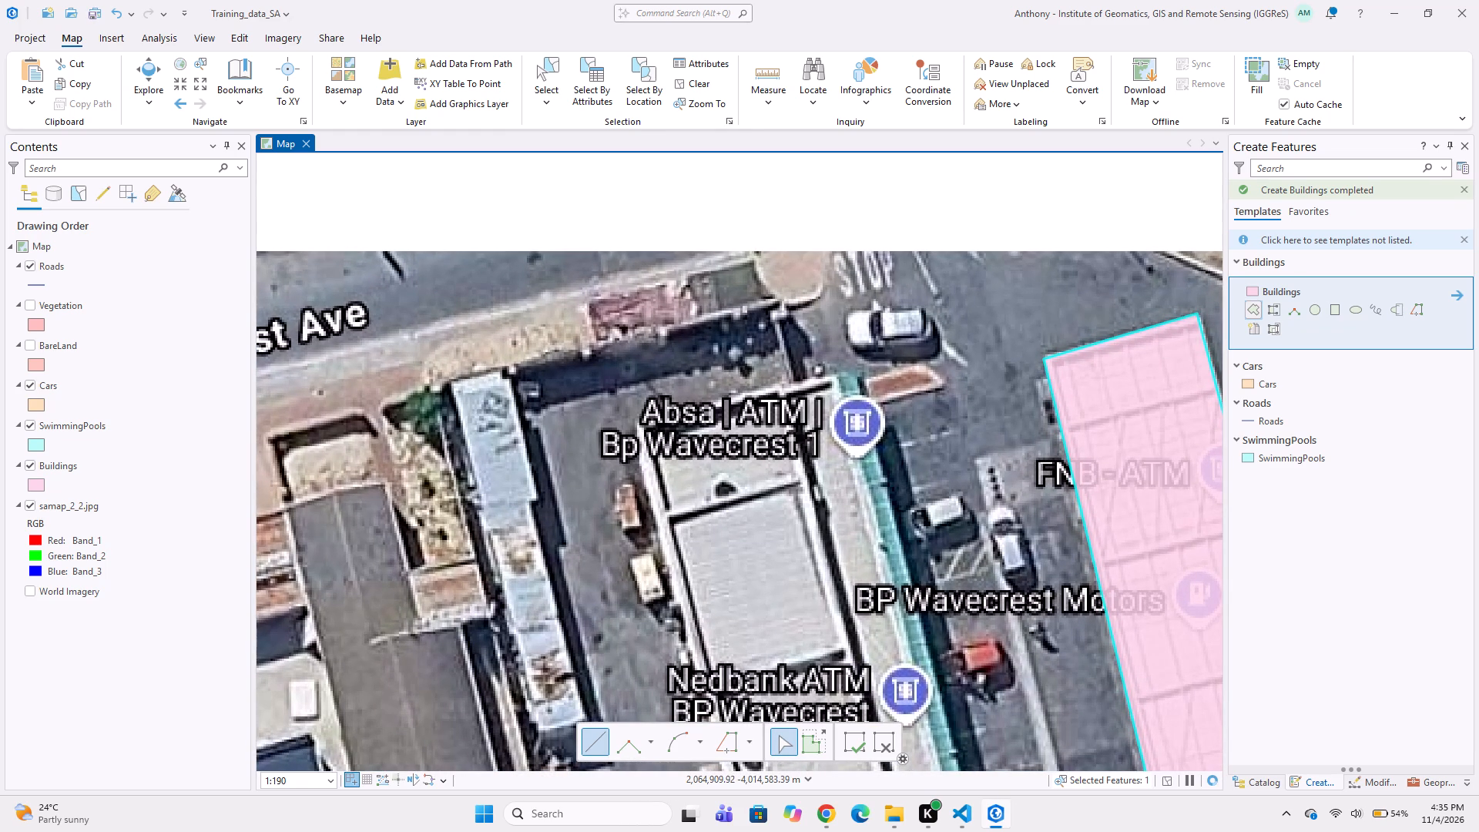
middle_drag(865, 356, 917, 307)
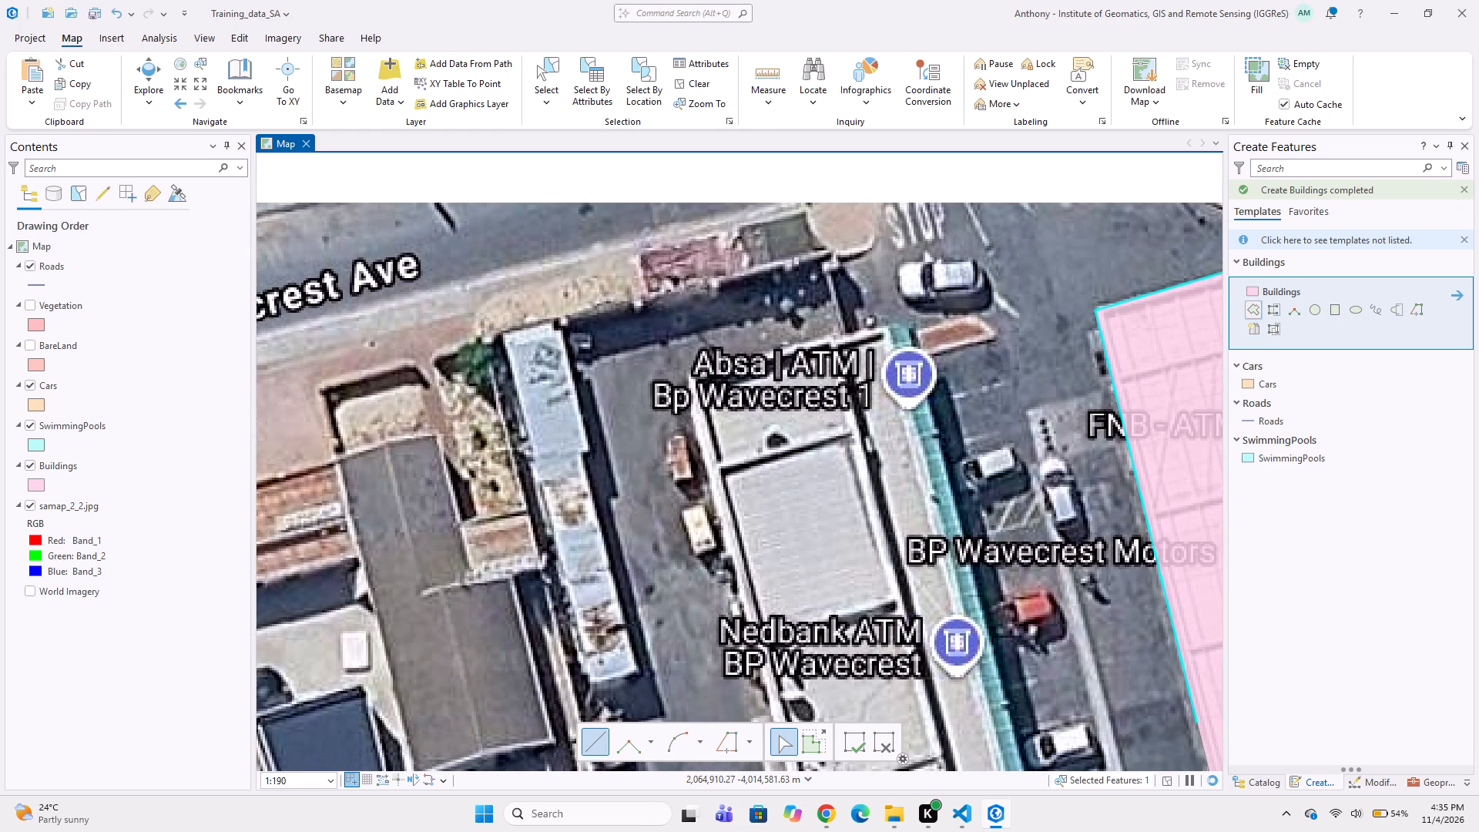
middle_drag(960, 409, 863, 334)
middle_drag(850, 371, 852, 324)
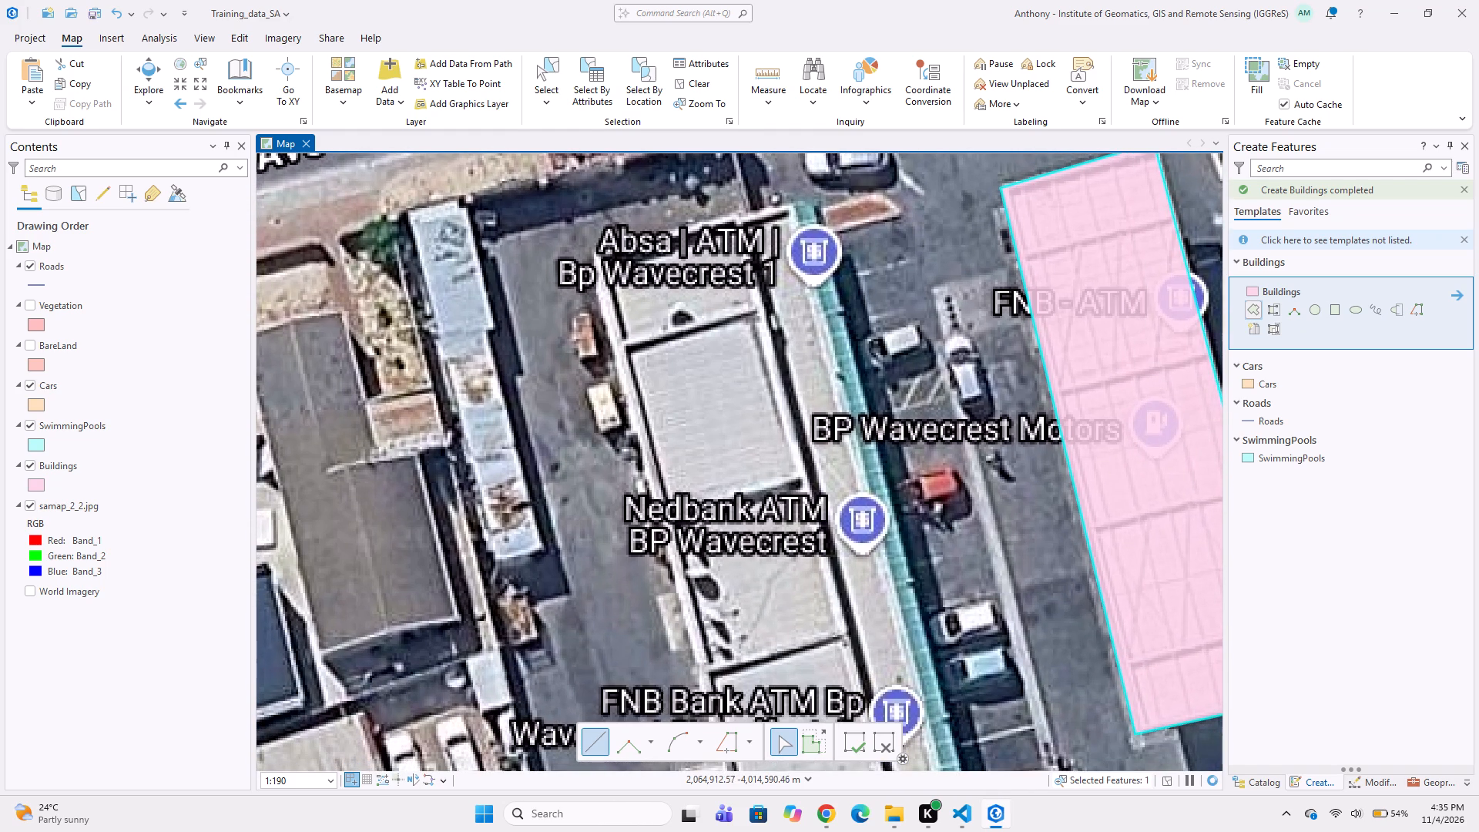
click(787, 199)
middle_drag(897, 425, 817, 288)
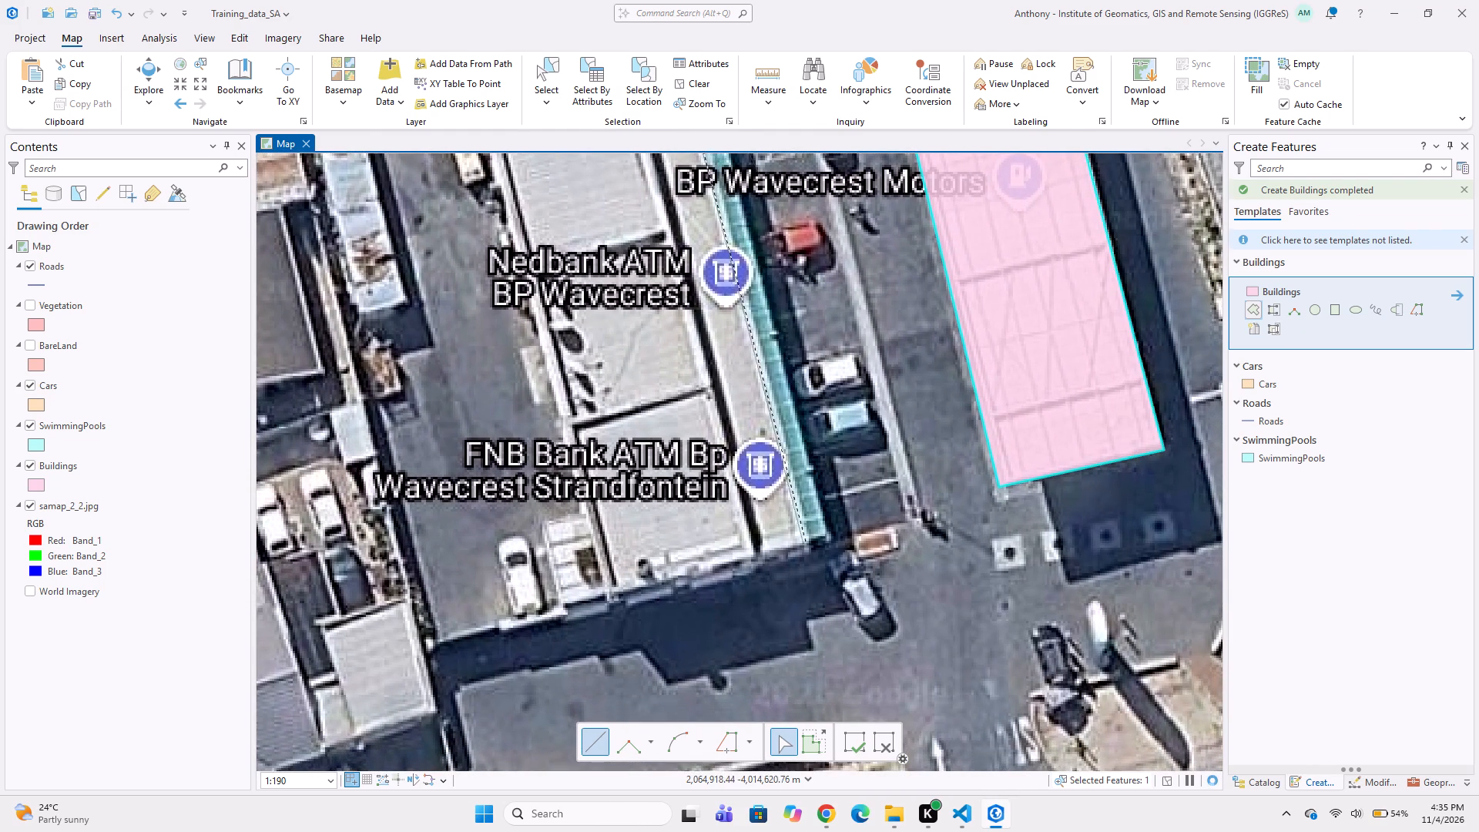
click(811, 542)
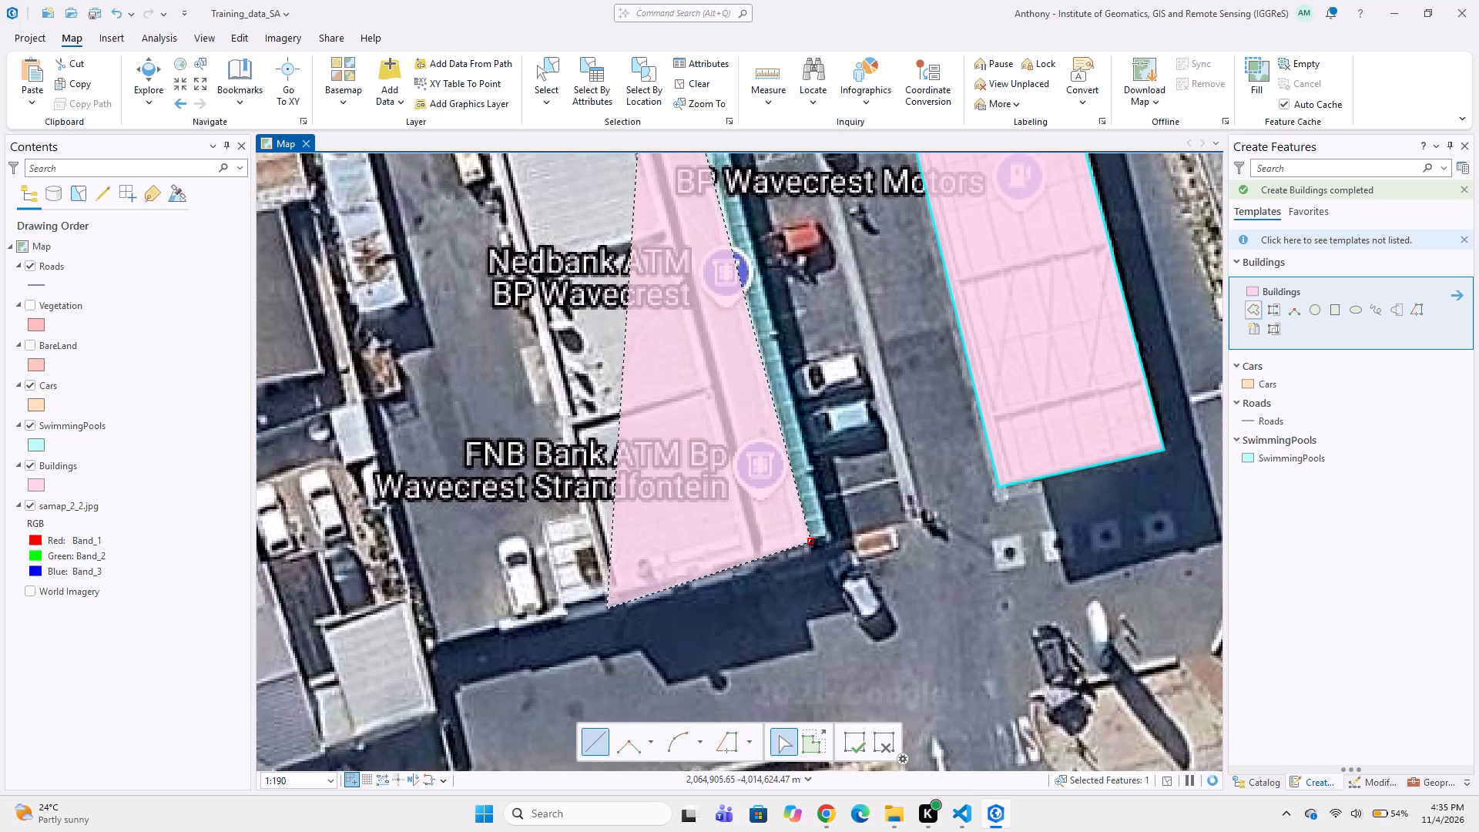
click(612, 598)
middle_drag(550, 445, 696, 626)
middle_drag(599, 404, 606, 420)
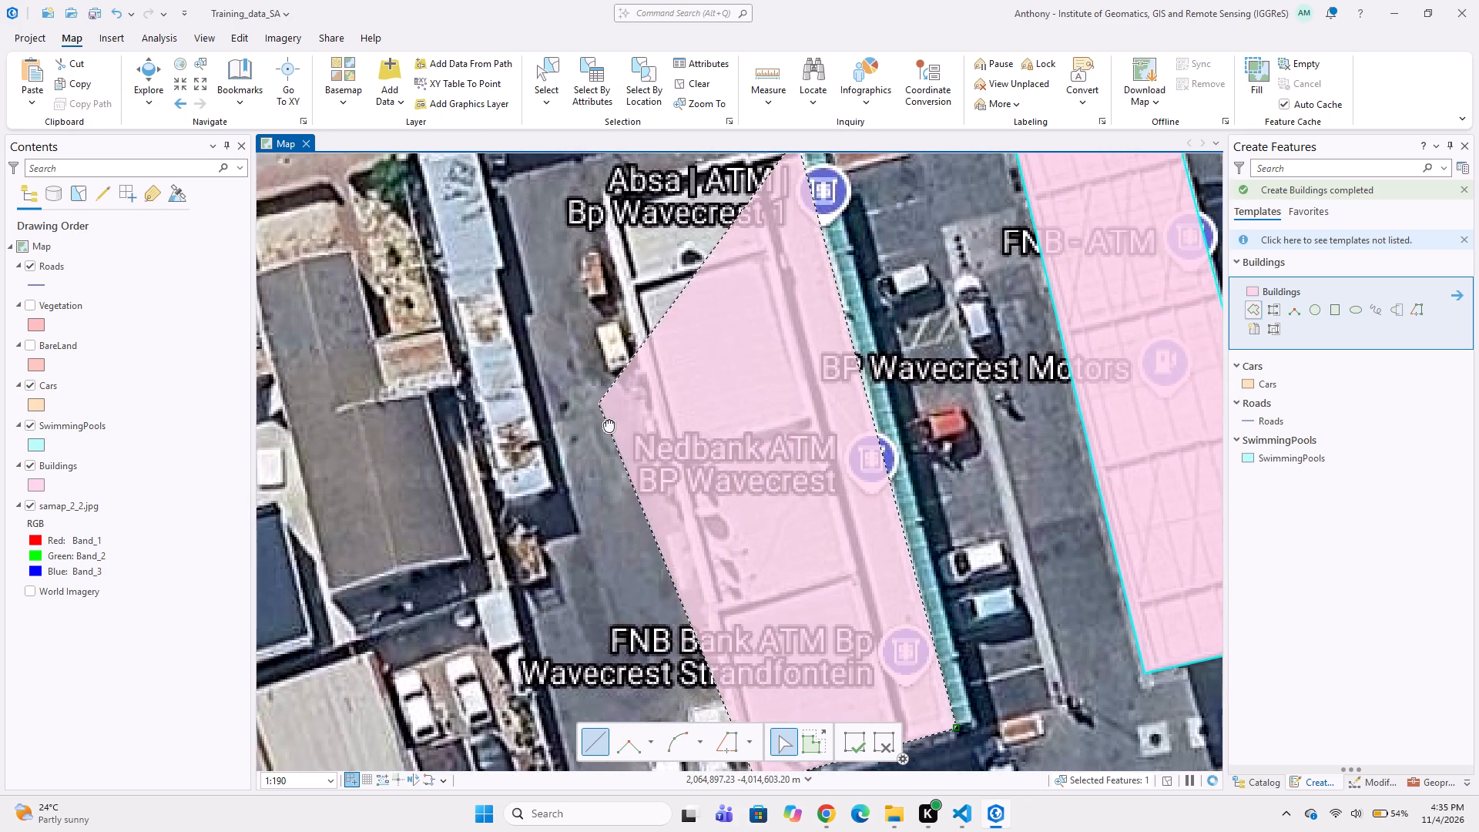
middle_drag(606, 420, 666, 509)
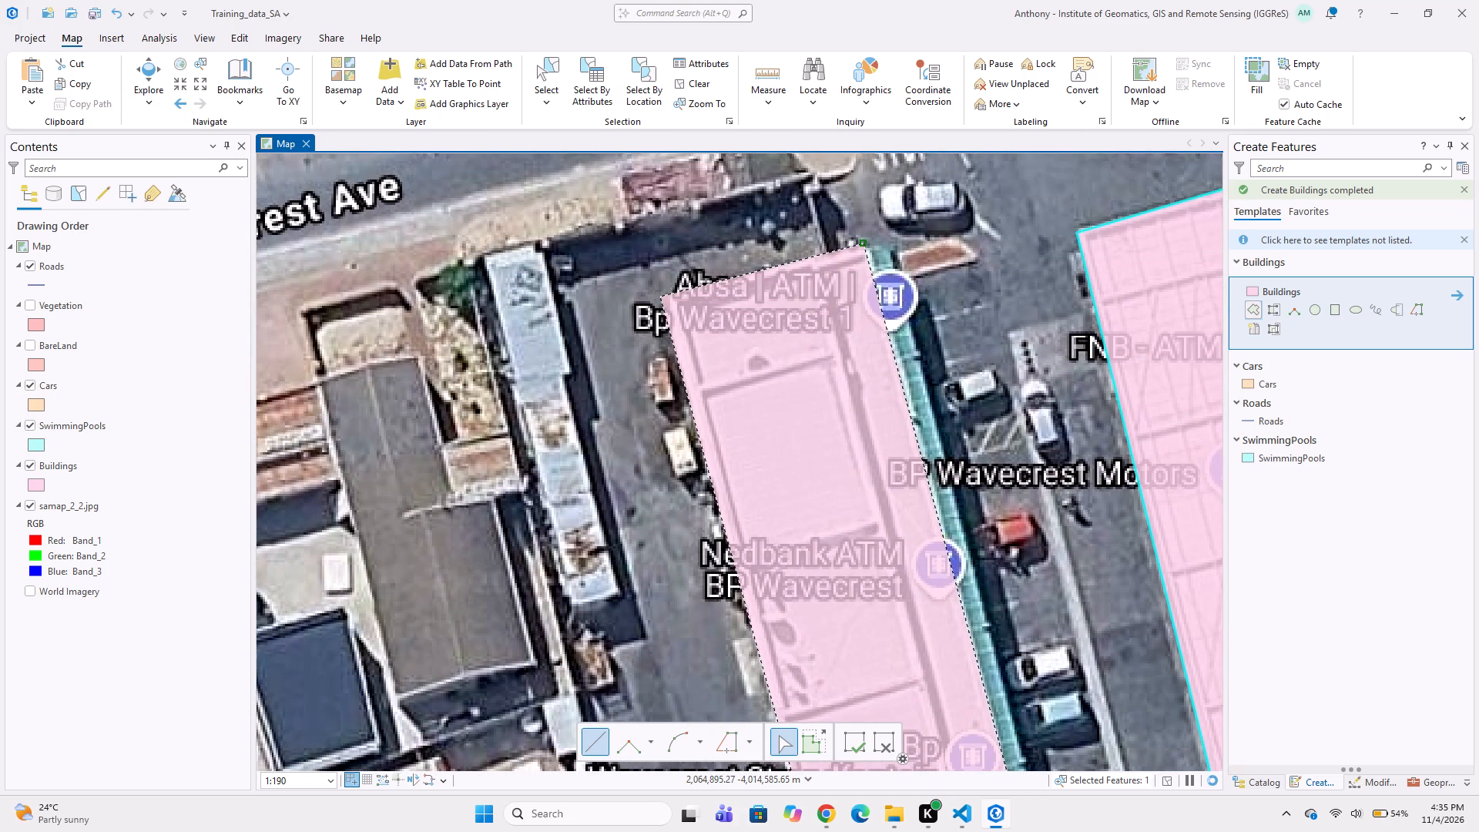
click(660, 297)
click(660, 297)
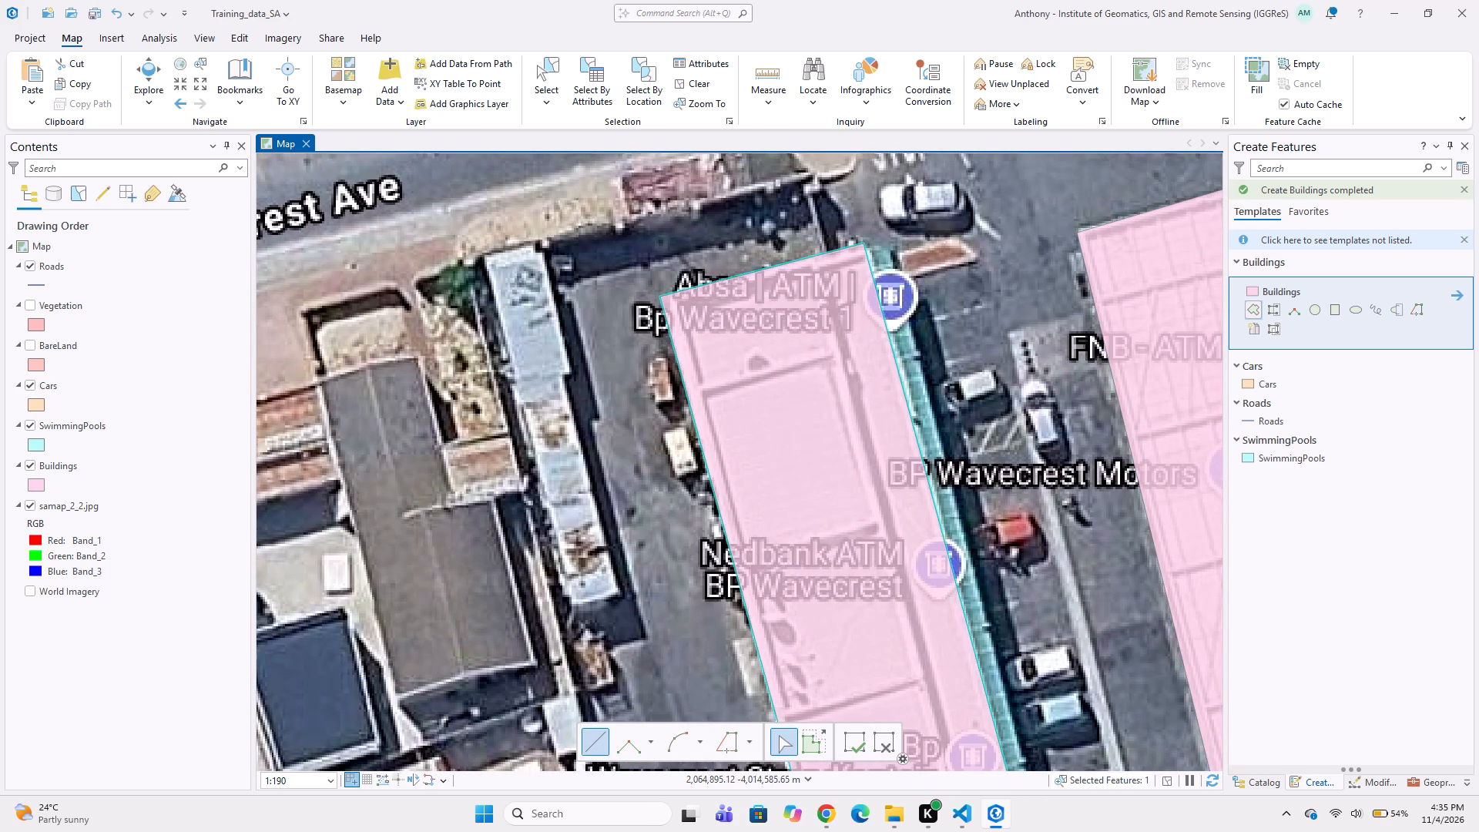
Digitize a Buildings polygon over the narrow teal awning strip, sharing the eastern edge of the white-roofed ATM building.
middle_drag(787, 320, 666, 307)
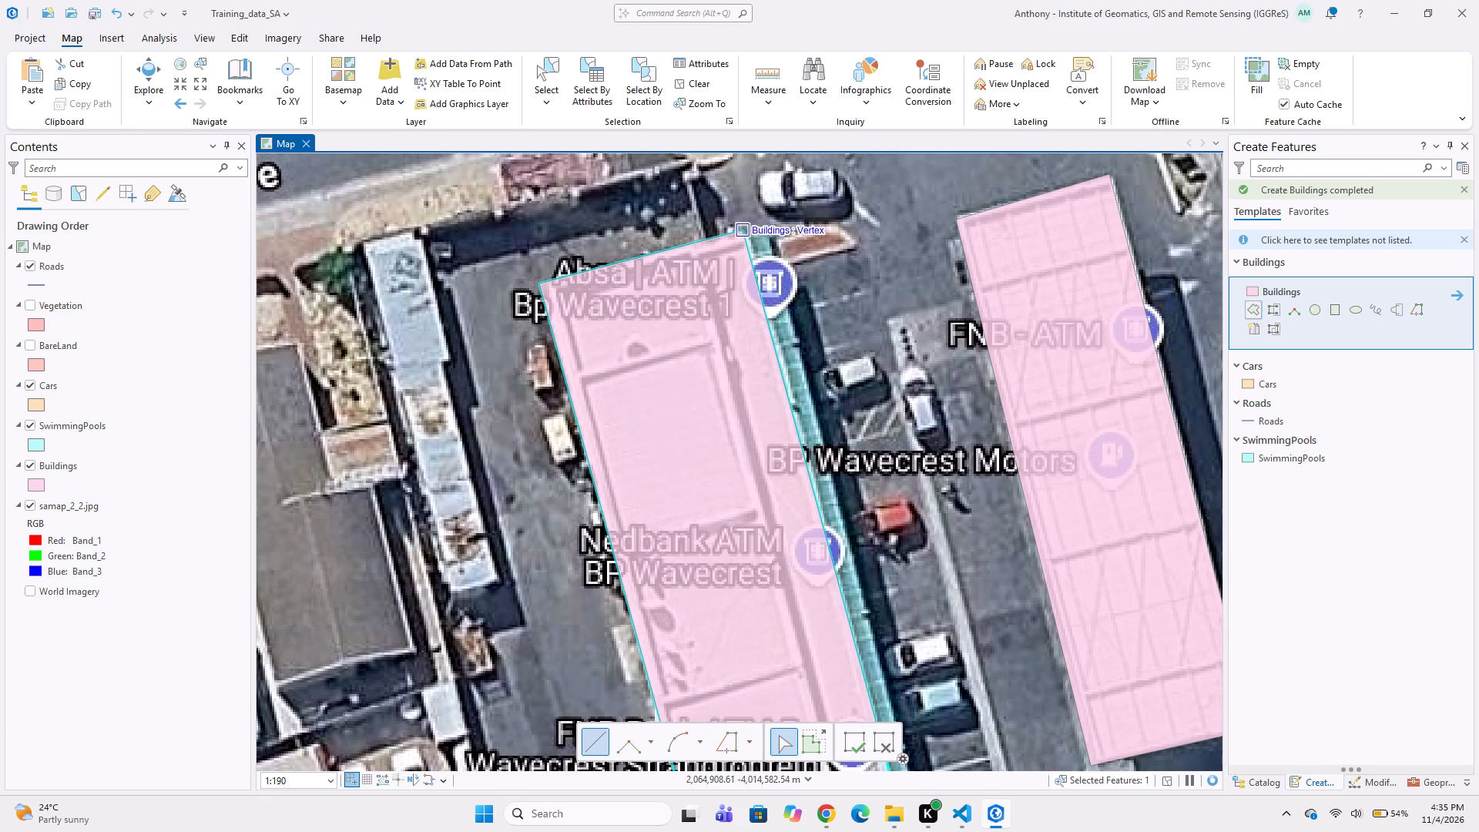
click(744, 234)
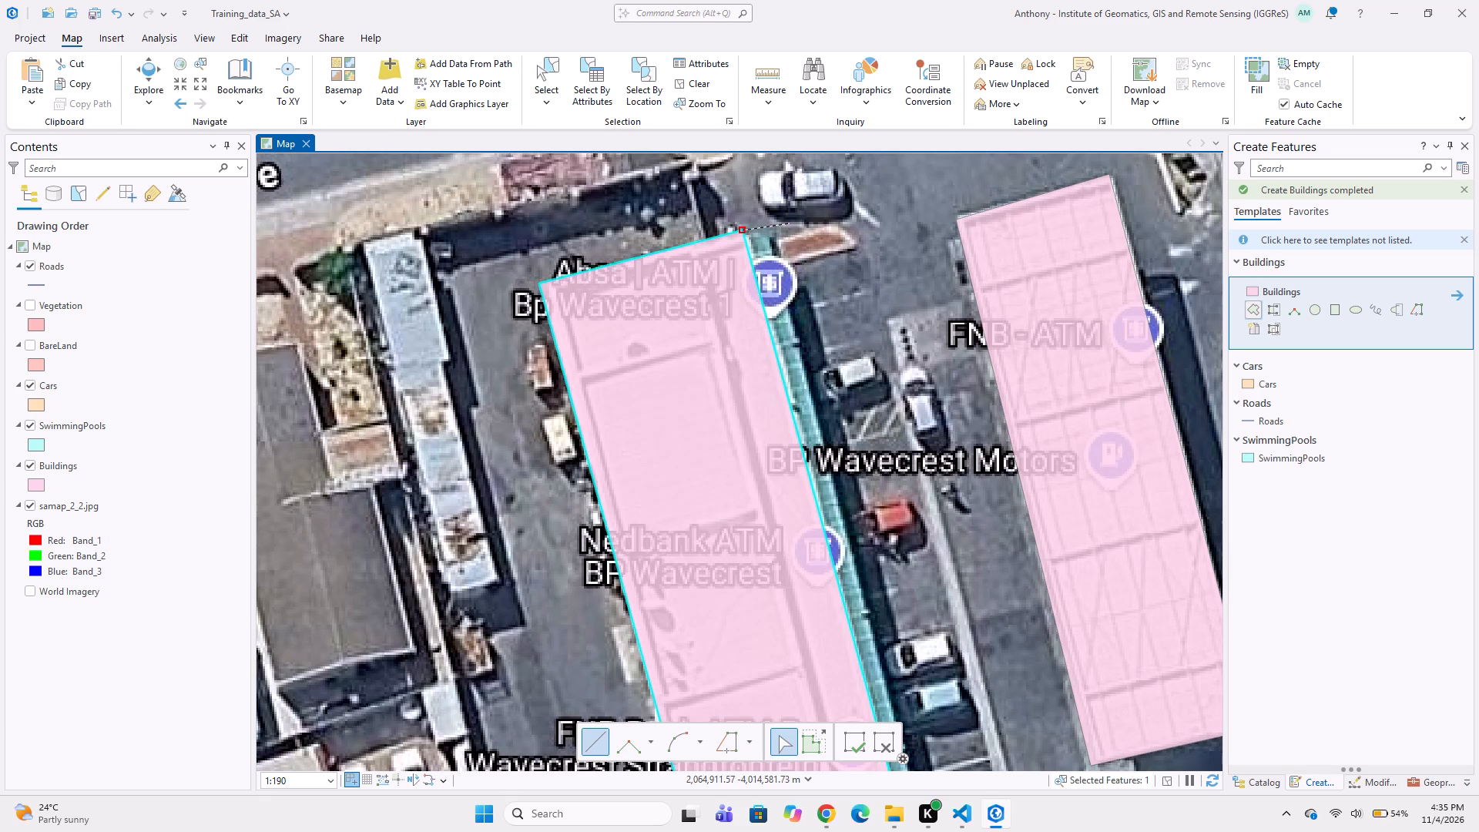
click(774, 226)
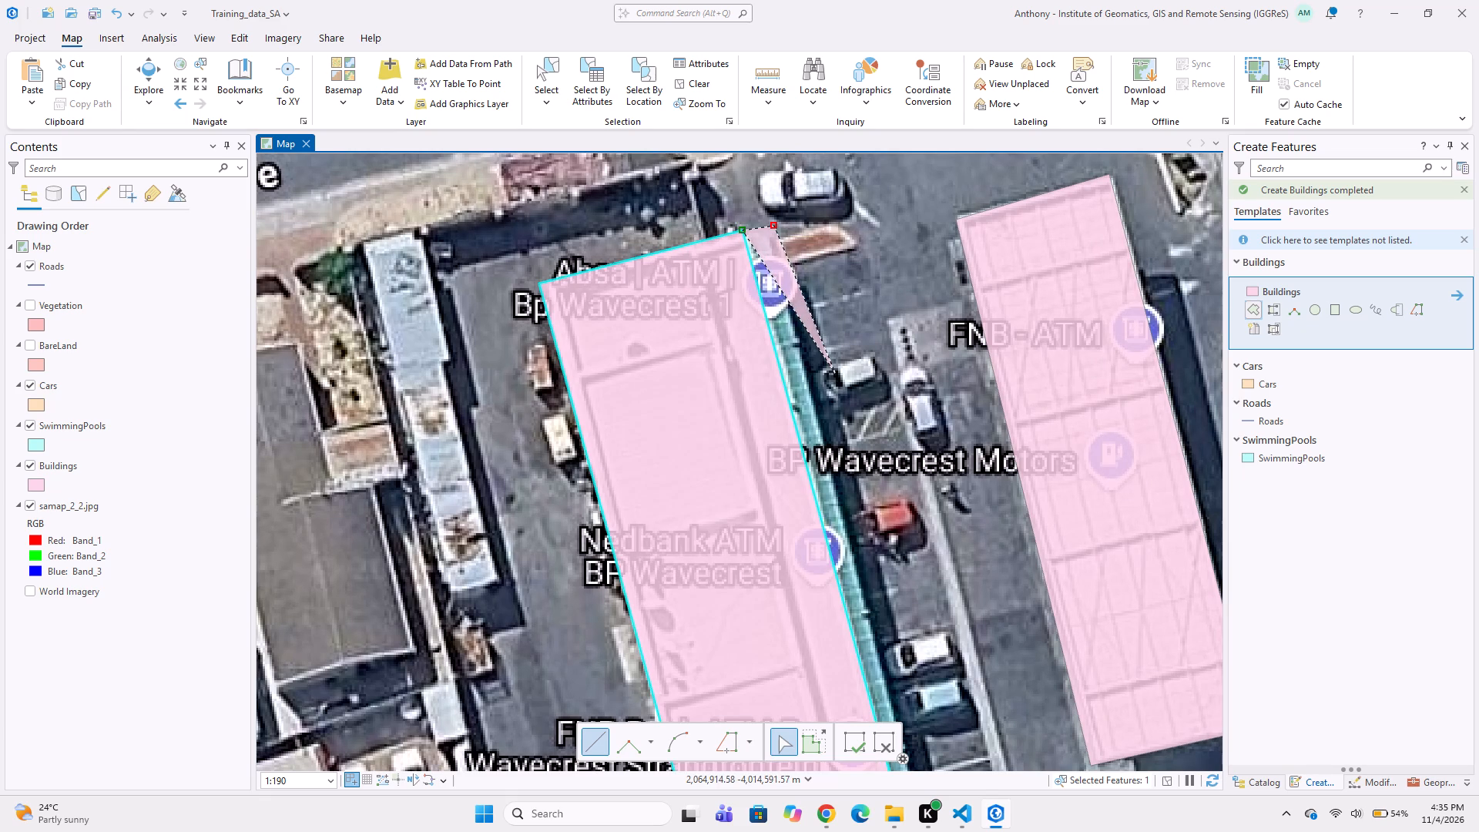
middle_drag(860, 414, 766, 299)
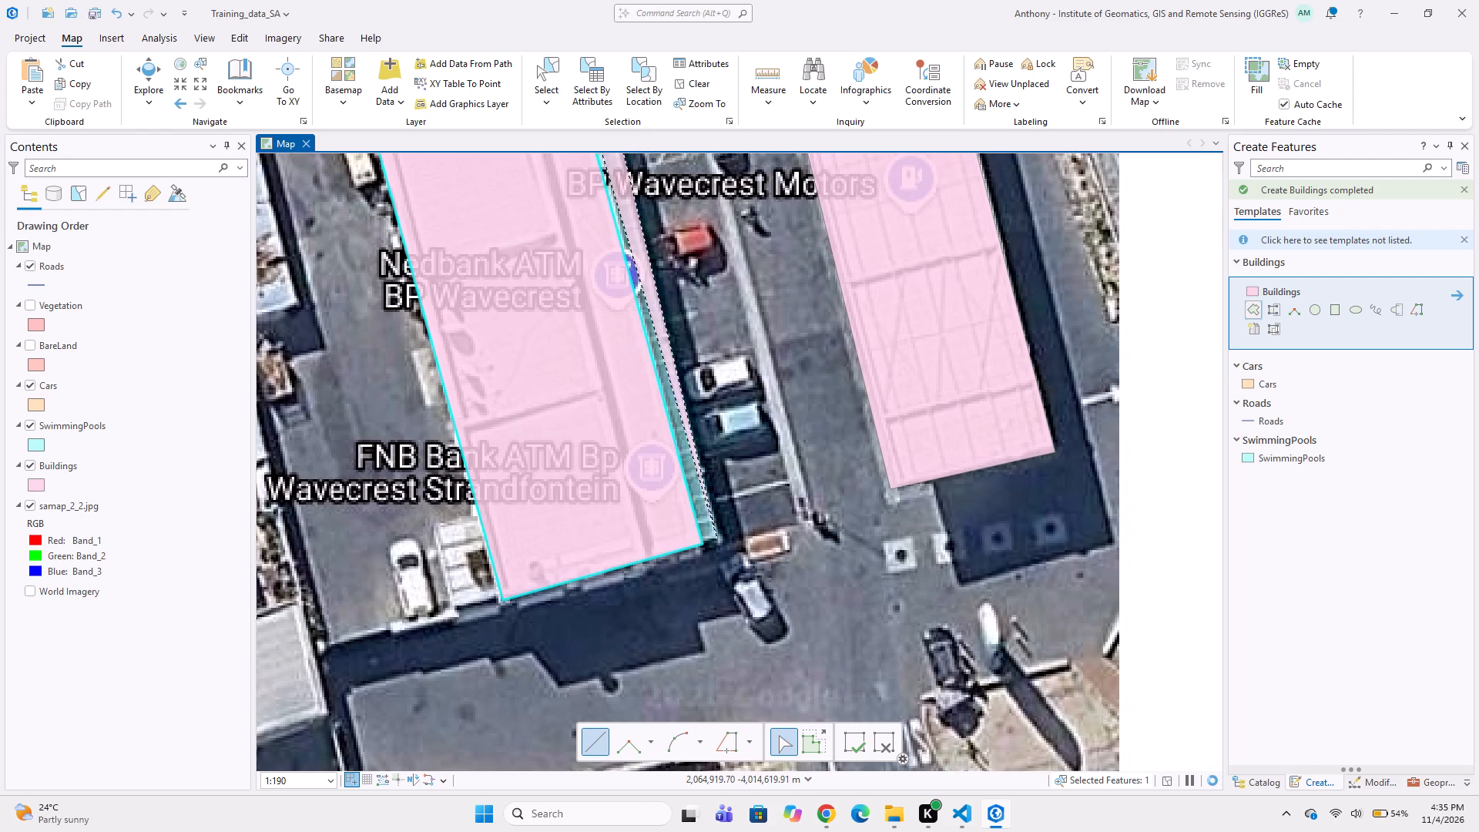
click(723, 544)
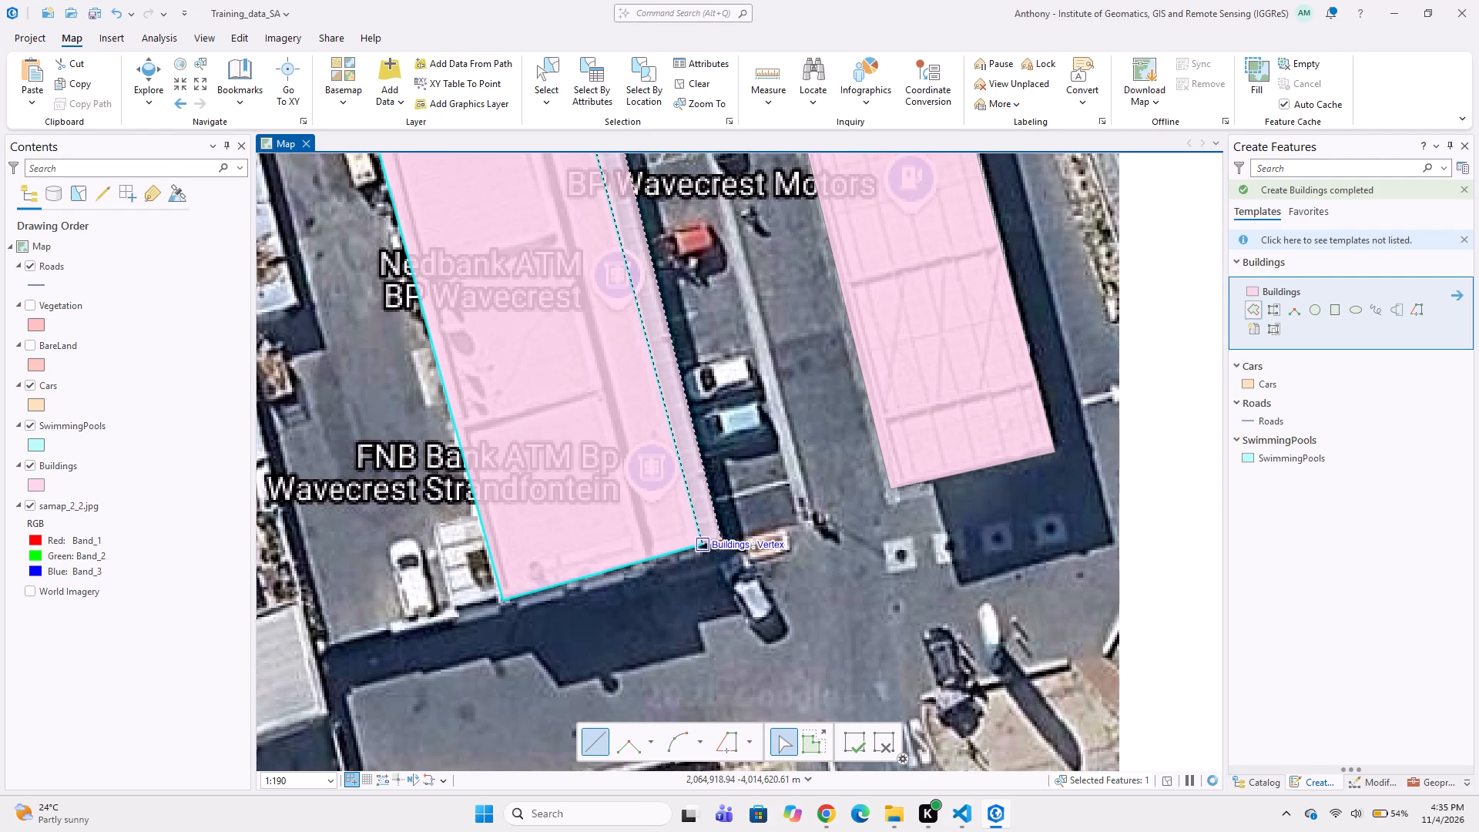
click(701, 547)
click(701, 547)
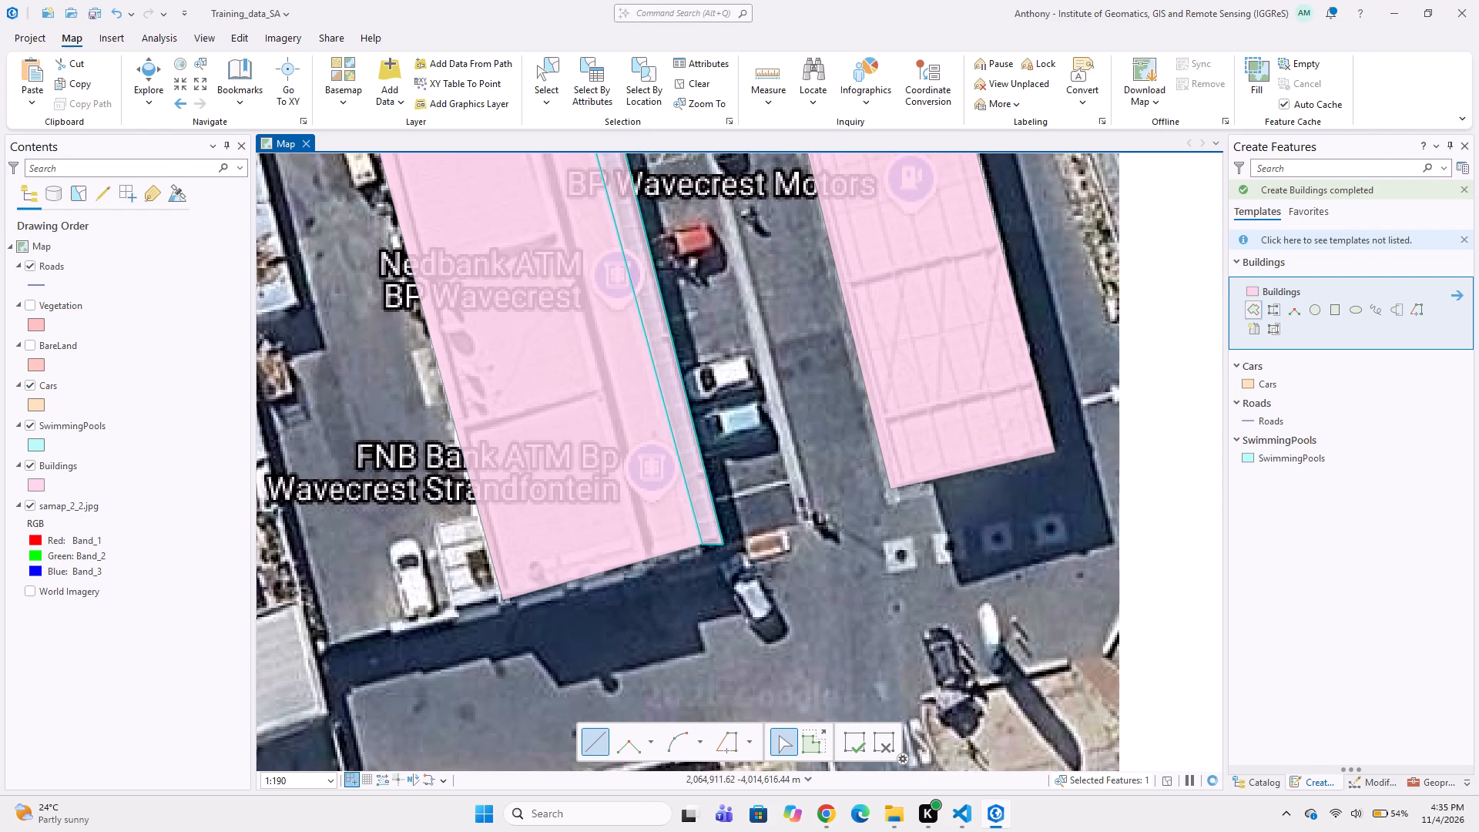
Digitize a rectangular Cars polygon around the white car beside the STOP road marking, north of the Absa ATM building.
middle_drag(658, 452, 795, 542)
middle_drag(763, 412, 830, 569)
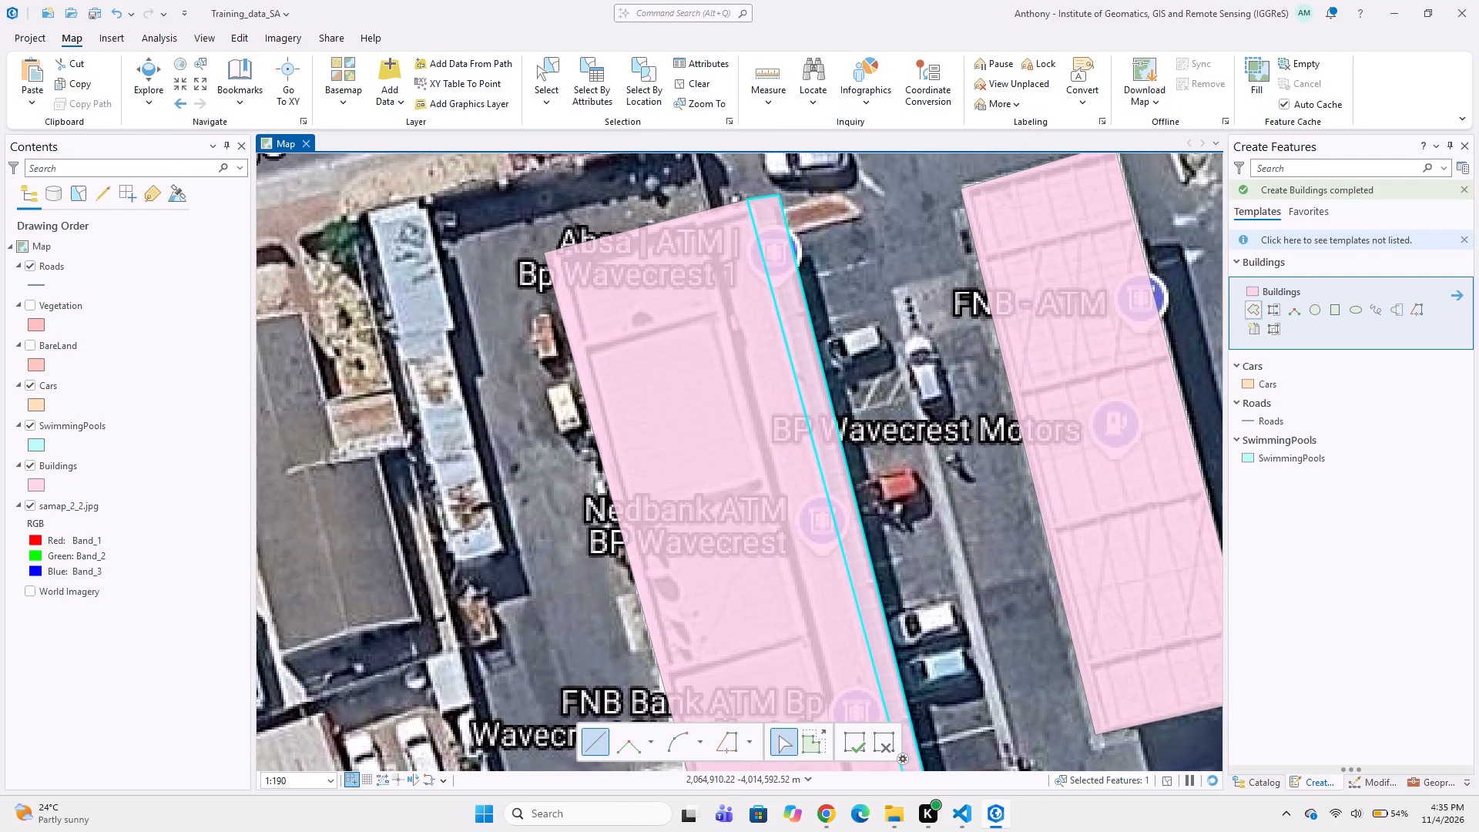
middle_drag(776, 347, 843, 485)
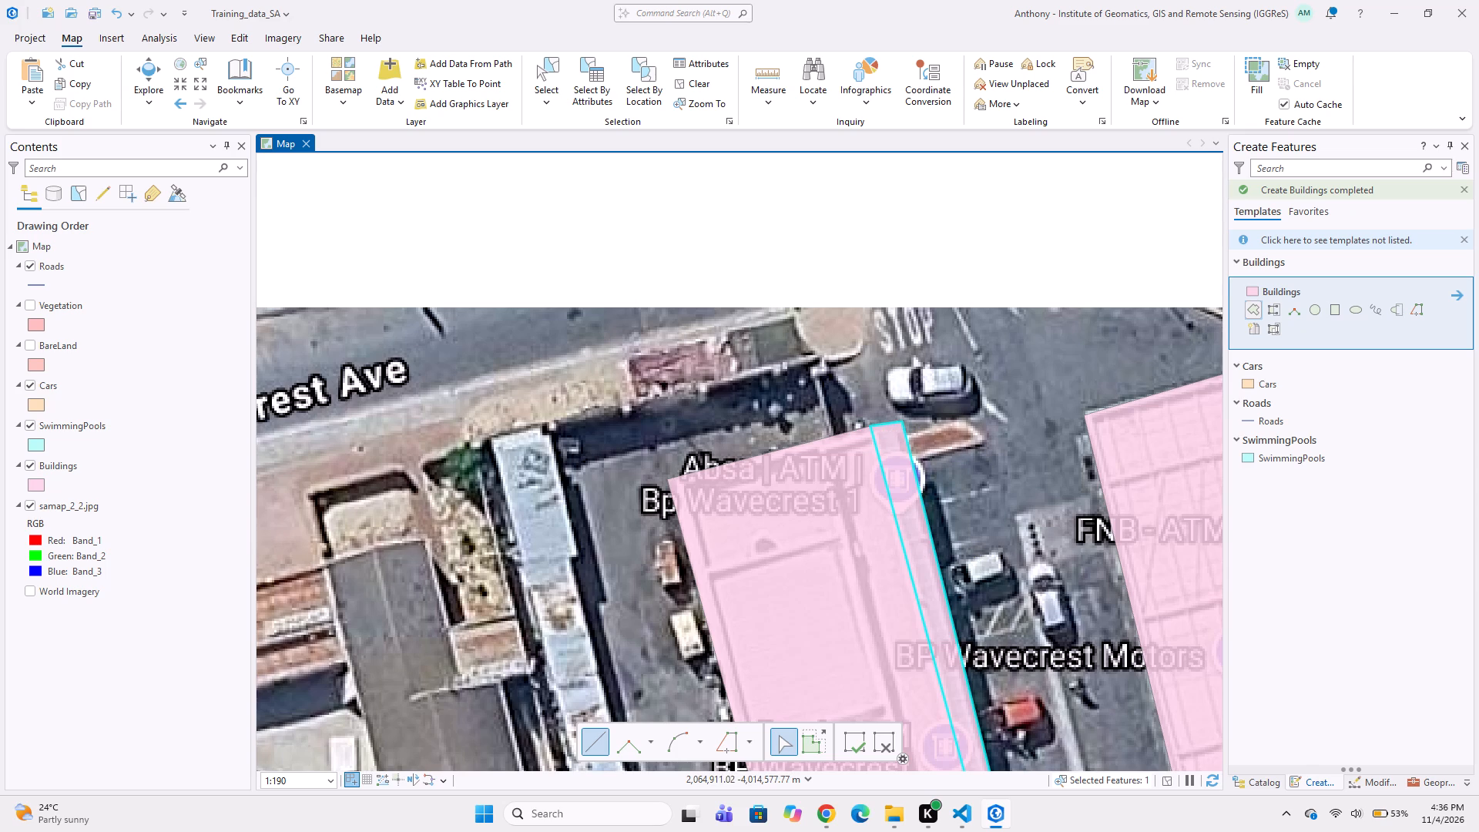
scroll(911, 369, up, 1)
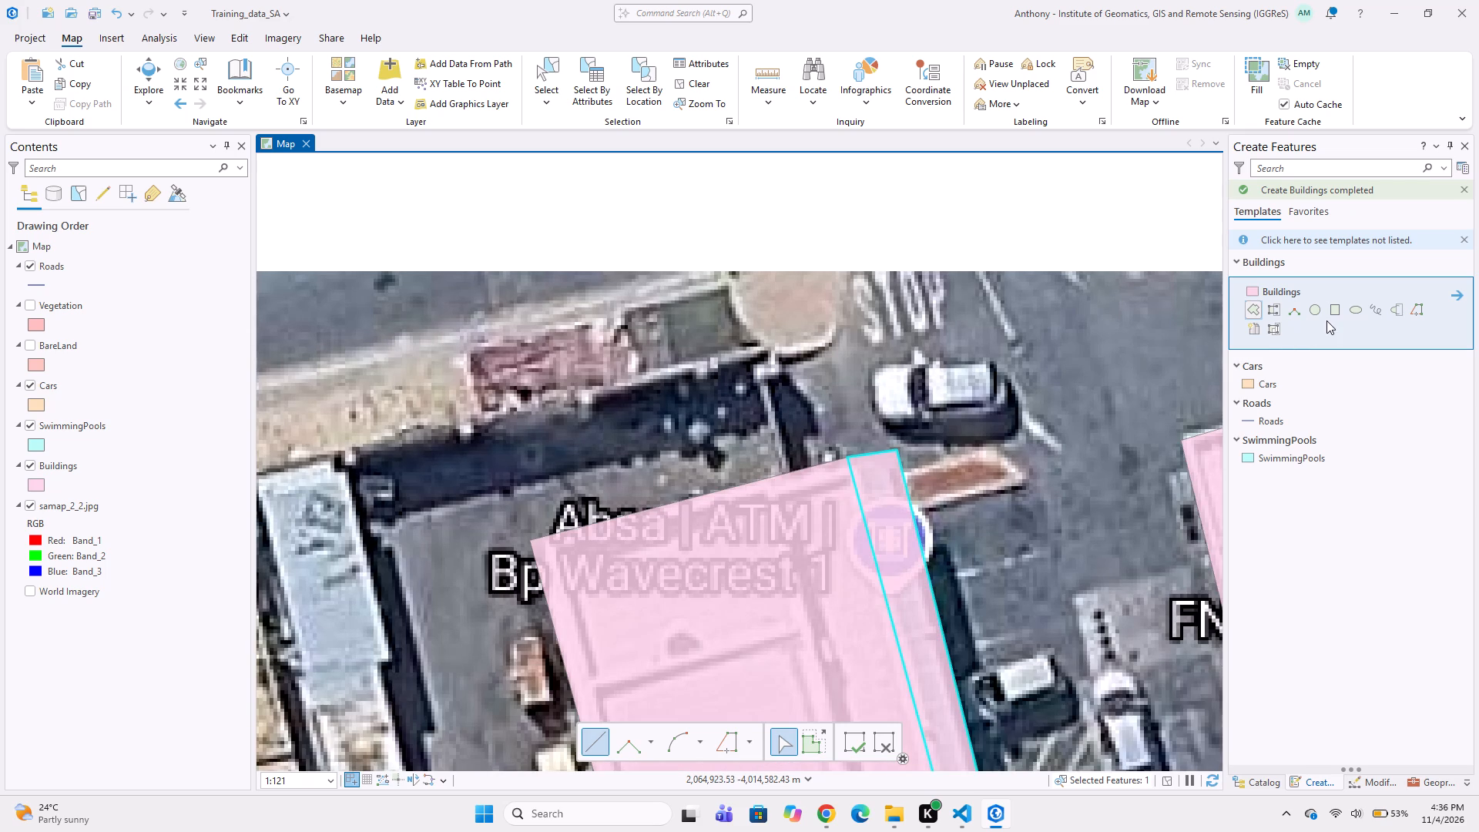
click(1249, 383)
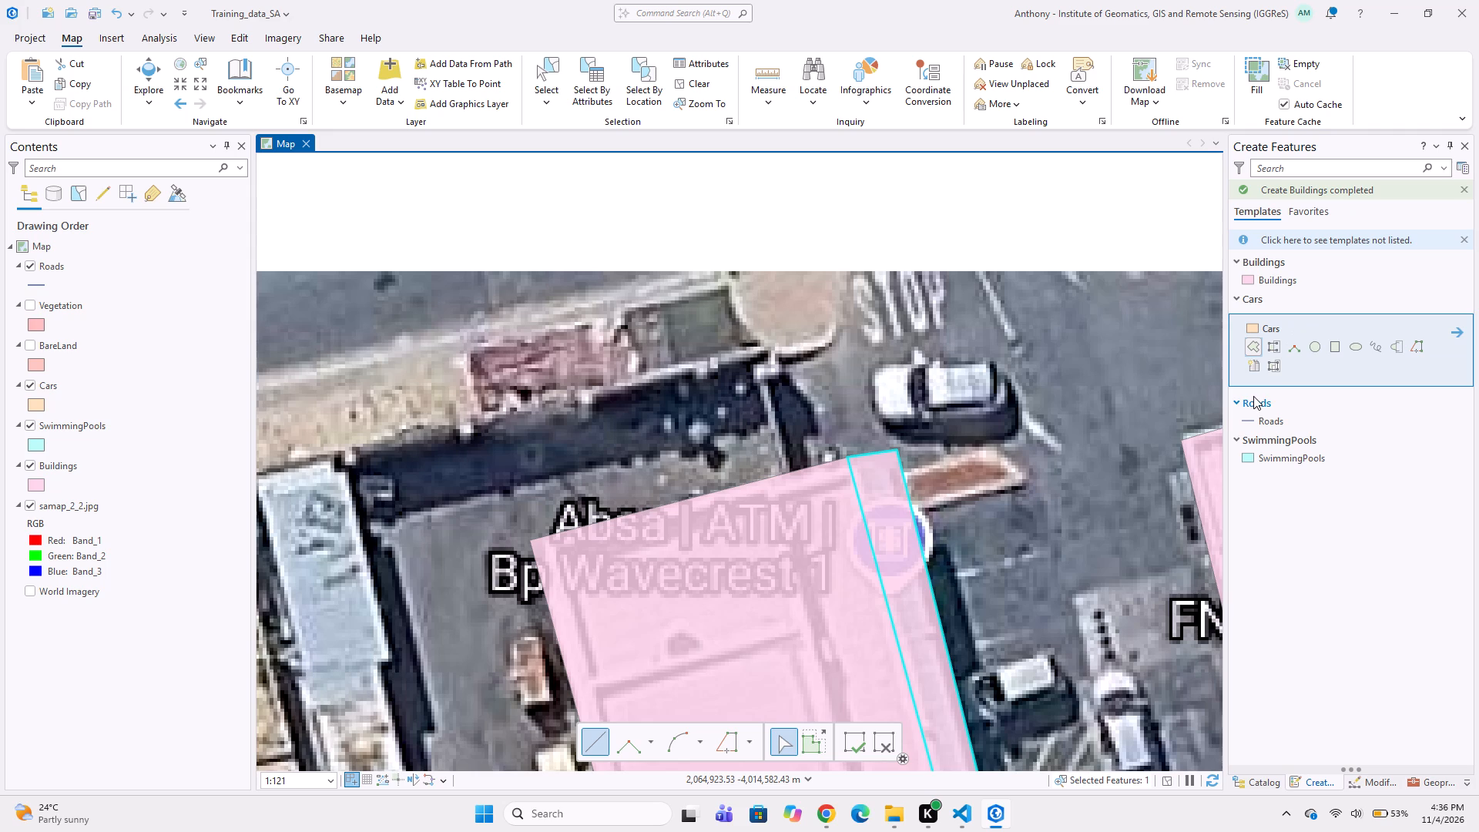
click(1337, 345)
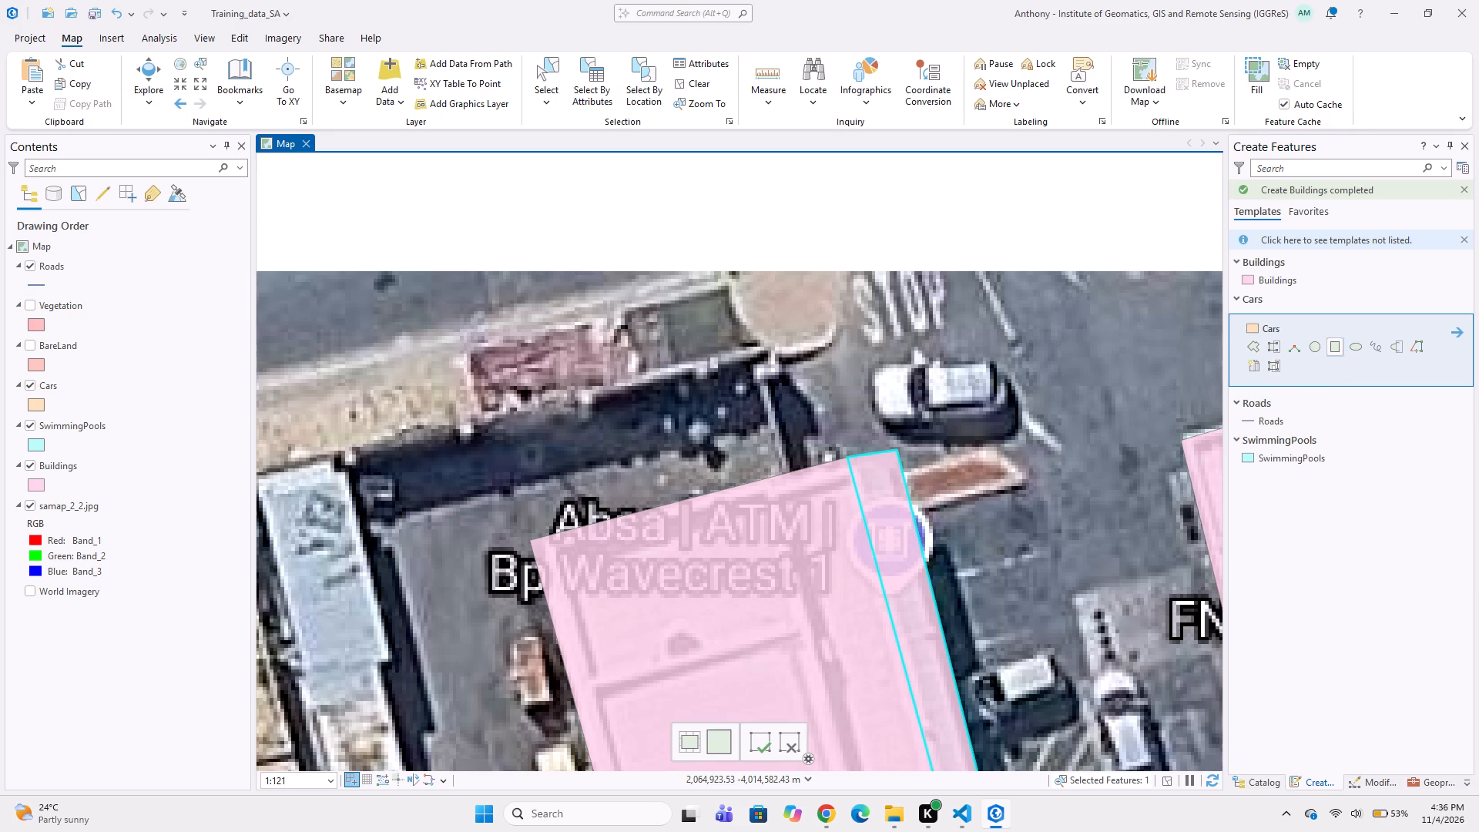
scroll(925, 380, up, 1)
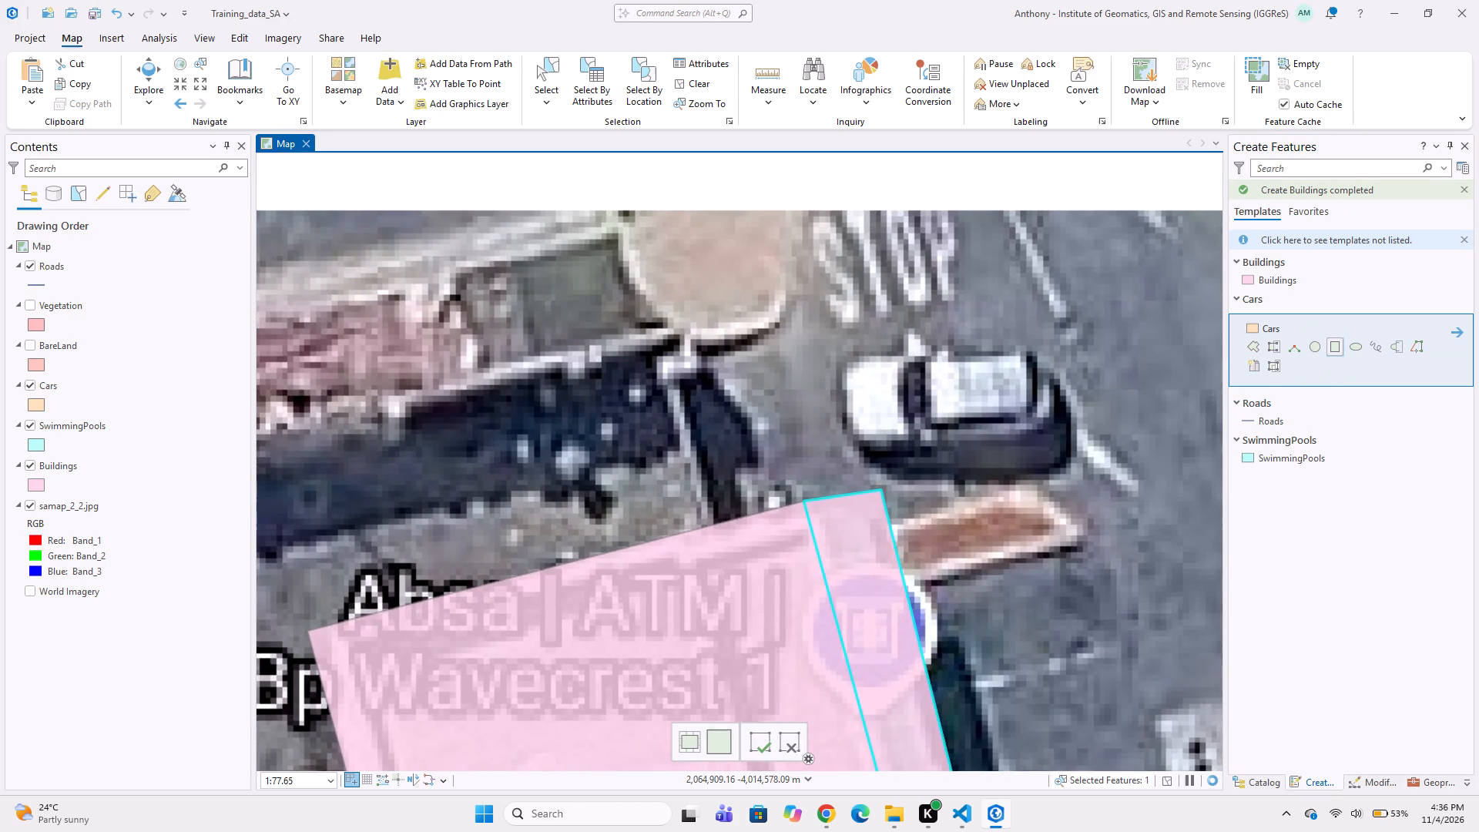
click(828, 345)
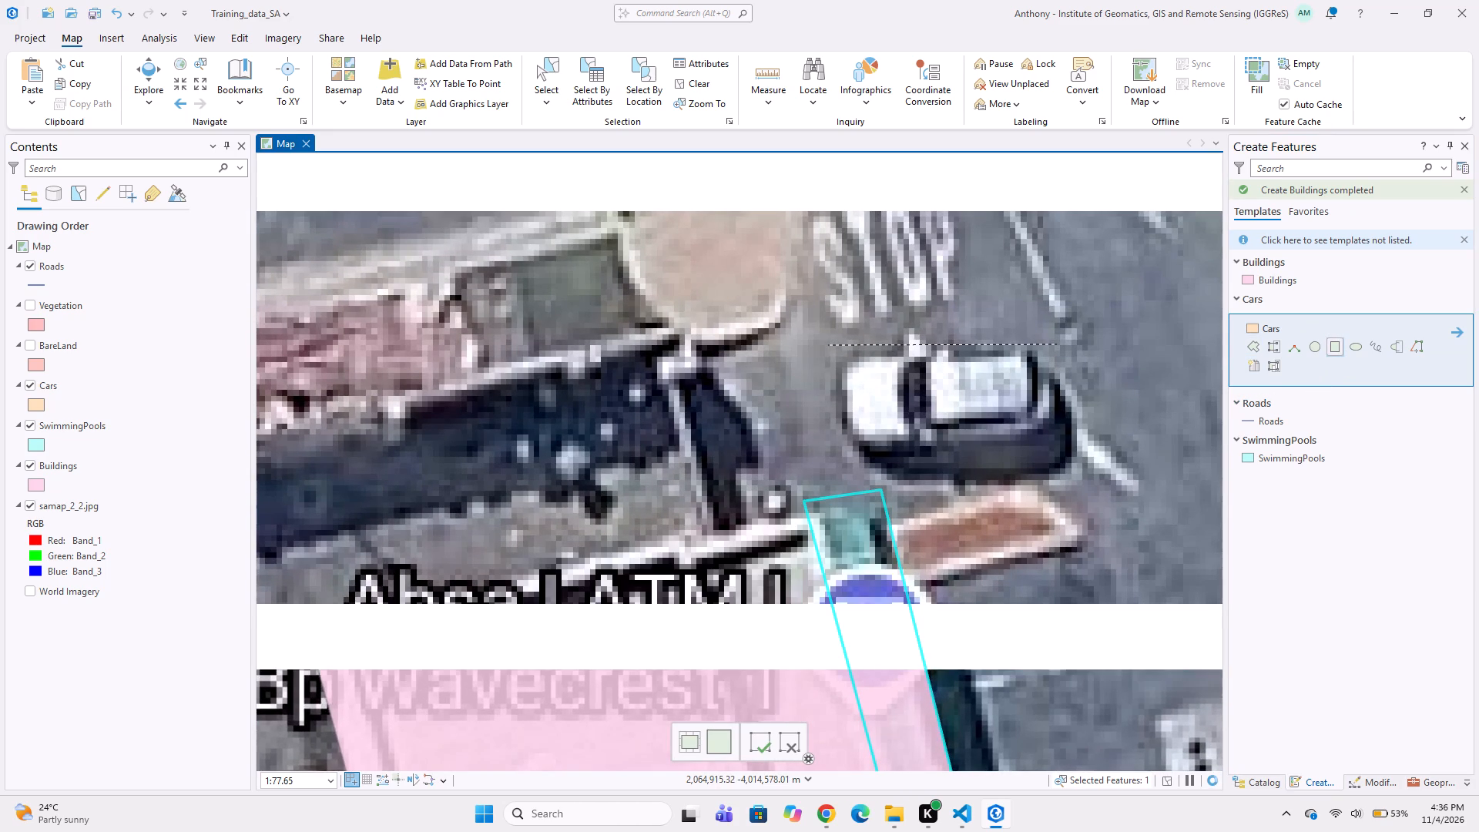
click(1057, 344)
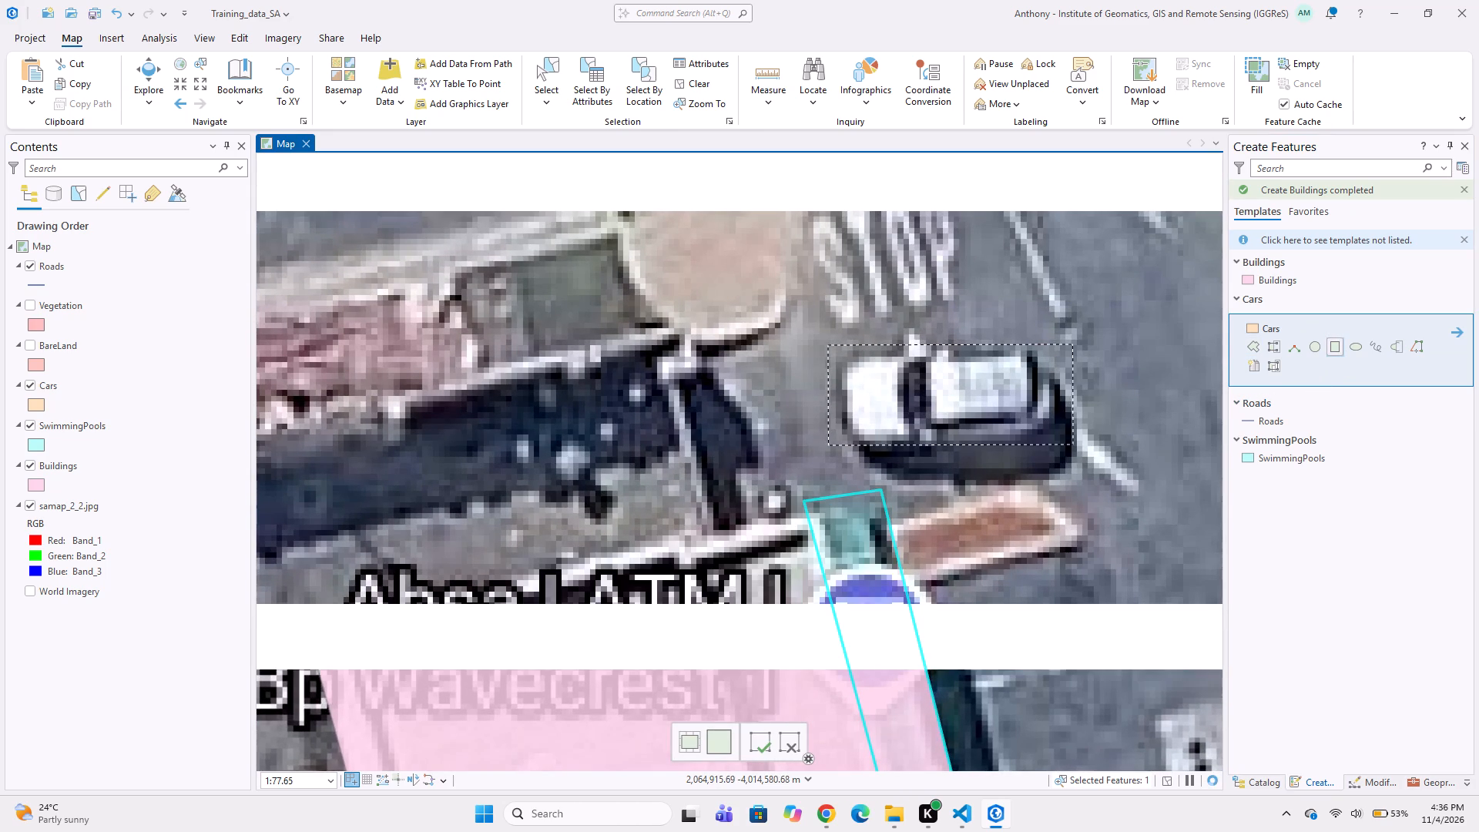
click(1071, 450)
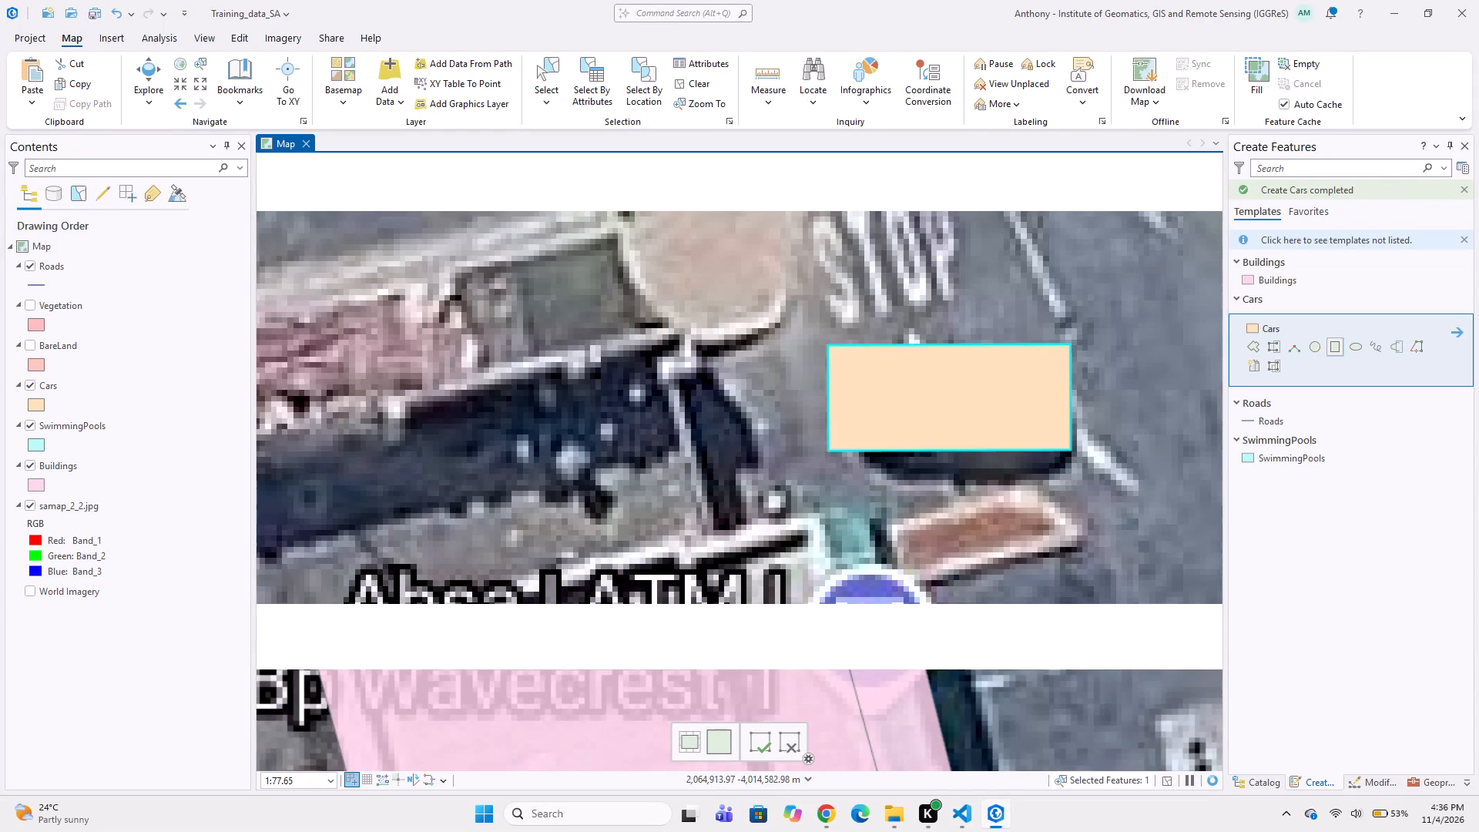
Digitize a Cars polygon around the white car parked against the ATM building's eastern edge, north of the BP Wavecrest Motors label.
middle_drag(1035, 552, 960, 453)
middle_drag(941, 512, 931, 464)
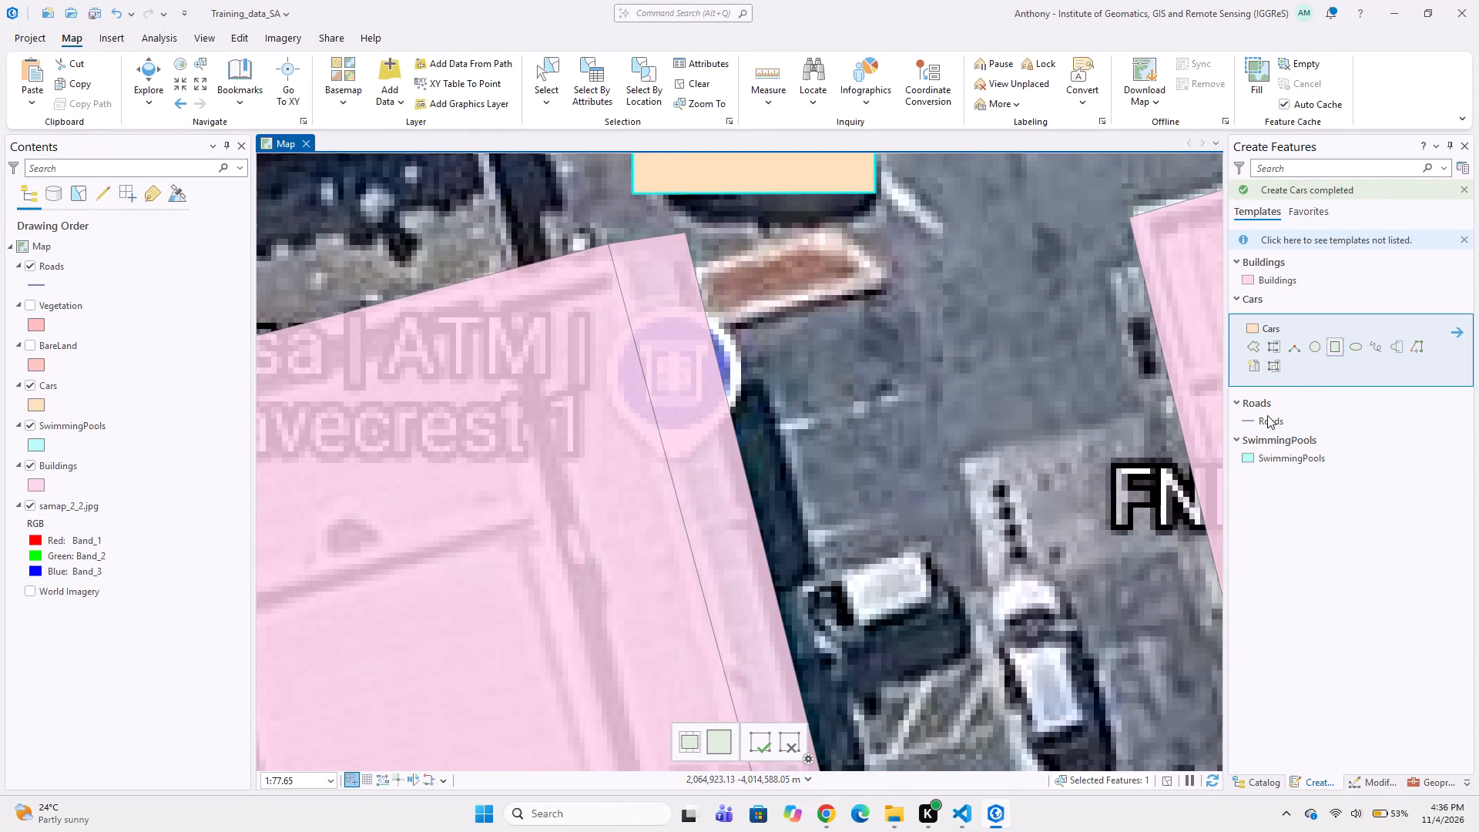
click(1259, 351)
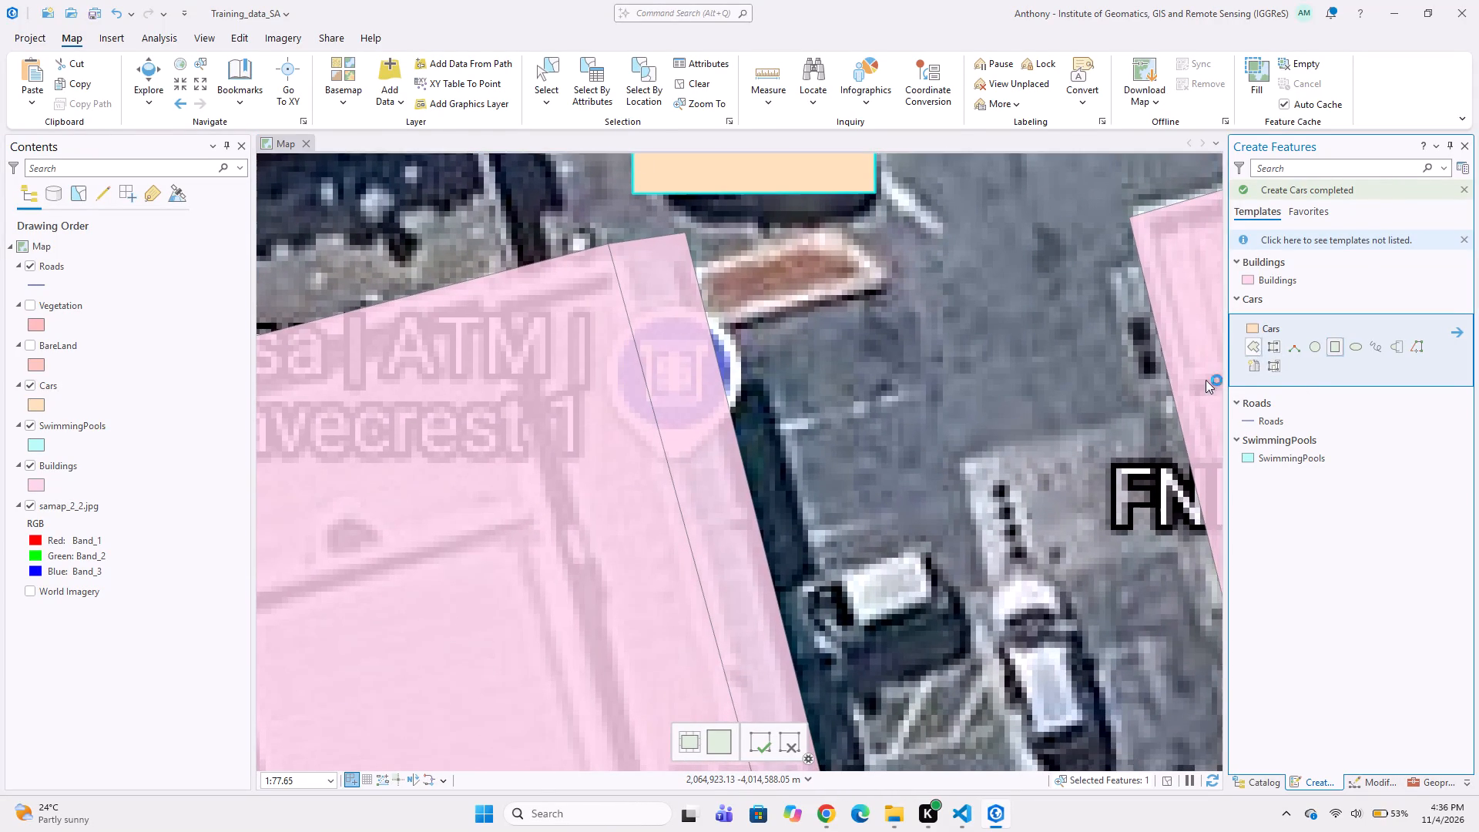
click(927, 533)
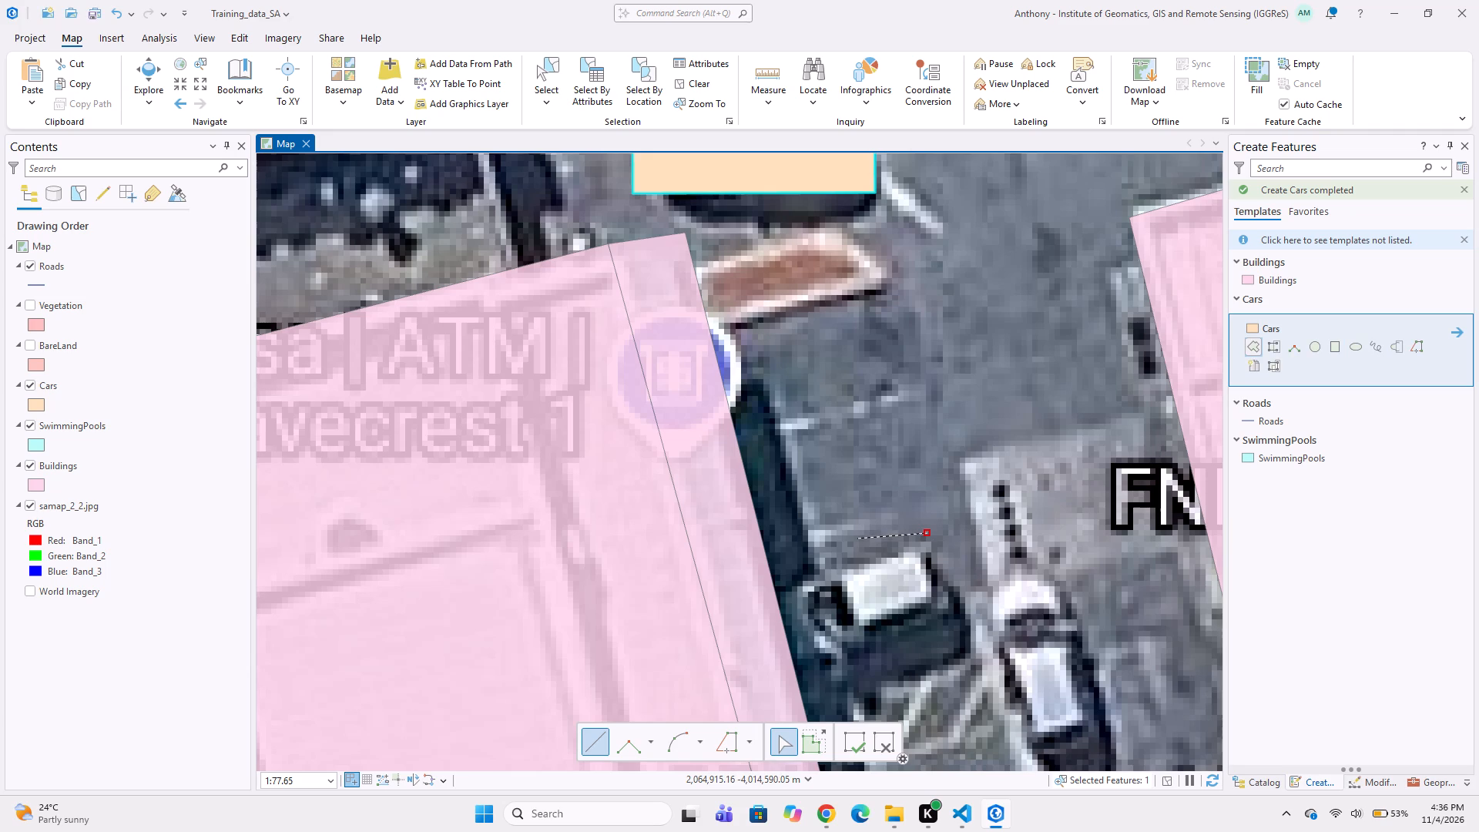
click(776, 587)
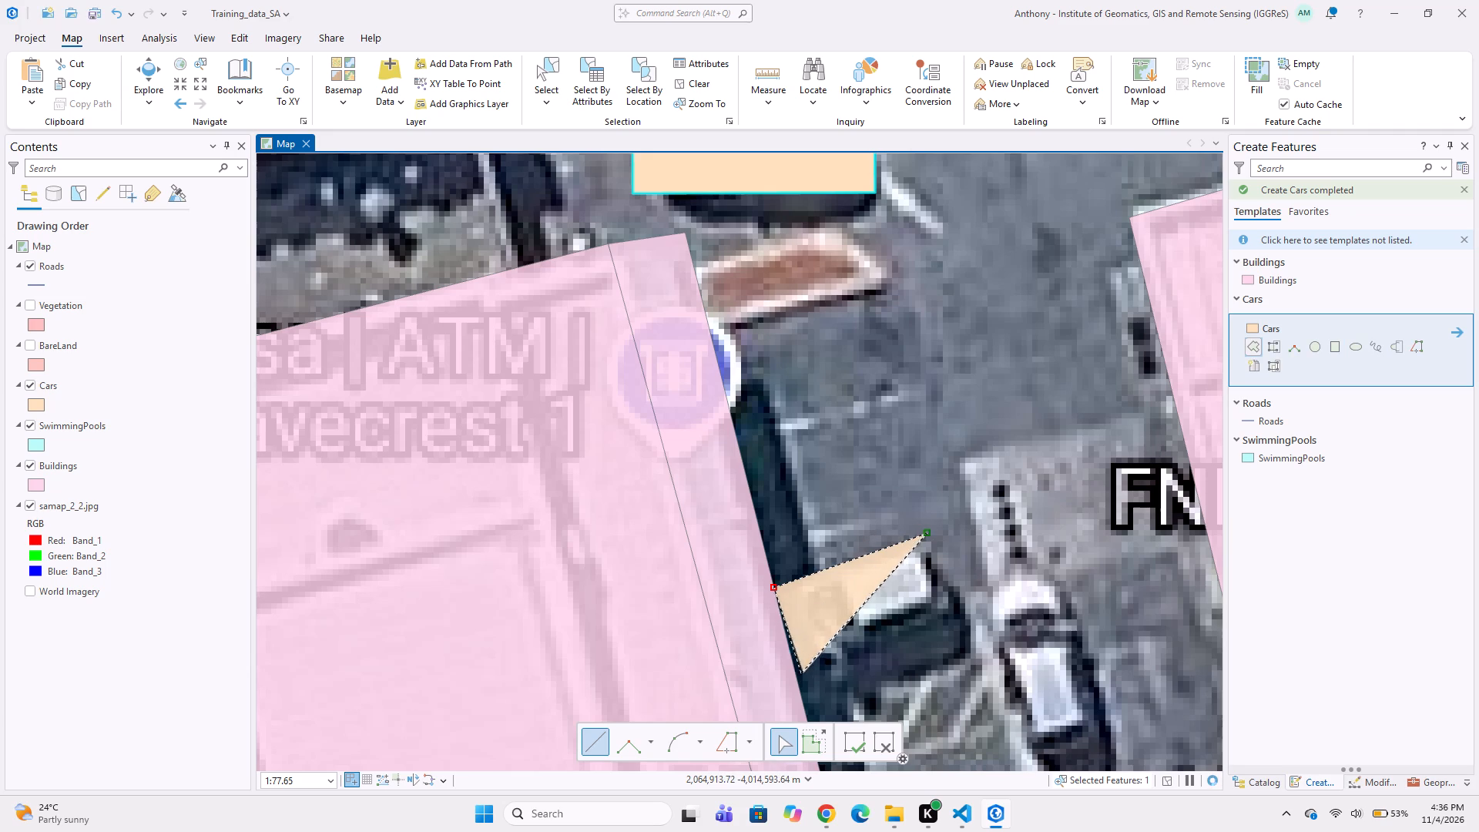
click(793, 663)
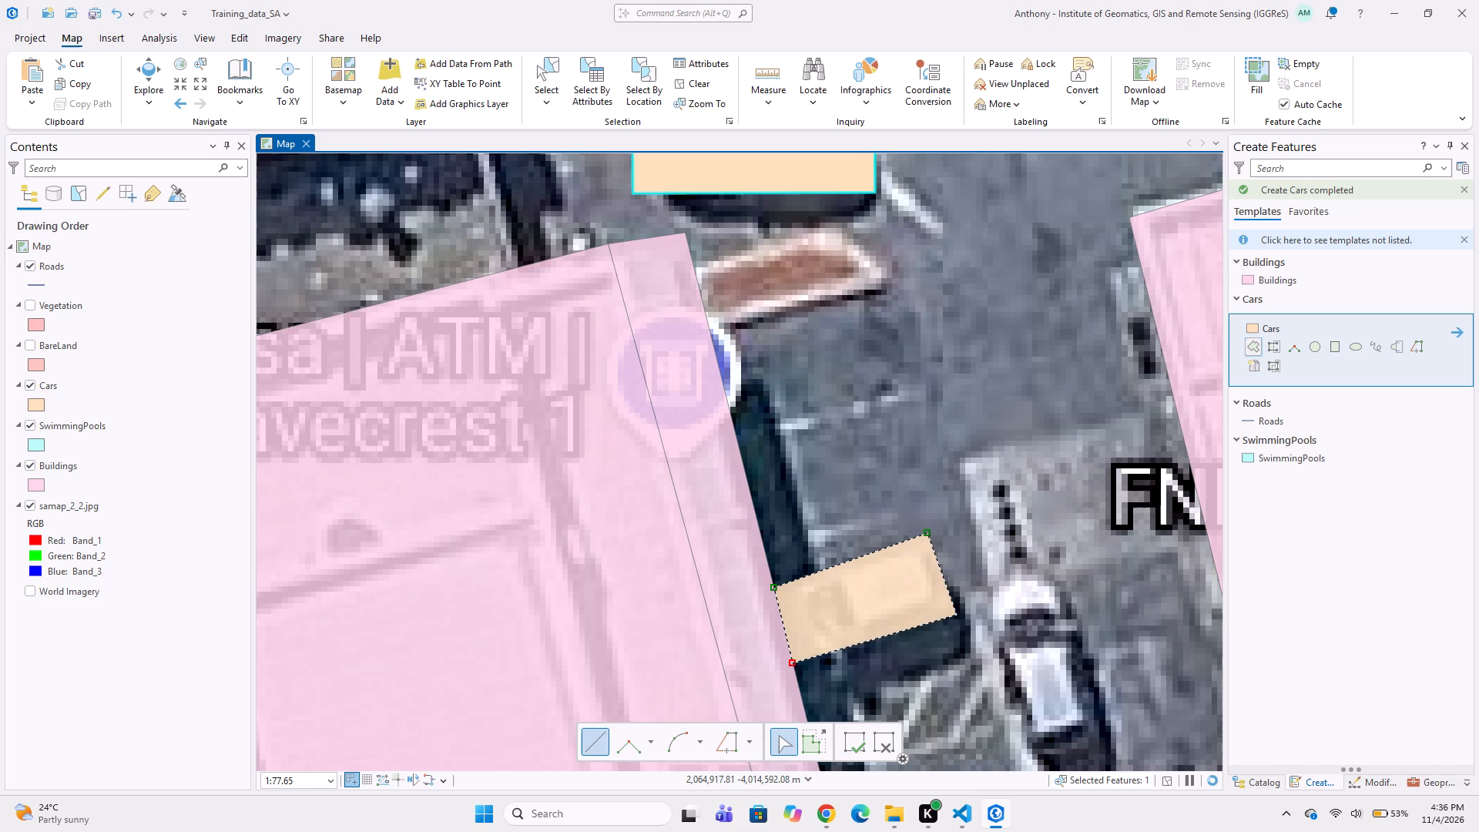
double_click(957, 615)
middle_drag(941, 636, 874, 542)
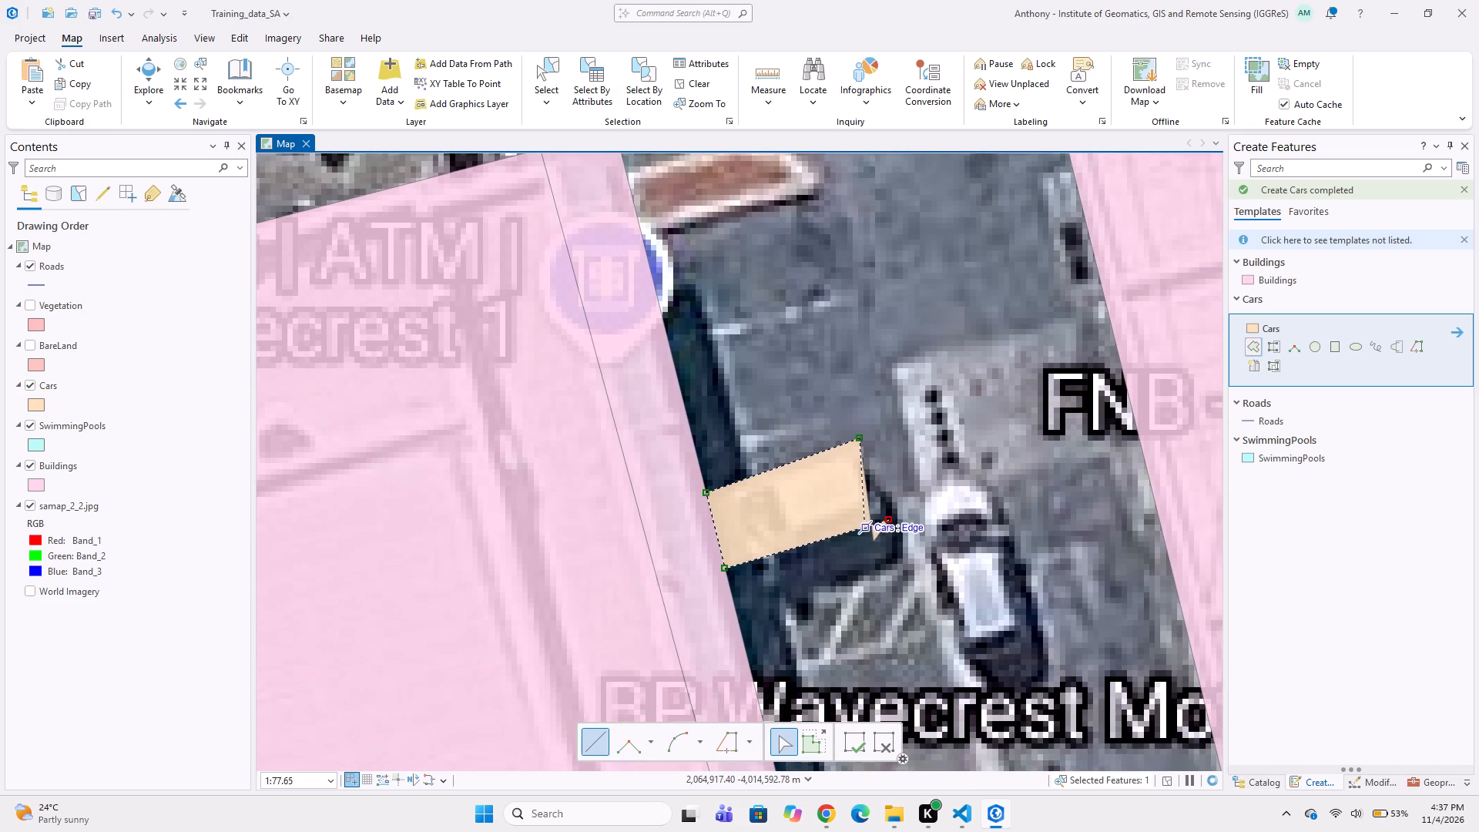
click(890, 498)
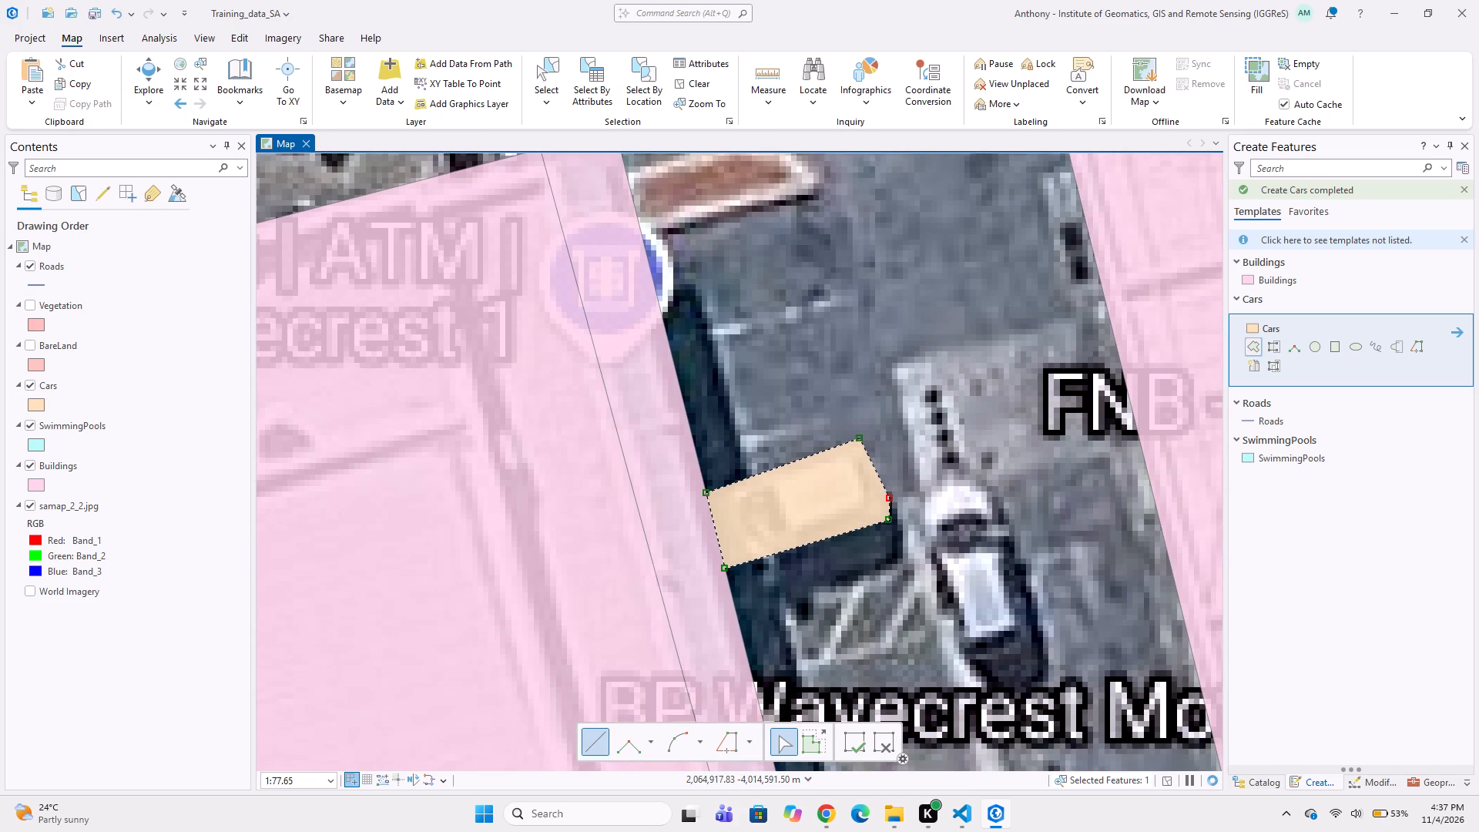
double_click(882, 480)
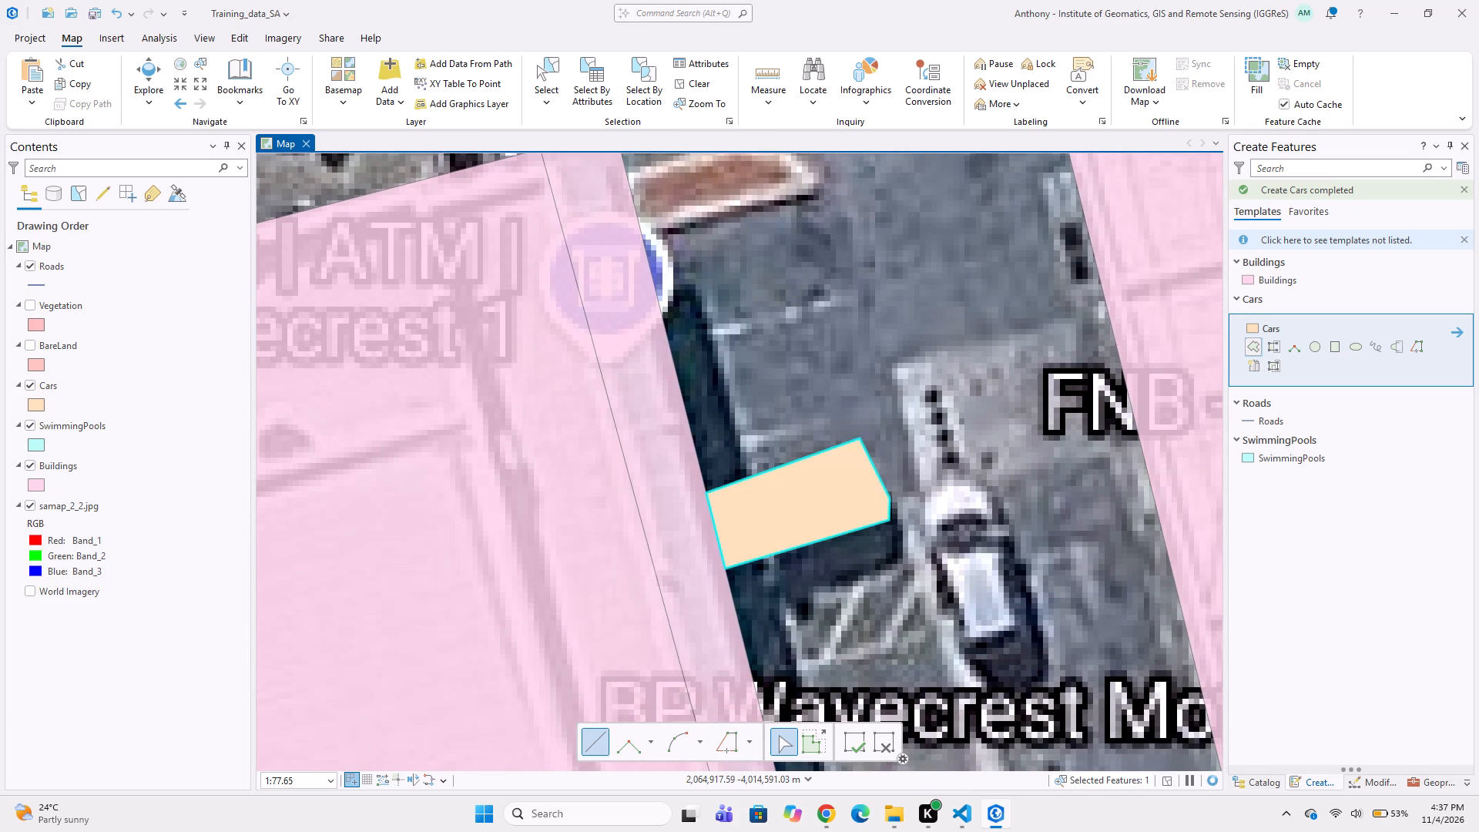
Digitize a rotated rectangular Cars polygon around the white car standing between the parking bays and the BP canopy.
middle_drag(944, 491, 909, 407)
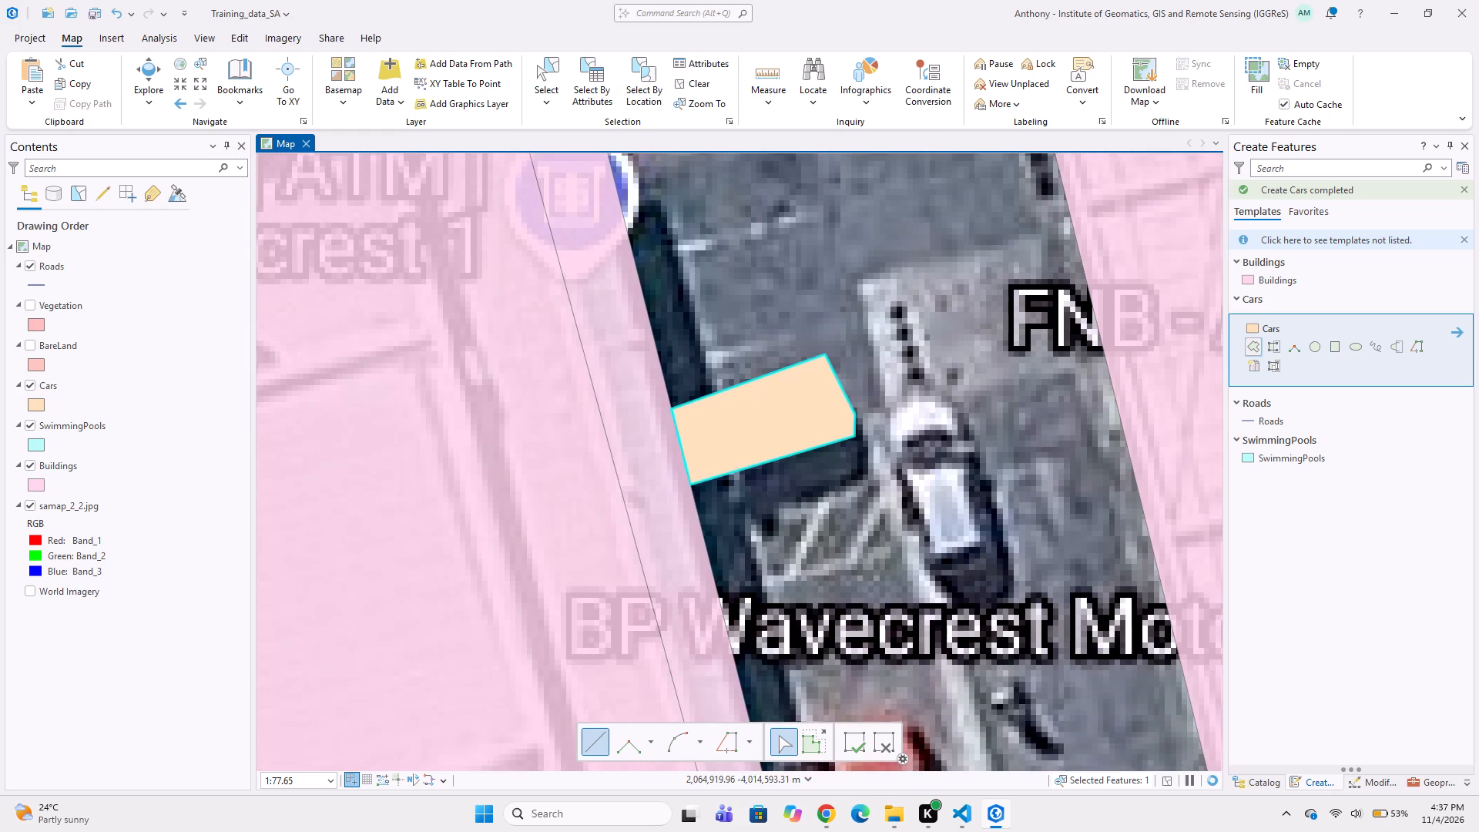
middle_drag(949, 474, 938, 437)
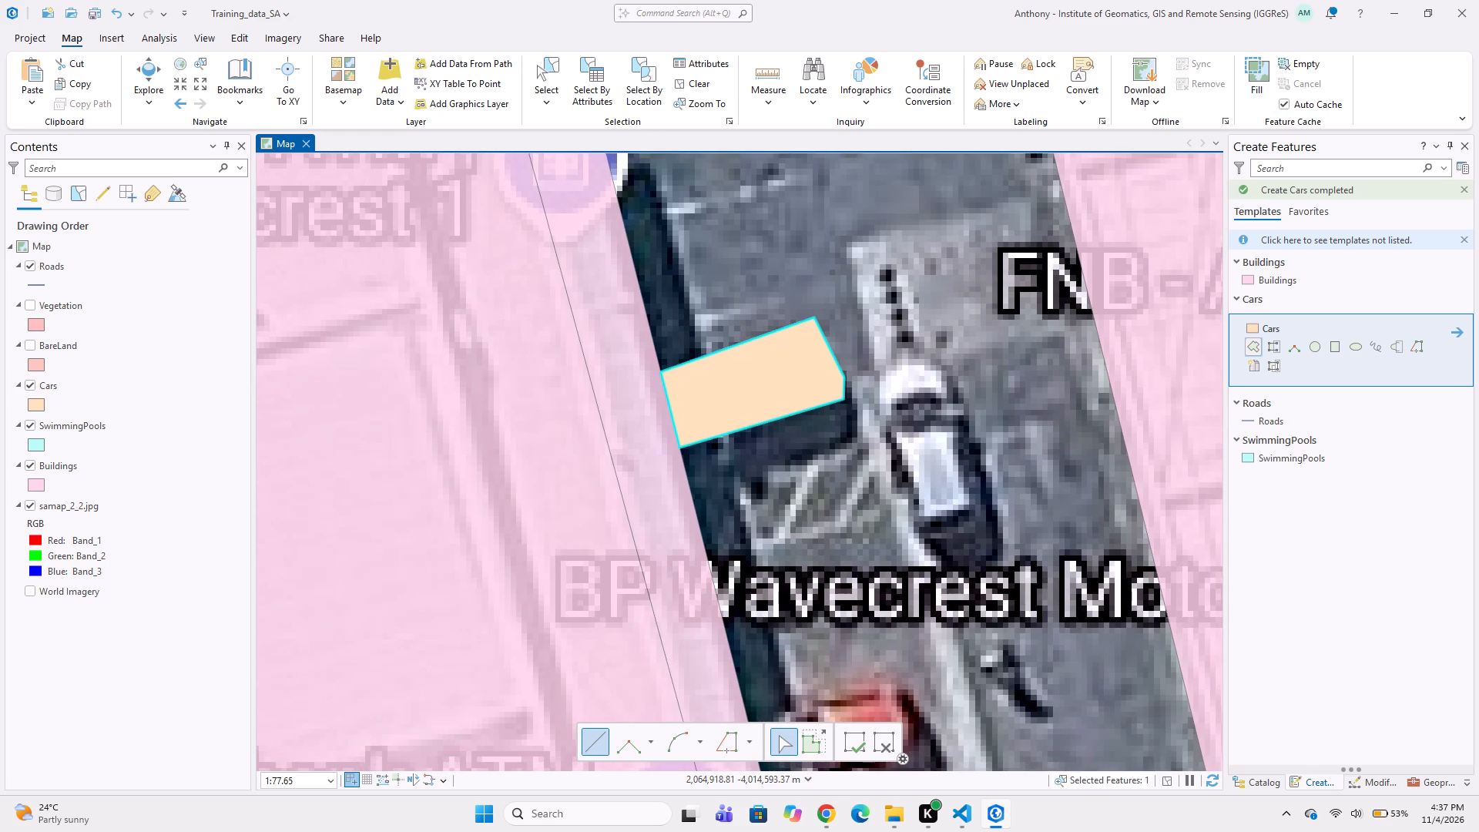
click(1332, 347)
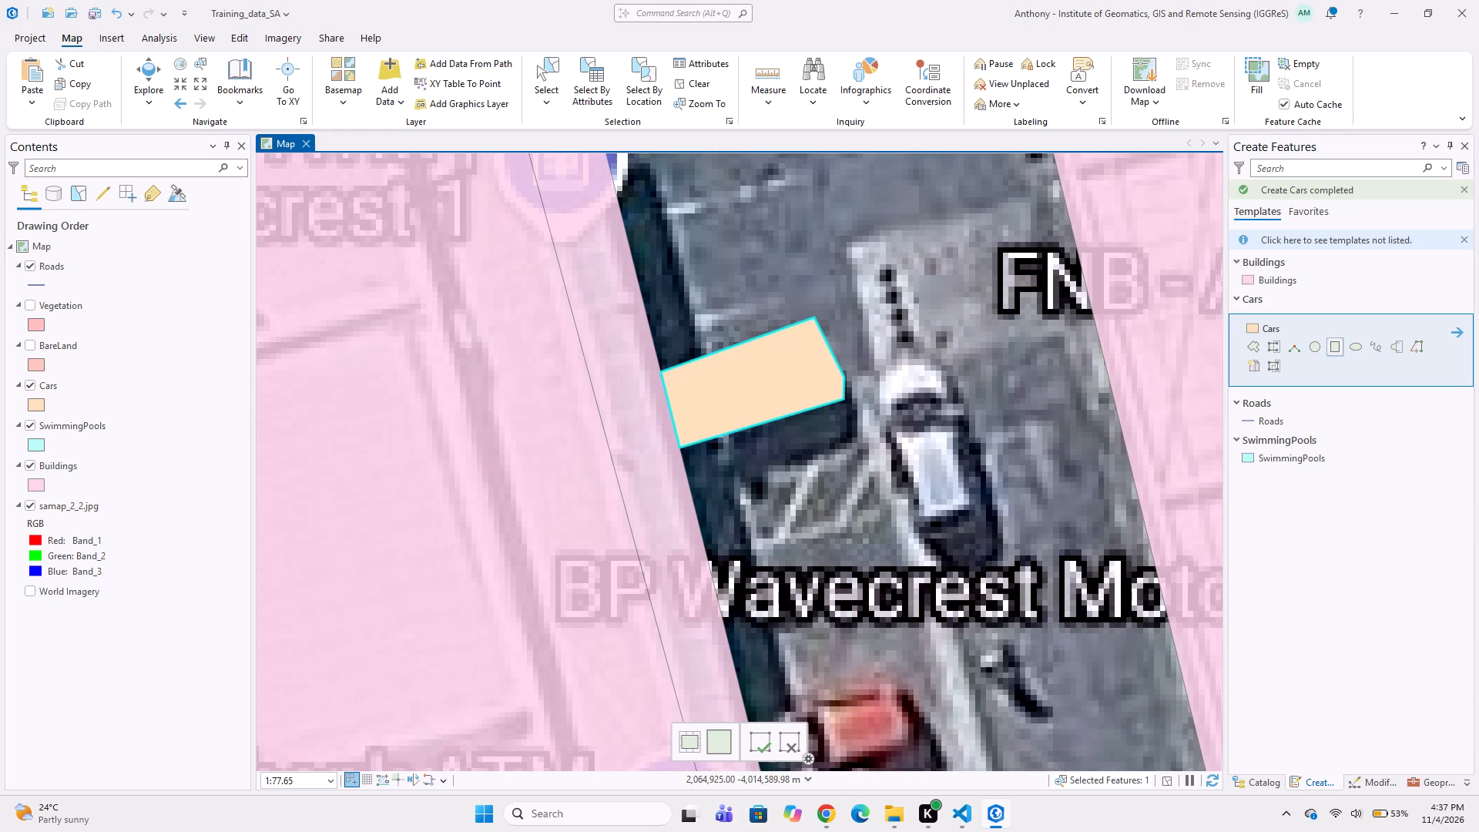
click(941, 342)
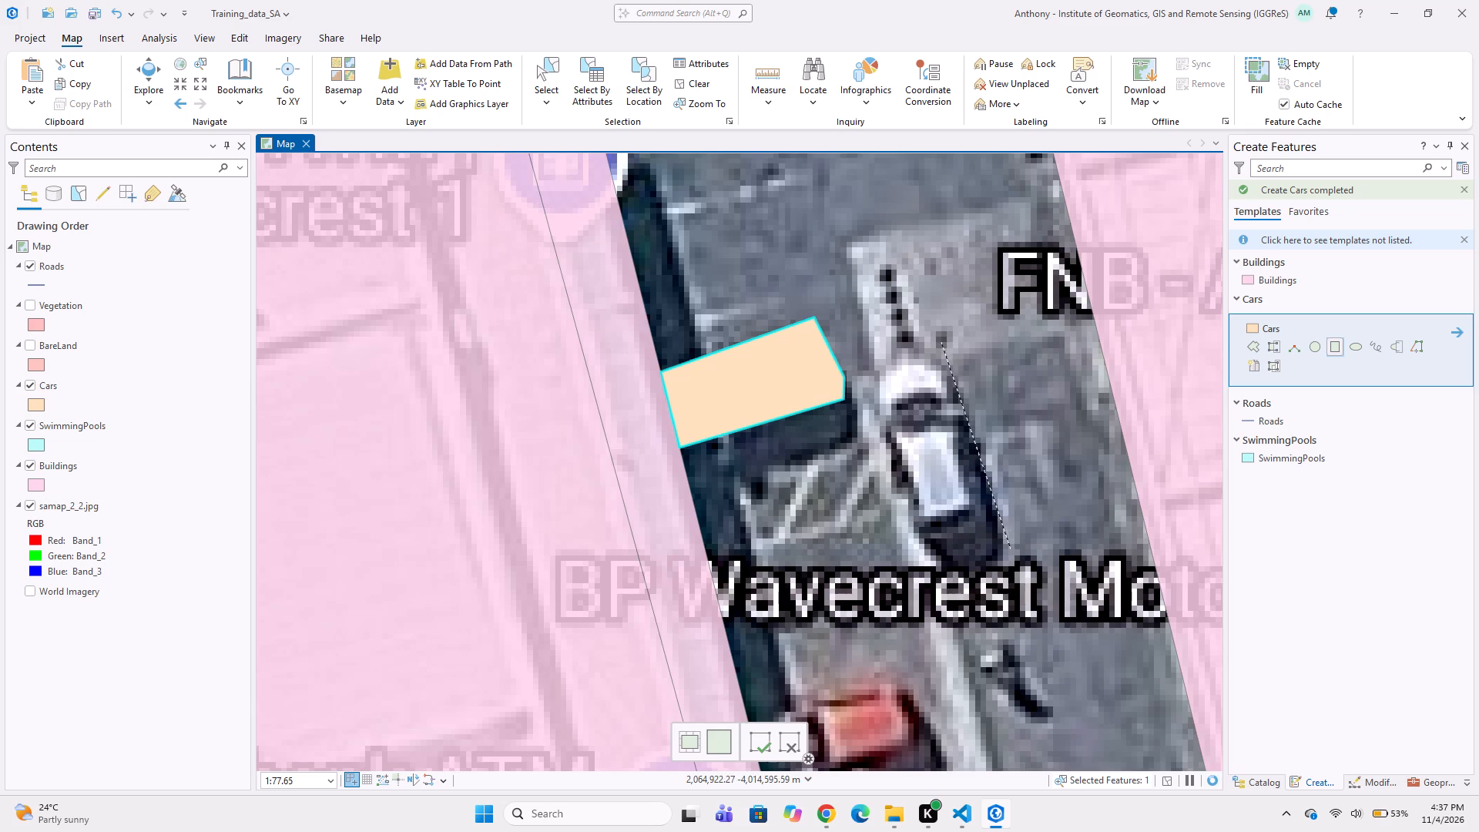
click(1006, 550)
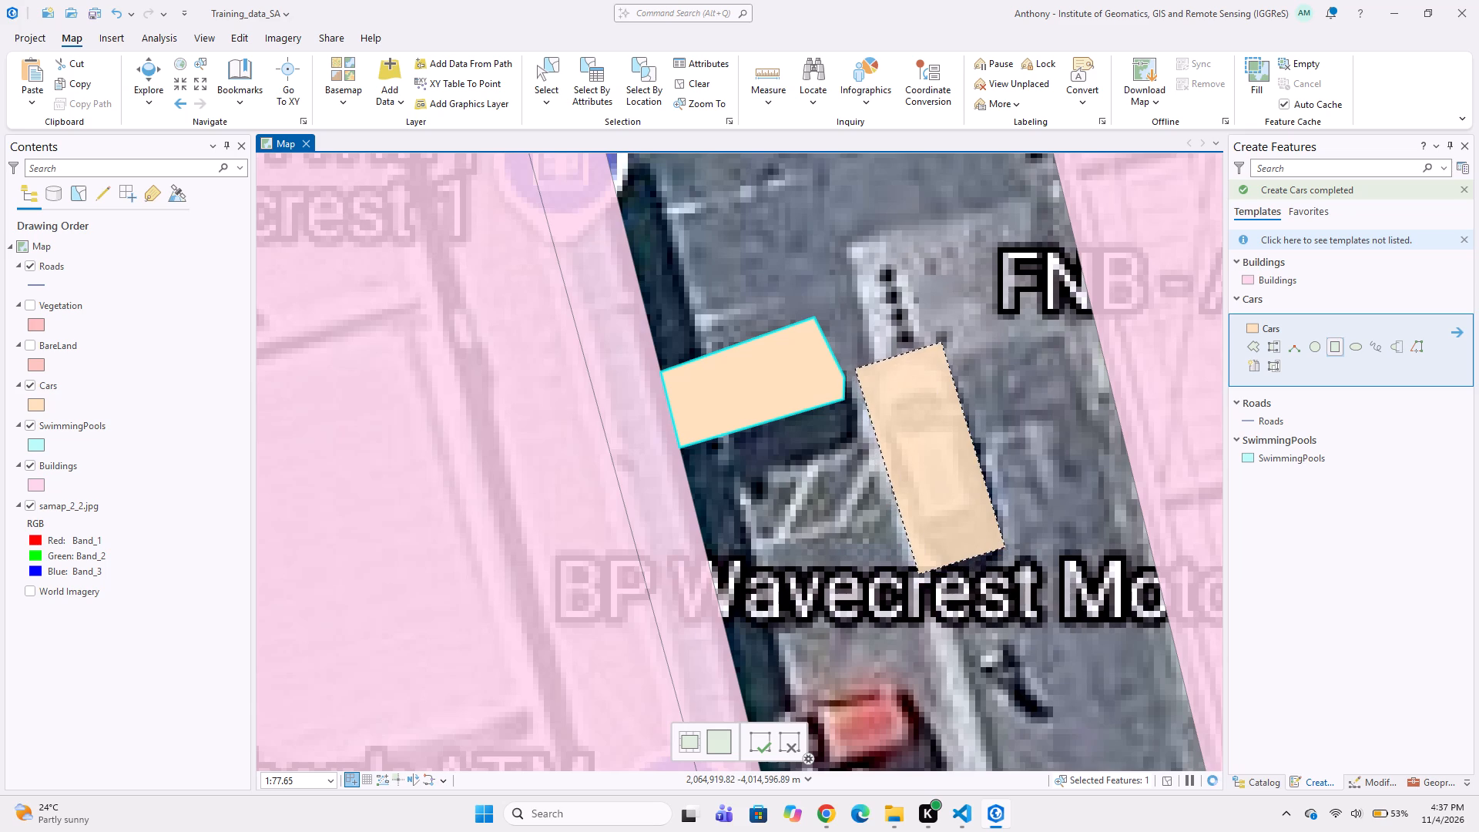
click(919, 574)
Digitize a four-corner Cars polygon around the red car parked against the ATM building's edge, south of the BP Wavecrest Motors label.
middle_drag(874, 674, 924, 536)
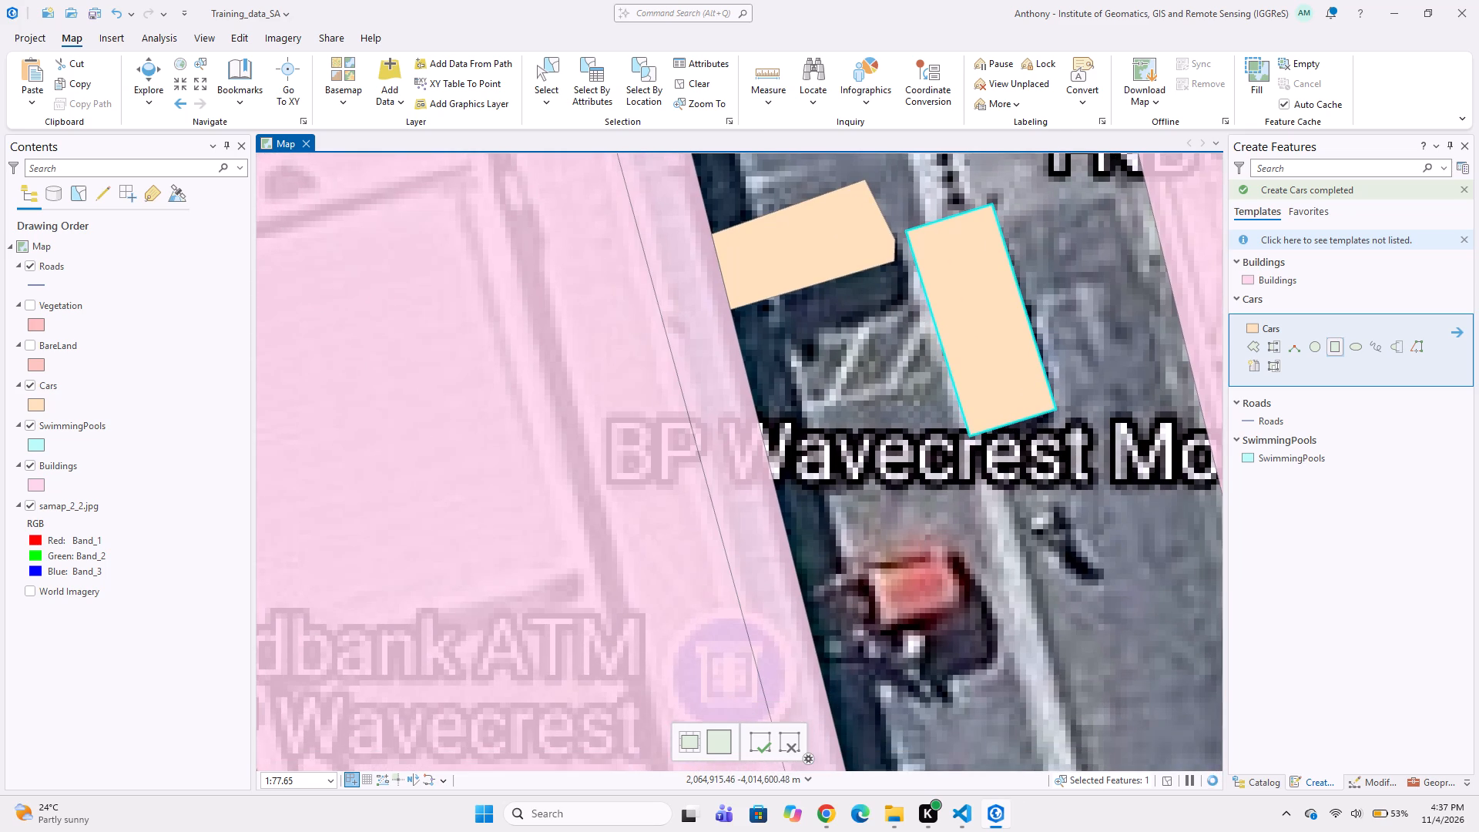
click(1254, 347)
click(949, 531)
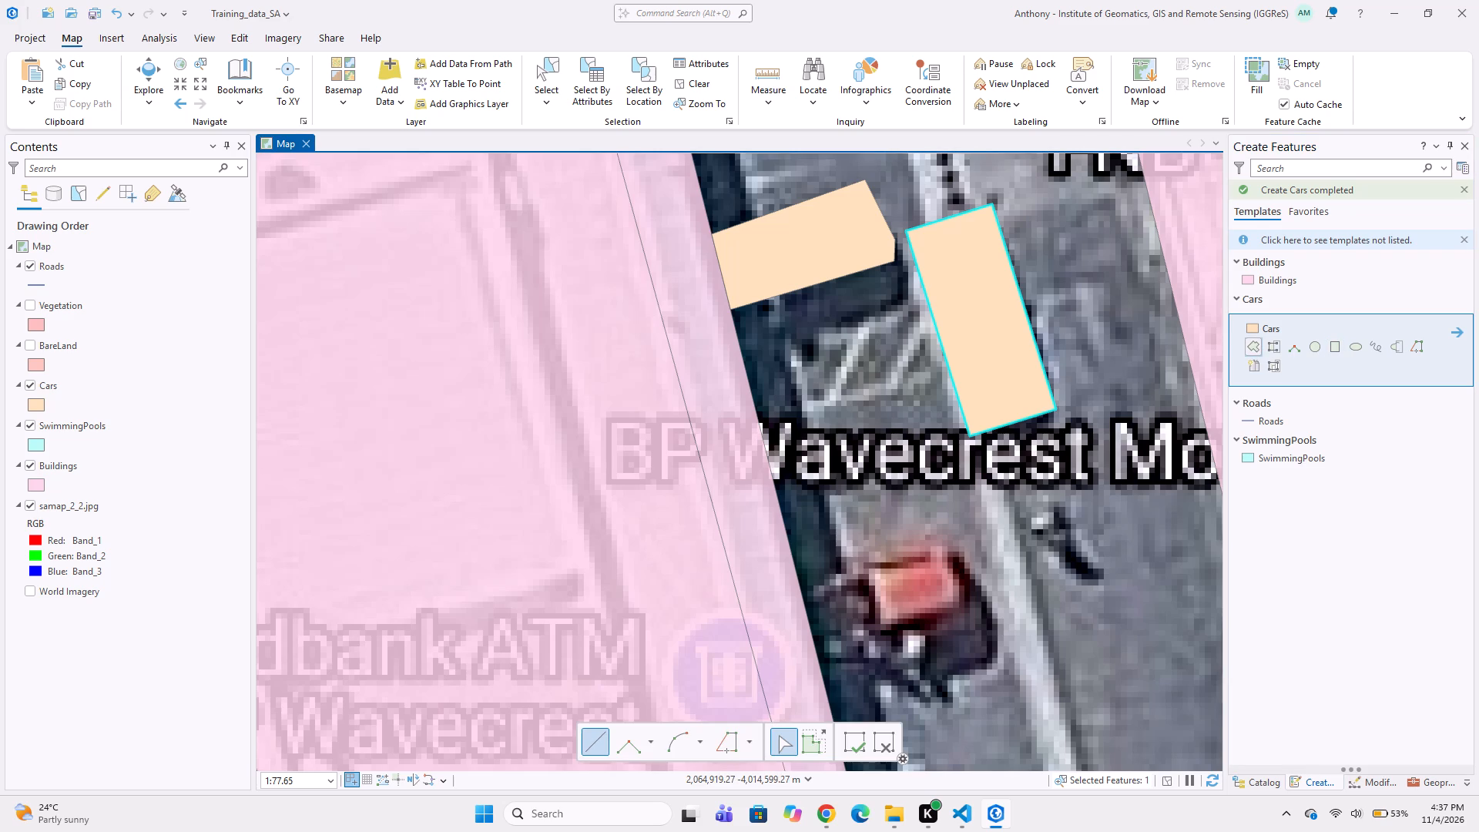
click(793, 576)
click(811, 676)
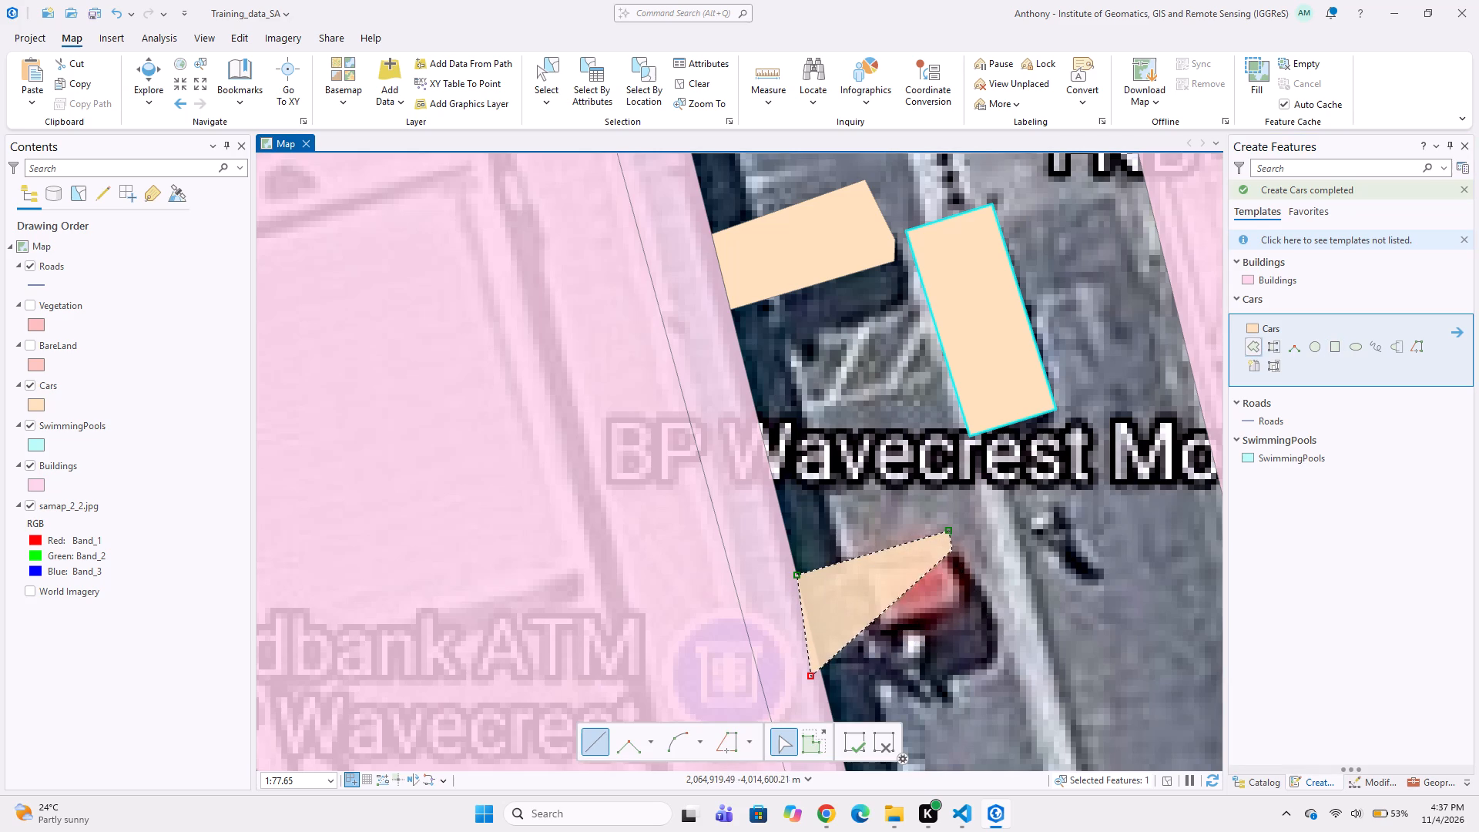
key(ctrl+z)
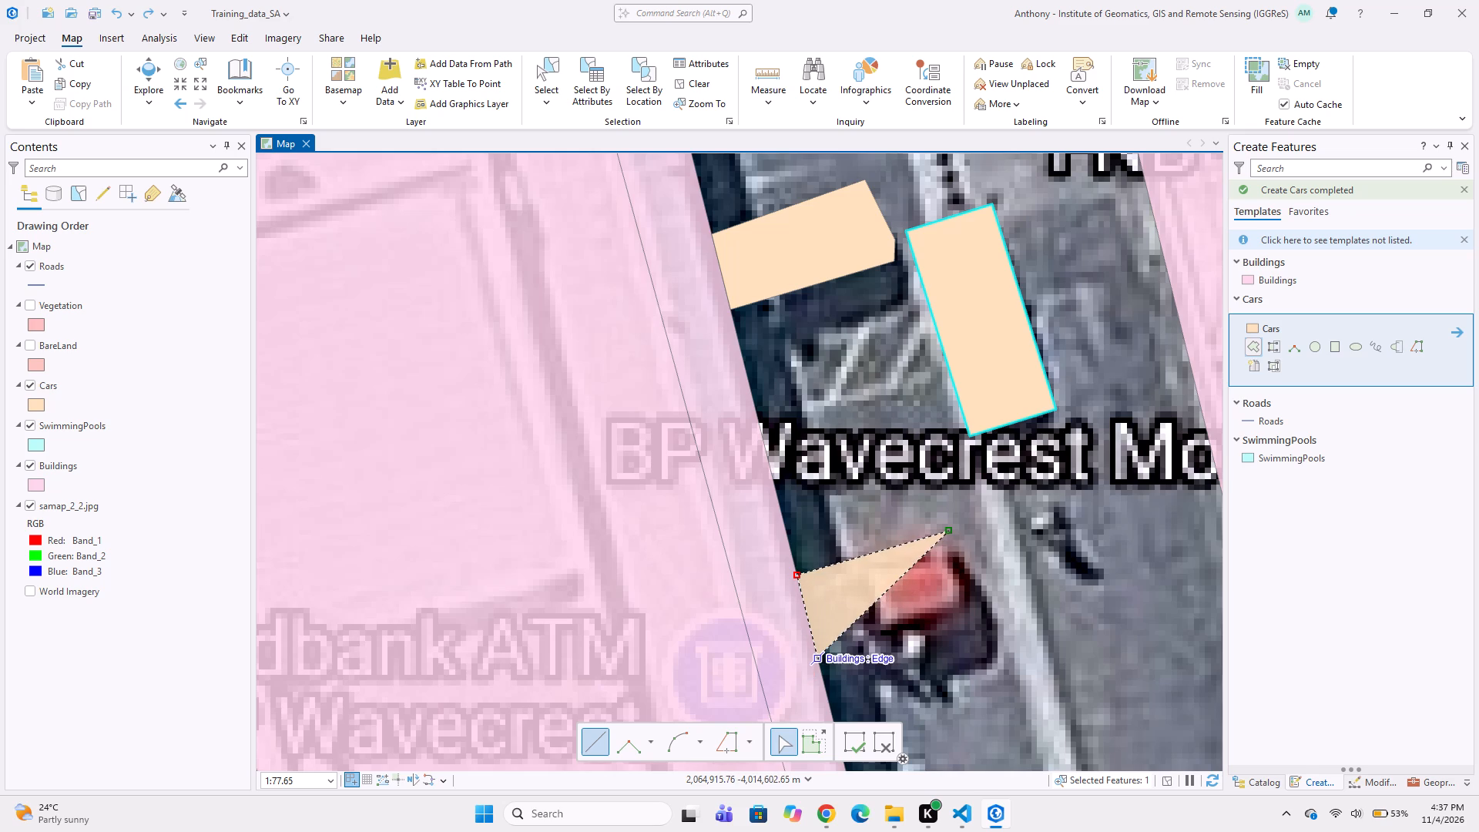
click(820, 657)
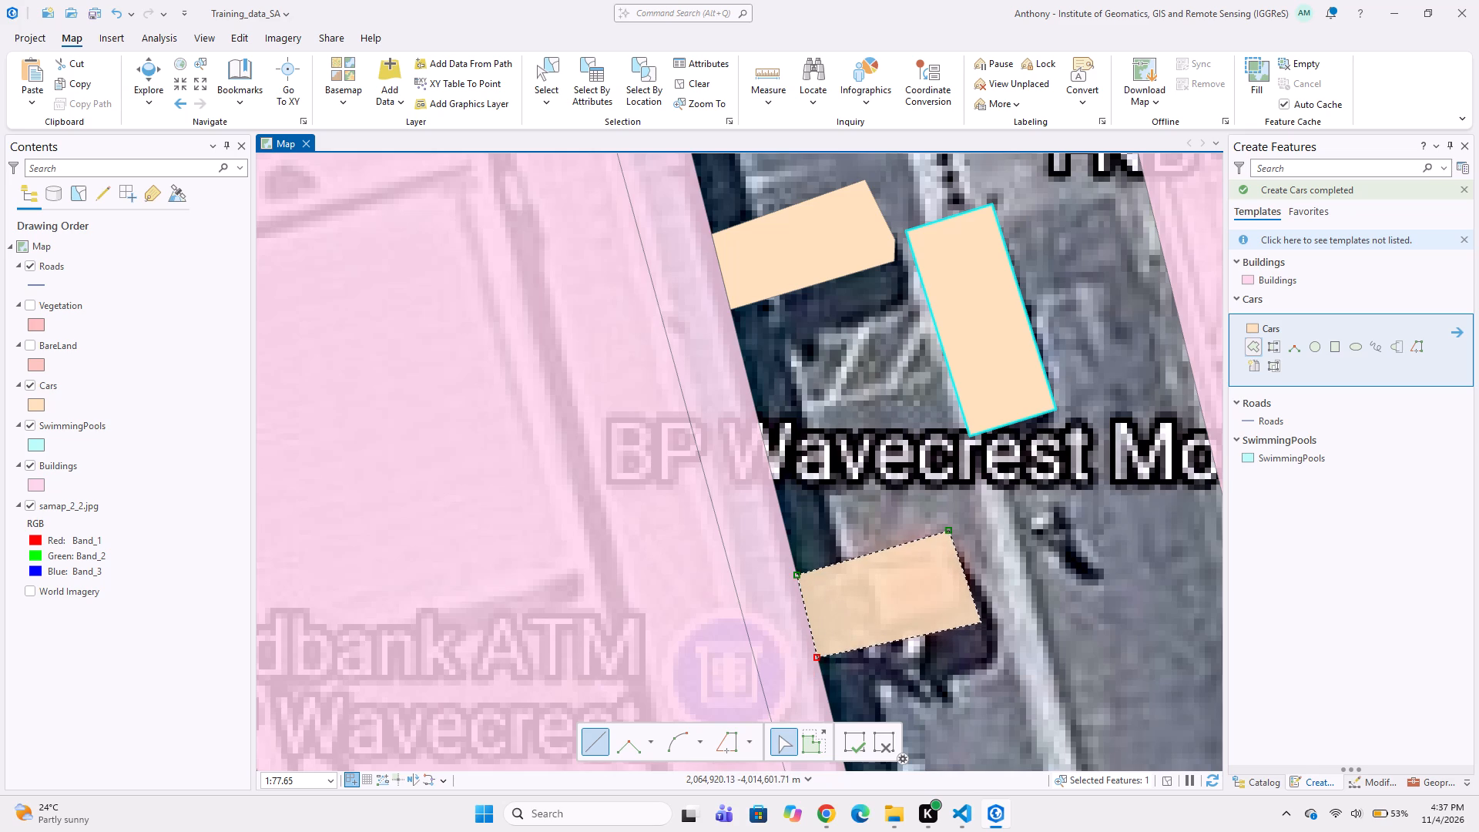
double_click(981, 622)
Digitize a four-corner Cars polygon around the white car parked against the ATM building's eastern edge, northeast of the FNB Bank ATM marker.
scroll(812, 619, down, 2)
middle_drag(946, 631, 949, 628)
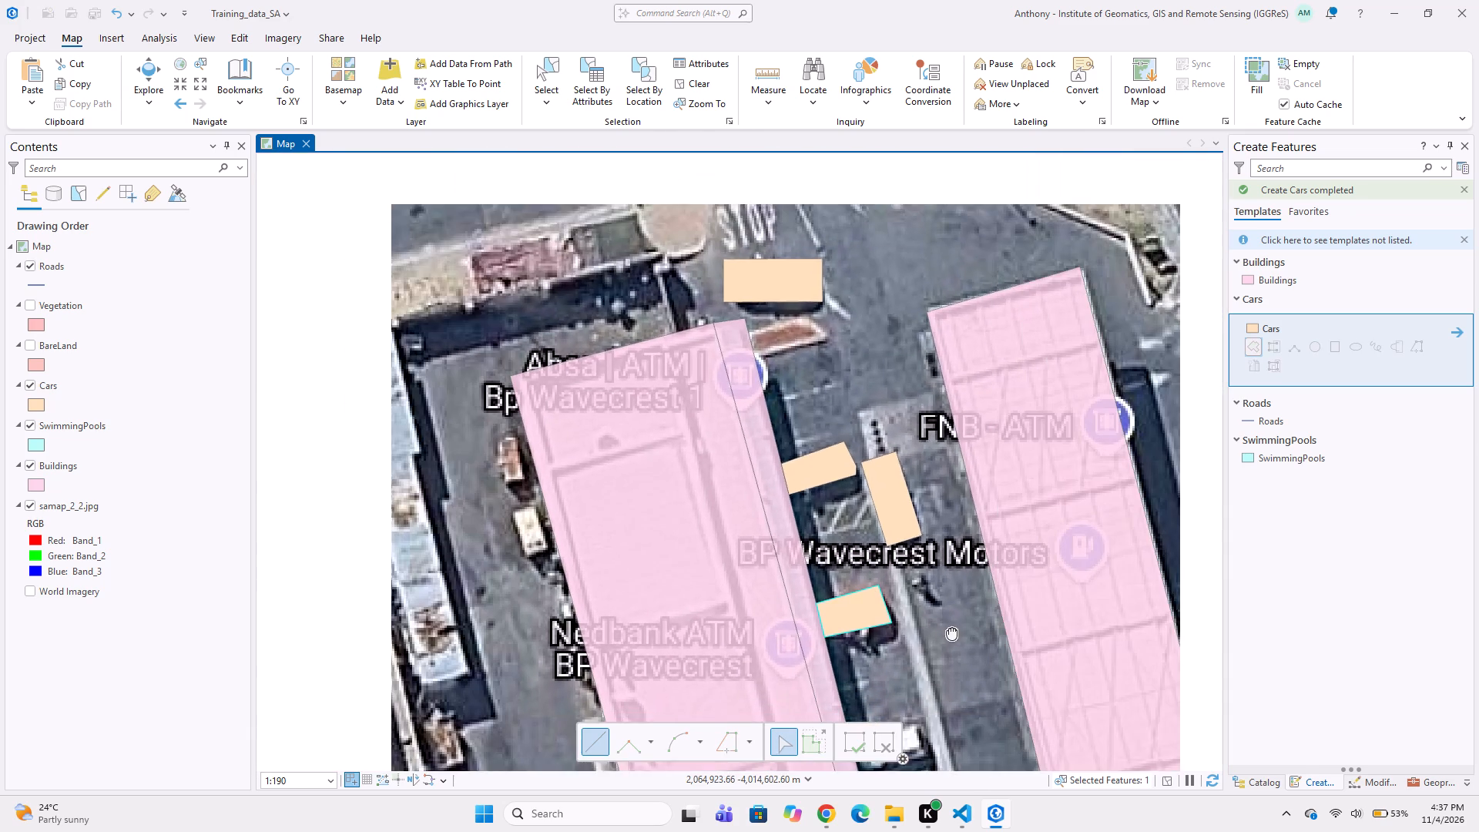
middle_drag(949, 628, 965, 520)
middle_drag(938, 515, 917, 442)
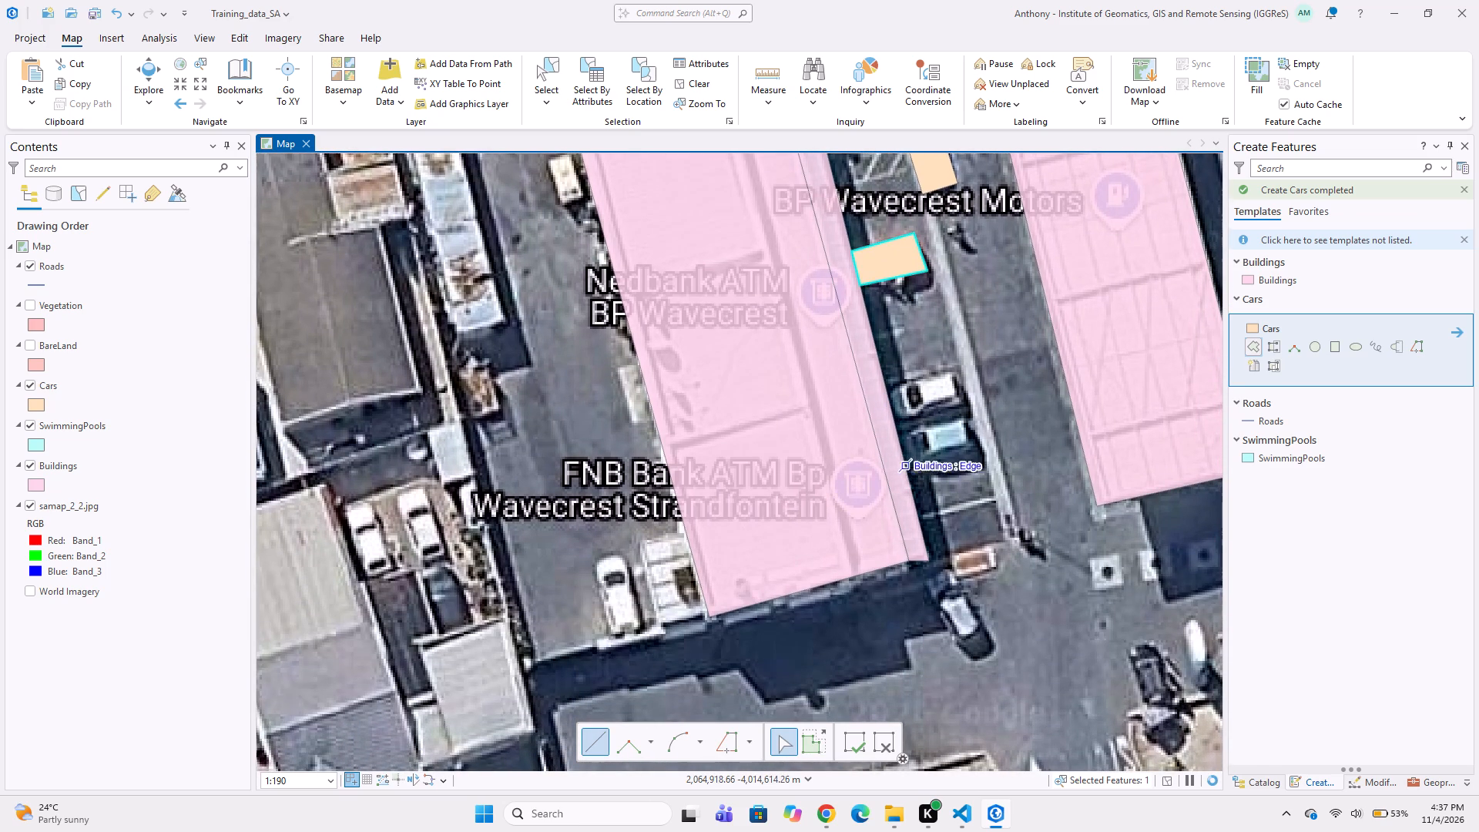
scroll(814, 361, up, 1)
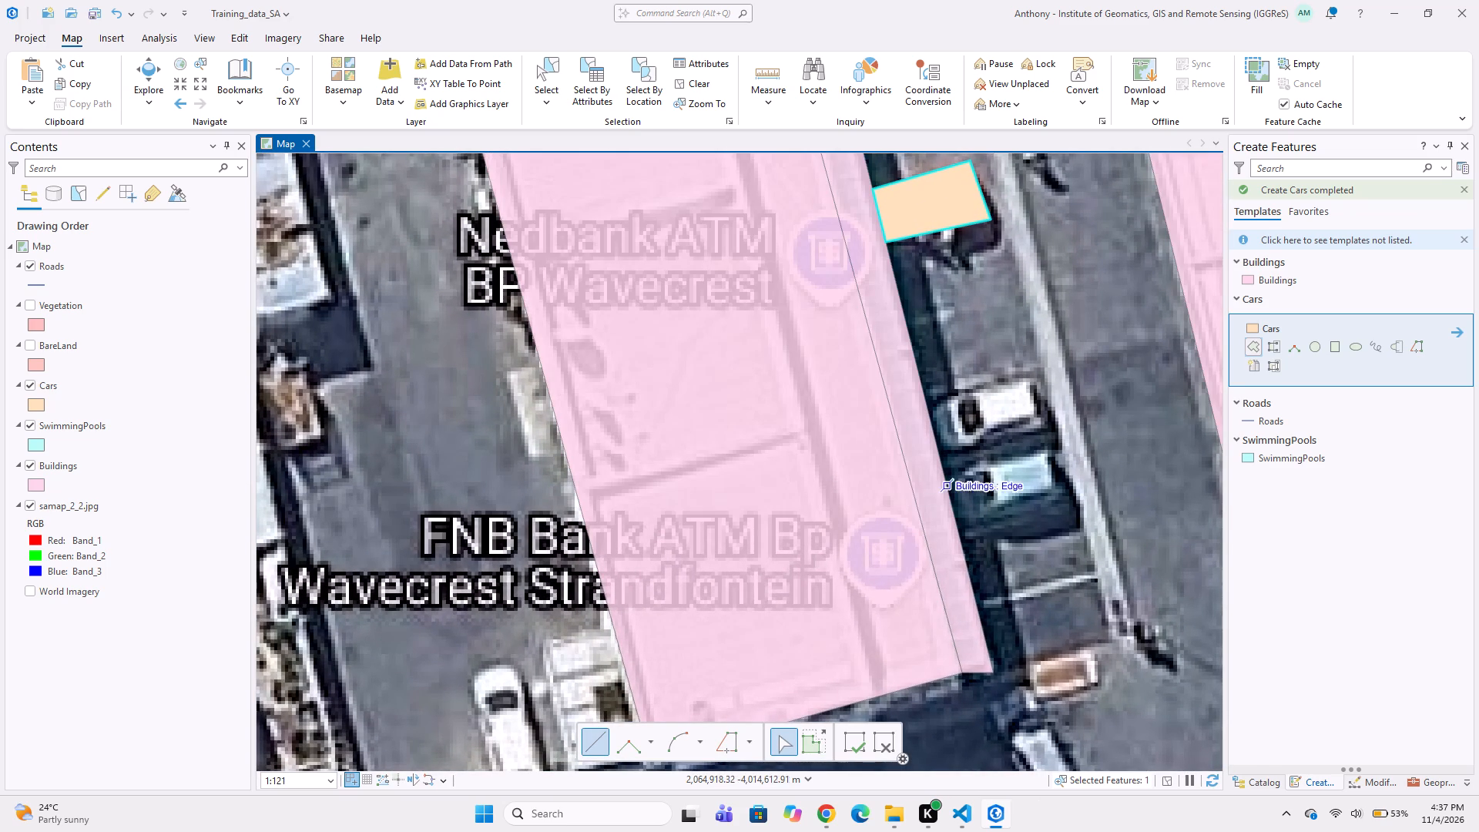
scroll(1038, 428, up, 1)
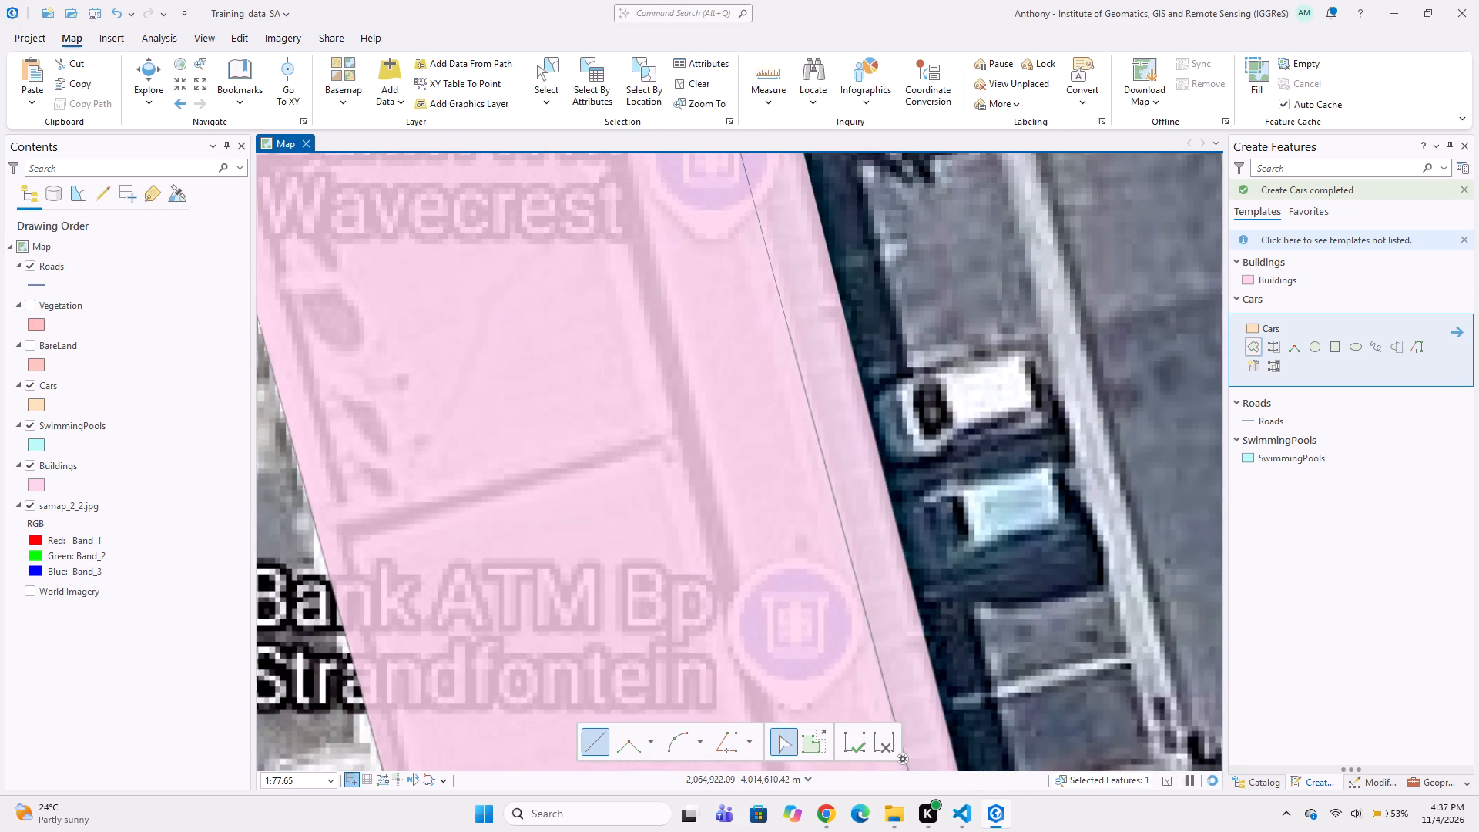
click(1068, 421)
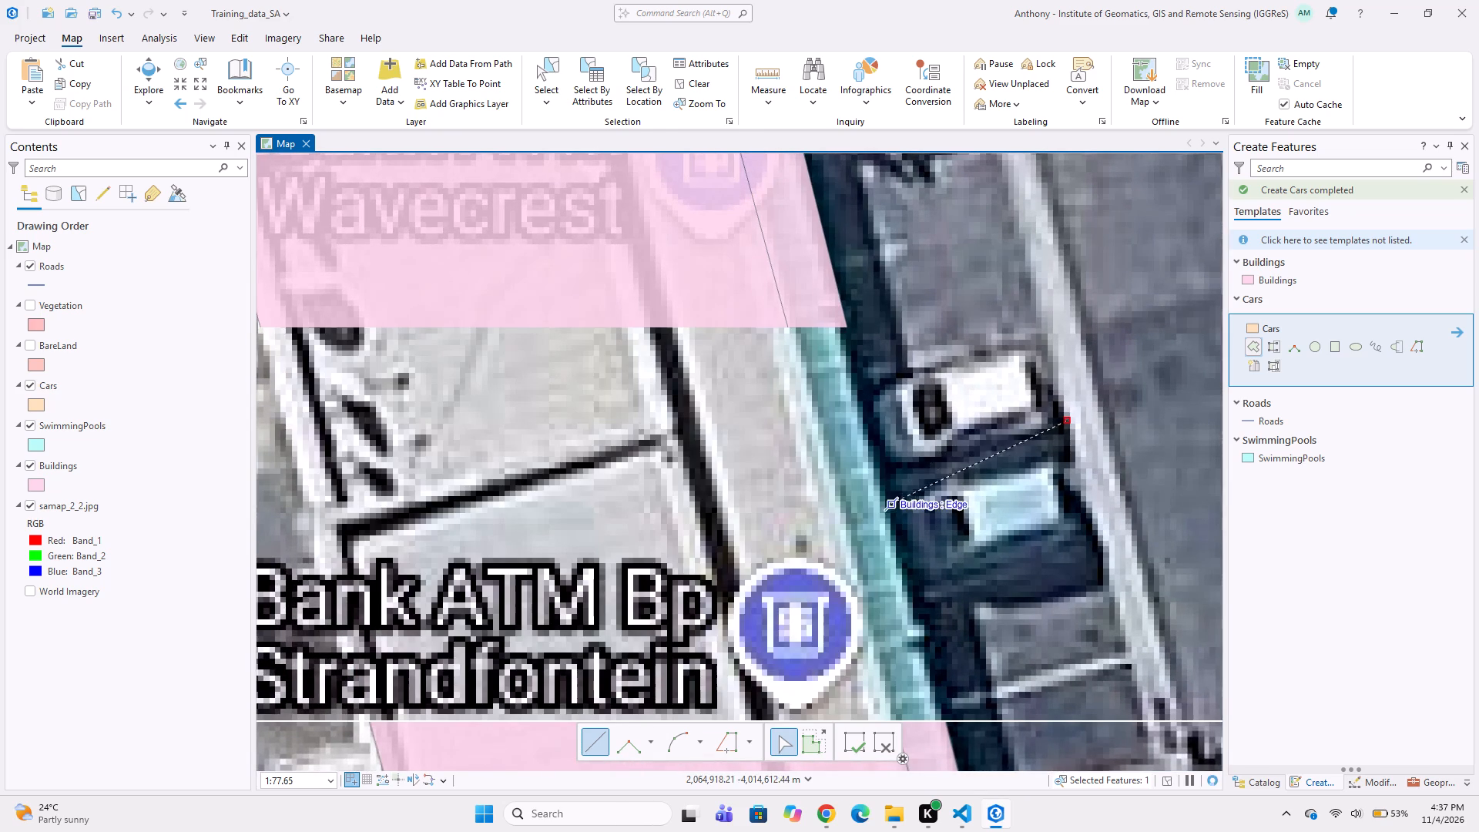
middle_drag(938, 442, 984, 374)
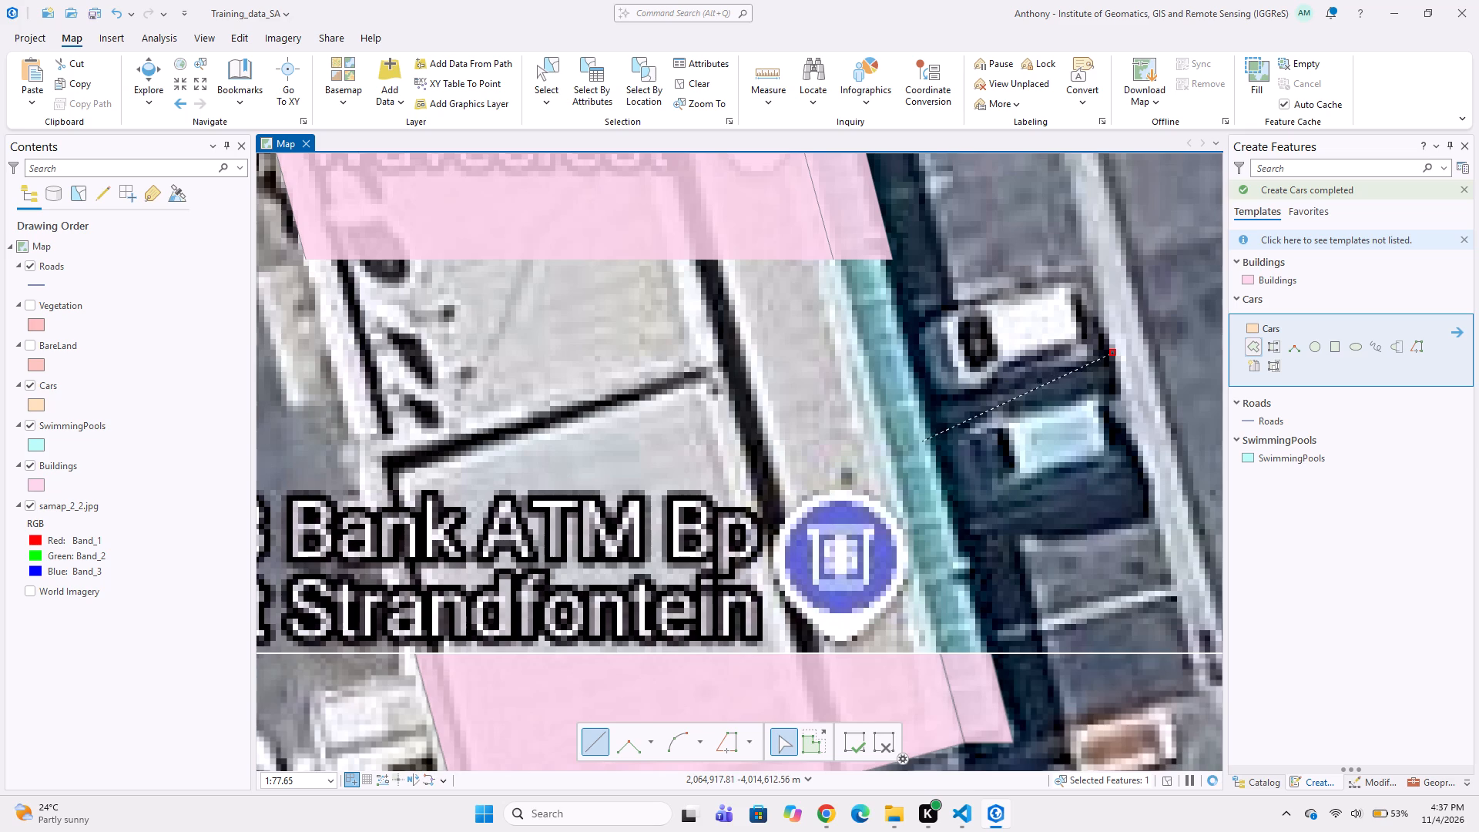
middle_drag(785, 407, 649, 394)
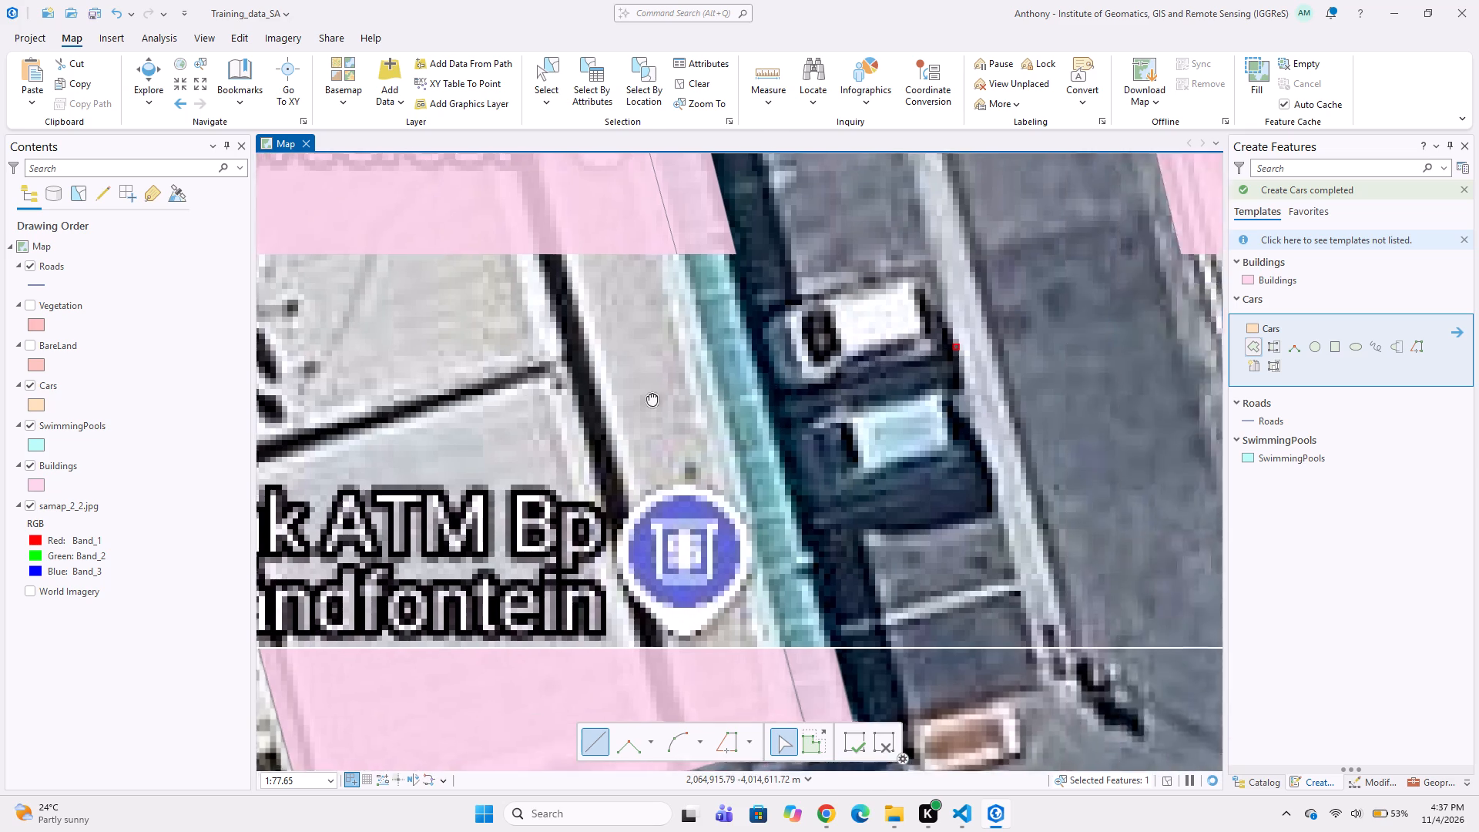
middle_drag(649, 394, 690, 388)
middle_drag(847, 364, 485, 404)
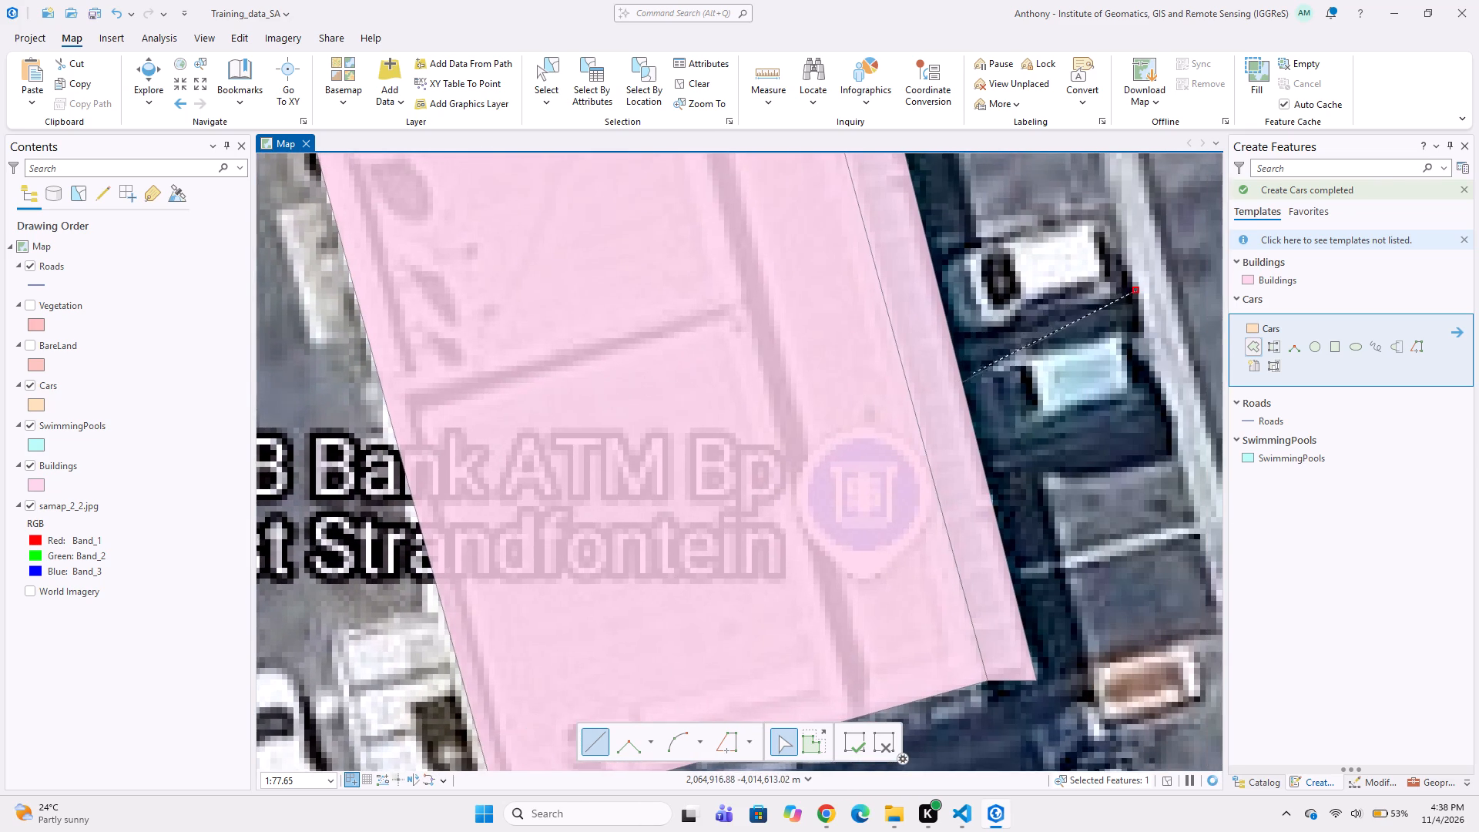
click(952, 339)
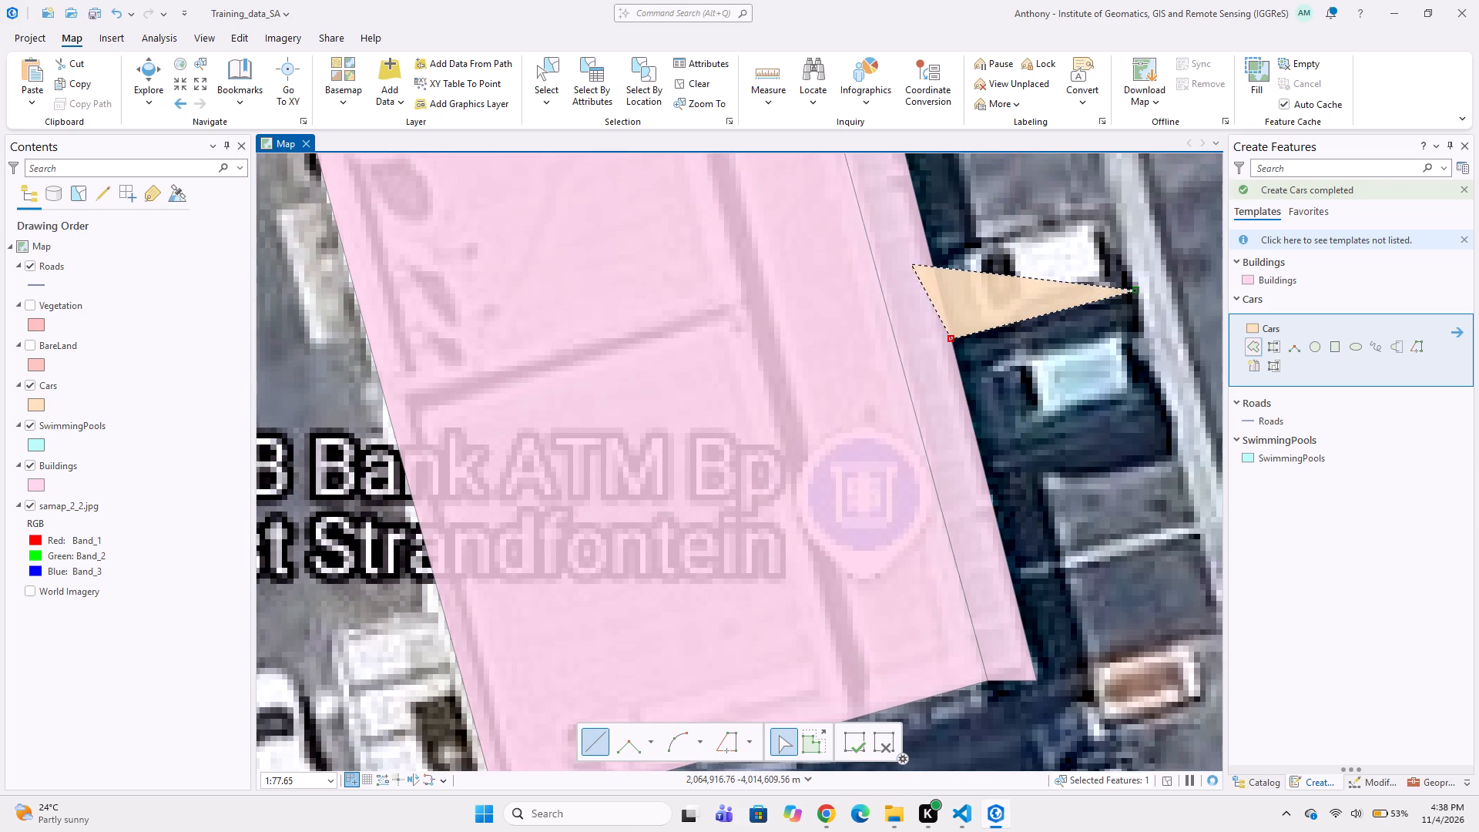
click(924, 259)
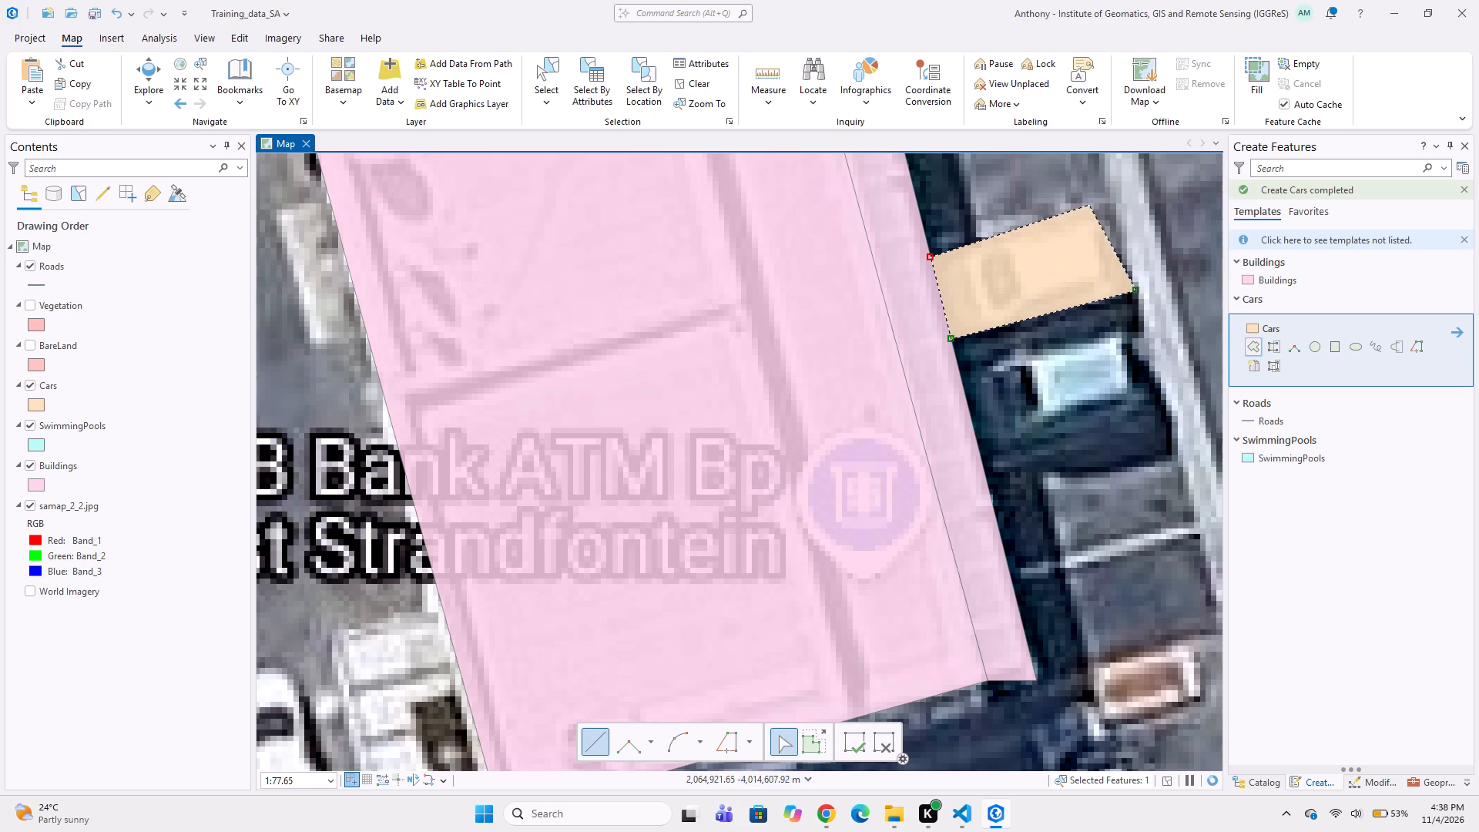
double_click(1089, 202)
Digitize a five-corner Cars polygon around the light-blue car parked directly south of the white car, against the ATM building's eastern edge.
middle_drag(917, 404, 871, 337)
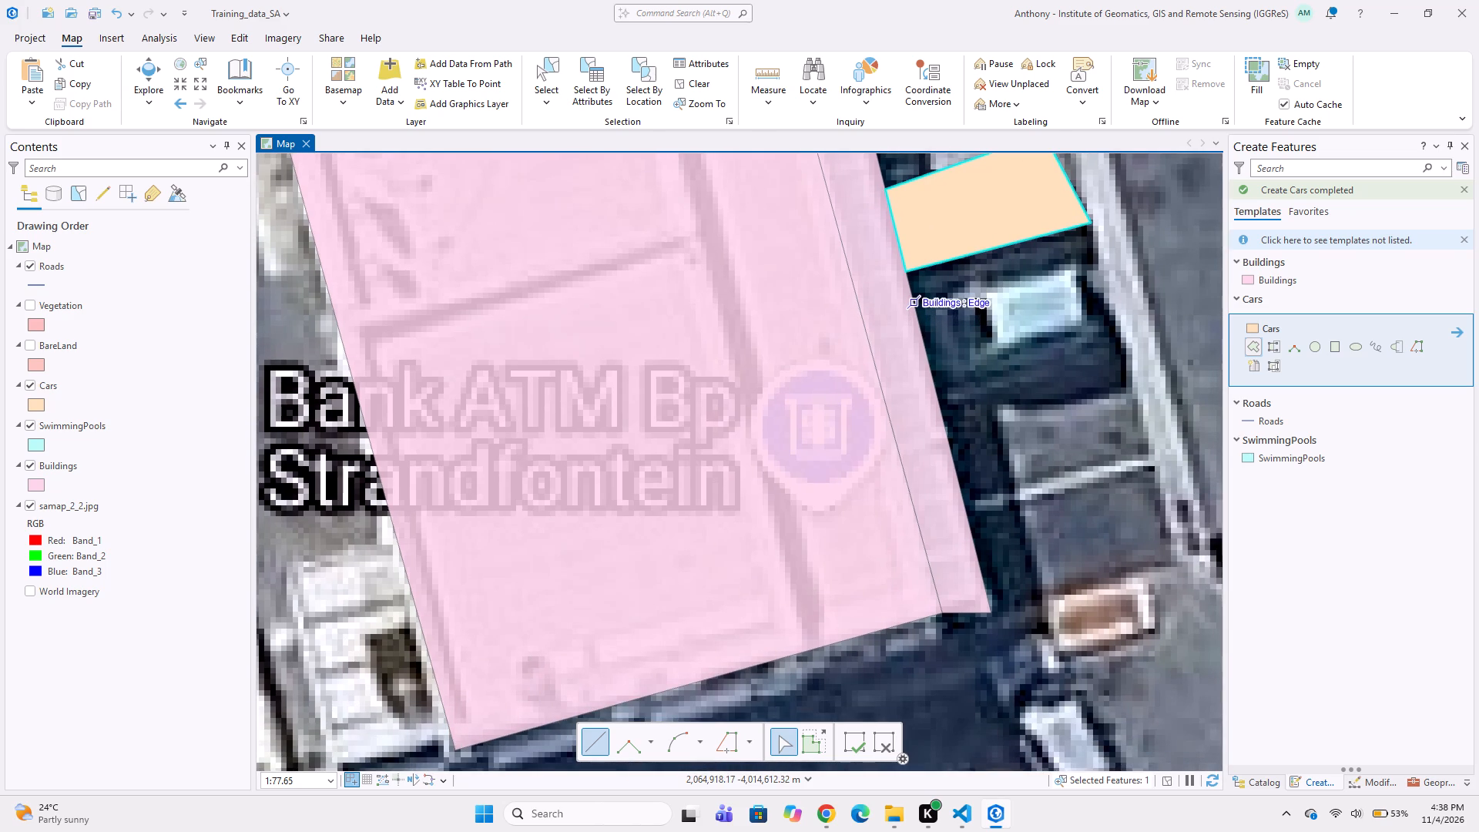
click(914, 302)
click(1078, 245)
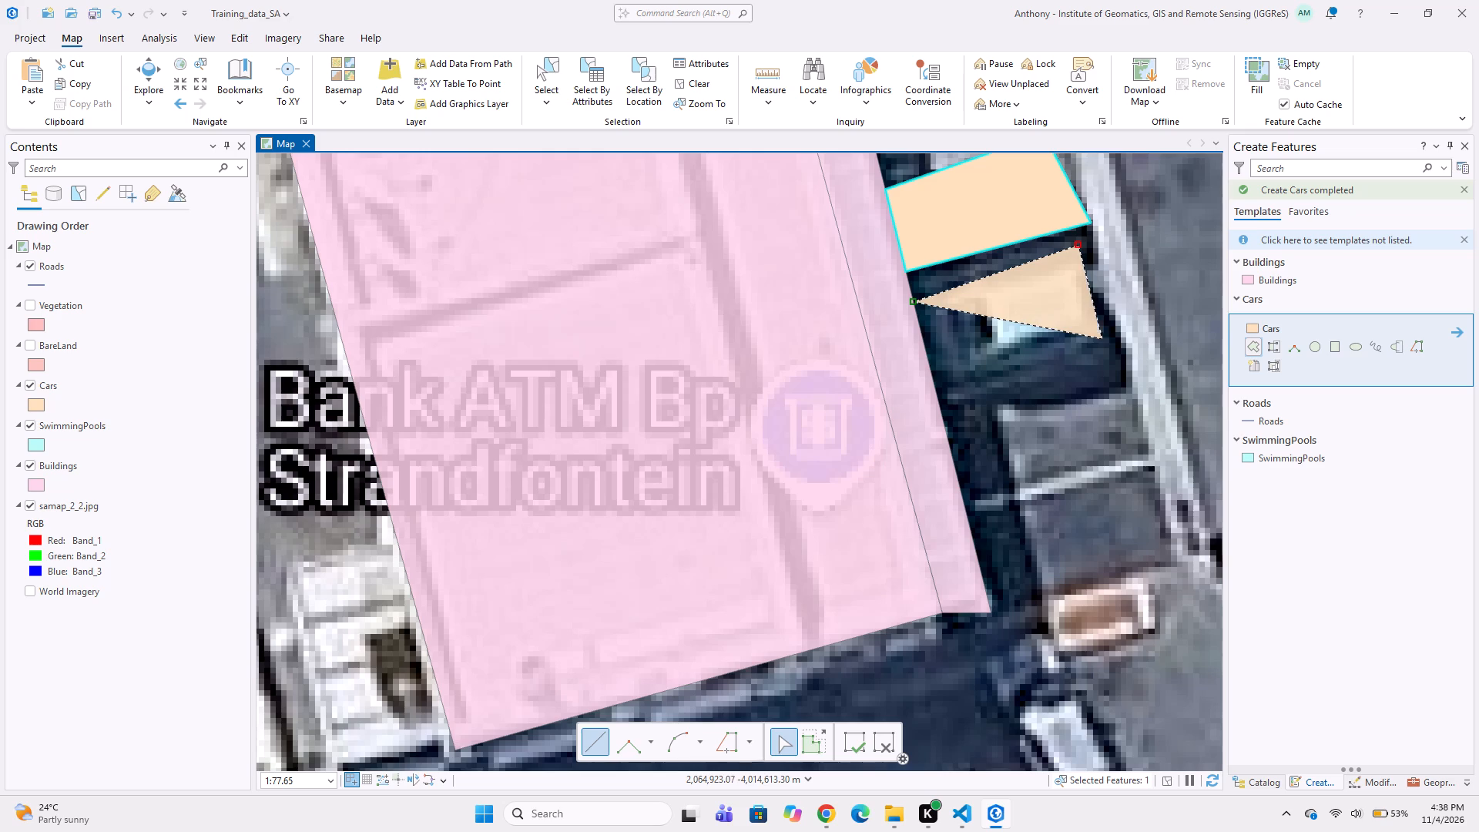
click(1111, 331)
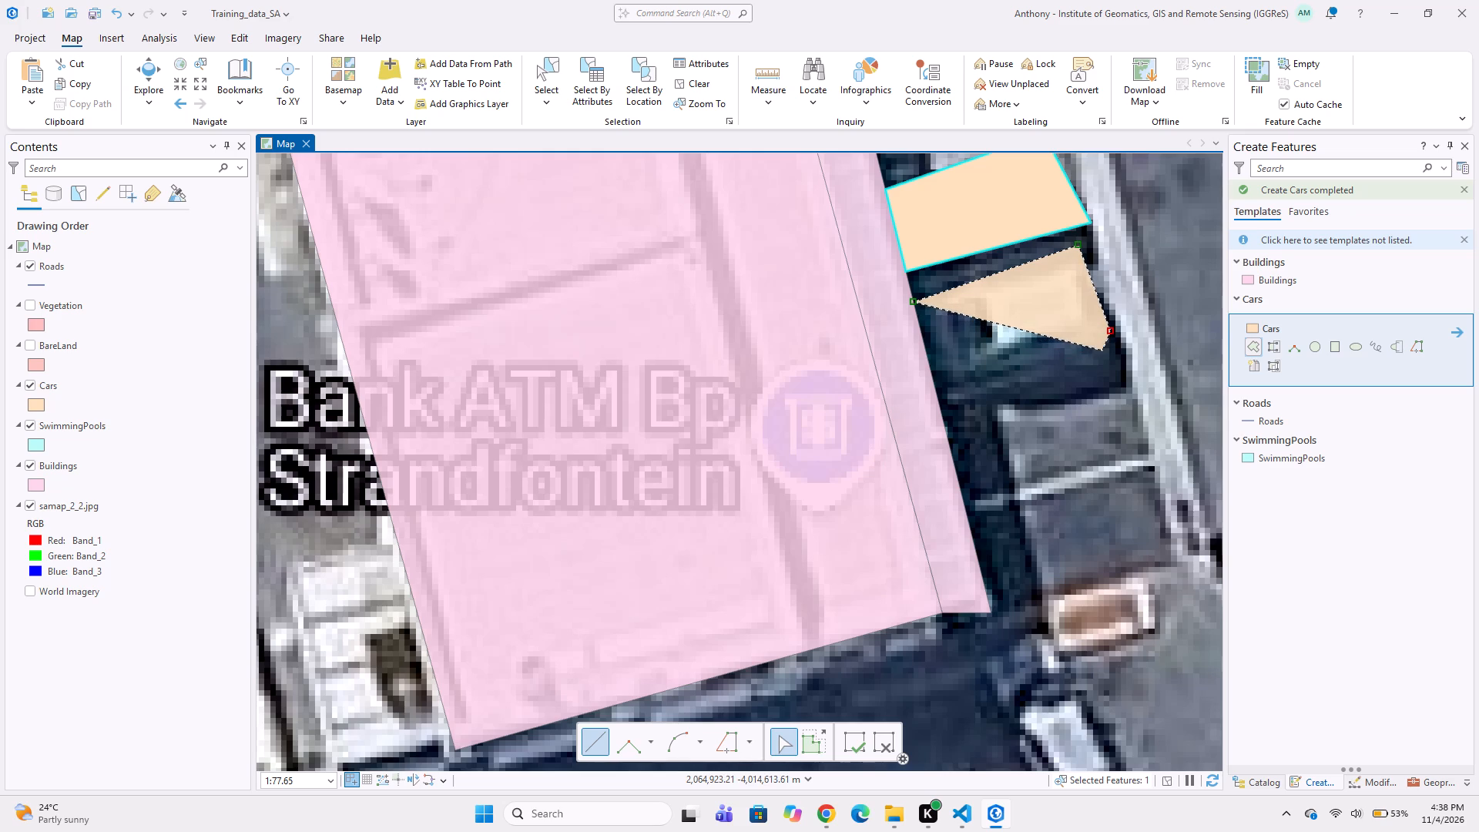
click(1092, 345)
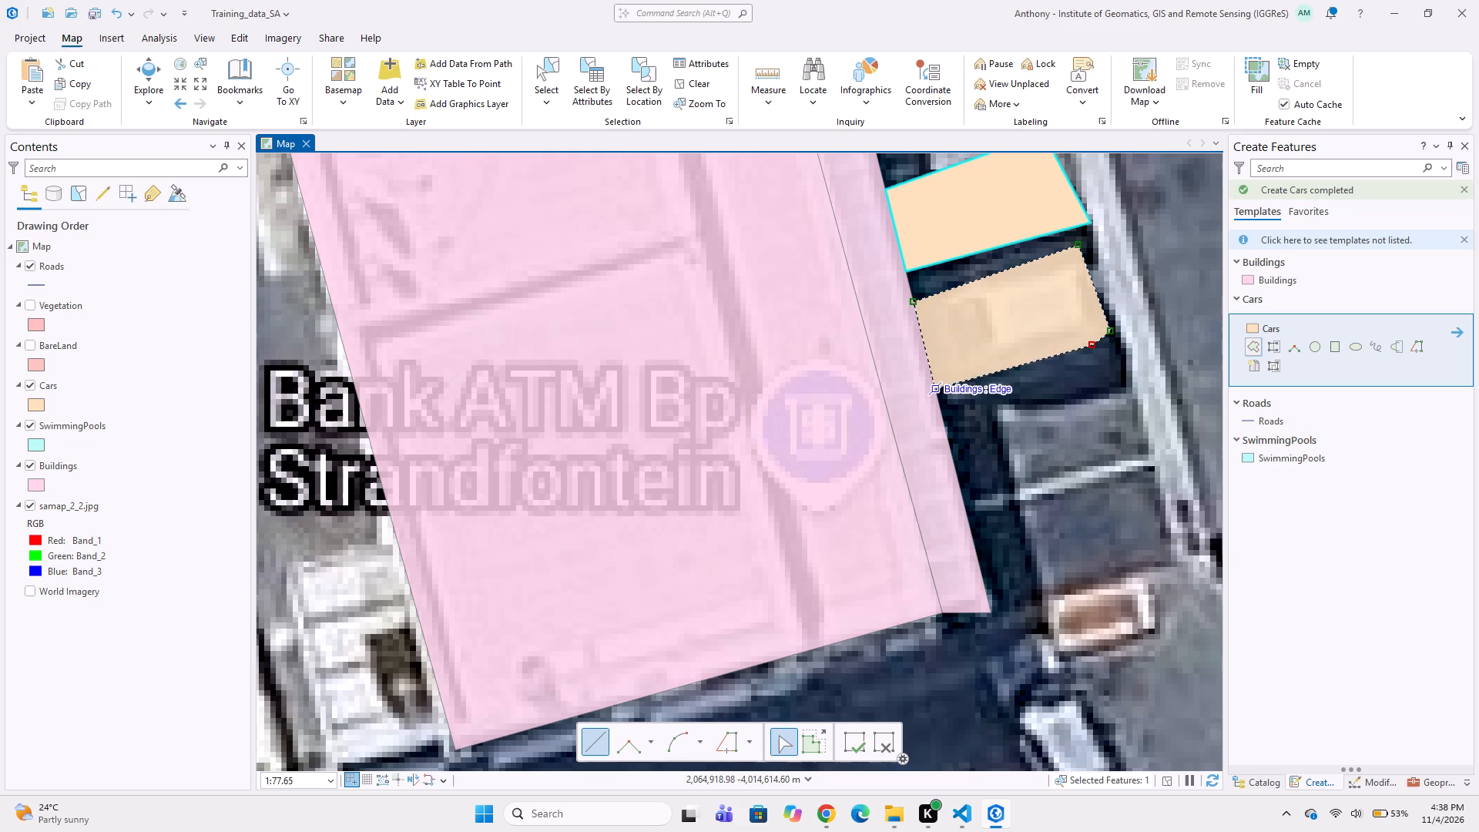
double_click(936, 387)
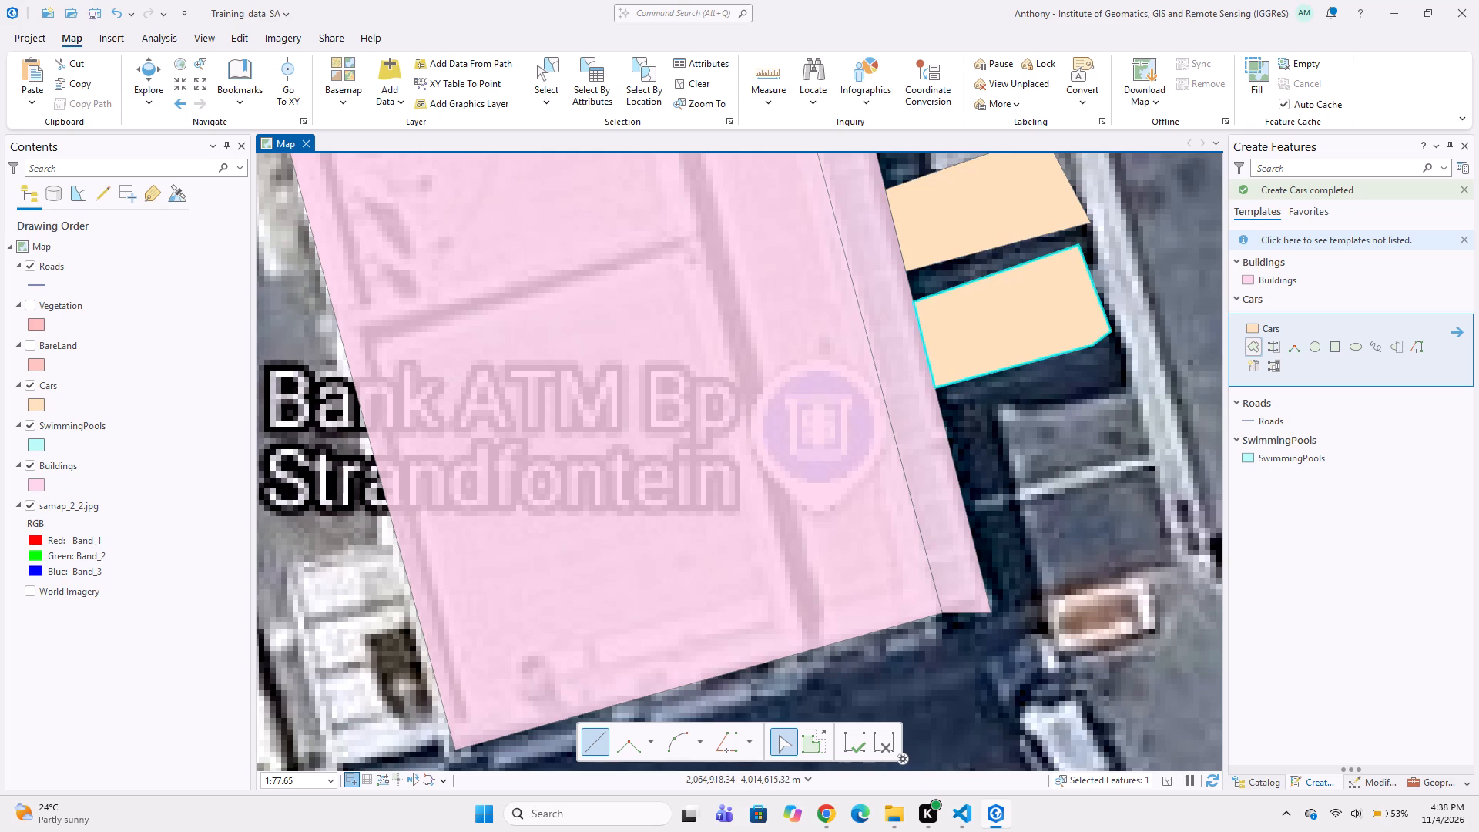
Digitize a slanted four-corner Cars polygon around the silver car just off the ATM building's southeastern corner.
middle_drag(1008, 475, 947, 407)
middle_drag(938, 466, 882, 367)
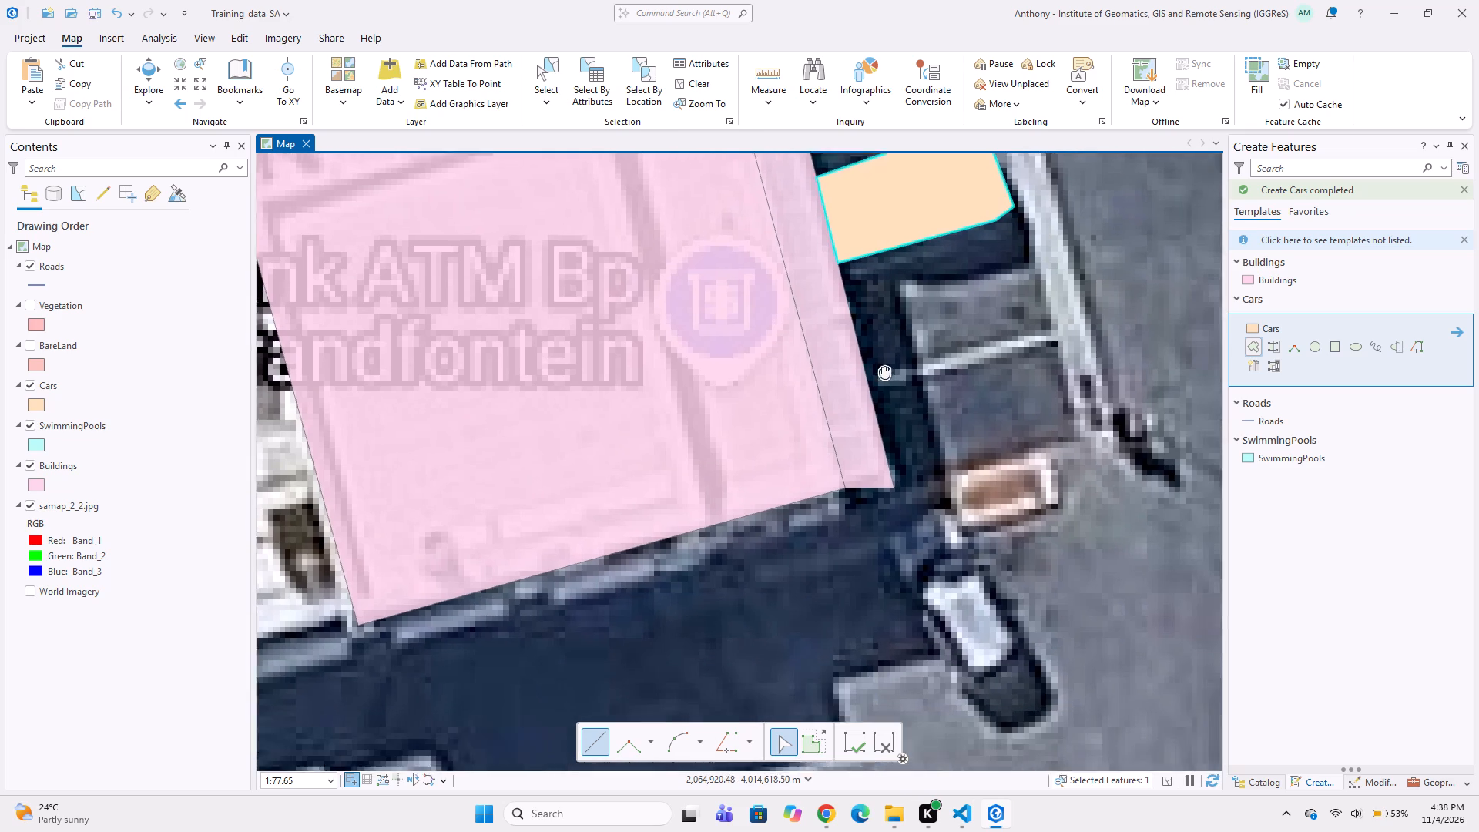
middle_drag(882, 367, 882, 364)
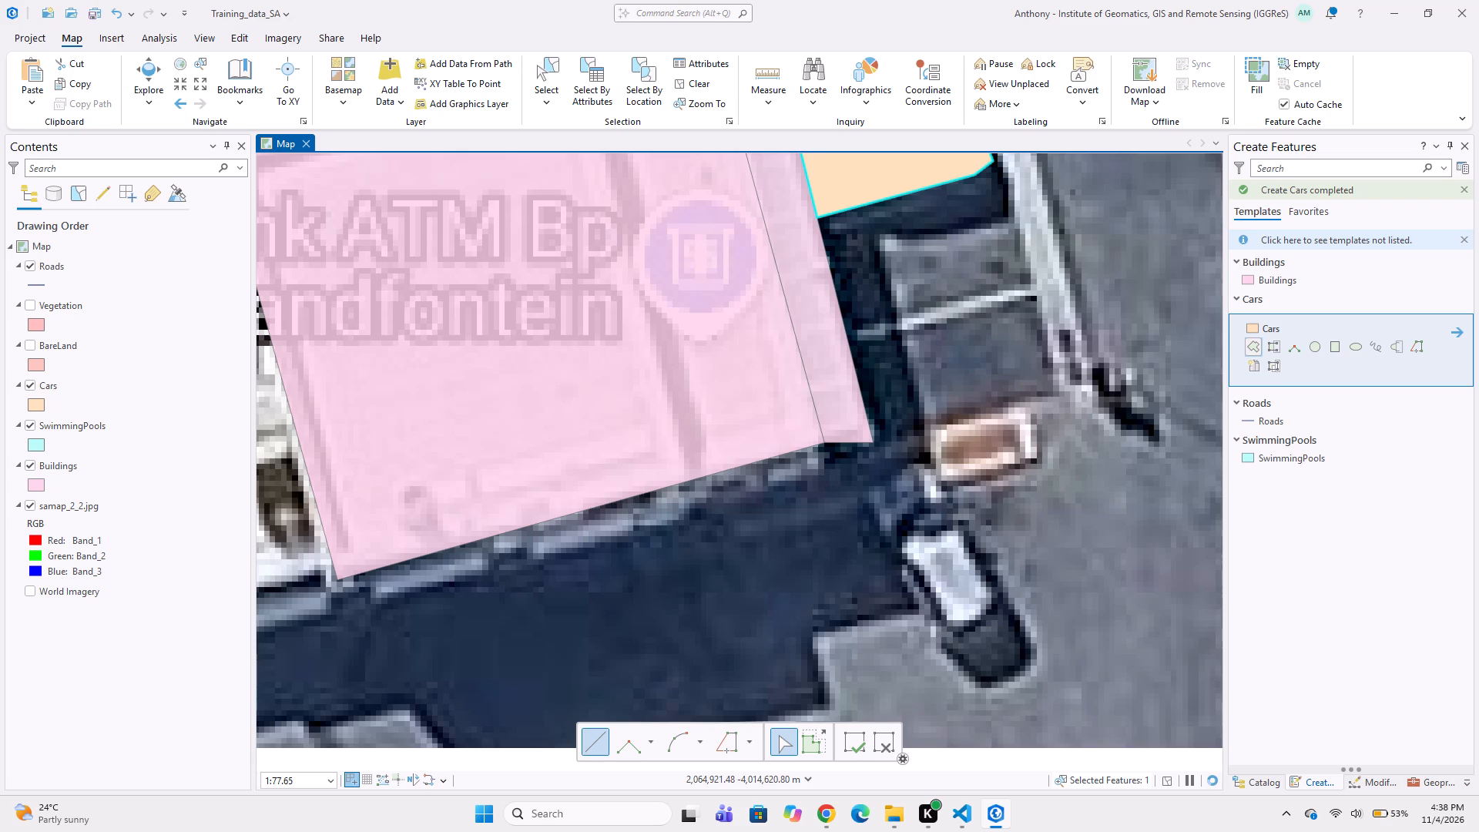
click(922, 445)
click(1014, 595)
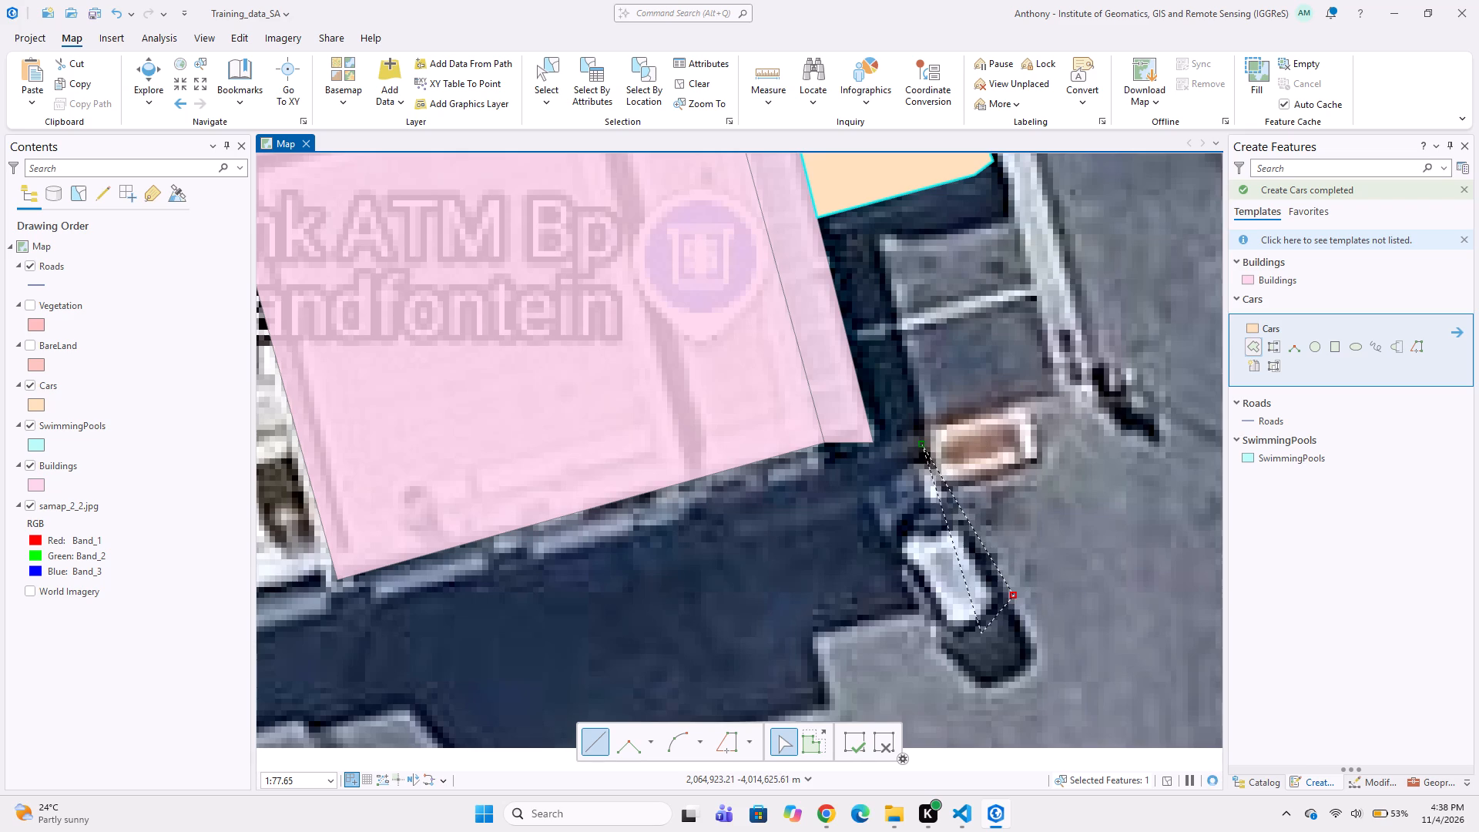
click(954, 657)
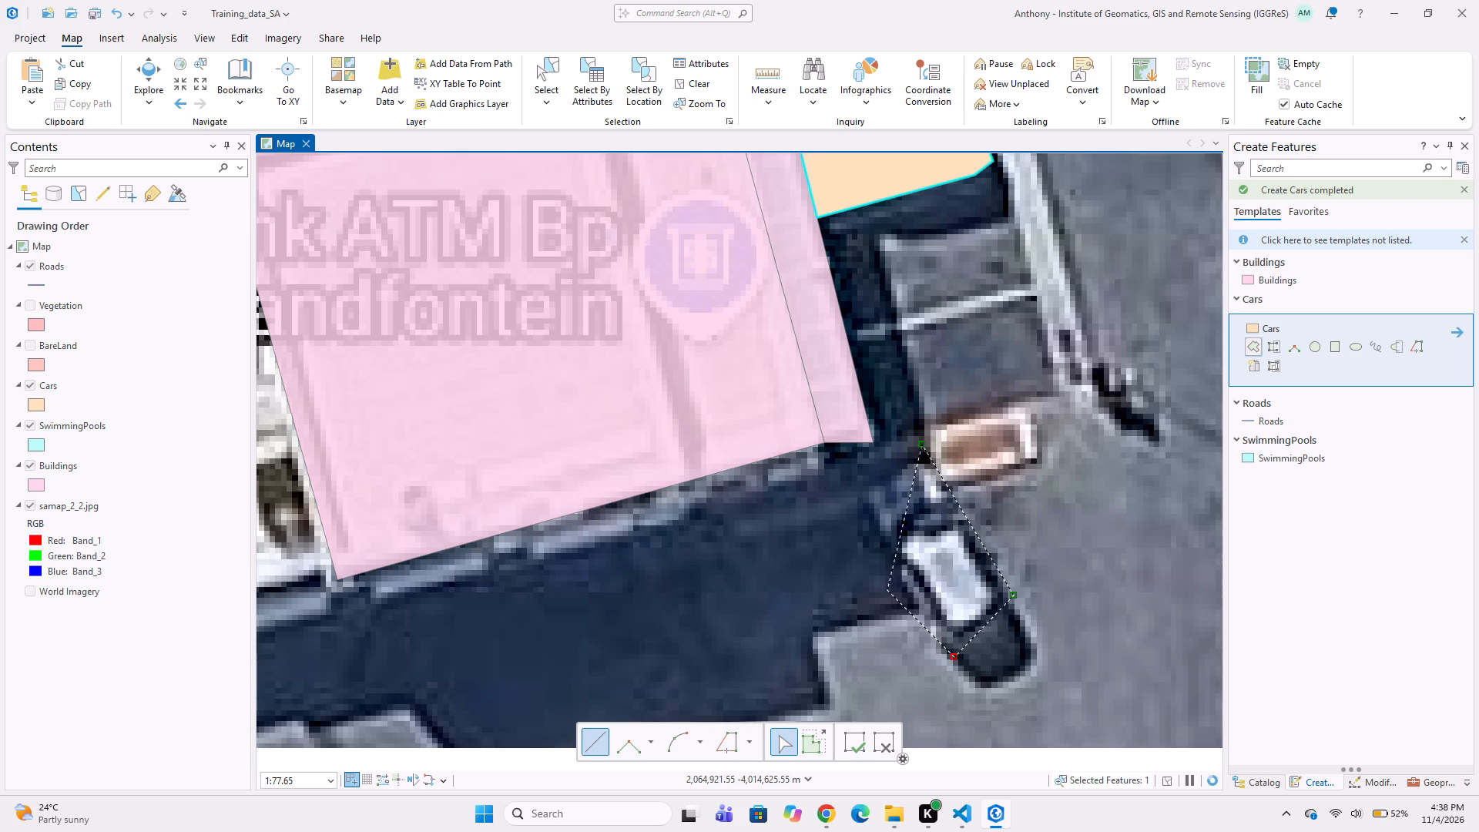
double_click(850, 501)
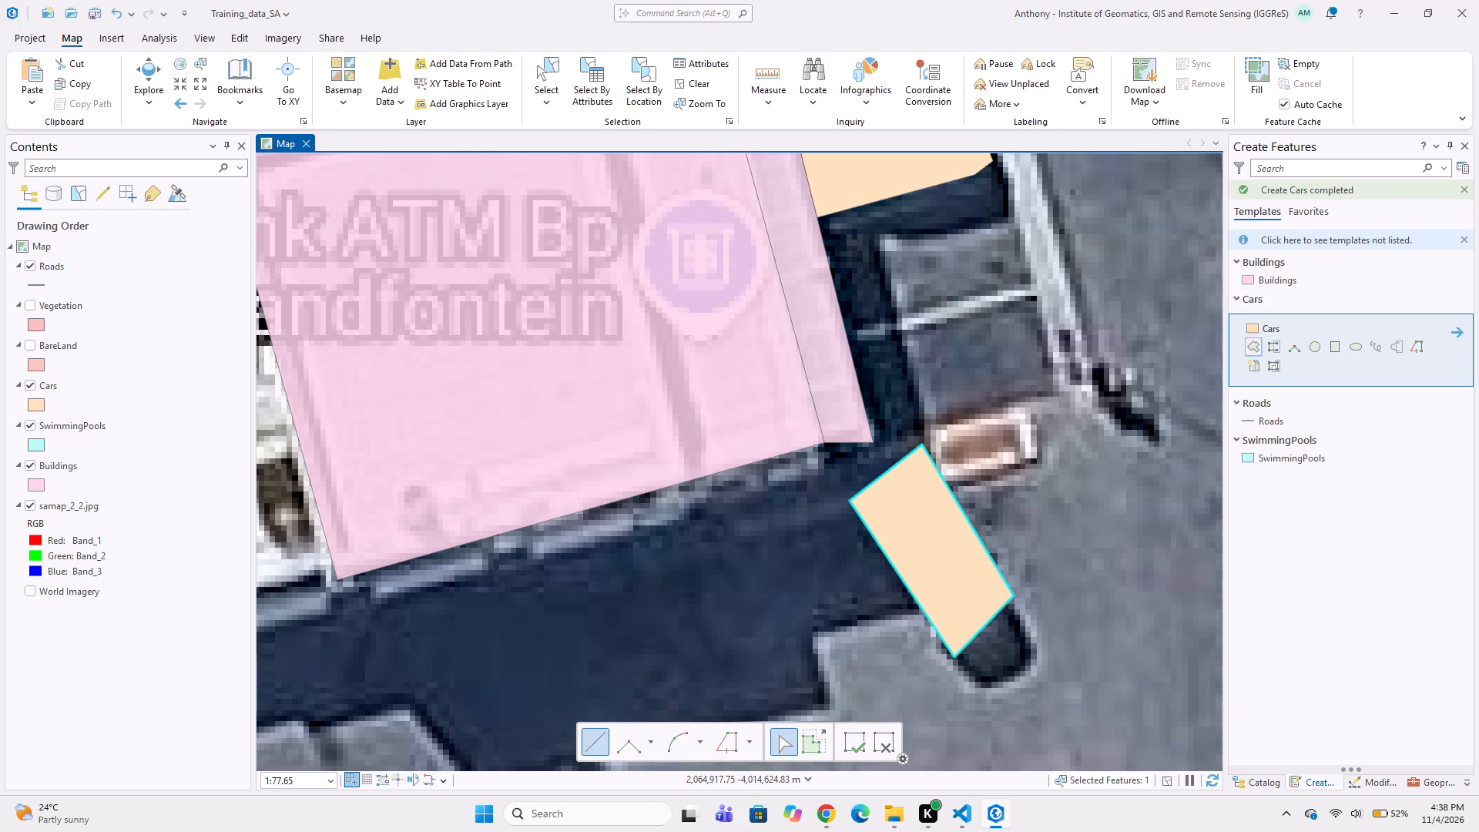
Digitize a Cars polygon around the dark car standing east of the station entrance, north of Dennegeur Ave.
scroll(941, 528, down, 3)
middle_drag(957, 574, 898, 536)
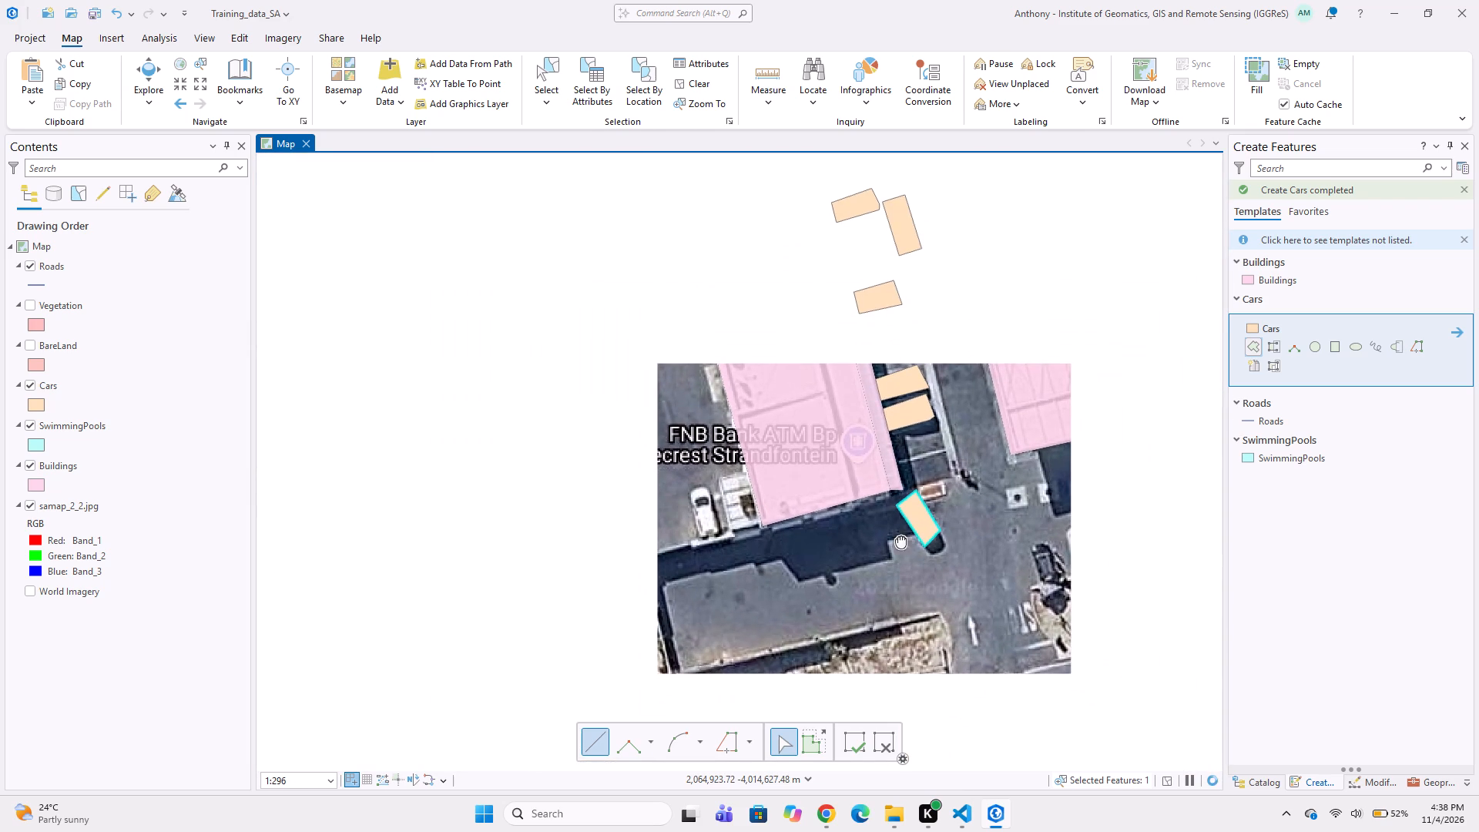
middle_drag(898, 536, 871, 525)
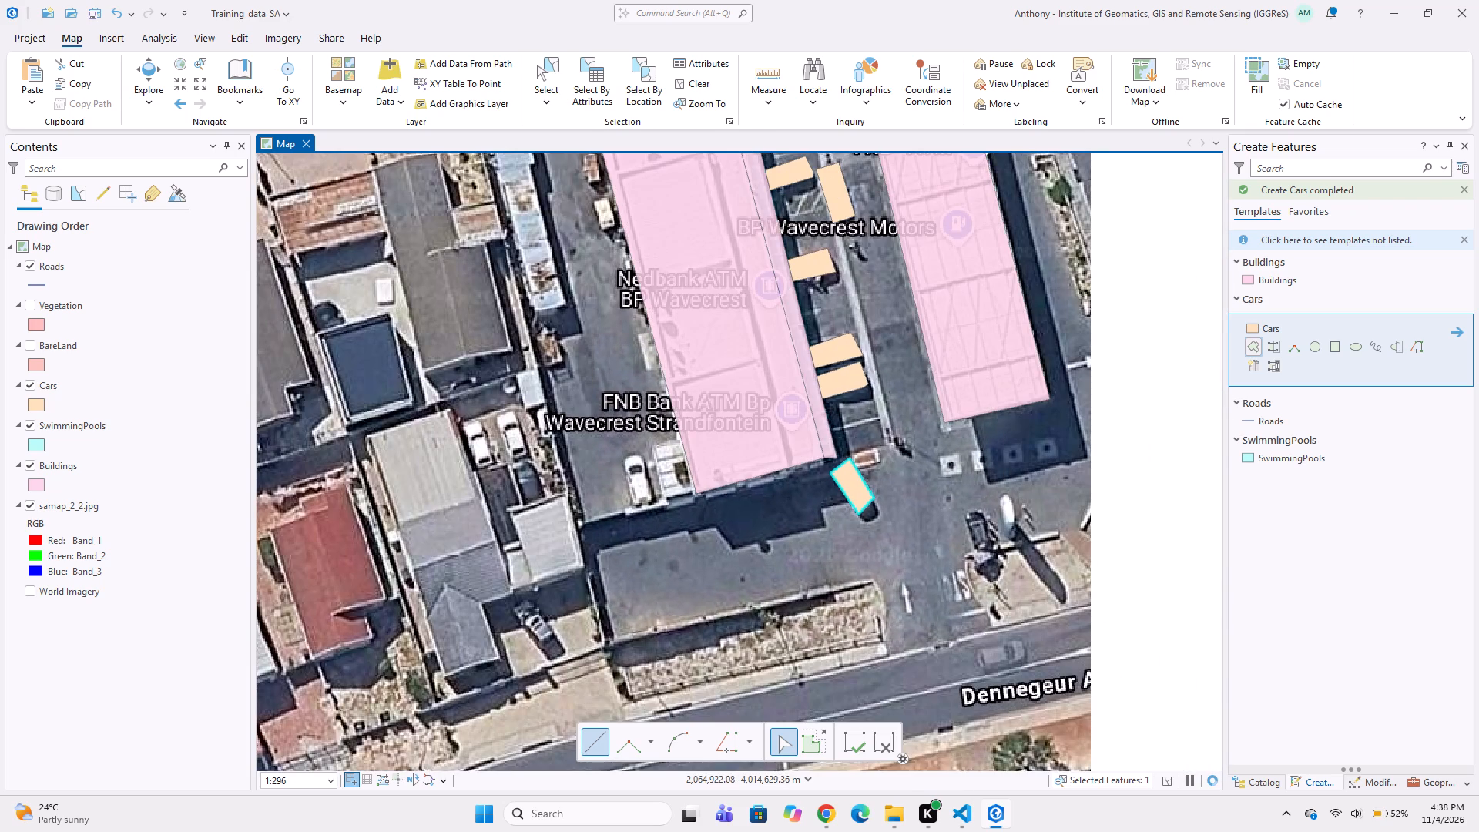
middle_drag(871, 558, 844, 502)
middle_drag(938, 536, 860, 464)
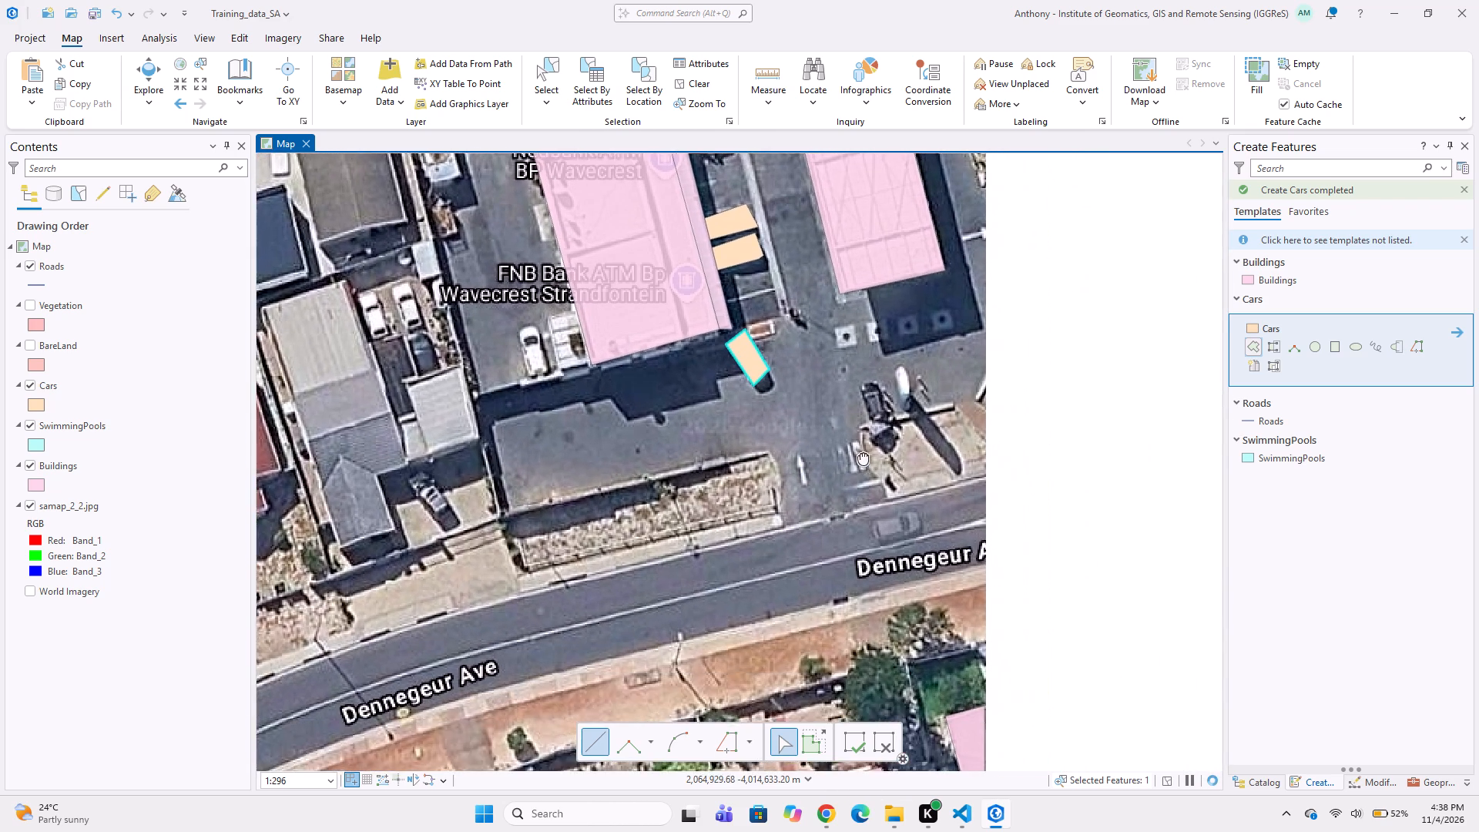
scroll(879, 410, up, 2)
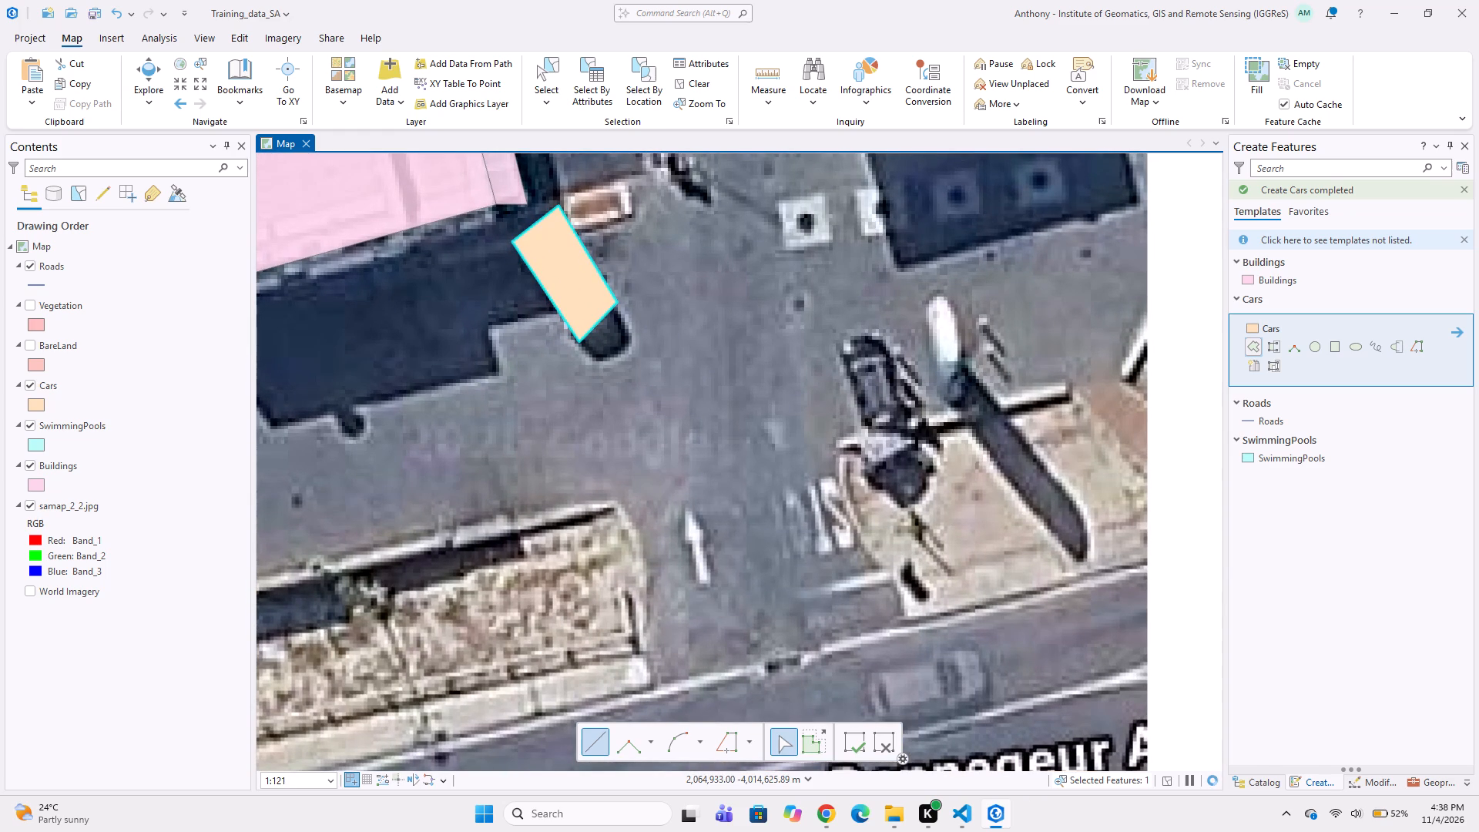
click(833, 331)
click(860, 425)
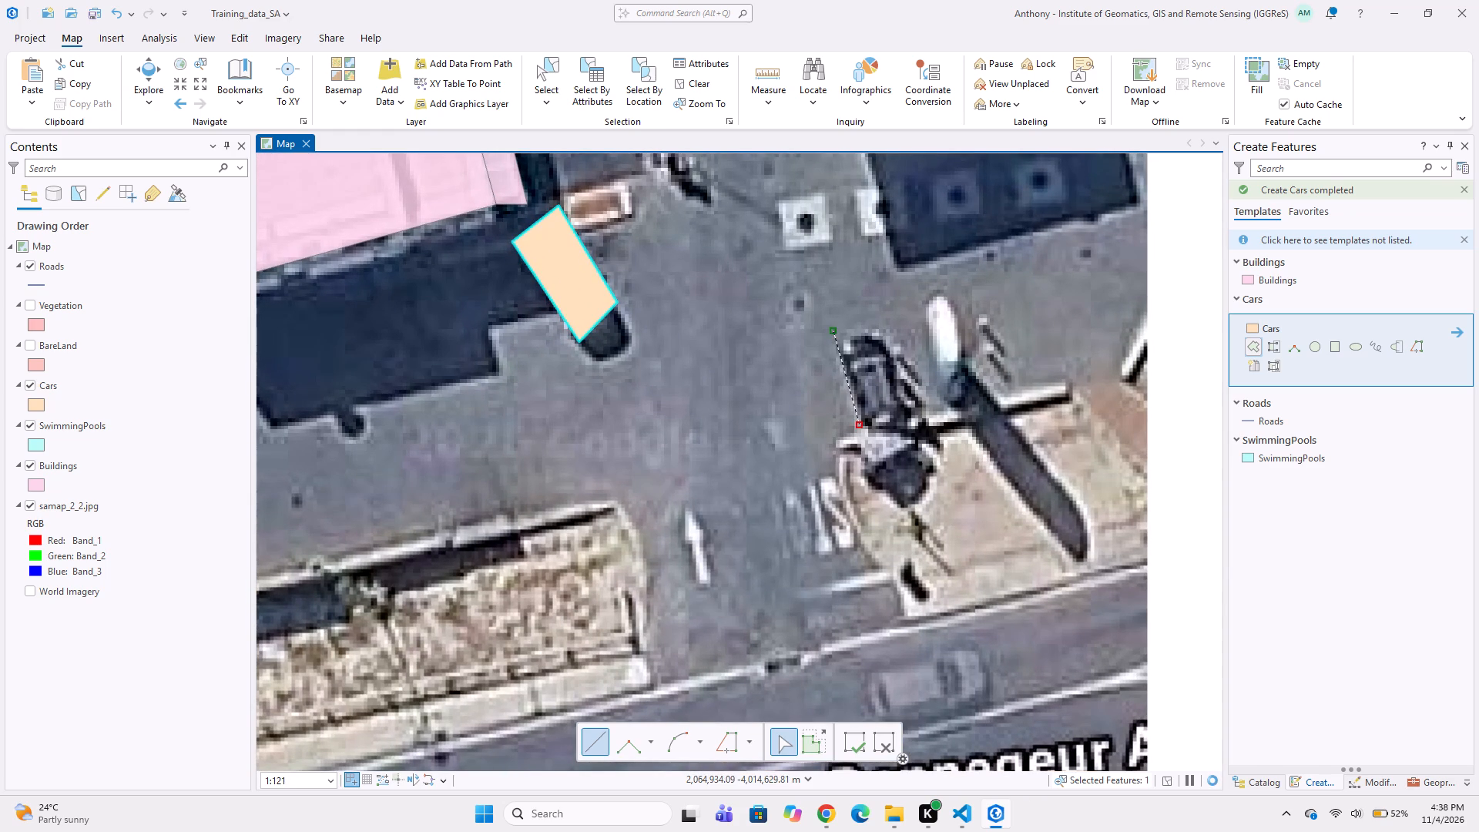
click(879, 425)
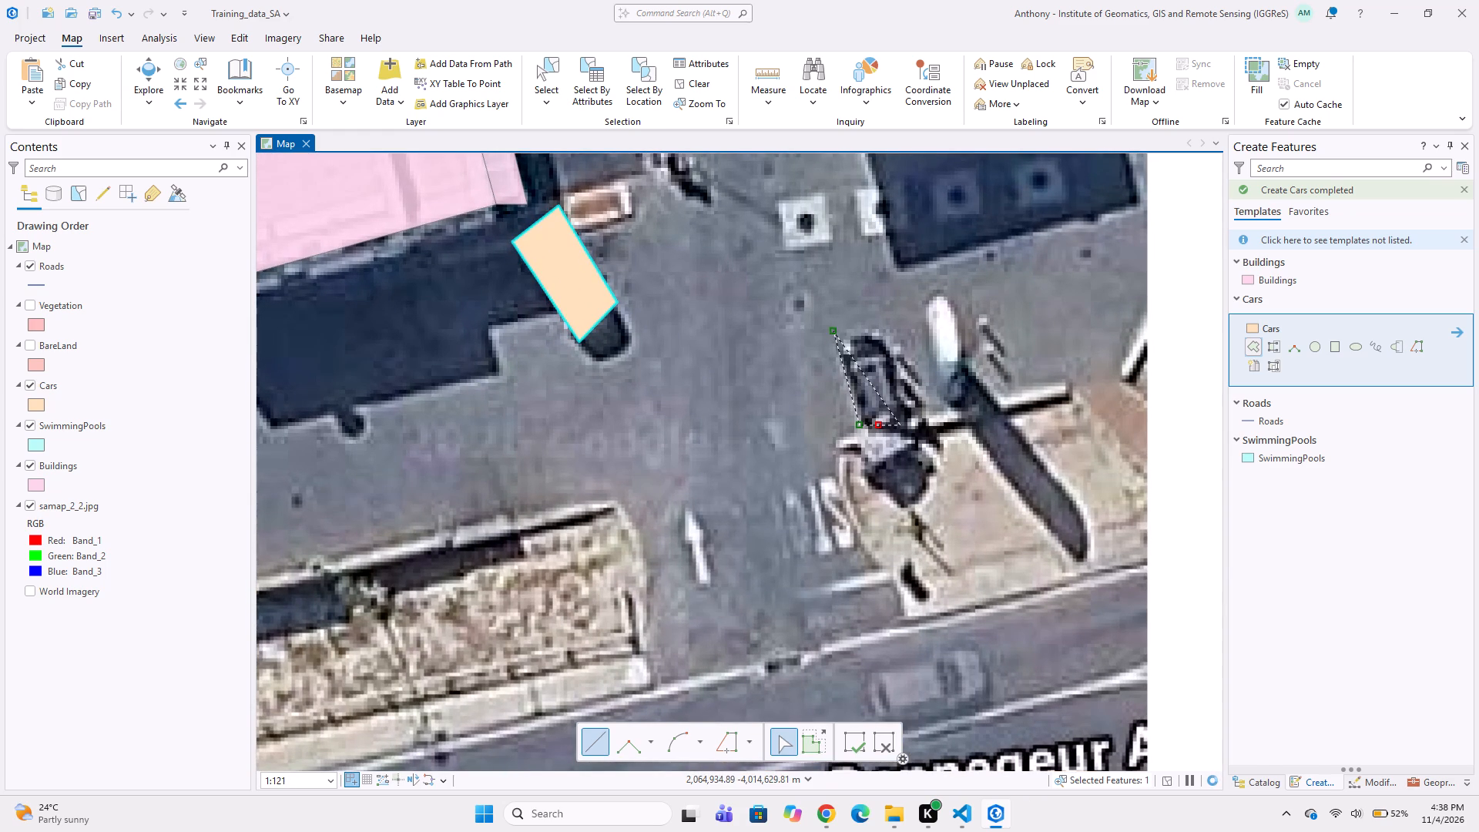
click(900, 425)
click(911, 418)
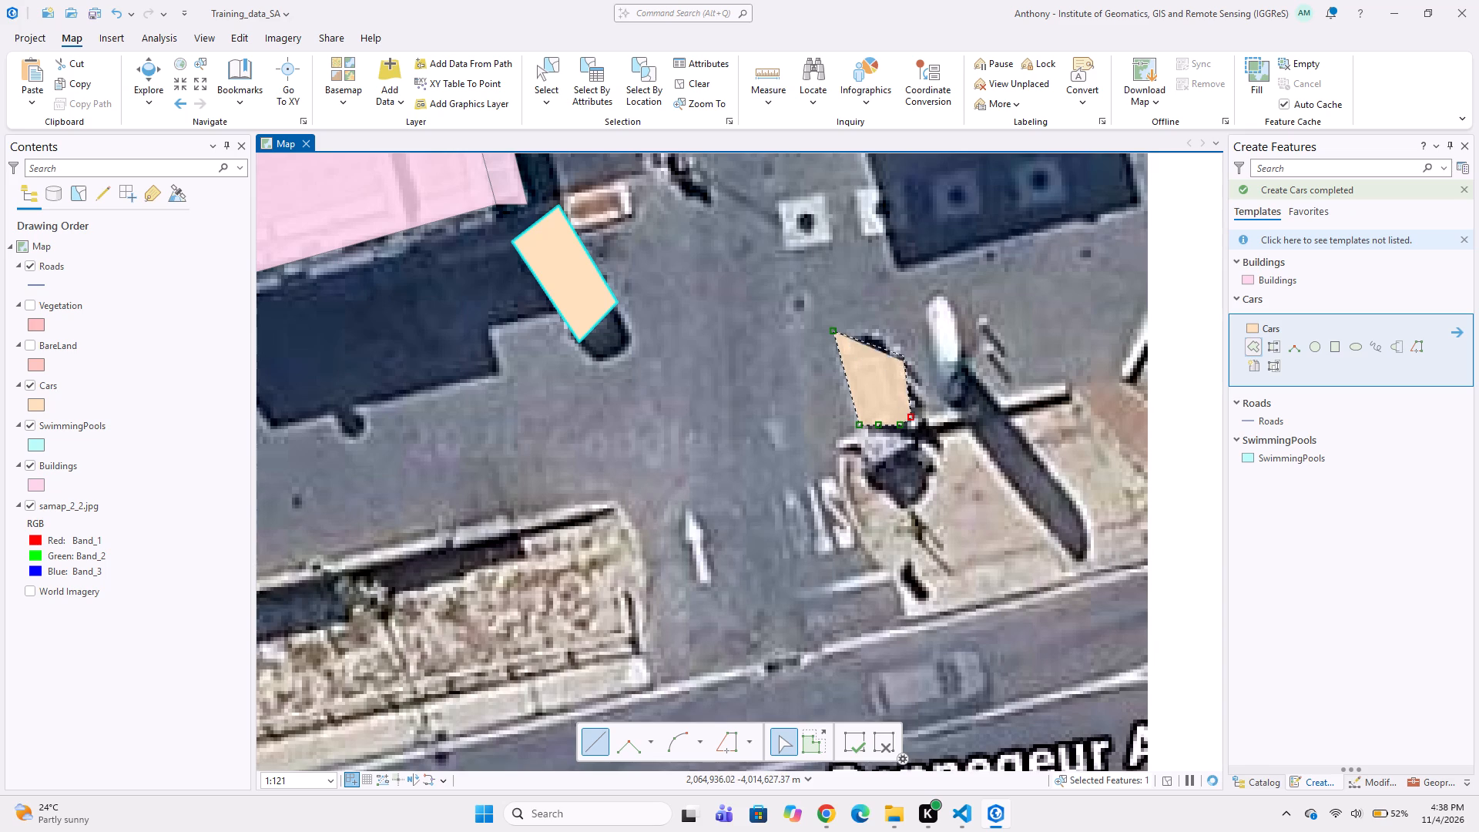
double_click(890, 326)
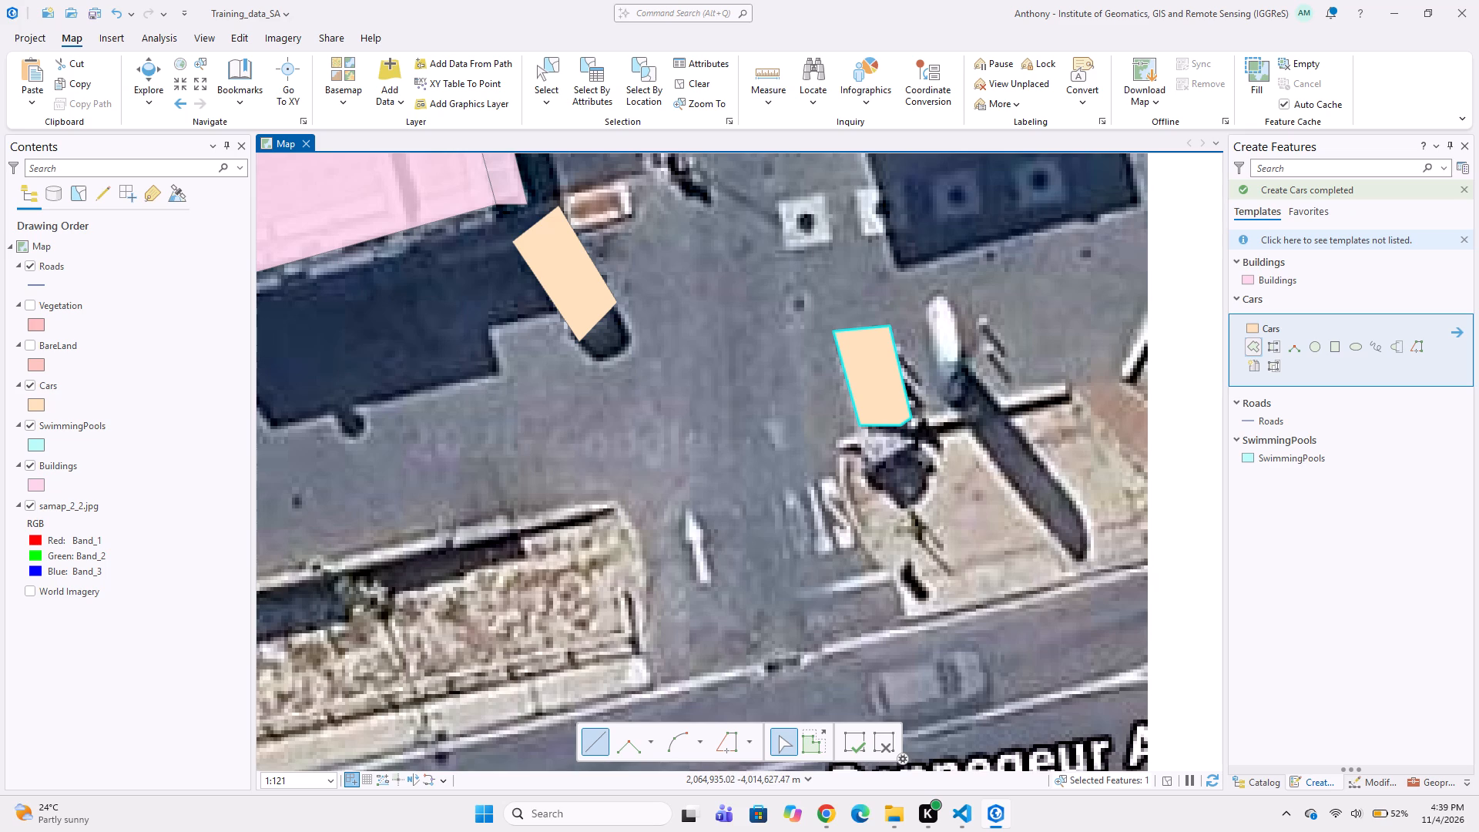
Digitize a four-corner Cars polygon around the white car parked just west of the ATM building's southwestern corner.
middle_drag(847, 404, 755, 482)
middle_drag(750, 399, 836, 542)
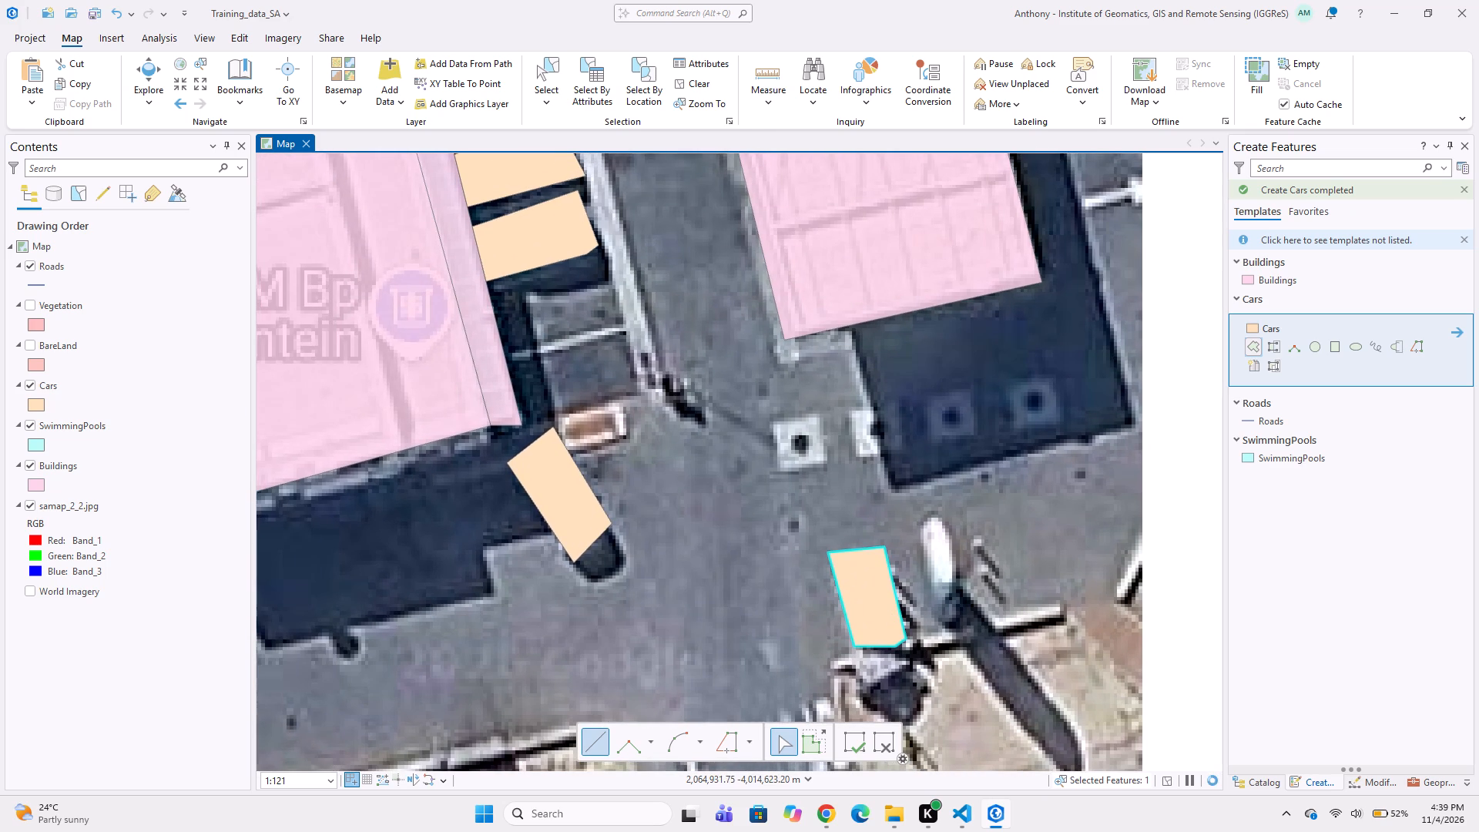
scroll(771, 455, down, 2)
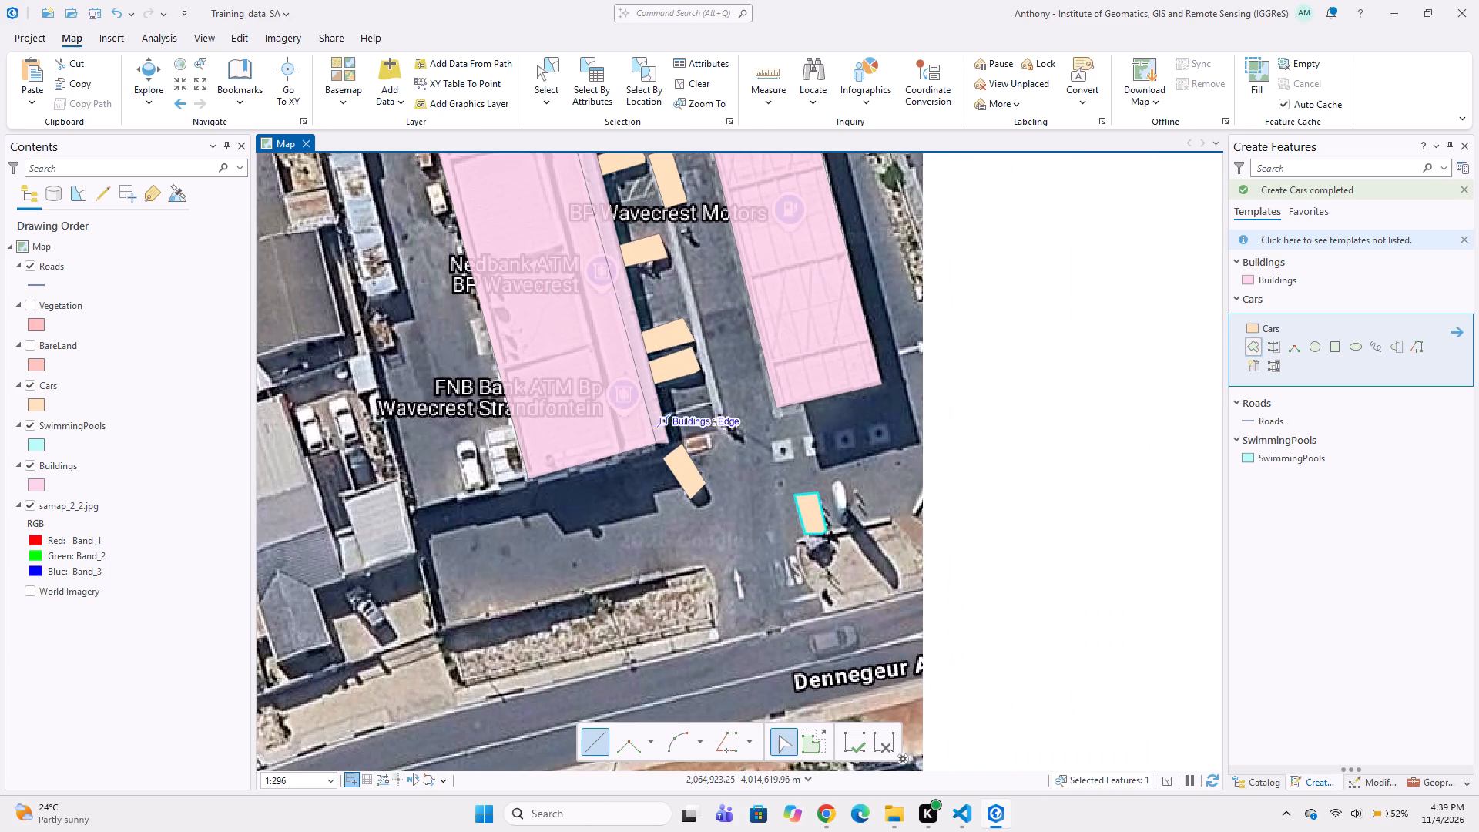
middle_drag(612, 394, 717, 394)
scroll(572, 466, up, 2)
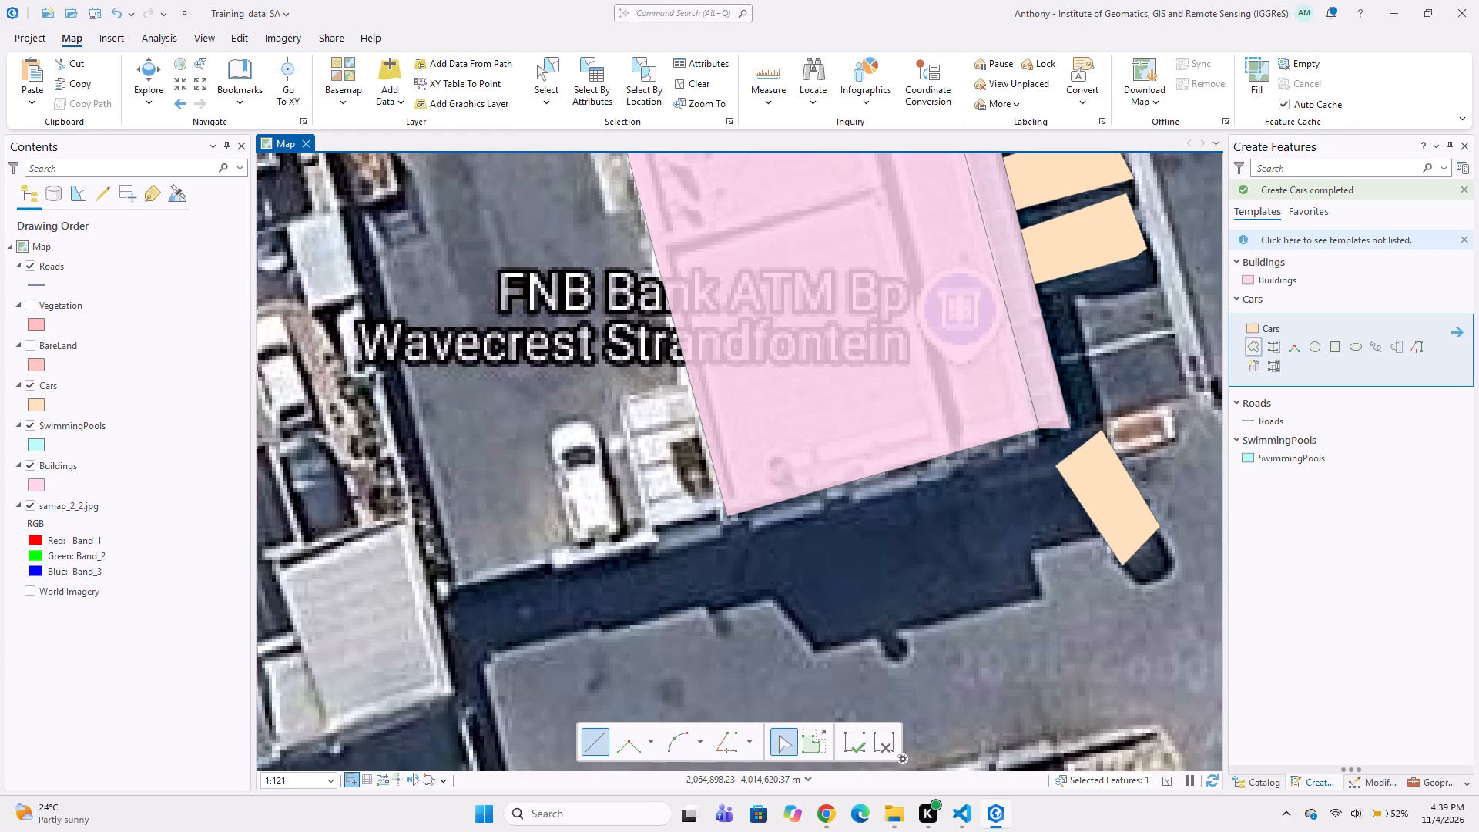
scroll(545, 412, up, 1)
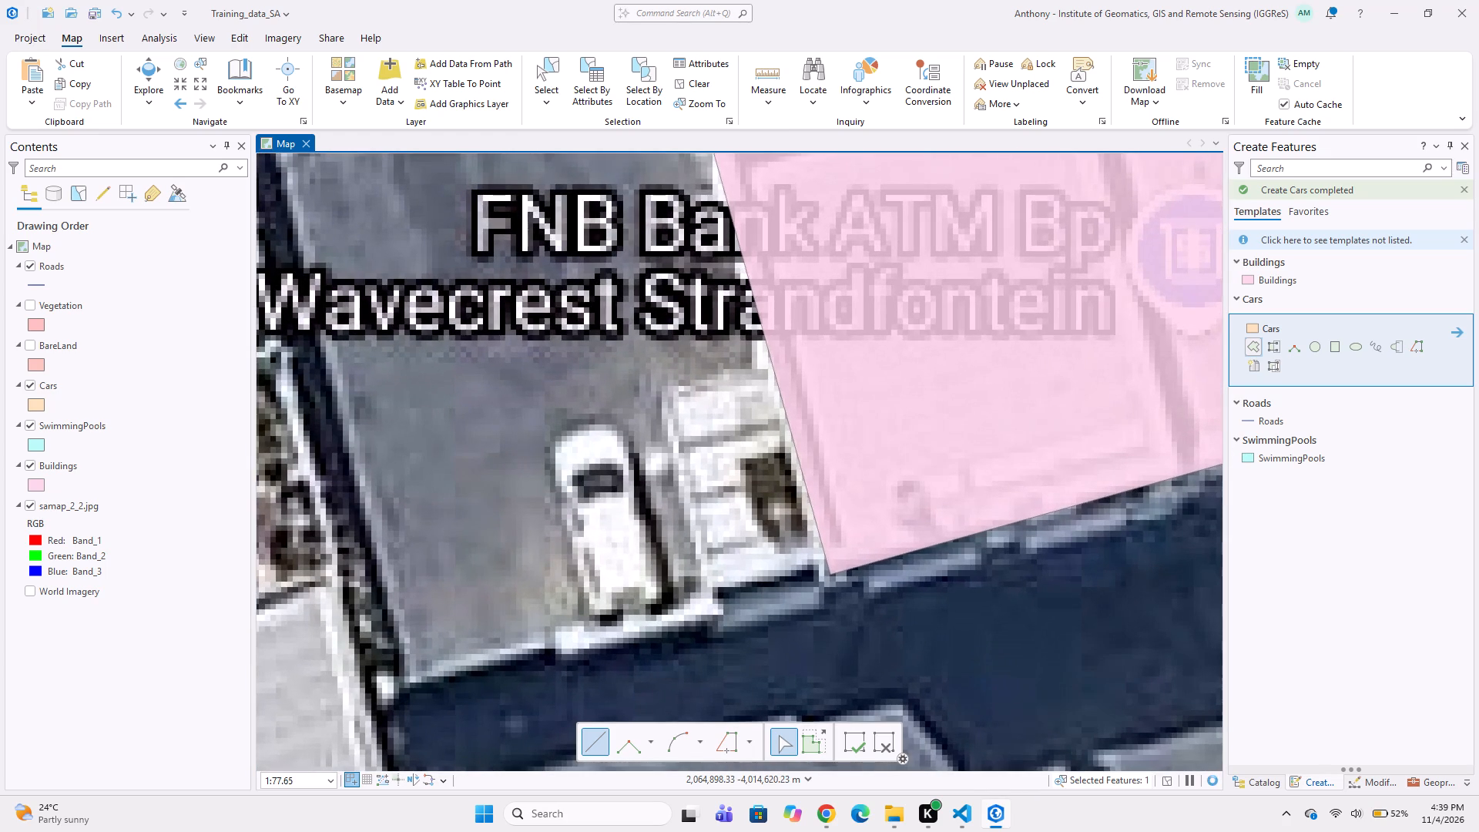
click(620, 399)
click(679, 604)
click(588, 625)
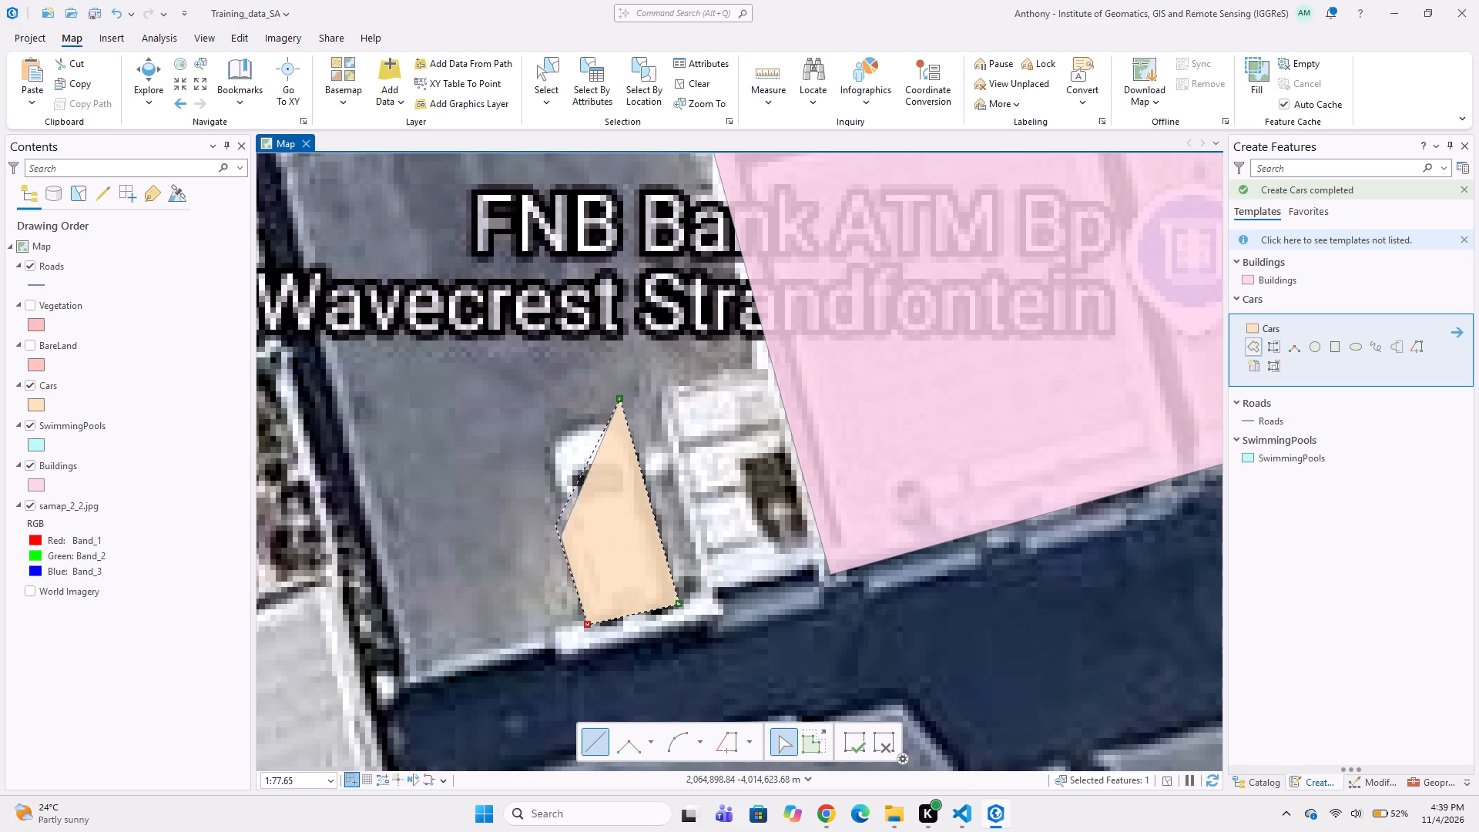
double_click(528, 428)
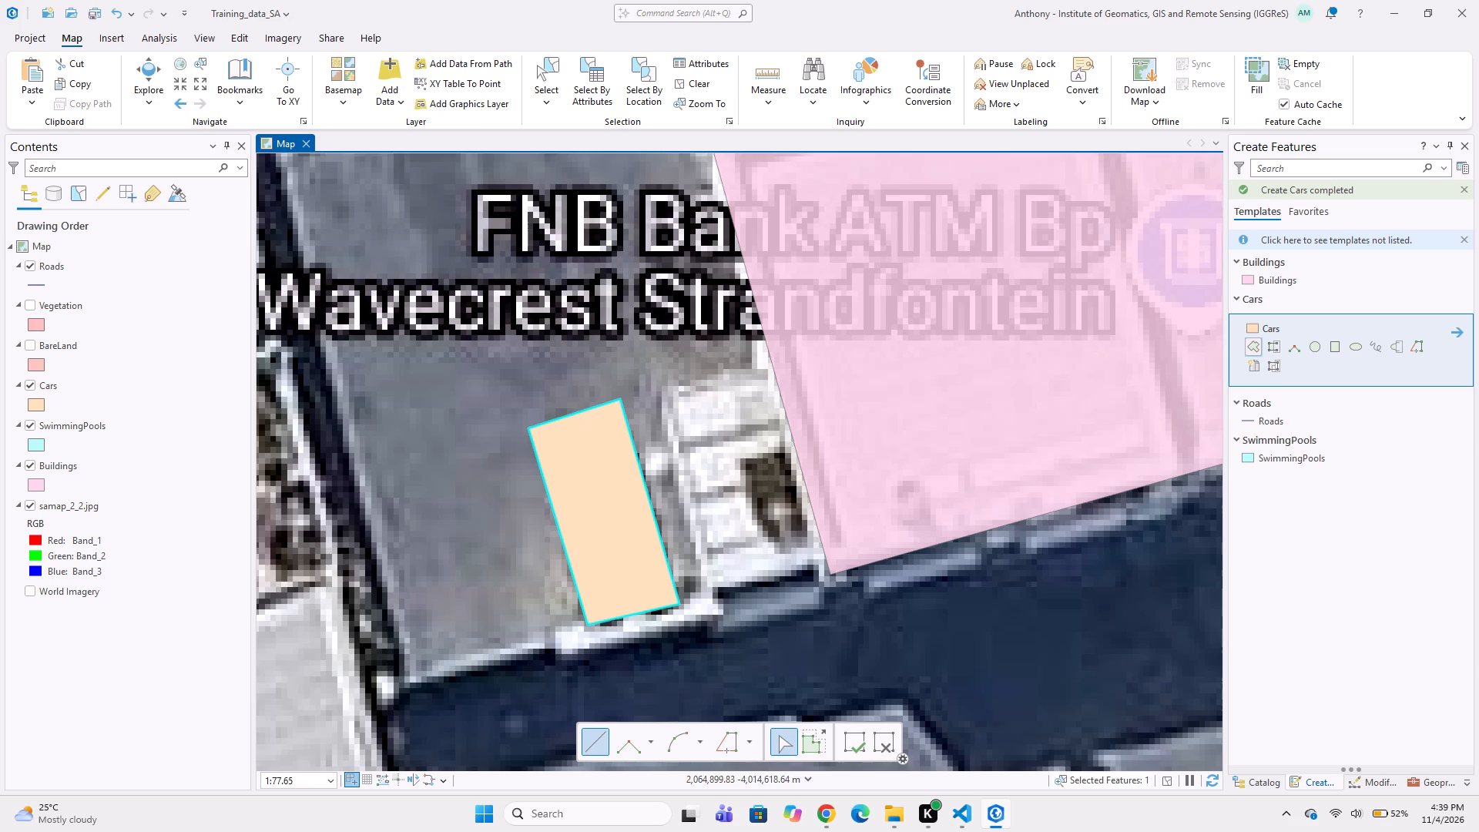
Digitize a Buildings polygon around the long, narrow light-blue-roofed structure west of the ATM building, following the notch in its eastern edge.
scroll(633, 398, down, 3)
middle_drag(658, 461, 723, 439)
middle_drag(677, 320, 612, 474)
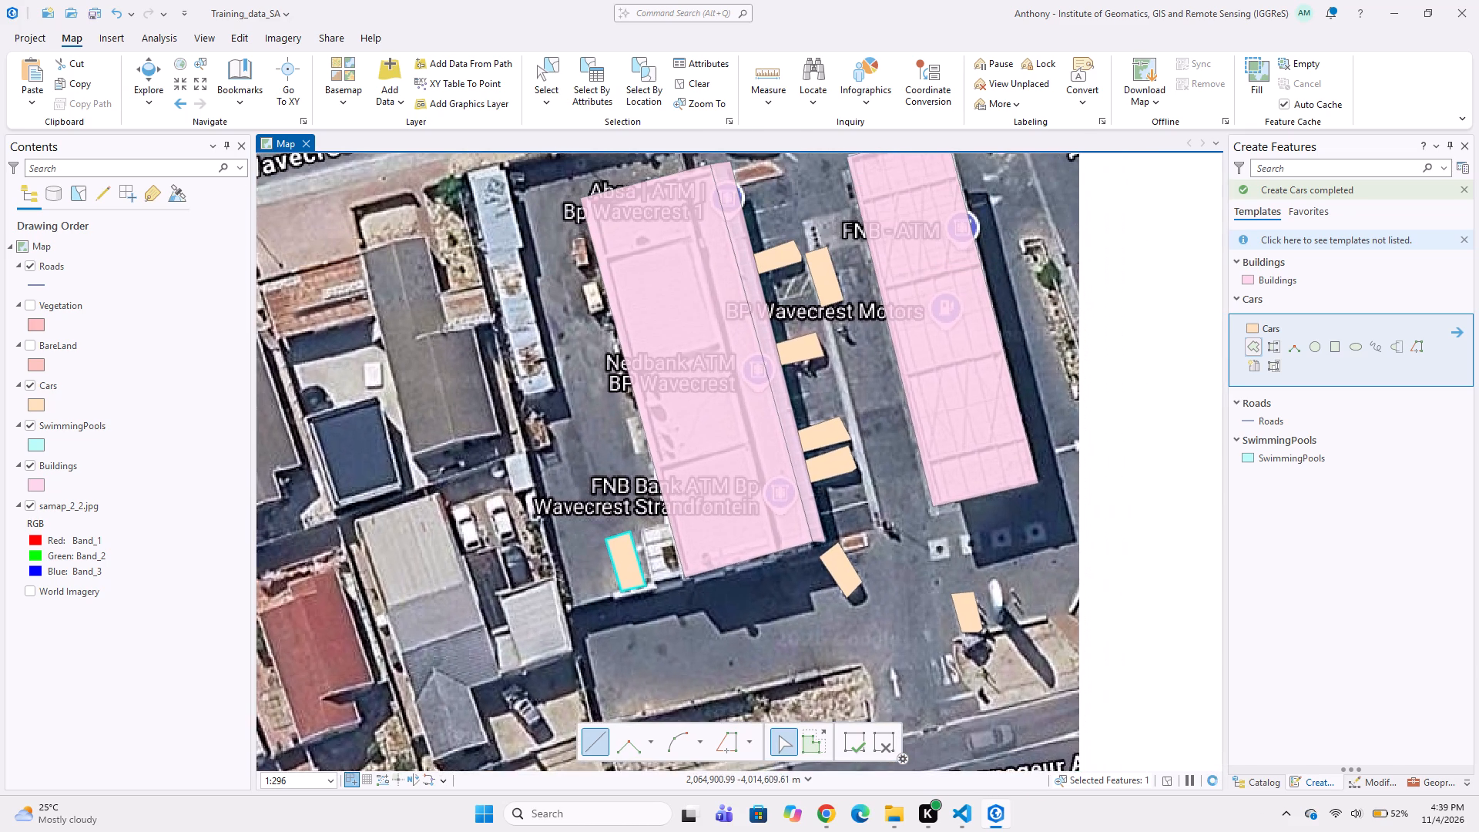
middle_drag(674, 371, 612, 493)
middle_drag(491, 455, 577, 421)
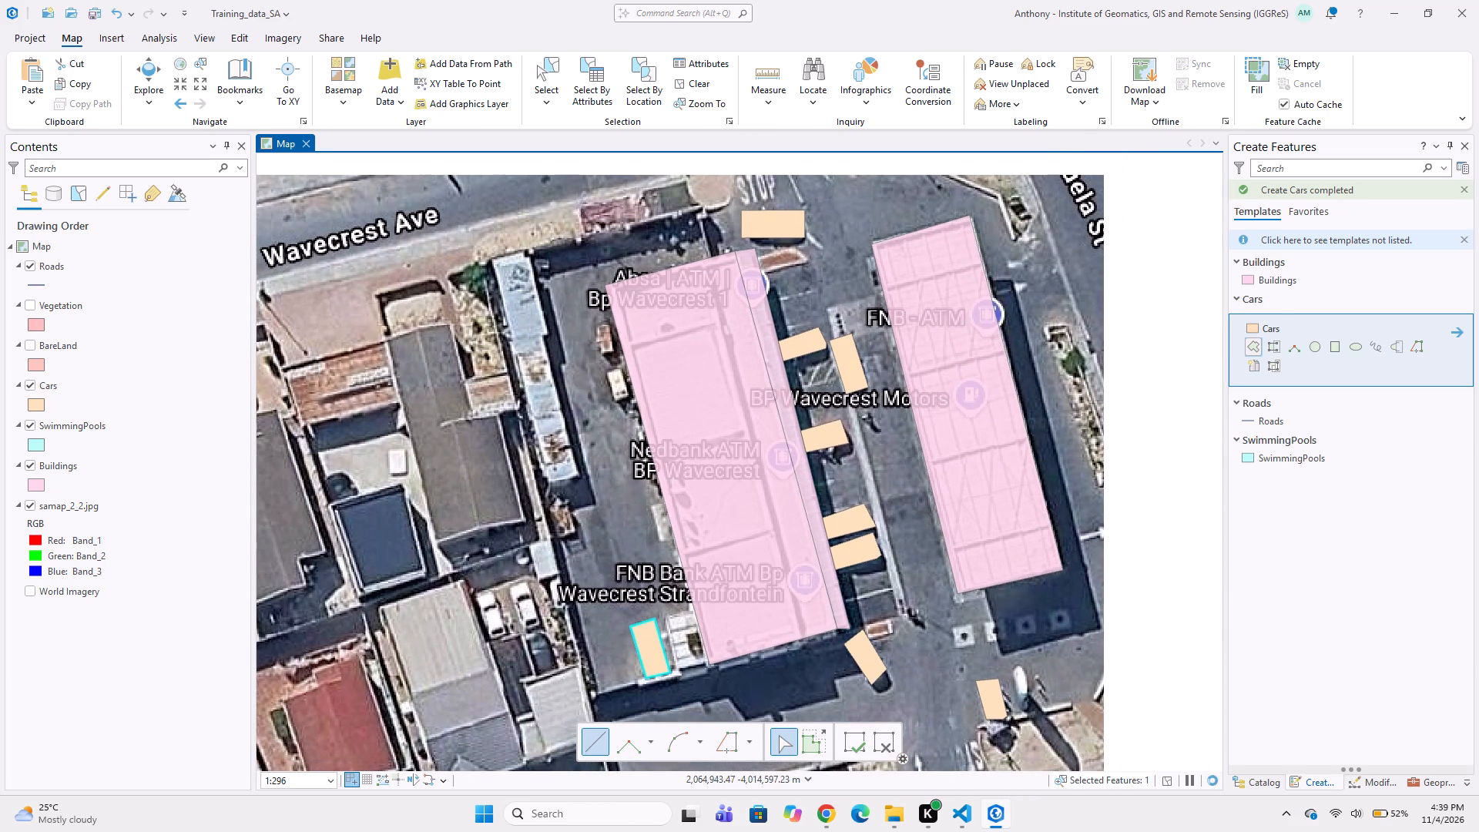
click(1270, 283)
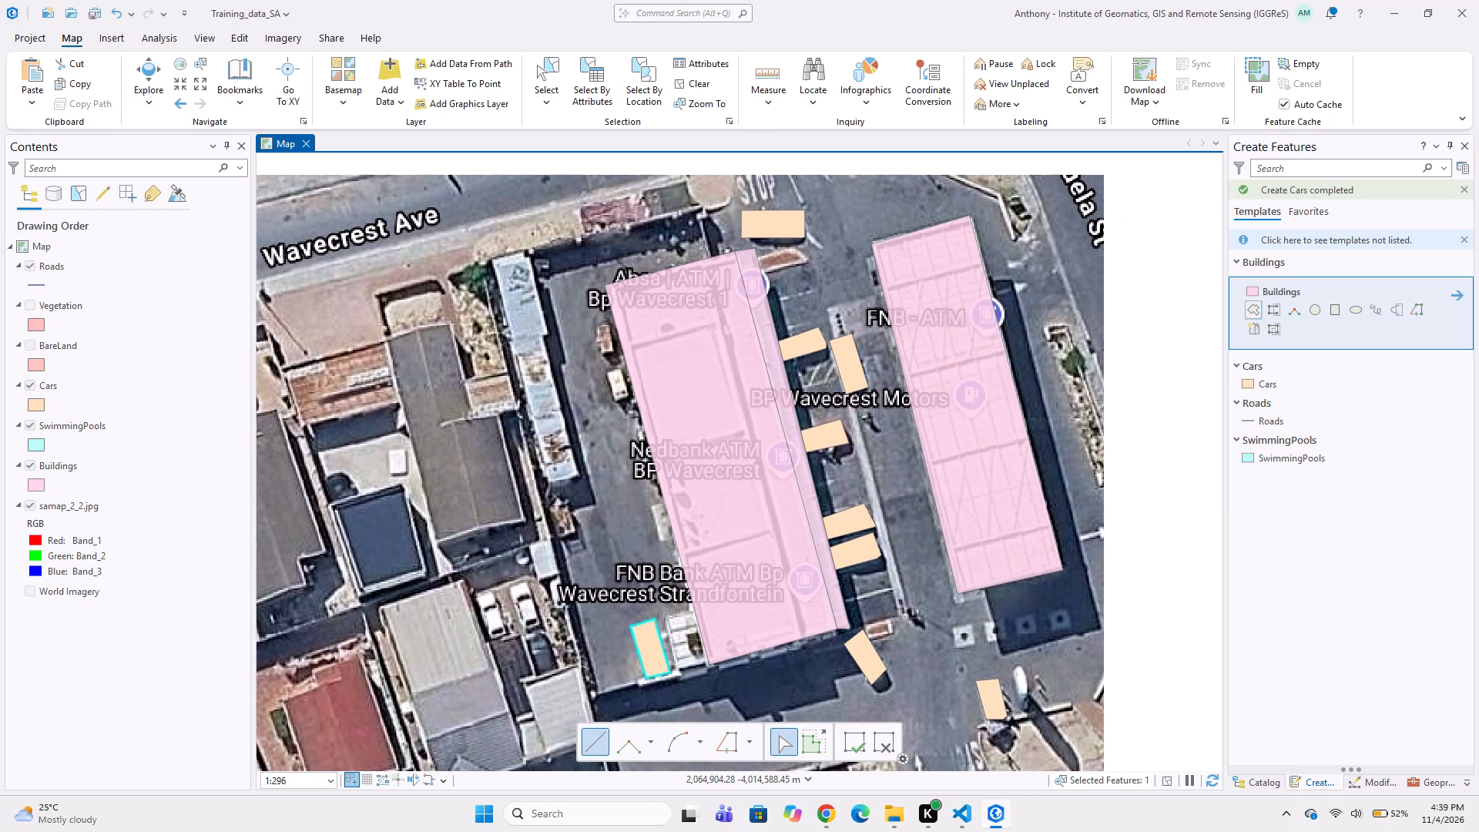
scroll(496, 258, up, 2)
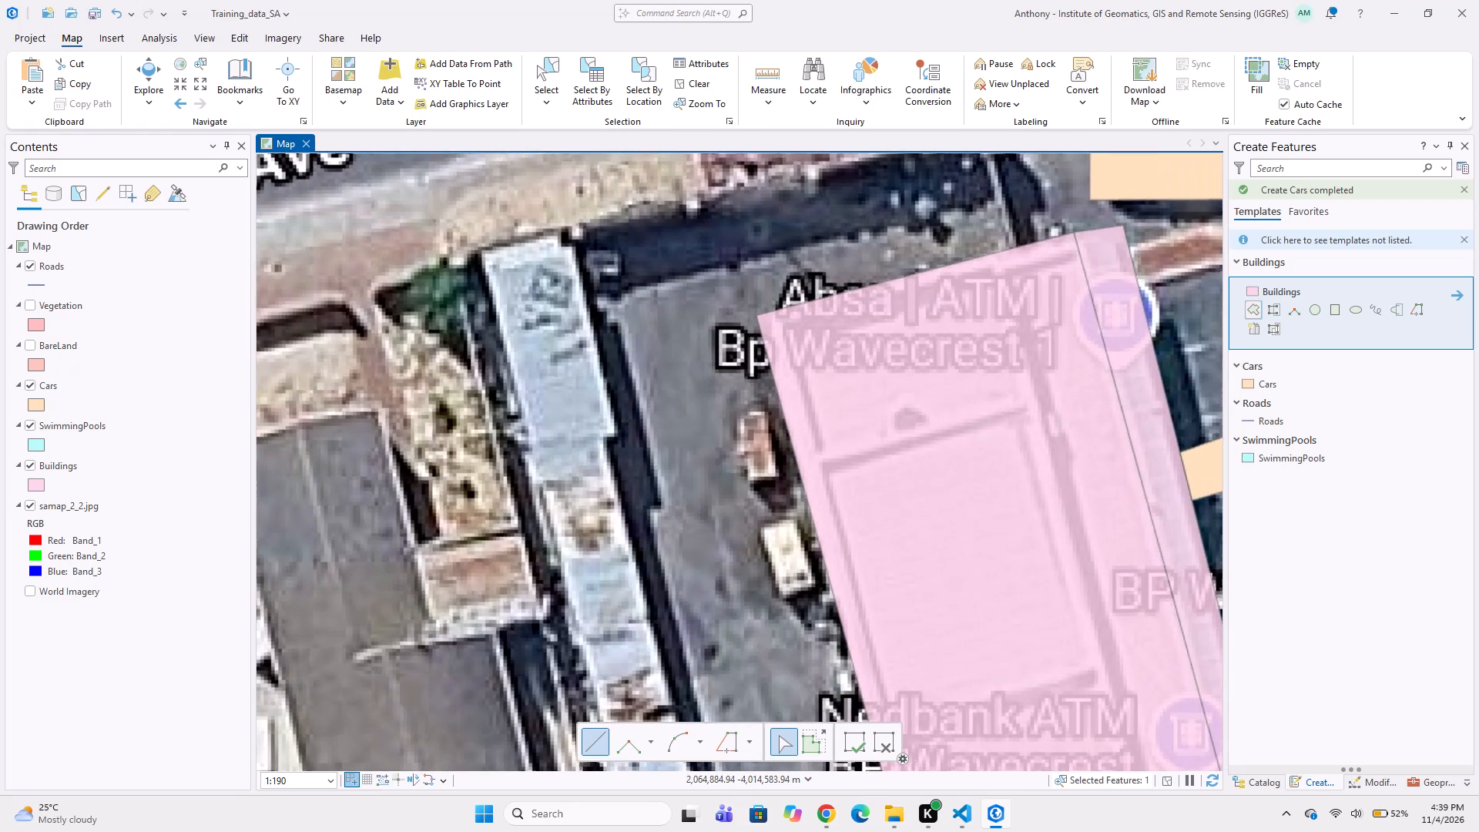
click(478, 245)
middle_drag(488, 398, 464, 261)
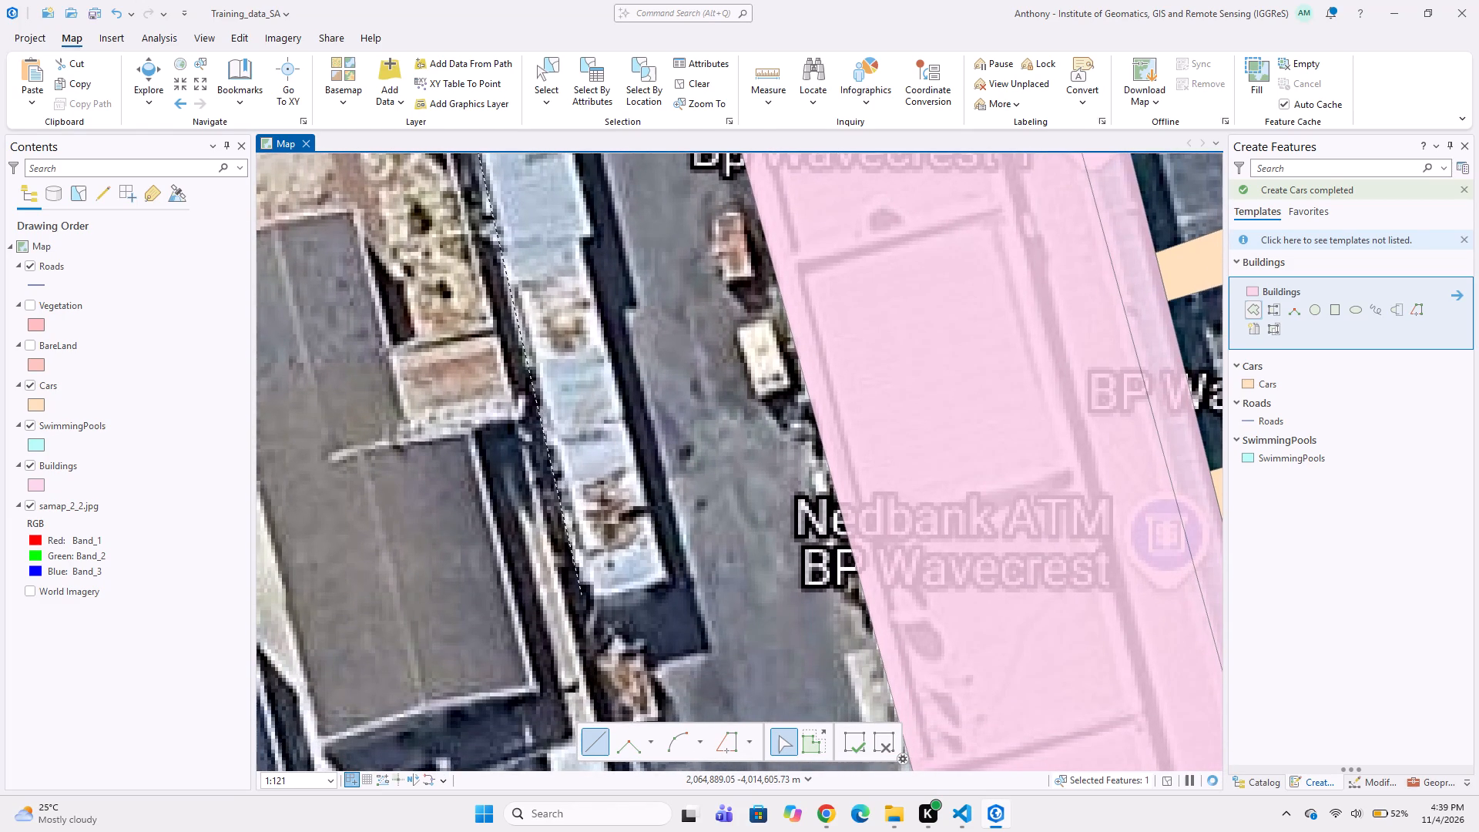
click(582, 598)
click(672, 585)
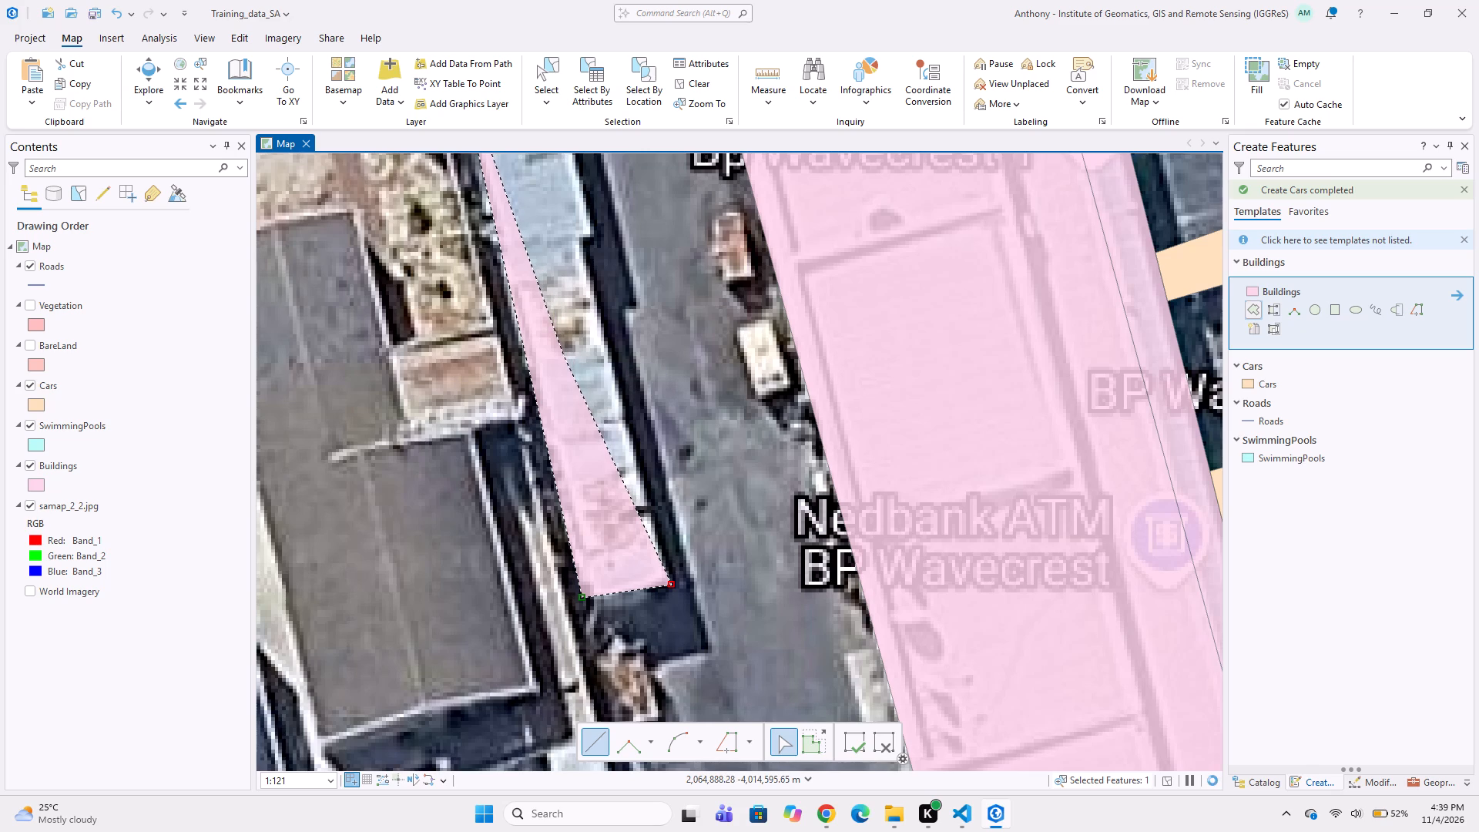
middle_drag(595, 277, 555, 353)
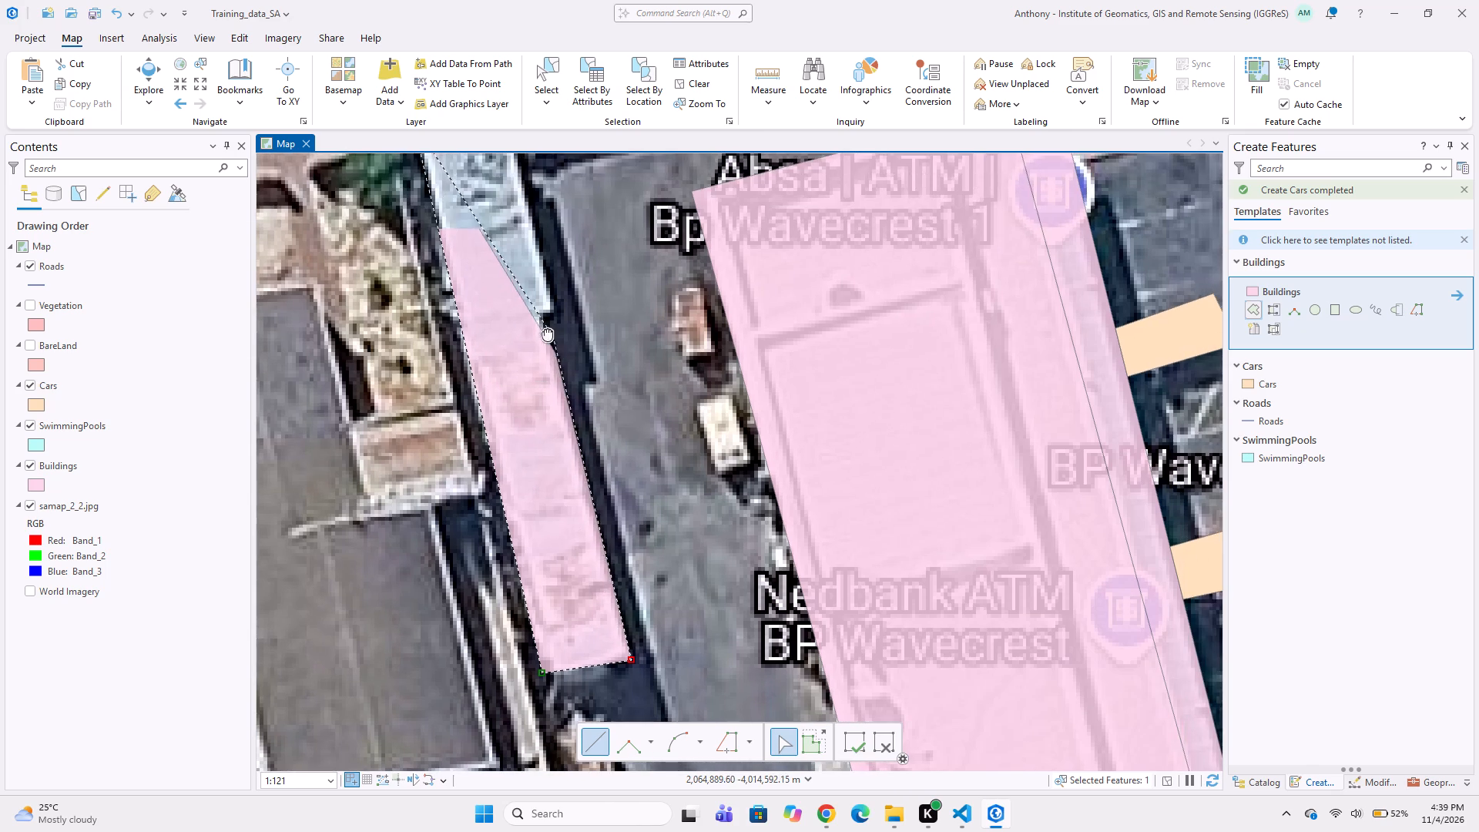
scroll(534, 317, up, 1)
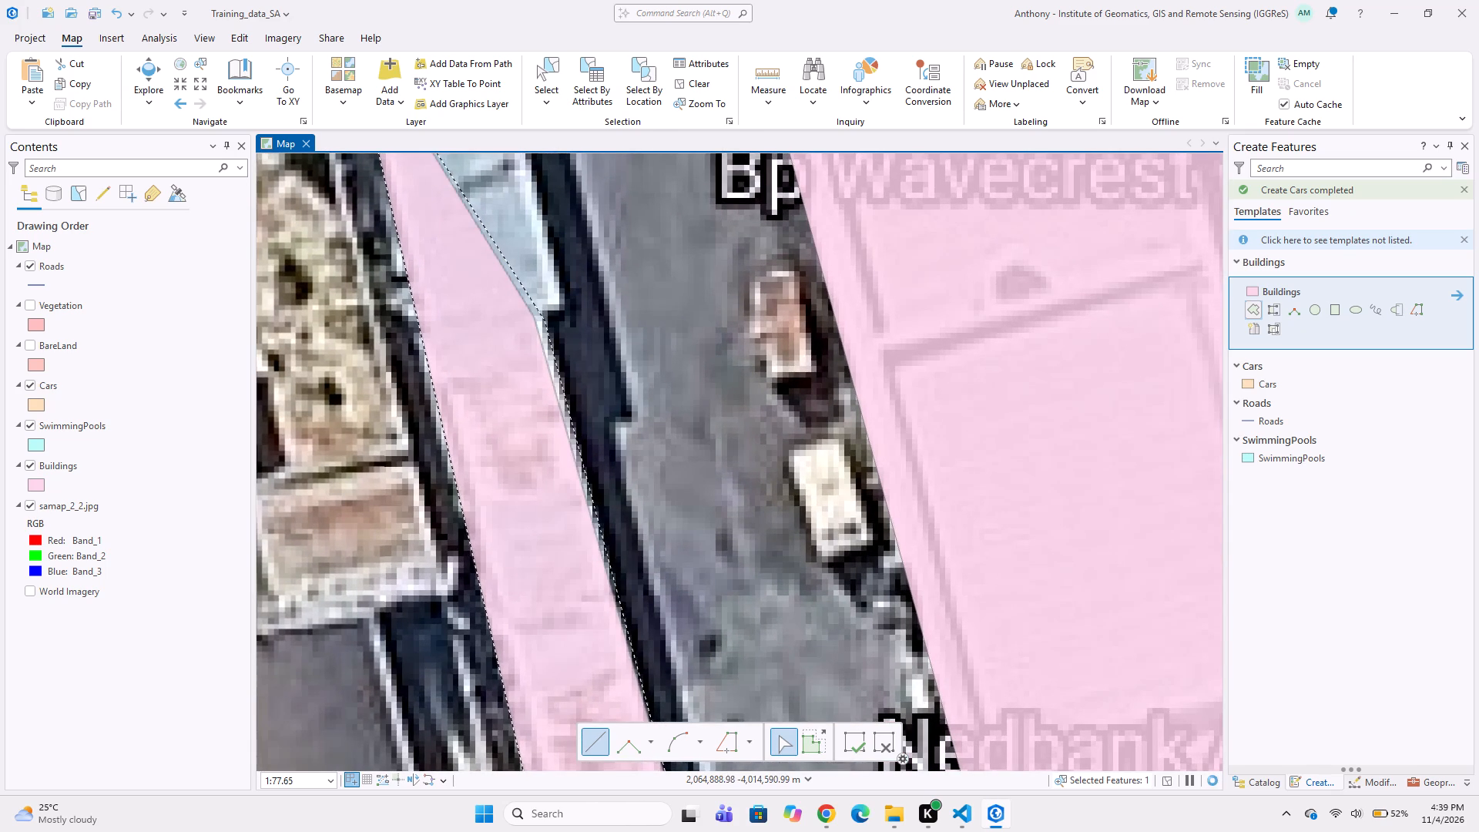
click(545, 320)
click(572, 304)
middle_drag(564, 288, 555, 307)
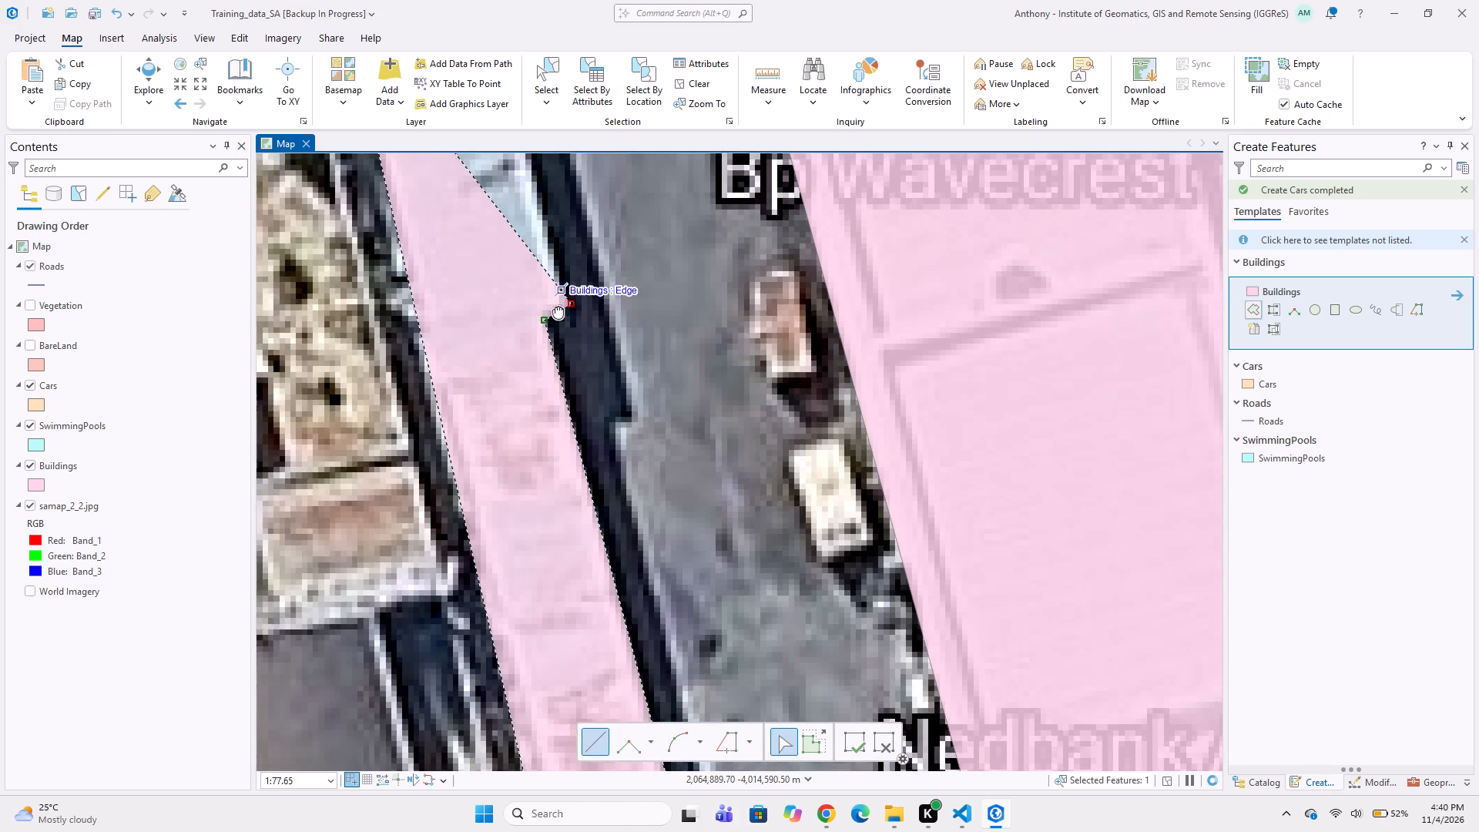
middle_drag(555, 307, 545, 447)
middle_drag(498, 294, 558, 425)
click(539, 307)
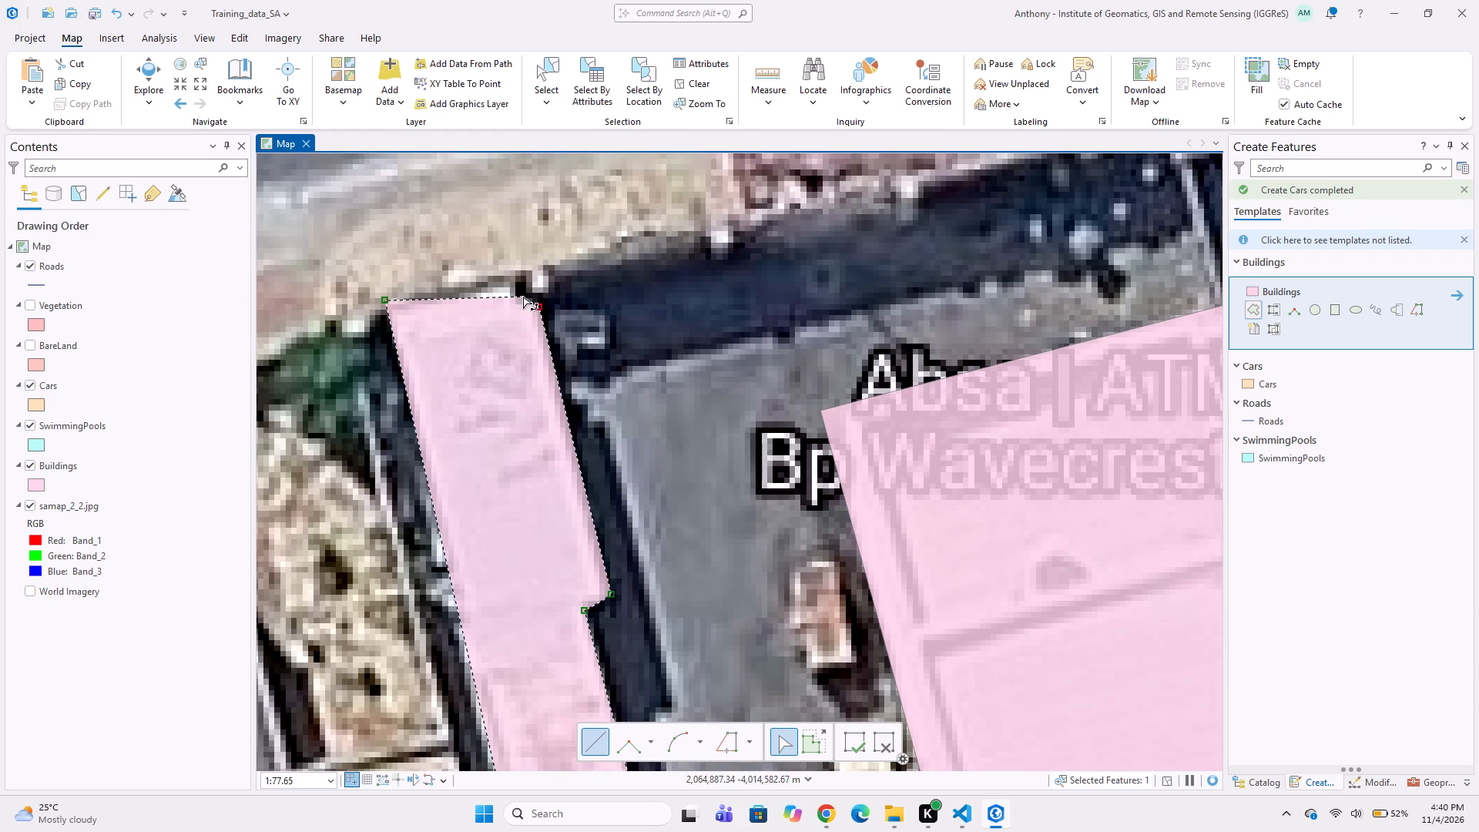
click(521, 299)
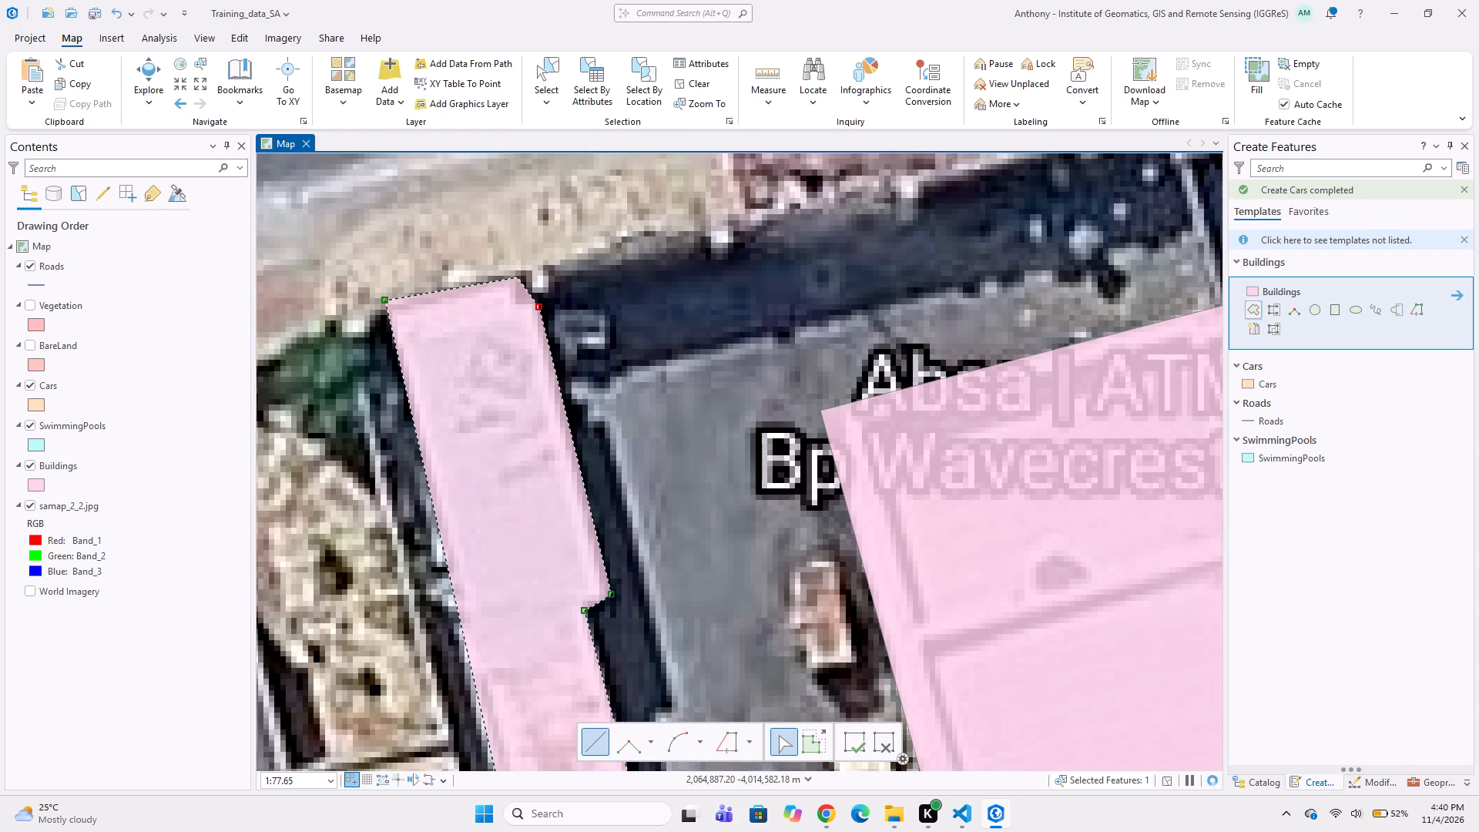
double_click(518, 277)
Digitize a six-corner, L-shaped Buildings polygon around the dark-grey-roofed house directly west of the long, narrow structure.
scroll(550, 377, down, 2)
middle_drag(609, 445, 612, 353)
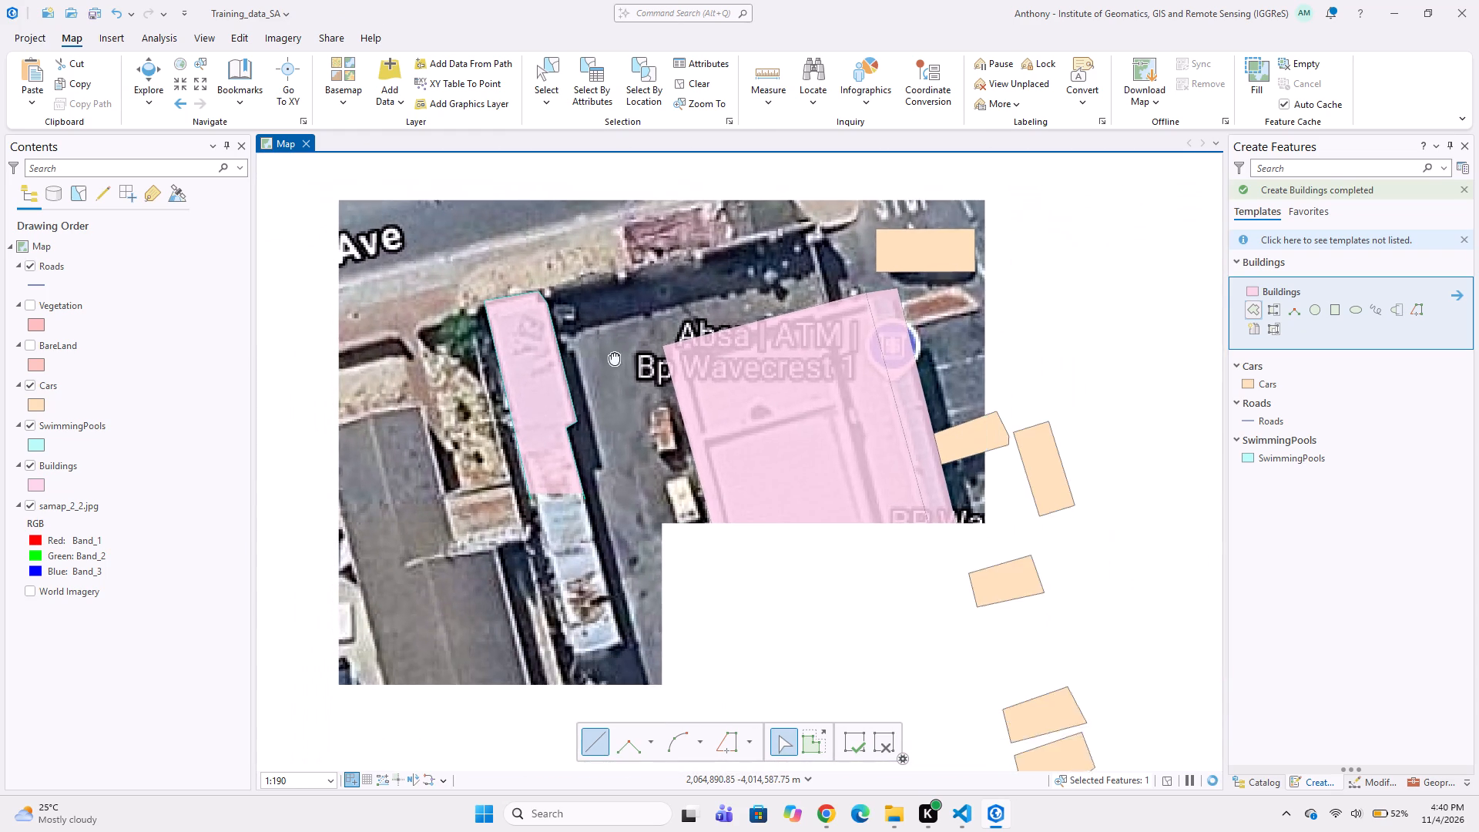
middle_drag(612, 353, 612, 340)
scroll(631, 431, down, 2)
middle_drag(629, 461, 625, 372)
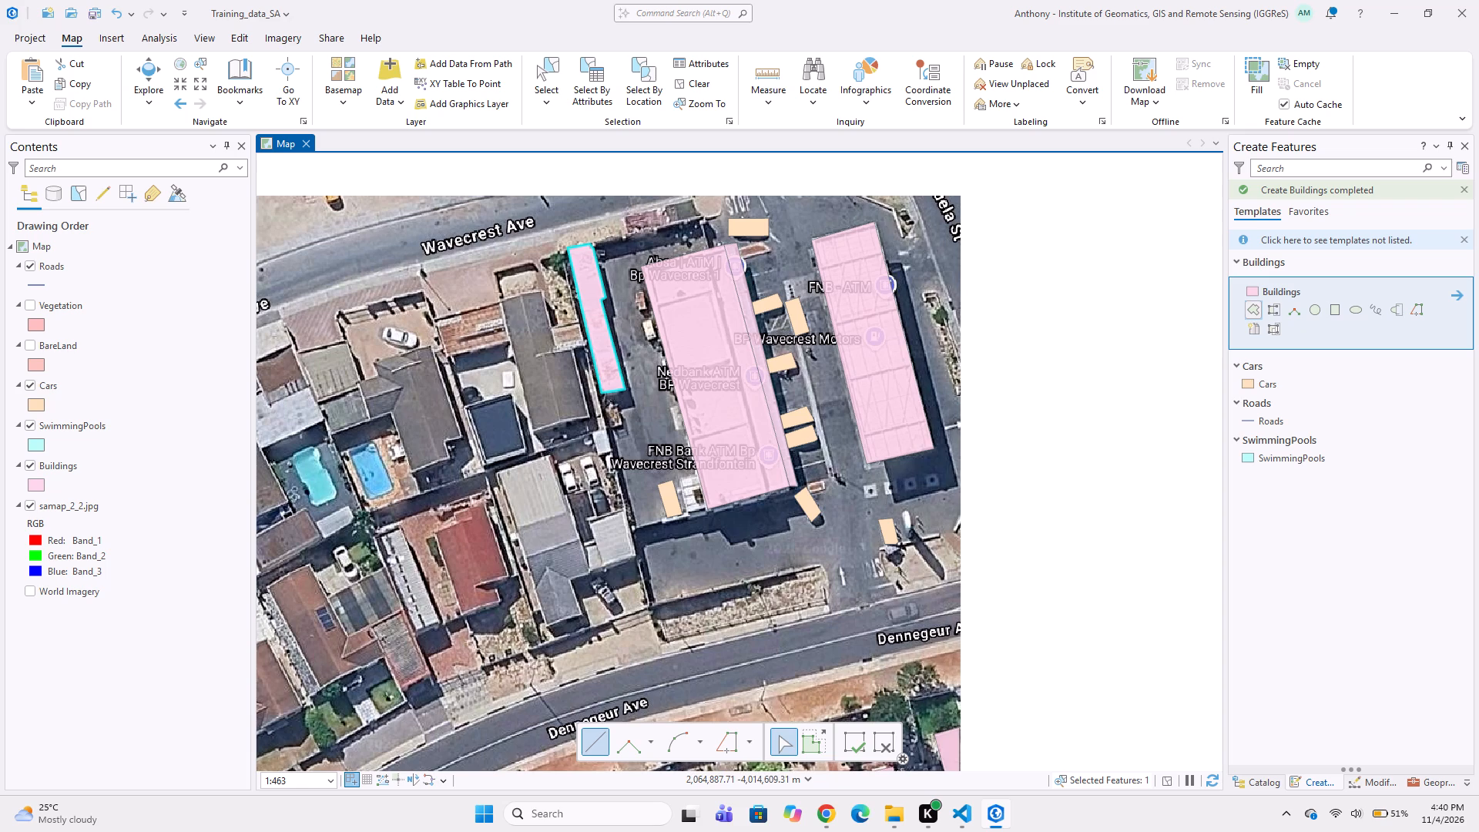
middle_drag(625, 420, 676, 372)
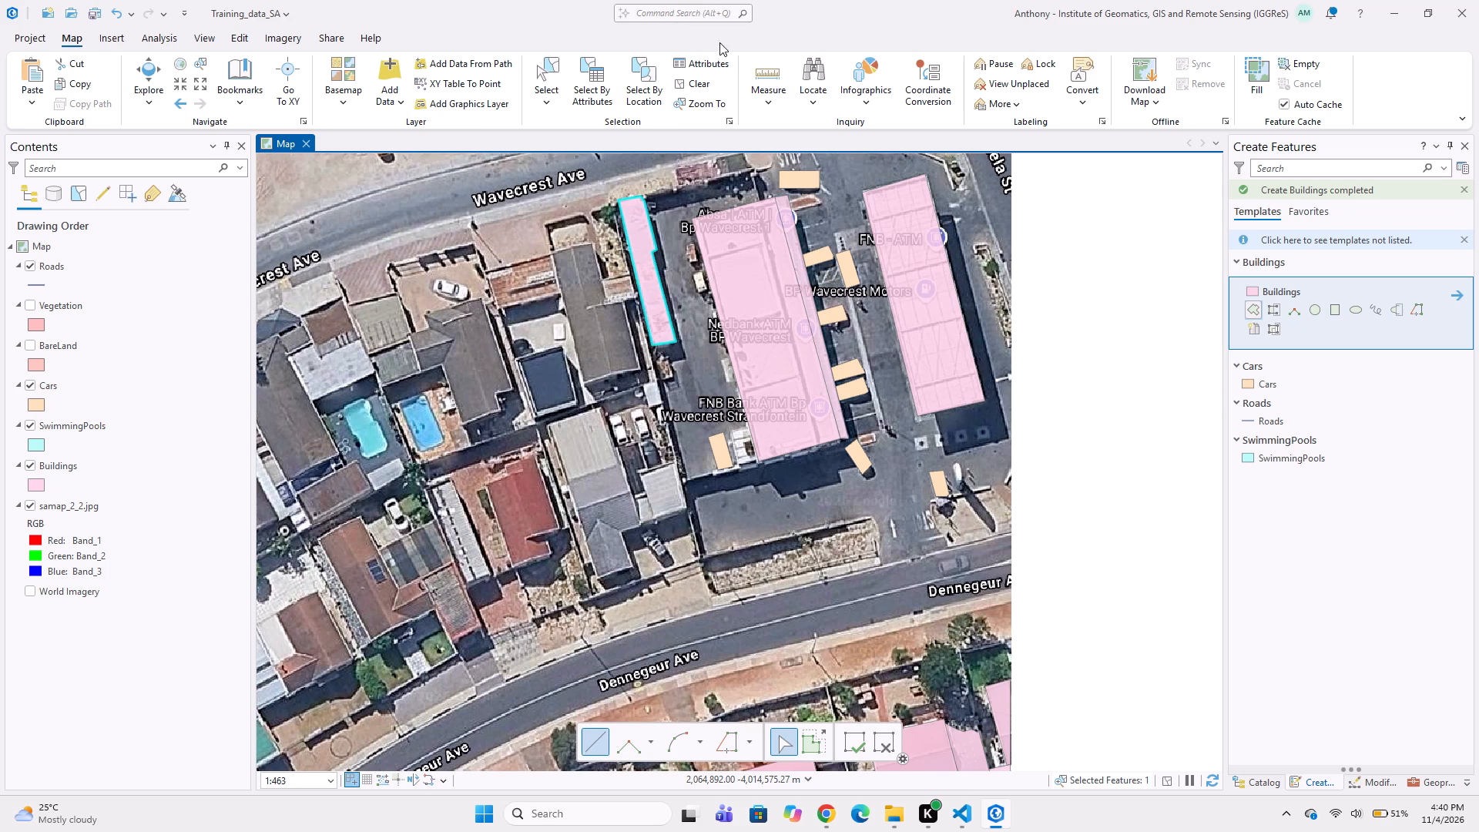
middle_drag(785, 51, 526, 269)
middle_drag(523, 296, 588, 229)
scroll(590, 234, up, 1)
middle_drag(860, 207, 780, 339)
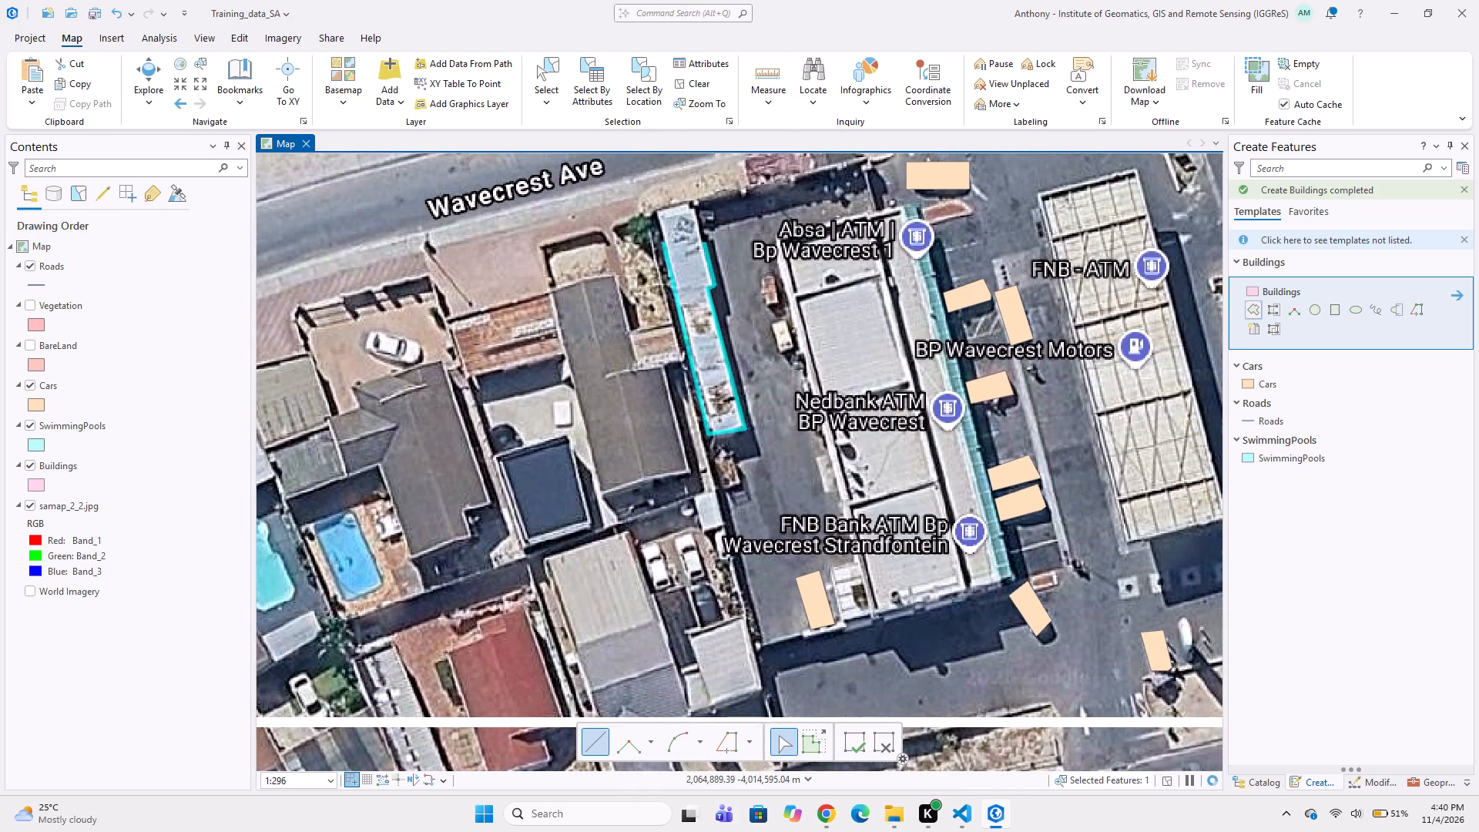
middle_drag(623, 331, 660, 297)
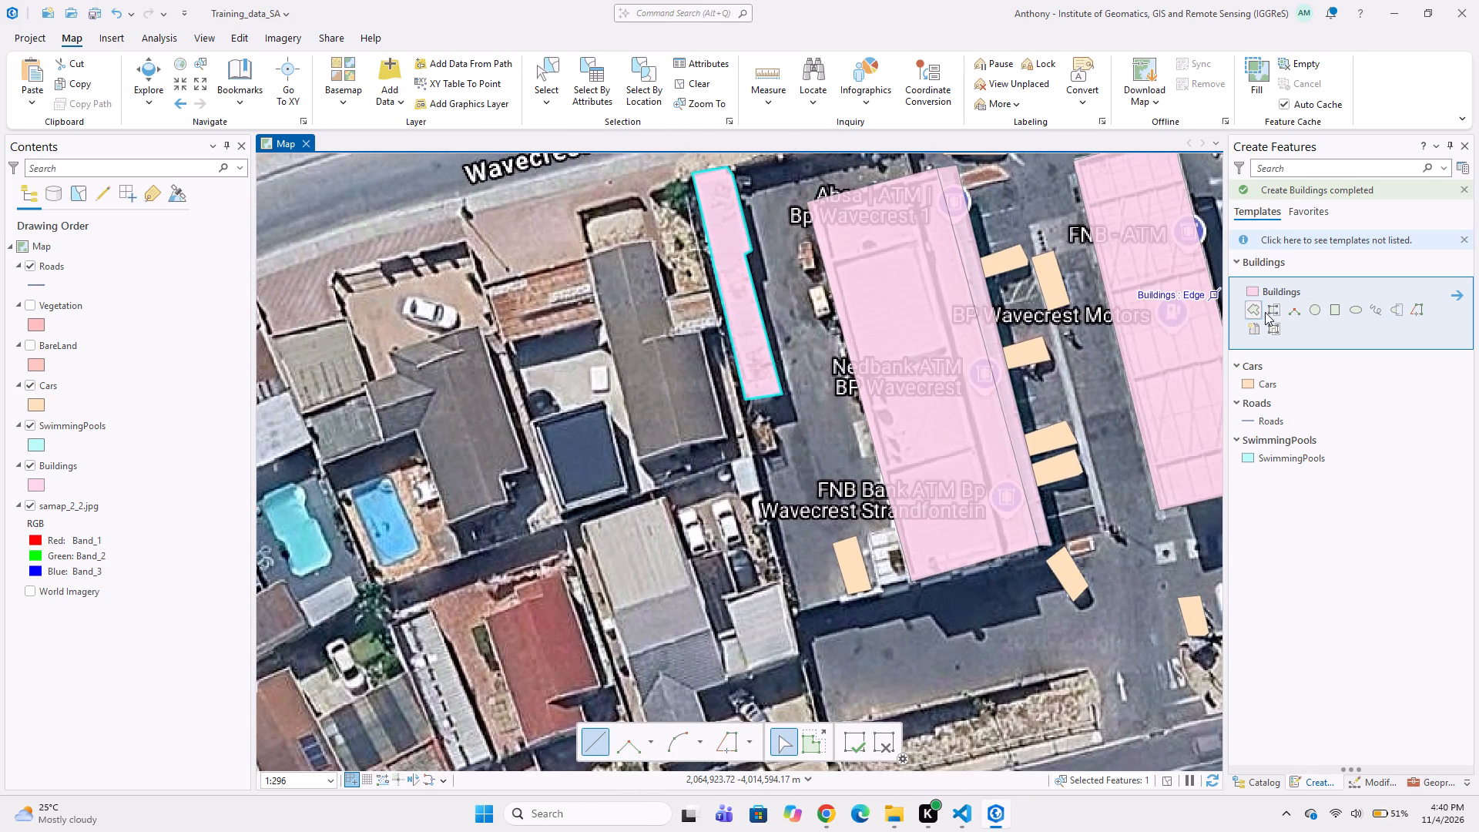
click(1256, 312)
click(1256, 310)
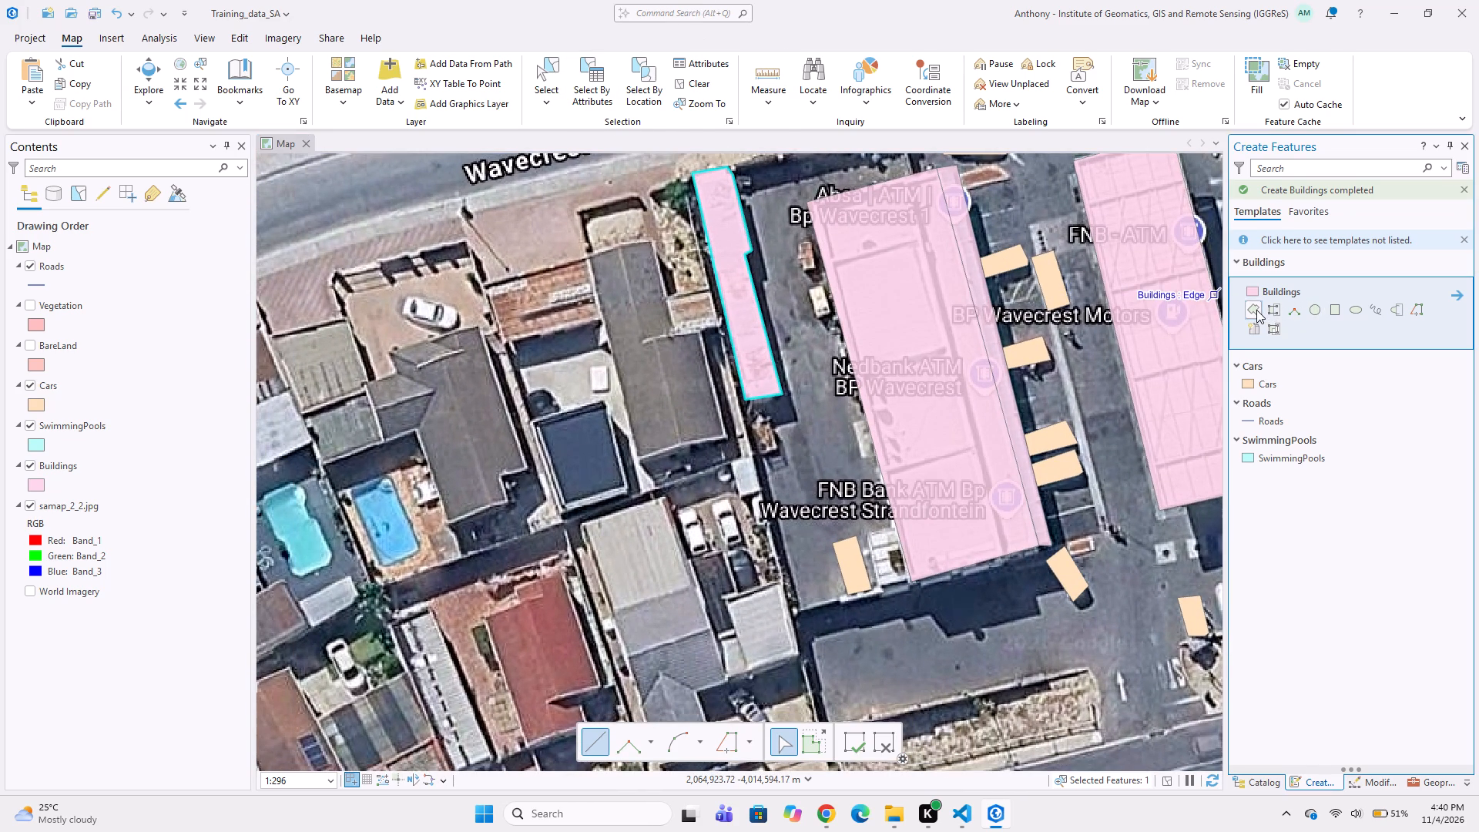
scroll(652, 275, up, 1)
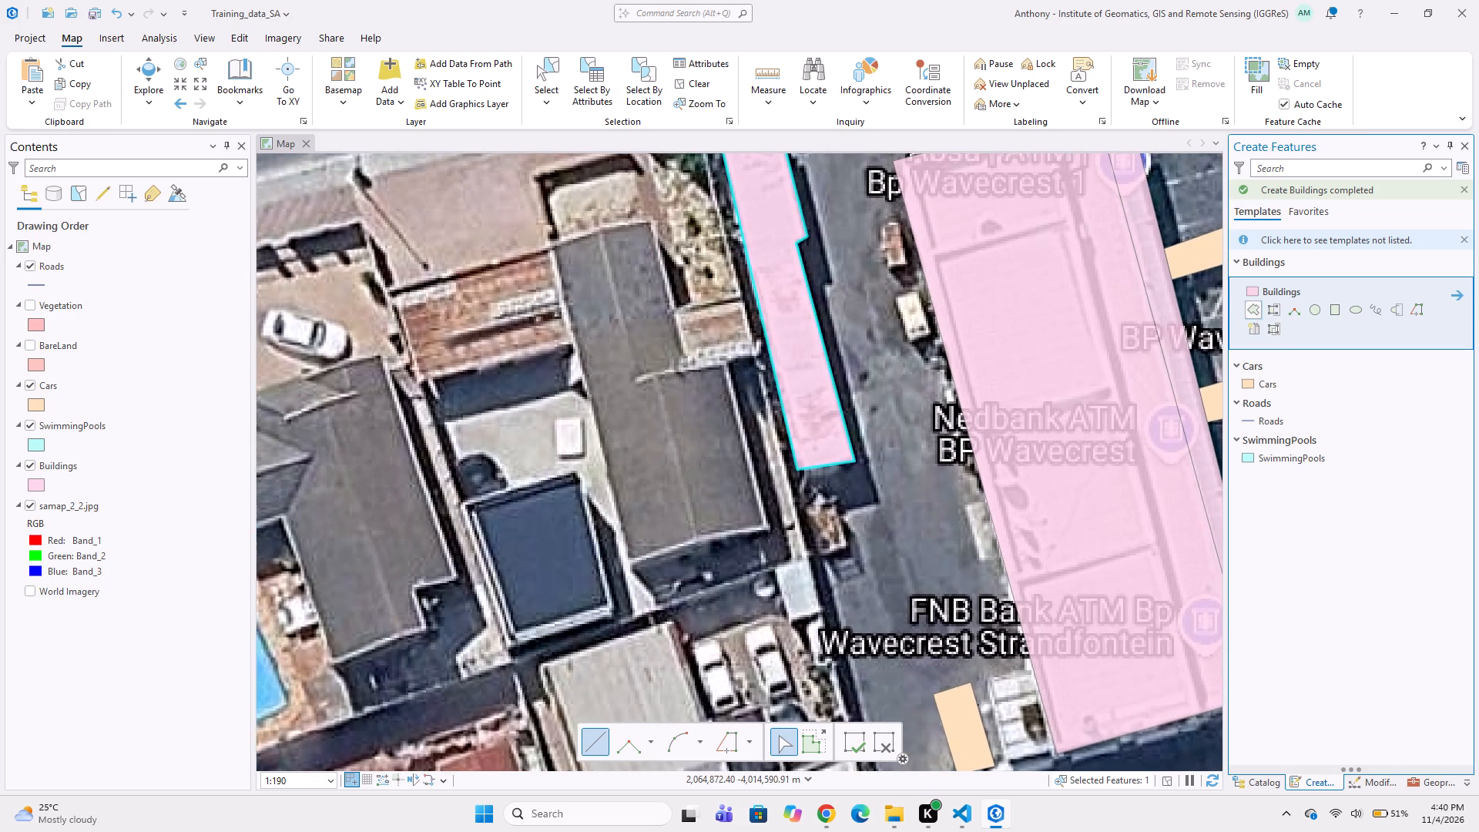
click(550, 240)
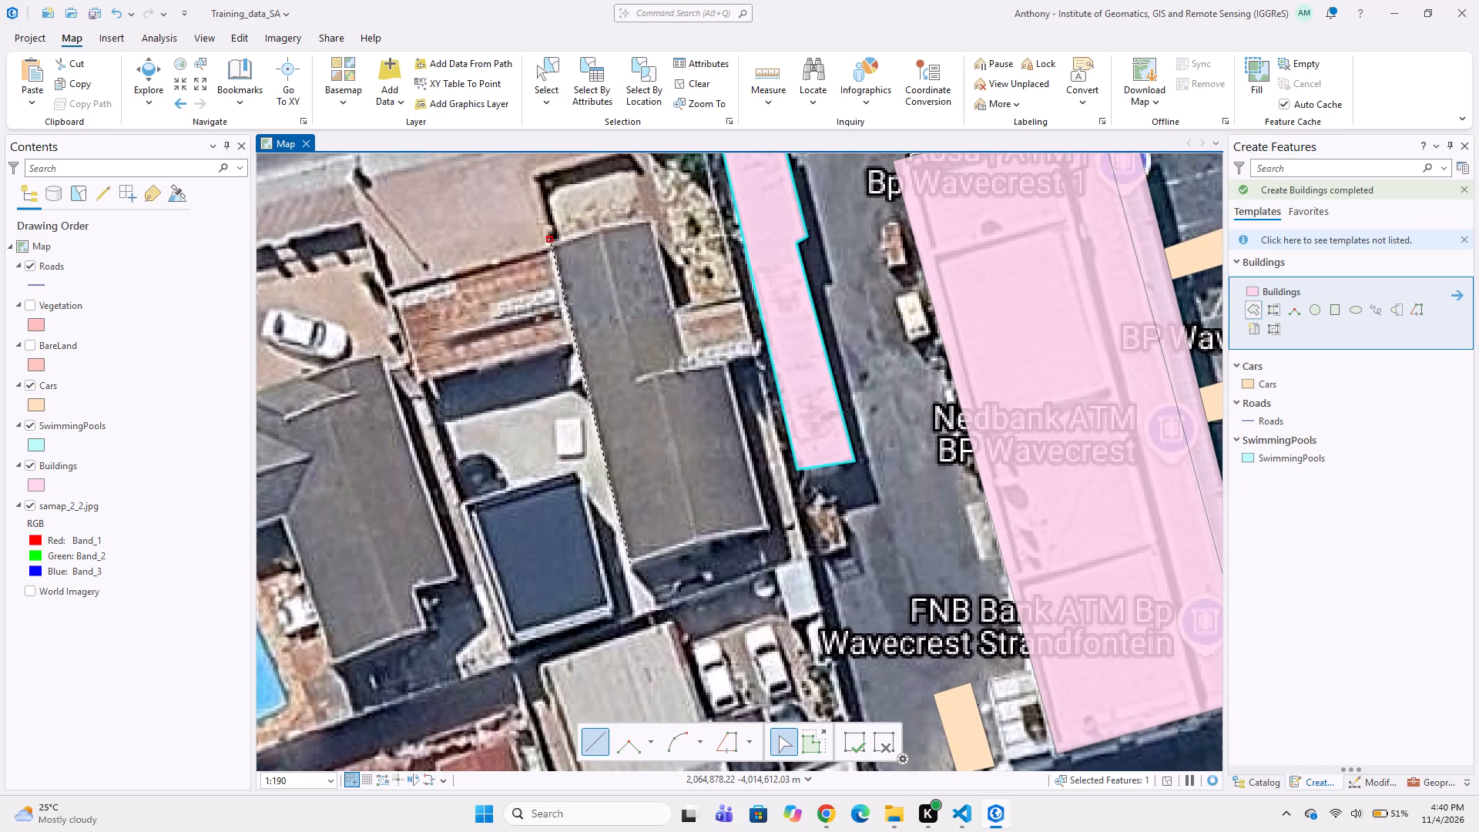
drag(629, 566, 647, 563)
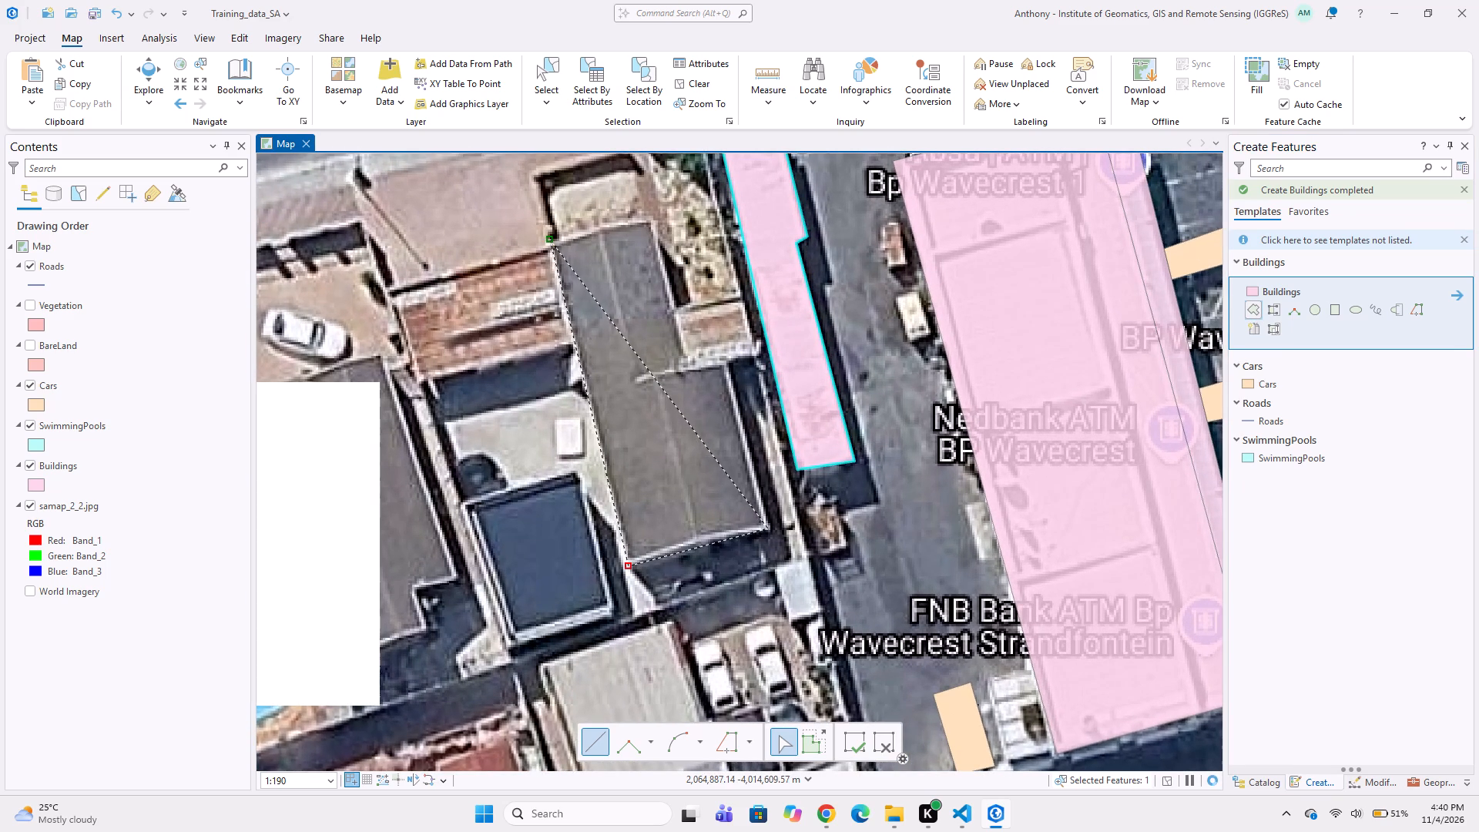
click(768, 525)
click(728, 367)
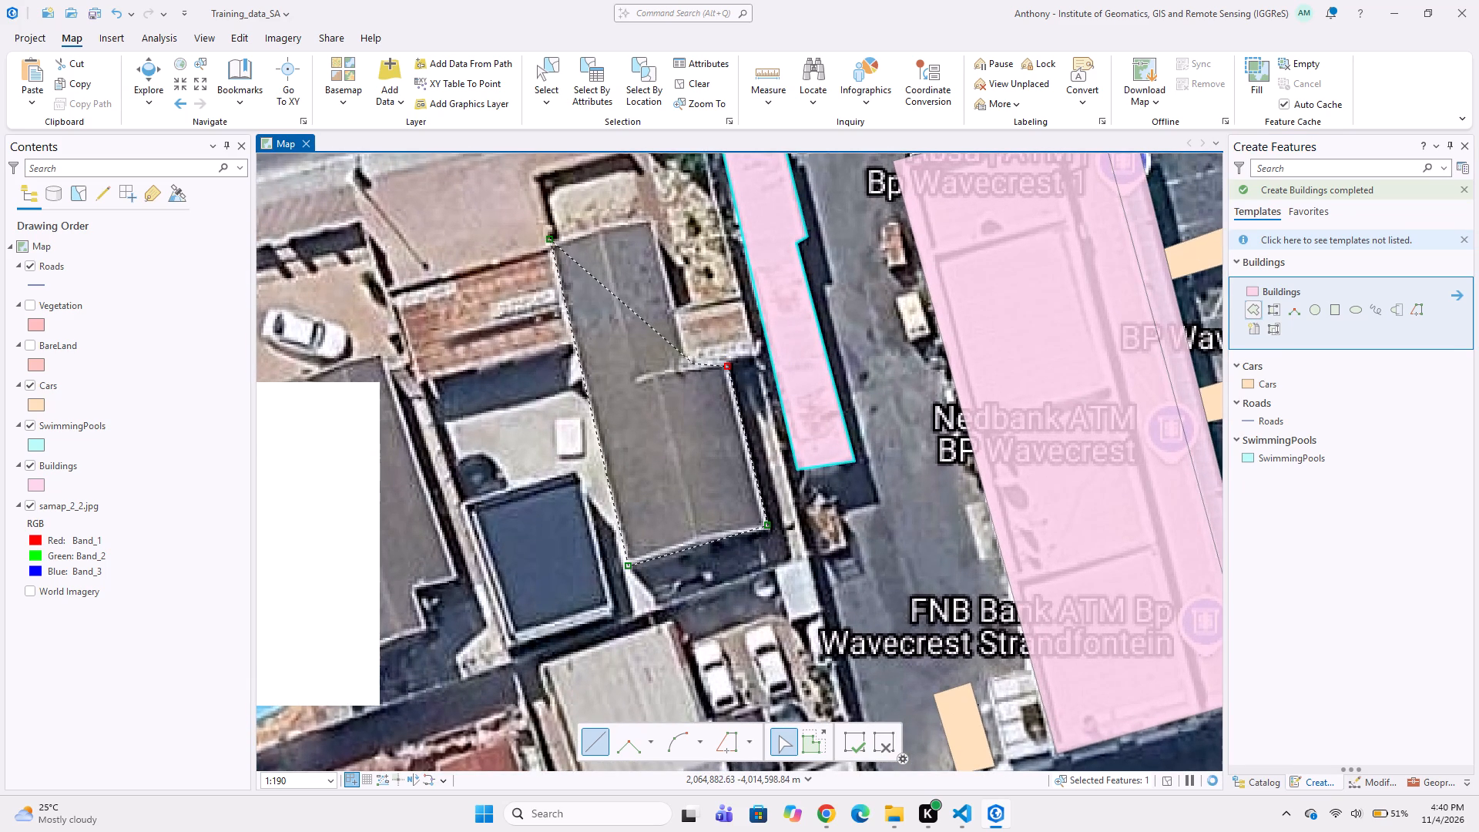
click(690, 367)
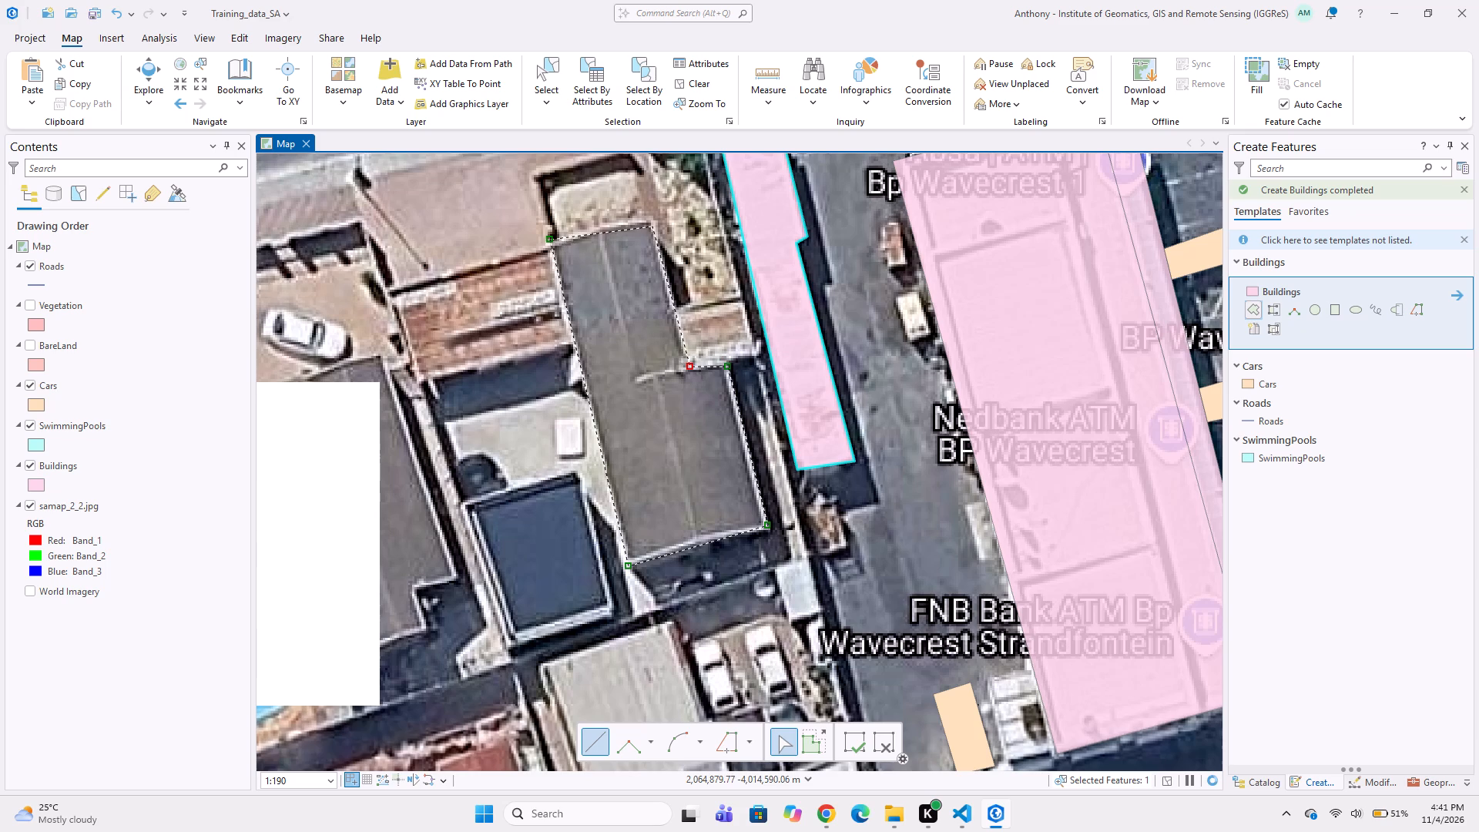
double_click(650, 216)
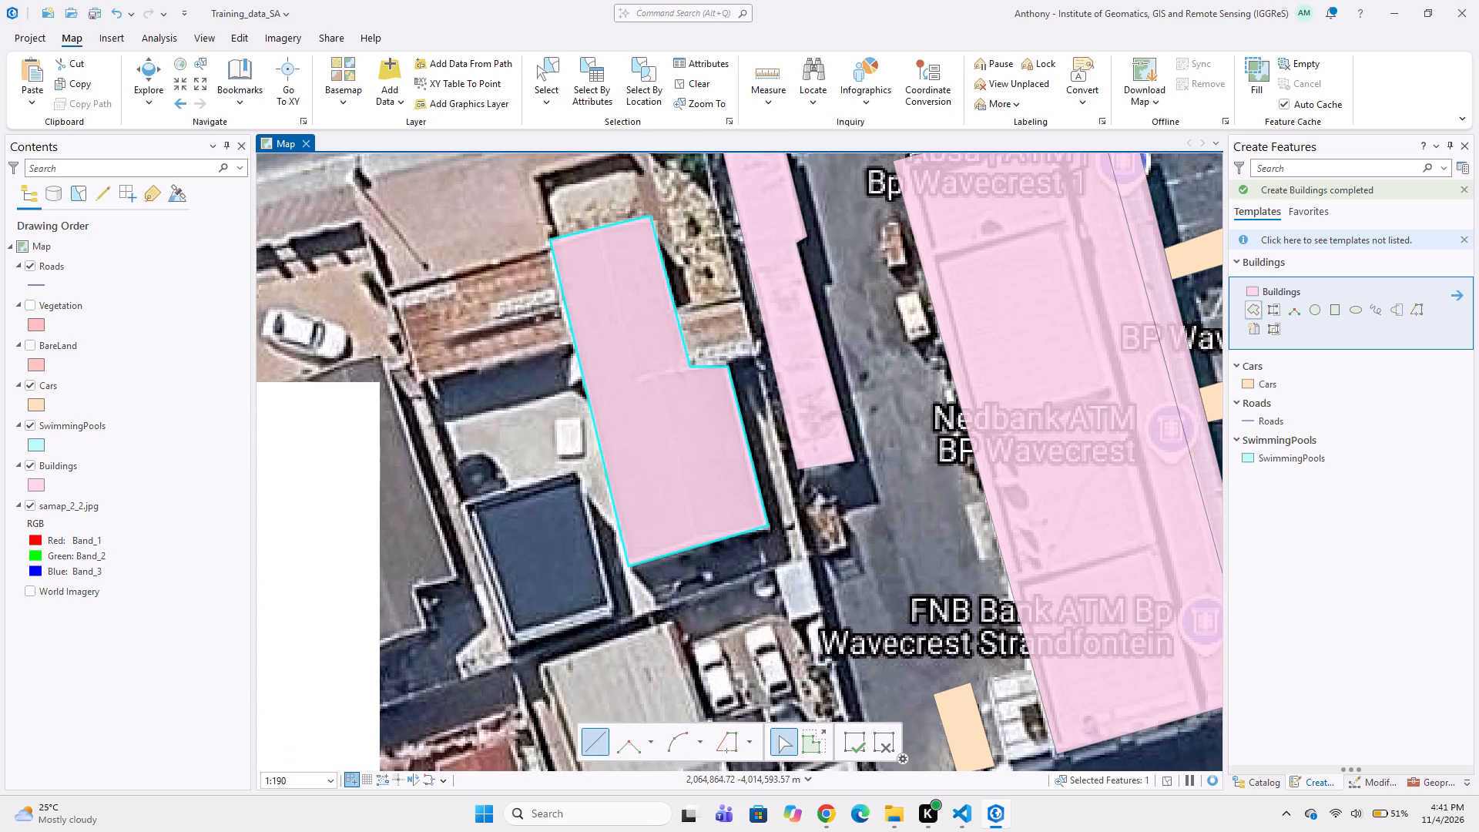
Digitize a four-corner Buildings polygon around the small dark-blue flat-roofed building just southwest of the L-shaped house.
middle_drag(461, 344, 631, 320)
middle_drag(604, 404, 585, 307)
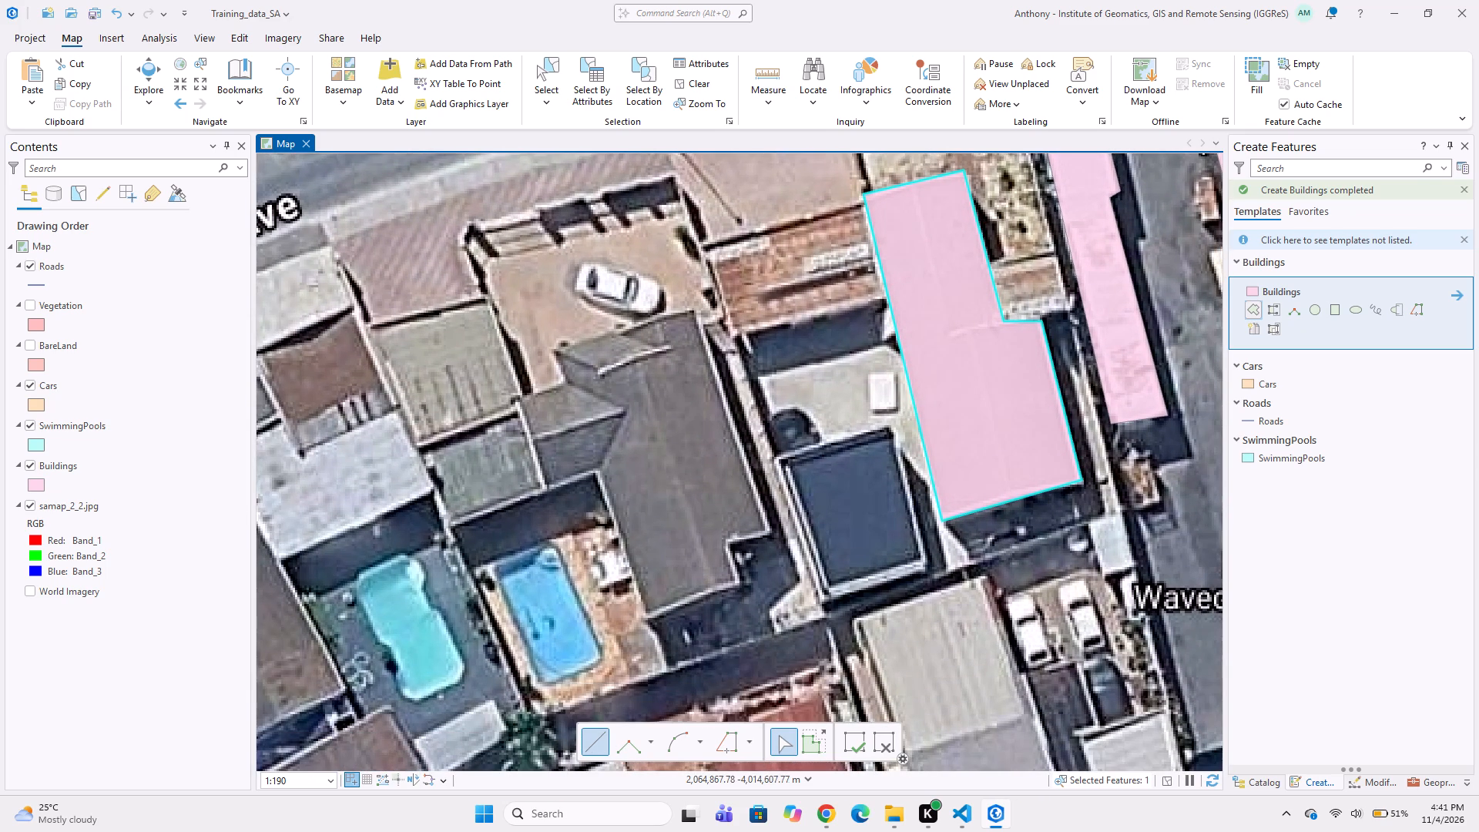
click(771, 458)
click(892, 423)
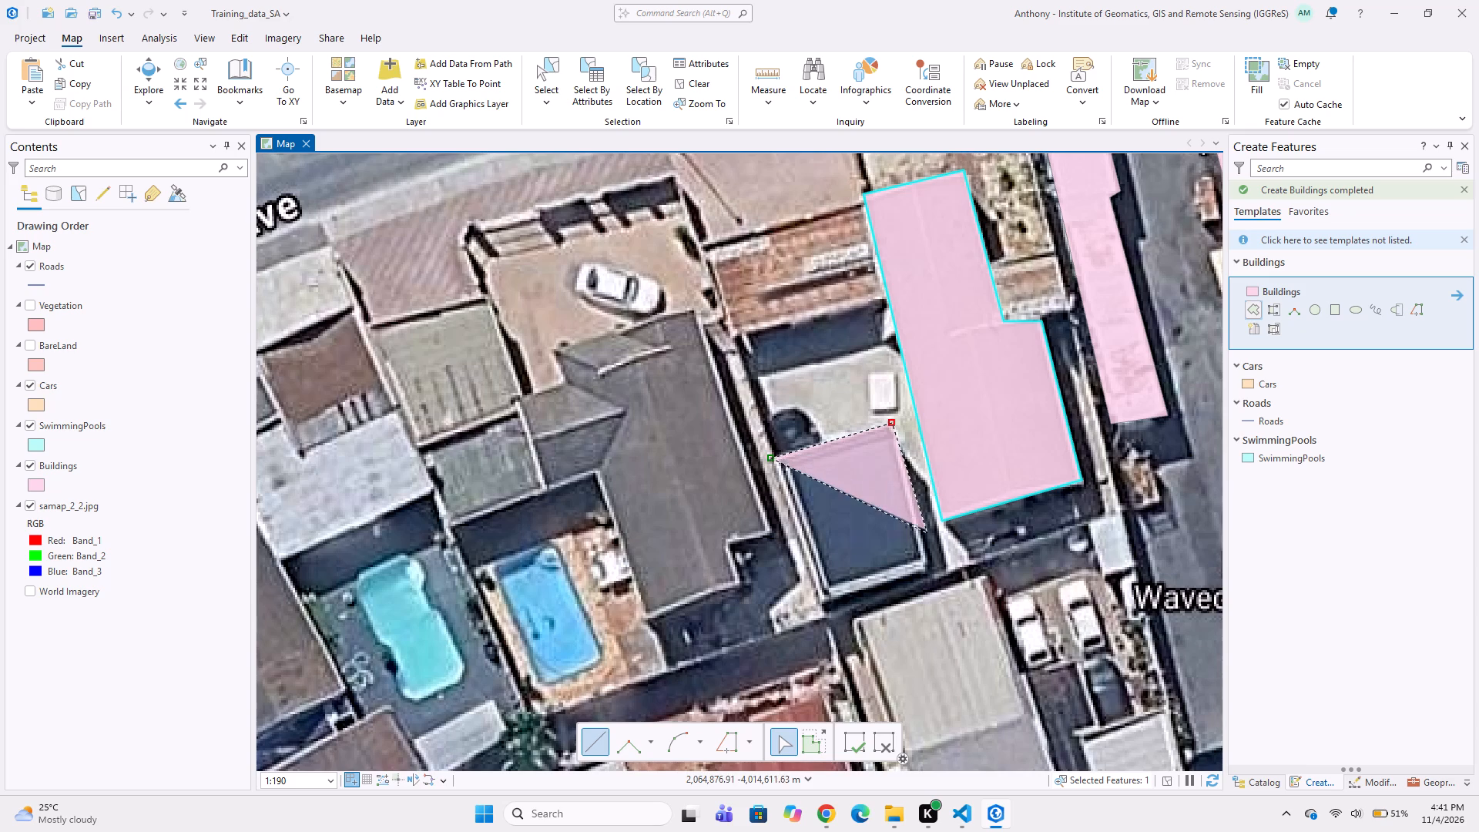
click(927, 563)
double_click(827, 598)
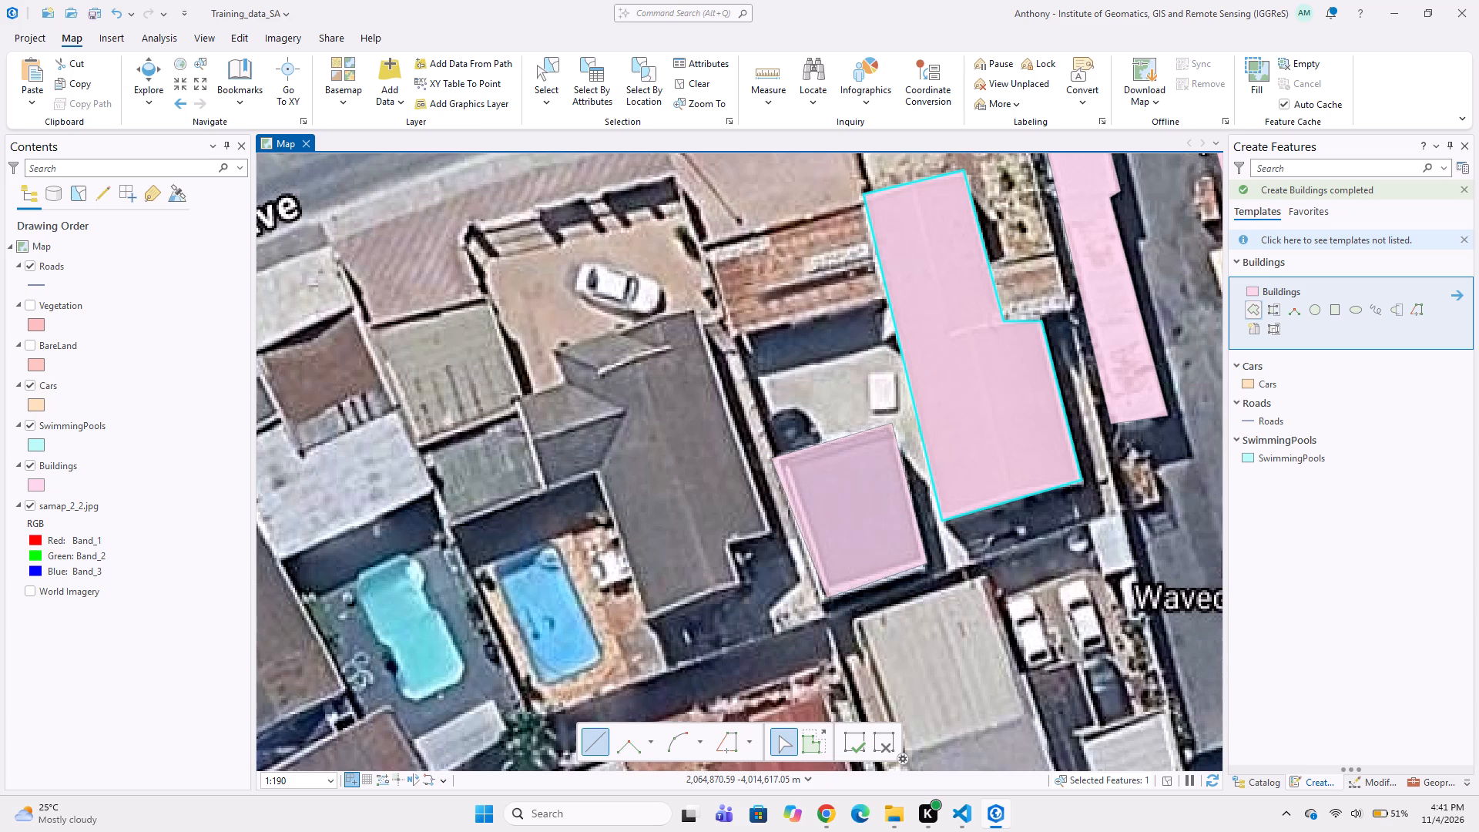
Examine the imagery around Wavecrest Ave and Dennegeur Ave for blocks that still need building and car polygons.
scroll(742, 515, down, 1)
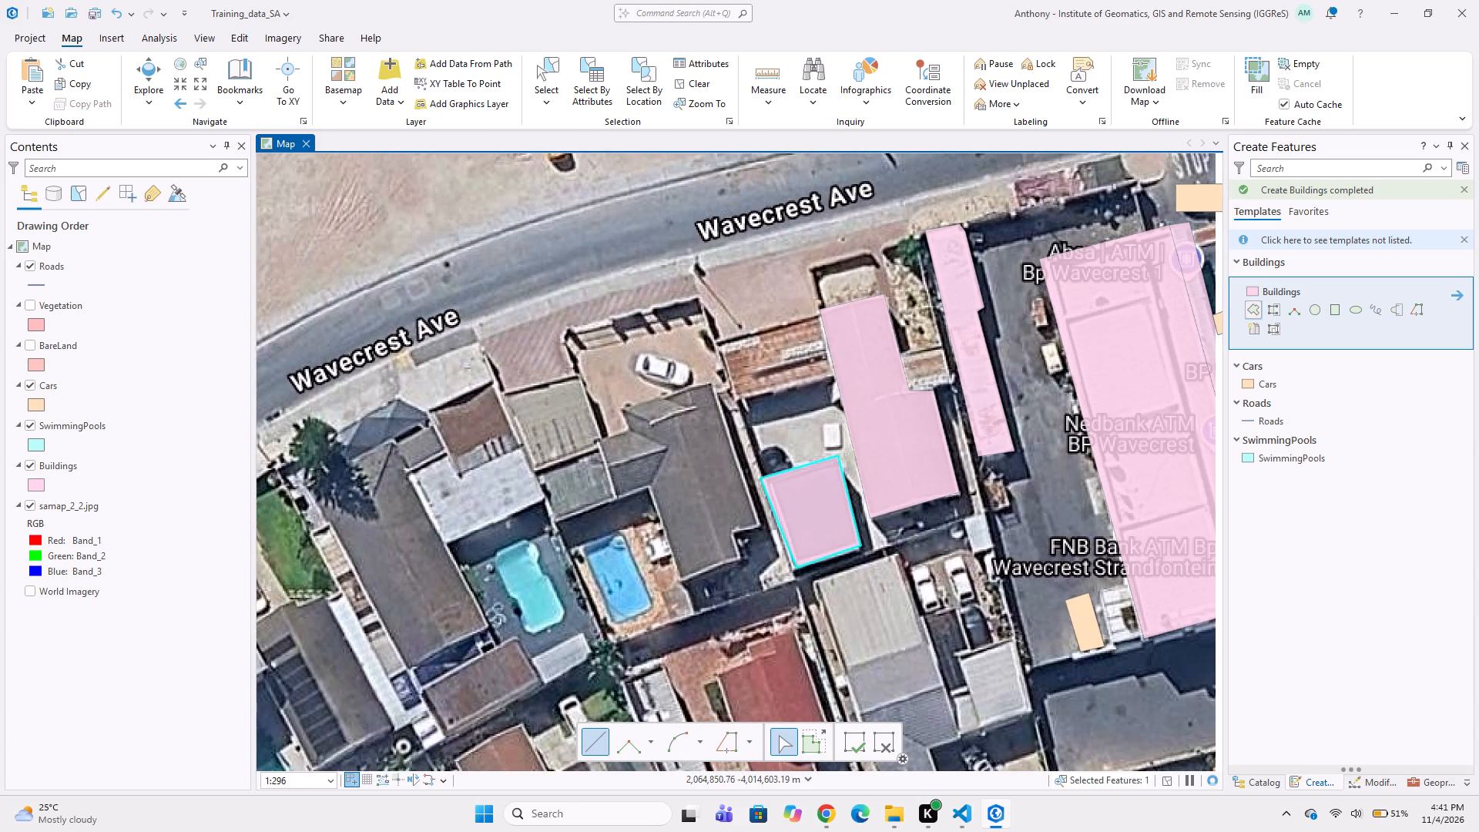
middle_drag(798, 542, 728, 437)
middle_drag(800, 501, 717, 391)
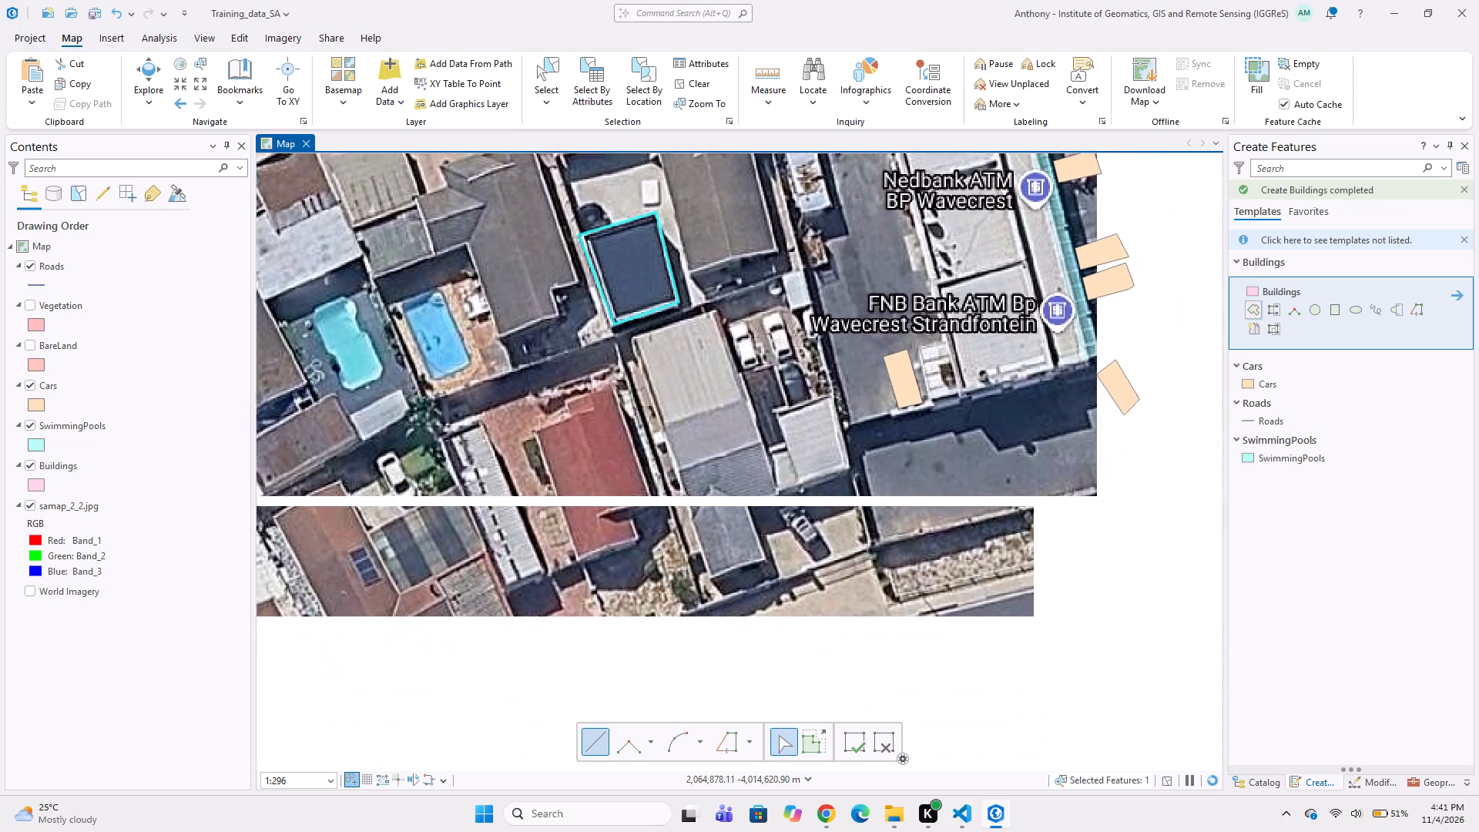
middle_drag(642, 394, 736, 420)
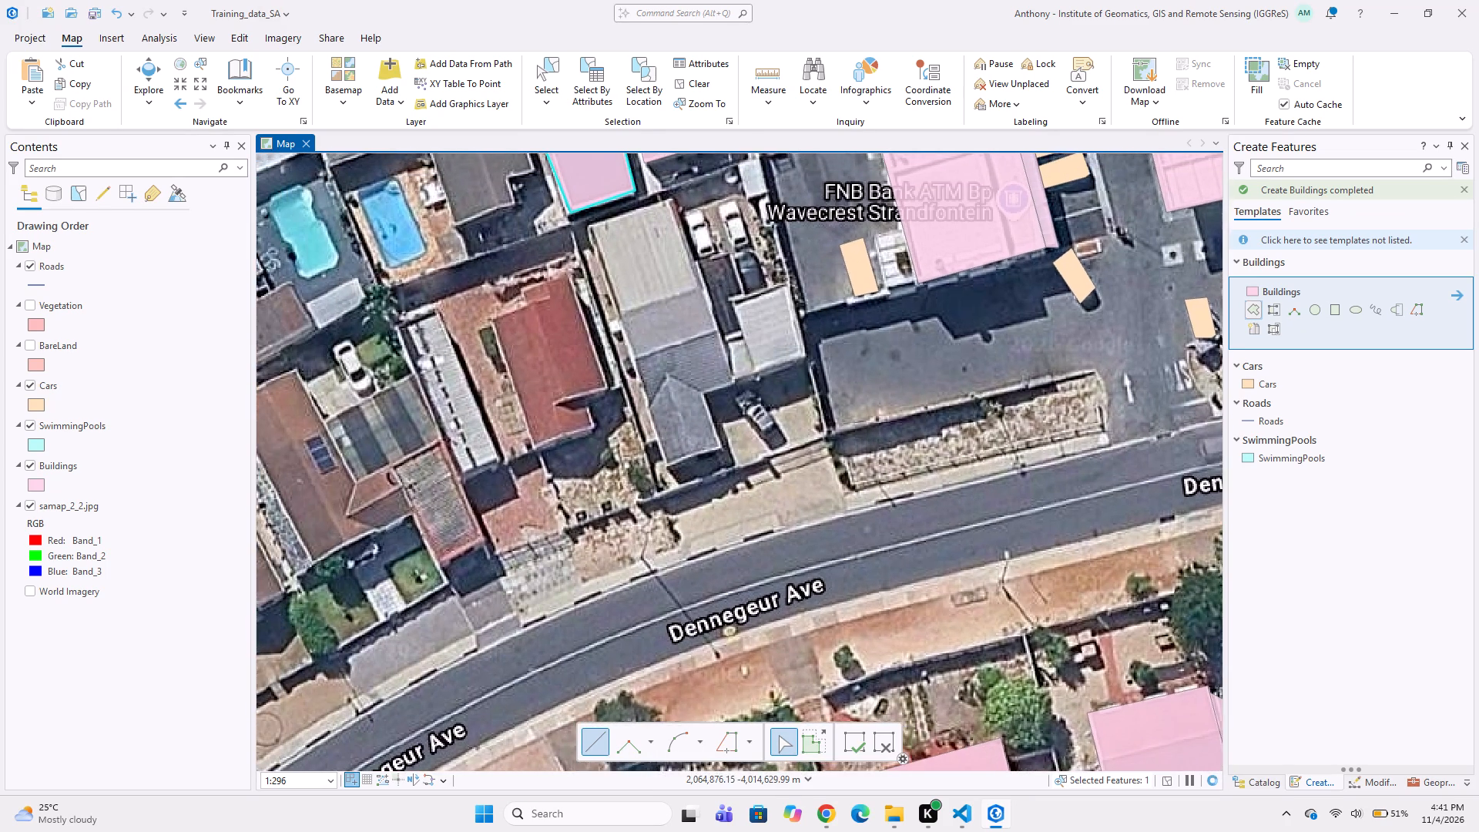
scroll(620, 339, down, 1)
middle_drag(703, 345, 682, 441)
middle_drag(669, 418, 719, 364)
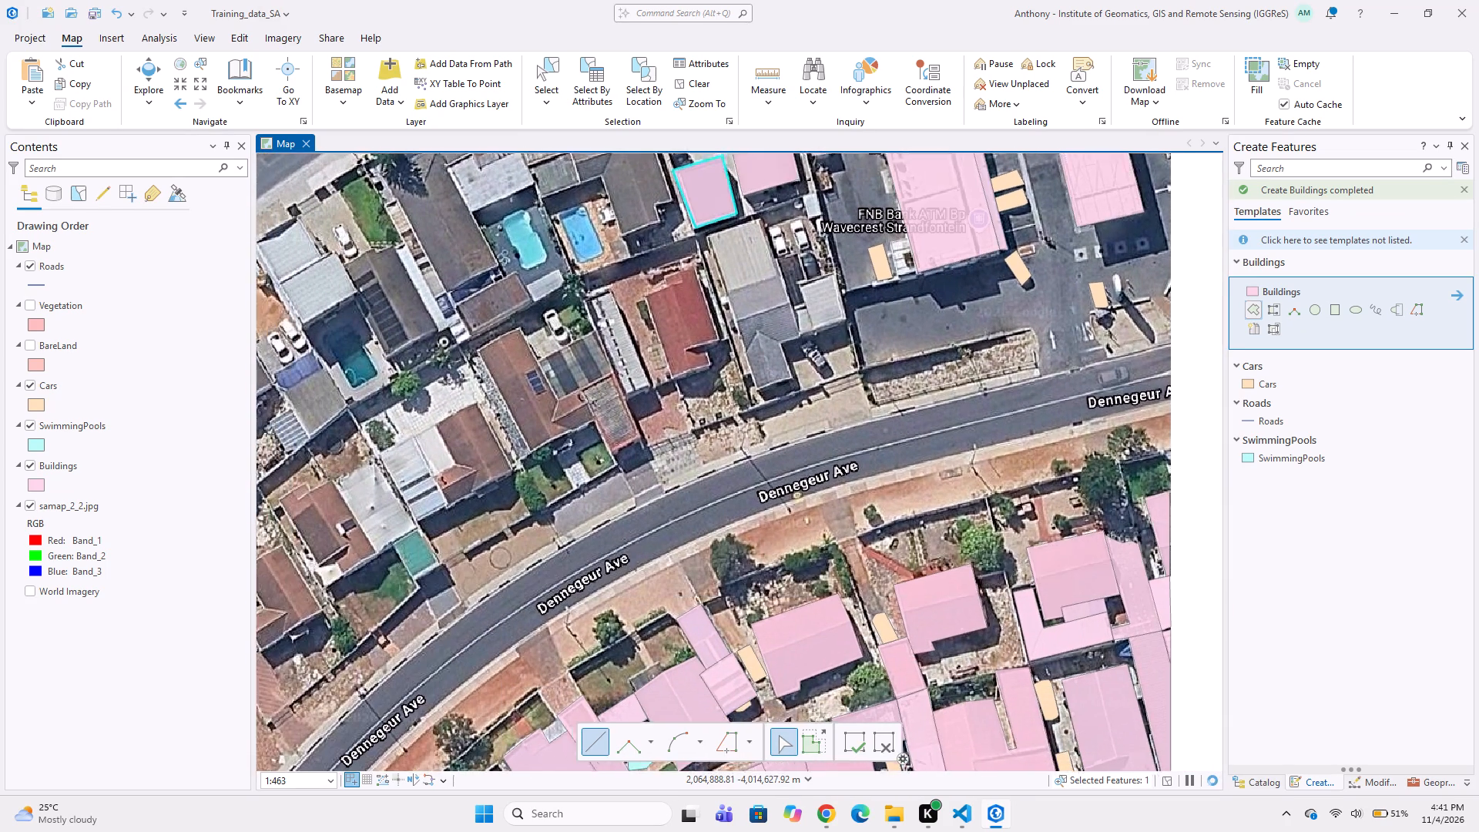
scroll(755, 342, down, 1)
scroll(674, 331, down, 1)
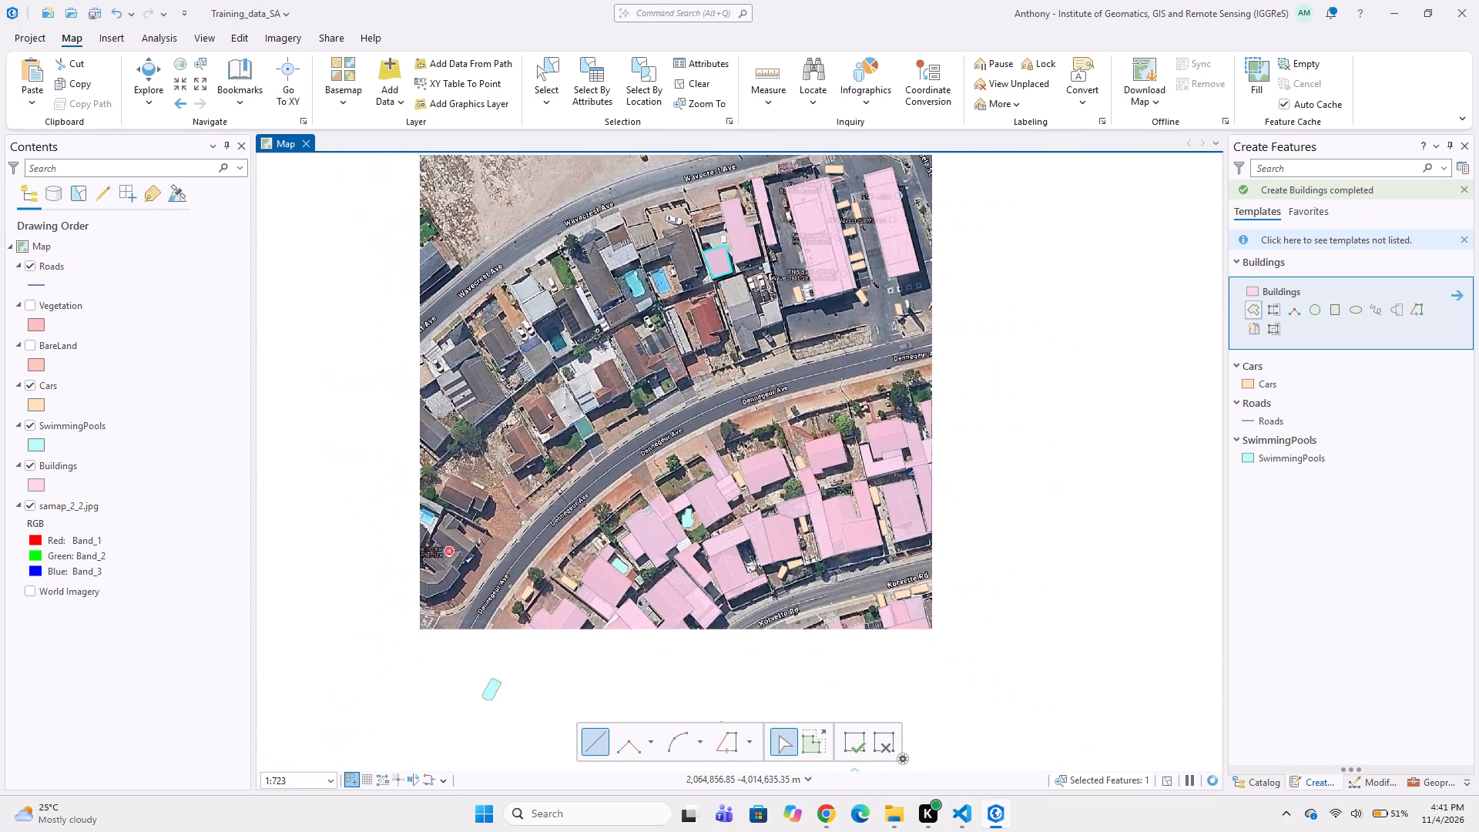
scroll(658, 323, up, 2)
scroll(717, 371, down, 3)
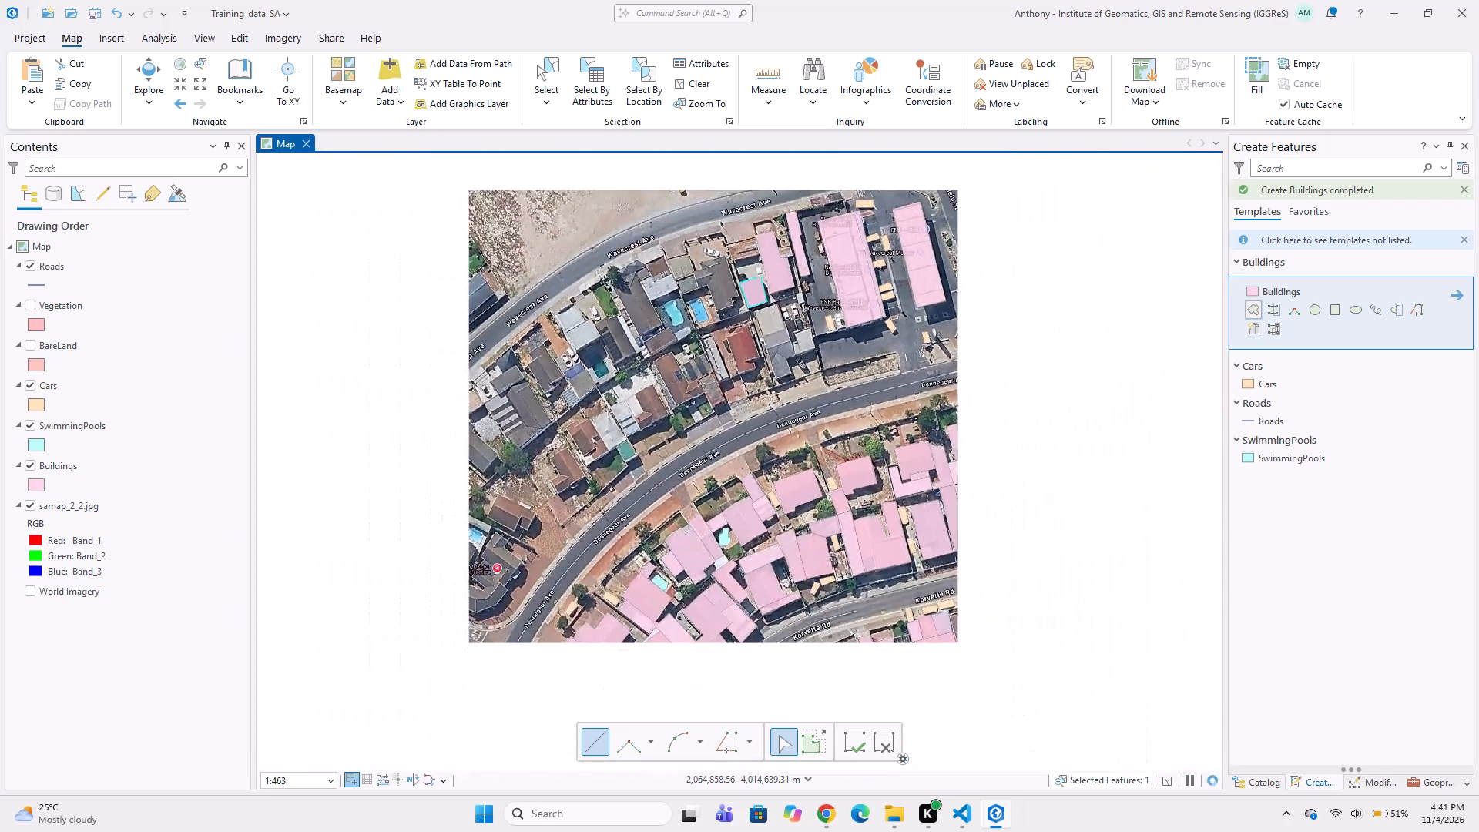
scroll(693, 374, down, 1)
middle_drag(685, 374, 838, 361)
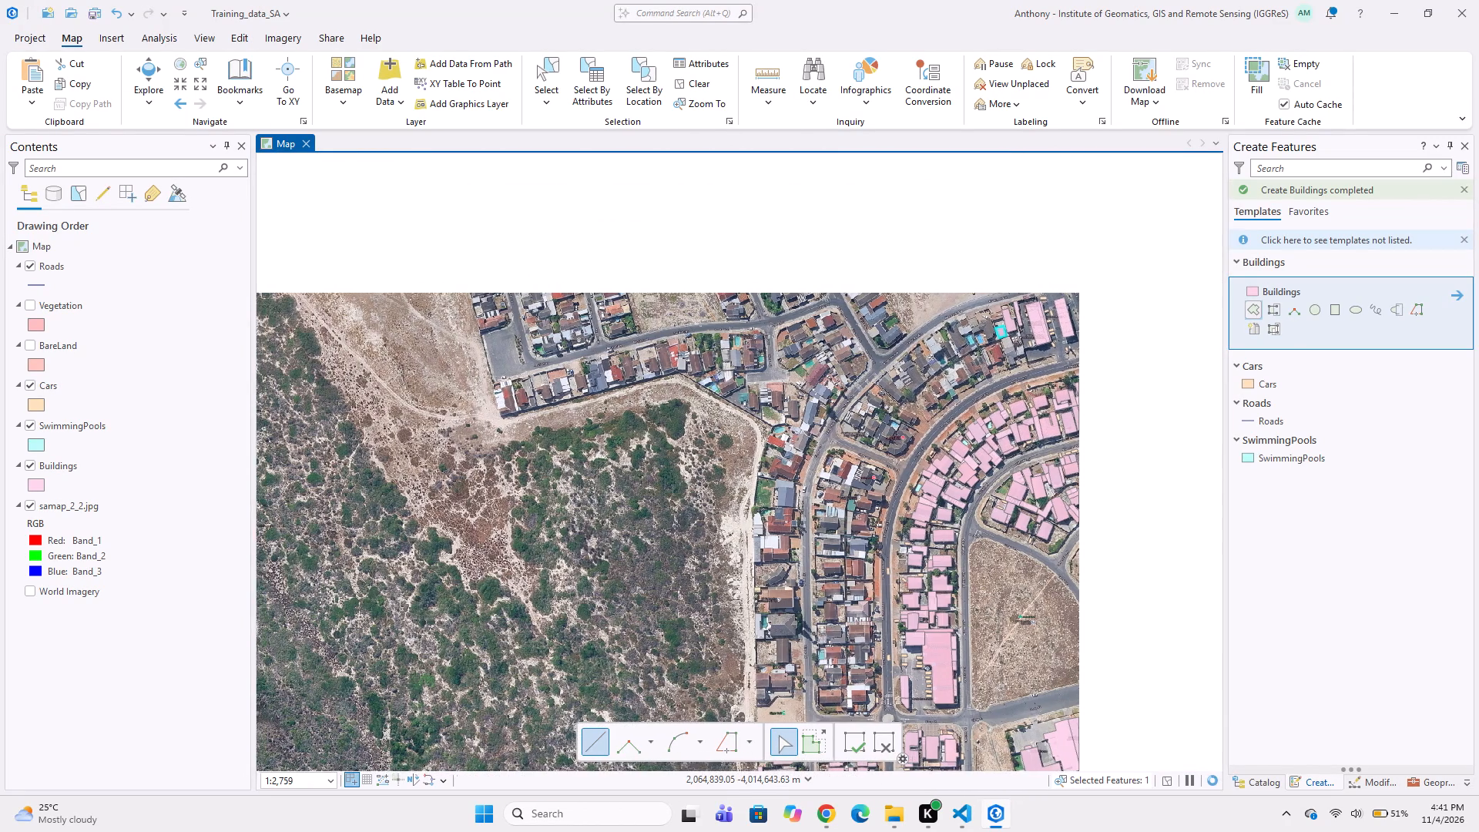
middle_drag(892, 490, 825, 399)
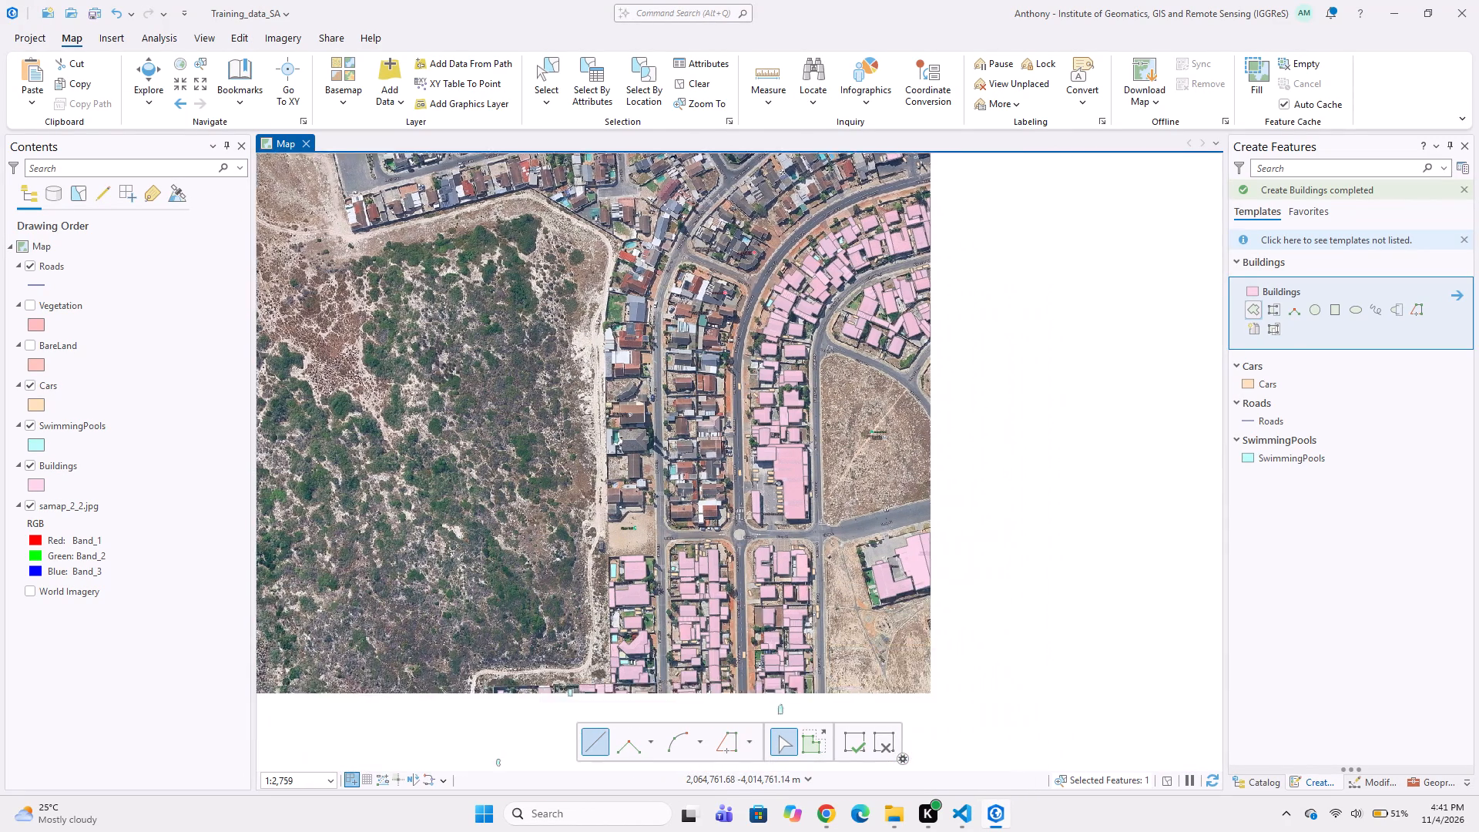
middle_drag(723, 369, 806, 425)
middle_drag(717, 401, 822, 525)
middle_drag(733, 364, 760, 485)
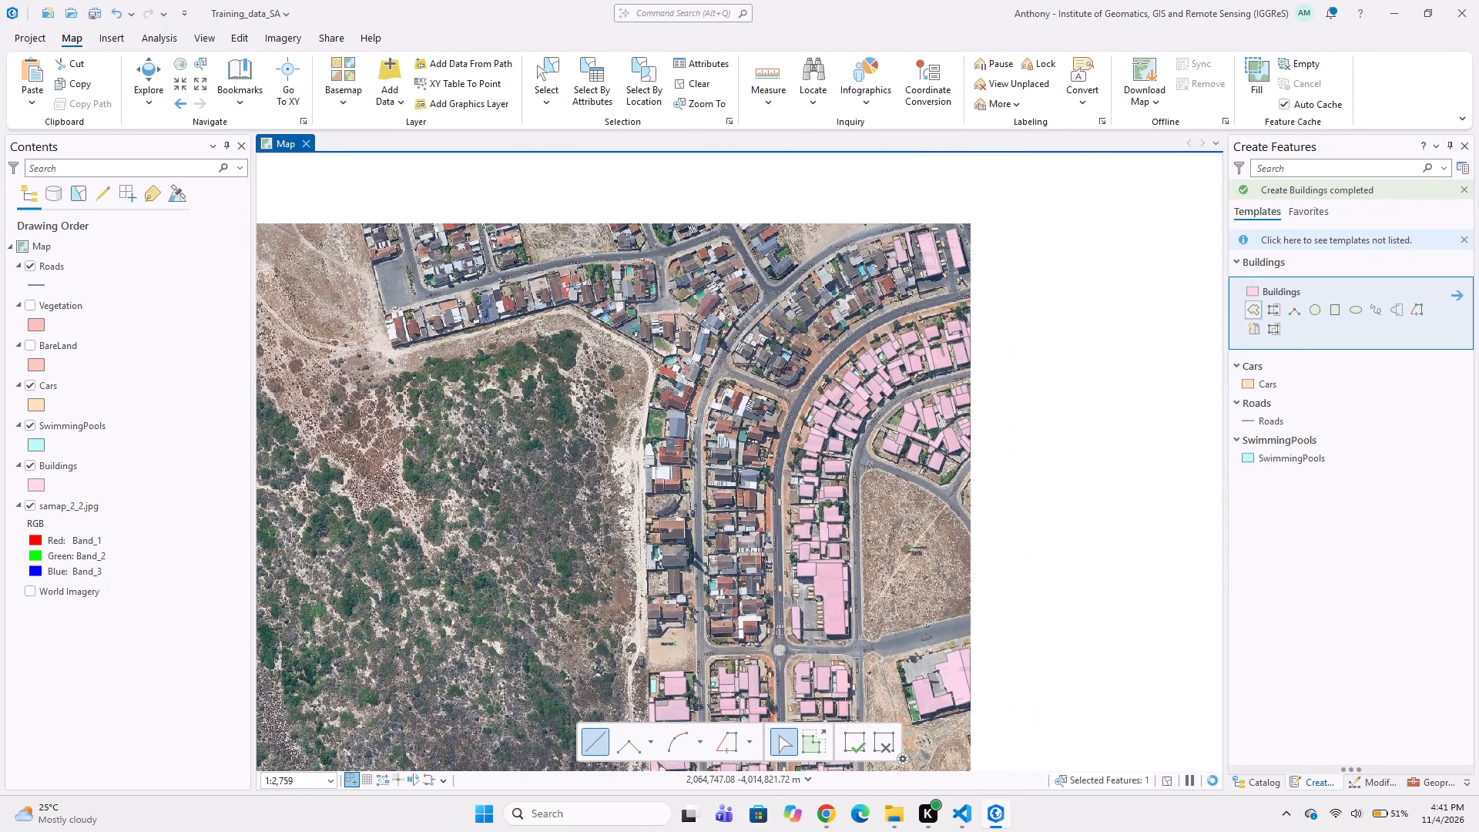
Save the project.
click(94, 13)
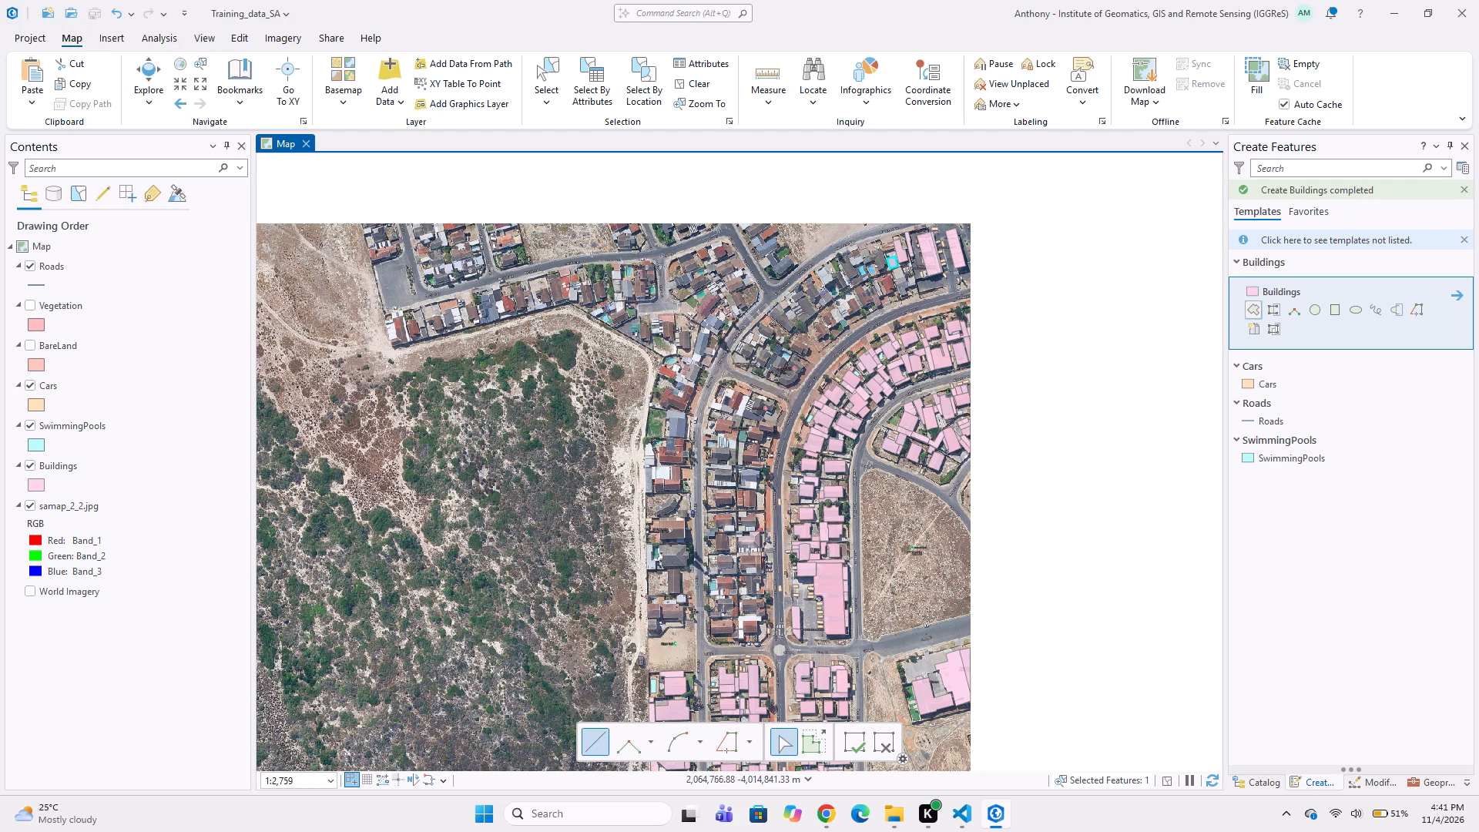
Digitize a rectangular Buildings polygon around the easternmost of three vehicles parked north of Sloop St, just west of the Dennegeur Ave roundabout.
scroll(760, 652, up, 1)
middle_drag(726, 609, 712, 552)
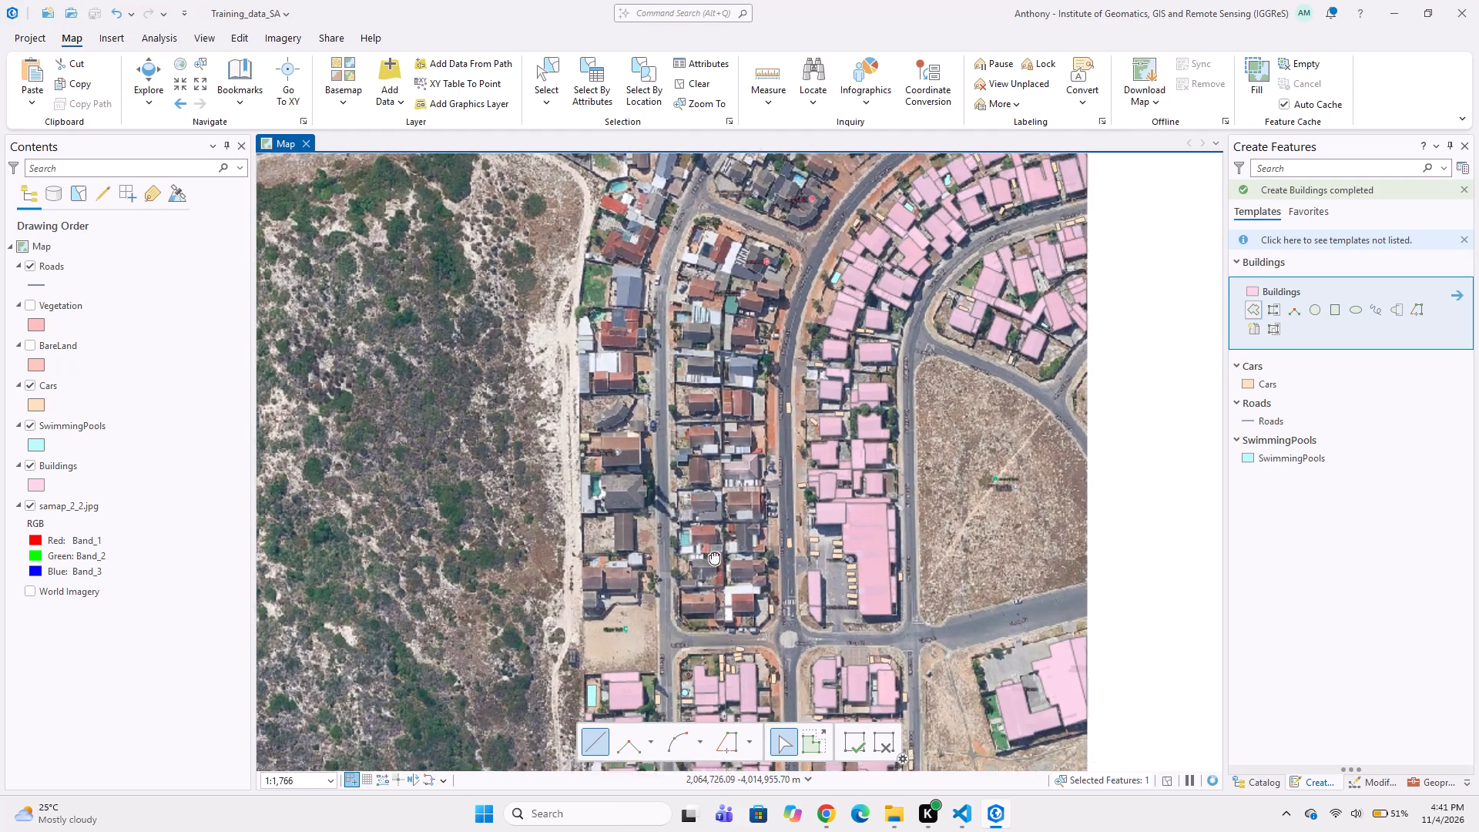
middle_drag(712, 552, 677, 480)
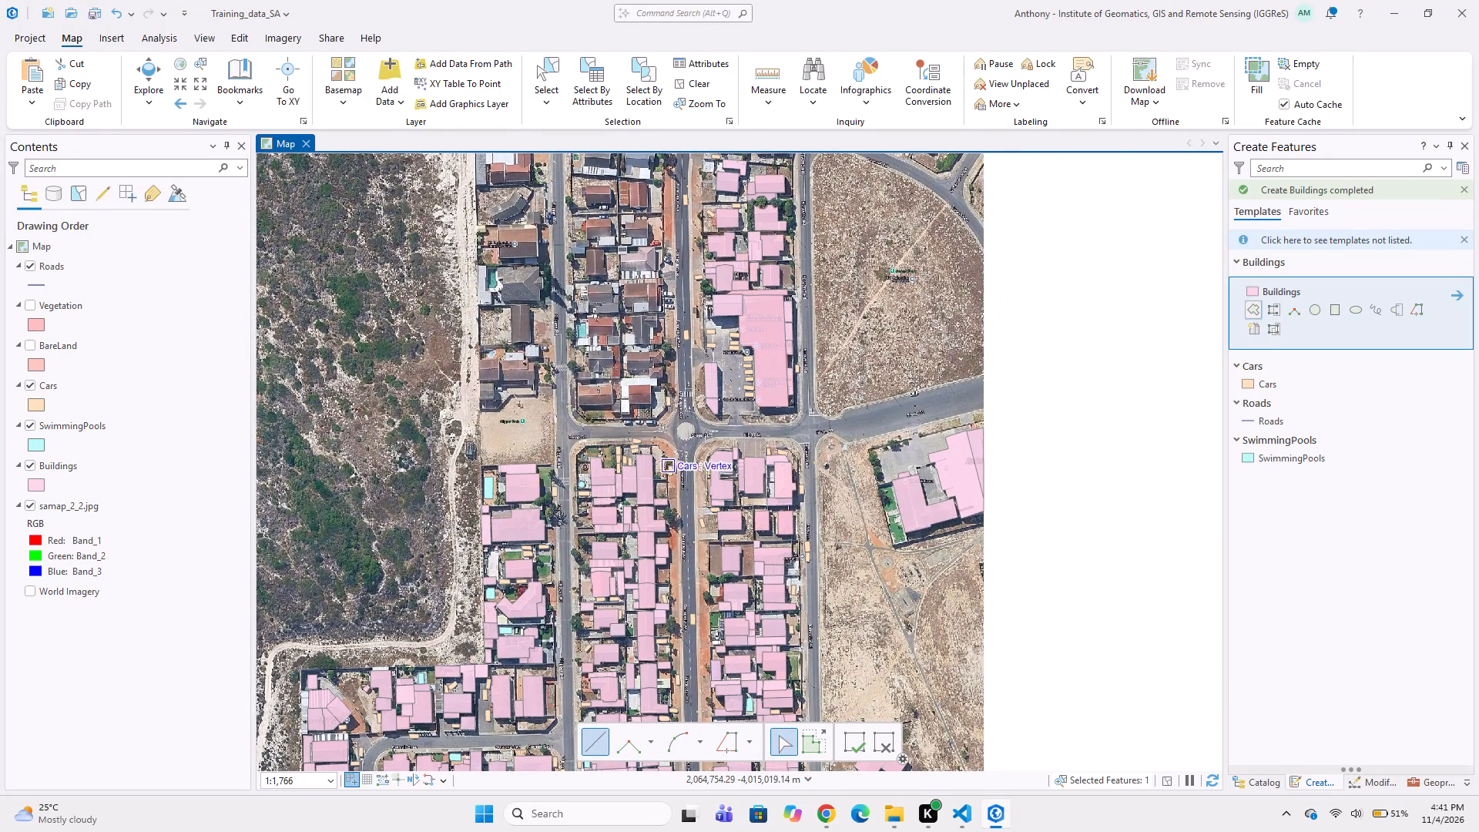
scroll(658, 426, up, 2)
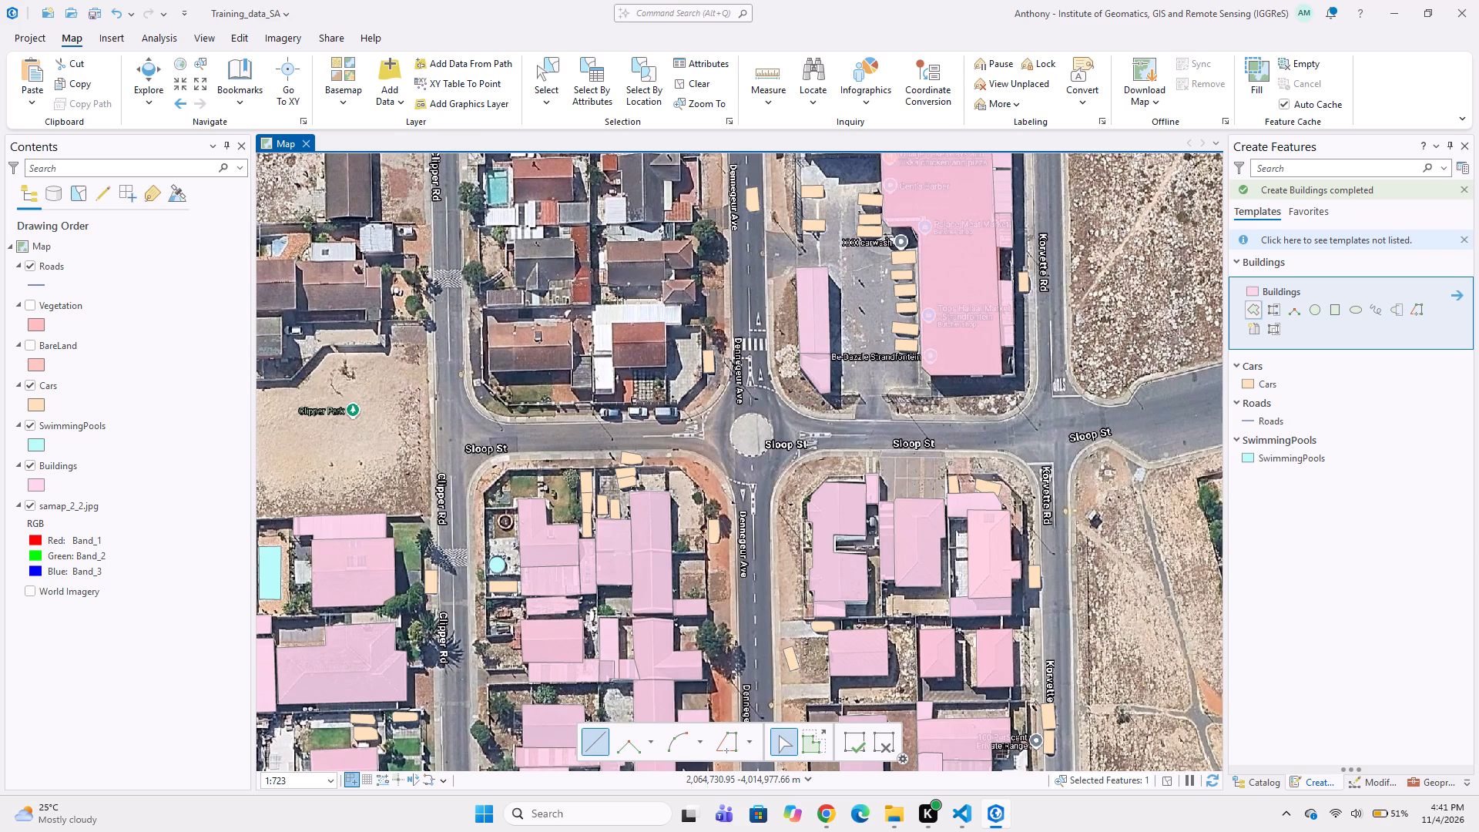
scroll(612, 426, up, 3)
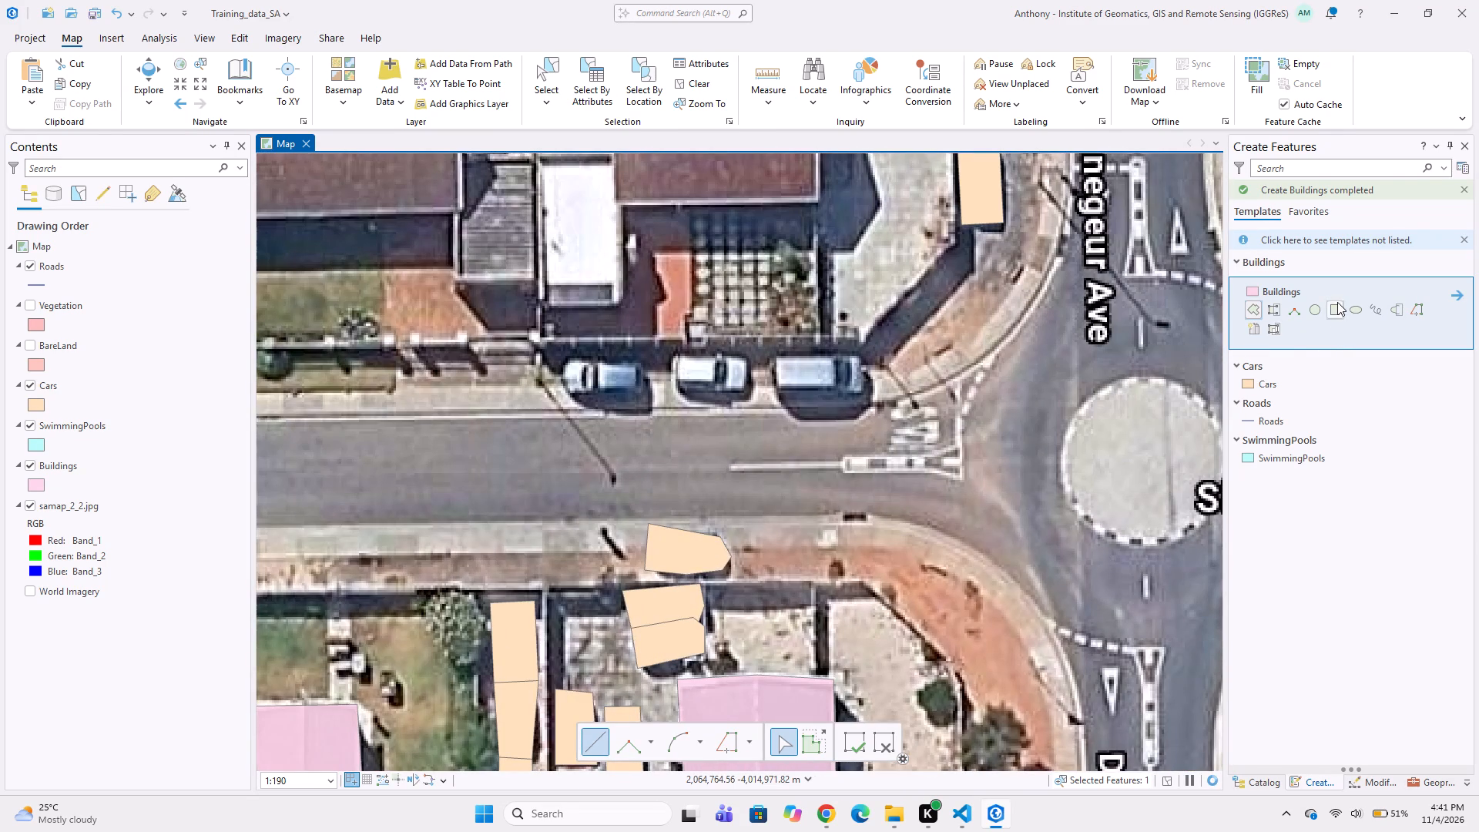
click(1337, 302)
scroll(814, 374, up, 1)
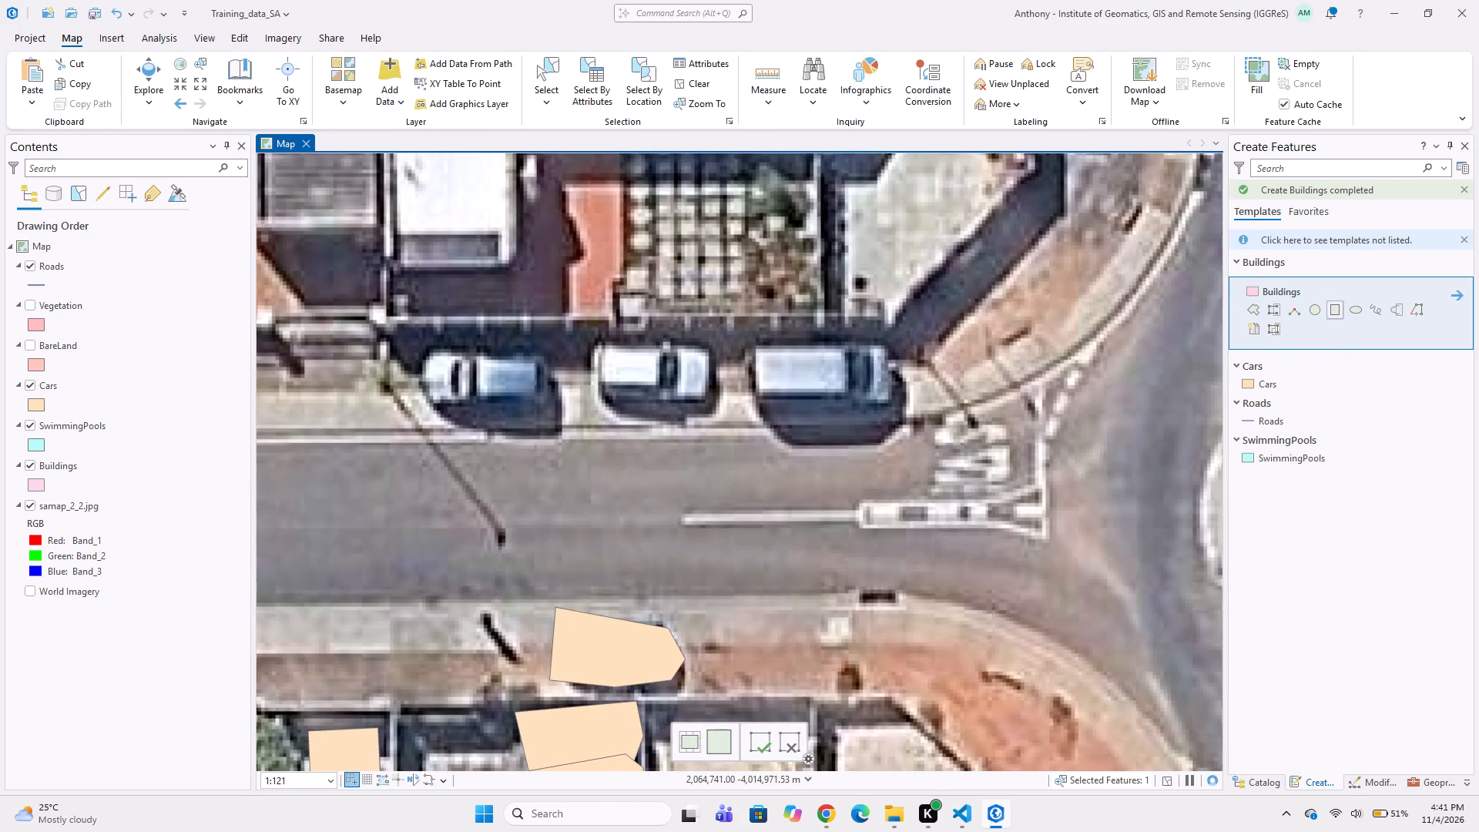
click(742, 342)
click(887, 337)
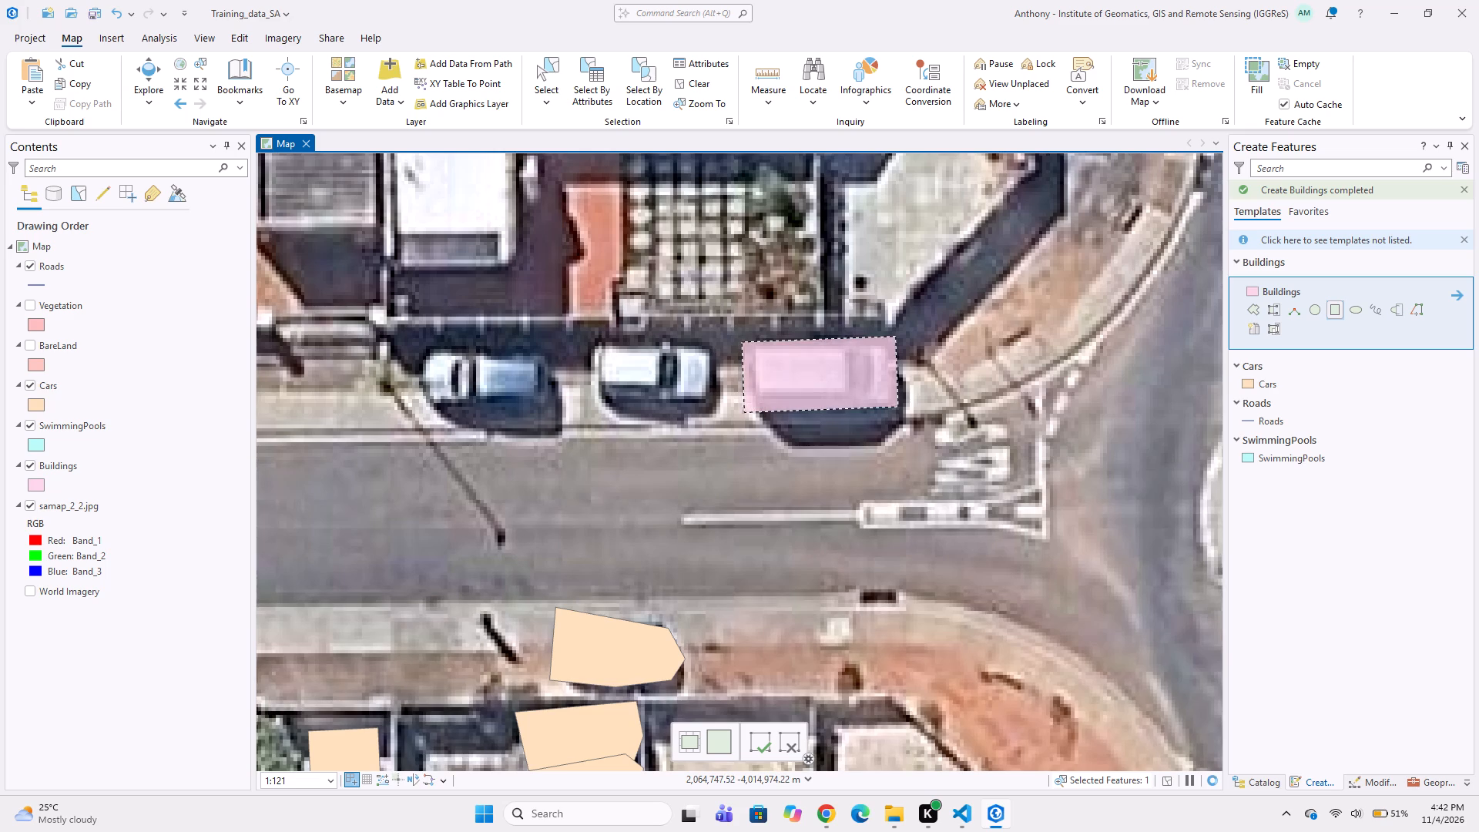
click(898, 407)
Digitize a rectangular Buildings polygon around the middle white vehicle in the row parked along the north side of Sloop St.
middle_drag(591, 404, 714, 377)
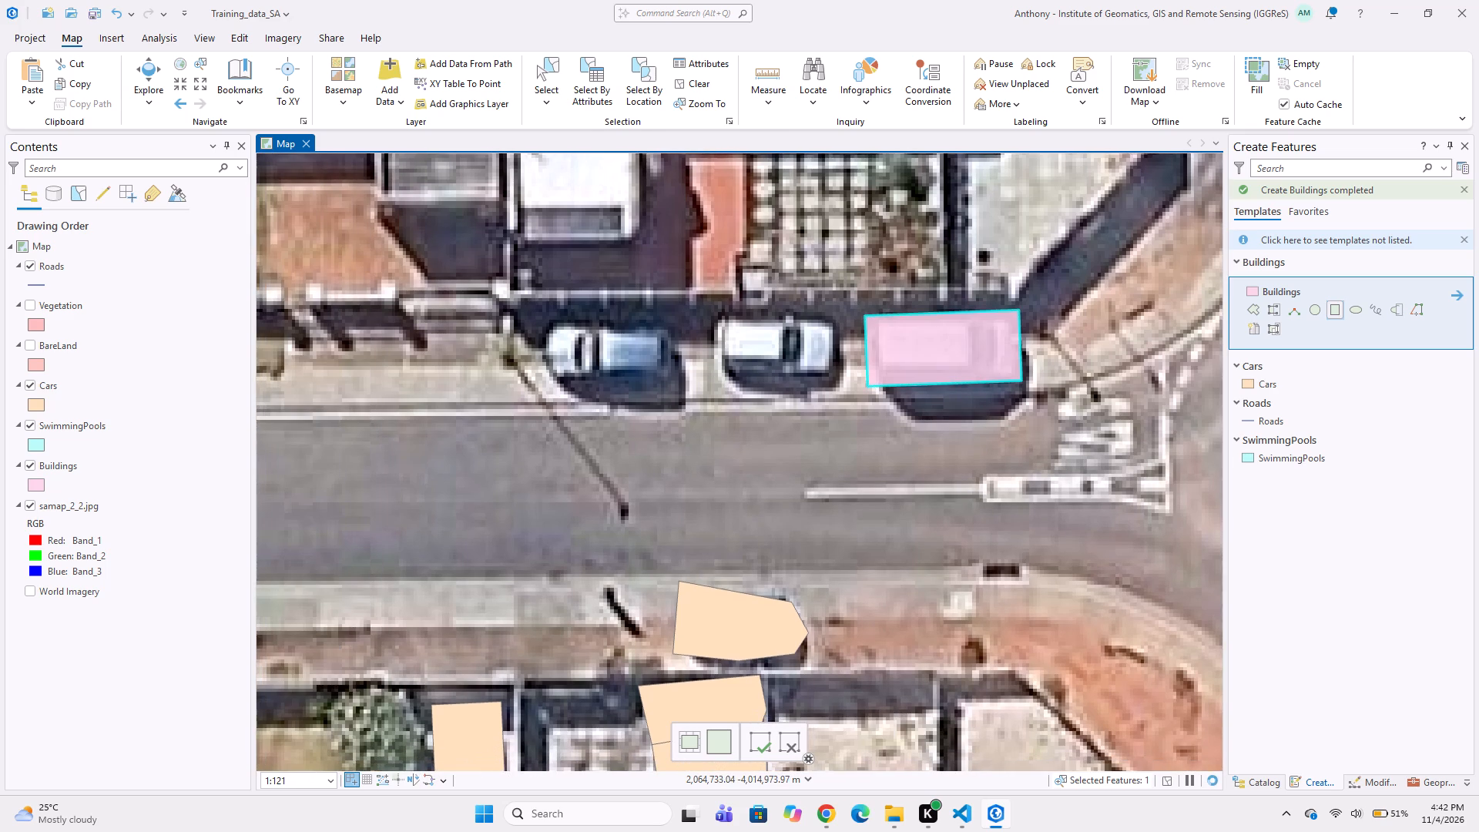
scroll(698, 340, up, 1)
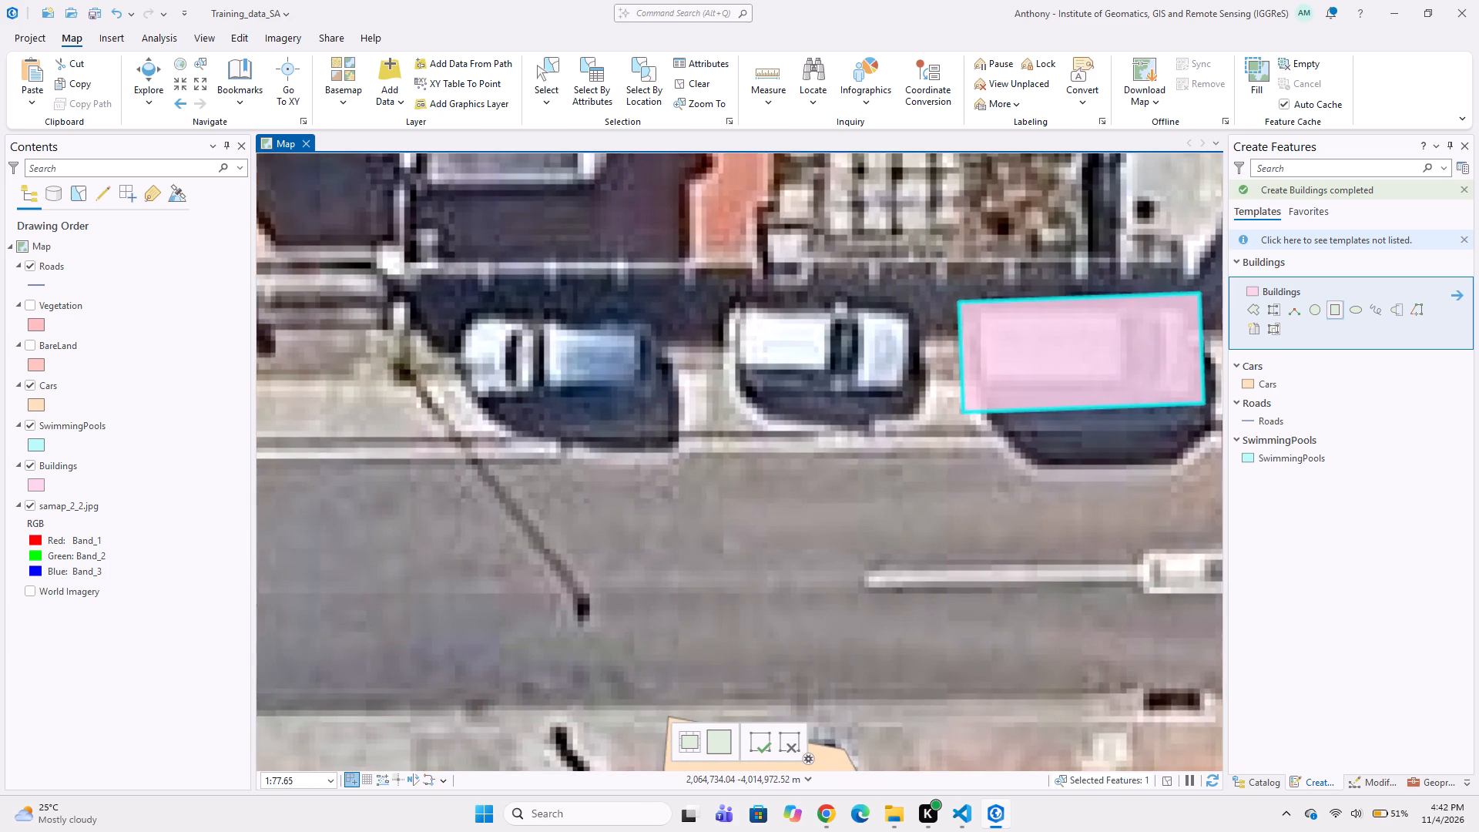
click(720, 299)
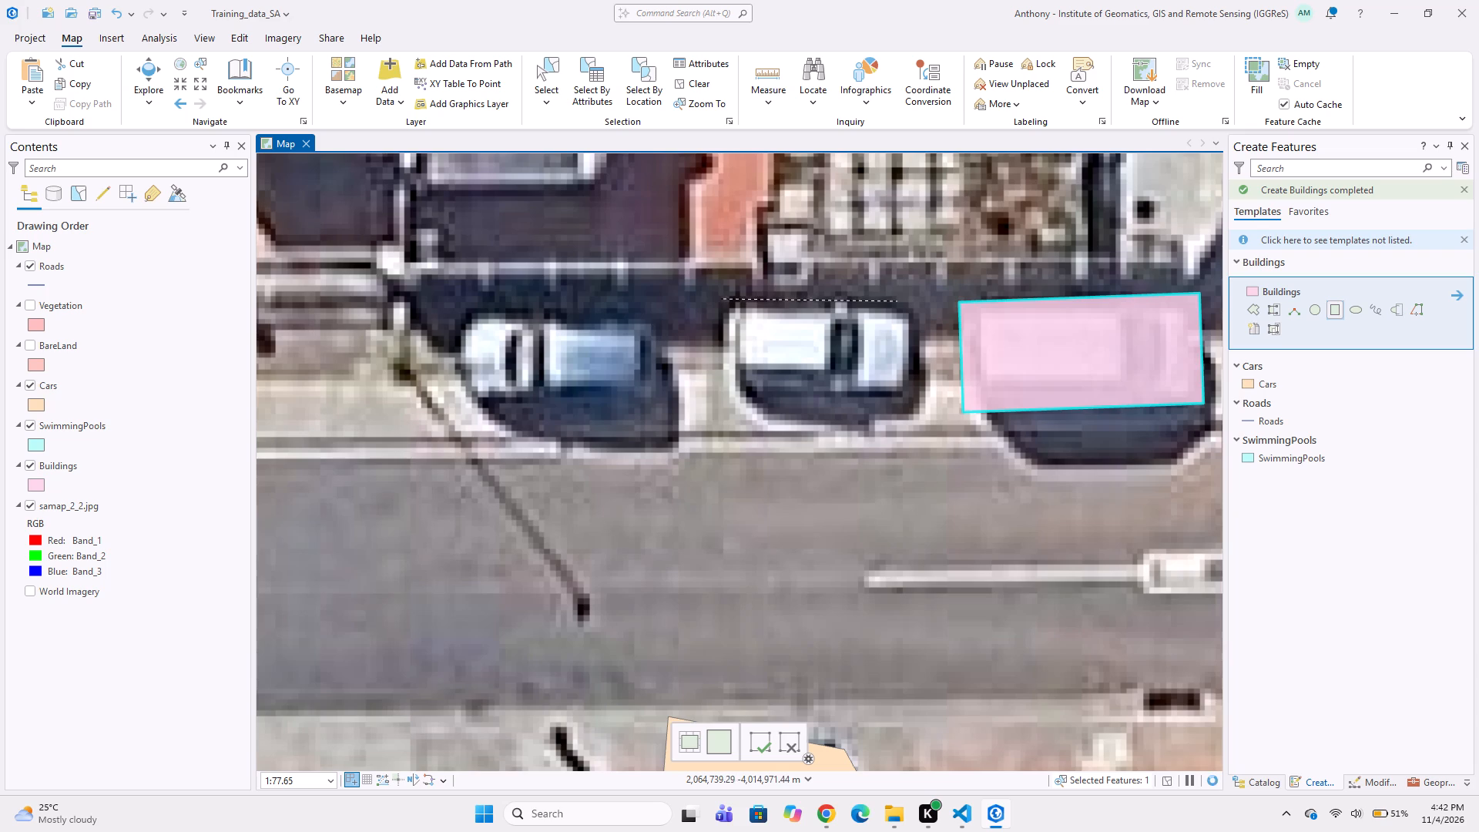
click(917, 307)
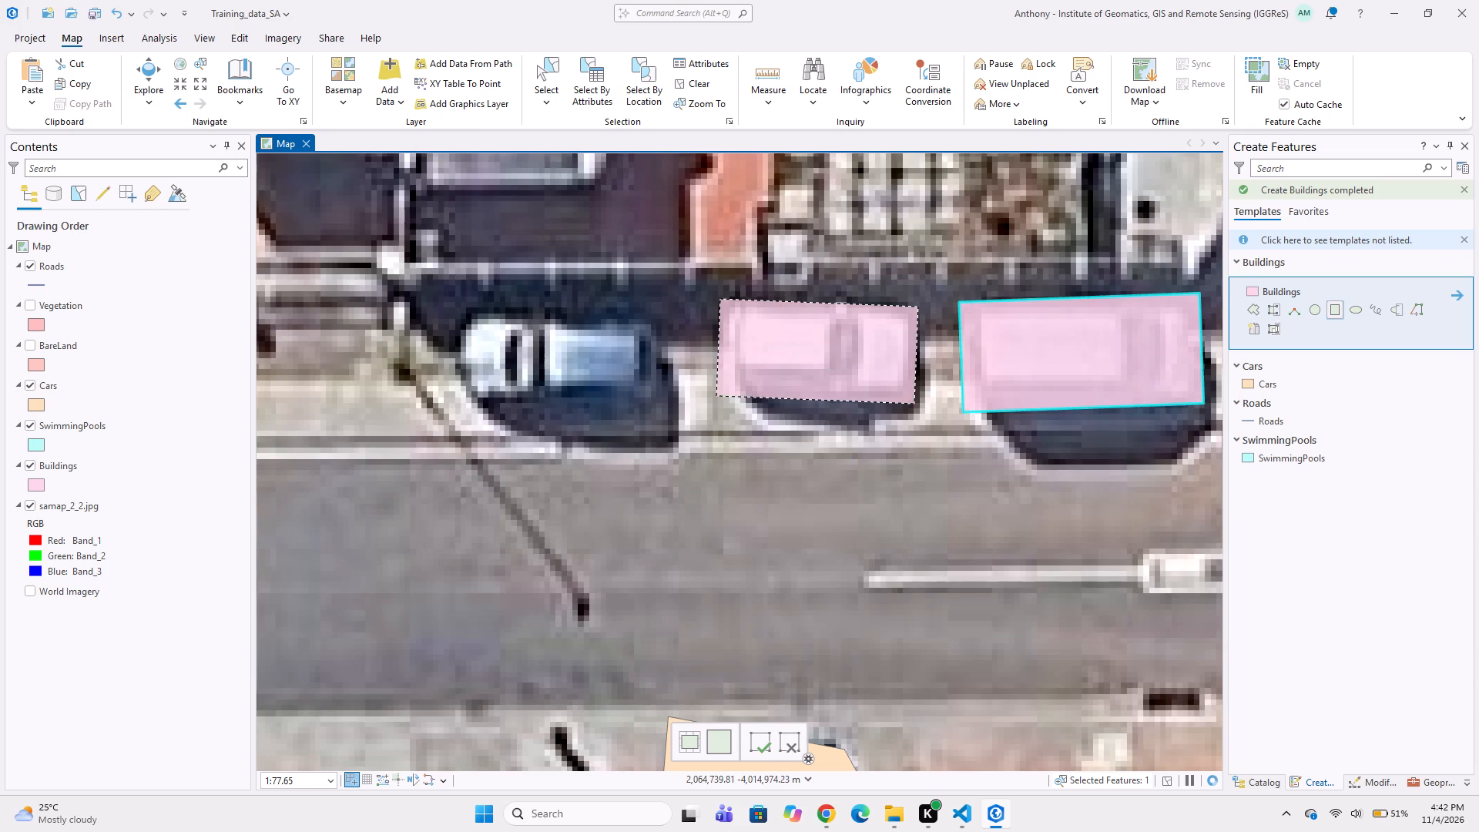
click(914, 407)
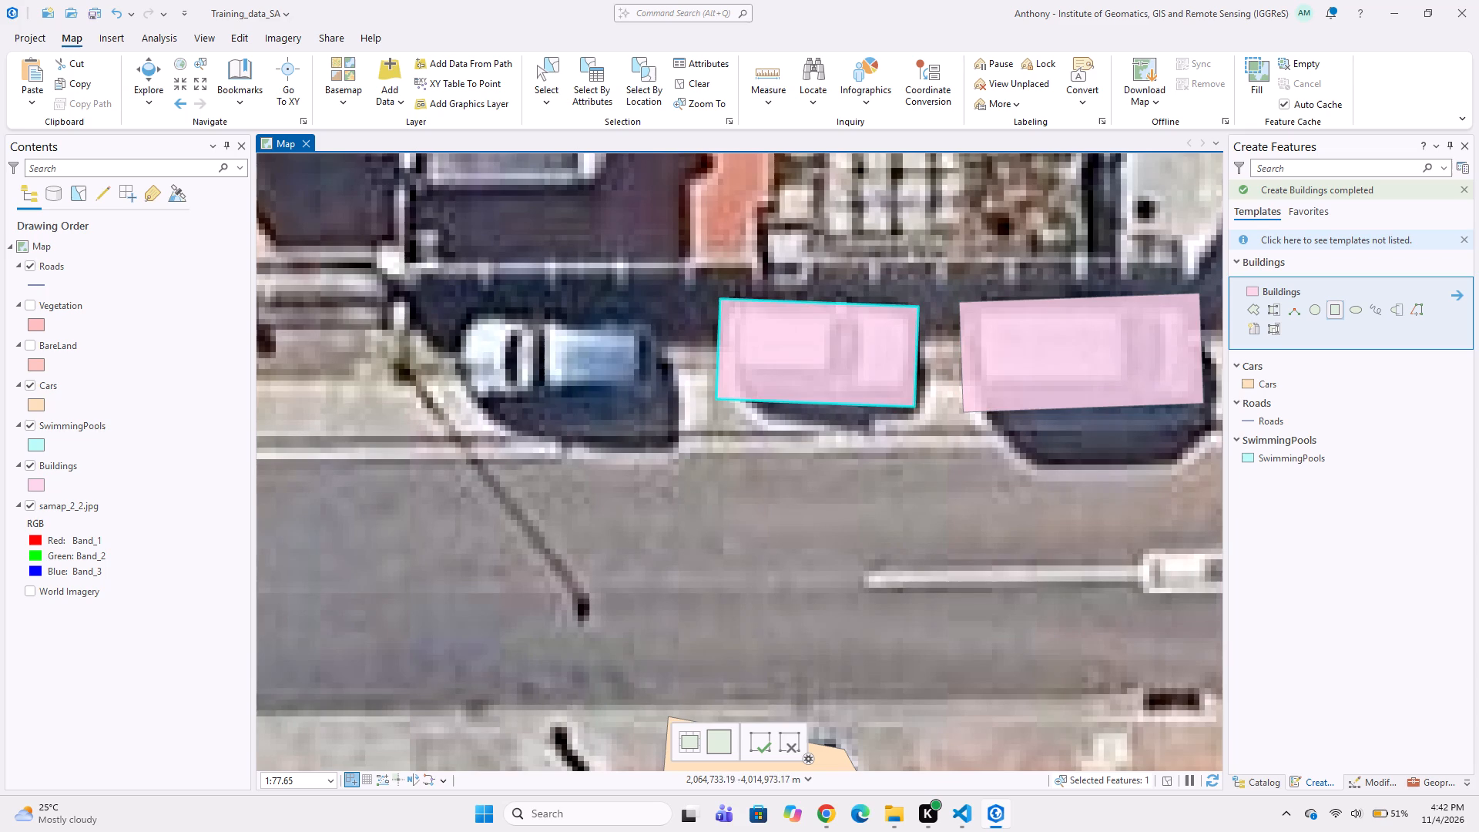
Digitize a rectangular Buildings polygon around the westernmost, blue-and-white vehicle in the same parked row on Sloop St.
click(448, 304)
click(663, 313)
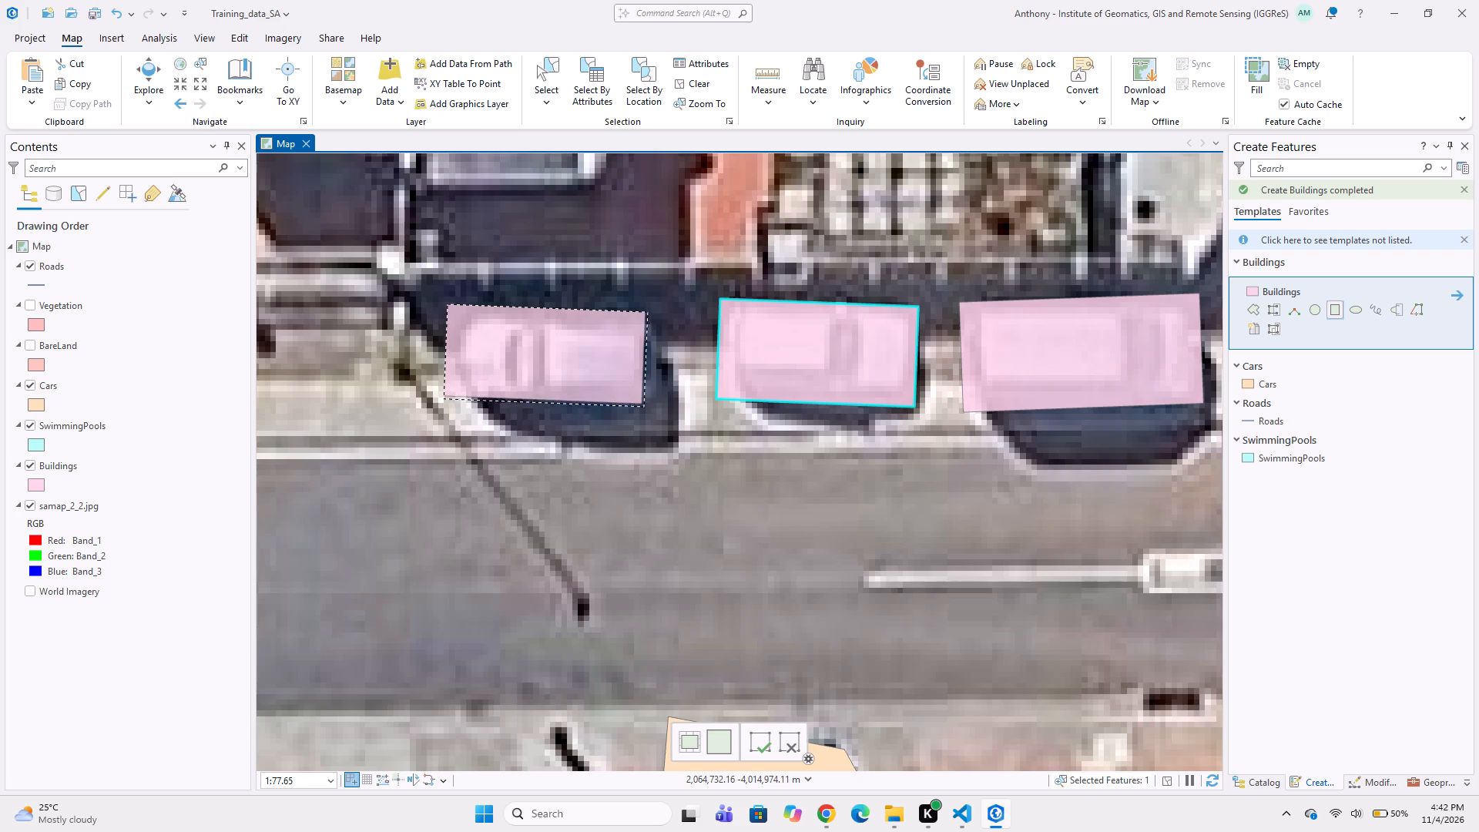
click(660, 418)
Digitize a four-corner Buildings polygon around the red-roofed house directly north of the parked vehicles, at the Sloop St and Dennegeur Ave corner.
scroll(509, 409, down, 2)
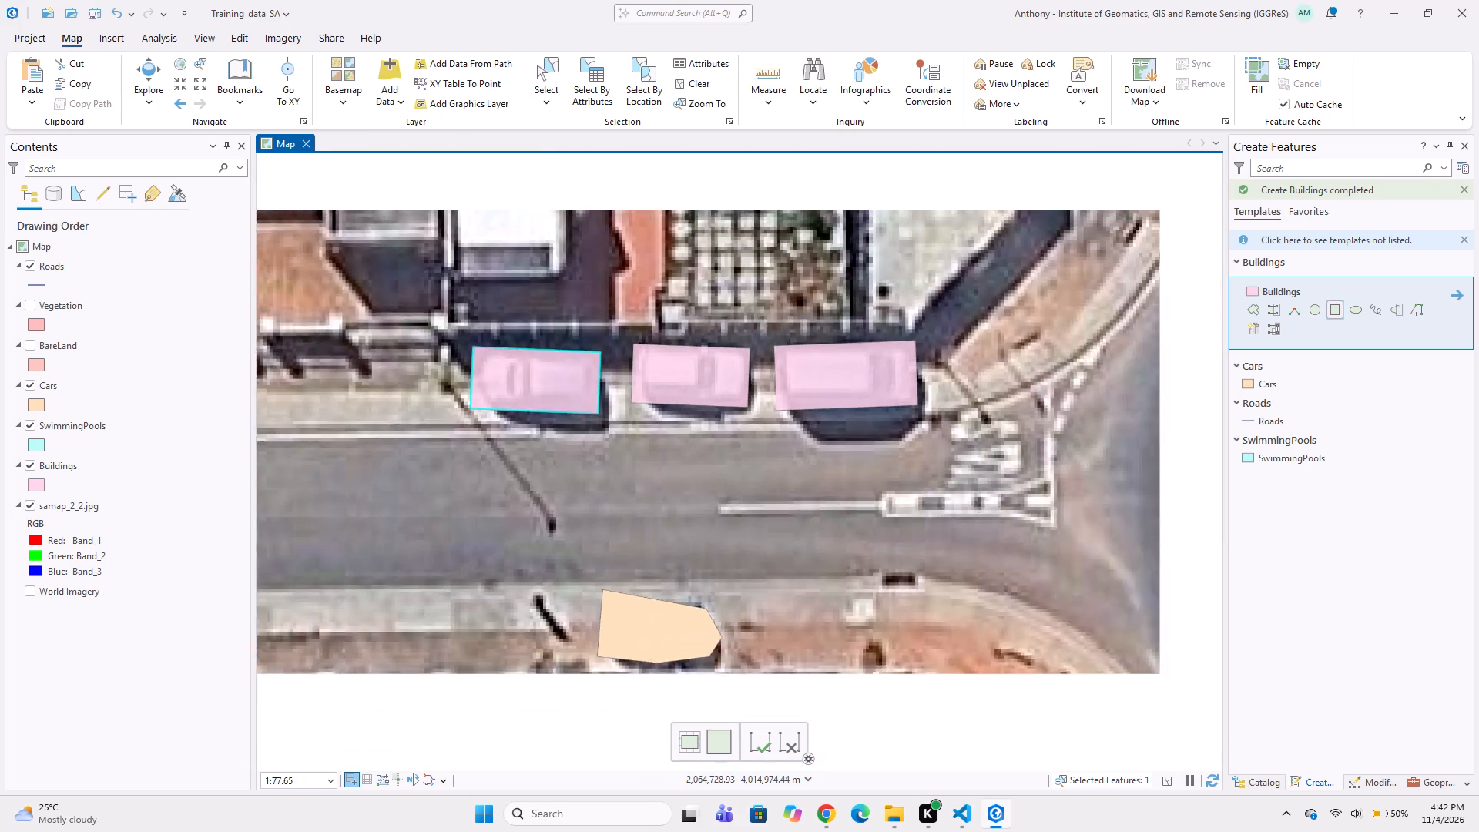
middle_drag(566, 404, 676, 434)
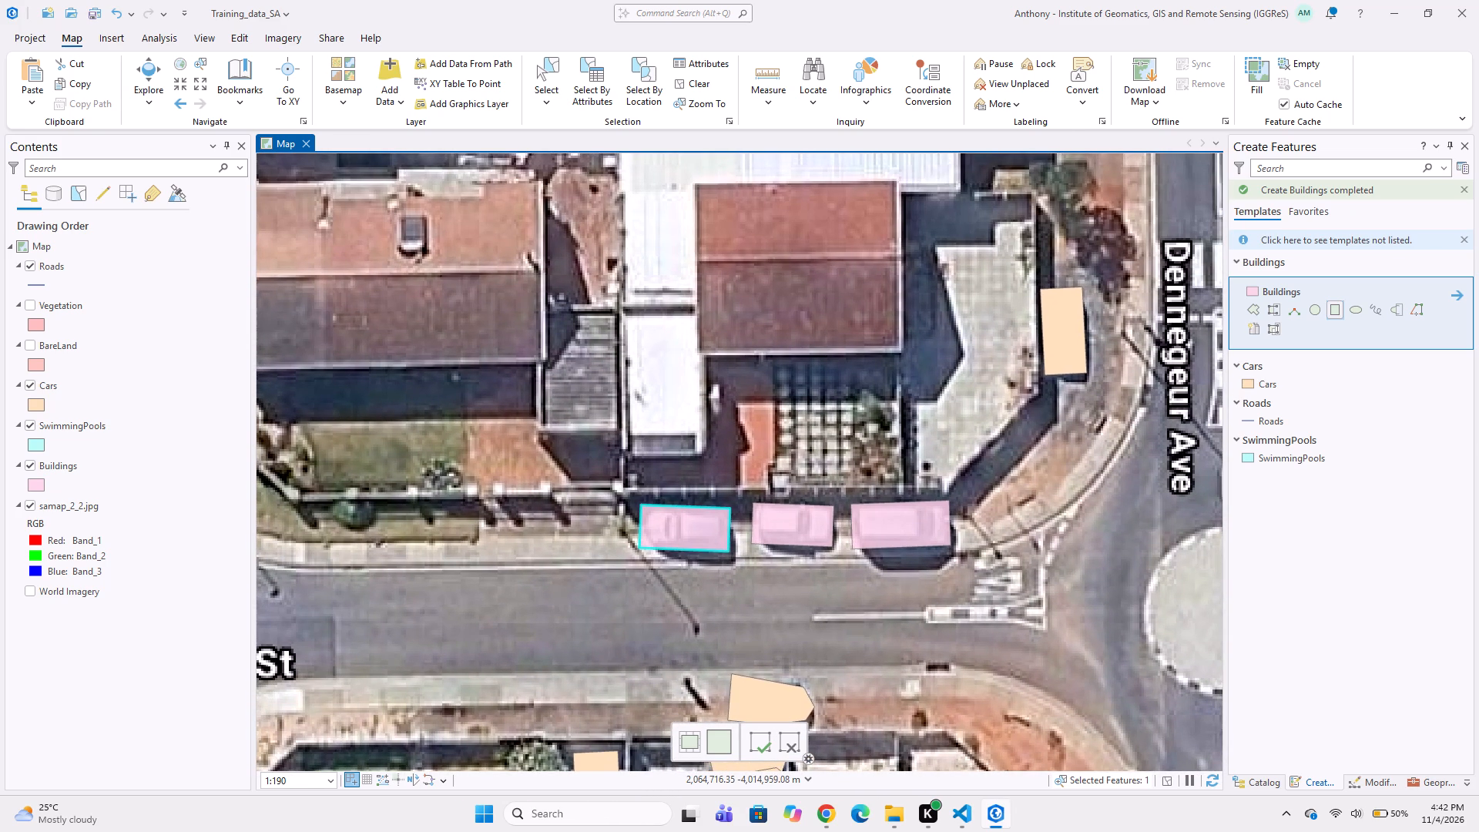
middle_drag(636, 380, 696, 509)
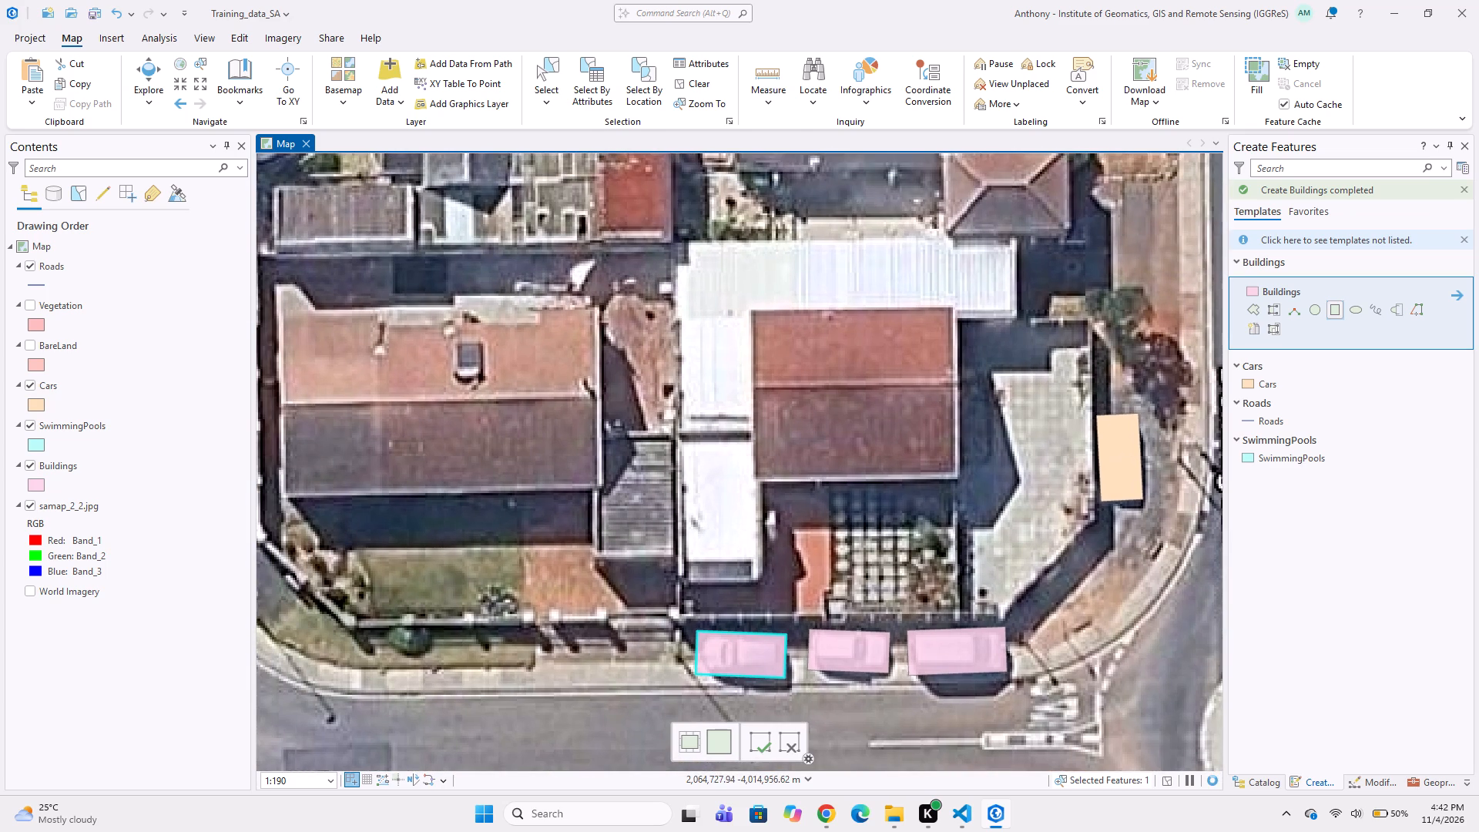
click(1256, 310)
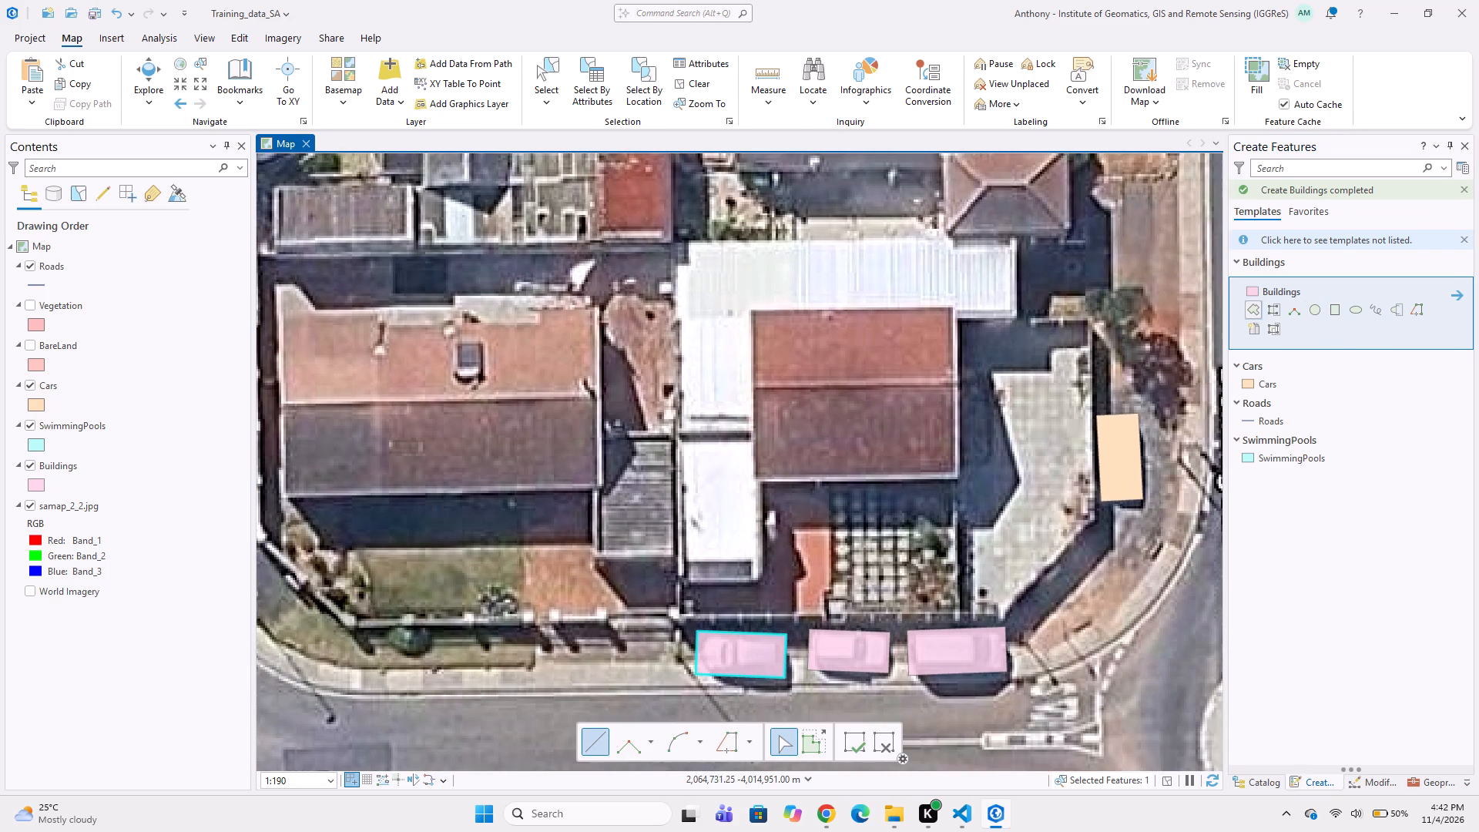
click(746, 307)
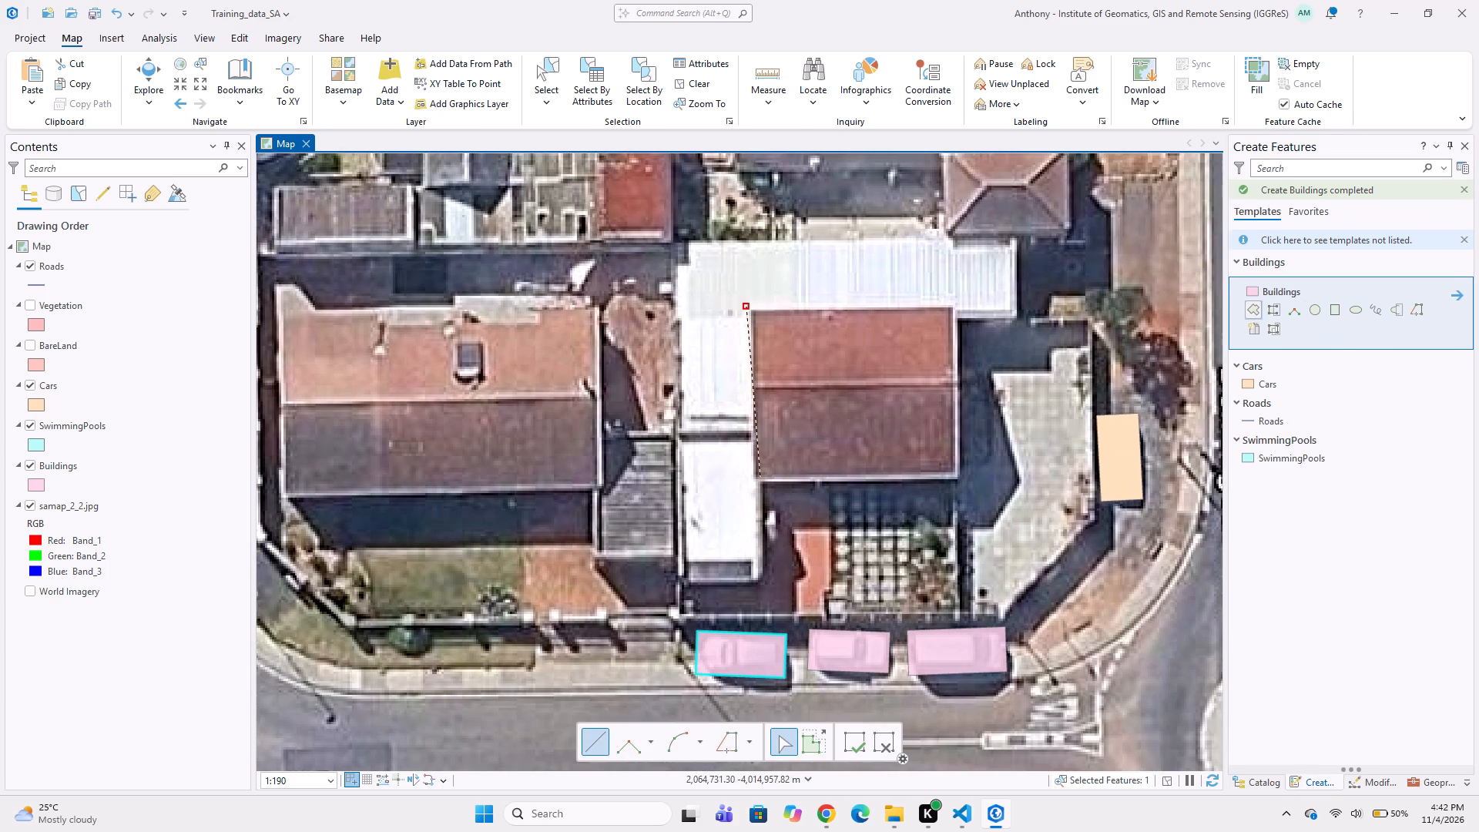
click(753, 482)
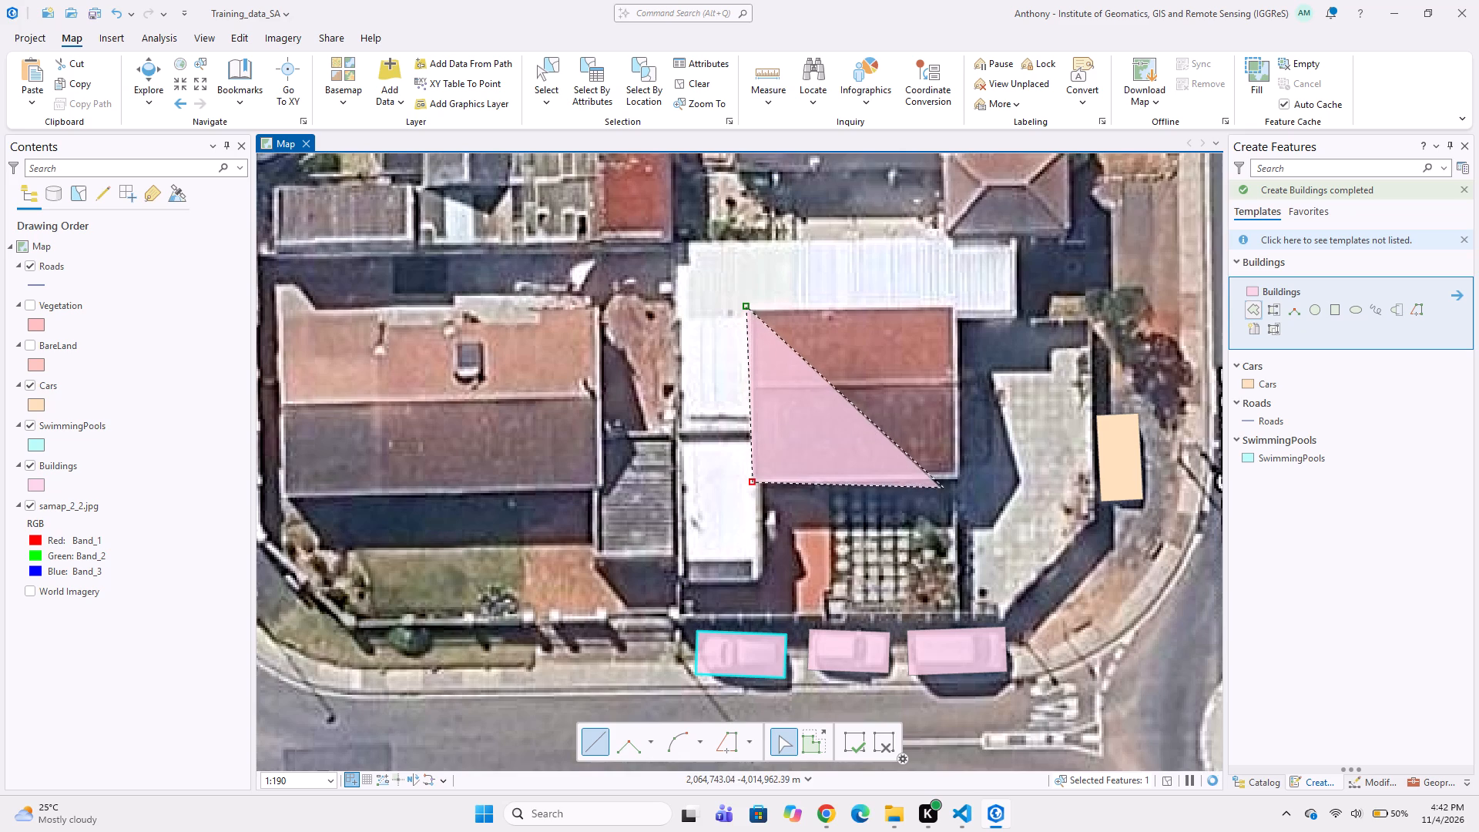
drag(960, 477, 960, 469)
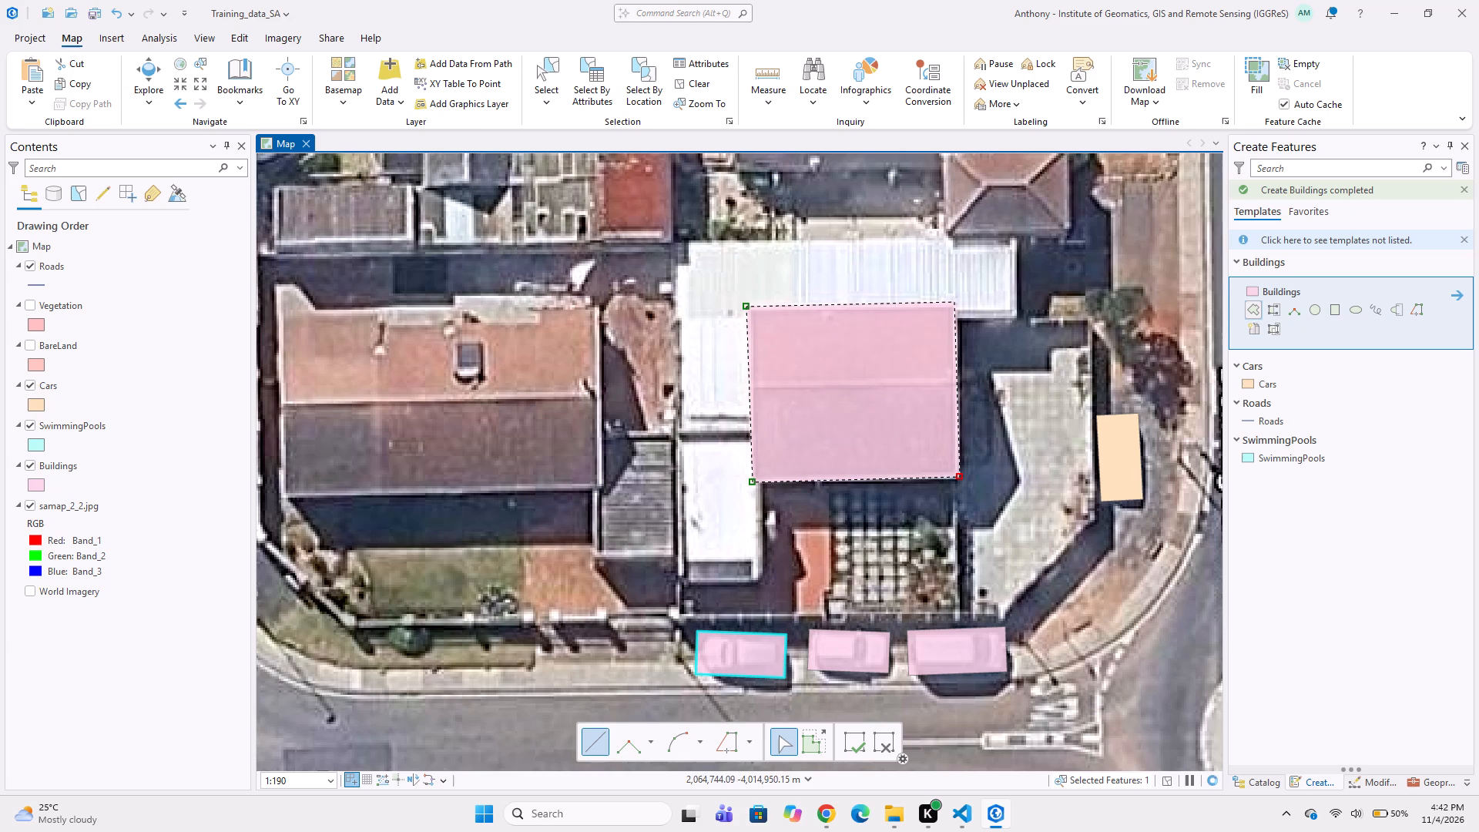
double_click(954, 302)
Digitize an L-shaped Buildings polygon around the white roof wrapping the north and west sides of the house at Sloop St and Dennegeur Ave.
click(957, 320)
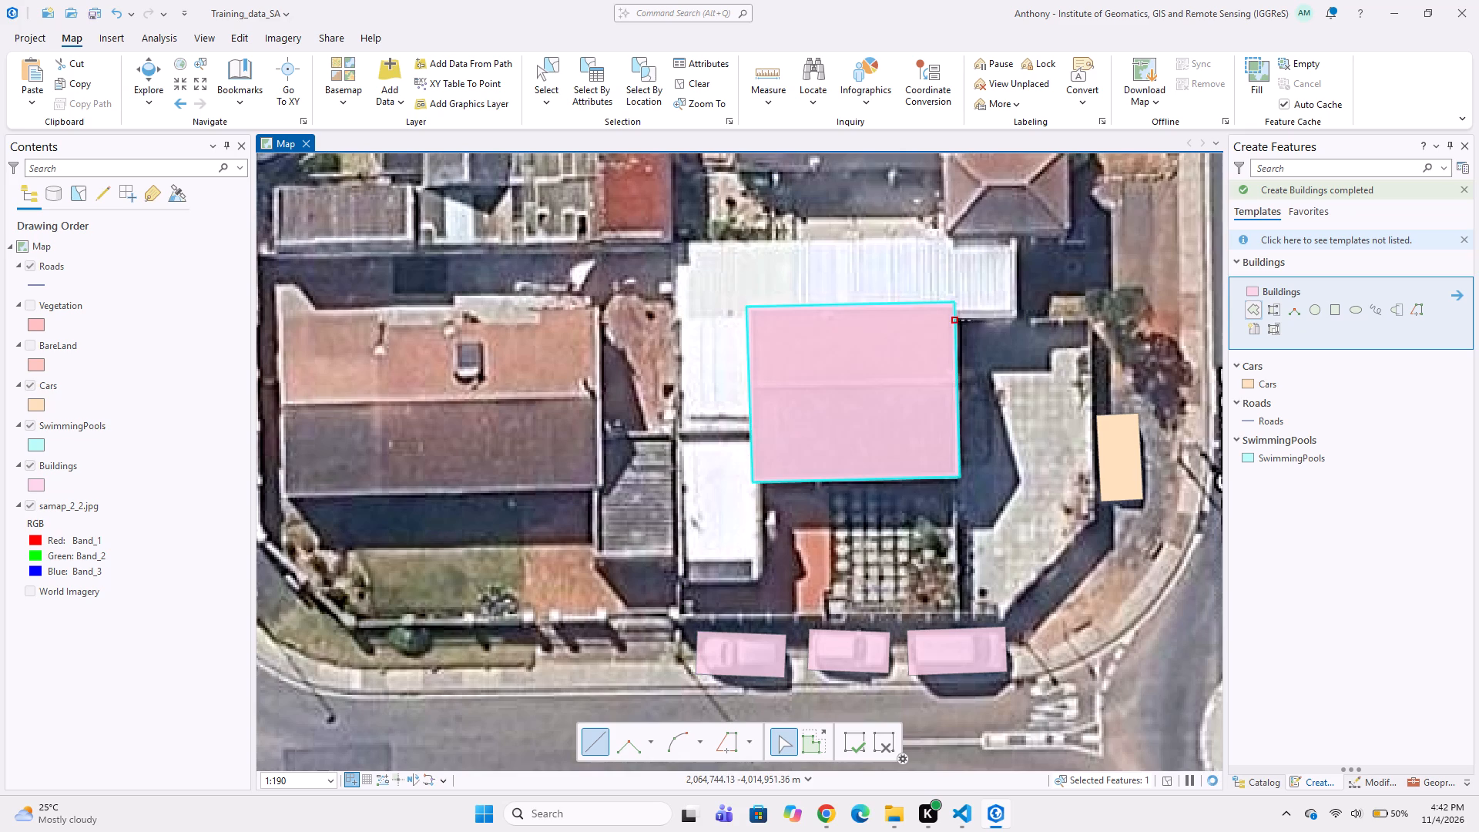
click(1019, 323)
click(1014, 240)
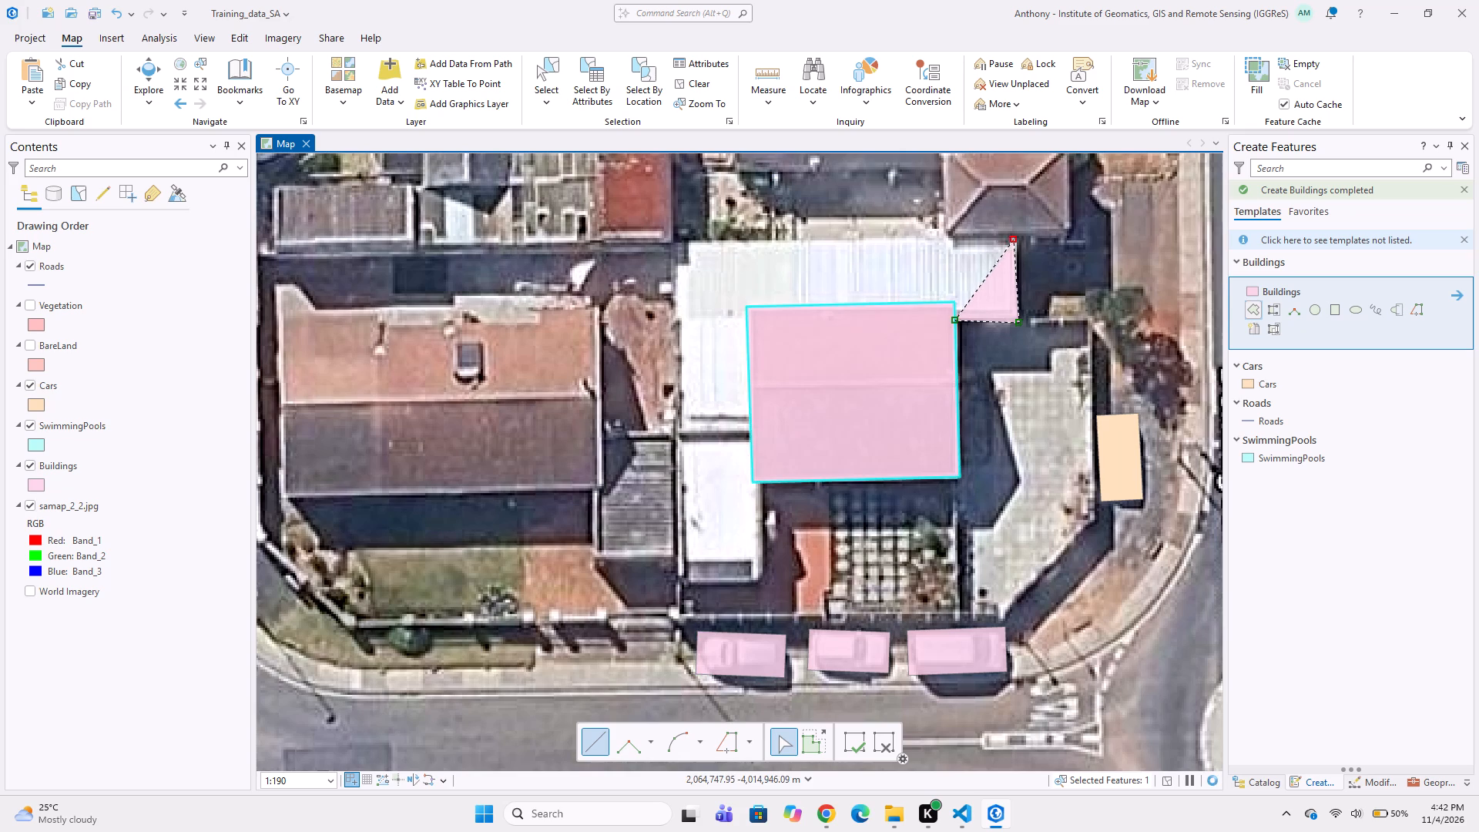
click(674, 237)
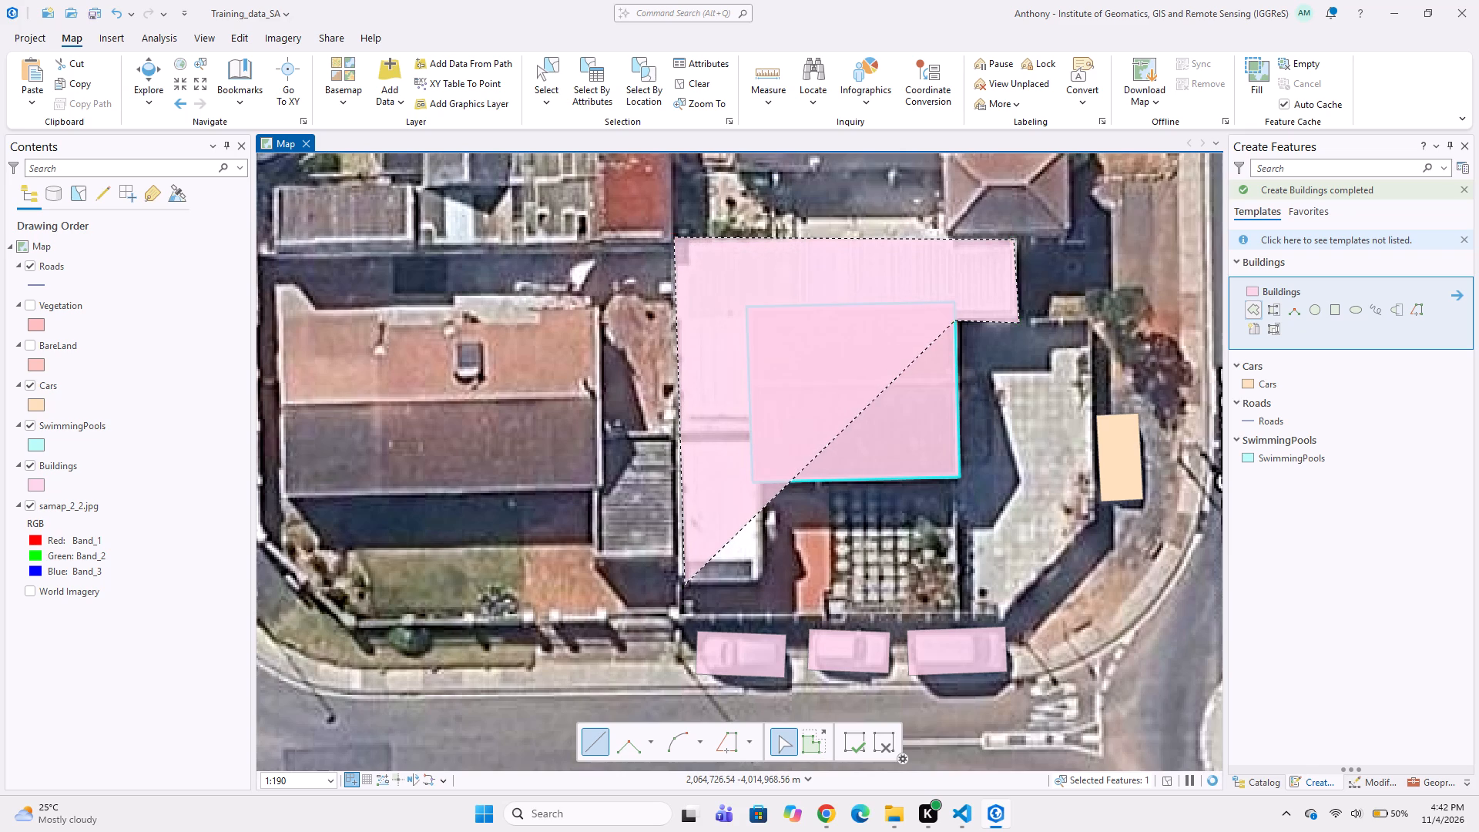
click(685, 585)
click(760, 579)
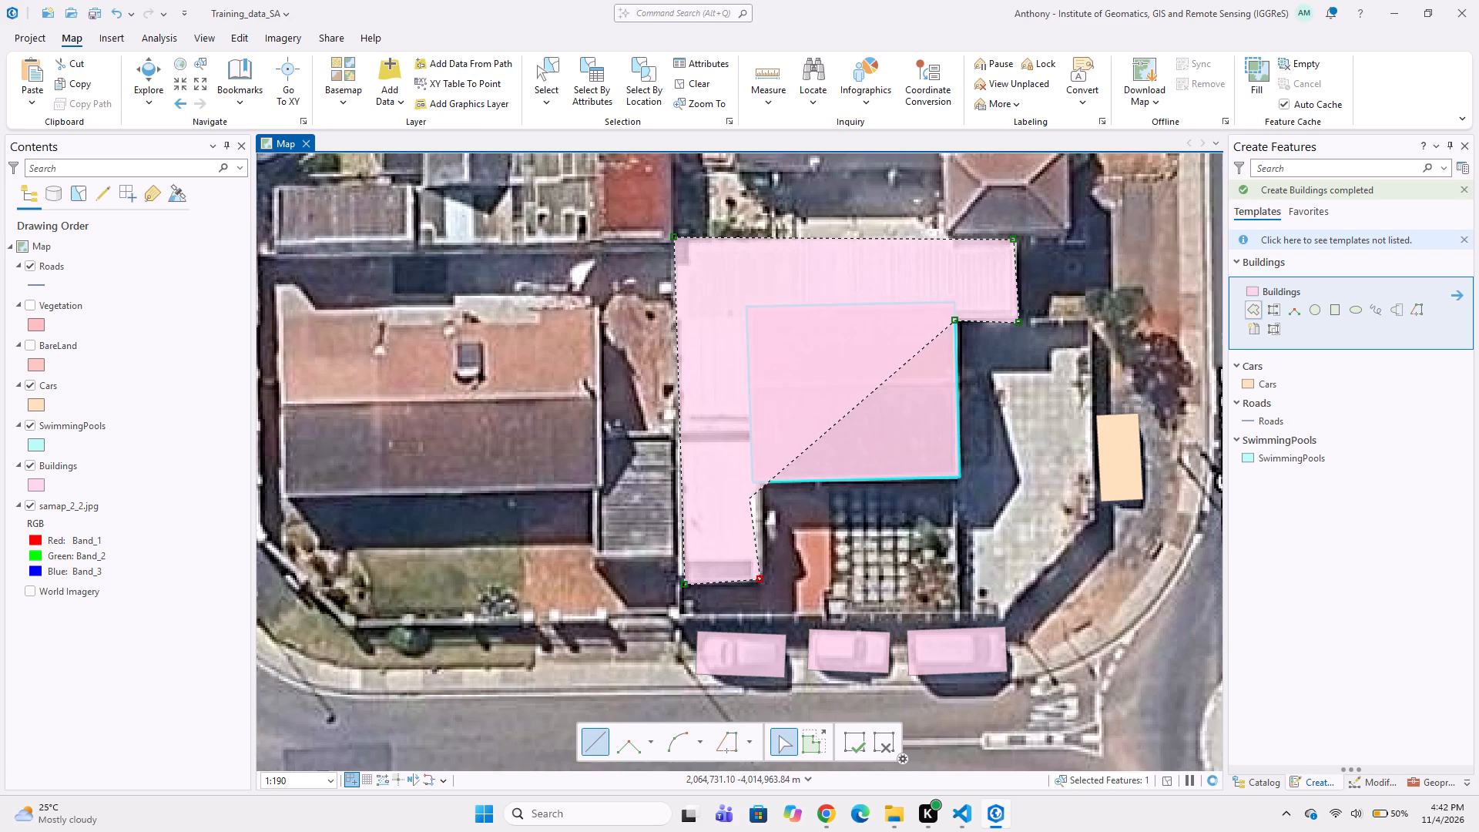
drag(752, 485, 755, 477)
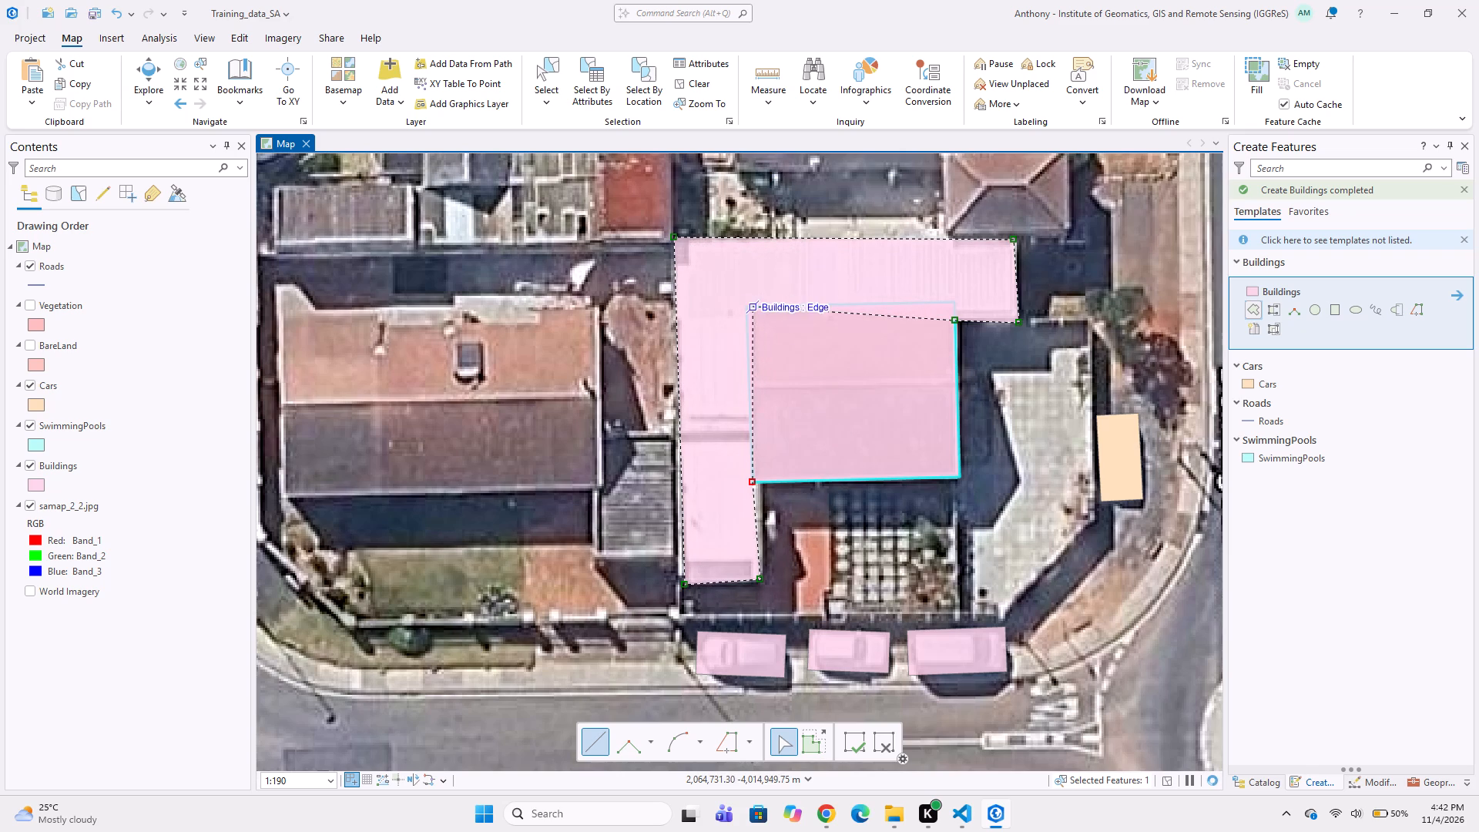
click(747, 301)
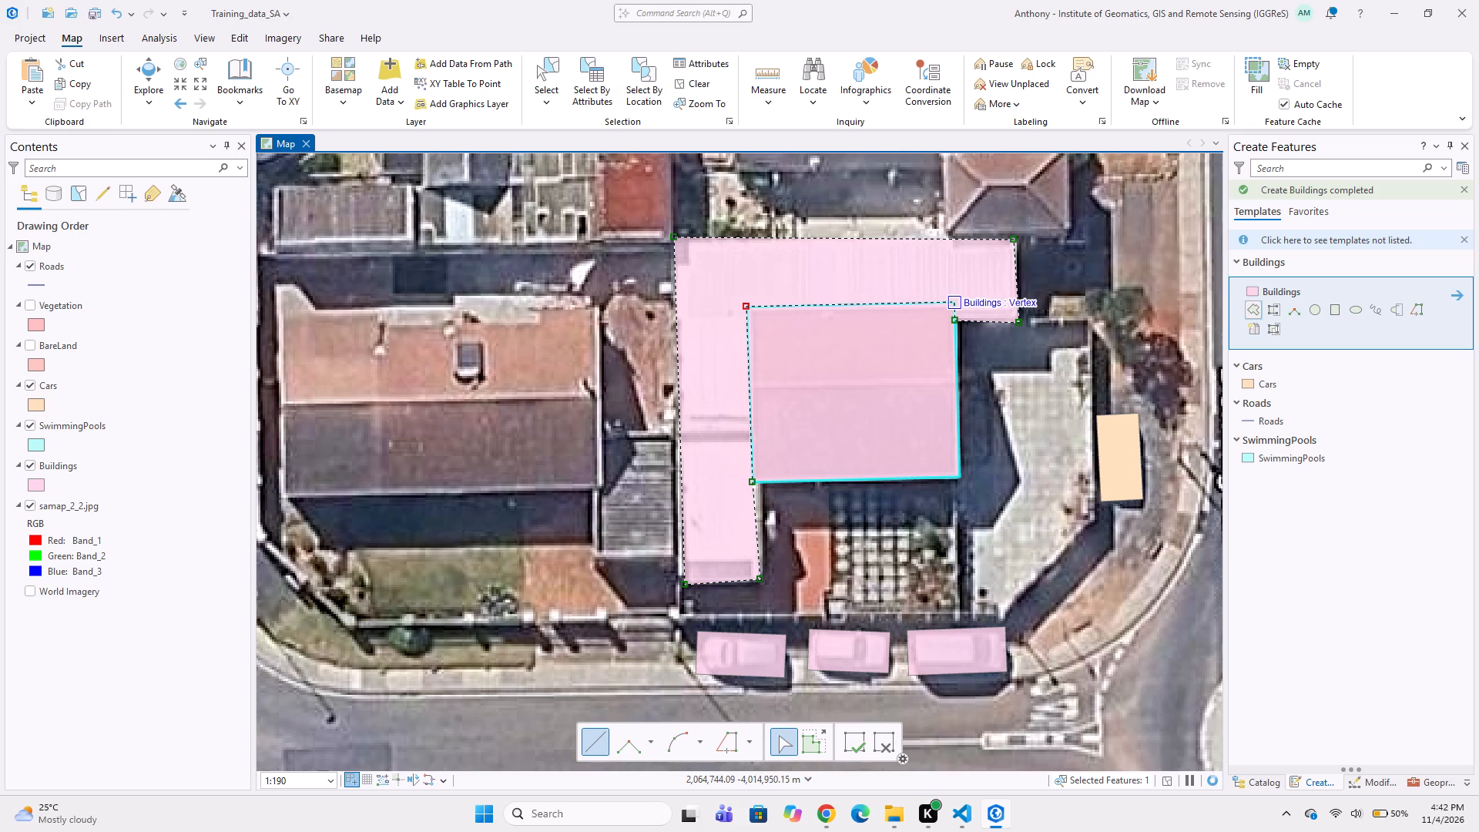
double_click(954, 301)
Digitize a four-corner Buildings polygon around the small grey roof between the white L-shaped roof and the Clipper Rd corner house.
scroll(776, 407, down, 3)
middle_drag(822, 431, 900, 418)
scroll(900, 418, up, 1)
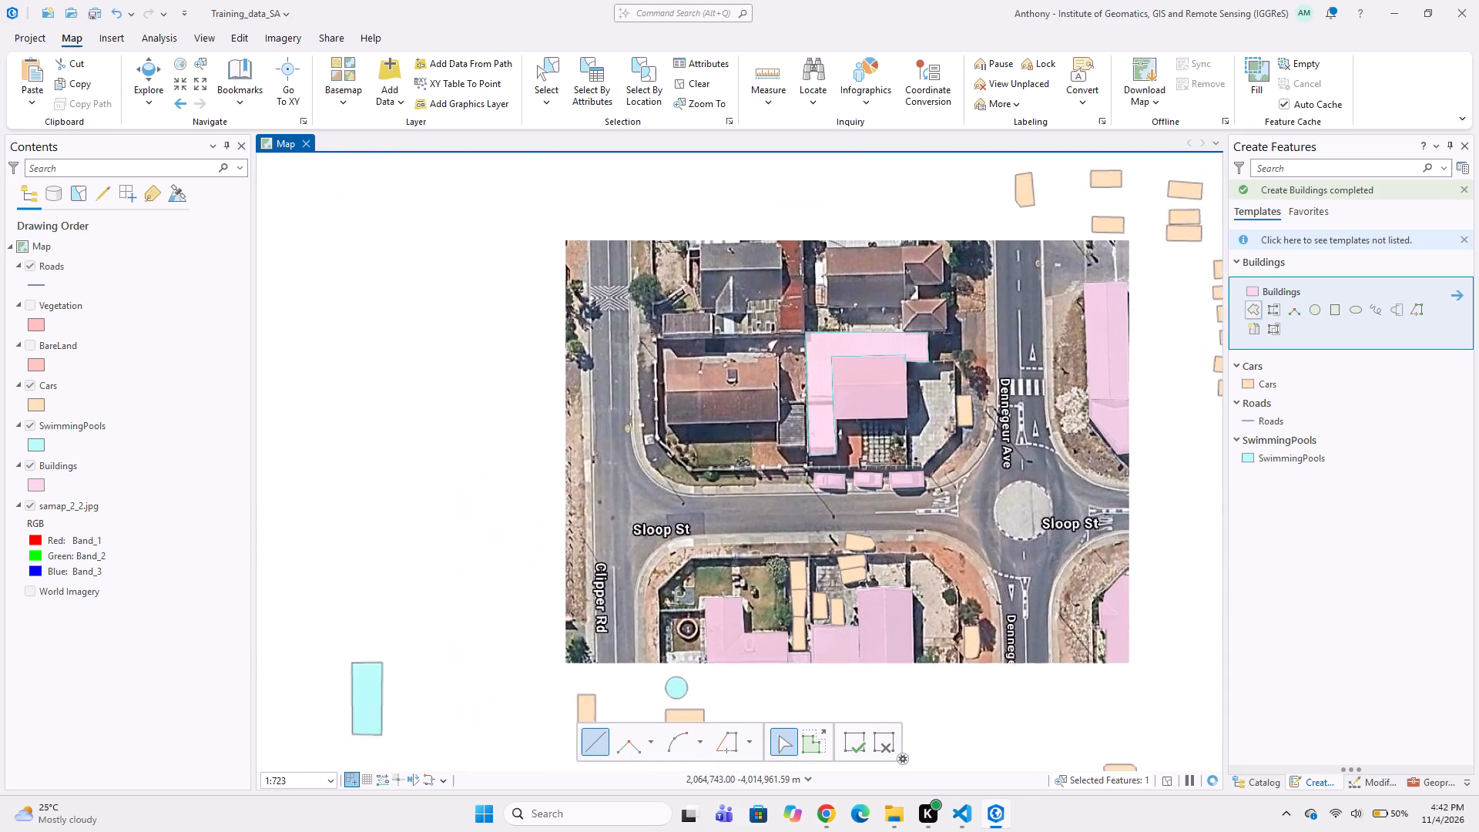
middle_drag(625, 409, 806, 439)
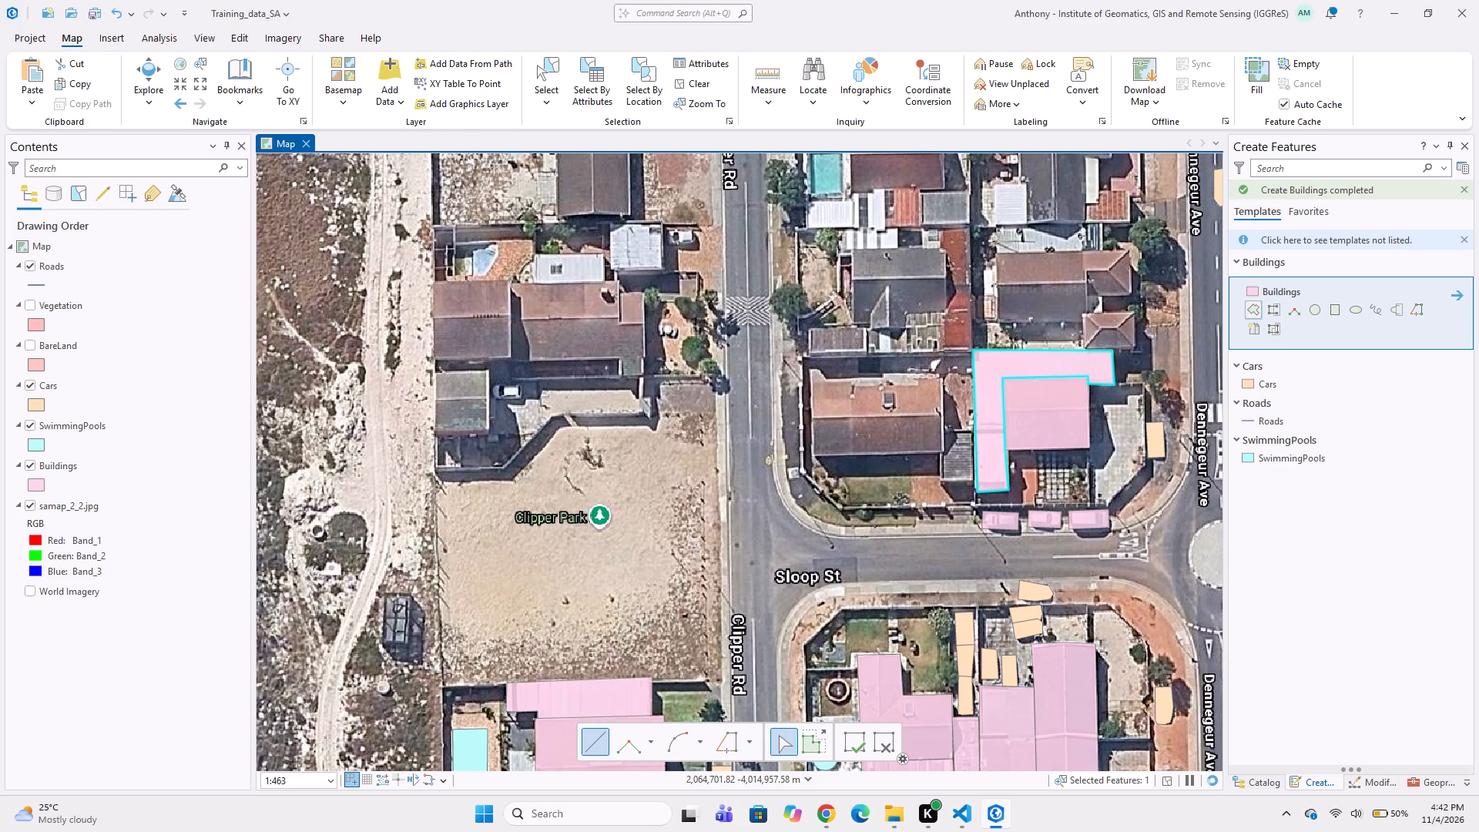
scroll(957, 485, up, 3)
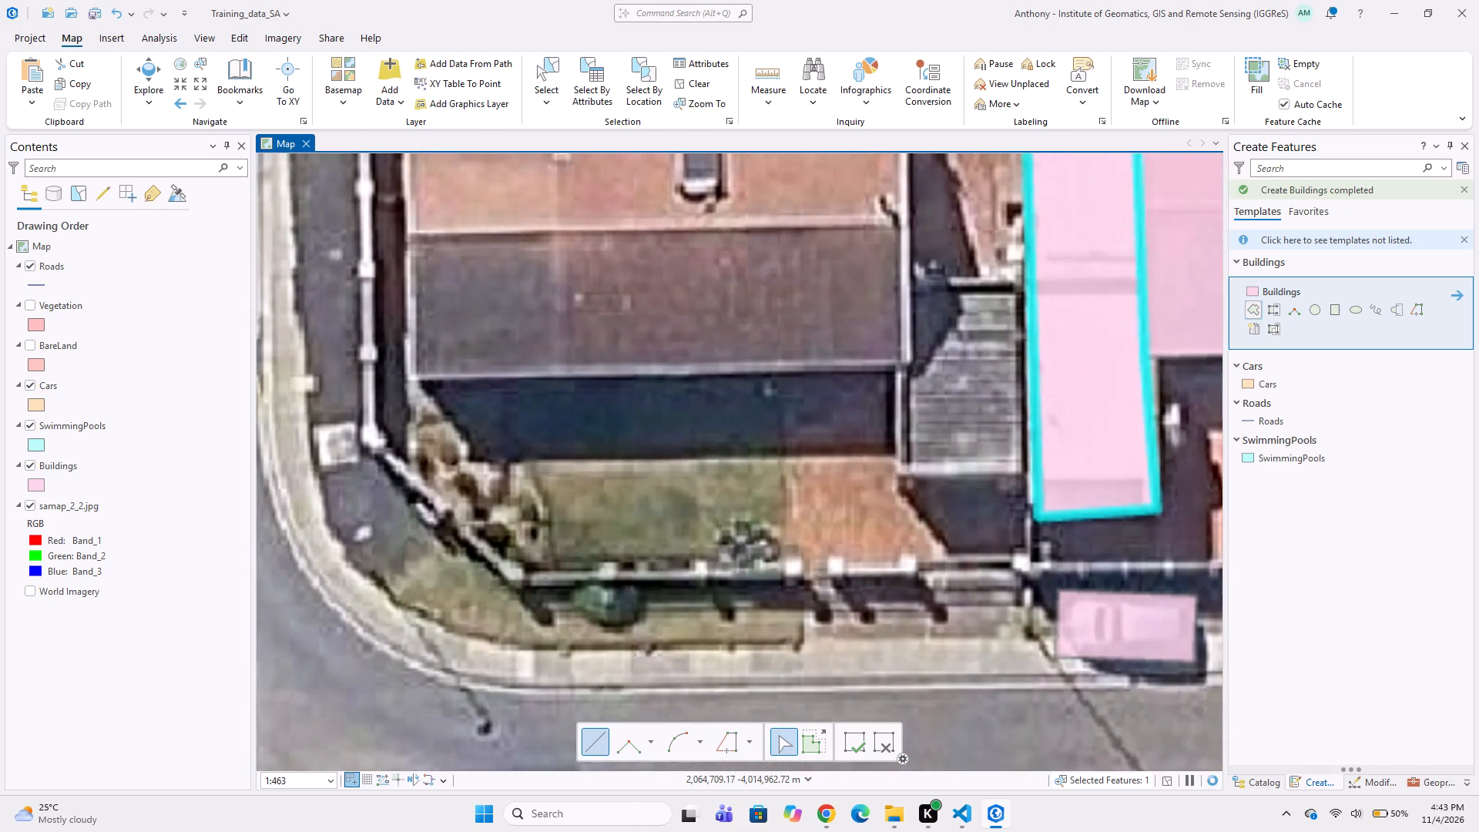
click(906, 272)
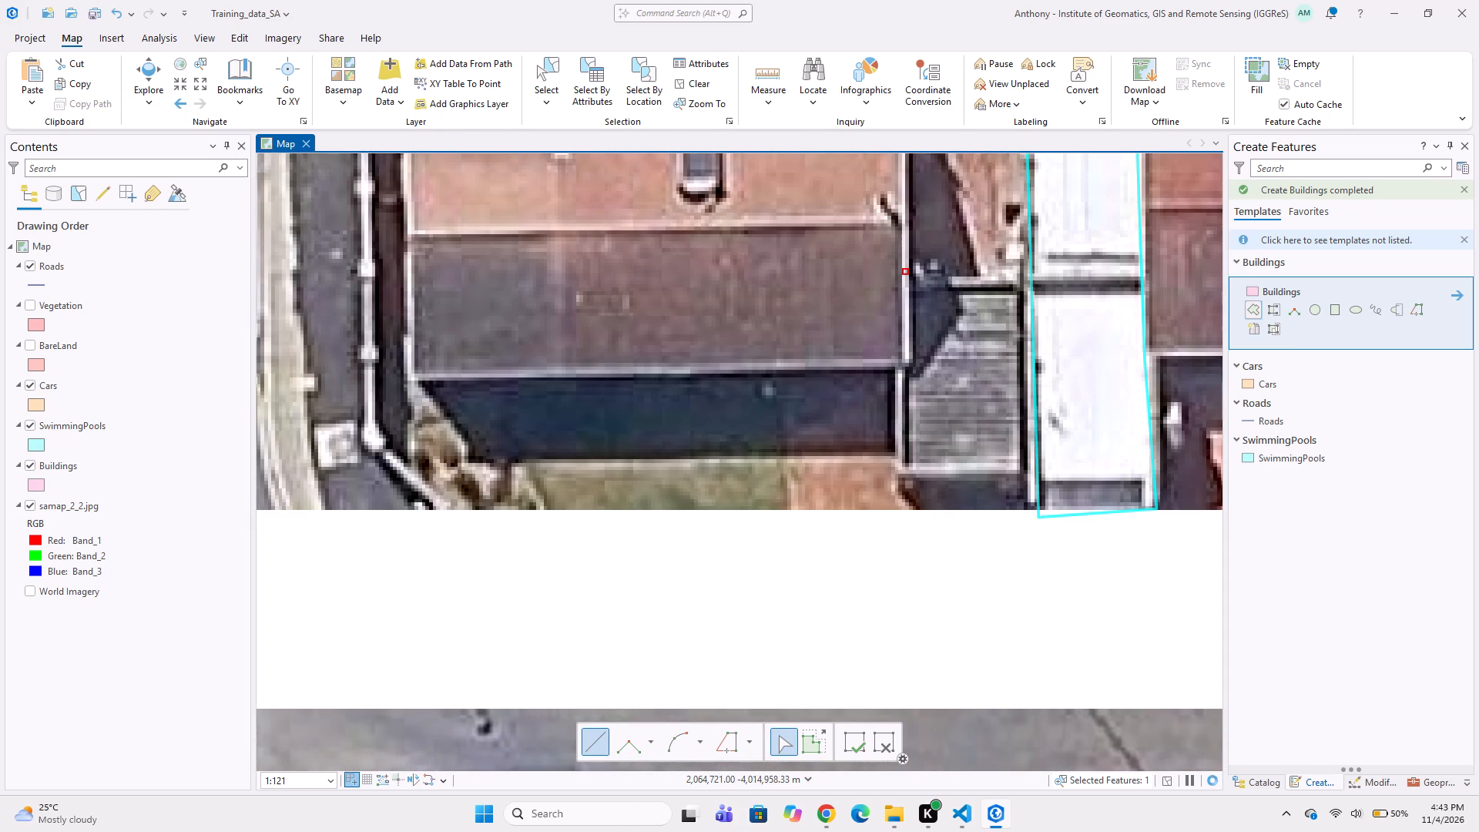
click(1032, 272)
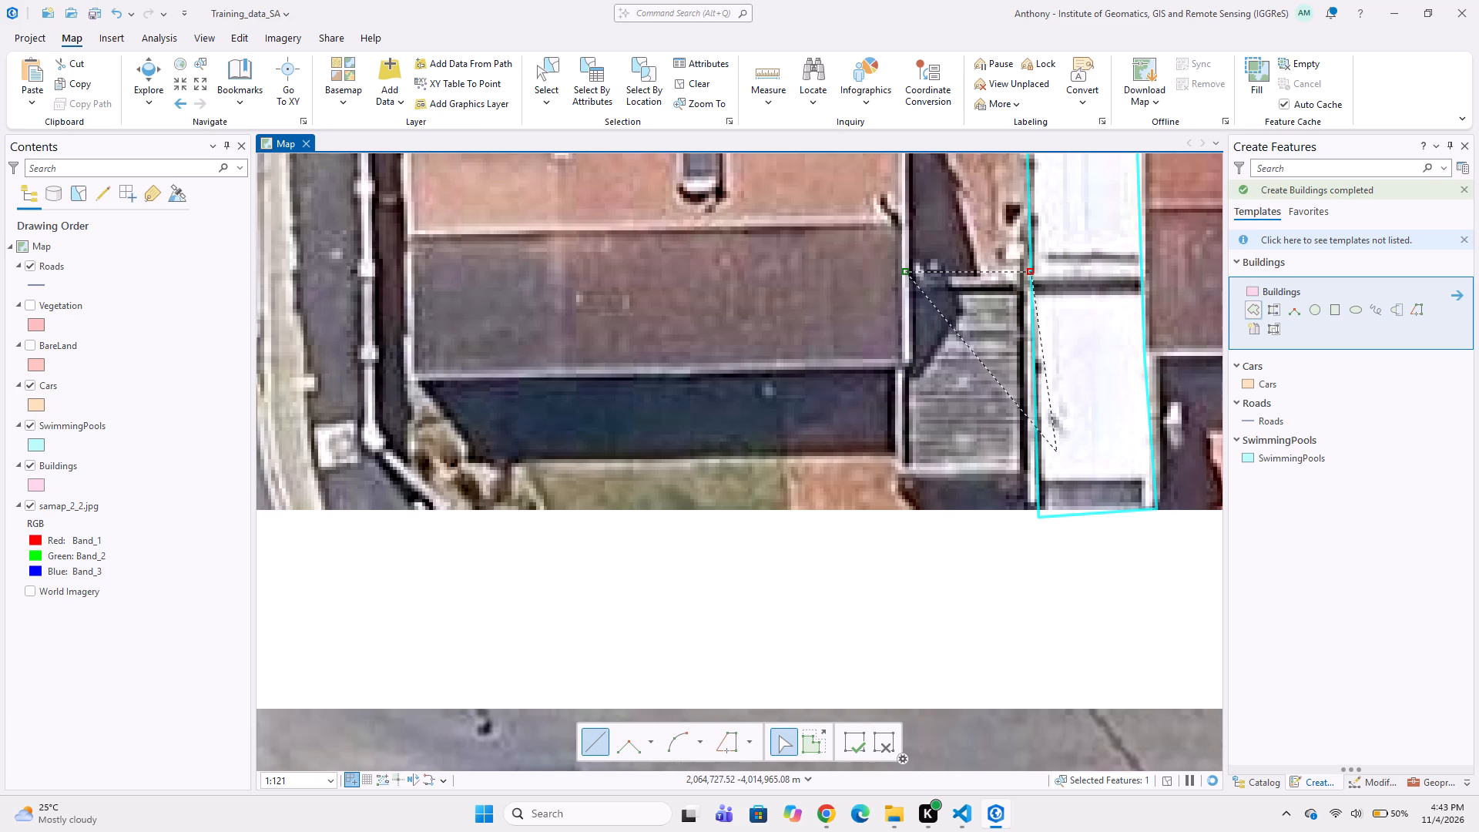
click(1033, 482)
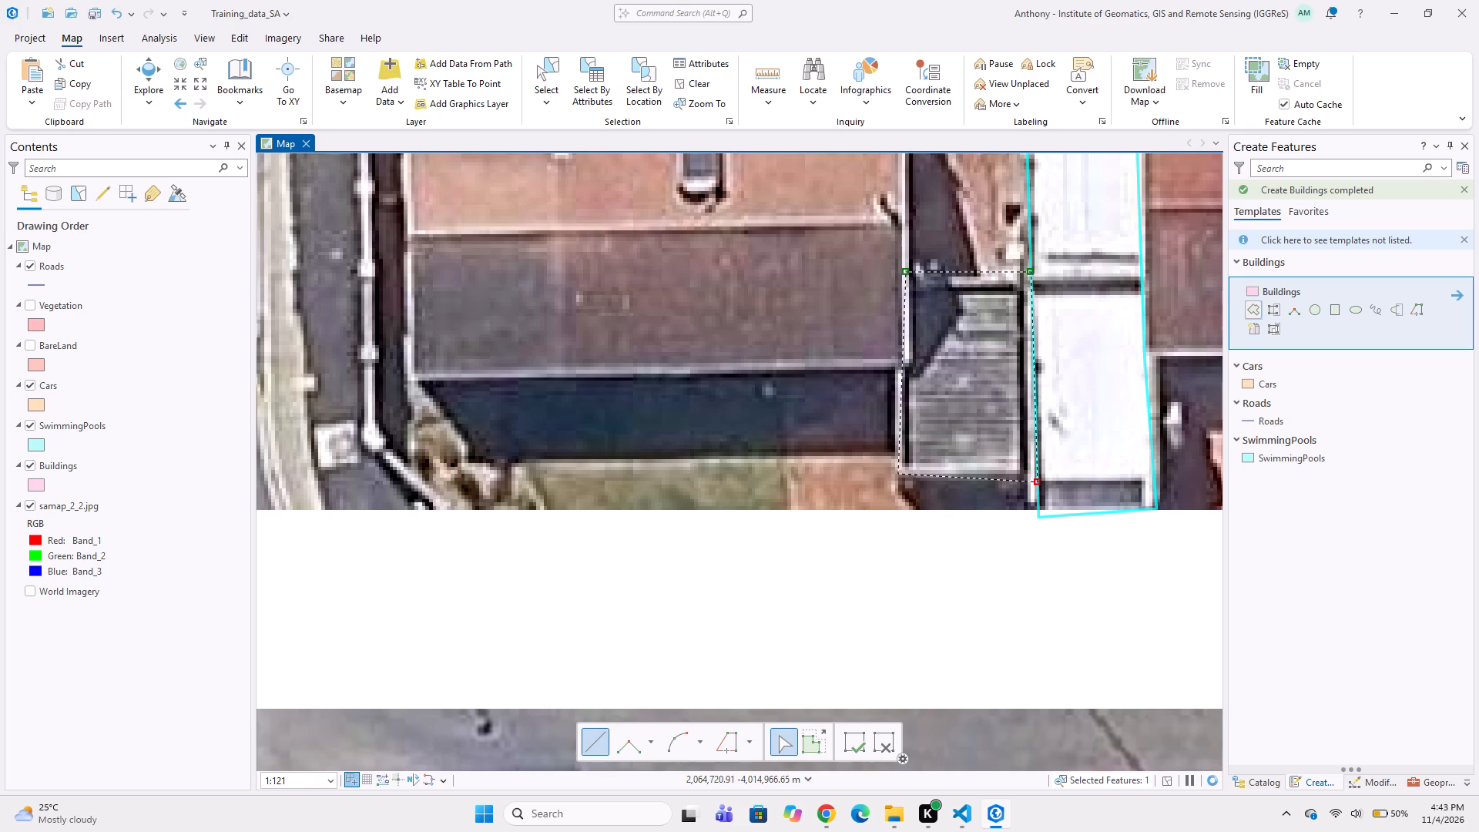
double_click(898, 474)
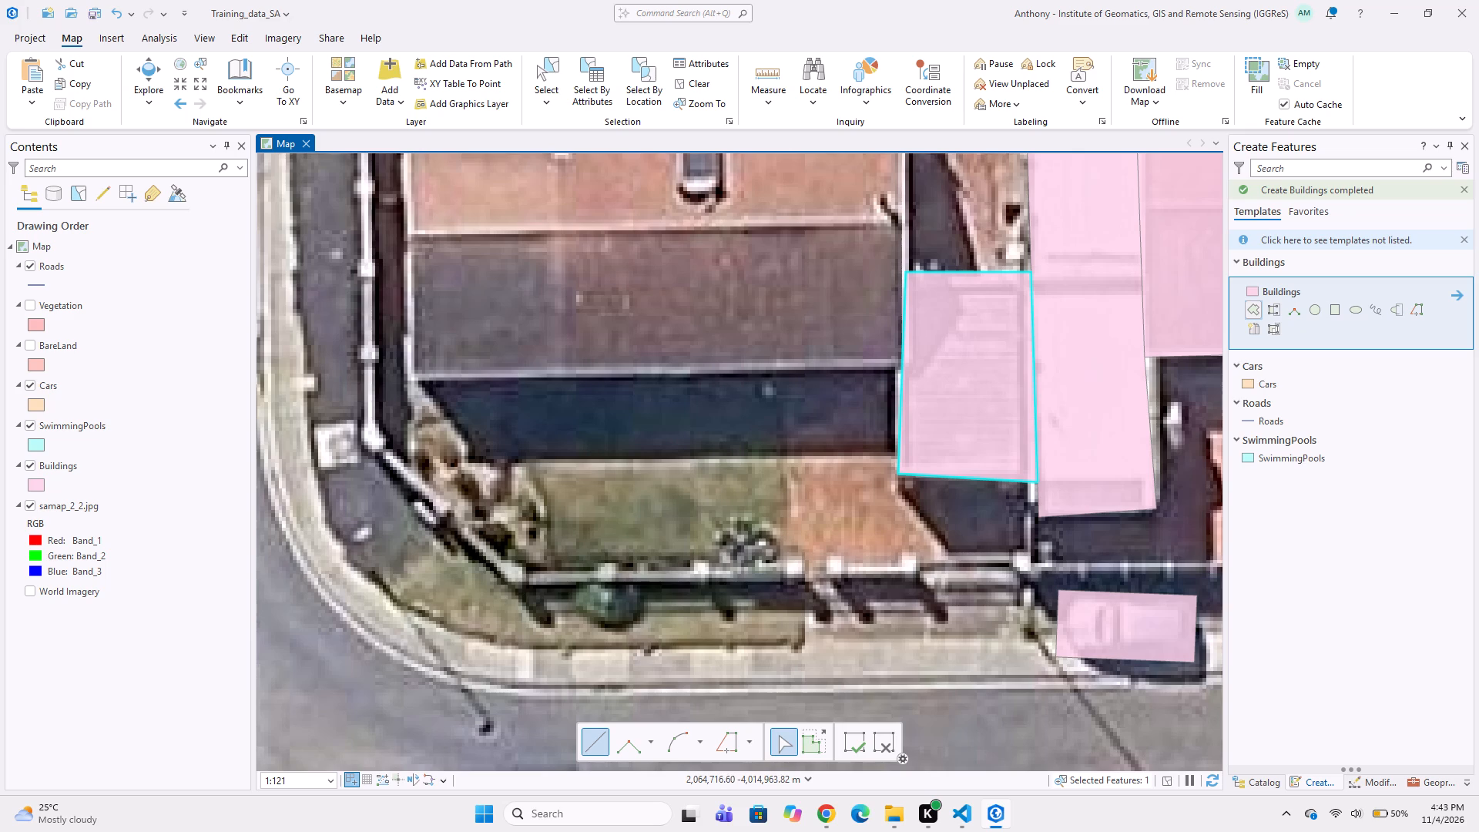
Digitize a four-corner Buildings polygon around the large red-and-brown-roofed house at the Sloop St and Clipper Rd corner.
middle_drag(814, 391, 984, 401)
middle_drag(1019, 372, 866, 345)
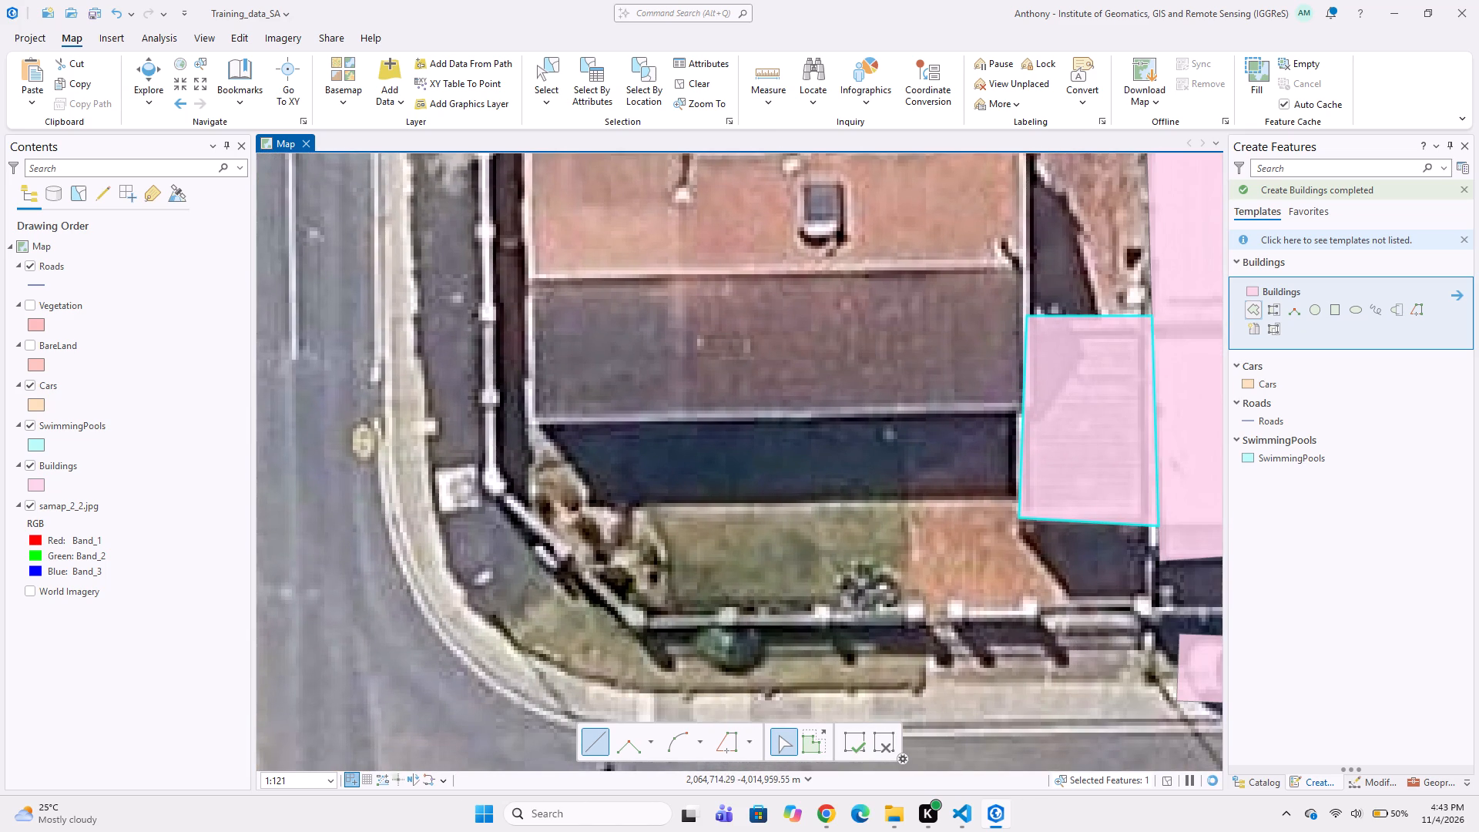
click(1030, 412)
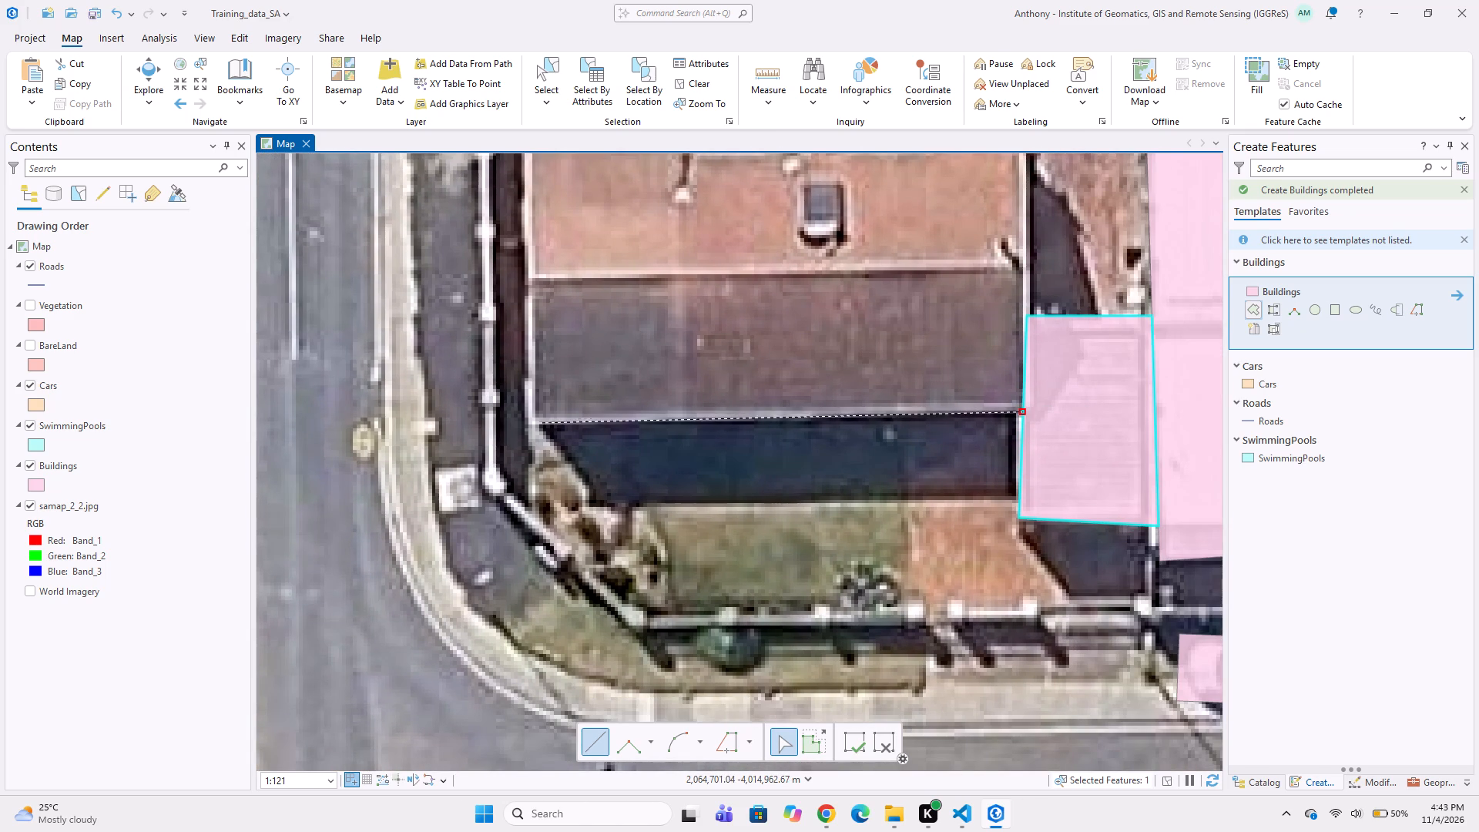
click(528, 423)
middle_drag(561, 337, 593, 509)
middle_drag(561, 337, 563, 458)
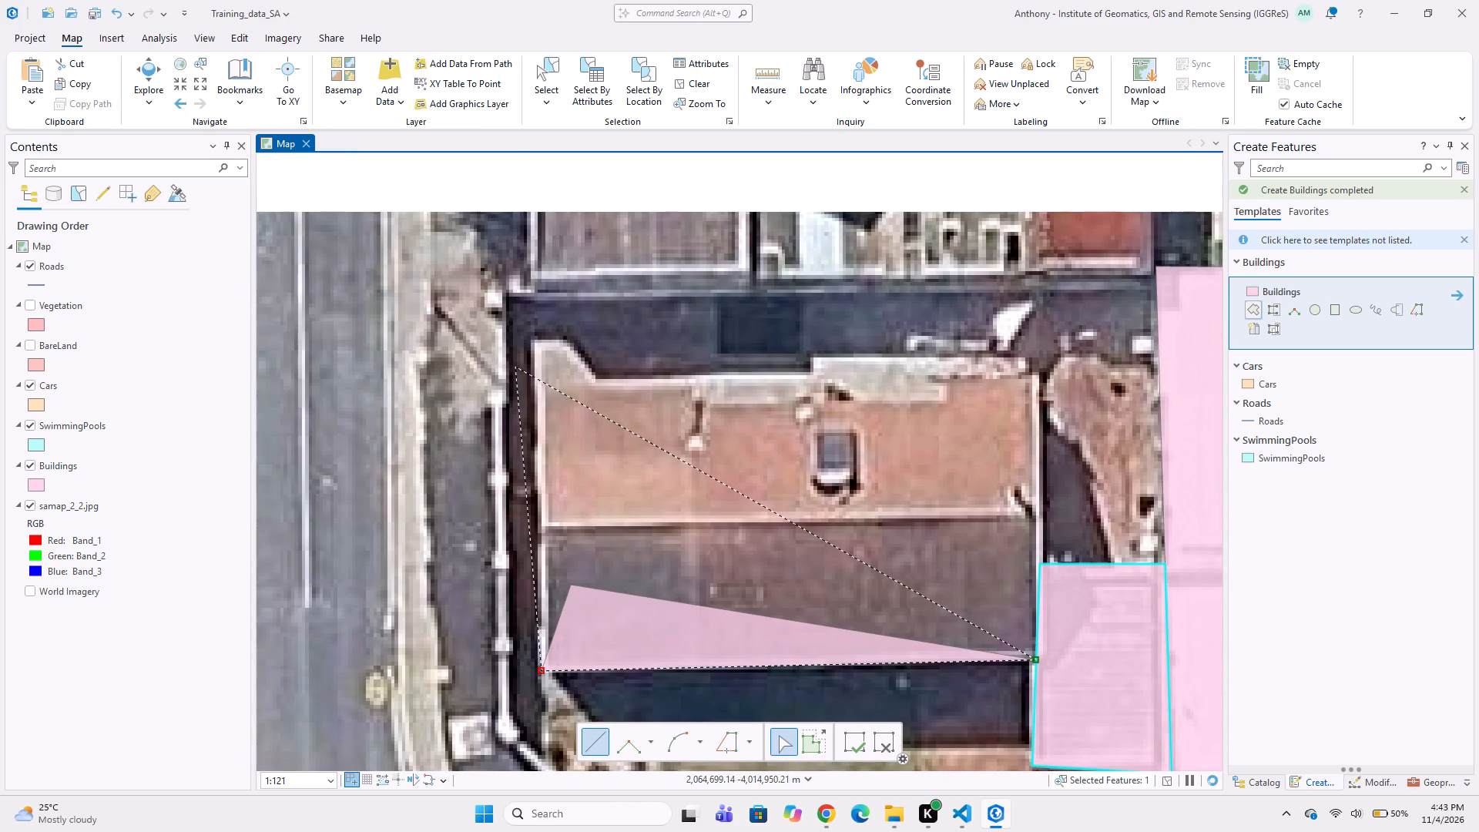
click(528, 337)
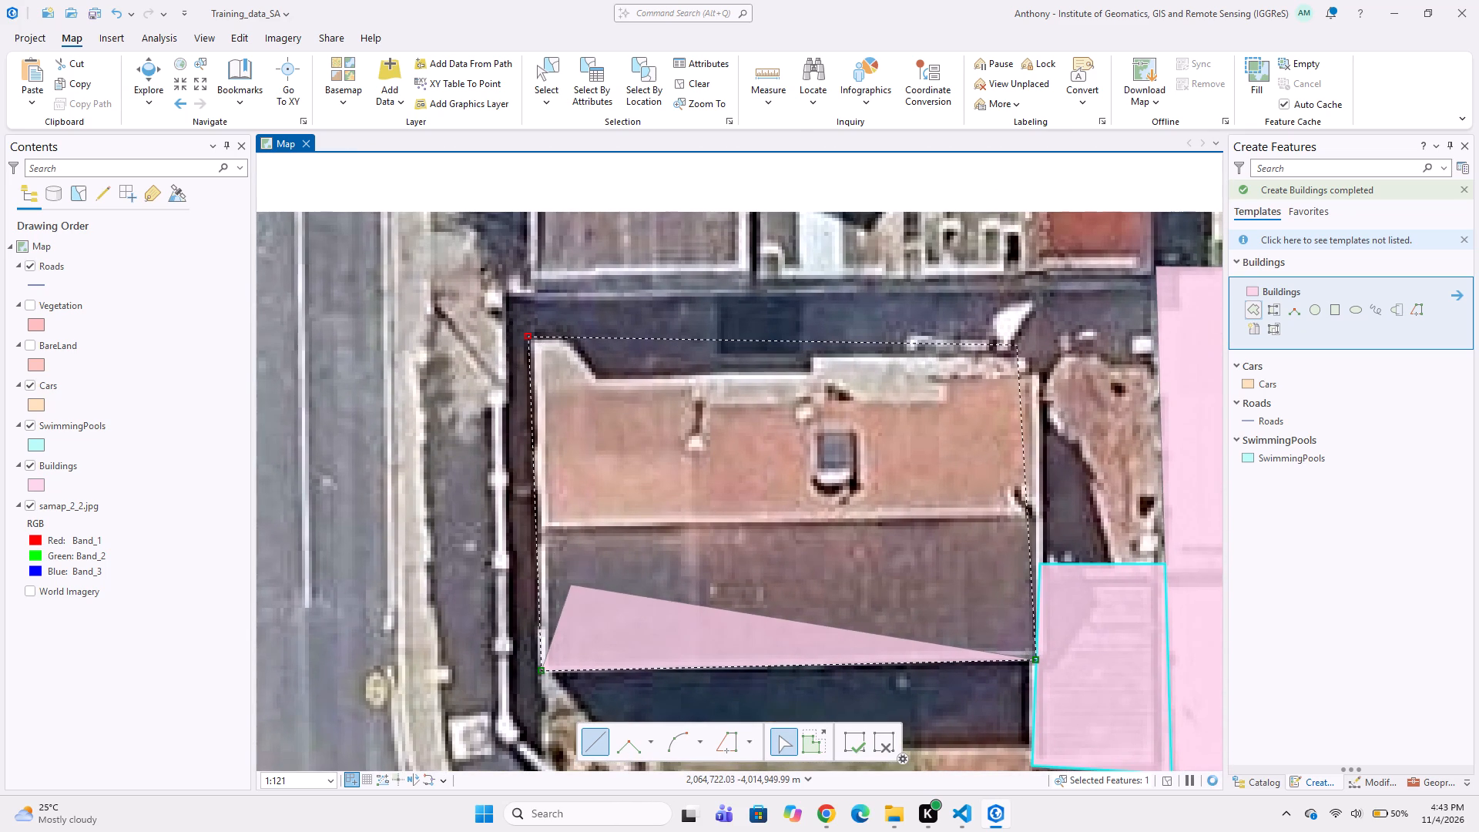
double_click(1043, 347)
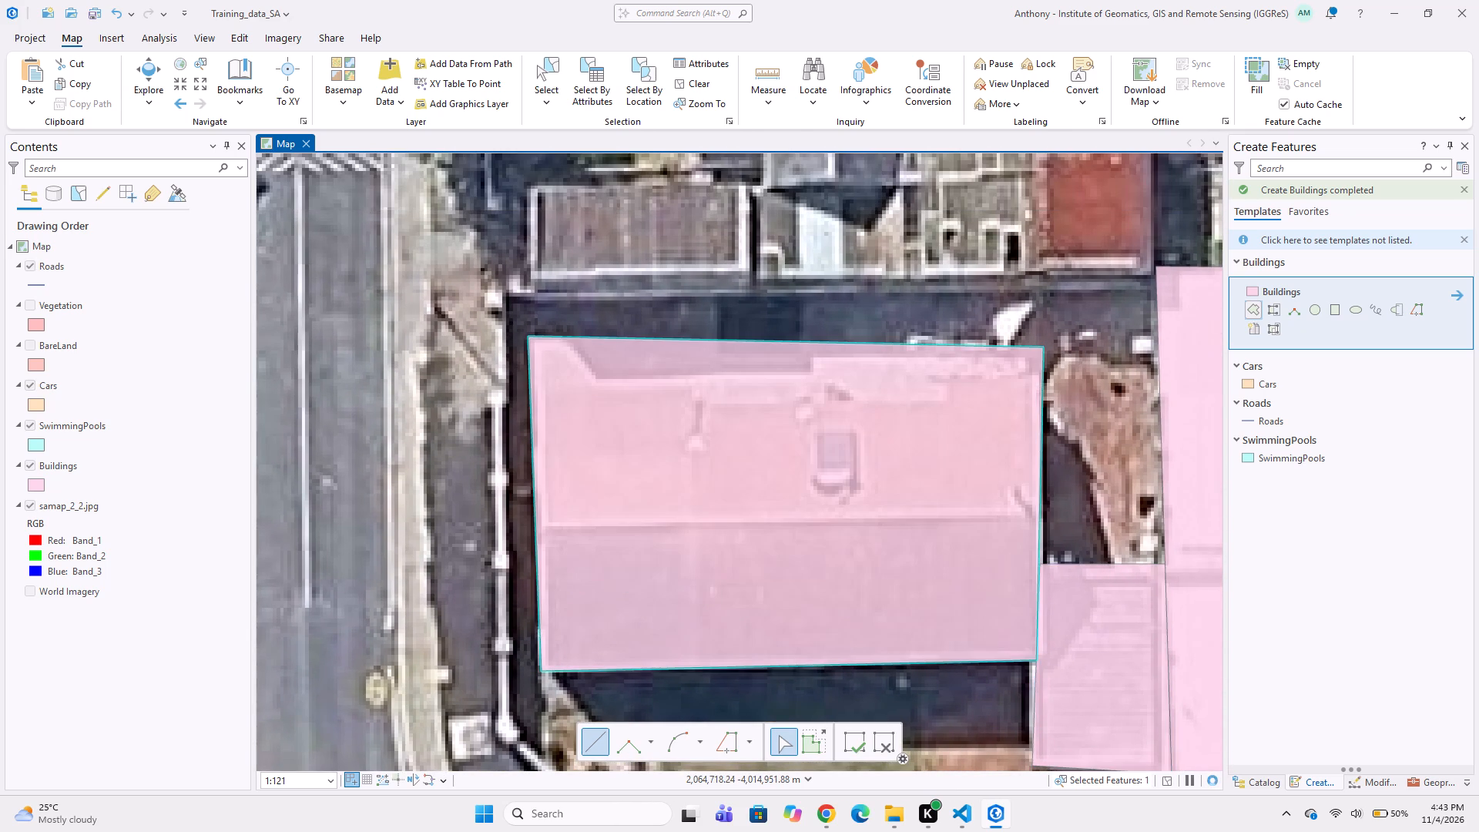
Digitize a Buildings polygon around the small brown-roofed outbuilding just north of the Clipper Rd corner house.
scroll(807, 464, down, 1)
middle_drag(787, 439, 917, 517)
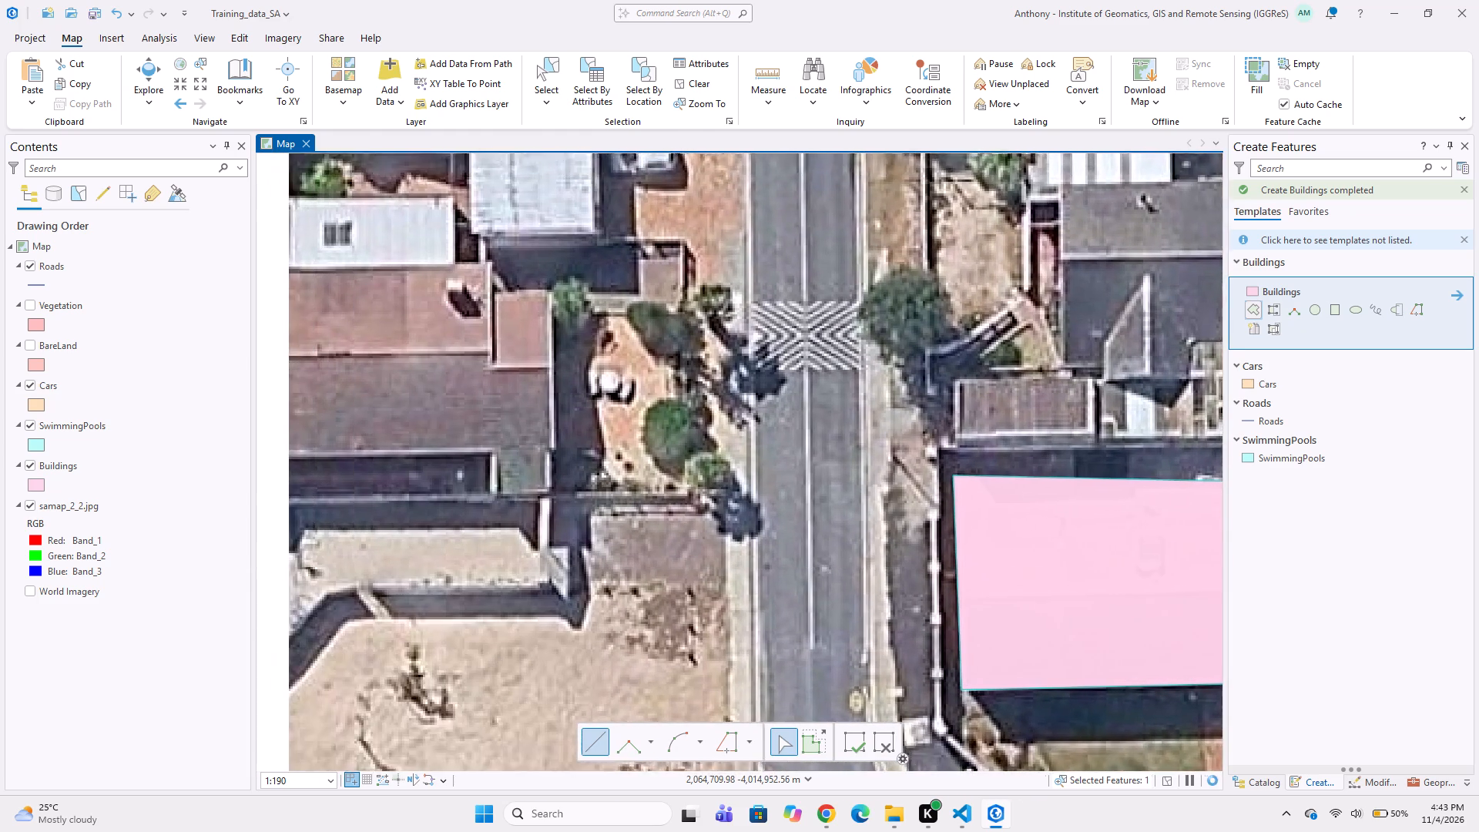
middle_drag(930, 455, 706, 391)
middle_drag(817, 393, 790, 452)
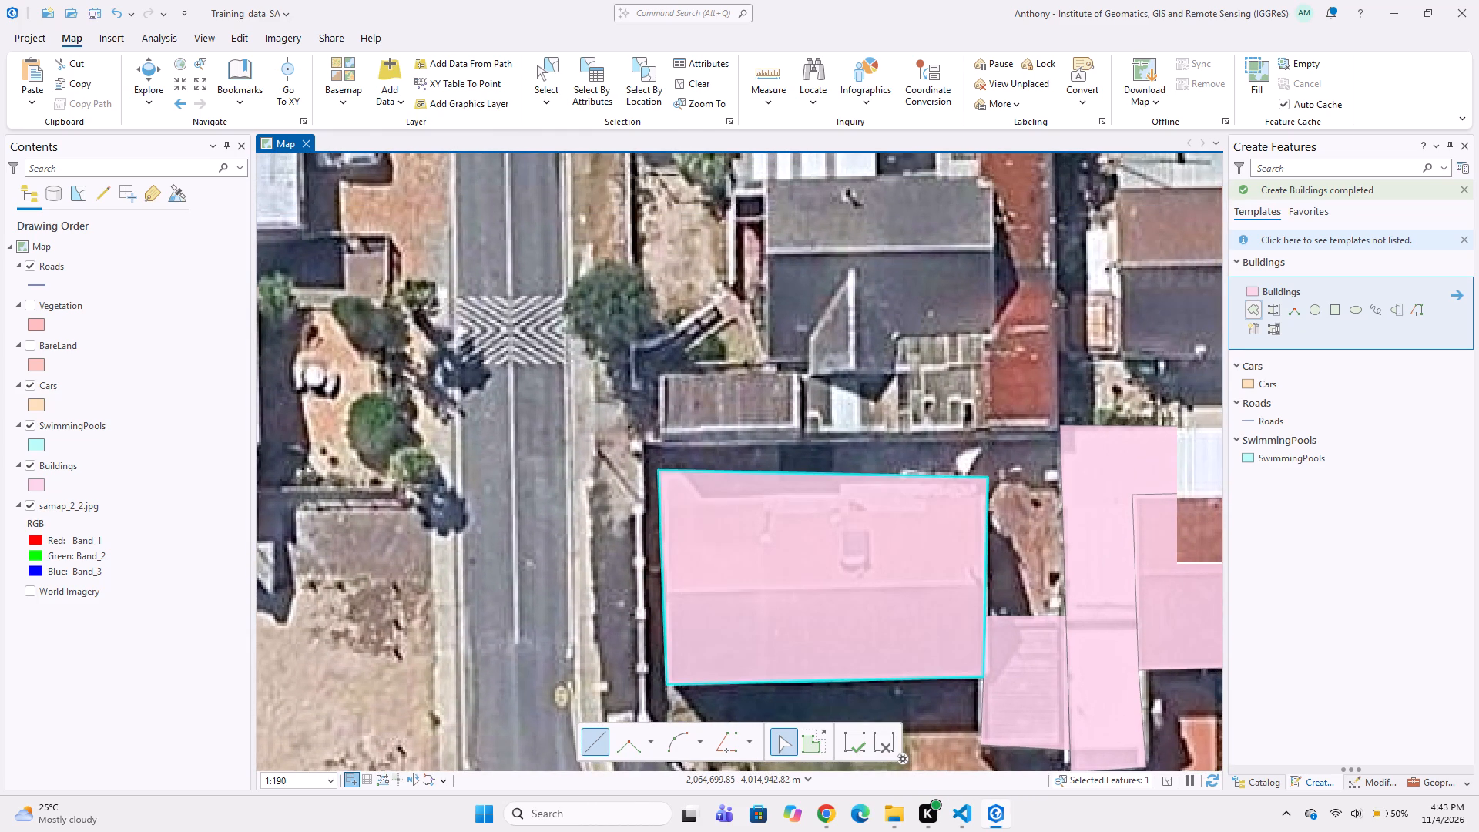
click(652, 369)
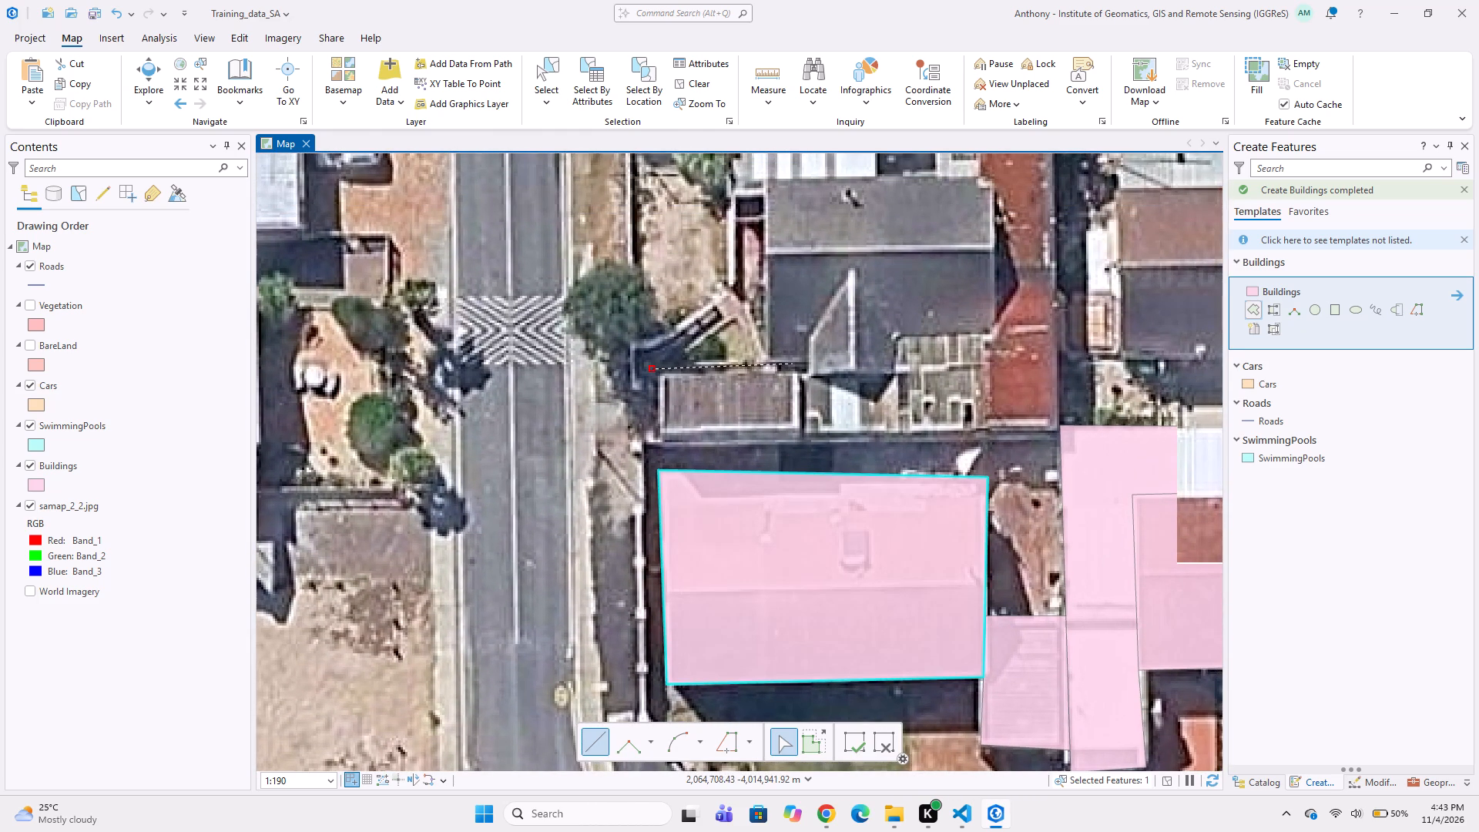
click(800, 369)
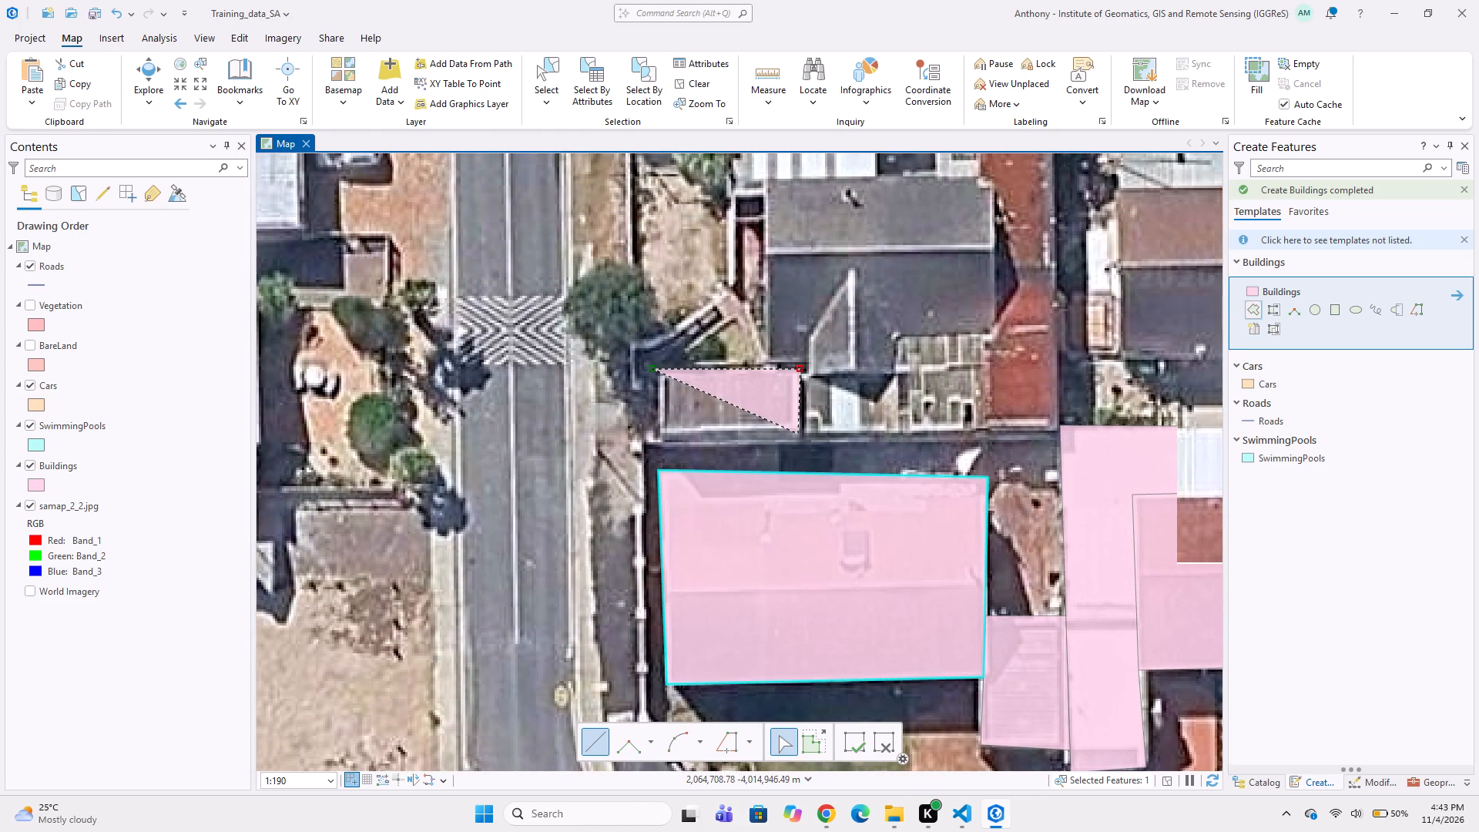
click(798, 434)
double_click(661, 445)
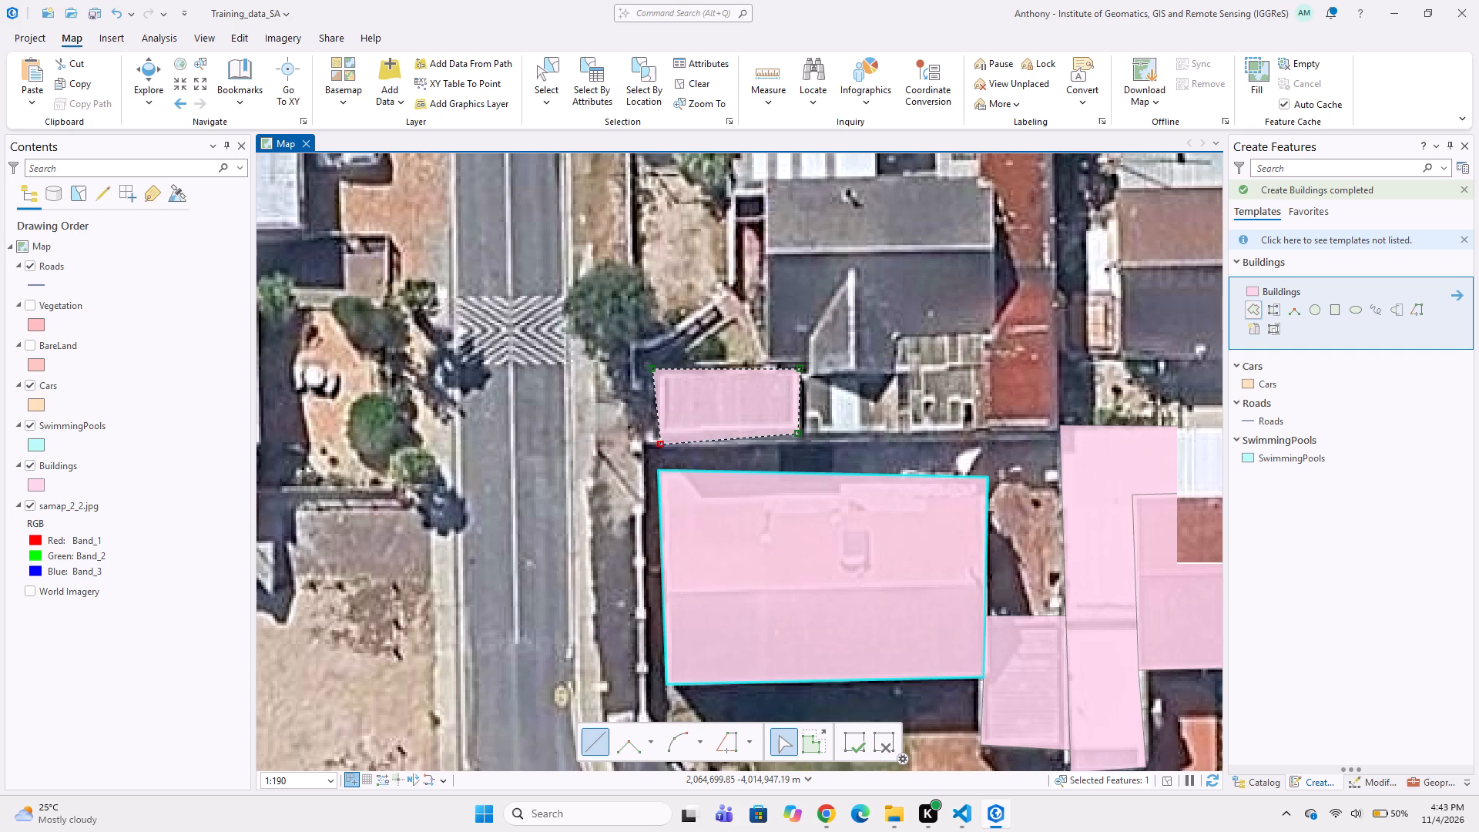
double_click(655, 404)
Digitize a Buildings polygon around the dark grey-roofed house northeast of the outbuilding, following its stepped southern edge.
middle_drag(760, 377, 763, 468)
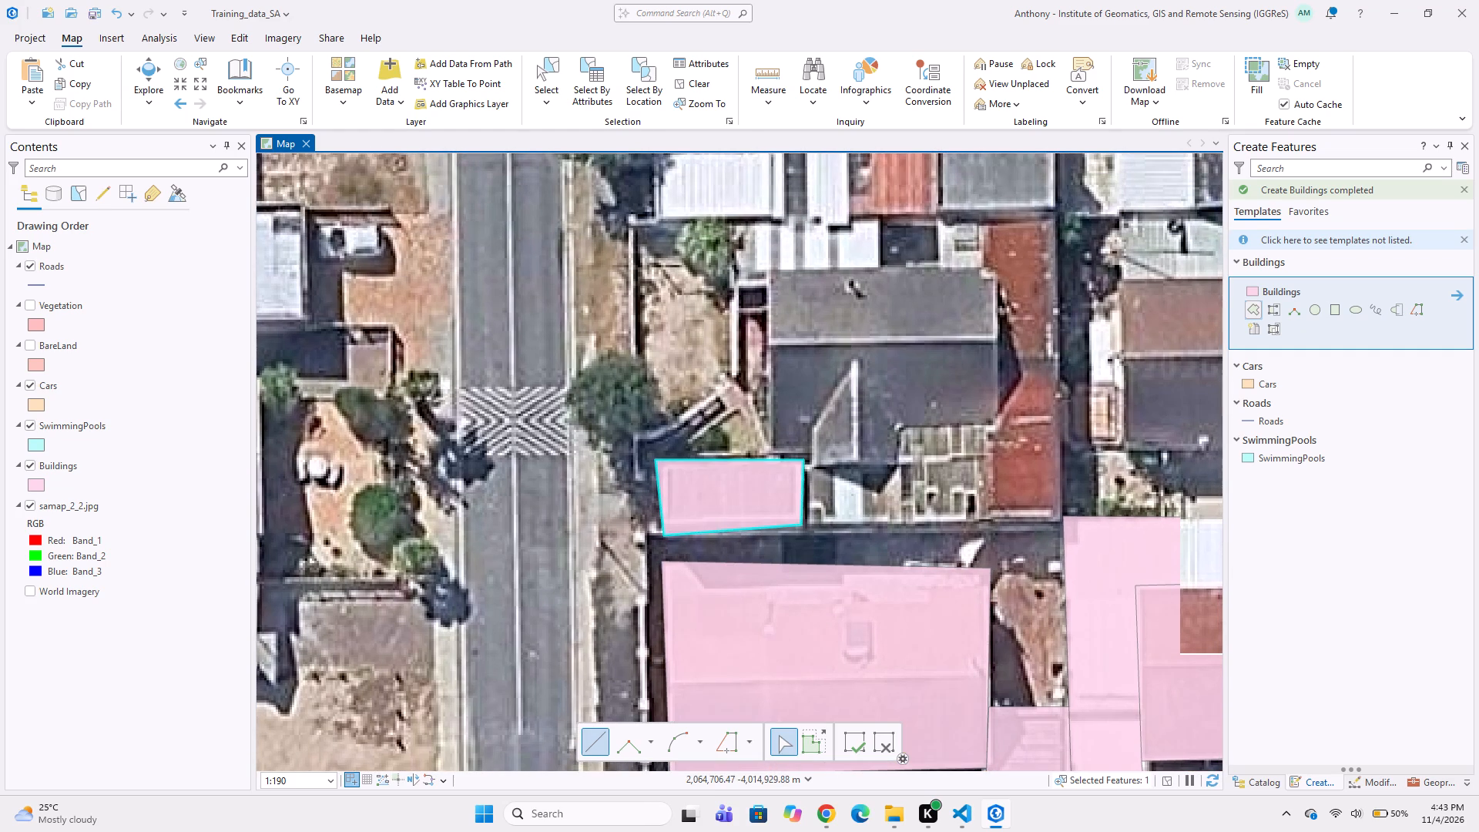
click(766, 270)
click(768, 450)
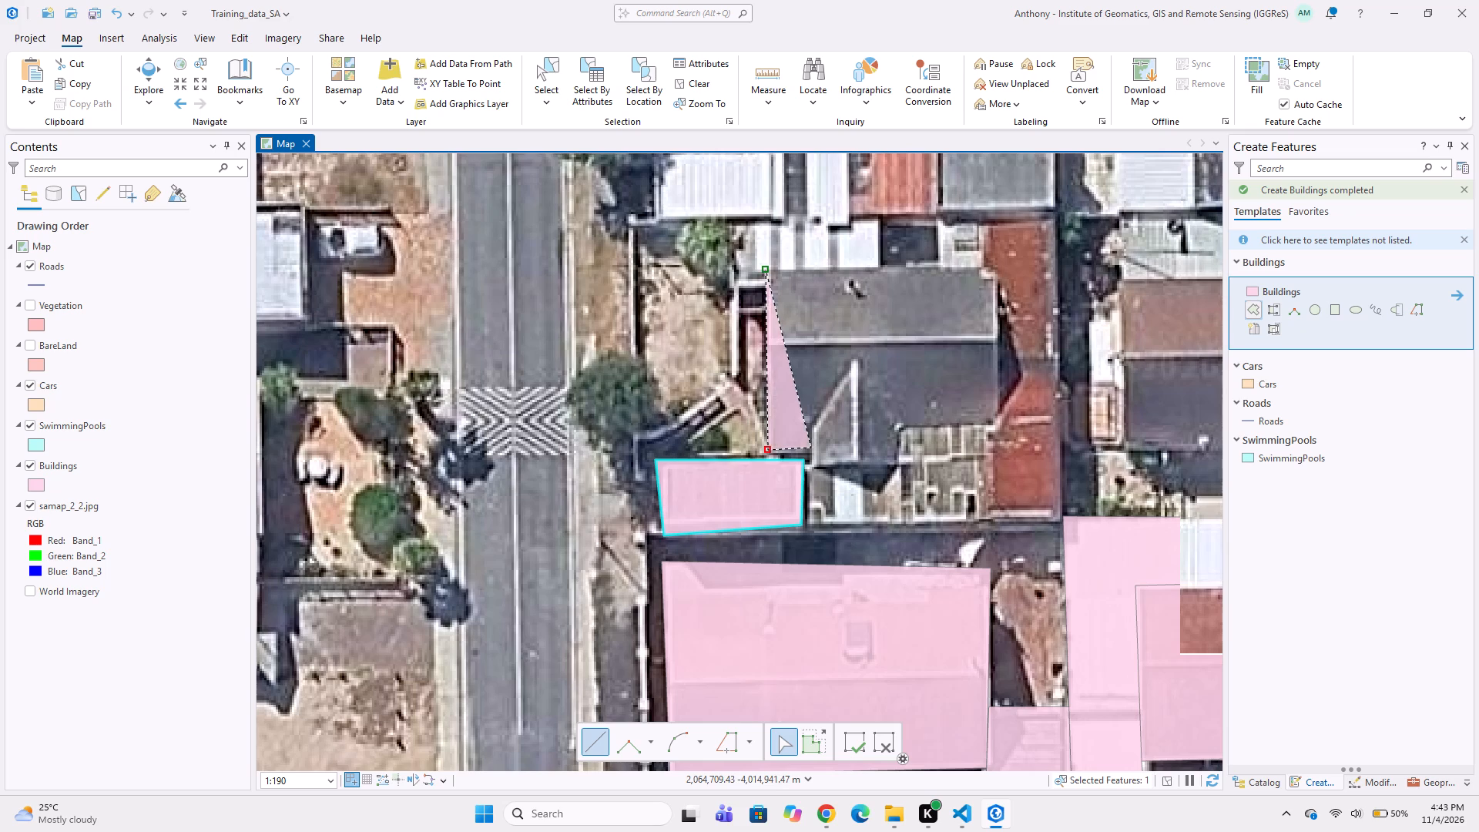
click(811, 448)
click(812, 466)
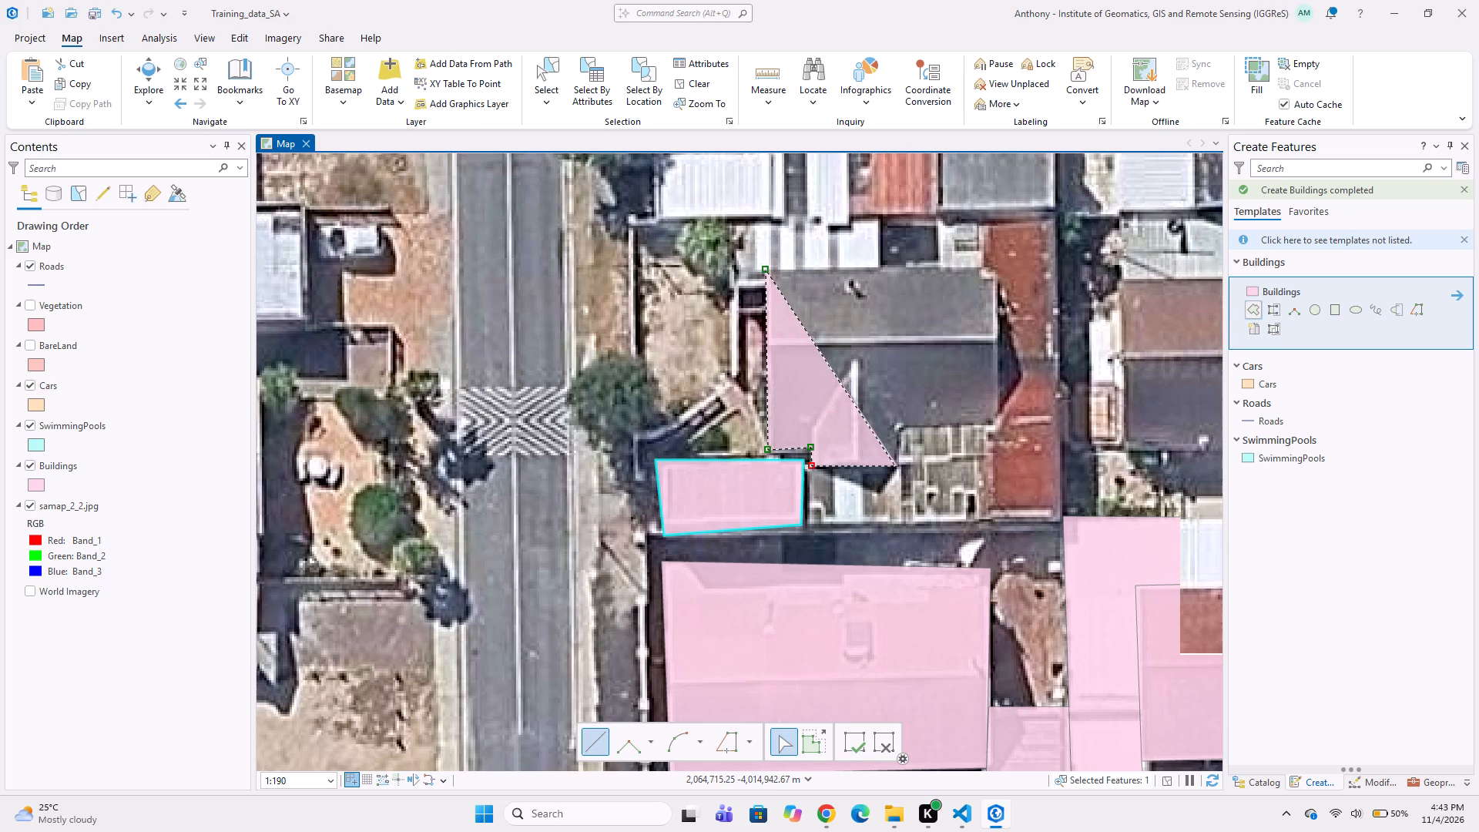
click(895, 466)
click(895, 426)
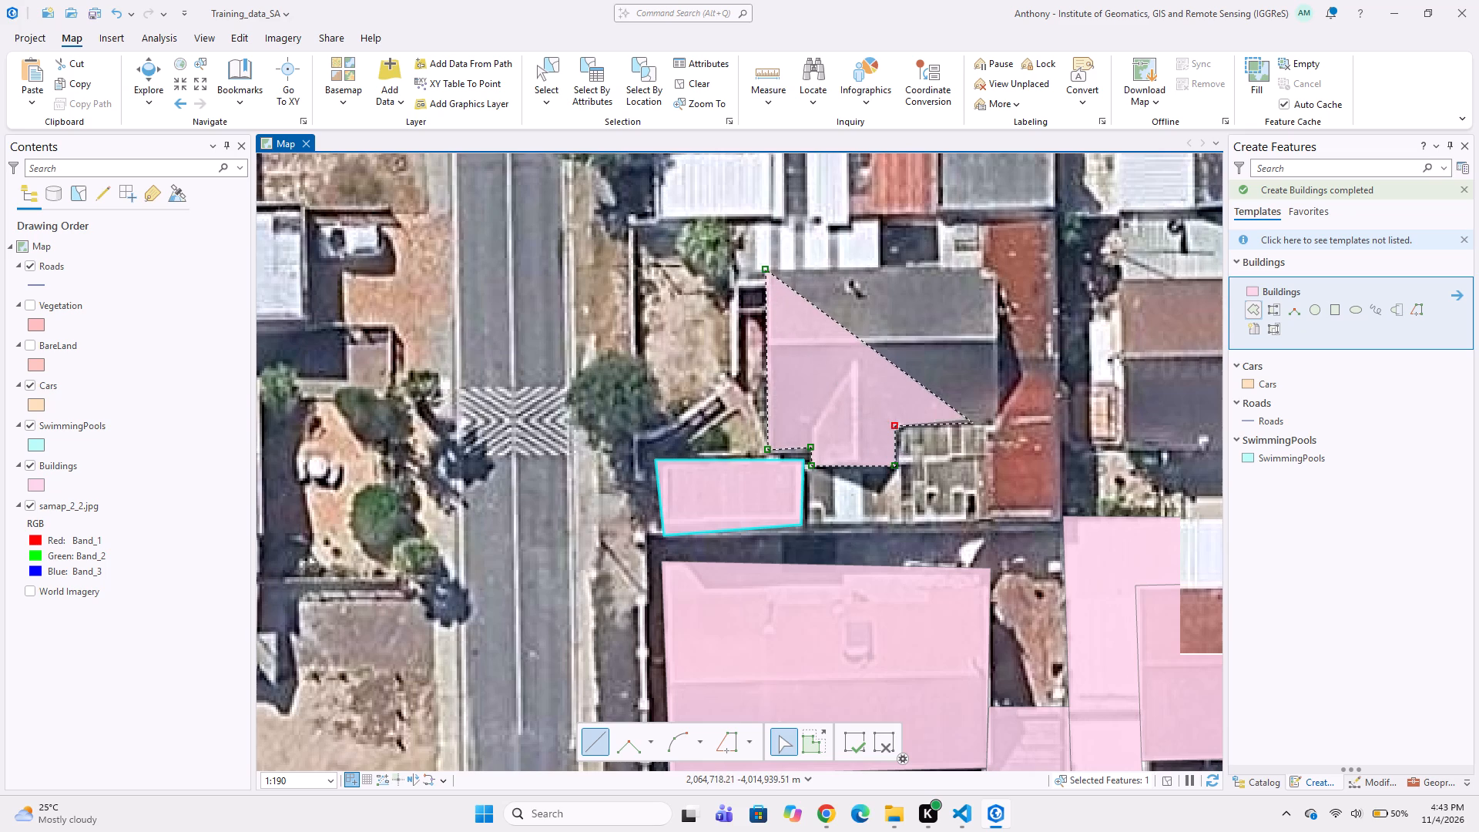
click(998, 423)
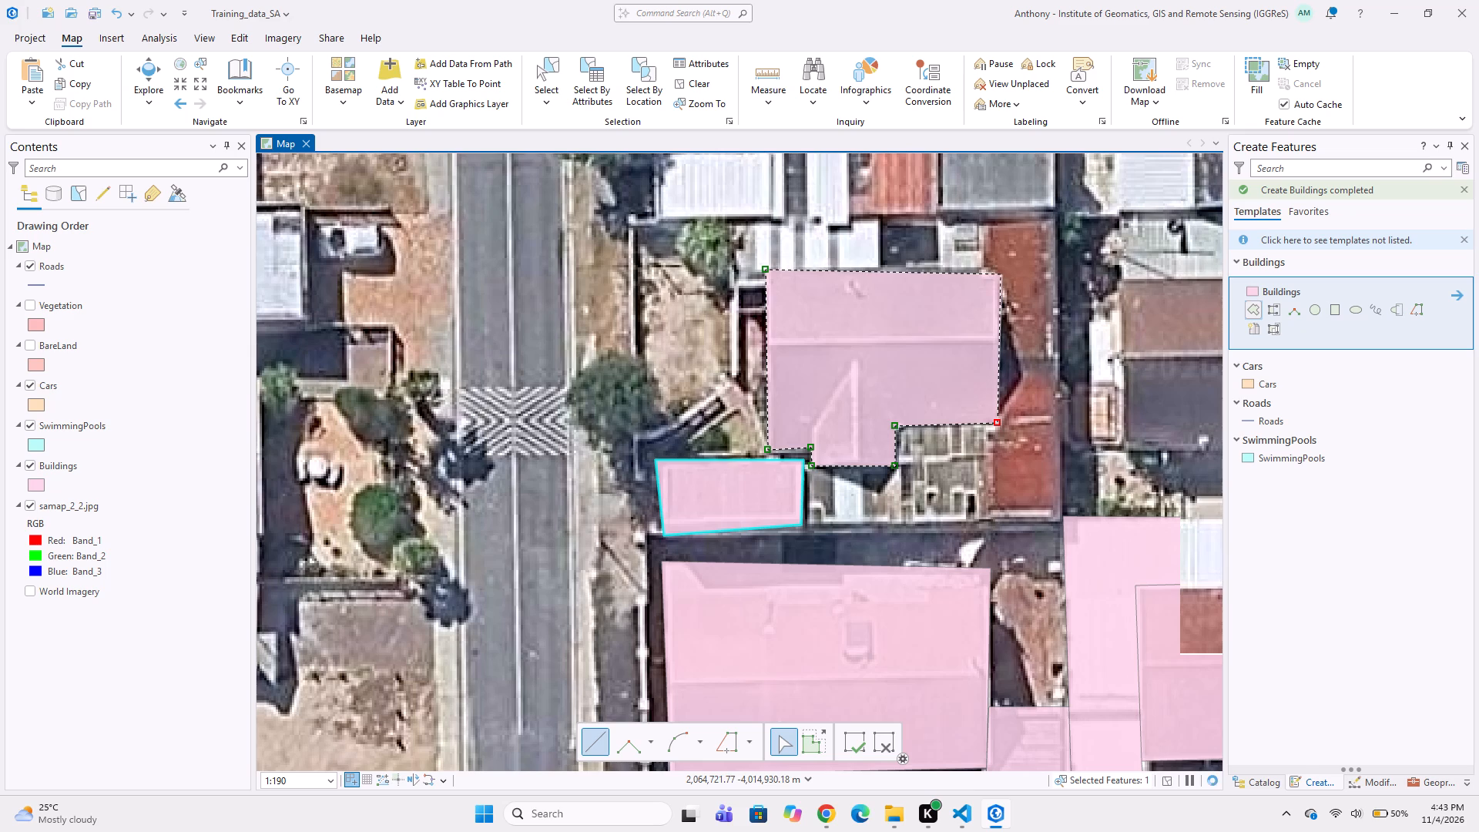
double_click(1001, 267)
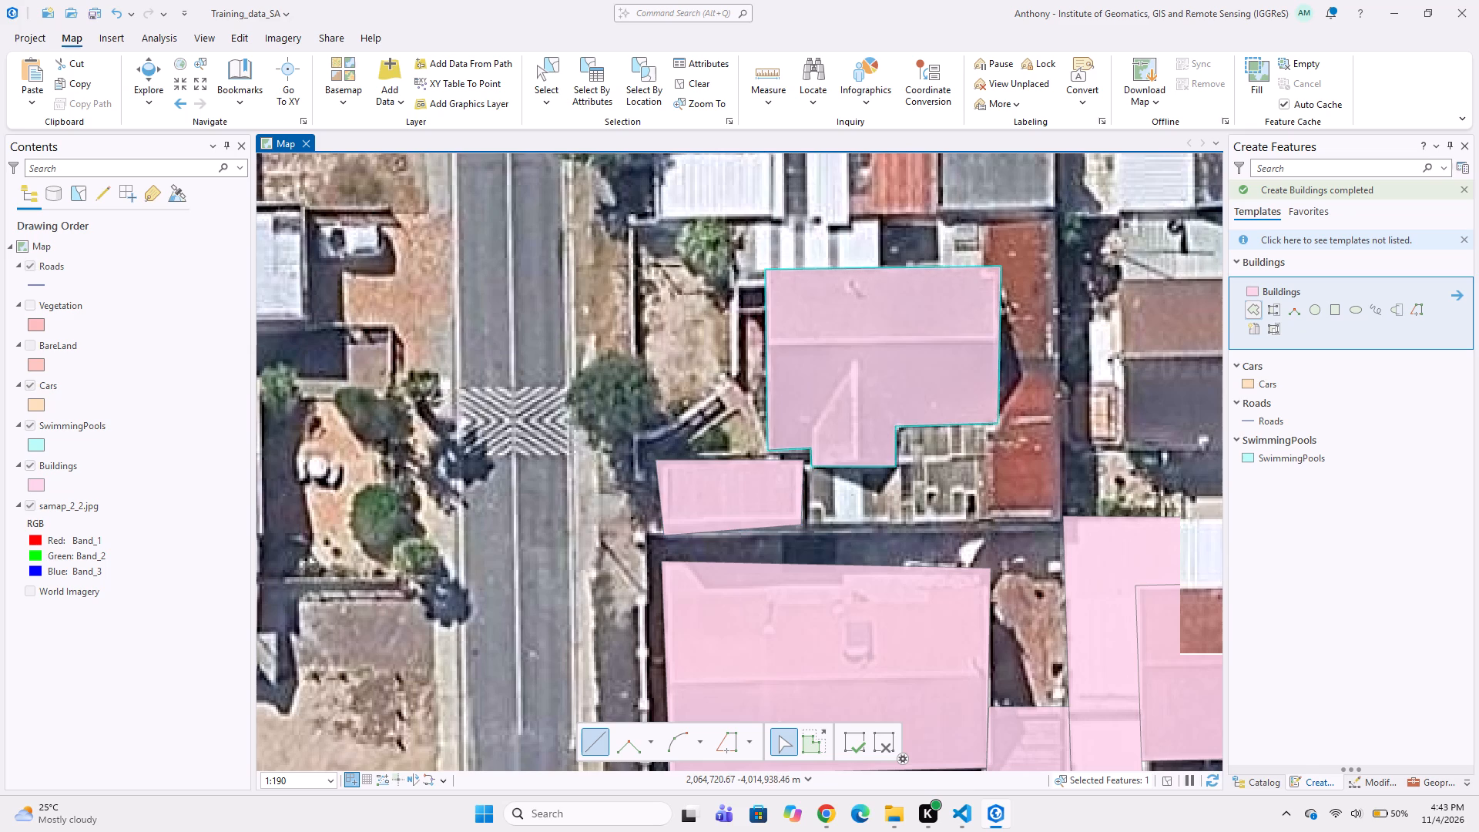
Digitize a Buildings polygon around the patchwork grey roof south of the dark grey-roofed house, snapping to its stepped southern edge and the small outbuilding.
click(898, 469)
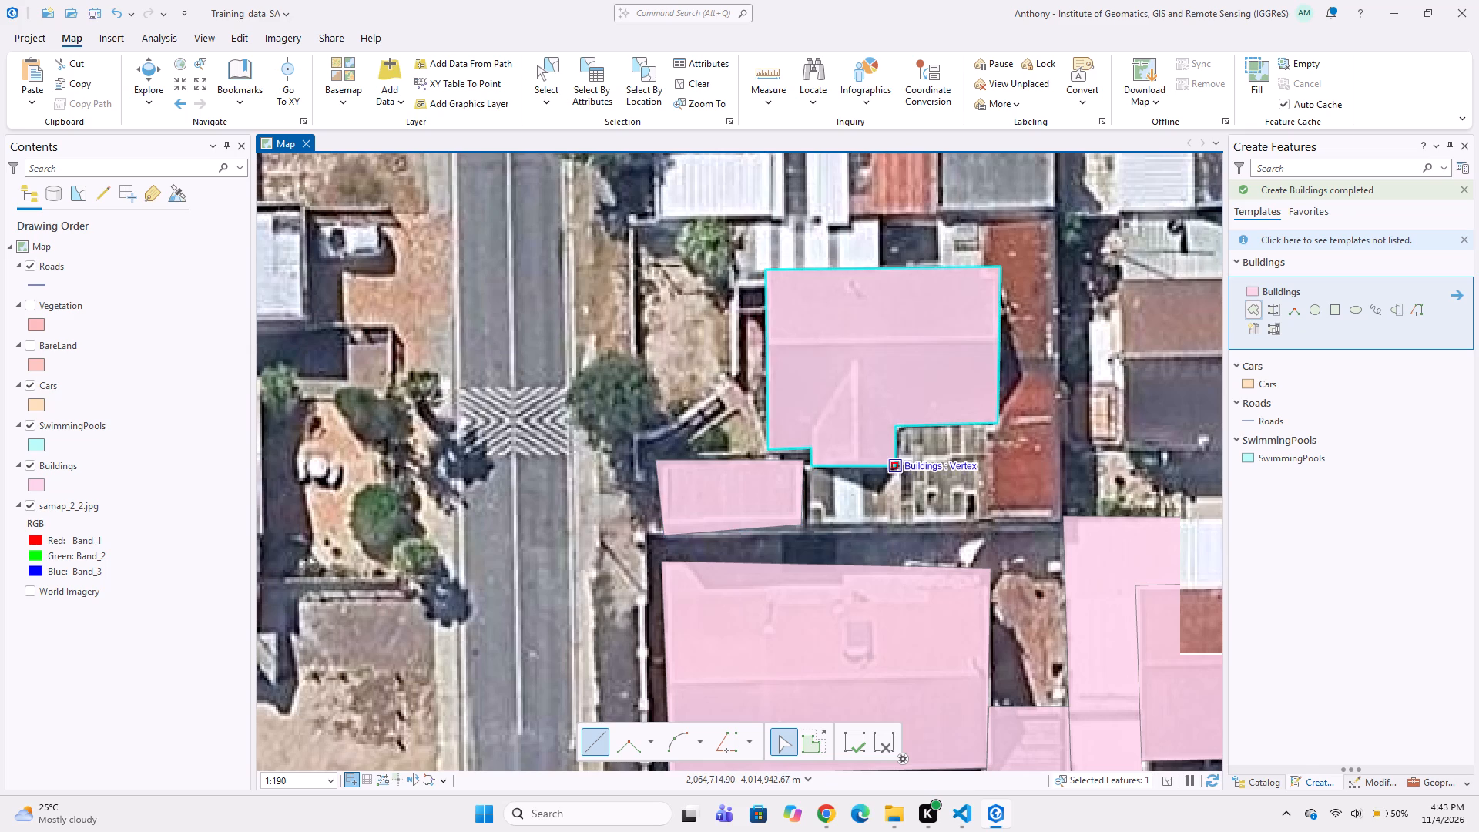
click(895, 428)
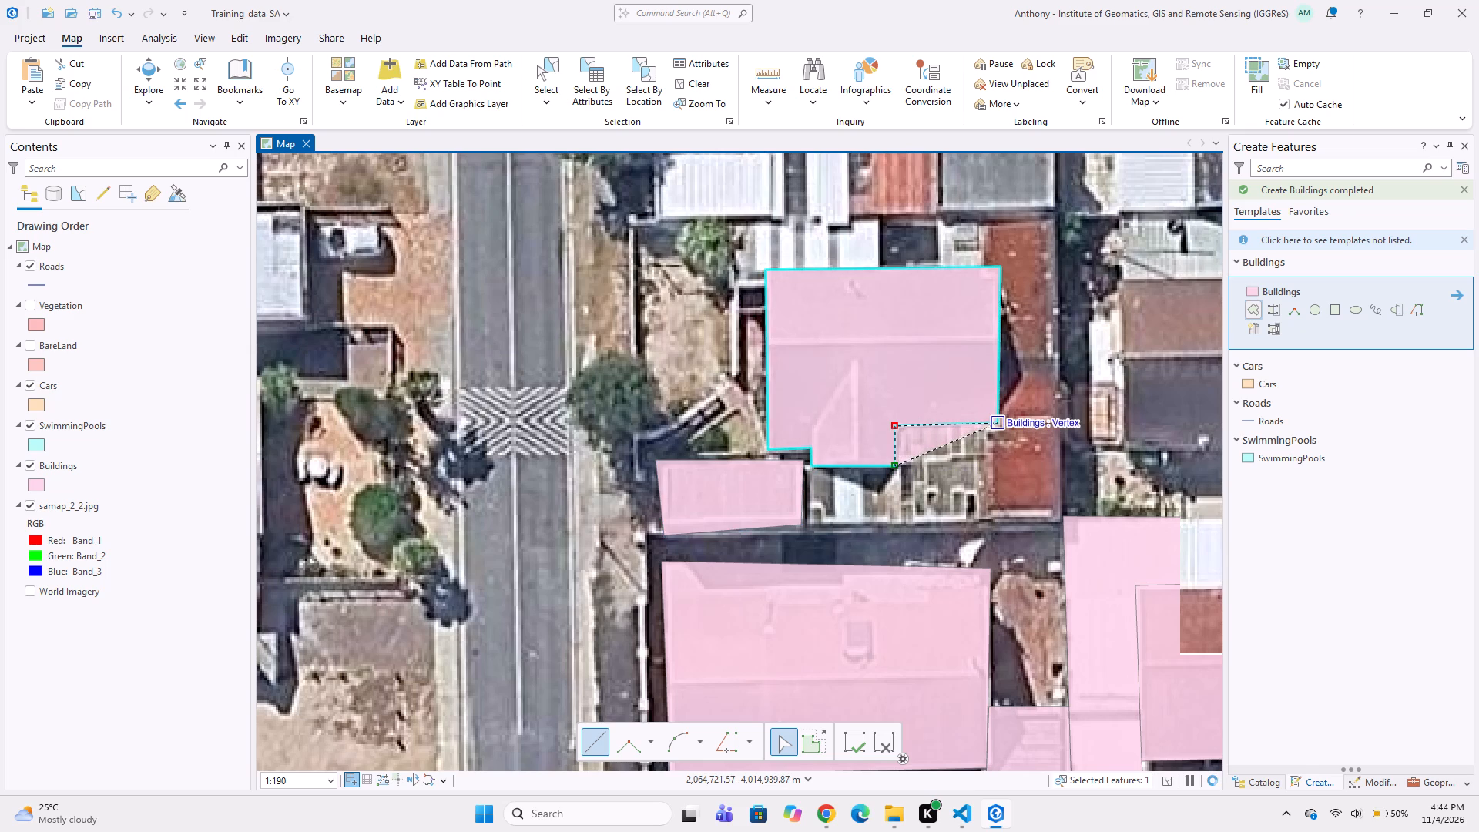
click(989, 428)
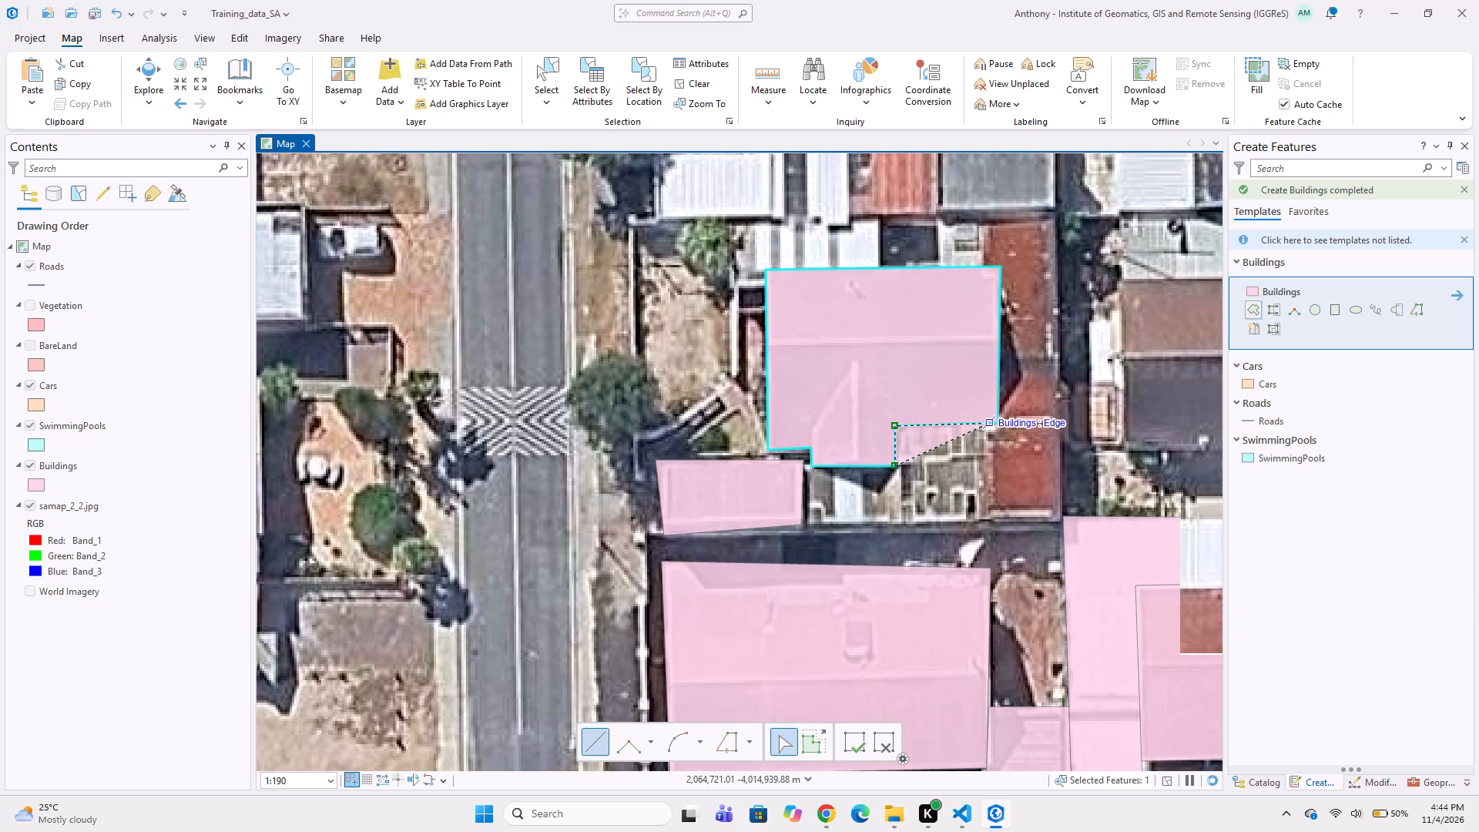
click(987, 520)
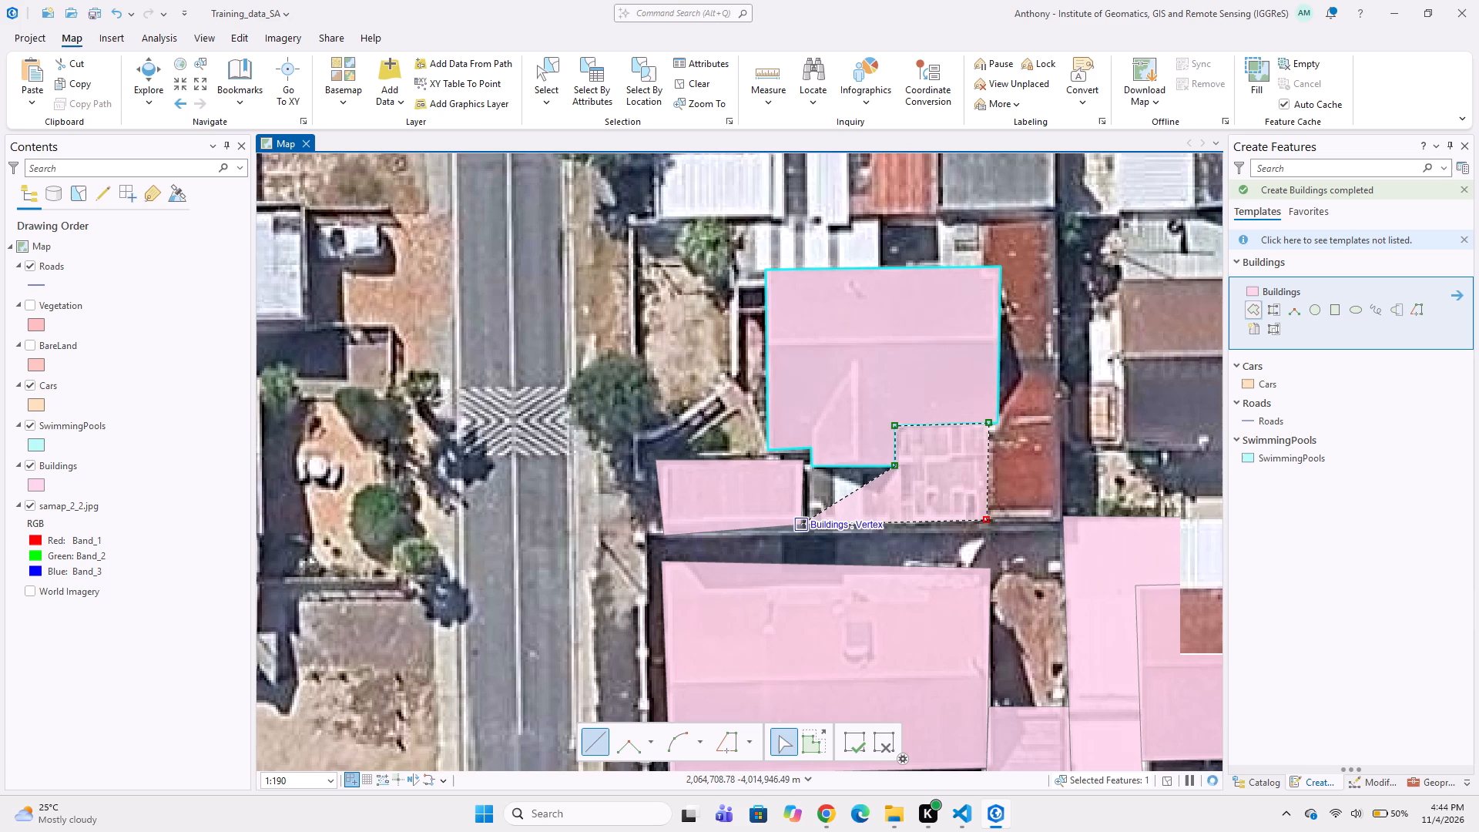
click(803, 520)
scroll(800, 485, up, 2)
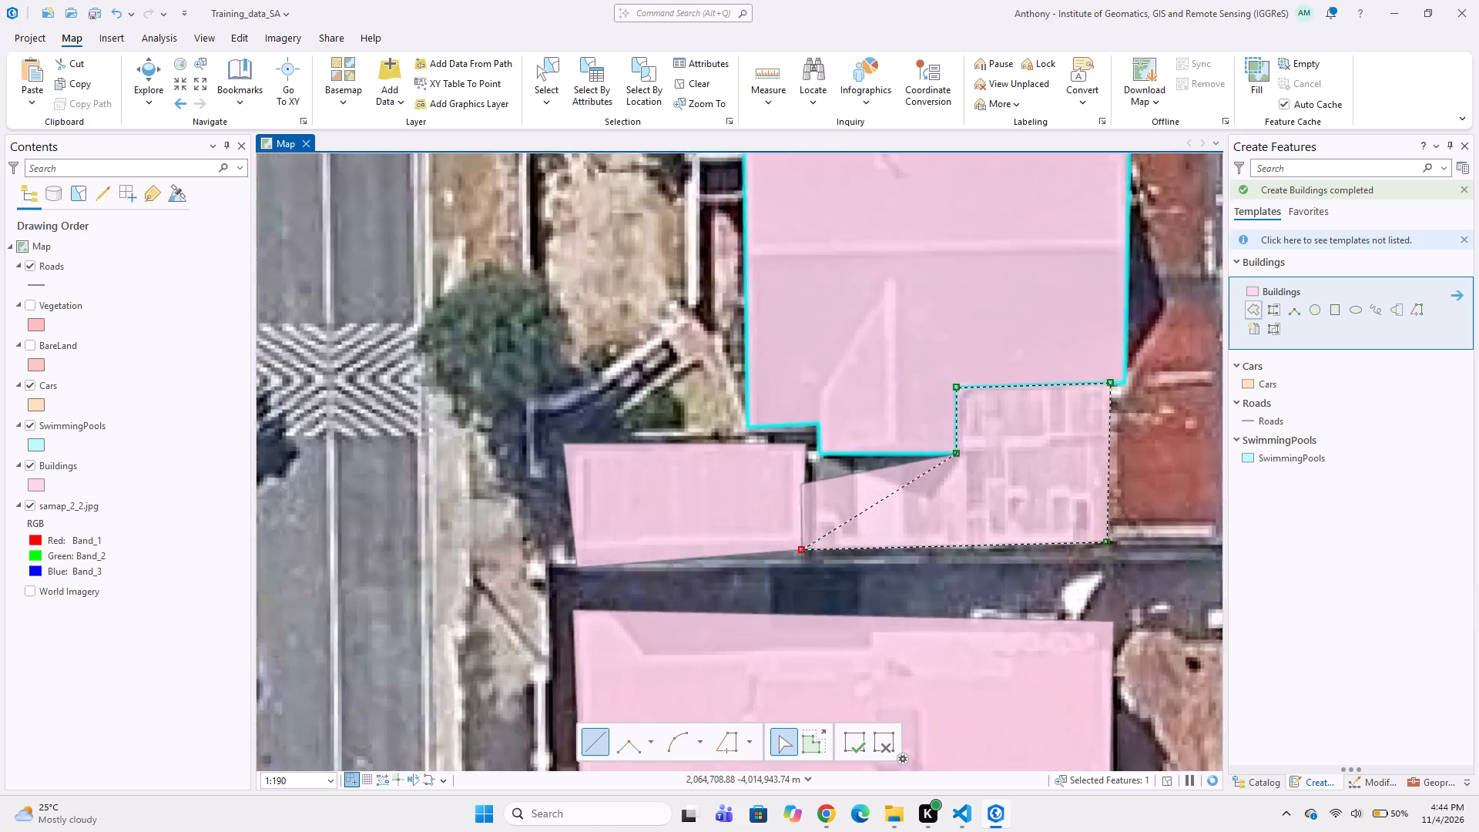
click(801, 436)
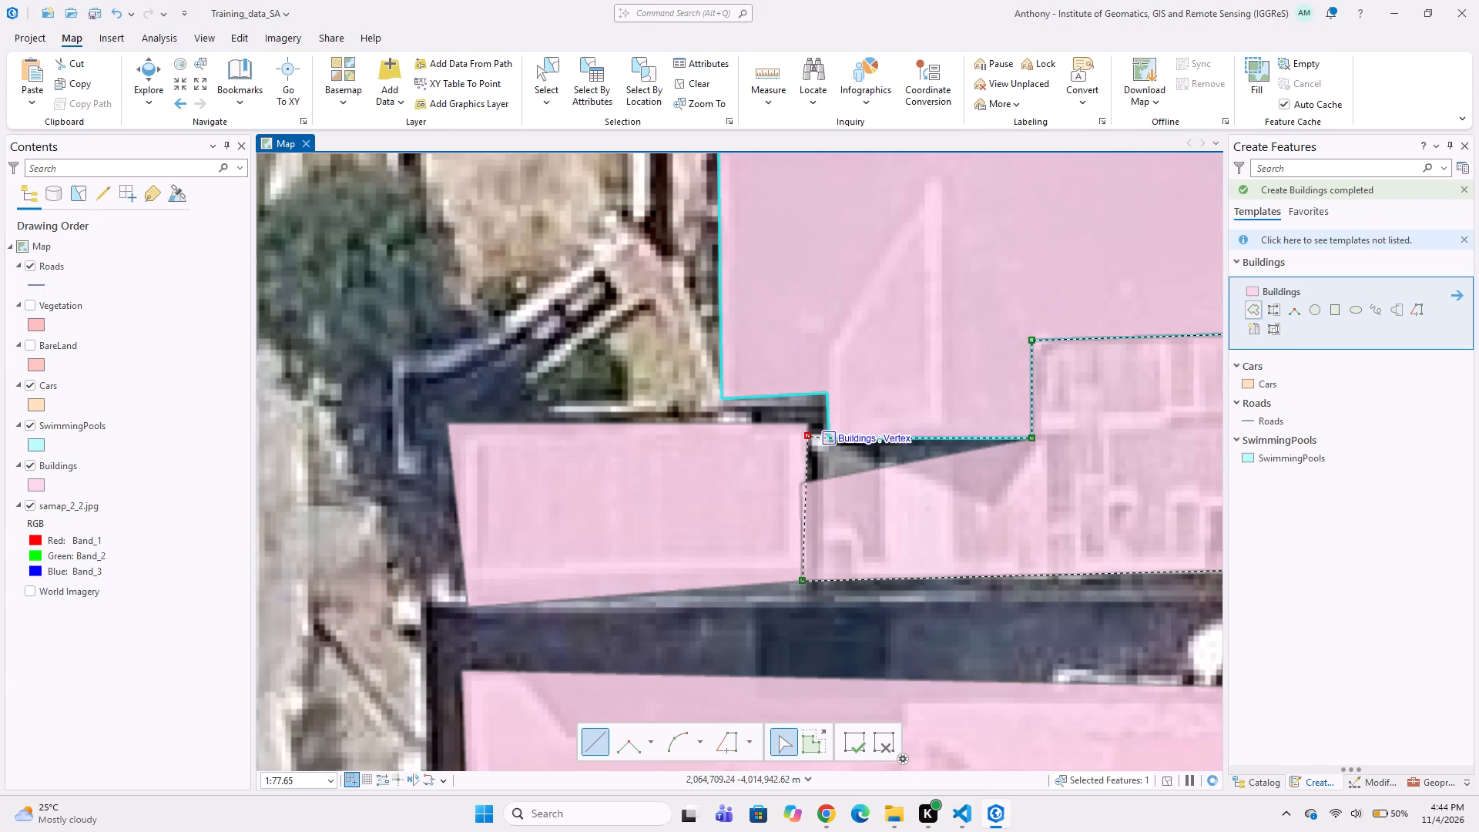
click(830, 434)
click(830, 434)
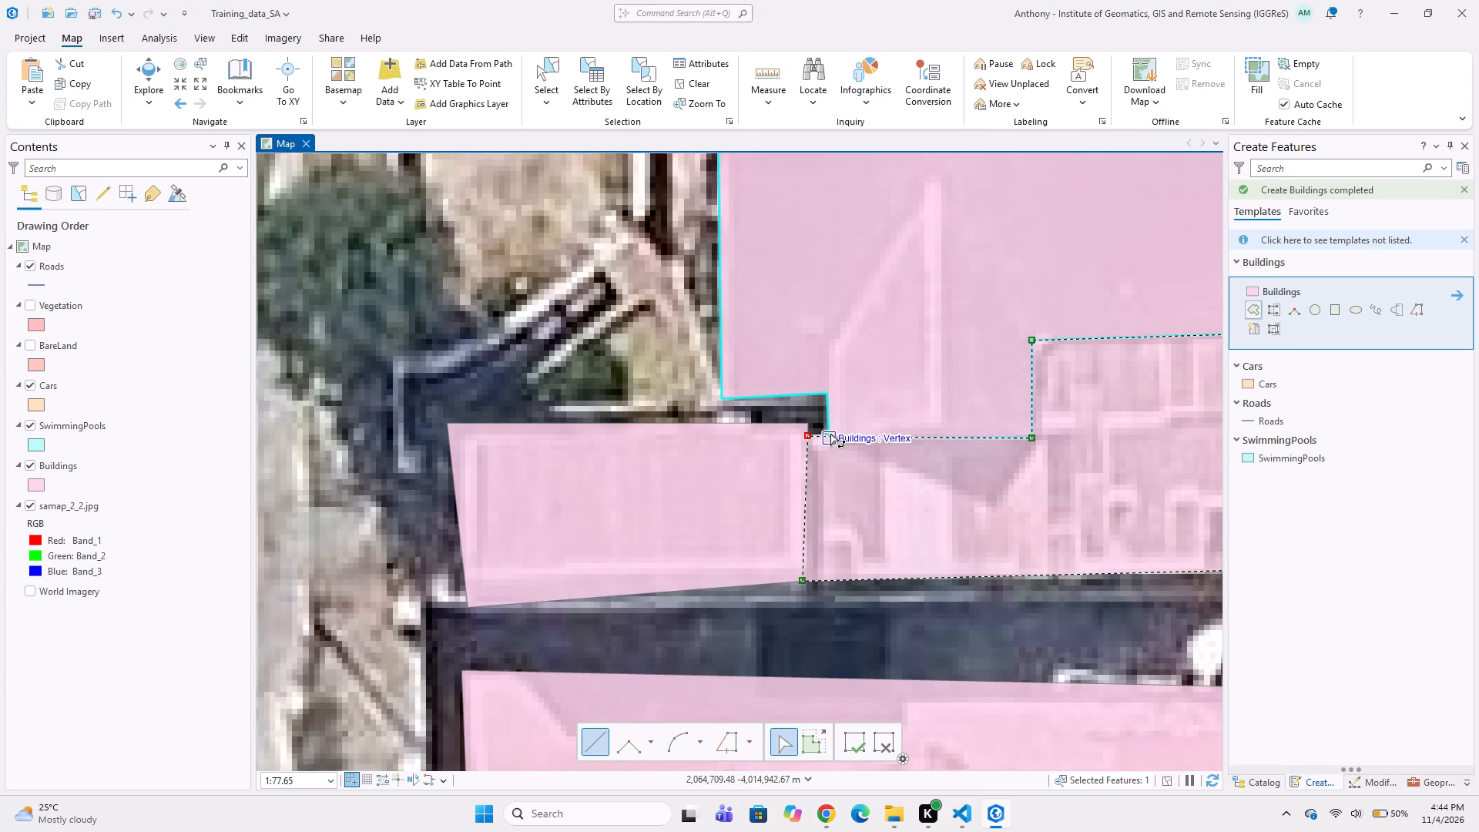
double_click(830, 434)
Digitize a Buildings polygon around the long narrow red roof along the east side of the dark grey-roofed house and patchwork roof.
scroll(817, 477, down, 1)
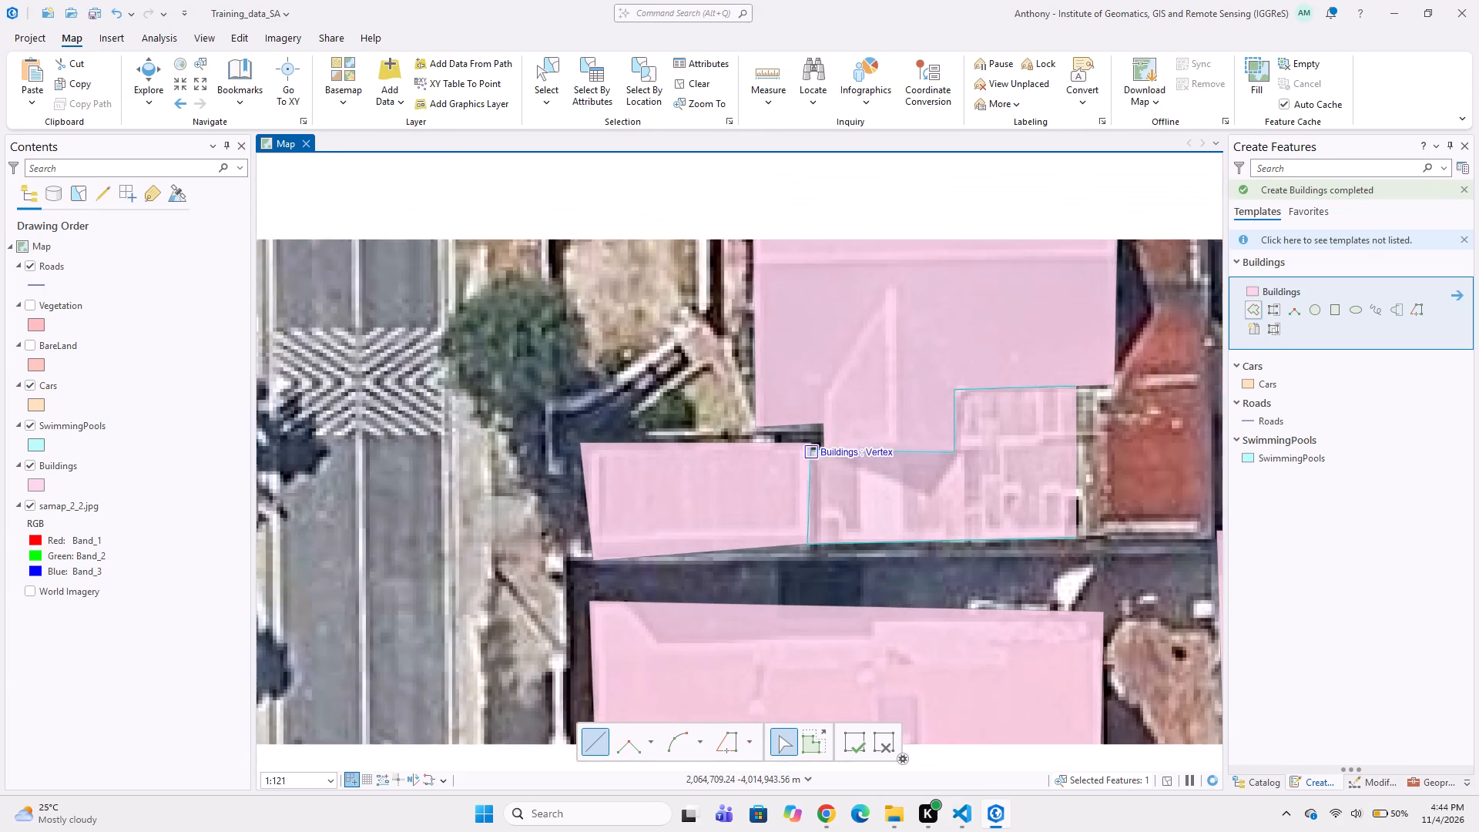
middle_drag(803, 407, 720, 445)
middle_drag(849, 461, 733, 428)
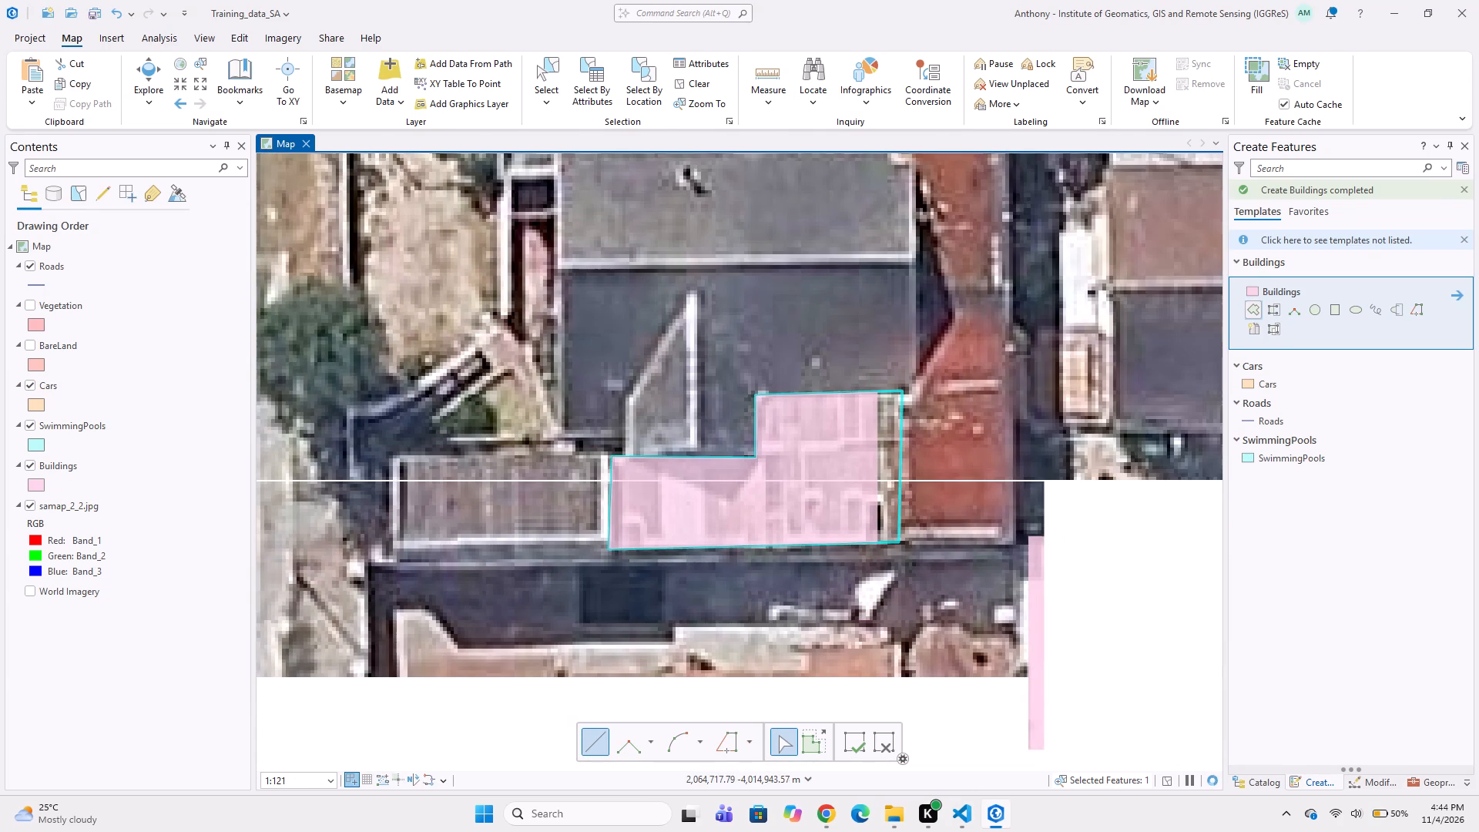
middle_drag(833, 439, 726, 410)
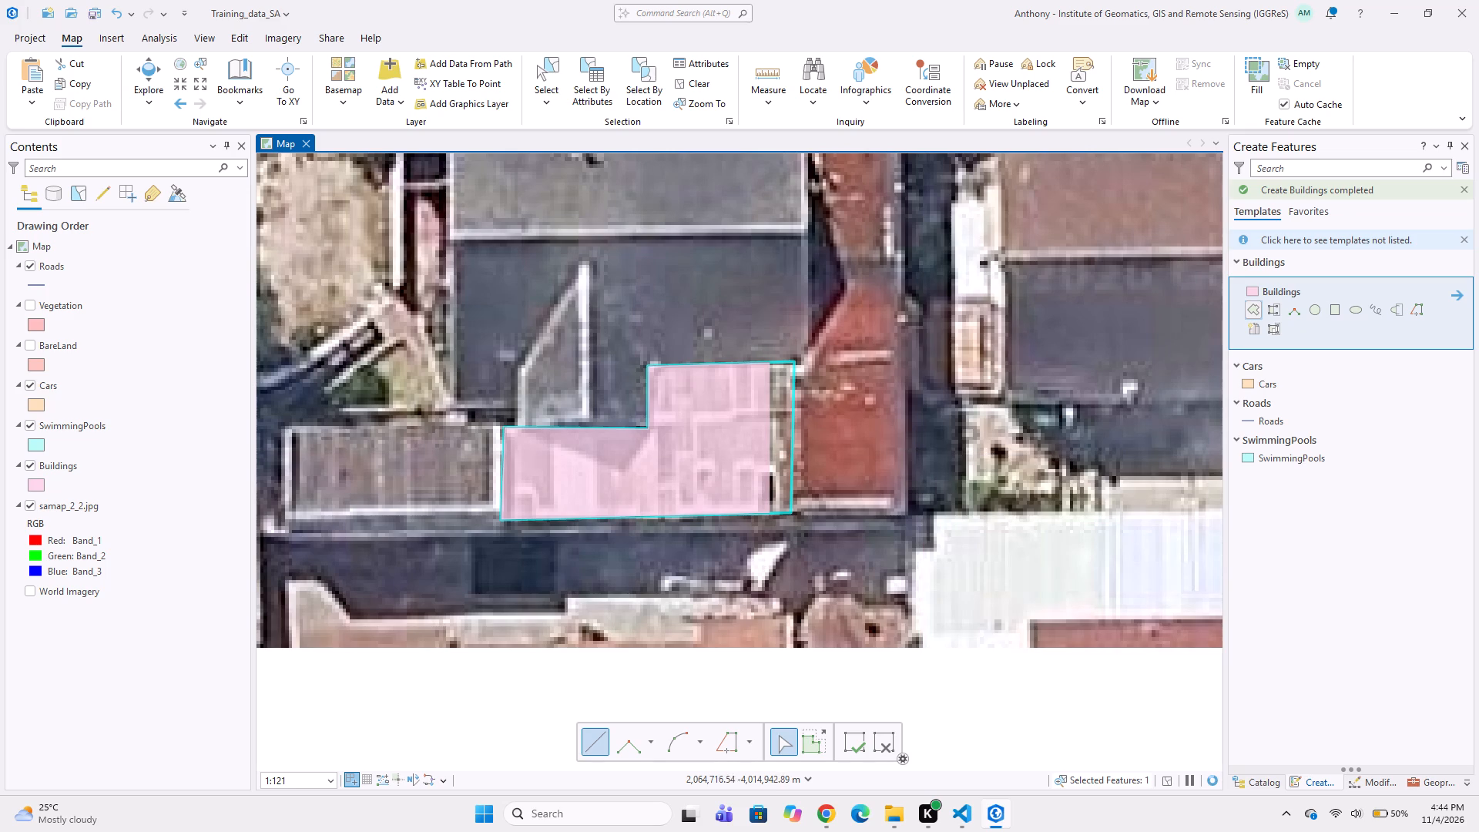
click(790, 509)
click(909, 515)
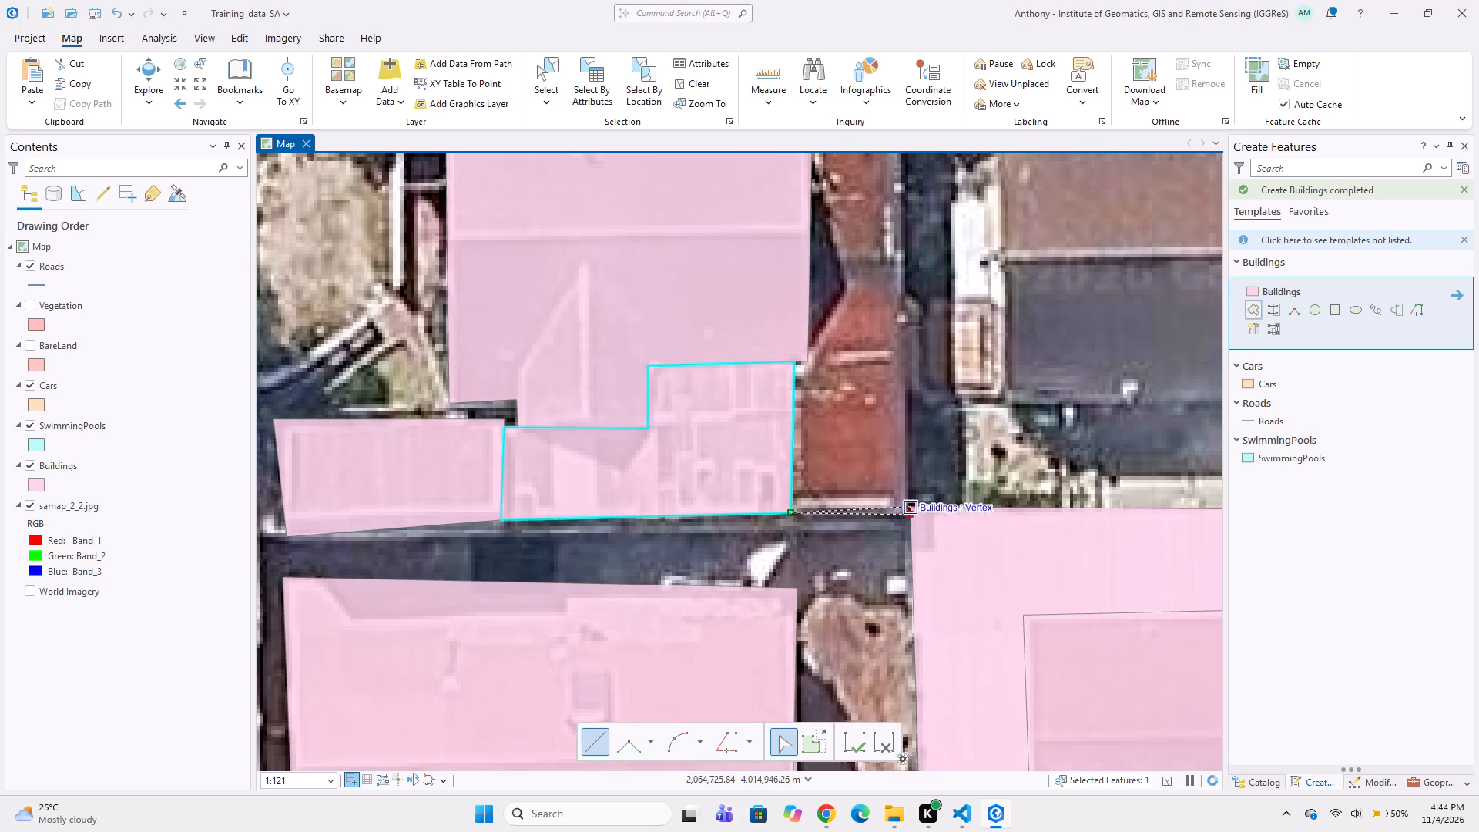
middle_drag(941, 318, 874, 461)
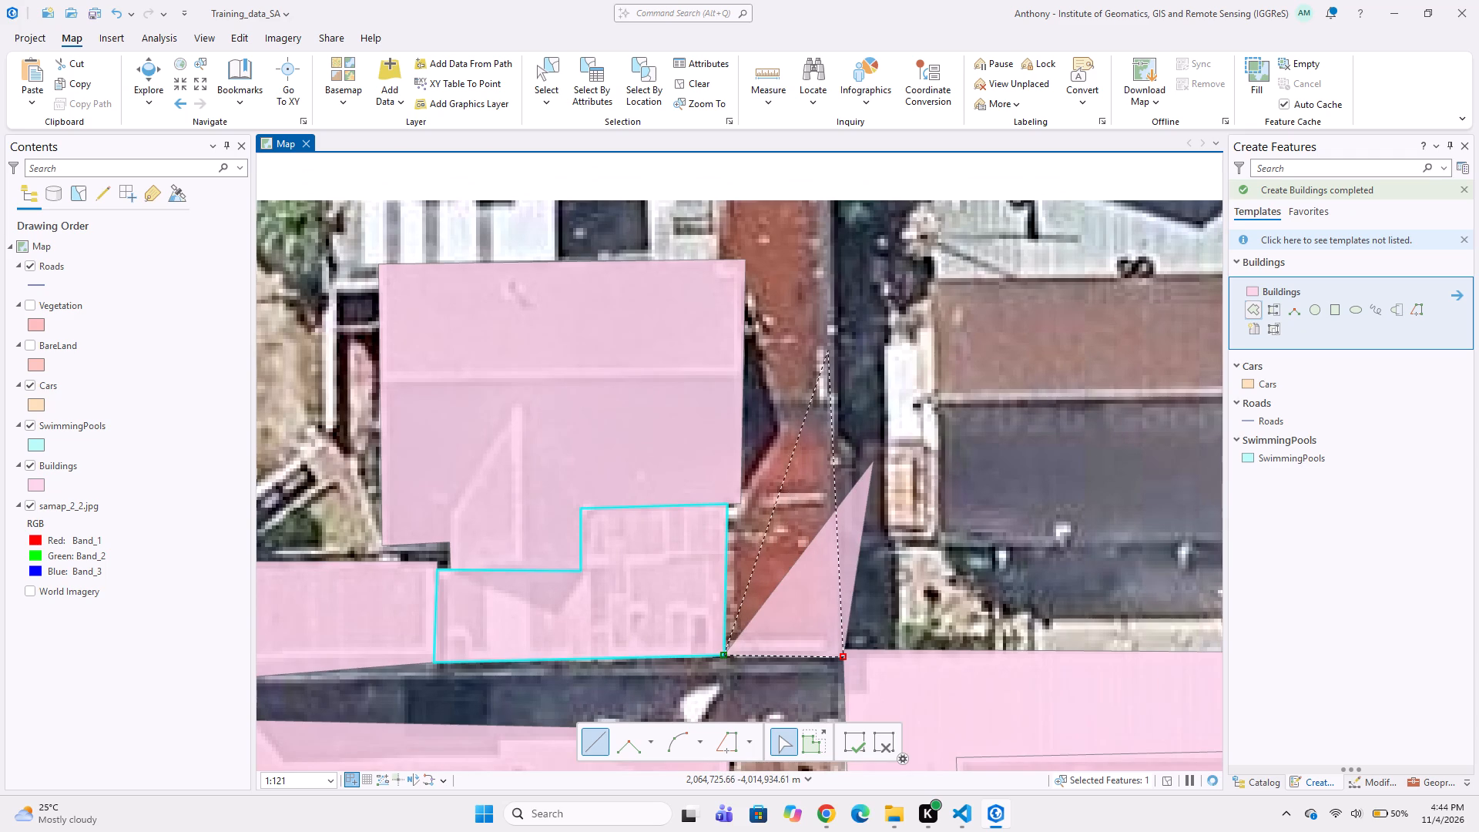
middle_drag(812, 320, 801, 441)
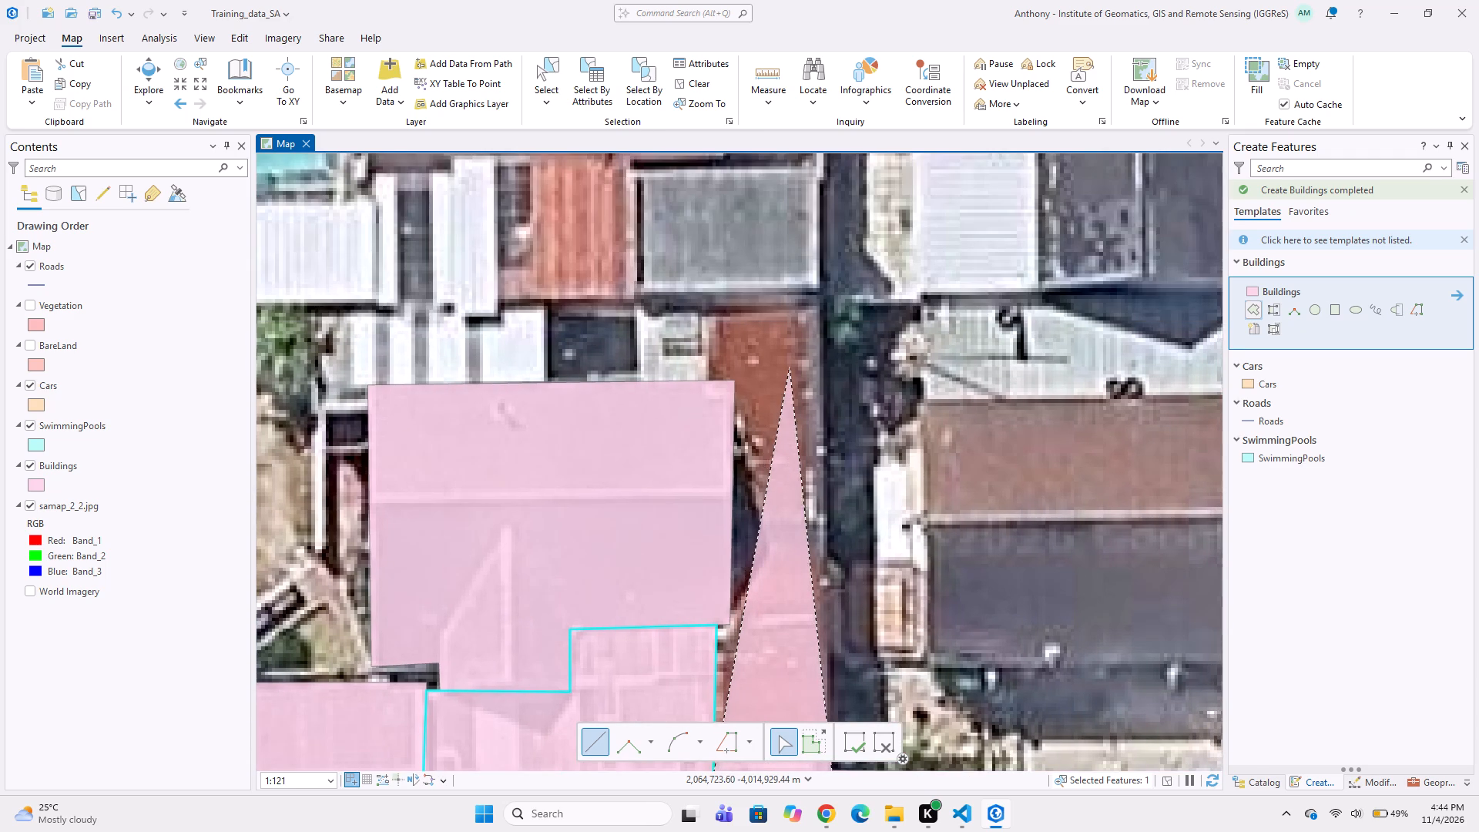
middle_drag(820, 329, 790, 387)
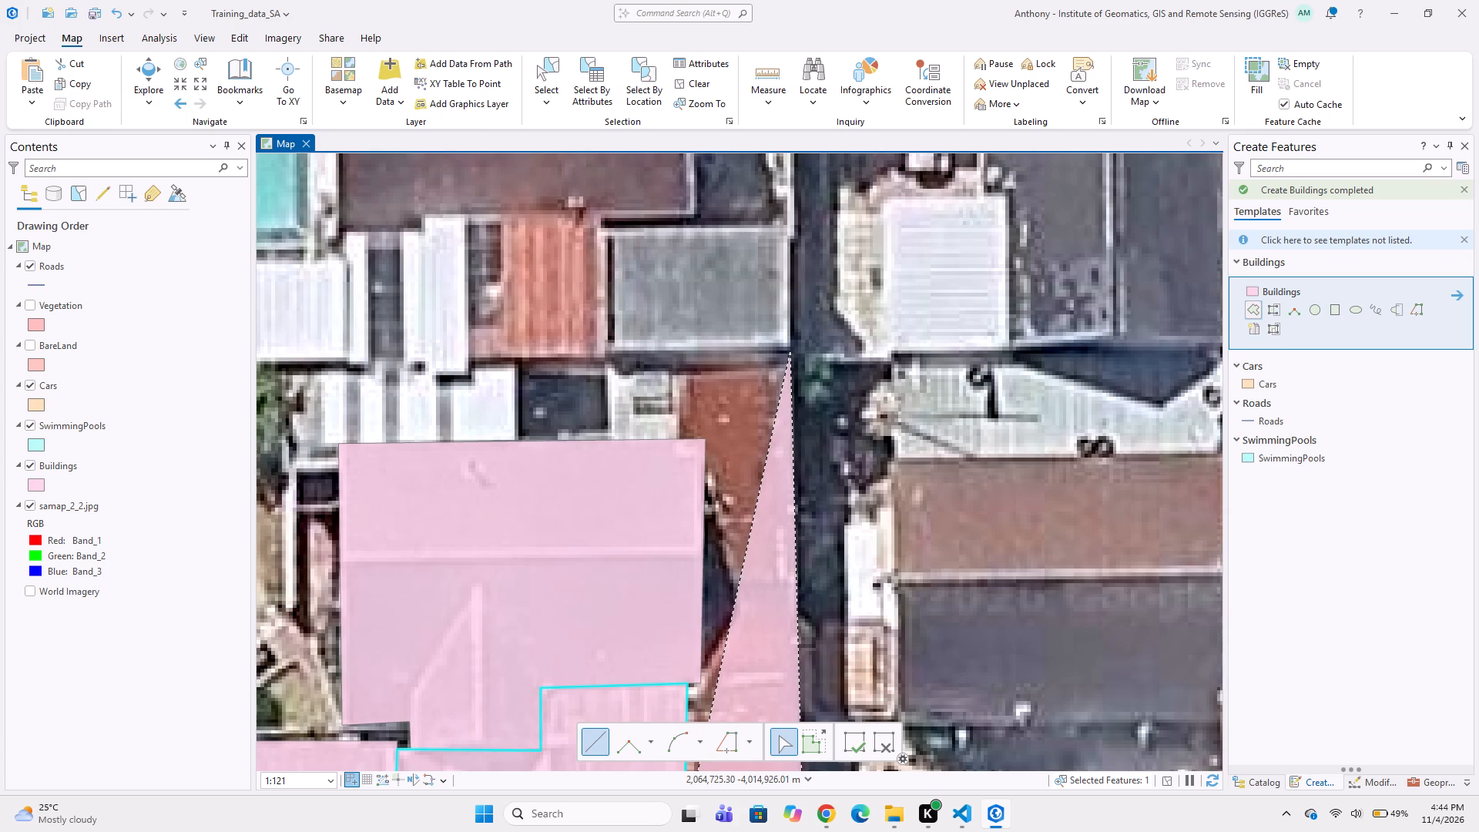
click(790, 353)
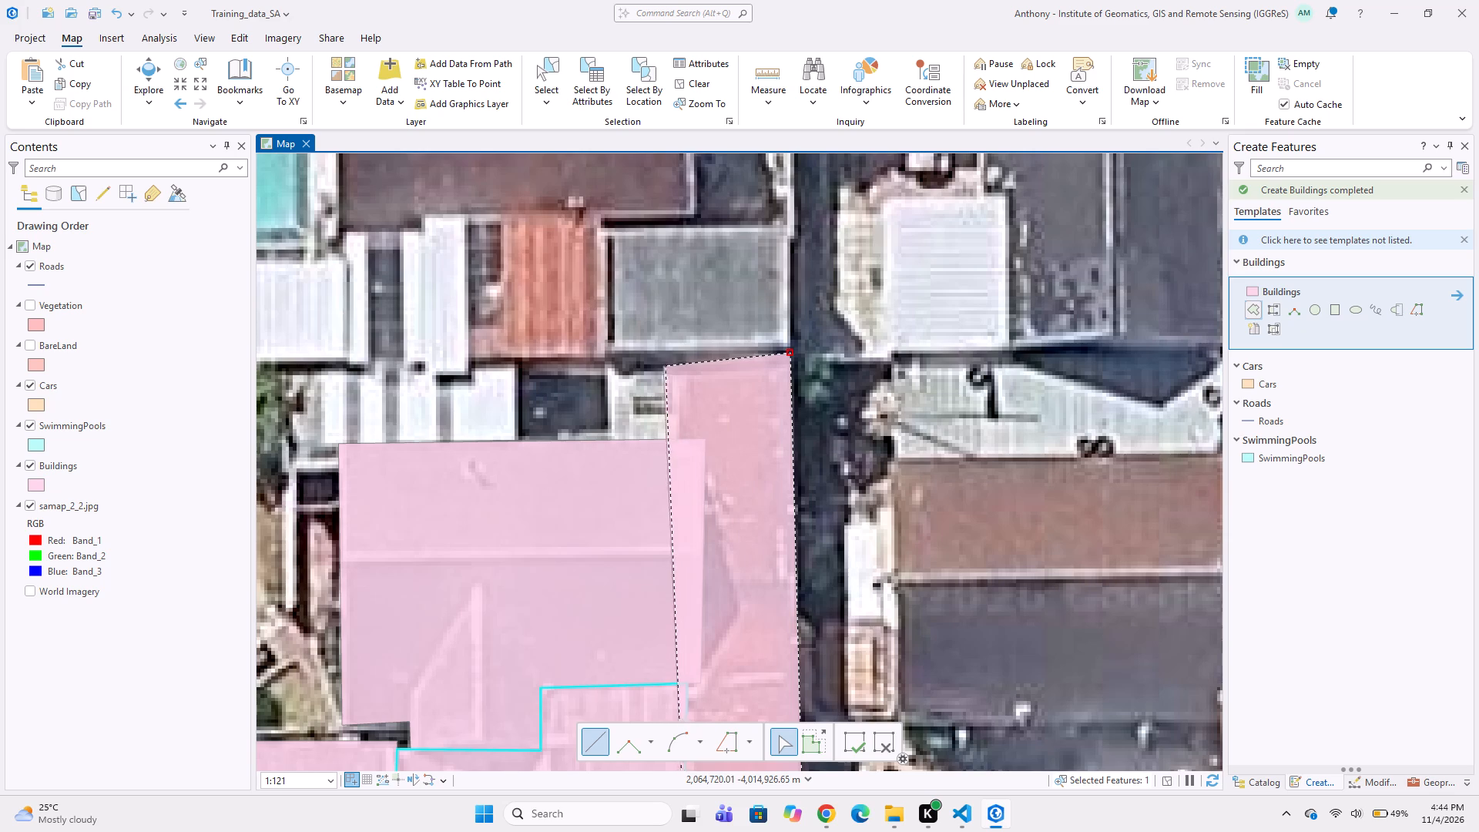
click(674, 353)
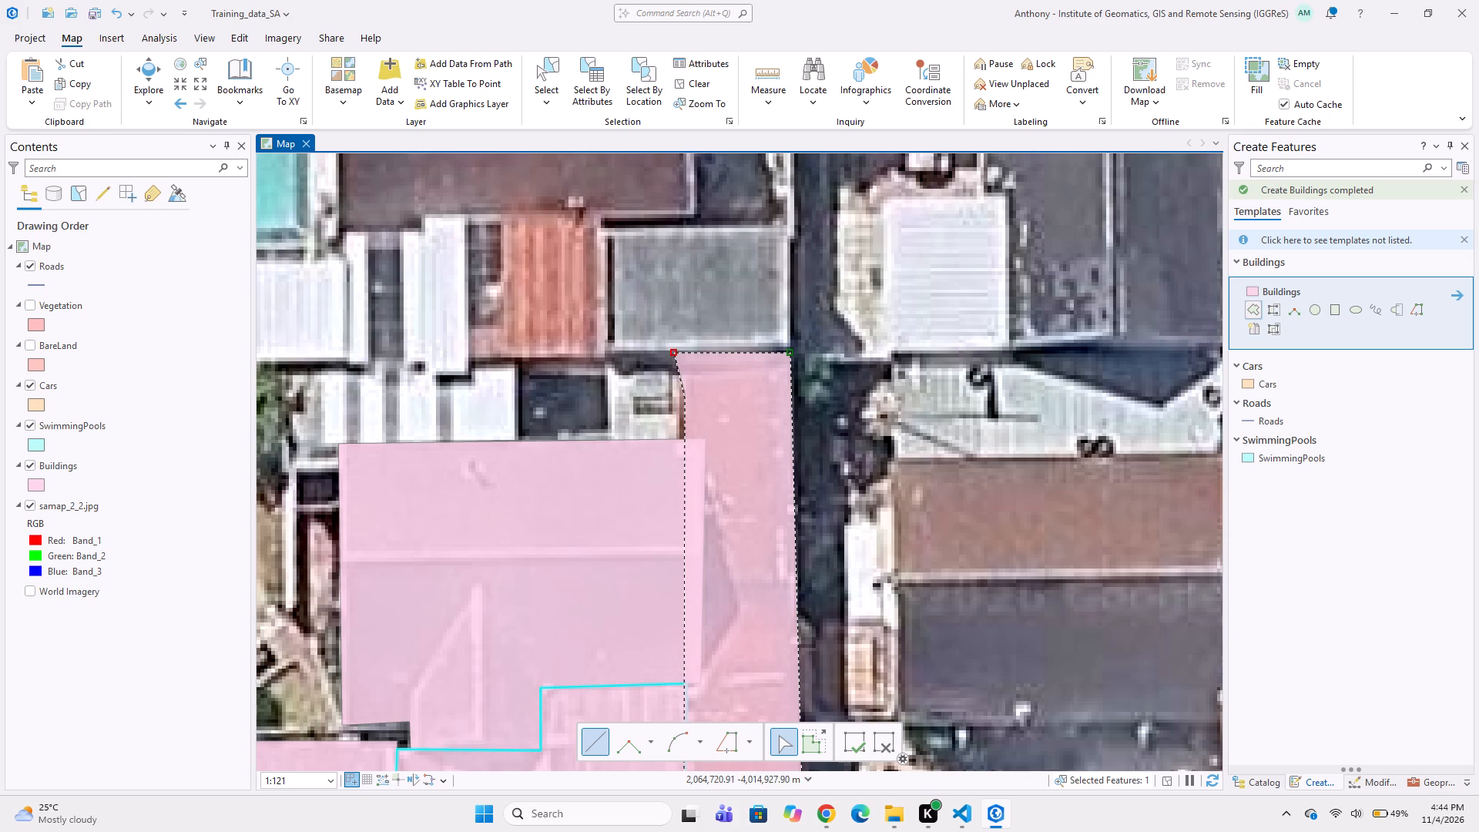
click(677, 441)
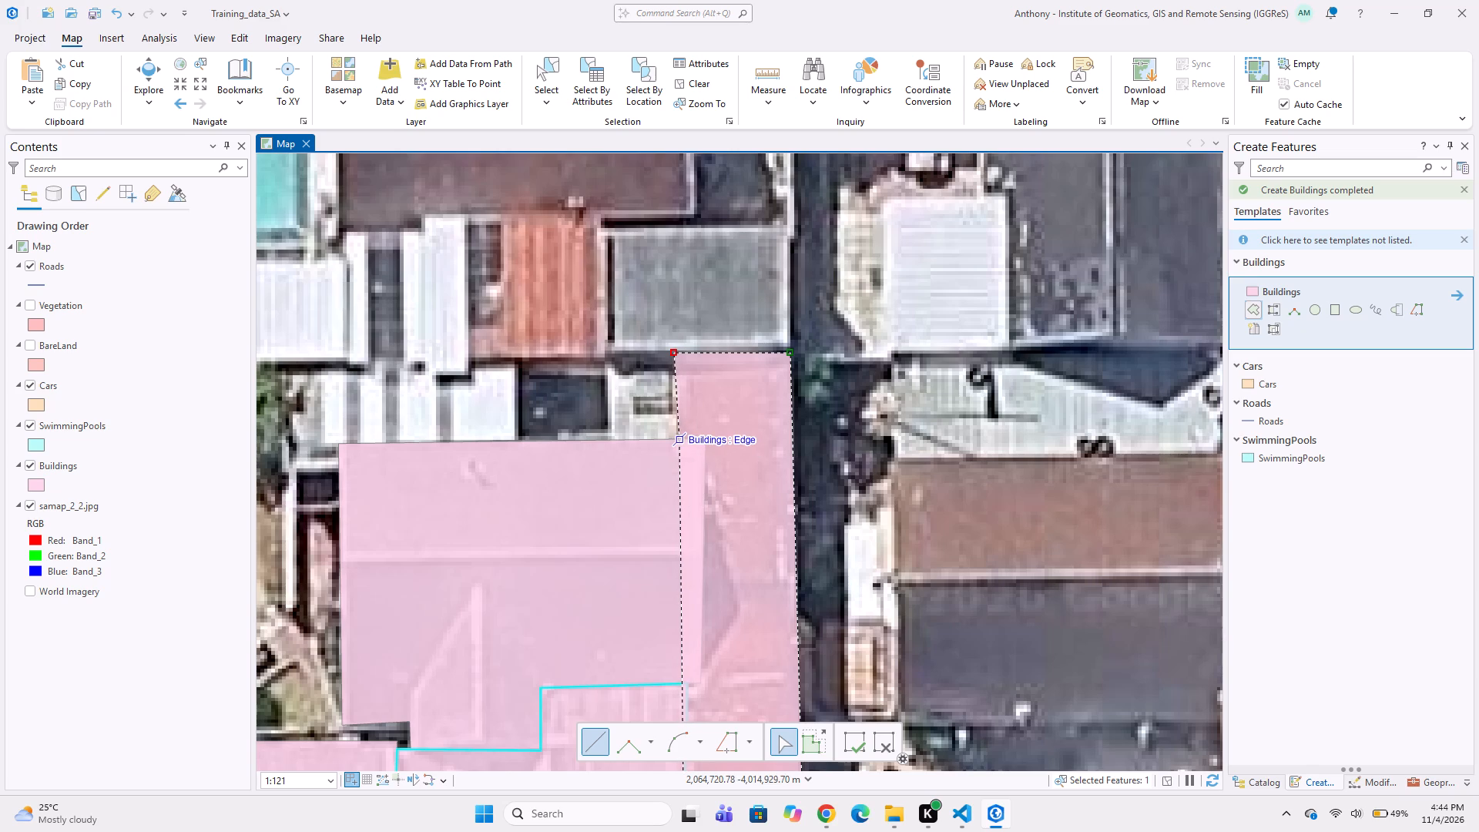
click(679, 441)
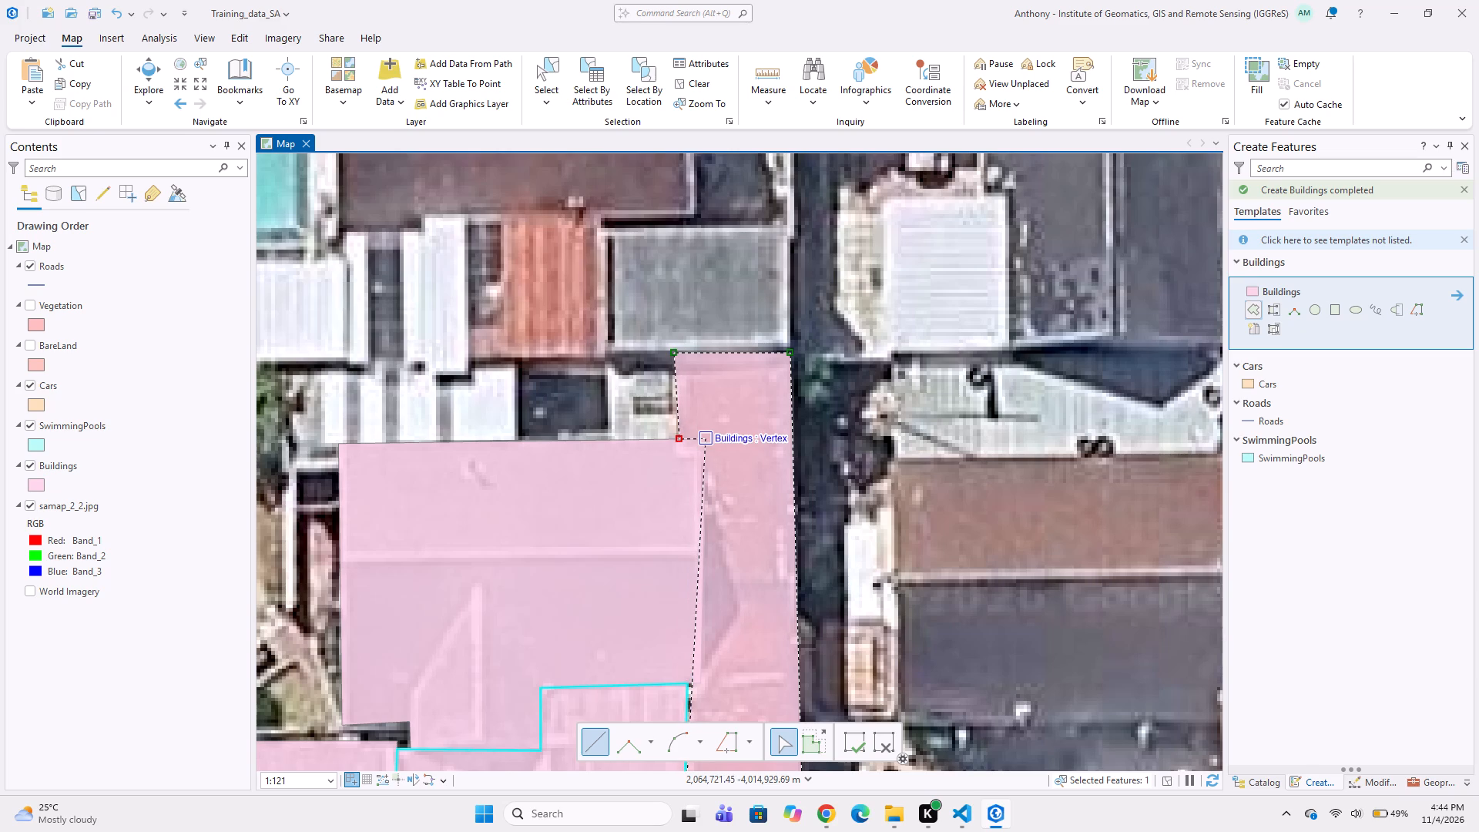
double_click(709, 442)
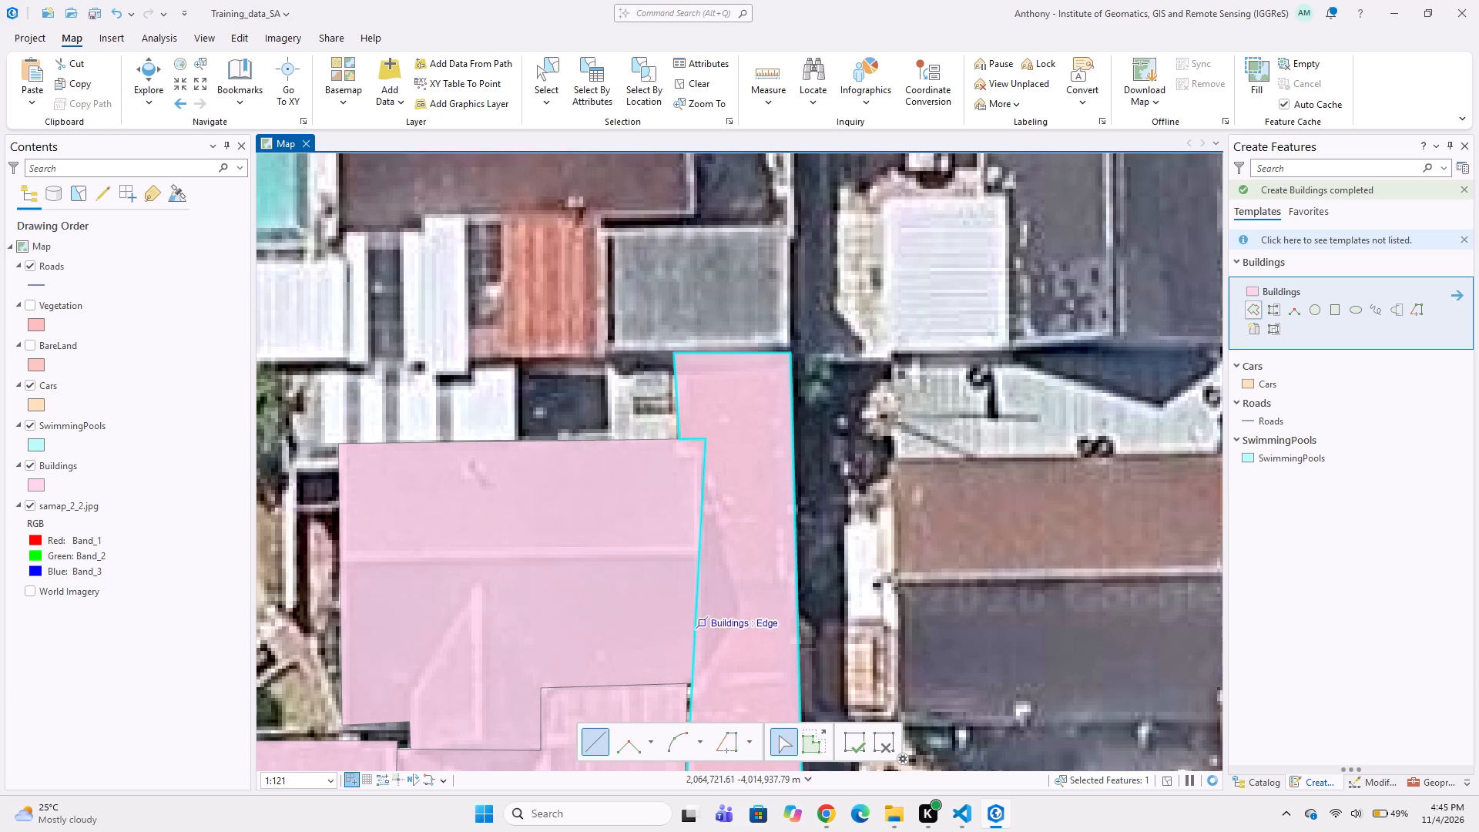
Digitize a four-corner Buildings polygon around the small light roof adjoining the northwest end of the long red roof.
scroll(703, 569, down, 1)
middle_drag(703, 595, 661, 485)
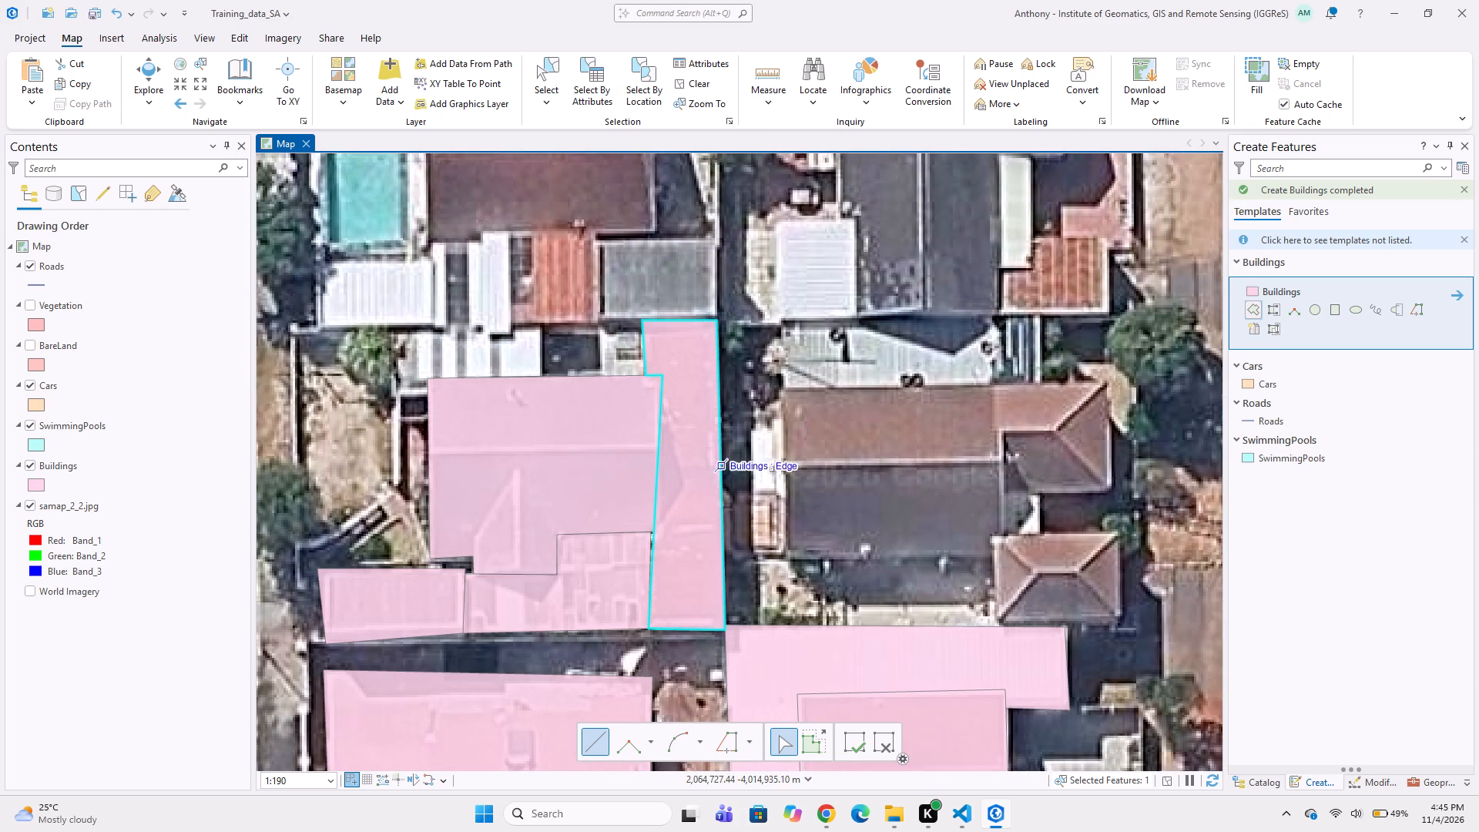
middle_drag(582, 426, 768, 525)
scroll(757, 426, up, 1)
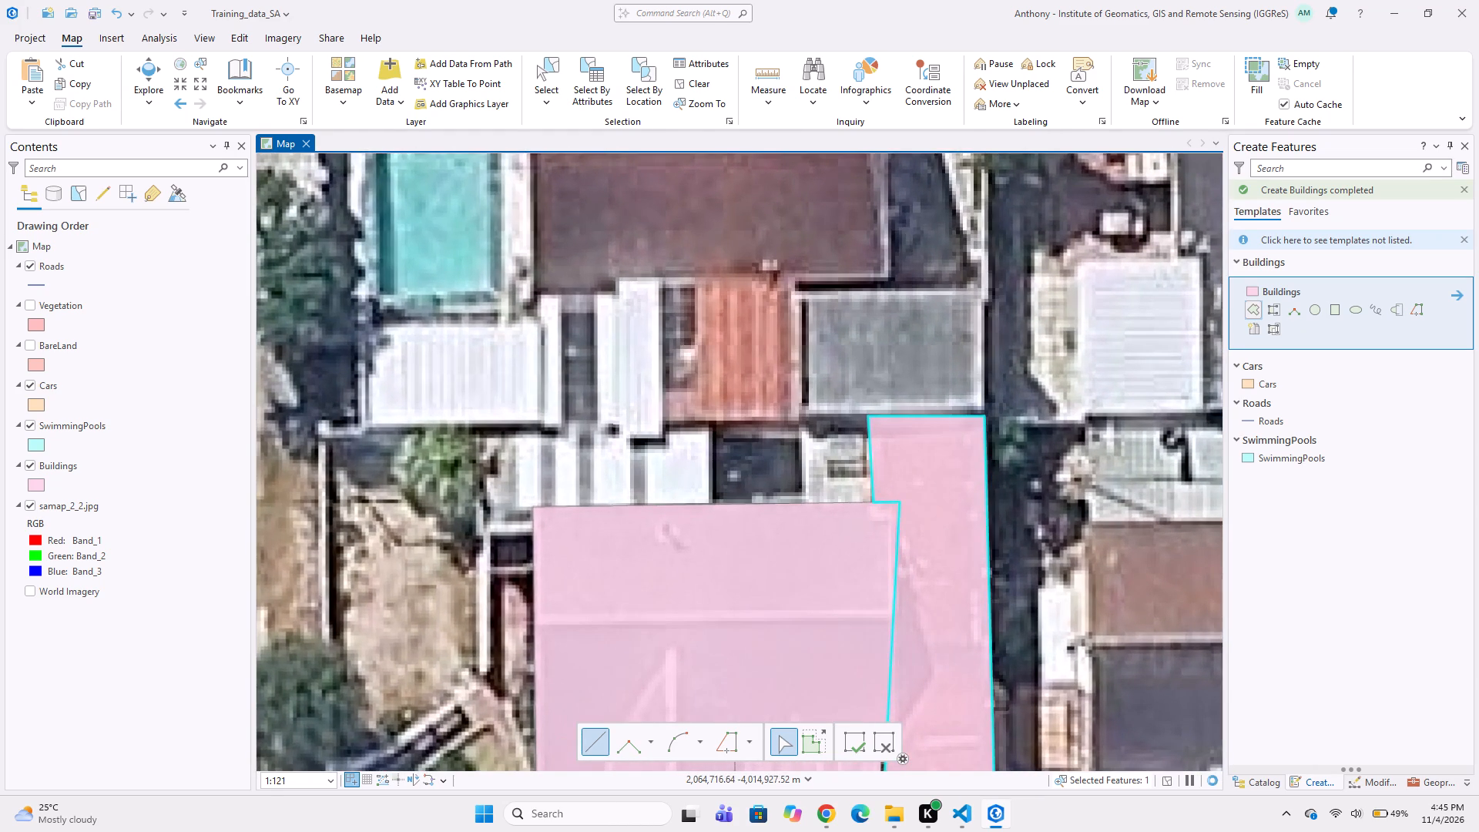
click(798, 418)
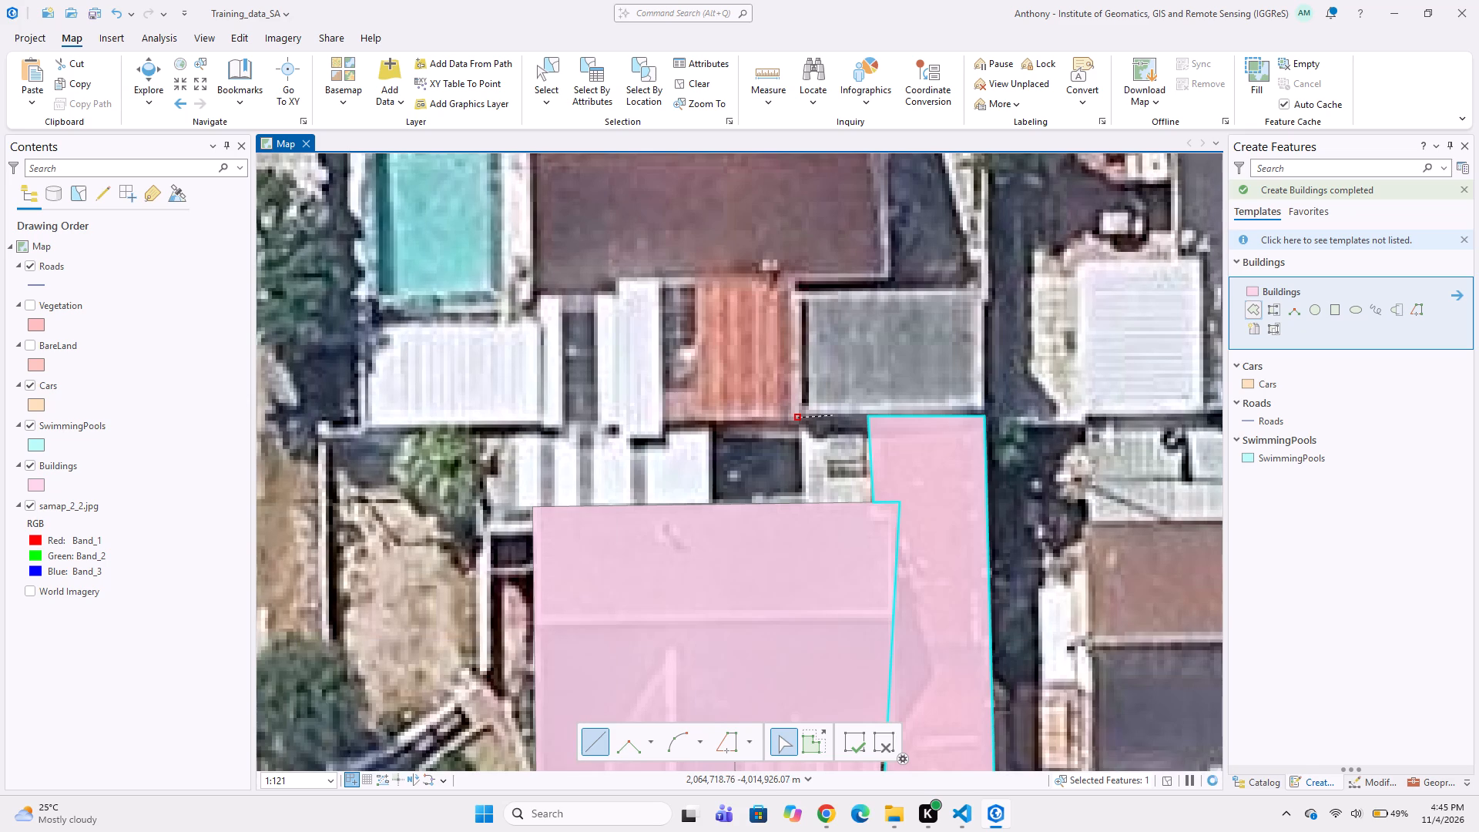
click(863, 412)
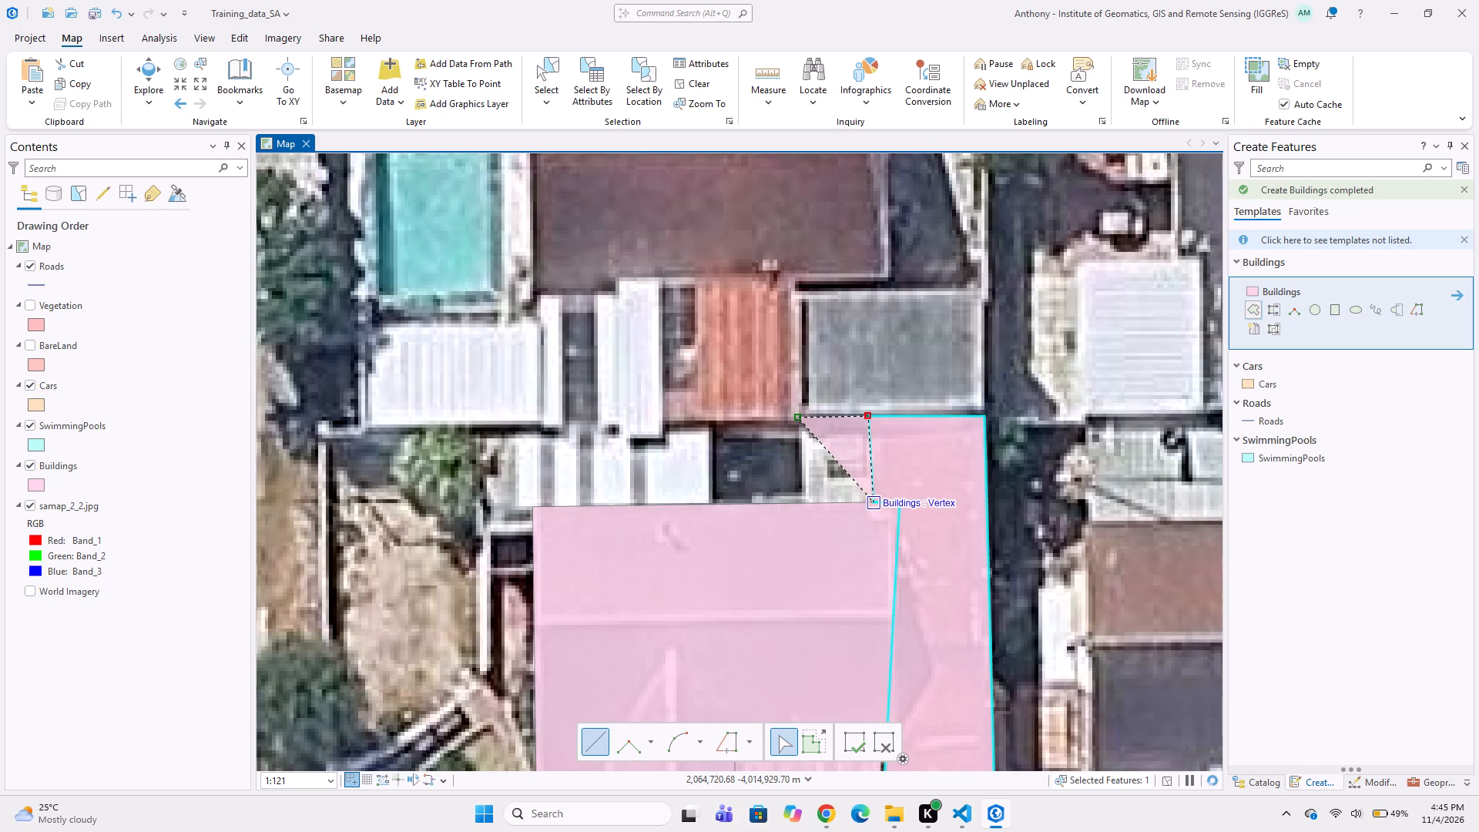
click(874, 504)
double_click(807, 496)
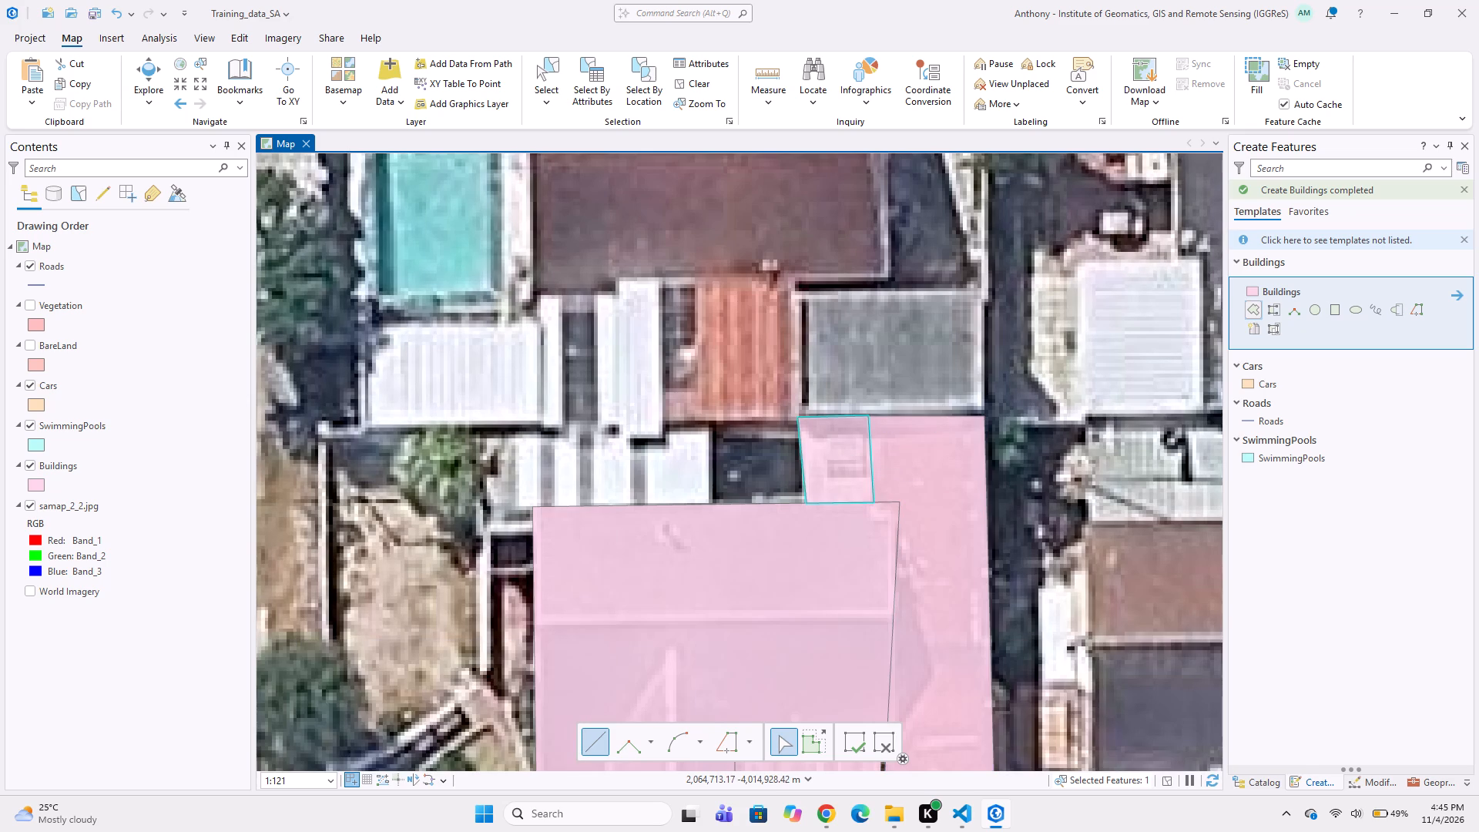
Digitize a Buildings polygon around the white striped roof along the main house's north edge, notching it around the narrow white roof to the north.
click(712, 423)
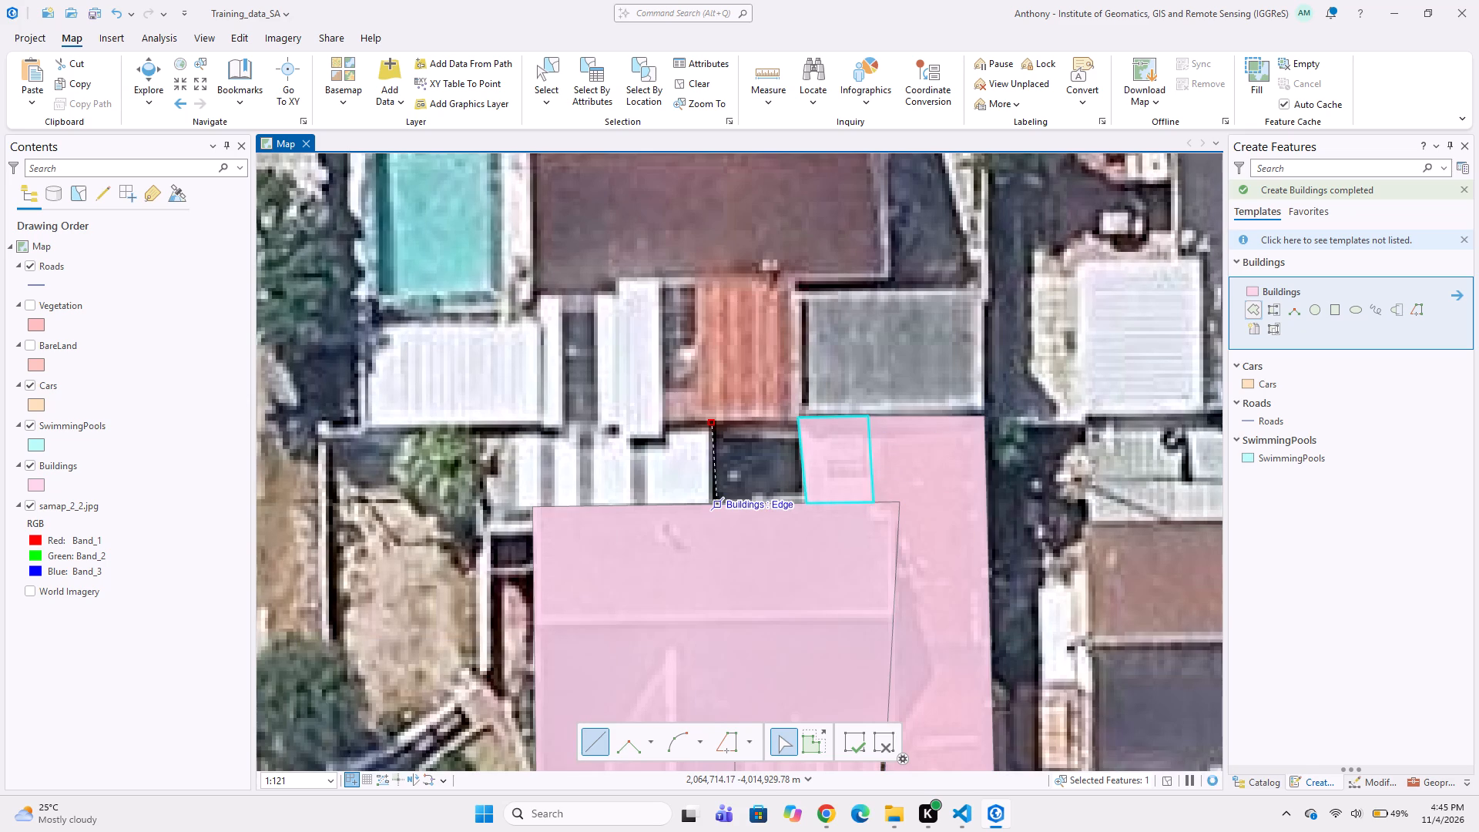
click(715, 498)
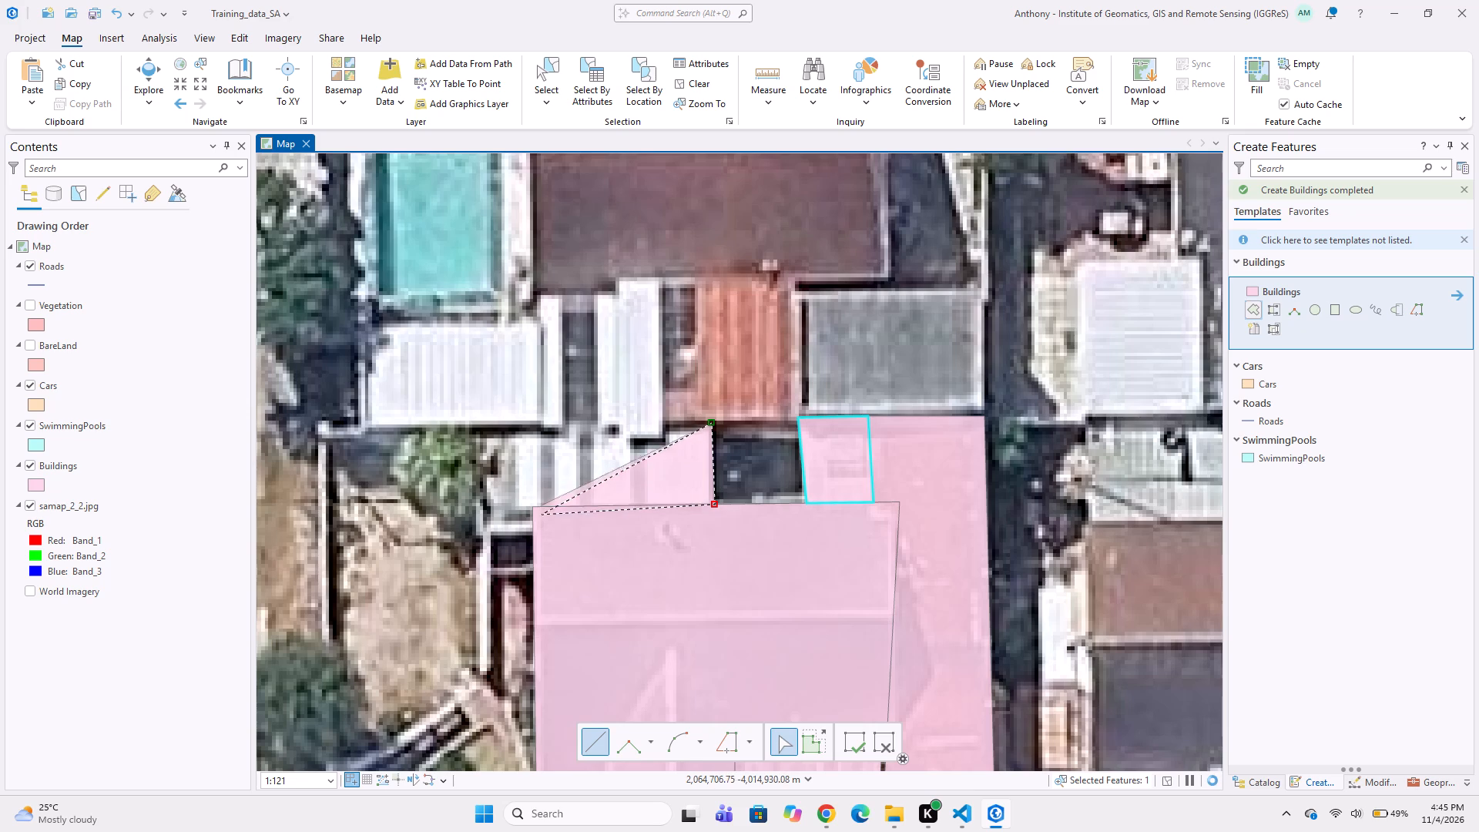
click(539, 504)
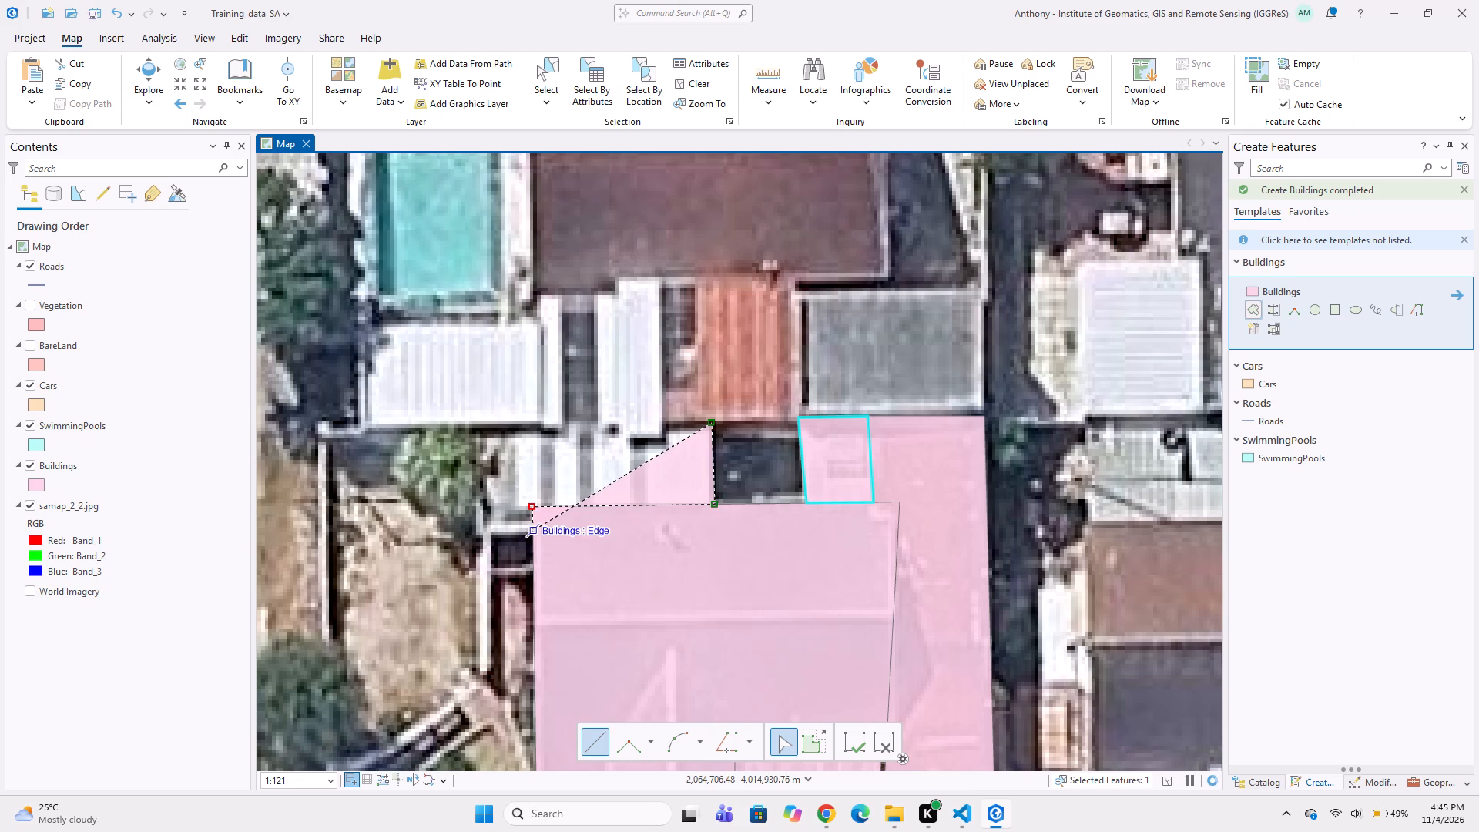
click(534, 533)
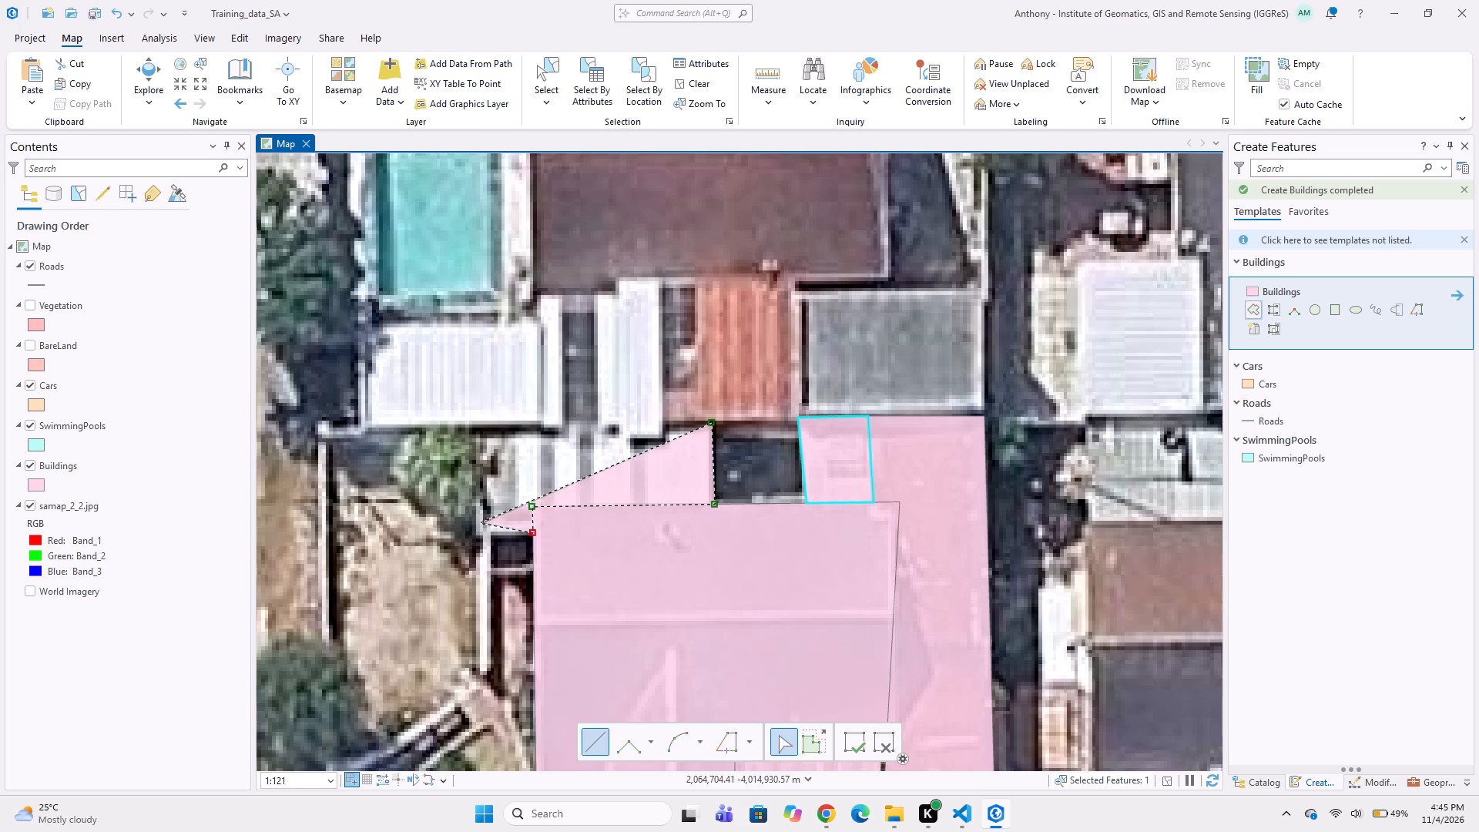
click(480, 531)
click(493, 493)
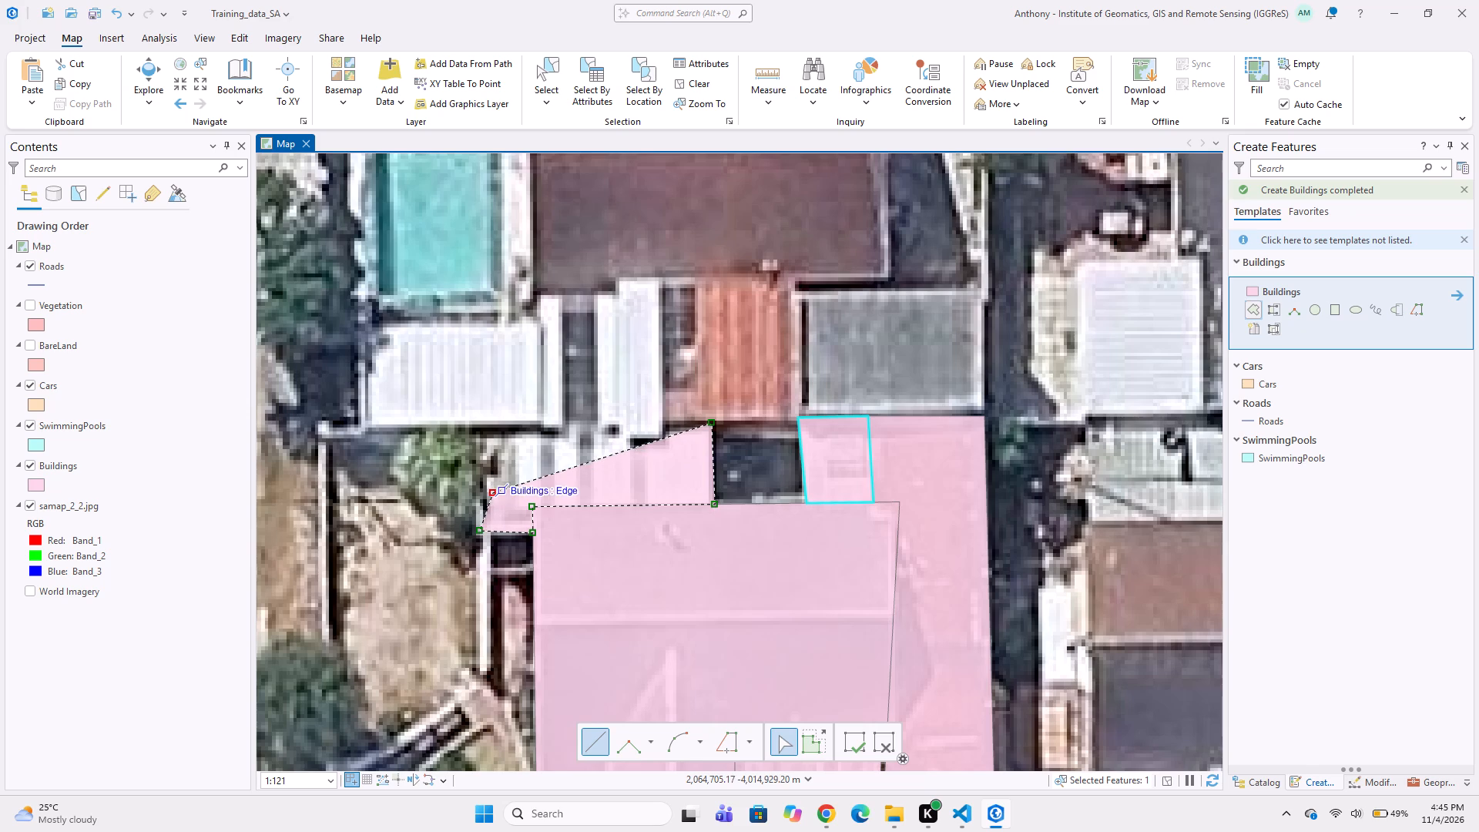
click(499, 475)
click(480, 448)
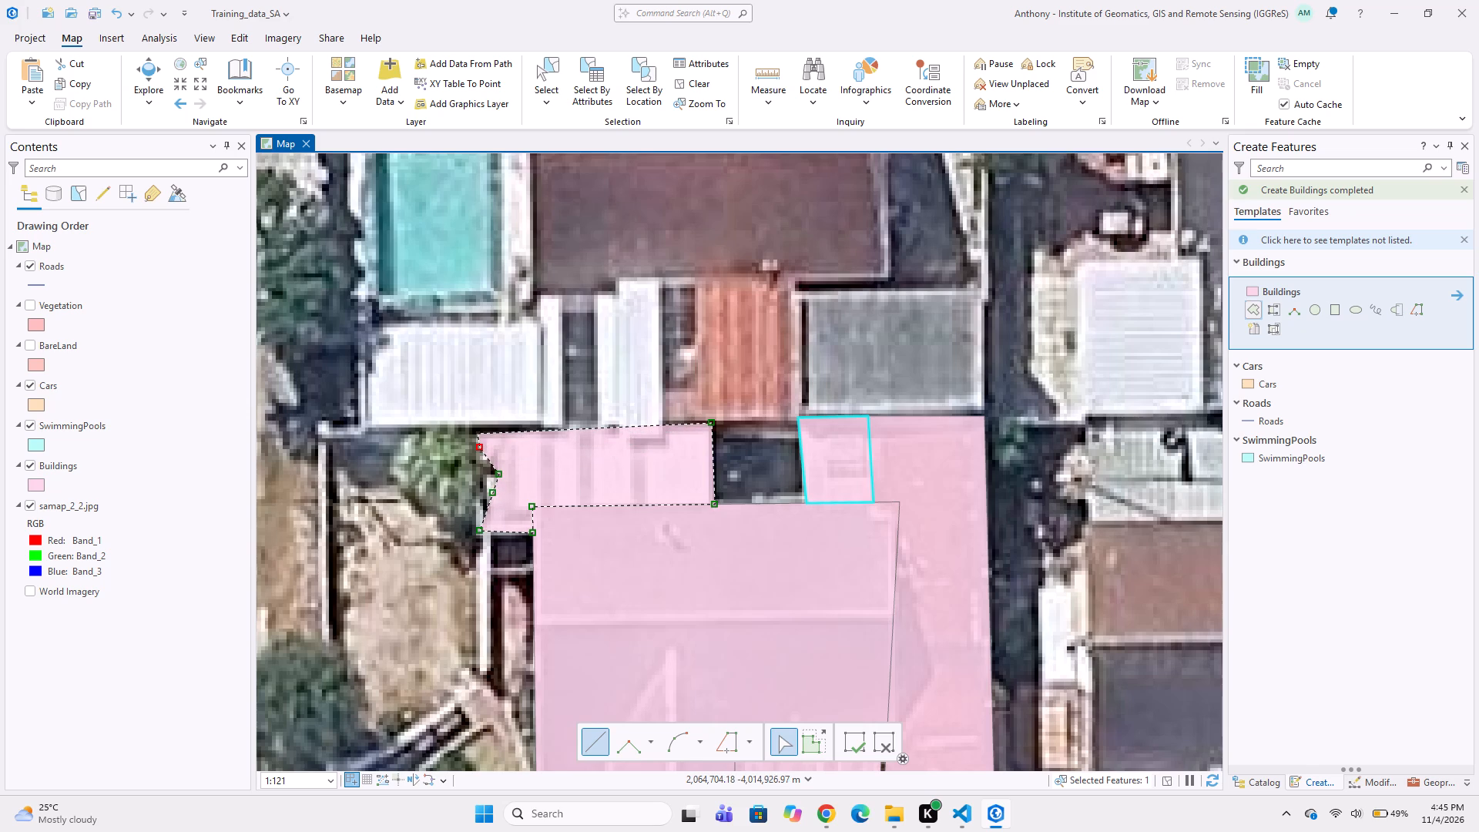
click(478, 434)
click(561, 434)
click(617, 434)
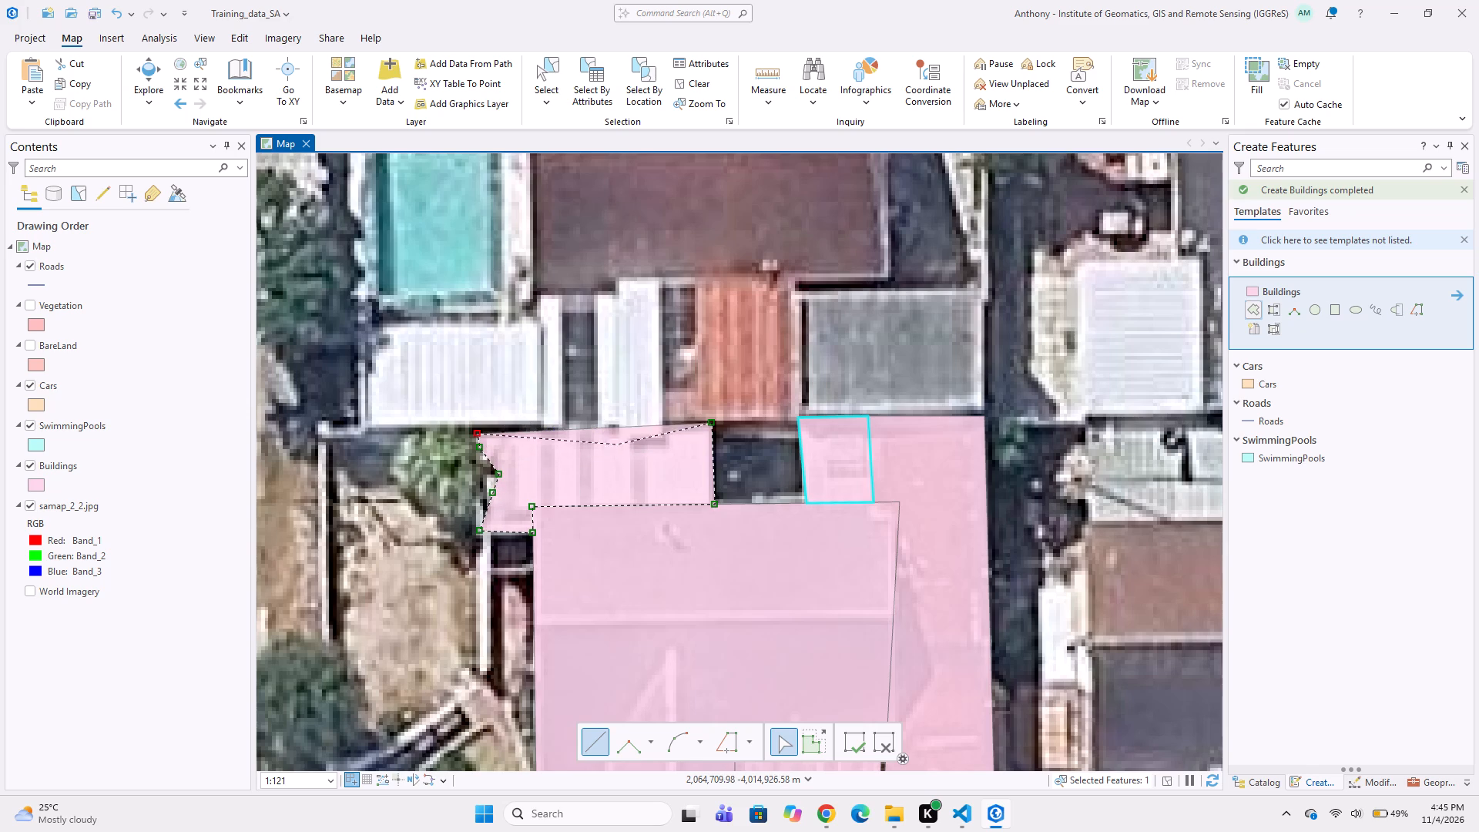
click(618, 431)
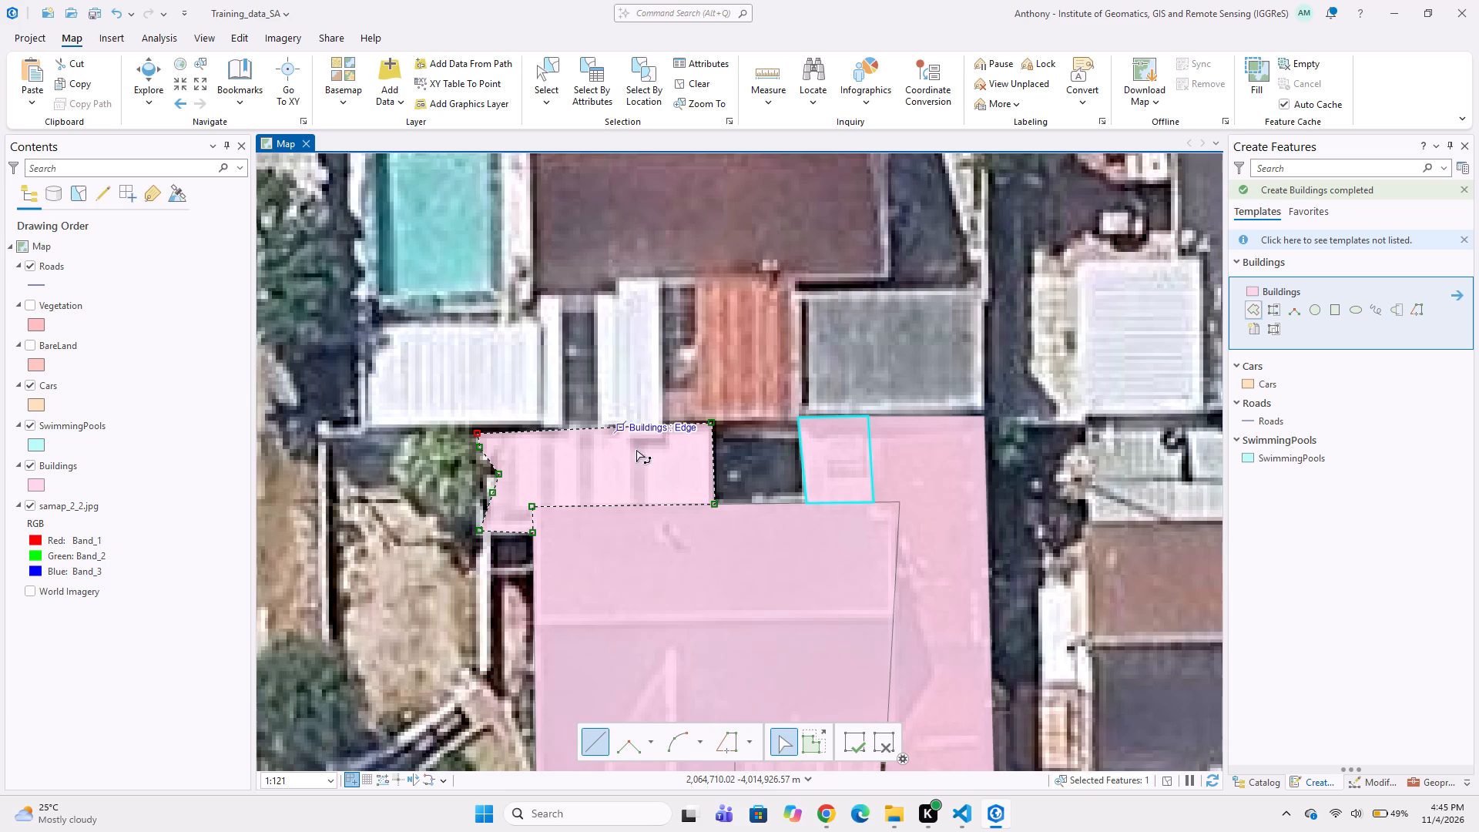
scroll(612, 439, up, 1)
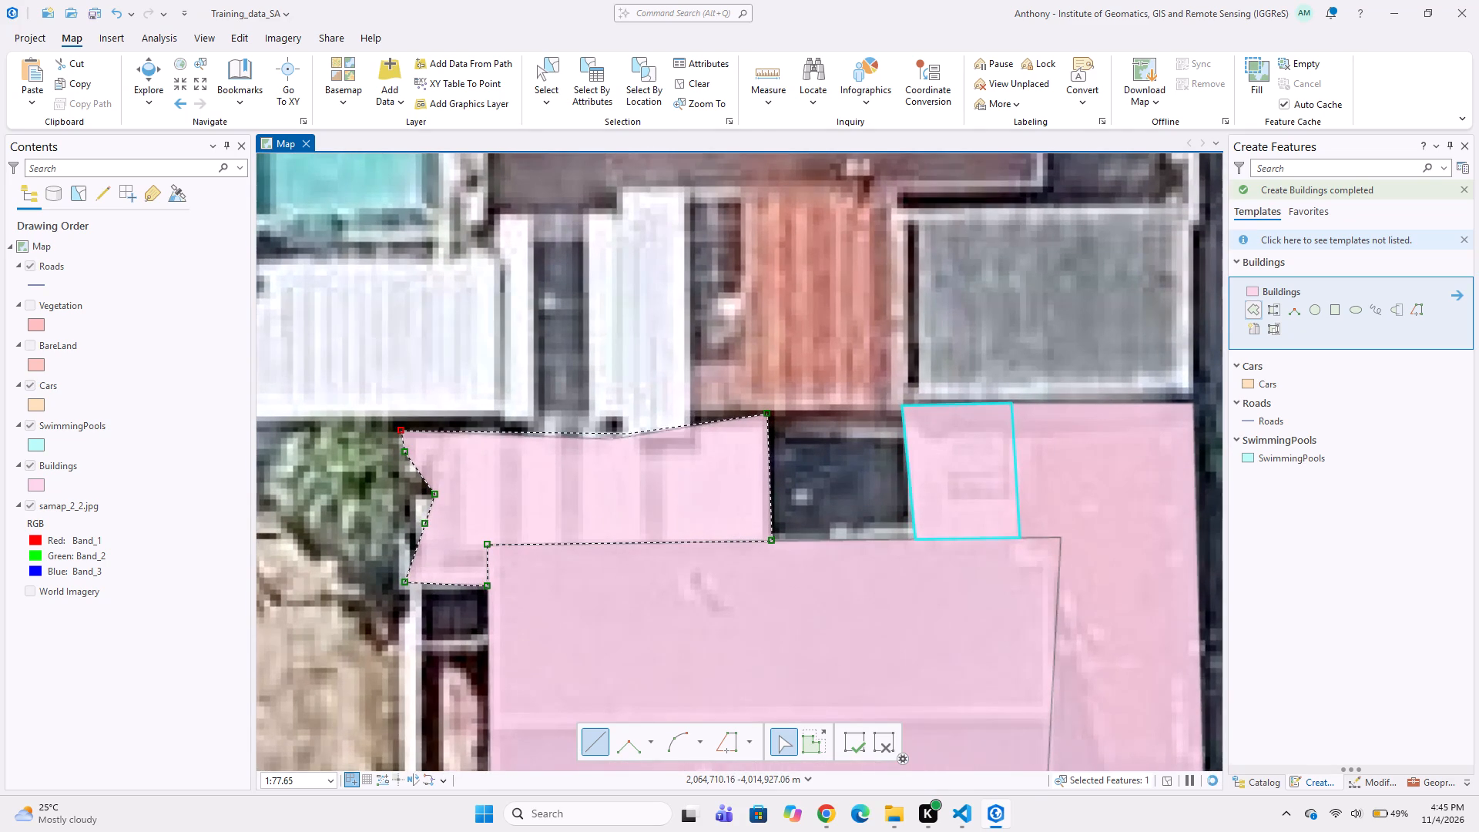
click(618, 421)
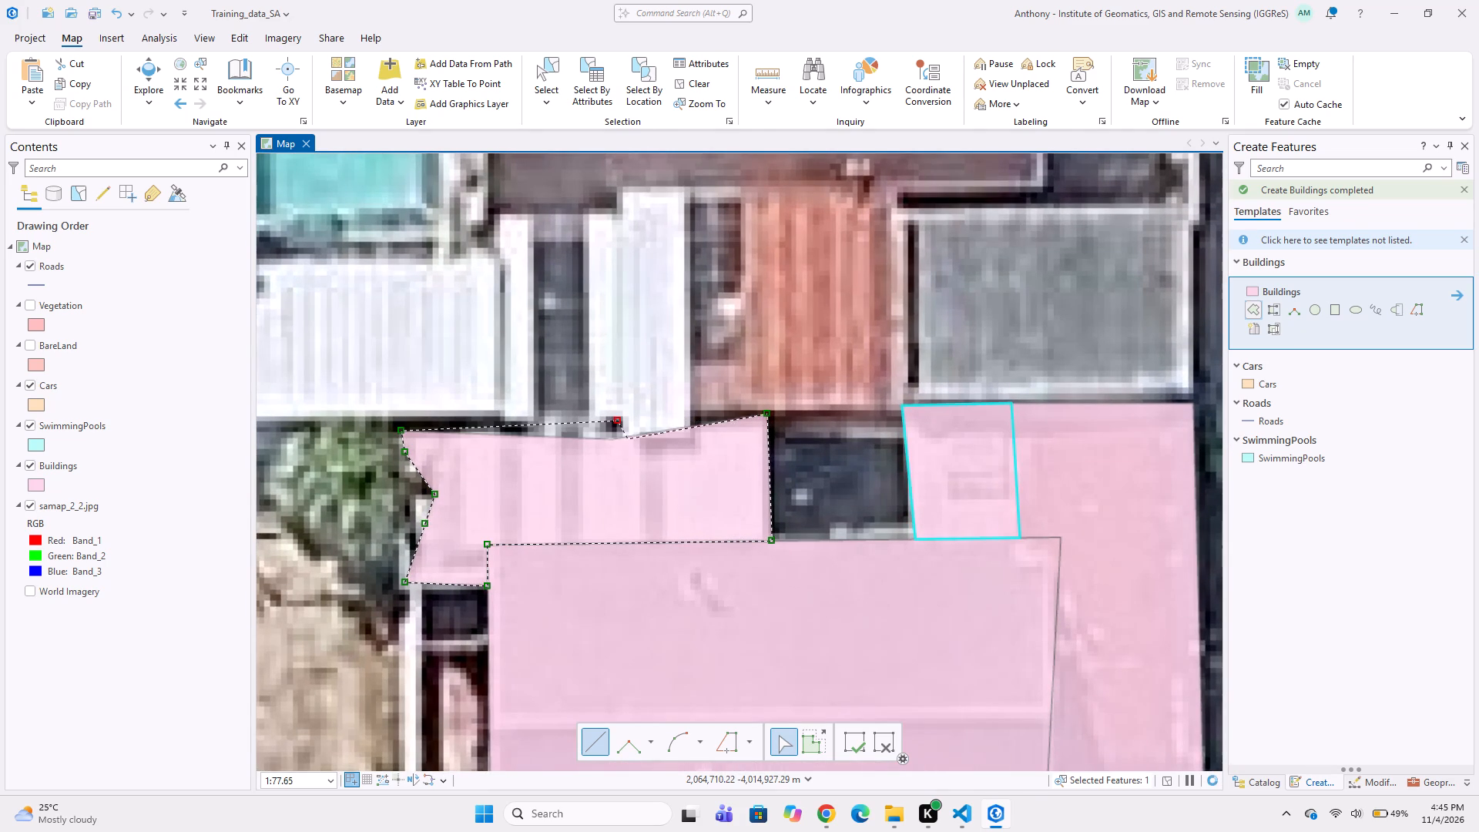
click(623, 447)
click(690, 445)
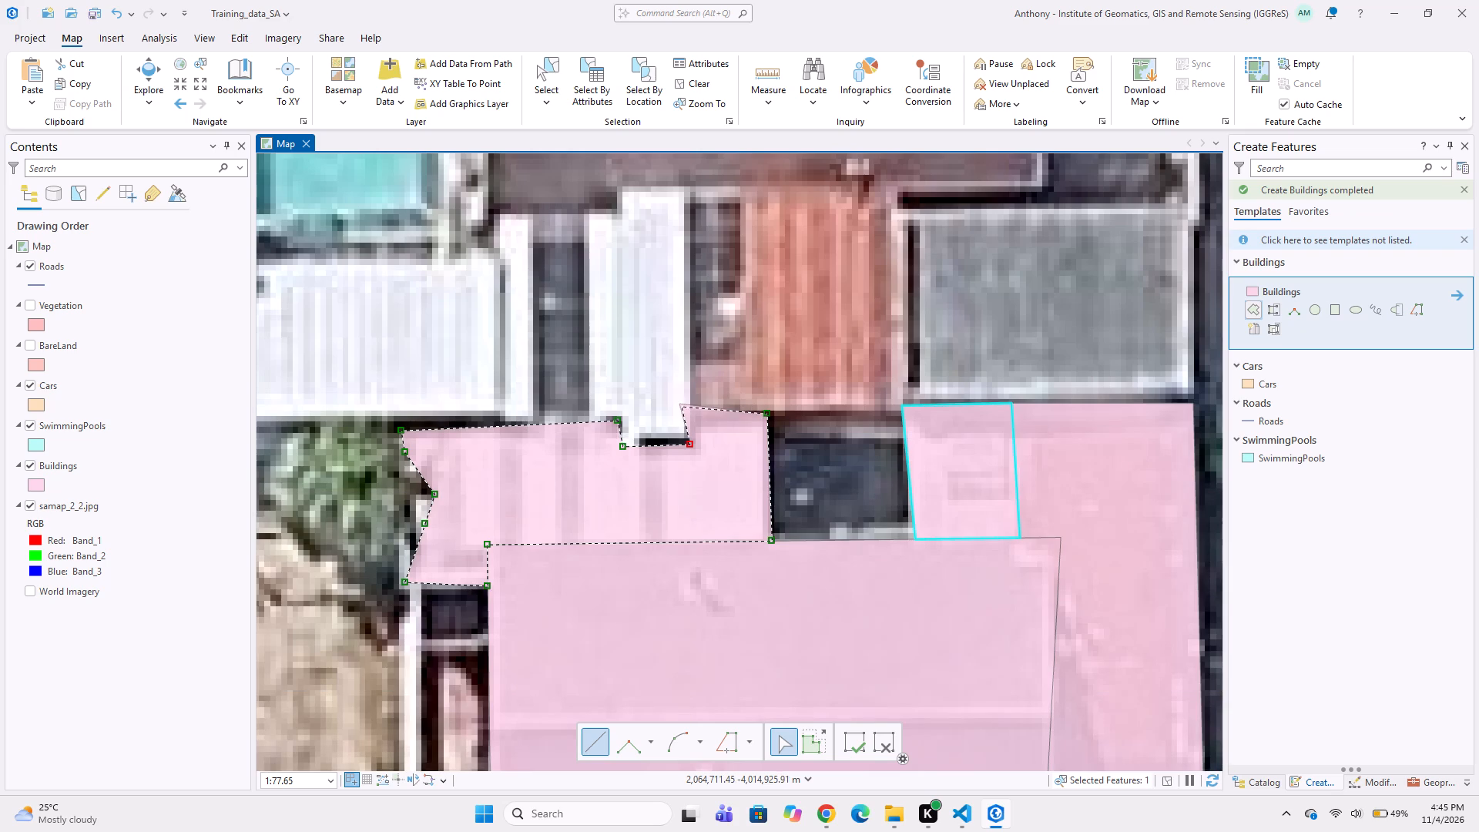
double_click(690, 412)
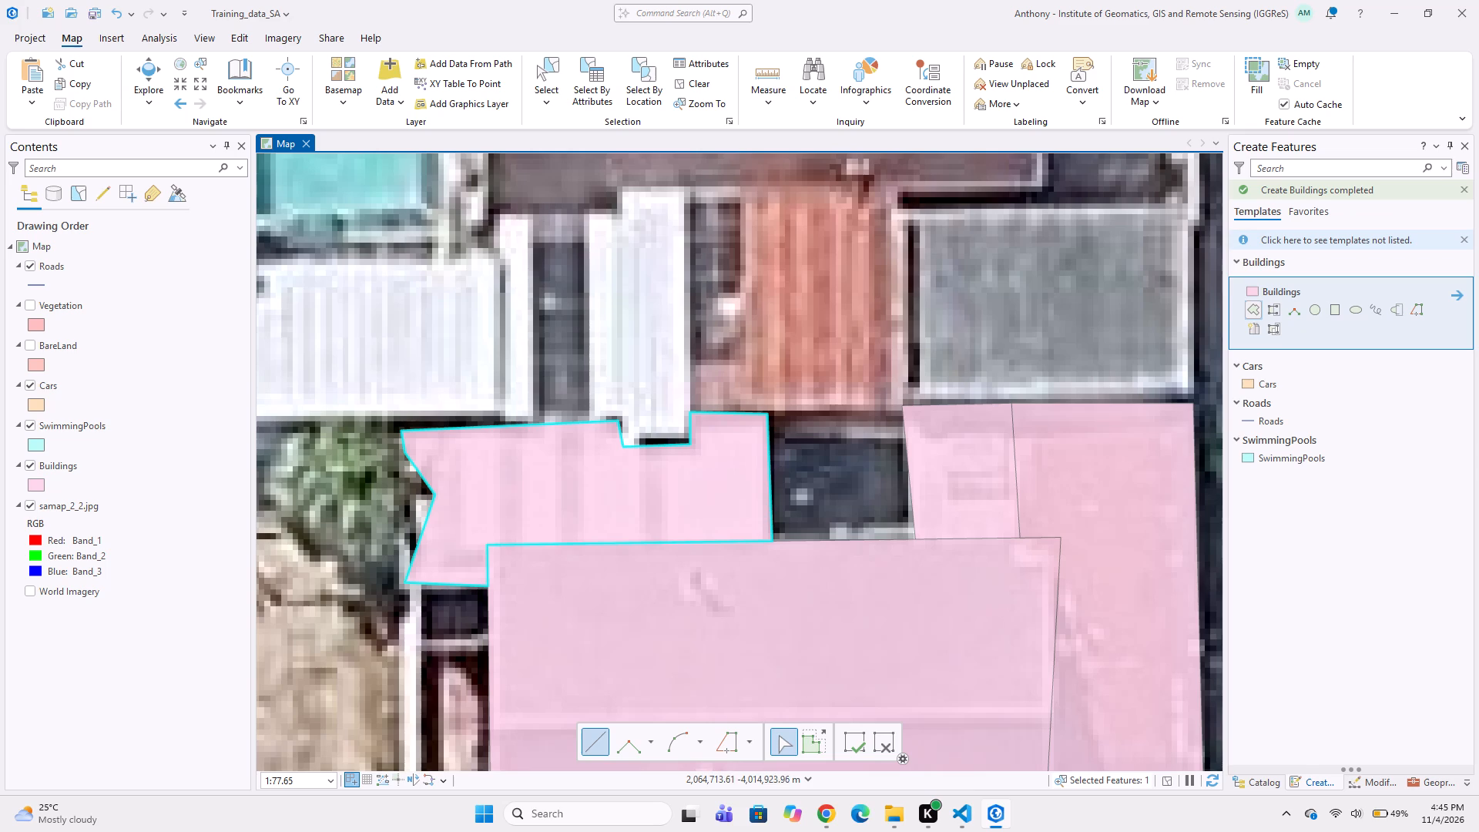
Digitize a Buildings polygon around the narrow north-south white roof, snapping its southern end into the notch of the striped roof's polygon.
middle_drag(685, 340, 663, 431)
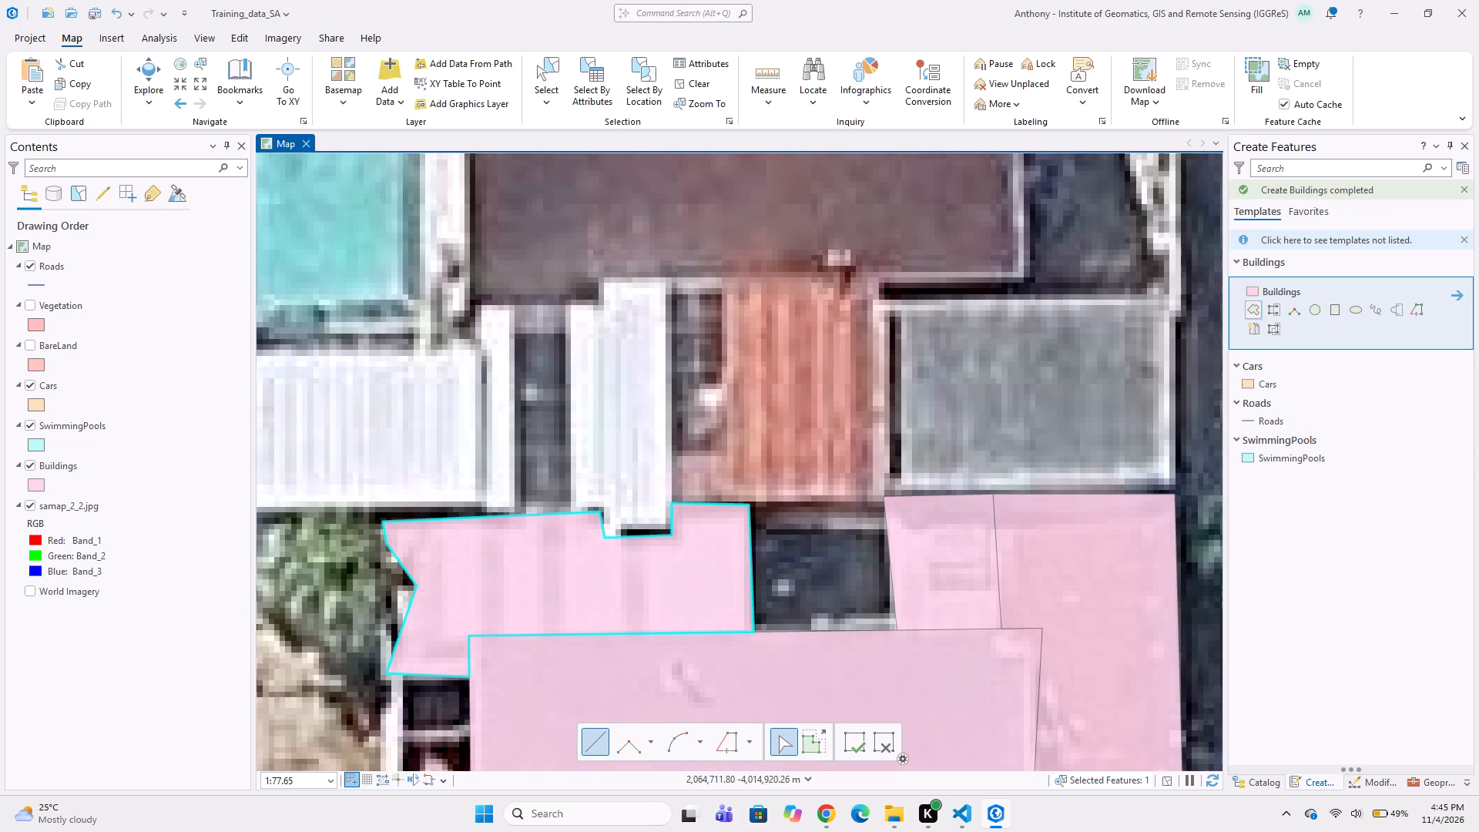
click(671, 272)
click(674, 504)
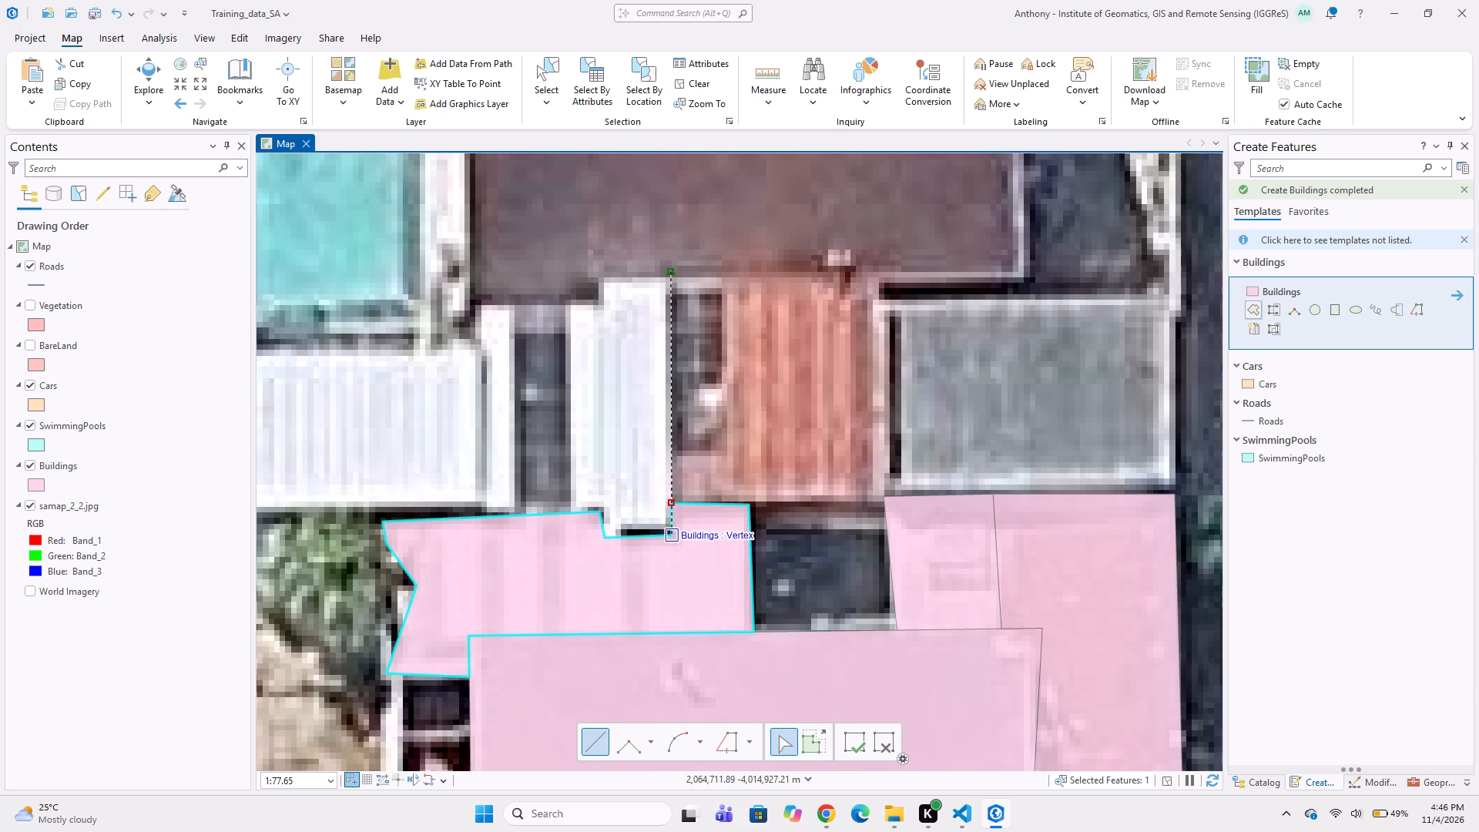
click(676, 533)
click(601, 536)
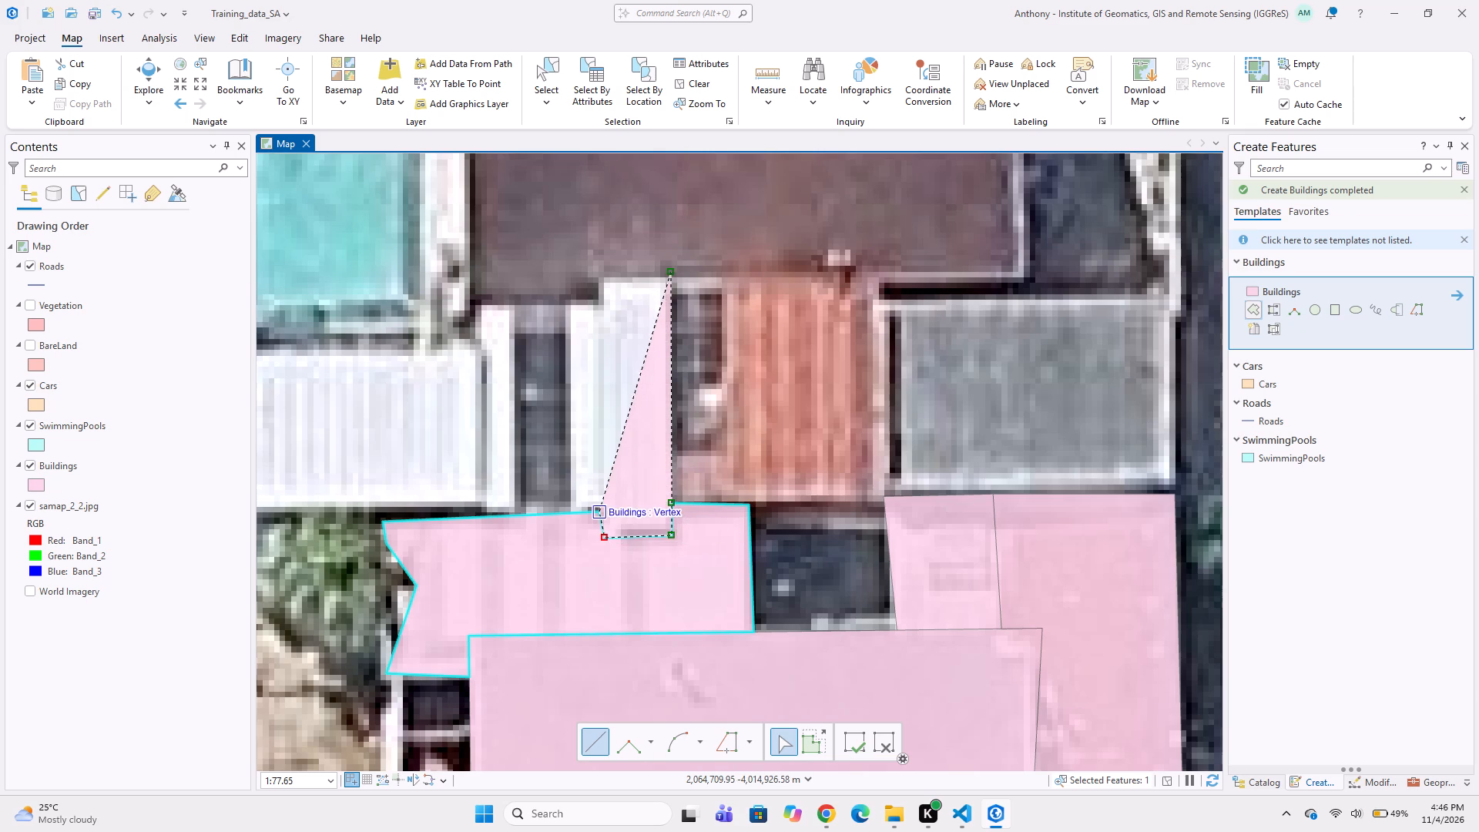
click(596, 507)
click(569, 507)
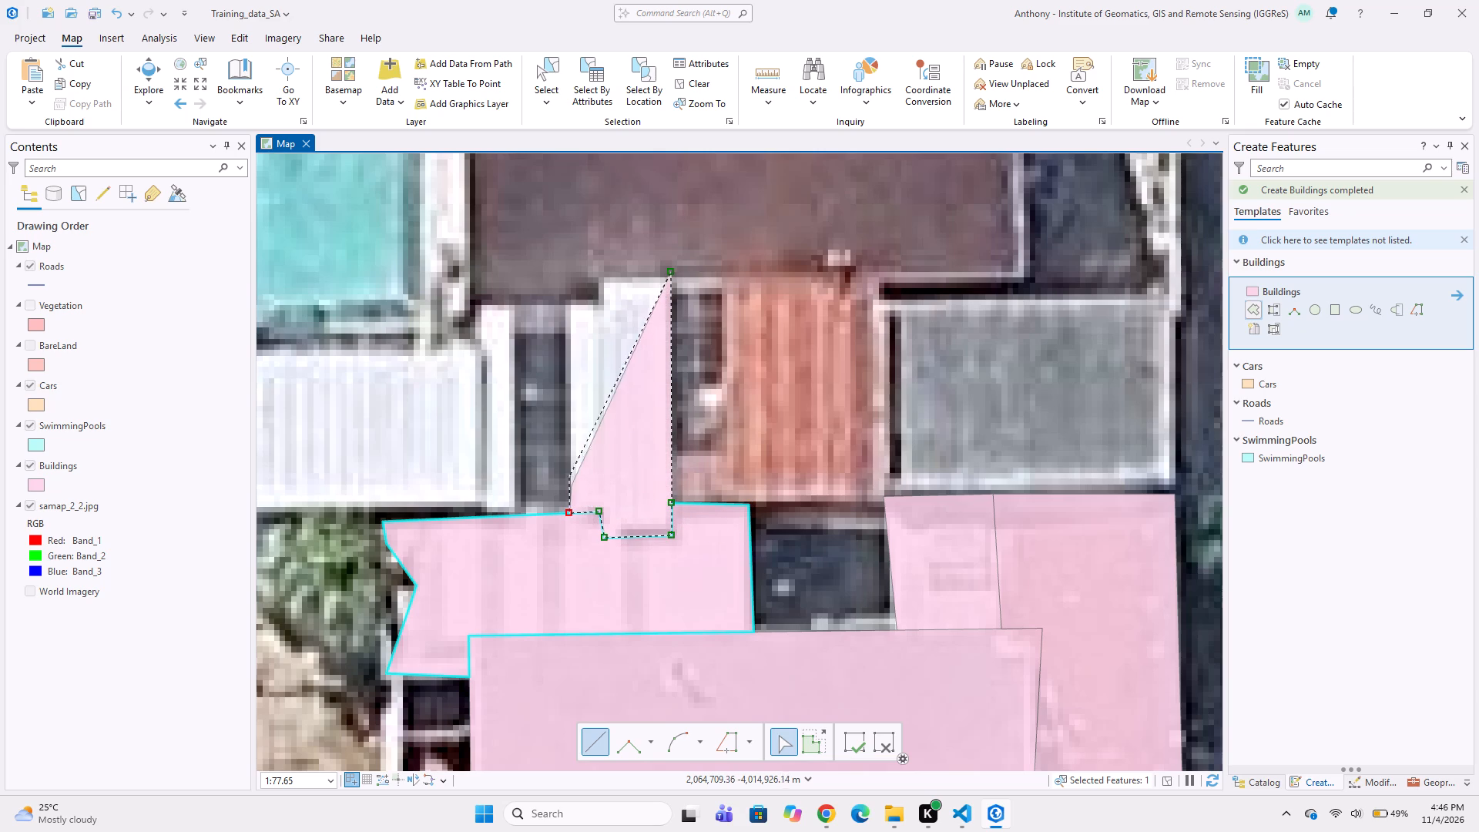
click(563, 302)
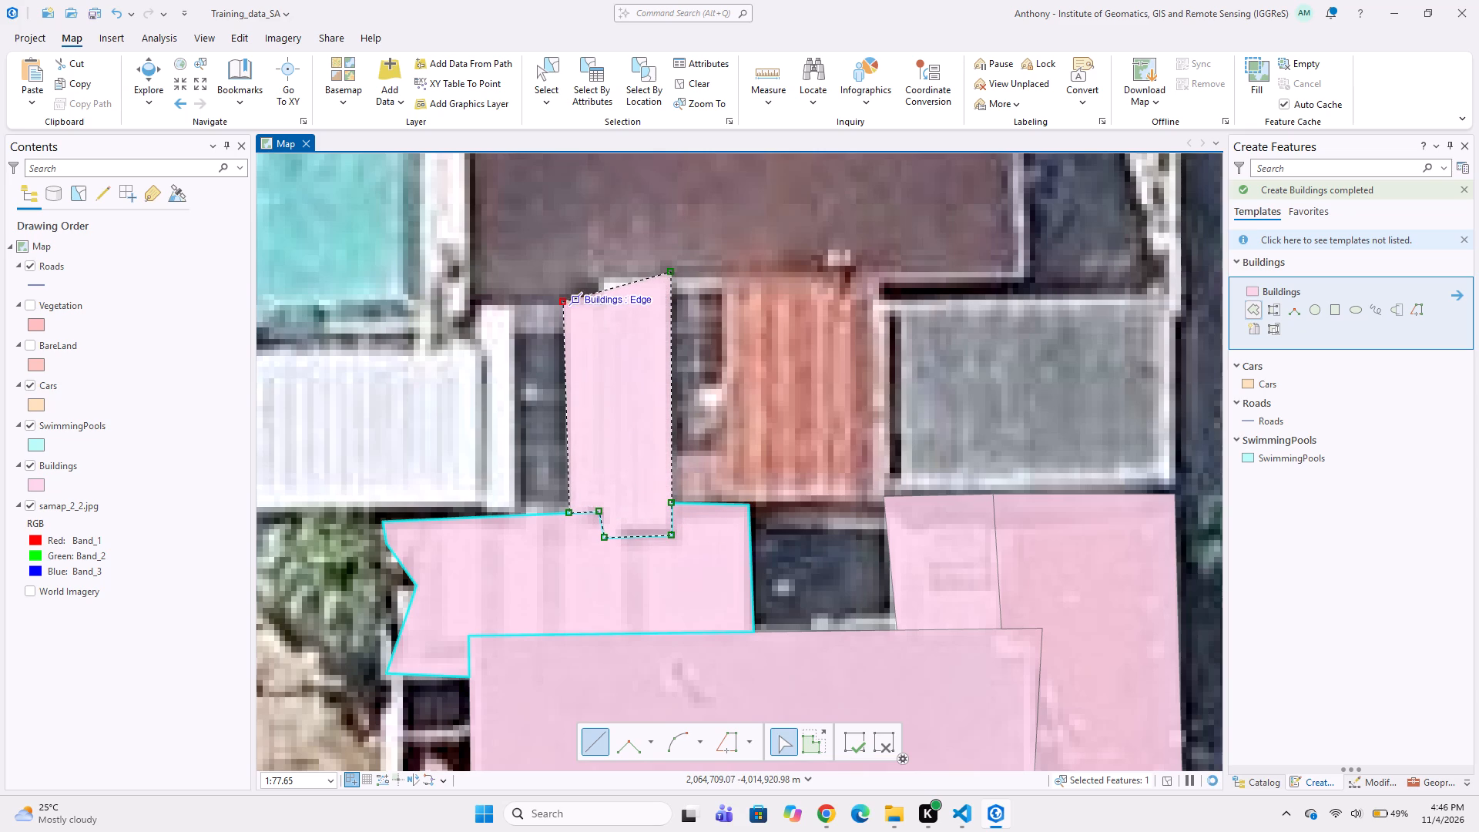
click(596, 304)
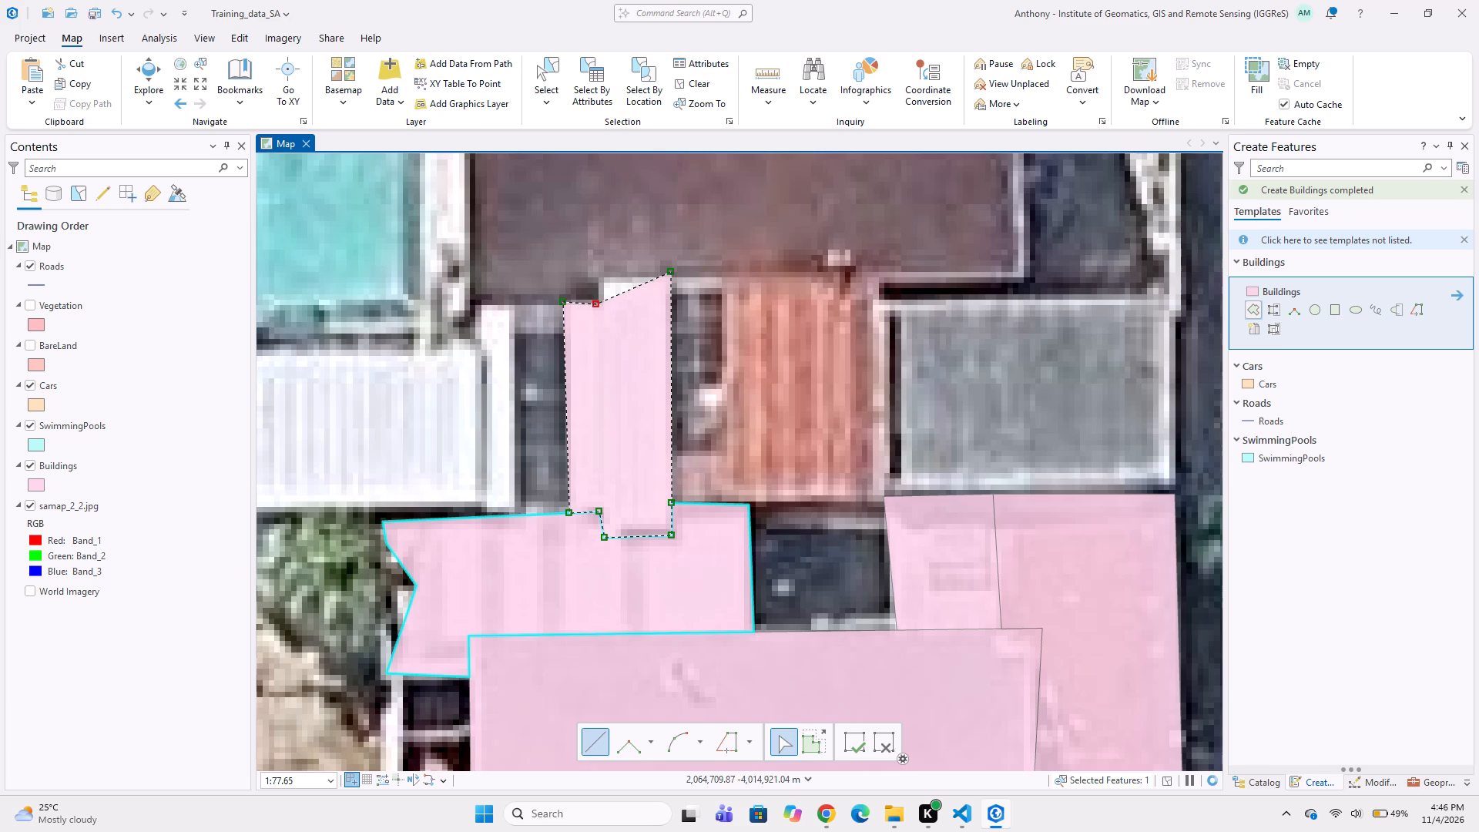
double_click(601, 275)
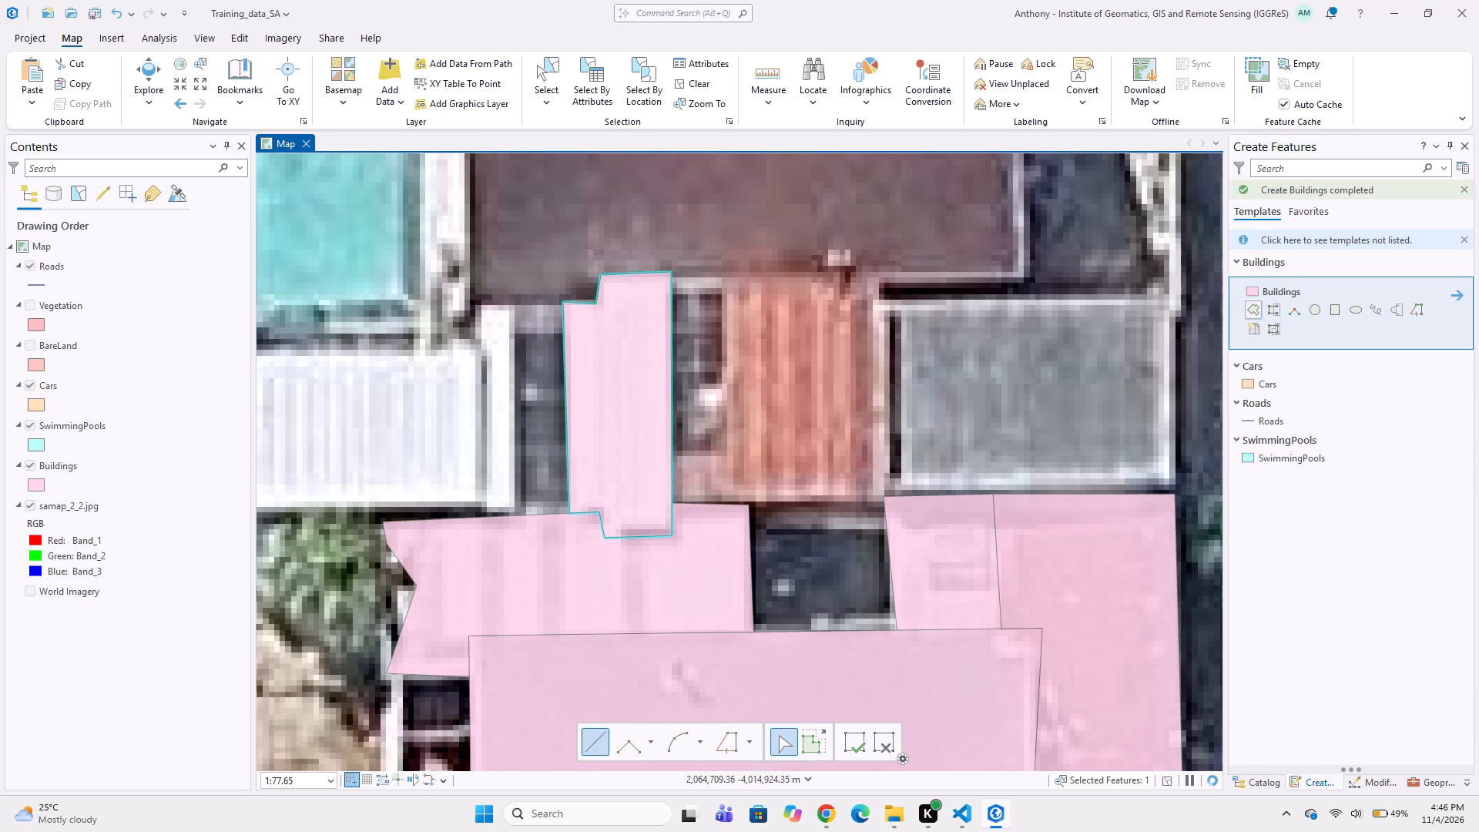
Digitize a Buildings polygon around the orange-red roof and the gap beside it, snapping to the narrow white roof's eastern edge.
middle_drag(615, 437, 558, 380)
click(609, 218)
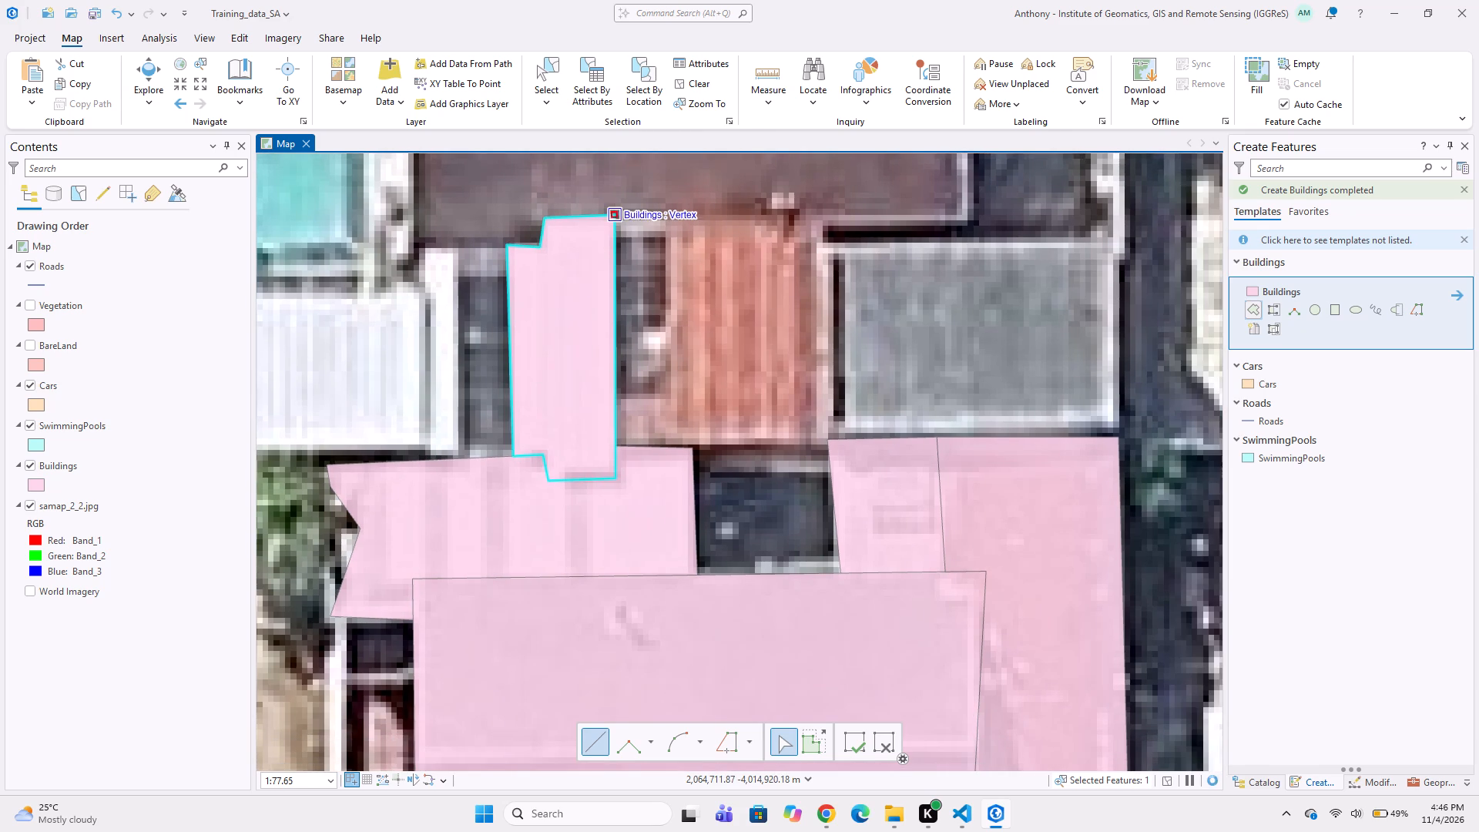
click(814, 210)
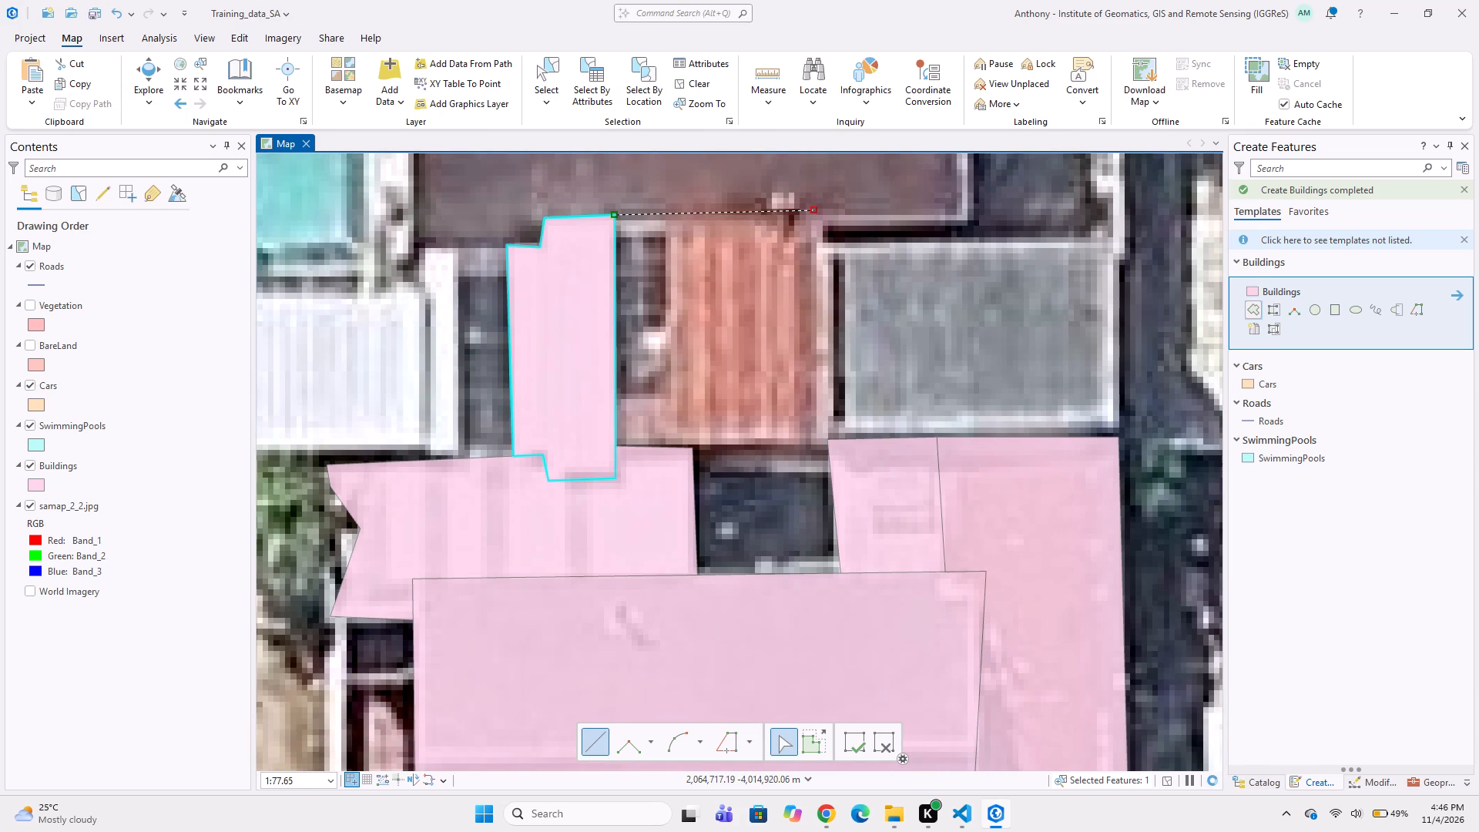
click(827, 231)
click(838, 267)
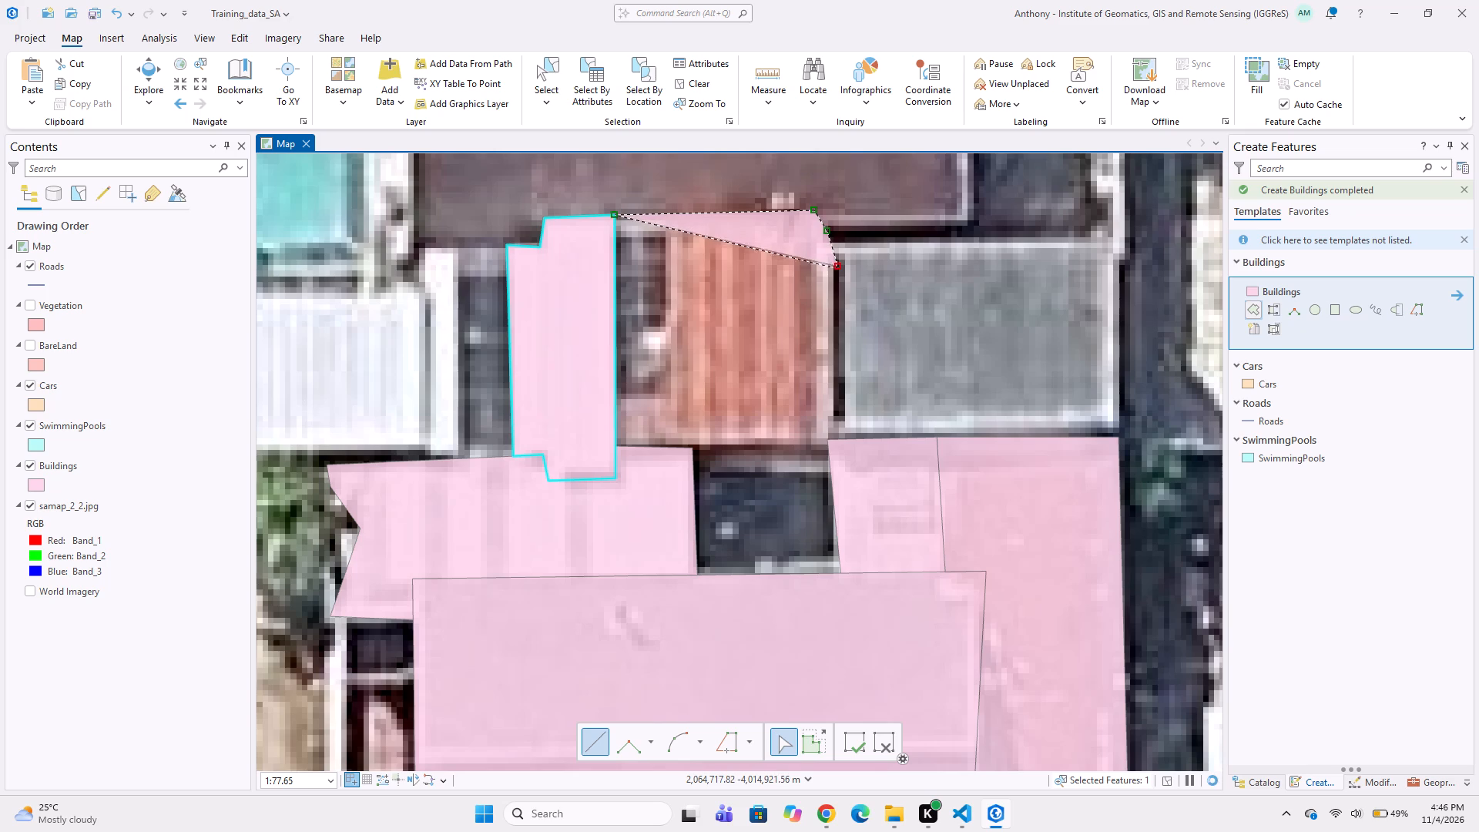
click(830, 441)
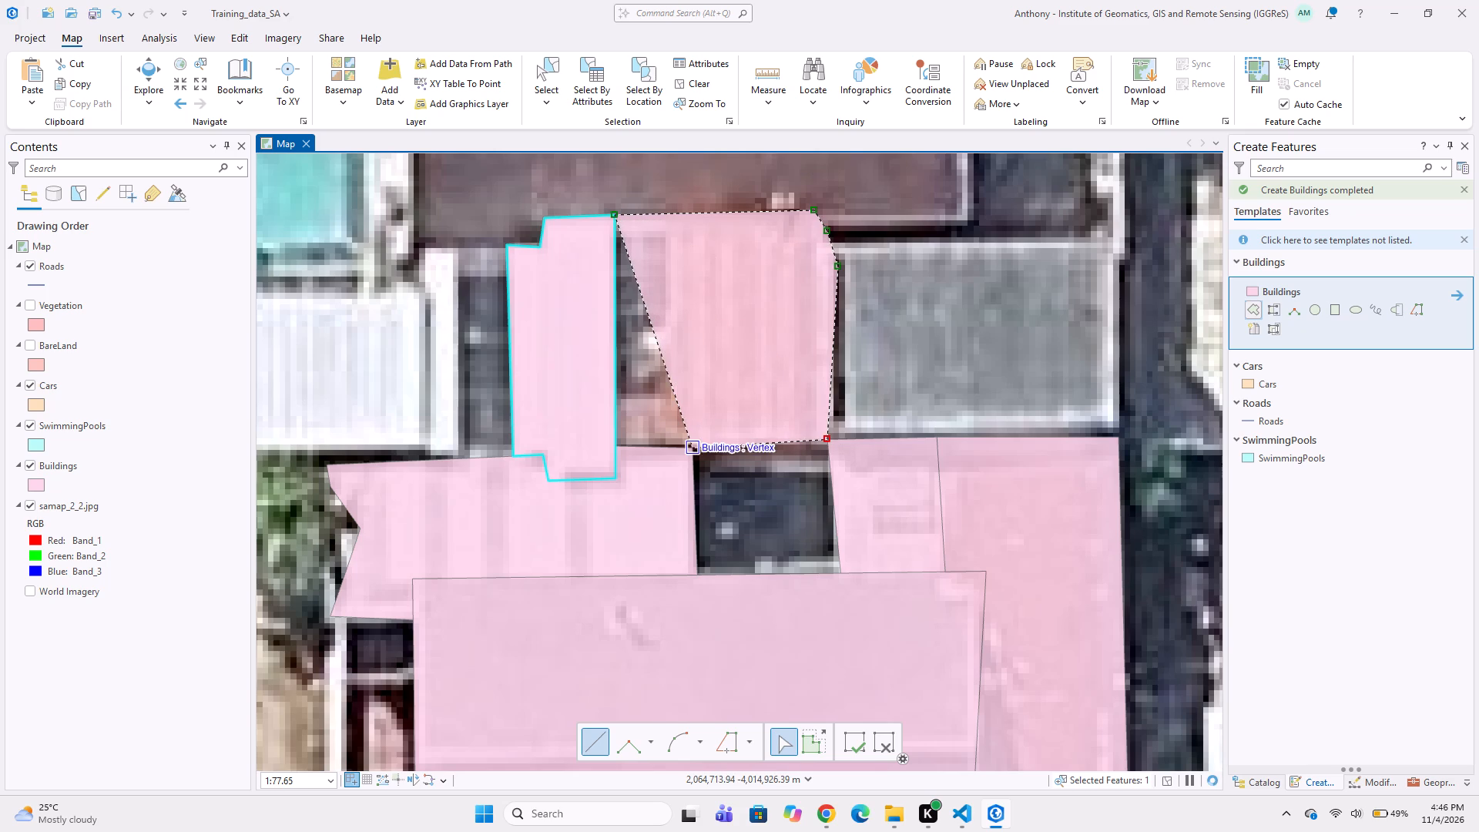
click(696, 448)
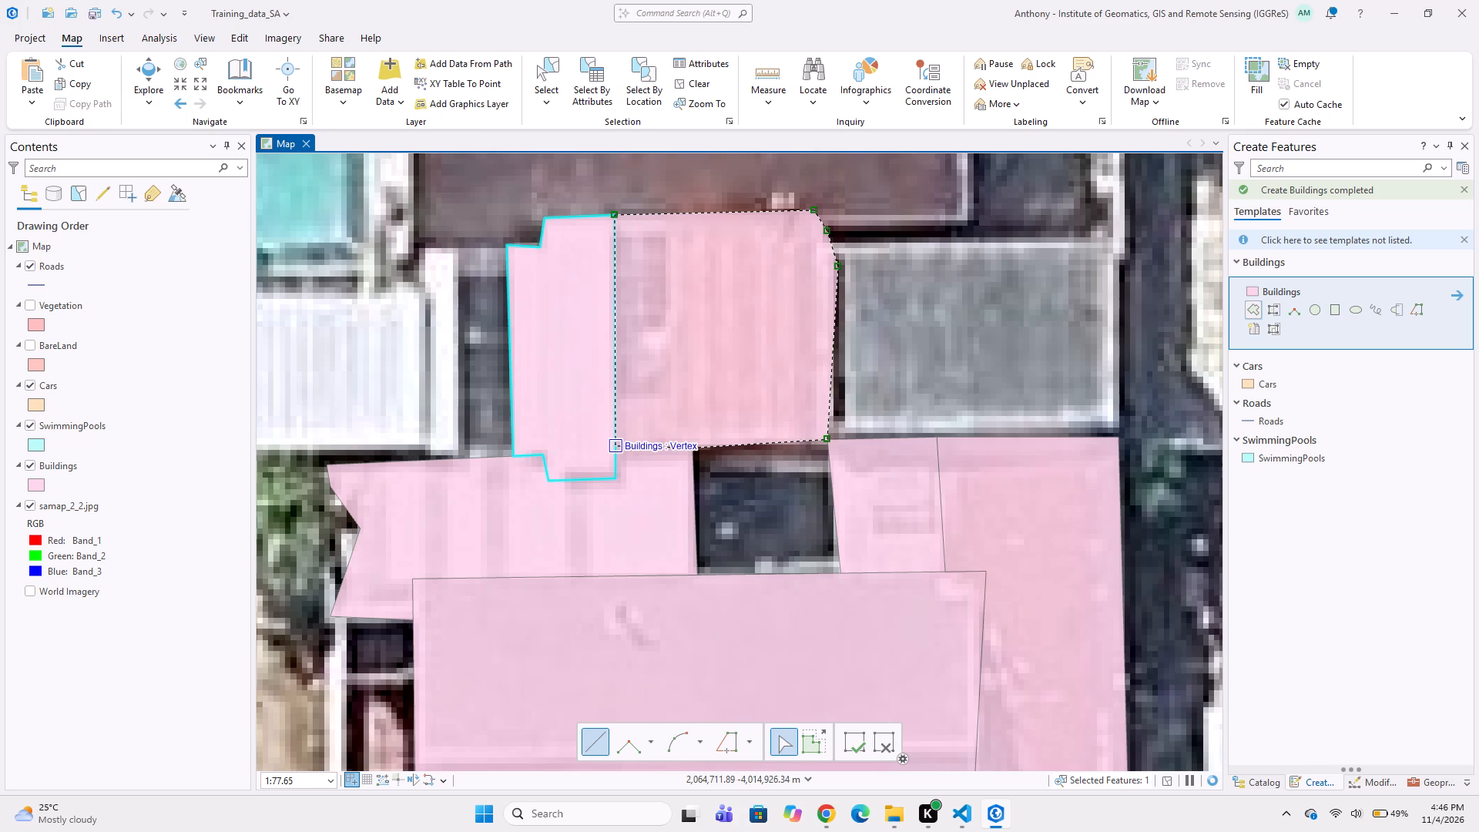
double_click(618, 441)
Digitize a four-corner Buildings polygon around the grey flat roof east of the orange-red roof, sharing their common edge.
middle_drag(685, 385, 528, 412)
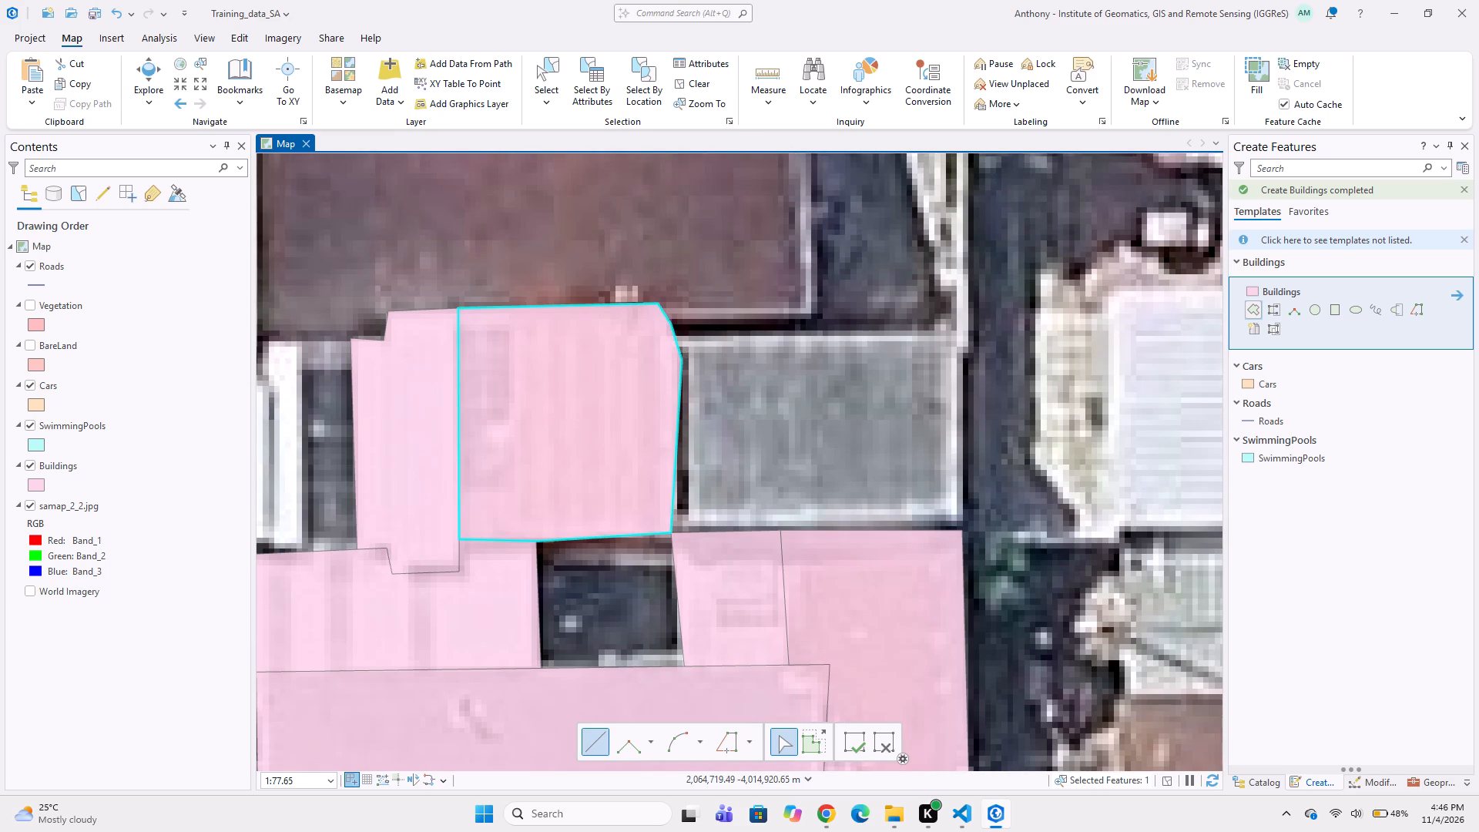
click(677, 334)
click(954, 326)
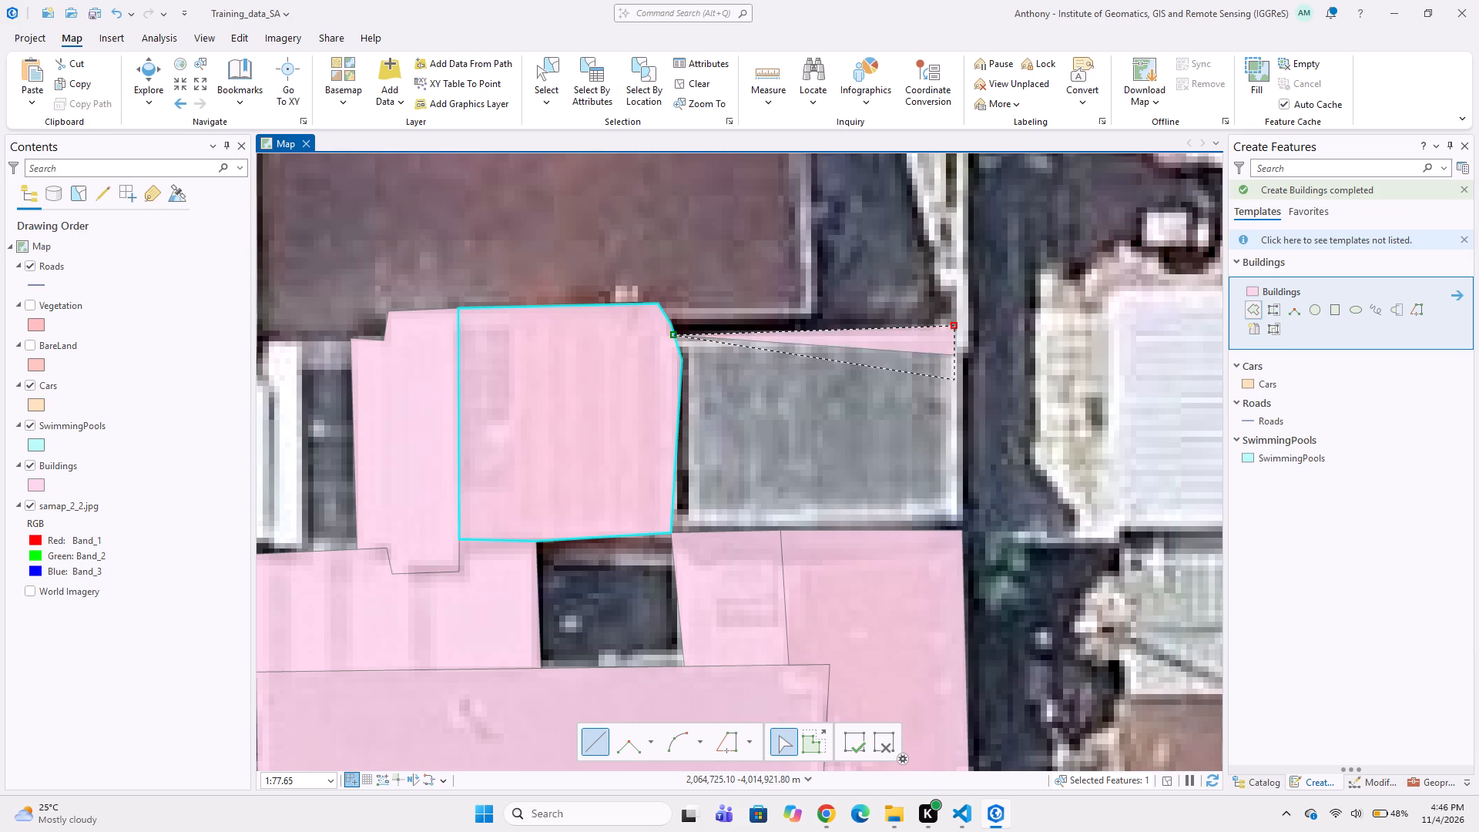
click(968, 528)
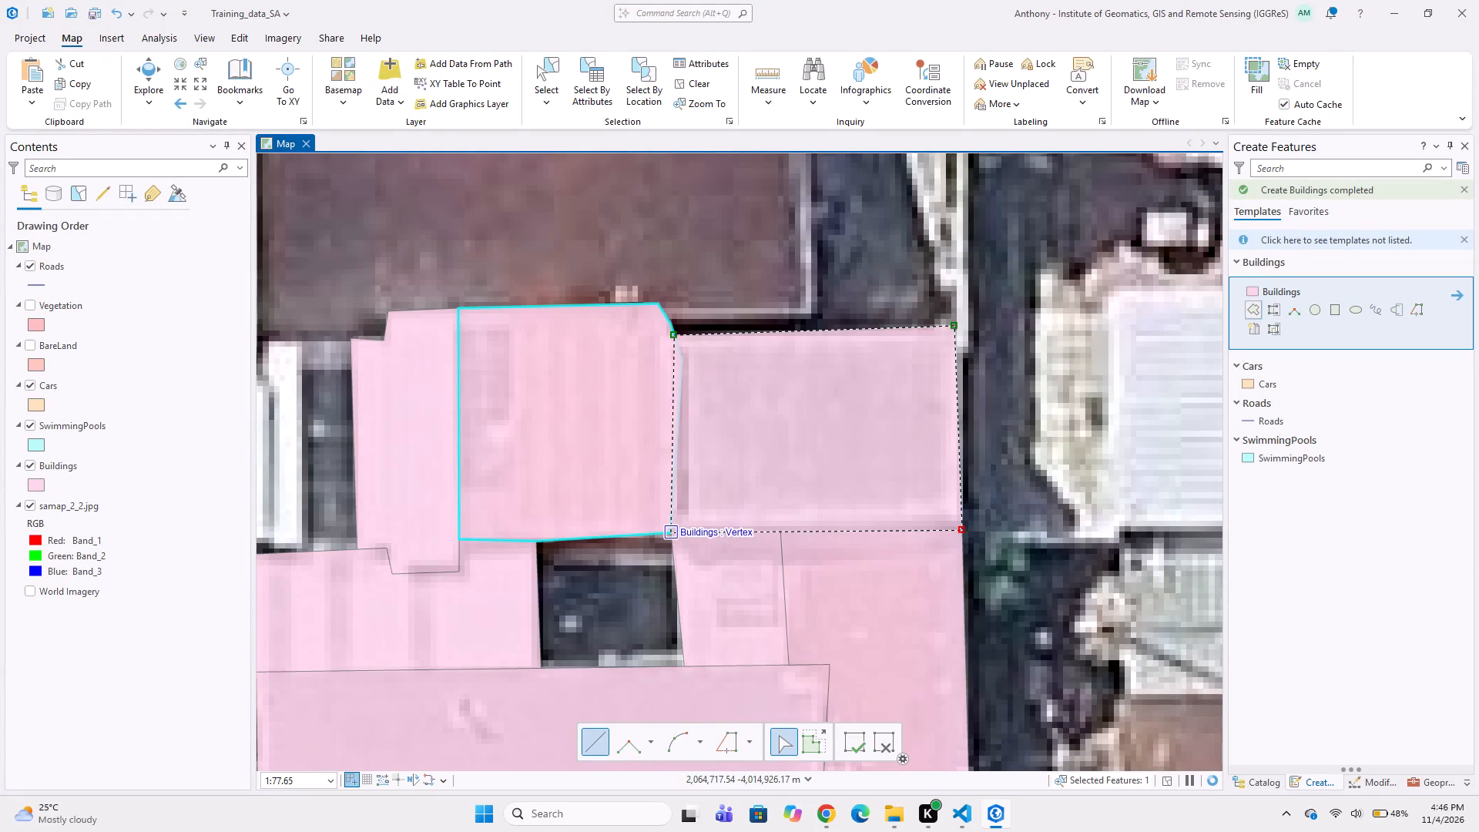
double_click(674, 538)
Digitize a Buildings polygon around the red-and-brown gabled roof east of the pool, following the adjoining roof polygons along its southern edge.
scroll(577, 536, down, 2)
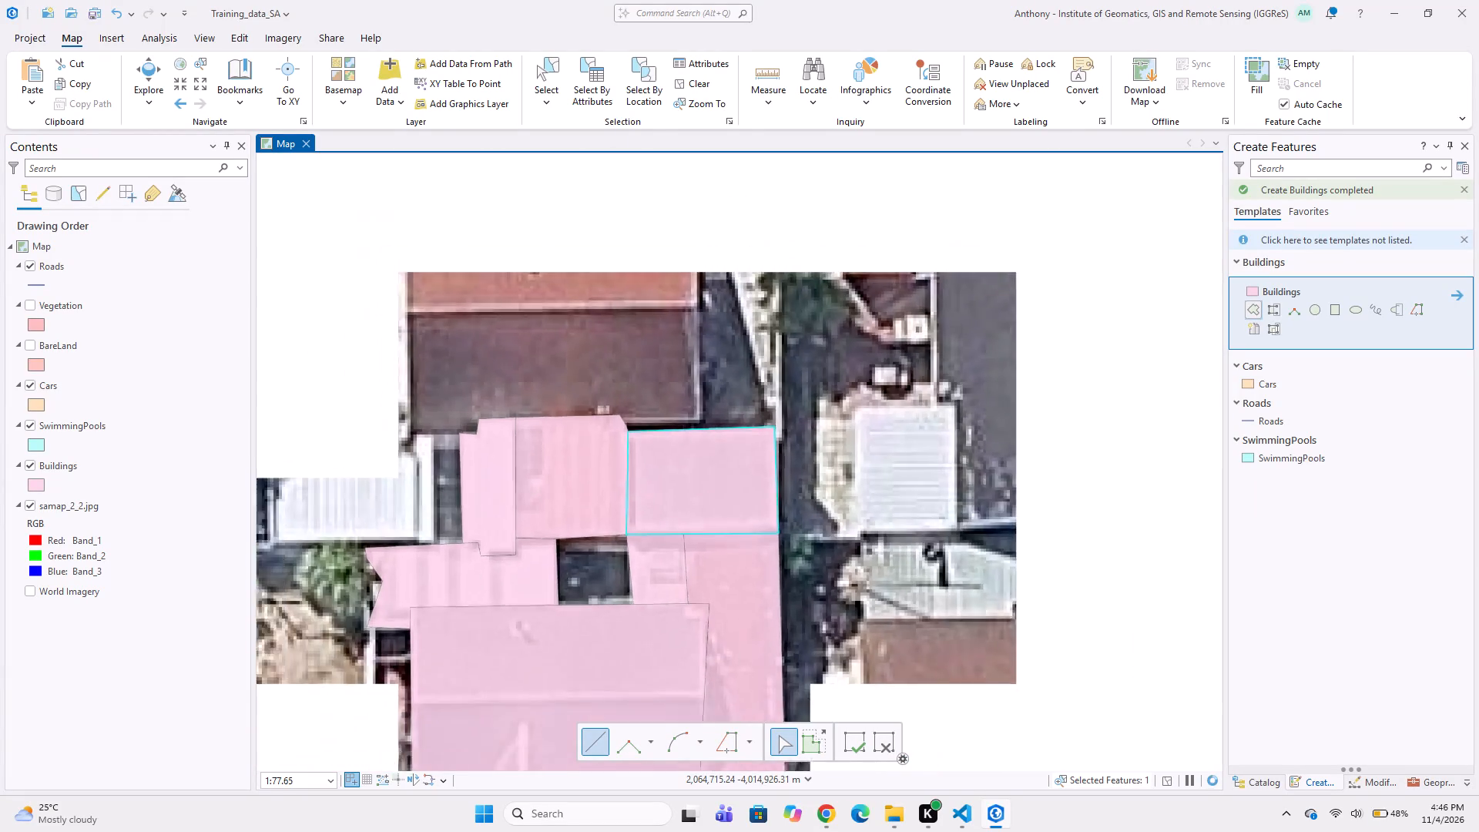
middle_drag(539, 528, 696, 520)
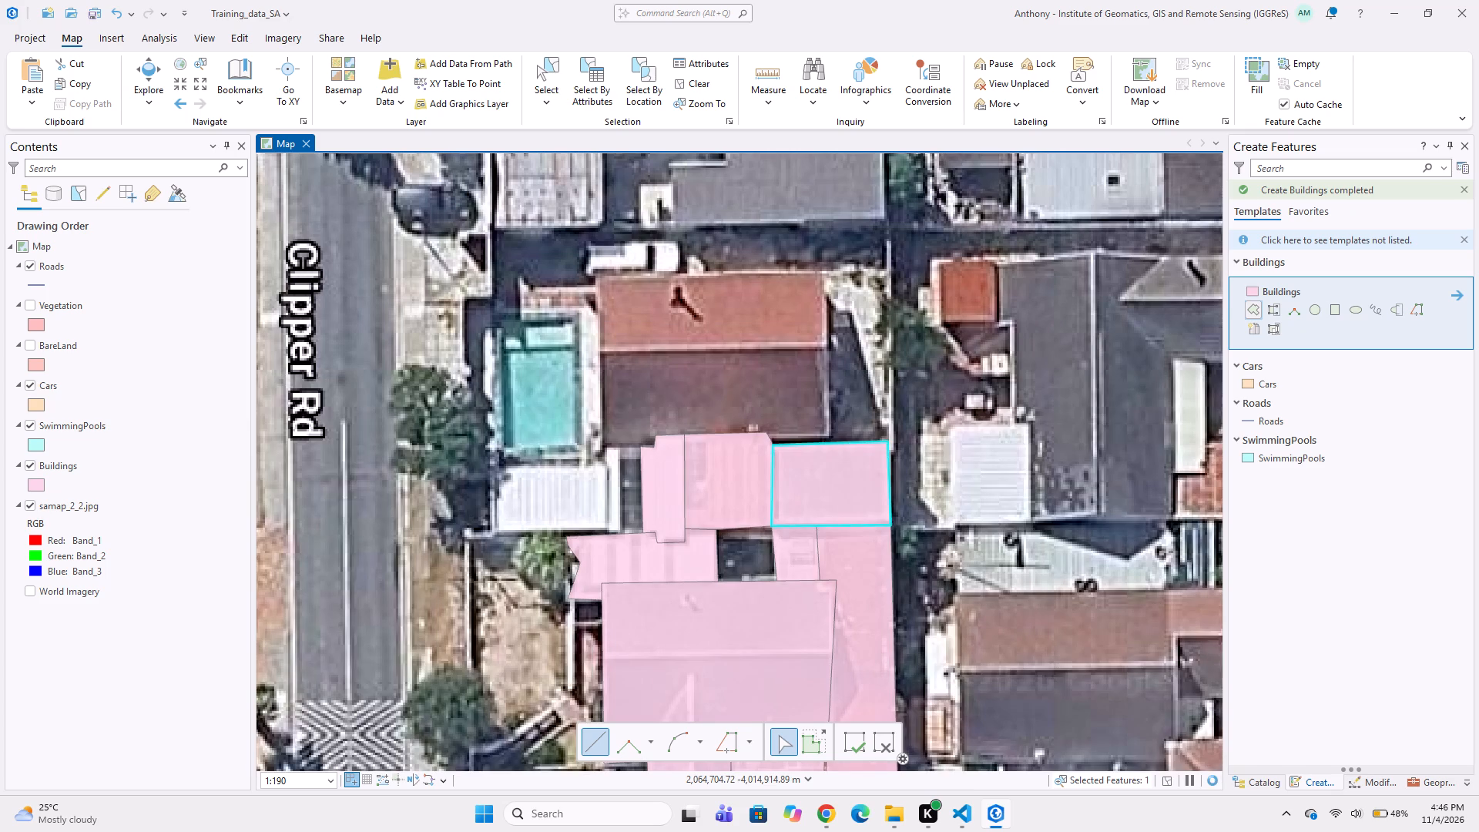
middle_drag(579, 267, 588, 347)
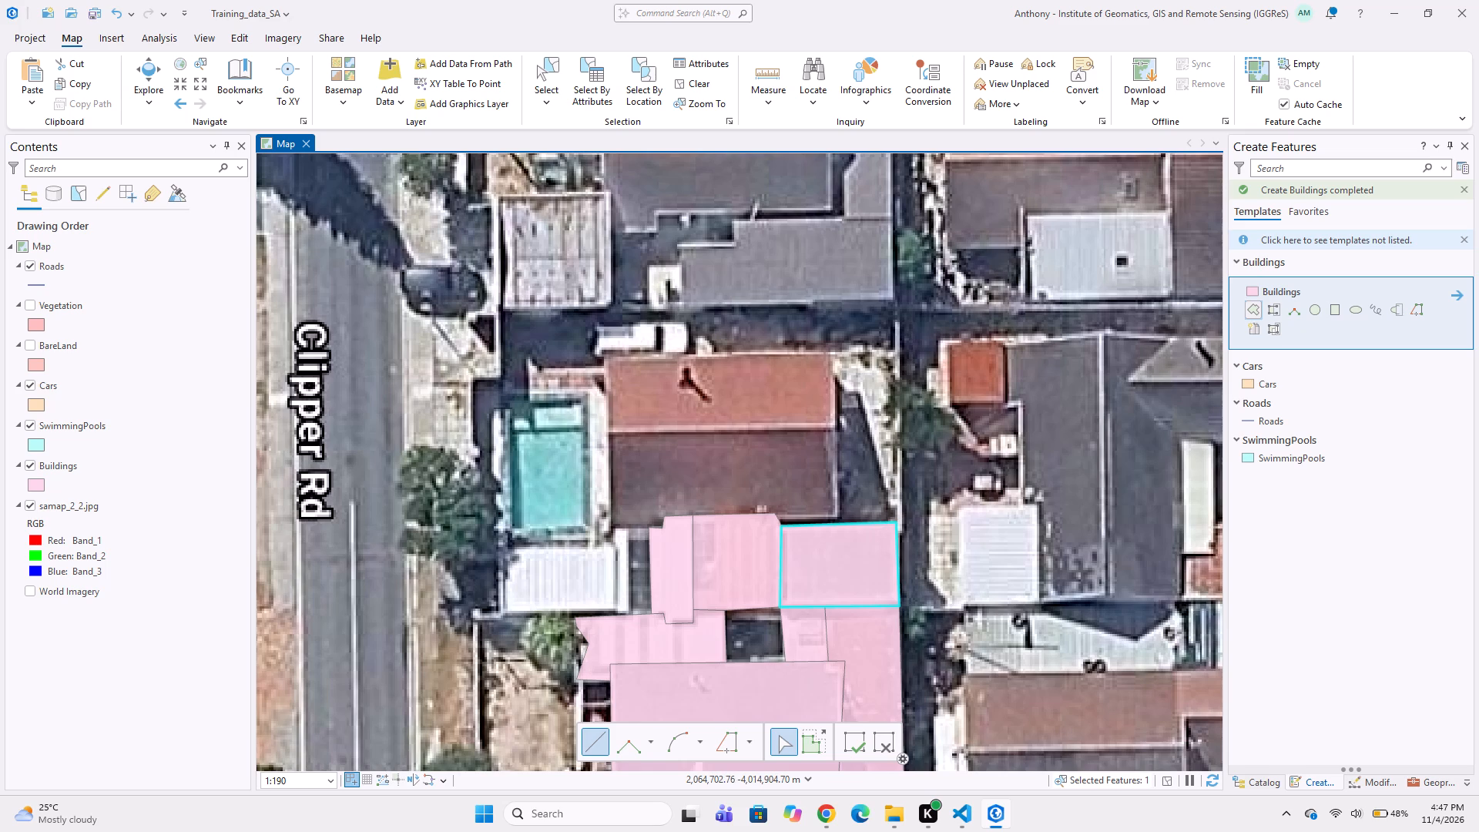
click(604, 353)
click(833, 353)
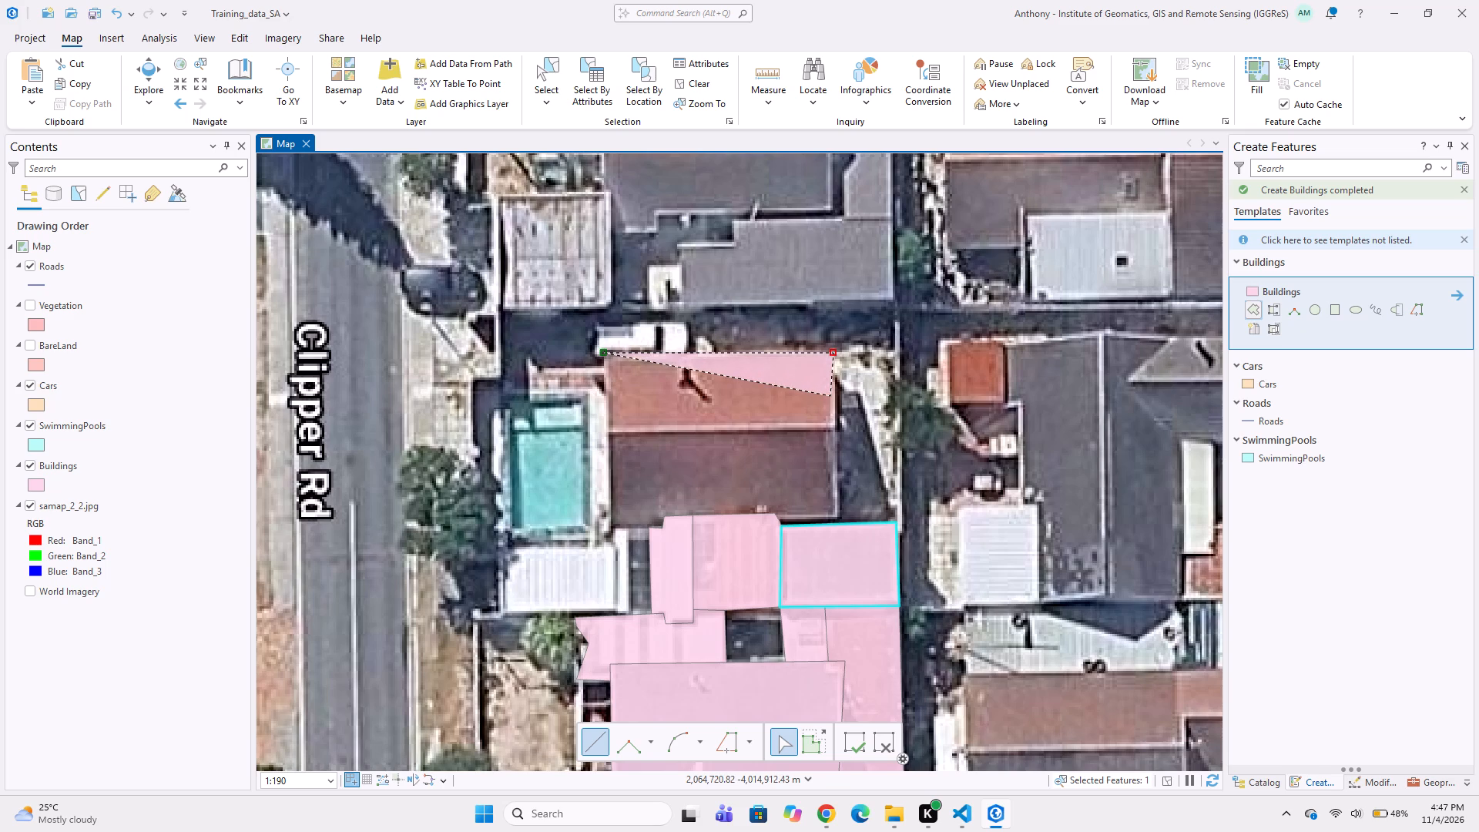
scroll(847, 496, up, 2)
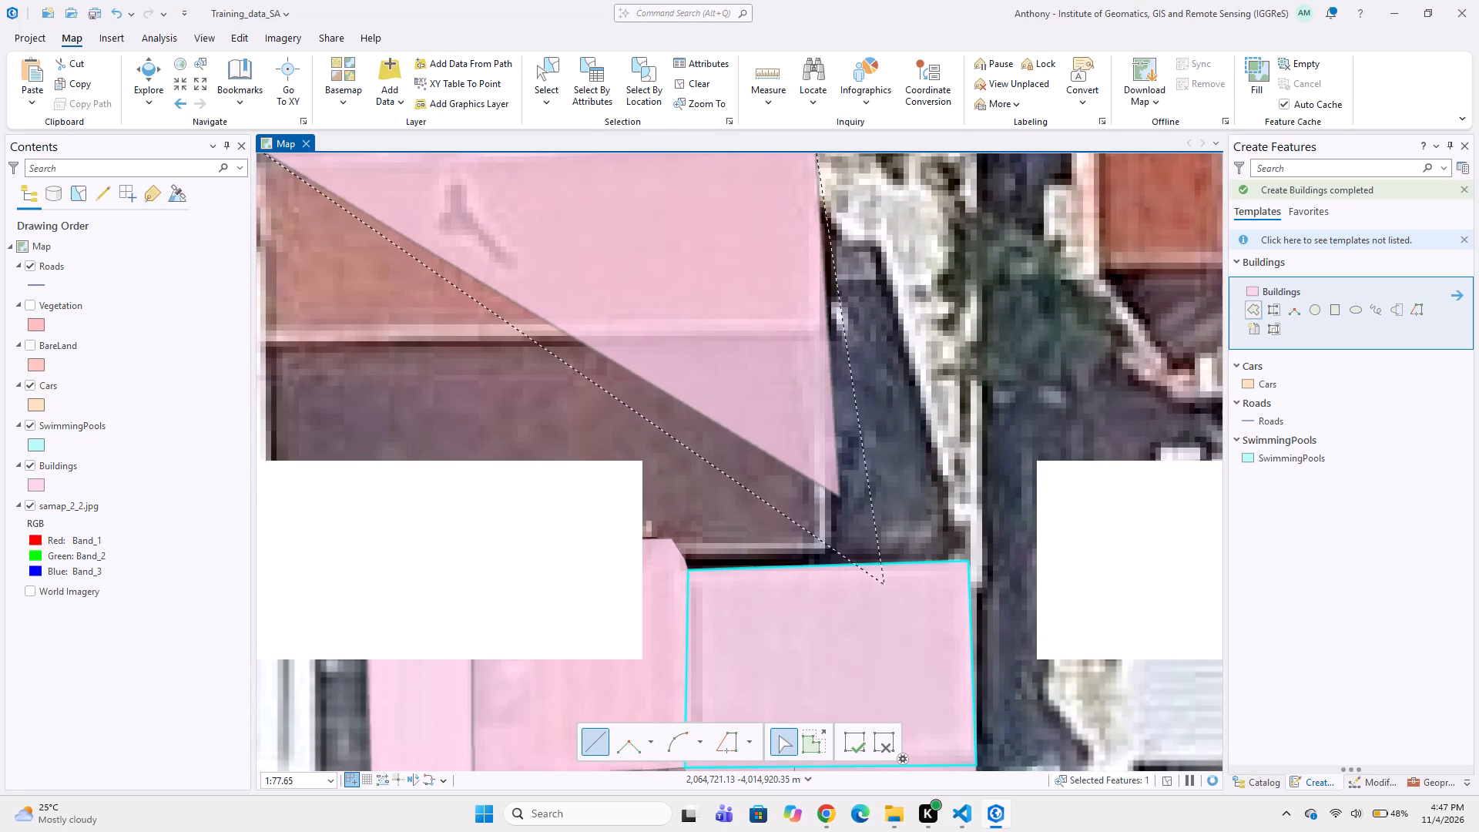
click(827, 552)
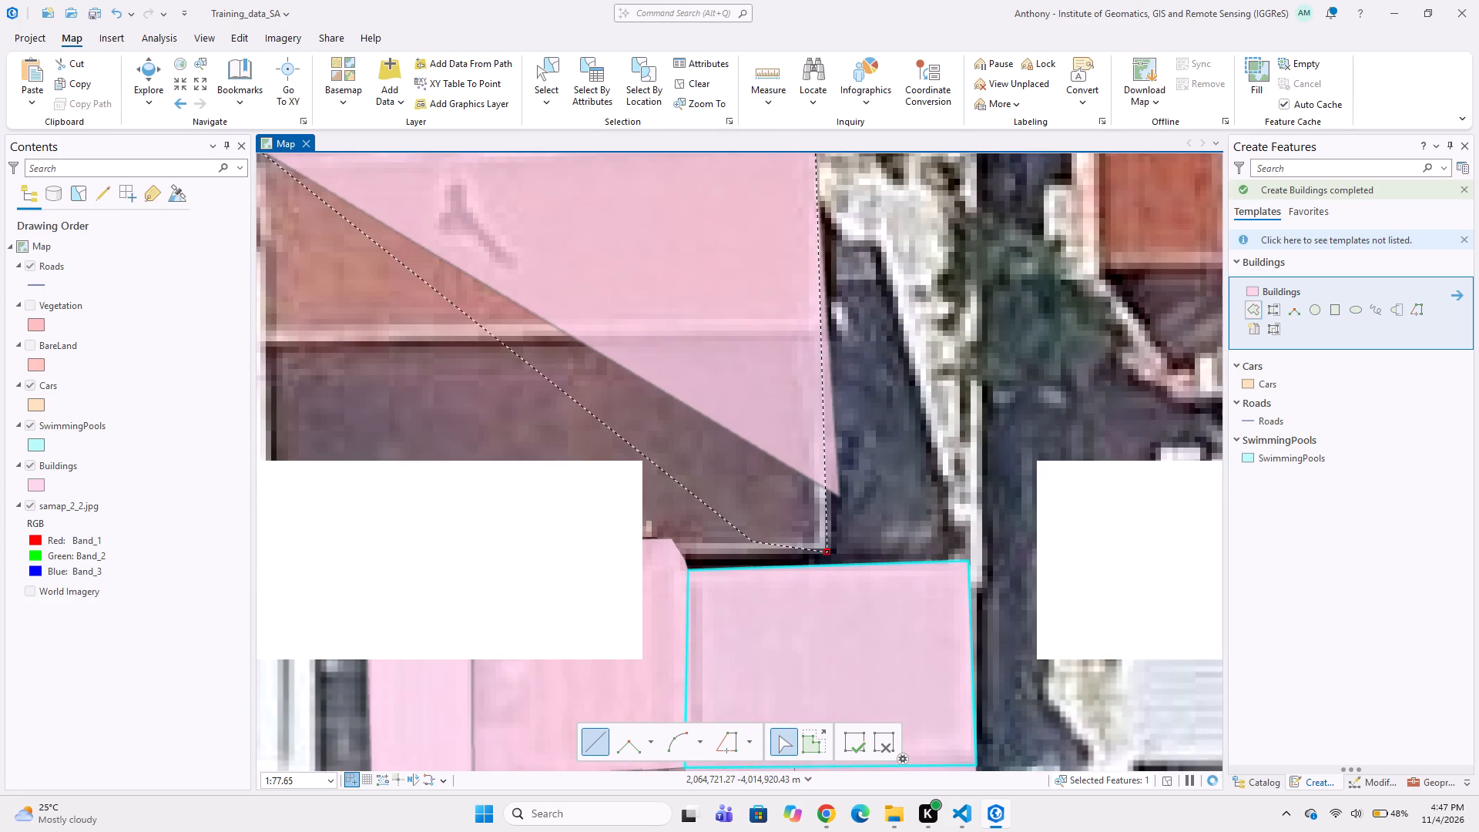
click(677, 555)
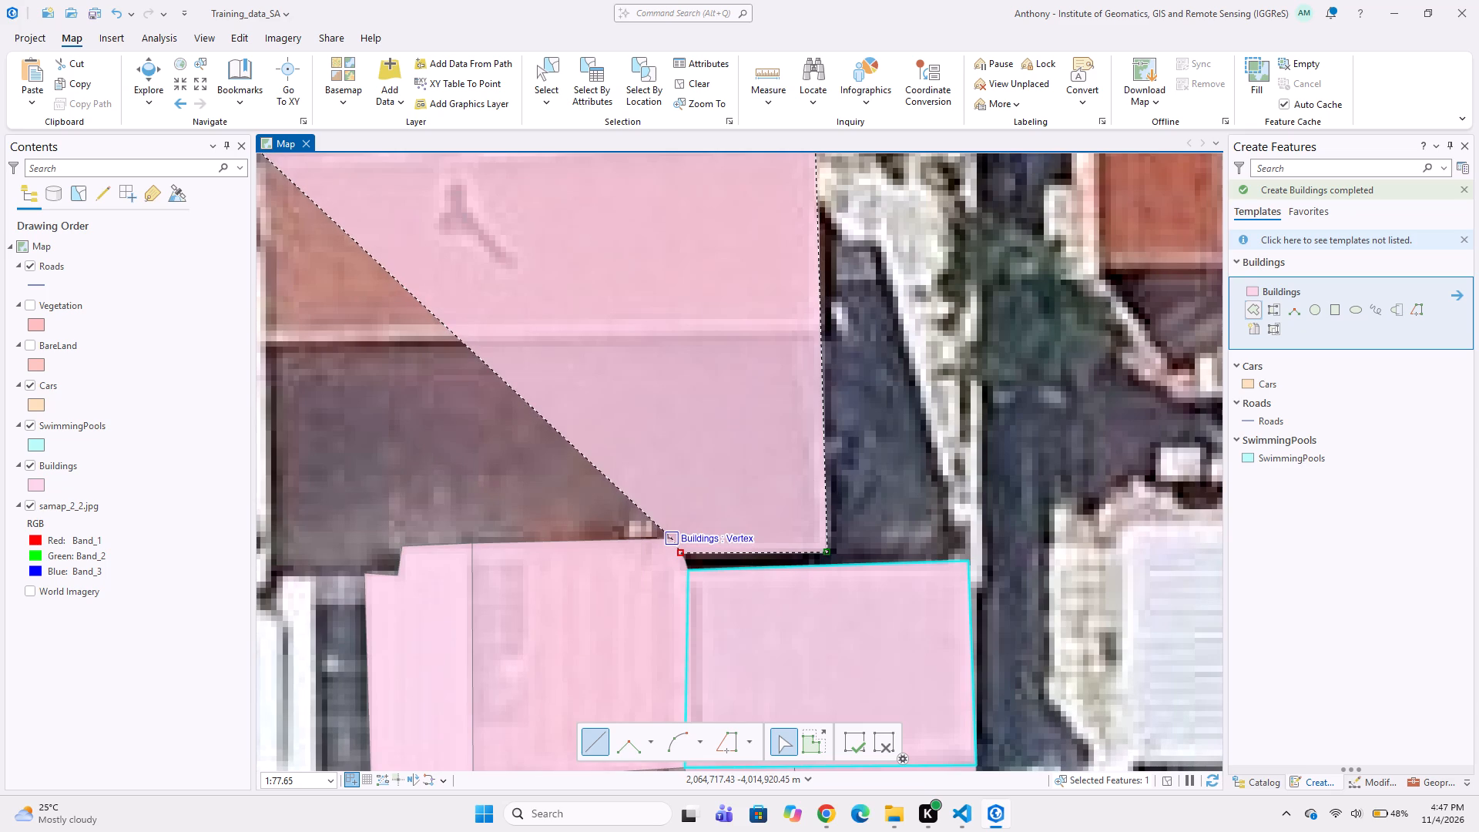
click(674, 545)
click(401, 547)
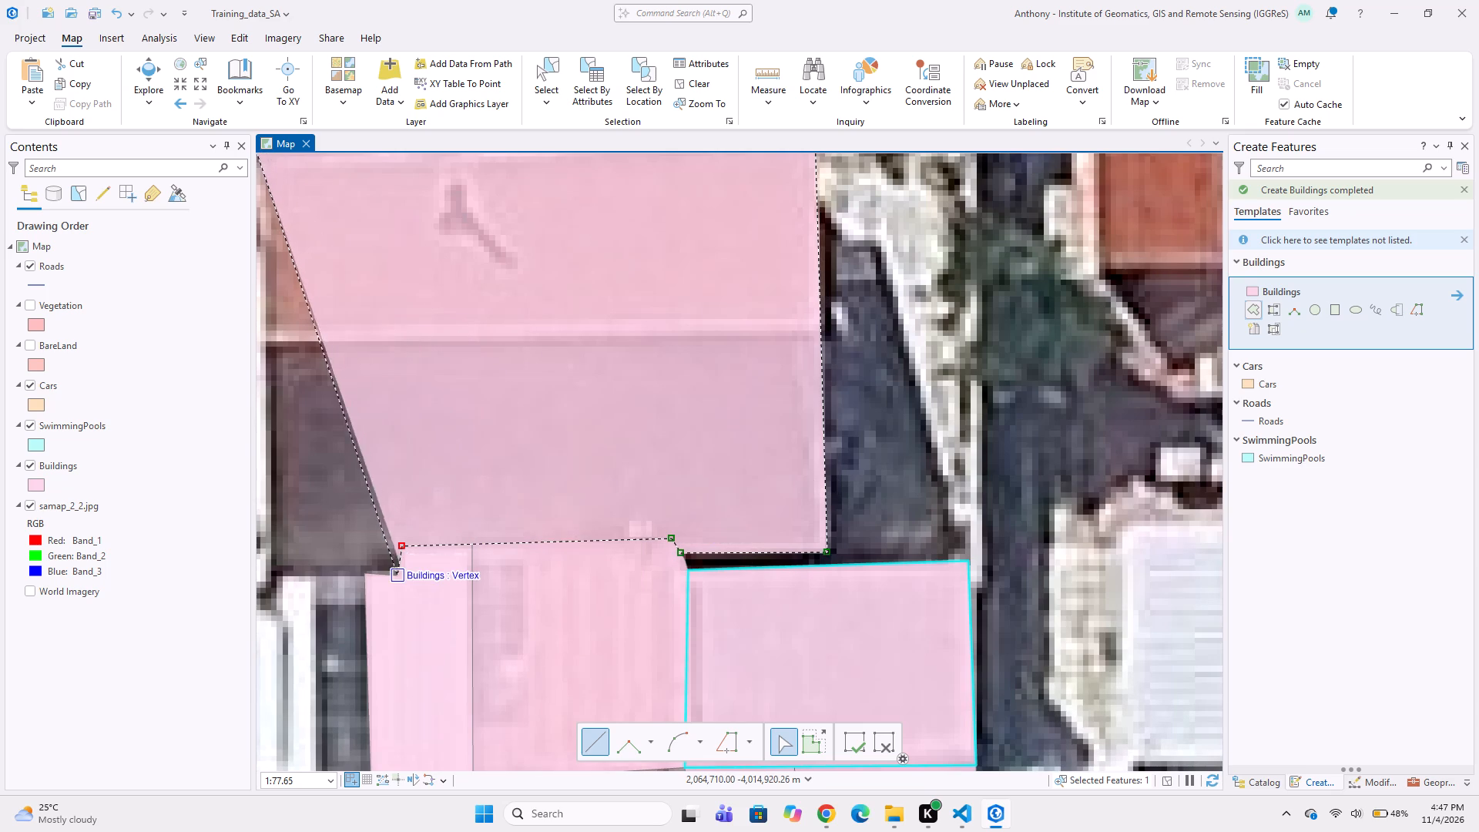
click(399, 579)
click(364, 582)
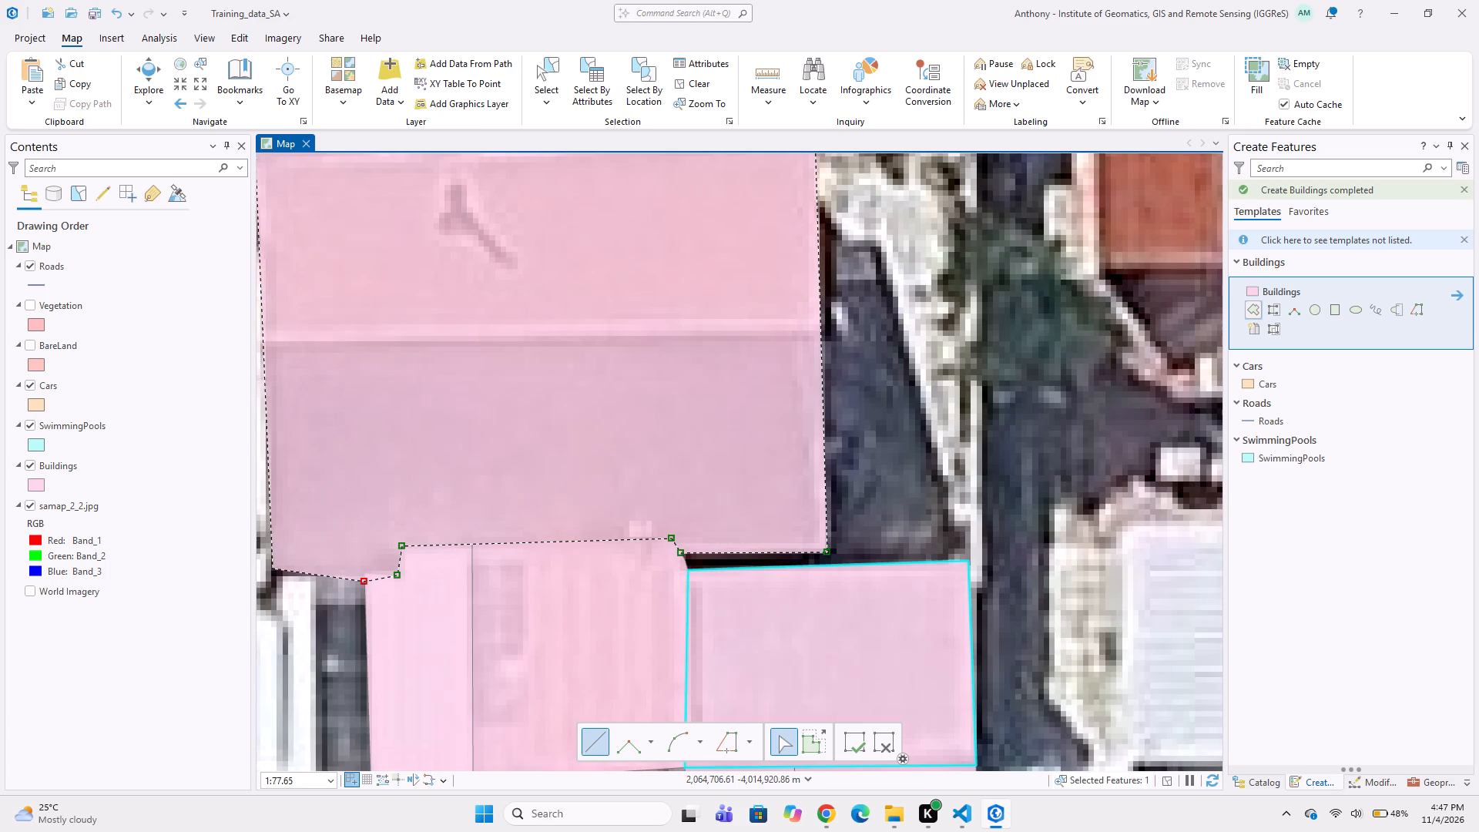
double_click(270, 576)
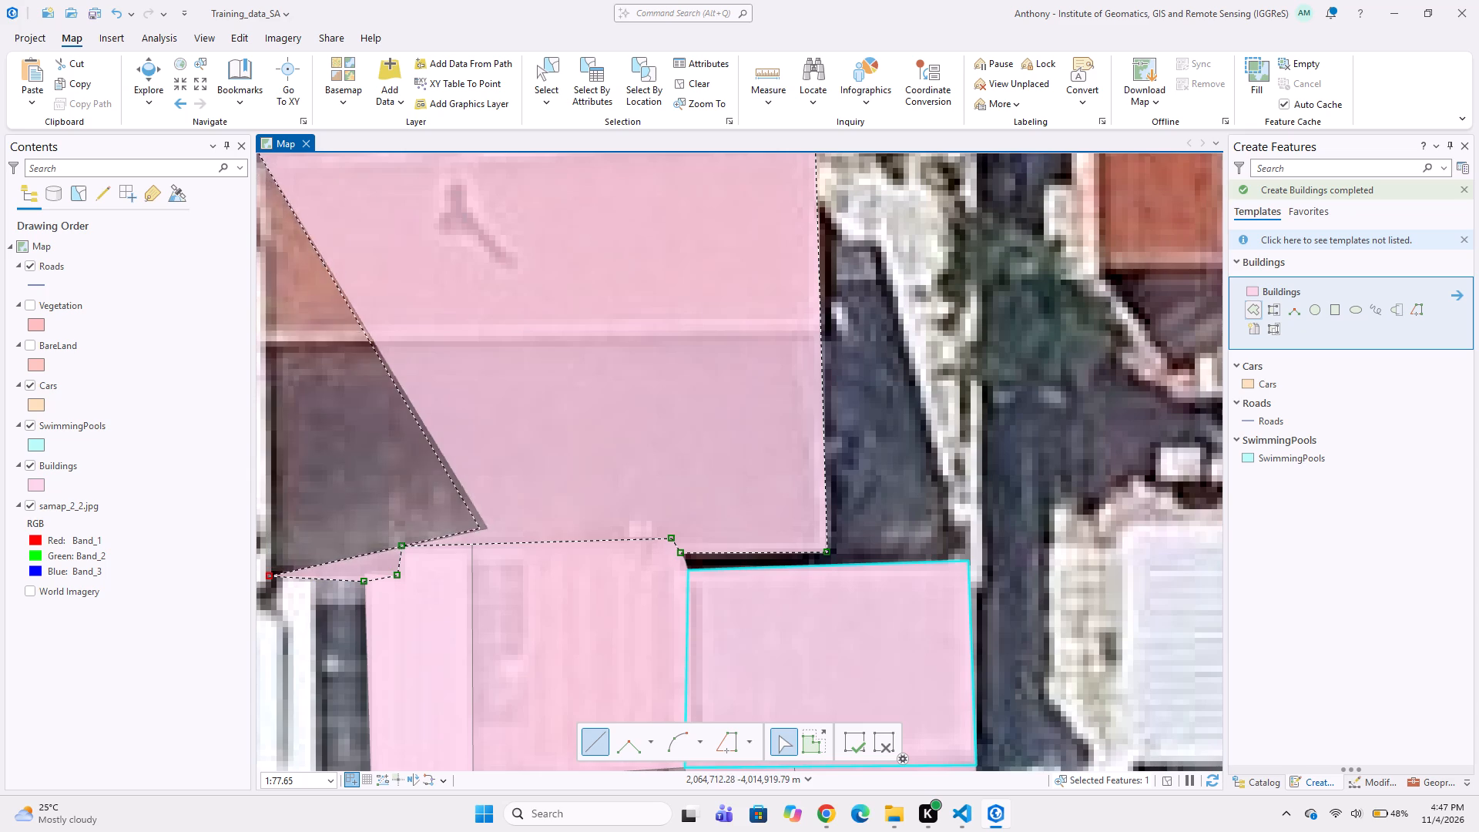
right_click(270, 475)
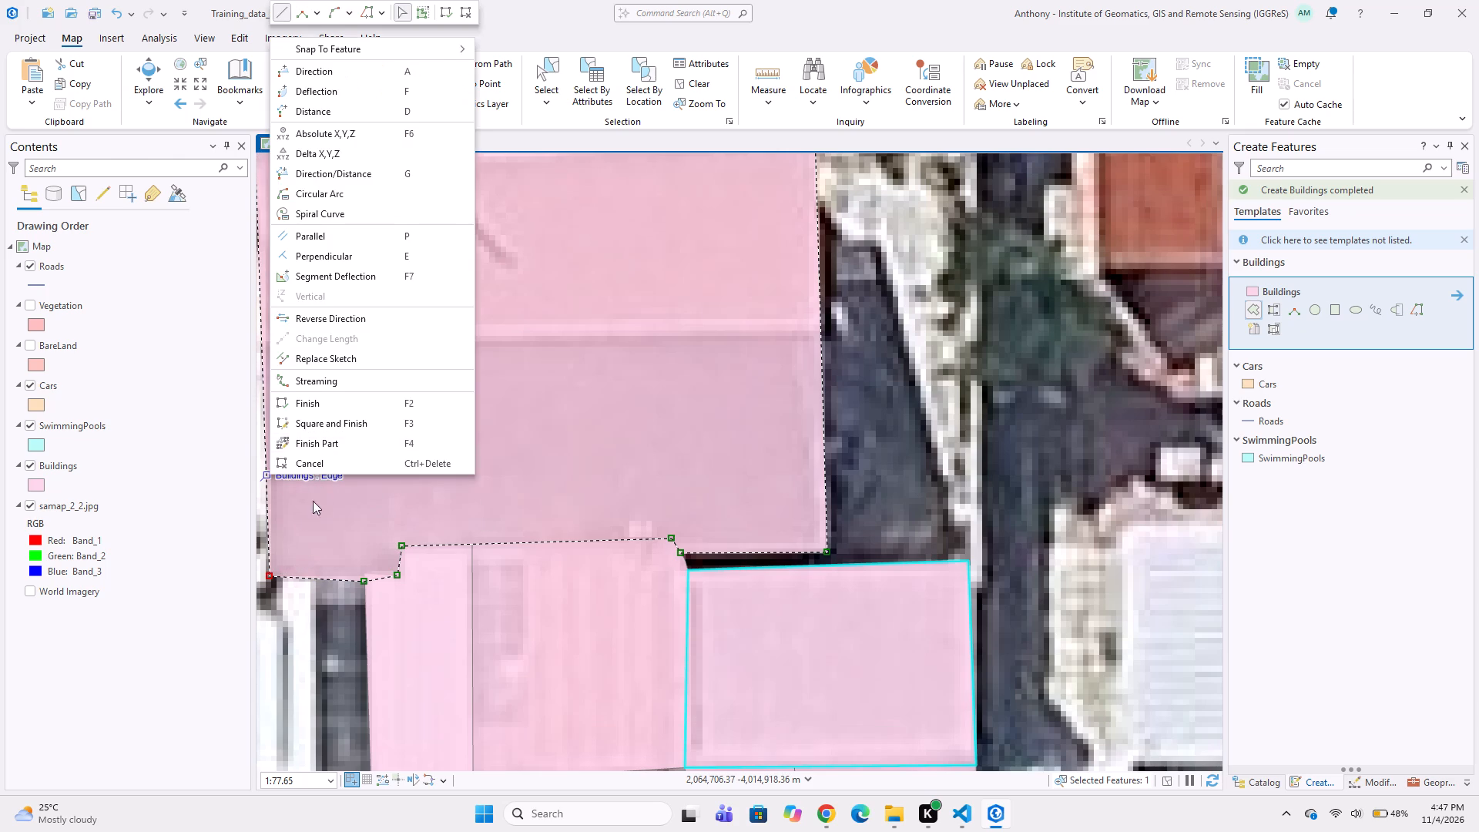
click(300, 515)
double_click(273, 496)
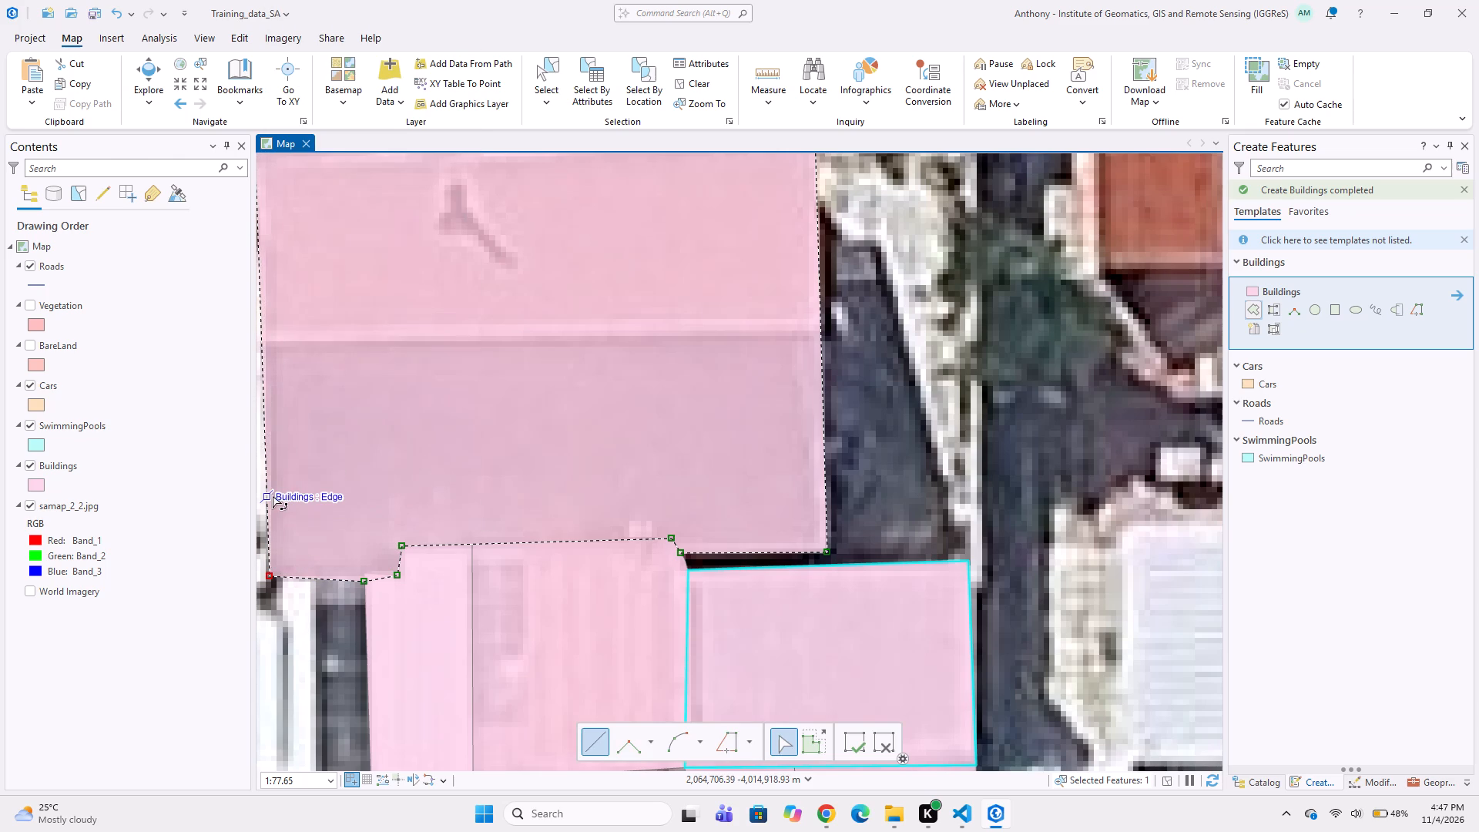
Digitize a Buildings polygon around the white striped roof south of the swimming pool, including the narrow strip touching the gabled house's southwest corner.
scroll(566, 491, down, 3)
middle_drag(636, 488, 755, 431)
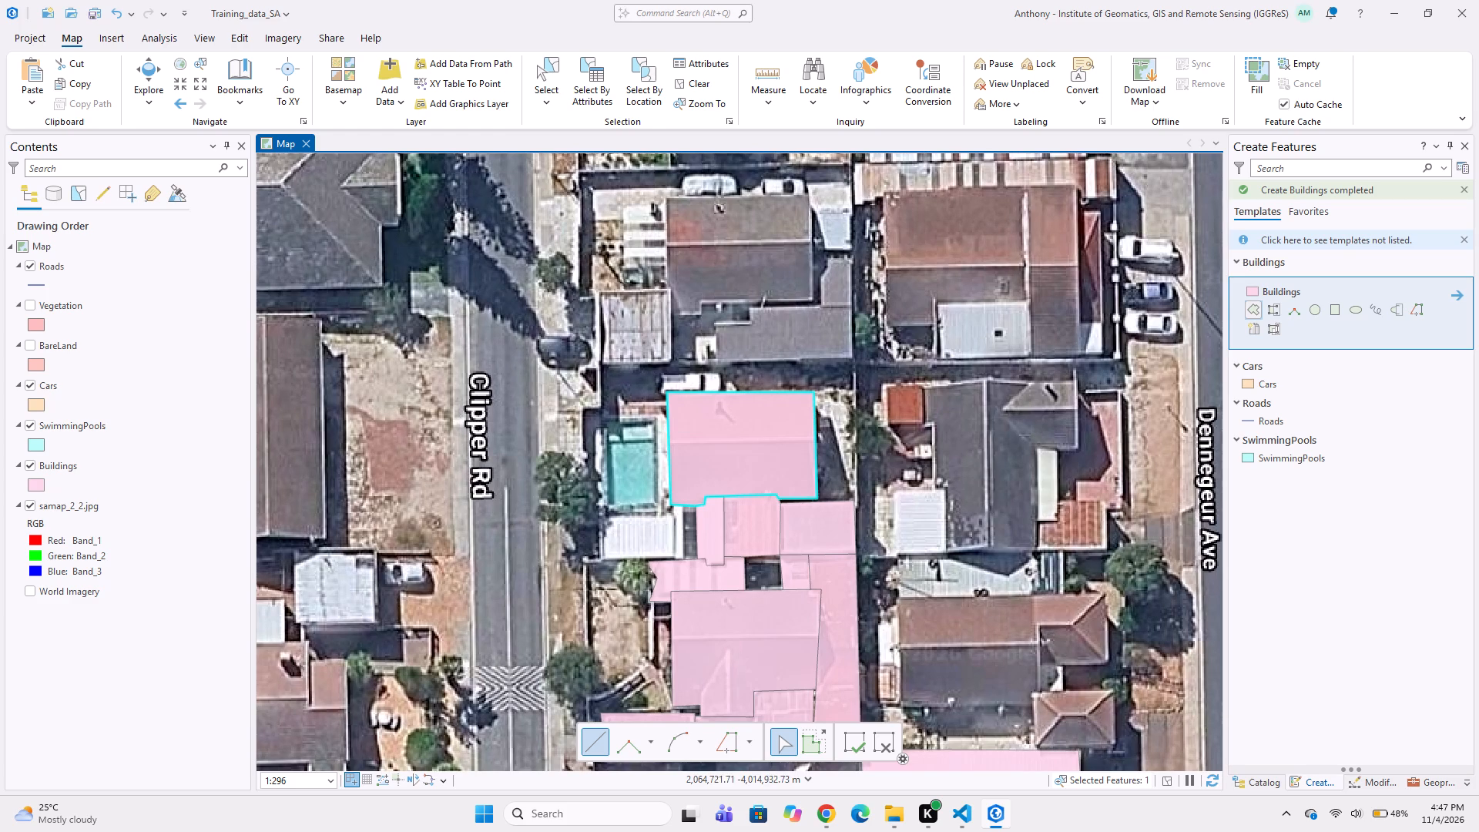
scroll(704, 585, up, 1)
middle_drag(585, 547, 690, 525)
scroll(645, 466, up, 1)
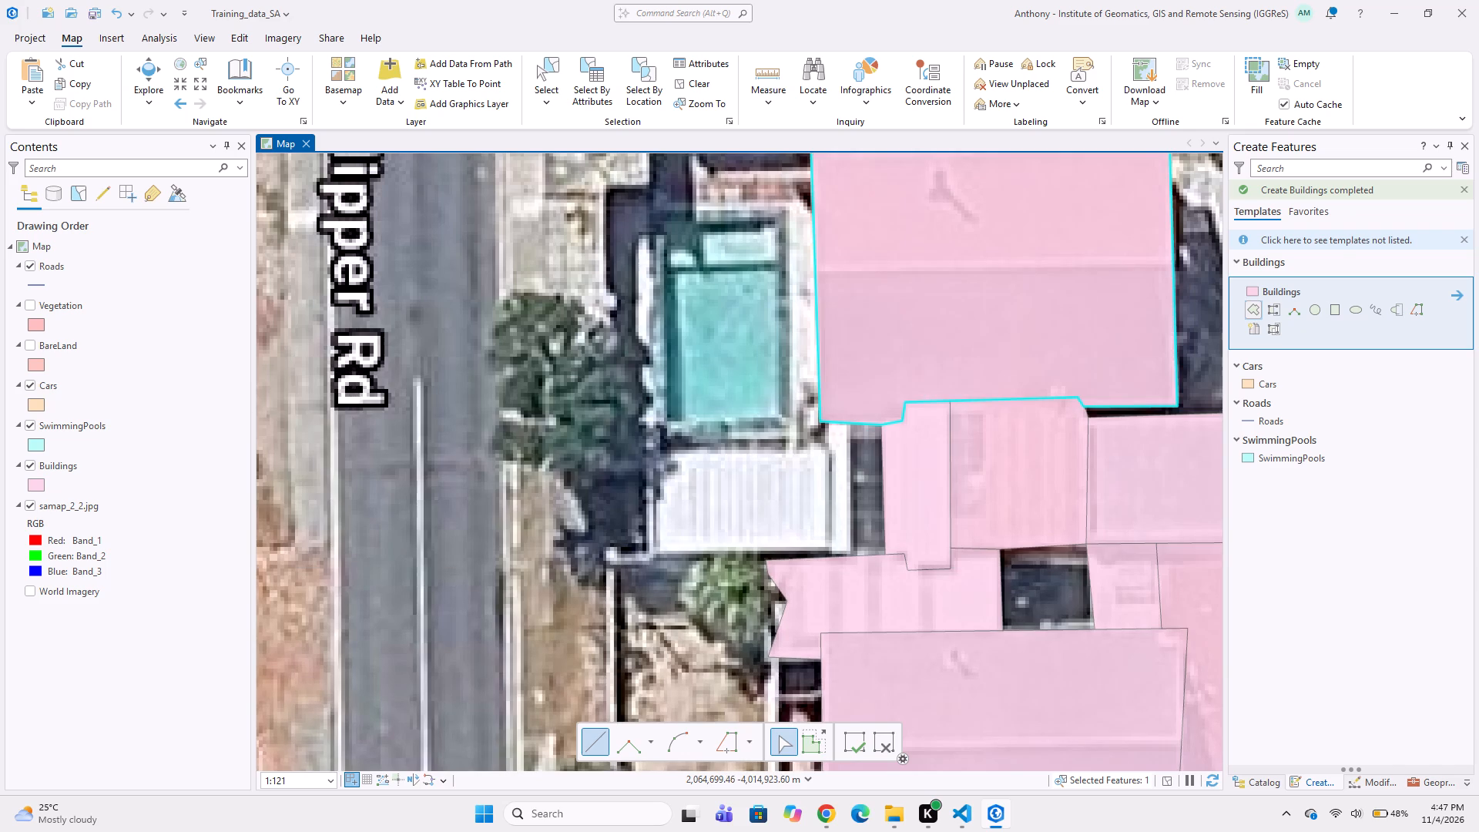
click(642, 482)
click(658, 471)
click(660, 458)
click(656, 448)
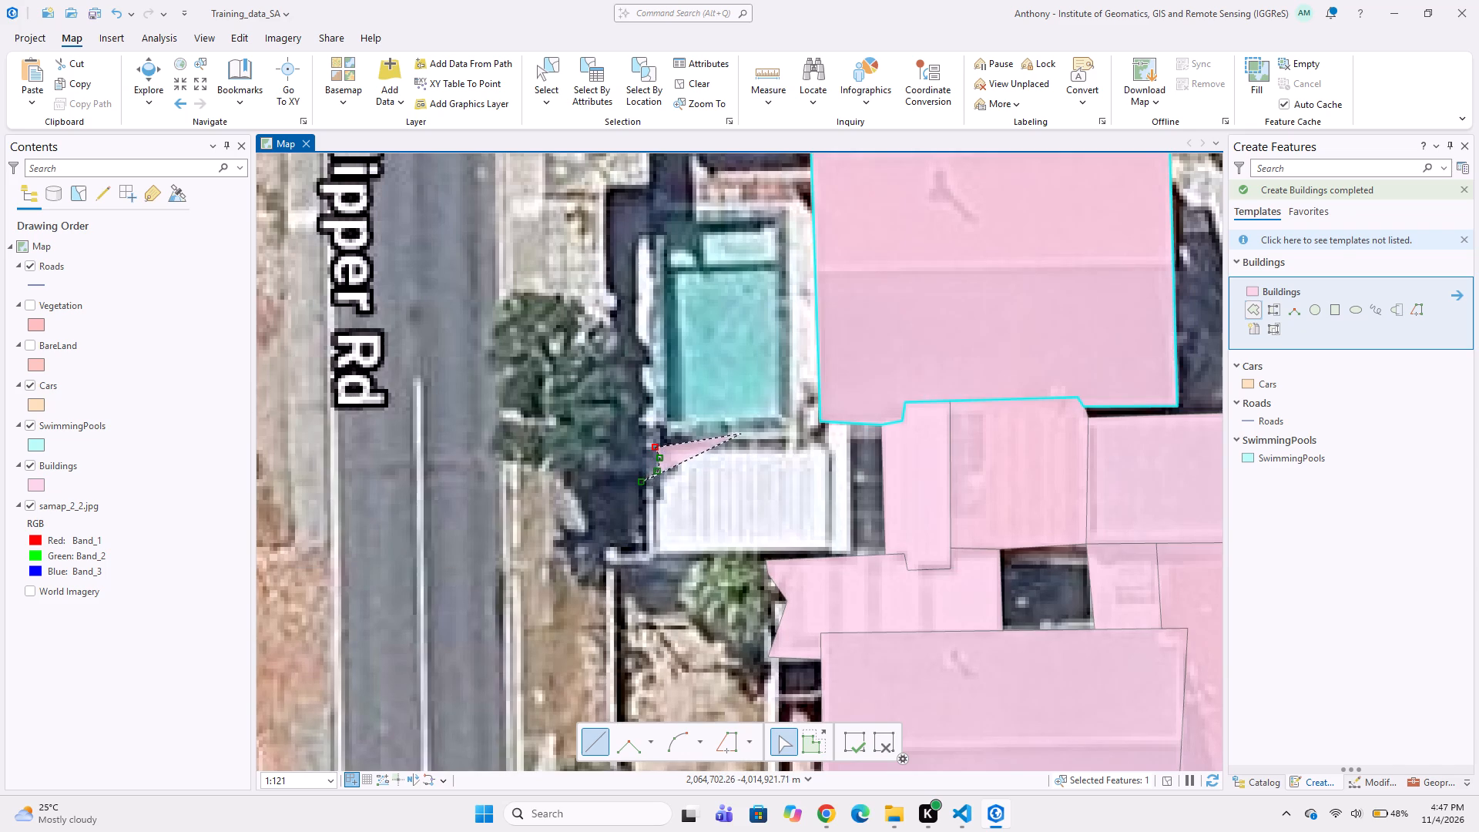
click(822, 445)
click(822, 426)
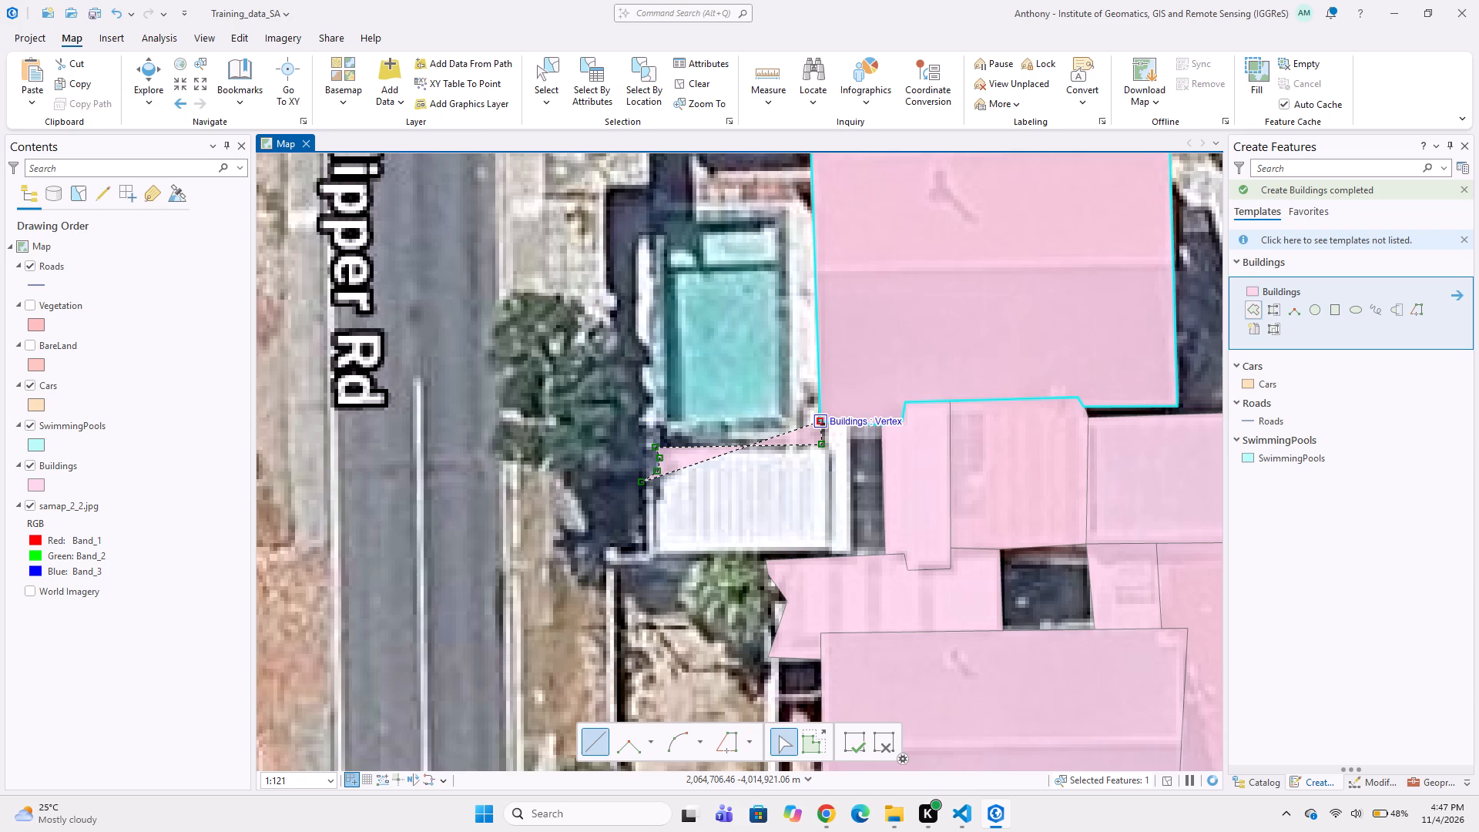
click(847, 421)
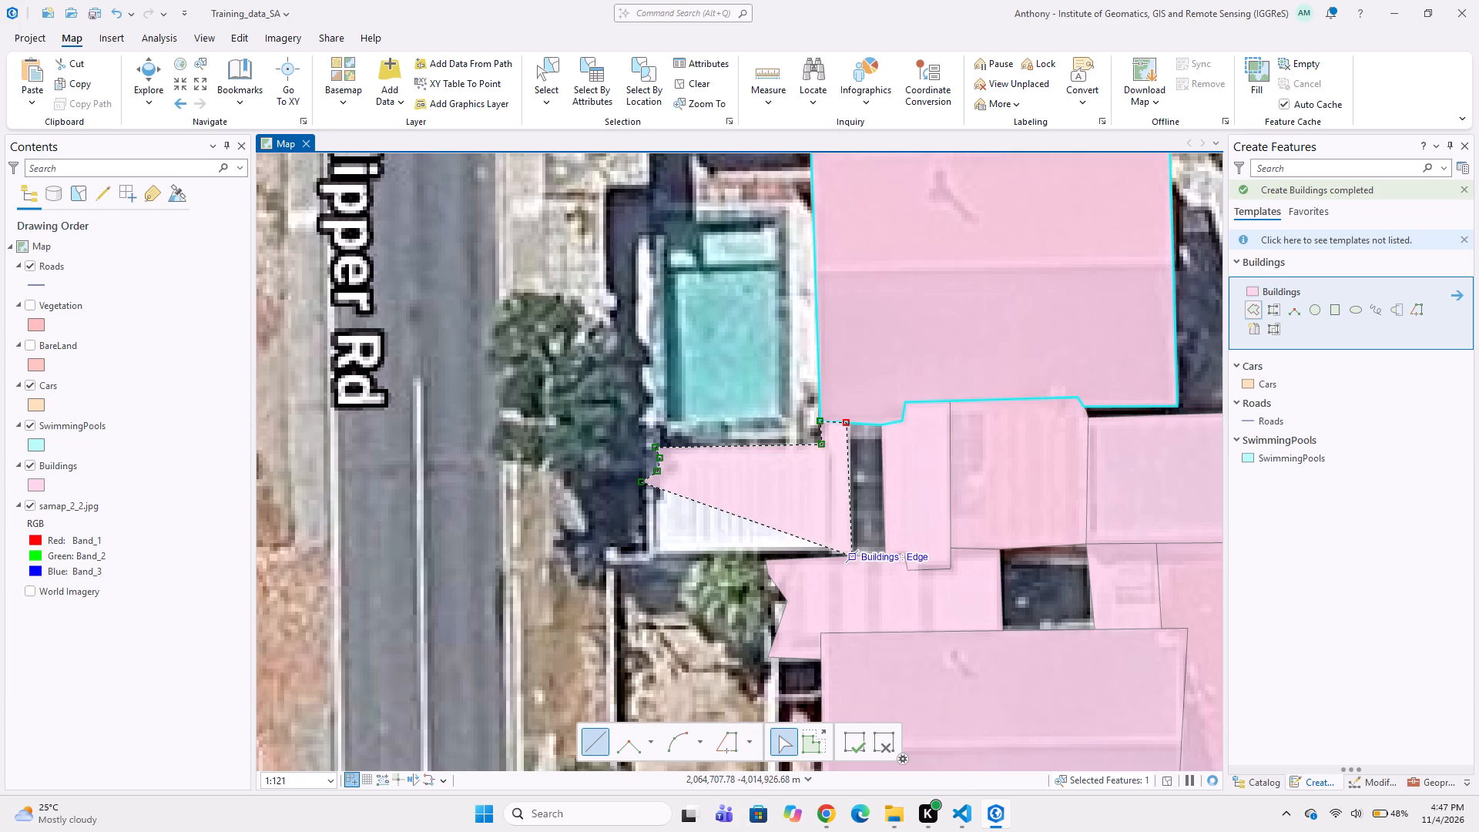
click(852, 555)
double_click(645, 560)
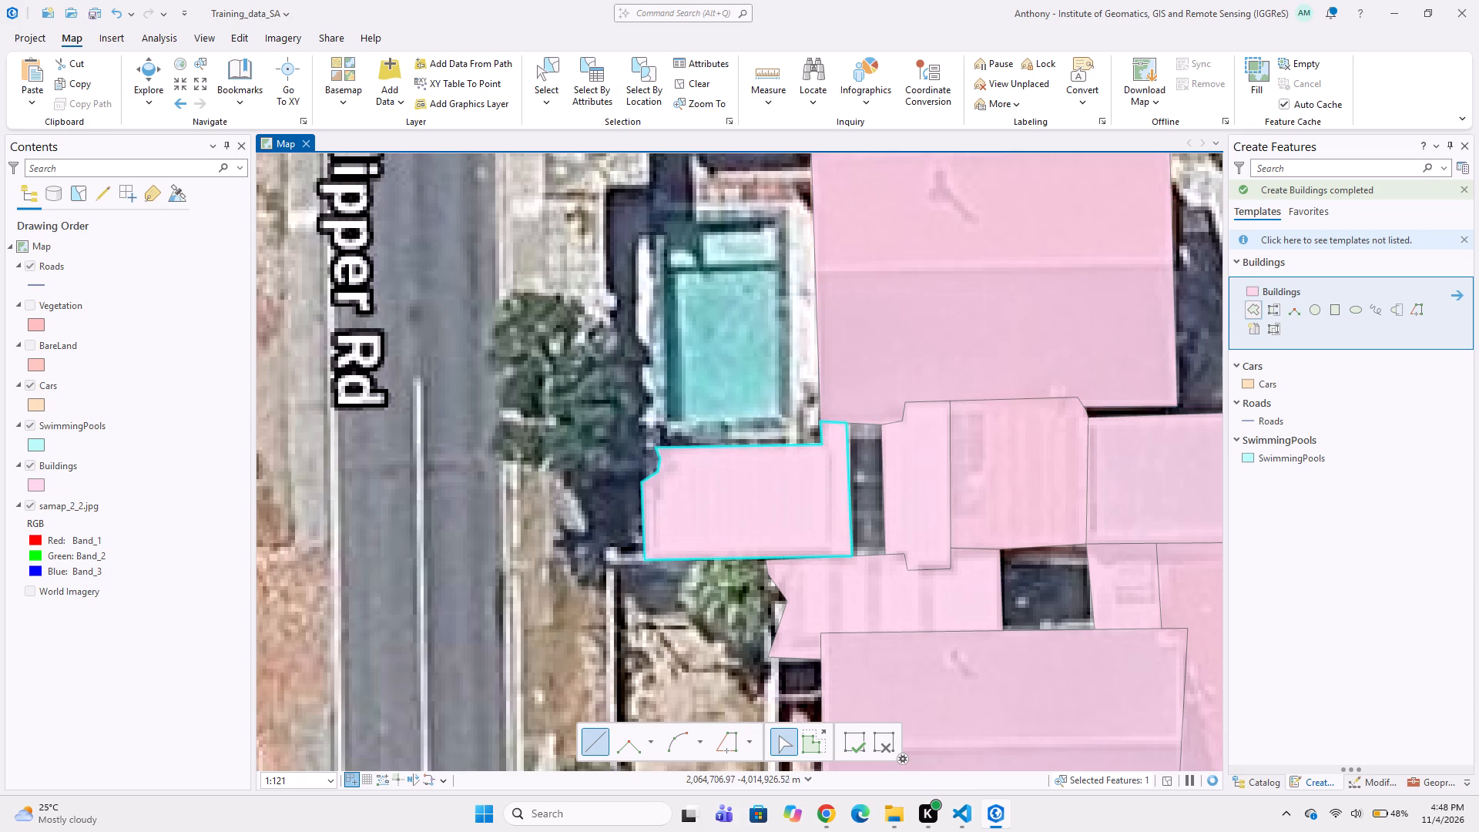
Digitize a four-corner SwimmingPools polygon around the pool between Clipper Rd and the gabled house.
click(1256, 461)
middle_drag(807, 380, 803, 477)
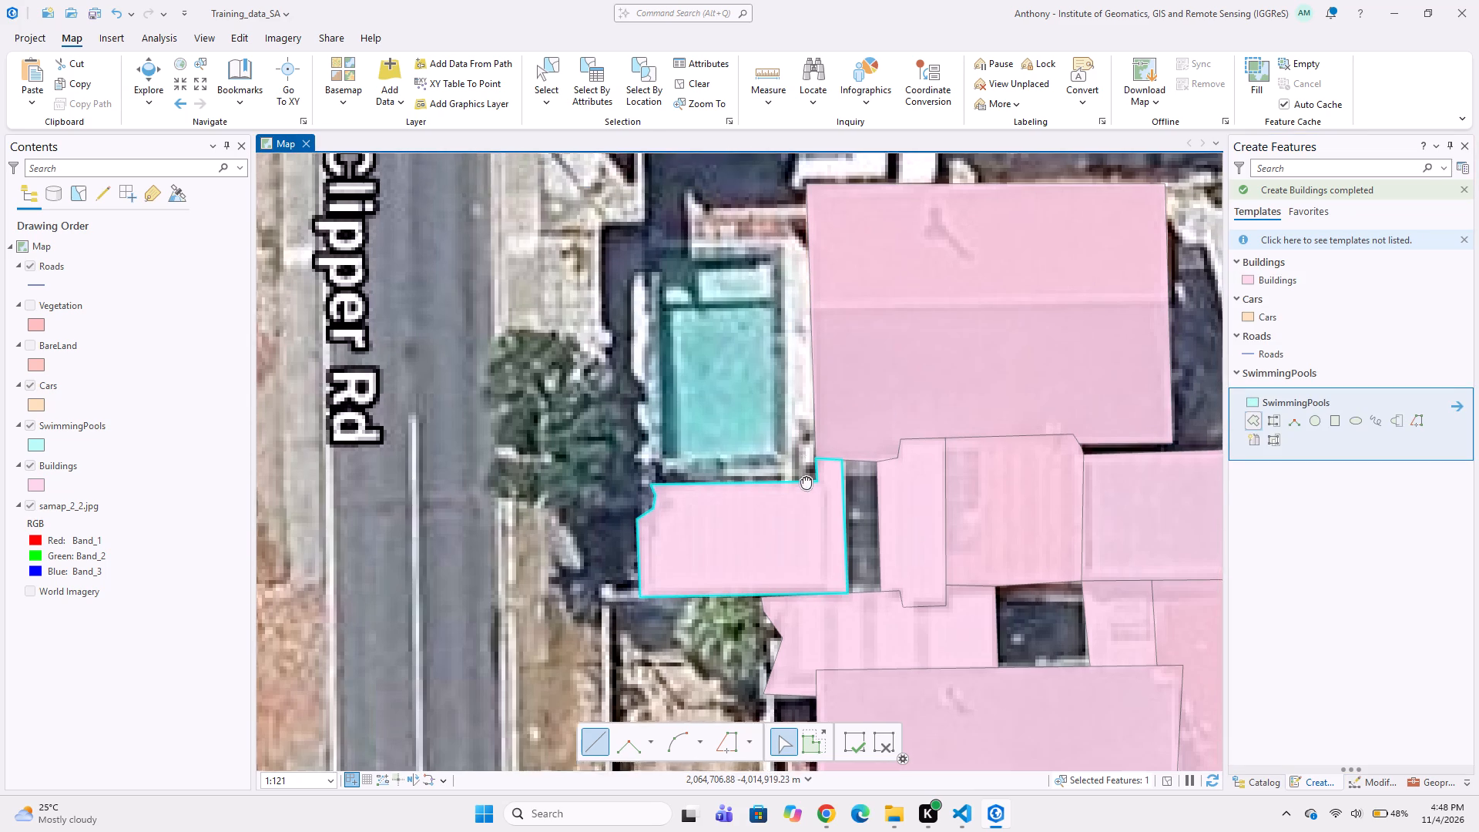
middle_drag(803, 477, 801, 482)
click(652, 320)
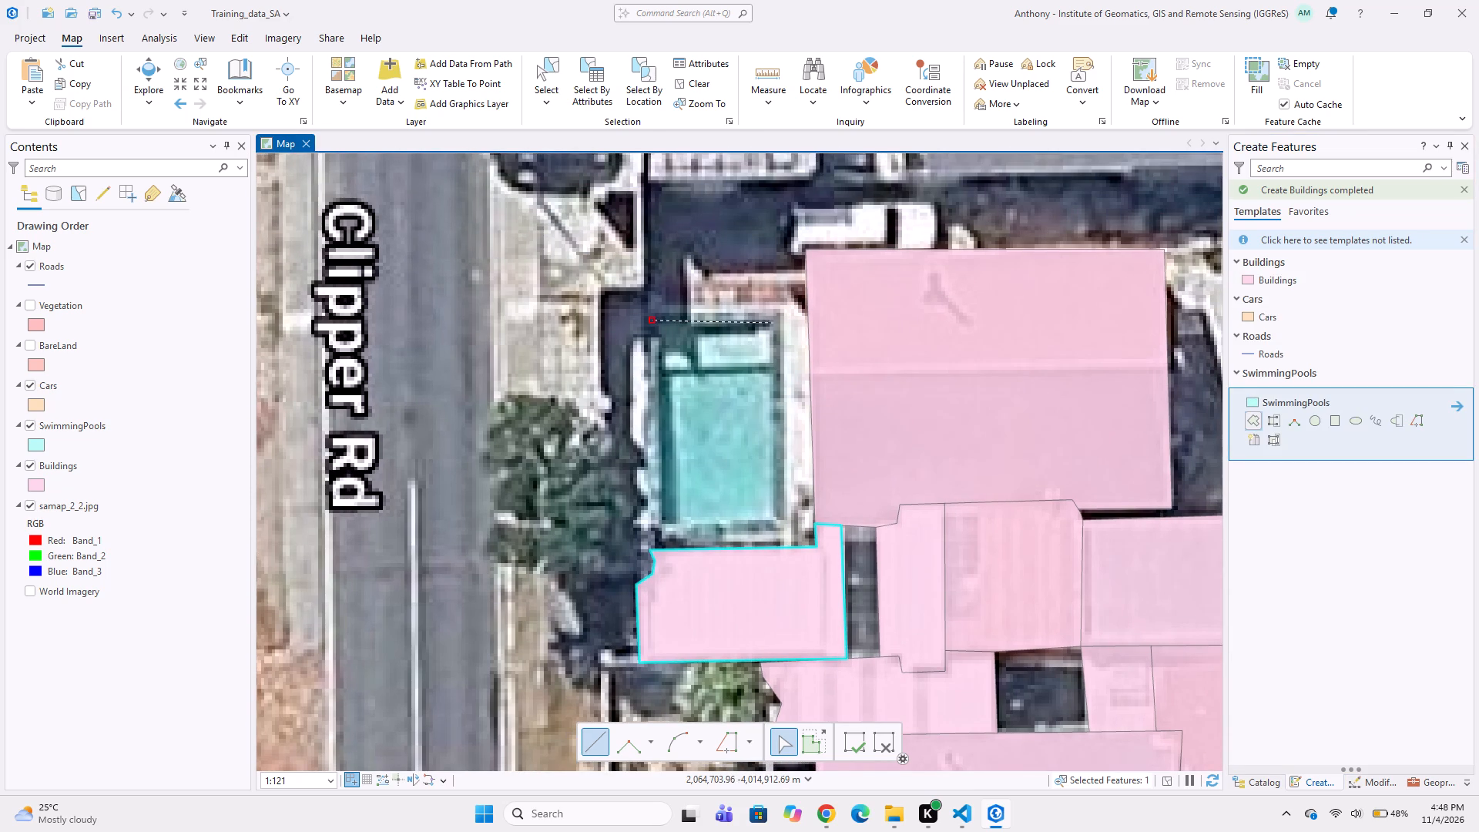
click(776, 318)
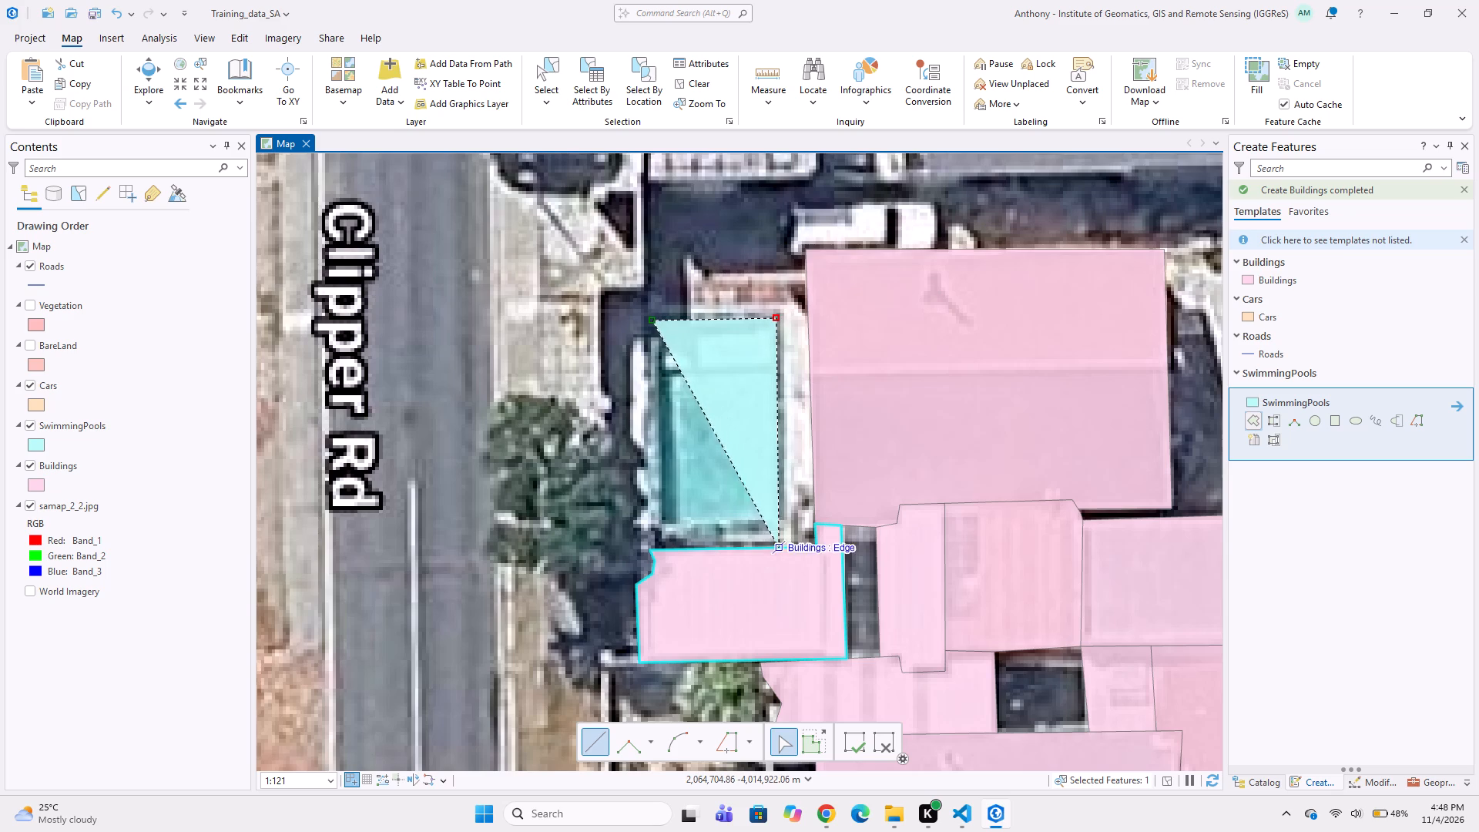
click(780, 520)
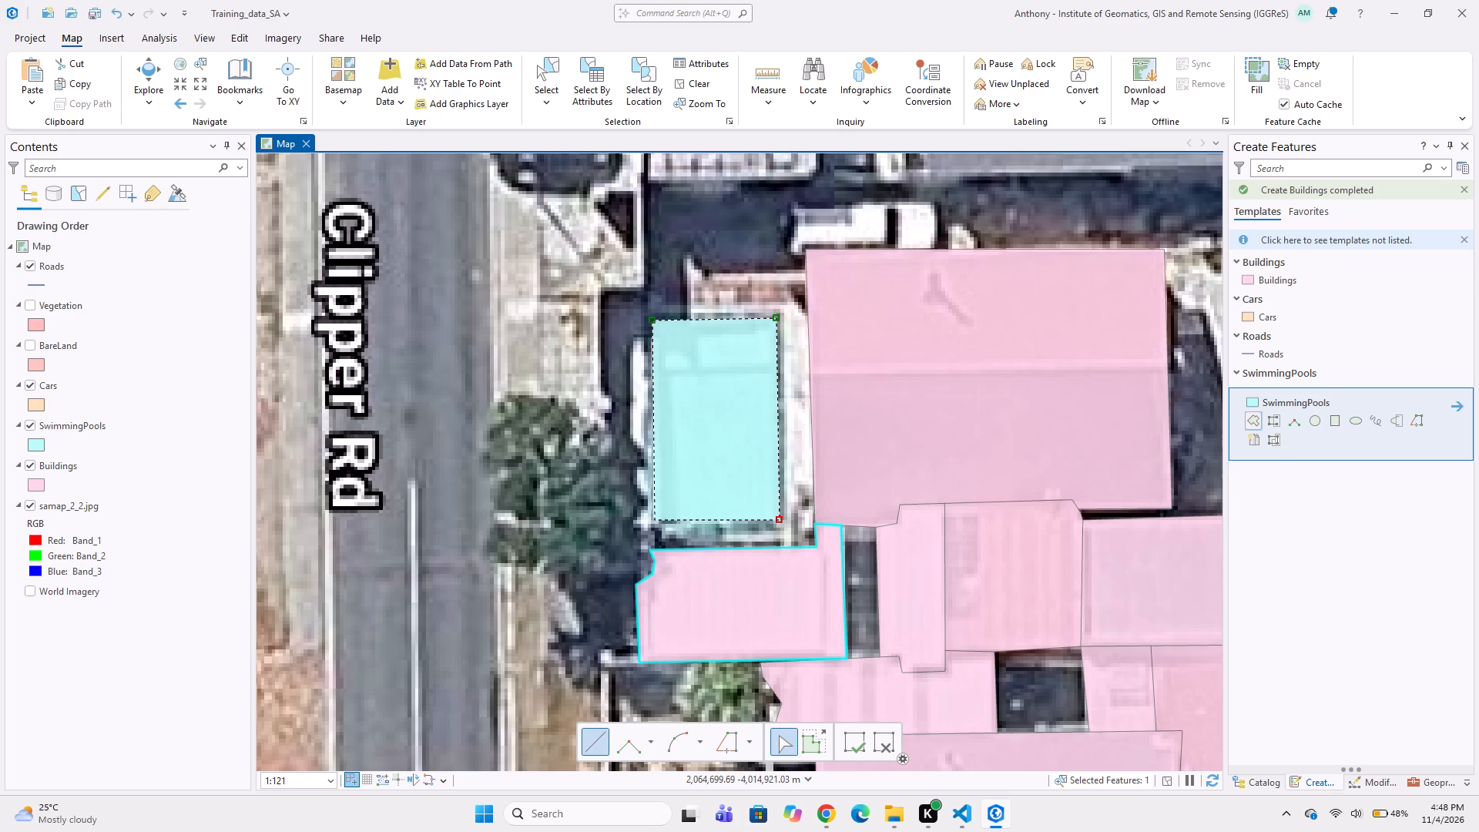
double_click(660, 525)
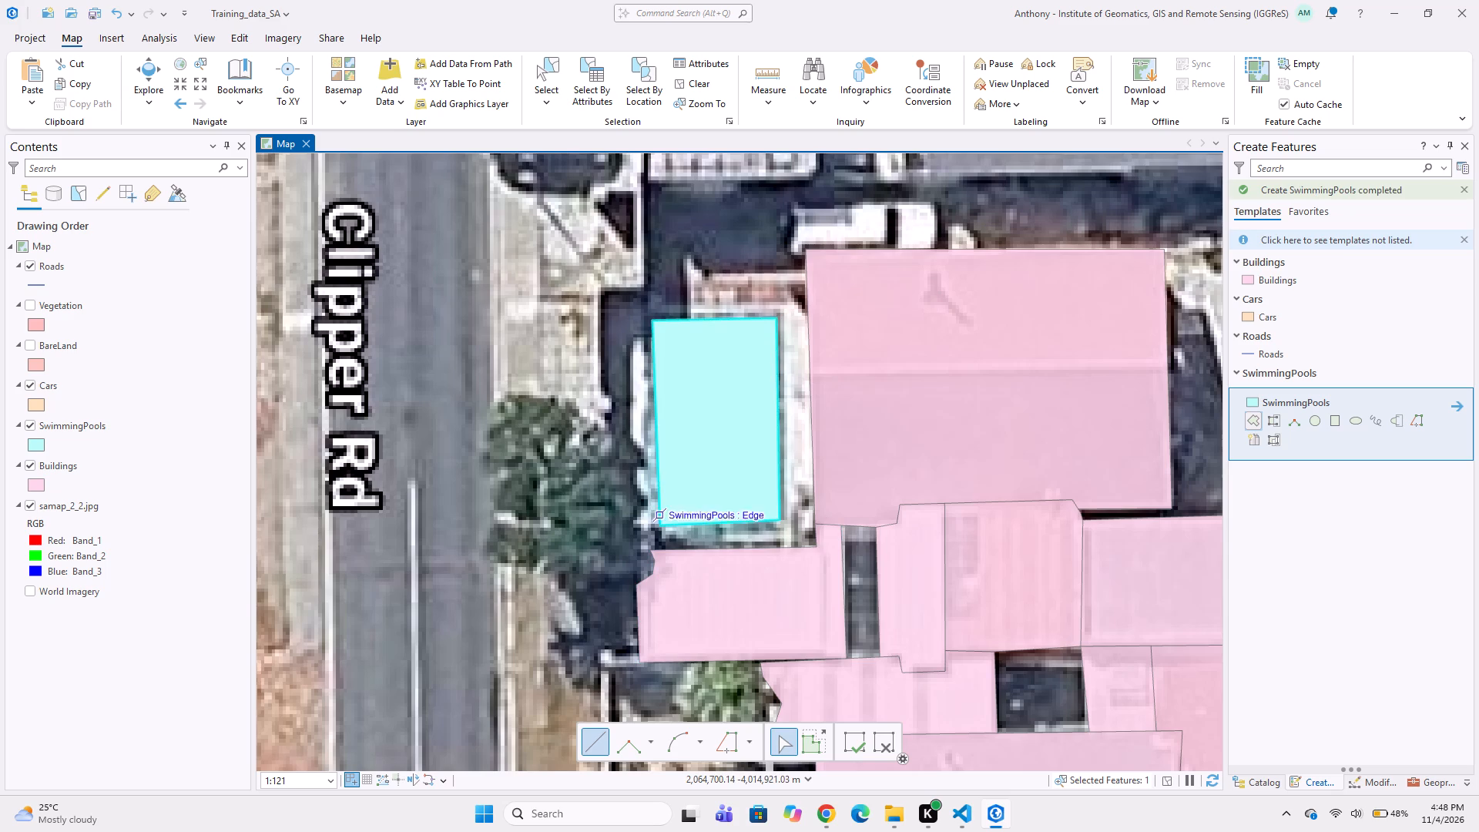
Digitize a Cars polygon around the white vehicle along the gabled house's north edge, snapping its southern side to the house polygon.
middle_drag(750, 380, 773, 506)
middle_drag(847, 387, 774, 458)
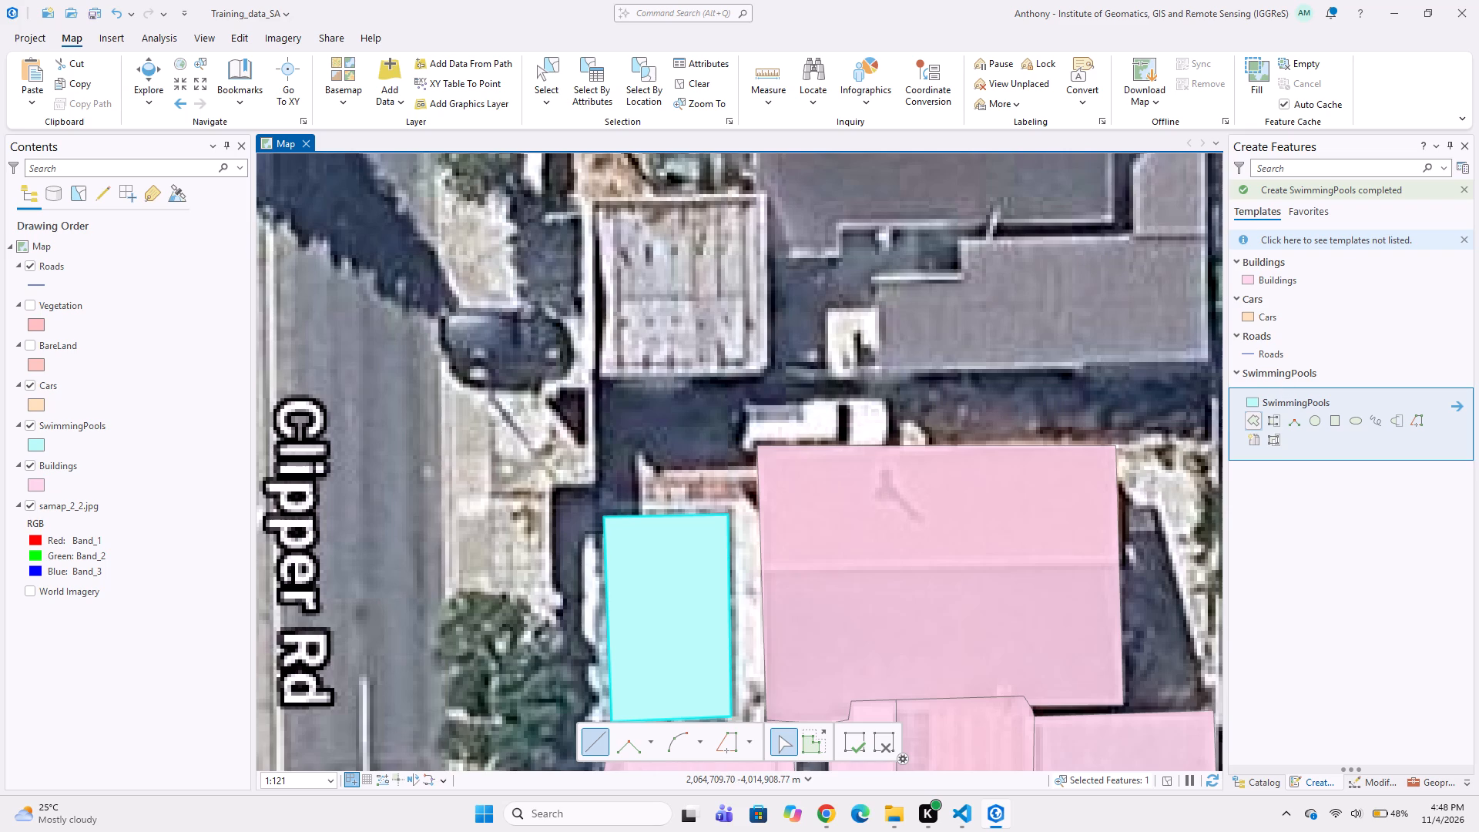
middle_drag(892, 421, 871, 495)
middle_drag(753, 475, 790, 439)
scroll(753, 437, up, 1)
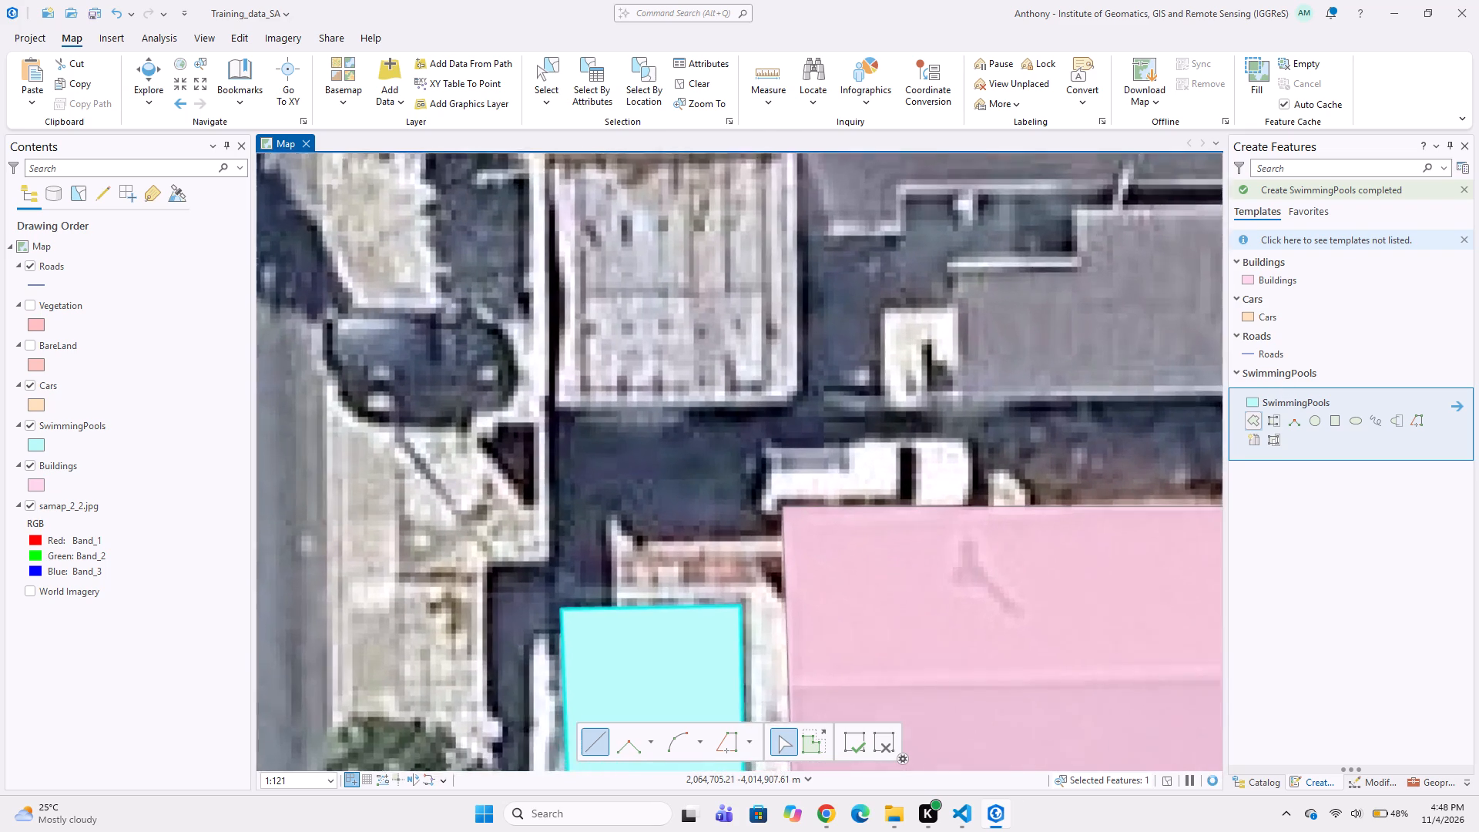
middle_drag(798, 452, 753, 412)
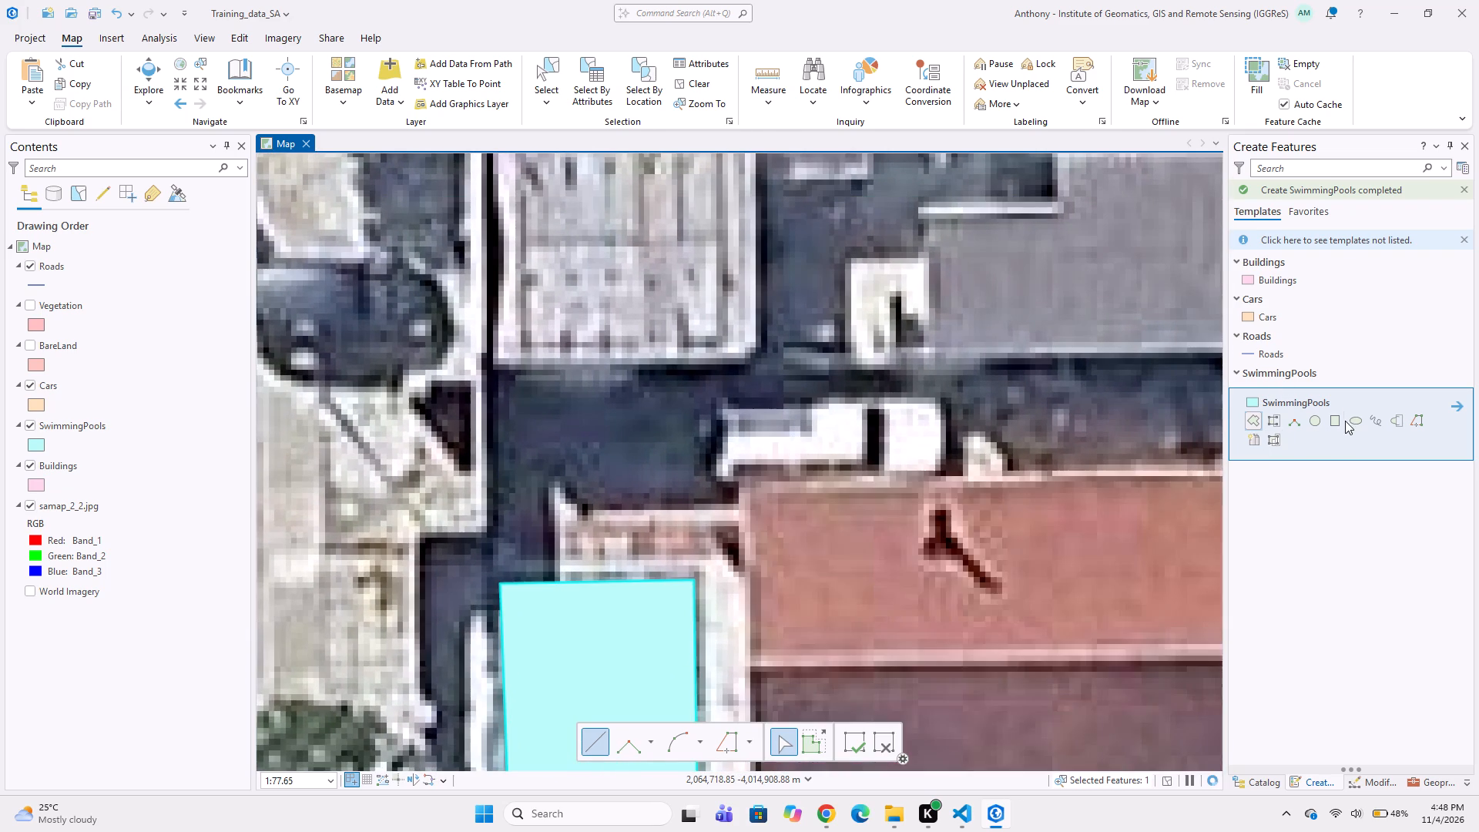
click(1265, 315)
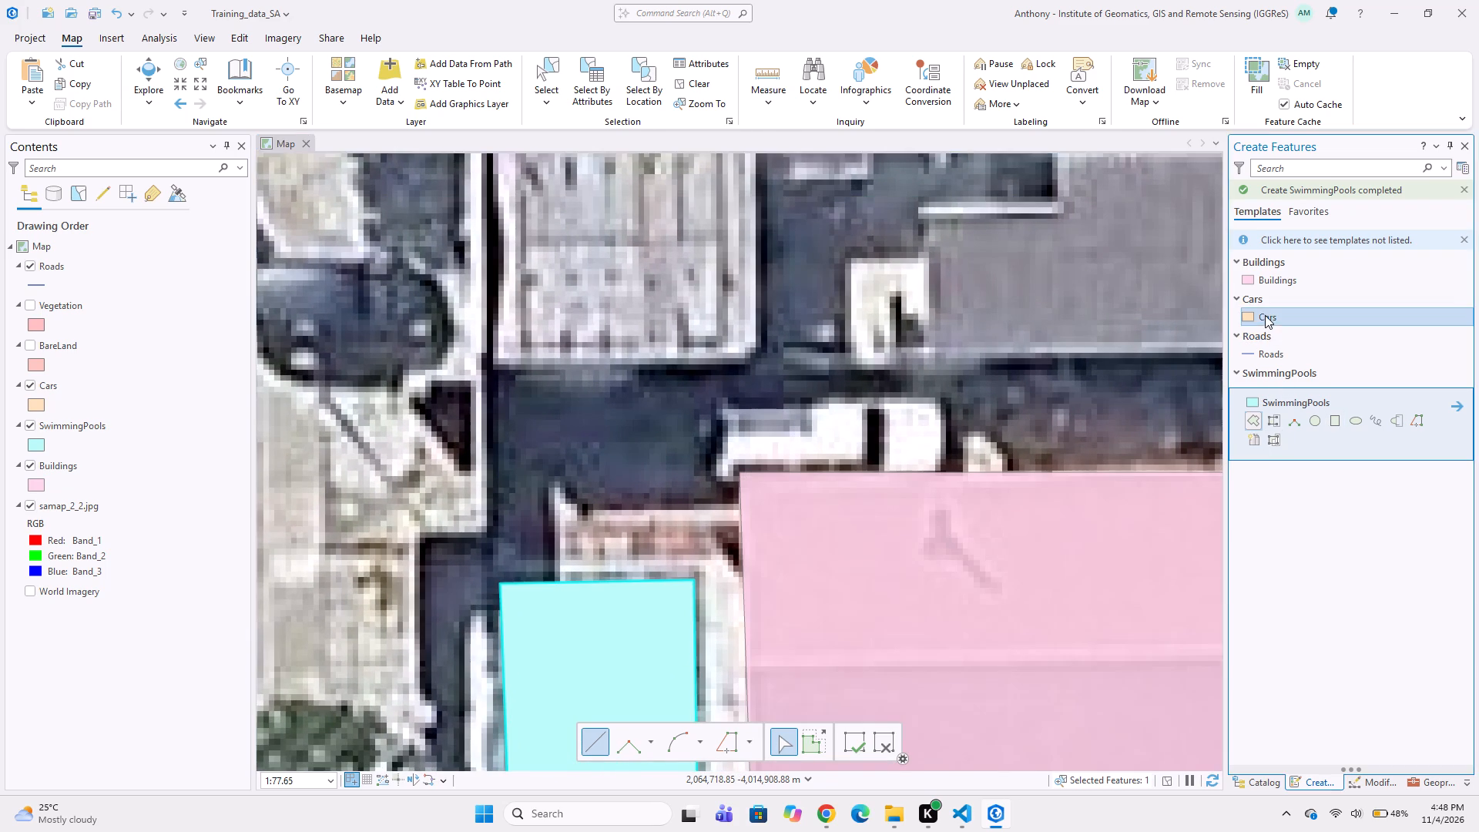
click(693, 385)
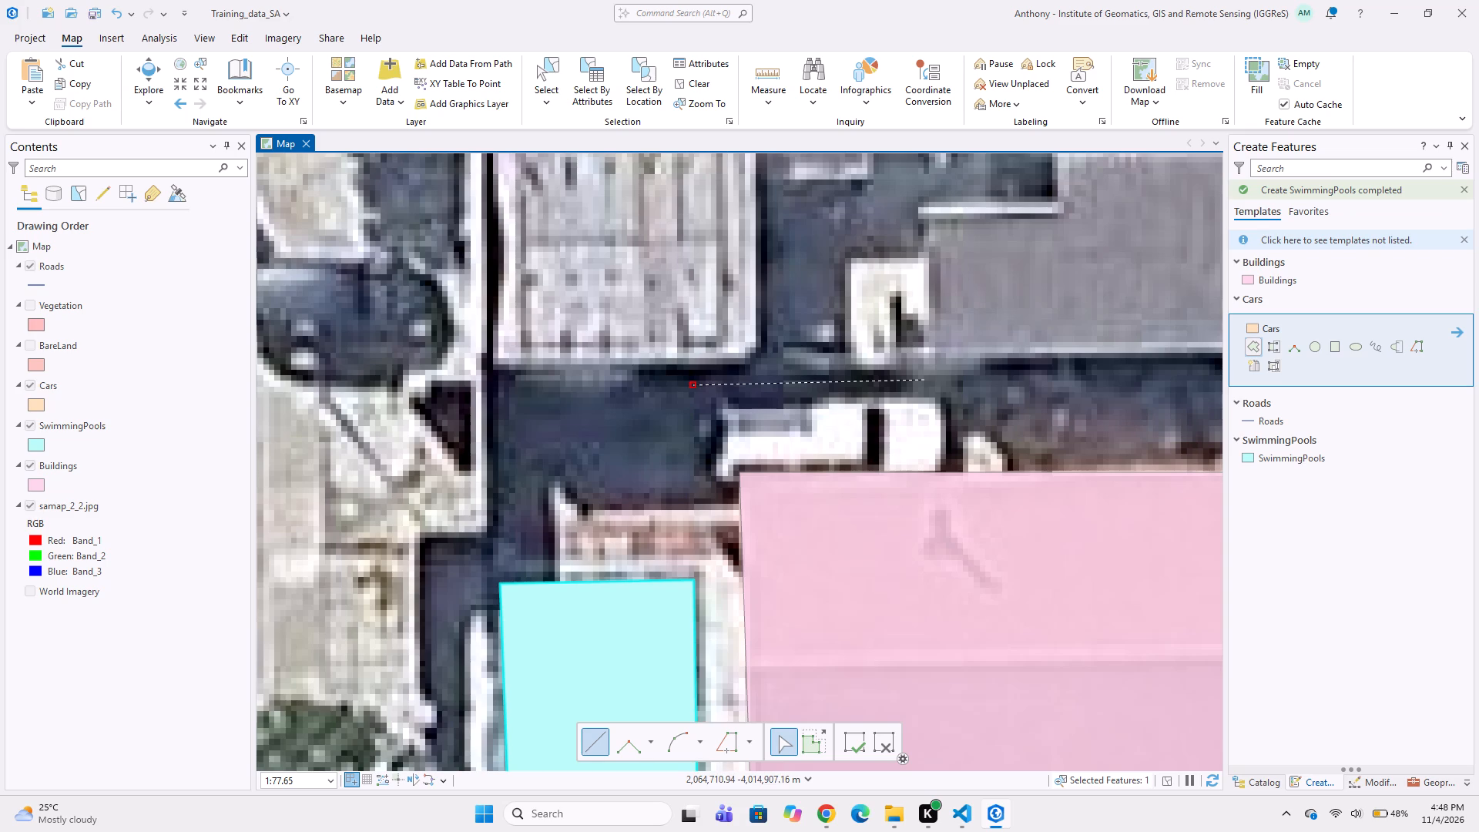
click(944, 382)
click(949, 474)
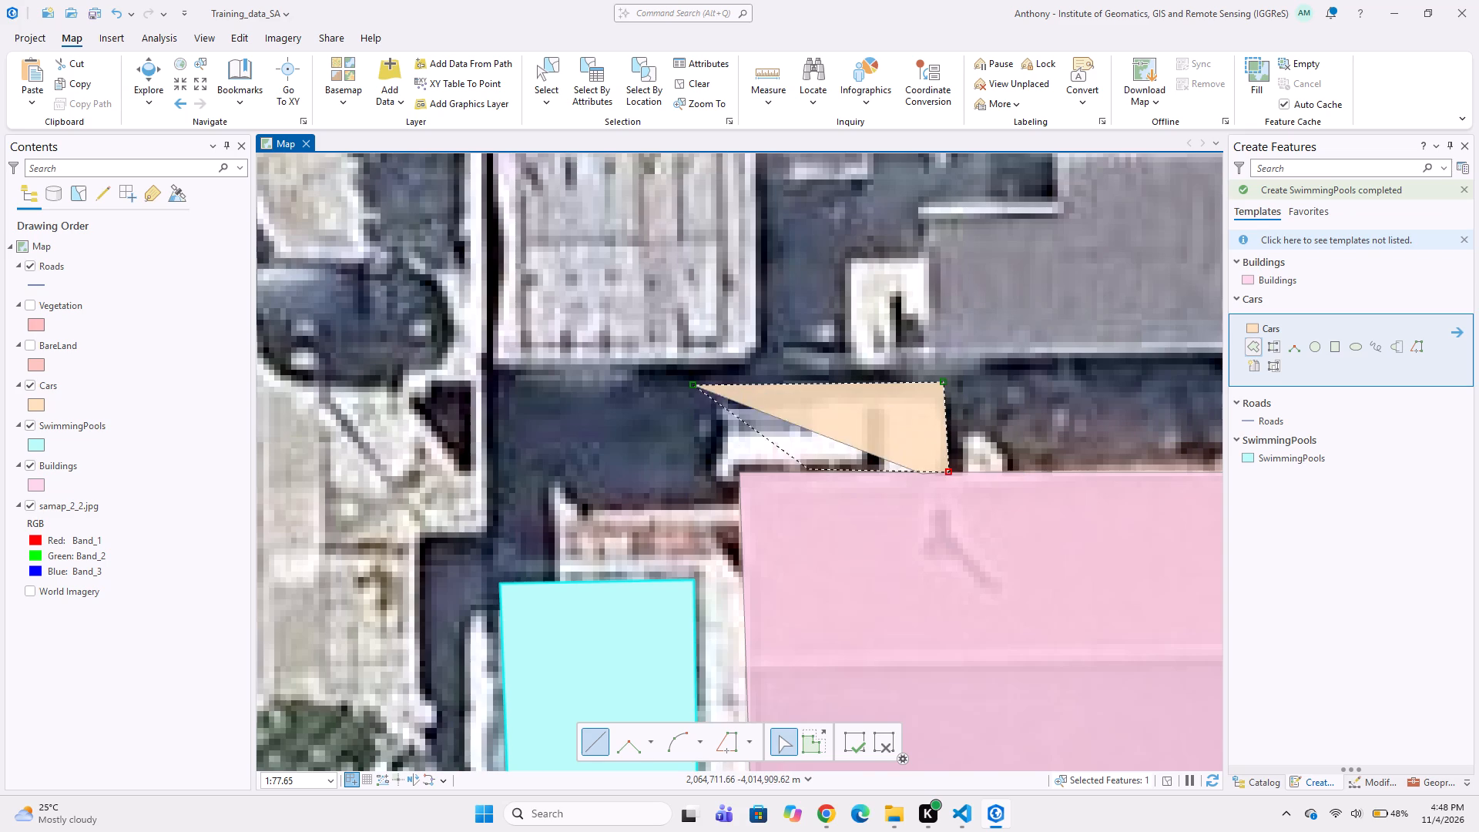
click(744, 474)
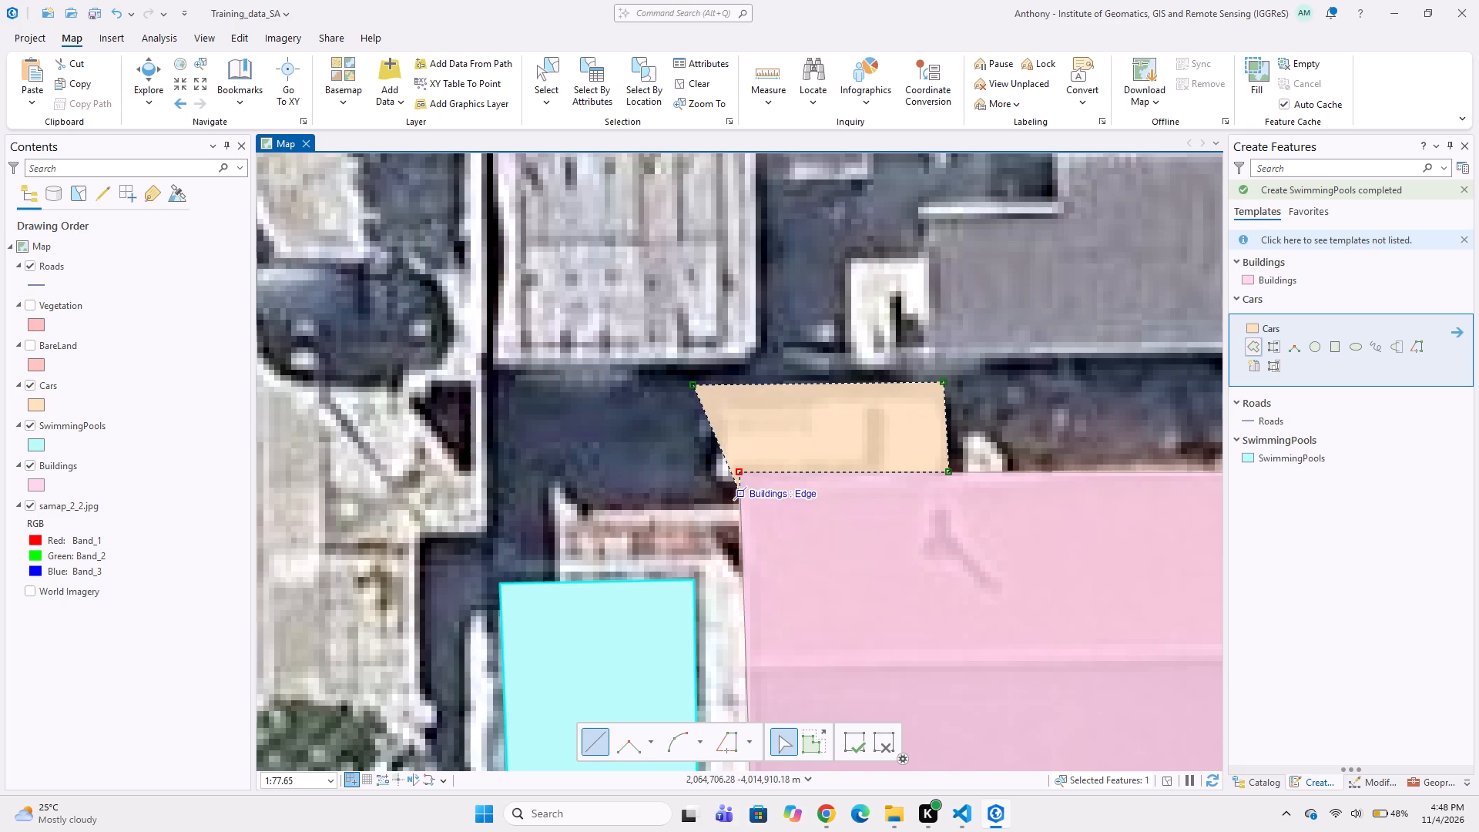
click(747, 491)
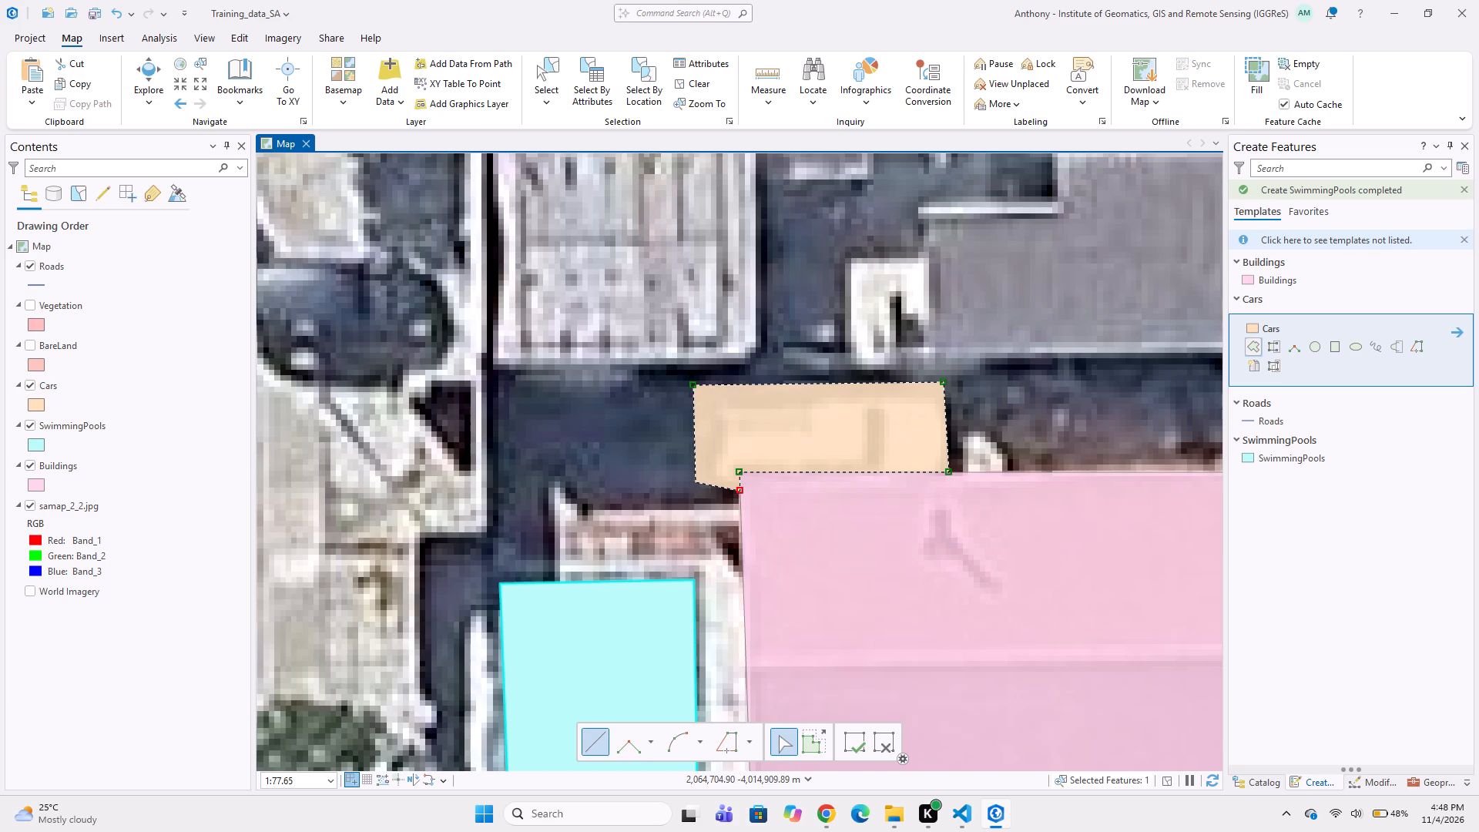
click(696, 482)
click(696, 477)
scroll(757, 434, down, 3)
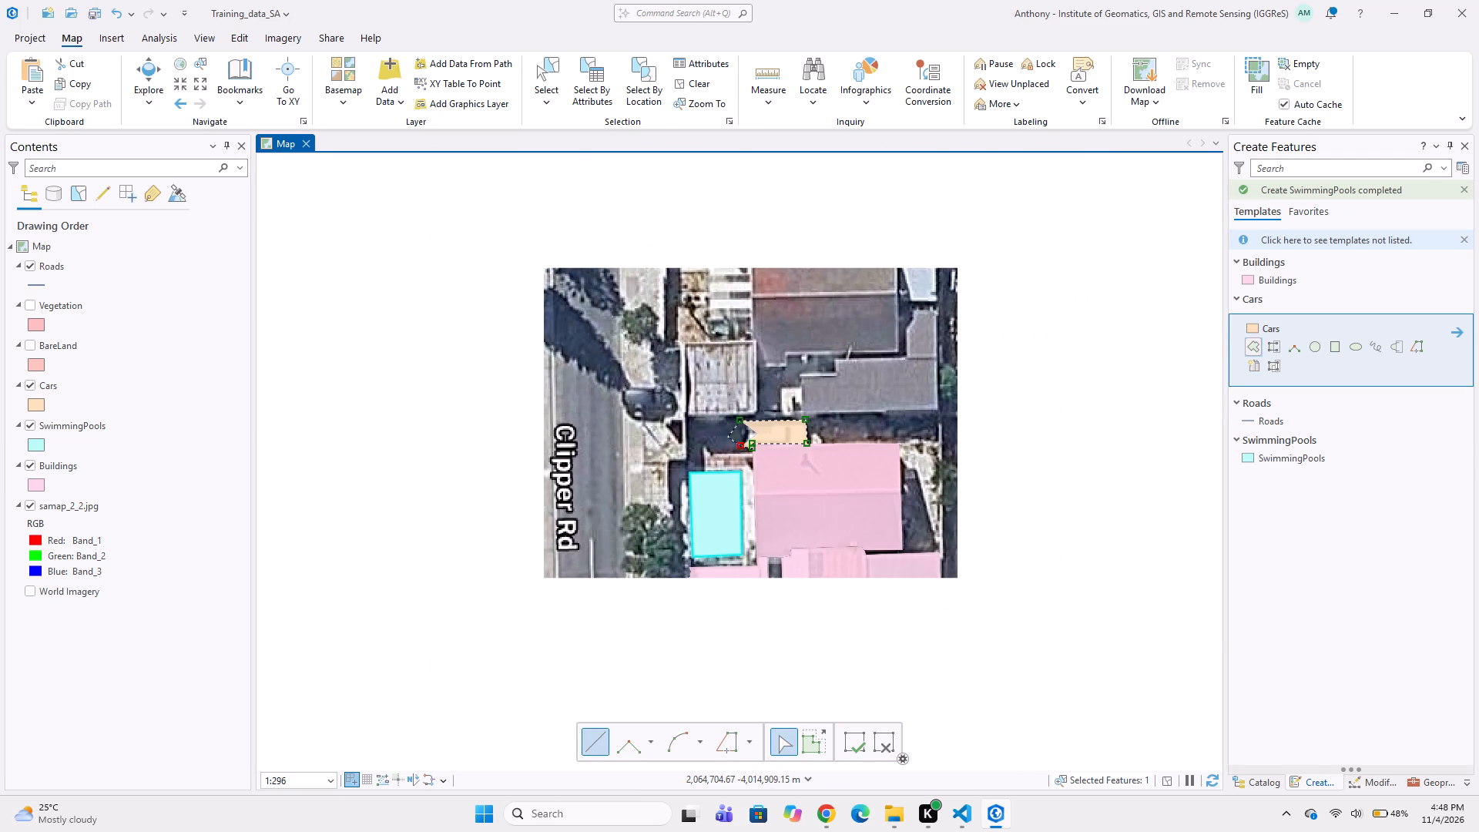
double_click(739, 434)
Digitize a four-corner Cars polygon around the dark car parked beside Clipper Rd, northwest of the swimming pool.
middle_drag(757, 434, 760, 441)
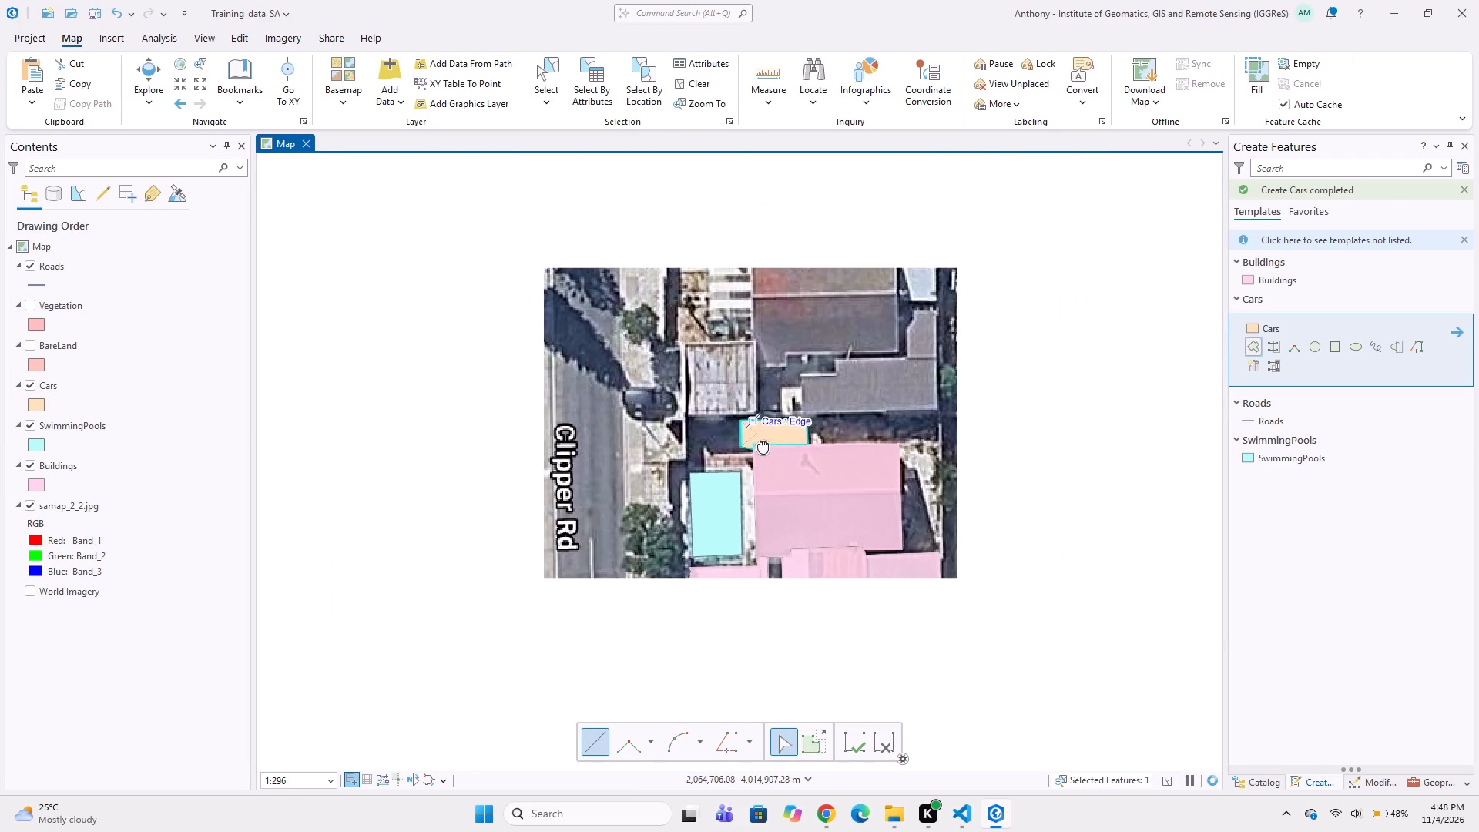
middle_drag(760, 441, 742, 509)
scroll(663, 450, up, 1)
middle_drag(760, 468, 723, 474)
middle_drag(636, 471, 752, 453)
scroll(649, 480, up, 1)
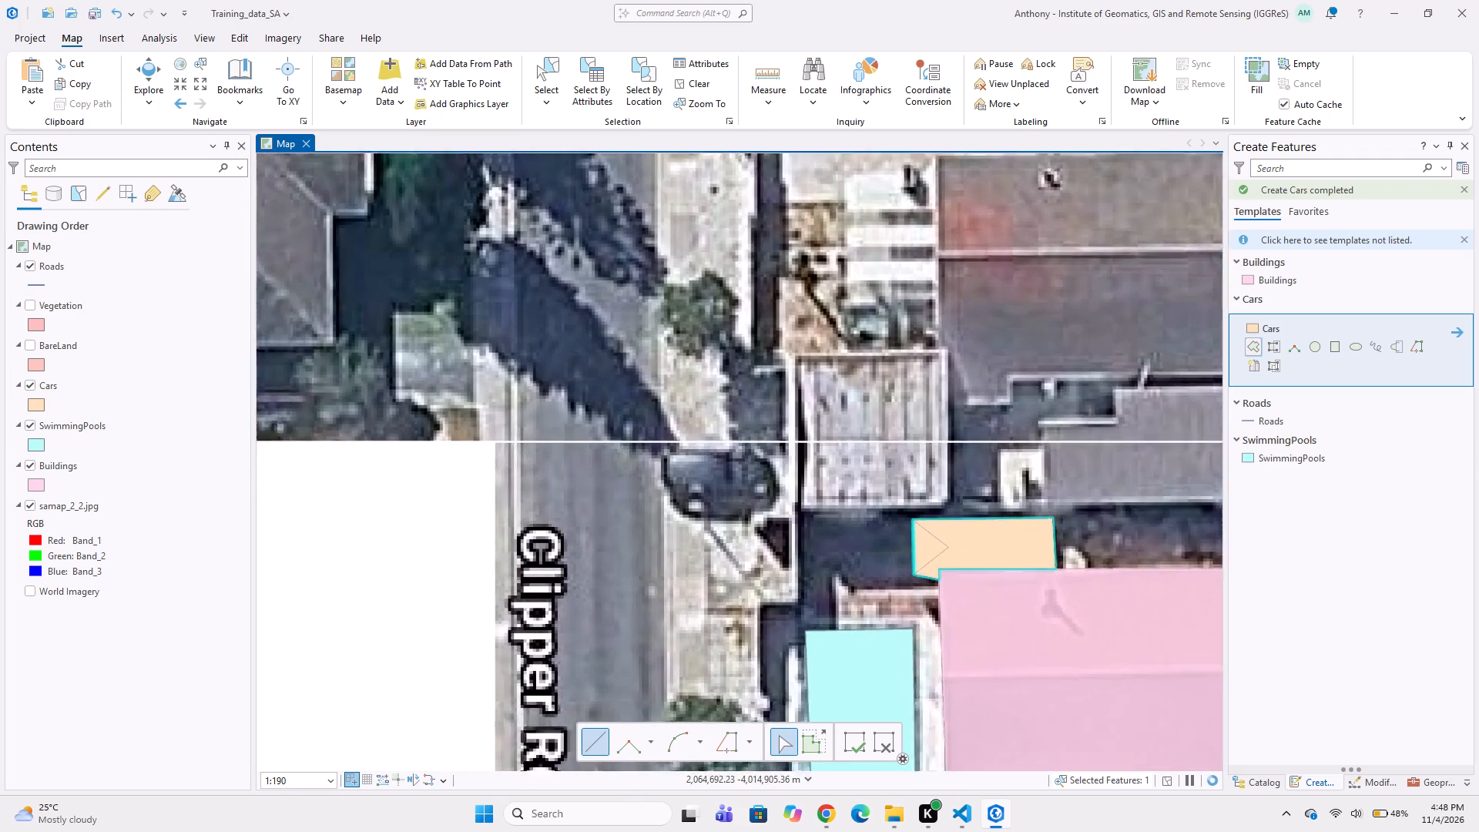
click(660, 437)
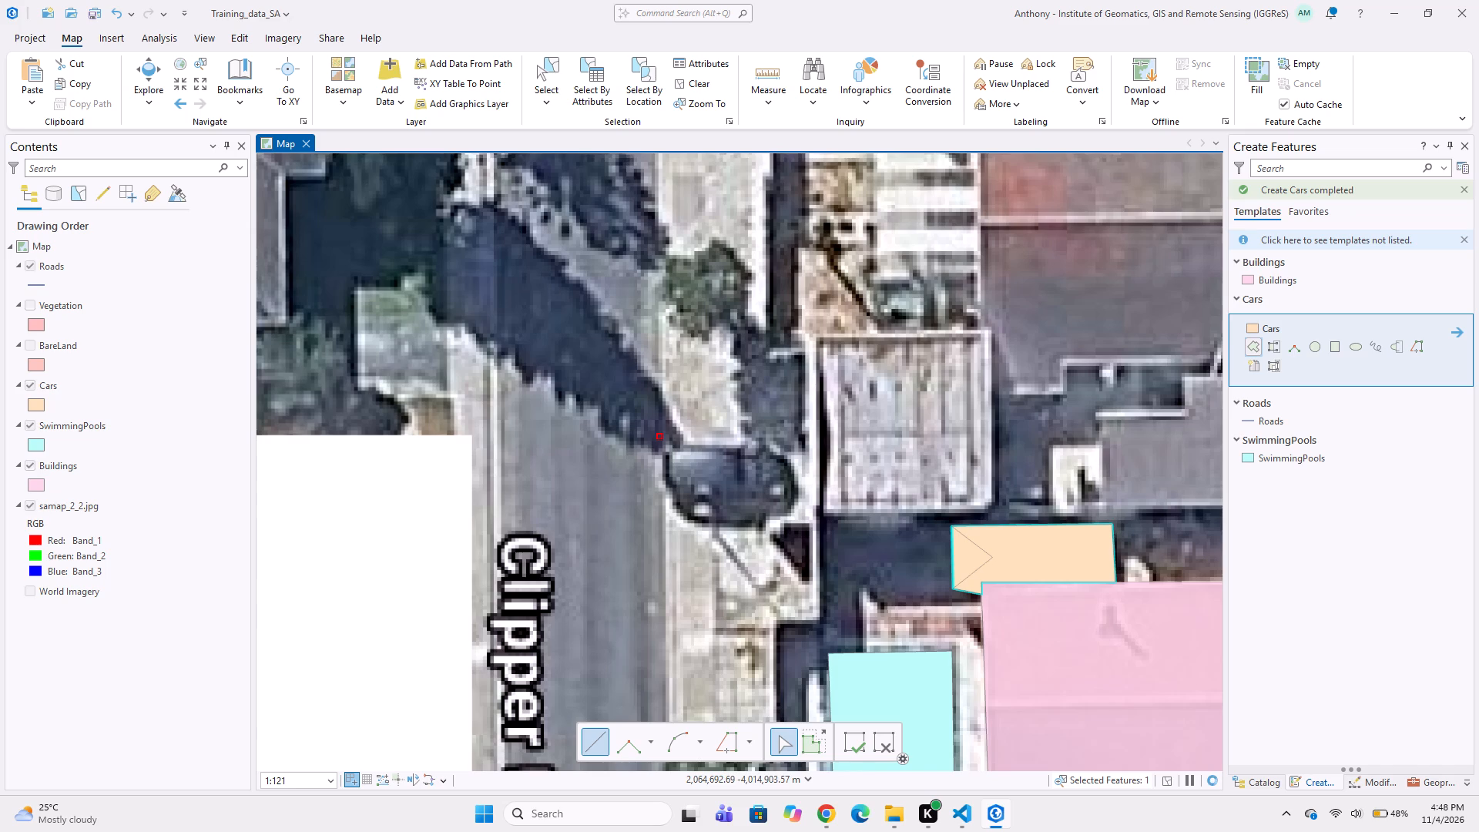
click(795, 445)
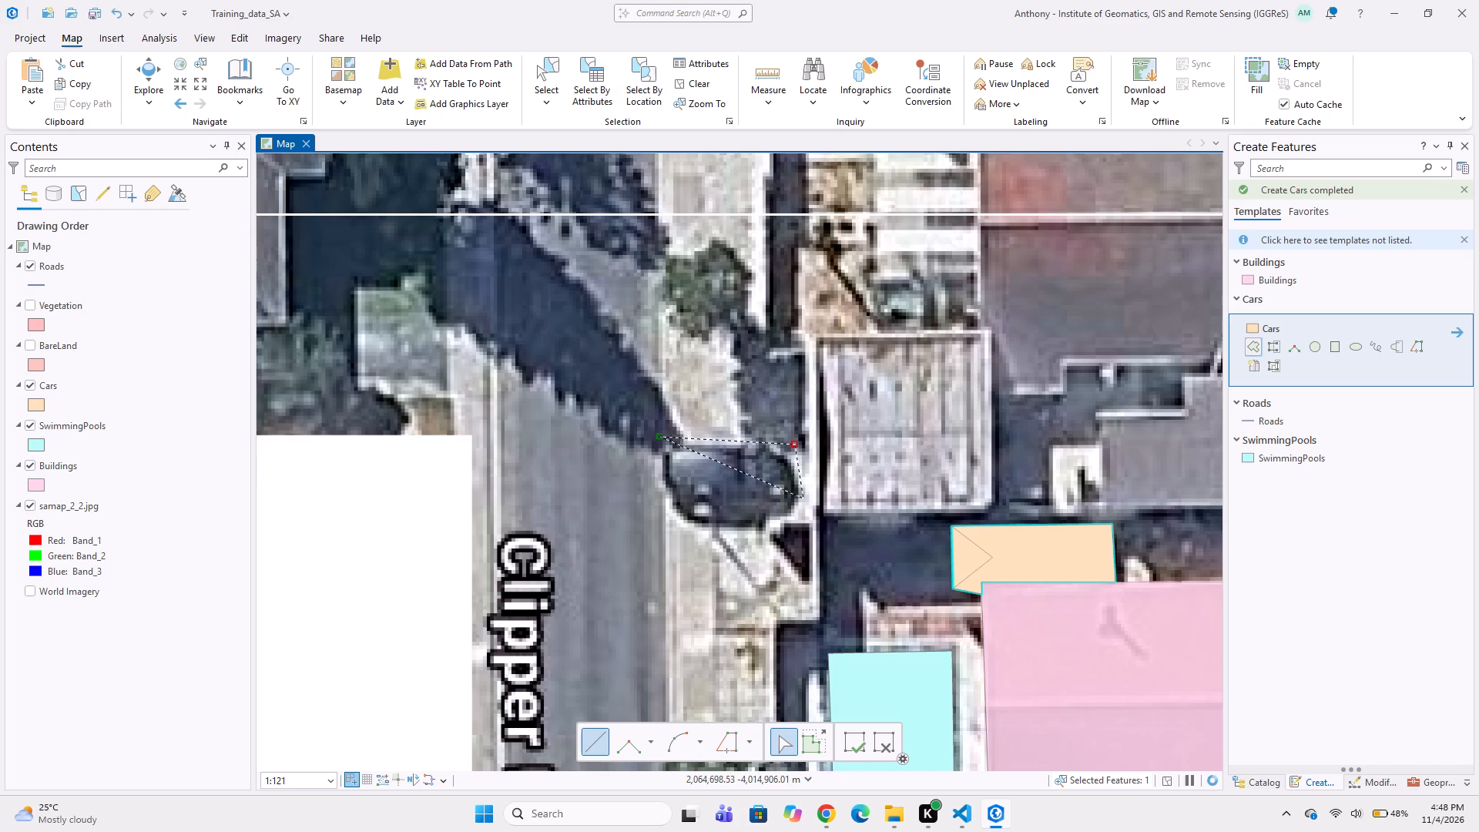
click(798, 512)
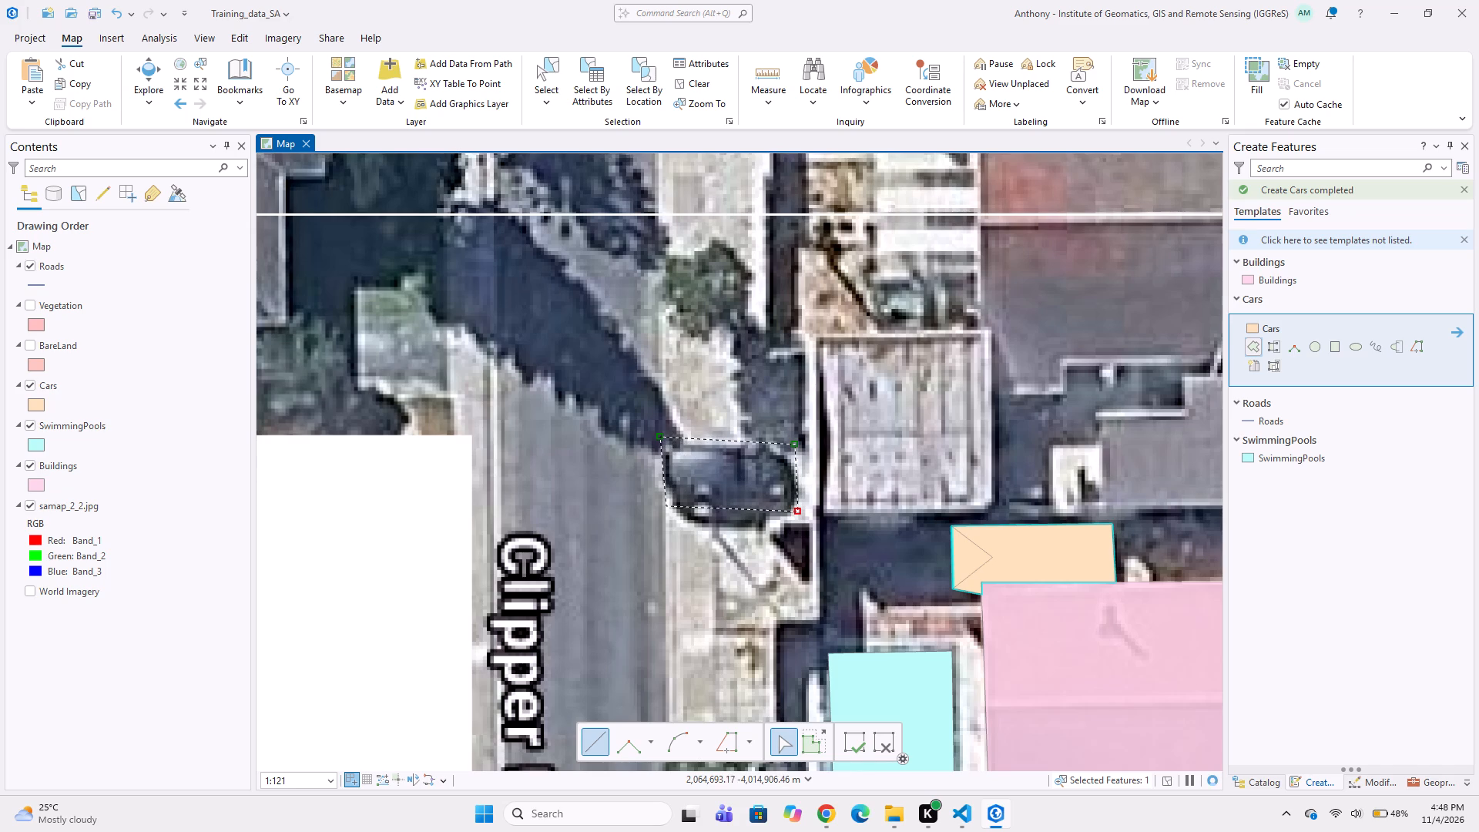
double_click(658, 504)
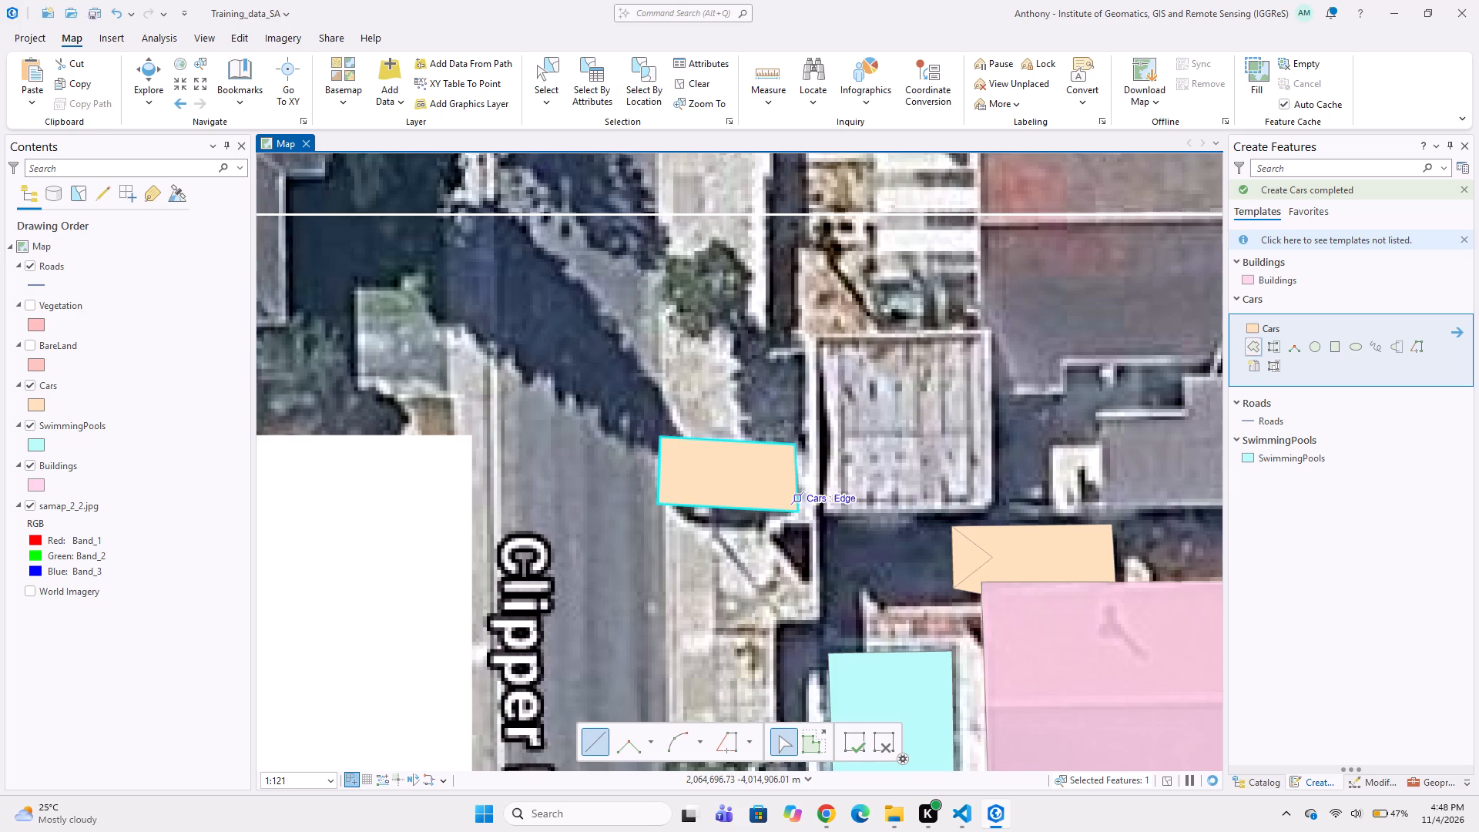
Digitize a Buildings polygon around the square pale ribbed roof just east of the dark car beside Clipper Rd.
middle_drag(903, 458, 807, 493)
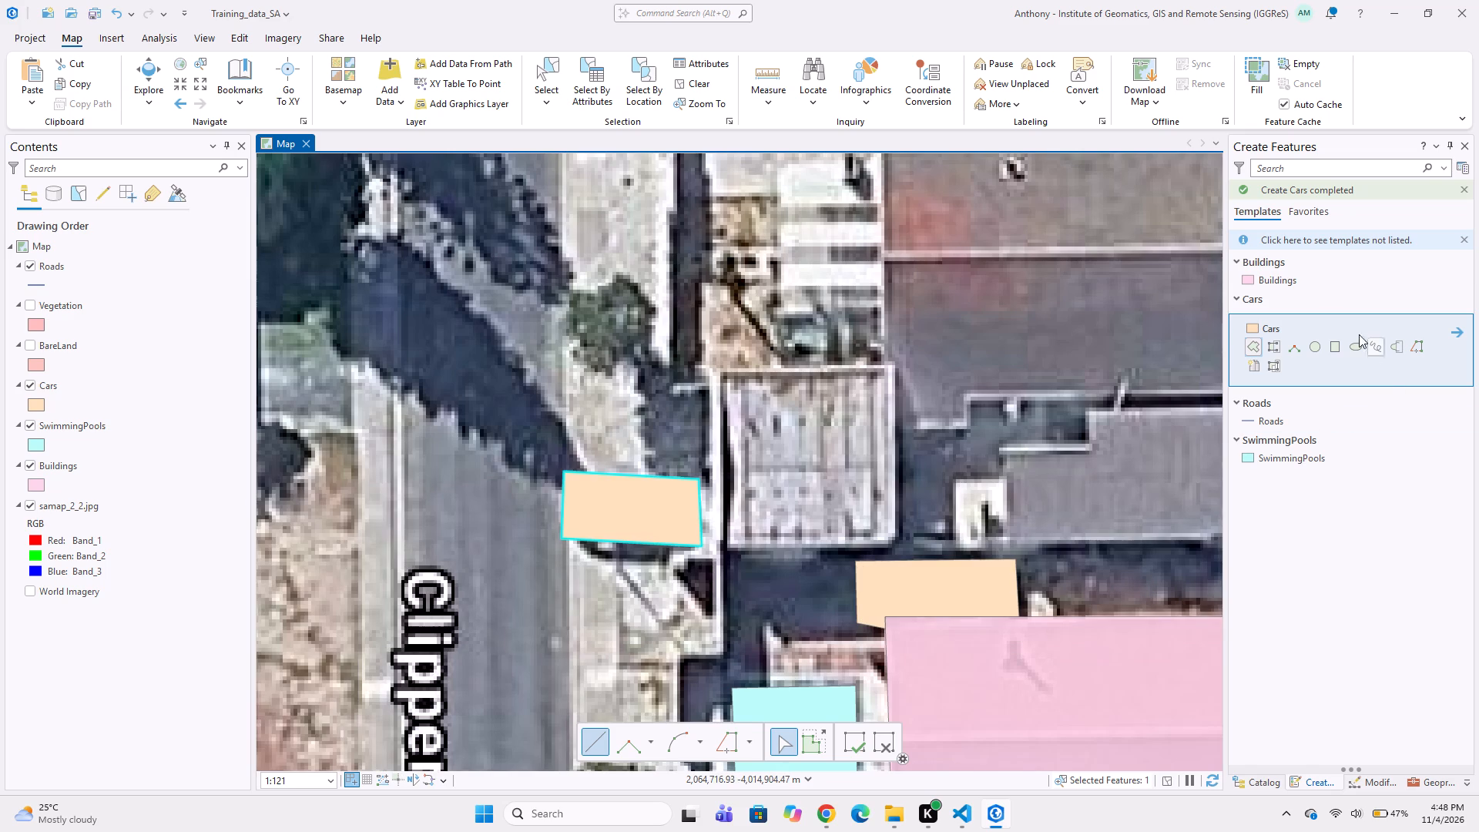
click(1273, 286)
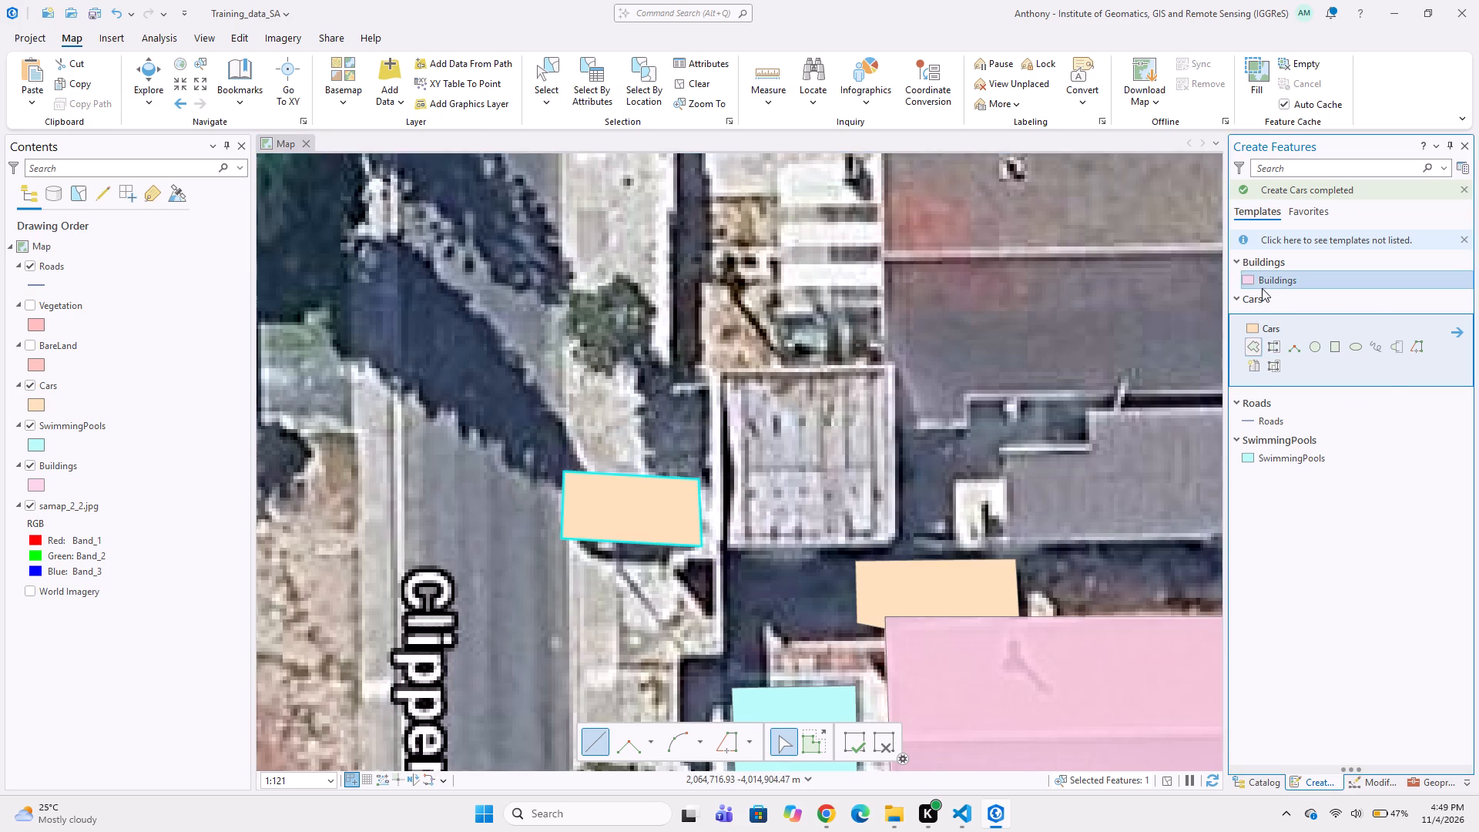
click(1251, 307)
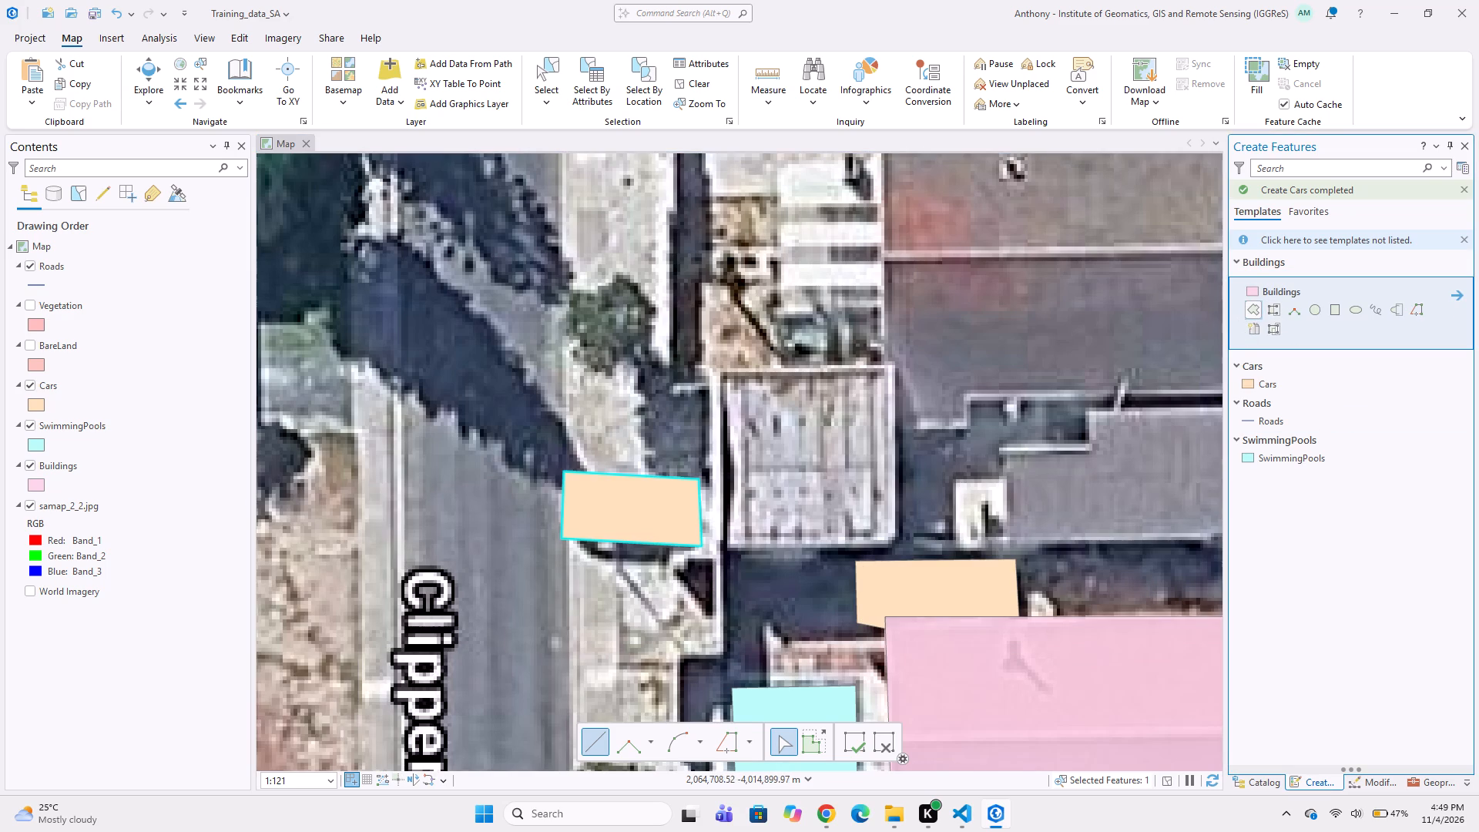
click(704, 367)
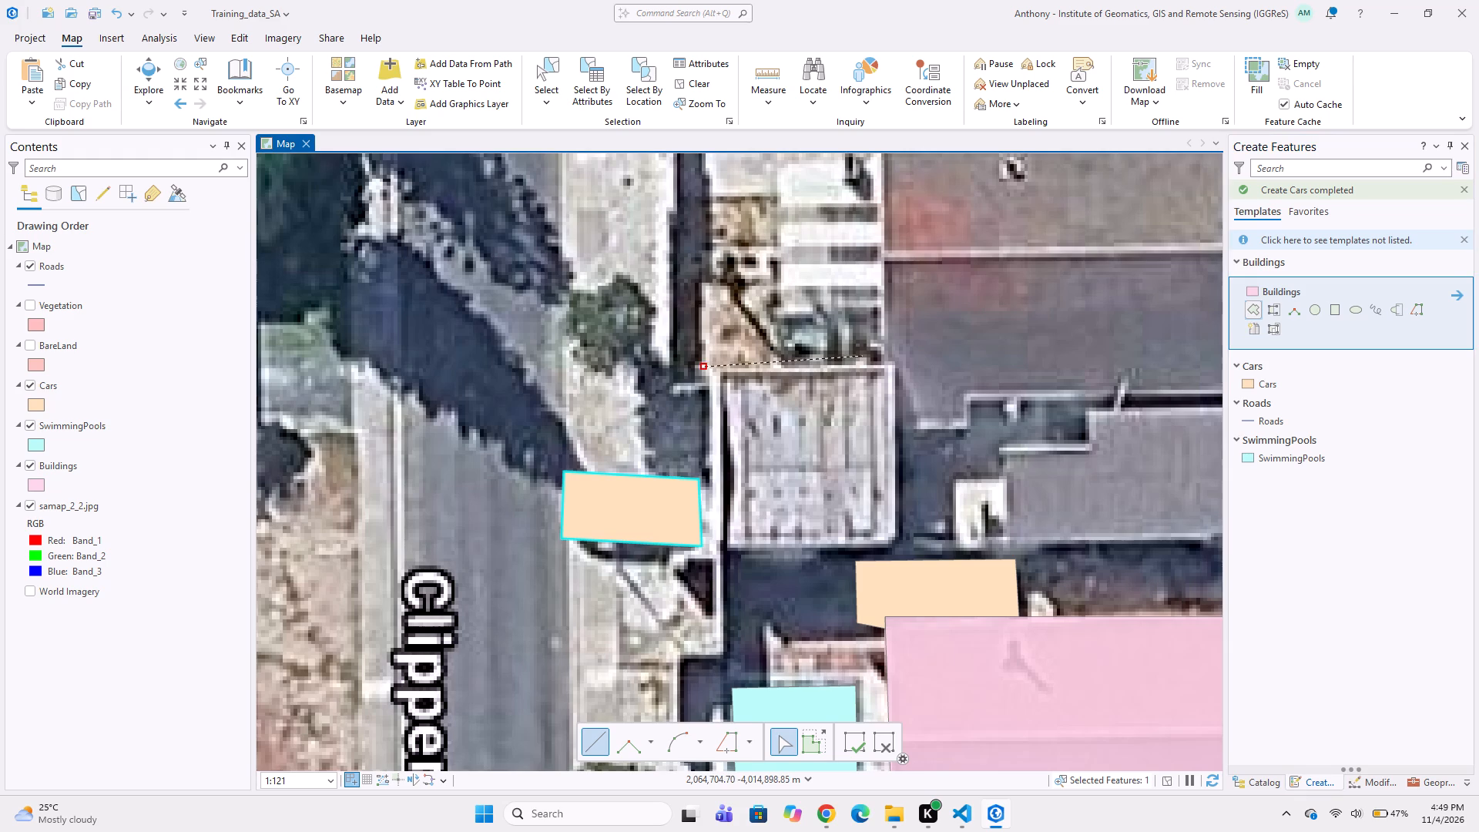
click(892, 361)
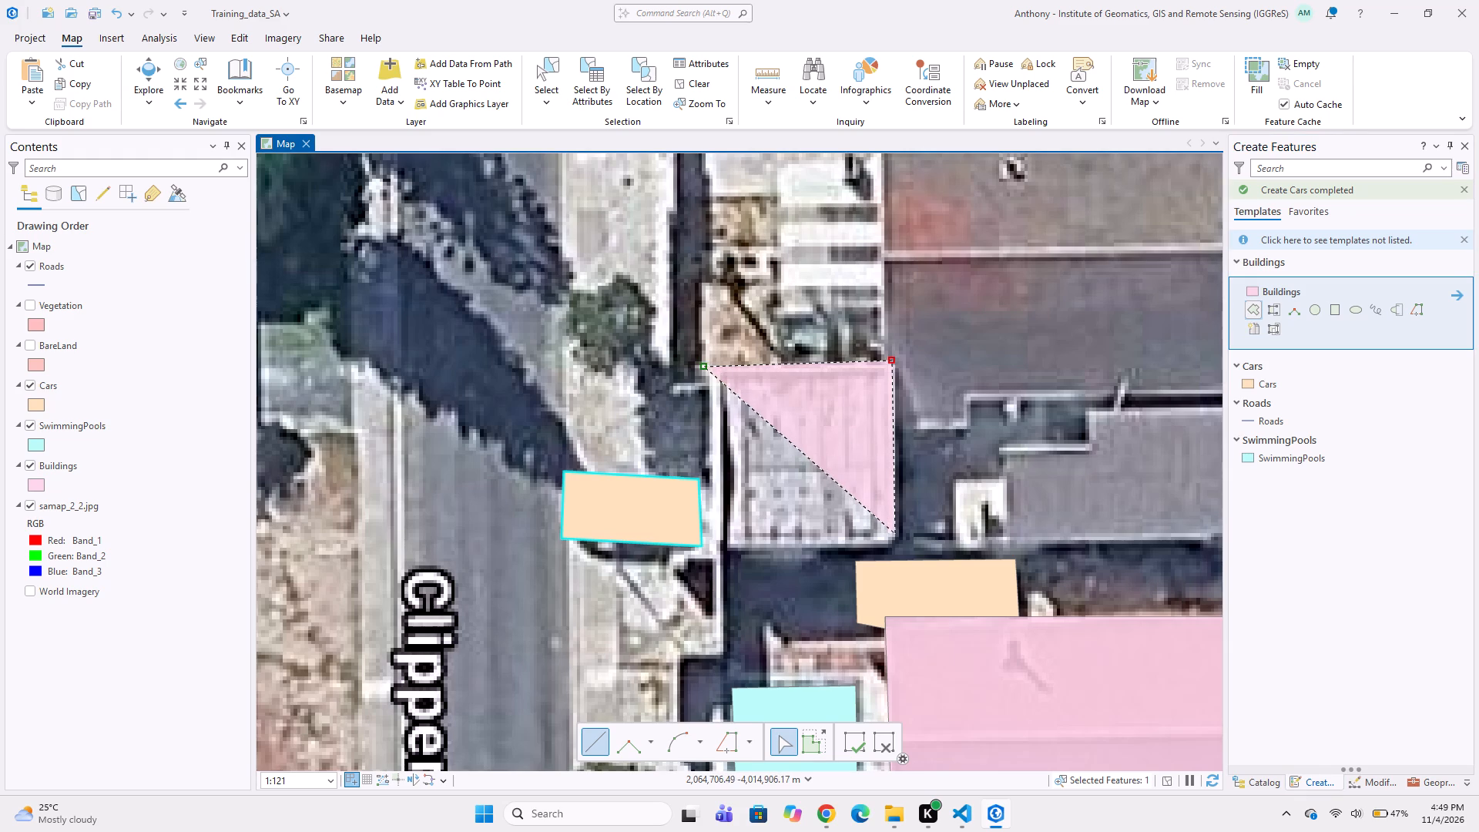
click(895, 534)
click(890, 547)
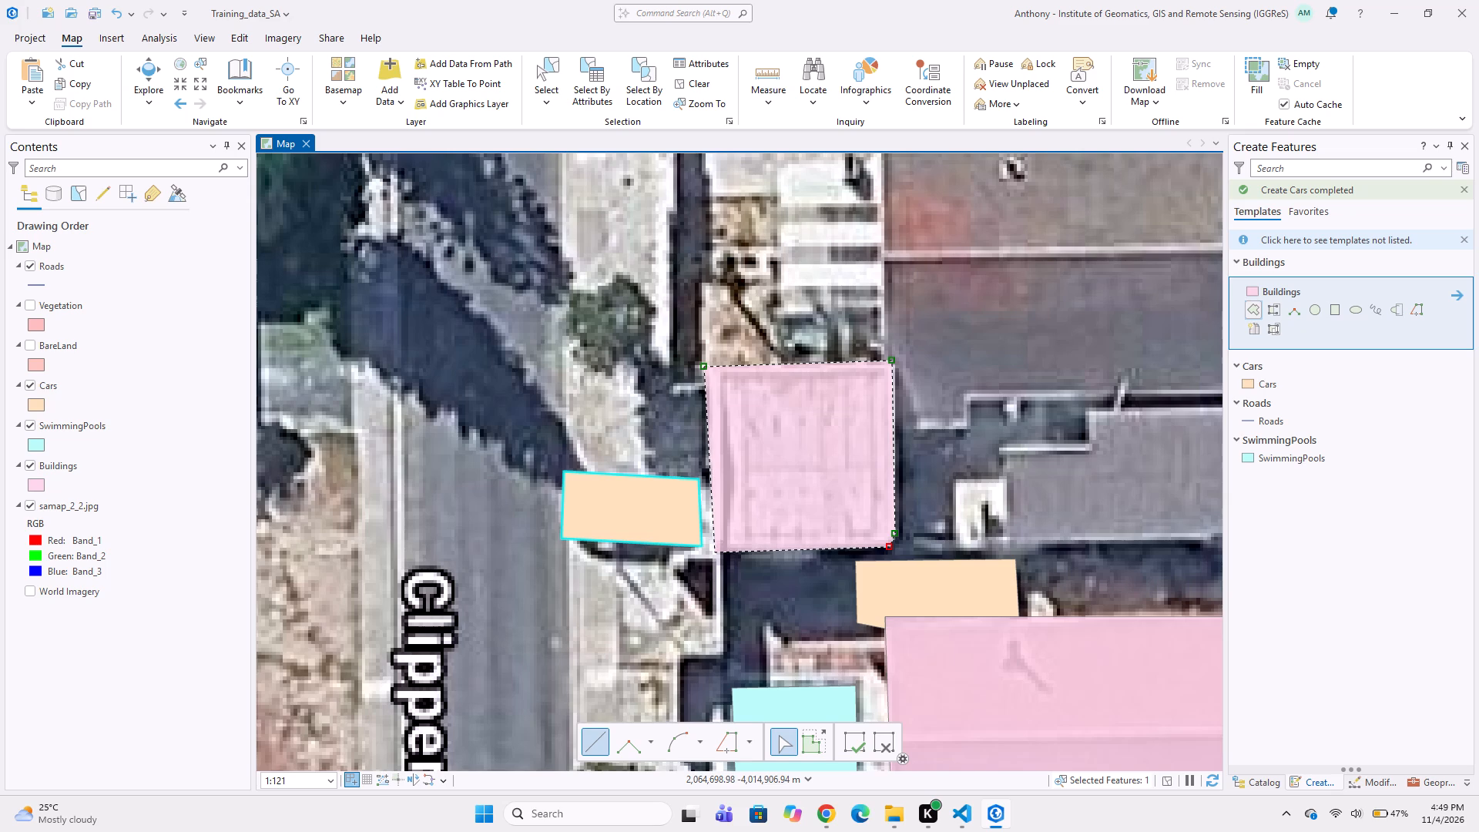
double_click(715, 552)
Digitize an L-shaped Buildings polygon around the stepped grey roof east of the square ribbed roof, including its narrow northeastern wing.
middle_drag(1068, 515, 871, 515)
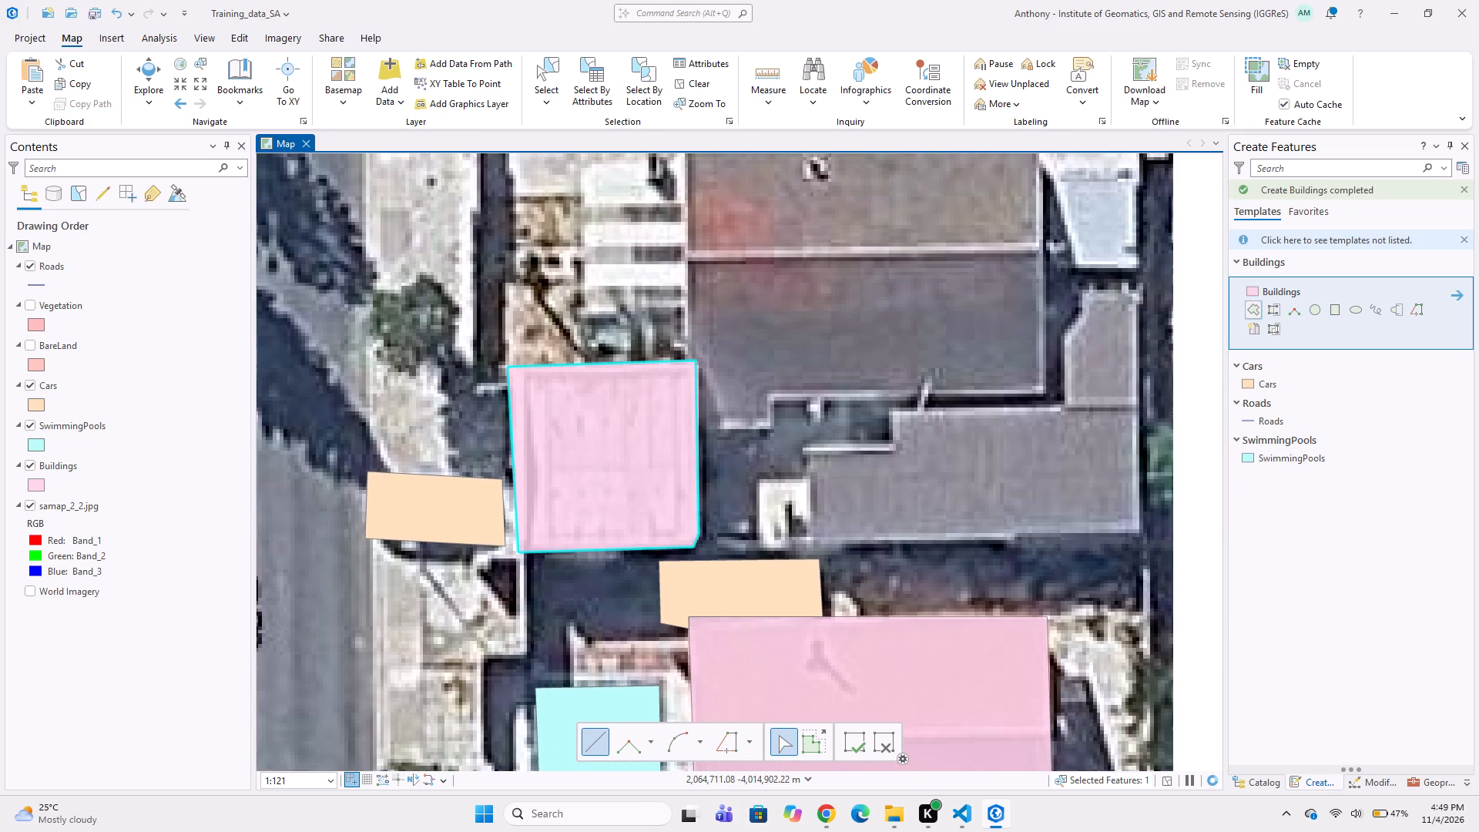
click(803, 441)
click(806, 545)
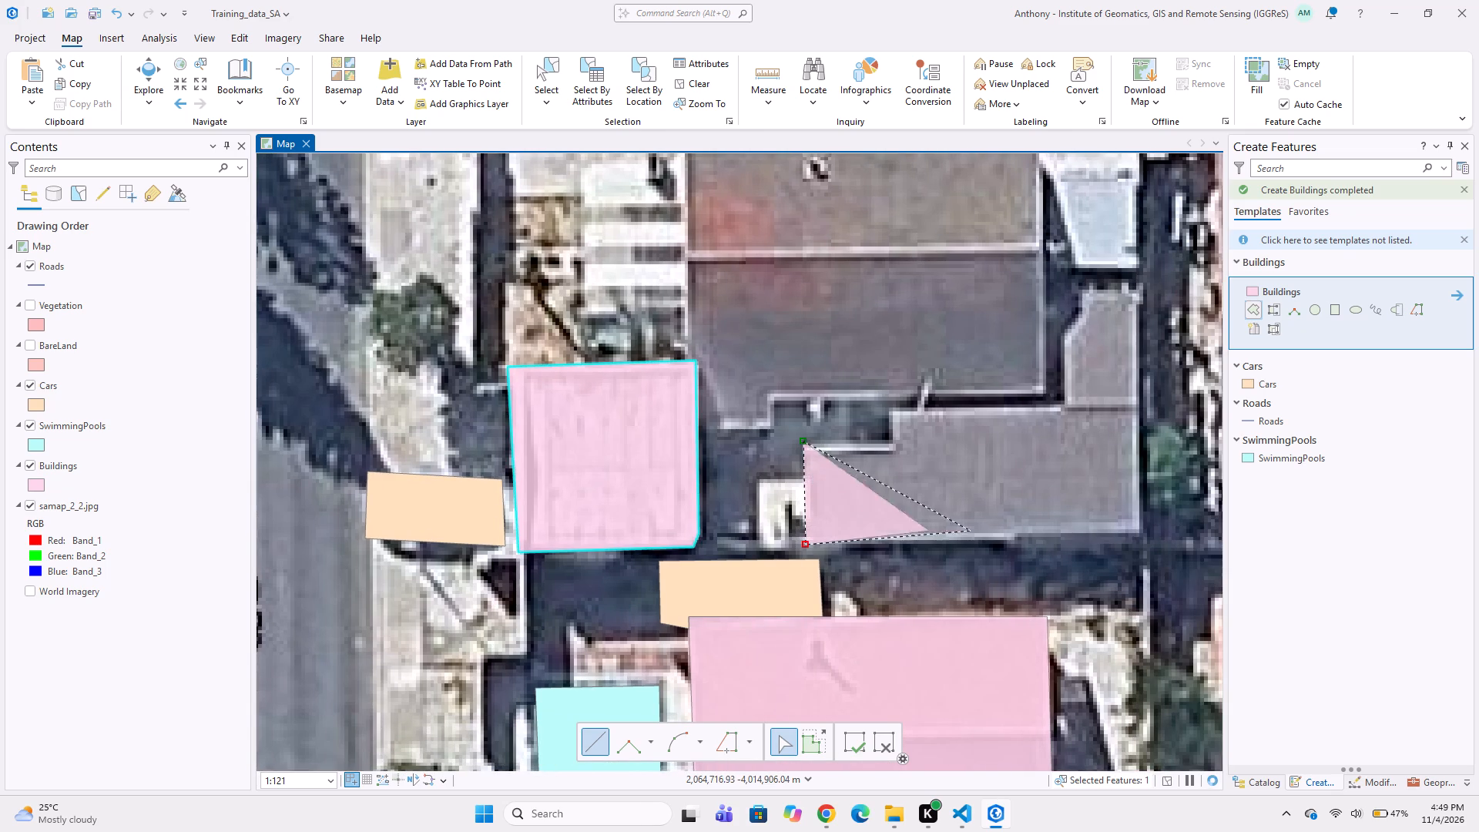
click(1138, 533)
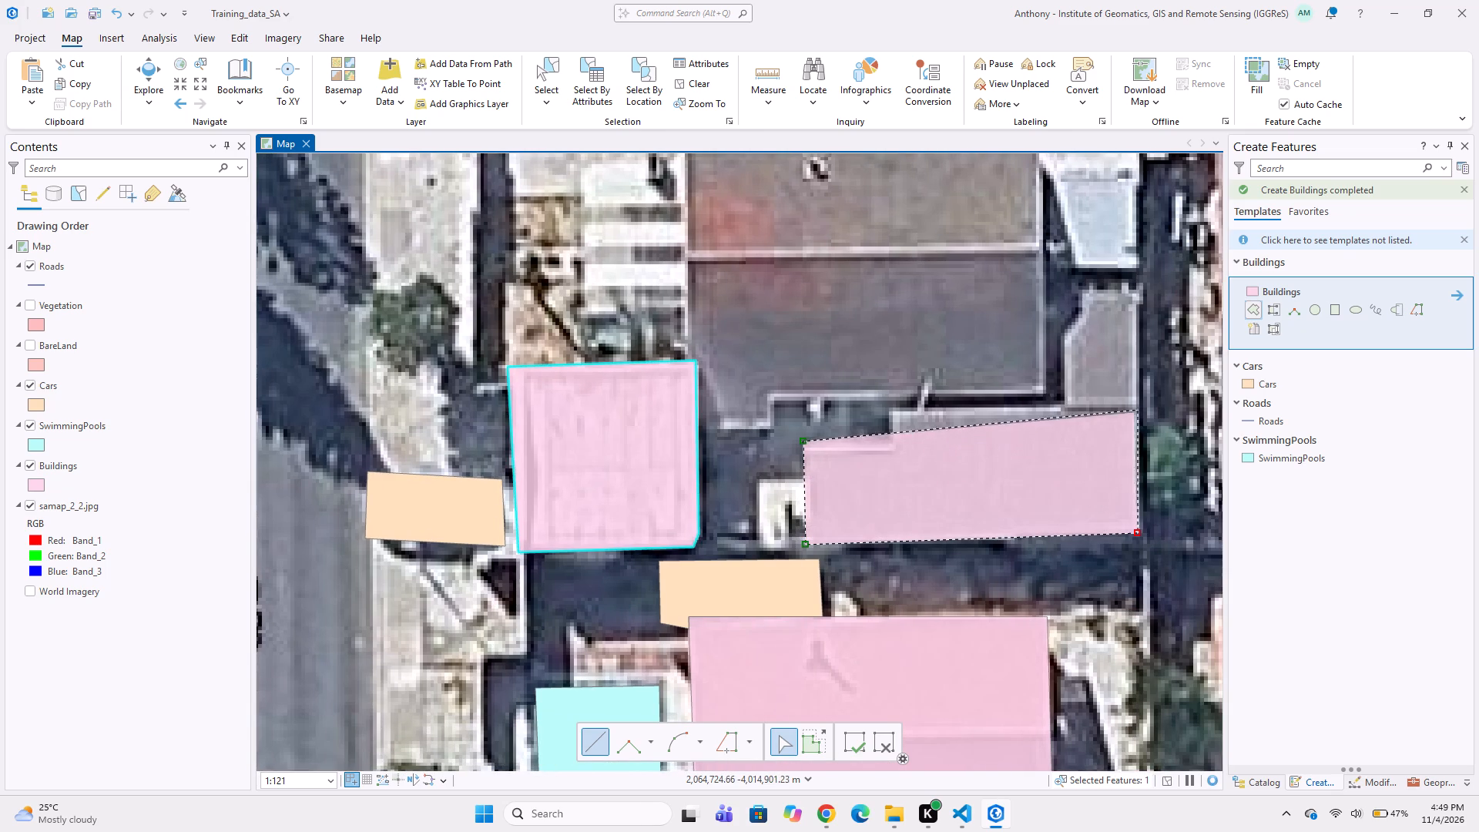
click(1138, 288)
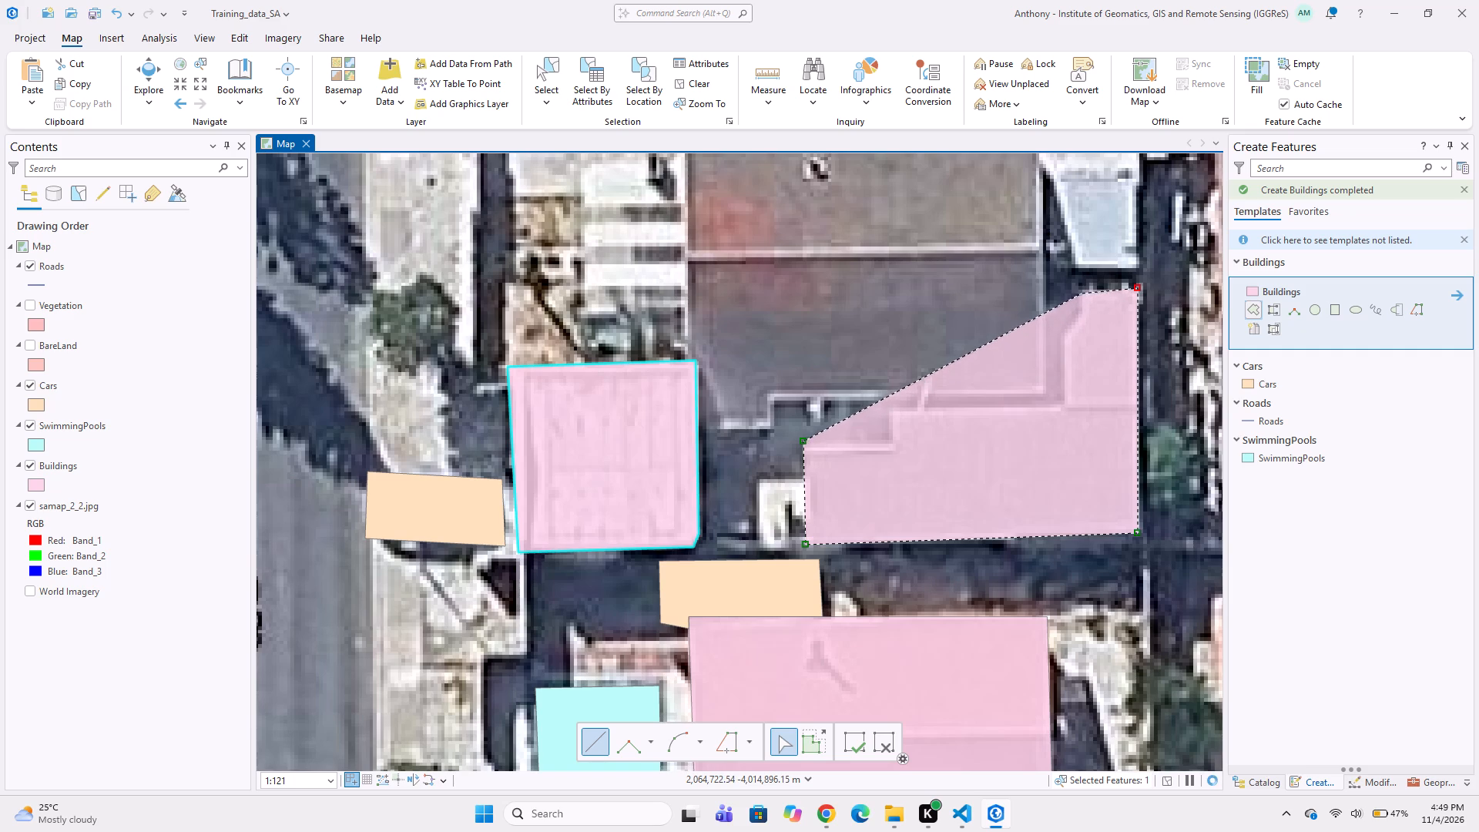
click(1082, 291)
click(1084, 310)
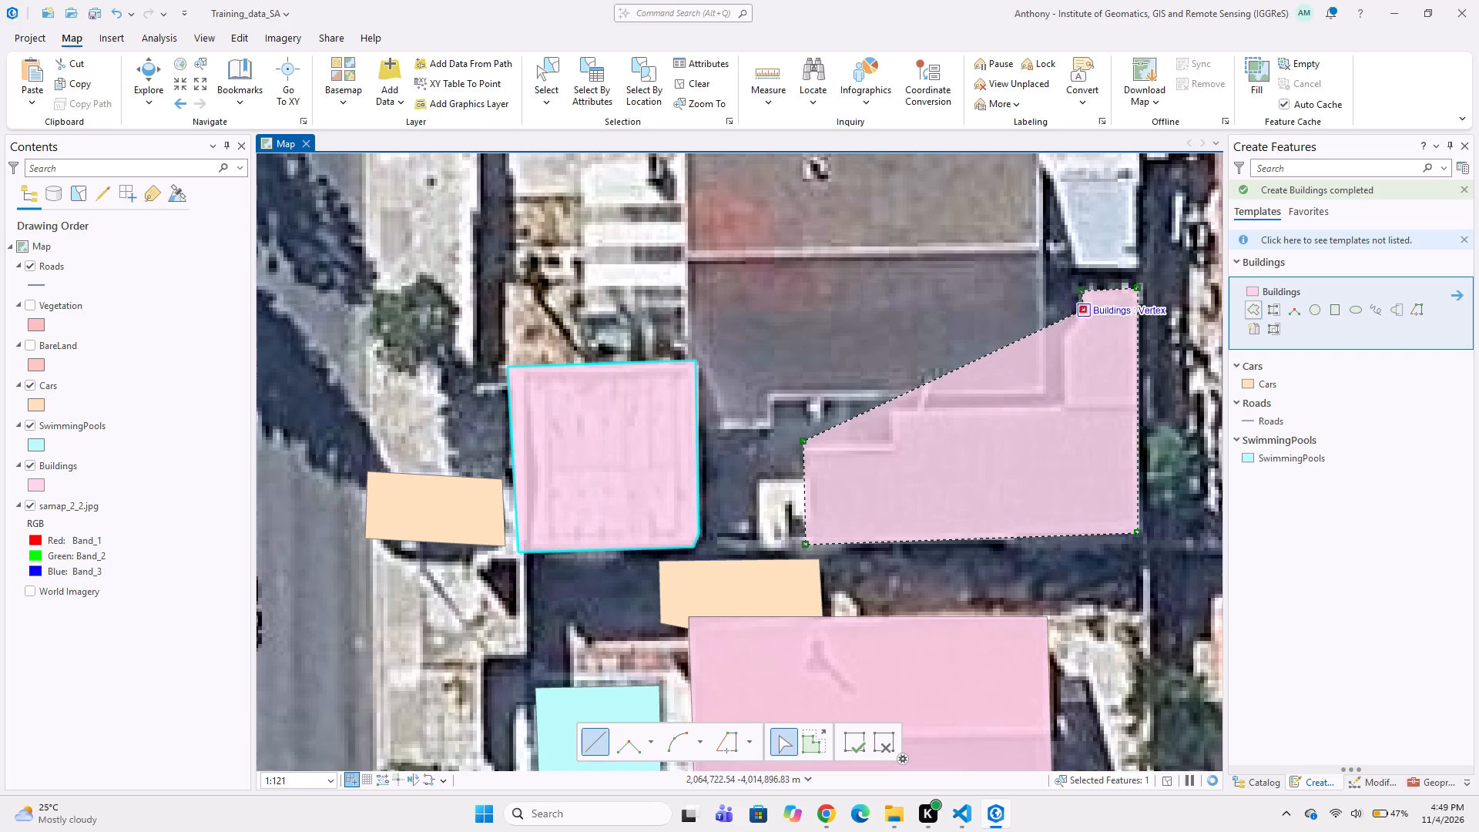
click(1062, 340)
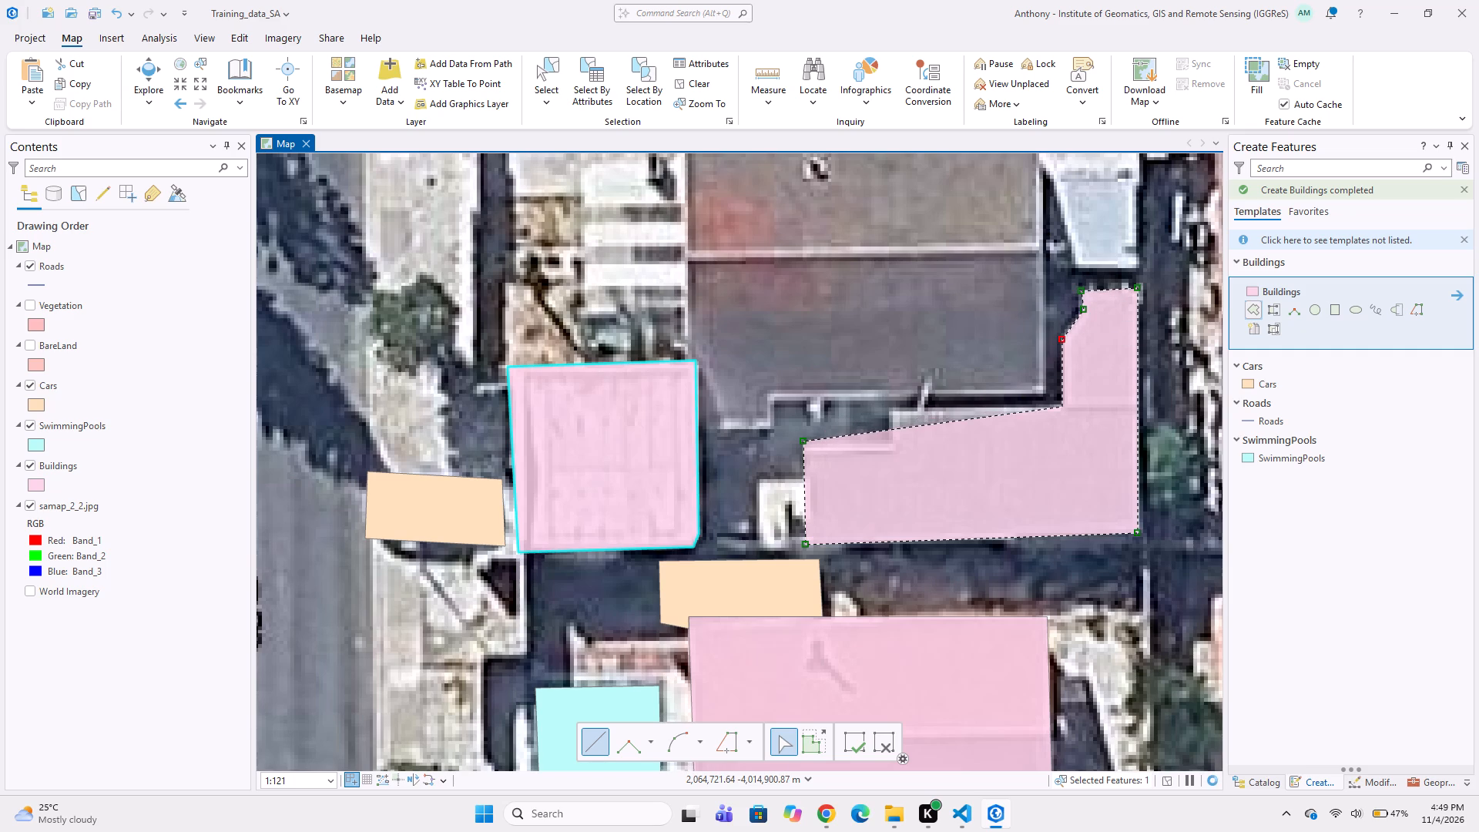
click(1062, 407)
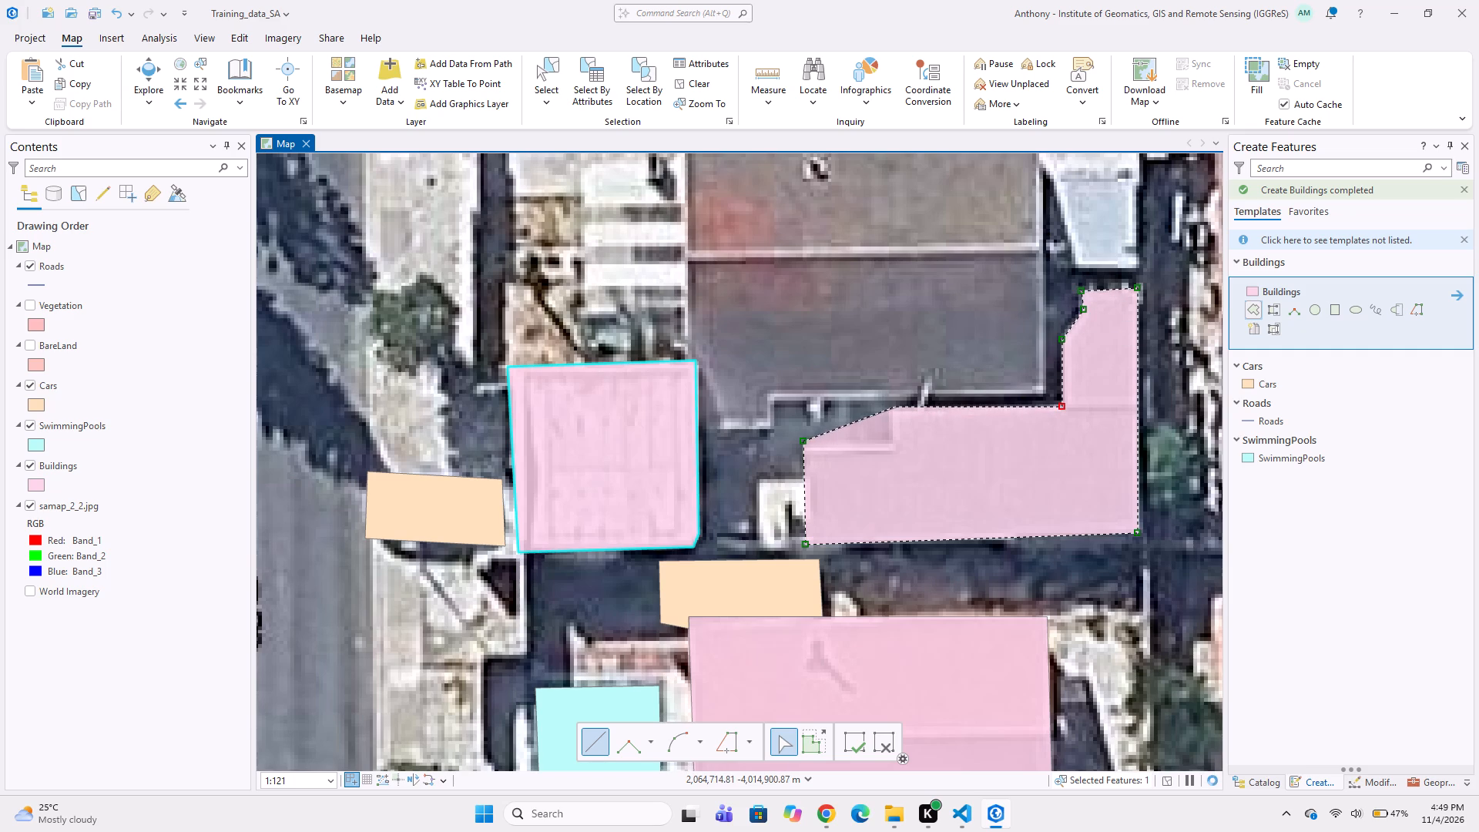
click(893, 404)
double_click(890, 441)
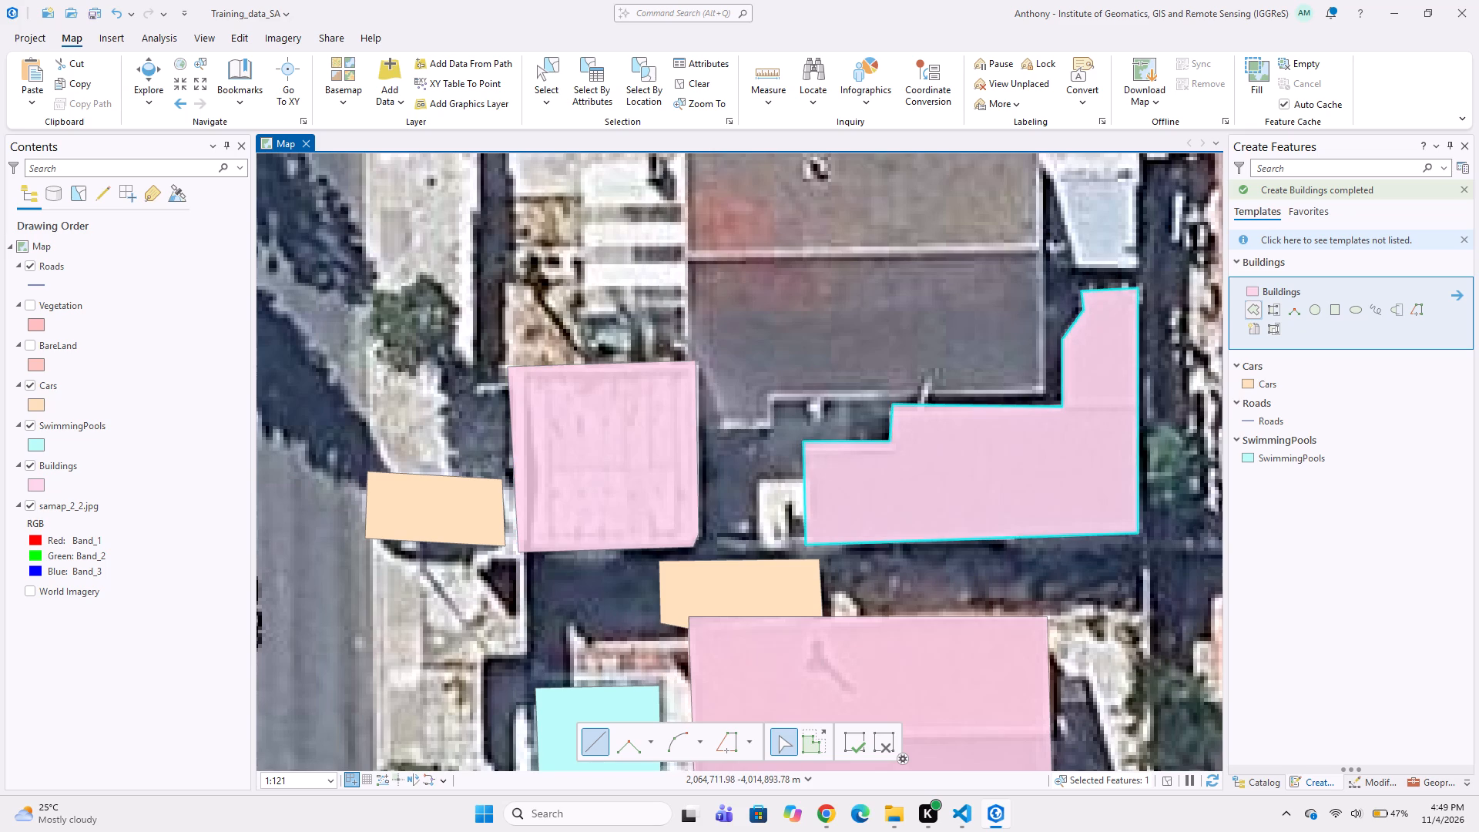
Digitize a Buildings polygon around the large grey gabled roof north of the L-shaped building, including its southwest projection and snapping to the square ribbed roof's polygon.
middle_drag(807, 248, 887, 401)
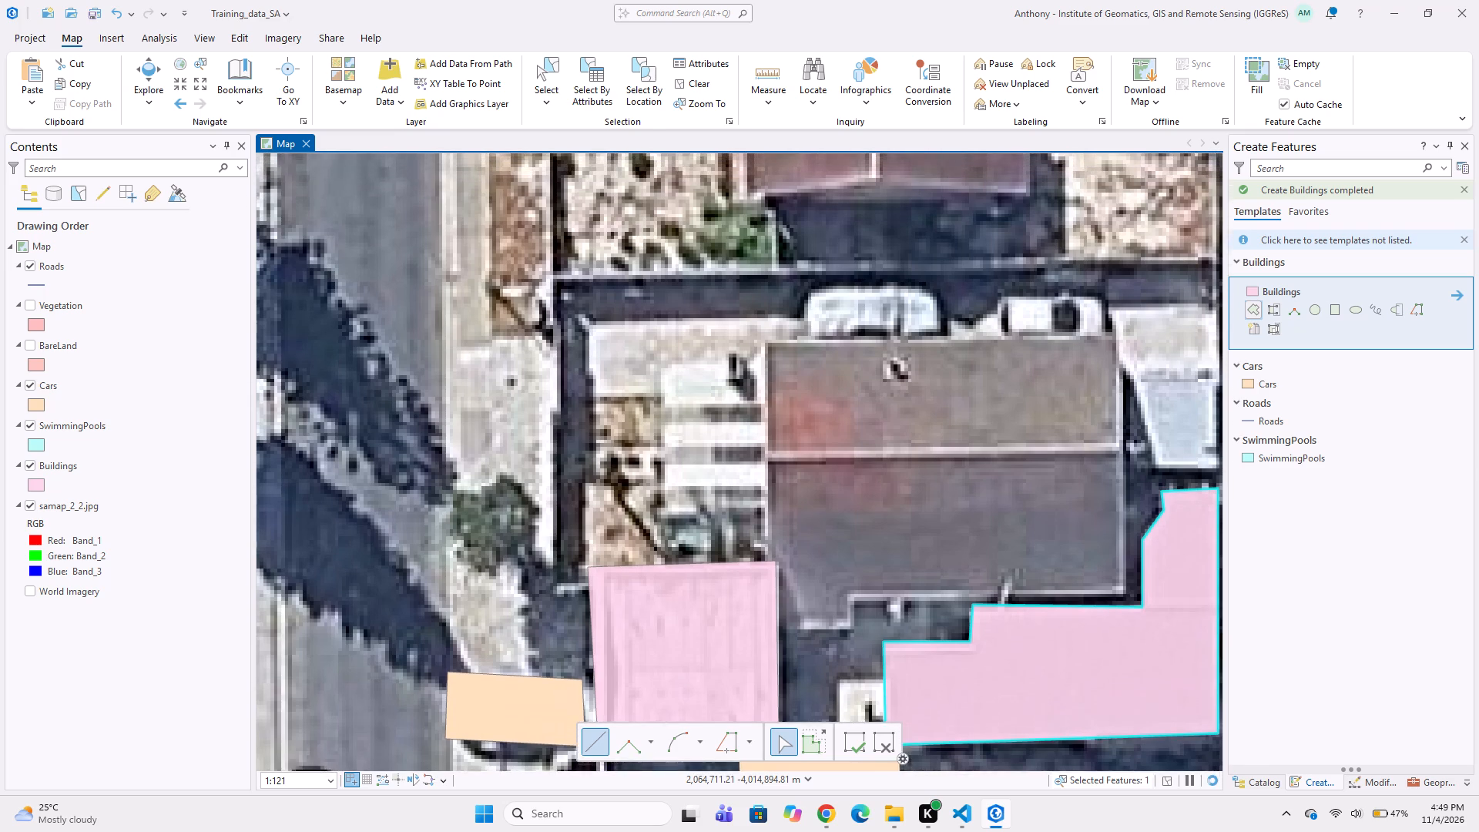
click(760, 356)
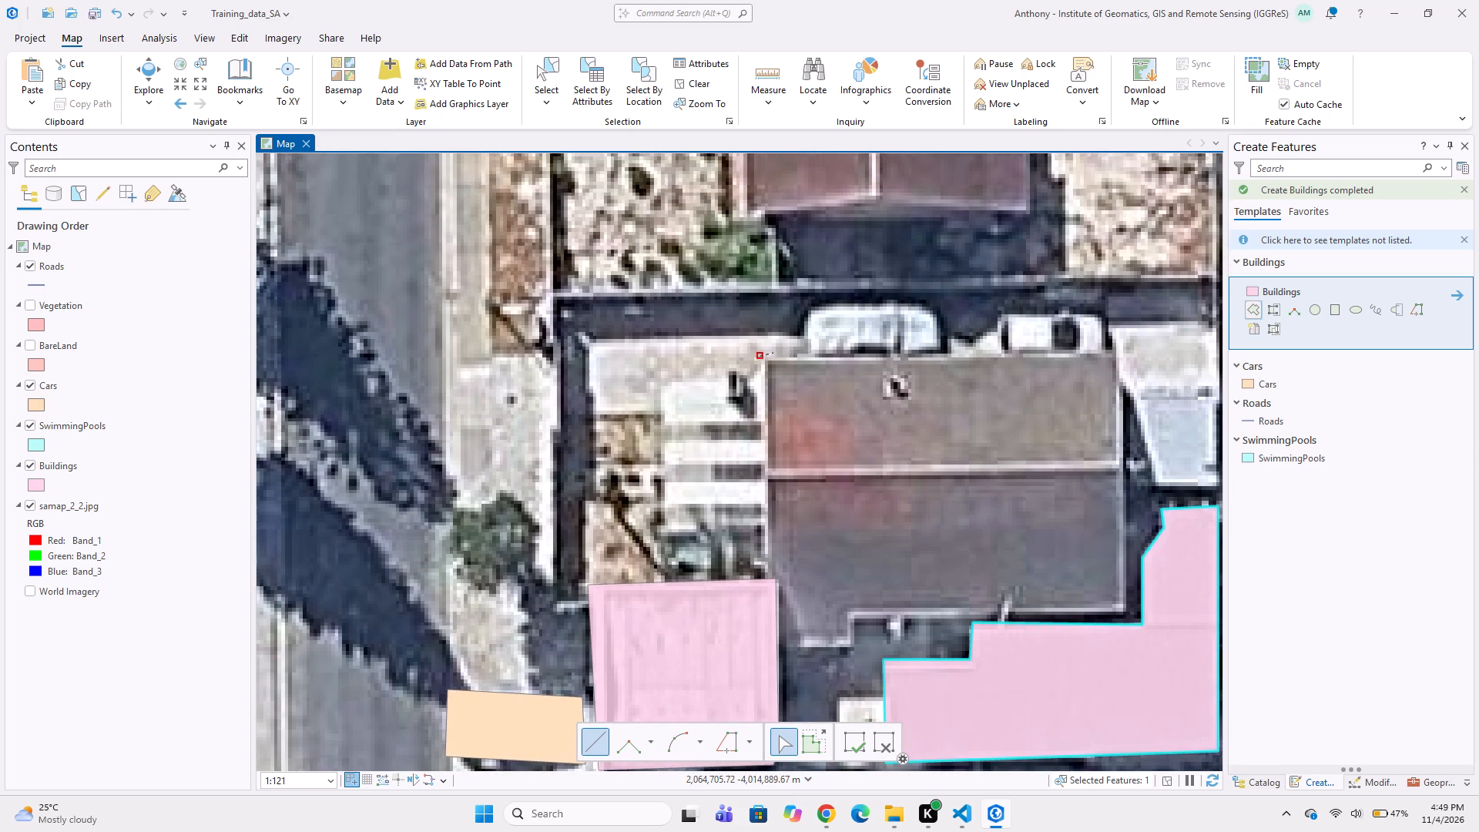
click(1116, 351)
click(1122, 377)
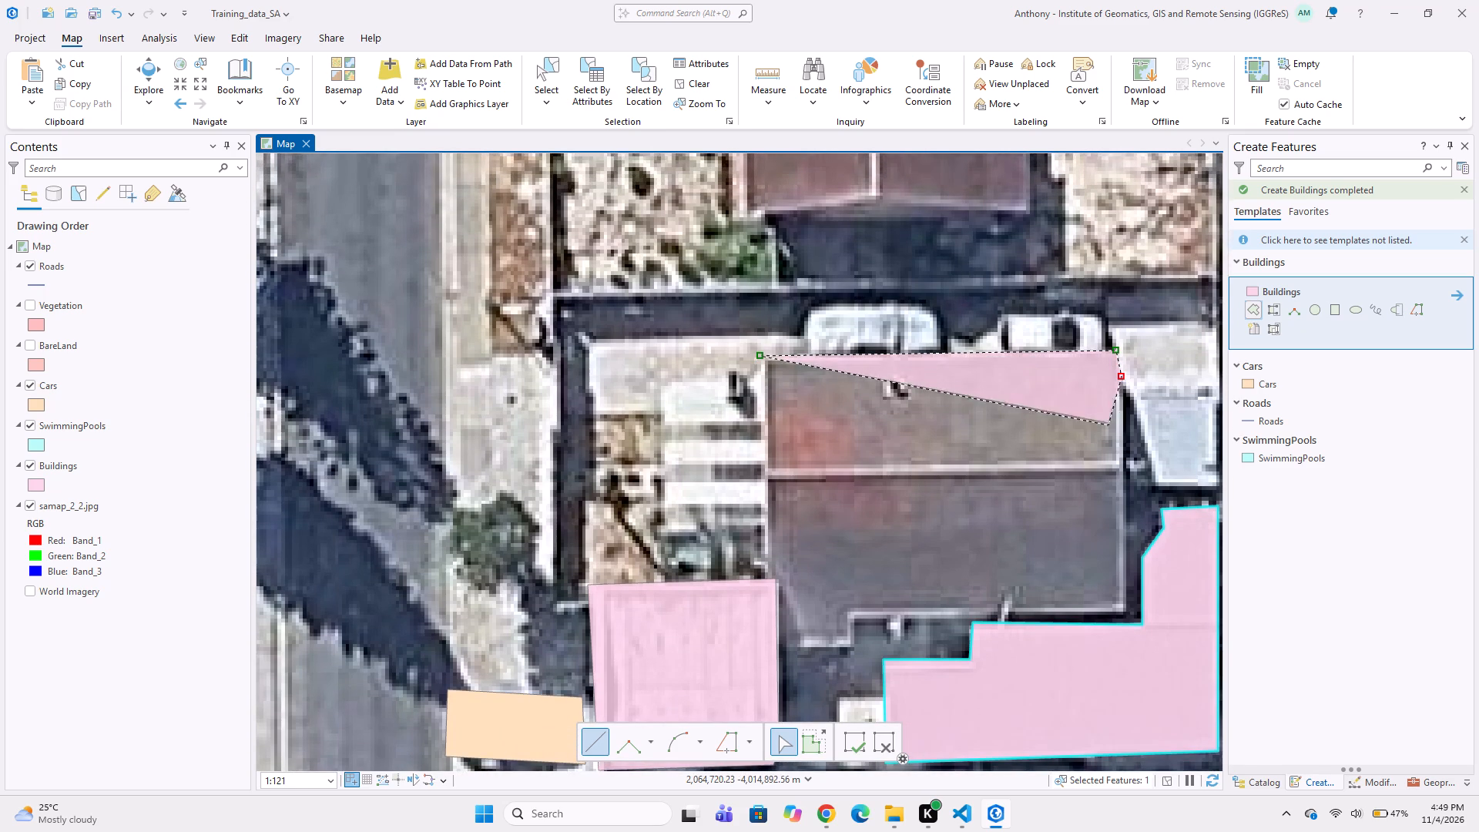
middle_drag(1111, 428, 1098, 345)
middle_drag(1033, 318, 1041, 382)
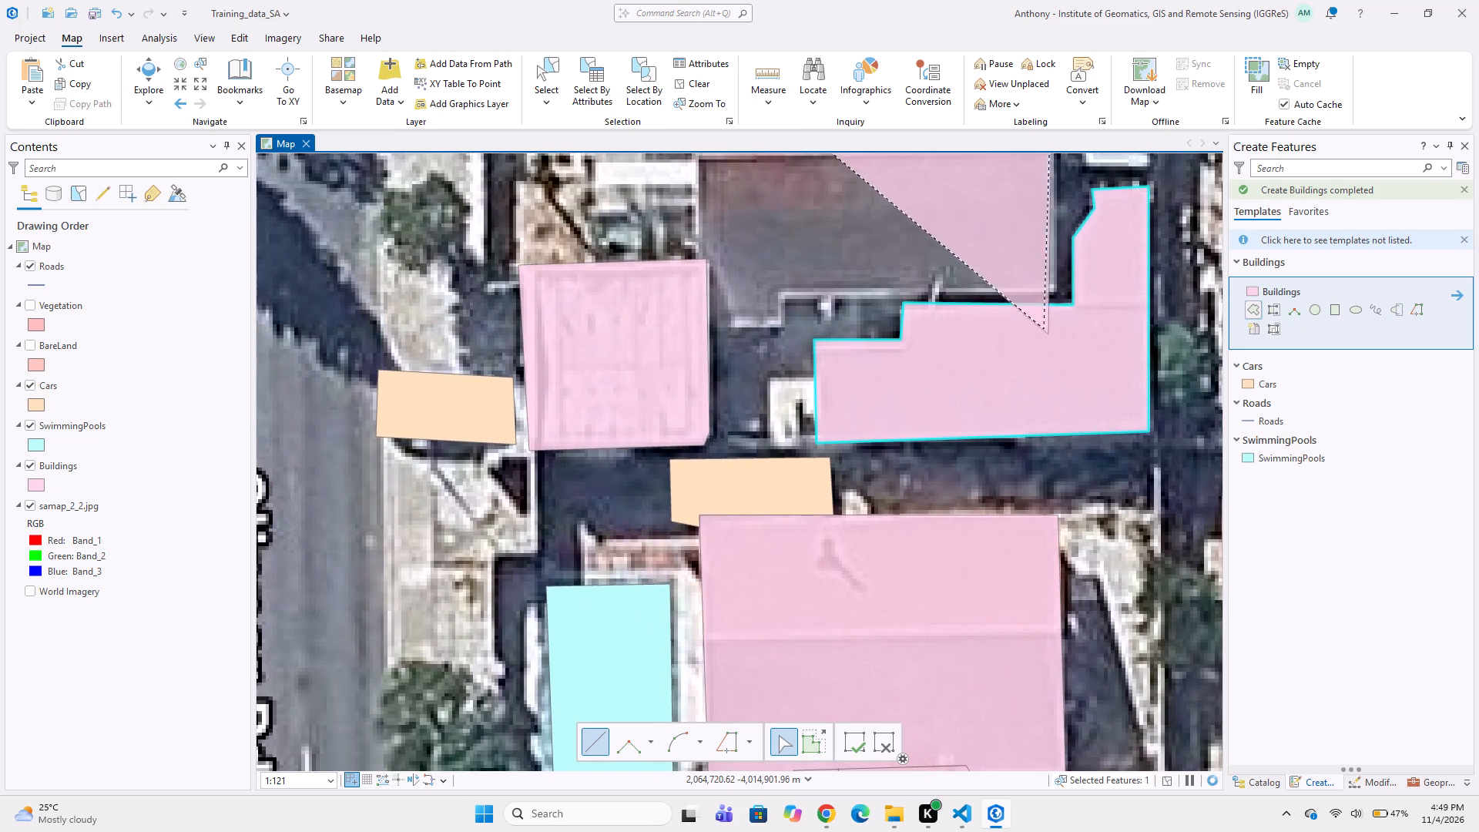
click(1059, 288)
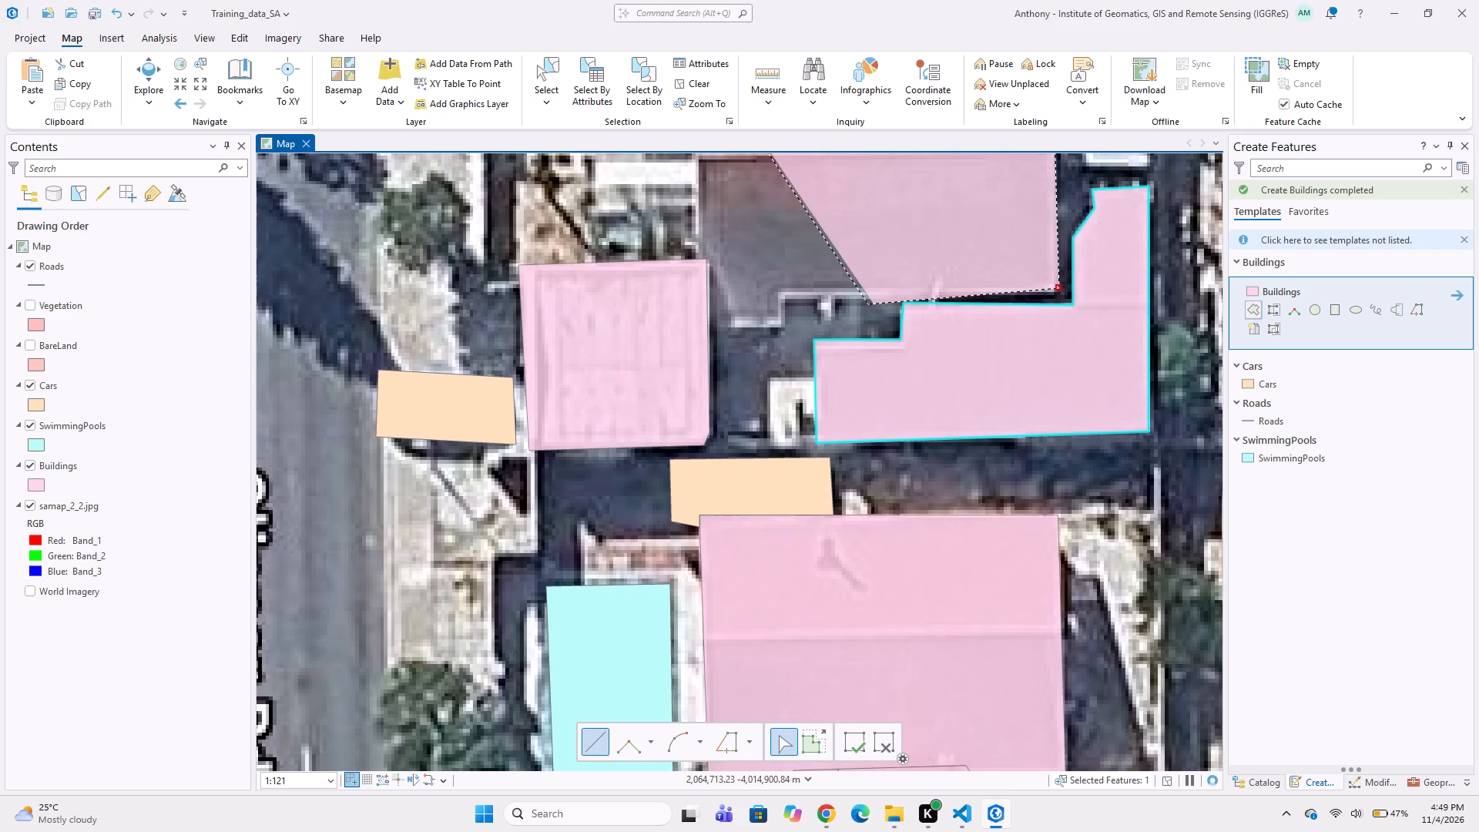
click(784, 302)
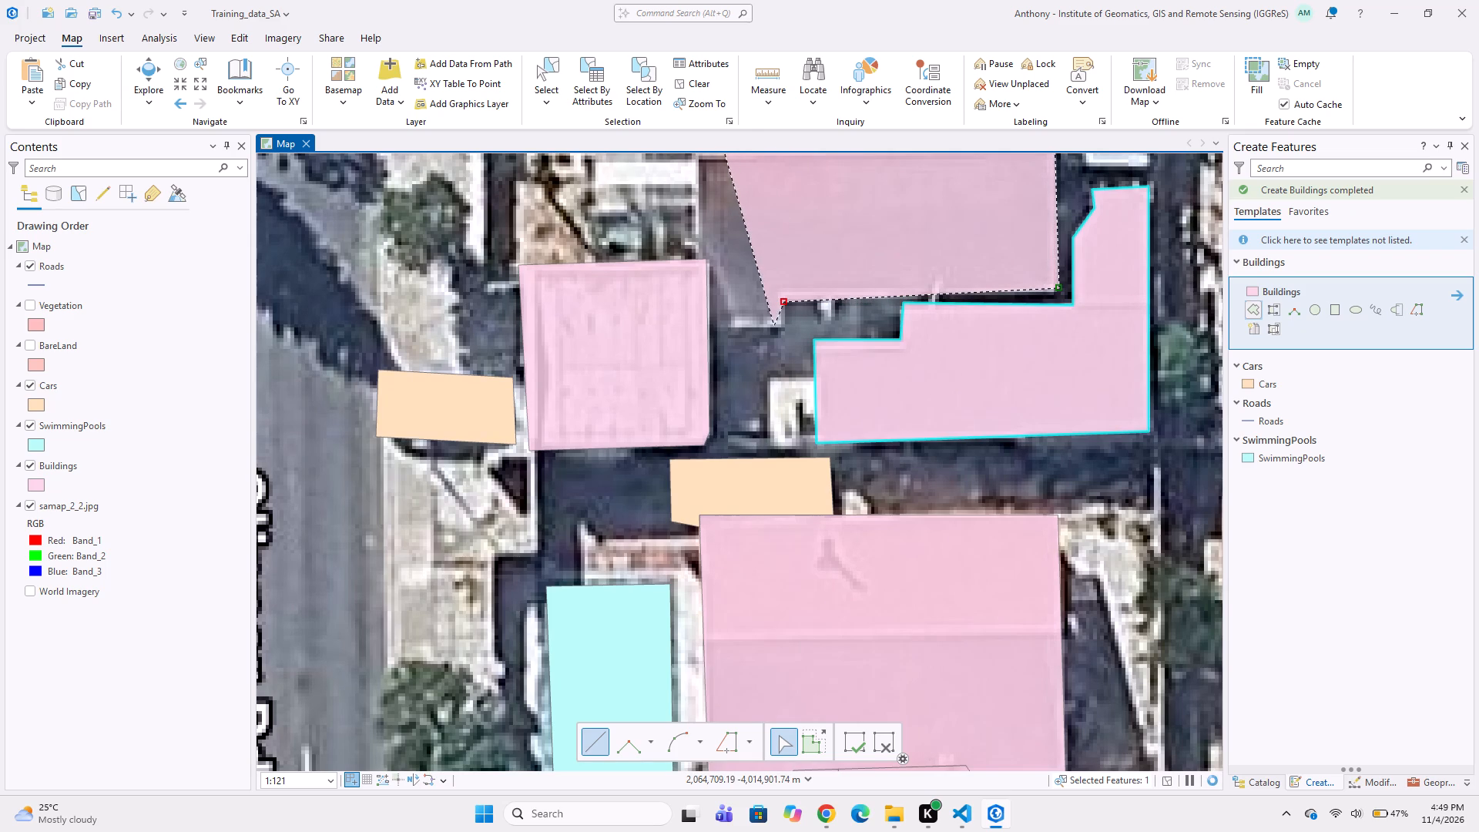
click(782, 328)
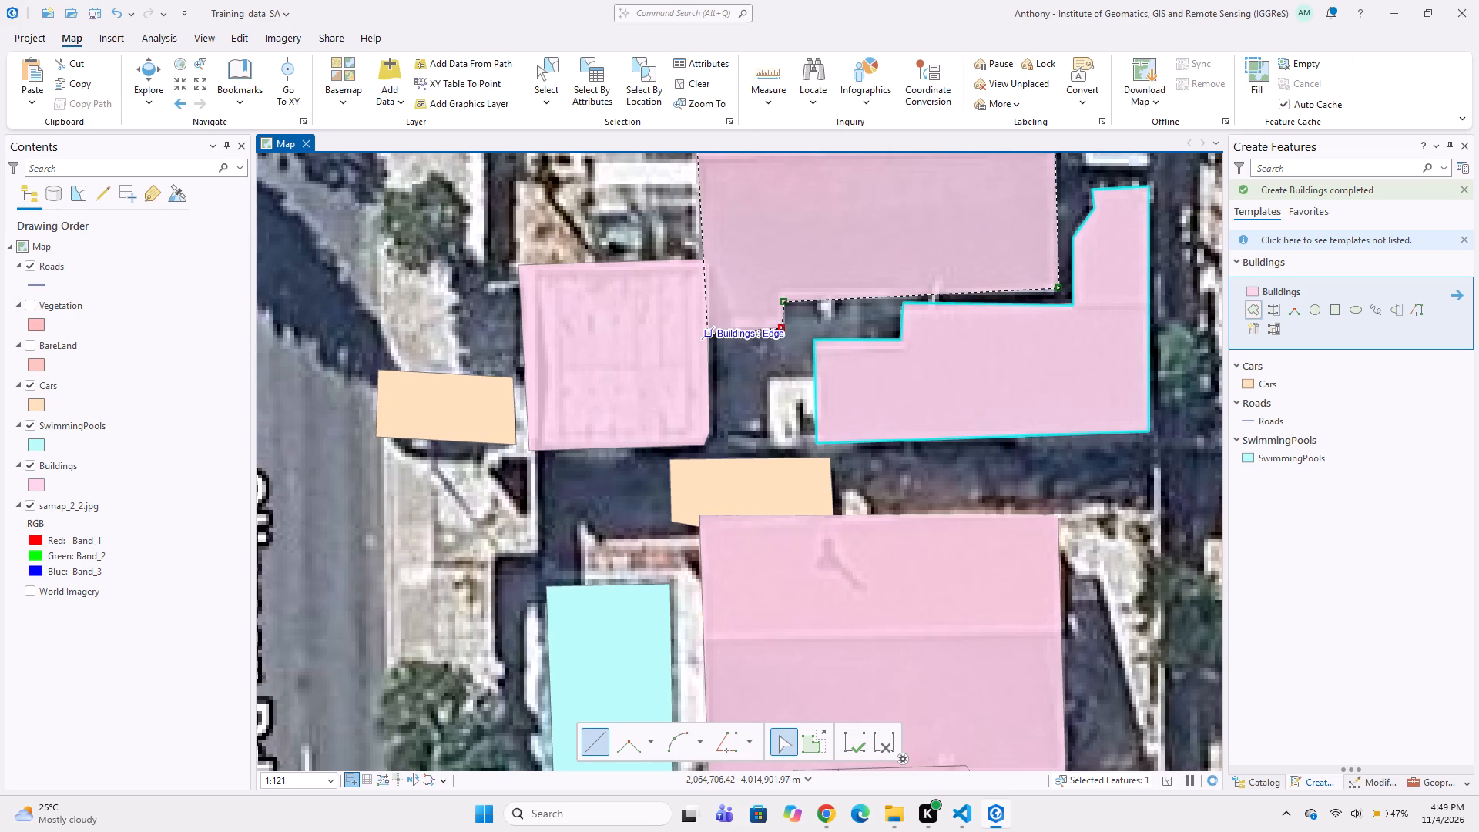
click(712, 334)
click(712, 261)
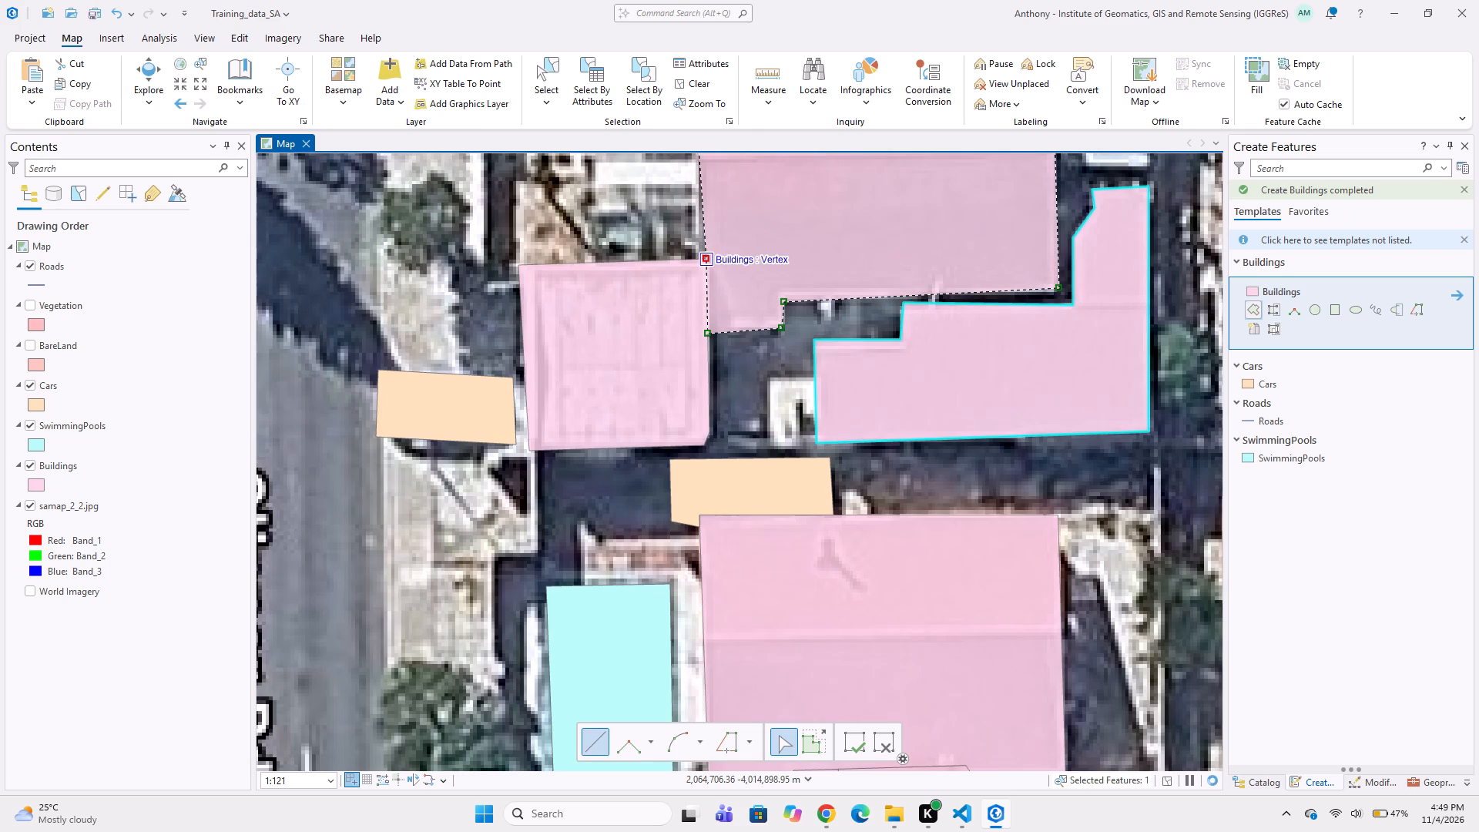
double_click(696, 261)
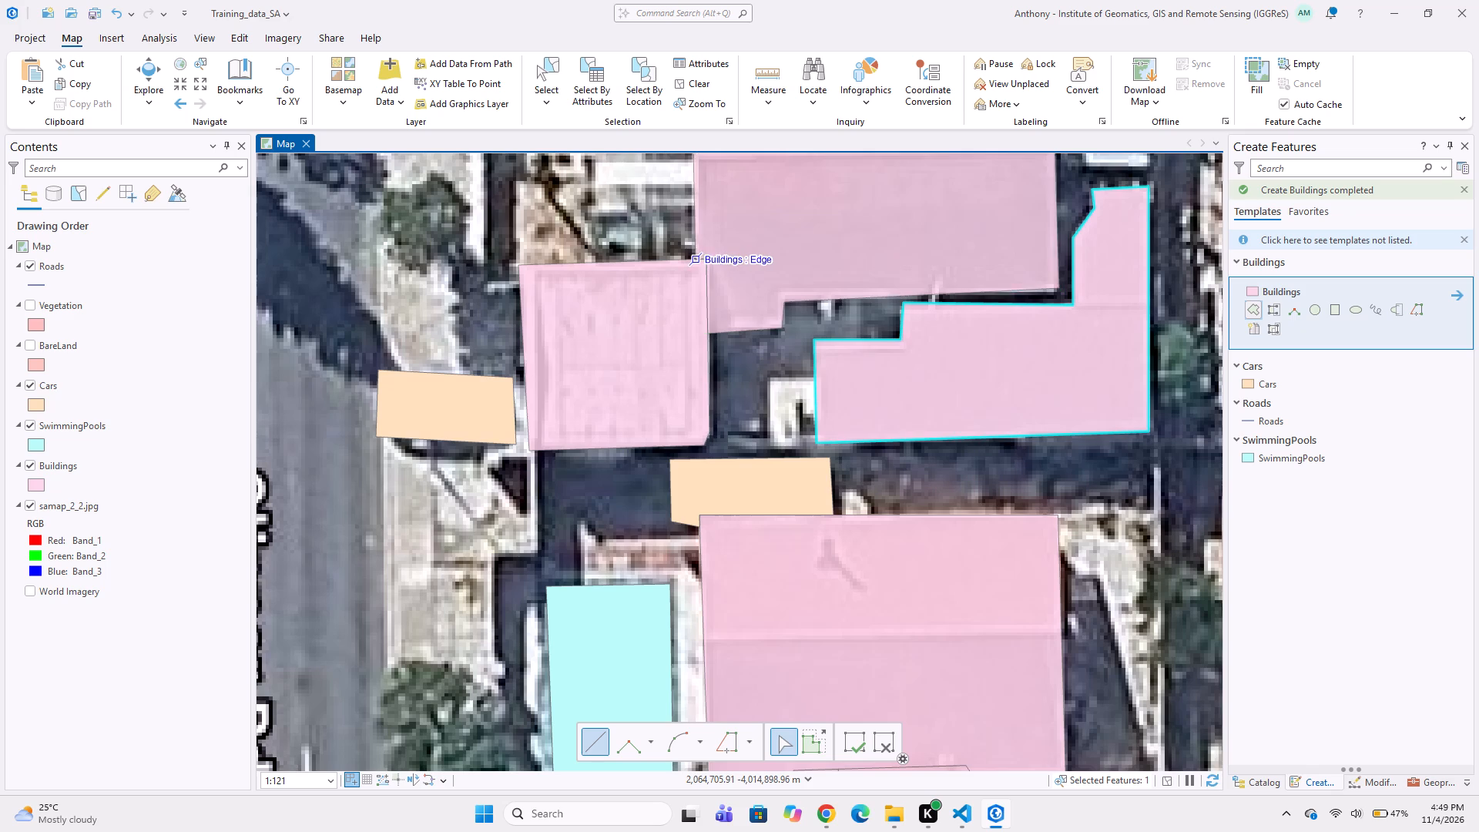
Digitize a Cars polygon with rounded corners around the western white car against the large grey gabled building's north edge, snapping to that building's polygon.
scroll(674, 288, down, 2)
middle_drag(679, 299, 656, 398)
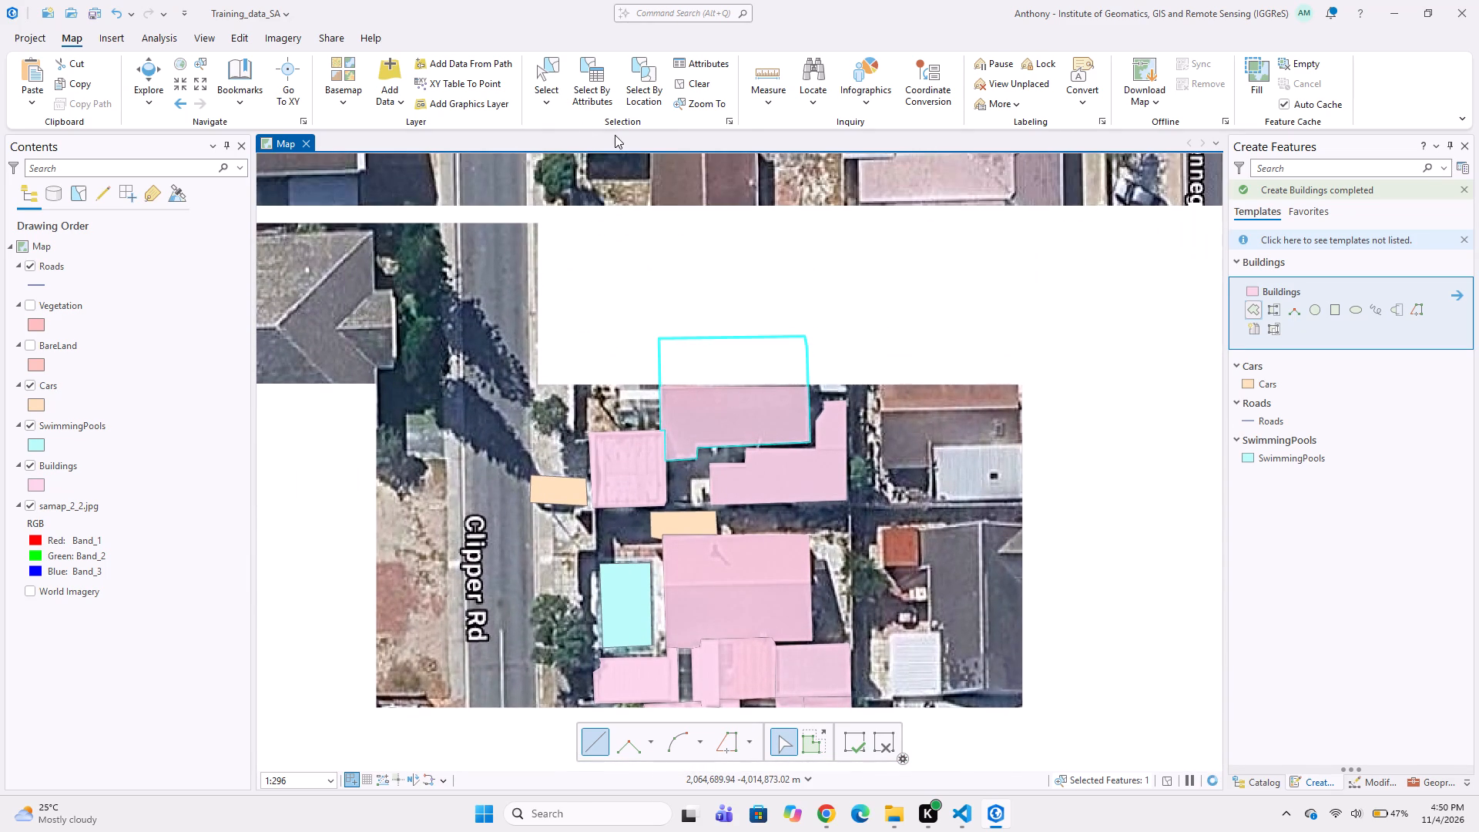
scroll(723, 299, up, 2)
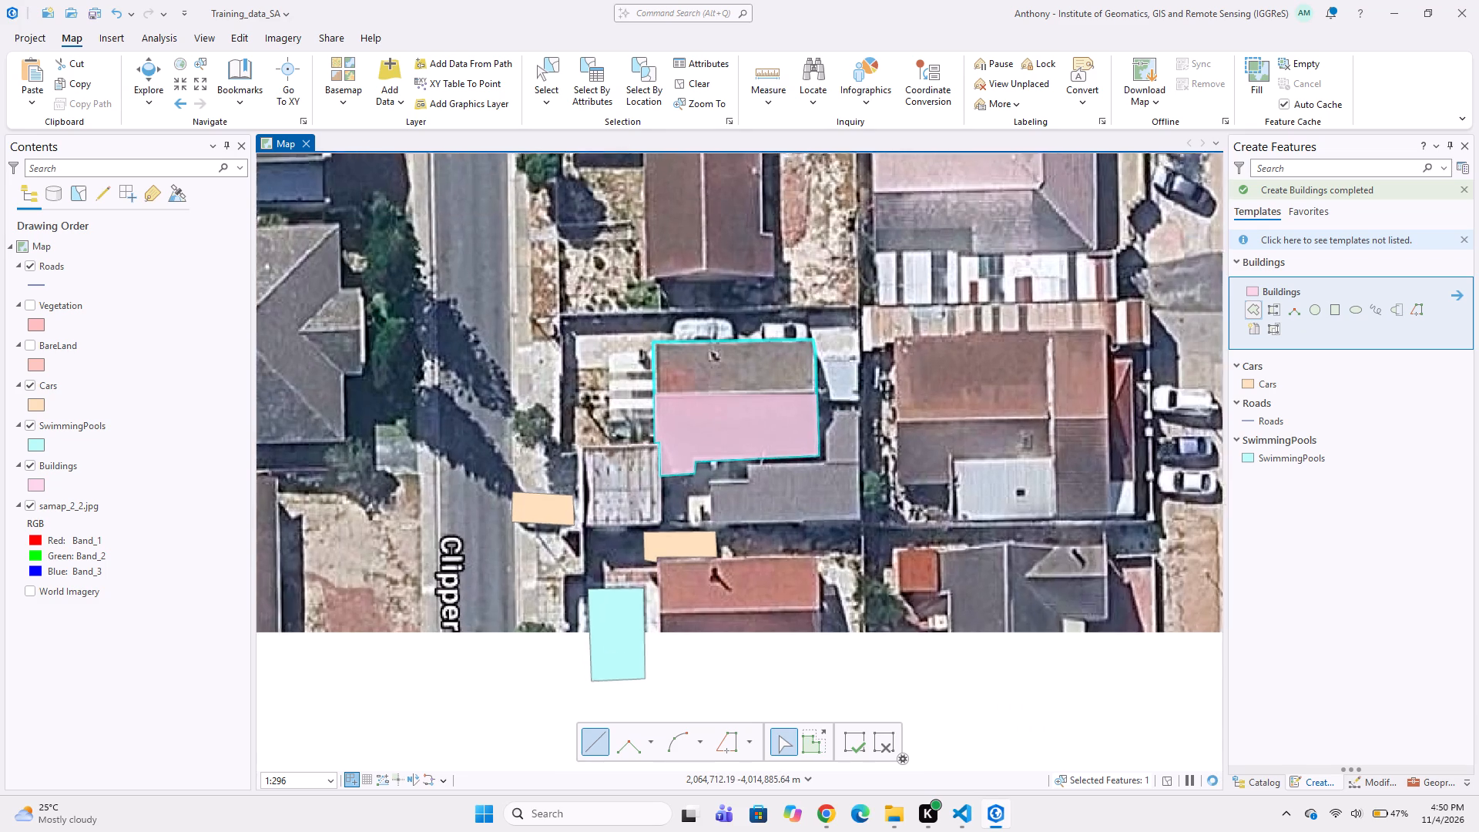
middle_drag(709, 237, 699, 312)
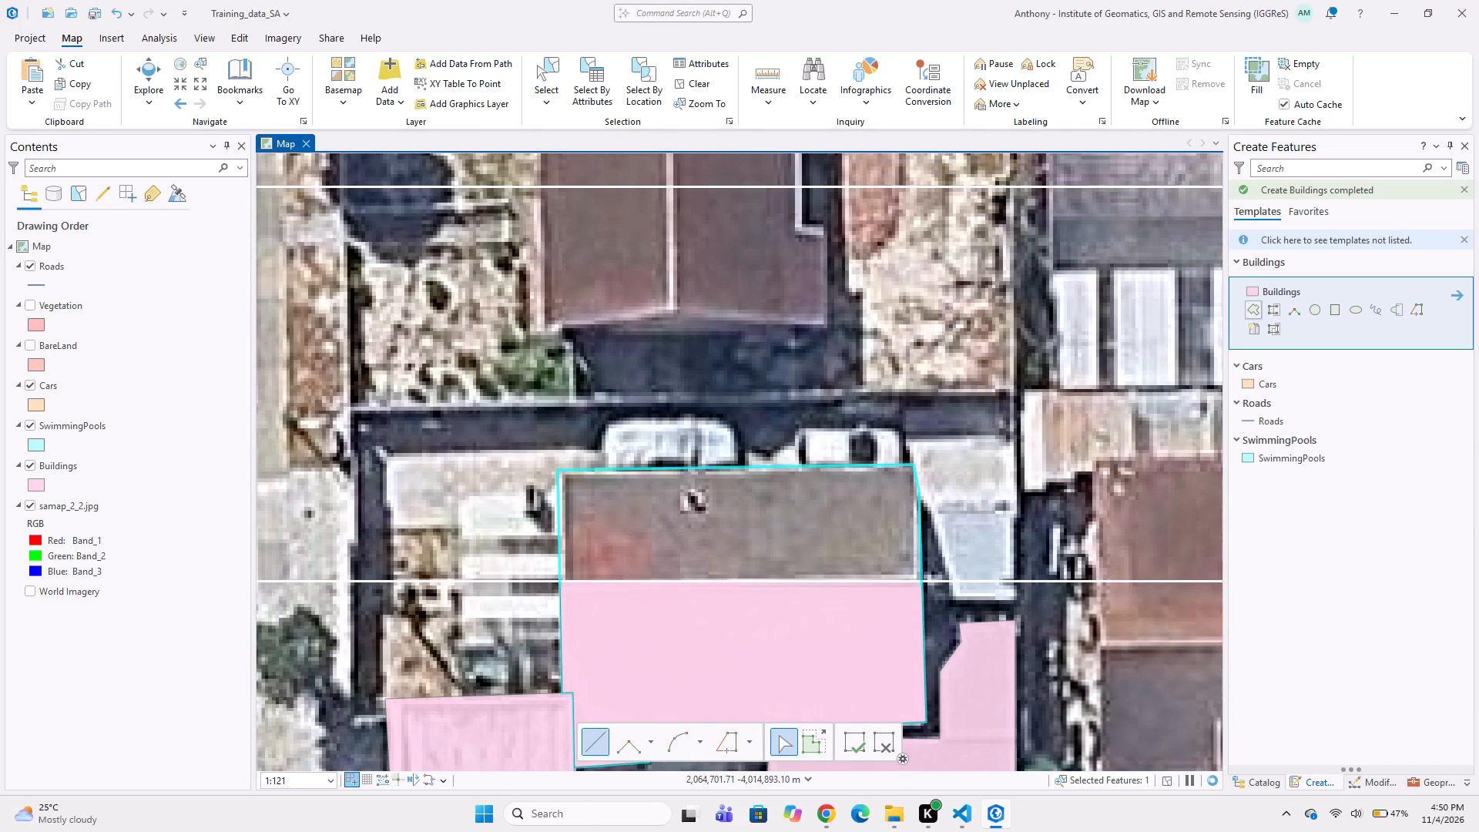
click(1270, 382)
scroll(588, 431, up, 1)
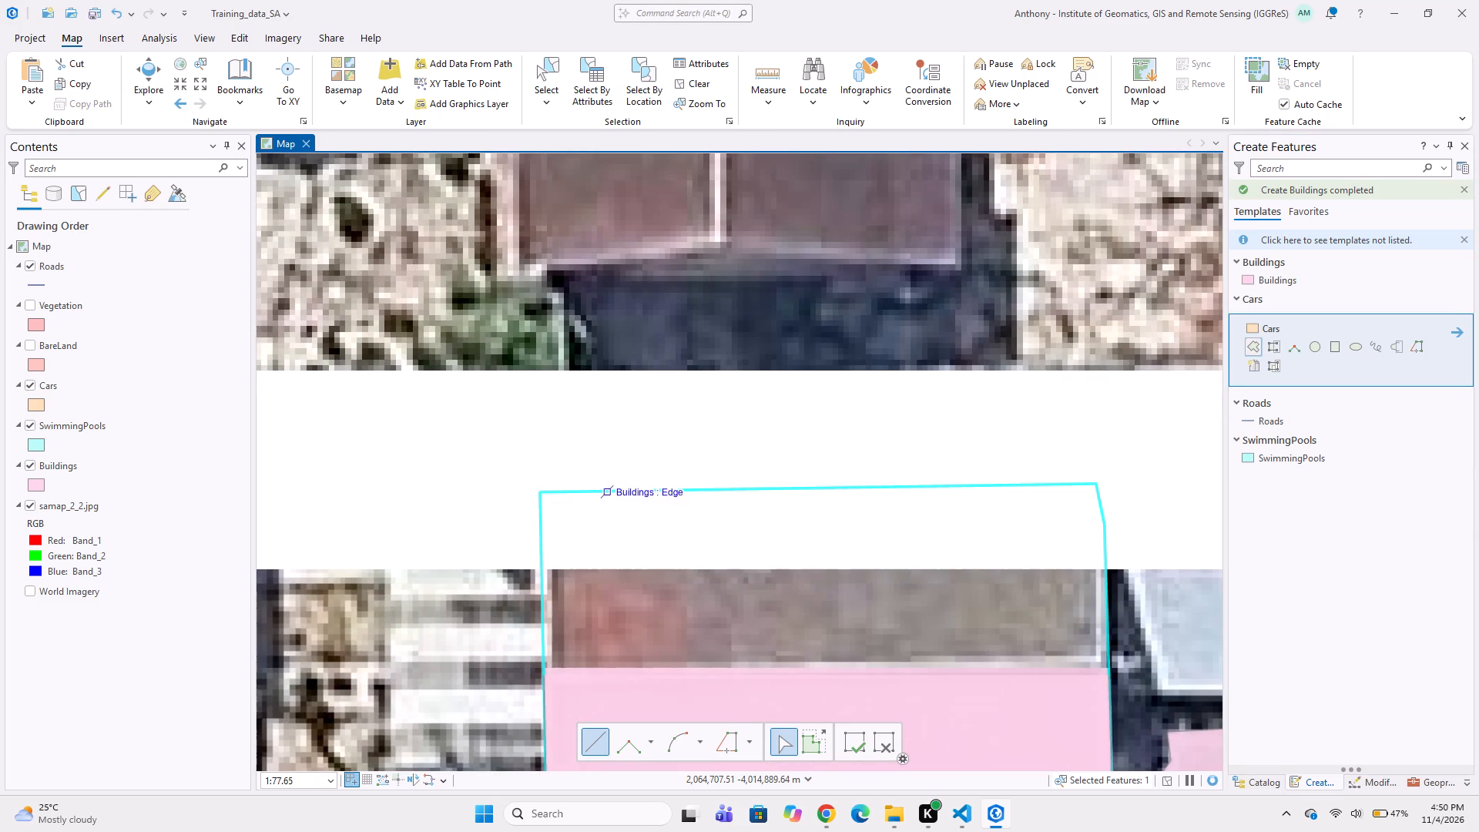
click(602, 488)
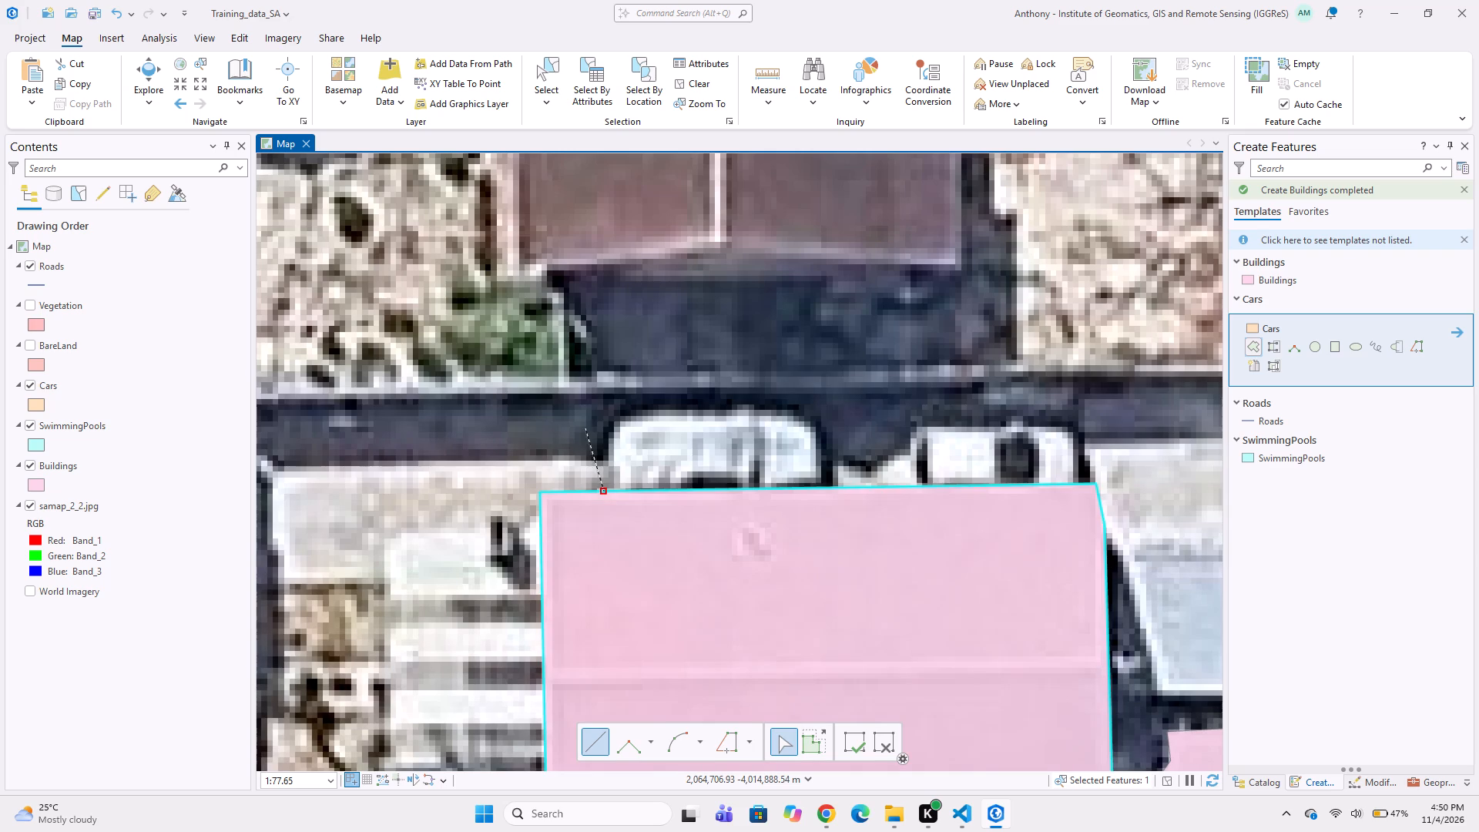
click(599, 421)
click(609, 407)
click(631, 399)
click(800, 399)
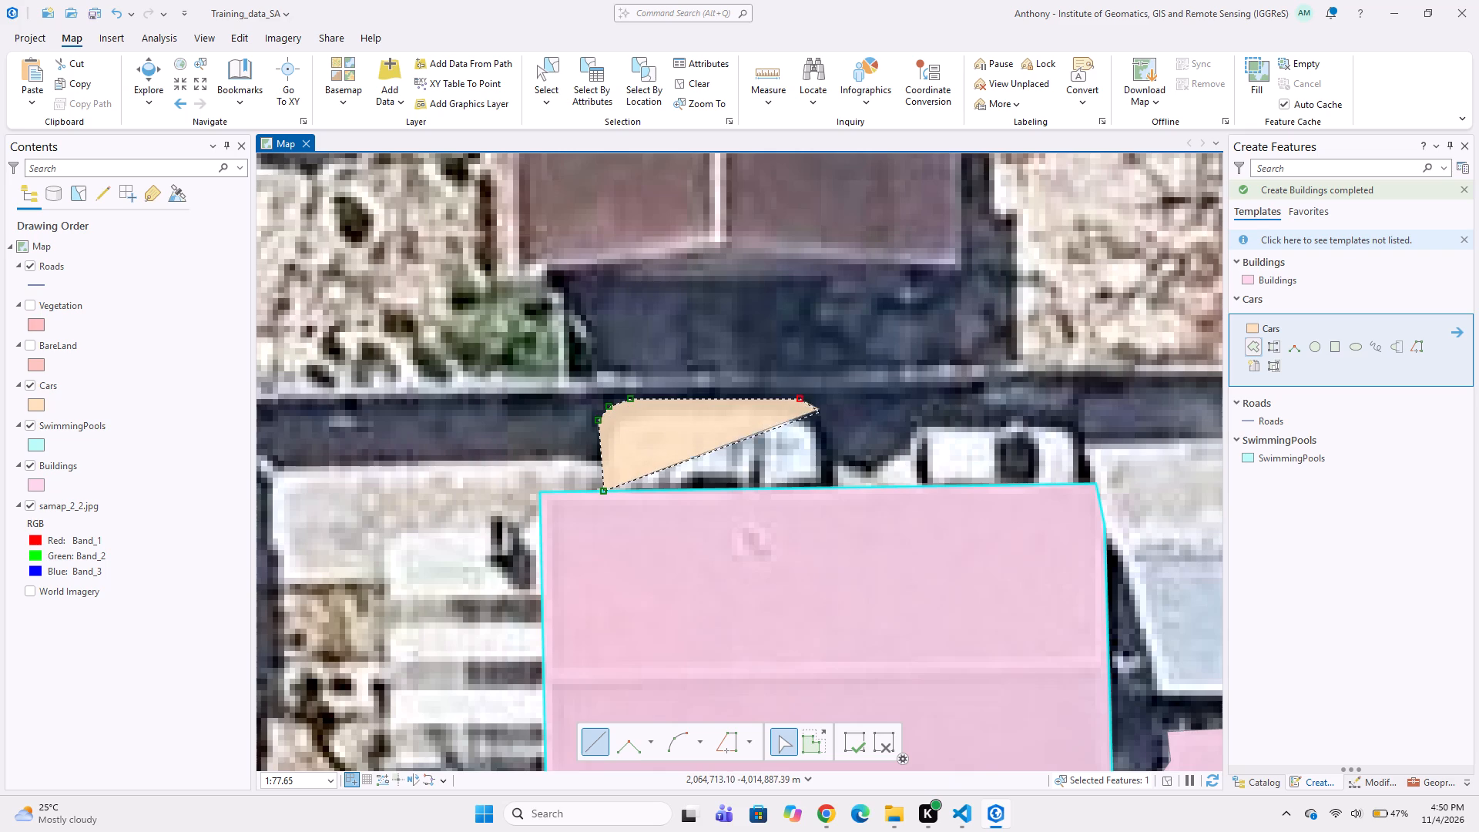
click(822, 414)
click(833, 441)
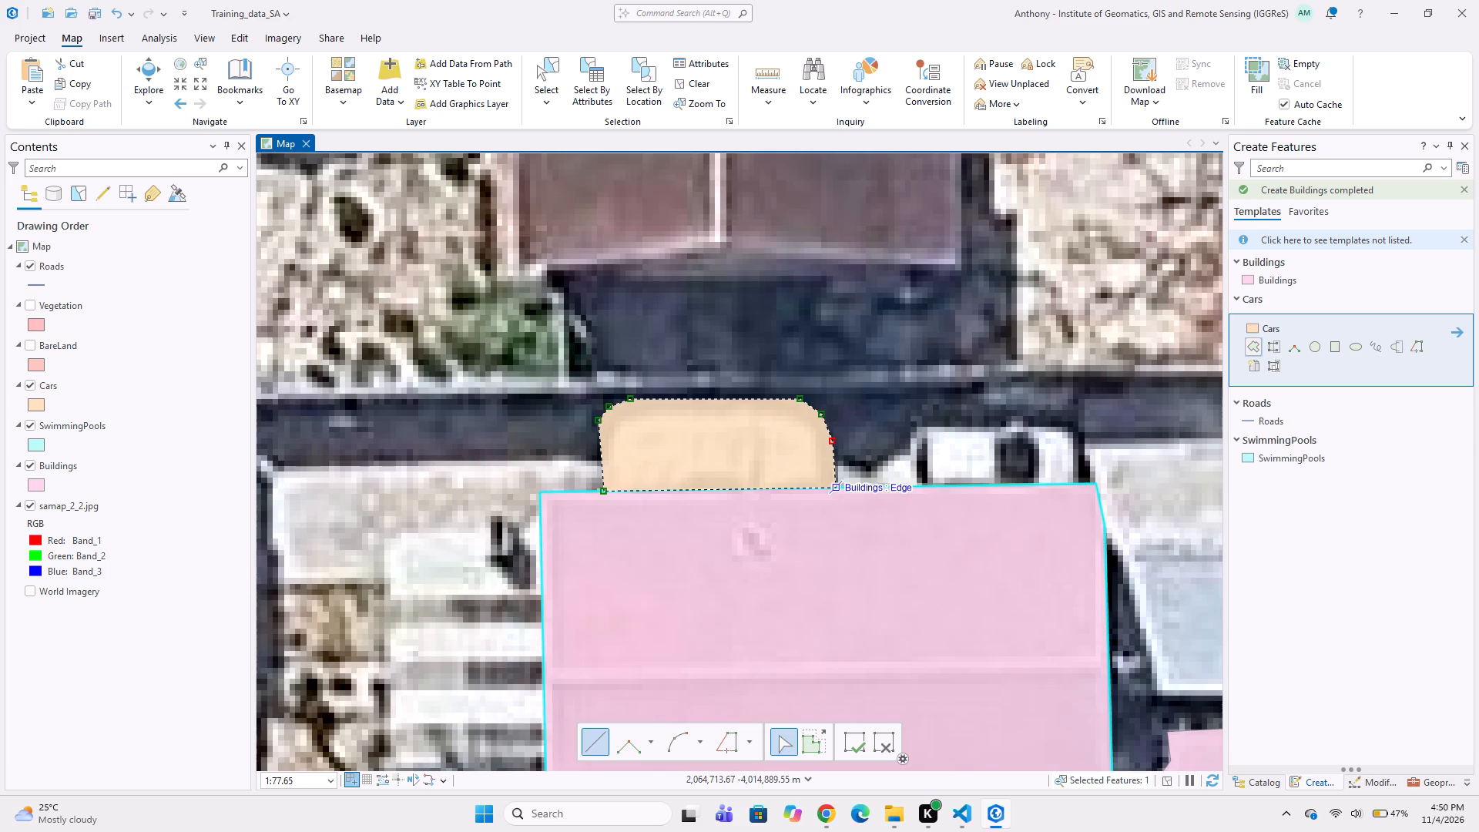
double_click(833, 490)
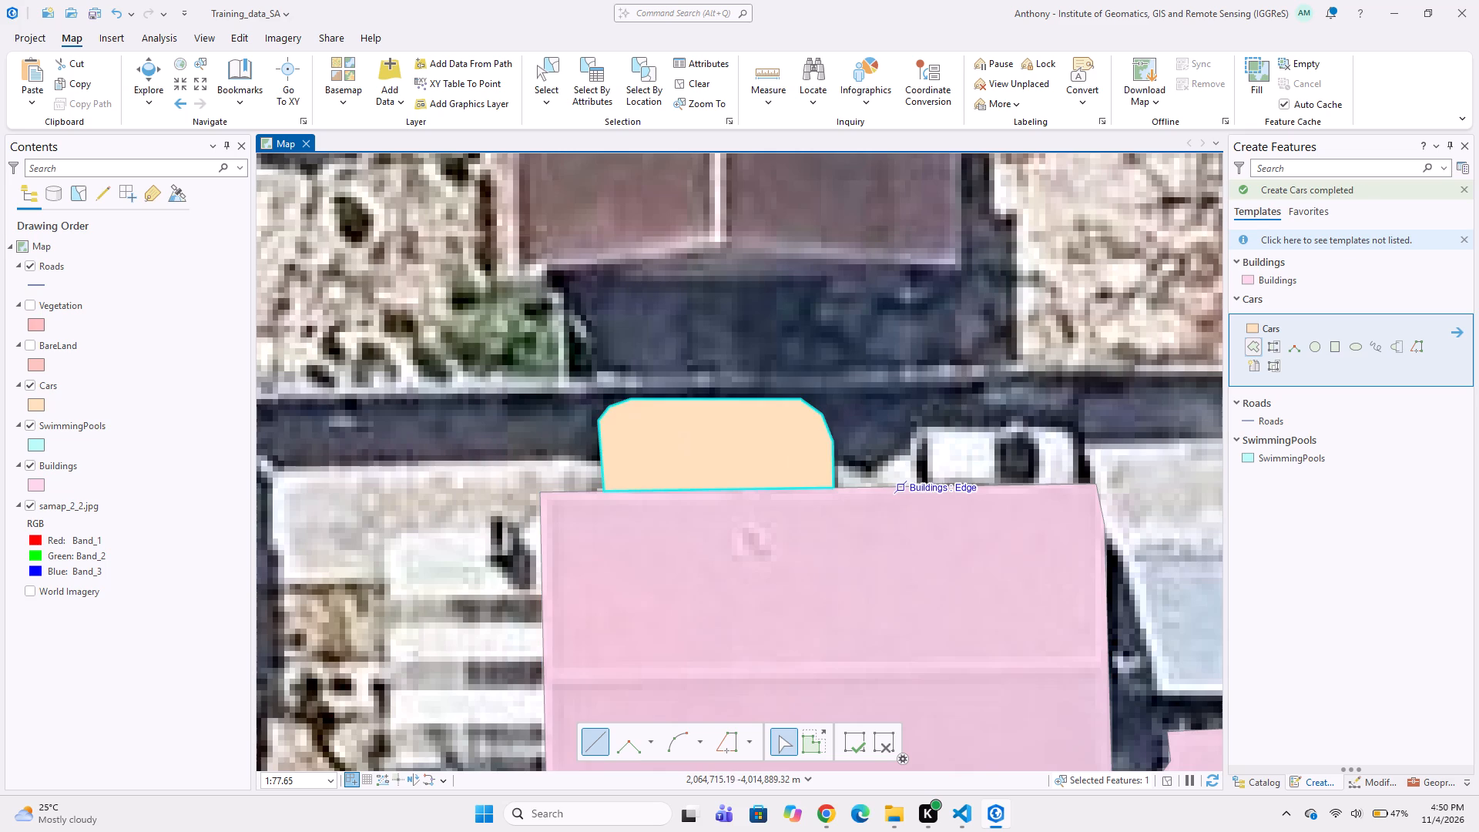
Digitize a Cars polygon around the eastern white car beside the same building's north edge, starting on the Buildings polygon's edge.
click(904, 488)
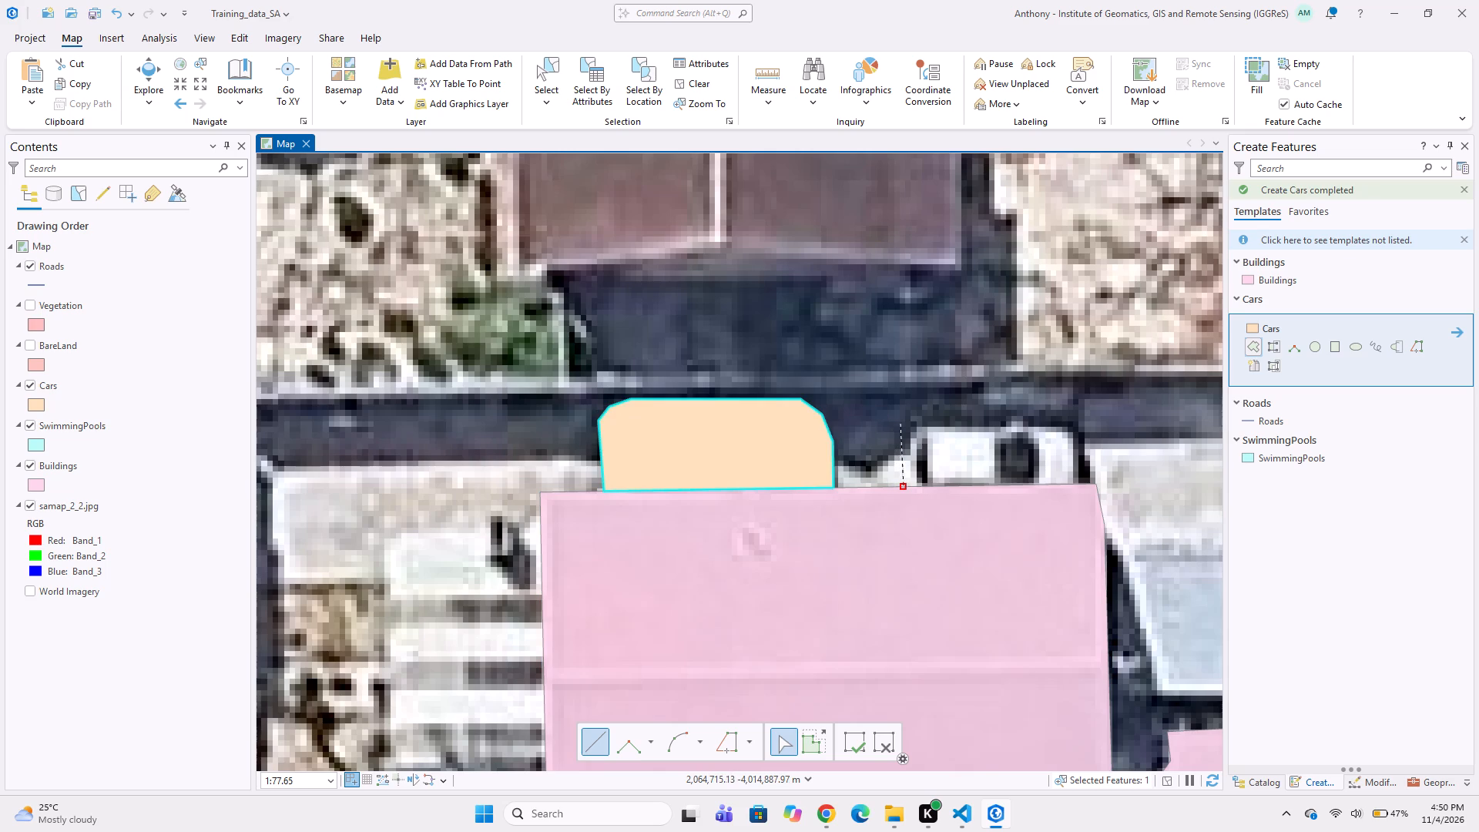
click(900, 423)
click(968, 415)
click(1035, 415)
click(1073, 425)
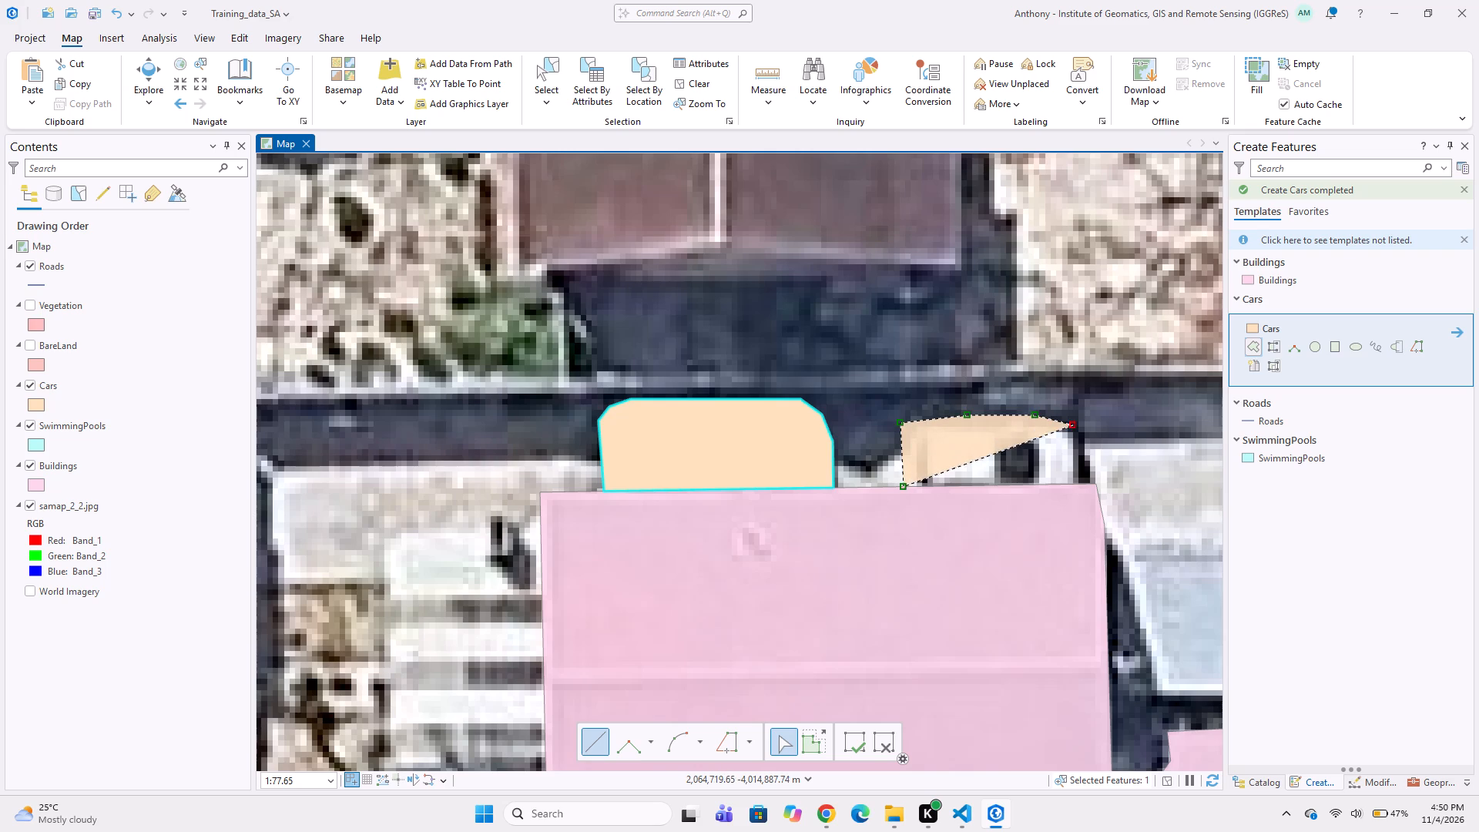
double_click(1086, 479)
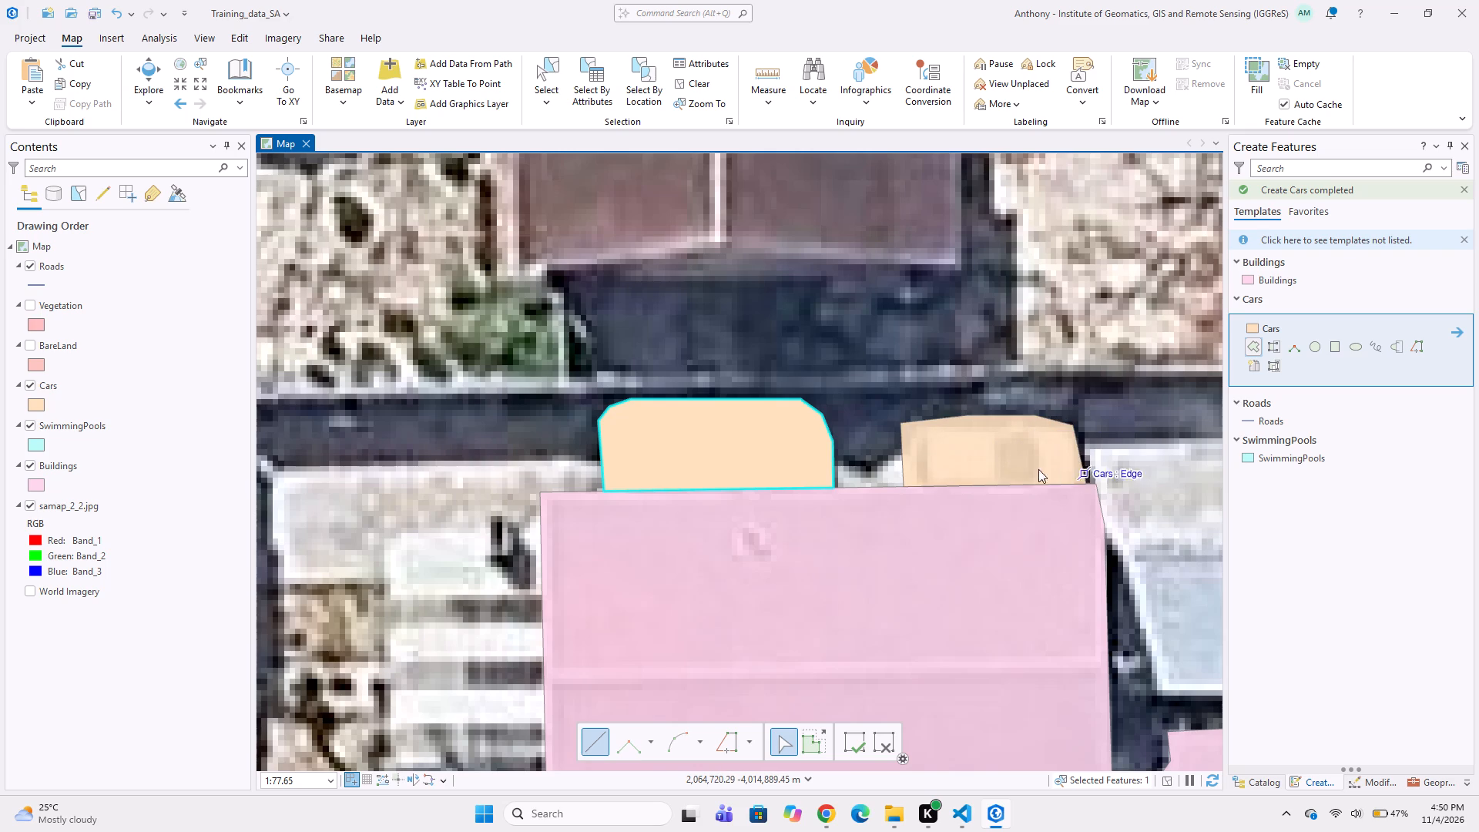
Digitize a Buildings polygon around the brown gabled roof north of the two white cars, including its small southeastern step and northern ridge point.
scroll(984, 450, down, 2)
middle_drag(776, 452, 876, 490)
middle_drag(871, 409, 871, 515)
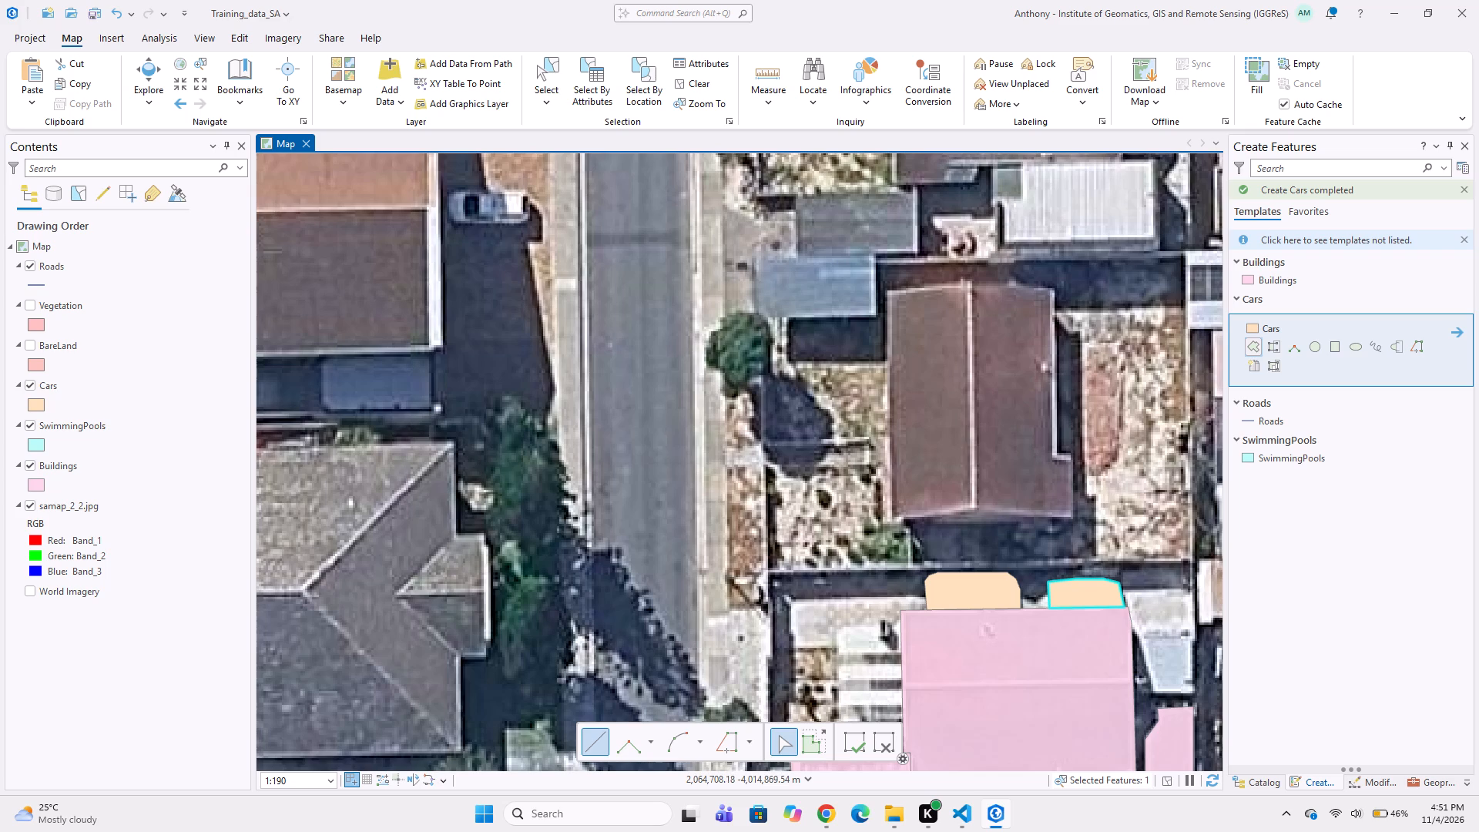
middle_drag(904, 358, 860, 398)
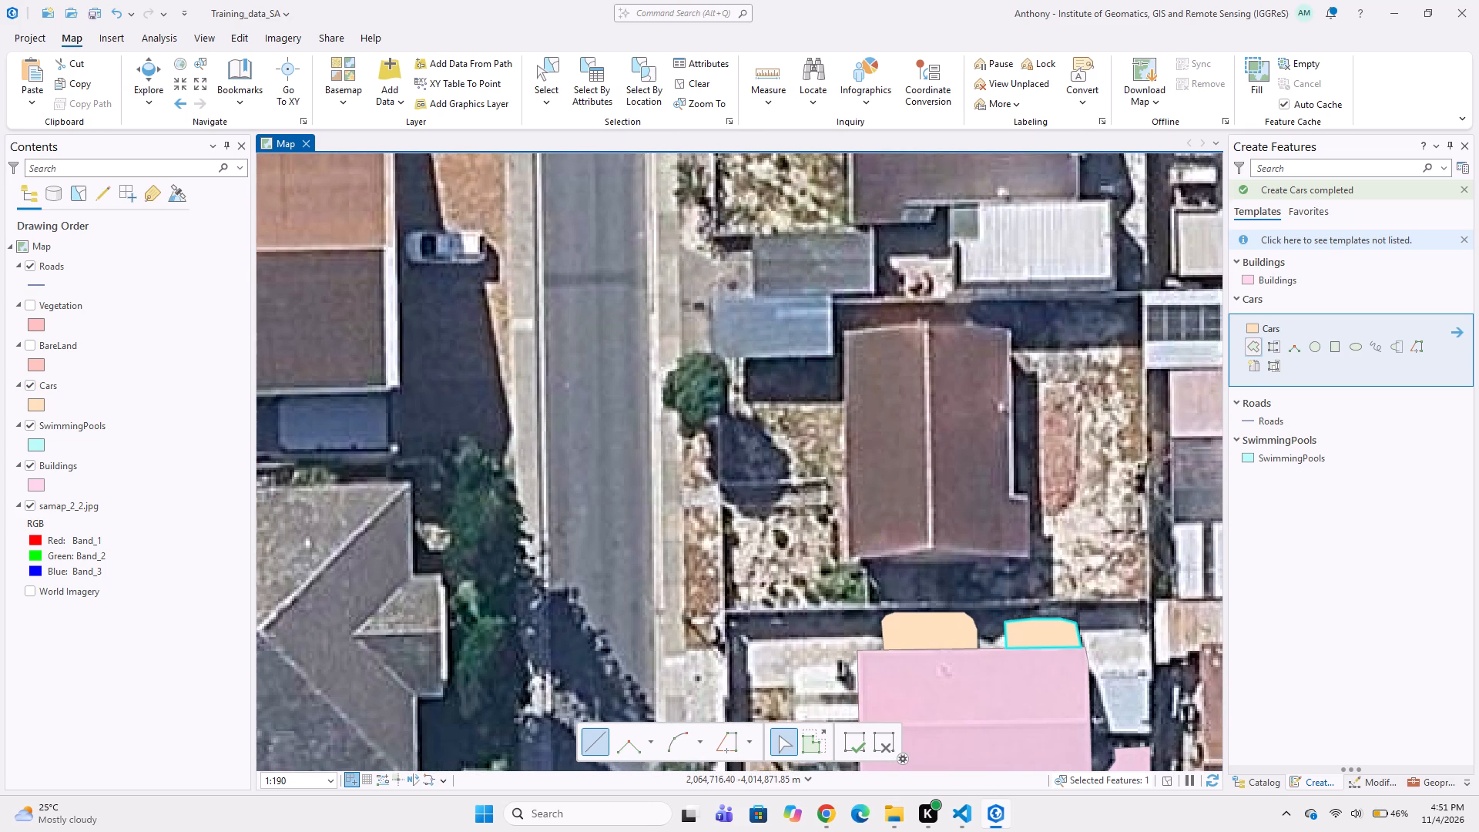
click(1275, 280)
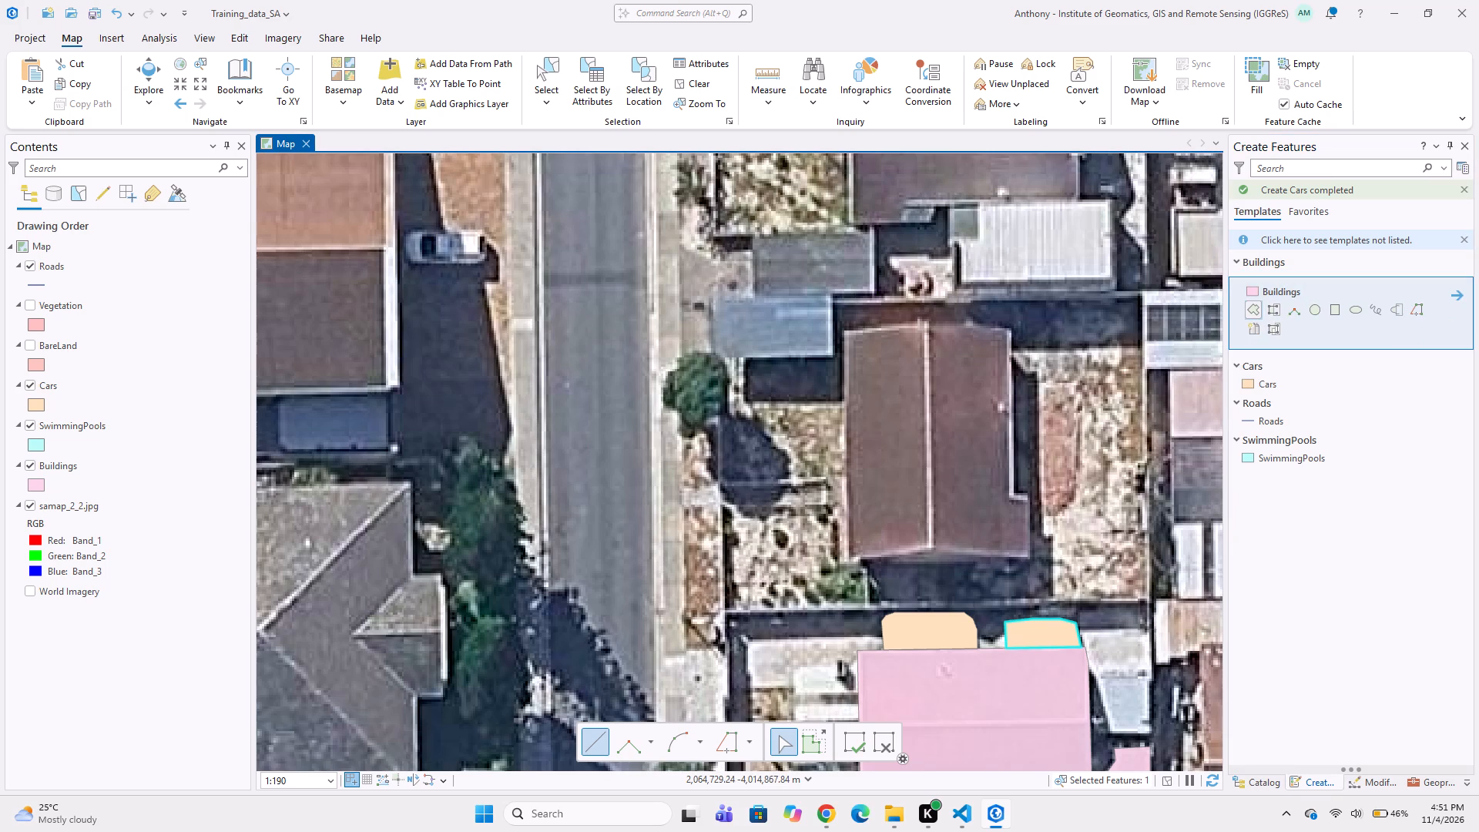
click(839, 326)
click(841, 560)
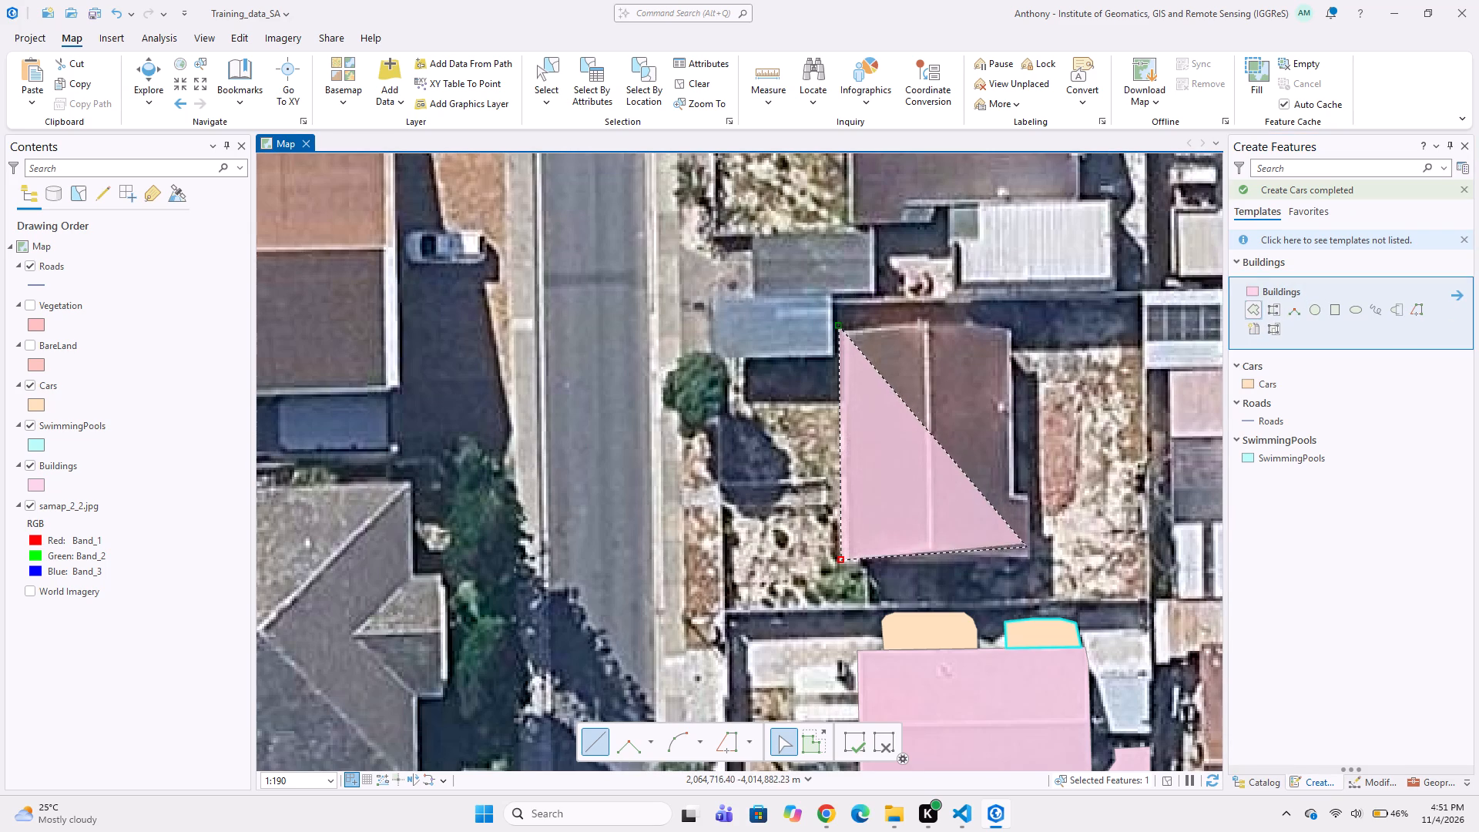
click(1035, 561)
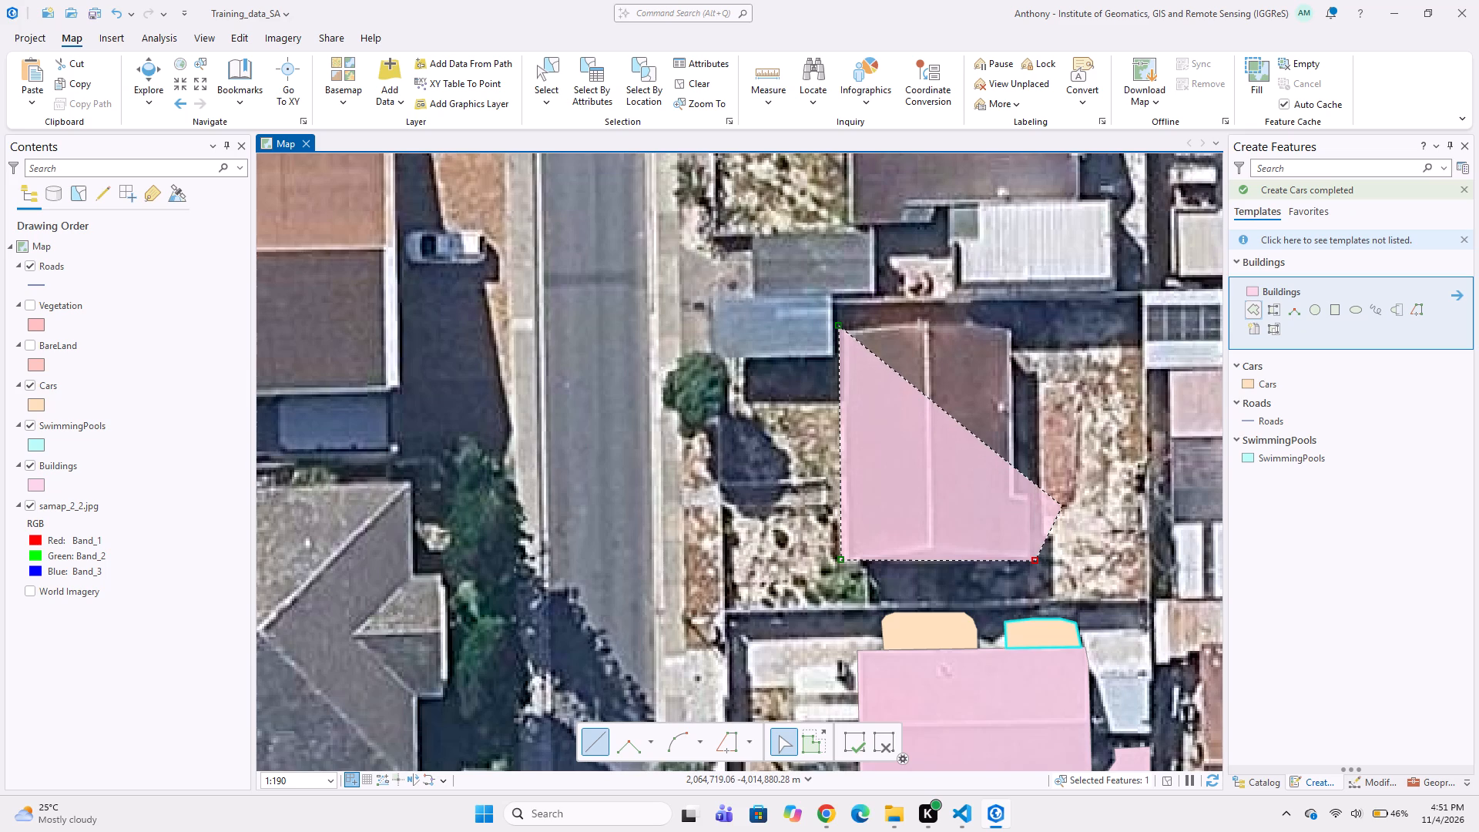
scroll(1062, 506, up, 2)
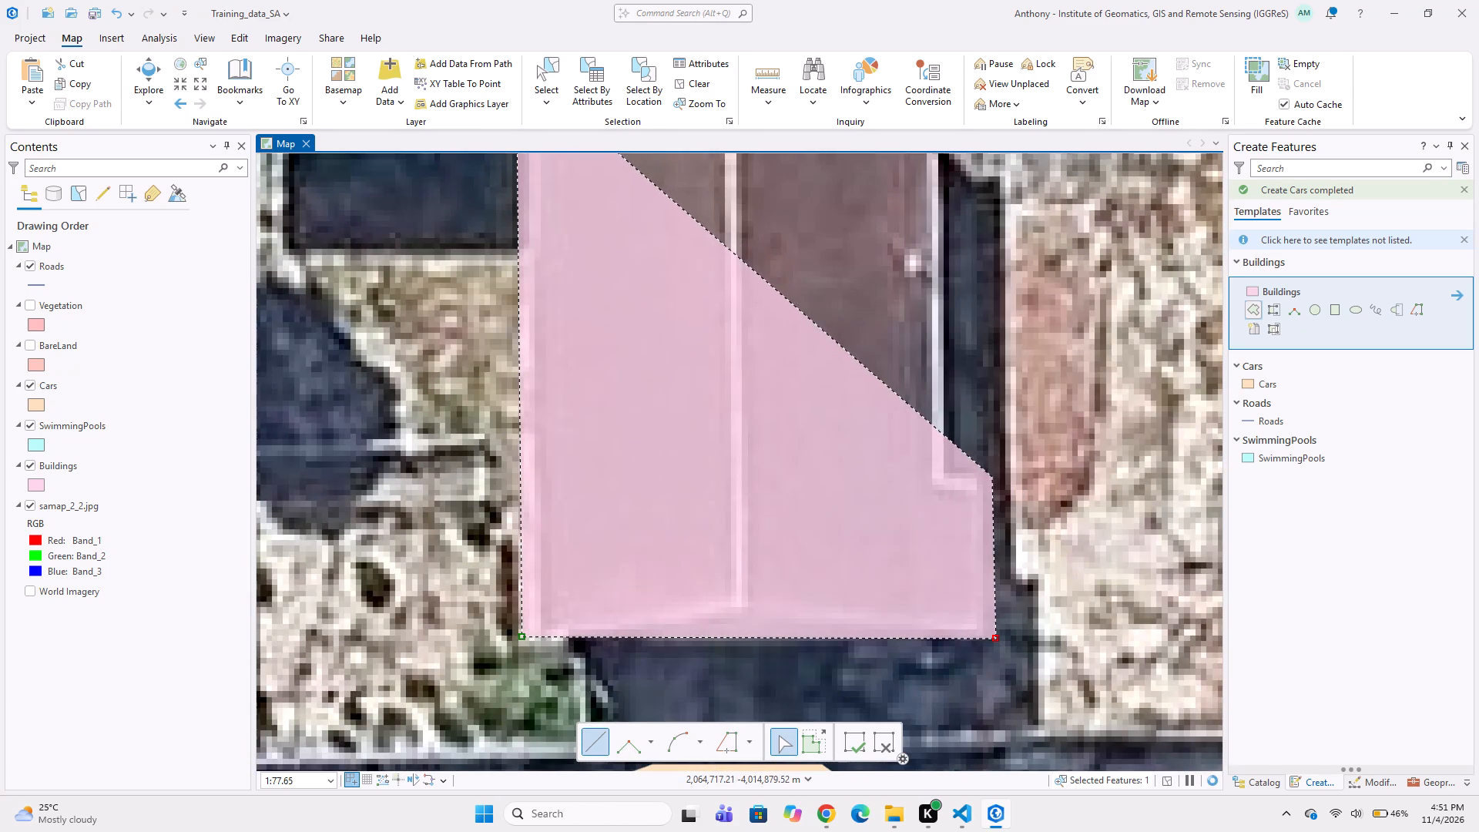
click(987, 475)
click(952, 466)
middle_drag(936, 428, 911, 606)
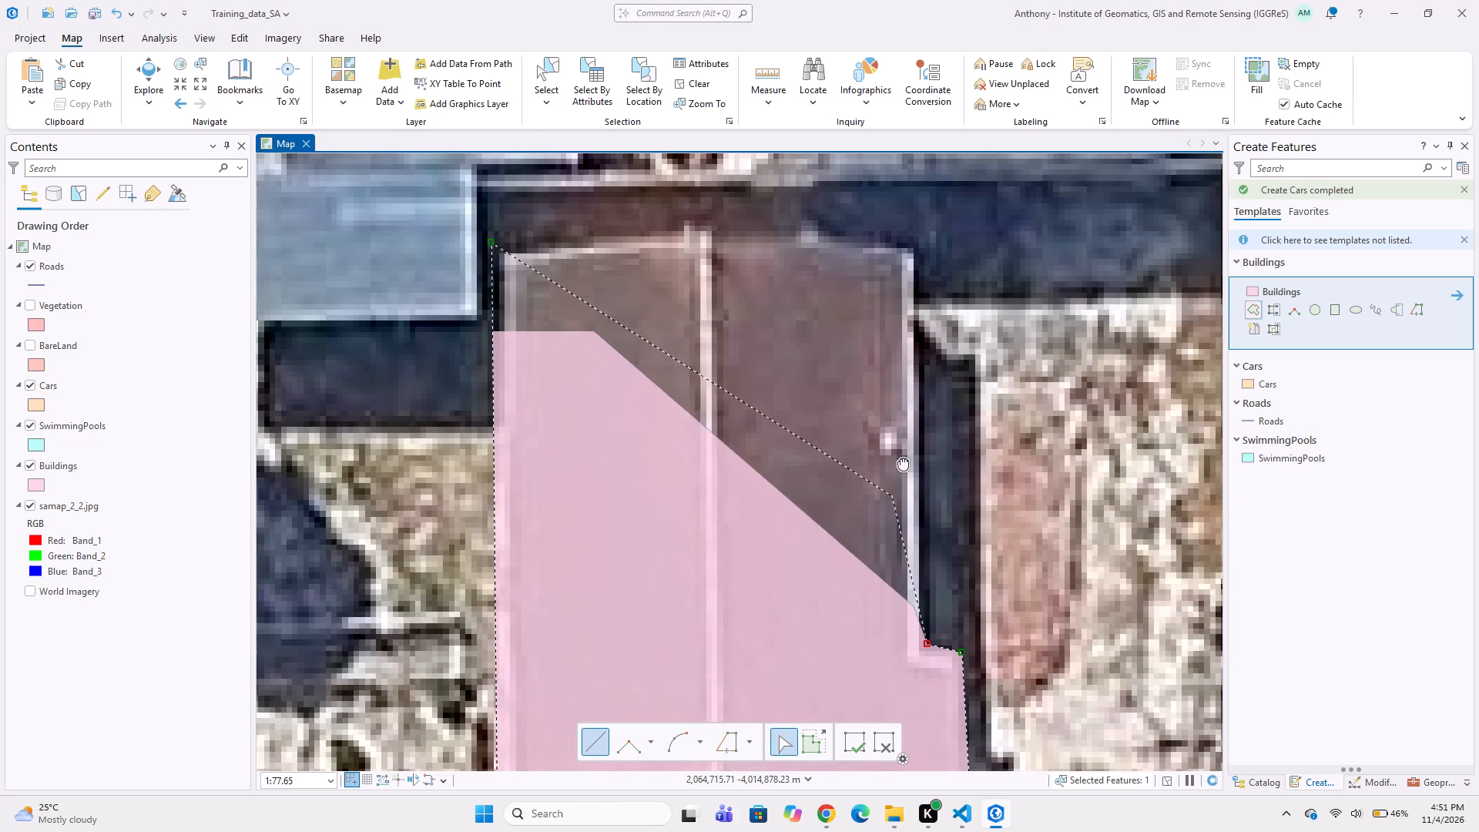
middle_drag(900, 358, 877, 461)
click(895, 350)
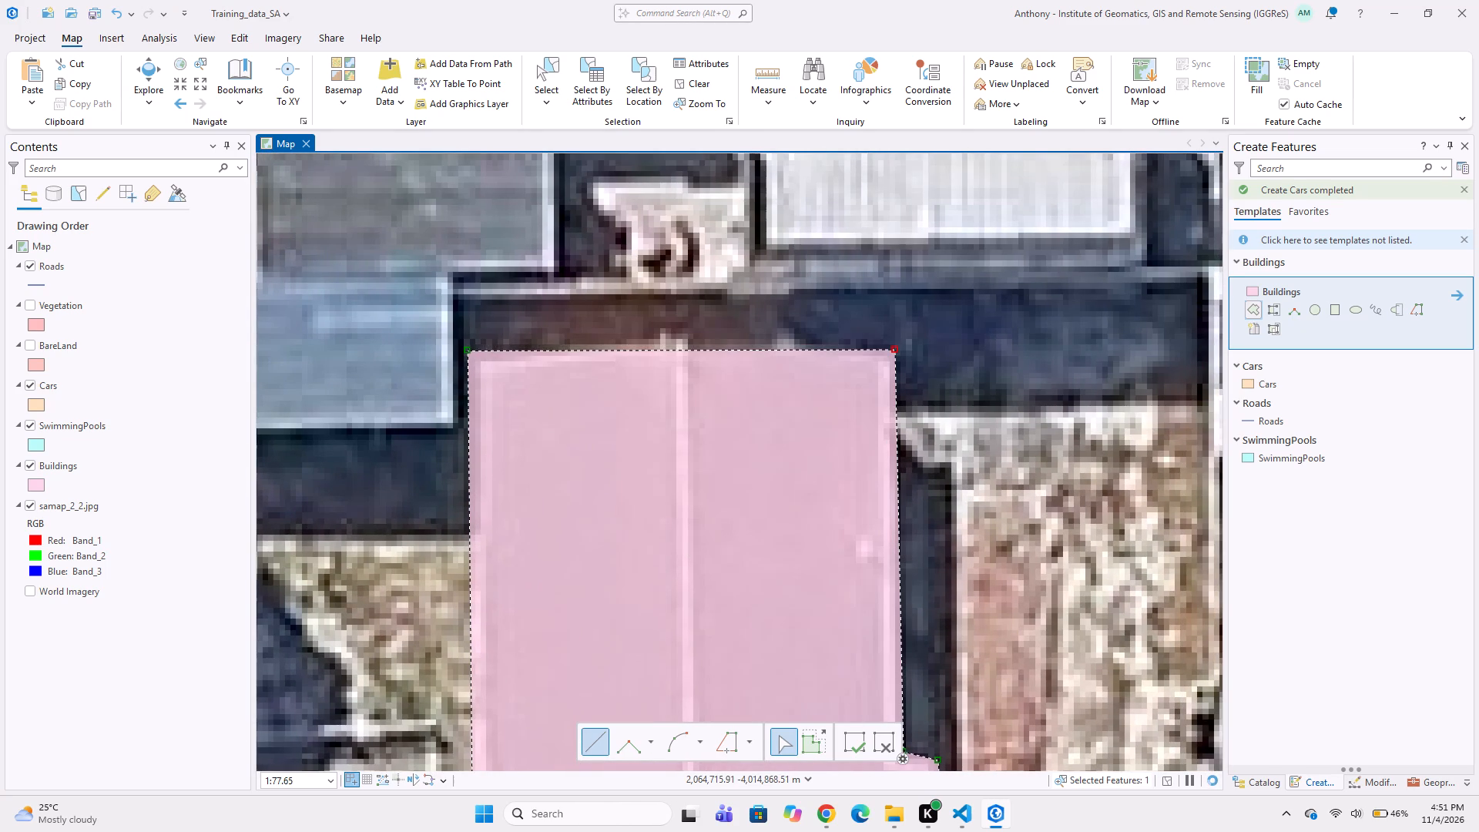
double_click(672, 339)
scroll(634, 385, down, 3)
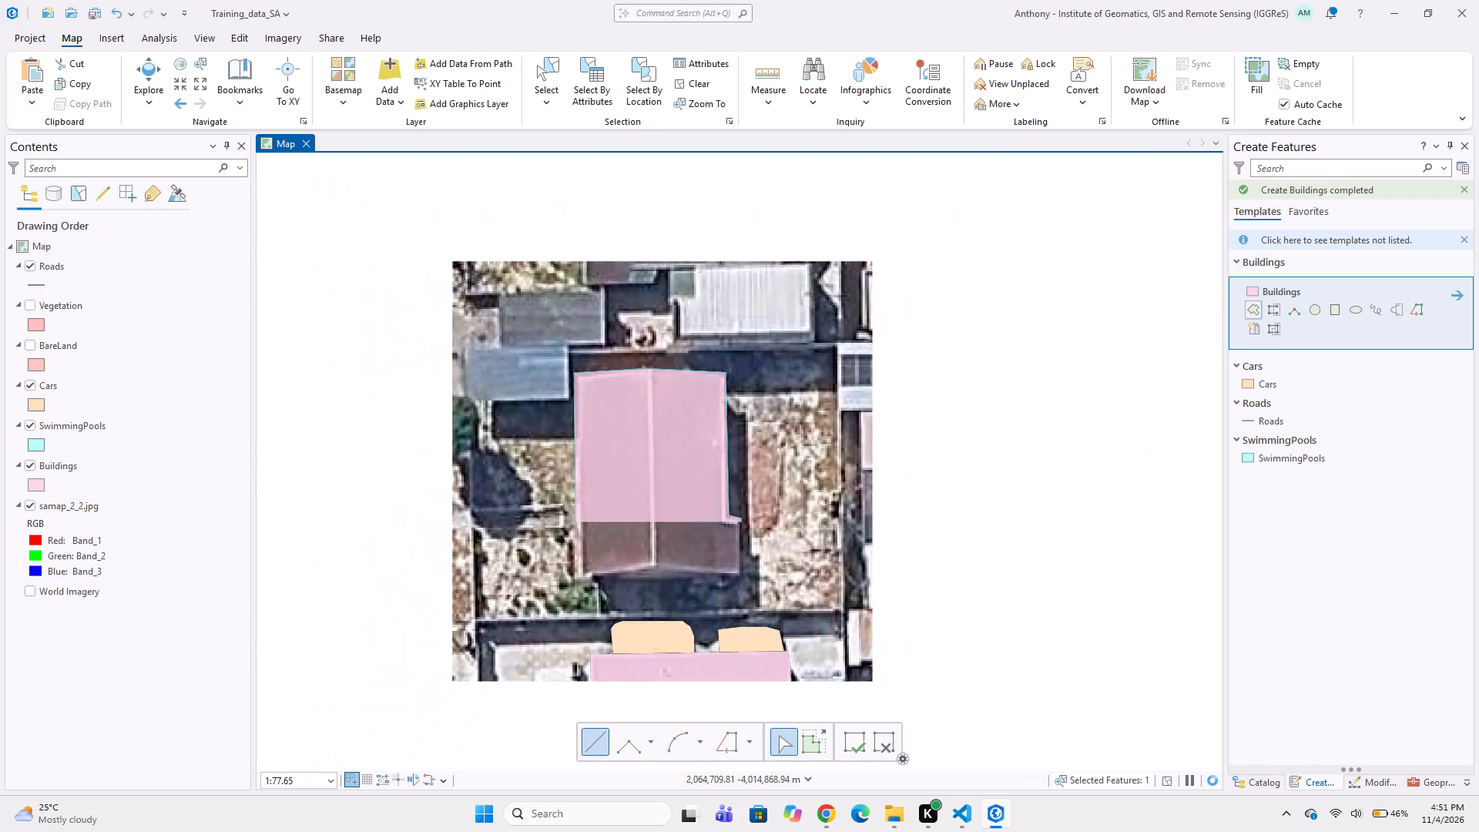
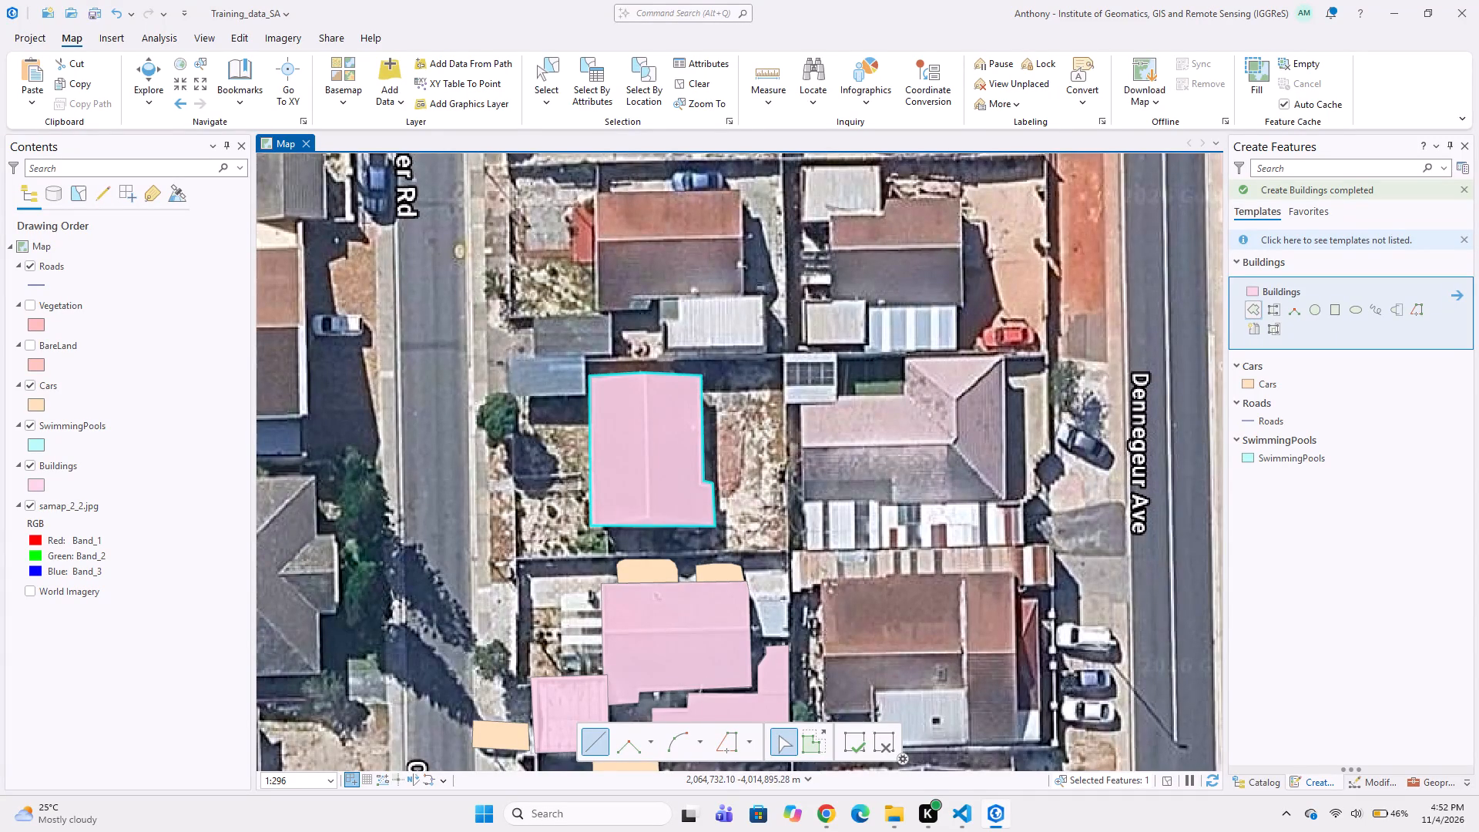
Digitize a Buildings polygon around the brown gabled roof west of Dennegeur Ave's parked white cars, leaving out the light ribbed annex on its south side.
middle_drag(847, 639, 836, 534)
click(806, 471)
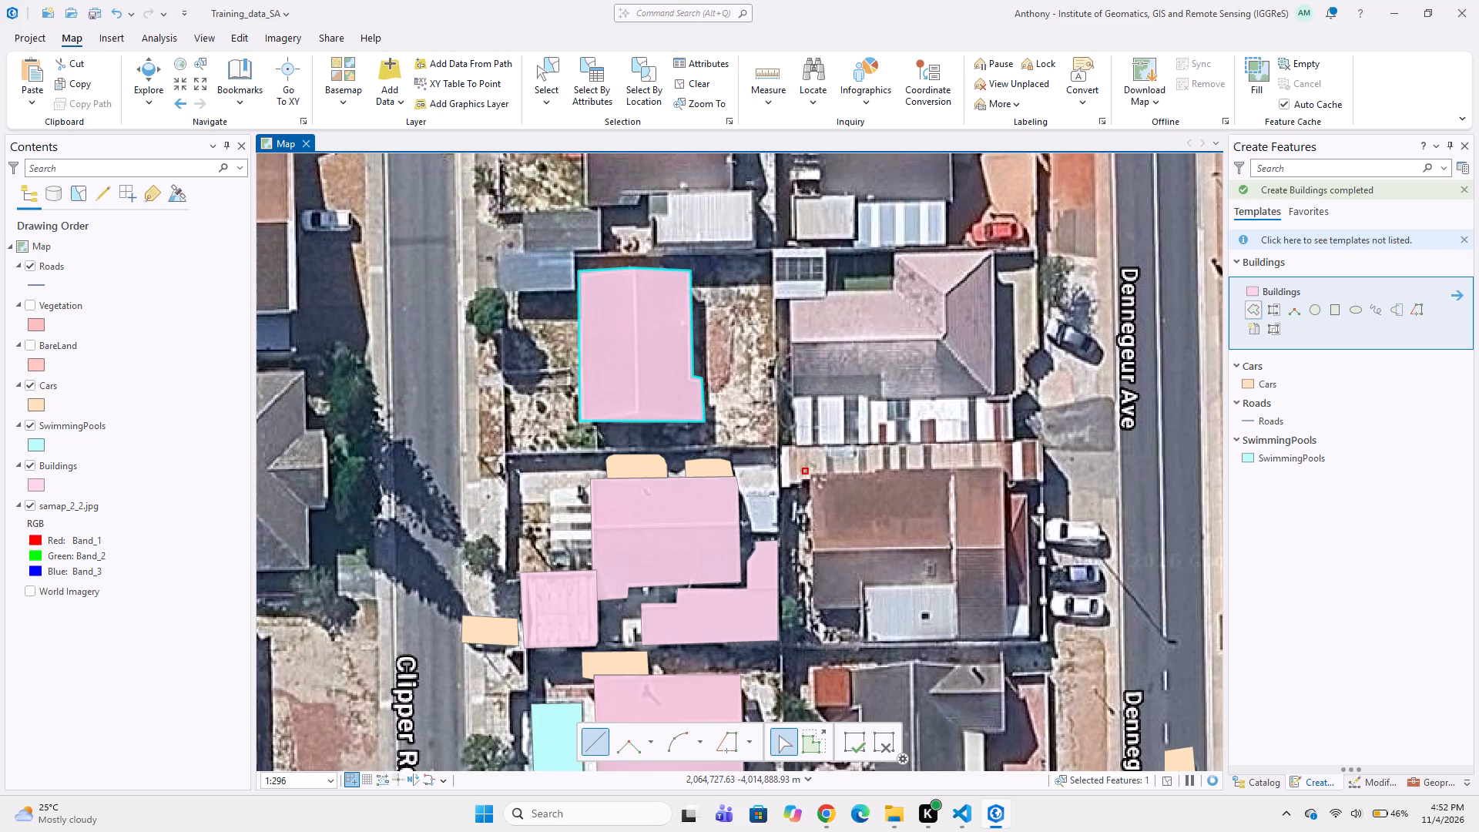
click(1005, 466)
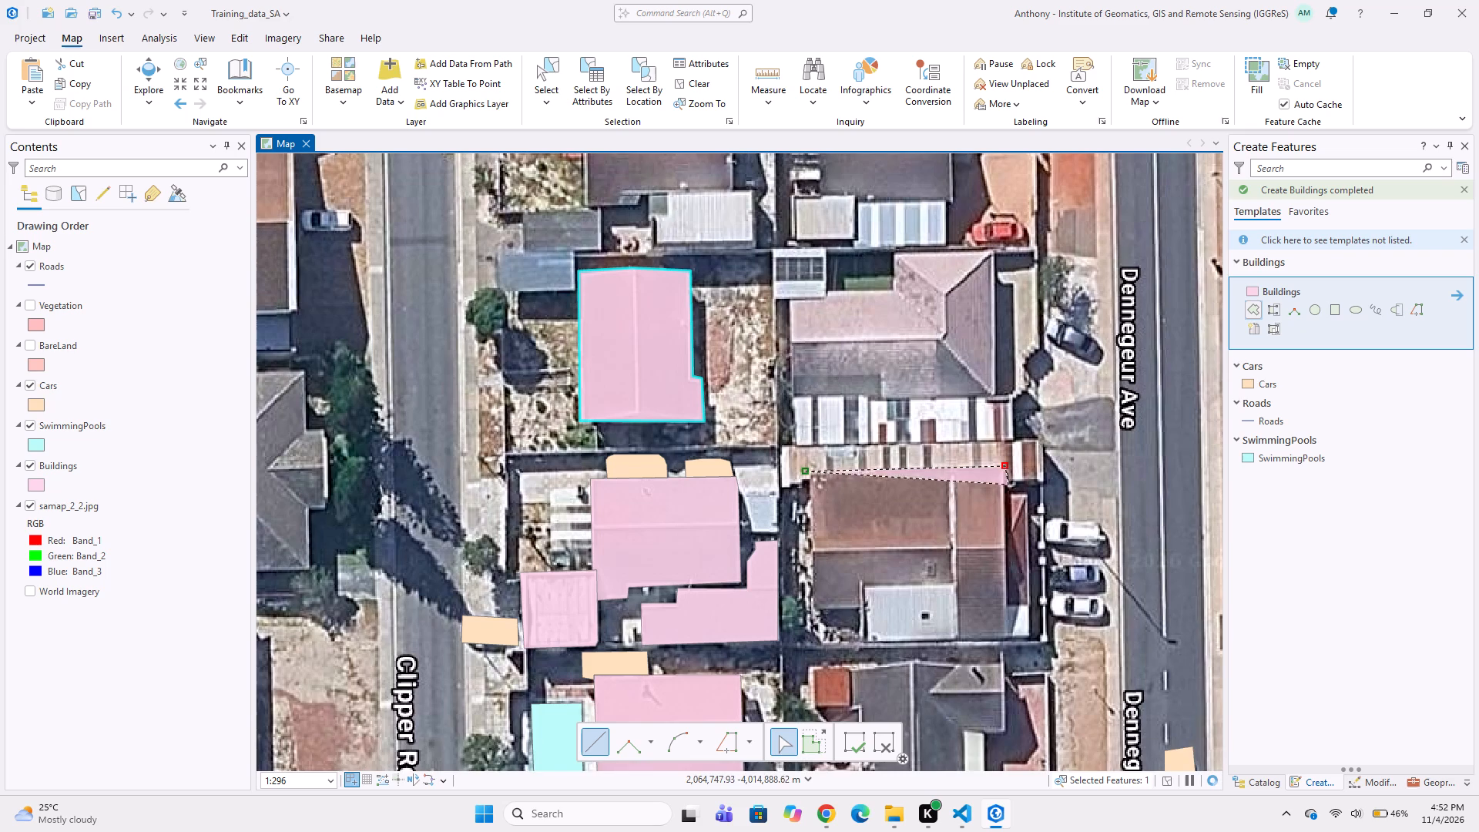
click(1008, 636)
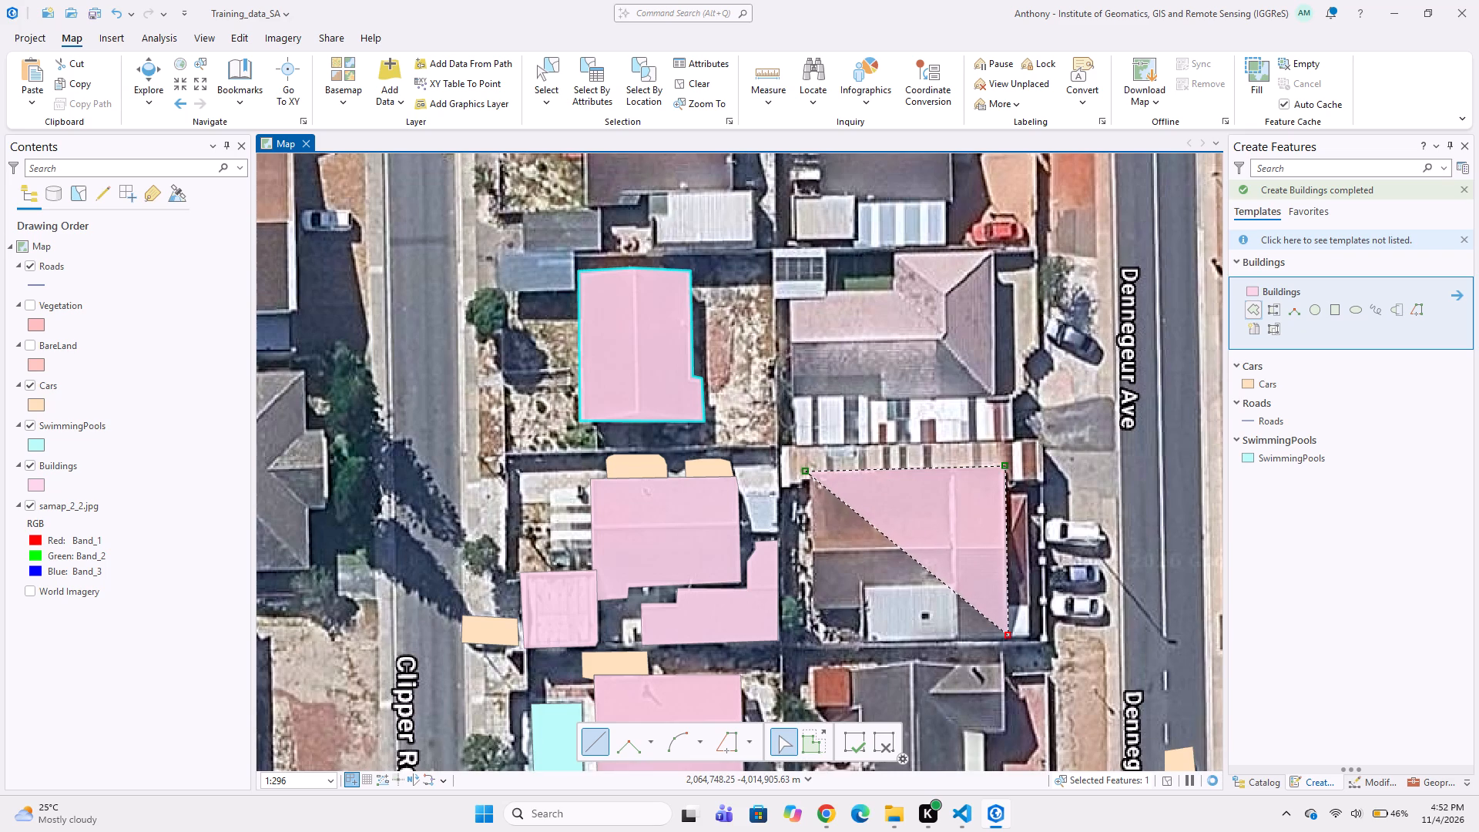
click(957, 644)
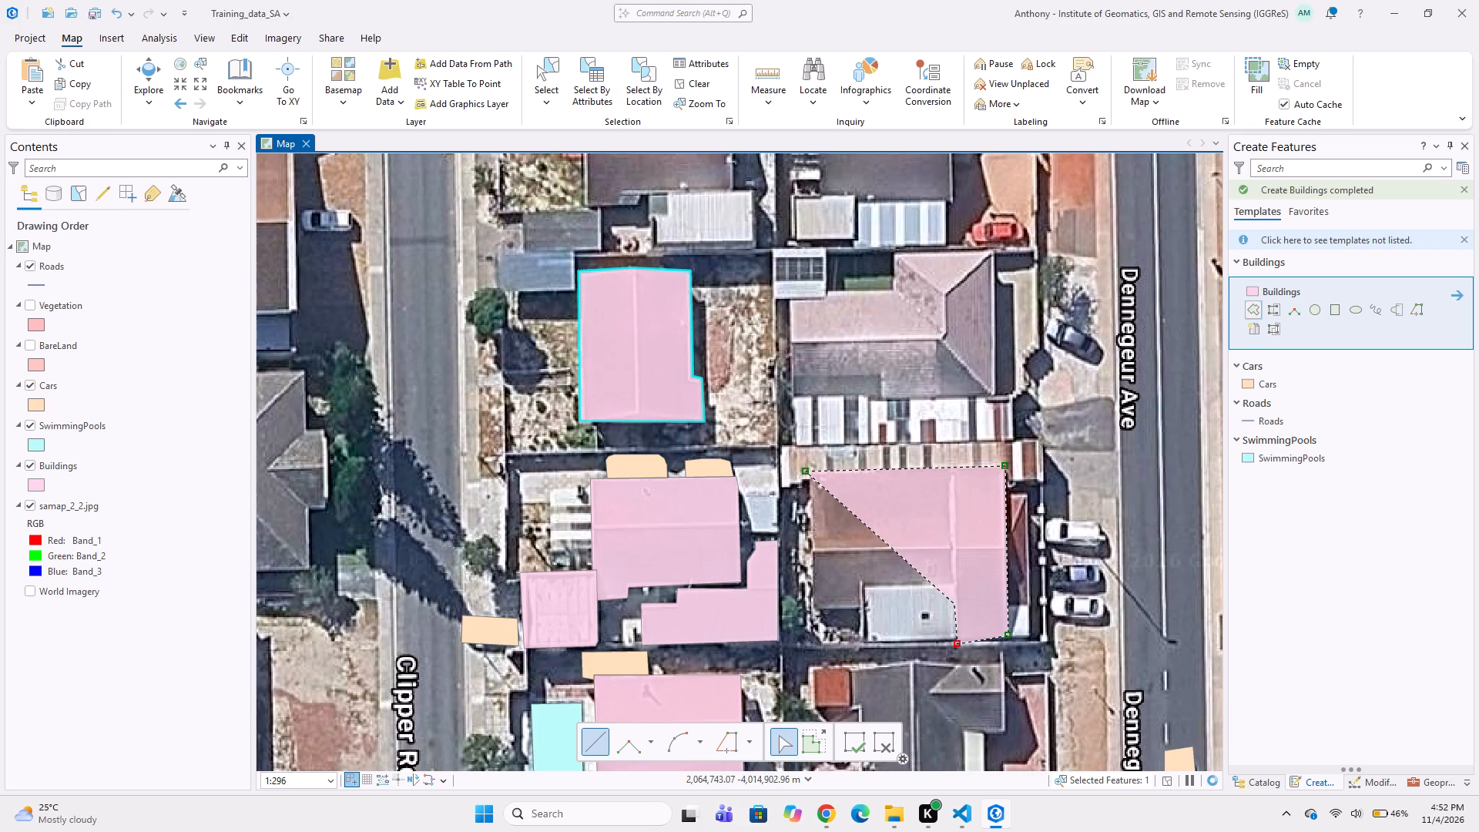
click(952, 585)
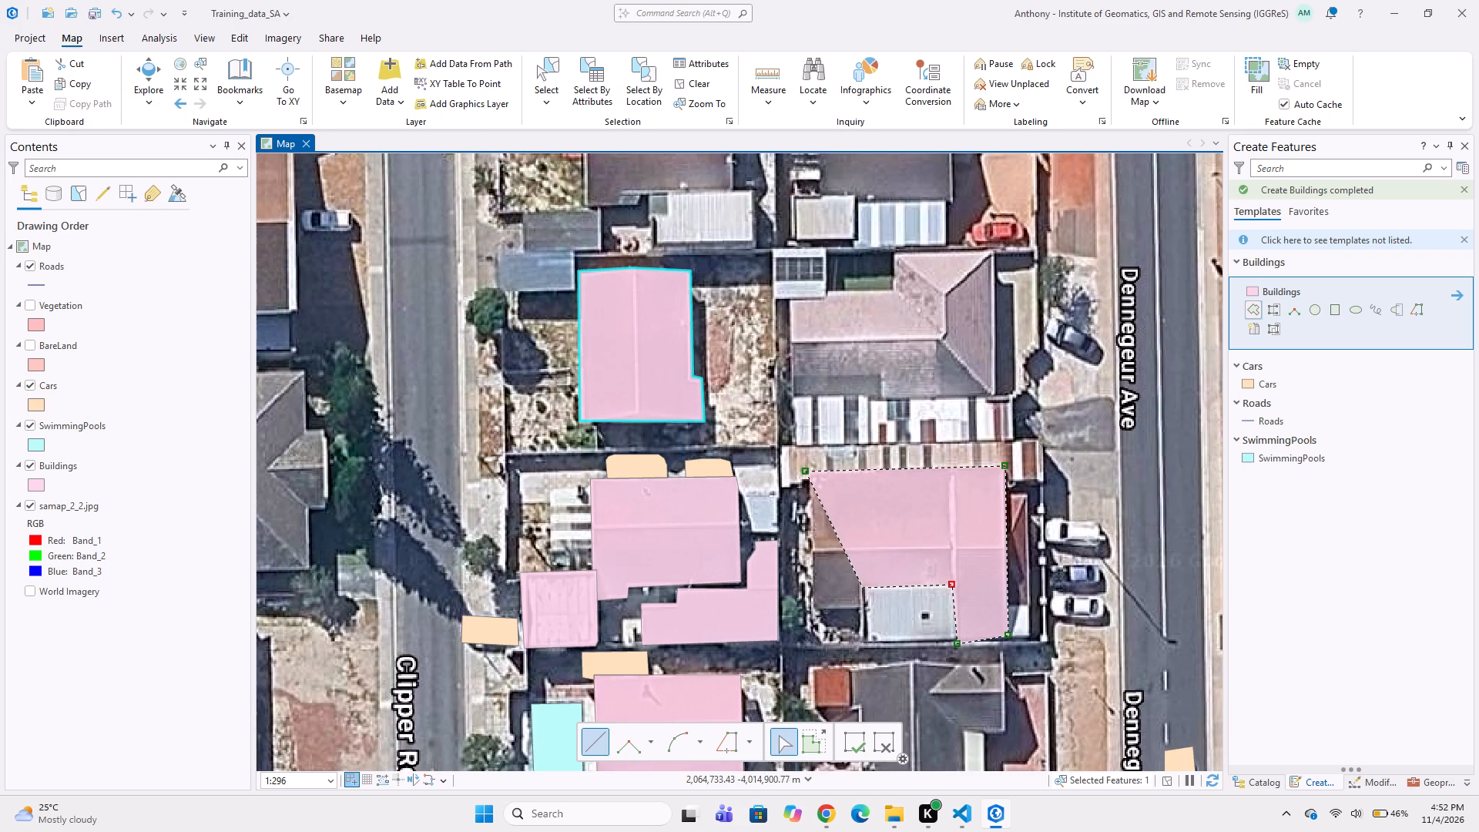
click(863, 587)
click(863, 612)
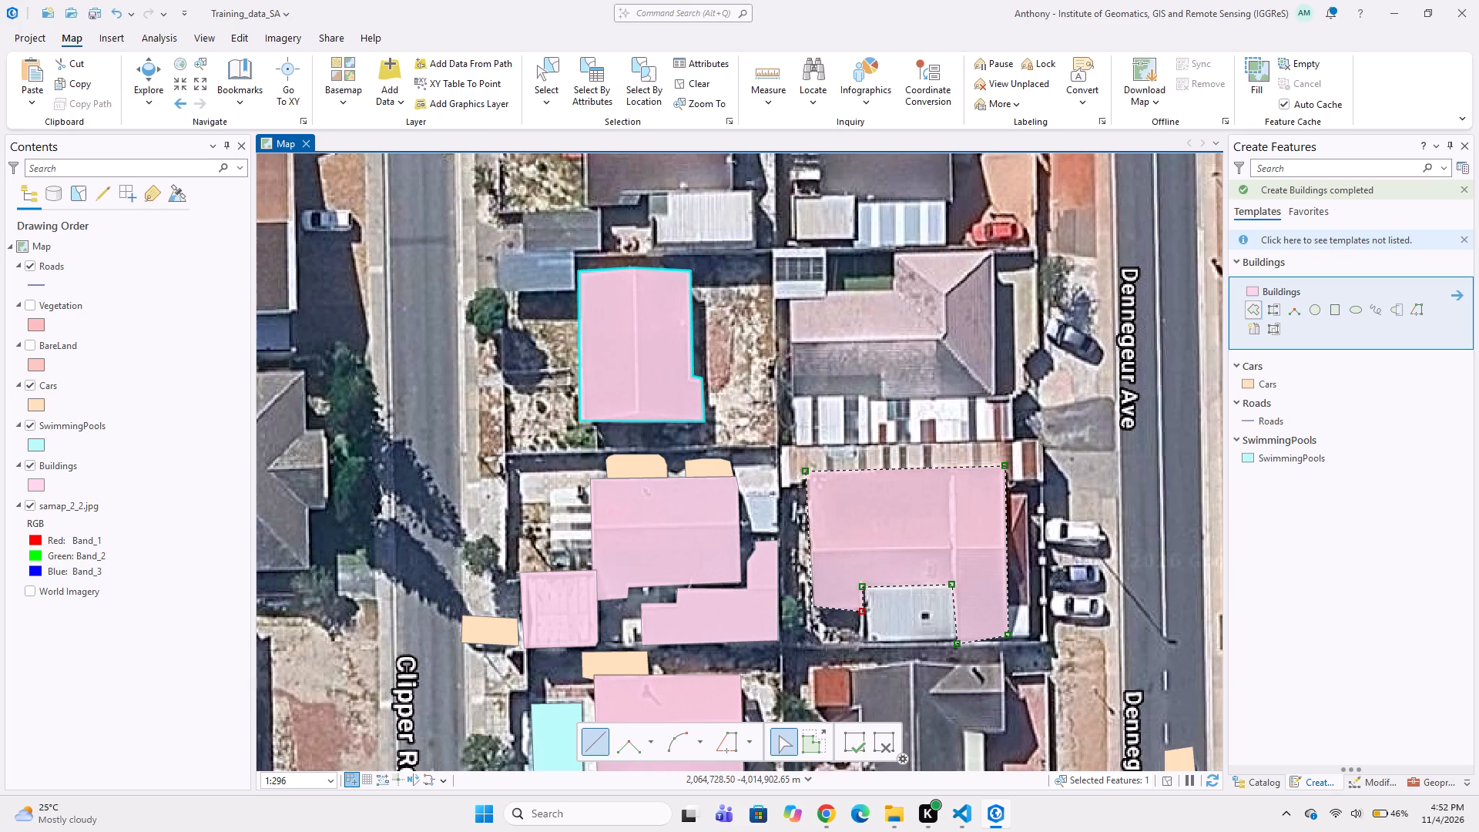
double_click(812, 609)
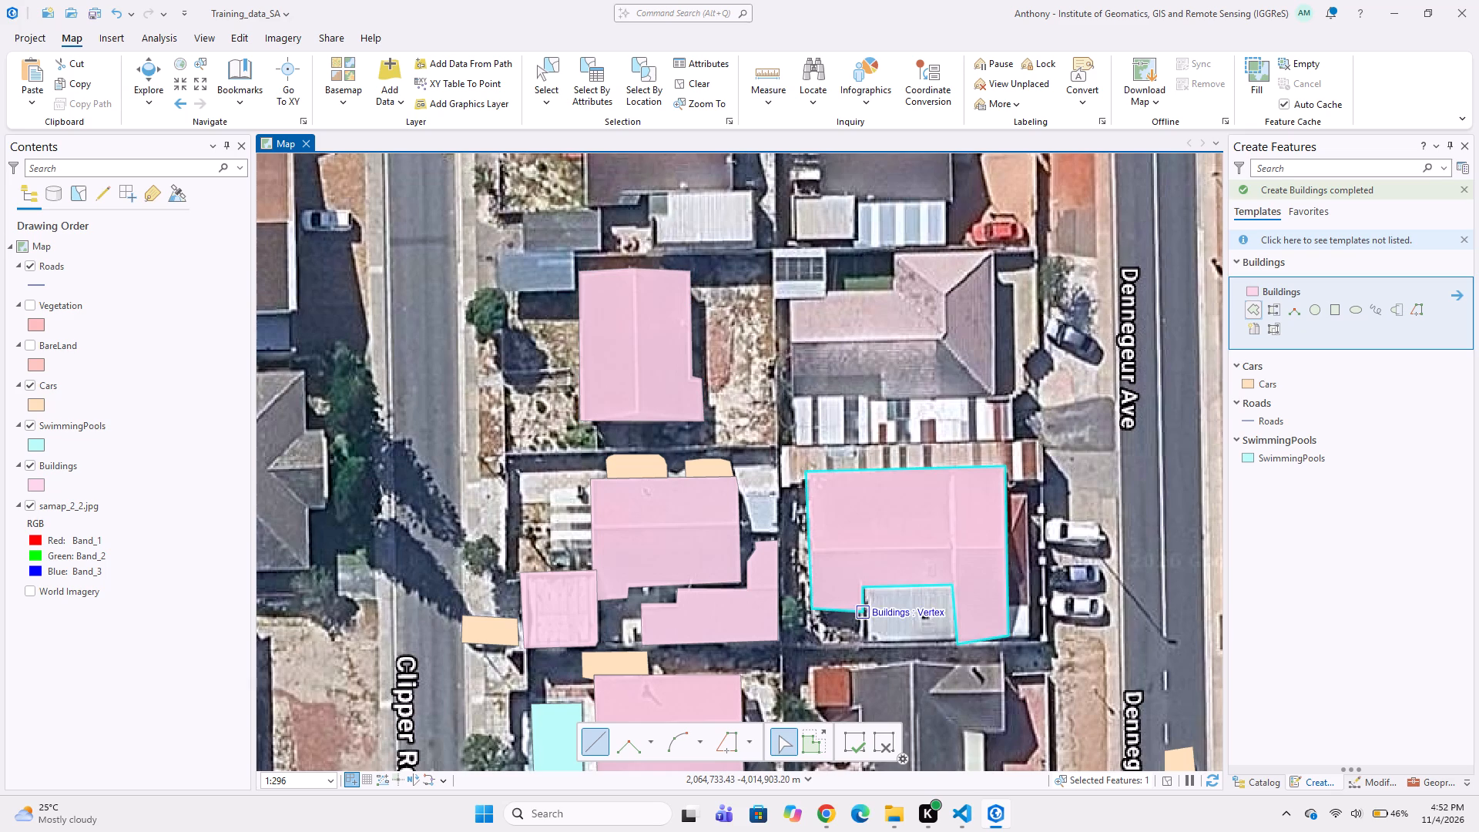
Digitize a Buildings polygon around the light ribbed annex in the brown building's southern notch, snapping to the surrounding polygon.
click(863, 615)
click(863, 641)
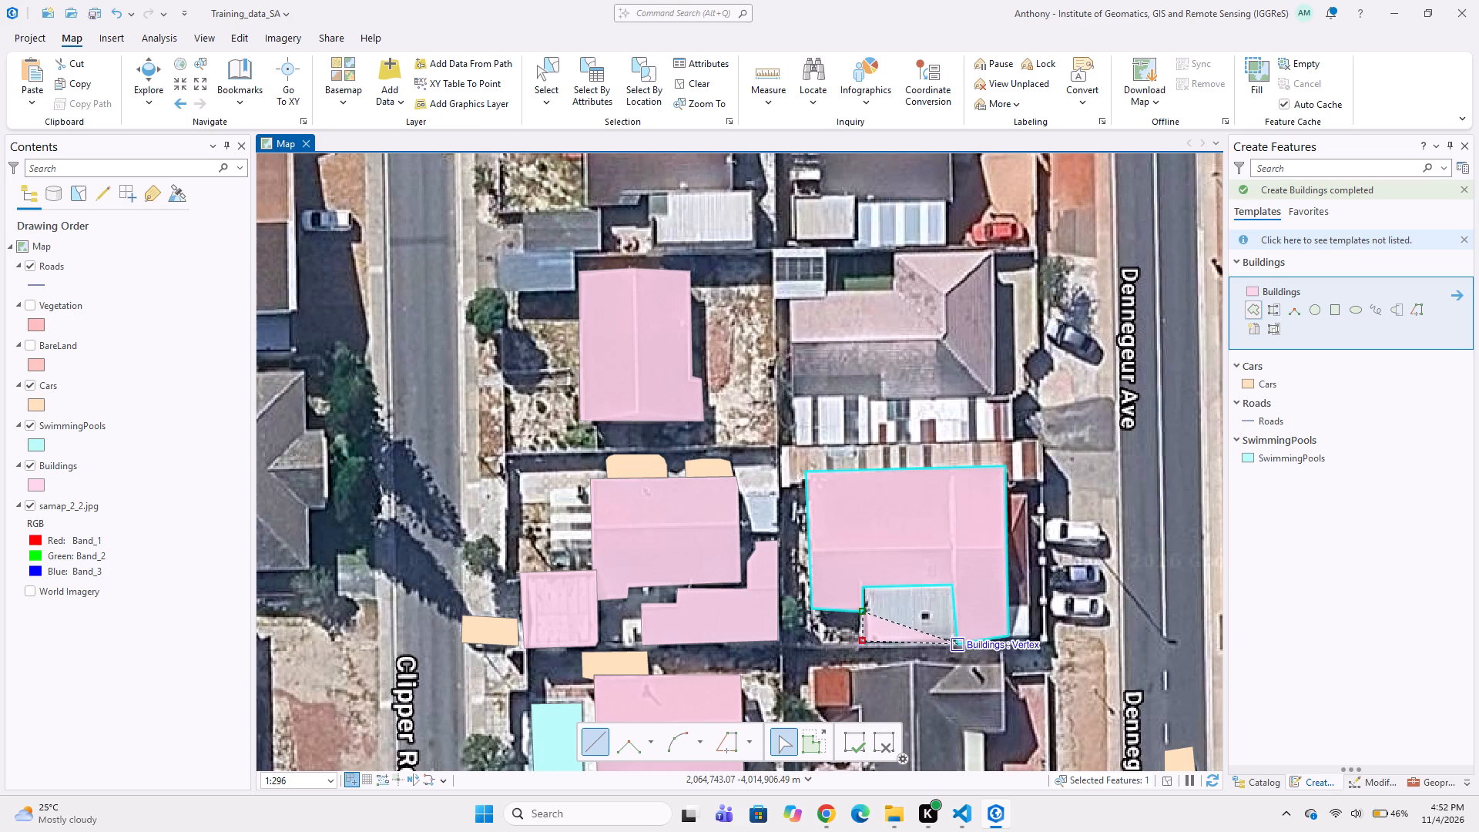
click(957, 633)
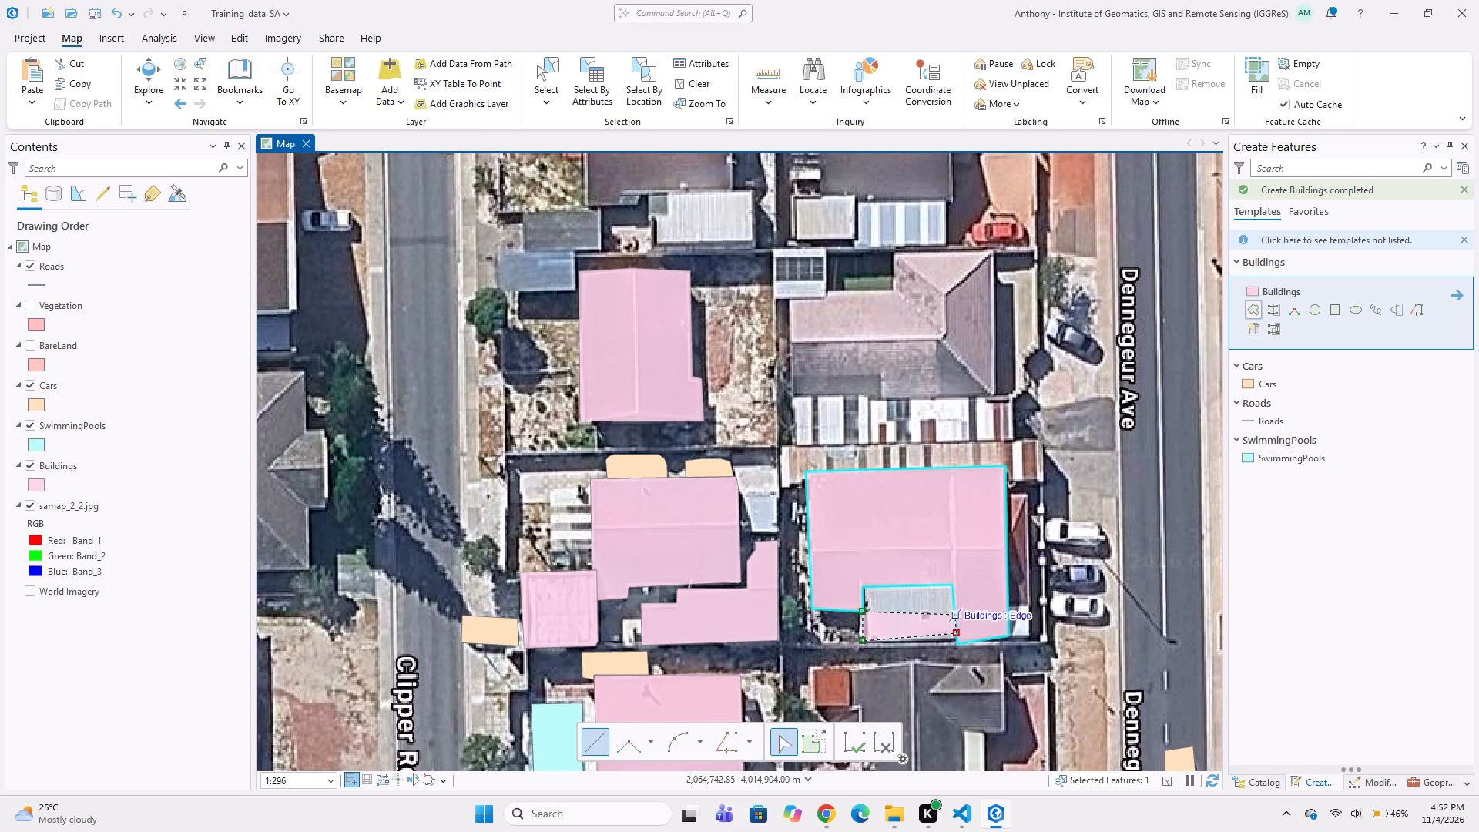
key(ctrl+z)
click(957, 639)
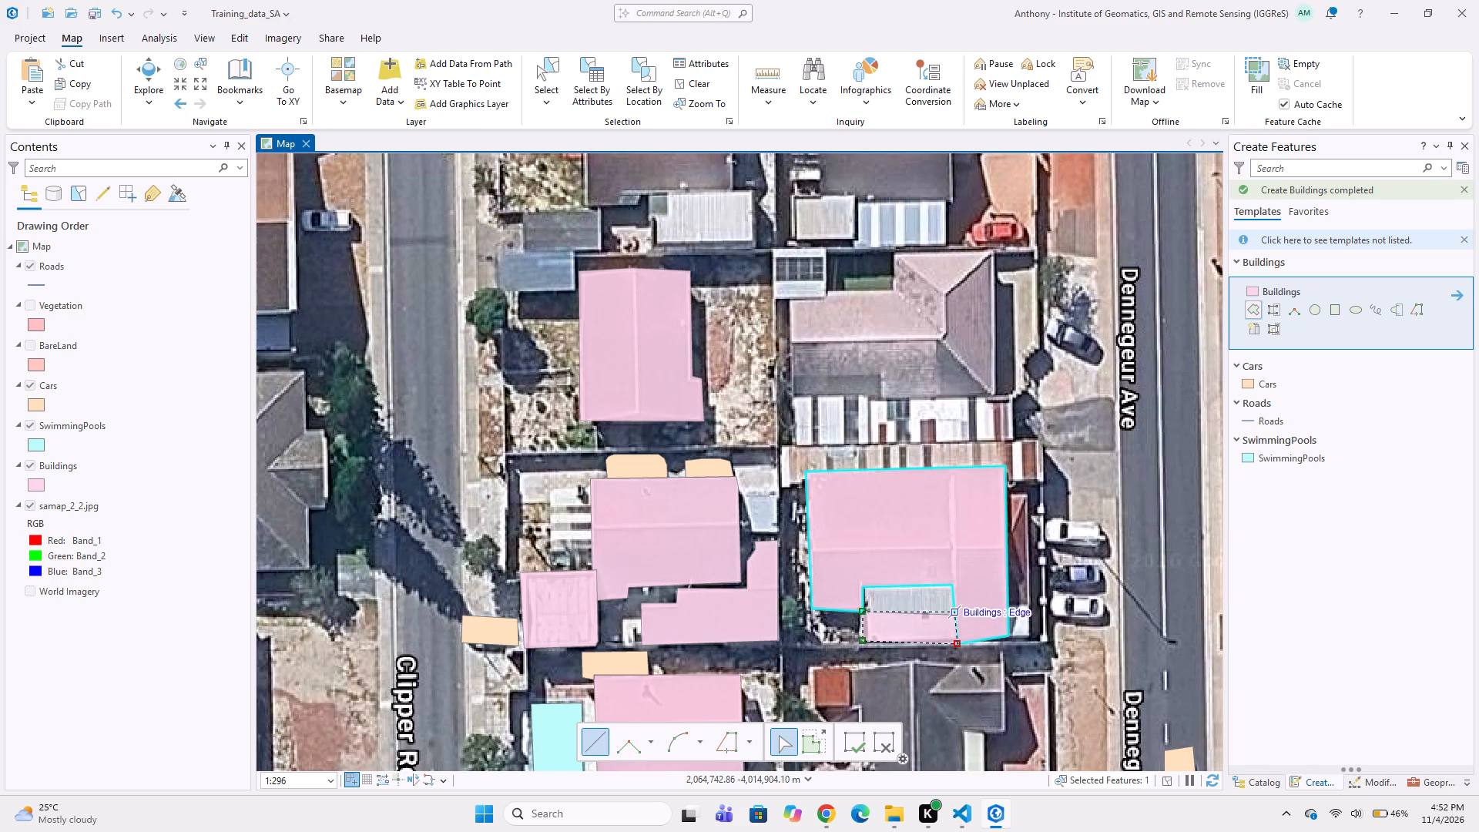
click(957, 585)
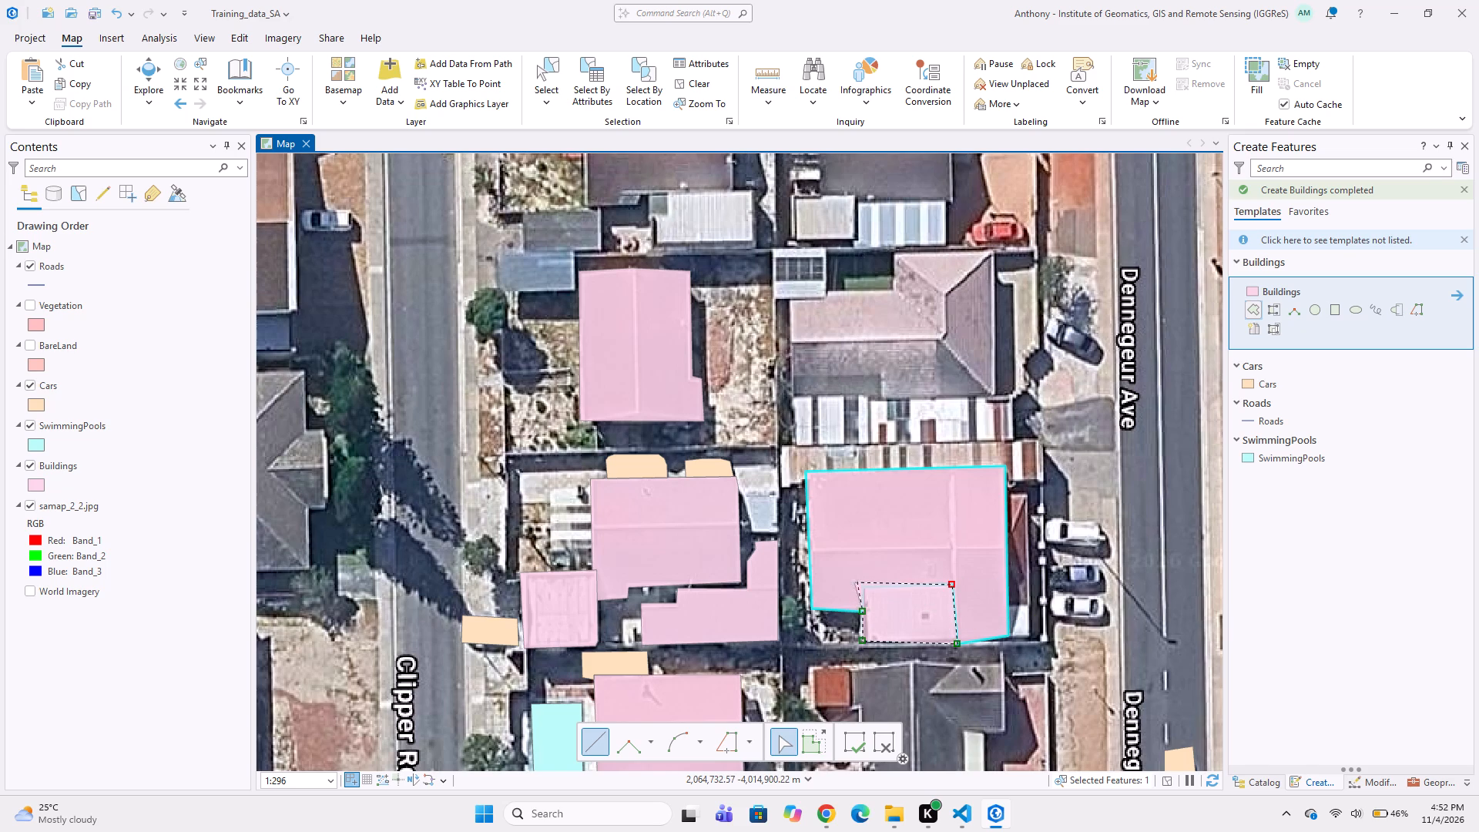
double_click(860, 582)
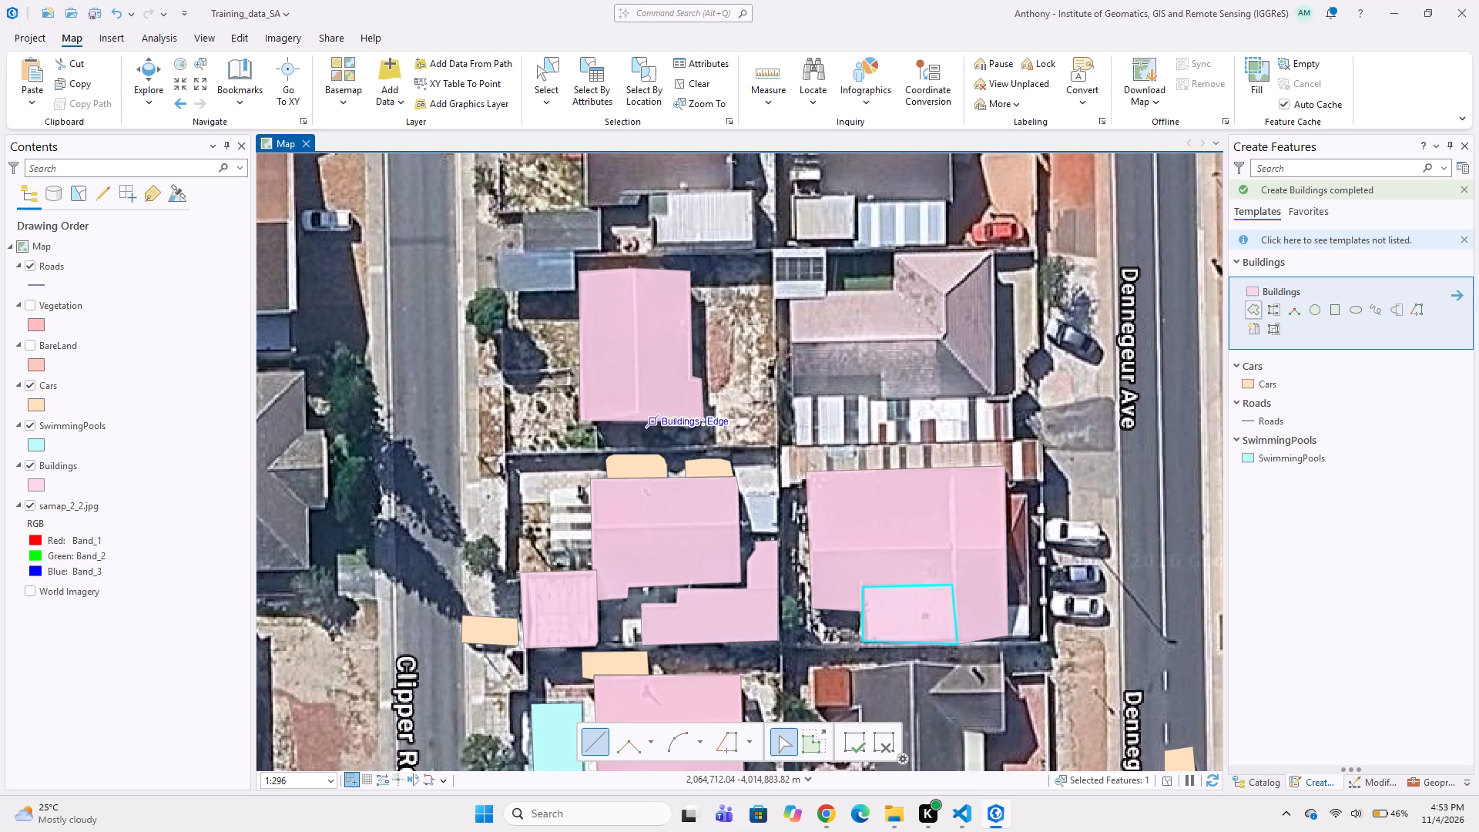
Digitize a Buildings polygon around the long rust-striped roof along the brown building's north edge, including its eastern end and southwest corner, snapping to that building's polygon.
scroll(806, 434, up, 1)
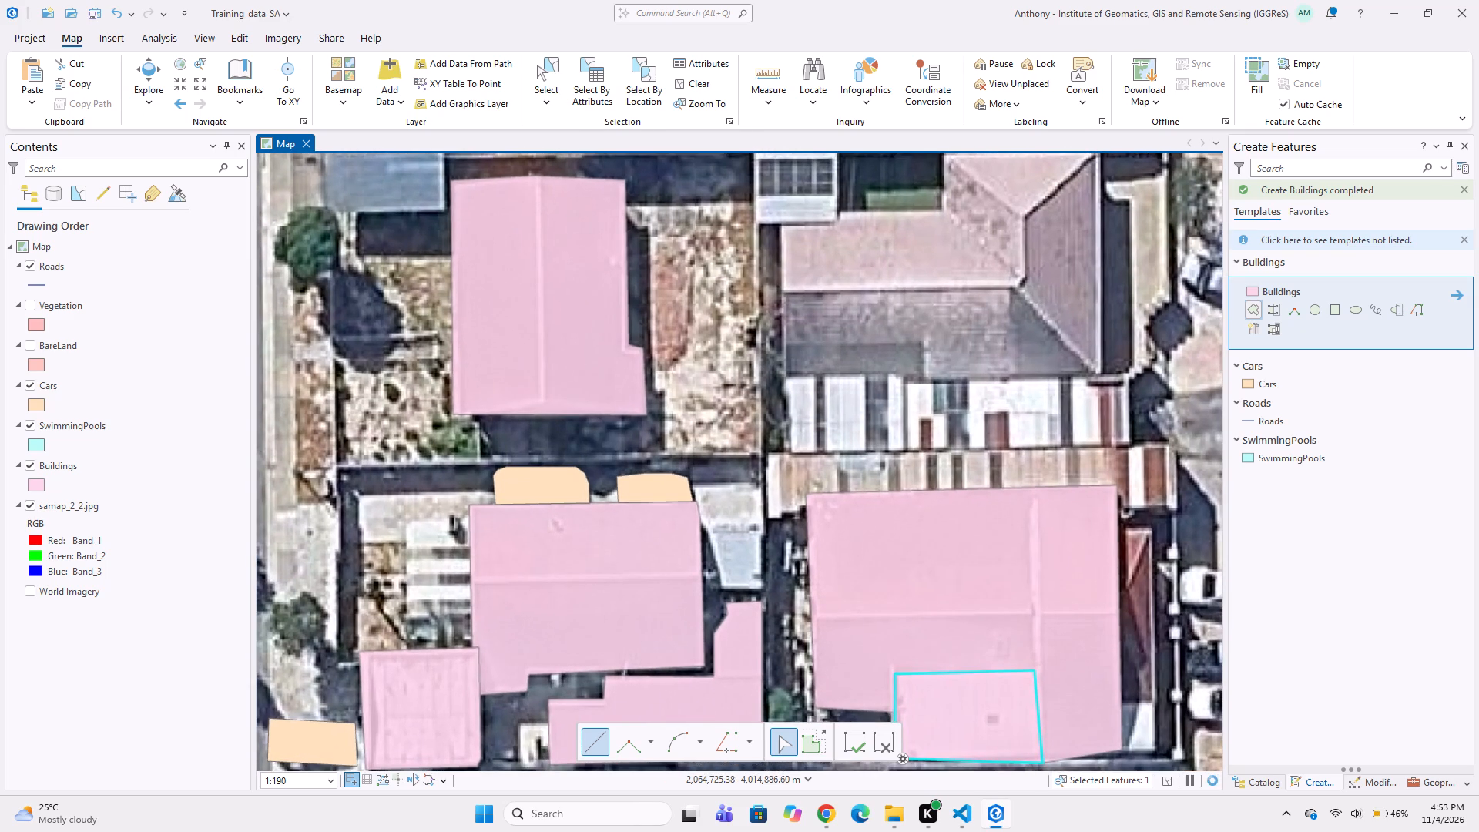
click(763, 450)
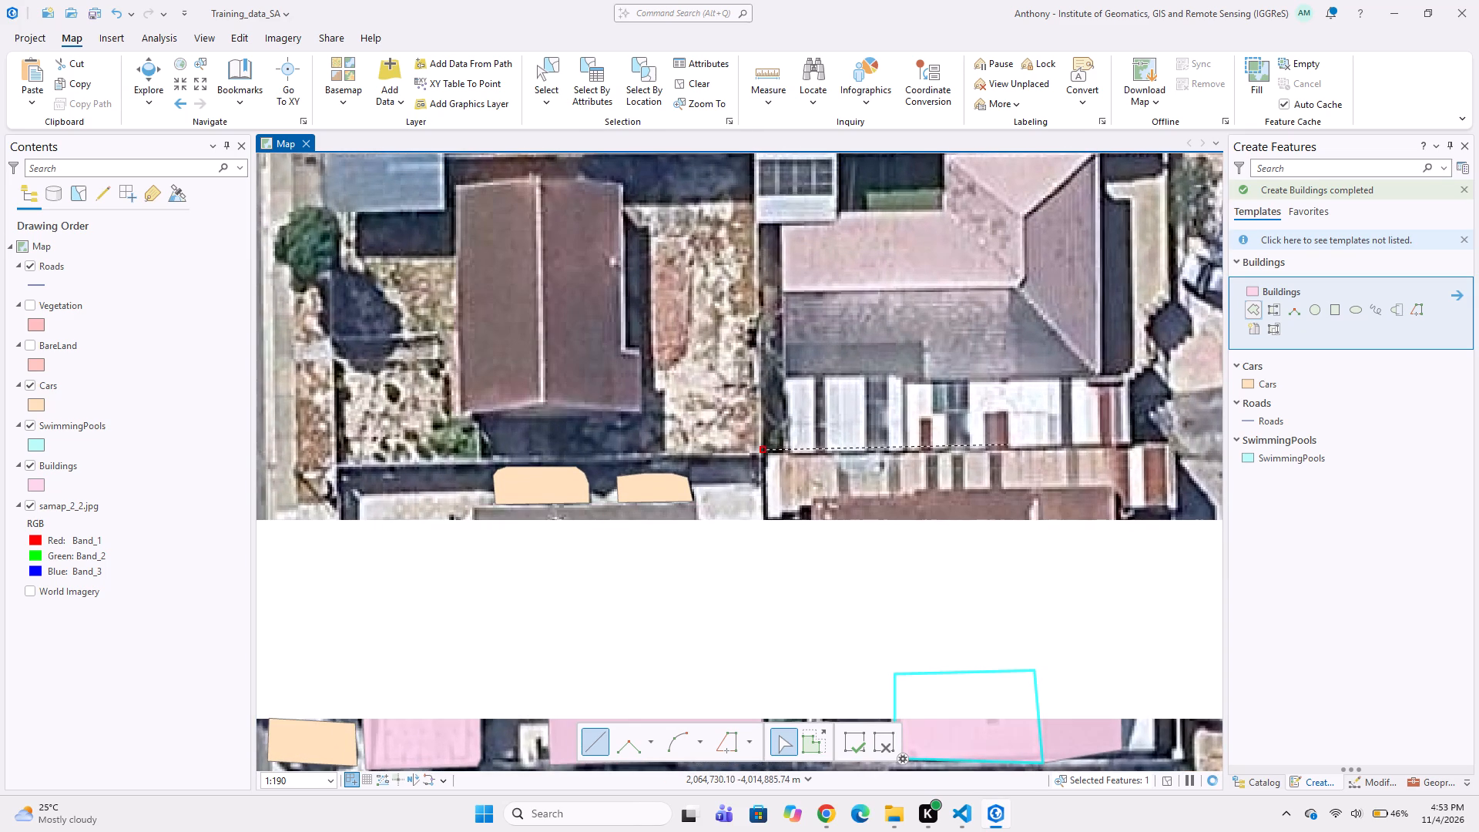
click(1129, 448)
click(1140, 442)
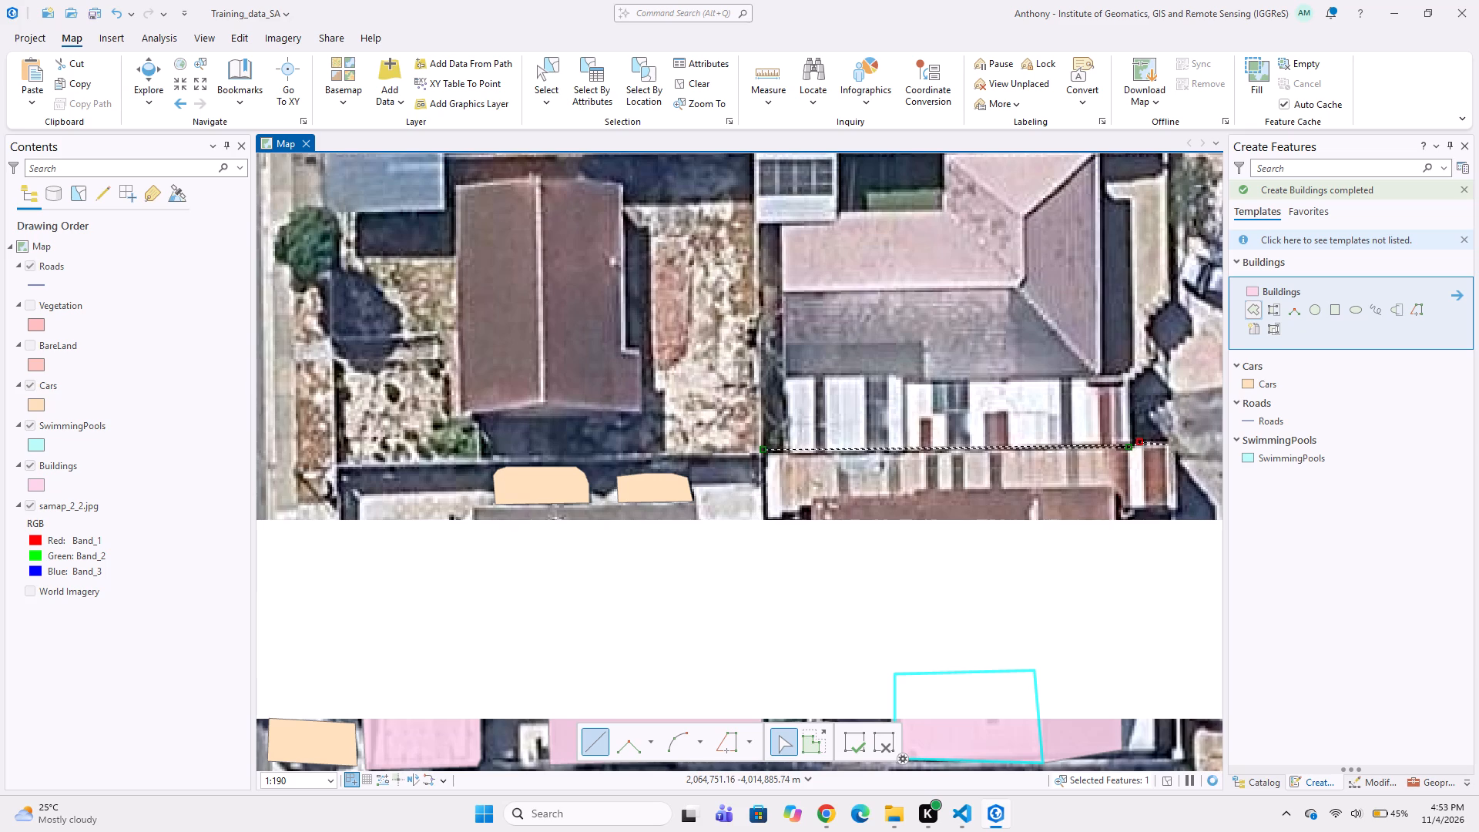
click(1178, 442)
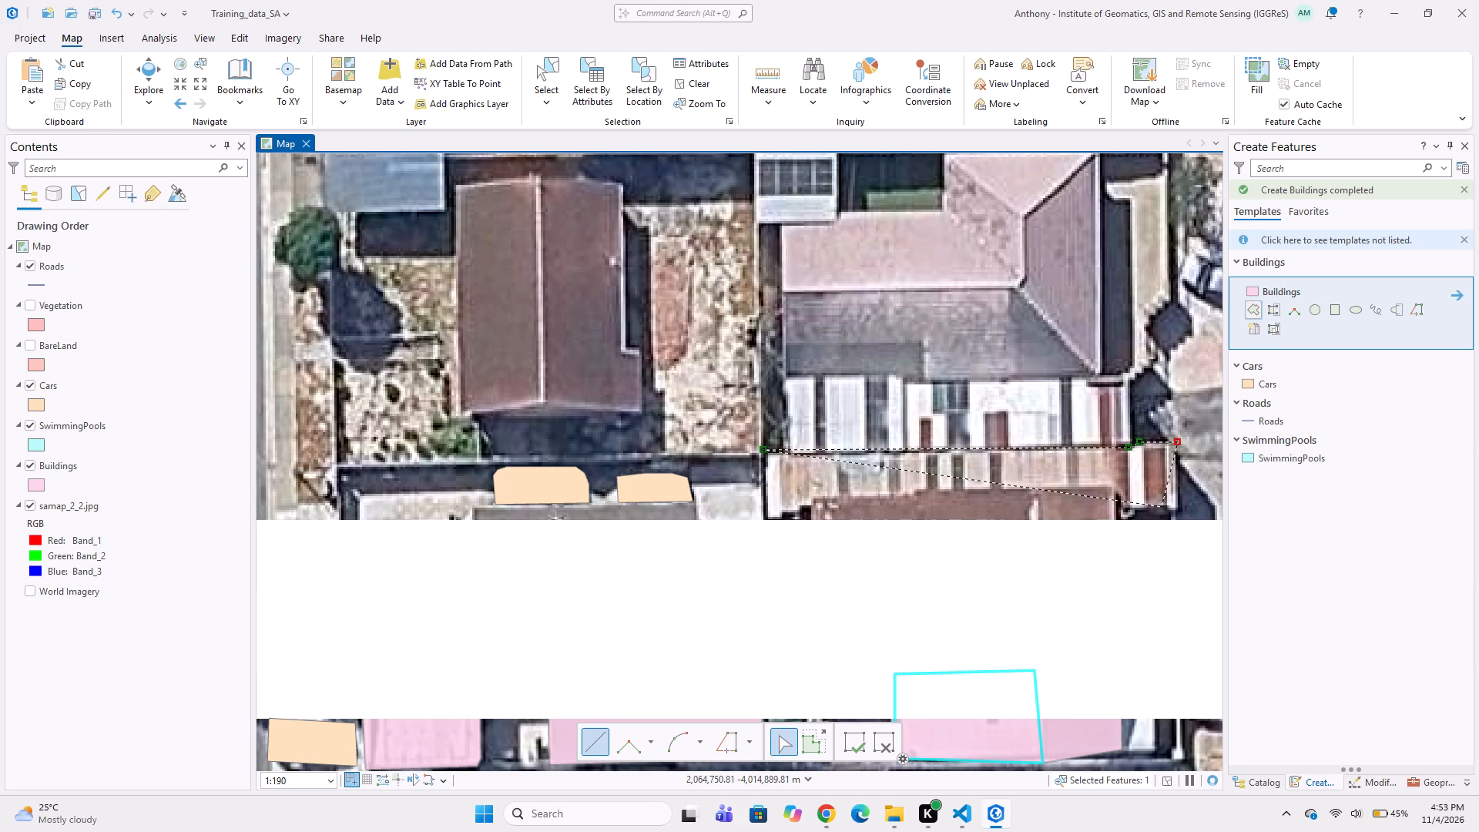
middle_drag(1162, 507, 1149, 426)
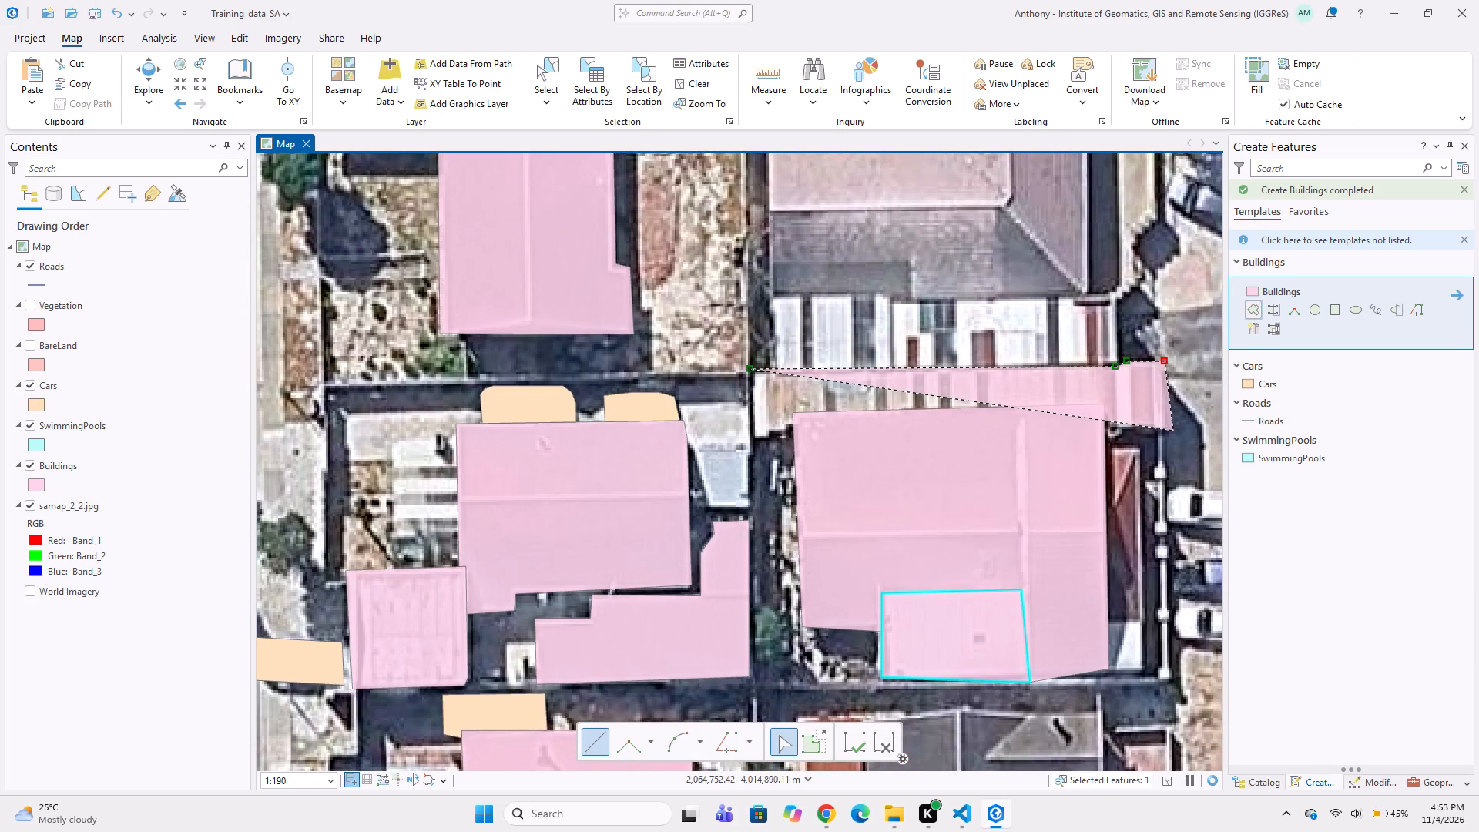
click(1173, 431)
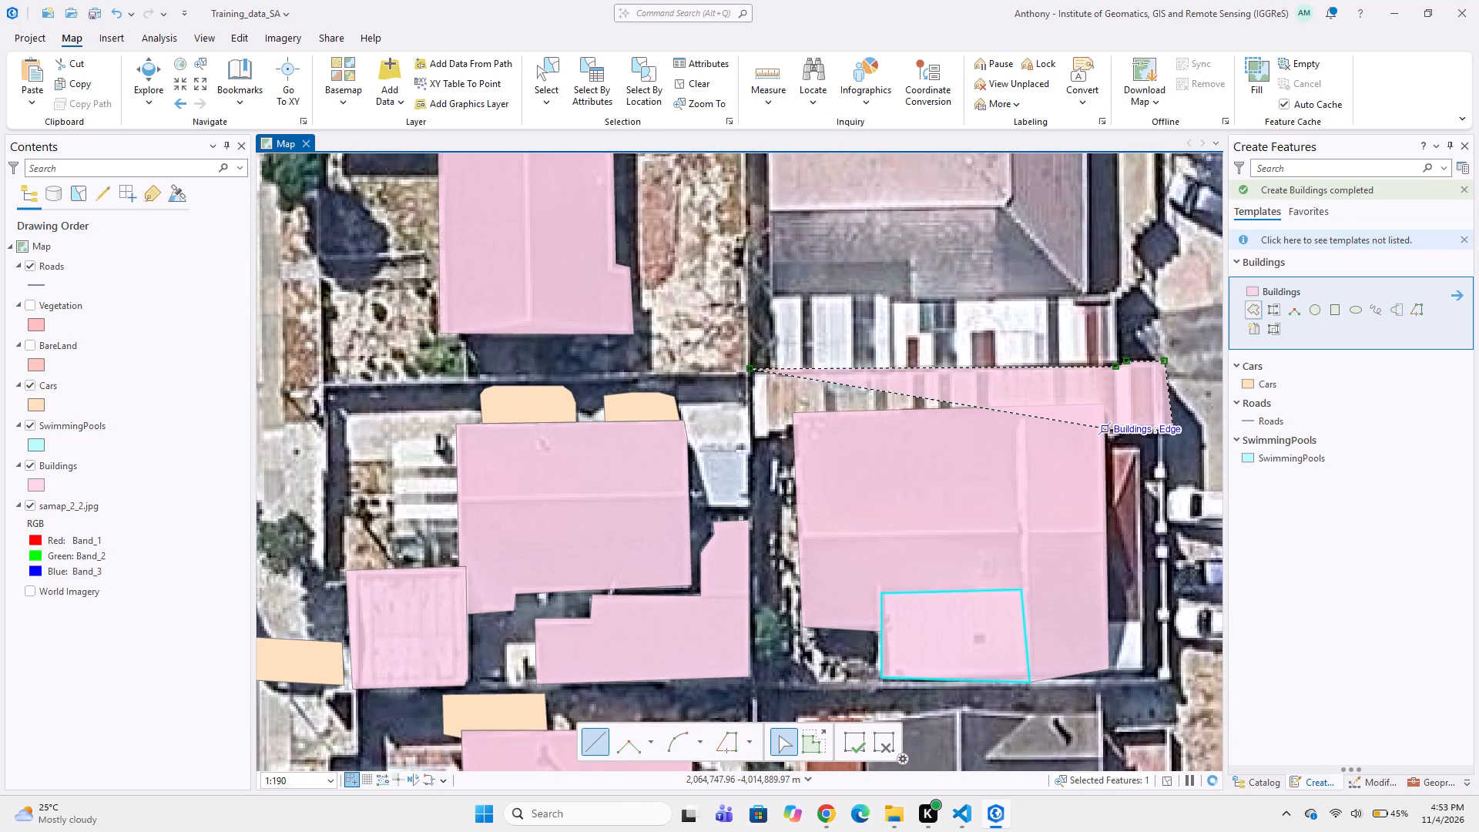
click(1111, 428)
click(1111, 404)
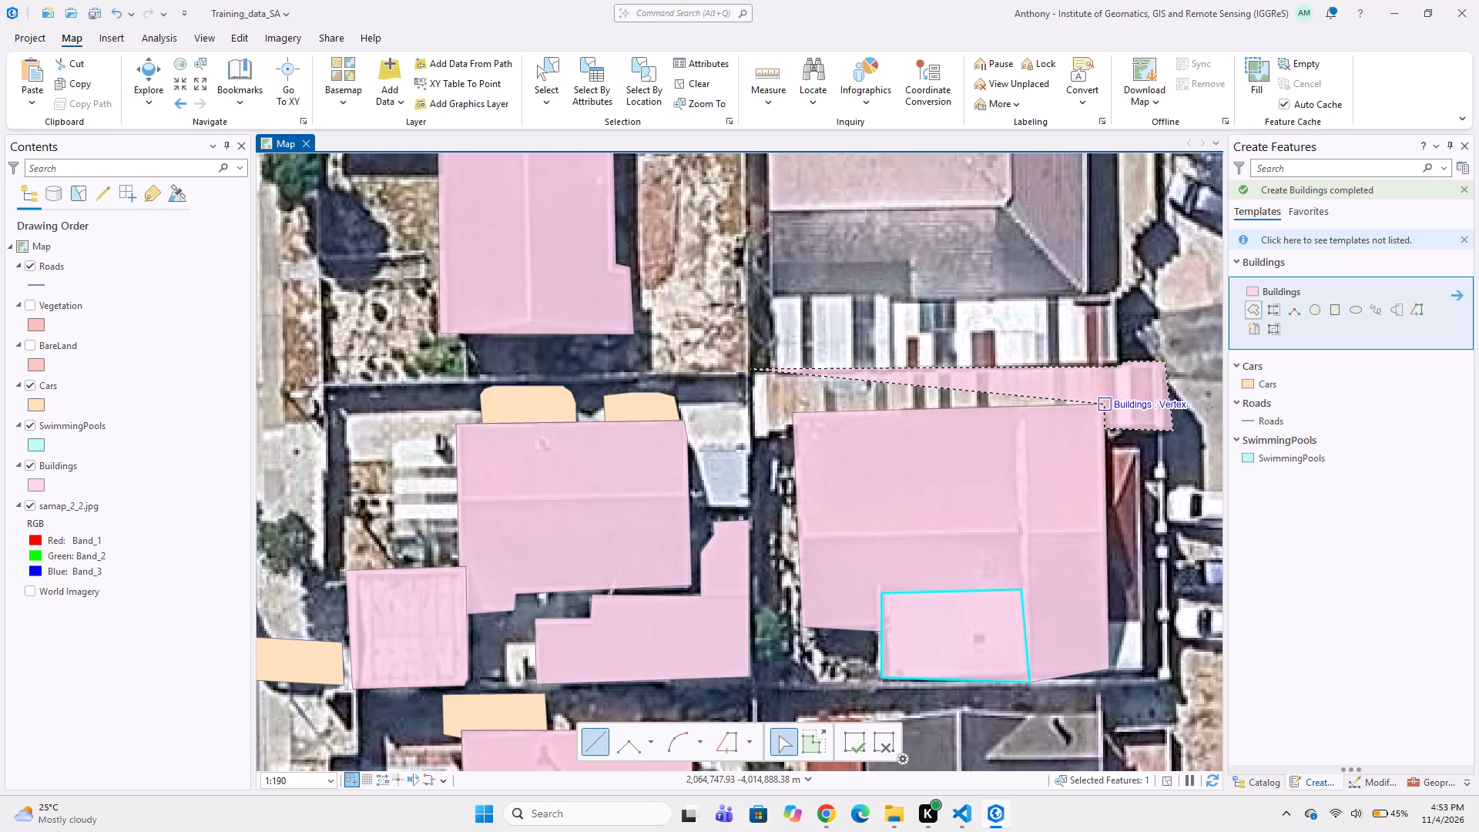
click(798, 415)
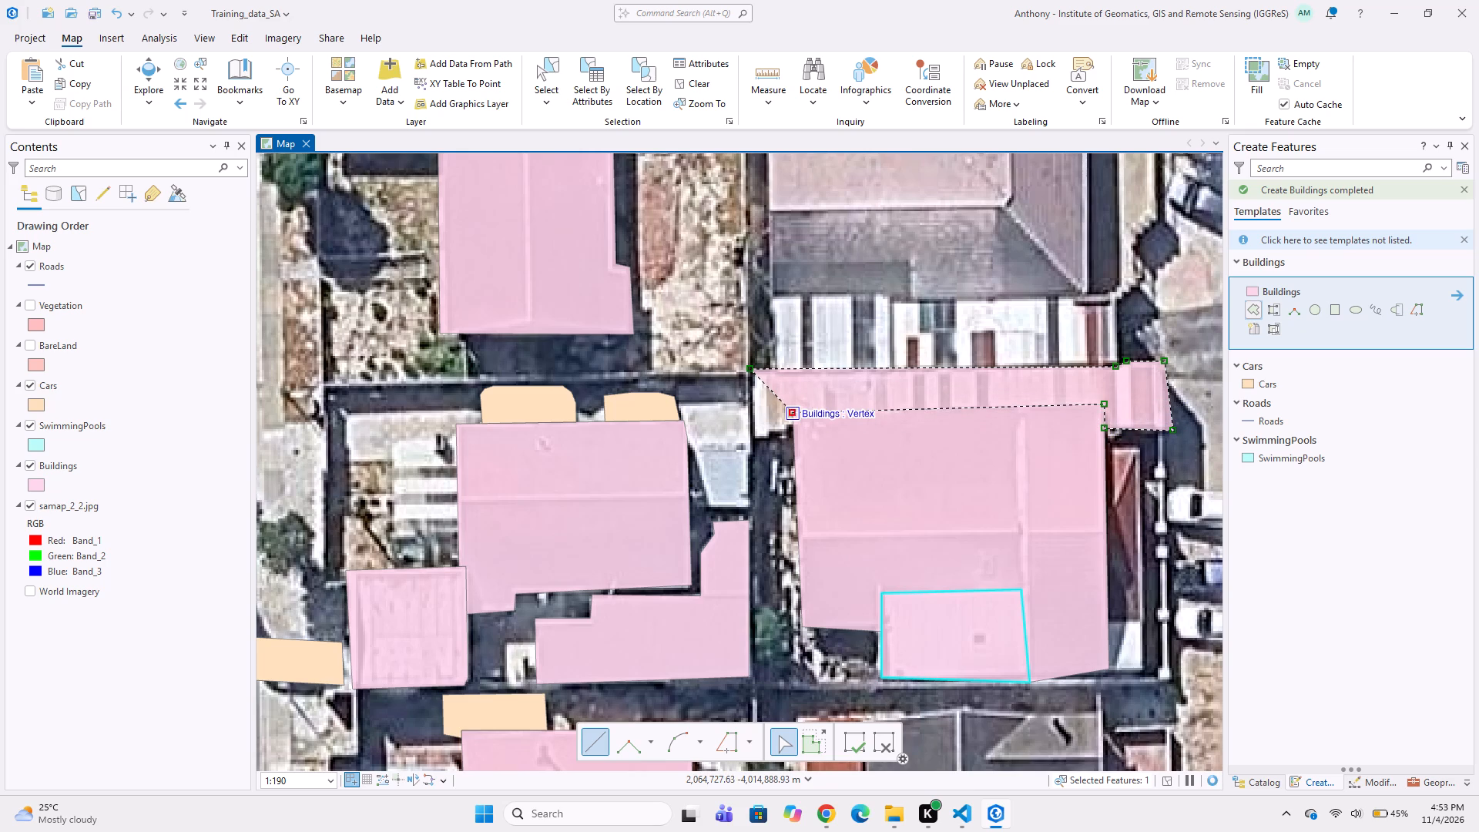
click(798, 426)
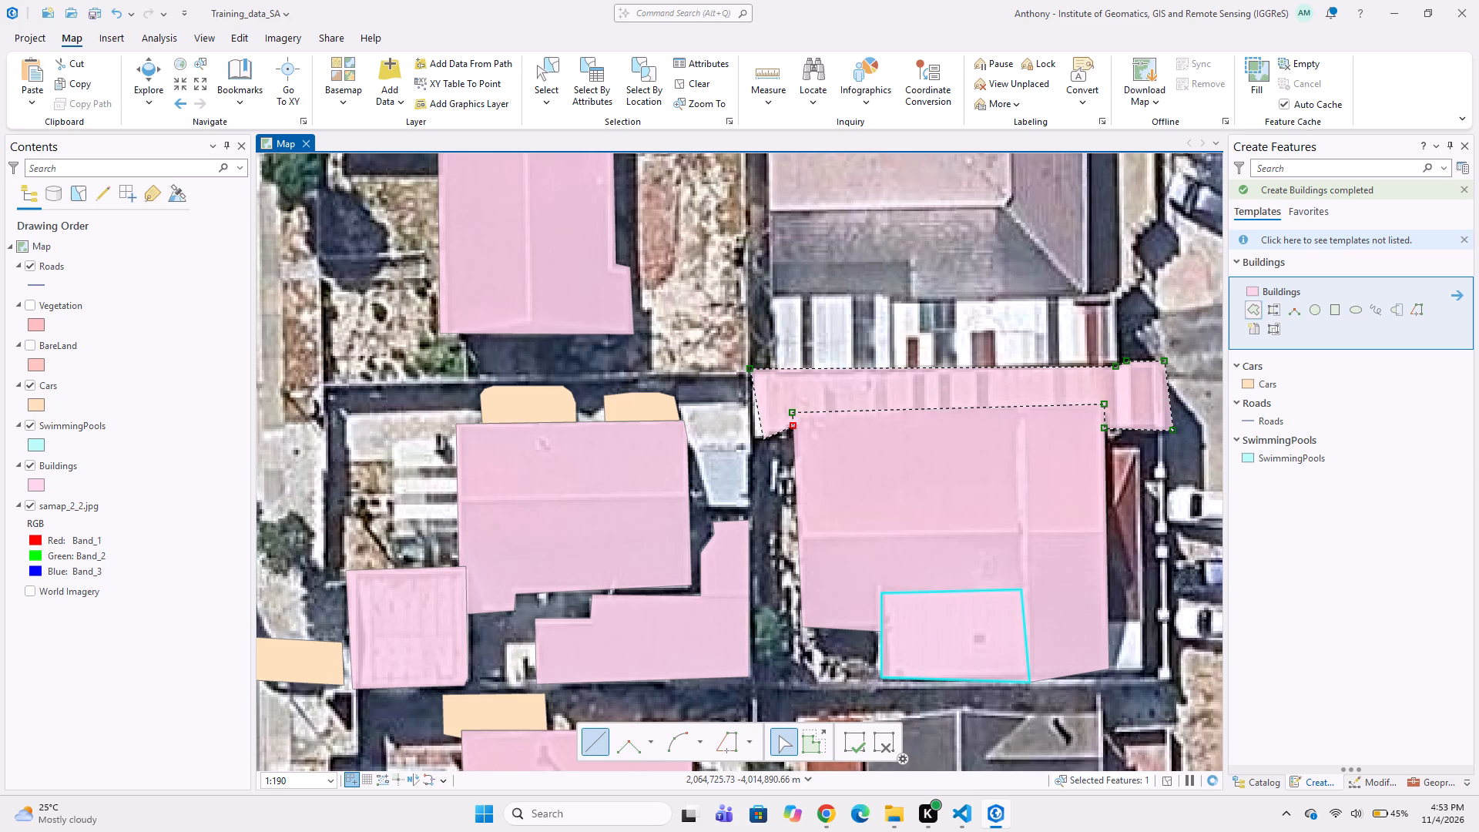
double_click(755, 439)
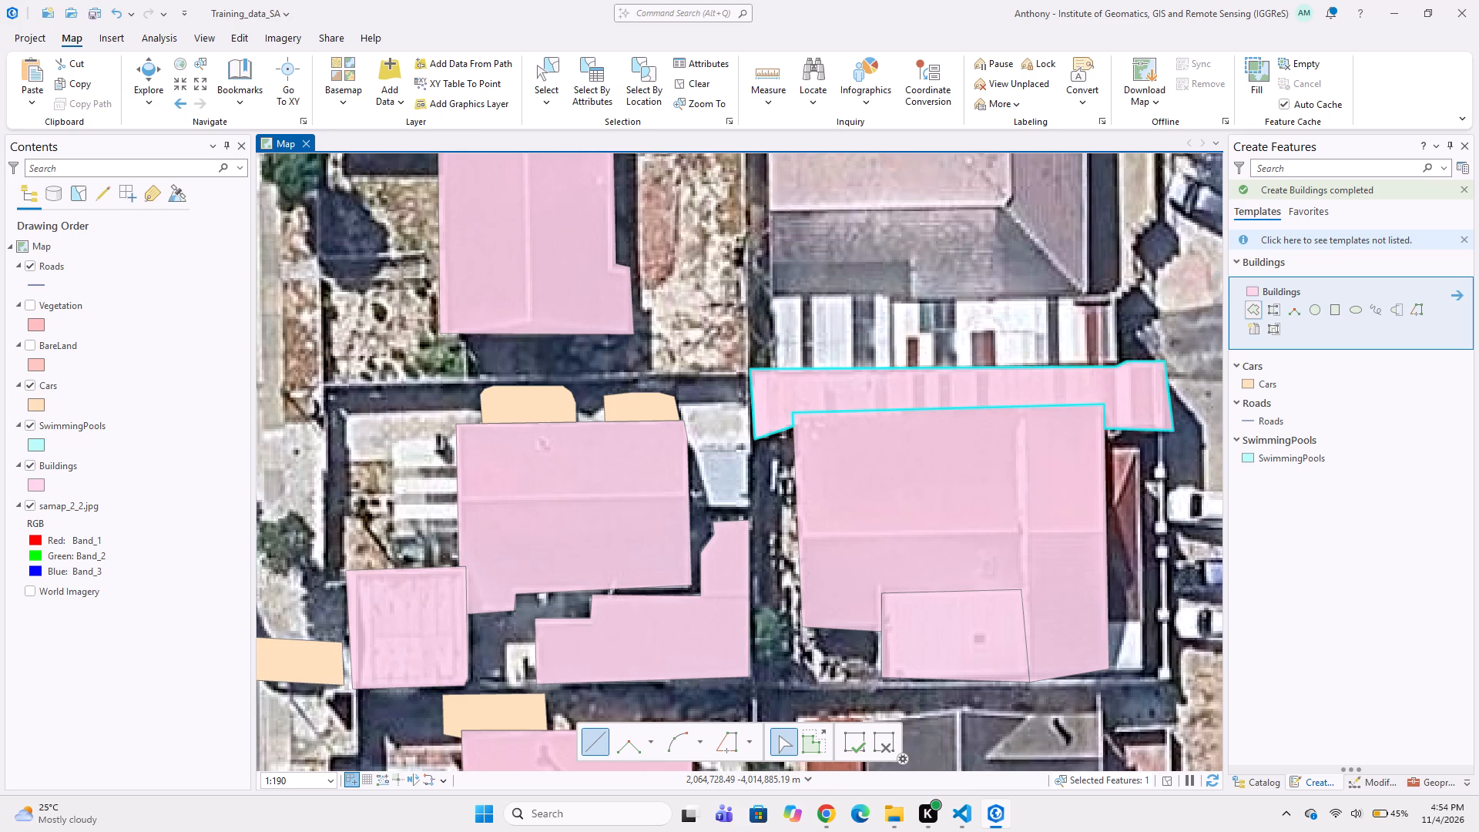
Digitize a Buildings polygon around the white-and-rust striped roof directly north of the long rust-striped roof, snapping to its polygon, and discard any stray sketch.
click(776, 369)
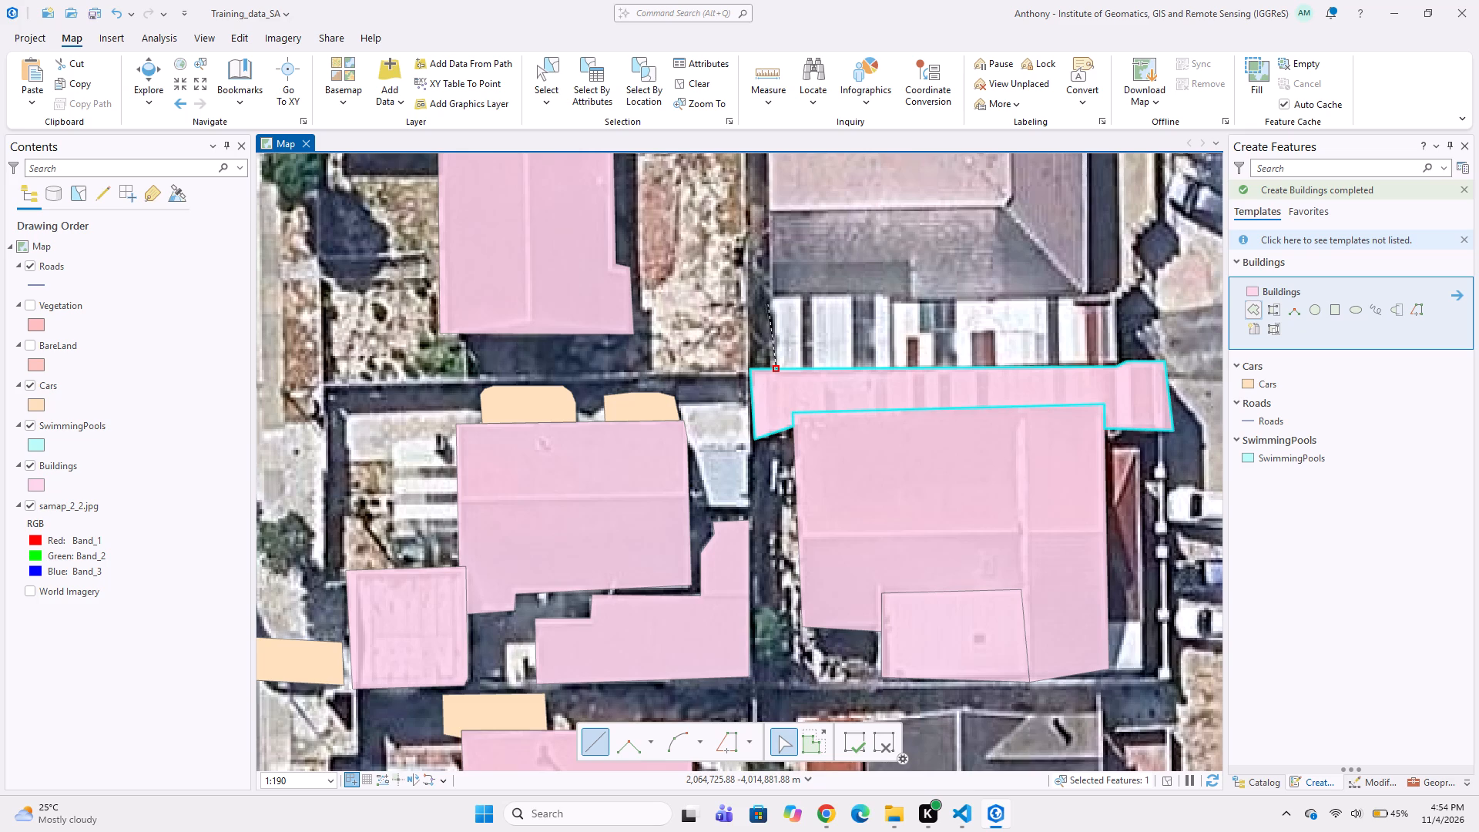
click(768, 297)
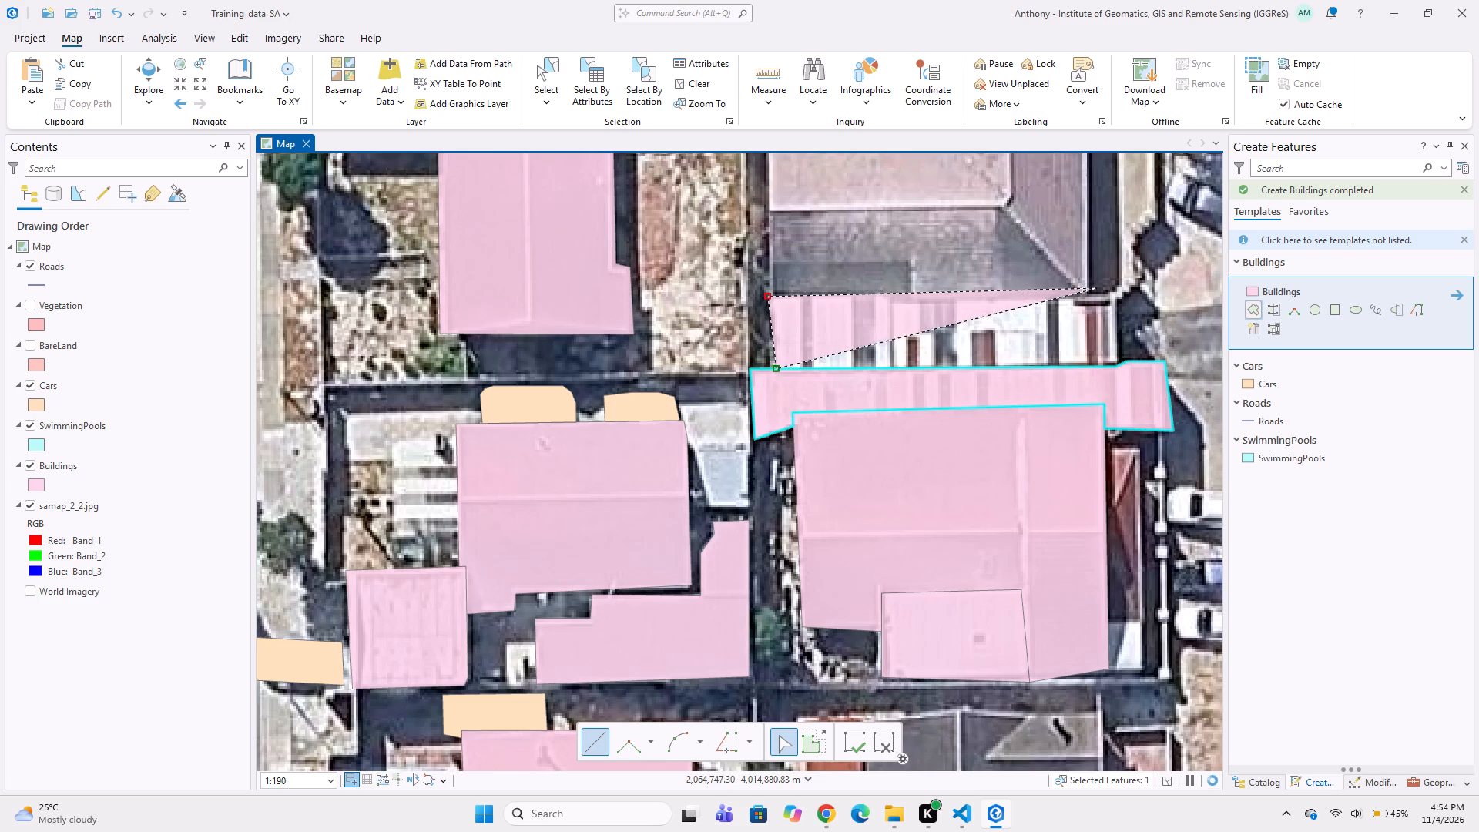
click(1113, 290)
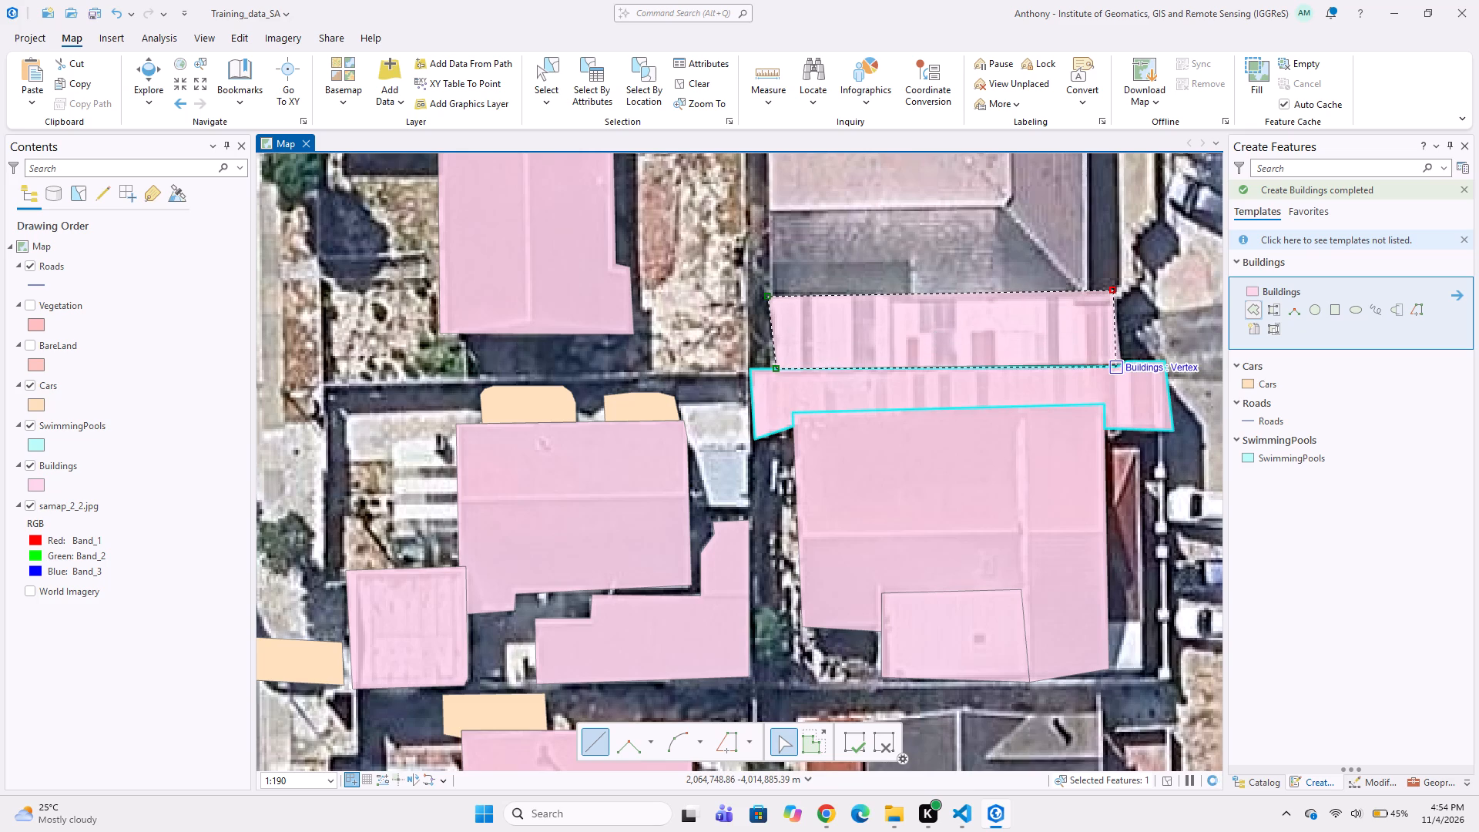
triple_click(1122, 366)
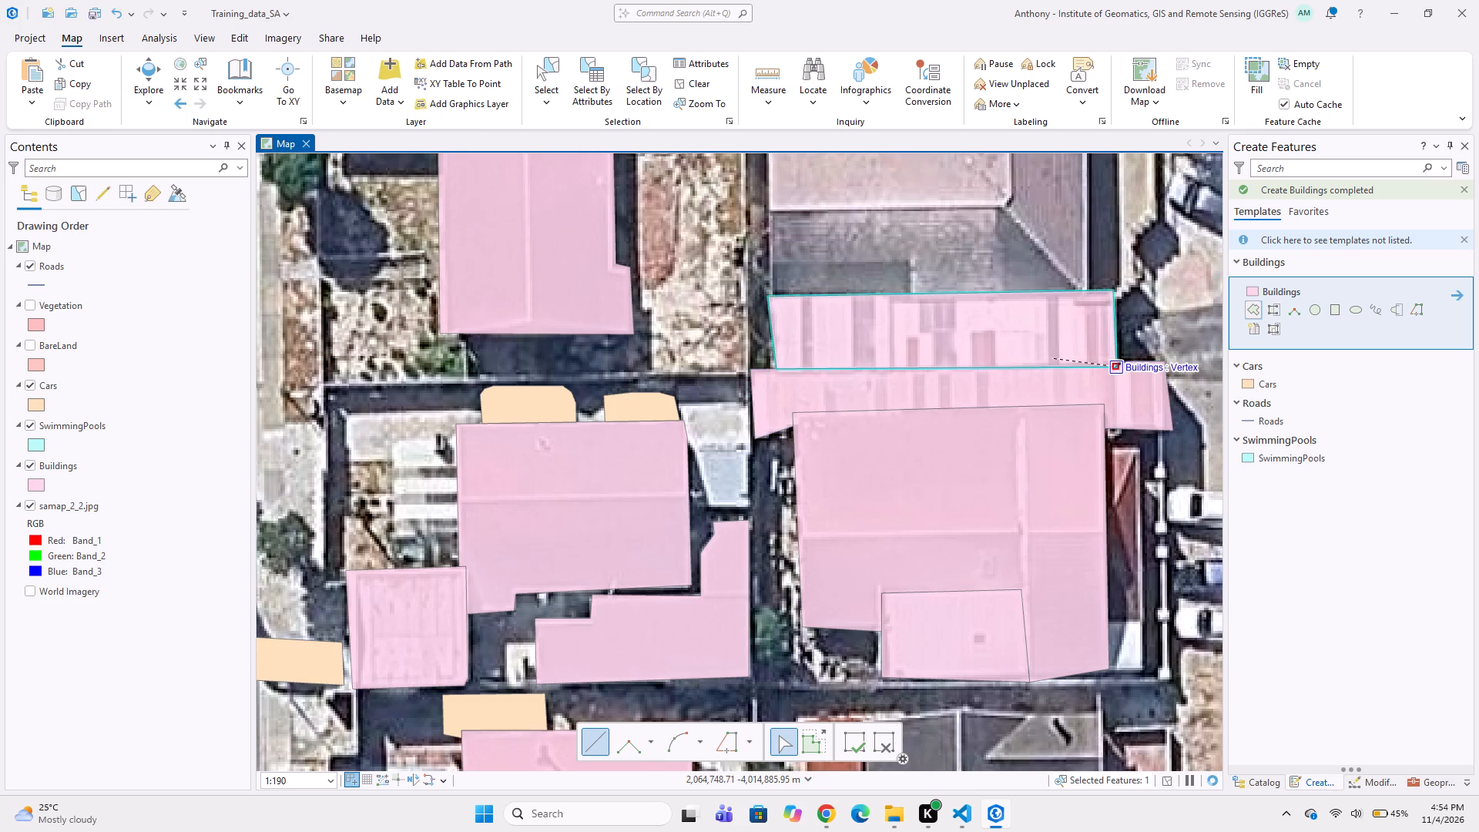
scroll(866, 353, down, 2)
middle_drag(850, 347, 841, 461)
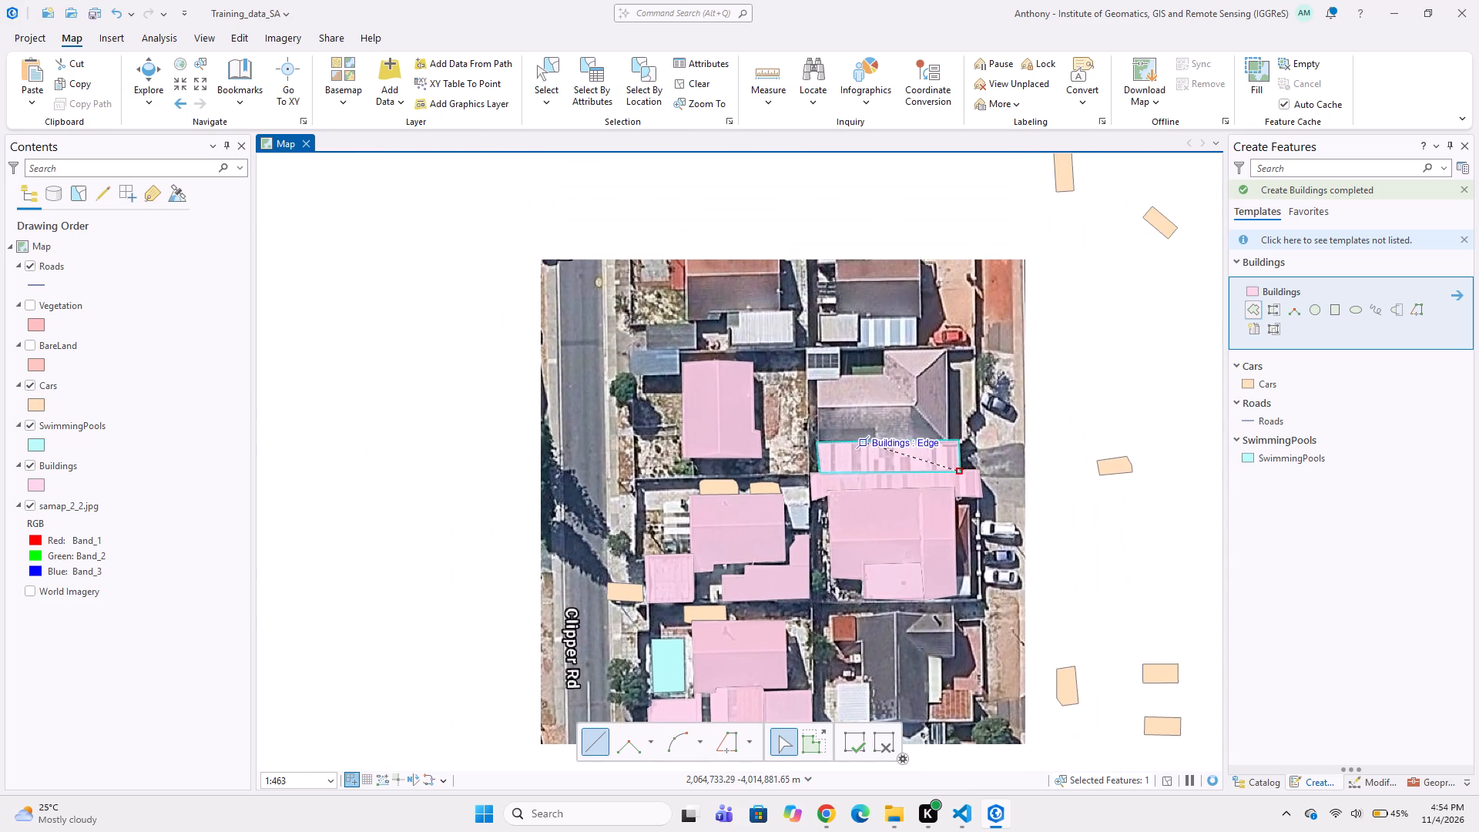
key(Escape)
Digitize a Buildings polygon around the L-shaped hipped roof north of the white-and-rust striped roof, stepping around the solar-panel roof and snapping to the striped roof's polygon.
middle_drag(941, 350, 914, 431)
scroll(850, 468, up, 2)
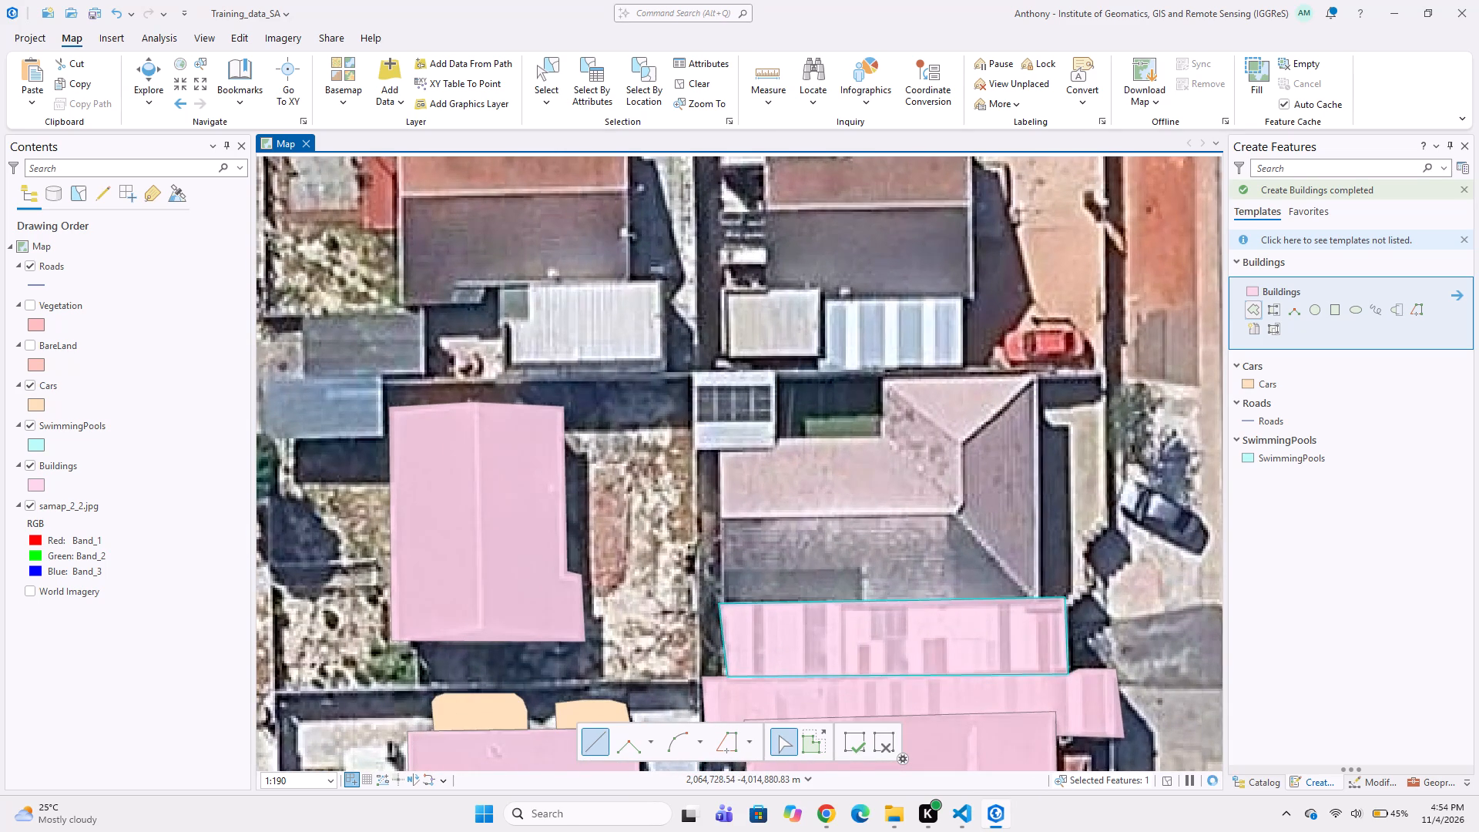
click(726, 603)
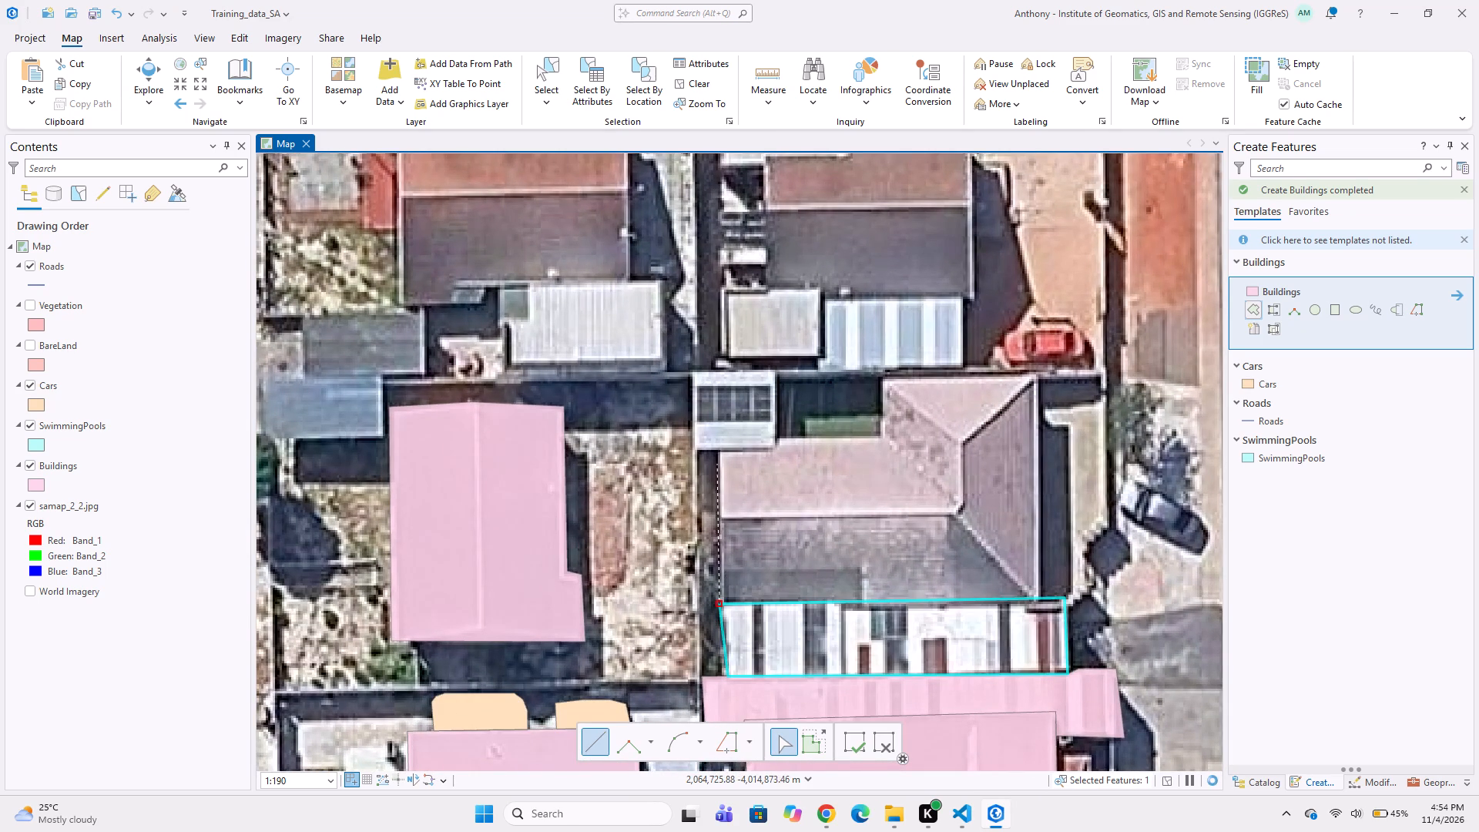
click(717, 452)
click(776, 450)
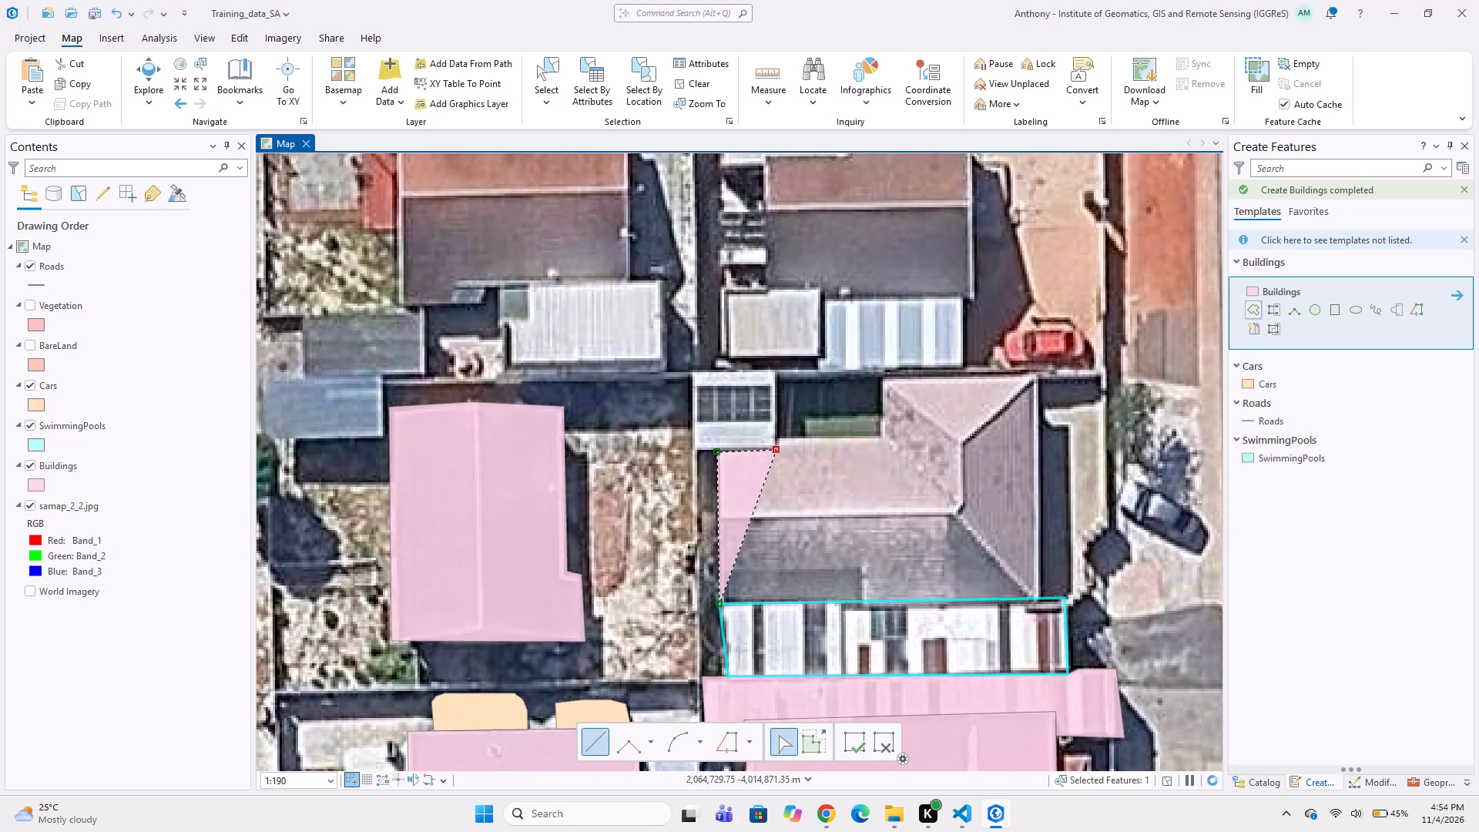
click(776, 439)
click(884, 434)
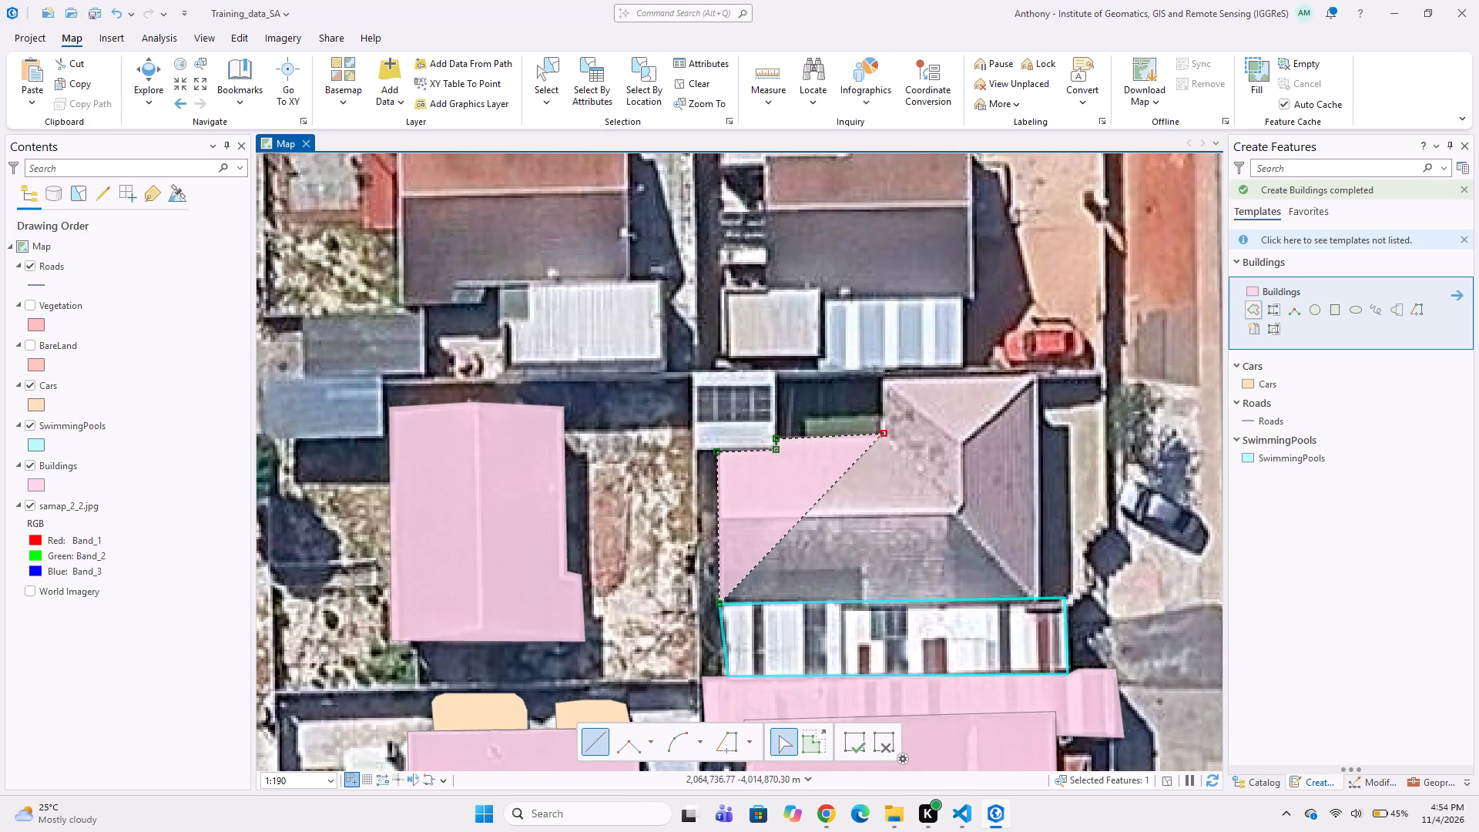
click(882, 380)
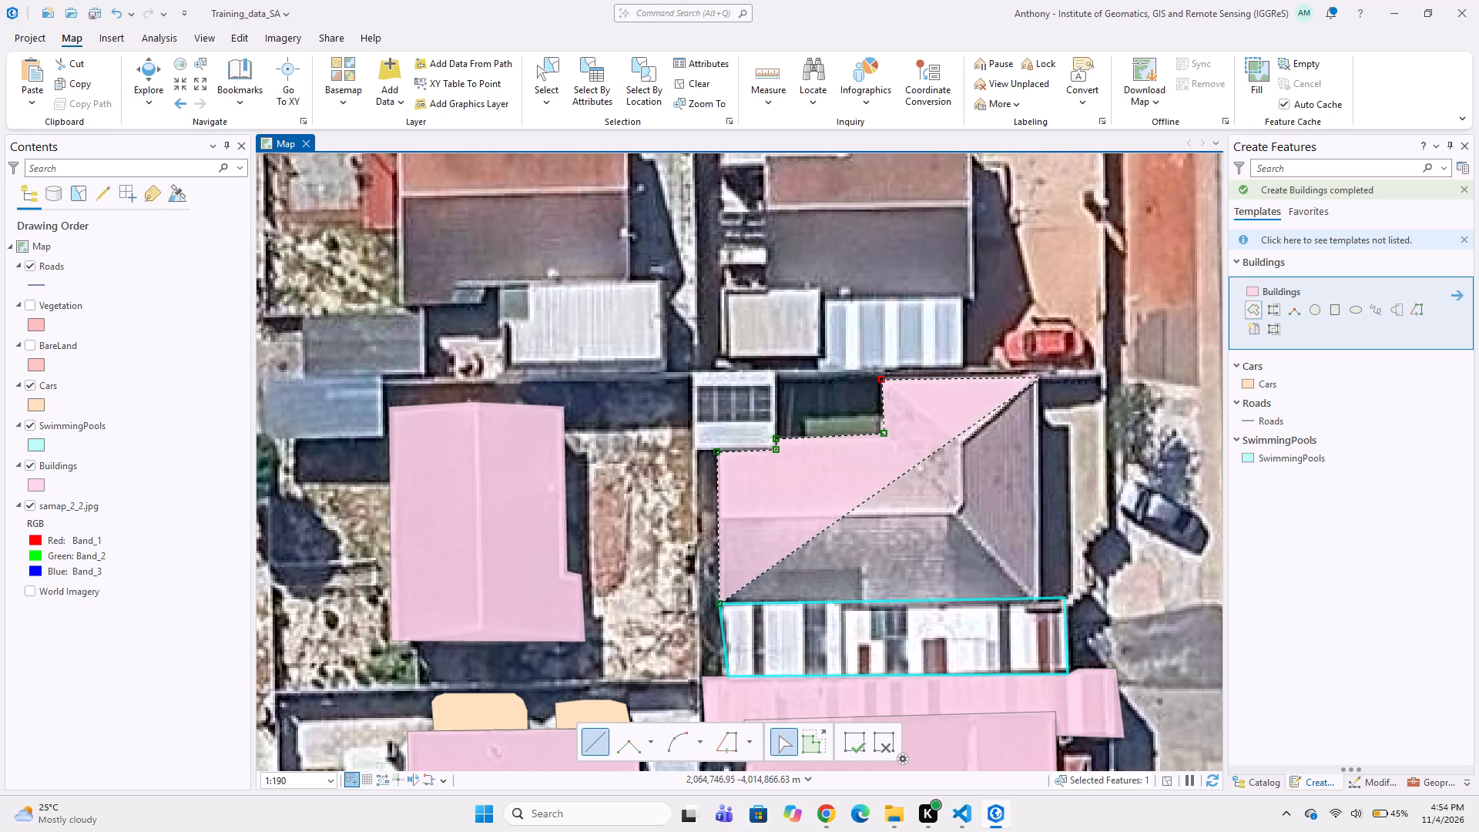
click(1038, 372)
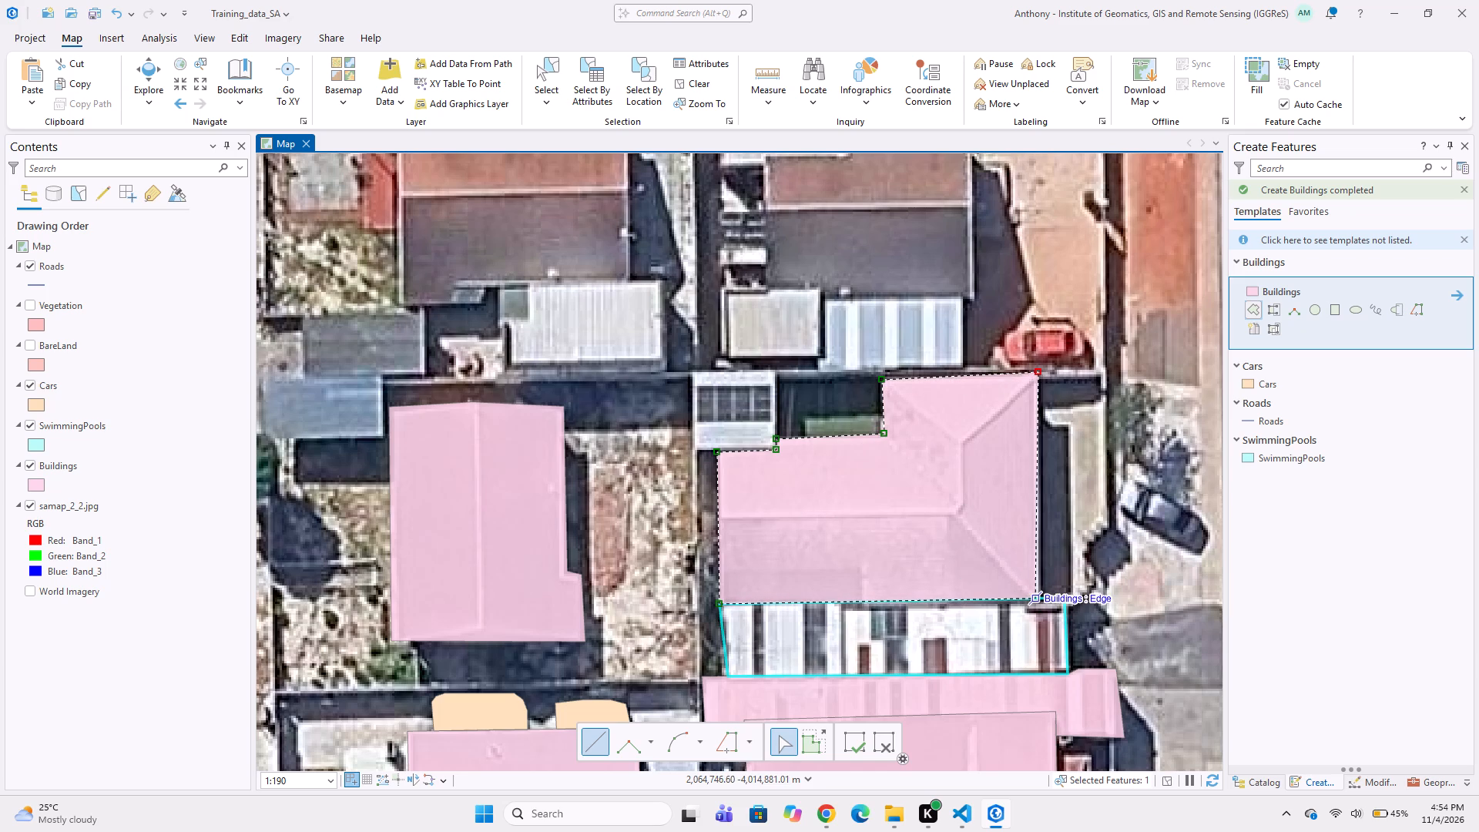
double_click(1035, 598)
scroll(715, 512, down, 2)
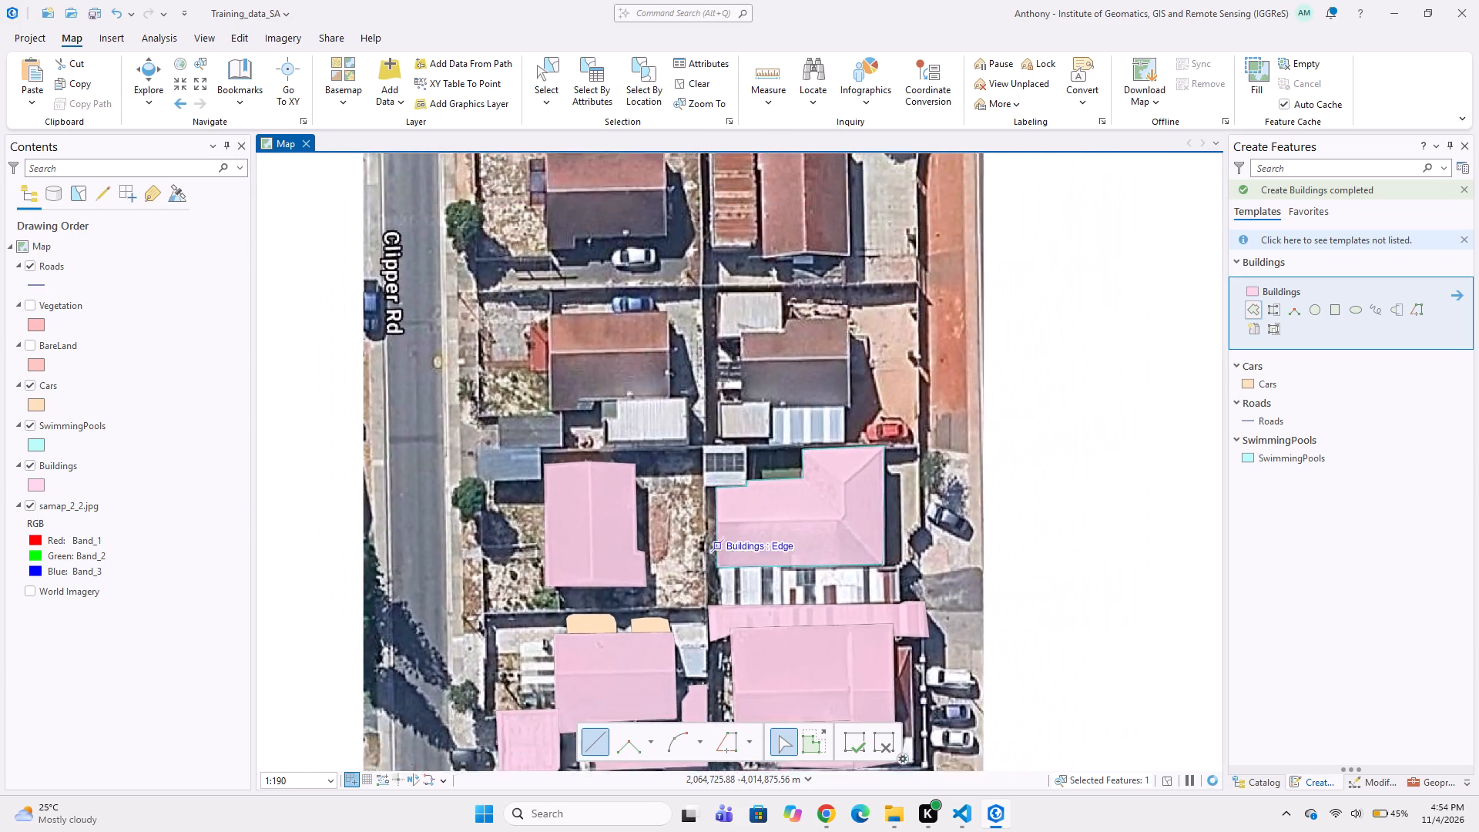
Digitize a Buildings polygon around the narrow red-and-white roof strip along the large brown building's east edge, snapping to that building's polygon.
scroll(850, 534, up, 1)
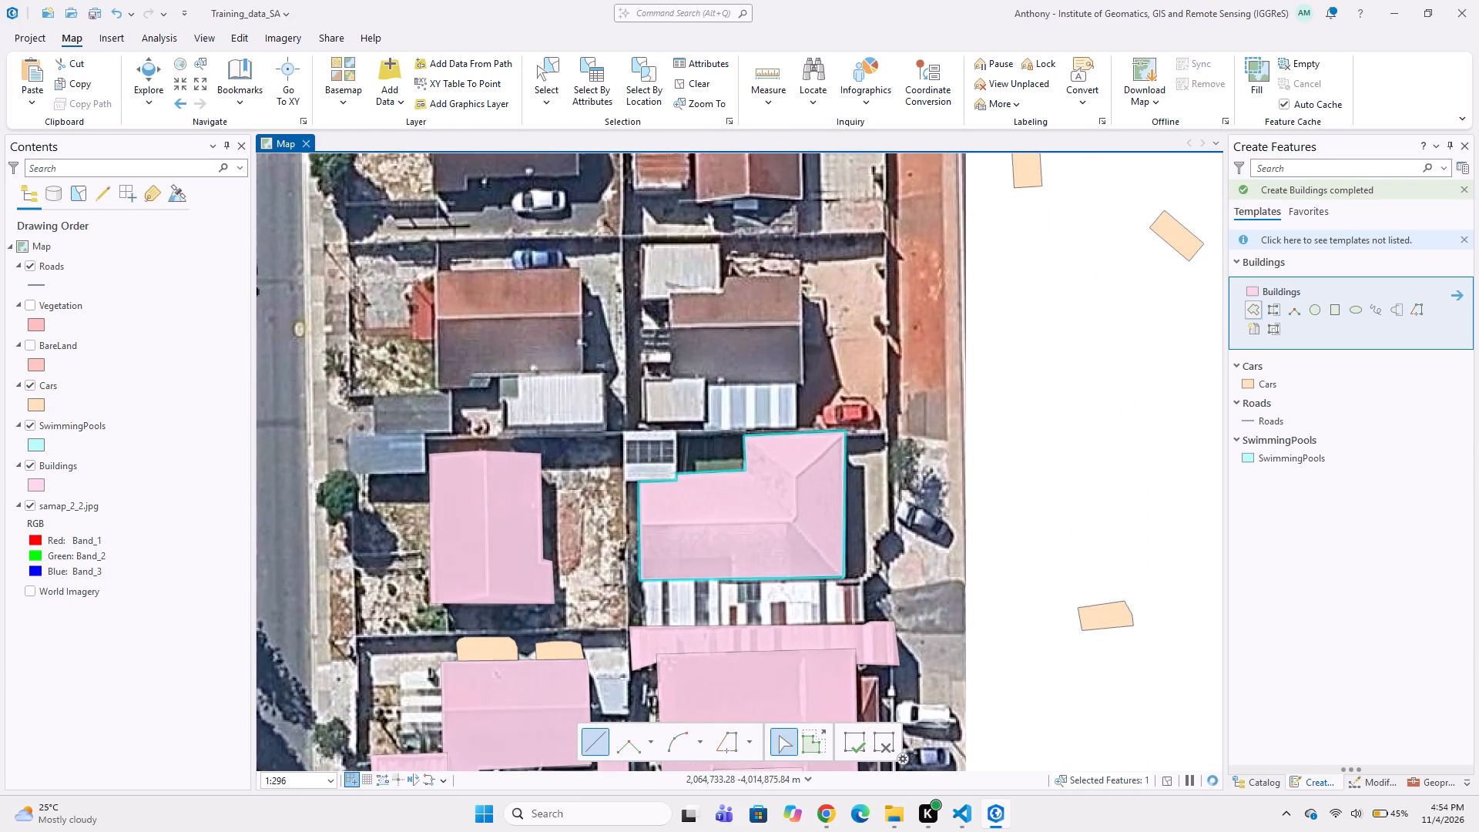
middle_drag(620, 515, 625, 453)
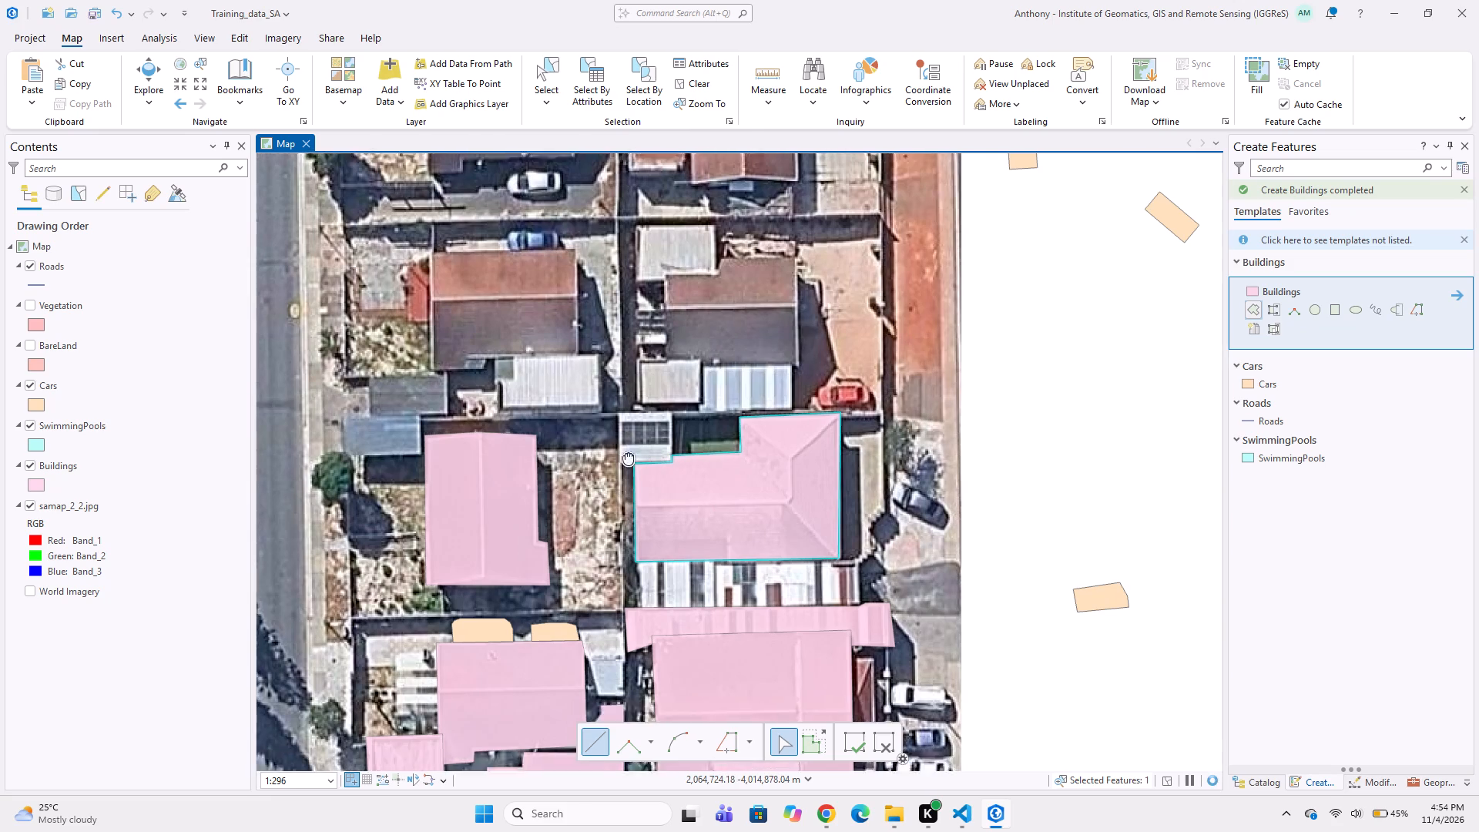
middle_drag(625, 453, 633, 426)
scroll(677, 485, up, 1)
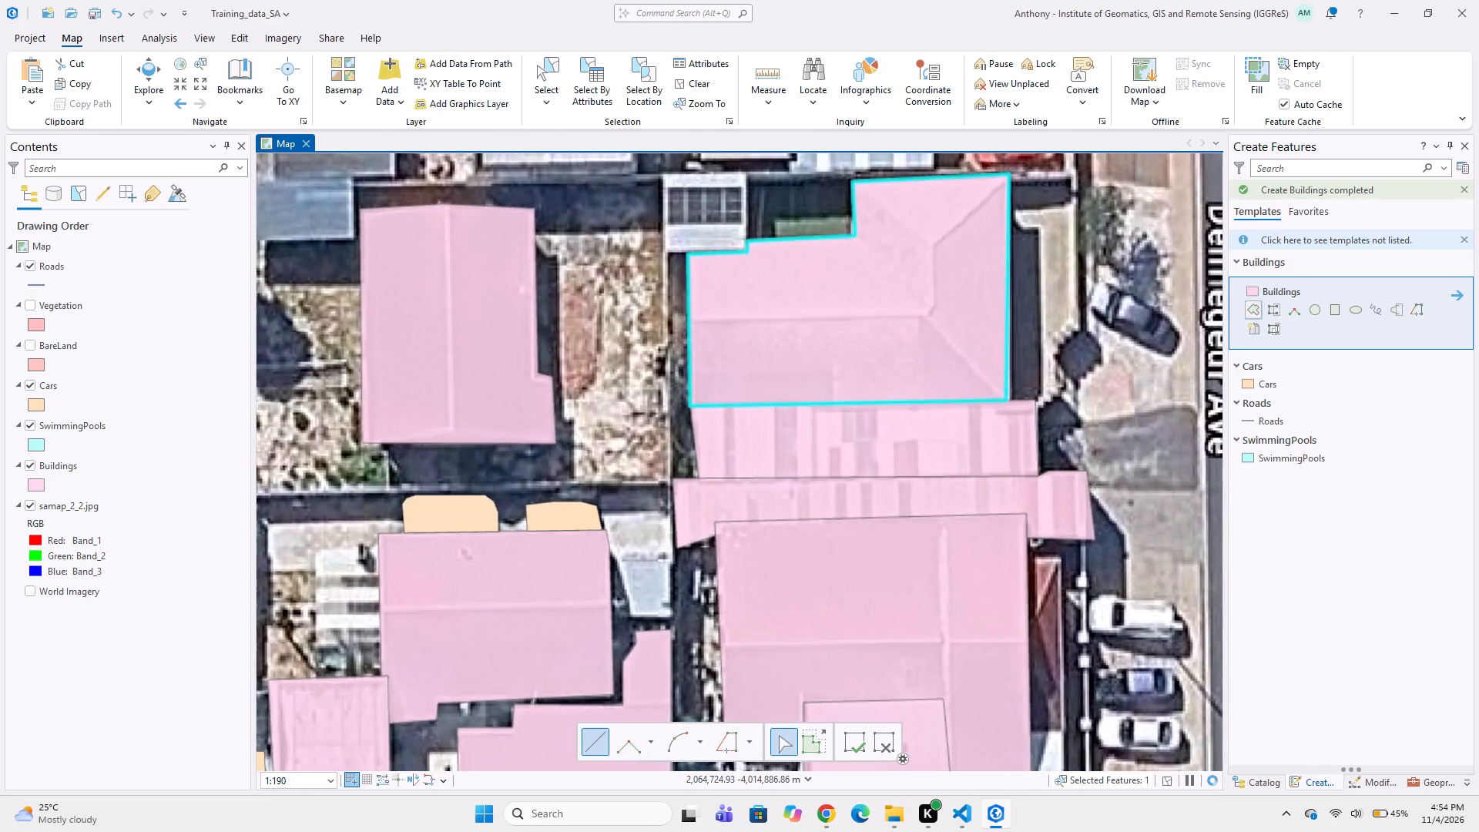
scroll(757, 518, down, 2)
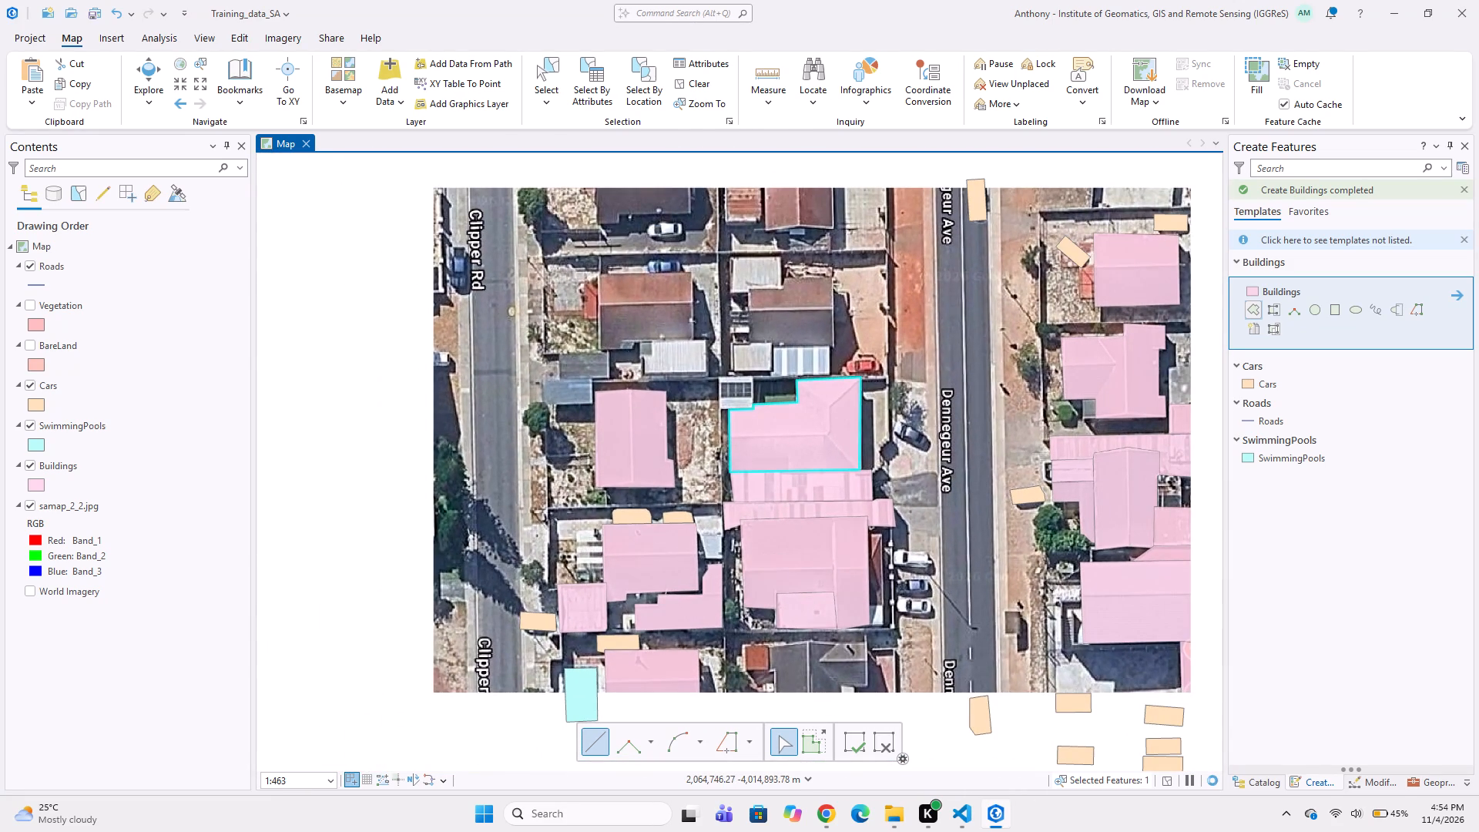
scroll(879, 550, up, 2)
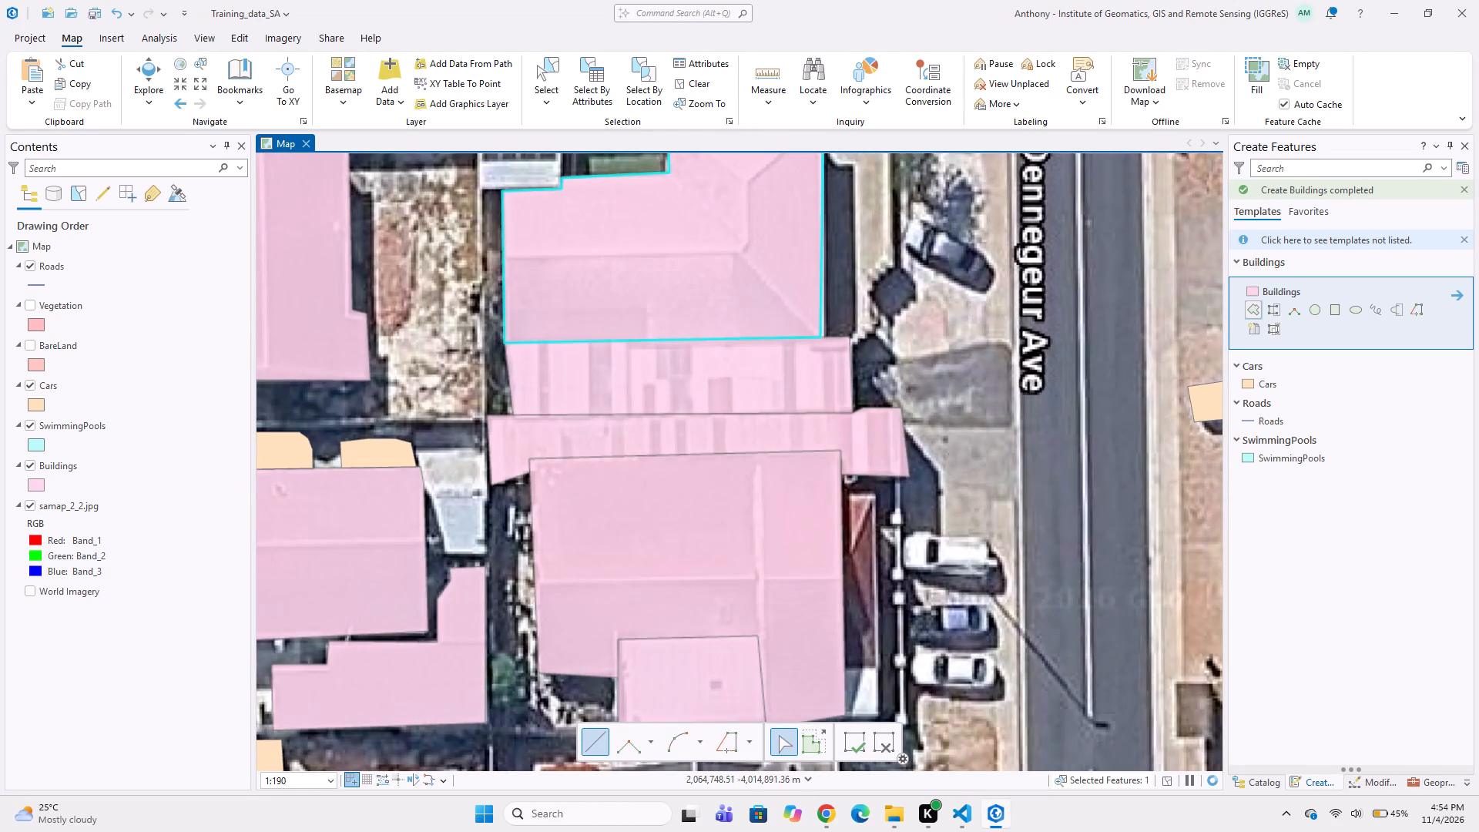
click(841, 493)
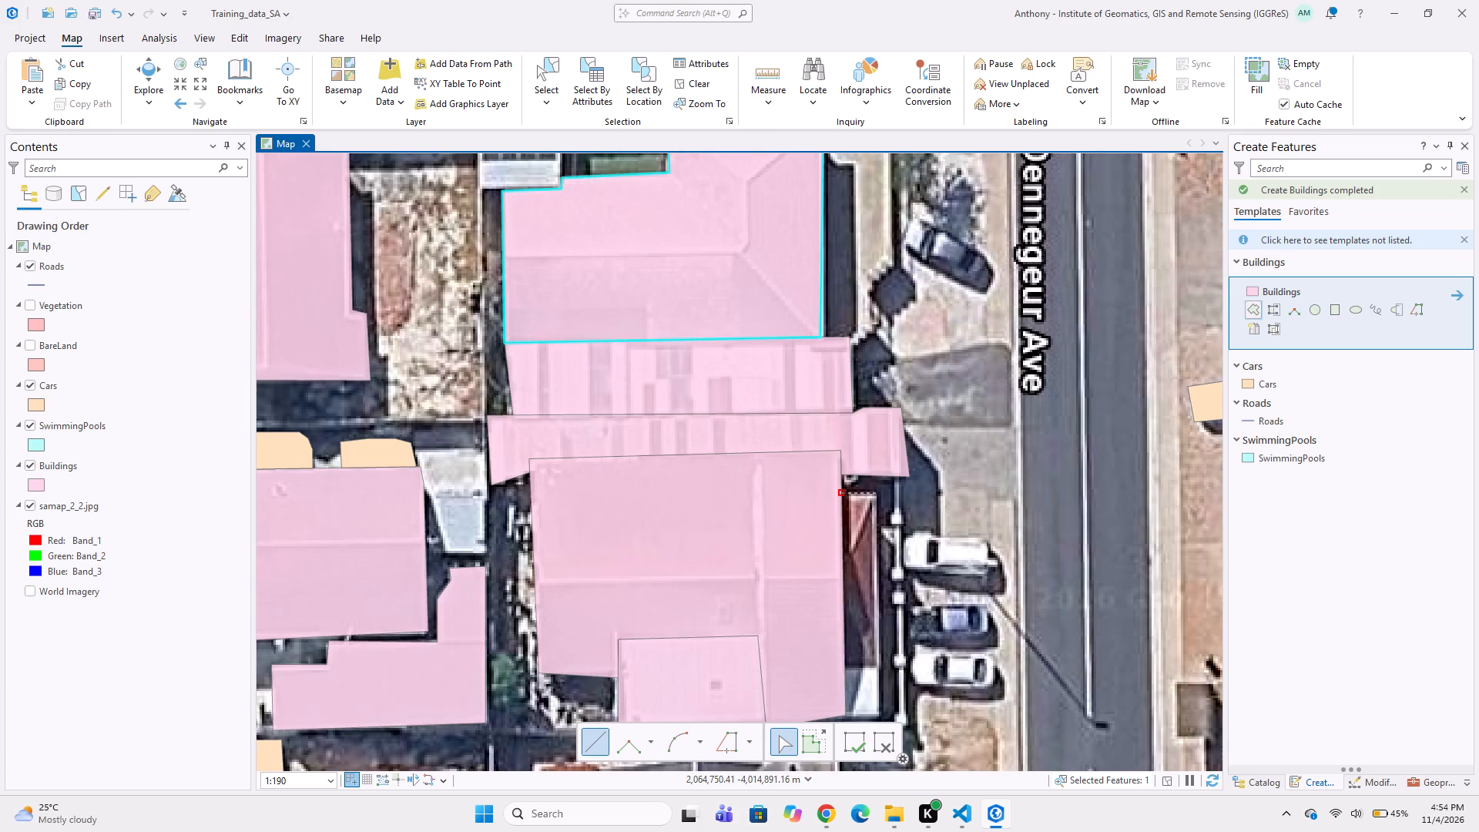
click(877, 493)
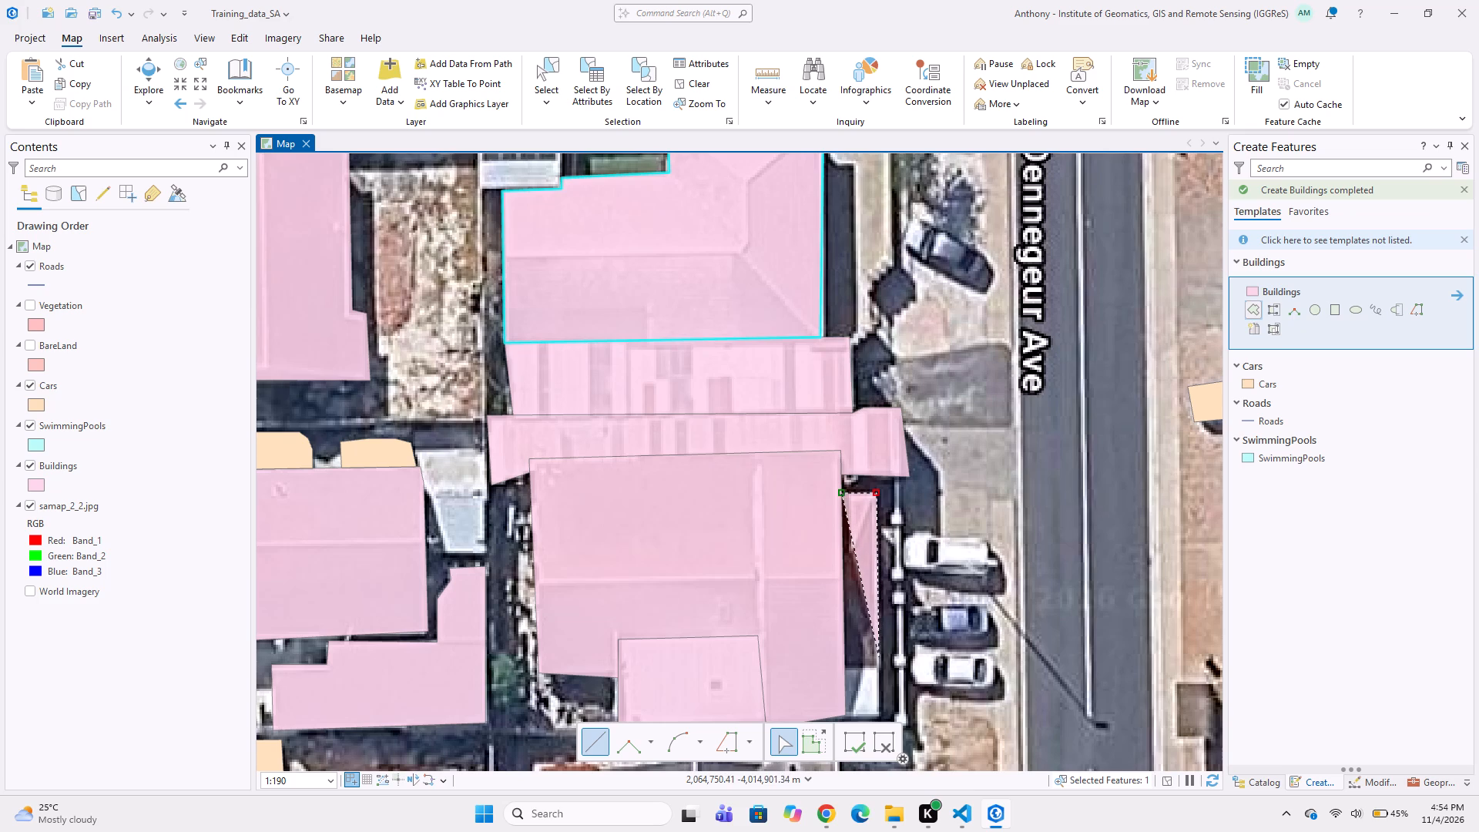
middle_drag(877, 693, 874, 615)
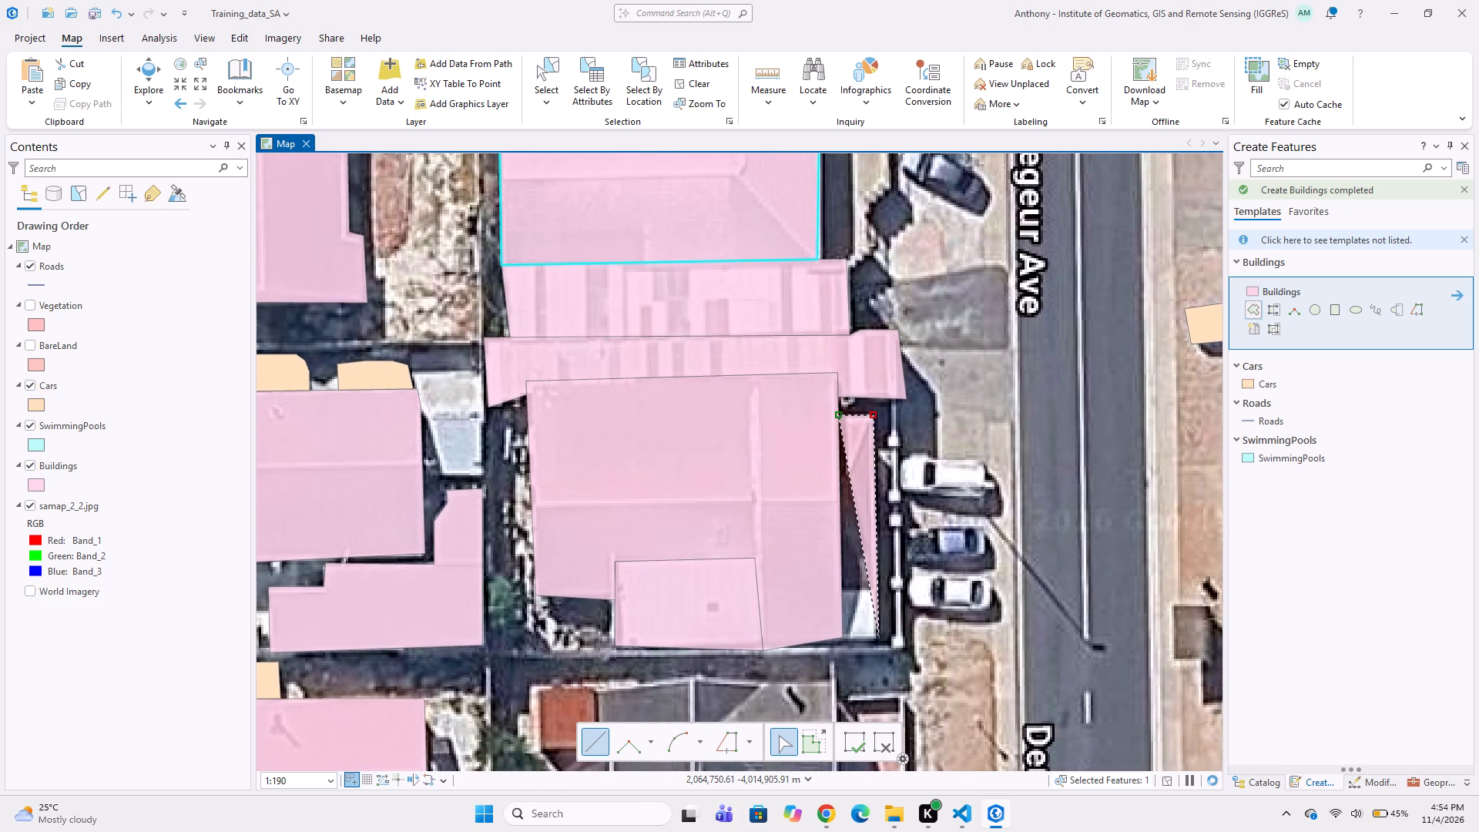
click(879, 639)
double_click(850, 636)
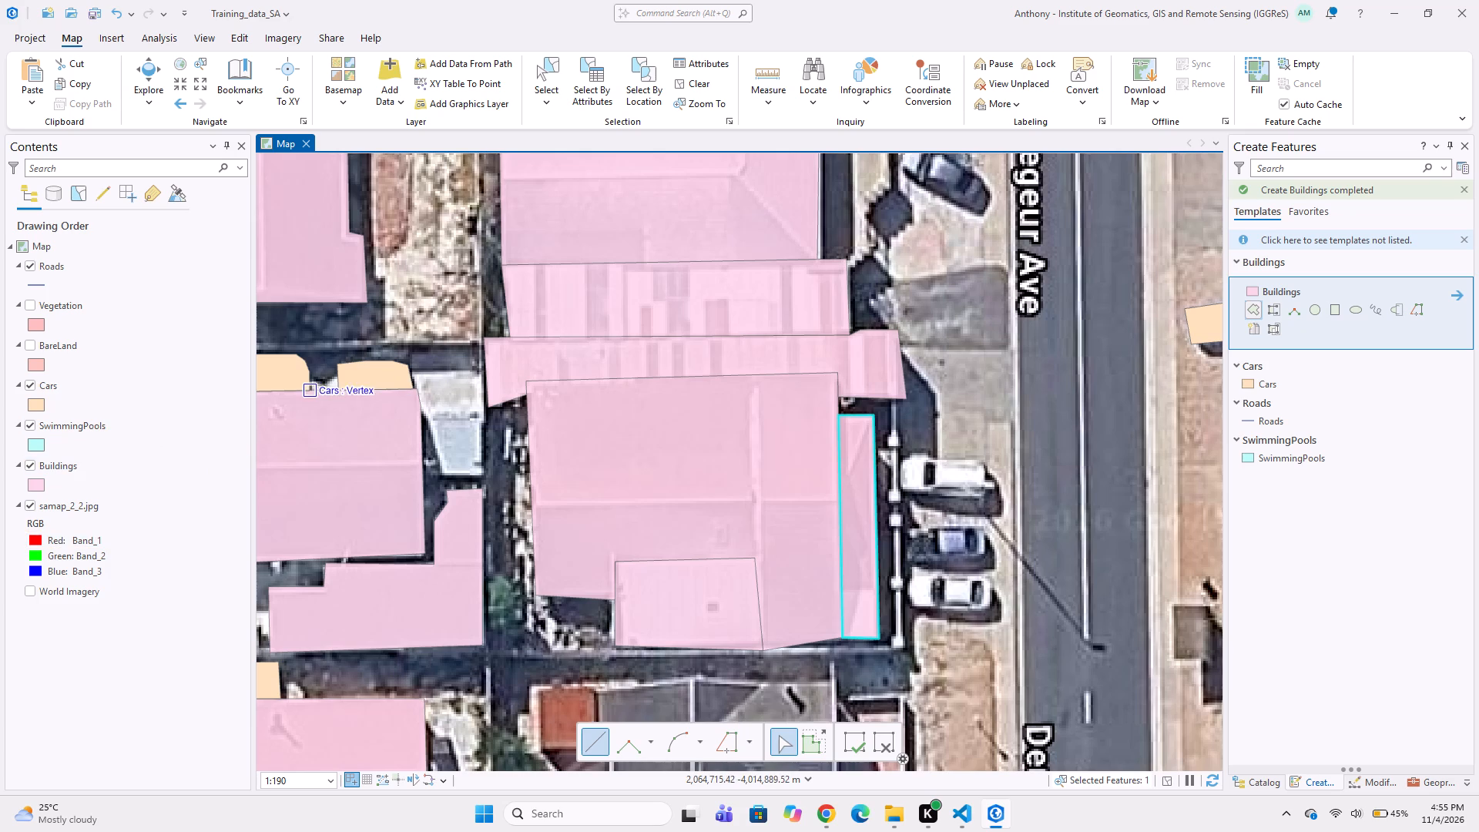
Digitize a Buildings polygon around the small light-blue roof in the gap east of the house with two cars along its north side, snapping to the house polygon.
scroll(407, 431, up, 1)
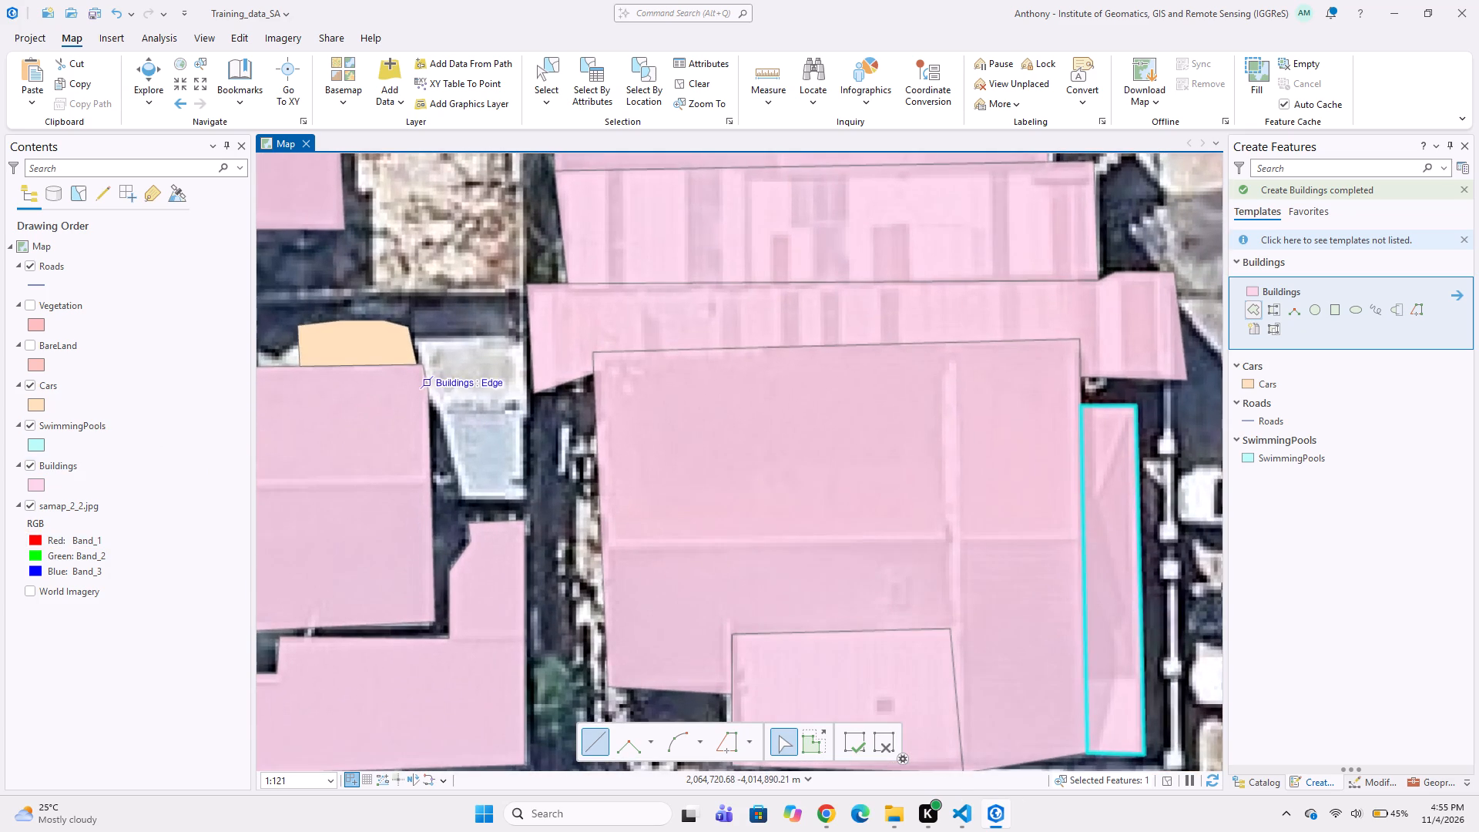
click(431, 396)
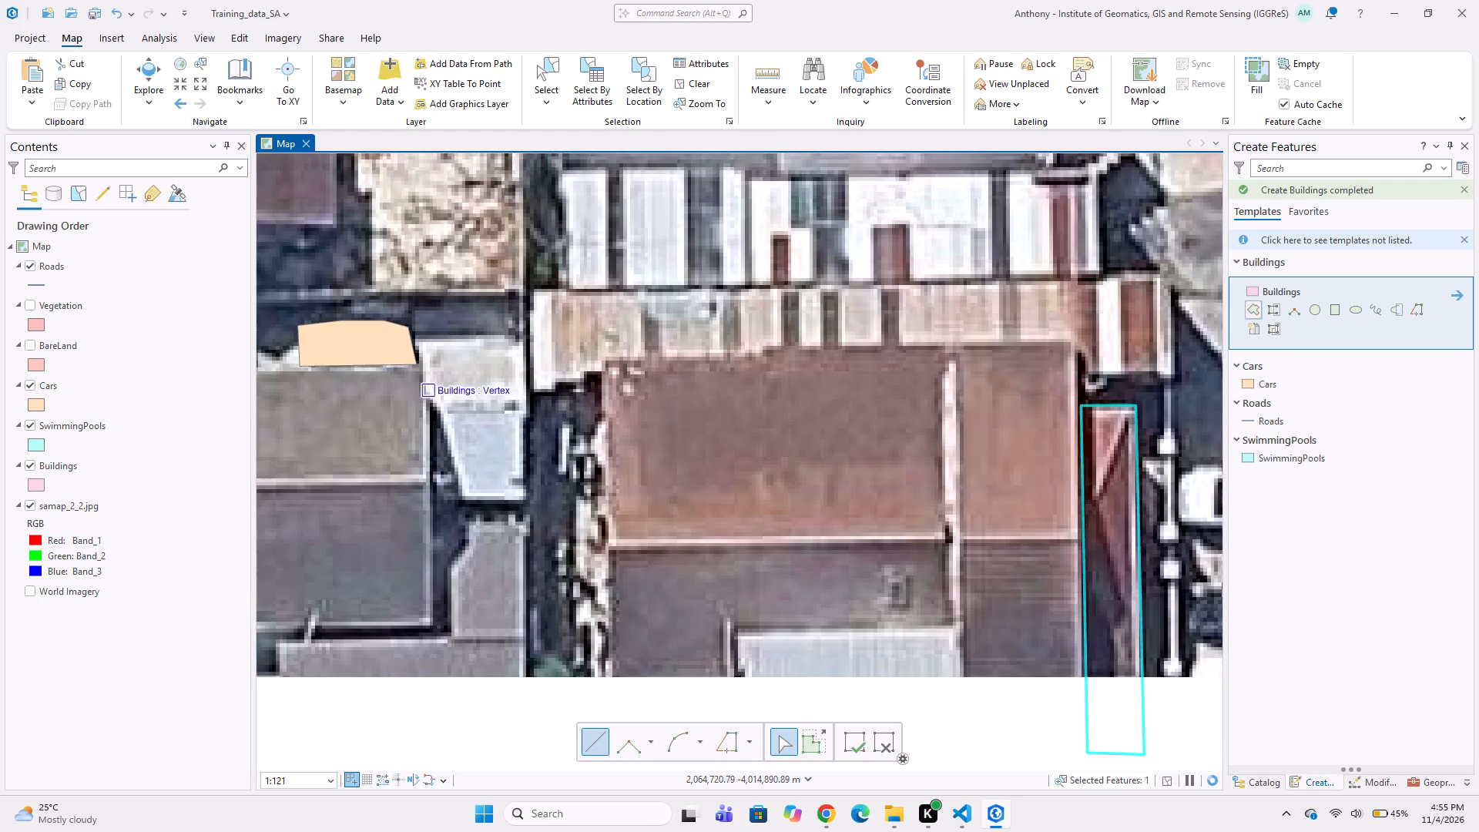
click(521, 399)
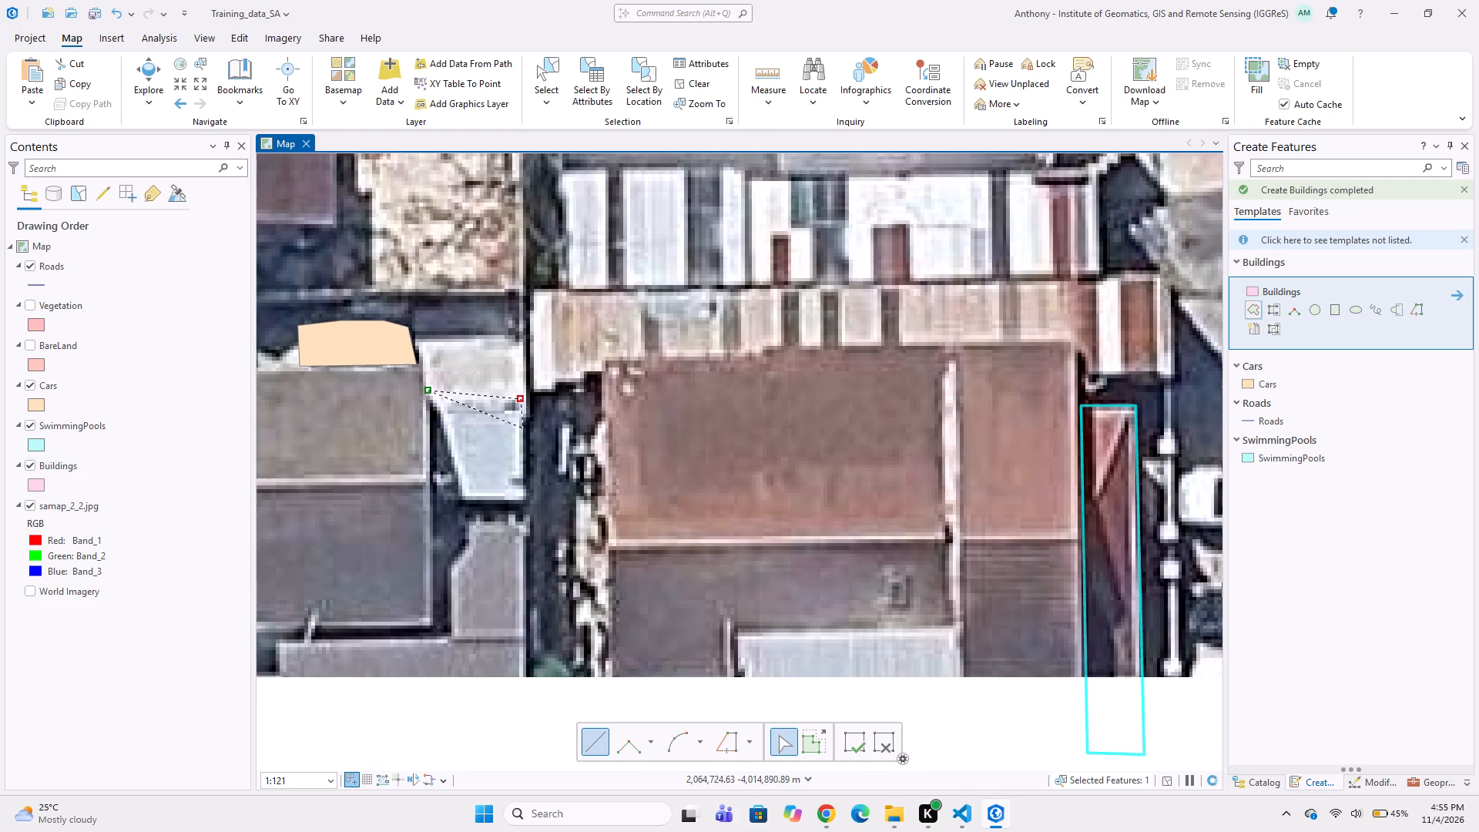
click(521, 501)
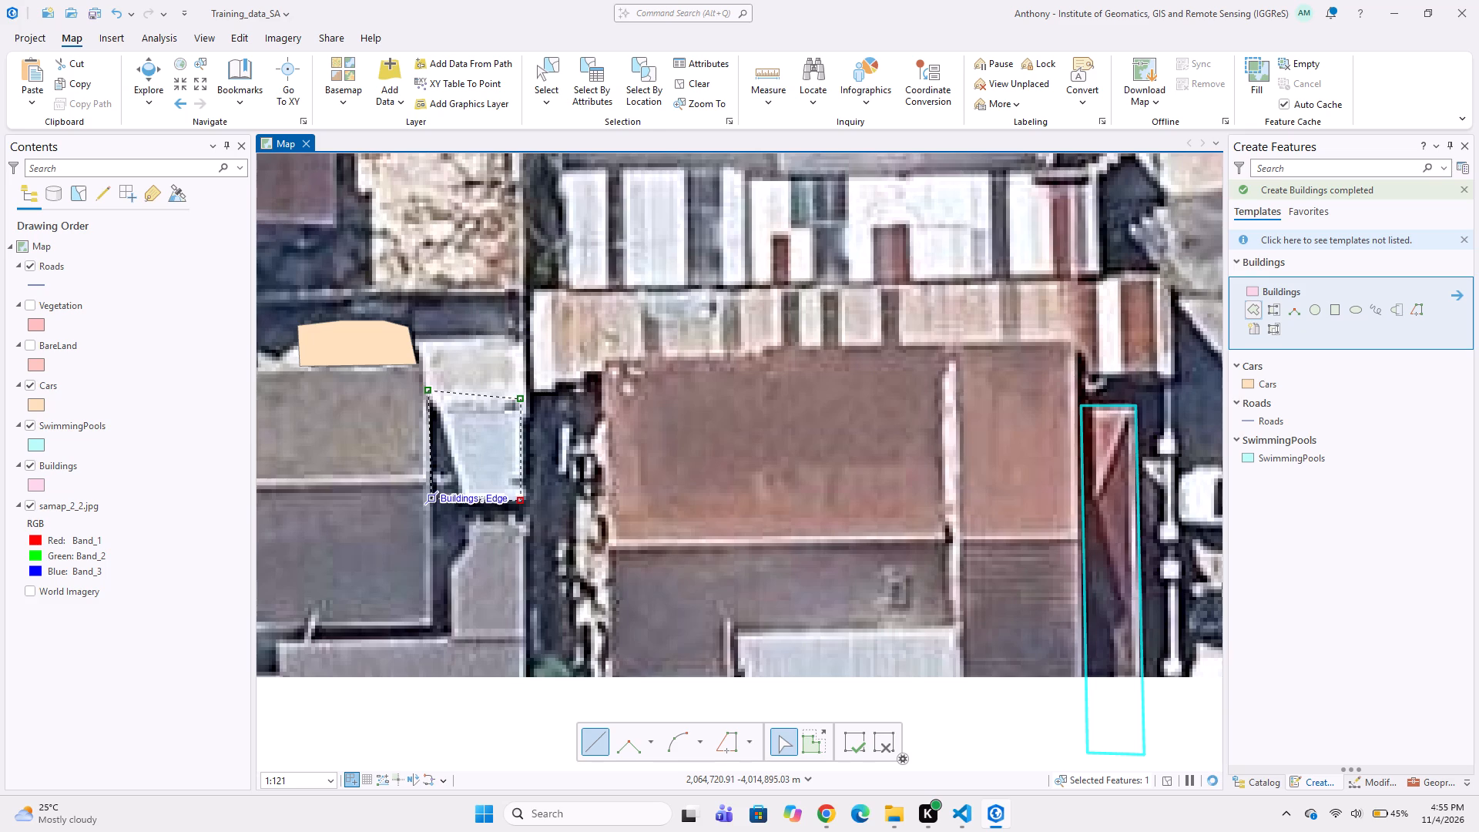
double_click(429, 498)
Digitize a Buildings polygon around the small solar-panel roof at the L-shaped hipped building's northwest corner, snapping to that building's polygon.
middle_drag(342, 485, 504, 536)
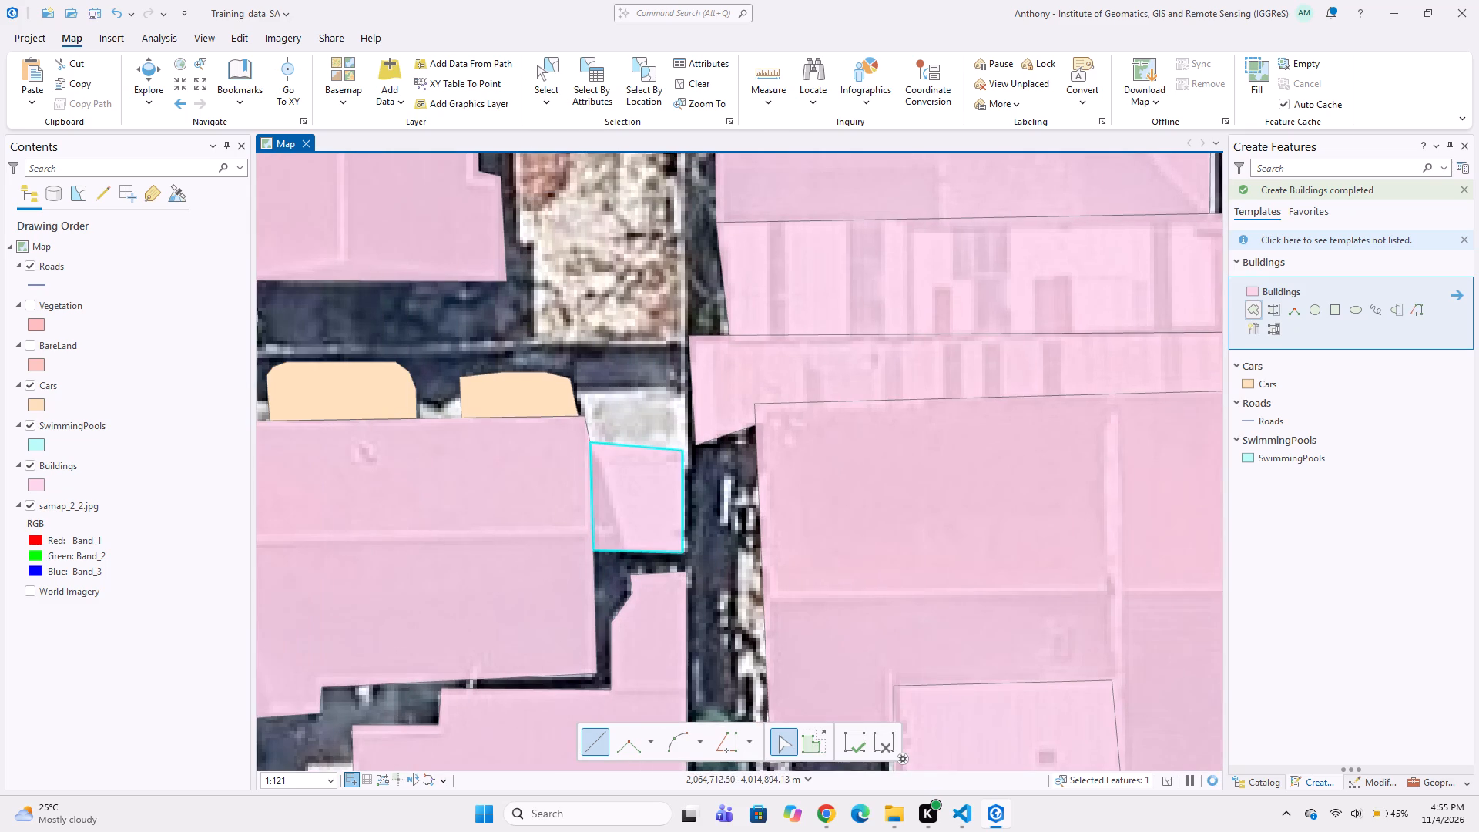
scroll(329, 464, down, 1)
middle_drag(329, 466, 518, 477)
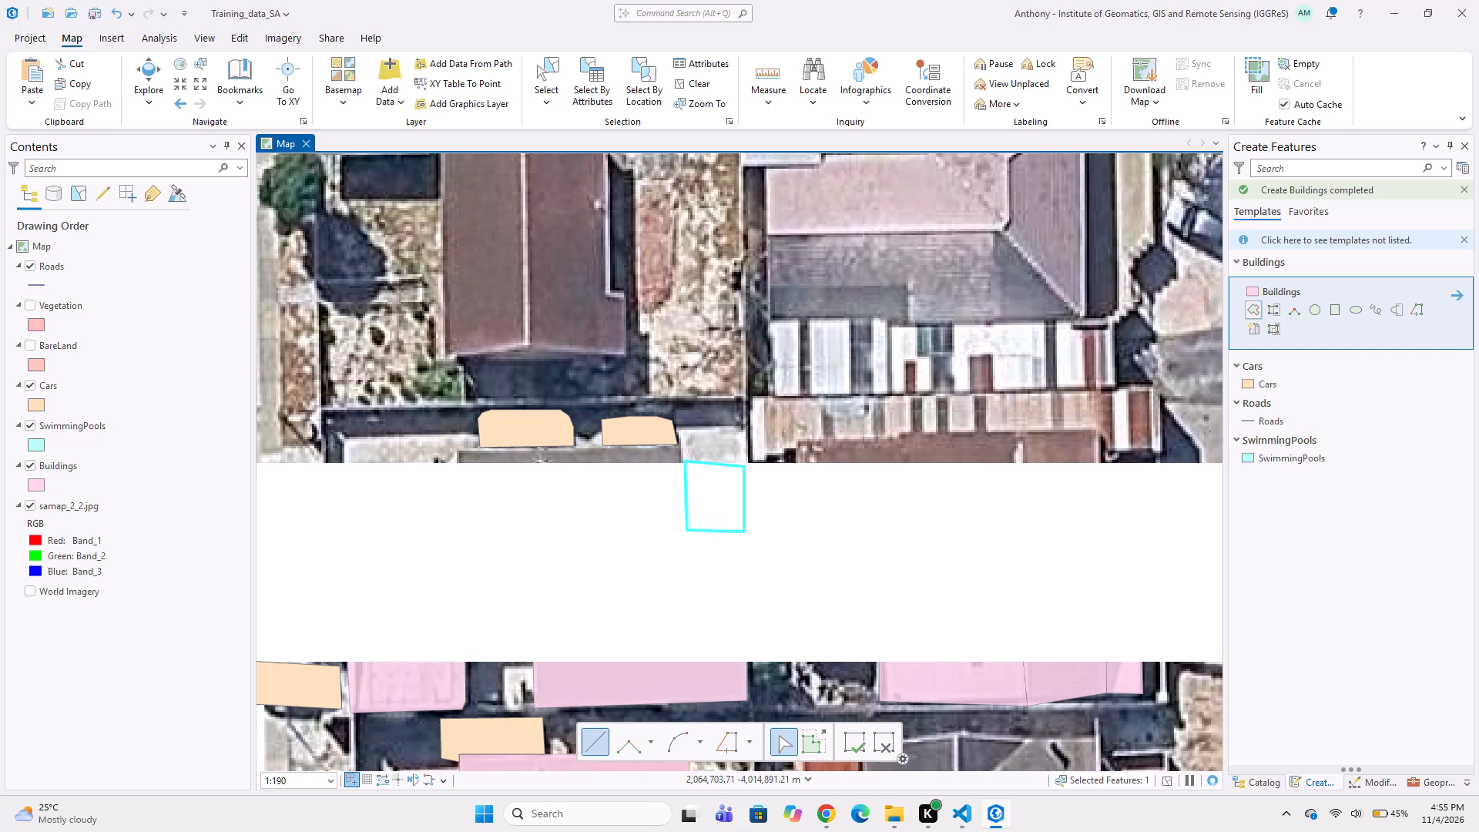
middle_drag(421, 450, 520, 367)
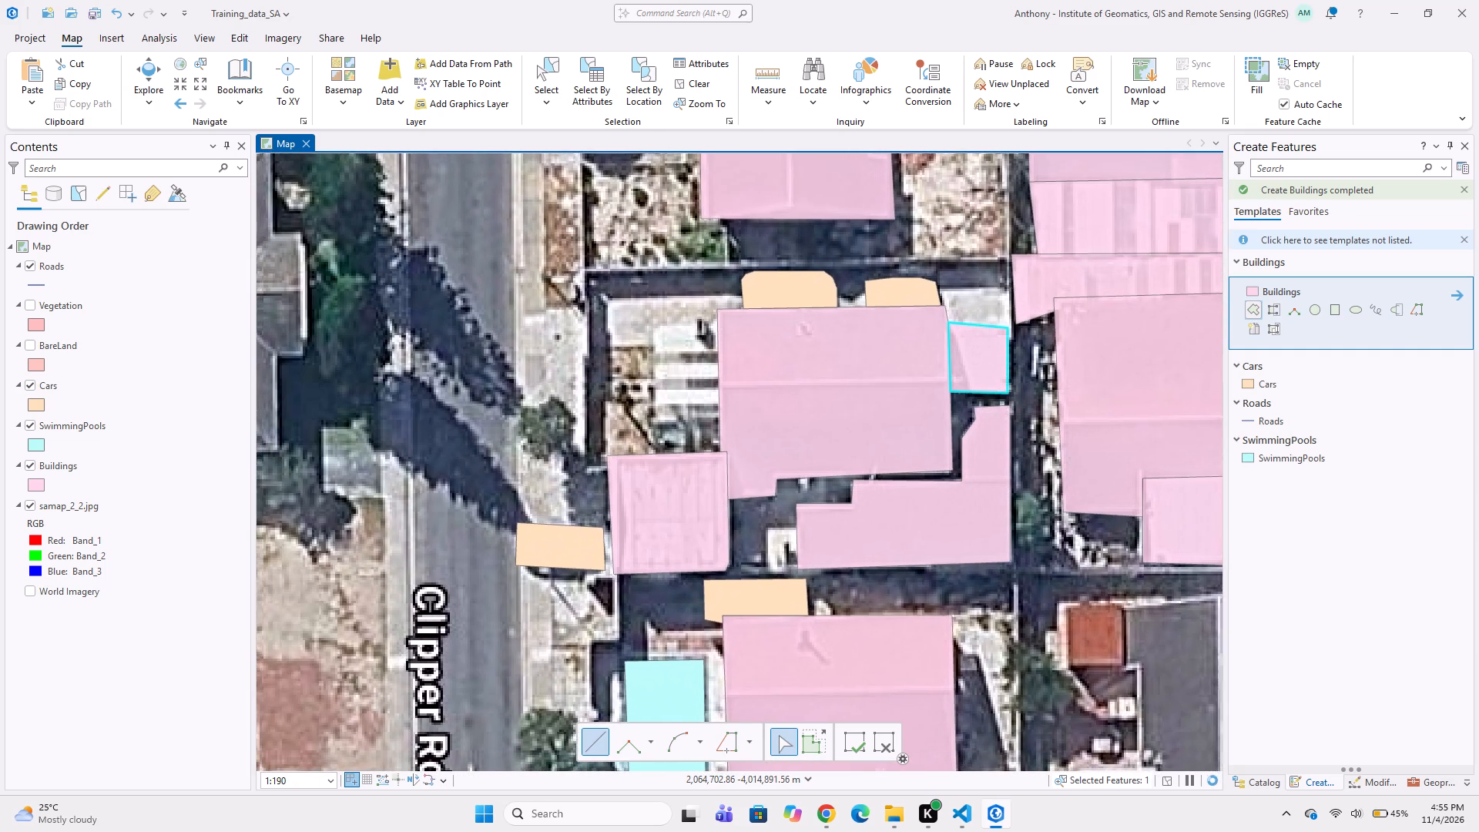
middle_drag(699, 412, 666, 533)
middle_drag(620, 428, 609, 466)
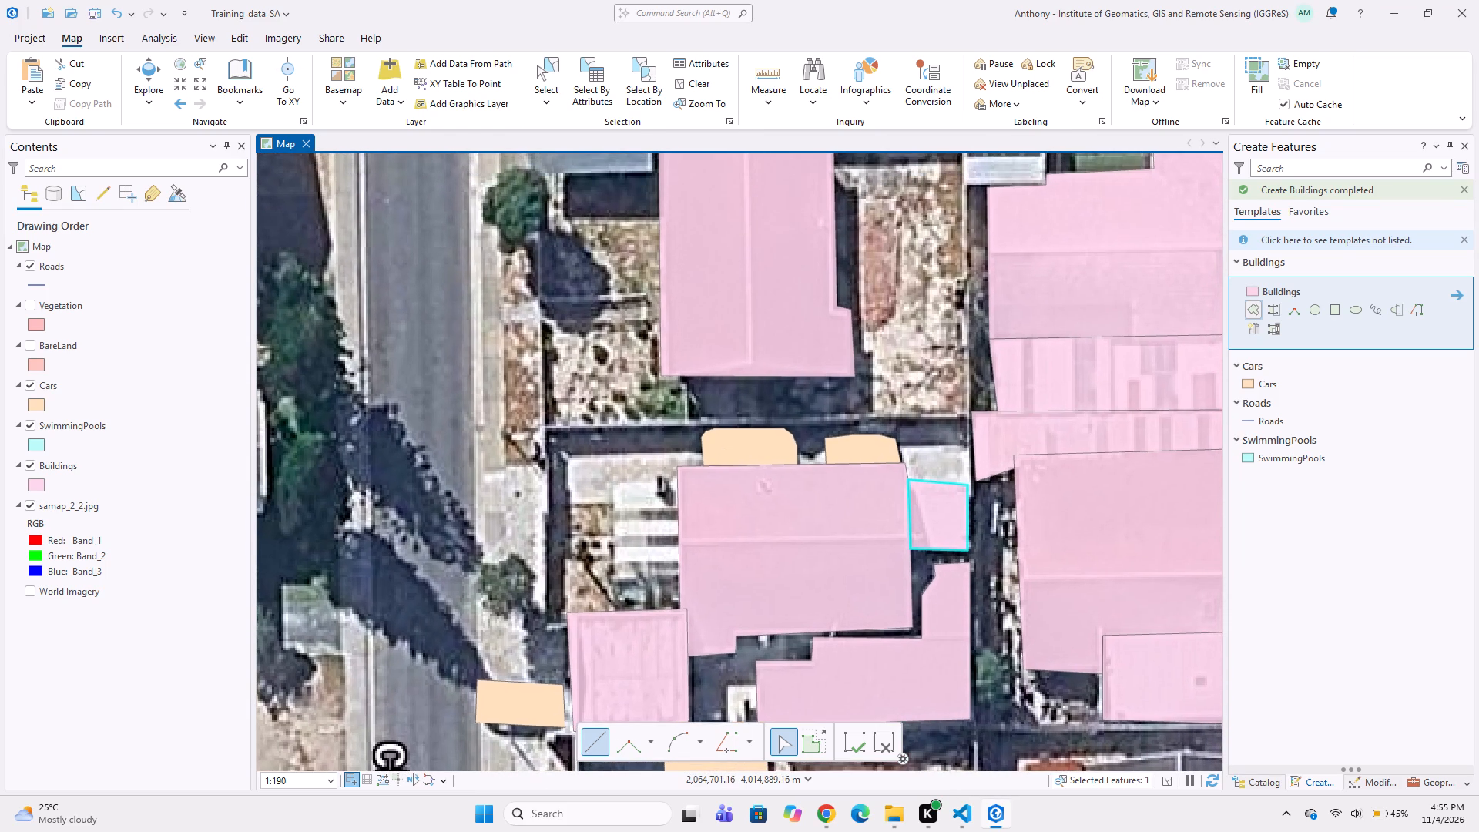
middle_drag(642, 401, 596, 466)
middle_drag(663, 404, 652, 409)
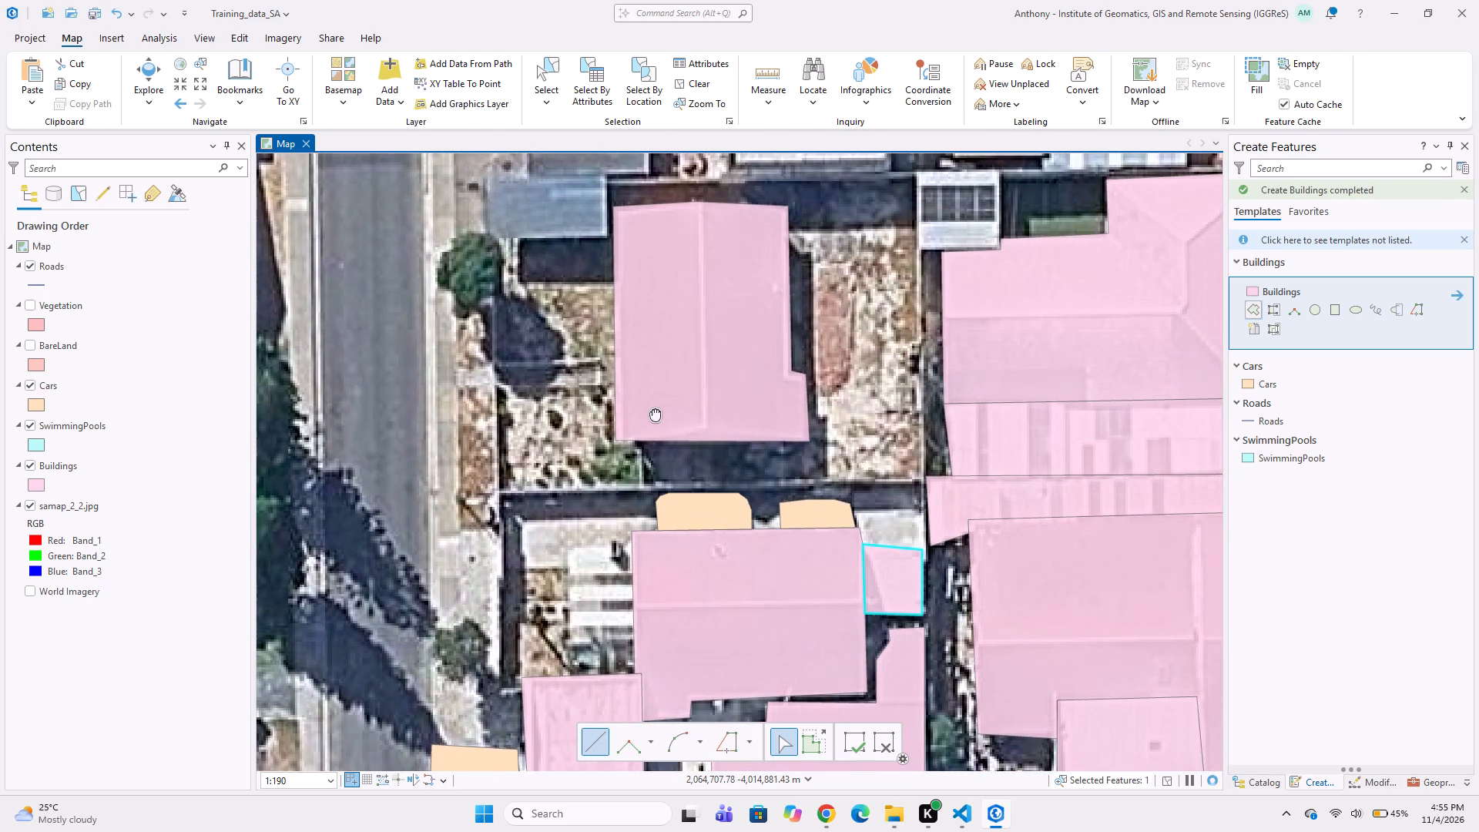
middle_drag(652, 409, 596, 447)
middle_drag(672, 407, 588, 461)
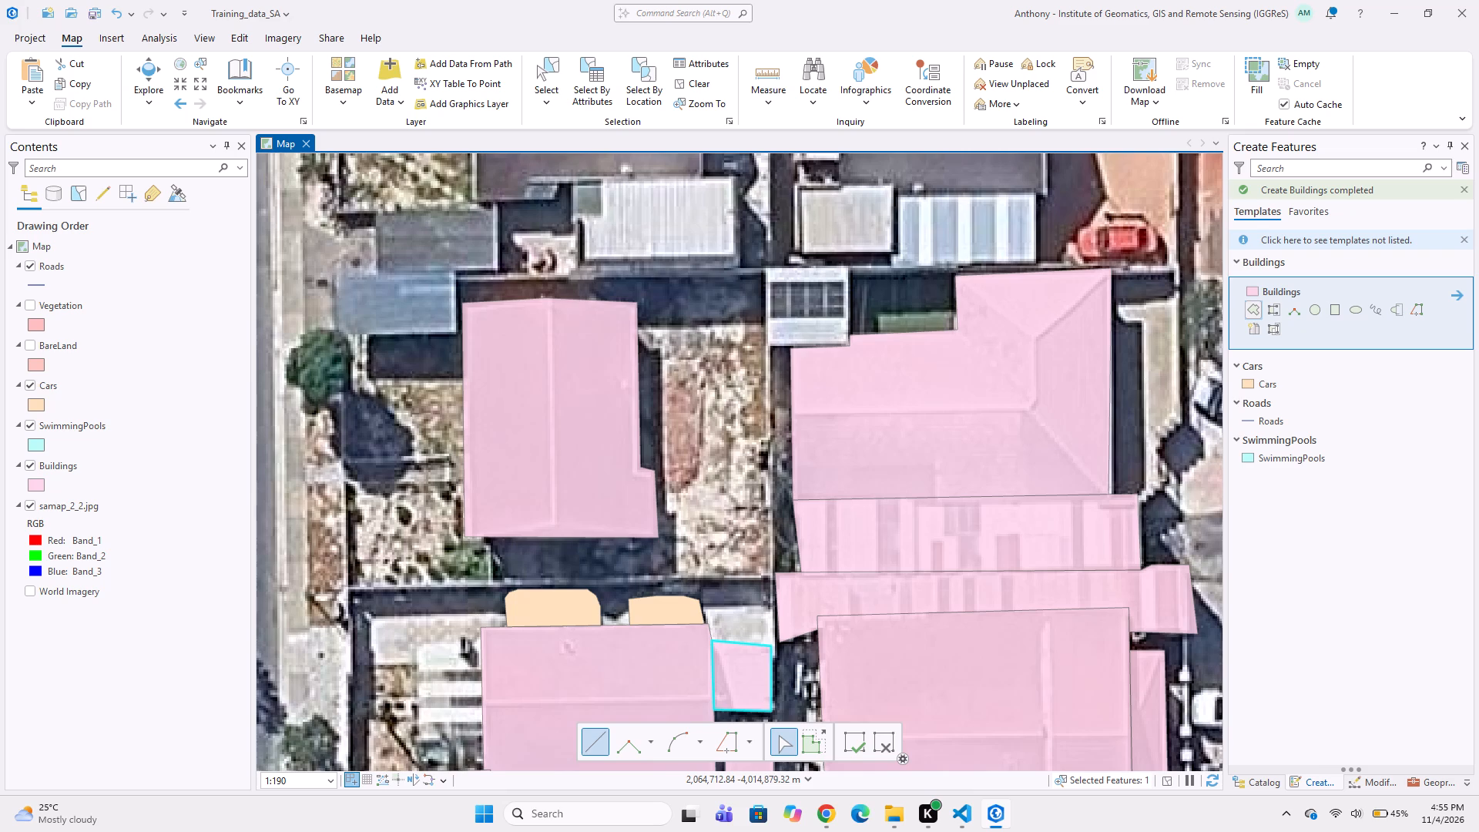
middle_drag(803, 396, 739, 495)
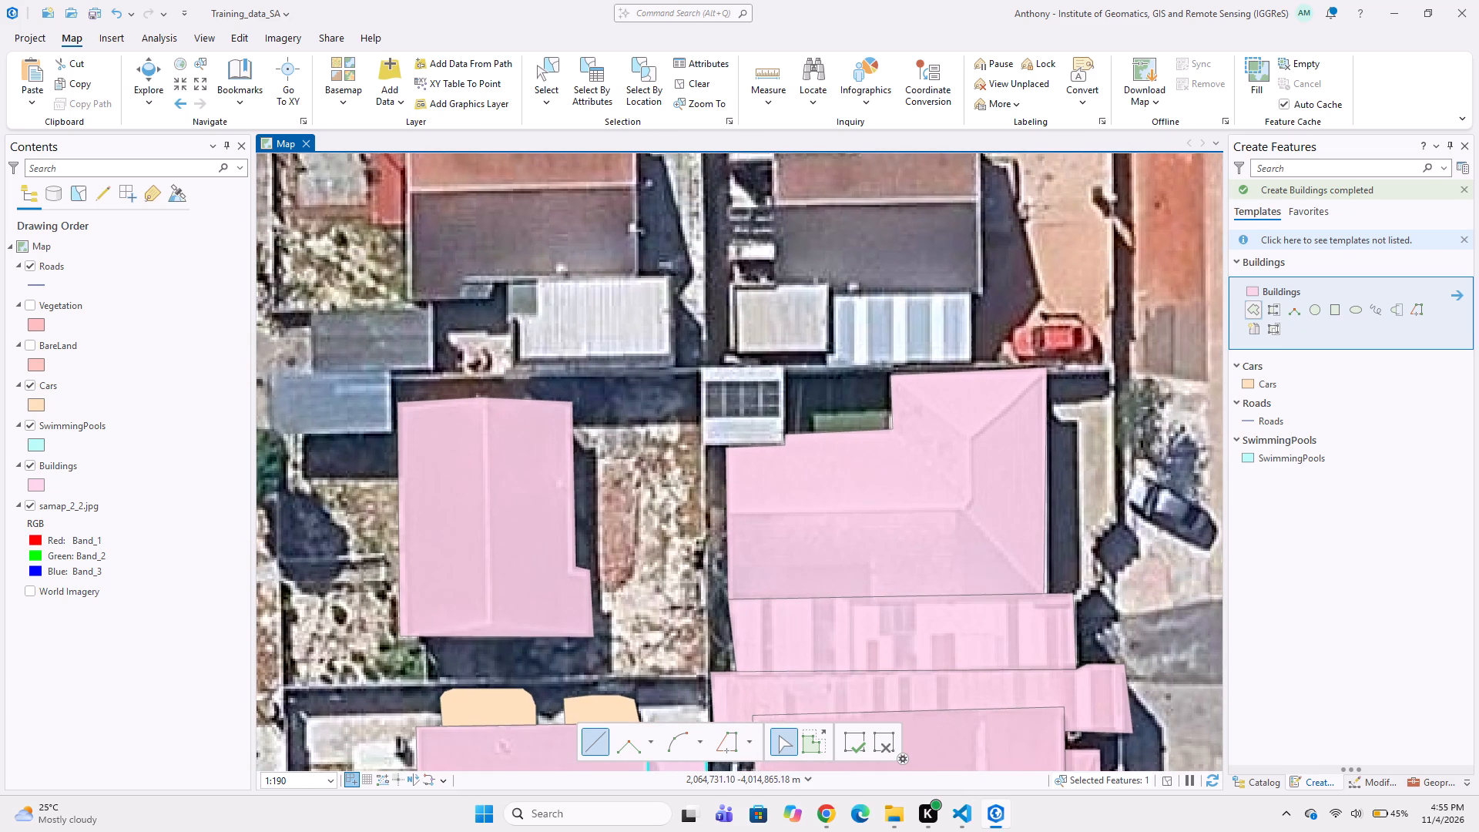
scroll(796, 291, up, 1)
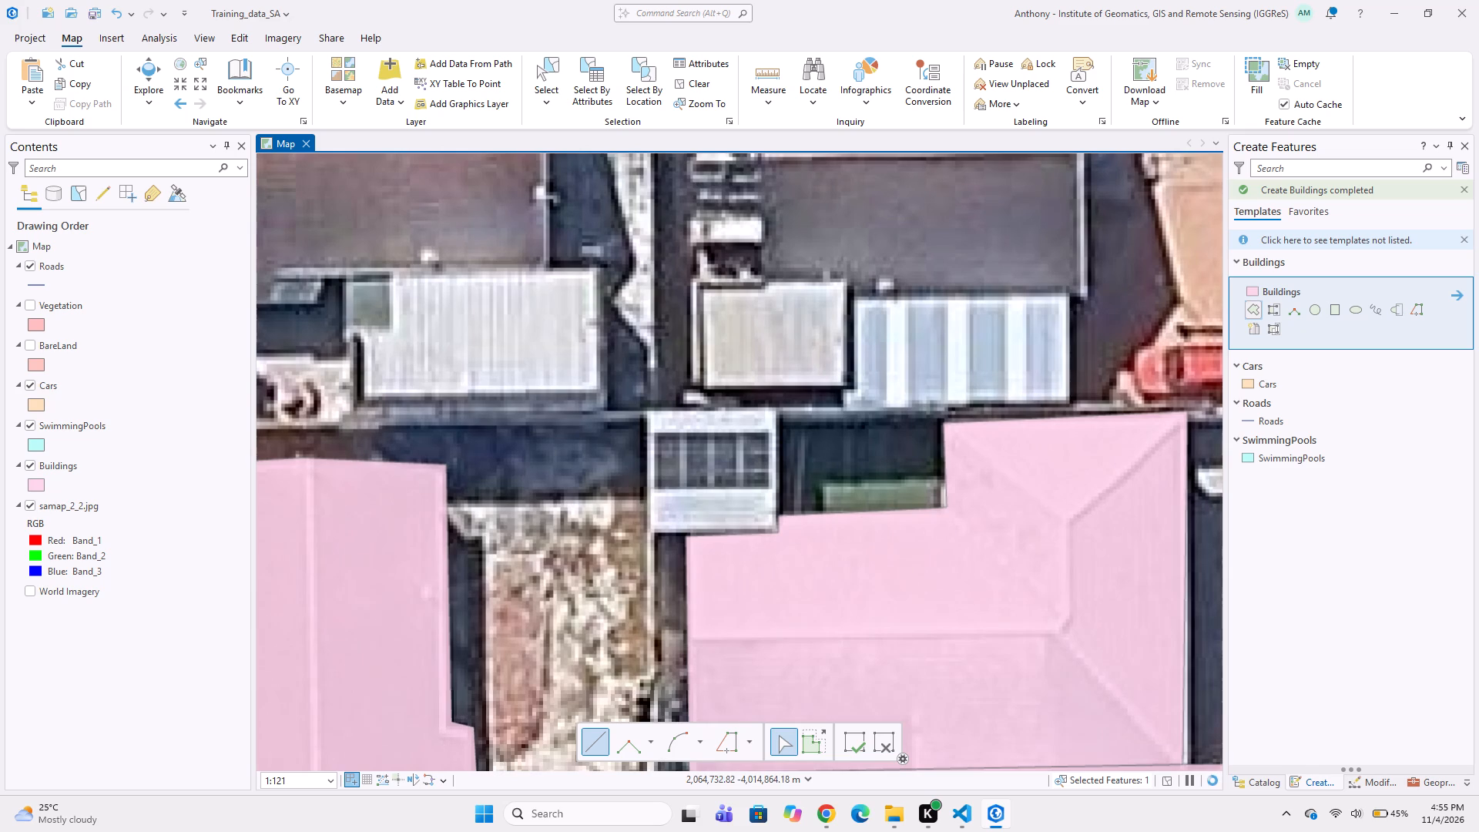
click(645, 409)
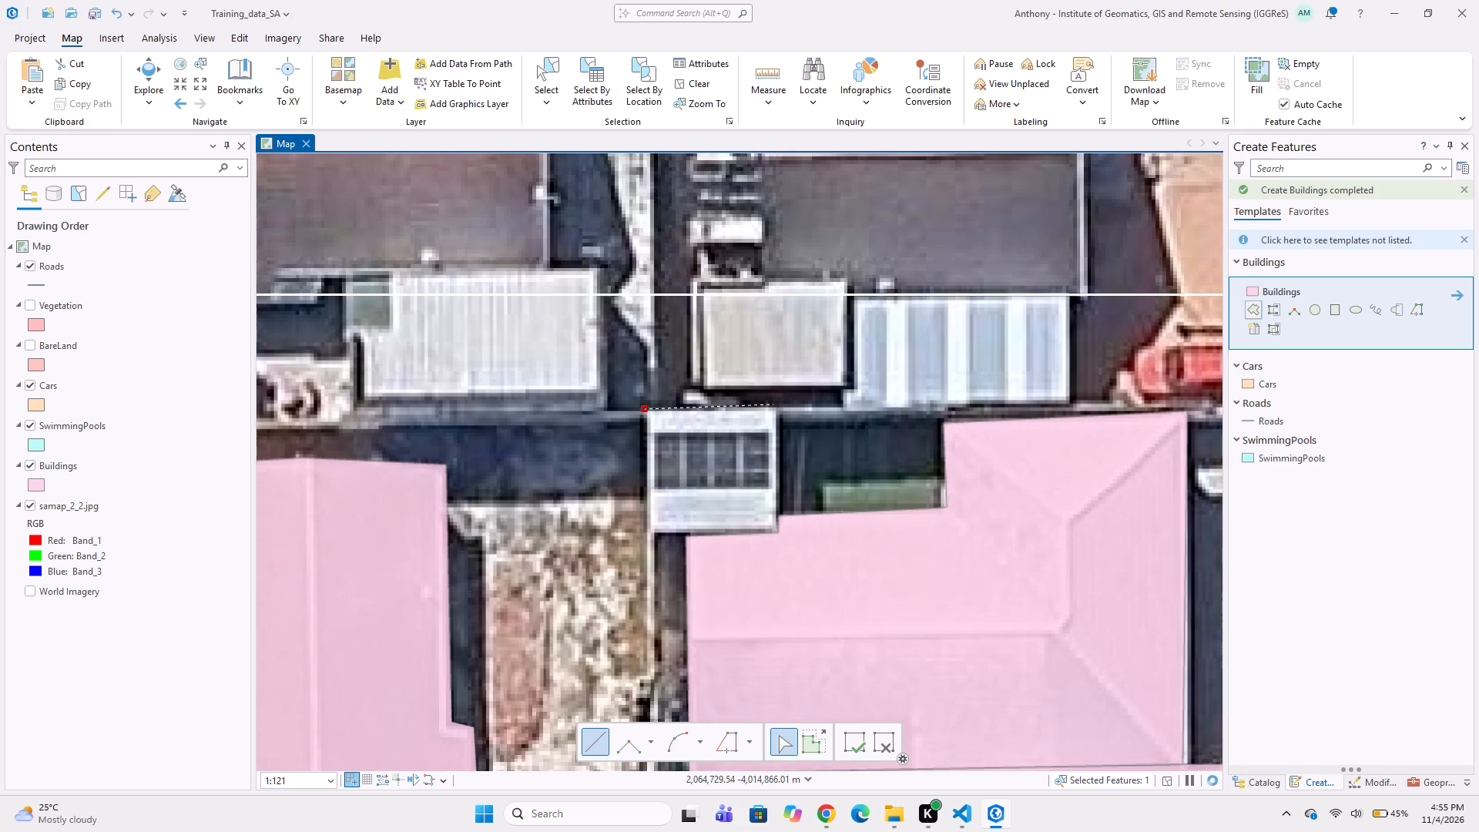
click(773, 404)
click(776, 533)
click(685, 536)
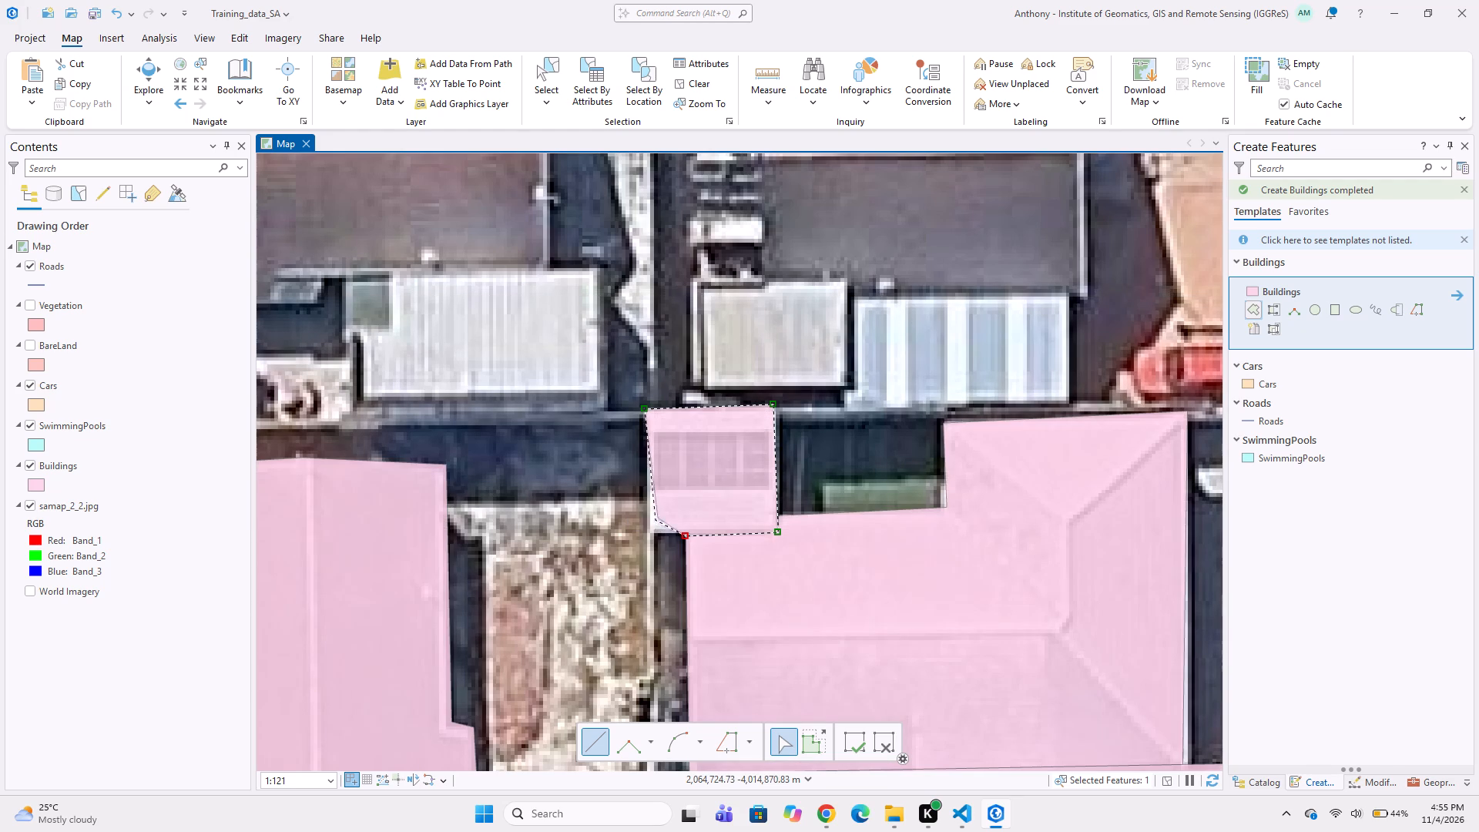
double_click(647, 536)
Digitize a Buildings polygon around the blue-grey carport roof beside Clipper Rd, northwest of the digitized gabled house, cutting its southwest corner at the tree.
middle_drag(602, 601, 790, 565)
scroll(534, 525, down, 1)
middle_drag(318, 515, 485, 498)
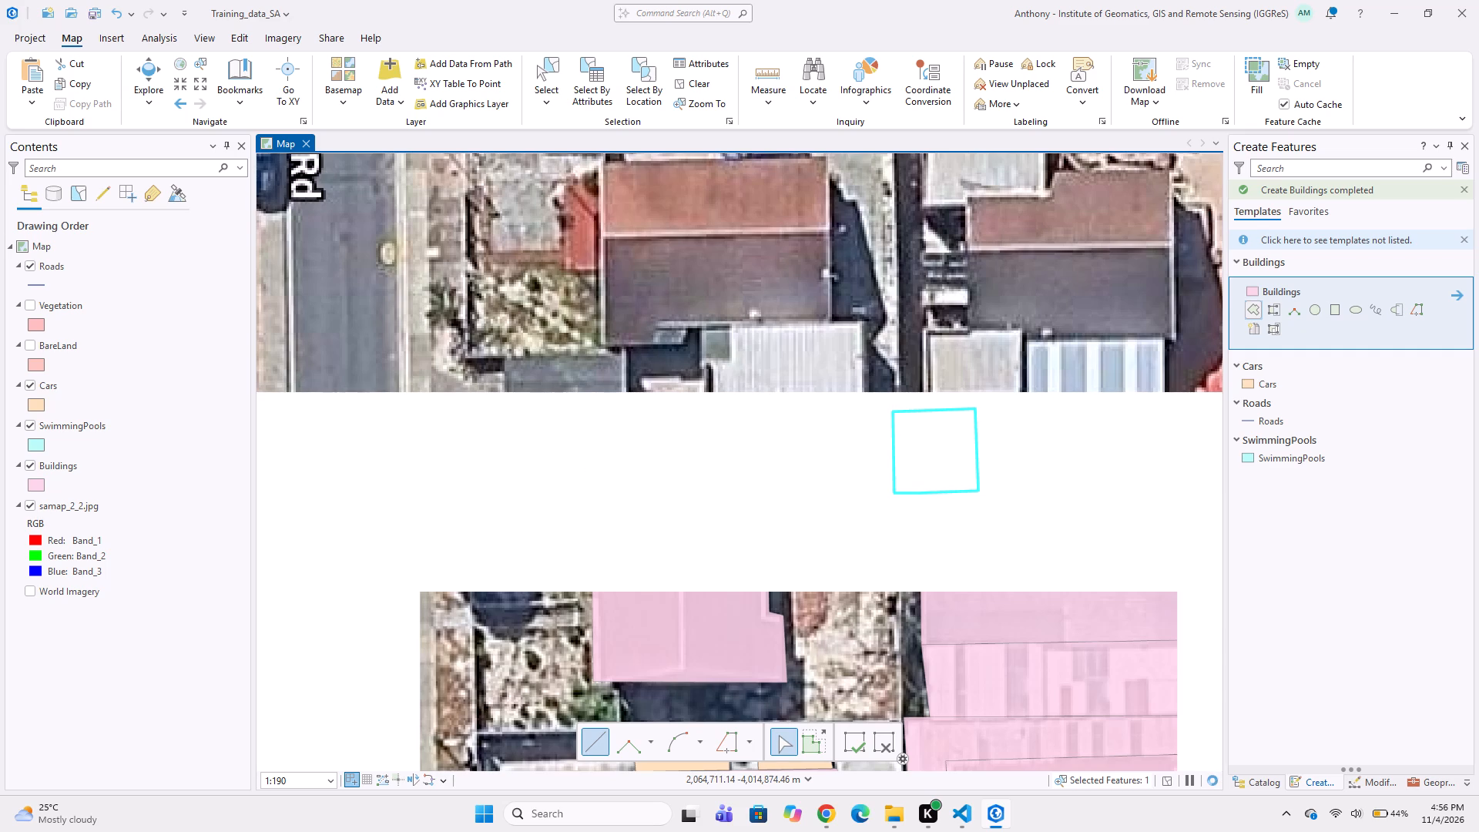
middle_drag(771, 418, 870, 380)
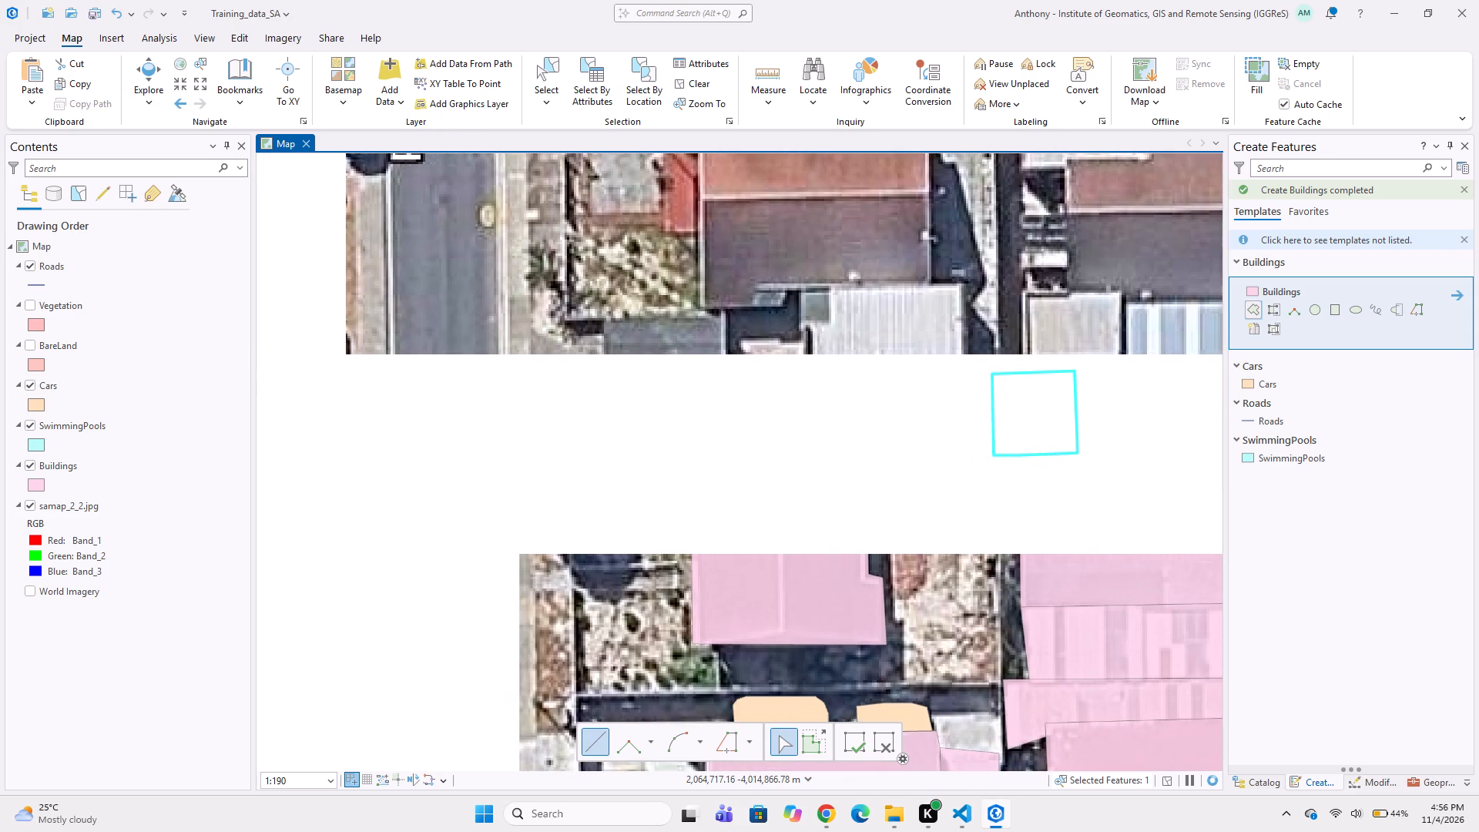
scroll(658, 377, up, 1)
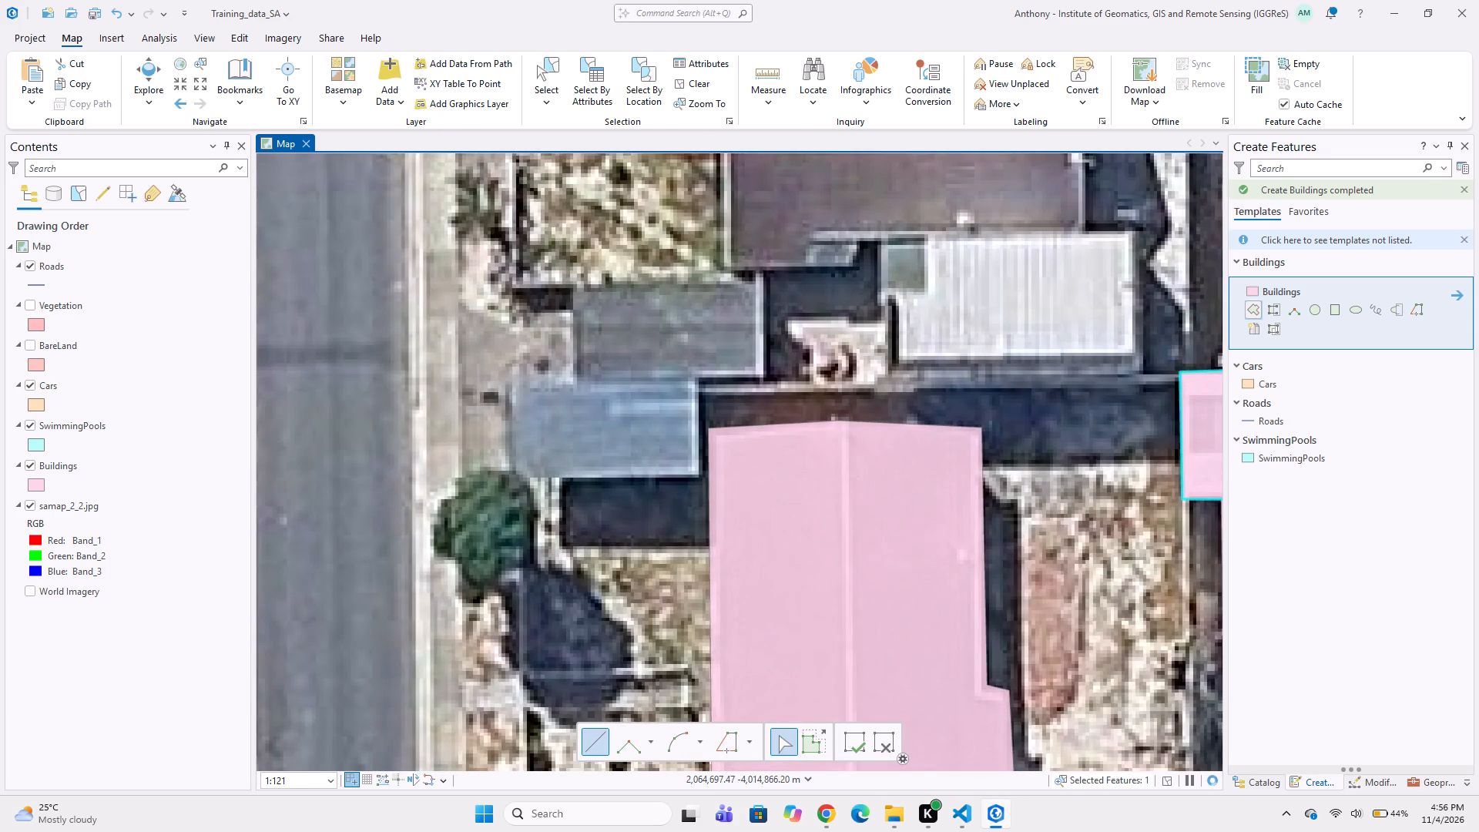
click(510, 383)
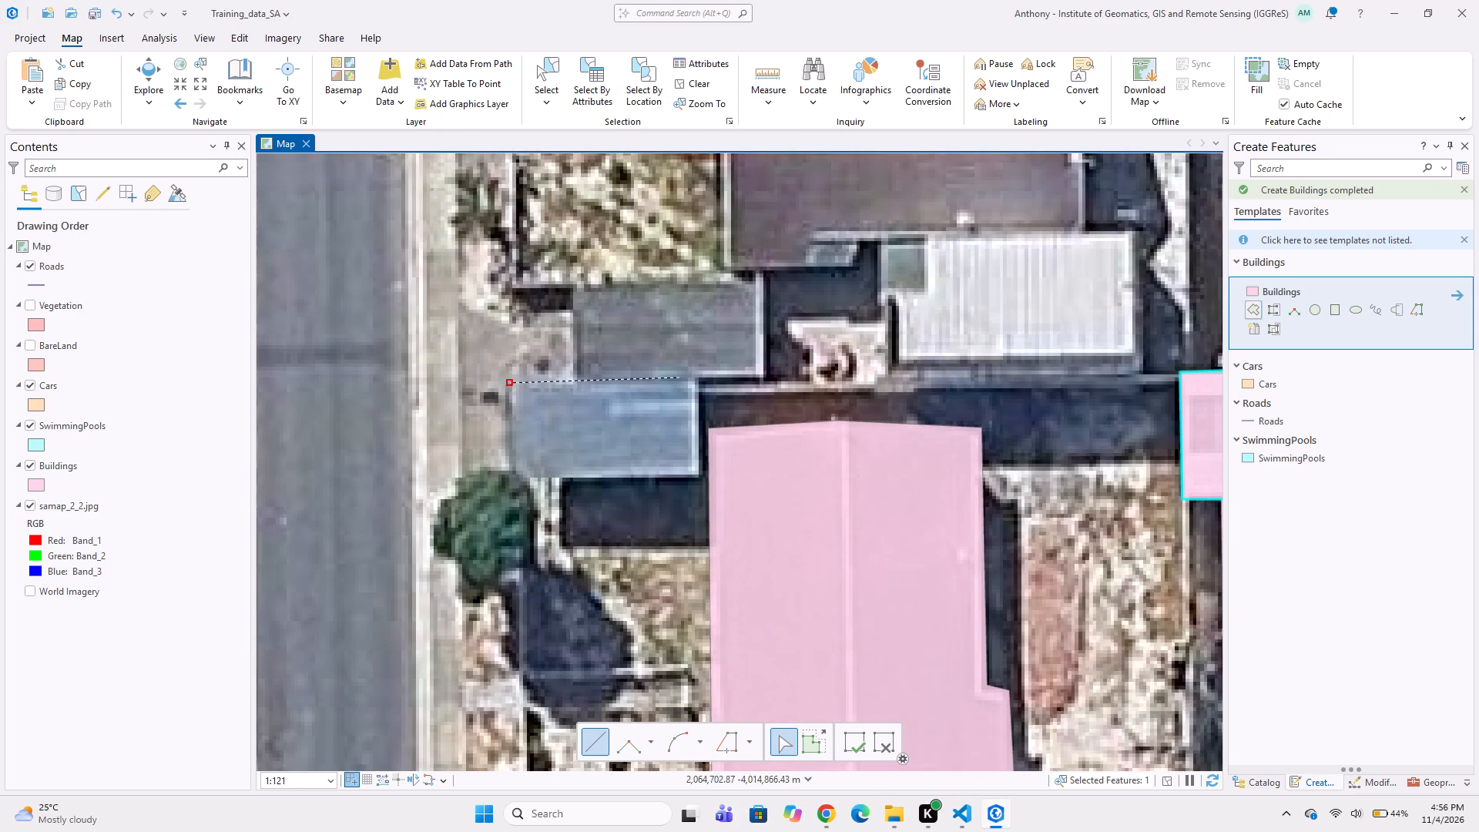
click(698, 377)
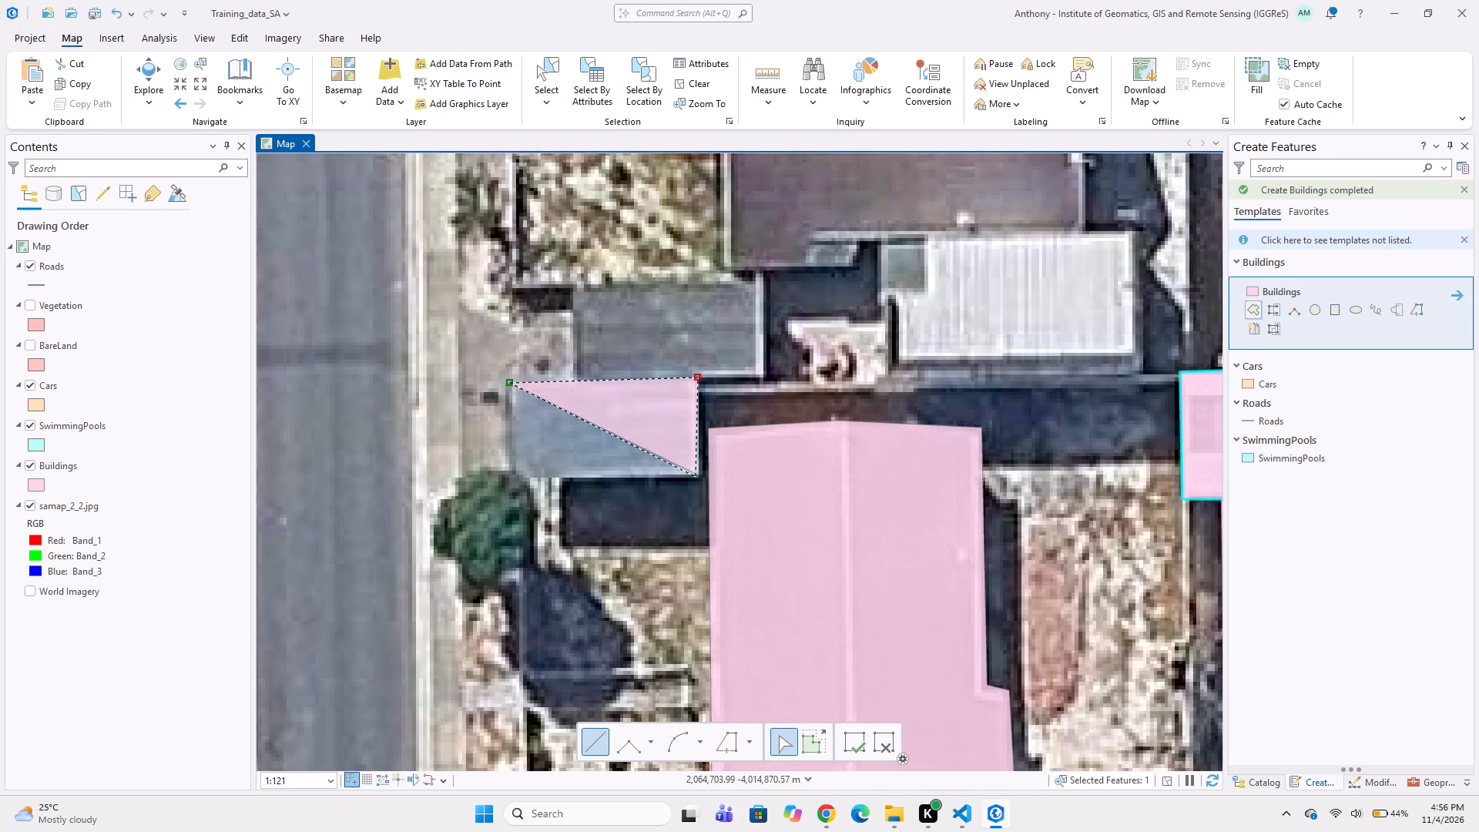
click(701, 477)
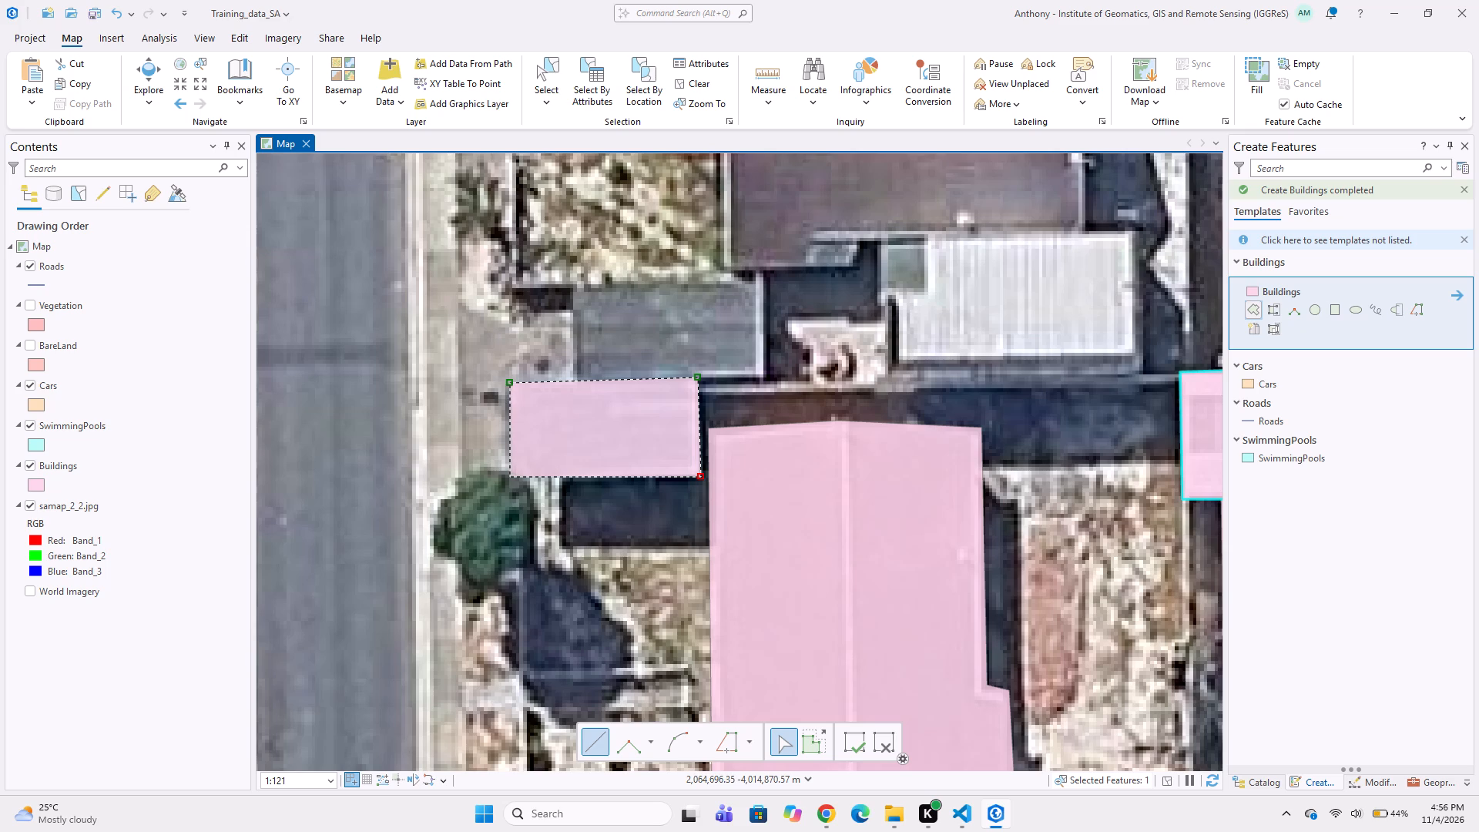
click(528, 479)
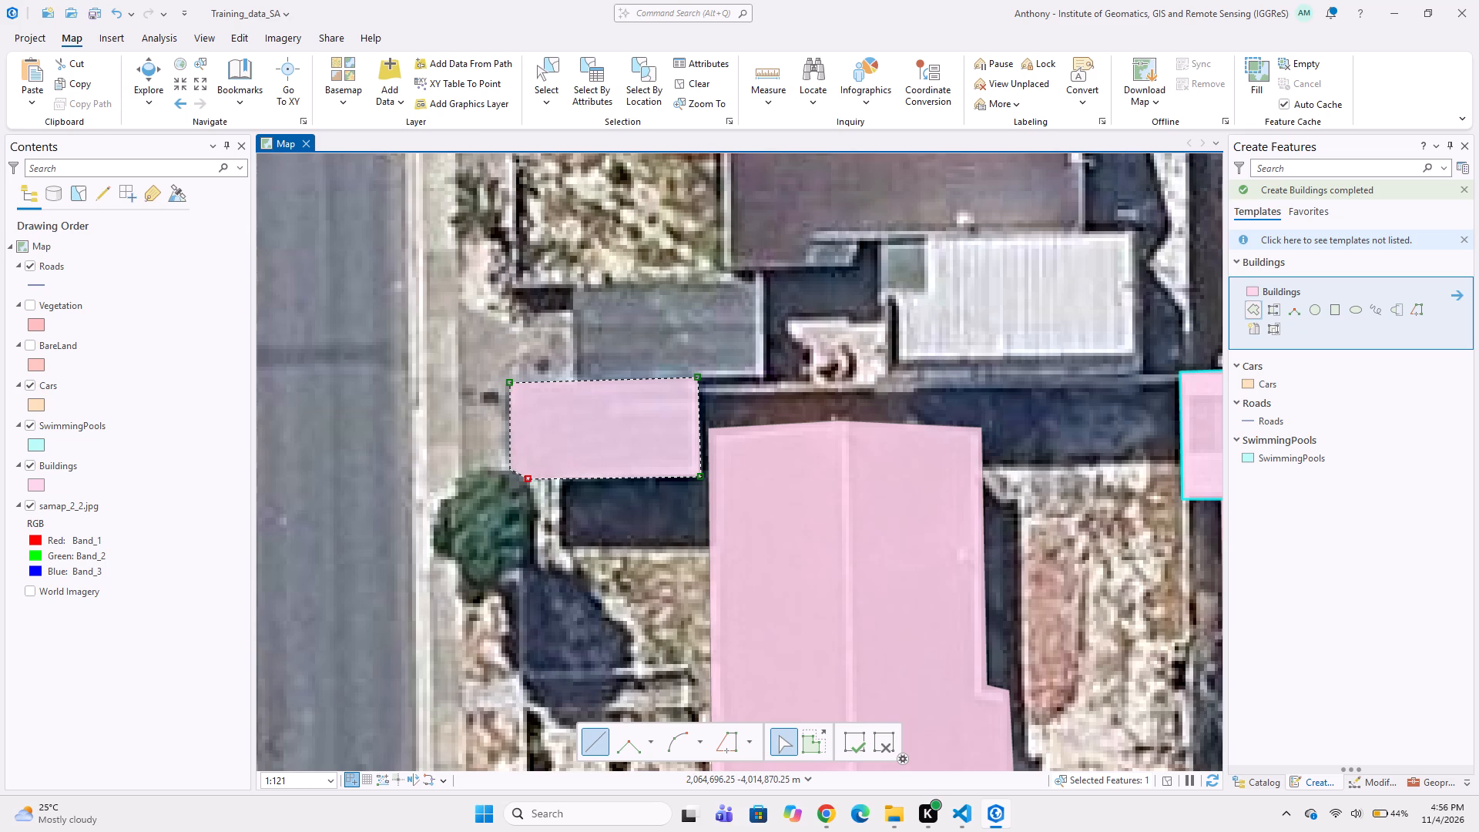
double_click(510, 469)
Digitize a Buildings polygon around the grey roof directly north of the Clipper Rd carport polygon, snapping to the carport's north edge.
middle_drag(674, 469, 650, 558)
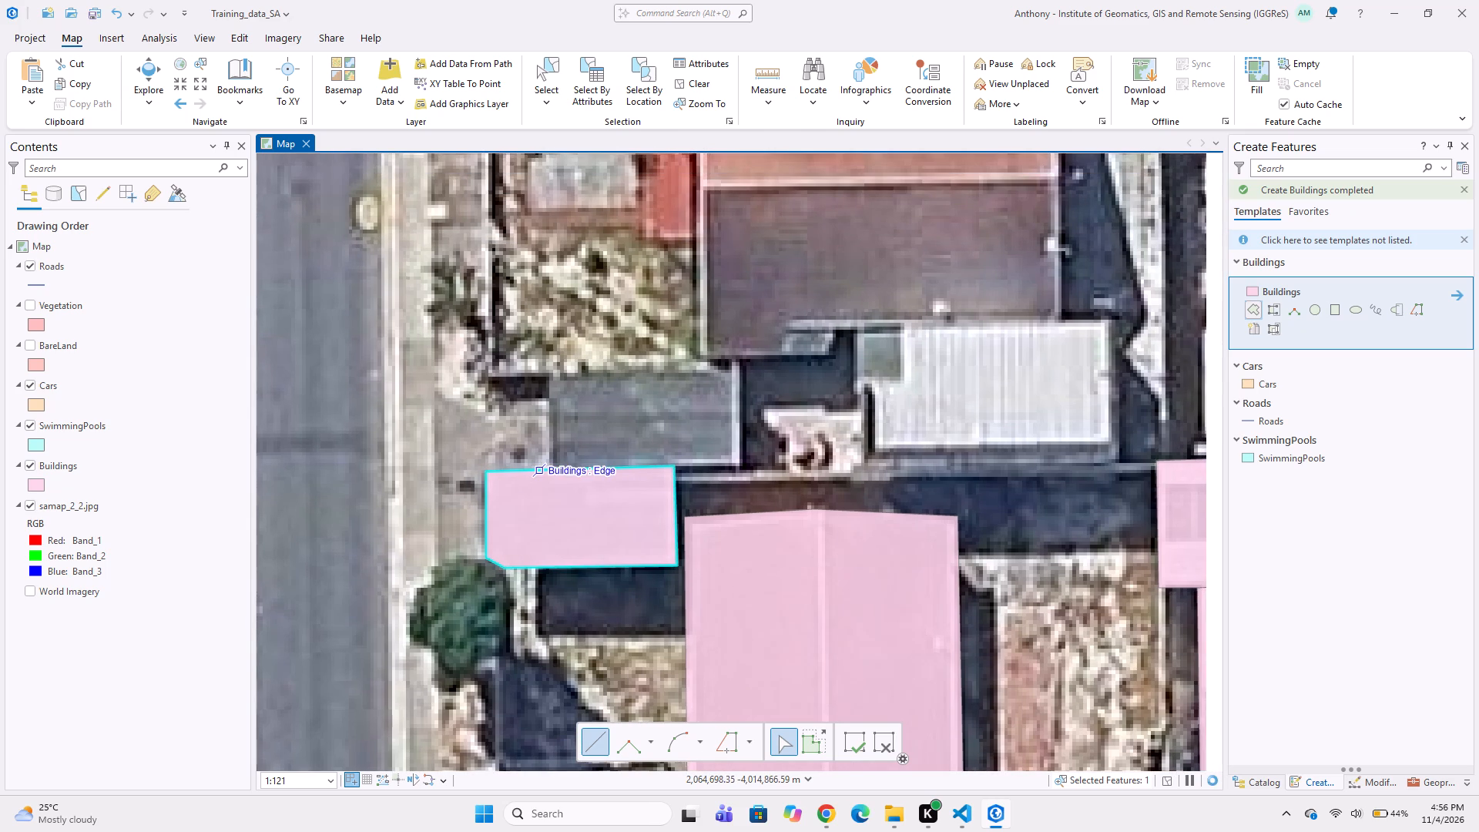
click(545, 463)
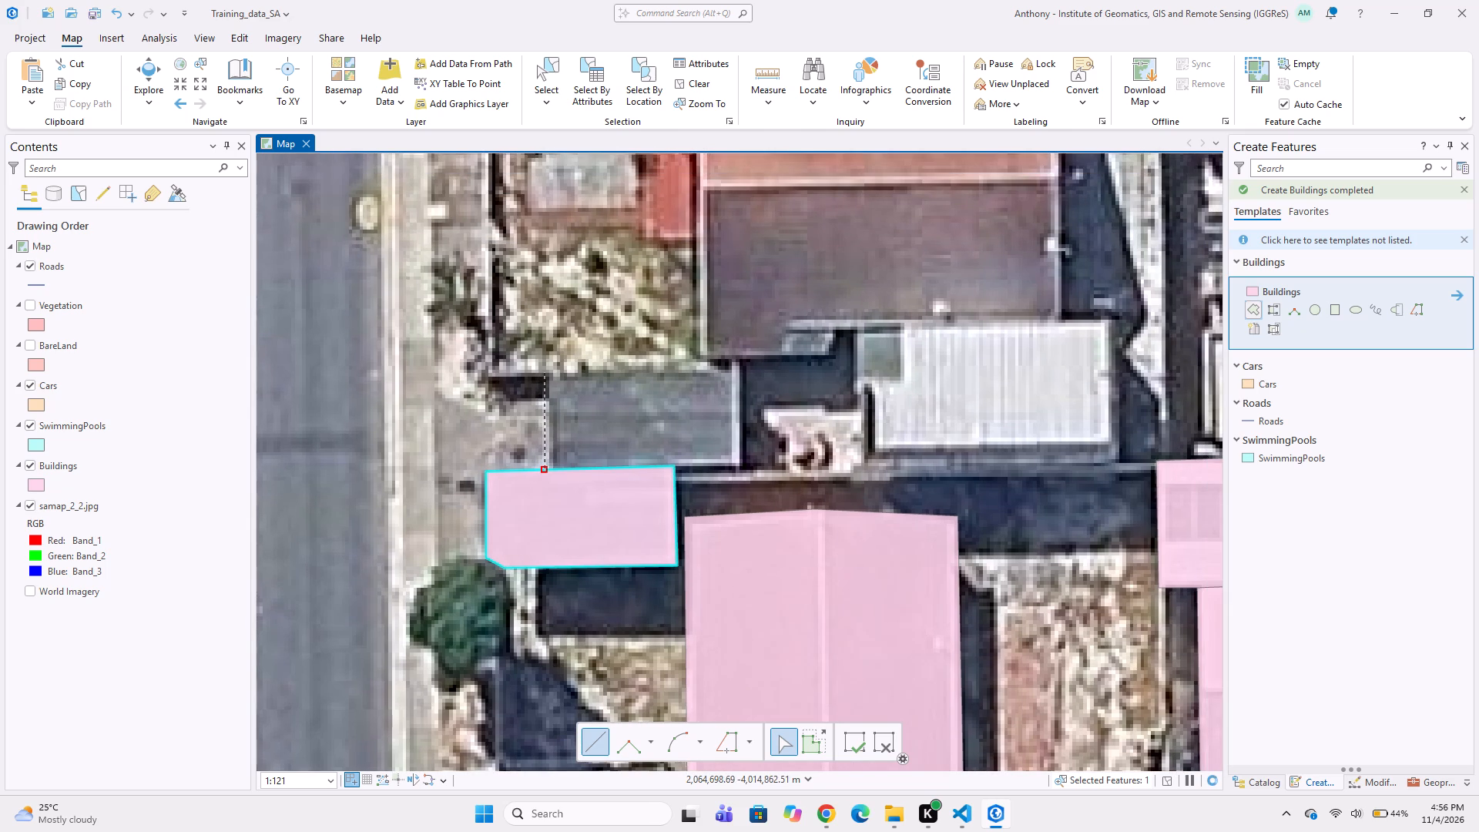
click(550, 369)
click(739, 364)
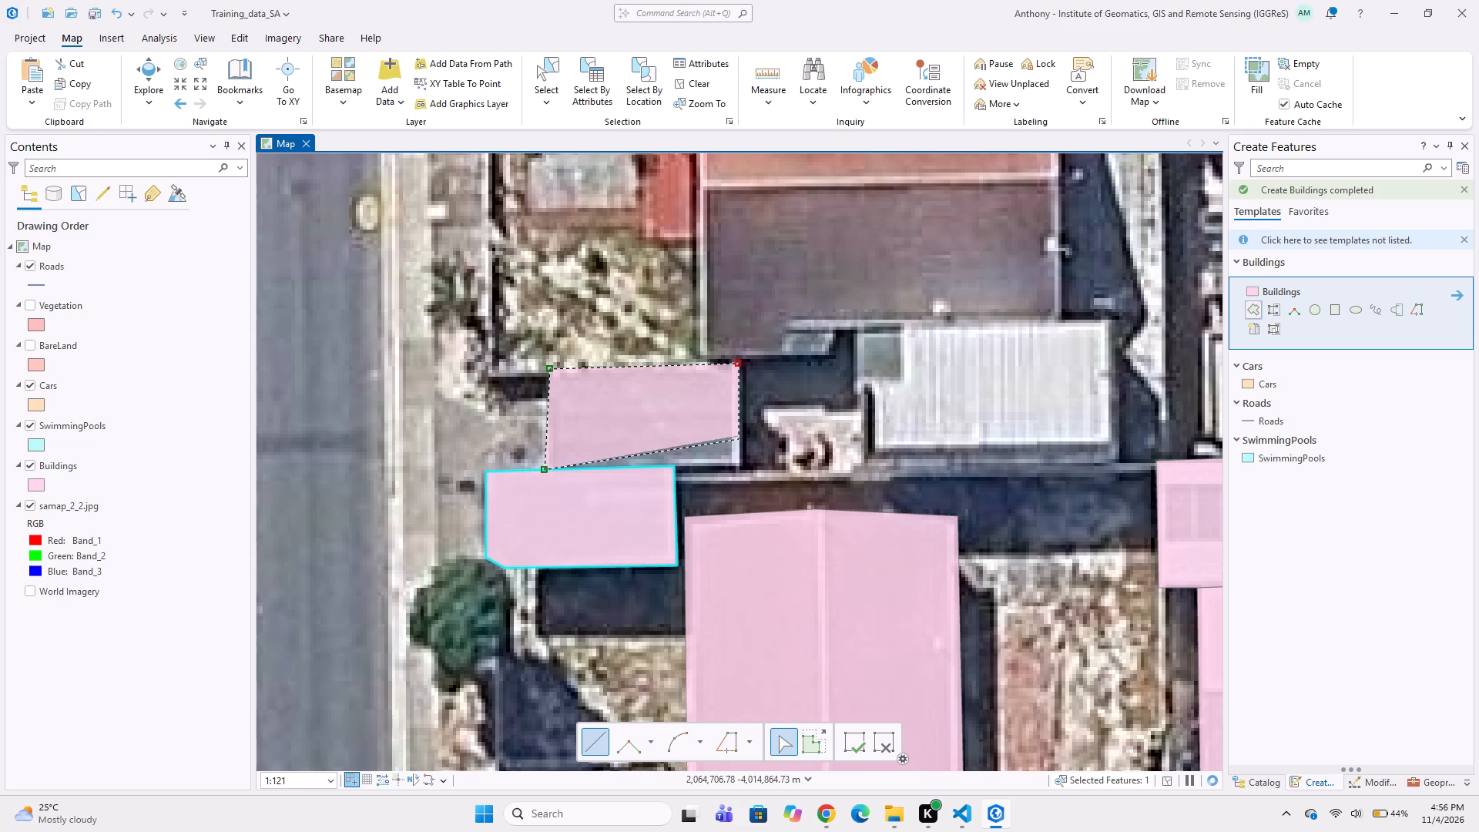
click(736, 461)
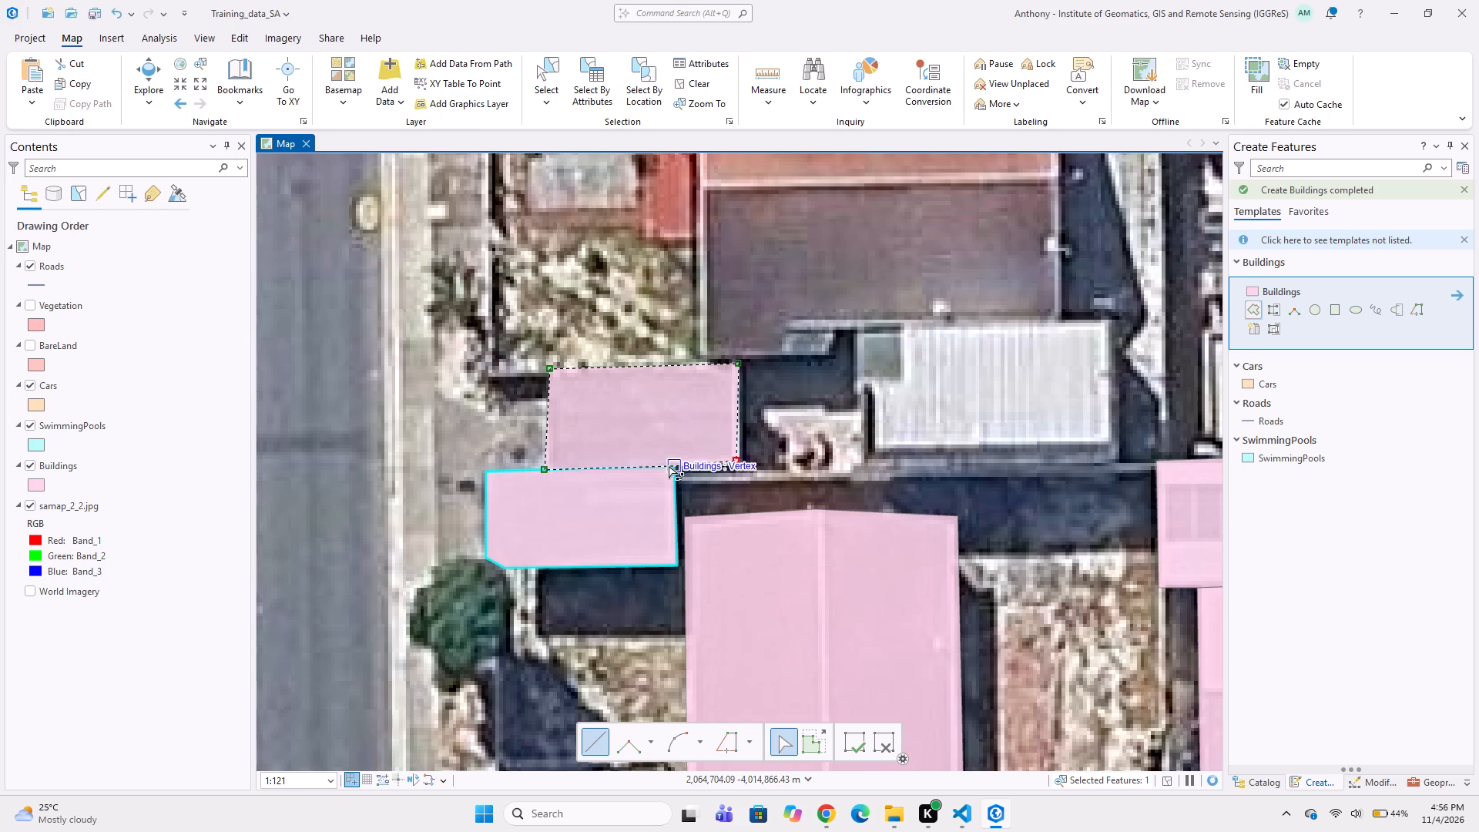
double_click(672, 466)
Digitize a Buildings polygon around the red-and-brown gabled house south of the blue car, including the step at its southwest wing.
middle_drag(850, 414, 760, 531)
middle_drag(677, 388, 677, 498)
click(604, 334)
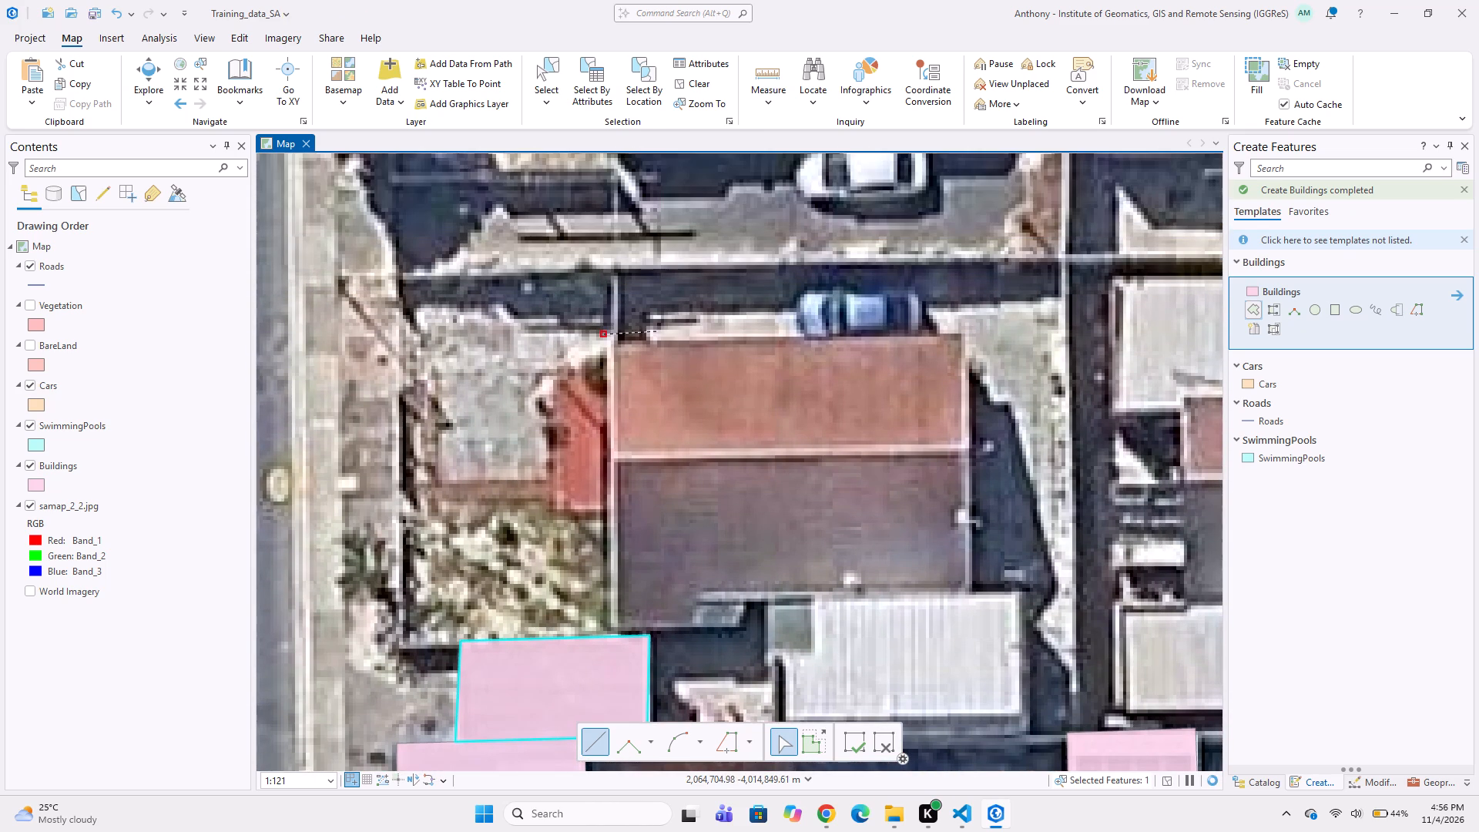
click(962, 331)
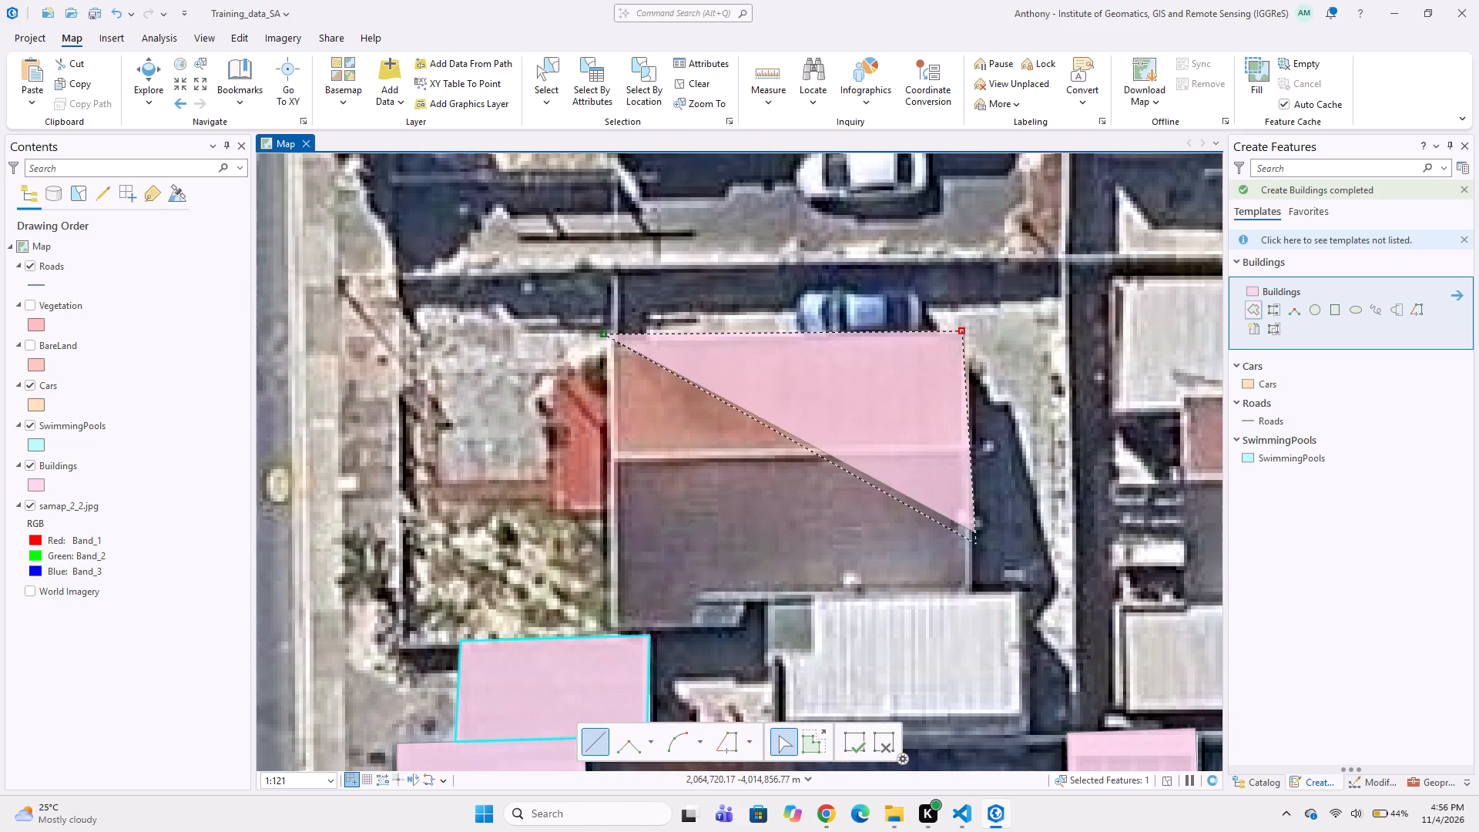
click(976, 590)
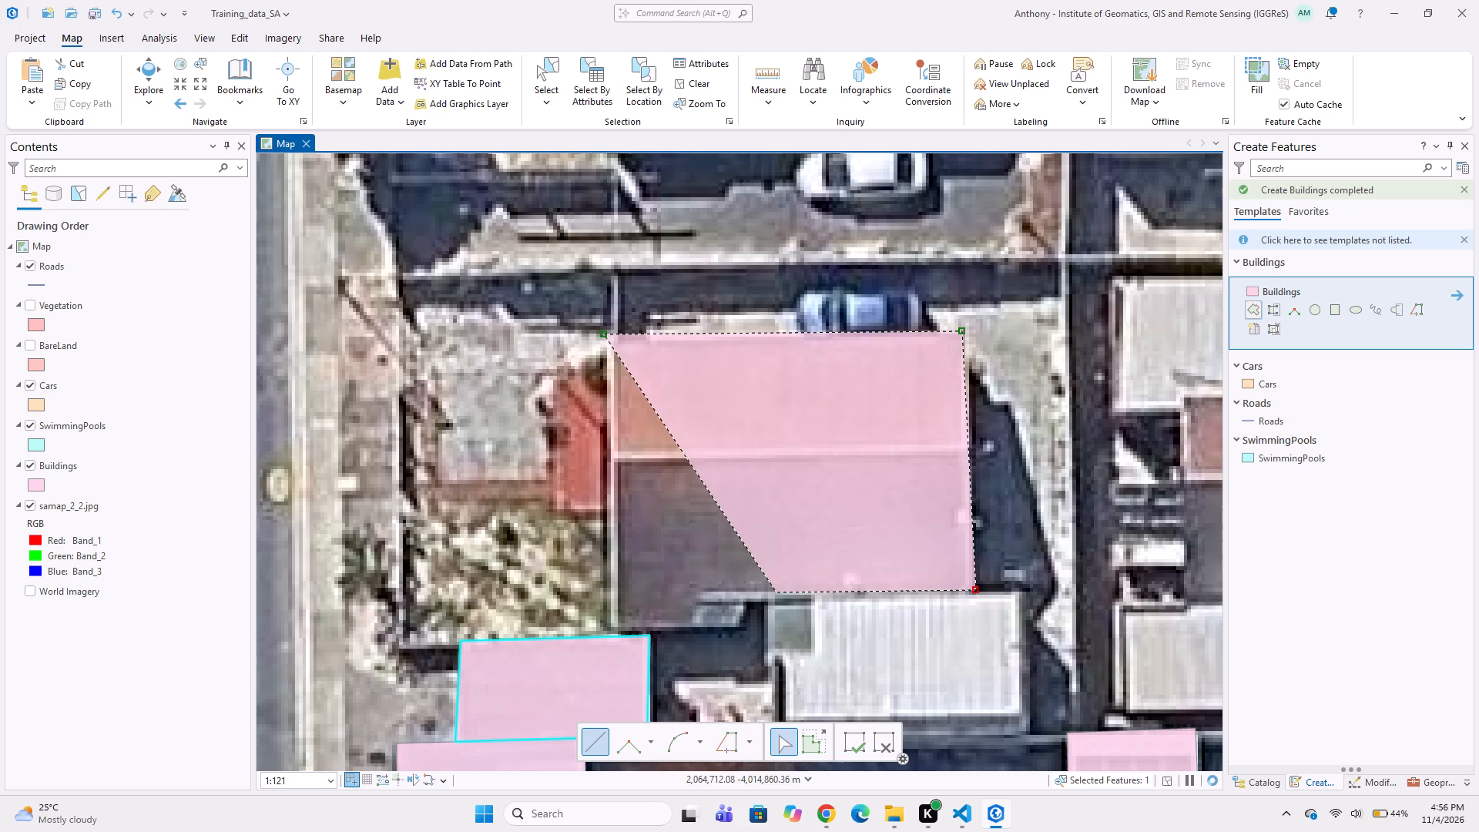
click(776, 595)
click(747, 601)
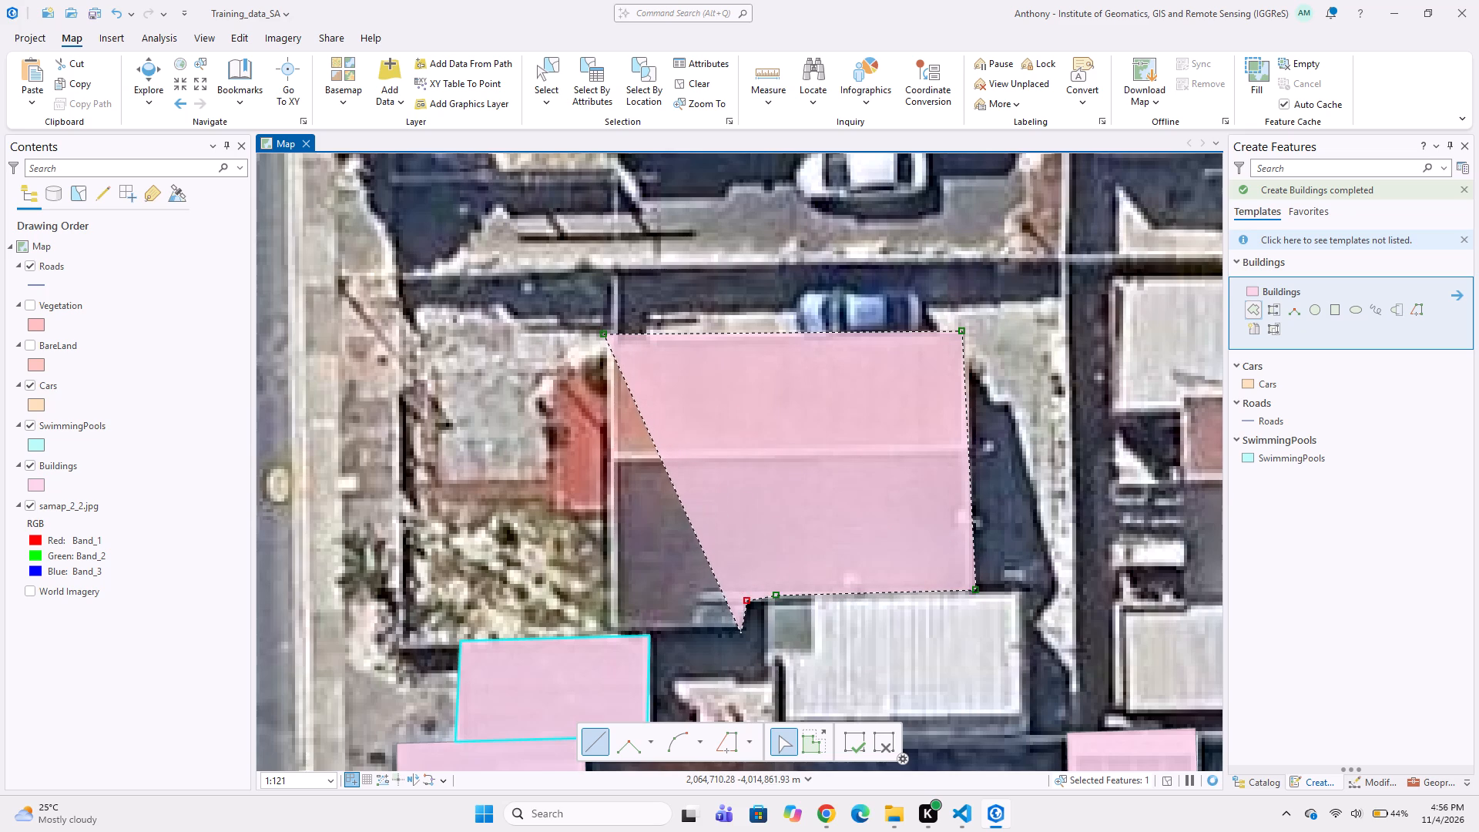
click(741, 636)
click(645, 633)
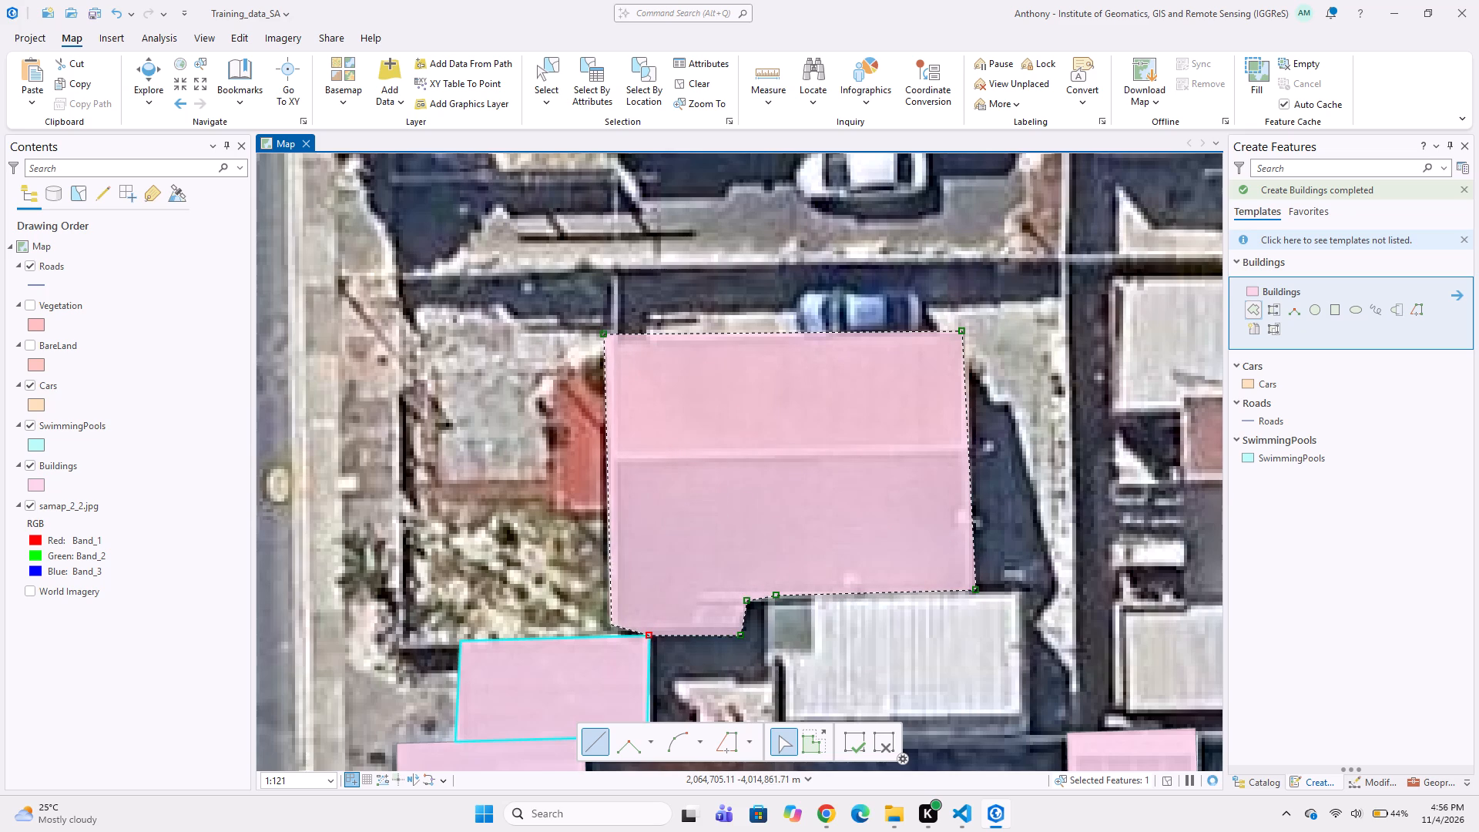
double_click(615, 633)
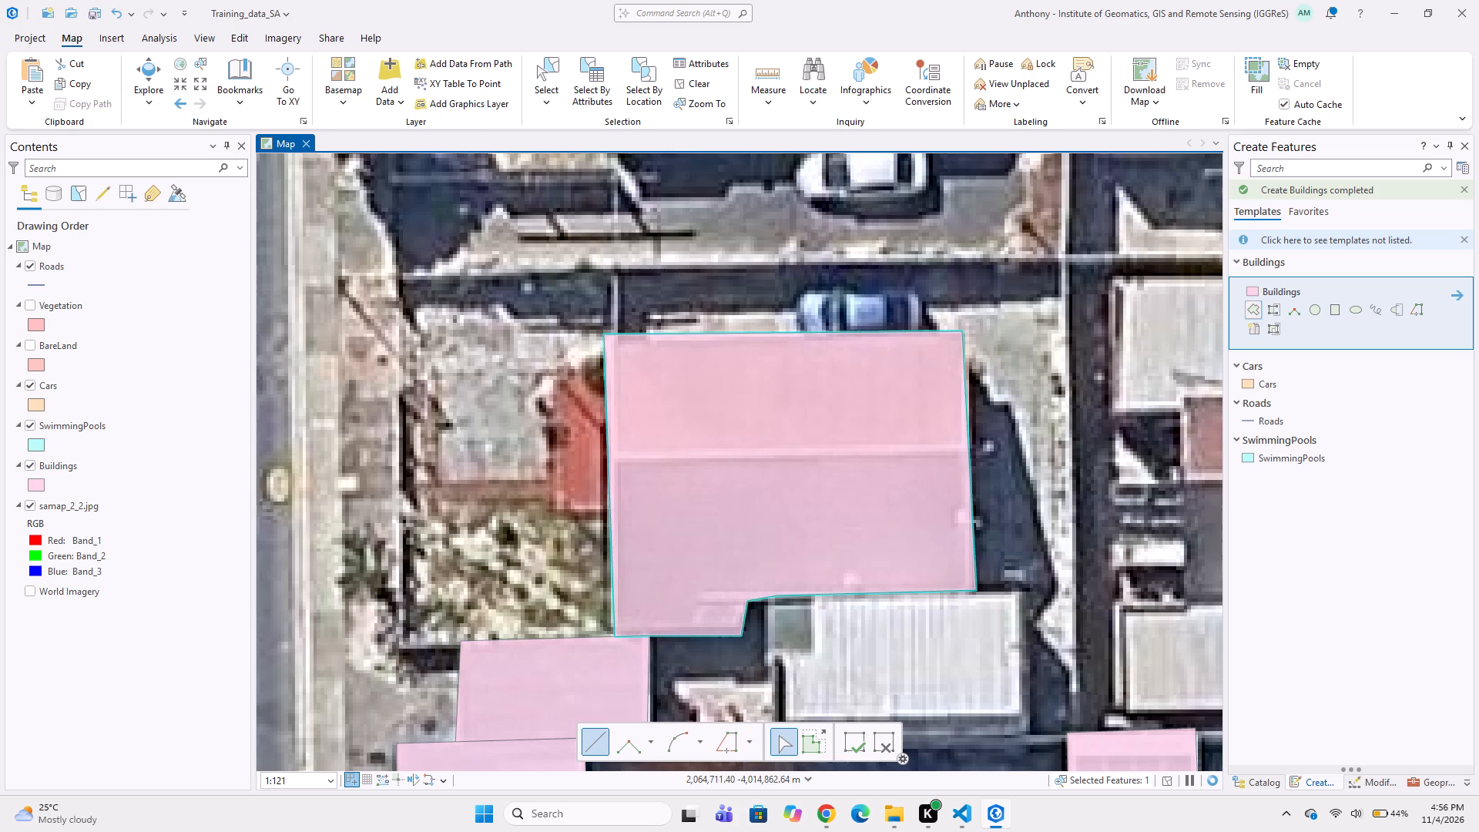
Digitize a Buildings polygon around the white ribbed roof adjoining the red-and-brown house's south side, snapping to that house's polygon.
click(766, 598)
middle_drag(814, 687, 769, 599)
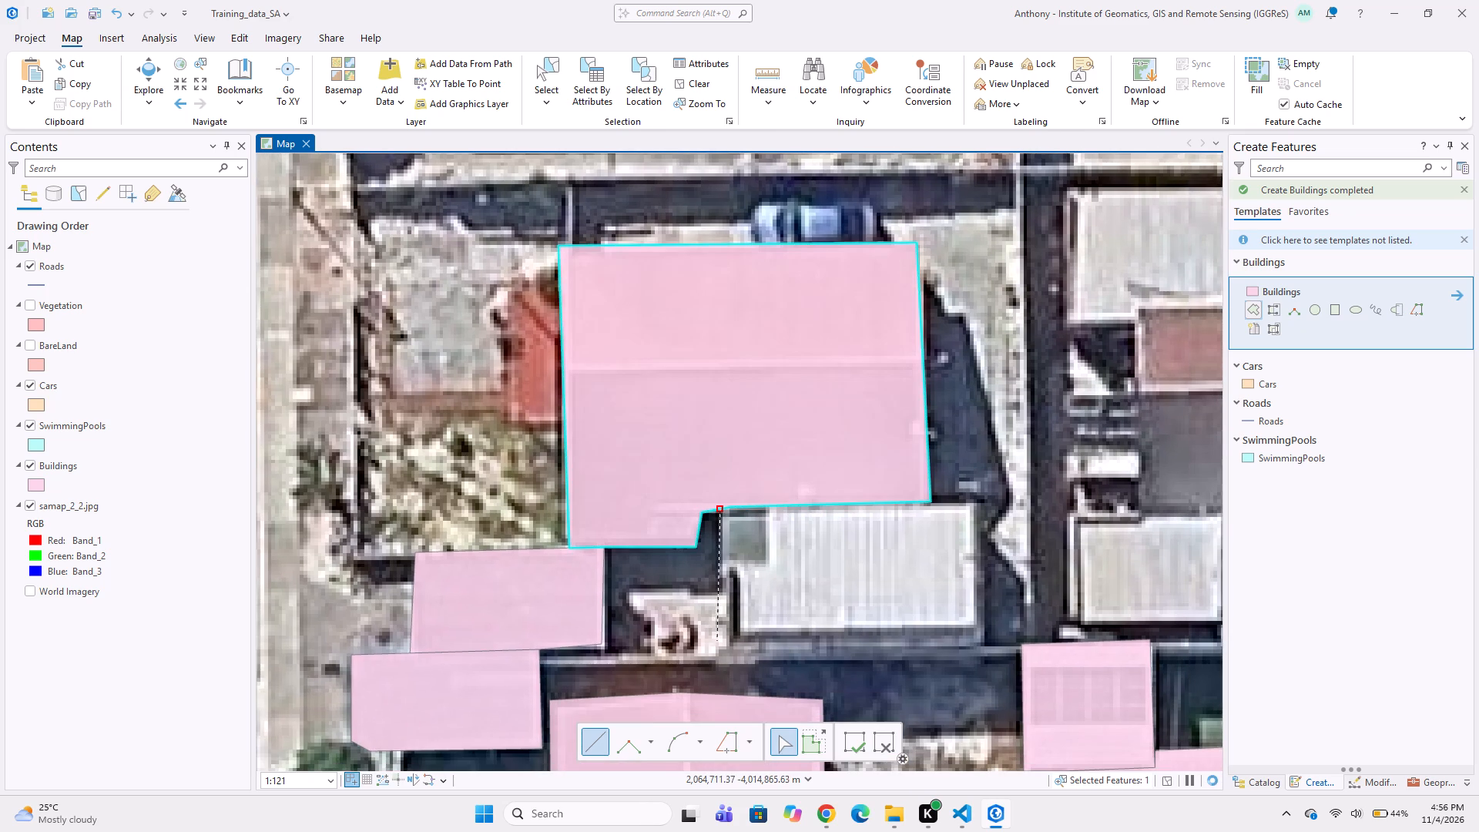
drag(719, 652, 730, 652)
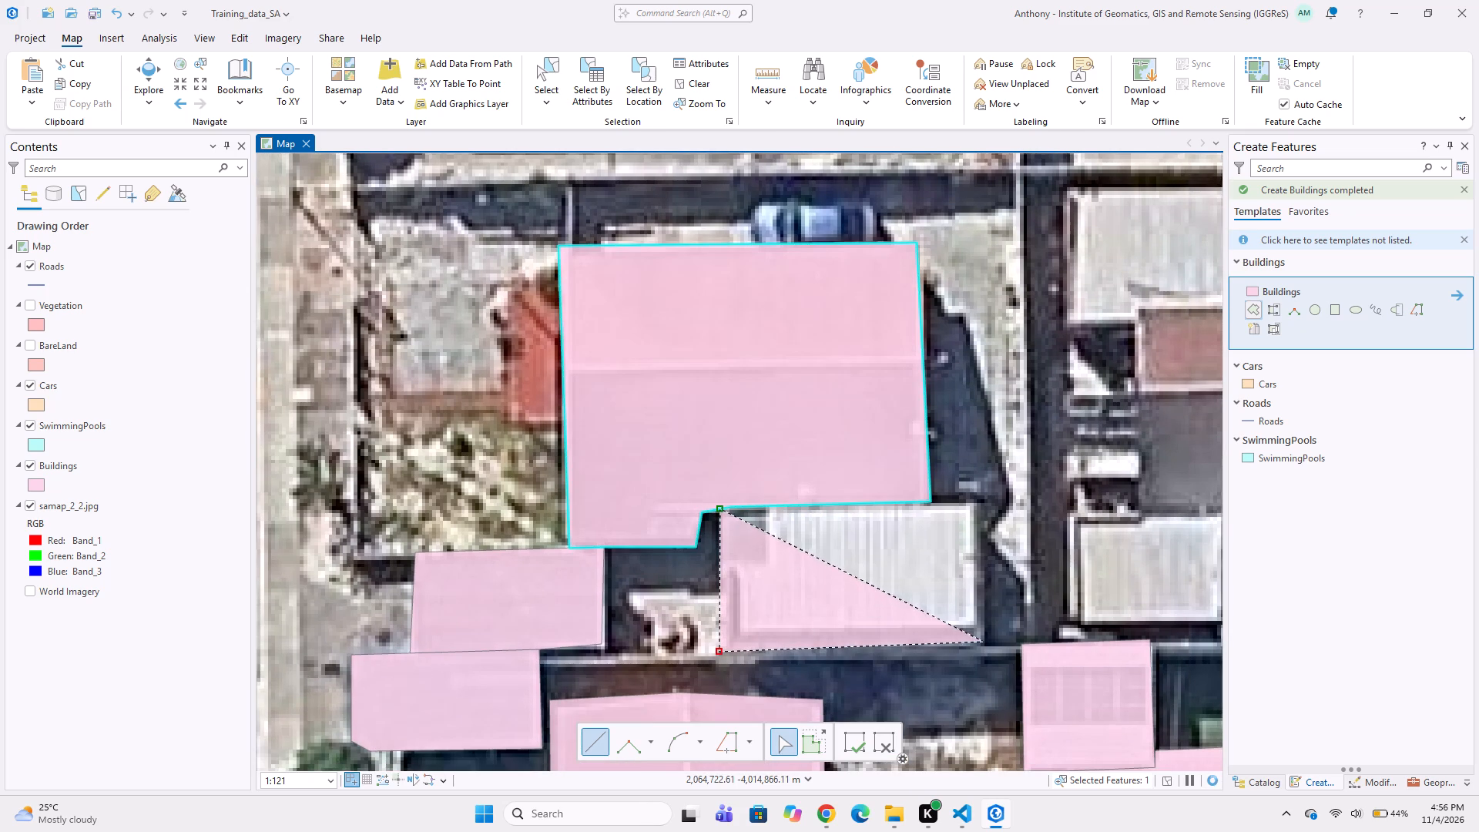
click(987, 644)
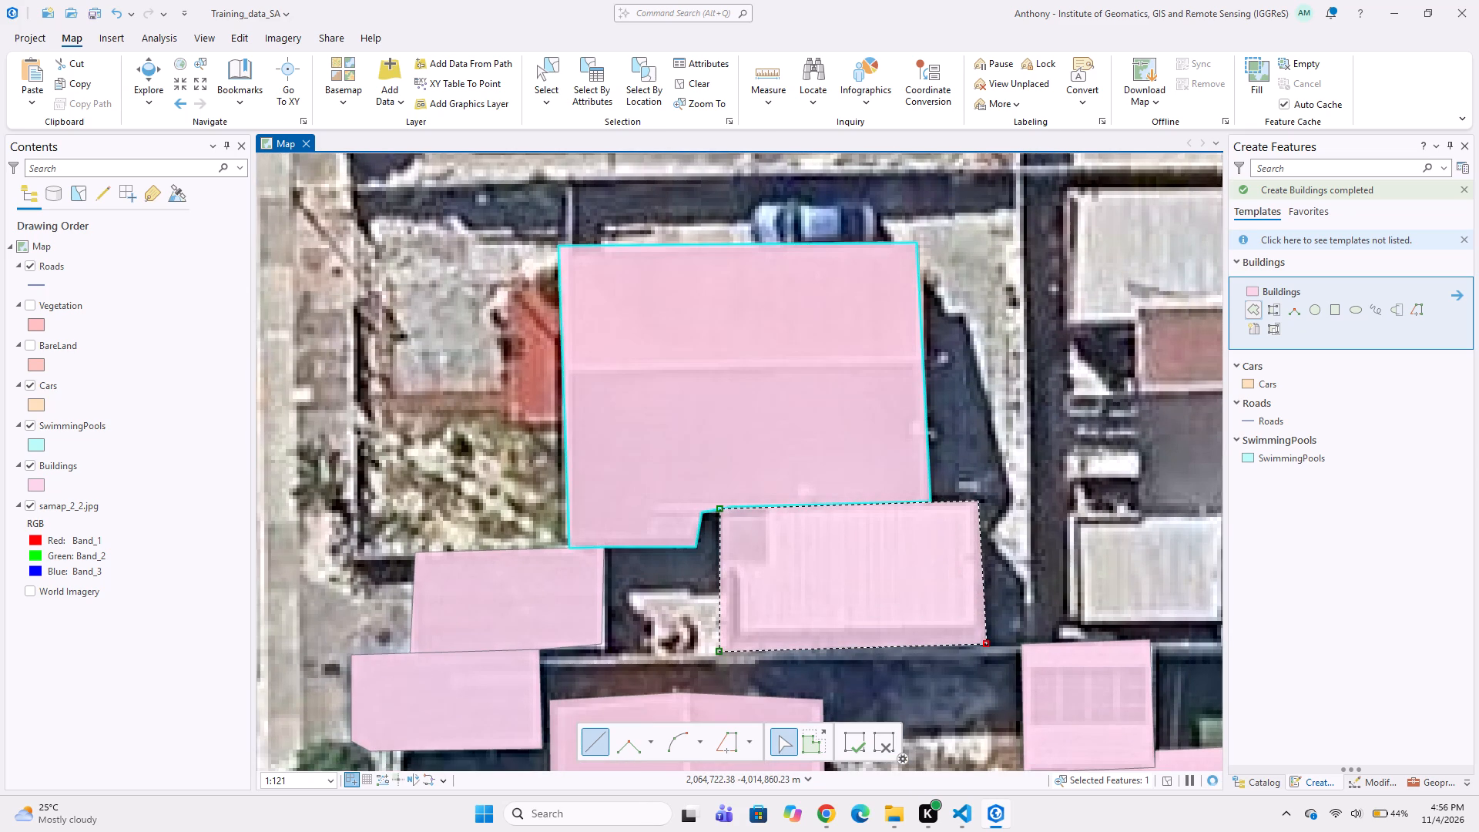
click(978, 501)
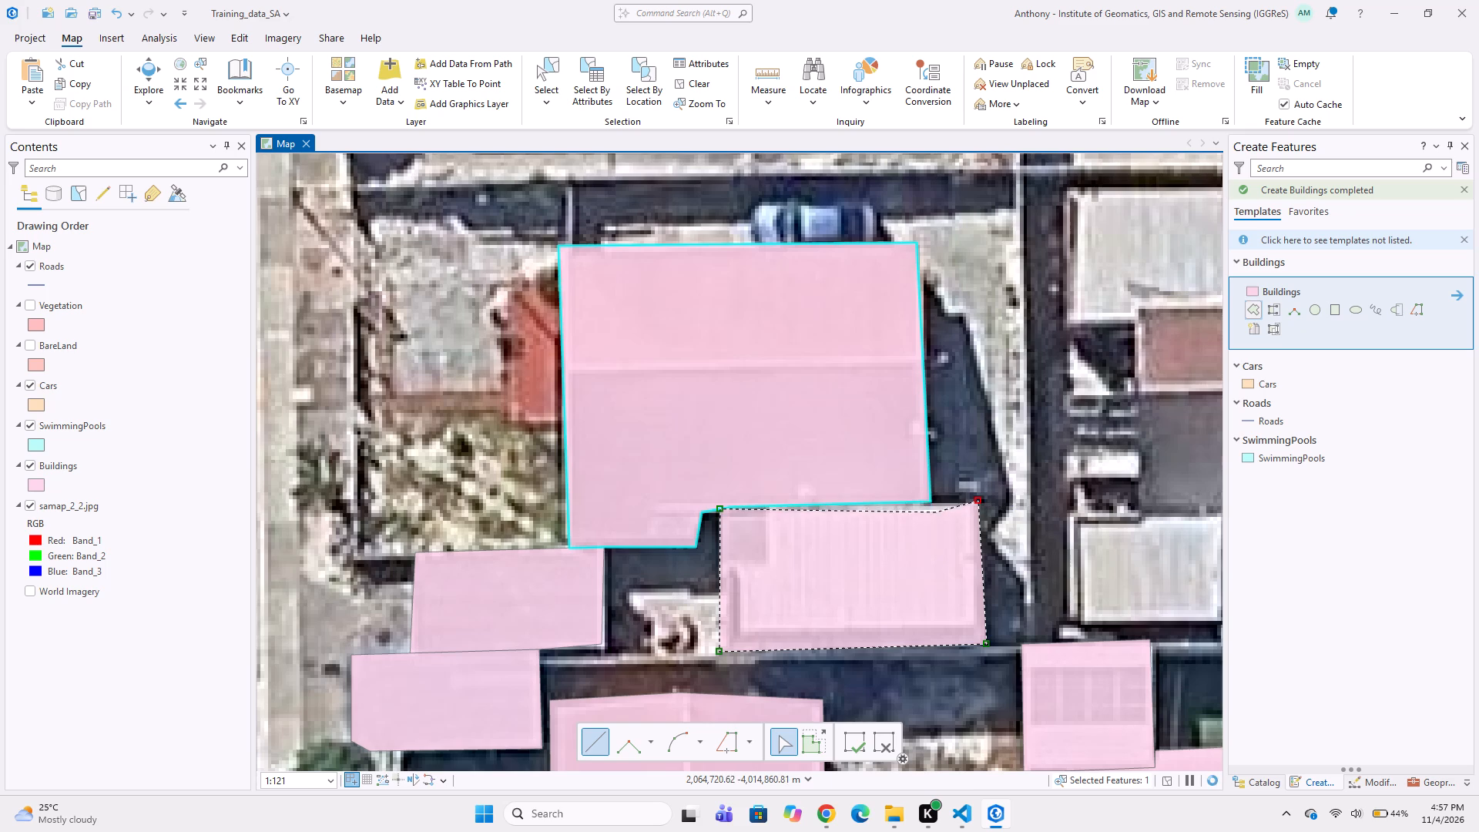
click(933, 507)
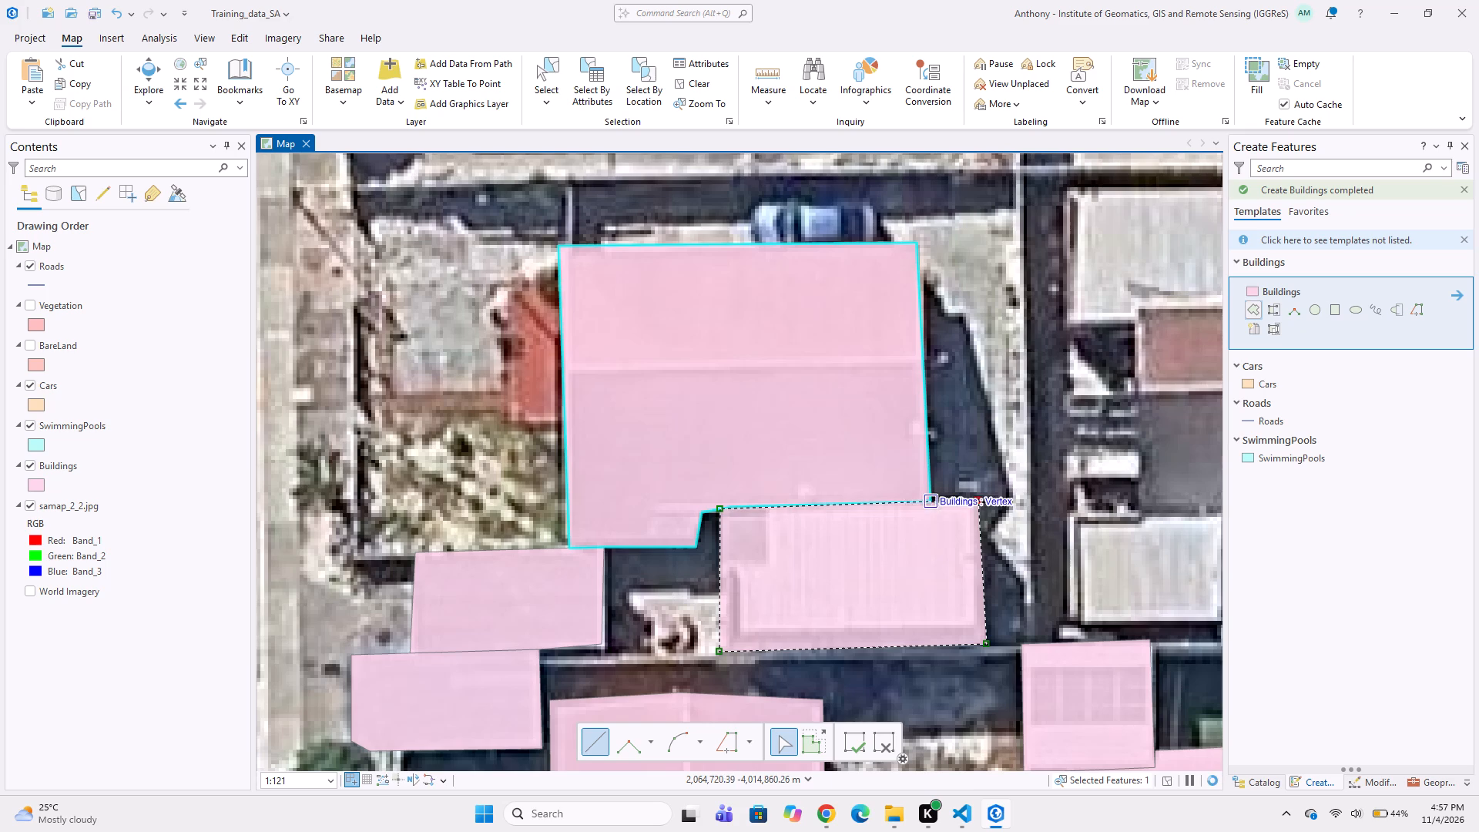
double_click(927, 498)
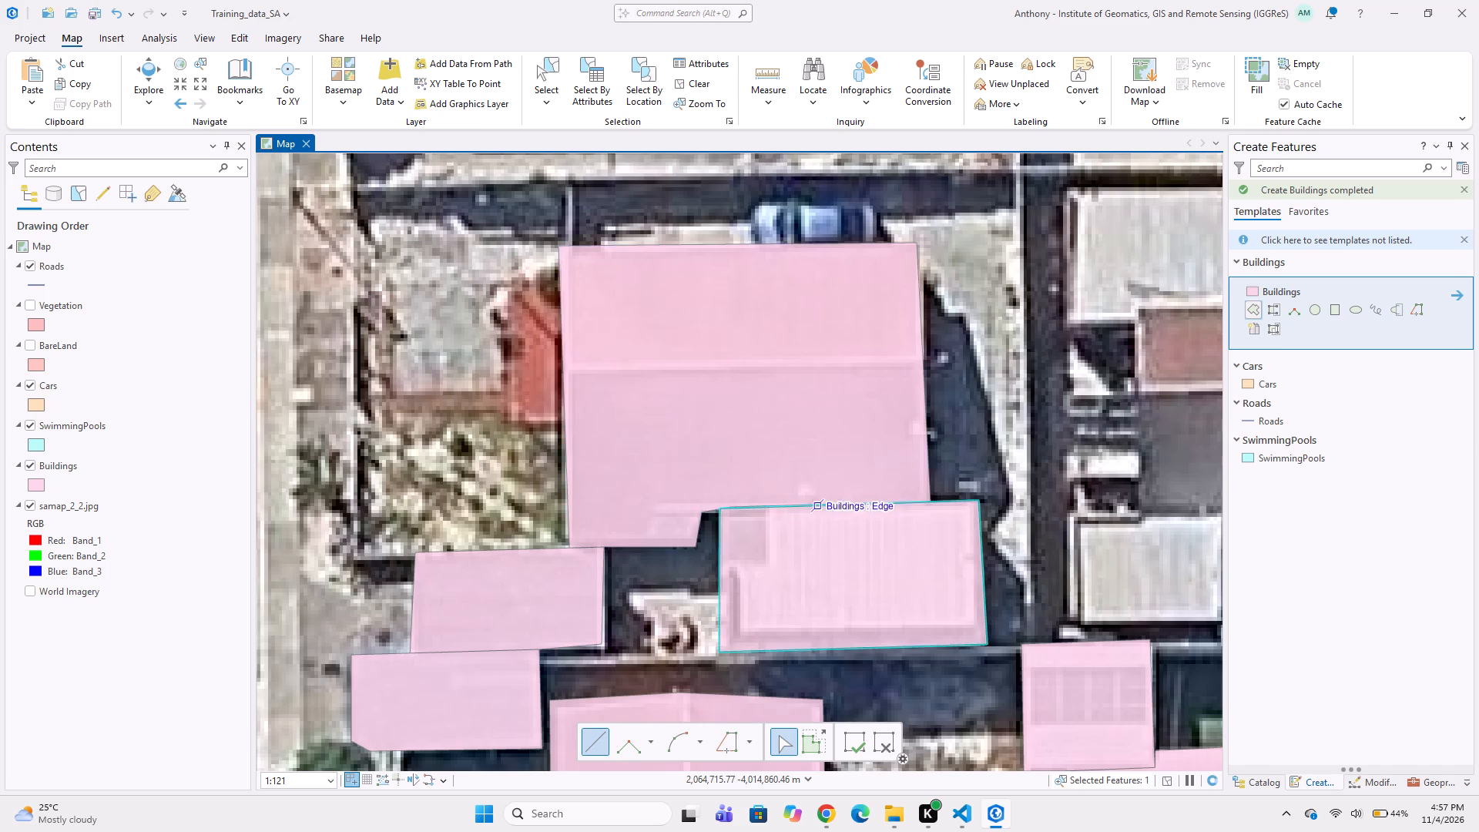
Digitize a Cars polygon around the blue car along the red-and-brown house's north edge, snapping to the house polygon.
scroll(814, 506, down, 2)
middle_drag(728, 399, 746, 528)
scroll(820, 455, up, 1)
scroll(820, 563, up, 1)
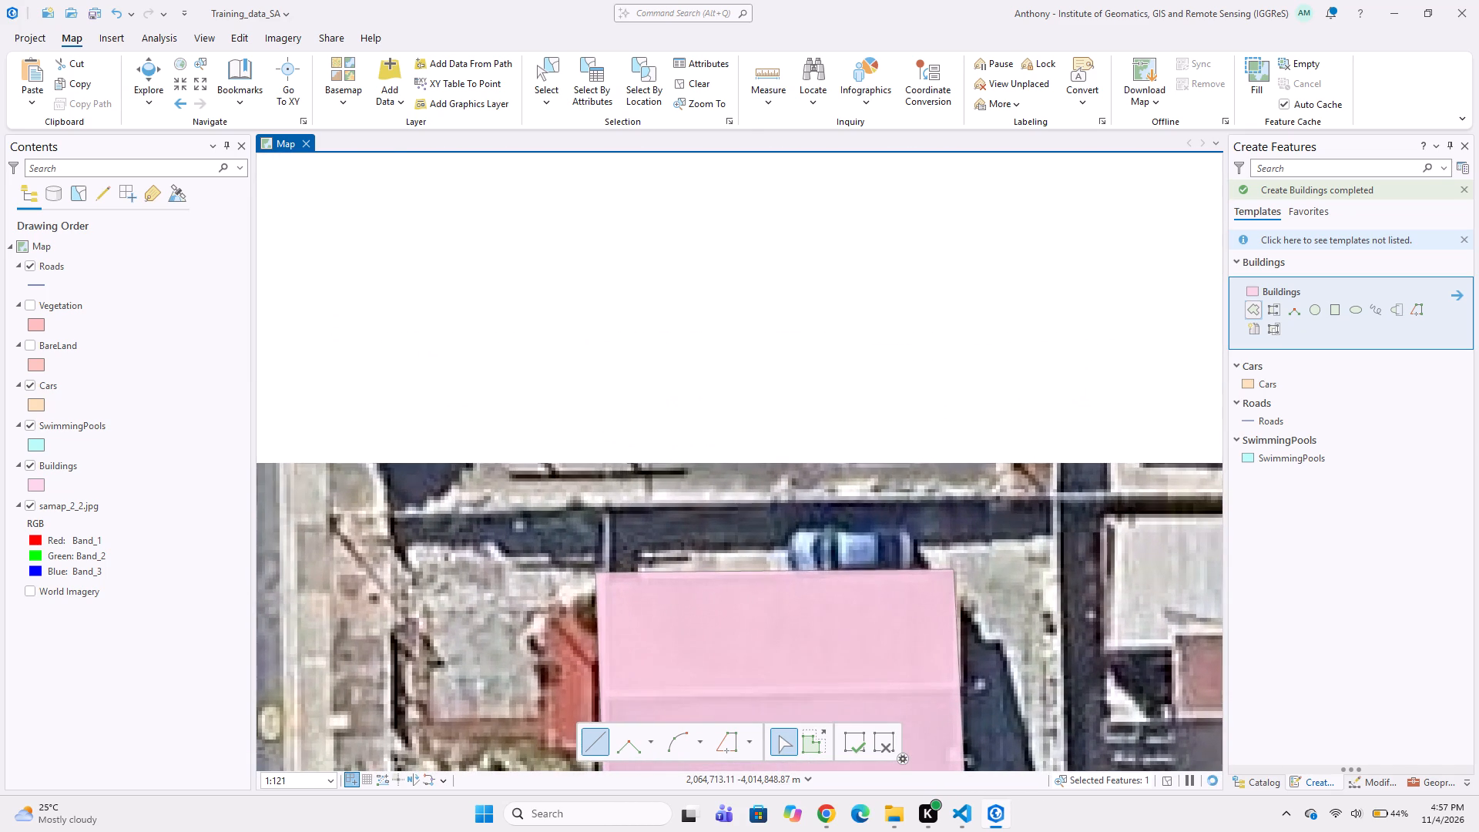
click(1262, 385)
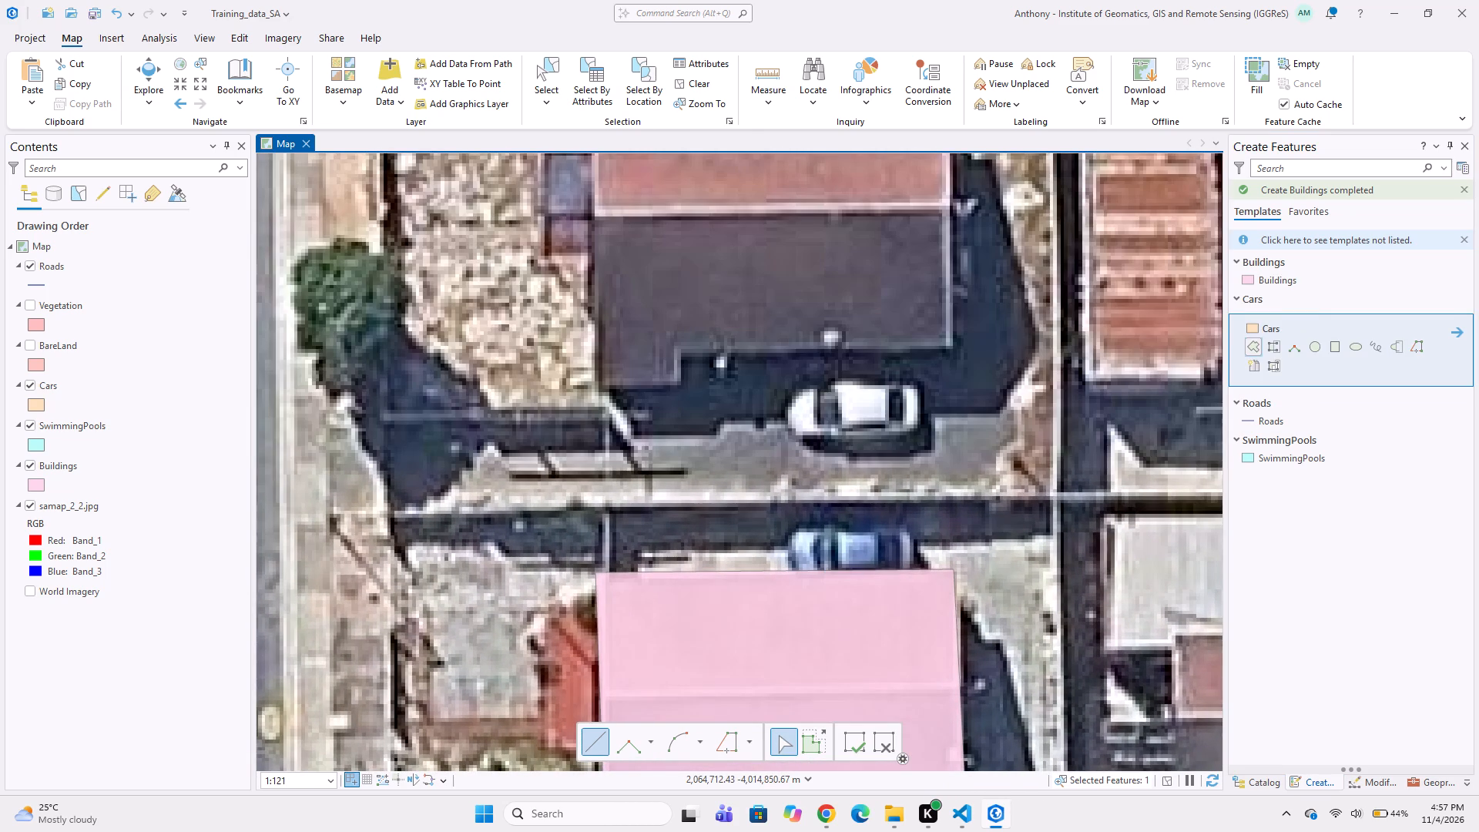
scroll(782, 590, up, 1)
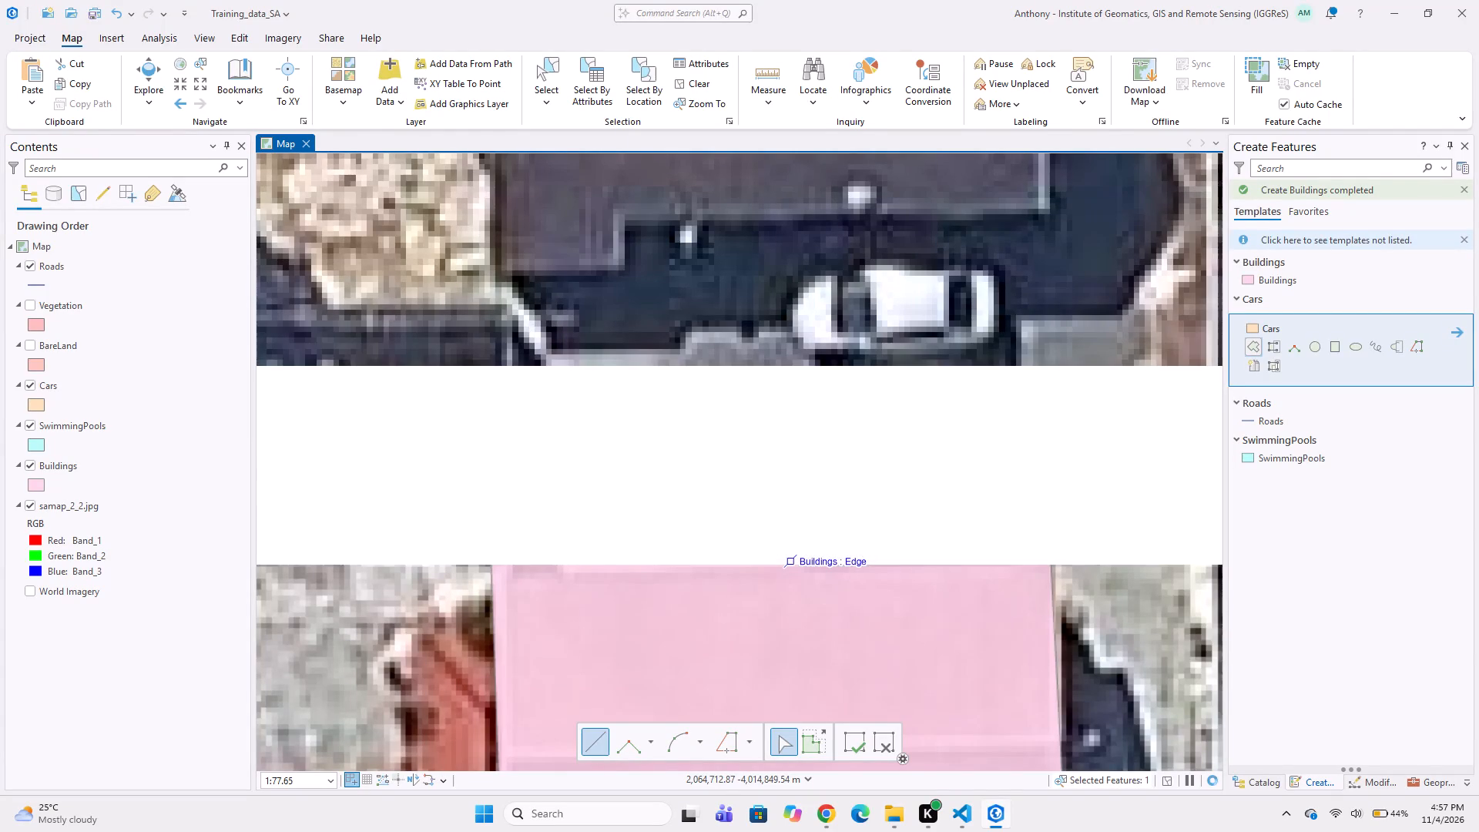
click(790, 565)
click(790, 491)
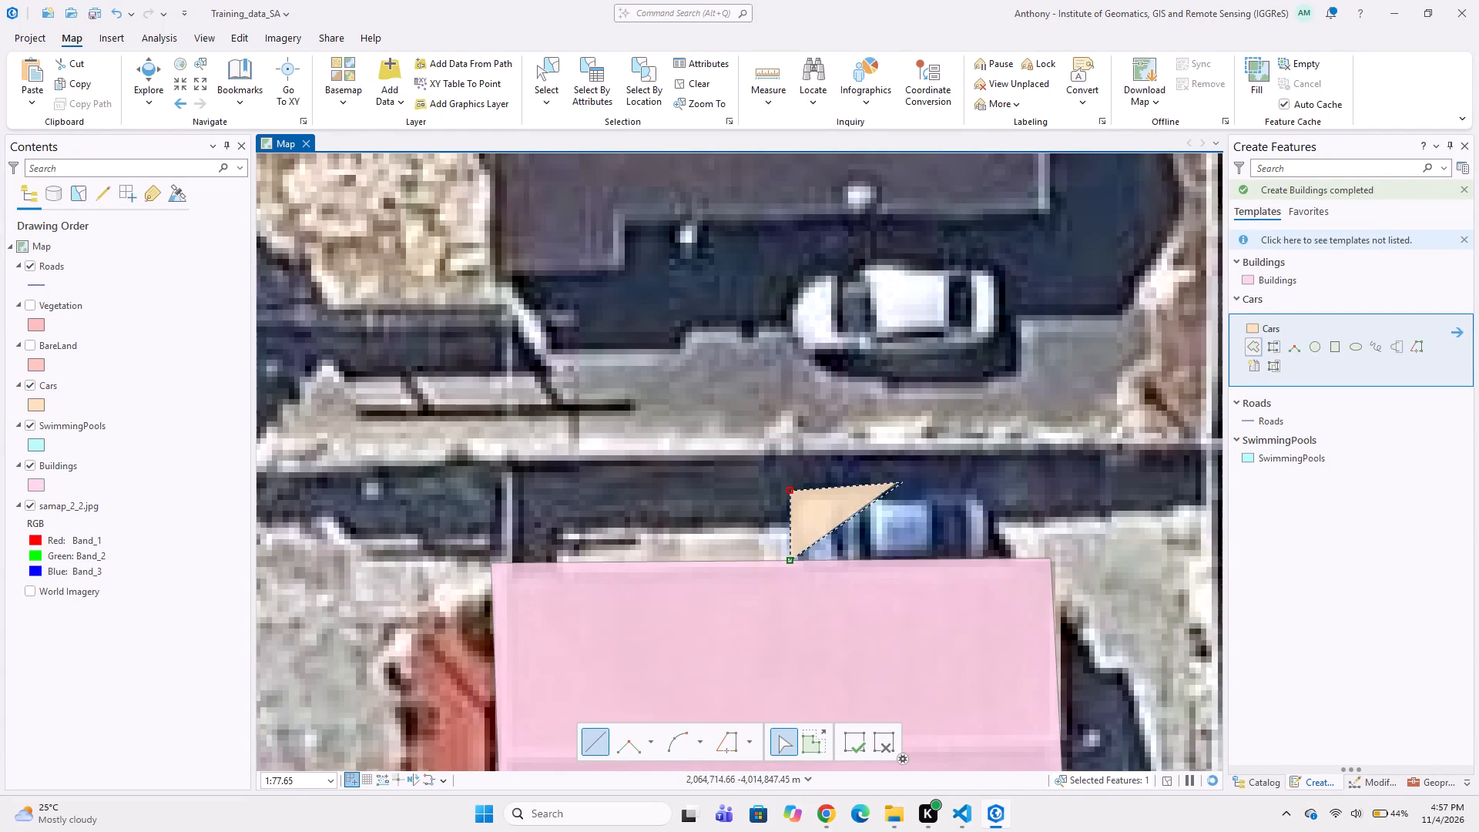
click(987, 482)
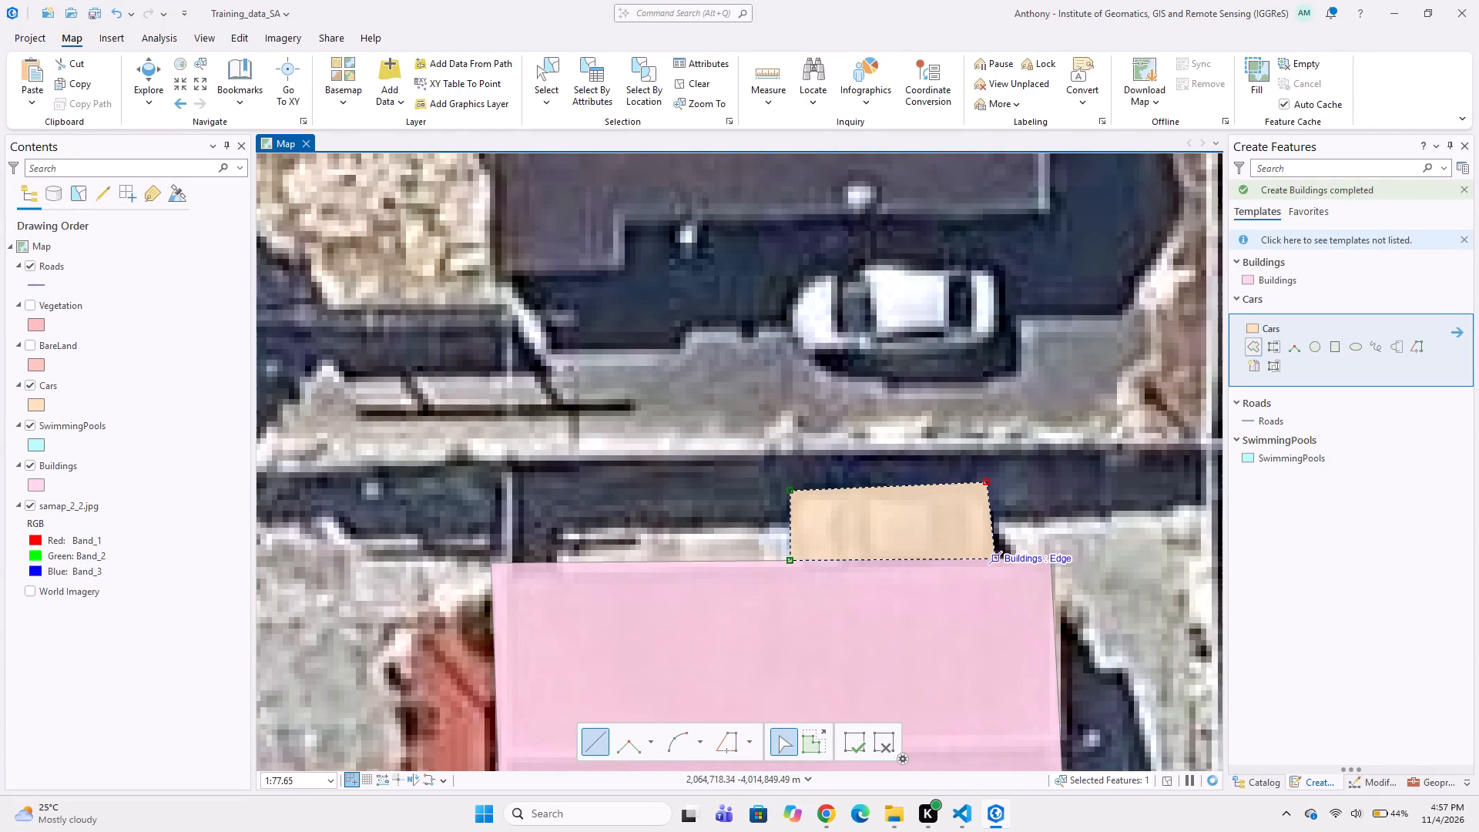
double_click(995, 560)
Digitize a Cars polygon around the white car parked in the driveway north of the blue car.
middle_drag(809, 534, 803, 639)
middle_drag(854, 469, 812, 612)
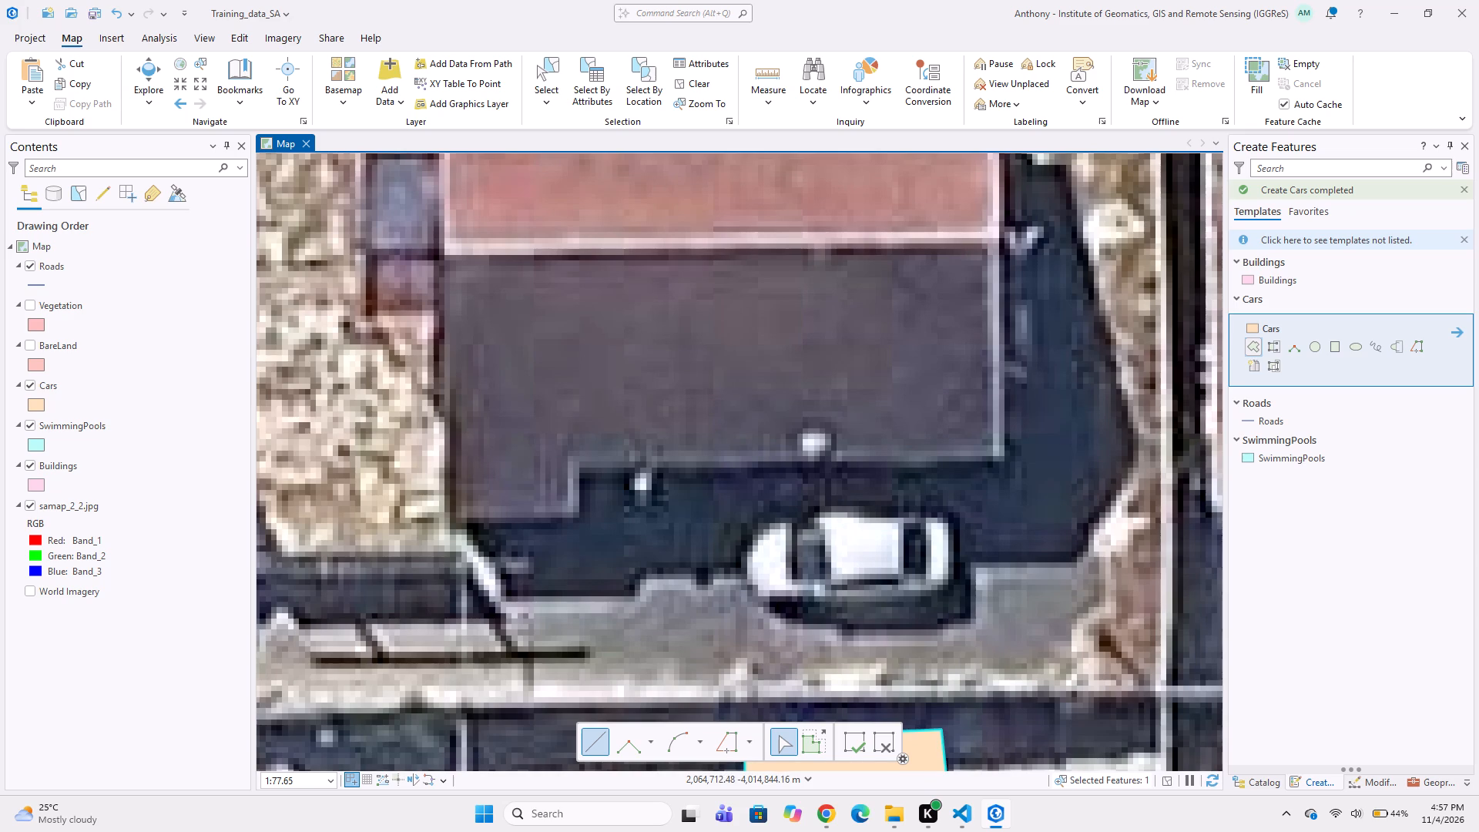
click(720, 507)
click(960, 502)
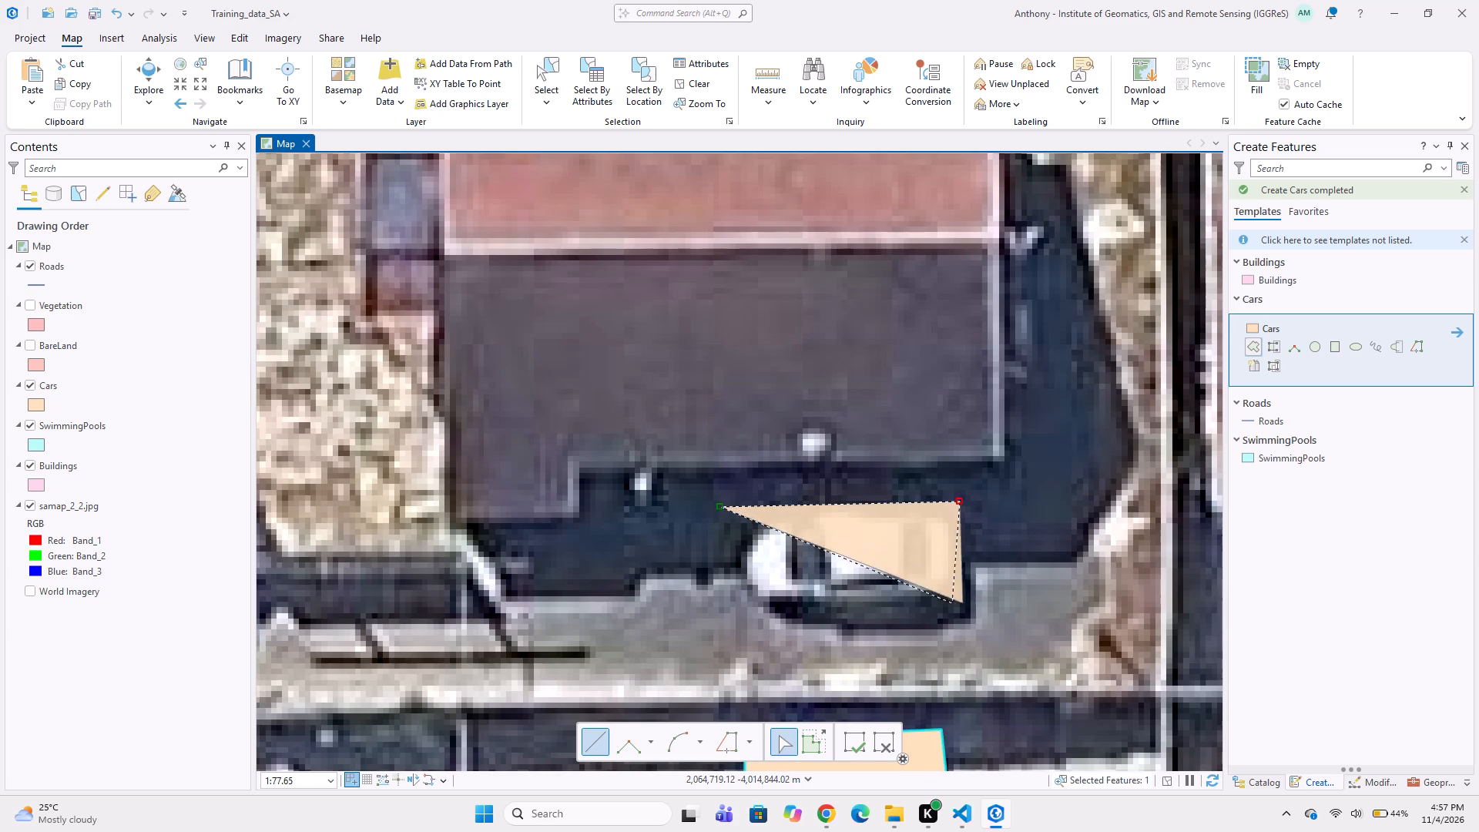
click(965, 599)
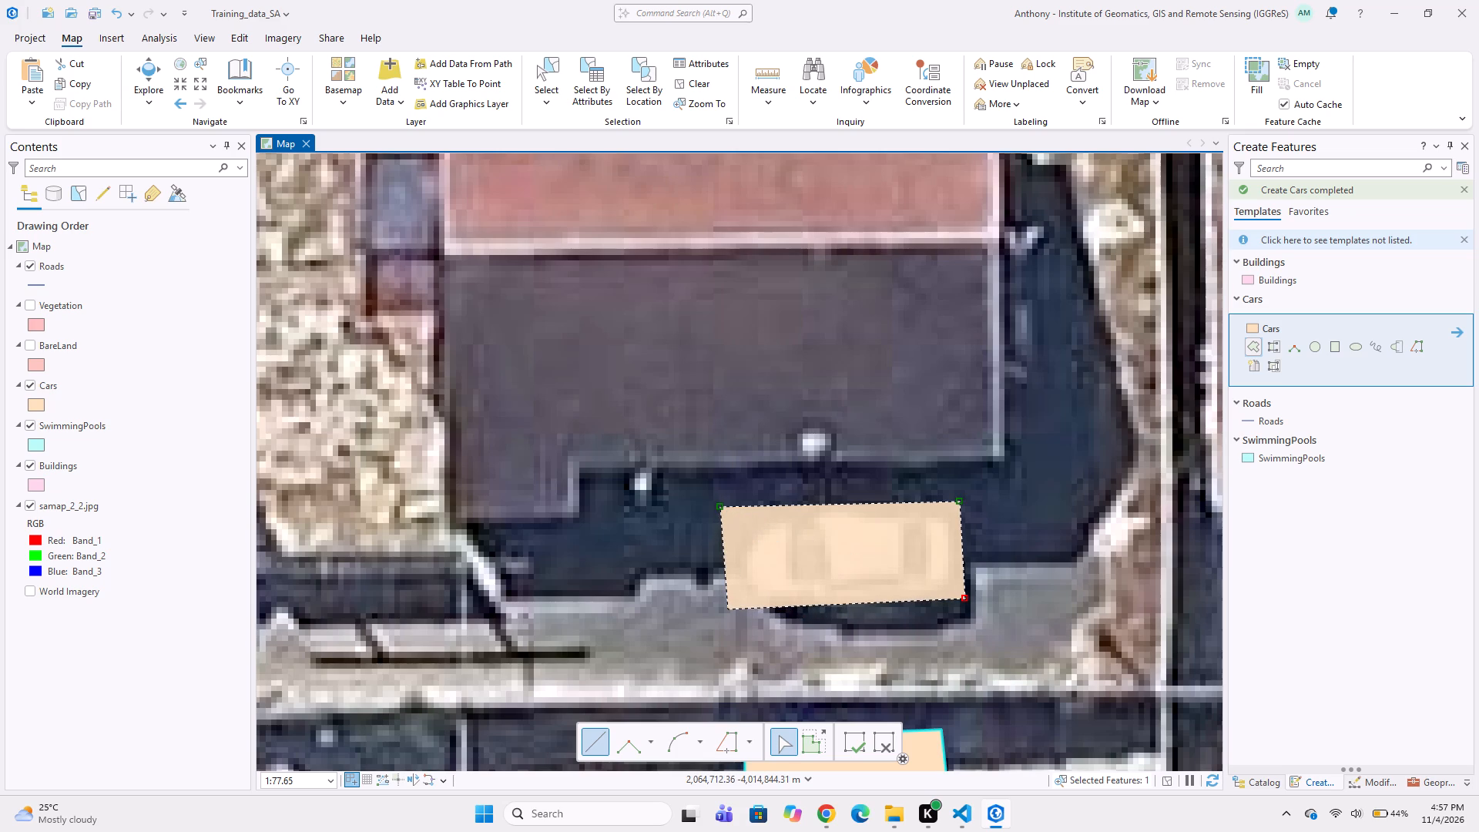
double_click(728, 609)
Digitize a Buildings polygon around the red-and-dark gabled house north of the white car, including the small extension at its southwest corner.
scroll(655, 666, down, 1)
scroll(682, 609, down, 1)
middle_drag(693, 592, 698, 603)
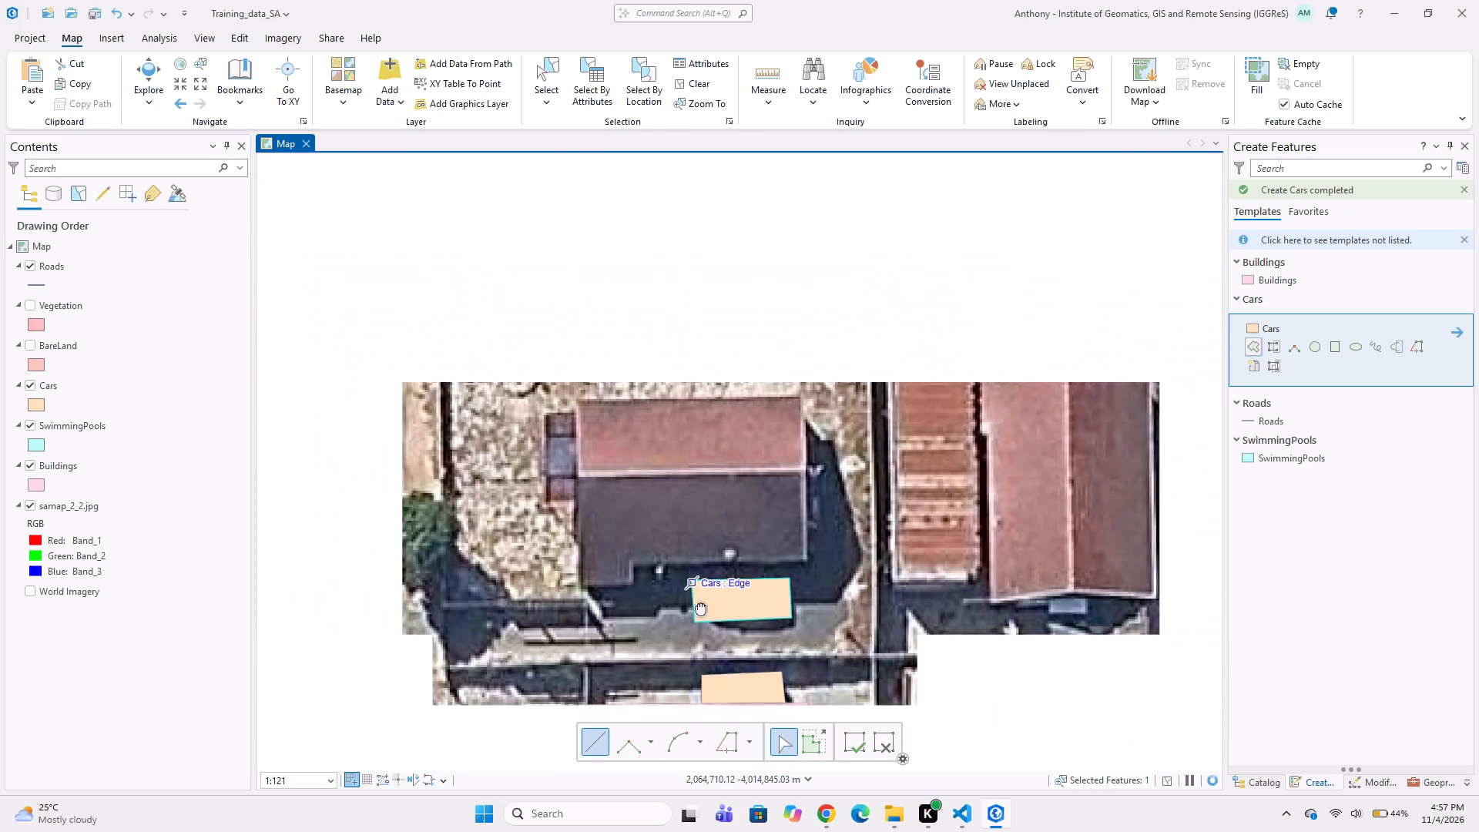
middle_drag(698, 603, 755, 689)
middle_drag(620, 558, 620, 528)
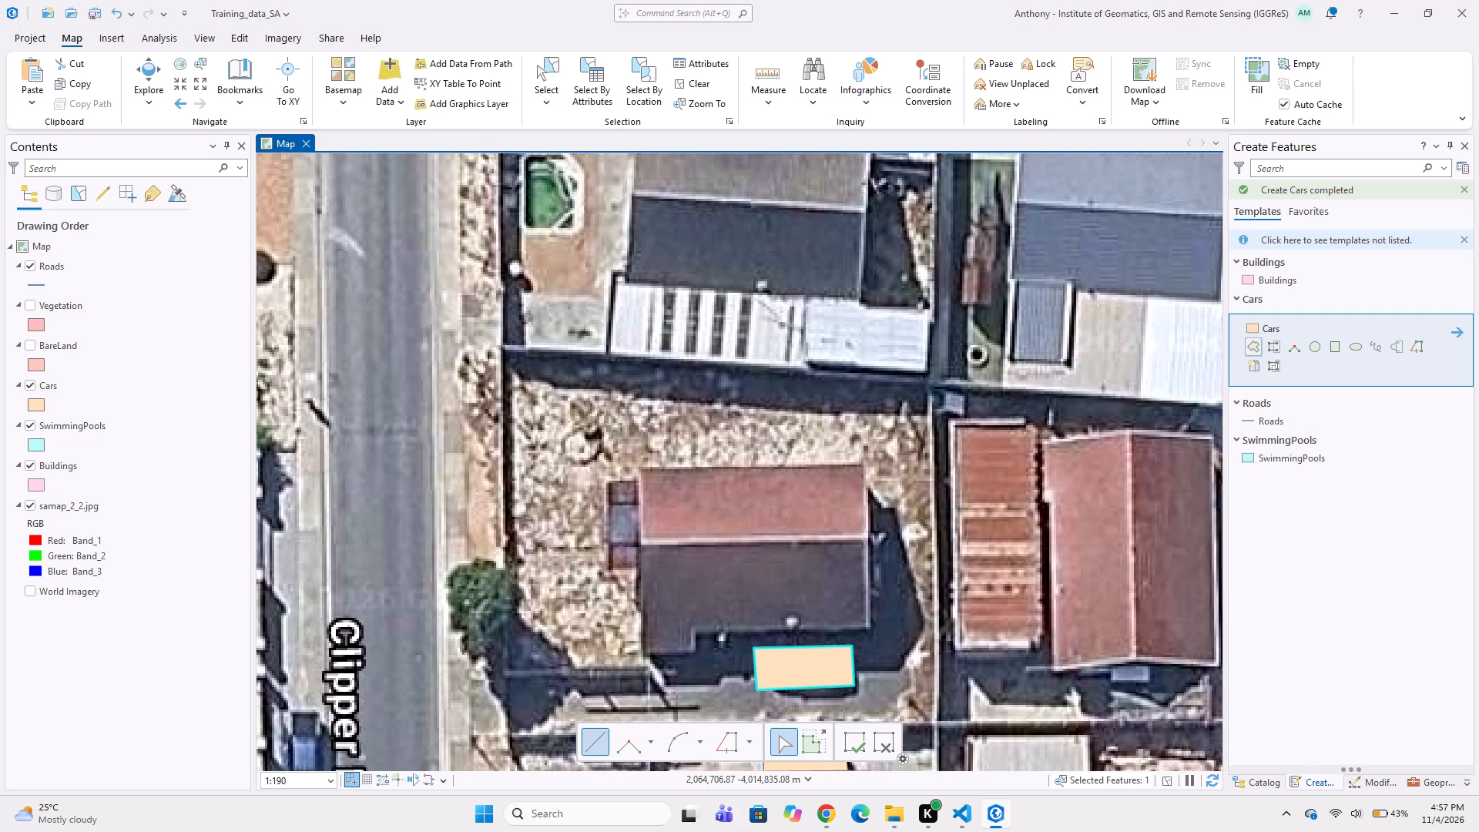
middle_drag(666, 558, 693, 480)
middle_drag(672, 563, 663, 515)
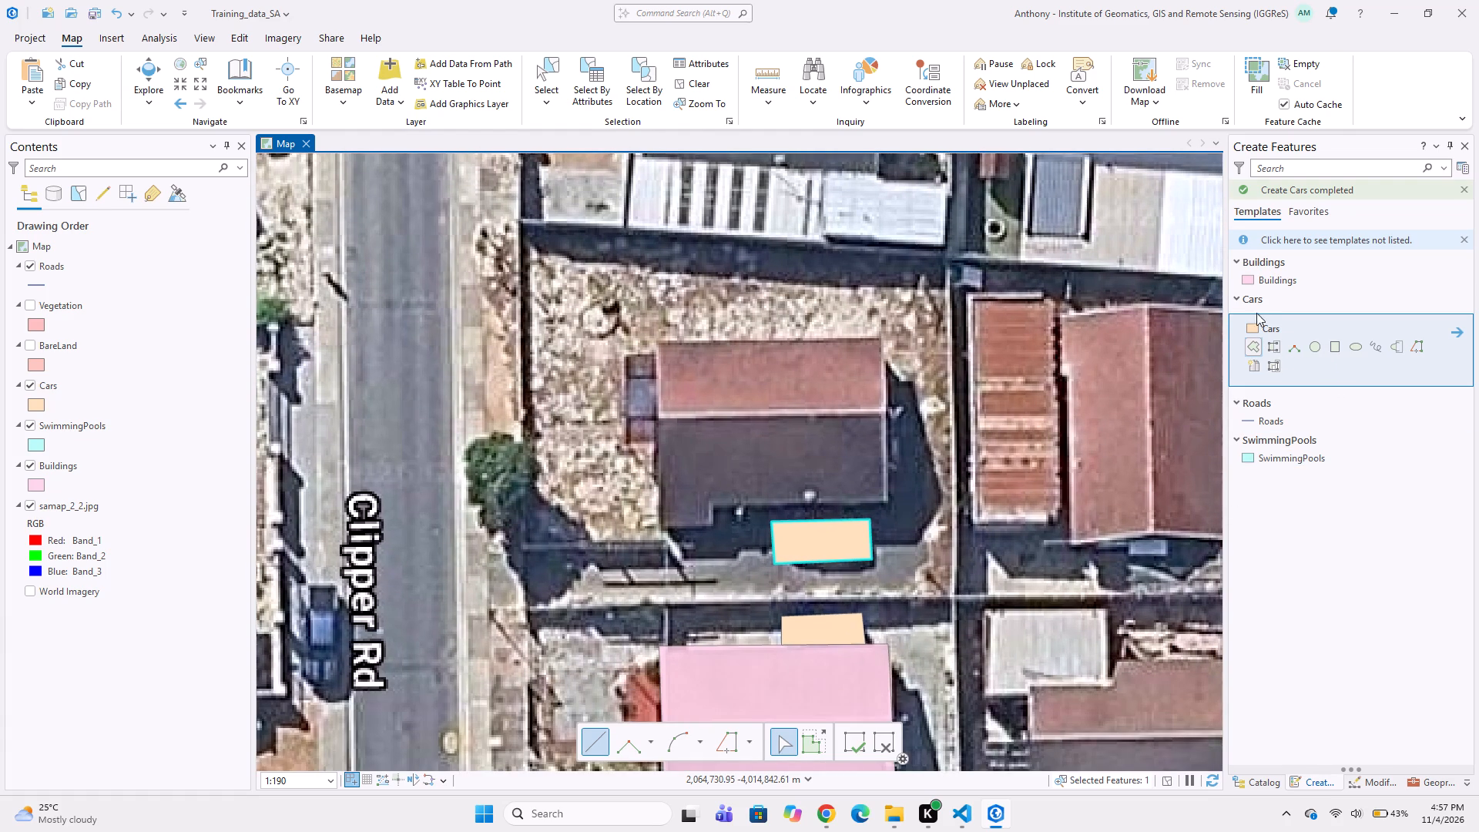
click(1259, 277)
scroll(663, 380, up, 1)
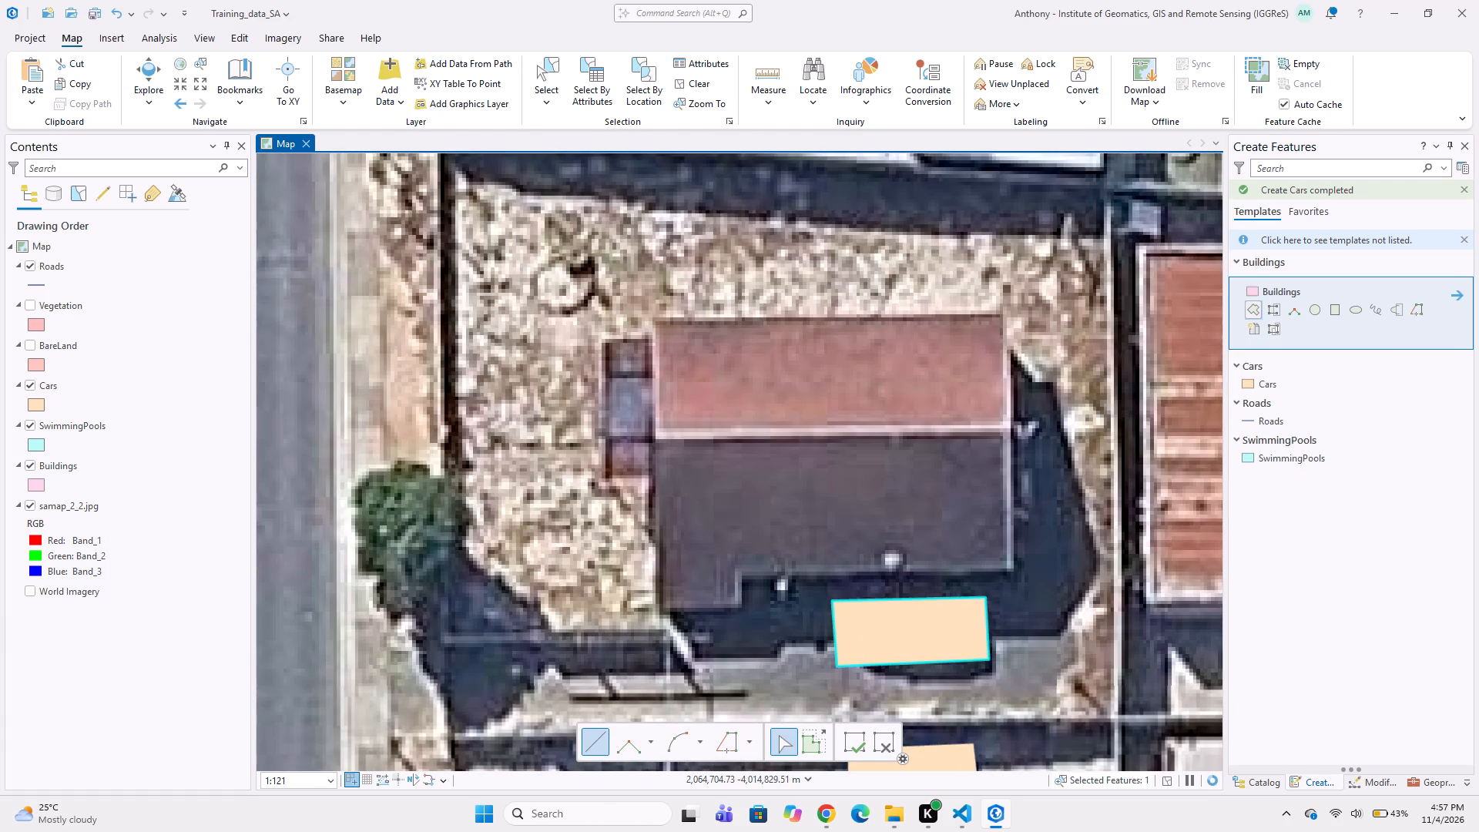
click(652, 312)
click(655, 612)
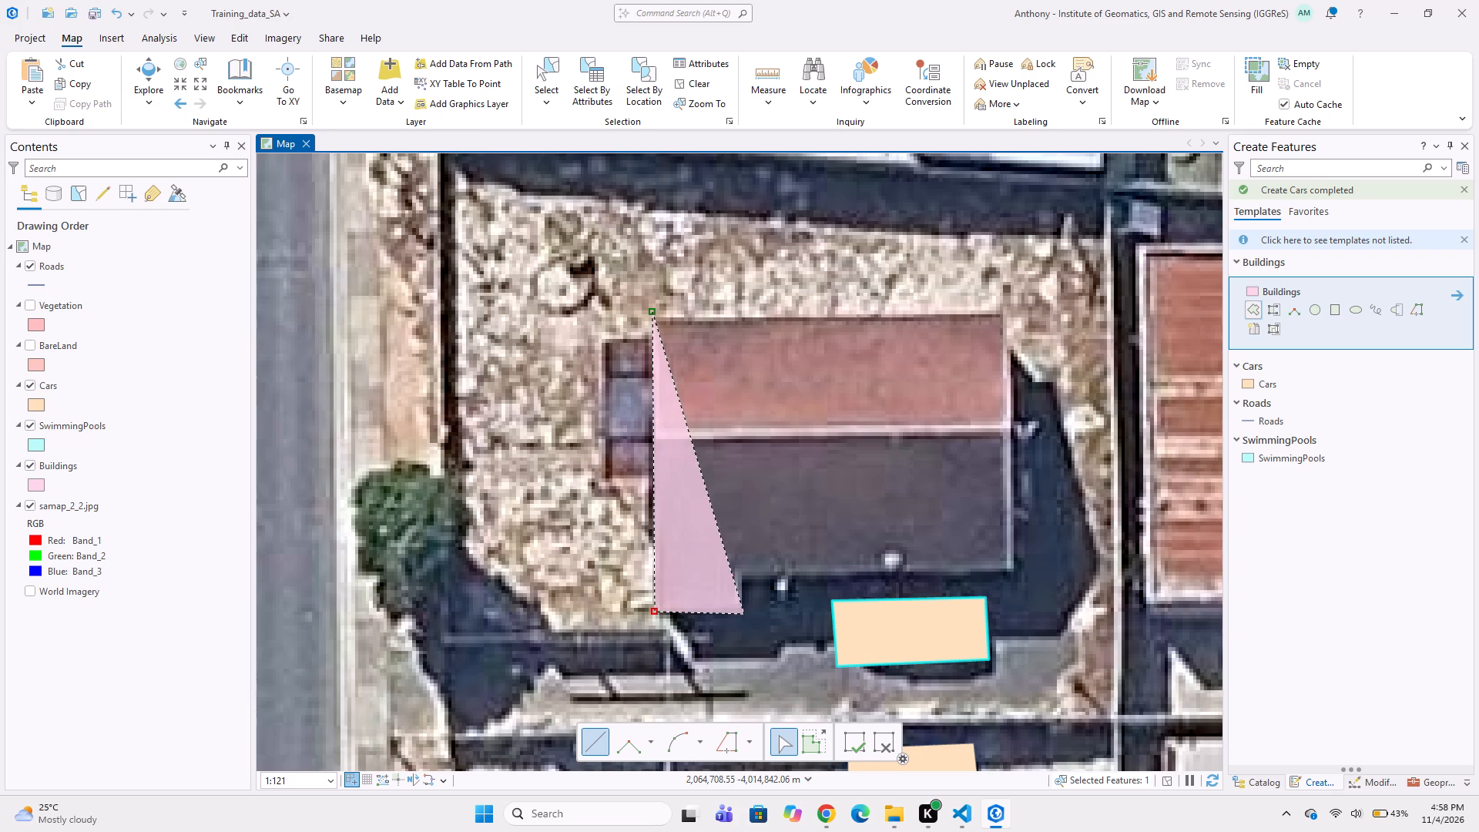
click(744, 614)
click(744, 577)
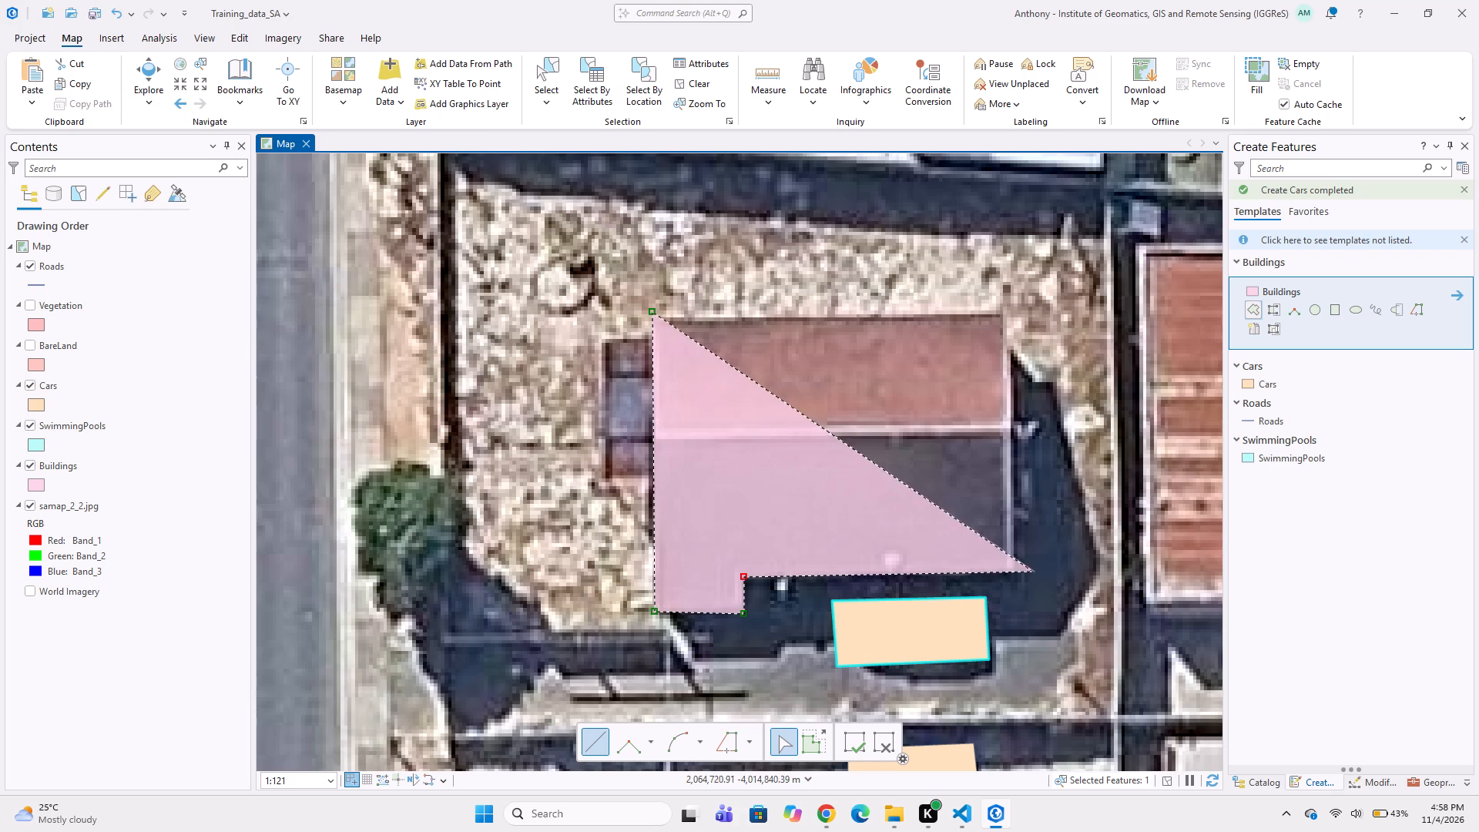
click(1016, 571)
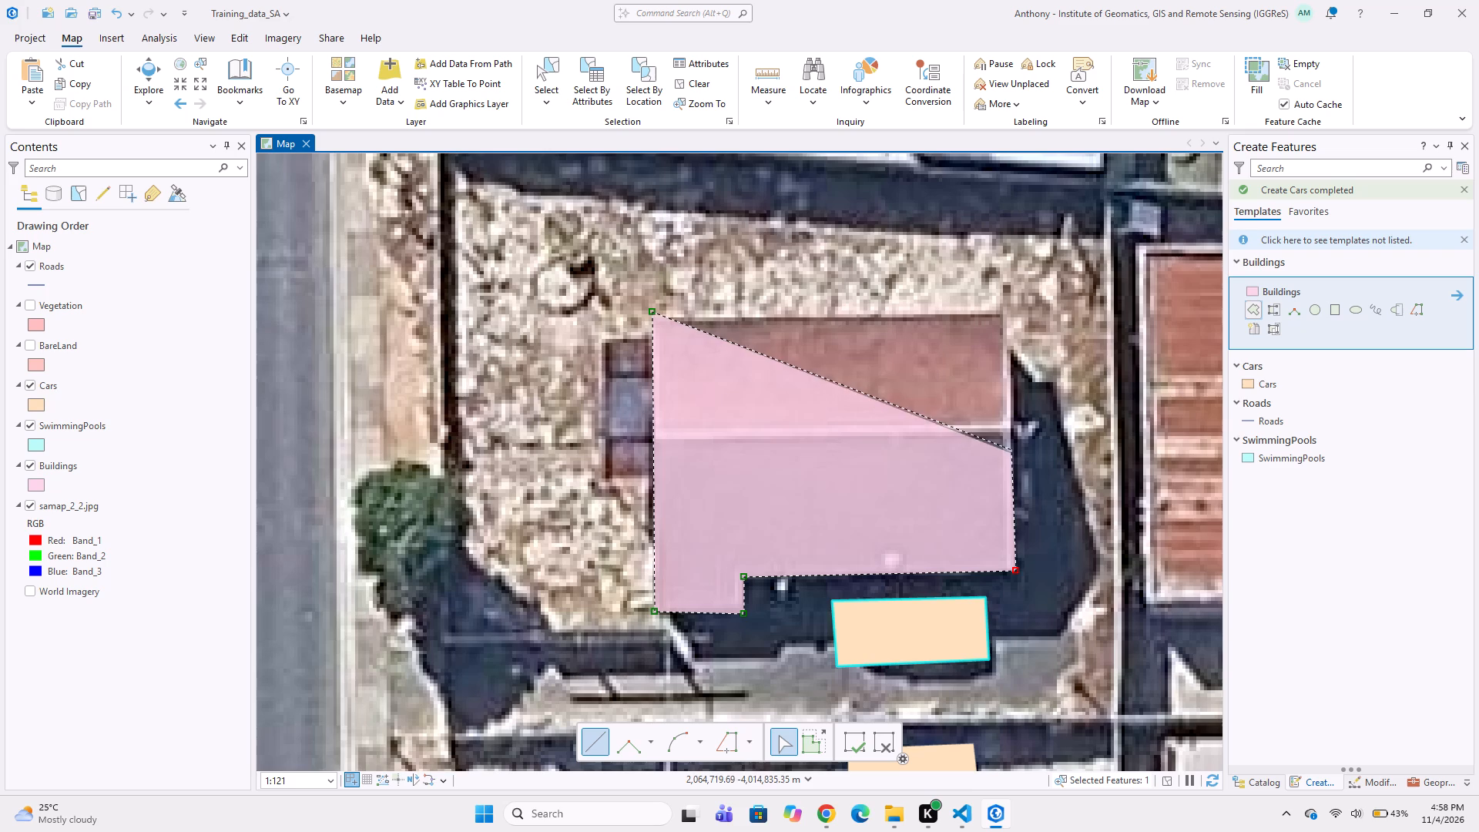
double_click(1008, 310)
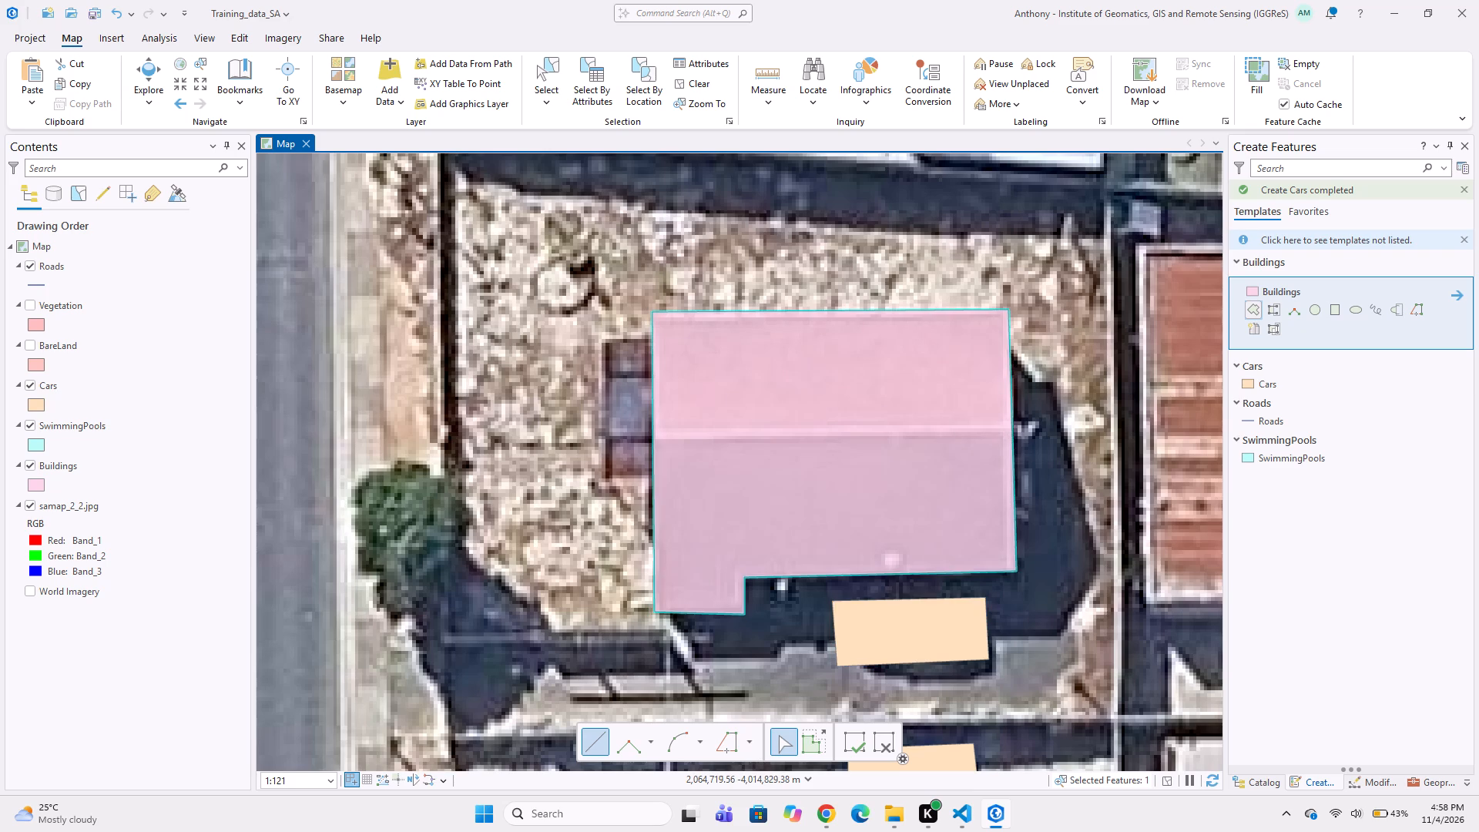
Digitize a Buildings polygon around the small extension on the west side of the gabled house, snapping to that house's polygon.
click(652, 337)
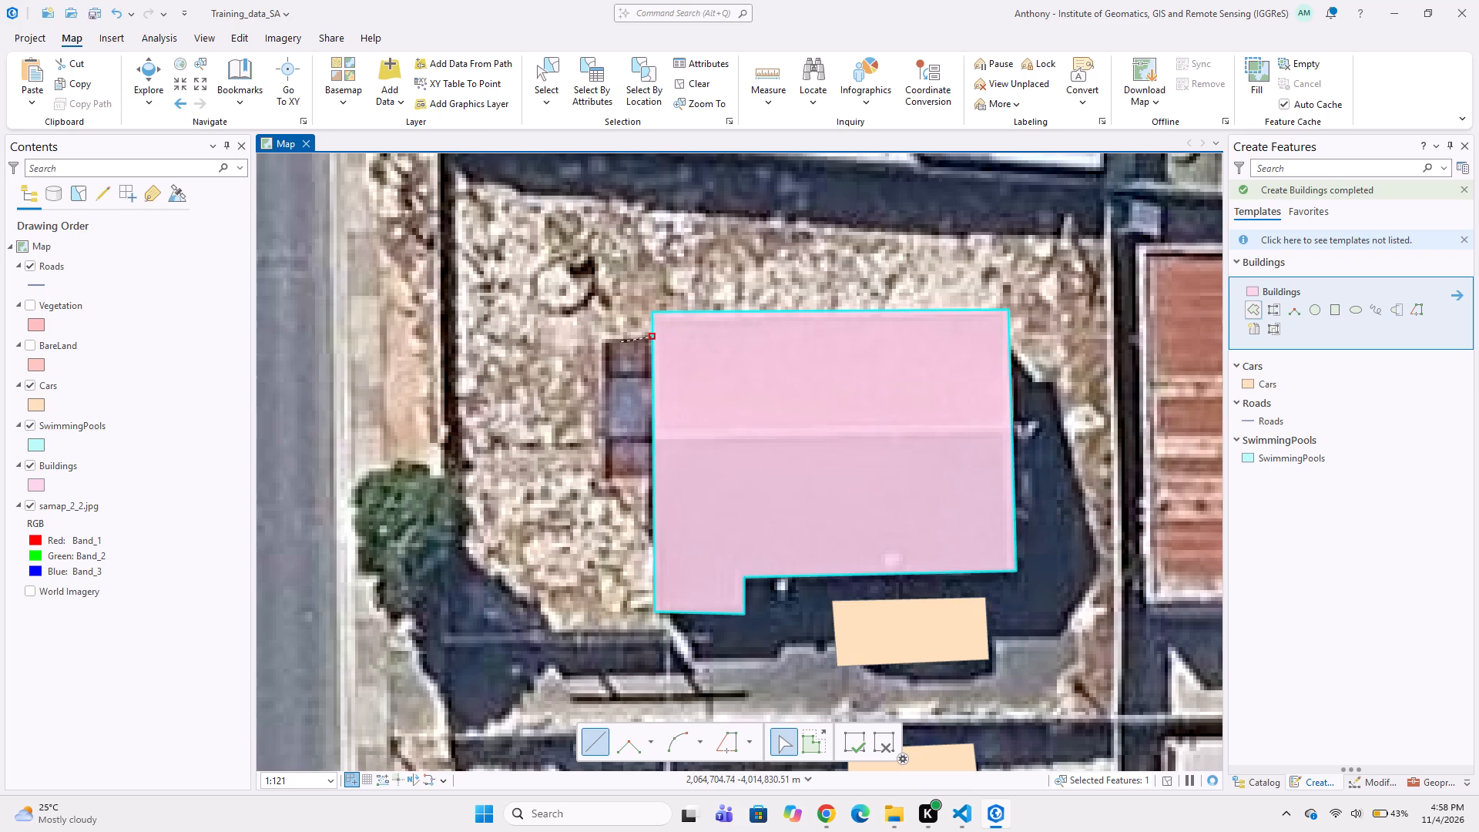
click(599, 337)
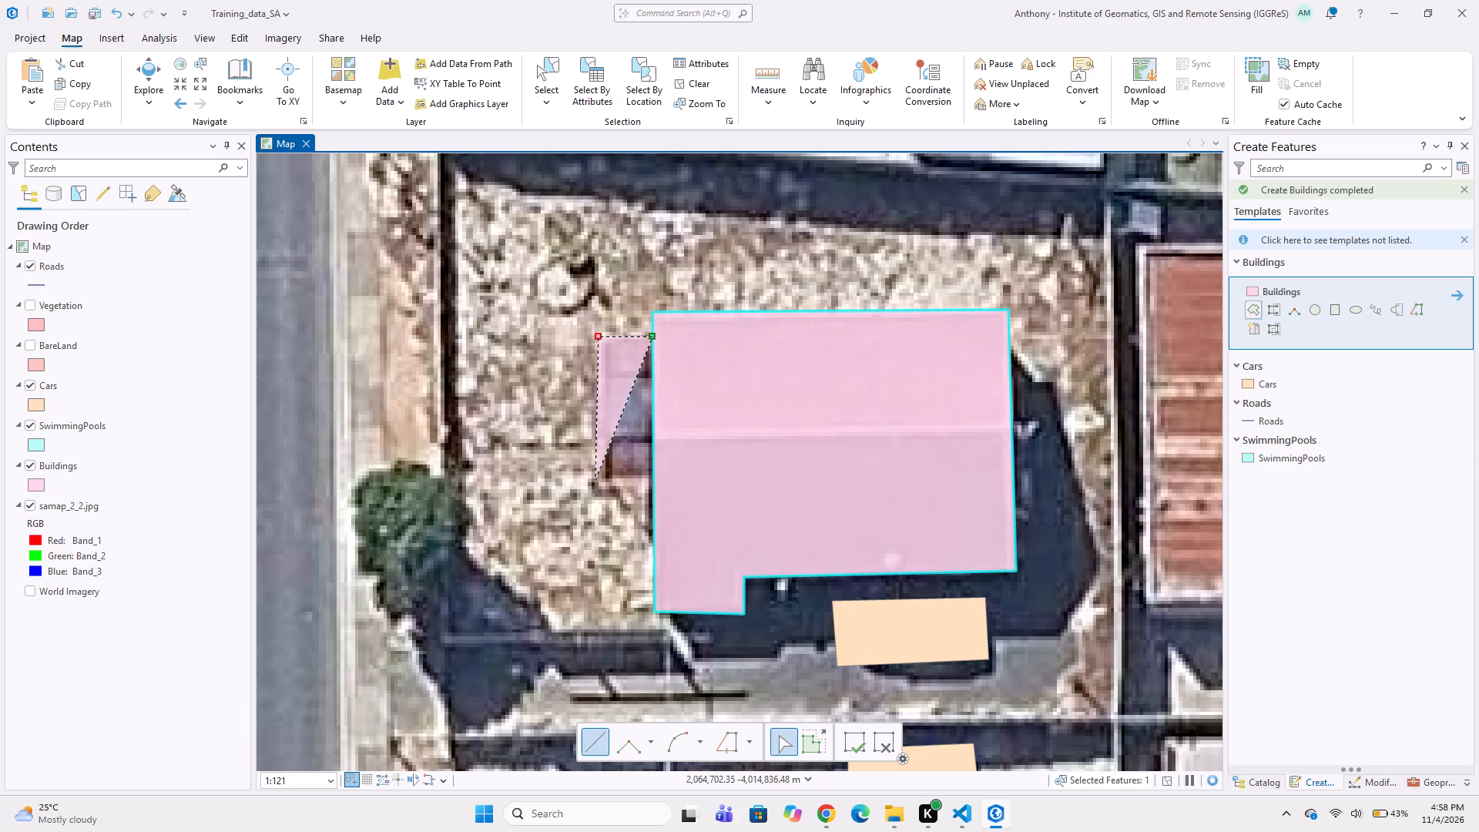
click(601, 482)
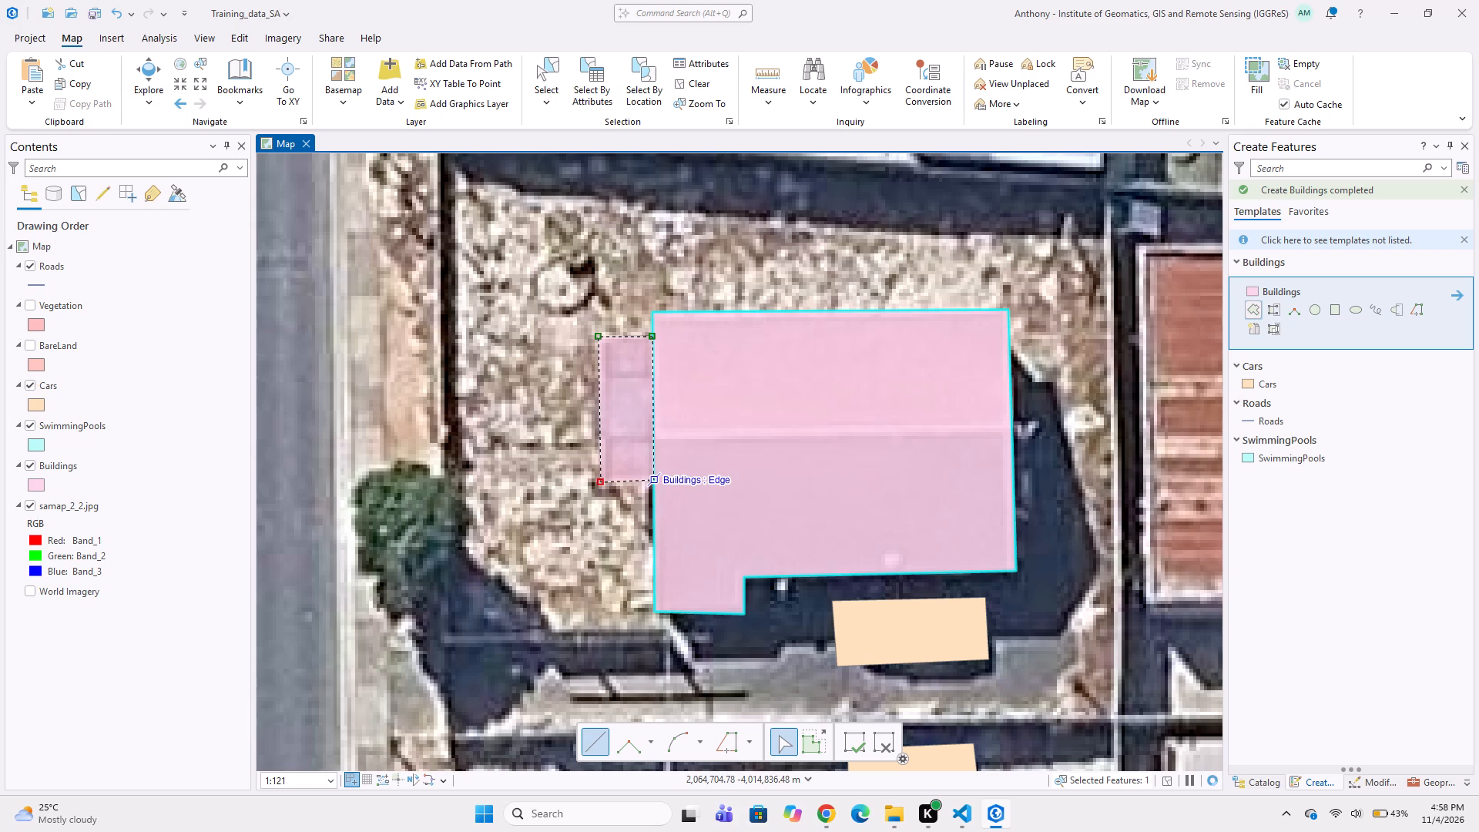
double_click(656, 480)
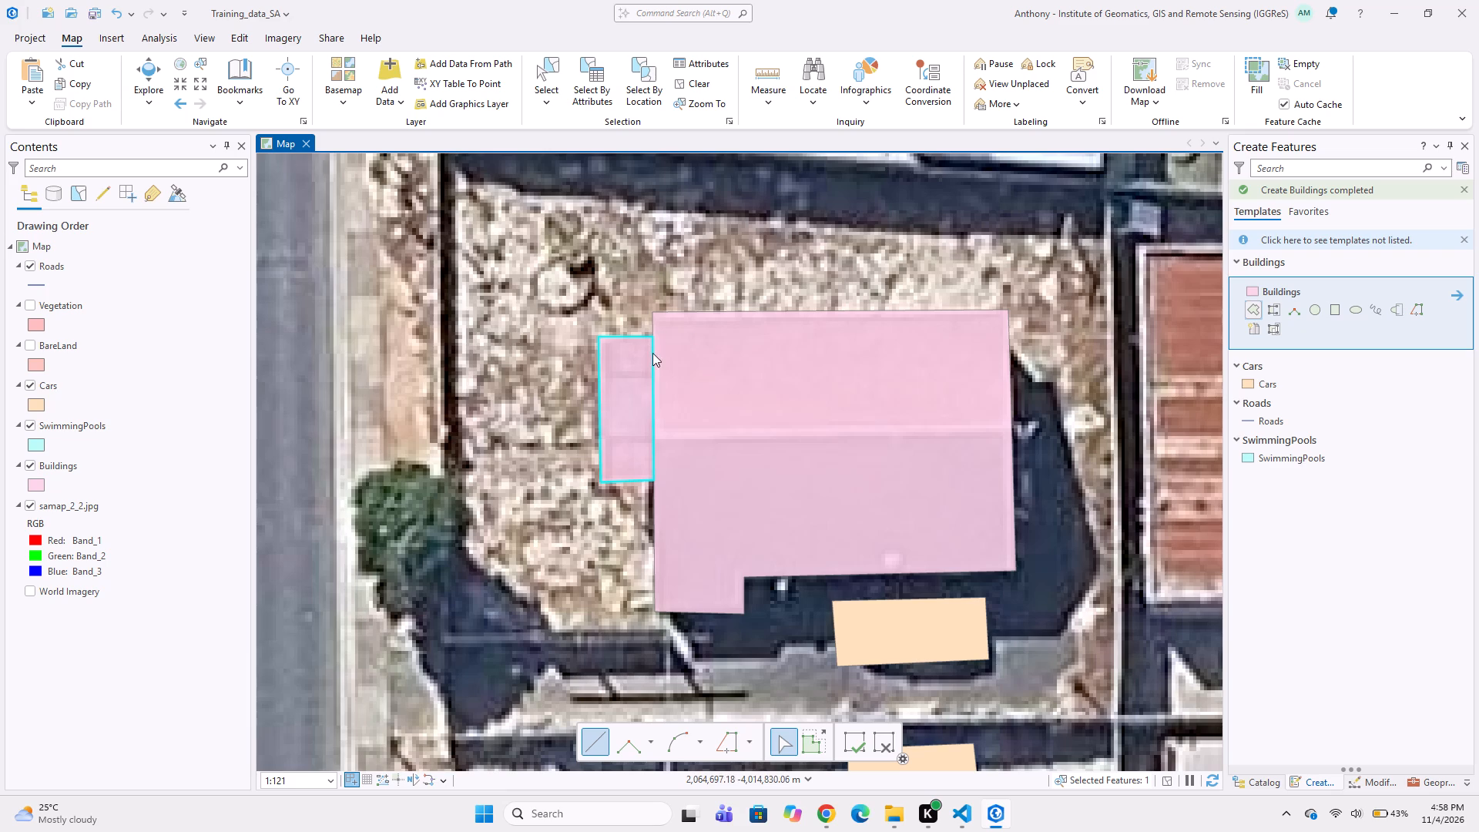
Digitize a Buildings polygon around the small light-grey ribbed roof southwest of the brown-and-dark gabled house near Dennegeur Ave.
scroll(812, 358, down, 4)
middle_drag(796, 369, 682, 297)
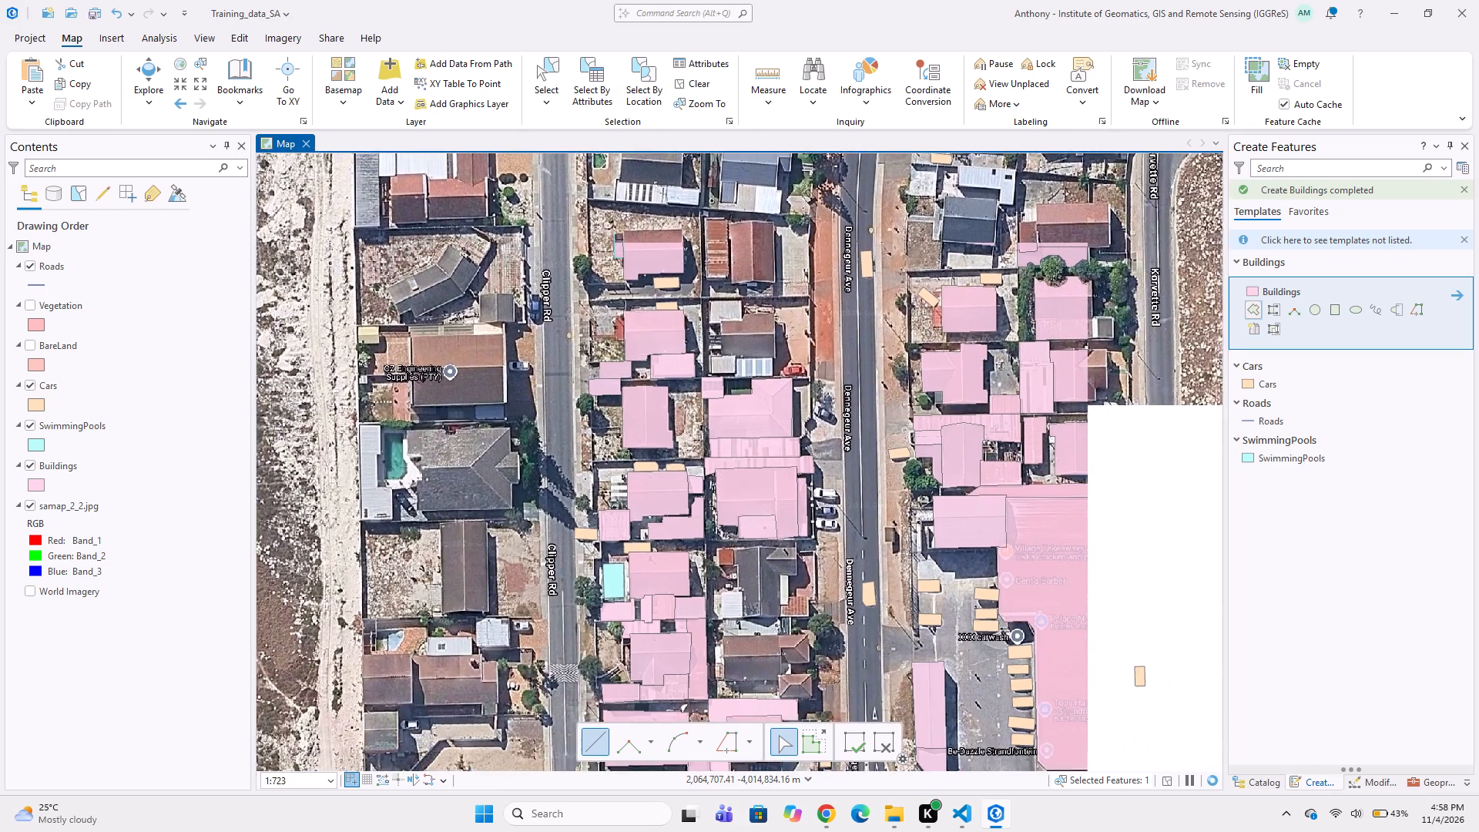
scroll(728, 404, up, 1)
scroll(784, 358, up, 1)
scroll(658, 313, up, 1)
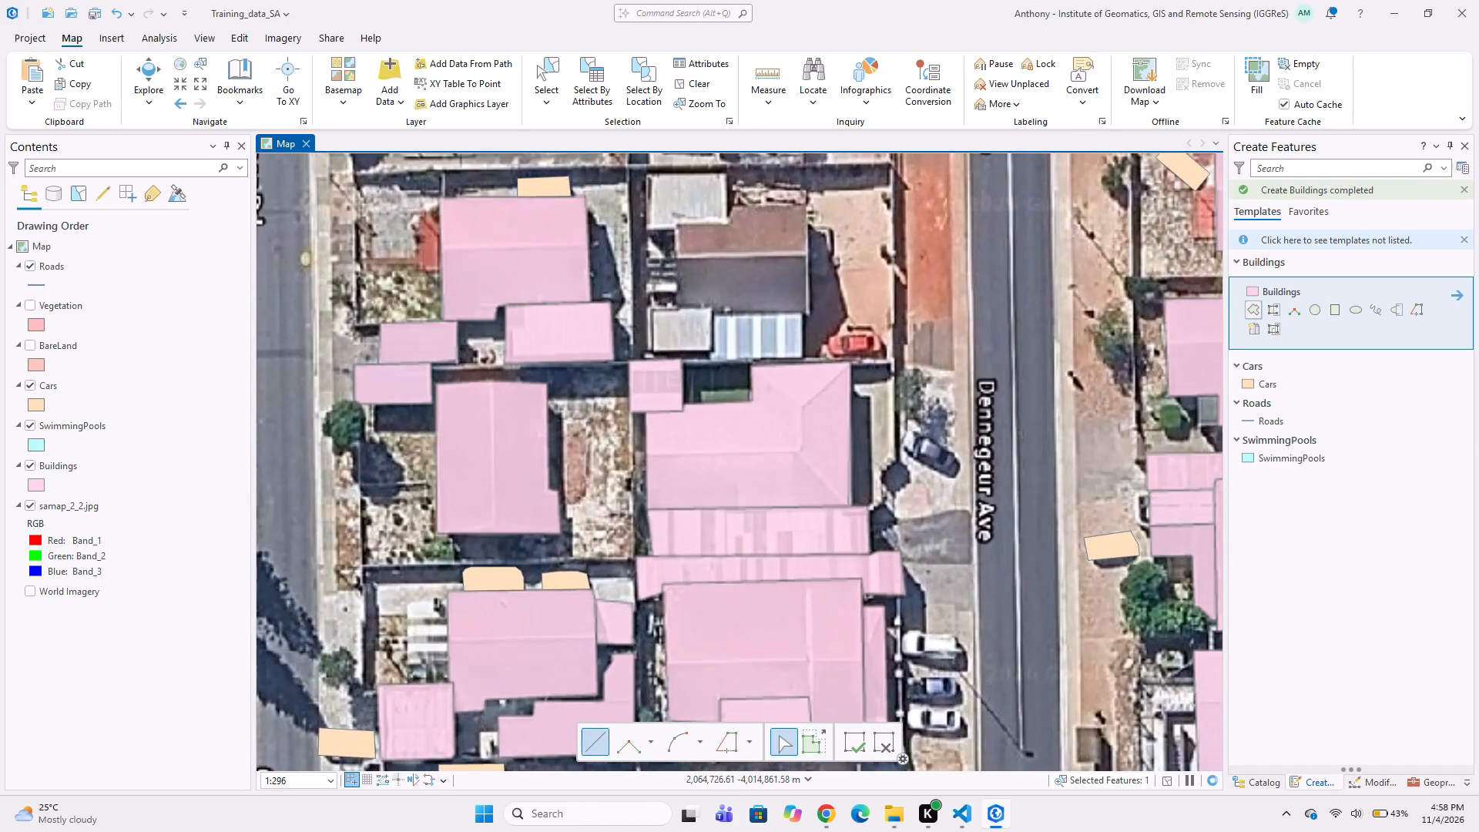
click(639, 304)
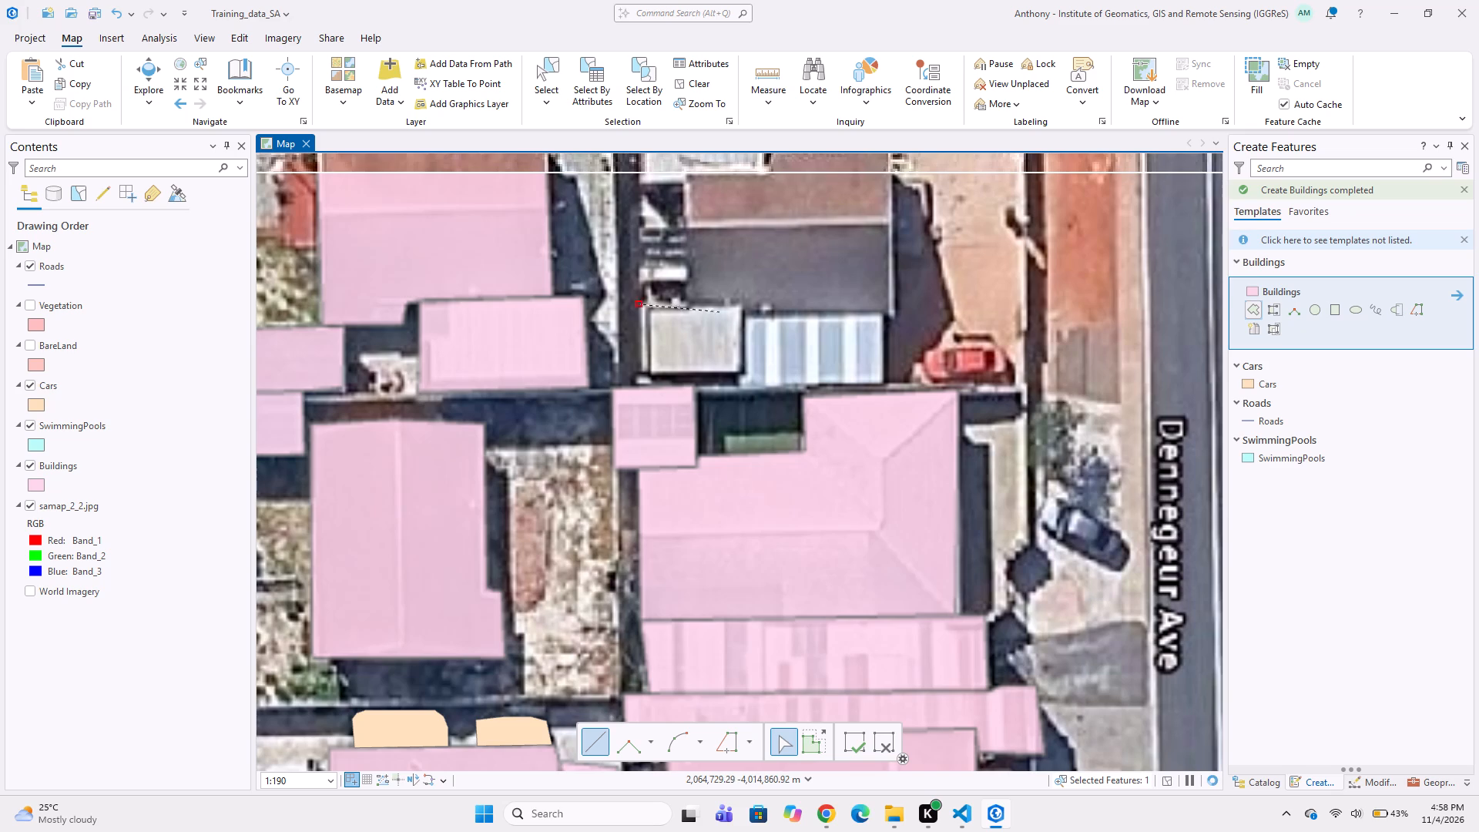
click(744, 302)
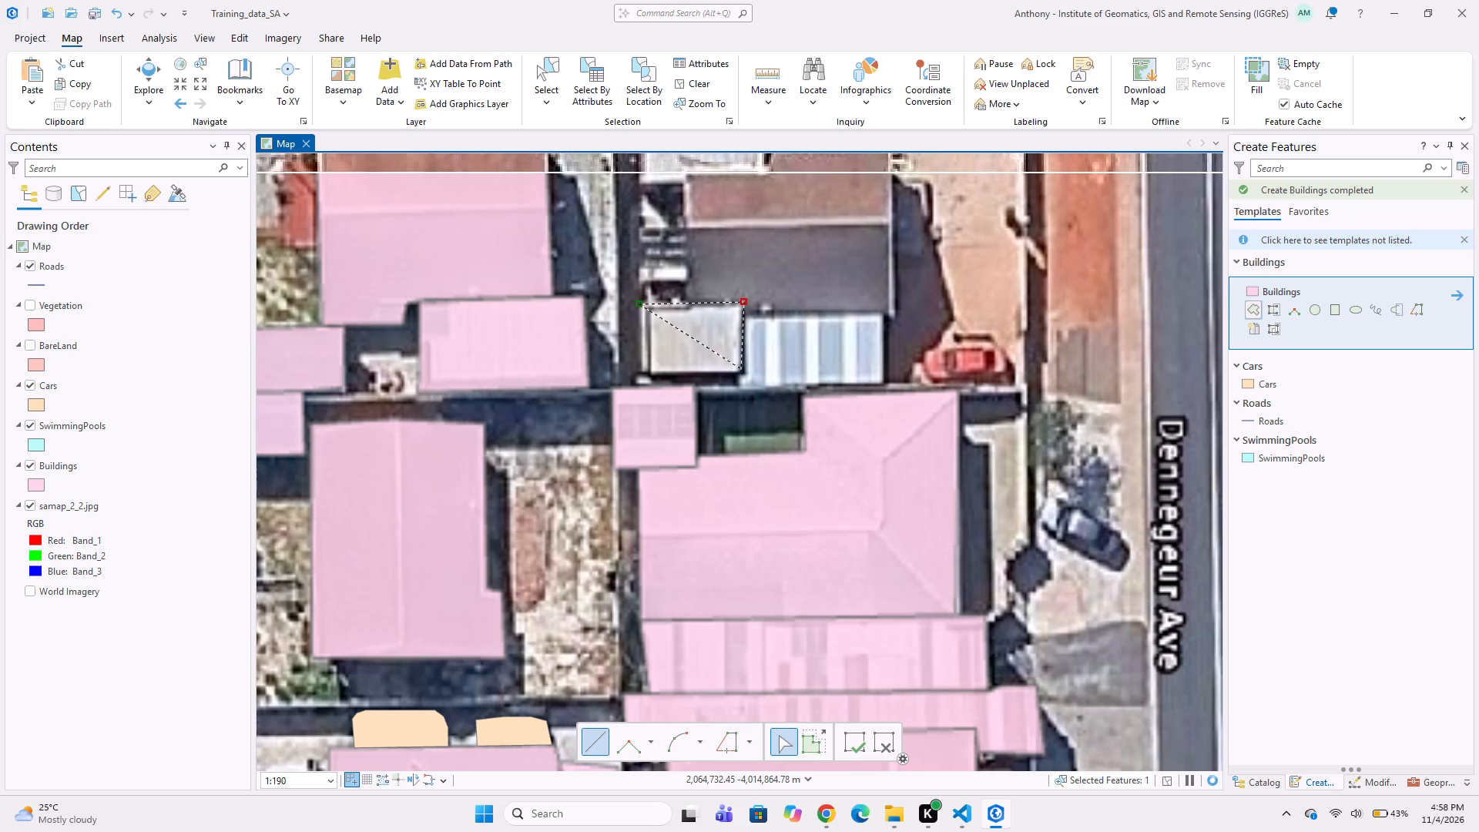
click(741, 377)
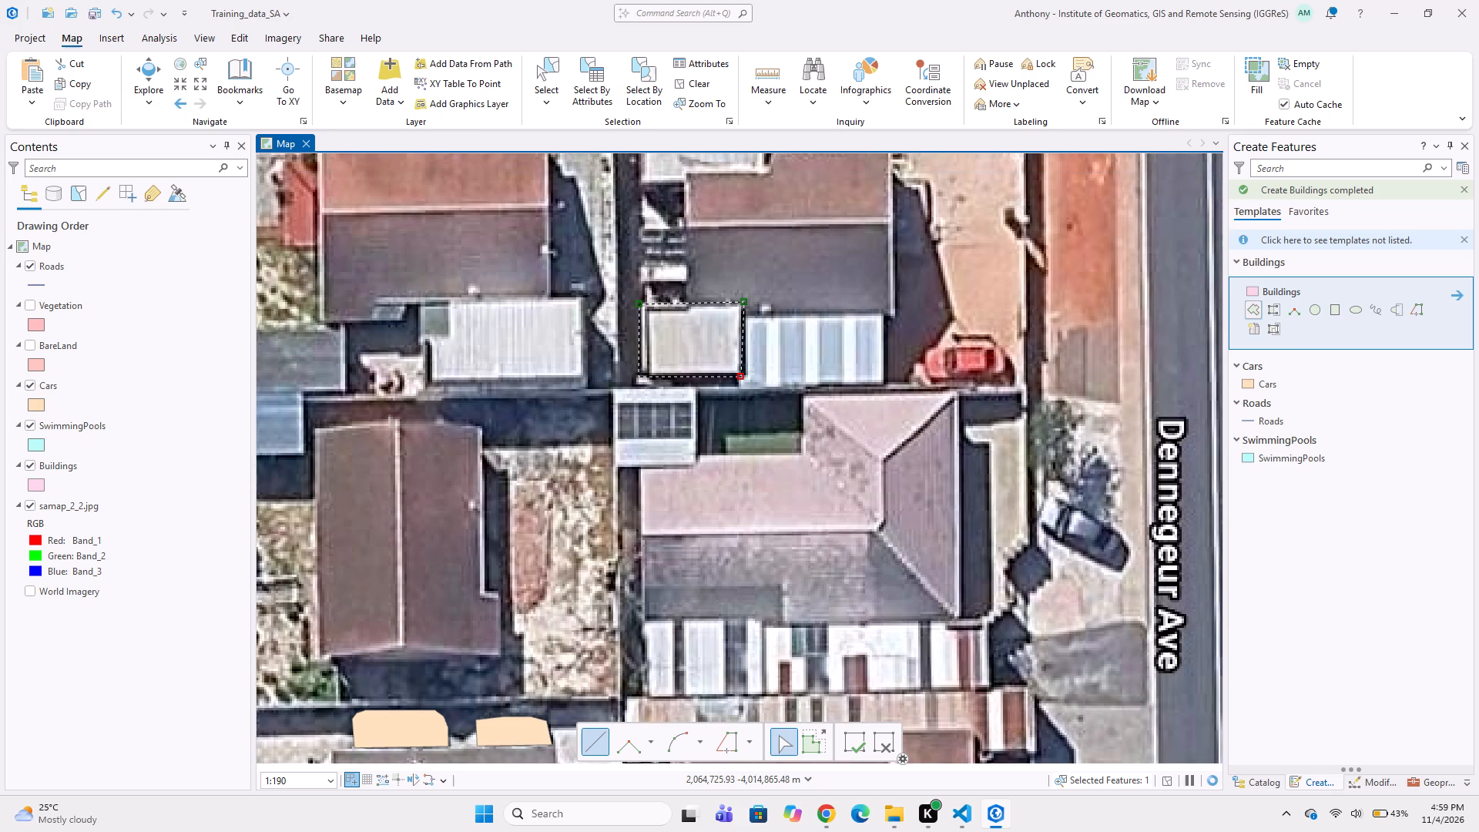
double_click(642, 377)
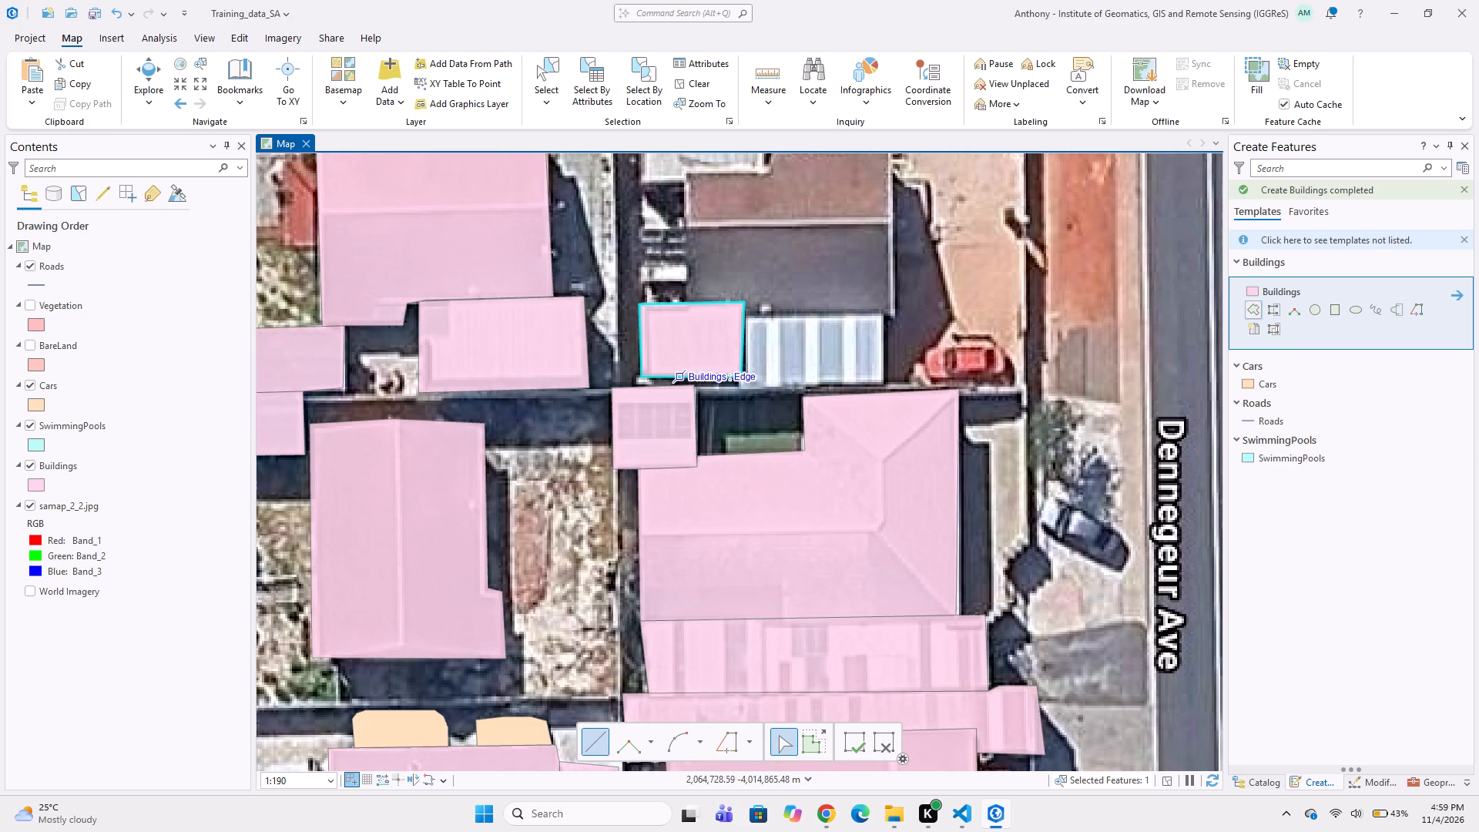
Digitize a Buildings polygon around the blue-and-white striped roof east of the small light-grey roof, snapping to the grey roof's polygon.
scroll(712, 353, up, 1)
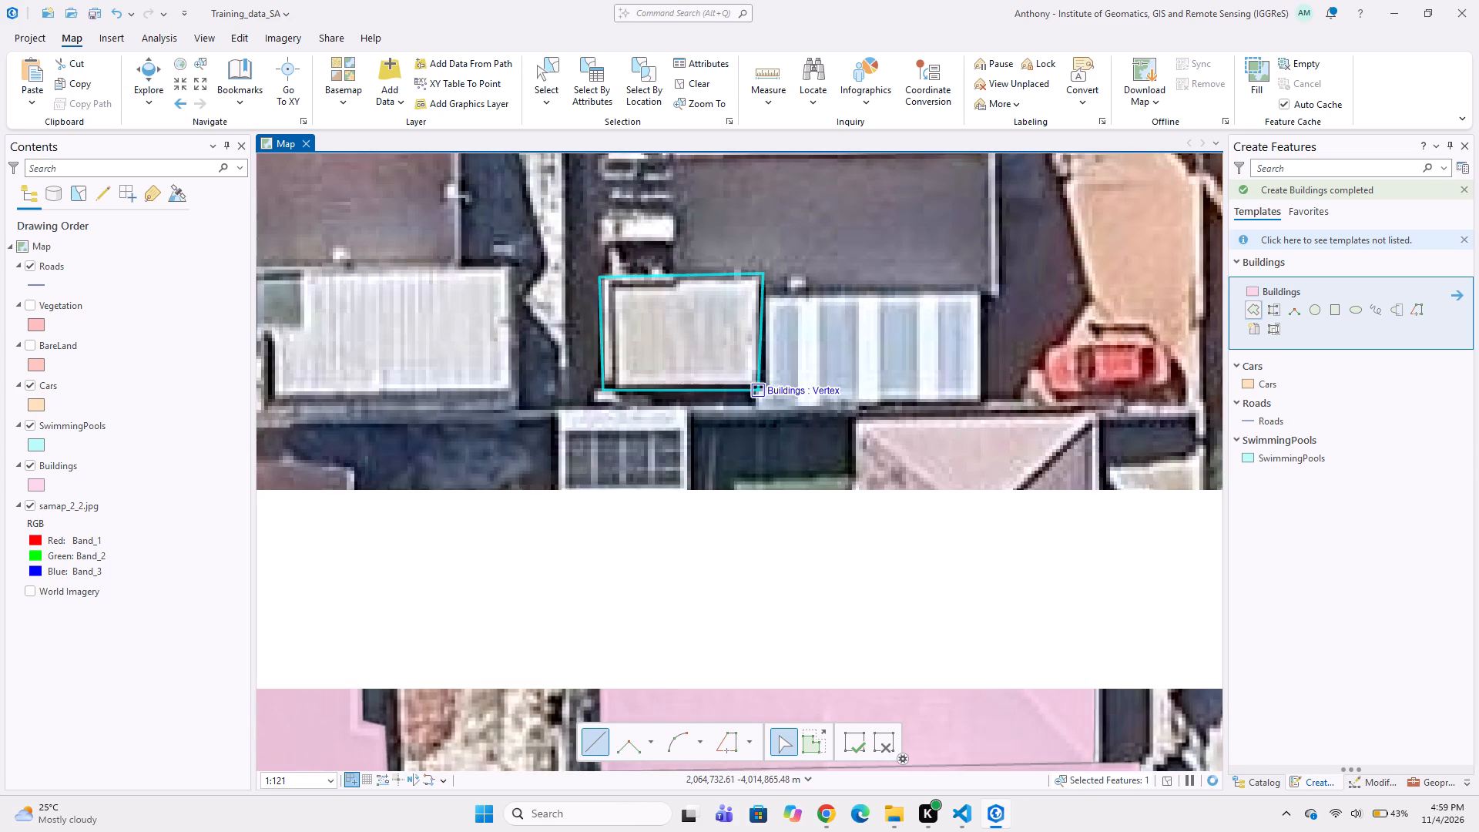
click(758, 394)
scroll(758, 388, up, 1)
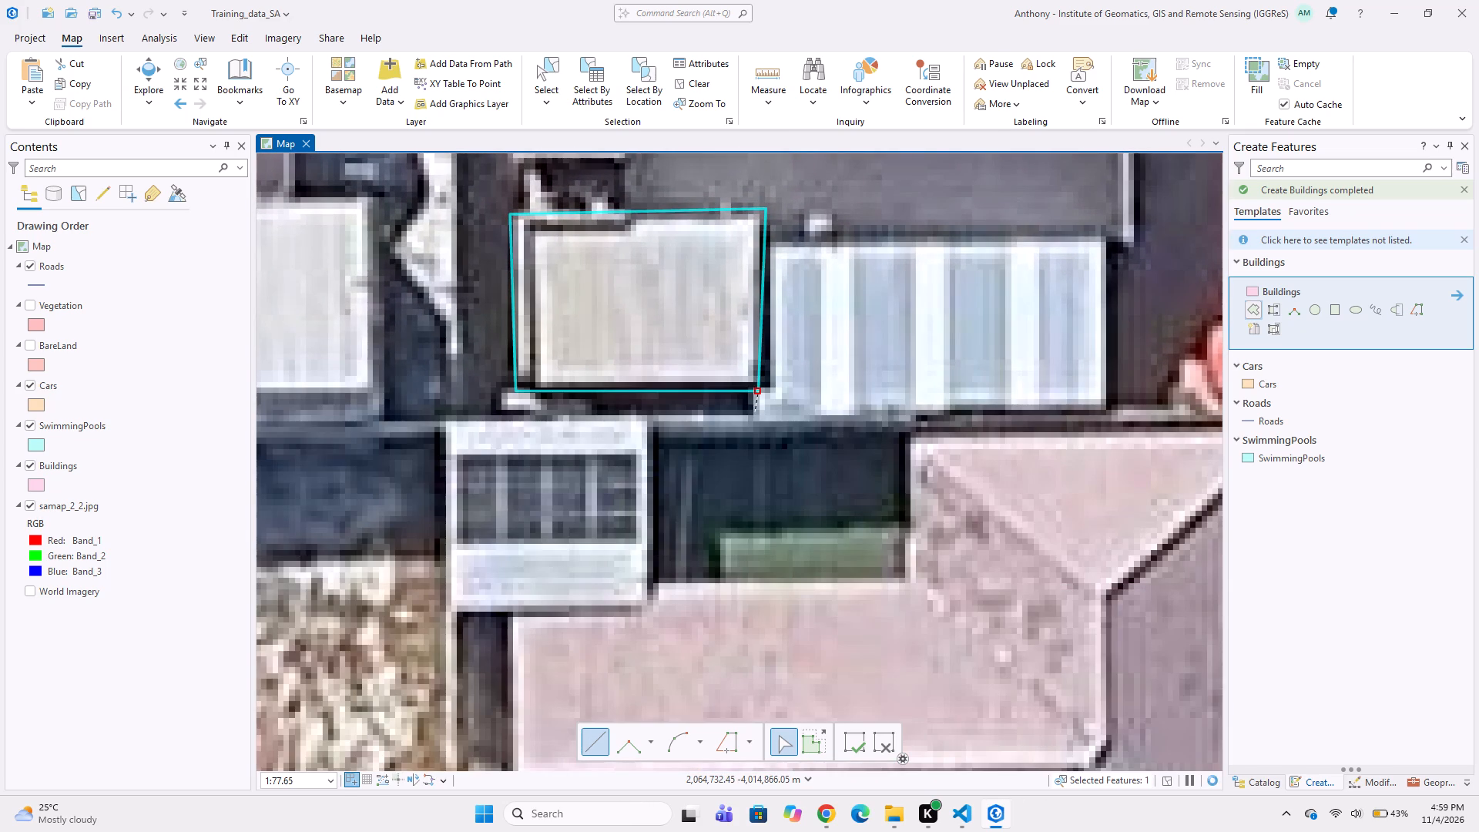
click(753, 420)
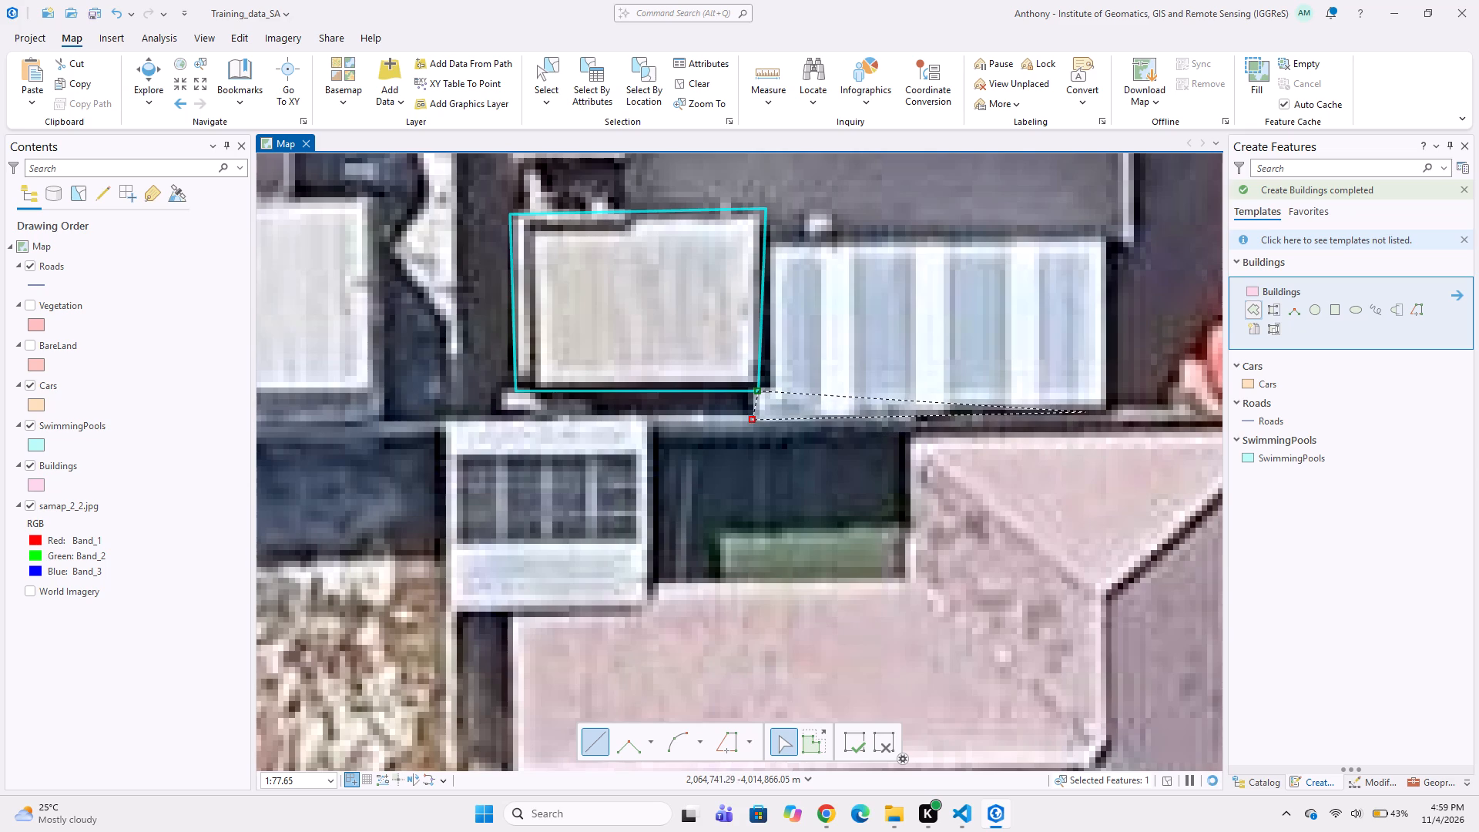
click(1105, 415)
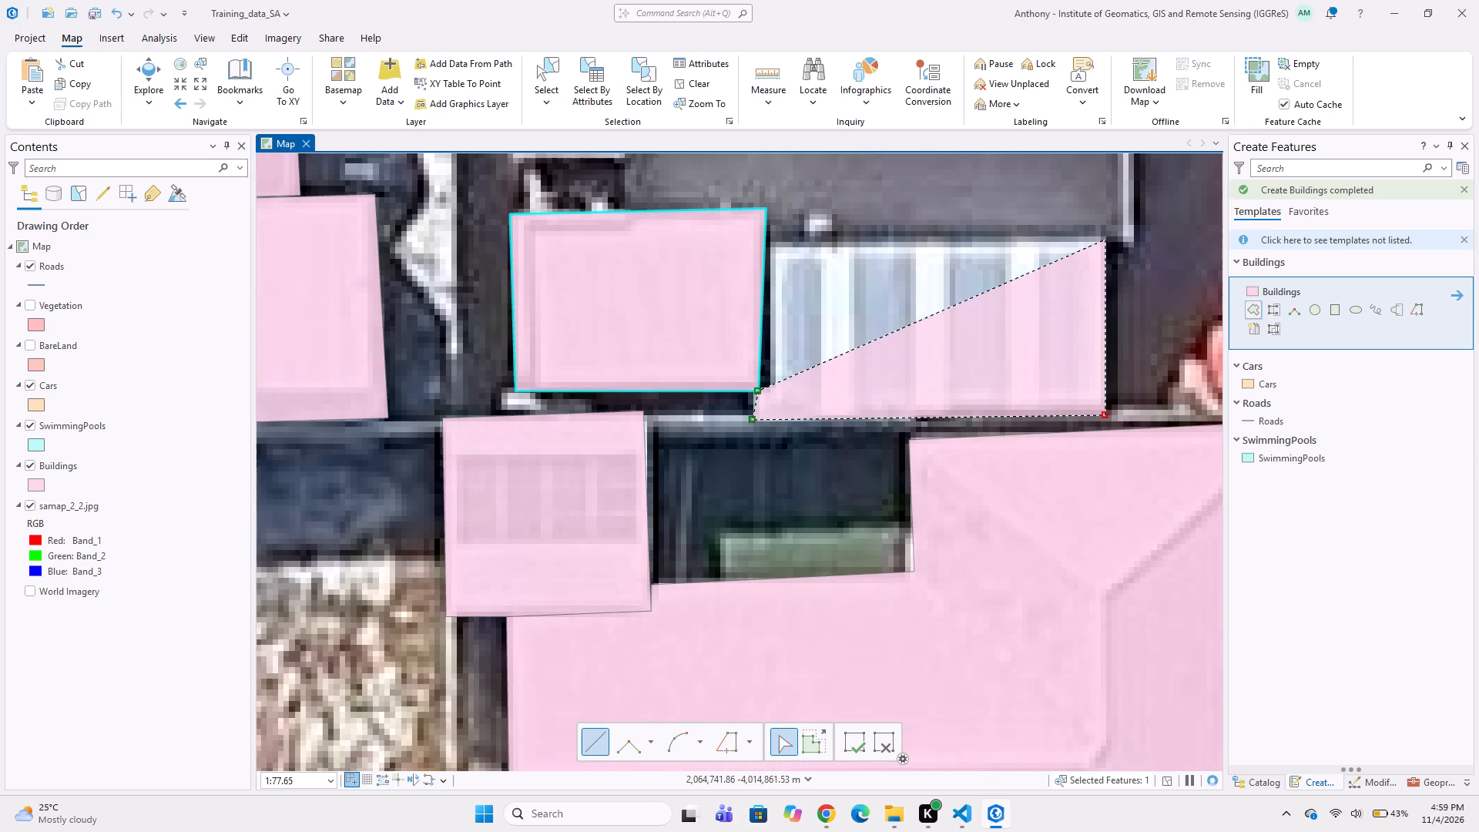
click(1105, 240)
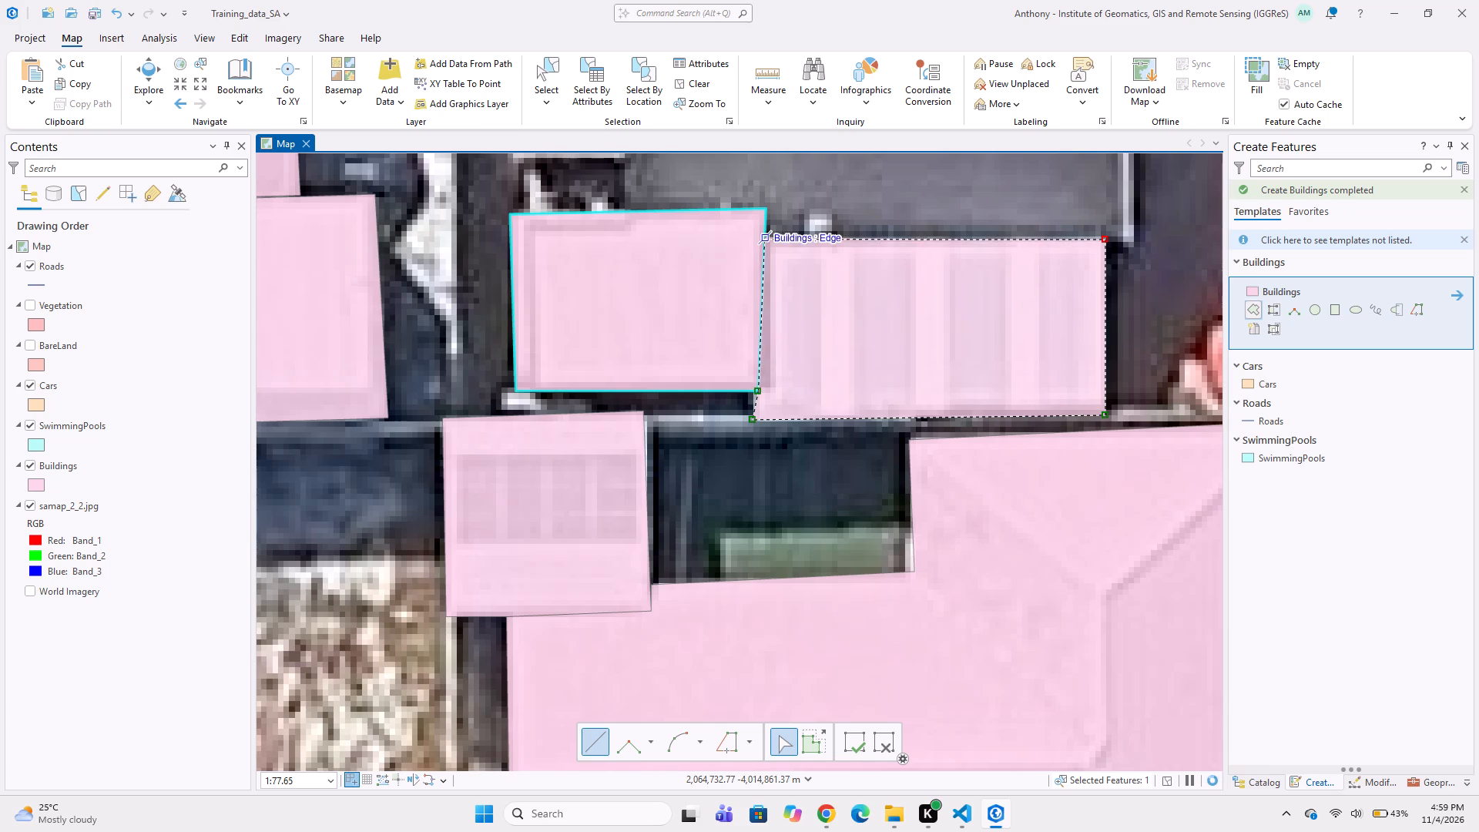
double_click(769, 245)
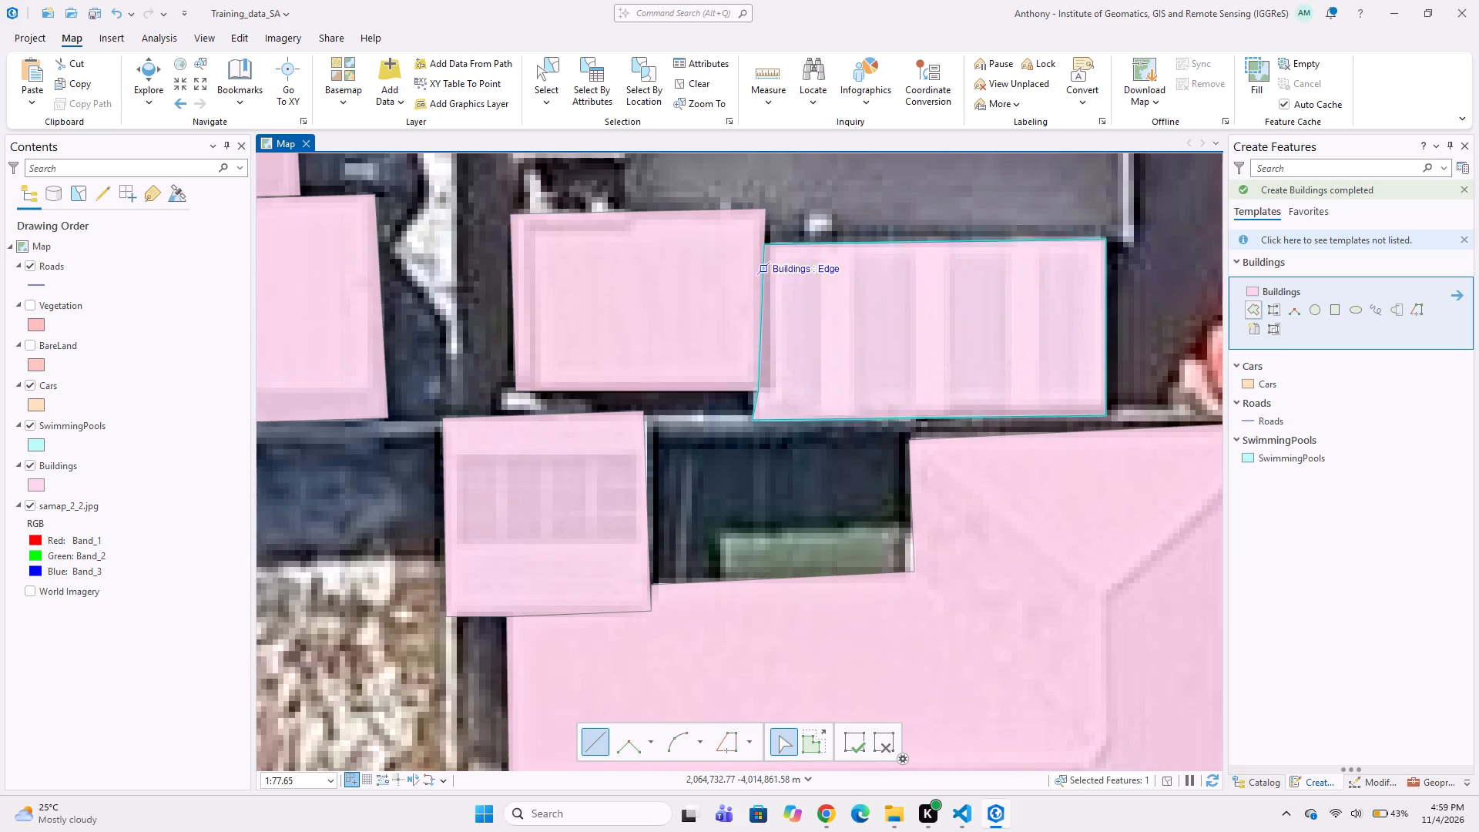
Digitize a Buildings polygon around the brown-and-dark gabled house north of the striped roof, snapping its south side to the two adjoining polygons.
scroll(868, 355, down, 2)
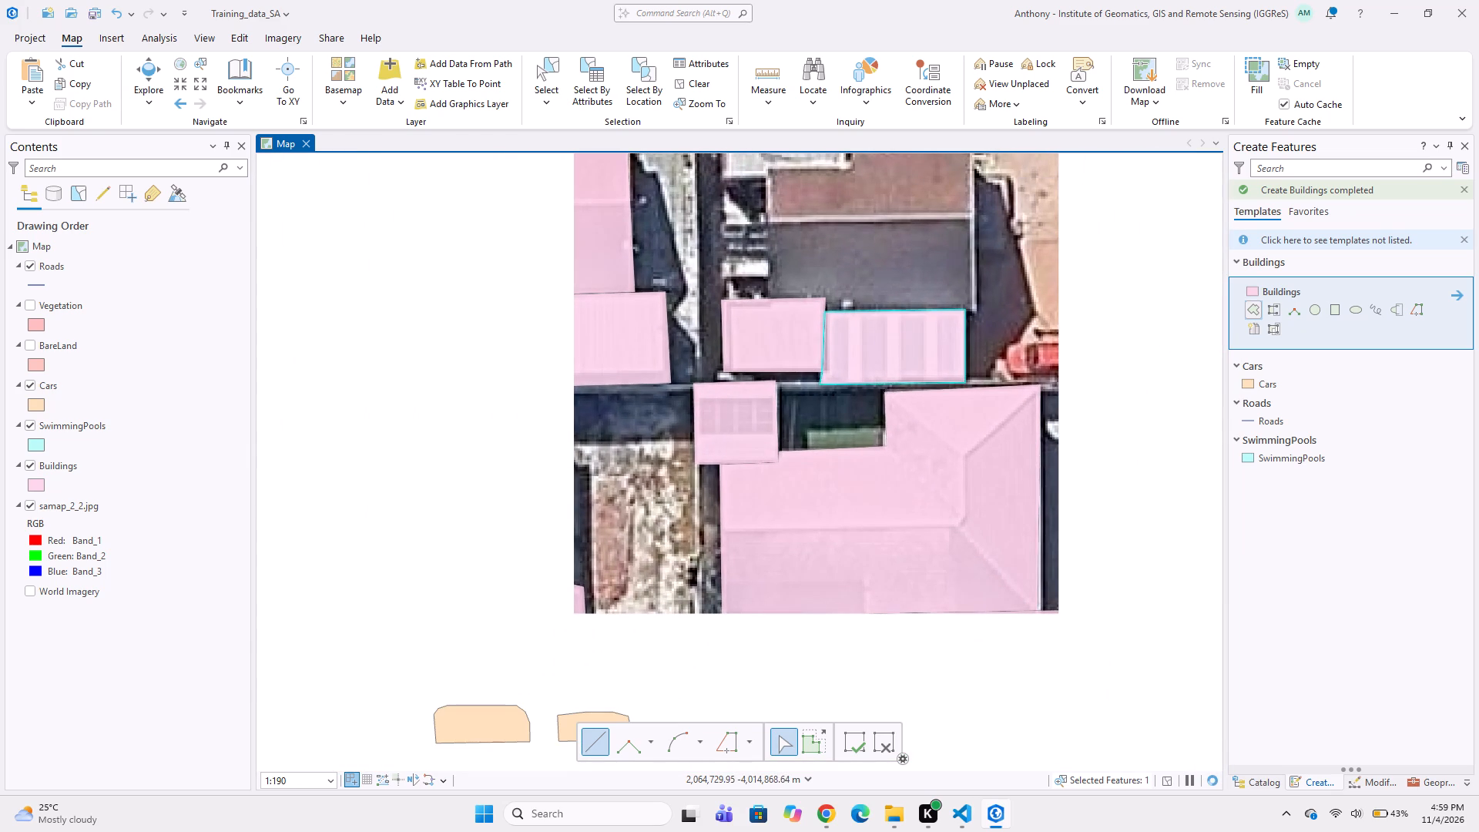
middle_drag(809, 200, 801, 294)
scroll(768, 267, up, 1)
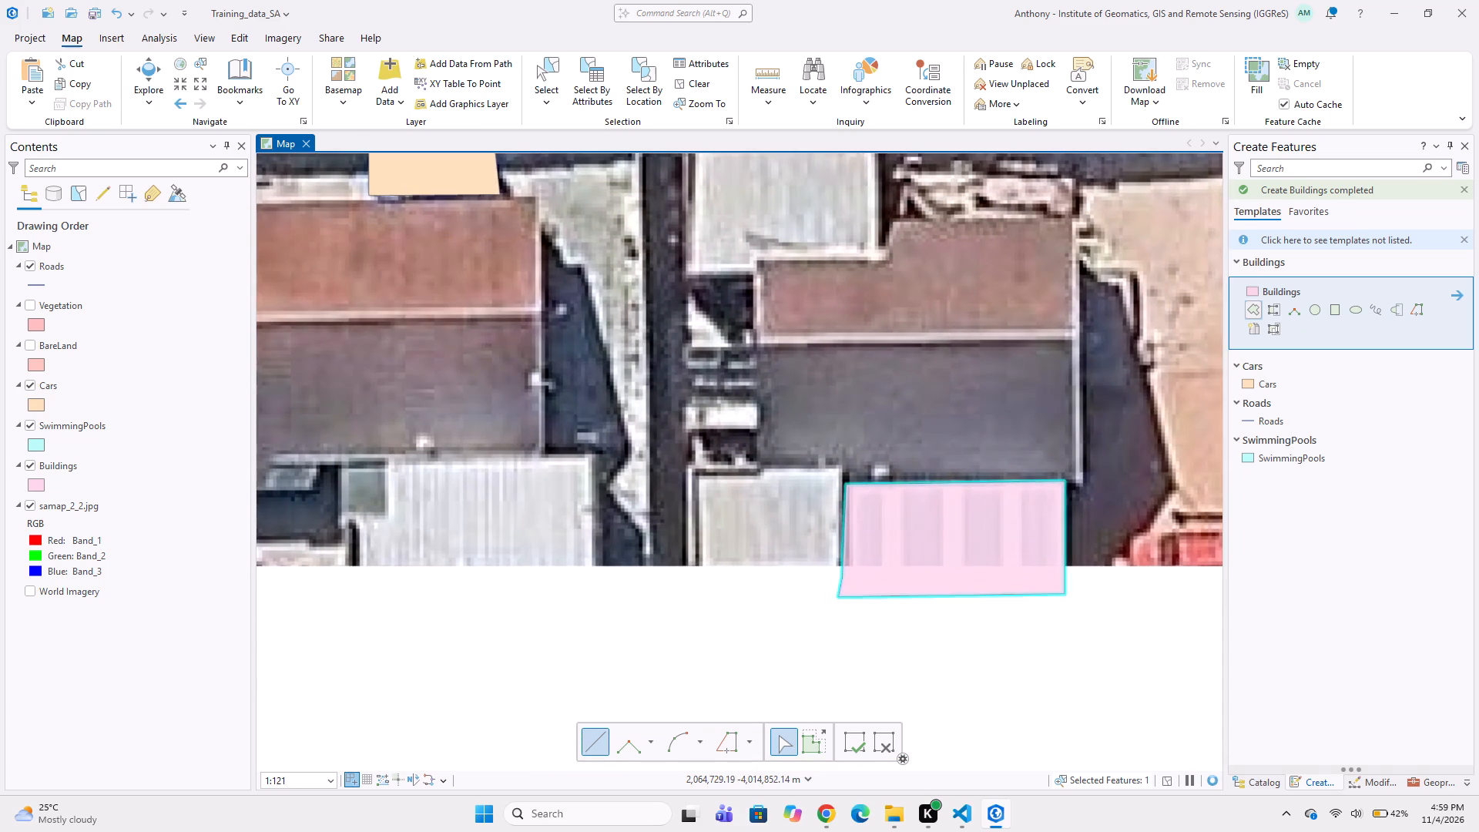
click(753, 258)
click(879, 256)
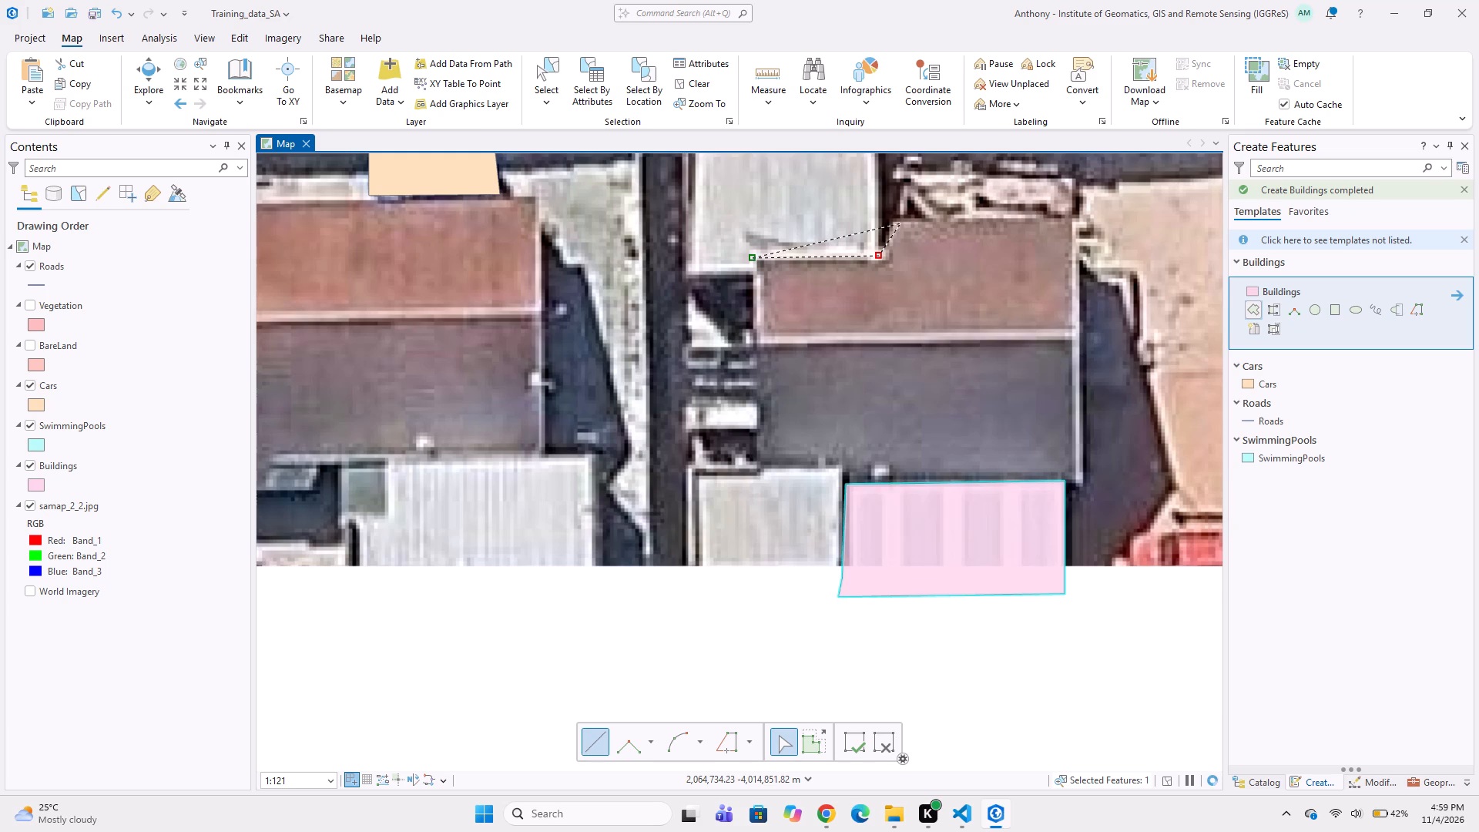
click(895, 221)
click(1070, 213)
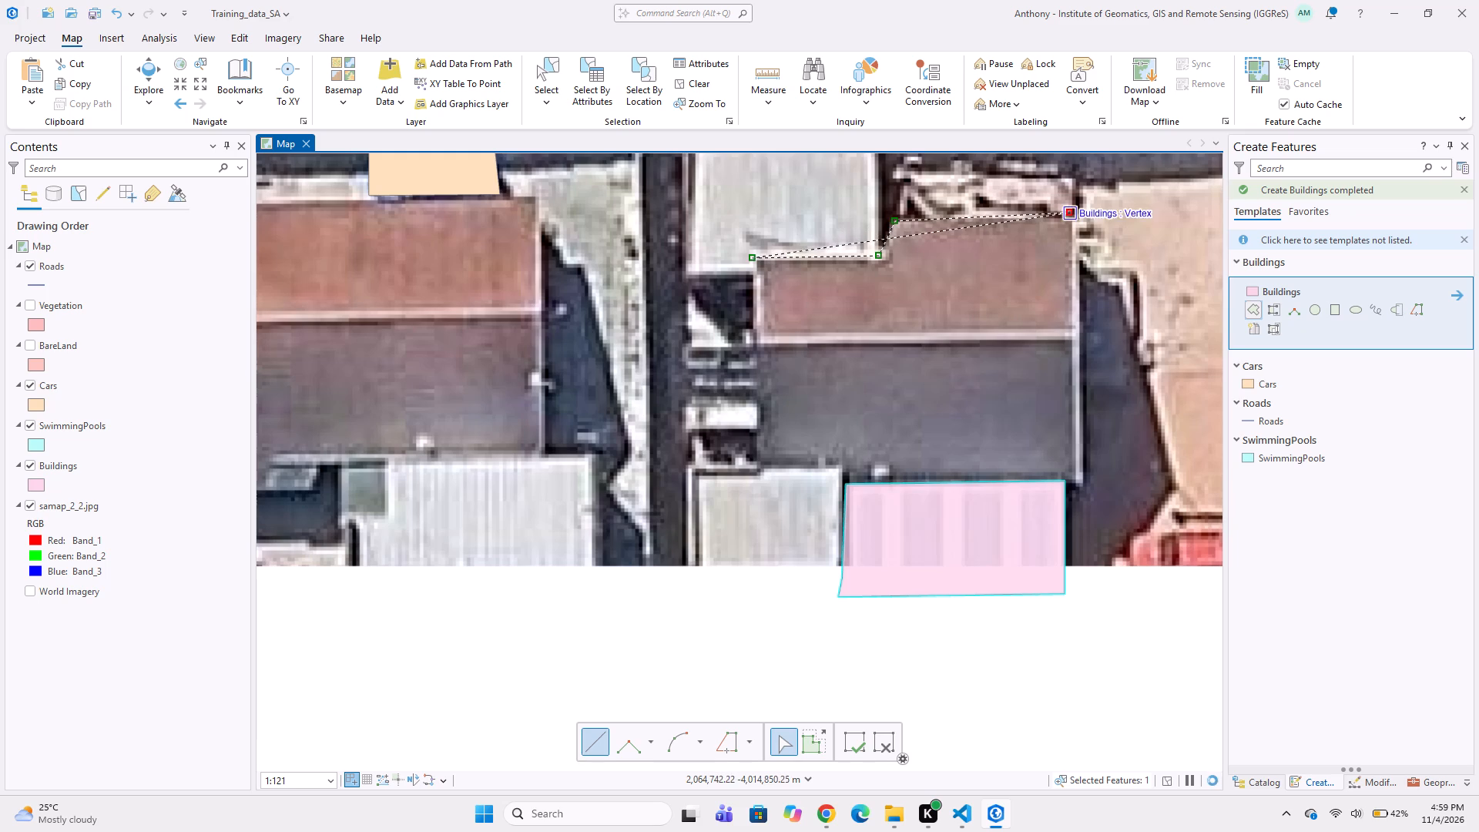
click(1084, 488)
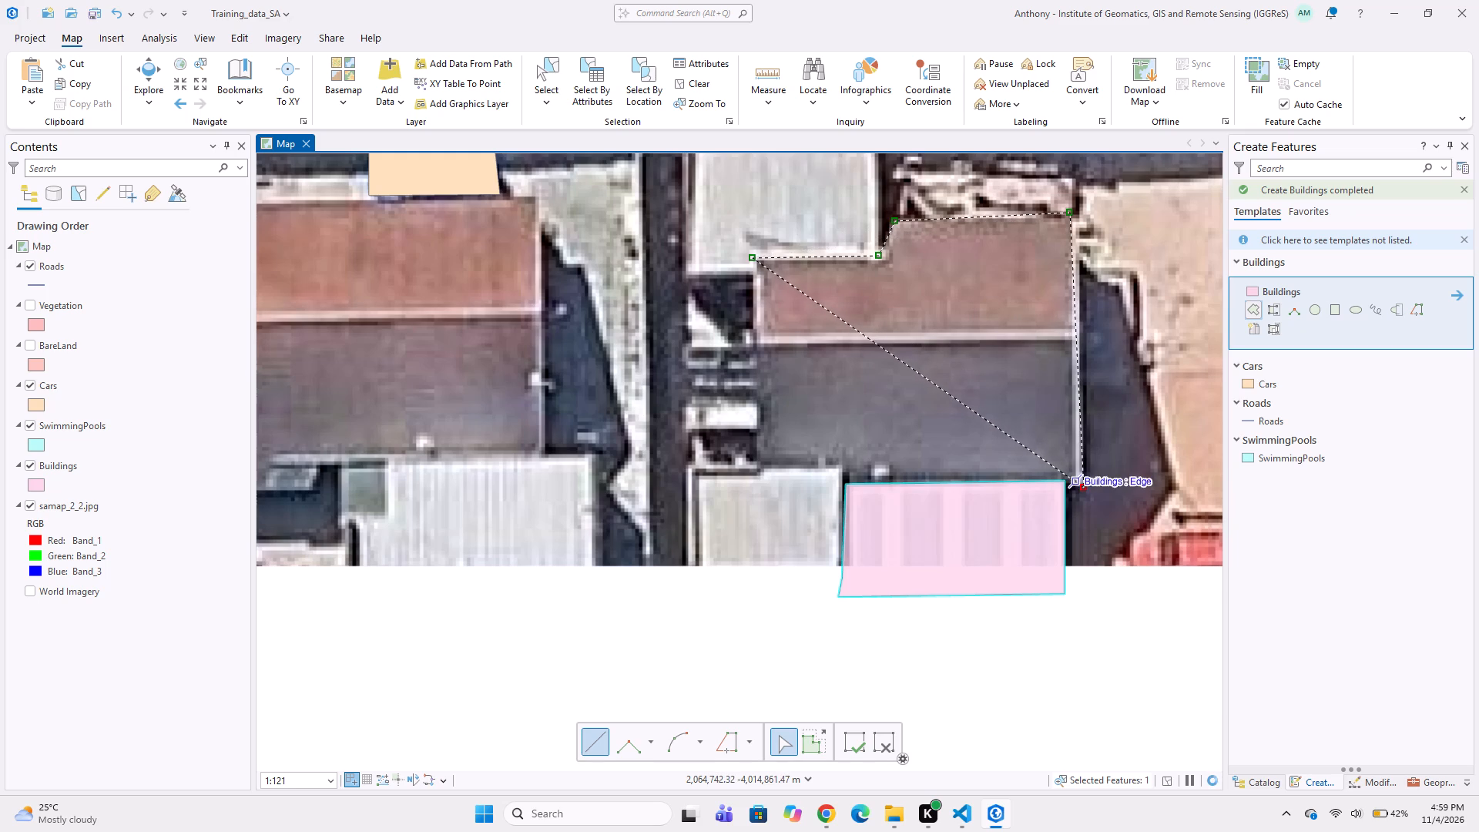
click(1065, 485)
click(847, 482)
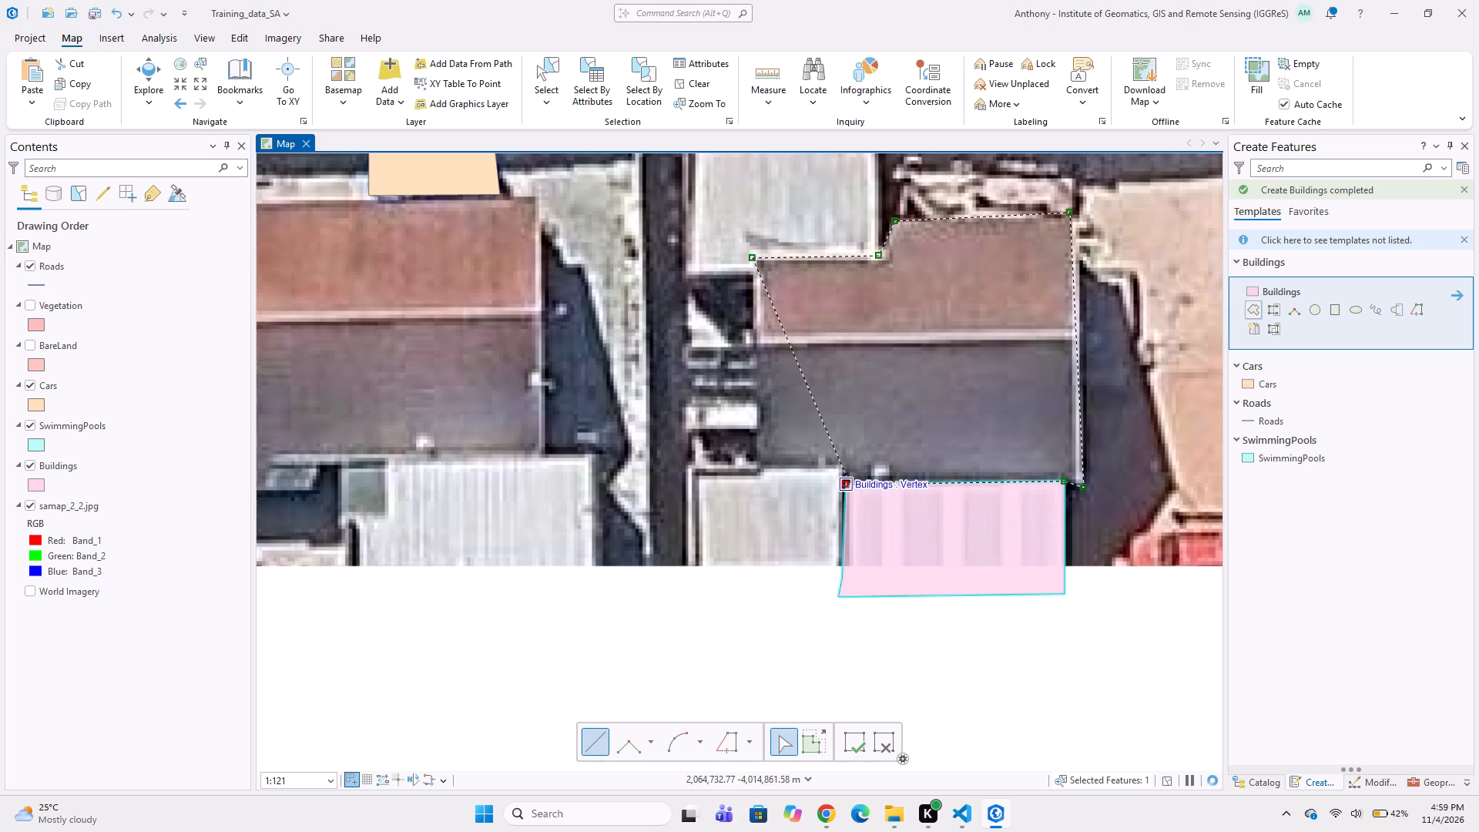
middle_drag(852, 450, 1014, 380)
middle_drag(990, 358, 855, 391)
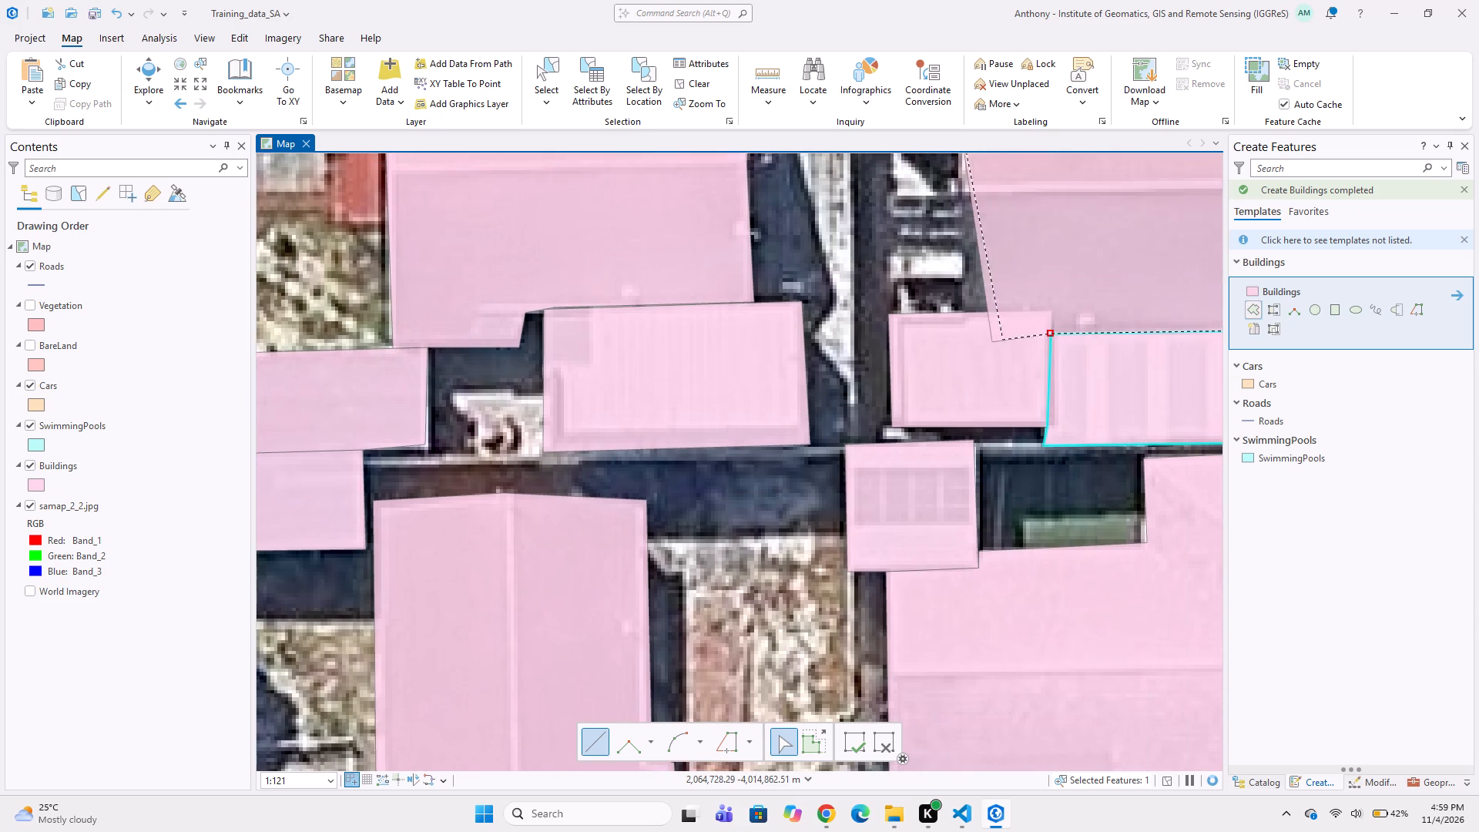
click(1057, 310)
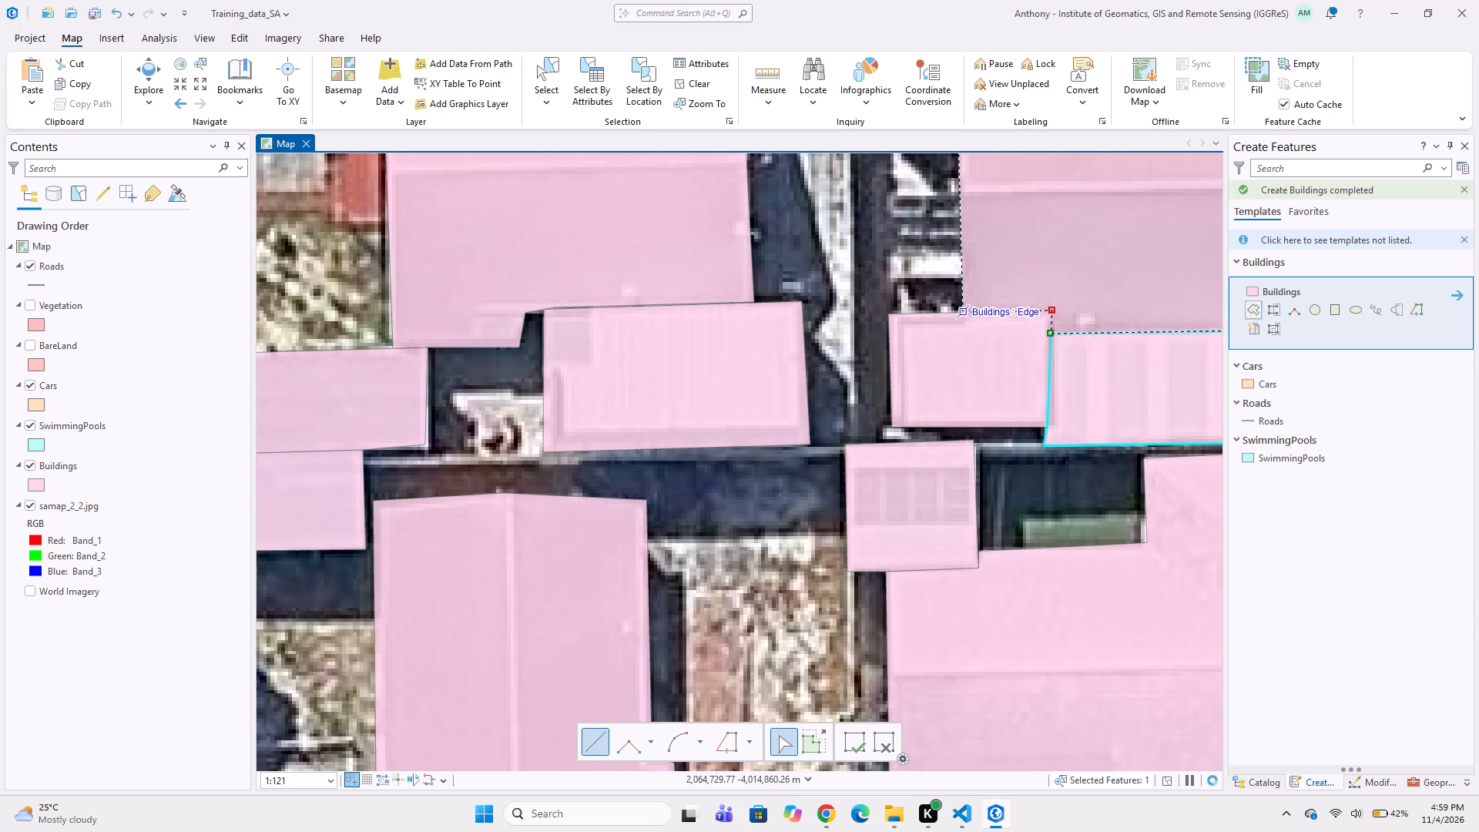
double_click(957, 315)
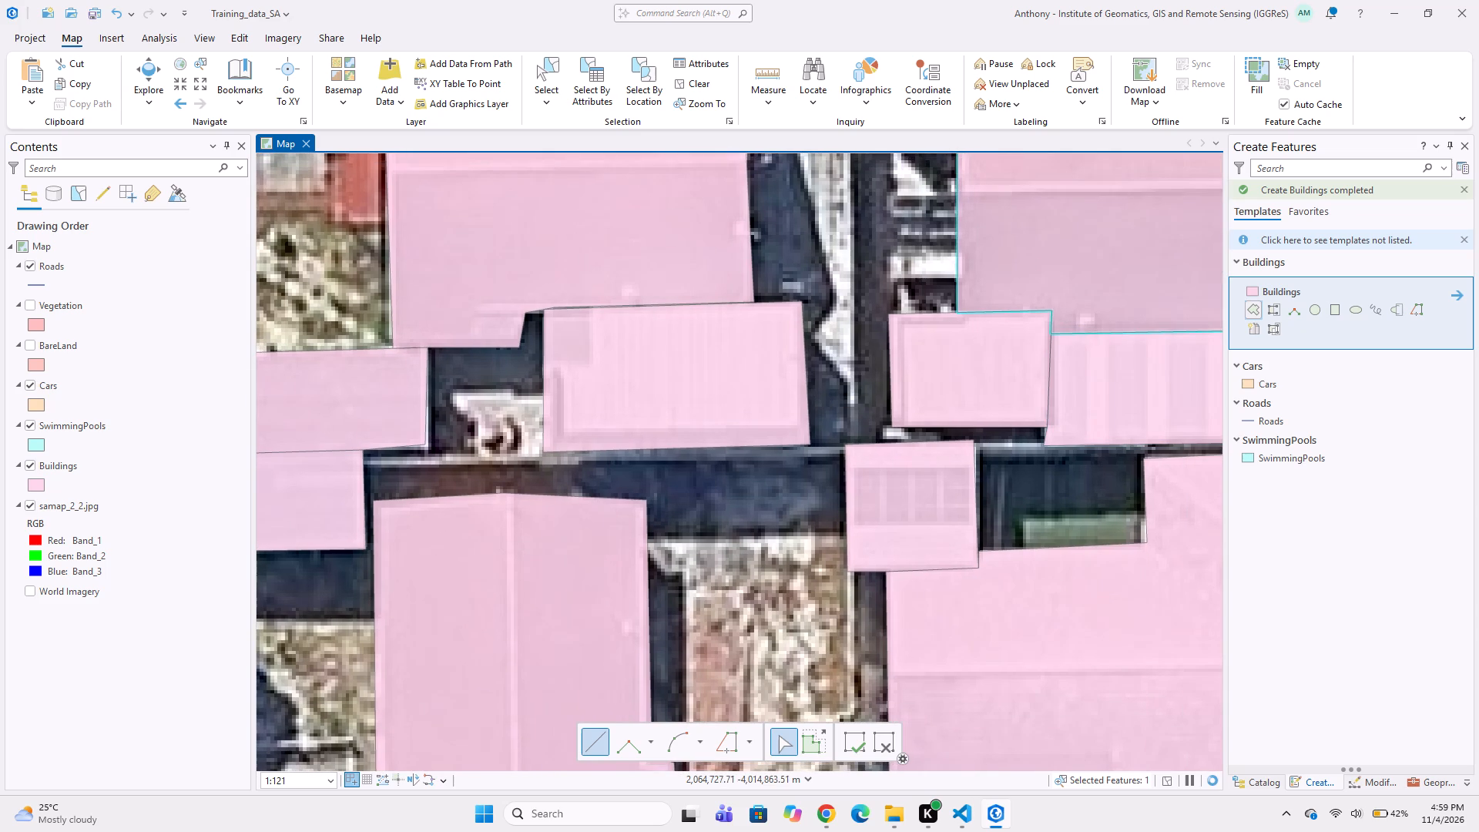
Digitize a Buildings polygon around the light-grey ribbed roof at the gabled house's northwest corner, snapping to that house's polygon.
scroll(981, 318, down, 3)
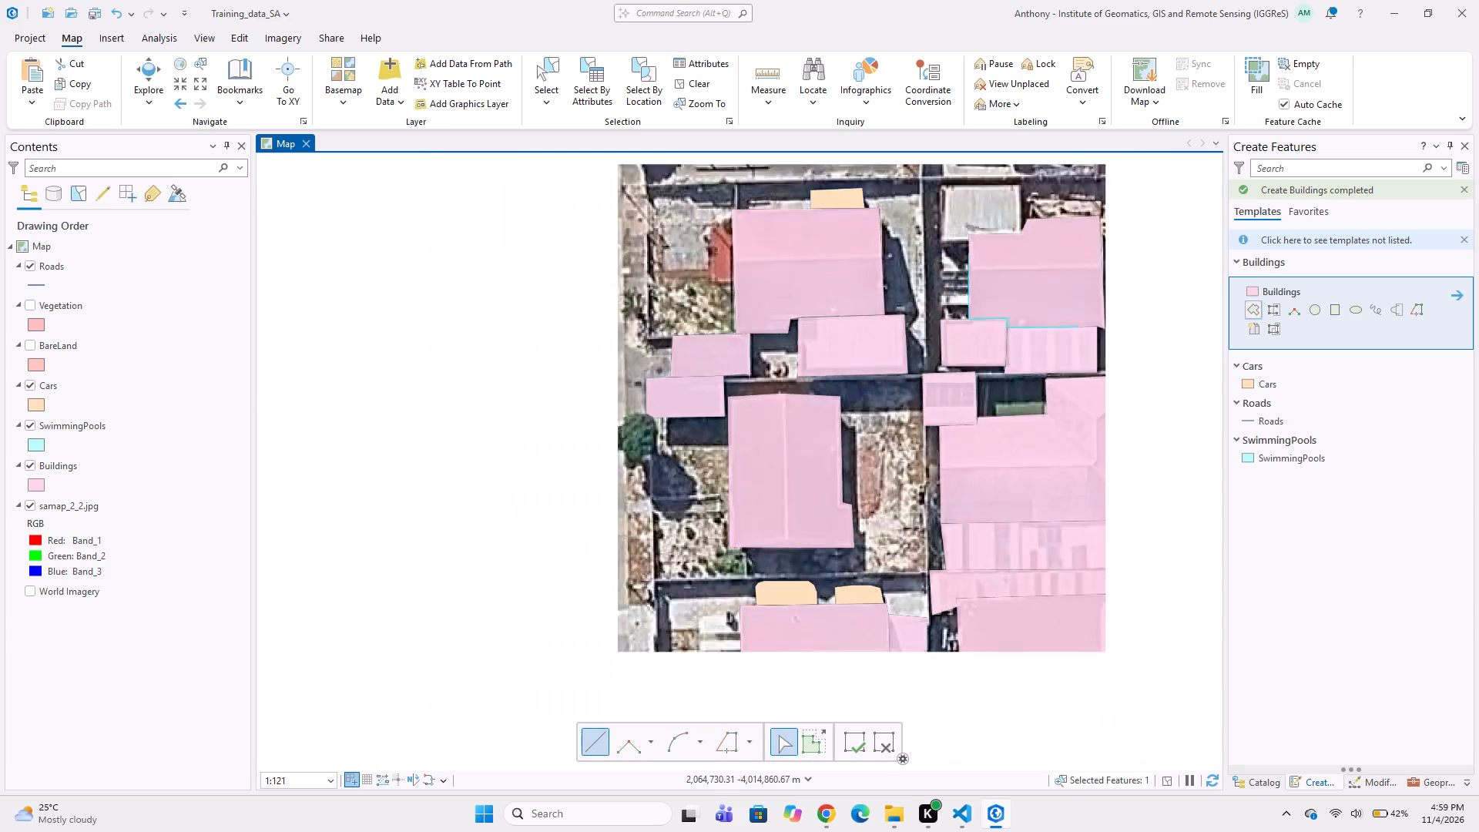
middle_drag(920, 344, 766, 331)
middle_drag(857, 264, 828, 366)
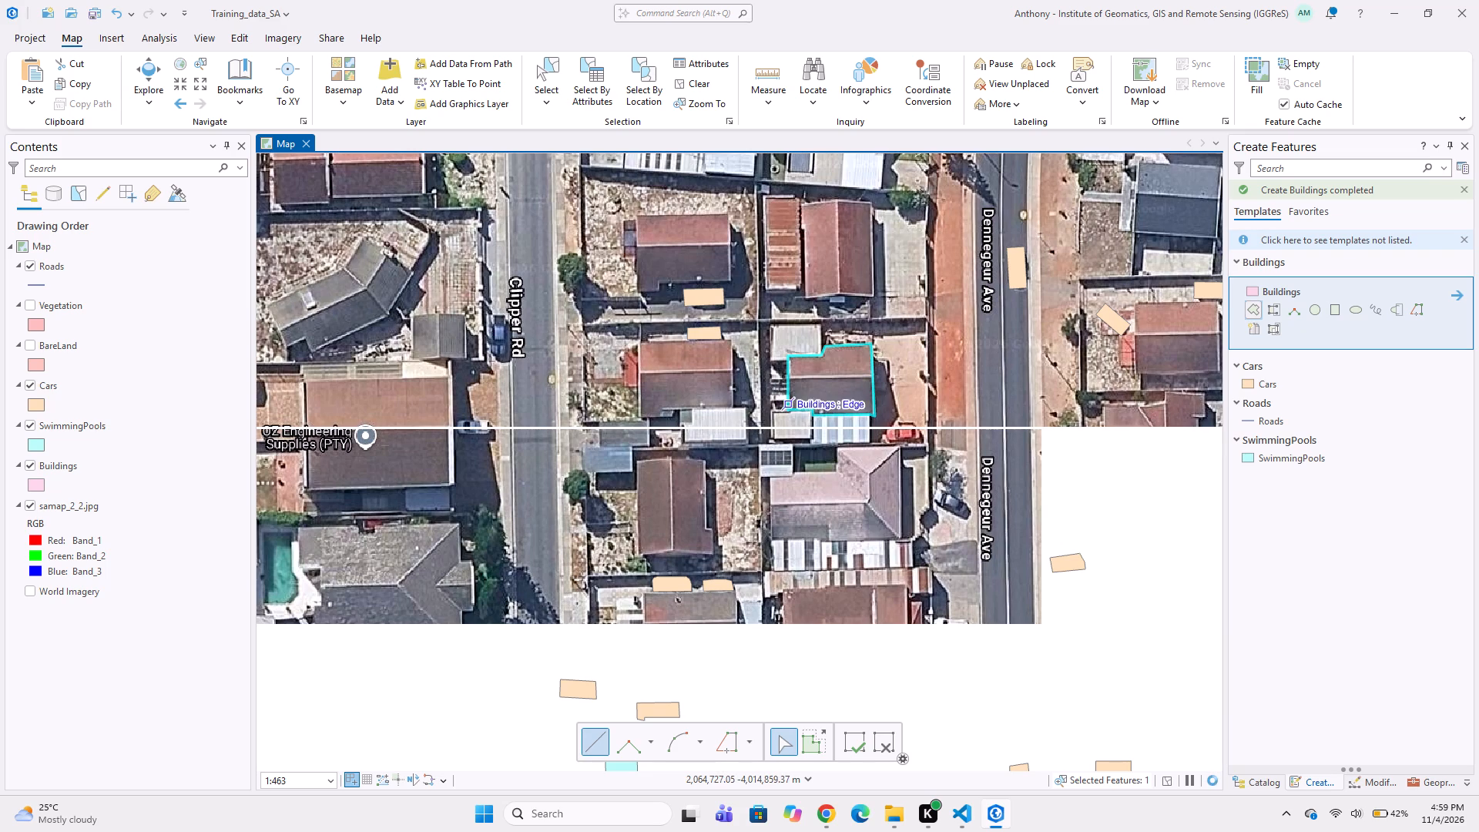
scroll(817, 337, up, 1)
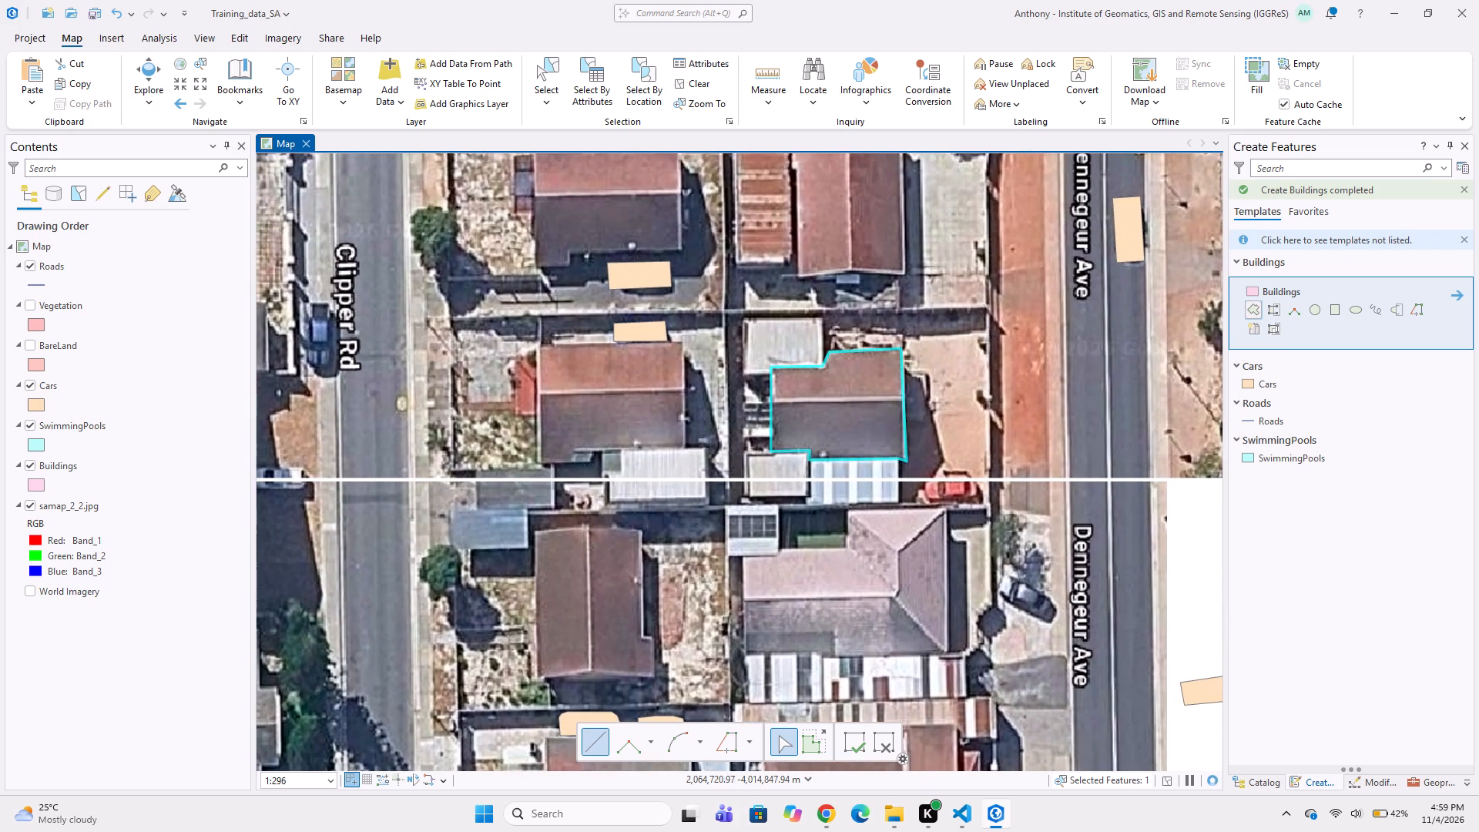
scroll(712, 331, up, 1)
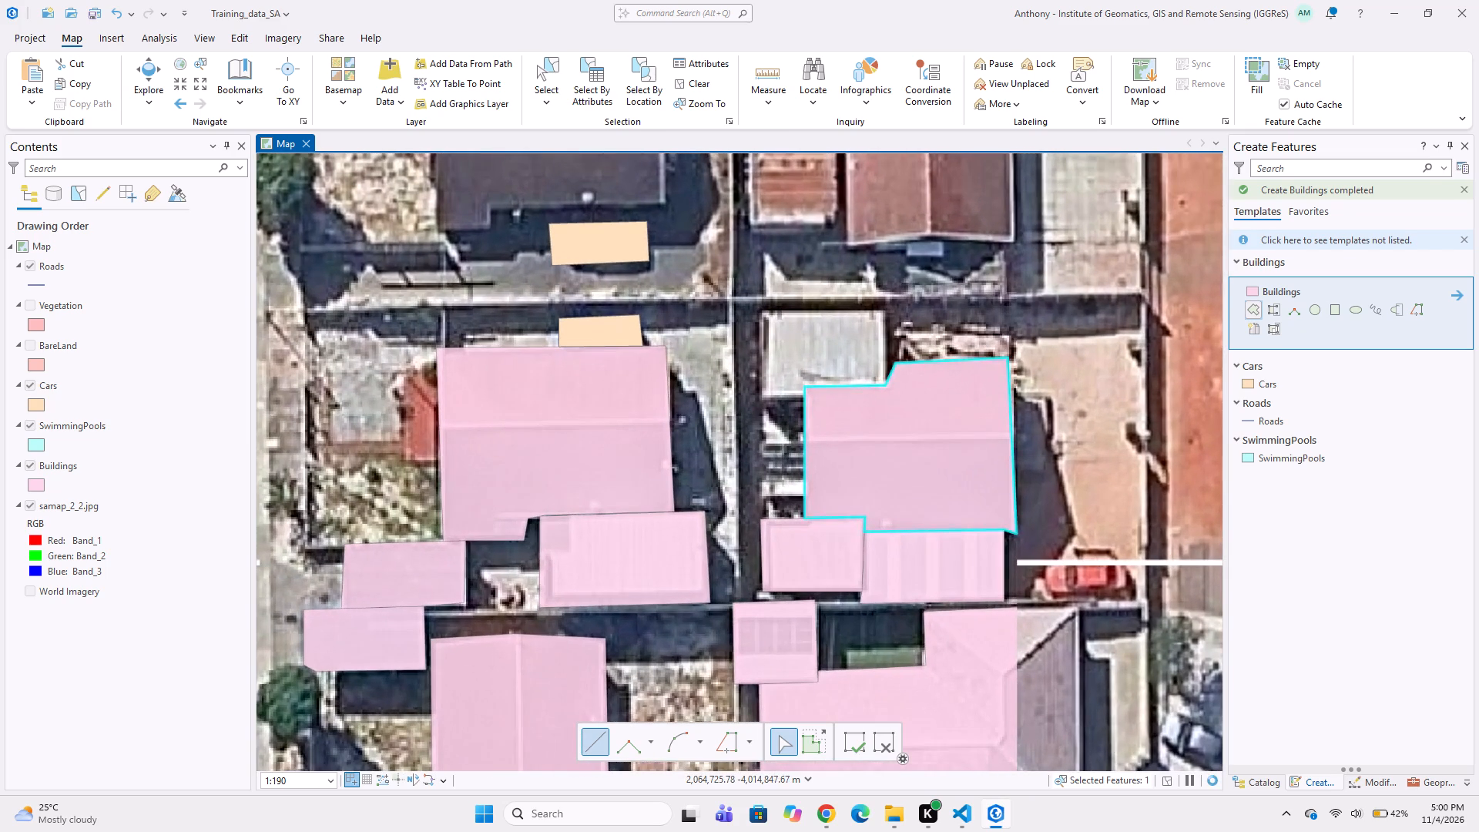
click(760, 313)
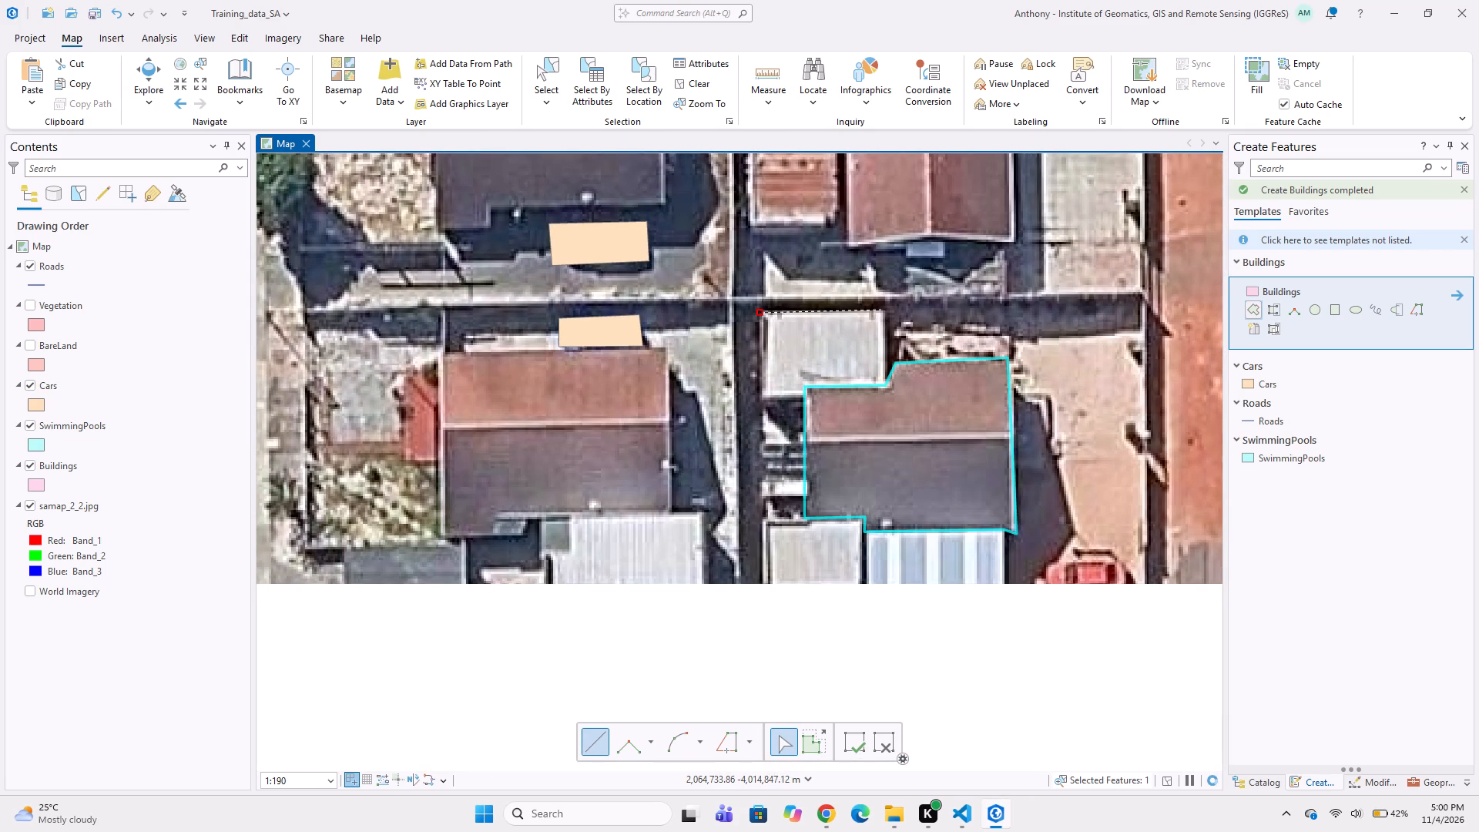
click(881, 307)
click(882, 385)
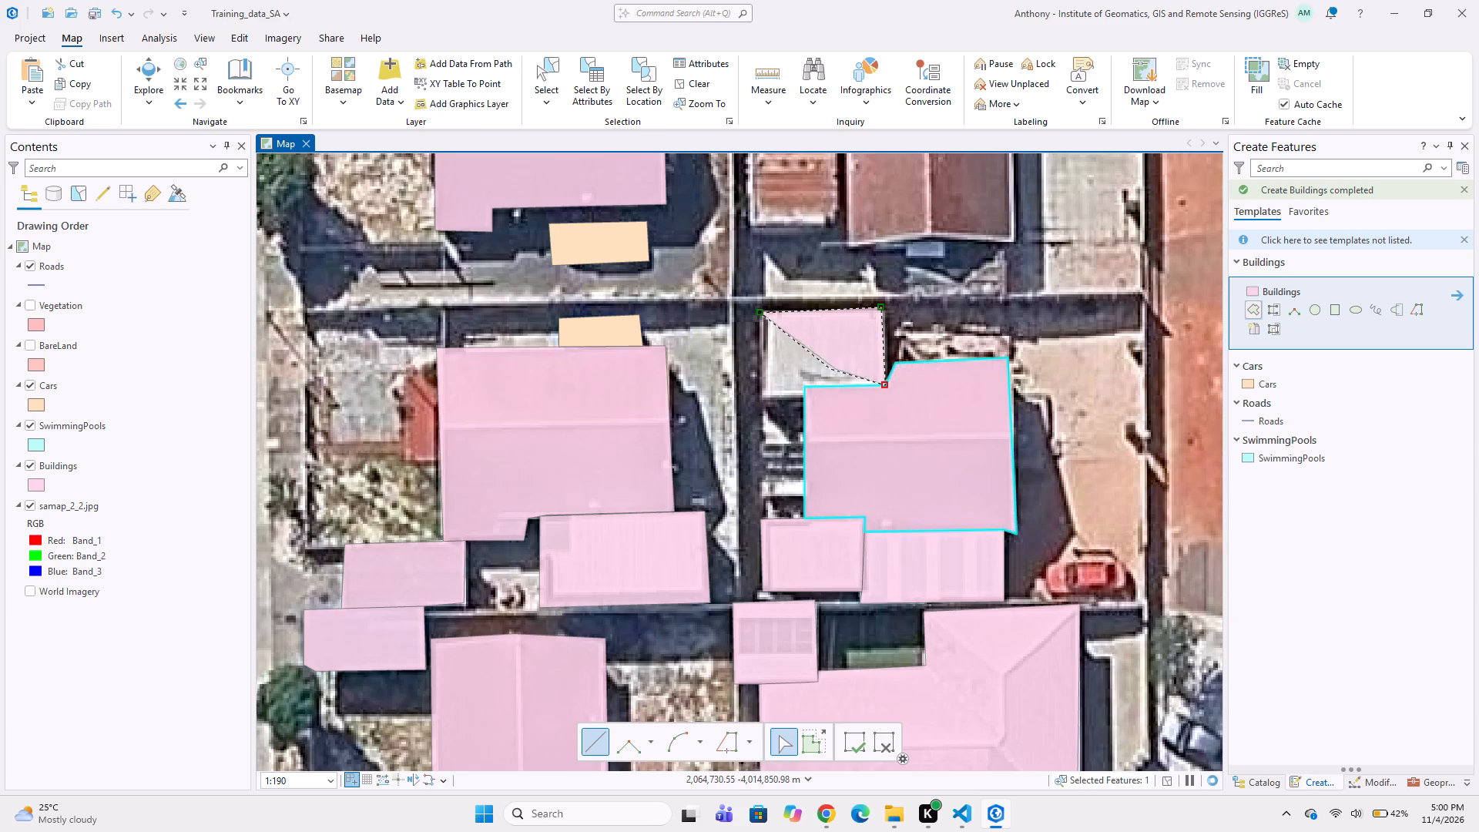
click(800, 382)
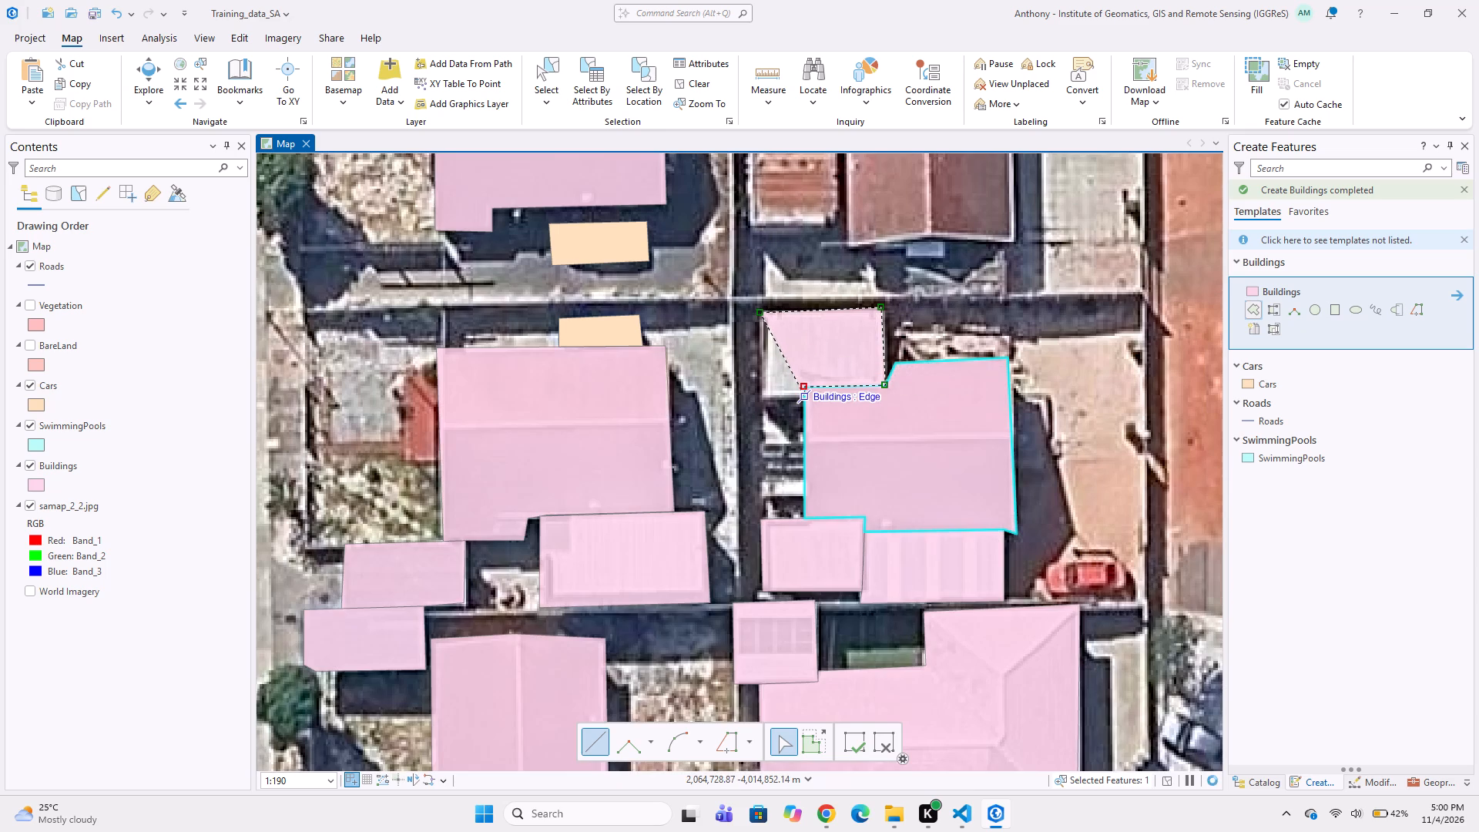
click(803, 396)
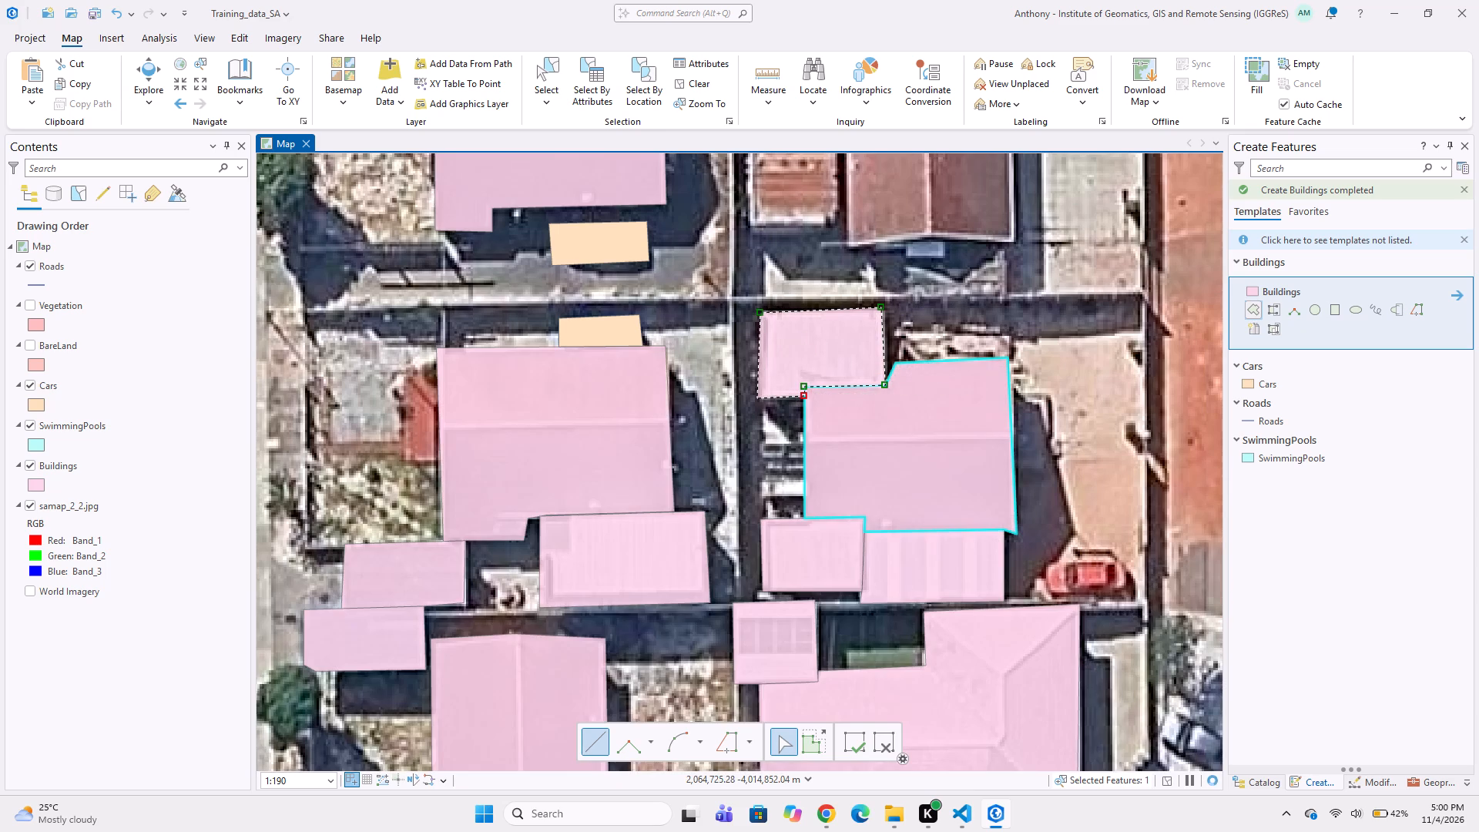
double_click(757, 398)
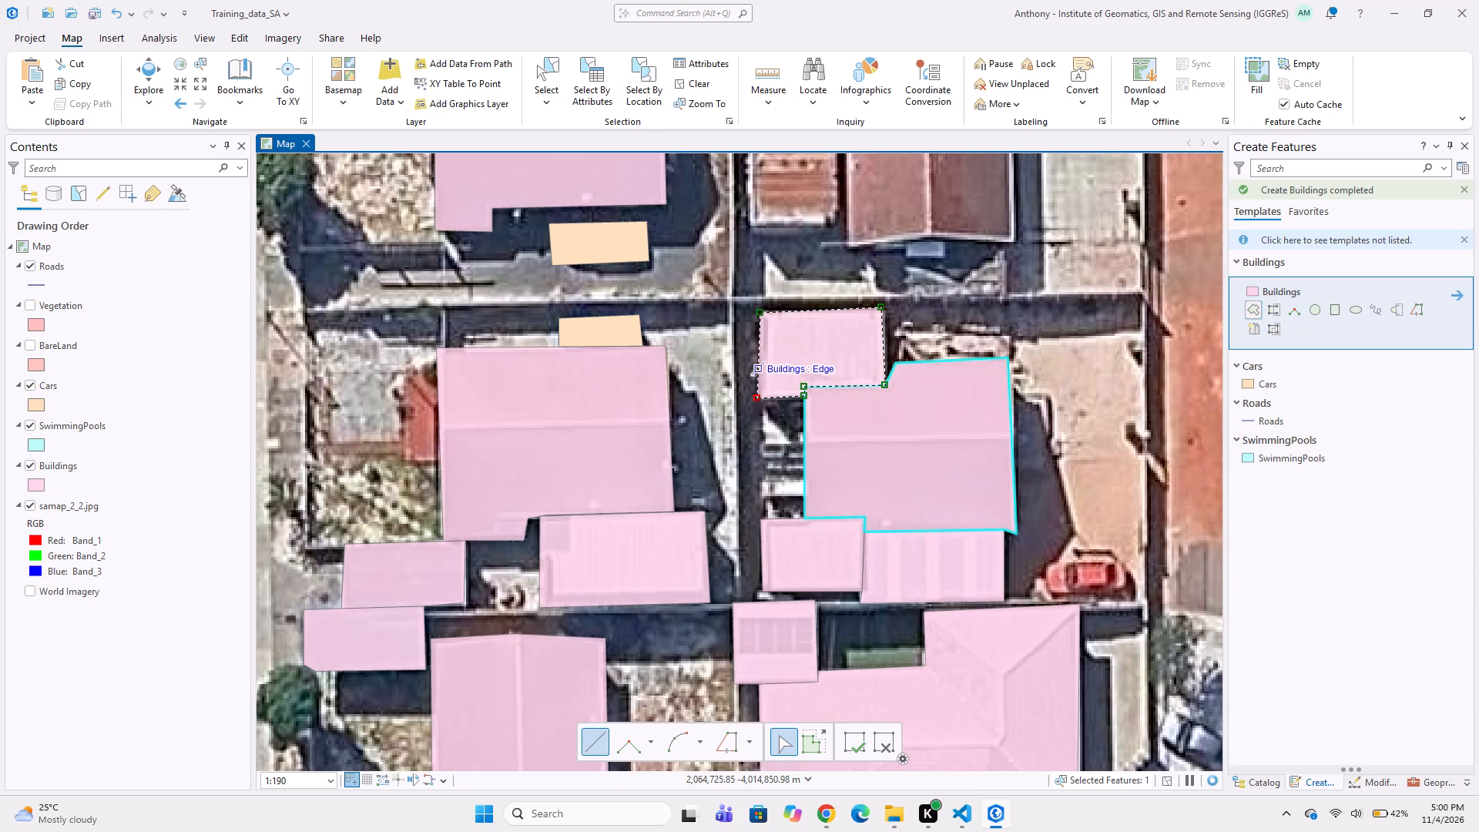
double_click(760, 369)
middle_drag(803, 320, 900, 294)
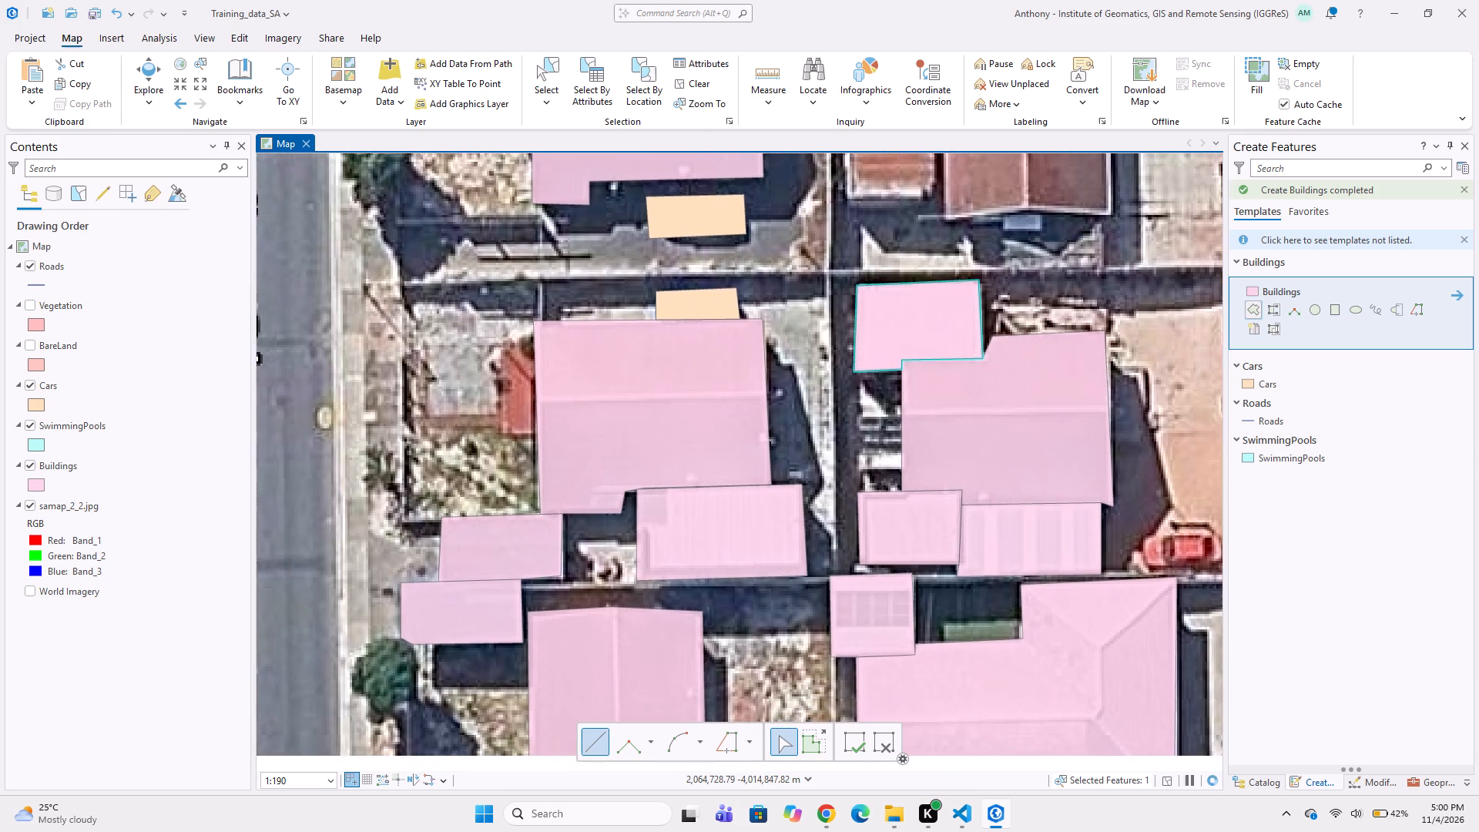
Digitize a rectangular Cars feature around the red car parked southeast of the brown-and-dark gabled house beside Dennegeur Ave.
middle_drag(836, 288, 658, 275)
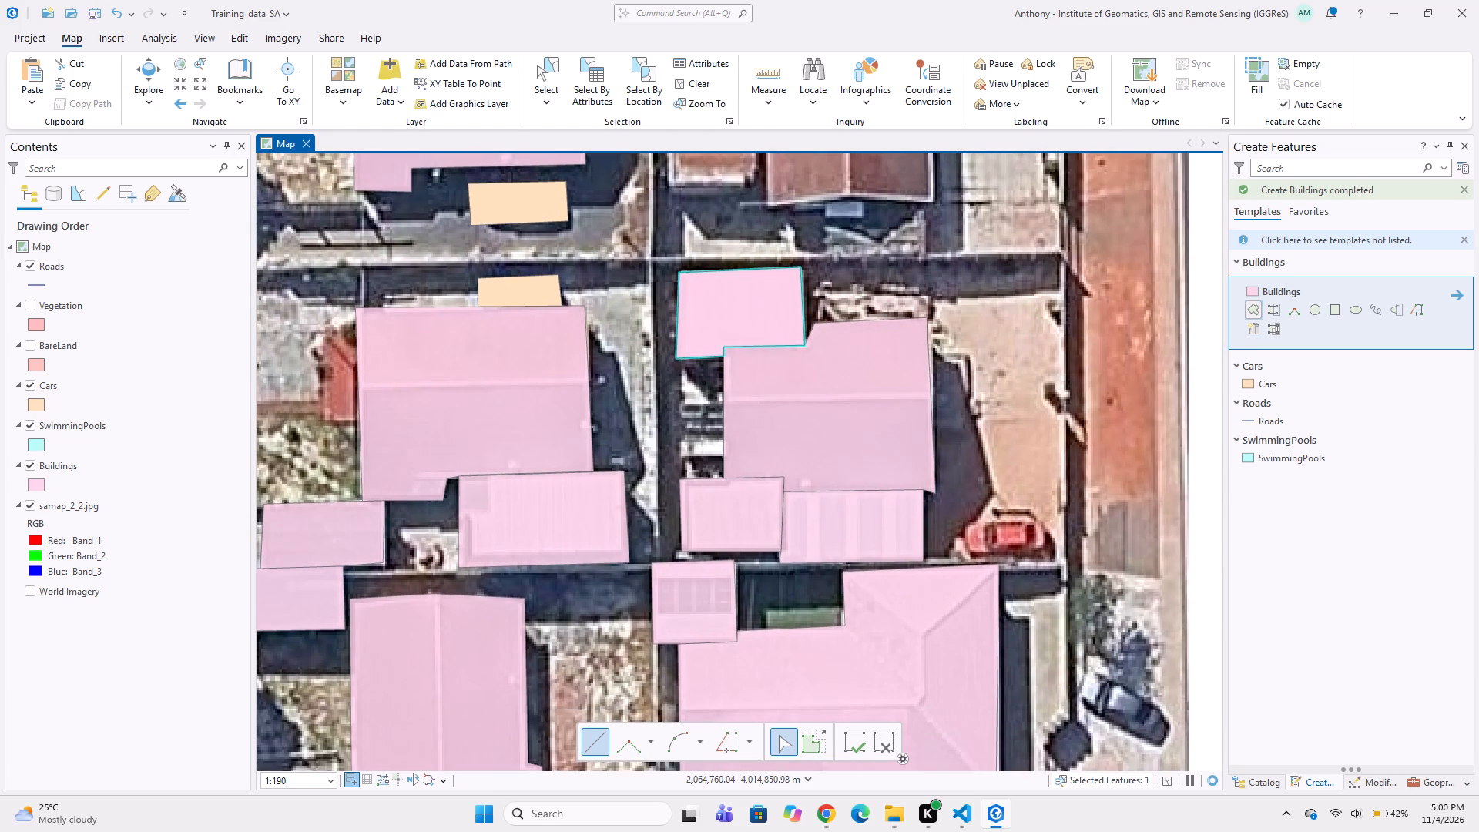
click(1251, 383)
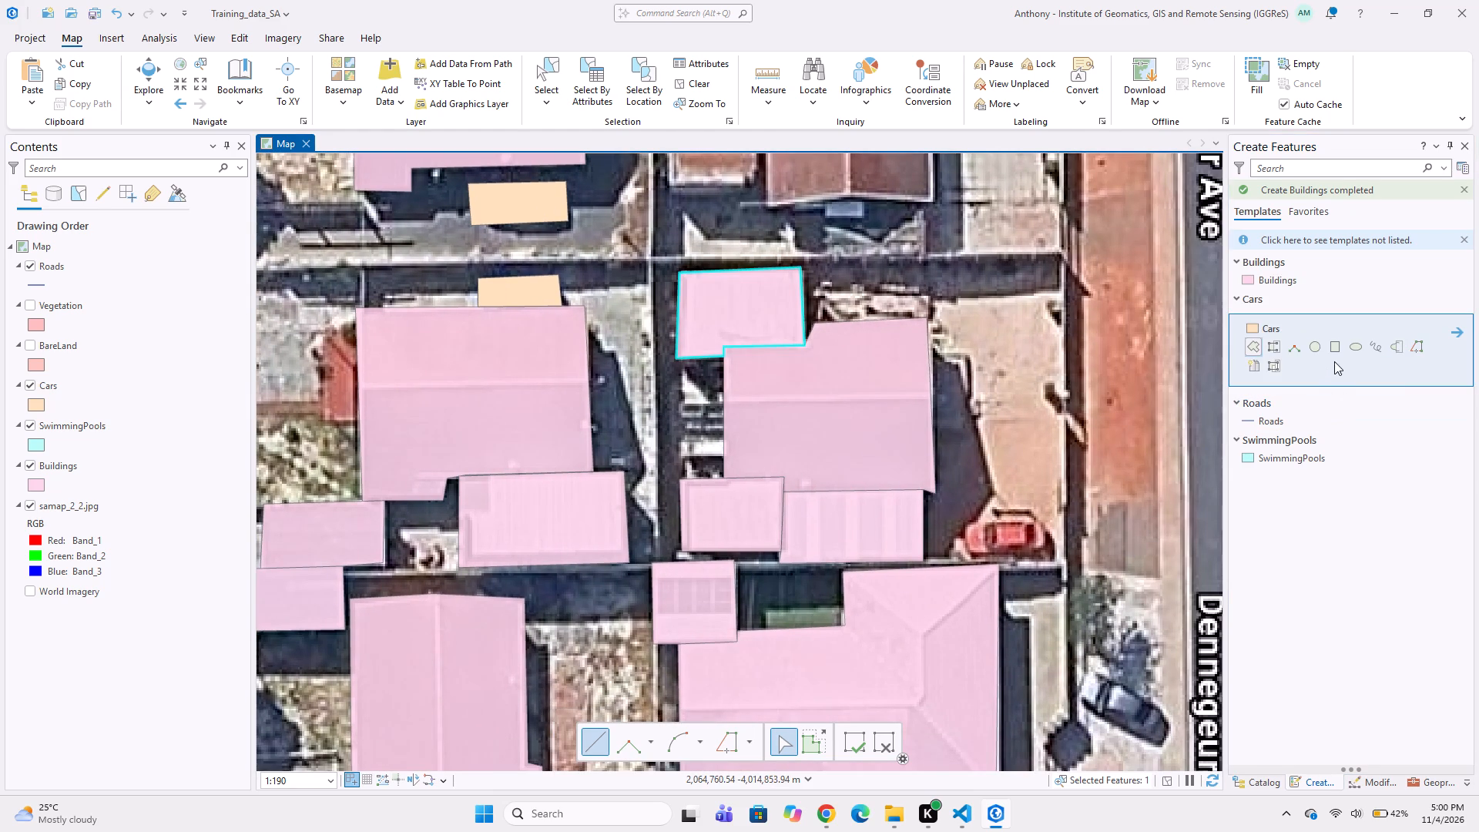
click(1332, 351)
scroll(941, 534, up, 1)
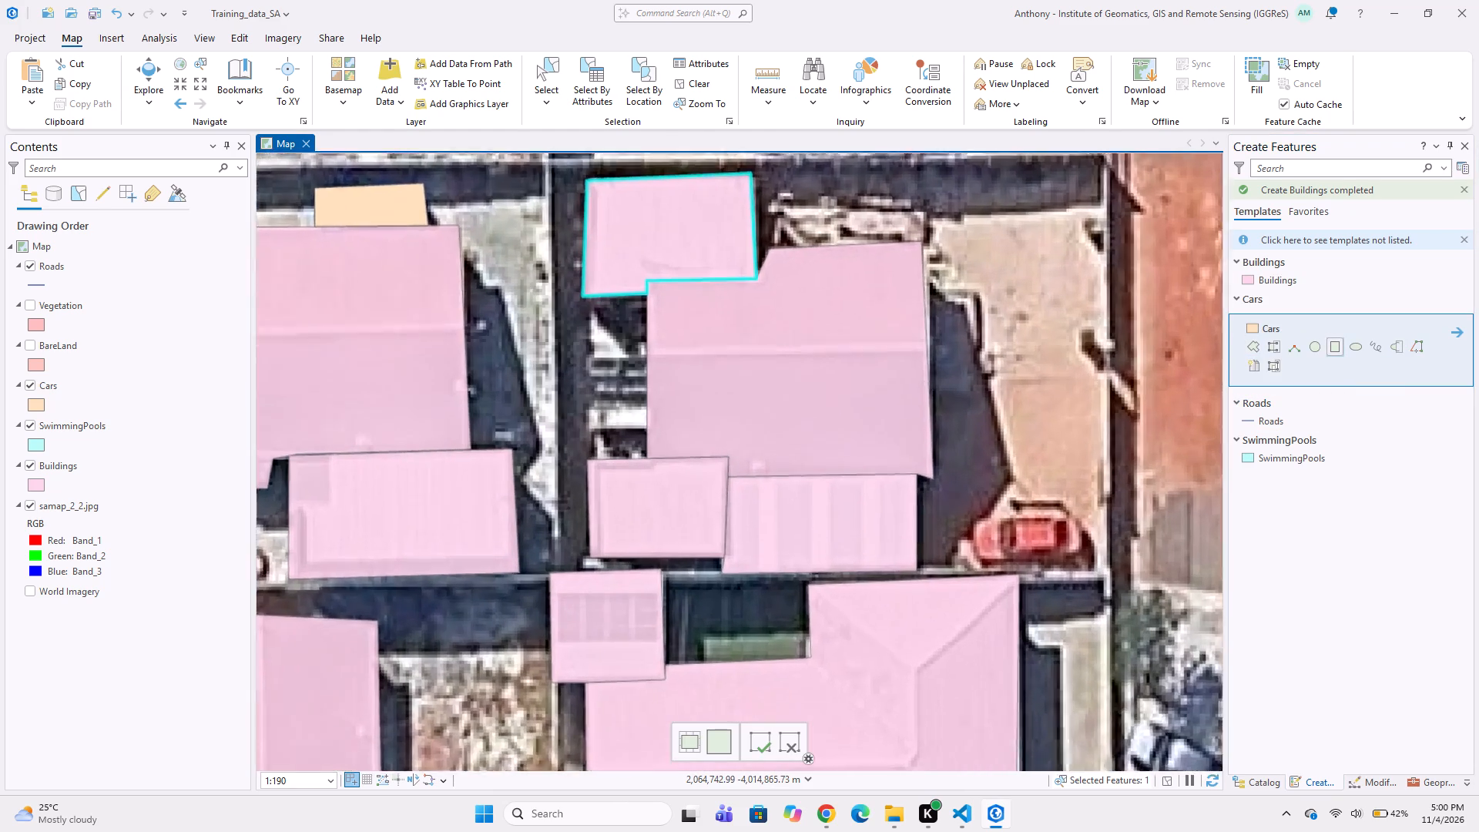
scroll(976, 523, up, 1)
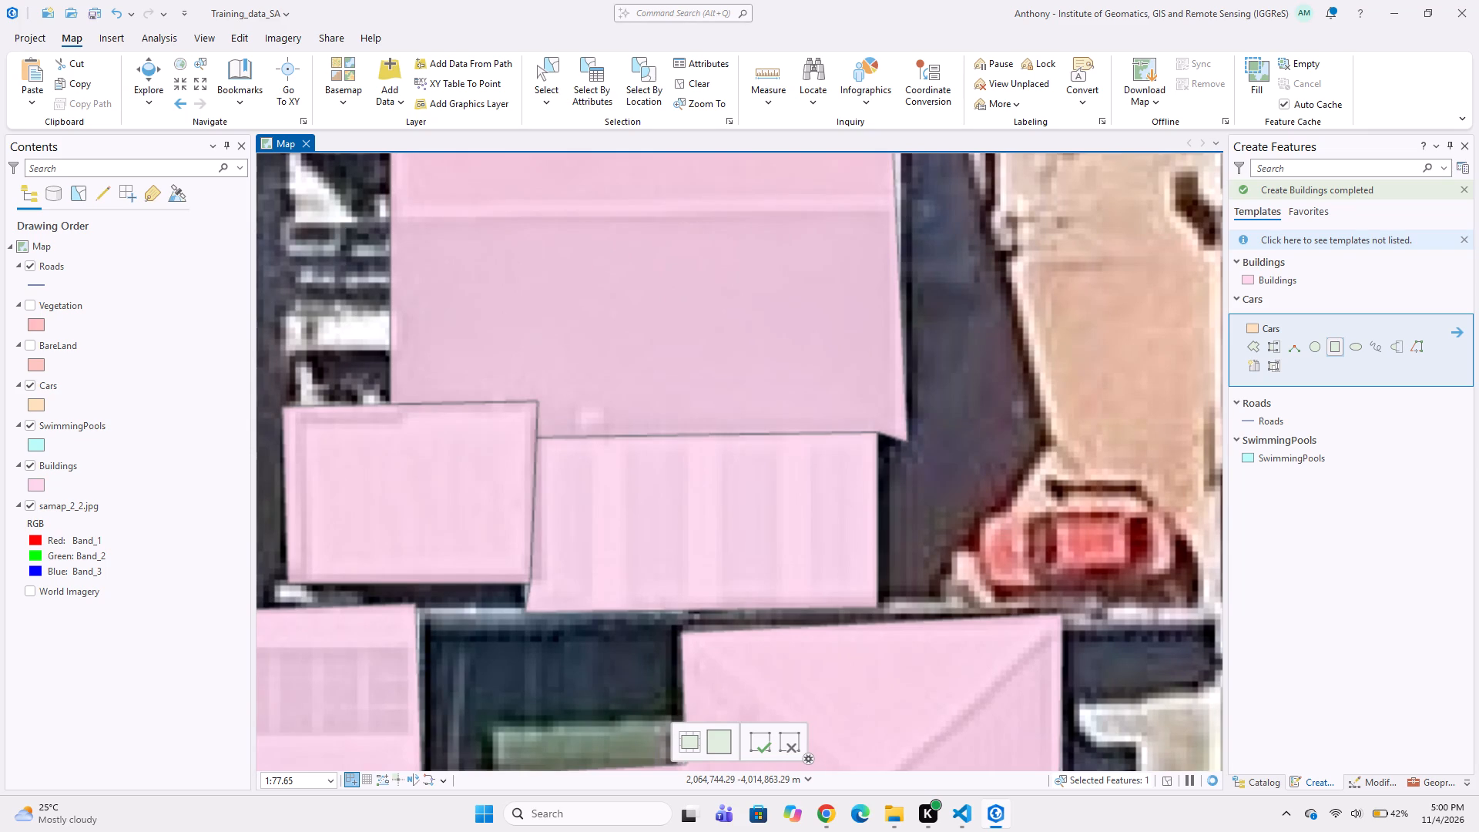
click(968, 502)
click(1173, 501)
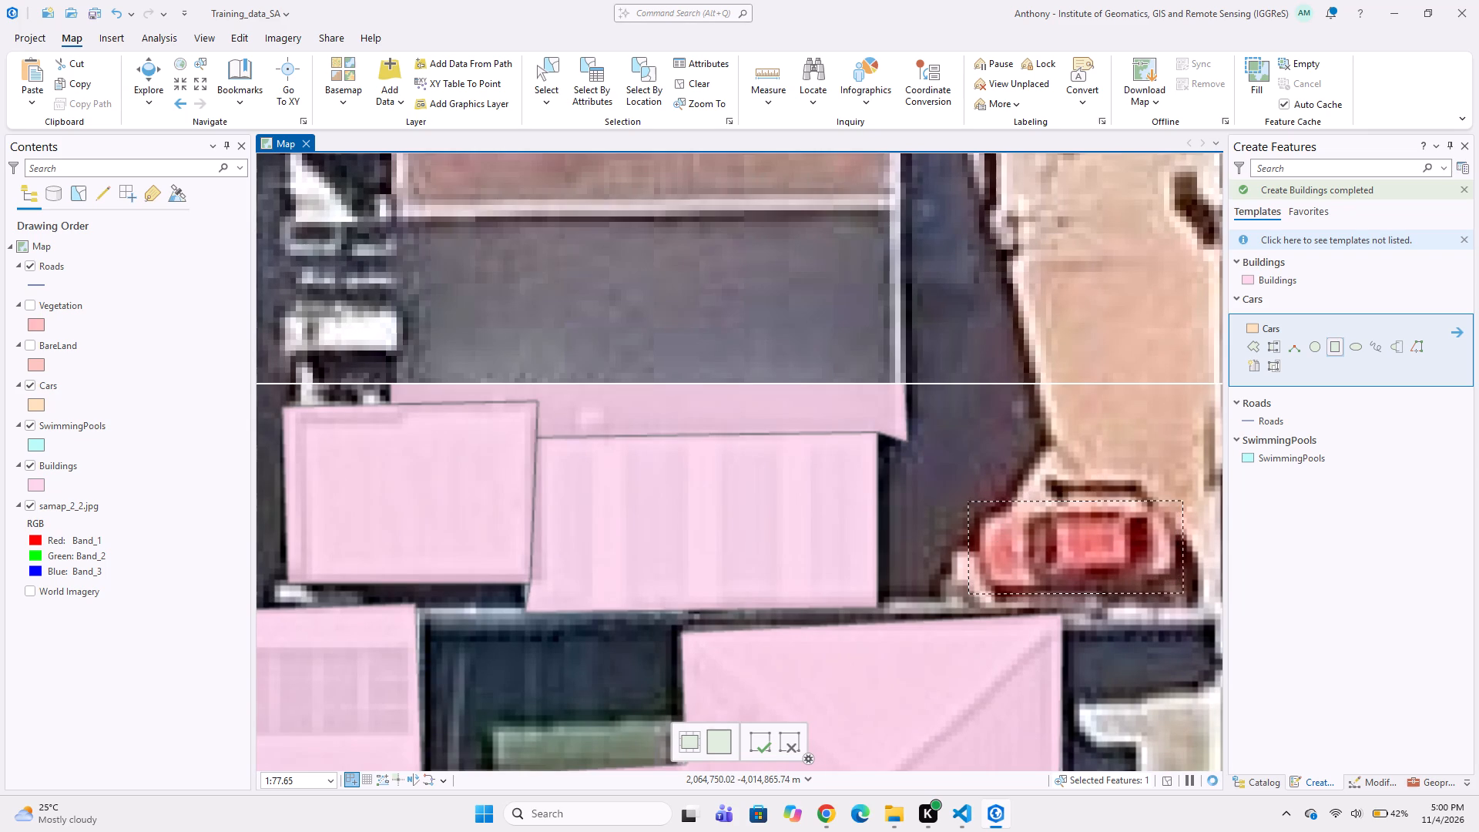
click(1181, 595)
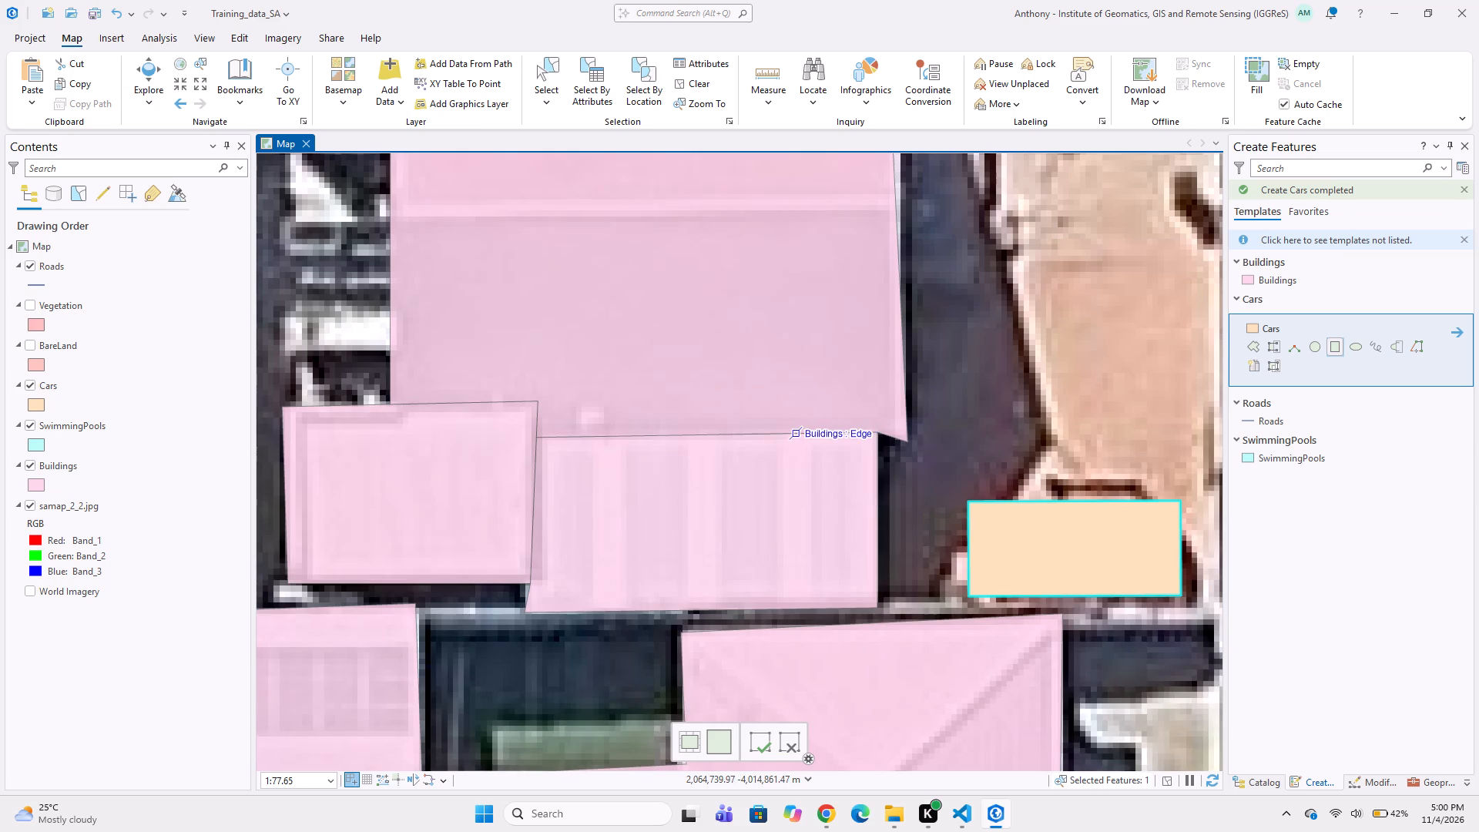
Digitize a Buildings polygon around the narrow rusty-red ribbed roof west of the reddish-brown gabled house near Dennegeur Ave.
scroll(796, 407, down, 3)
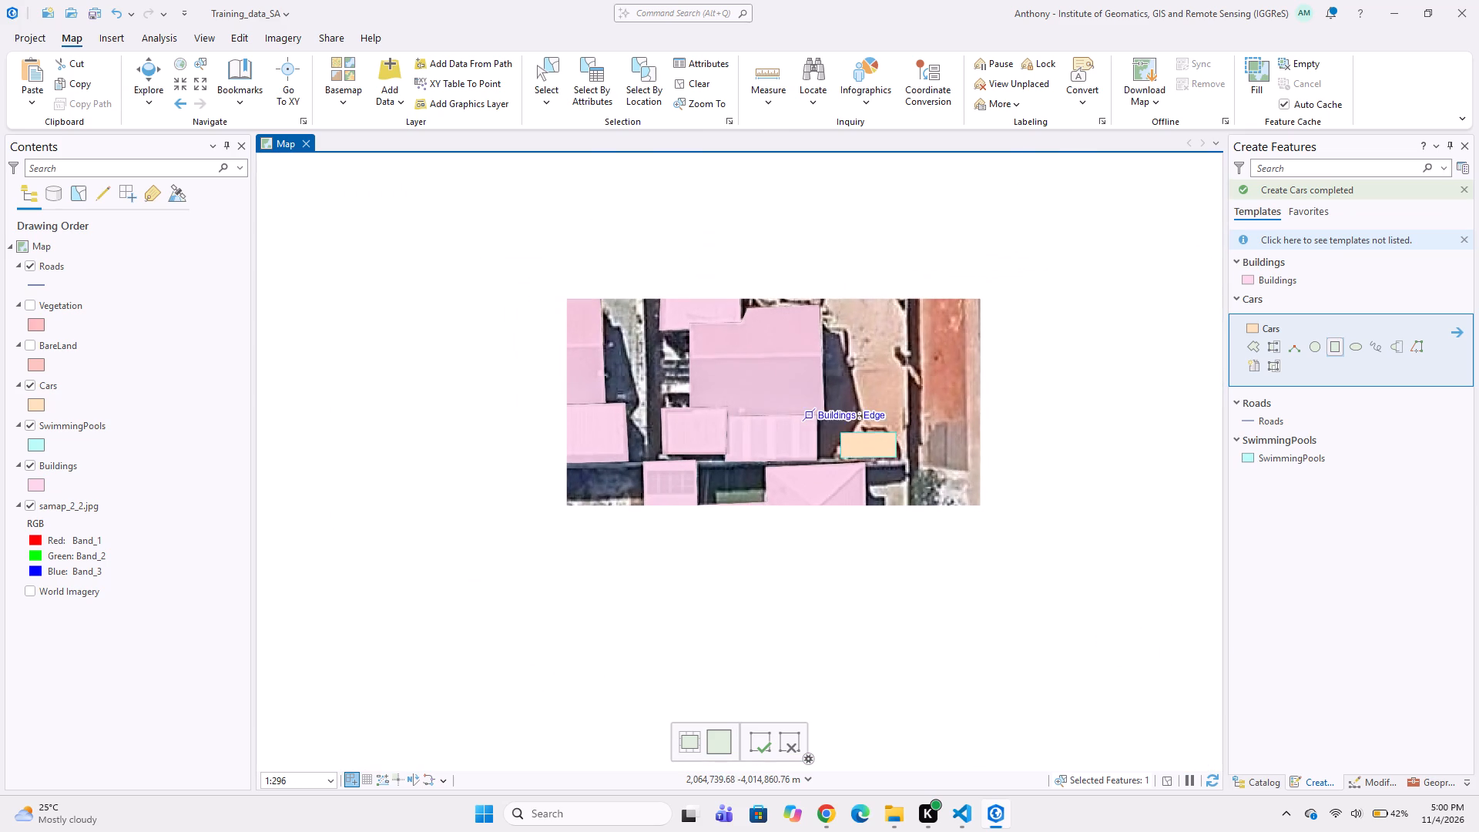
middle_drag(809, 436, 914, 447)
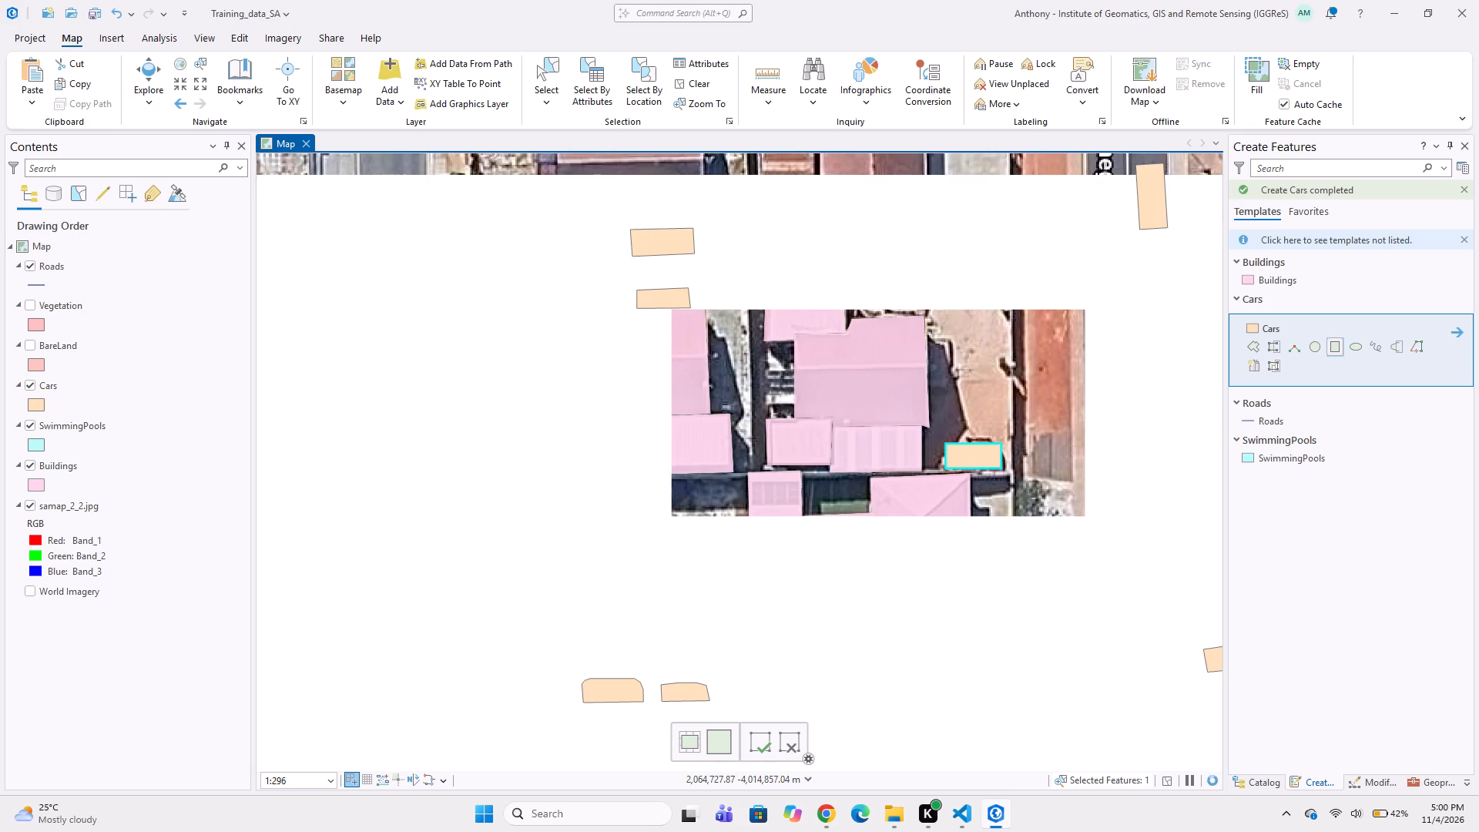
scroll(787, 391, down, 3)
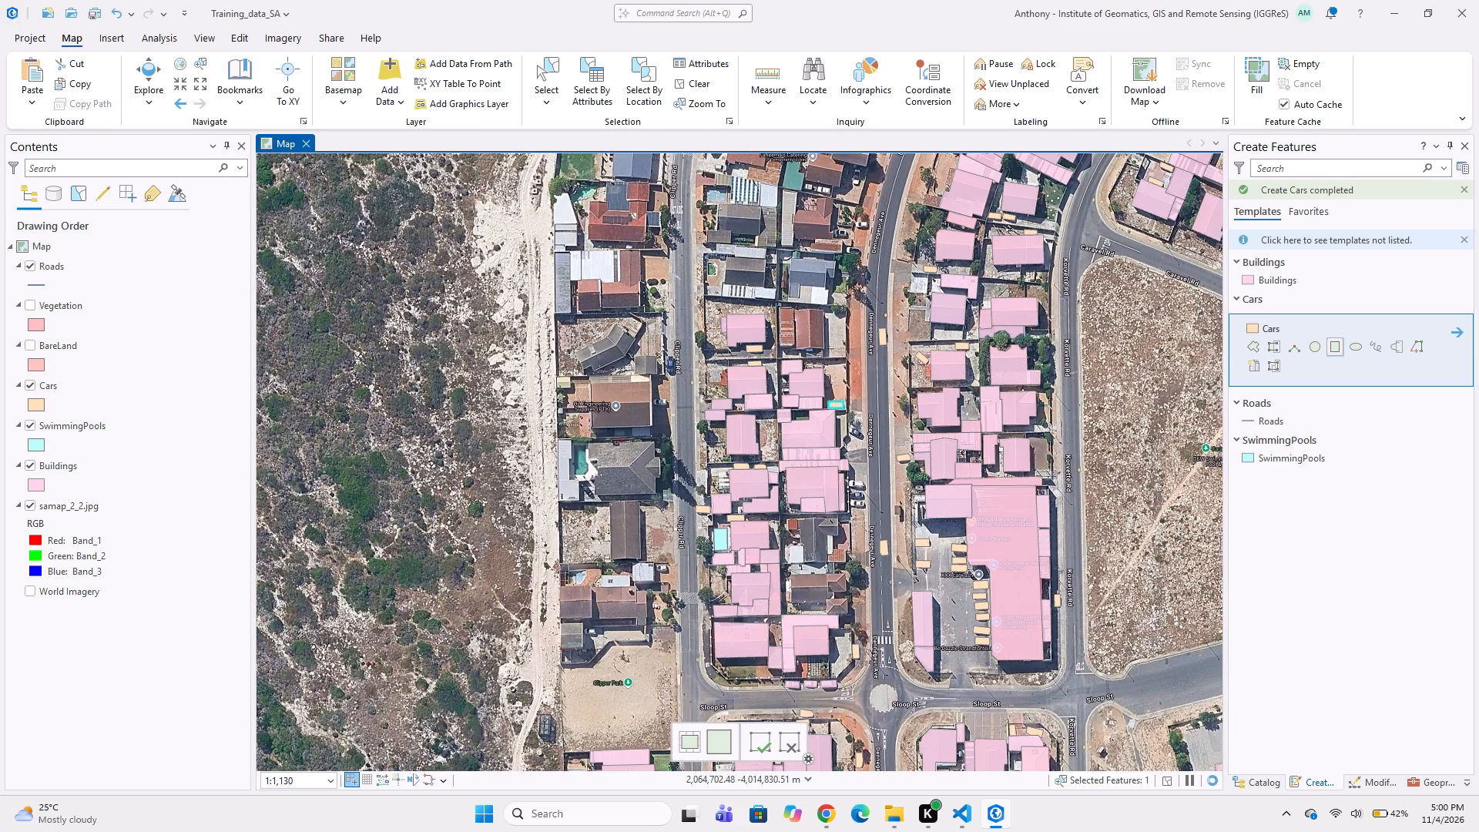
scroll(820, 334, up, 2)
middle_drag(736, 294, 809, 355)
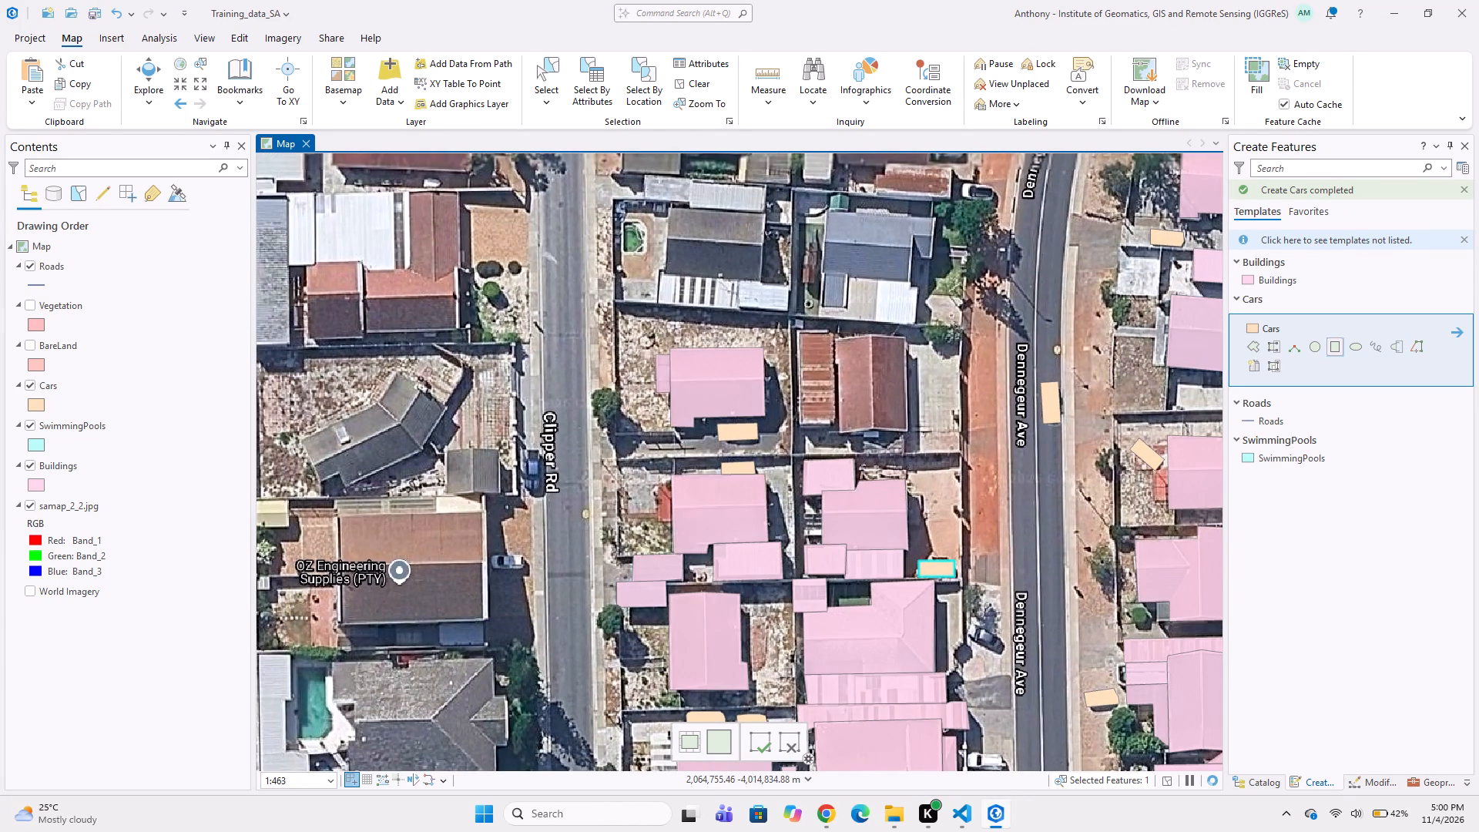
click(1256, 345)
click(1283, 280)
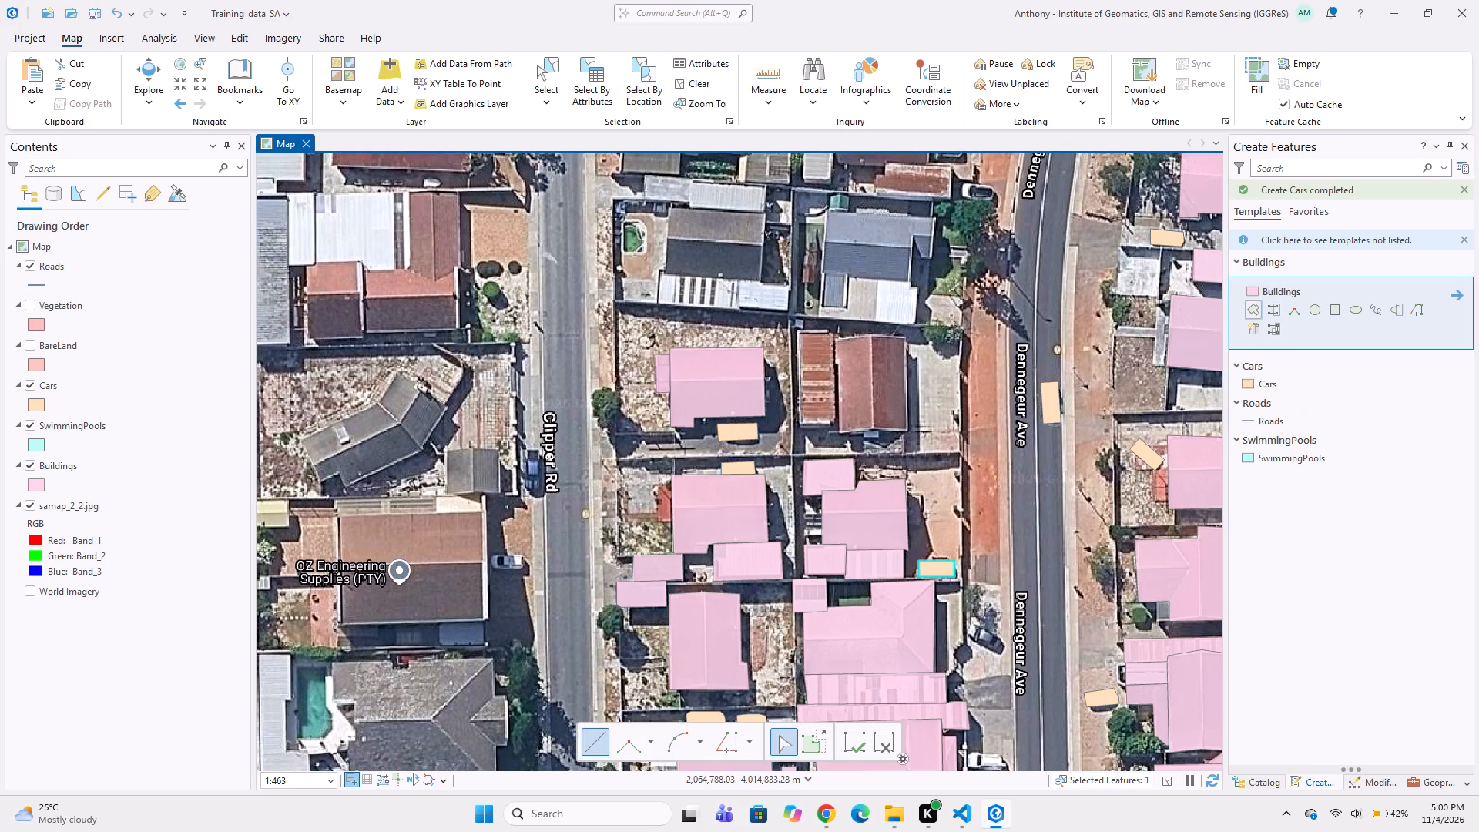
scroll(833, 353, up, 2)
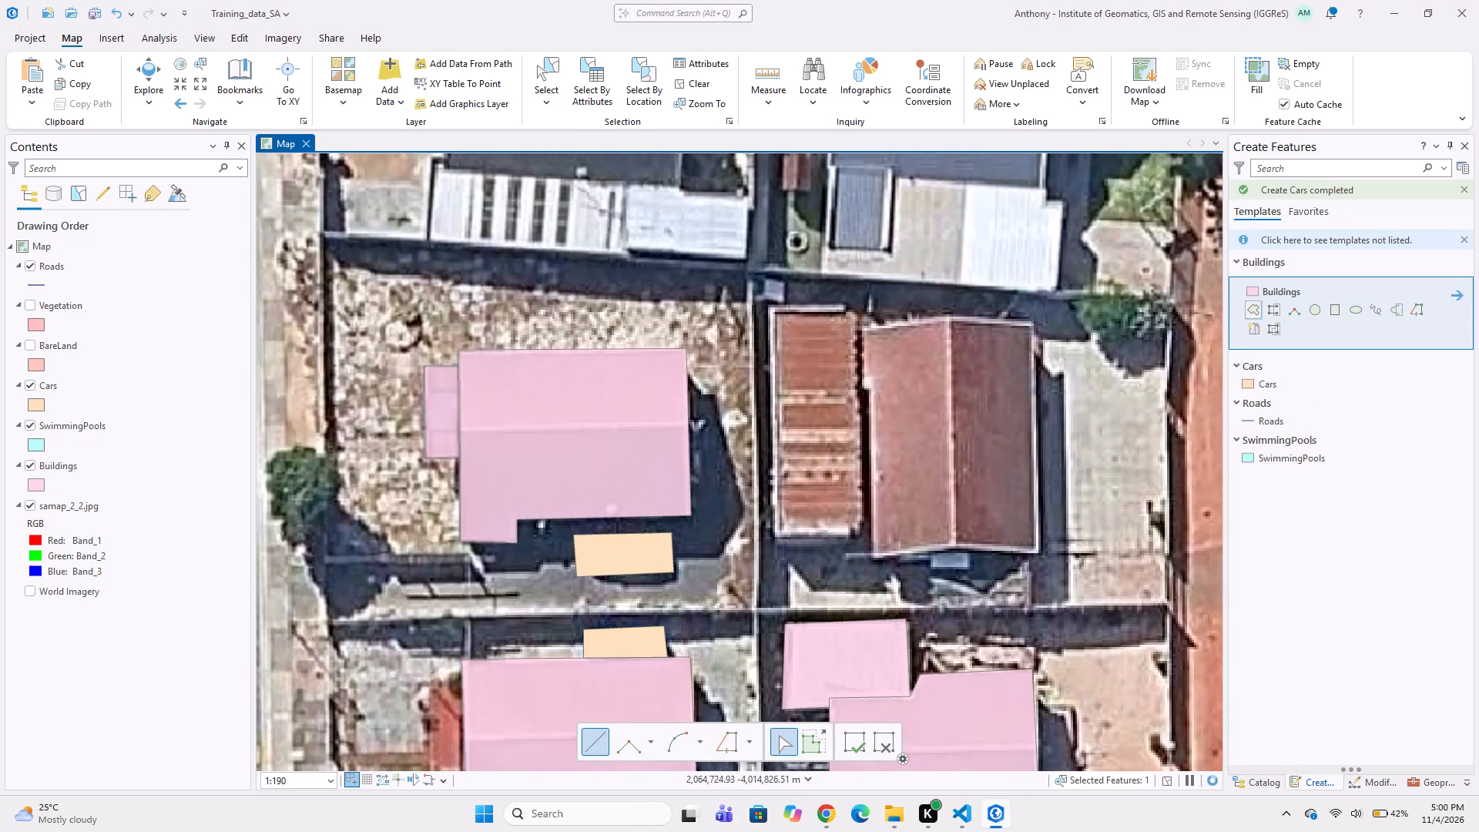
click(766, 304)
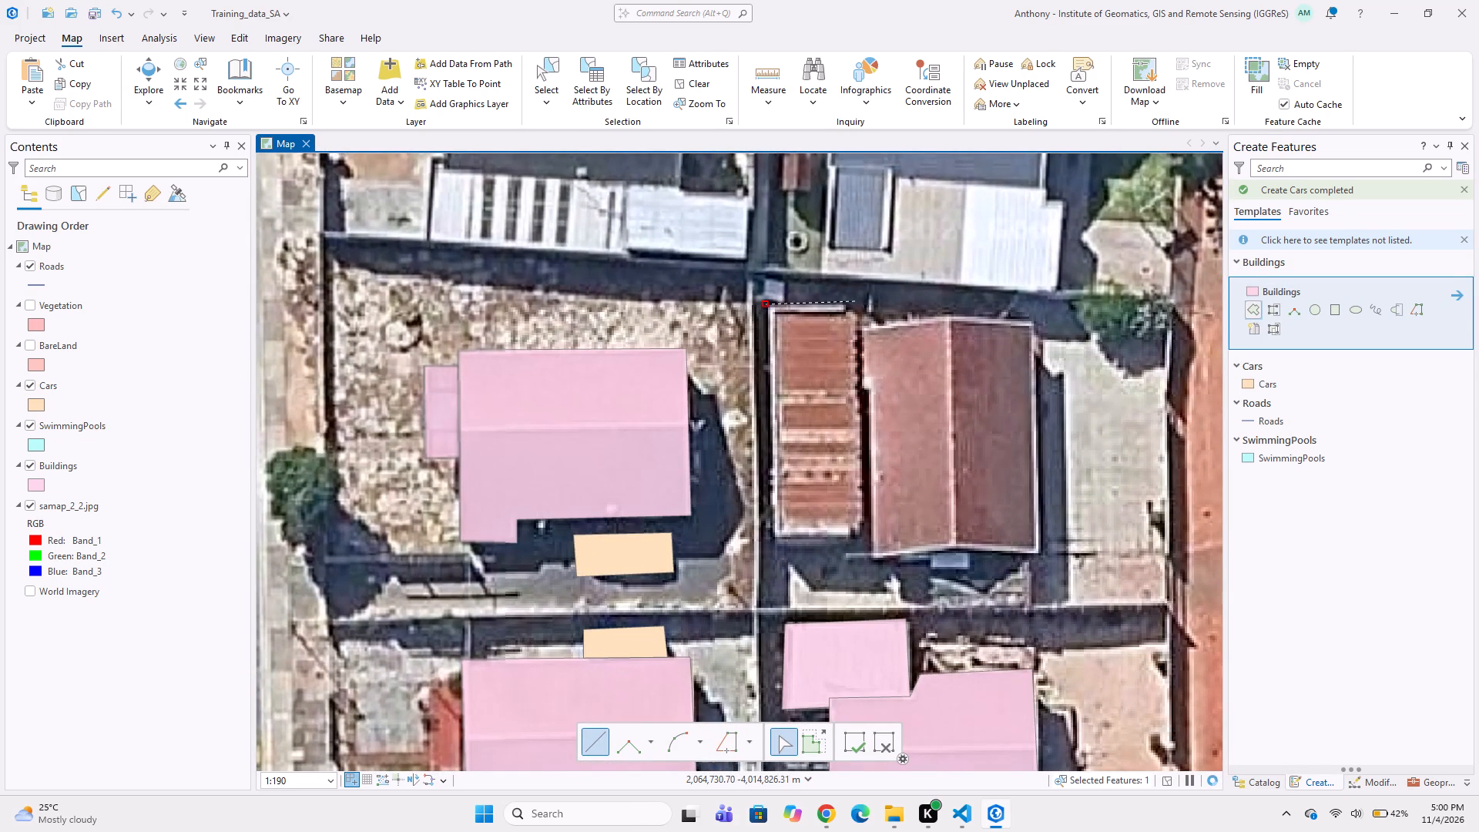
click(855, 301)
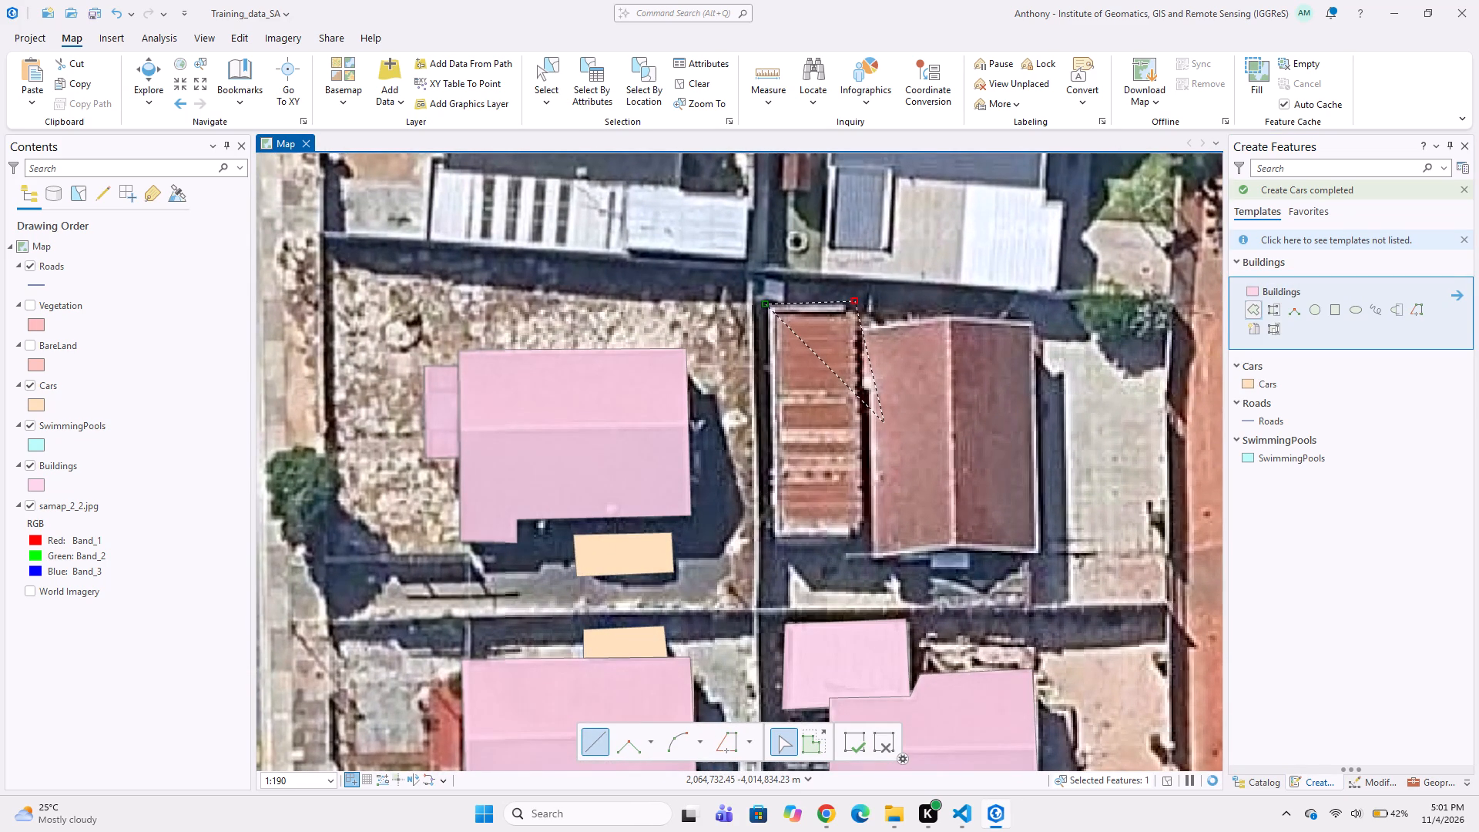
click(863, 542)
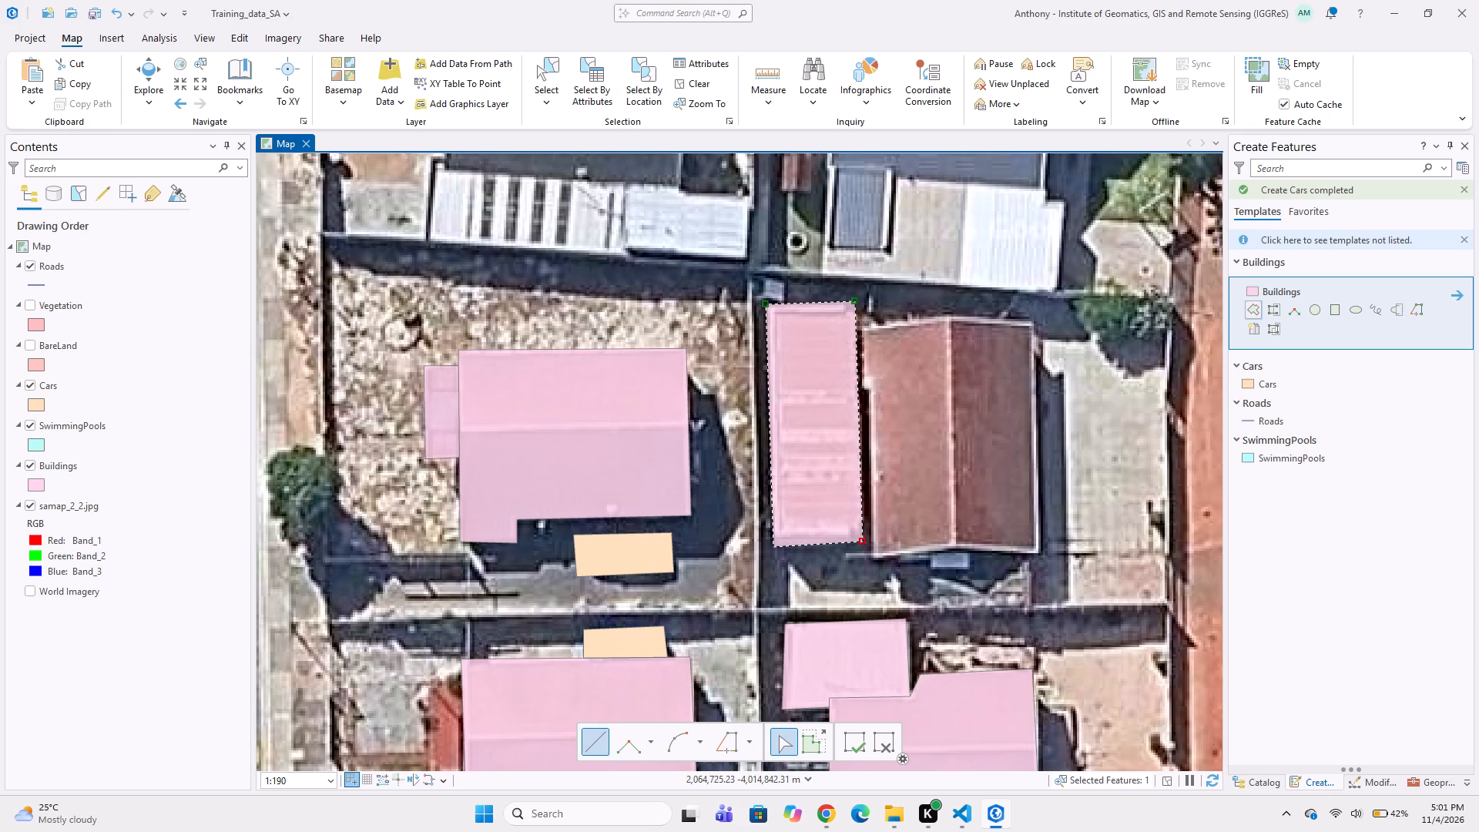
click(773, 547)
click(771, 547)
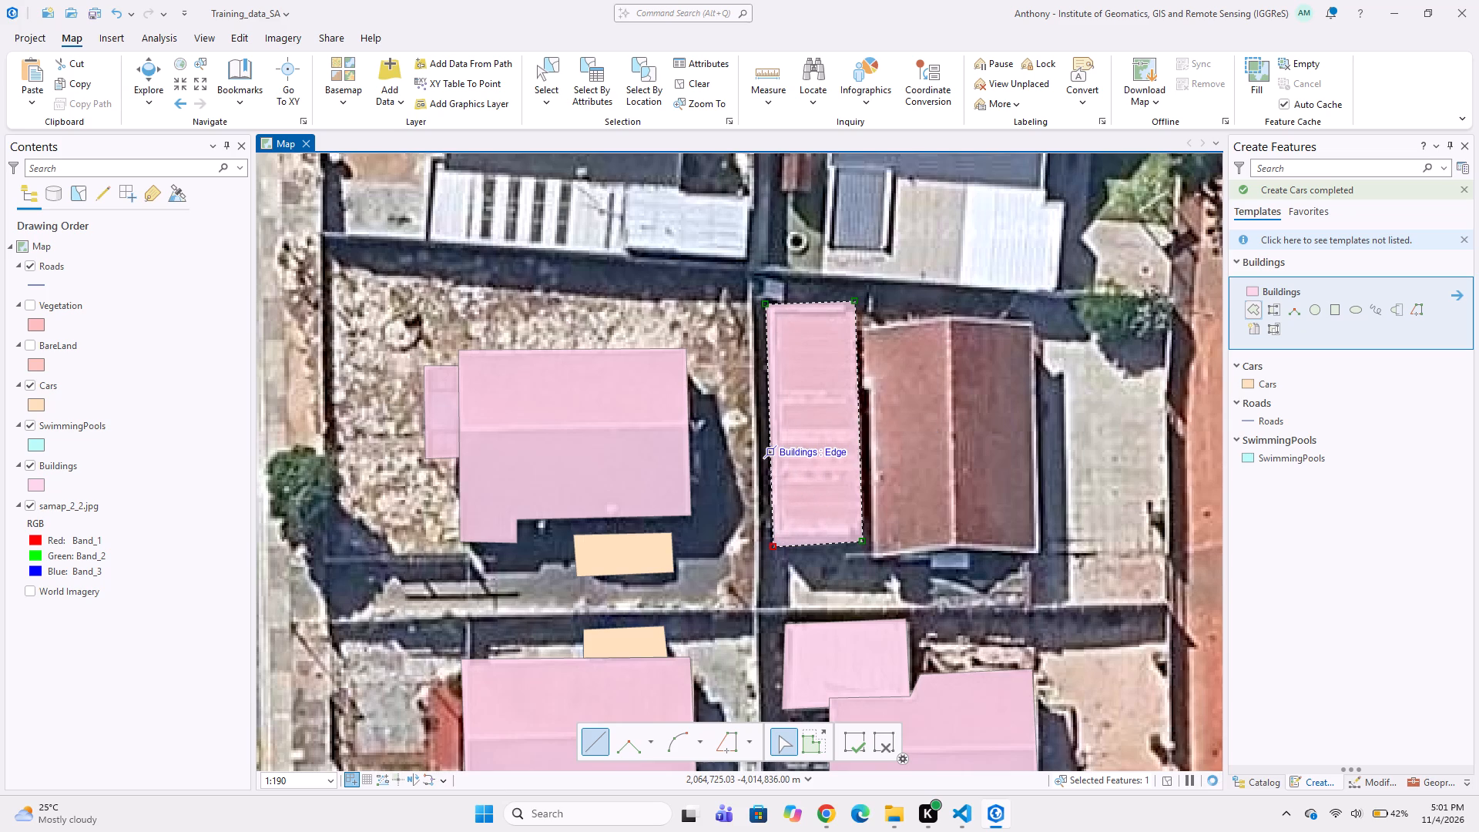
double_click(769, 452)
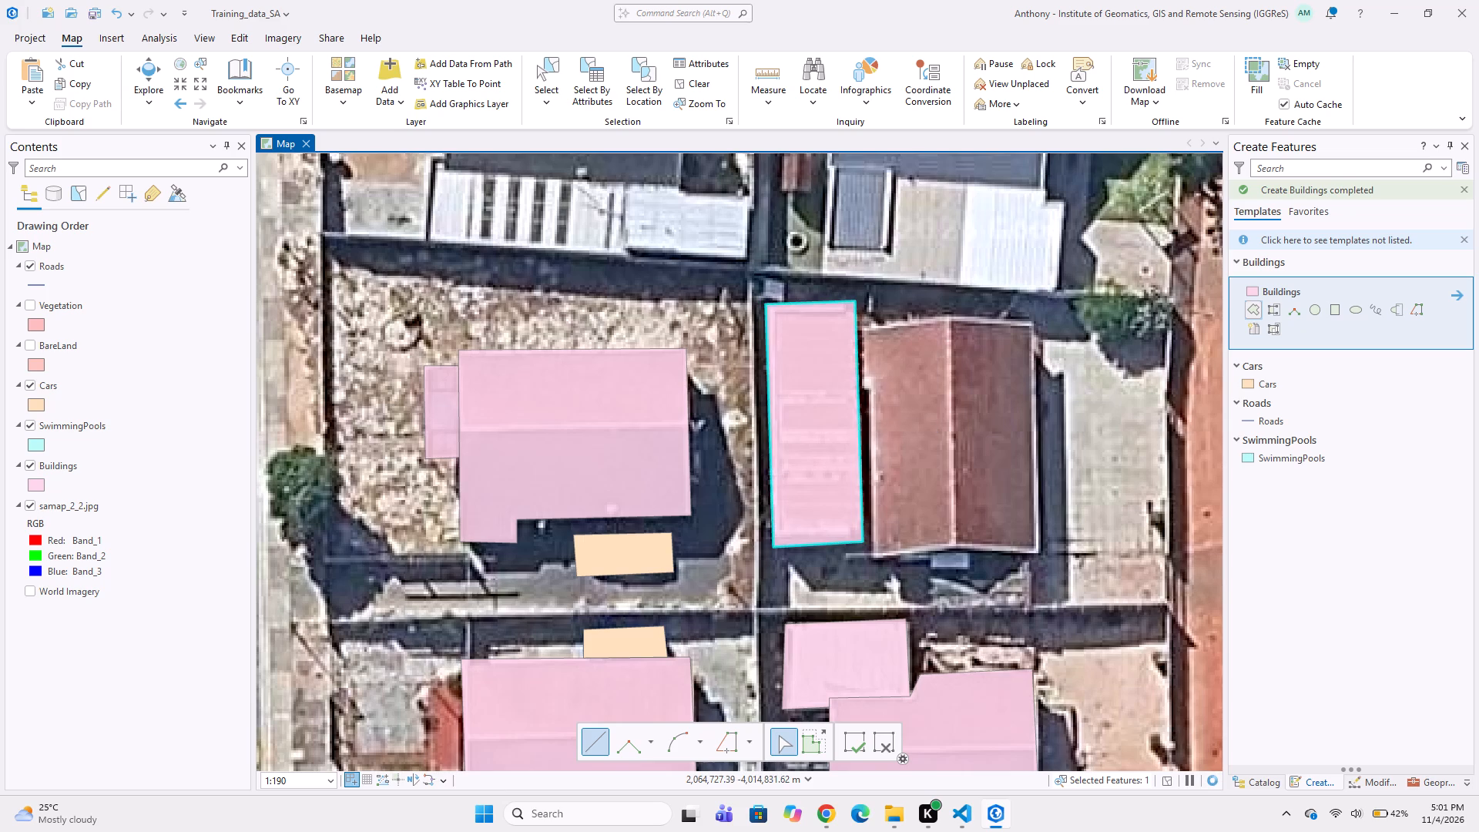
Digitize a Buildings polygon around the reddish-brown gabled roof, snapping its northwest corner to the narrow ribbed roof's polygon.
click(860, 326)
click(871, 558)
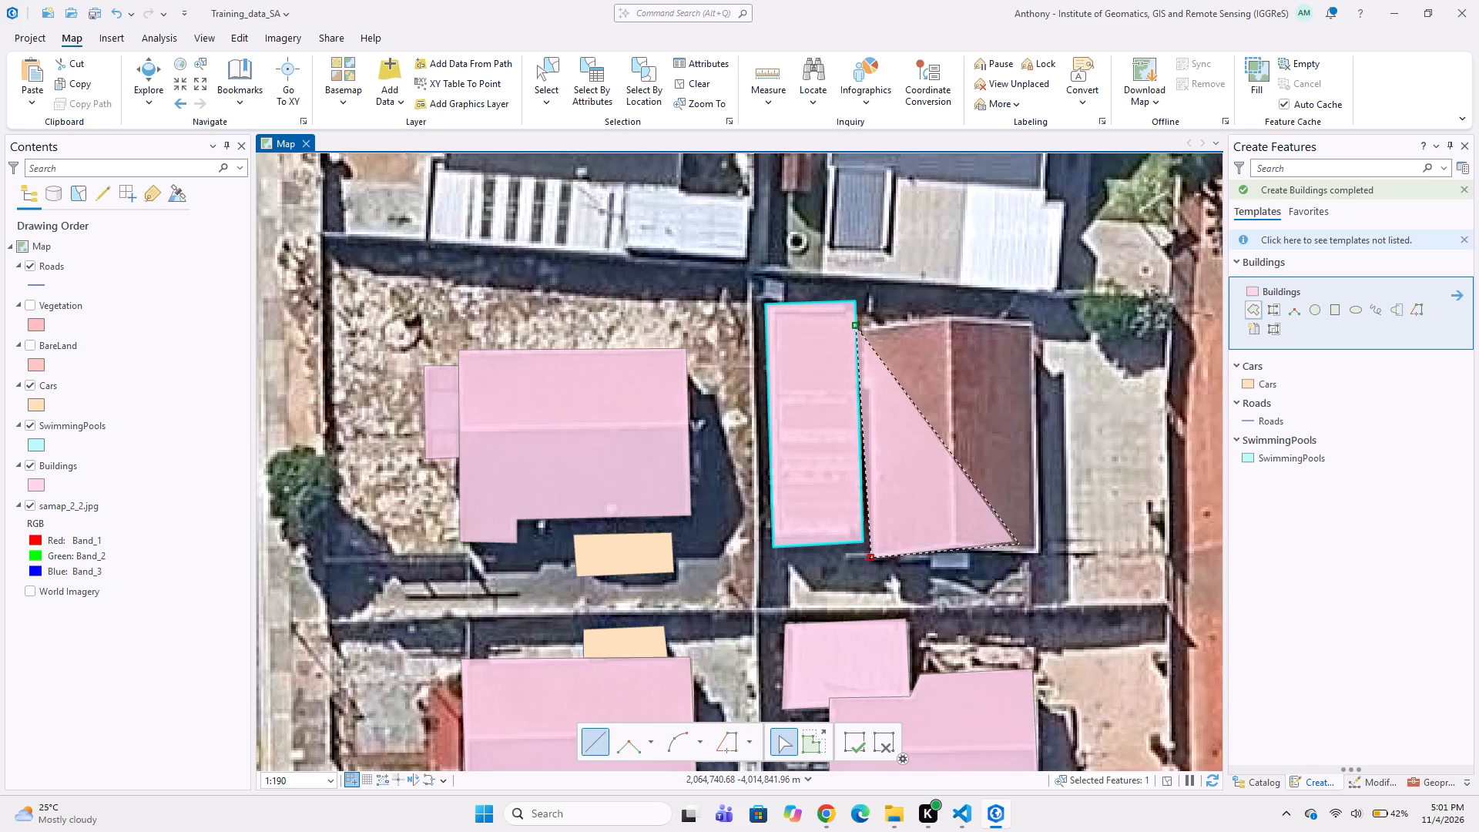
click(1035, 555)
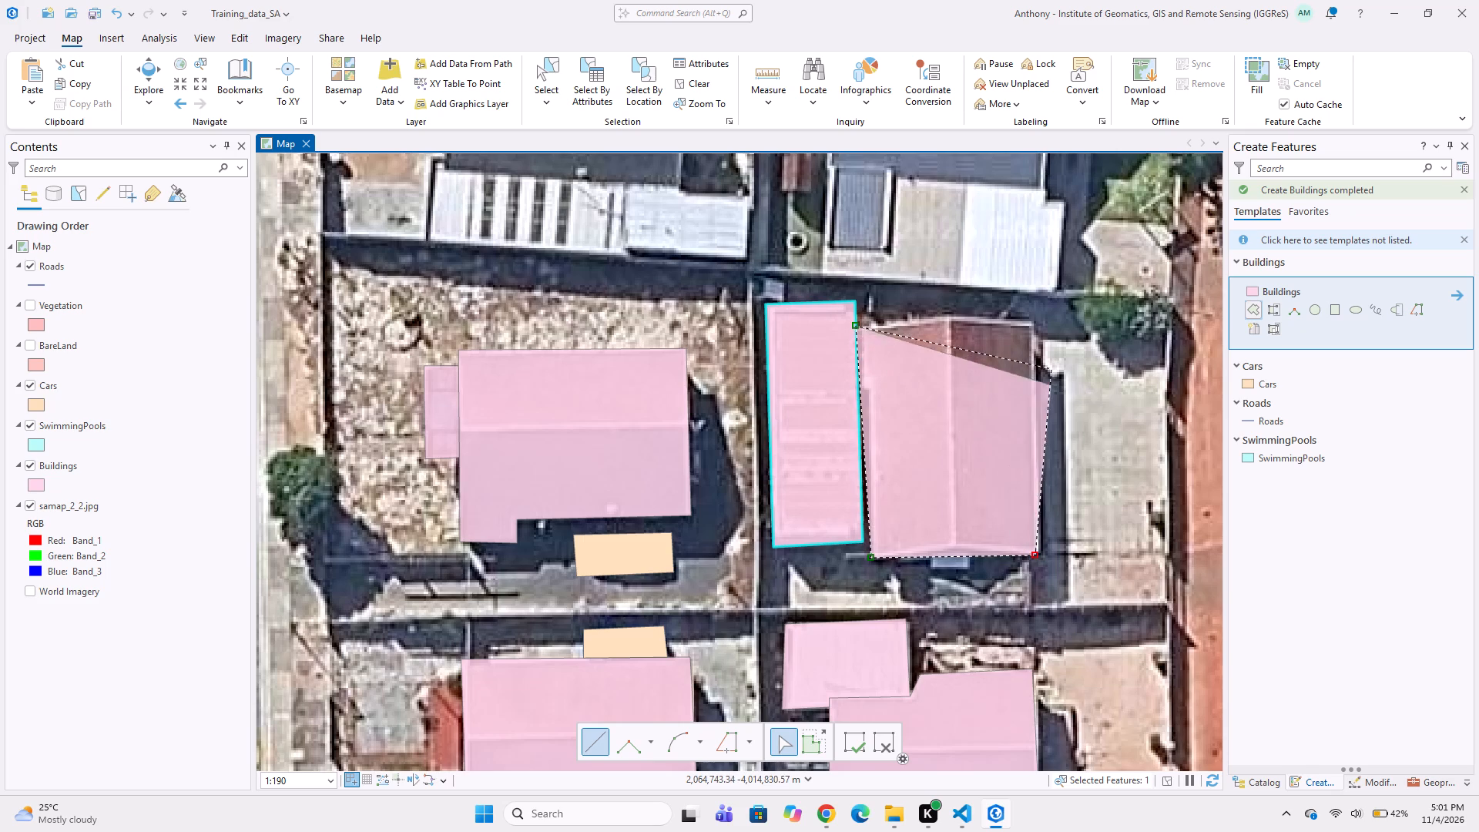
click(1035, 320)
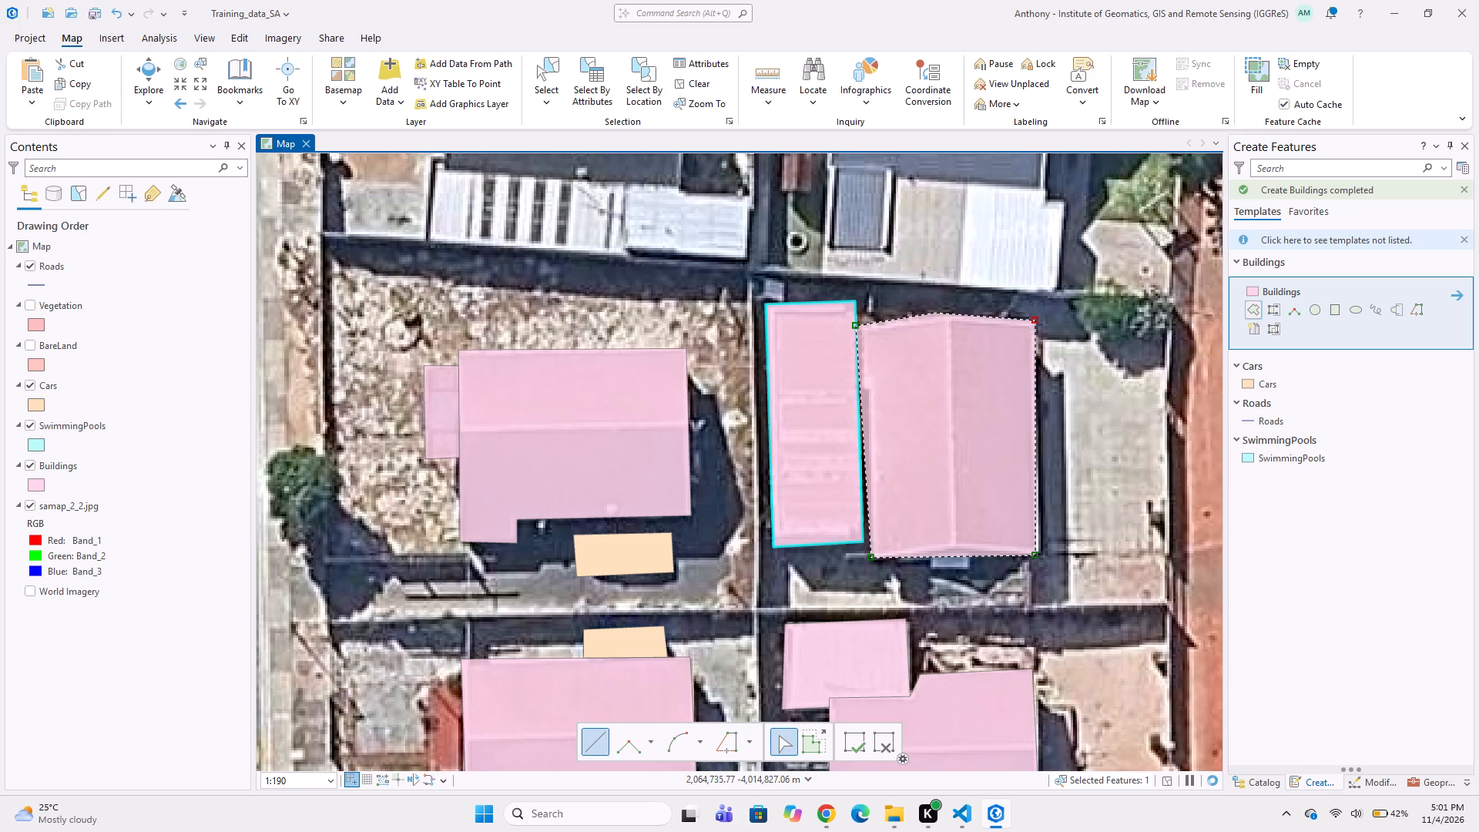
double_click(935, 313)
Digitize one Buildings polygon around the adjoining white striped and plain white roofs south of the grey-brown-and-dark gabled house near Clipper Rd.
middle_drag(881, 412, 1059, 531)
middle_drag(960, 391, 755, 420)
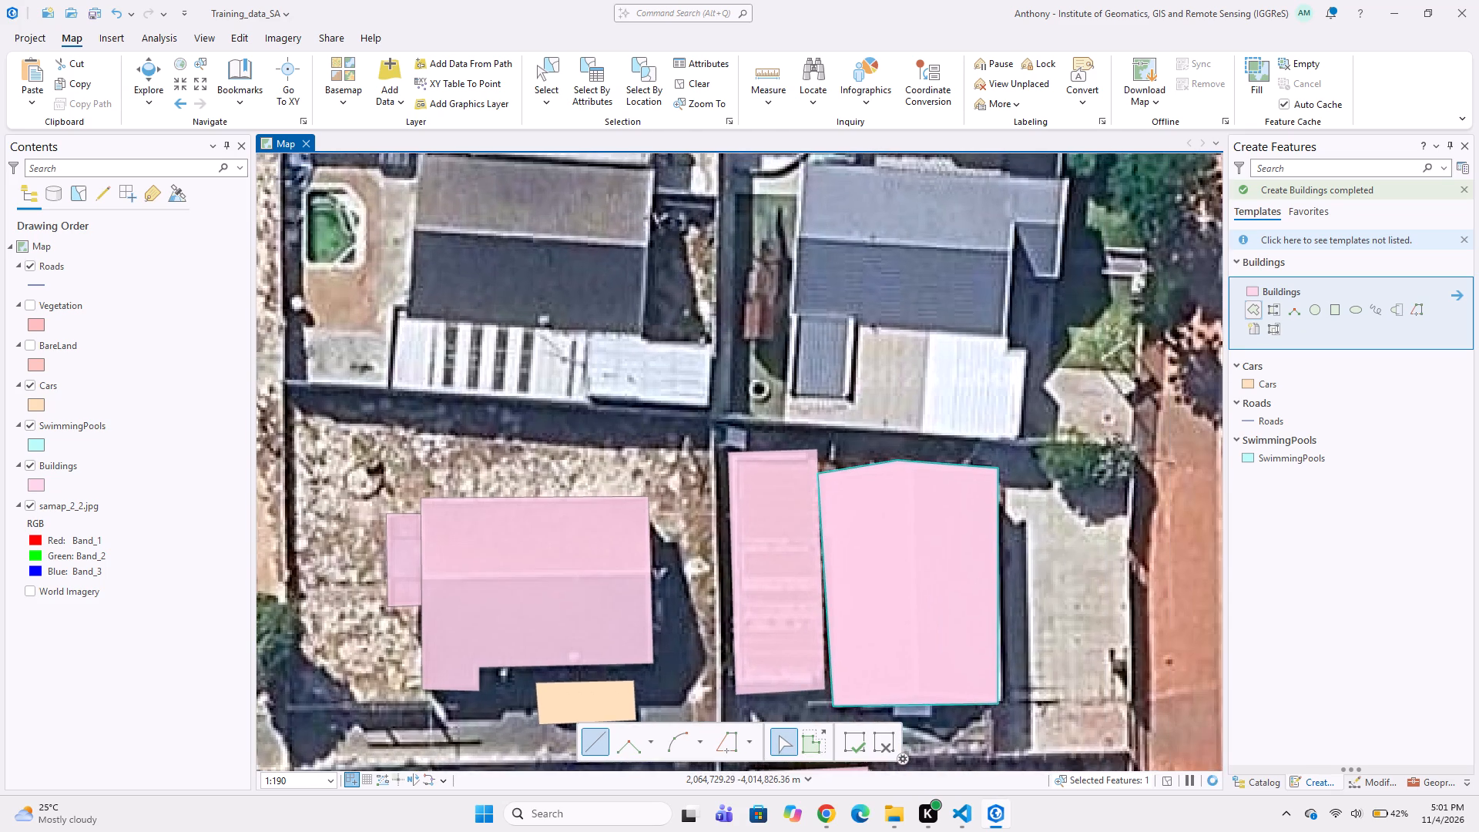
middle_drag(753, 355, 841, 450)
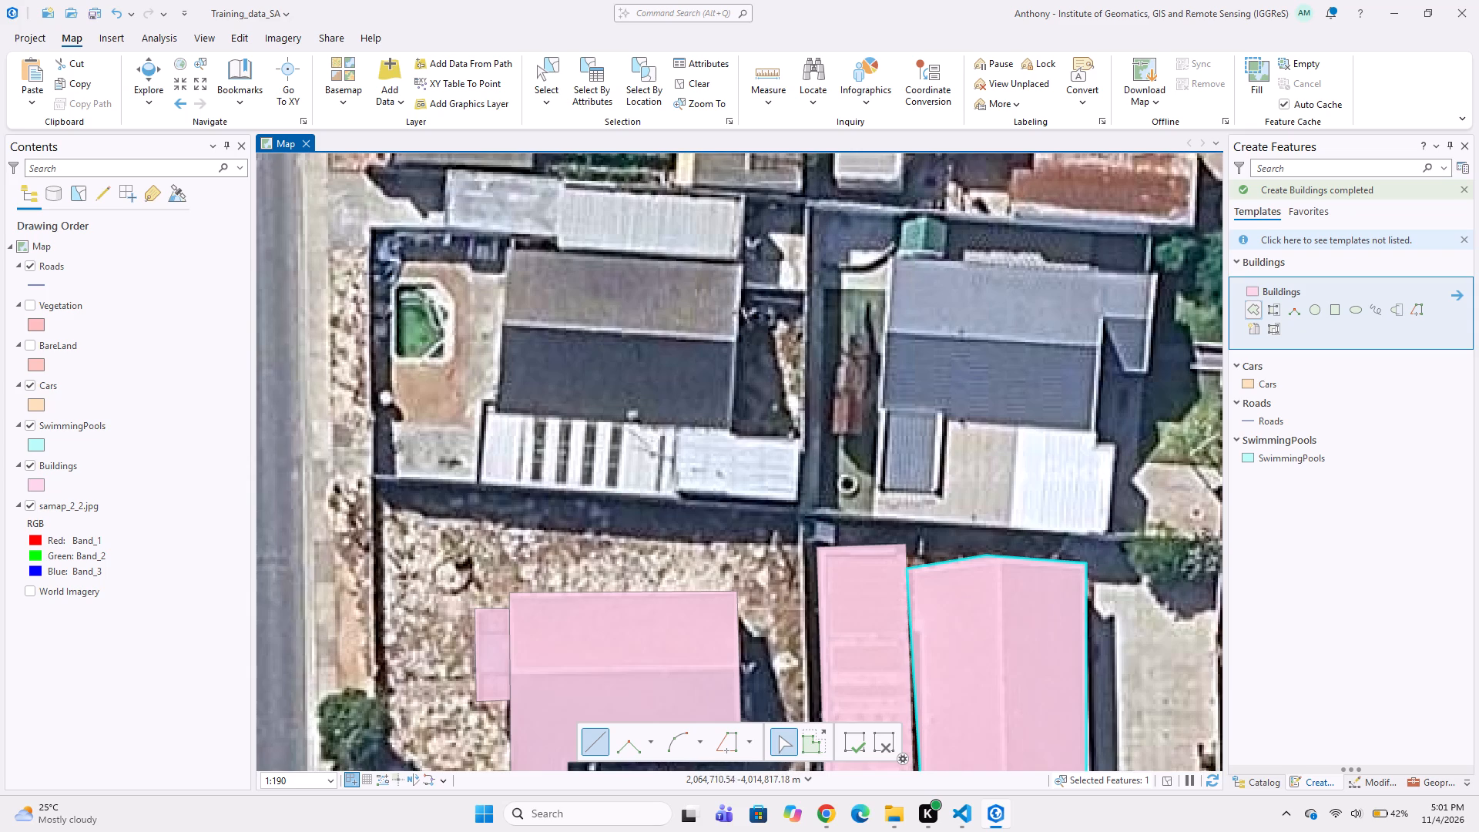
scroll(566, 407, up, 1)
click(440, 418)
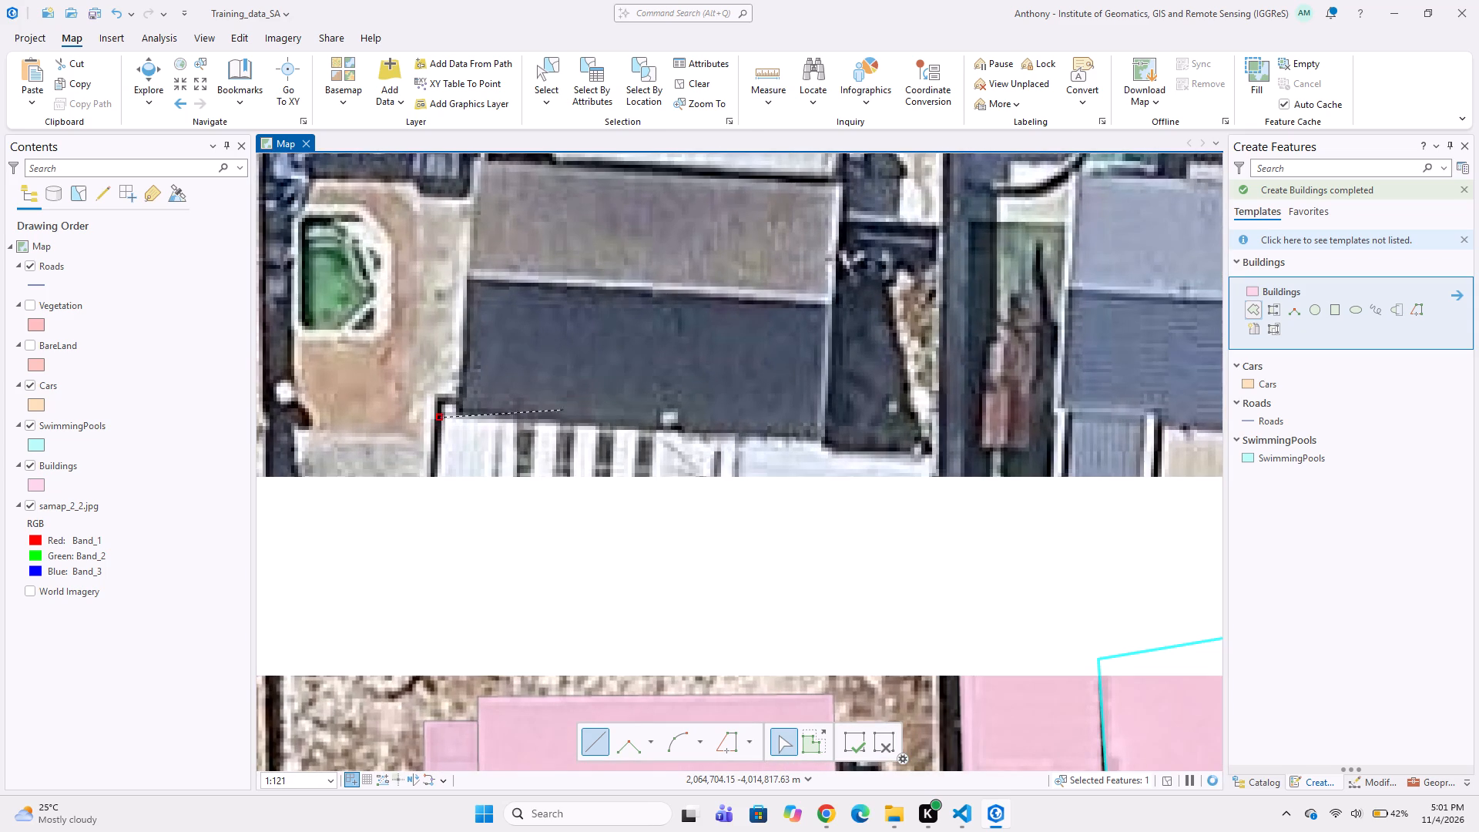
click(822, 436)
middle_drag(849, 455, 812, 415)
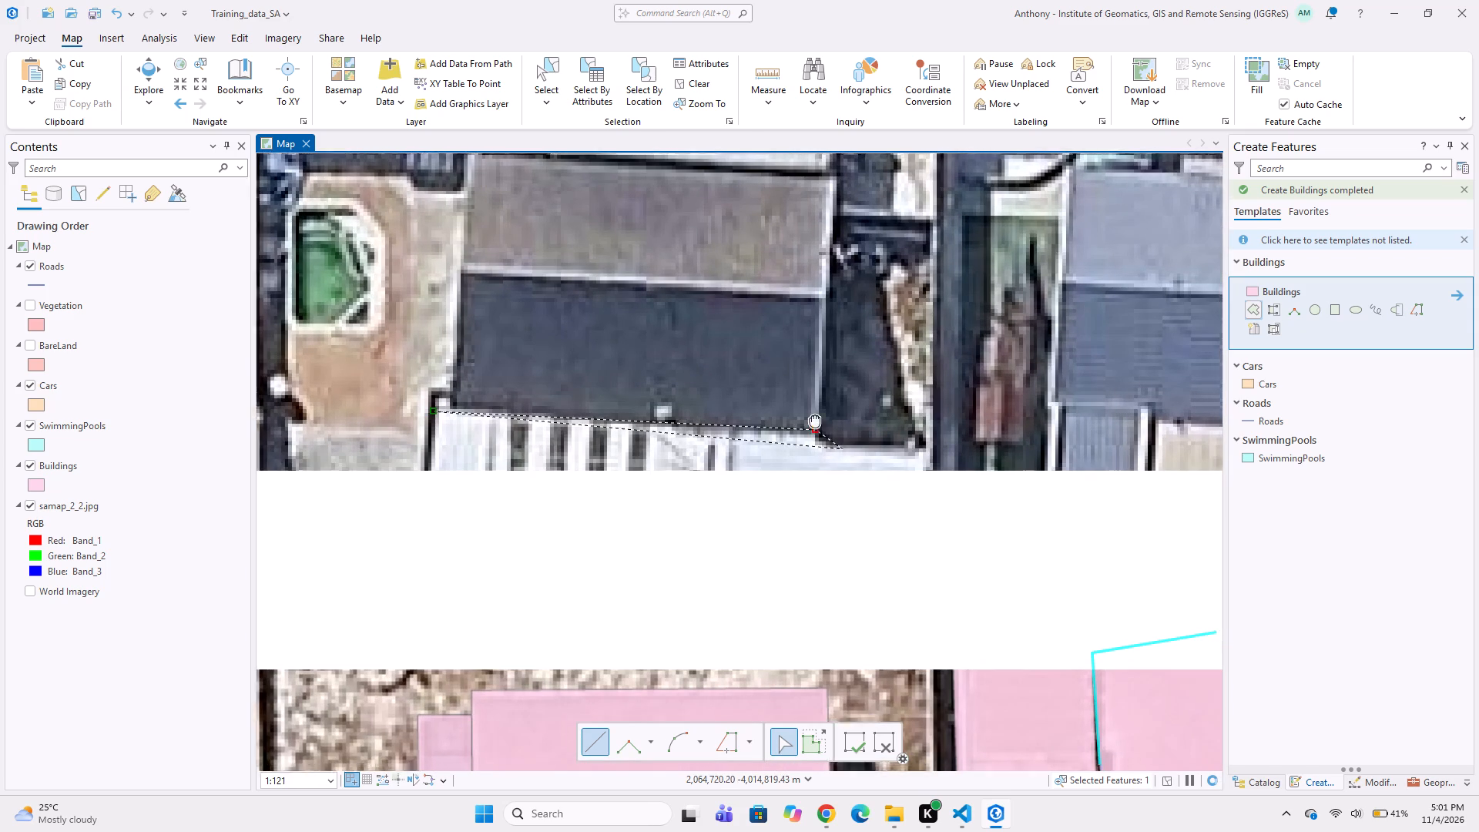
middle_drag(812, 415, 780, 358)
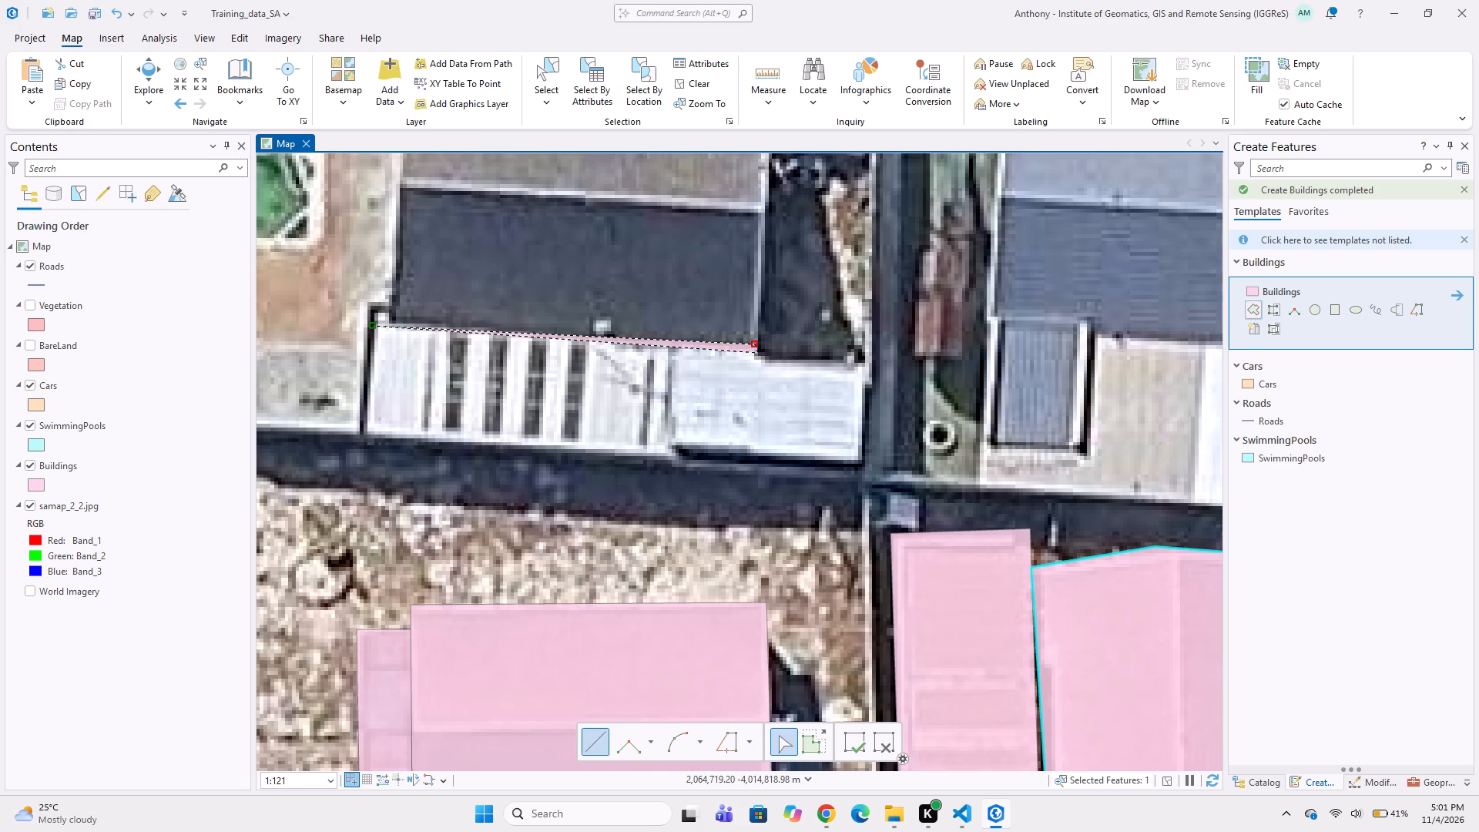
click(760, 358)
click(866, 364)
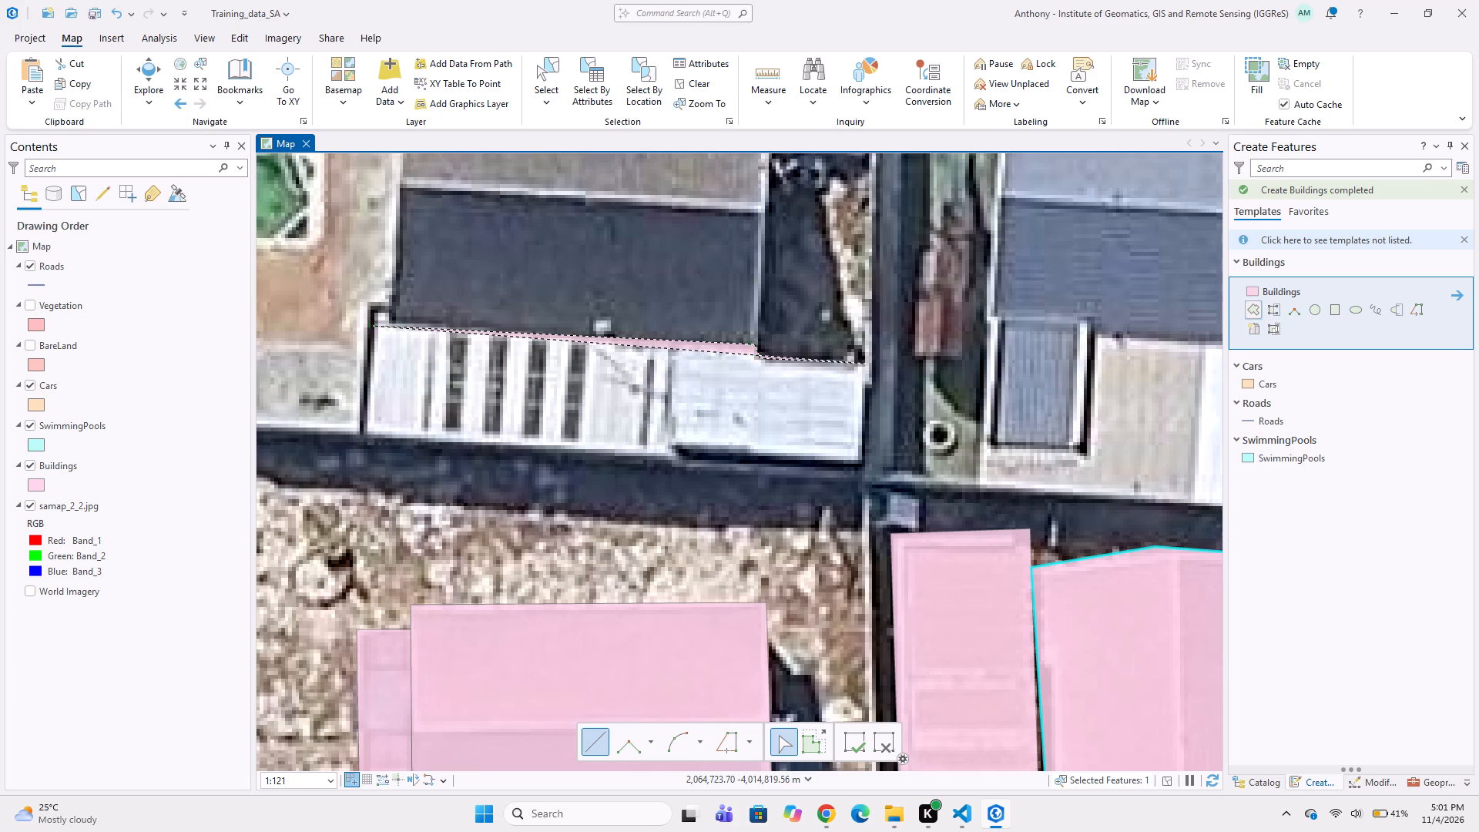
click(860, 464)
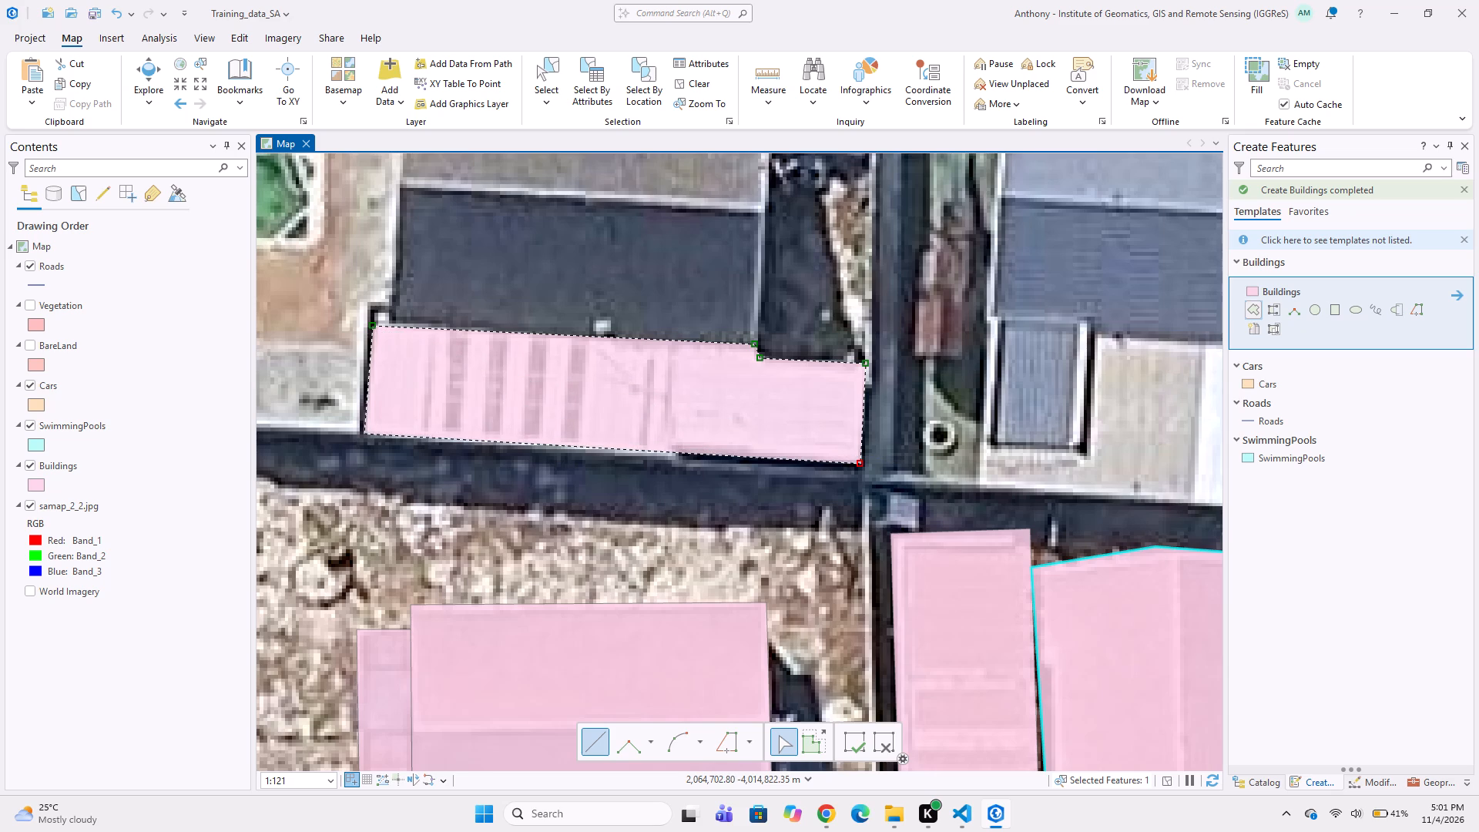
double_click(364, 434)
Digitize a Buildings polygon around the grey-brown-and-dark gabled house east of the green pool, snapping its south side to the white roof's polygon.
scroll(620, 399, down, 3)
scroll(620, 399, up, 1)
middle_drag(558, 313, 588, 398)
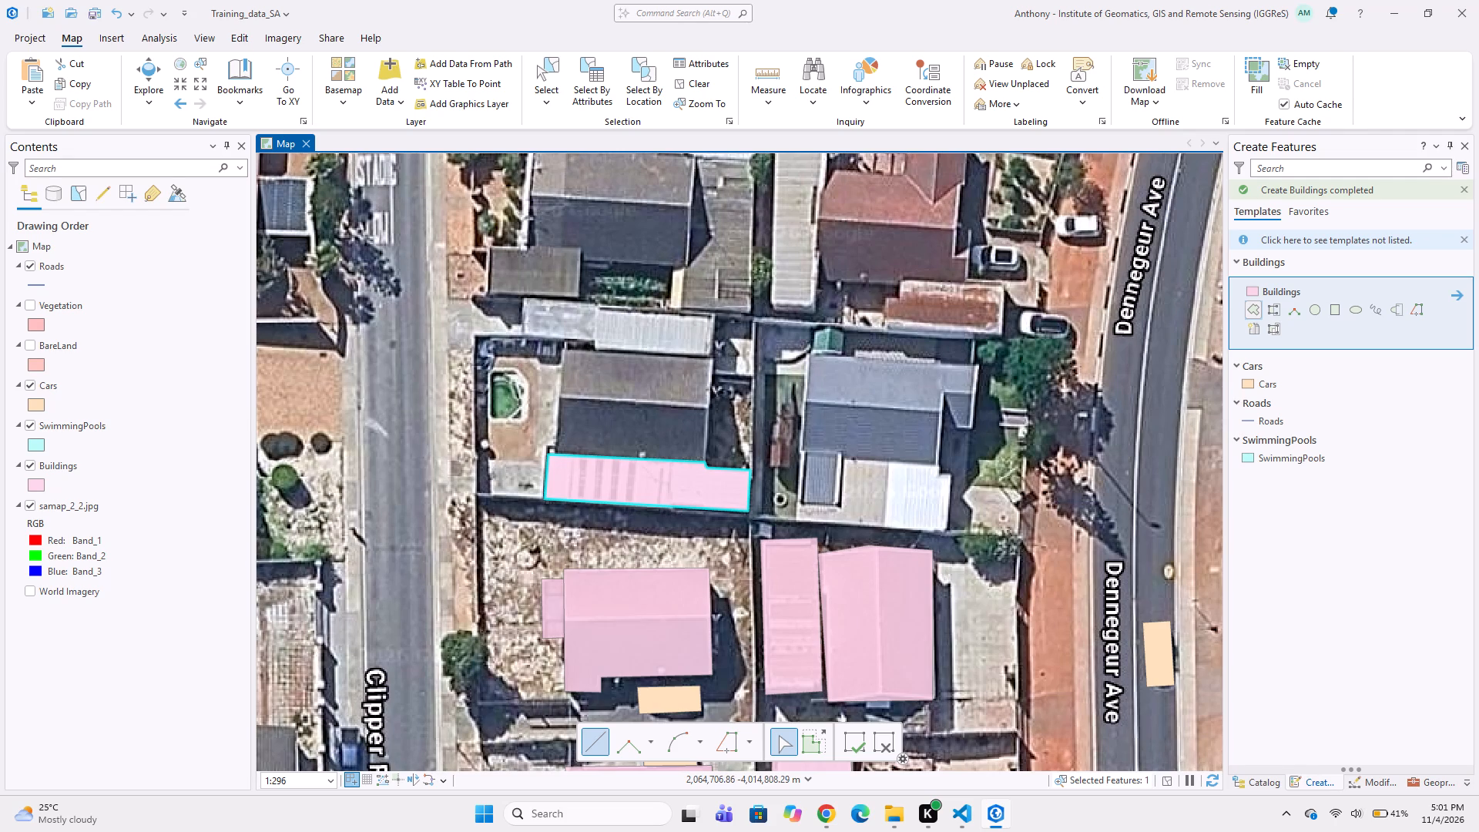
middle_drag(607, 385, 636, 463)
scroll(582, 531, up, 1)
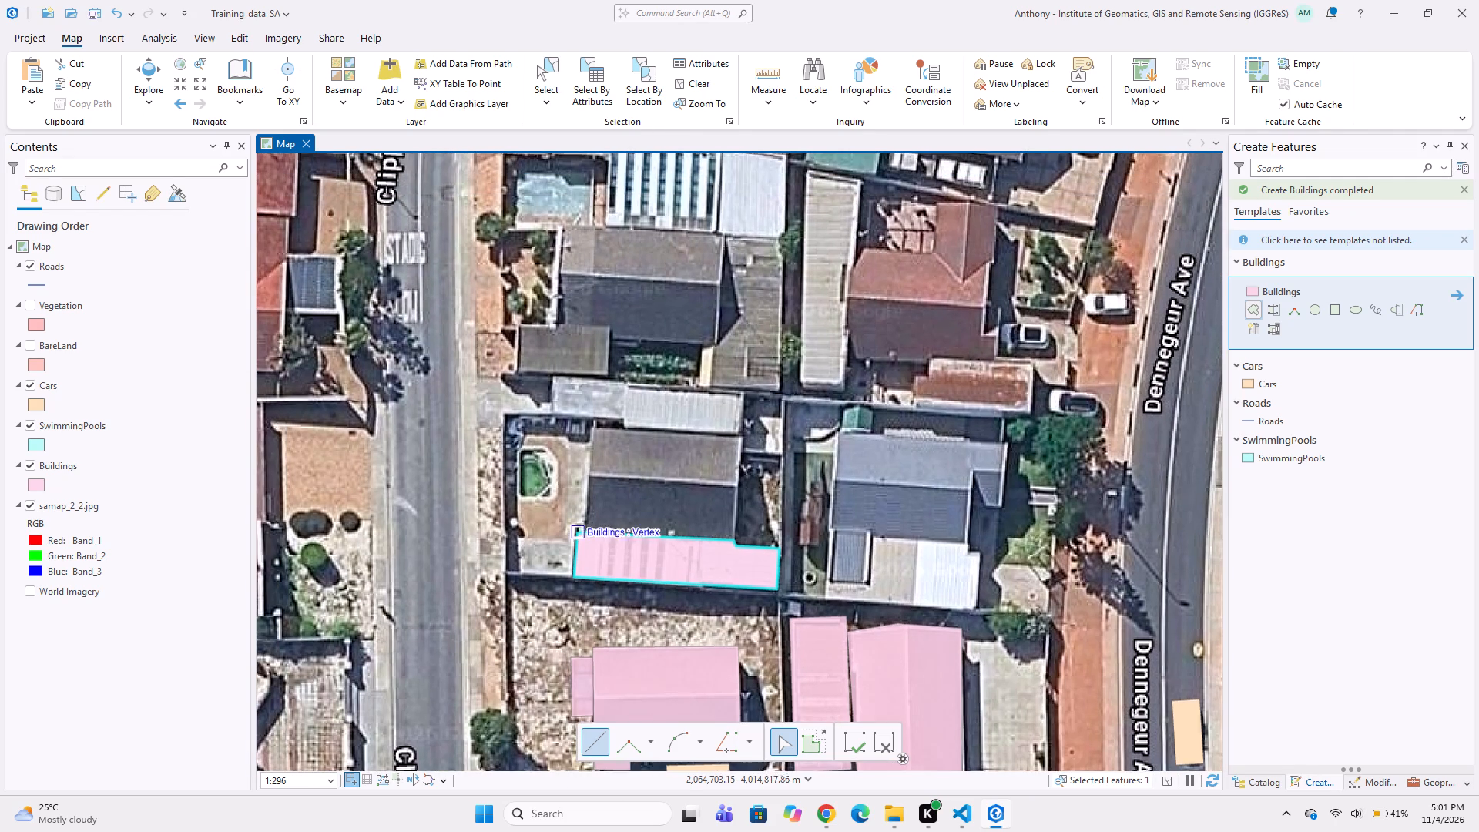
scroll(582, 533, up, 1)
click(588, 528)
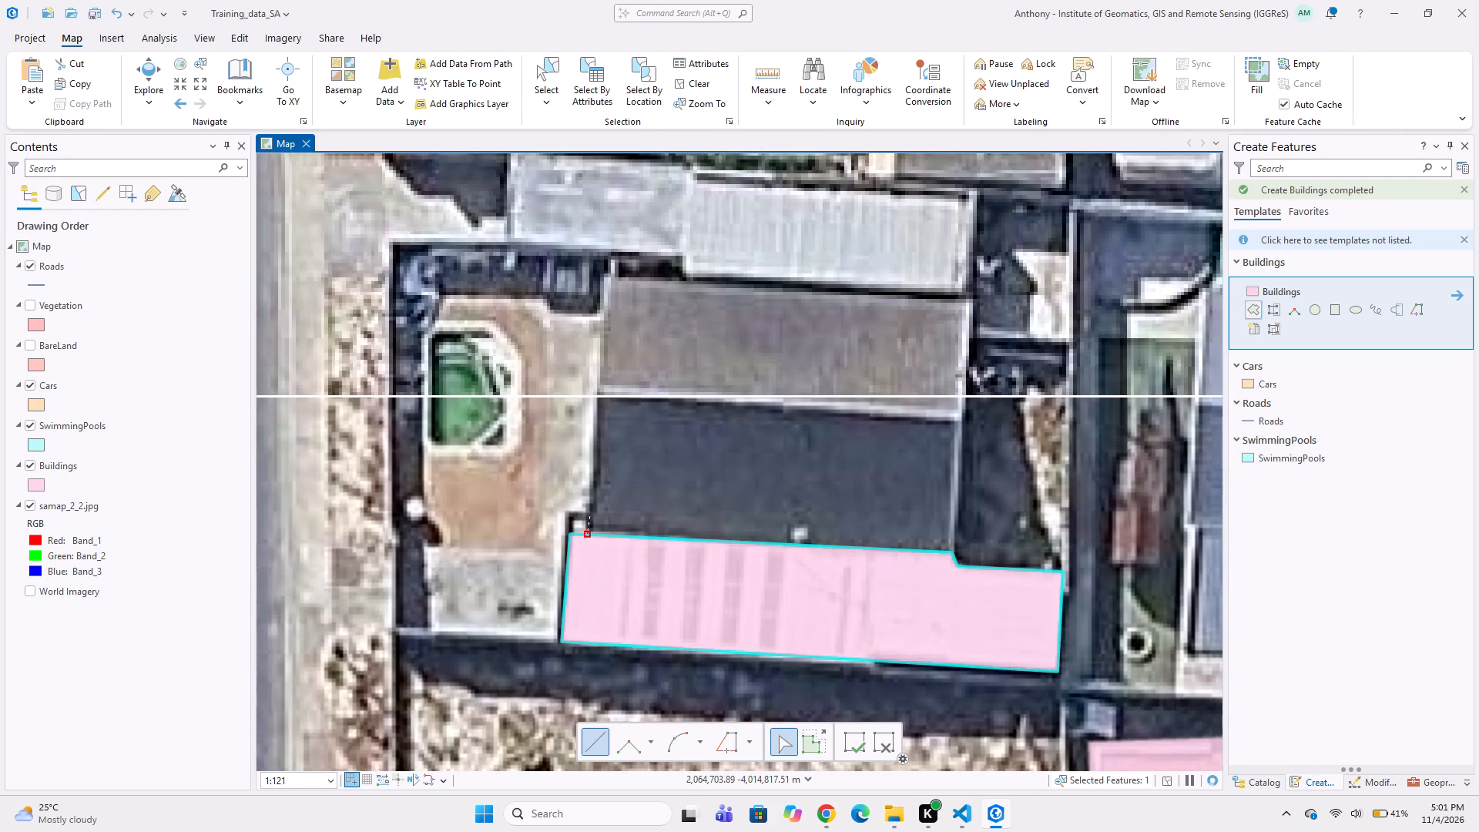
click(602, 275)
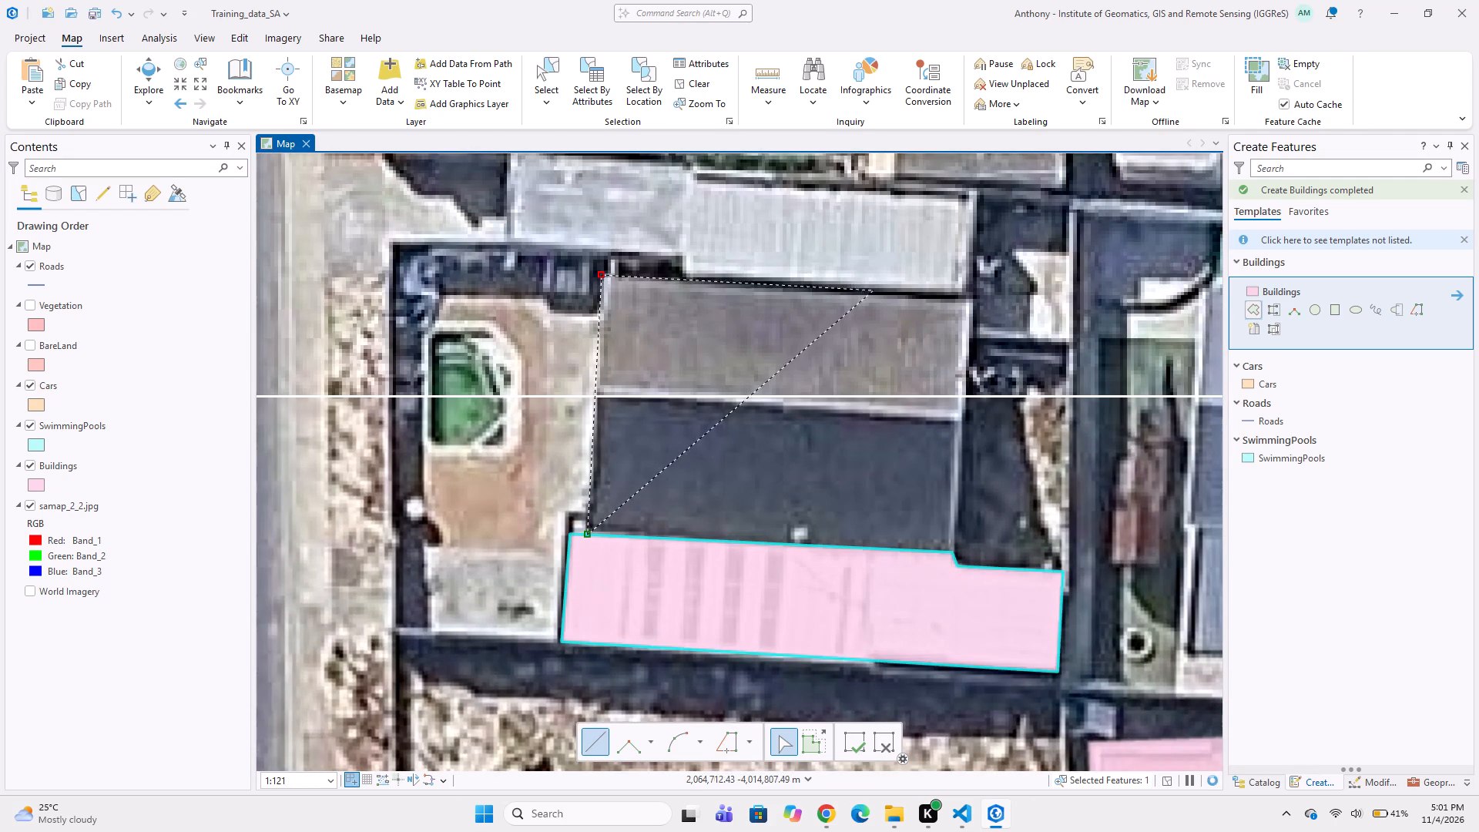
click(971, 301)
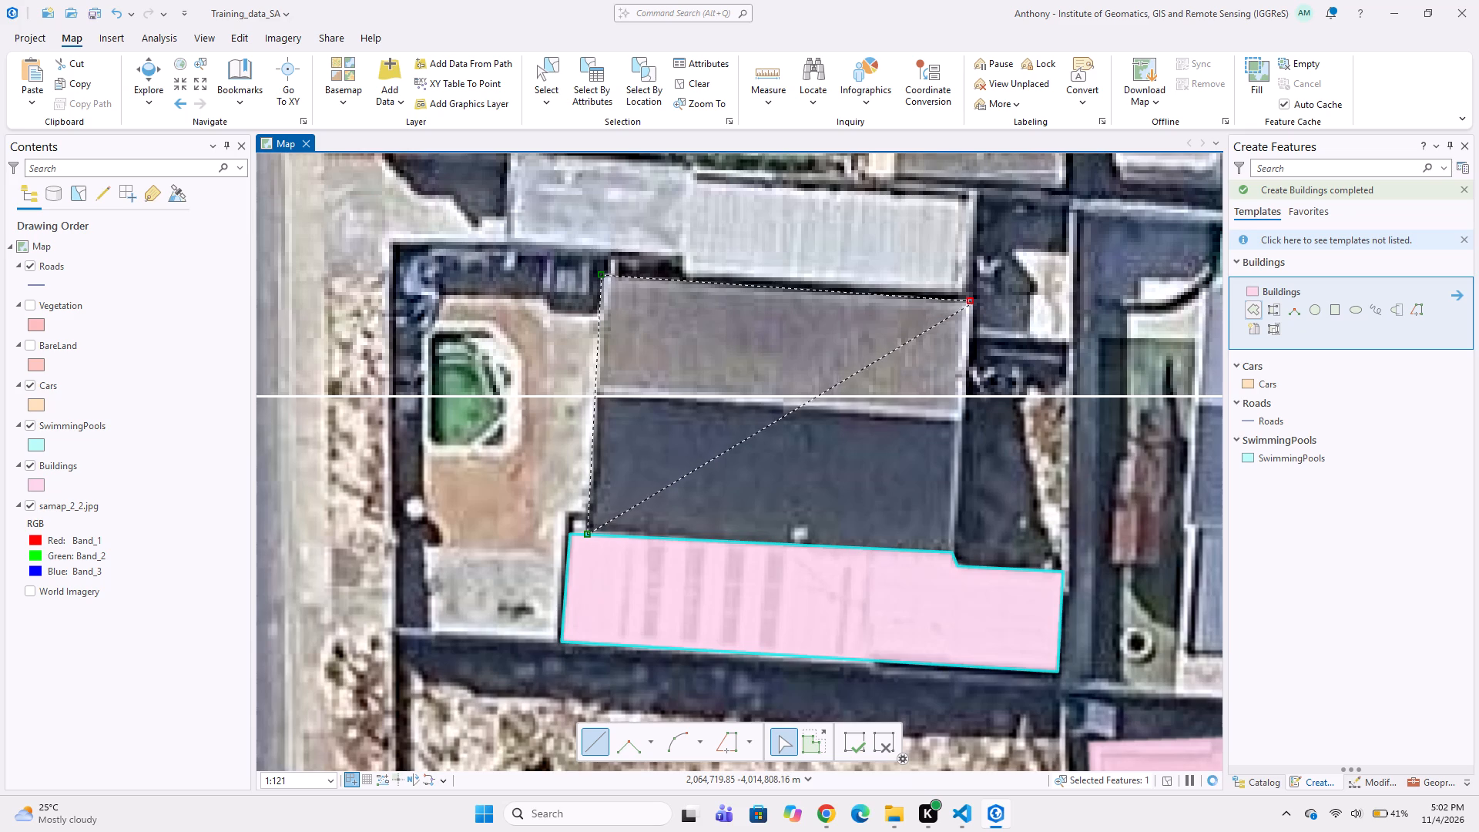
double_click(952, 547)
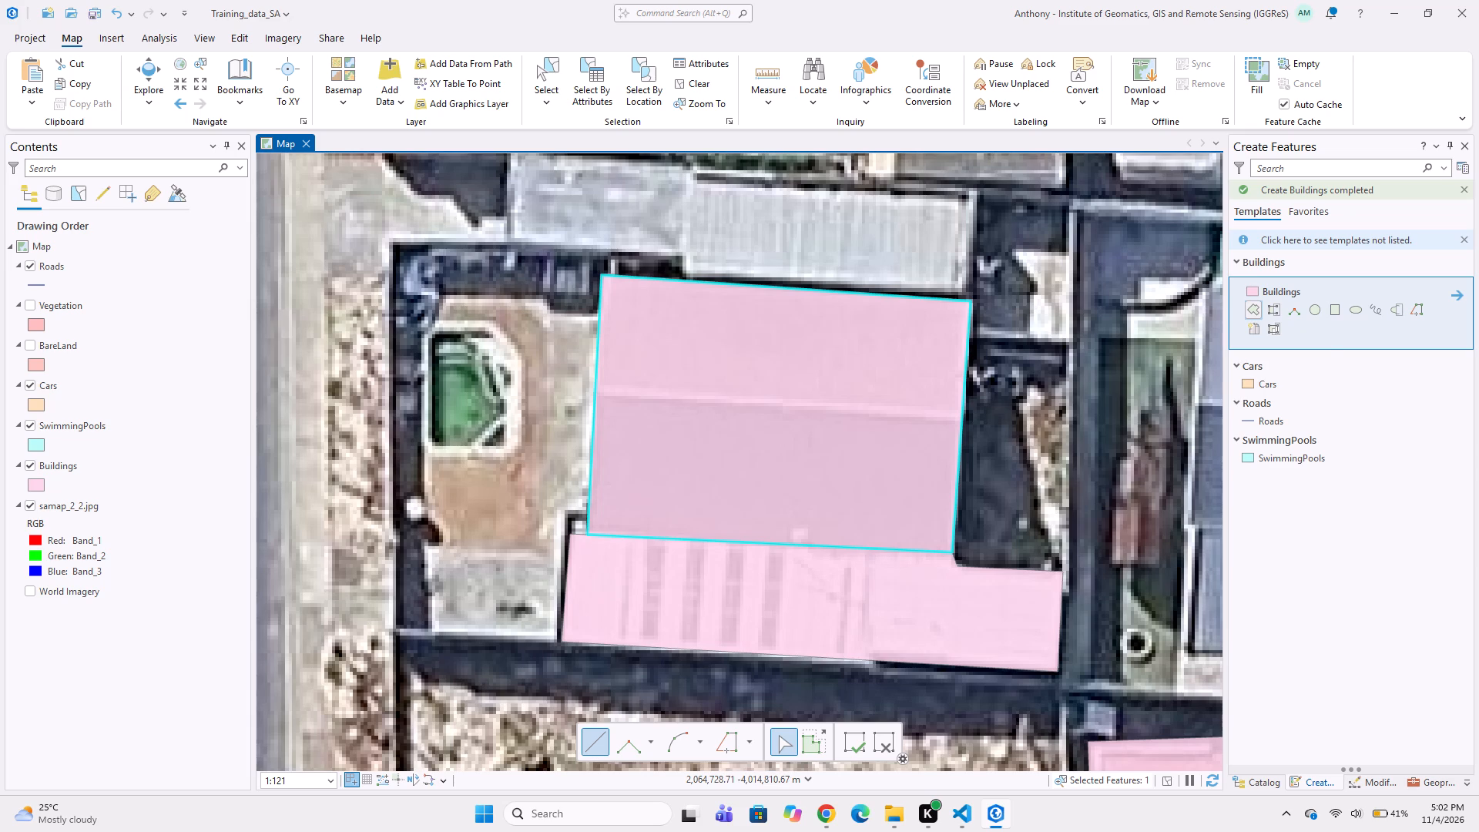
Digitize a Buildings polygon around the green pool west of the grey-brown-and-dark gabled house near Clipper Rd.
click(1251, 310)
click(1251, 310)
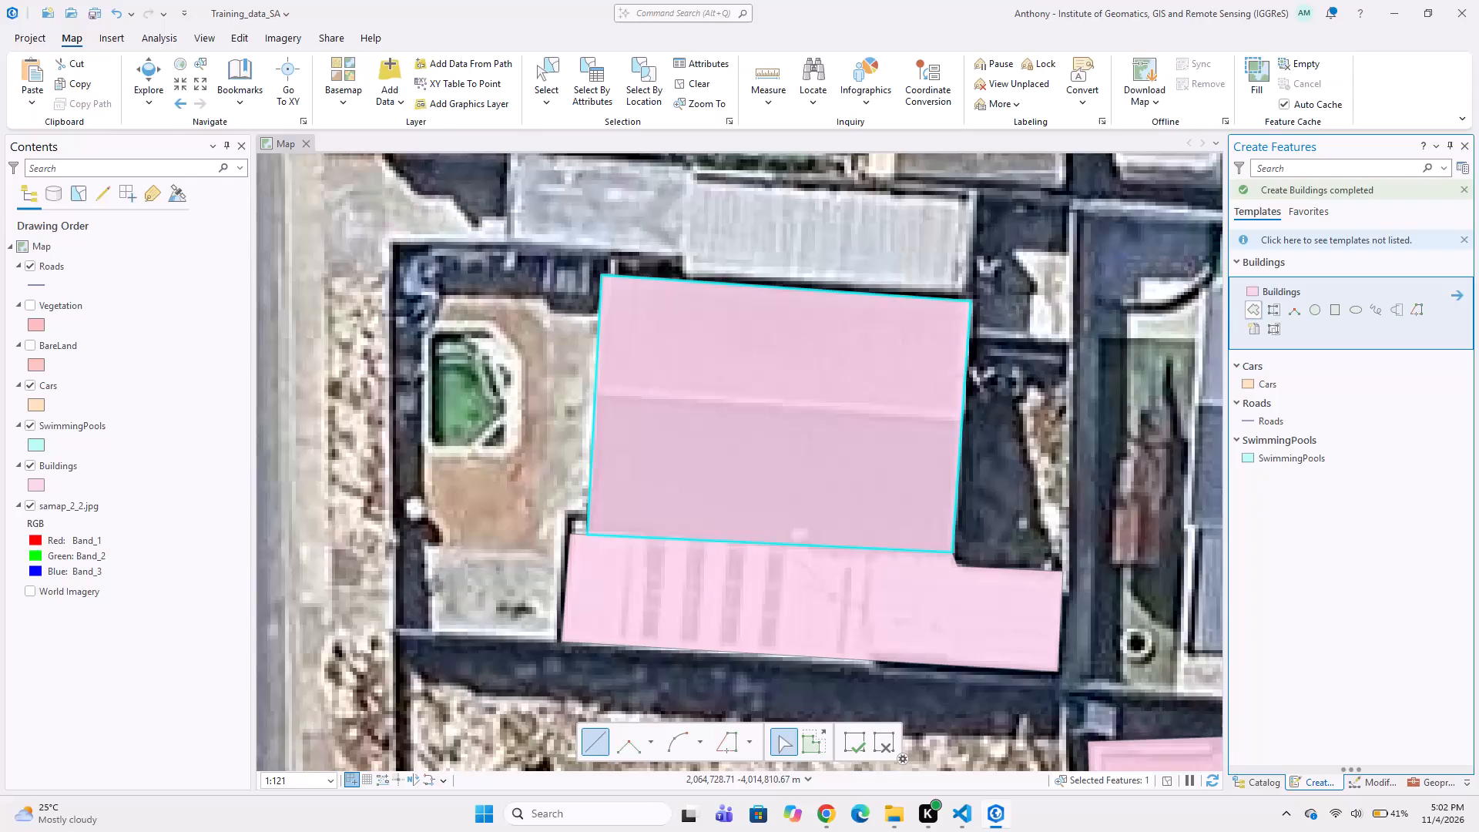
scroll(623, 356, up, 1)
middle_drag(475, 328, 579, 288)
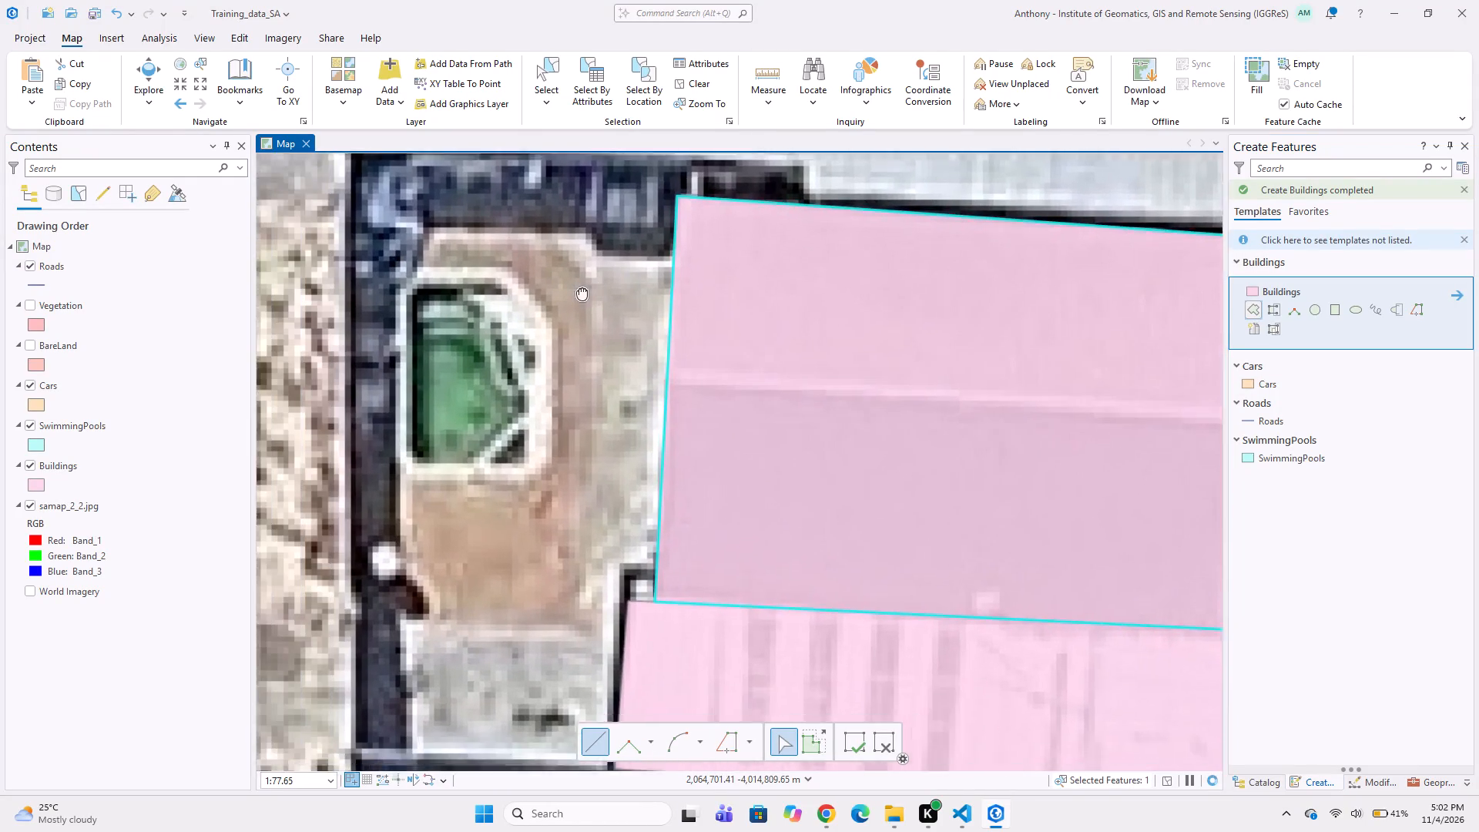
middle_drag(579, 288, 585, 283)
click(539, 213)
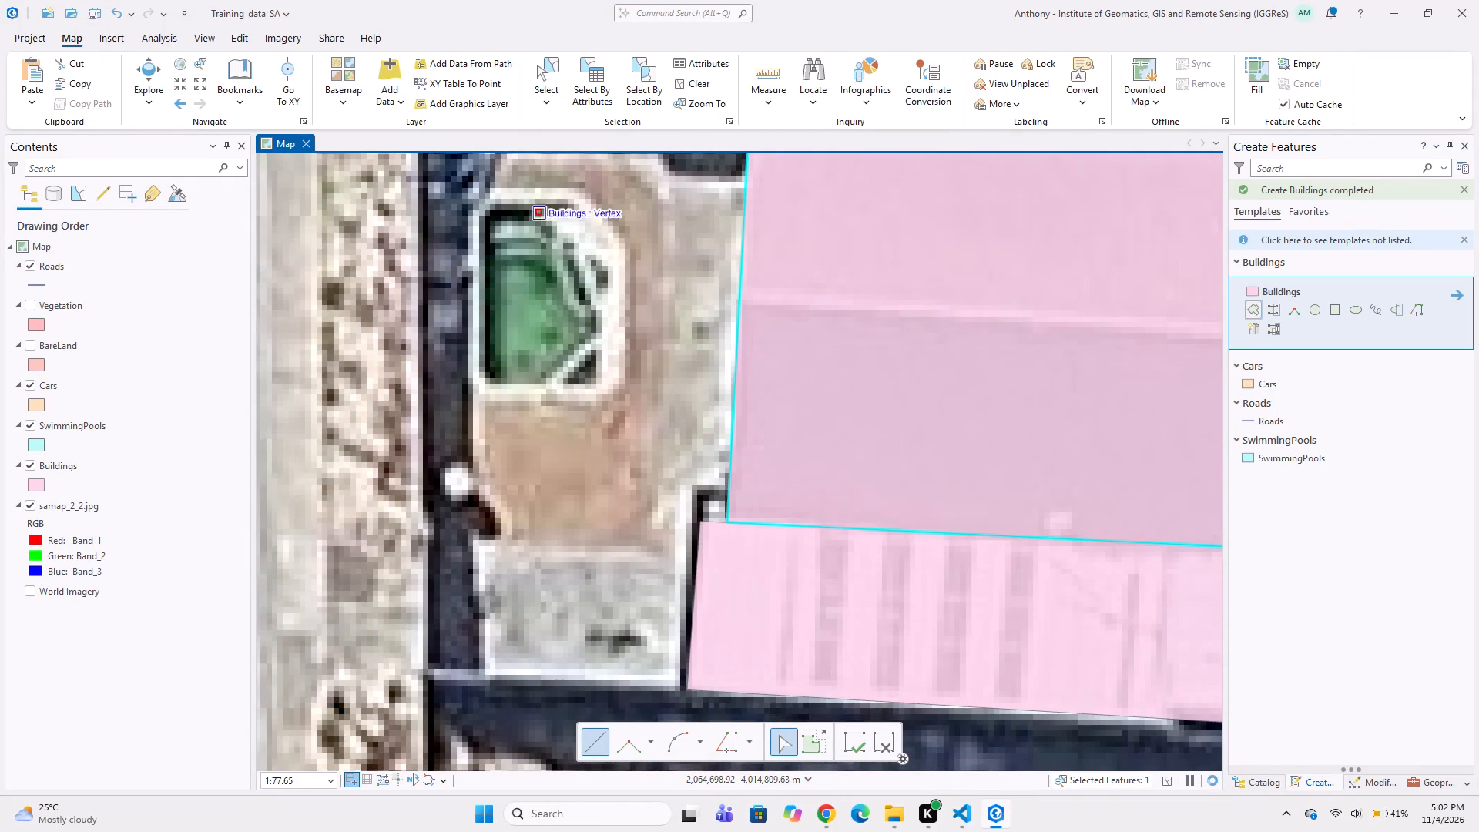
drag(552, 234, 568, 245)
click(579, 274)
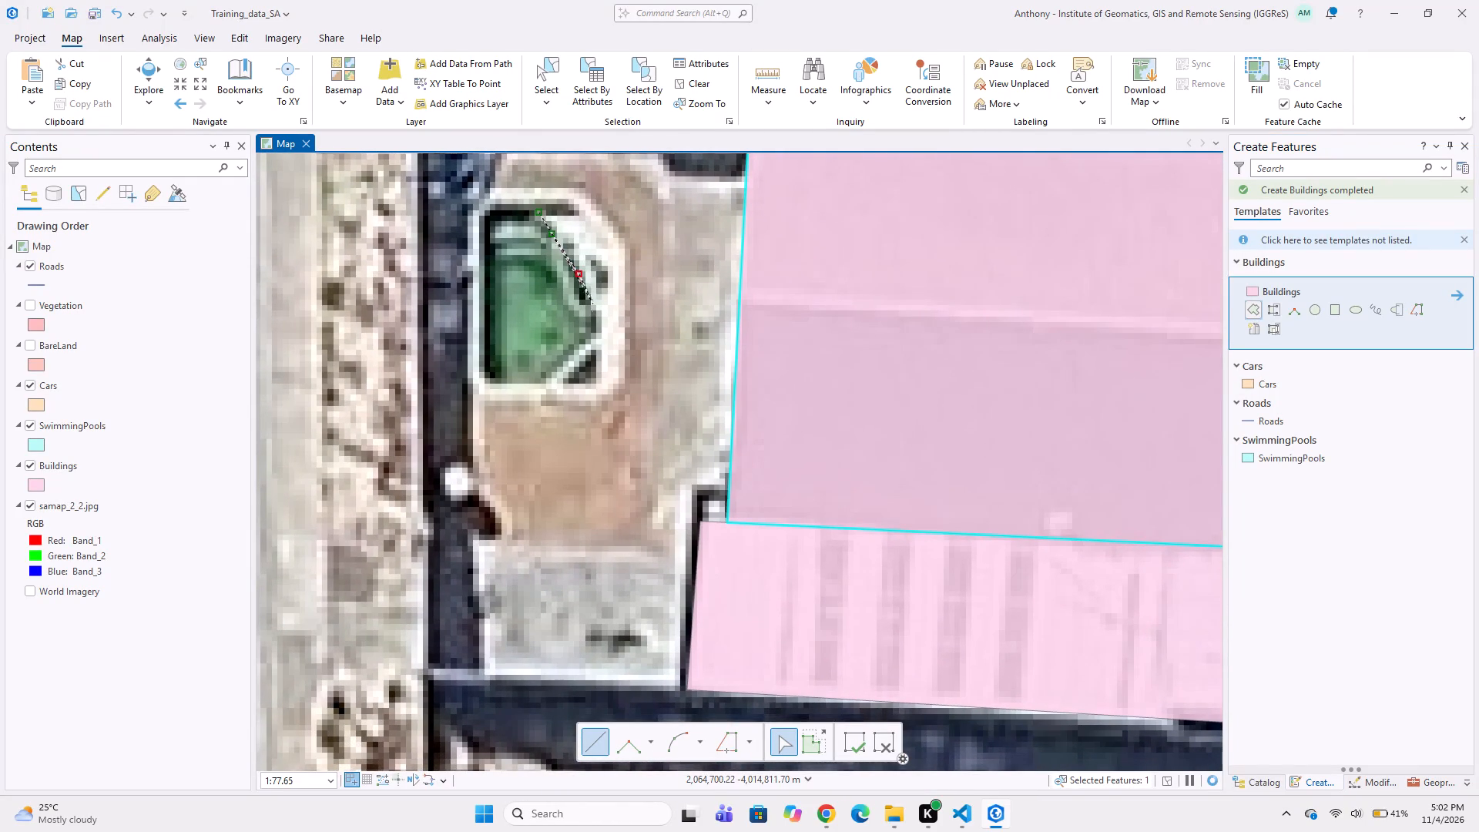
click(595, 304)
click(601, 323)
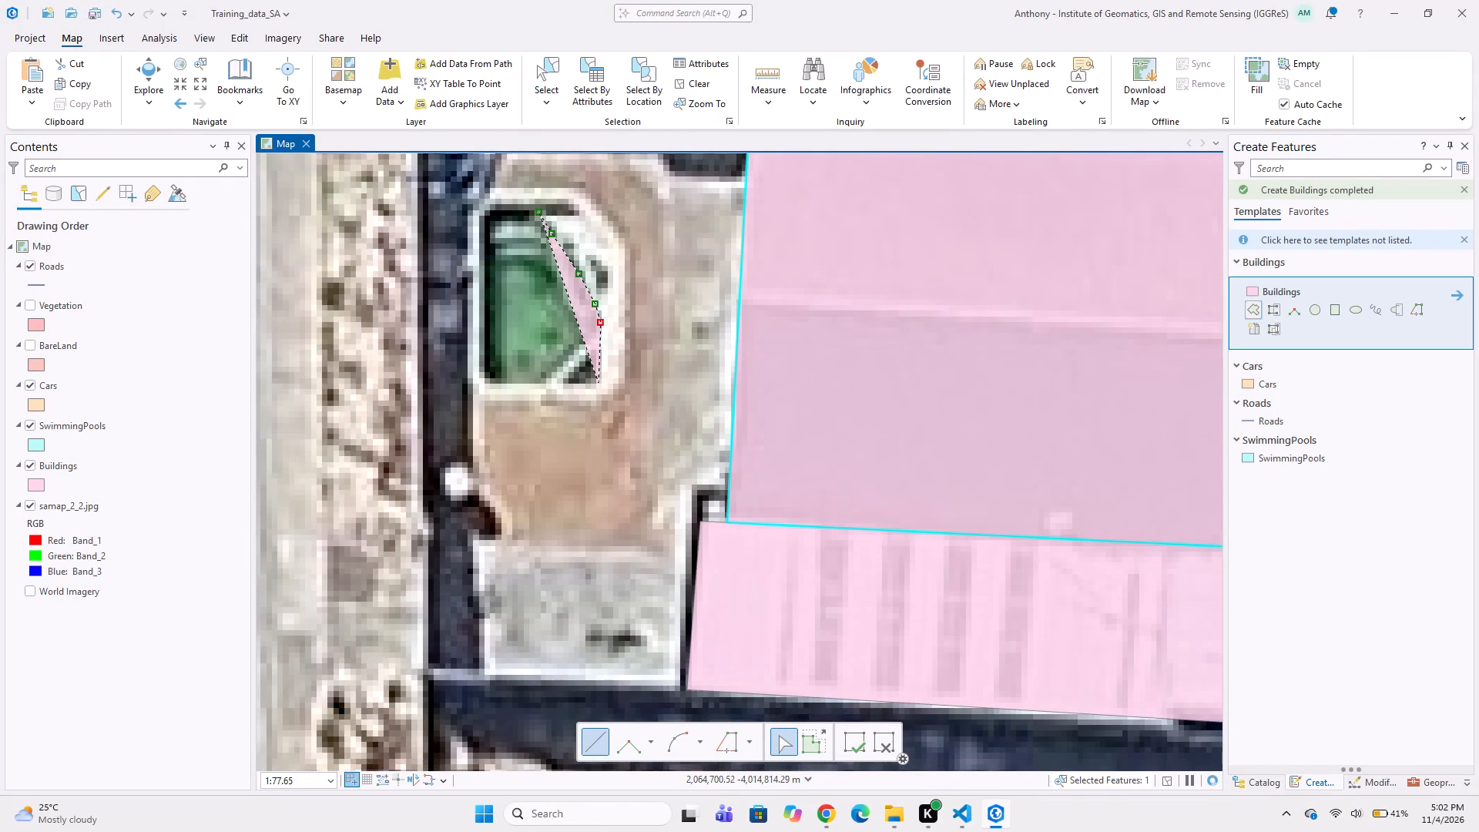
click(599, 383)
click(501, 382)
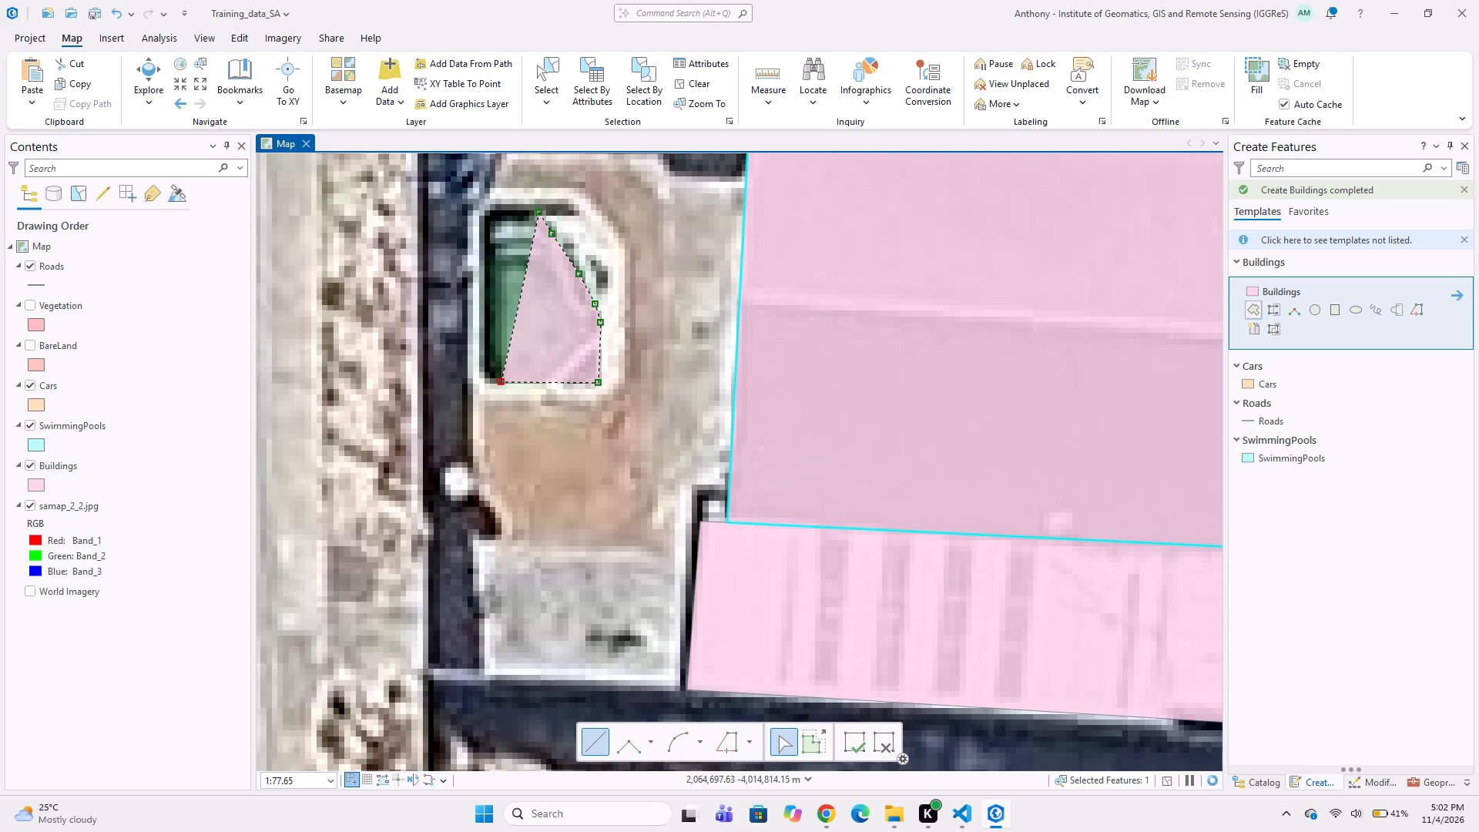
click(478, 380)
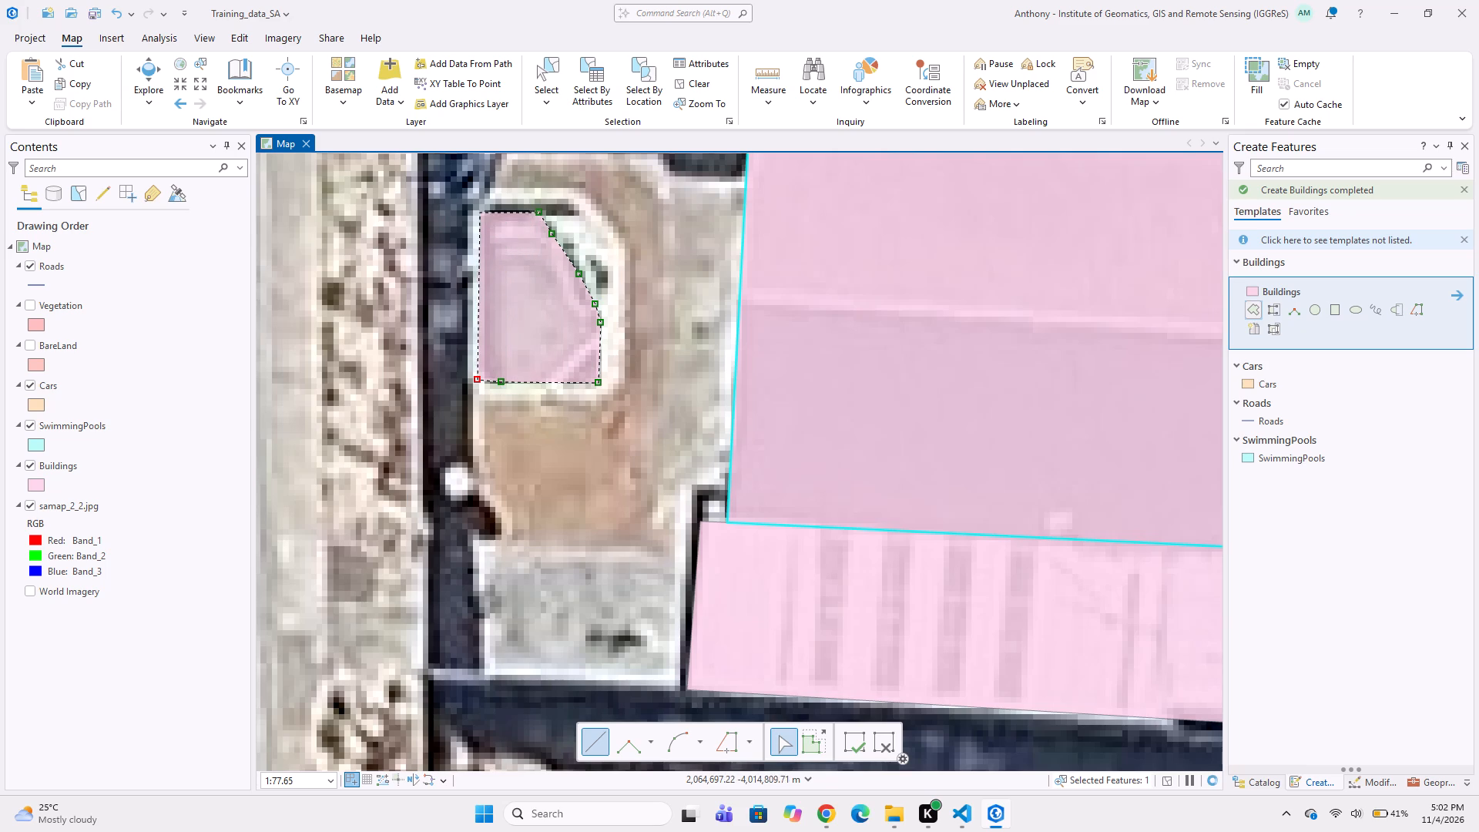
click(480, 221)
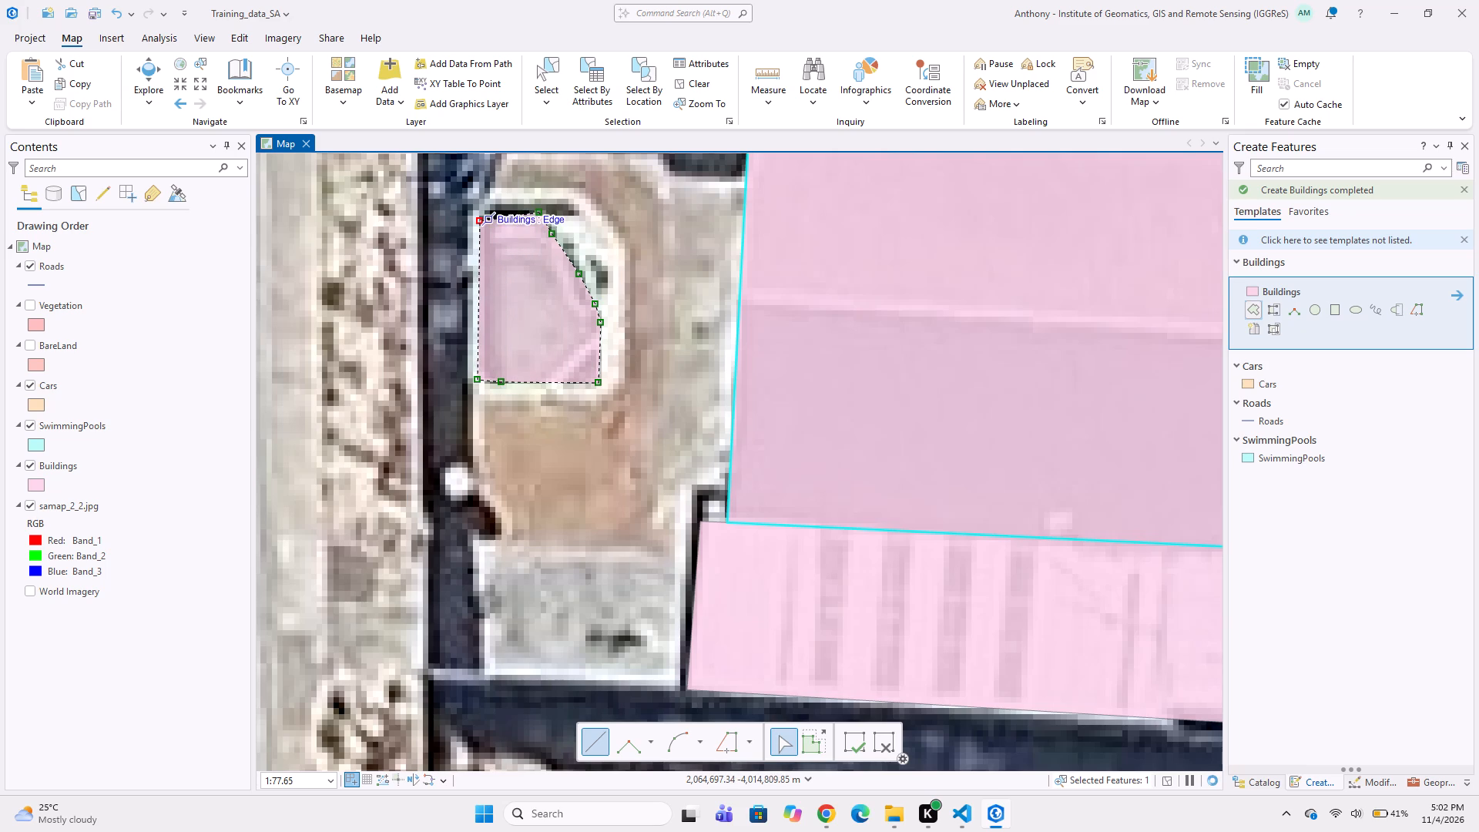
click(498, 207)
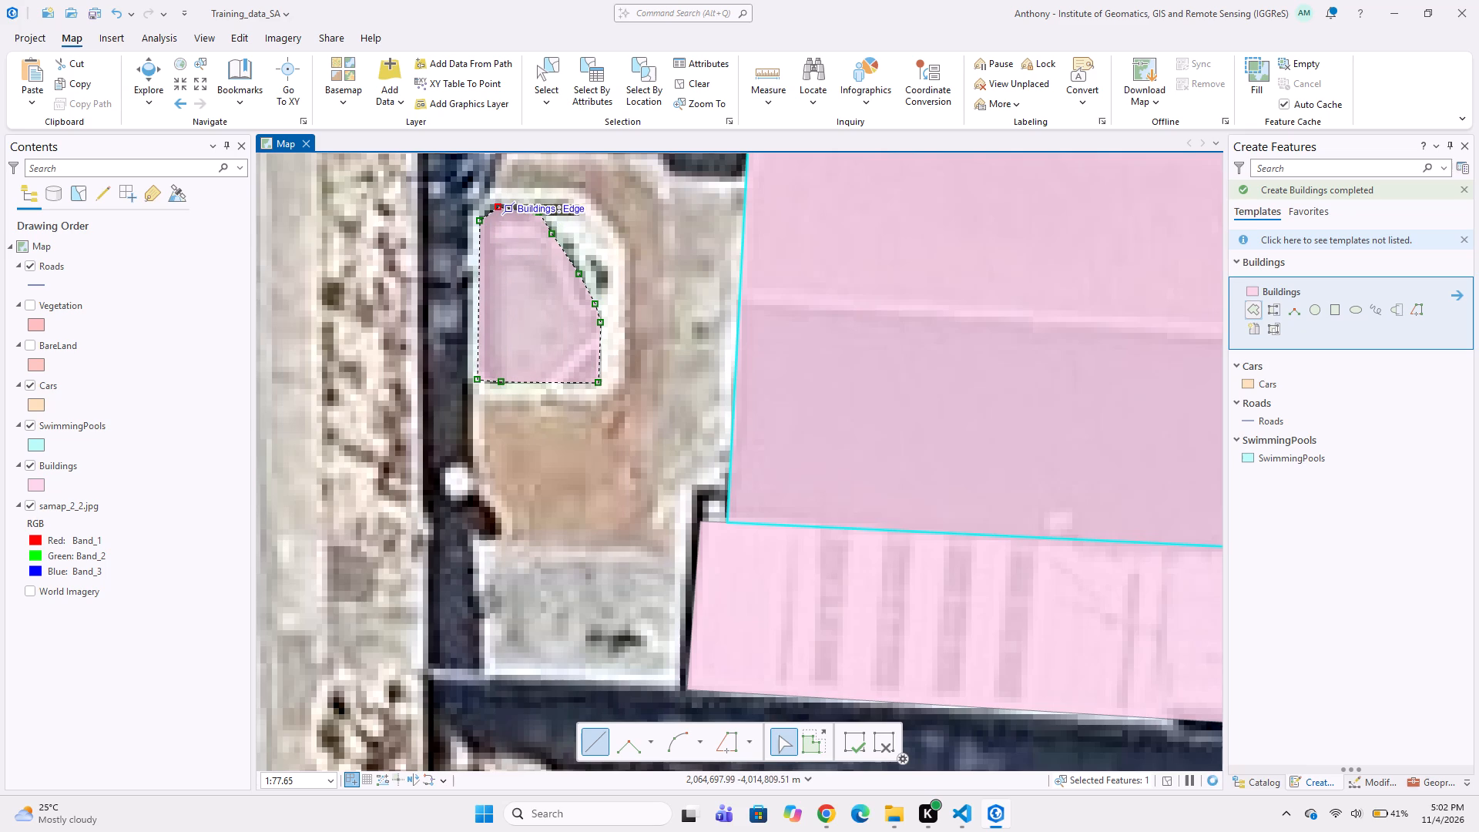
double_click(520, 200)
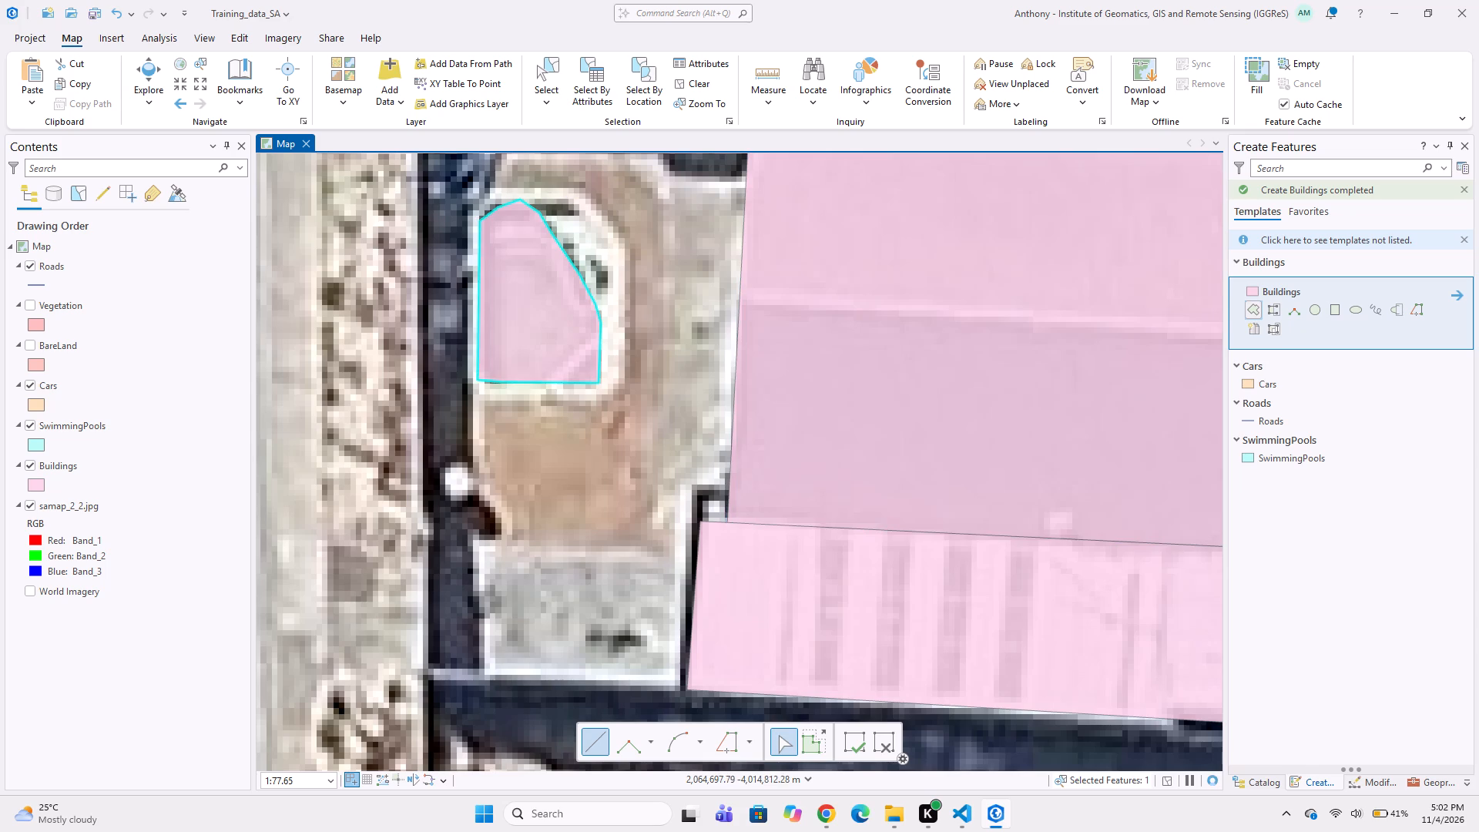
Cut the pool's polygon from Buildings and paste it into SwimmingPools with Paste Special, keeping source attribute values.
middle_drag(644, 301, 723, 436)
scroll(723, 426, down, 3)
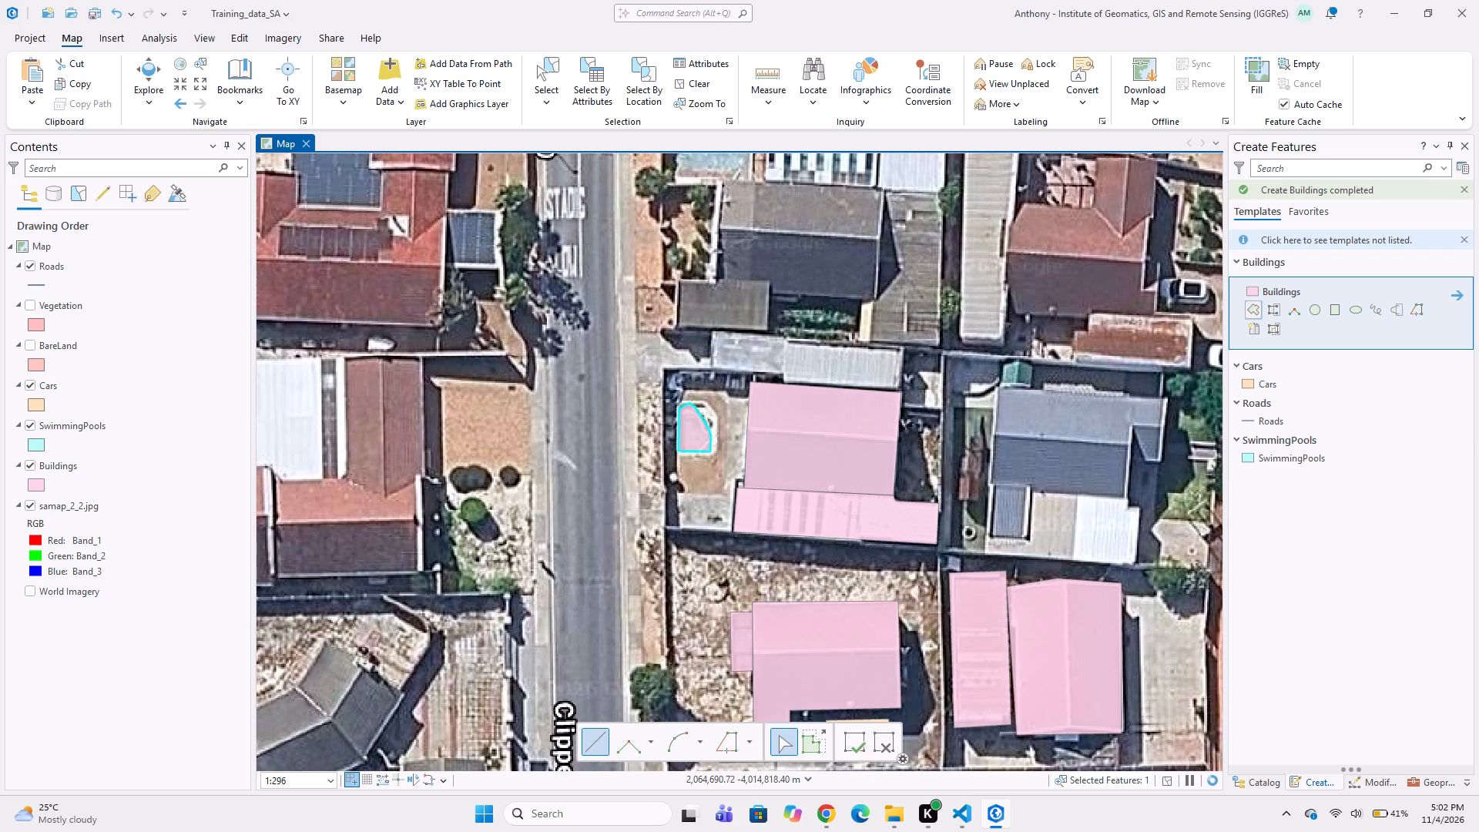
key(ctrl+x)
click(760, 439)
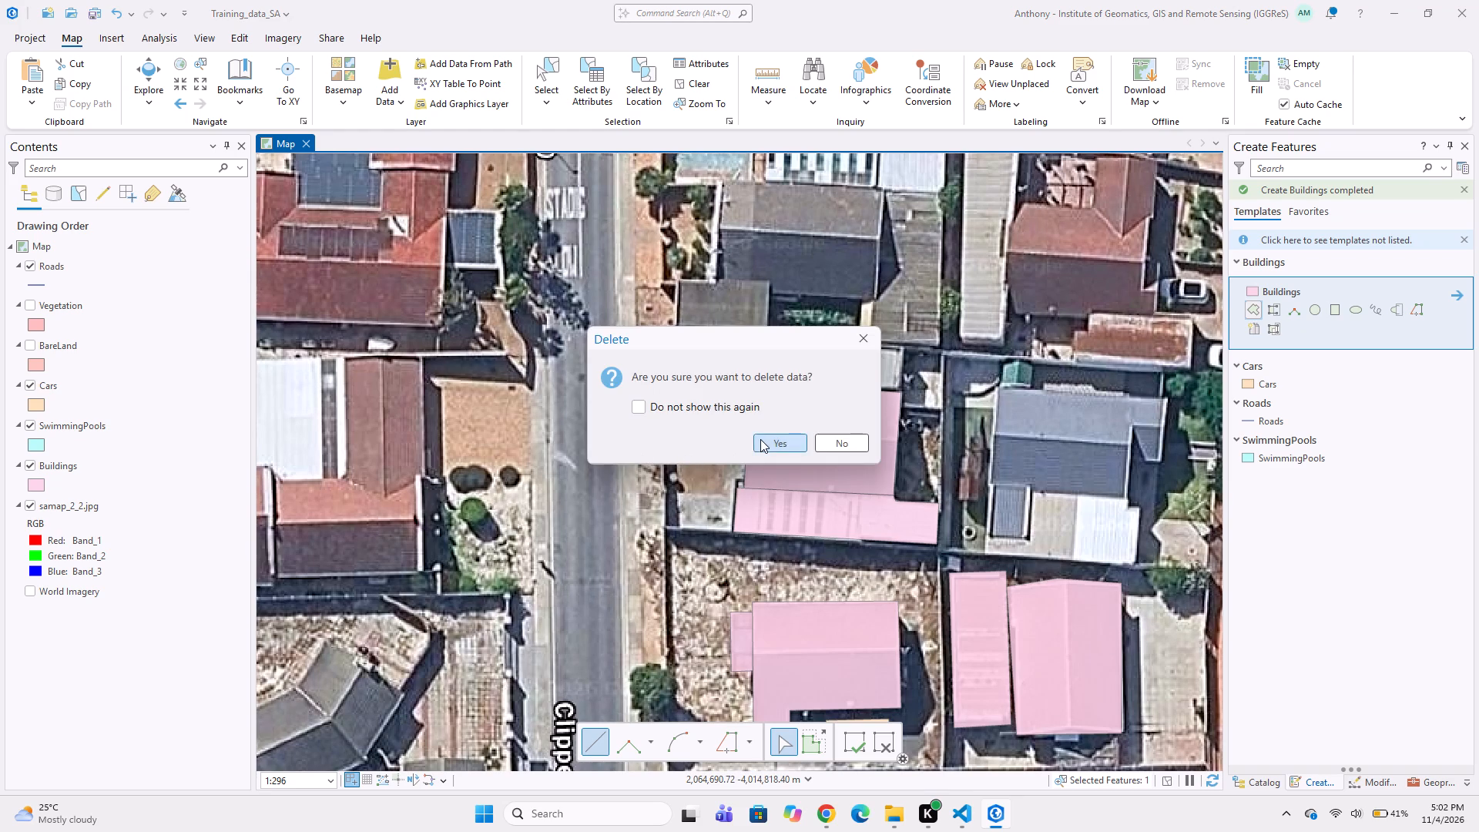
scroll(696, 431, up, 1)
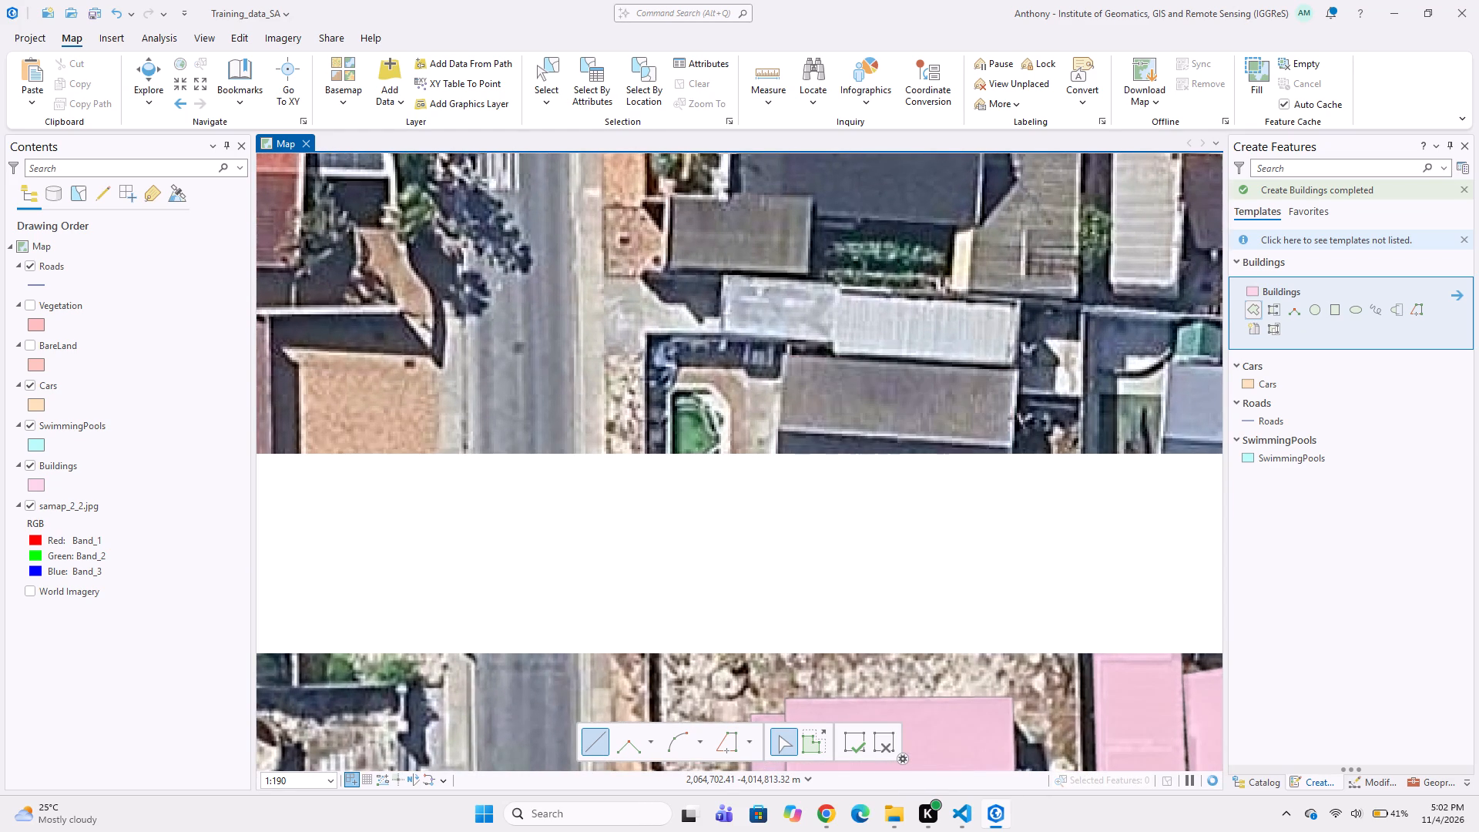
key(ctrl+alt+v)
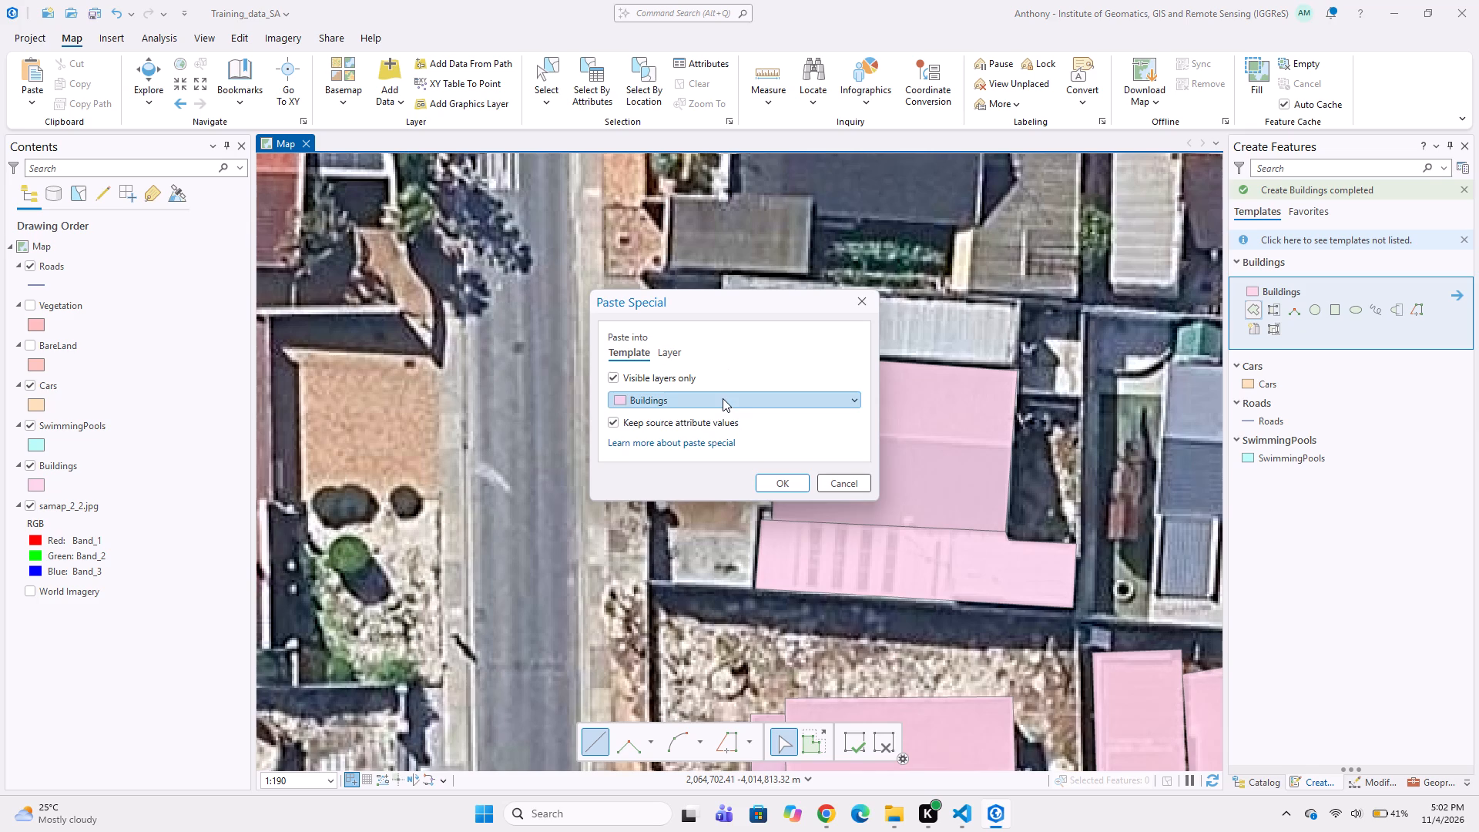
click(723, 398)
click(663, 574)
click(787, 491)
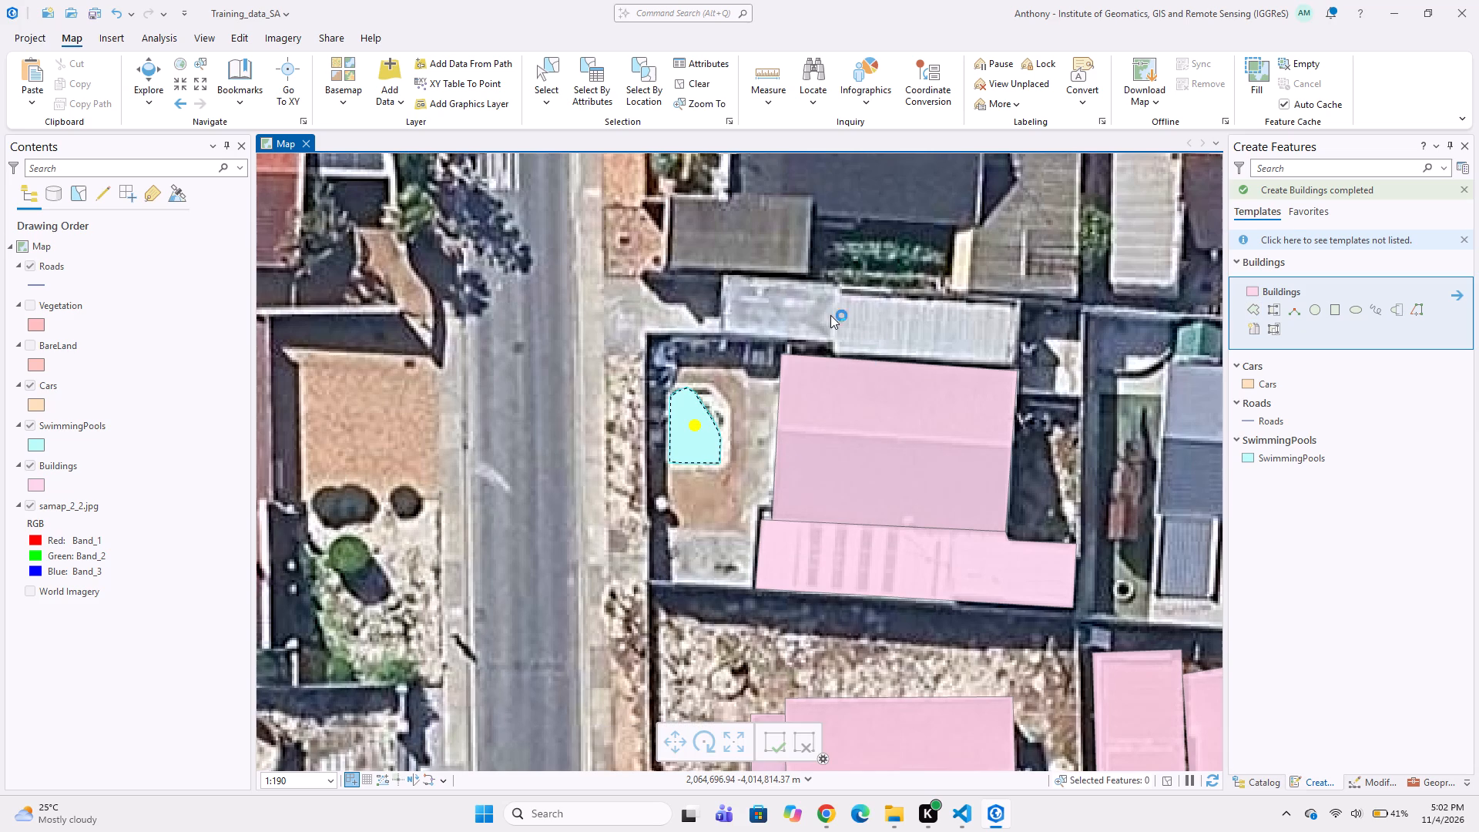
Digitize a Buildings polygon around the white ribbed roof directly north of the gabled house beside the pool.
middle_drag(860, 371, 742, 382)
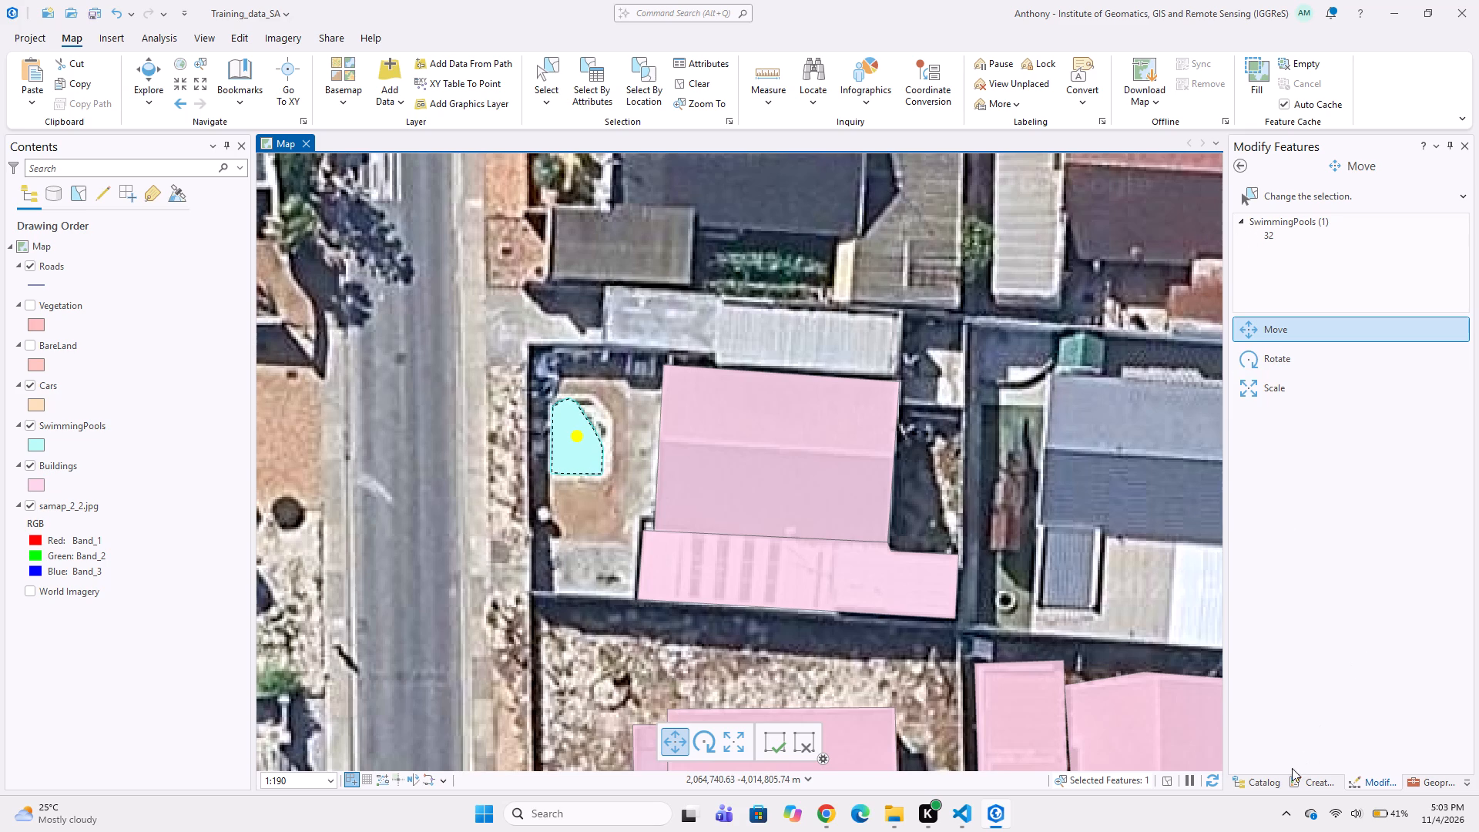
click(1307, 784)
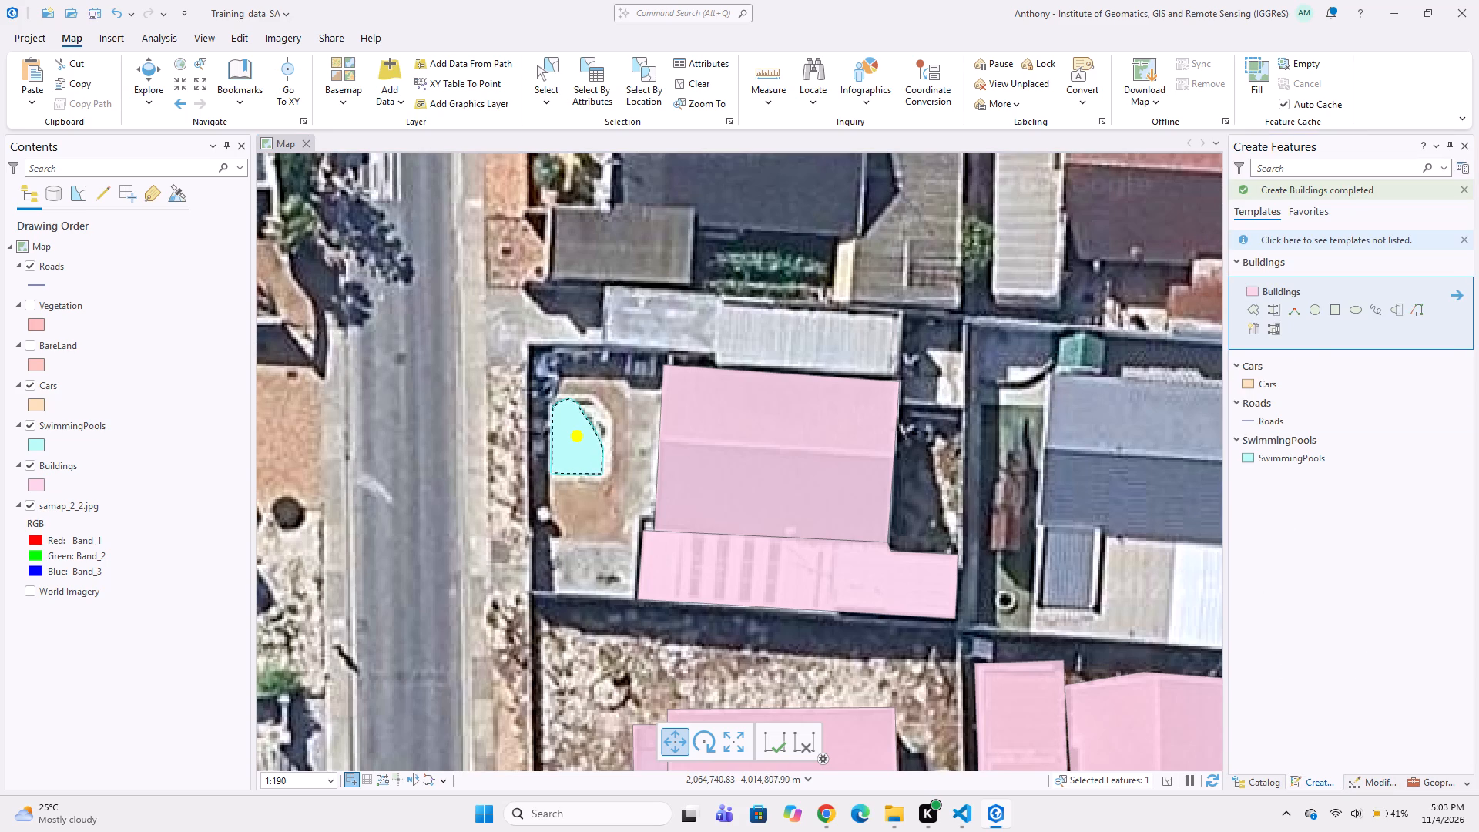
middle_drag(750, 337, 771, 414)
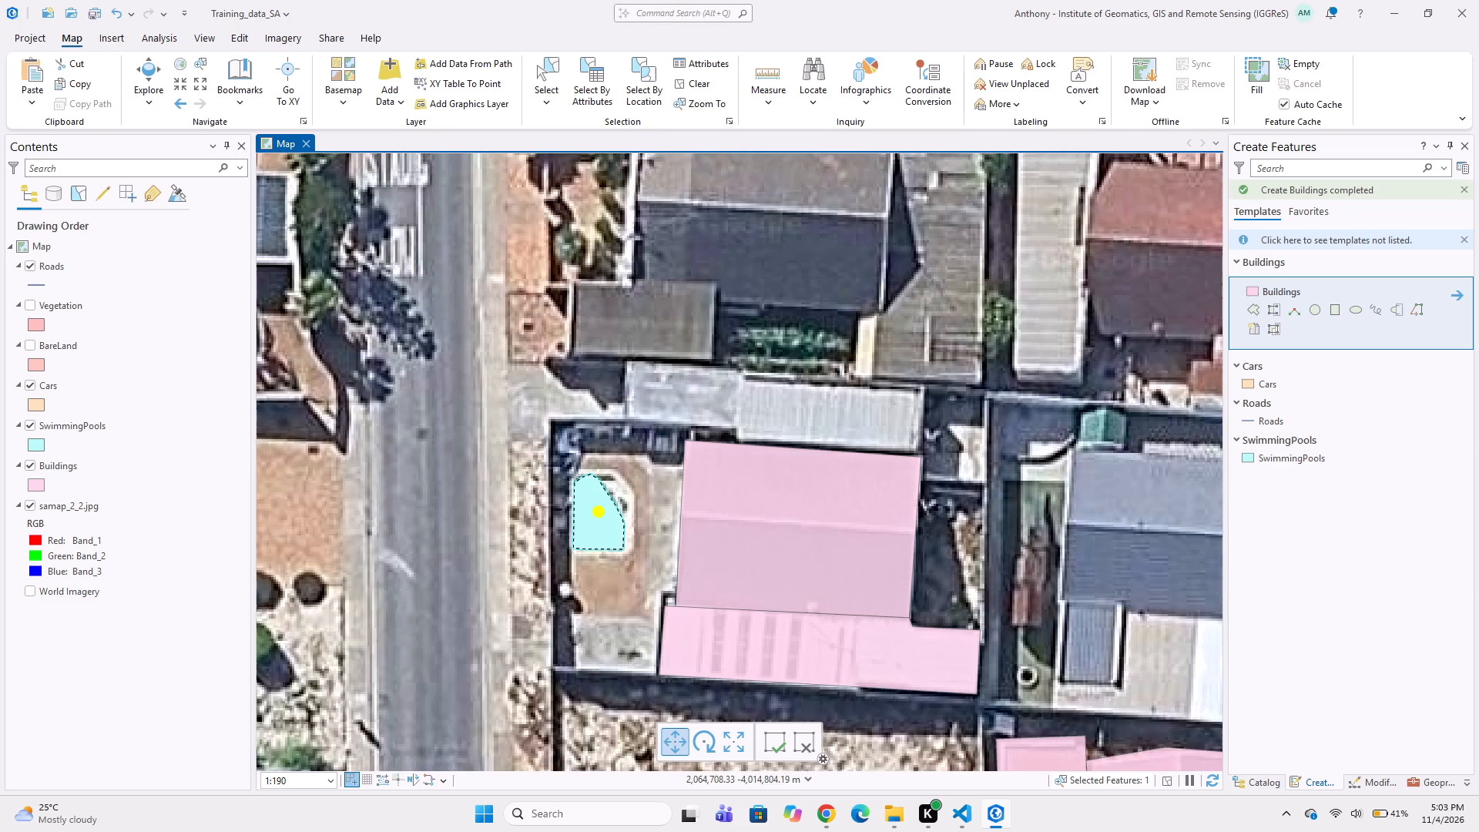
scroll(744, 396, up, 1)
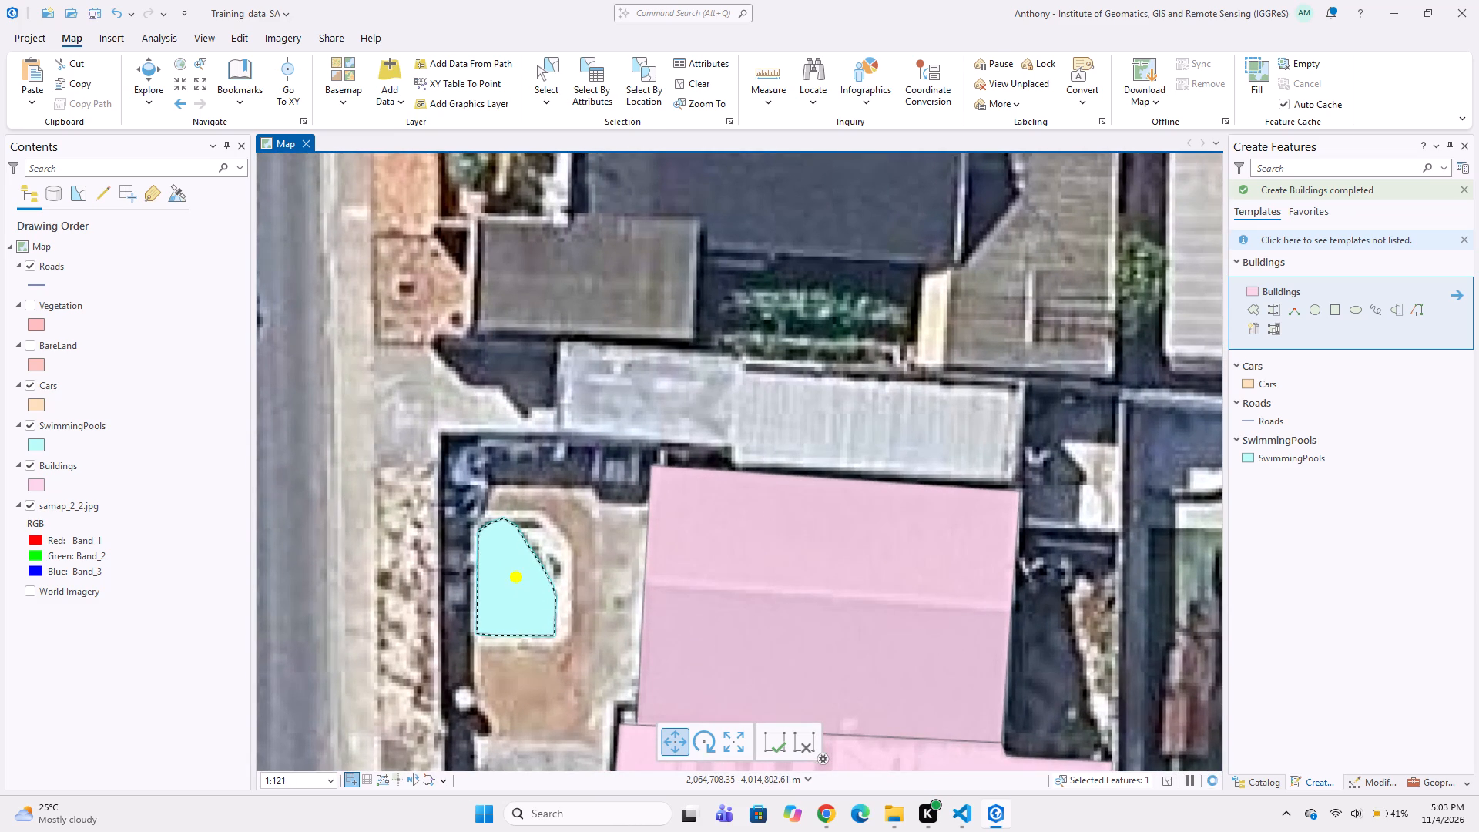
click(739, 353)
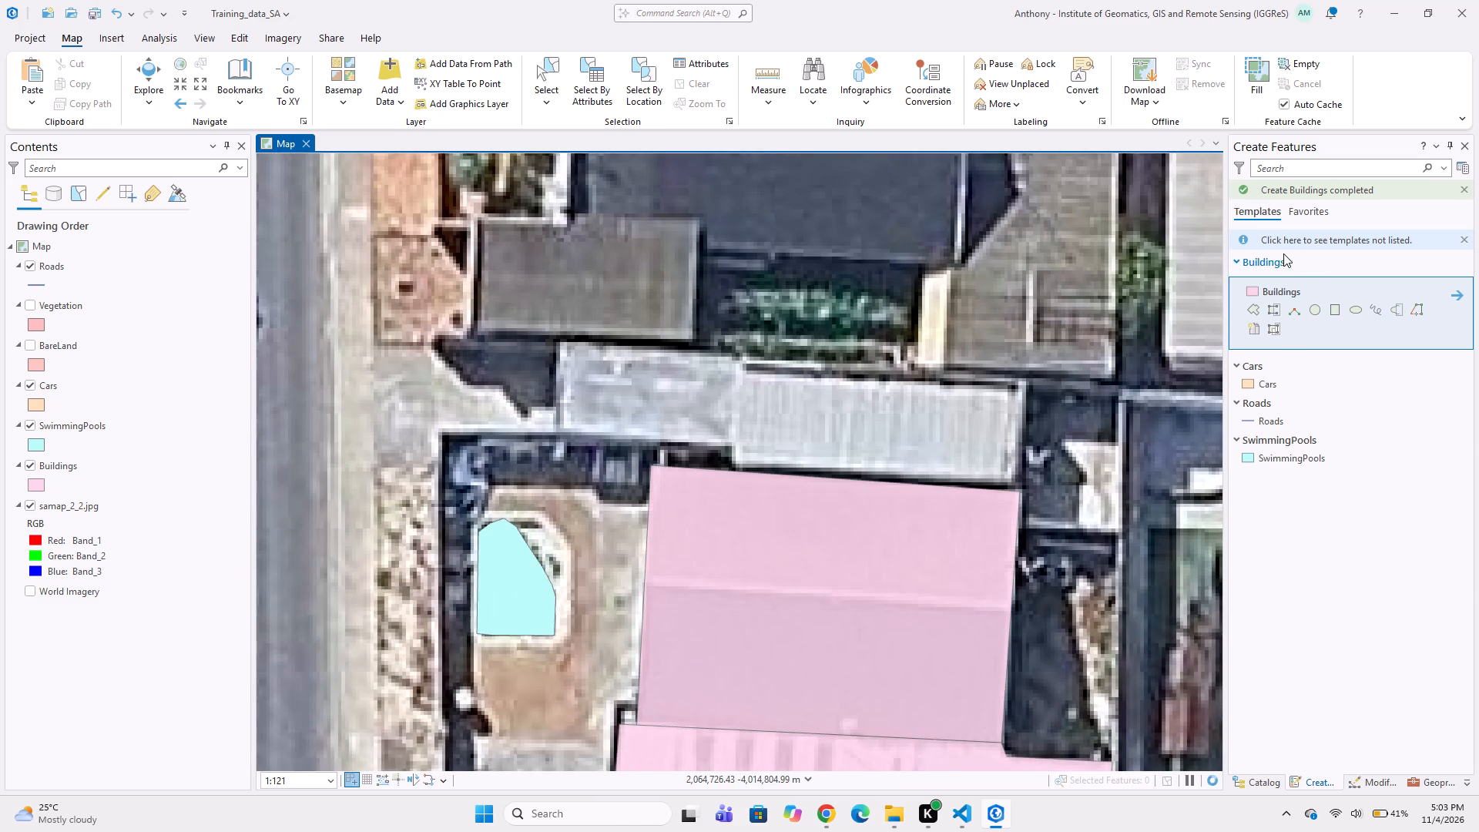
click(1254, 313)
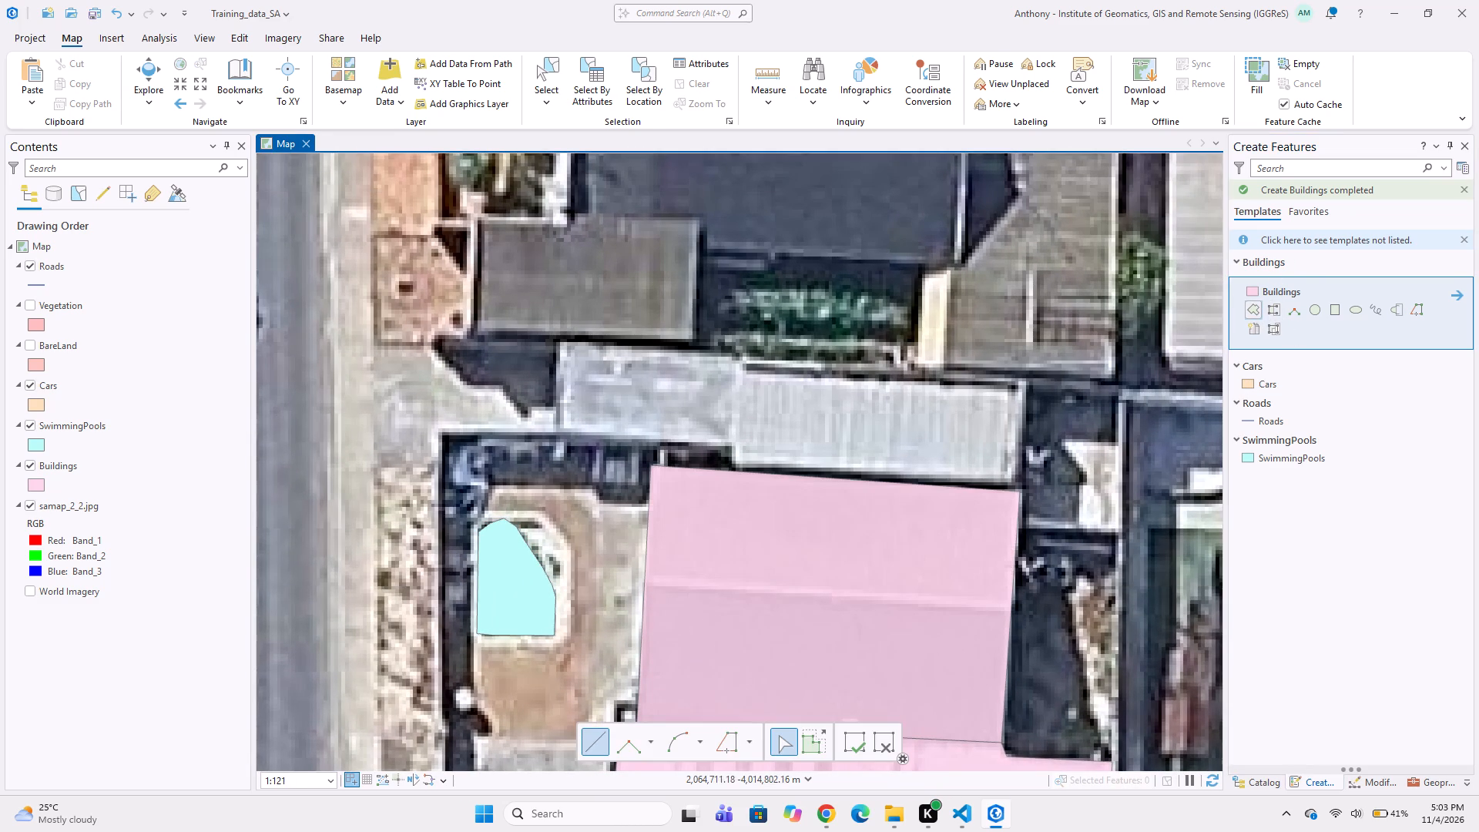
click(739, 364)
click(733, 461)
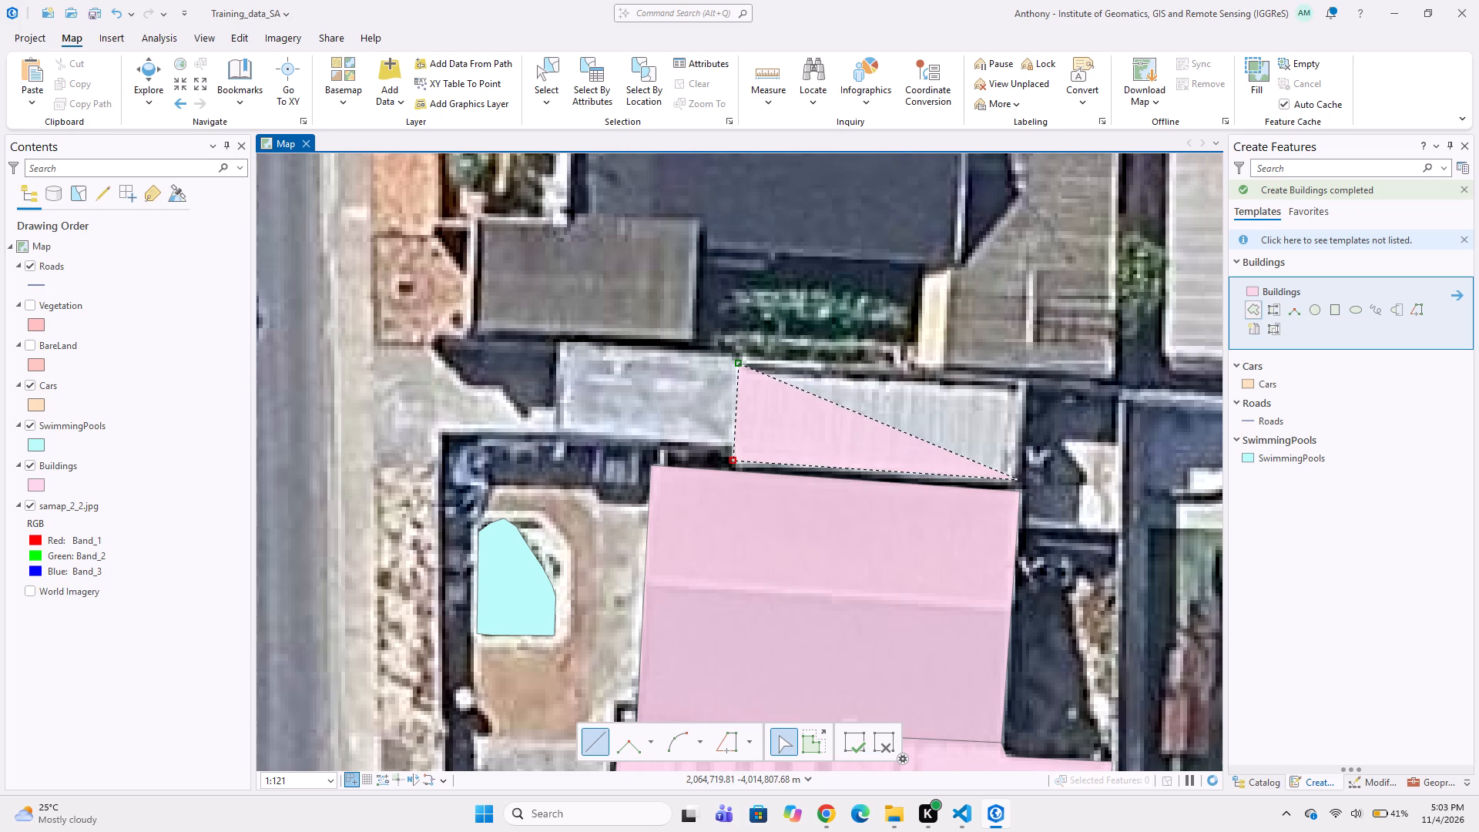
click(1021, 482)
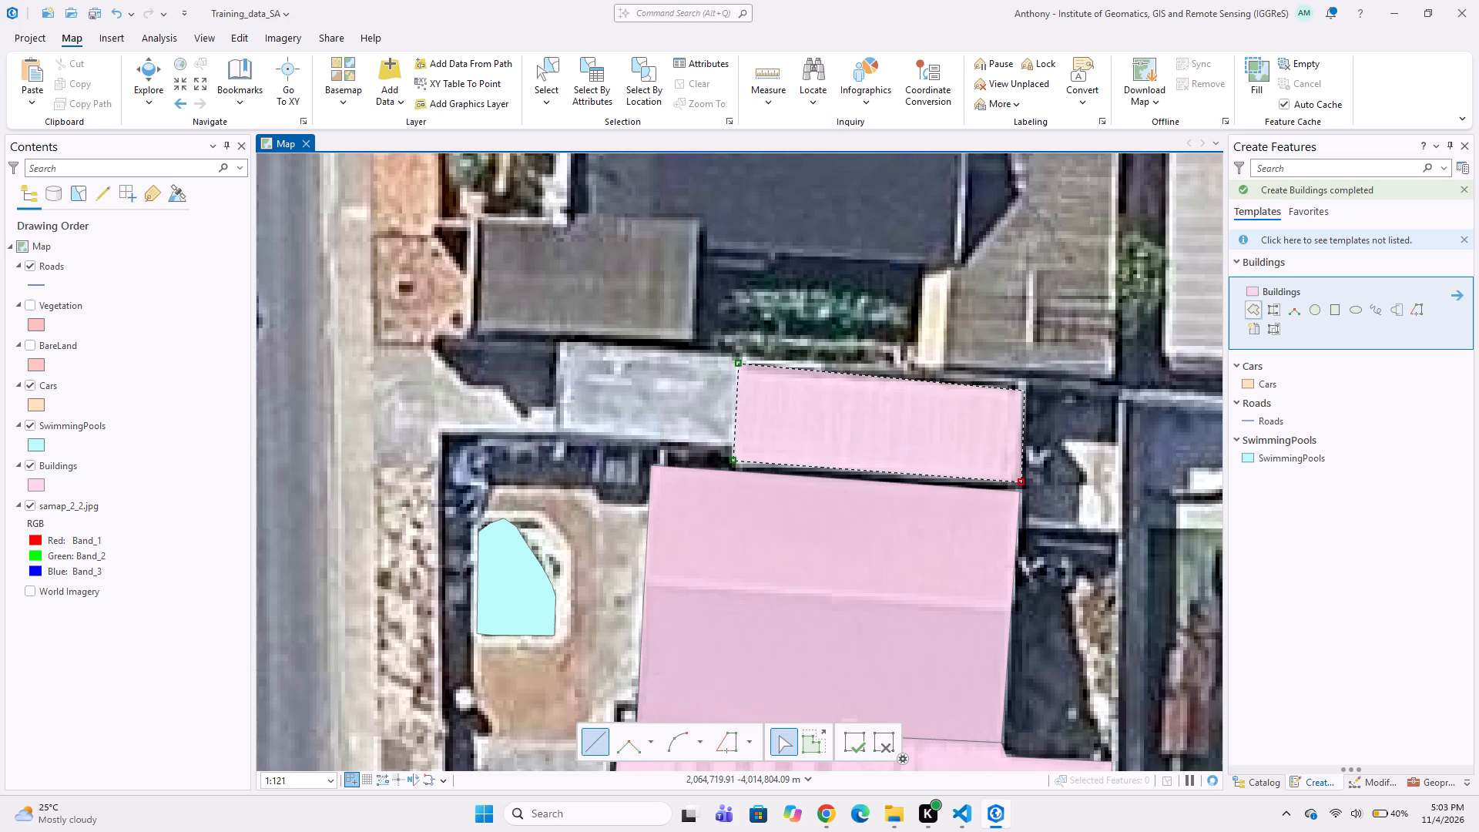
double_click(1025, 388)
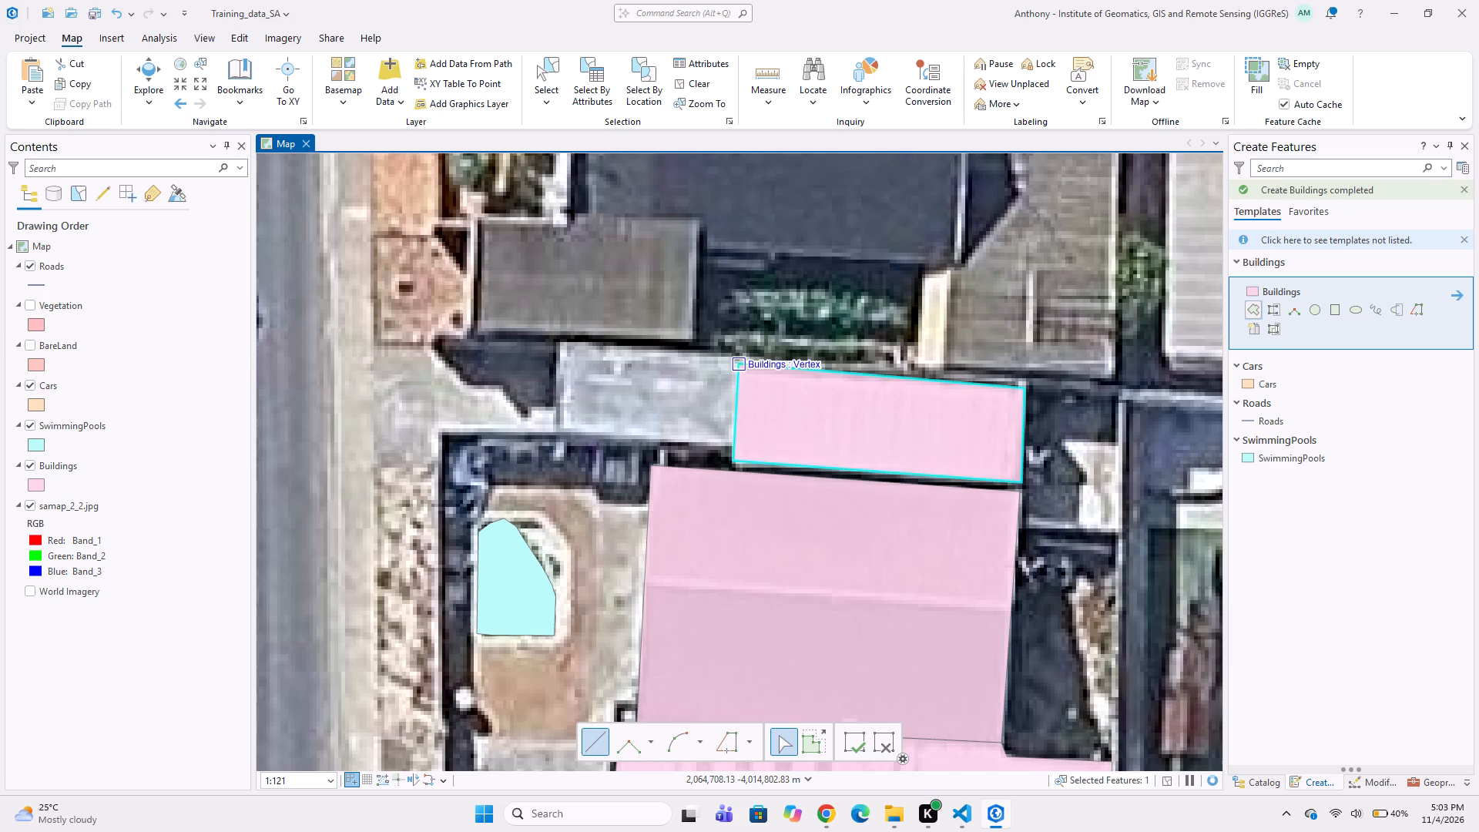
Digitize a Buildings polygon around the adjoining light-grey roof to the west, snapping its east side to the white ribbed roof's polygon.
click(739, 361)
click(555, 340)
click(558, 441)
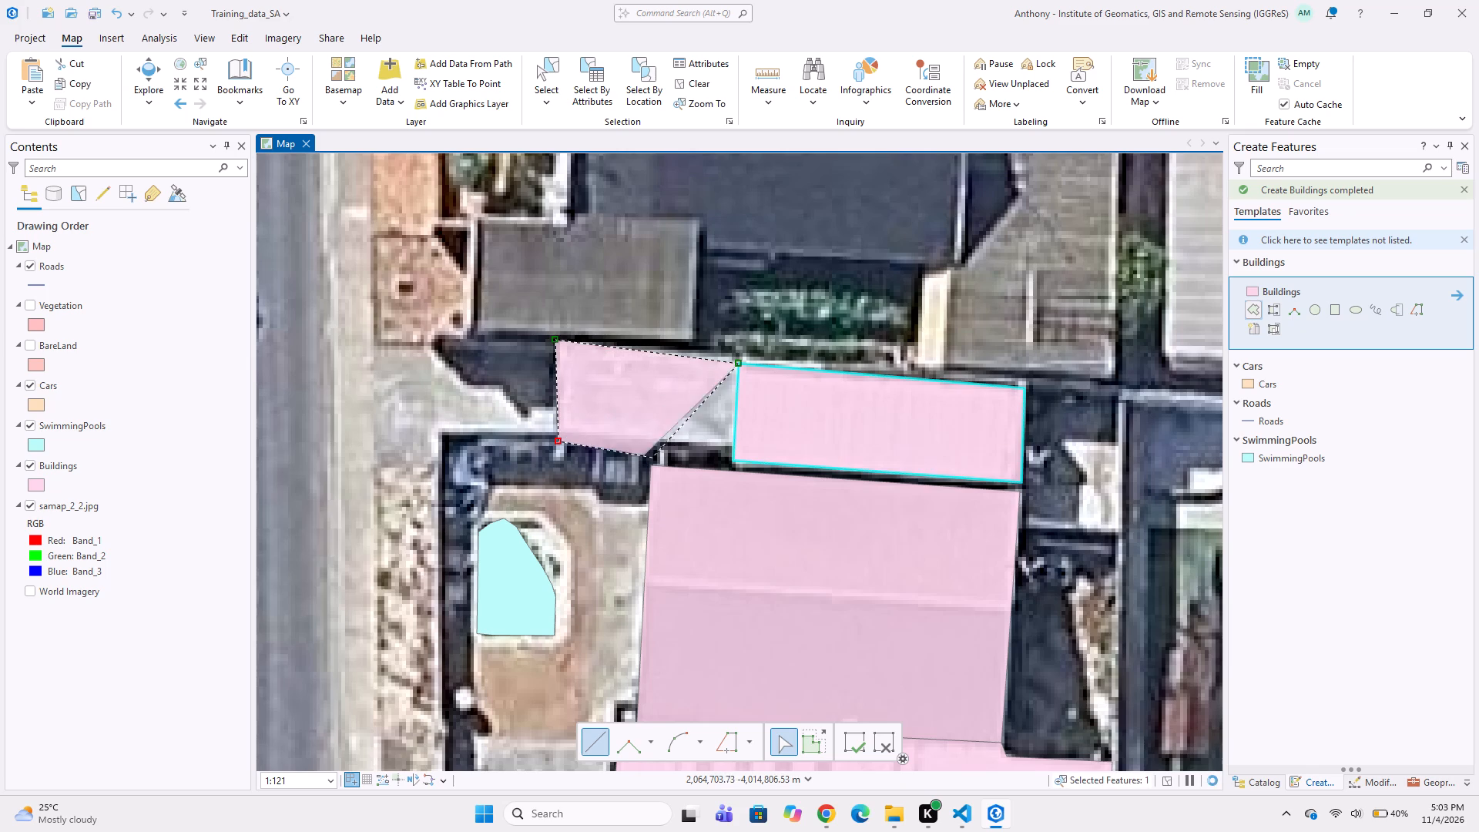
double_click(730, 448)
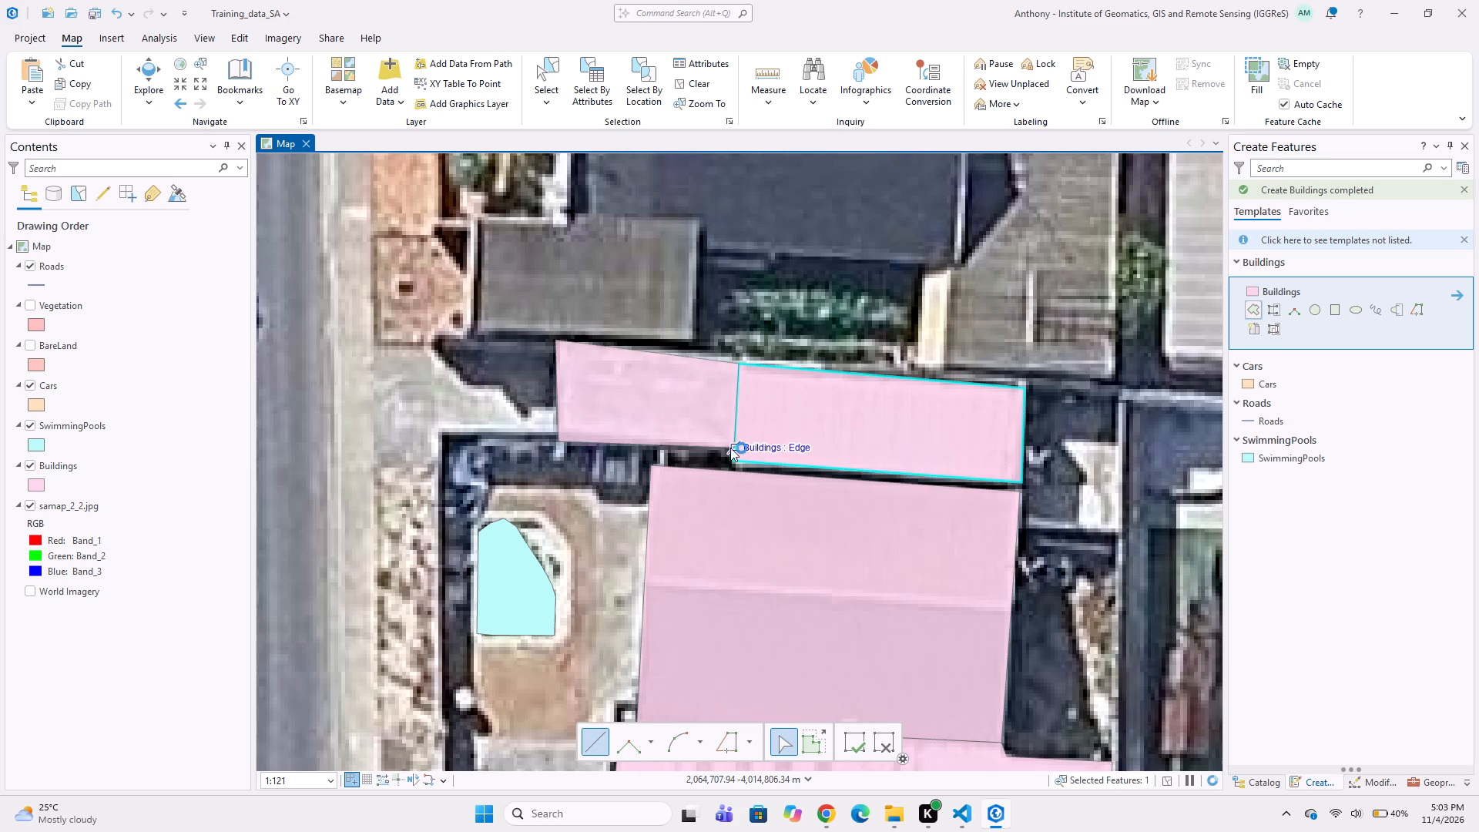
Digitize a Buildings polygon around the small grey-brown ribbed roof northwest of the light-grey roof, beside the dark-roofed house.
middle_drag(607, 415, 723, 455)
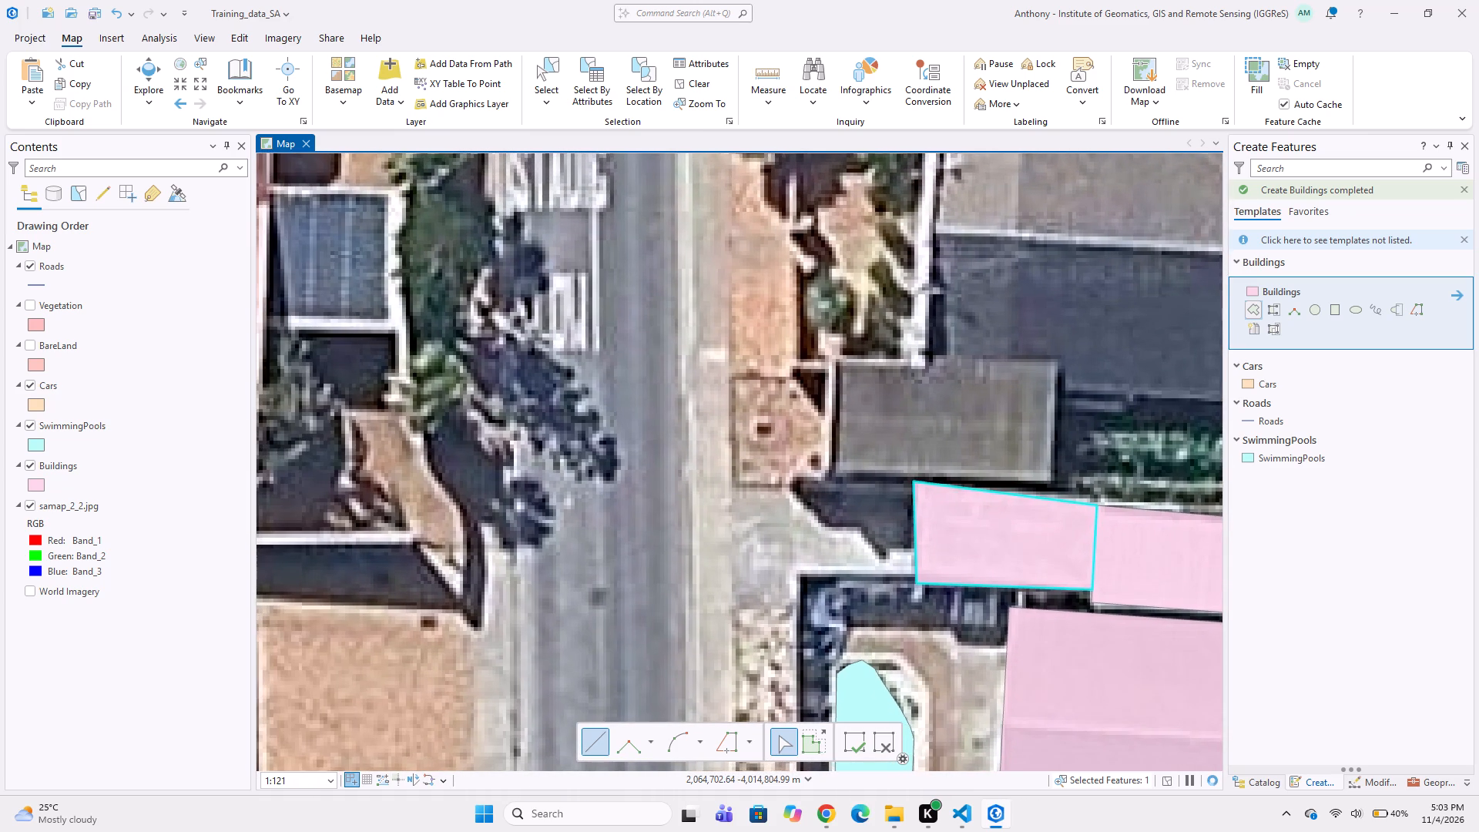
click(830, 471)
click(1051, 479)
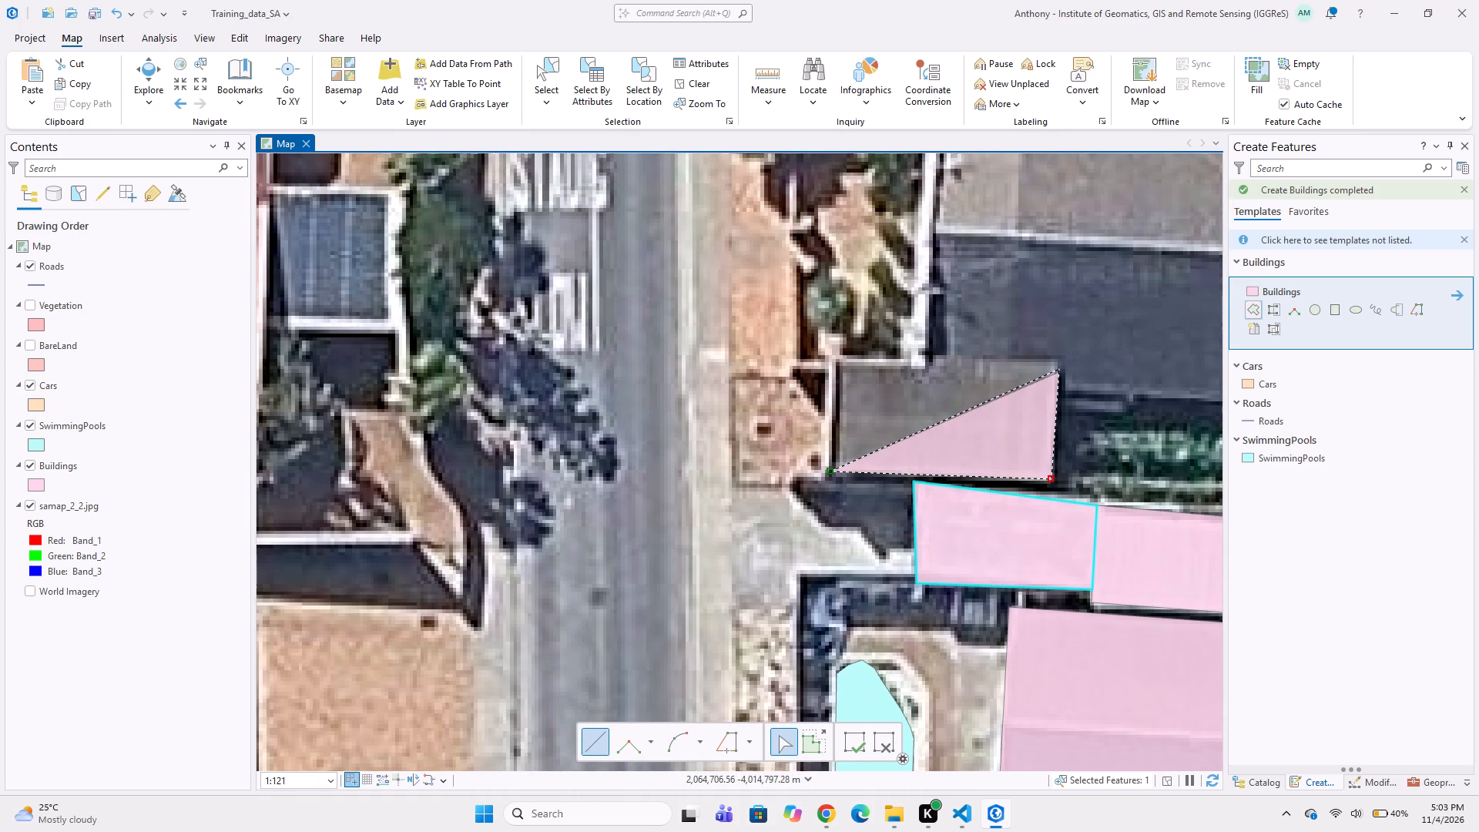
click(1059, 358)
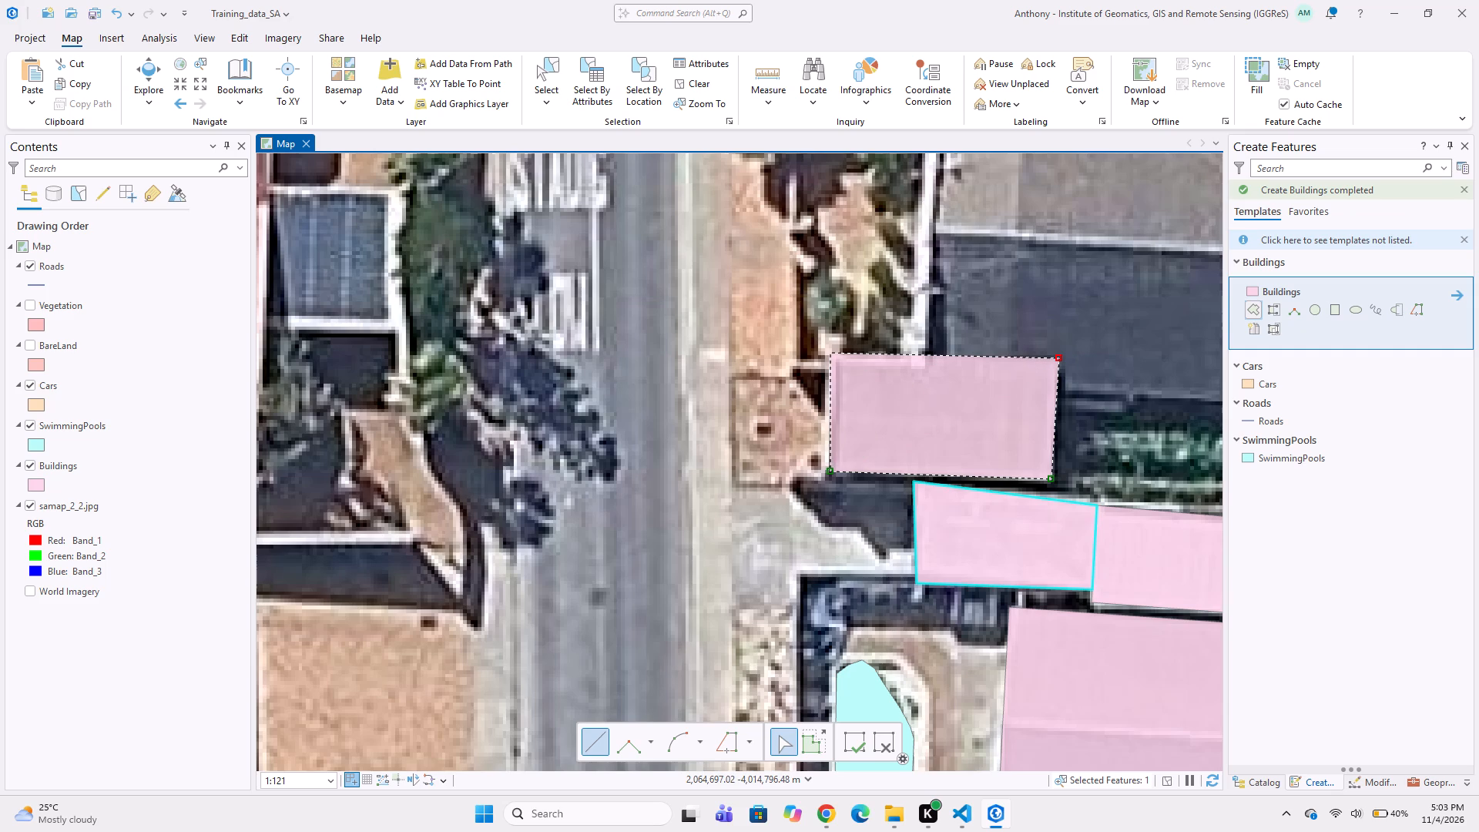
double_click(830, 353)
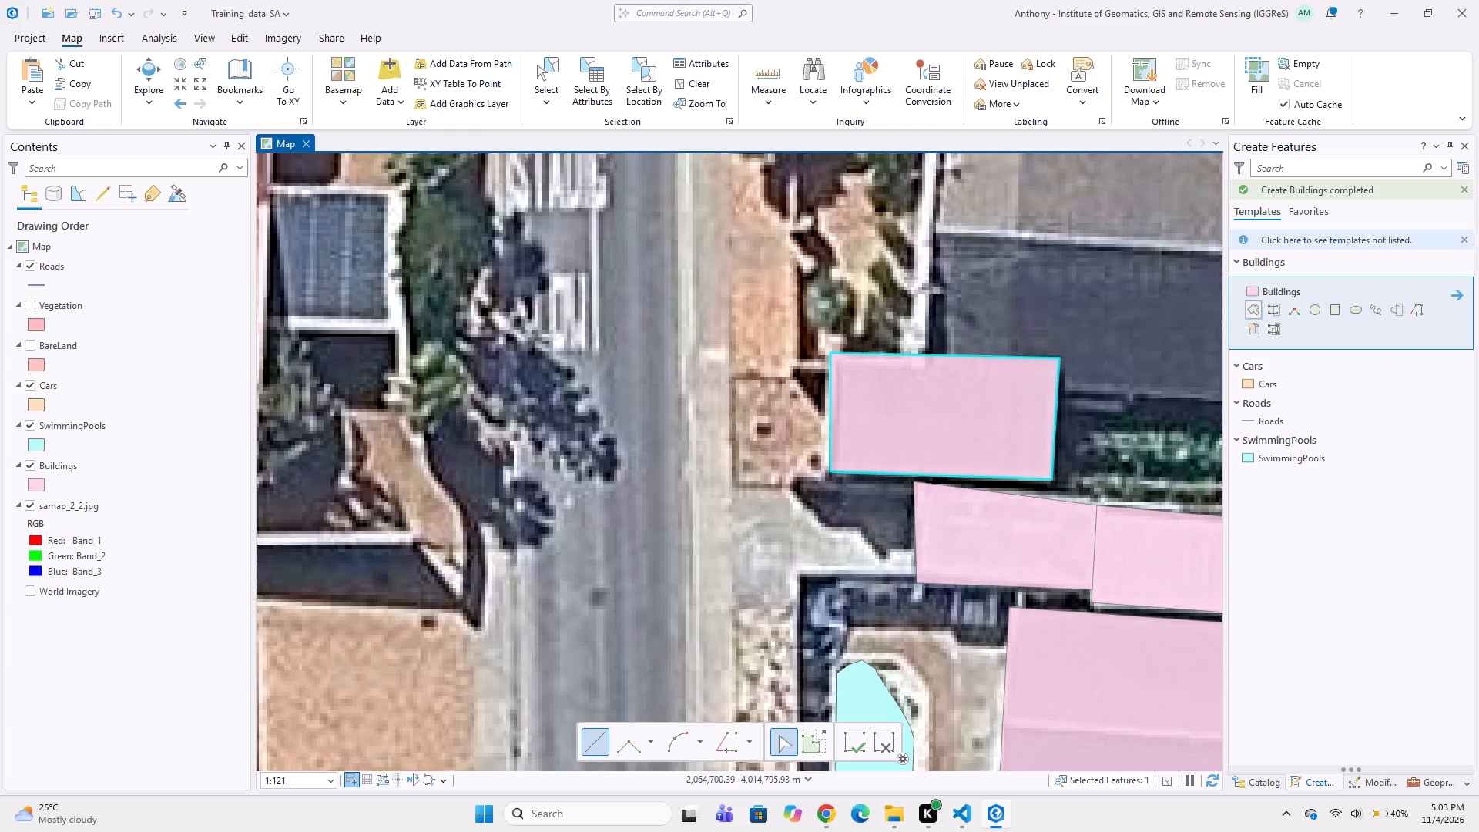
middle_drag(927, 337, 828, 347)
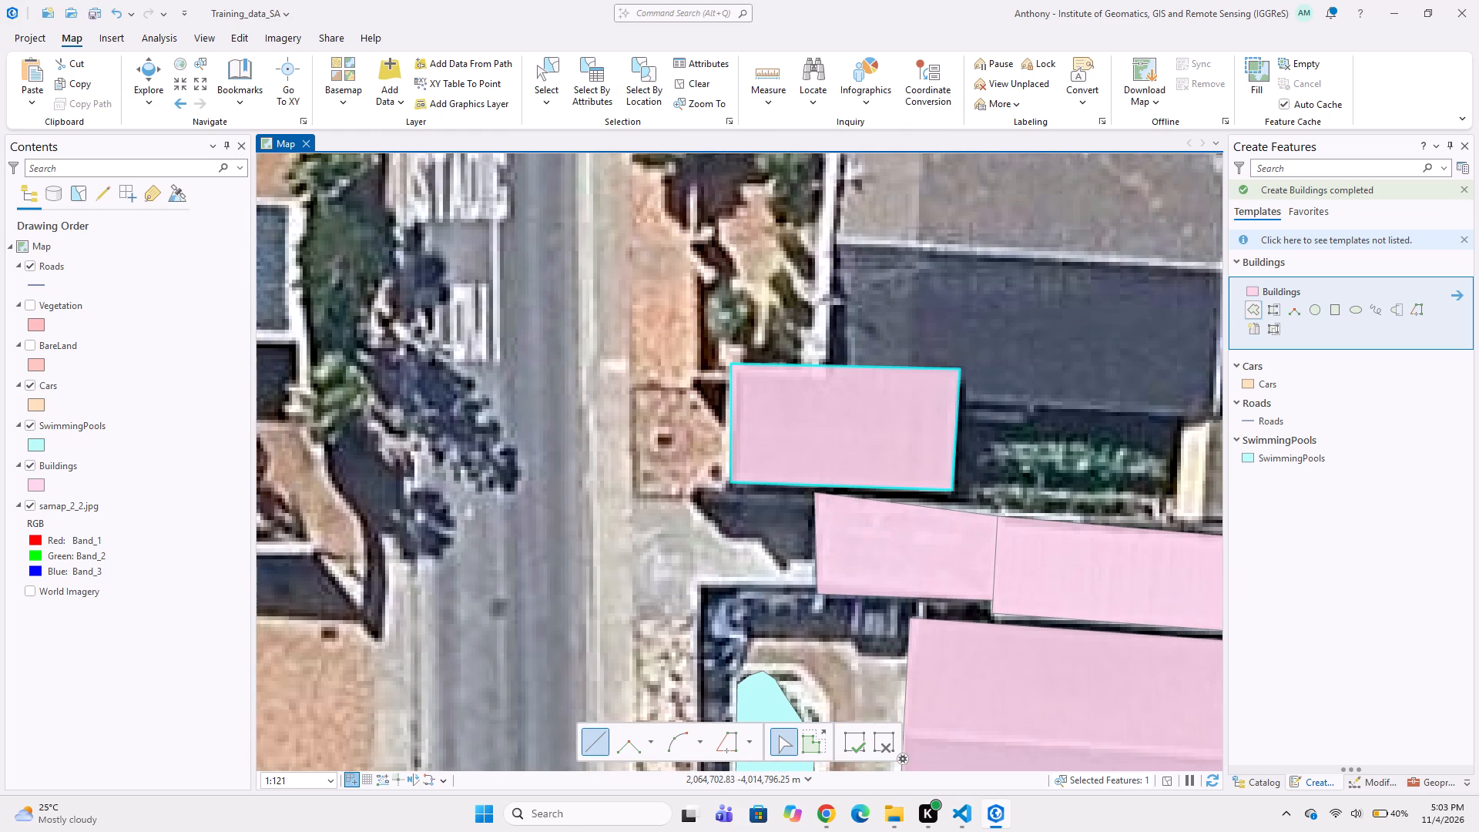
Digitize a Buildings polygon around the large dark-grey gabled roof north of the small grey-brown roof, following that roof's polygon where they meet.
middle_drag(906, 253, 787, 358)
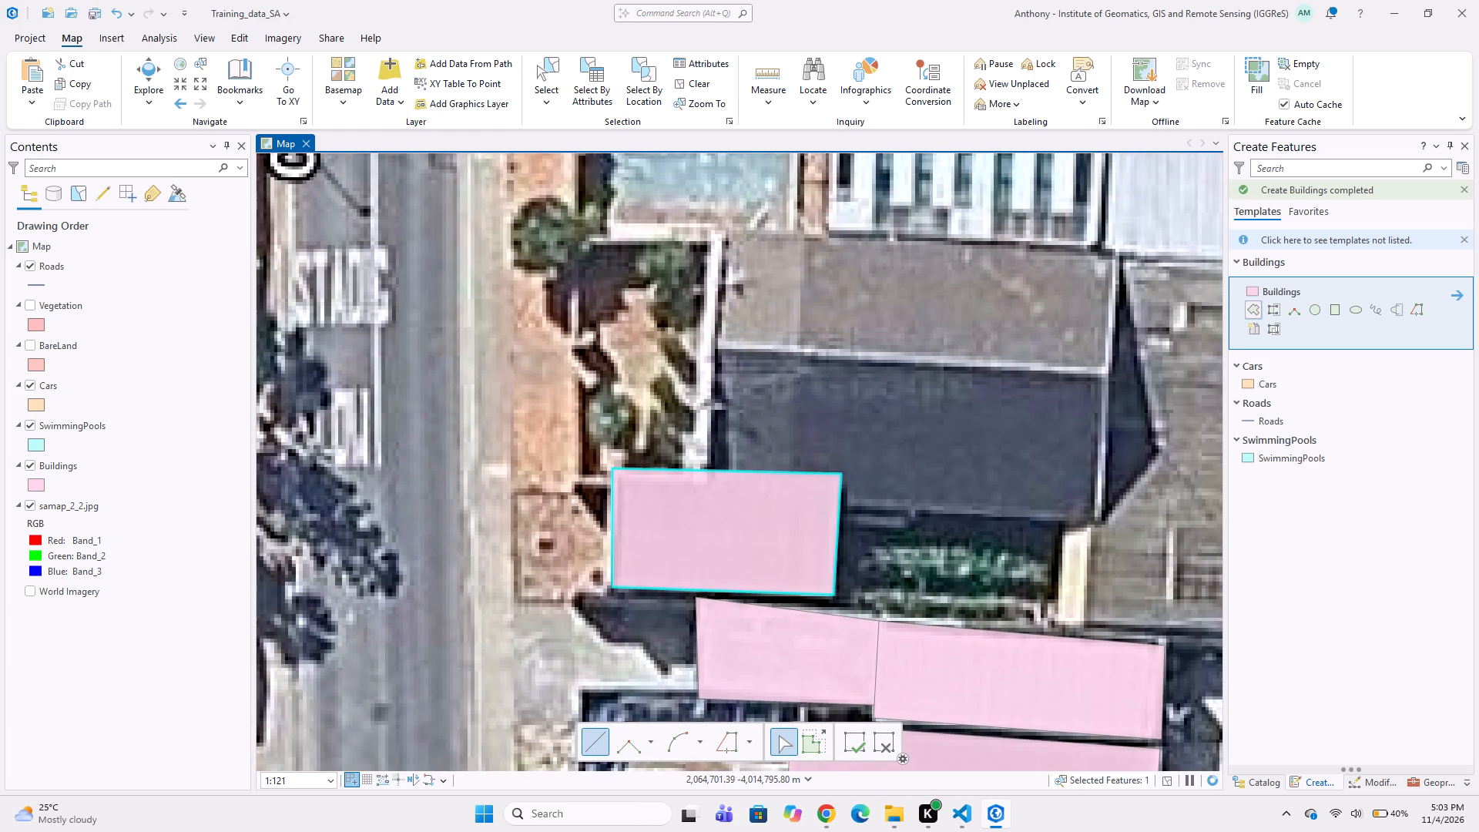
click(704, 471)
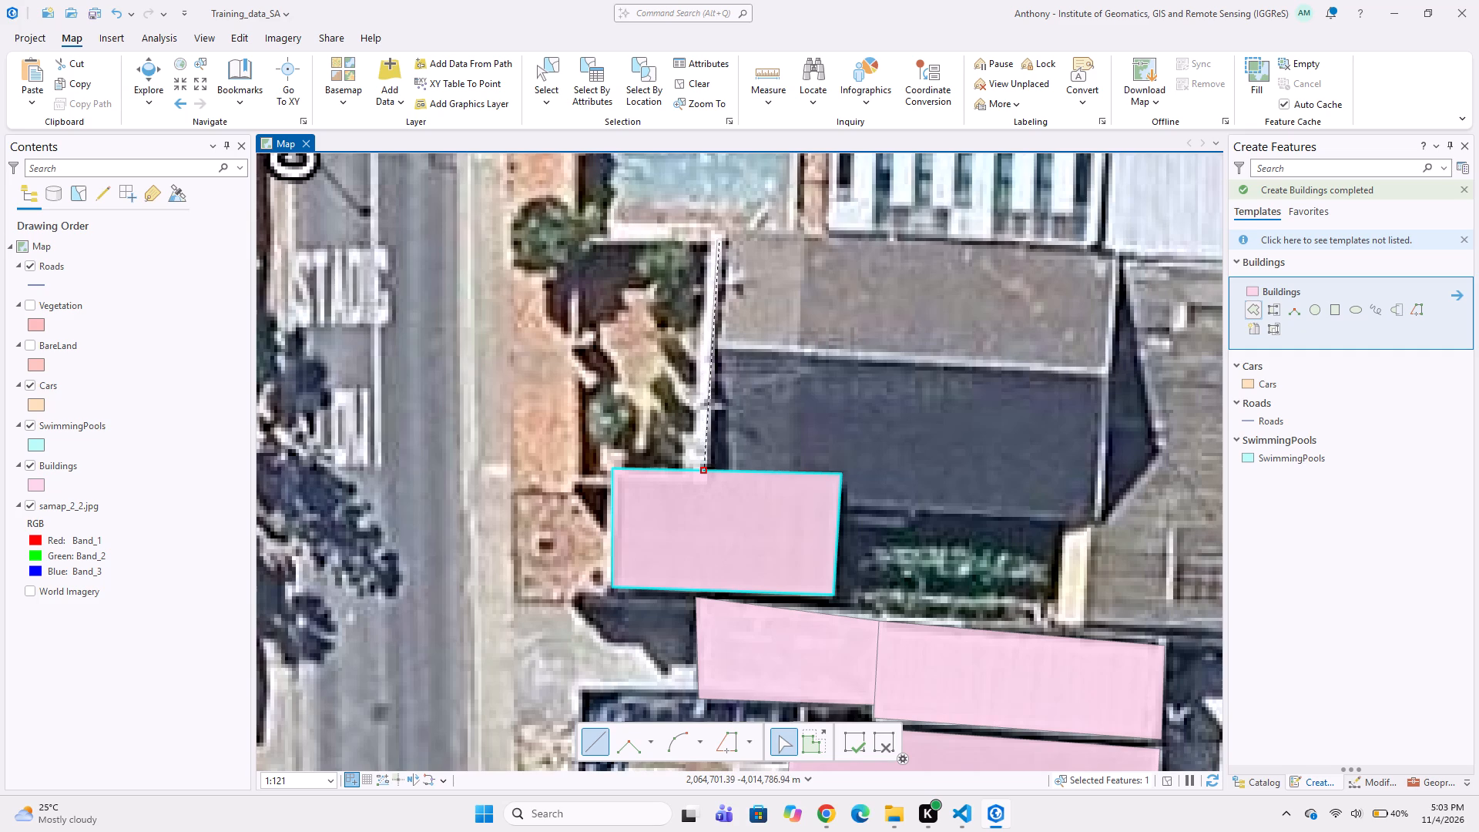
click(717, 339)
click(719, 232)
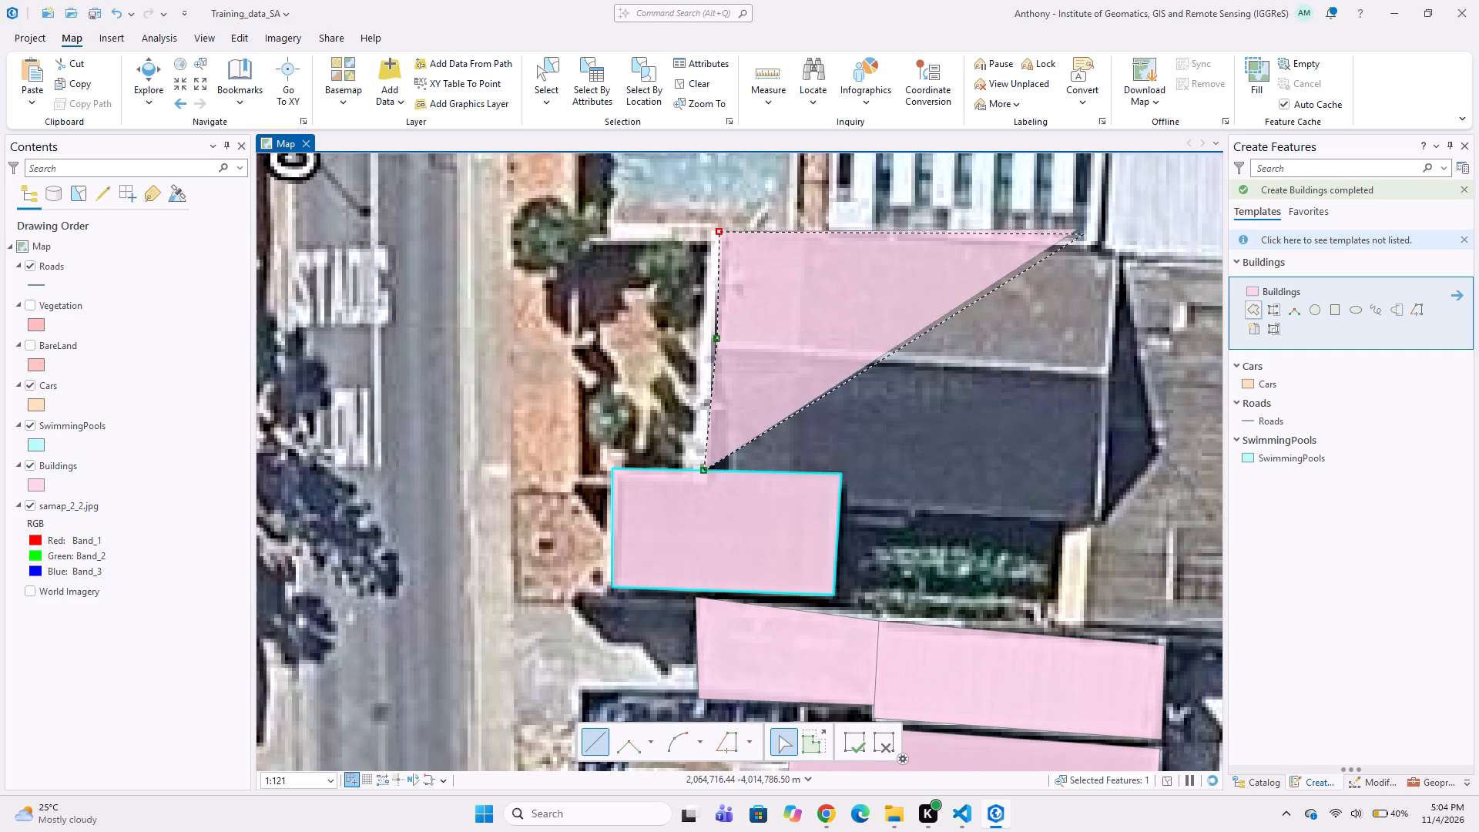
click(1118, 253)
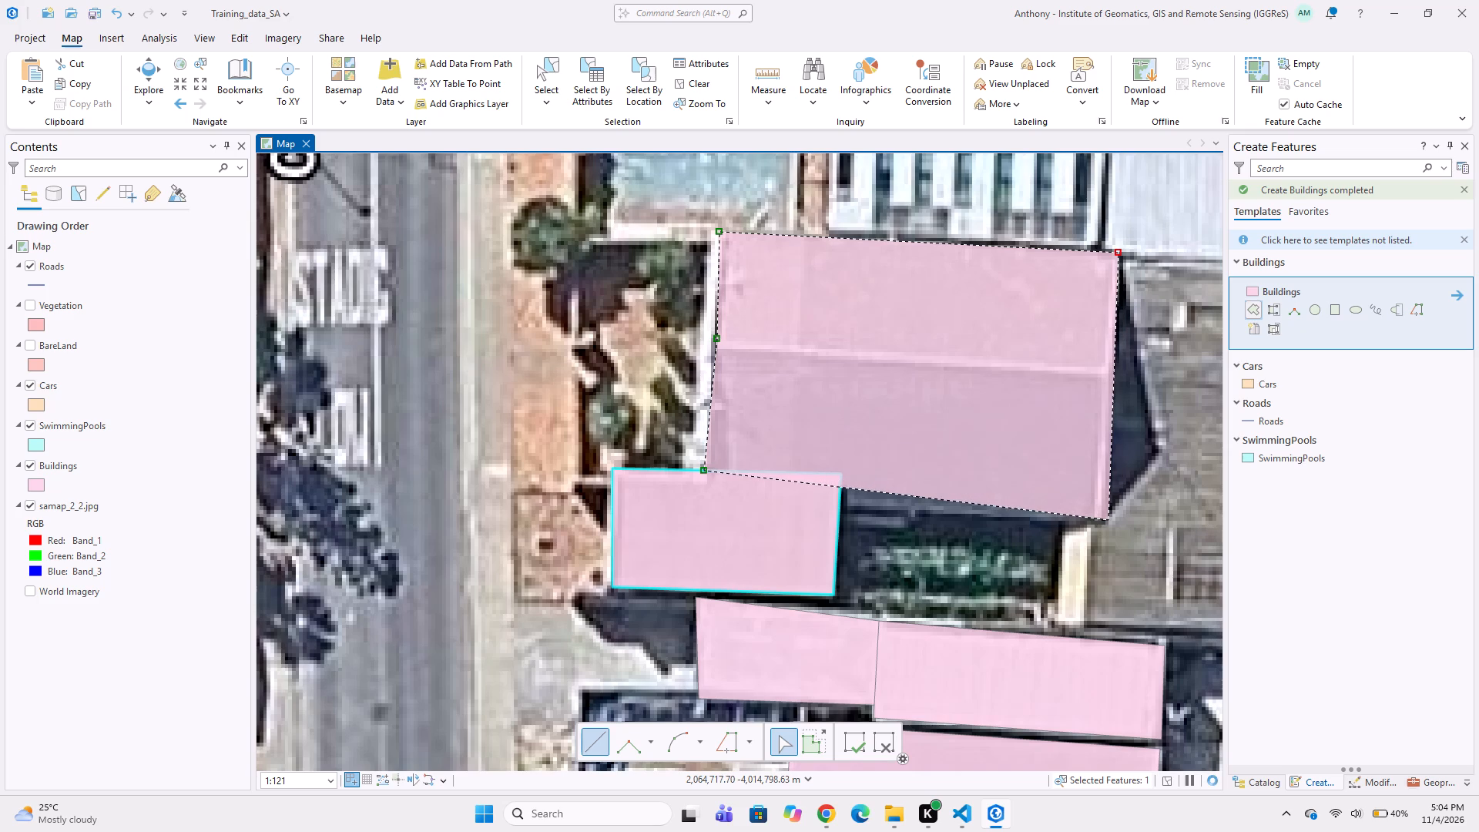
click(1108, 522)
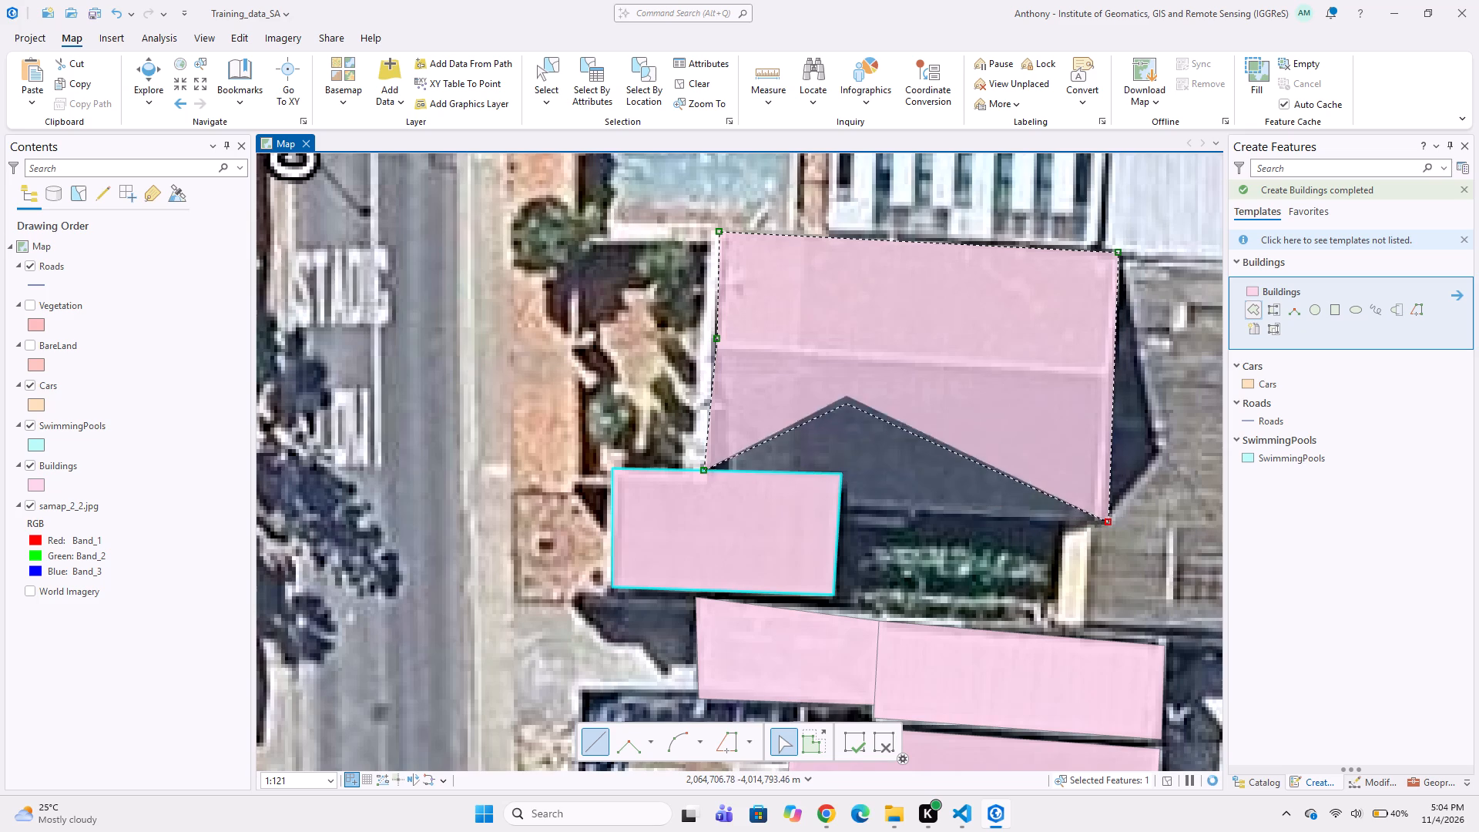
click(844, 507)
double_click(844, 477)
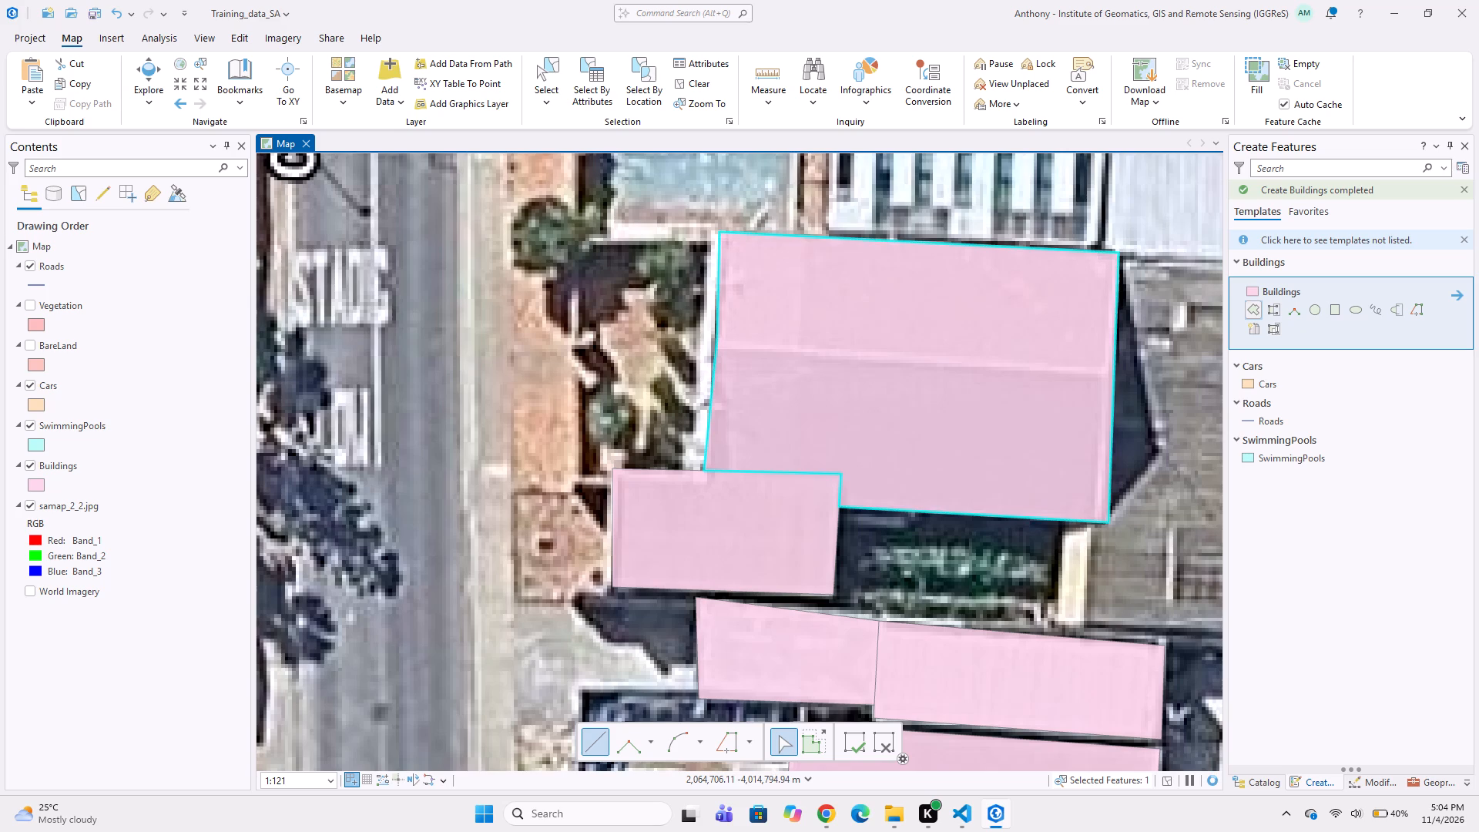
Digitize a Buildings polygon around the grey roof adjoining the dark gabled house to the east, snapping to the house's polygon.
scroll(833, 421, down, 1)
middle_drag(833, 367, 763, 380)
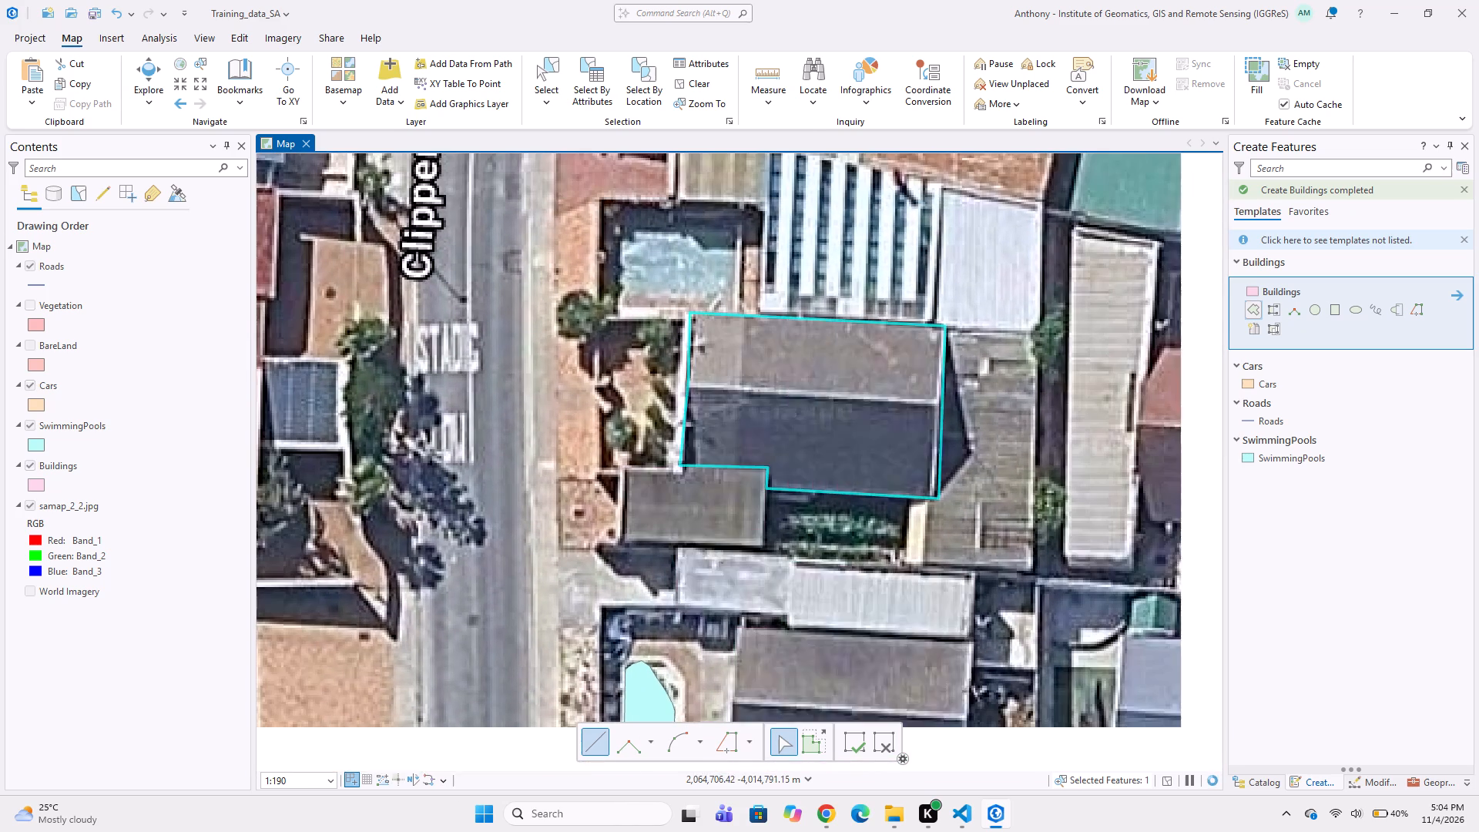
click(946, 326)
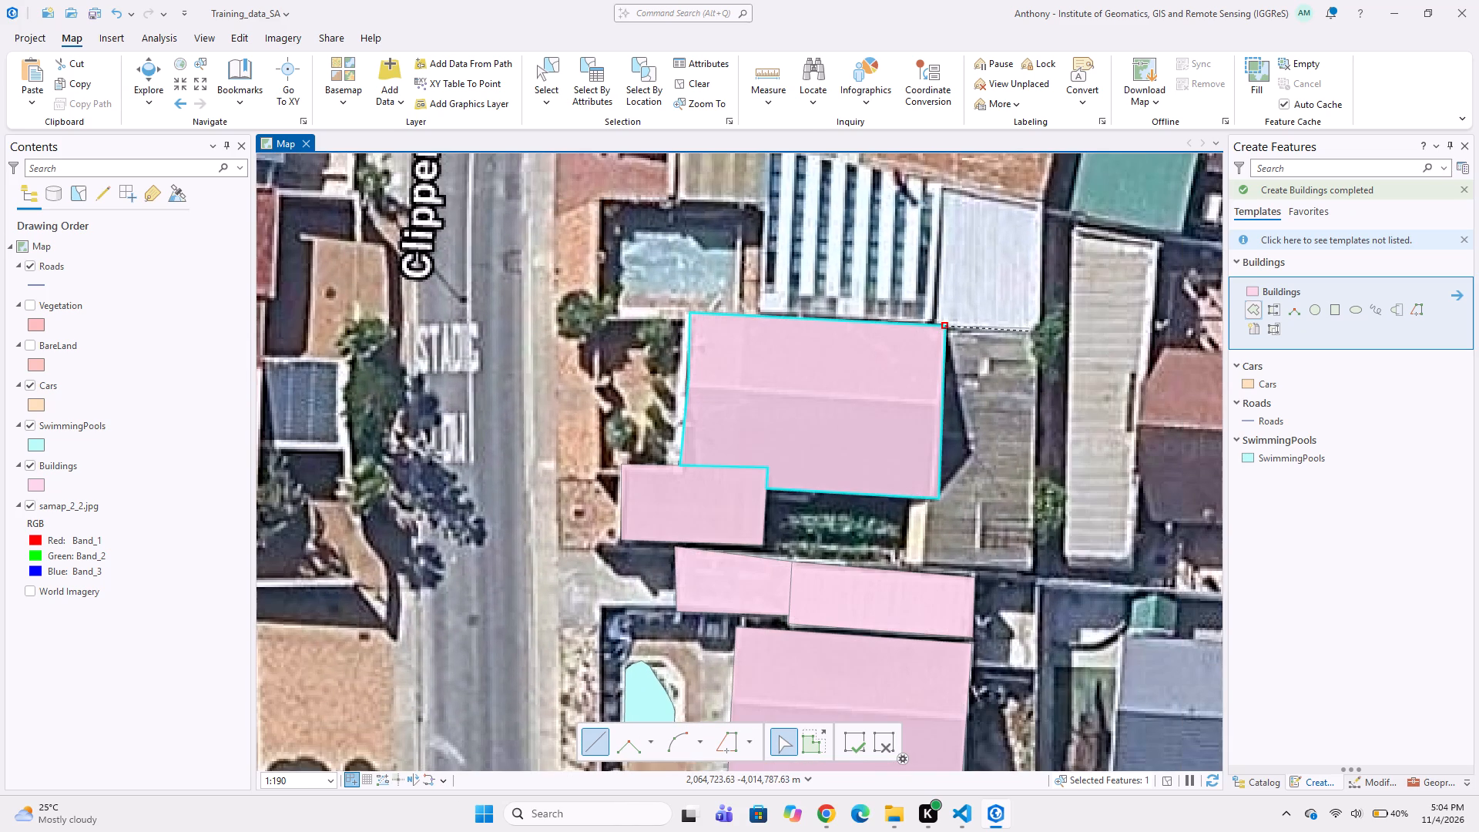
click(1030, 331)
click(1035, 358)
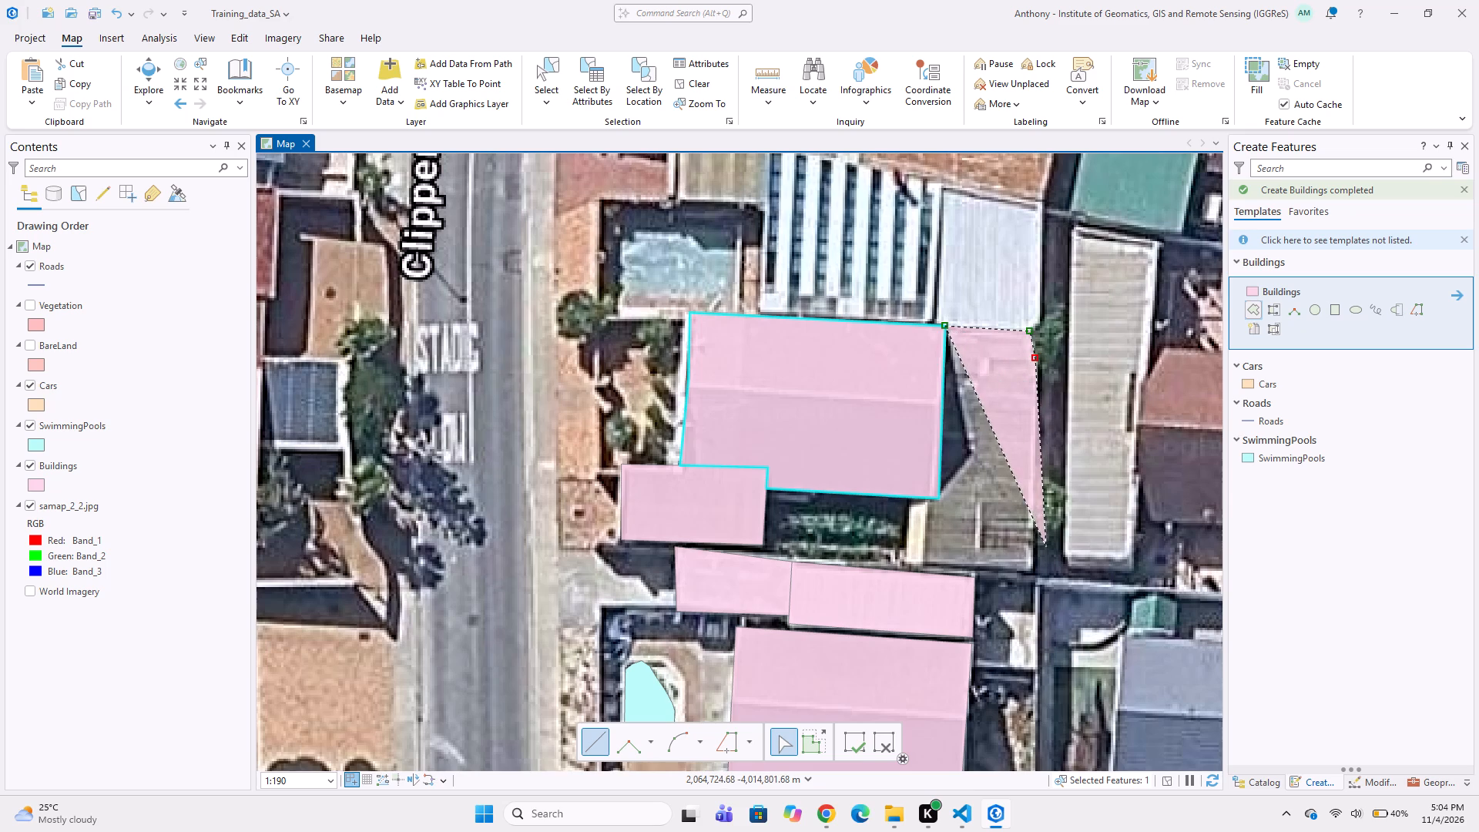
click(1035, 569)
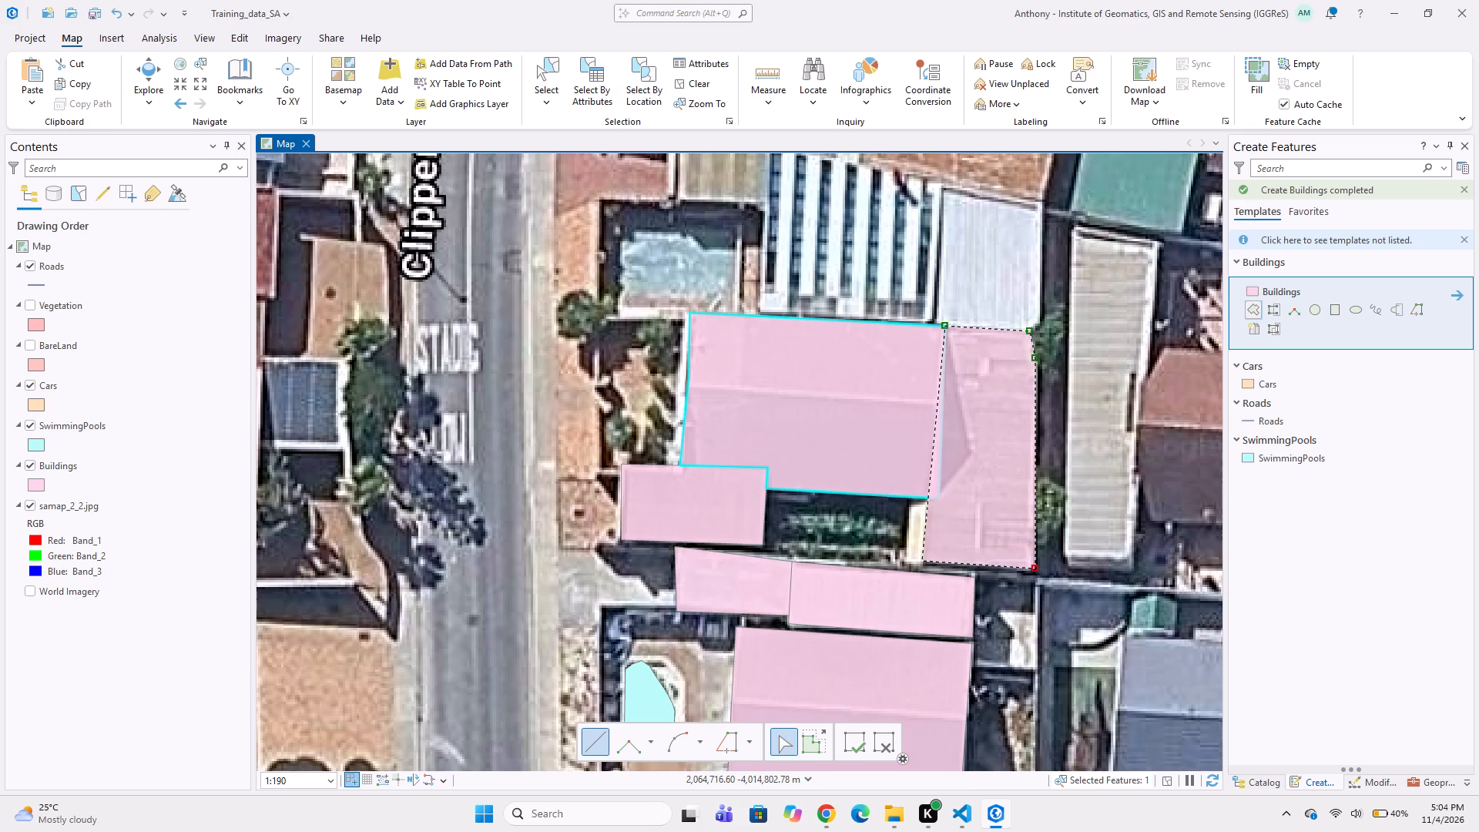
click(924, 563)
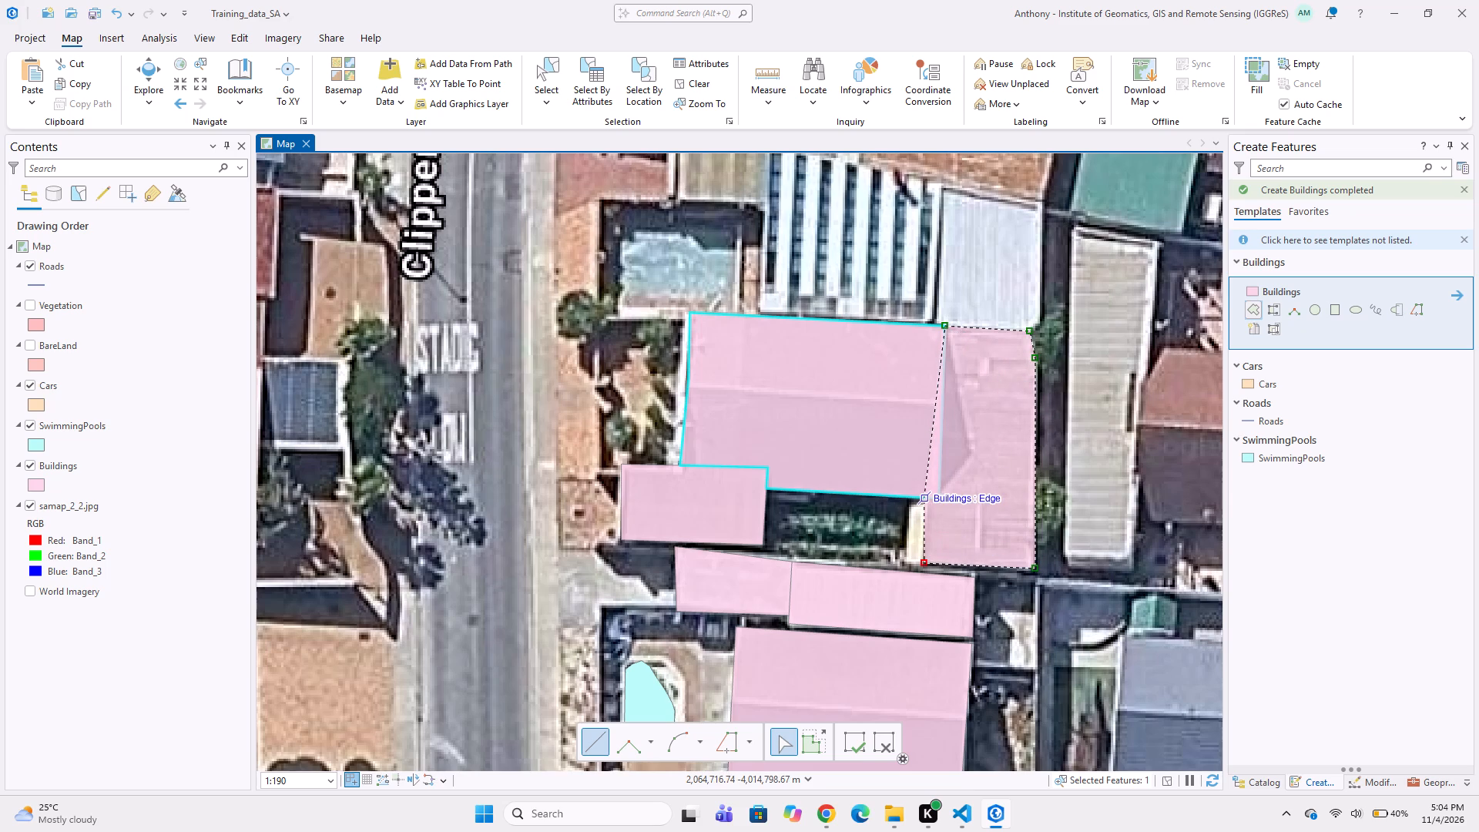
click(924, 493)
double_click(941, 493)
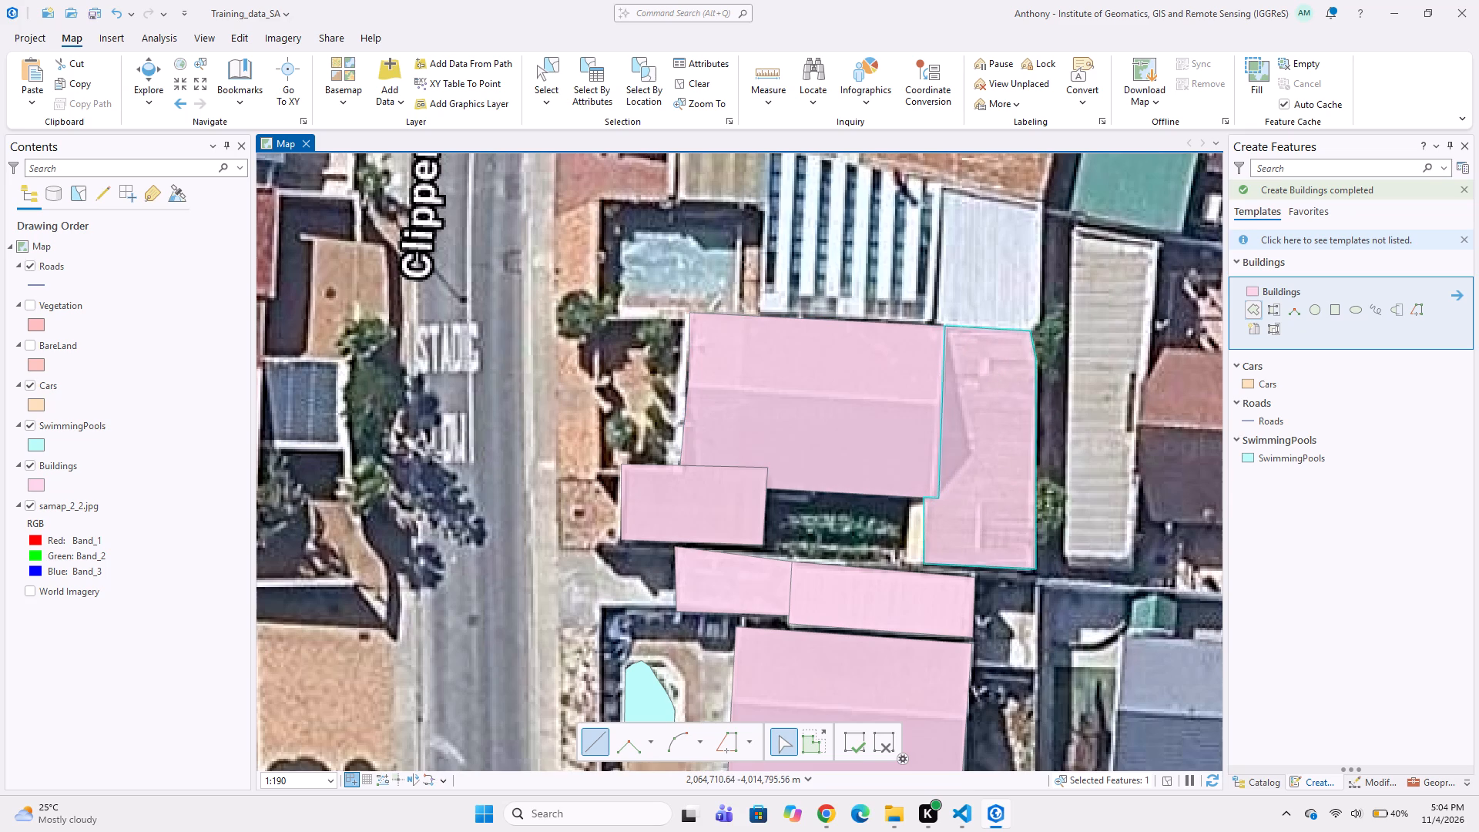
Digitize a Buildings polygon around the small brown ribbed roof directly north of the swimming pool beside Clipper Rd.
middle_drag(814, 439, 933, 482)
middle_drag(1028, 351, 887, 439)
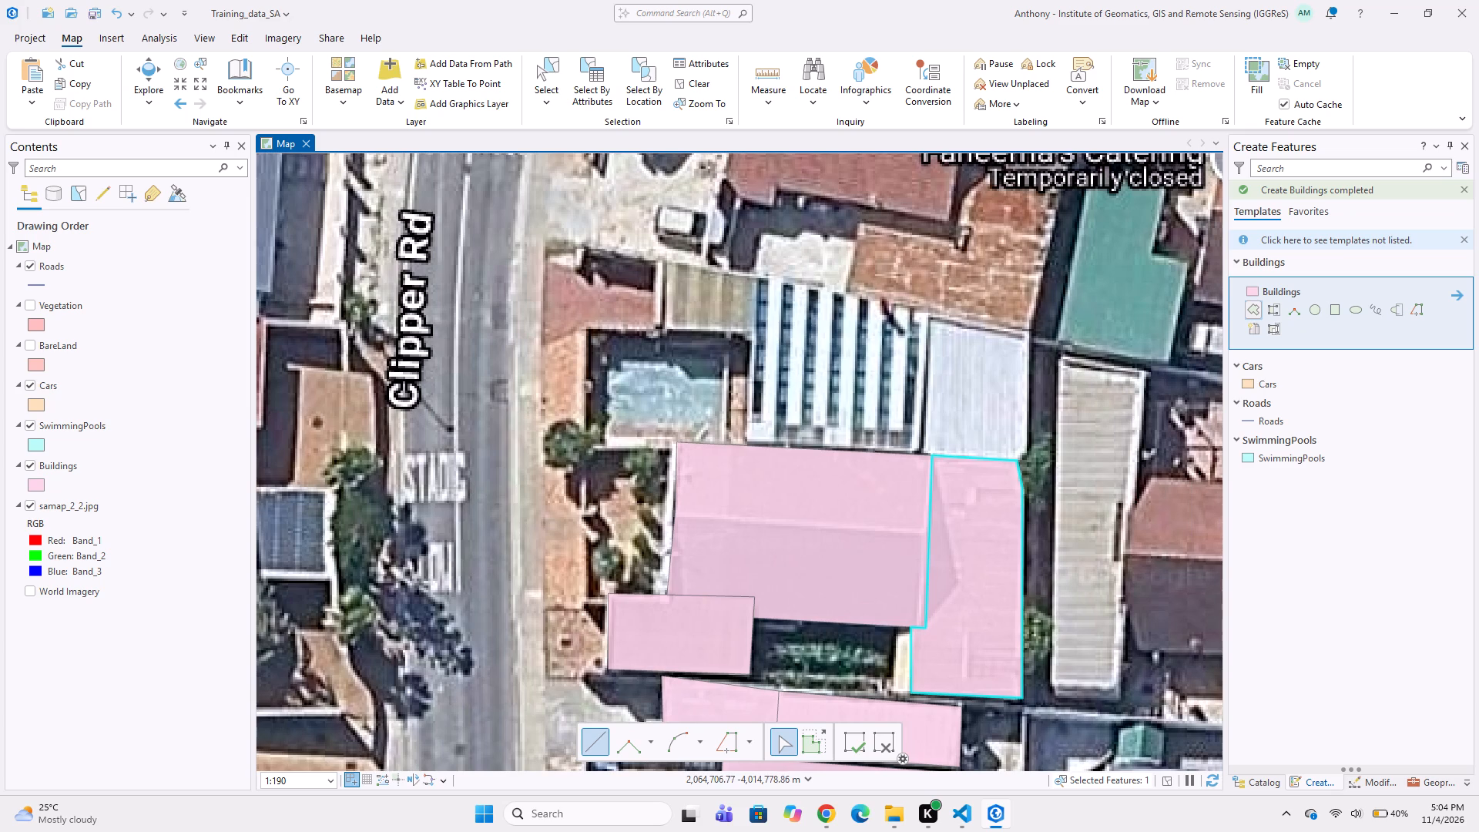
click(656, 256)
drag(755, 275, 755, 283)
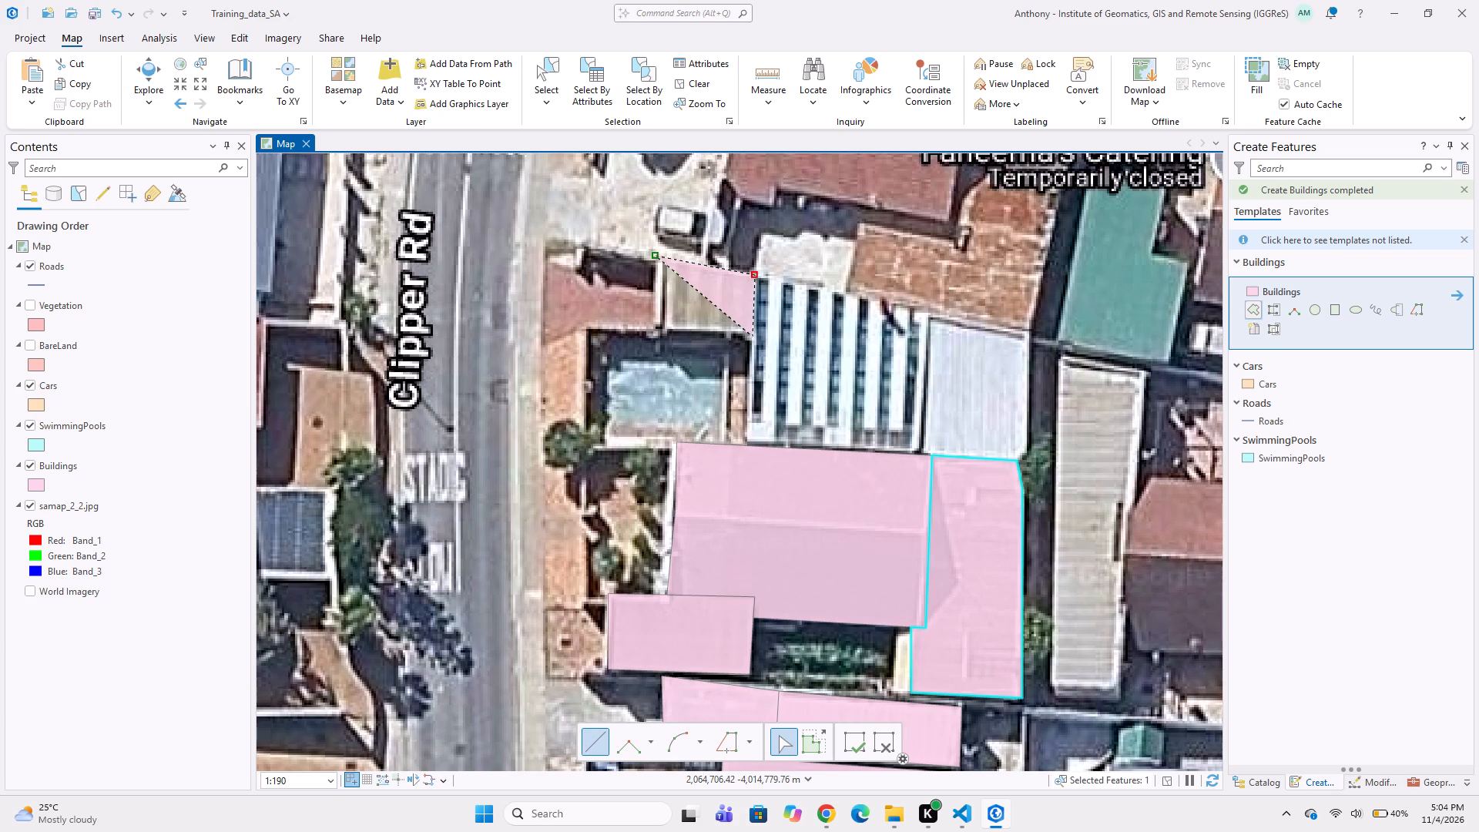
click(753, 337)
double_click(656, 331)
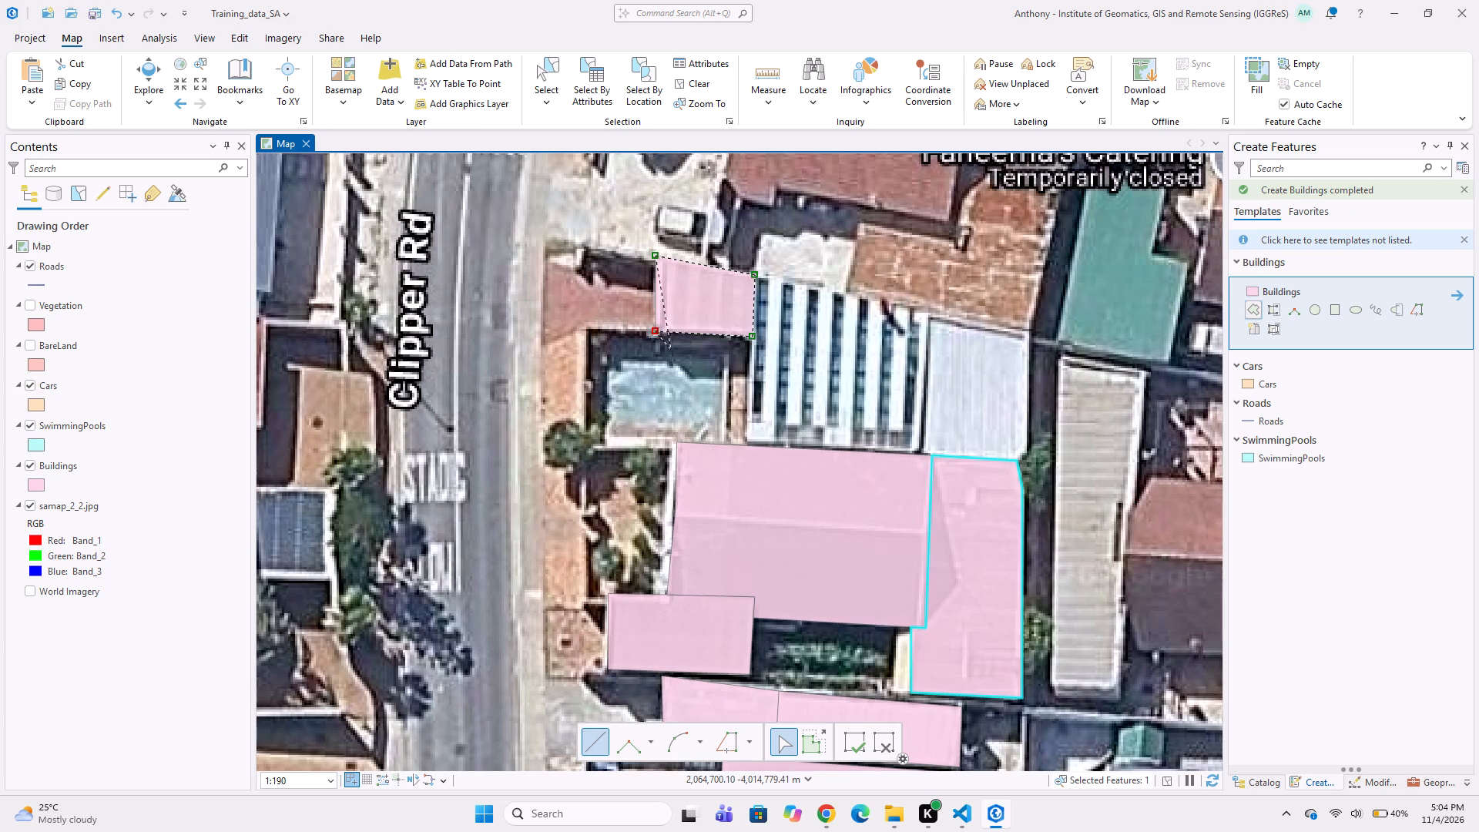
double_click(650, 291)
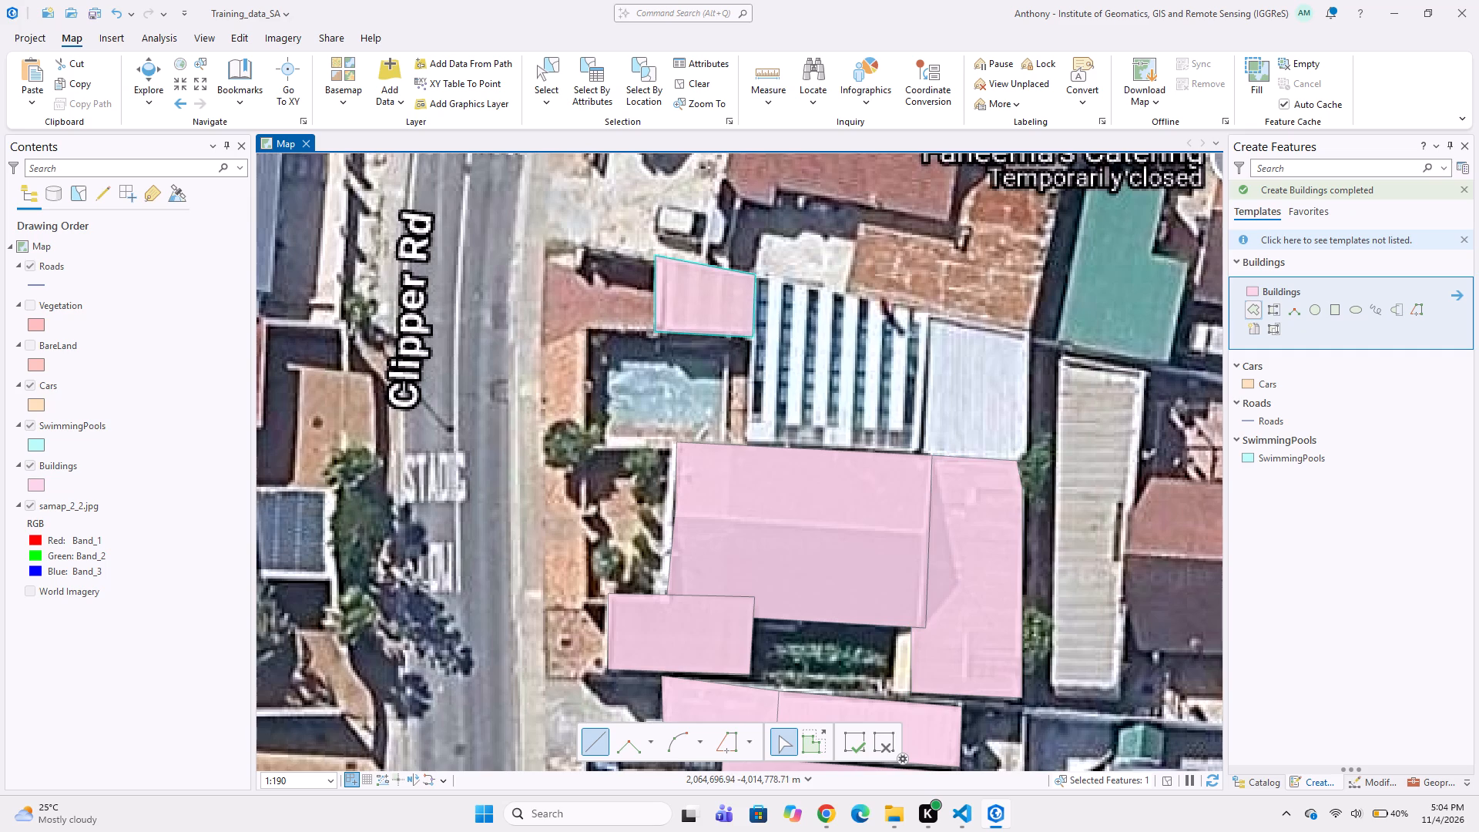
Digitize a SwimmingPools polygon around the pool between the small brown ribbed roof and the dark gabled house.
scroll(709, 367, up, 1)
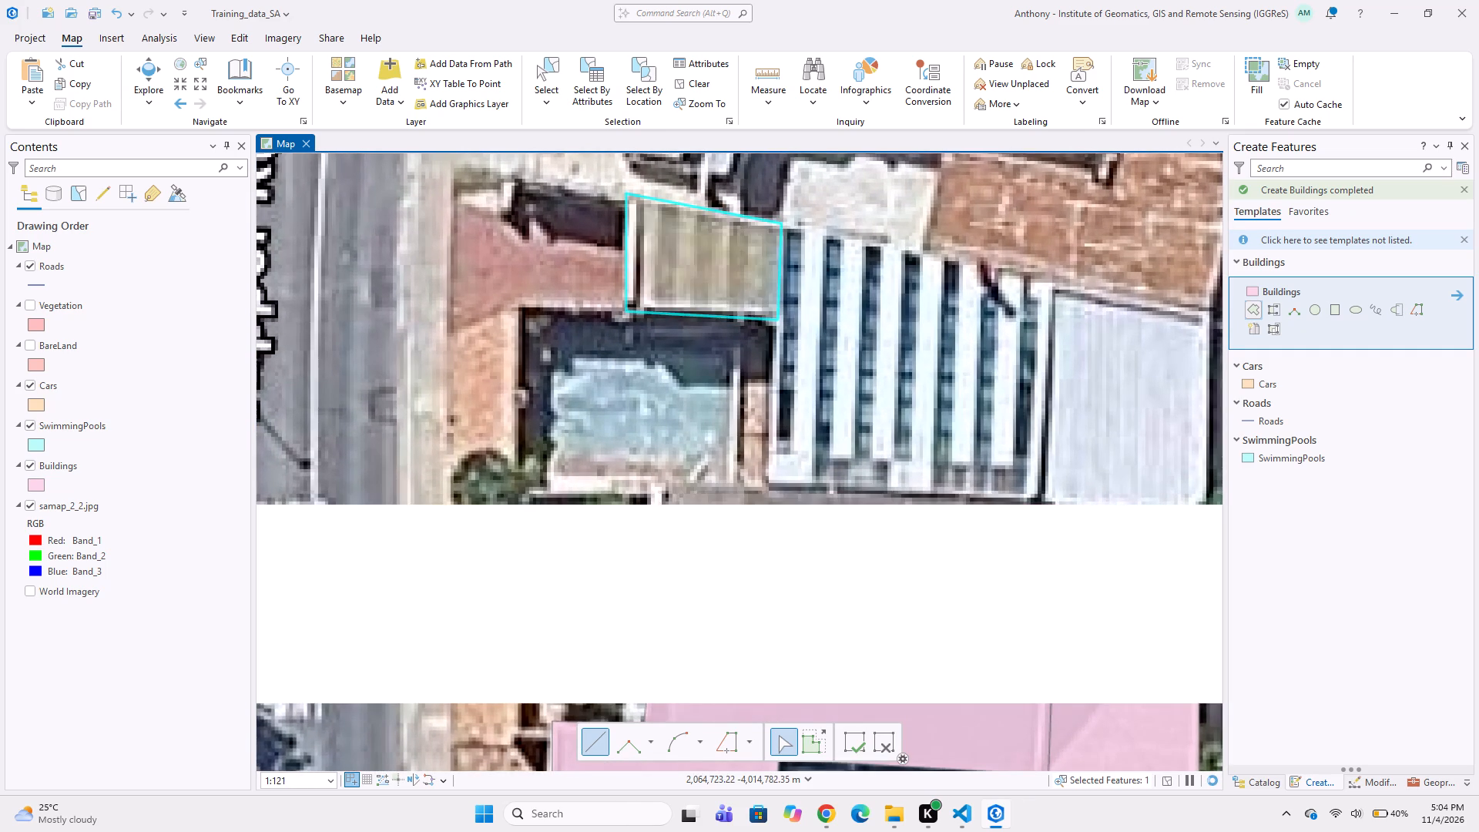
click(1273, 455)
click(547, 326)
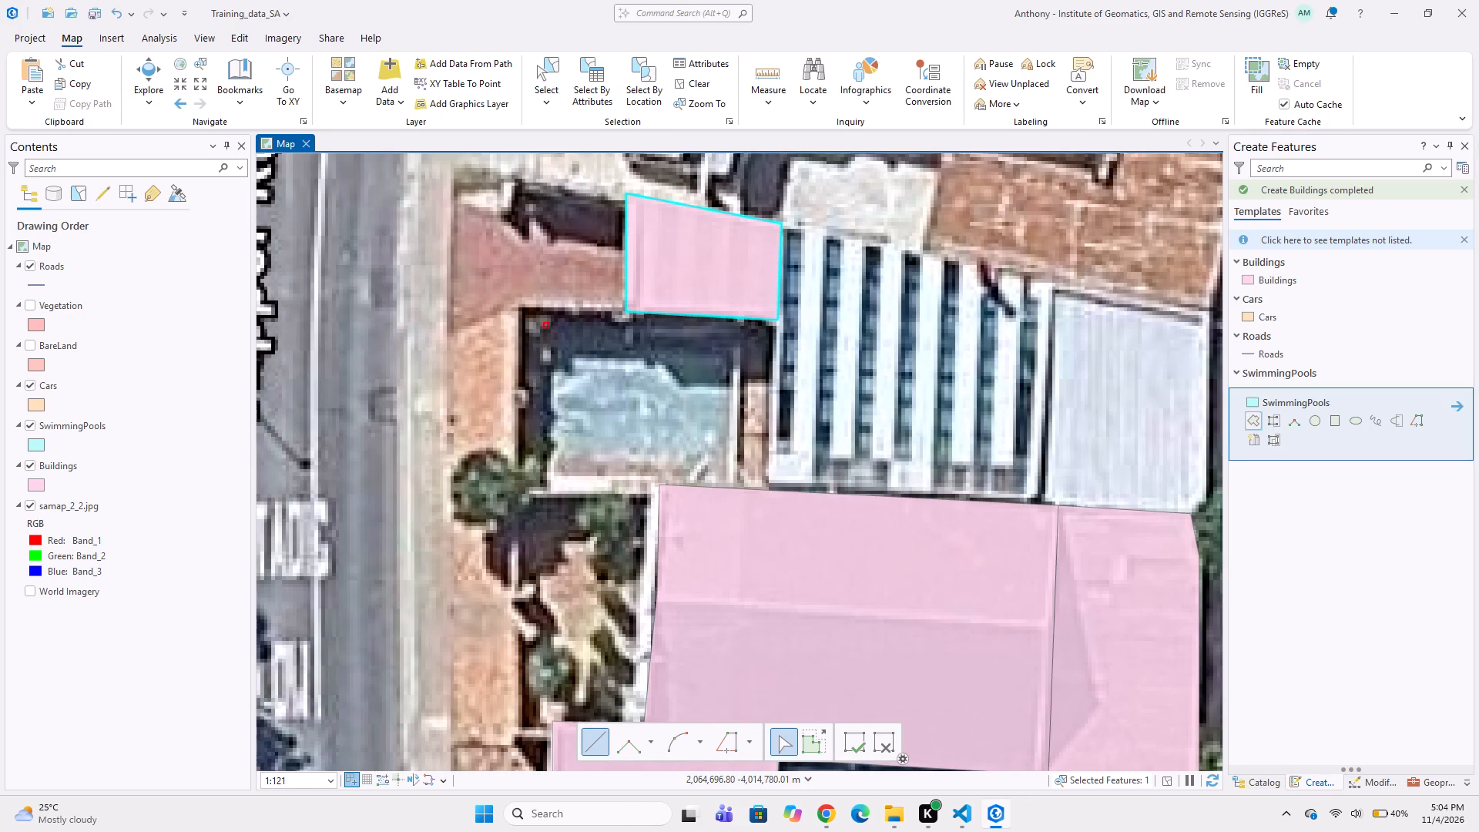
click(568, 318)
drag(588, 318, 595, 320)
click(609, 323)
drag(636, 337, 647, 339)
drag(669, 339, 685, 342)
drag(703, 342, 706, 340)
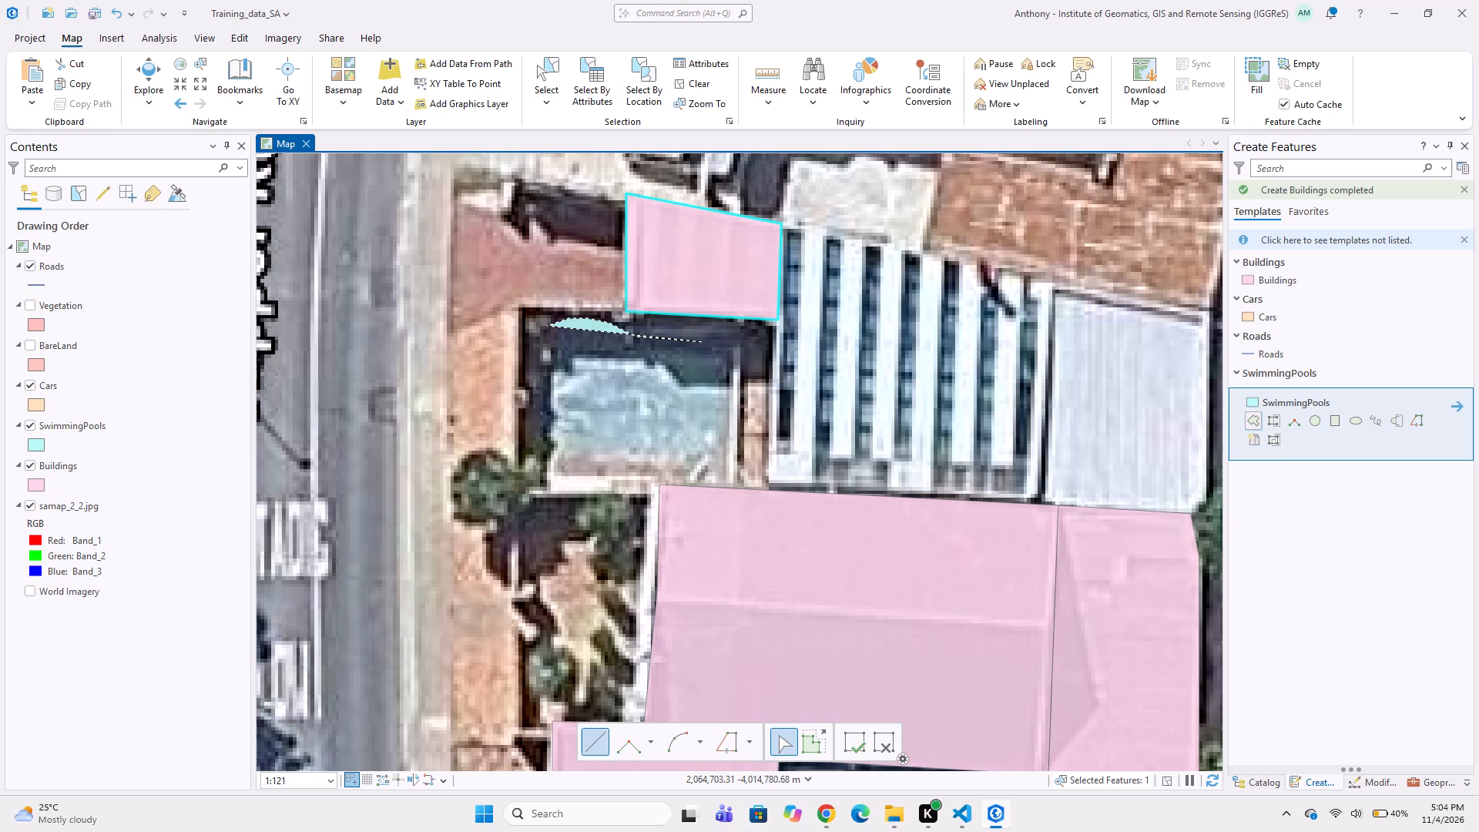
drag(706, 340, 712, 340)
click(723, 340)
drag(725, 380, 728, 391)
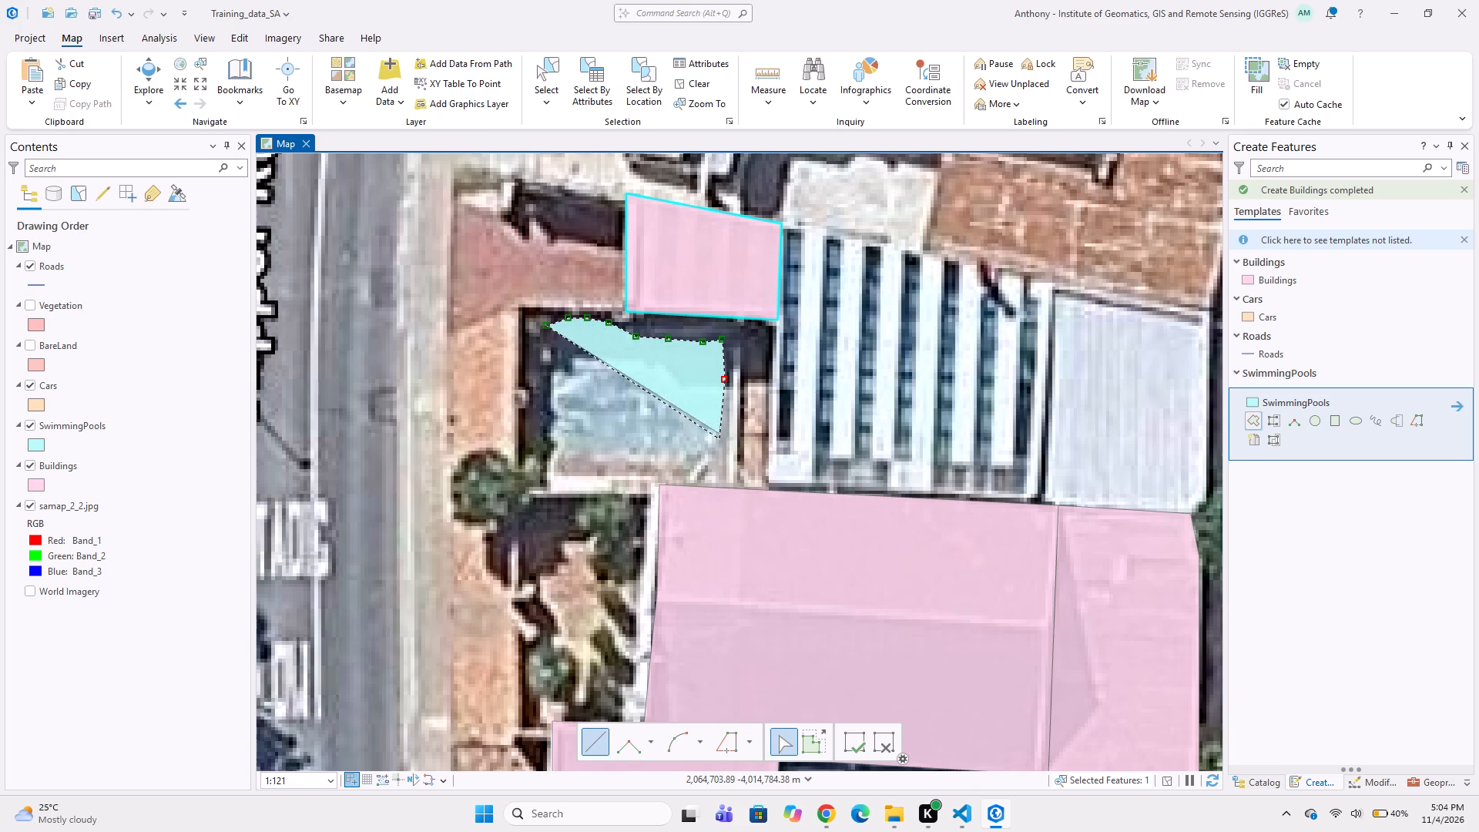
click(715, 450)
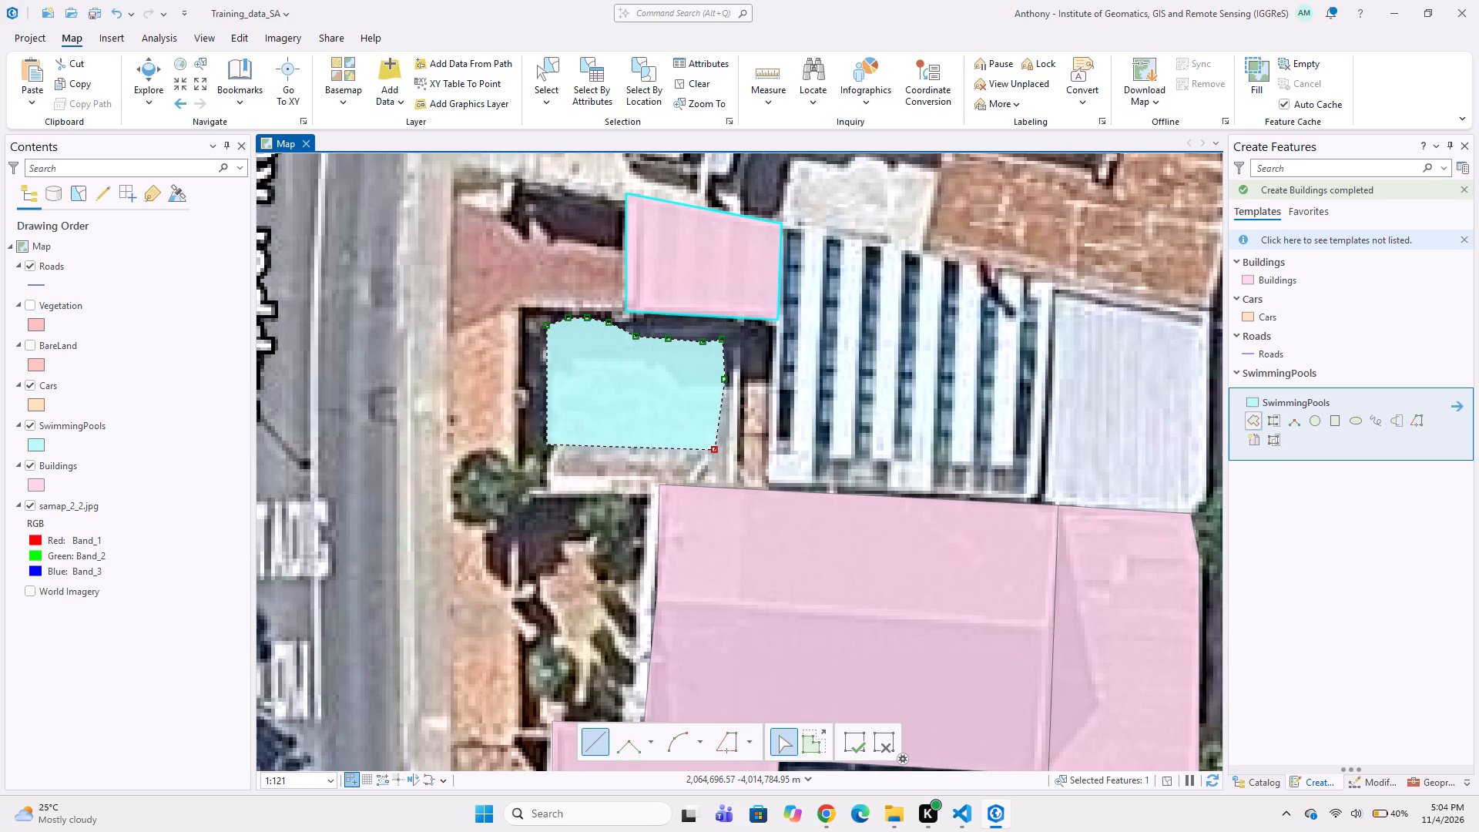
double_click(547, 447)
Digitize one Buildings polygon around the blue-and-white striped roof and adjoining white roof east of the pool, snapping to neighbouring polygons.
middle_drag(601, 437, 478, 401)
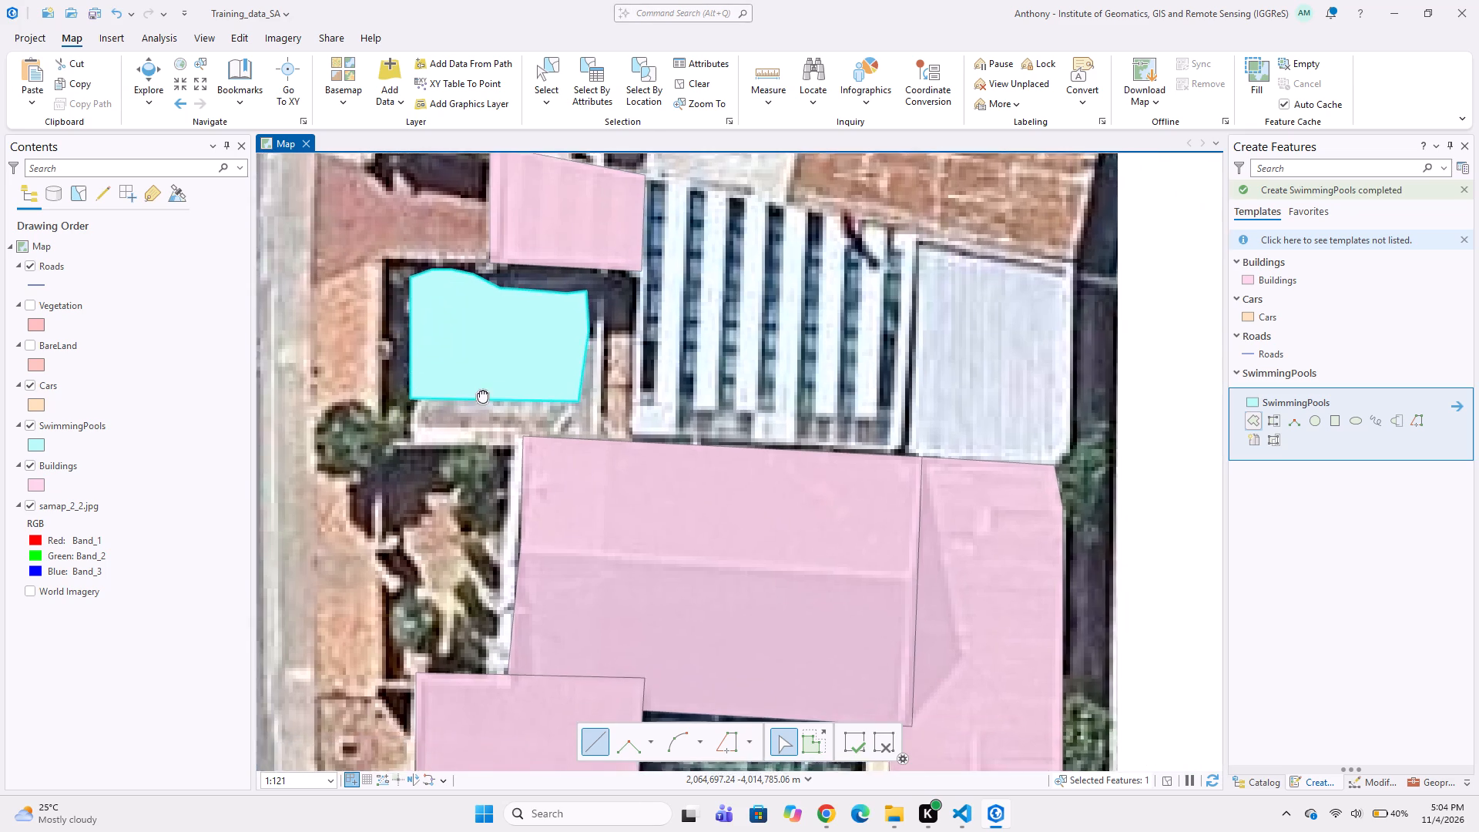
scroll(717, 331, down, 2)
middle_drag(741, 324, 690, 374)
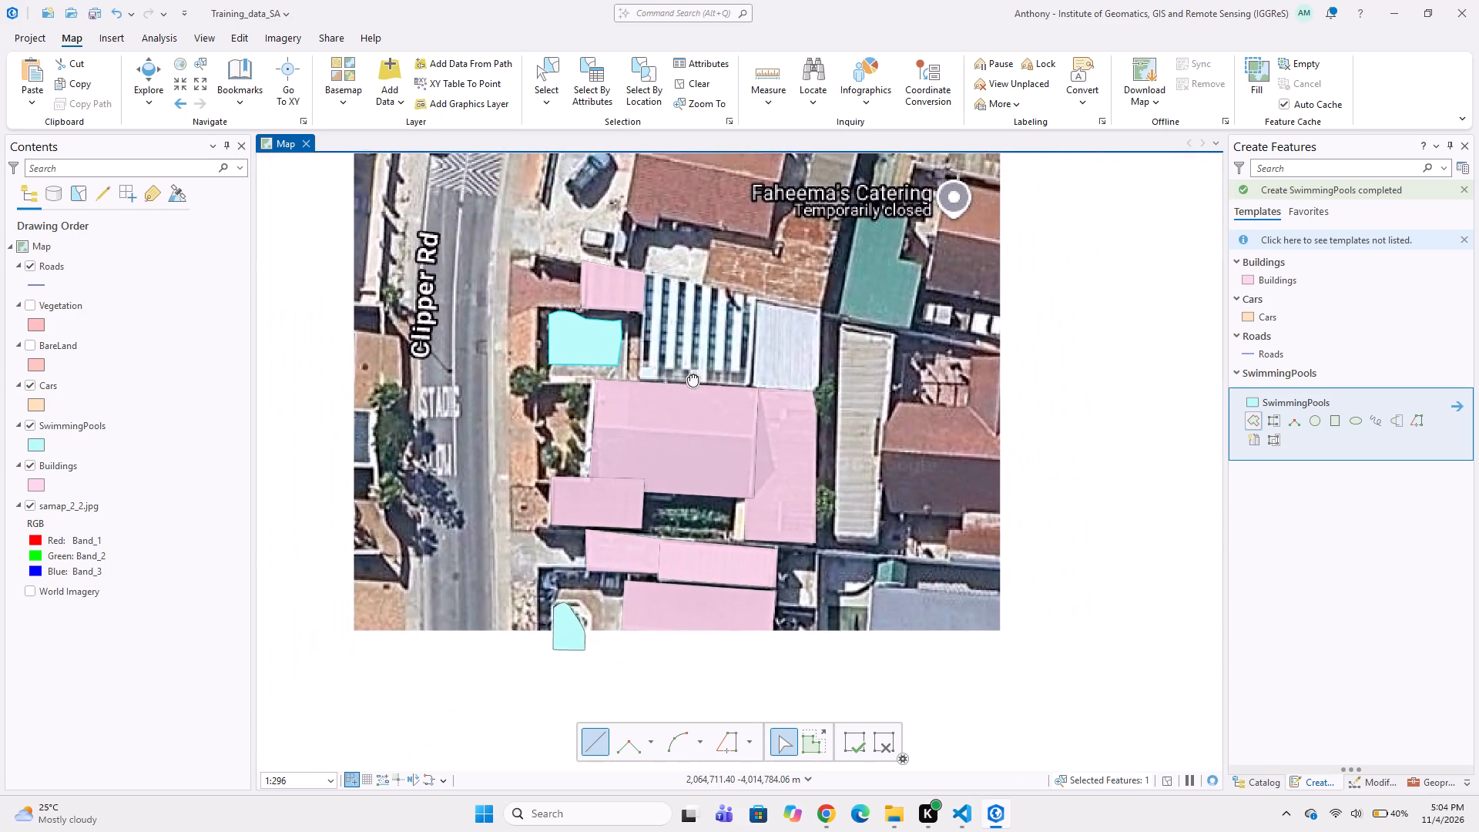
middle_drag(690, 374, 688, 377)
scroll(688, 377, up, 1)
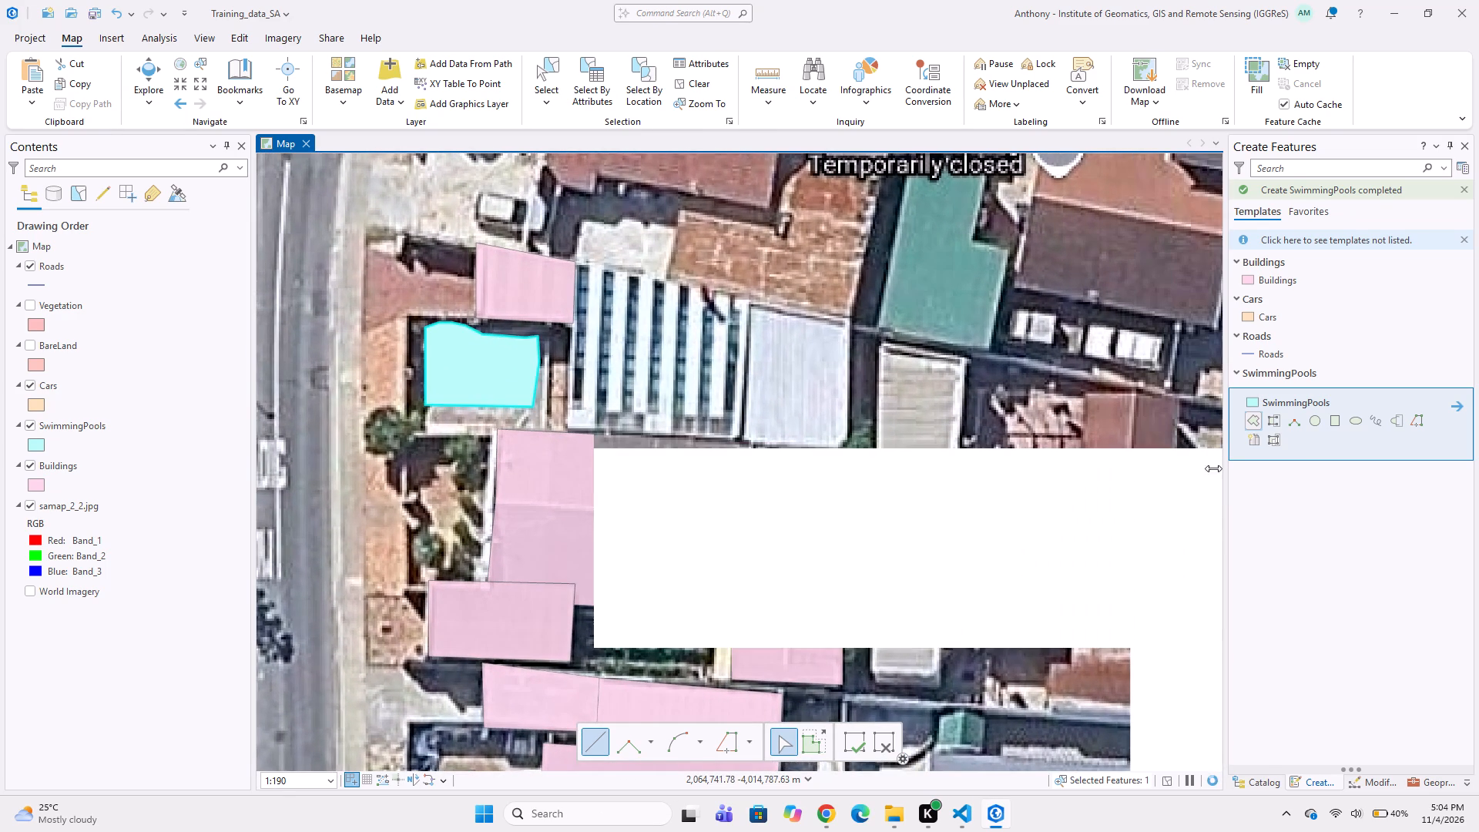
click(1269, 280)
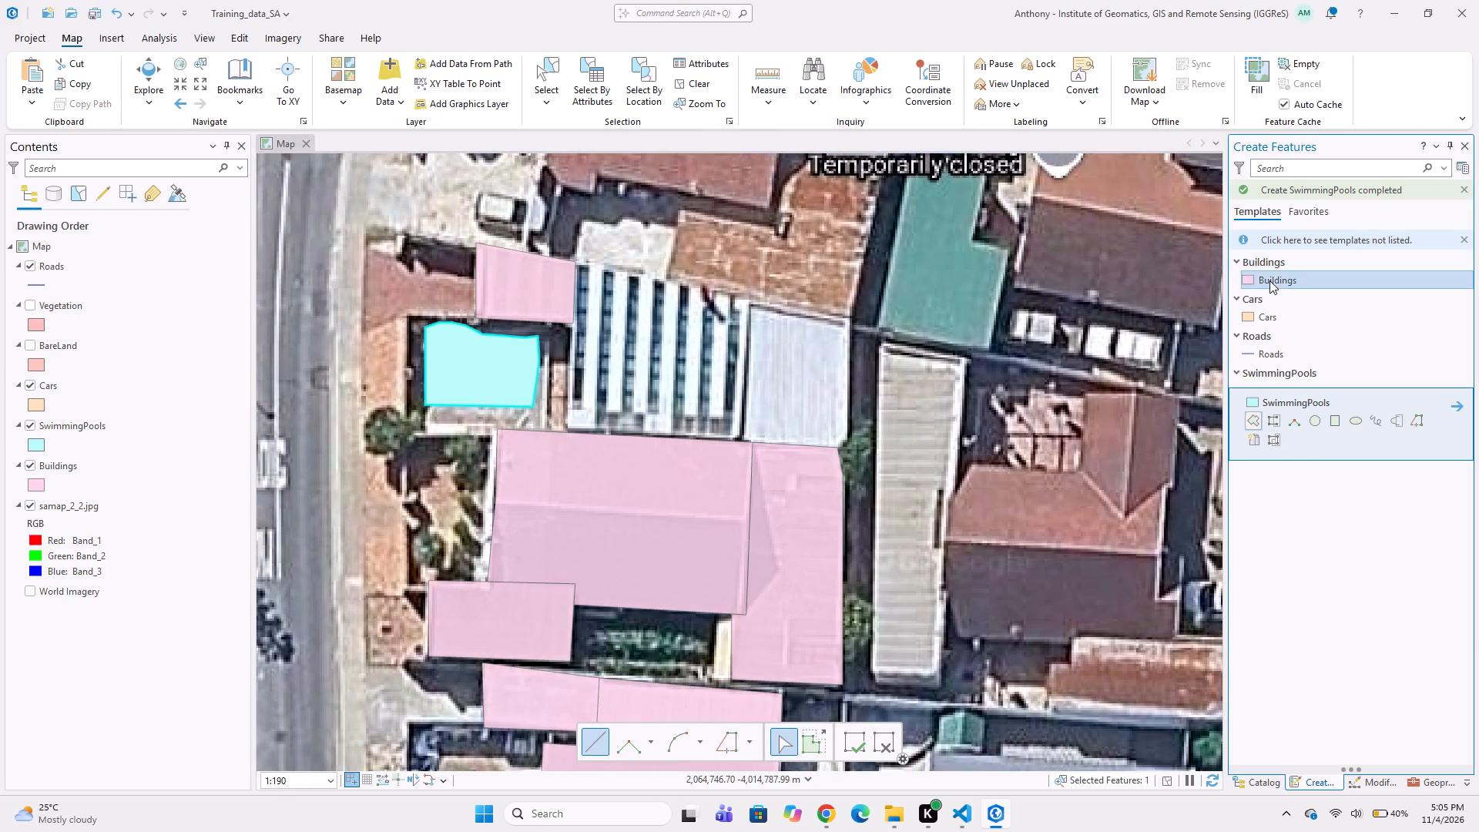
click(577, 267)
click(847, 320)
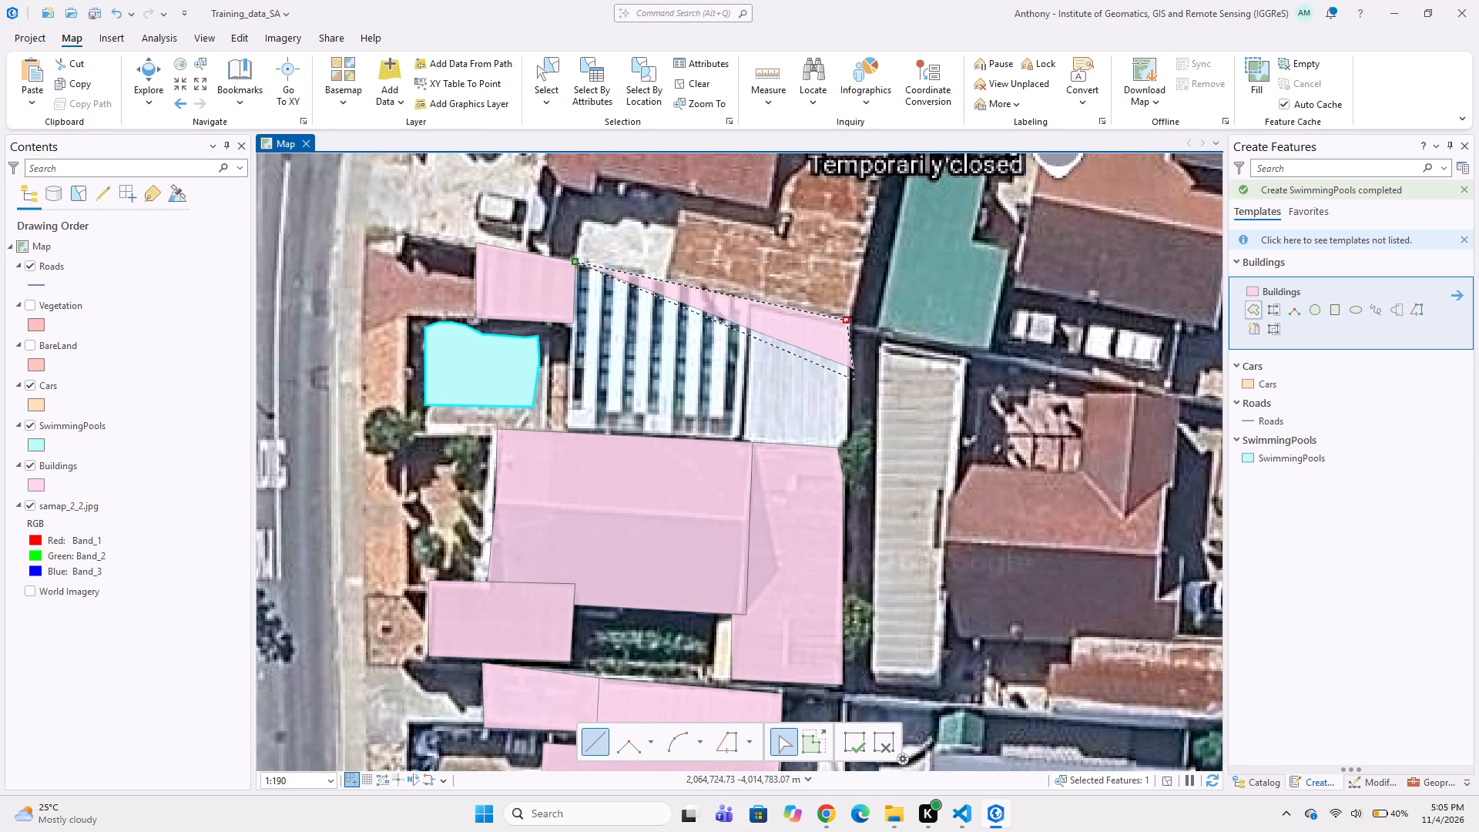
click(850, 436)
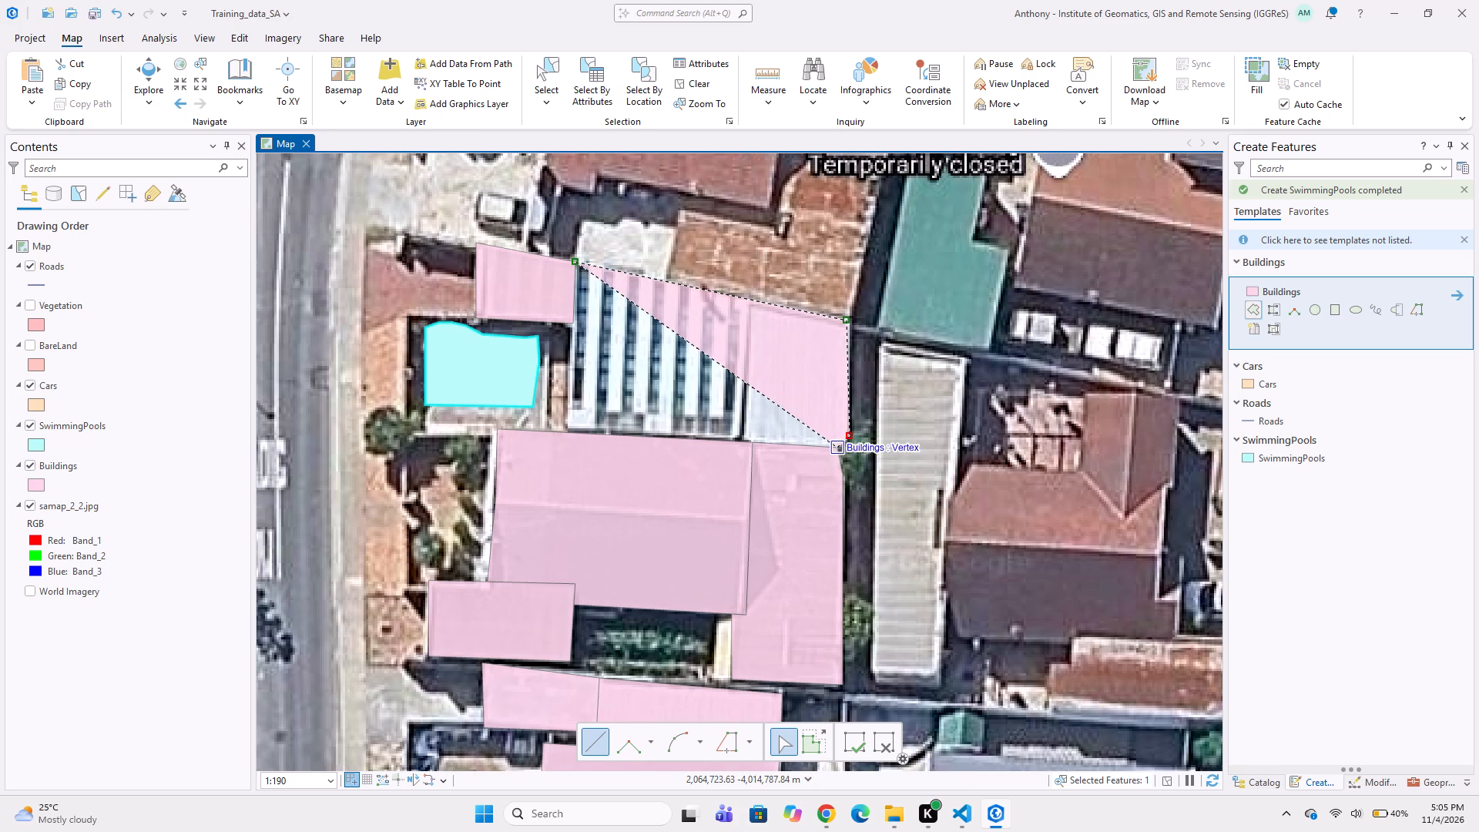
click(839, 450)
click(747, 445)
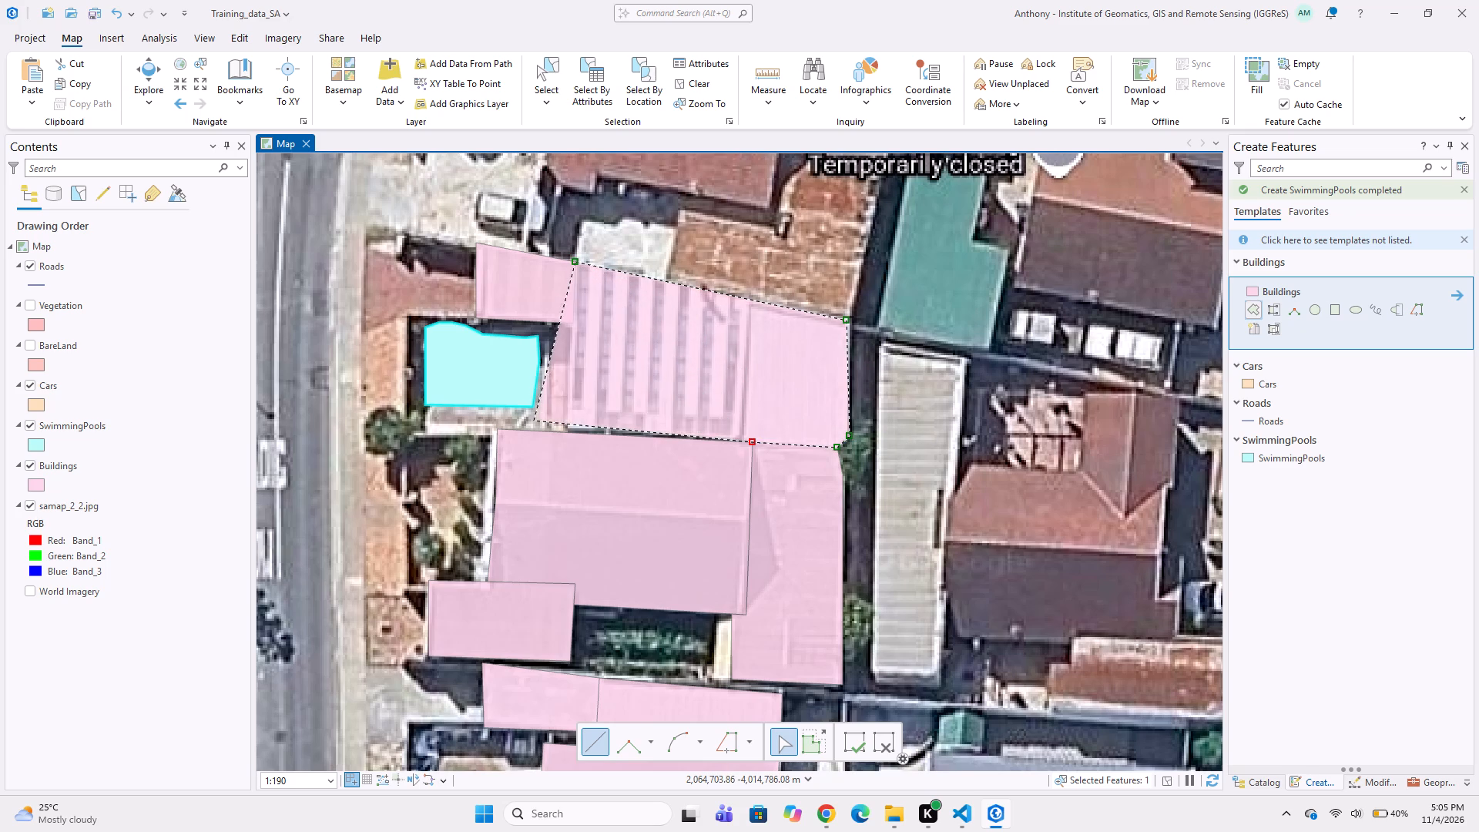
click(563, 425)
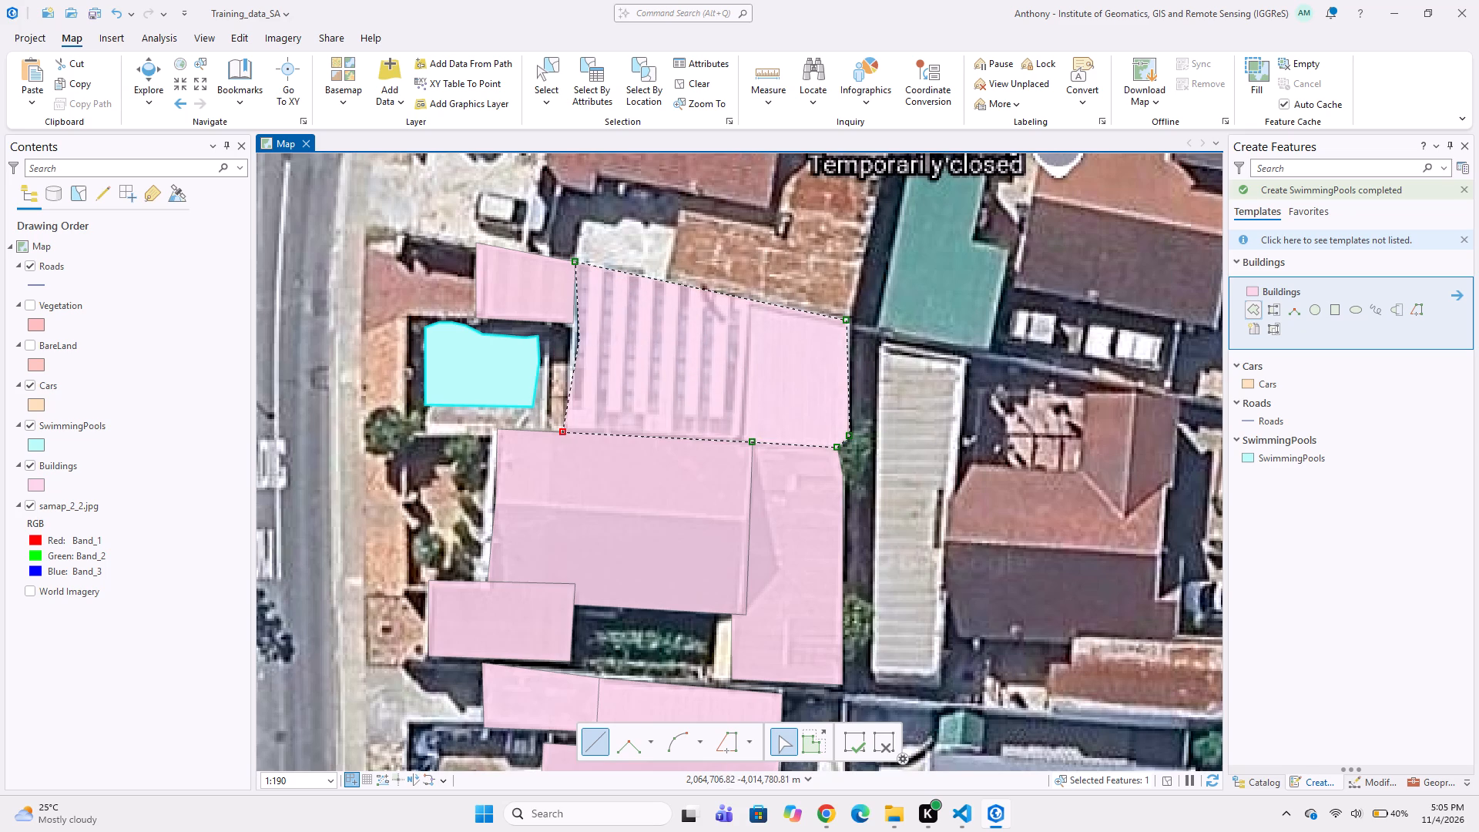
double_click(572, 324)
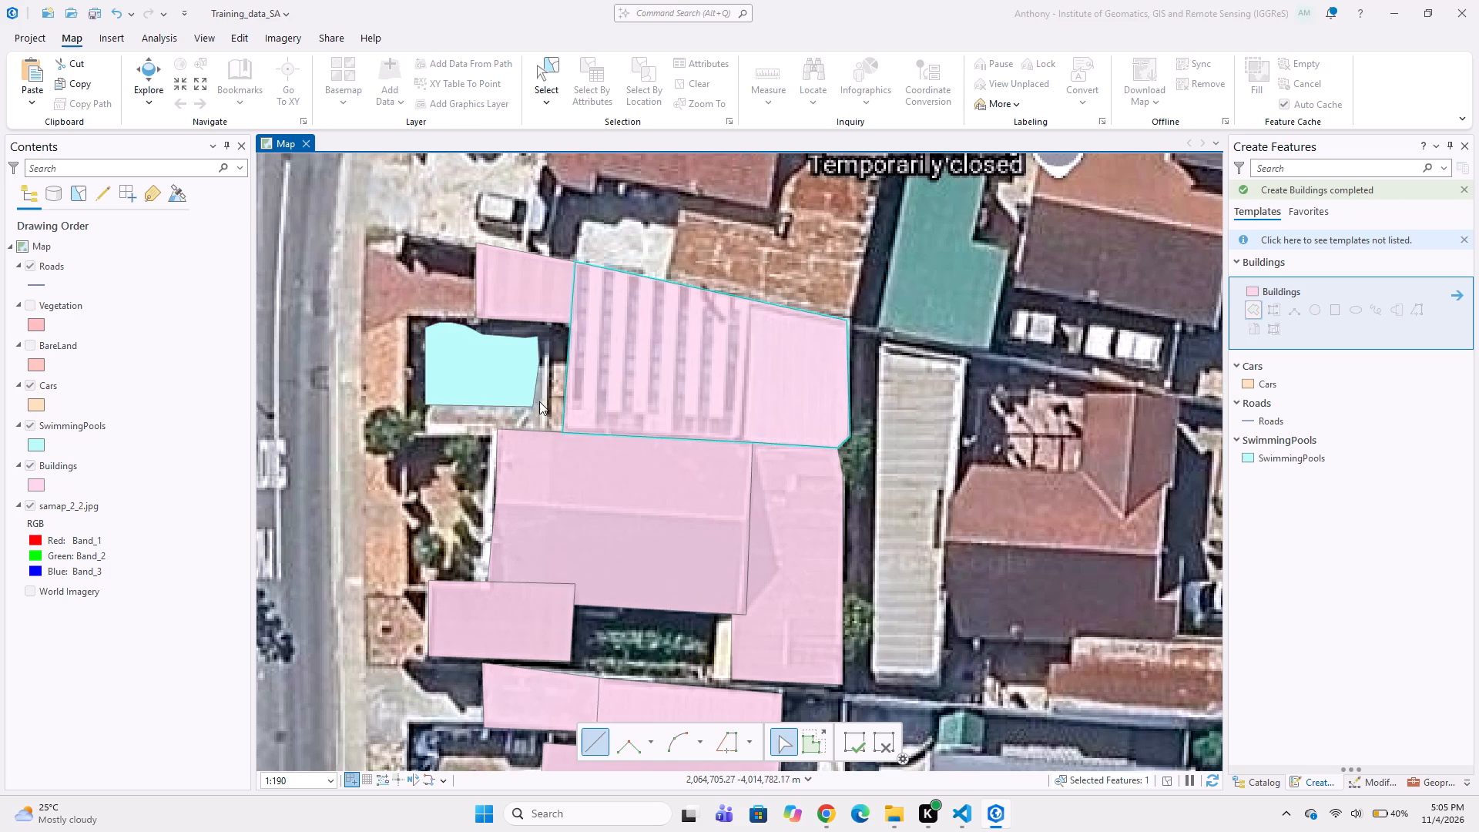
Digitize a Buildings polygon around the long narrow grey ribbed roof between the white-roofed building and the brown house facing Dennegeur Ave.
scroll(539, 404, down, 1)
middle_drag(539, 401, 491, 414)
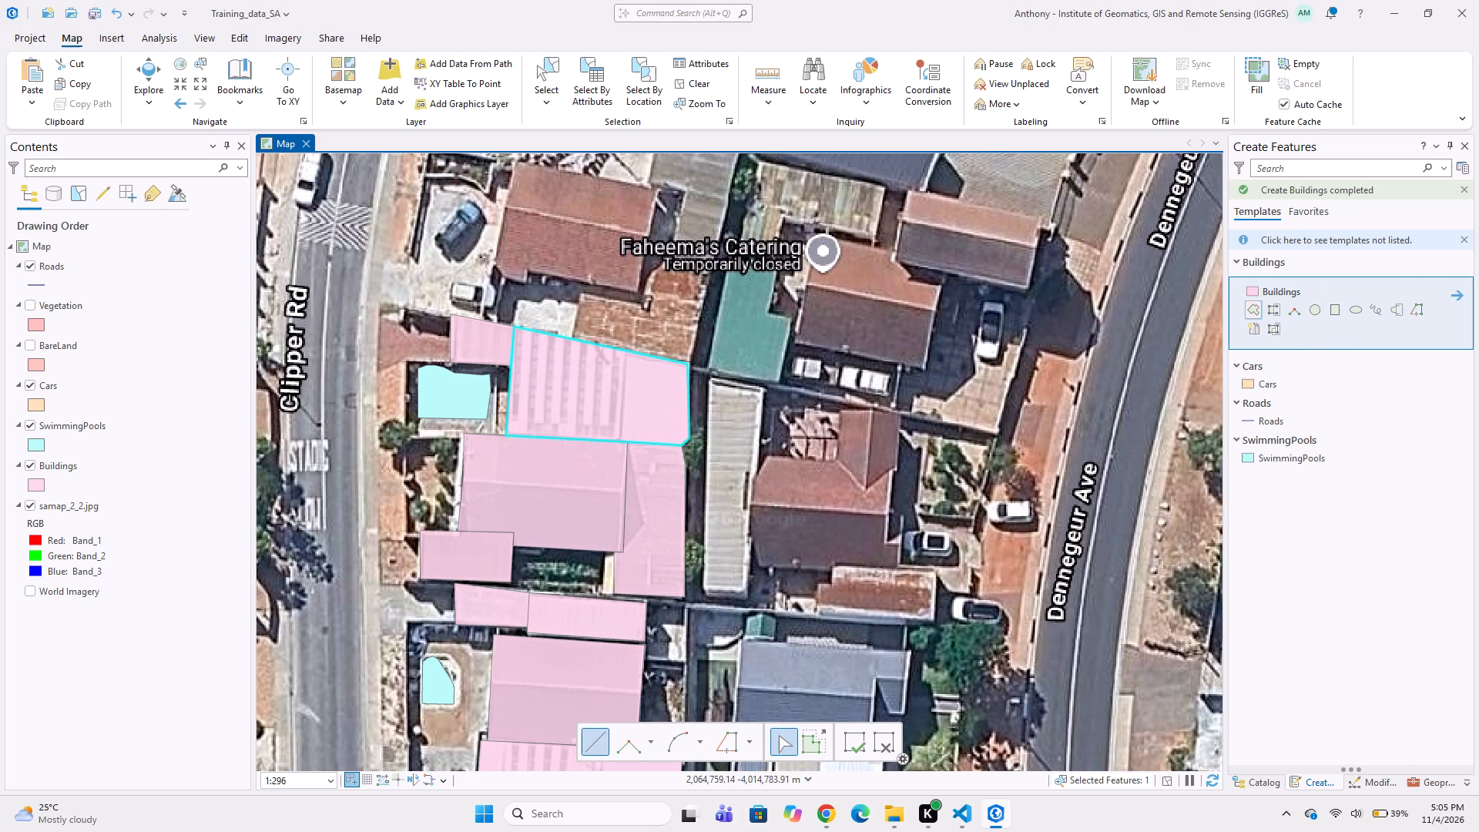
scroll(680, 385, up, 1)
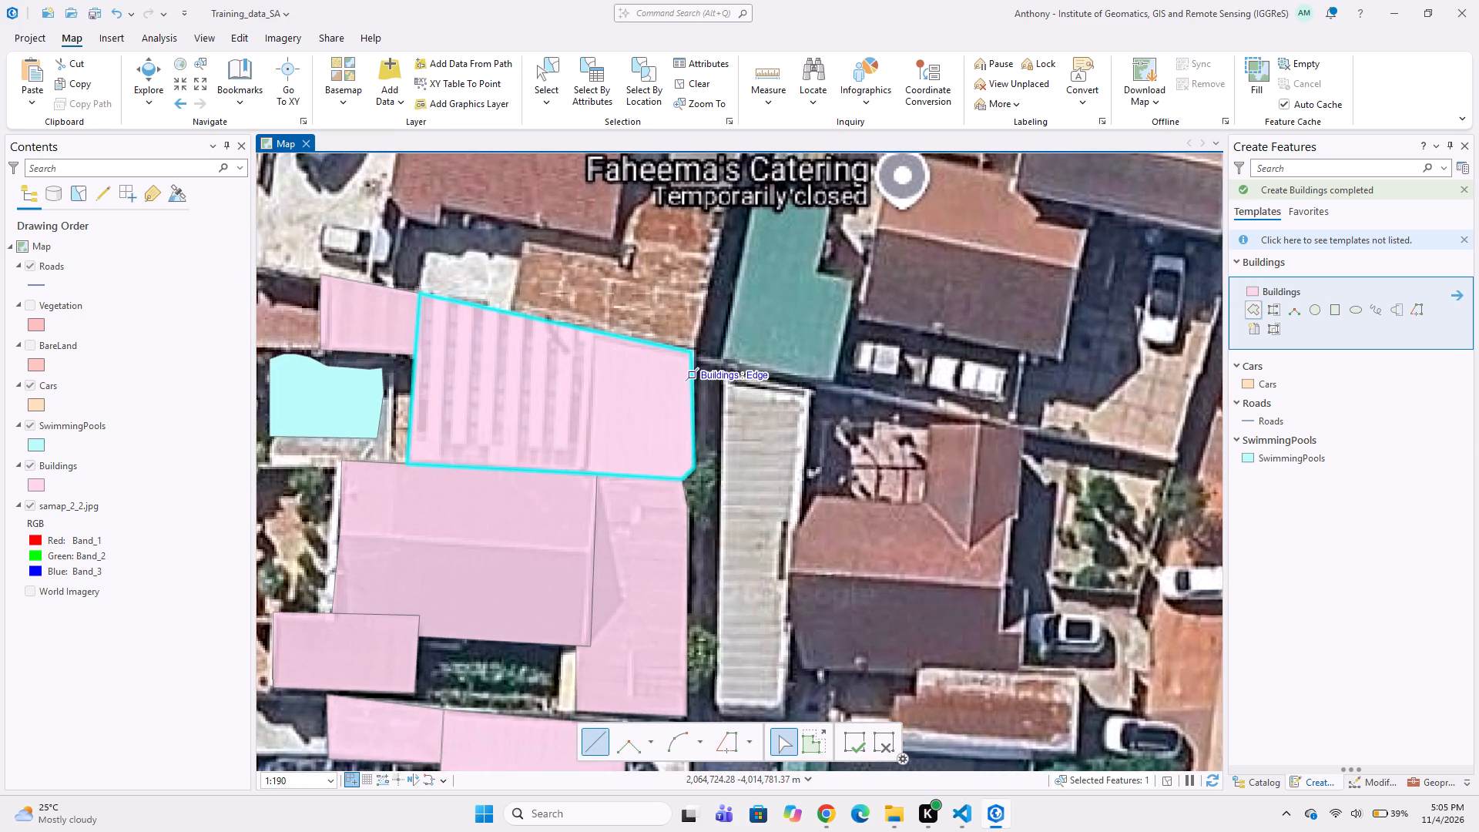
click(710, 367)
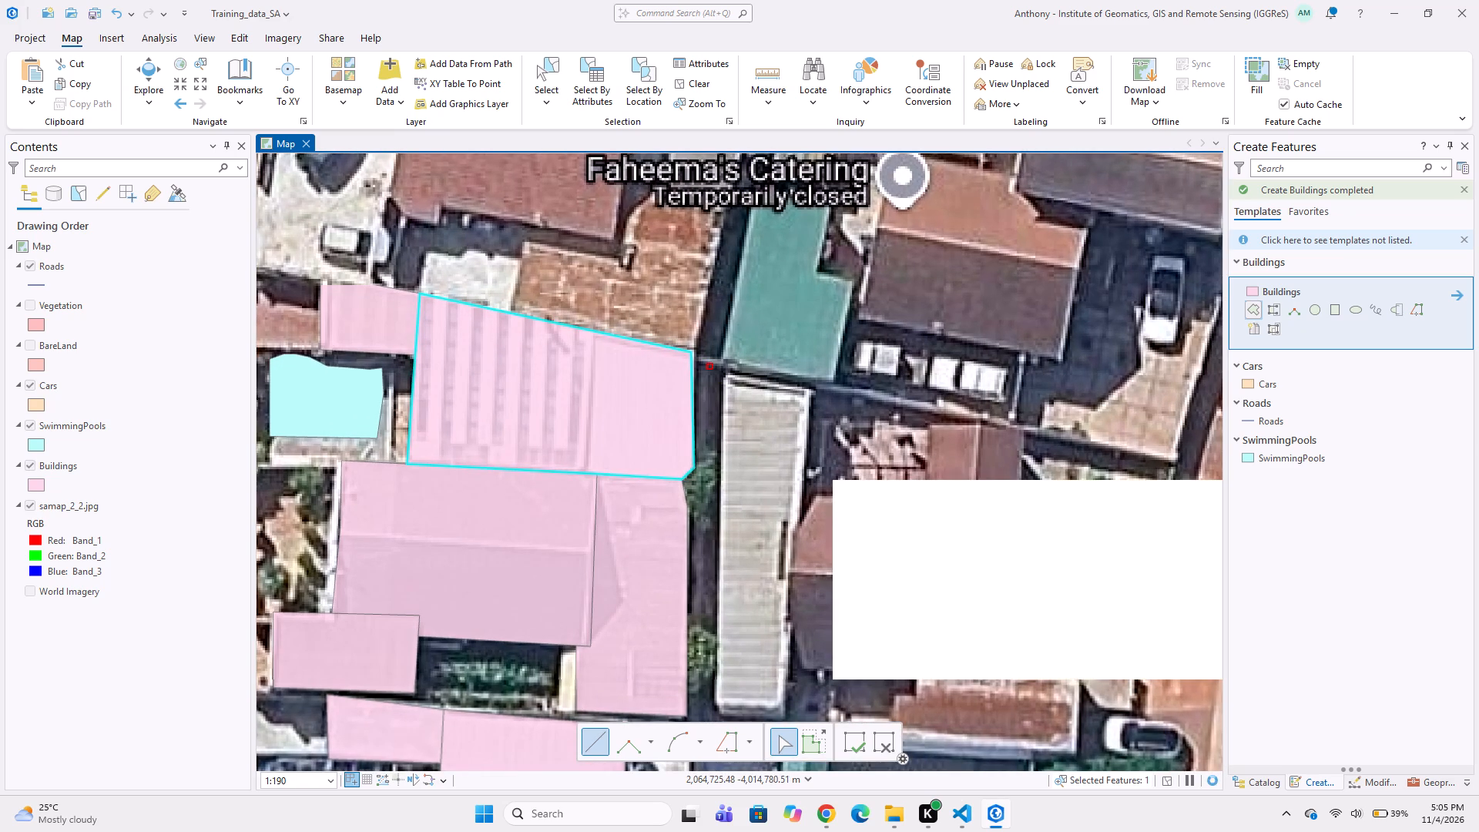
click(810, 387)
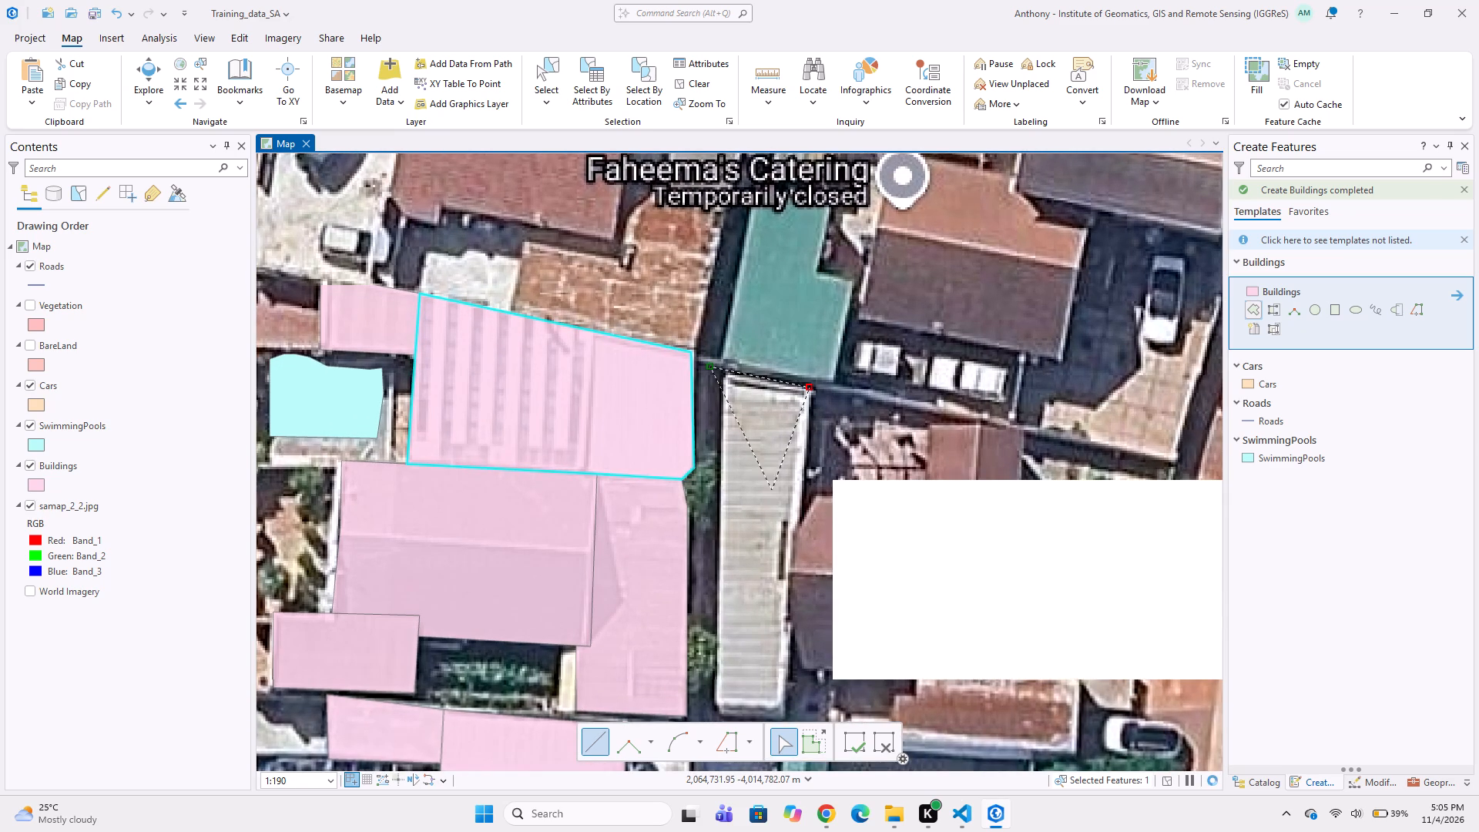
middle_drag(790, 679, 770, 539)
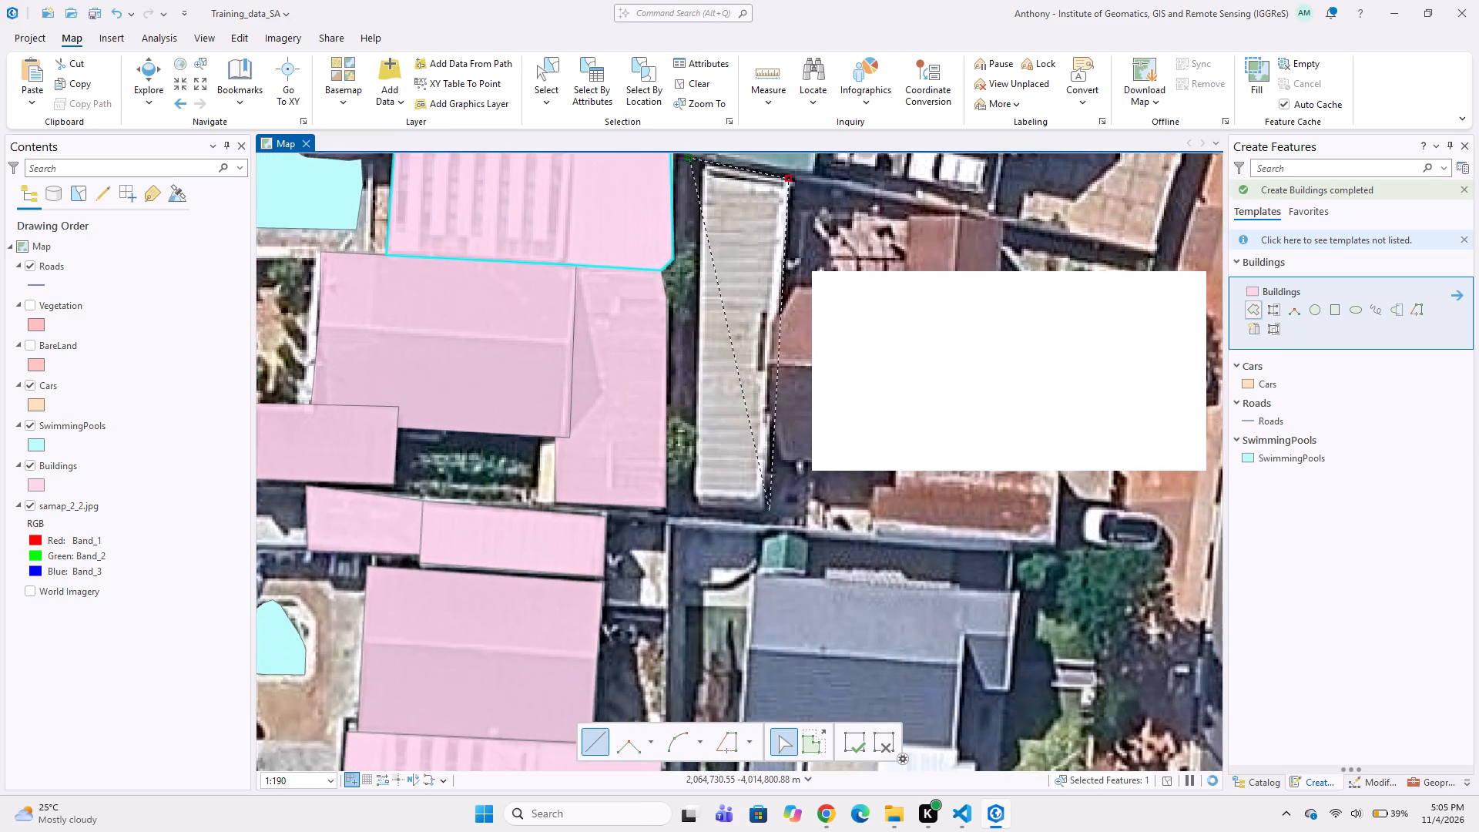
click(761, 455)
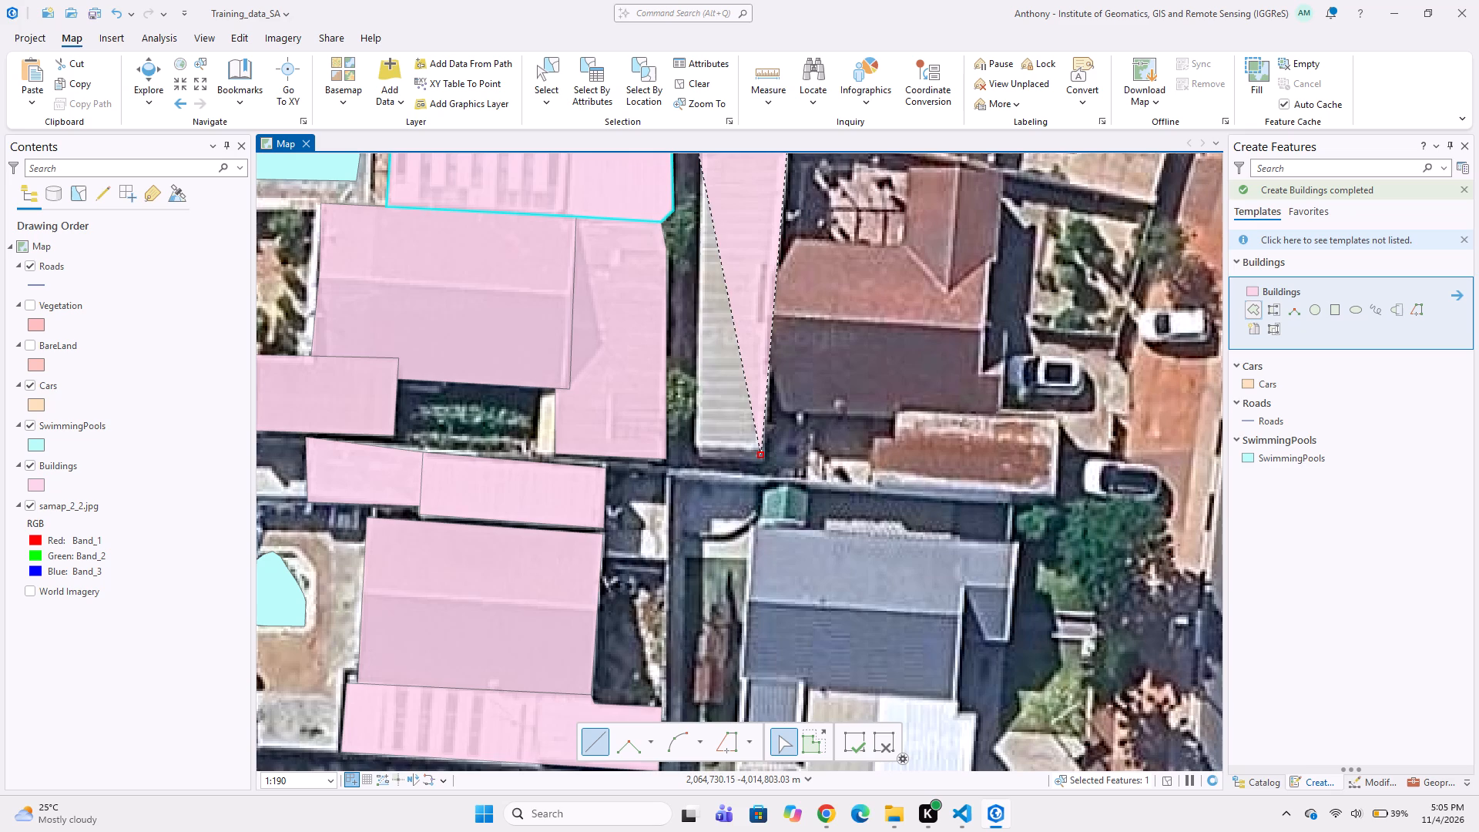
double_click(683, 453)
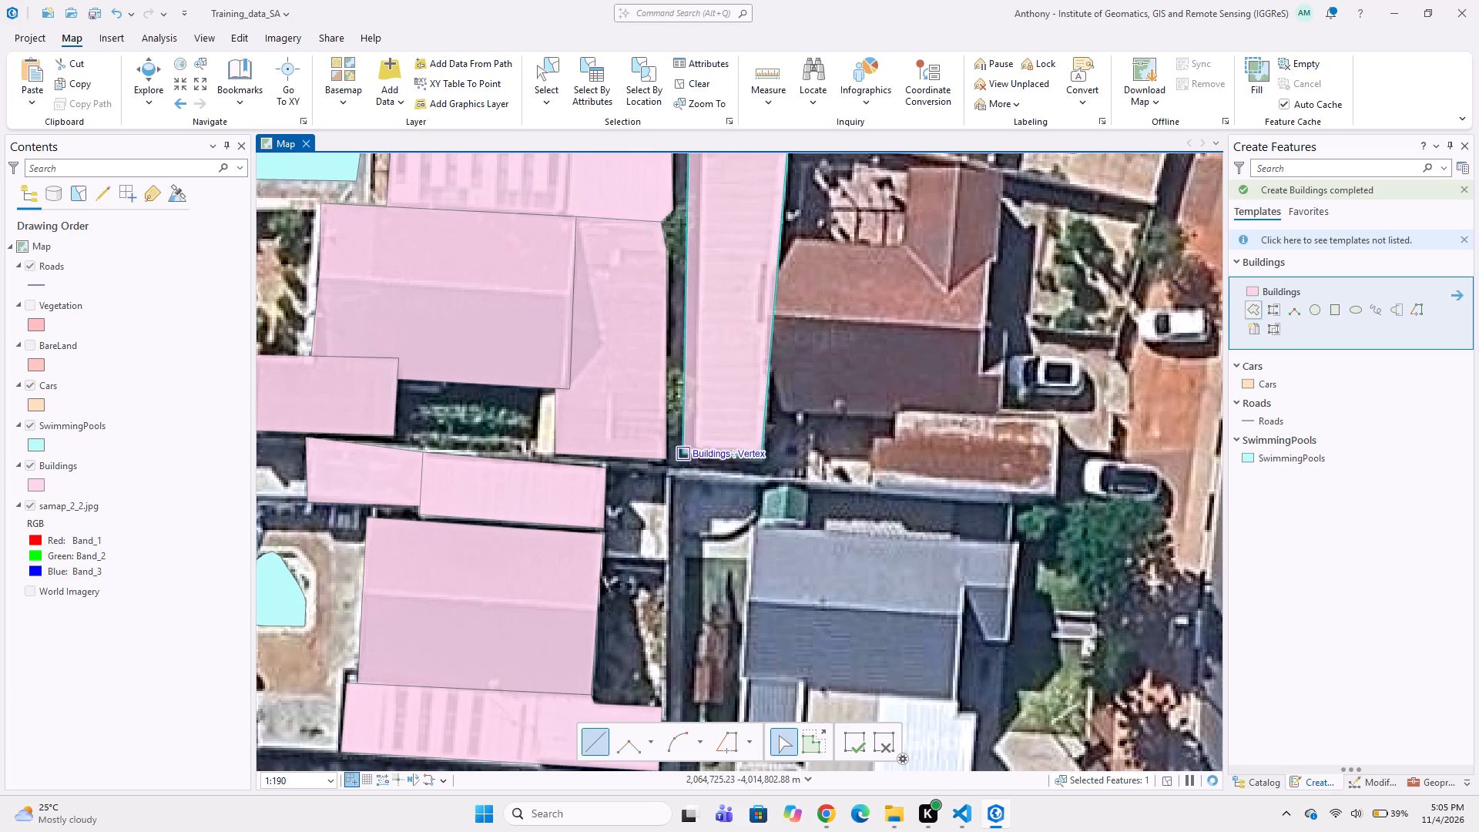
Digitize a Buildings polygon around the brown gabled house facing Dennegeur Ave, snapping its west side to the long narrow building's polygon.
scroll(793, 434, down, 2)
middle_drag(791, 415, 770, 461)
scroll(788, 437, up, 1)
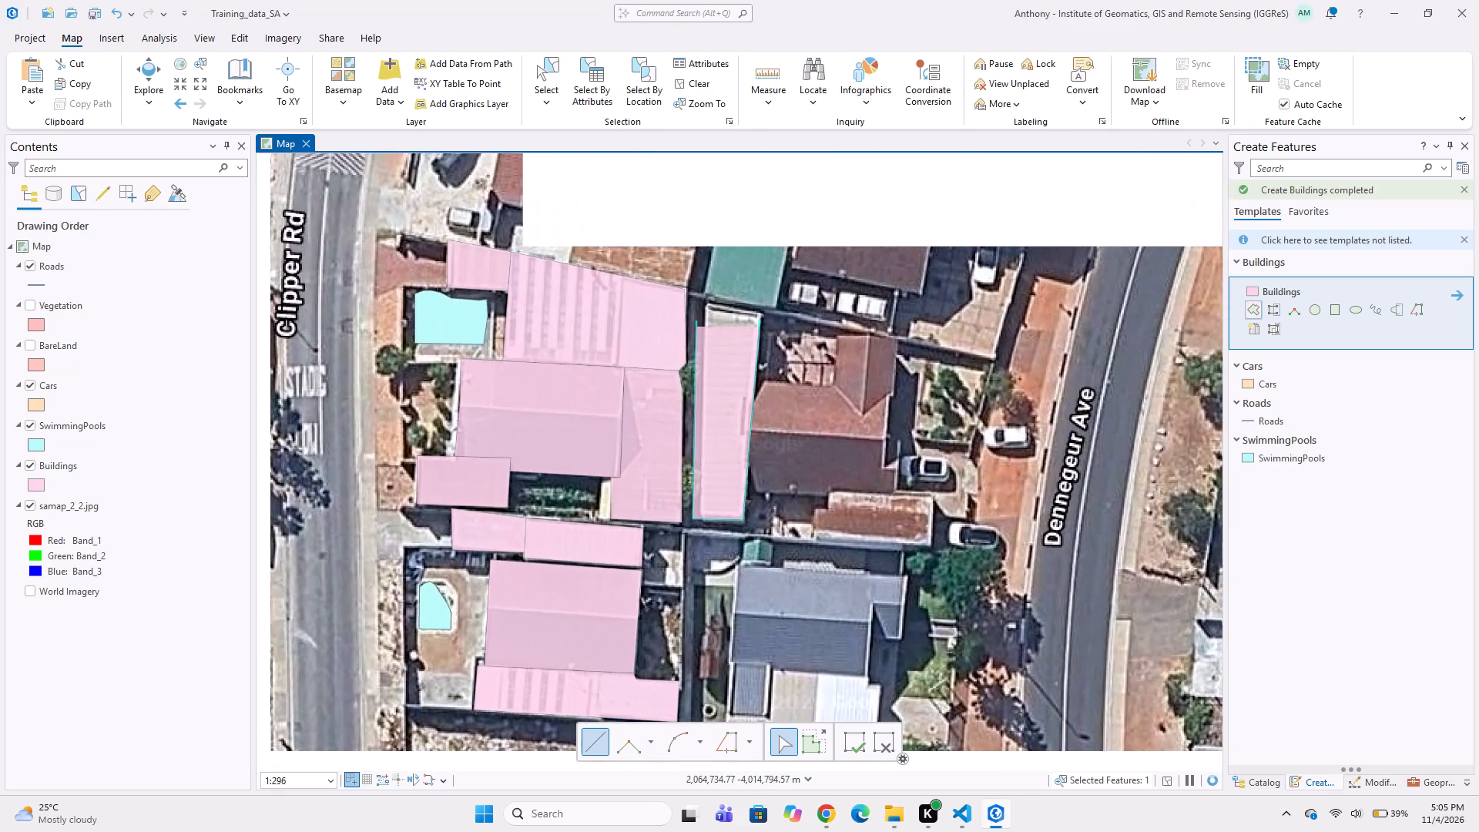
scroll(756, 418, up, 1)
click(756, 356)
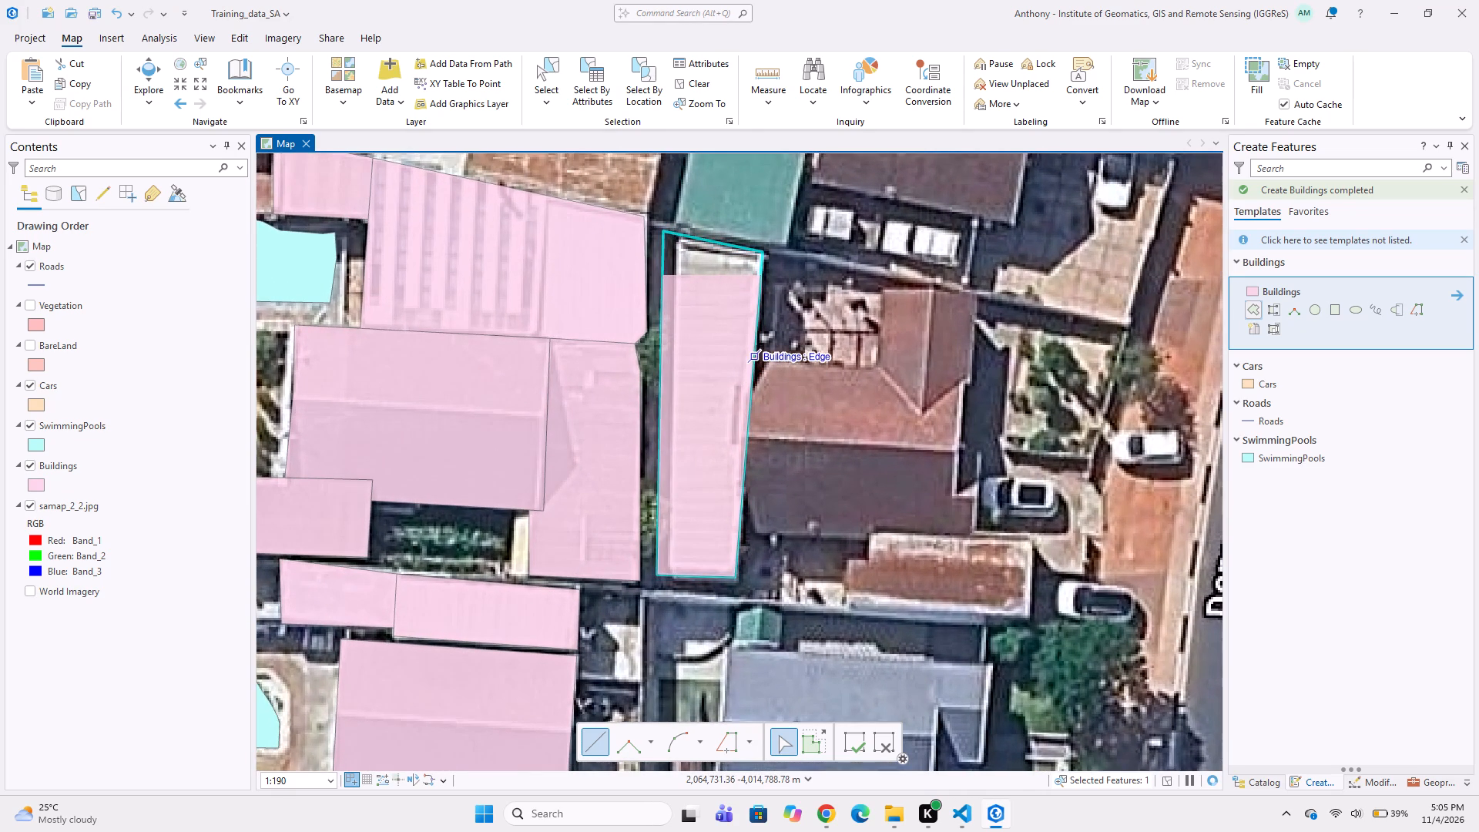
click(869, 367)
click(880, 364)
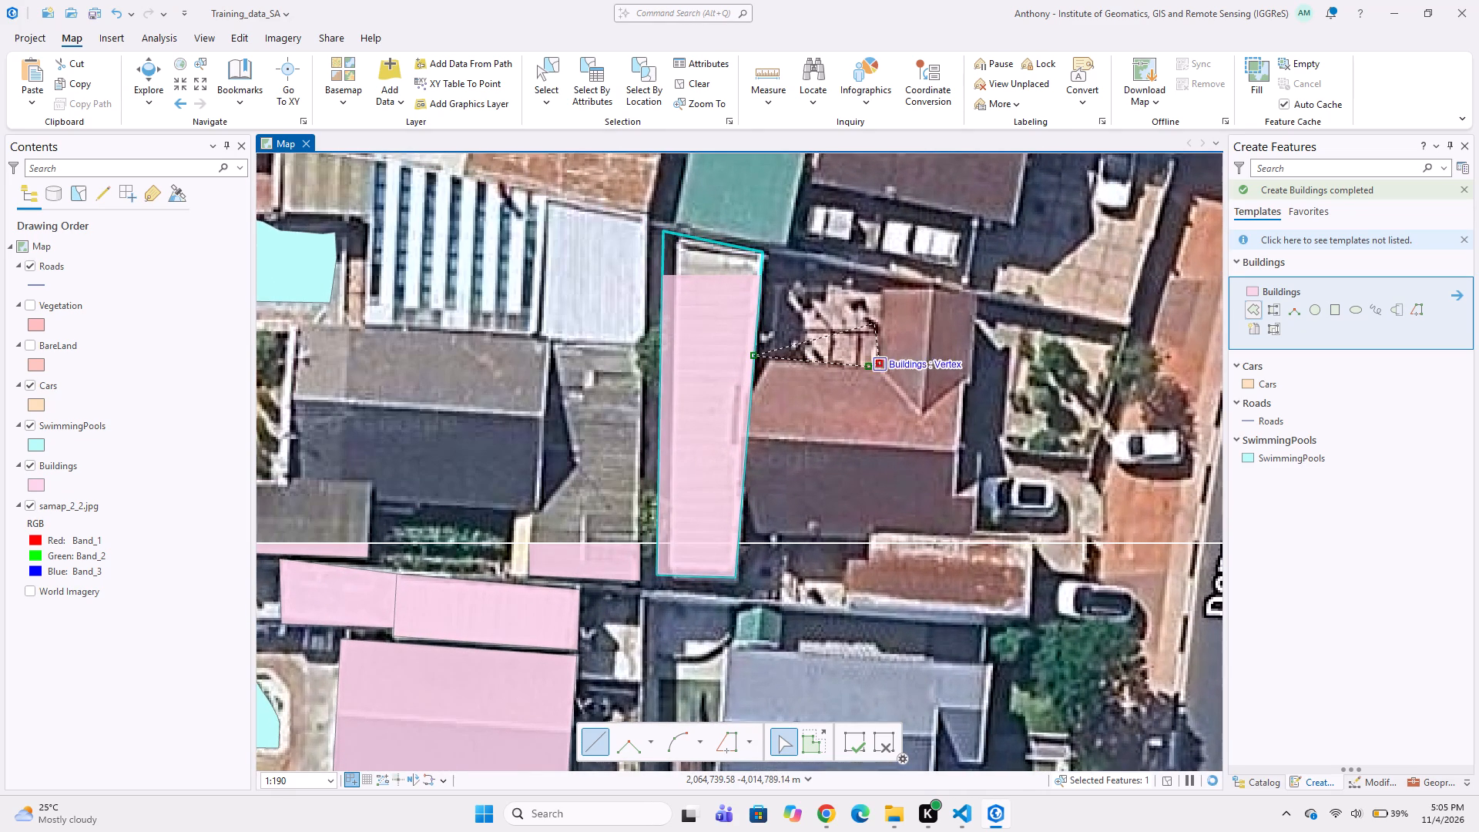
click(880, 288)
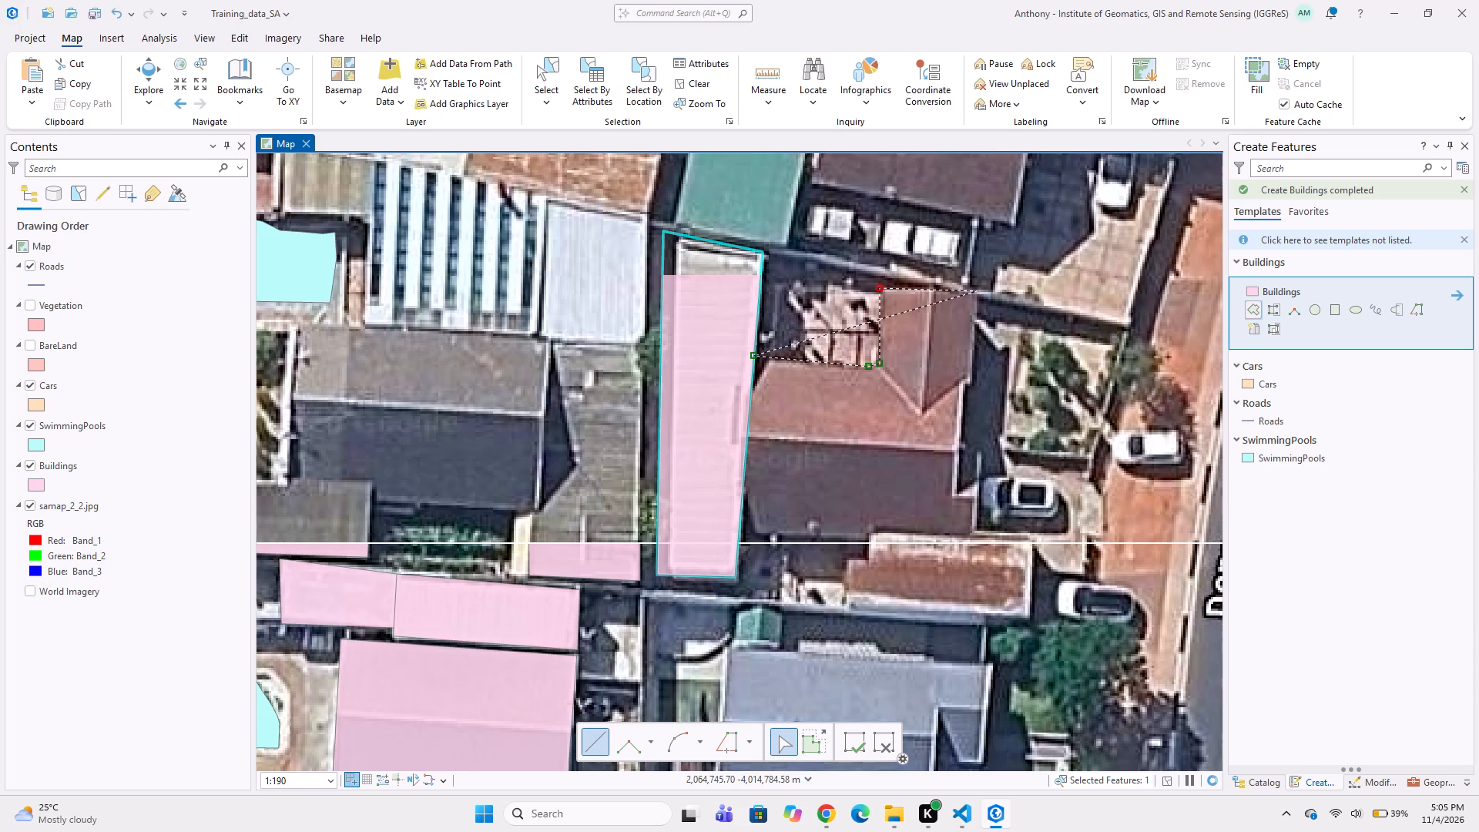
click(977, 291)
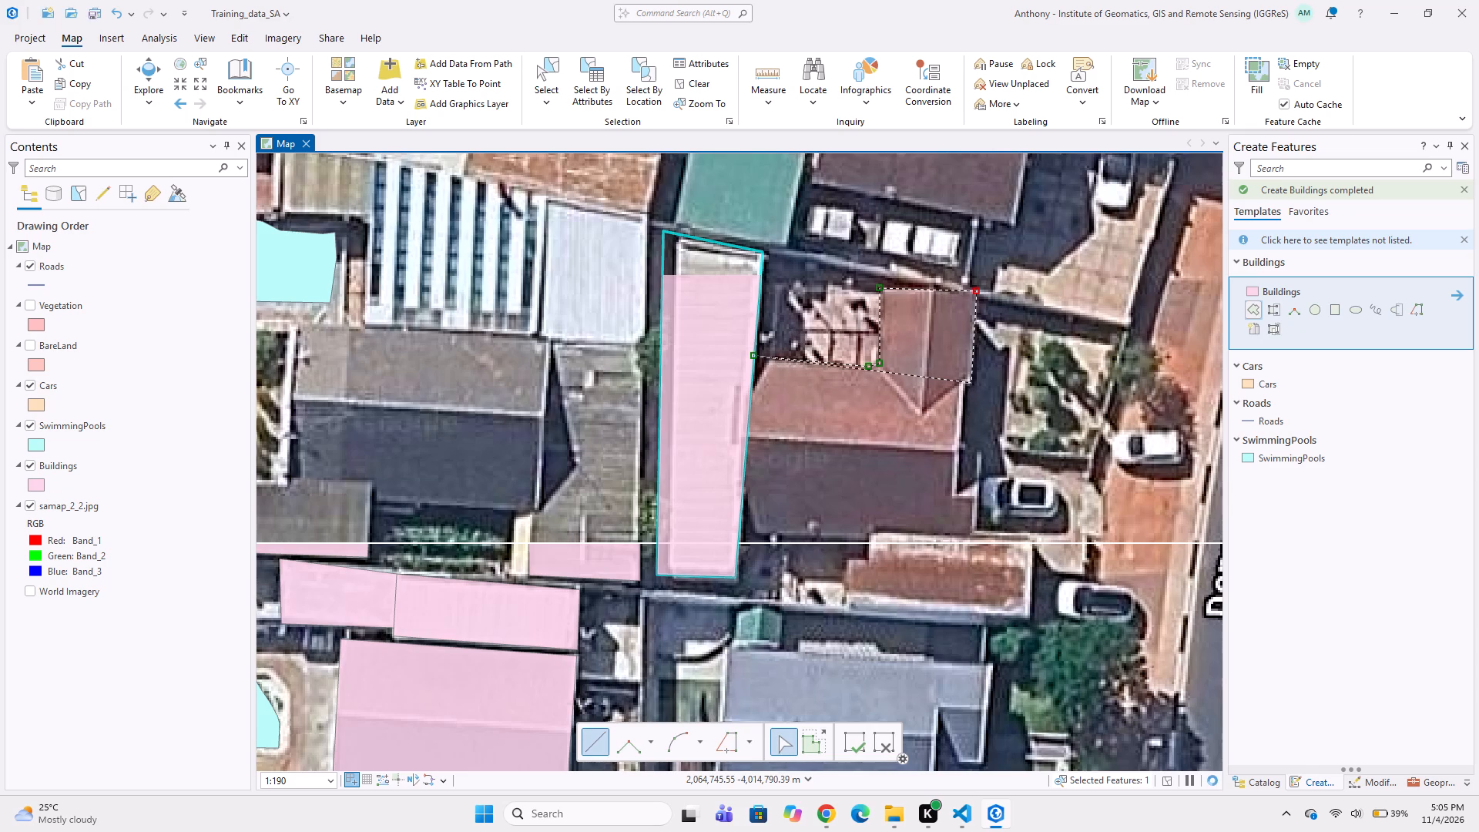
click(971, 383)
click(964, 385)
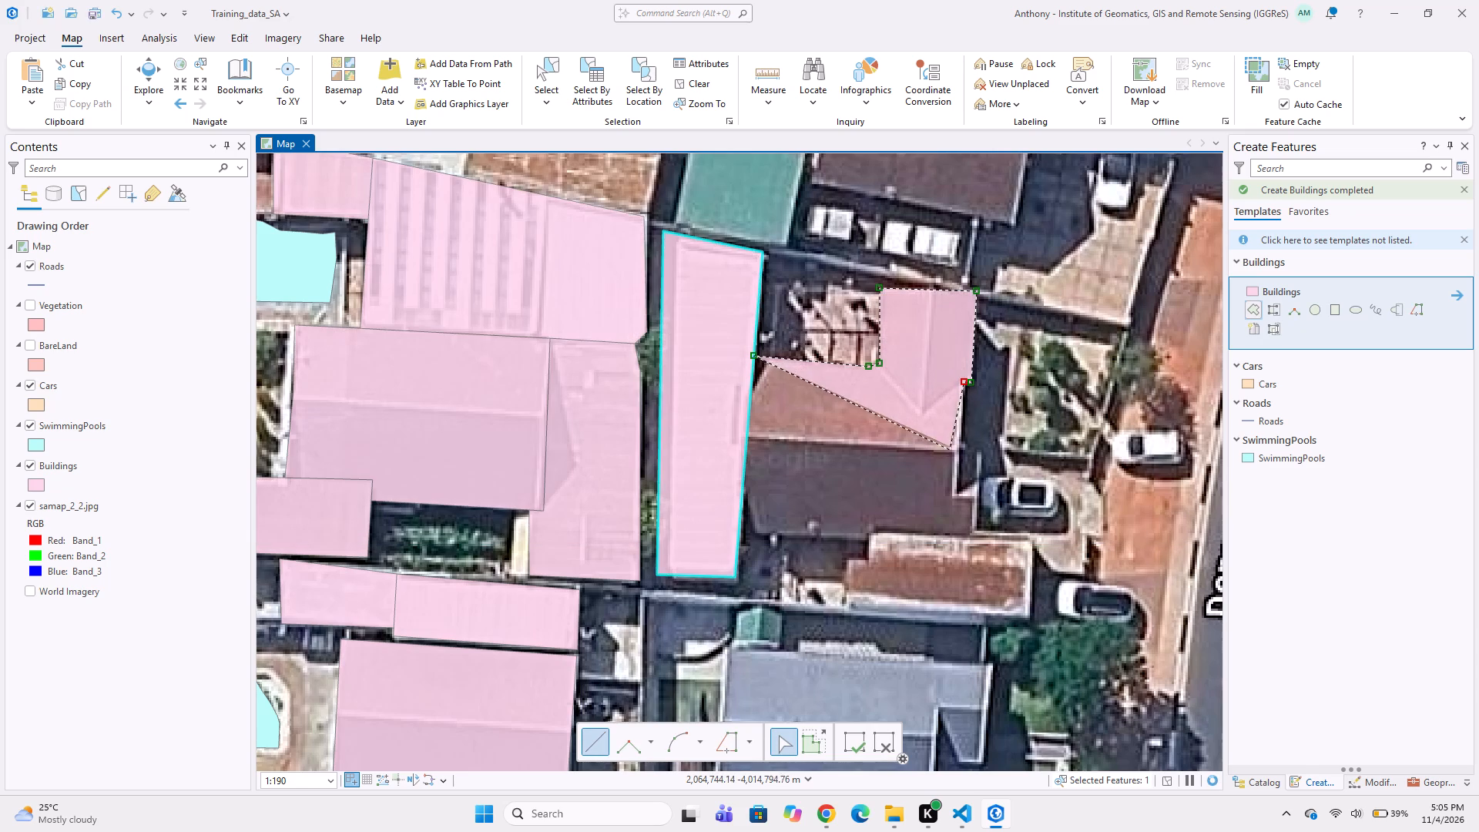
click(955, 493)
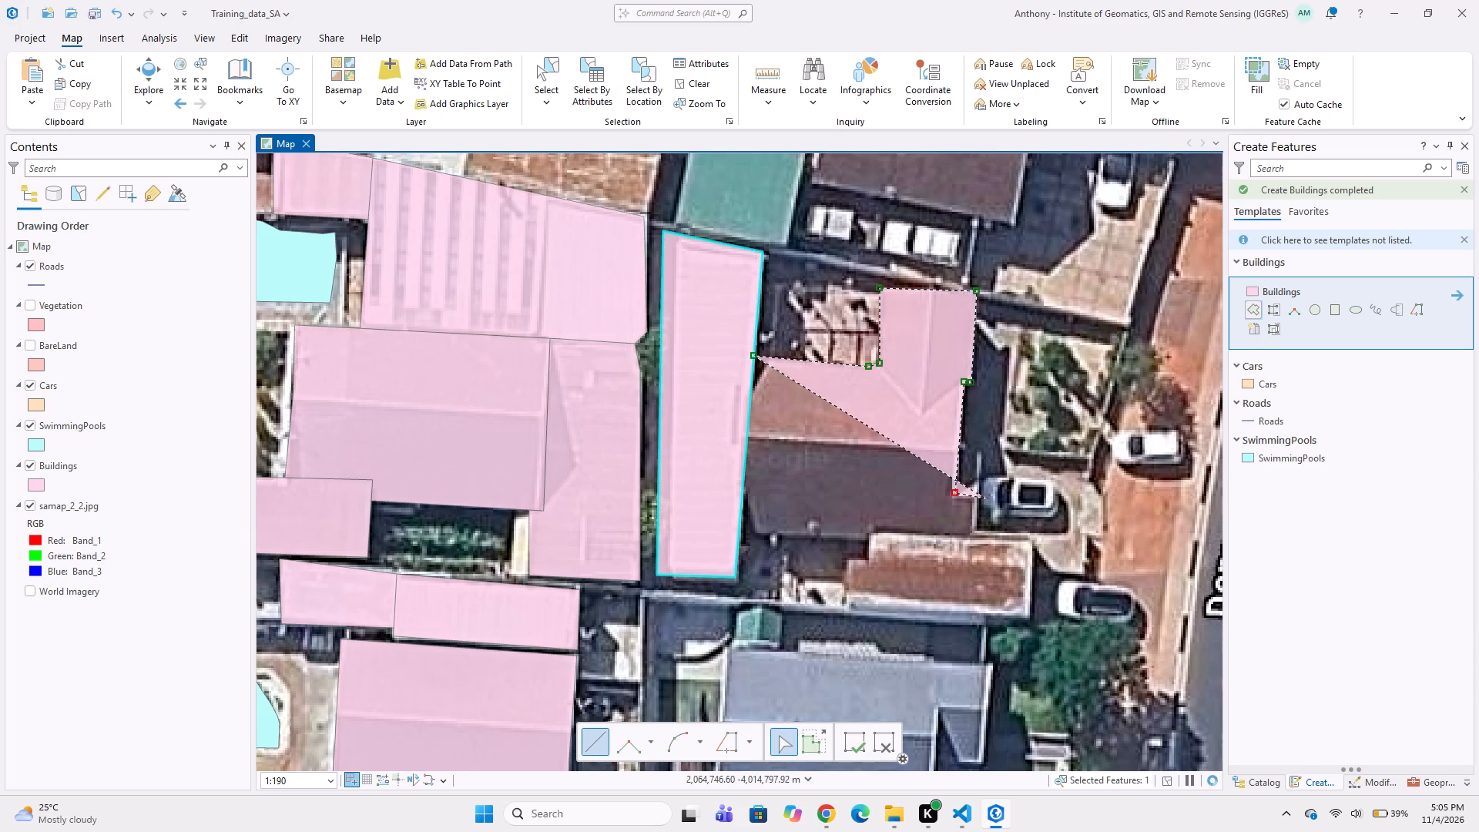
click(974, 498)
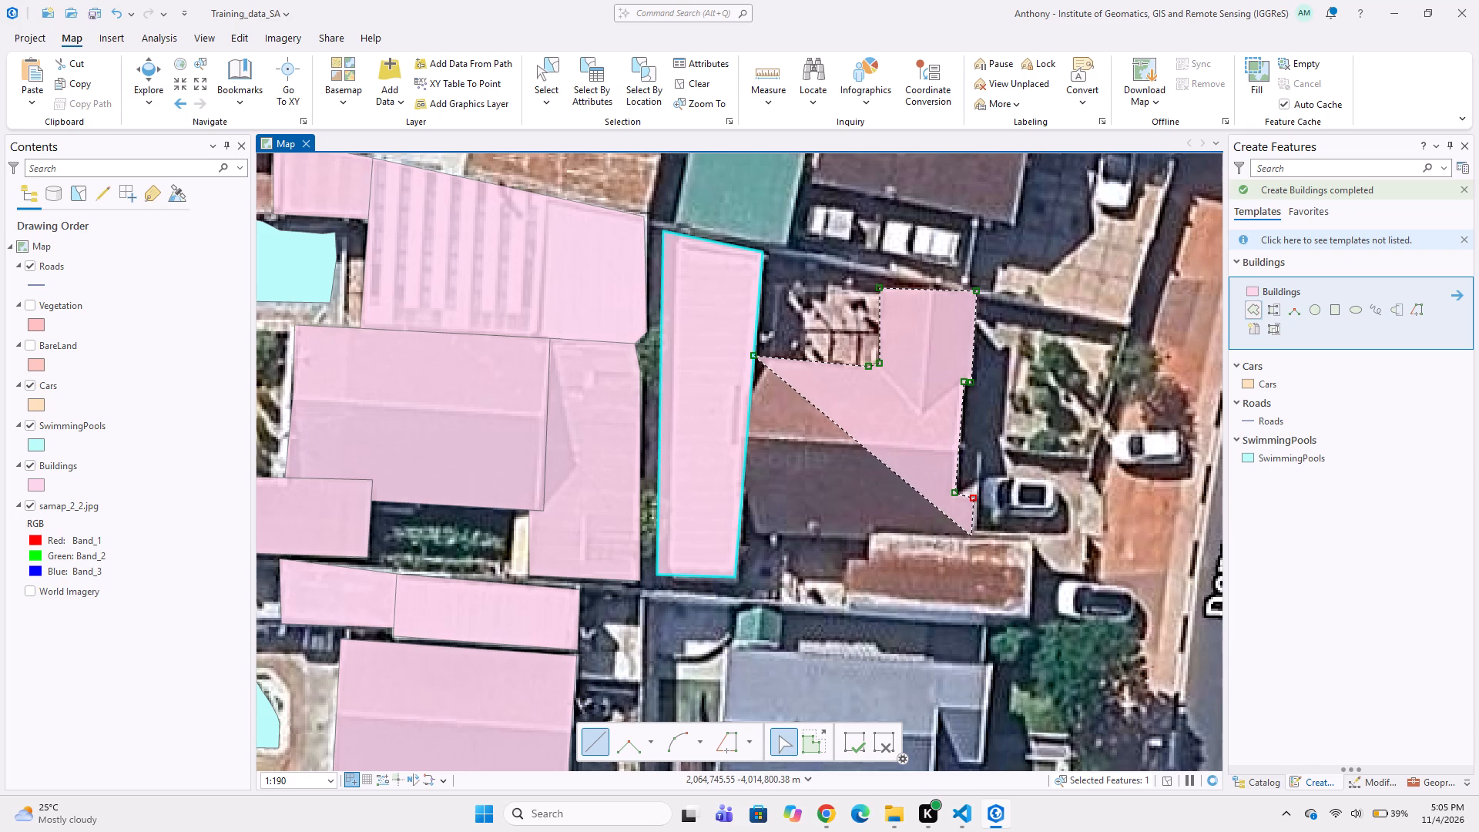
click(971, 536)
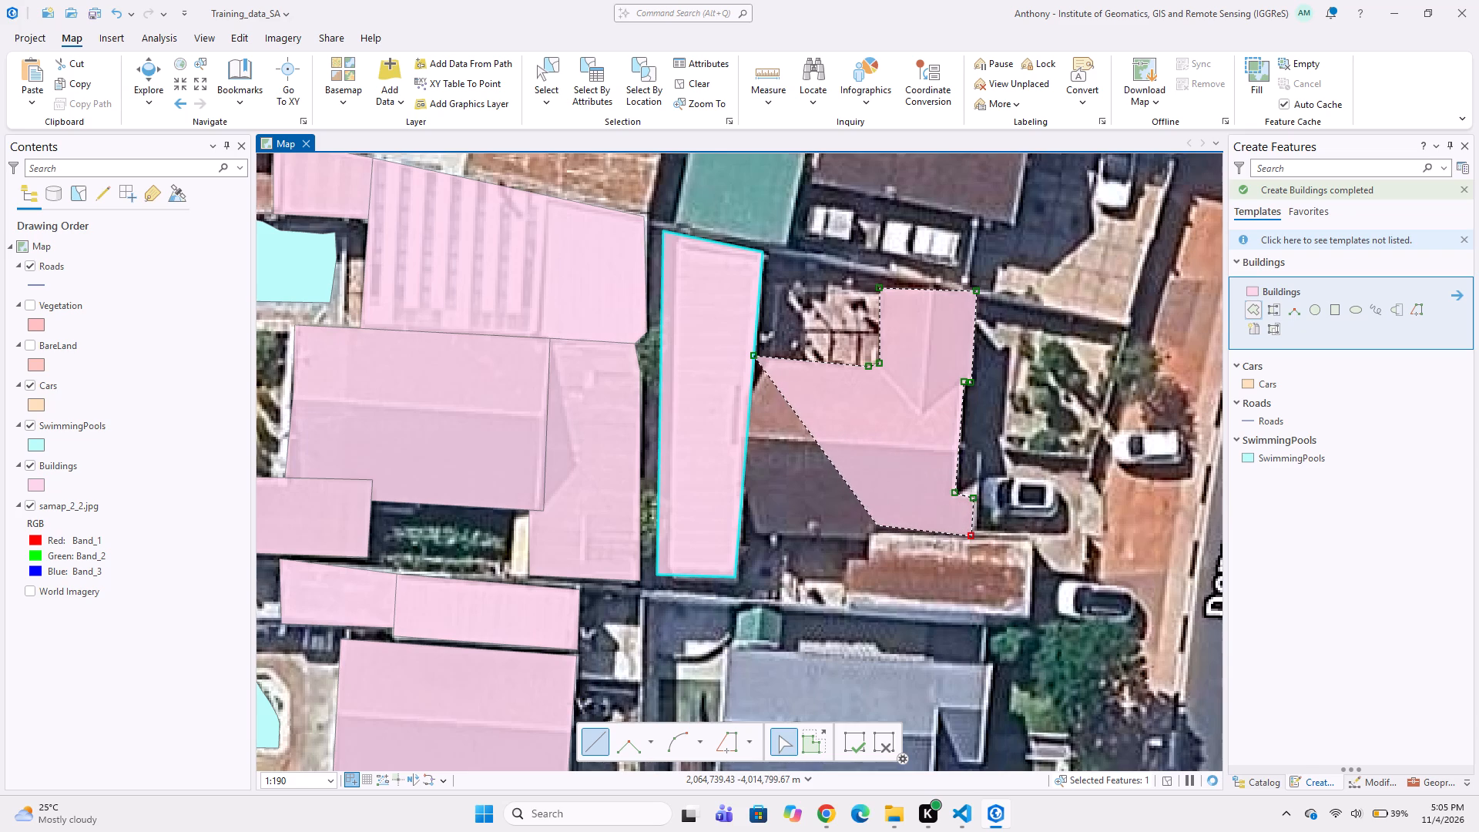
click(877, 525)
click(872, 542)
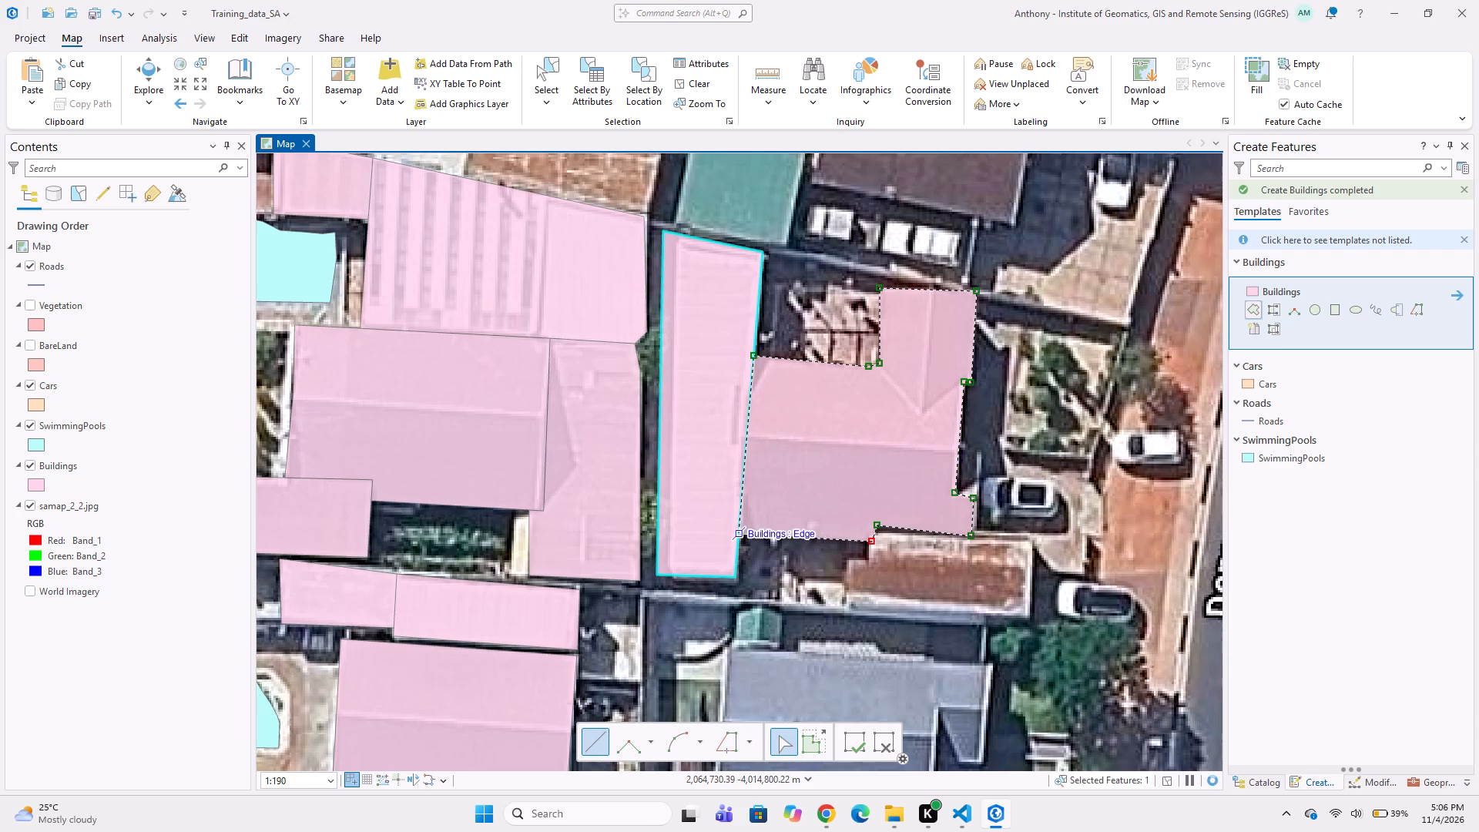
double_click(731, 536)
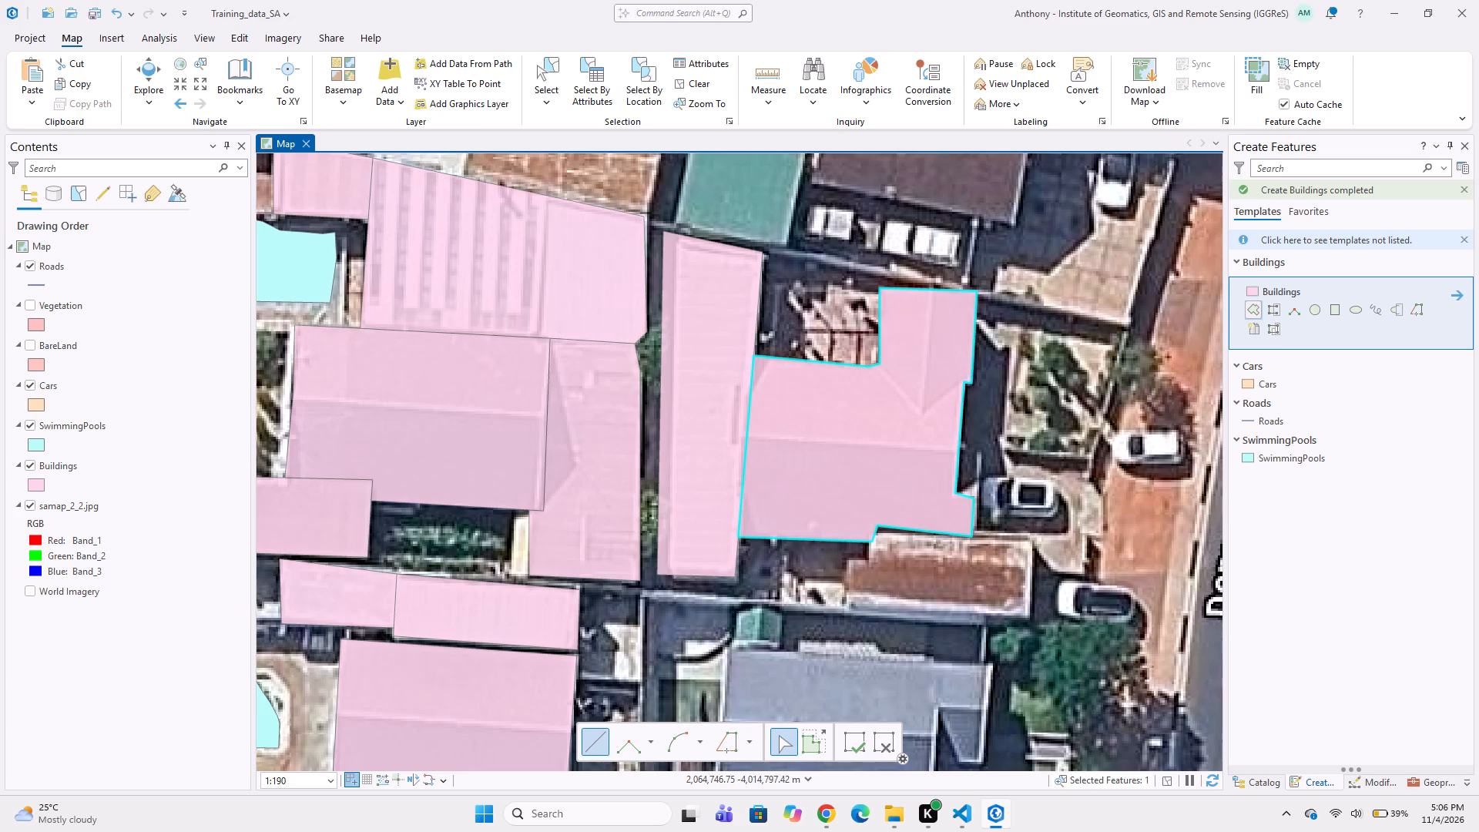
Digitize a Cars polygon around the car parked in the driveway directly east of the brown gabled house.
middle_drag(1020, 485, 923, 491)
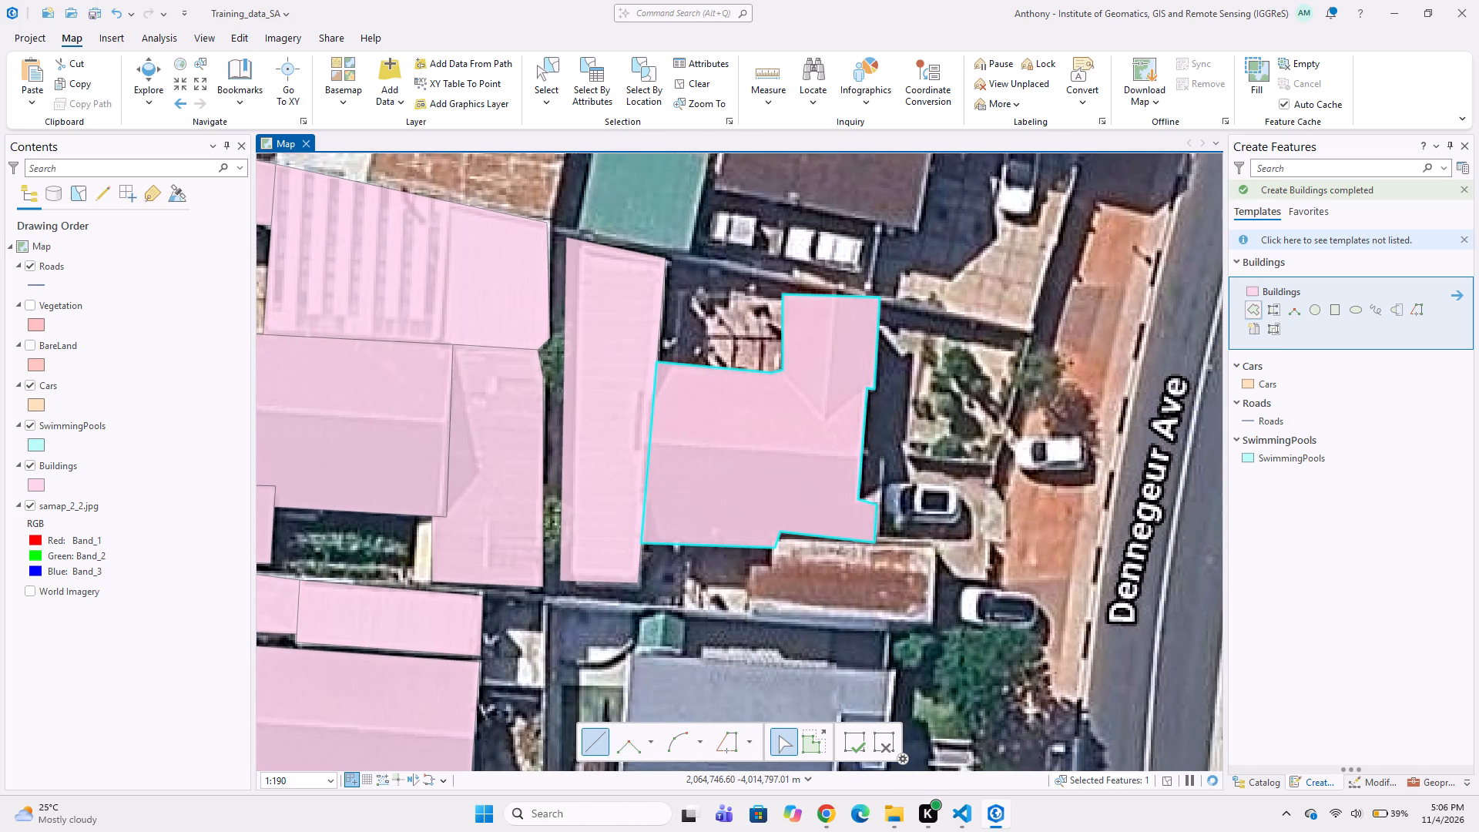
scroll(1001, 504, up, 1)
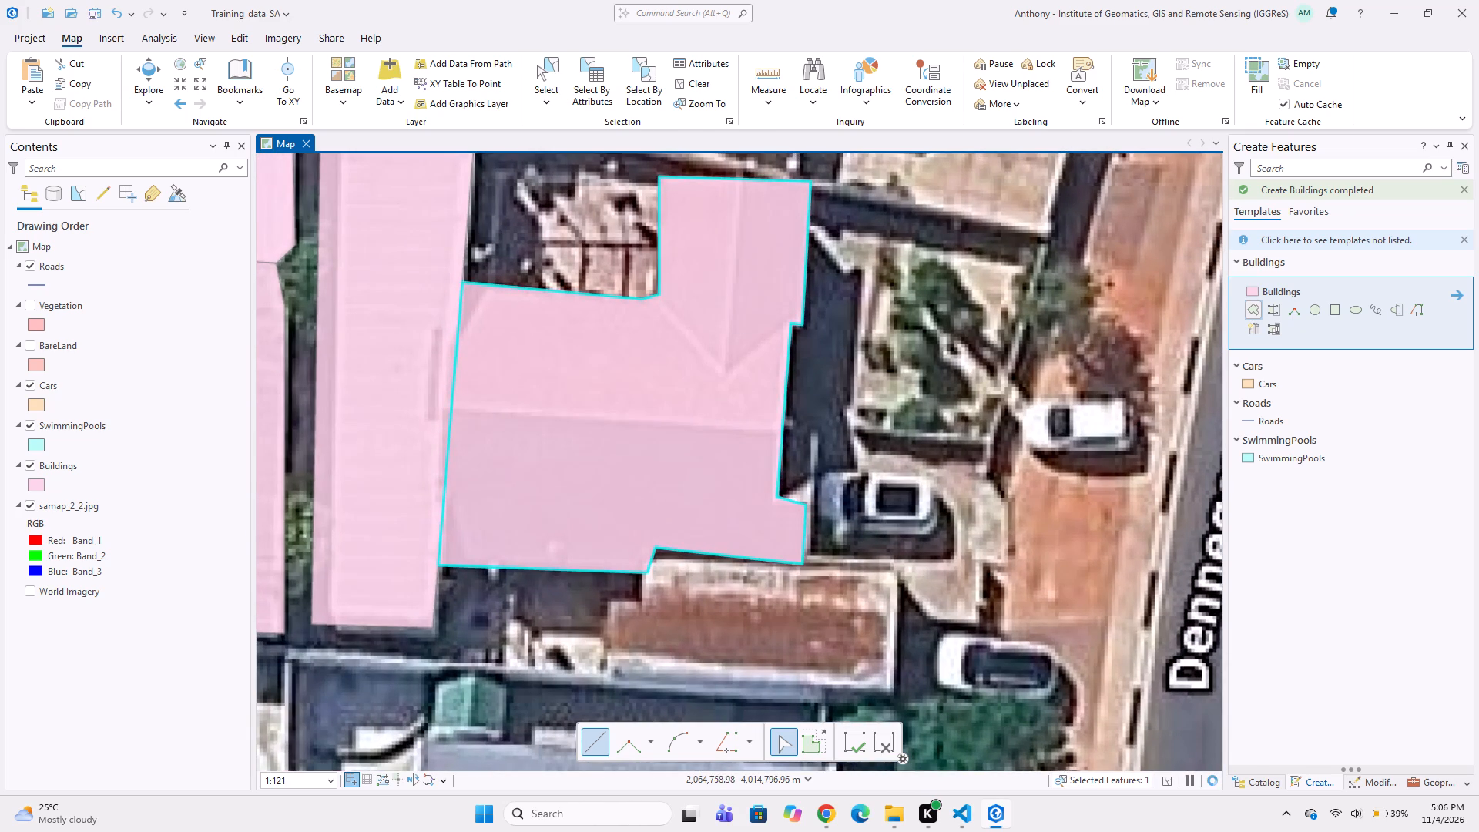
click(1268, 383)
scroll(955, 490, up, 1)
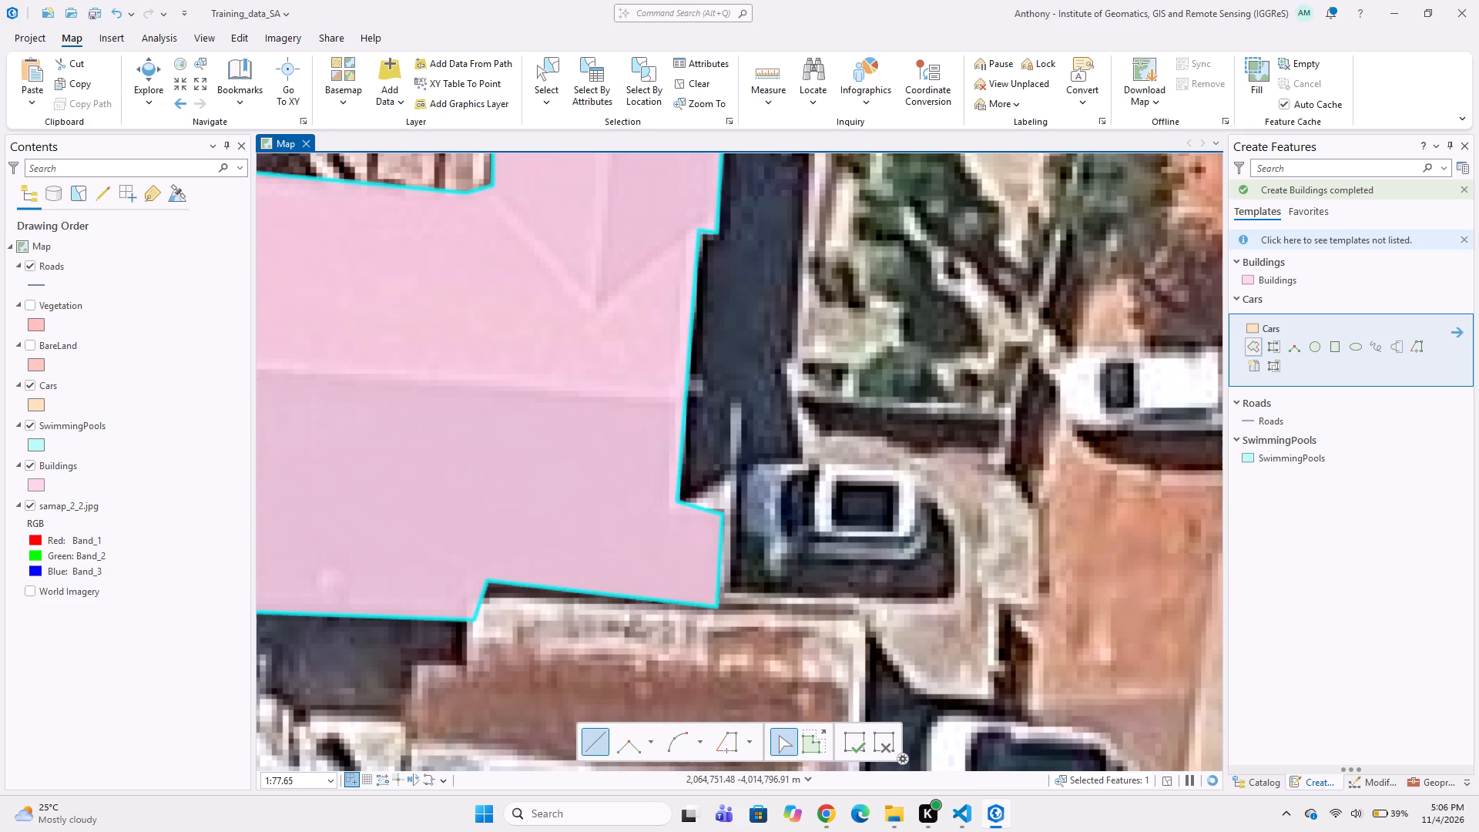
click(934, 466)
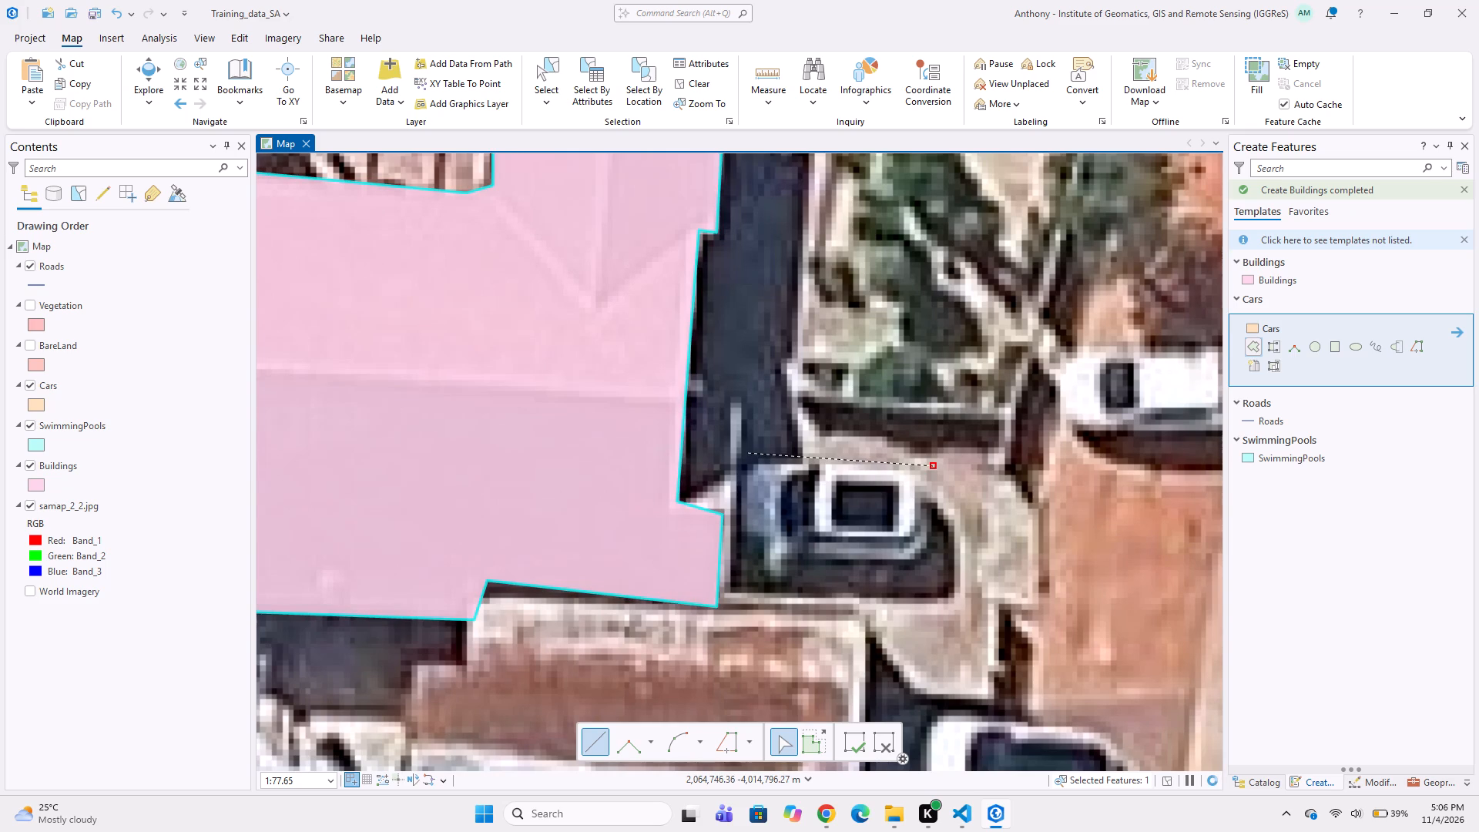
click(747, 453)
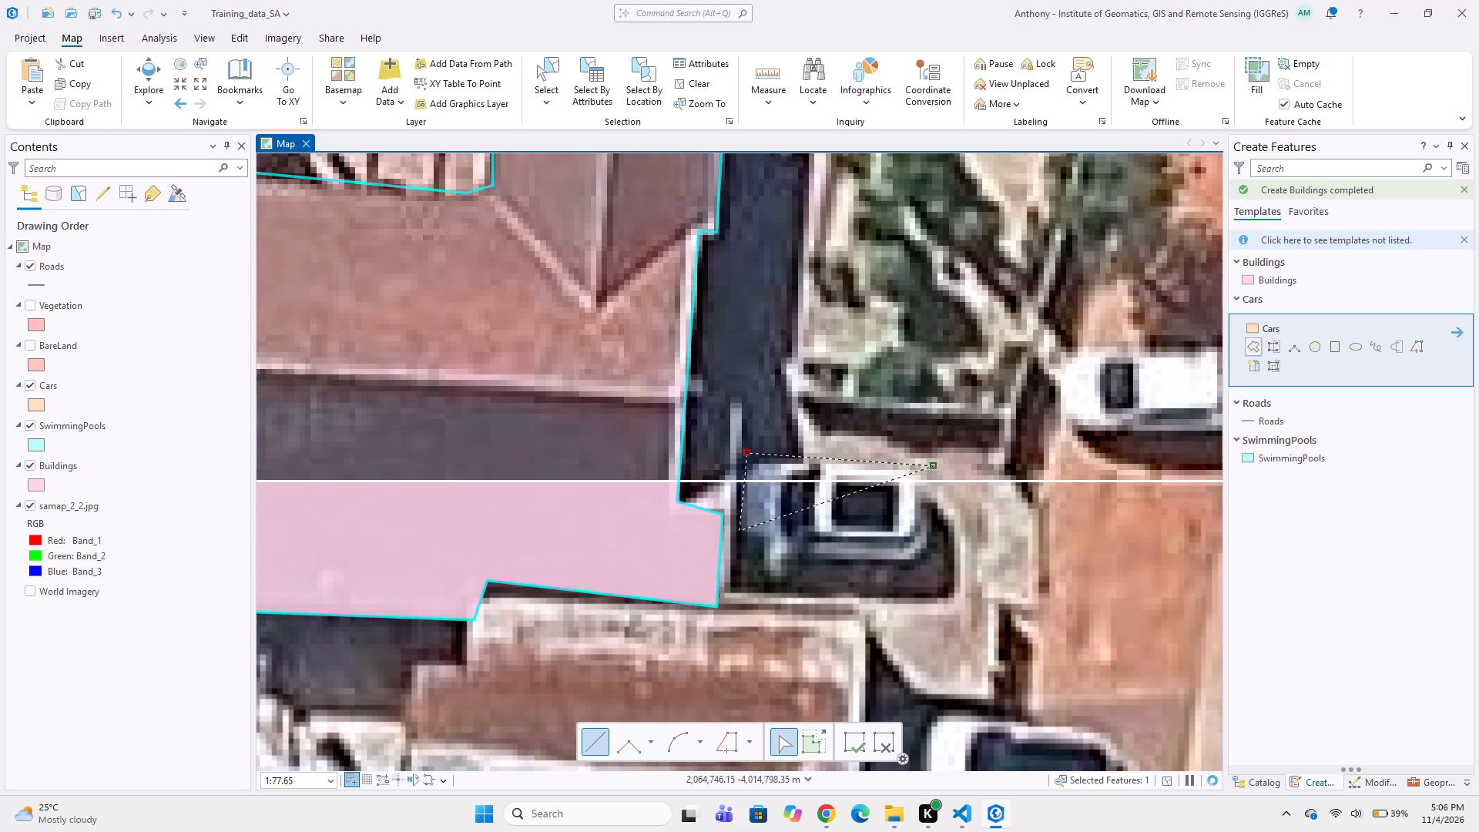
click(737, 482)
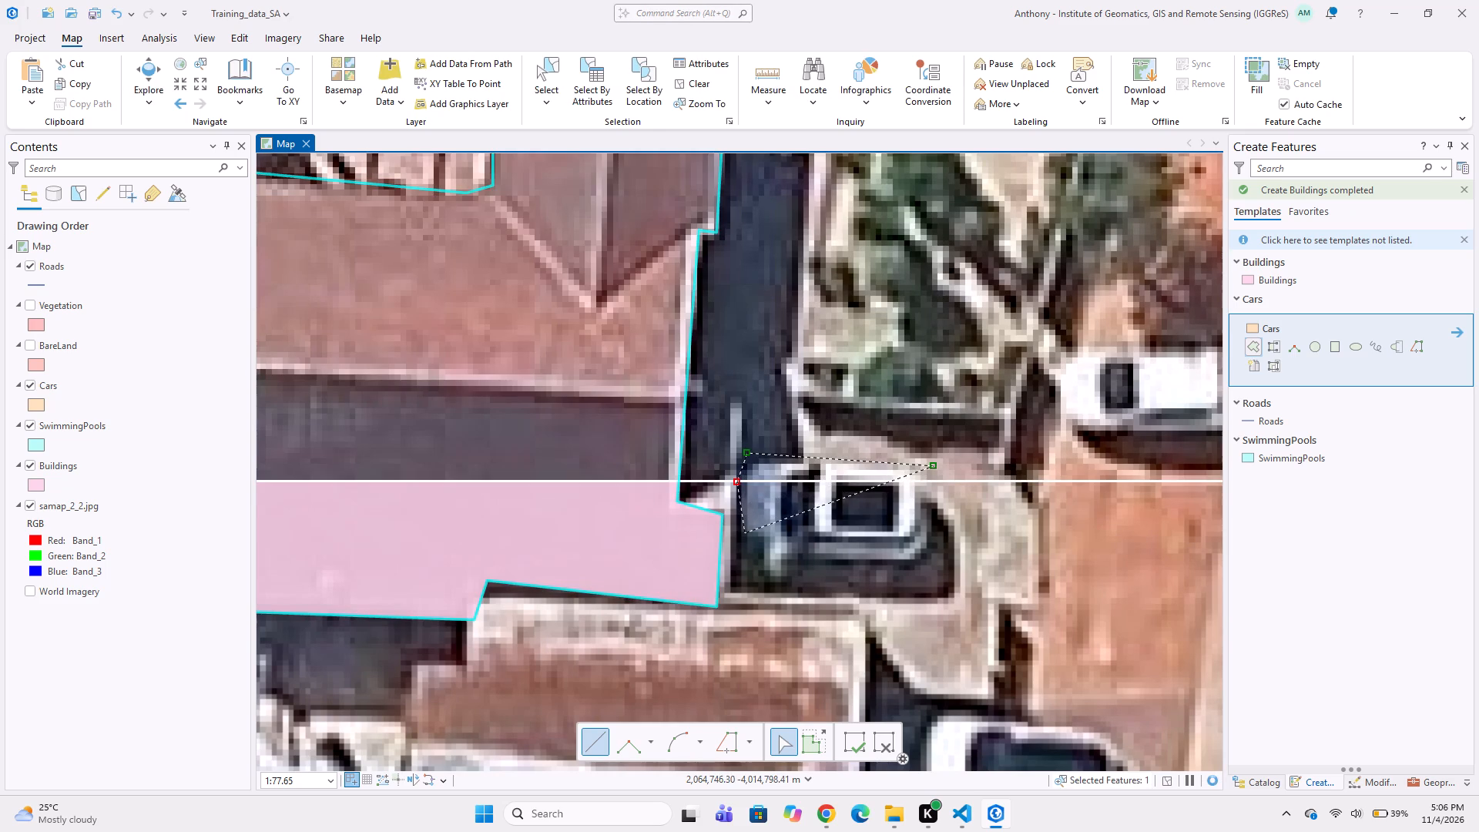
click(739, 536)
click(745, 552)
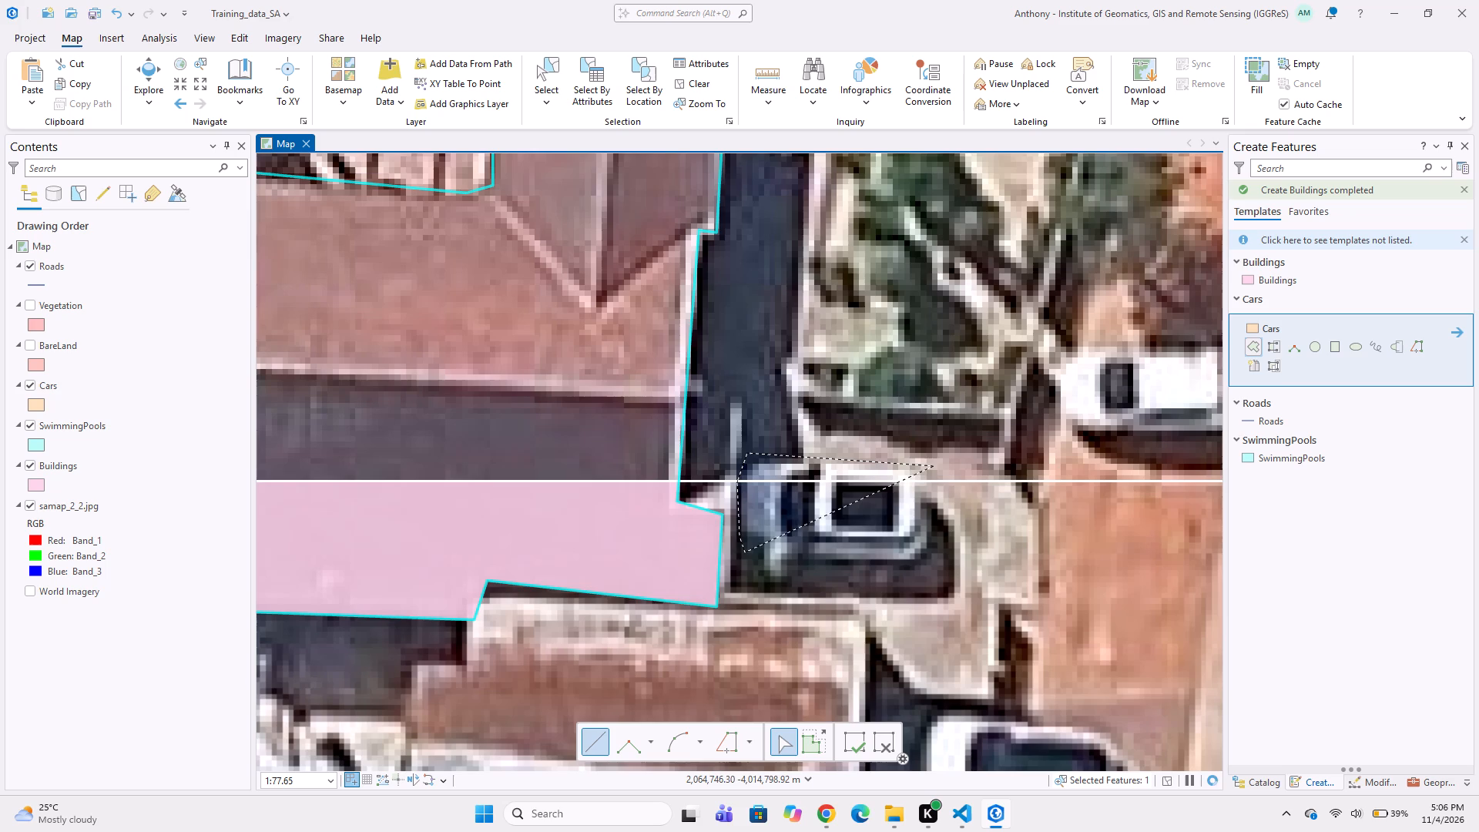
click(750, 558)
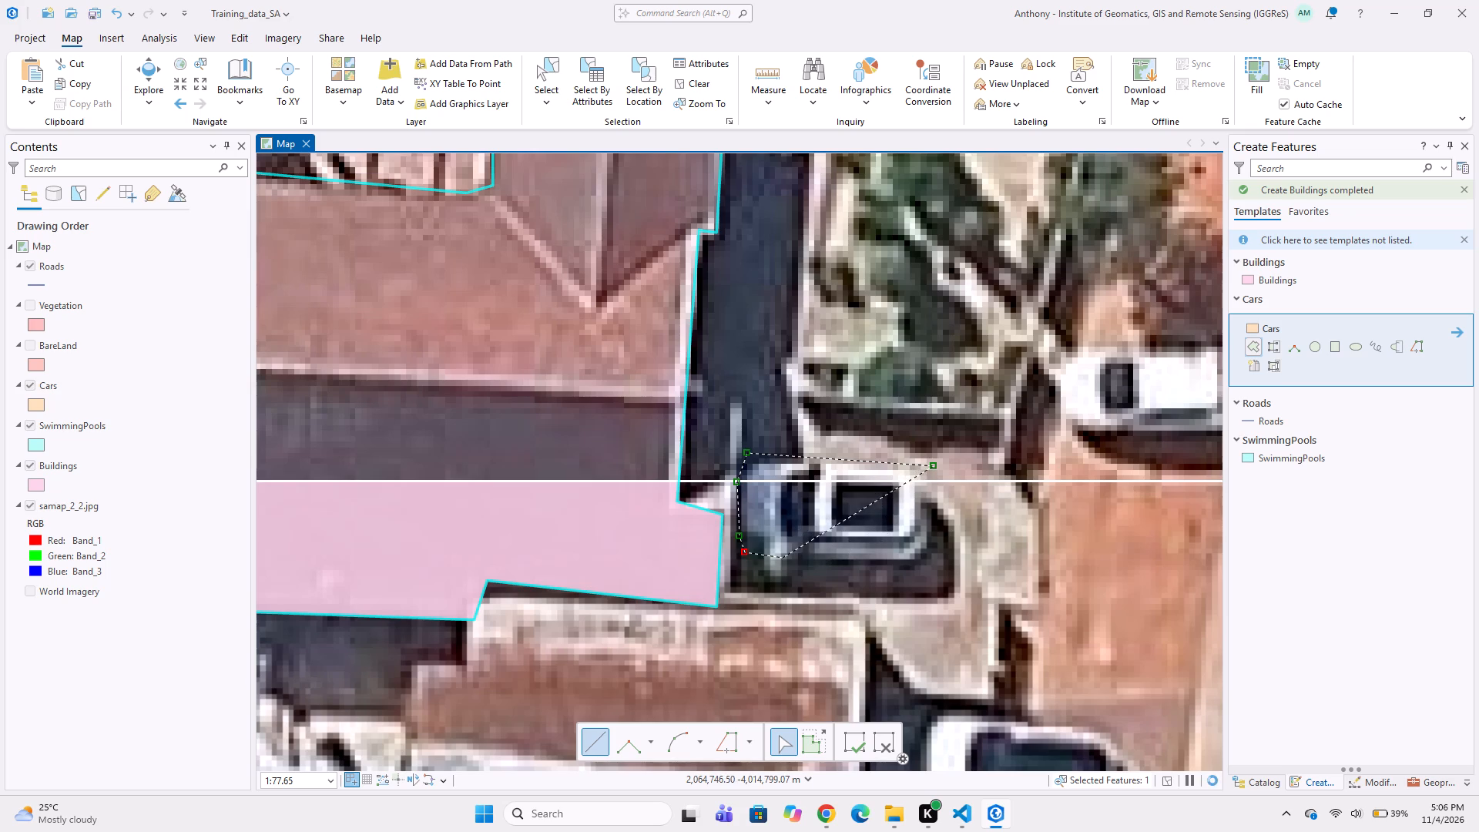
click(756, 563)
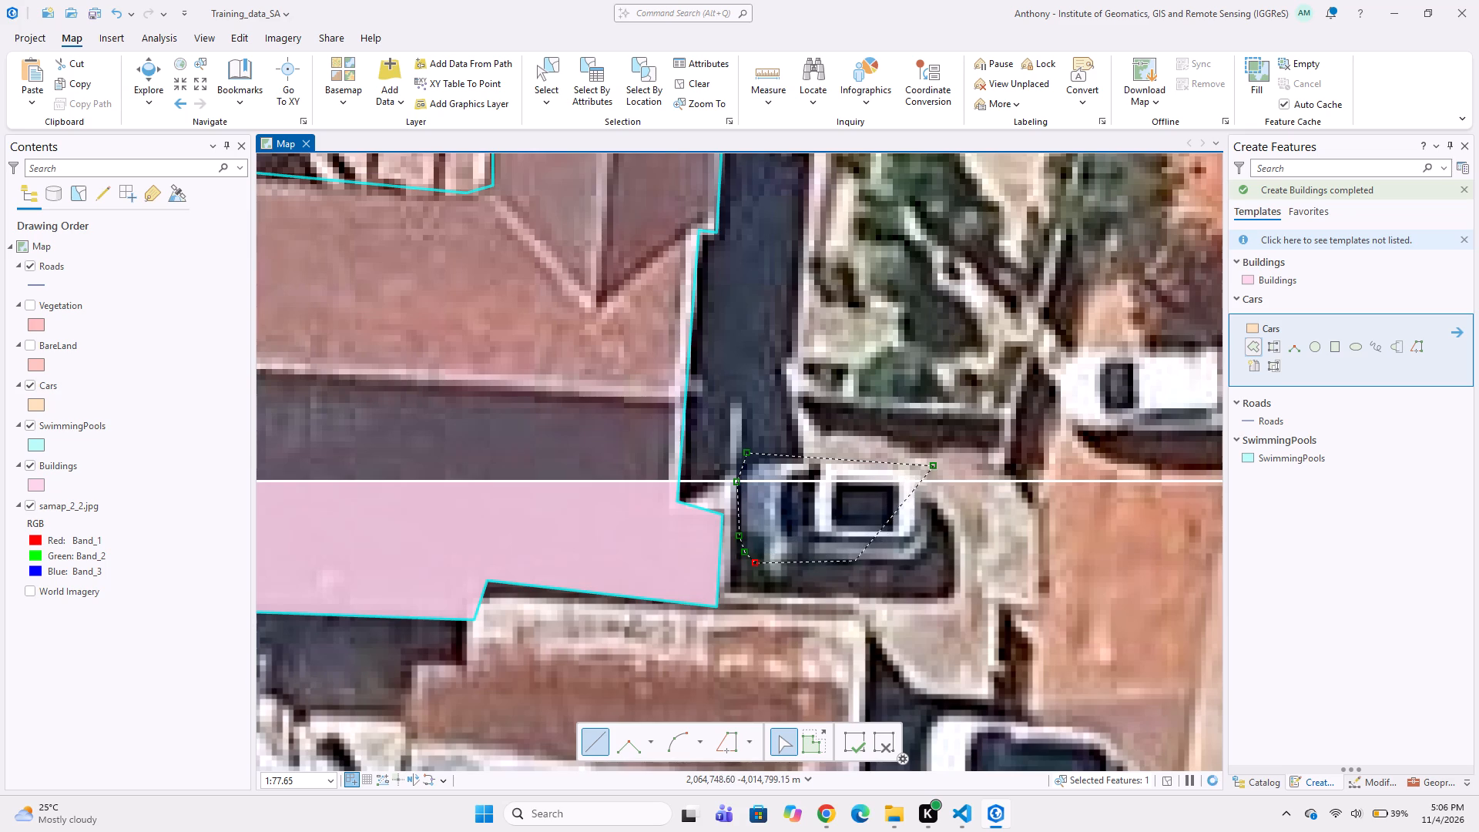
click(904, 571)
click(925, 563)
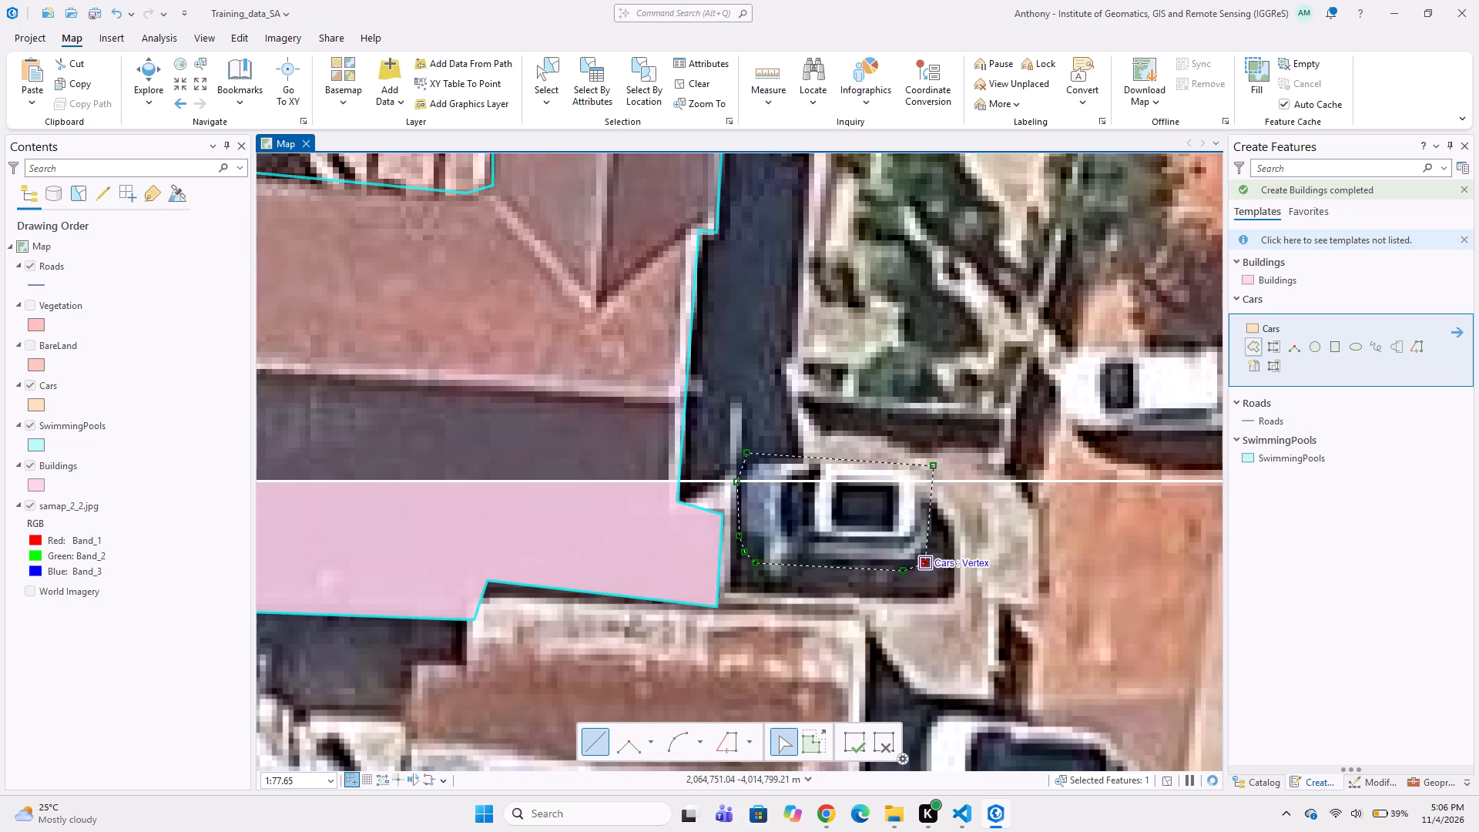
double_click(941, 545)
Save the Training_data_SA project.
scroll(804, 544, down, 3)
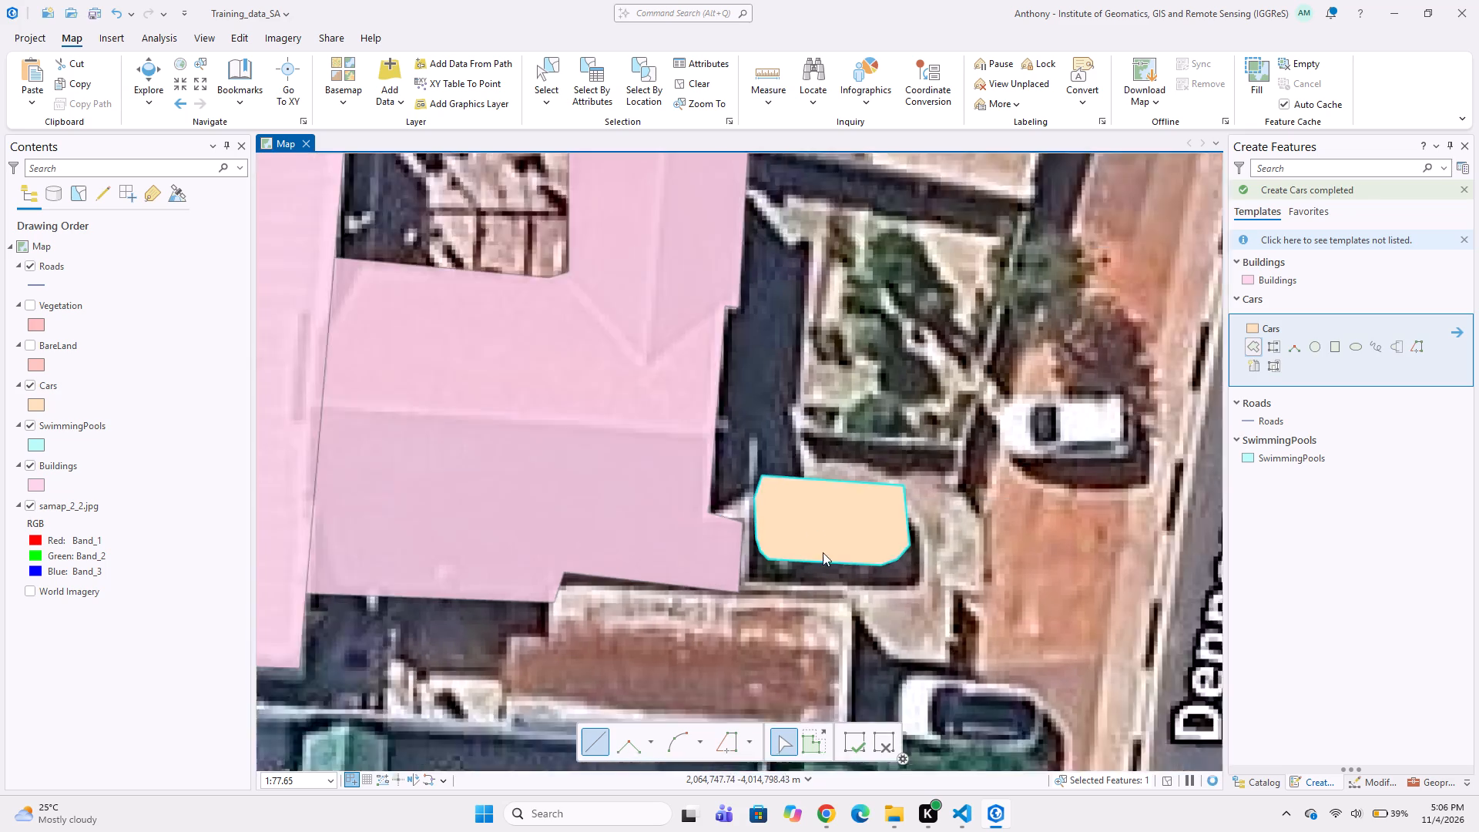
middle_drag(761, 496, 777, 450)
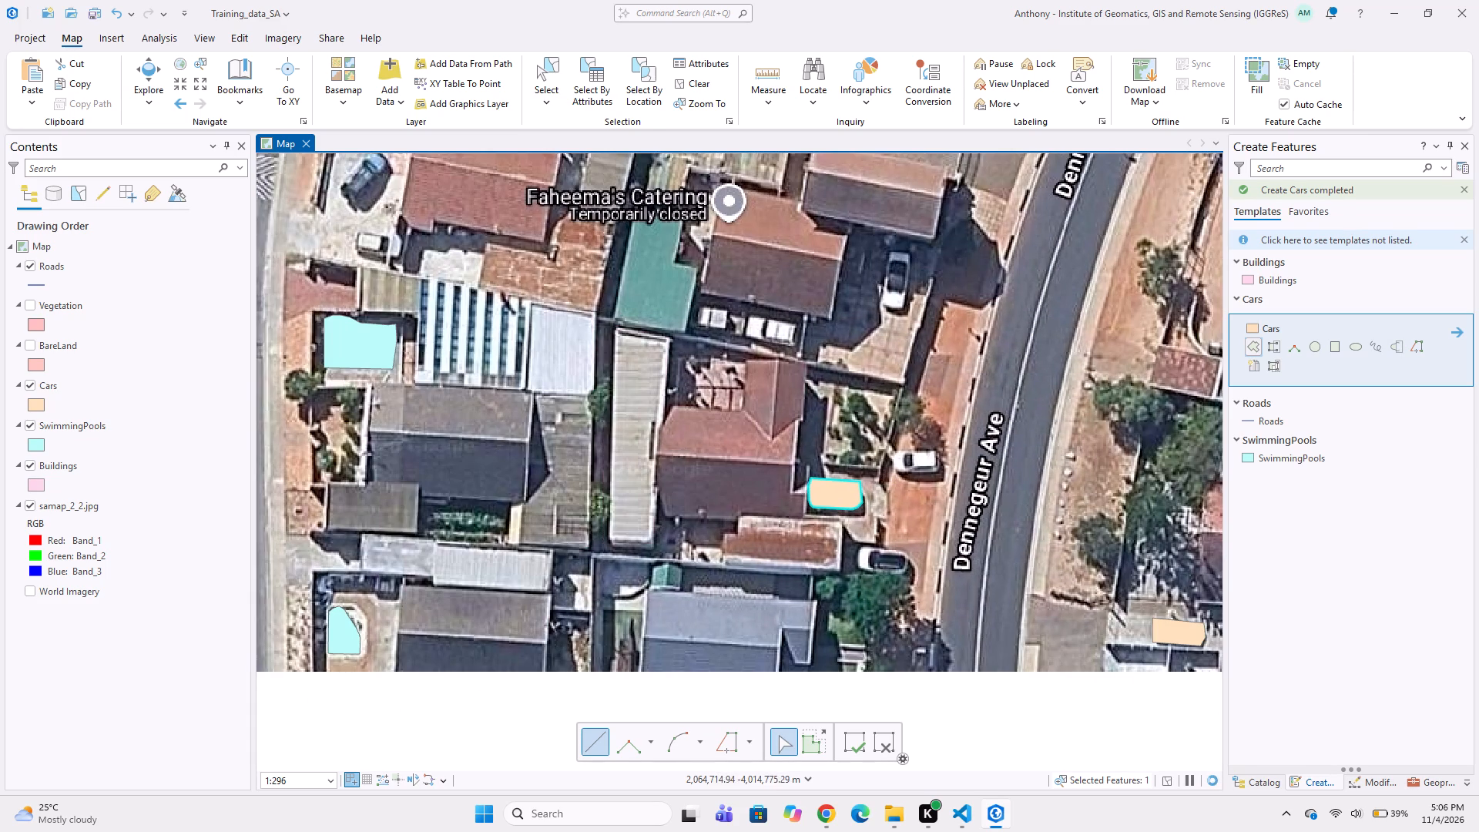
click(92, 13)
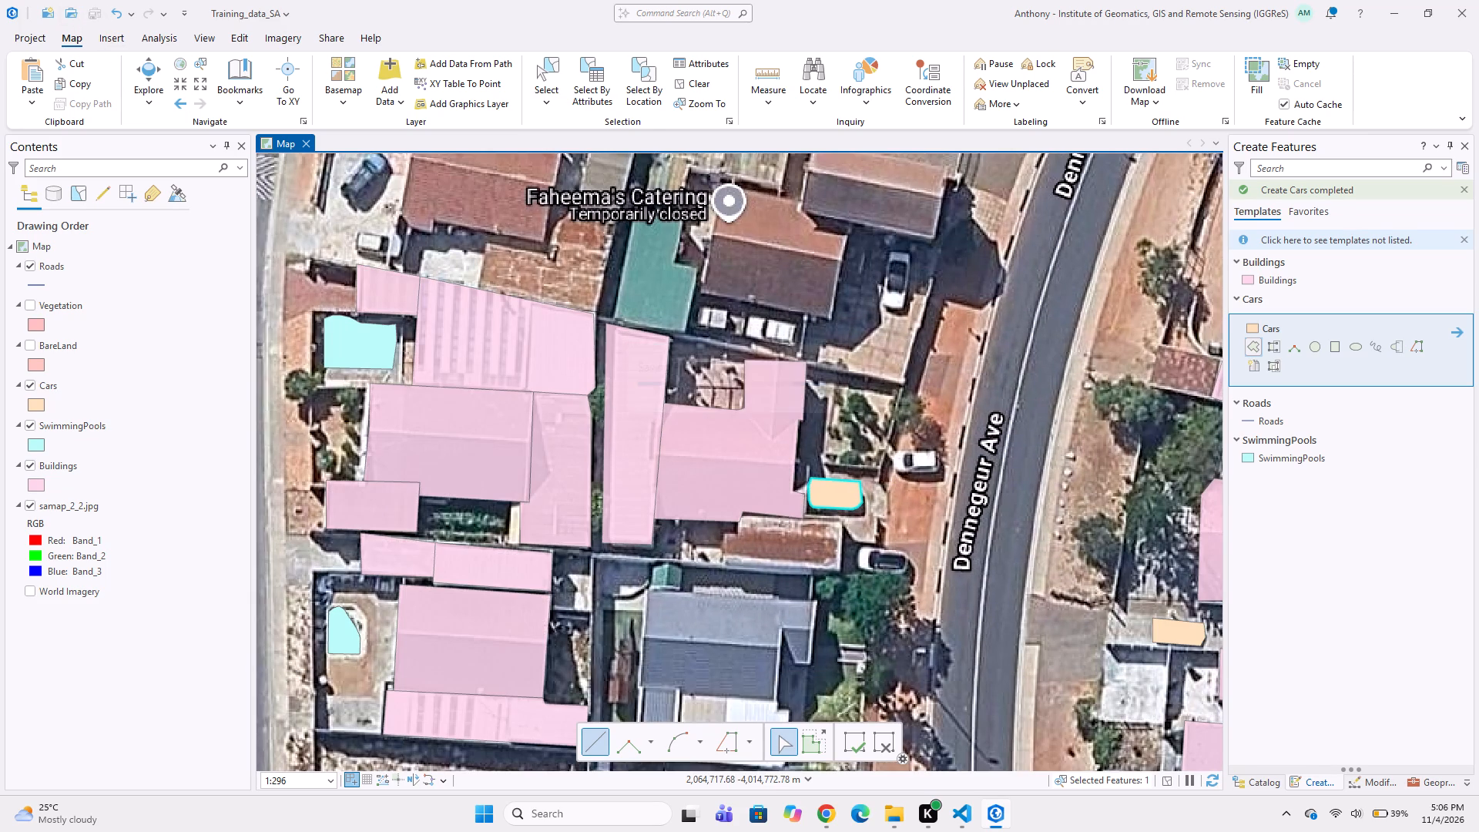
Digitize a Buildings polygon around the rusty brown roof directly south of the brown gabled house, snapping its north side to that house's polygon.
scroll(686, 504, up, 1)
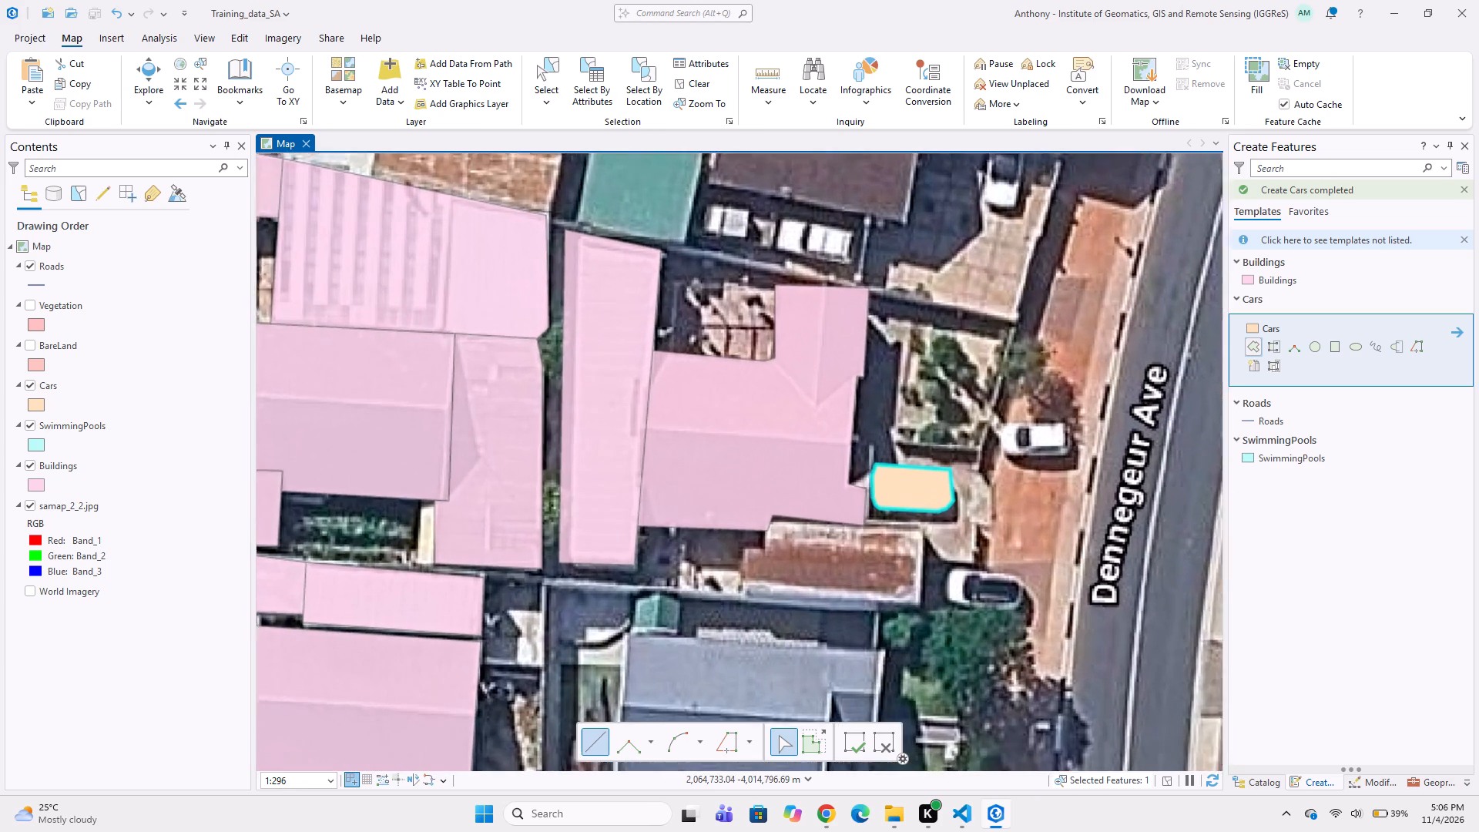
click(1273, 288)
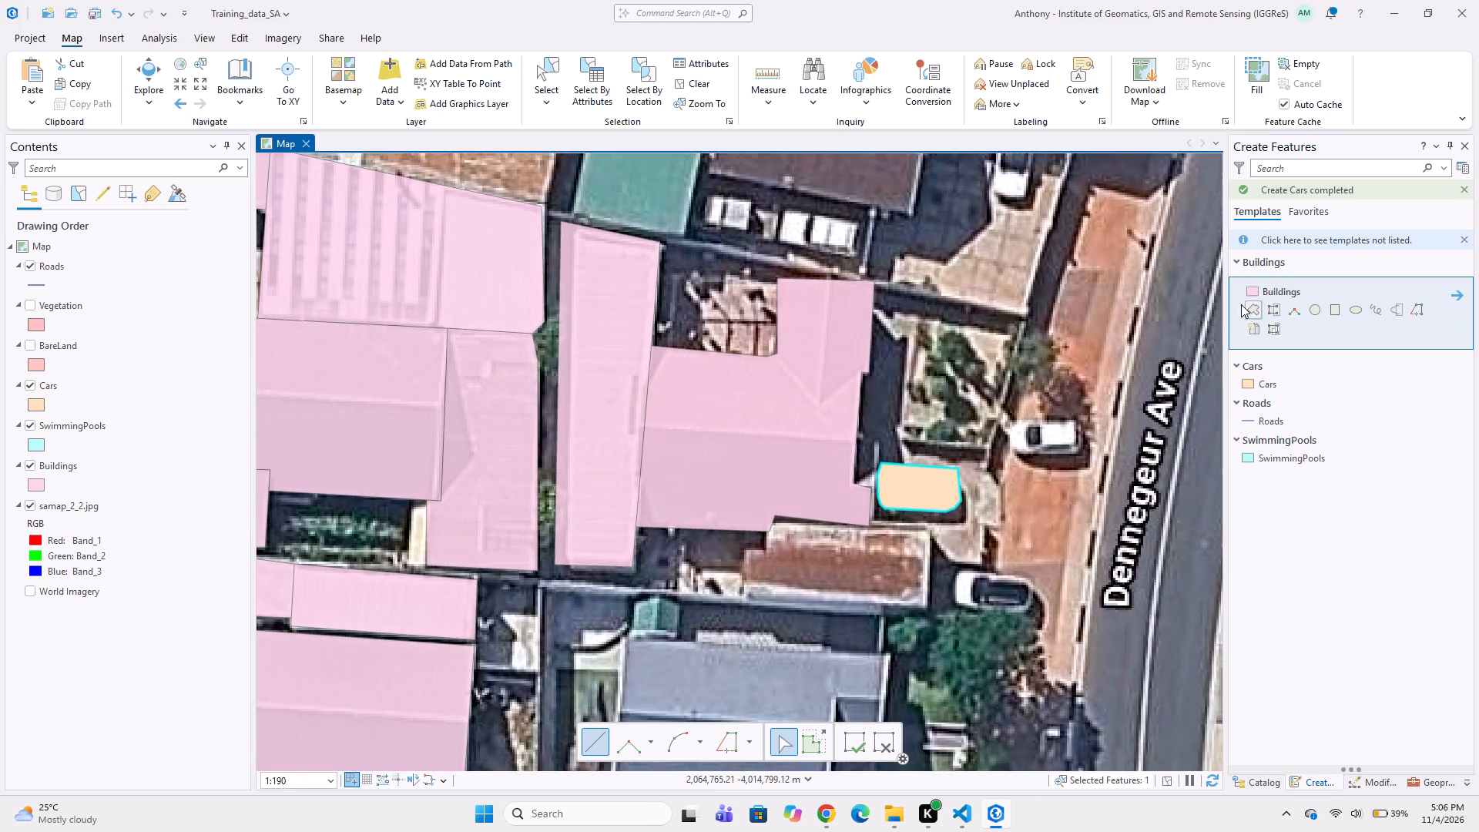
click(769, 528)
scroll(772, 555, up, 1)
click(753, 547)
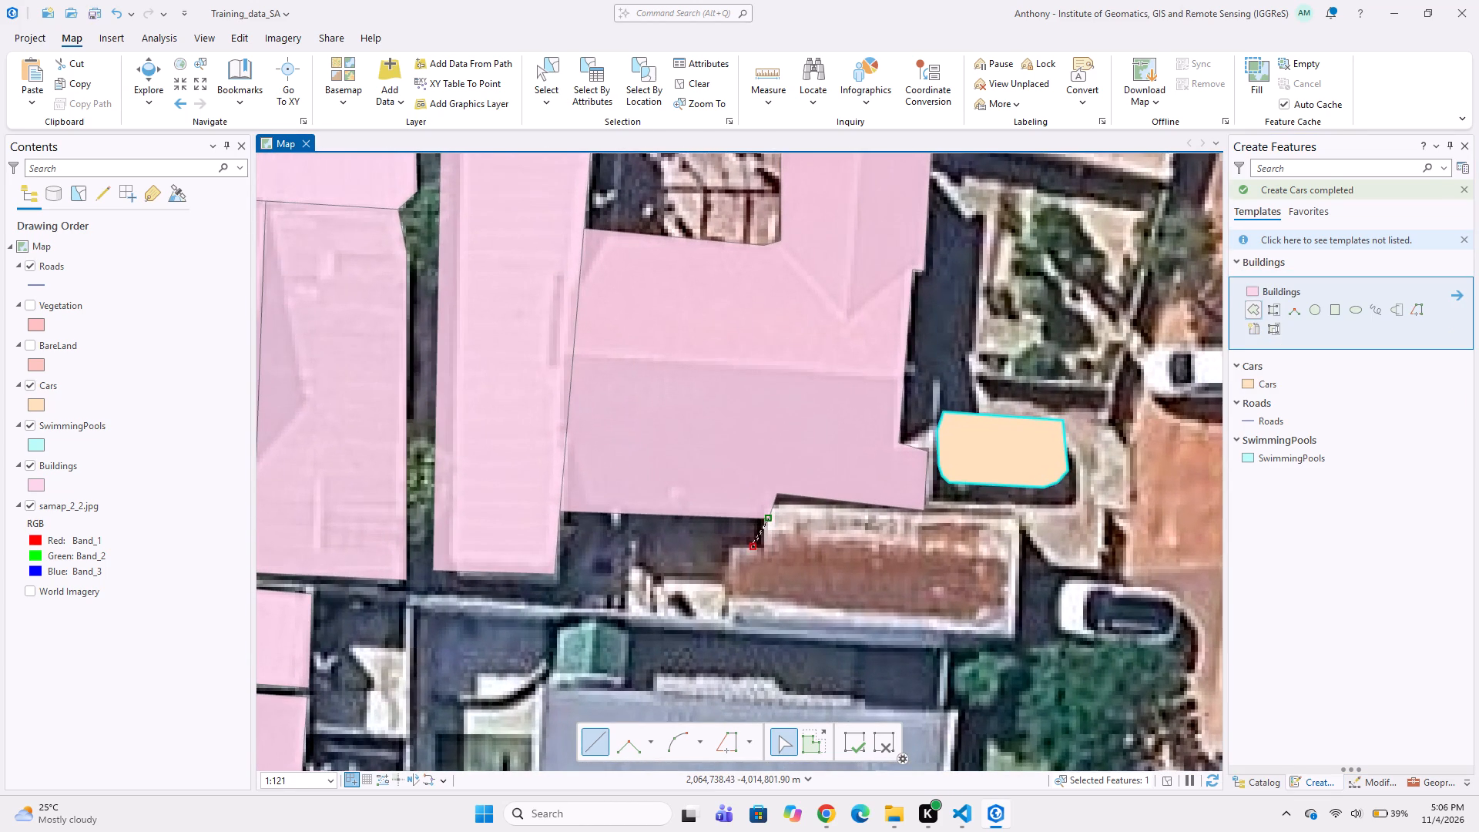
key(ctrl+z)
click(764, 547)
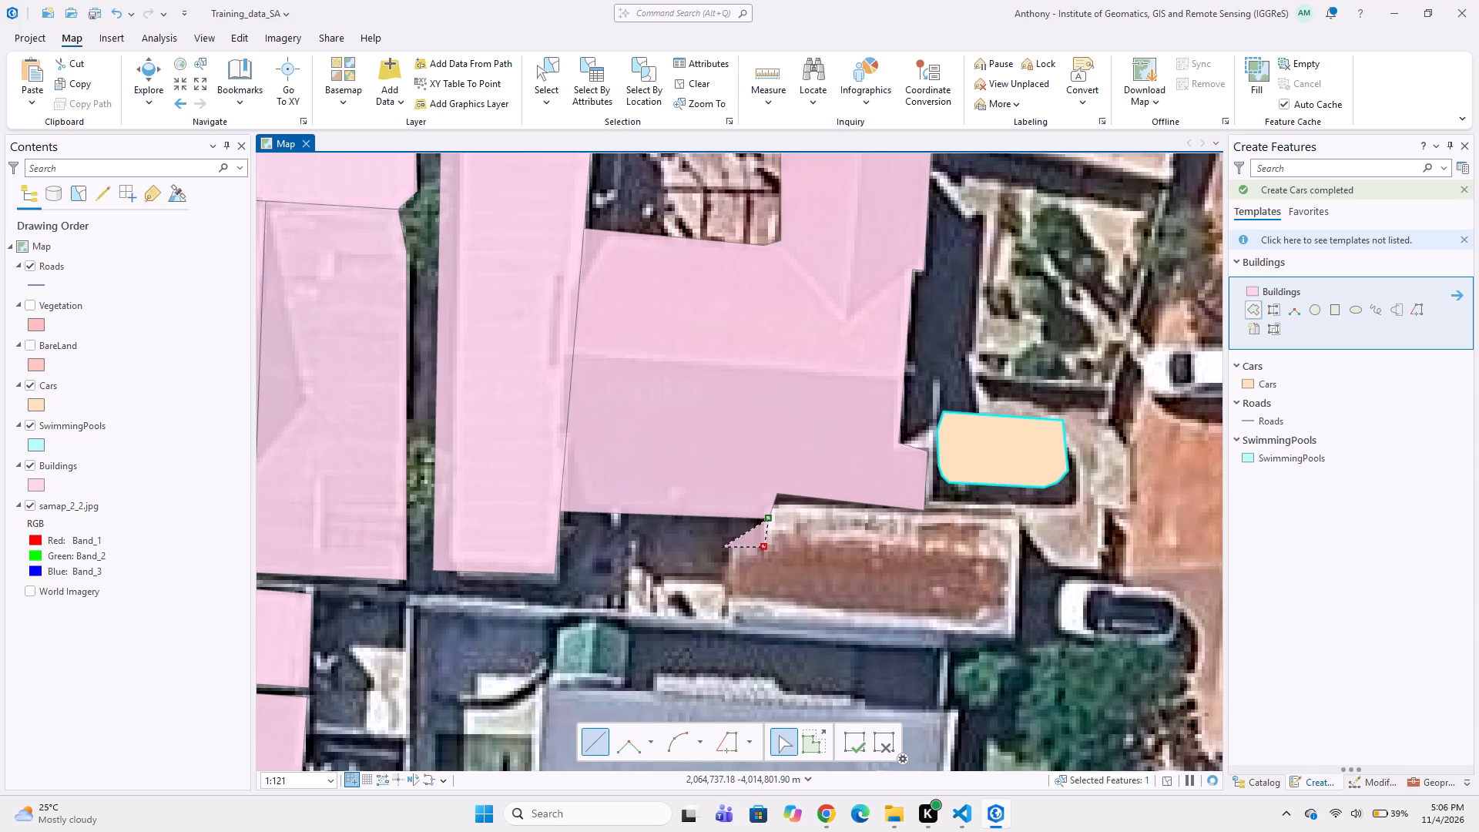
click(726, 547)
drag(726, 625, 742, 622)
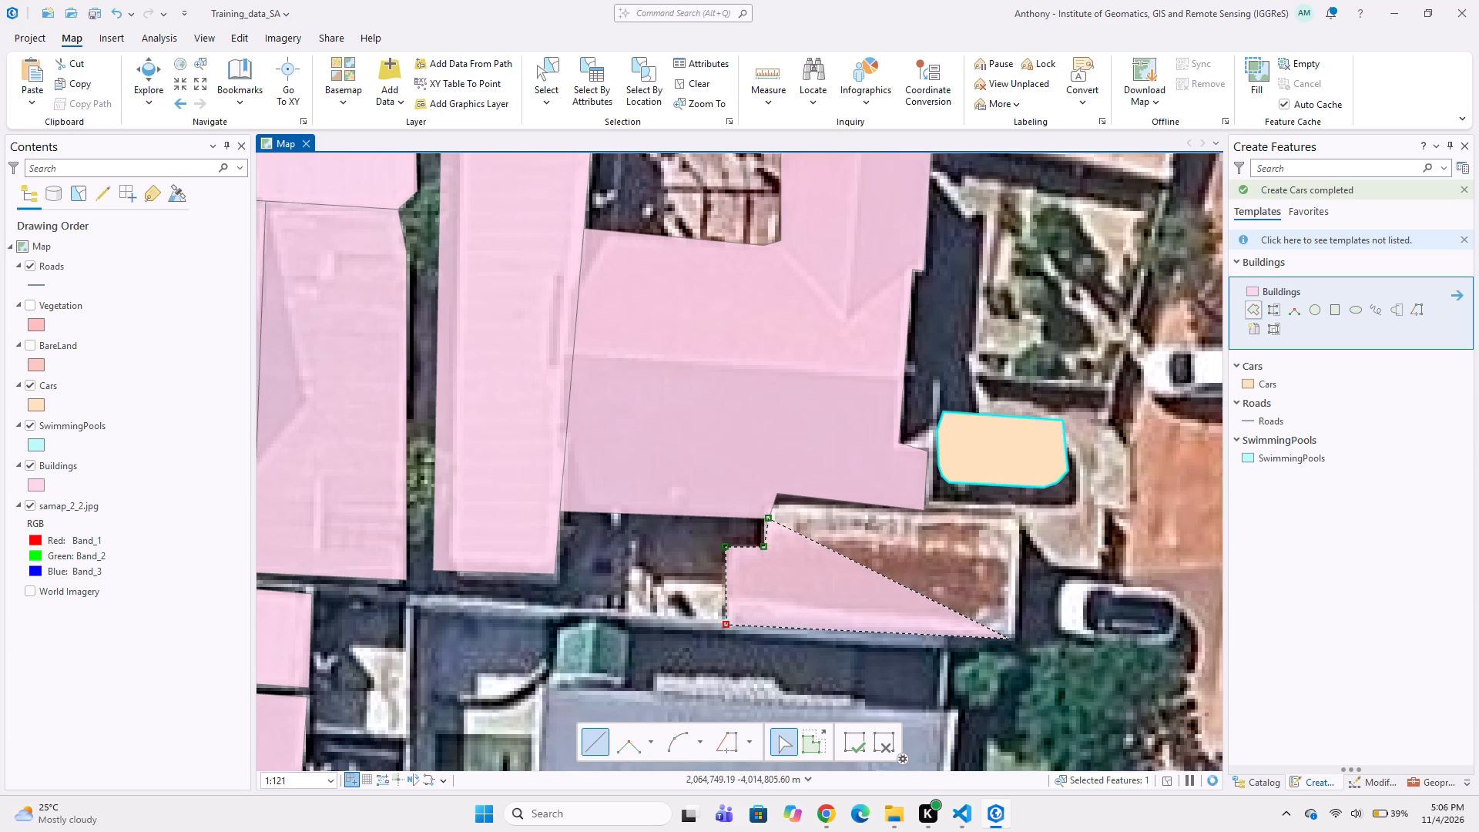
click(1020, 636)
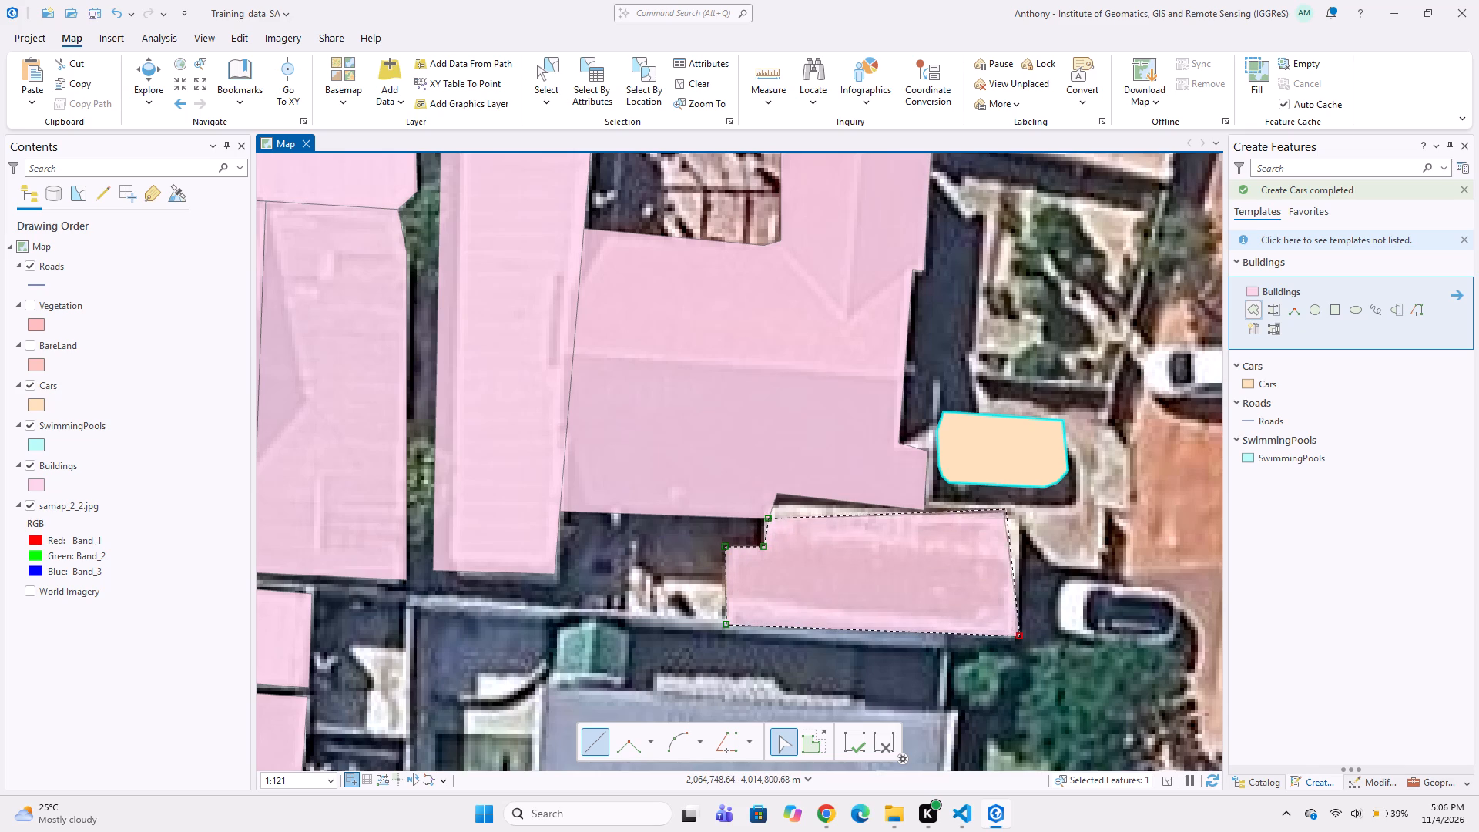
click(1022, 509)
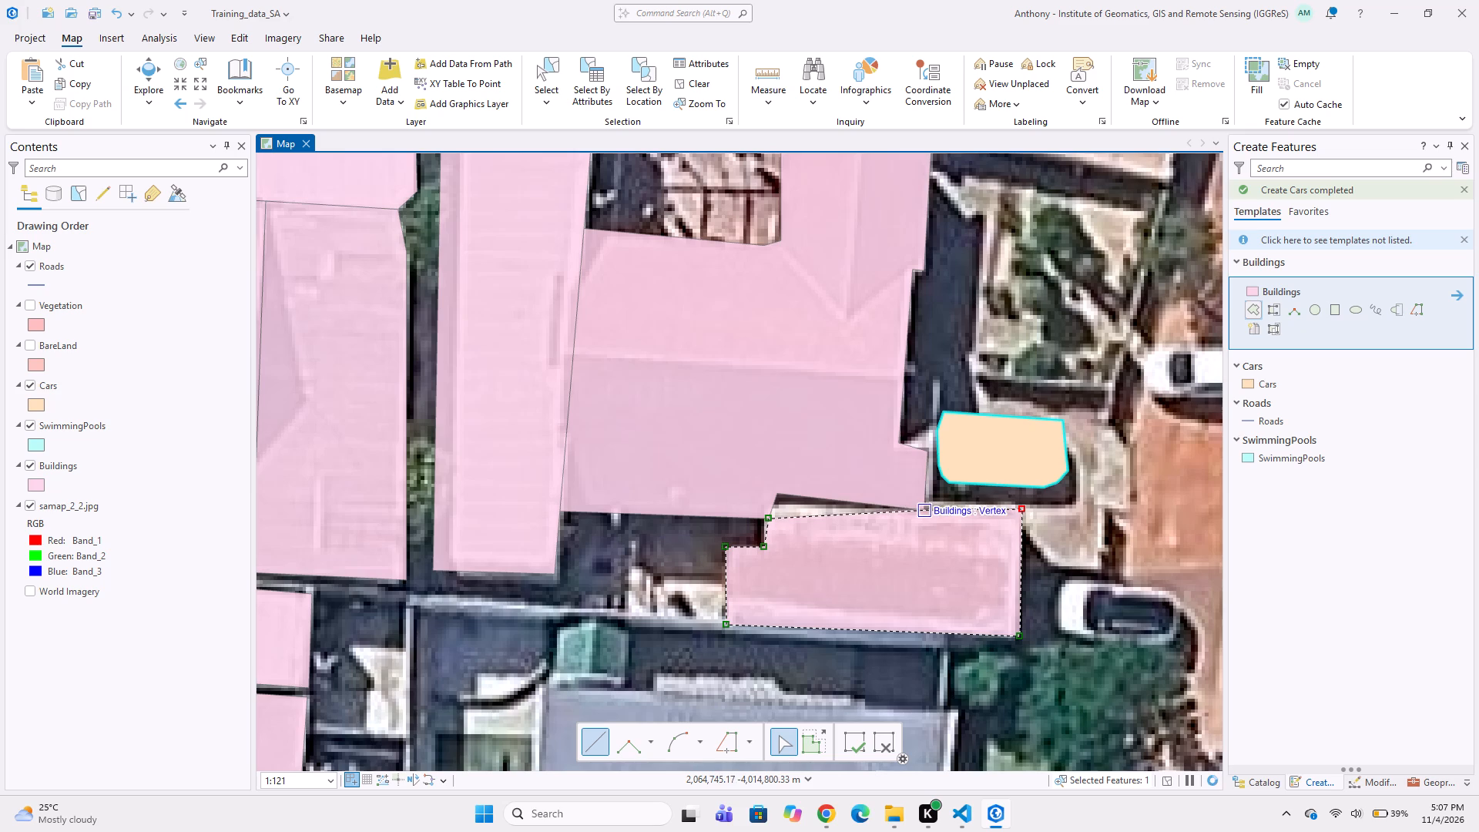
click(928, 507)
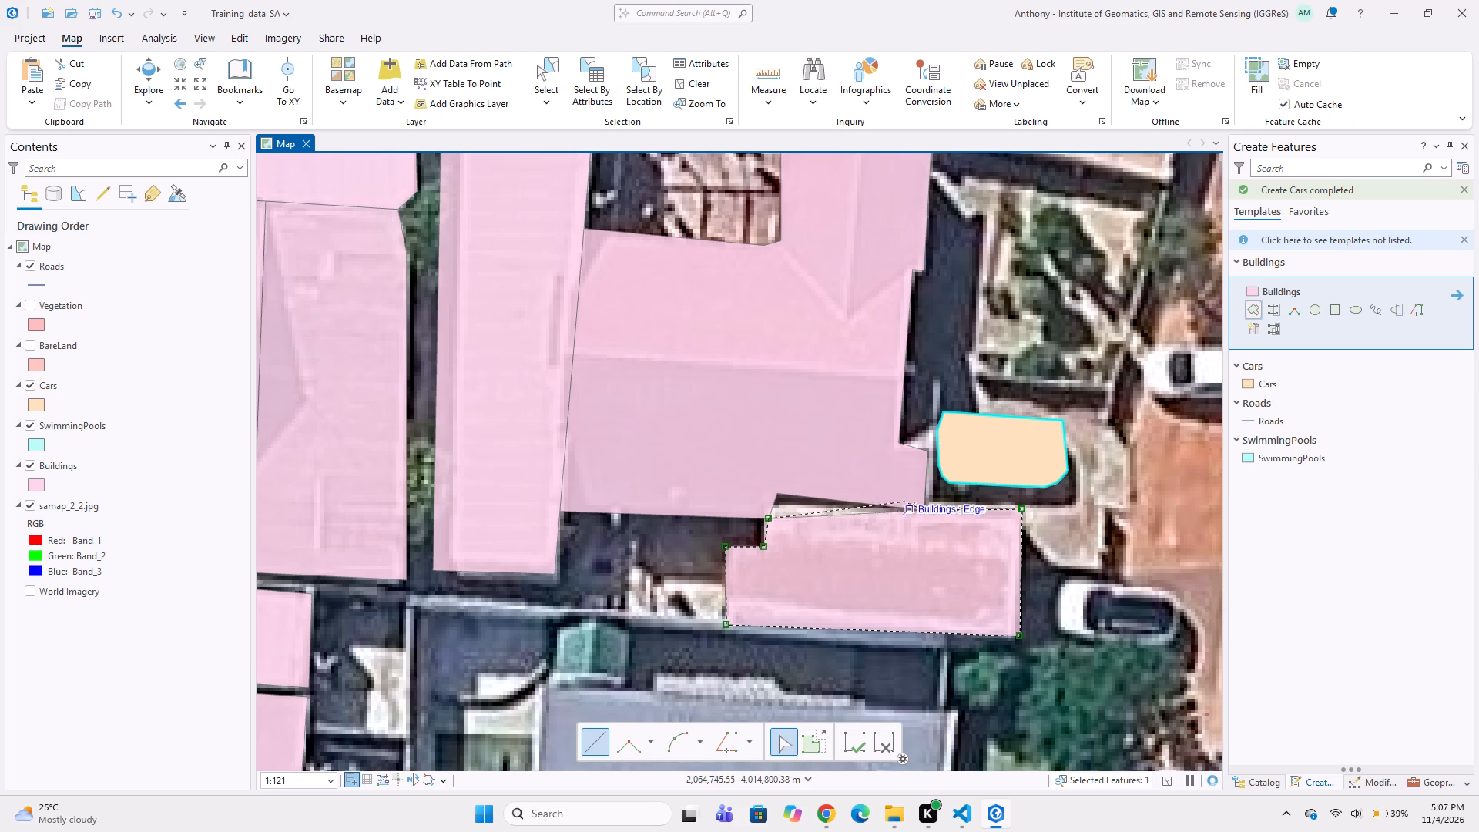
double_click(777, 488)
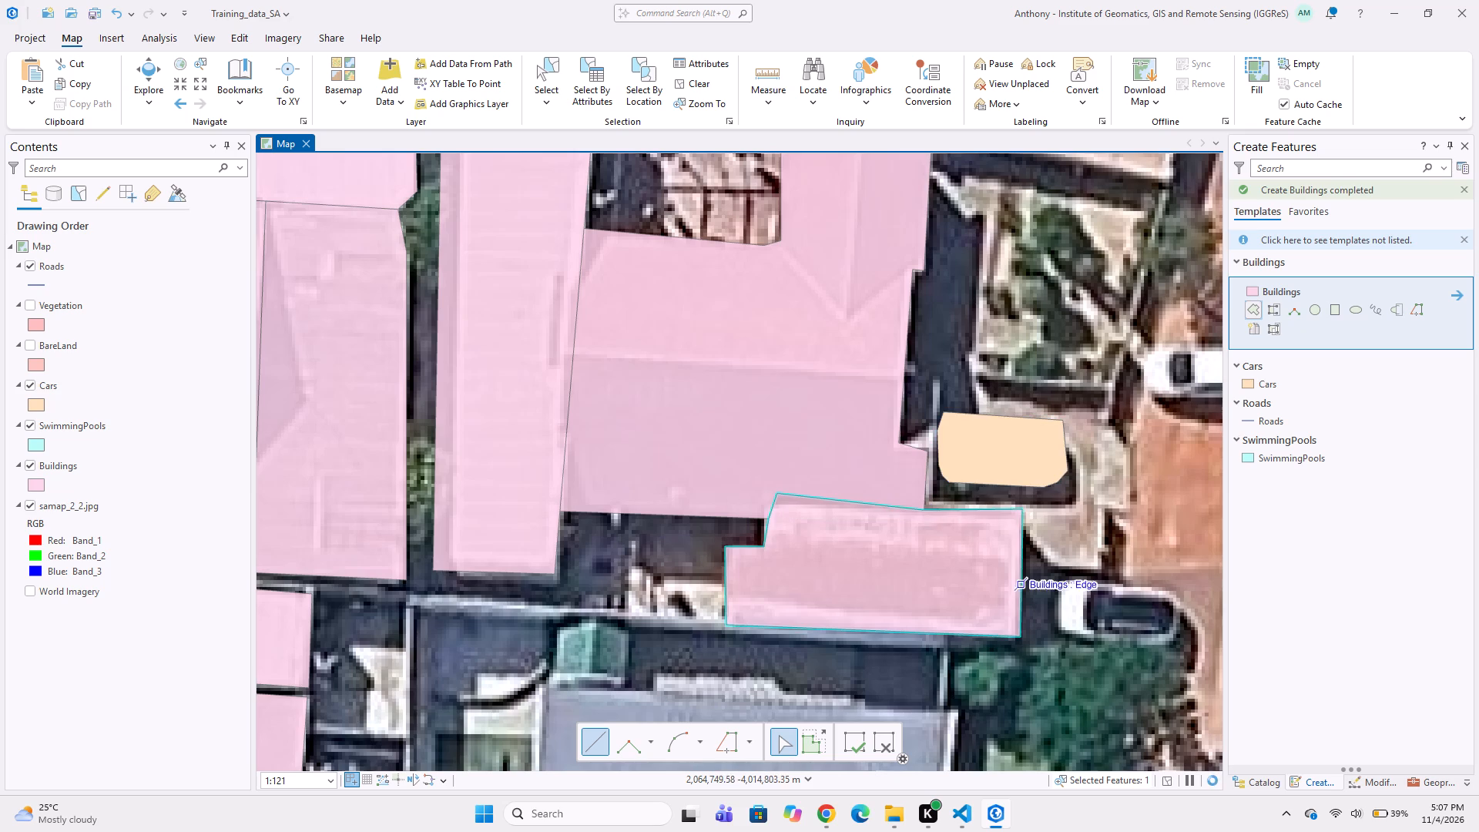
Digitize a Cars polygon around the car parked just east of the rusty-roofed building, beside the trees.
middle_drag(1058, 598, 840, 542)
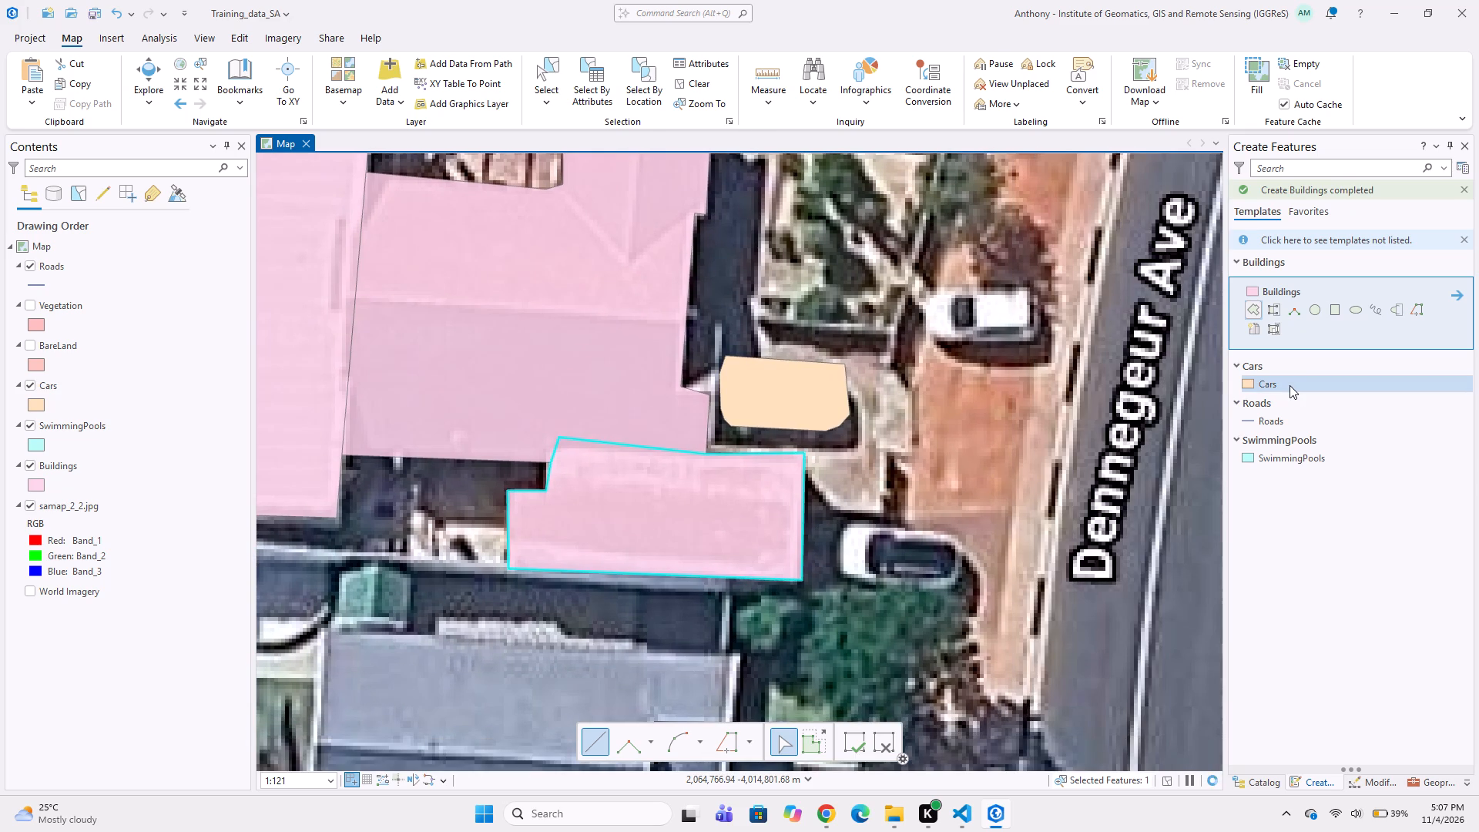
click(1290, 385)
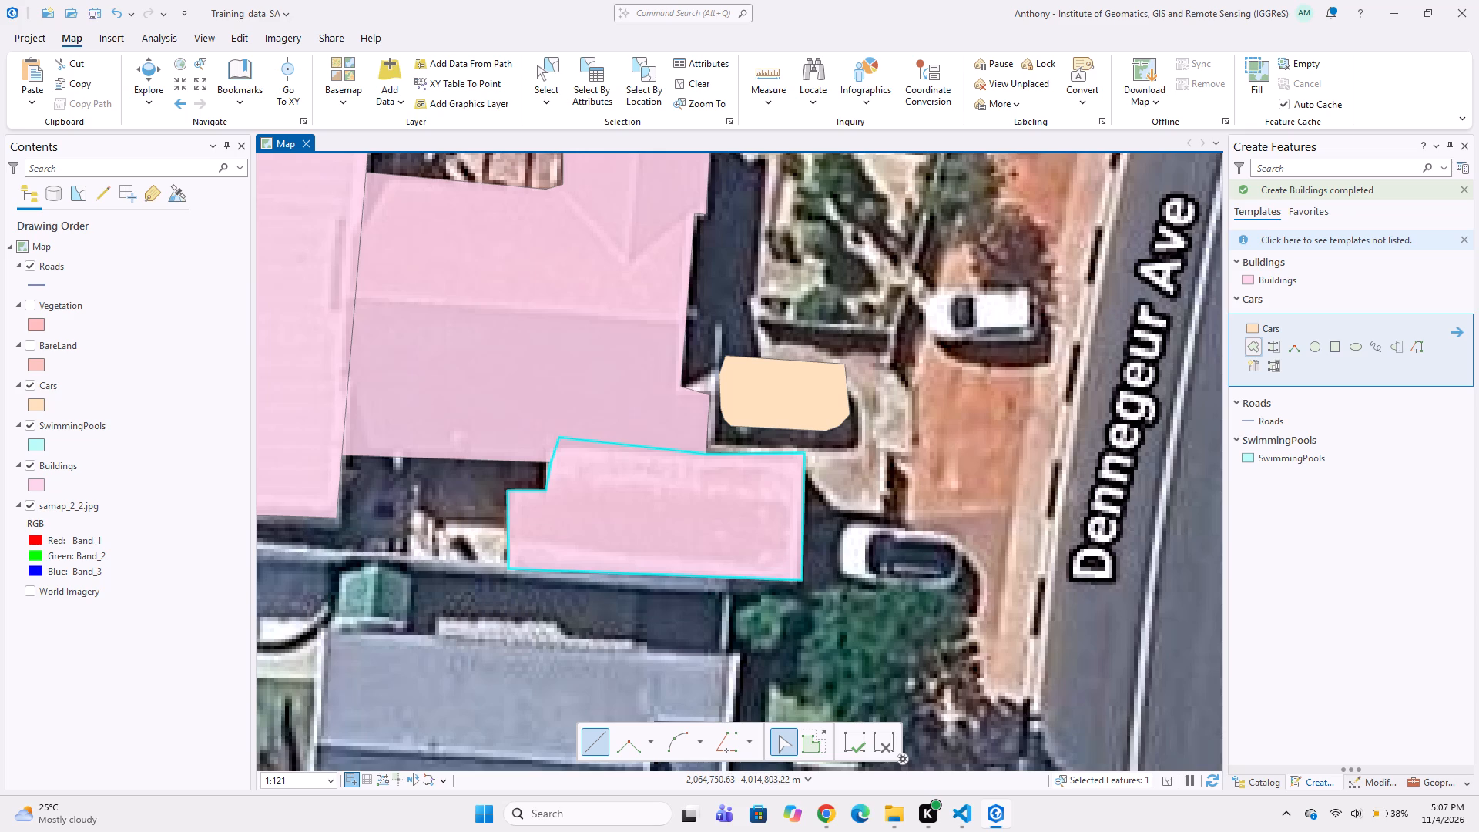
click(826, 574)
click(944, 598)
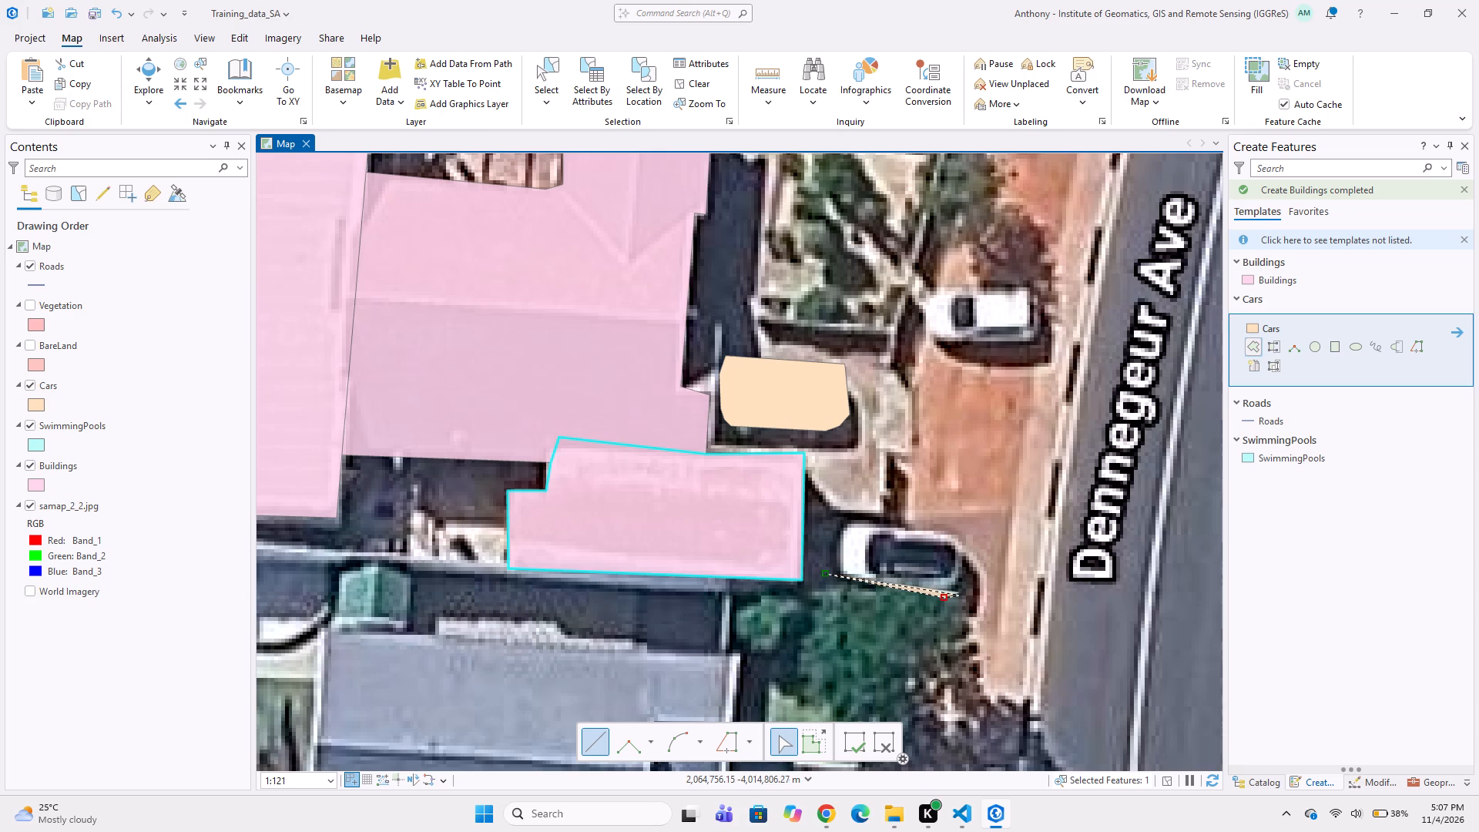
click(961, 595)
click(977, 563)
click(961, 539)
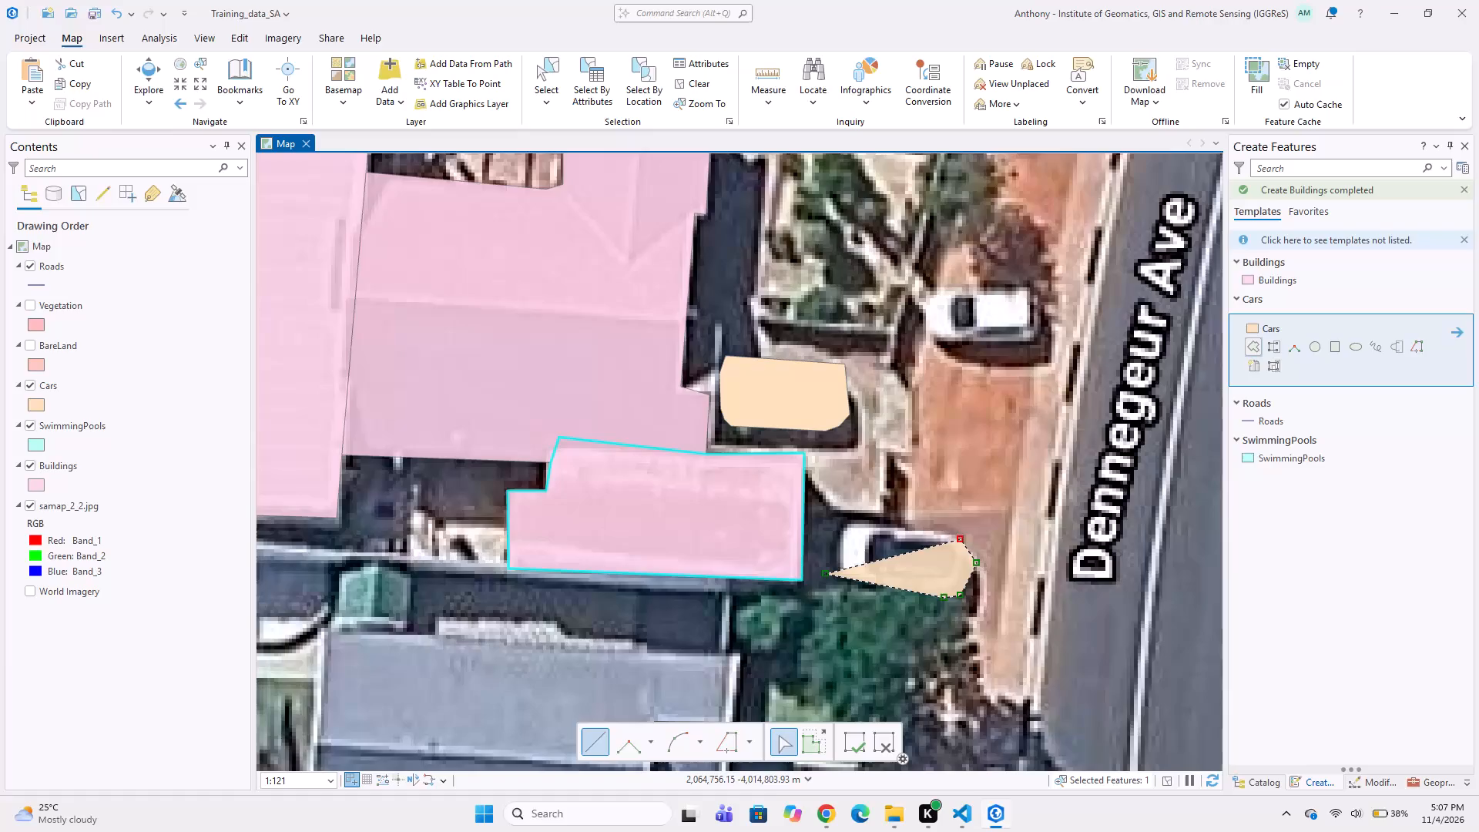
click(926, 523)
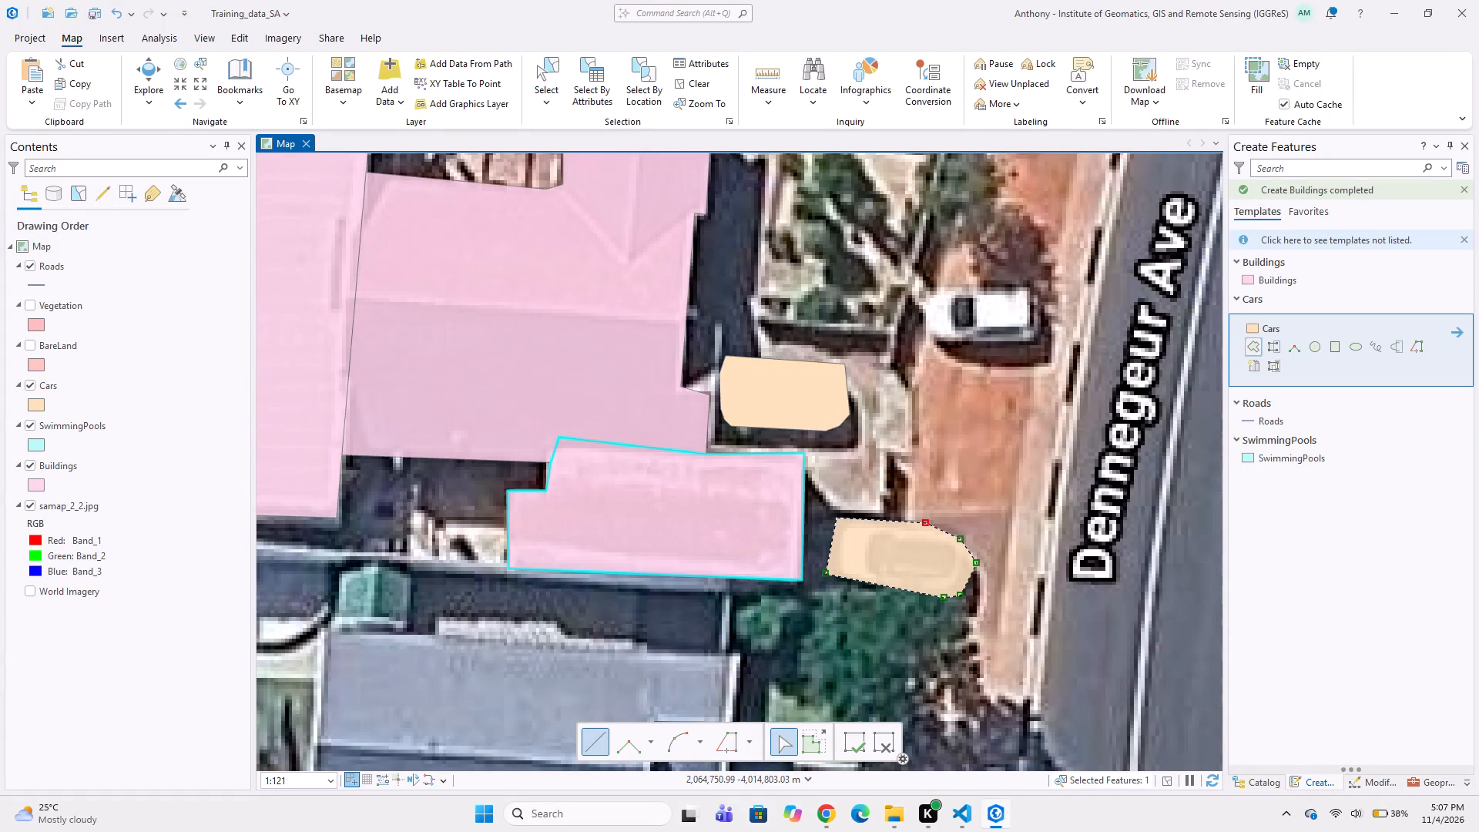
double_click(837, 518)
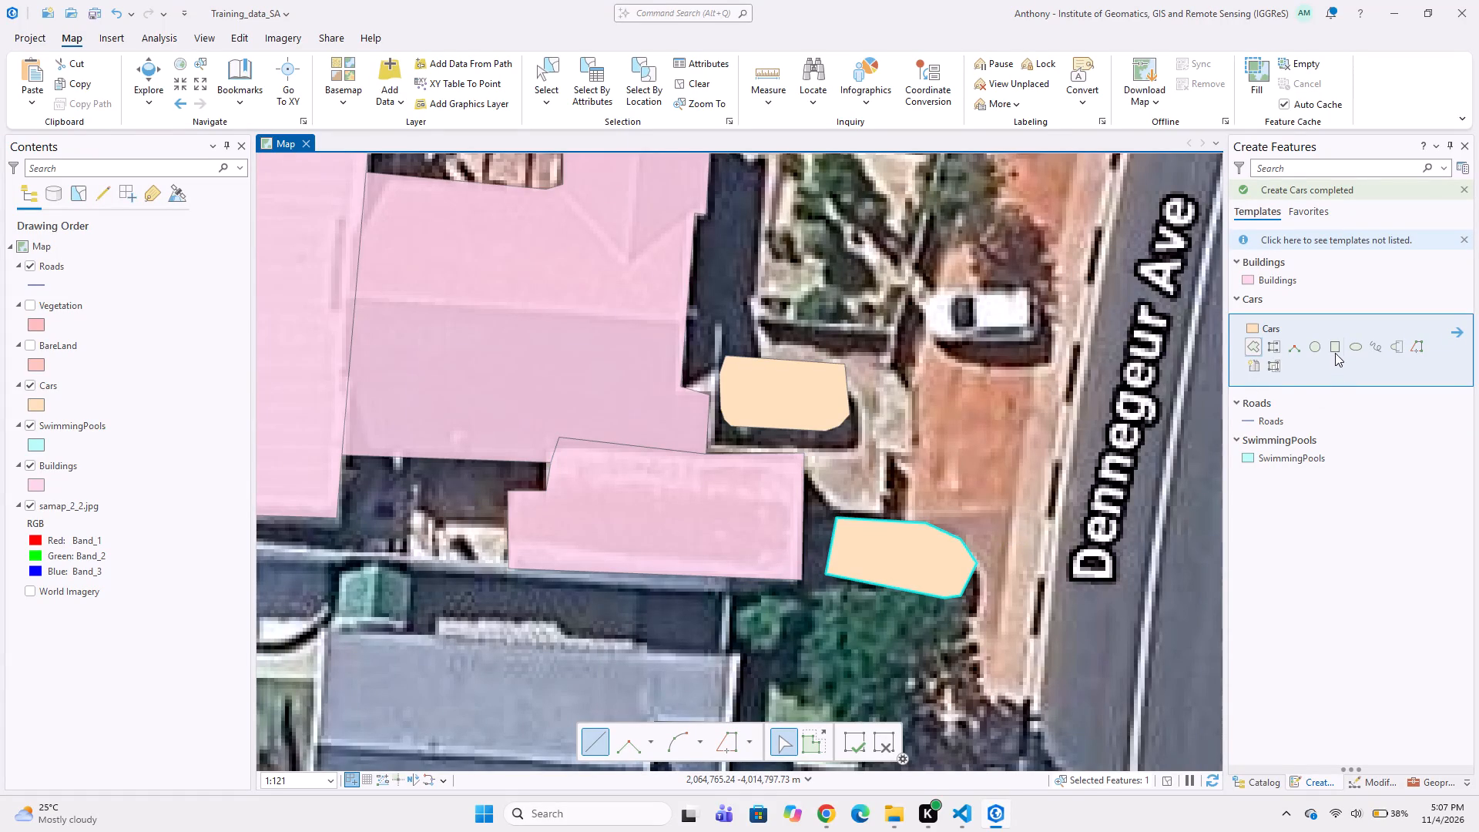
Digitize a rectangular Cars polygon around the white car parked on the brick paving beside Dennegeur Ave.
click(1335, 351)
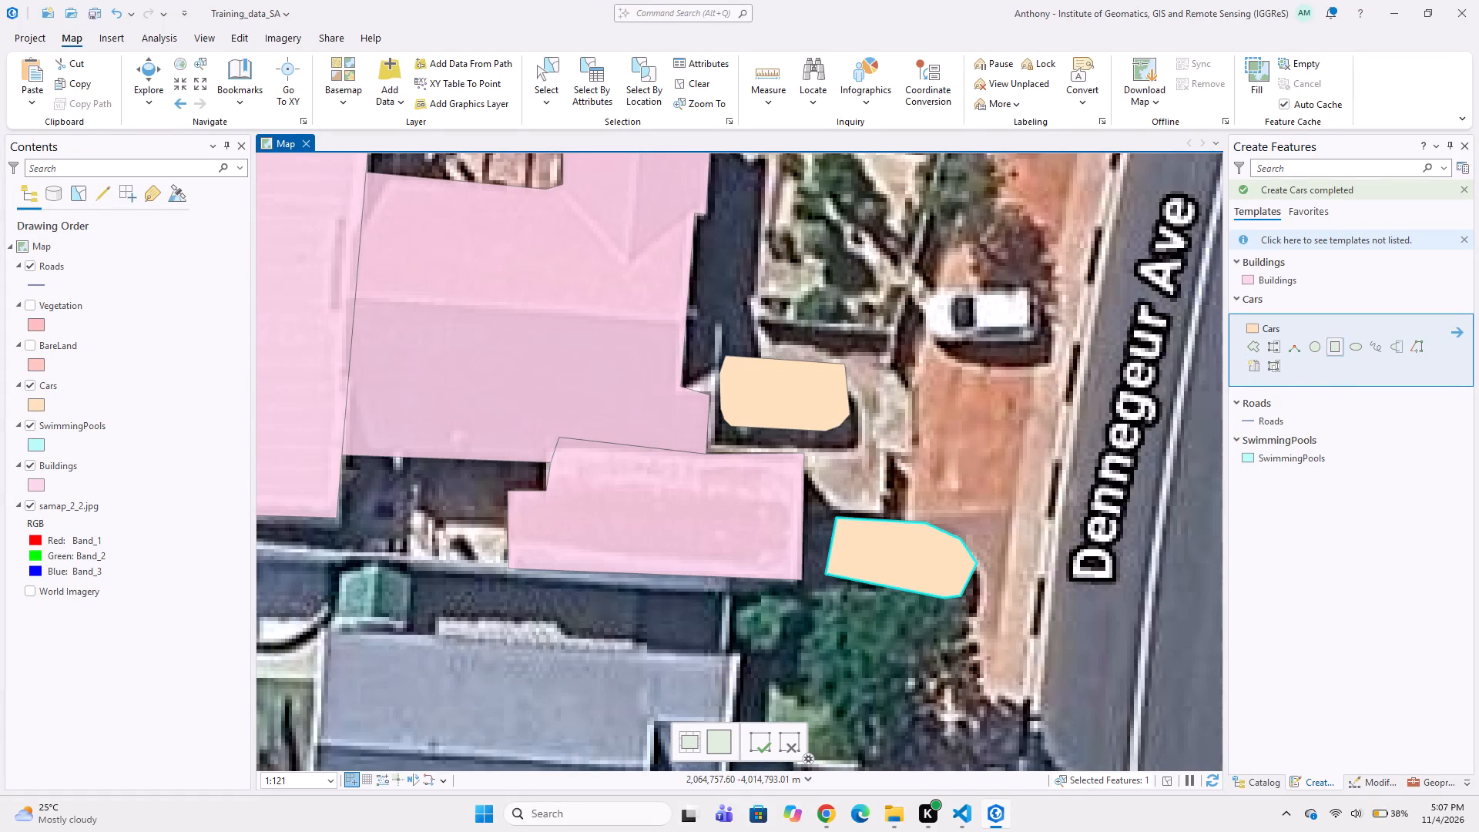
click(1047, 280)
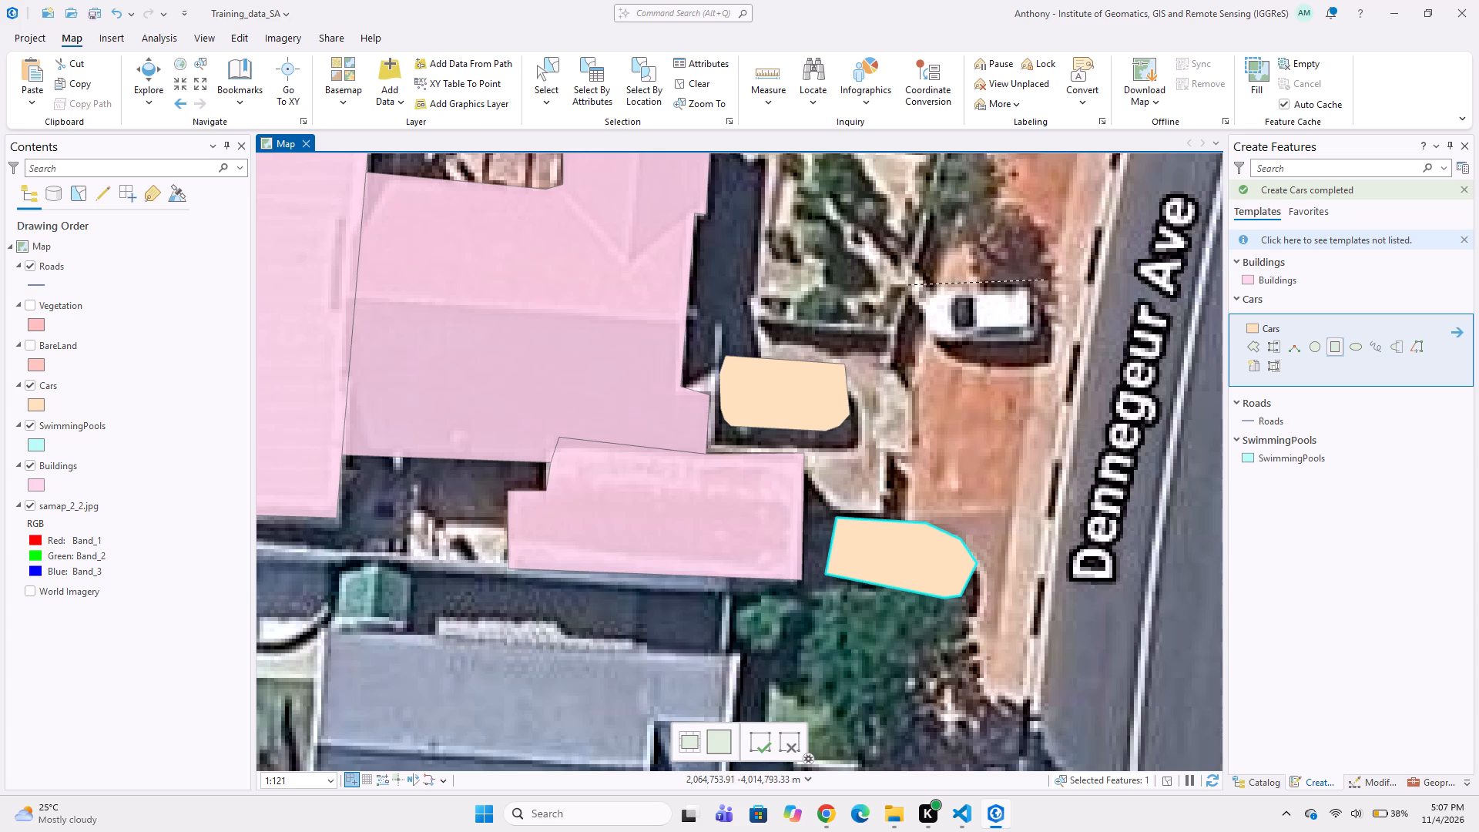
click(914, 285)
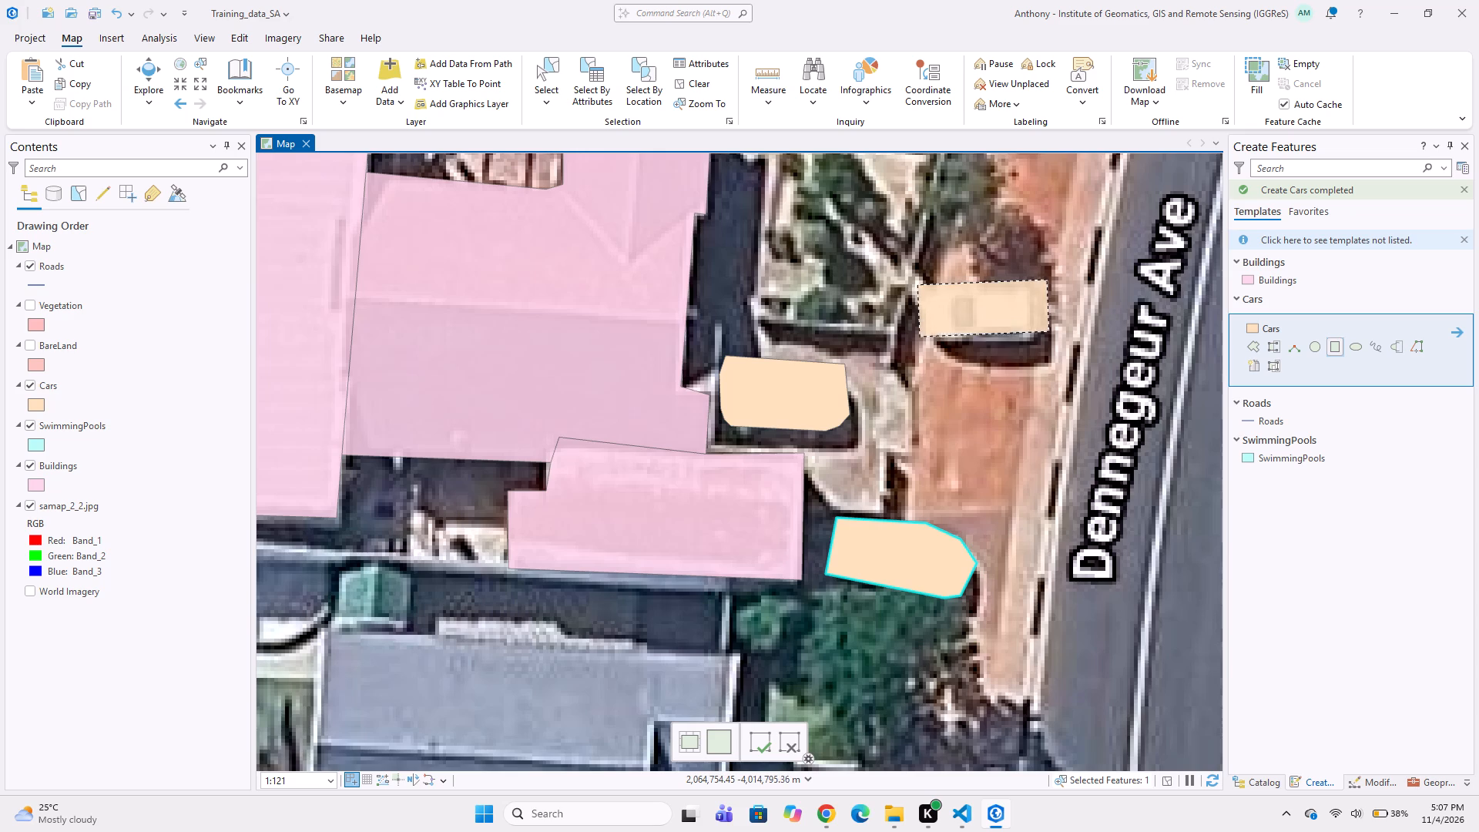
double_click(920, 353)
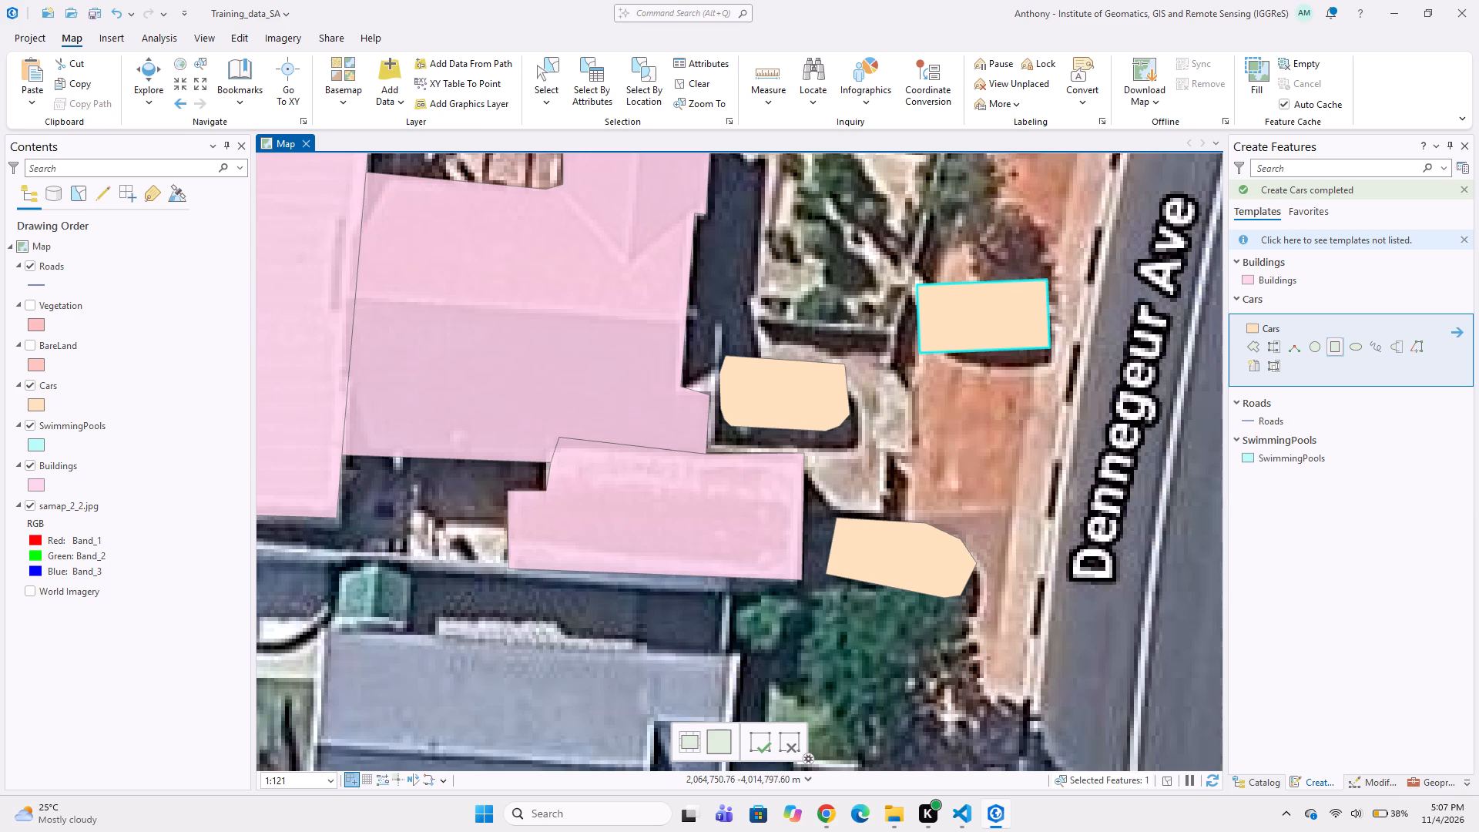
Digitize a freeform Buildings polygon around the green L-shaped roof under the Faheema's Catering label, including the dark strip along its west side.
scroll(1036, 387, down, 2)
middle_drag(921, 374, 896, 515)
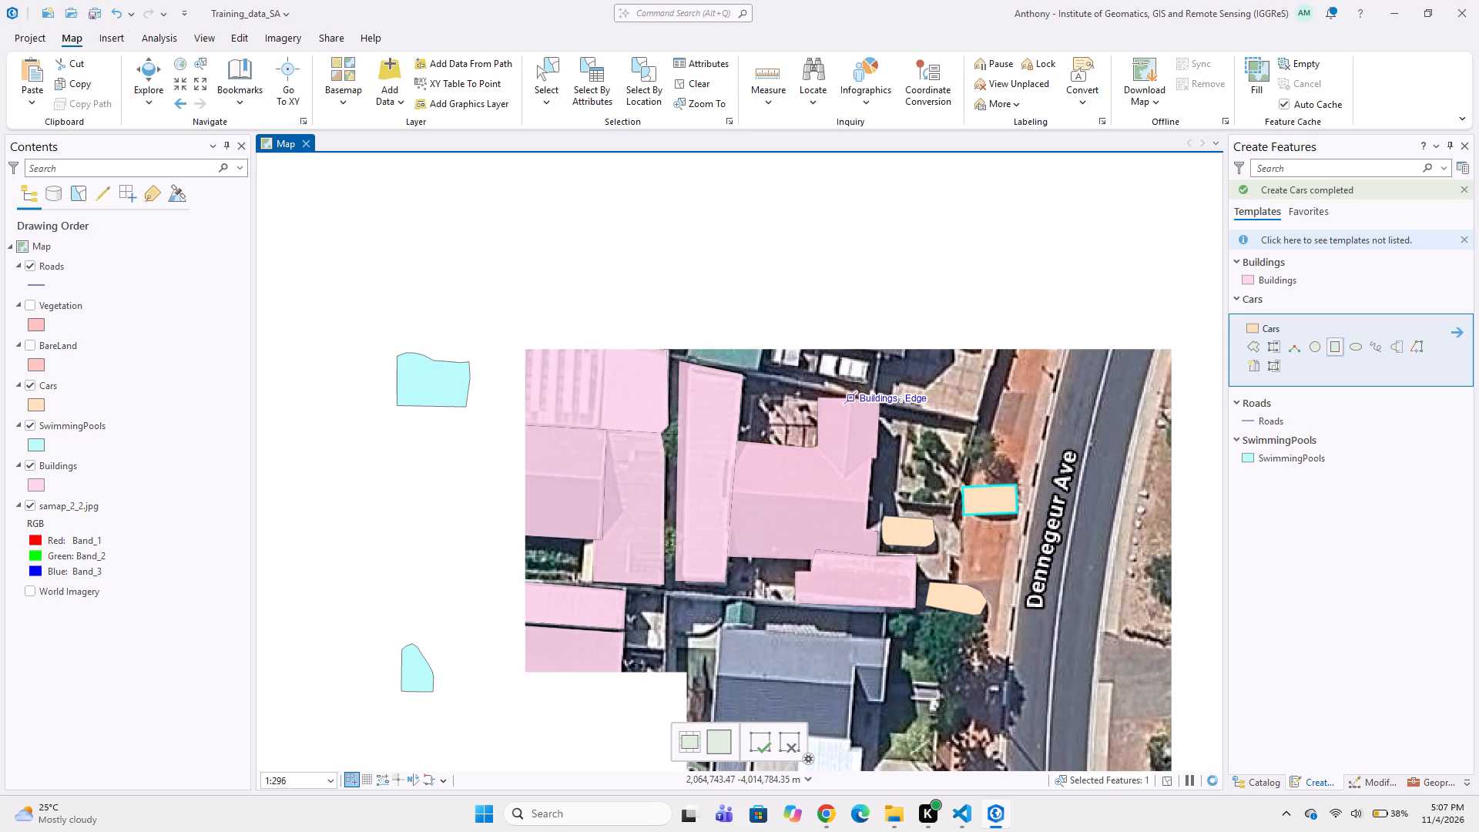
middle_drag(743, 383, 799, 485)
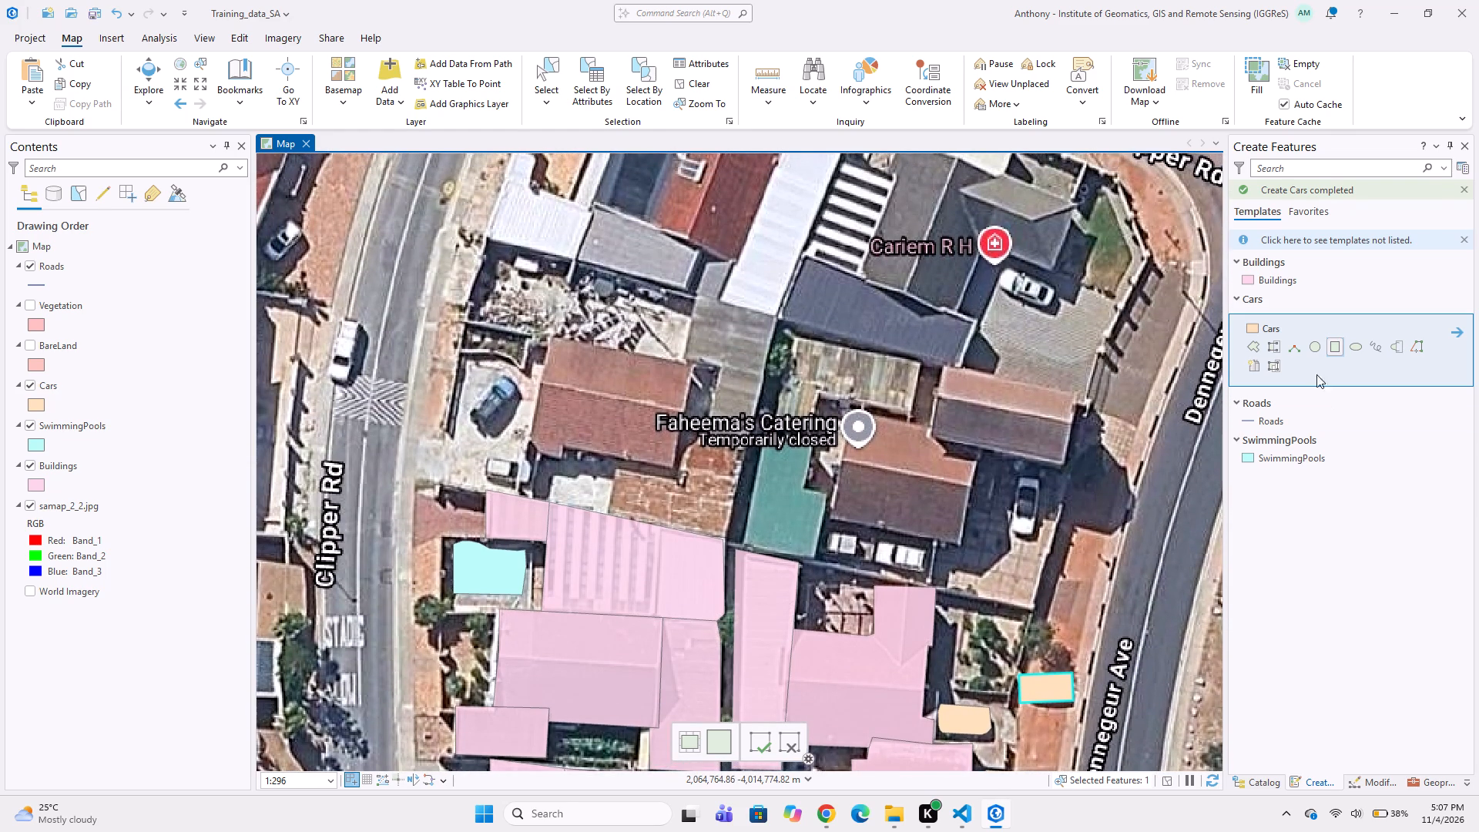
click(1249, 356)
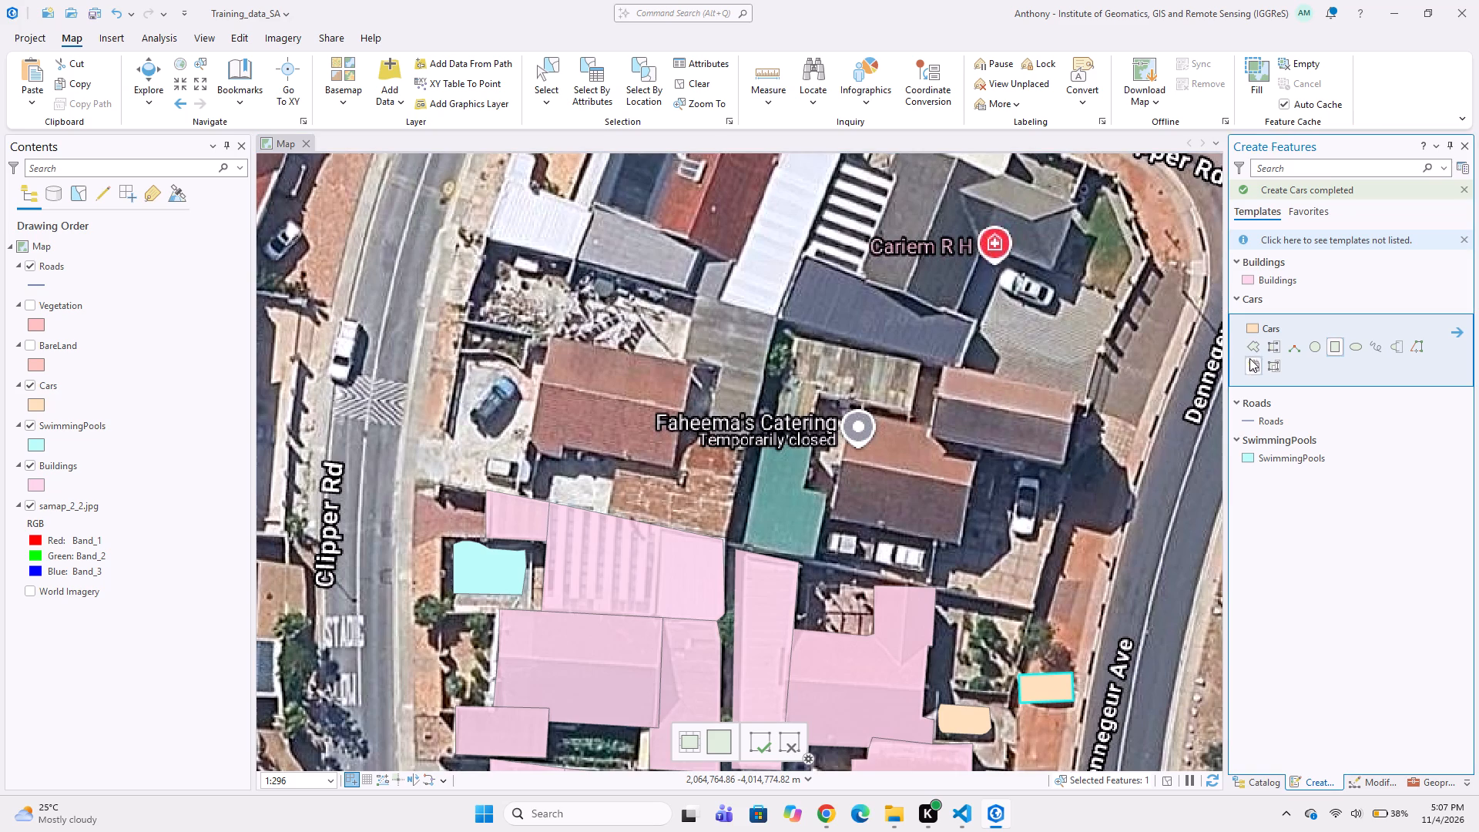
click(1249, 351)
click(1246, 277)
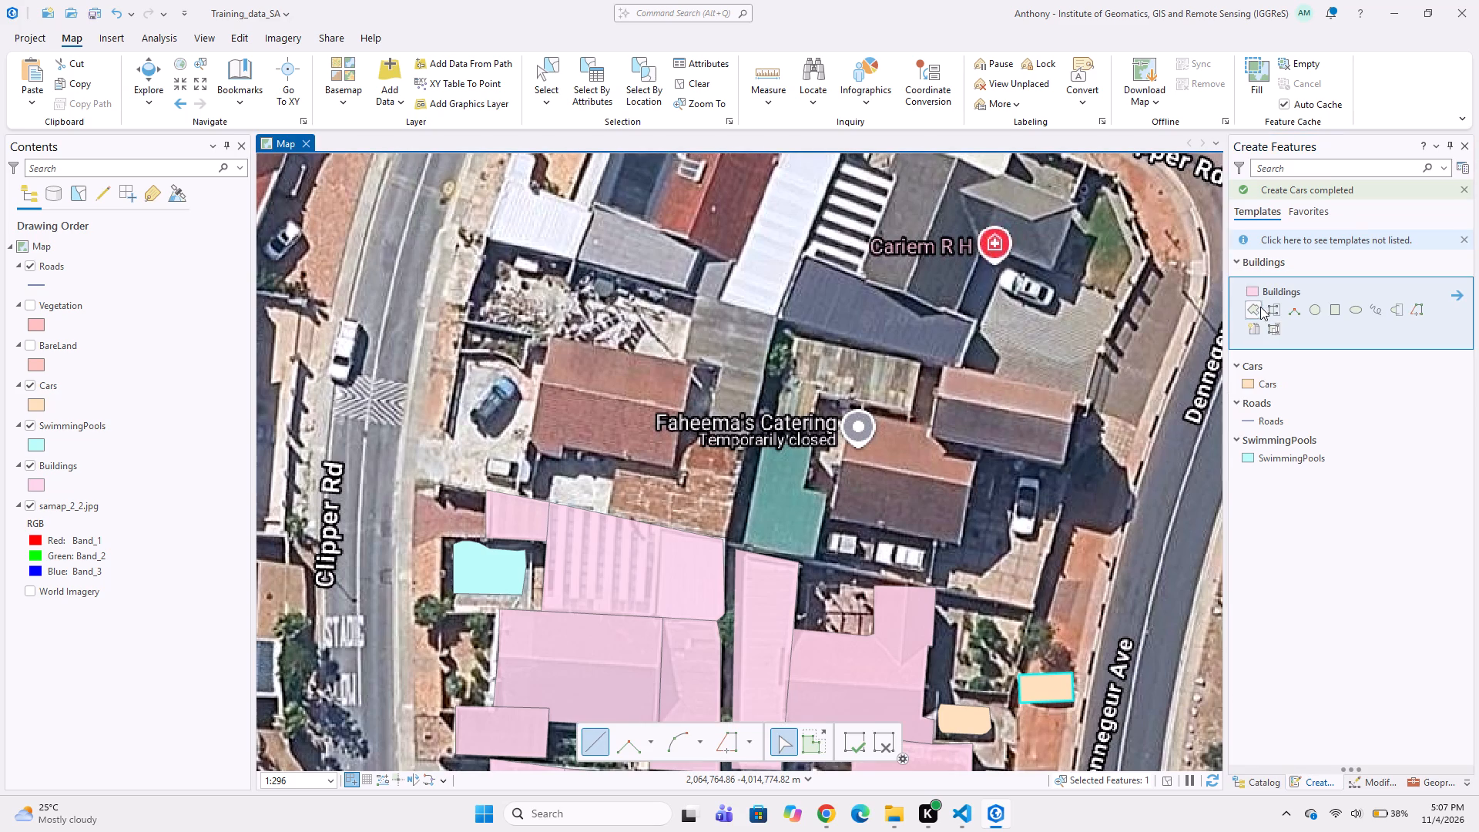
click(1257, 310)
scroll(756, 461, up, 2)
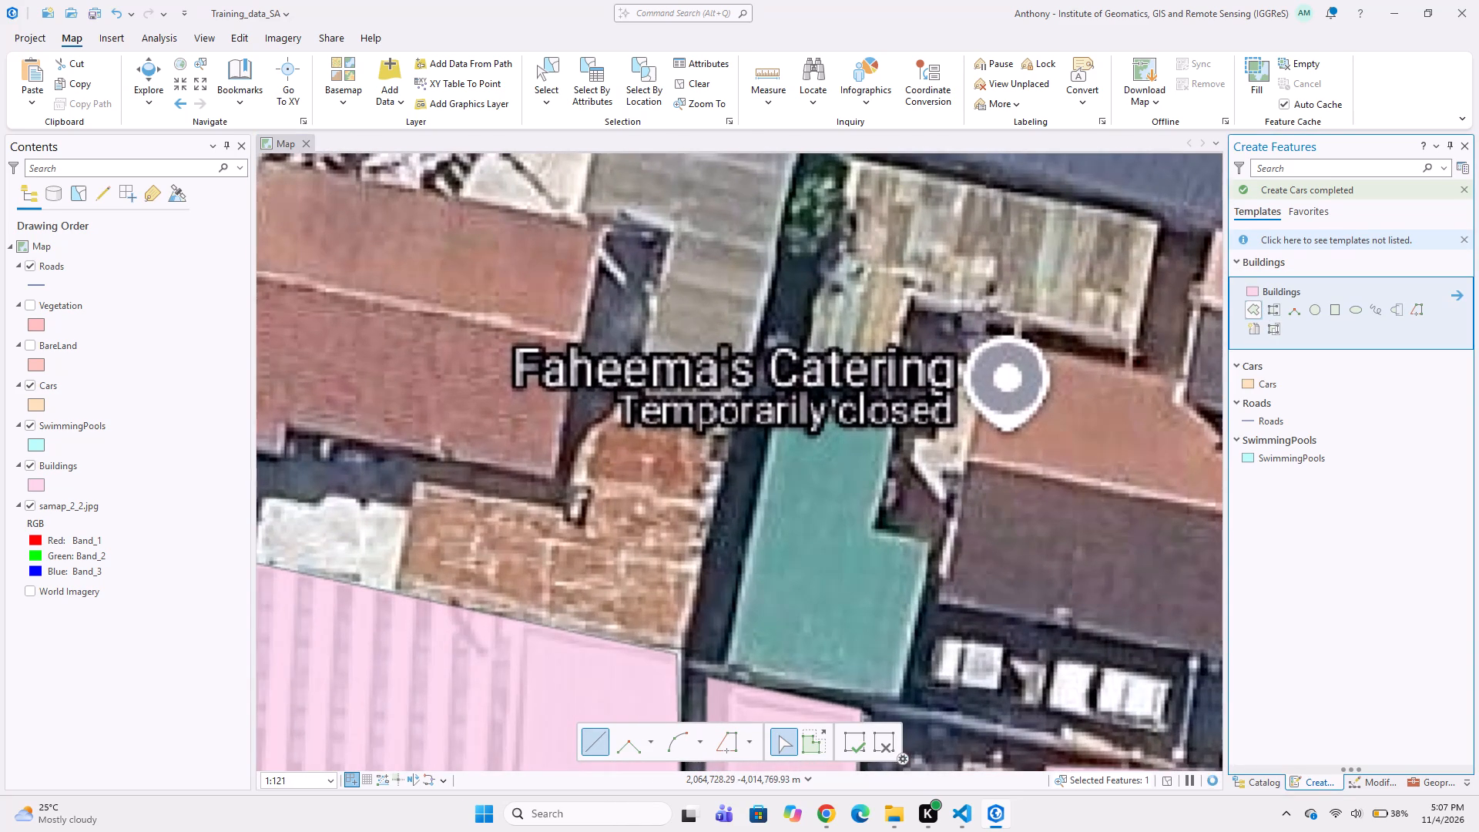
click(745, 385)
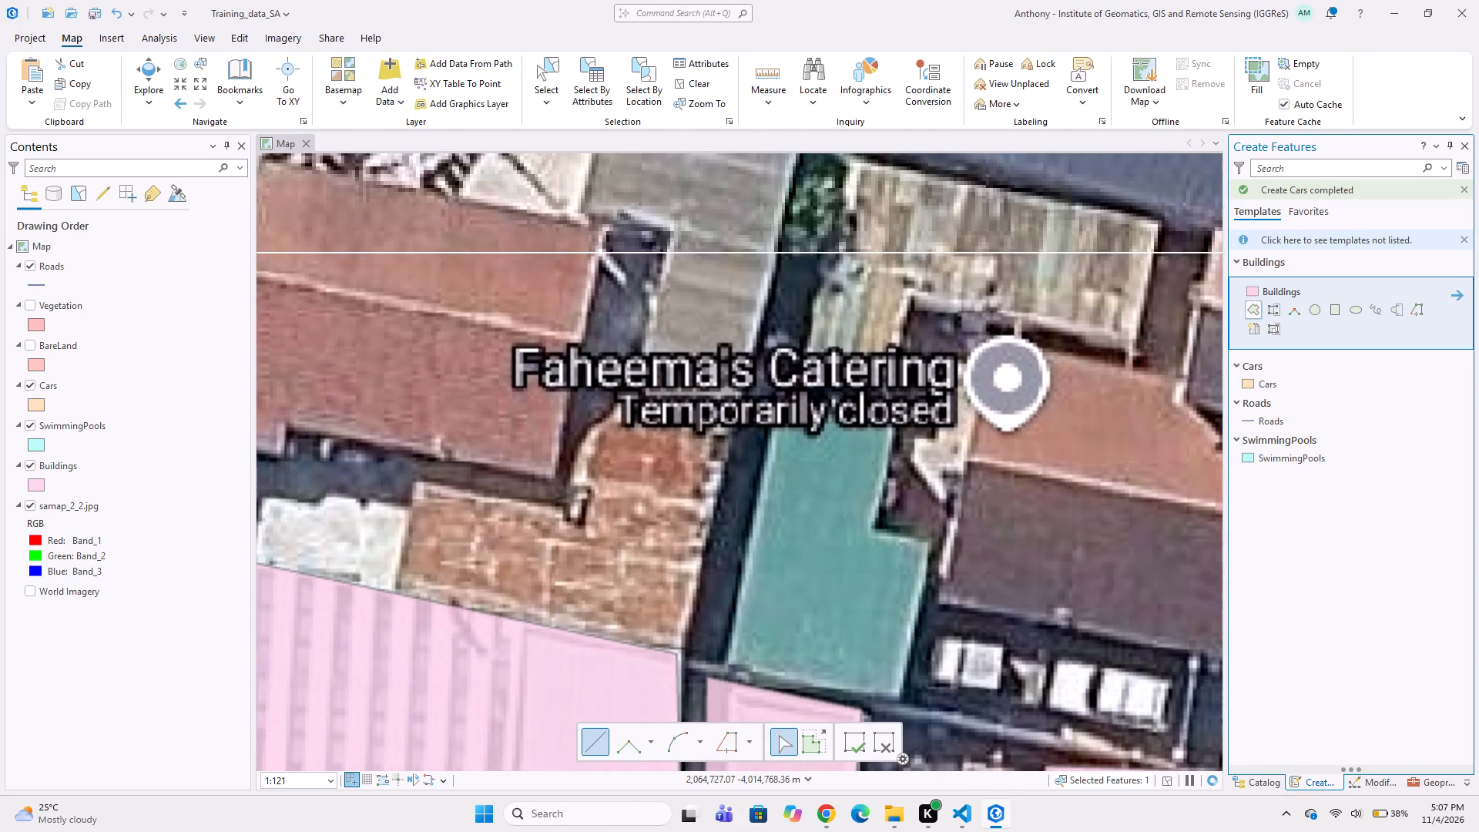
click(898, 412)
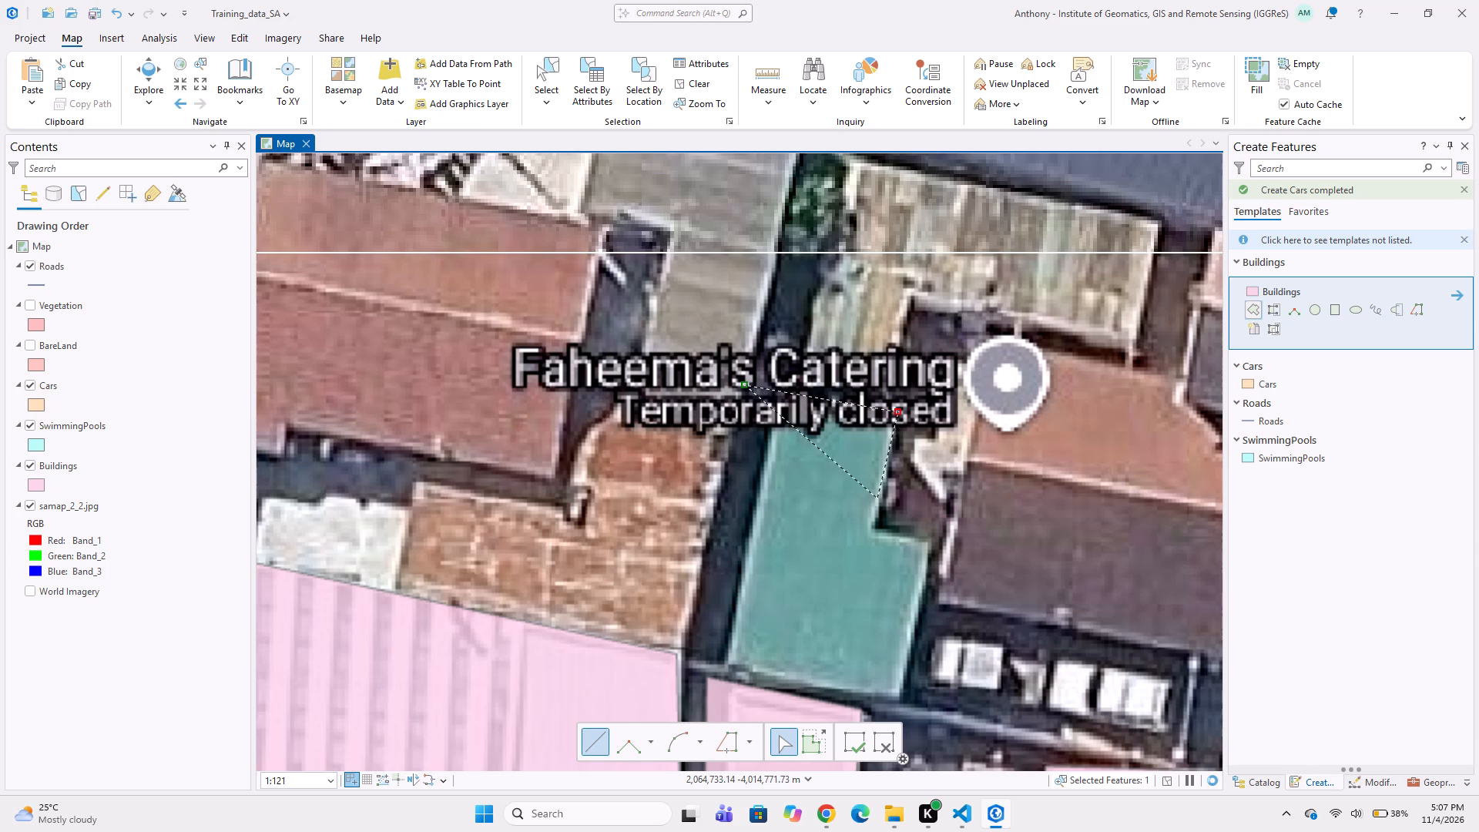
click(869, 528)
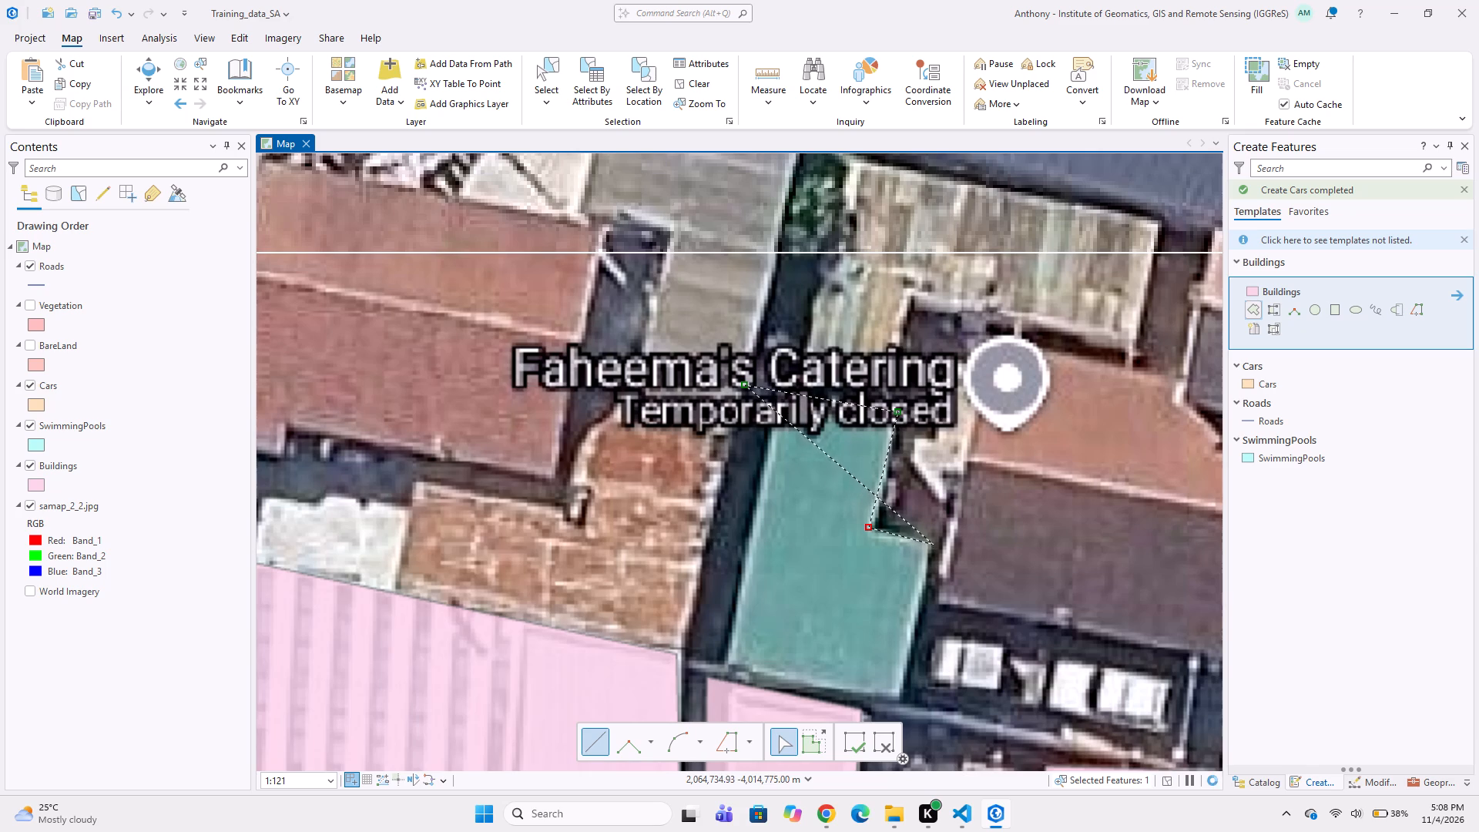
click(934, 545)
click(904, 700)
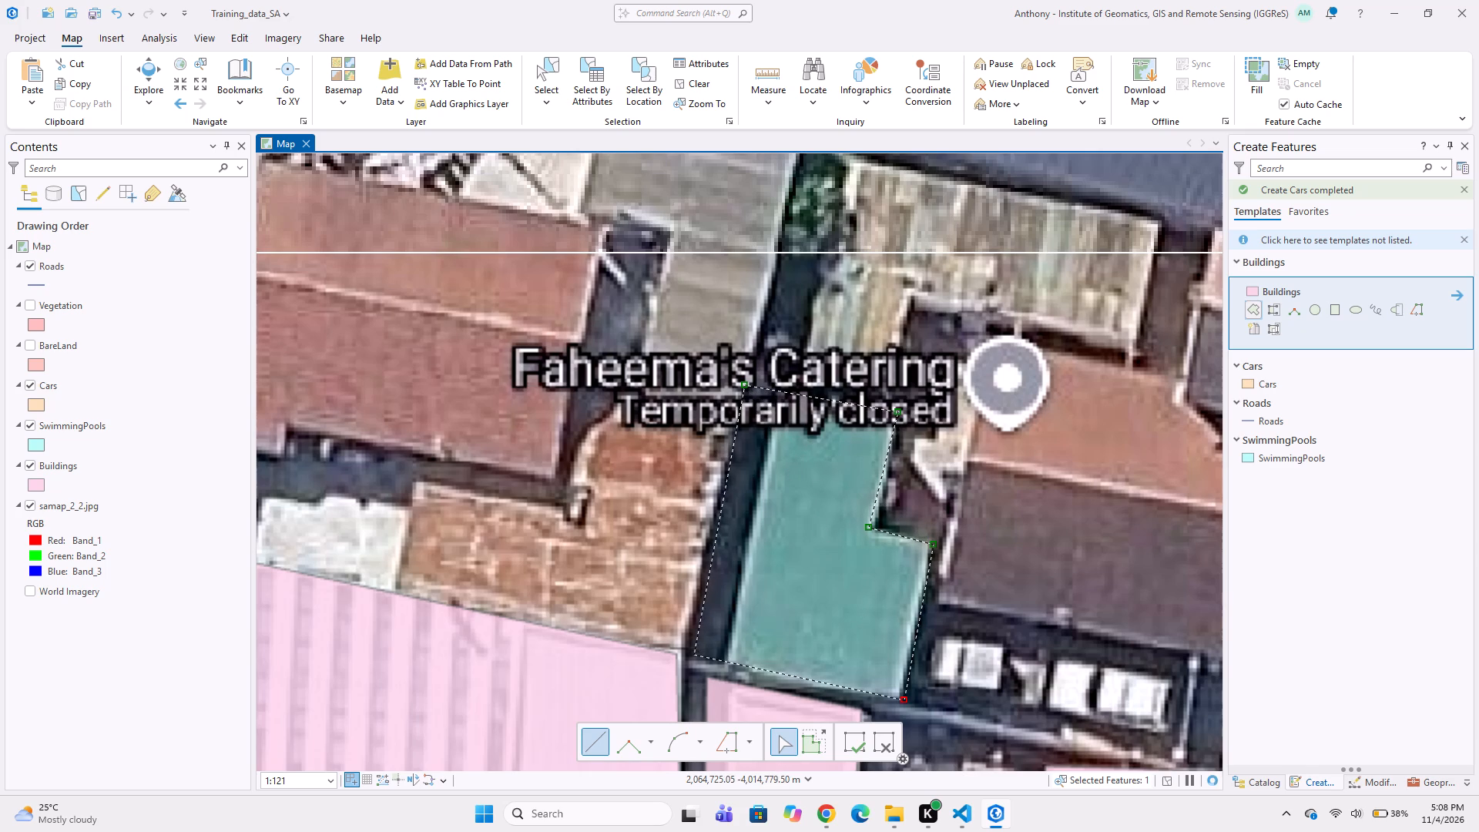
double_click(686, 657)
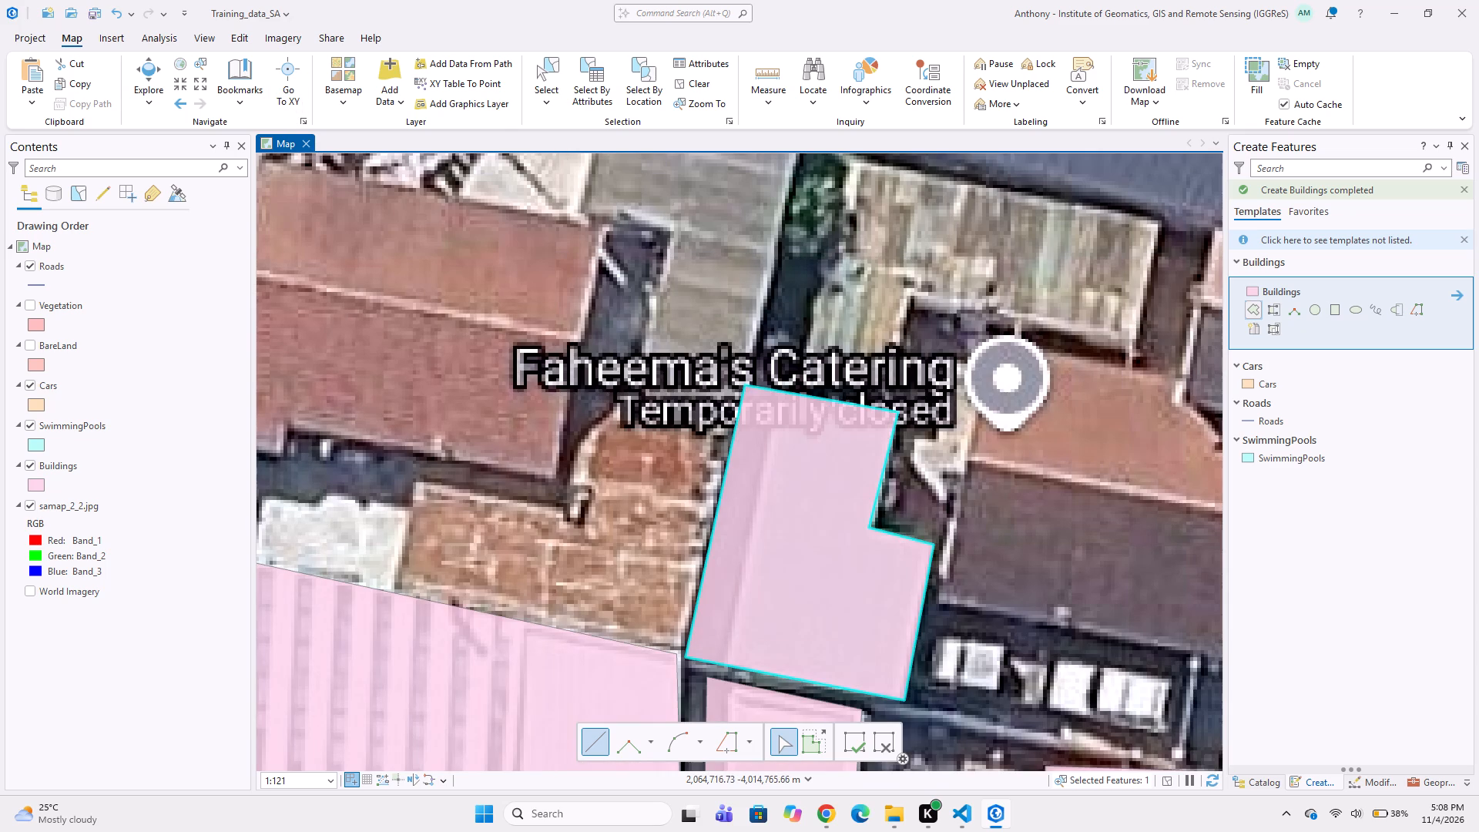
Digitize a freeform Buildings polygon around the orange-brown L-shaped roof directly west of the Faheema's Catering polygon, snapping to the adjoining buildings.
click(572, 391)
click(731, 423)
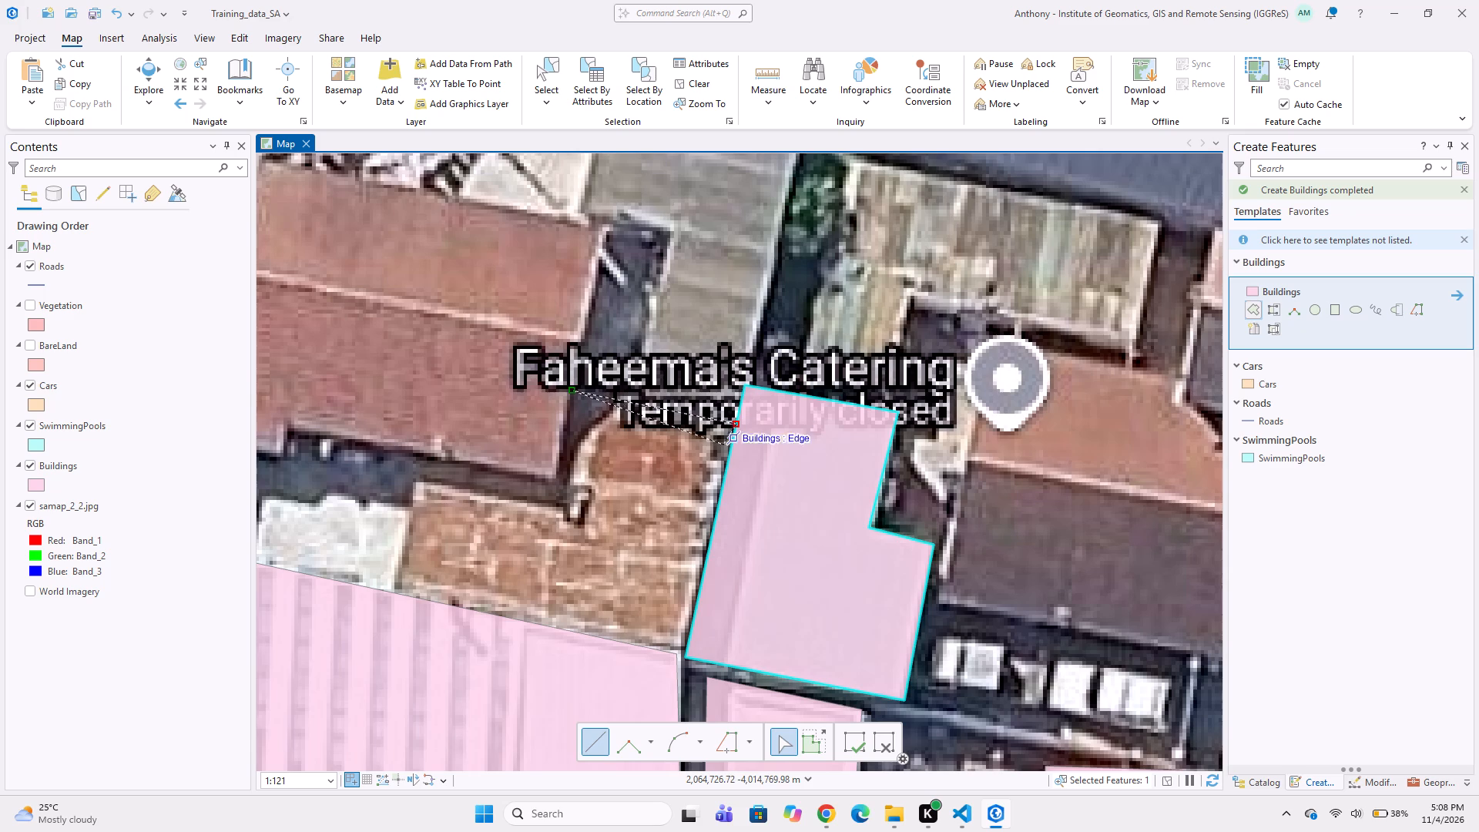
click(688, 652)
click(384, 592)
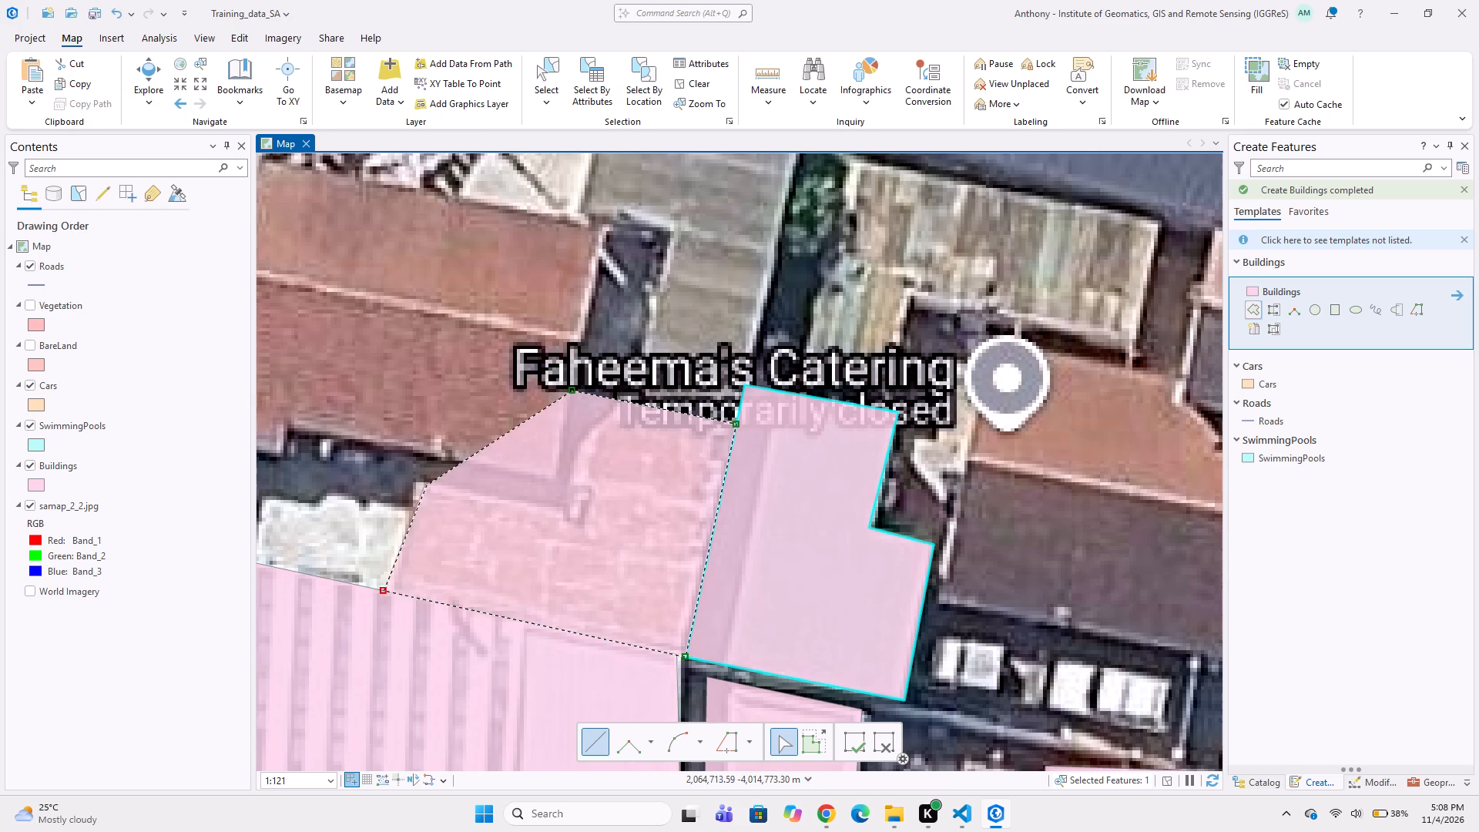
click(416, 450)
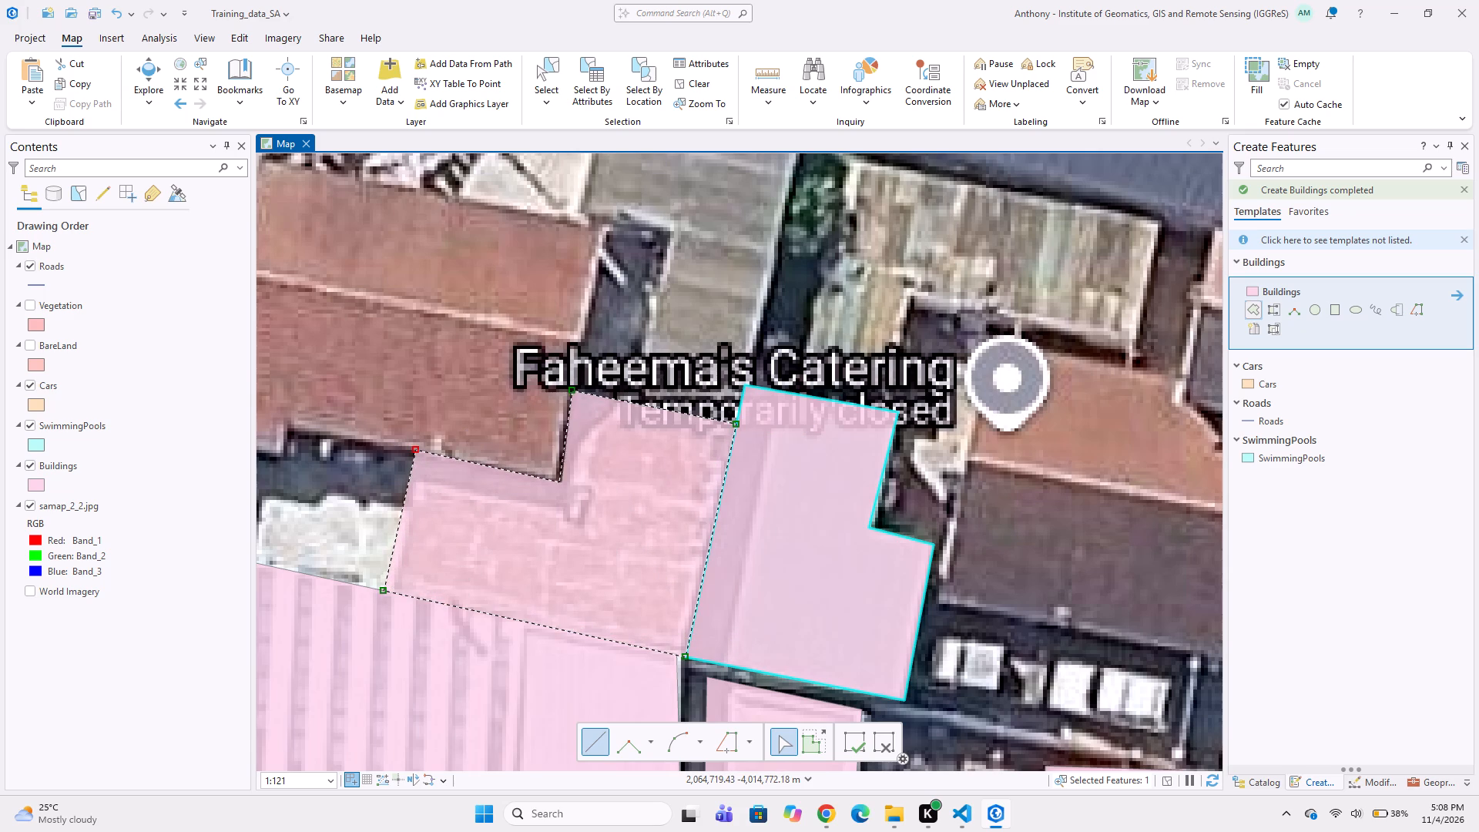
double_click(554, 480)
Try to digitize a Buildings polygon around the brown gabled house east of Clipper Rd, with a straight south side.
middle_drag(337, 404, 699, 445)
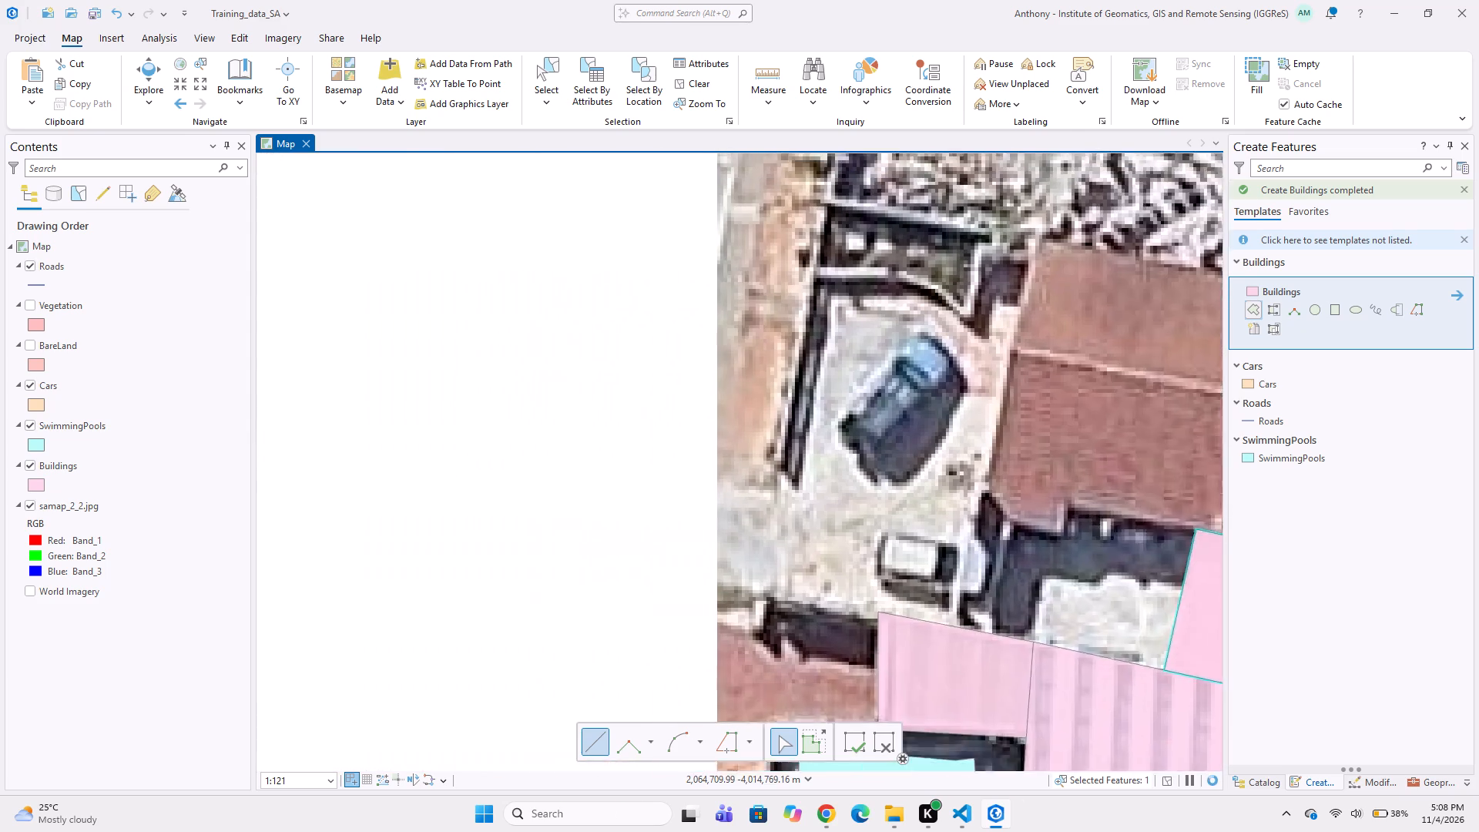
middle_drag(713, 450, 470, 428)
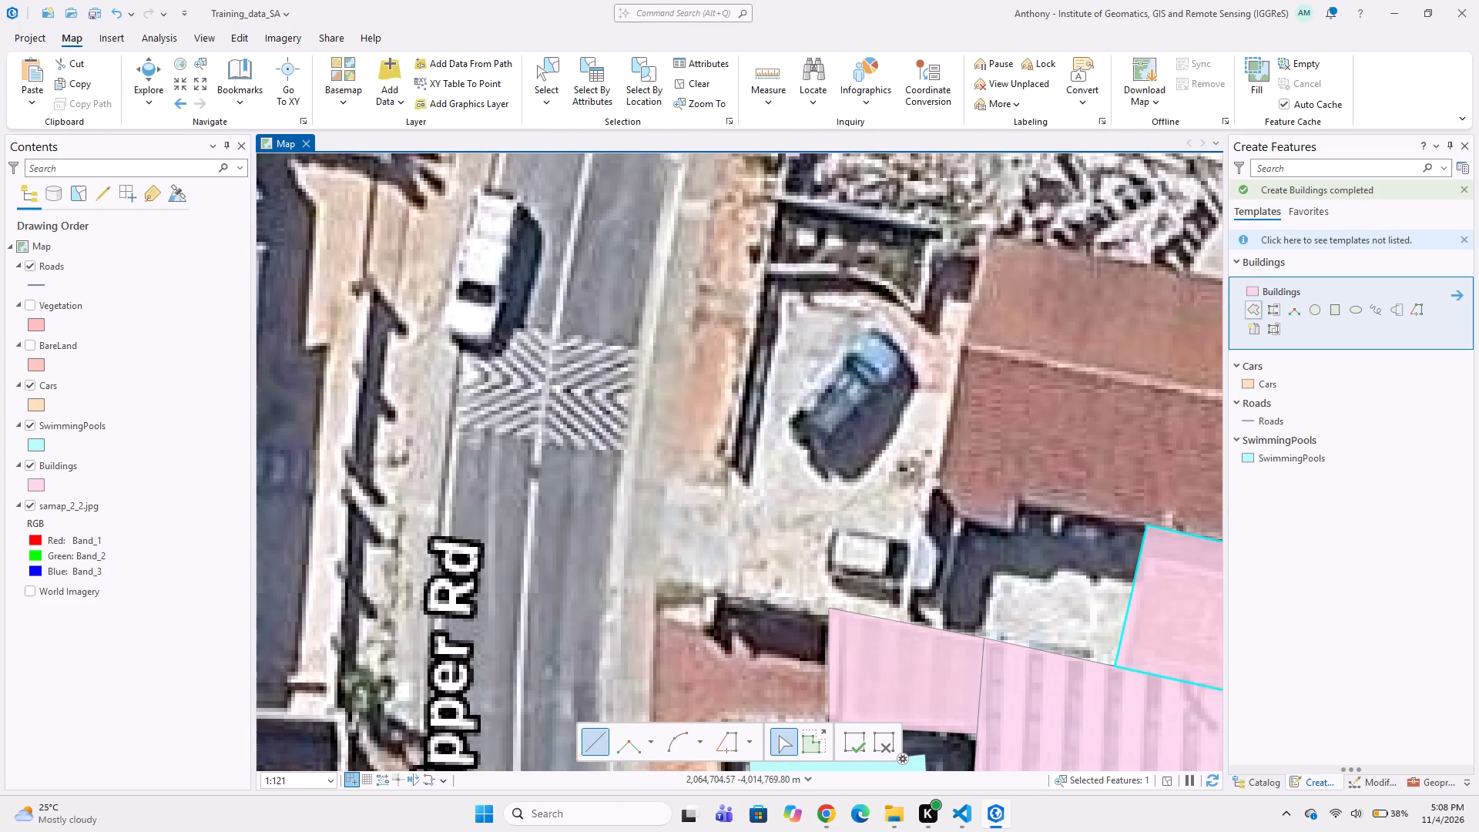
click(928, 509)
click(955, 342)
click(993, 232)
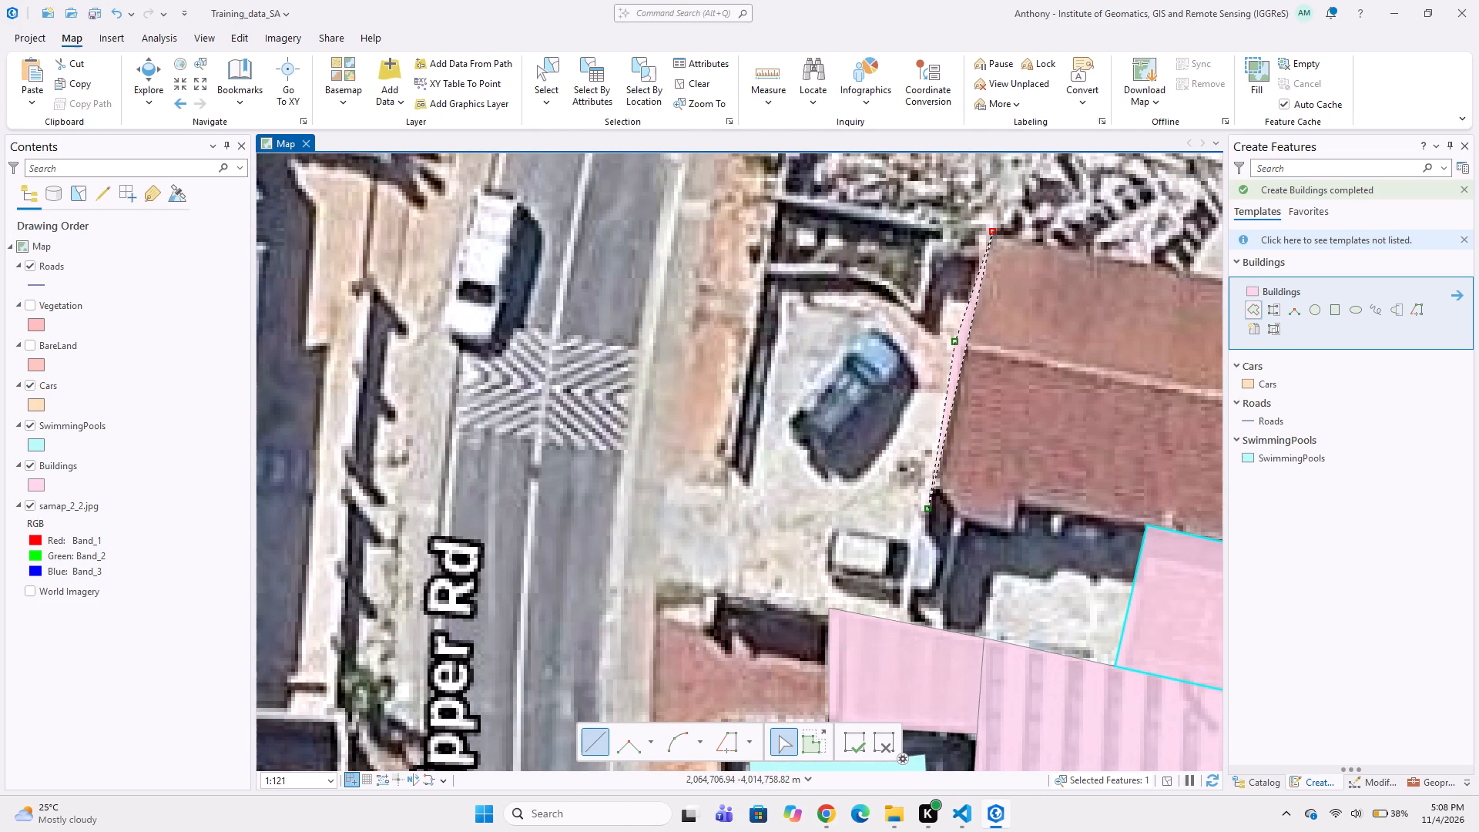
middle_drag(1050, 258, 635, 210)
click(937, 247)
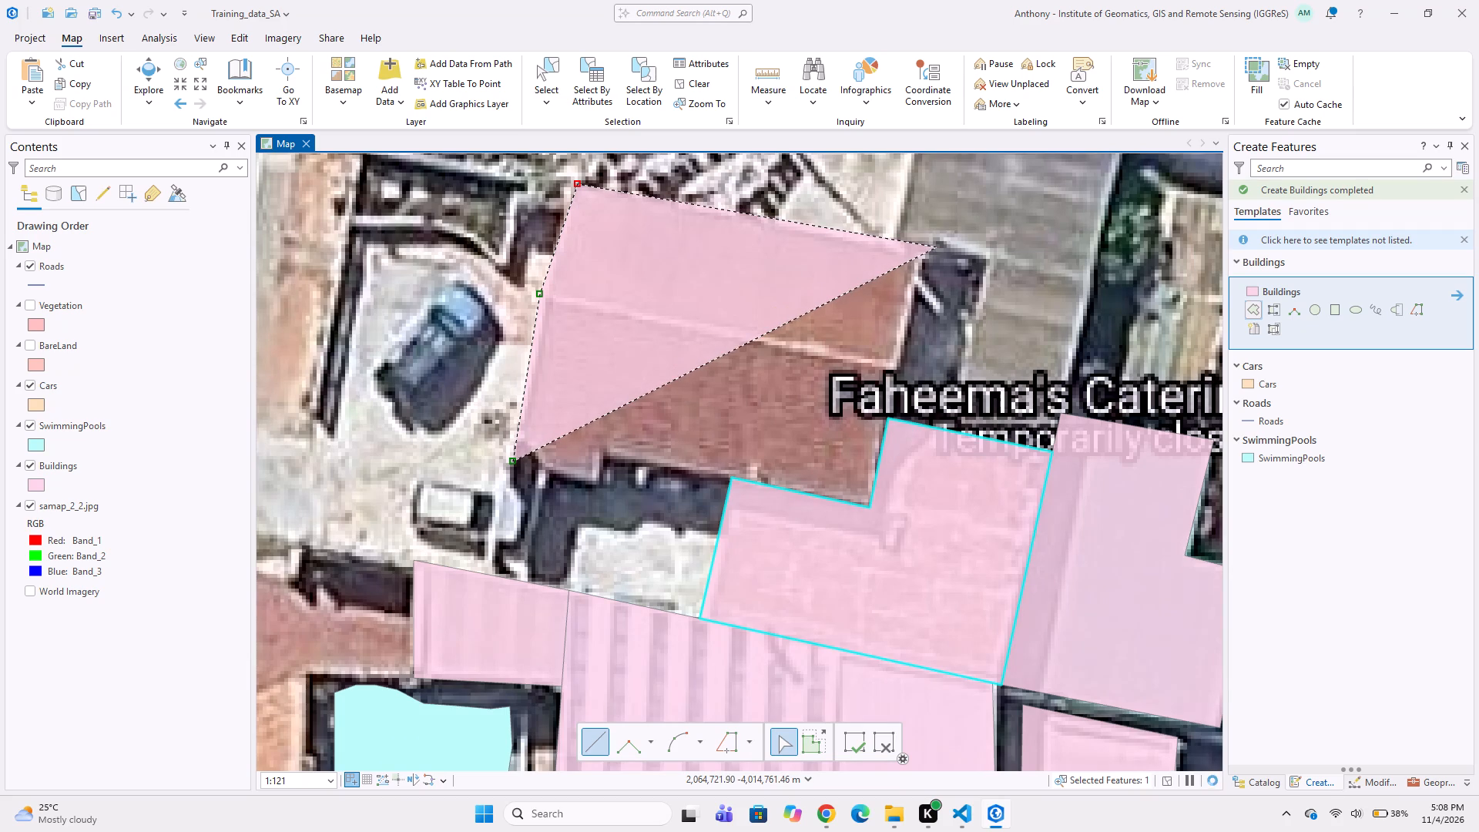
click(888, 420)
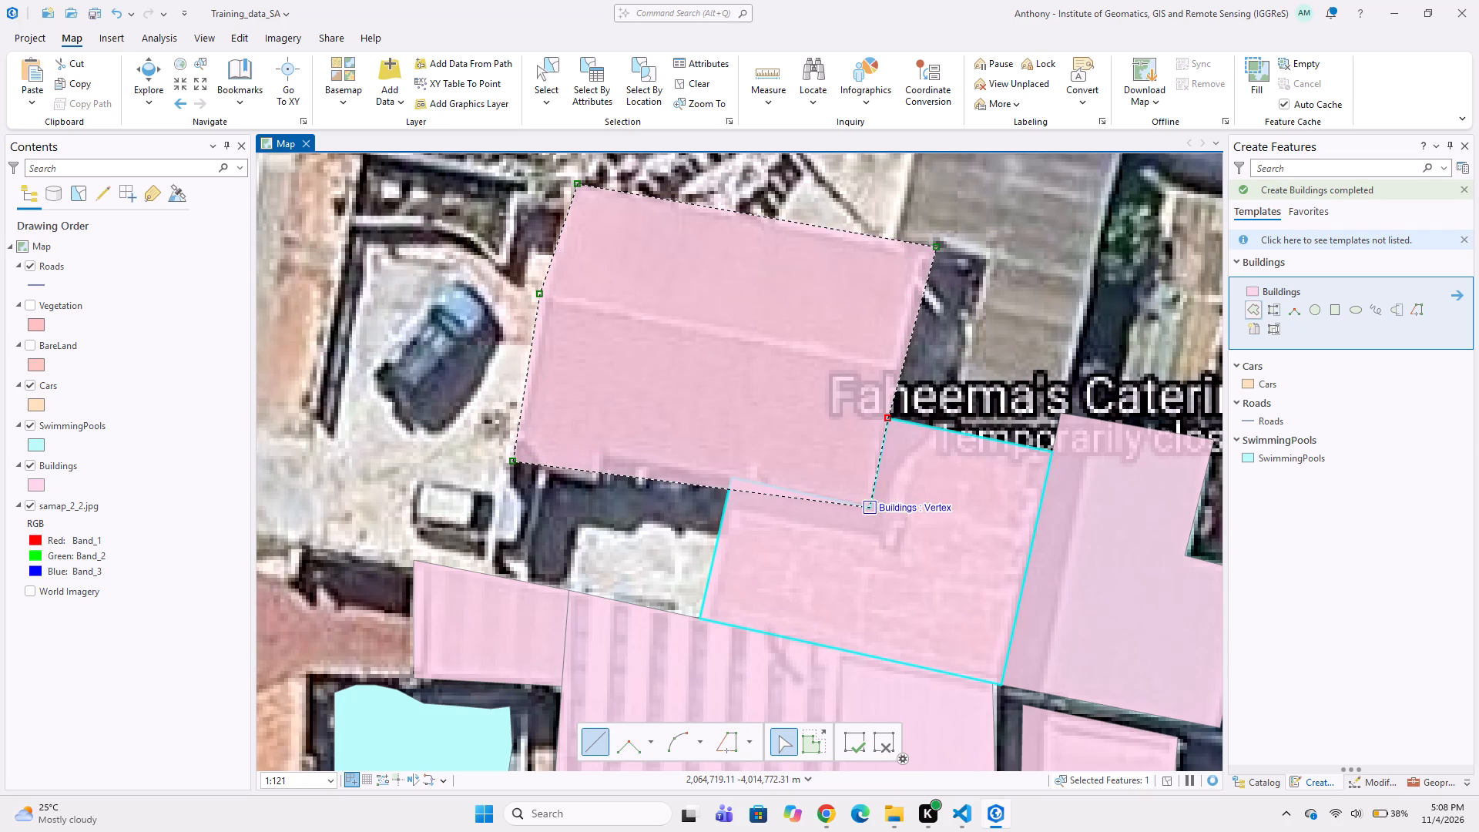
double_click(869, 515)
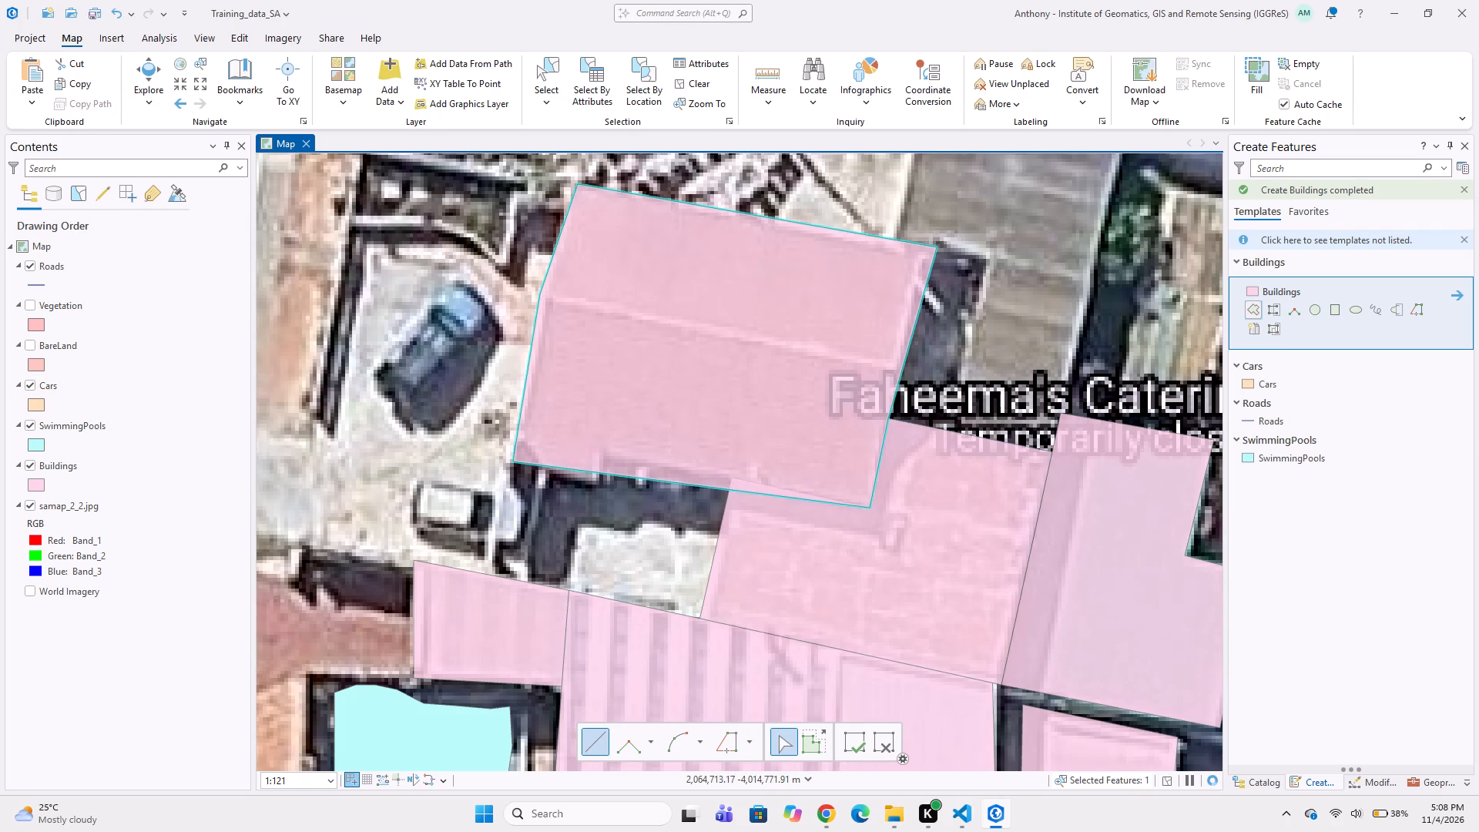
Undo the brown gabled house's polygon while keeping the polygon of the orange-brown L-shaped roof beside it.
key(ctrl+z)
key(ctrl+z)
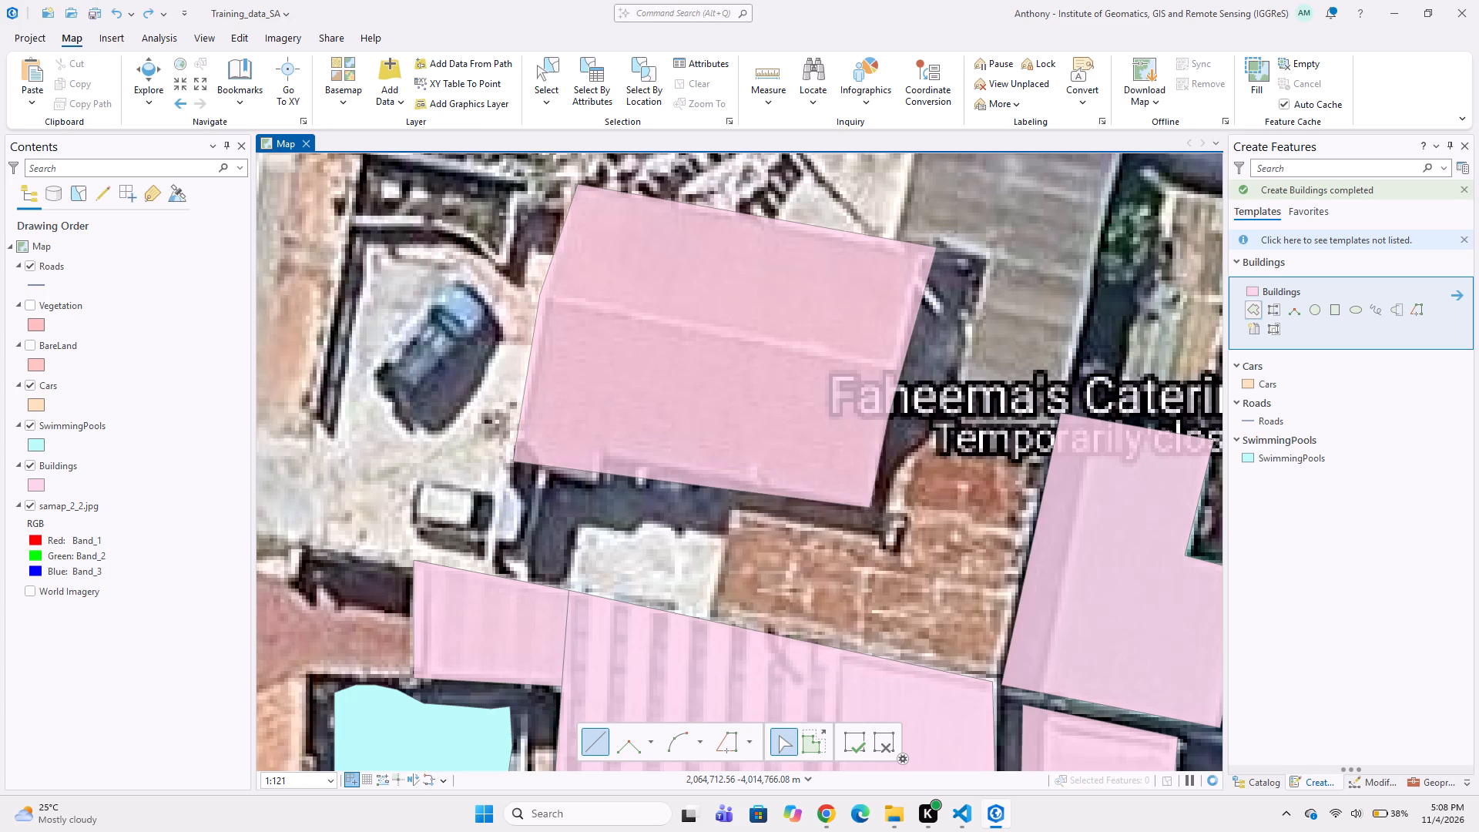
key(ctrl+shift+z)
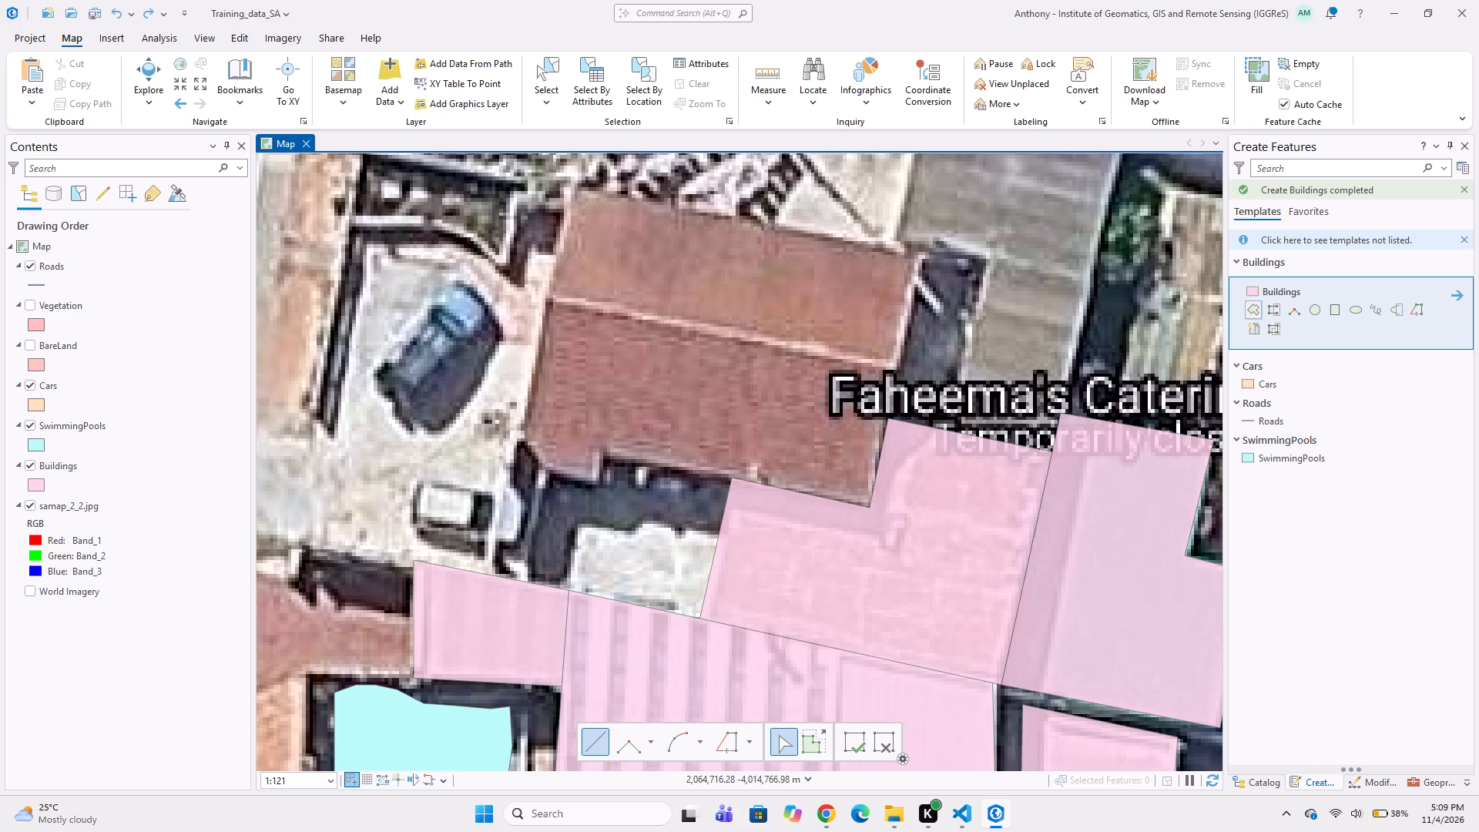
Digitize a Buildings polygon around the brown gabled house, following the notch on its south side and snapping to the L-shaped building's polygon.
click(518, 461)
click(572, 186)
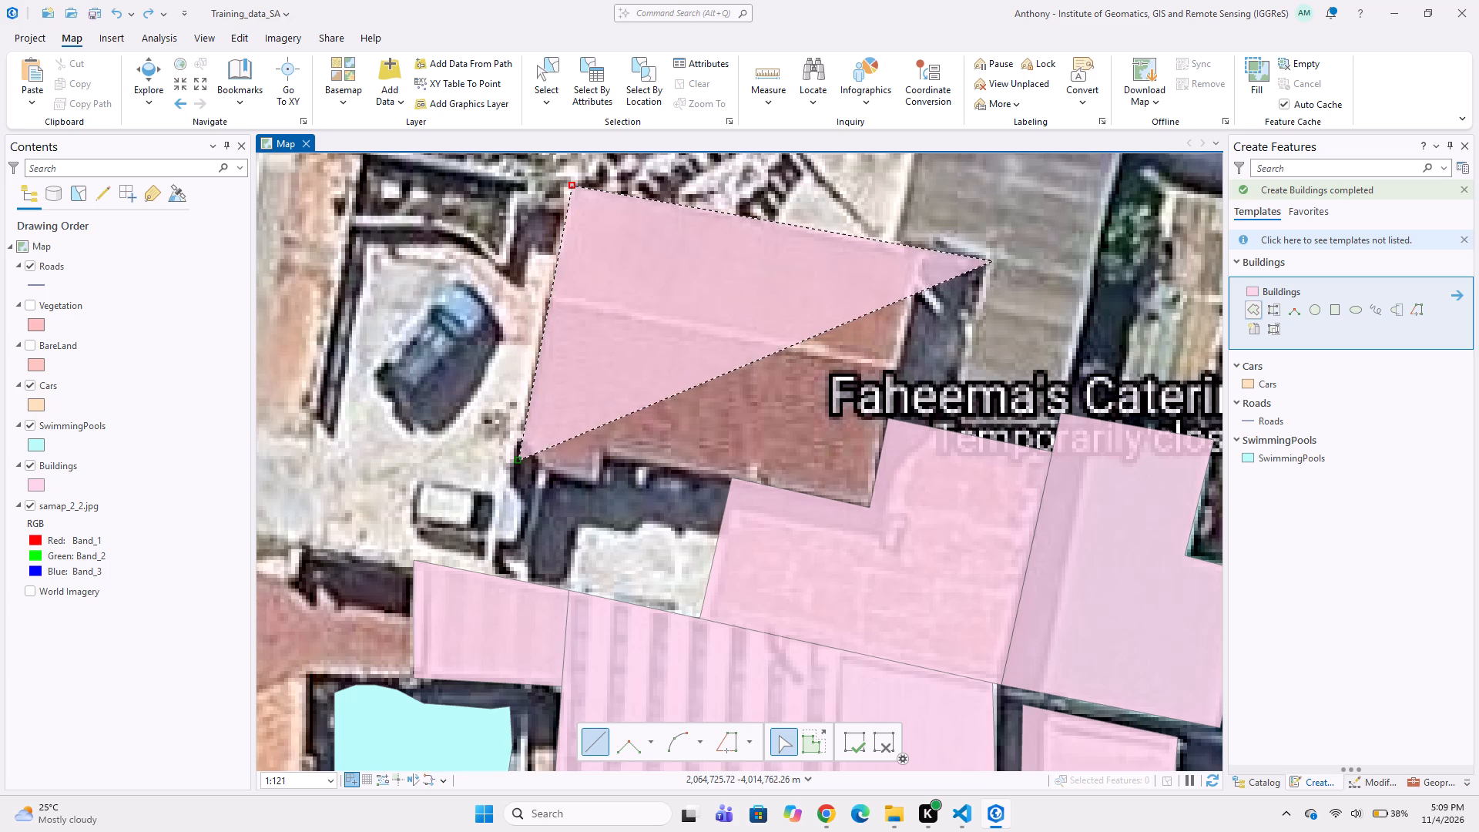
click(939, 250)
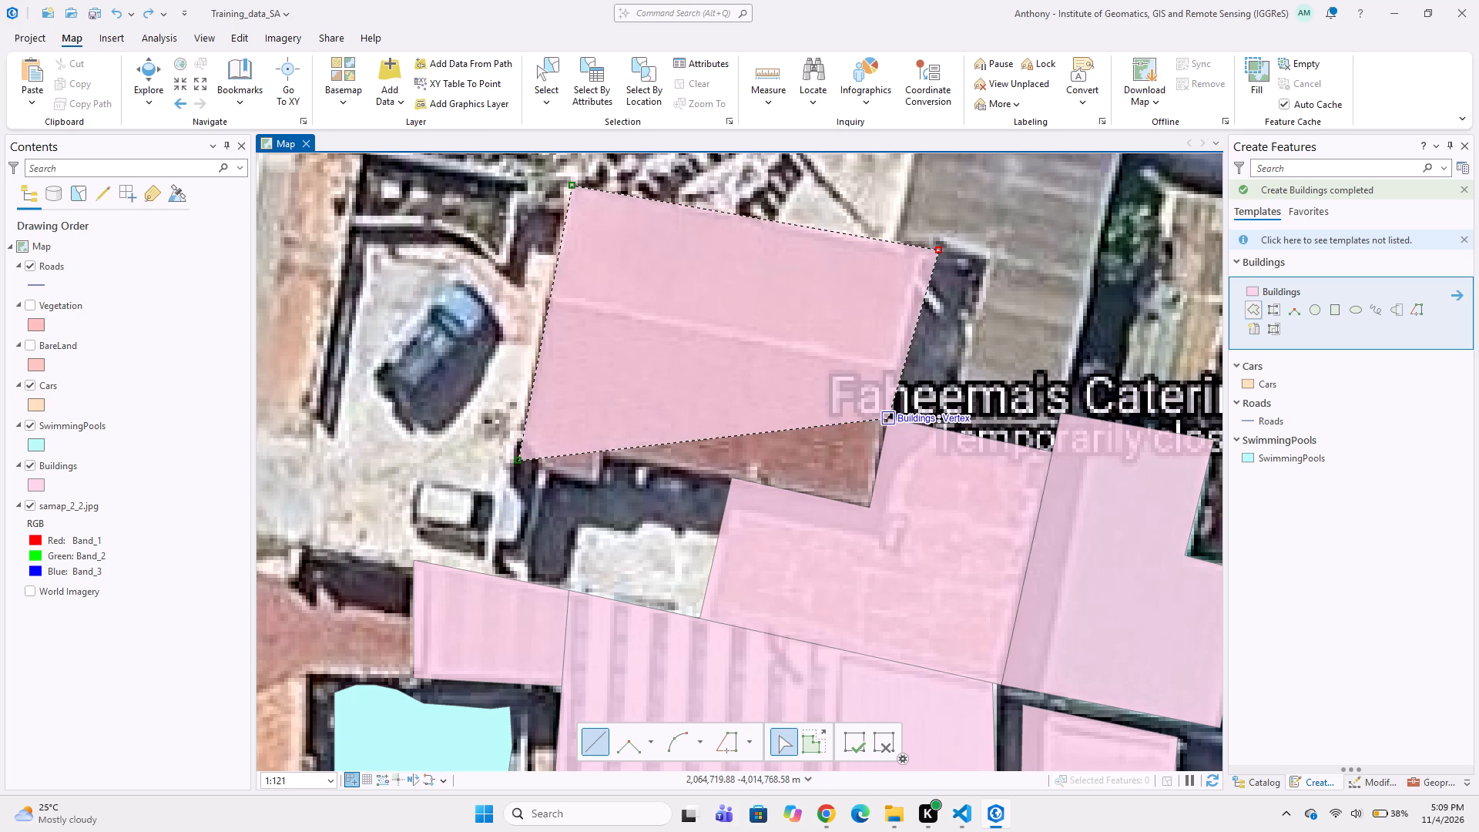
click(885, 423)
click(874, 509)
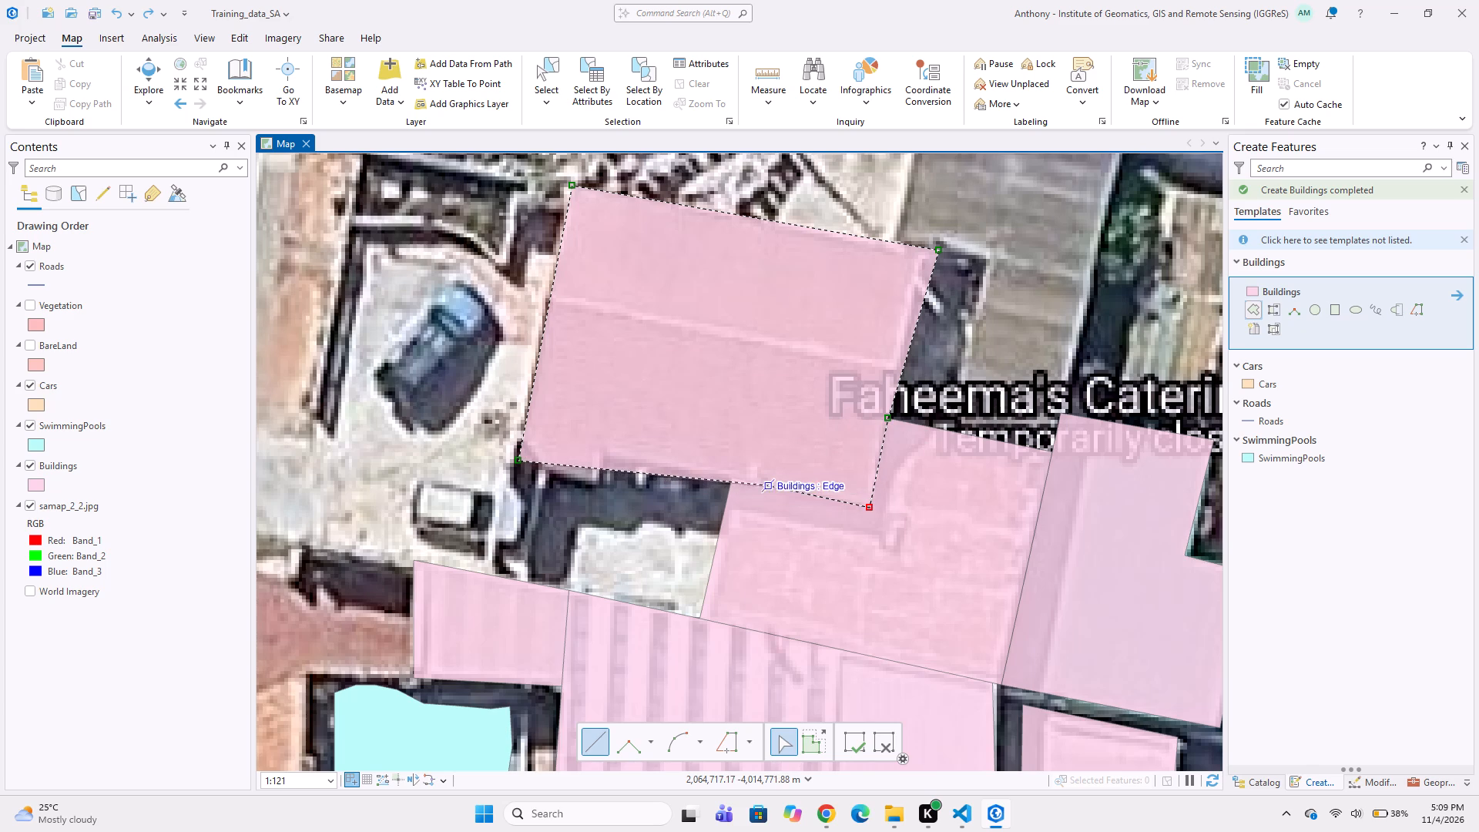
click(734, 475)
click(613, 450)
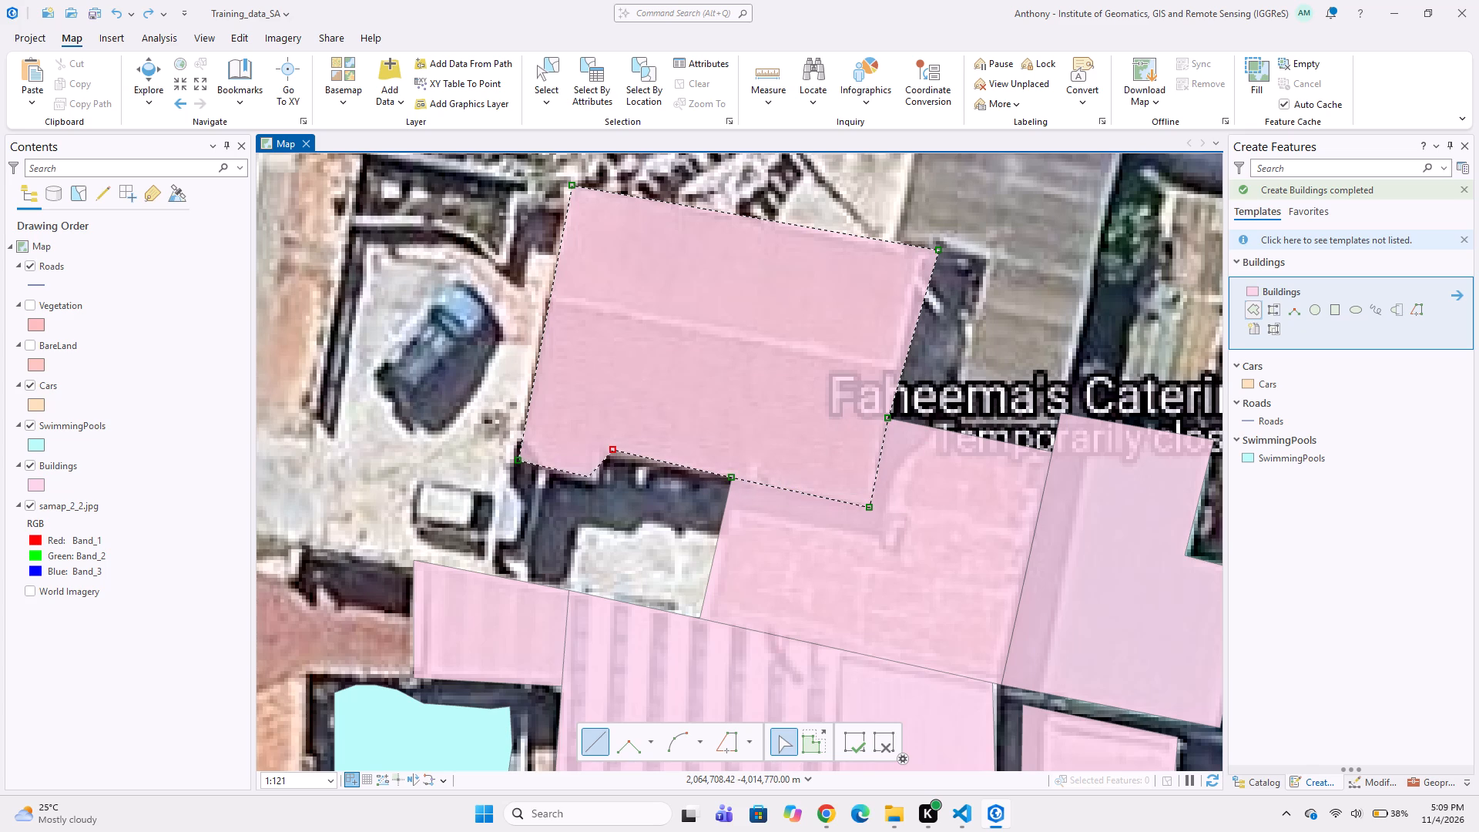
double_click(594, 485)
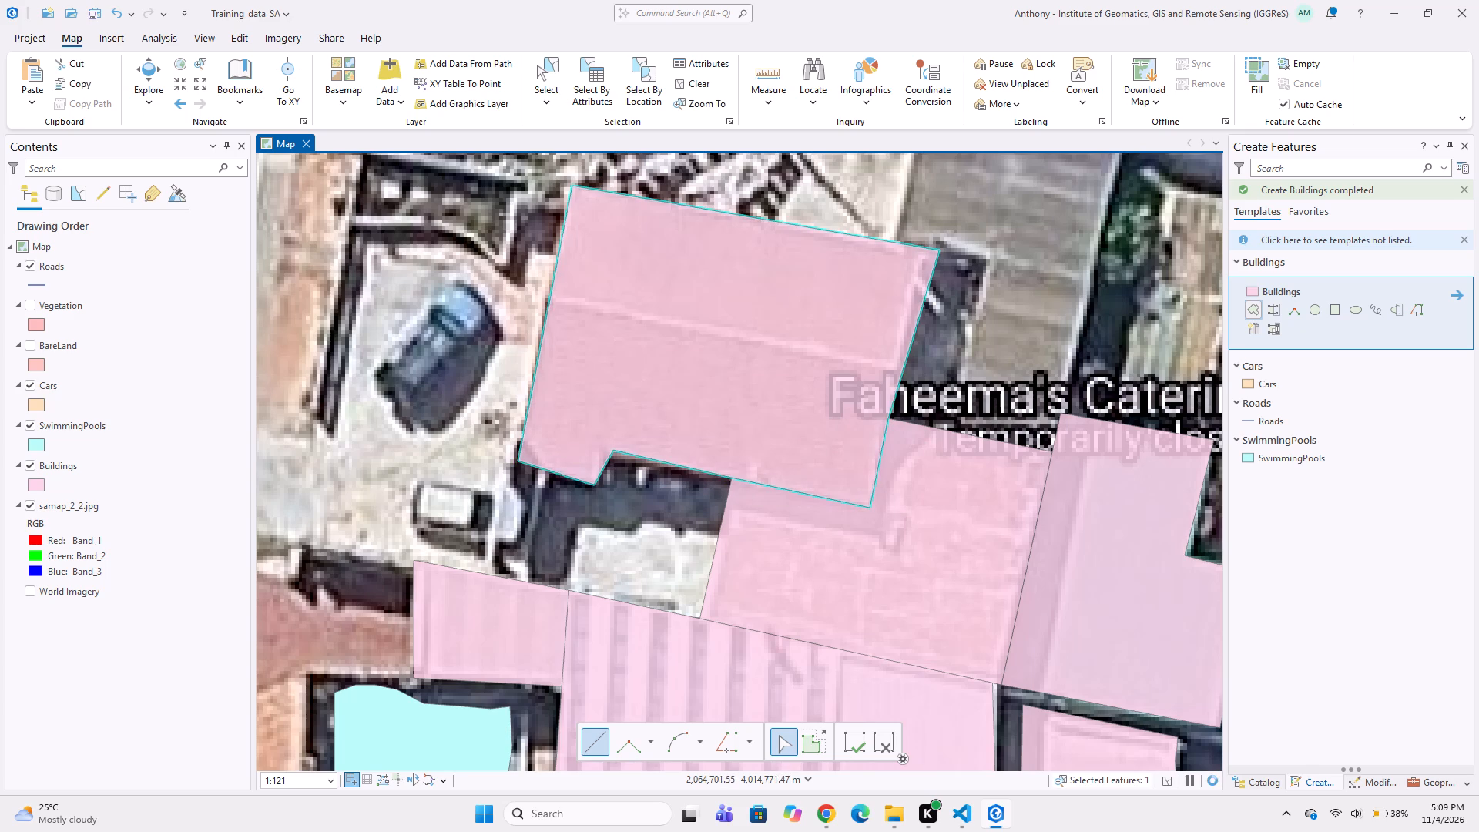
Digitize a freeform Cars polygon around the white car parked just southwest of the brown gabled house.
click(1249, 383)
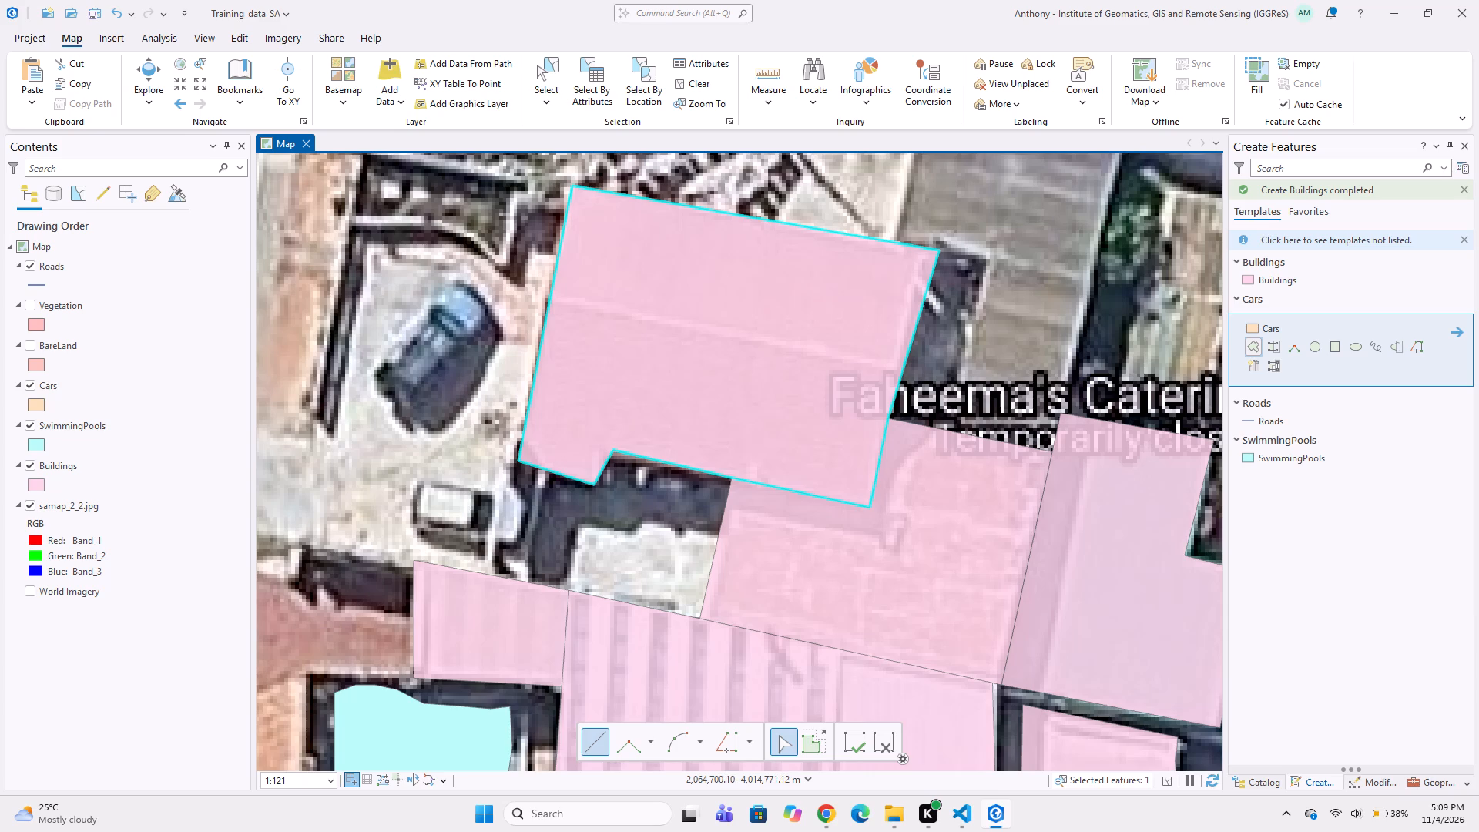
click(414, 479)
click(527, 488)
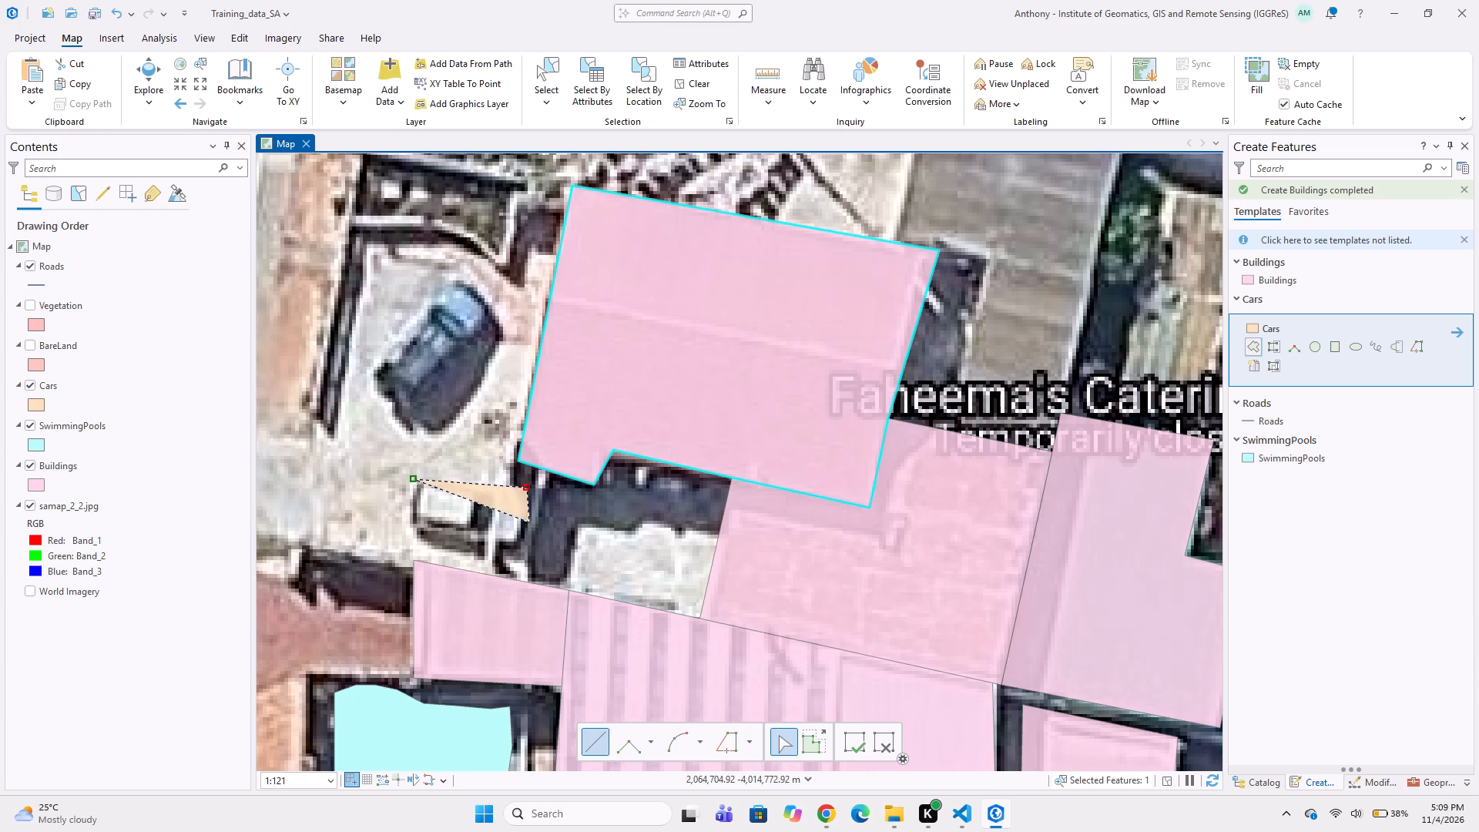
click(527, 549)
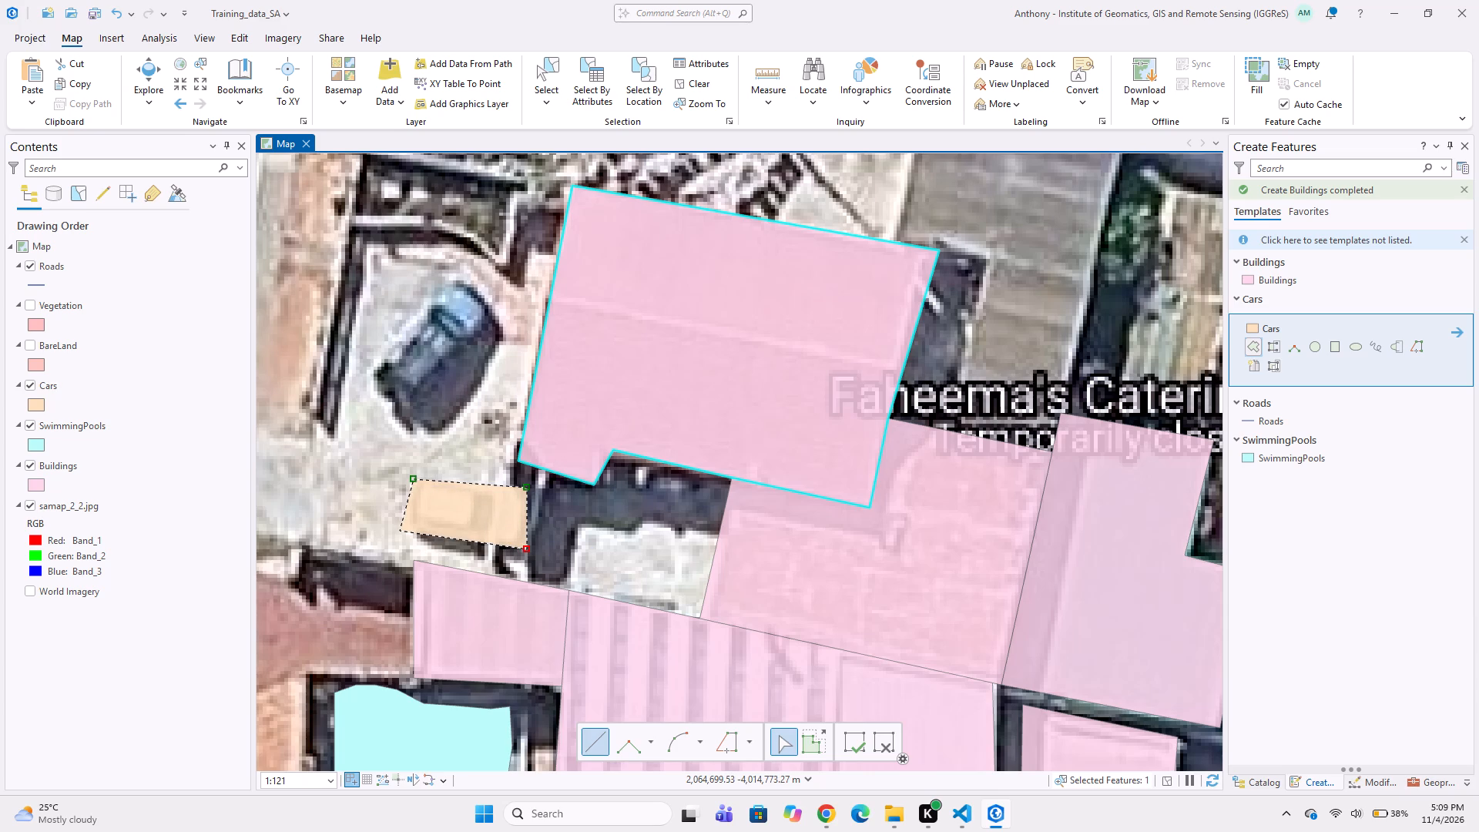
double_click(400, 536)
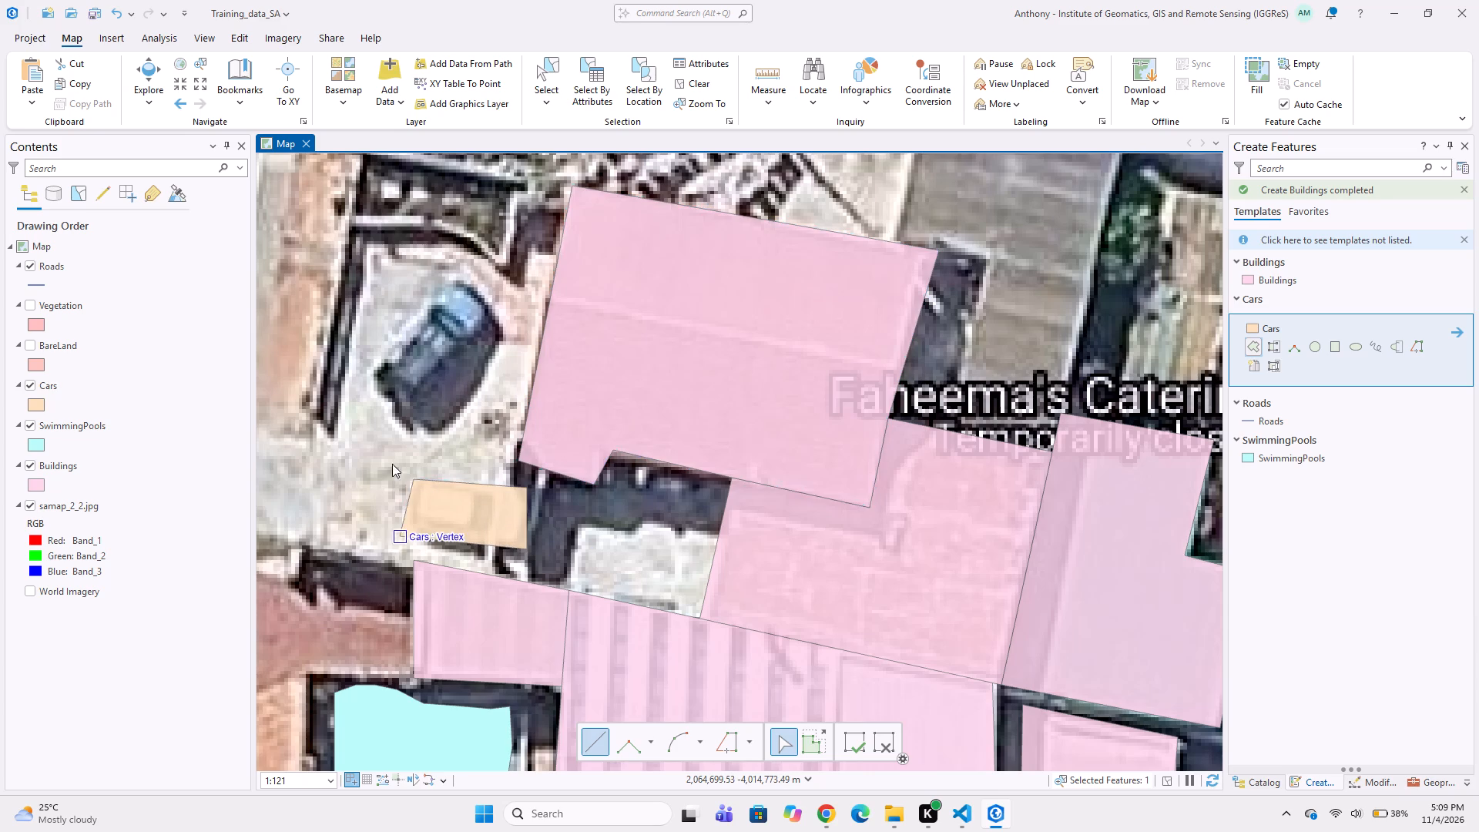
Digitize a rotated rectangular Cars polygon around the dark blue car parked west of the brown gabled house.
middle_drag(391, 463, 470, 555)
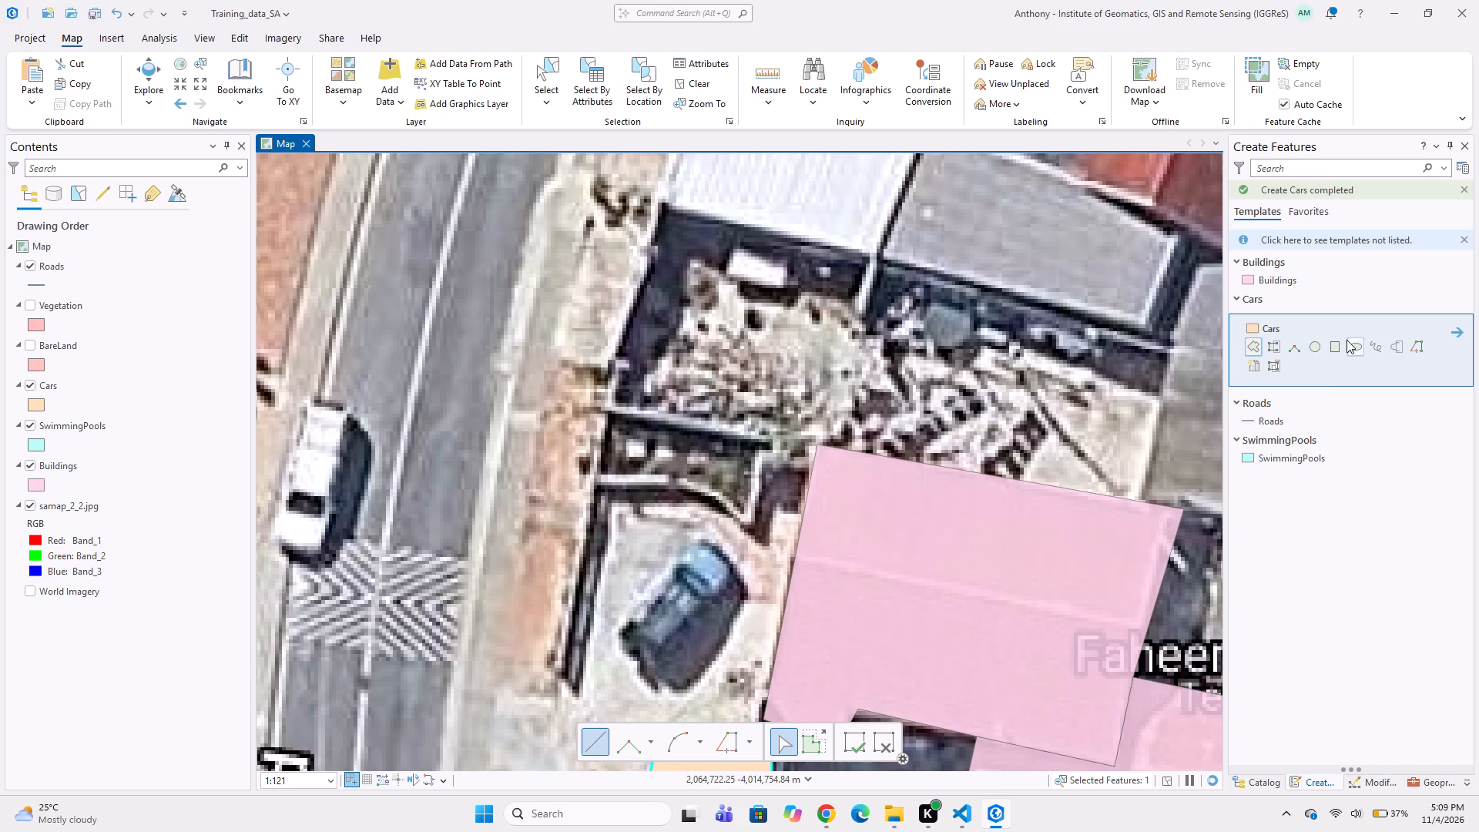
click(1338, 340)
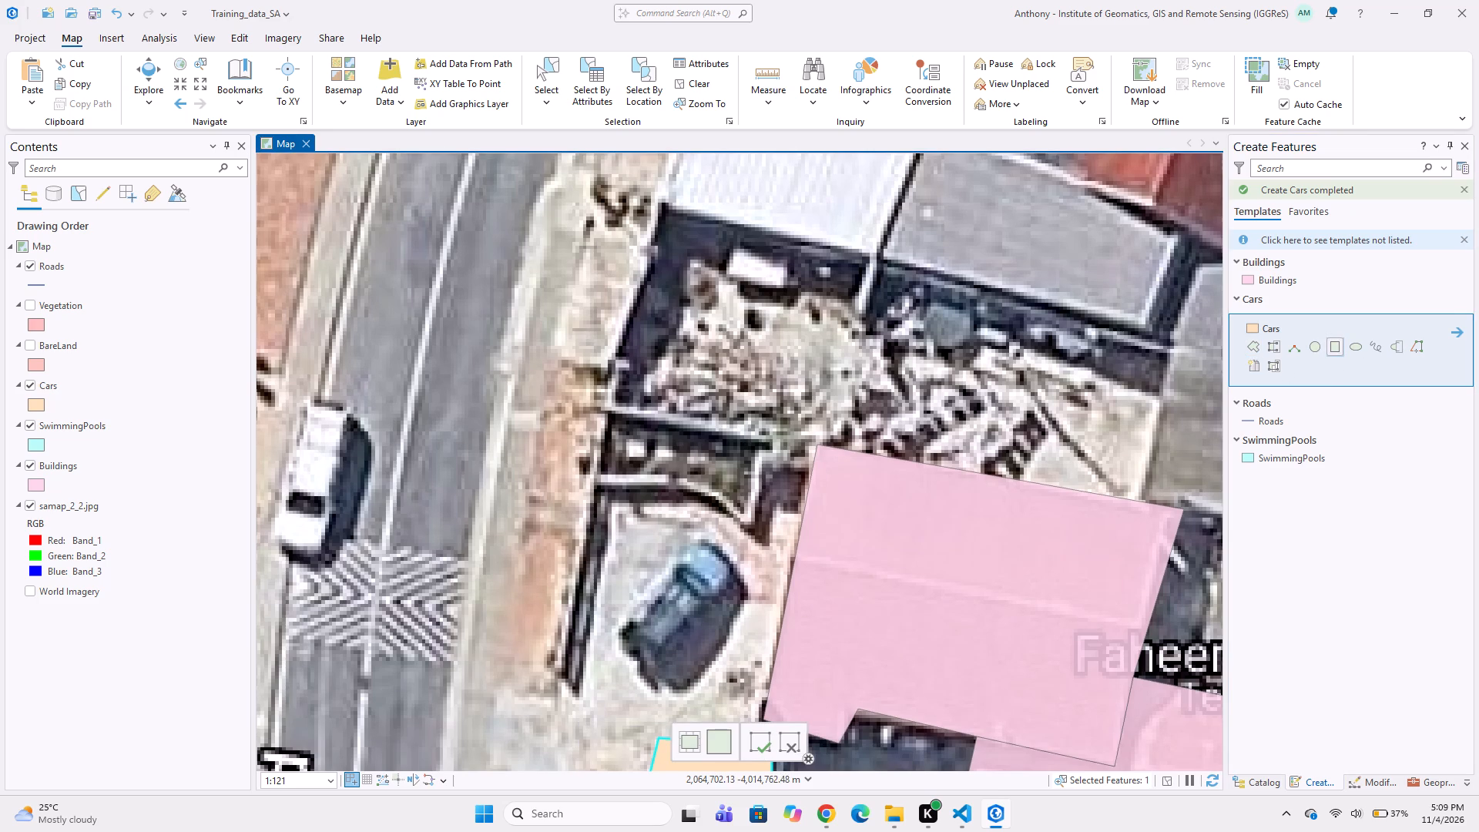
click(705, 525)
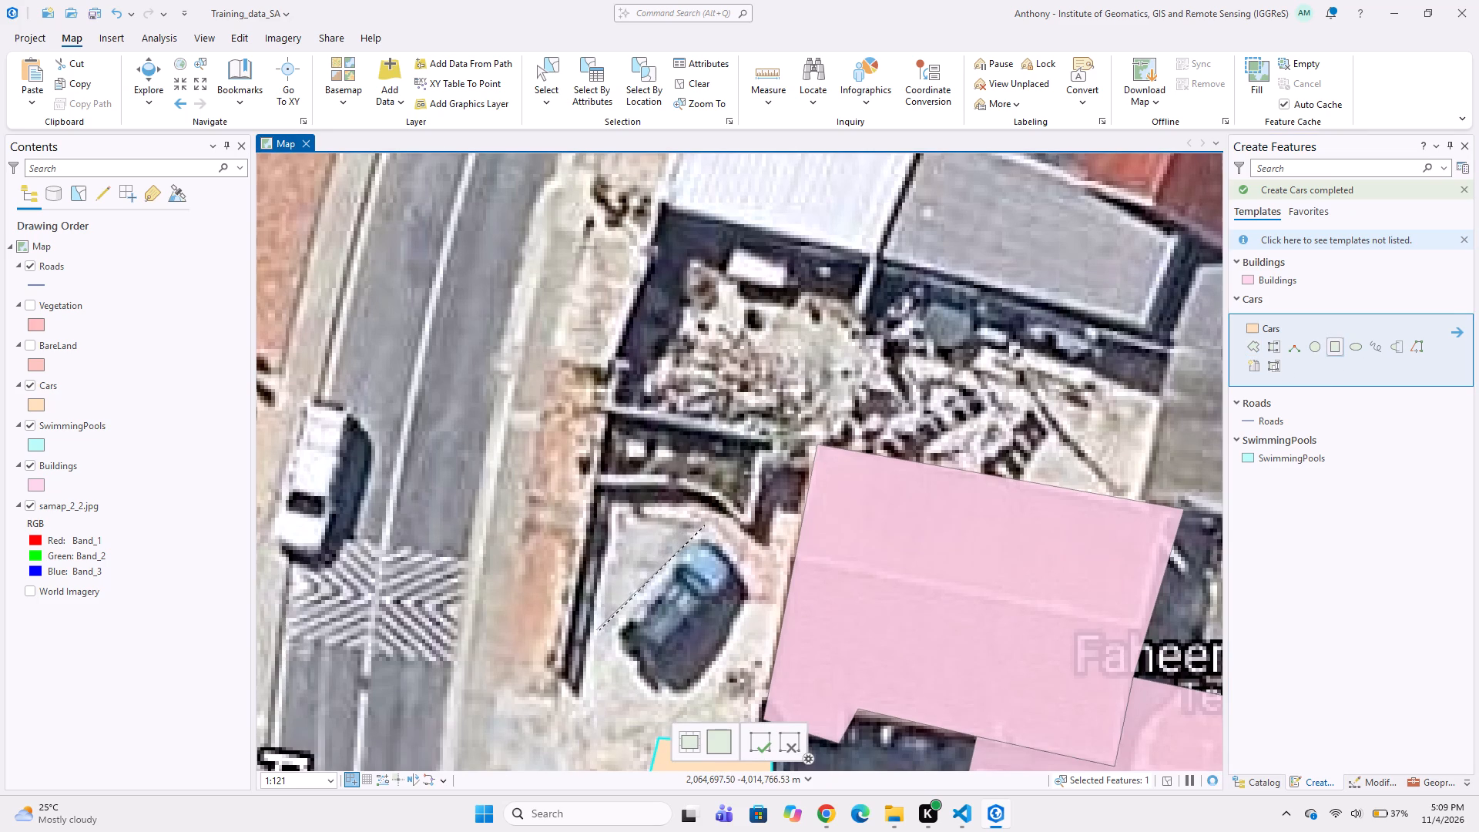
click(610, 633)
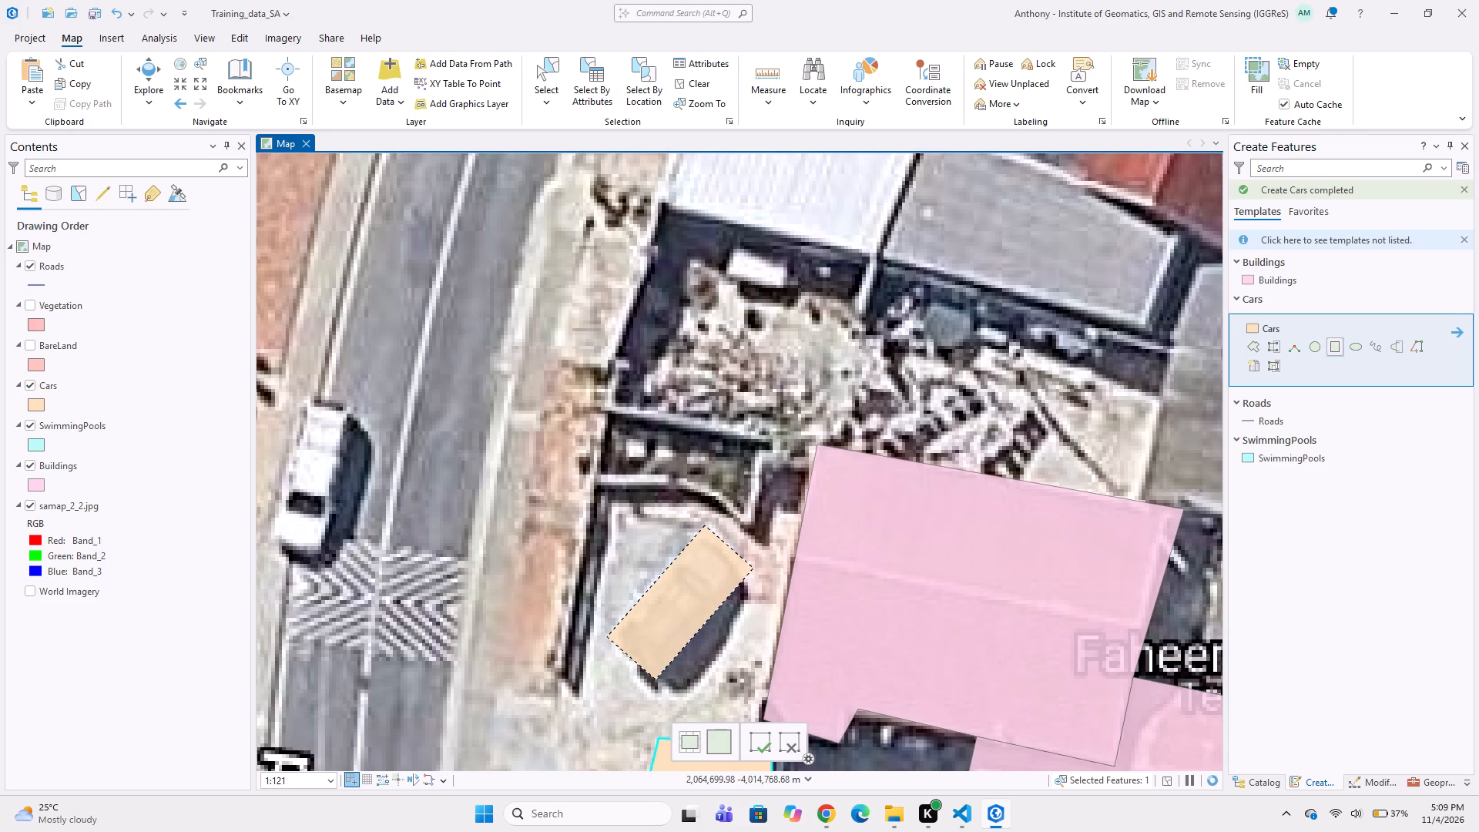
double_click(656, 684)
Digitize a Buildings polygon around the grey L-shaped roof just northeast of the brown gabled house, snapping to that house's polygon edge.
scroll(726, 560, down, 2)
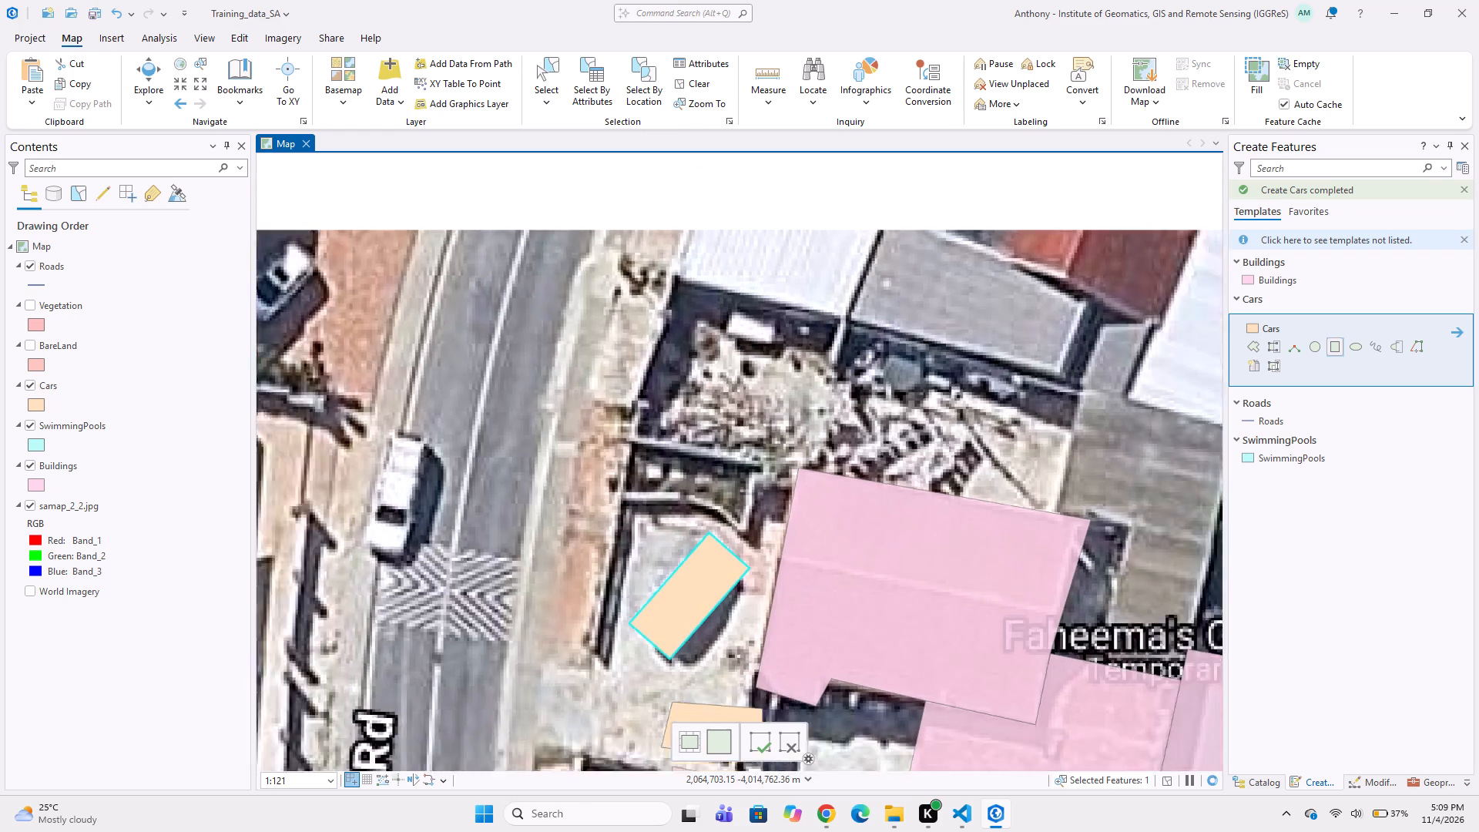
middle_drag(747, 493, 626, 587)
middle_drag(682, 606, 659, 531)
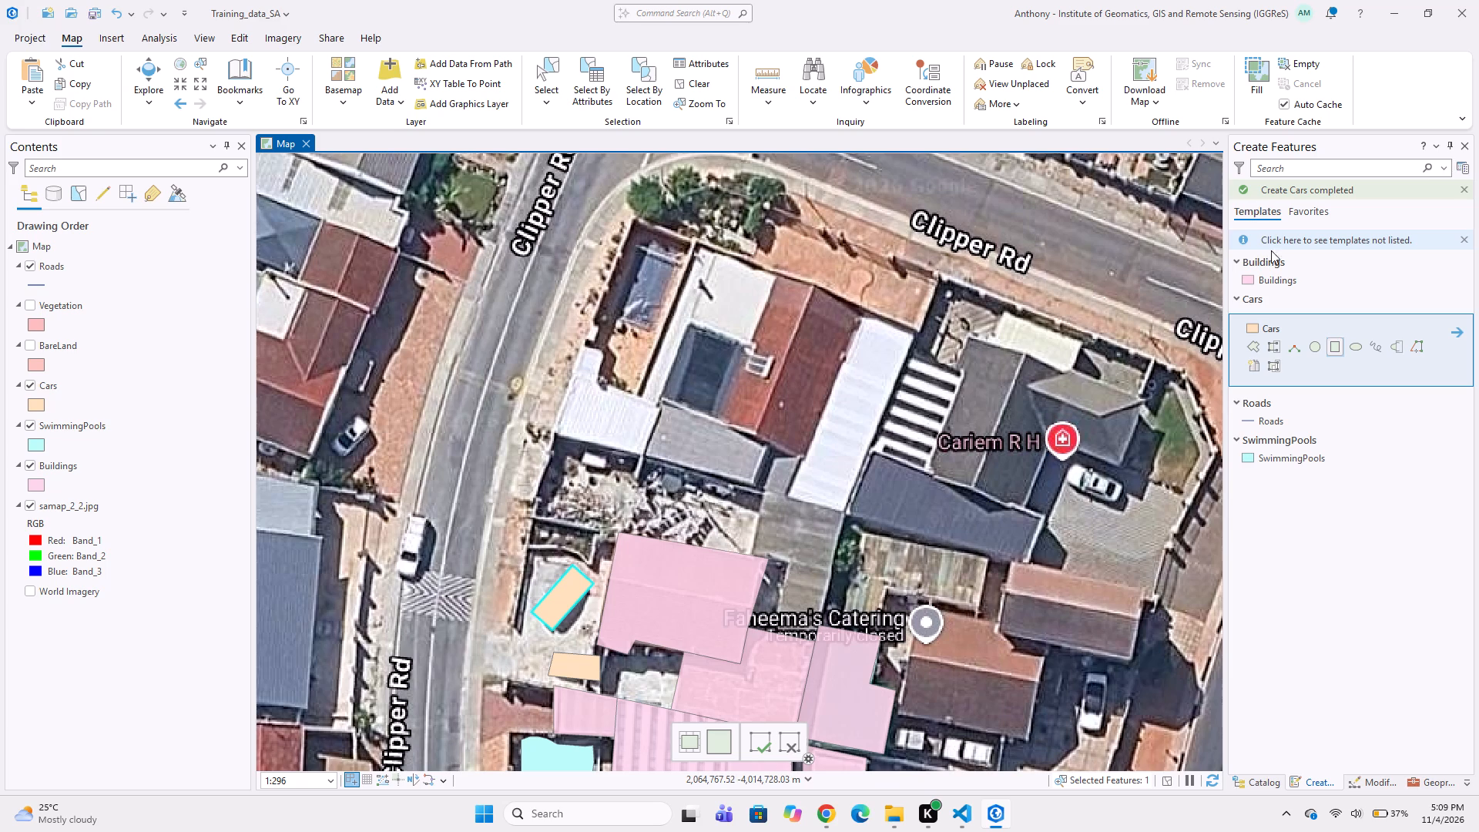
click(1257, 344)
scroll(783, 515, up, 1)
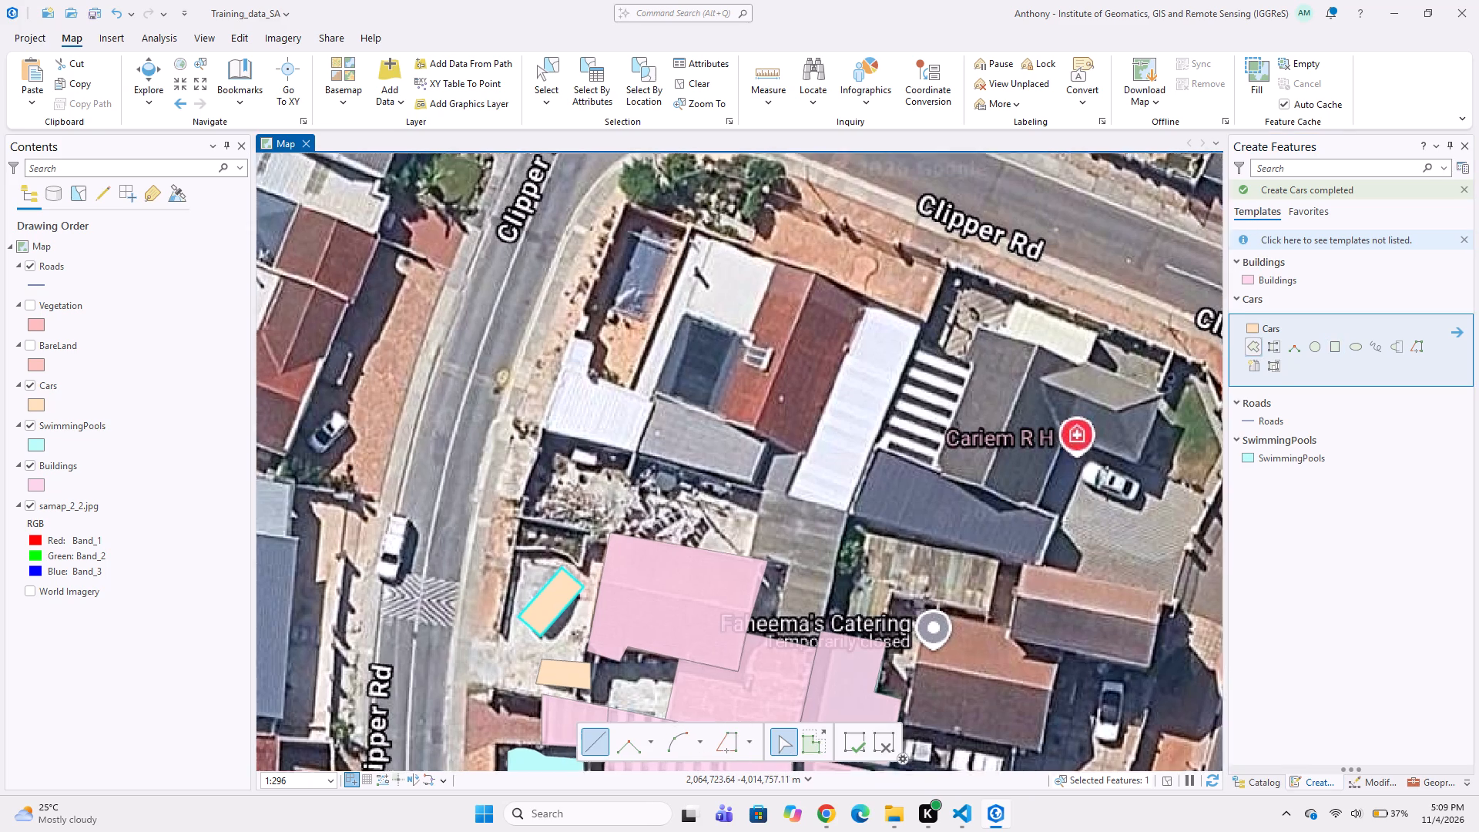
scroll(775, 480, up, 1)
click(737, 477)
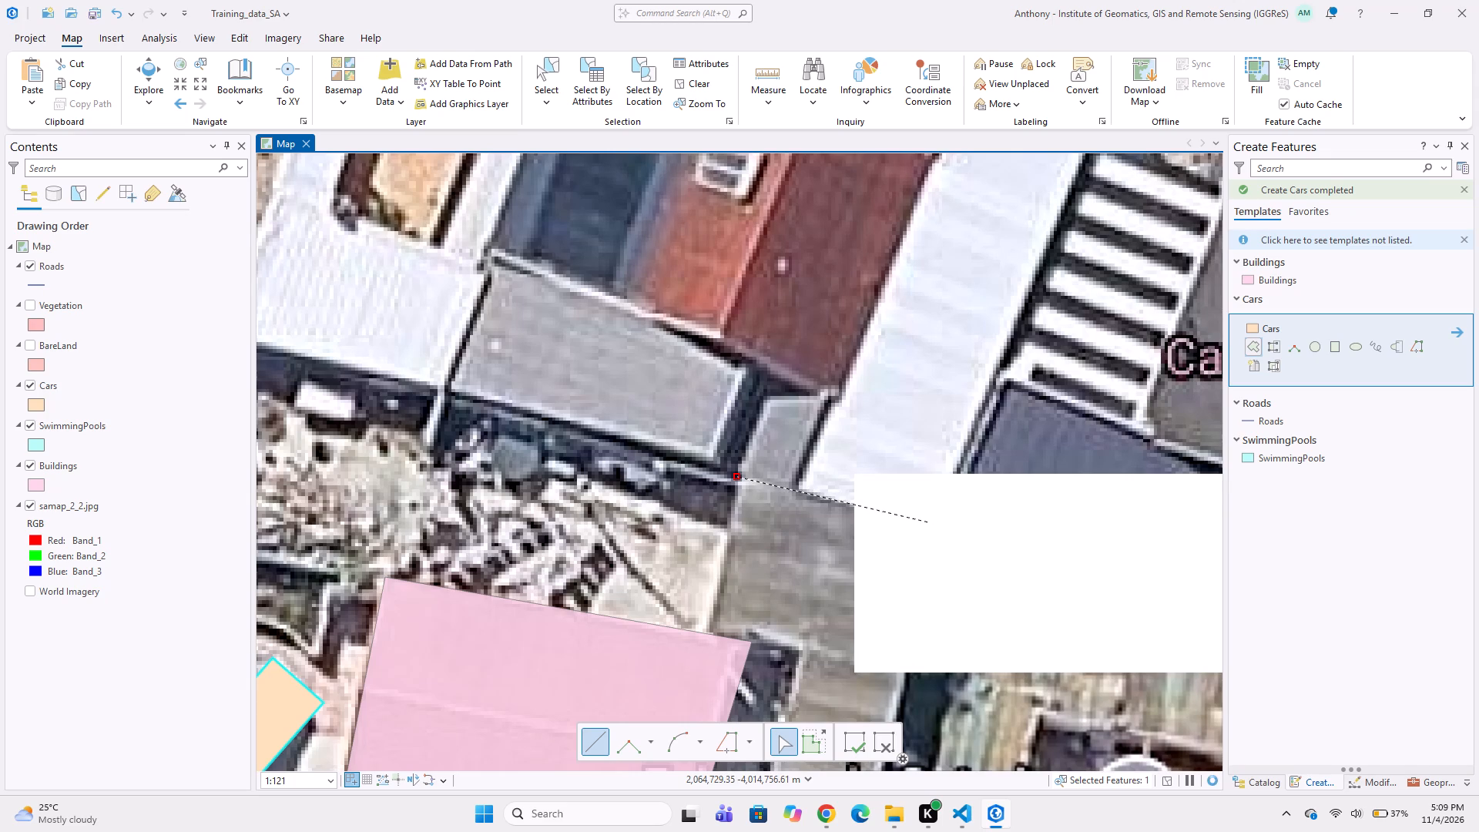
middle_drag(926, 518, 883, 439)
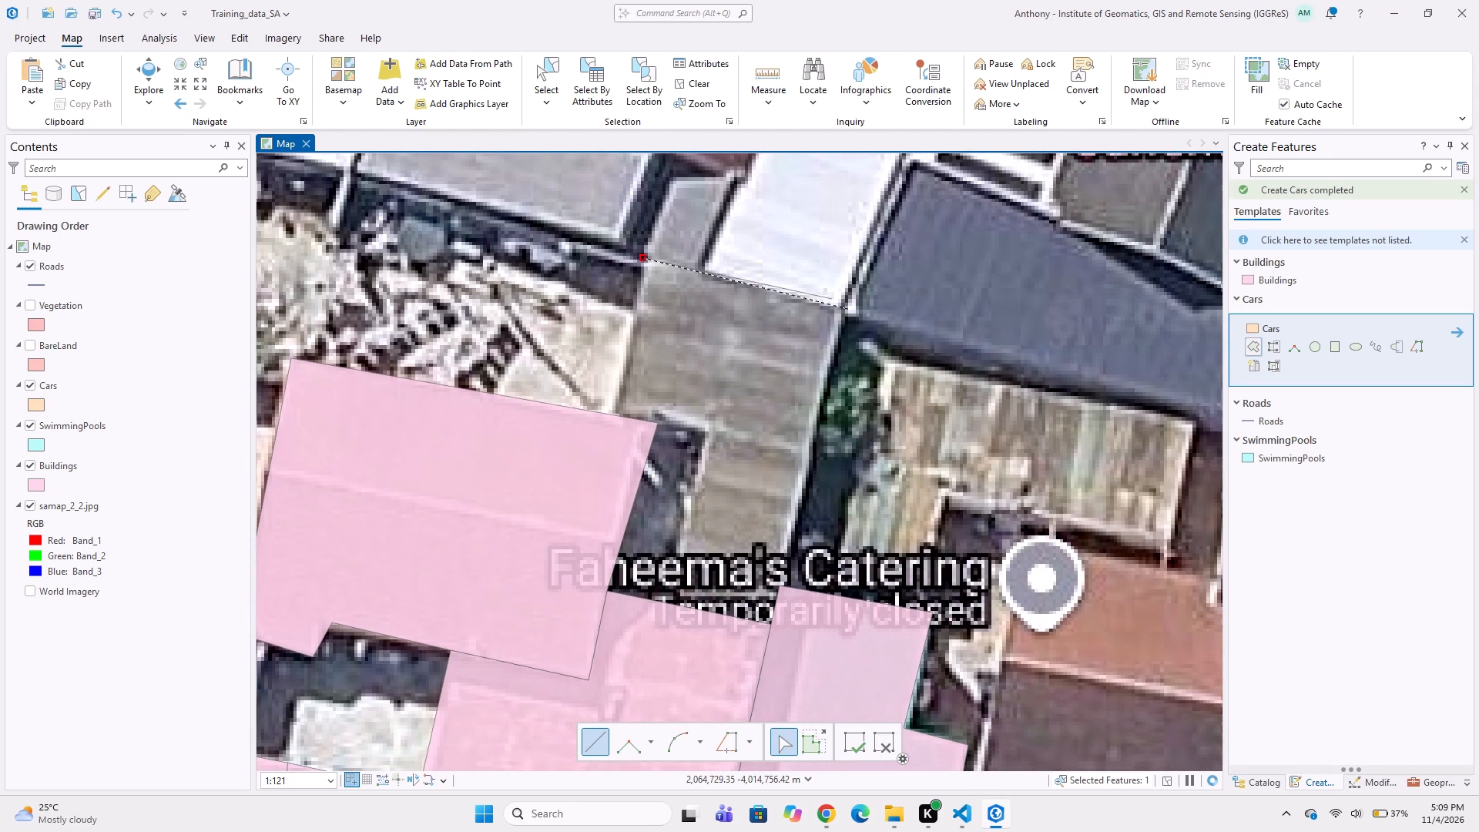
click(847, 310)
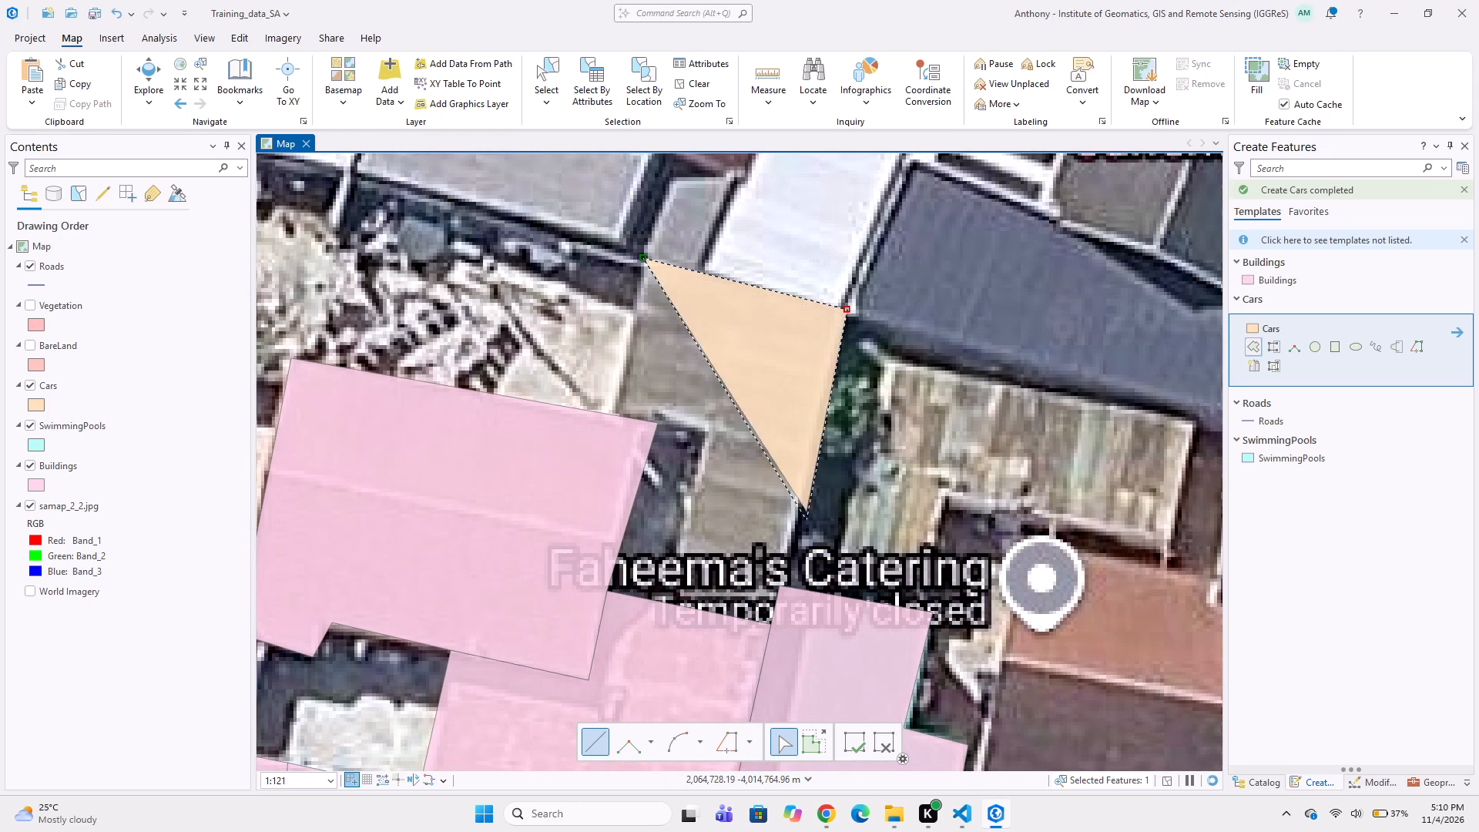
click(780, 587)
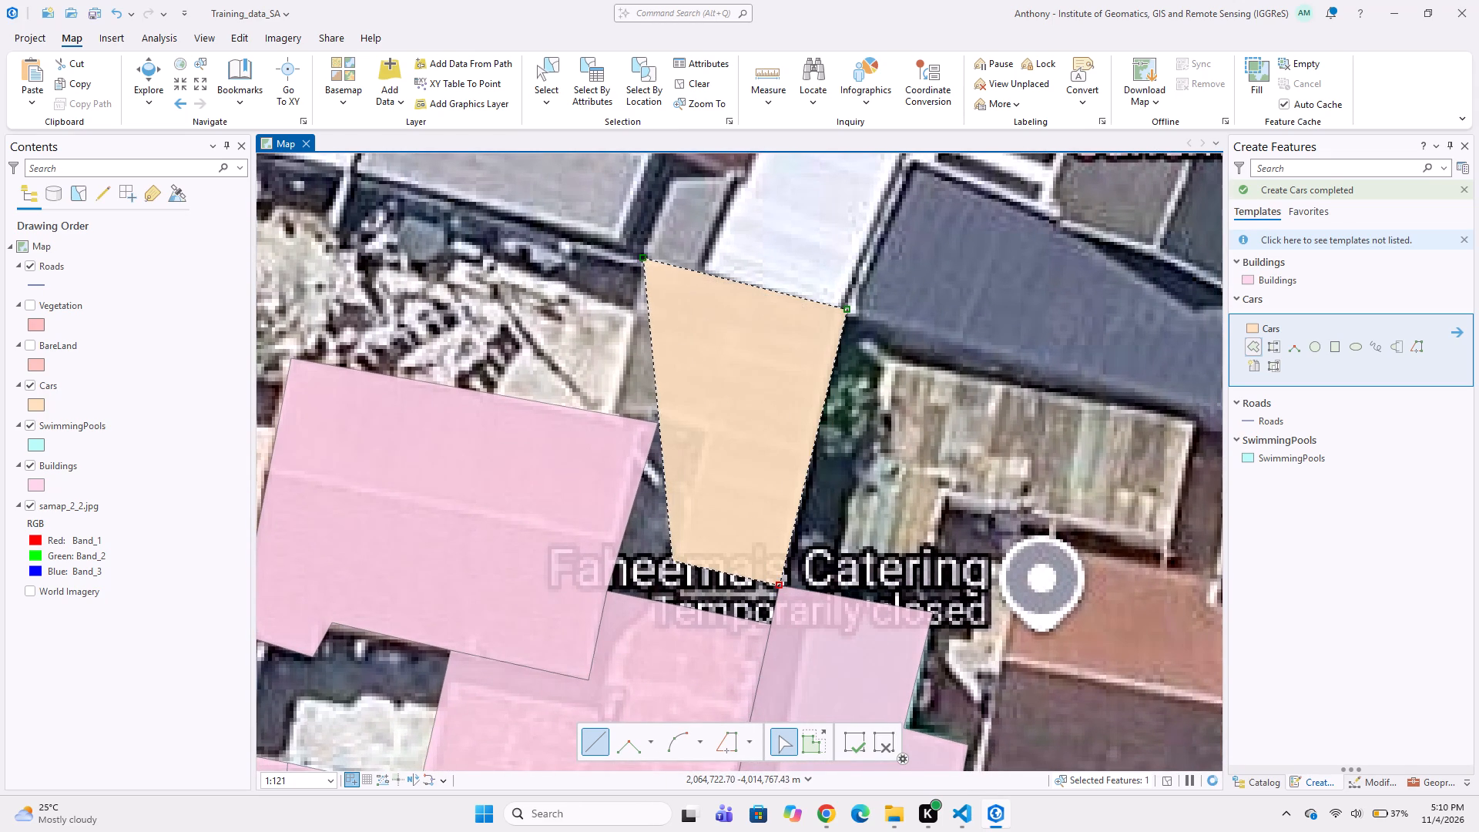
click(672, 561)
click(702, 431)
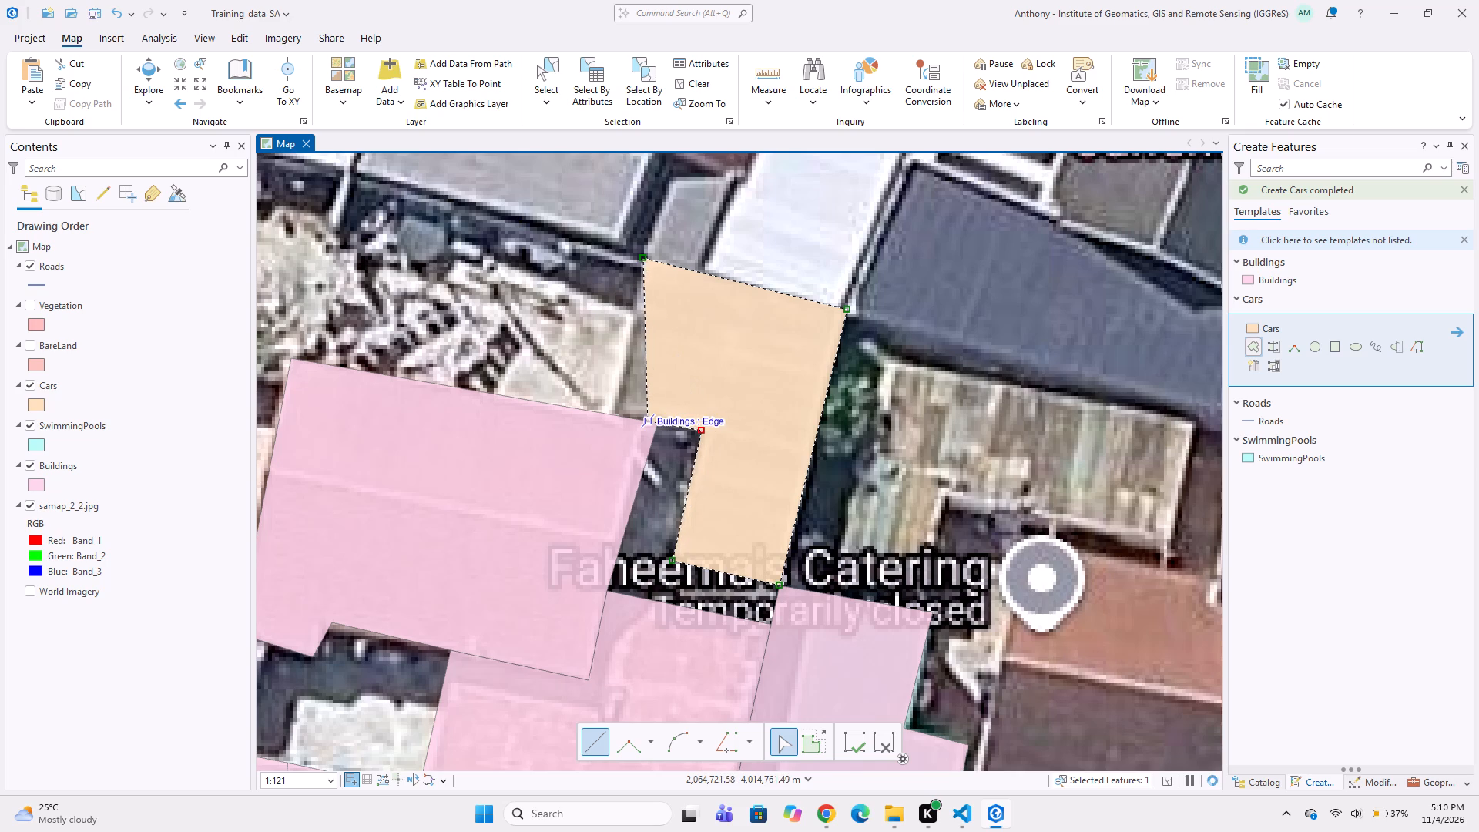
click(653, 421)
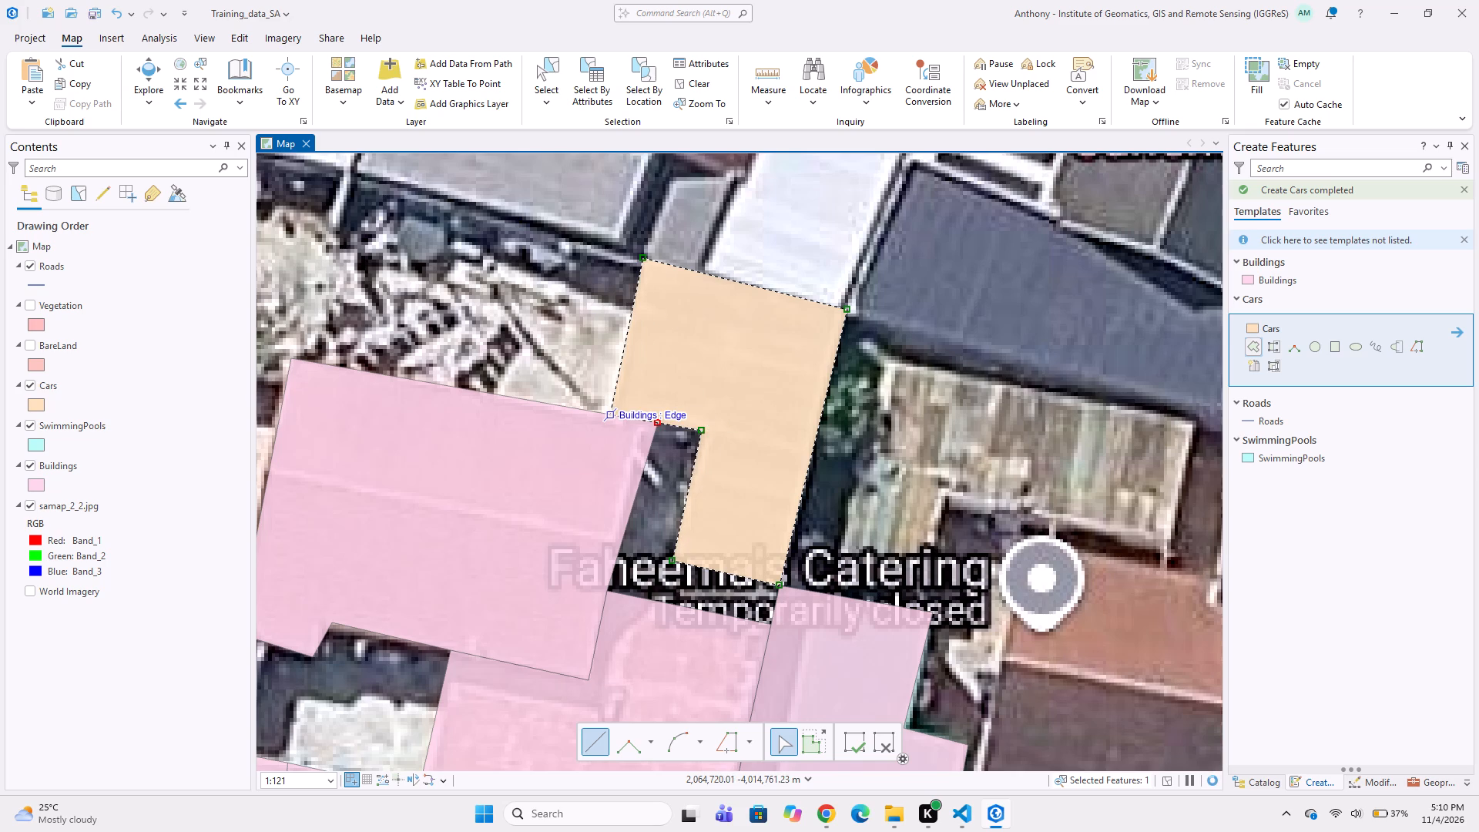
click(608, 415)
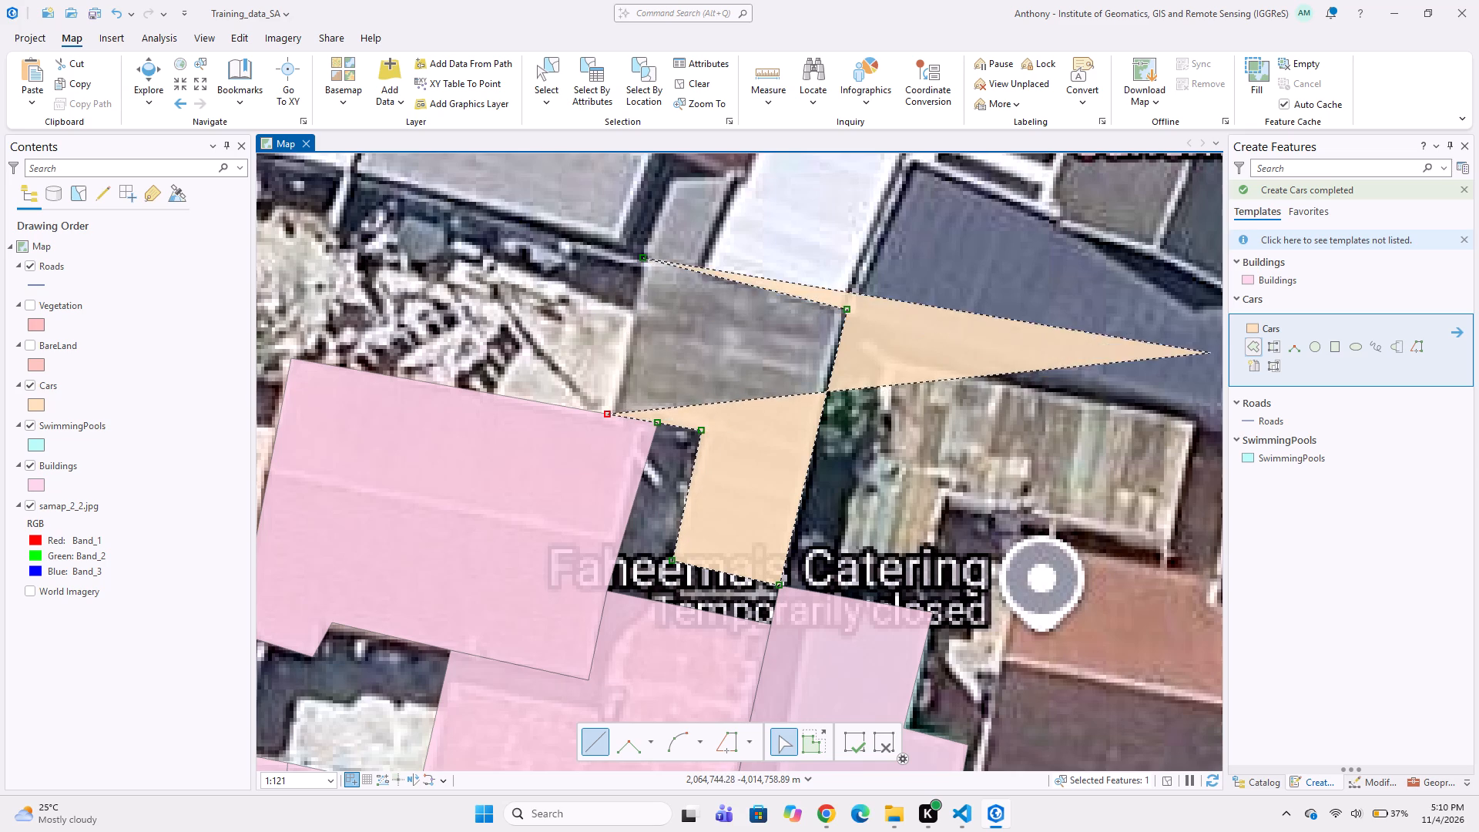
click(1281, 283)
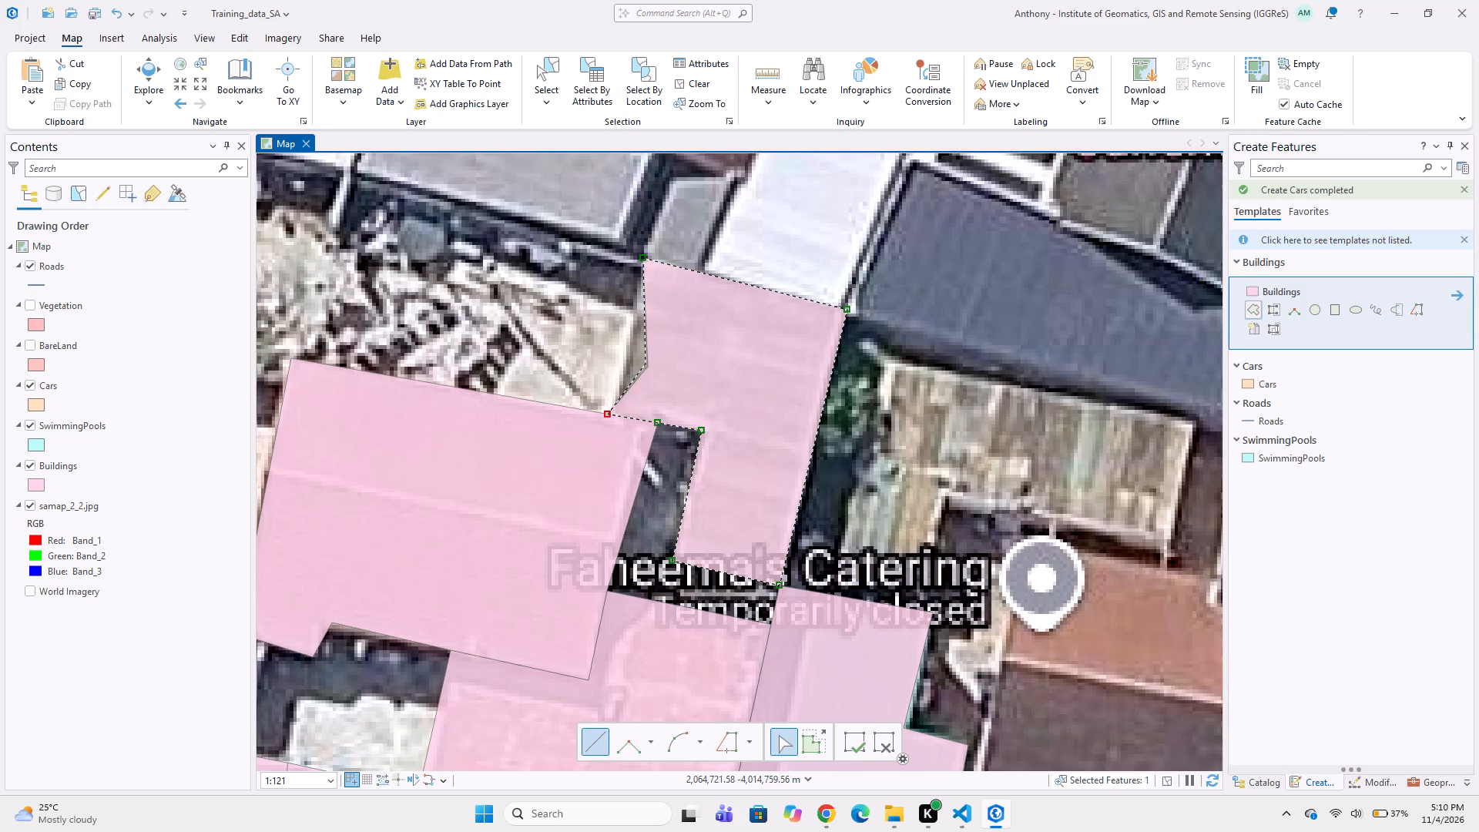
double_click(624, 356)
Digitize a Buildings polygon around the white L-shaped roof beside Clipper Rd, north of the rubble-filled yard, following its notch on the northeast side.
scroll(570, 377, down, 2)
middle_drag(642, 387, 756, 450)
middle_drag(605, 407, 780, 407)
middle_drag(904, 326, 780, 342)
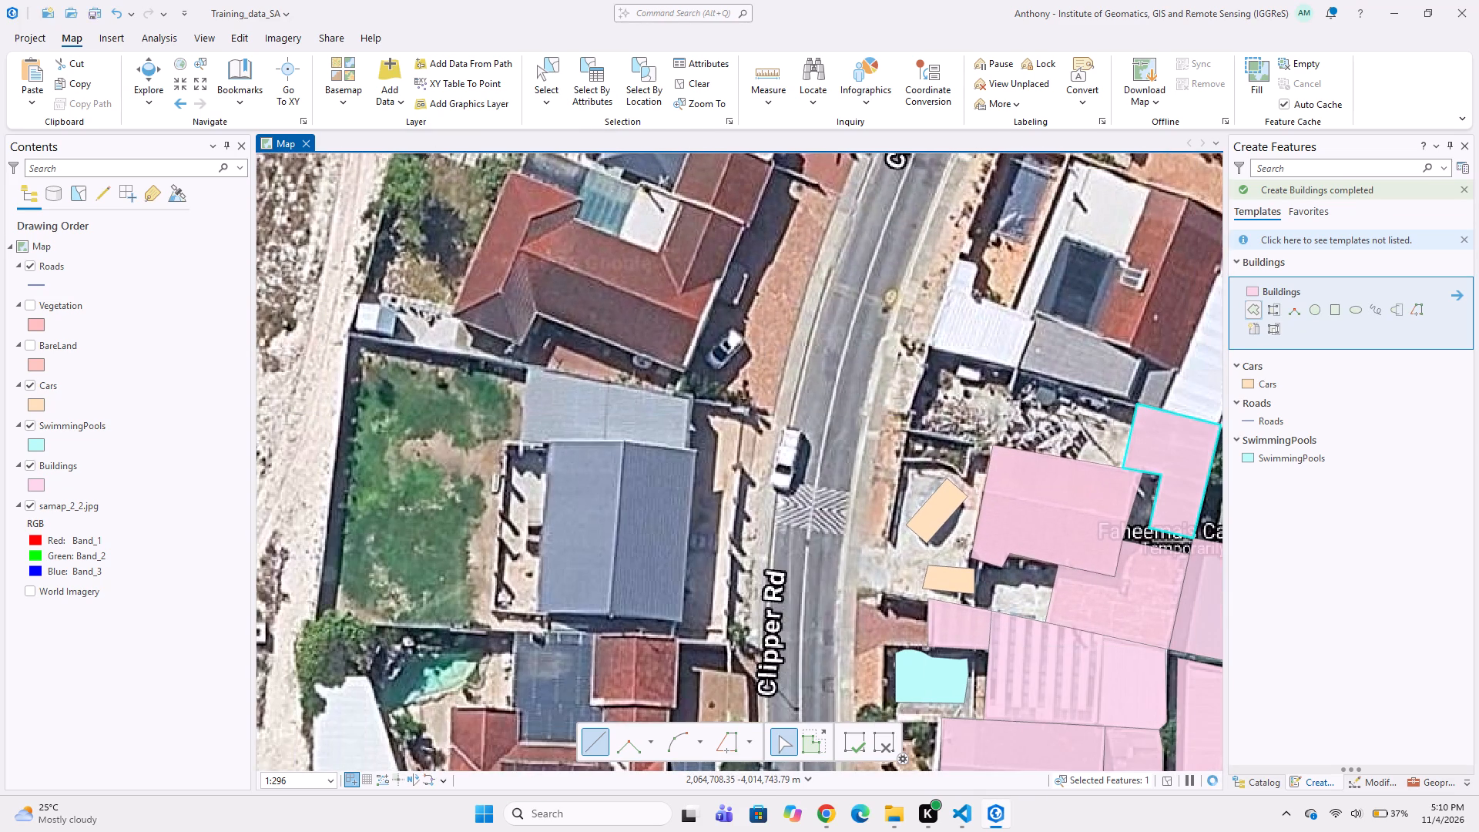
middle_drag(1012, 280, 904, 301)
scroll(737, 283, up, 1)
scroll(661, 283, up, 1)
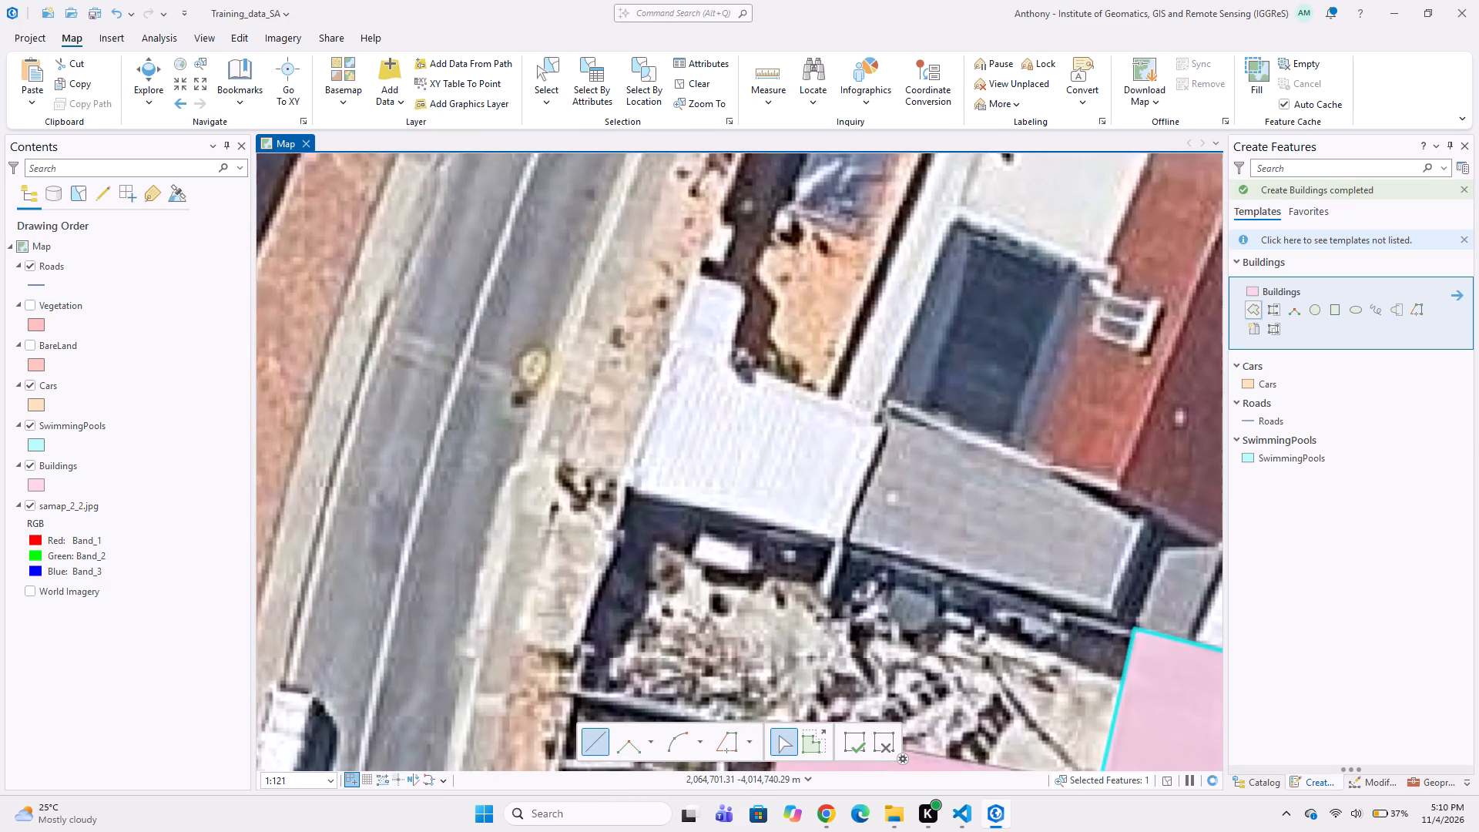
click(696, 272)
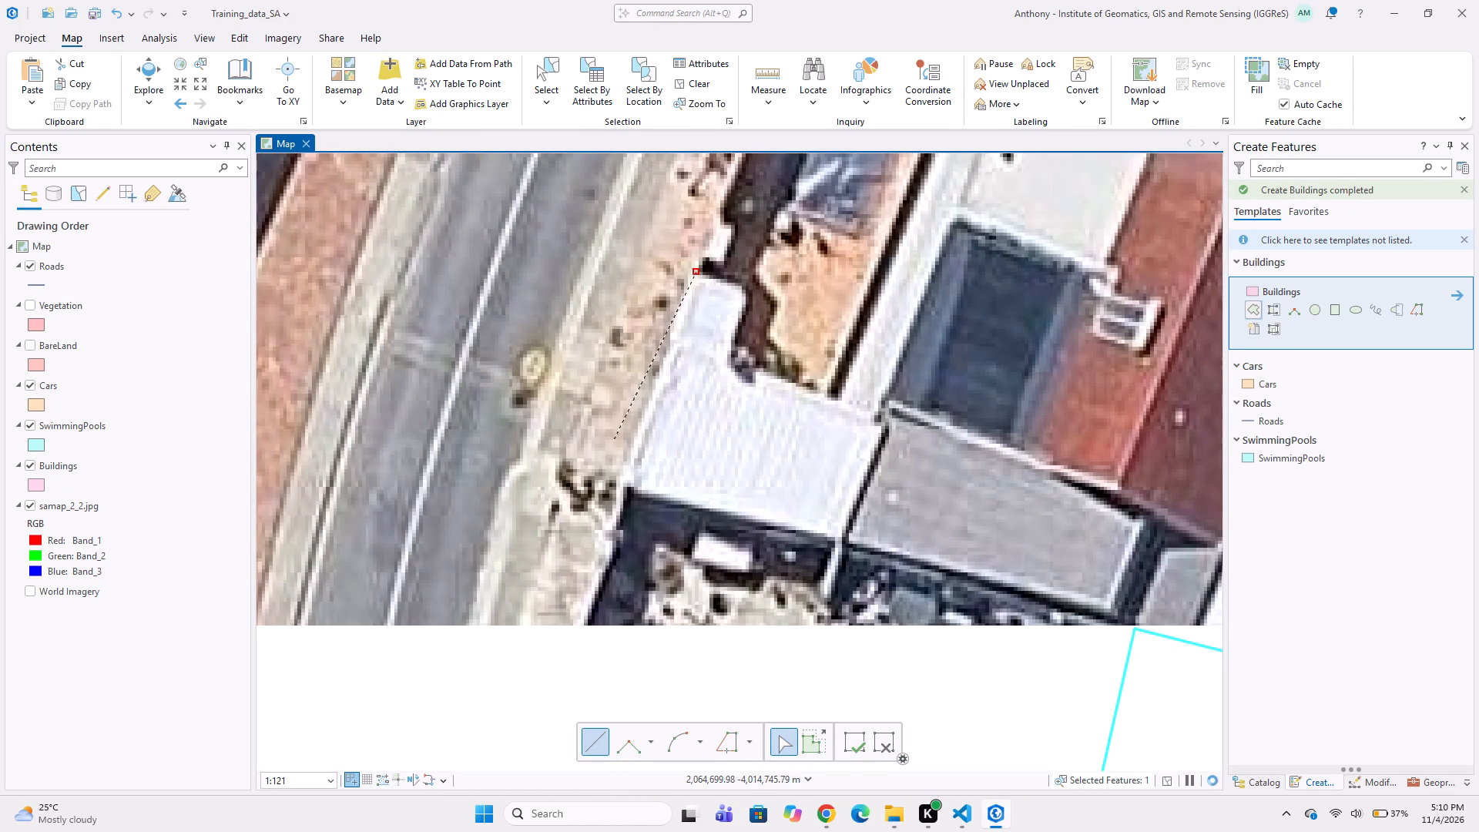
drag(615, 488, 623, 493)
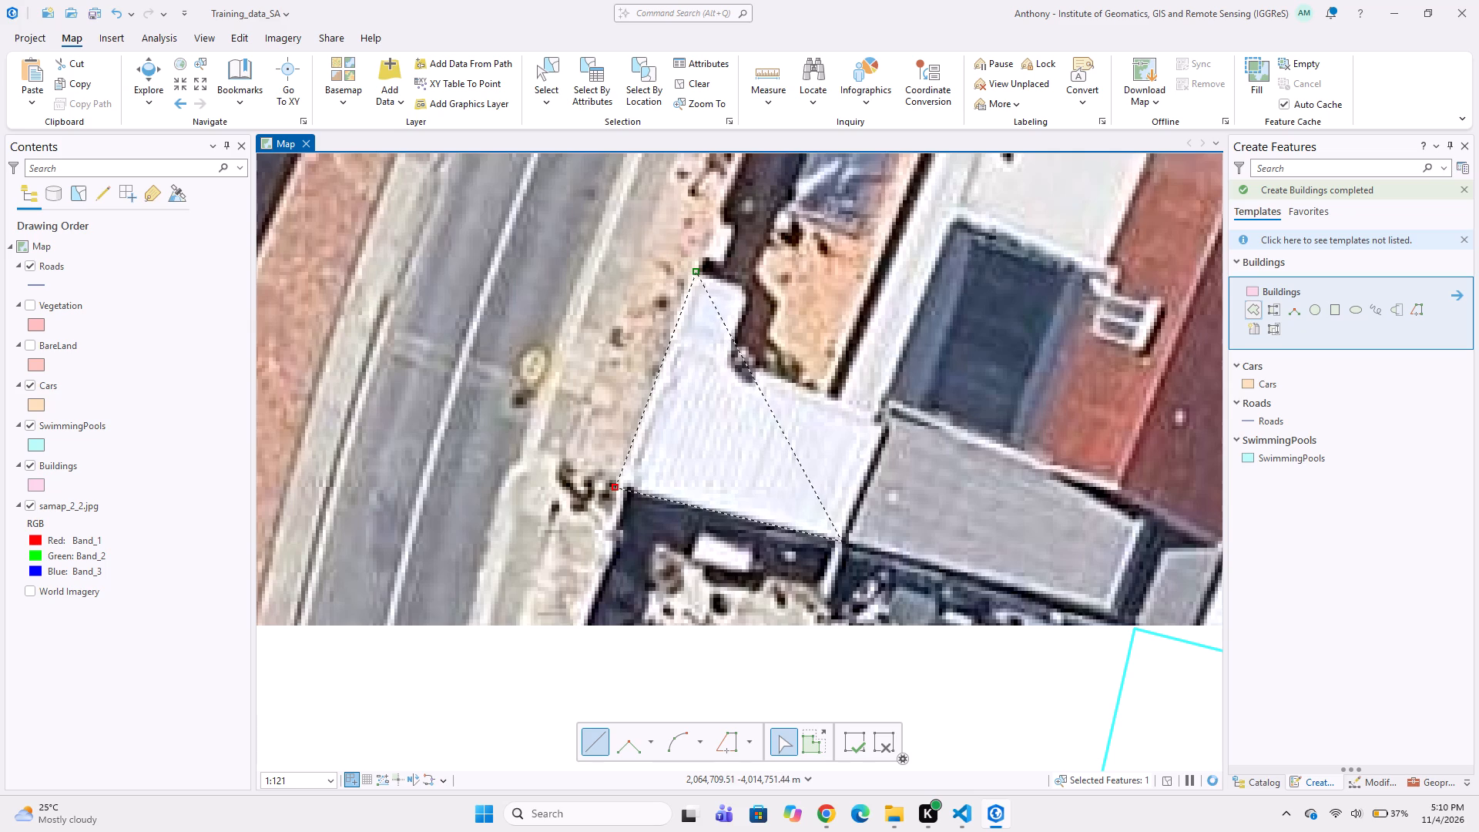
click(842, 542)
click(890, 428)
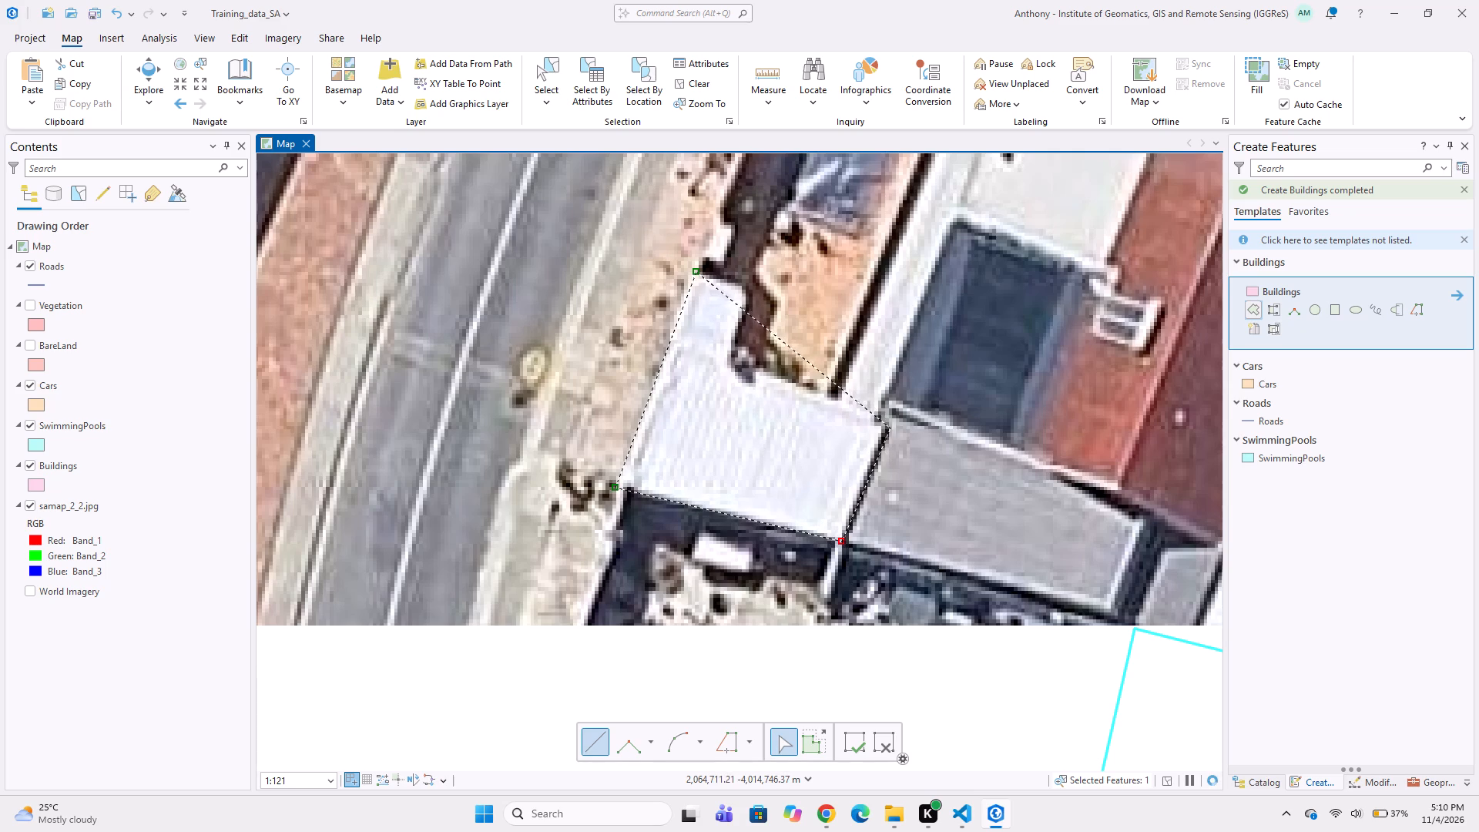
click(872, 404)
click(758, 369)
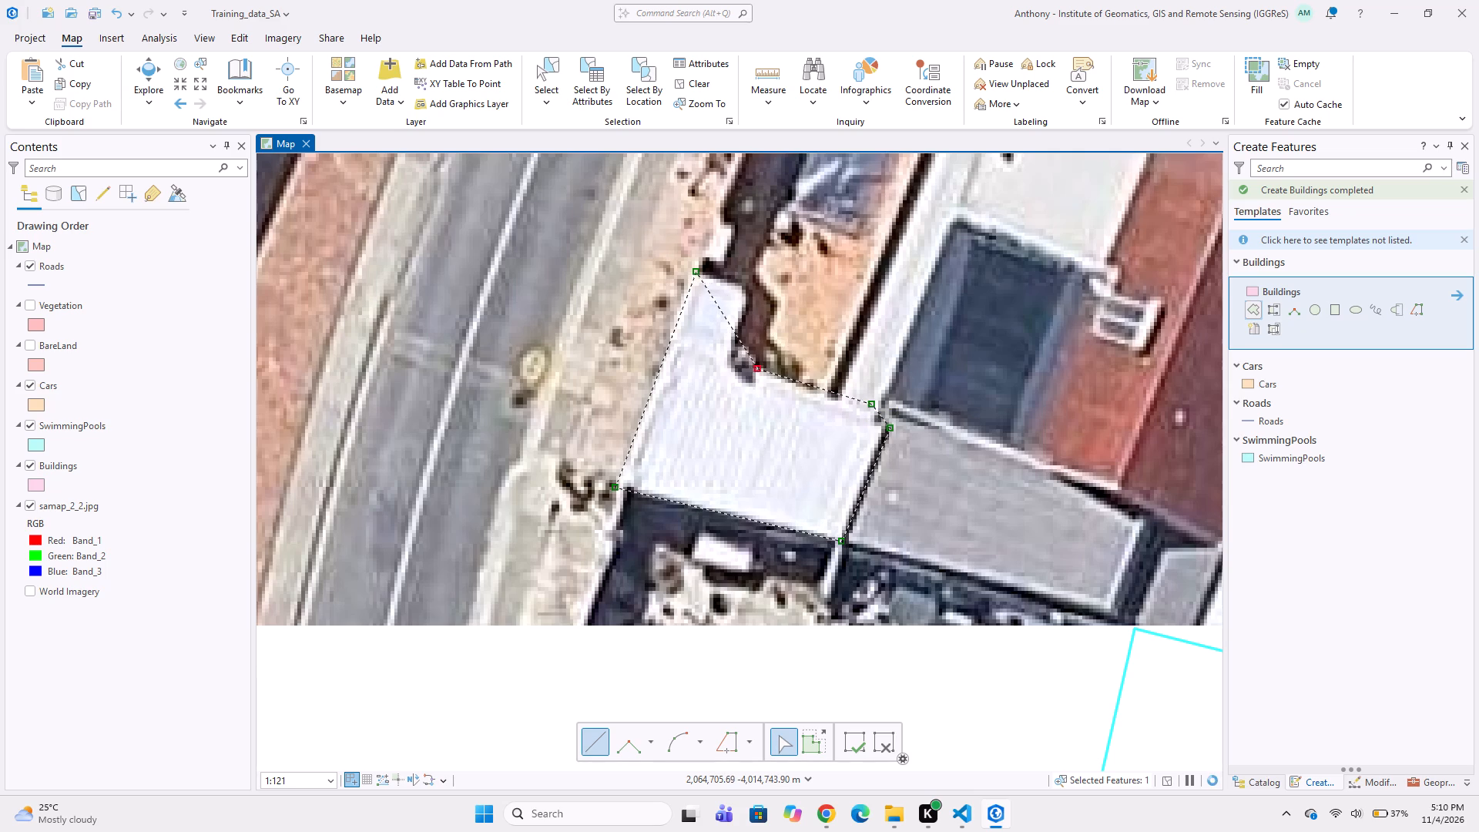
click(756, 385)
click(739, 374)
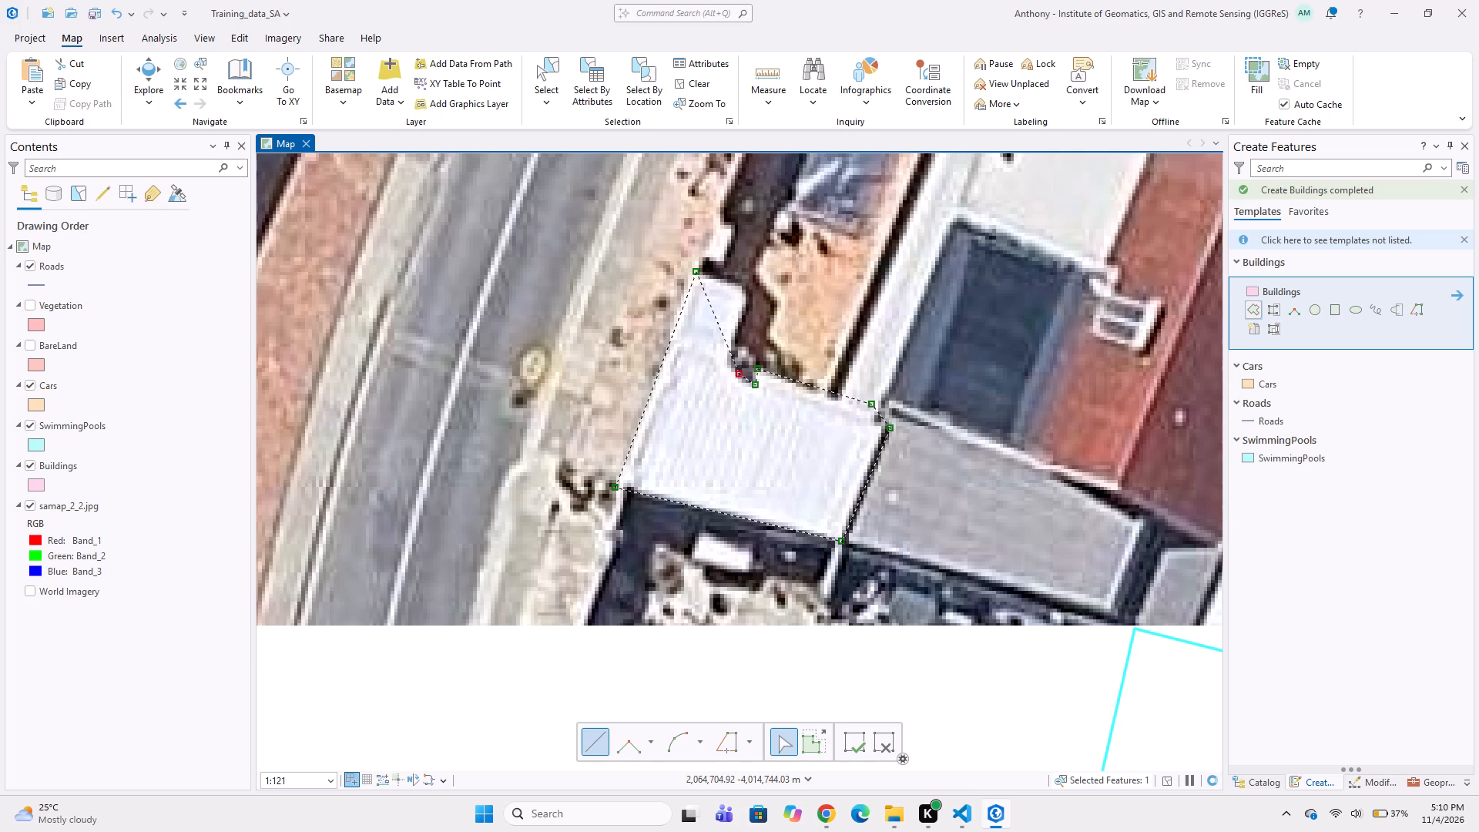
click(734, 353)
double_click(750, 286)
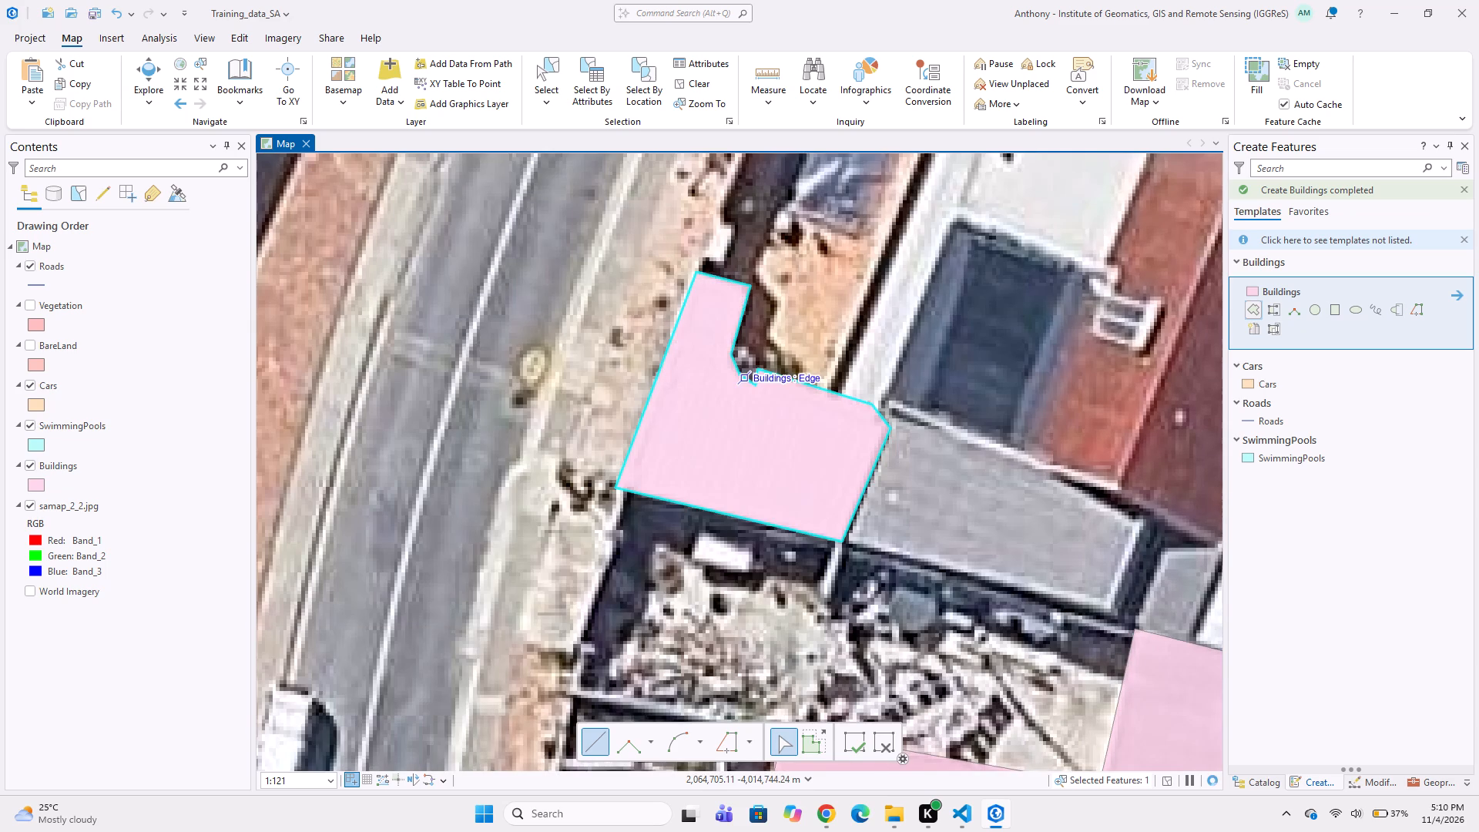
Digitize a Buildings polygon around the grey roof adjoining the white L-shaped roof's east side, snapping to the shared edge.
middle_drag(888, 380, 753, 340)
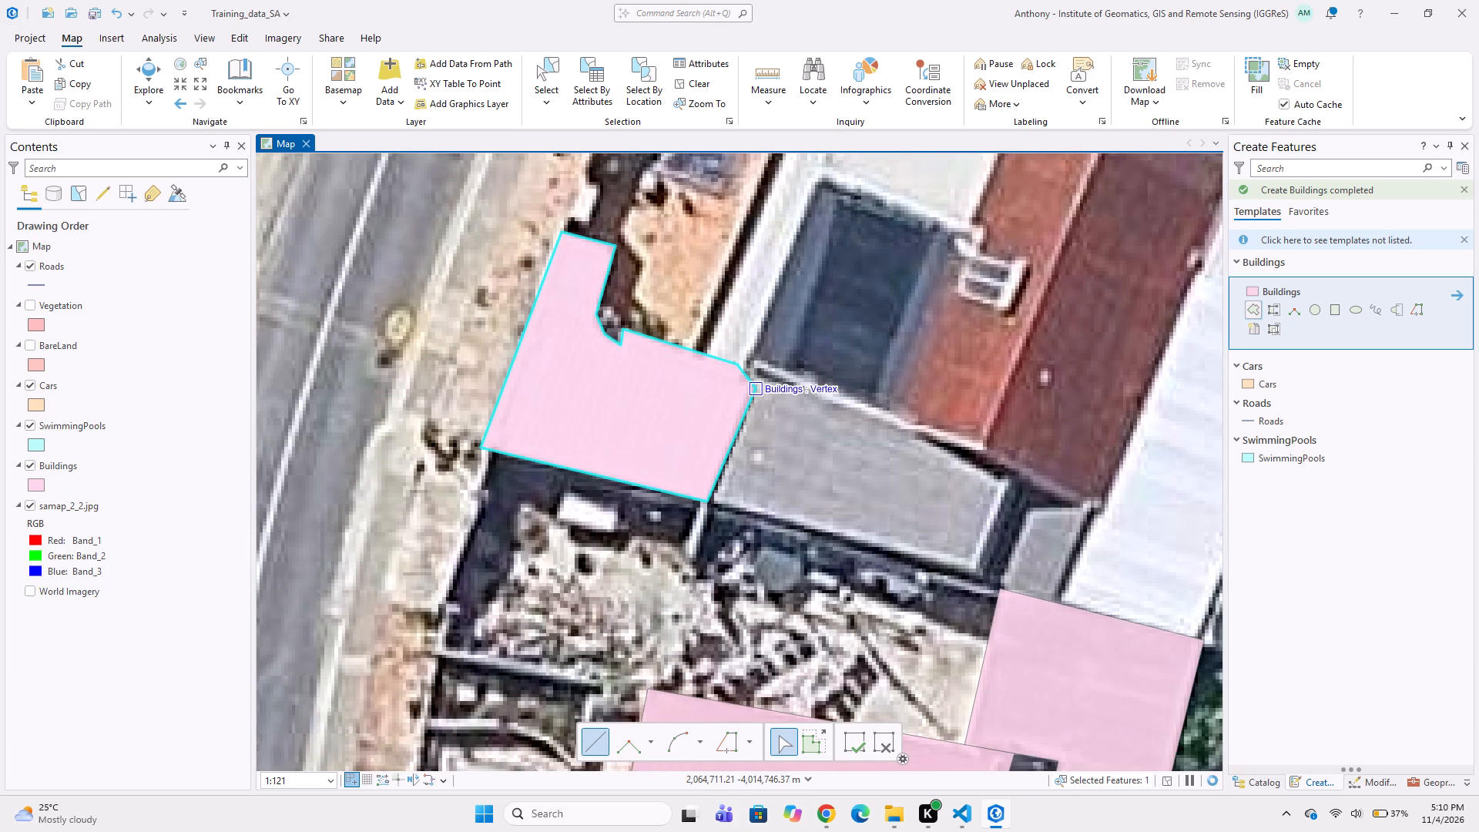
click(761, 394)
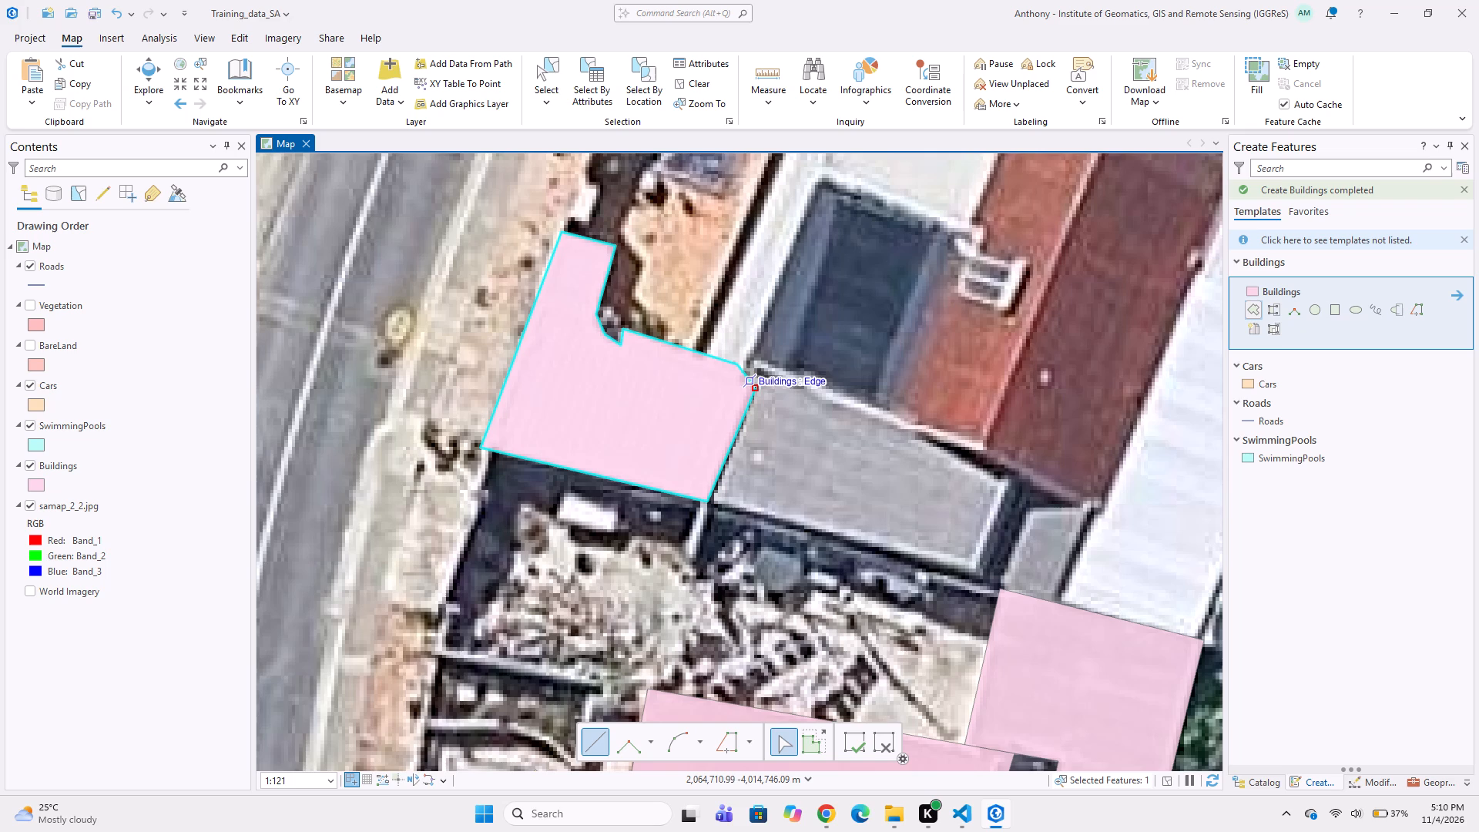
click(753, 377)
click(772, 380)
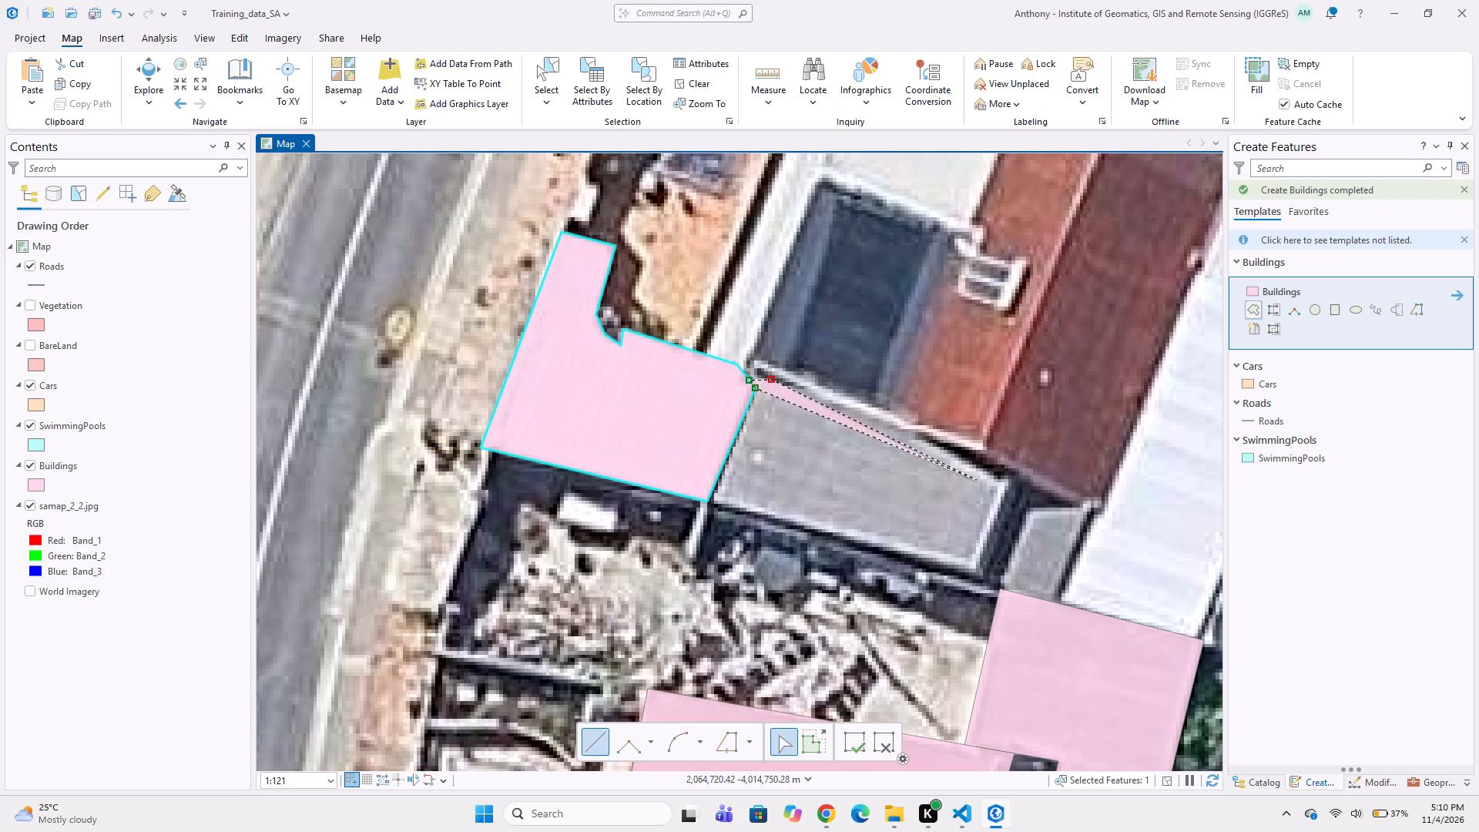
click(907, 425)
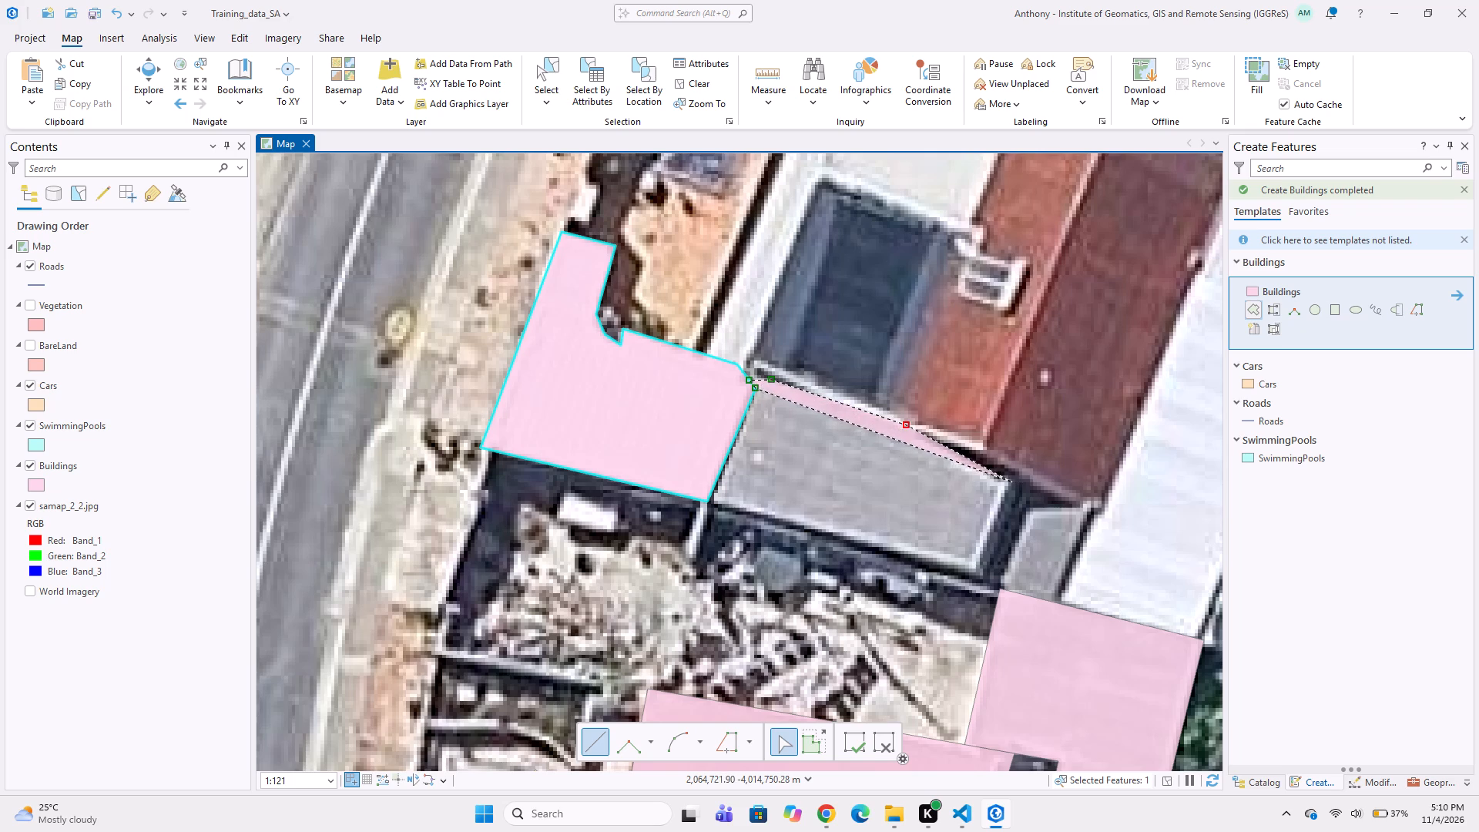
click(1012, 482)
click(1020, 490)
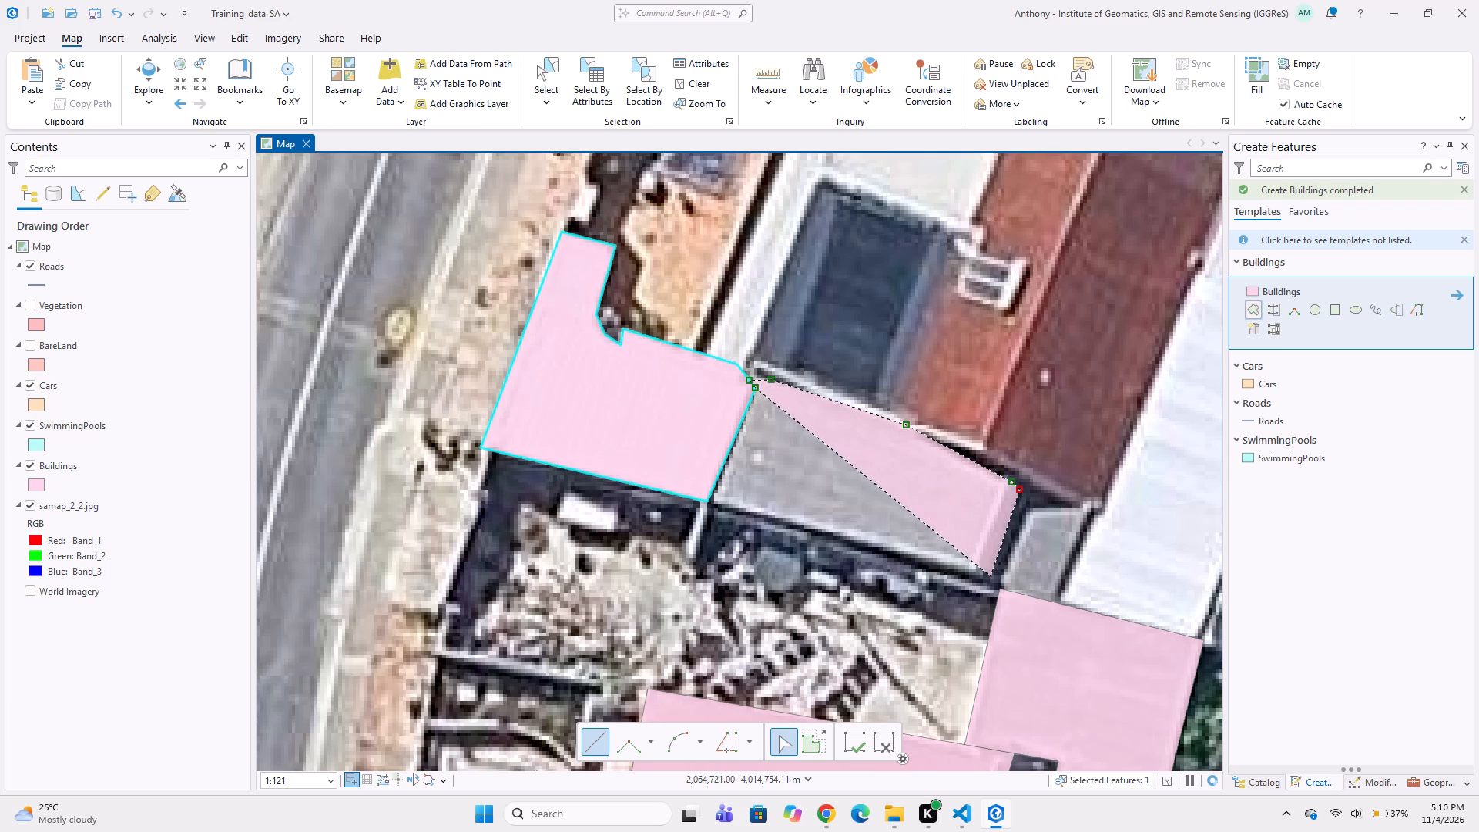
click(988, 582)
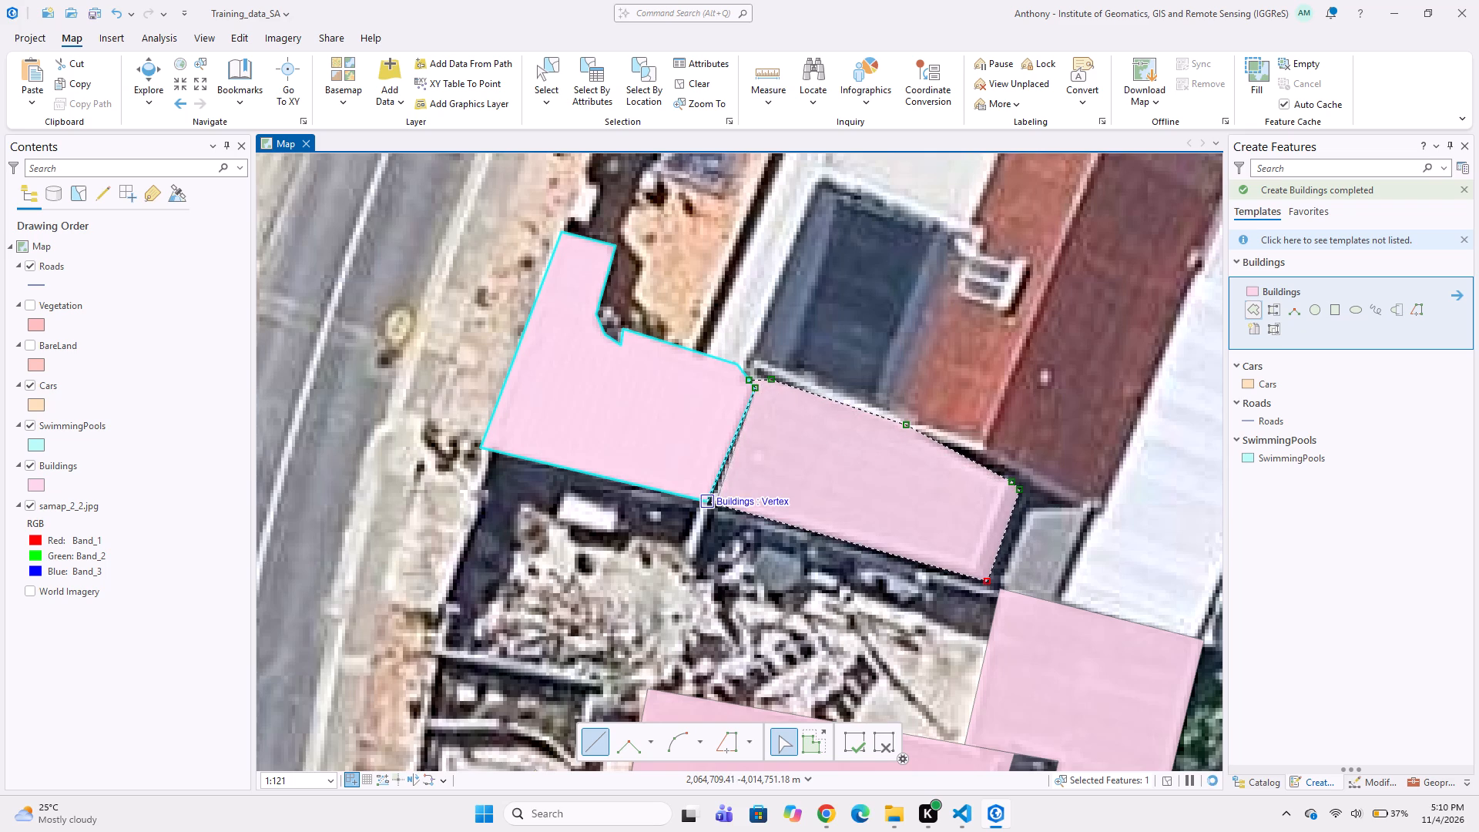
double_click(713, 504)
Digitize a Buildings polygon around the white and red-brown roof north of the grey roof, leaving out the dark section at its southwest corner.
middle_drag(955, 531, 793, 477)
scroll(874, 482, down, 1)
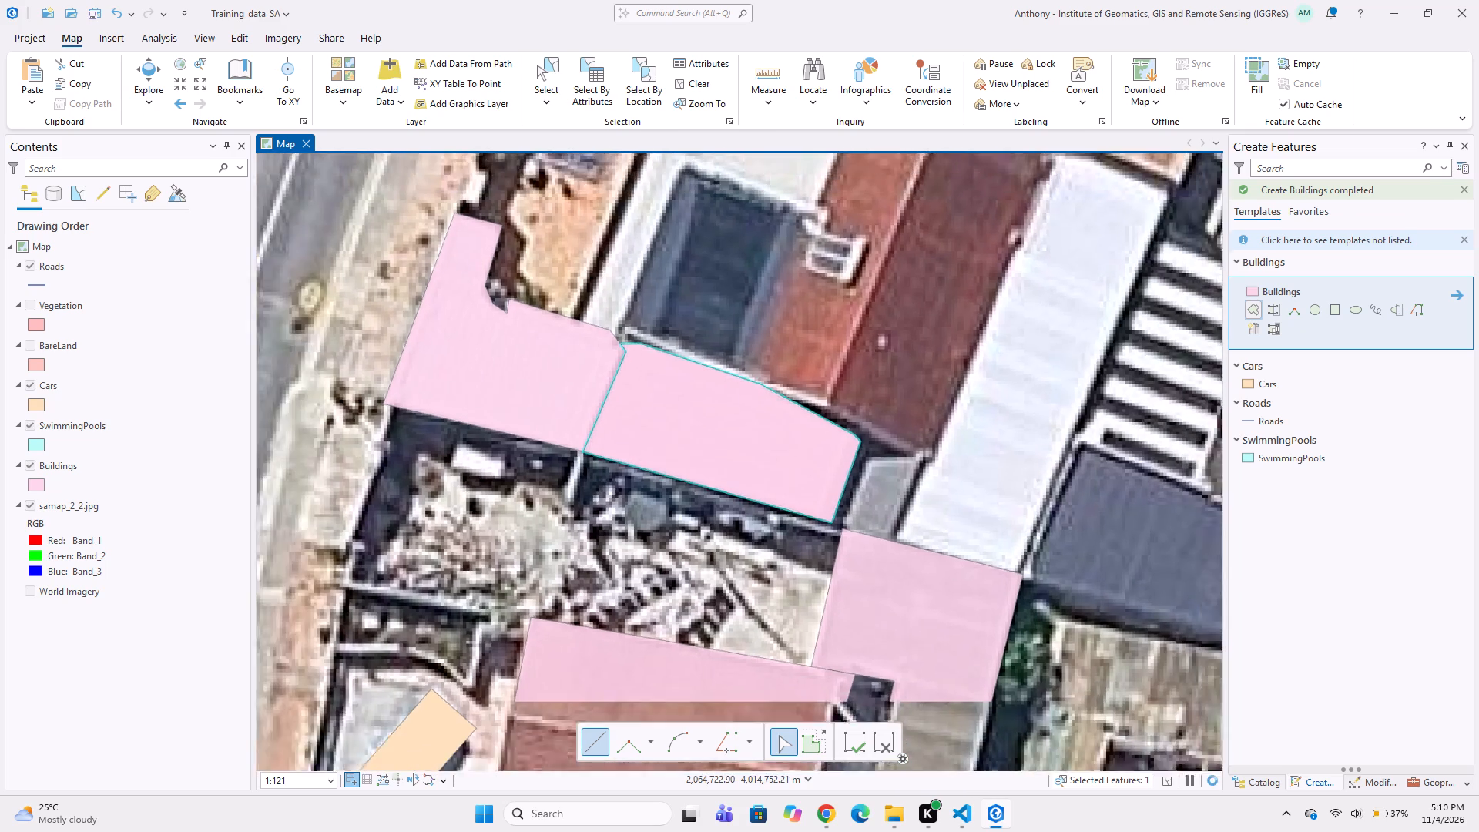
middle_drag(901, 448, 861, 525)
middle_drag(797, 448, 786, 531)
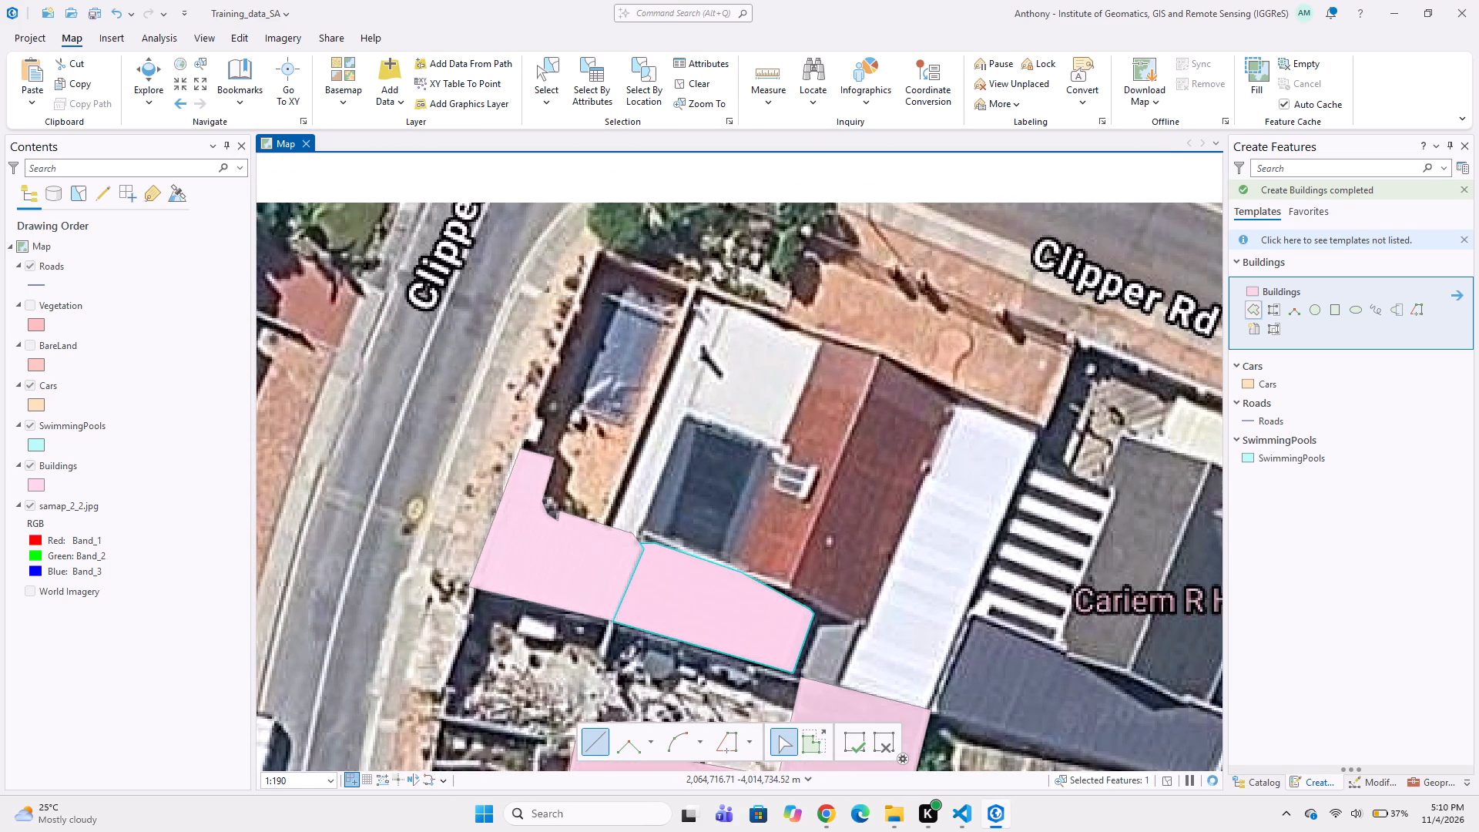
click(718, 302)
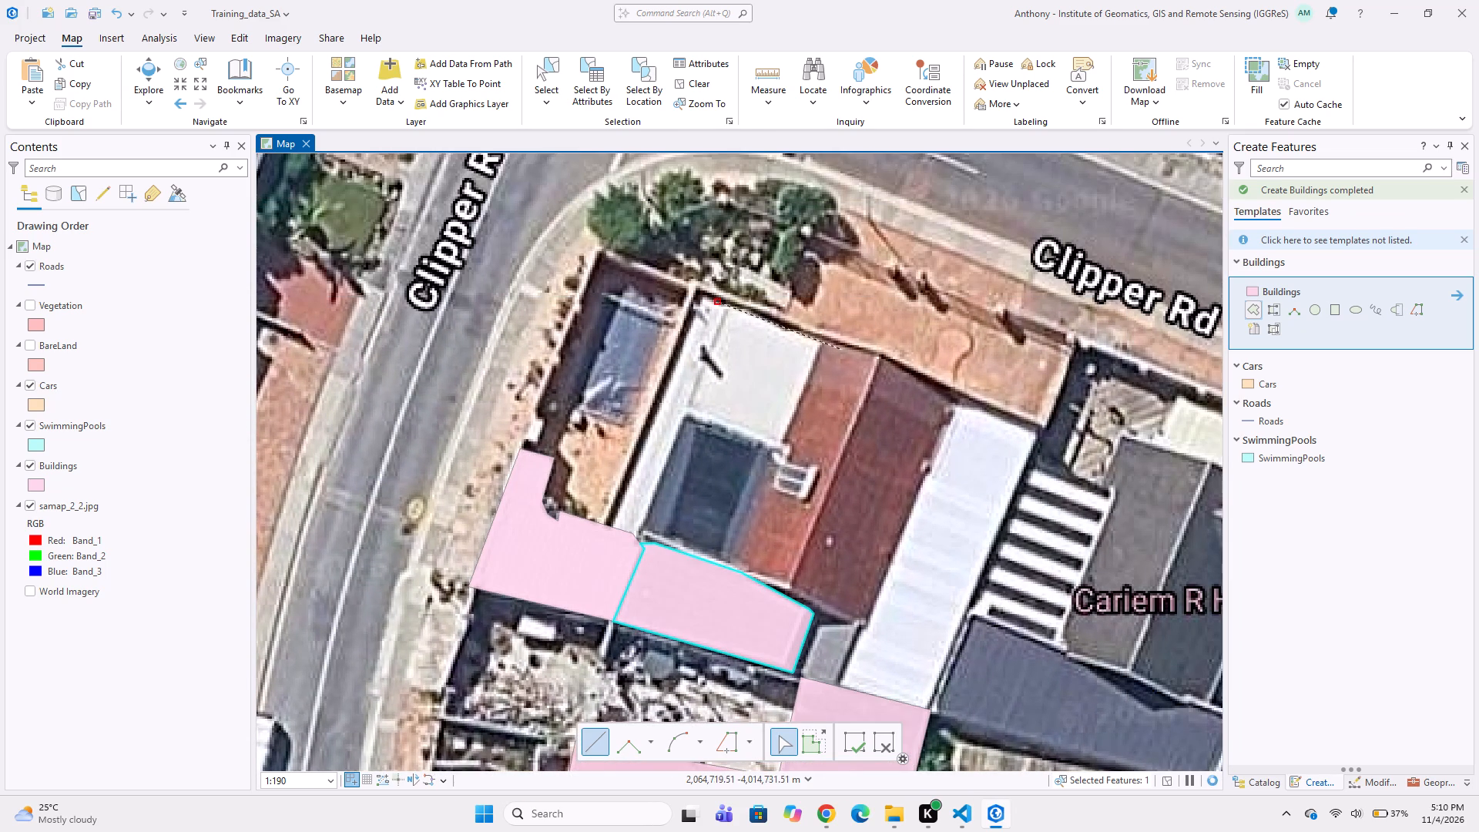
click(880, 356)
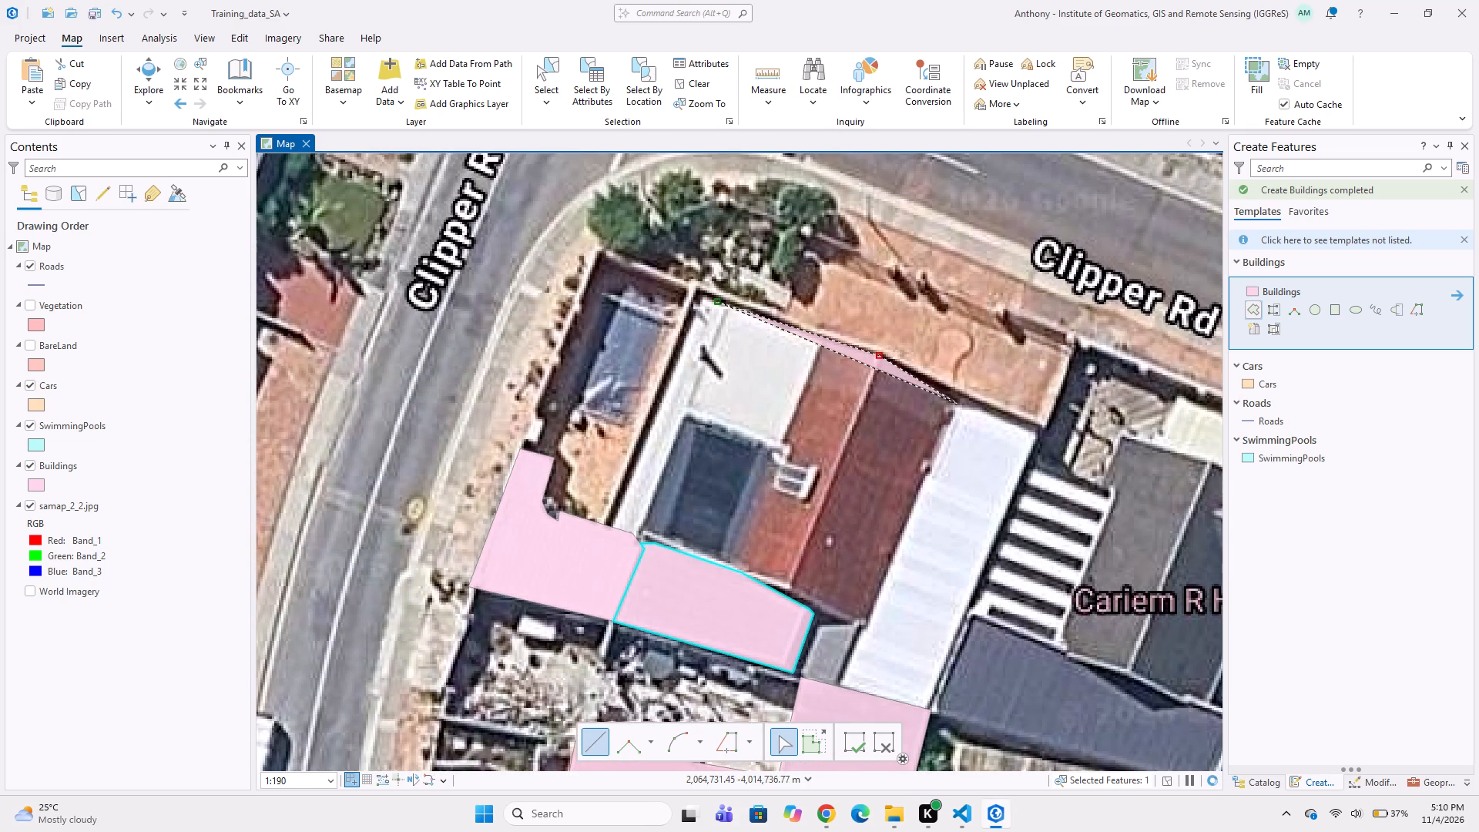
drag(957, 404, 961, 412)
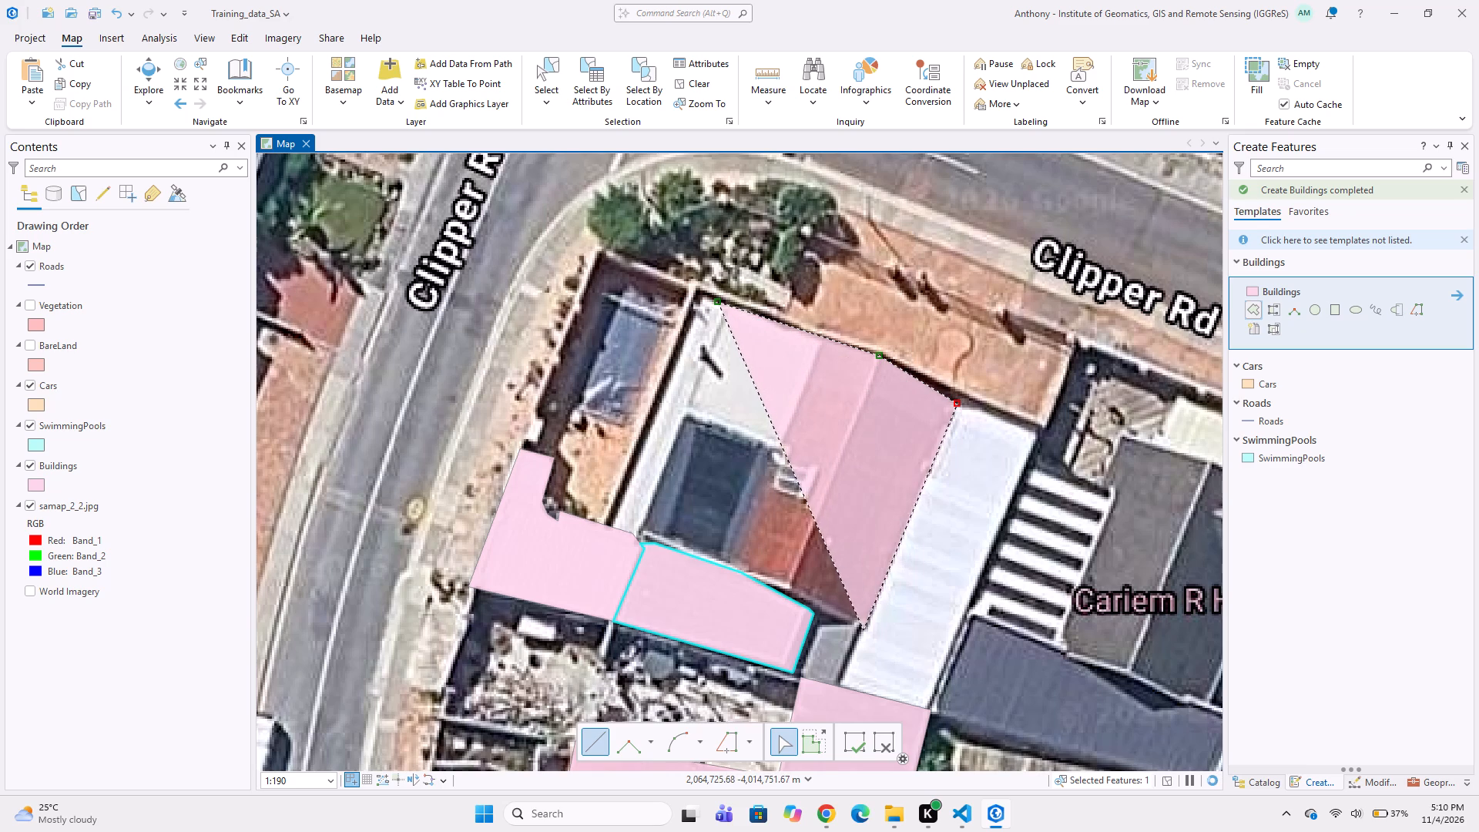
click(866, 628)
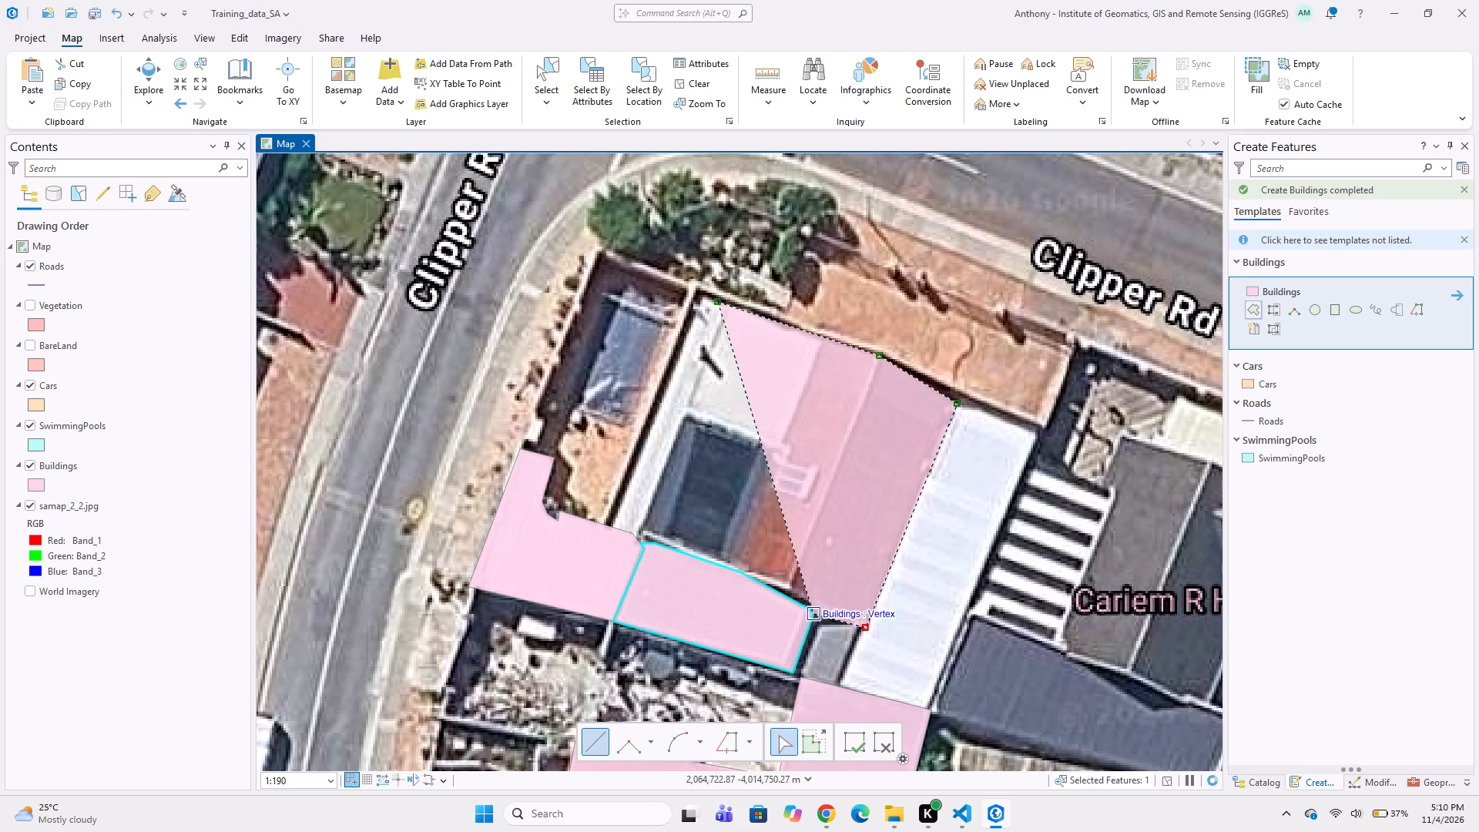
click(817, 617)
click(807, 606)
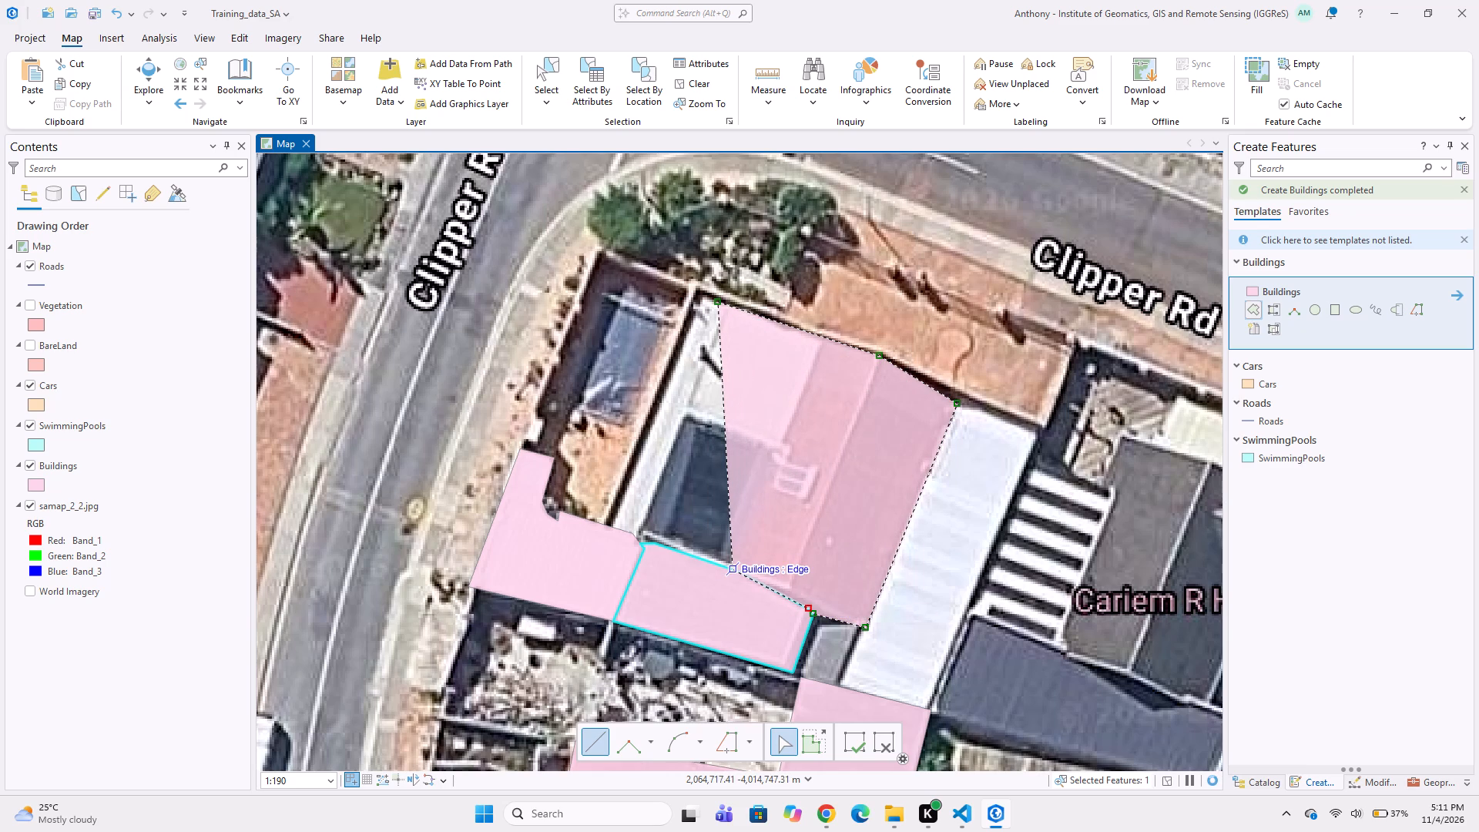
click(734, 565)
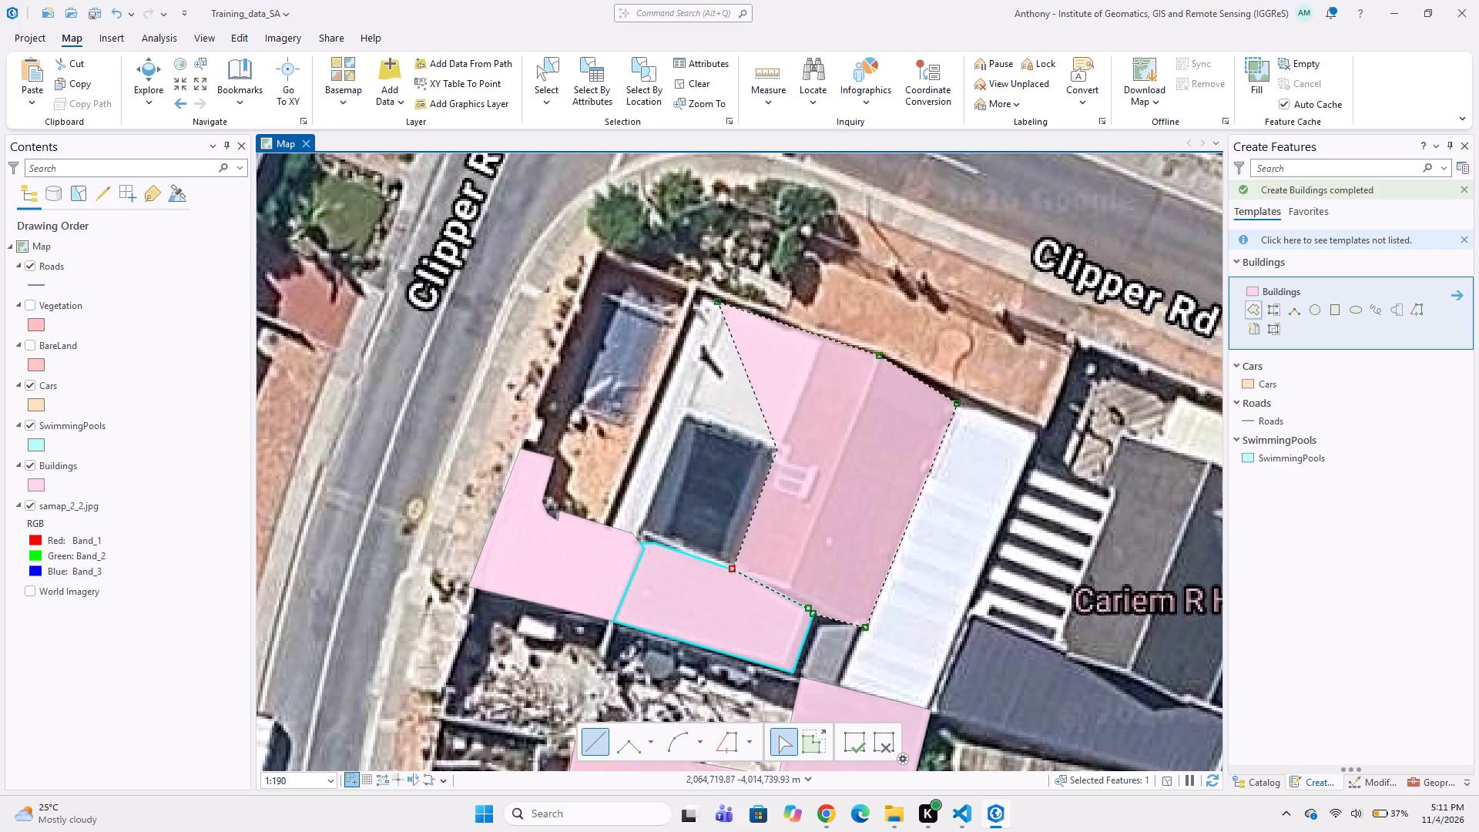
click(777, 453)
double_click(686, 414)
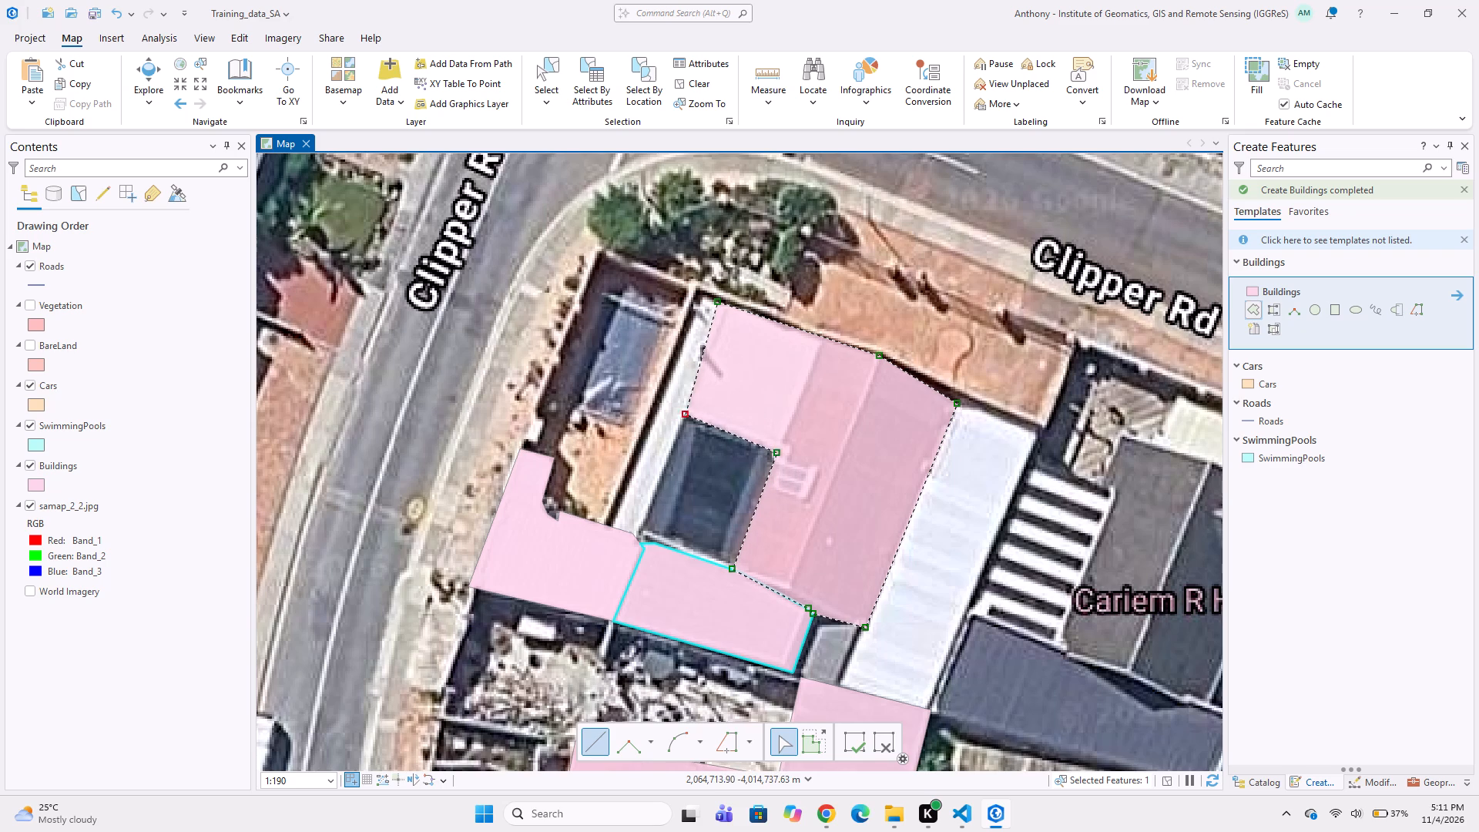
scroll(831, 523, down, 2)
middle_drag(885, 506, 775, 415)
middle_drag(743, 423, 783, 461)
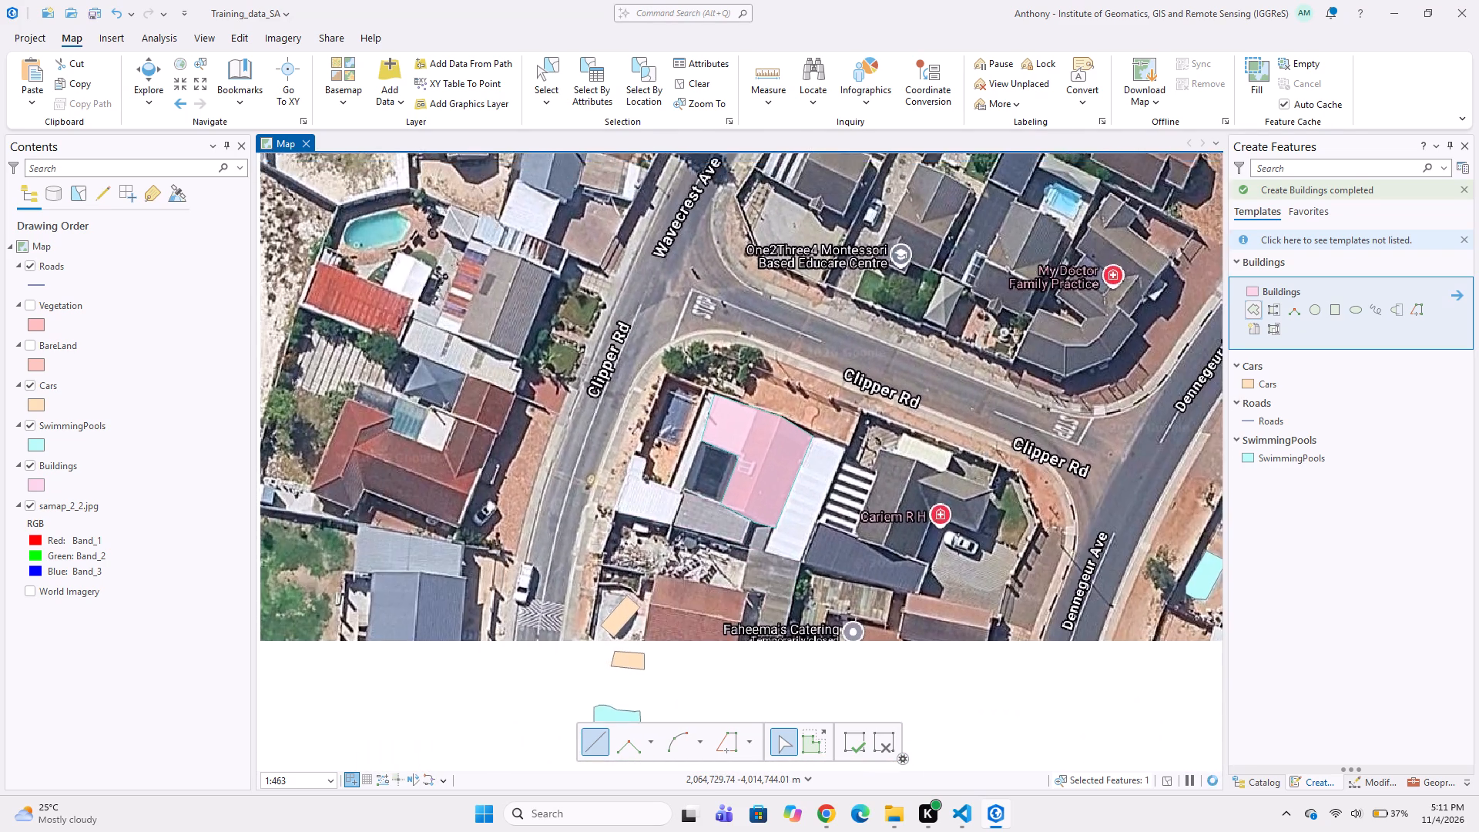
Digitize a Buildings polygon around the long white roof adjoining the east side of the white and red-brown roof, snapping to the shared edge.
scroll(815, 477, up, 1)
middle_drag(786, 606, 780, 574)
scroll(780, 585, up, 1)
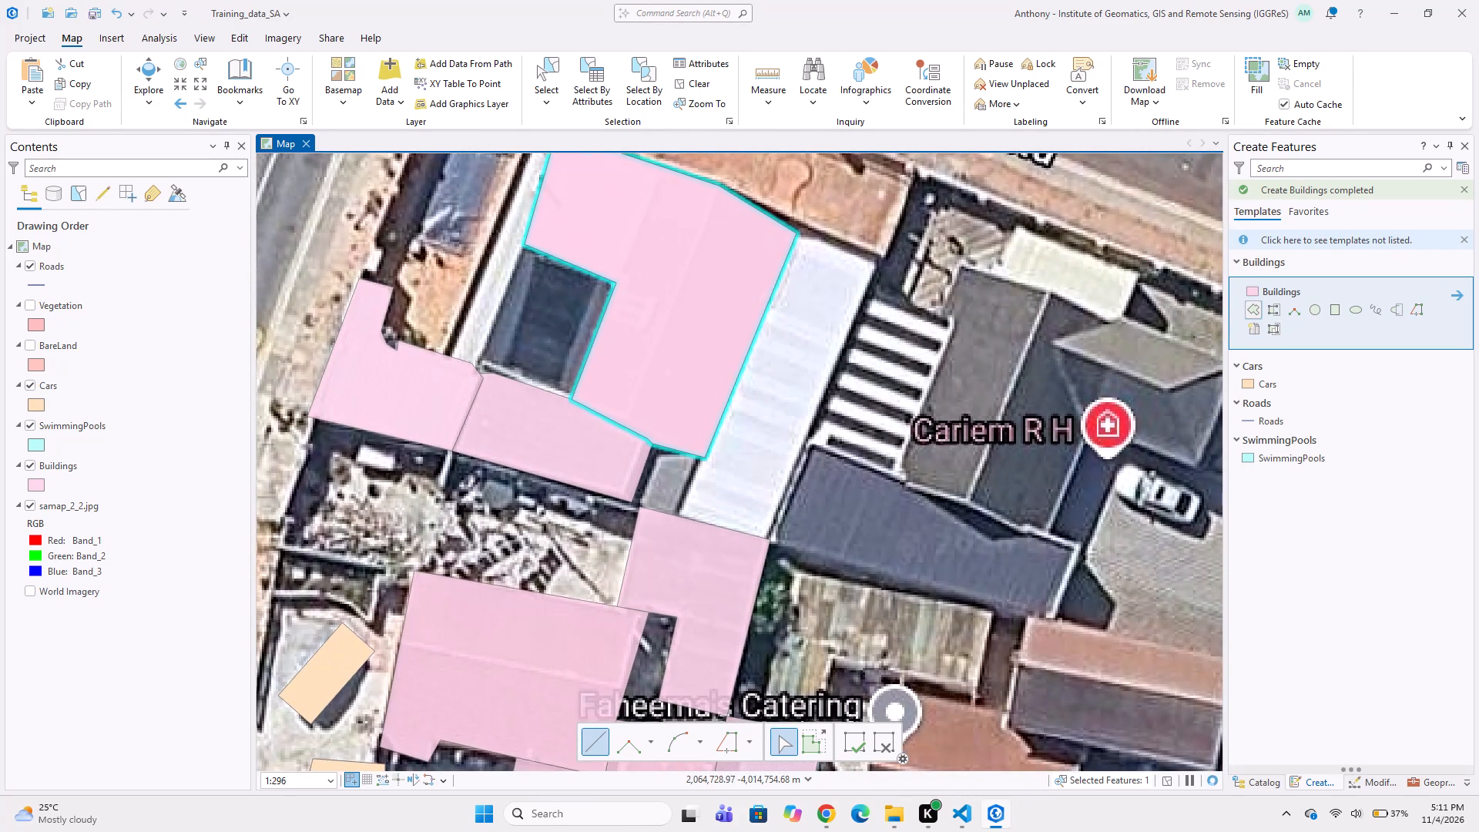
click(799, 234)
click(880, 261)
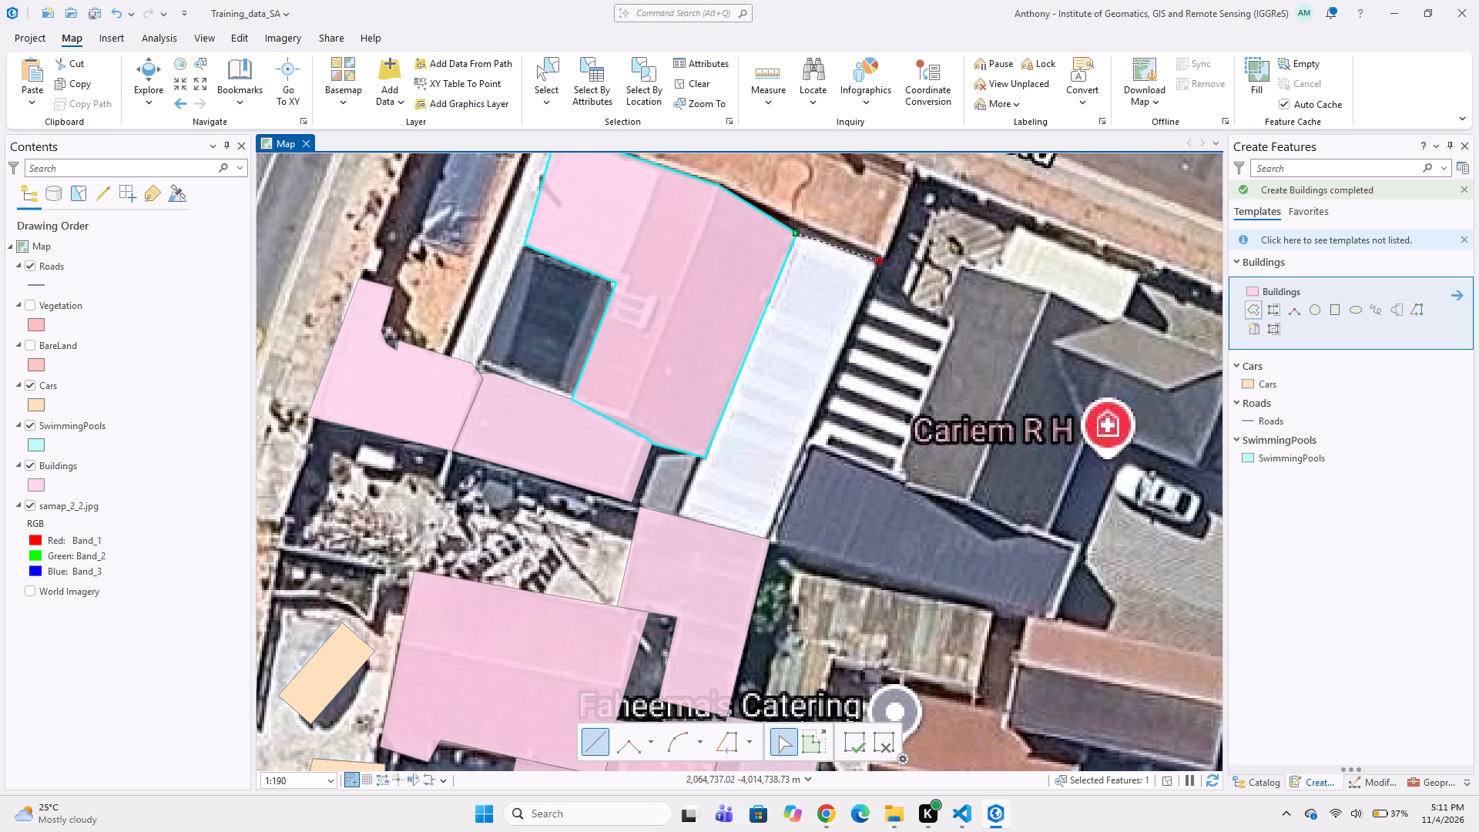
click(772, 545)
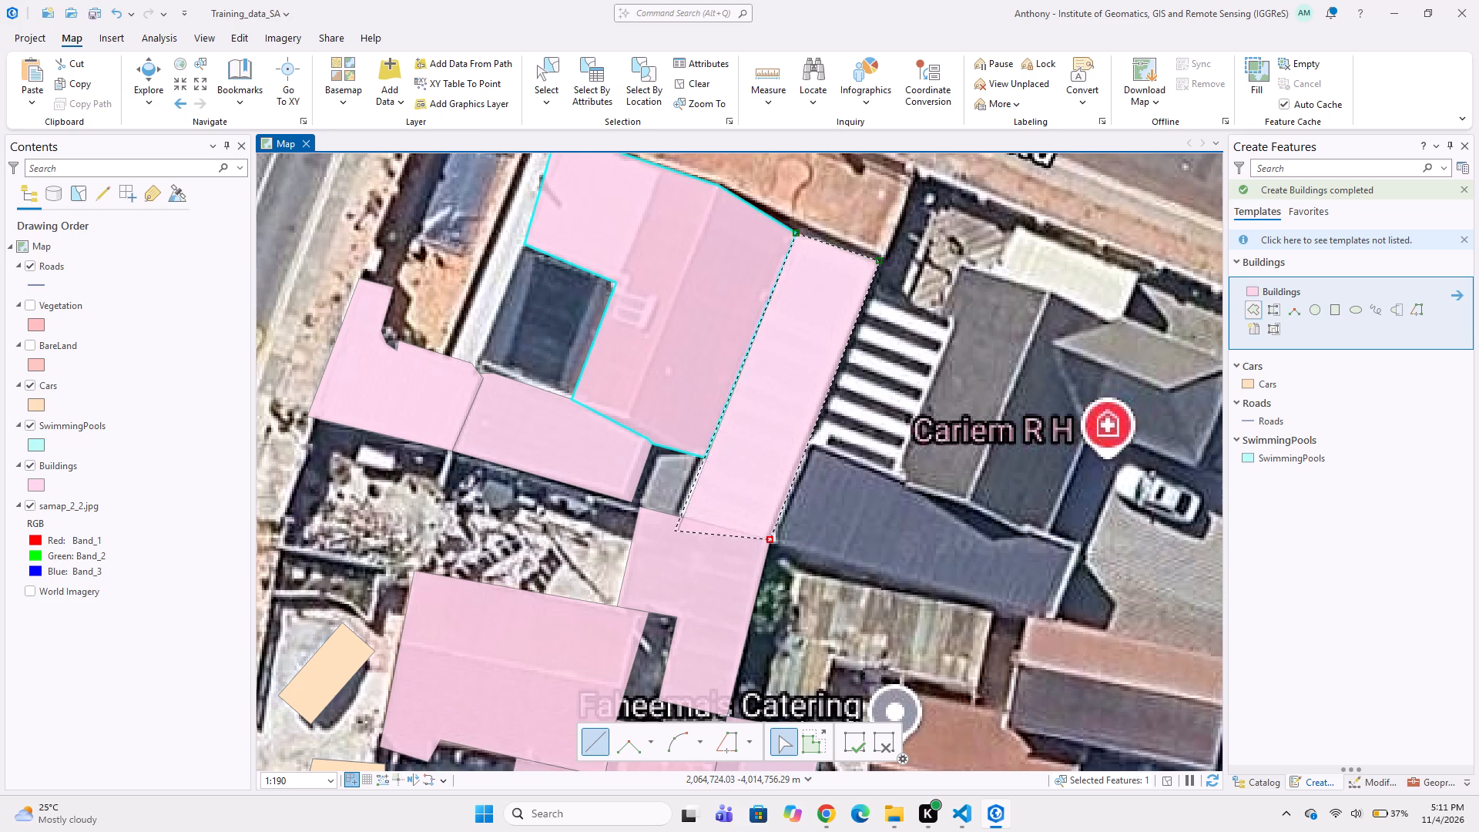
click(675, 520)
click(707, 453)
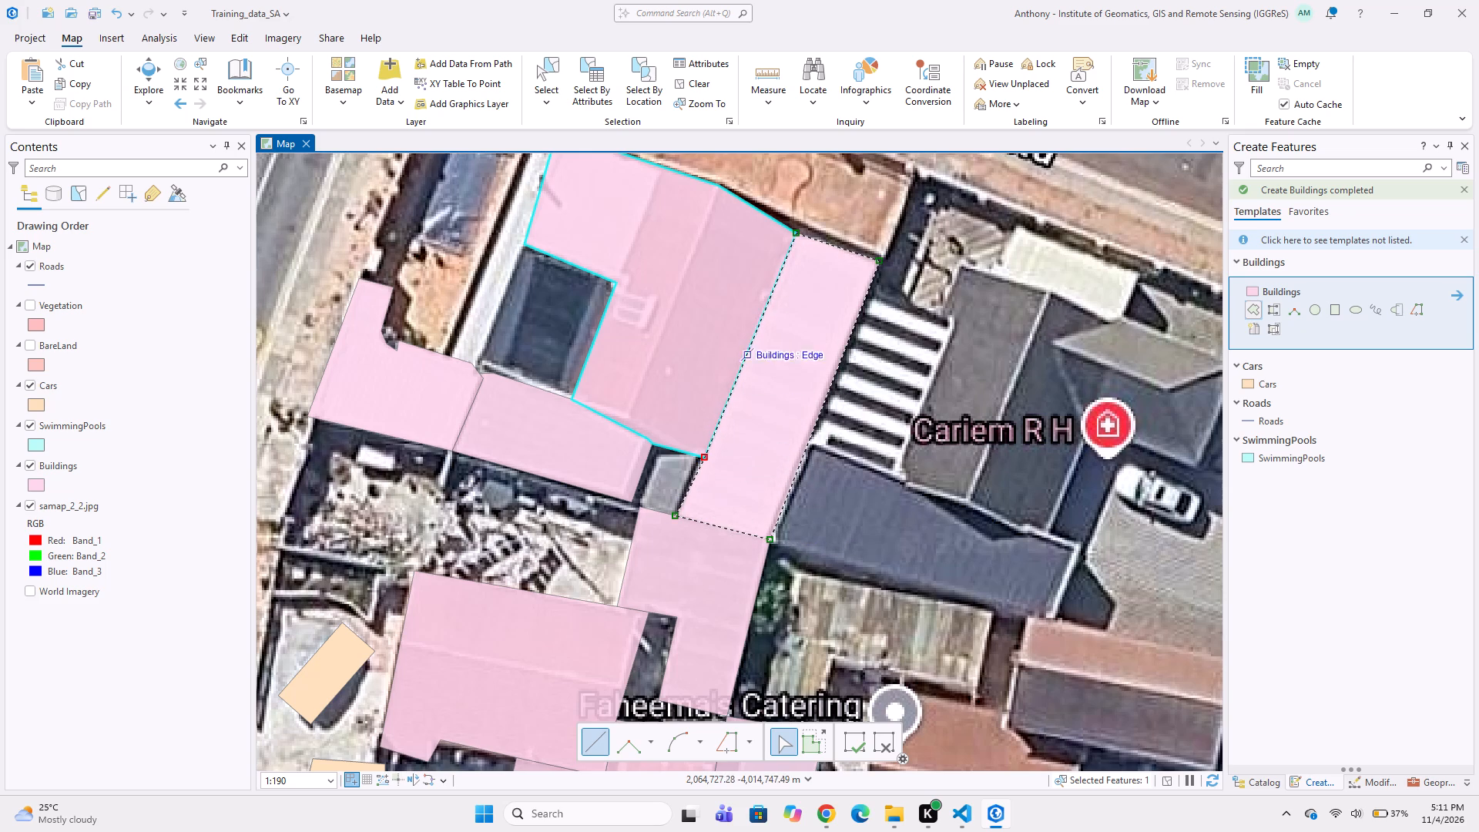
double_click(772, 288)
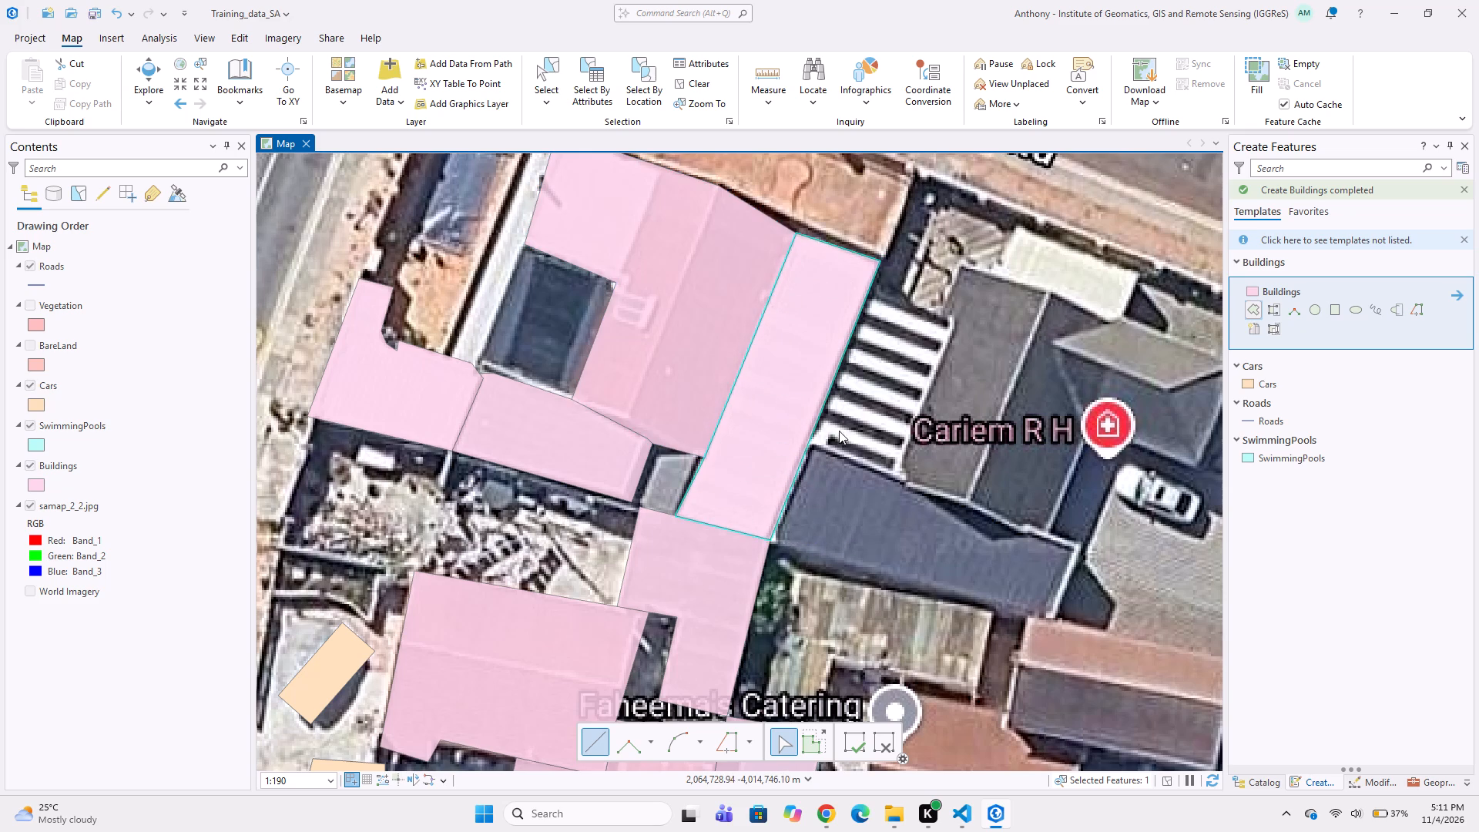
Digitize a Buildings polygon around the black-and-white striped roof east of the long white roof, snapping to its polygon edge.
middle_drag(860, 423, 810, 353)
middle_drag(807, 277, 770, 344)
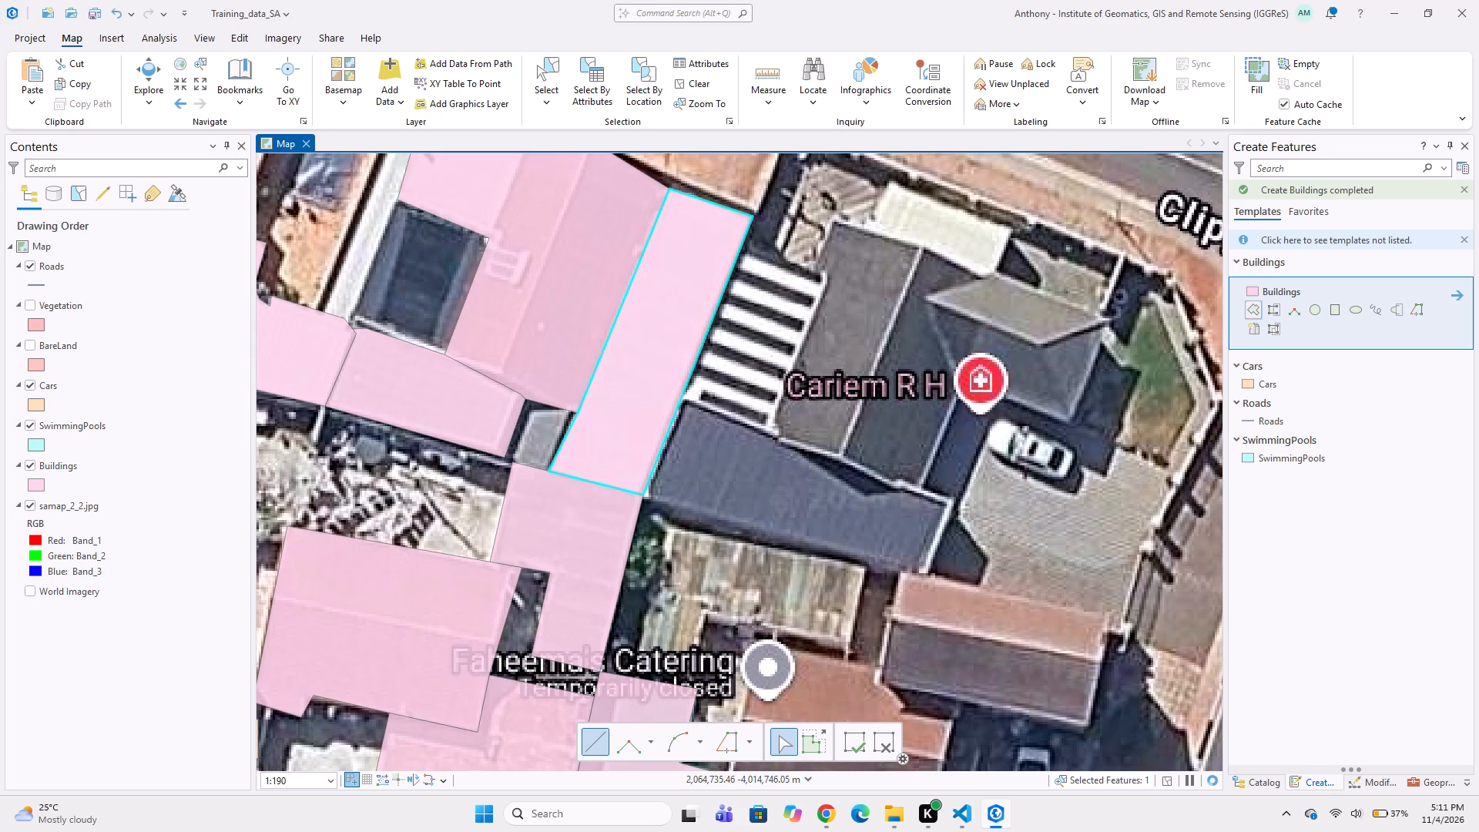
click(743, 248)
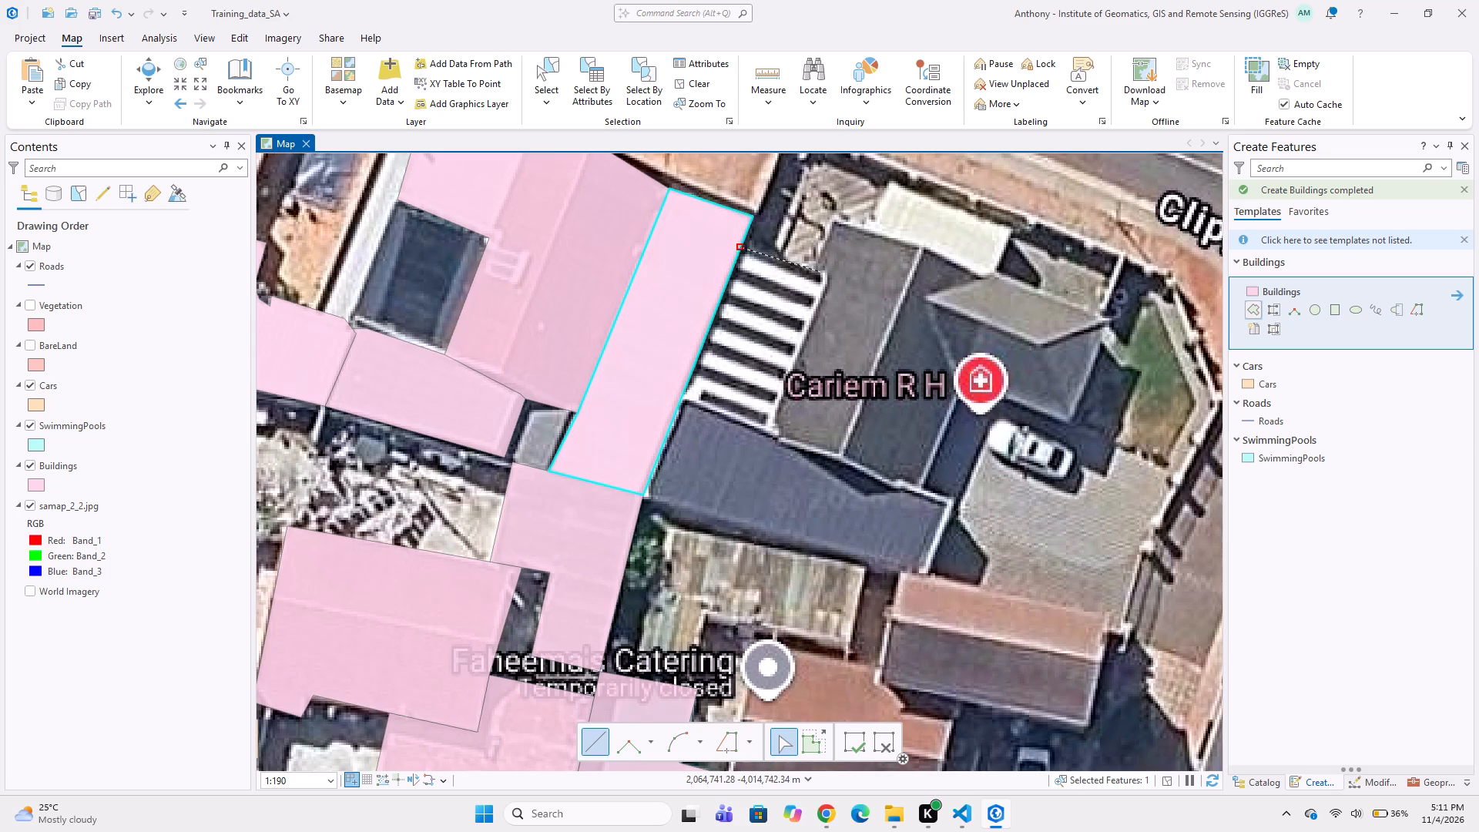
click(823, 274)
click(828, 280)
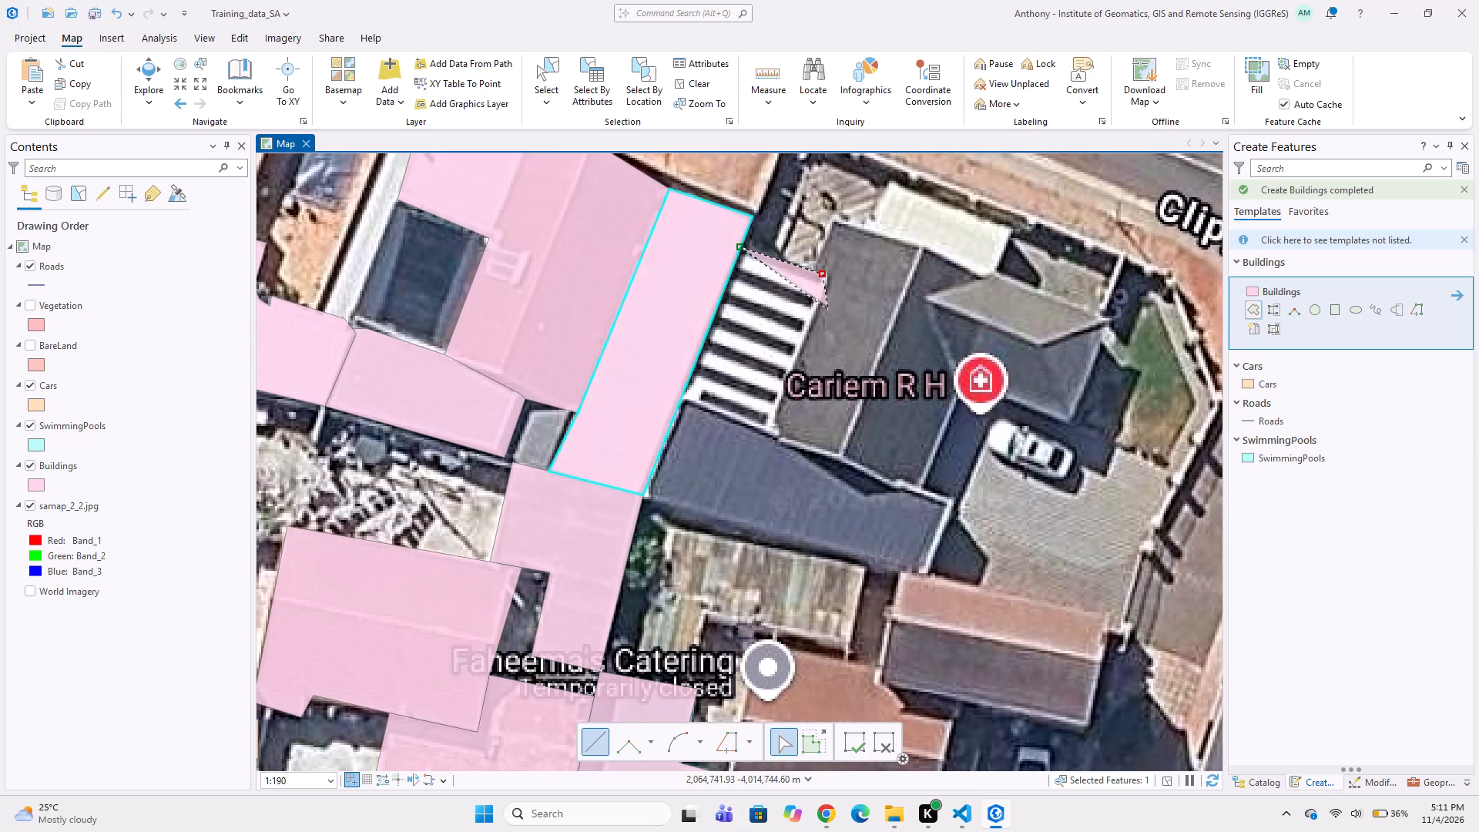
click(772, 436)
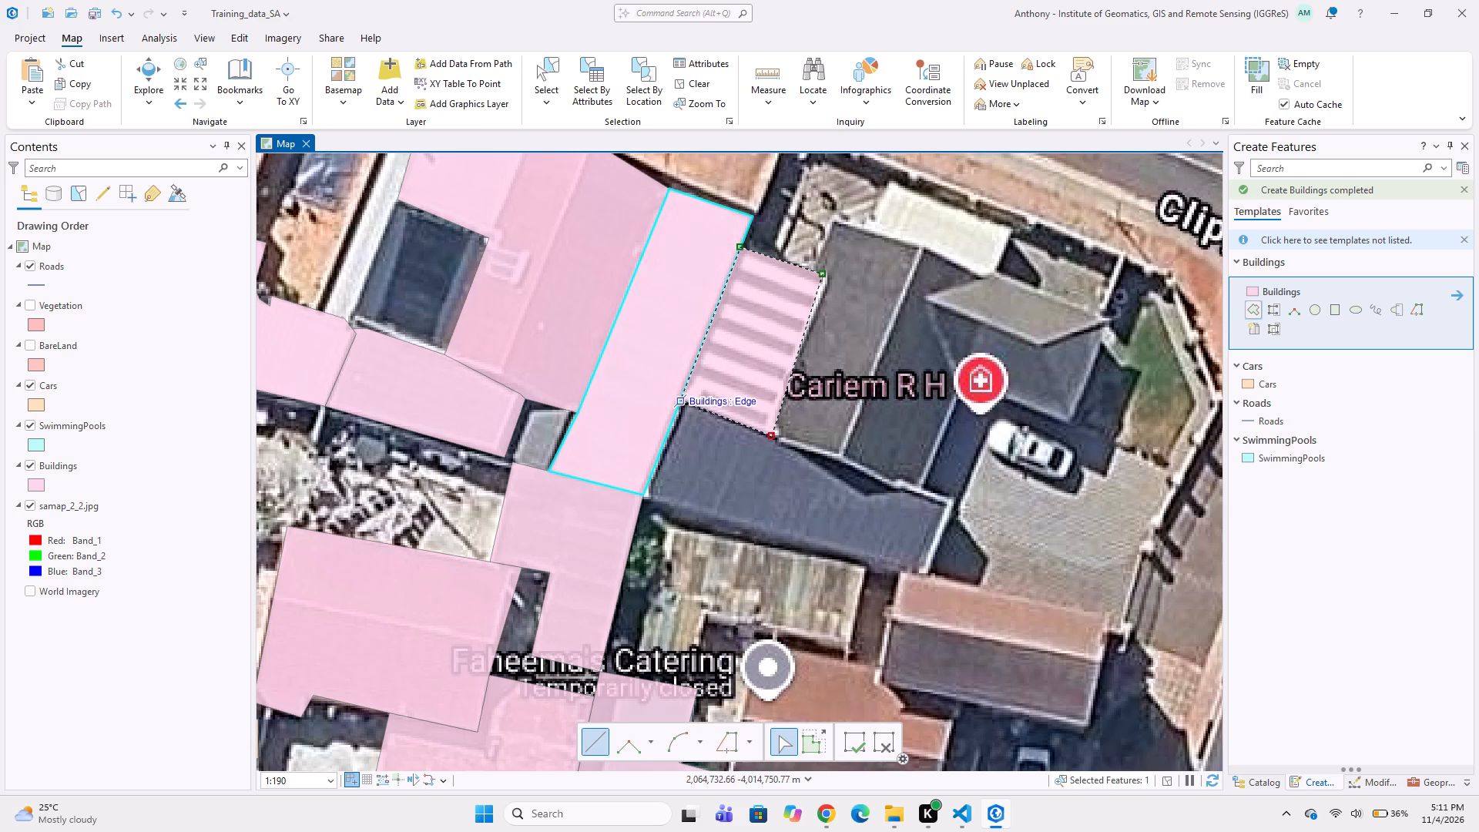
double_click(683, 401)
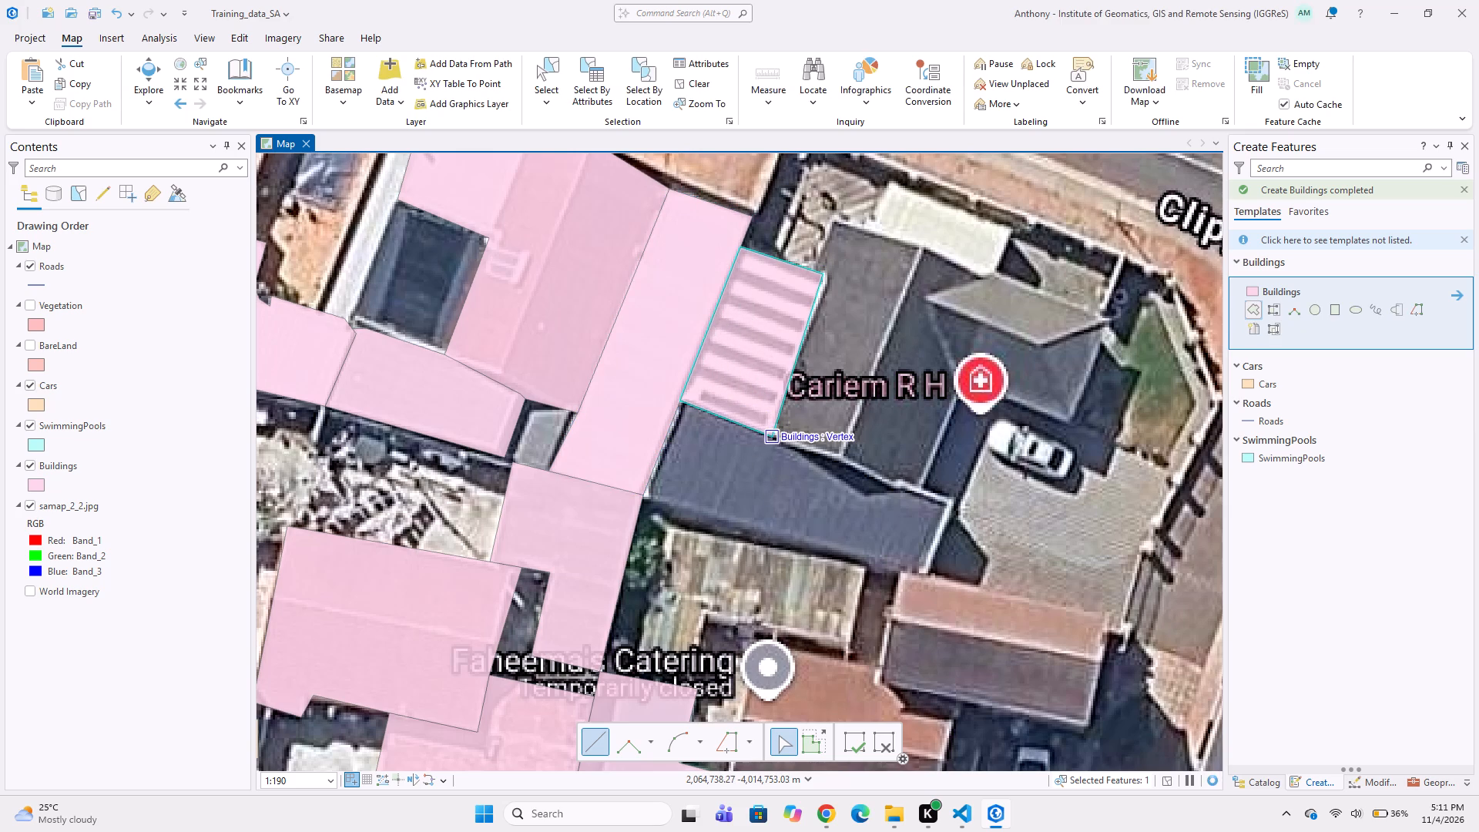
Digitize a Buildings polygon around the dark tapering roof south of the striped roof, snapping to the striped and long white roof polygons.
click(772, 436)
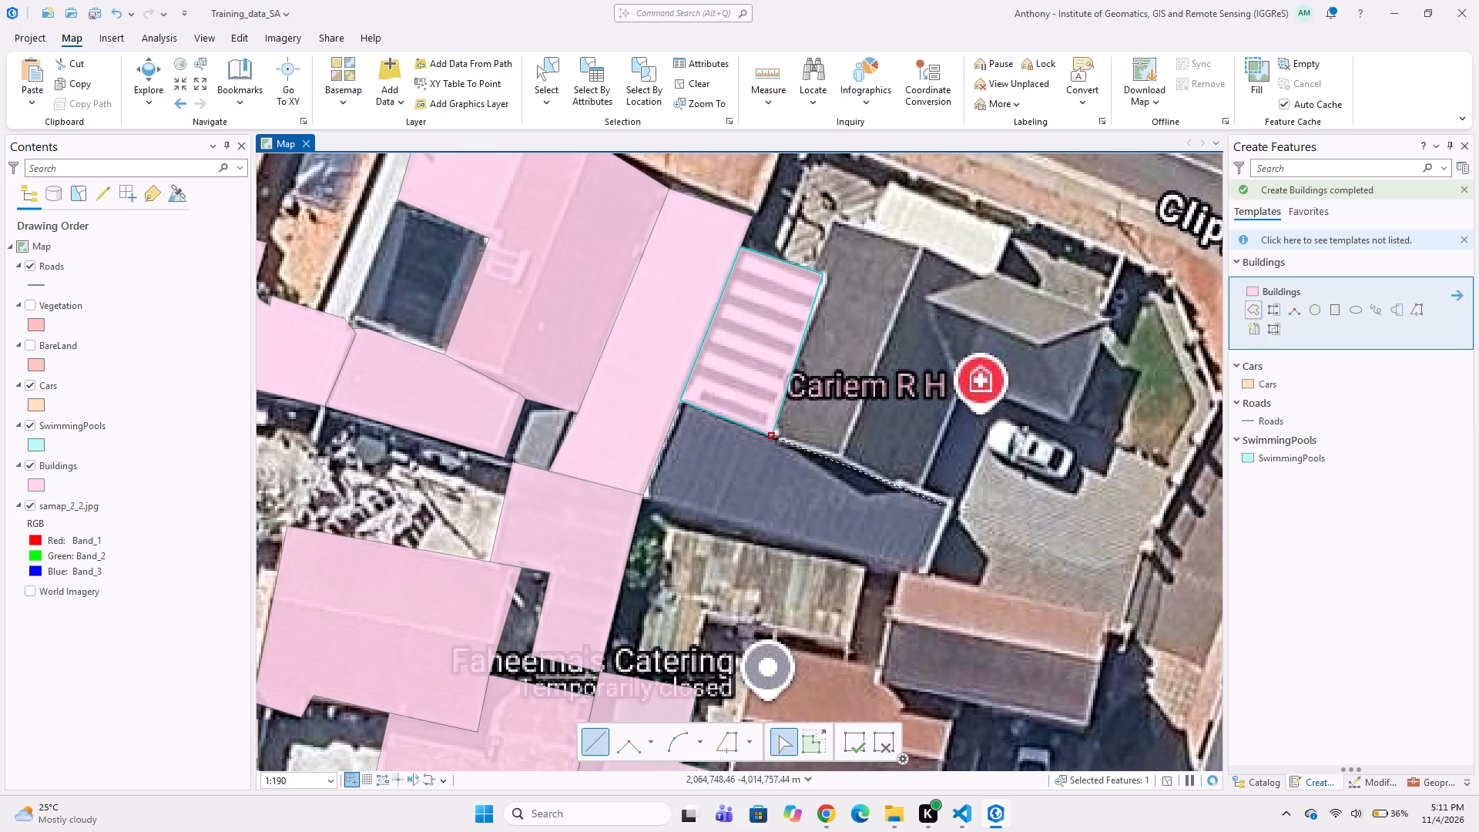
click(955, 504)
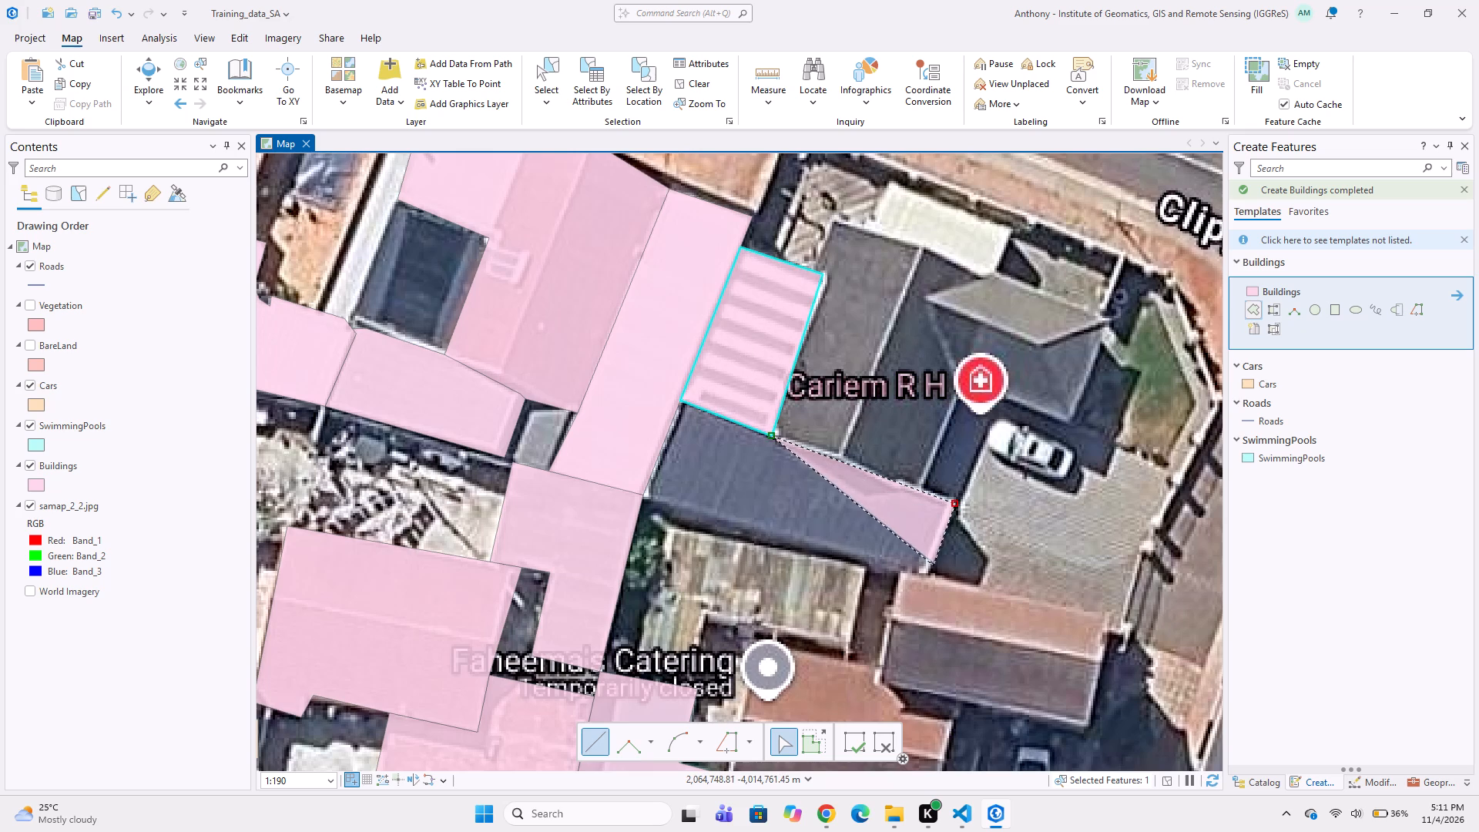
click(926, 571)
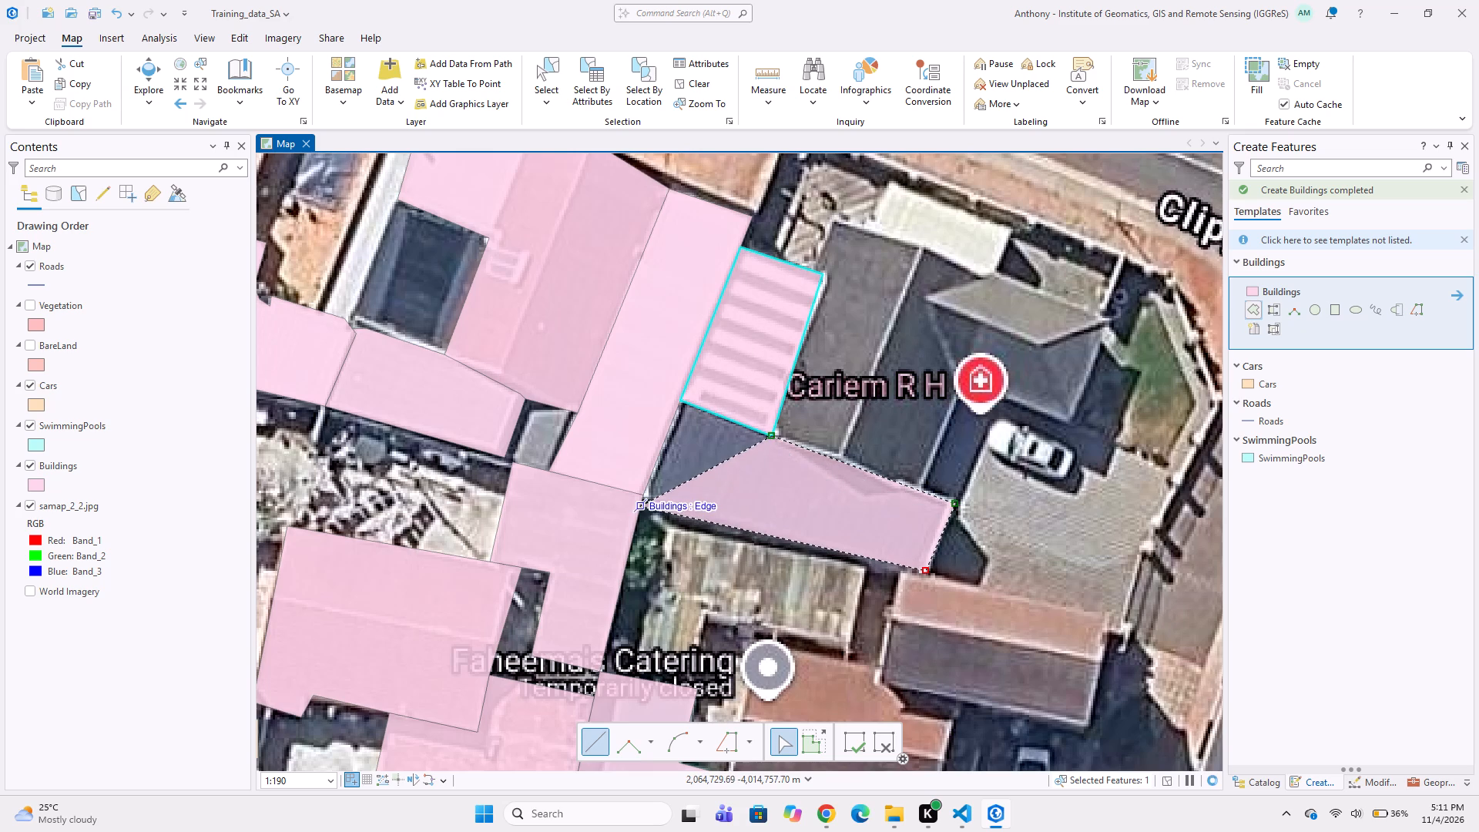
click(648, 507)
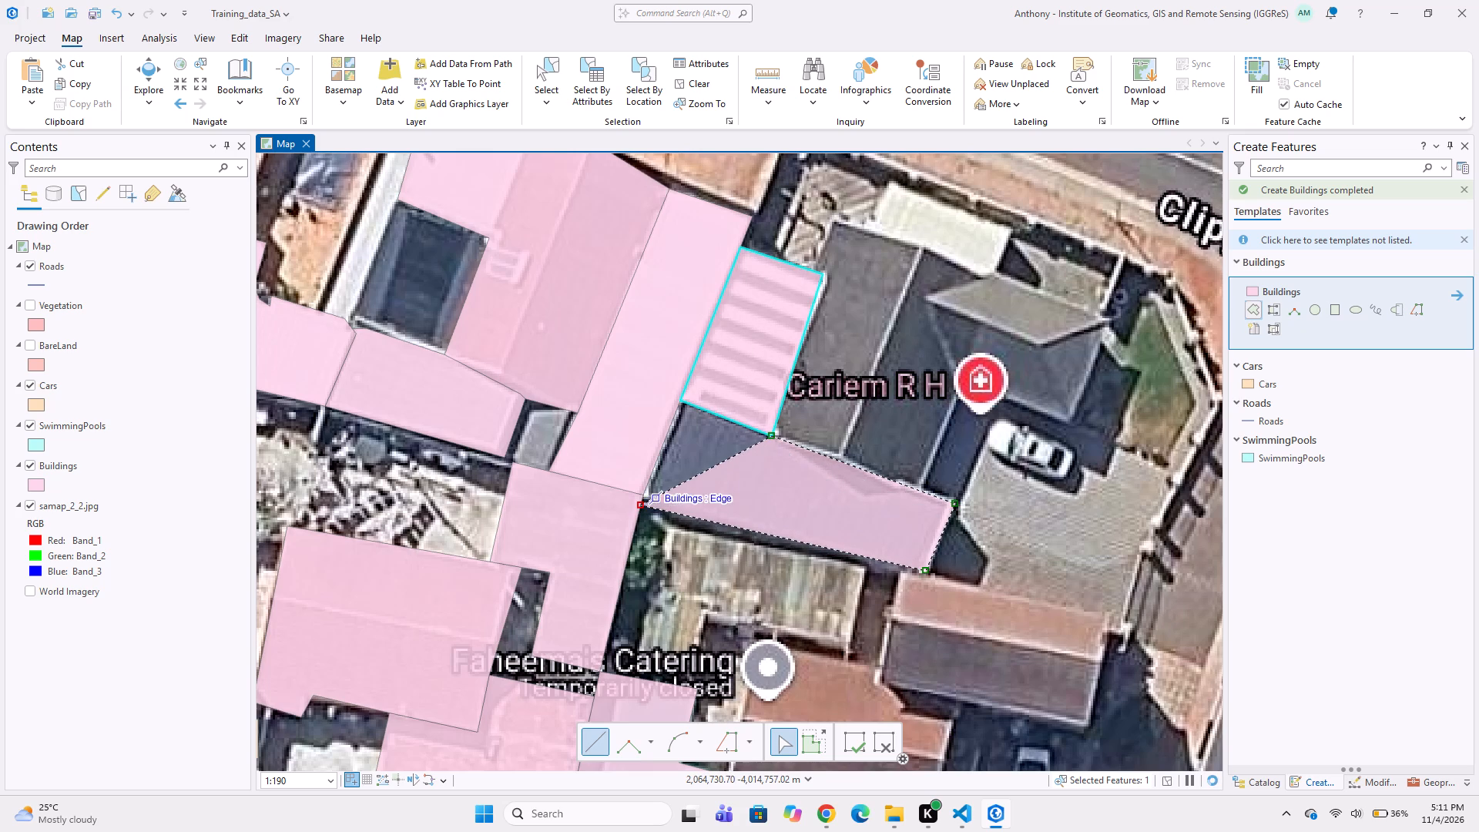
click(646, 493)
double_click(682, 399)
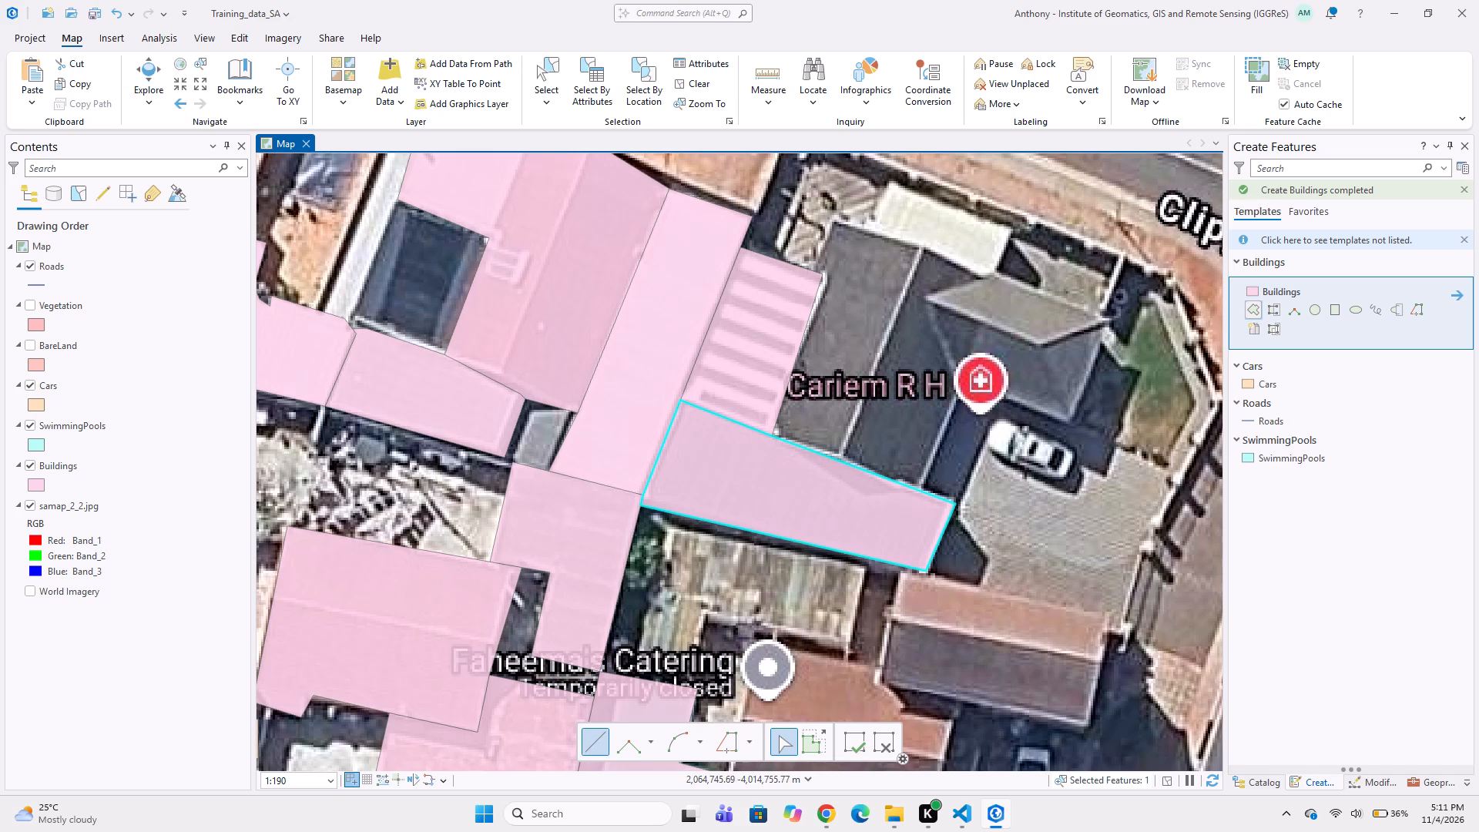
Digitize a Buildings polygon around the large grey hipped roof east of the striped roof, following its southeast notch and excluding the cream roof to its north.
scroll(812, 285, up, 2)
click(815, 248)
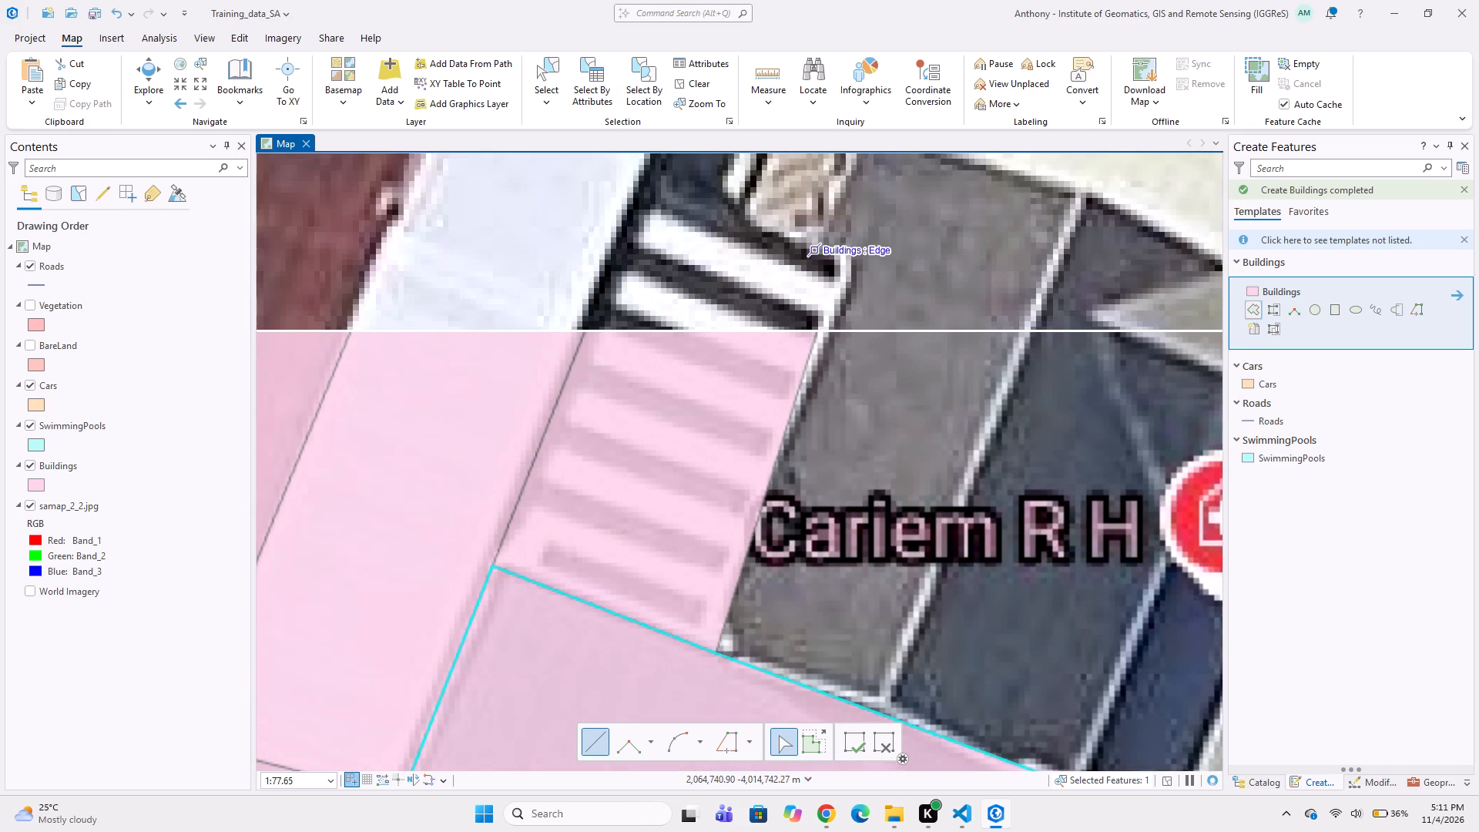
middle_drag(807, 237, 691, 361)
click(750, 248)
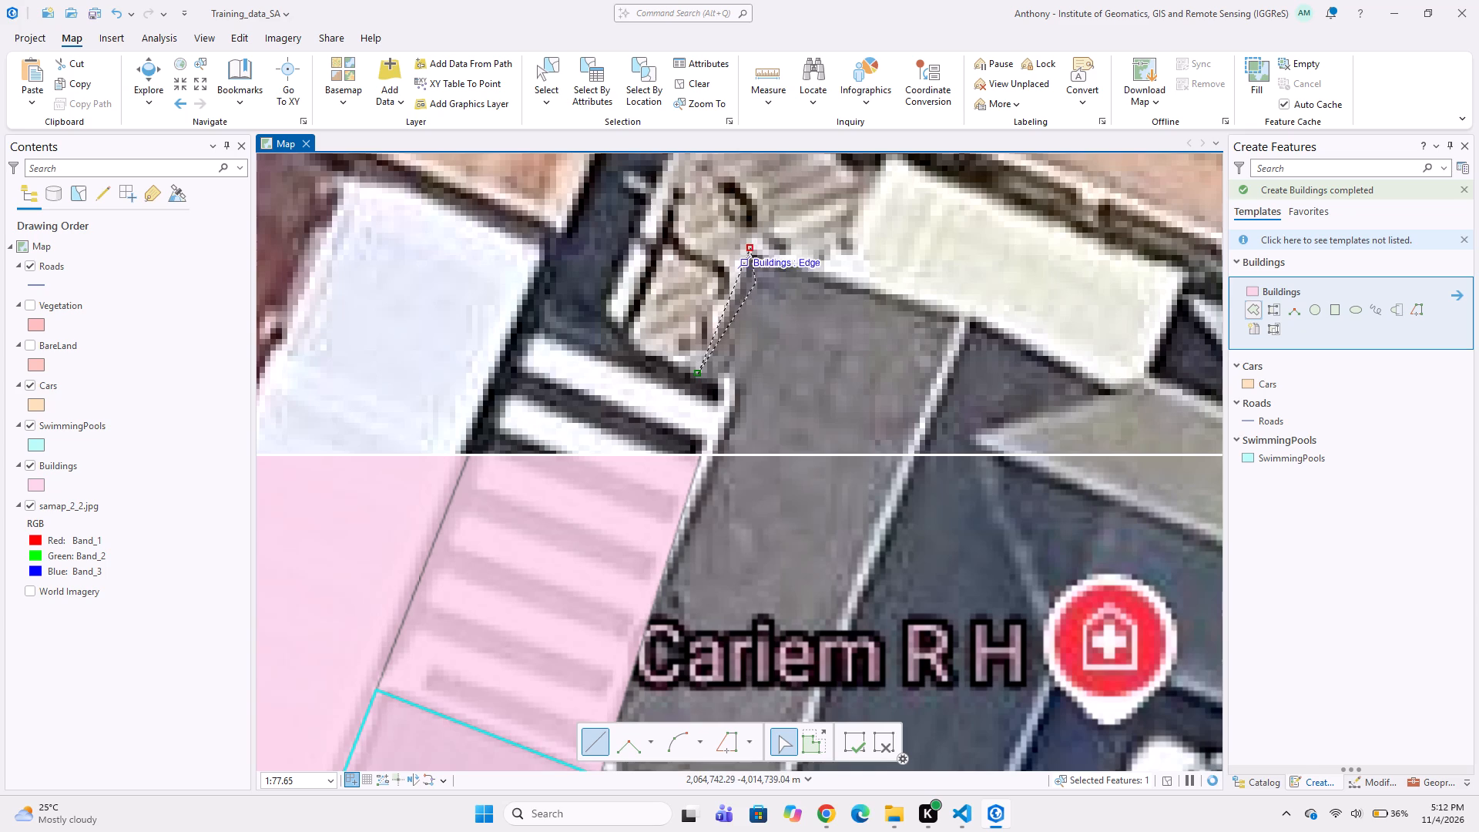
click(971, 310)
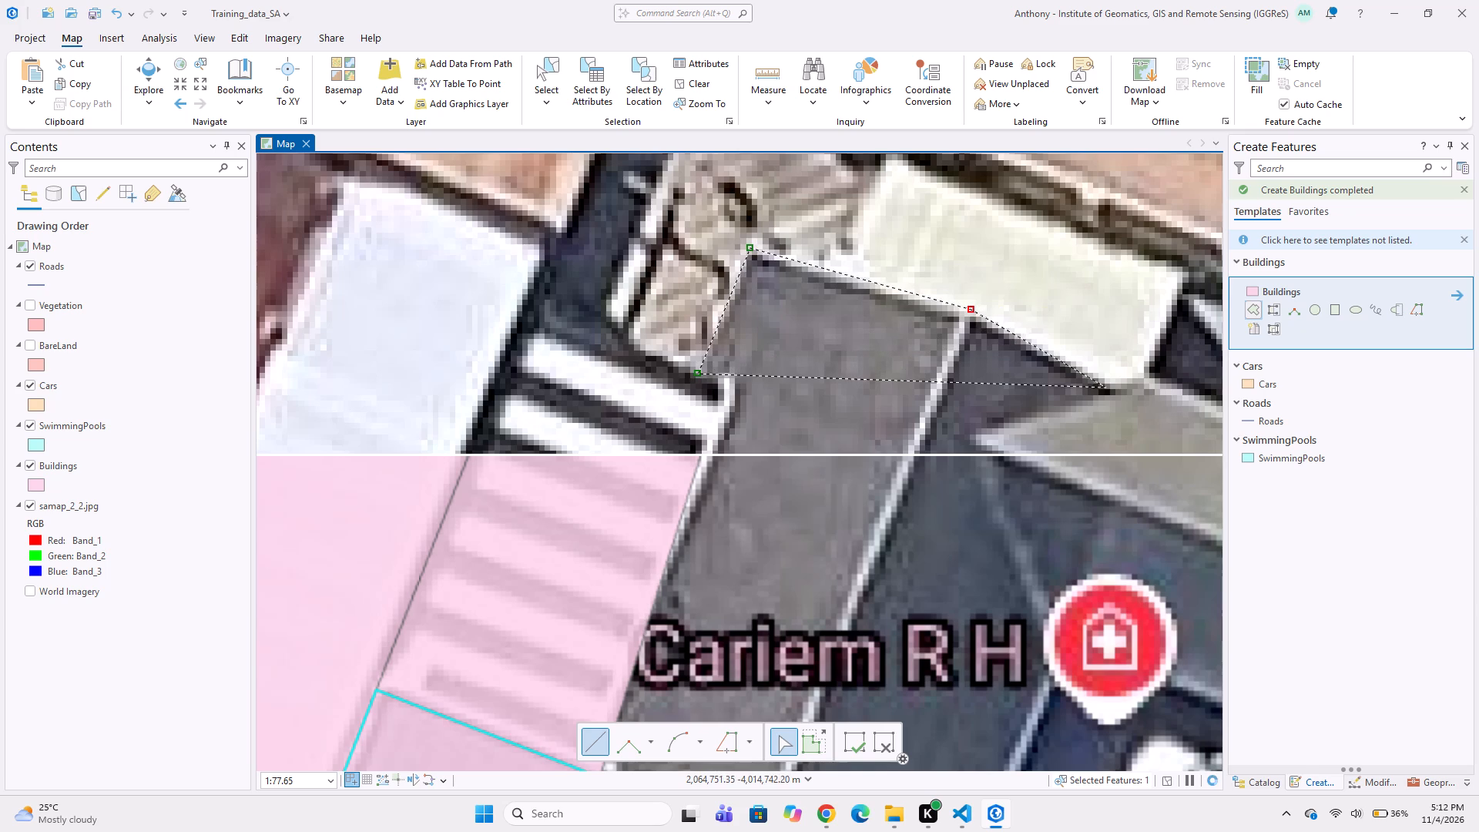
click(1114, 385)
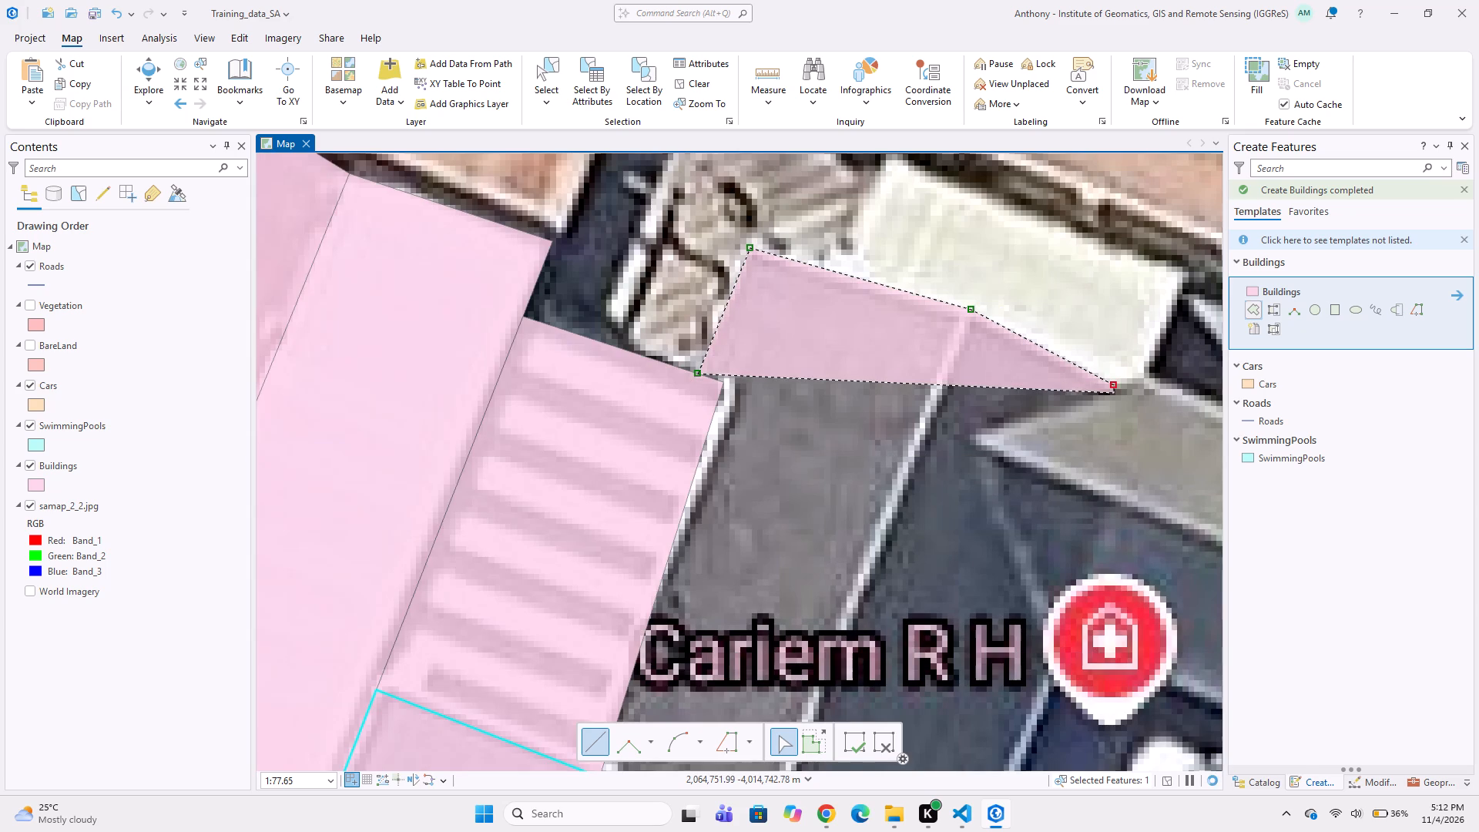
click(1114, 393)
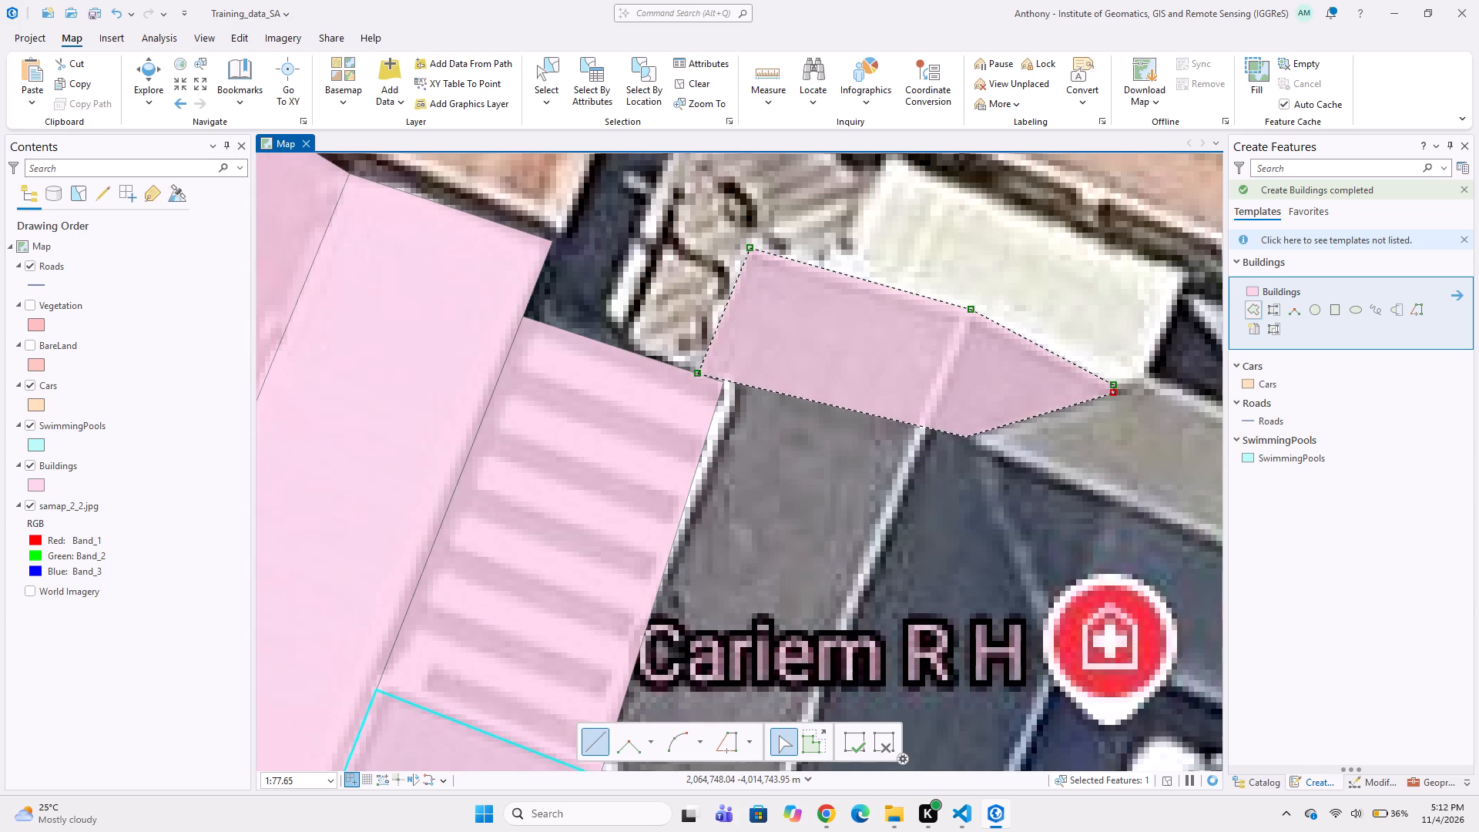
key(ctrl+z)
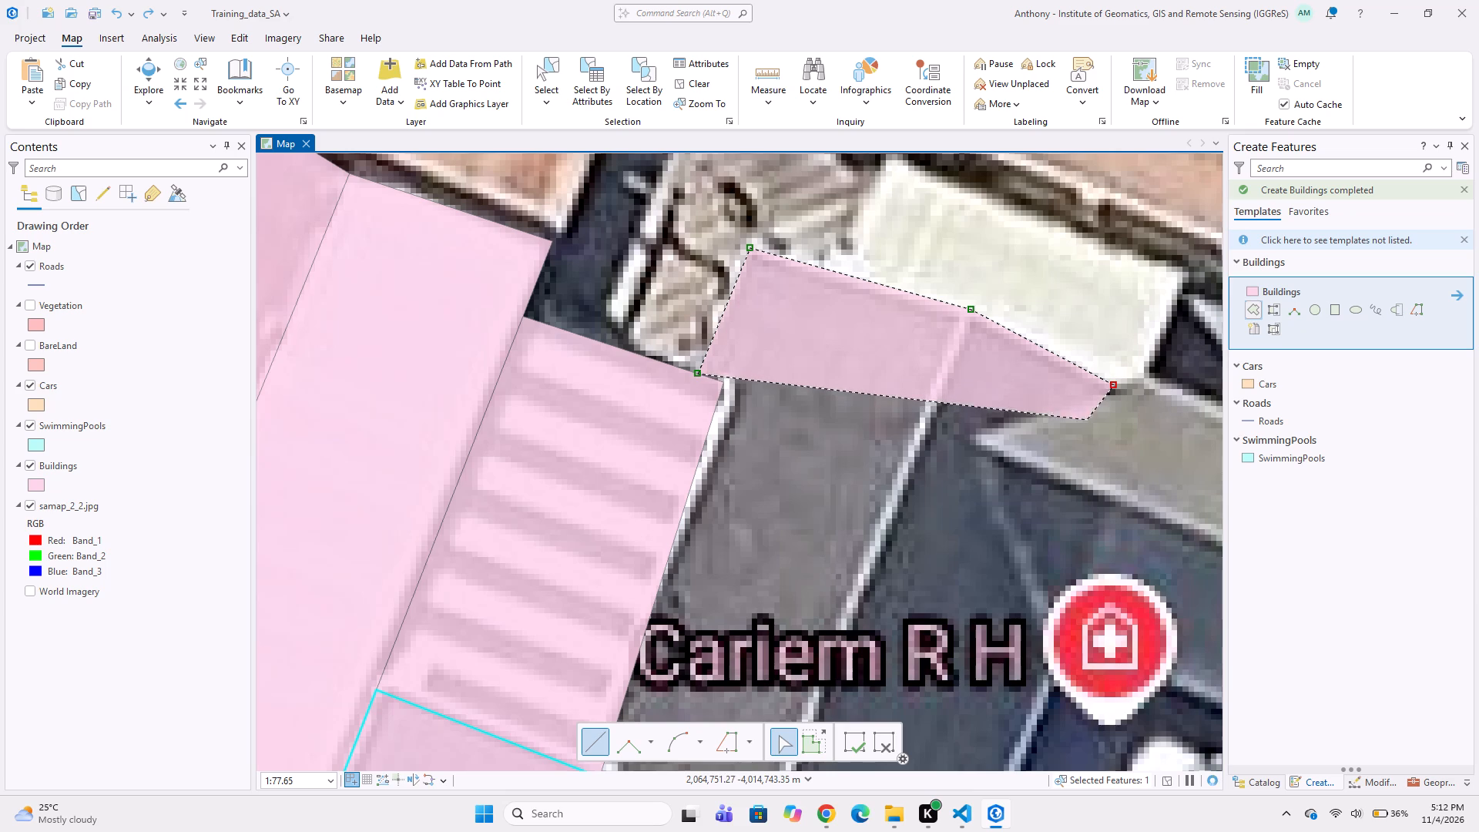
key(ctrl+z)
click(1122, 391)
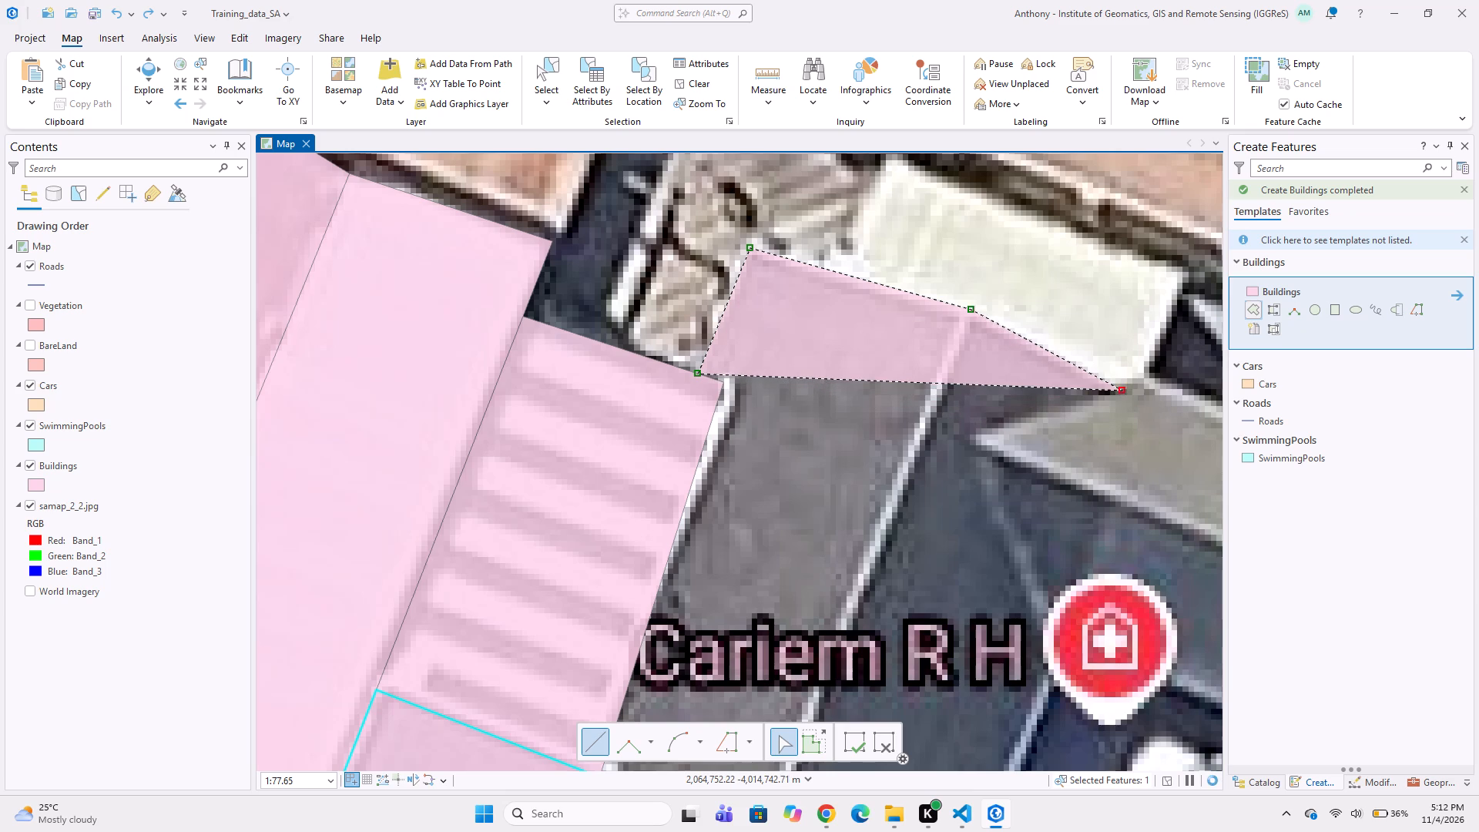
scroll(1130, 383, down, 3)
middle_drag(1120, 380, 988, 361)
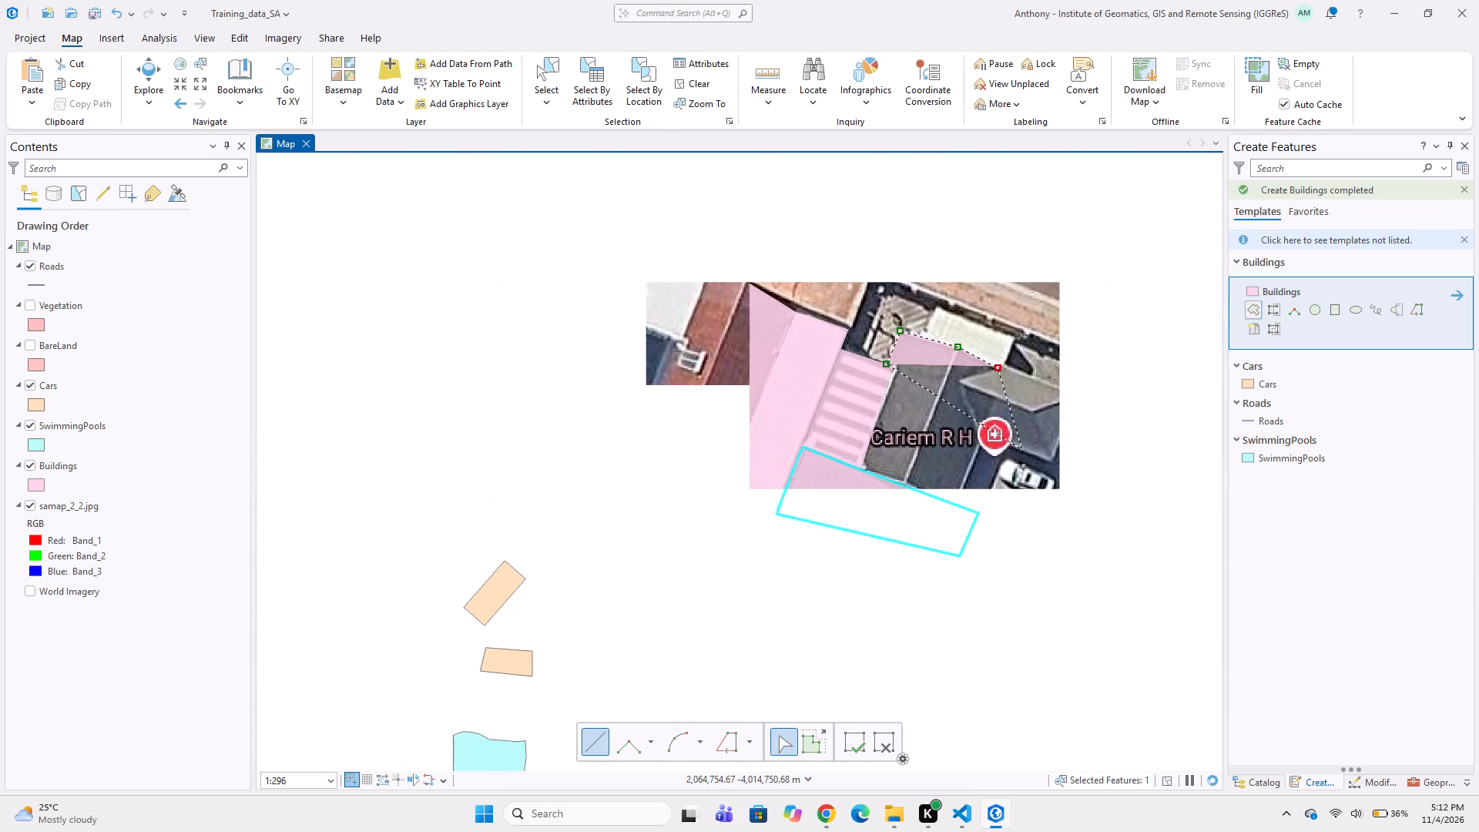
middle_drag(988, 404, 834, 398)
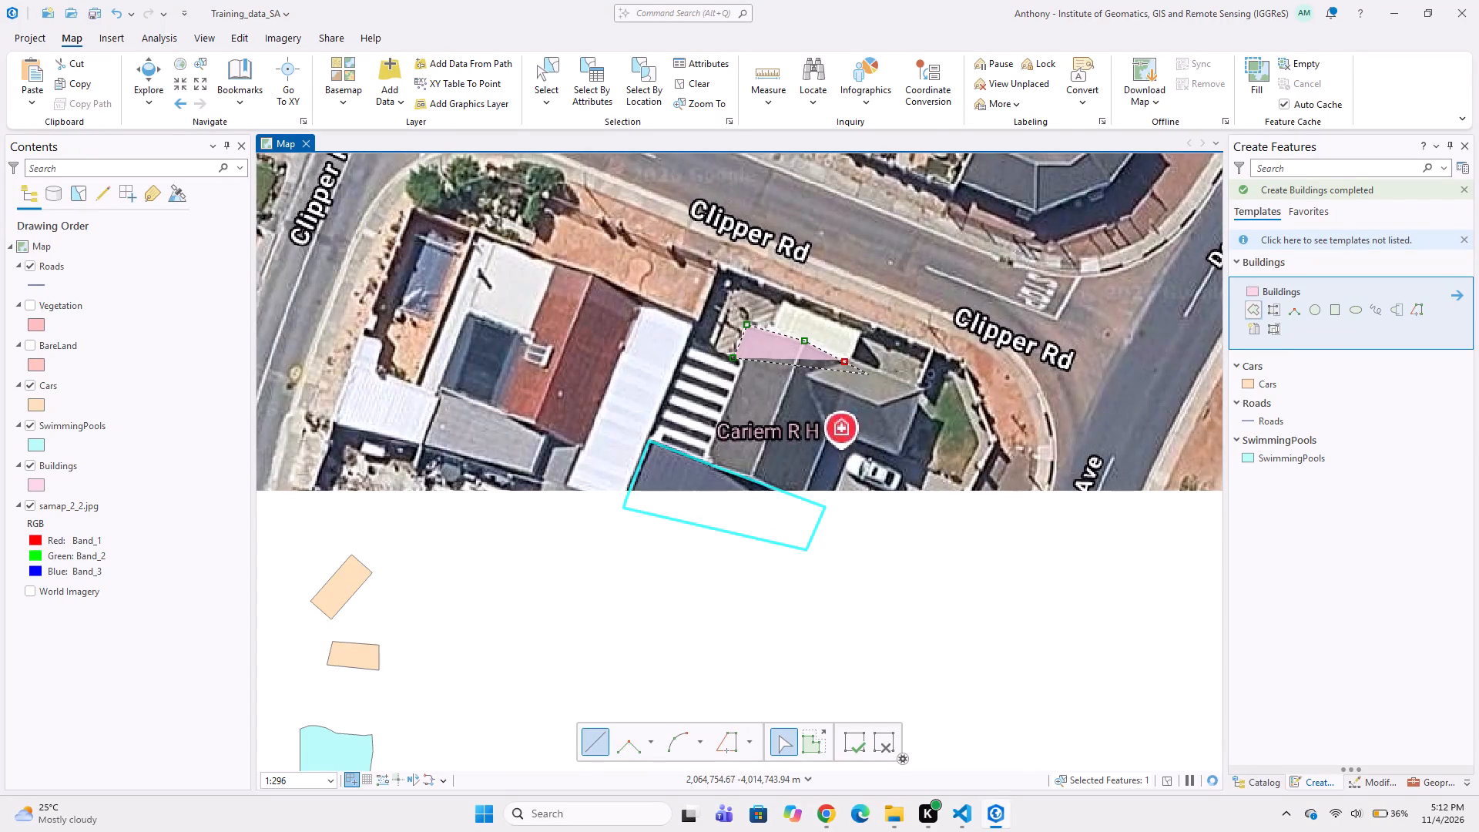
scroll(871, 377, up, 1)
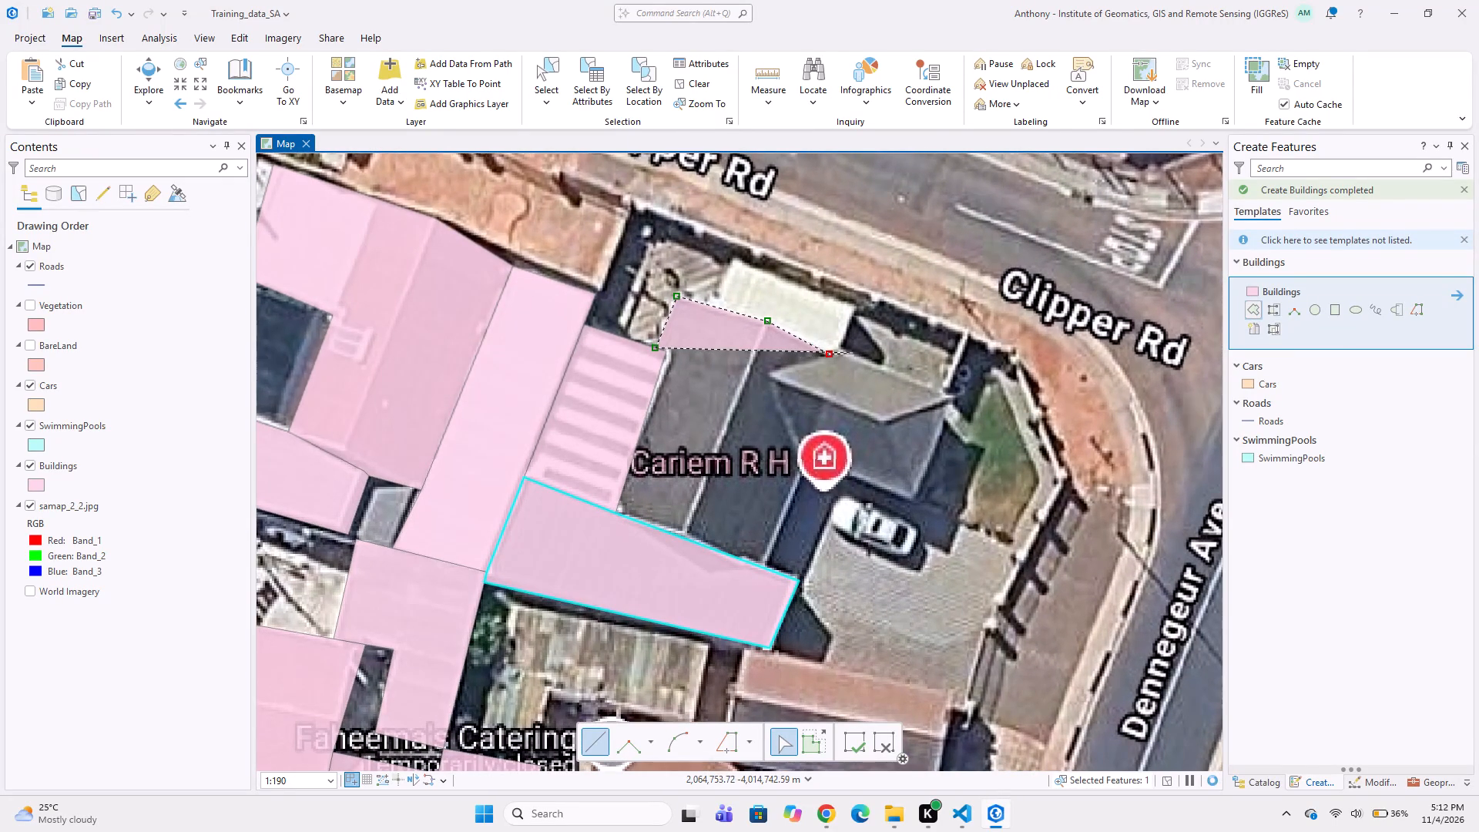
click(853, 353)
click(952, 393)
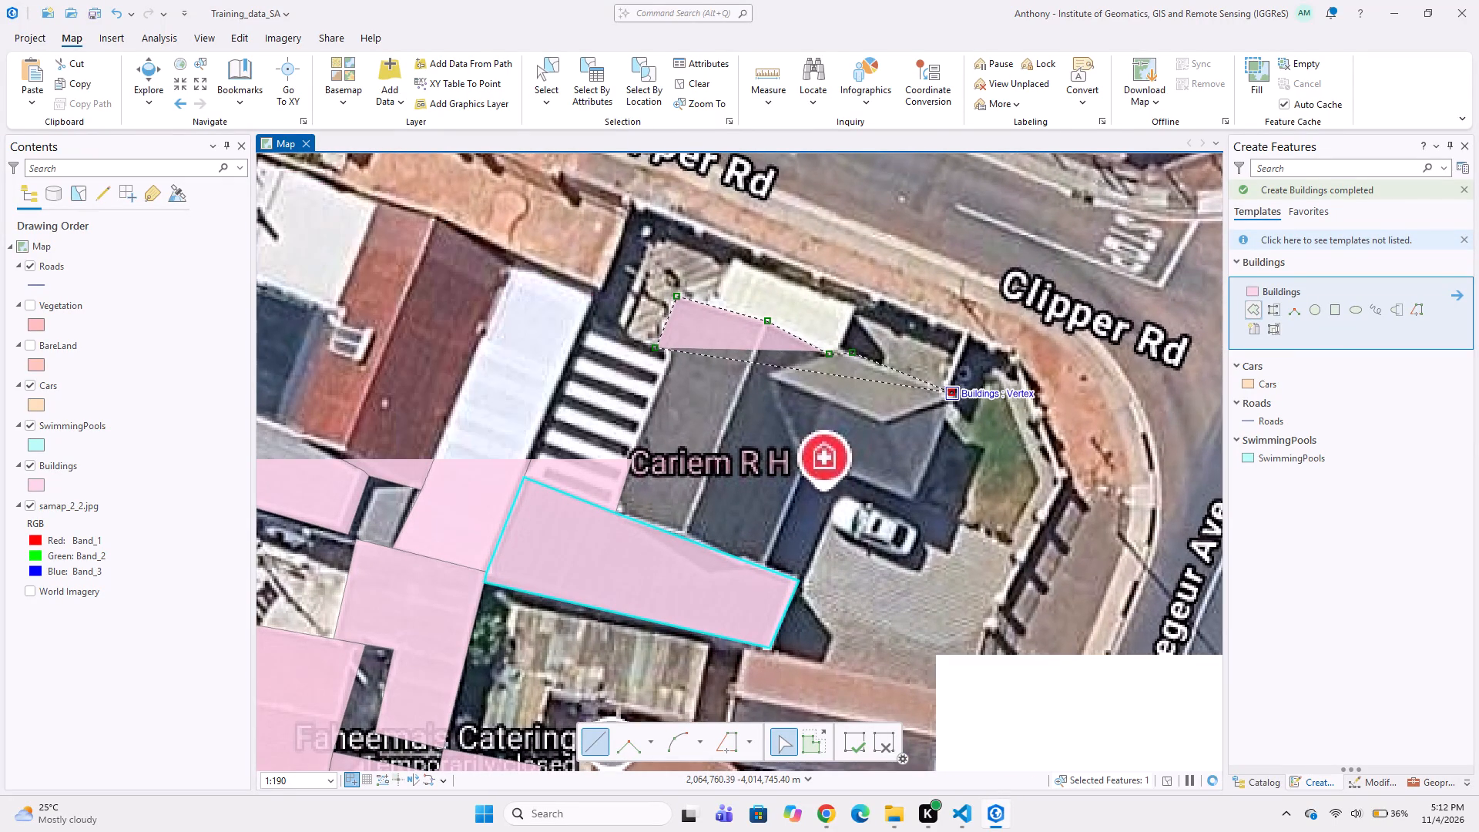
click(917, 504)
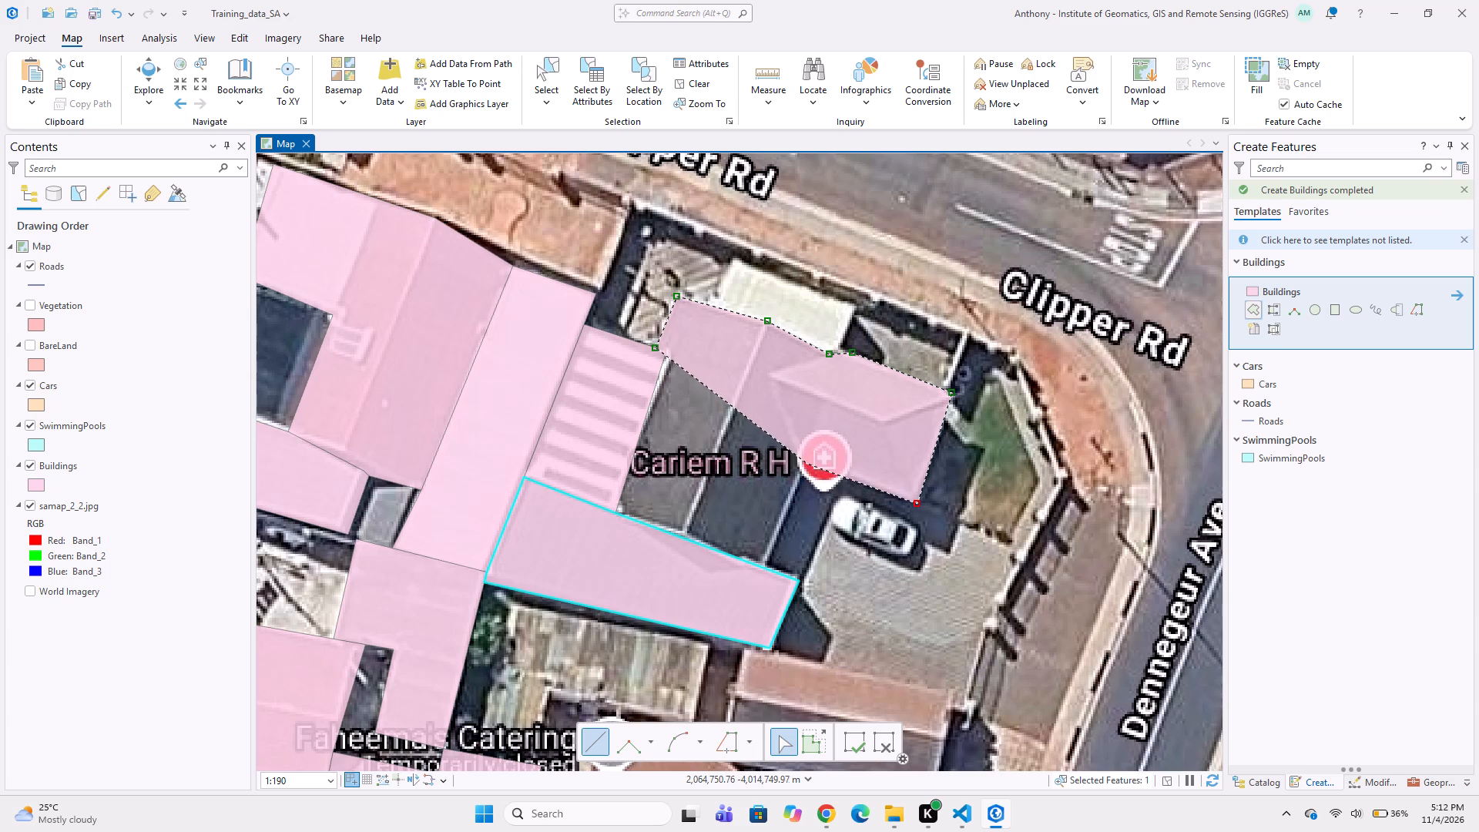
click(807, 461)
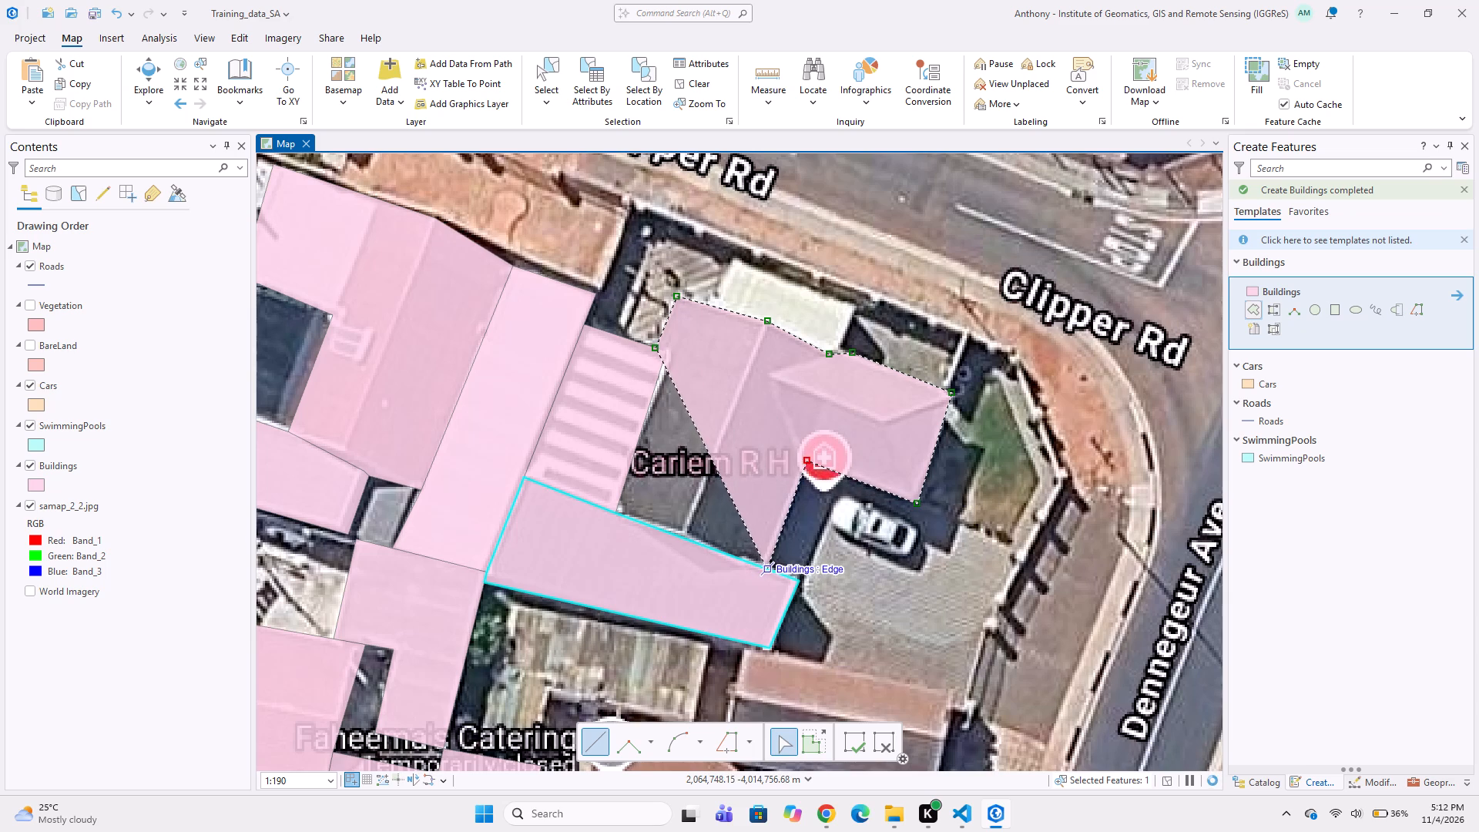
click(764, 571)
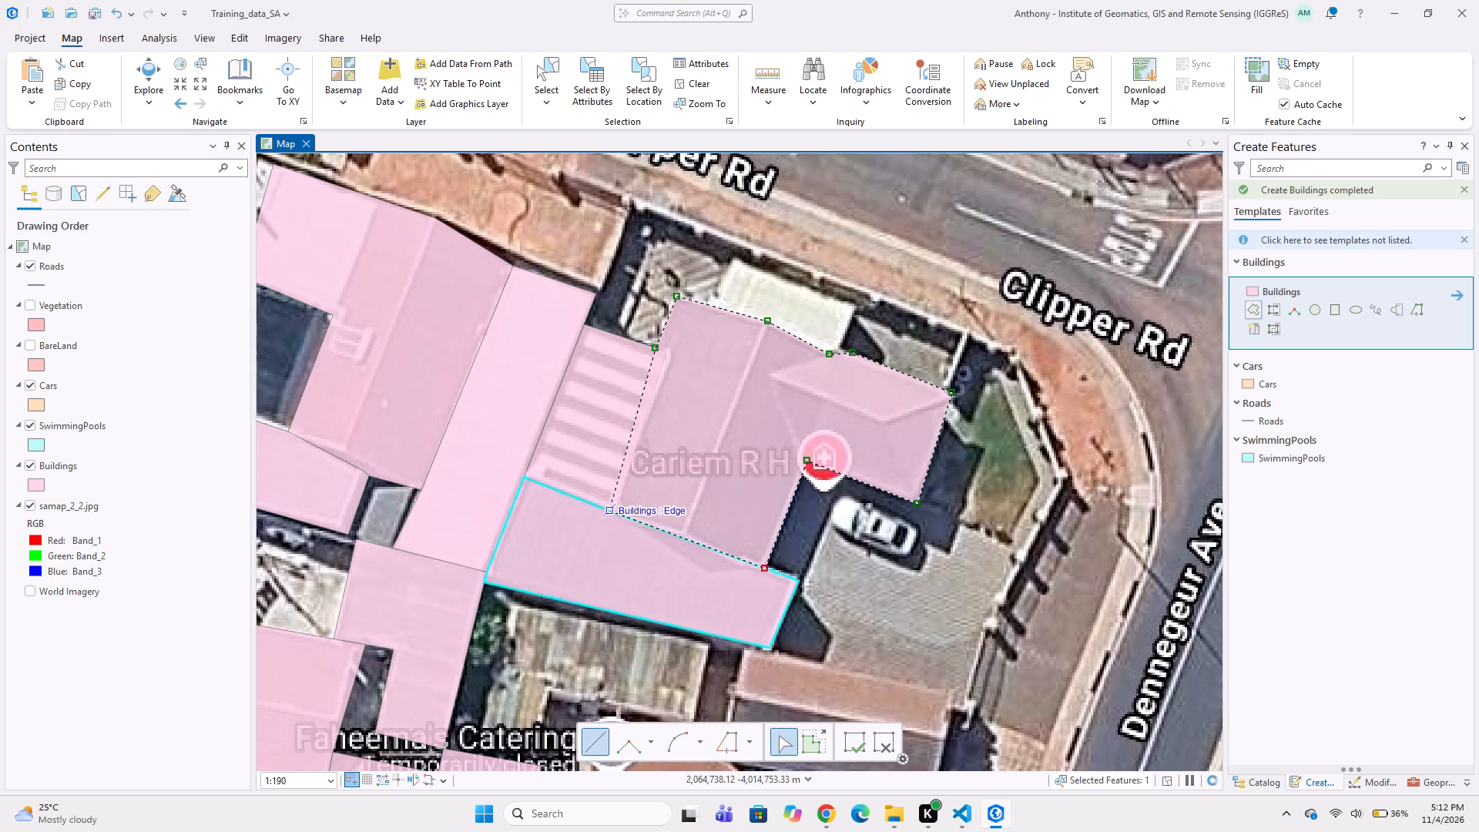
click(613, 512)
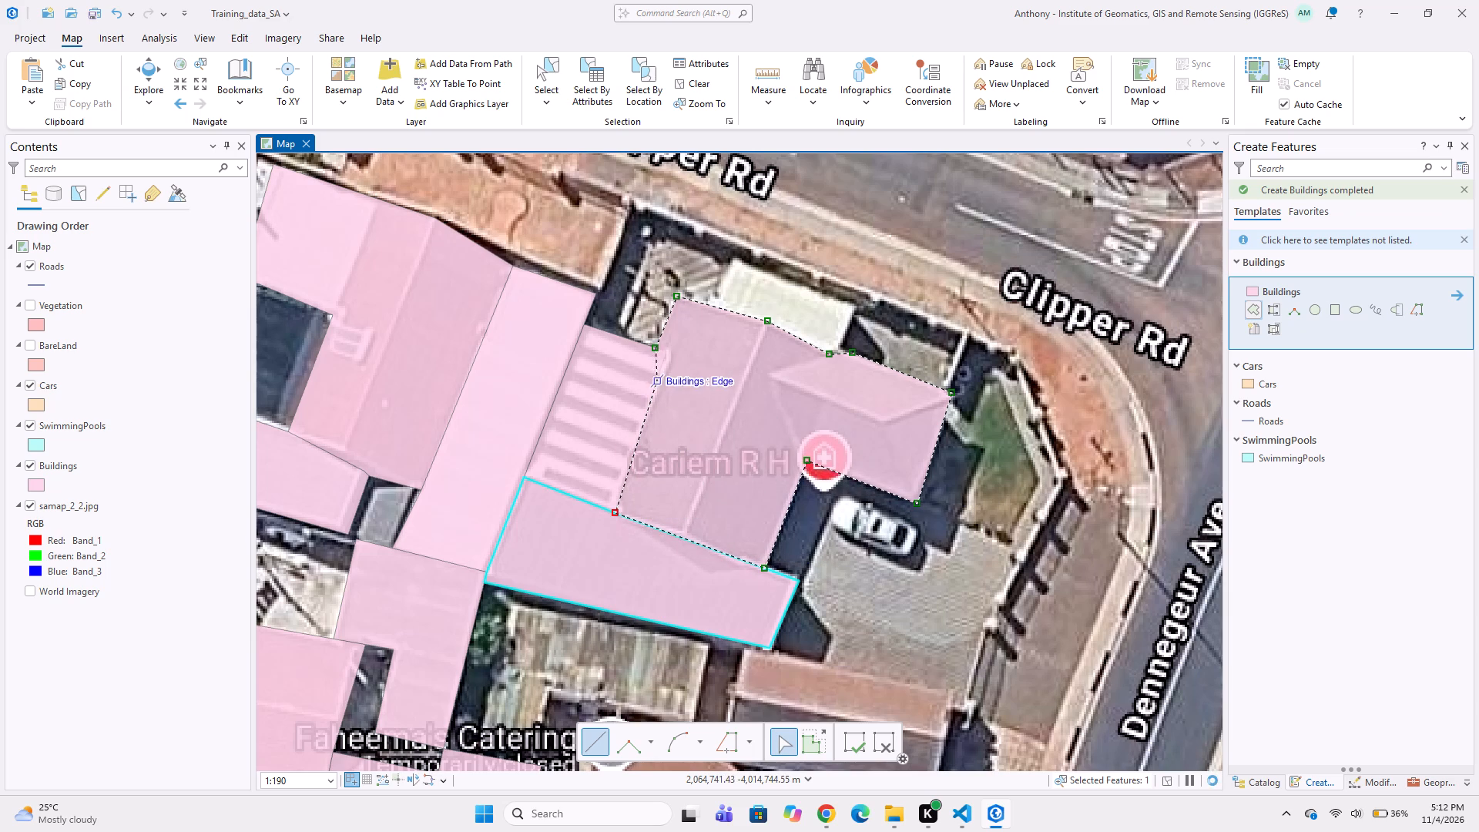
scroll(664, 358, up, 2)
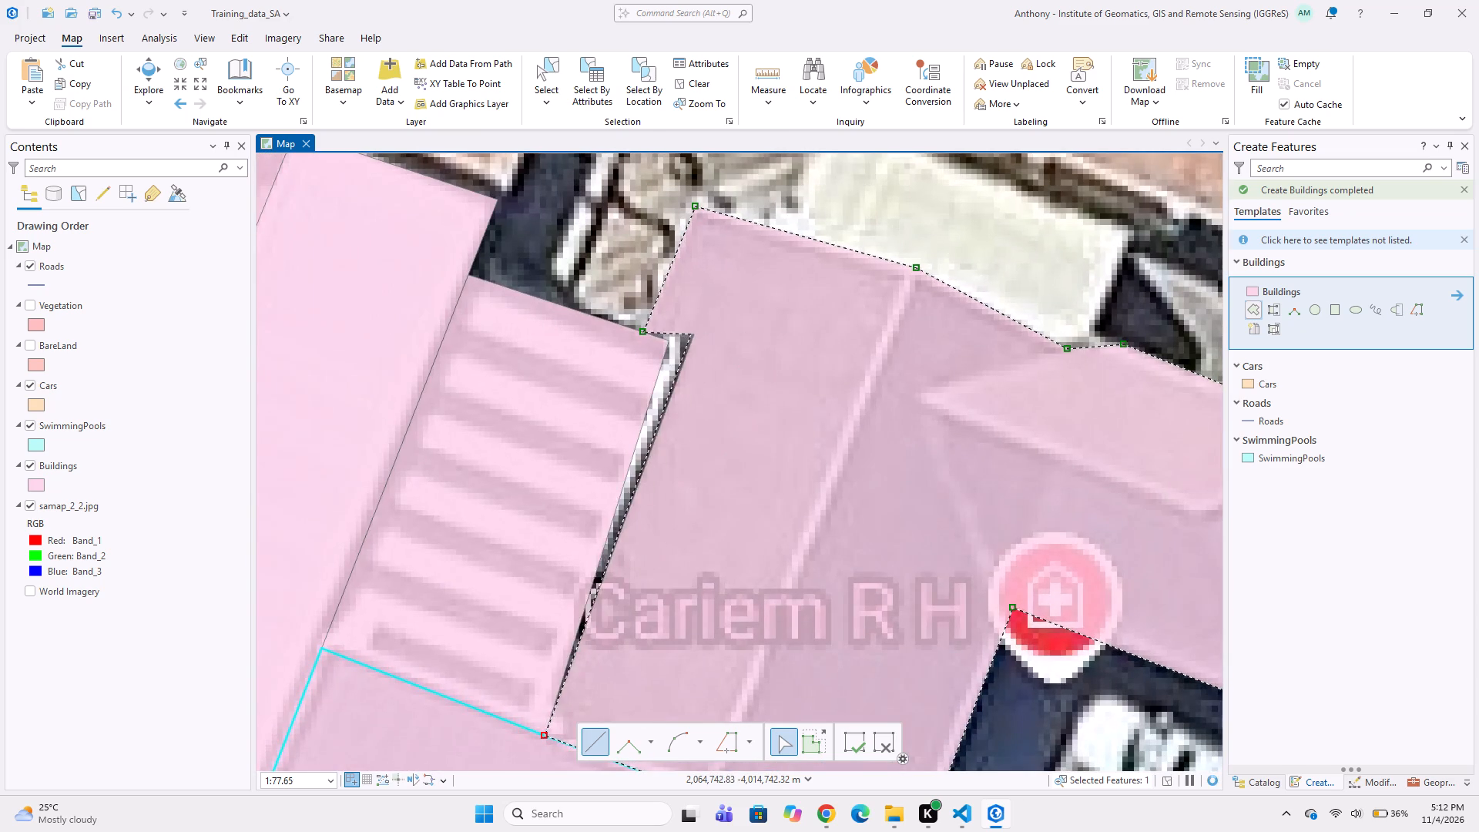
double_click(672, 339)
scroll(910, 364, down, 2)
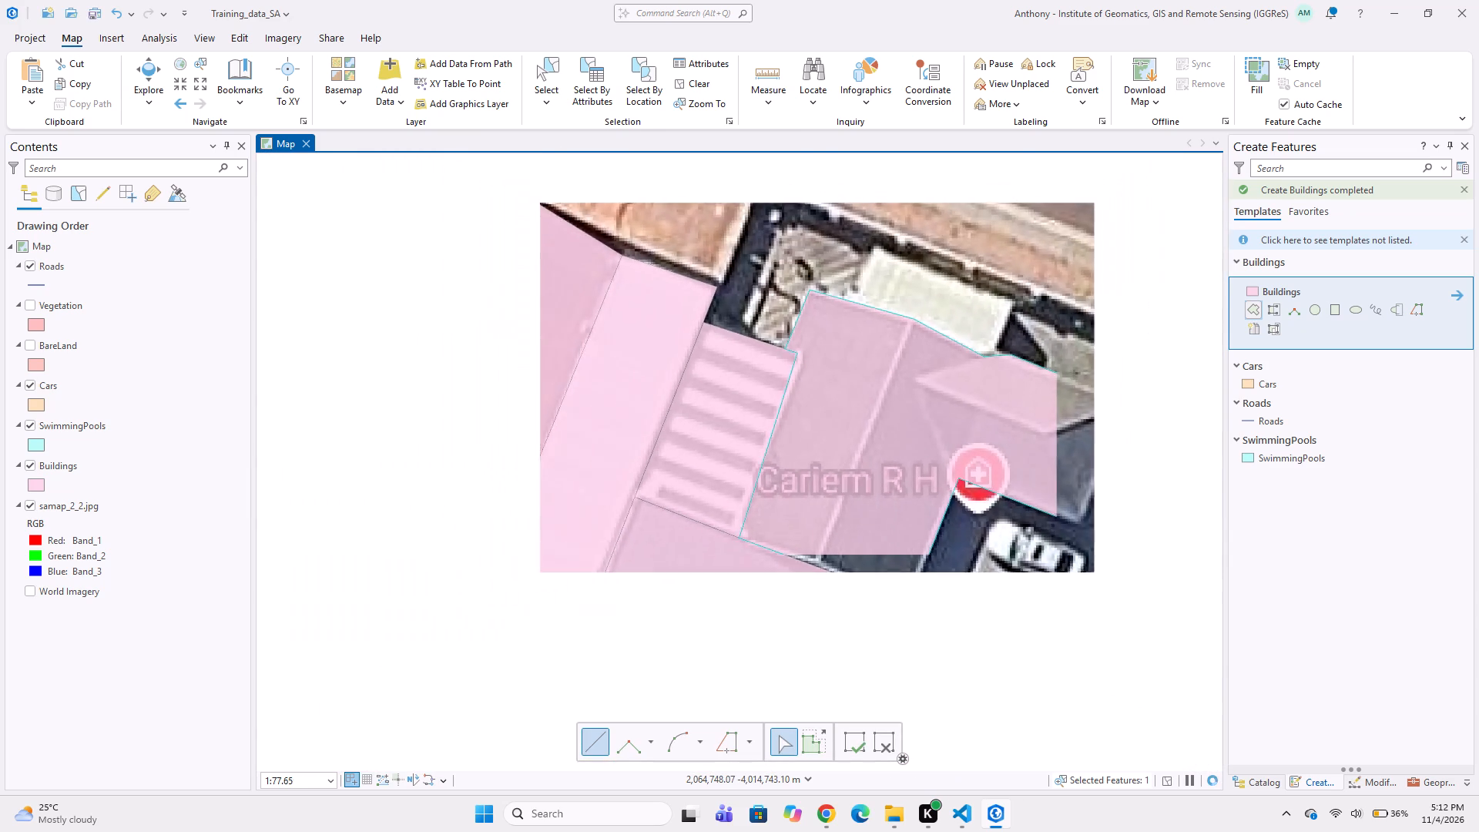
middle_drag(877, 380, 786, 331)
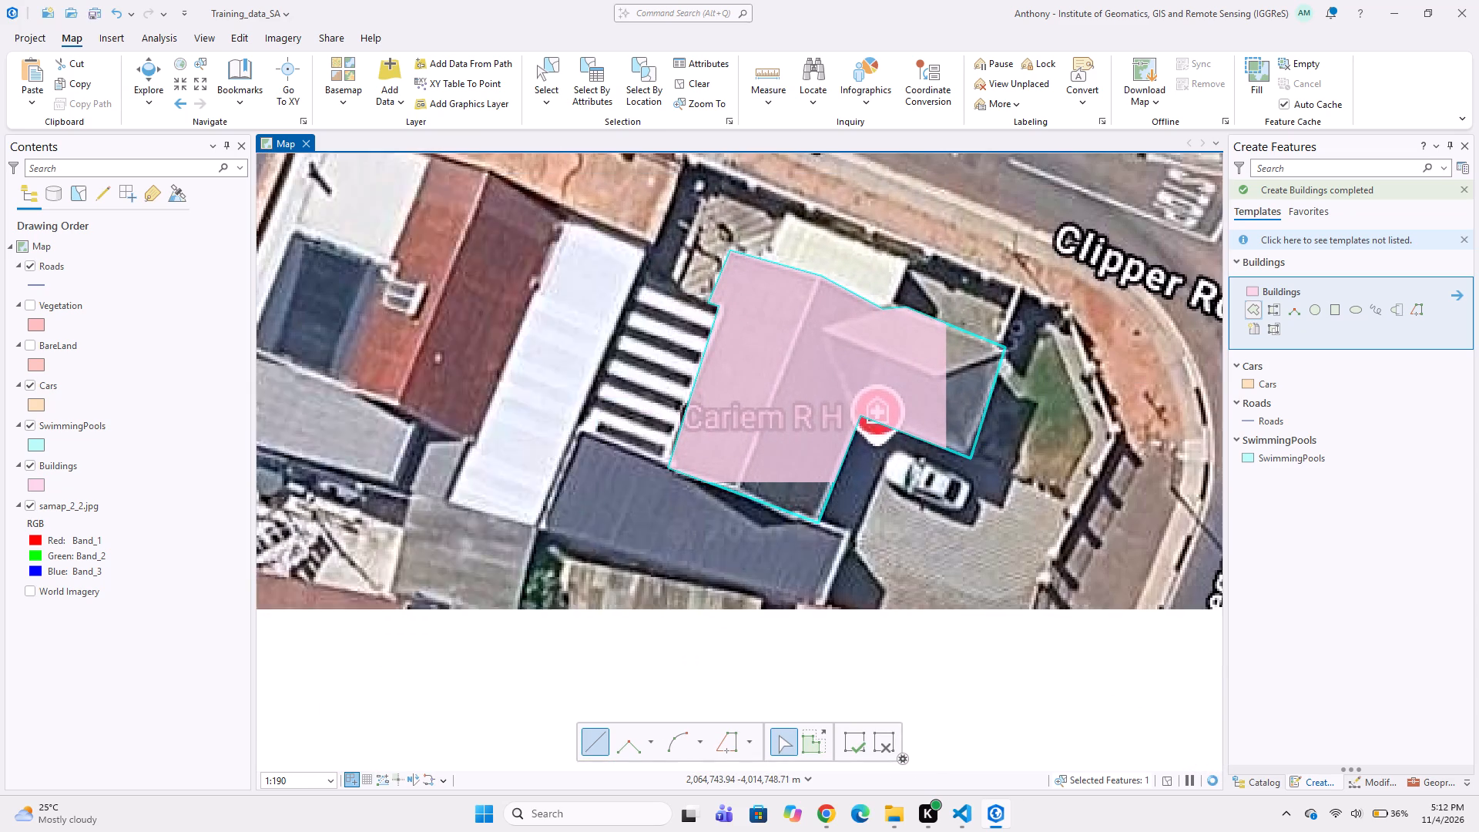
middle_drag(837, 410, 759, 347)
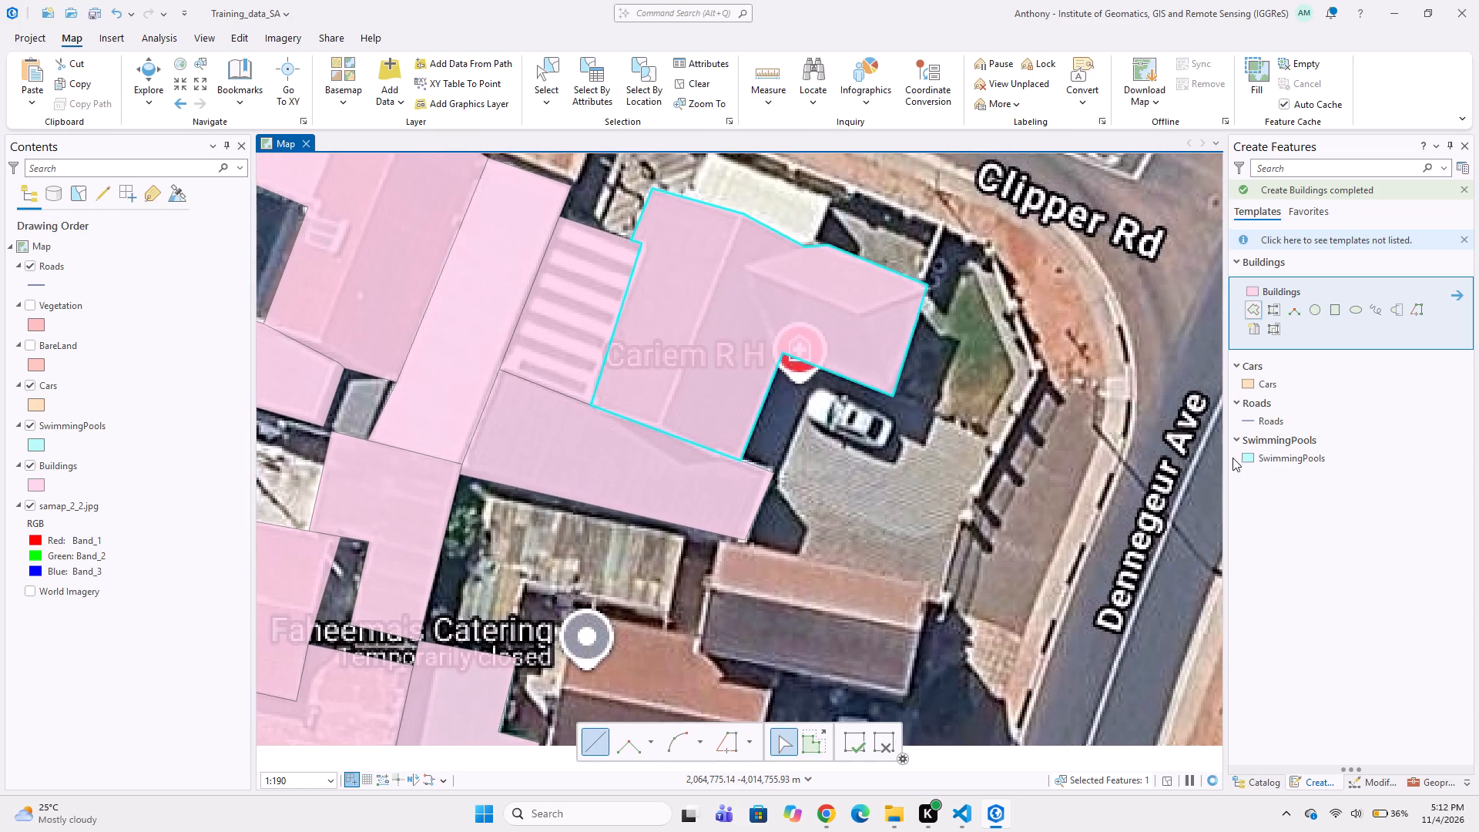
click(1287, 385)
scroll(813, 423, up, 1)
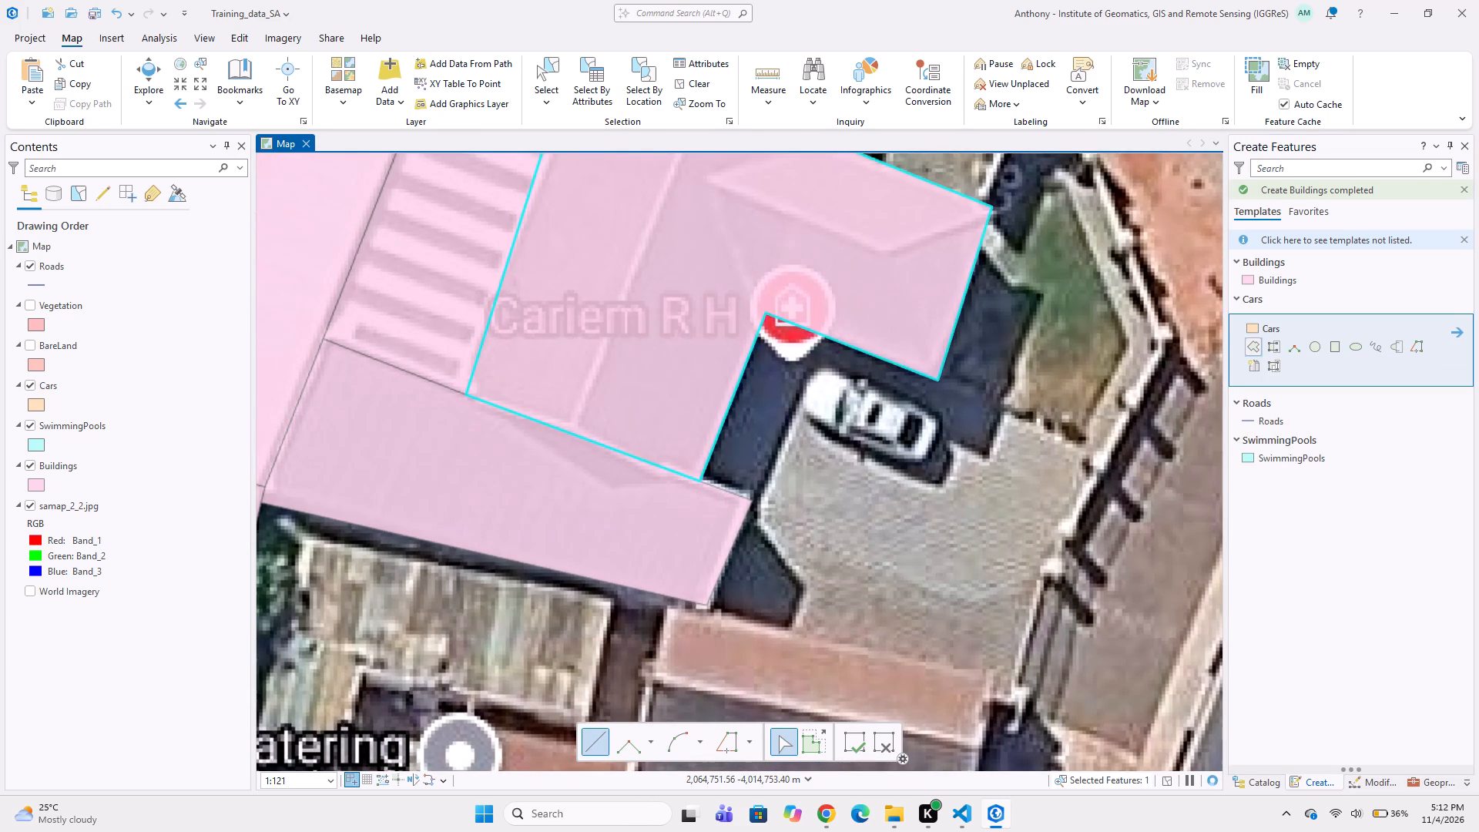
click(785, 404)
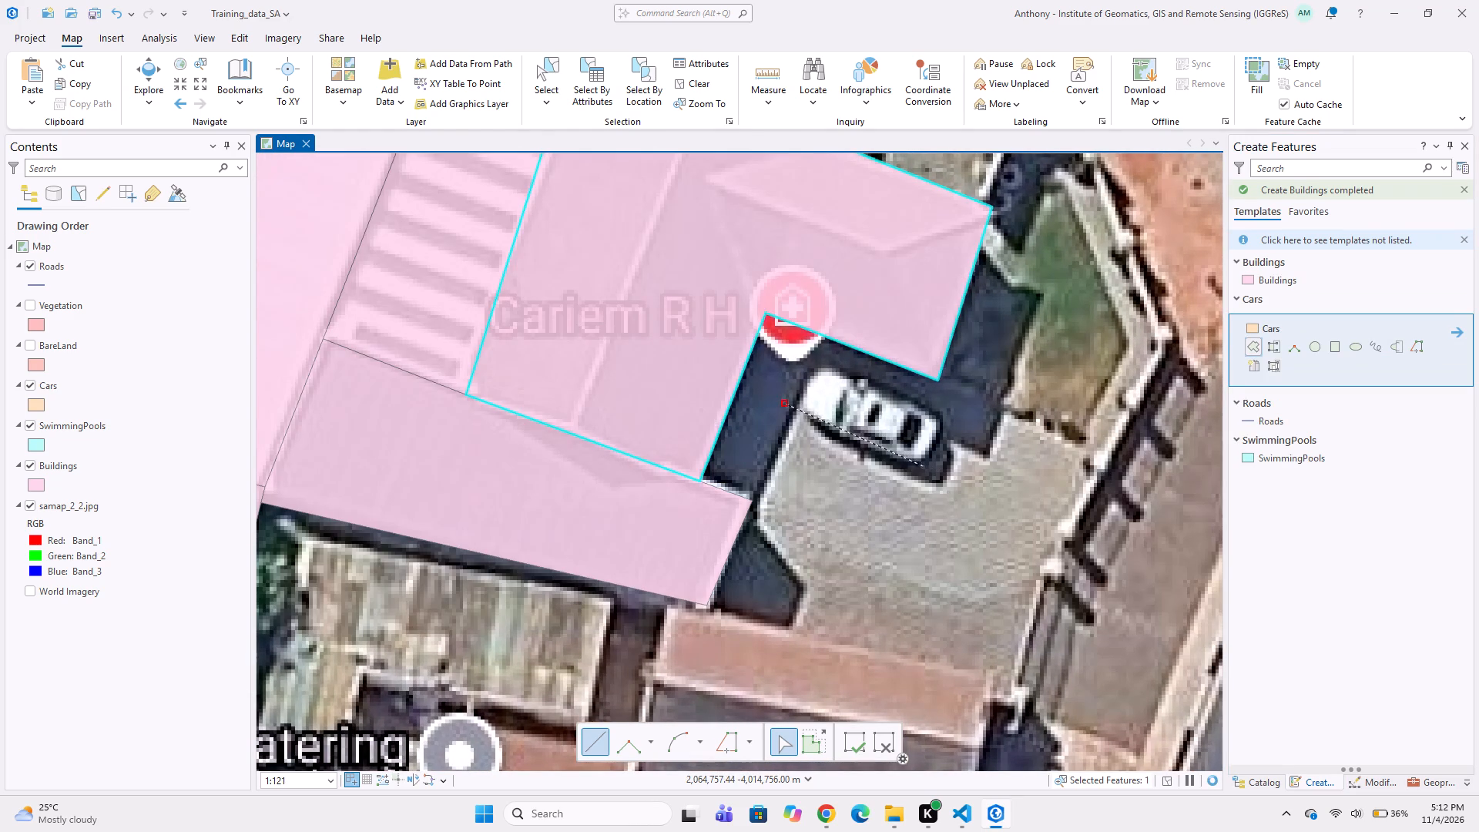
click(925, 466)
click(947, 418)
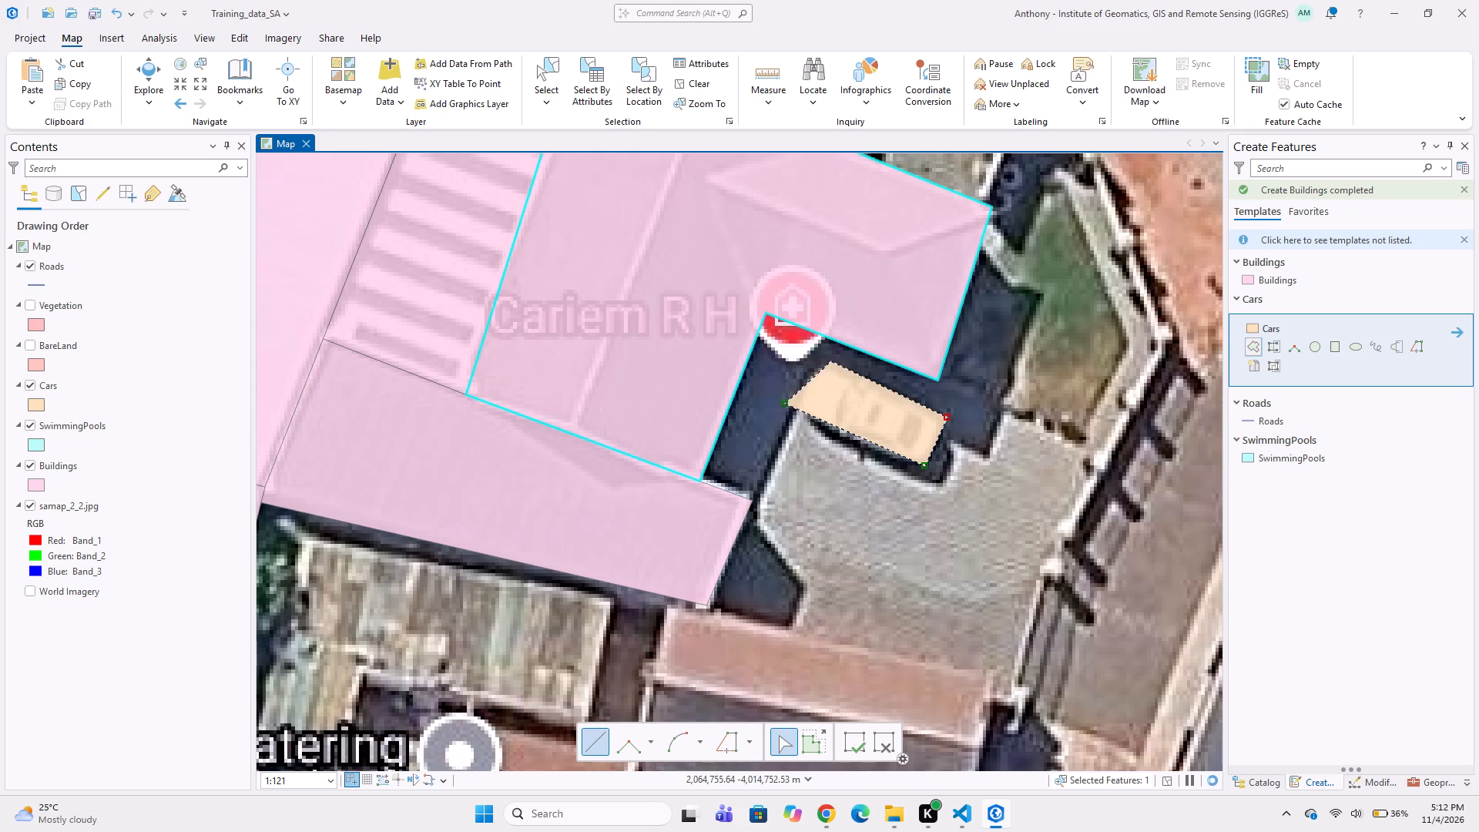
double_click(813, 358)
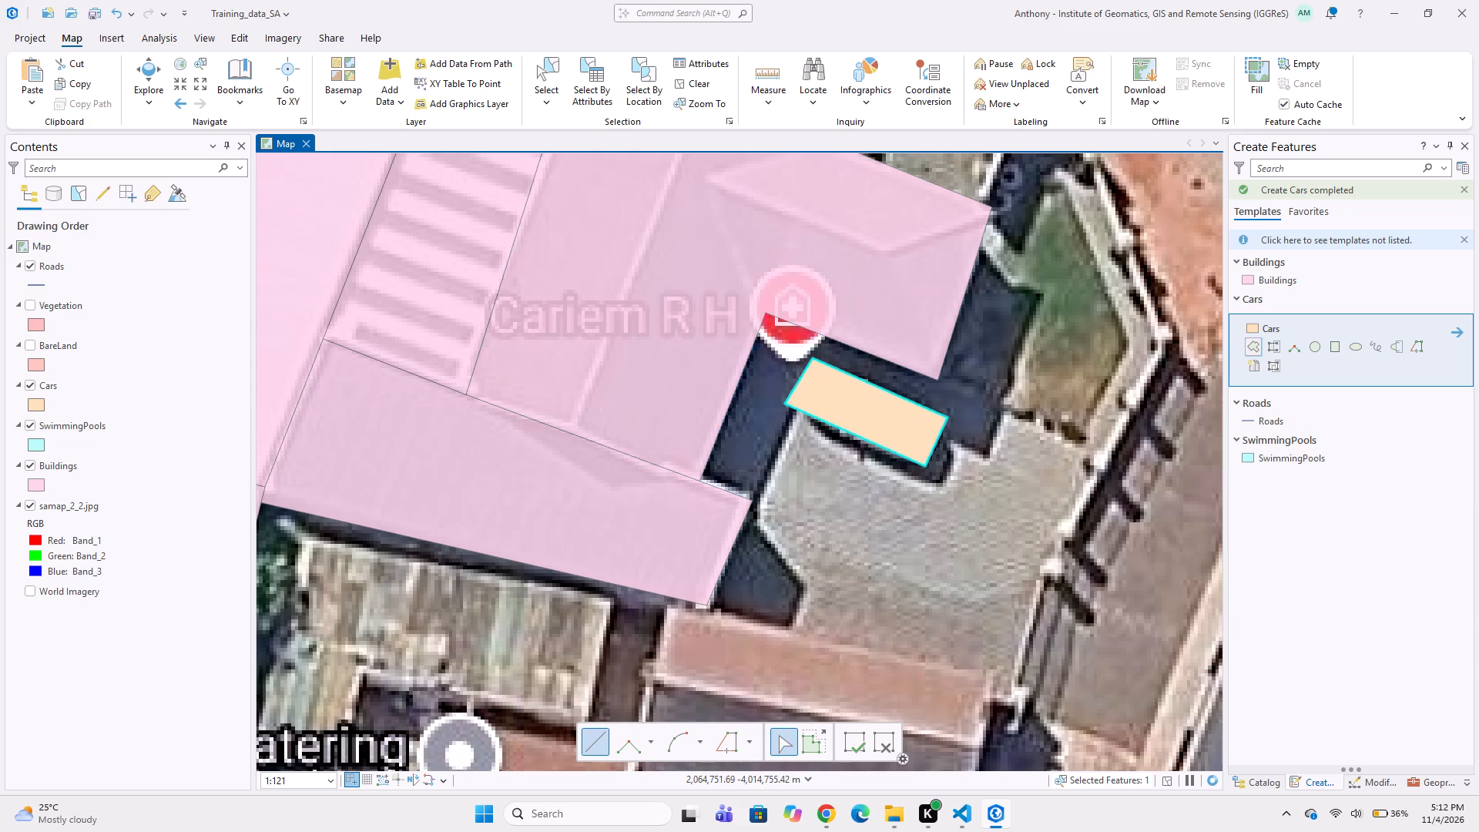
Digitize a four-corner Buildings polygon around the red-brown and grey gabled roof directly south of the paved driveway near Dennegeur Ave.
scroll(656, 479, down, 1)
middle_drag(666, 474, 785, 415)
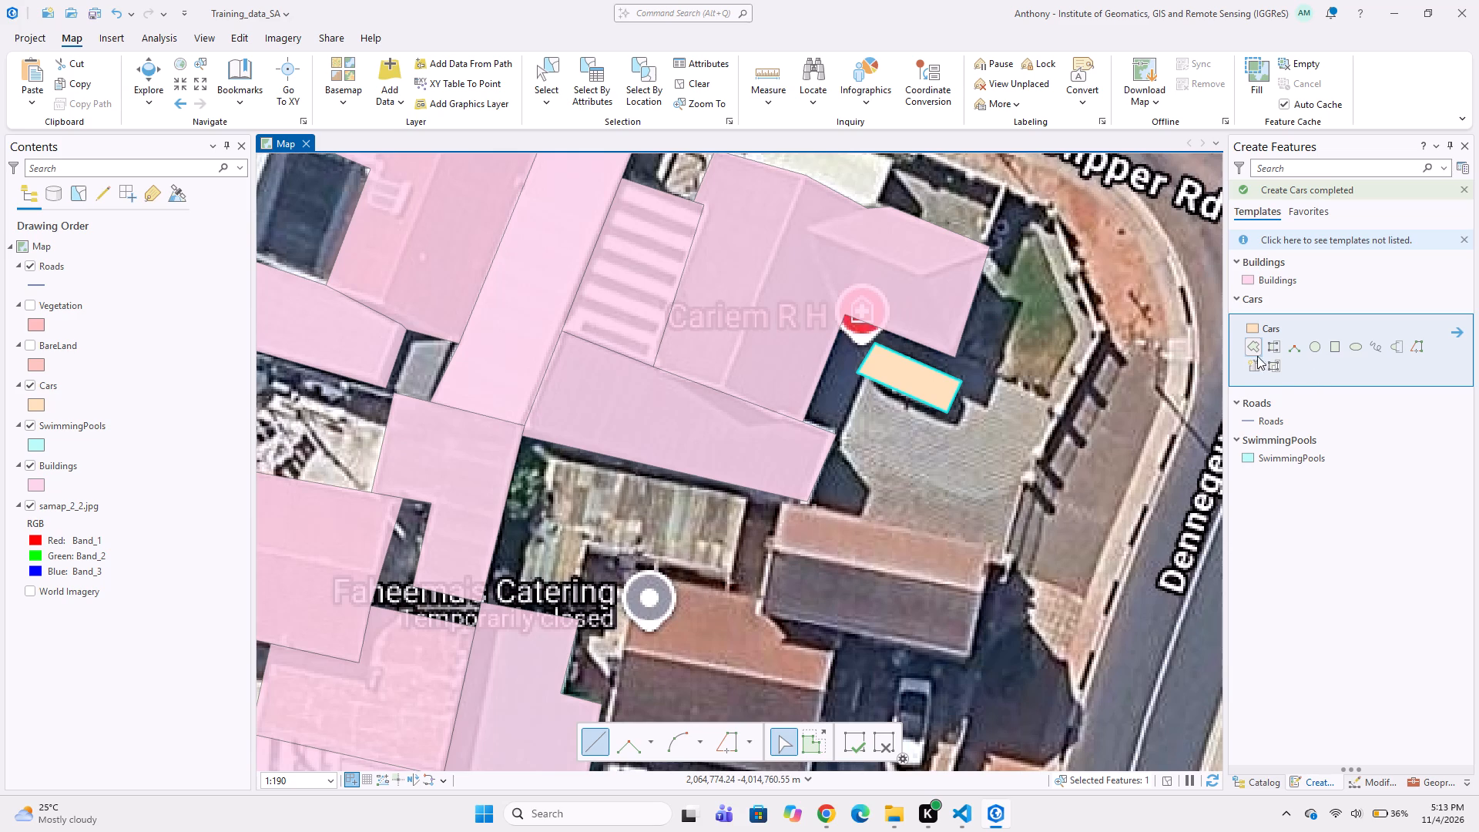
click(1279, 275)
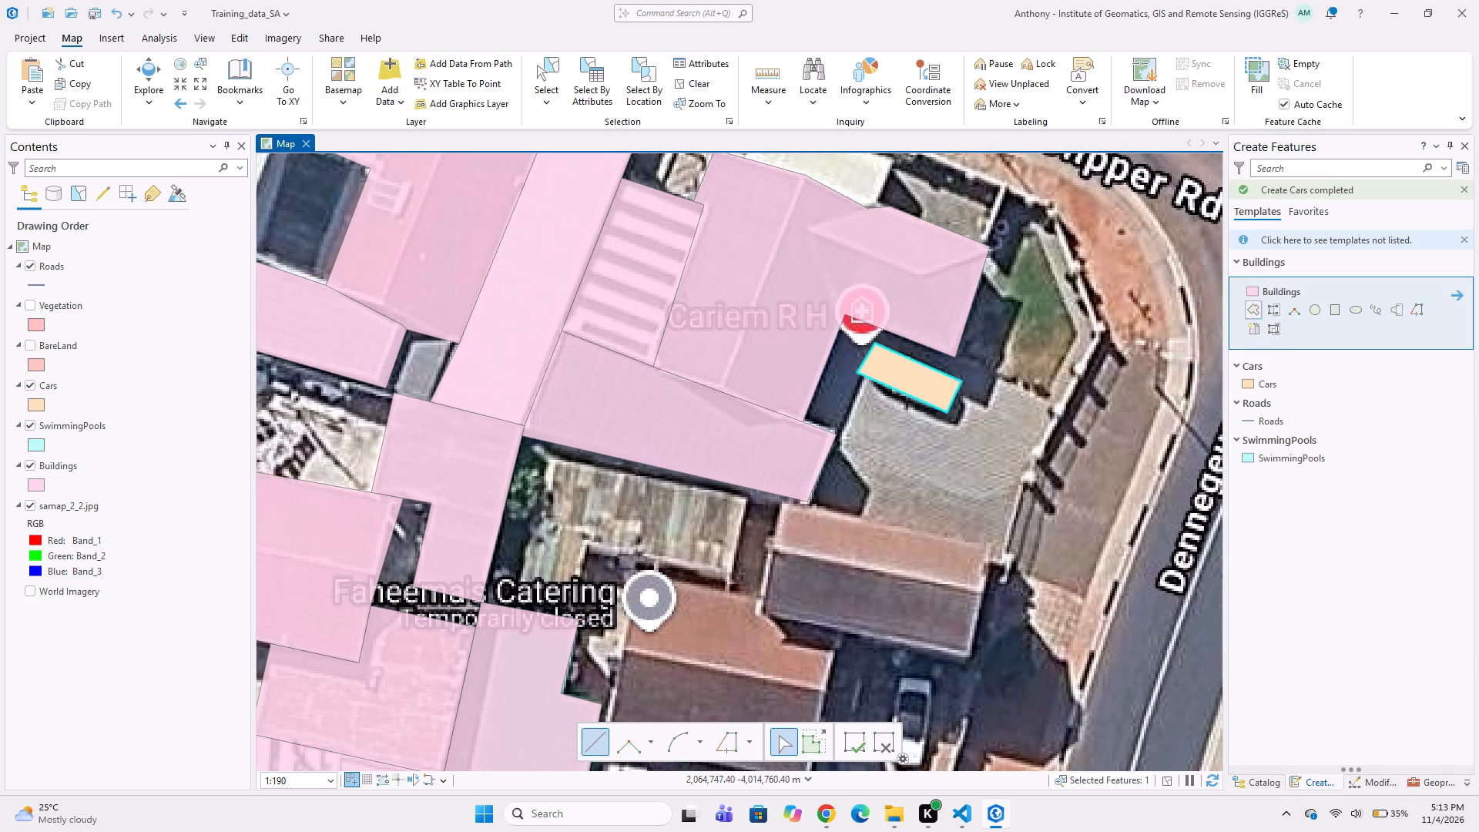
scroll(764, 491, up, 1)
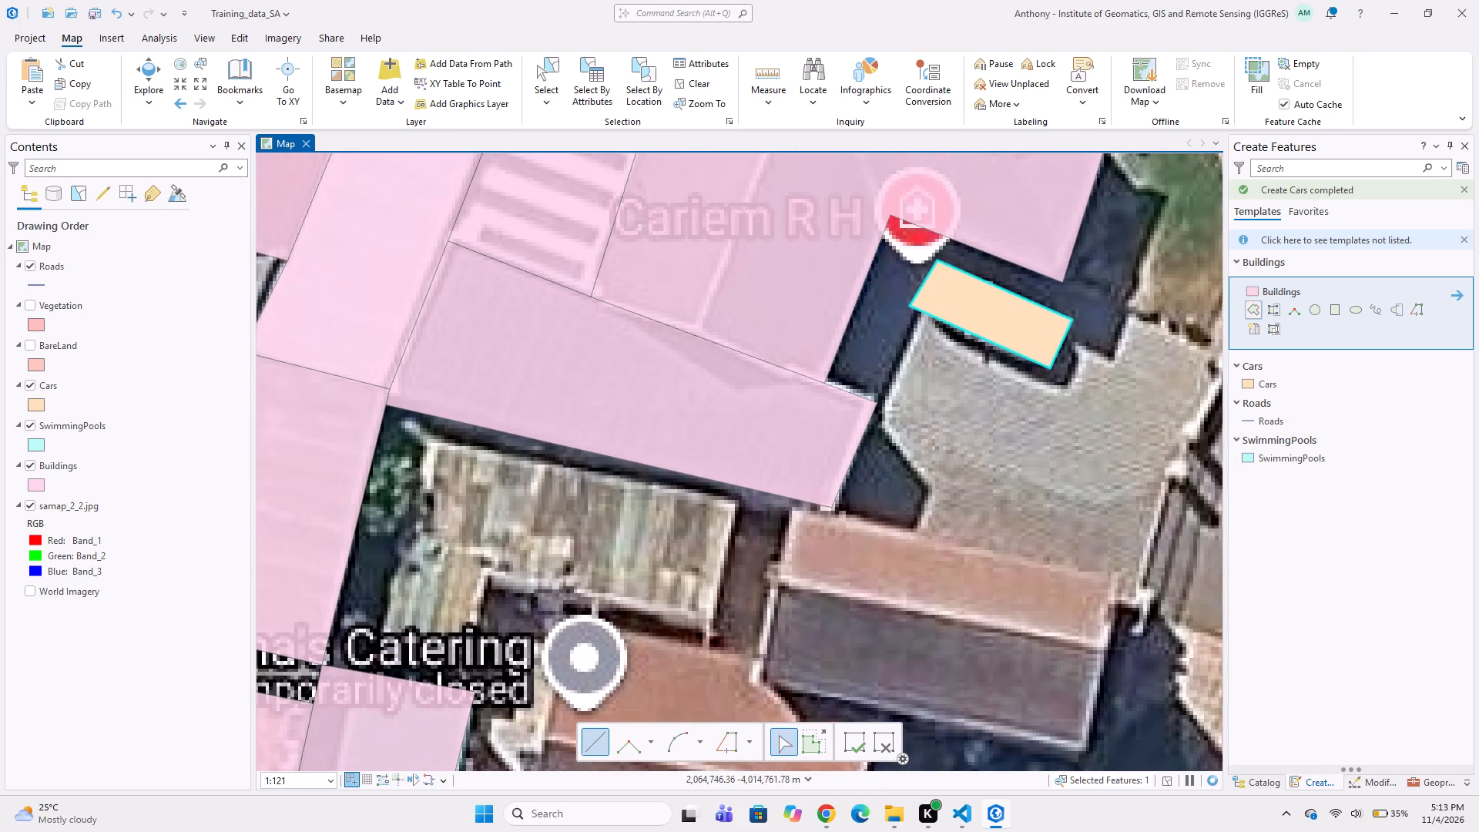
click(788, 507)
click(1122, 574)
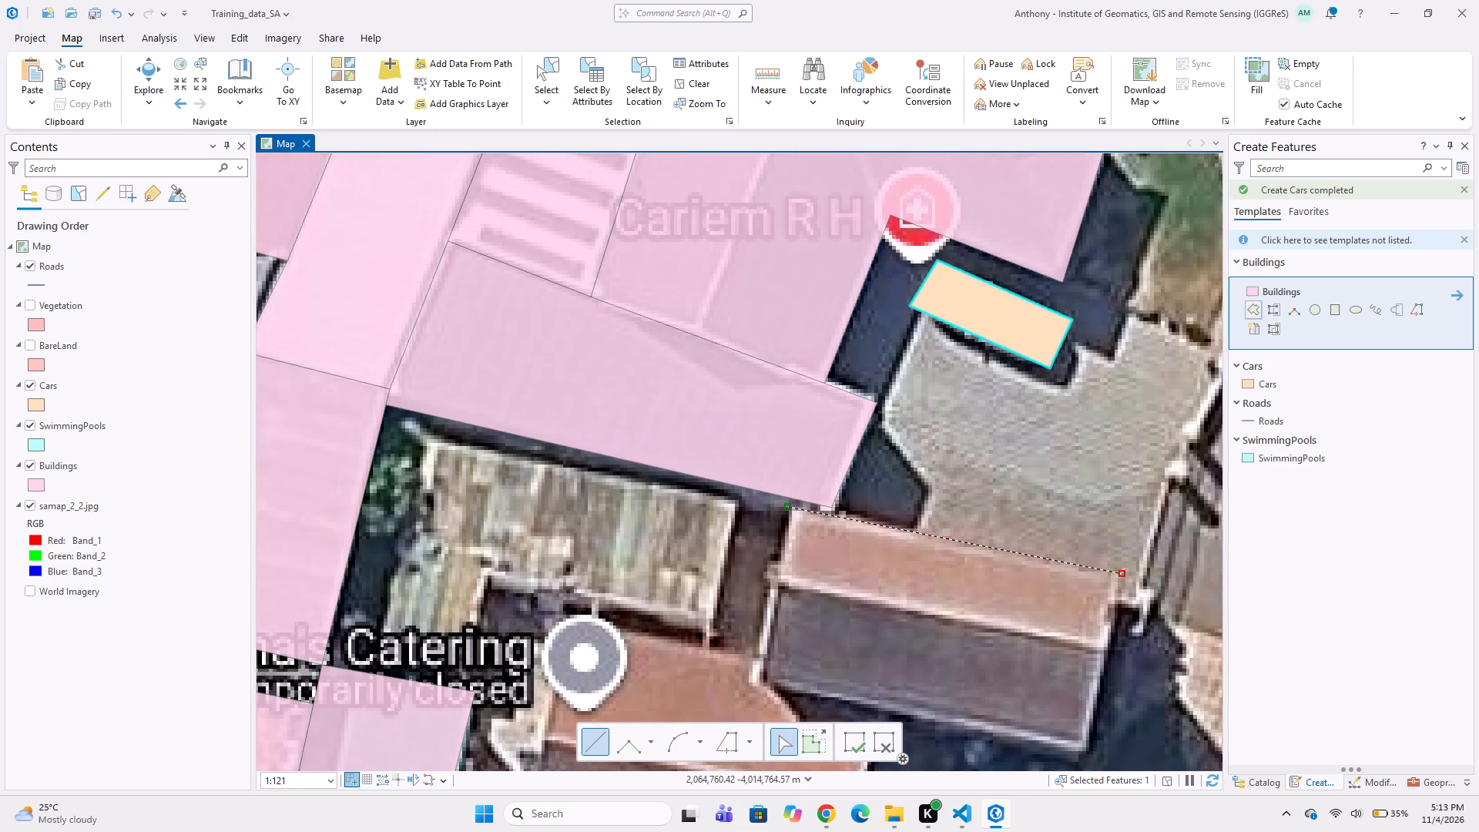
middle_drag(1088, 593, 1090, 461)
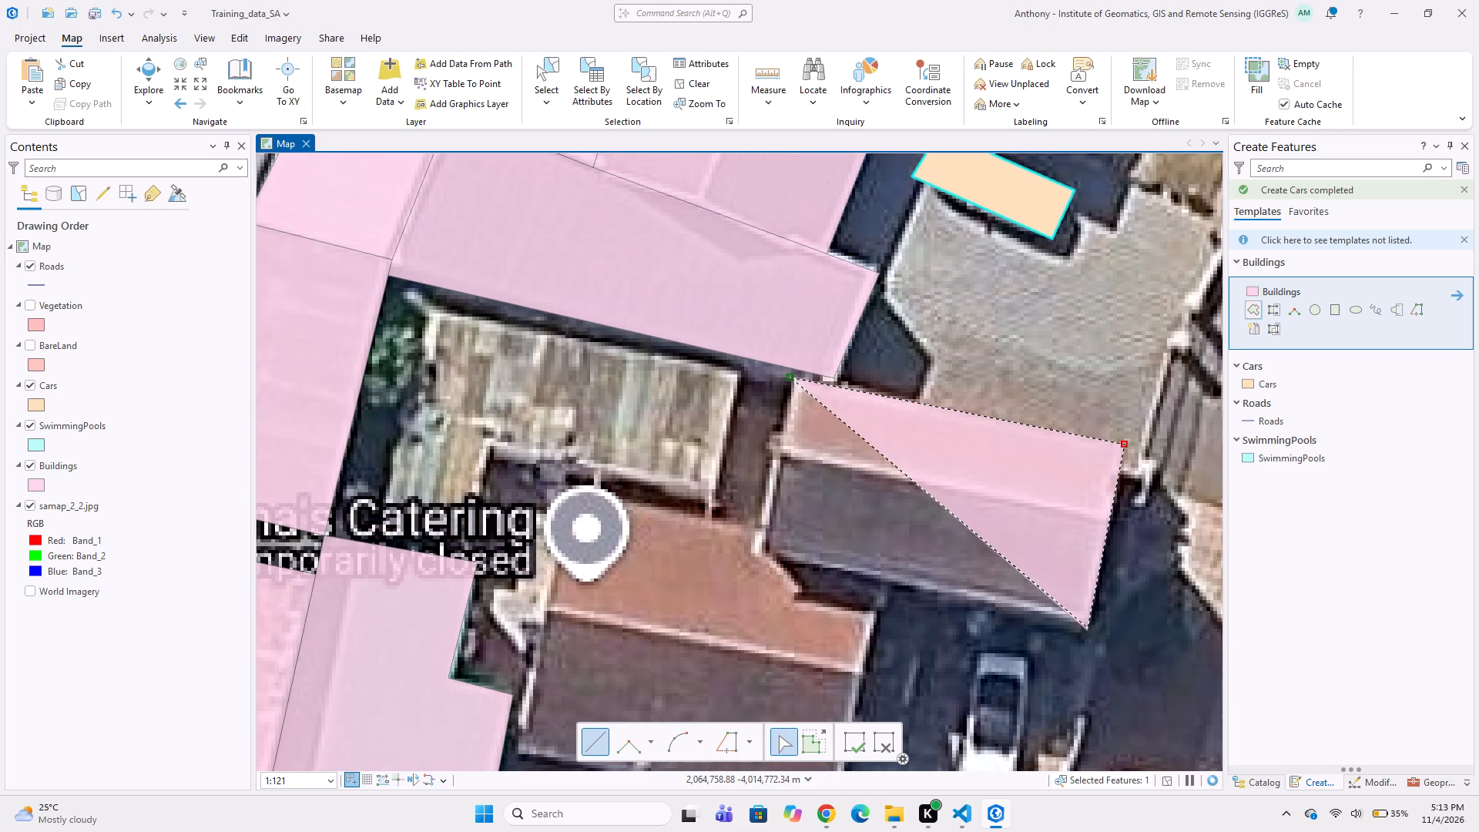
click(1088, 628)
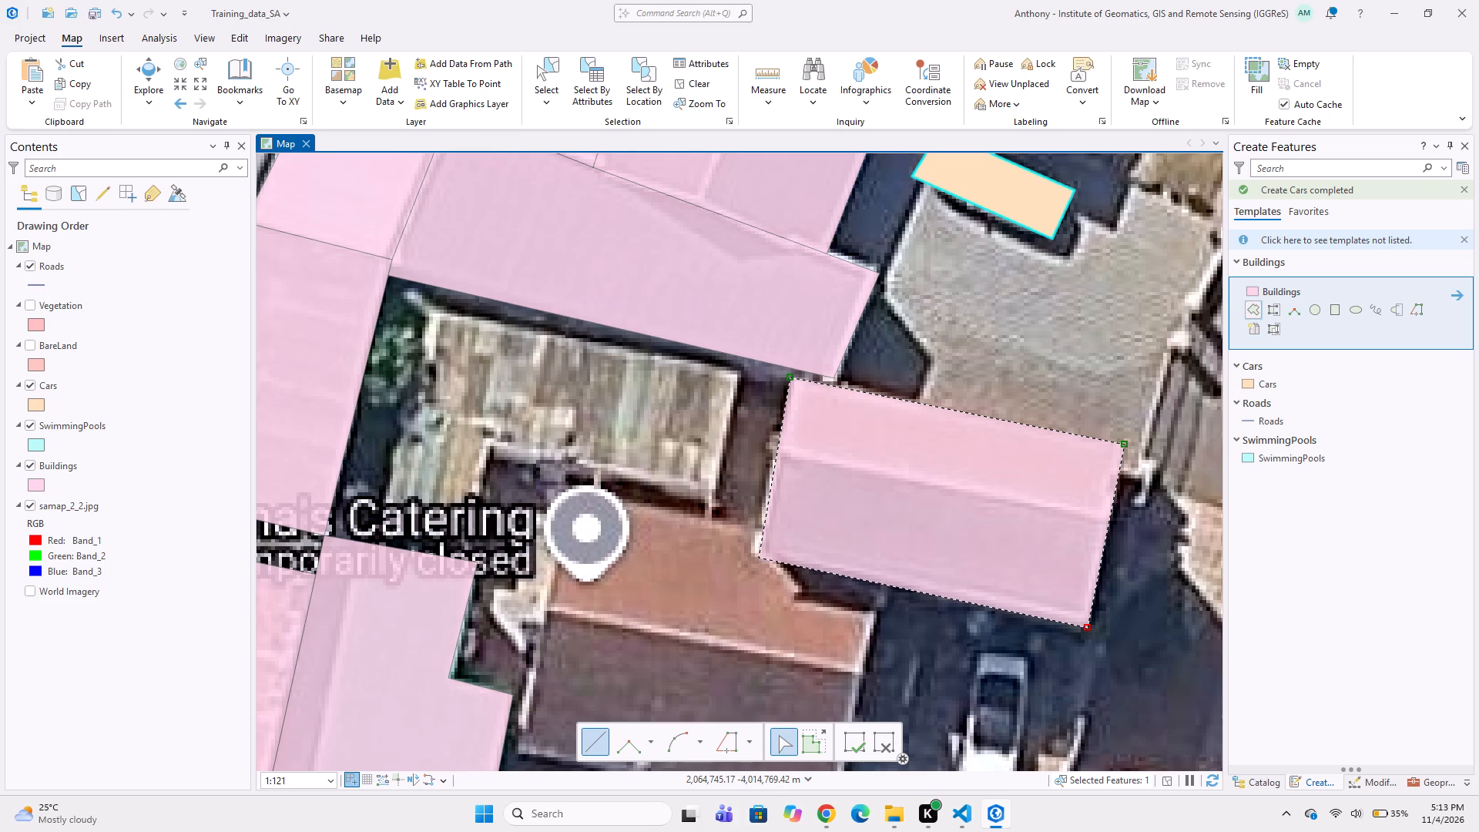
double_click(759, 558)
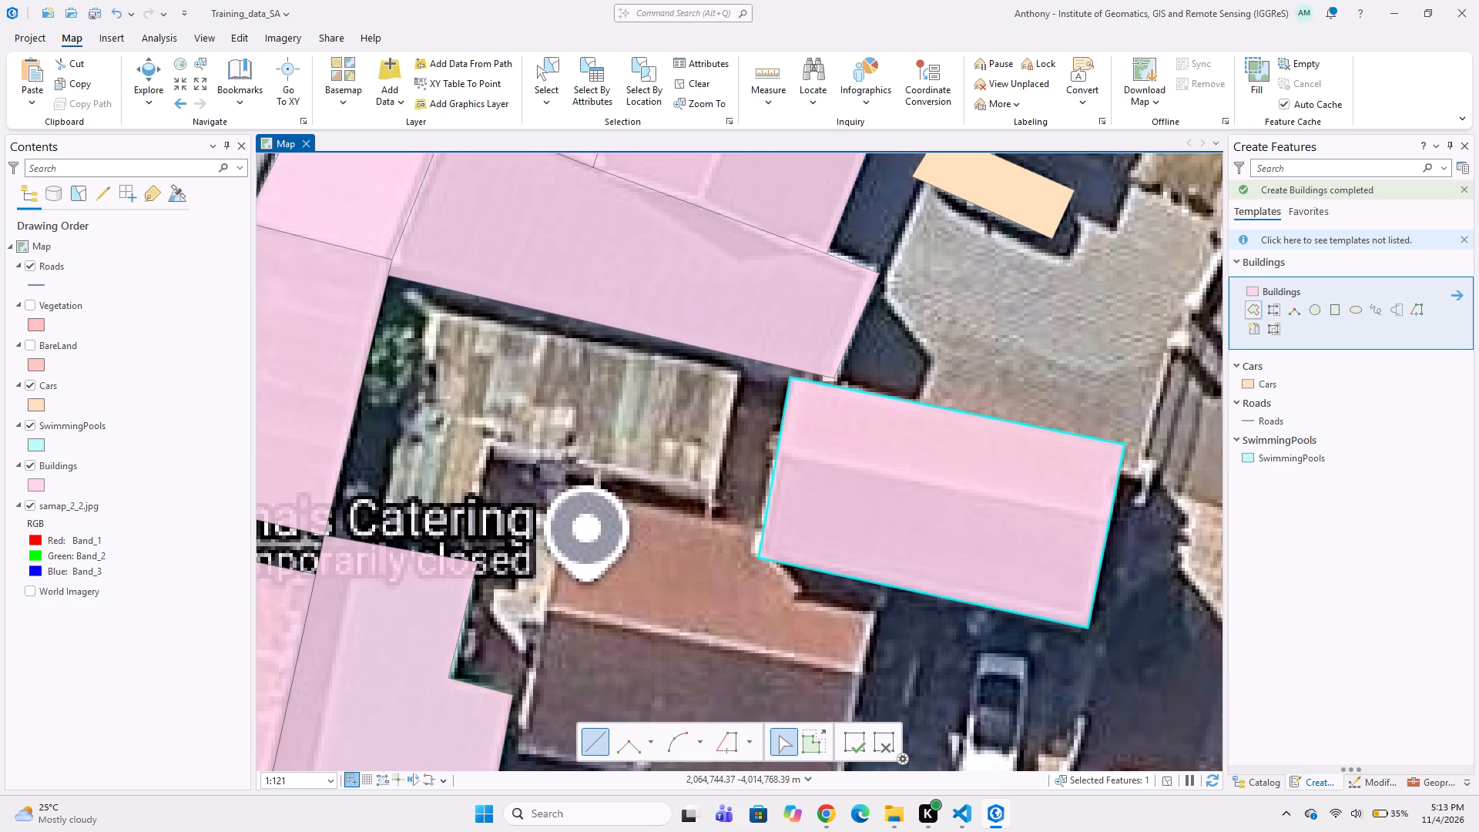
Digitize a Buildings polygon around the red-brown and dark gabled roof at the Faheema's Catering marker, snapping to the neighbouring building's edge on the northeast.
middle_drag(828, 453, 847, 437)
middle_drag(653, 504, 788, 477)
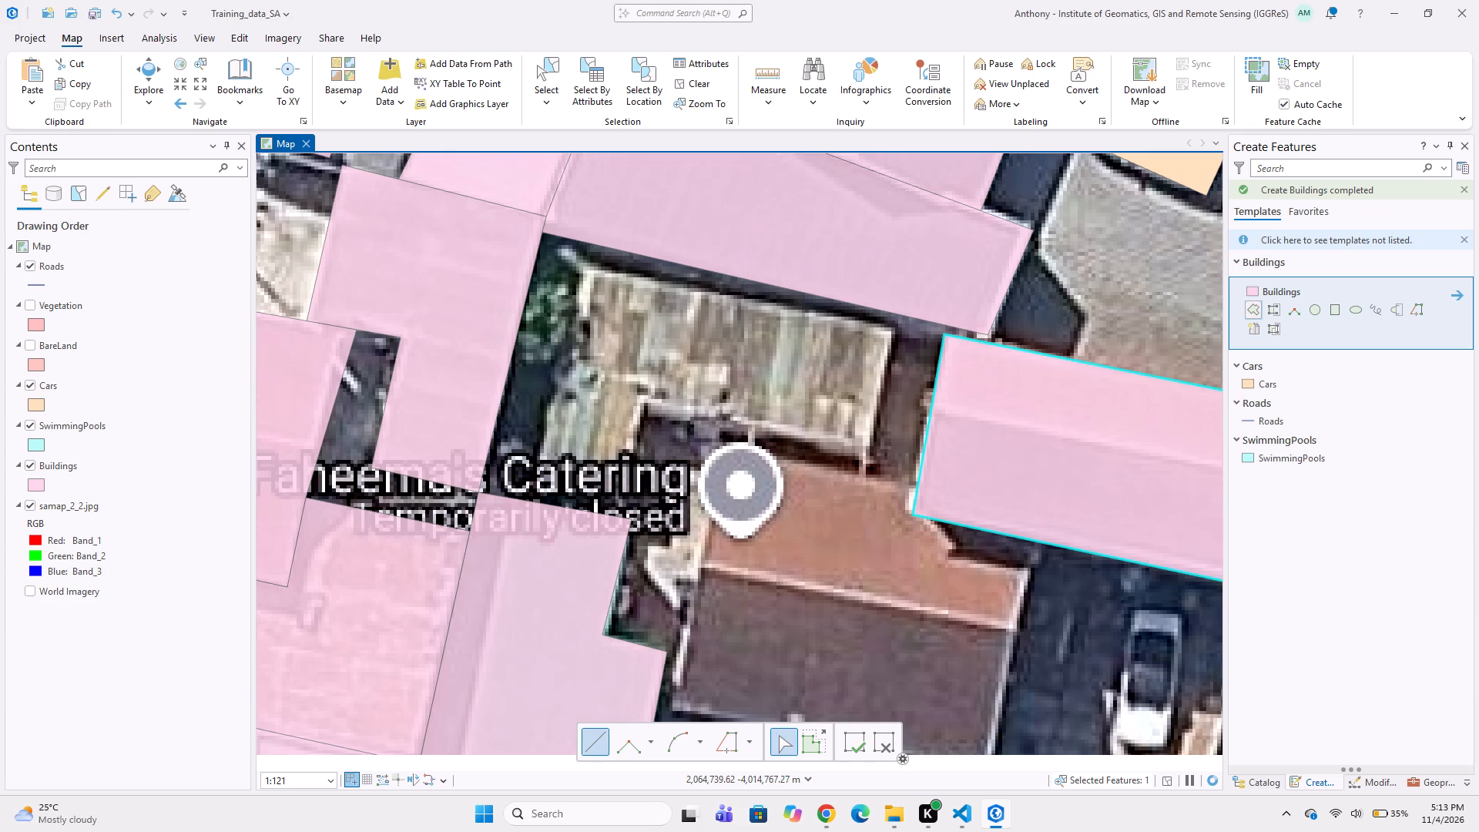
click(729, 450)
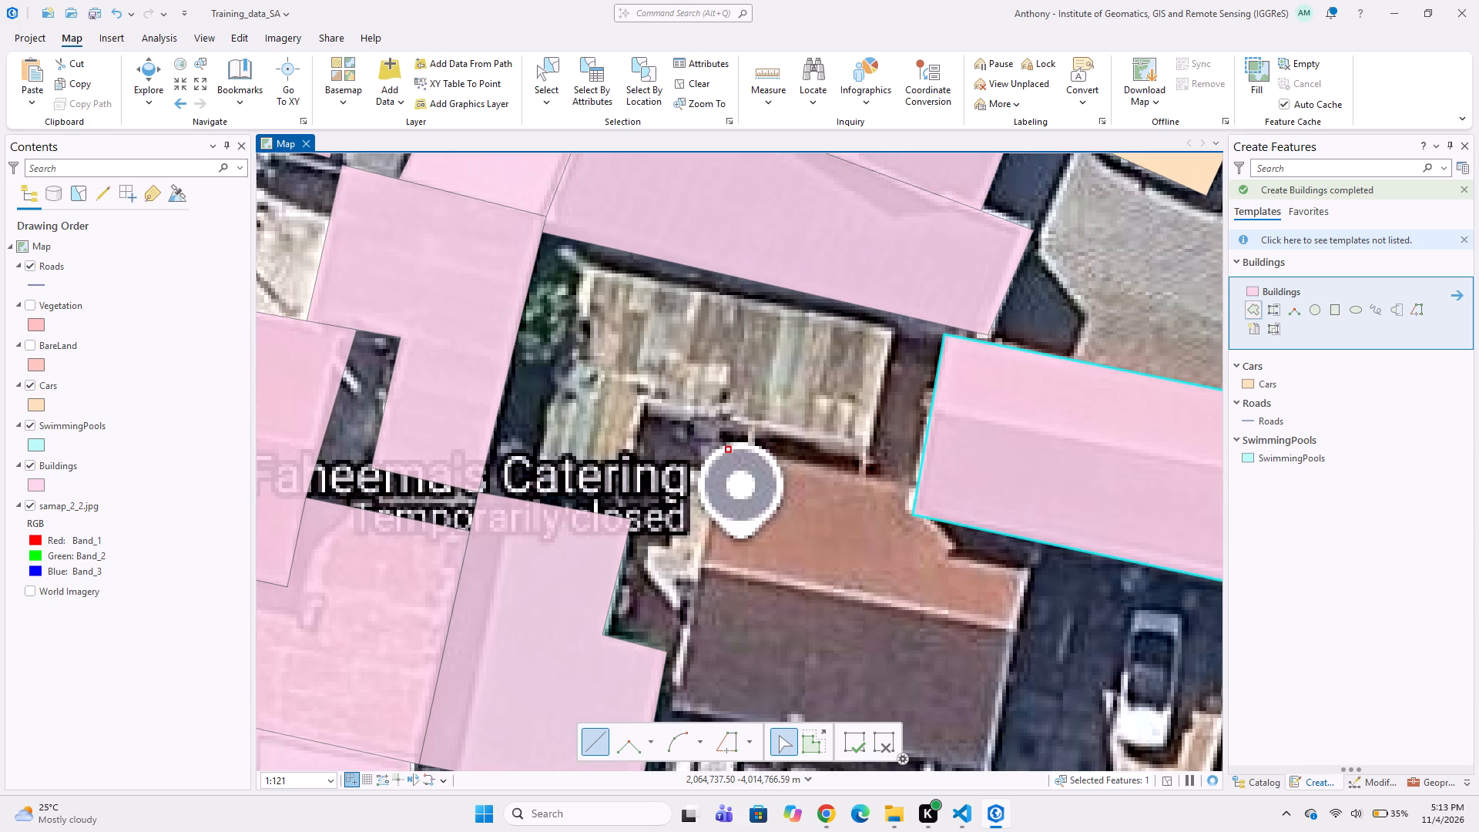
middle_drag(664, 636, 713, 550)
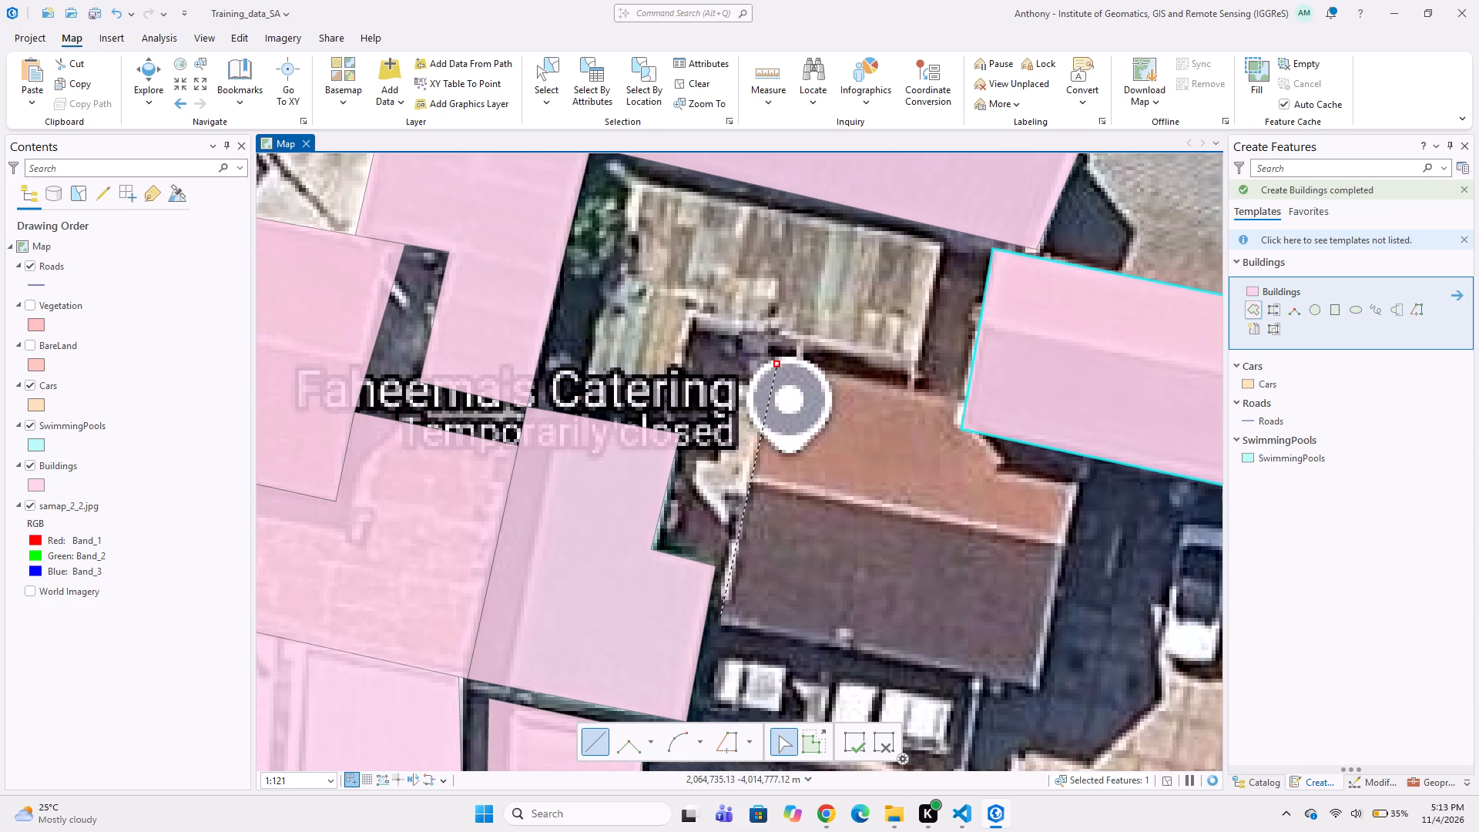
click(720, 617)
click(1036, 689)
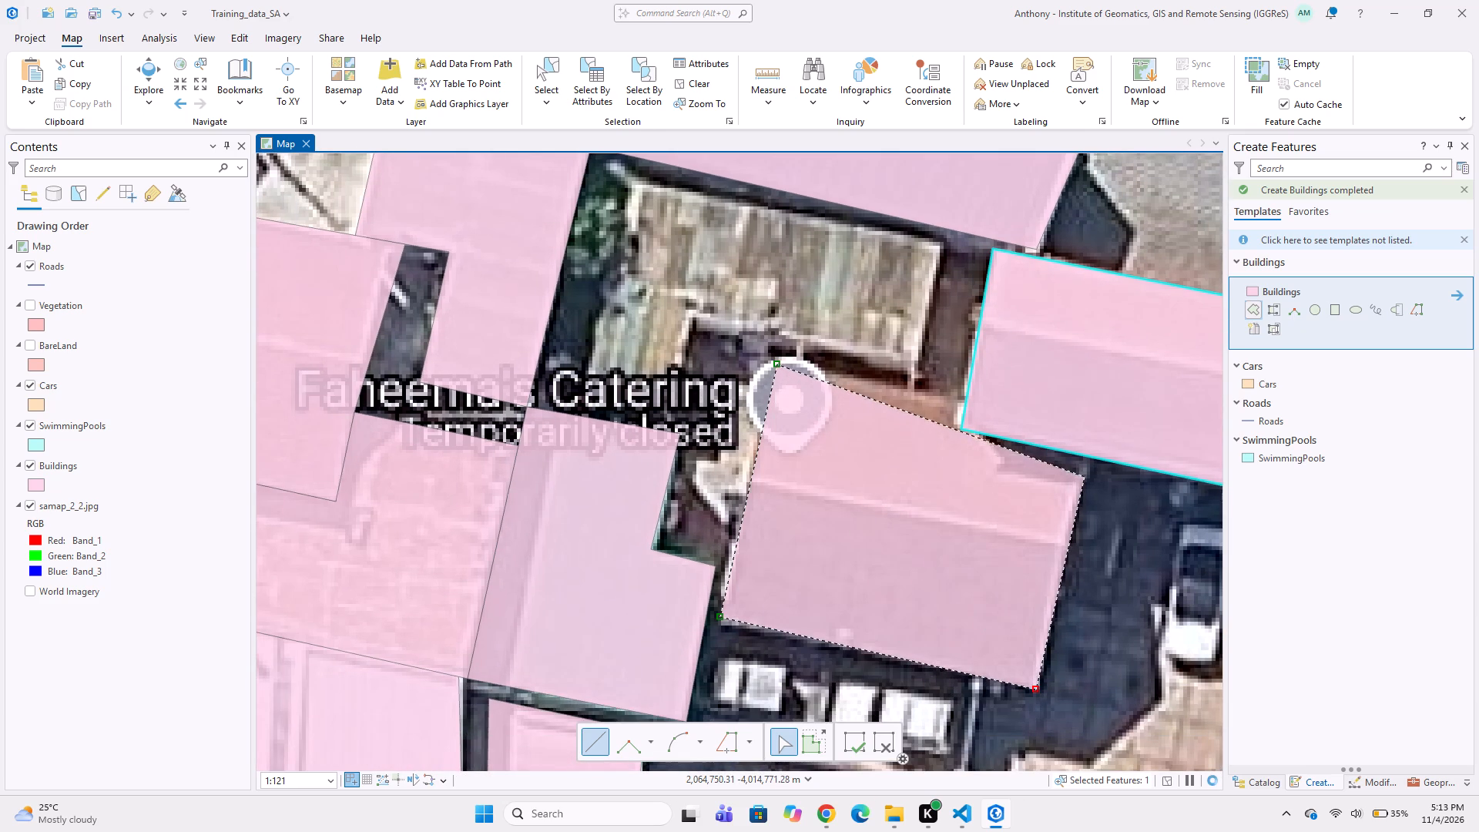
drag(1090, 461, 1079, 458)
click(961, 426)
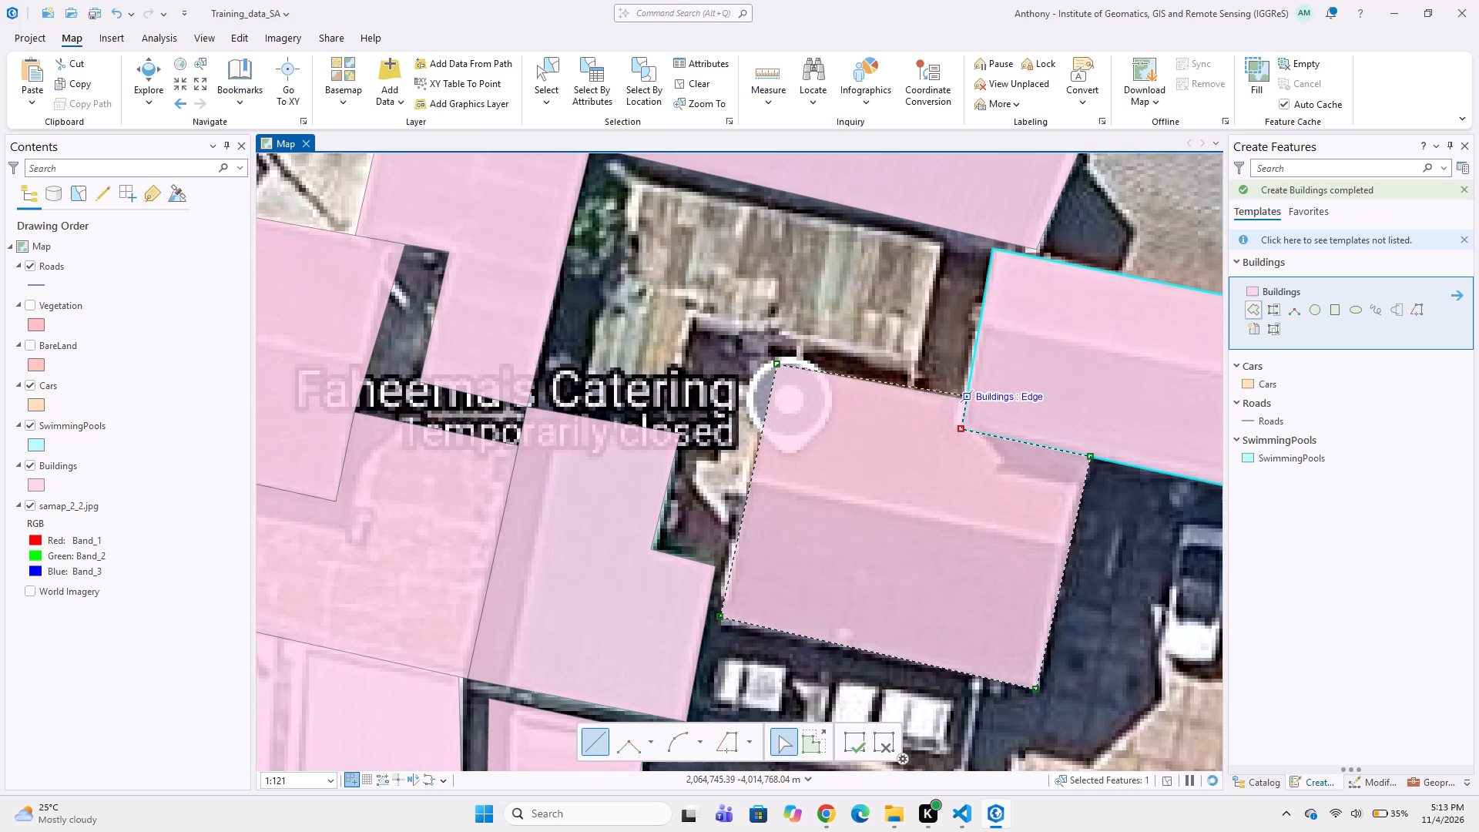
double_click(968, 398)
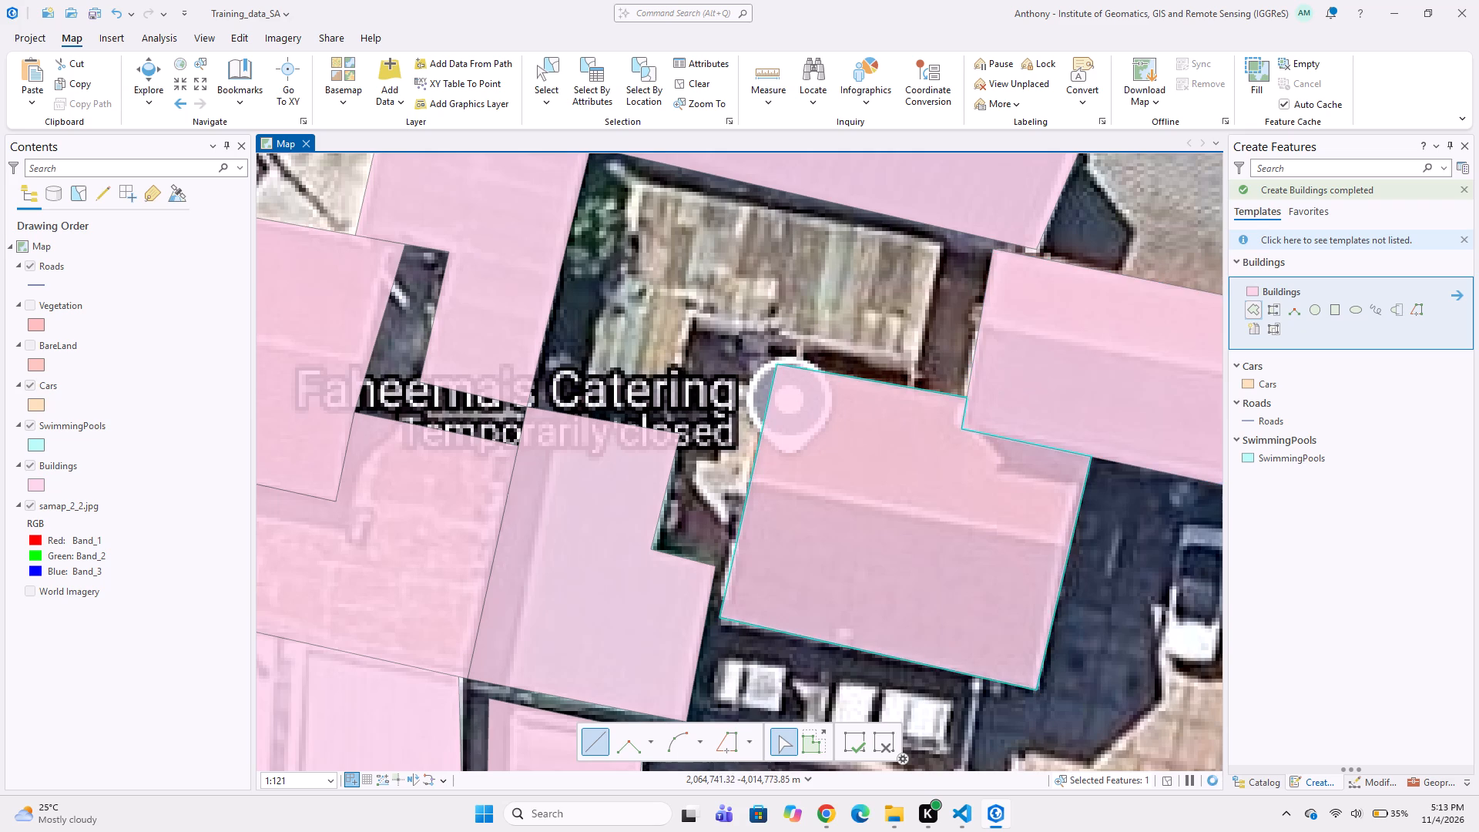
Digitize an L-shaped Buildings polygon around the weathered striped roof immediately north of the Faheema's Catering building.
middle_drag(853, 518, 1033, 552)
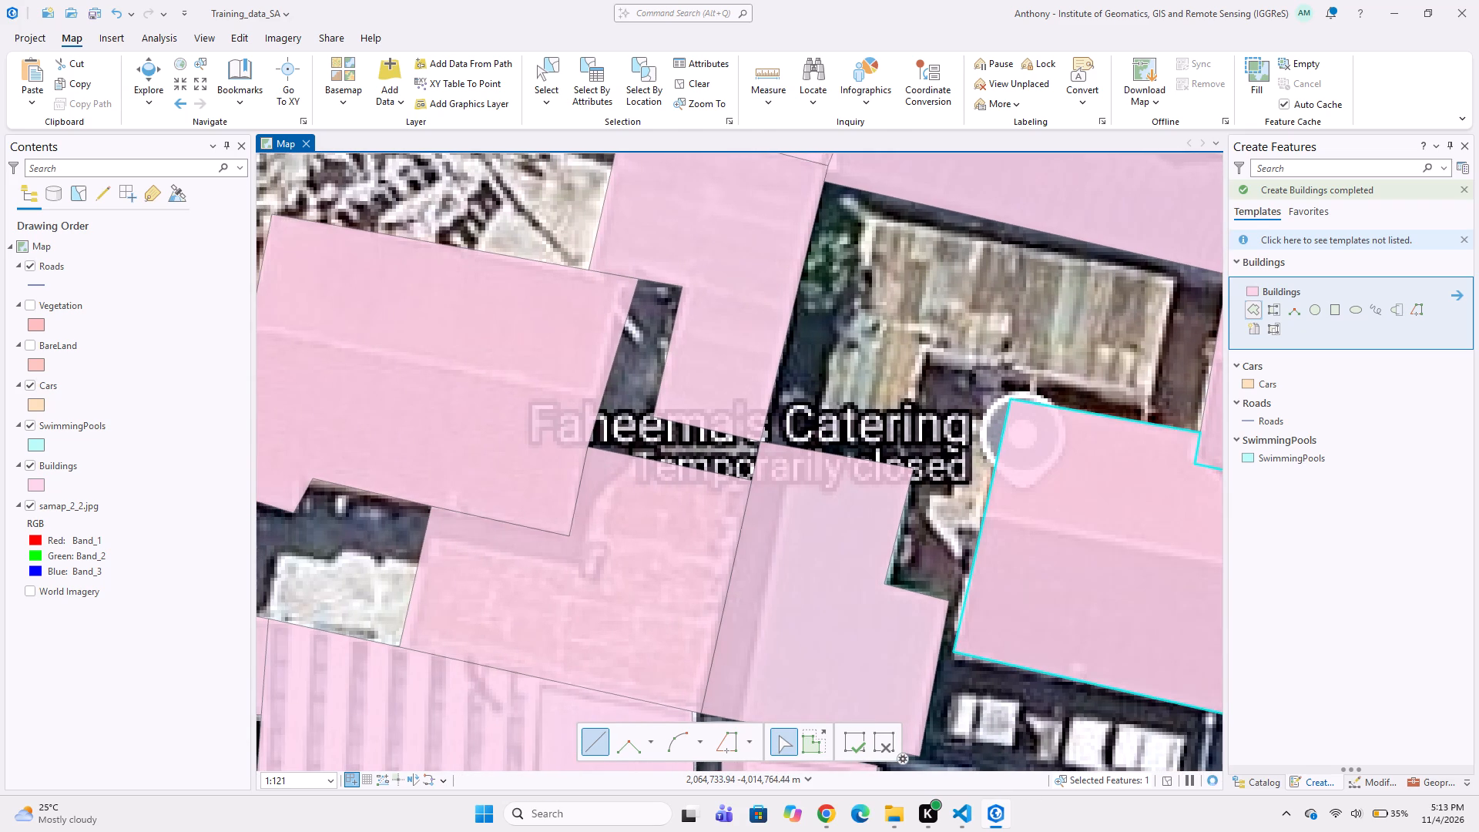
click(925, 353)
drag(1149, 398, 1149, 383)
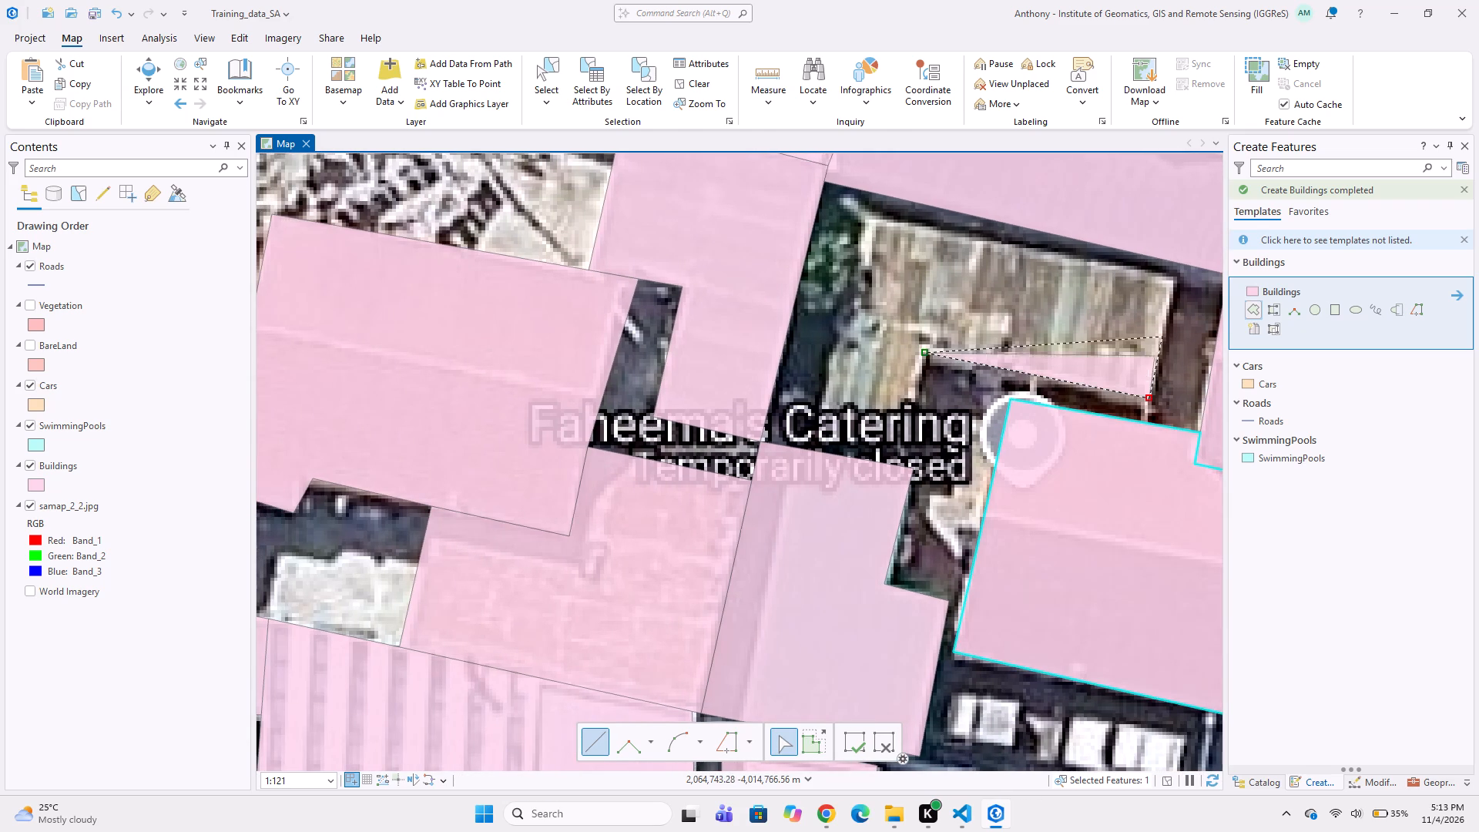
click(1176, 277)
click(869, 213)
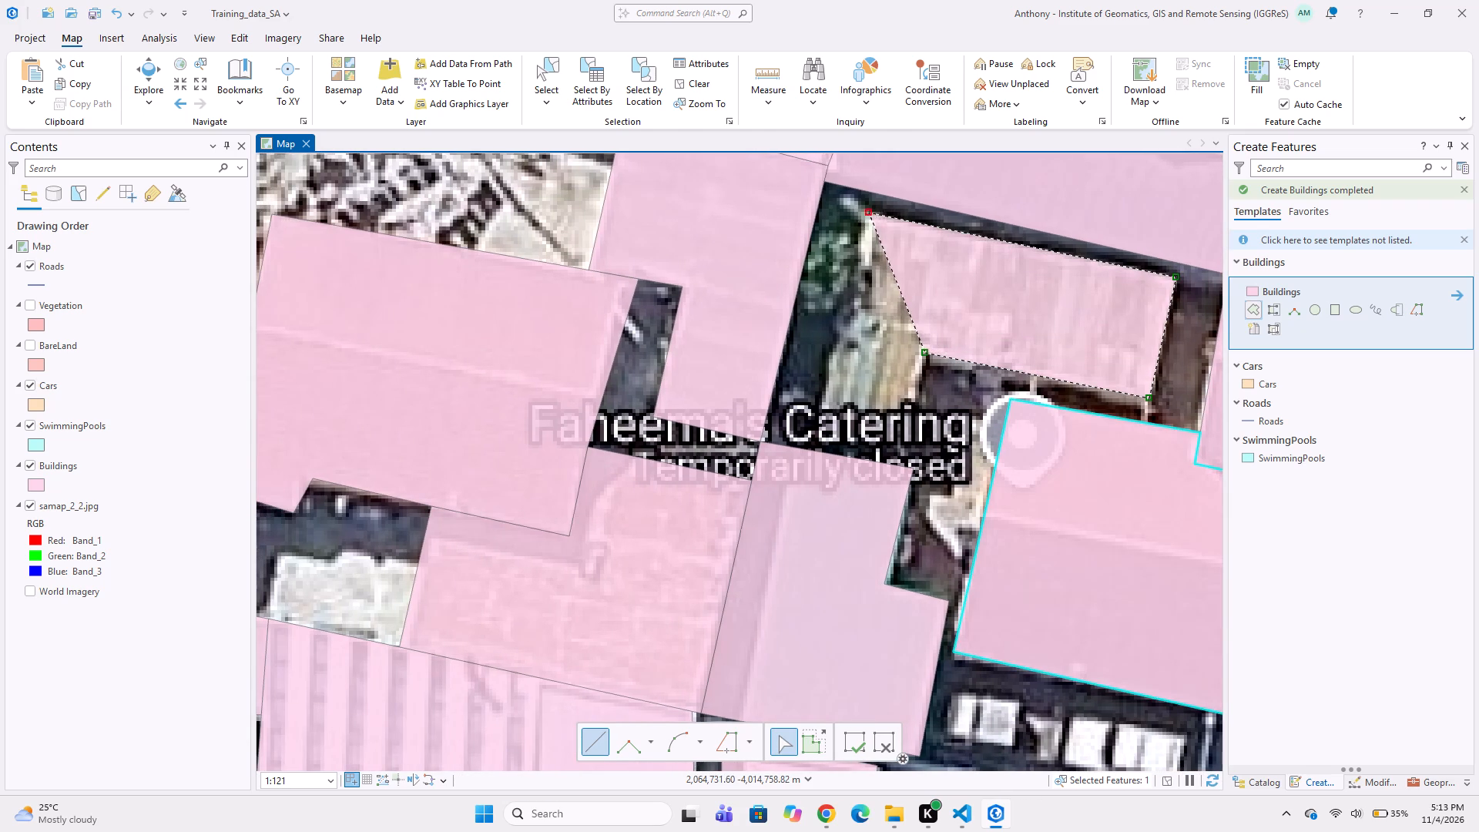
click(820, 420)
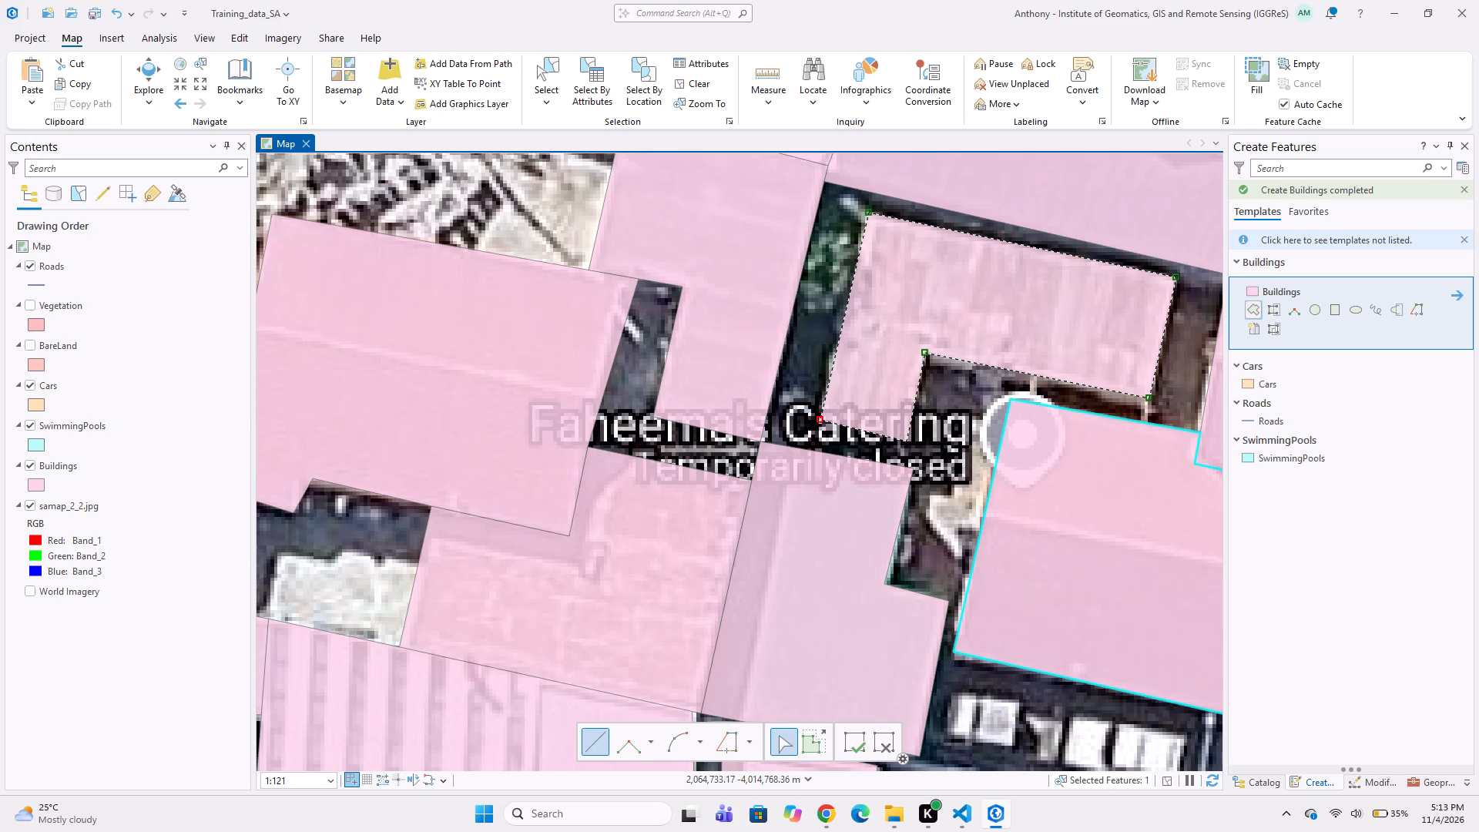
double_click(910, 431)
Digitize a four-corner Cars polygon around the white car with the dark windscreen parked east of the Faheema's Catering building.
scroll(926, 585, down, 2)
middle_drag(917, 612, 869, 512)
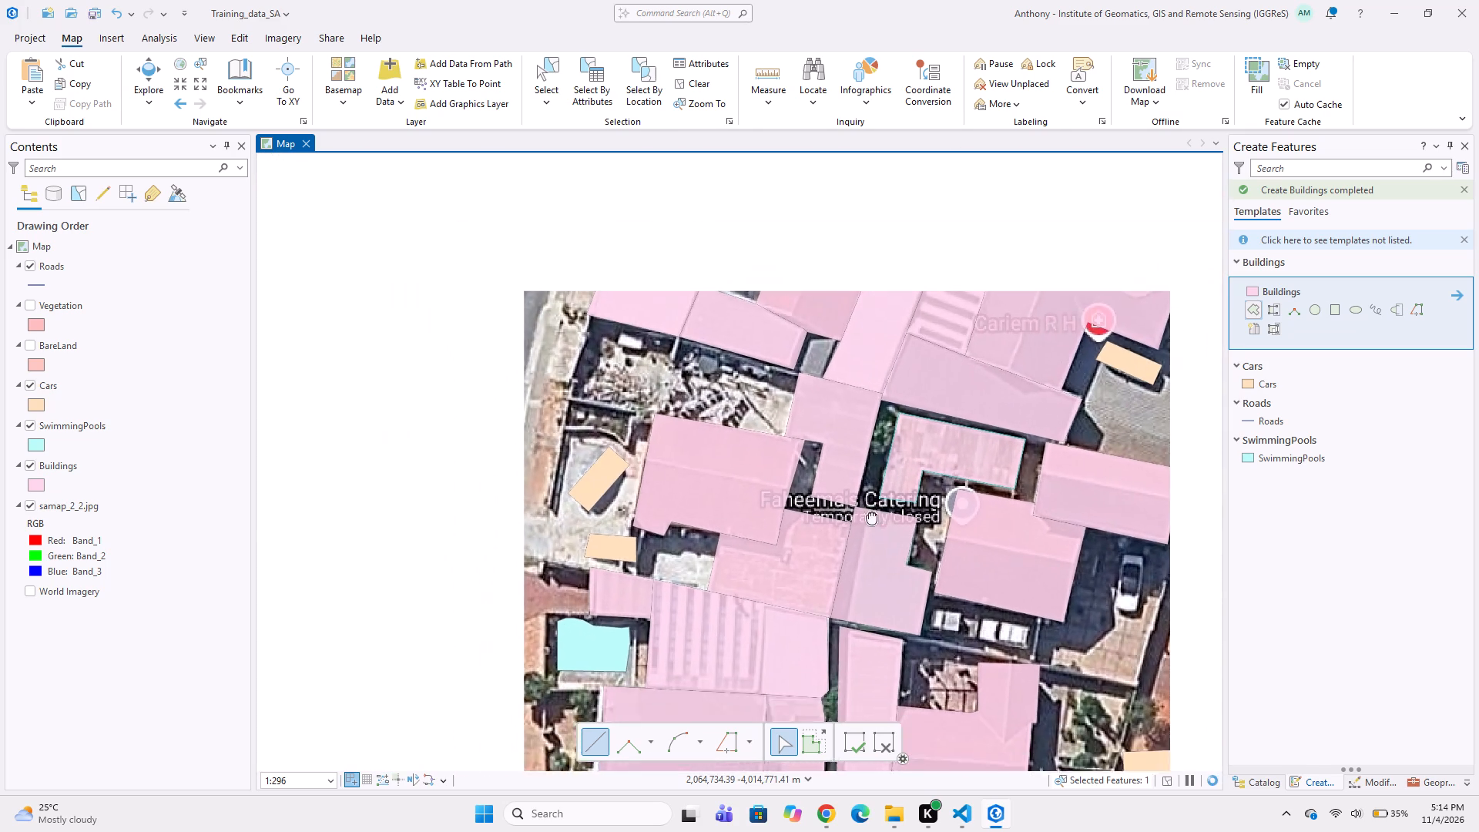
middle_drag(869, 512, 837, 480)
middle_drag(893, 512, 829, 477)
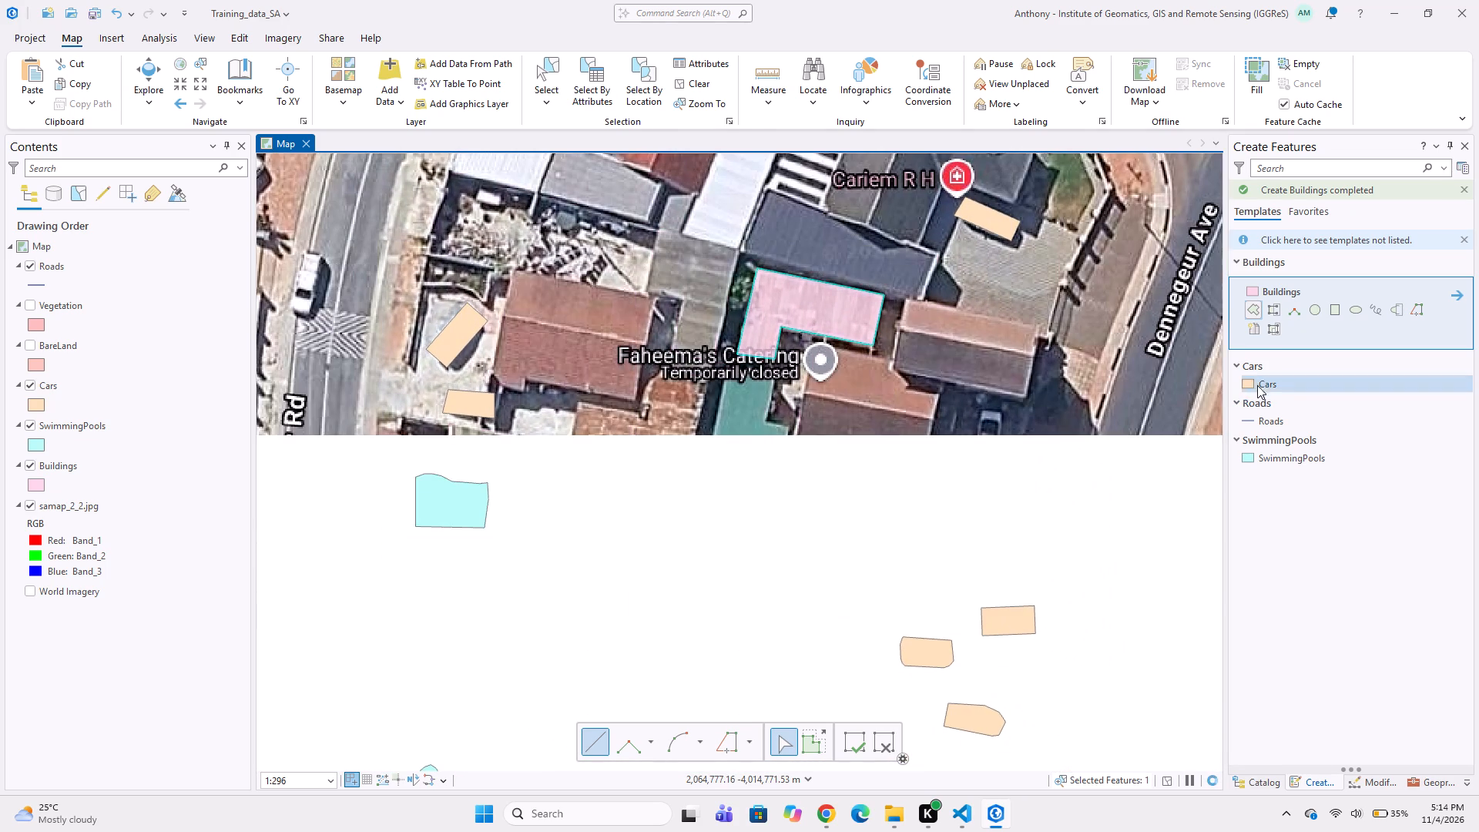
click(1255, 383)
scroll(912, 450, up, 1)
scroll(1031, 380, up, 1)
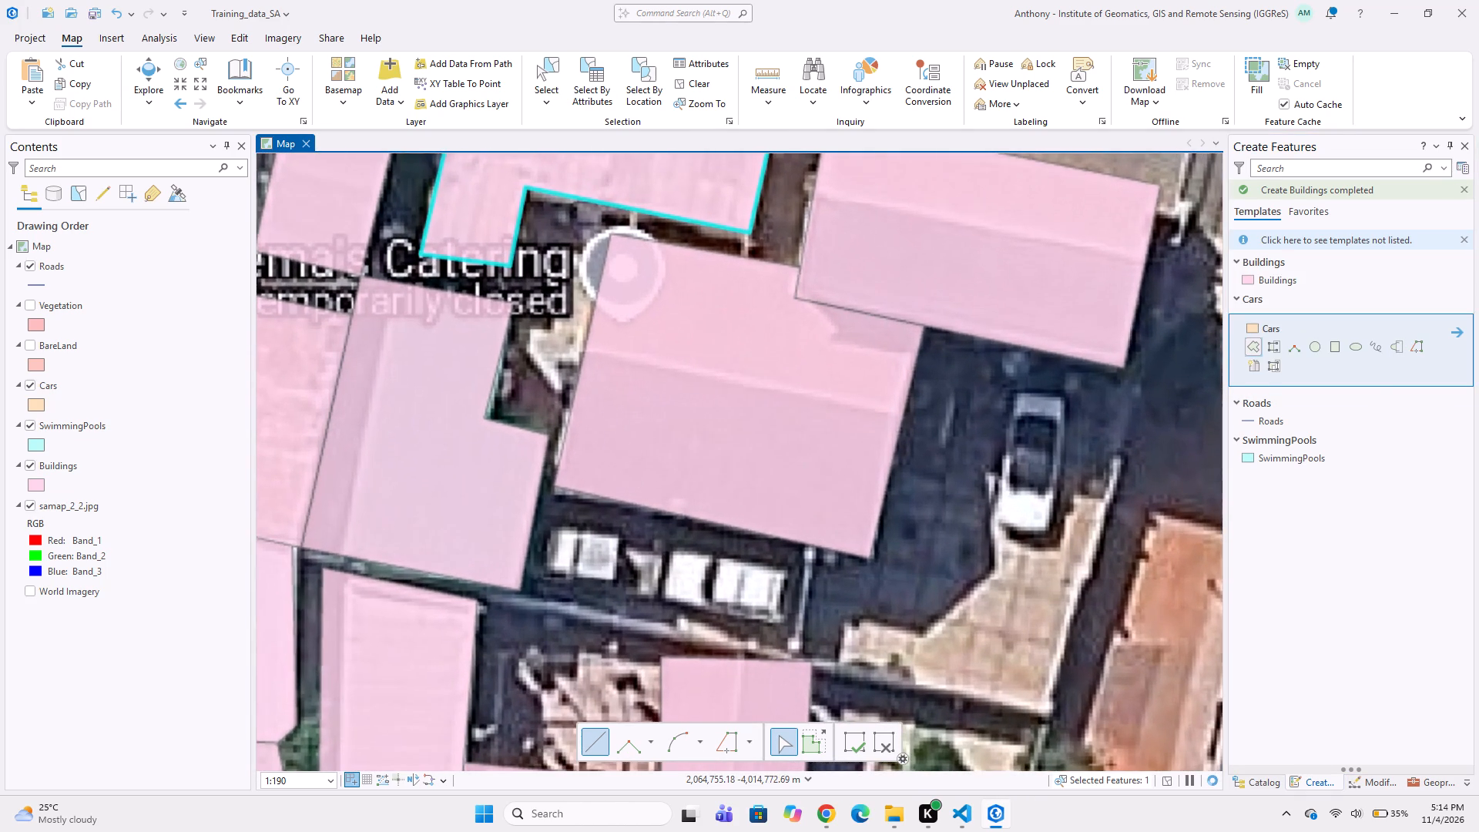
click(1012, 385)
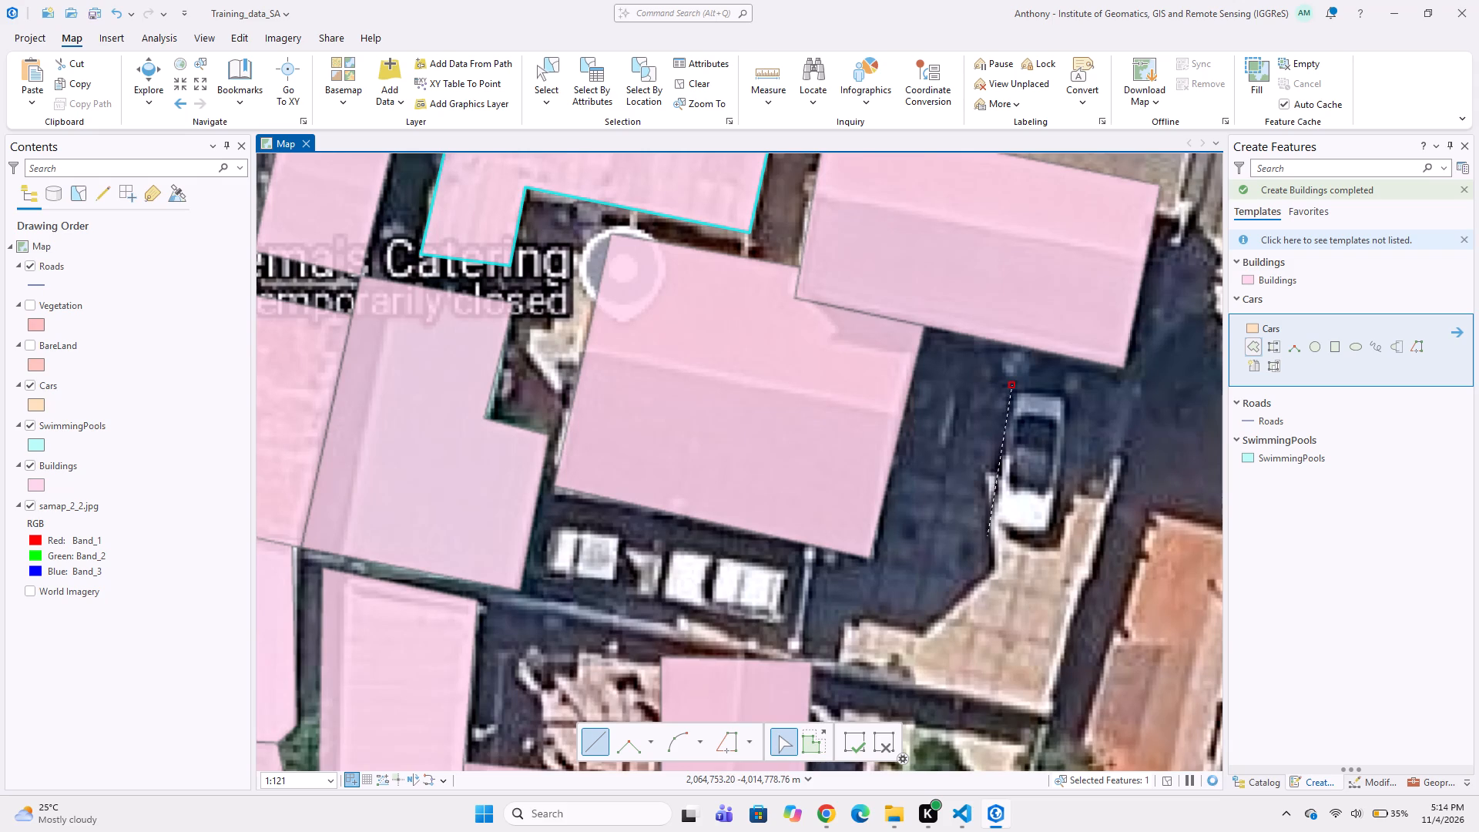
click(985, 531)
click(1052, 547)
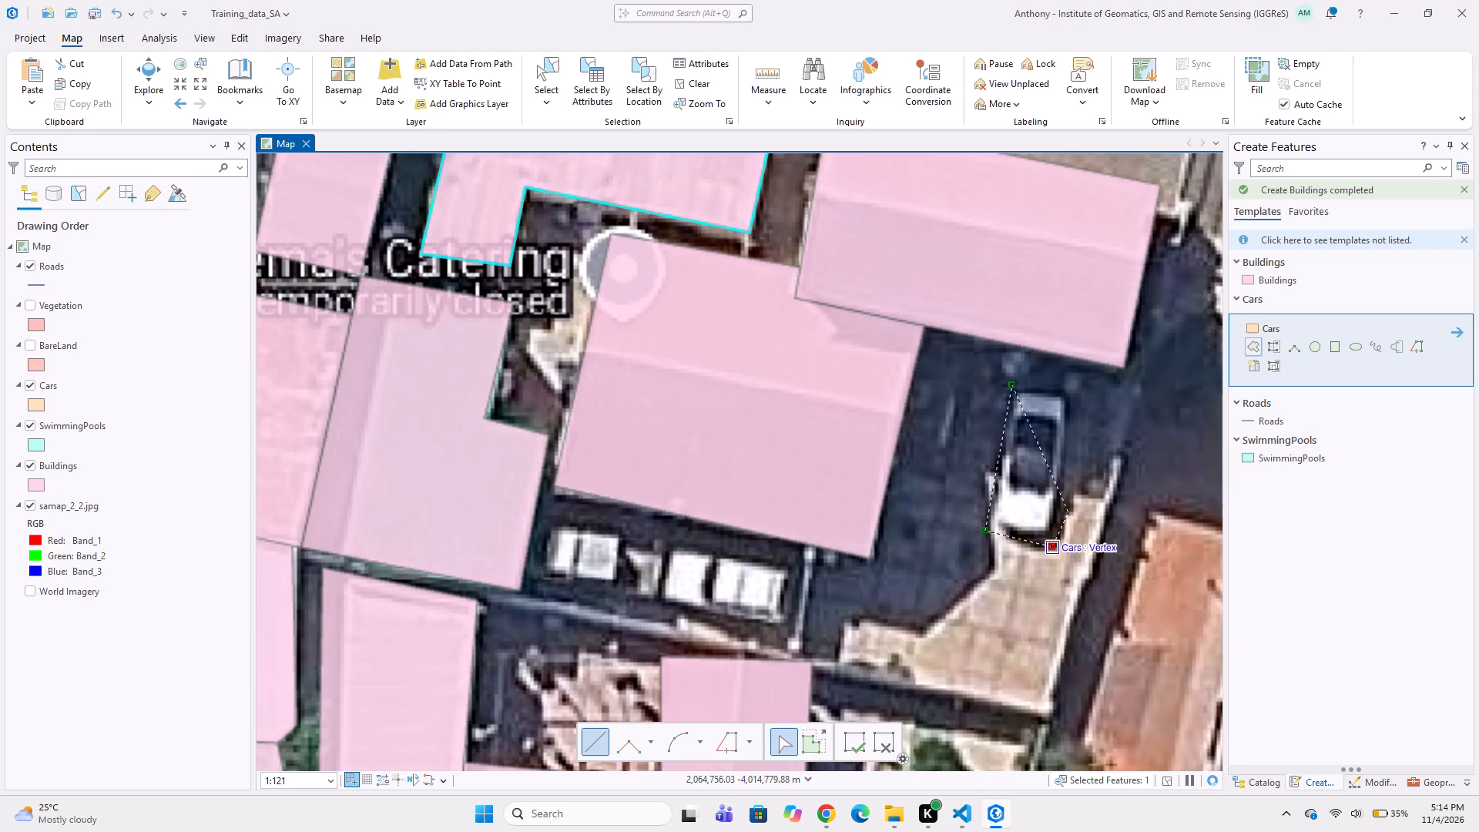
double_click(1072, 394)
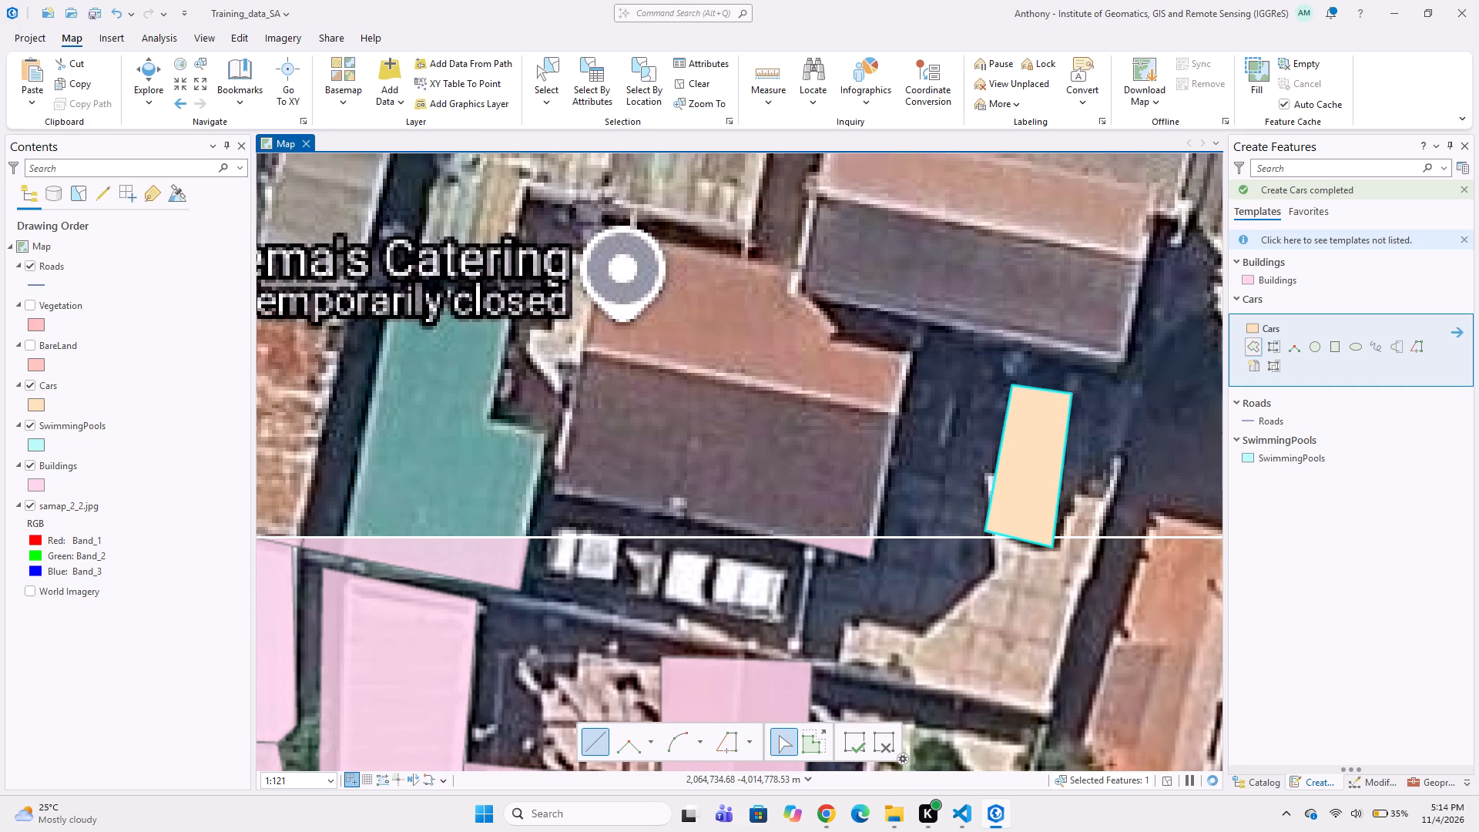
Digitize a rectangular Cars feature around the western white vehicle parked directly south of the Faheema's Catering building.
scroll(548, 585, down, 1)
middle_drag(664, 585, 664, 577)
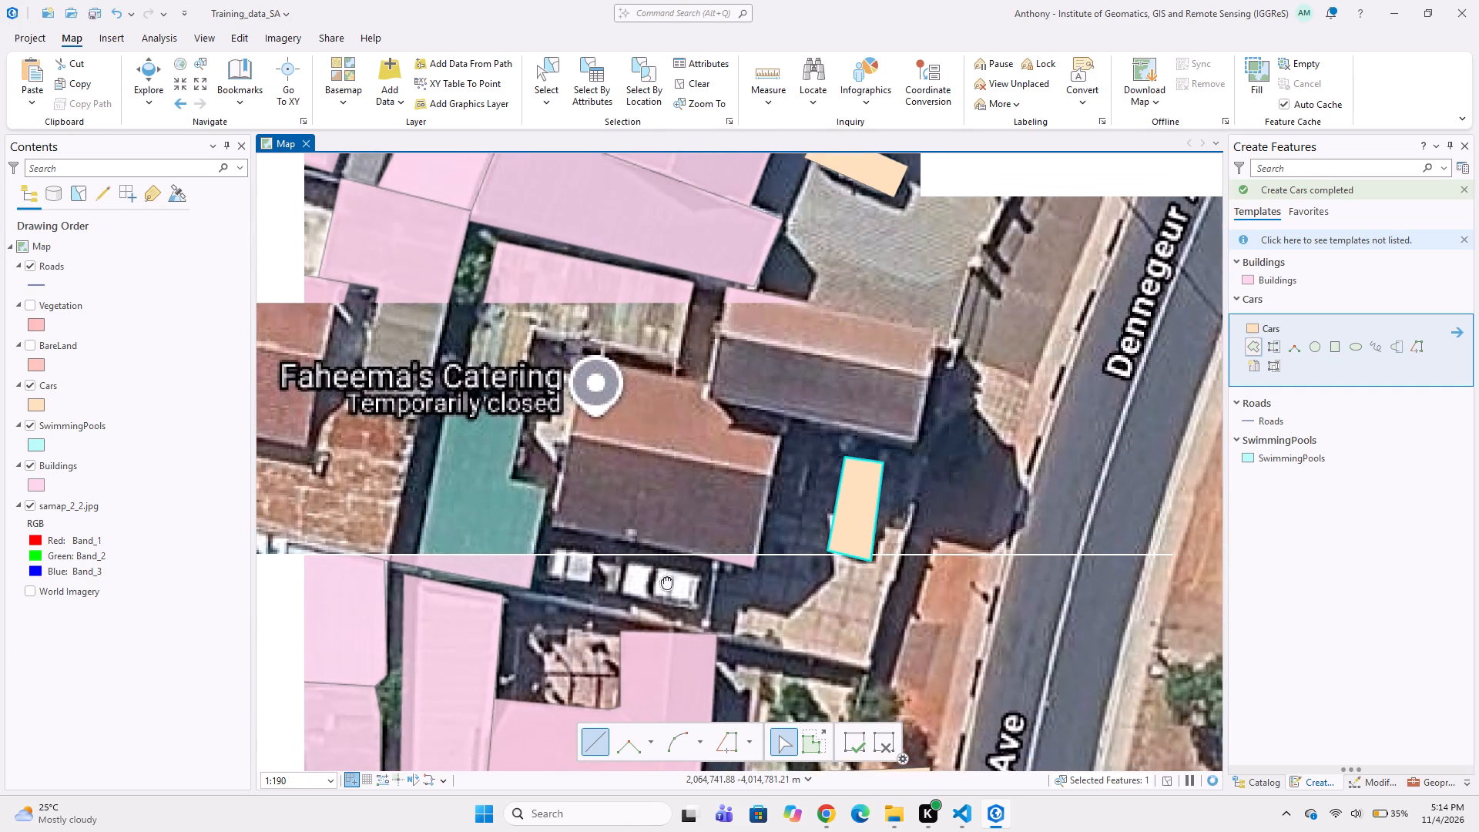
middle_drag(664, 577, 739, 498)
middle_drag(802, 536, 743, 480)
middle_drag(734, 404, 718, 498)
scroll(689, 579, up, 1)
middle_drag(707, 644, 729, 552)
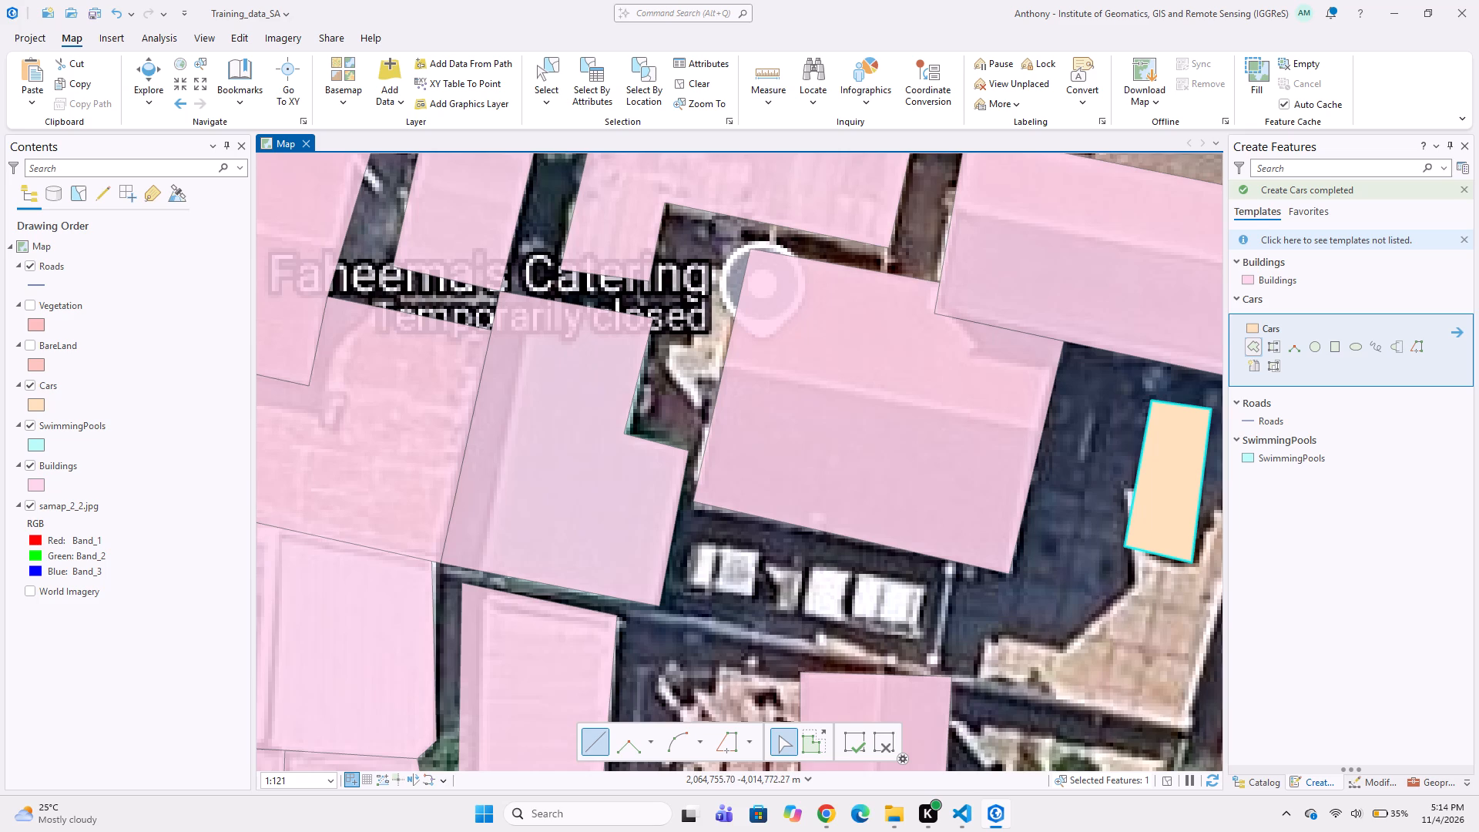
click(1335, 347)
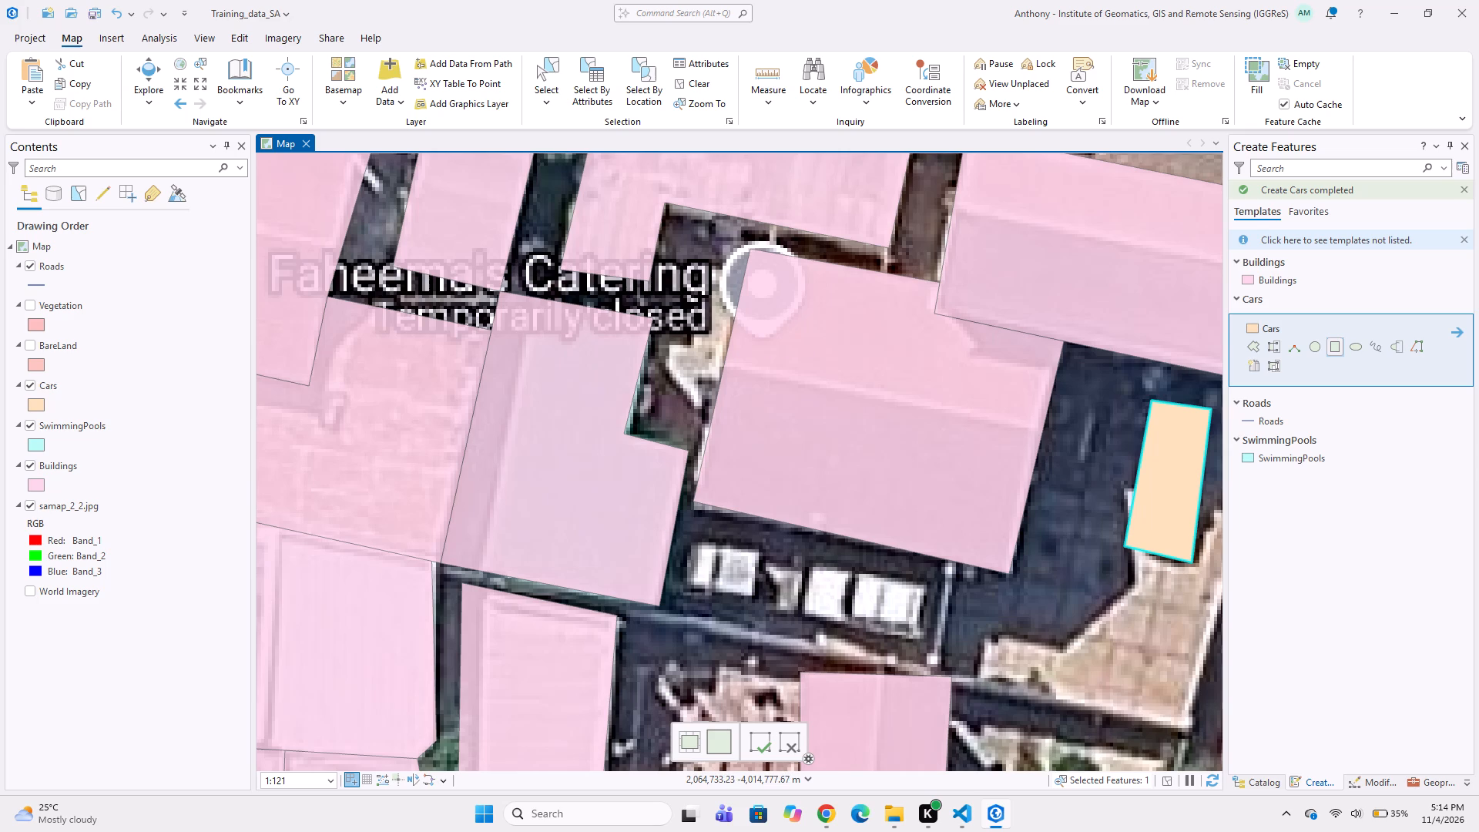
click(672, 536)
click(807, 560)
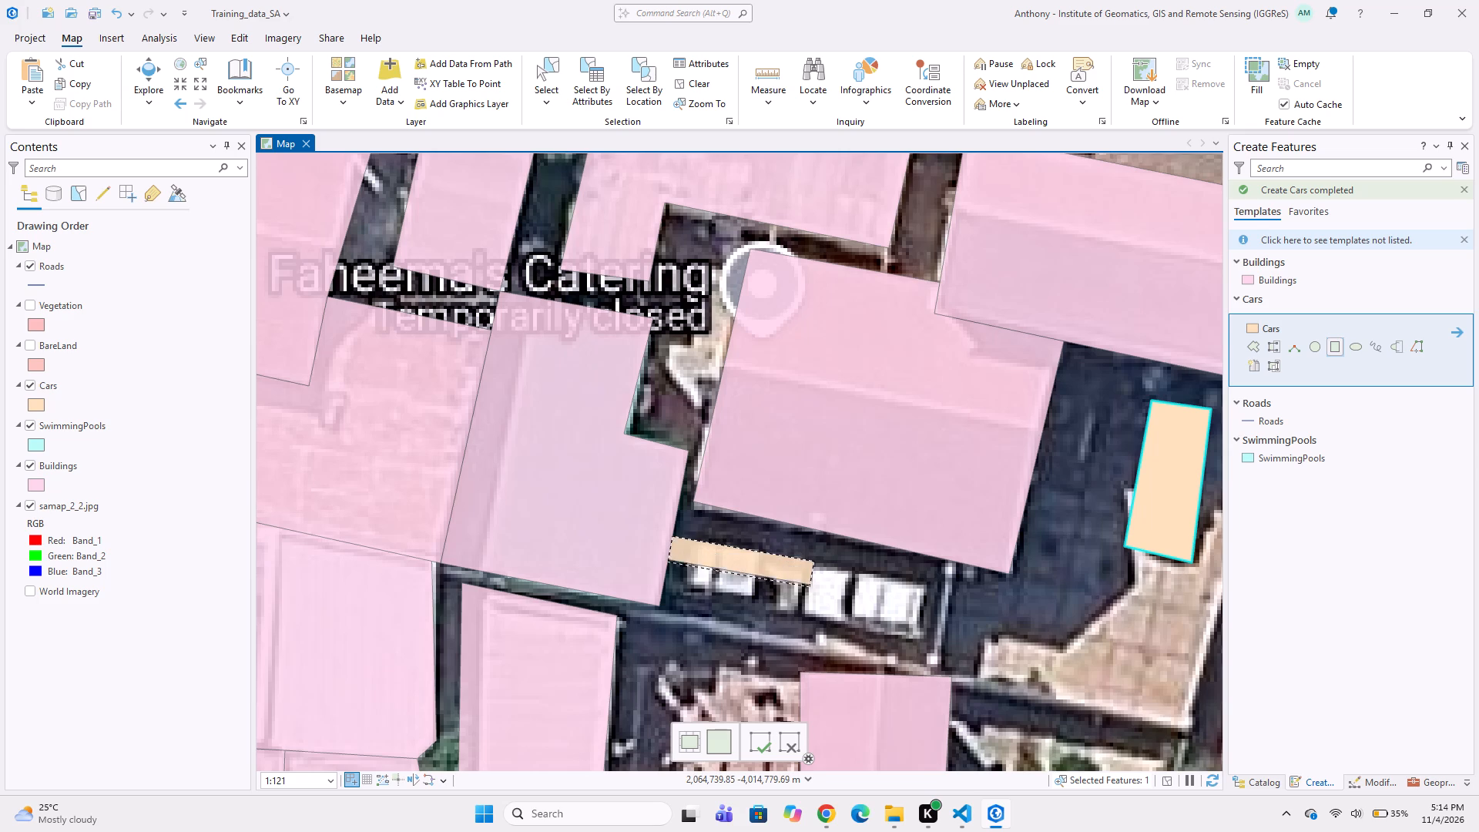
double_click(799, 617)
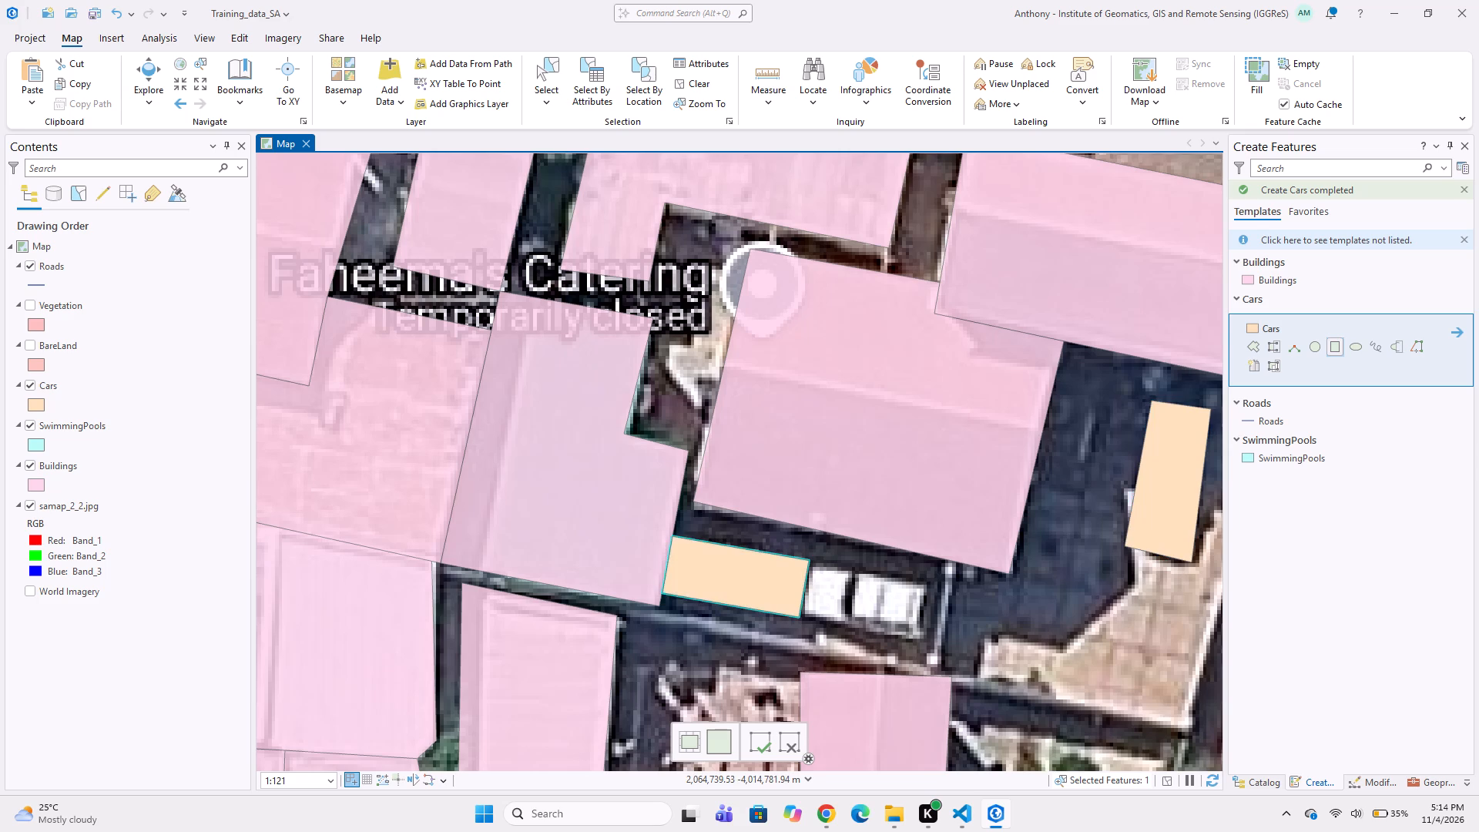
Digitize a rectangular Cars feature around the eastern white vehicle south of Faheema's Catering, adjoining the previous car rectangle.
click(813, 566)
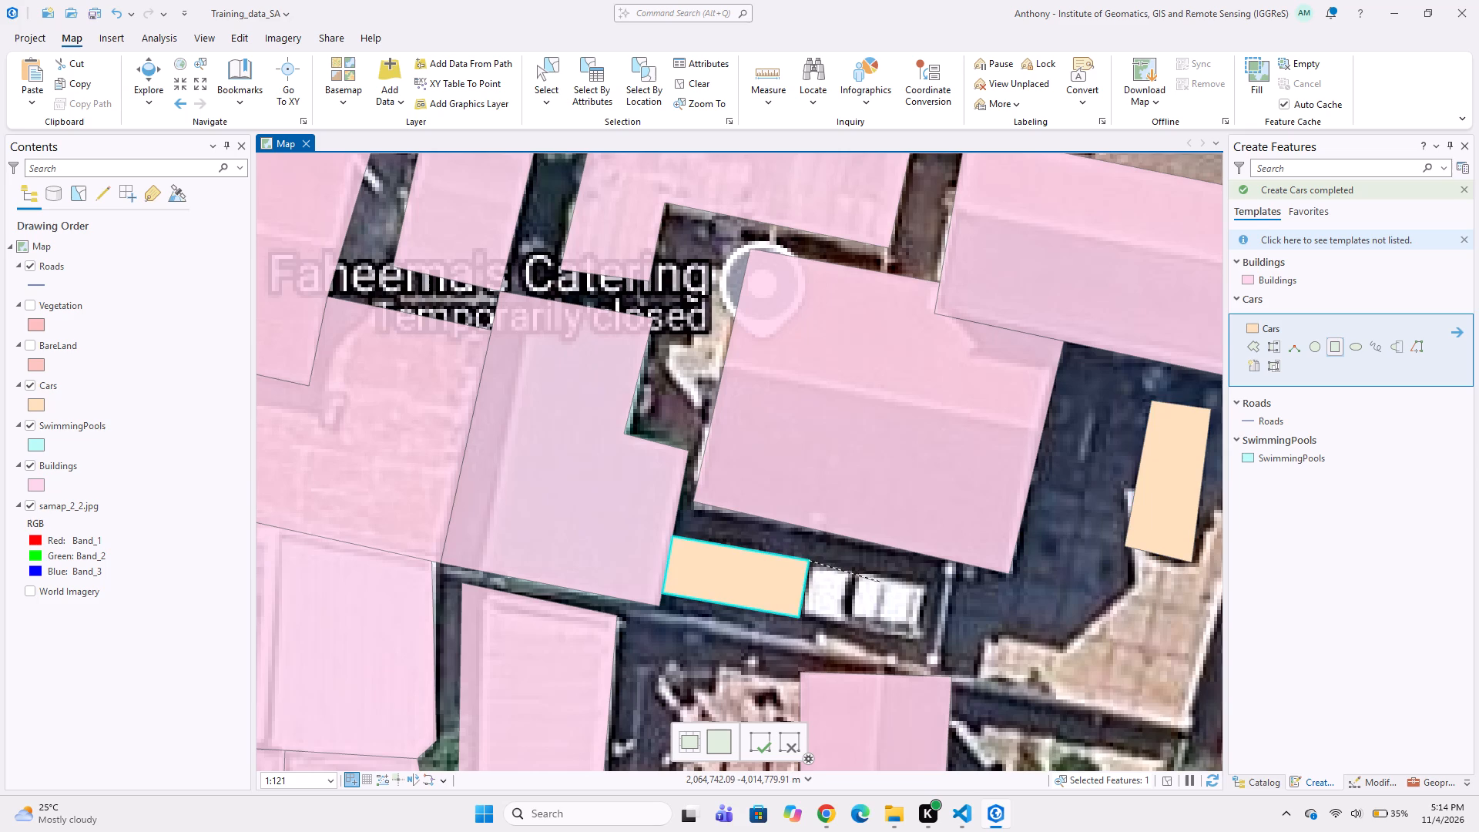
click(928, 585)
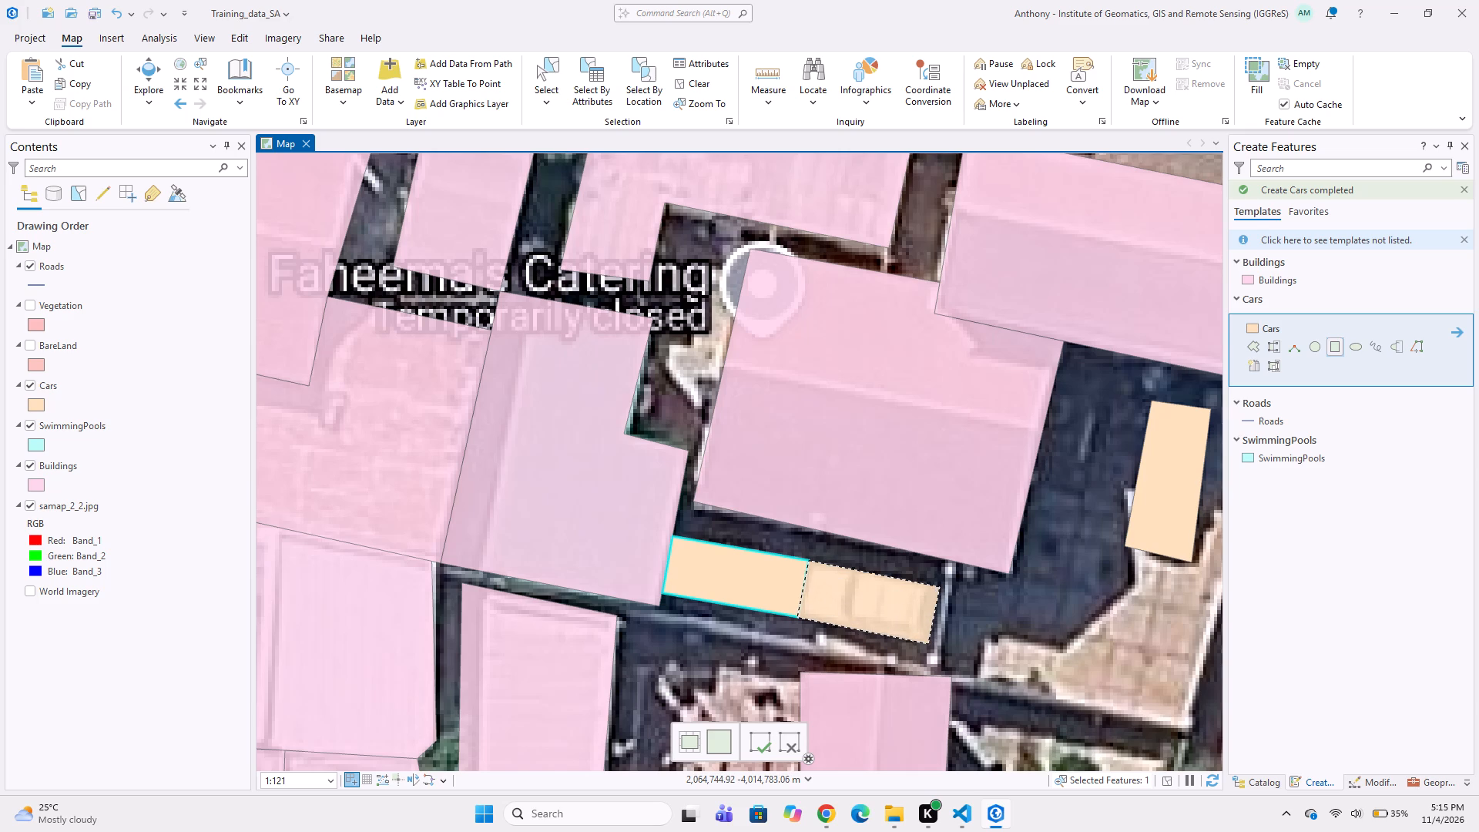
click(928, 644)
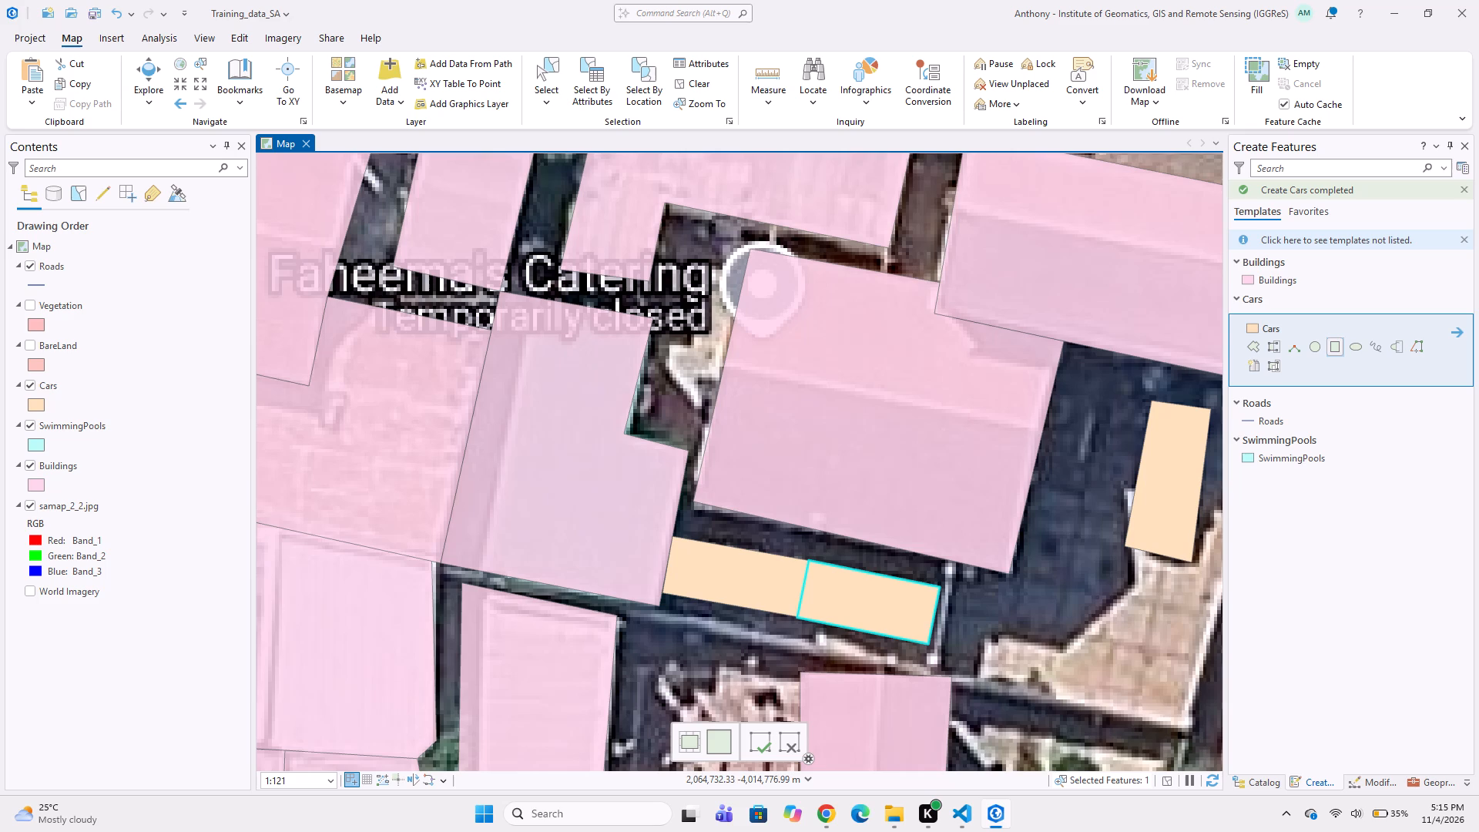
Digitize a rectangular Cars feature around the white car on the west side of Clipper Rd, just north of the chevron road marking.
middle_drag(788, 558, 729, 477)
middle_drag(656, 463, 817, 482)
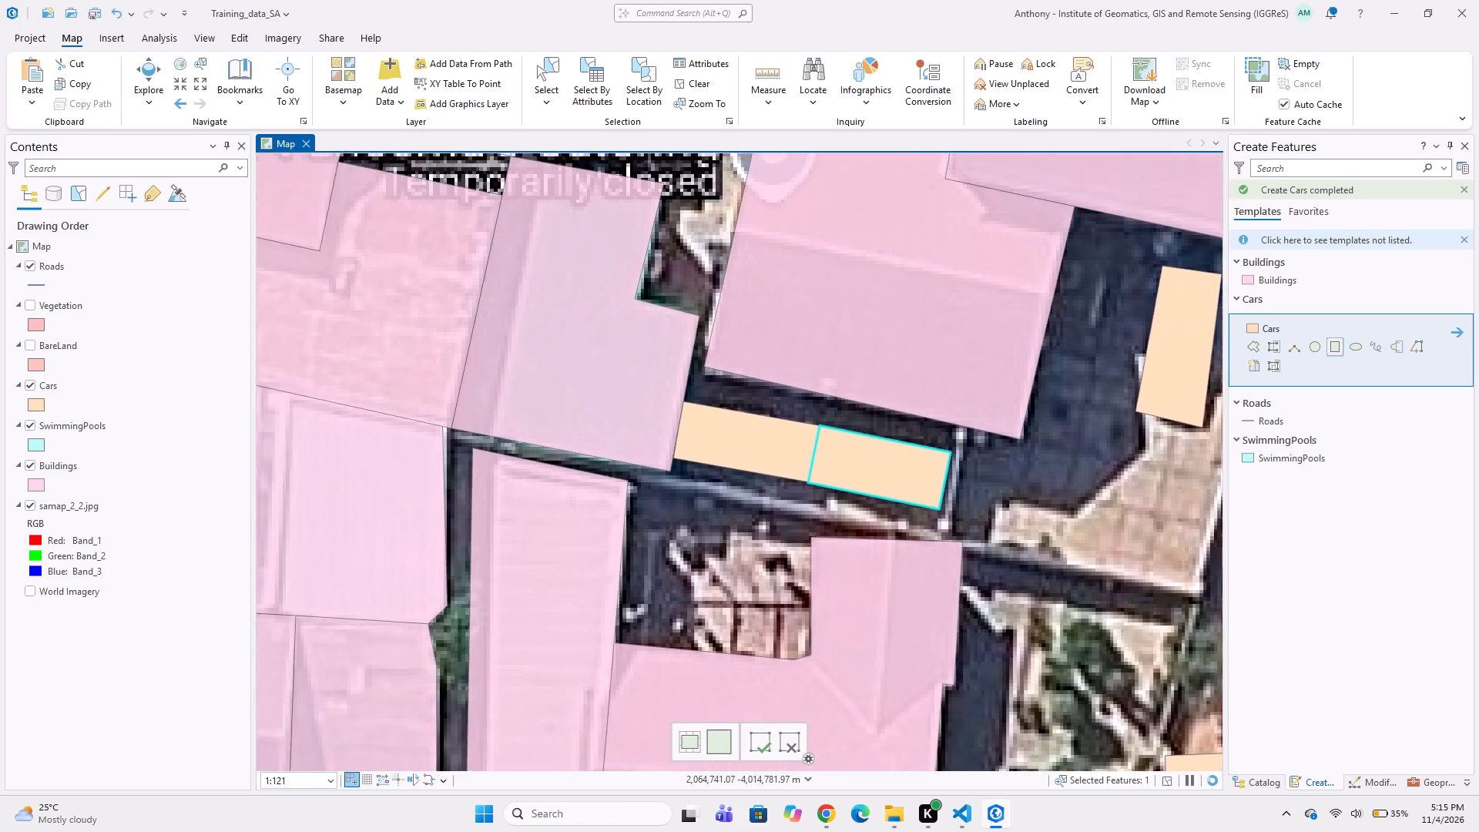
scroll(680, 477, down, 2)
middle_drag(637, 477, 734, 552)
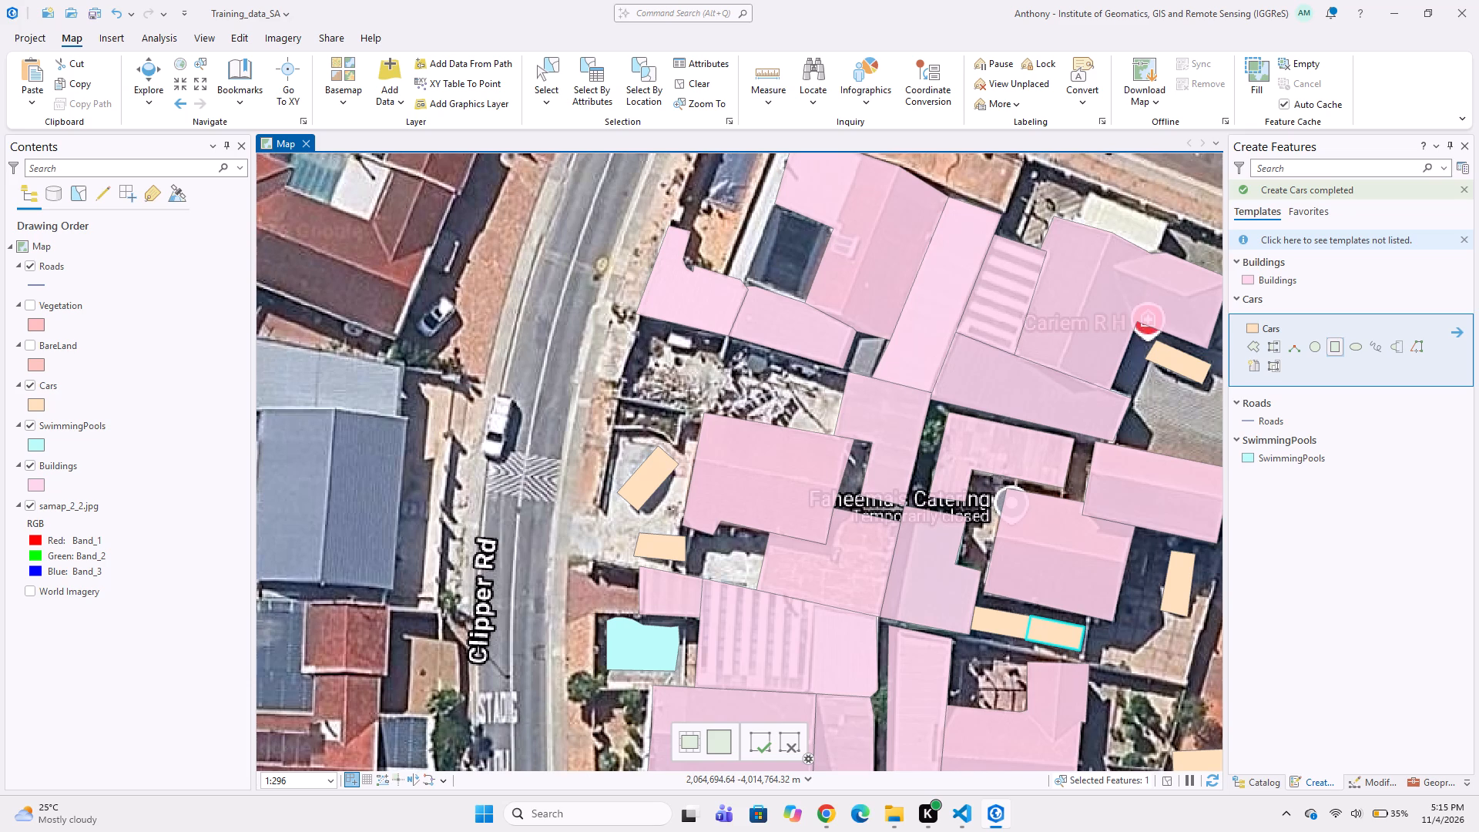
middle_drag(783, 498, 880, 498)
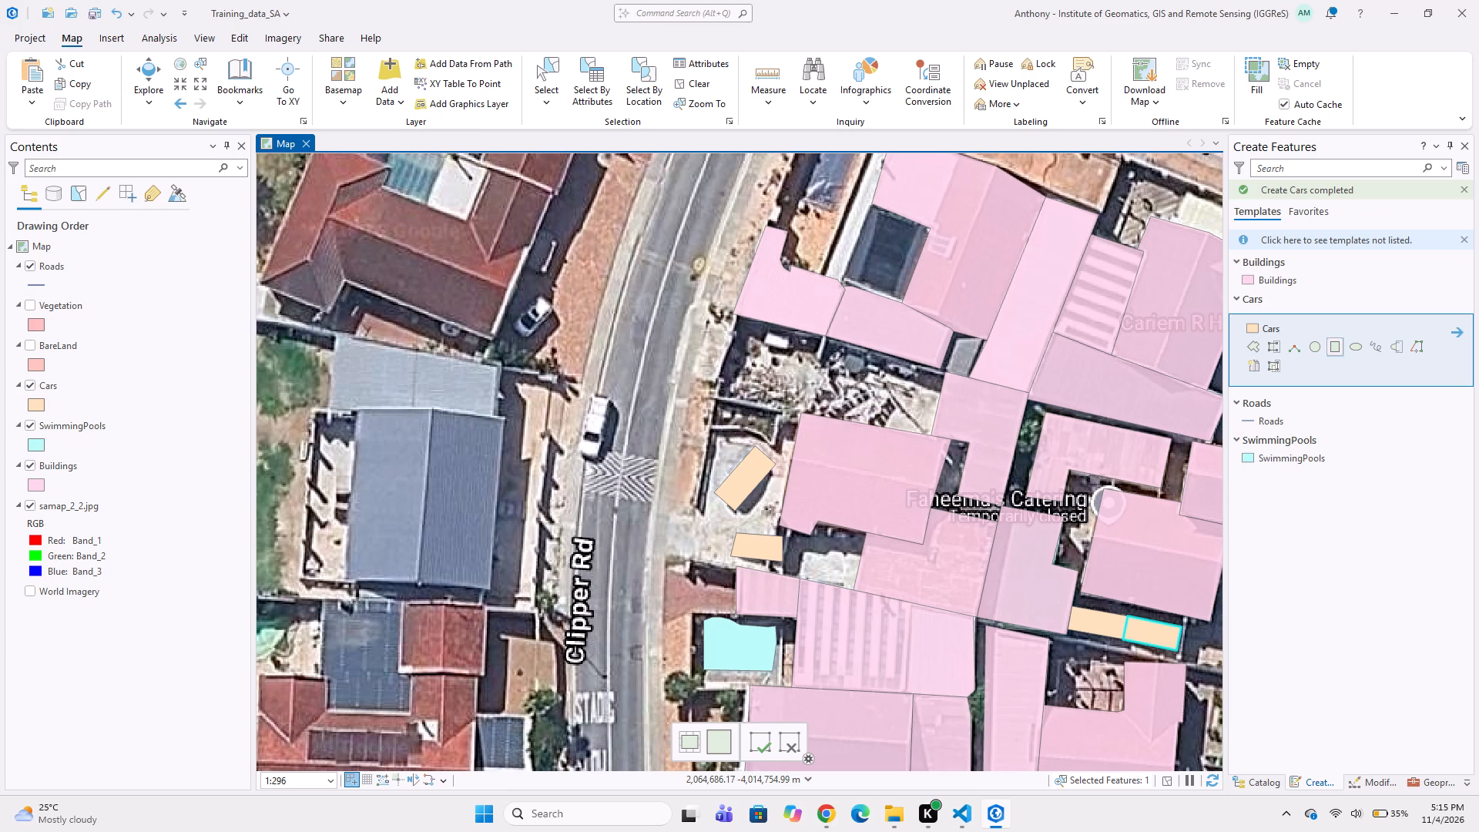
scroll(575, 364, up, 1)
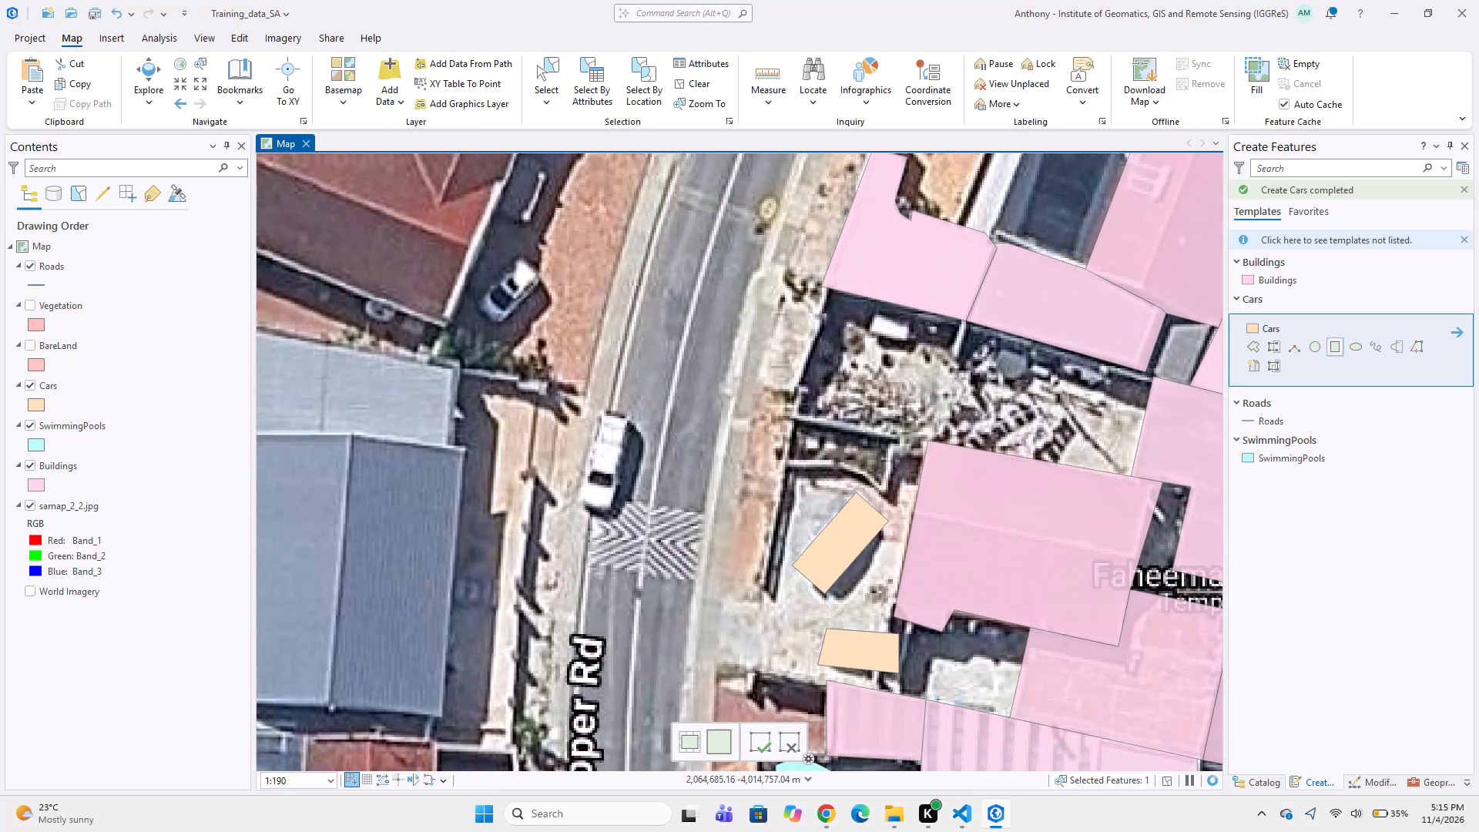
click(594, 404)
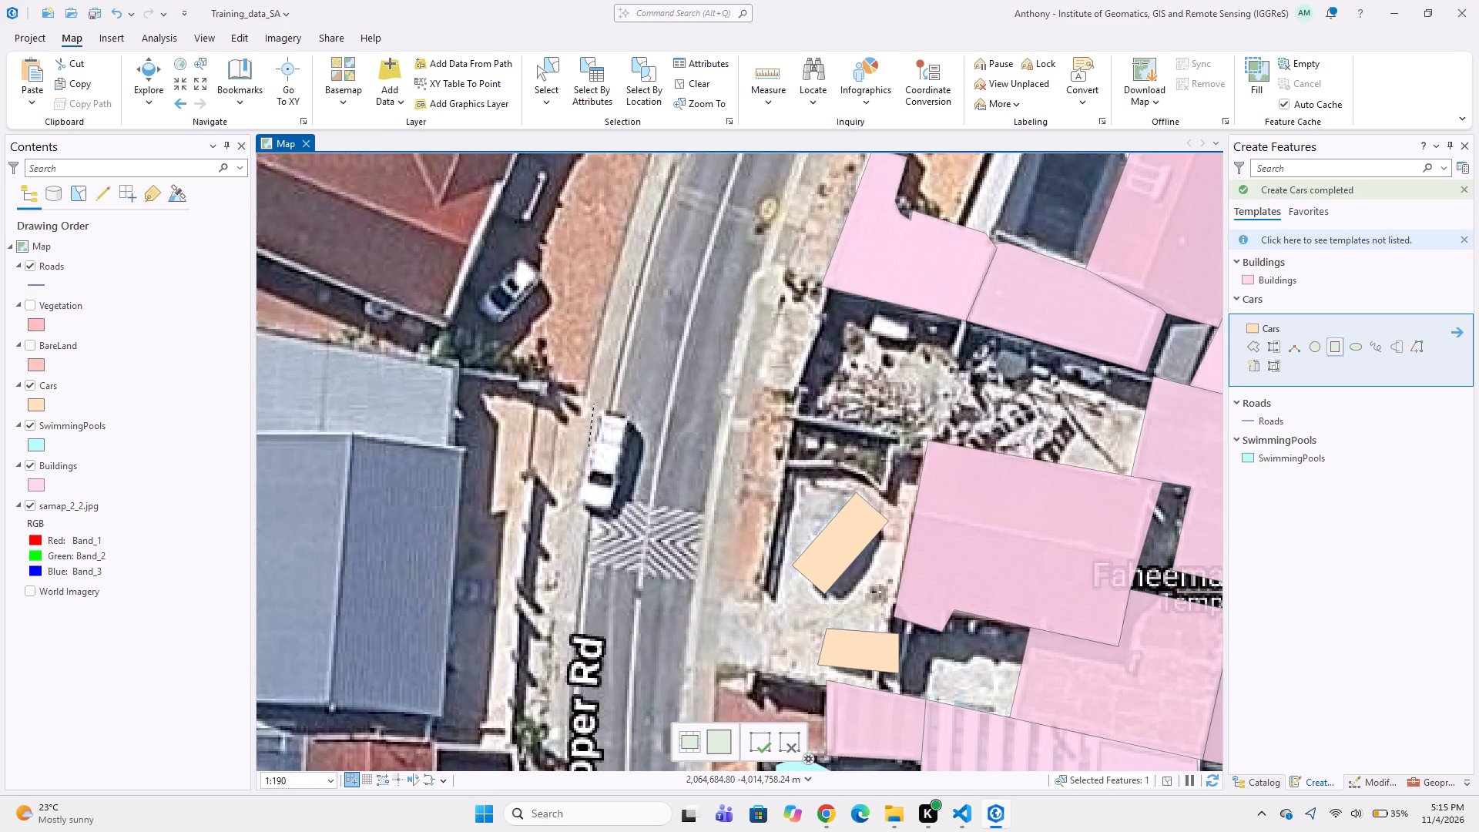
click(567, 504)
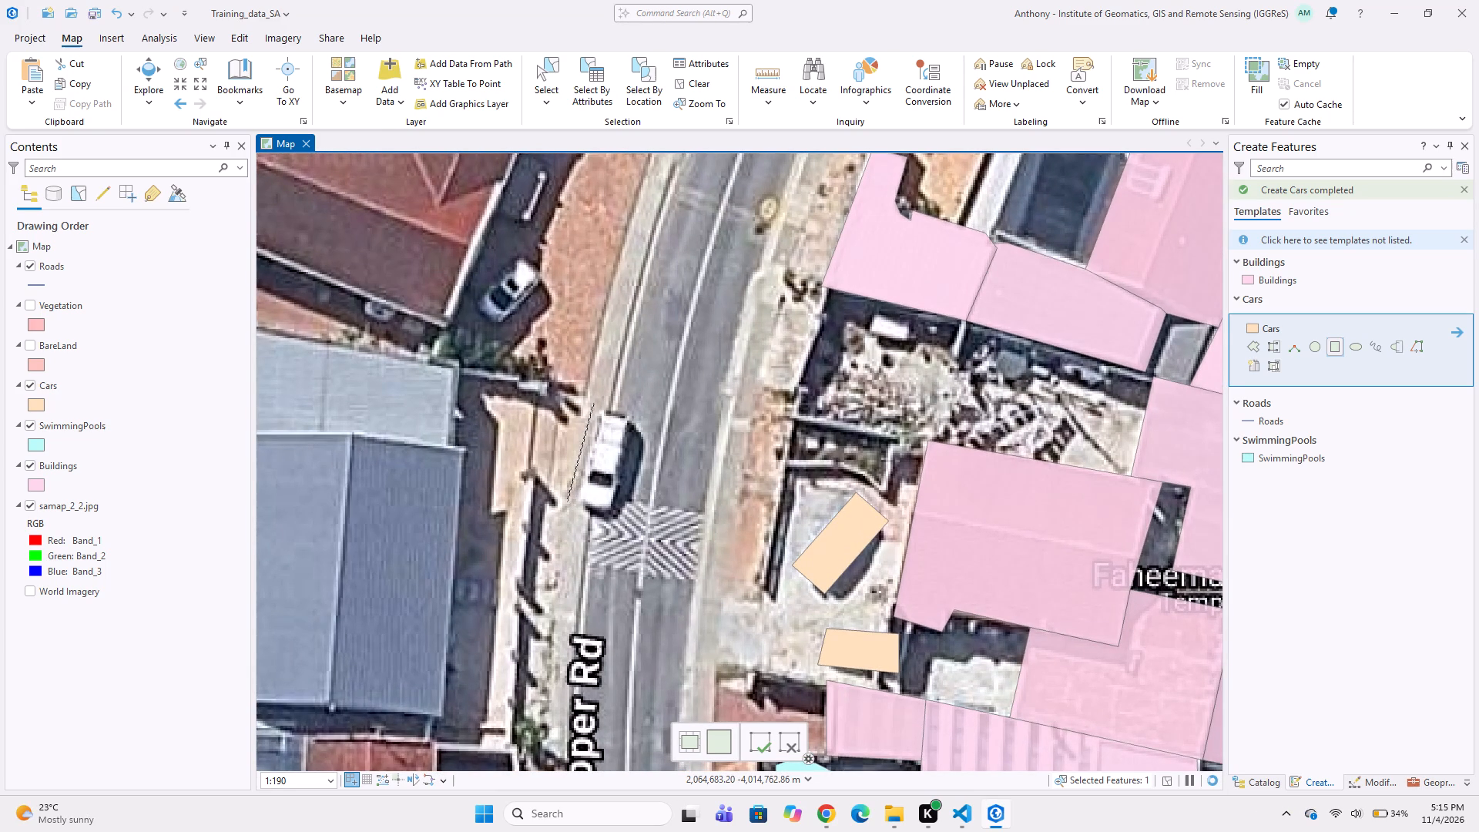
click(612, 517)
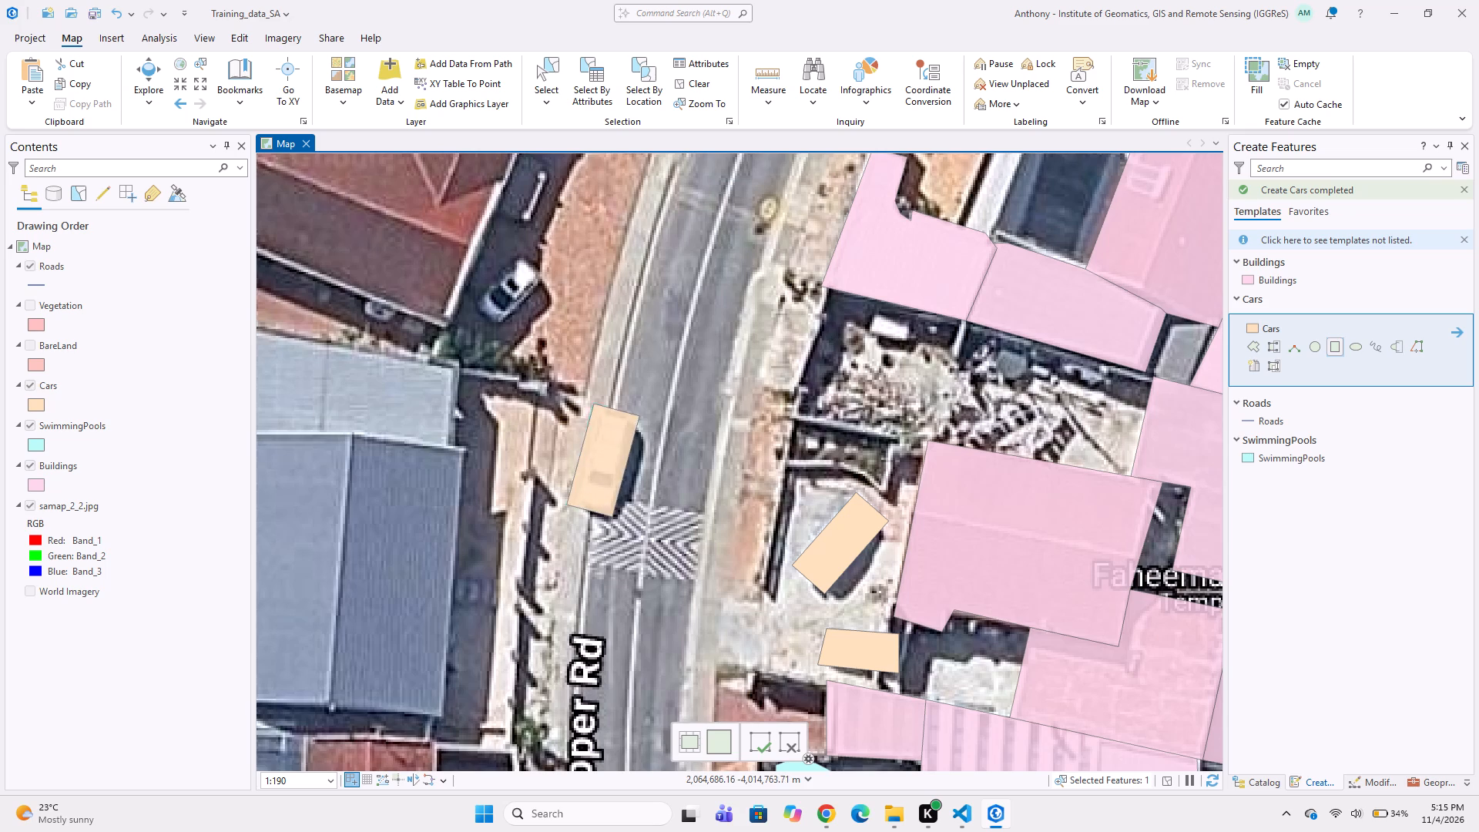
Digitize a rectangular Cars feature around the white car parked beside the red-brown roofed house west of Clipper Rd.
middle_drag(505, 283, 645, 310)
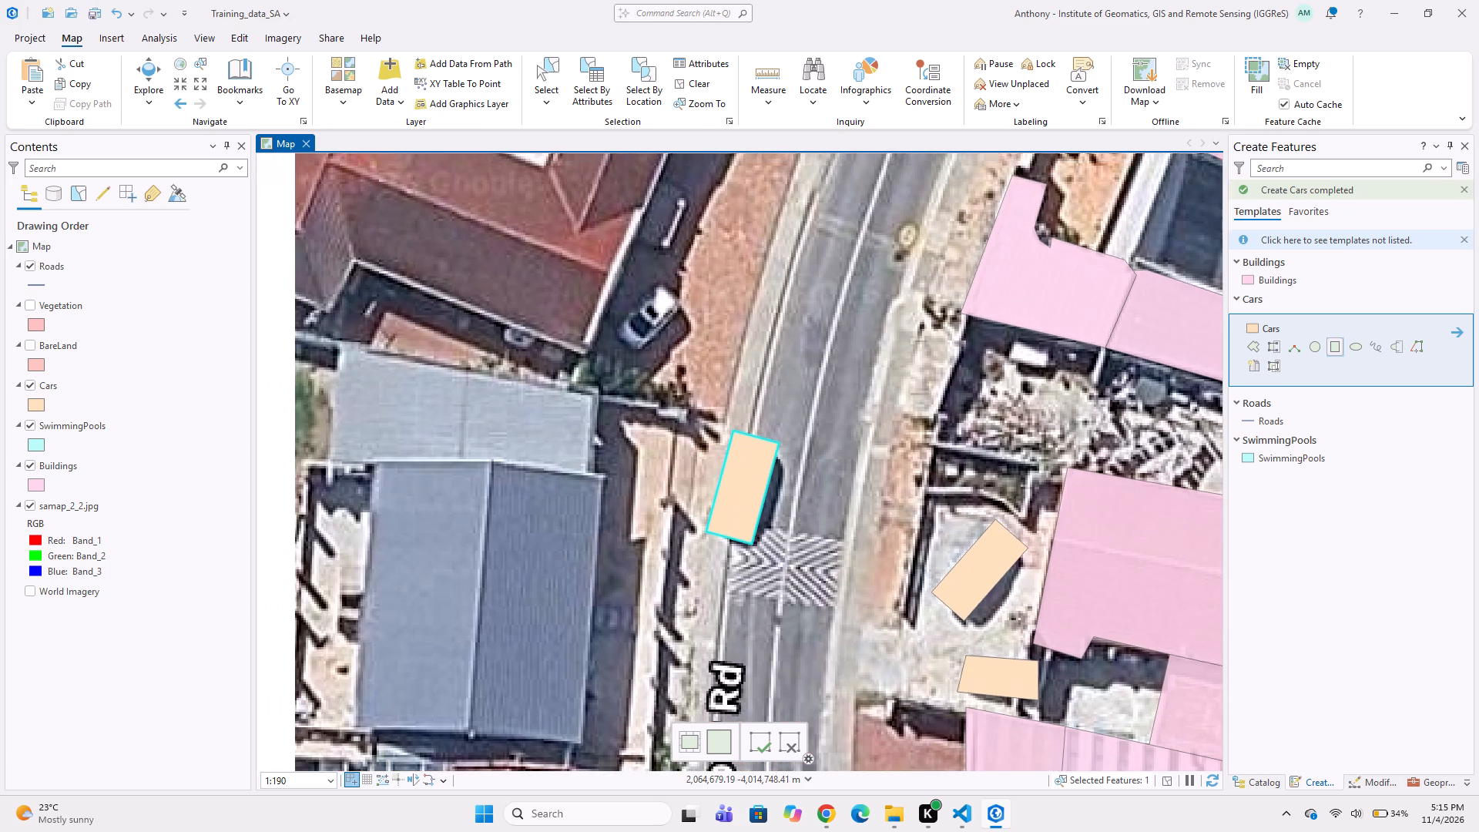
scroll(642, 286, up, 1)
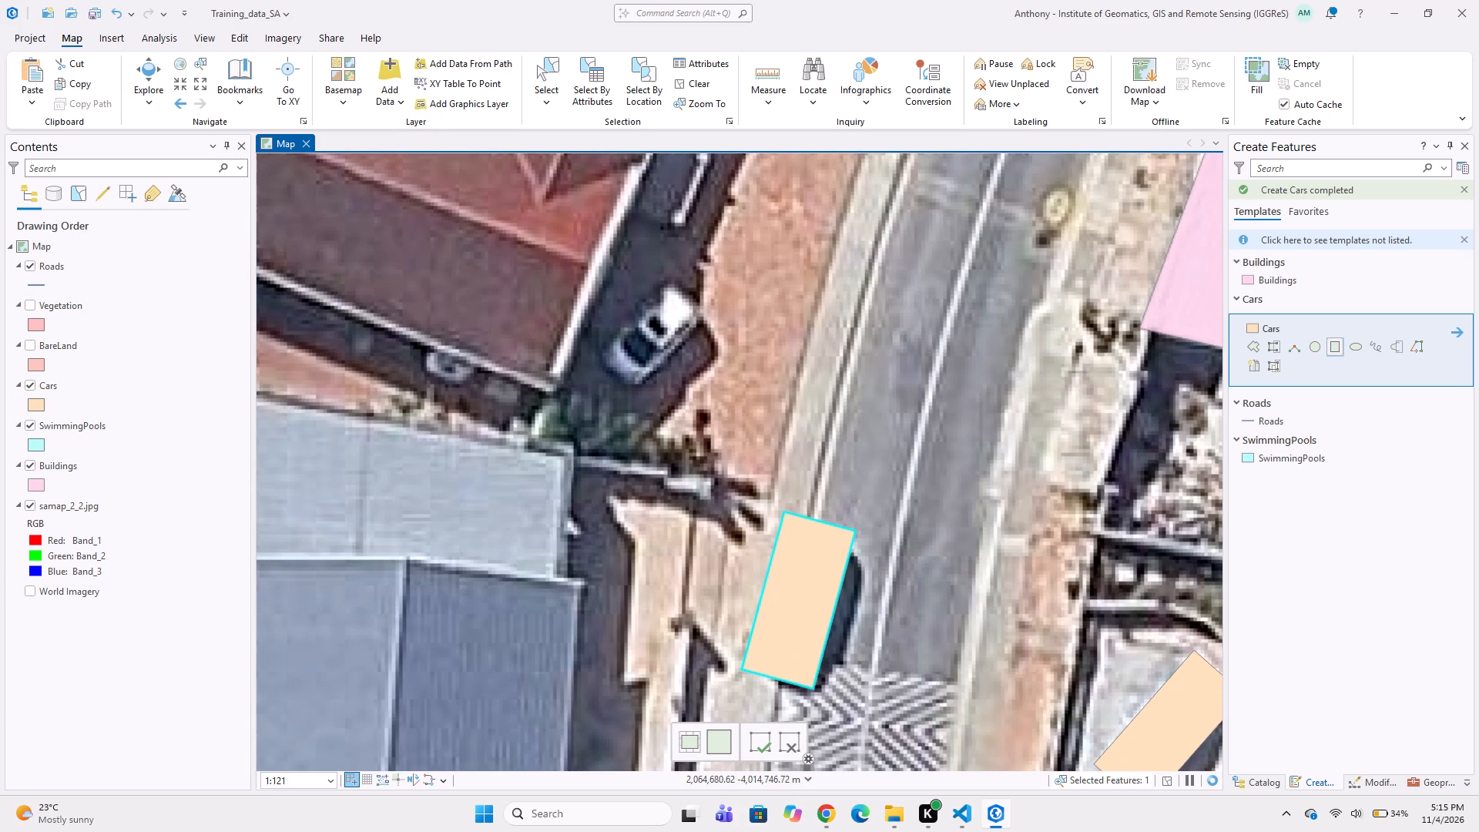
click(678, 275)
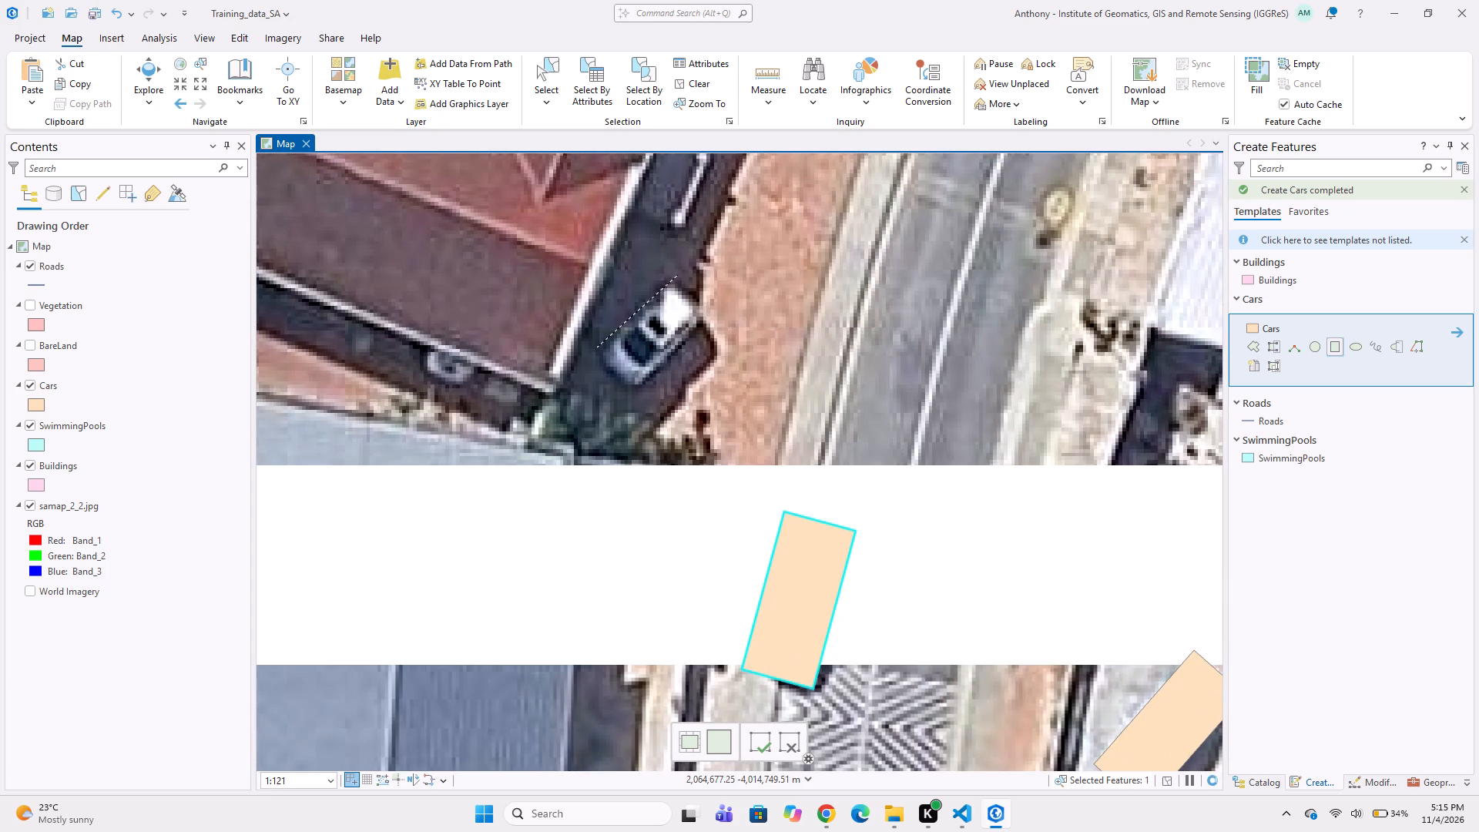
click(594, 350)
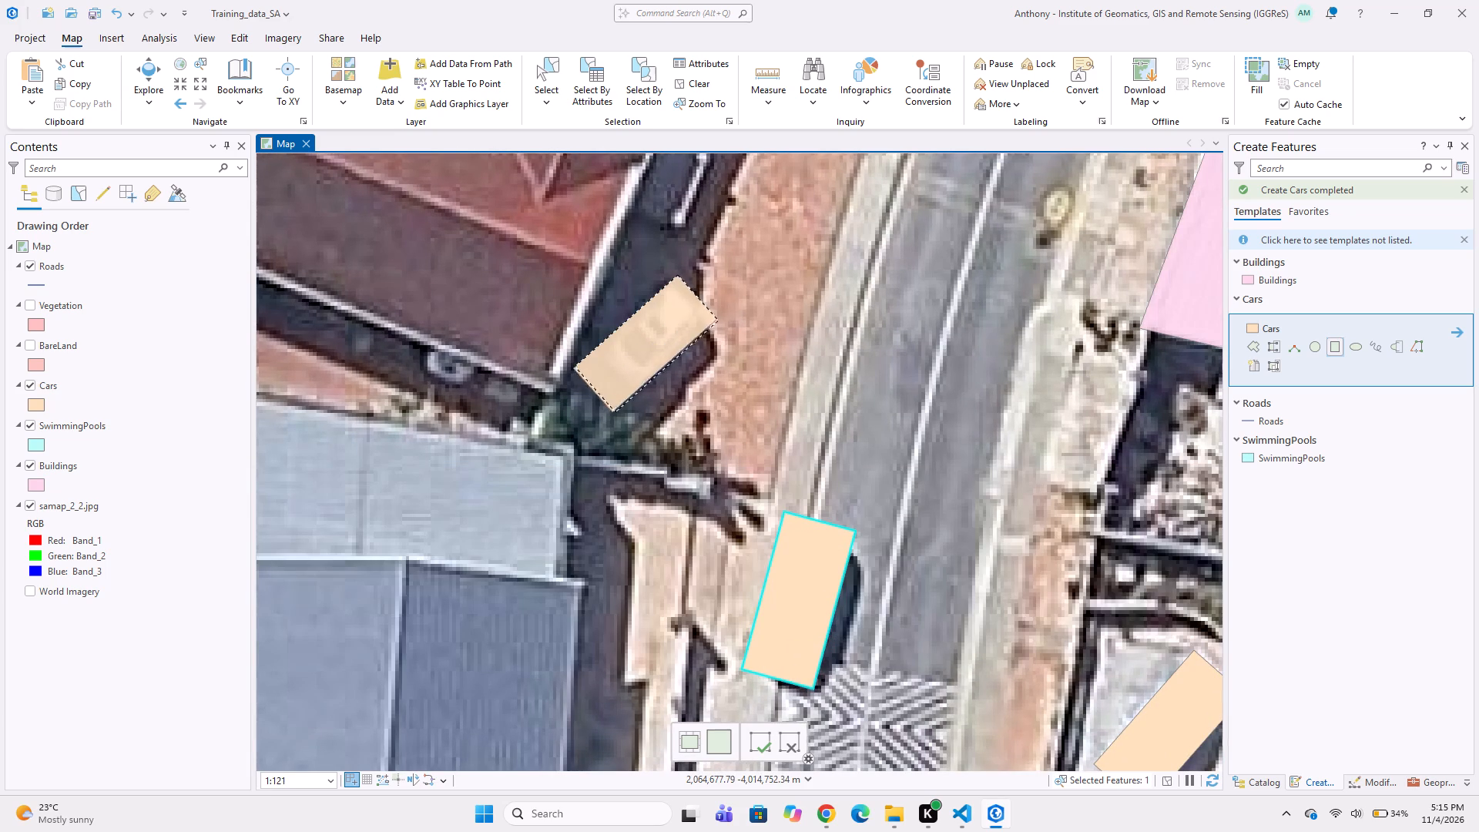
click(632, 401)
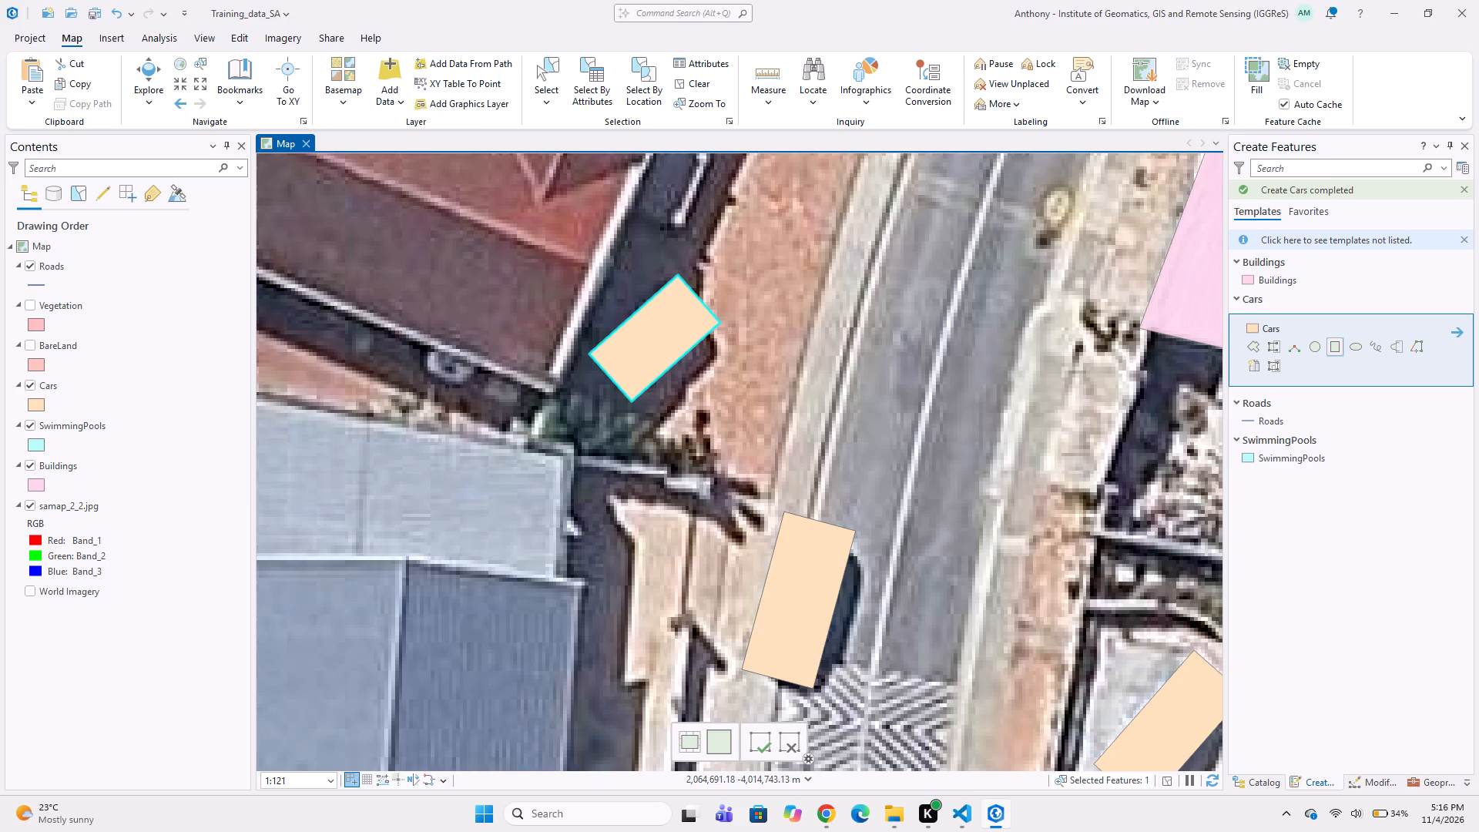
Digitize a six-vertex Buildings polygon over the dark flat roof east of Clipper Rd, snapping to the surrounding building polygons.
middle_drag(923, 183, 840, 272)
middle_drag(853, 226, 799, 307)
middle_drag(850, 331, 753, 286)
scroll(815, 304, down, 1)
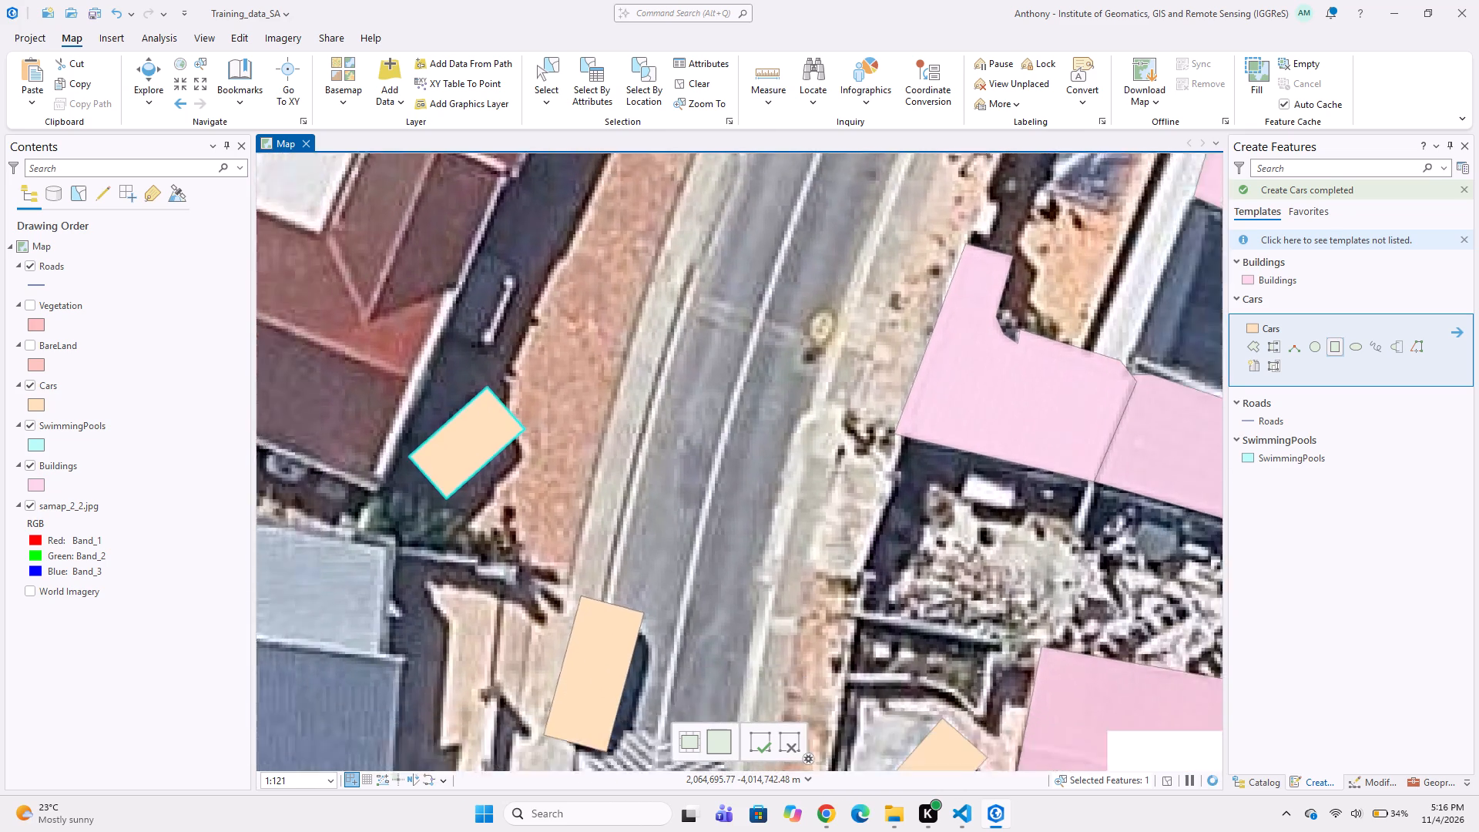
scroll(826, 334, down, 1)
middle_drag(937, 358, 845, 318)
scroll(941, 277, up, 1)
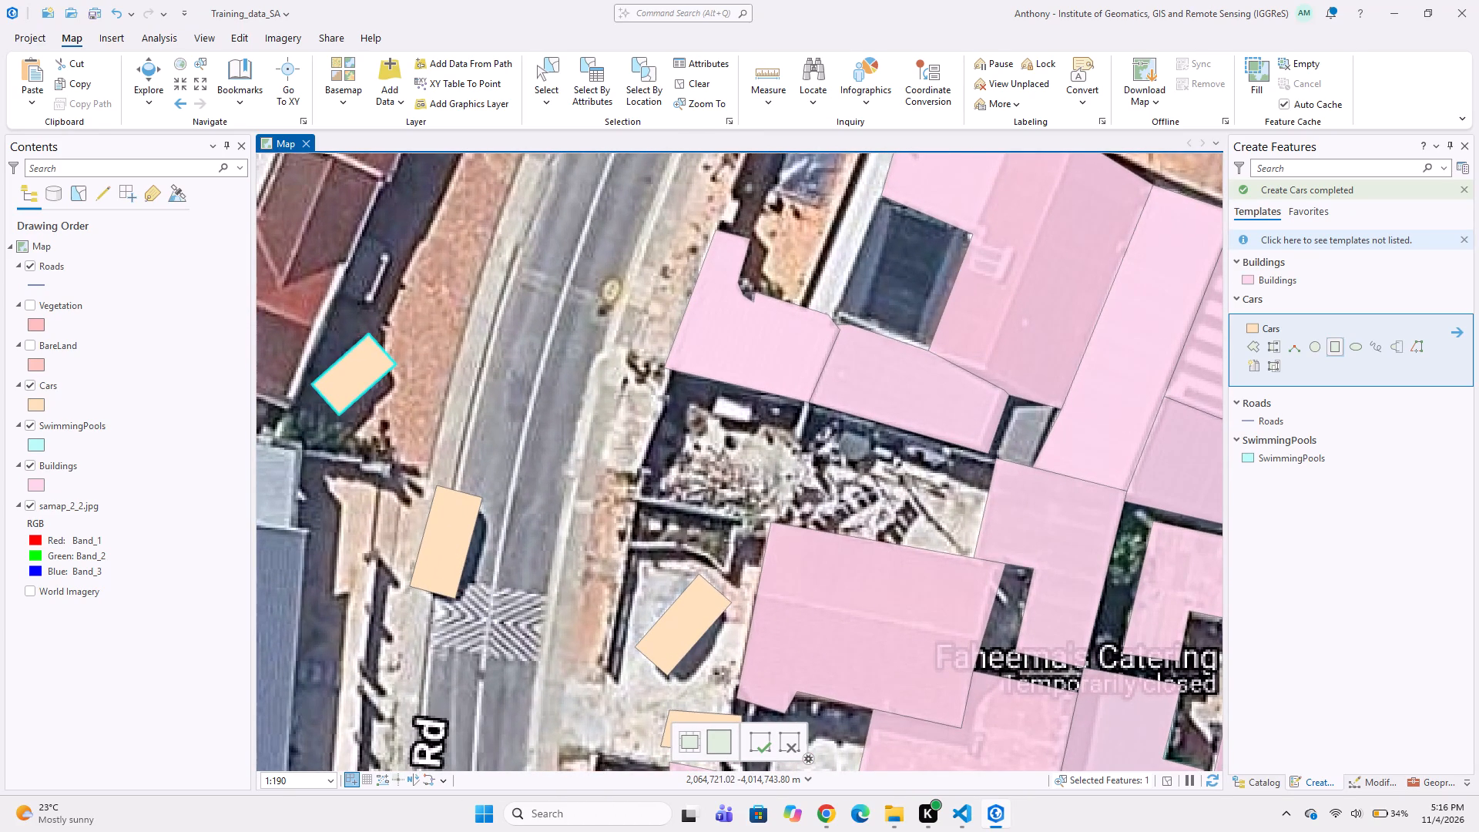
scroll(947, 299, up, 1)
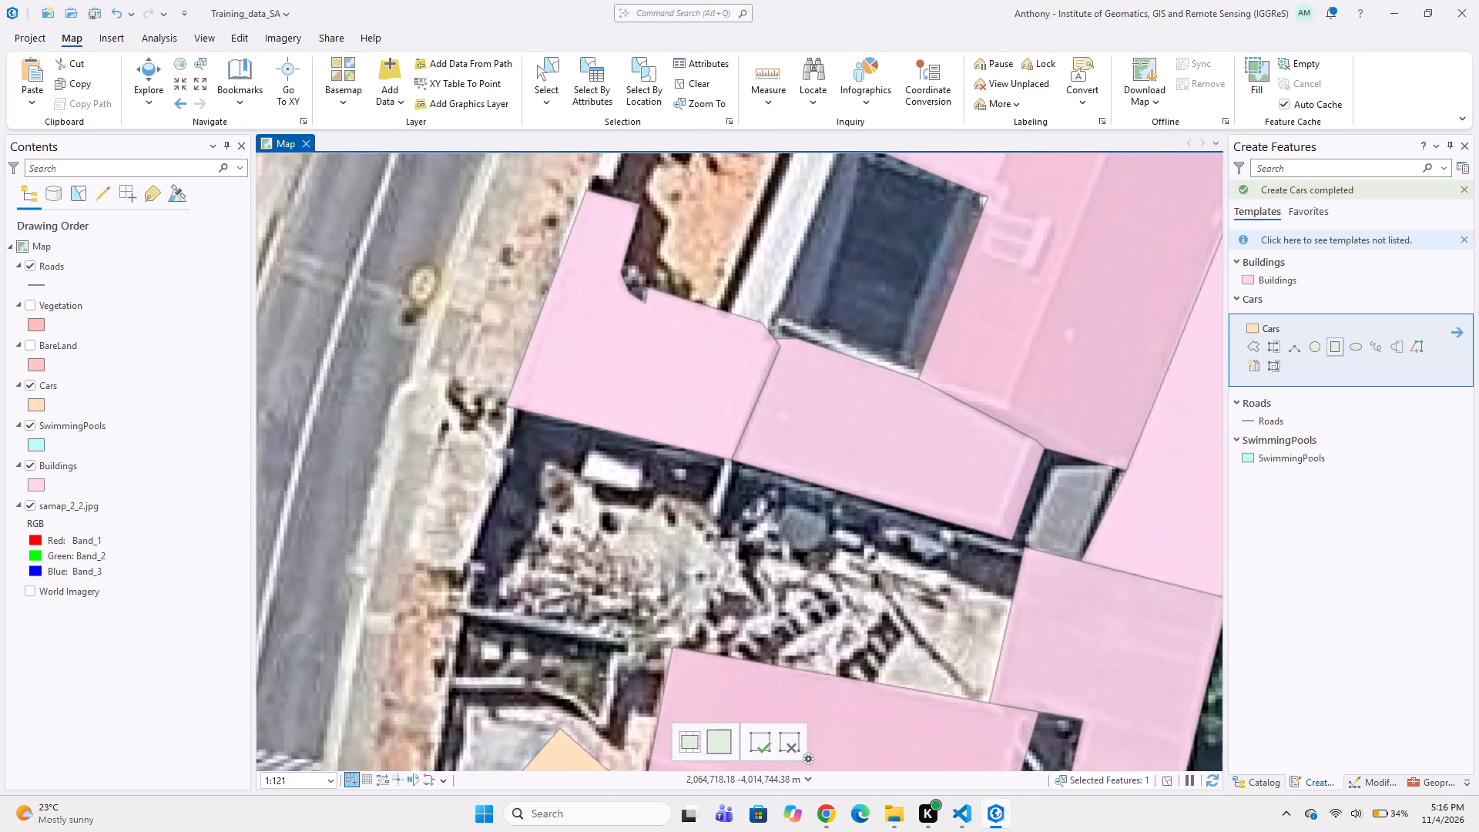
middle_drag(928, 291, 885, 382)
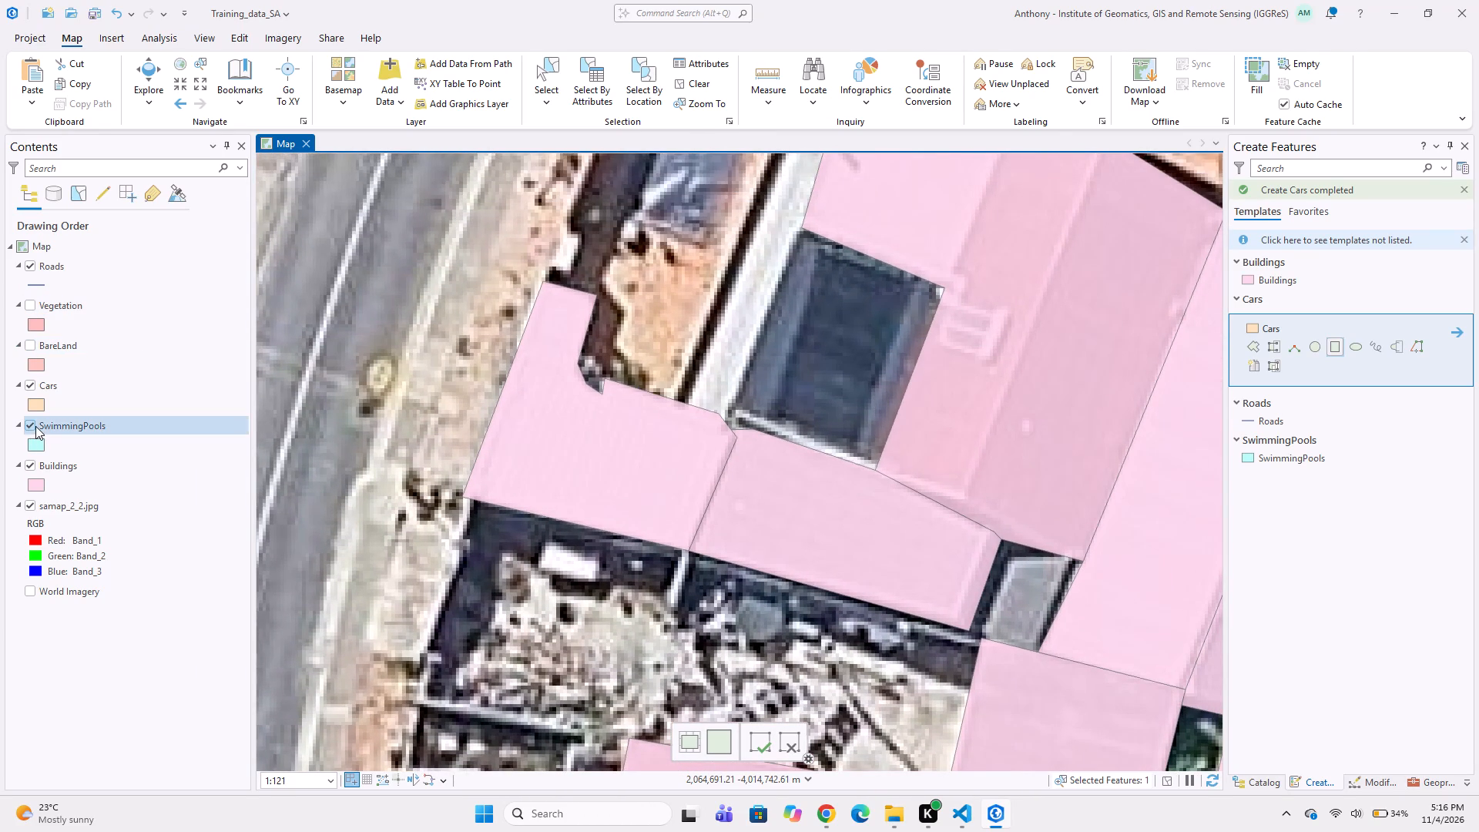
click(30, 466)
click(30, 464)
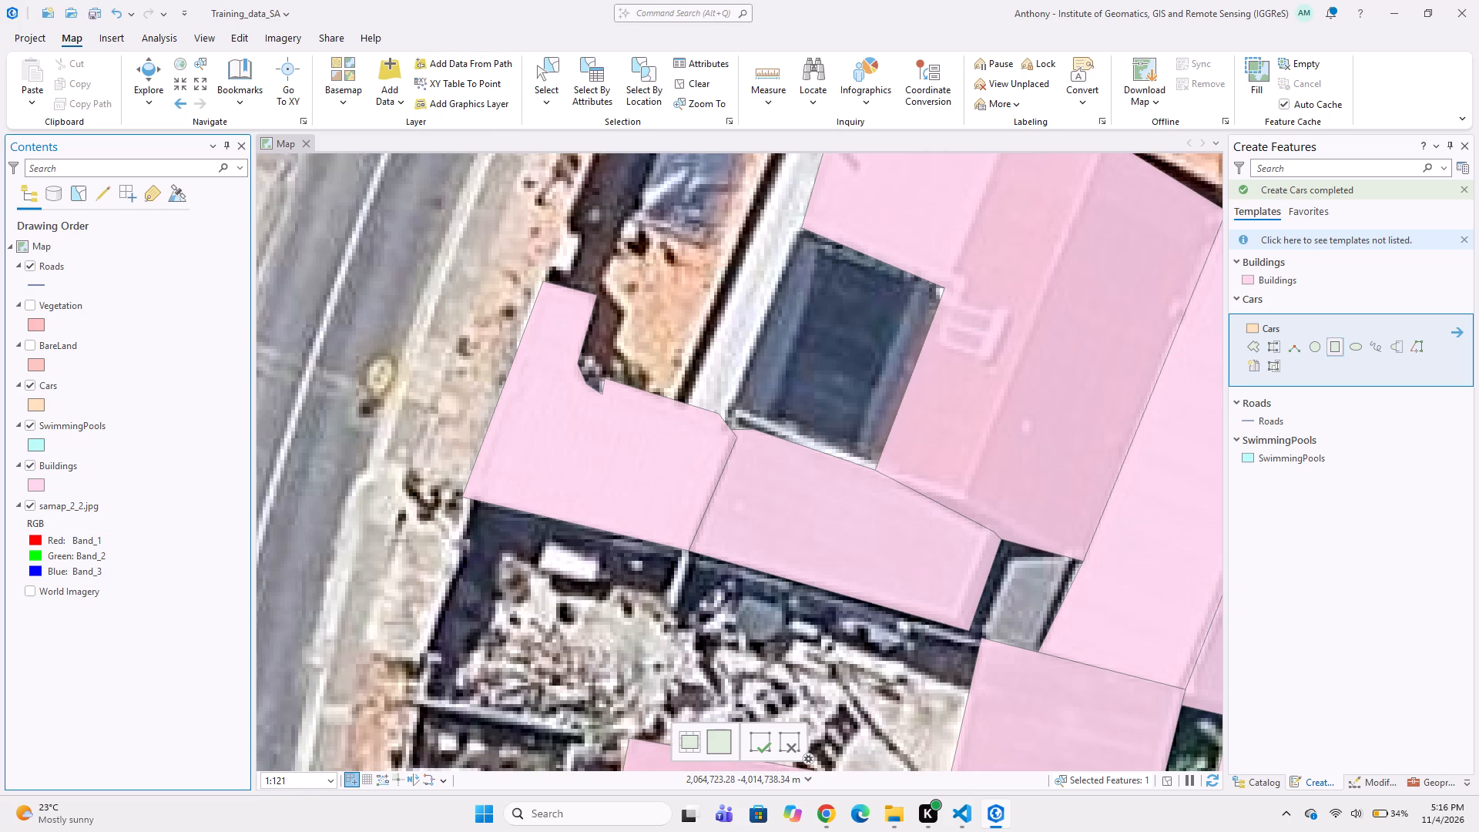
click(798, 226)
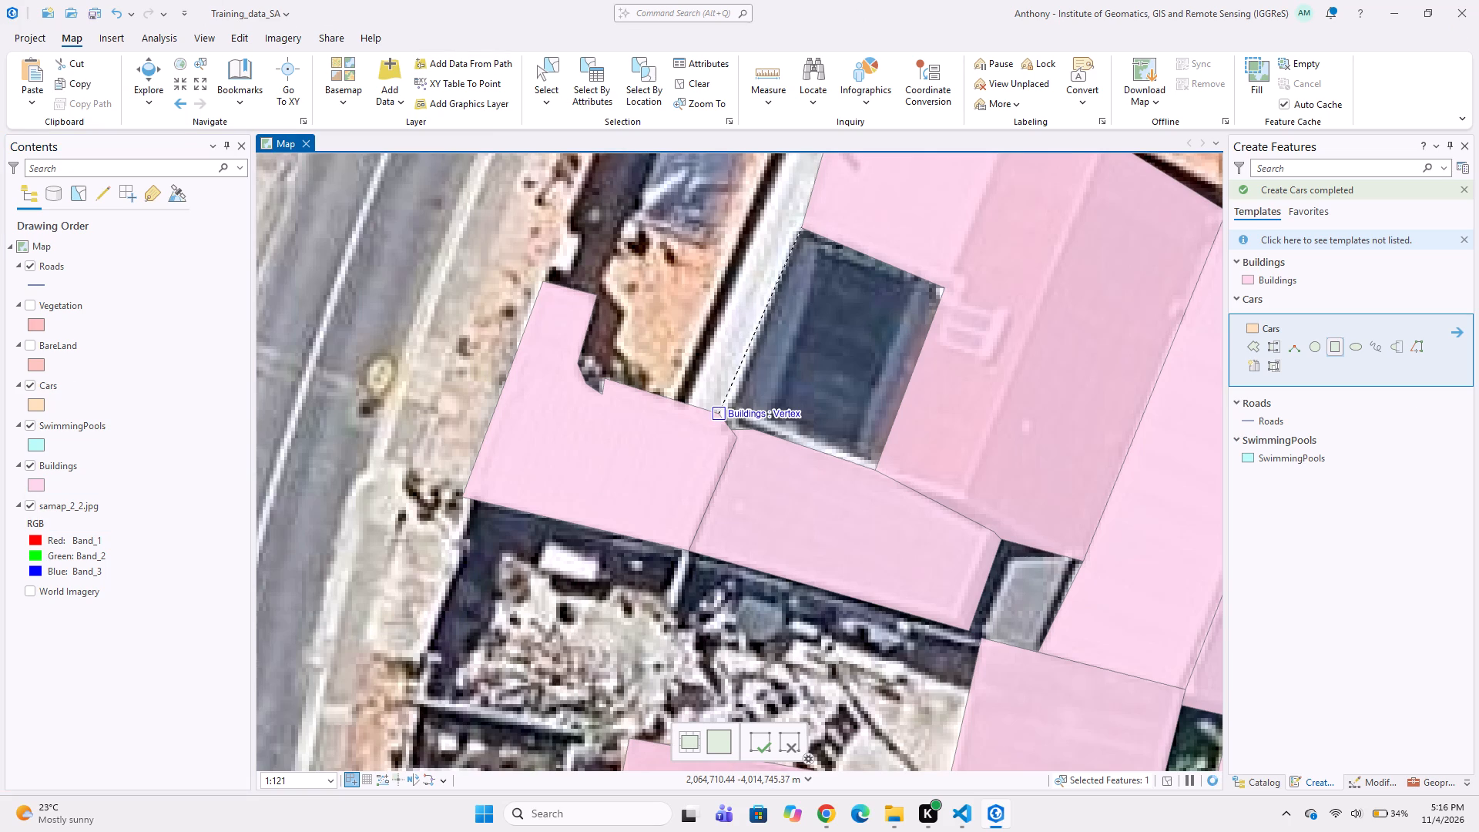
click(723, 418)
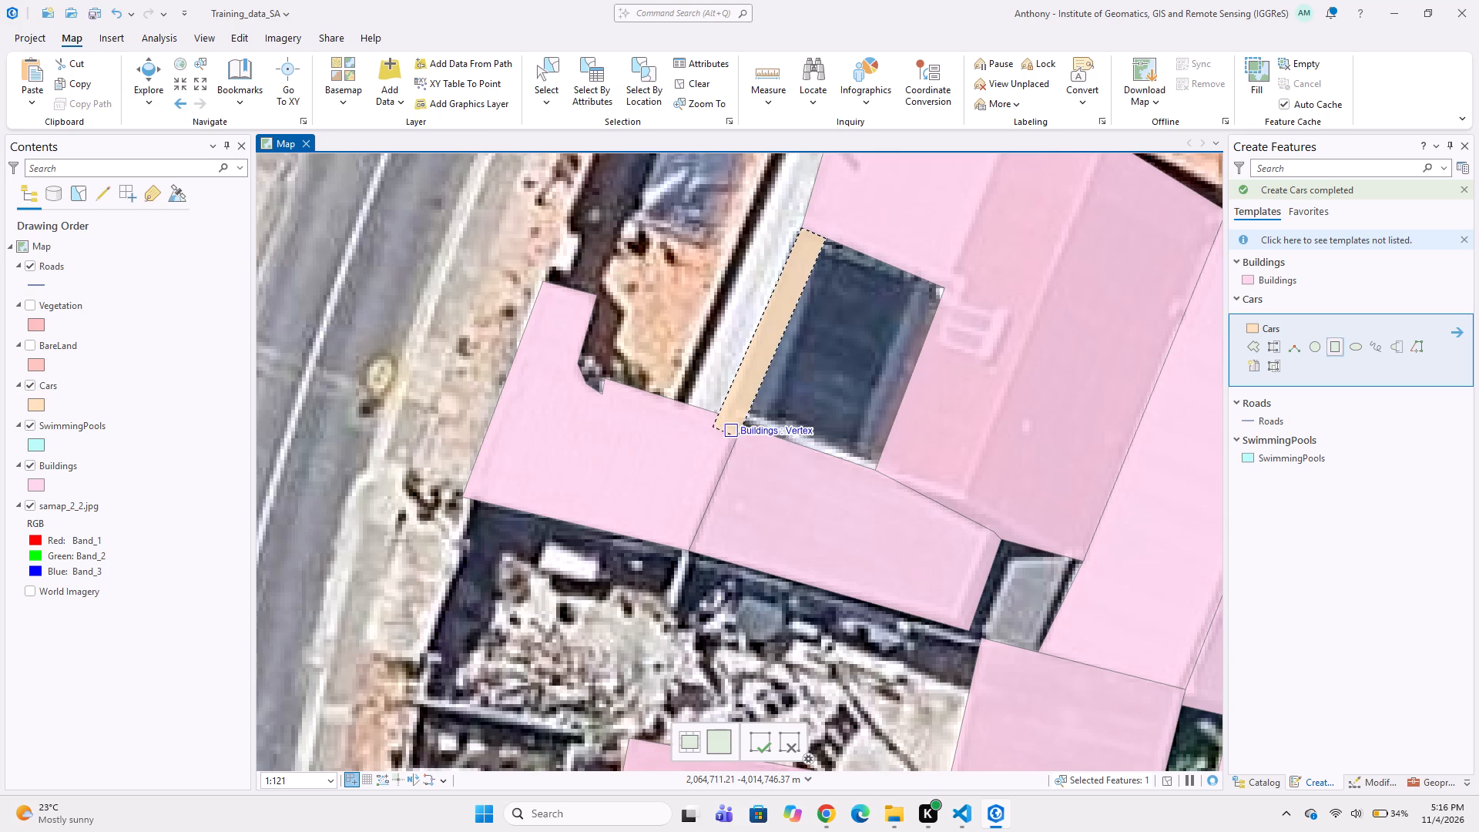
click(1256, 344)
click(800, 221)
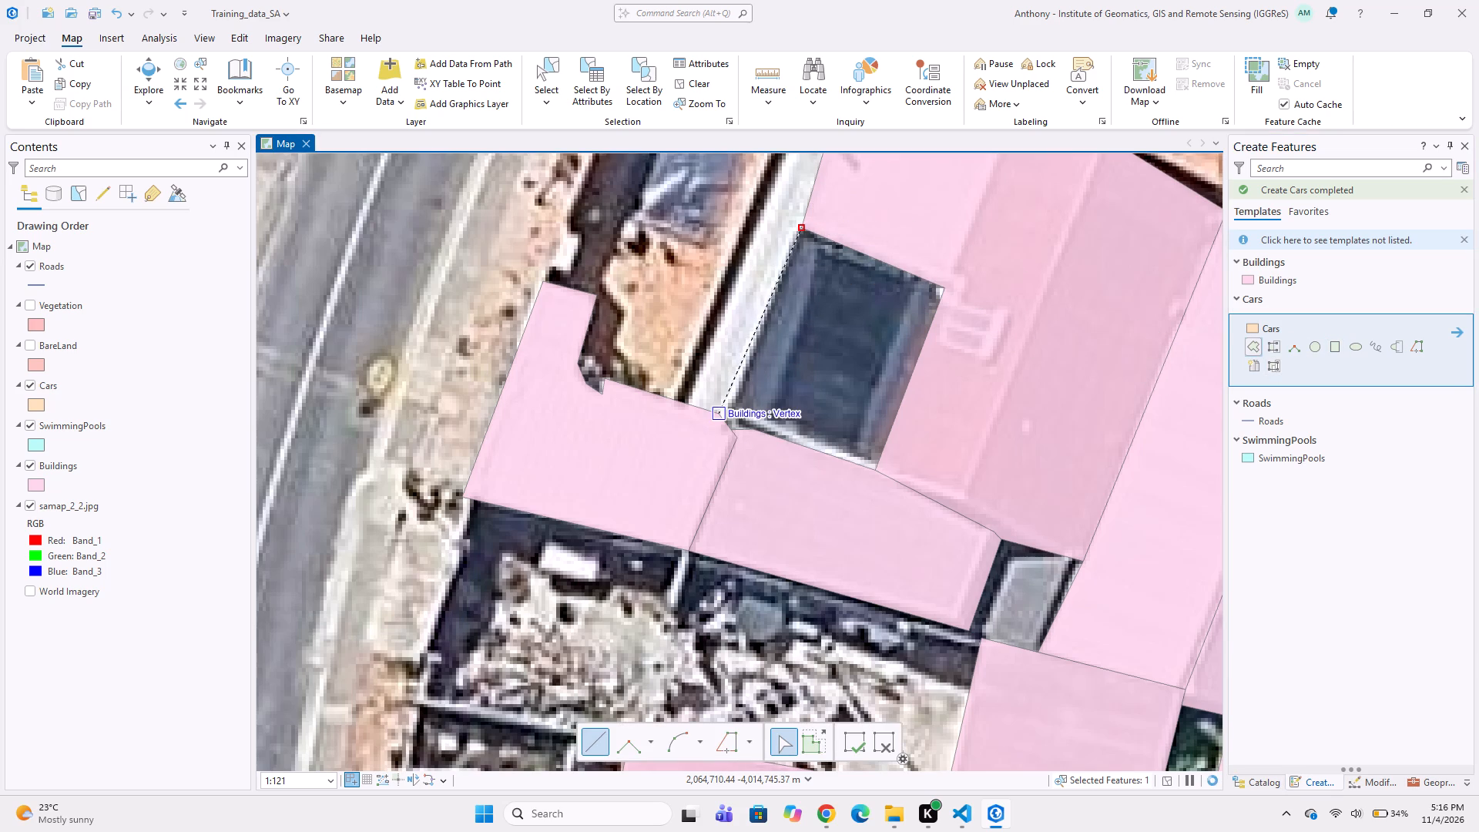
drag(723, 414, 723, 423)
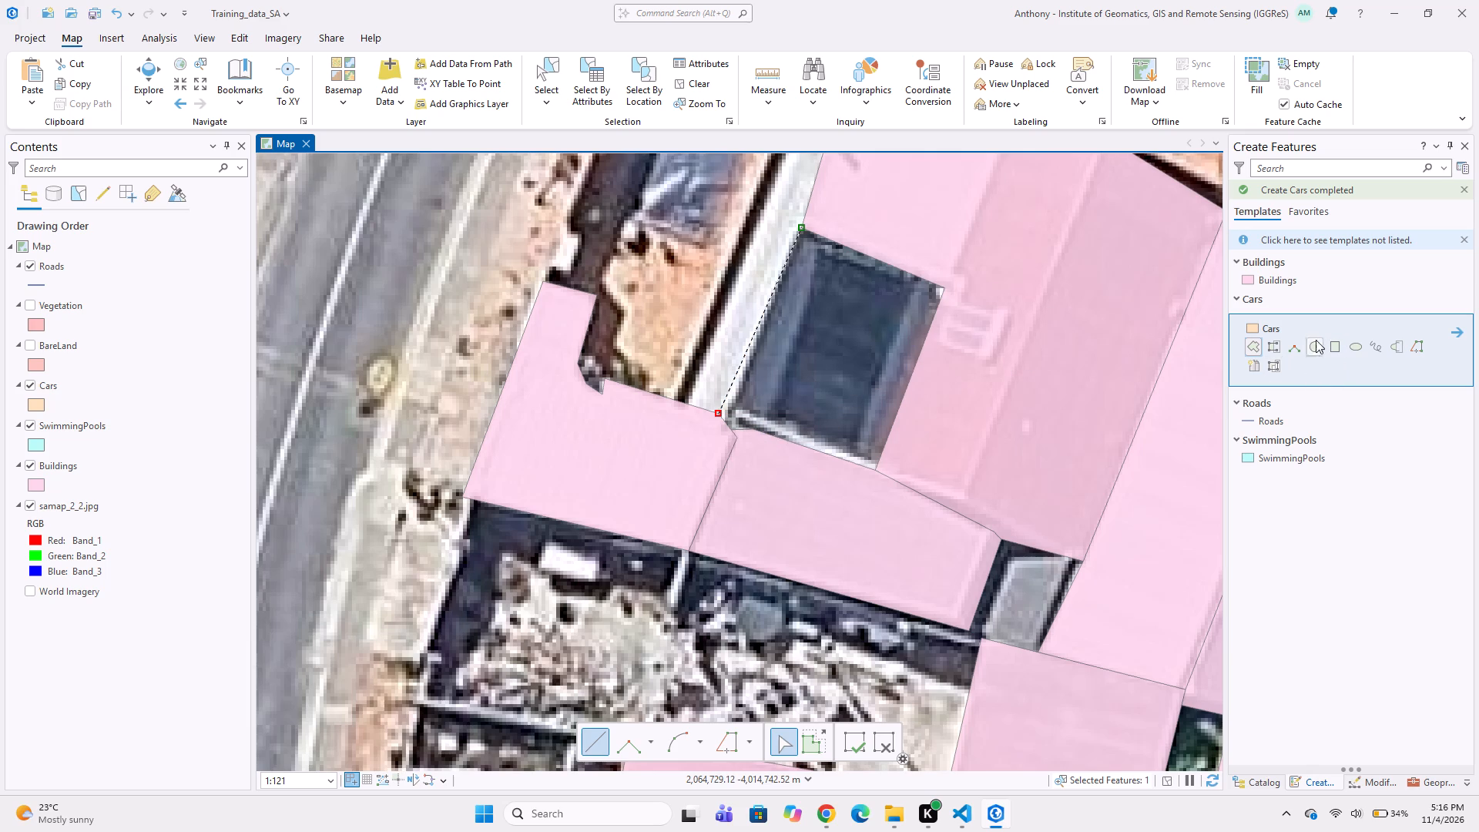
click(1248, 342)
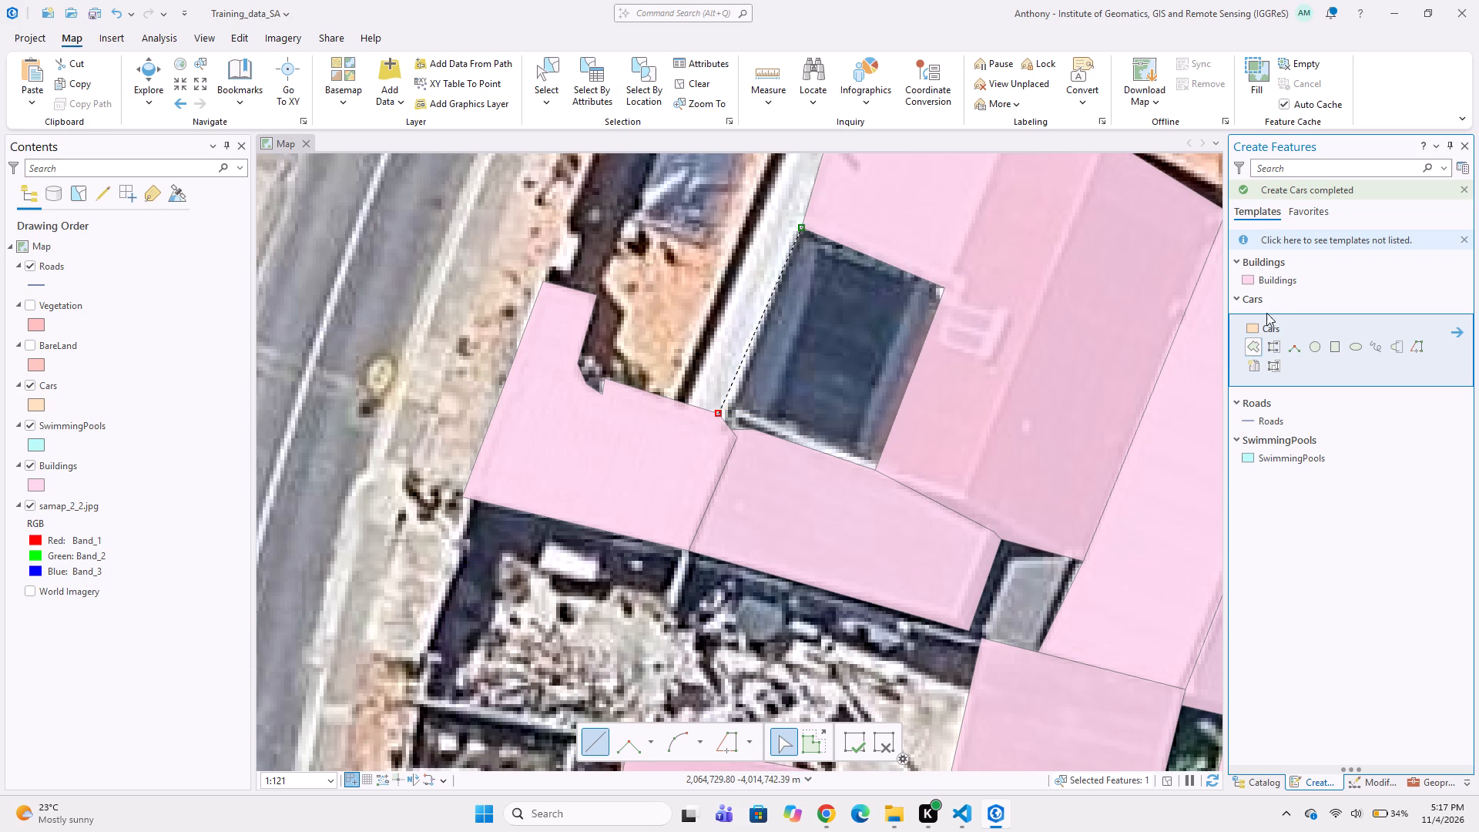
click(1272, 283)
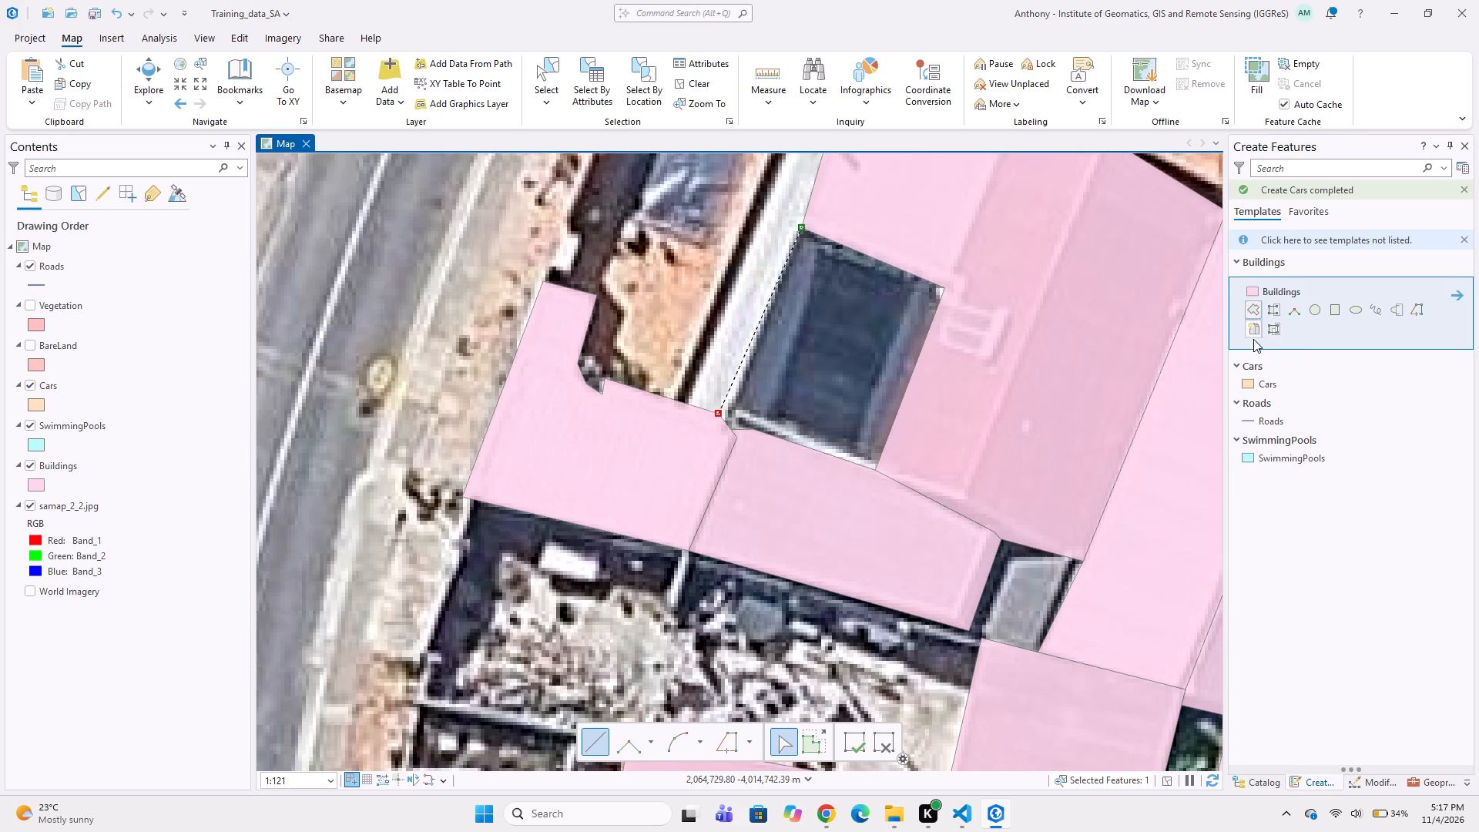
click(736, 439)
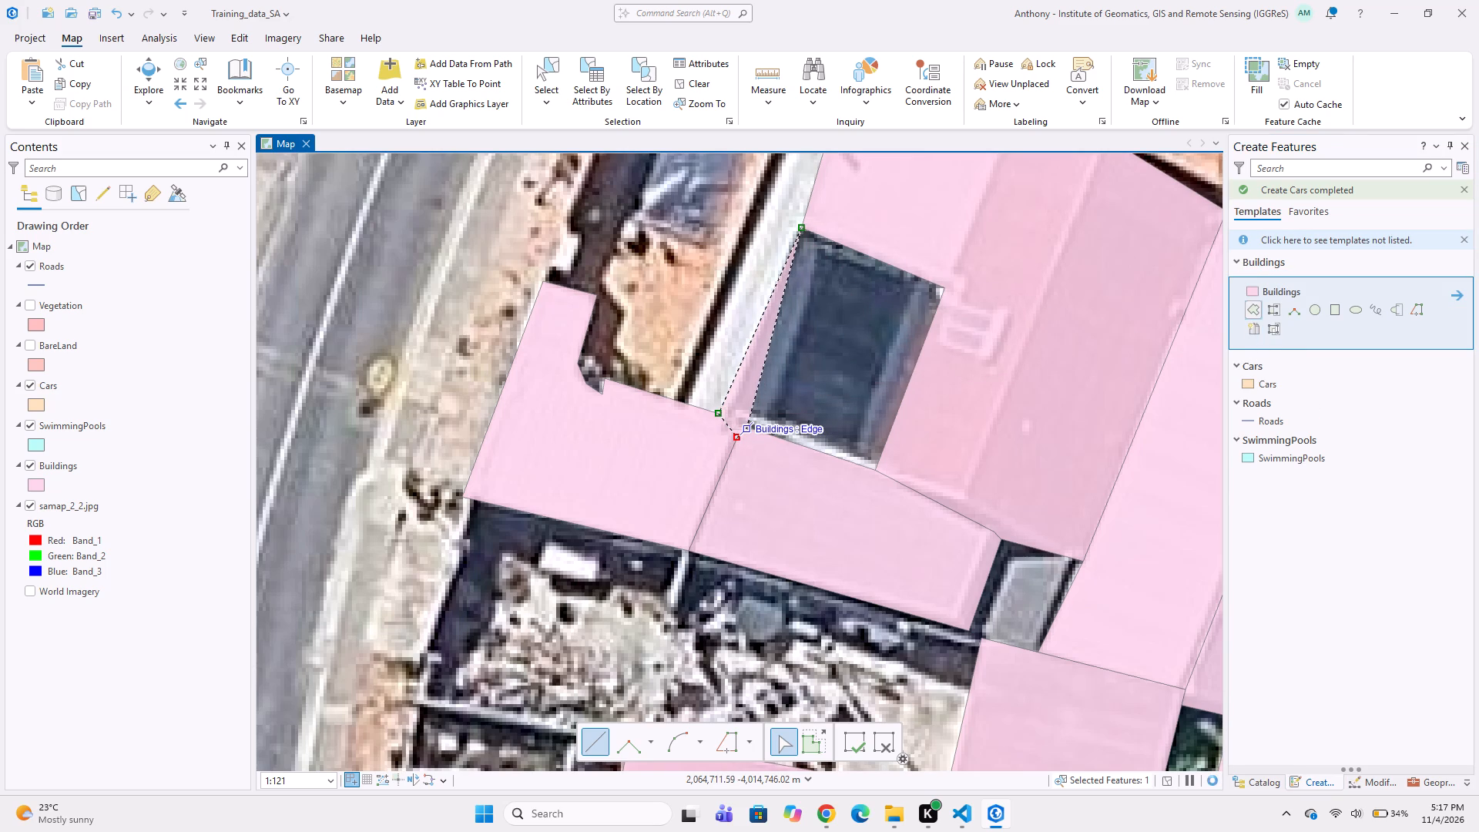
click(746, 434)
click(873, 468)
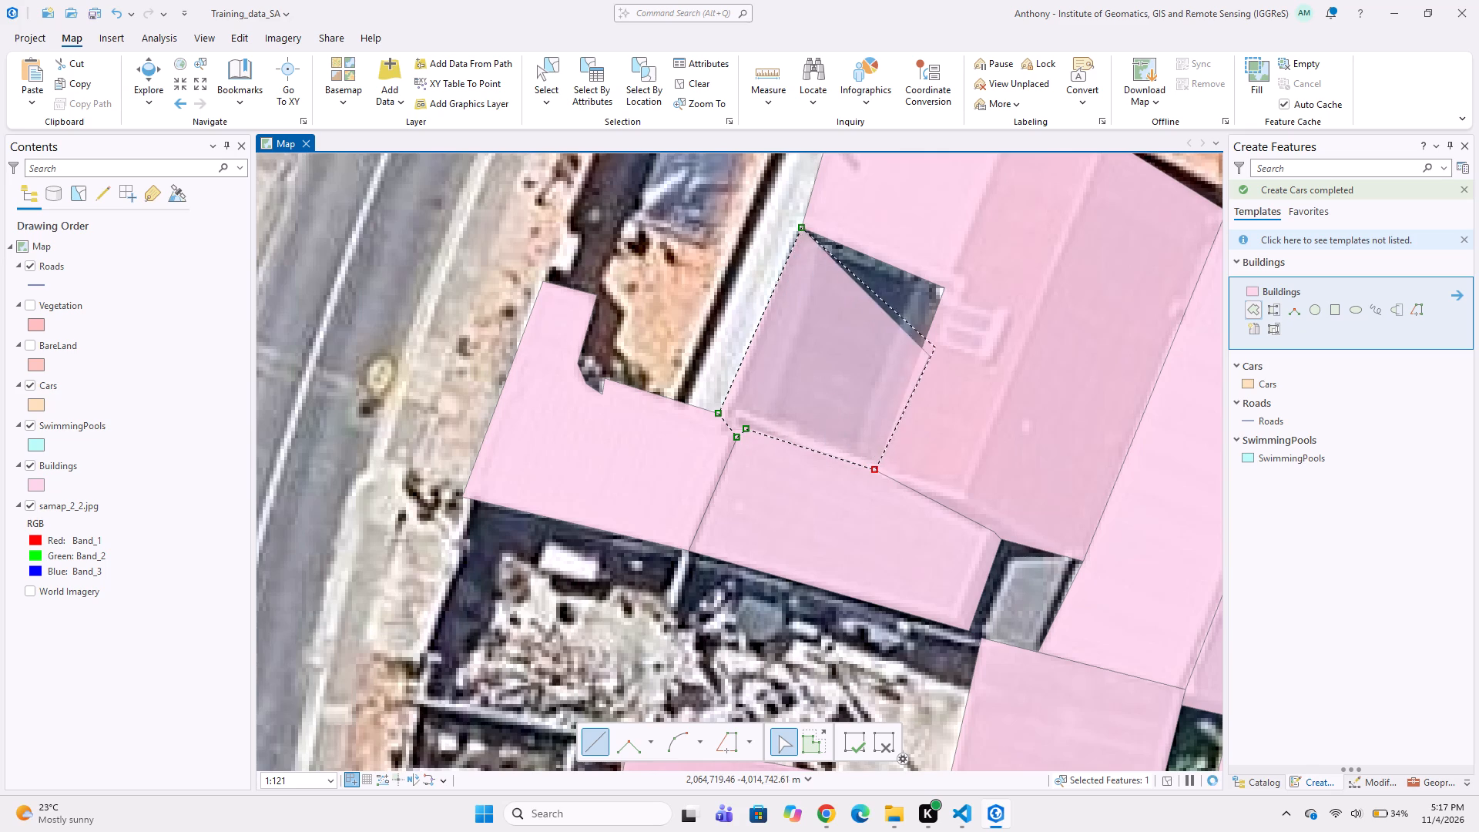
double_click(946, 286)
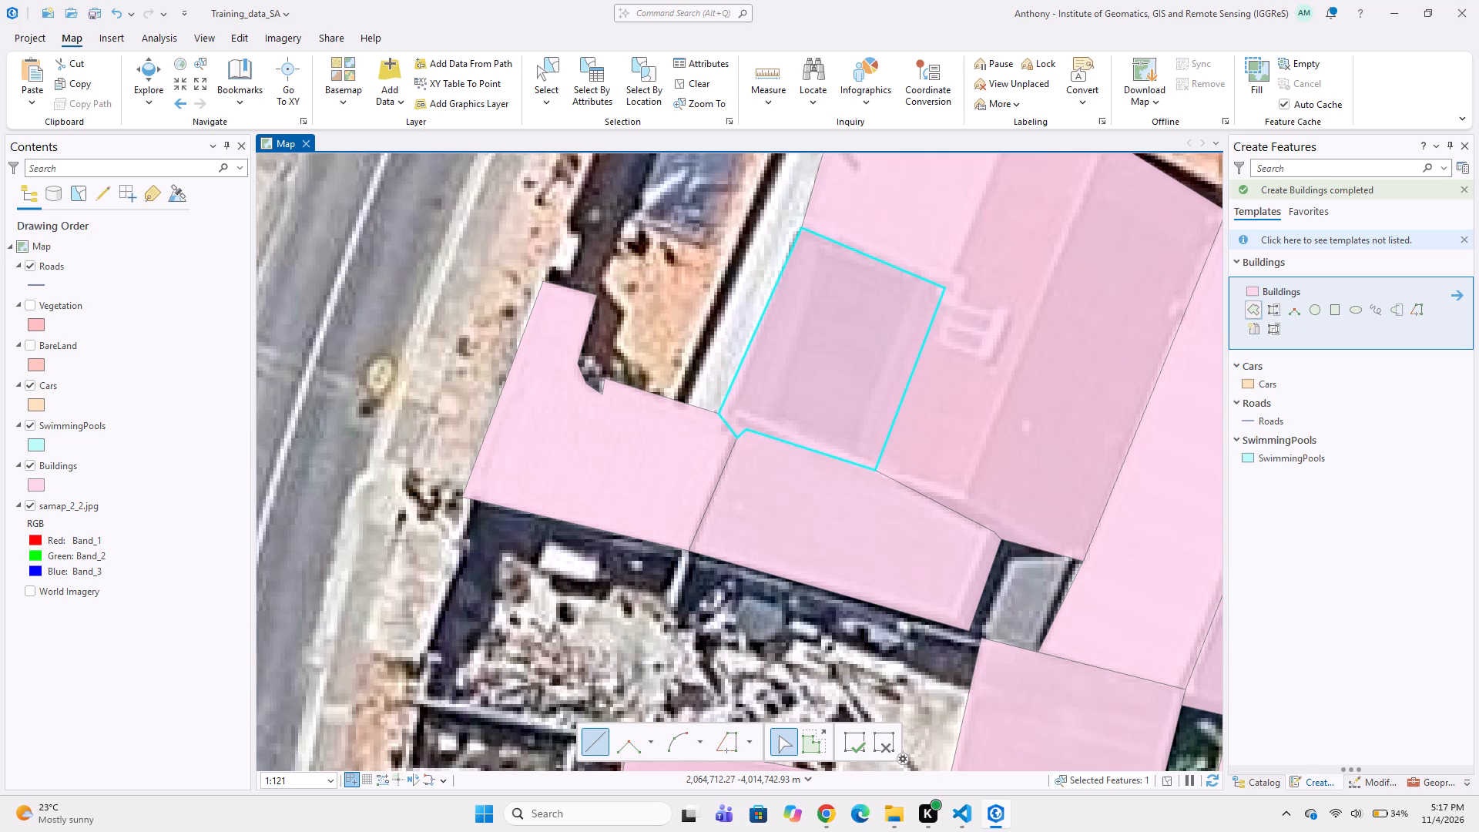
Survey the blocks around Clipper Rd, Dennegeur Ave and Wavecrest Ave for buildings that still need digitizing.
scroll(706, 342, down, 1)
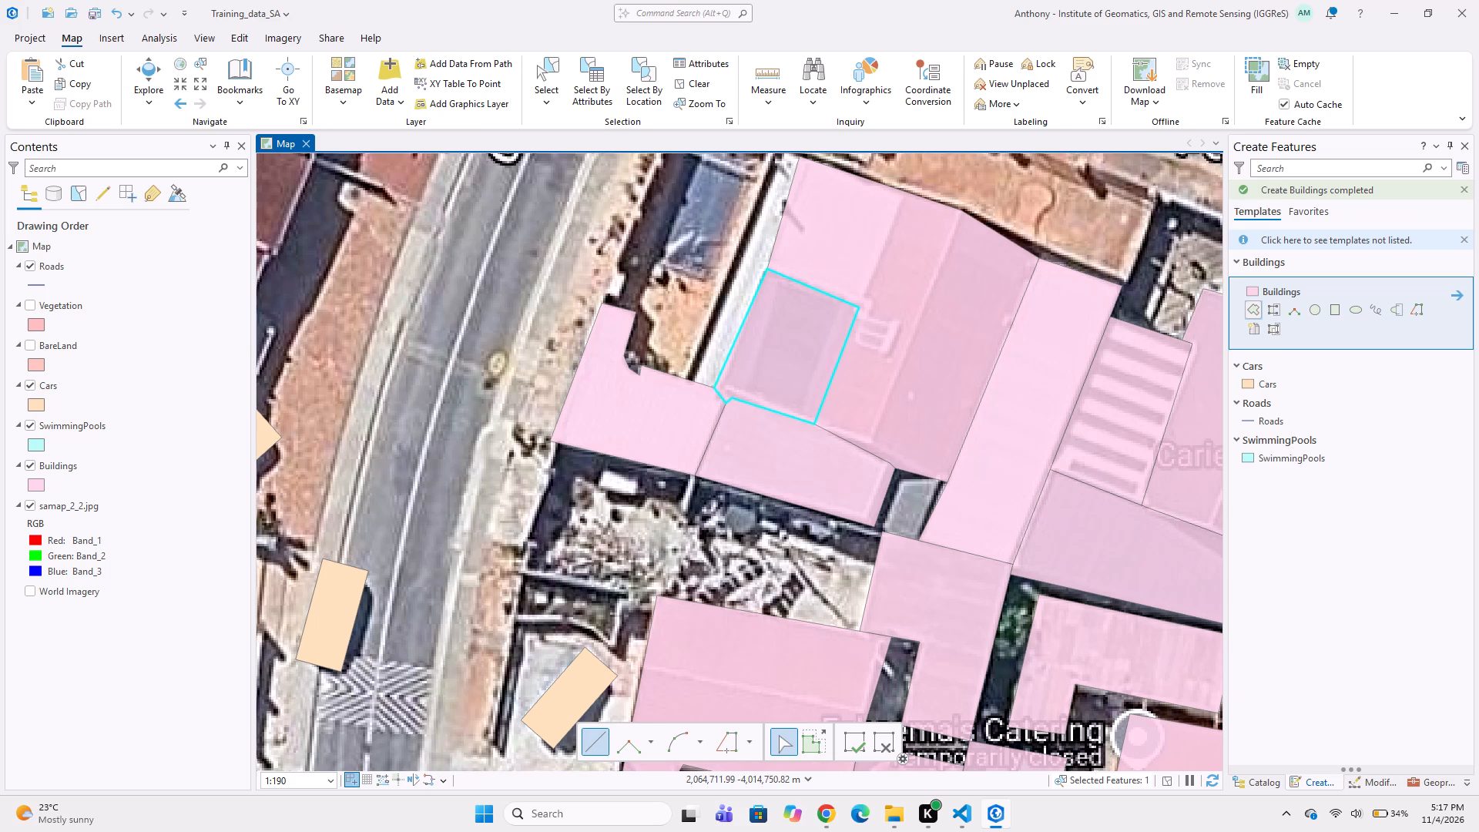
scroll(752, 482, down, 1)
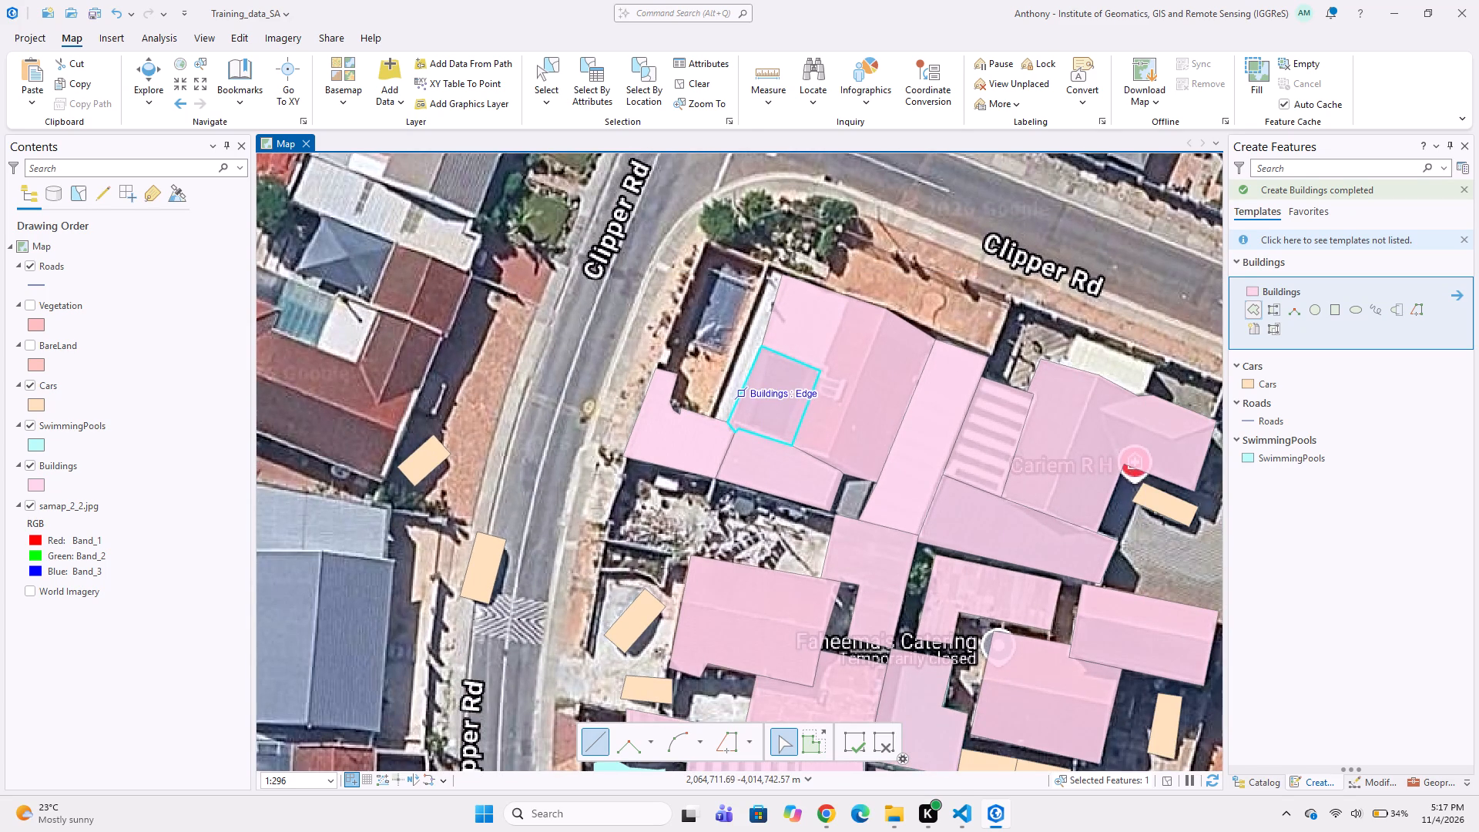
scroll(770, 396, down, 1)
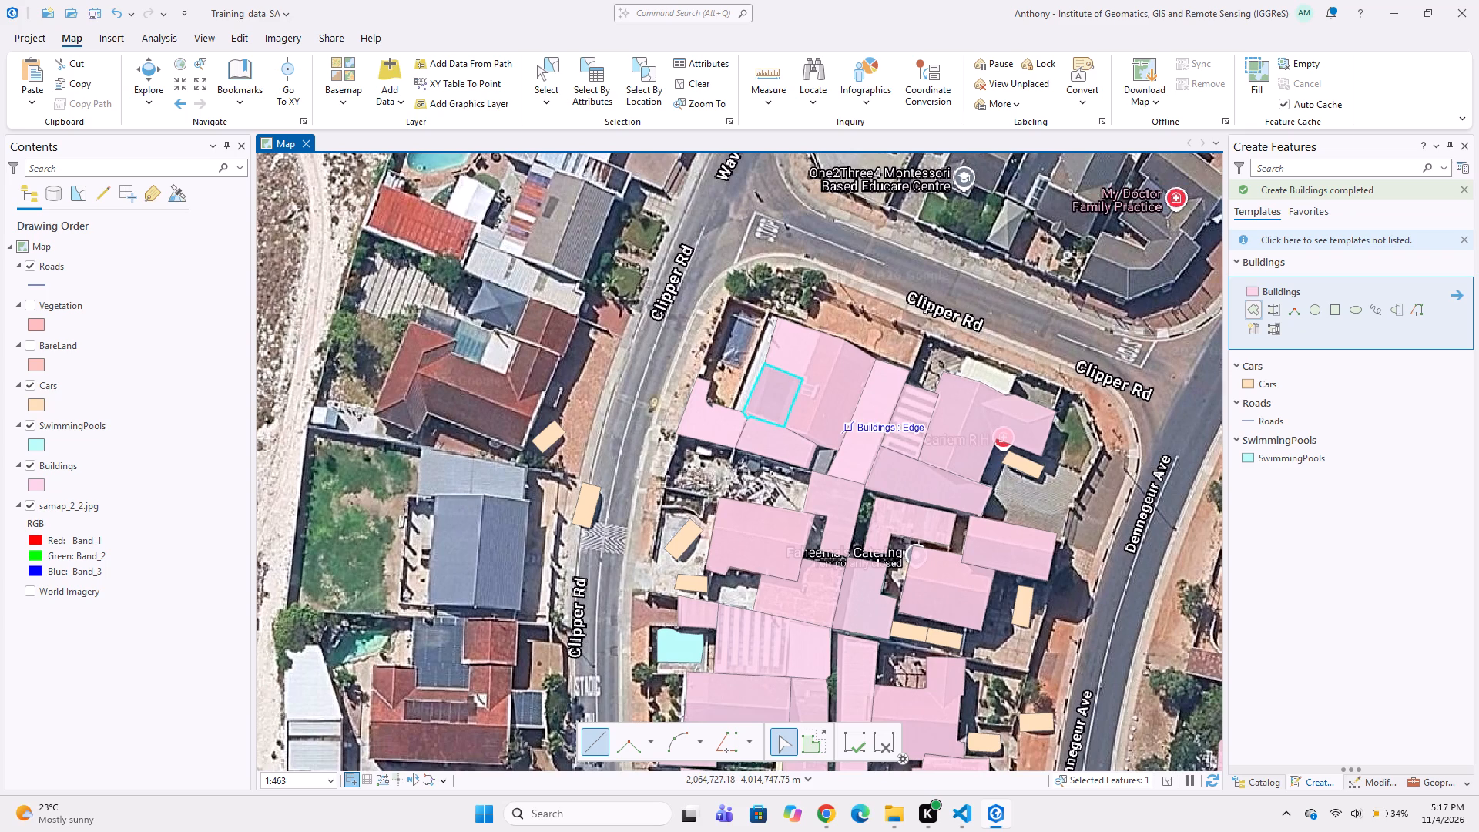
middle_drag(833, 404, 766, 439)
middle_drag(800, 380, 793, 428)
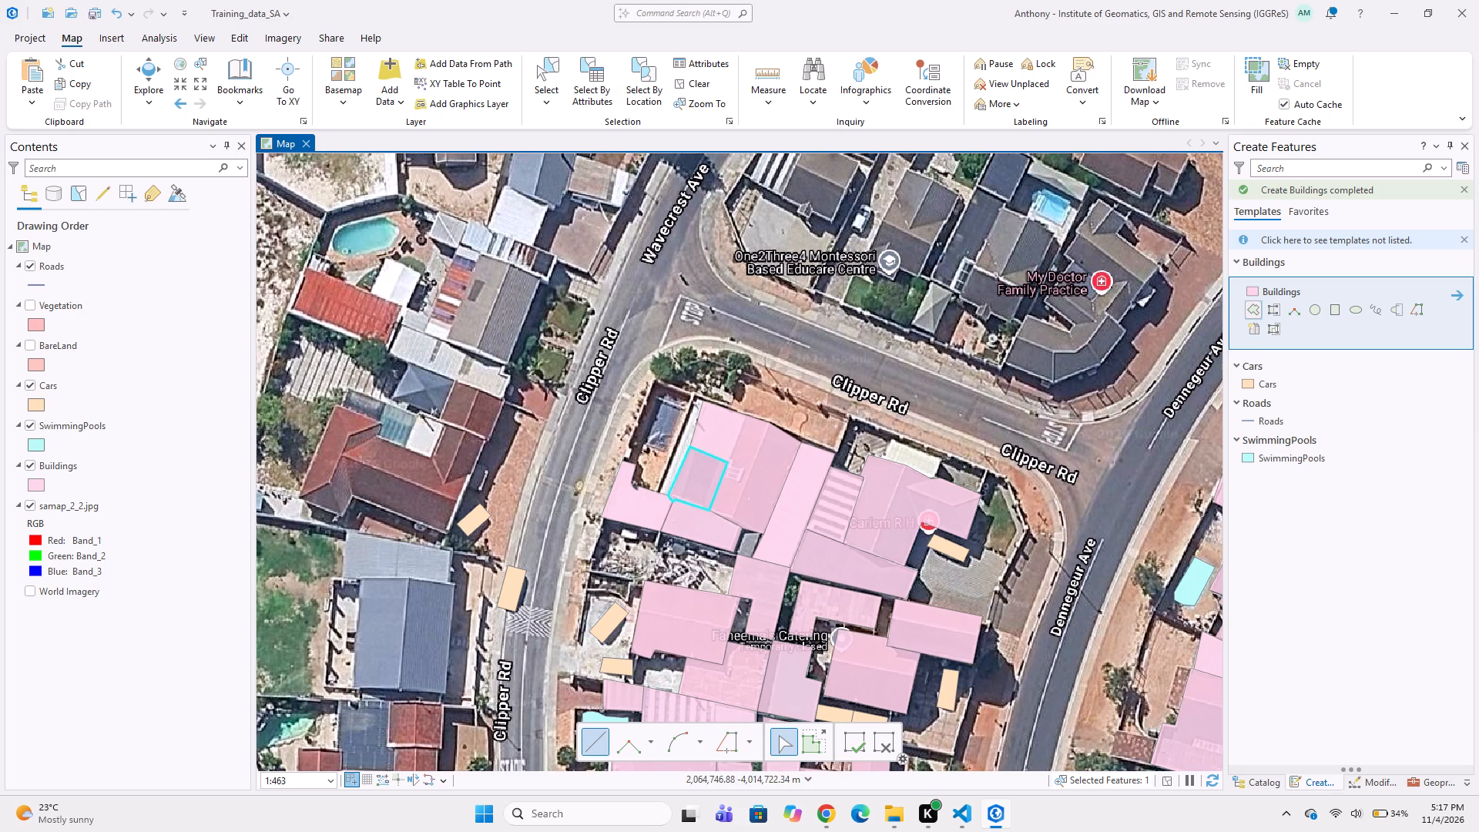
scroll(884, 334, down, 1)
middle_drag(879, 366, 827, 310)
middle_drag(892, 358, 964, 331)
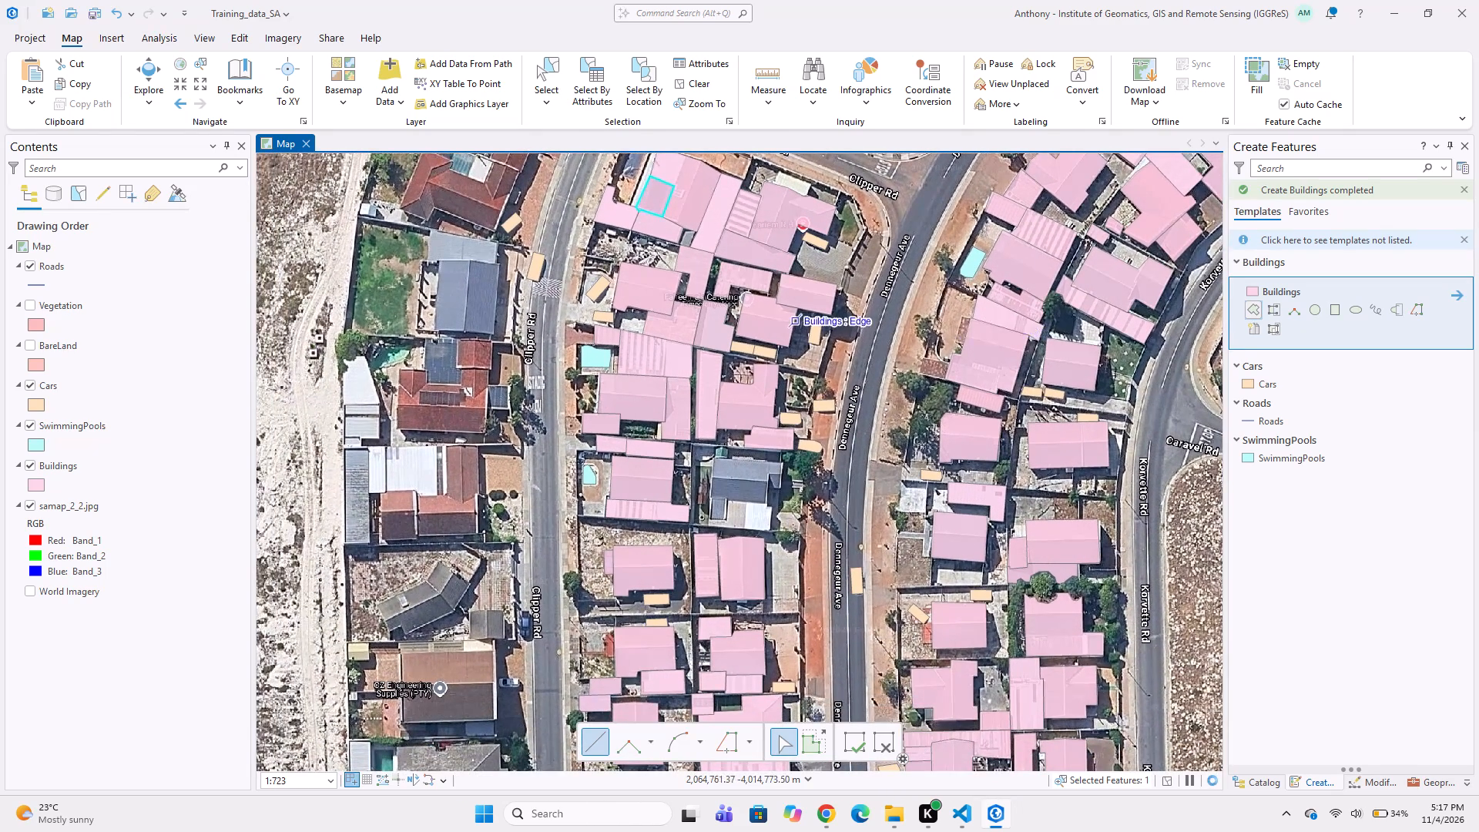
scroll(782, 320, down, 1)
middle_drag(647, 326, 684, 420)
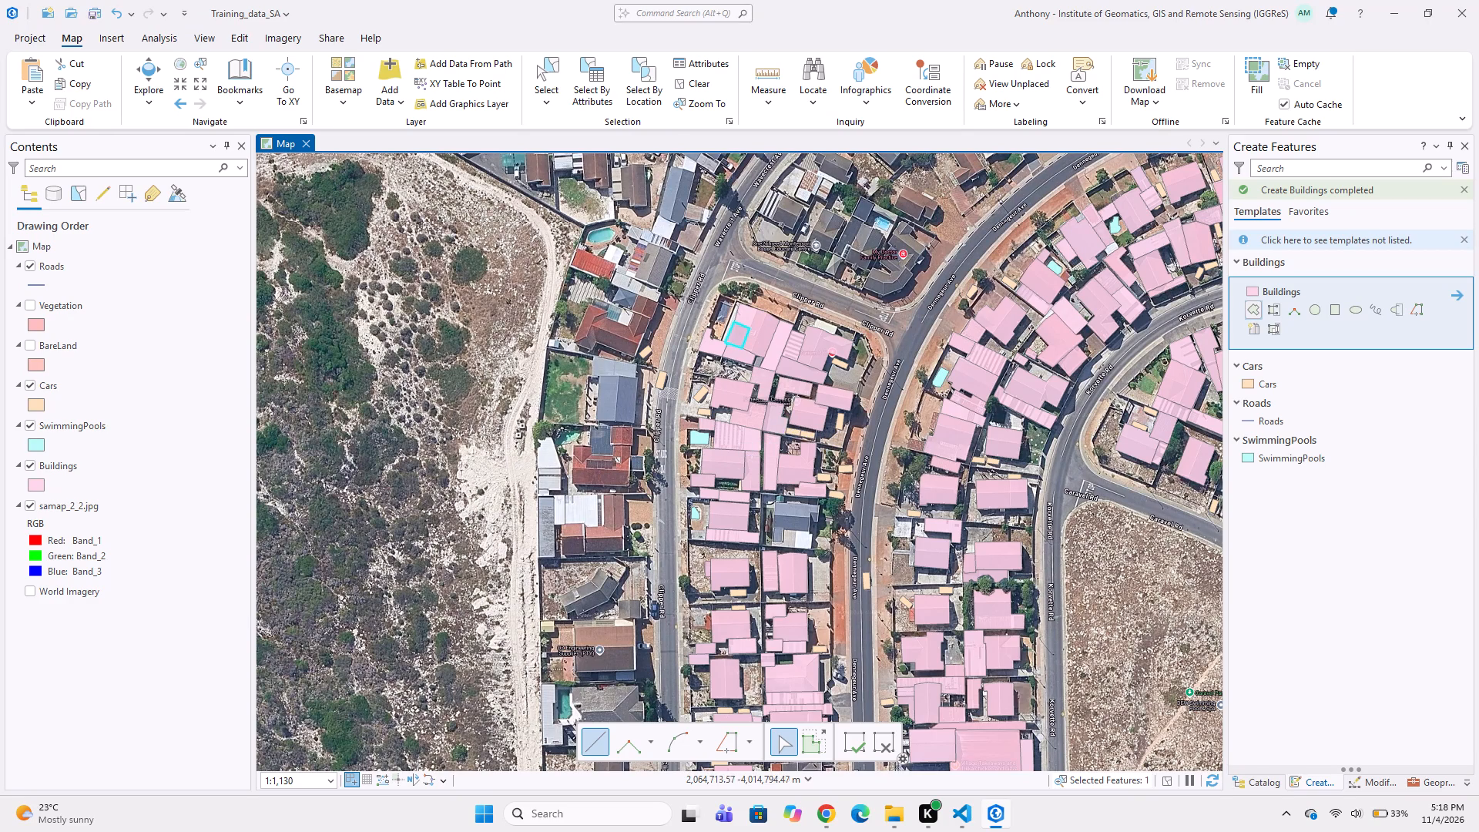
middle_drag(717, 428, 682, 488)
scroll(746, 337, up, 1)
middle_drag(744, 331, 687, 396)
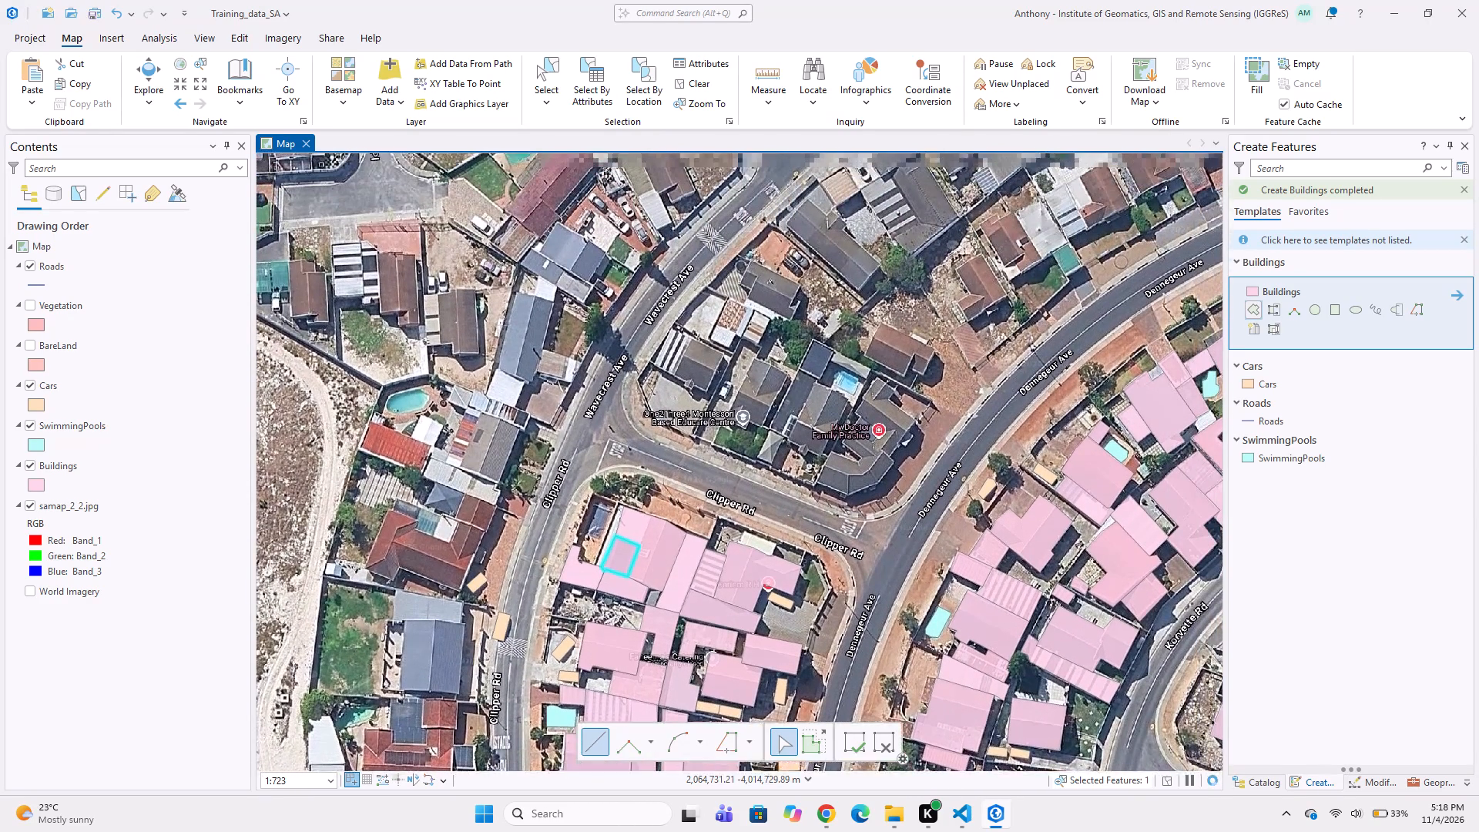
middle_drag(714, 267, 709, 323)
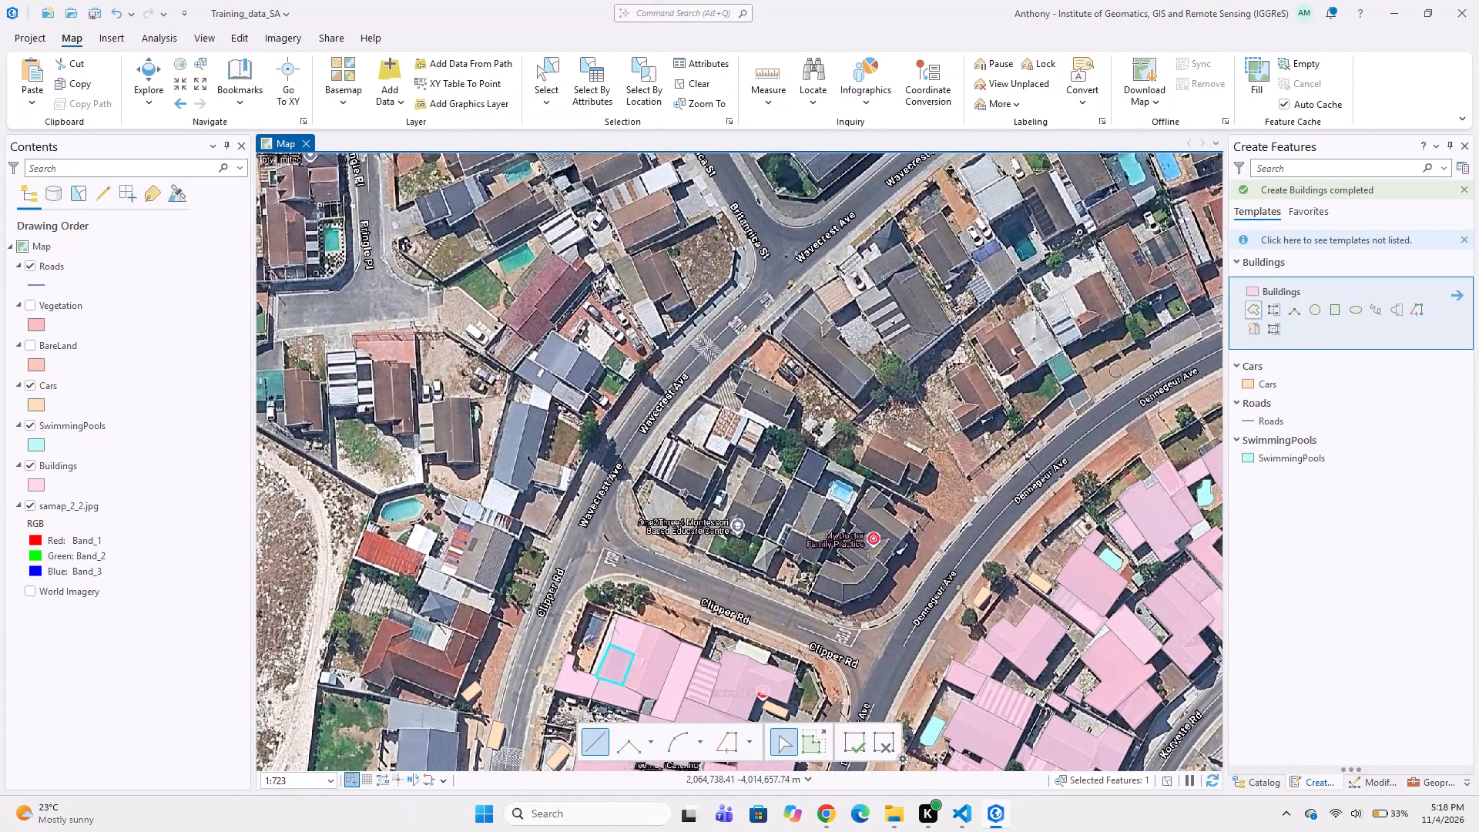
Digitize an eight-vertex Buildings polygon over the house and striped roof beside Wavecrest Ave, northwest of the One2Three4 Montessori marker, including its small southern protrusion.
middle_drag(687, 412, 674, 315)
scroll(652, 353, up, 3)
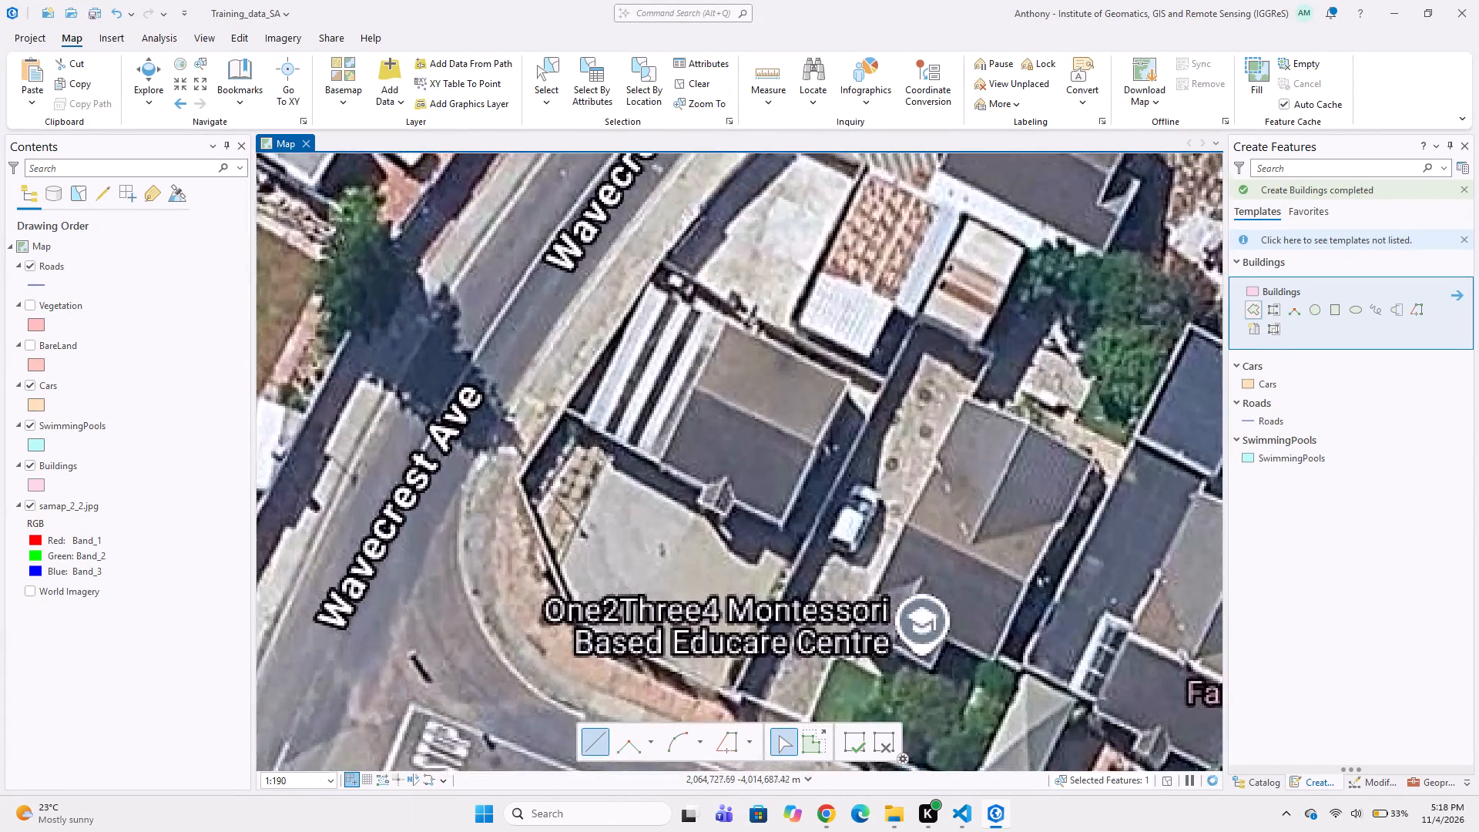
click(644, 283)
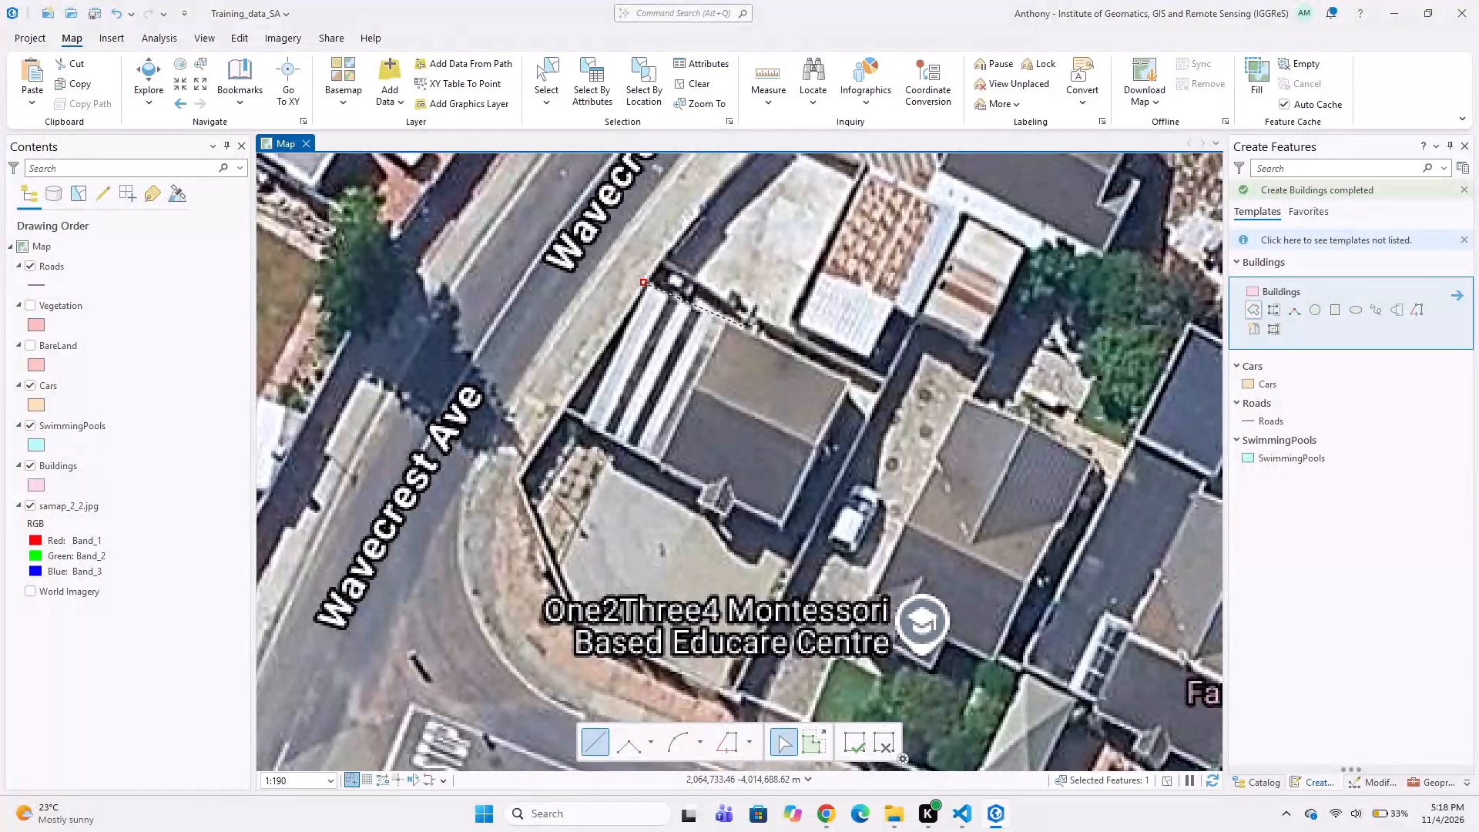
click(851, 380)
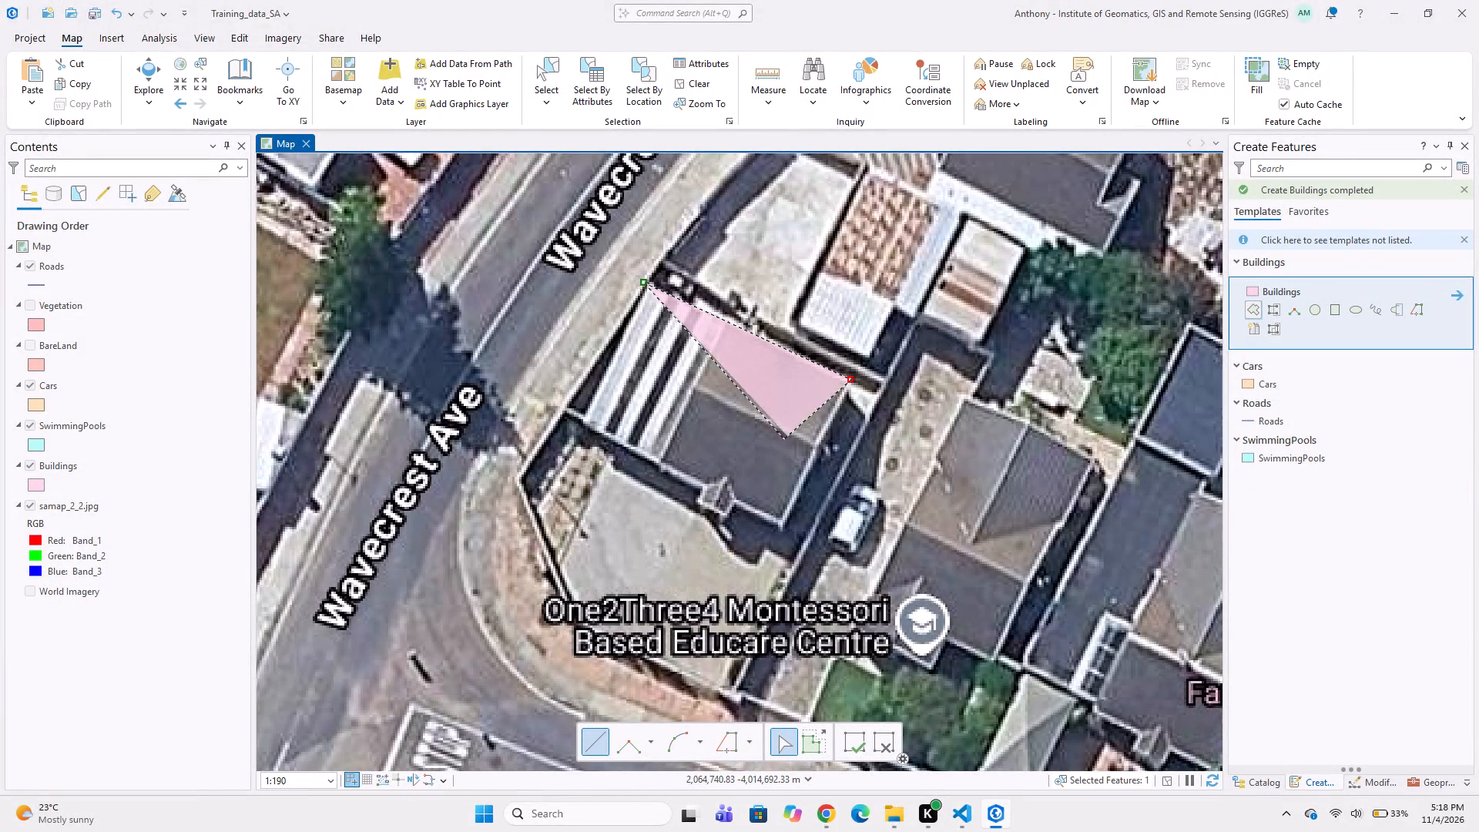
click(784, 531)
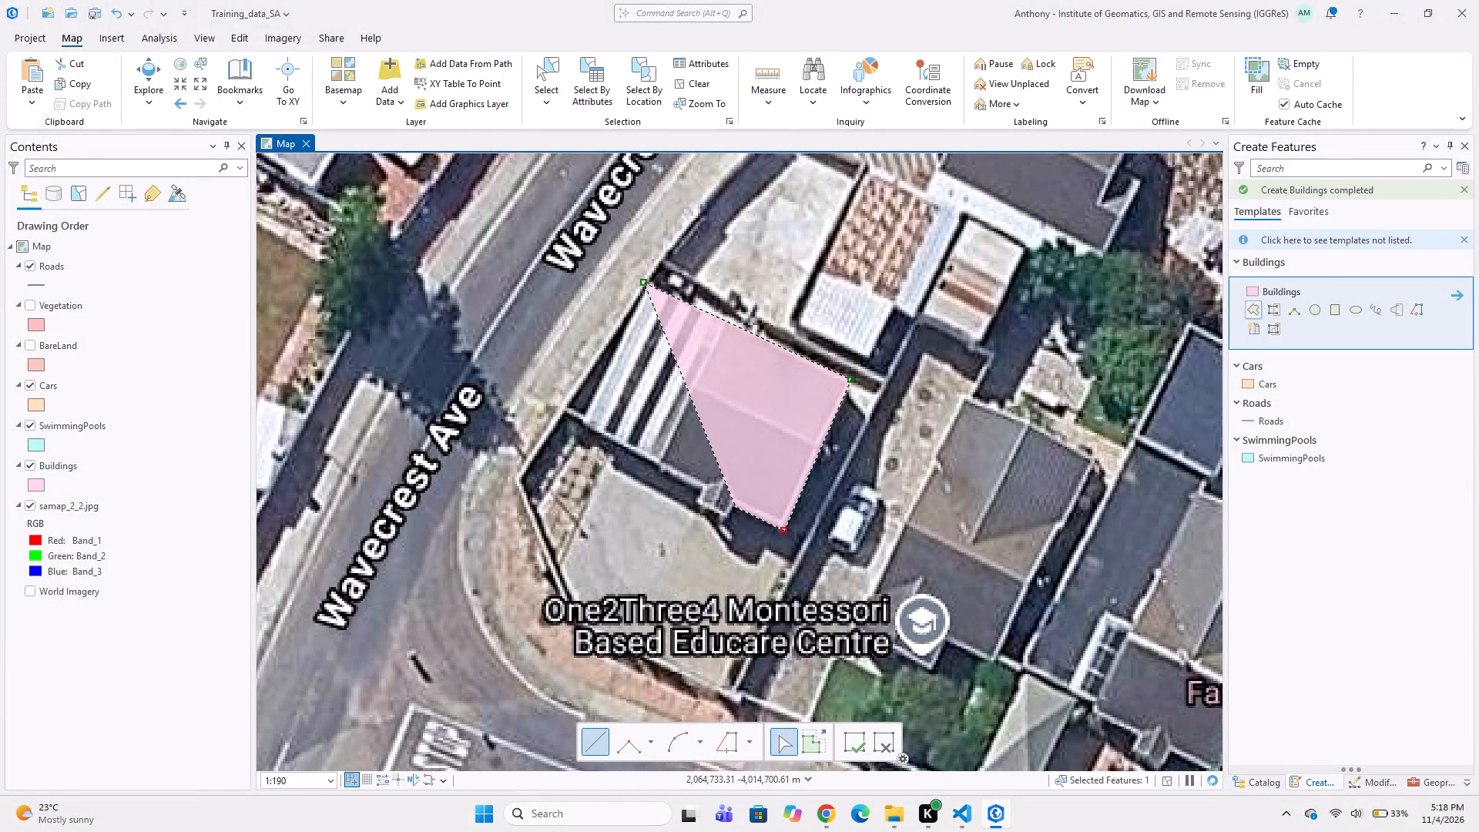
scroll(736, 504, up, 3)
click(741, 496)
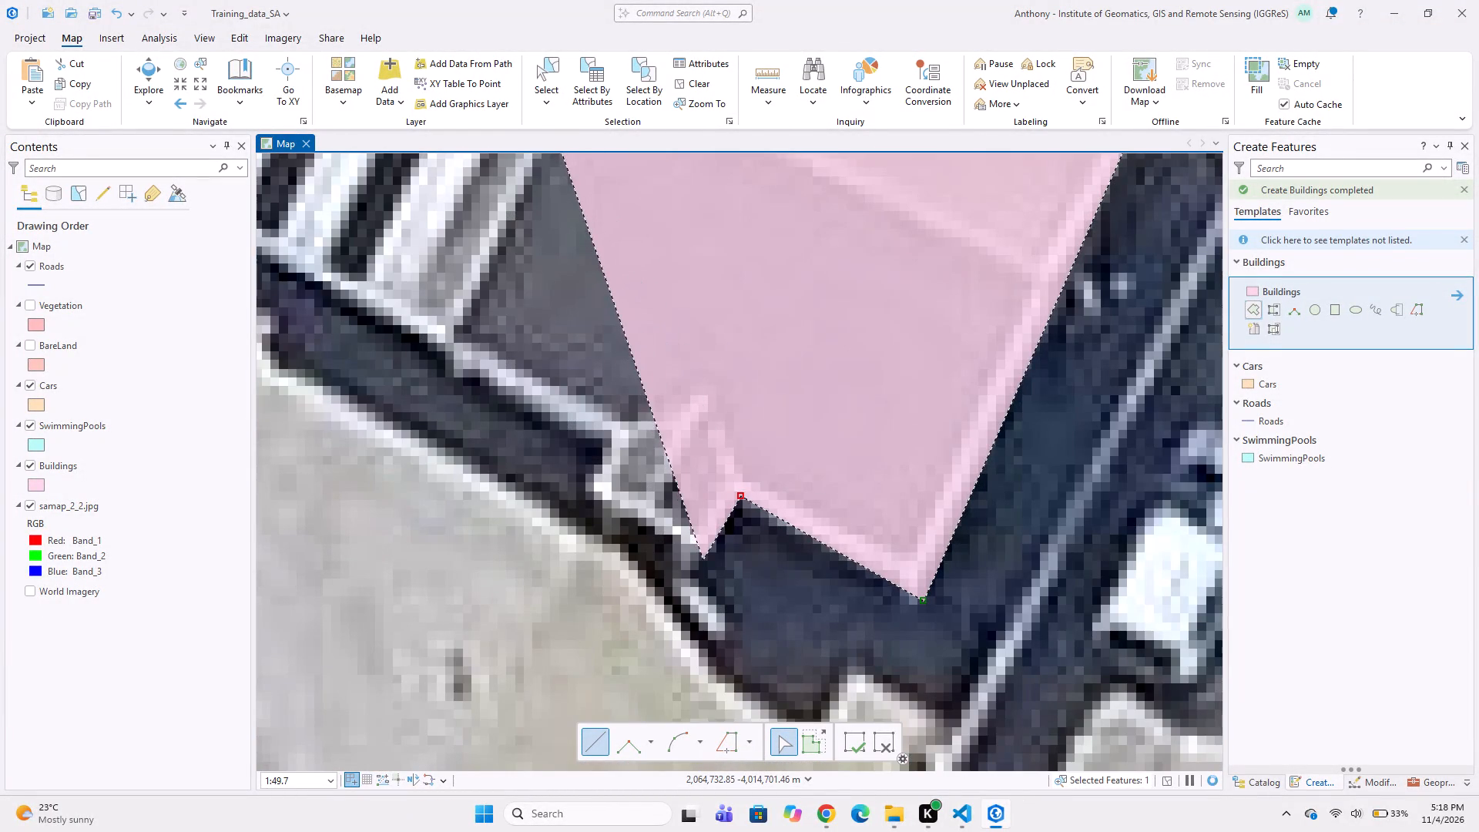
click(703, 560)
click(582, 507)
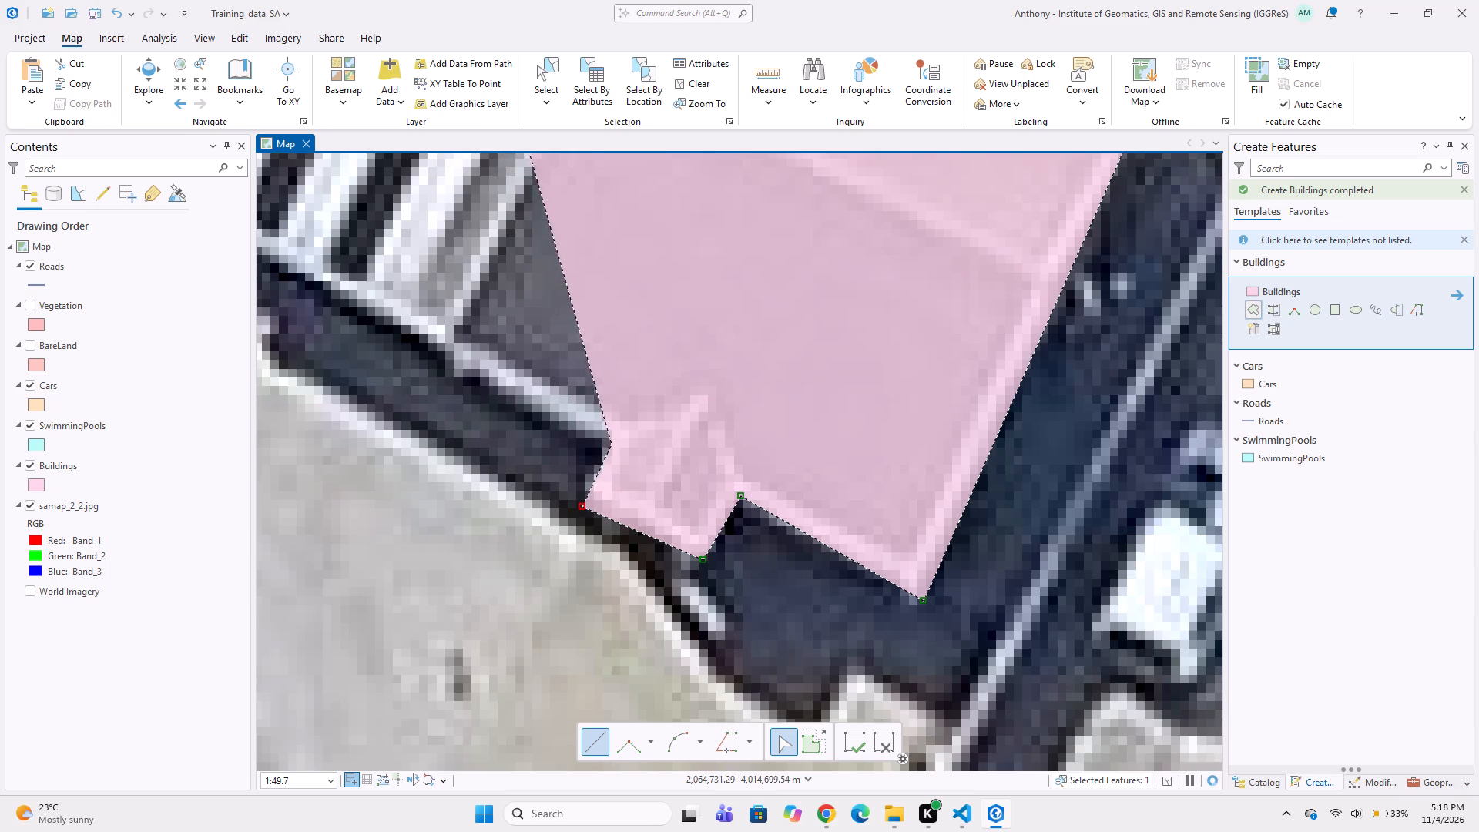
click(593, 445)
middle_drag(398, 367, 639, 377)
scroll(625, 345, down, 3)
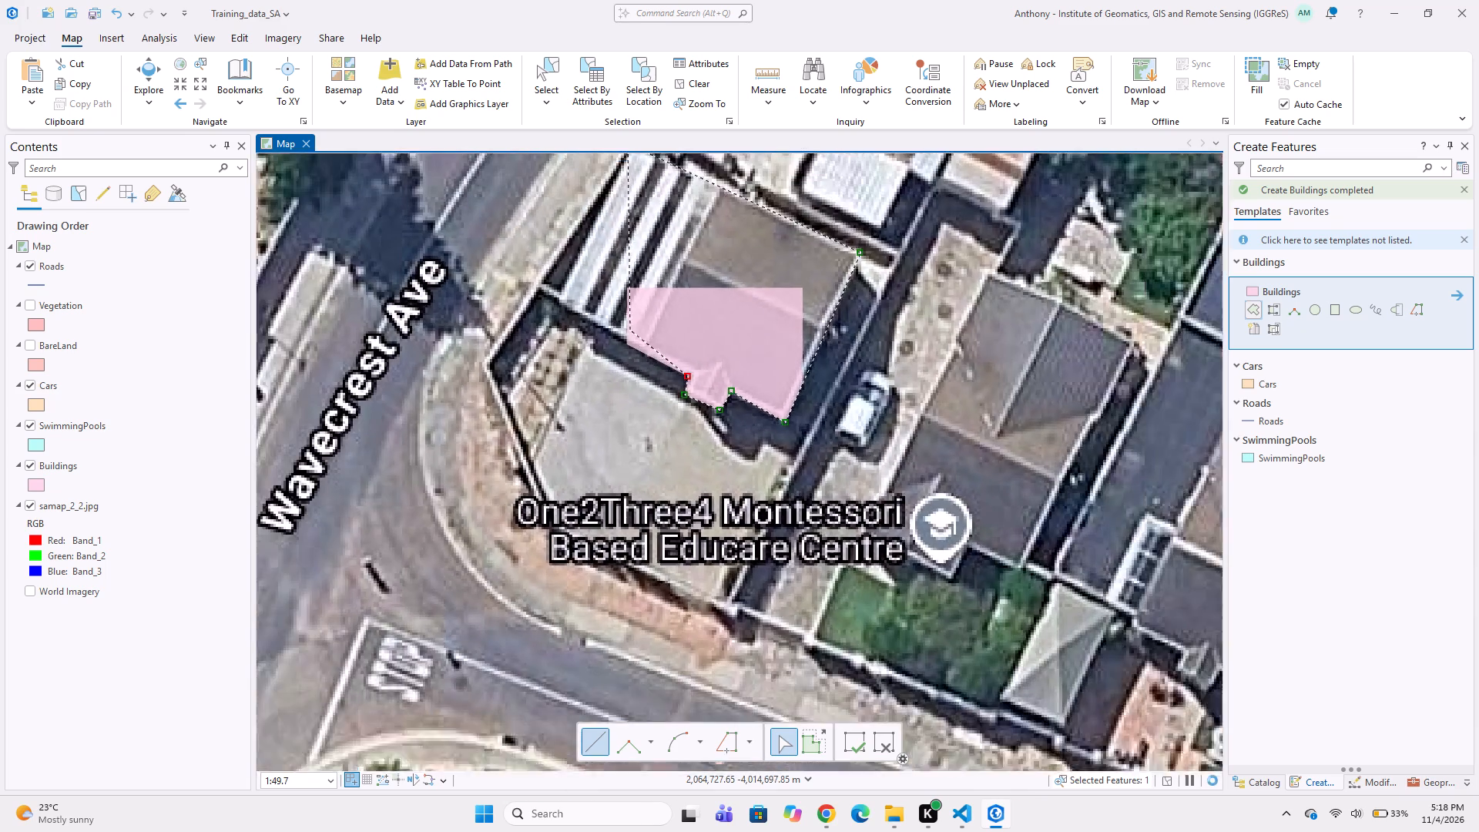
middle_drag(631, 326, 763, 414)
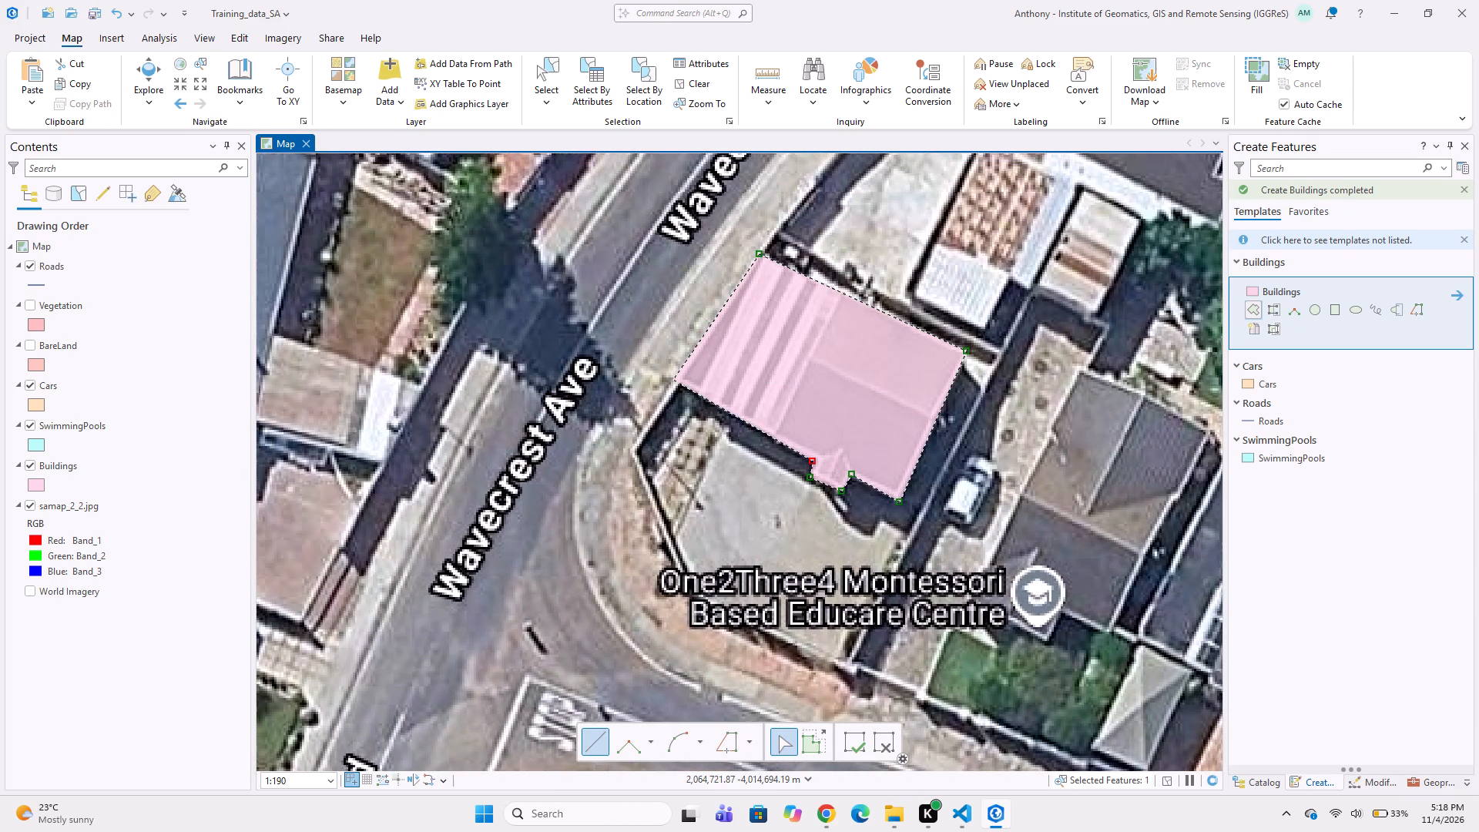
double_click(673, 380)
Digitize a six-vertex L-shaped Buildings polygon over the brown-and-white patched roofs just northeast of the previous house on Wavecrest Ave.
middle_drag(843, 331, 746, 396)
middle_drag(863, 261, 787, 342)
middle_drag(820, 286, 755, 353)
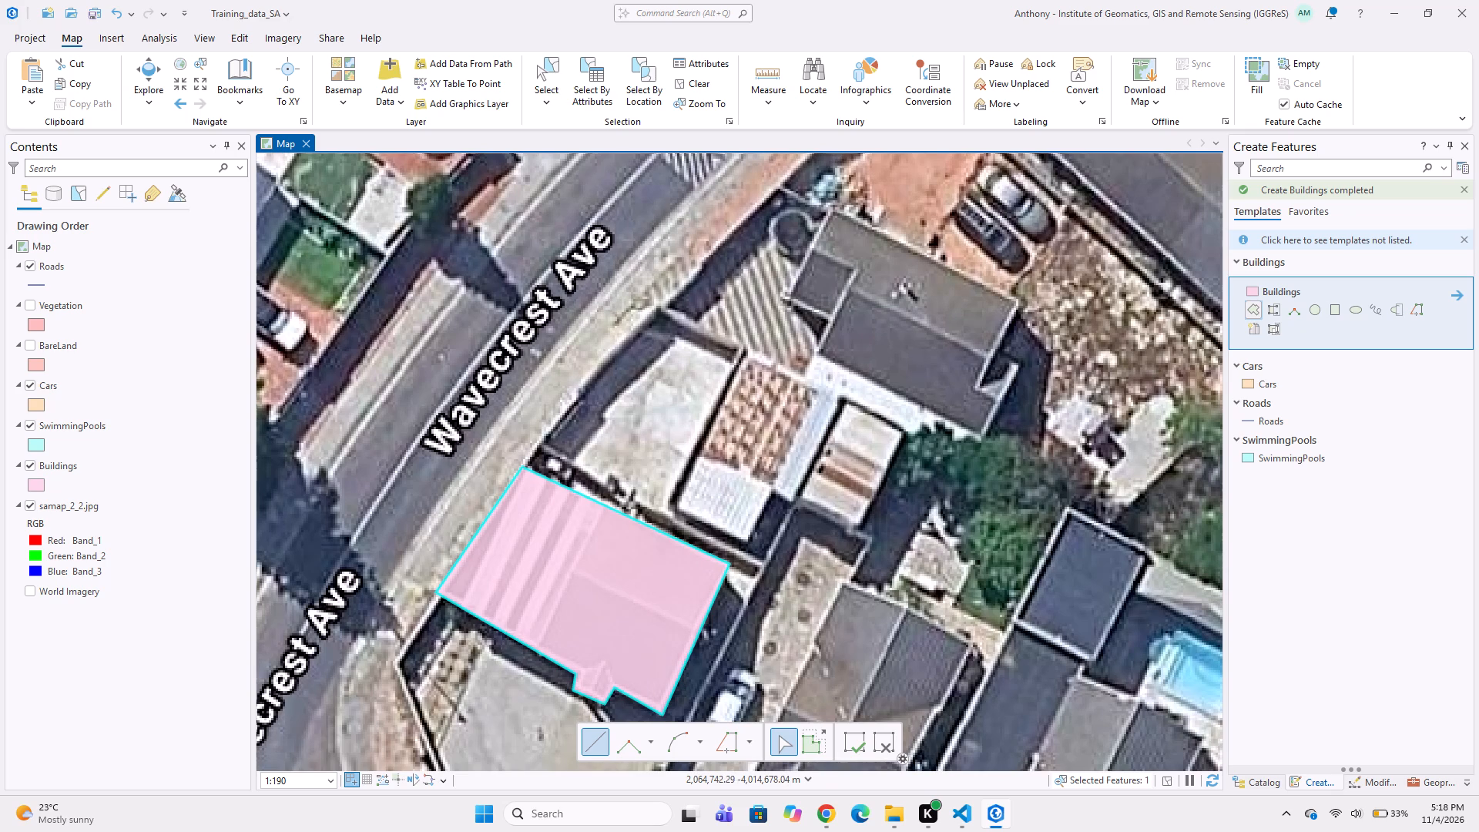
click(744, 347)
click(663, 507)
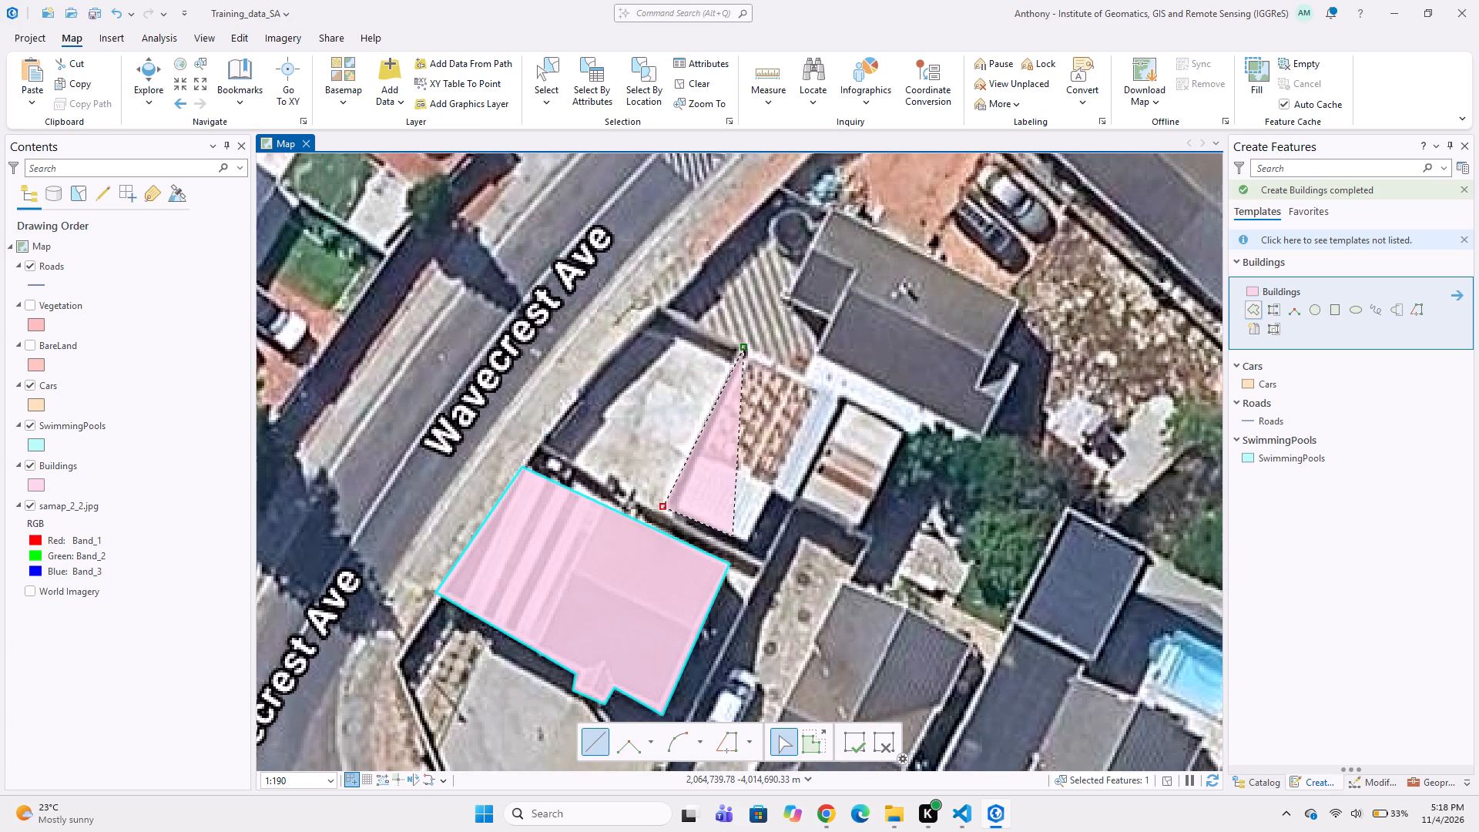
click(749, 542)
click(770, 496)
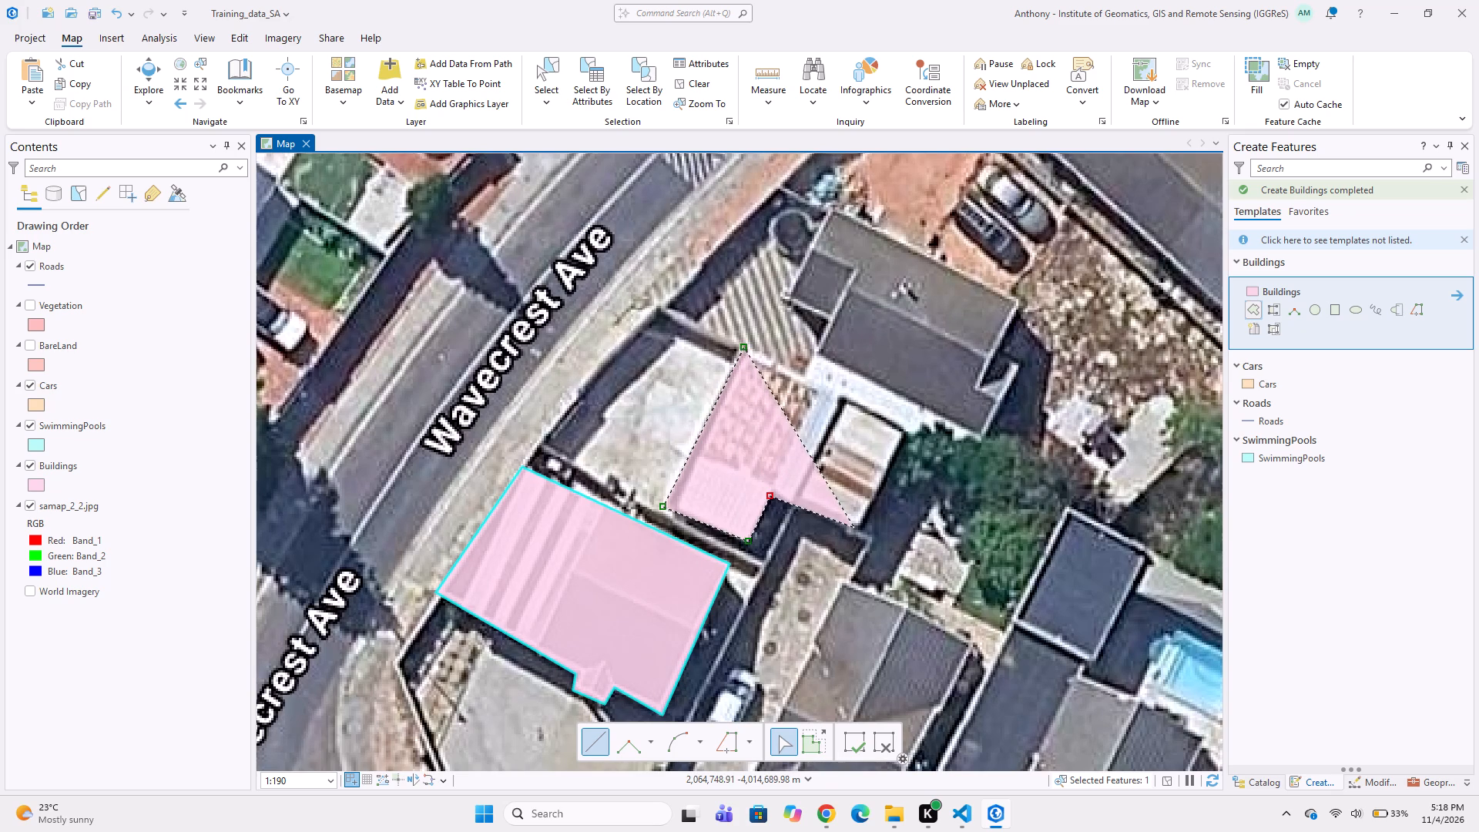
click(854, 528)
double_click(903, 431)
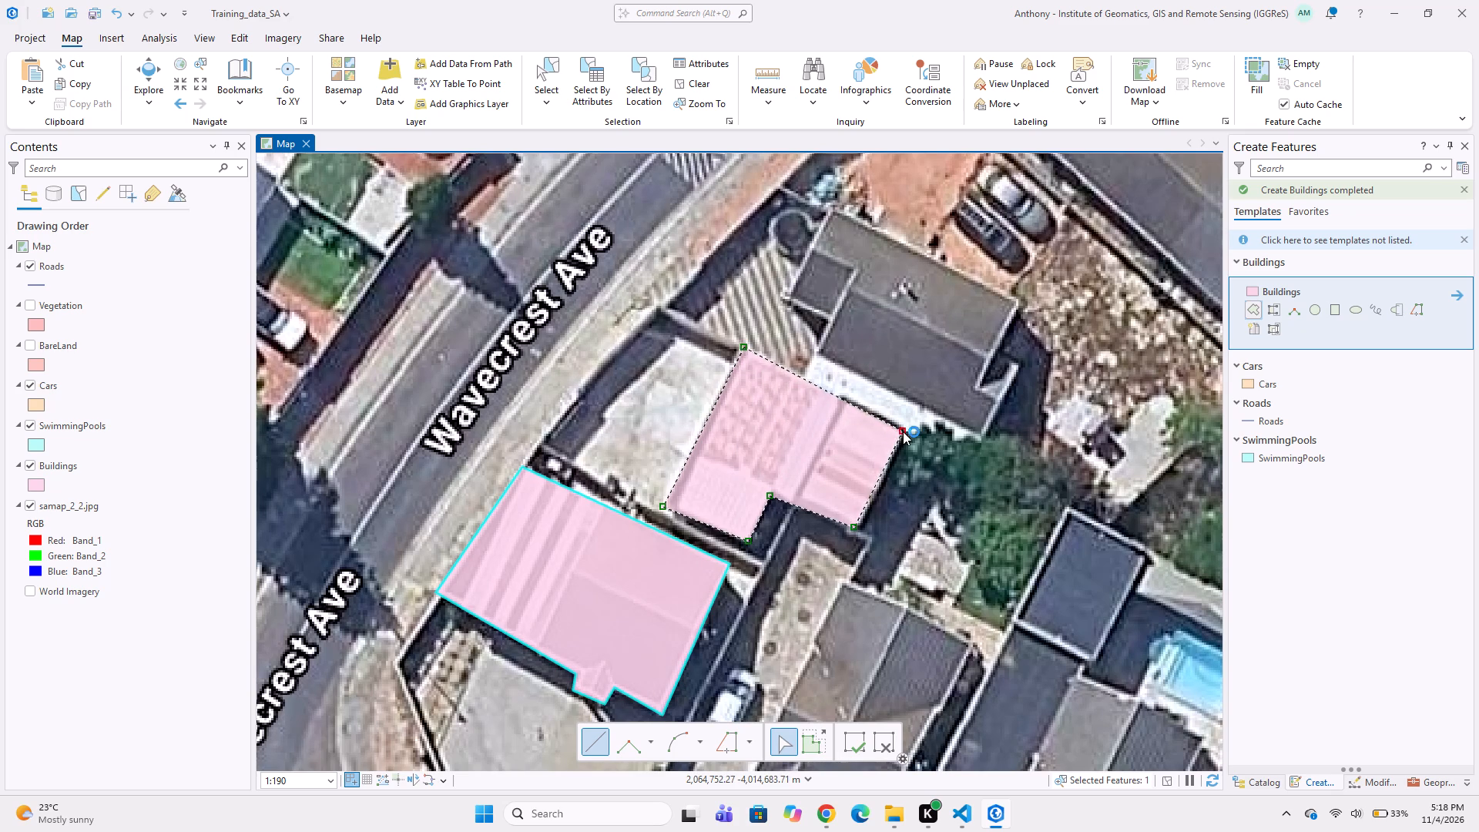
Digitize a Buildings polygon over the dark-roofed house north of the L-shaped building, snapping to their shared edge and following the tree-covered side and roof notches.
click(779, 296)
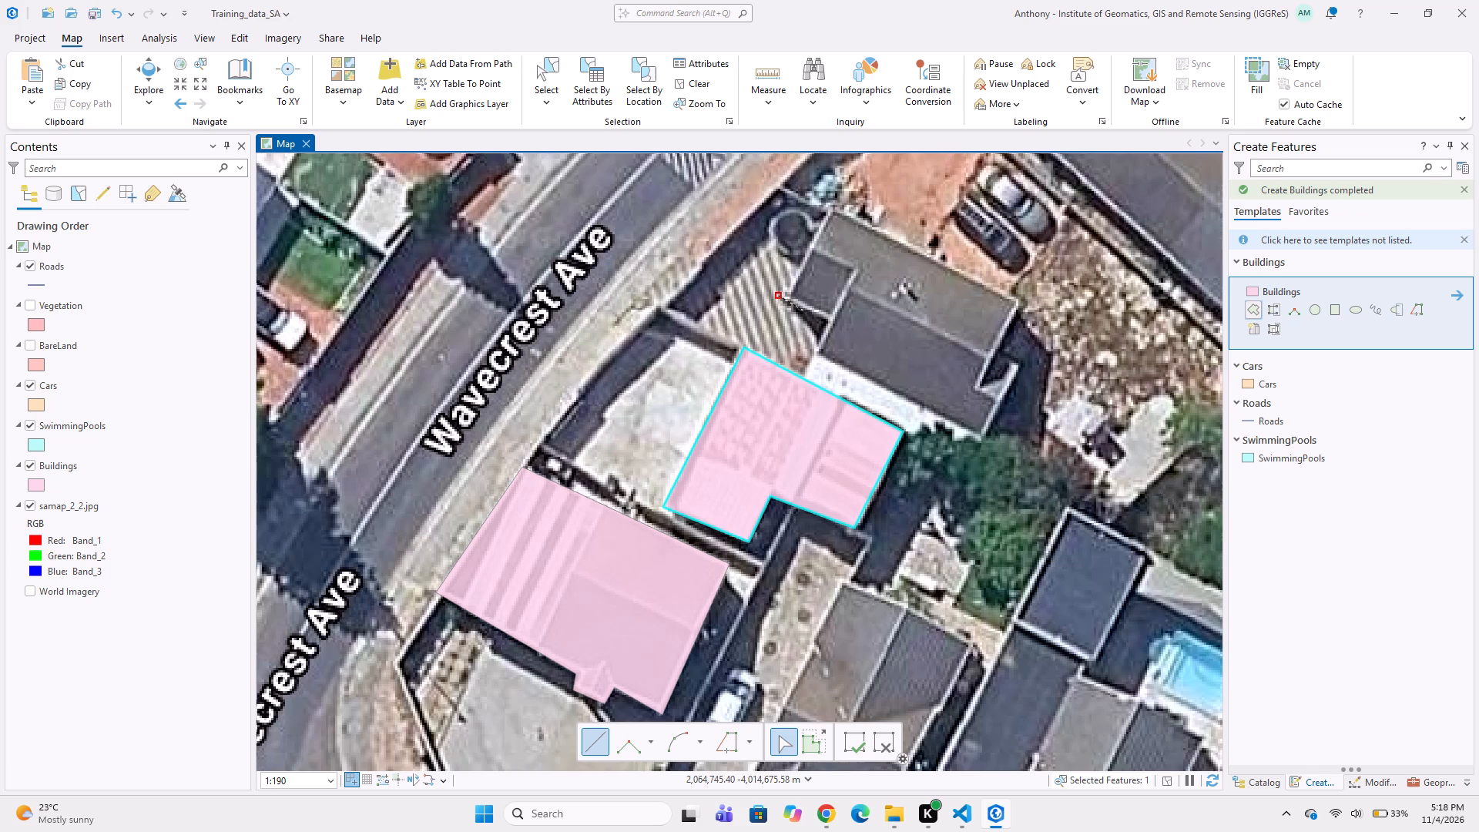
click(833, 320)
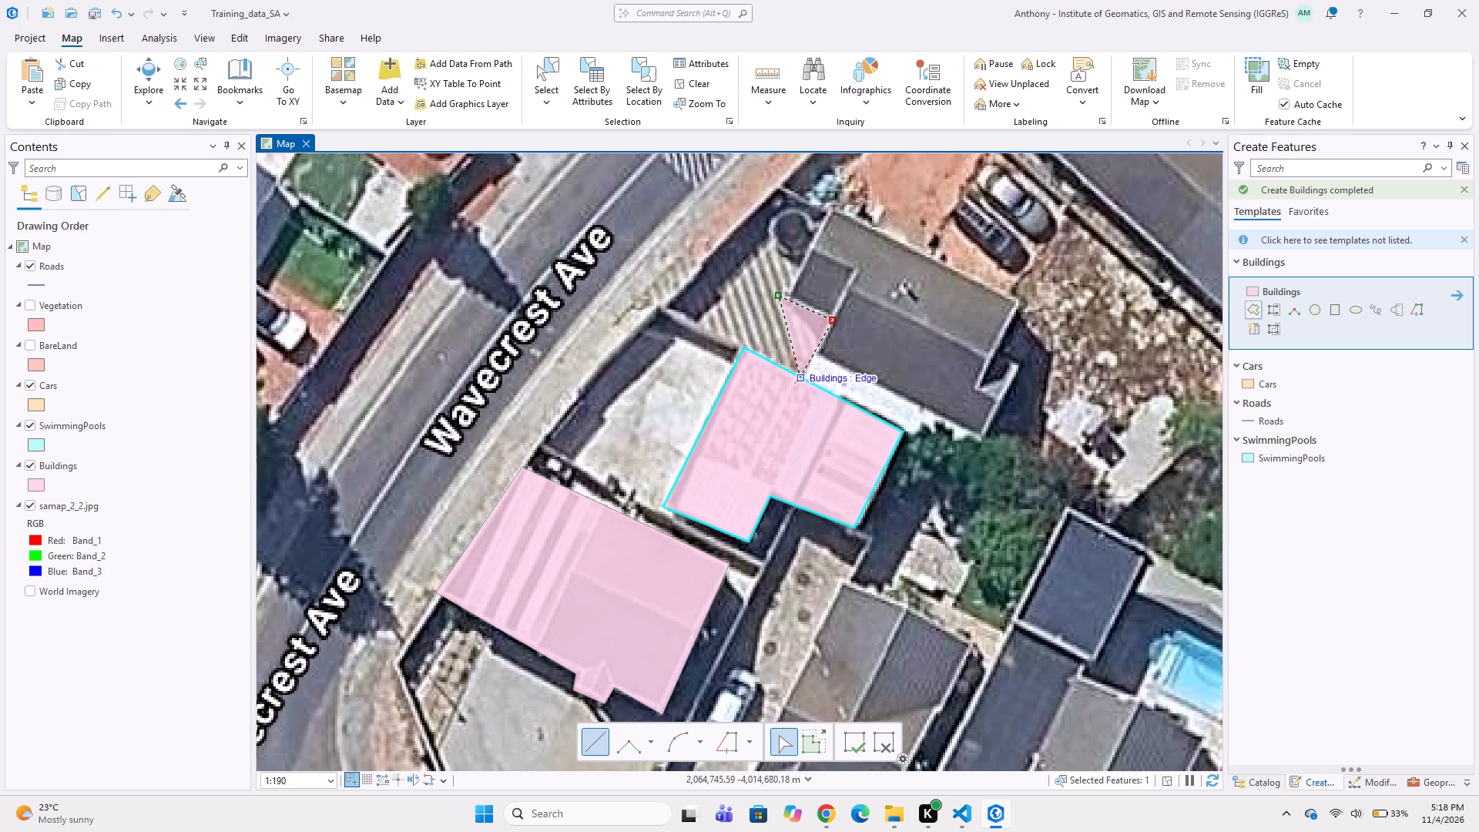
click(803, 371)
drag(900, 428, 914, 431)
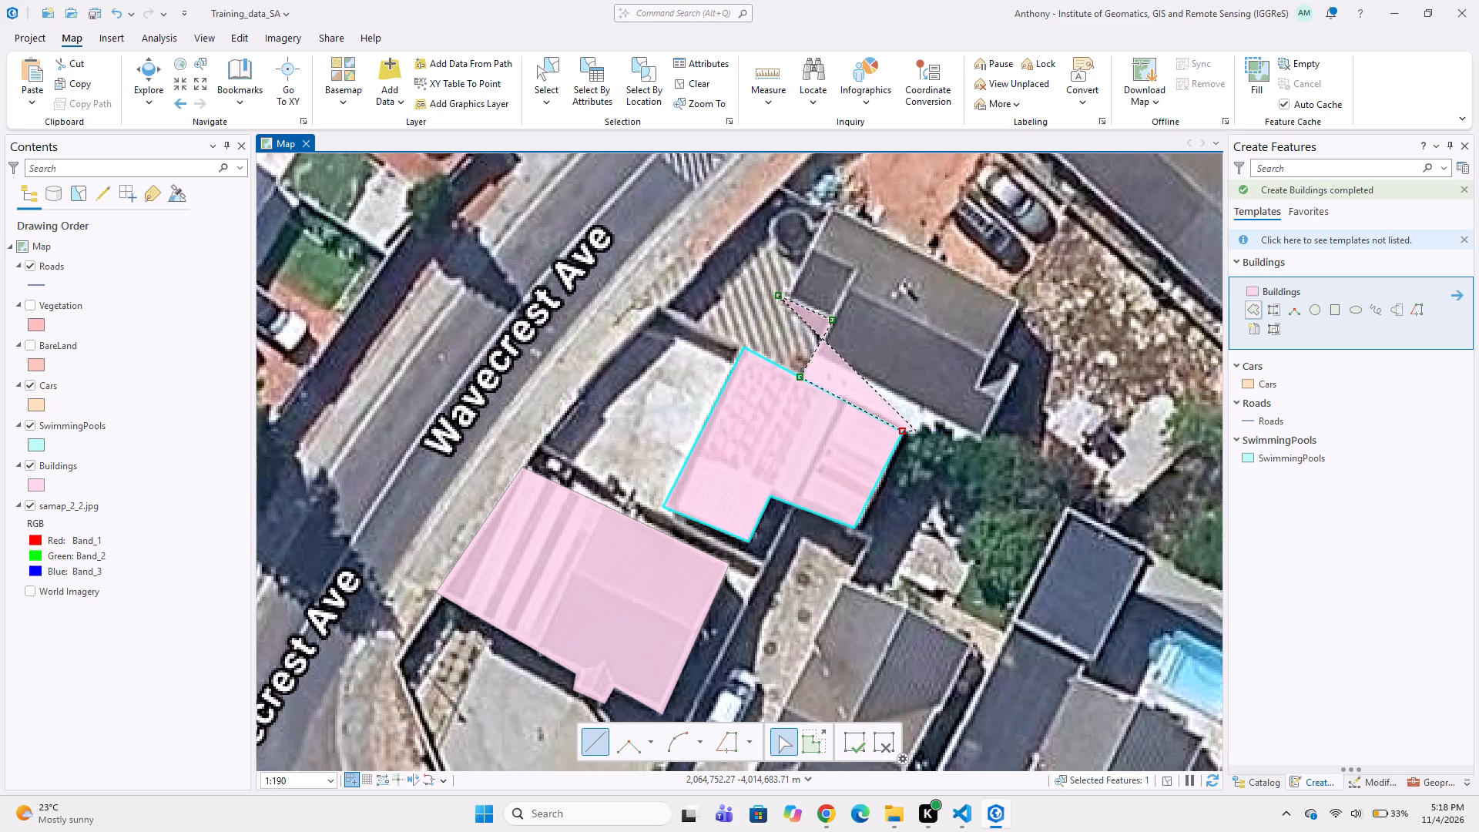
click(906, 428)
click(914, 428)
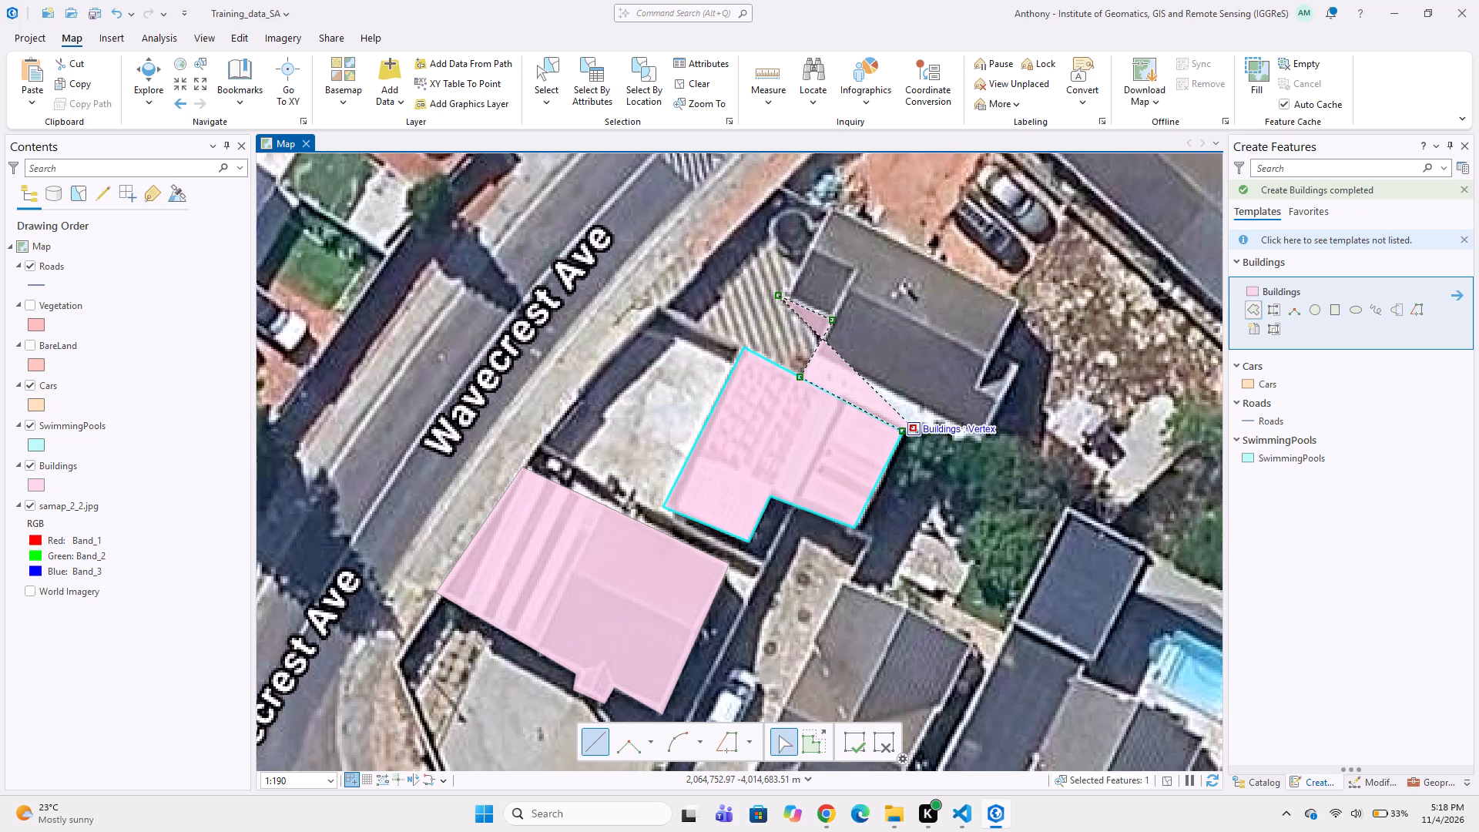
click(924, 423)
click(935, 425)
click(951, 428)
click(968, 441)
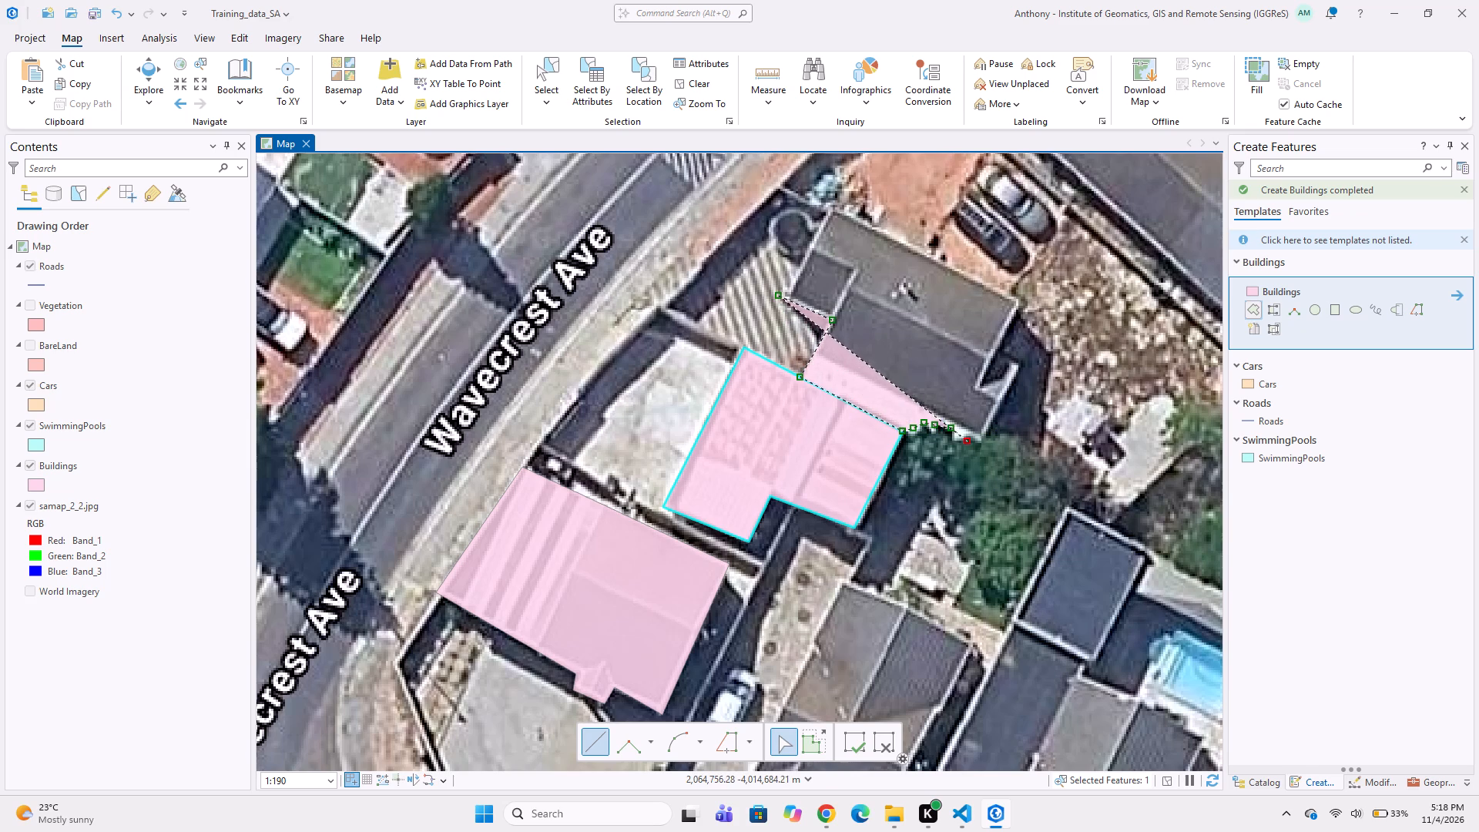
click(981, 439)
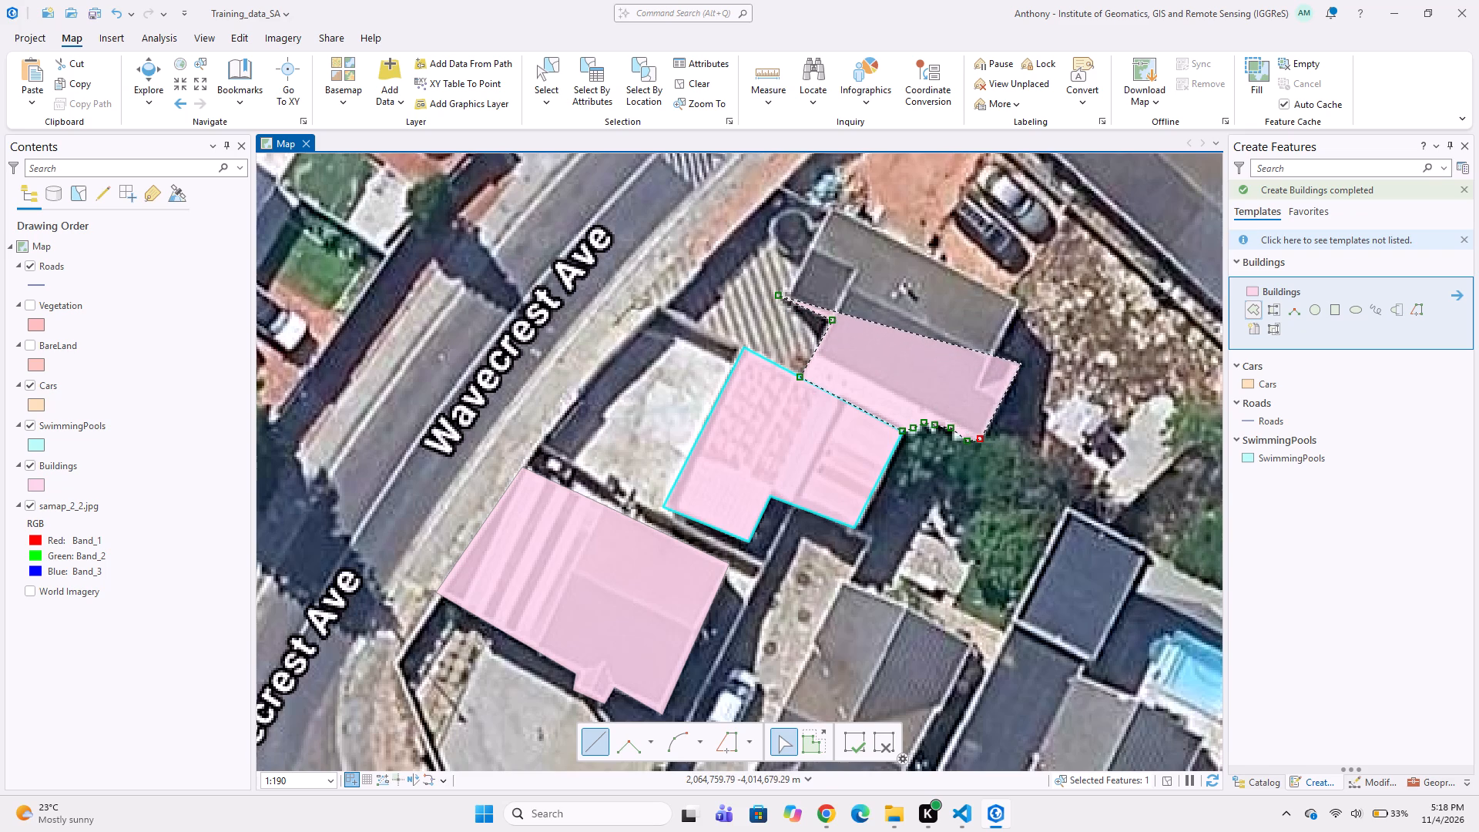
click(1021, 364)
click(998, 353)
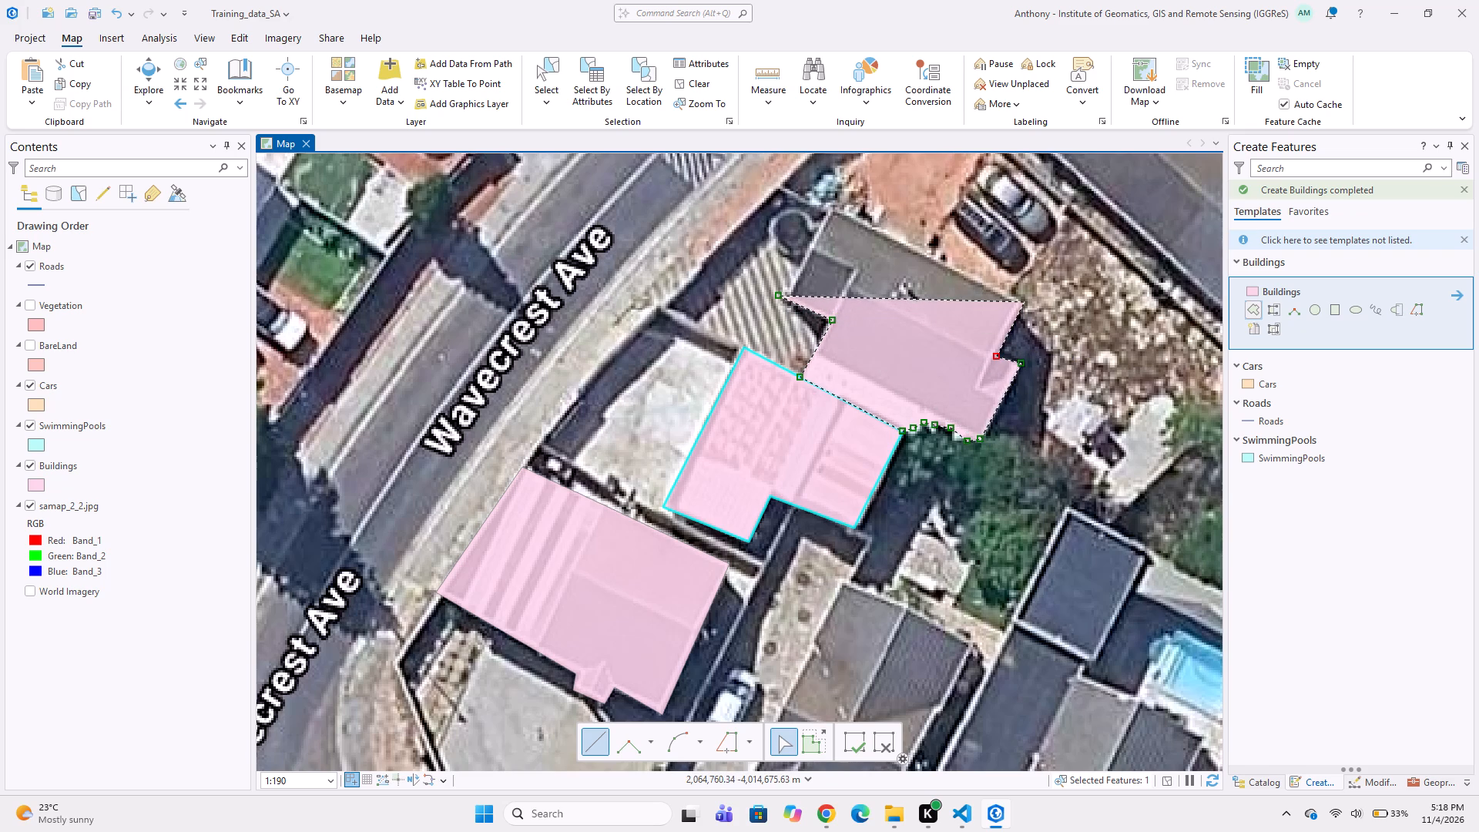
click(1025, 302)
double_click(833, 200)
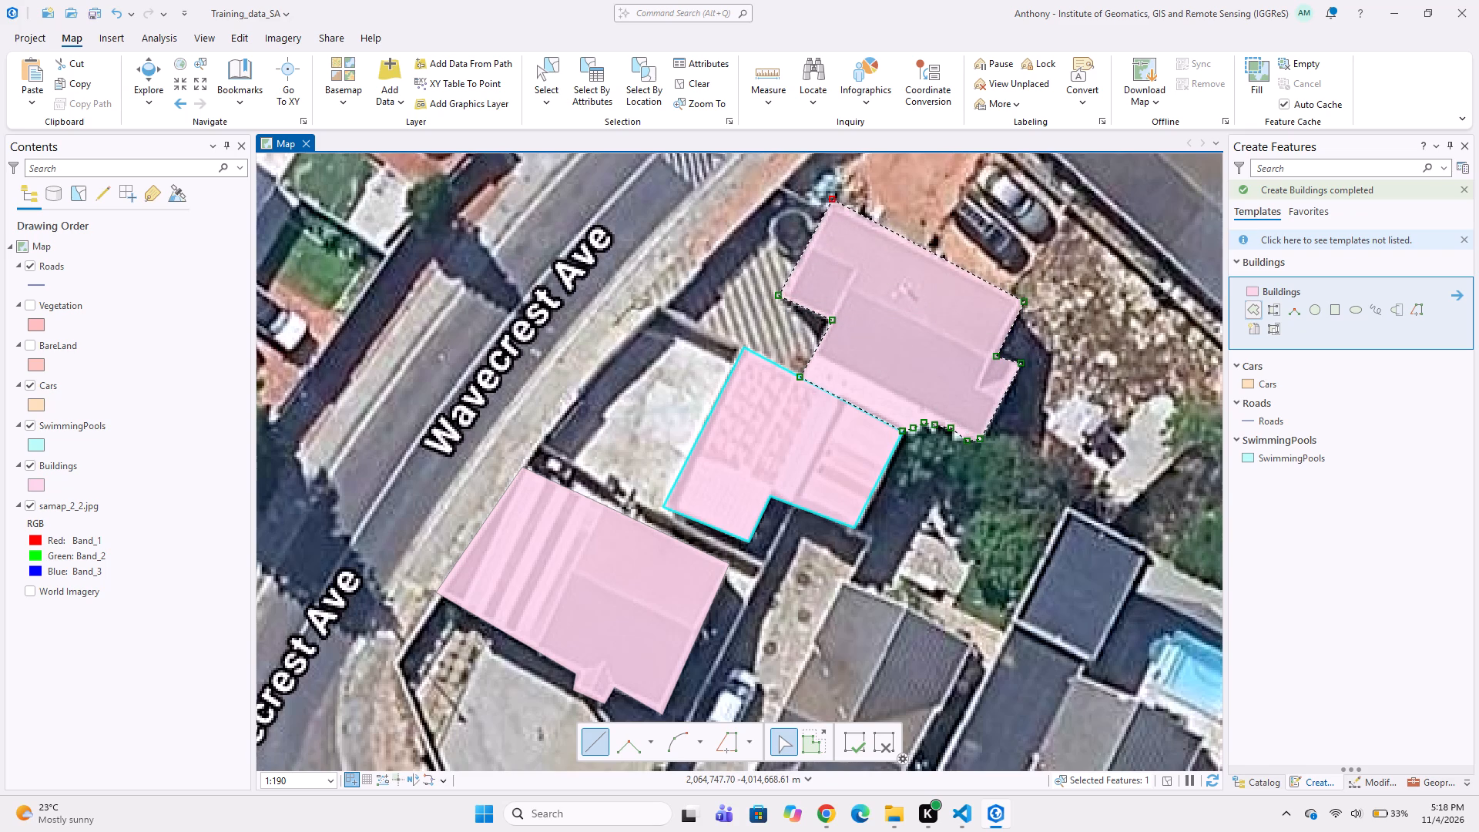
Digitize a five-vertex Cars polygon over the white car parked in the driveway just northwest of the One2Three4 Montessori marker.
scroll(787, 294, down, 2)
middle_drag(846, 299, 766, 267)
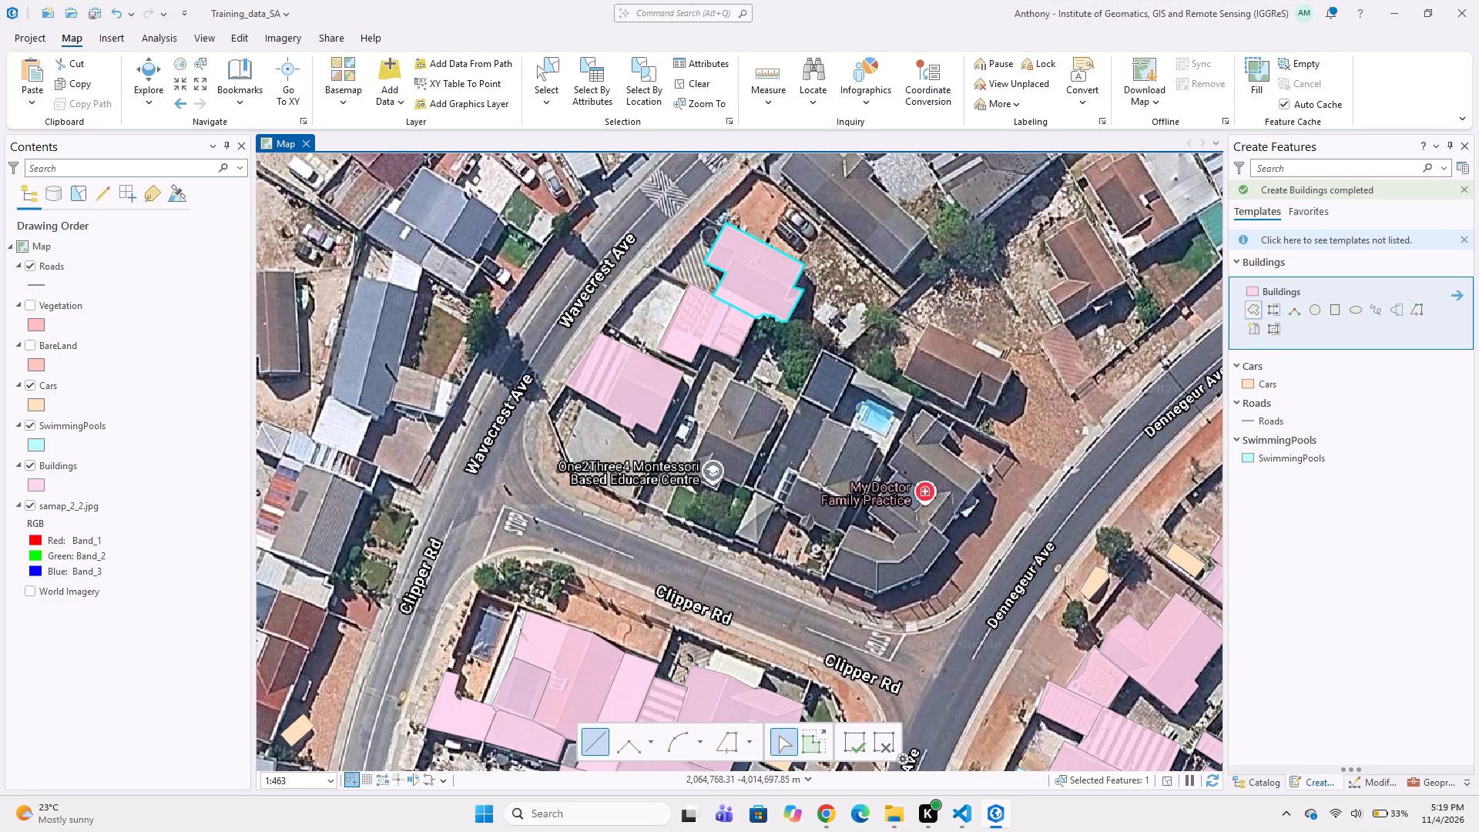
middle_drag(699, 452, 750, 380)
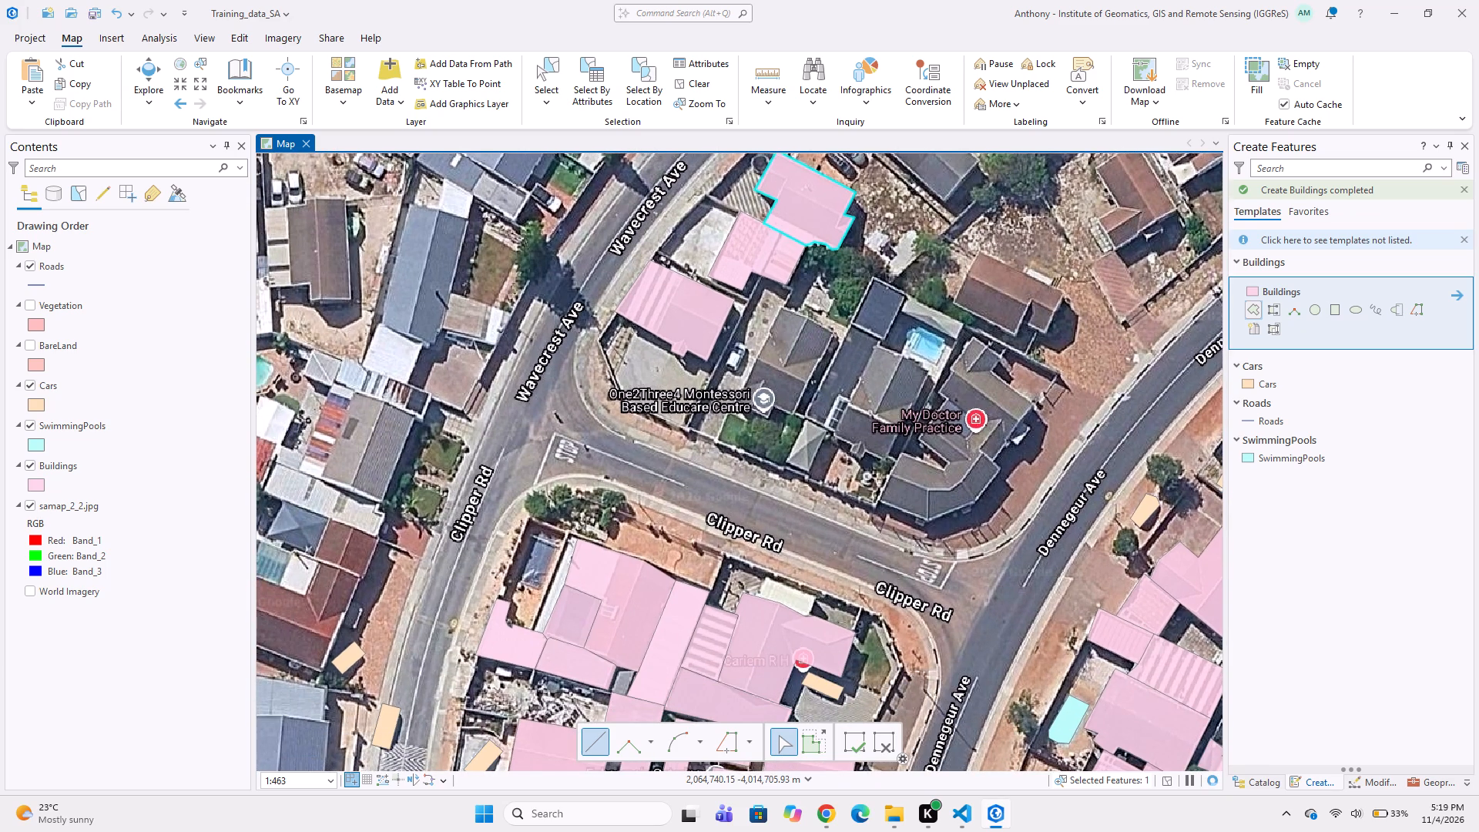
middle_drag(748, 412, 716, 388)
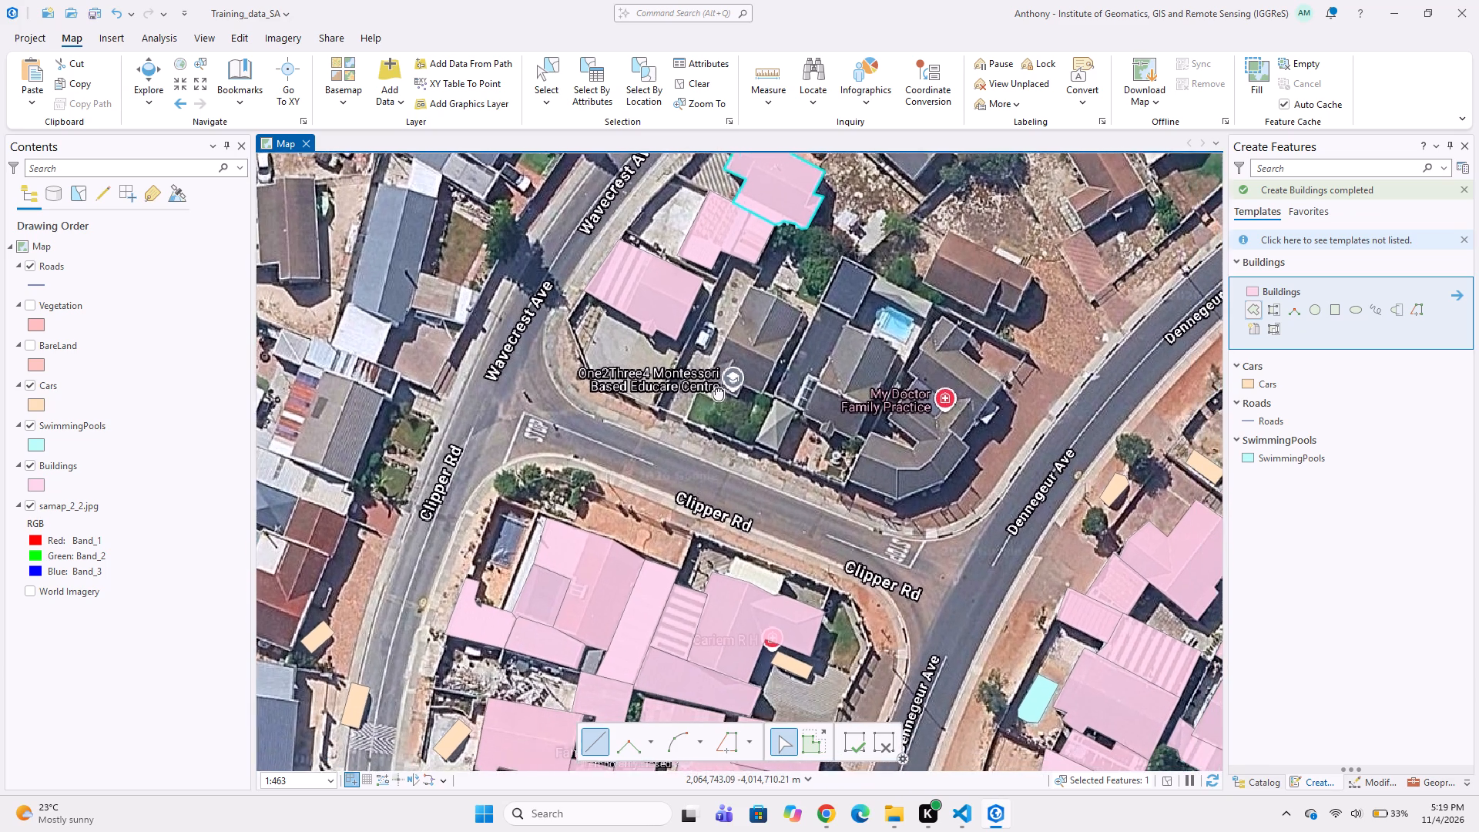
middle_drag(716, 388, 672, 380)
scroll(613, 364, up, 1)
middle_drag(492, 345, 662, 347)
middle_drag(664, 283, 683, 347)
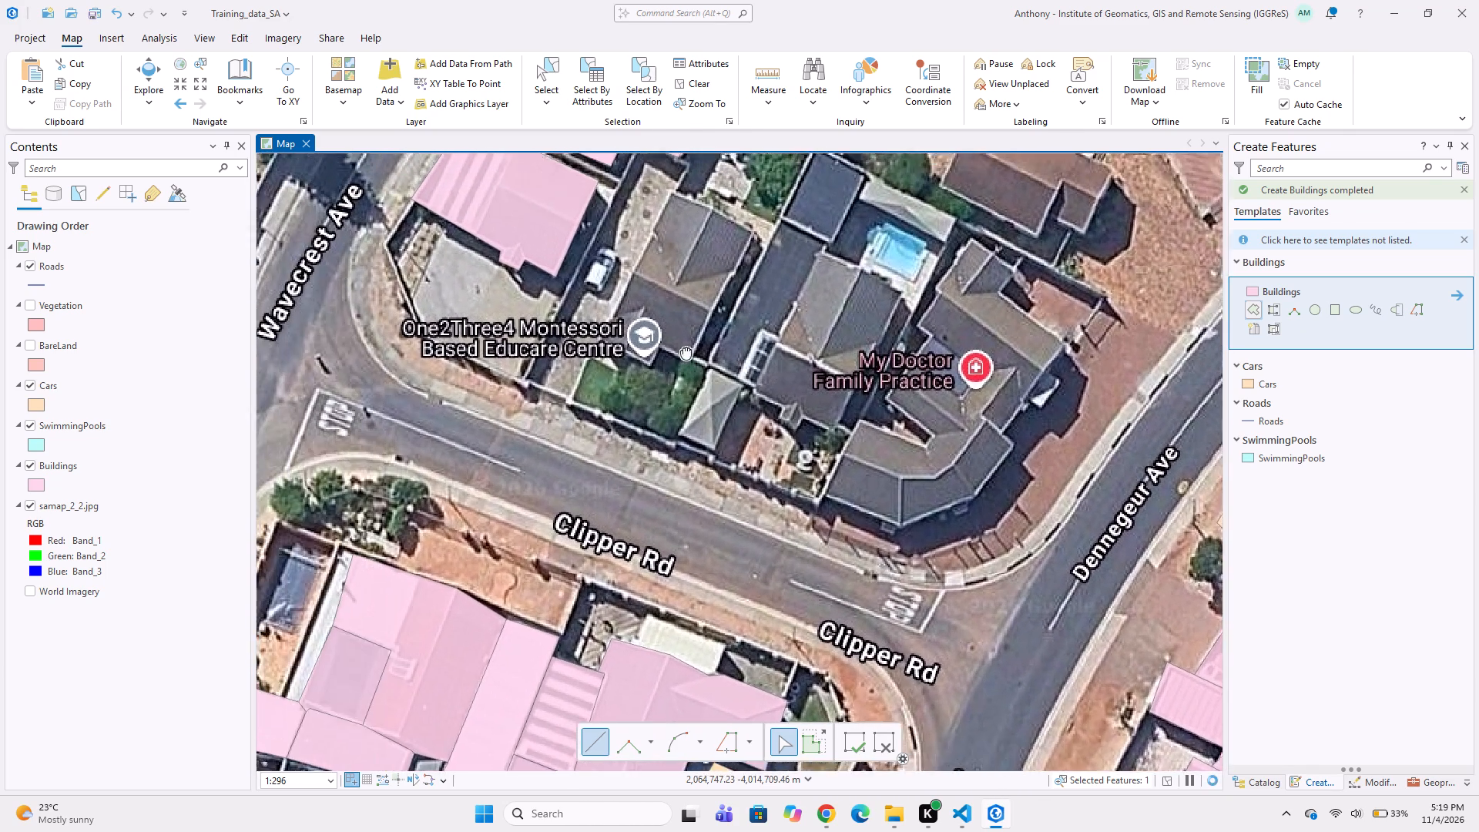
middle_drag(683, 347, 686, 355)
scroll(705, 280, up, 1)
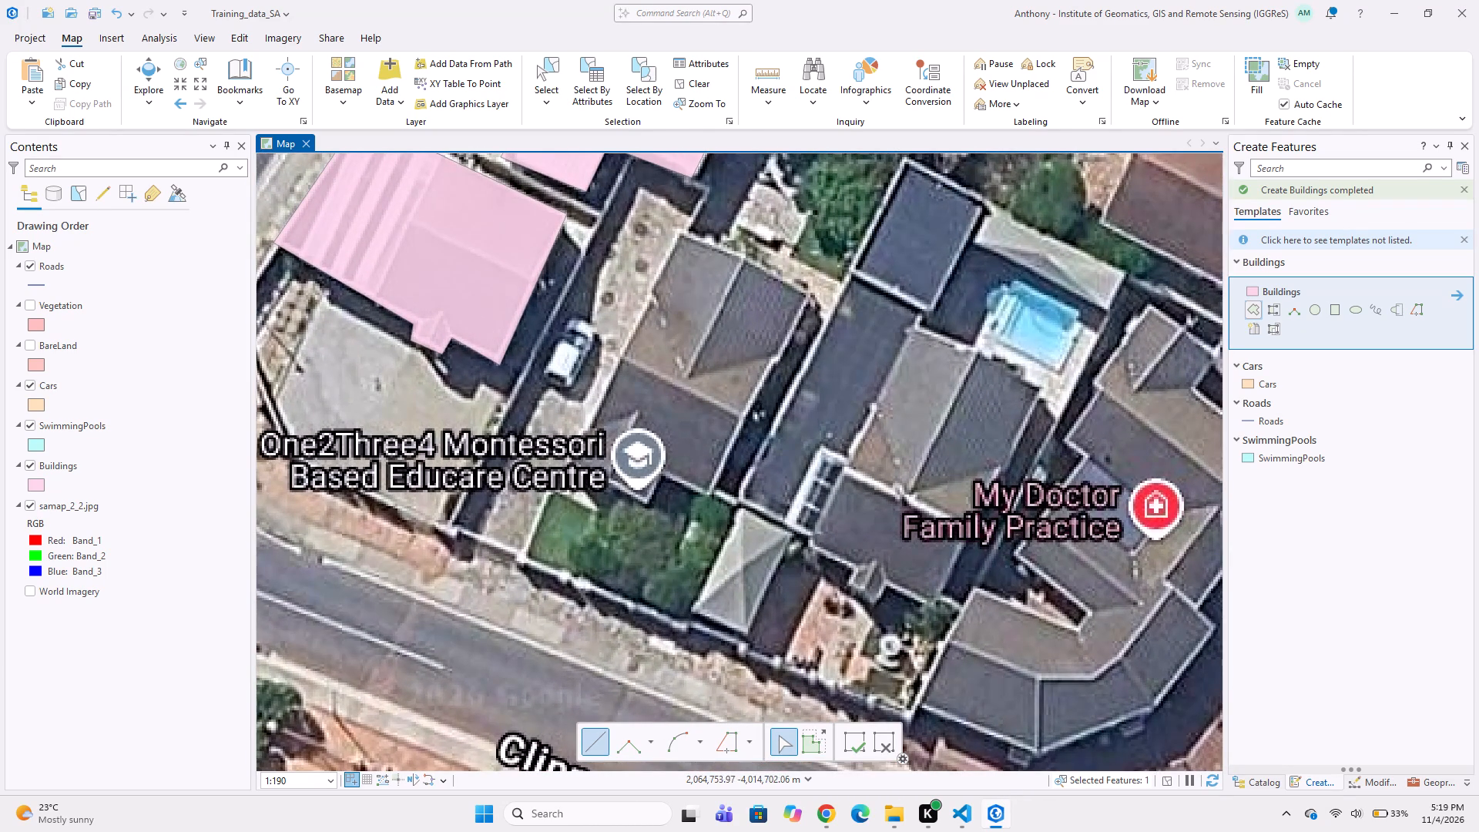
click(1293, 383)
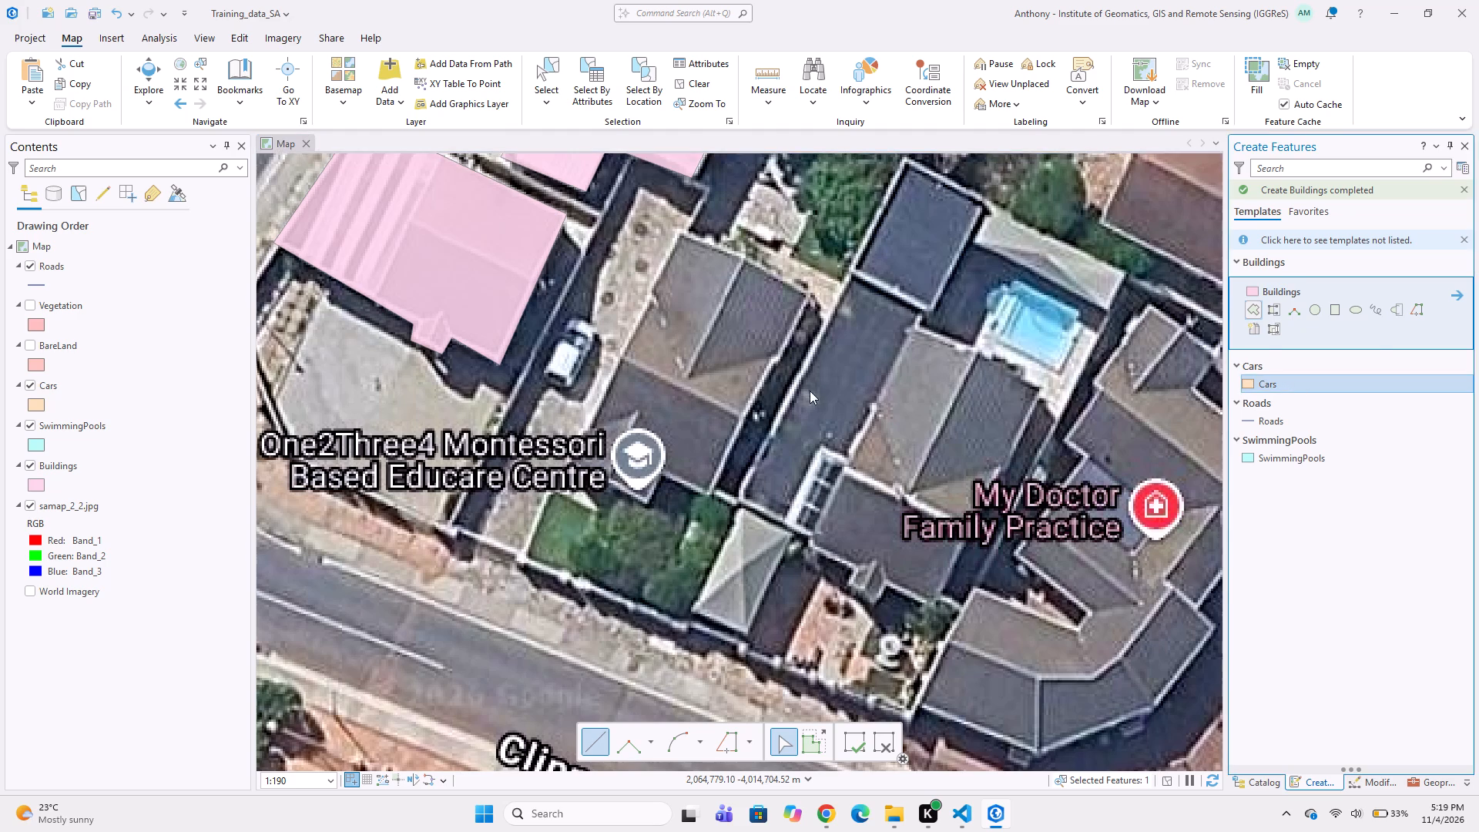
scroll(589, 356, up, 1)
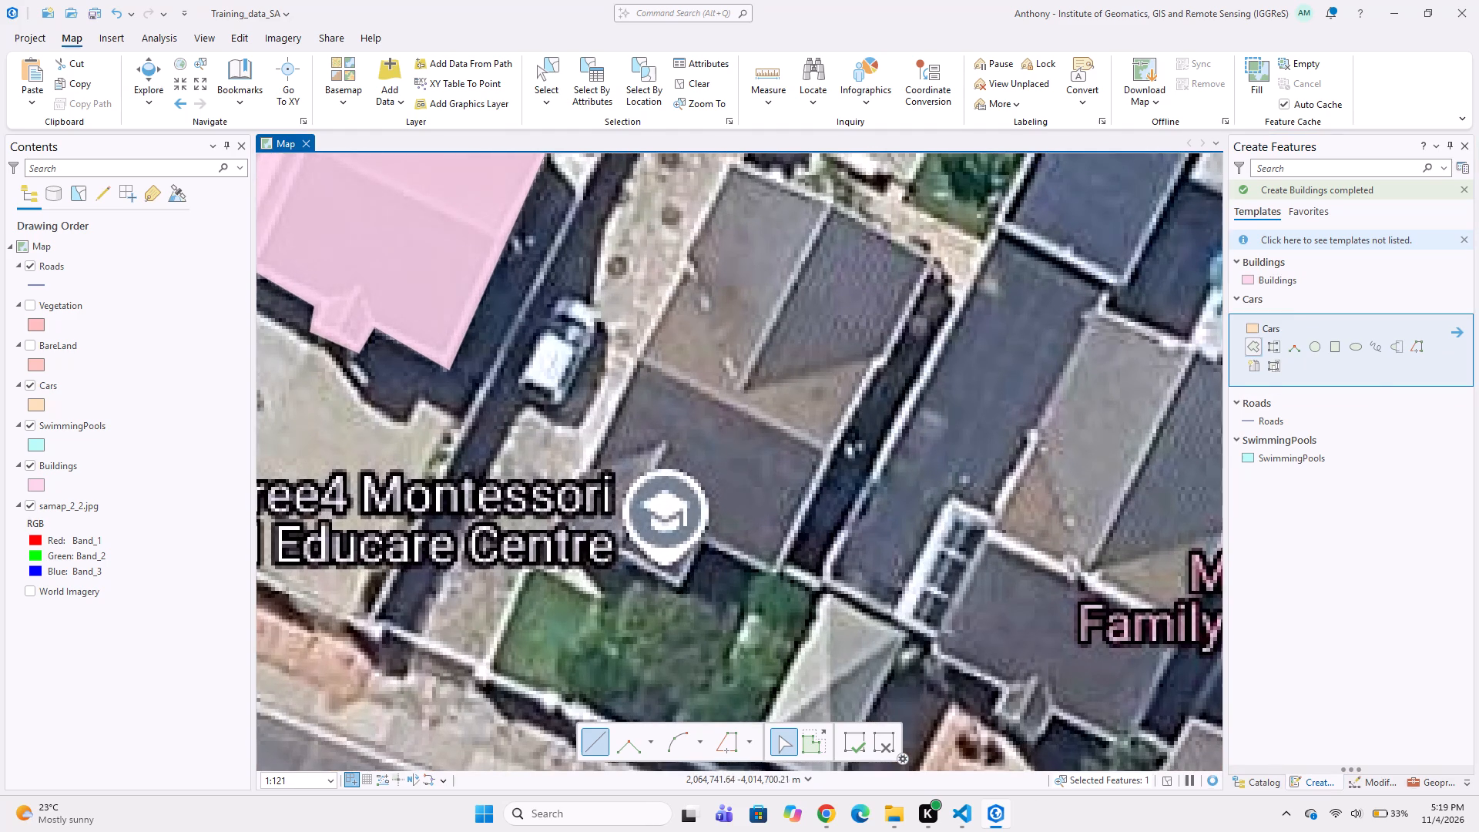
click(608, 307)
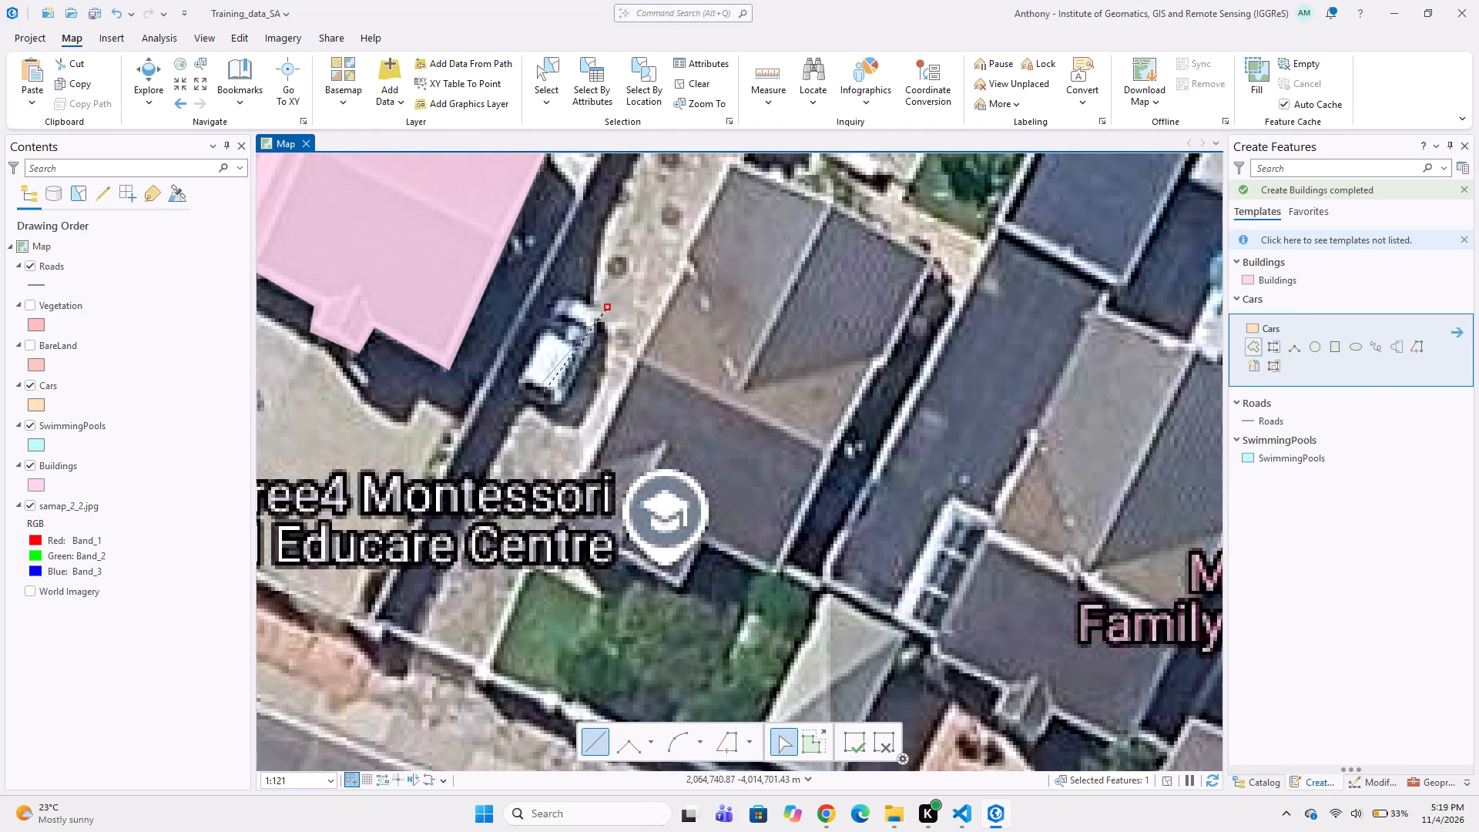
click(567, 418)
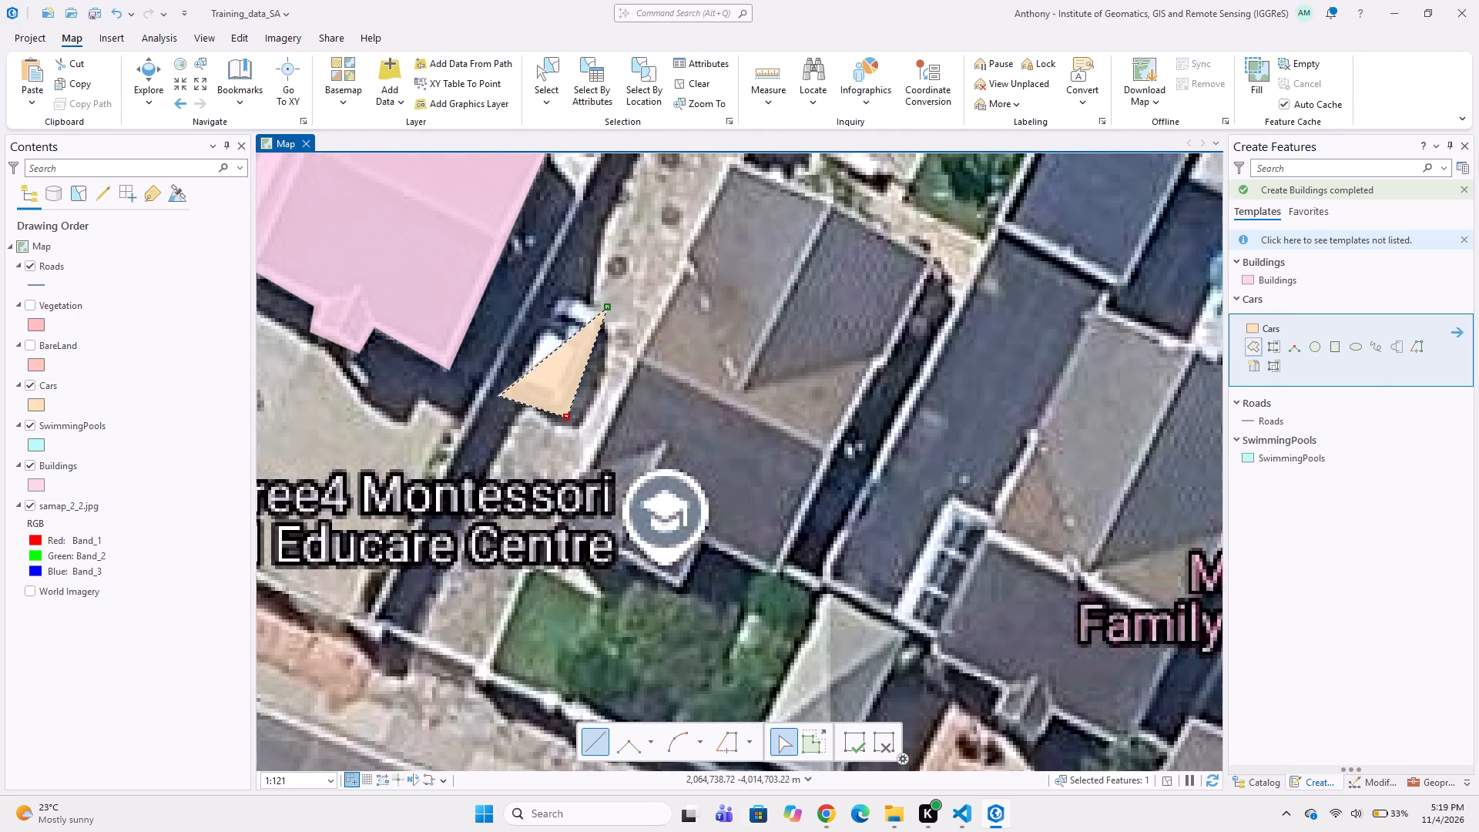
click(516, 404)
click(511, 396)
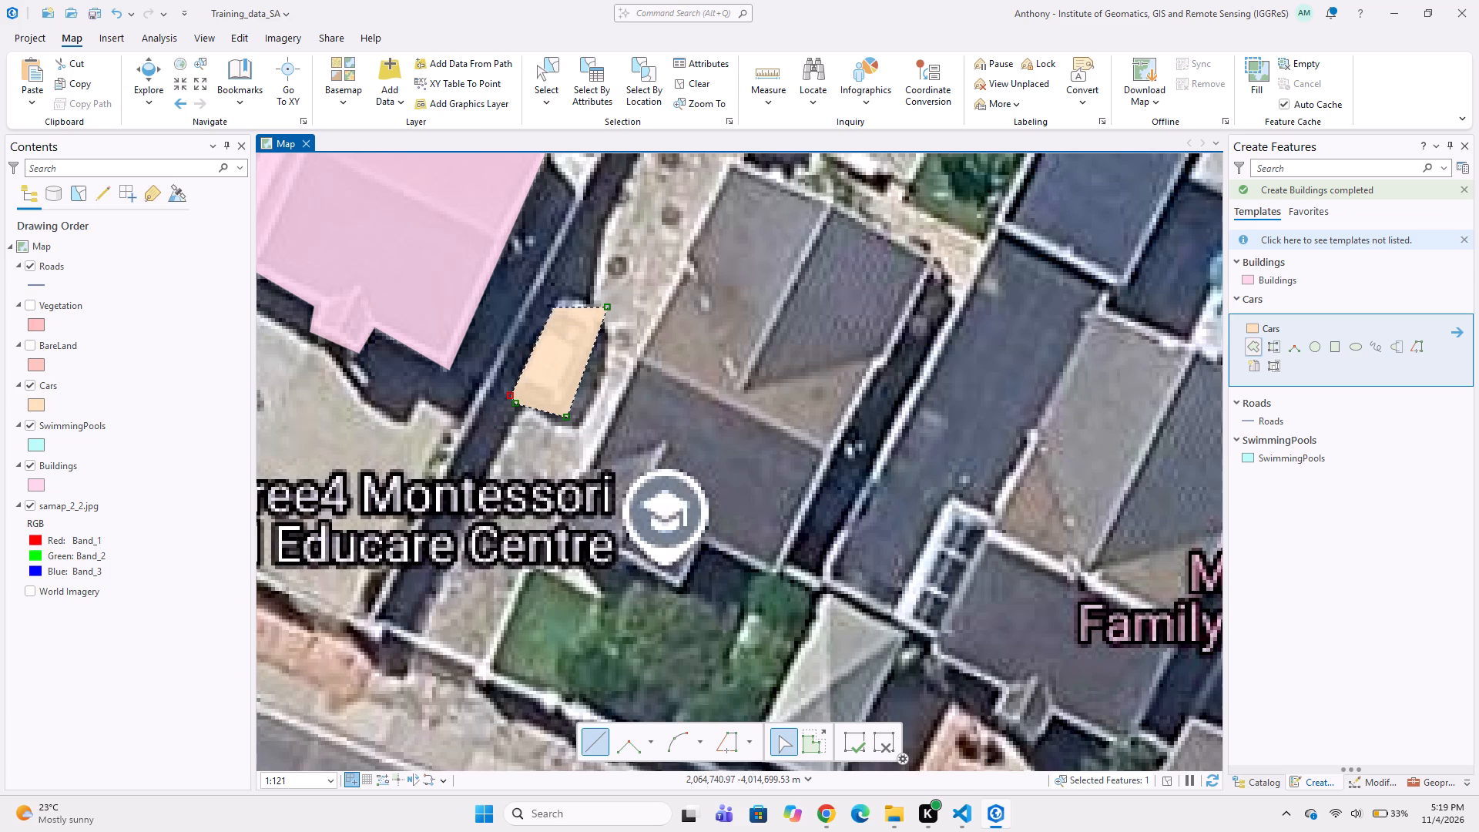
double_click(554, 286)
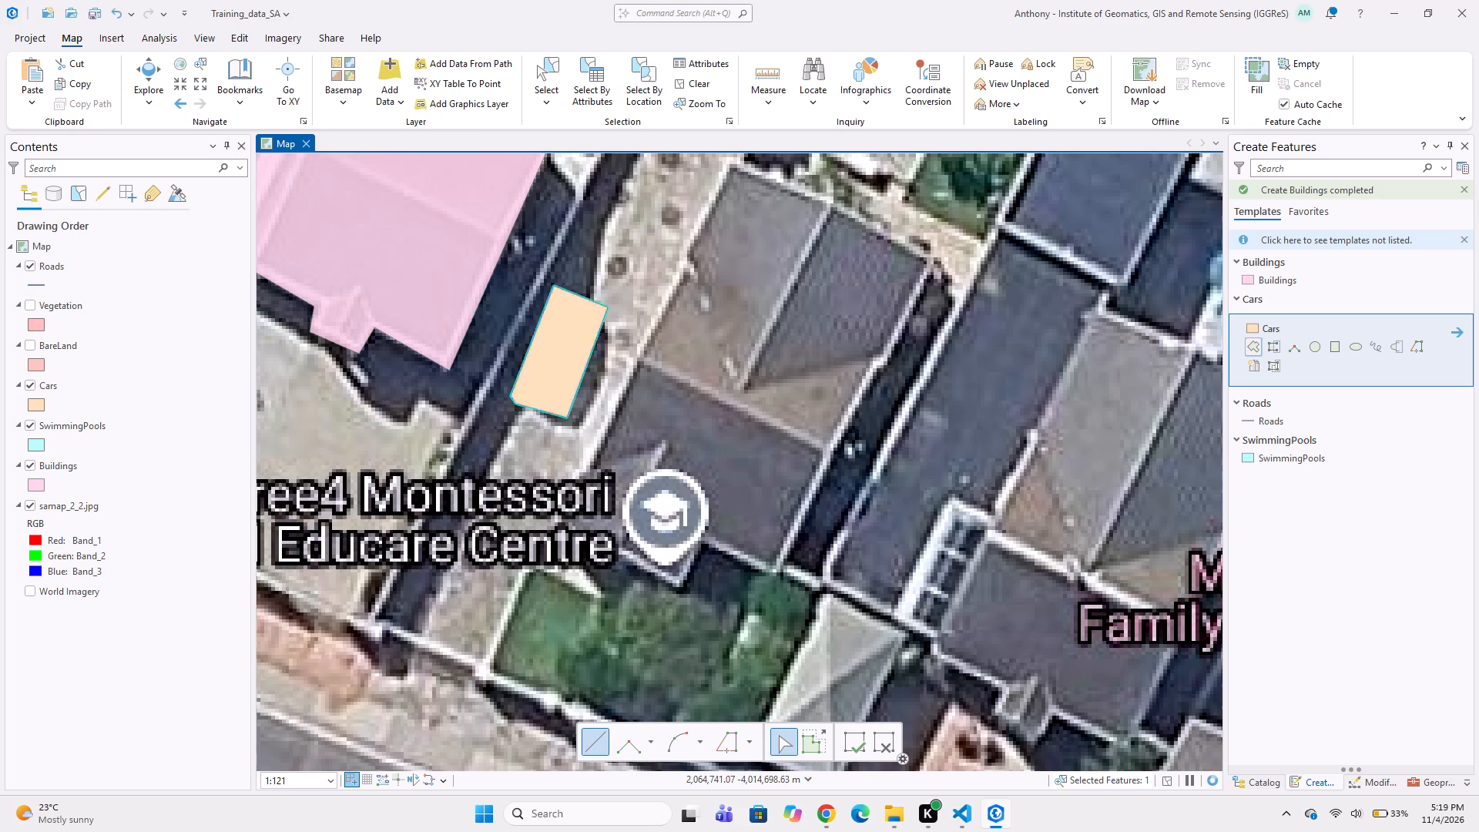
Digitize a six-vertex Buildings polygon over the hip-roofed house under the One2Three4 Montessori marker, including its southwestern extension.
scroll(820, 326, down, 1)
middle_drag(894, 347, 856, 364)
click(1301, 283)
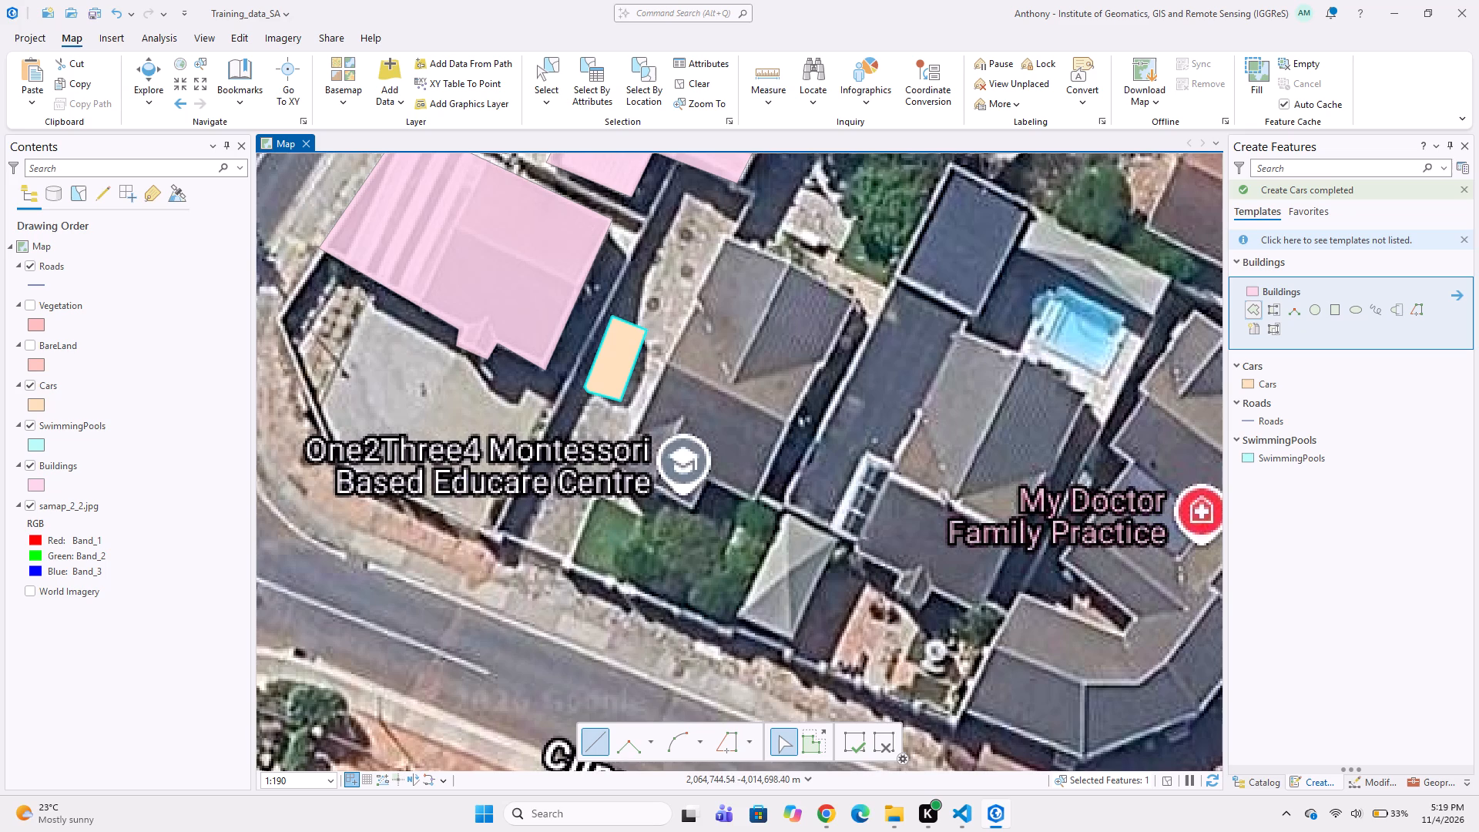
click(718, 232)
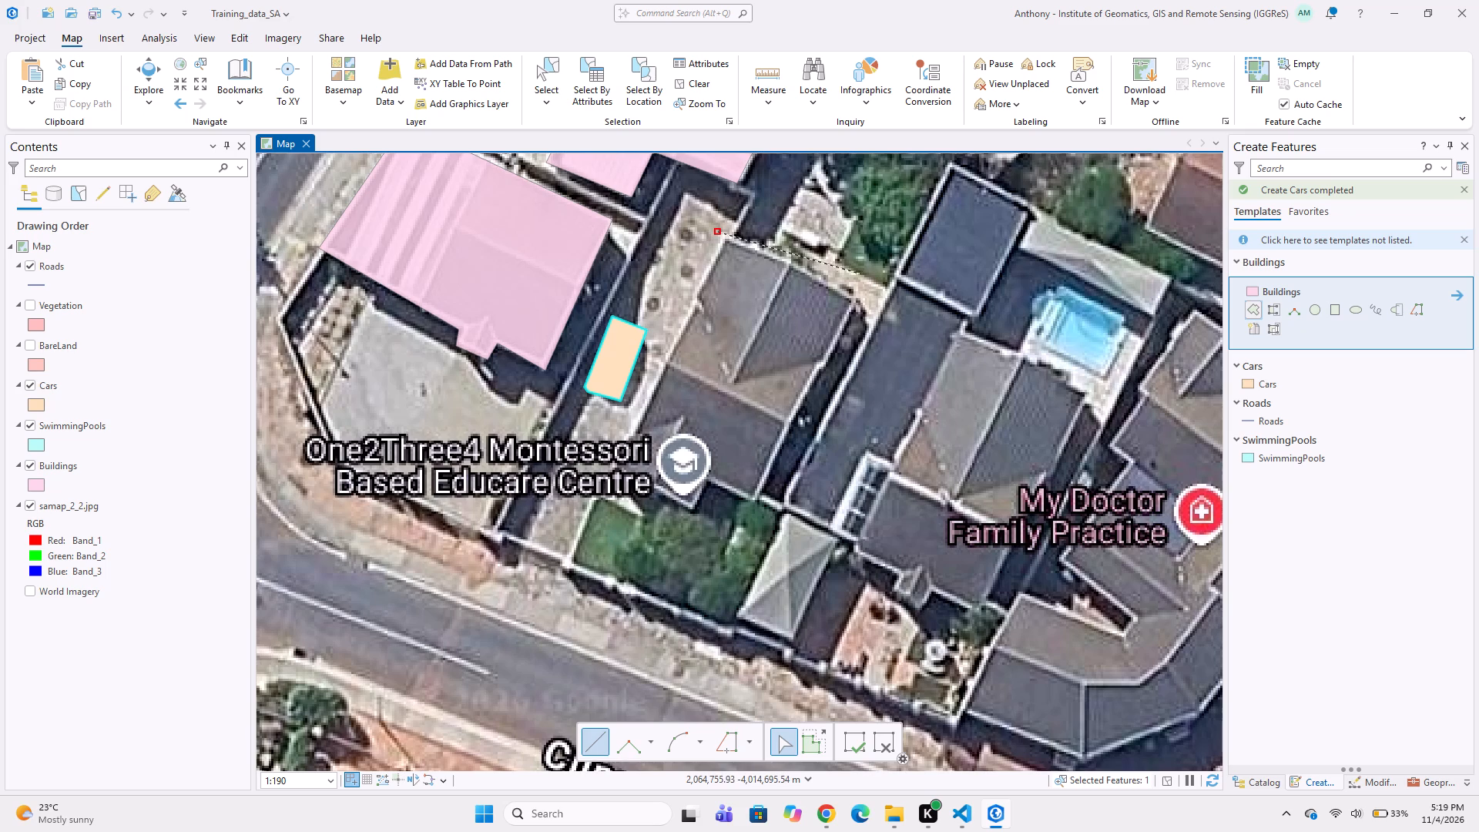
click(856, 296)
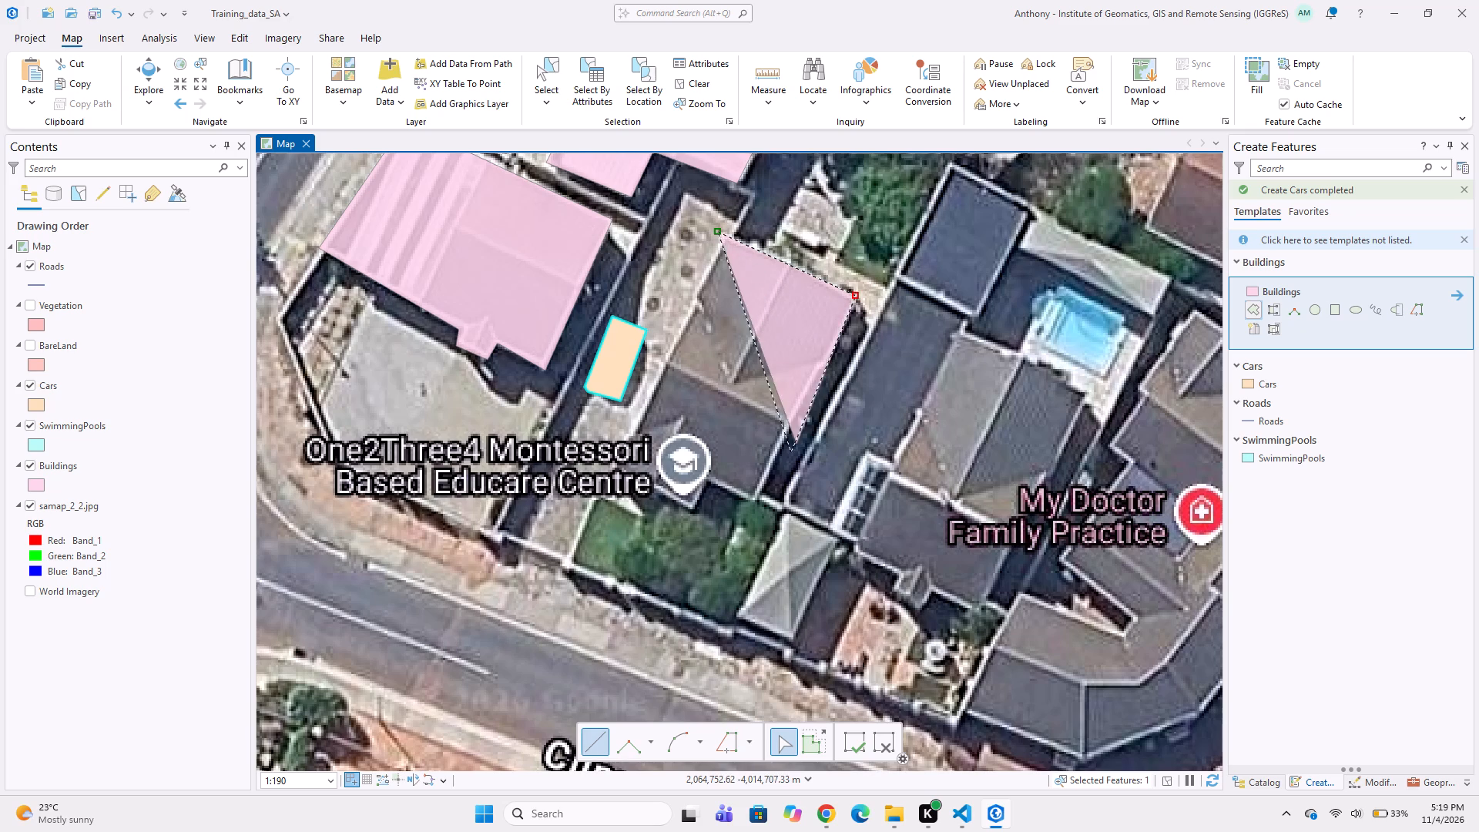
click(756, 504)
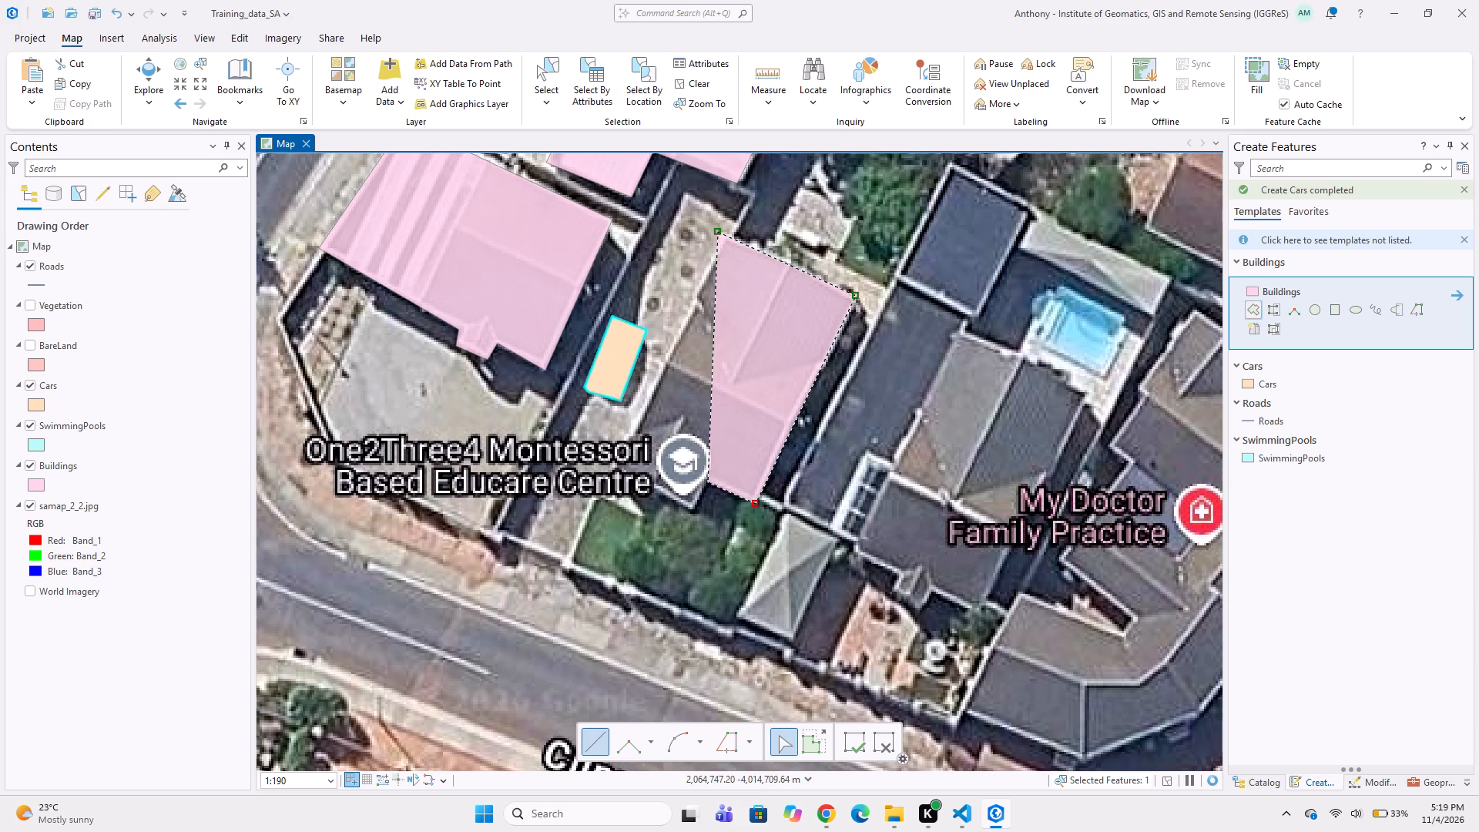
click(708, 482)
click(694, 512)
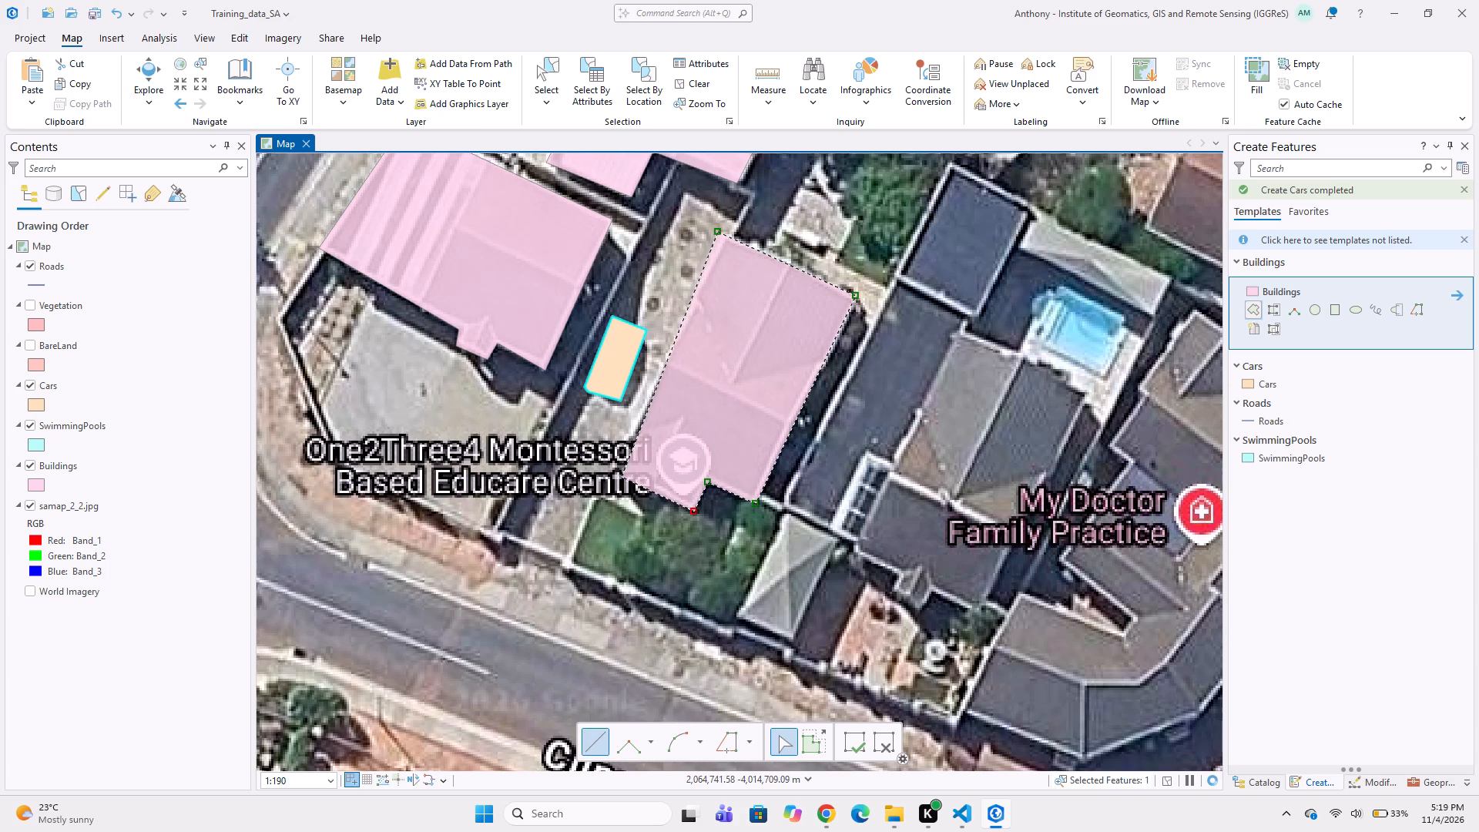
double_click(619, 475)
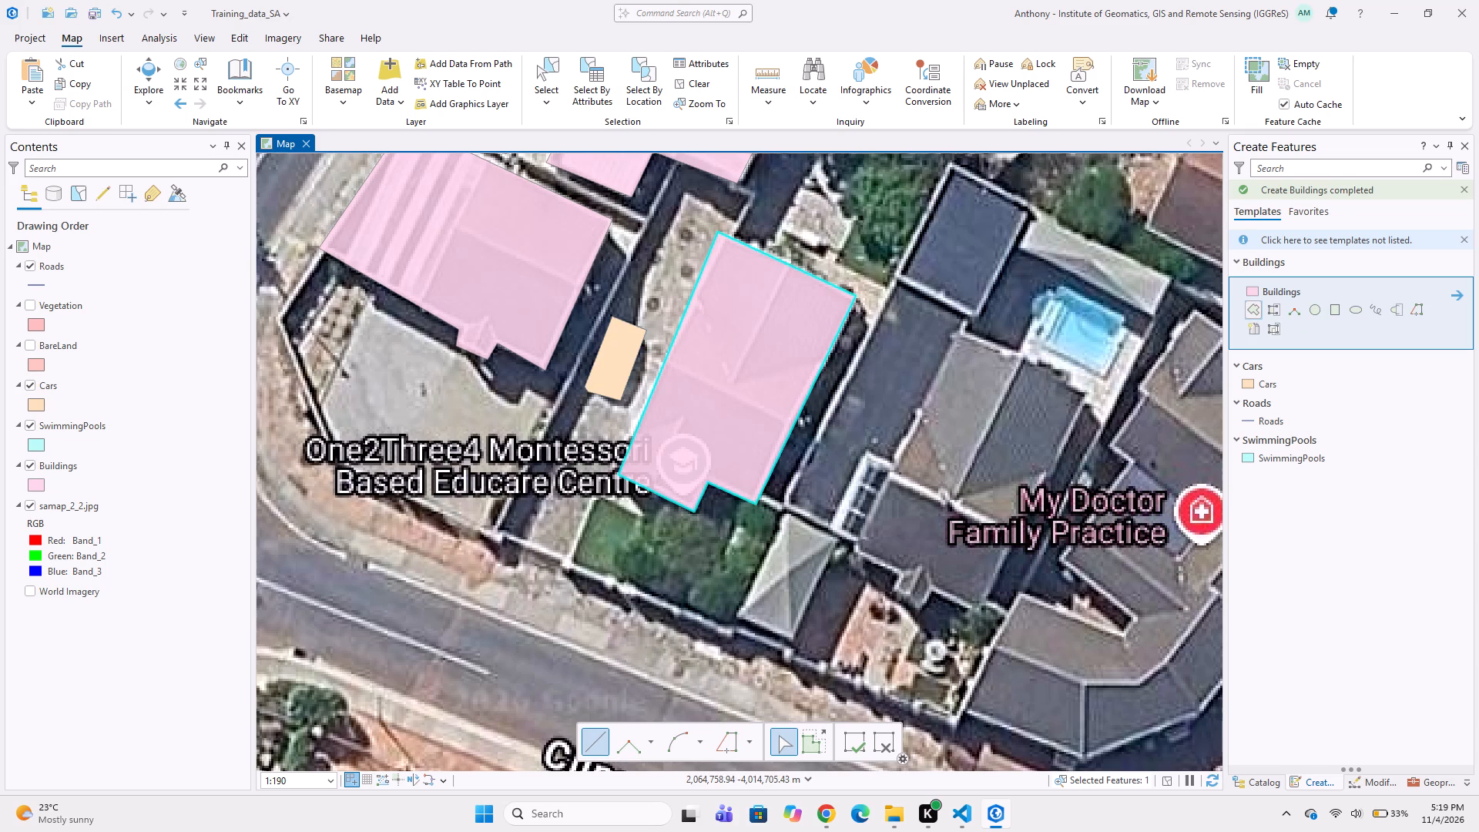
Digitize a Buildings polygon over the large dark-roofed house west of the pool near My Doctor Family Practice, including its northern annex, paneled roof and small southern protrusion.
click(947, 162)
click(1034, 207)
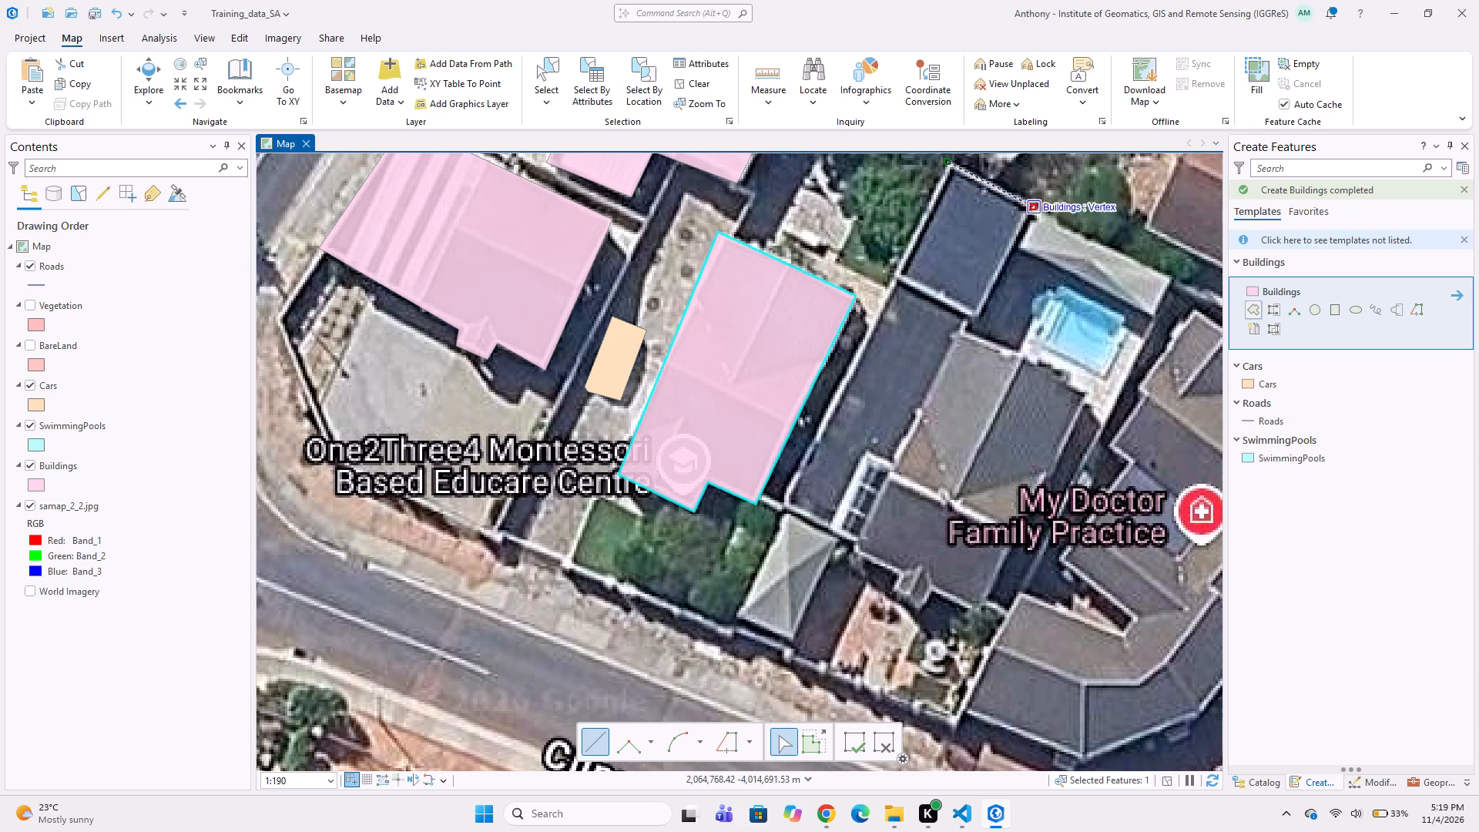
click(974, 324)
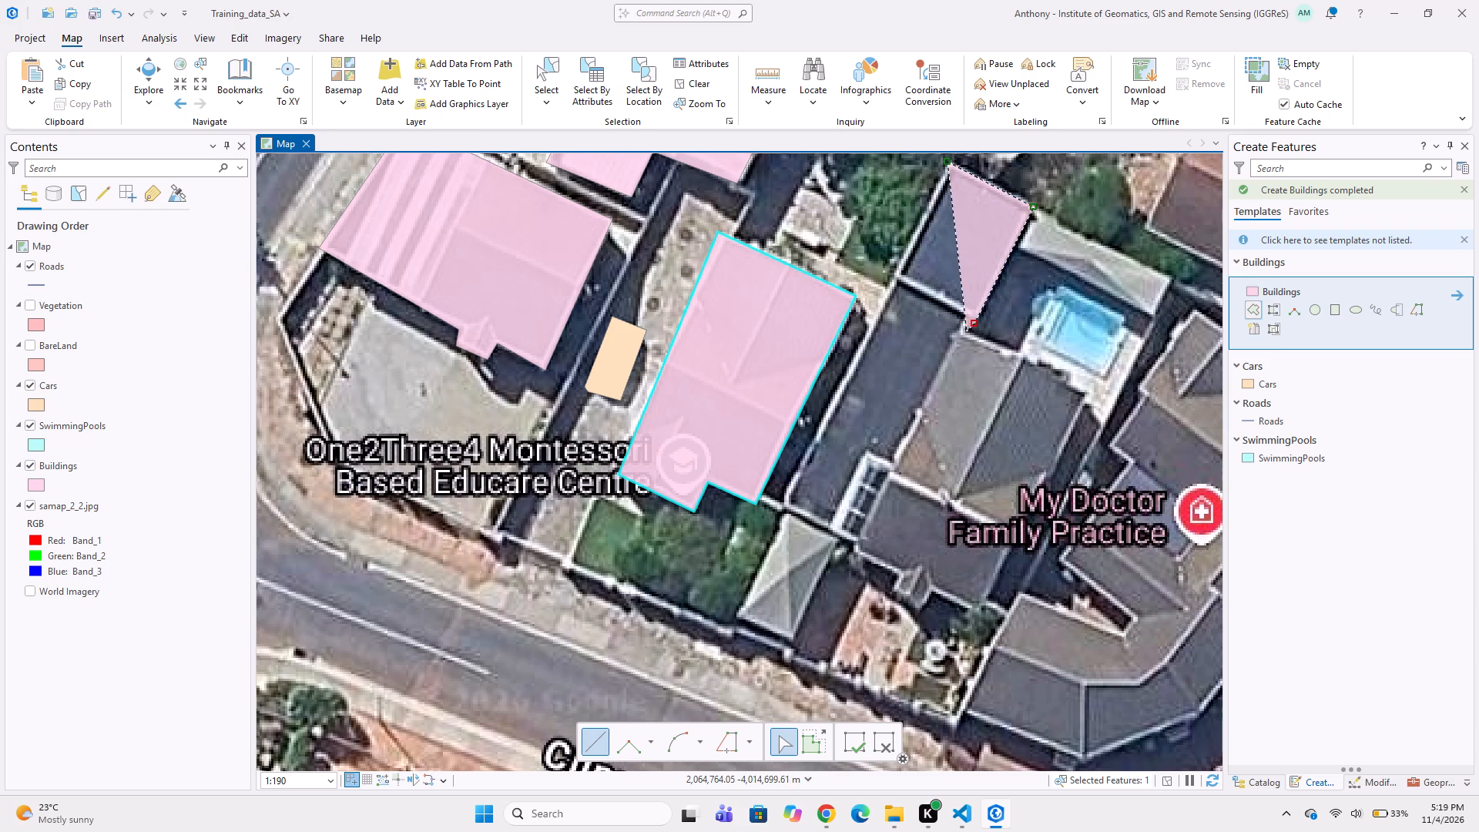
click(961, 334)
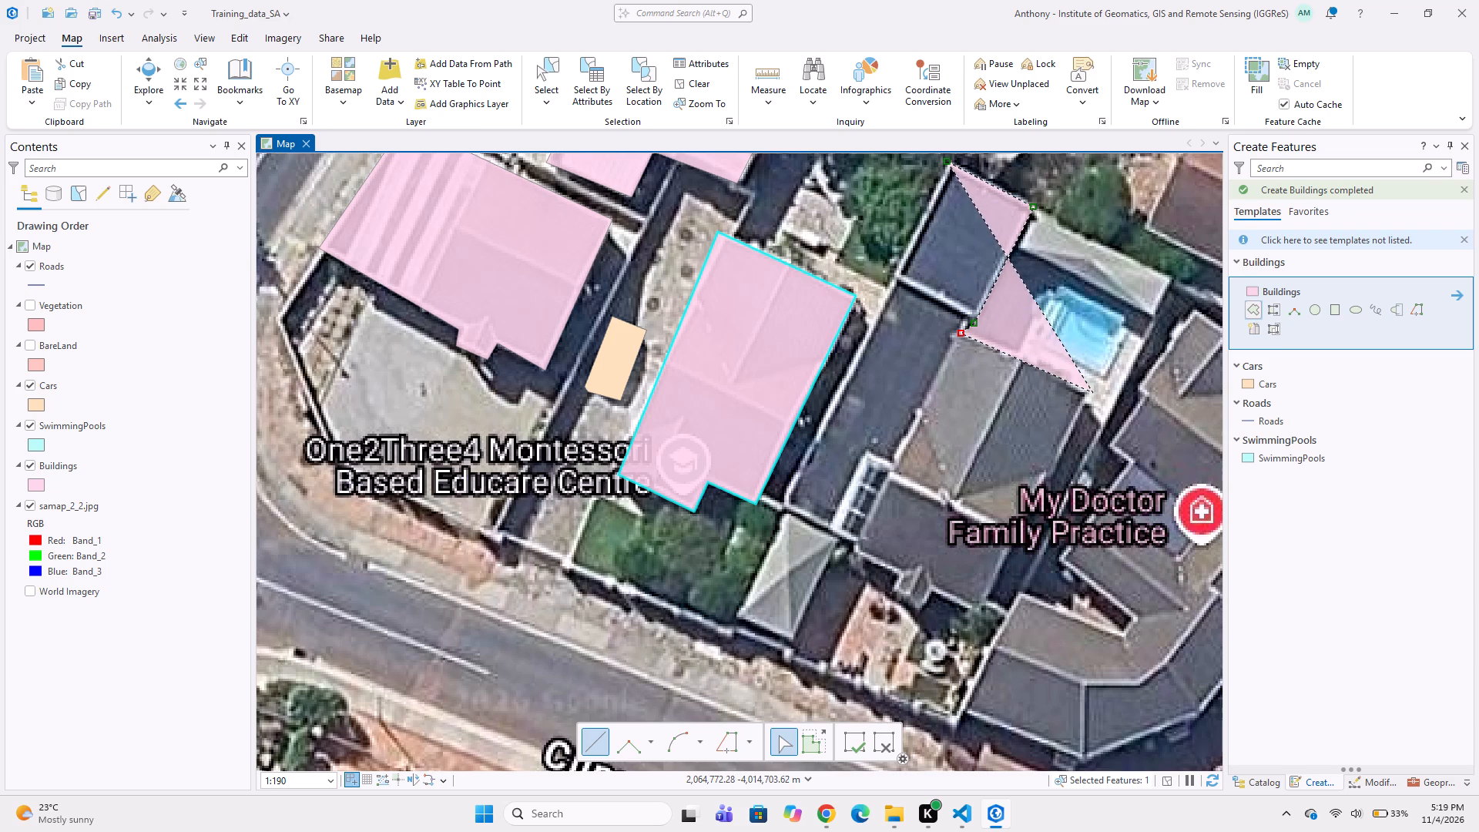
click(1093, 396)
middle_drag(1075, 466, 1095, 383)
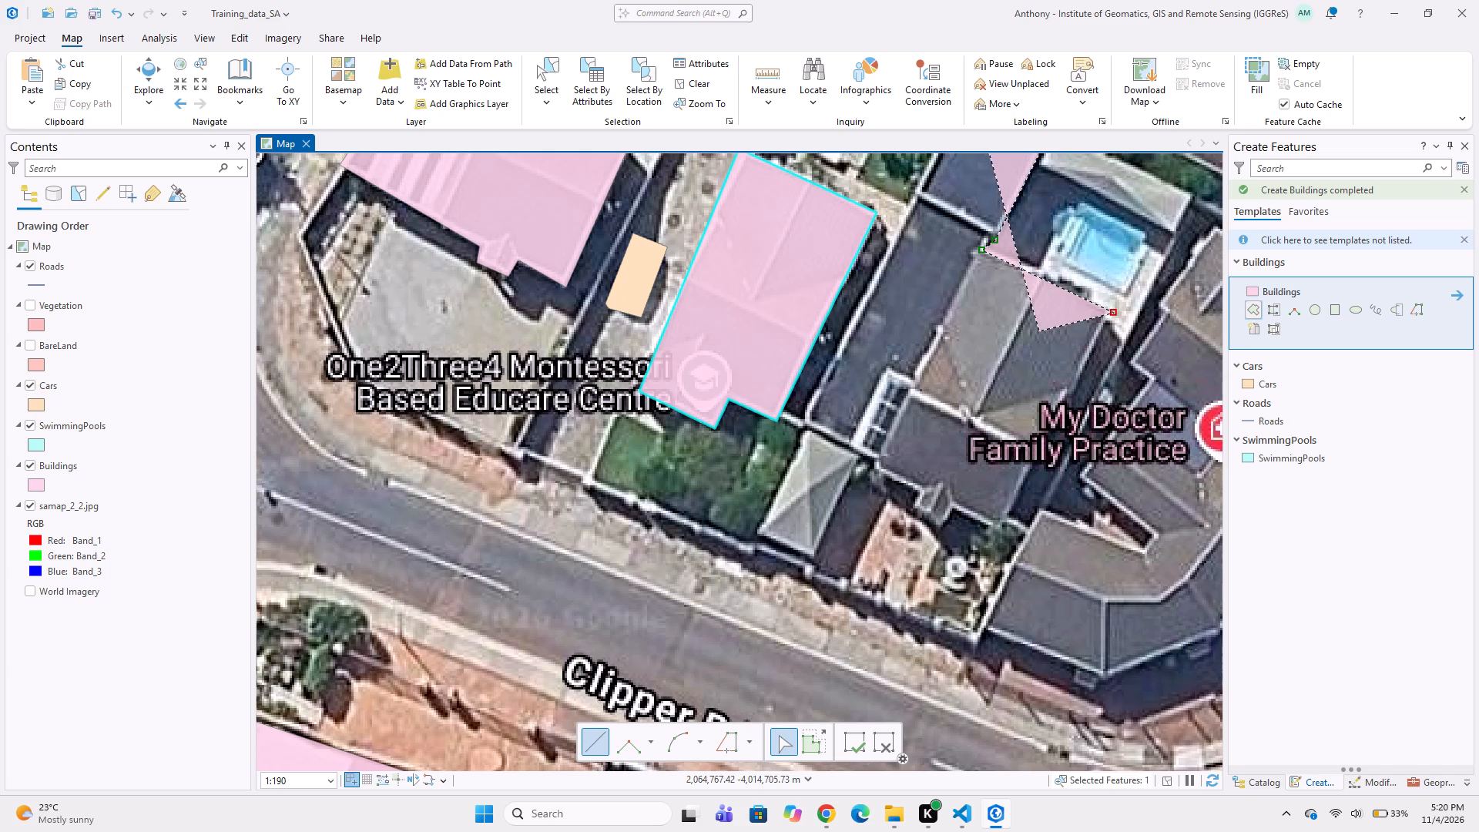
click(999, 528)
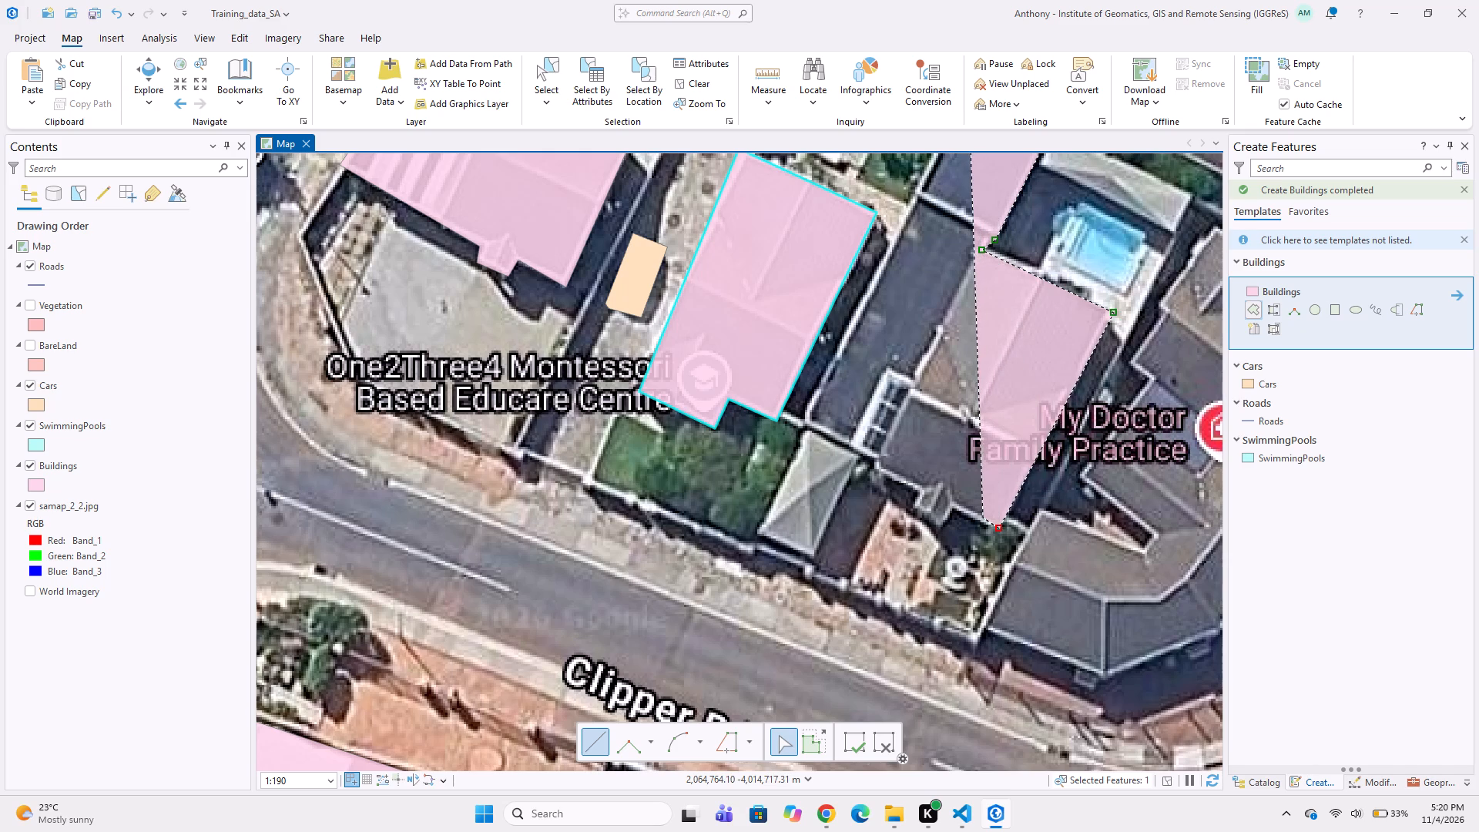
click(978, 518)
scroll(956, 507, up, 1)
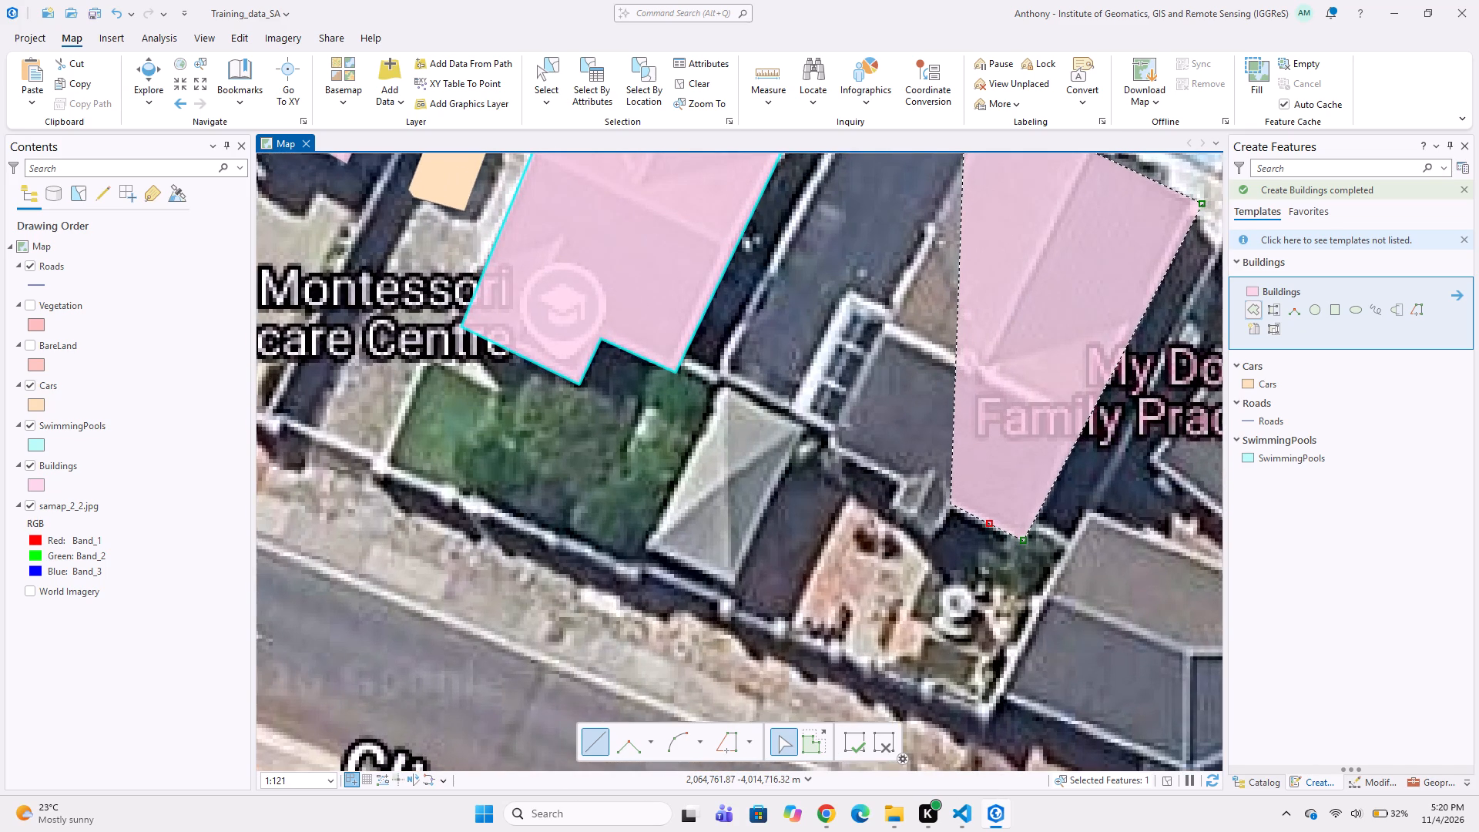
scroll(942, 509, up, 1)
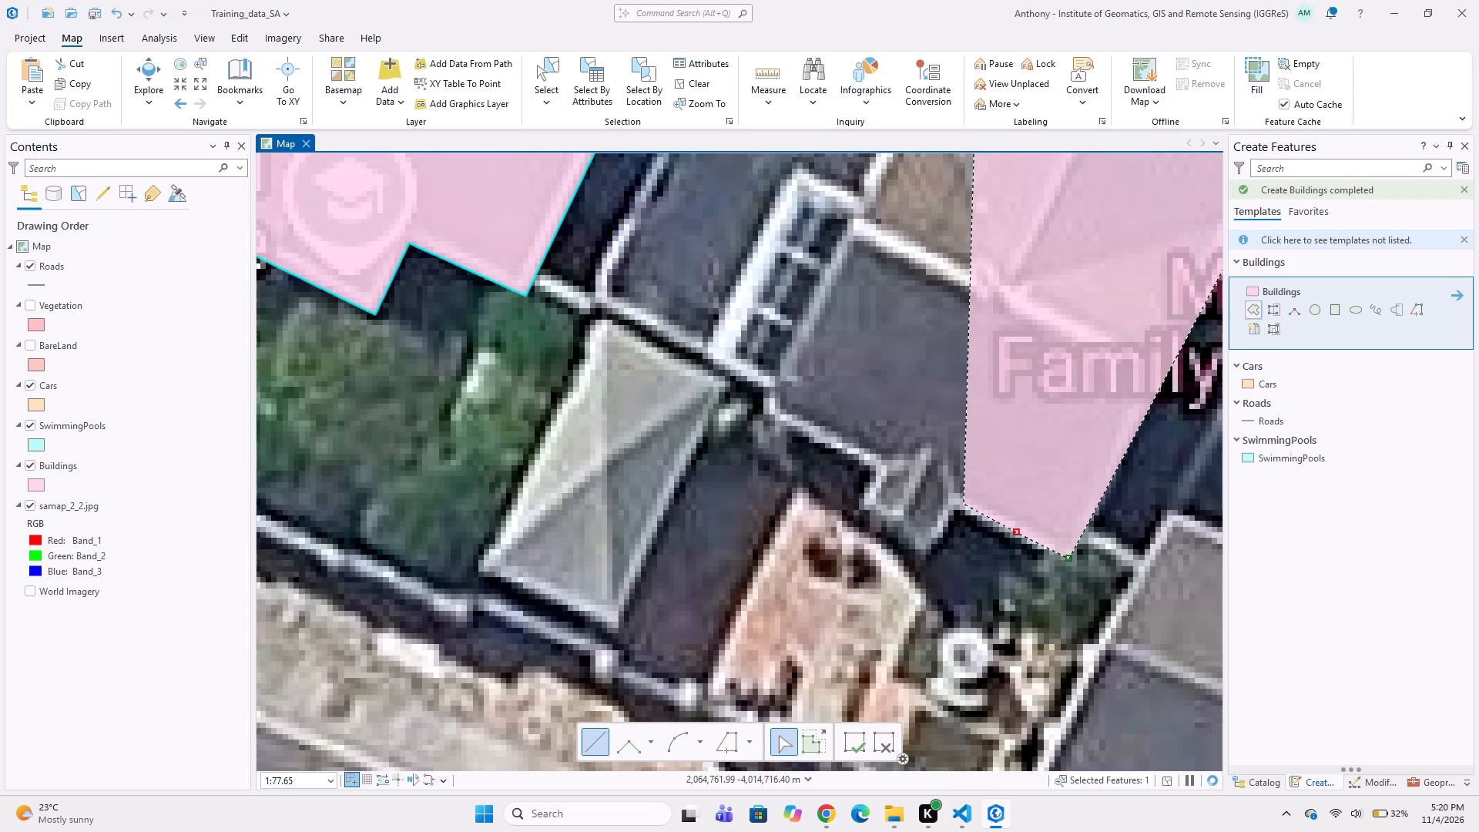
click(964, 504)
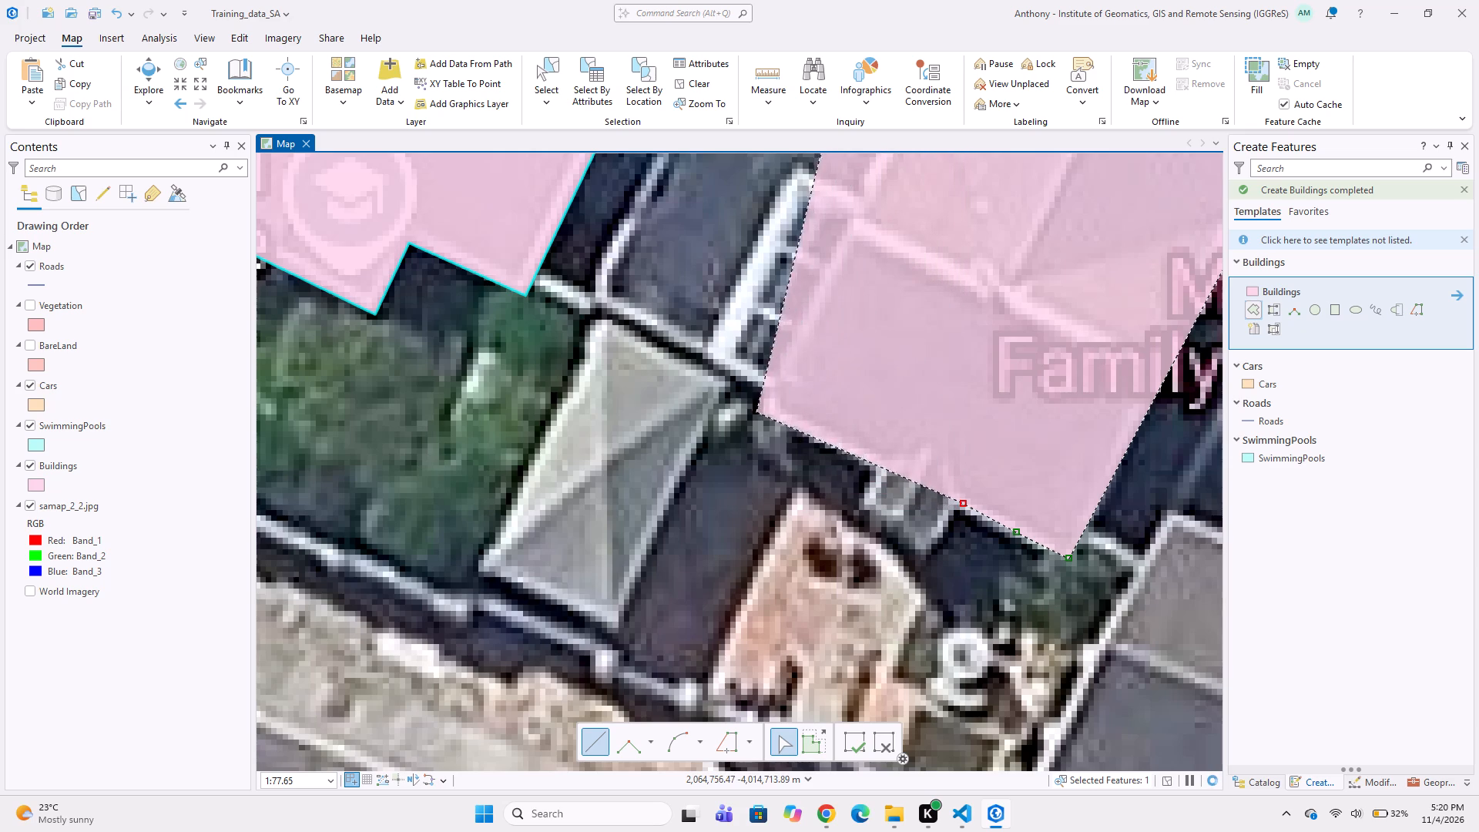
click(934, 565)
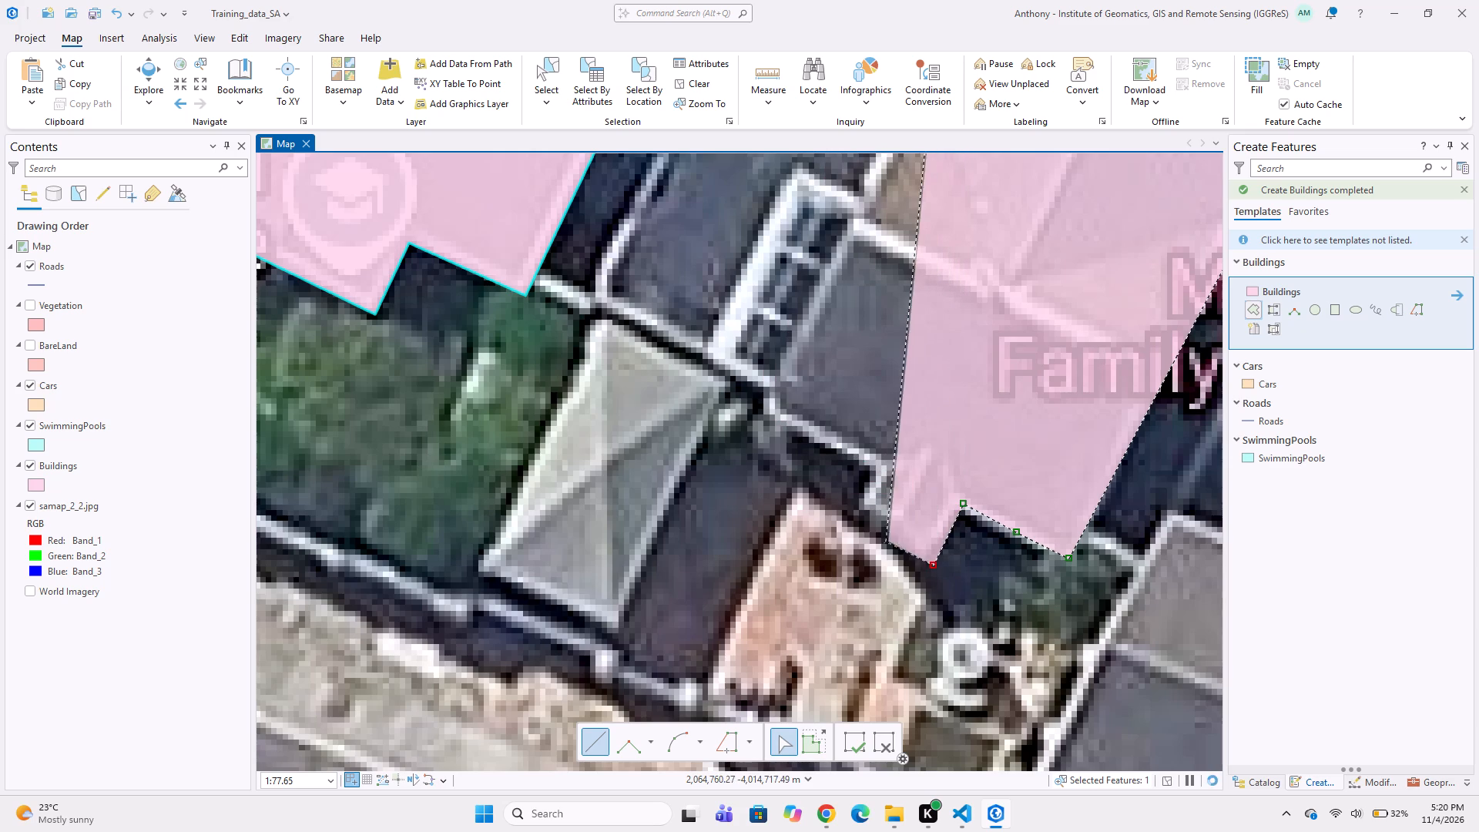
click(856, 515)
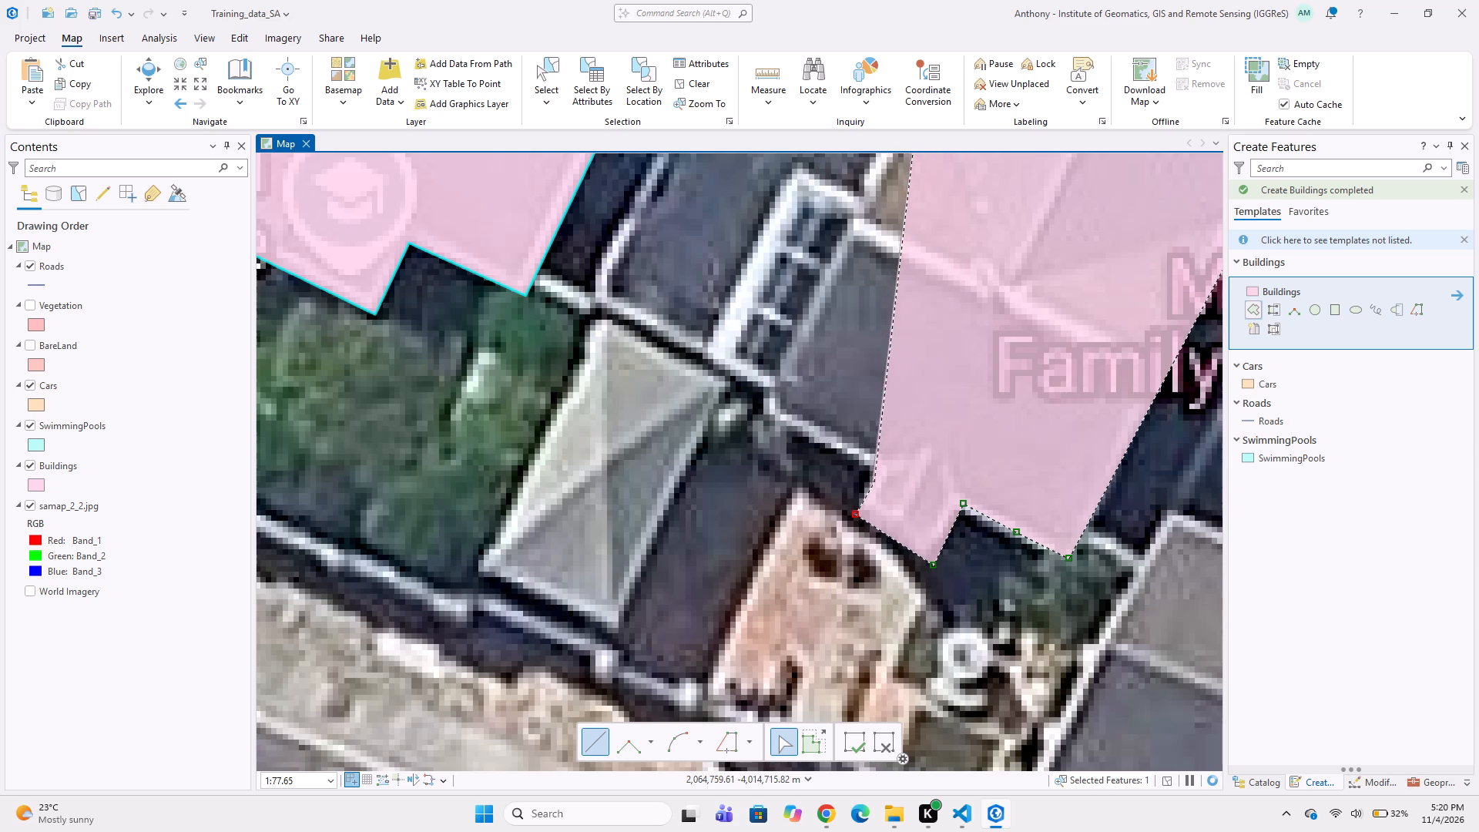
click(877, 480)
click(764, 407)
middle_drag(791, 399, 974, 412)
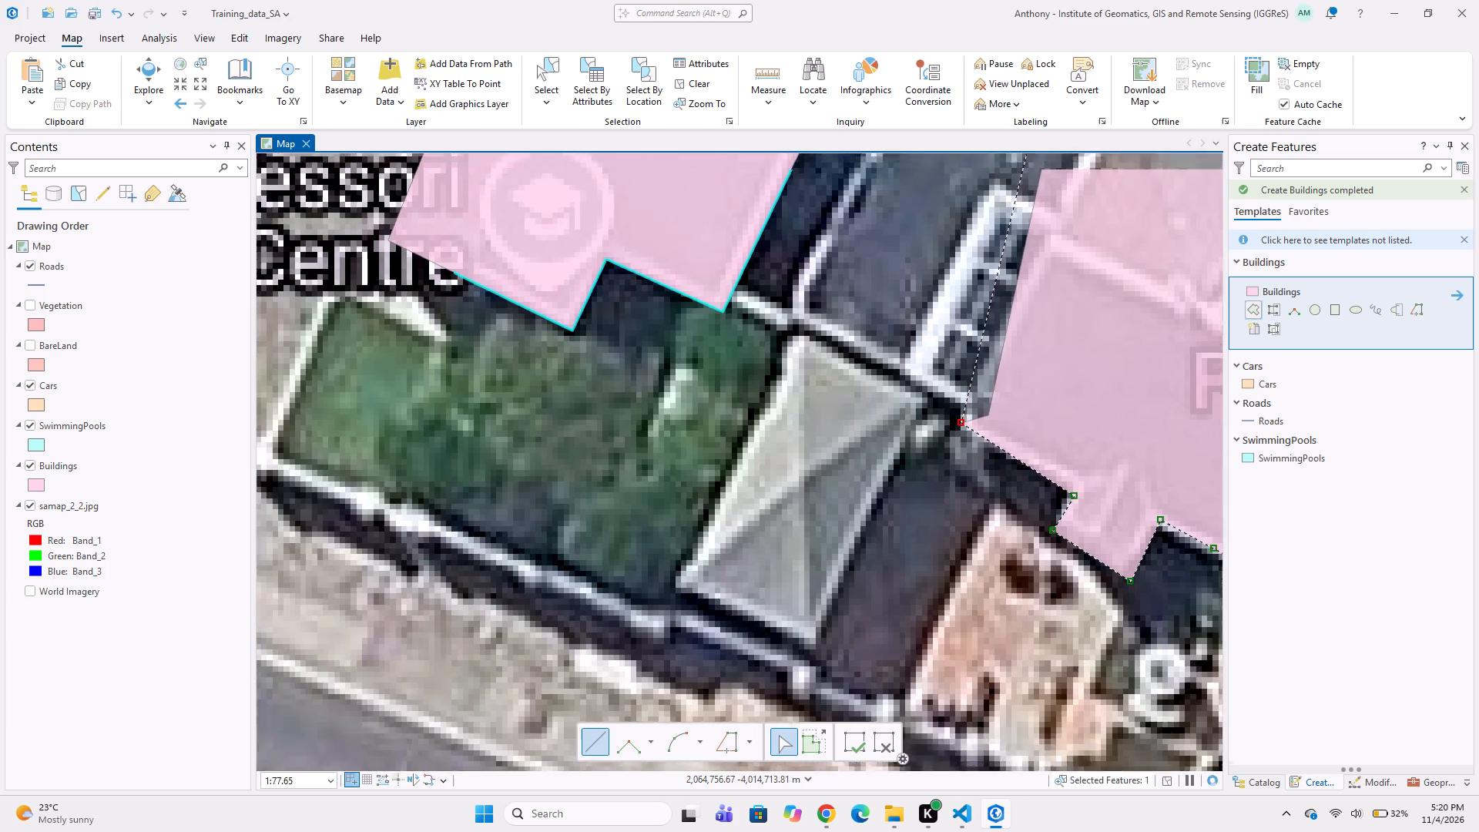
click(1069, 387)
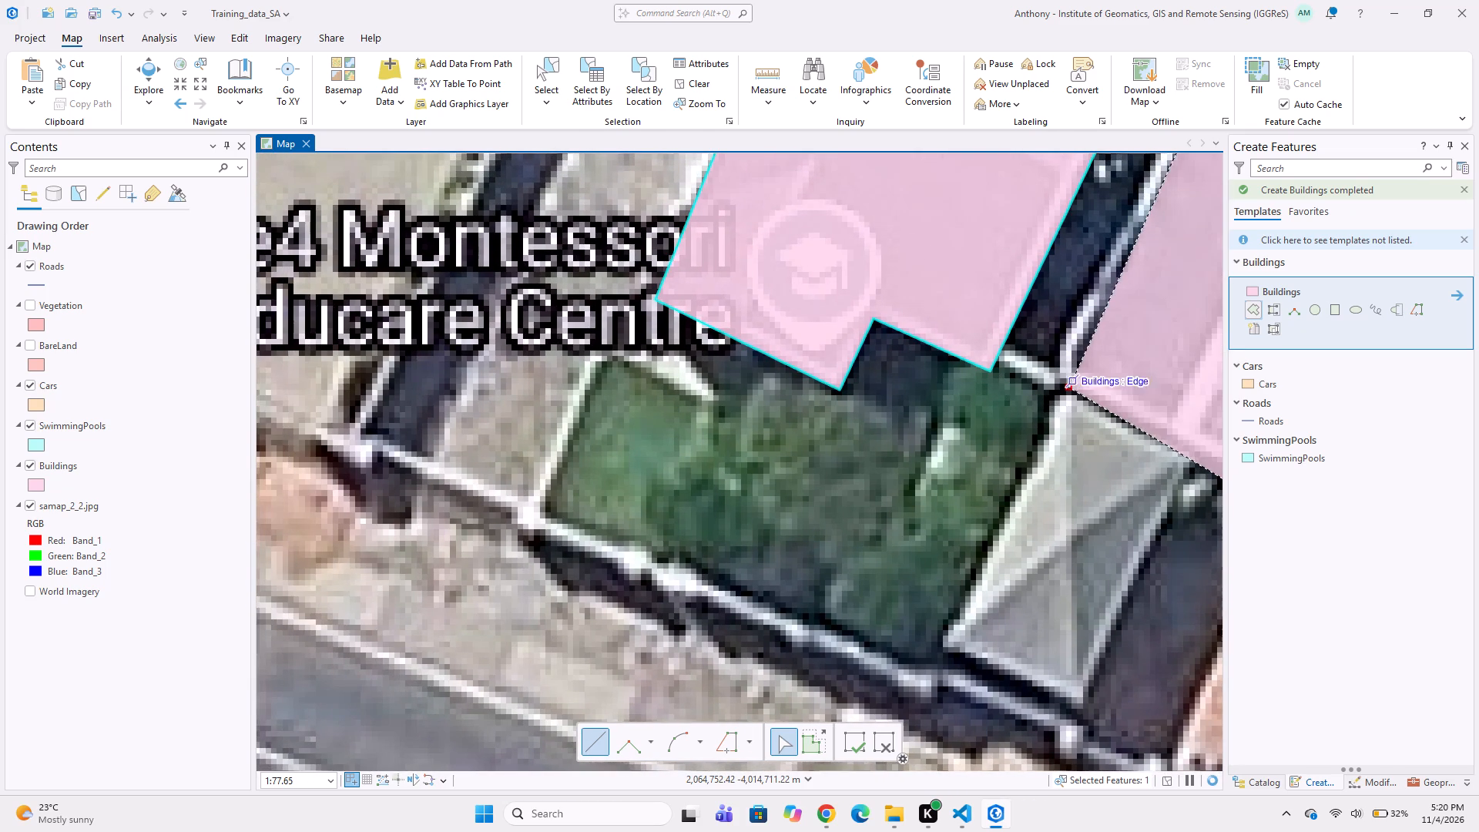
click(1064, 347)
scroll(1066, 347, down, 2)
middle_drag(1055, 313, 937, 414)
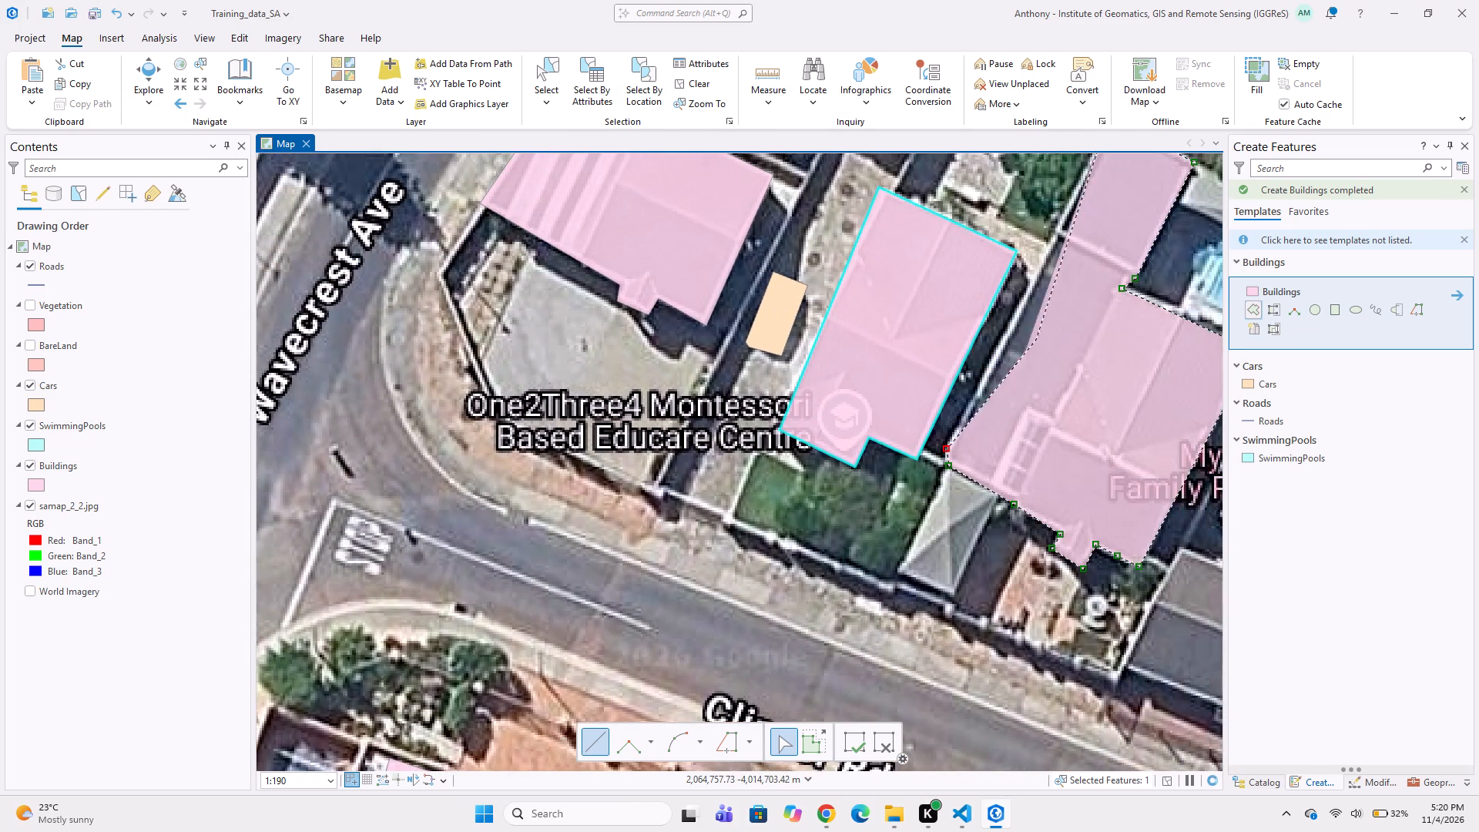
middle_drag(1028, 307, 961, 382)
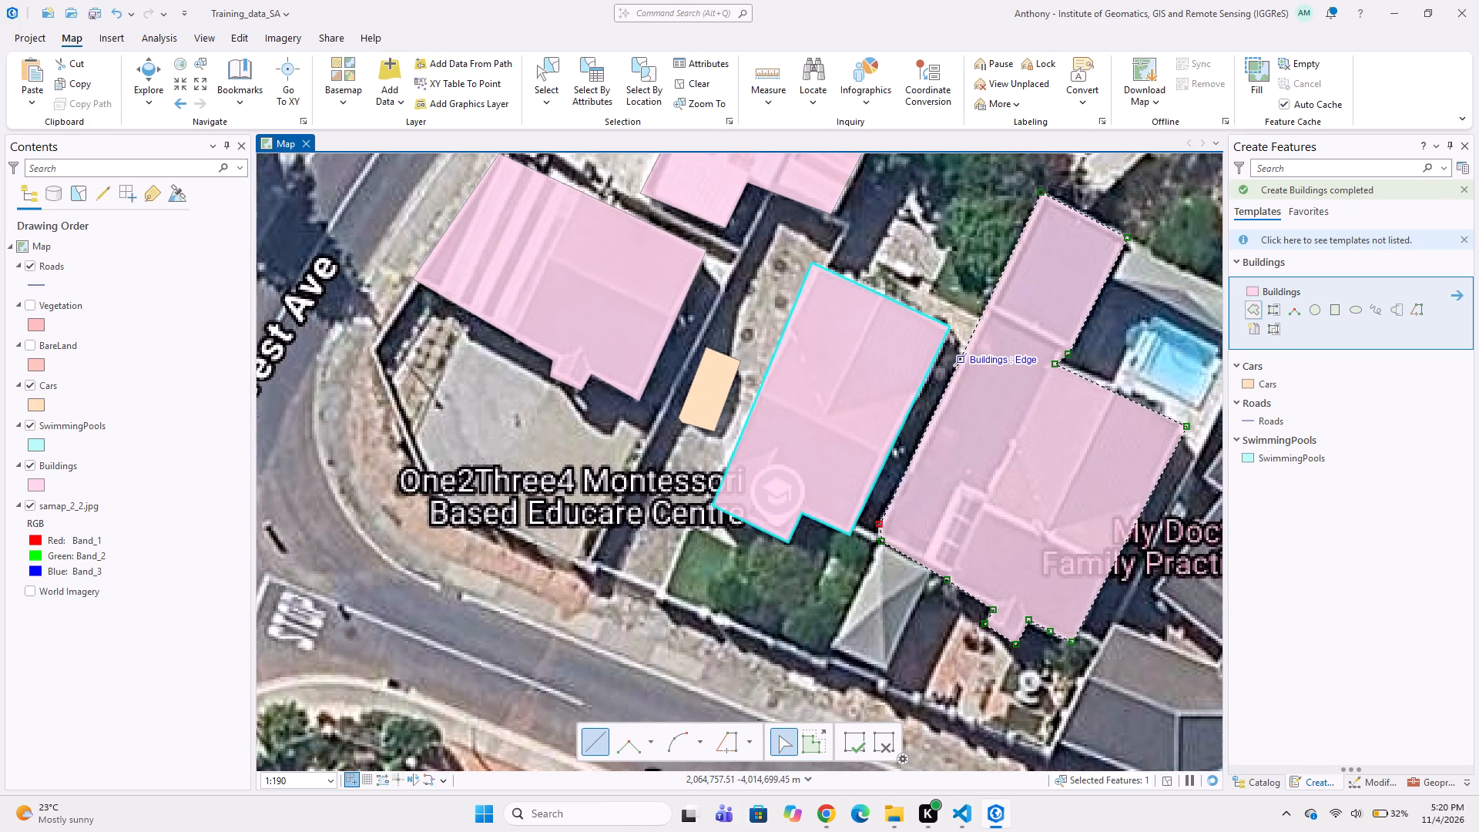
double_click(964, 361)
Digitize a six-vertex SwimmingPools polygon over the pool beside the large house northwest of the My Doctor Family Practice marker.
middle_drag(937, 452, 934, 329)
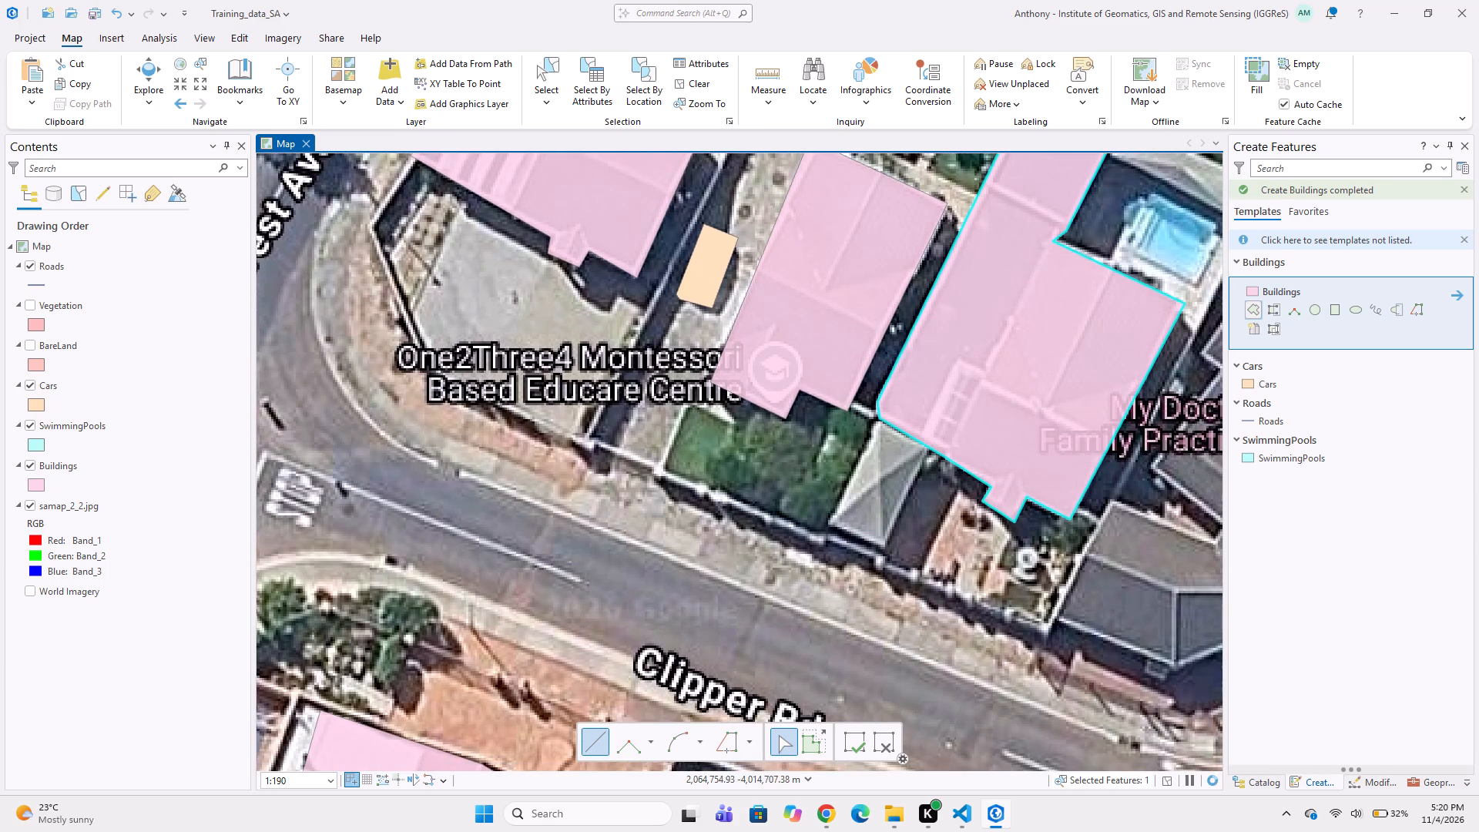
middle_drag(956, 342, 827, 342)
click(1276, 458)
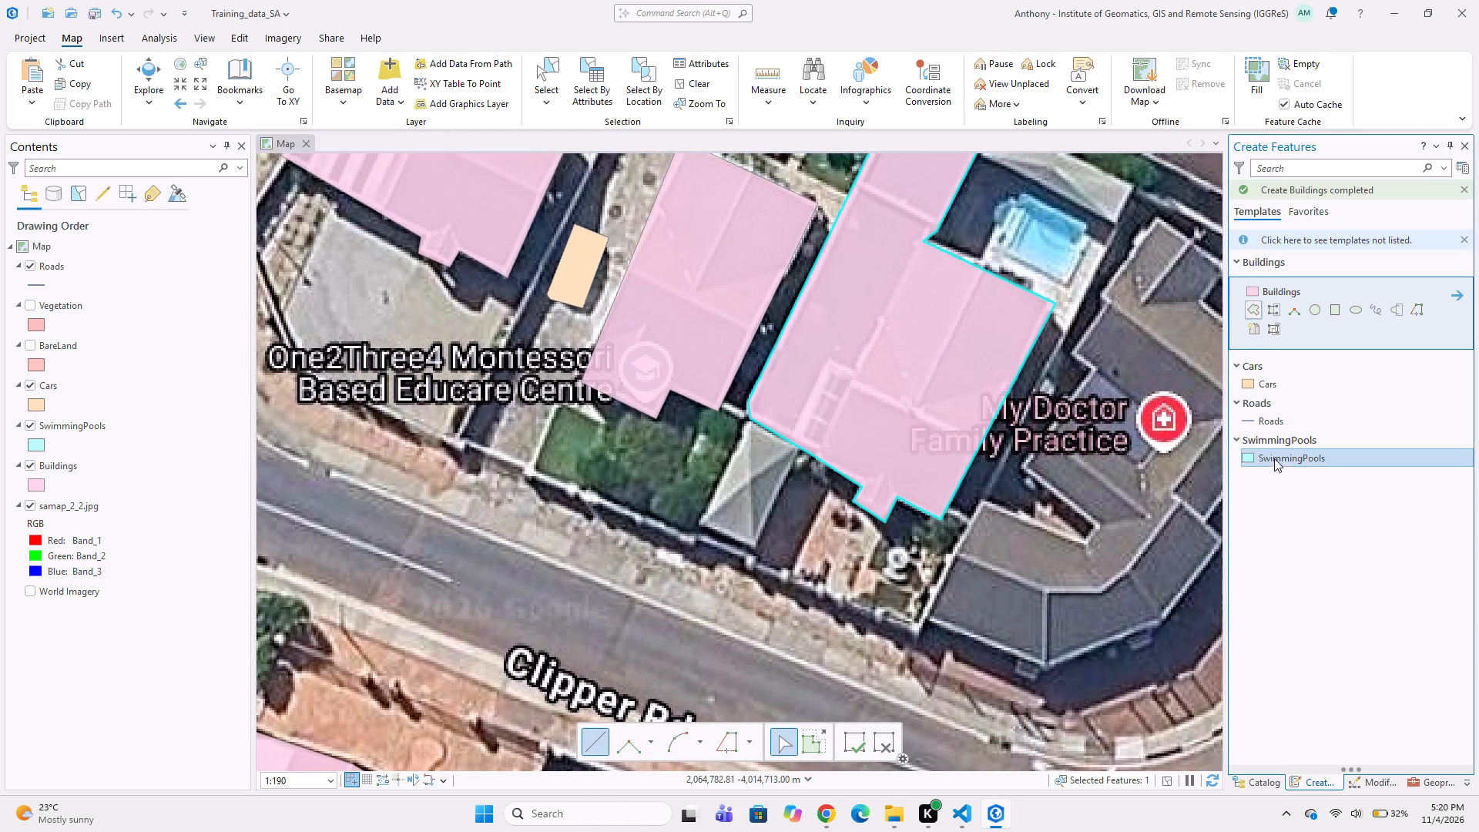
scroll(1039, 355, up, 1)
middle_drag(1031, 310, 899, 441)
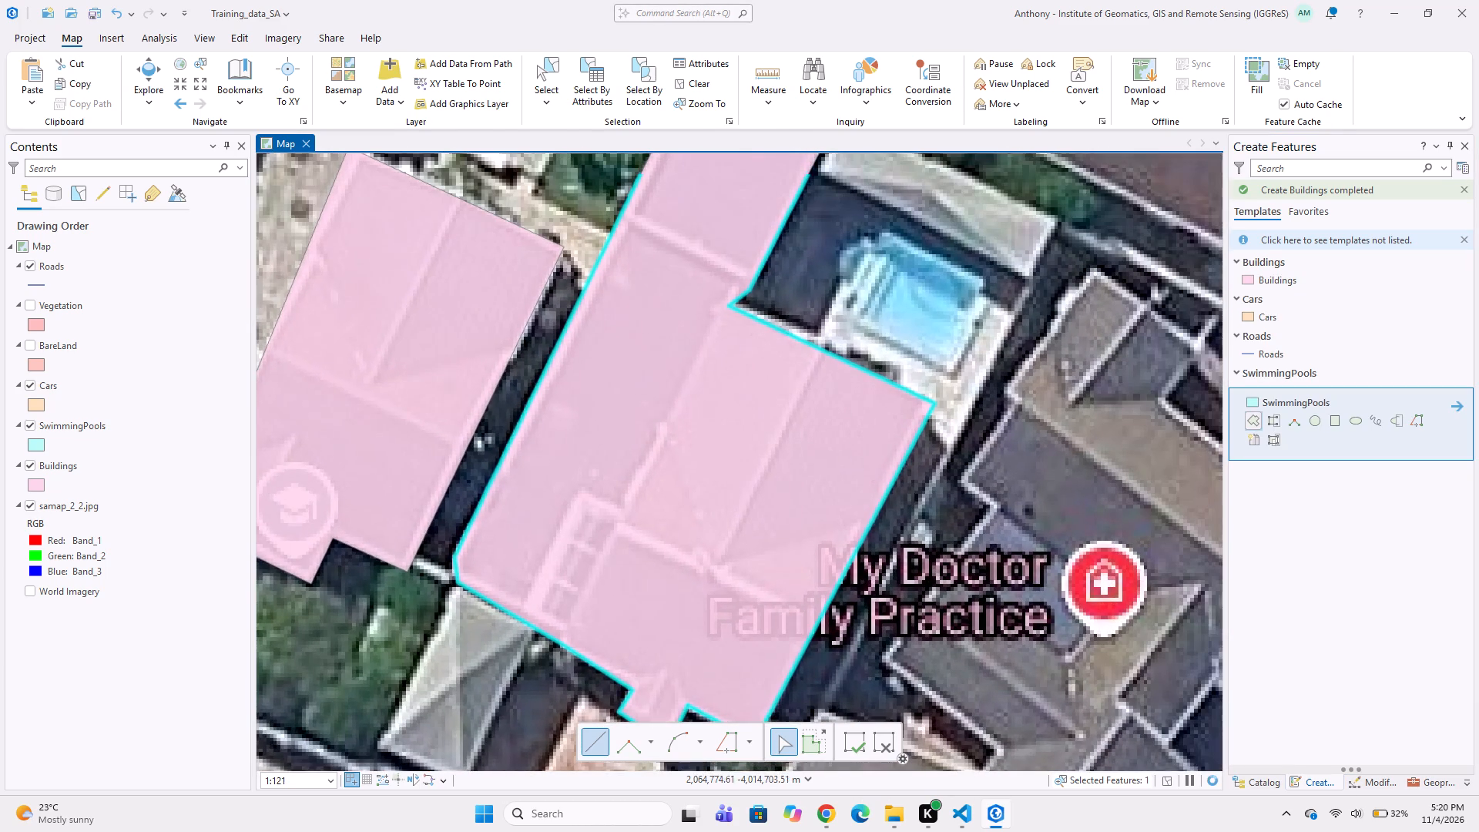
middle_drag(947, 371, 877, 452)
scroll(805, 342, up, 1)
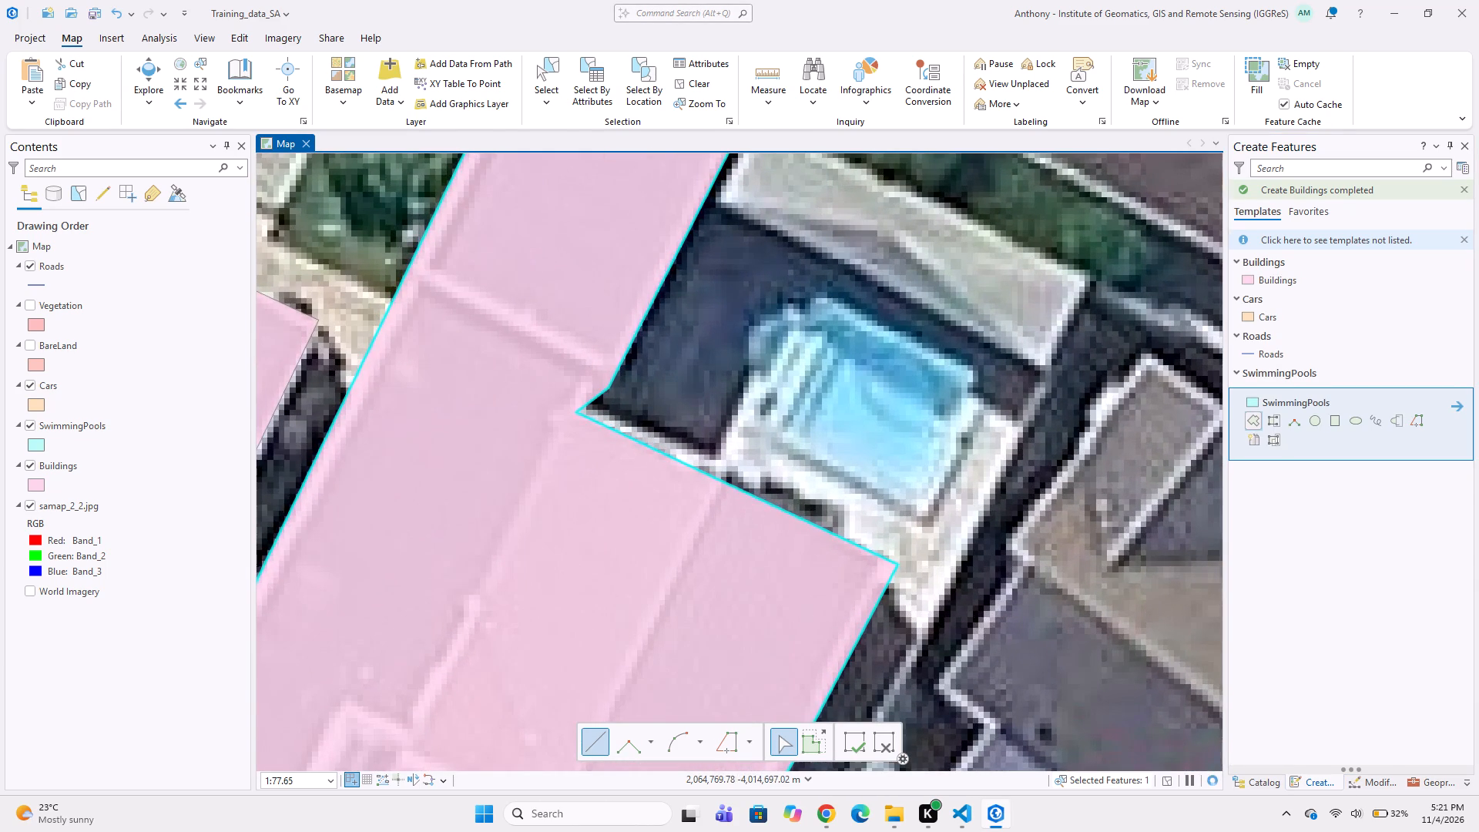
click(818, 283)
click(991, 364)
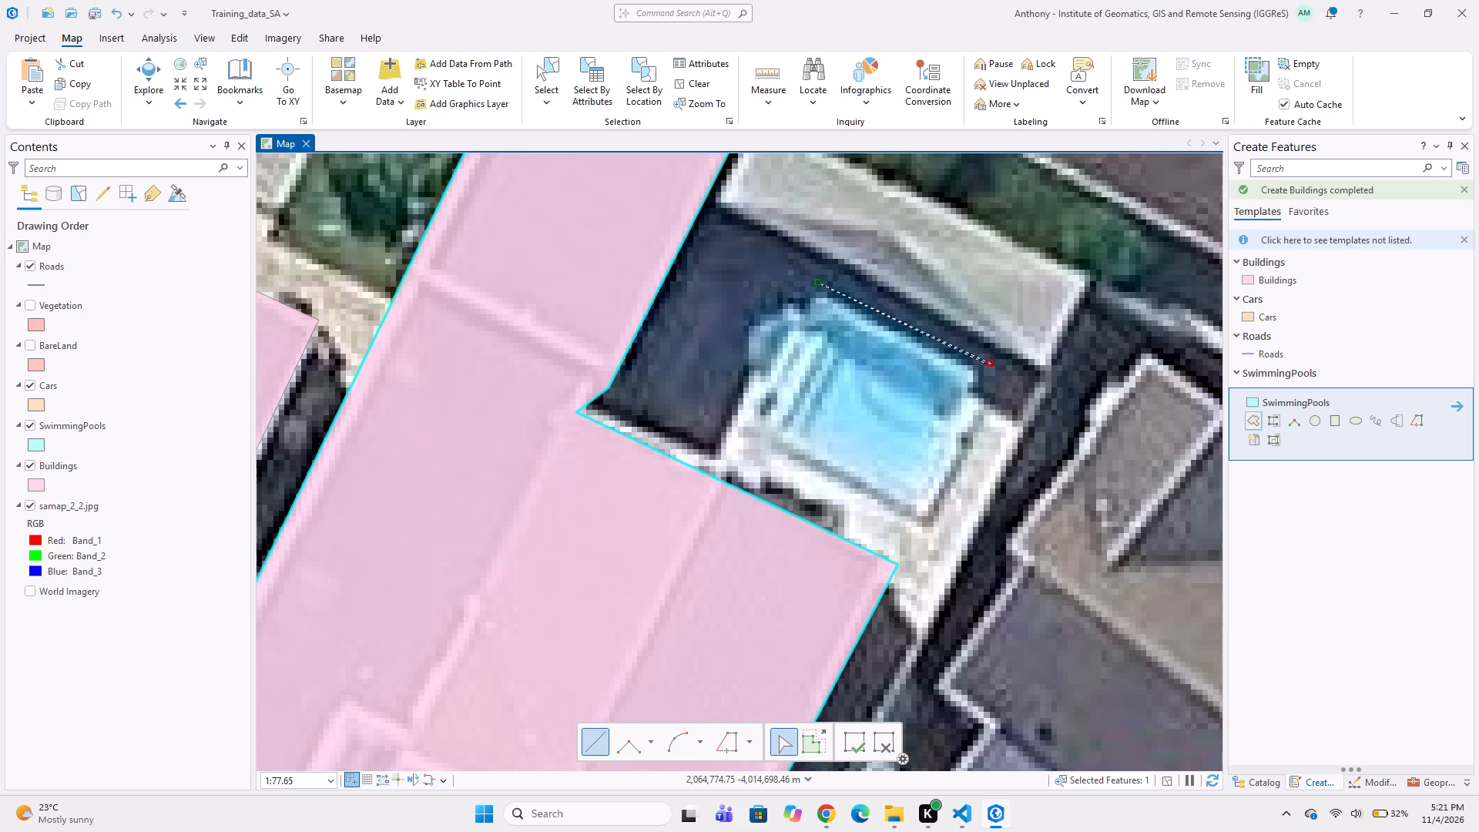
click(947, 466)
click(918, 501)
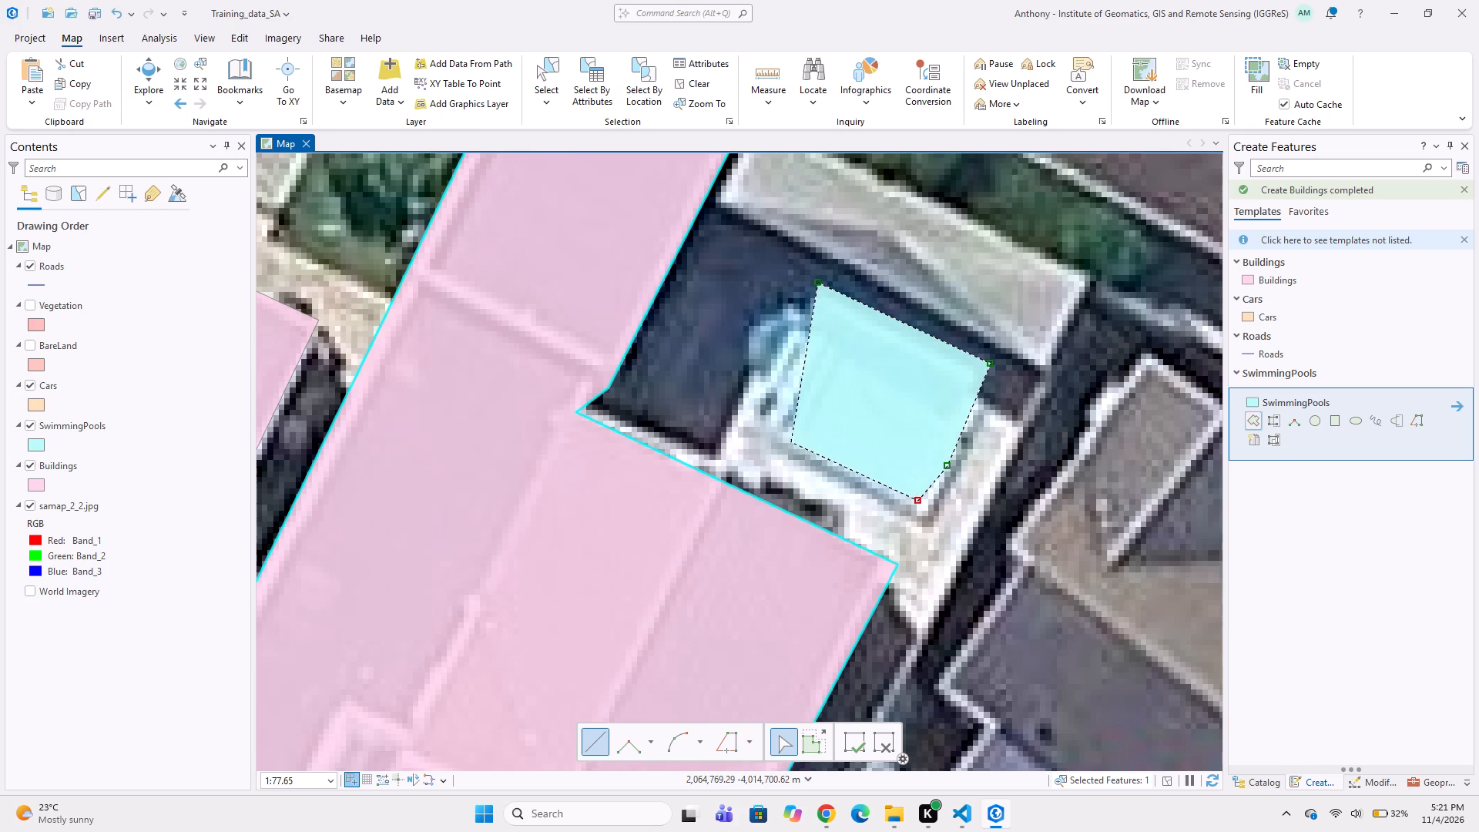
click(778, 437)
double_click(829, 351)
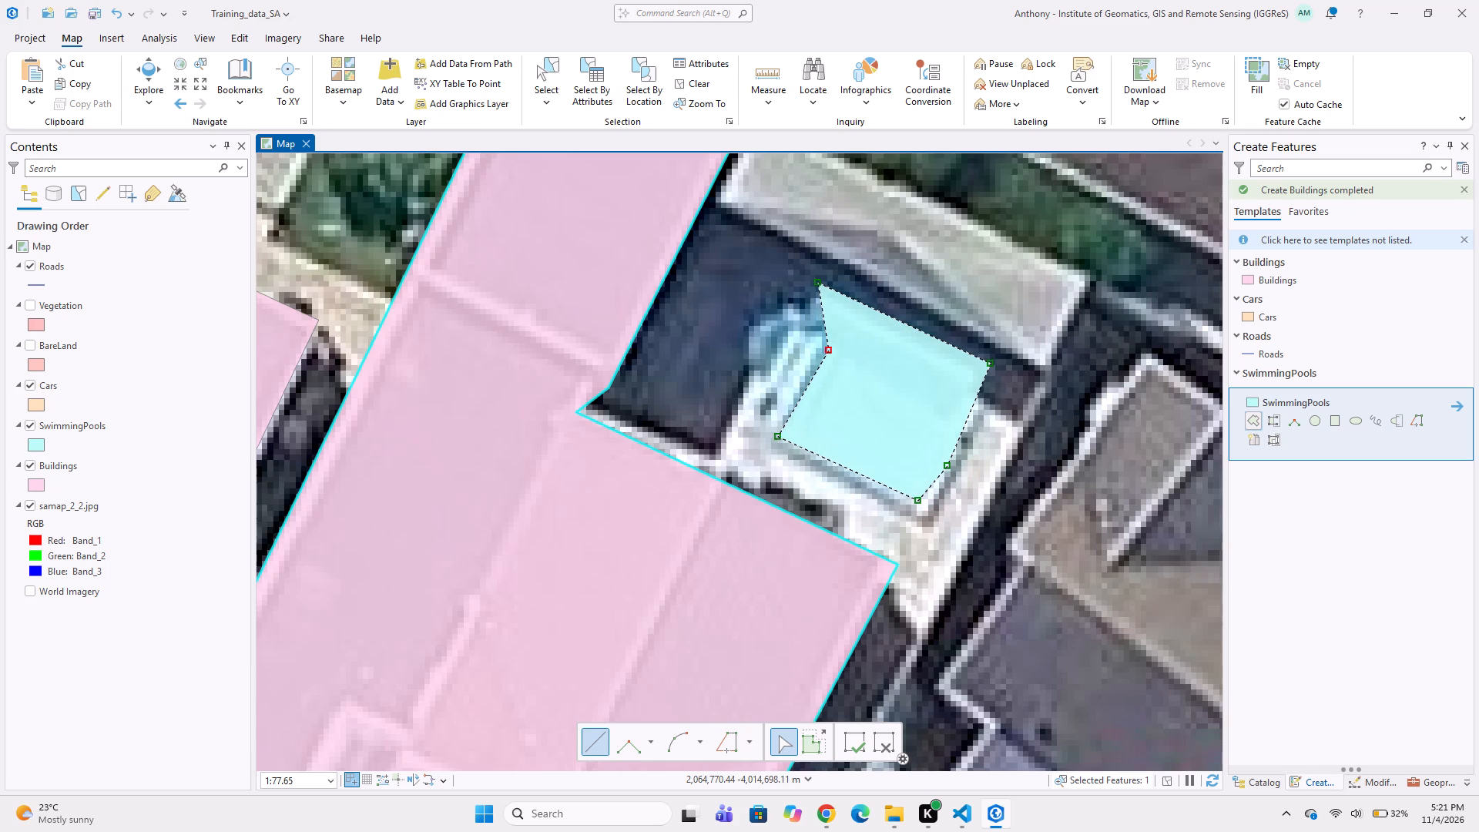
Digitize a four-vertex Buildings polygon over the narrow grey-roofed outbuilding just north of the pool, snapping to the adjoining house's edge.
scroll(791, 371, down, 2)
middle_drag(746, 387, 813, 326)
middle_drag(831, 396, 834, 361)
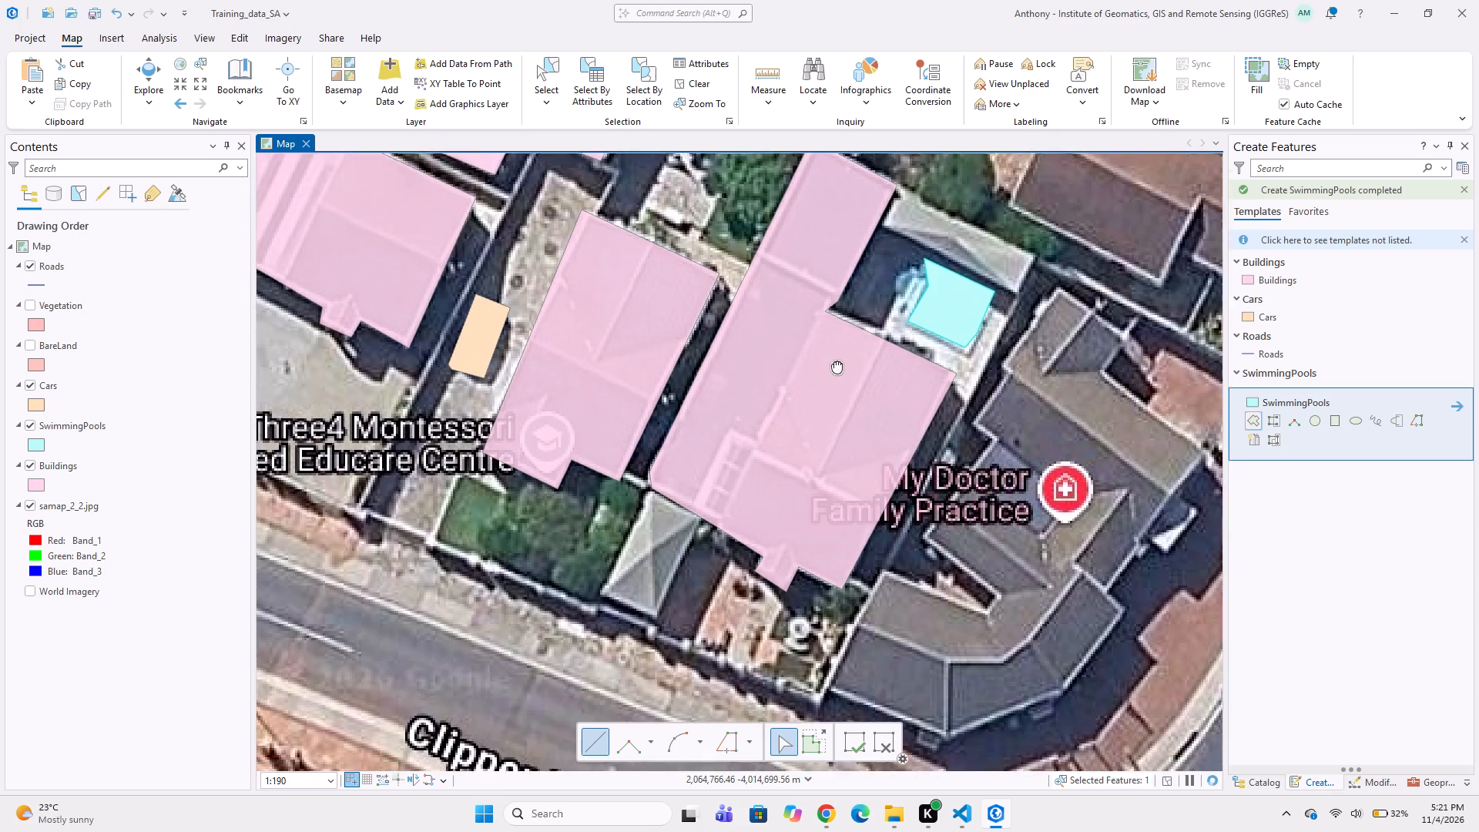
middle_drag(834, 361, 837, 347)
middle_drag(840, 334, 840, 461)
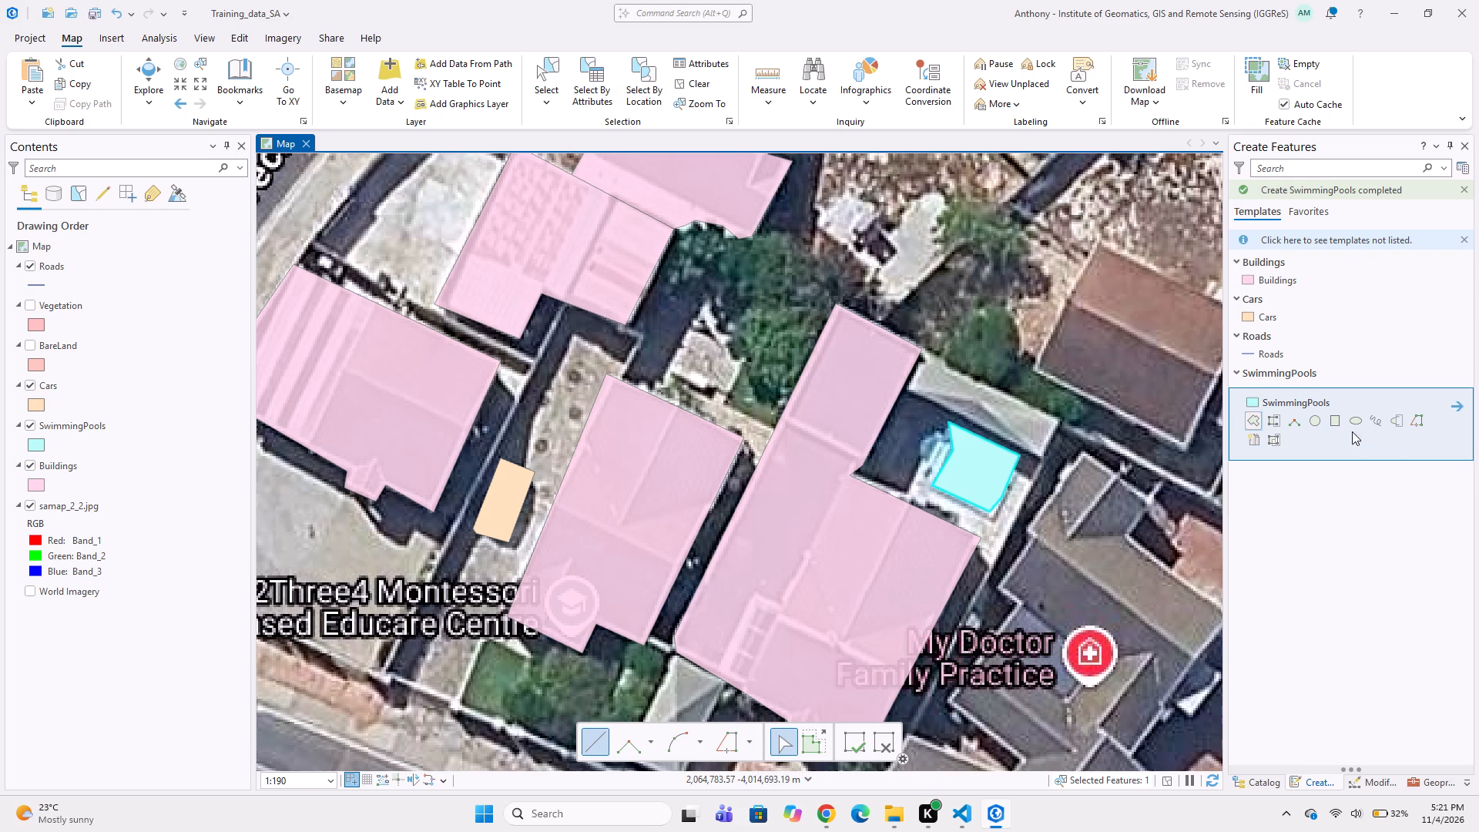
click(1231, 420)
click(1244, 423)
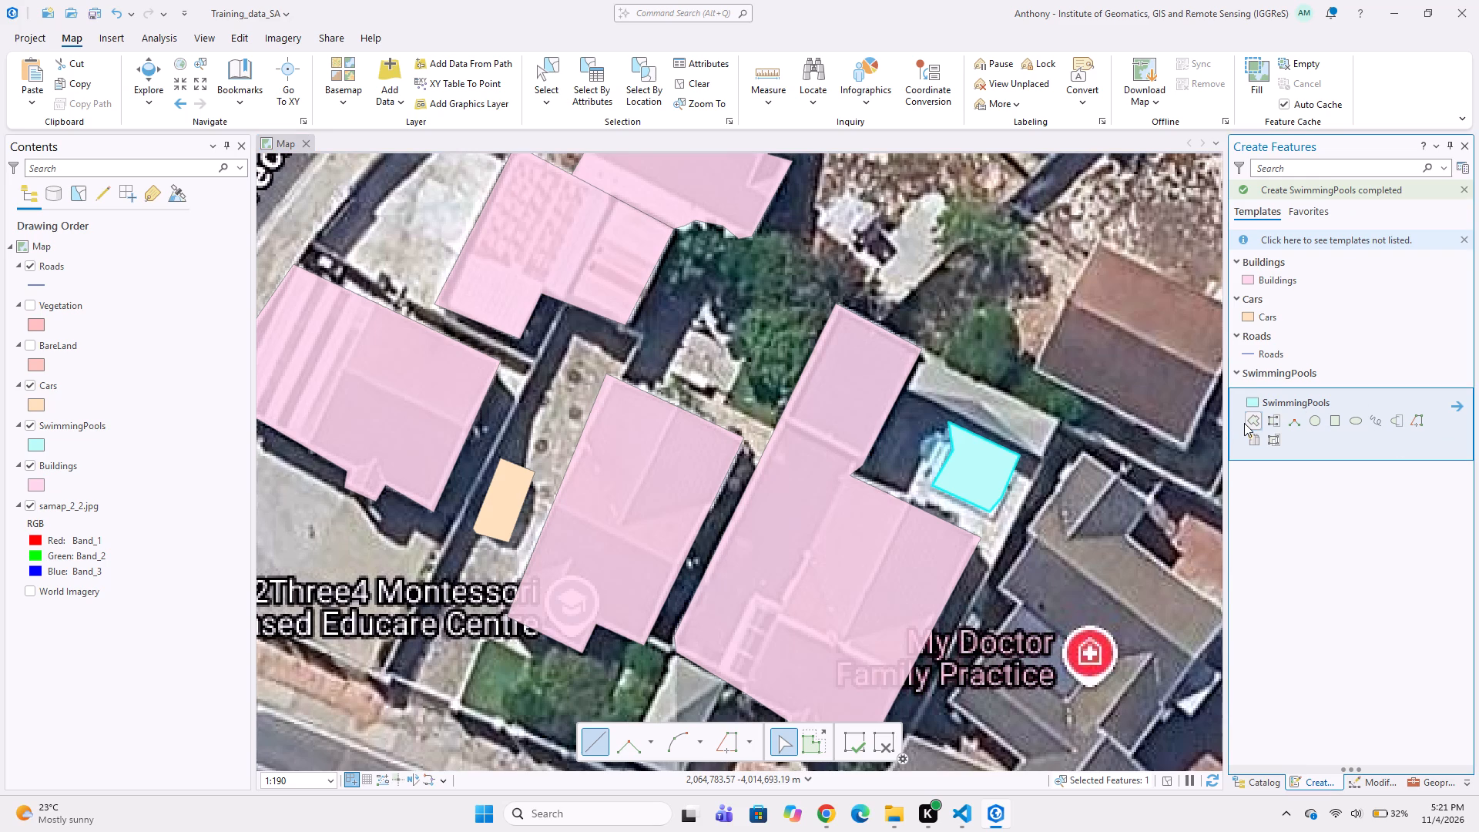
click(1249, 421)
click(1328, 493)
click(1255, 418)
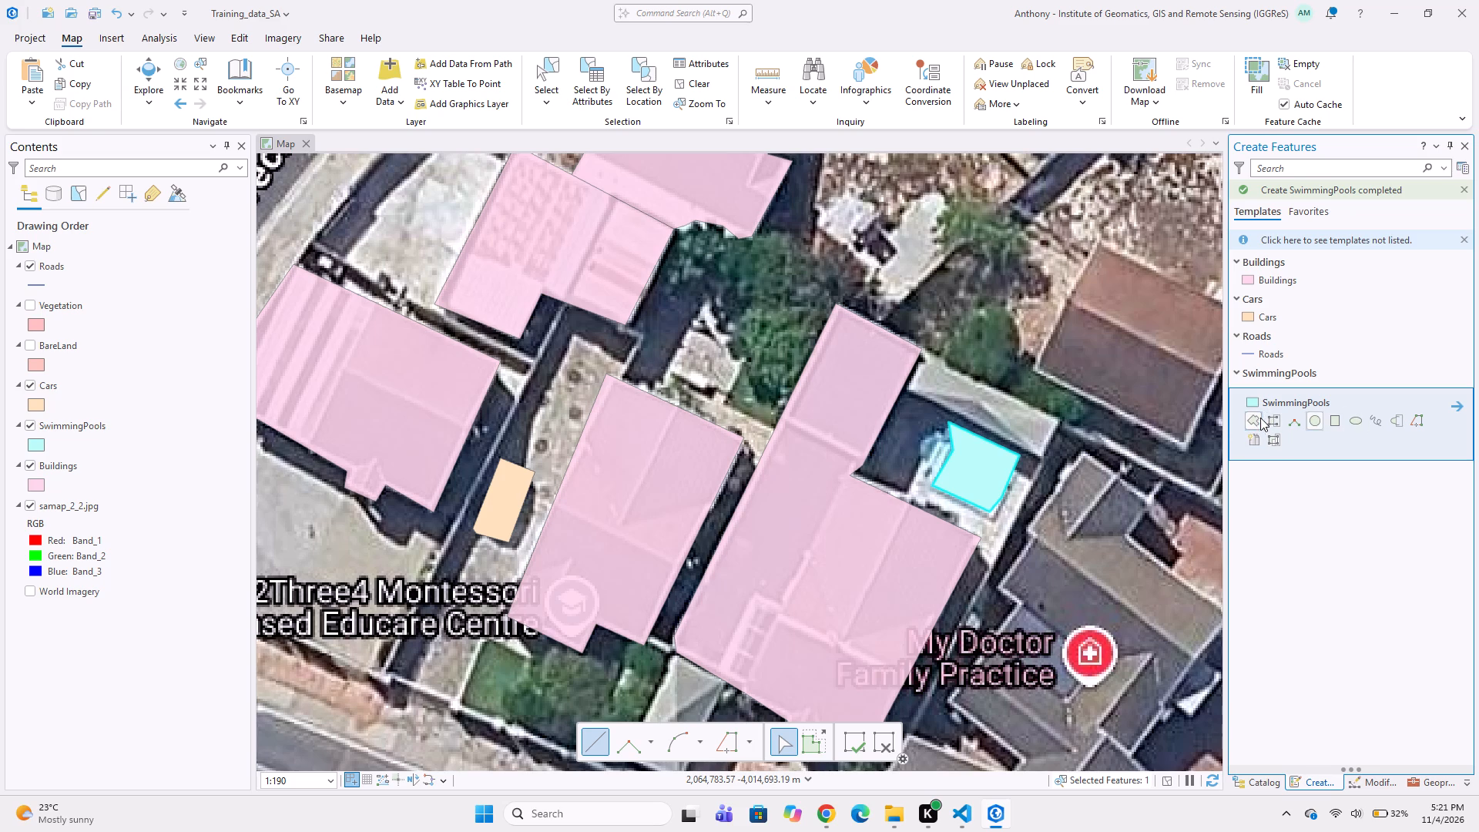
click(1249, 420)
scroll(947, 377, up, 2)
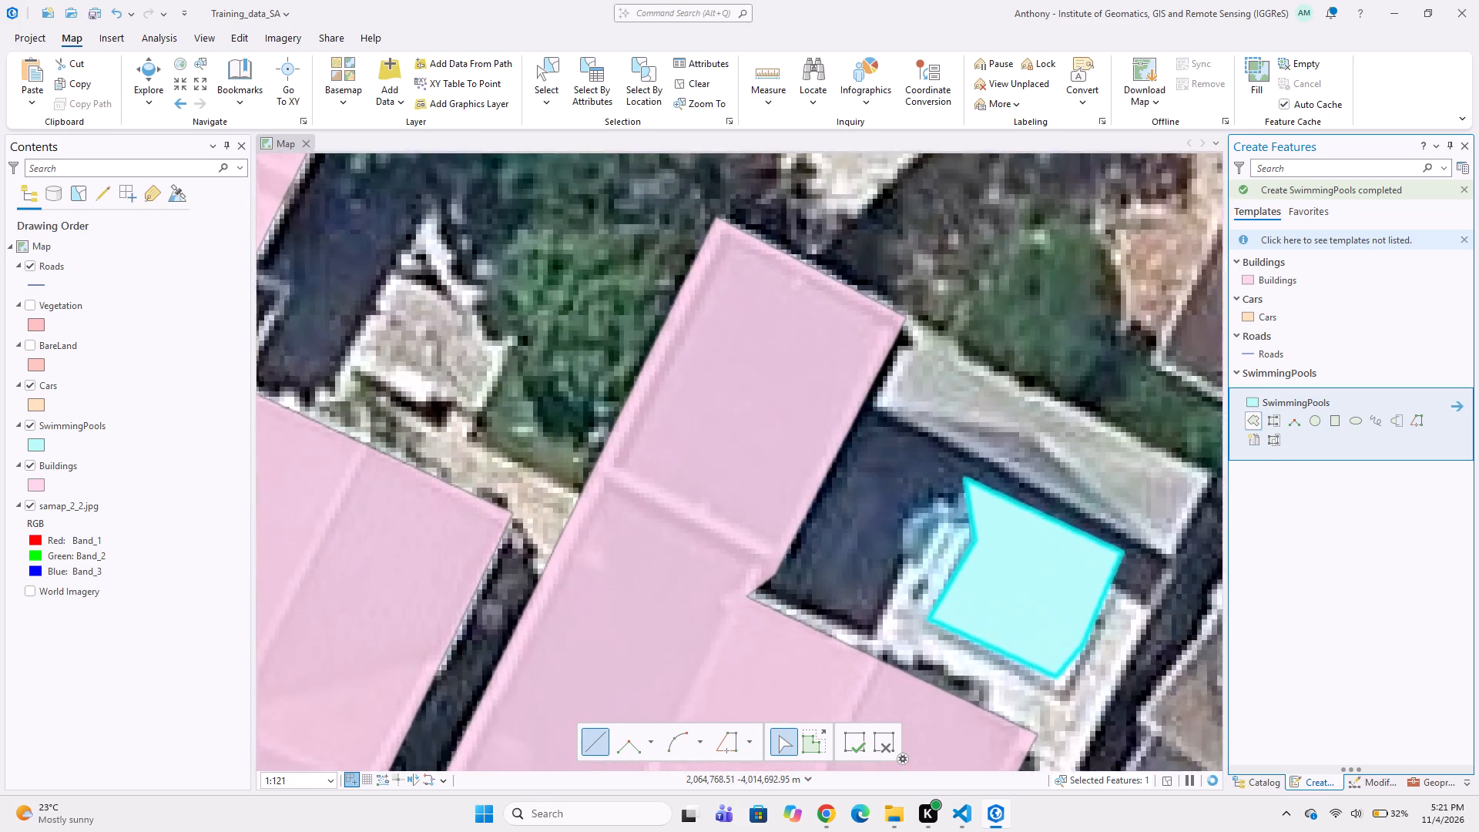
click(897, 331)
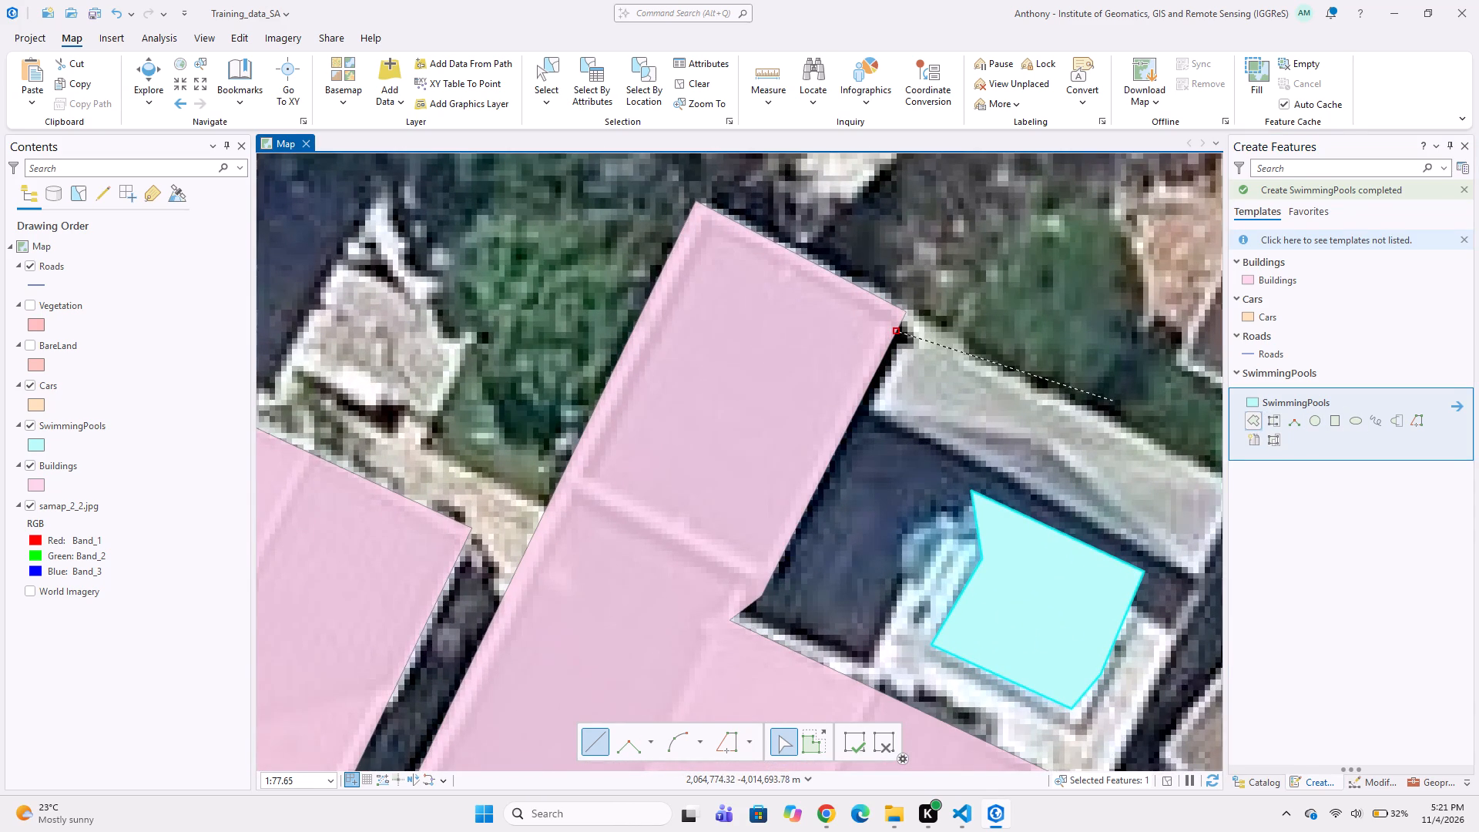
middle_drag(1109, 404, 978, 337)
click(1115, 412)
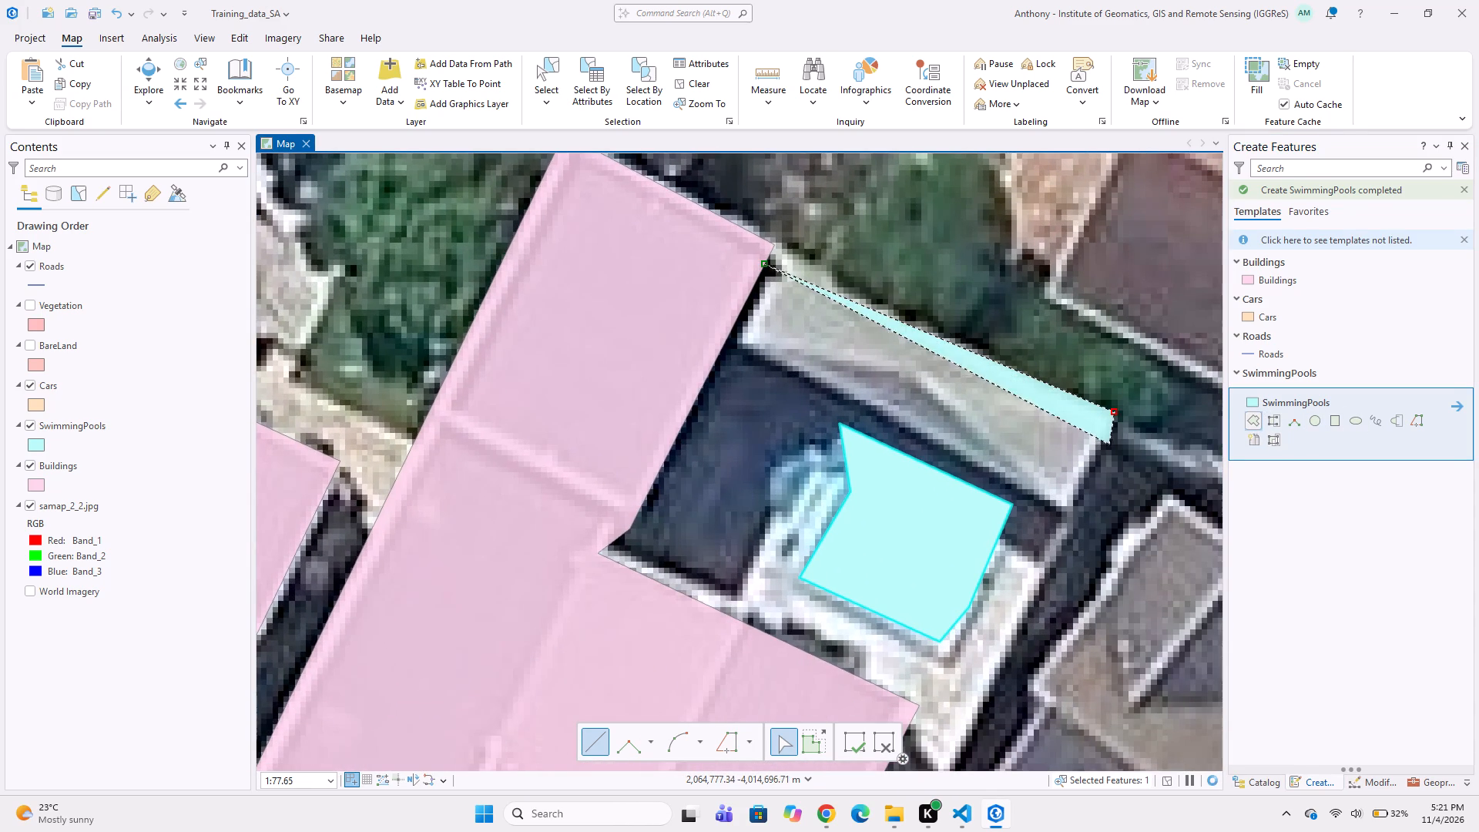
click(1069, 509)
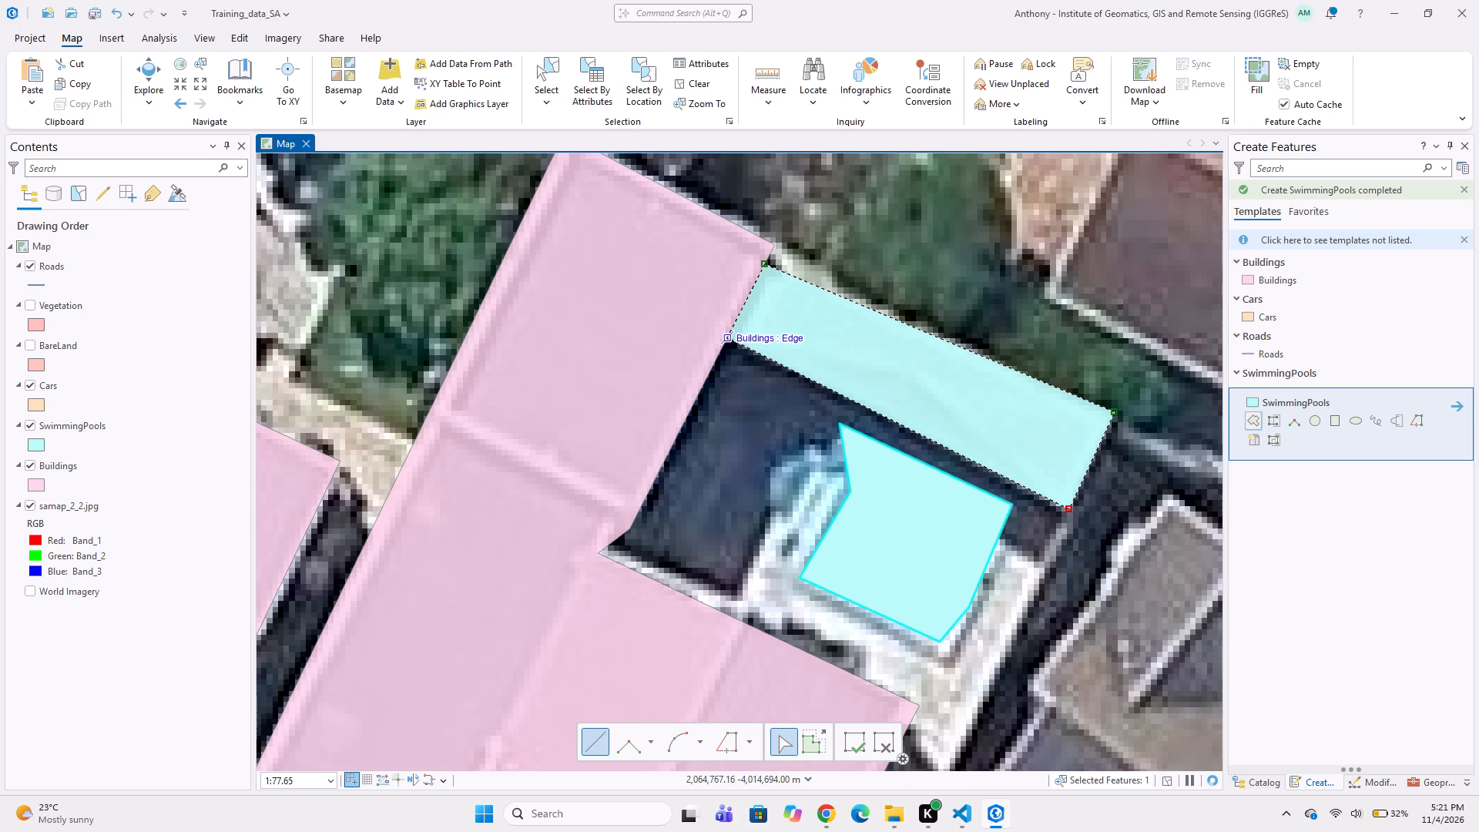
click(1271, 283)
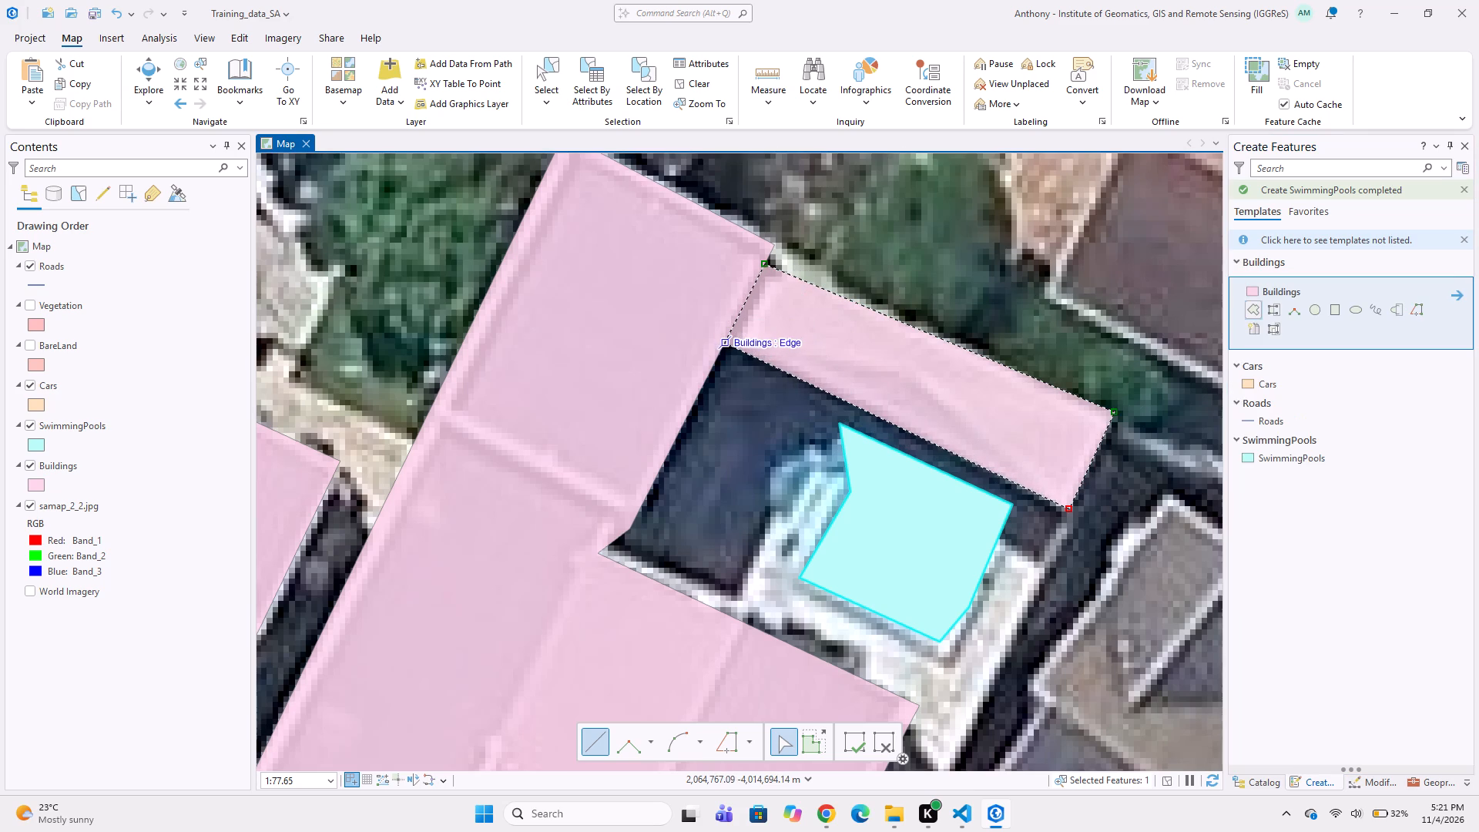
double_click(723, 342)
Digitize a 17-vertex Buildings polygon over the My Doctor Family Practice building, following its curved southern wing, western notch and northern extension.
scroll(708, 355, down, 2)
middle_drag(703, 366, 713, 302)
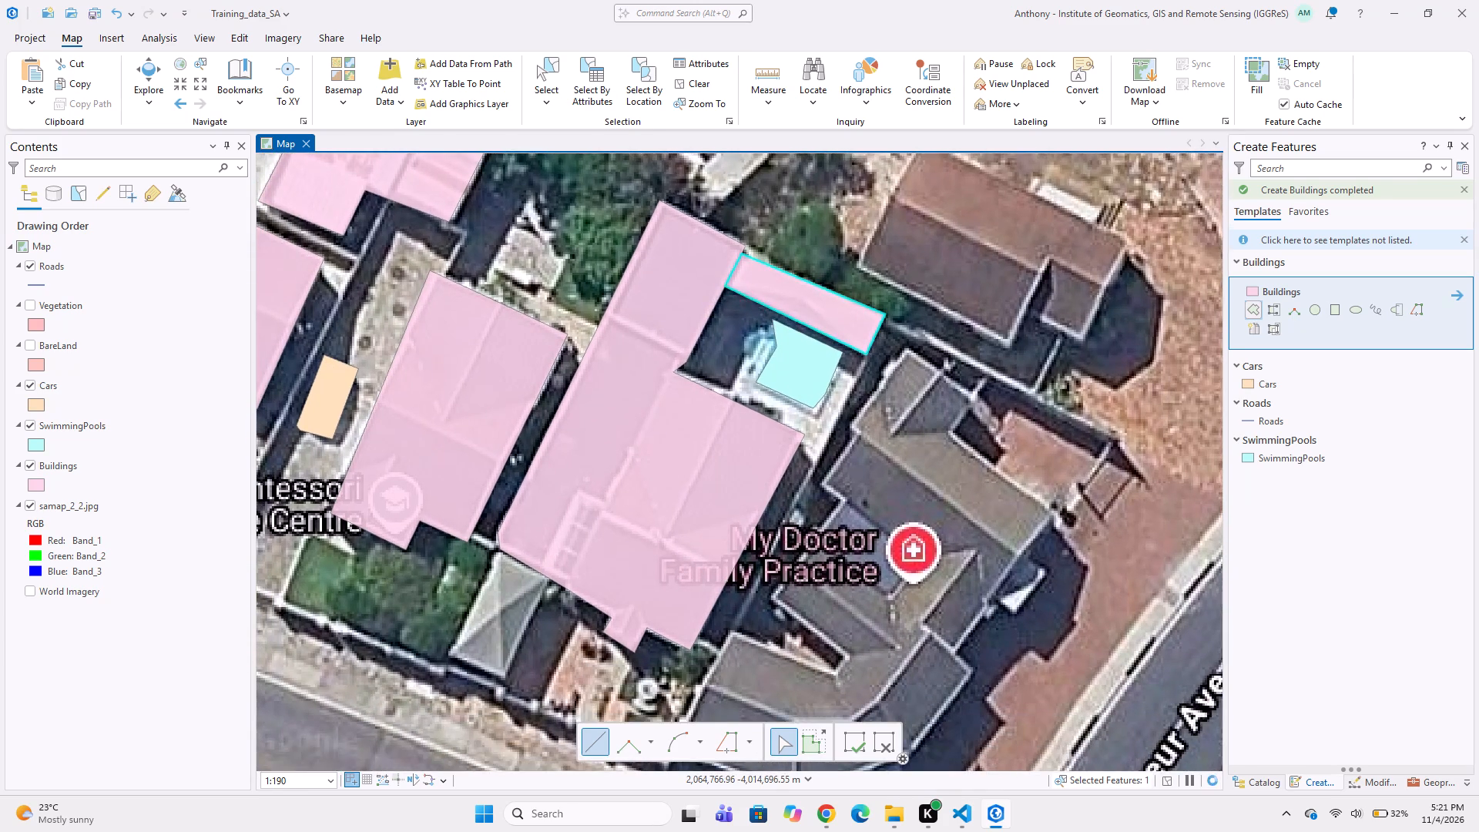
middle_drag(743, 288, 804, 202)
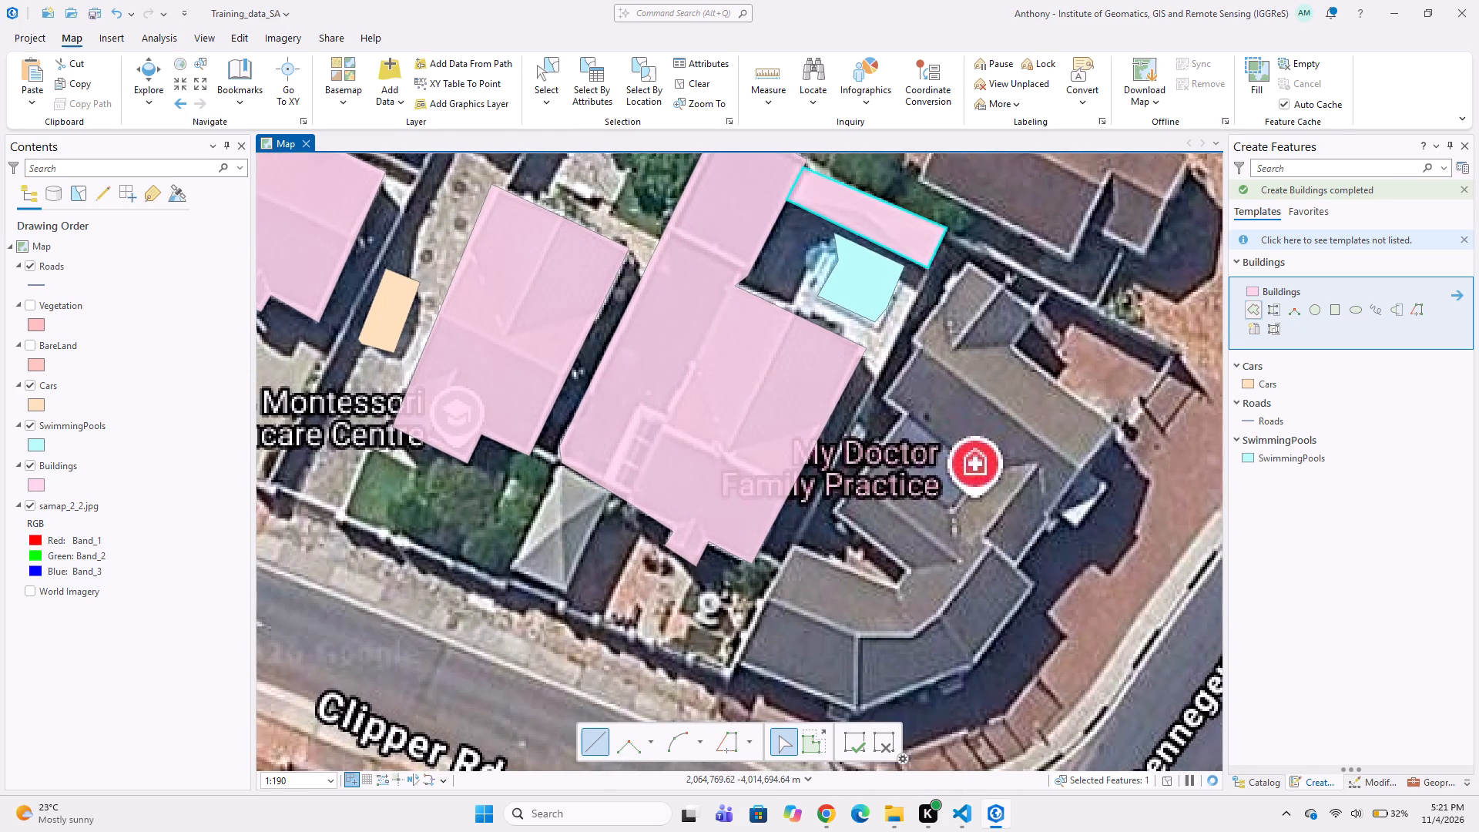
middle_drag(961, 313, 934, 248)
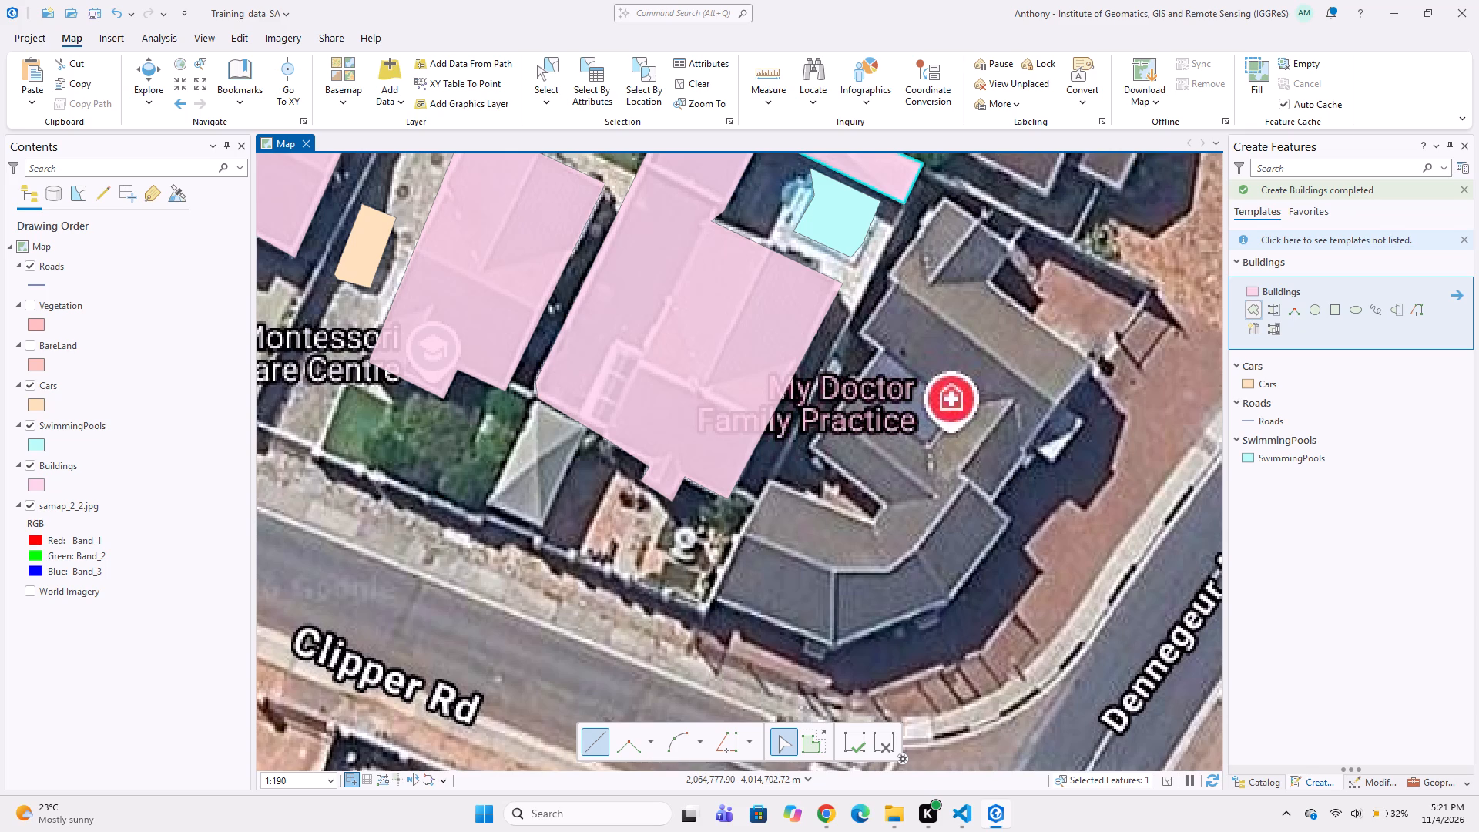
middle_drag(926, 267, 904, 223)
middle_drag(907, 304, 880, 256)
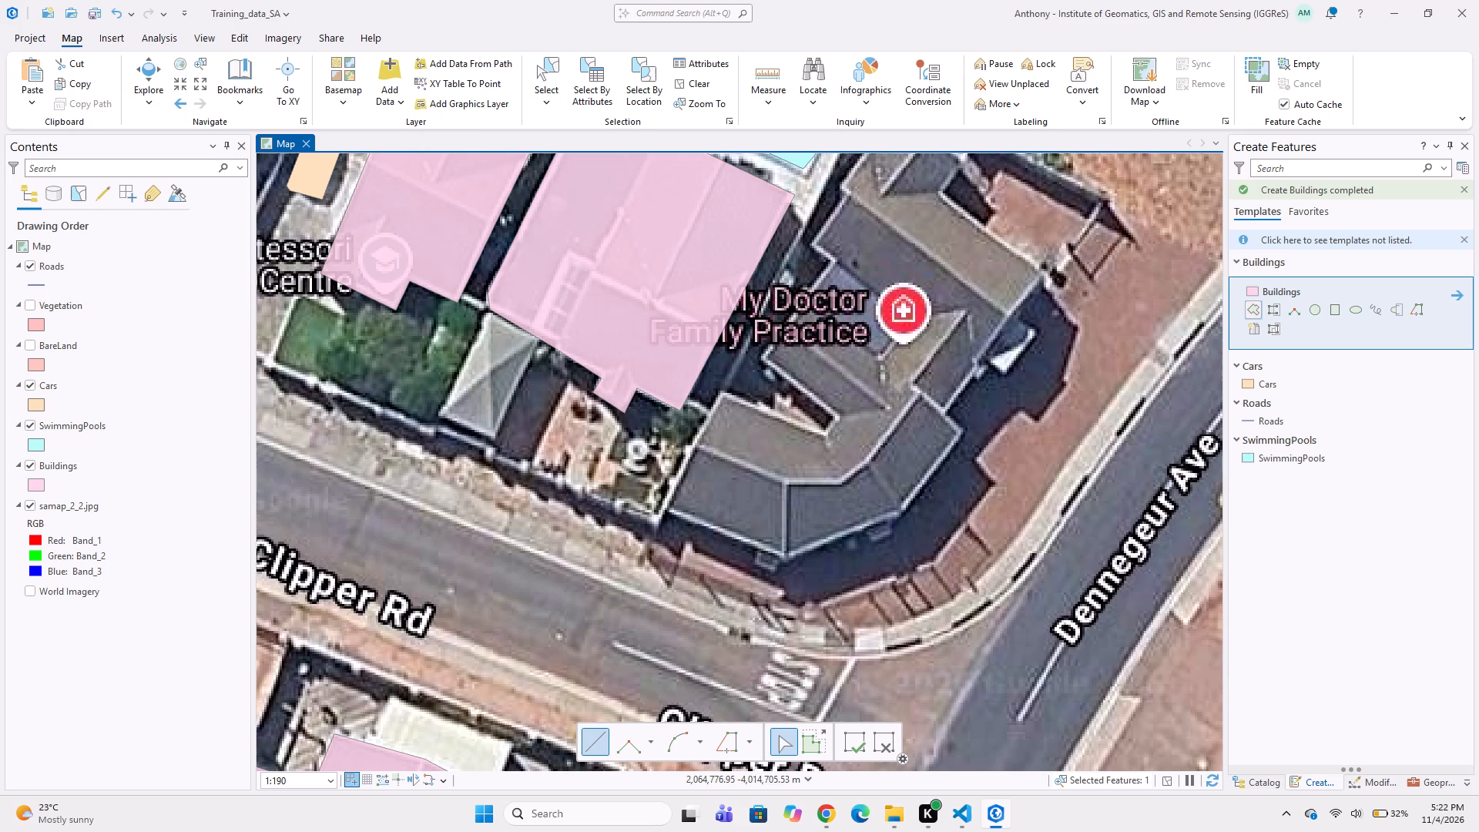
middle_drag(939, 223, 942, 355)
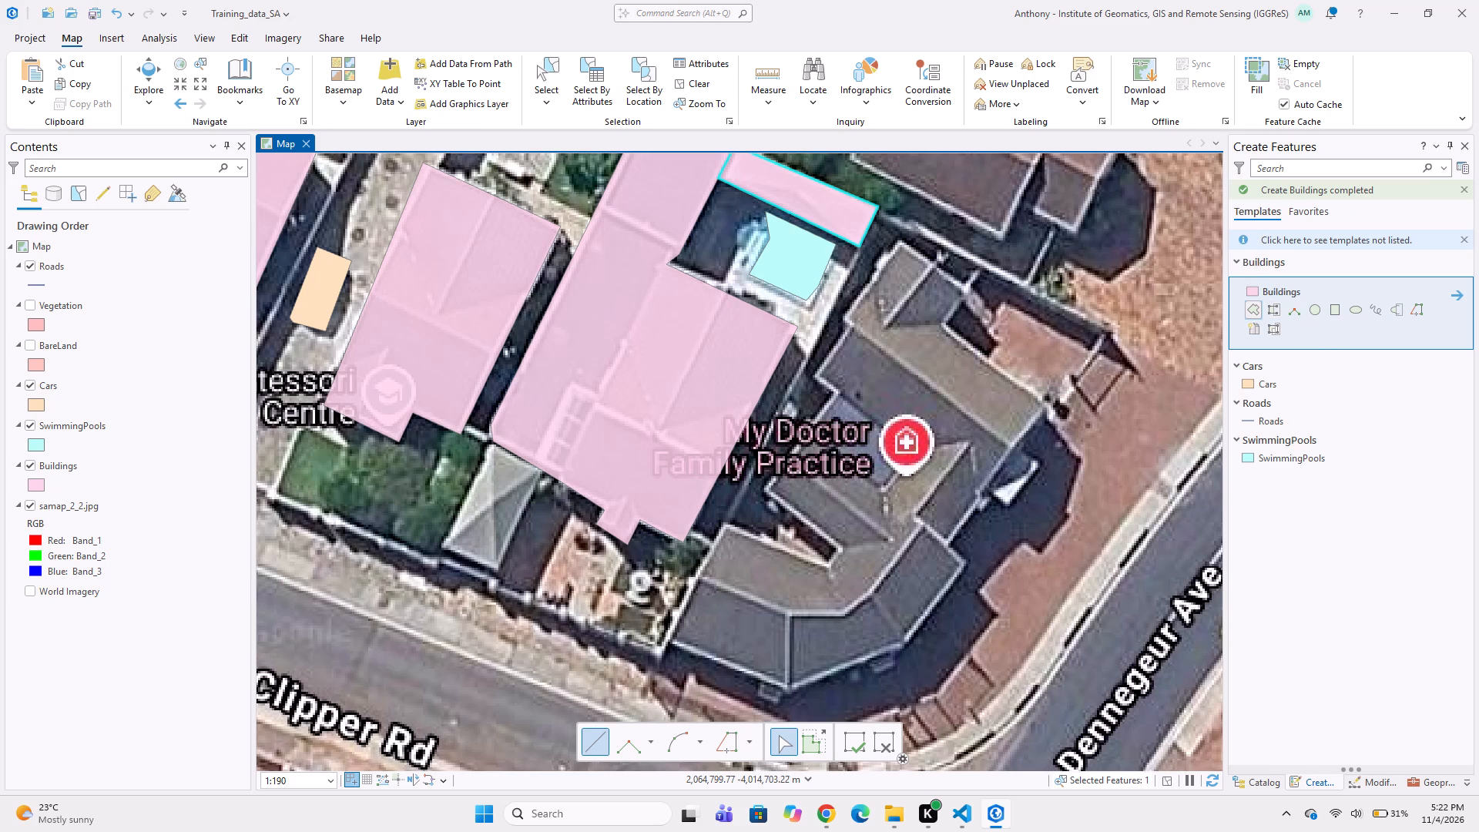
scroll(907, 304, up, 1)
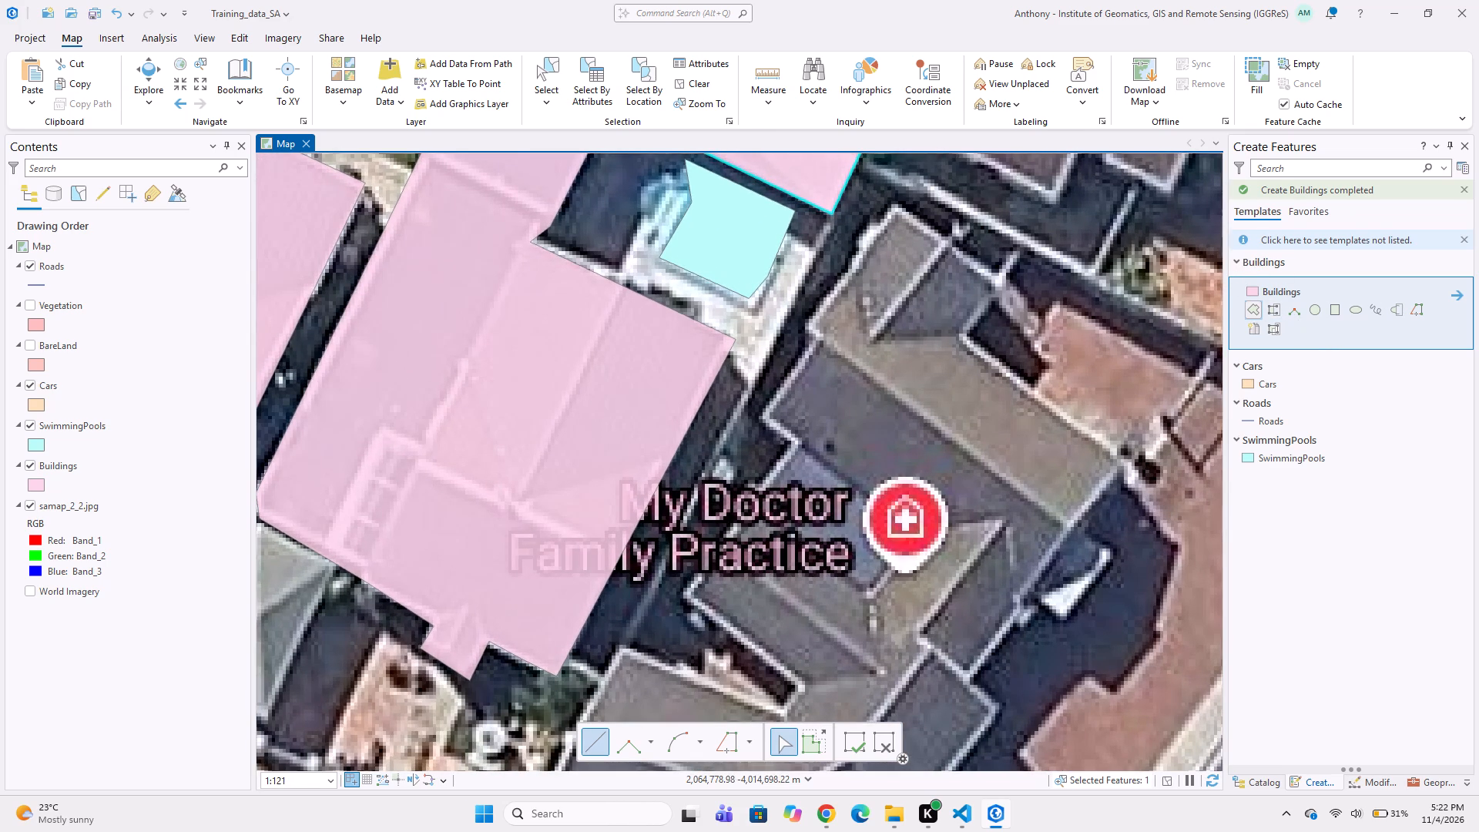
click(891, 200)
click(800, 318)
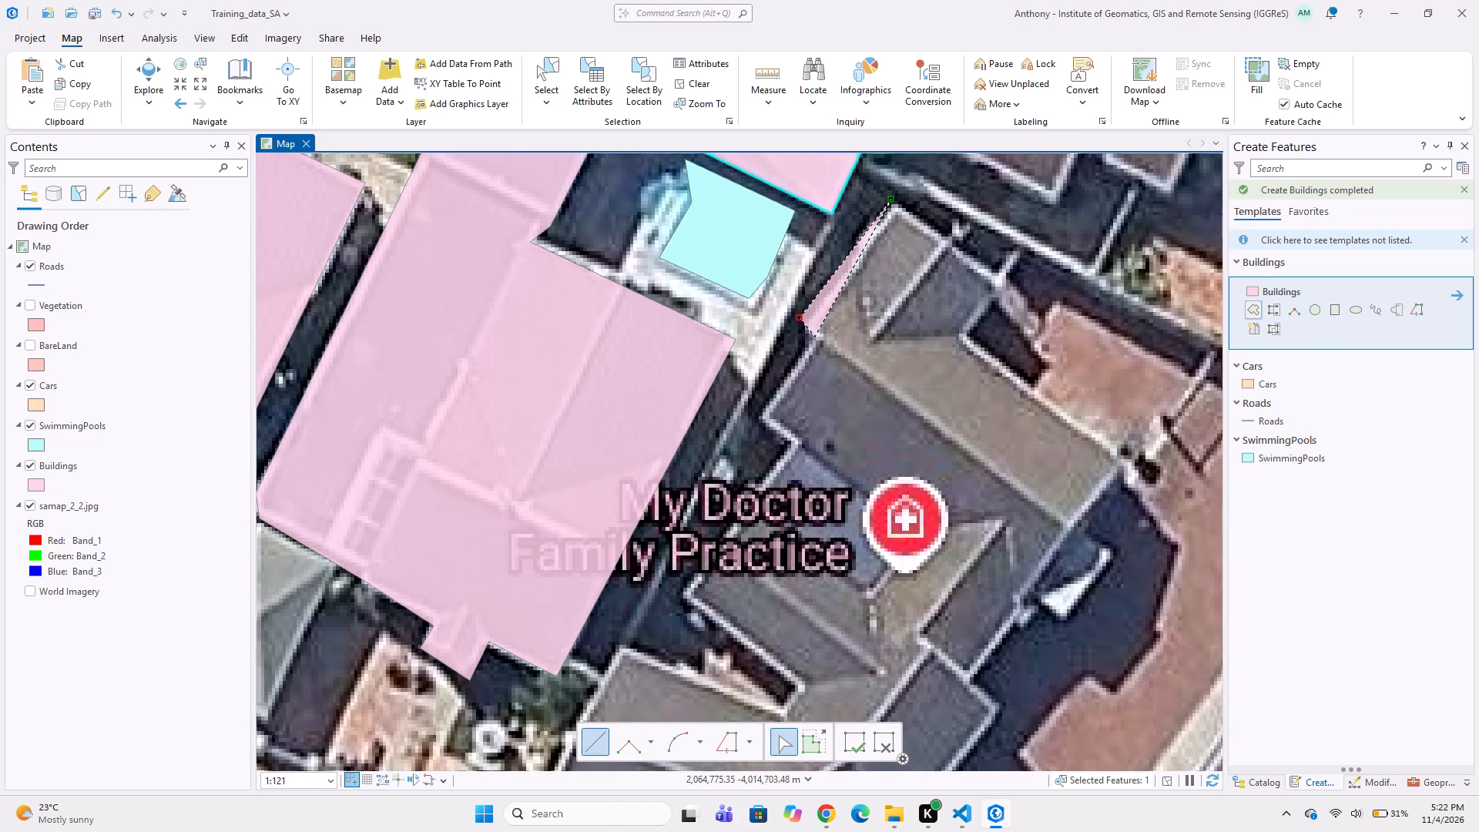
click(815, 337)
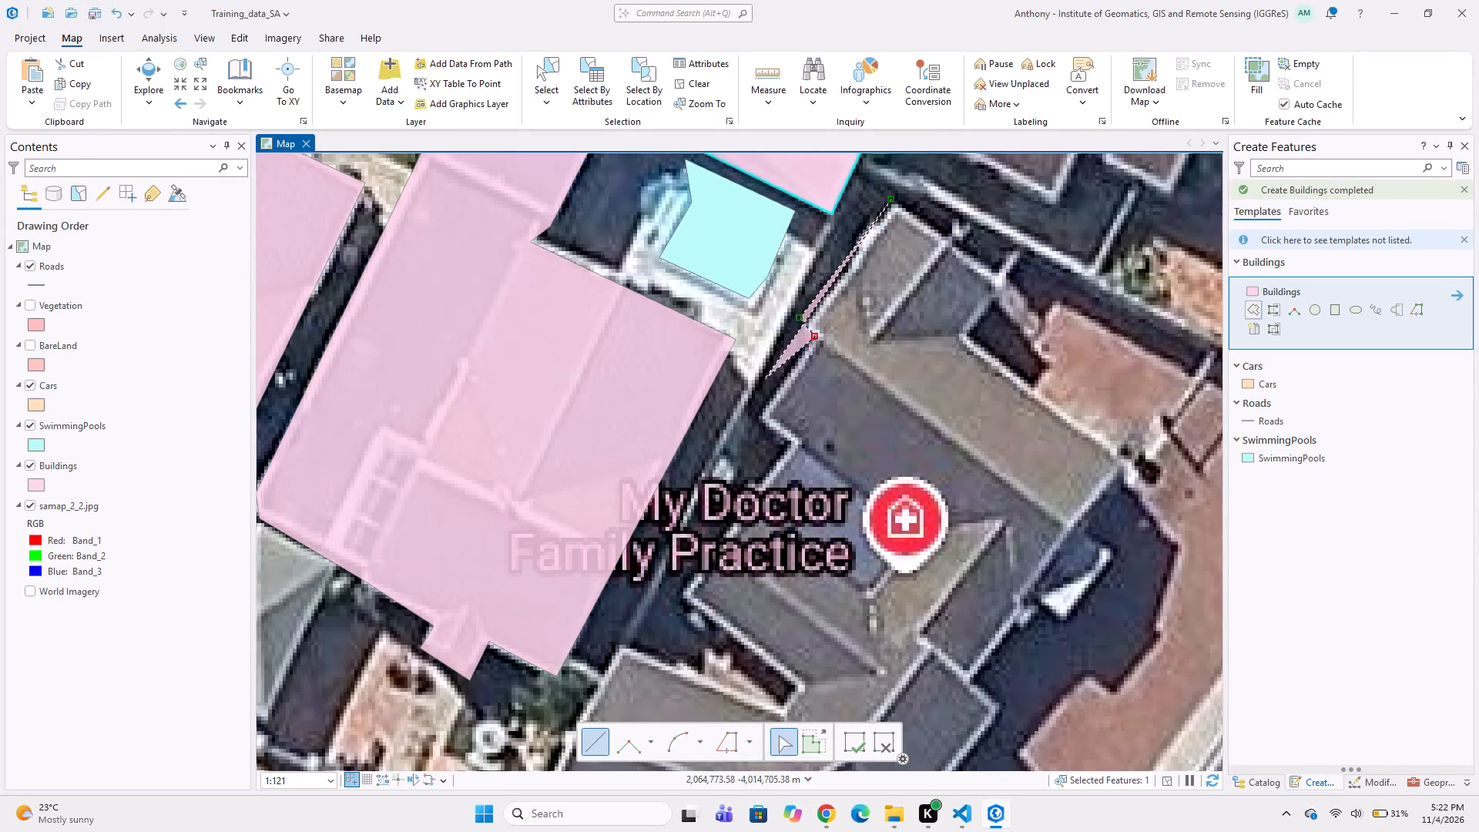
middle_drag(719, 383, 766, 340)
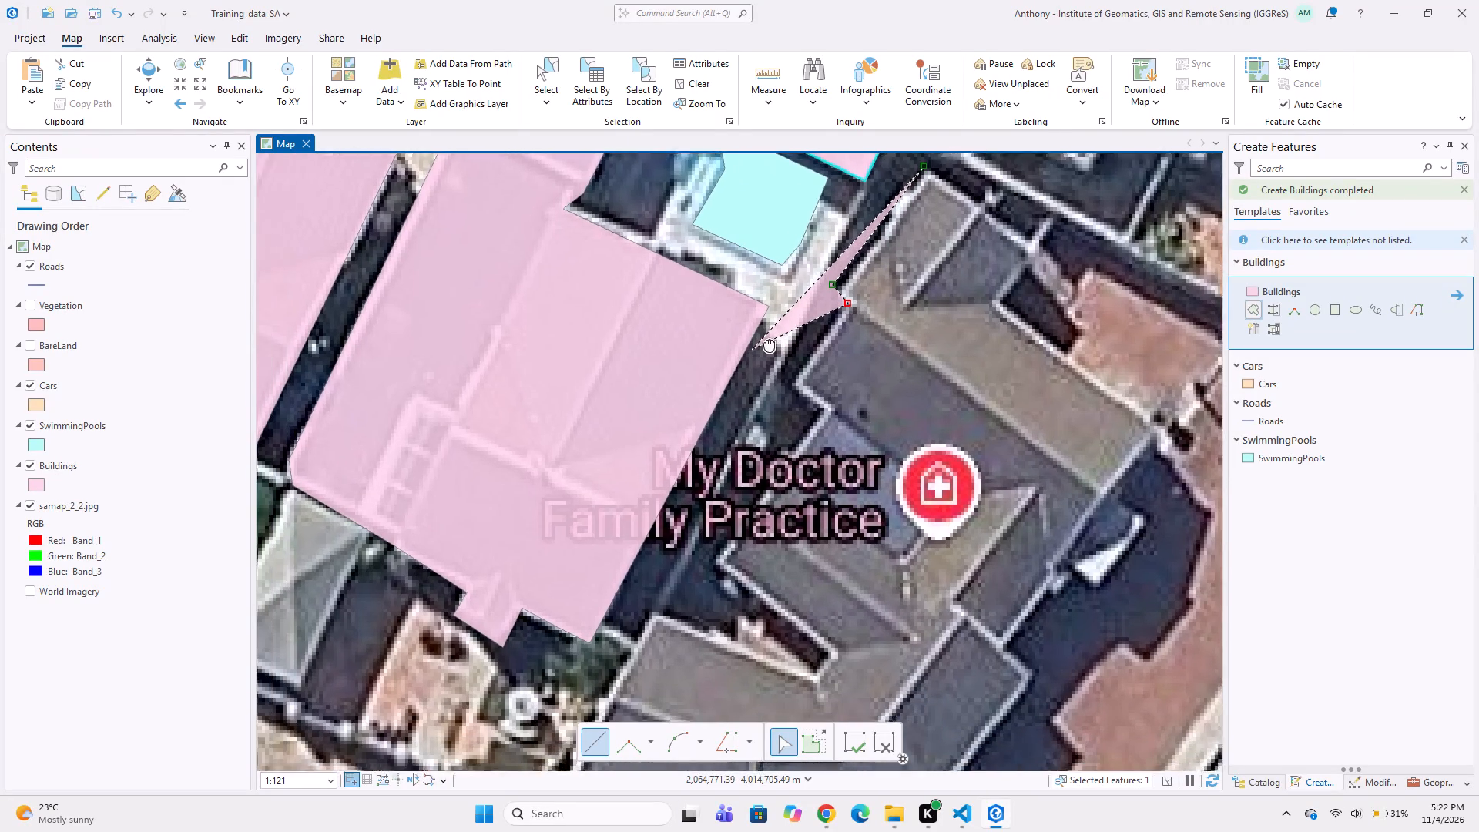
middle_drag(766, 340, 788, 320)
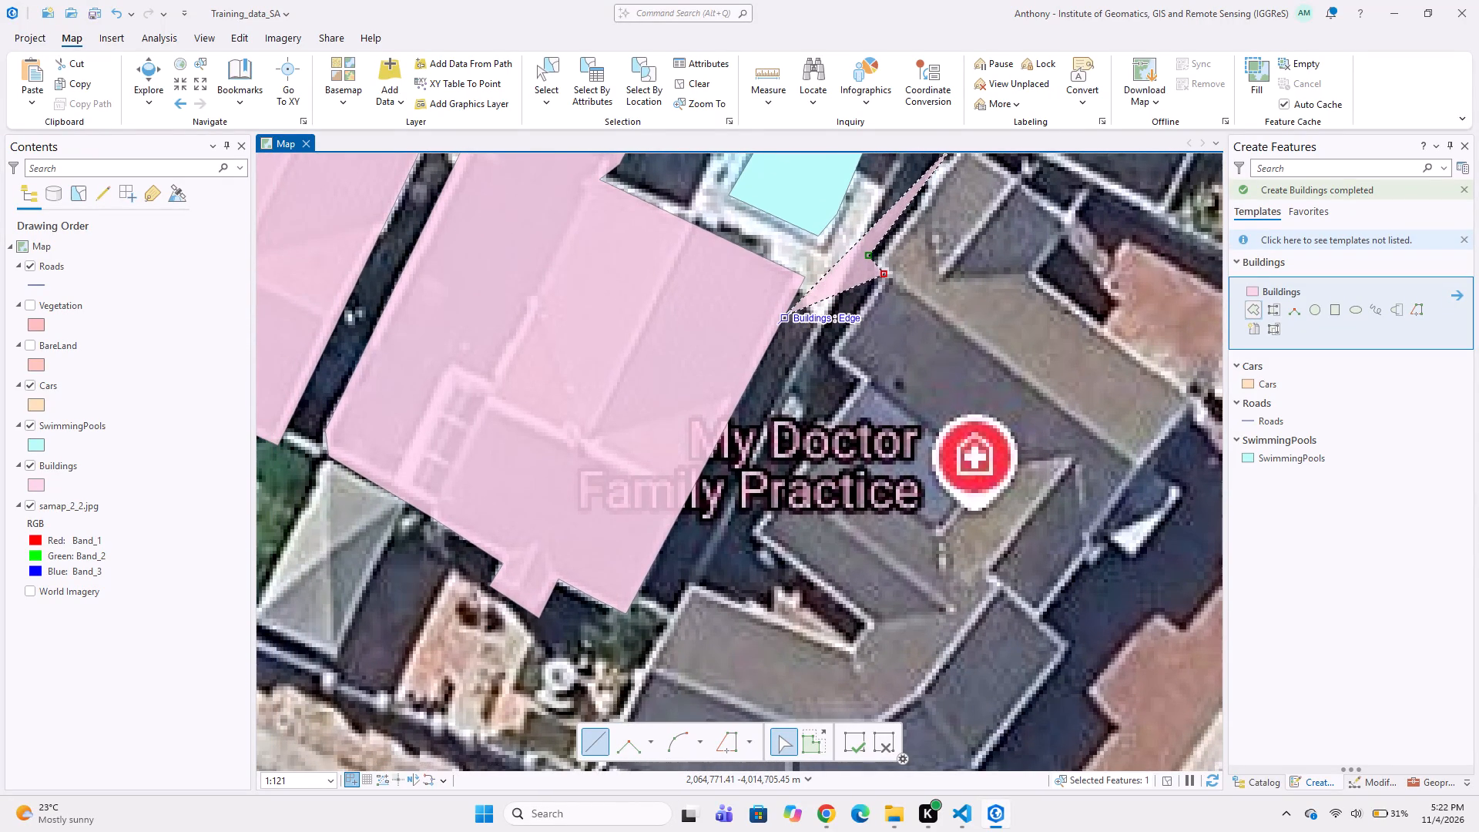
click(823, 355)
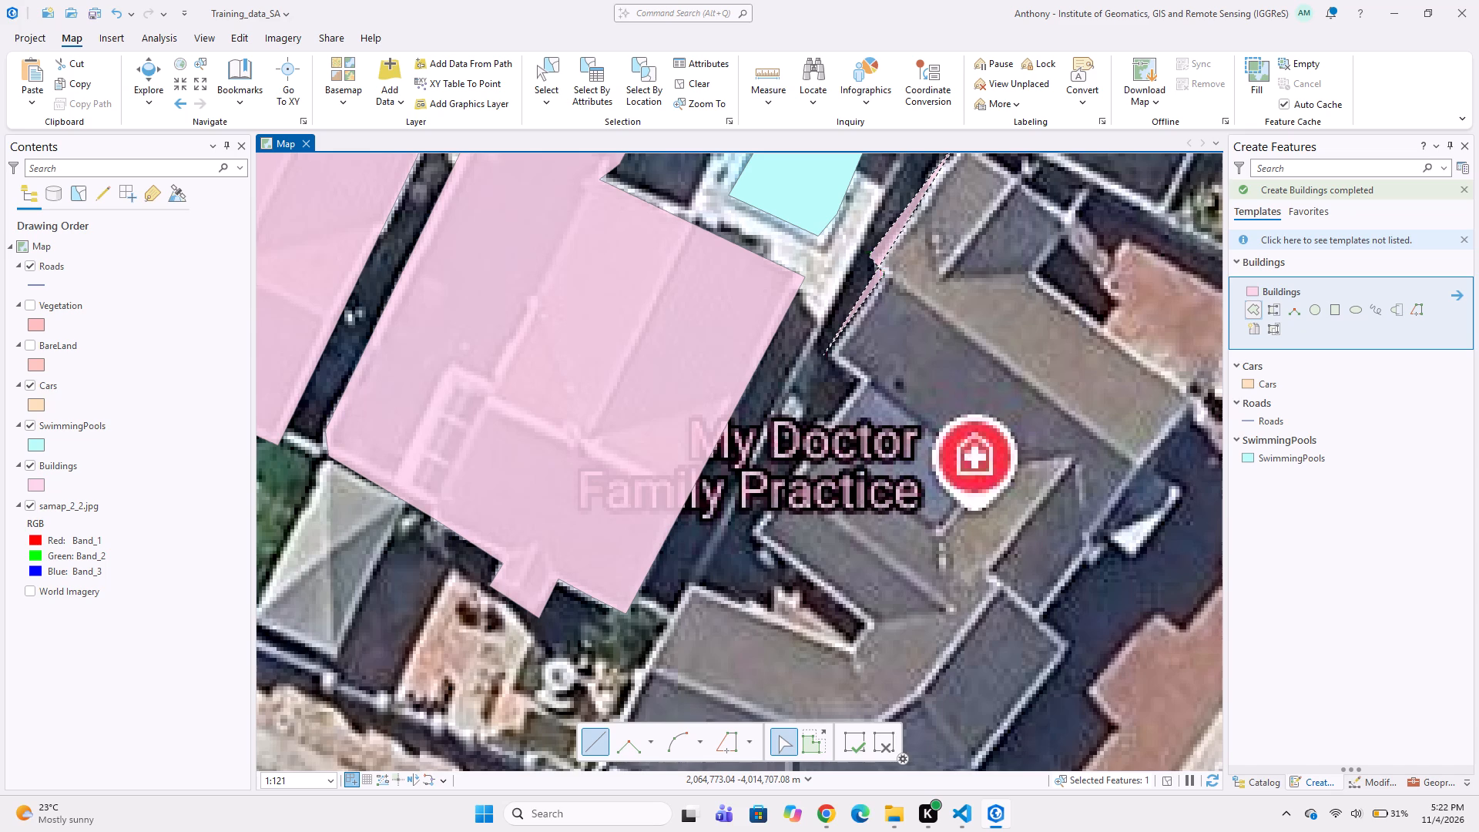
click(858, 382)
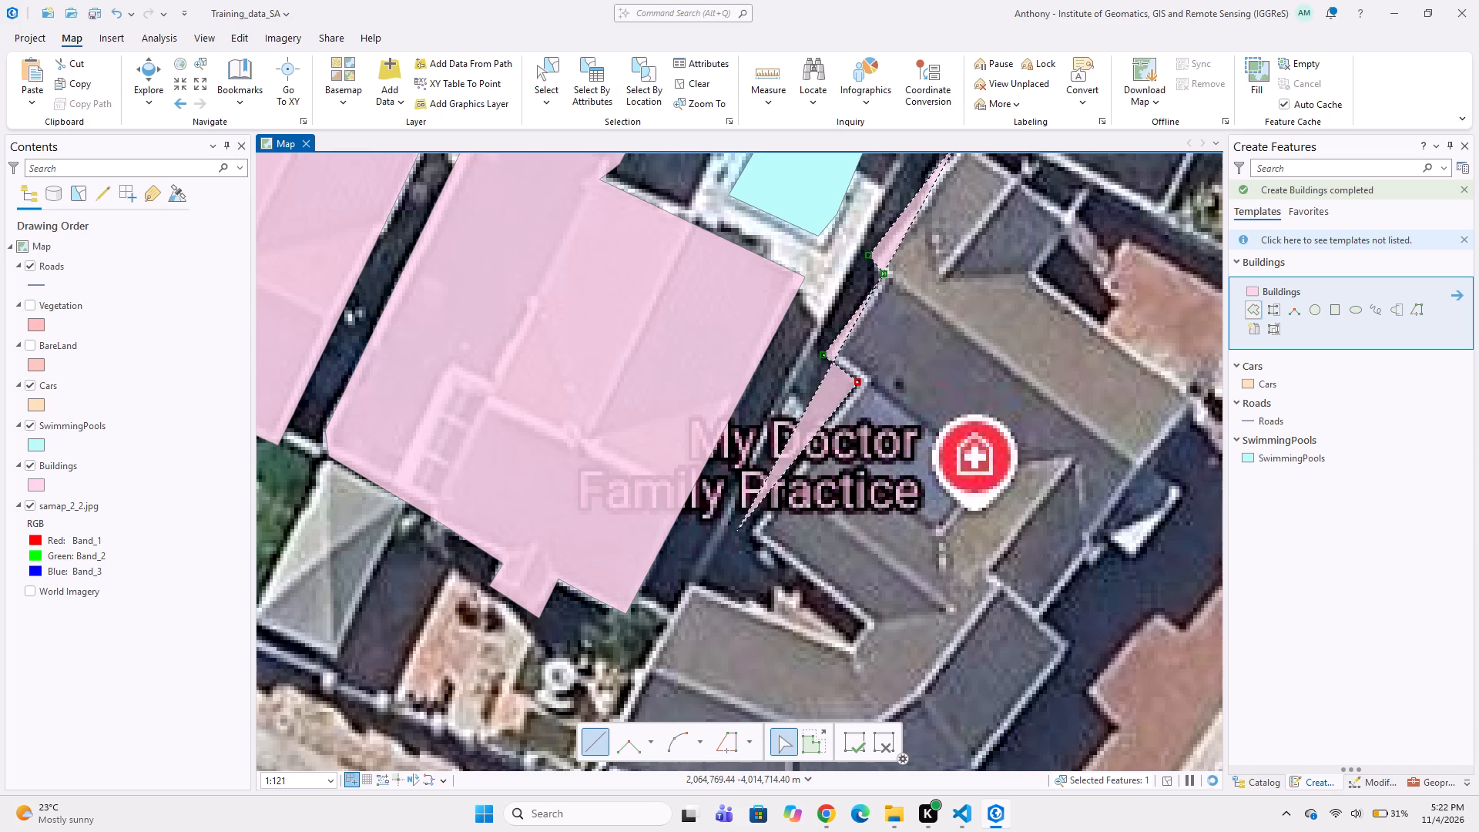
click(750, 528)
middle_drag(786, 539, 743, 448)
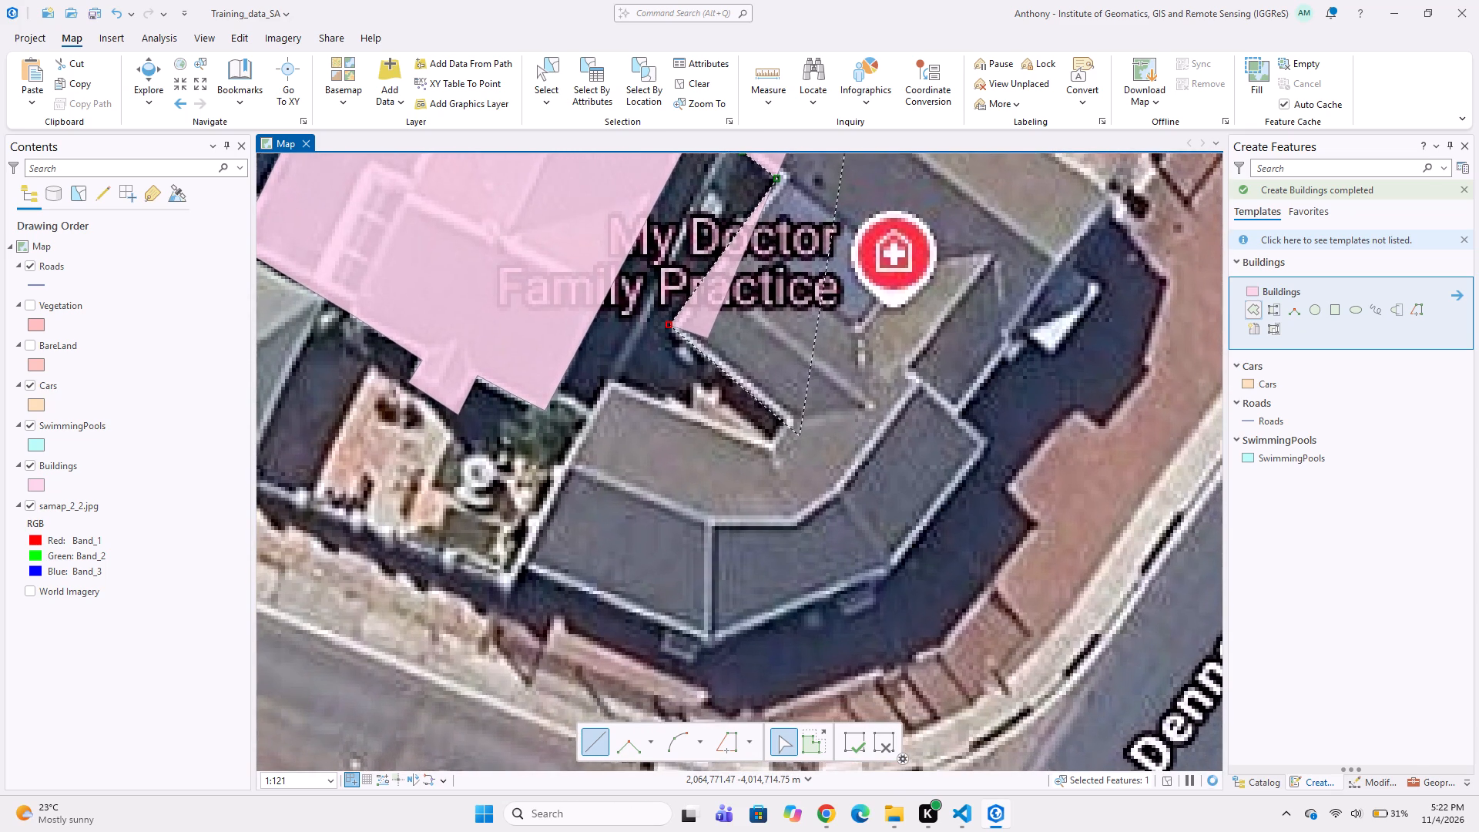
click(786, 421)
click(766, 442)
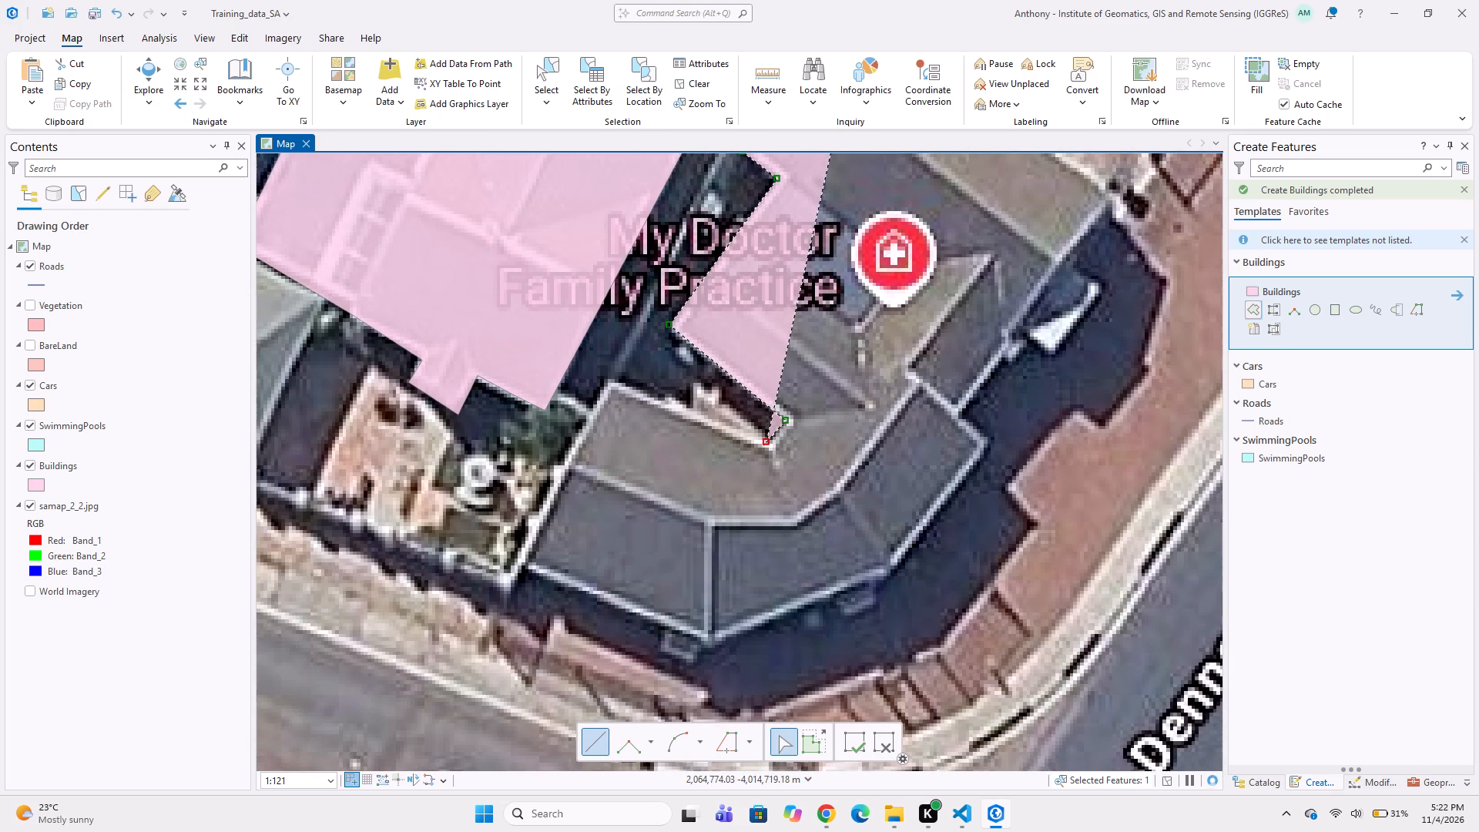
click(613, 374)
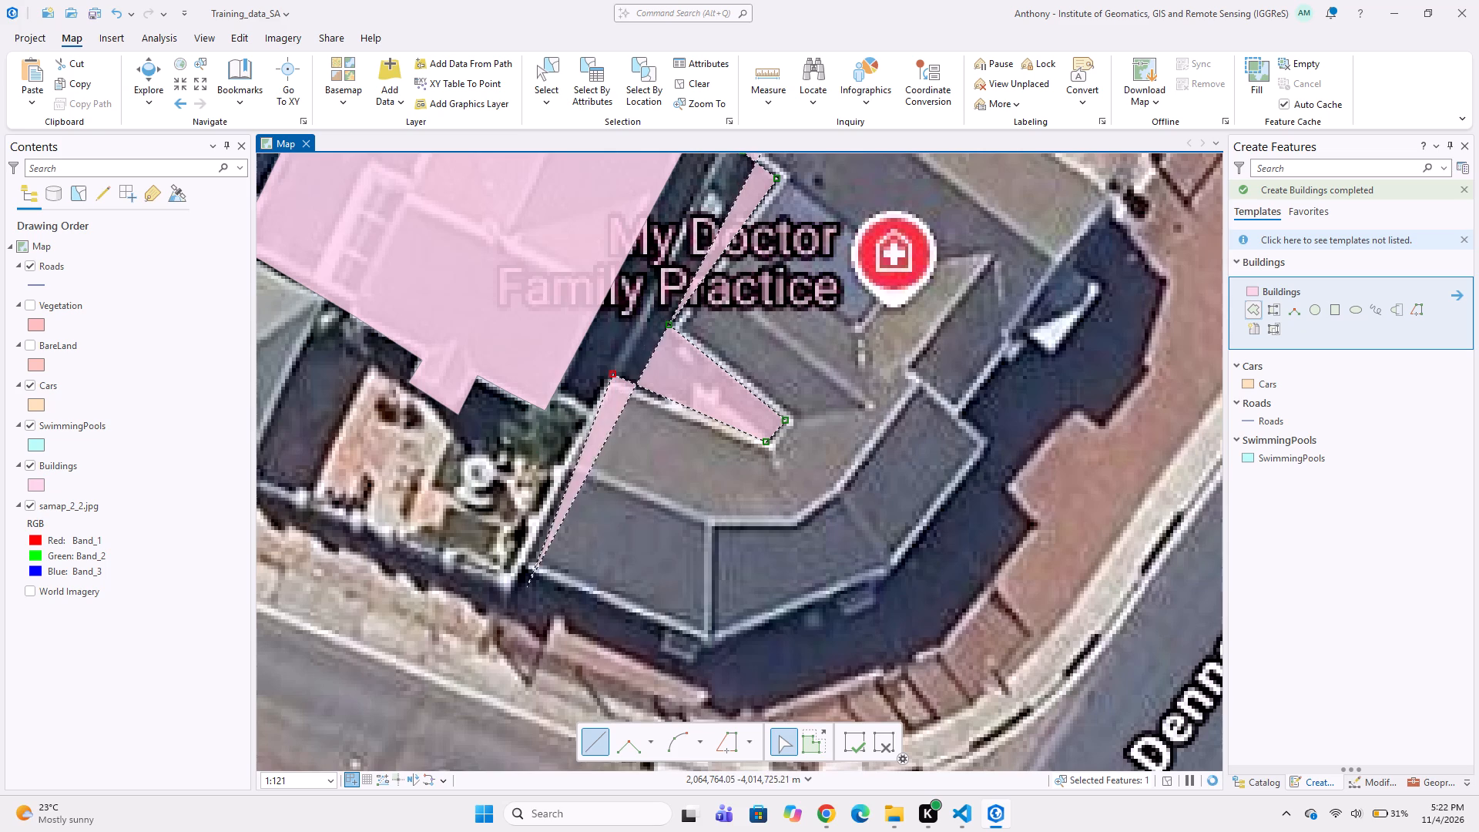
click(529, 572)
drag(716, 646, 732, 642)
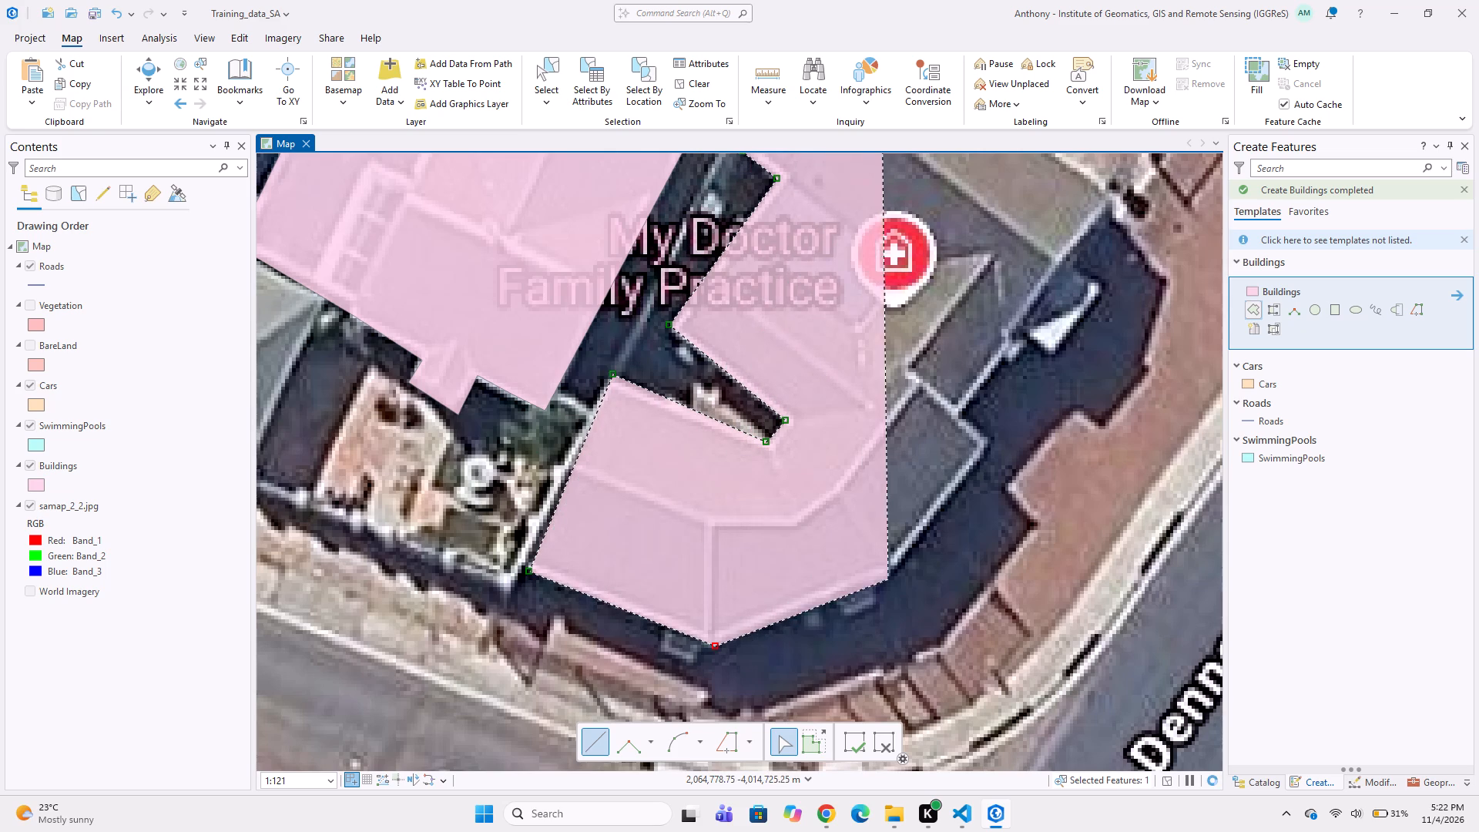
drag(896, 572, 901, 563)
click(993, 448)
click(958, 410)
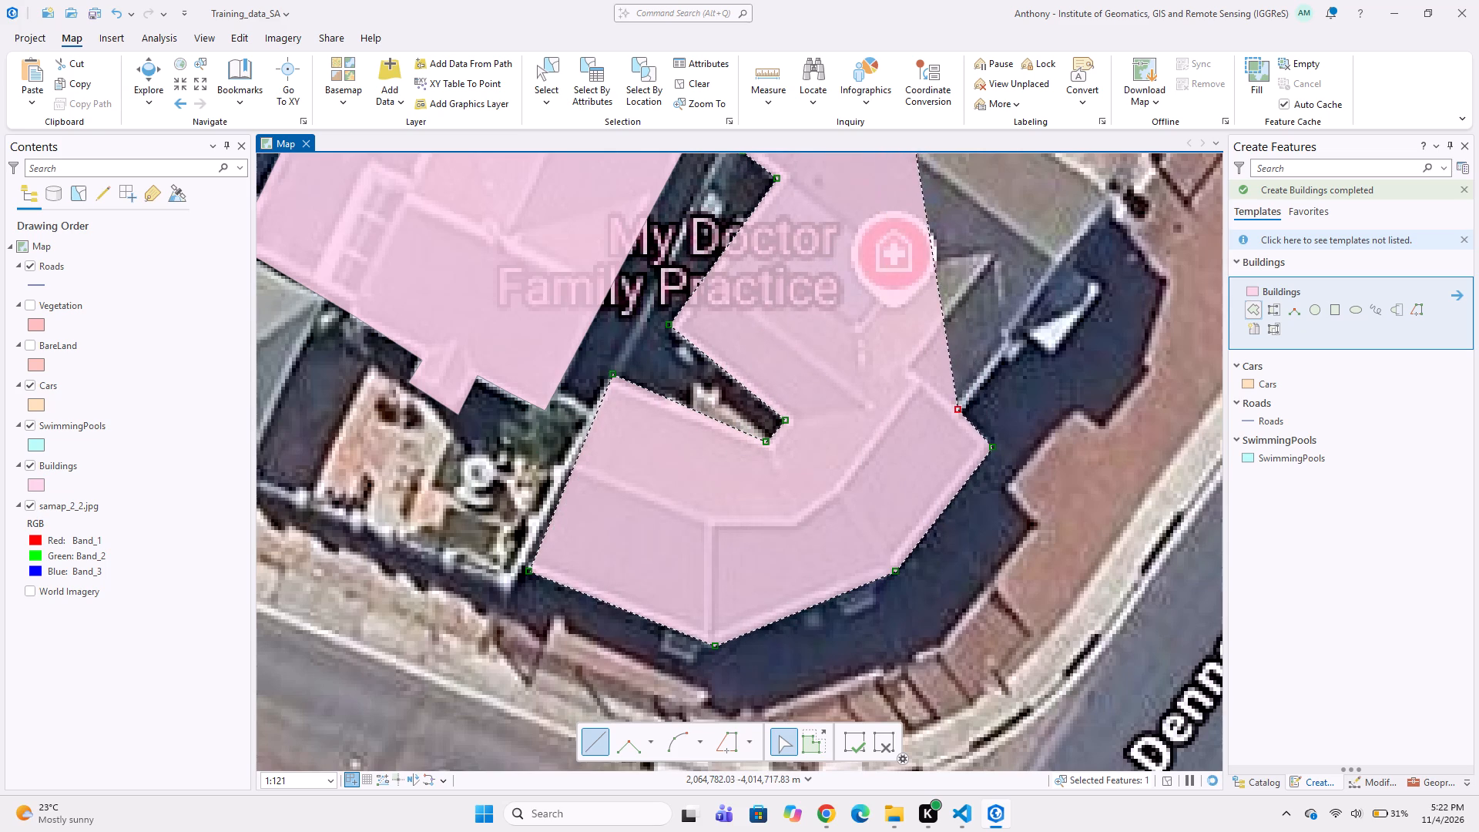
middle_drag(1023, 329, 870, 439)
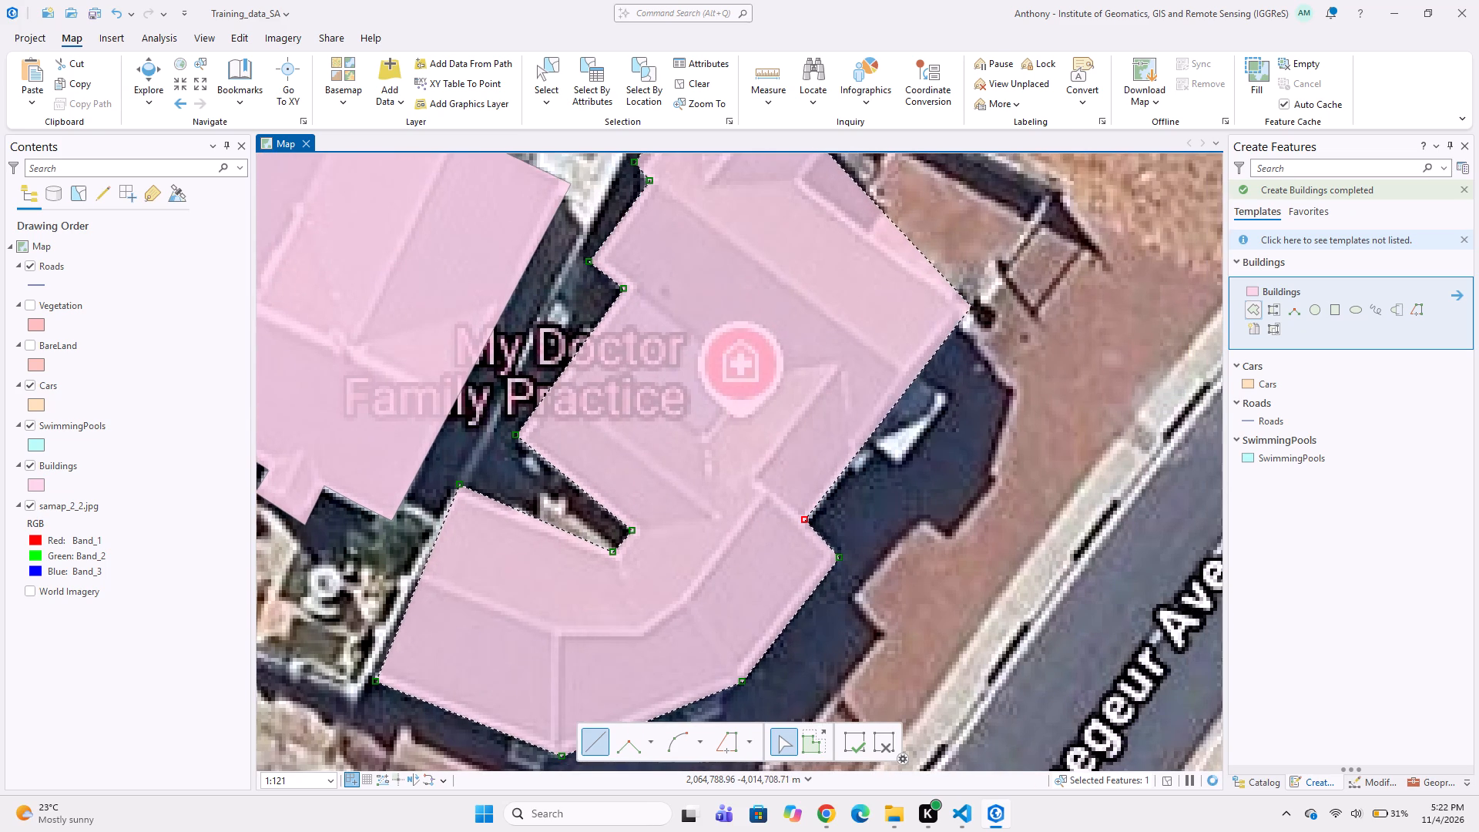
click(967, 307)
middle_drag(947, 315, 894, 431)
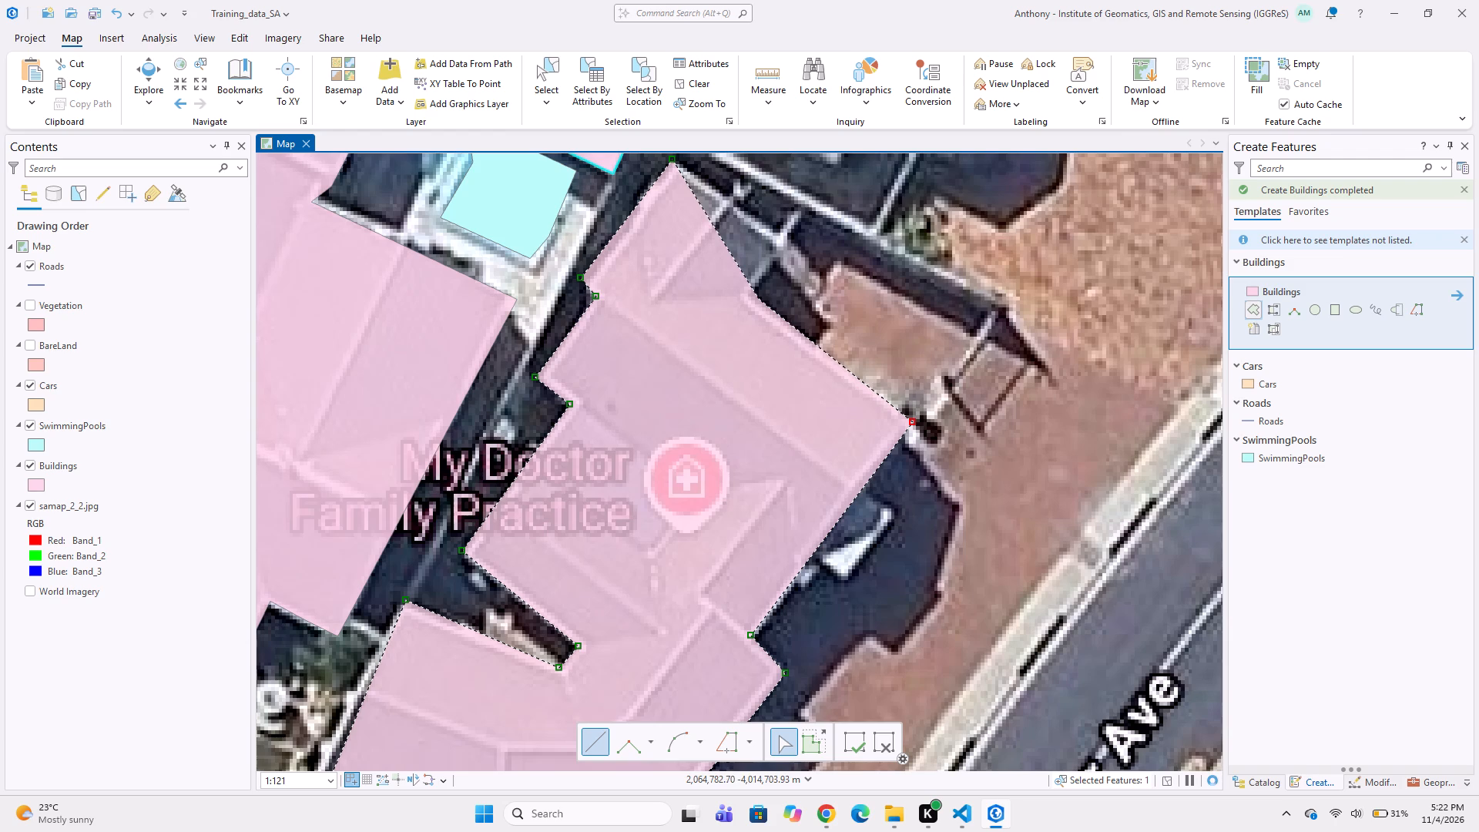
click(751, 297)
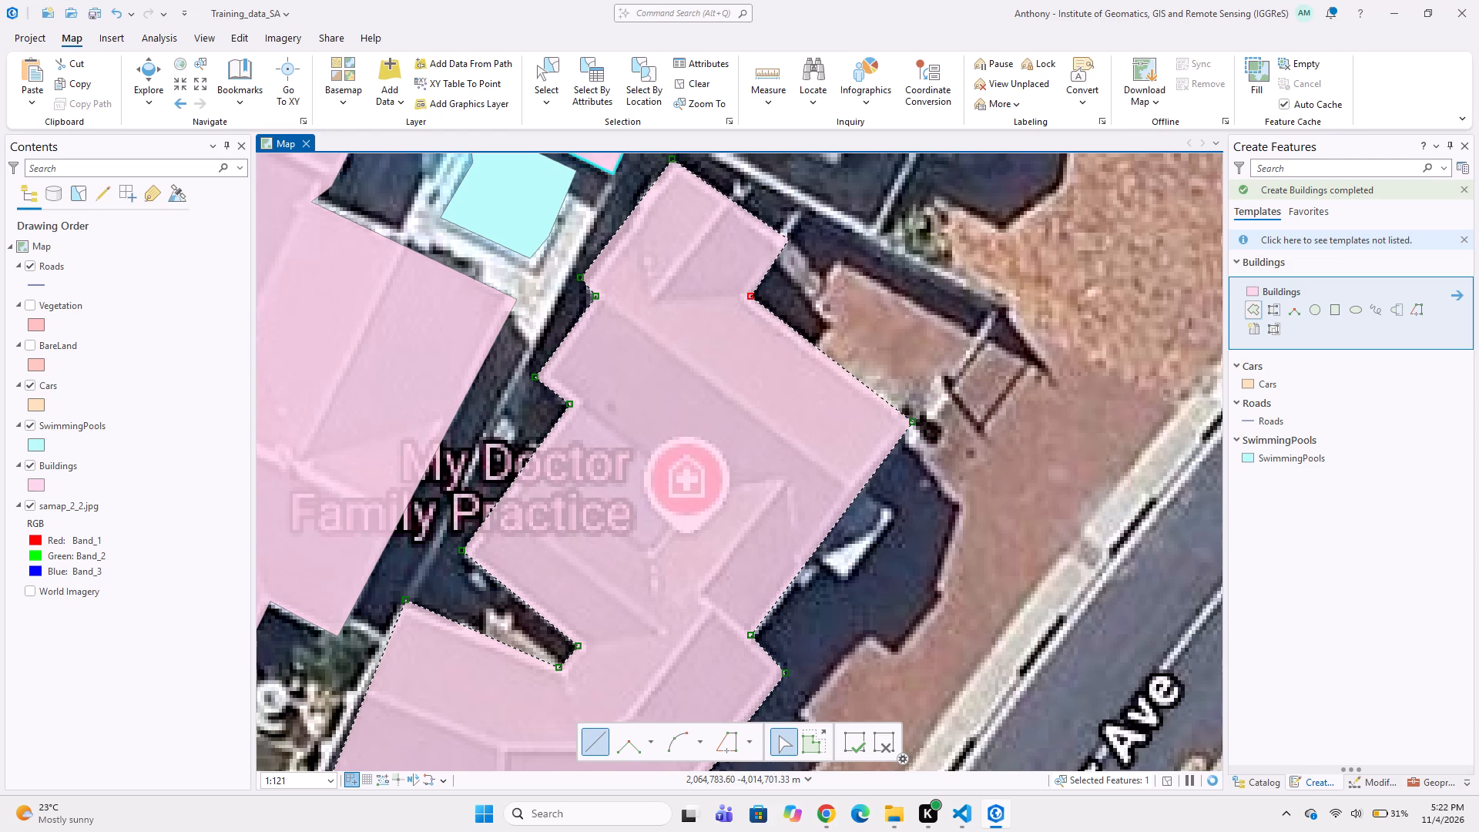
double_click(789, 240)
Digitize a six-vertex Buildings polygon over the brown-roofed house north of My Doctor Family Practice, including its small southeastern wing.
scroll(867, 323, down, 2)
middle_drag(894, 407, 991, 369)
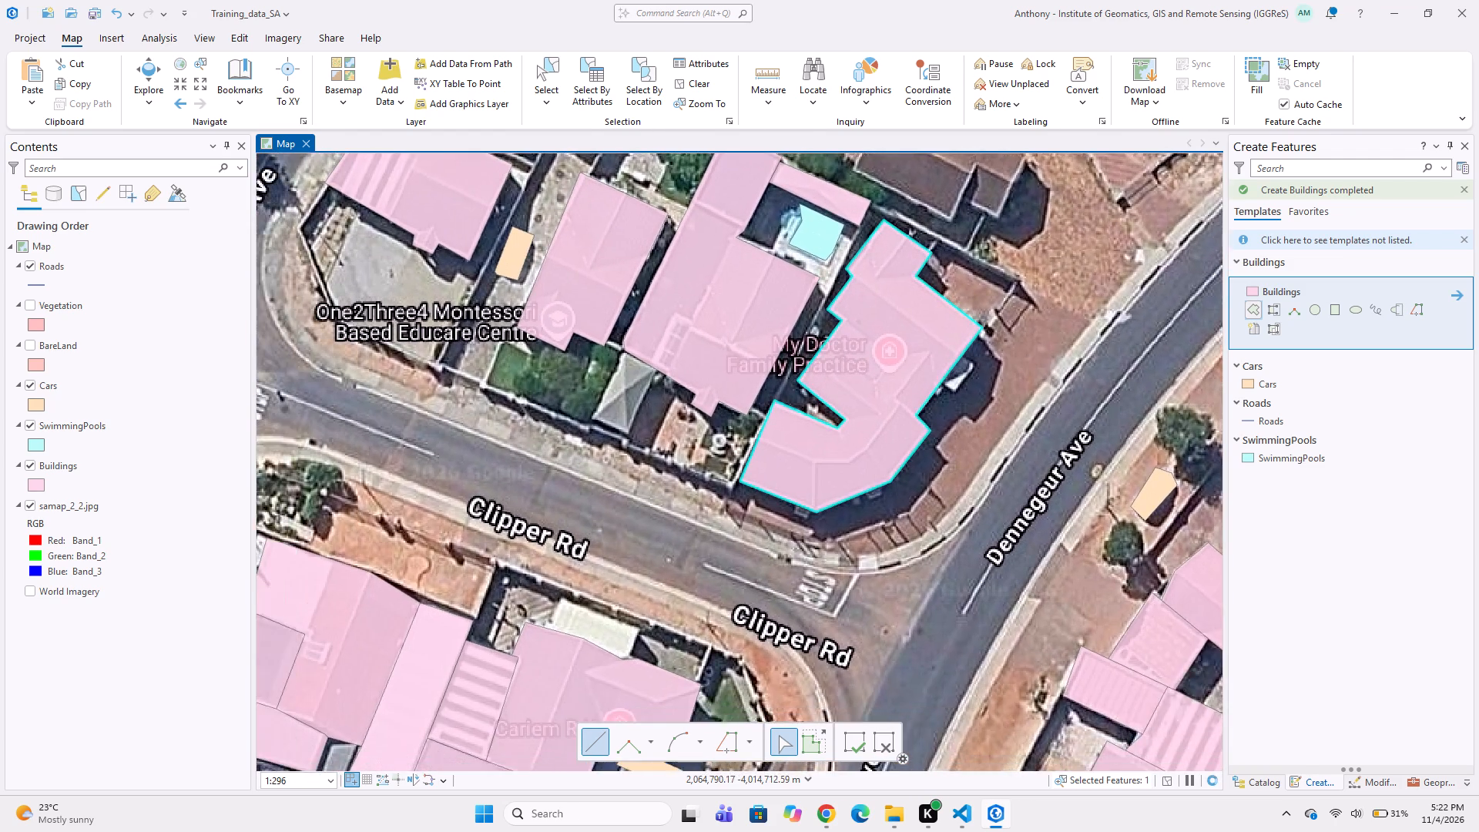
middle_drag(956, 347, 904, 488)
middle_drag(875, 358, 837, 463)
scroll(807, 404, up, 1)
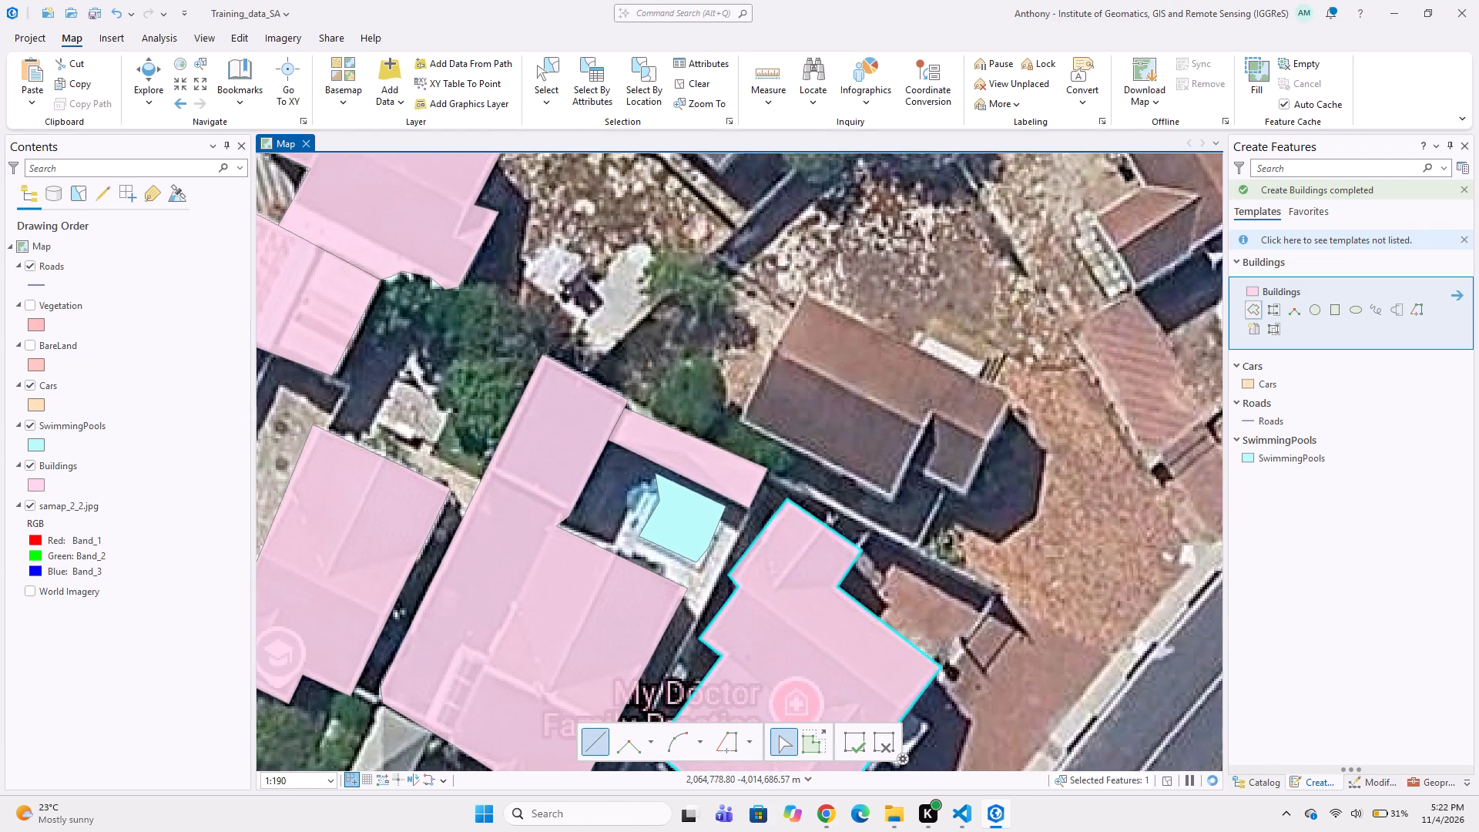
click(807, 286)
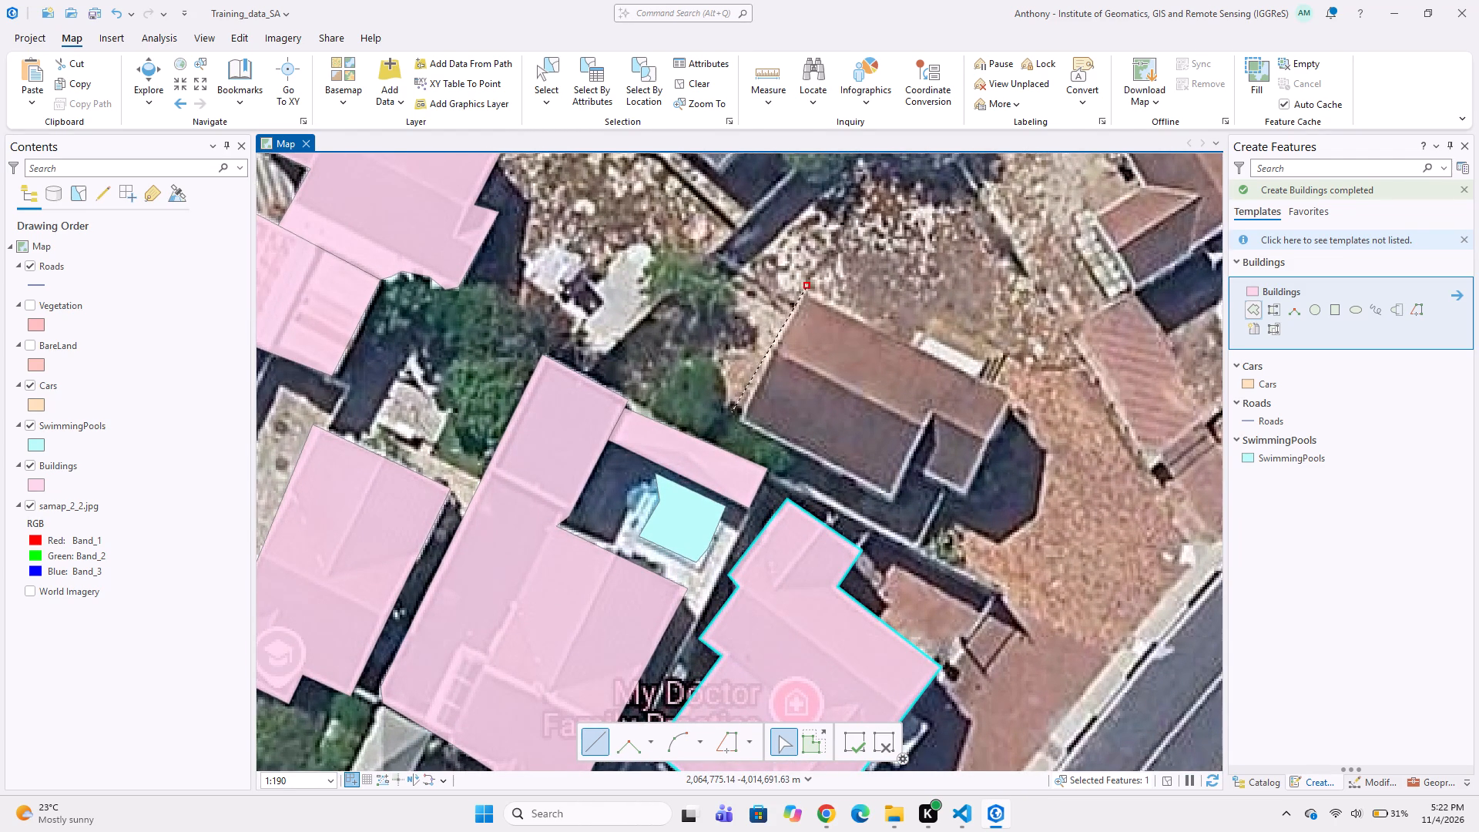
click(734, 420)
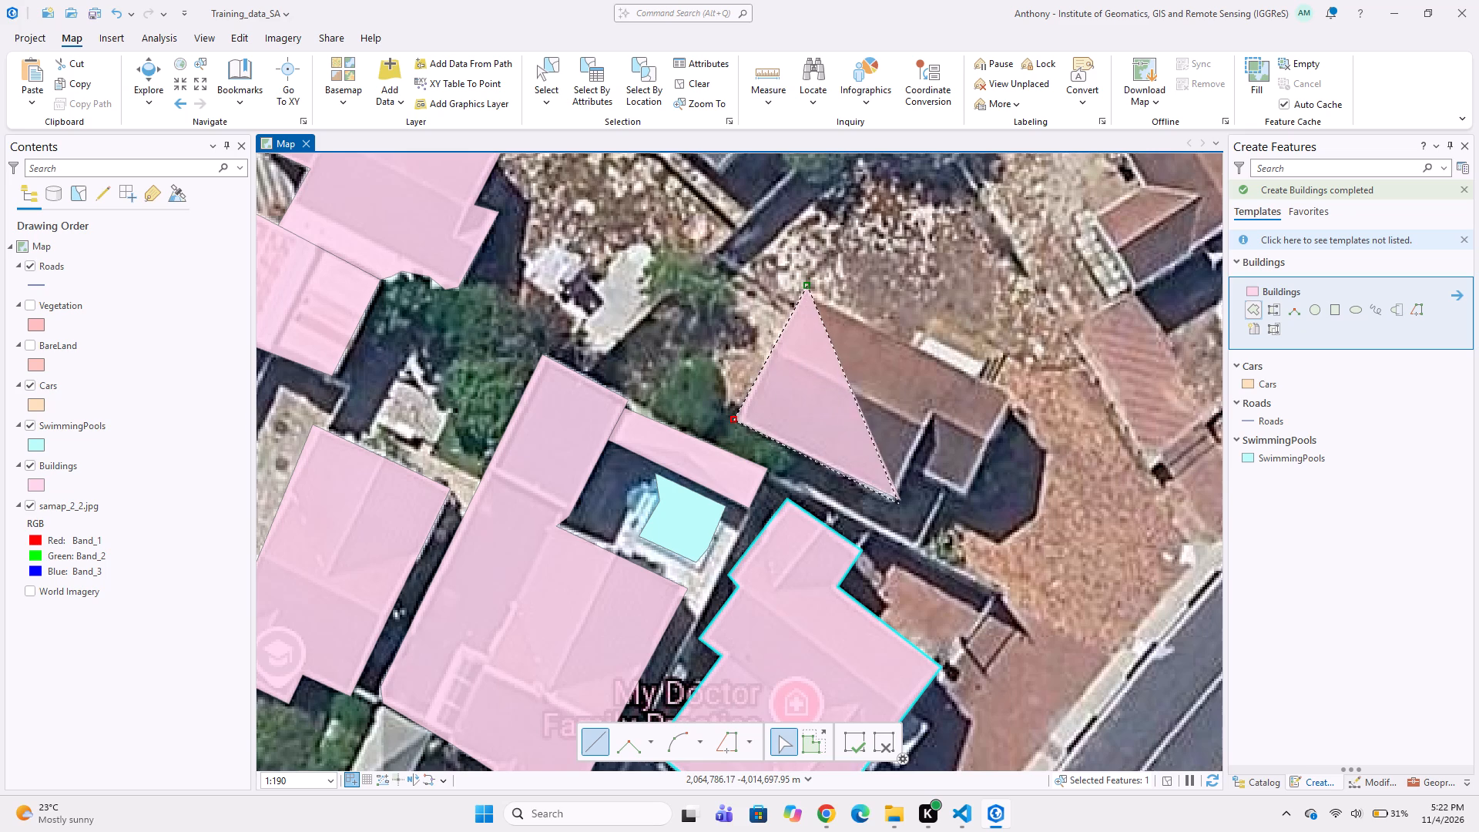
click(899, 504)
click(912, 471)
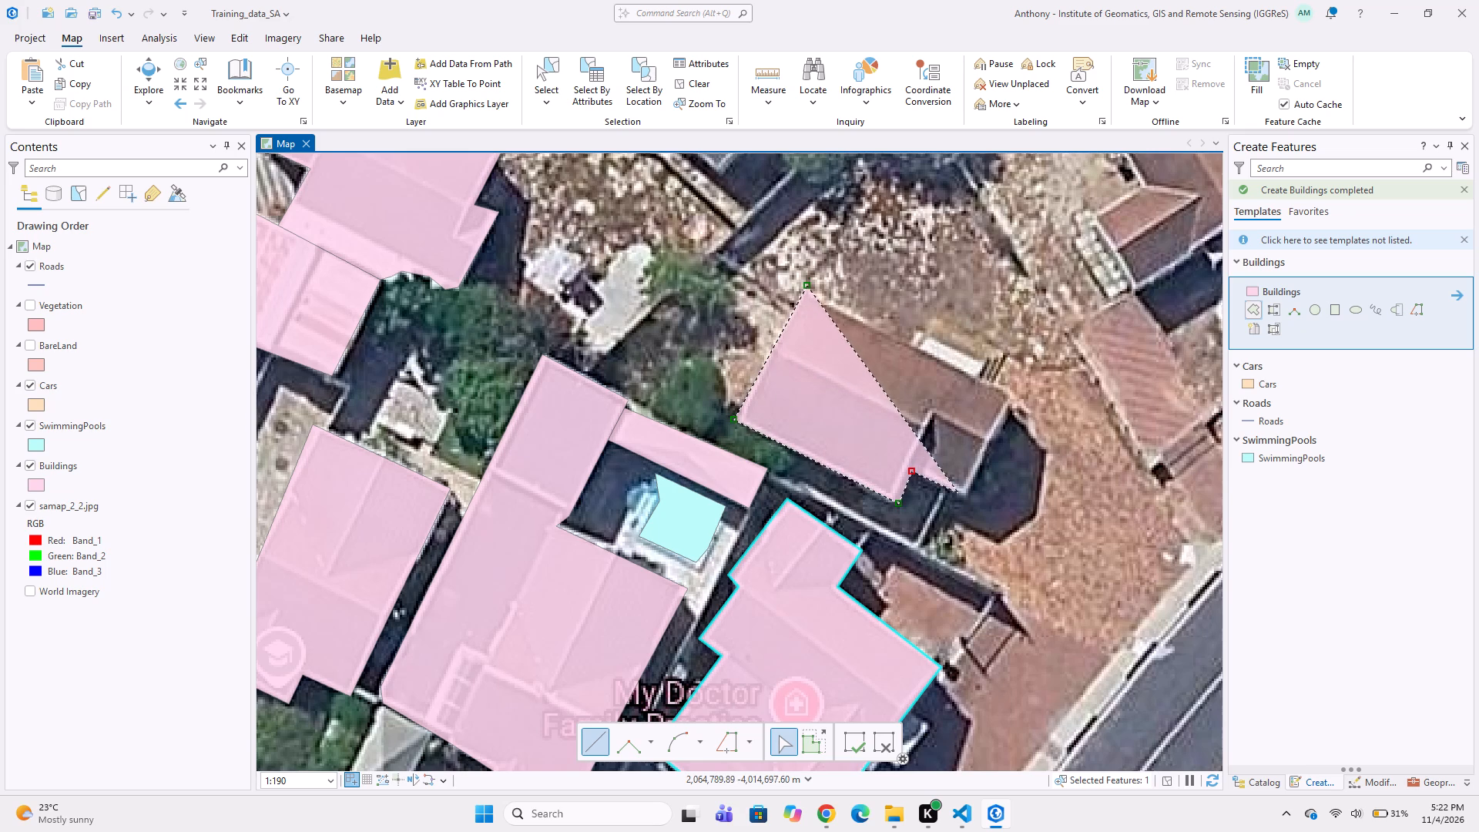
click(966, 501)
double_click(1015, 394)
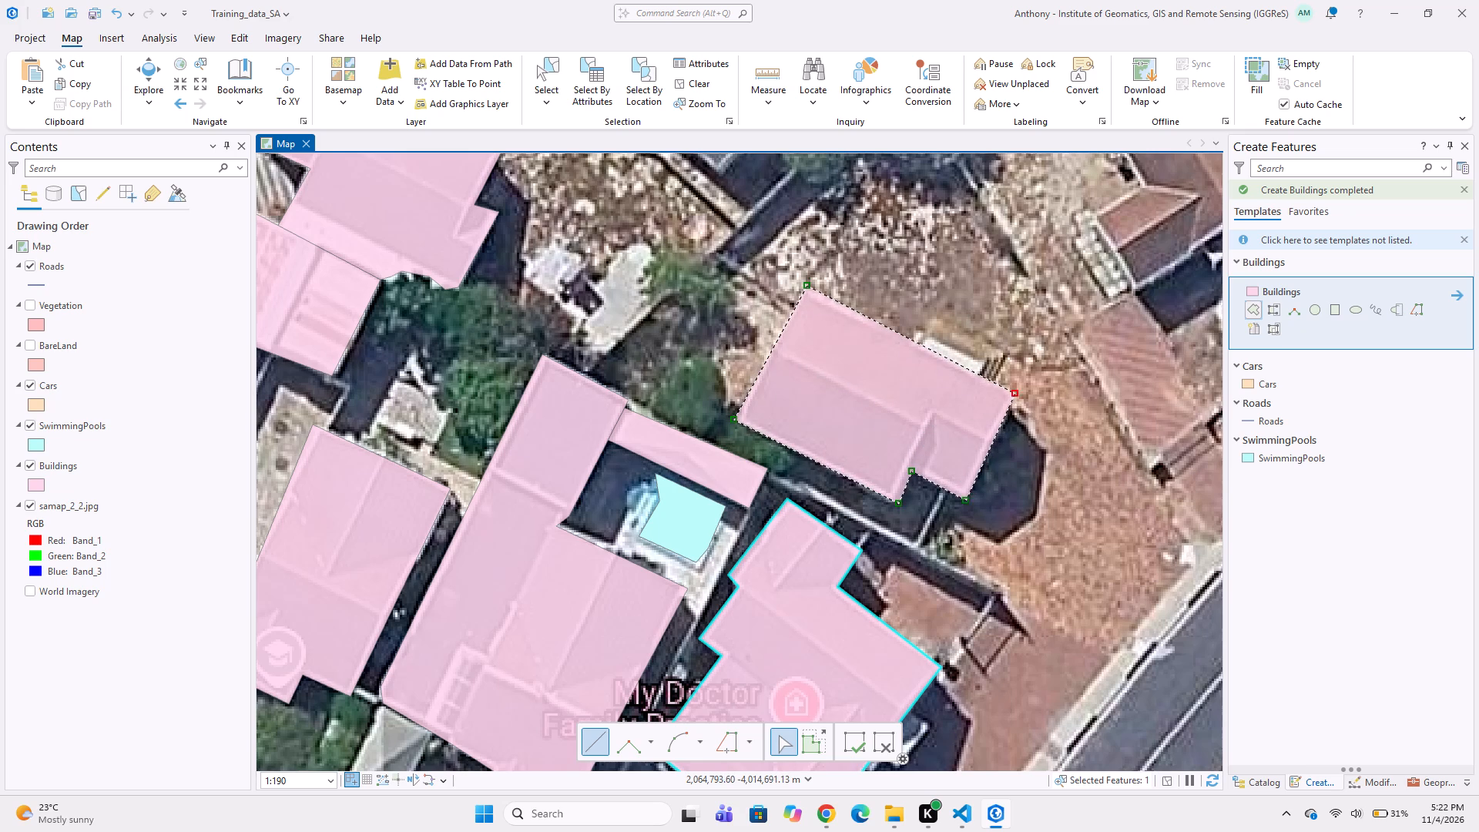
Digitize an eight-vertex Buildings polygon over the long grey-roofed house southeast of the Wavecrest Ave and Britannica St junction, including its small northeastern projection.
scroll(789, 394, down, 2)
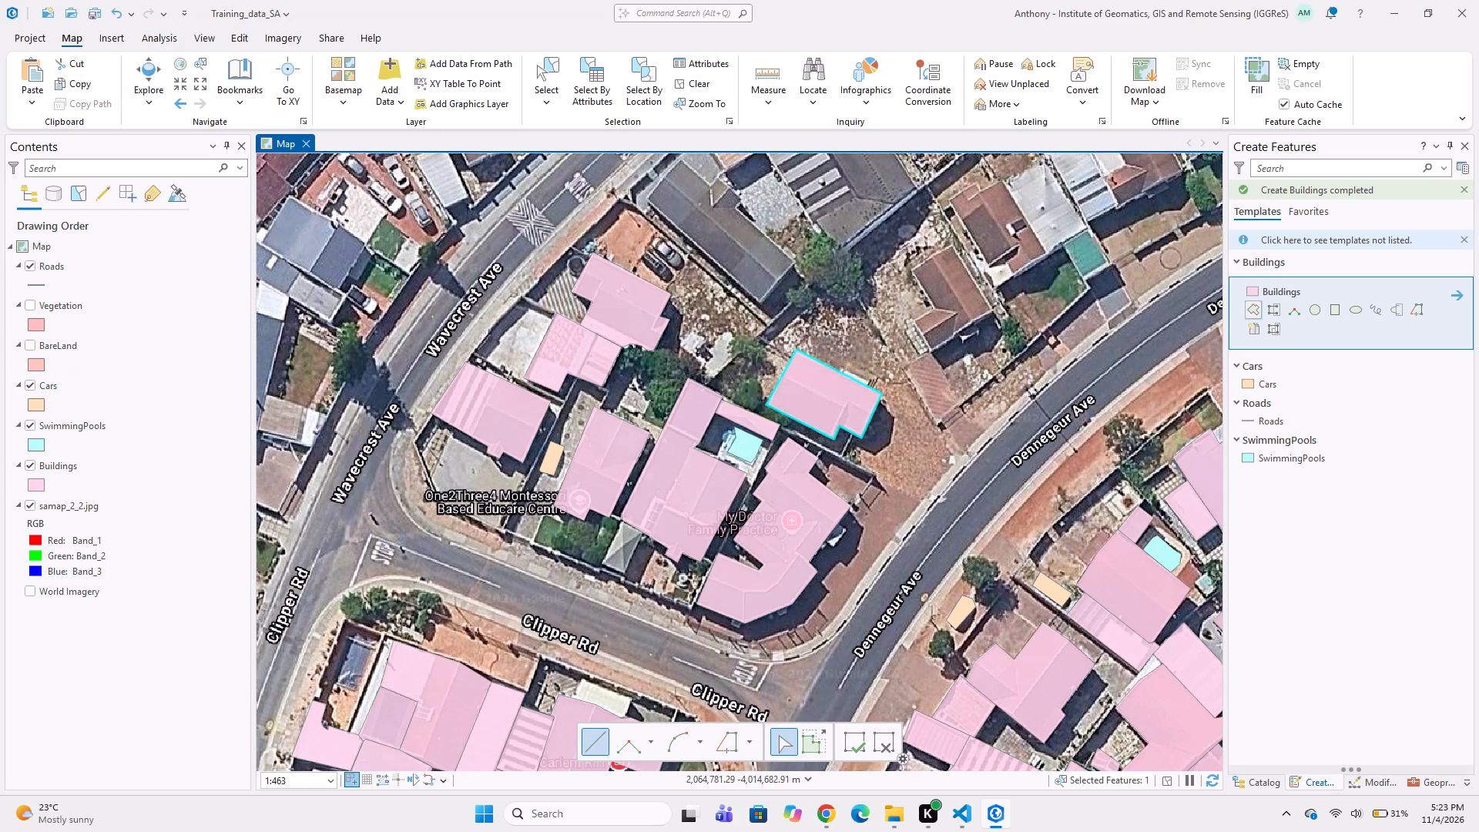
middle_drag(791, 290, 890, 441)
scroll(901, 522, up, 1)
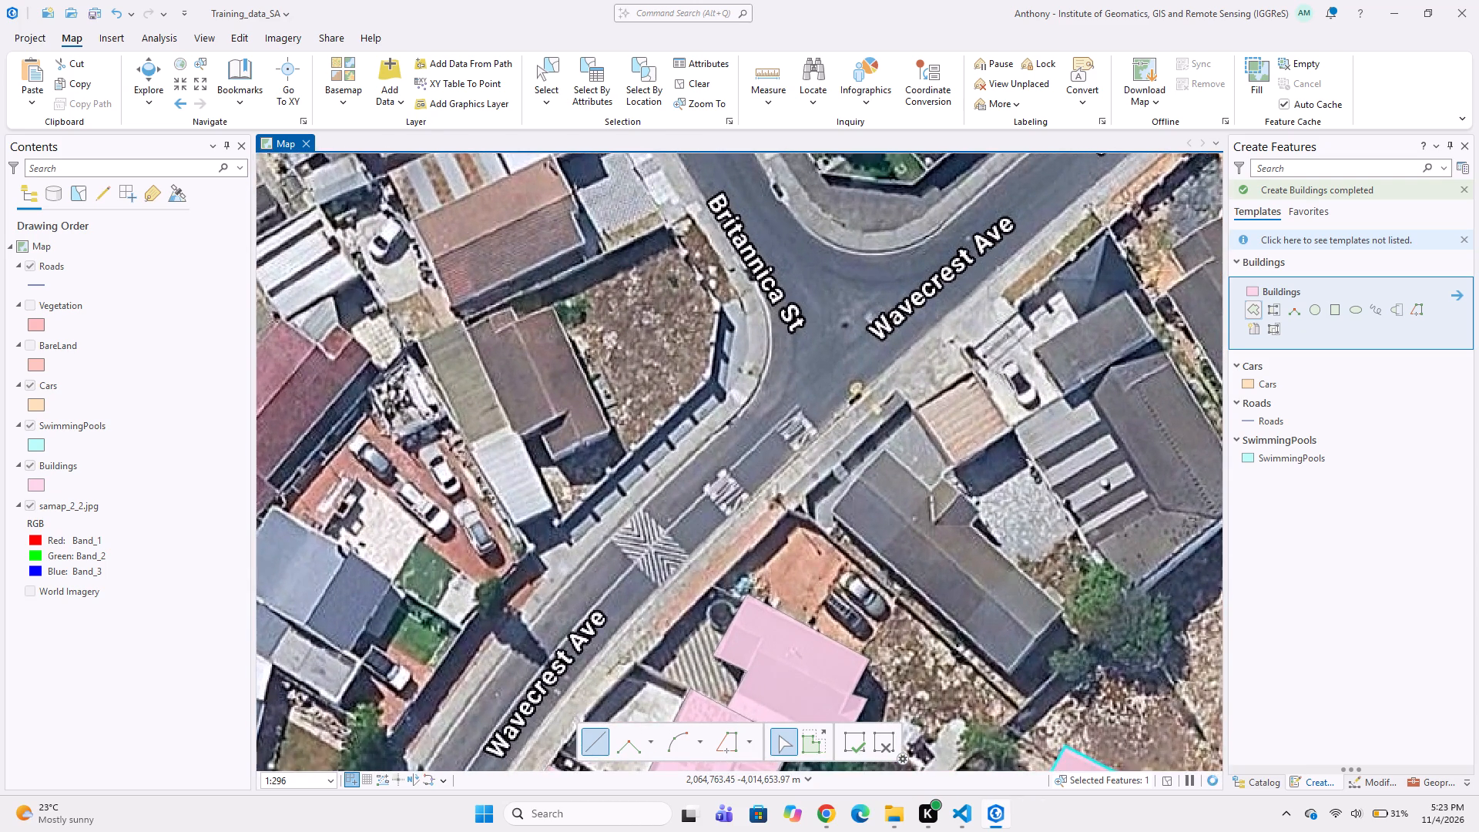
scroll(897, 439, up, 1)
click(877, 450)
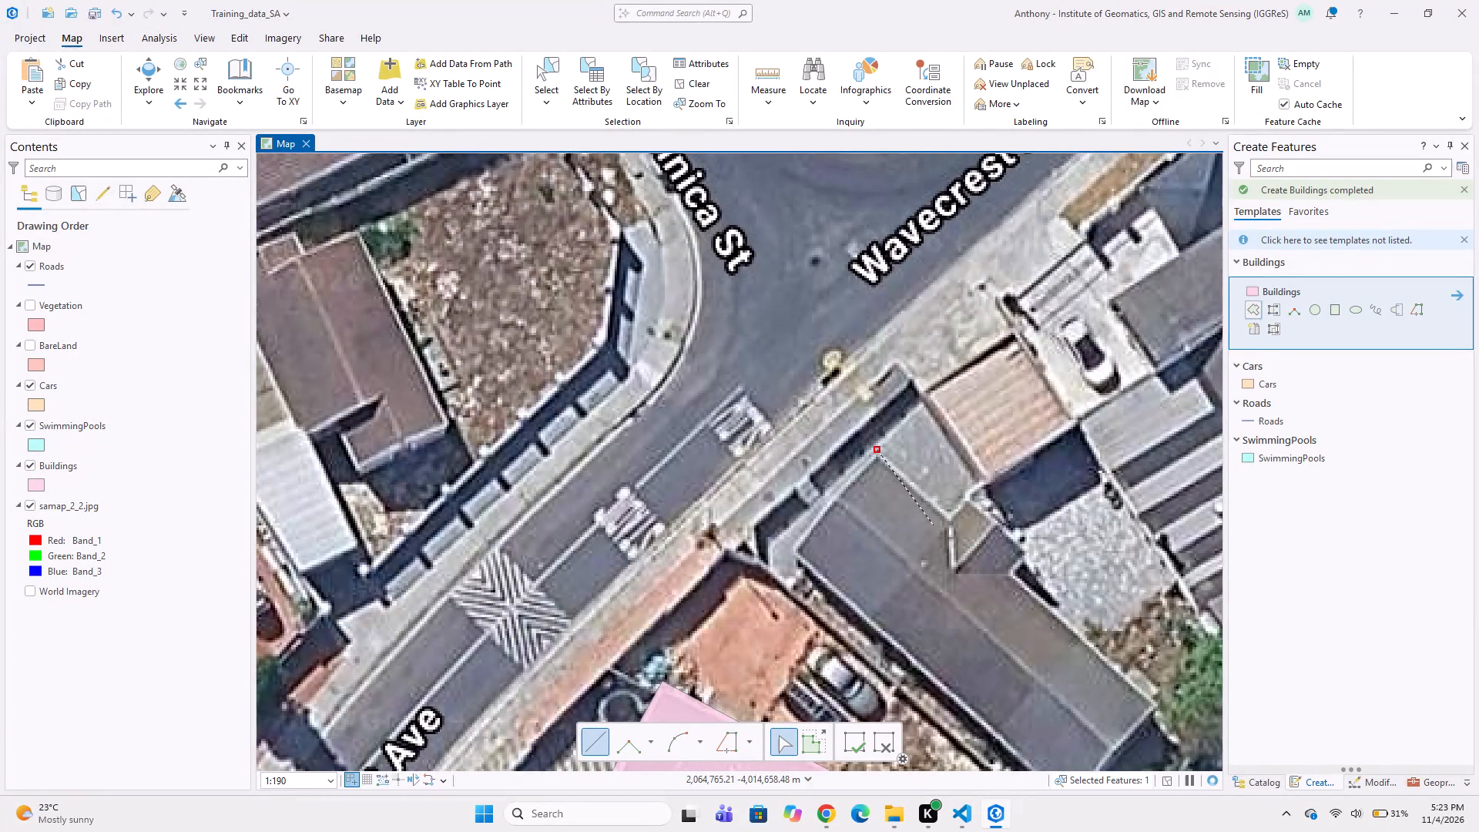
click(945, 512)
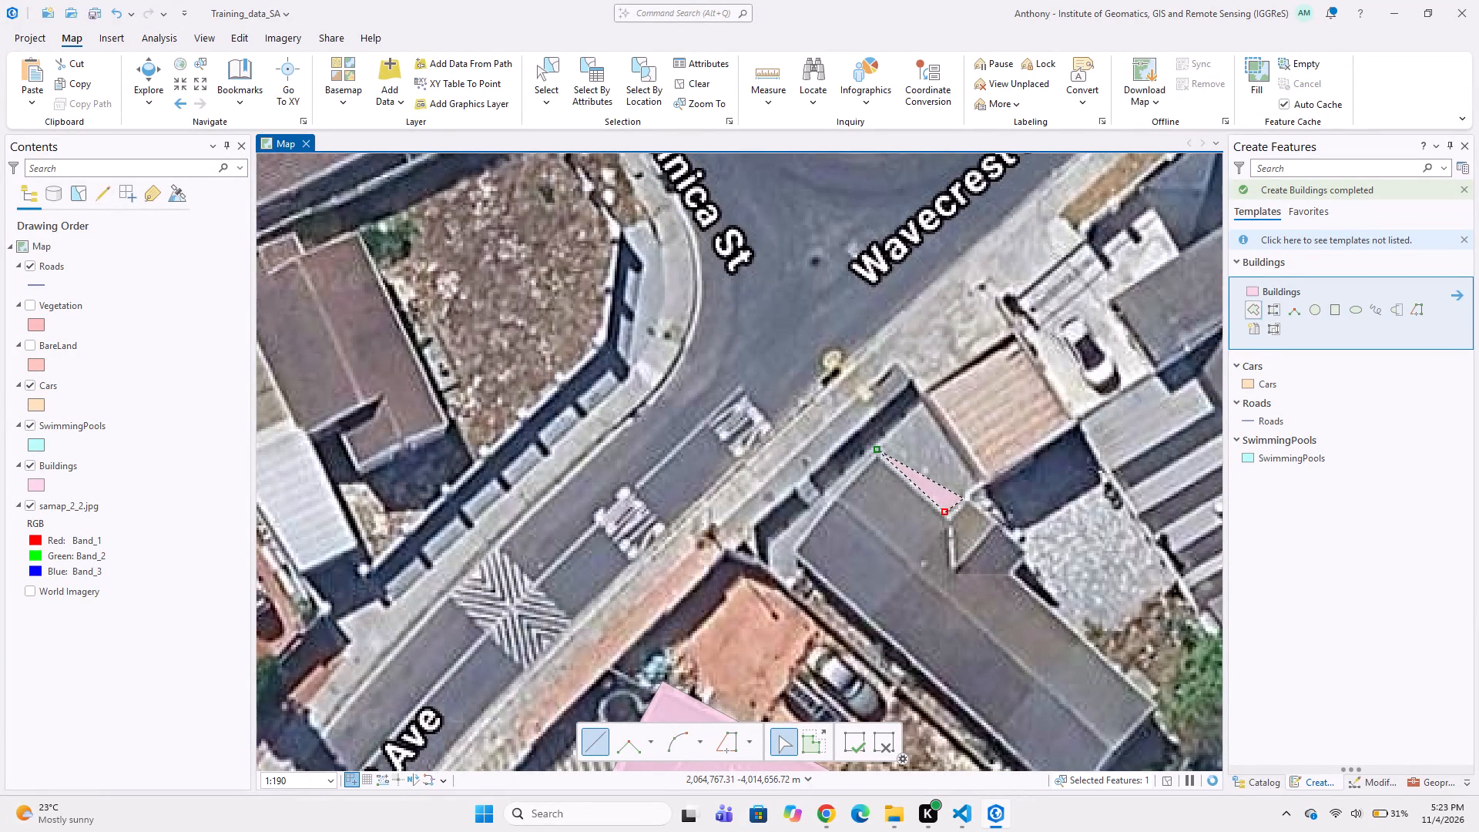
click(964, 498)
click(1025, 555)
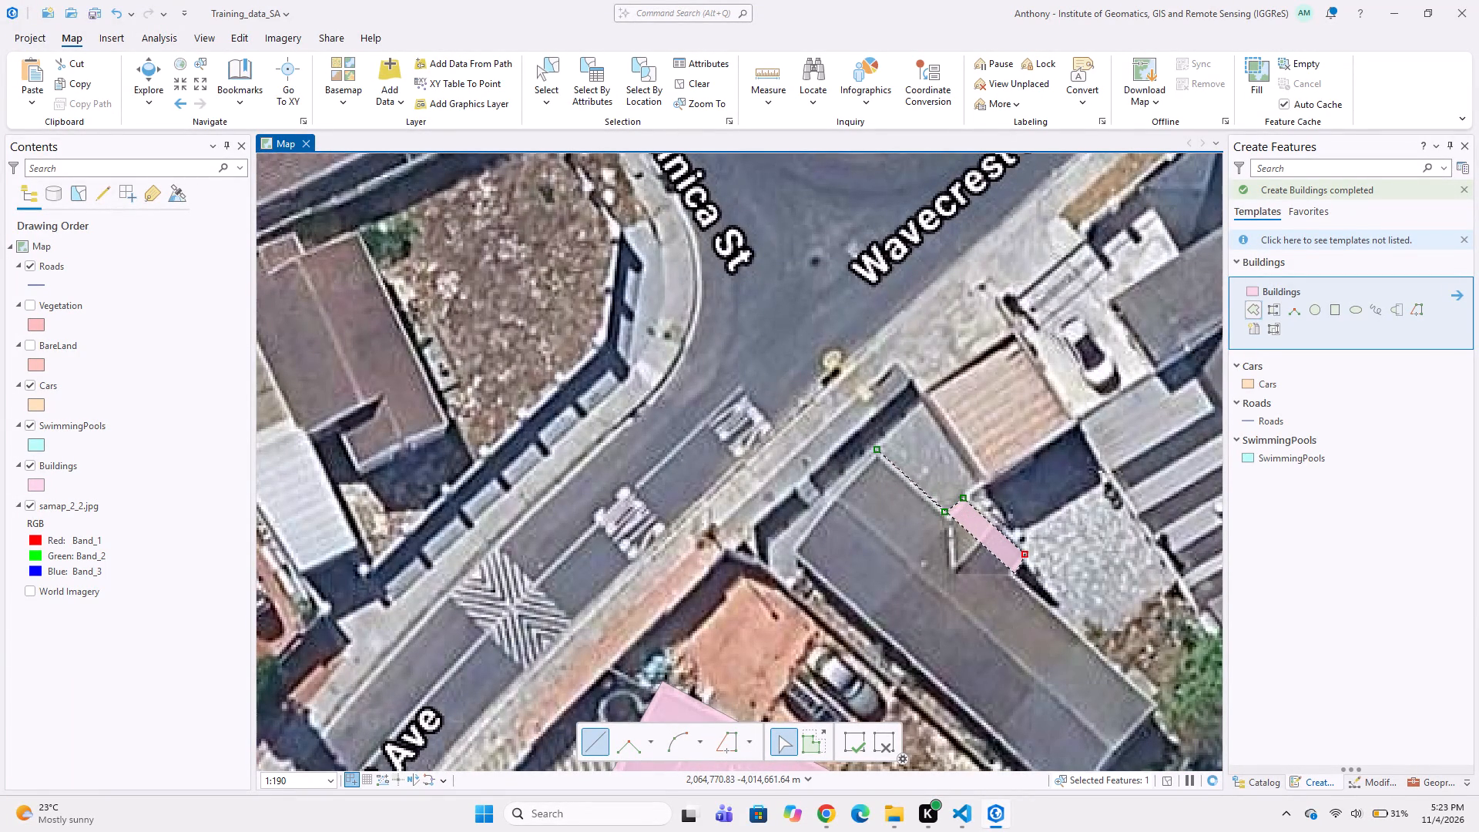
click(1015, 574)
middle_drag(1102, 660, 937, 536)
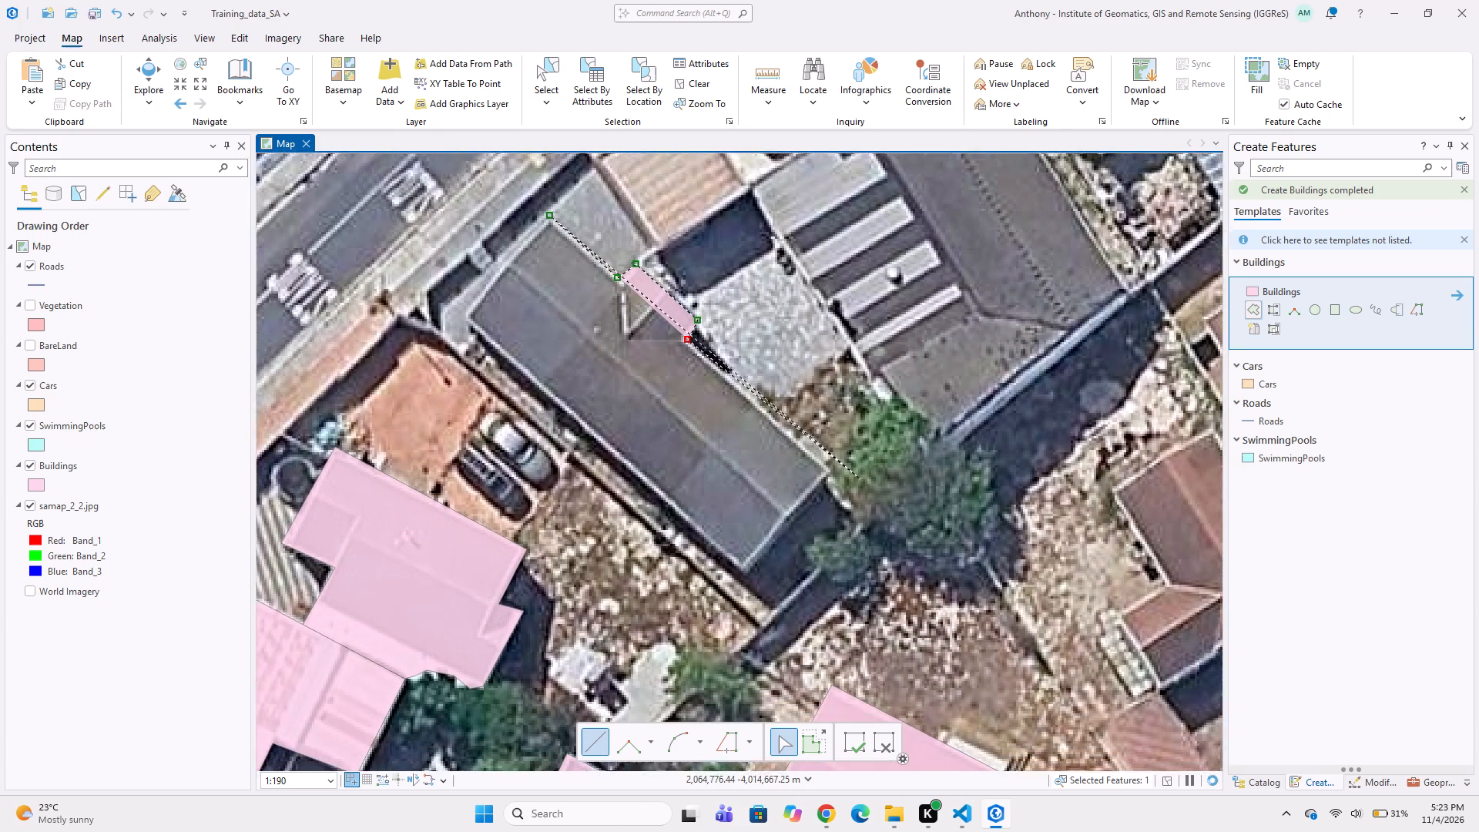
click(794, 445)
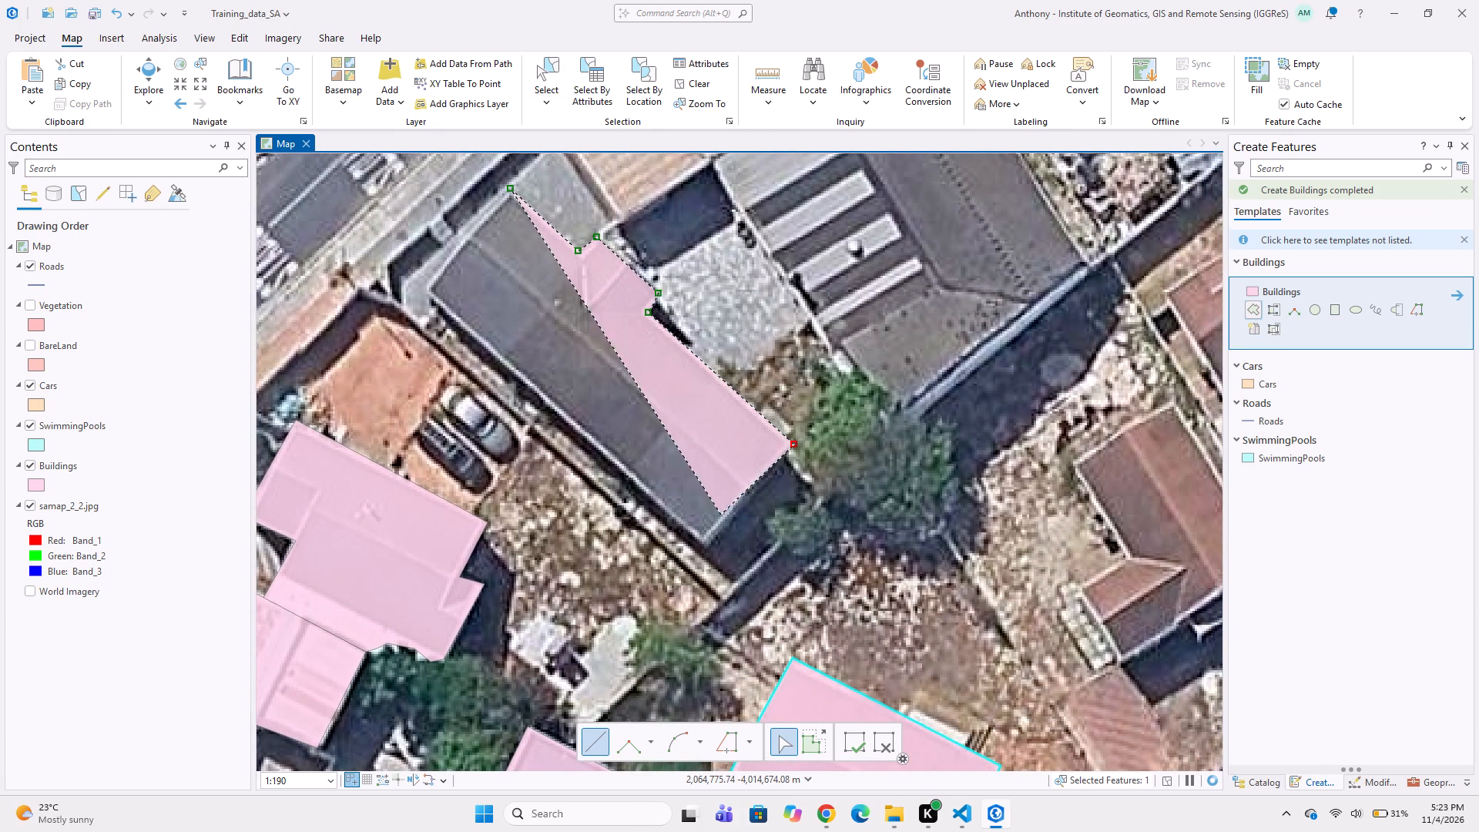
click(710, 547)
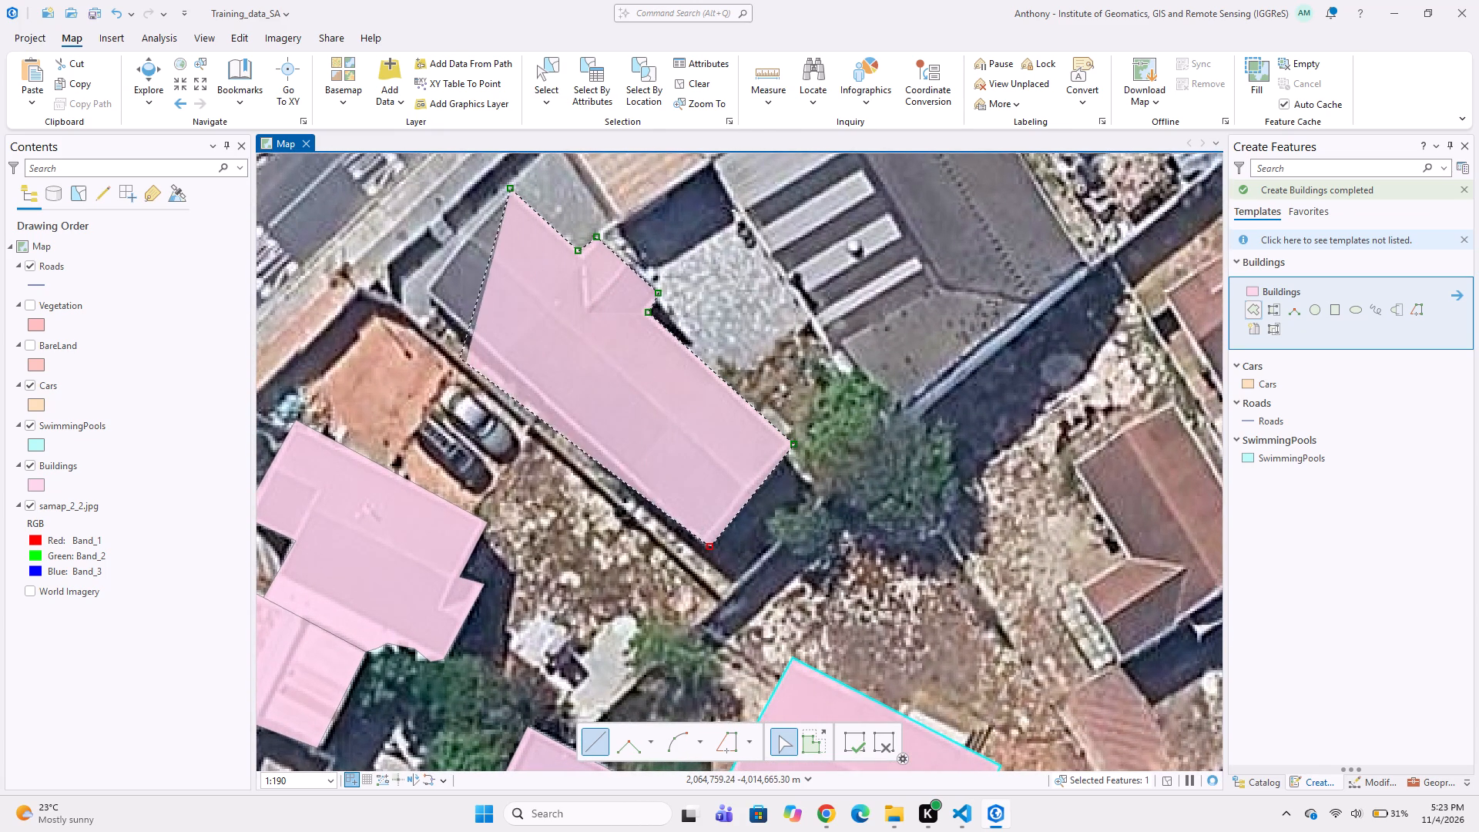
double_click(424, 288)
middle_drag(602, 358, 552, 531)
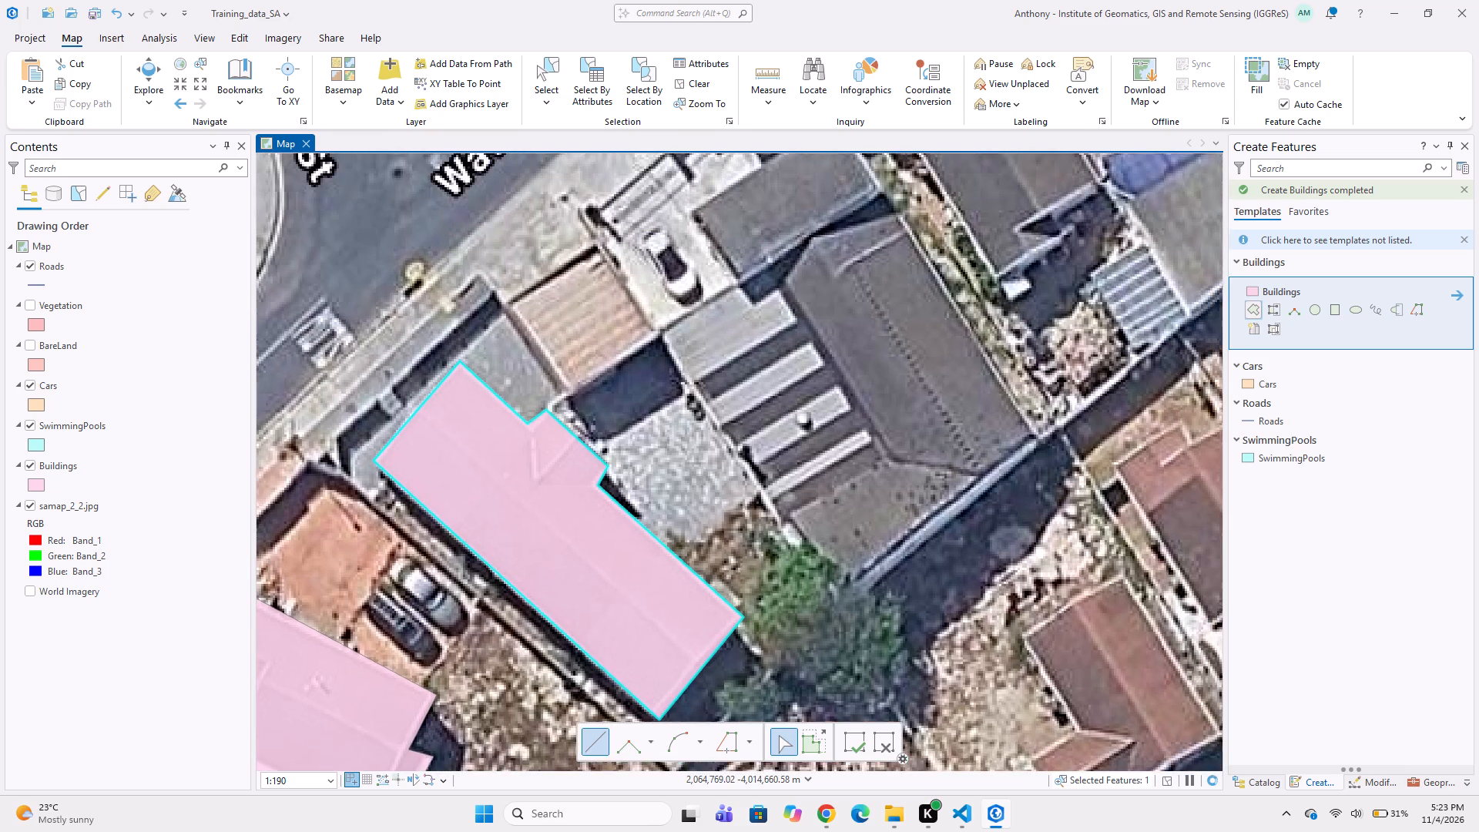
Digitize a four-vertex Buildings polygon over the small square brown-roofed outbuilding northeast of the long house, beside Wavecrest Ave.
middle_drag(613, 394, 656, 493)
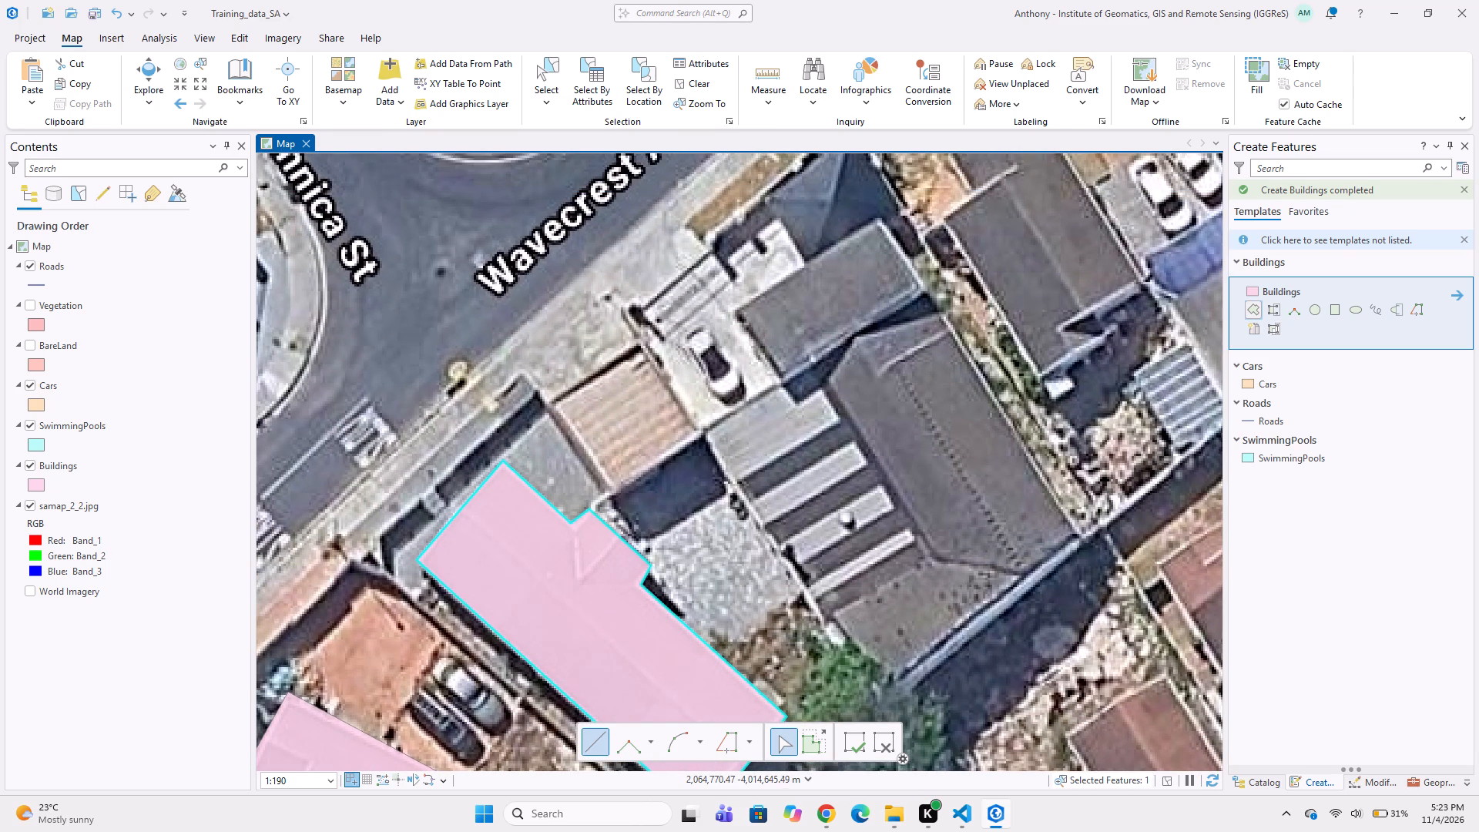
click(638, 337)
click(699, 434)
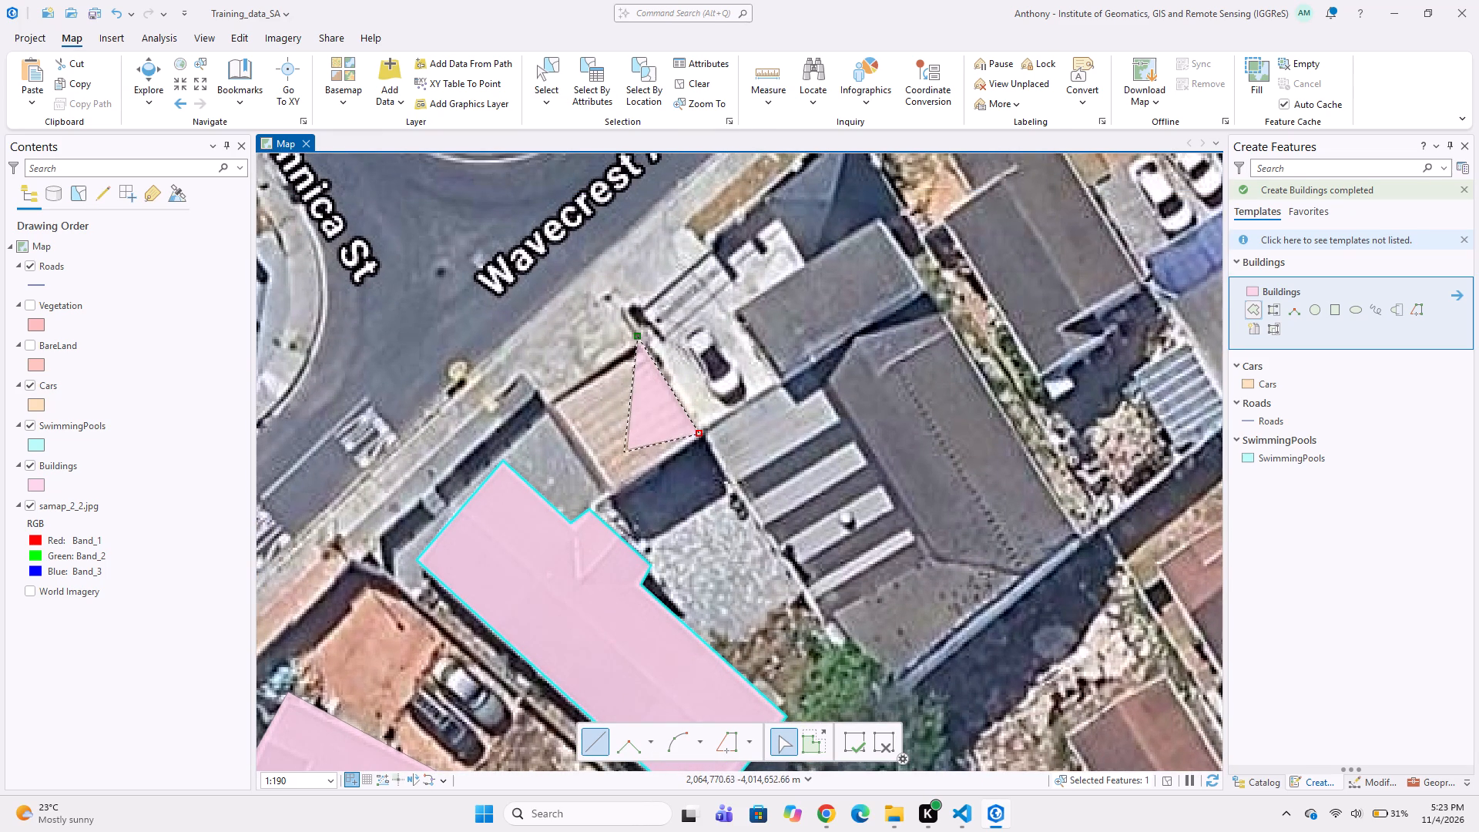
click(608, 498)
double_click(546, 396)
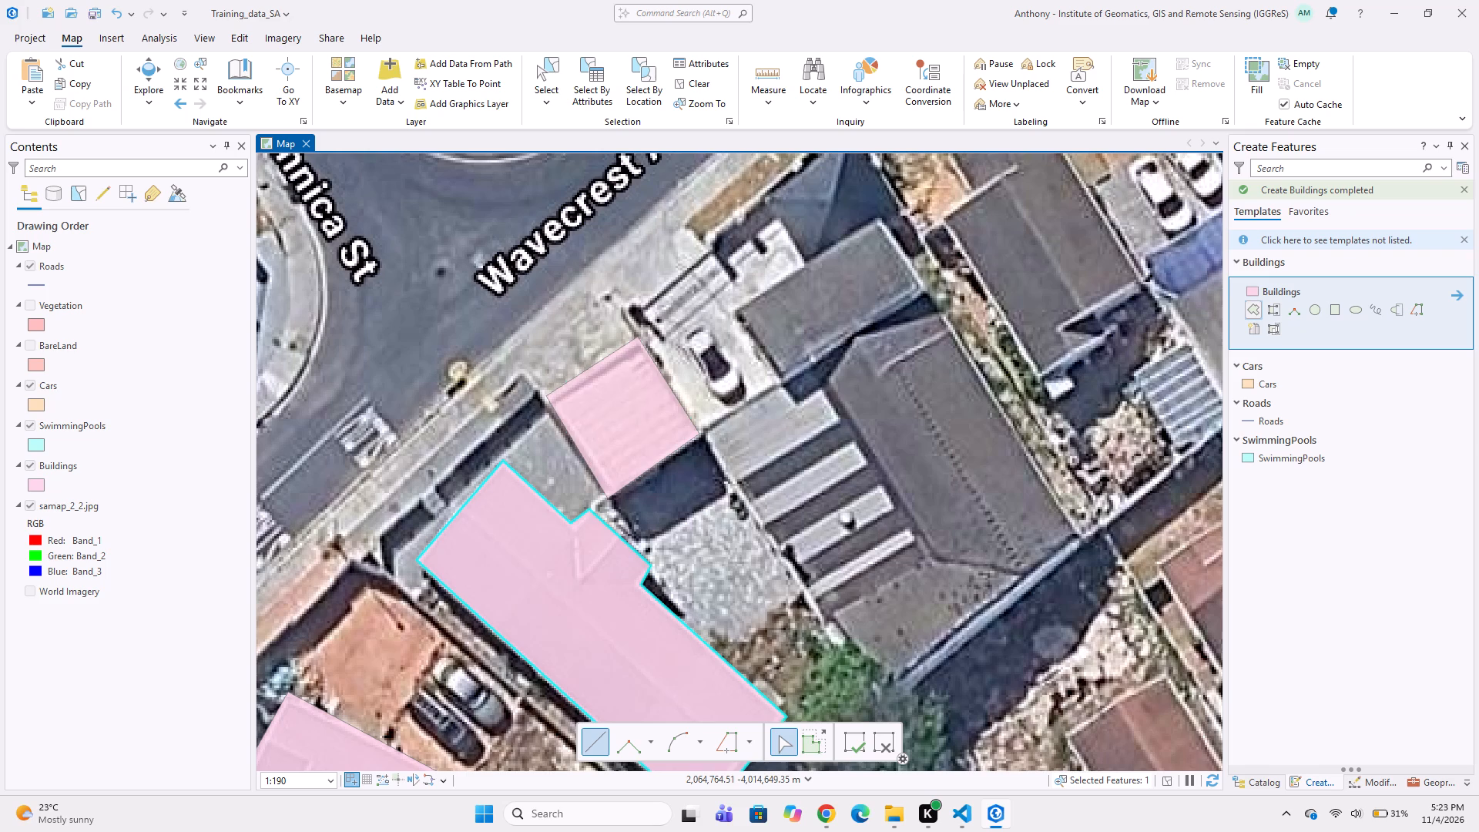
Digitize a Buildings polygon over the large grey-roofed house east of the square outbuilding, starting at its eastern corner and following the angled southwestern end.
click(692, 434)
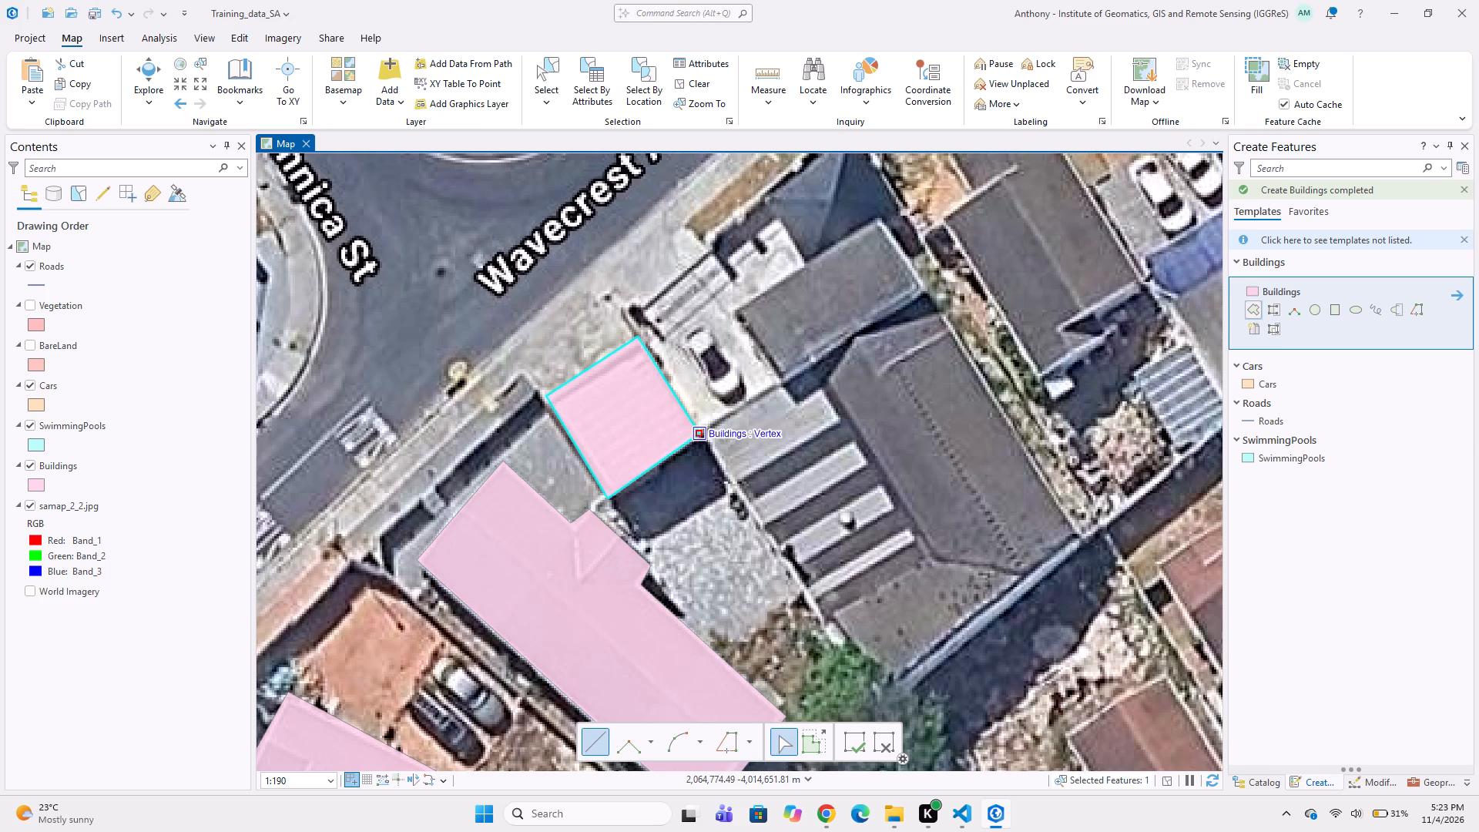
click(783, 383)
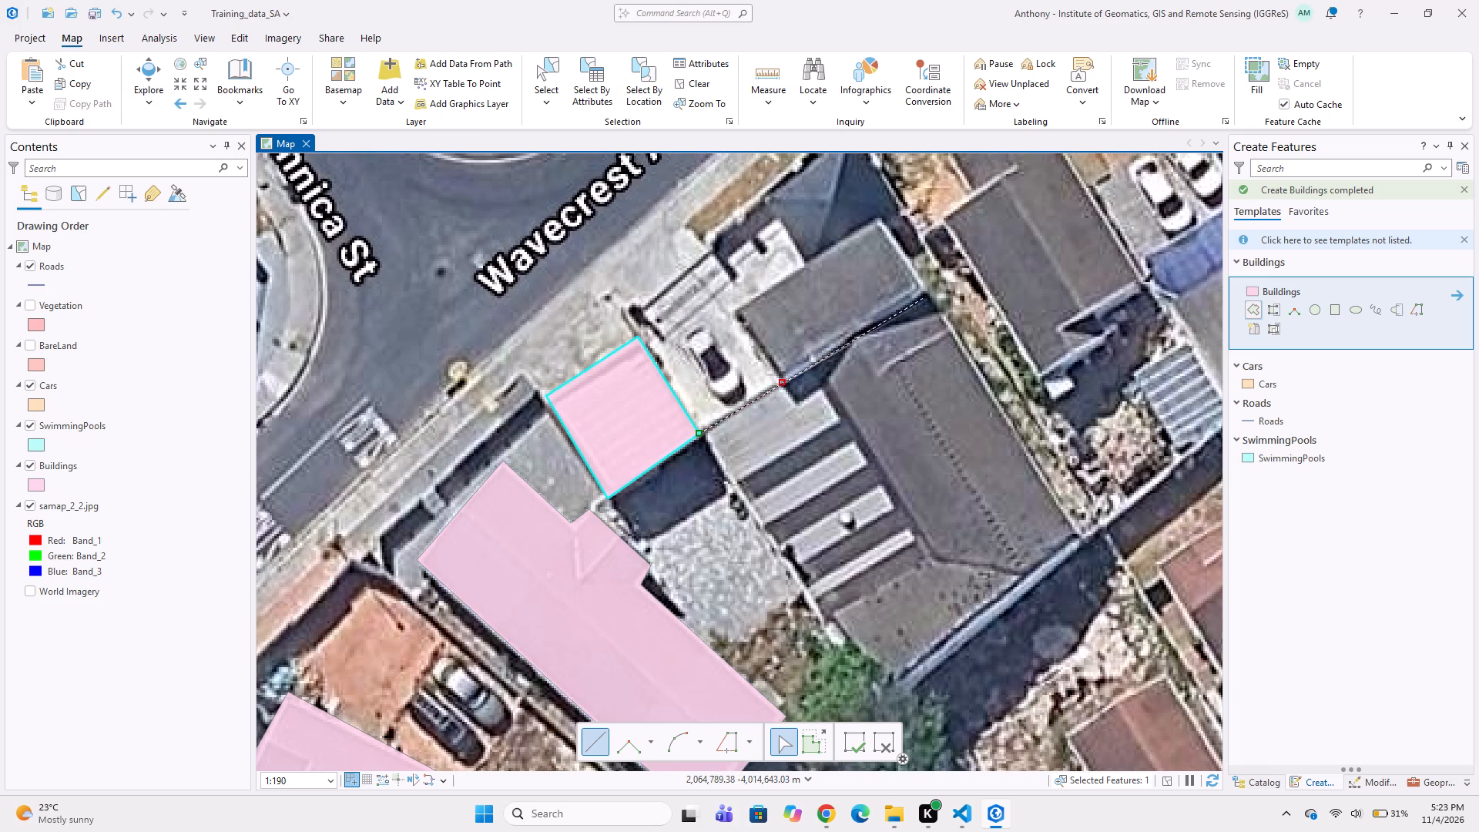
click(926, 294)
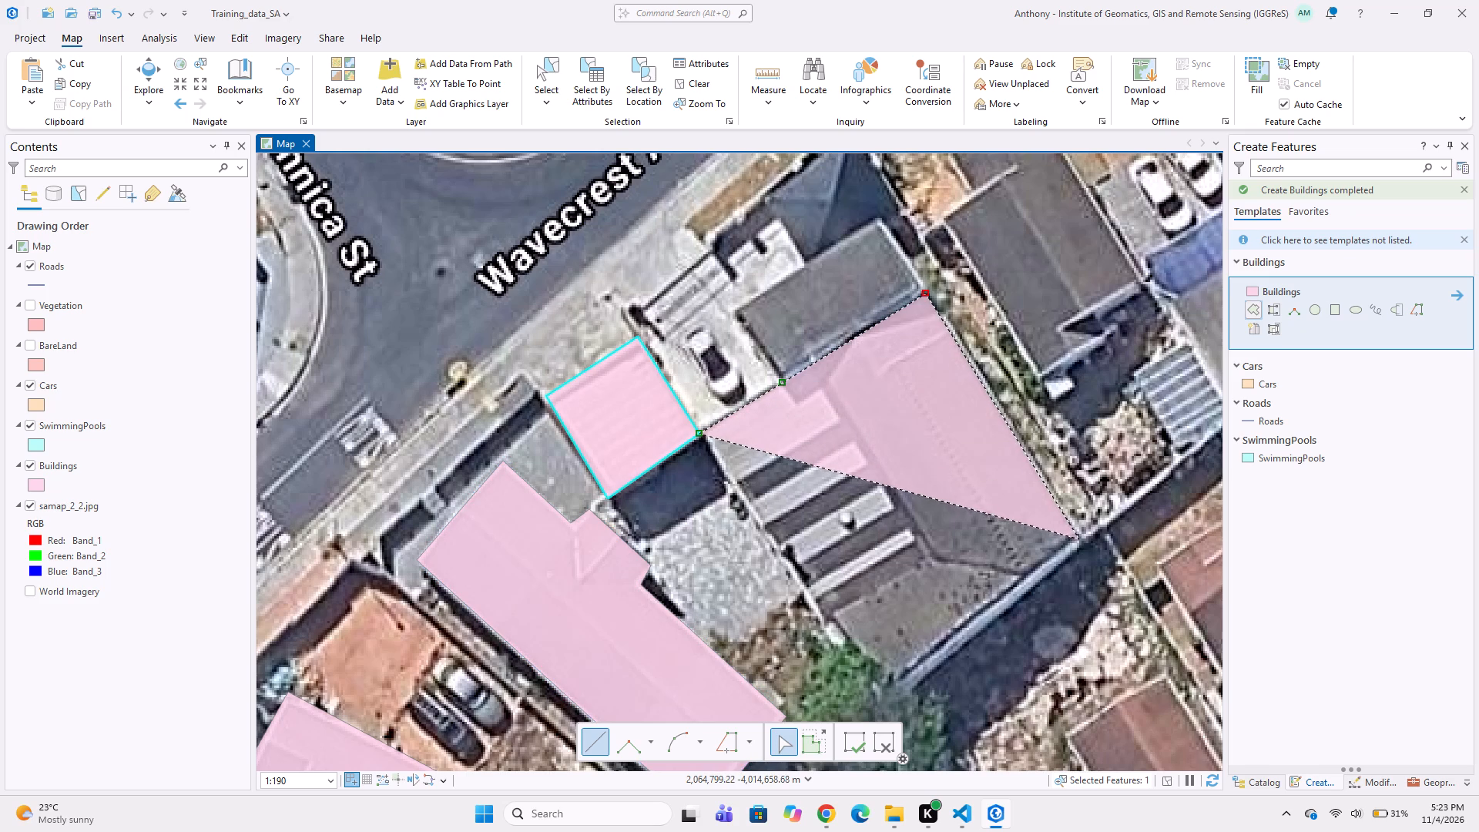
click(1079, 539)
click(890, 687)
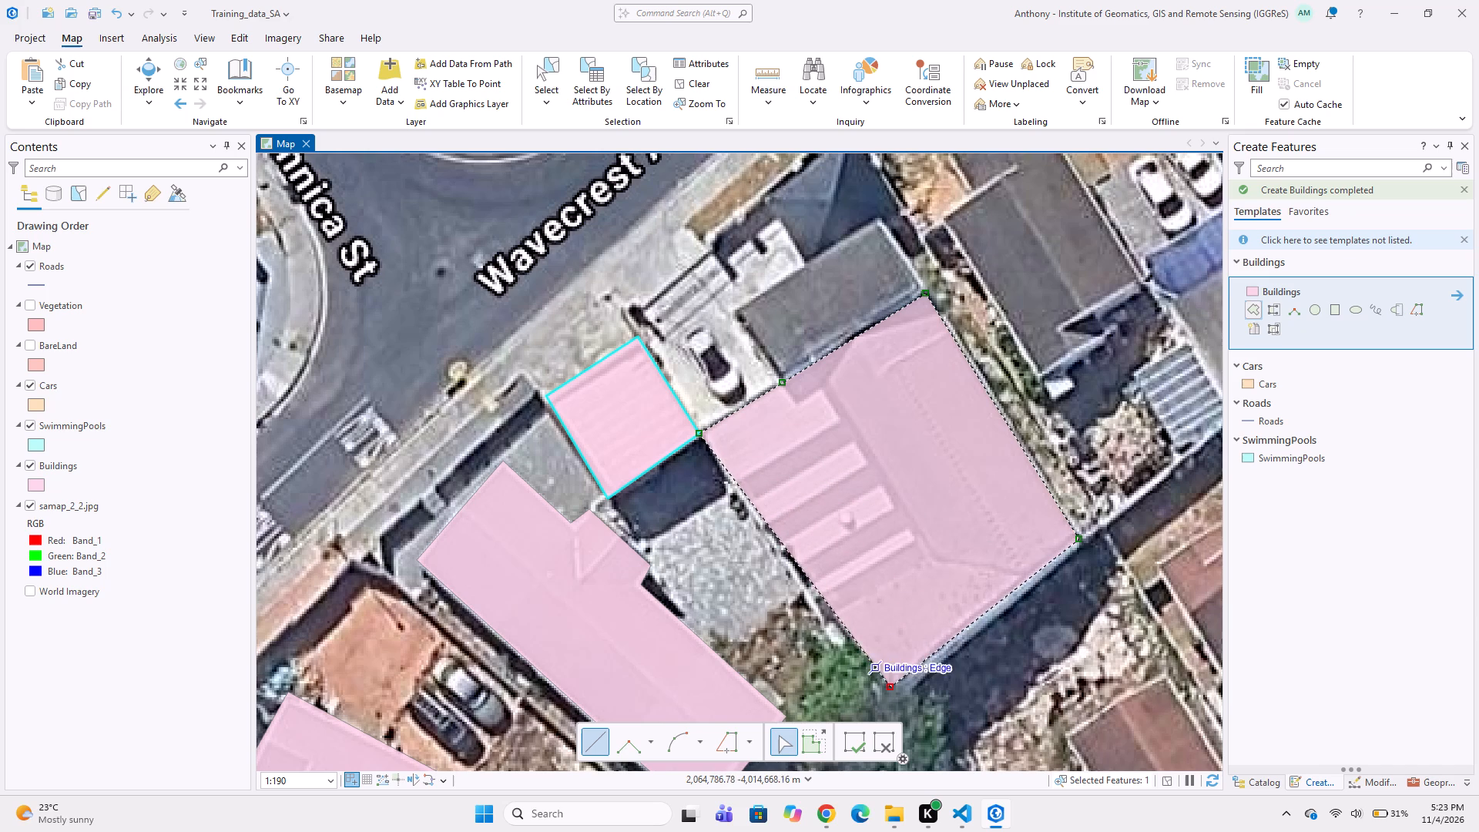
click(834, 622)
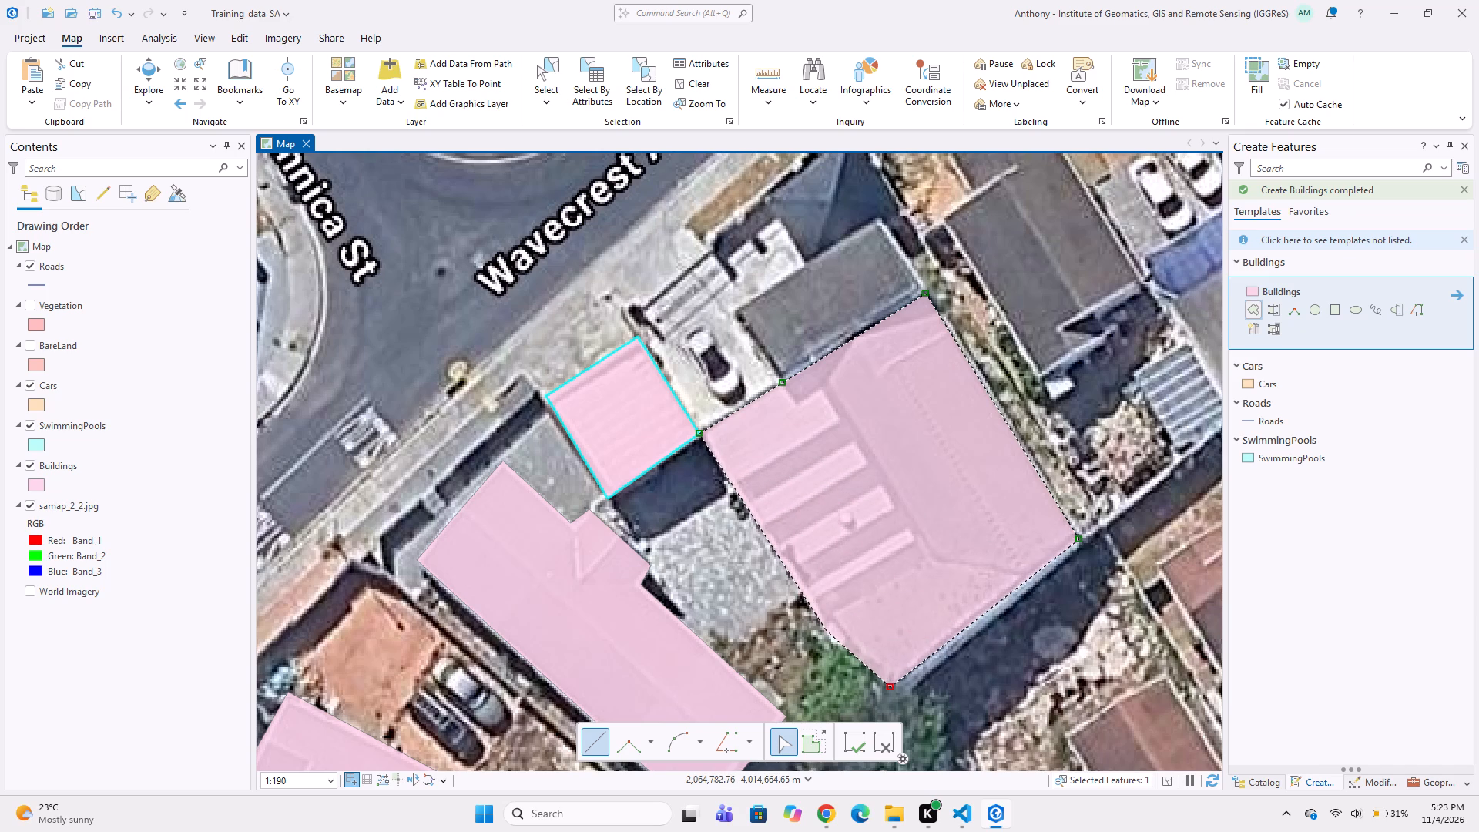
click(827, 631)
click(827, 631)
Digitize a four-vertex Buildings polygon over the rectangular grey-roofed section adjoining the large house's northern side, snapping to the house's northern corner.
middle_drag(907, 468, 926, 528)
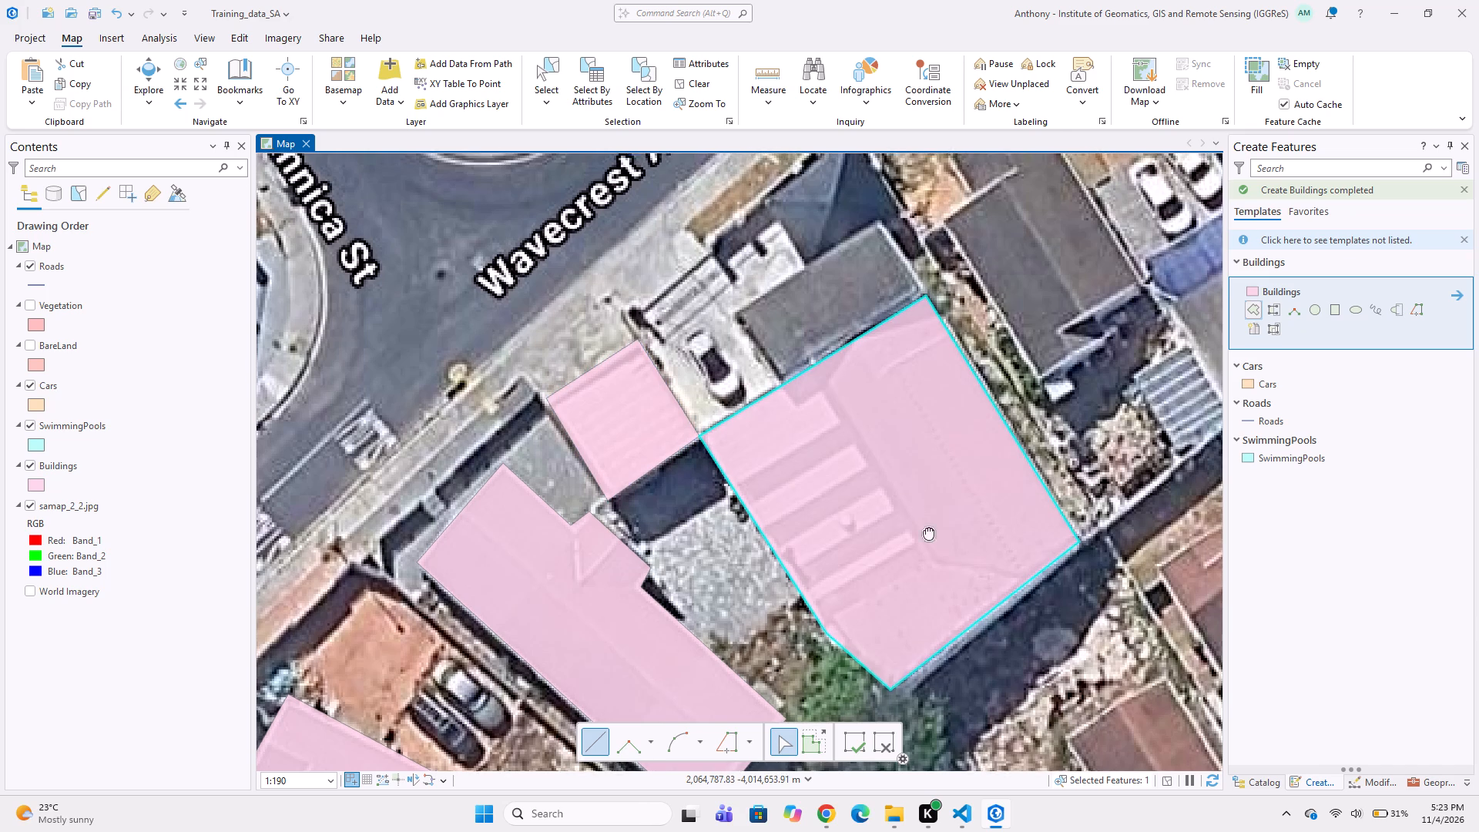
middle_drag(926, 528, 953, 587)
click(926, 337)
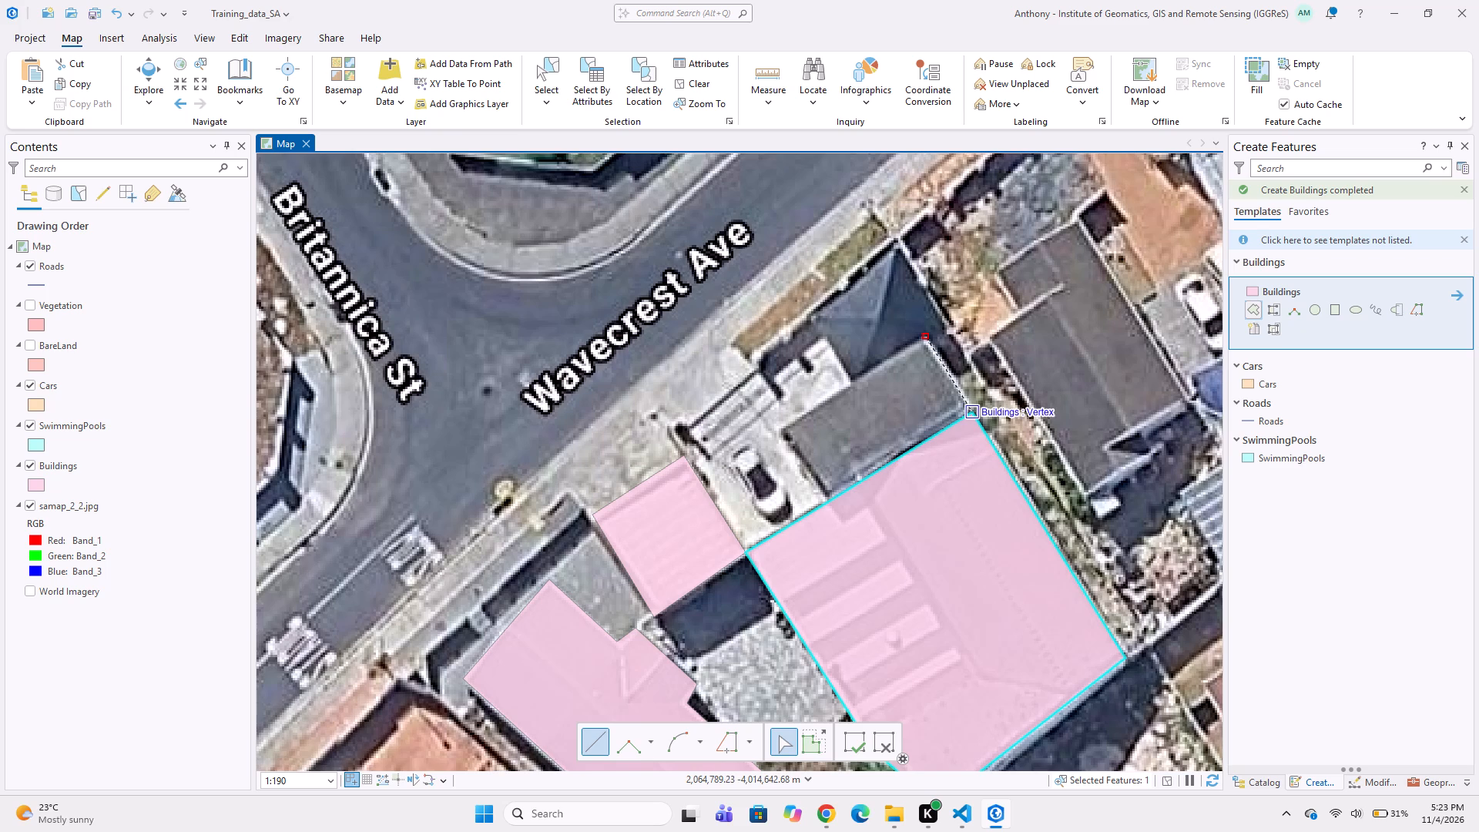
click(974, 415)
click(827, 504)
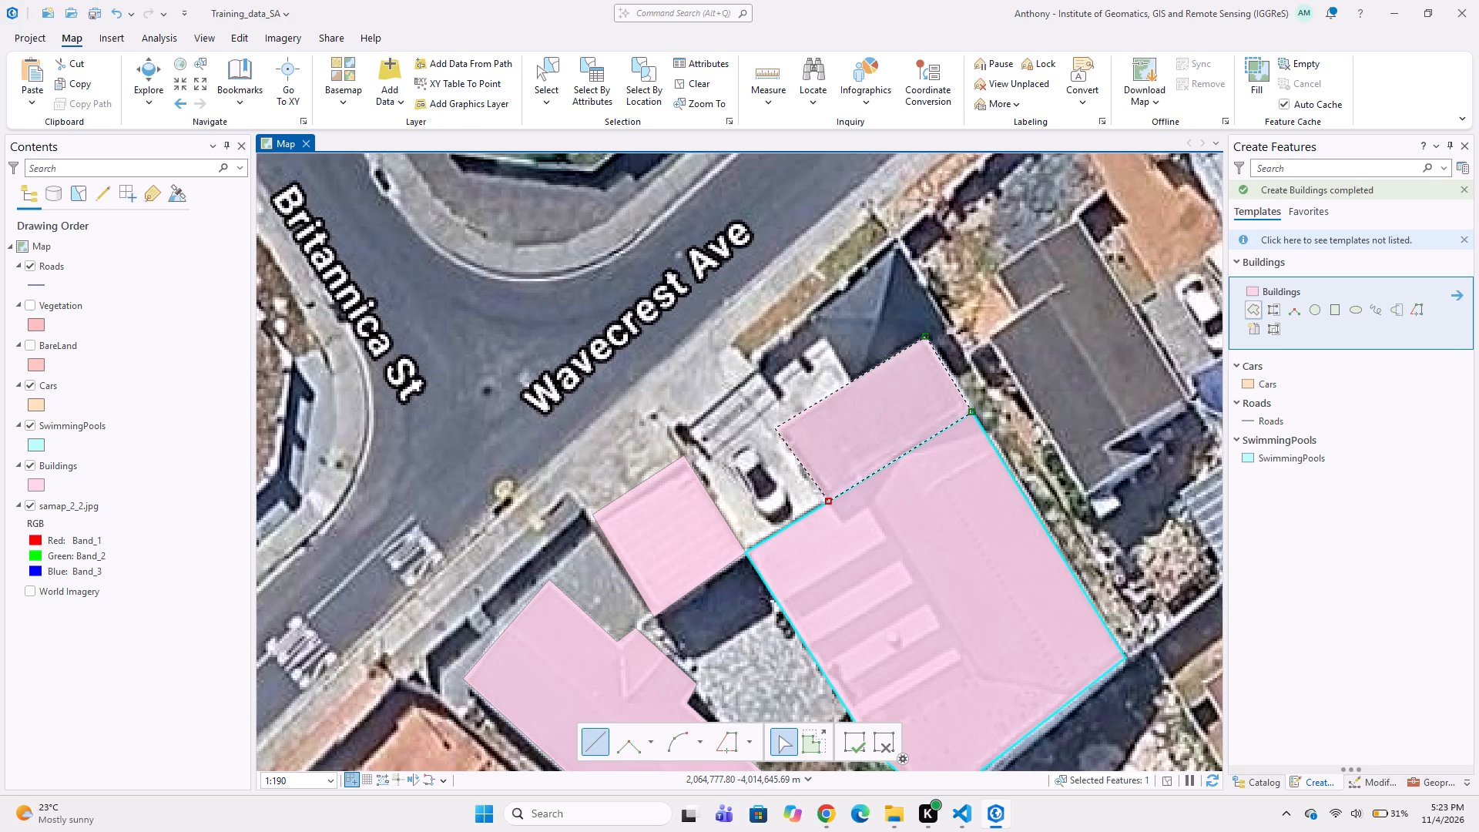
double_click(775, 428)
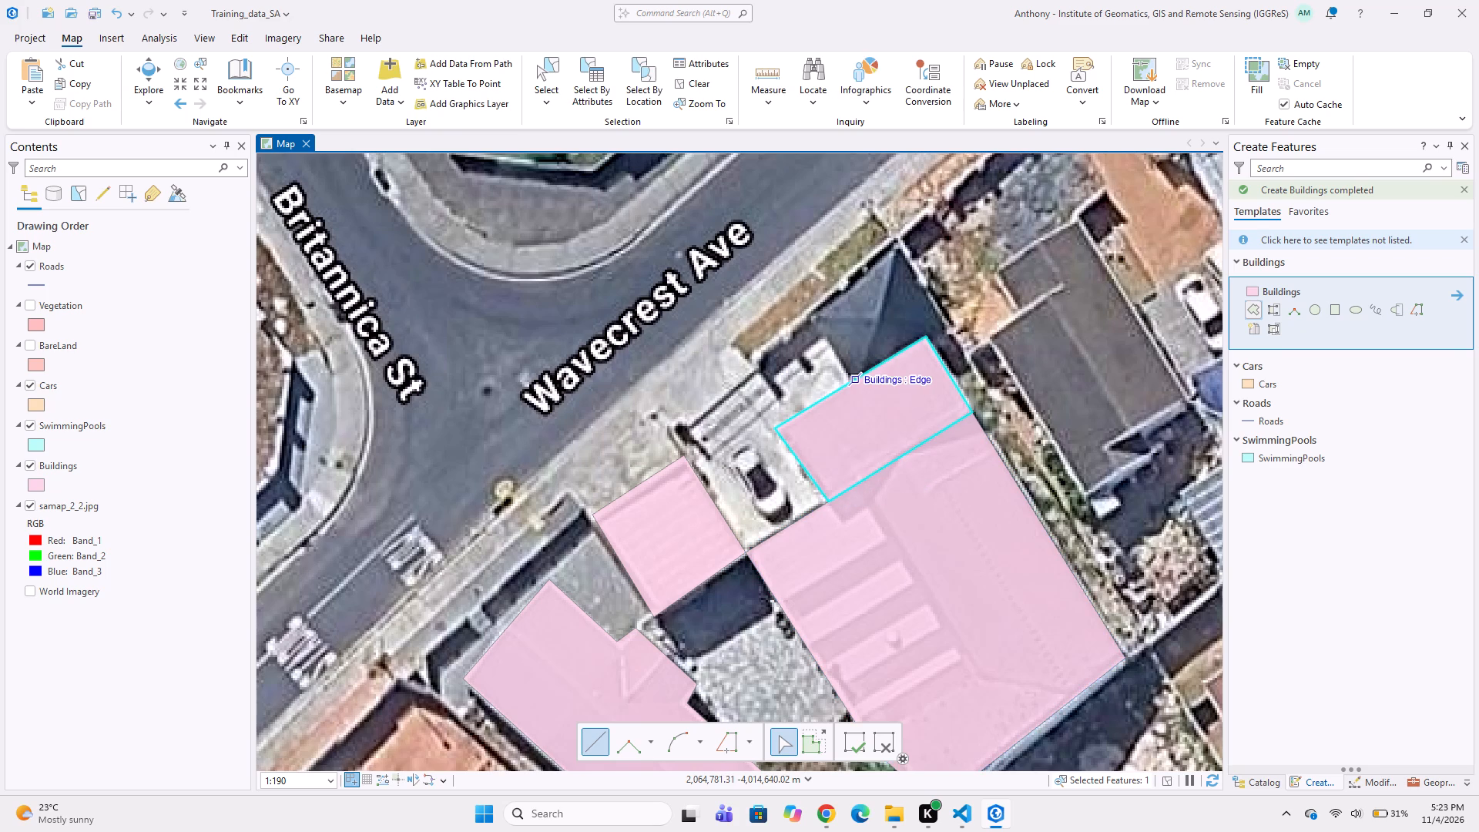
Digitize a Buildings polygon over the dark hip-roofed structure beside Wavecrest Ave, snapping to the northern edge and corner of the rectangular grey-roofed section.
click(853, 380)
click(810, 313)
click(899, 237)
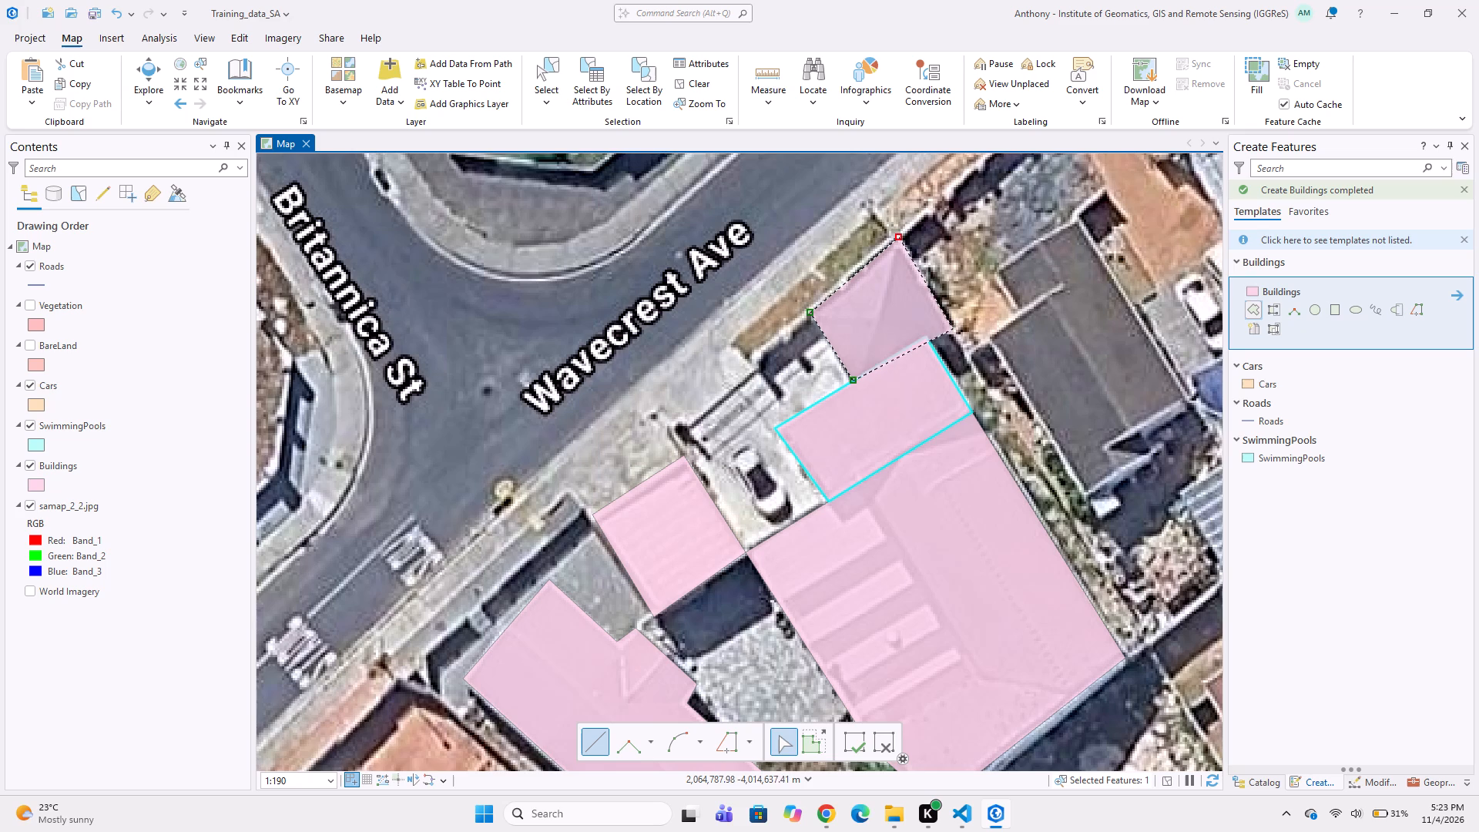
click(947, 326)
click(924, 344)
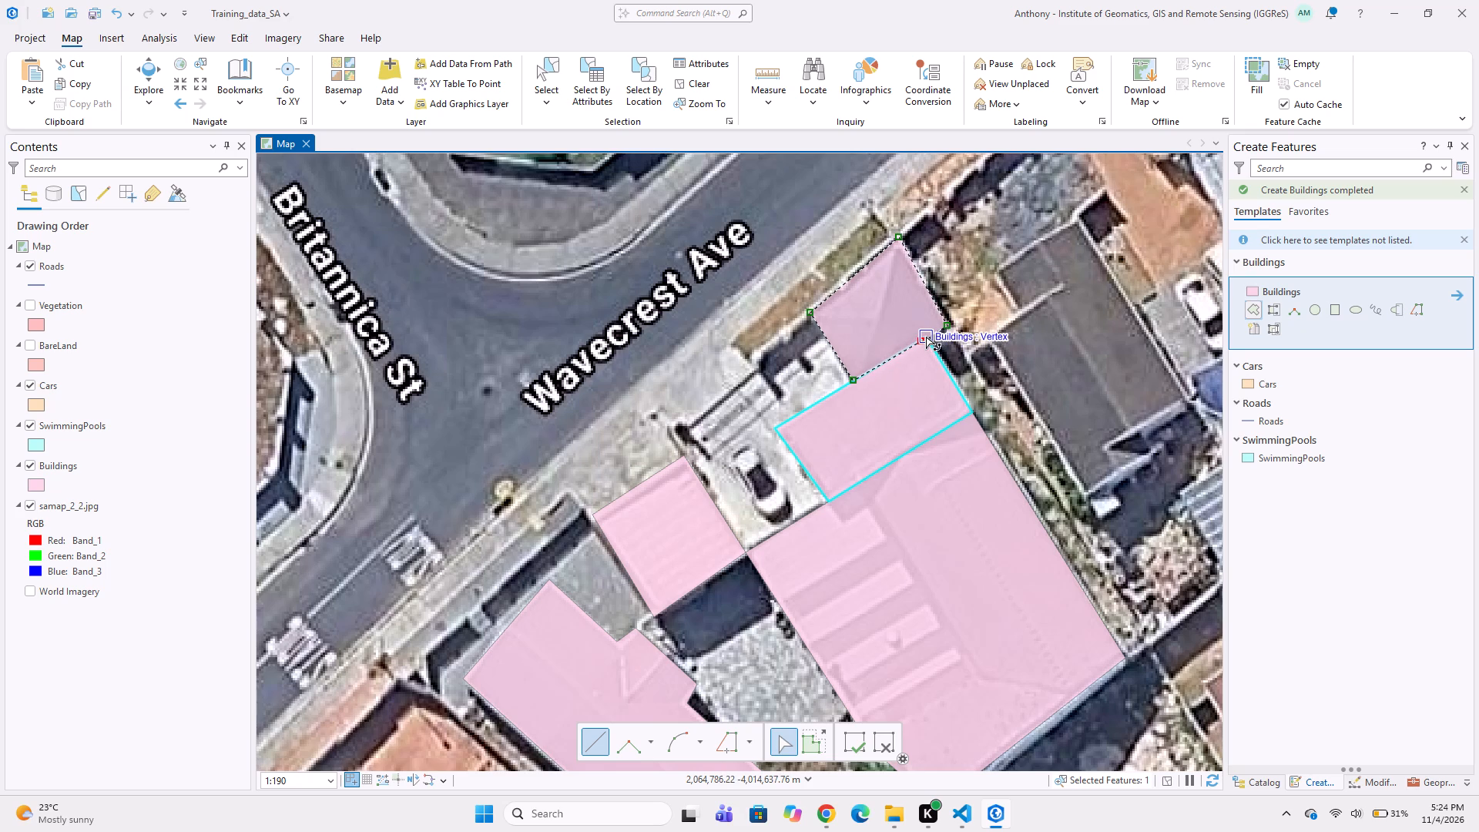
double_click(926, 337)
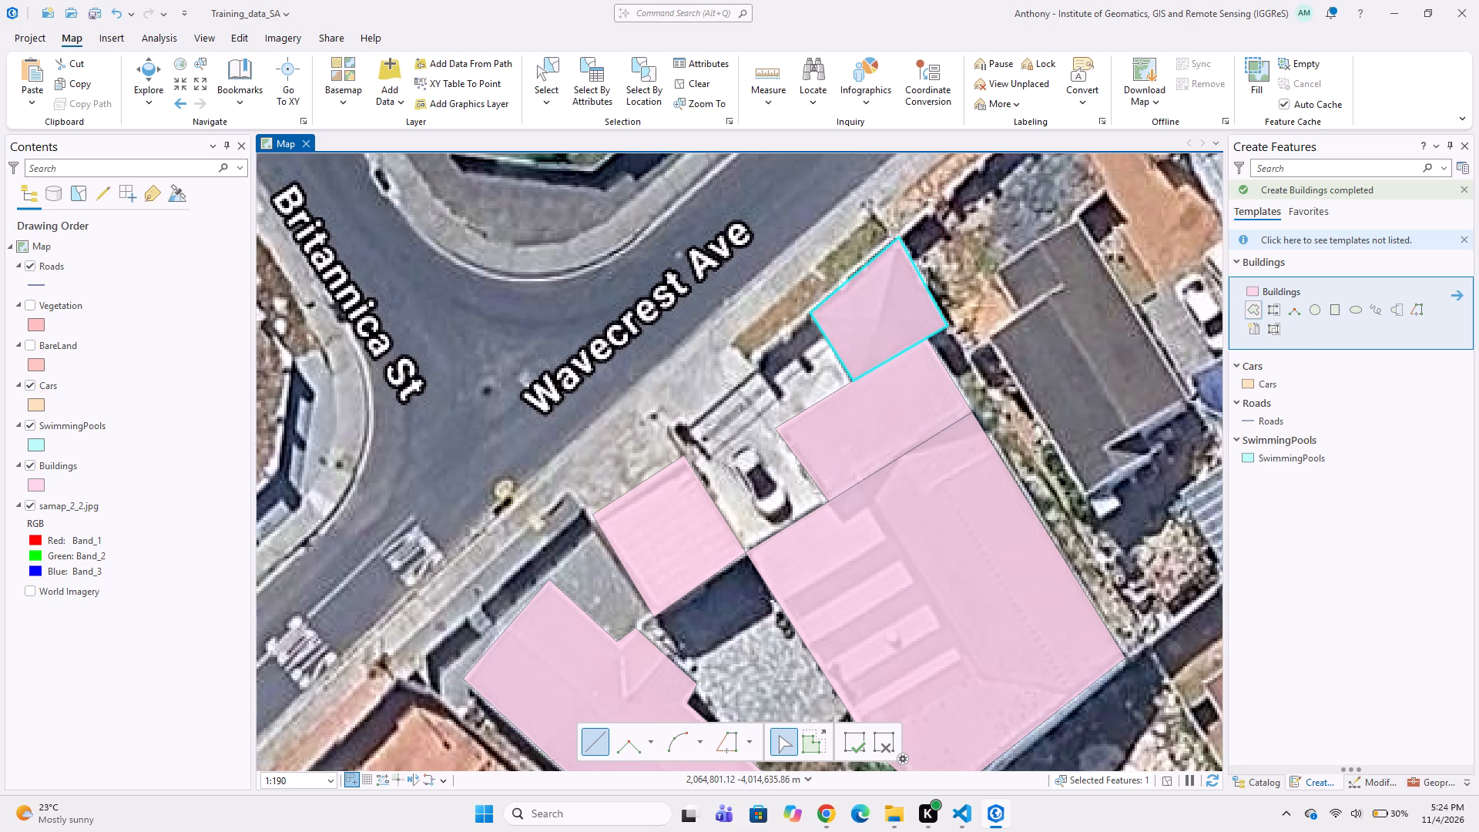
Digitize a rotated rectangular Cars polygon over the white car parked between the square outbuilding and the rectangular grey-roofed section.
click(1271, 391)
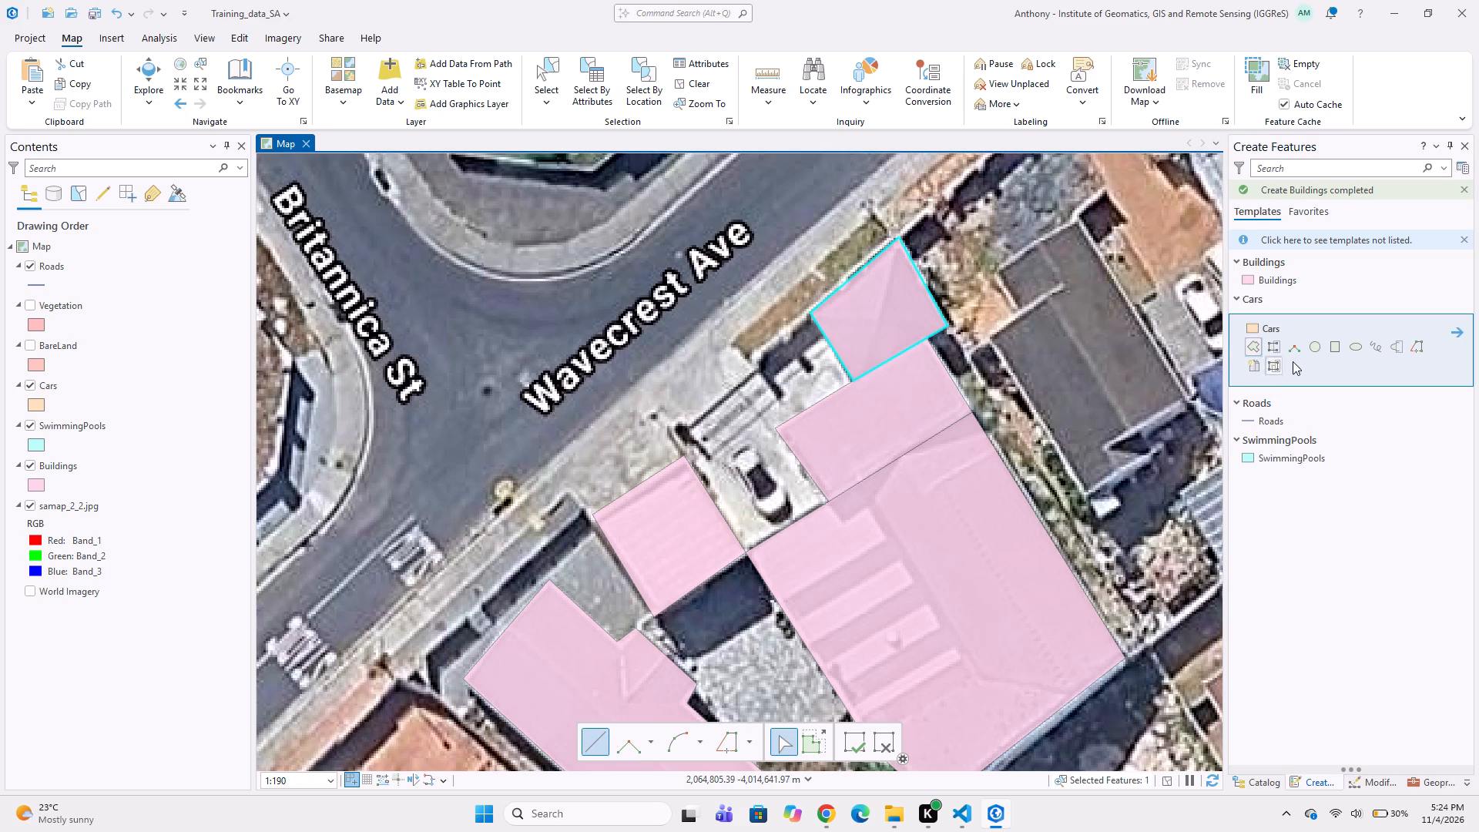
click(1333, 351)
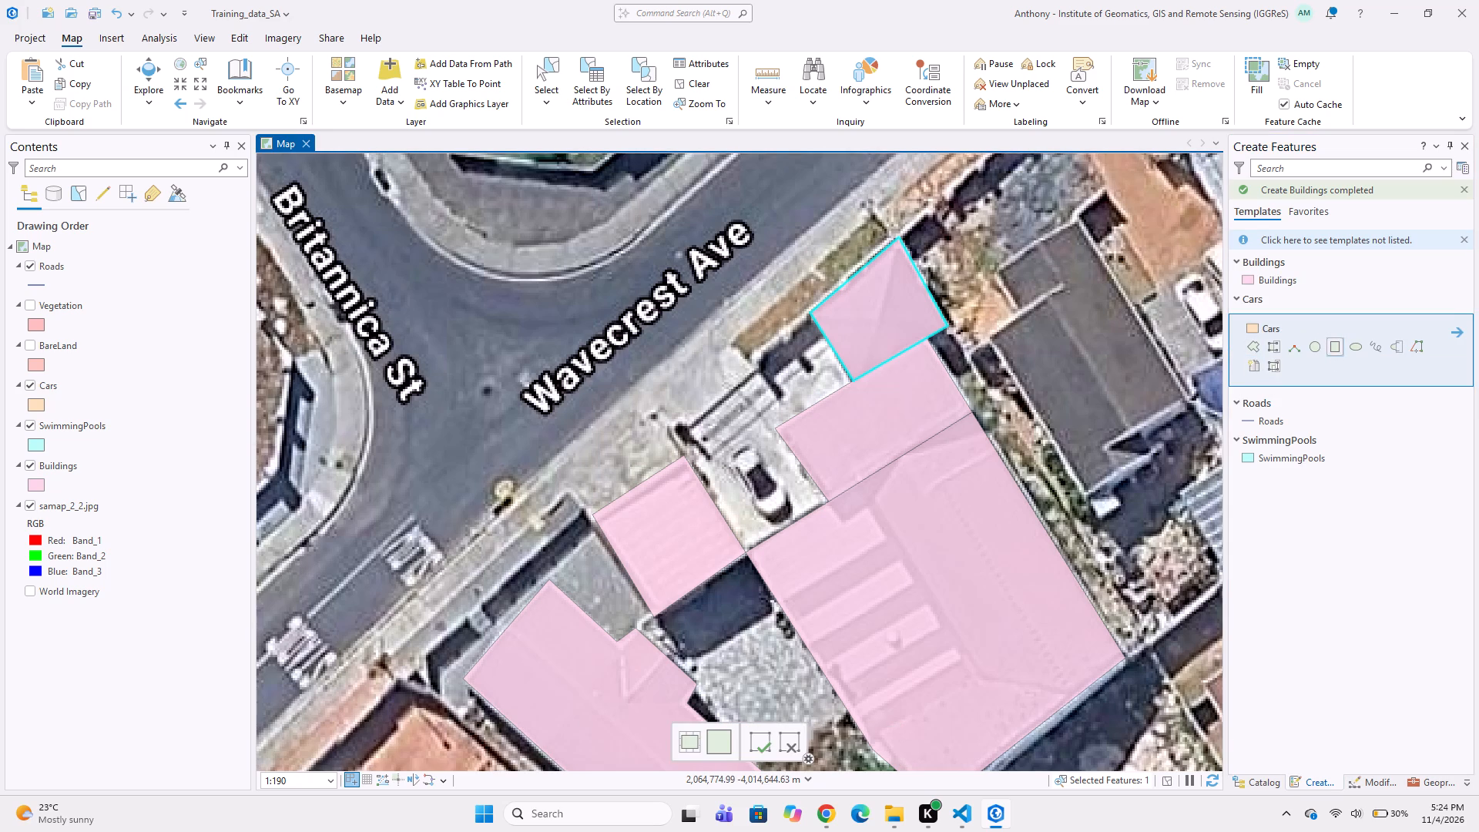
click(748, 439)
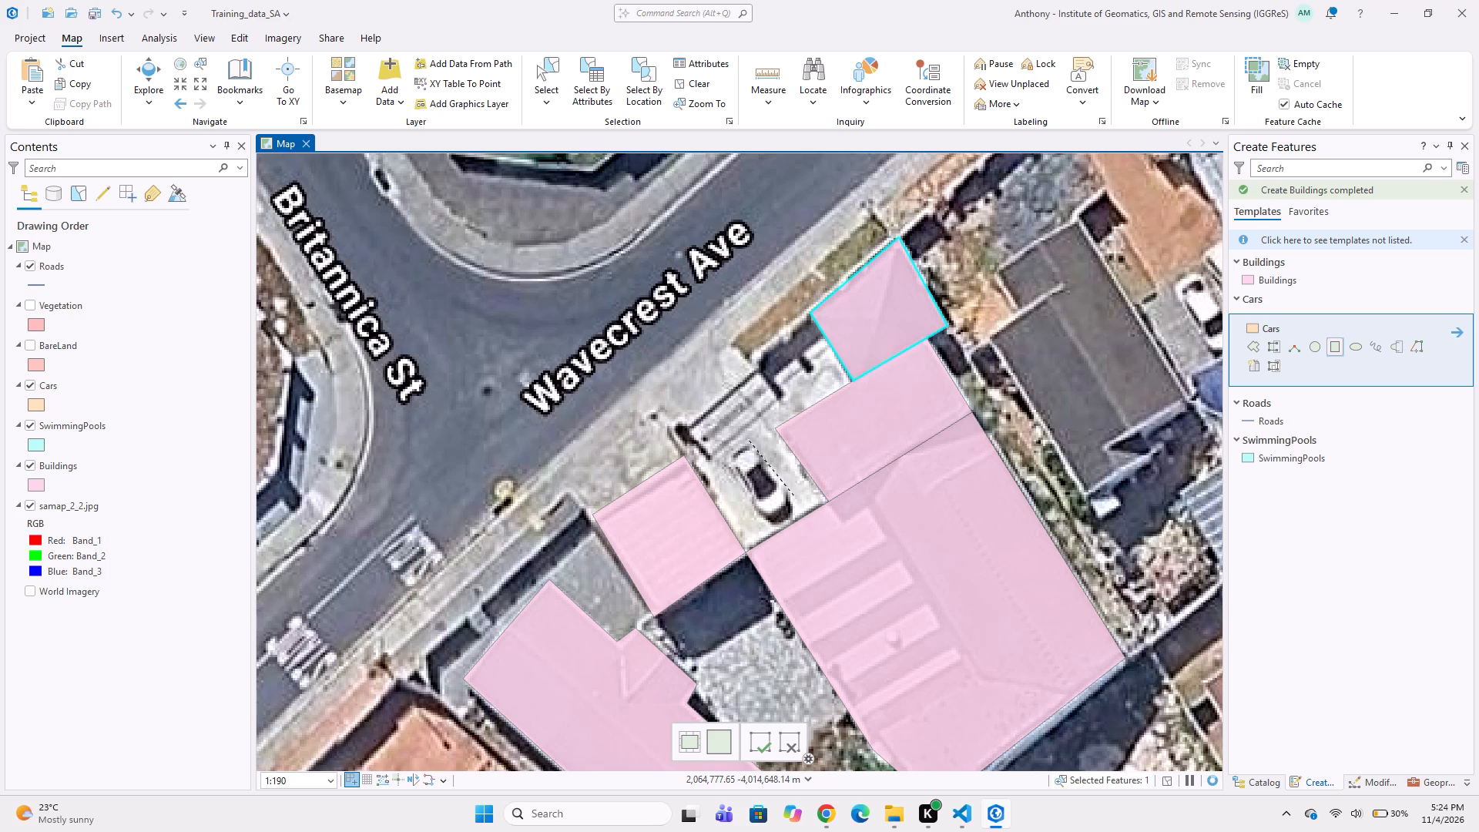
click(794, 496)
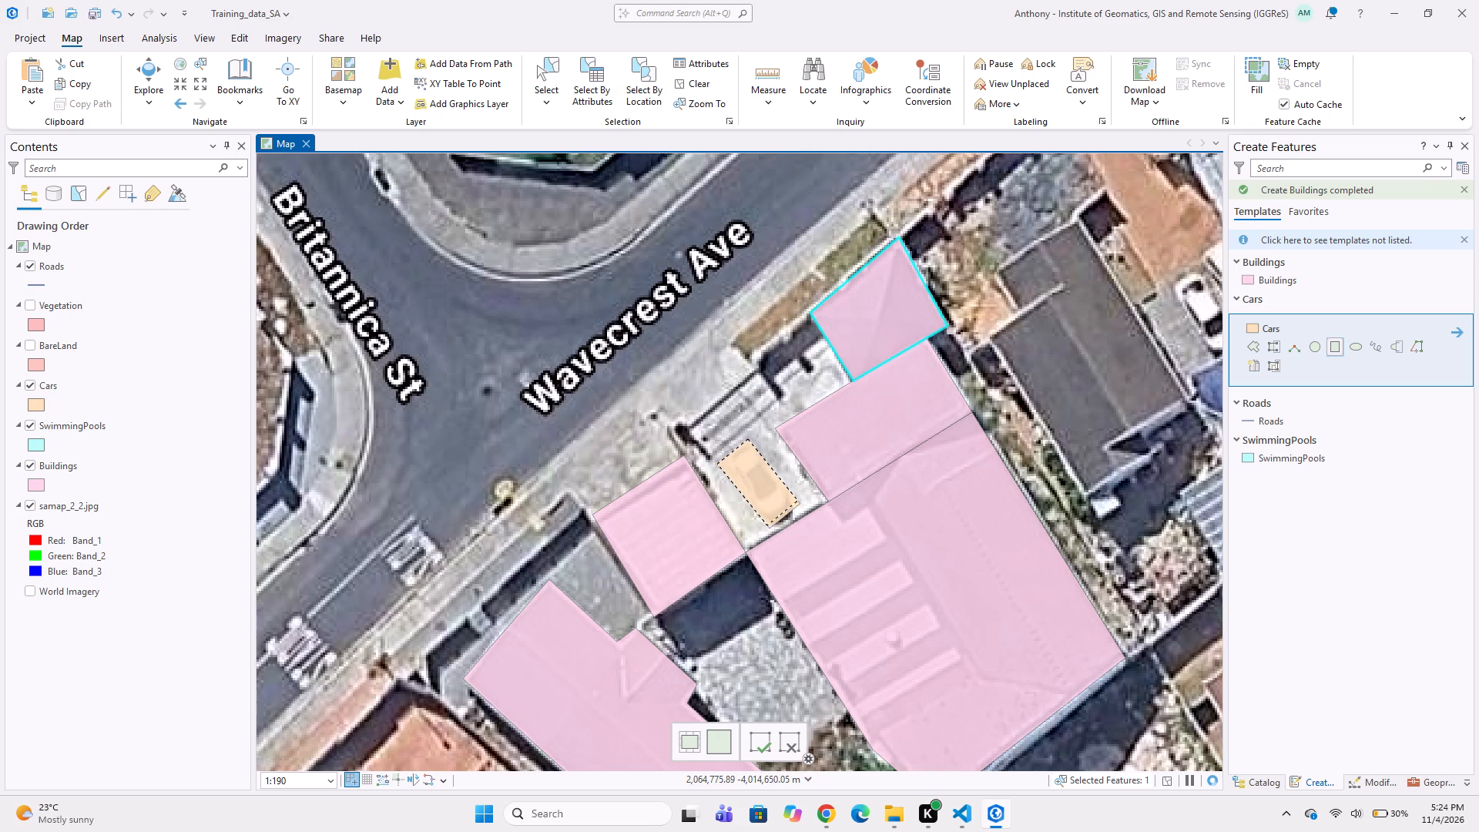
click(767, 528)
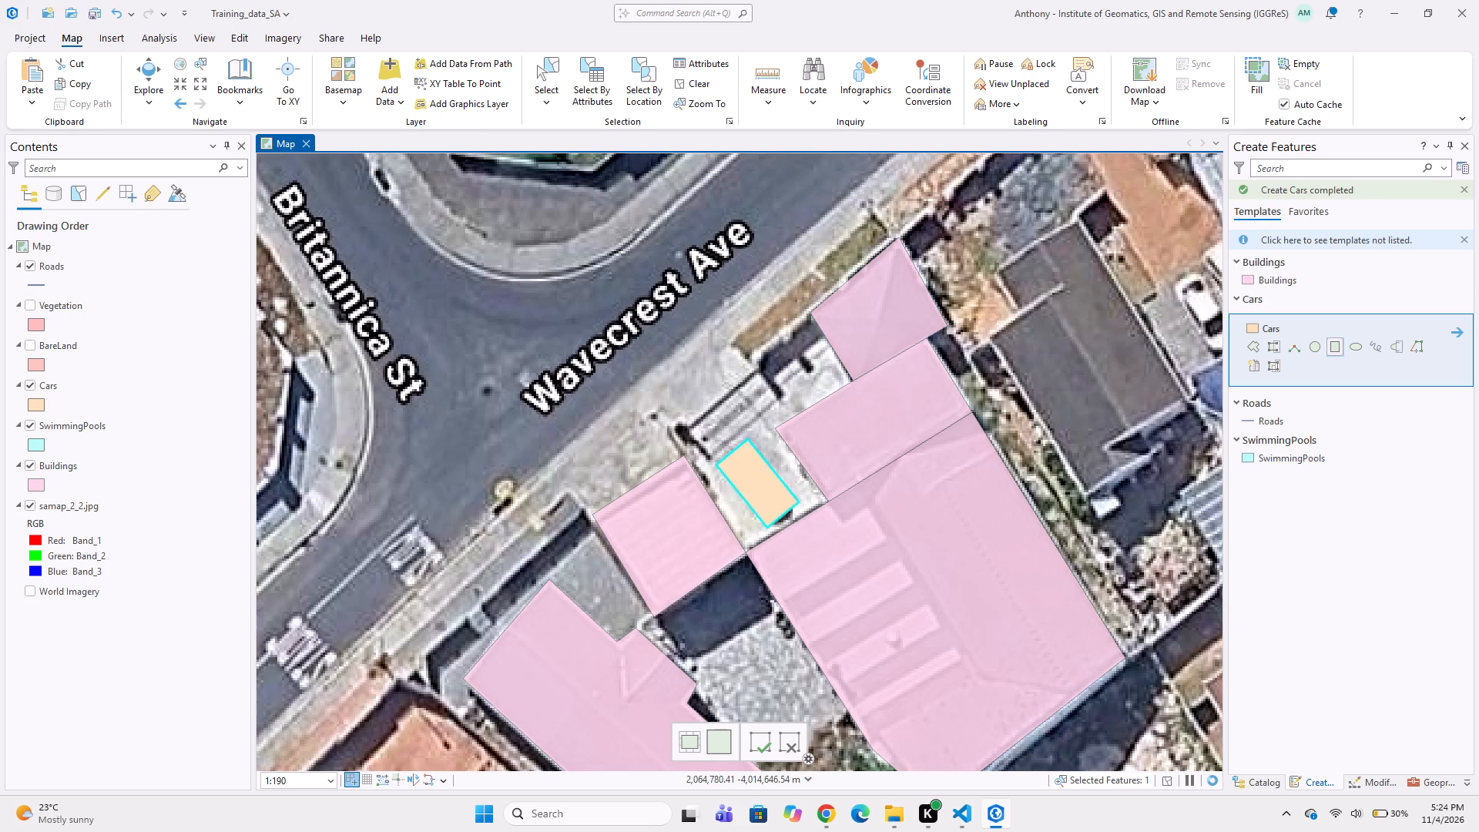